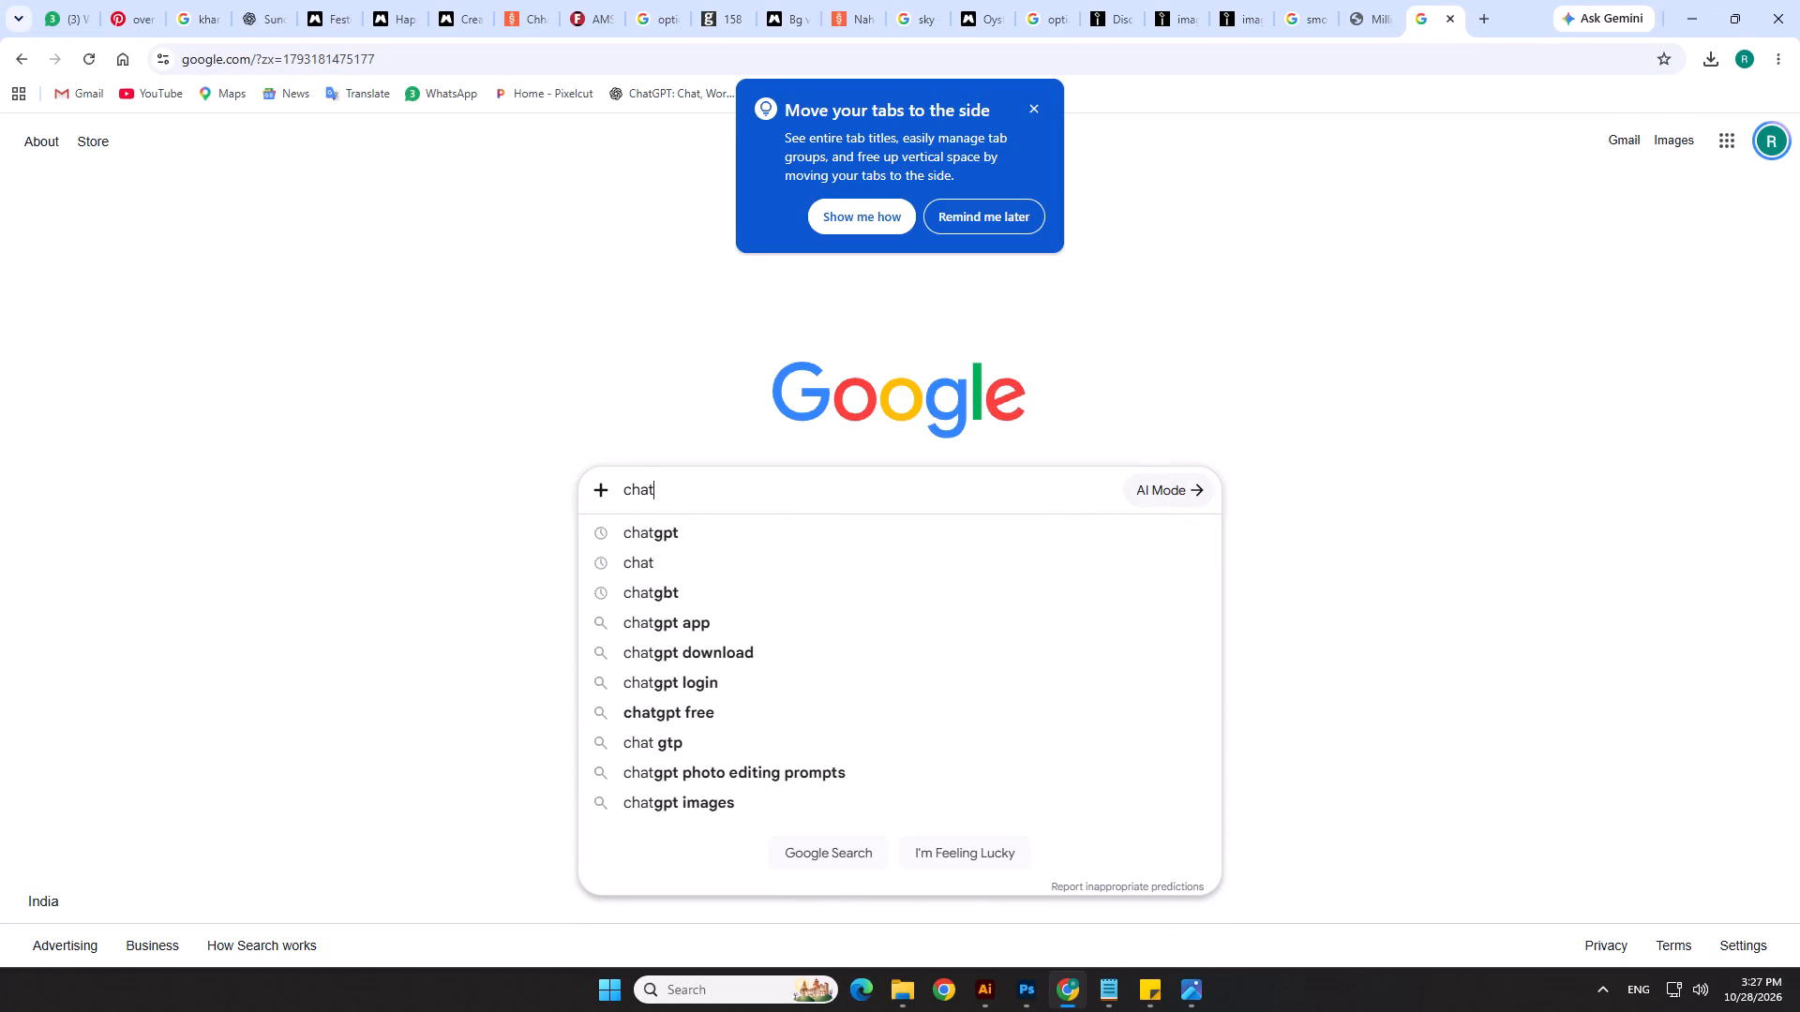
Search the web for "chath ganga" and show the image results.
{"action": "type", "text": "h"}
{"action": "key", "text": "space"}
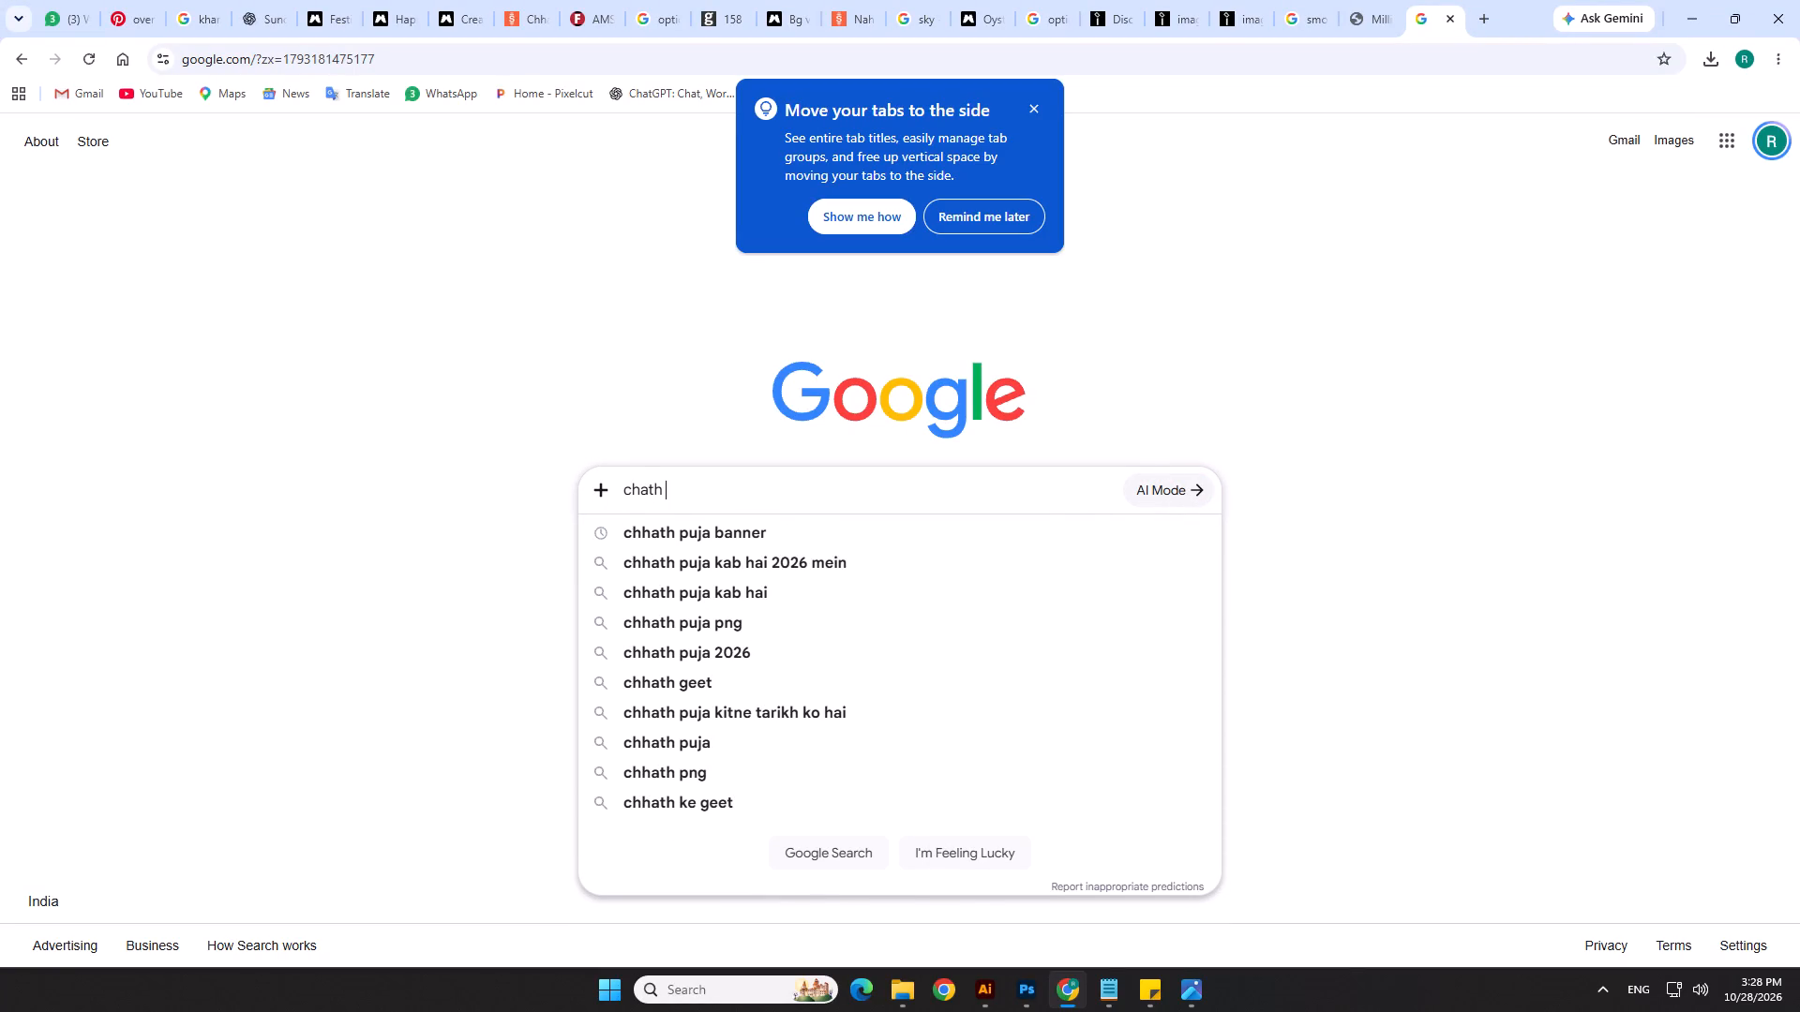
{"action": "type", "text": "ganga"}
{"action": "key", "text": "Return"}
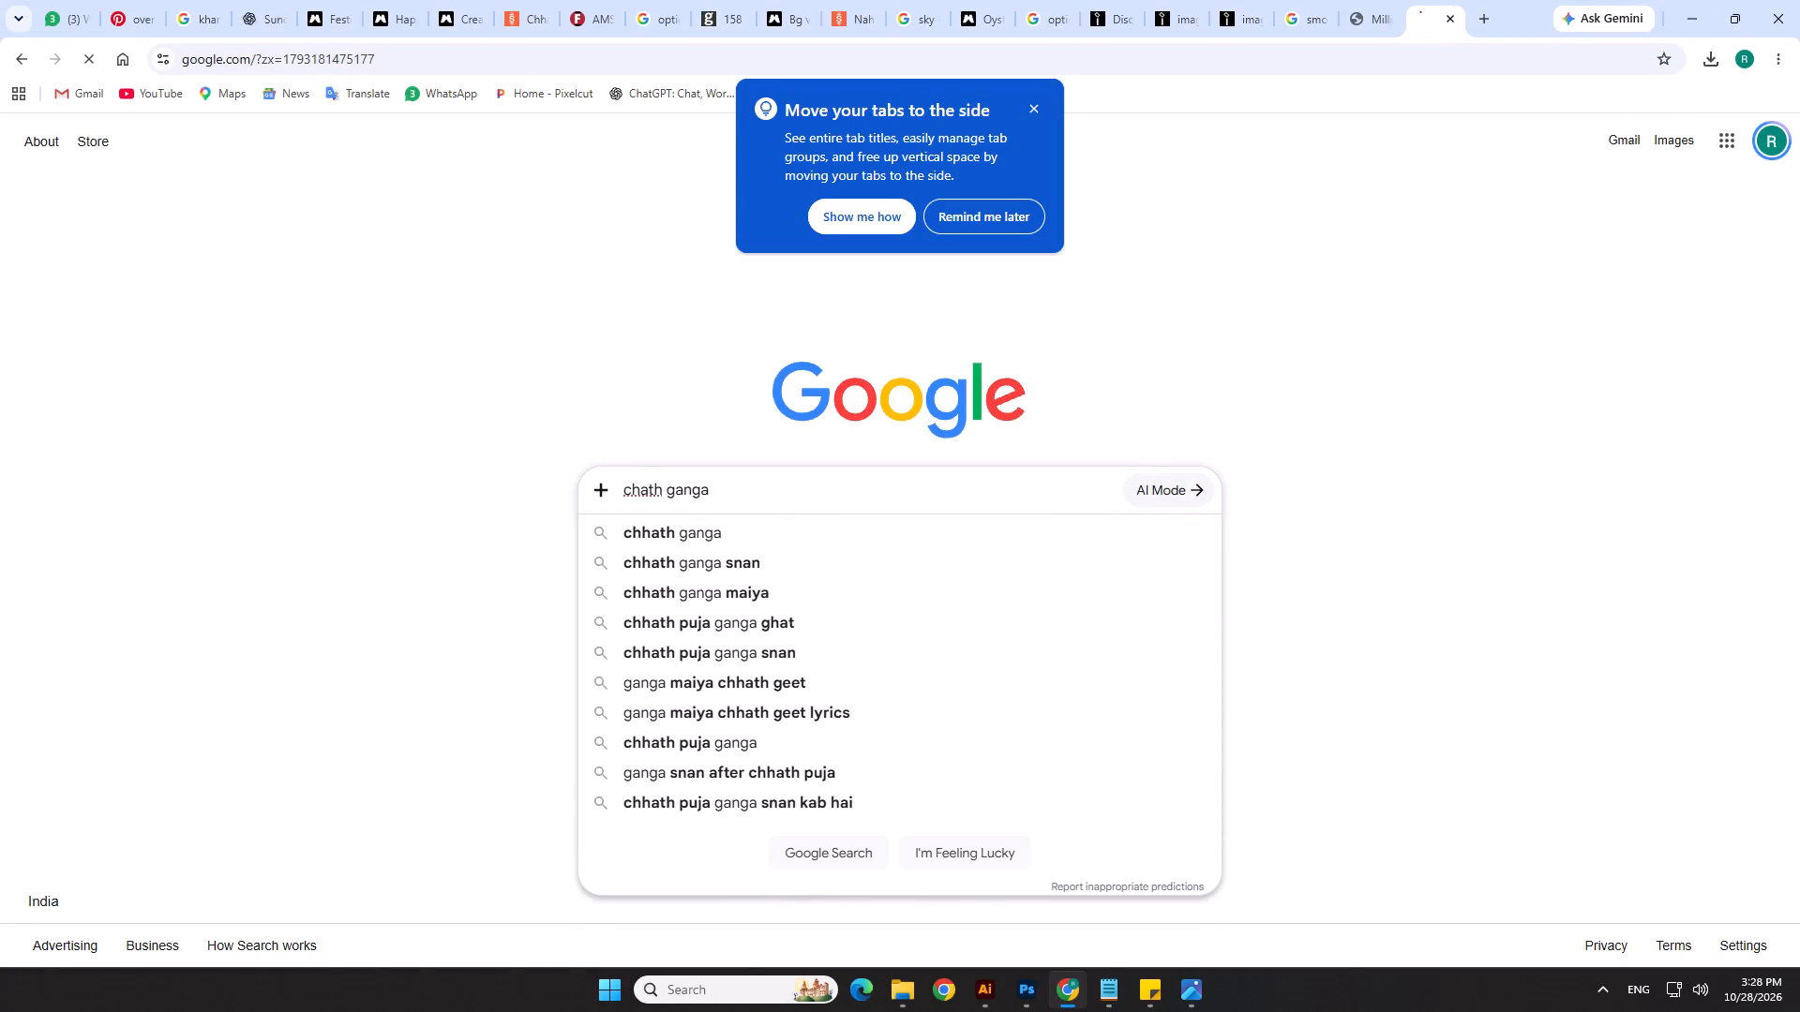
{"action": "left_click", "coordinate": [479, 272]}
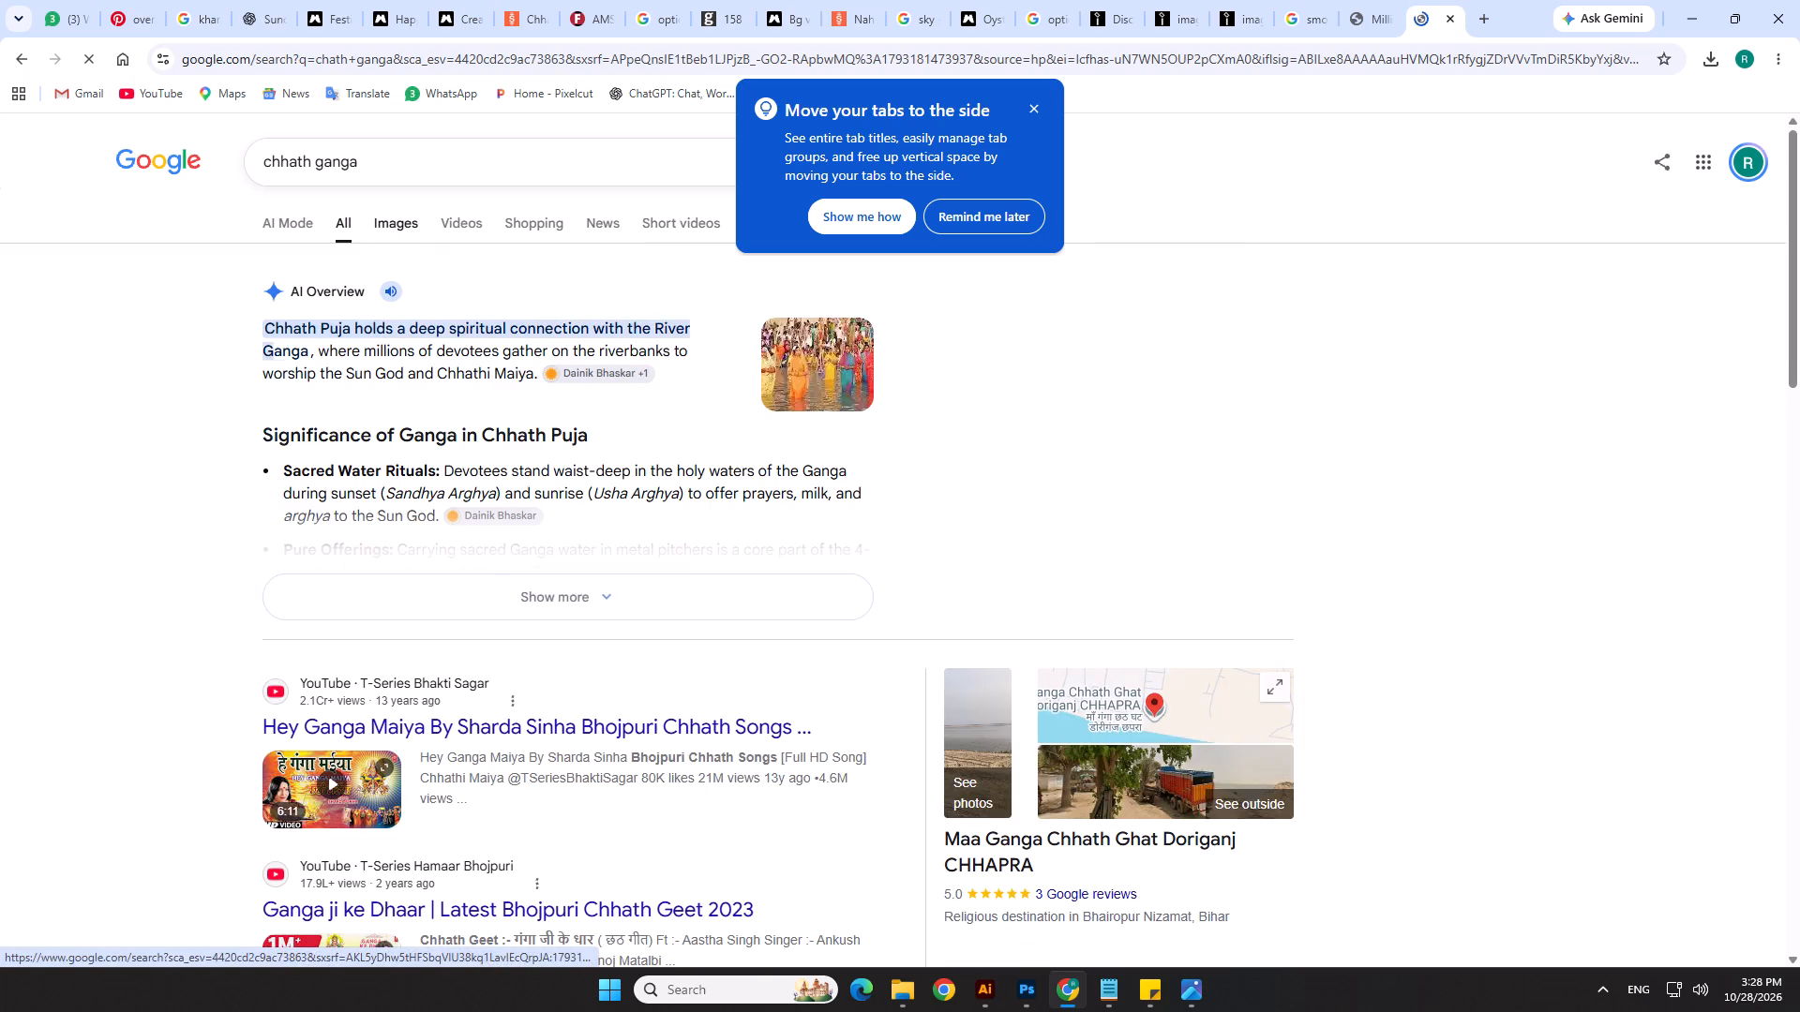
{"action": "left_click", "coordinate": [390, 219]}
Browse the Chhath Ganga pictures for riverside scenes and preview the Pexels photo of the ritual in Kolkata at sunrise.
{"action": "scroll", "coordinate": [1205, 548], "scroll_direction": "down", "scroll_amount": 5}
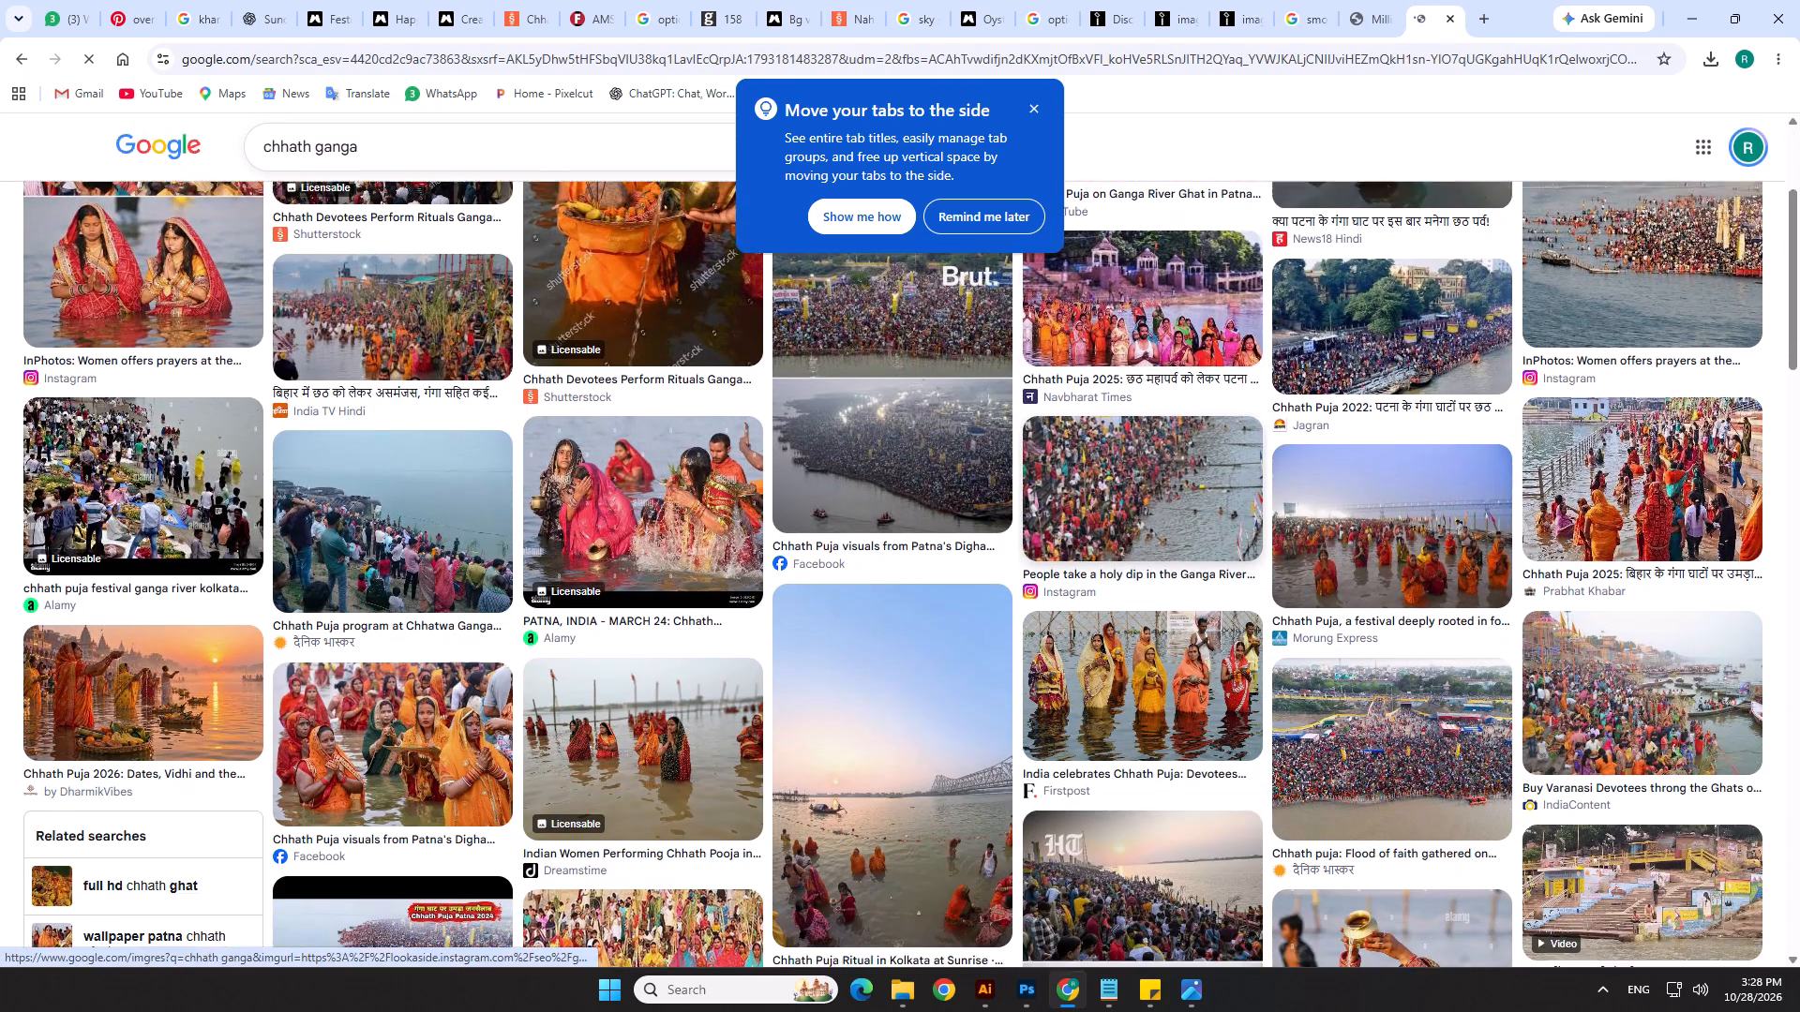
{"action": "scroll", "coordinate": [1205, 548], "scroll_direction": "down", "scroll_amount": 5}
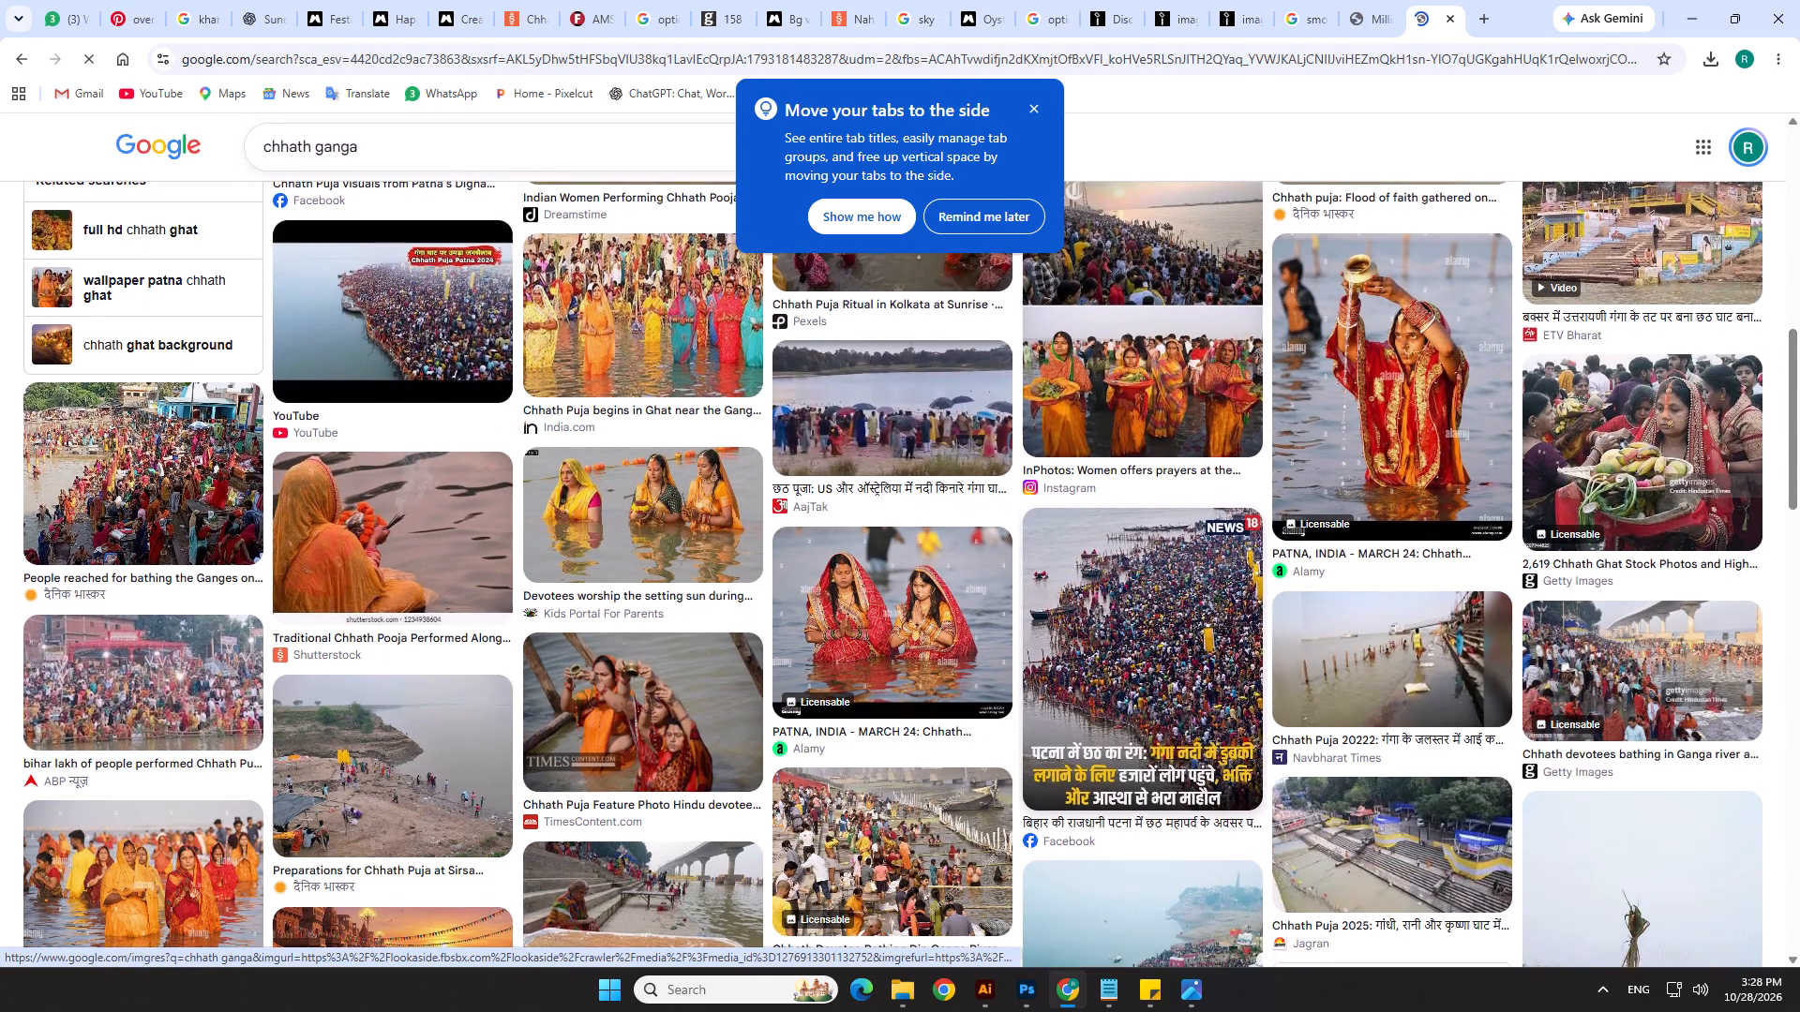
{"action": "scroll", "coordinate": [1205, 548], "scroll_direction": "down", "scroll_amount": 1}
{"action": "scroll", "coordinate": [1205, 548], "scroll_direction": "up", "scroll_amount": 2}
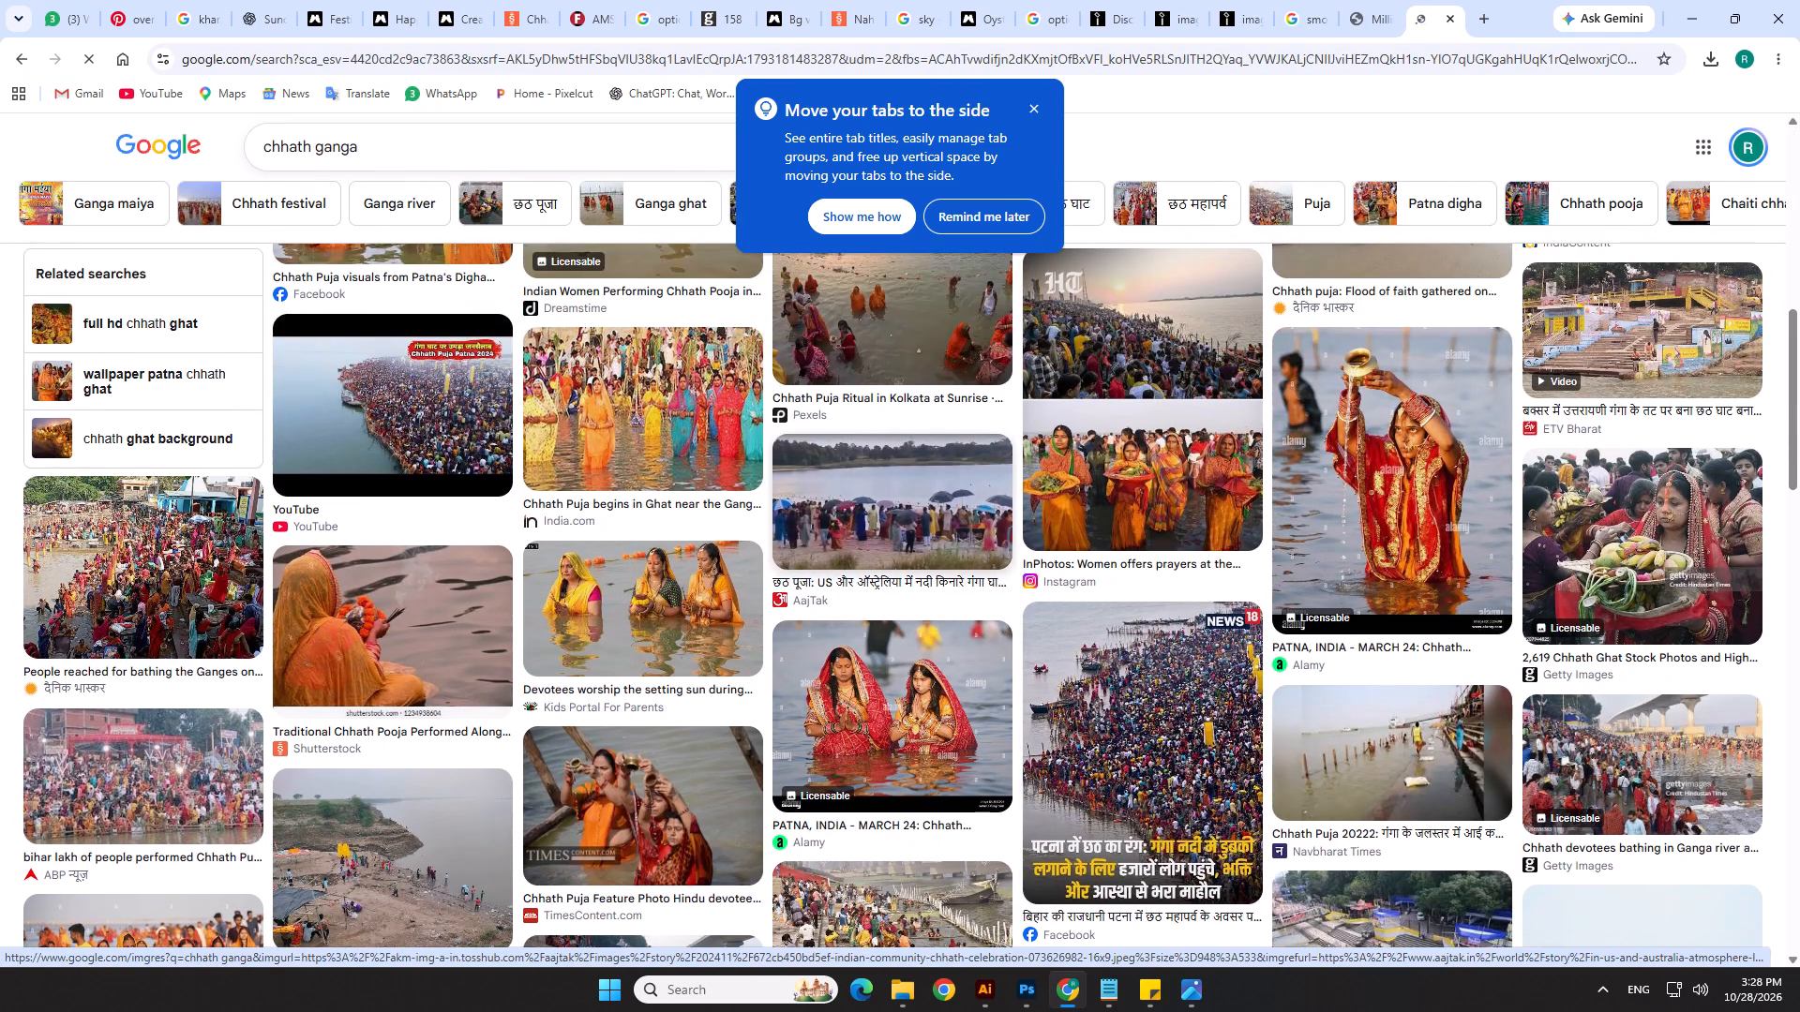
{"action": "scroll", "coordinate": [882, 498], "scroll_direction": "up", "scroll_amount": 3}
{"action": "left_click", "coordinate": [880, 570]}
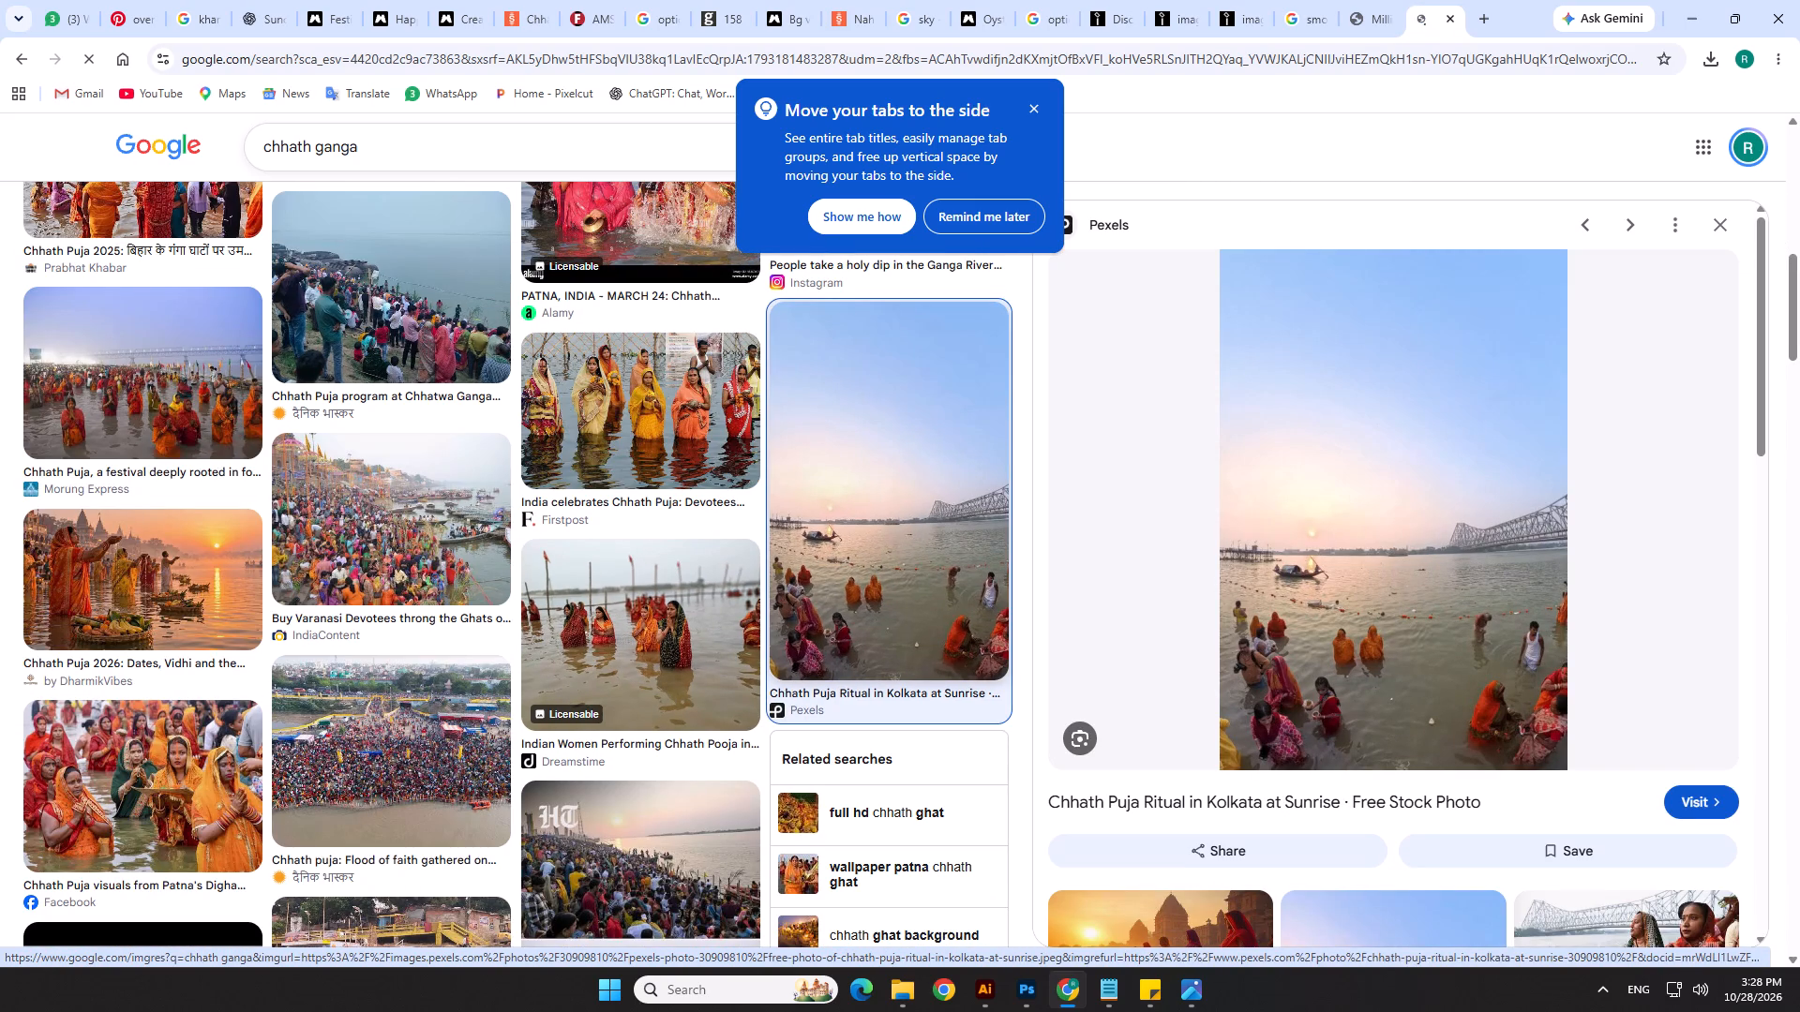
{"action": "scroll", "coordinate": [444, 581], "scroll_direction": "down", "scroll_amount": 5}
{"action": "scroll", "coordinate": [443, 580], "scroll_direction": "up", "scroll_amount": 4}
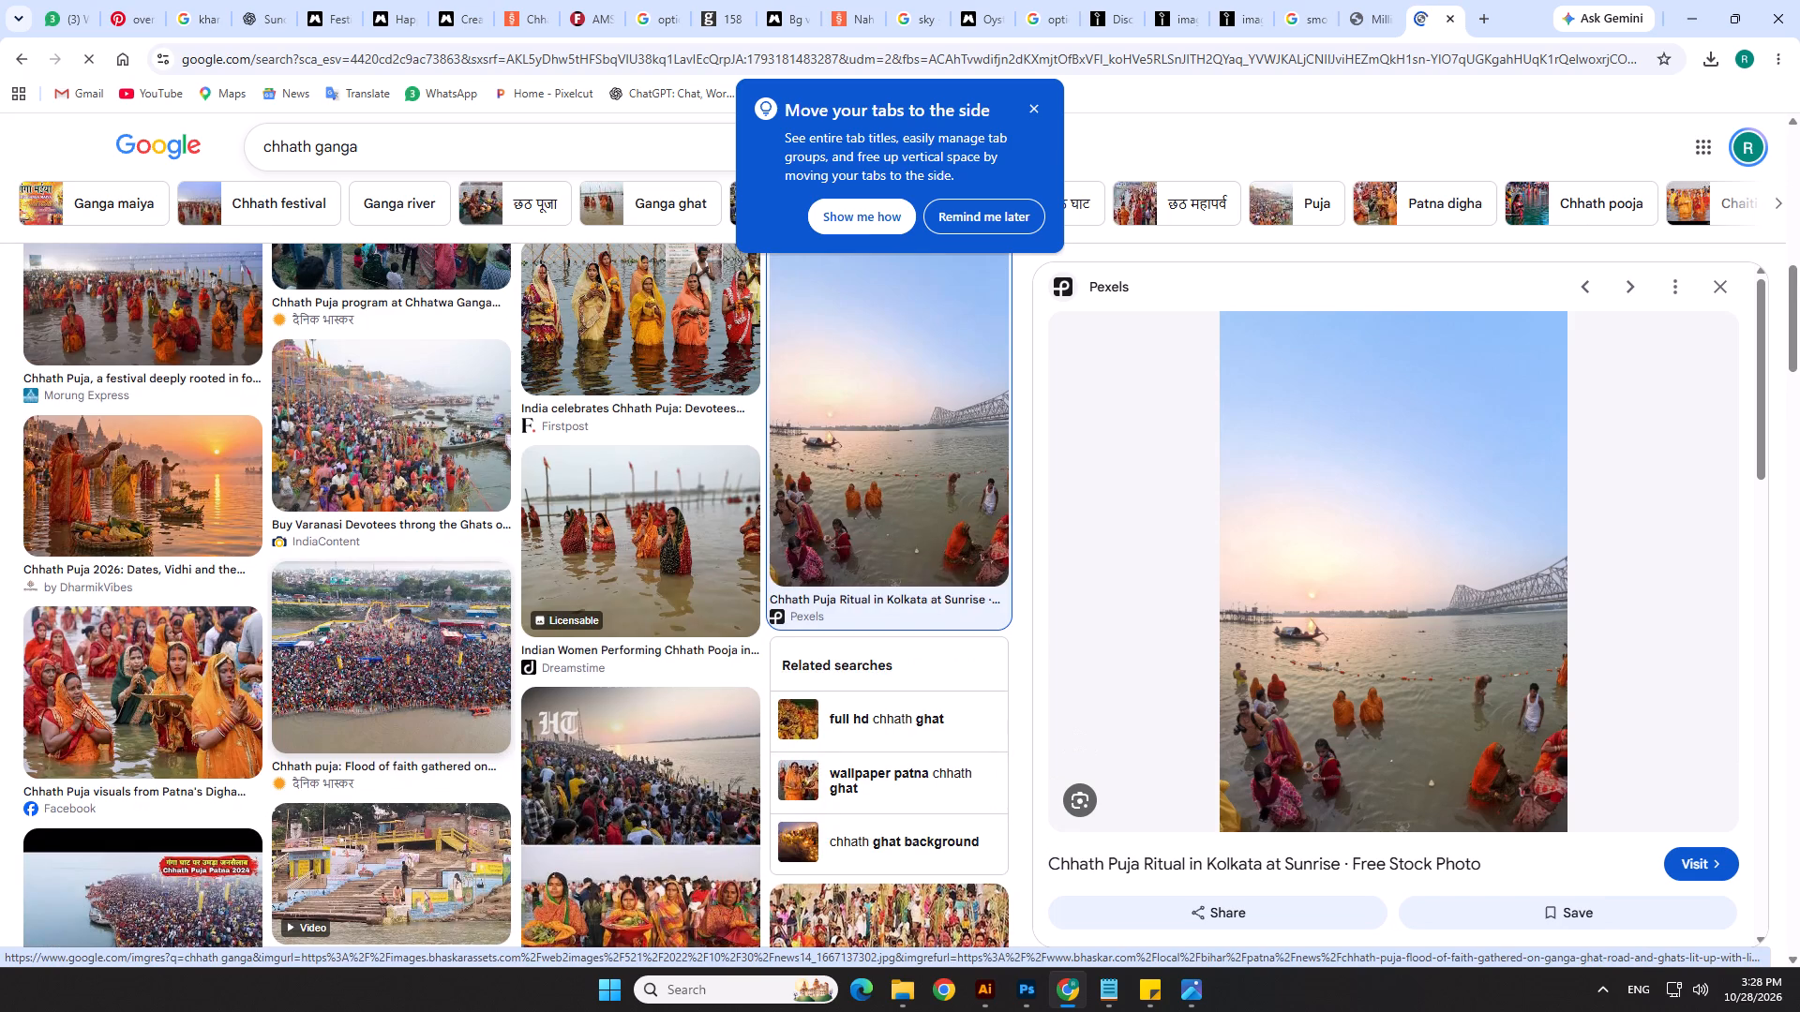
{"action": "scroll", "coordinate": [463, 571], "scroll_direction": "down", "scroll_amount": 4}
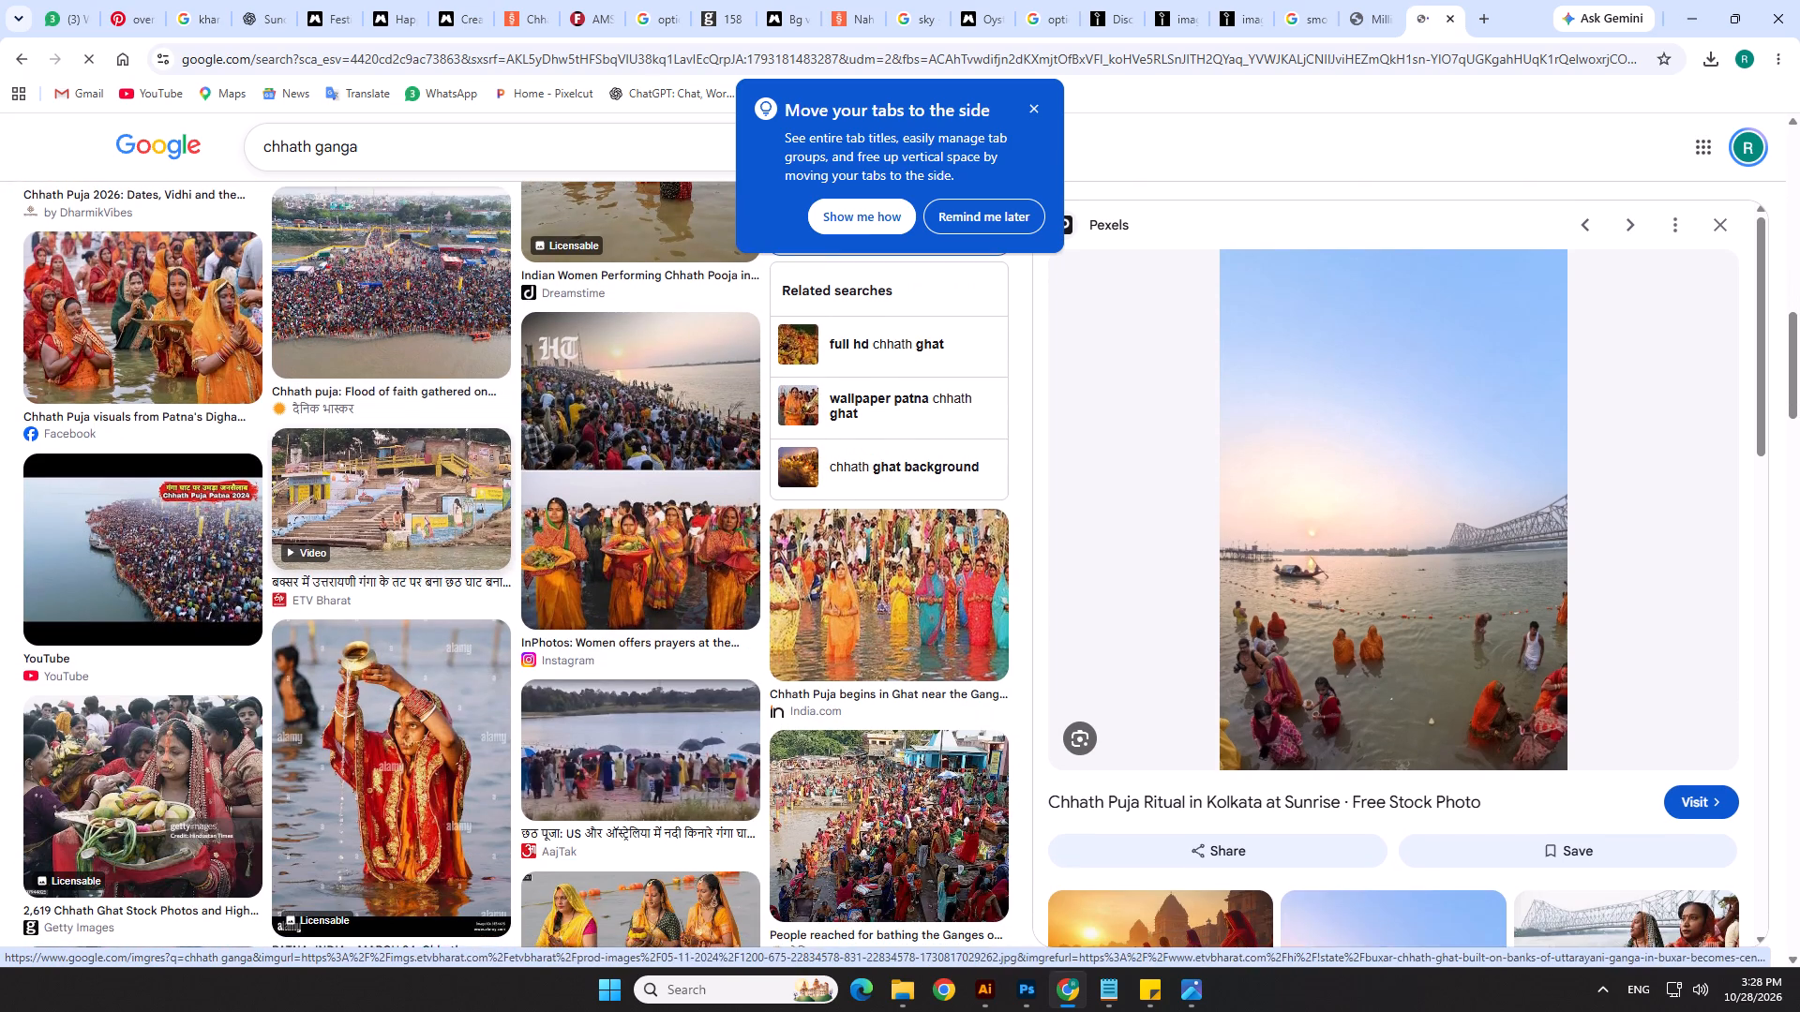
{"action": "scroll", "coordinate": [463, 571], "scroll_direction": "down", "scroll_amount": 7}
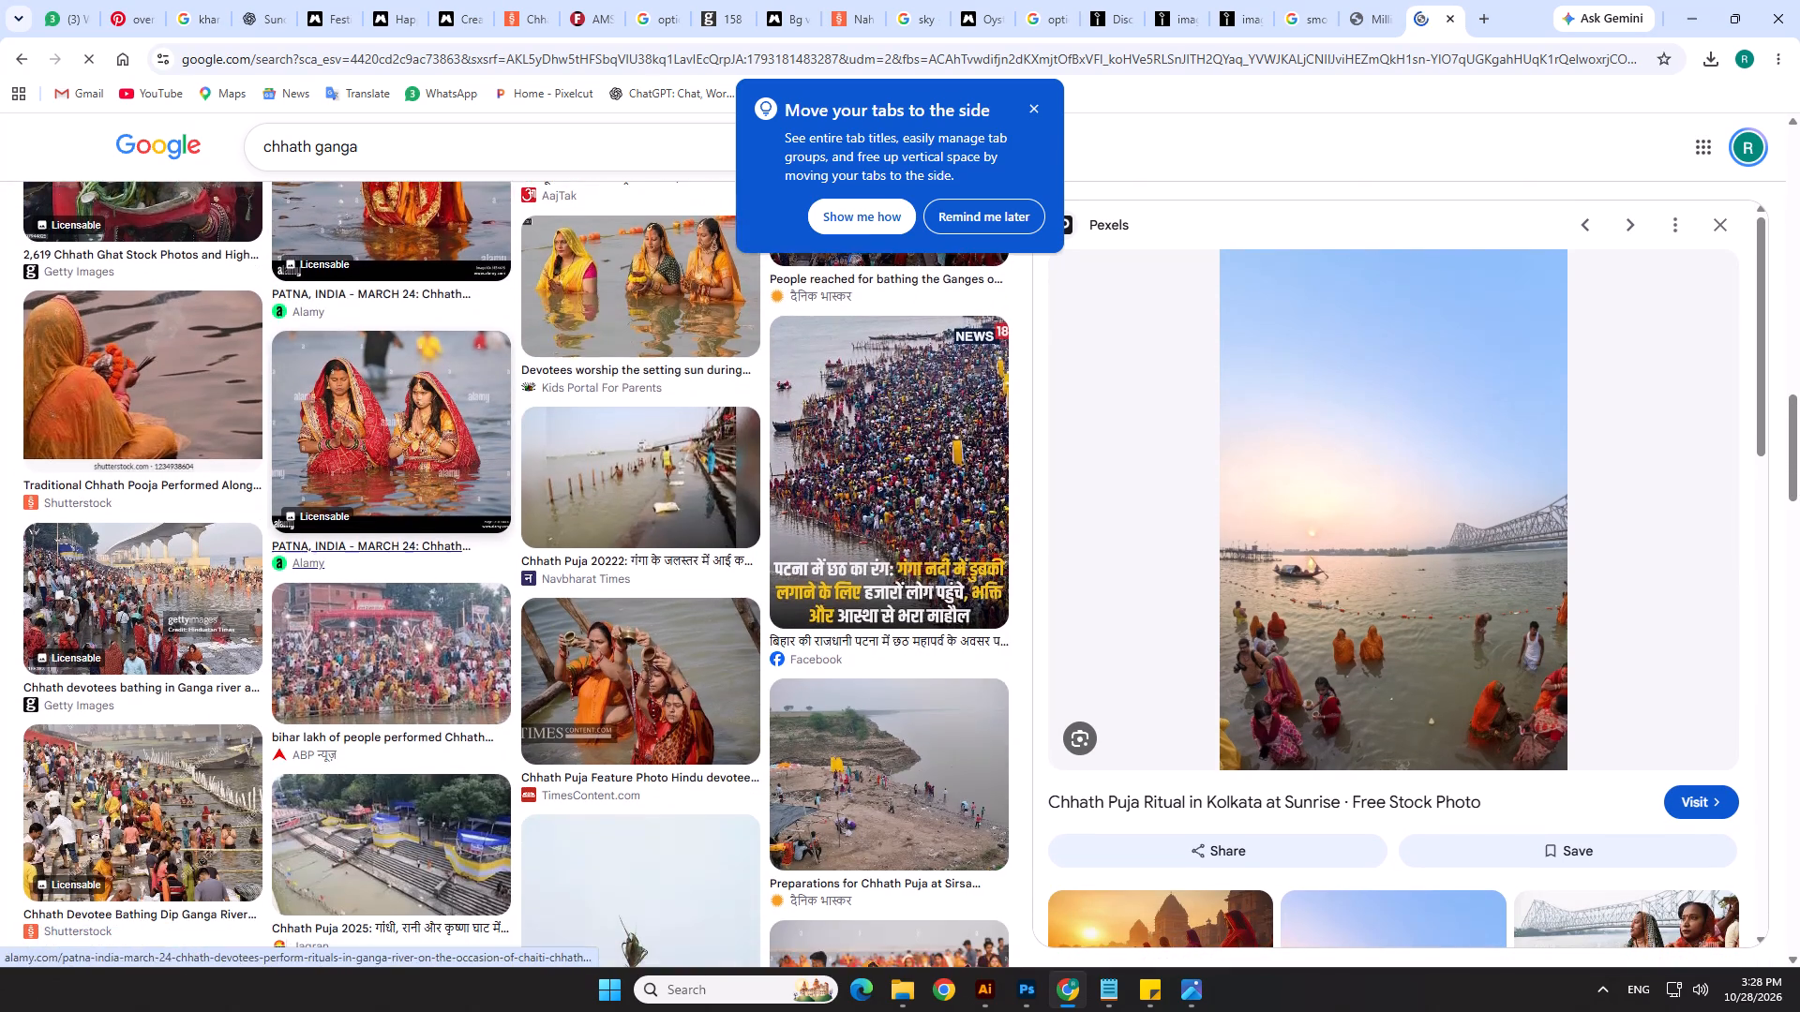
{"action": "scroll", "coordinate": [463, 571], "scroll_direction": "down", "scroll_amount": 2}
{"action": "scroll", "coordinate": [327, 338], "scroll_direction": "up", "scroll_amount": 3}
Search images for "ganga river patna" and preview the Holidify photo of a boat on the river under a low sun.
{"action": "left_click", "coordinate": [370, 156]}
{"action": "left_click_drag", "start_coordinate": [315, 150], "coordinate": [196, 168]}
{"action": "key", "text": "BackSpace"}
{"action": "left_click", "coordinate": [319, 156]}
{"action": "key", "text": "space"}
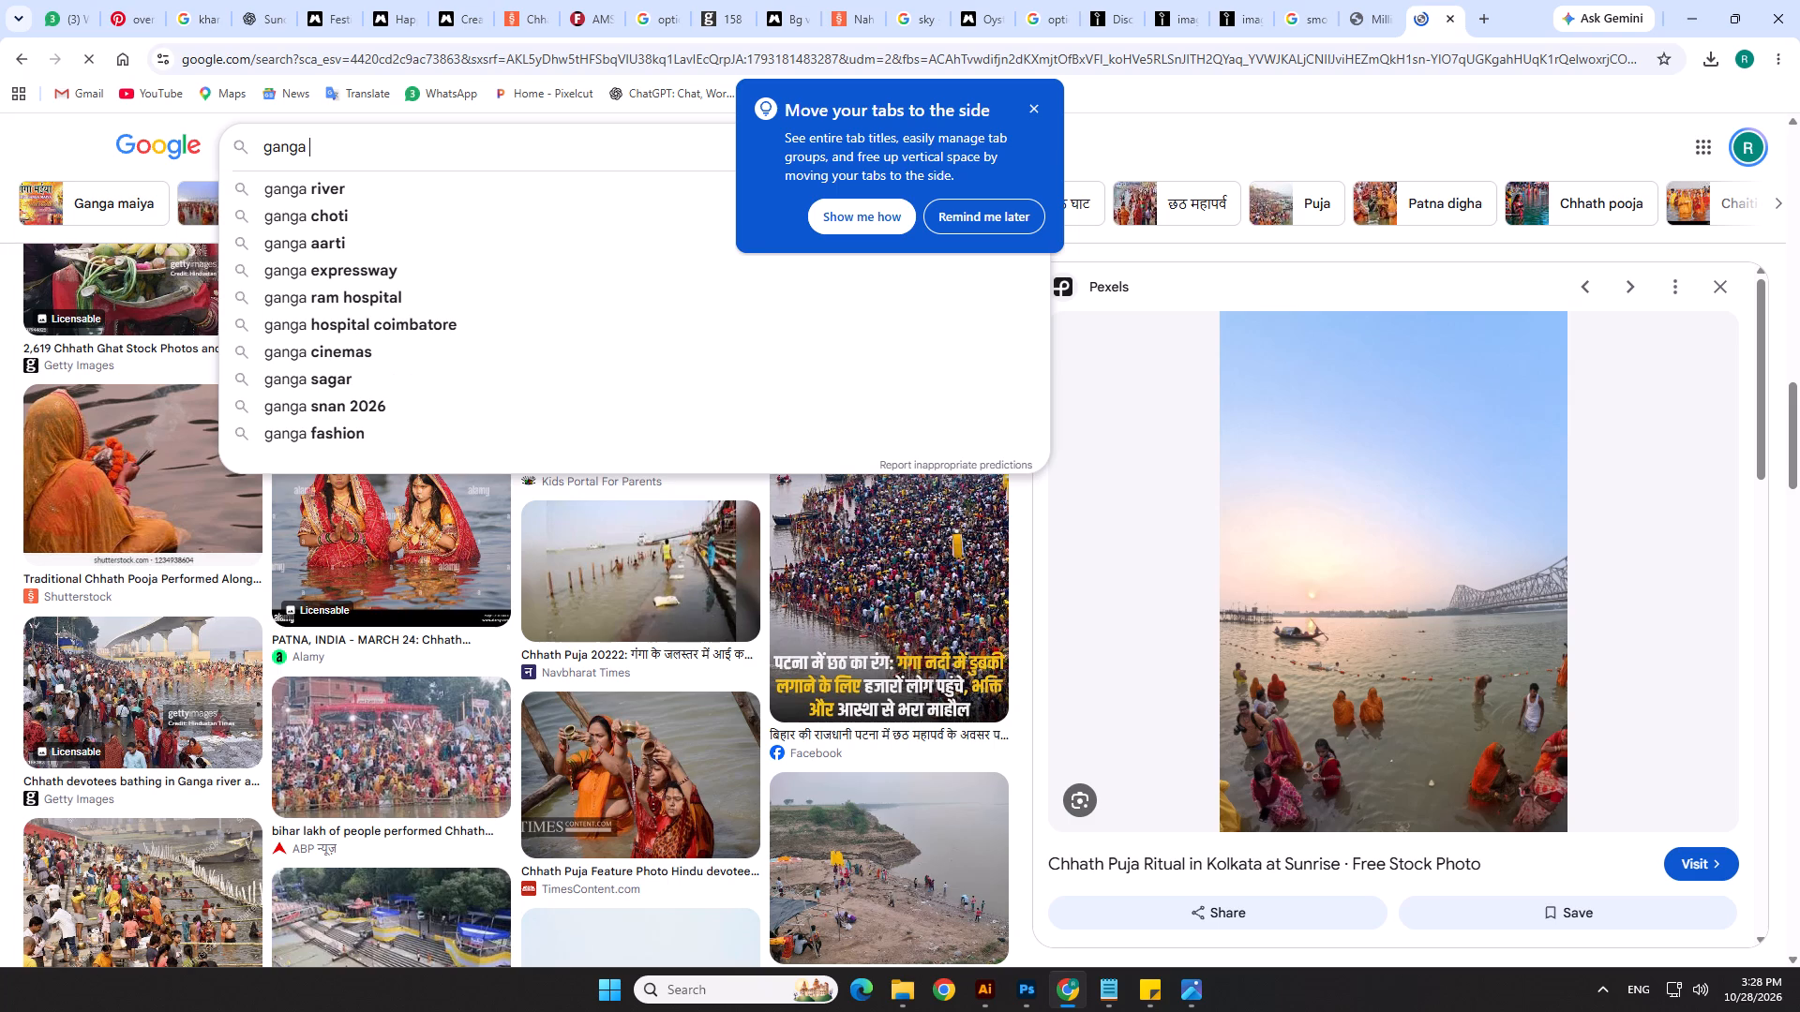
{"action": "type", "text": "river patna"}
{"action": "key", "text": "Return"}
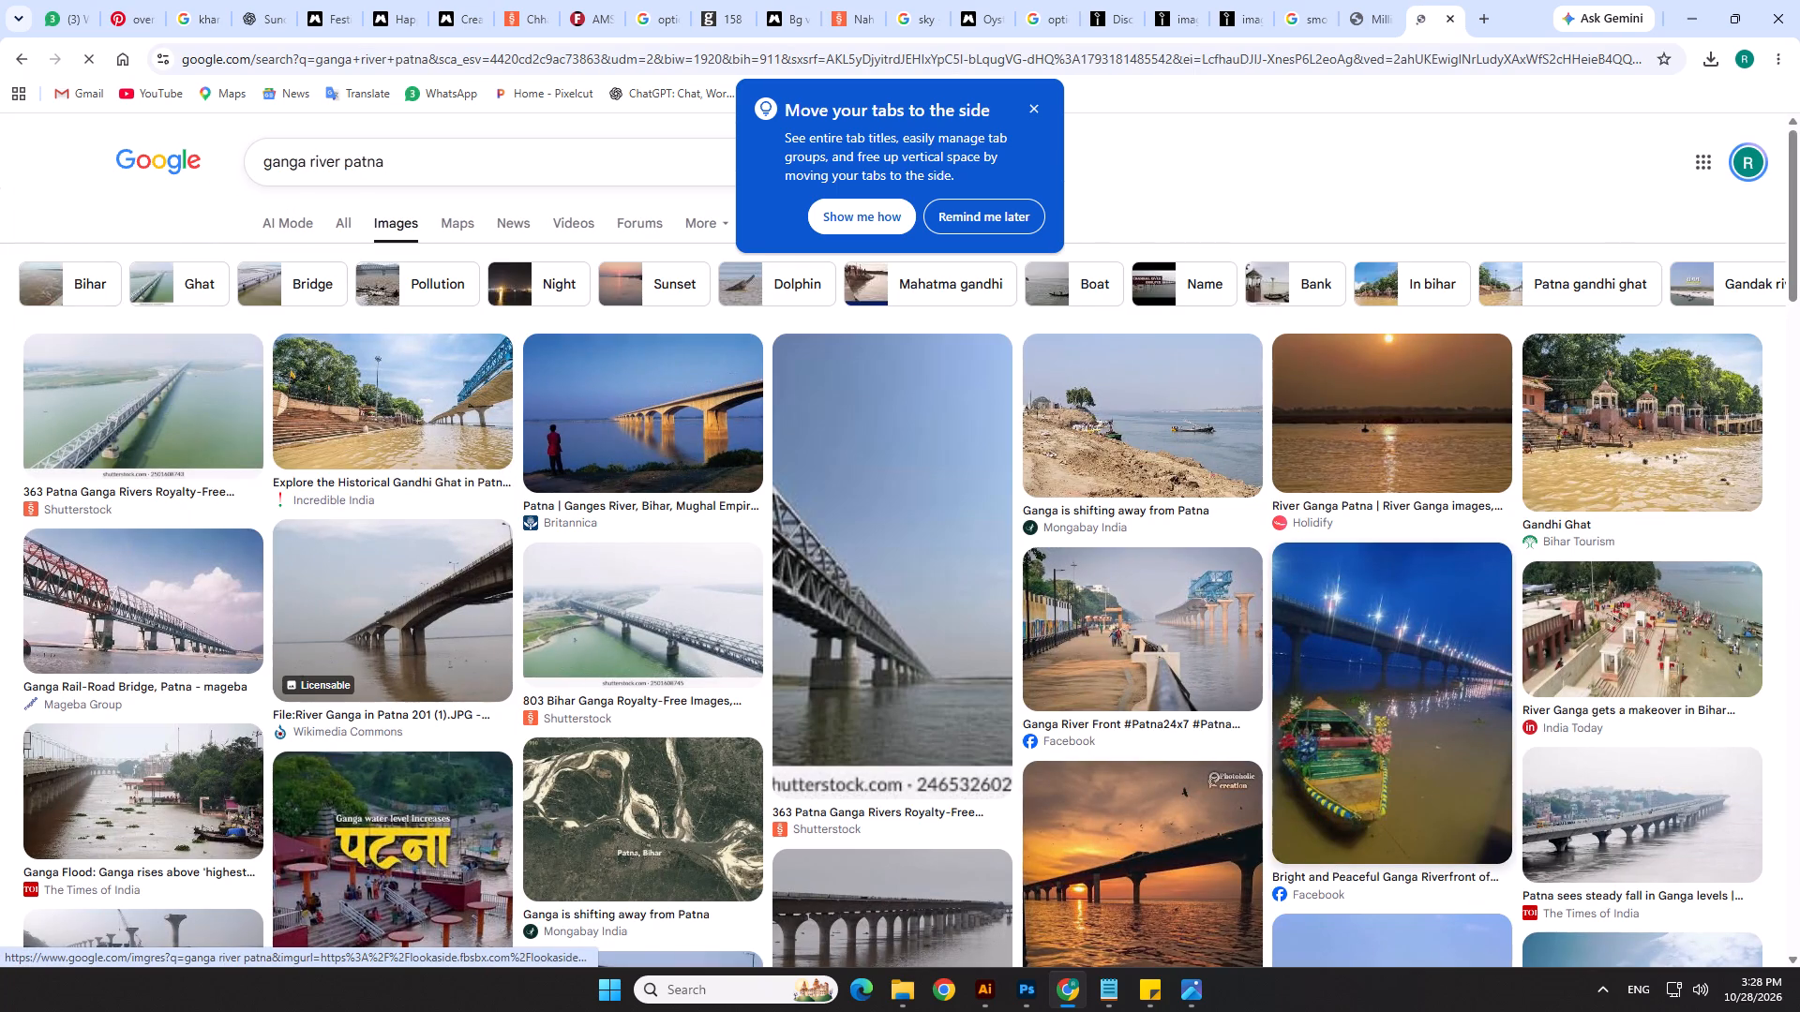
{"action": "left_click", "coordinate": [1431, 455]}
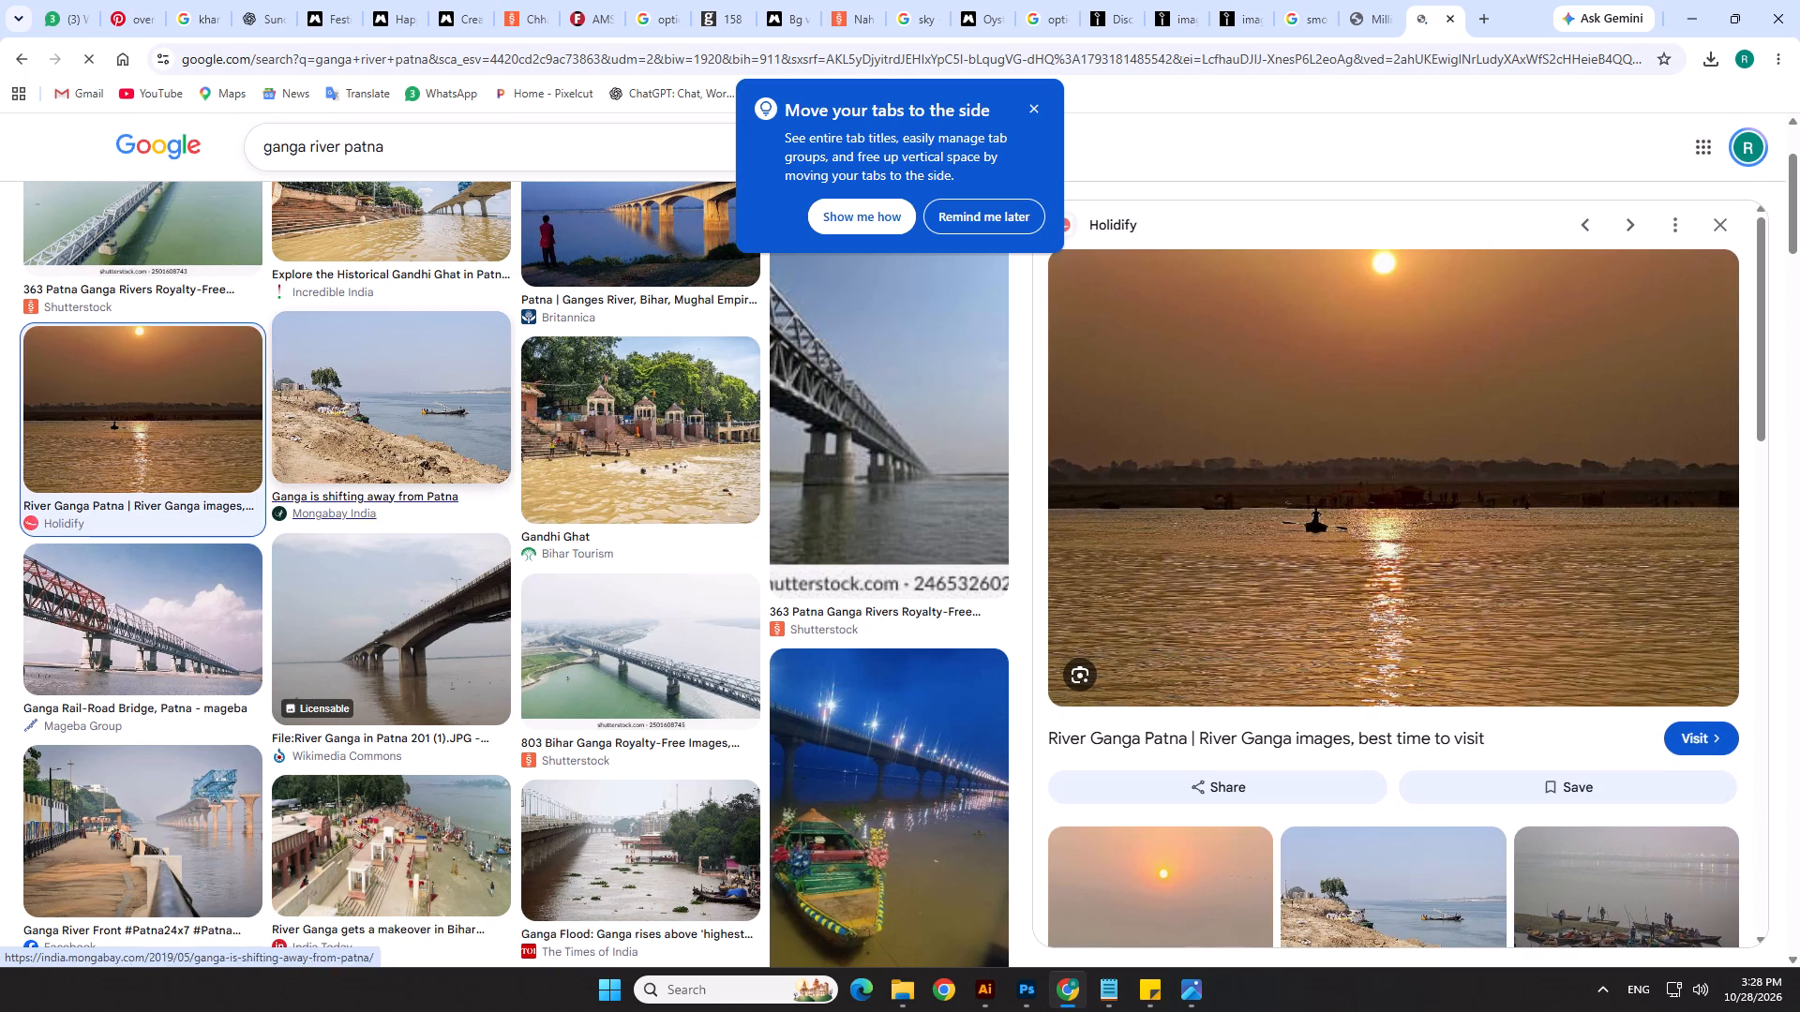
Refine the image search to "ganga river patna + chhath".
{"action": "left_click", "coordinate": [427, 156]}
{"action": "key", "text": "space"}
{"action": "type", "text": "+"}
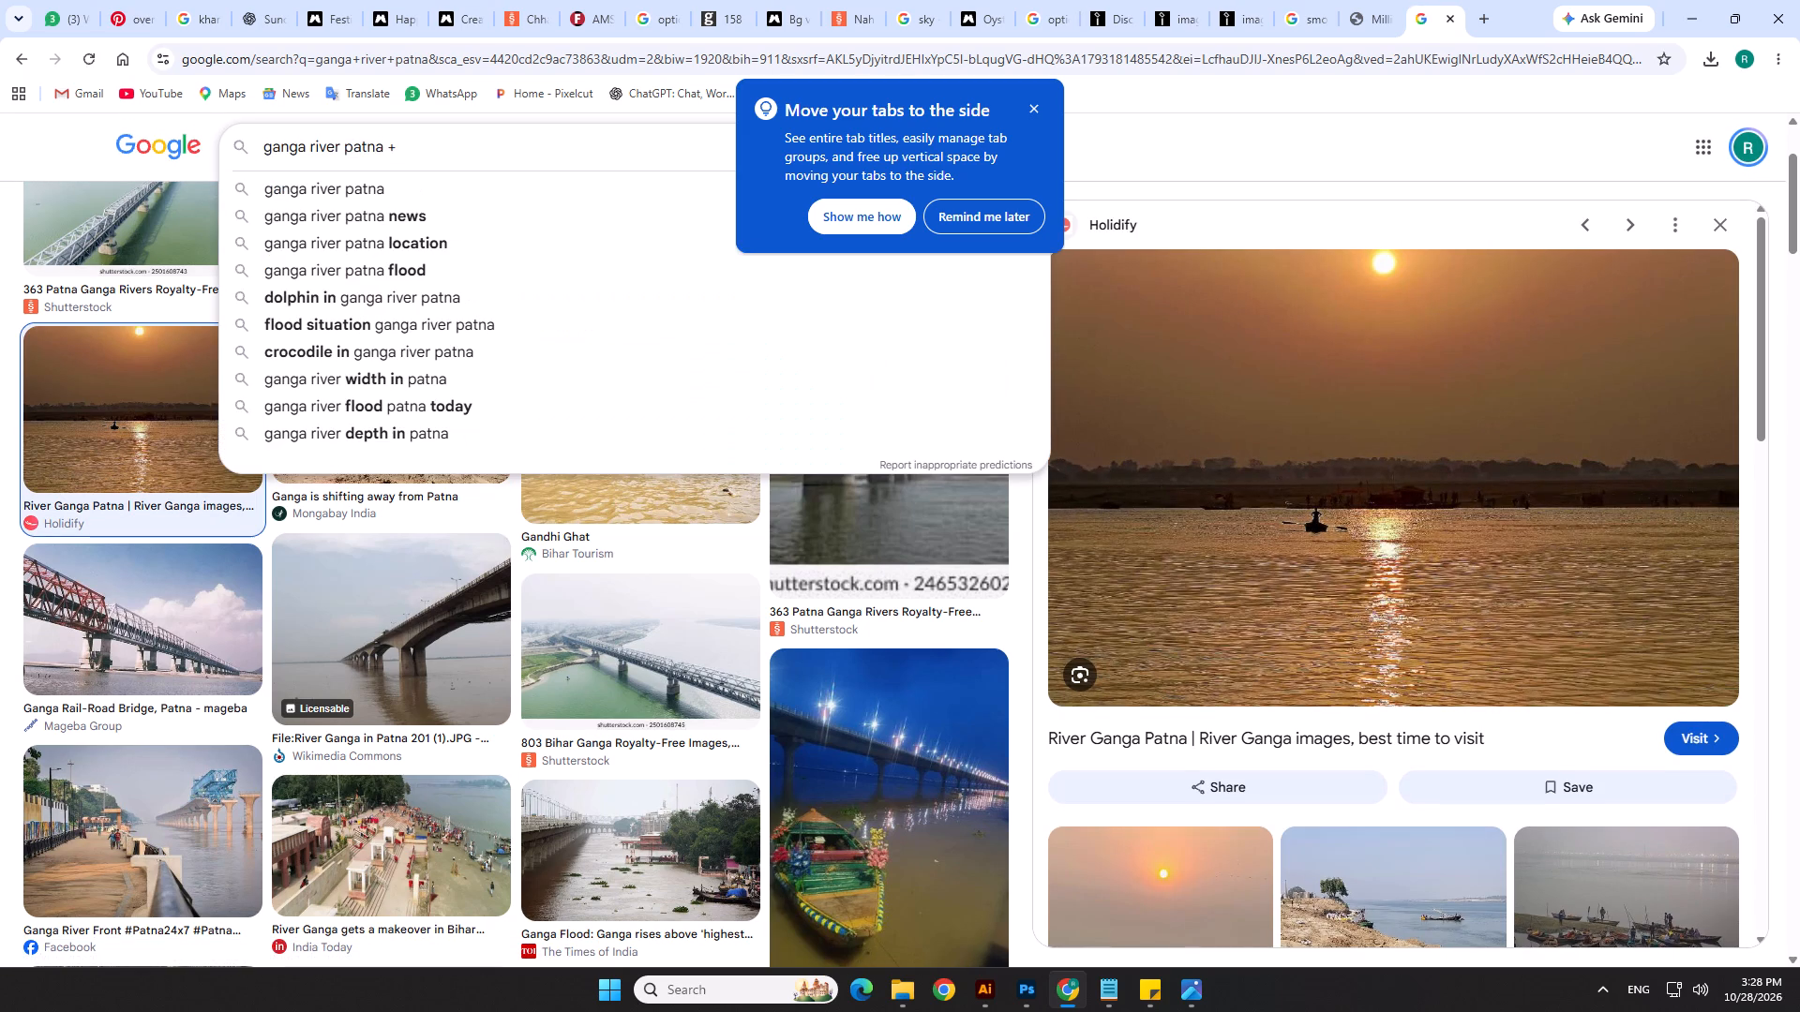
{"action": "key", "text": "space"}
{"action": "type", "text": "chhath"}
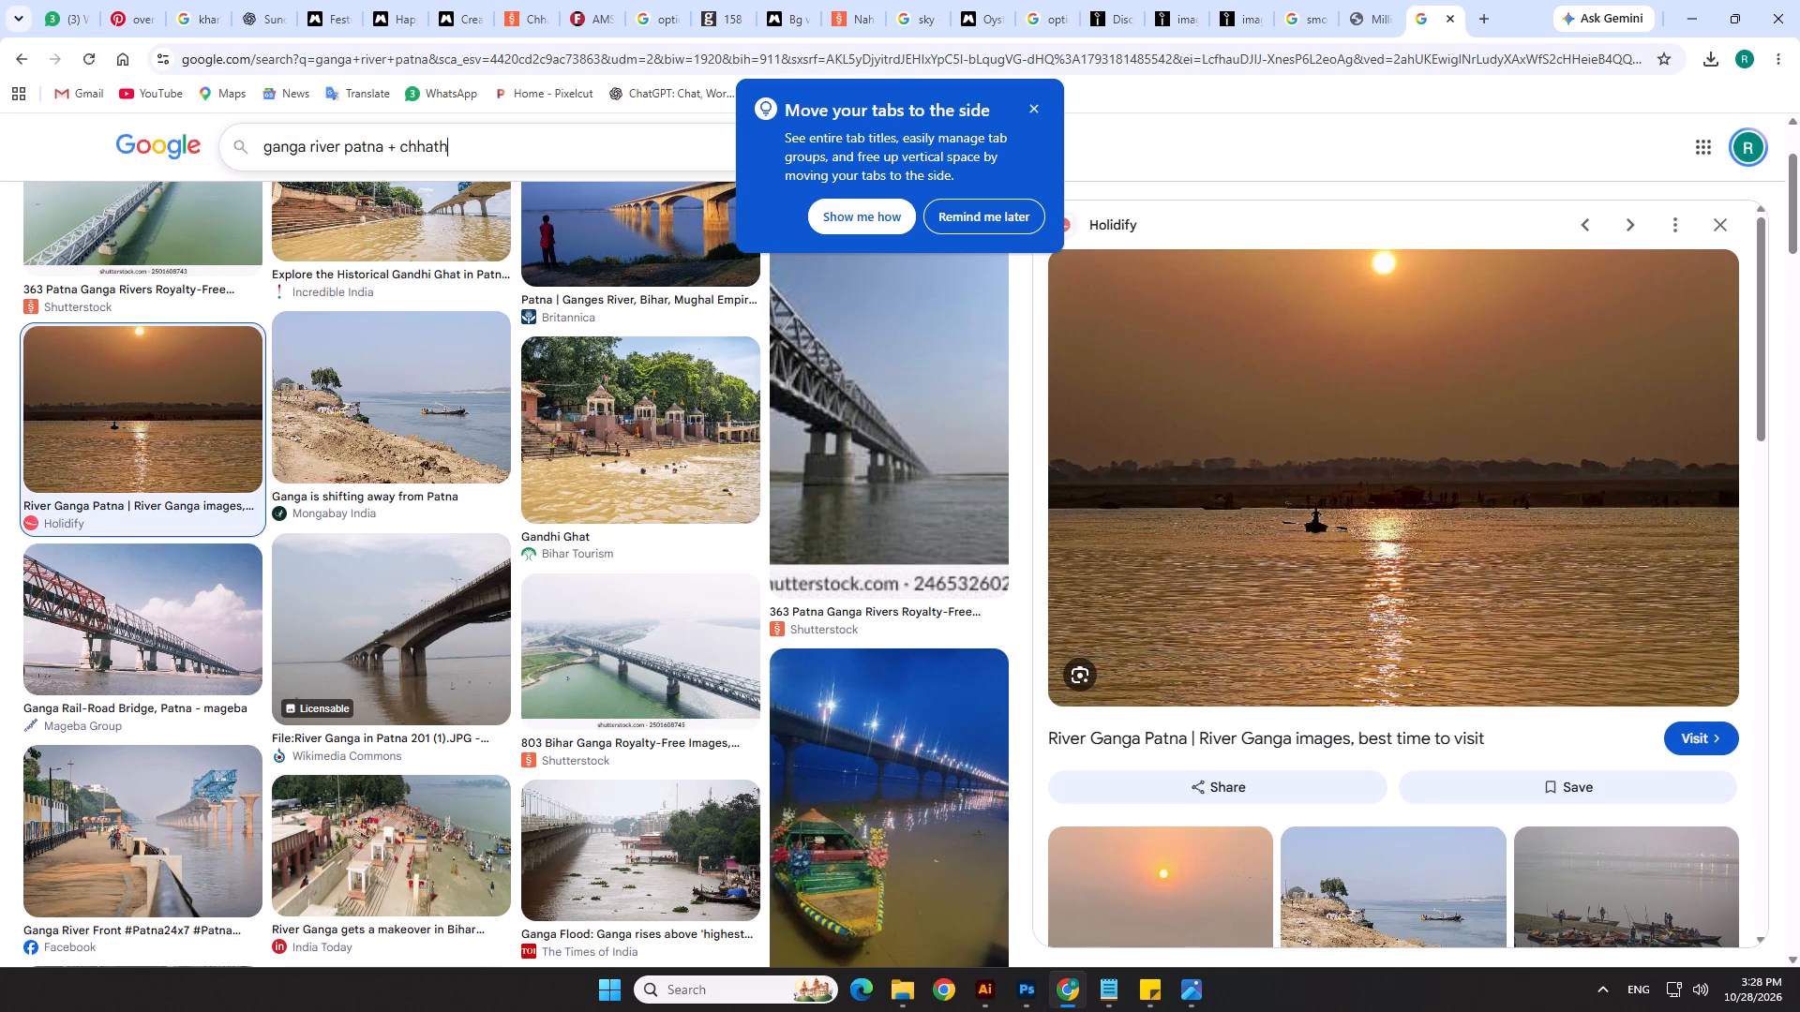
{"action": "key", "text": "Return"}
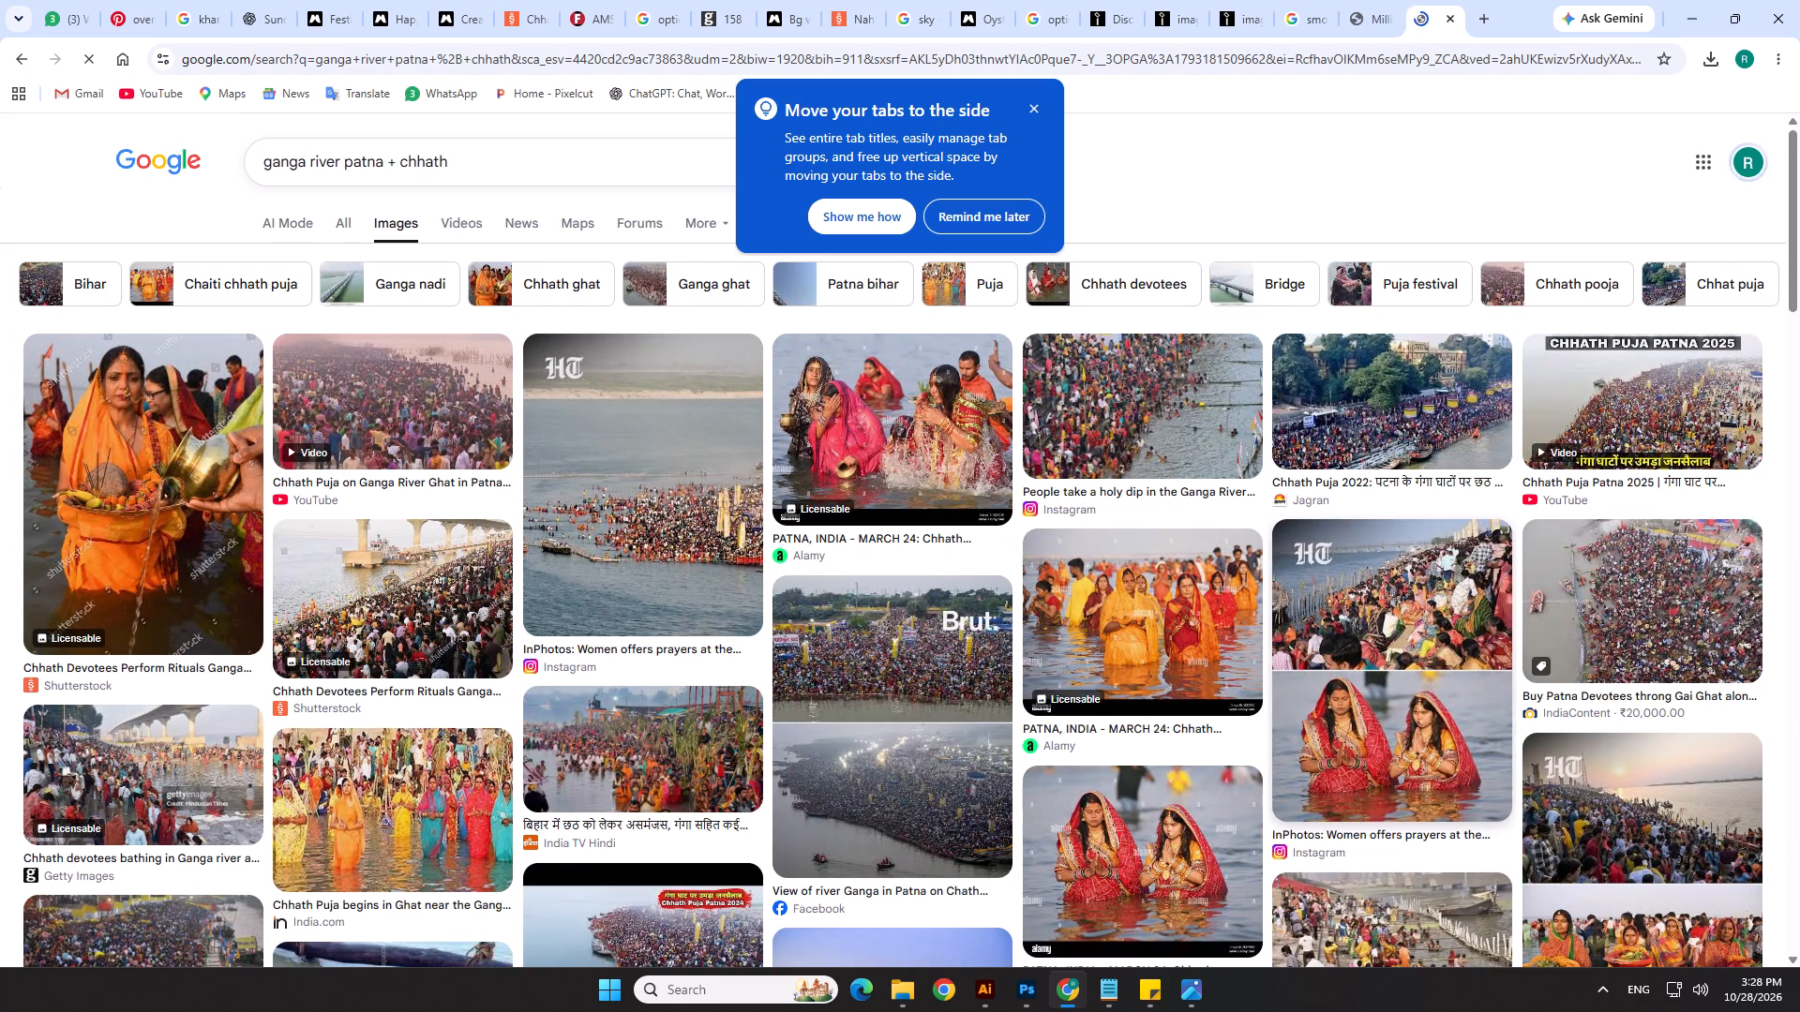
Browse the refined results for river crowd scenes and preview the Hidden Routes photo of the Patna ghat at sunset.
{"action": "scroll", "coordinate": [1292, 714], "scroll_direction": "down", "scroll_amount": 4}
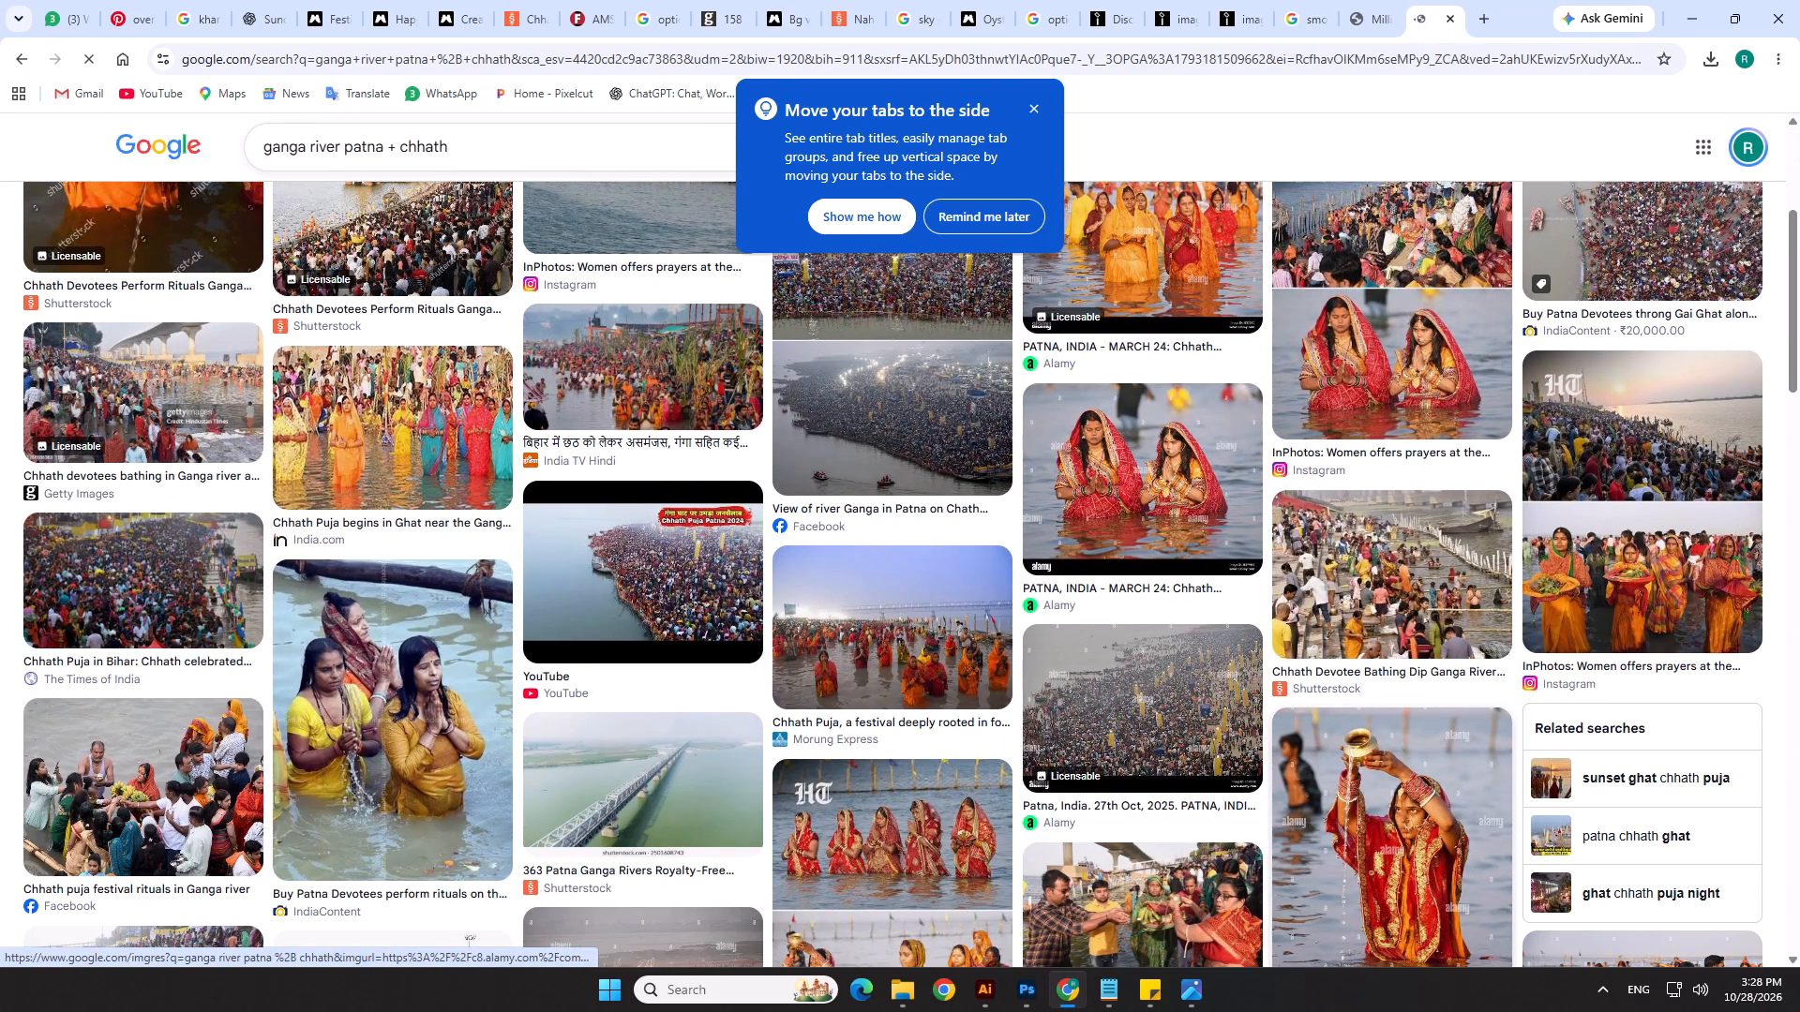
{"action": "scroll", "coordinate": [1292, 714], "scroll_direction": "down", "scroll_amount": 8}
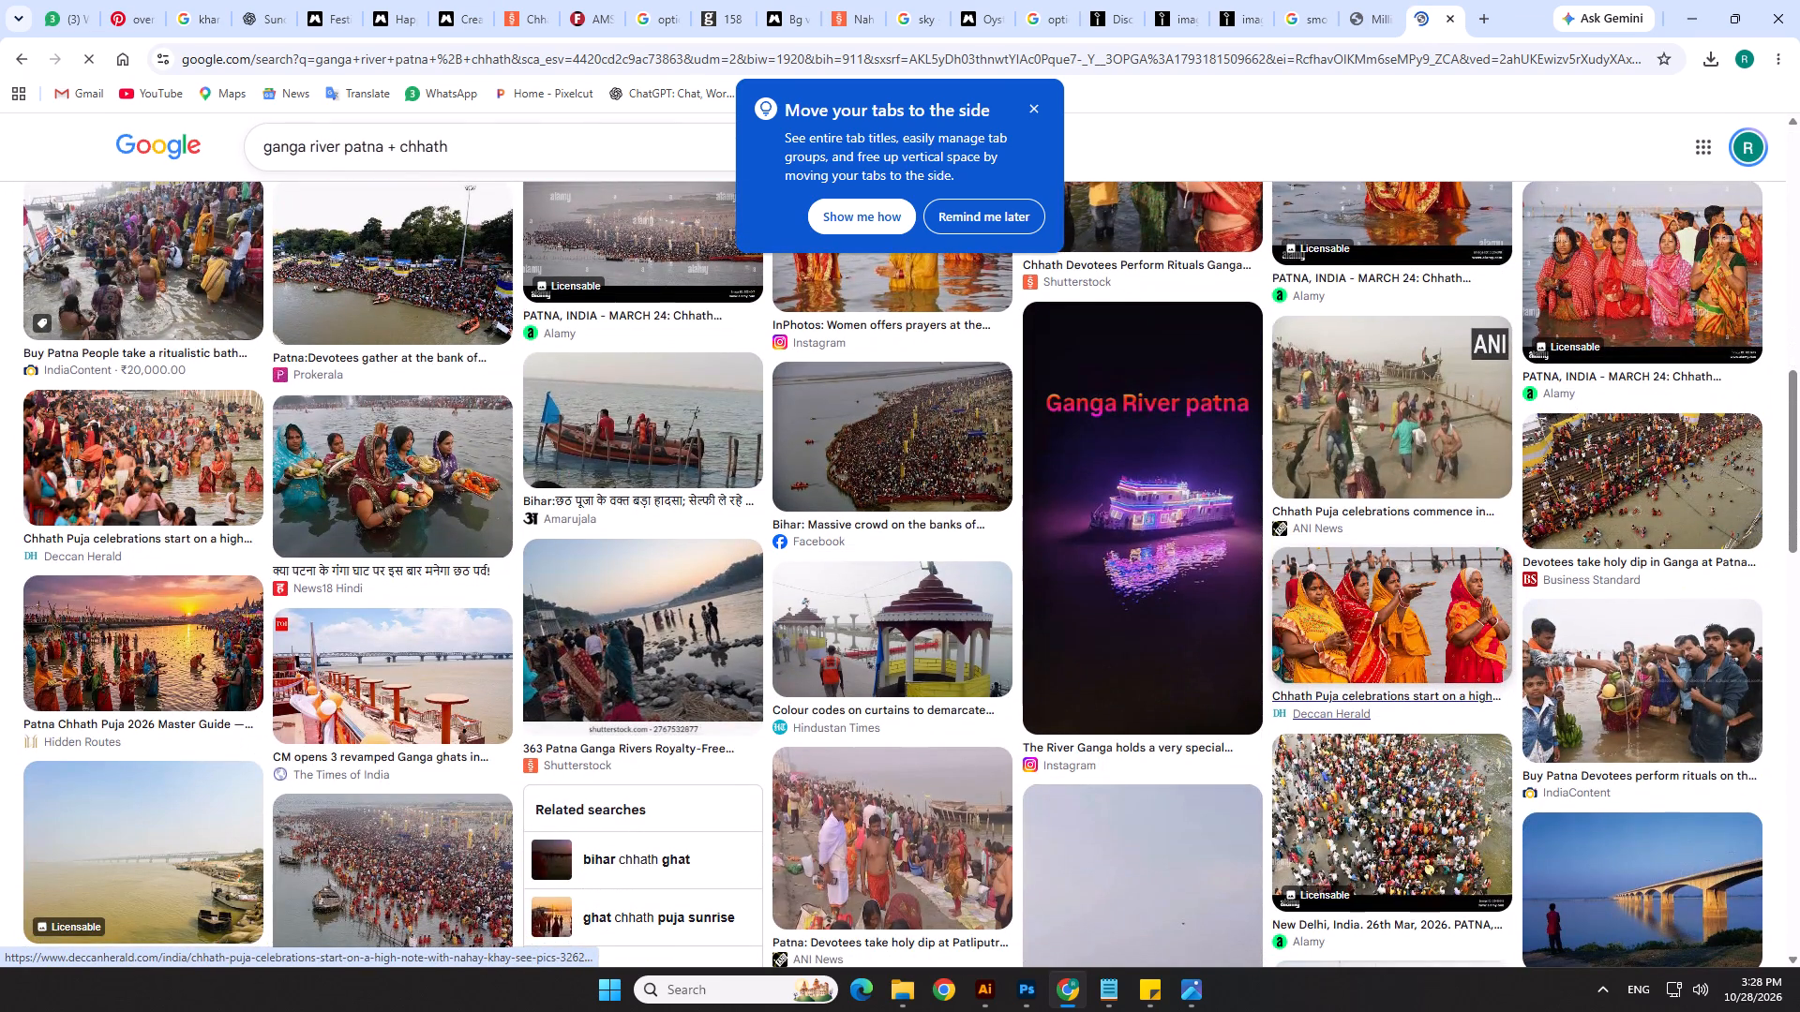
{"action": "scroll", "coordinate": [1292, 713], "scroll_direction": "down", "scroll_amount": 3}
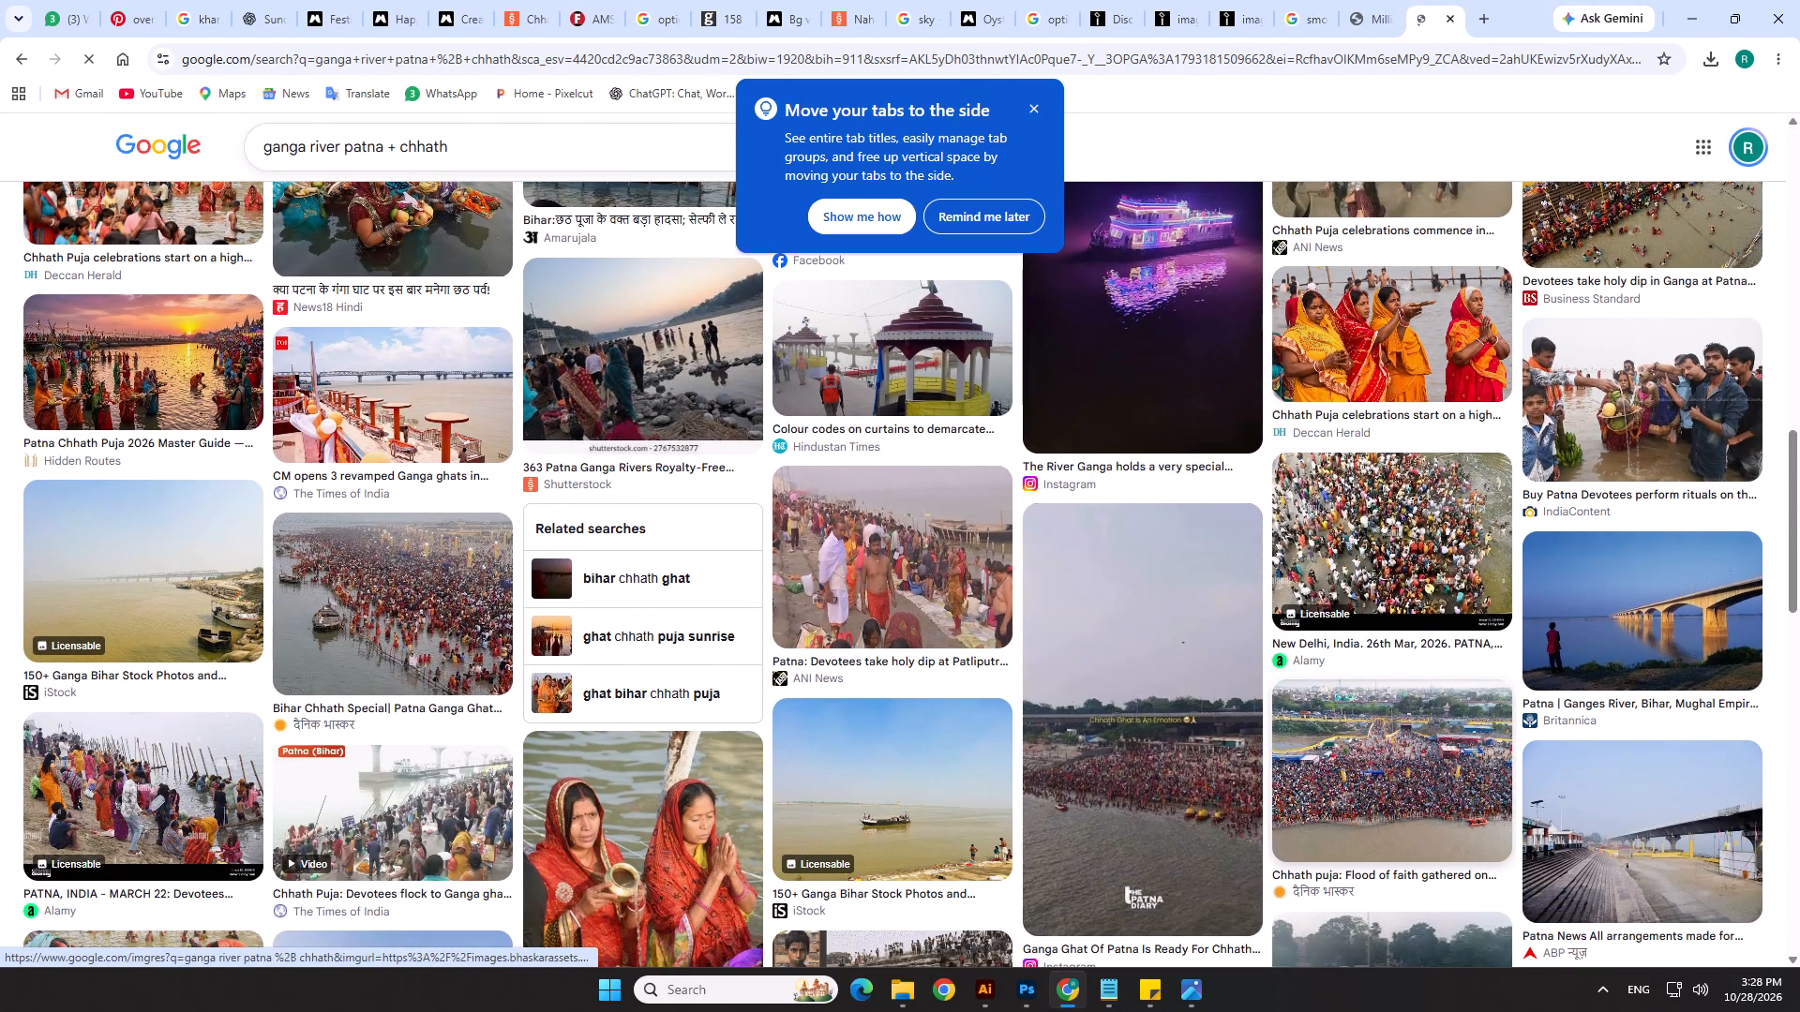
{"action": "scroll", "coordinate": [1292, 713], "scroll_direction": "down", "scroll_amount": 3}
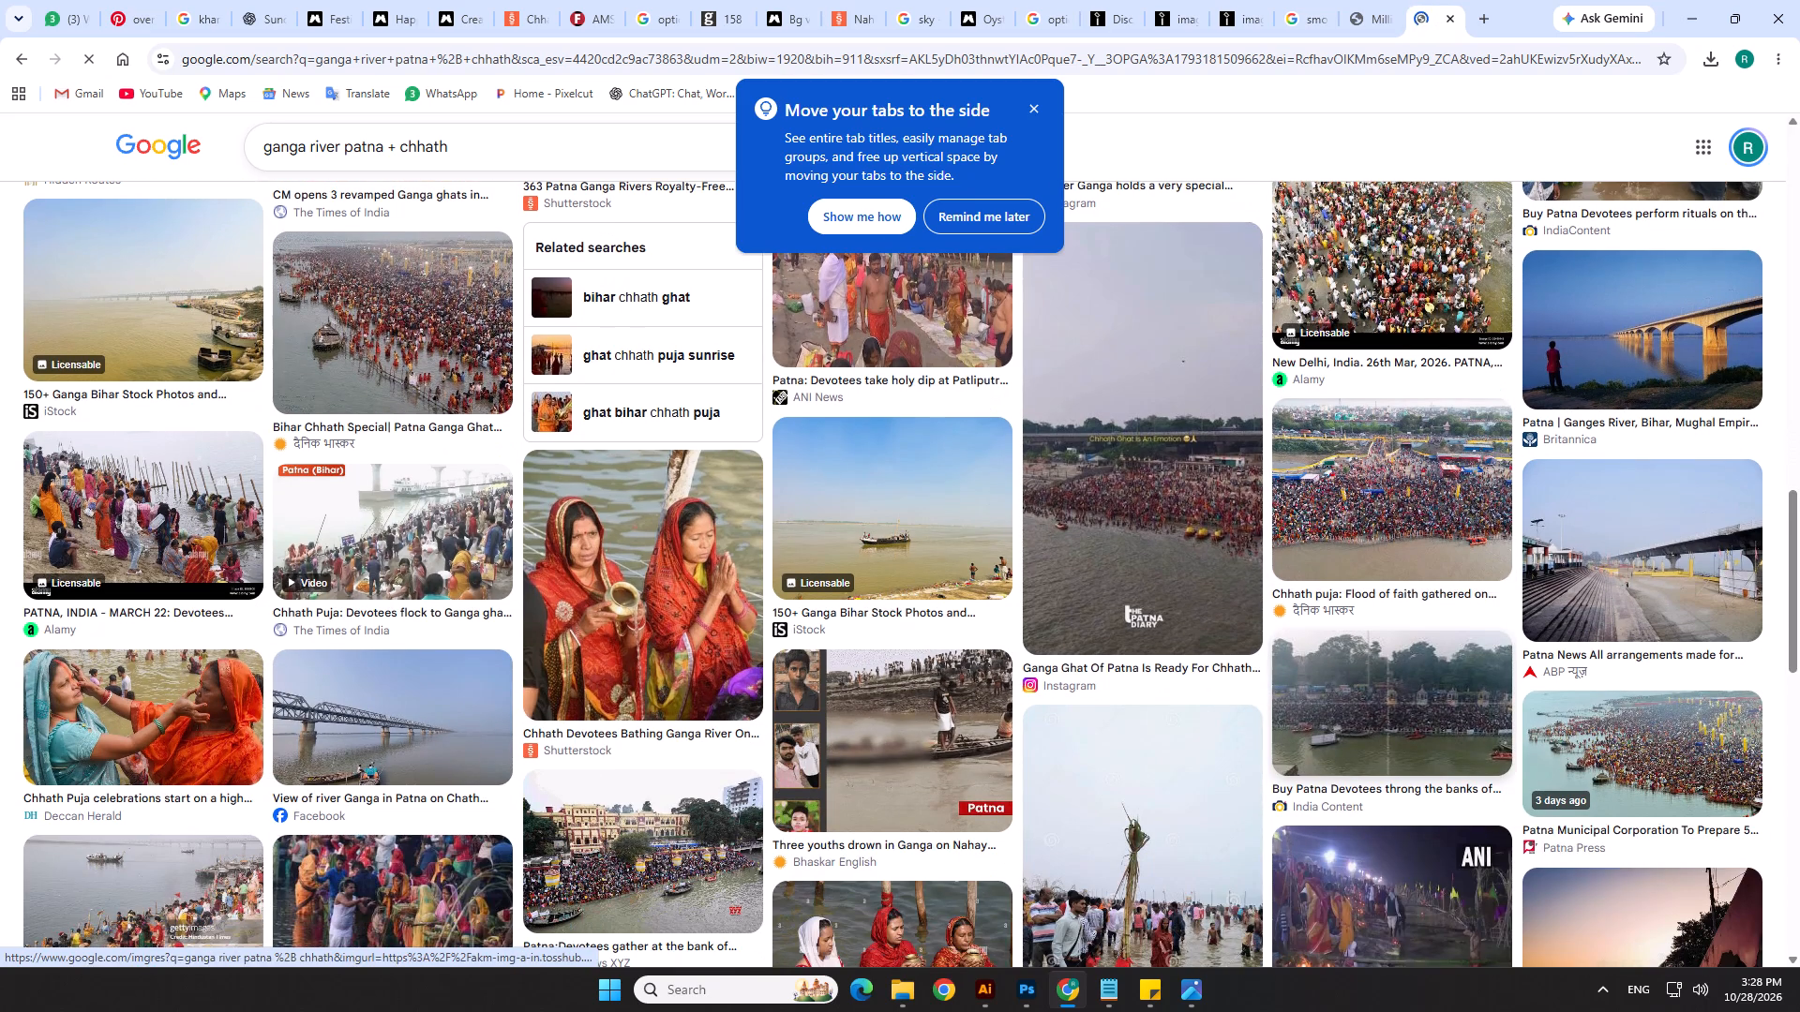
{"action": "scroll", "coordinate": [635, 600], "scroll_direction": "up", "scroll_amount": 2}
{"action": "scroll", "coordinate": [187, 491], "scroll_direction": "up", "scroll_amount": 3}
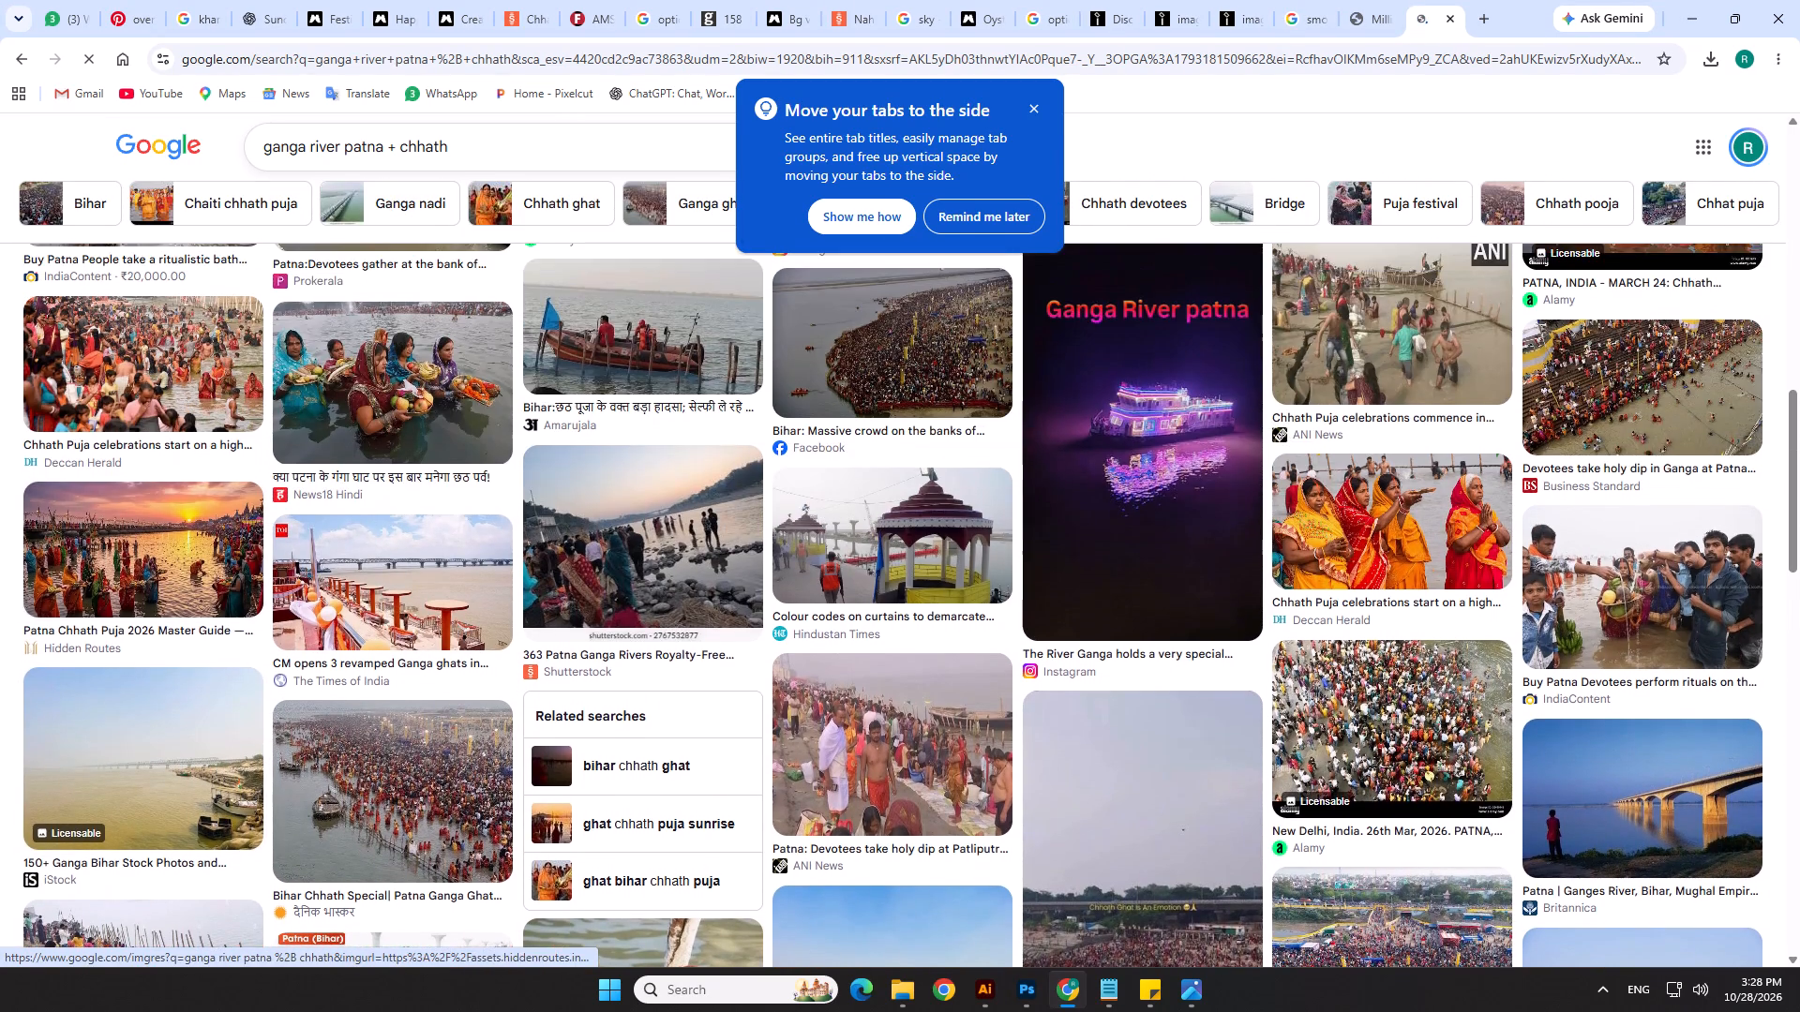
{"action": "left_click", "coordinate": [156, 541]}
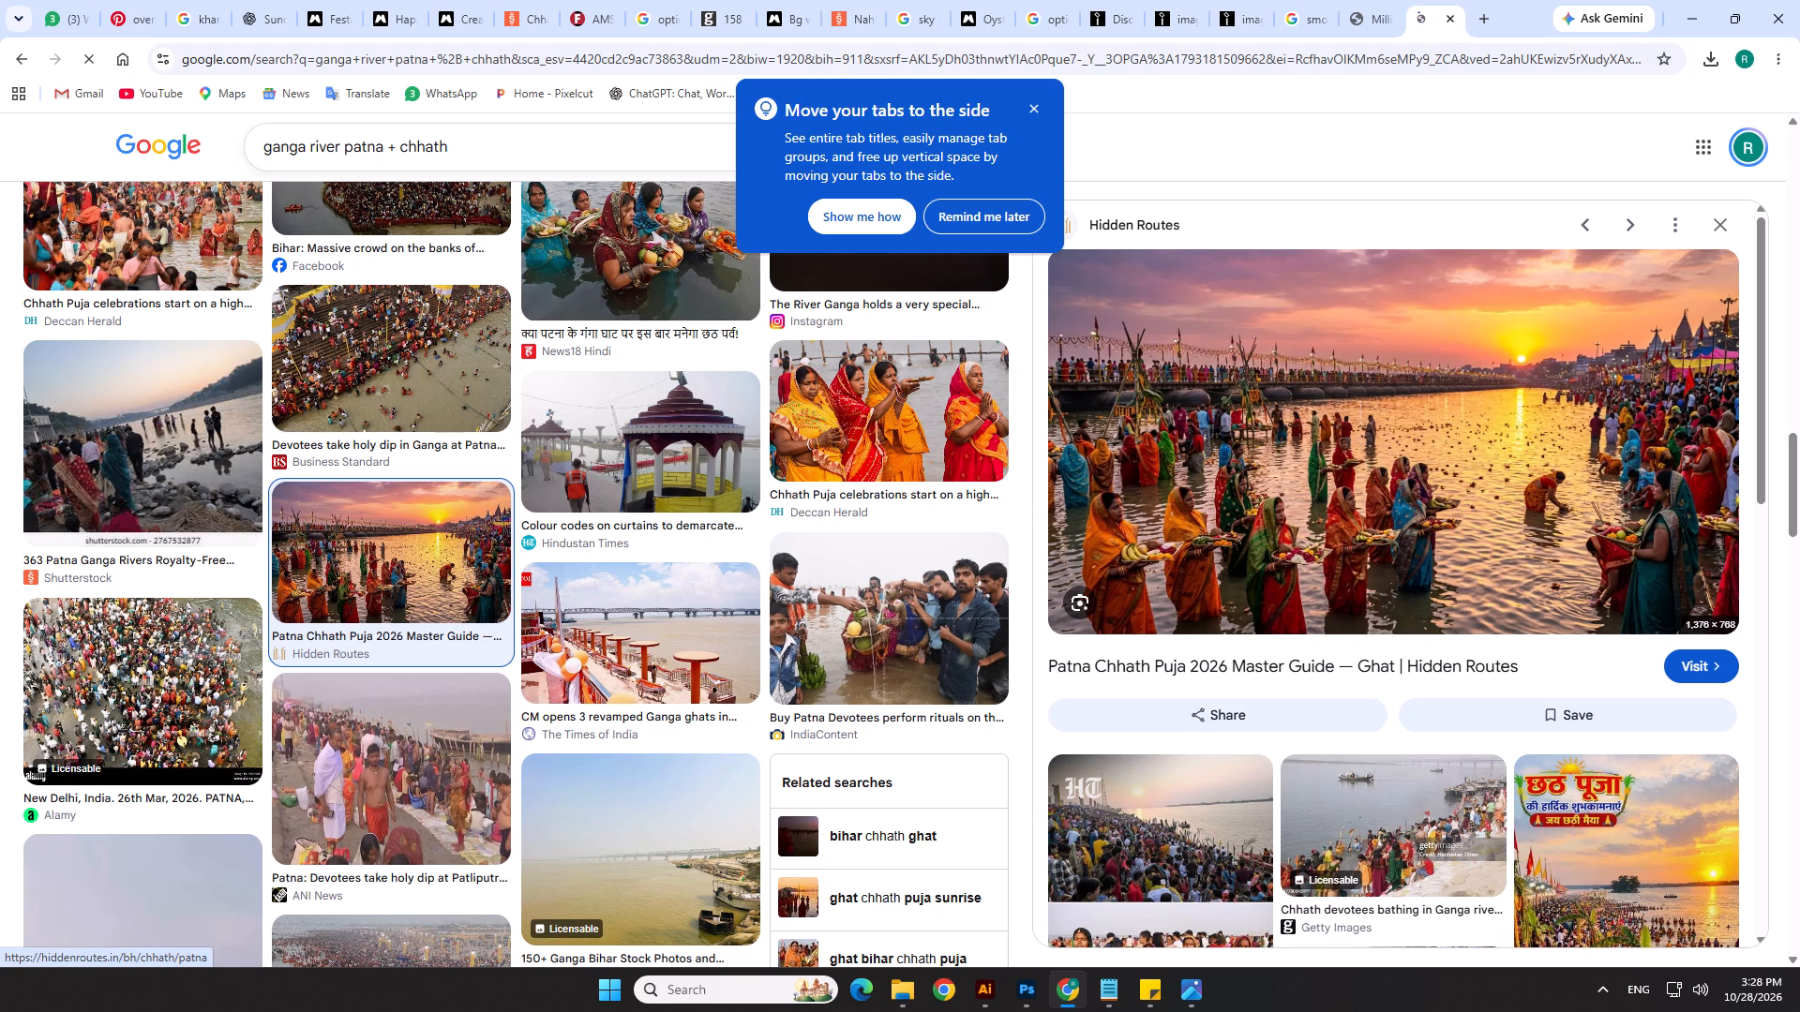
Look through the related pictures of the Patna ghat photo and further results for a suitable river background.
{"action": "scroll", "coordinate": [1270, 551], "scroll_direction": "down", "scroll_amount": 2}
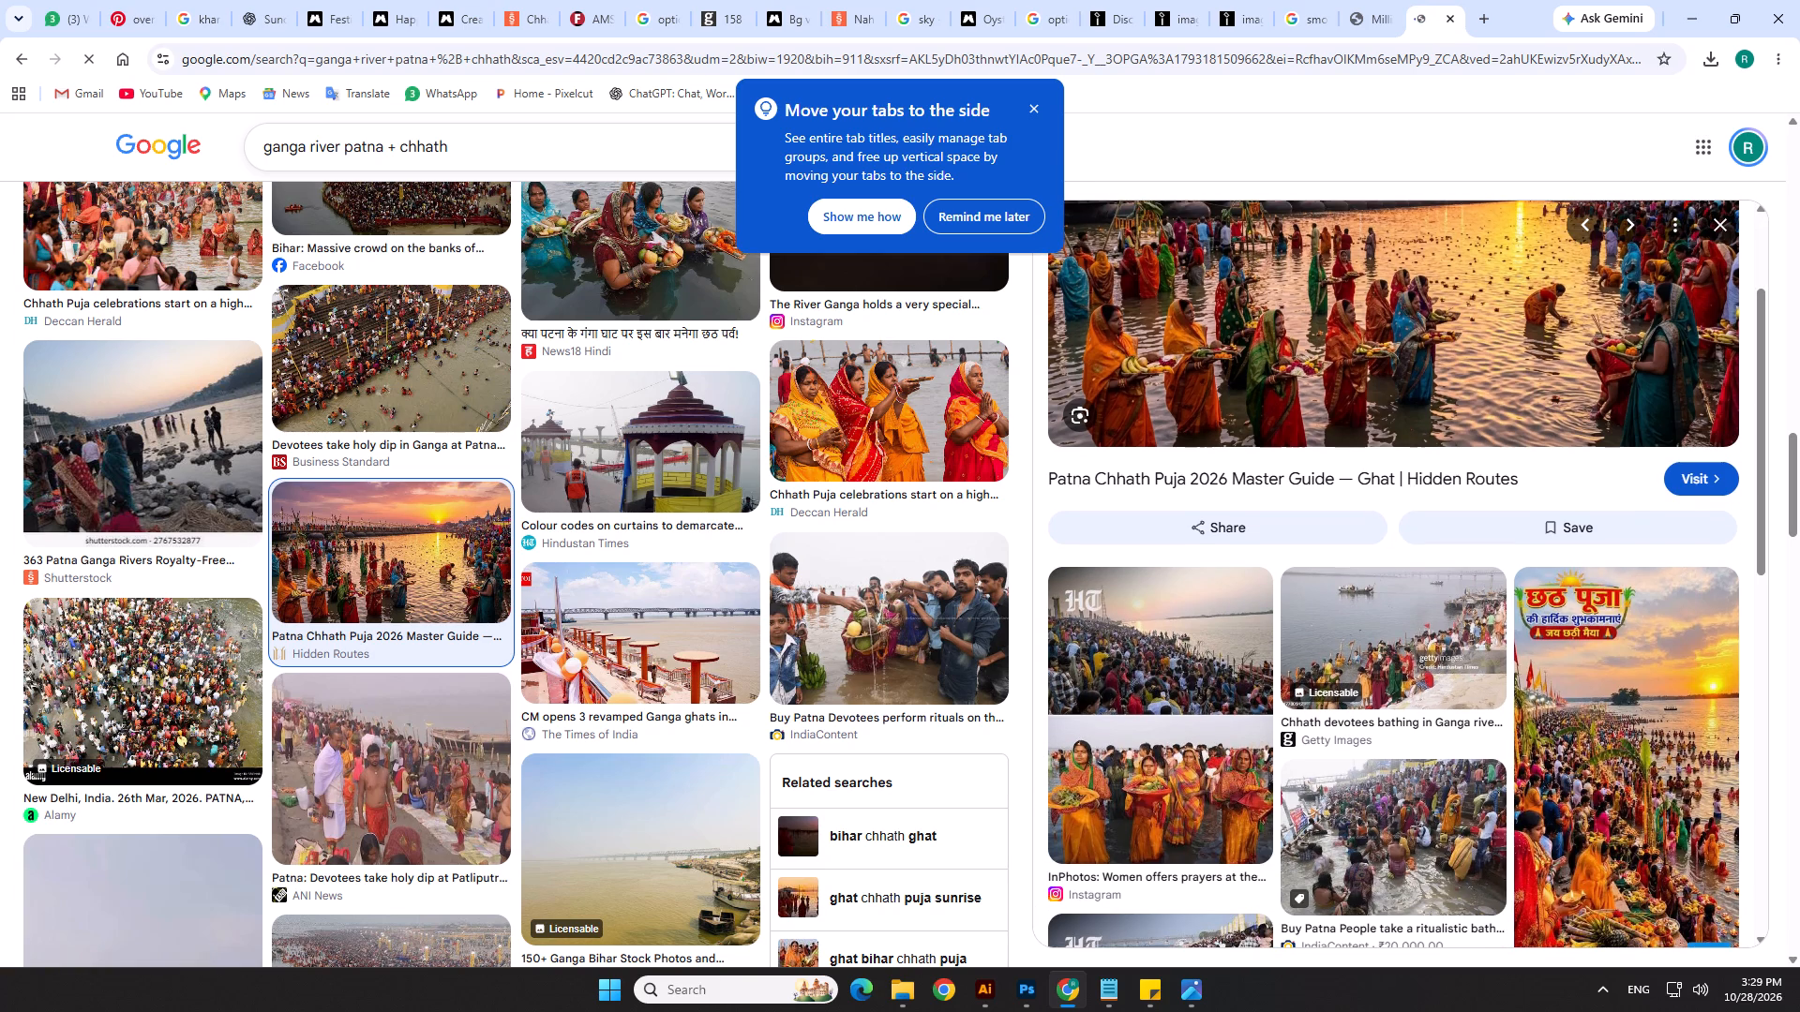
{"action": "scroll", "coordinate": [1206, 615], "scroll_direction": "up", "scroll_amount": 1}
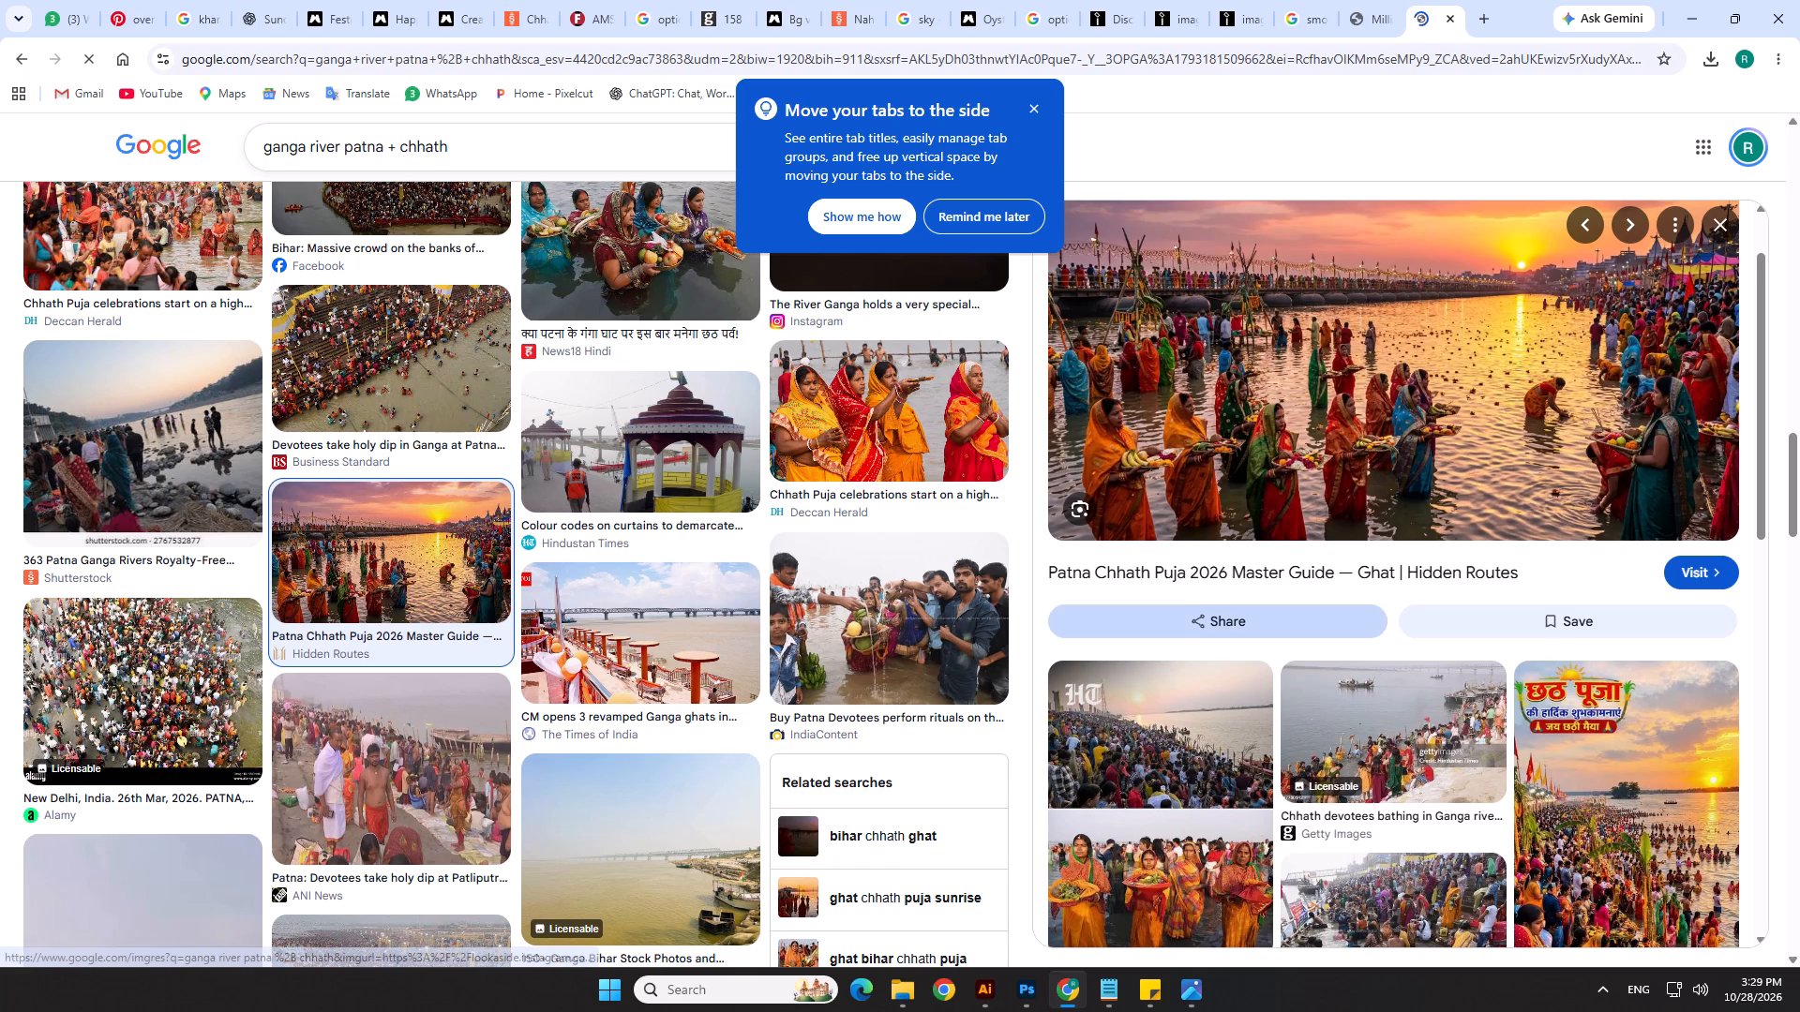
{"action": "scroll", "coordinate": [1206, 615], "scroll_direction": "down", "scroll_amount": 4}
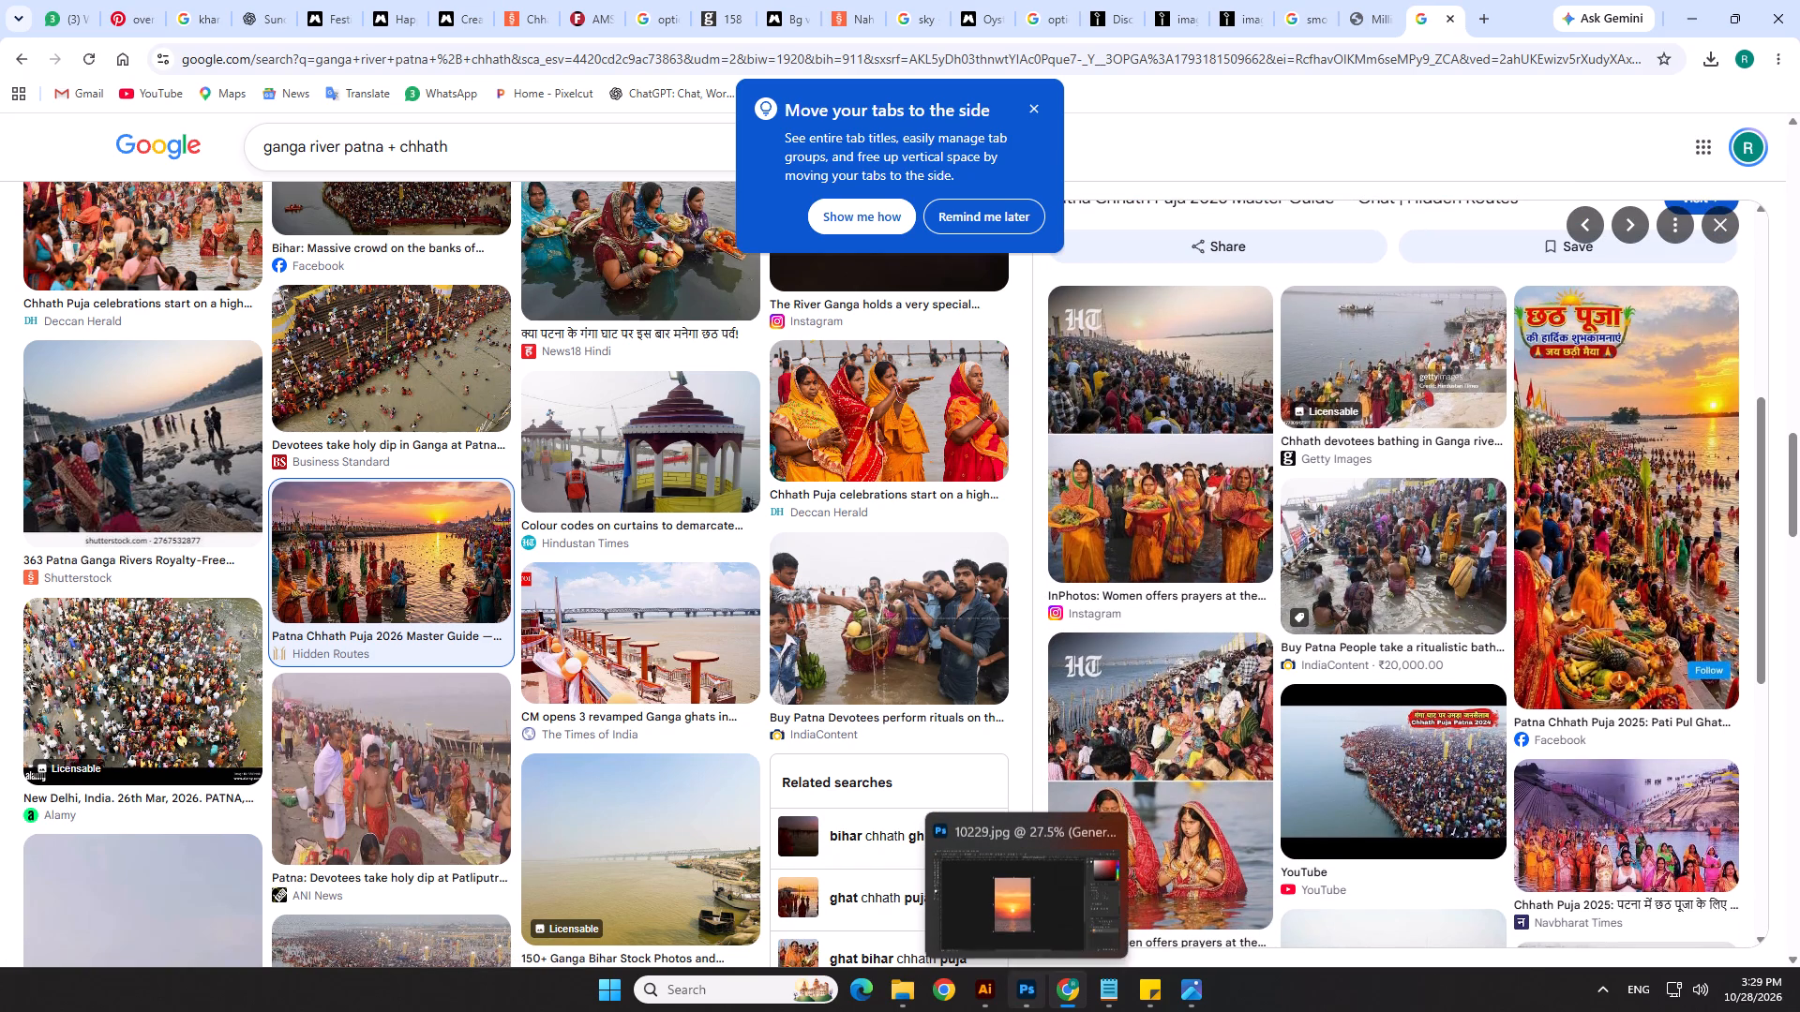
{"action": "left_click", "coordinate": [1030, 991]}
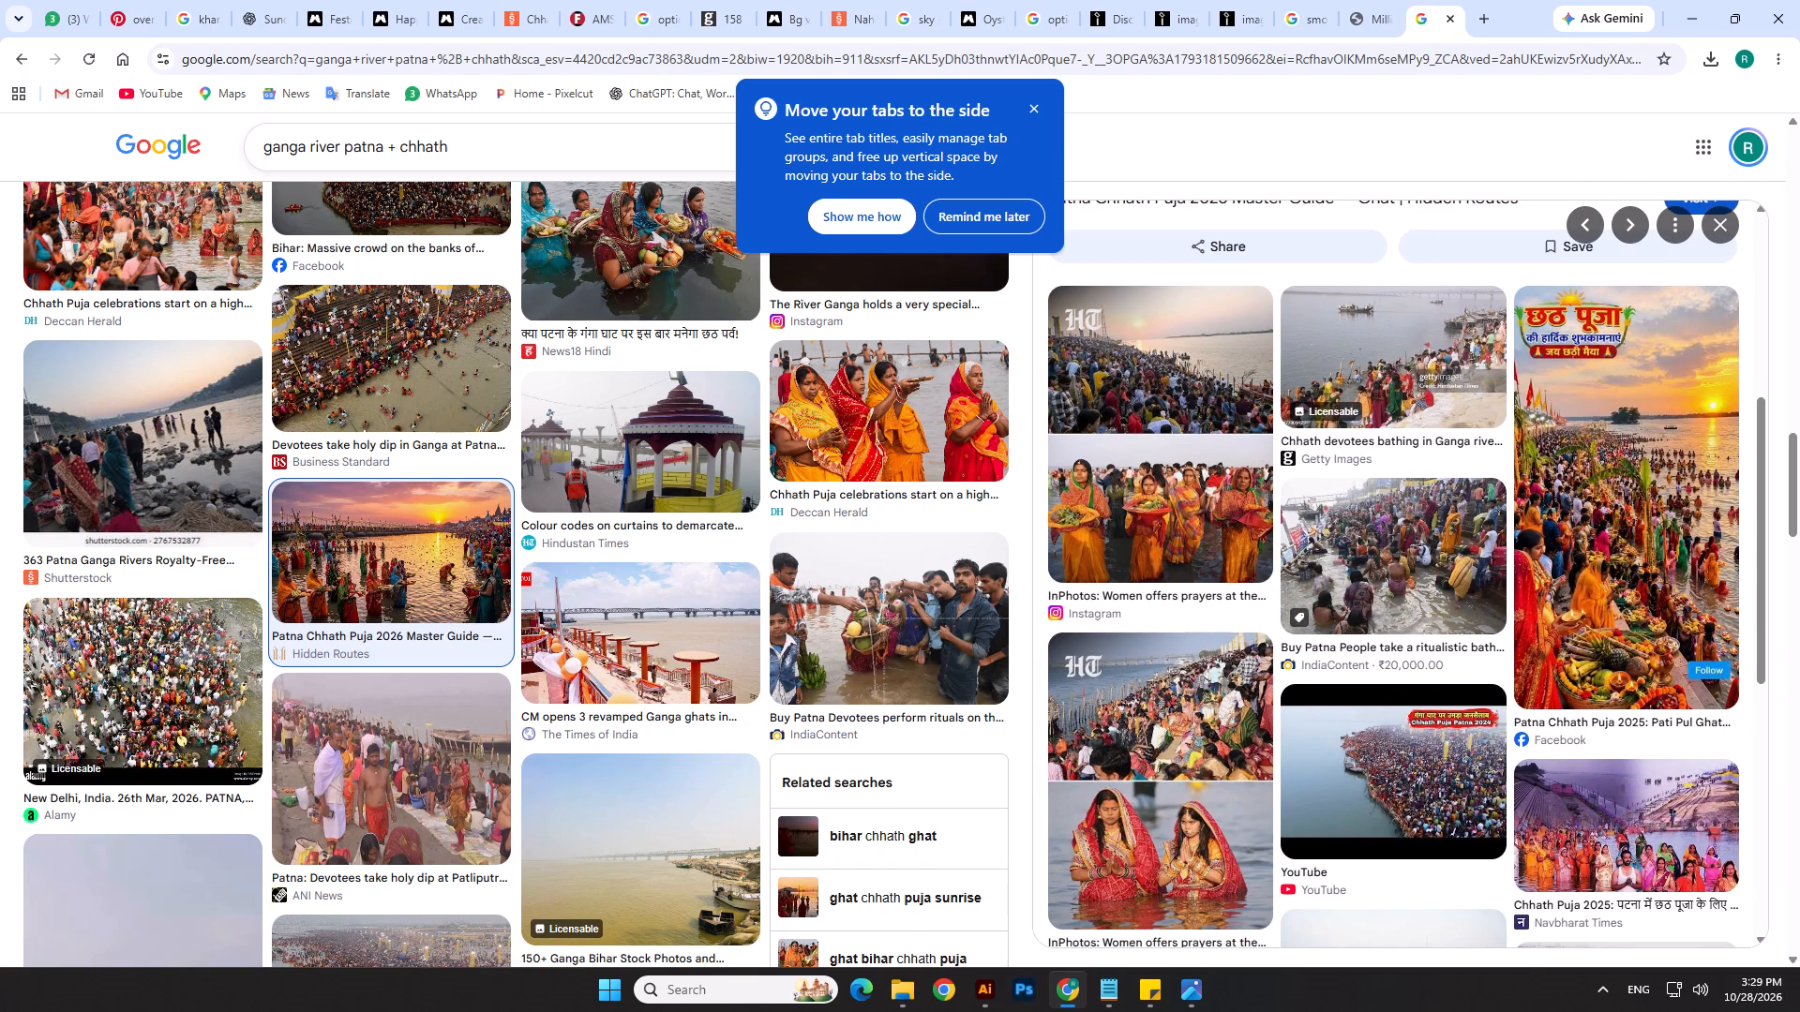
{"action": "scroll", "coordinate": [1140, 766], "scroll_direction": "down", "scroll_amount": 6}
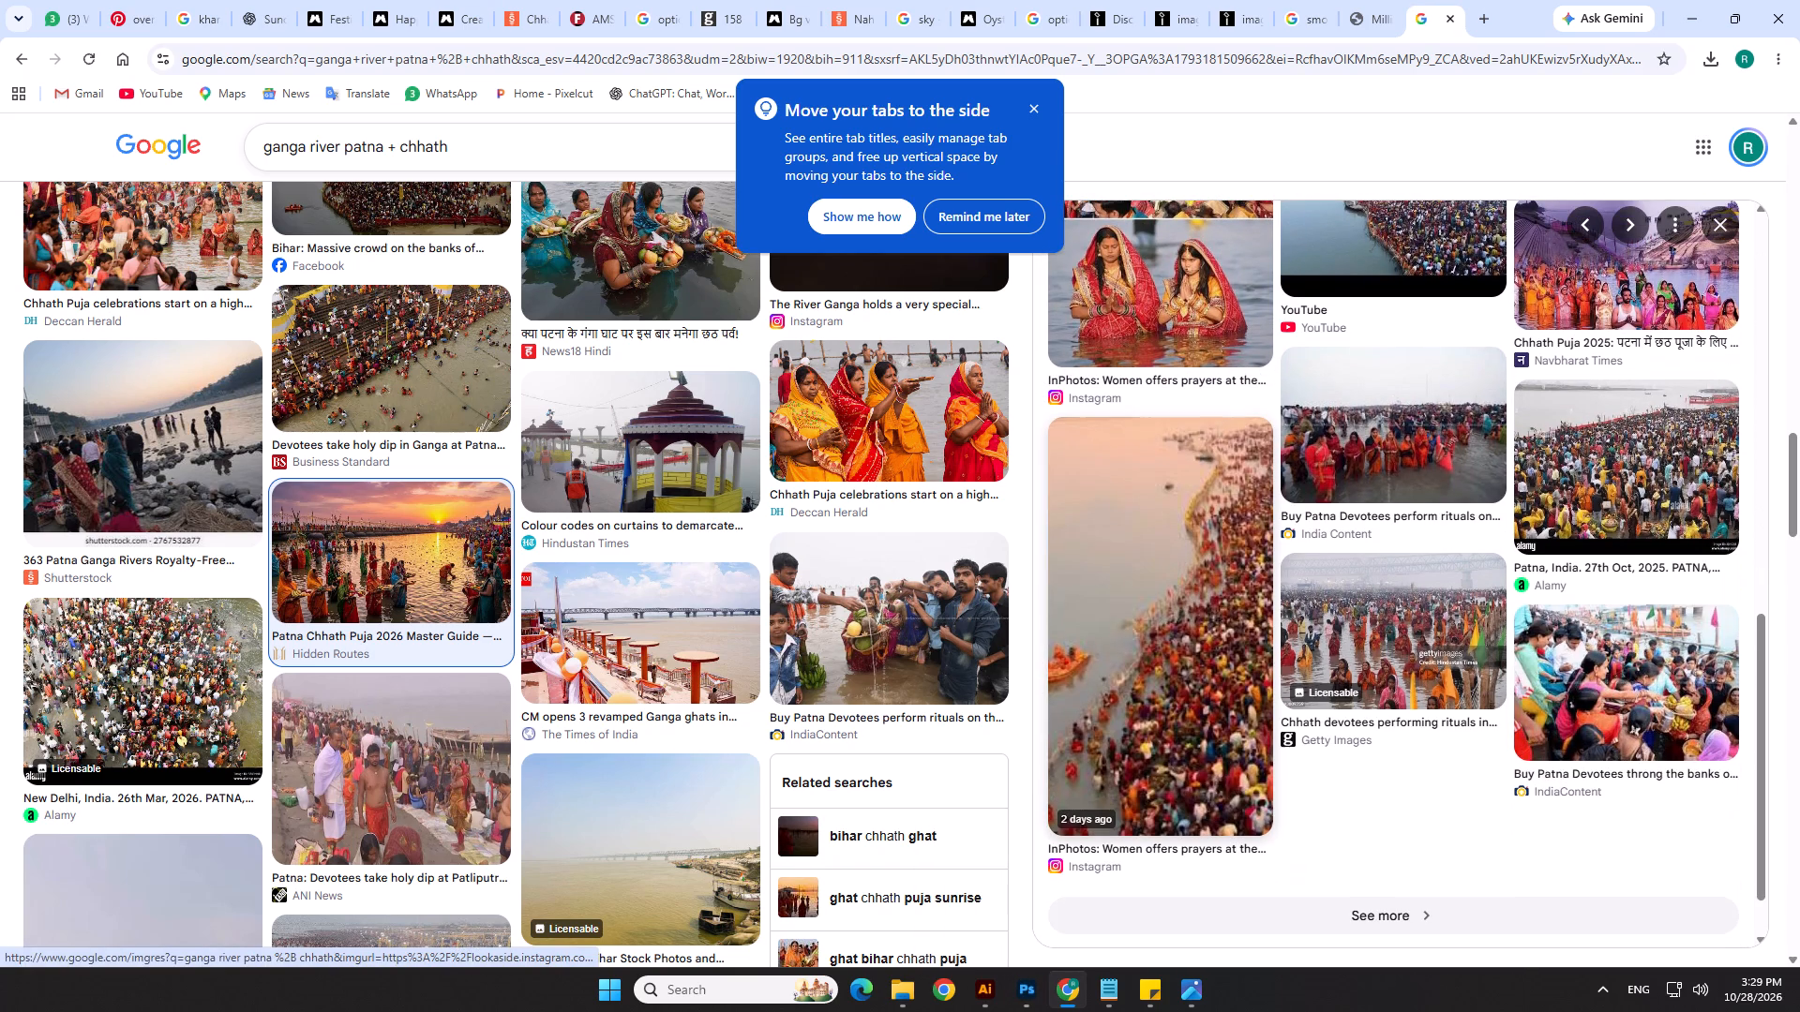
{"action": "scroll", "coordinate": [407, 628], "scroll_direction": "down", "scroll_amount": 1}
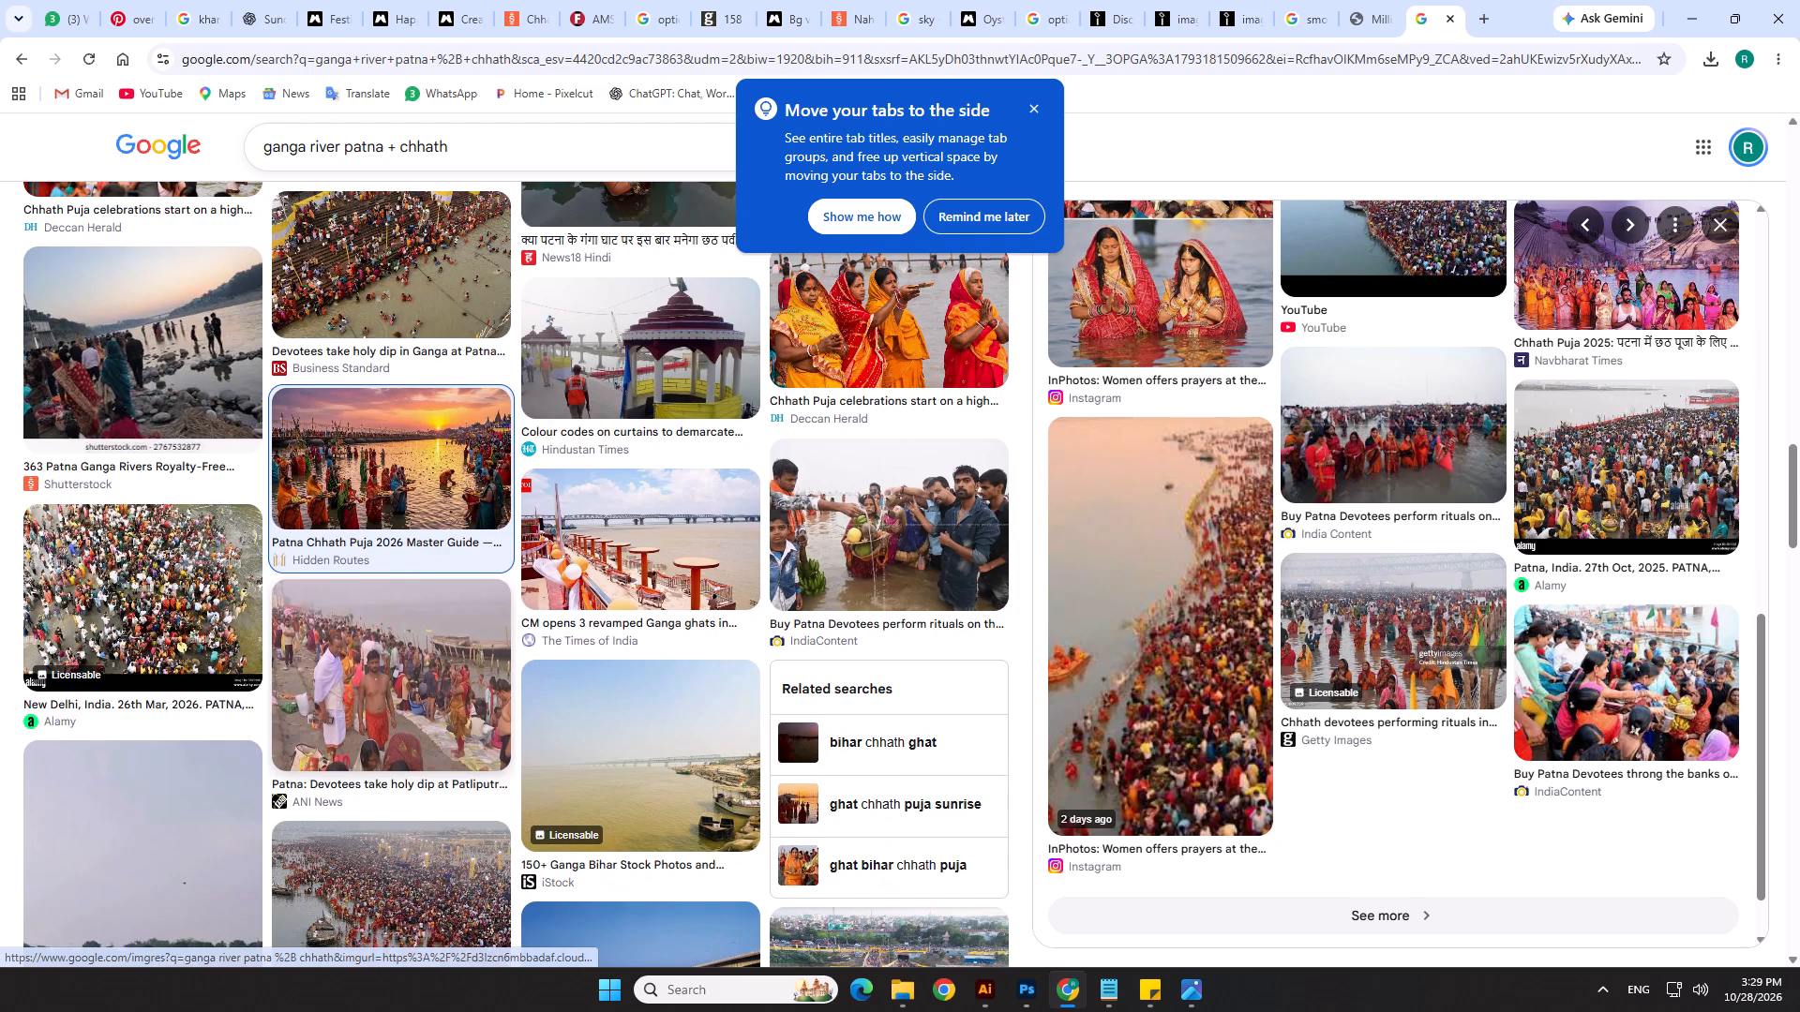
{"action": "scroll", "coordinate": [356, 571], "scroll_direction": "down", "scroll_amount": 9}
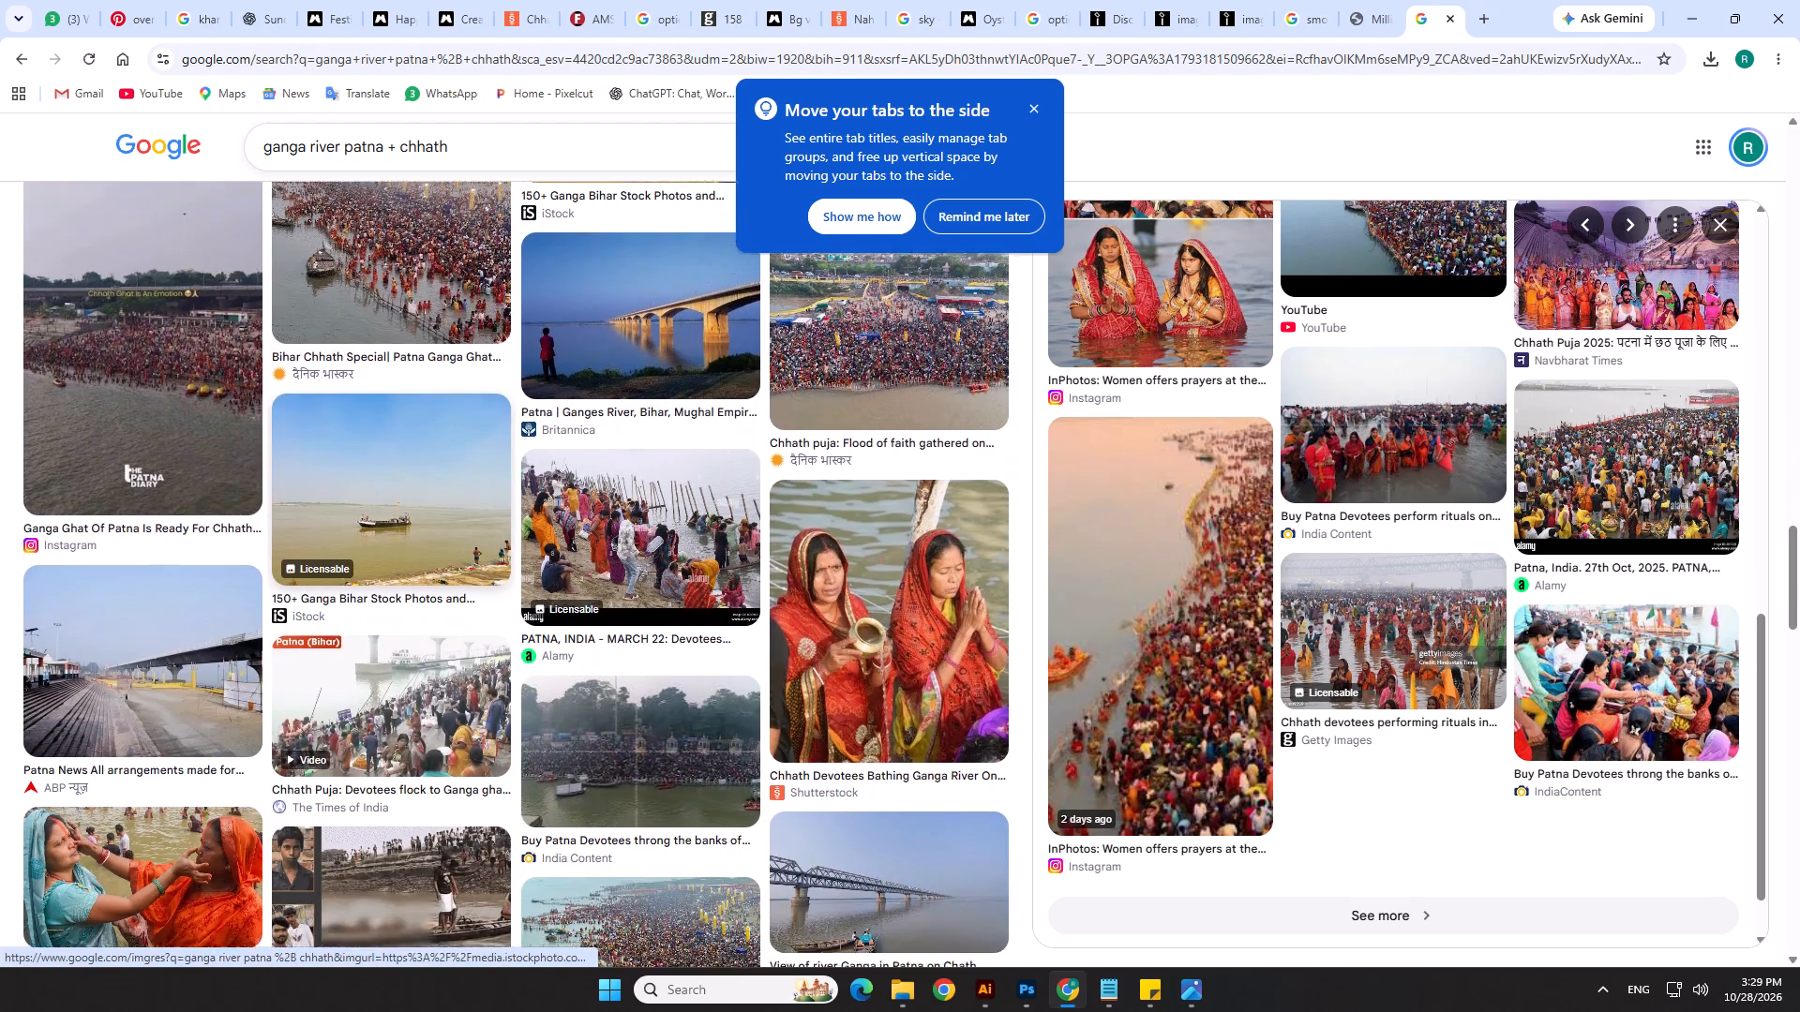
{"action": "scroll", "coordinate": [352, 566], "scroll_direction": "down", "scroll_amount": 3}
Switch to Photoshop, look through the open documents, and return to the IPRD_संध्या अर्घ्य_3.psd poster with the couple.
{"action": "key", "text": "alt+Tab"}
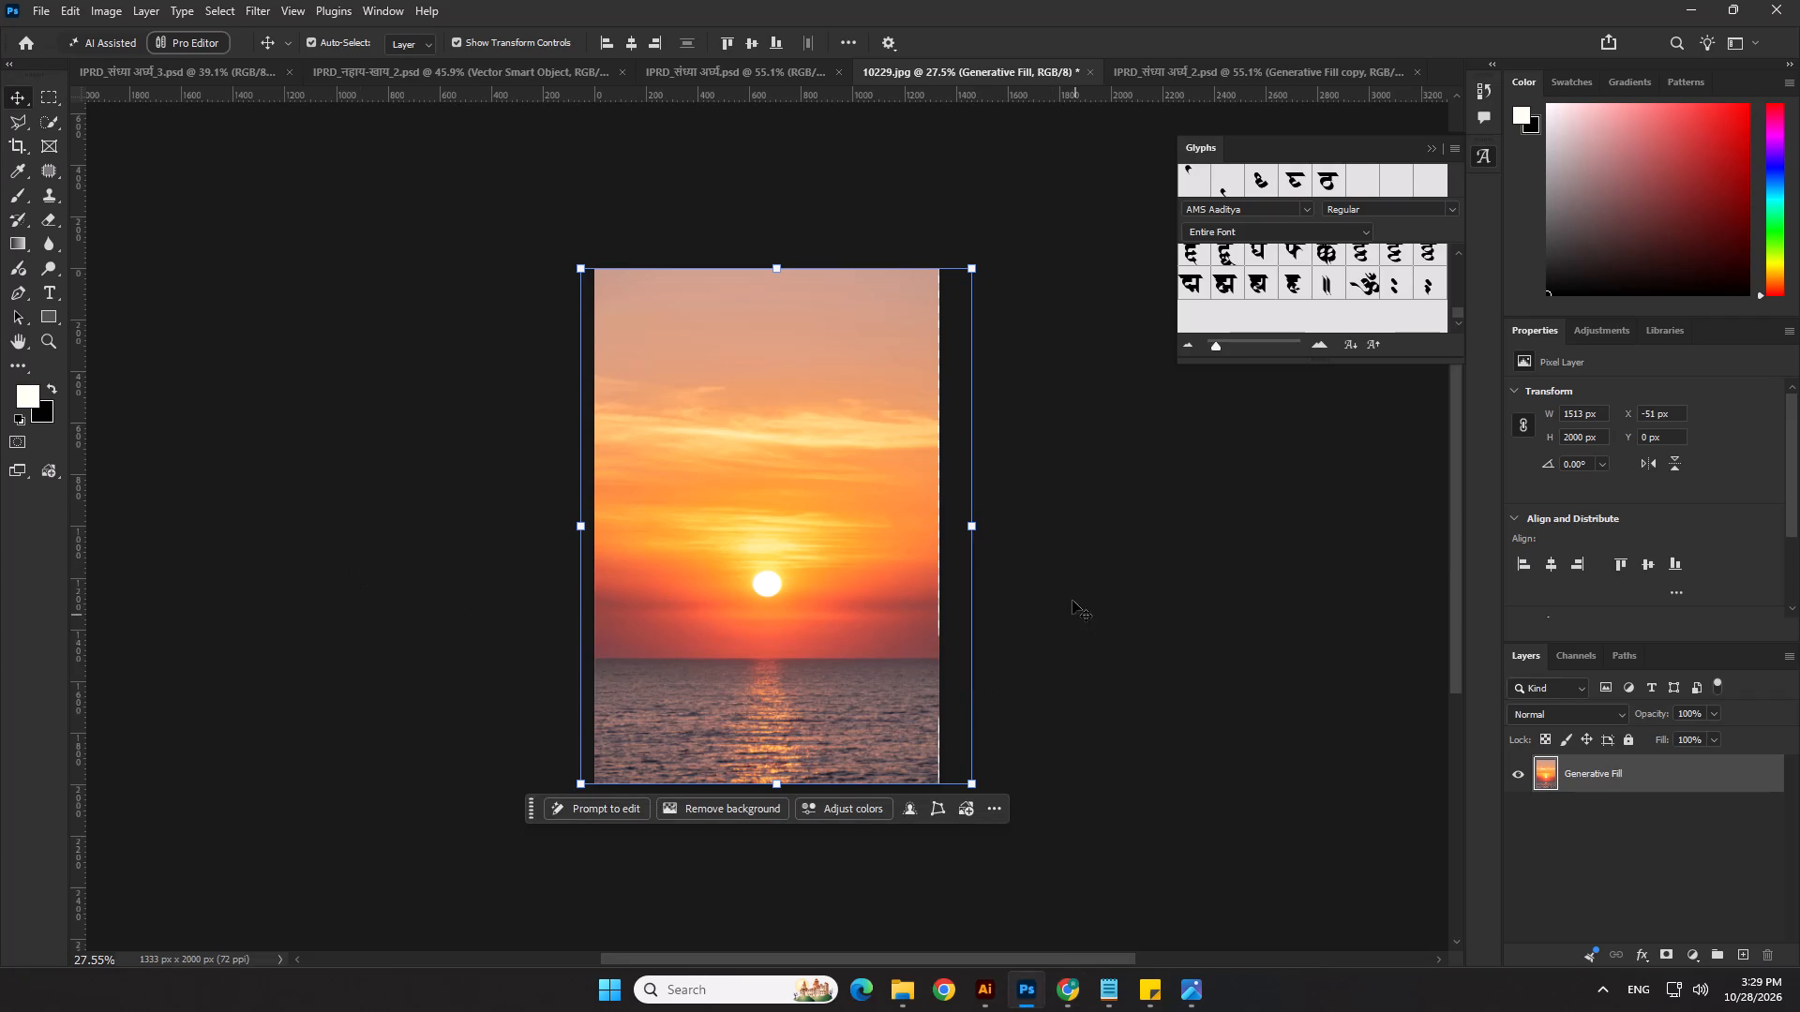
{"action": "key", "text": "ctrl+s"}
{"action": "left_click", "coordinate": [959, 407]}
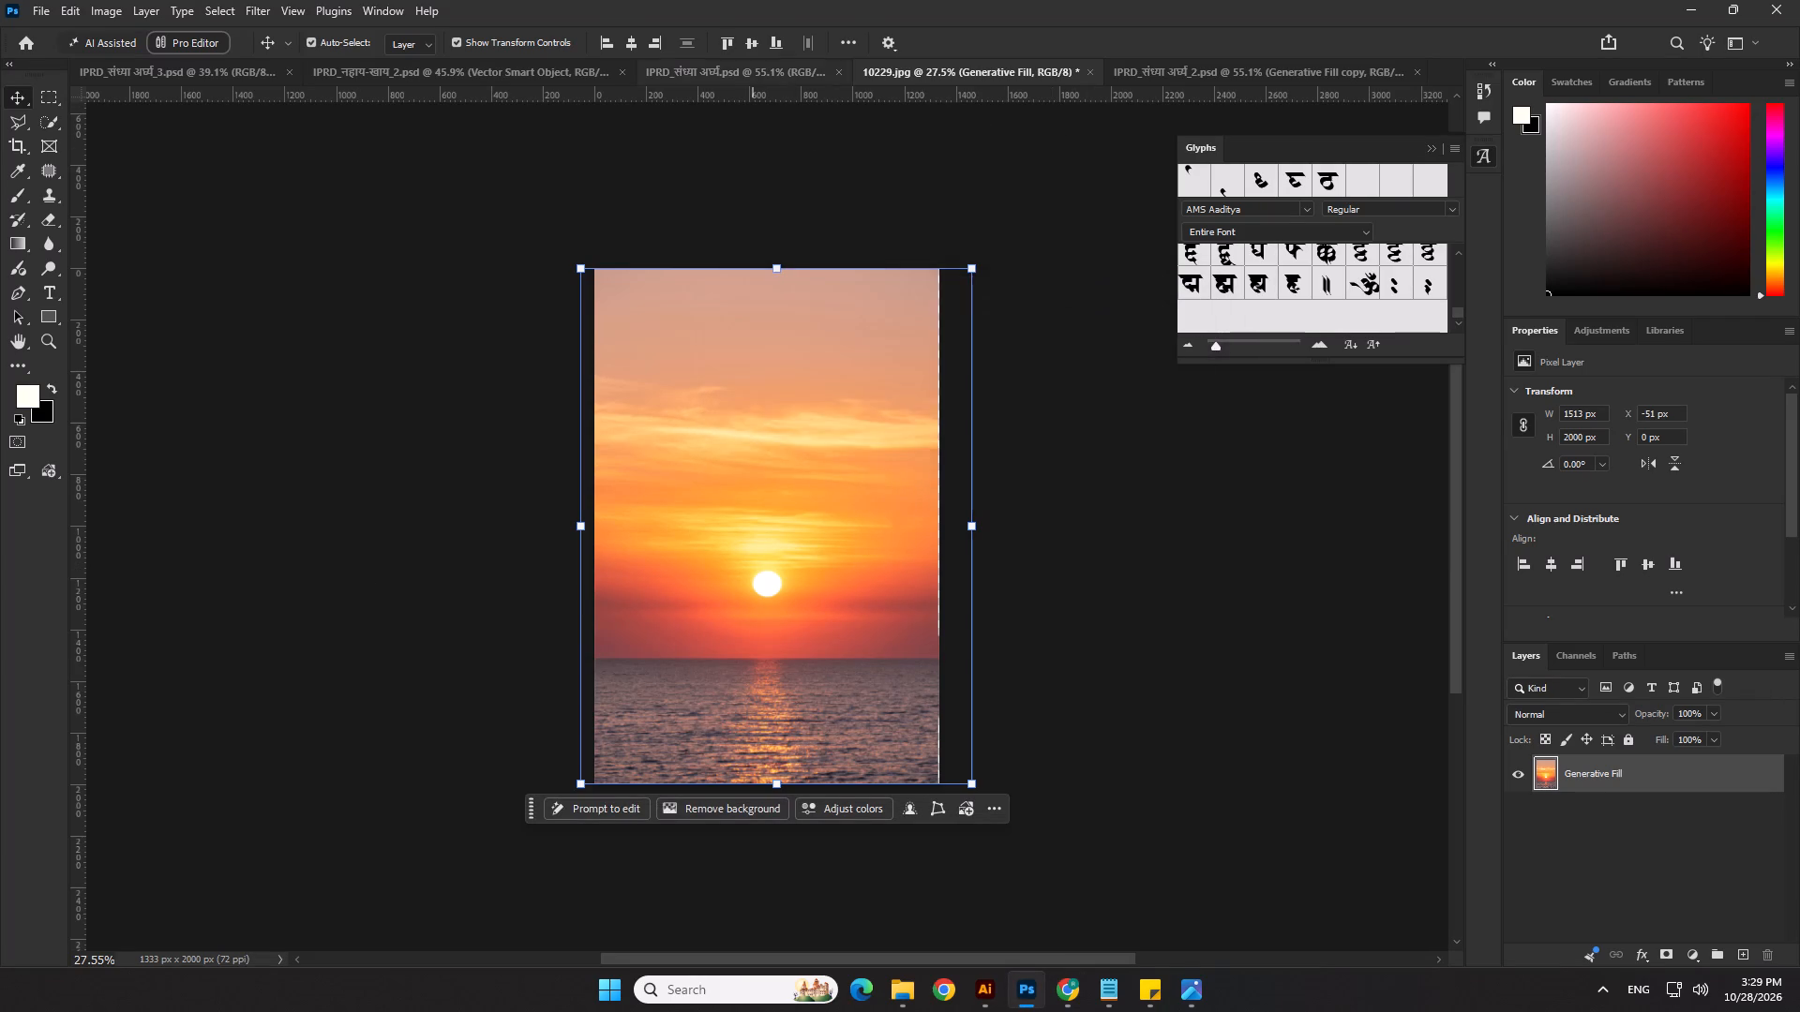
{"action": "left_click", "coordinate": [753, 72]}
{"action": "left_click", "coordinate": [554, 70]}
{"action": "scroll", "coordinate": [458, 285], "scroll_direction": "down", "scroll_amount": 1}
{"action": "left_click", "coordinate": [207, 79]}
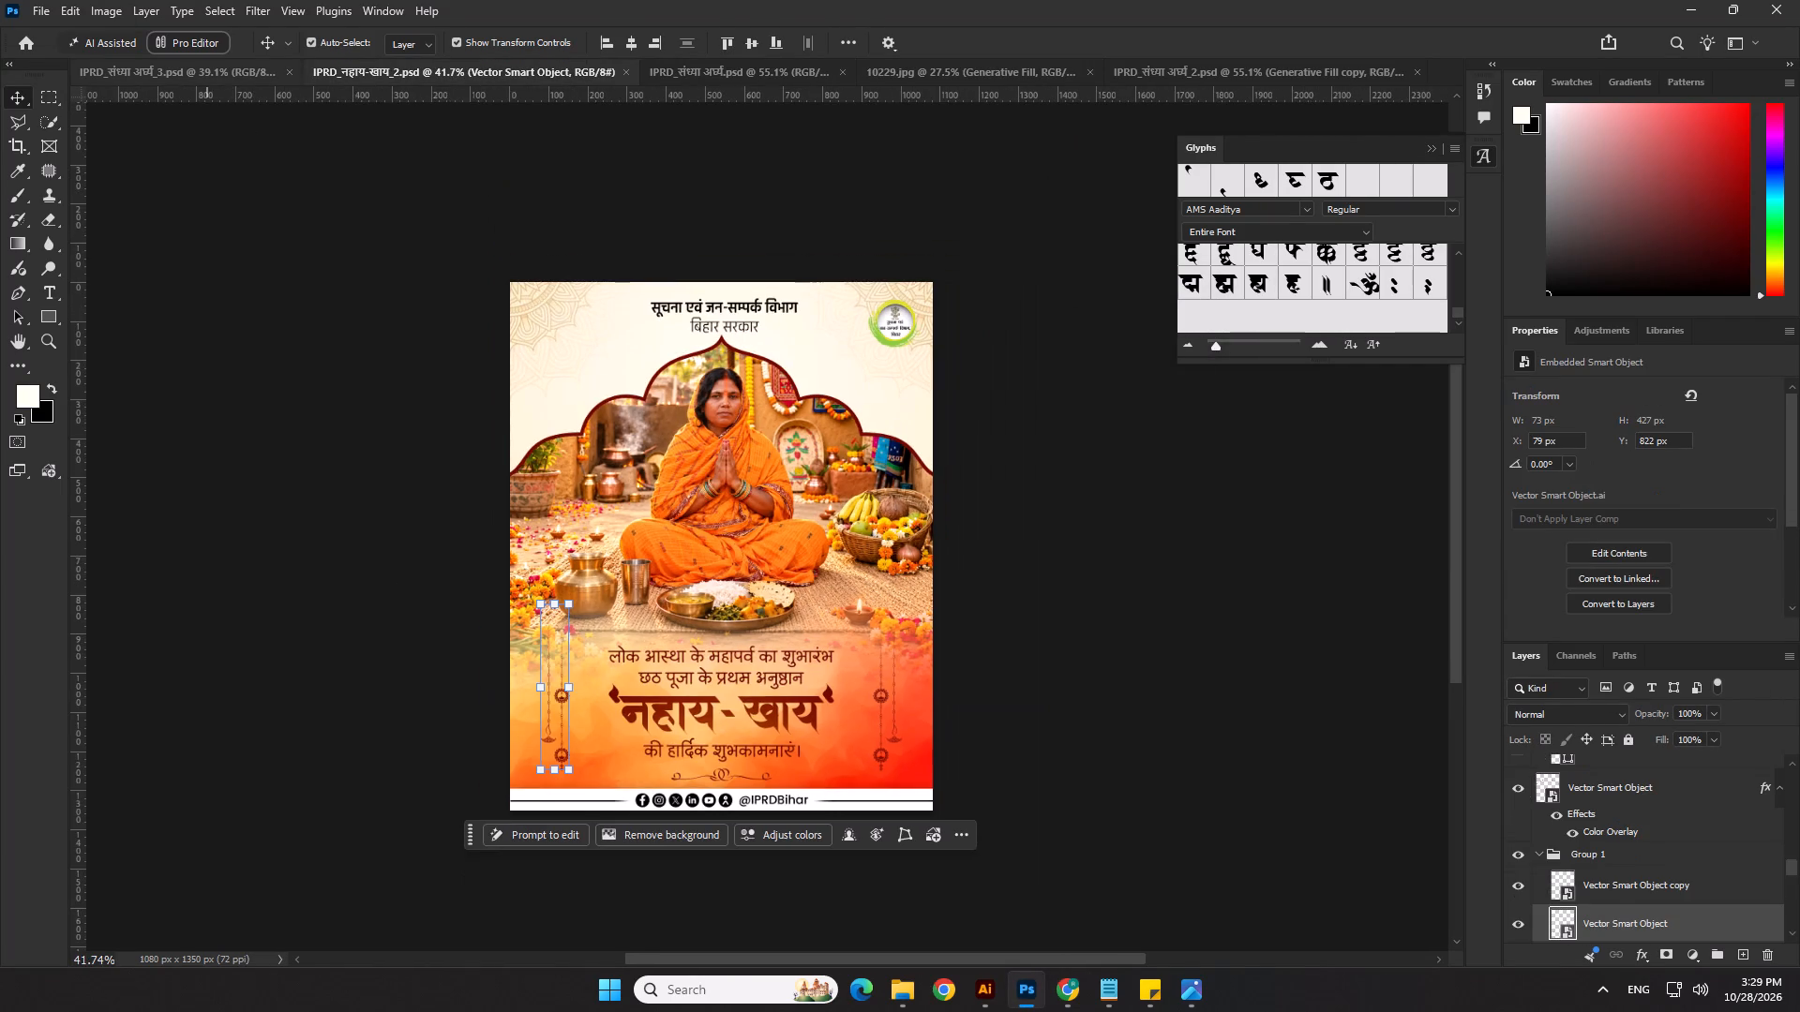
{"action": "scroll", "coordinate": [584, 479], "scroll_direction": "down", "scroll_amount": 2}
{"action": "left_click", "coordinate": [1036, 661]}
{"action": "scroll", "coordinate": [902, 658], "scroll_direction": "up", "scroll_amount": 3}
{"action": "left_click", "coordinate": [858, 665]}
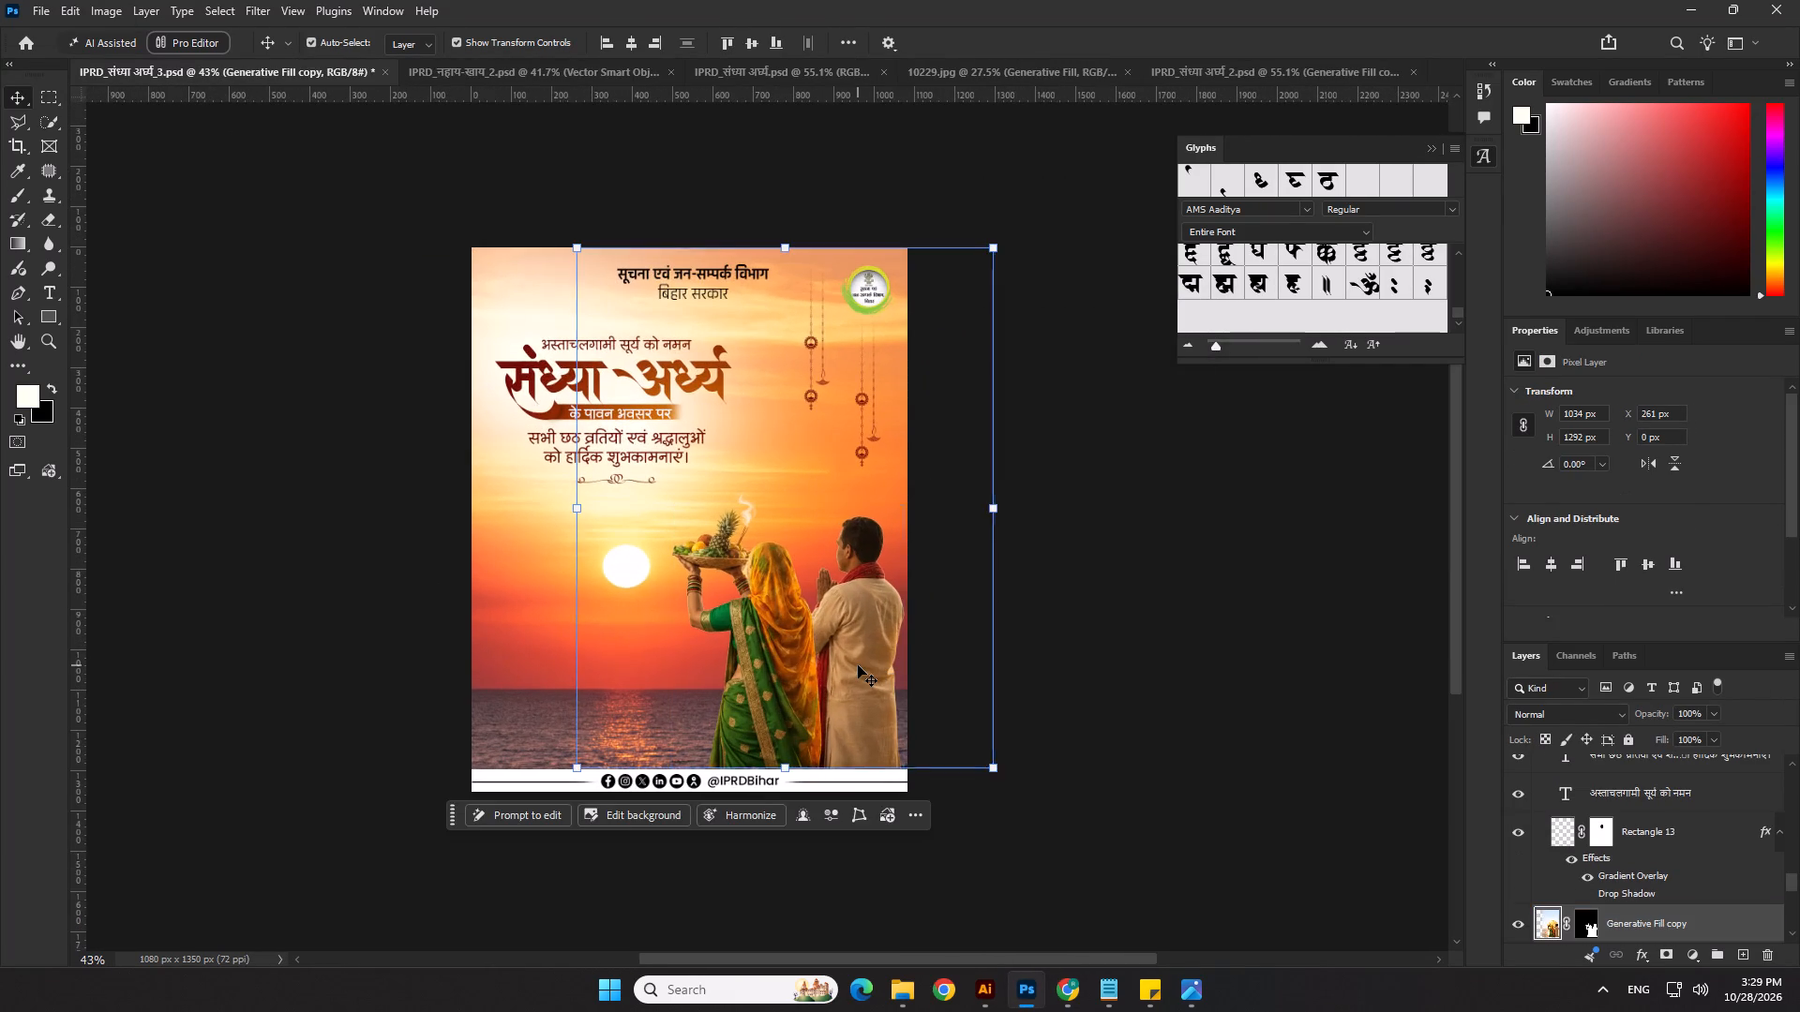
Enlarge the praying couple layer to about 102% and nudge it down so it meets the footer band.
{"action": "scroll", "coordinate": [858, 665], "scroll_direction": "up", "scroll_amount": 3}
{"action": "left_click", "coordinate": [863, 648]}
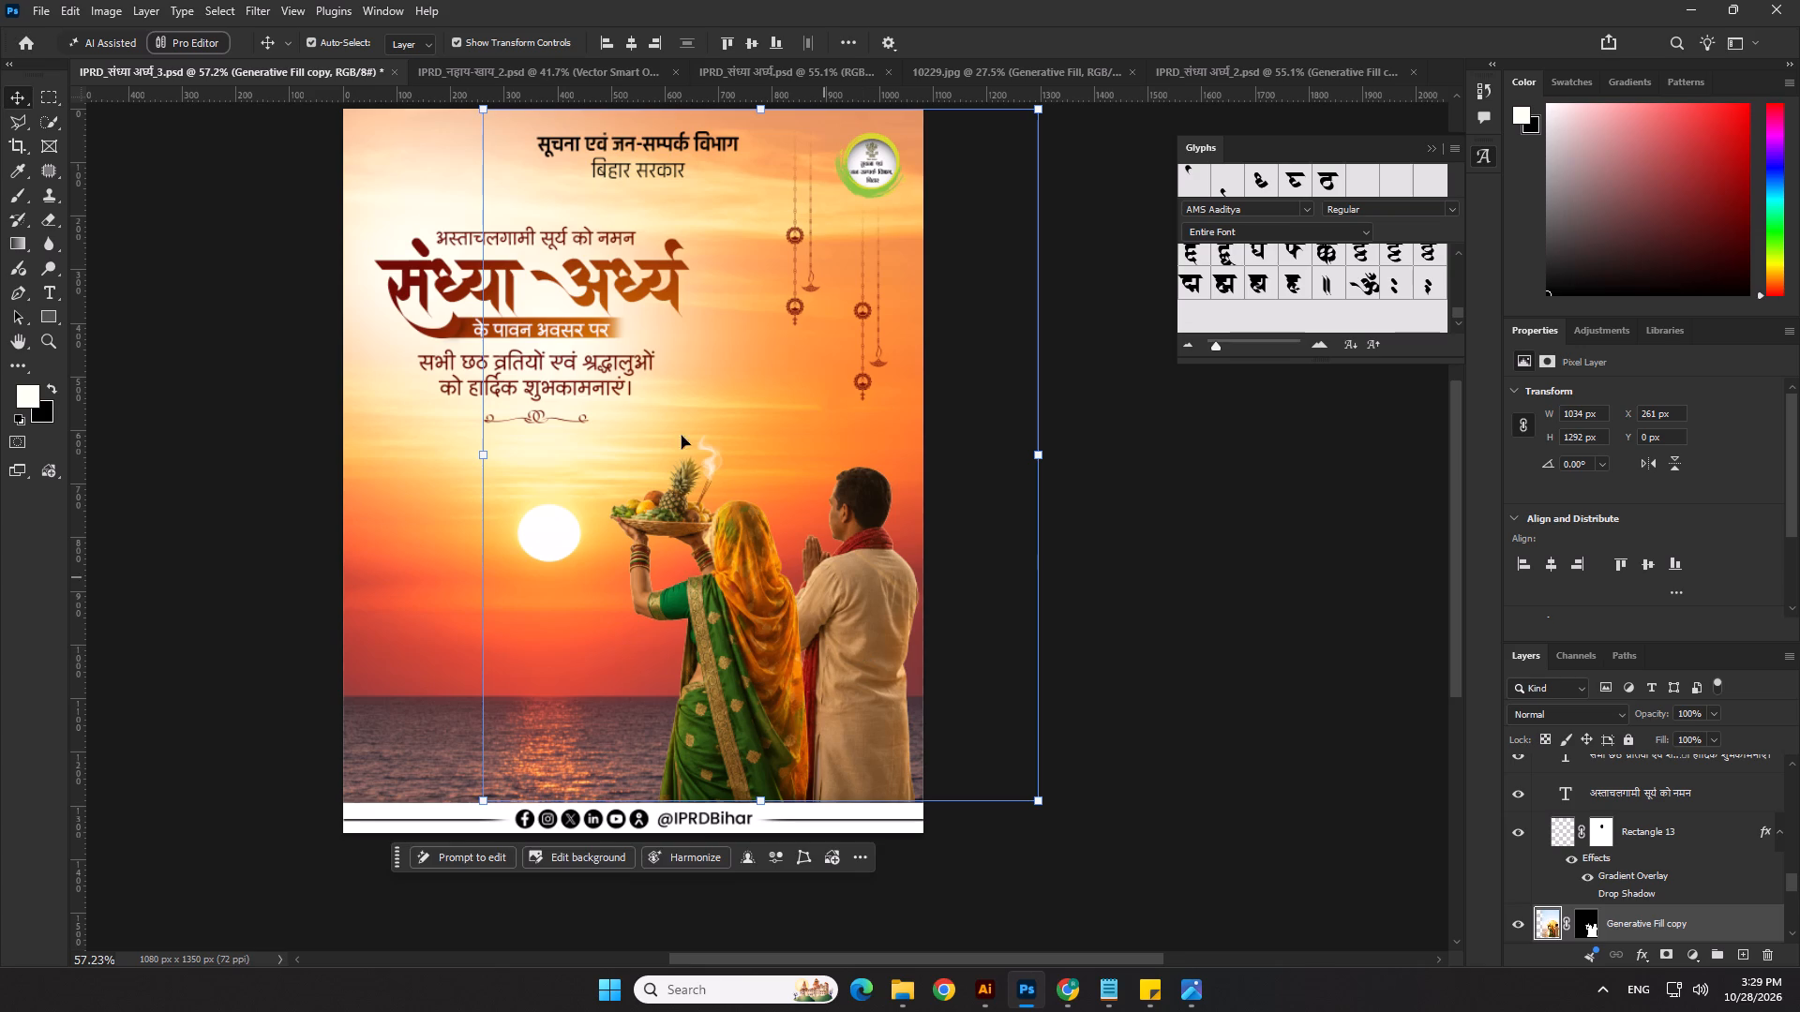
{"action": "left_click_drag", "start_coordinate": [487, 109], "coordinate": [468, 101]}
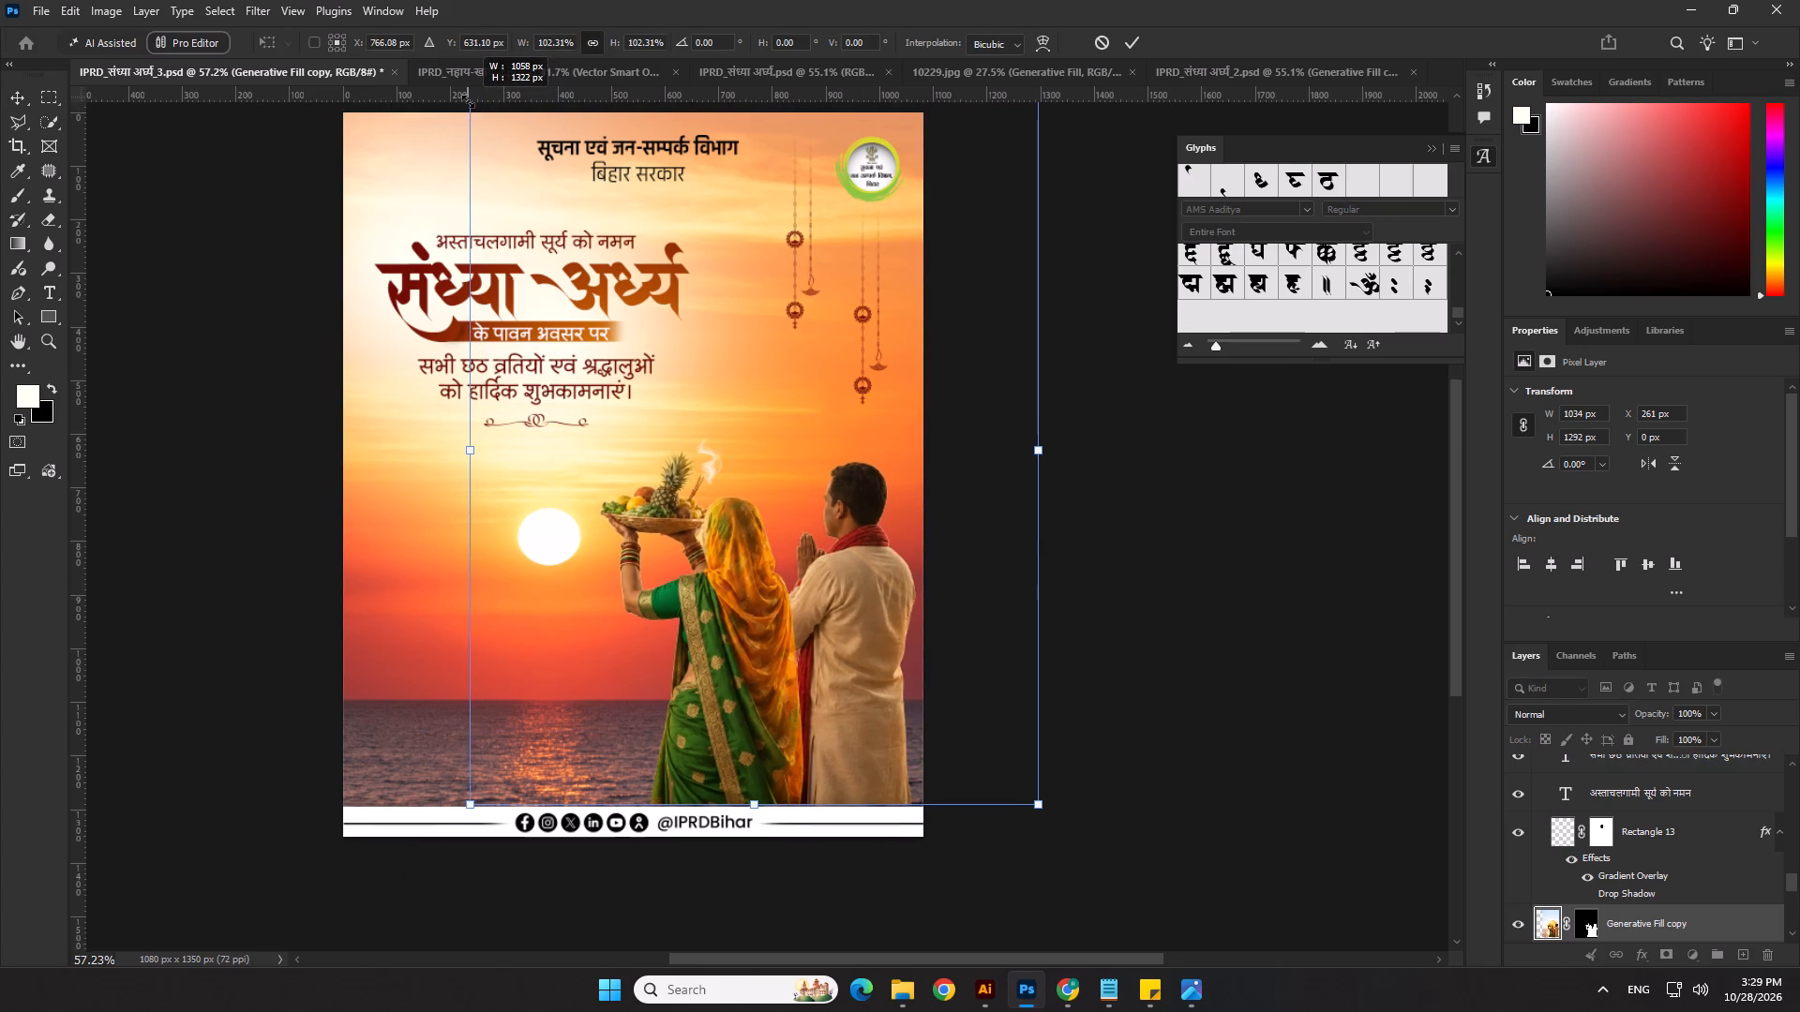
{"action": "left_click_drag", "start_coordinate": [468, 101], "coordinate": [471, 103]}
{"action": "scroll", "coordinate": [1039, 557], "scroll_direction": "down", "scroll_amount": 3}
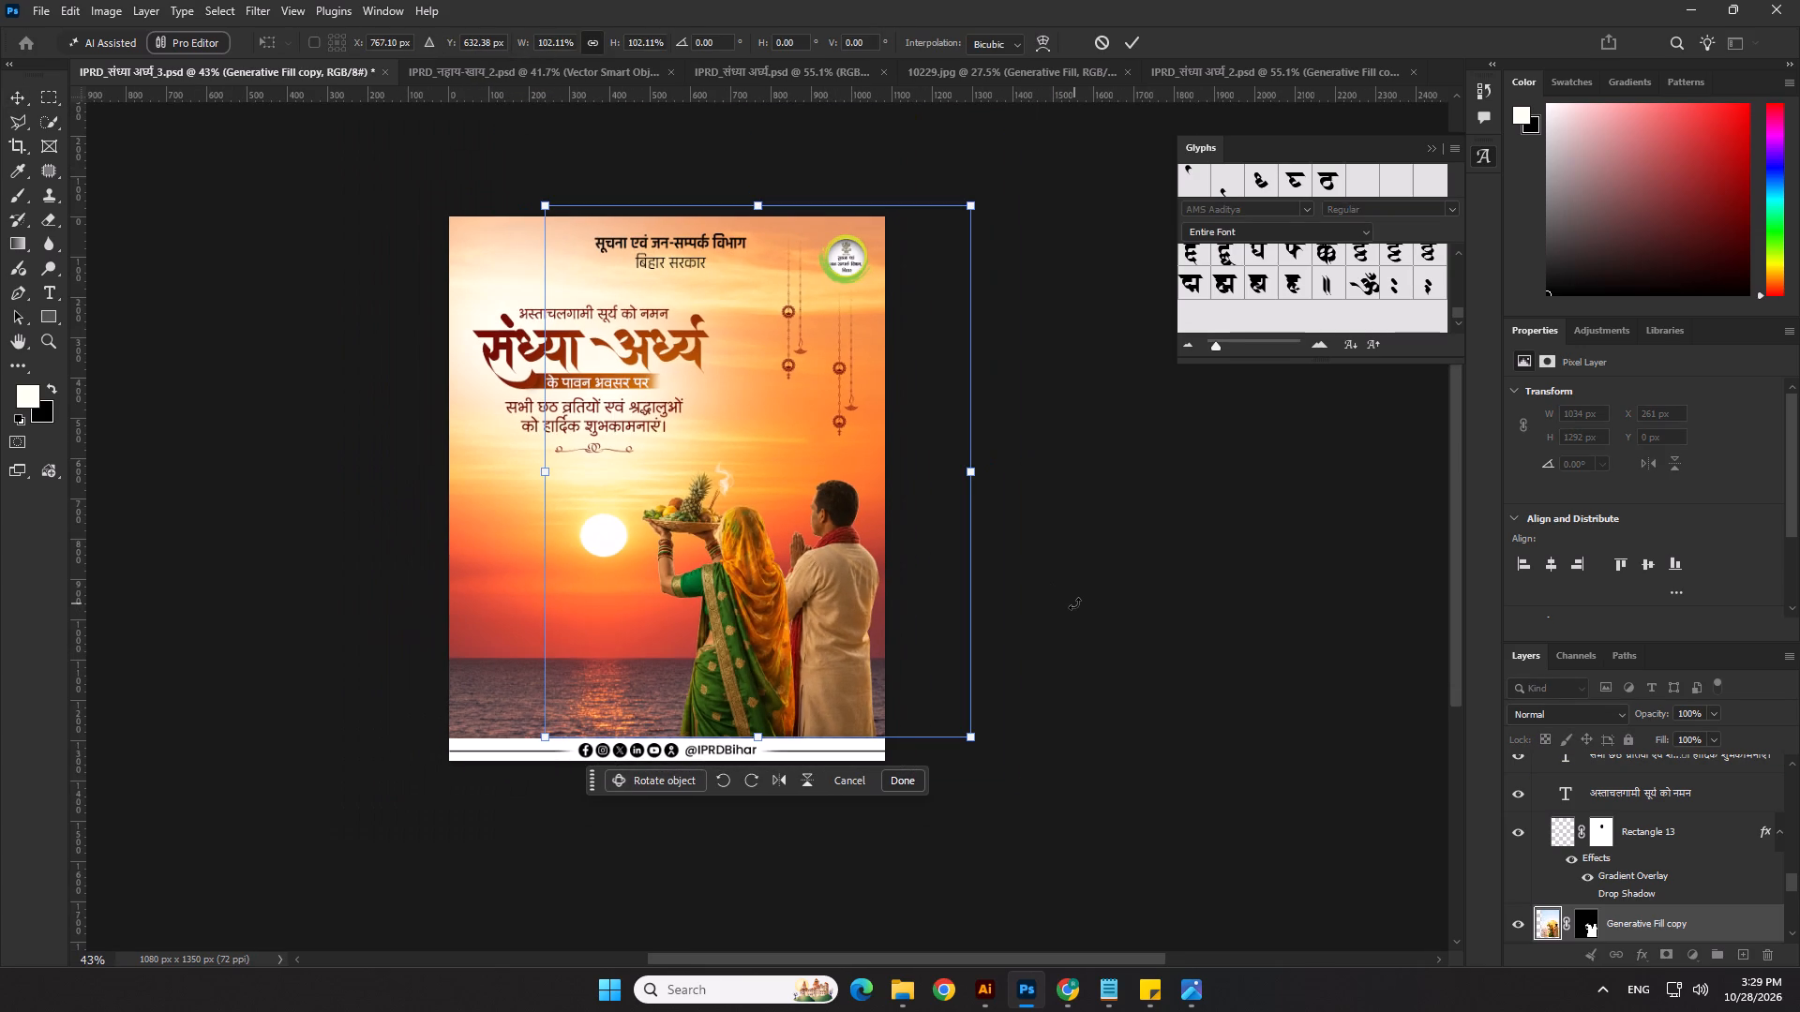
{"action": "key", "text": "shift+Down"}
{"action": "key", "text": "Up"}
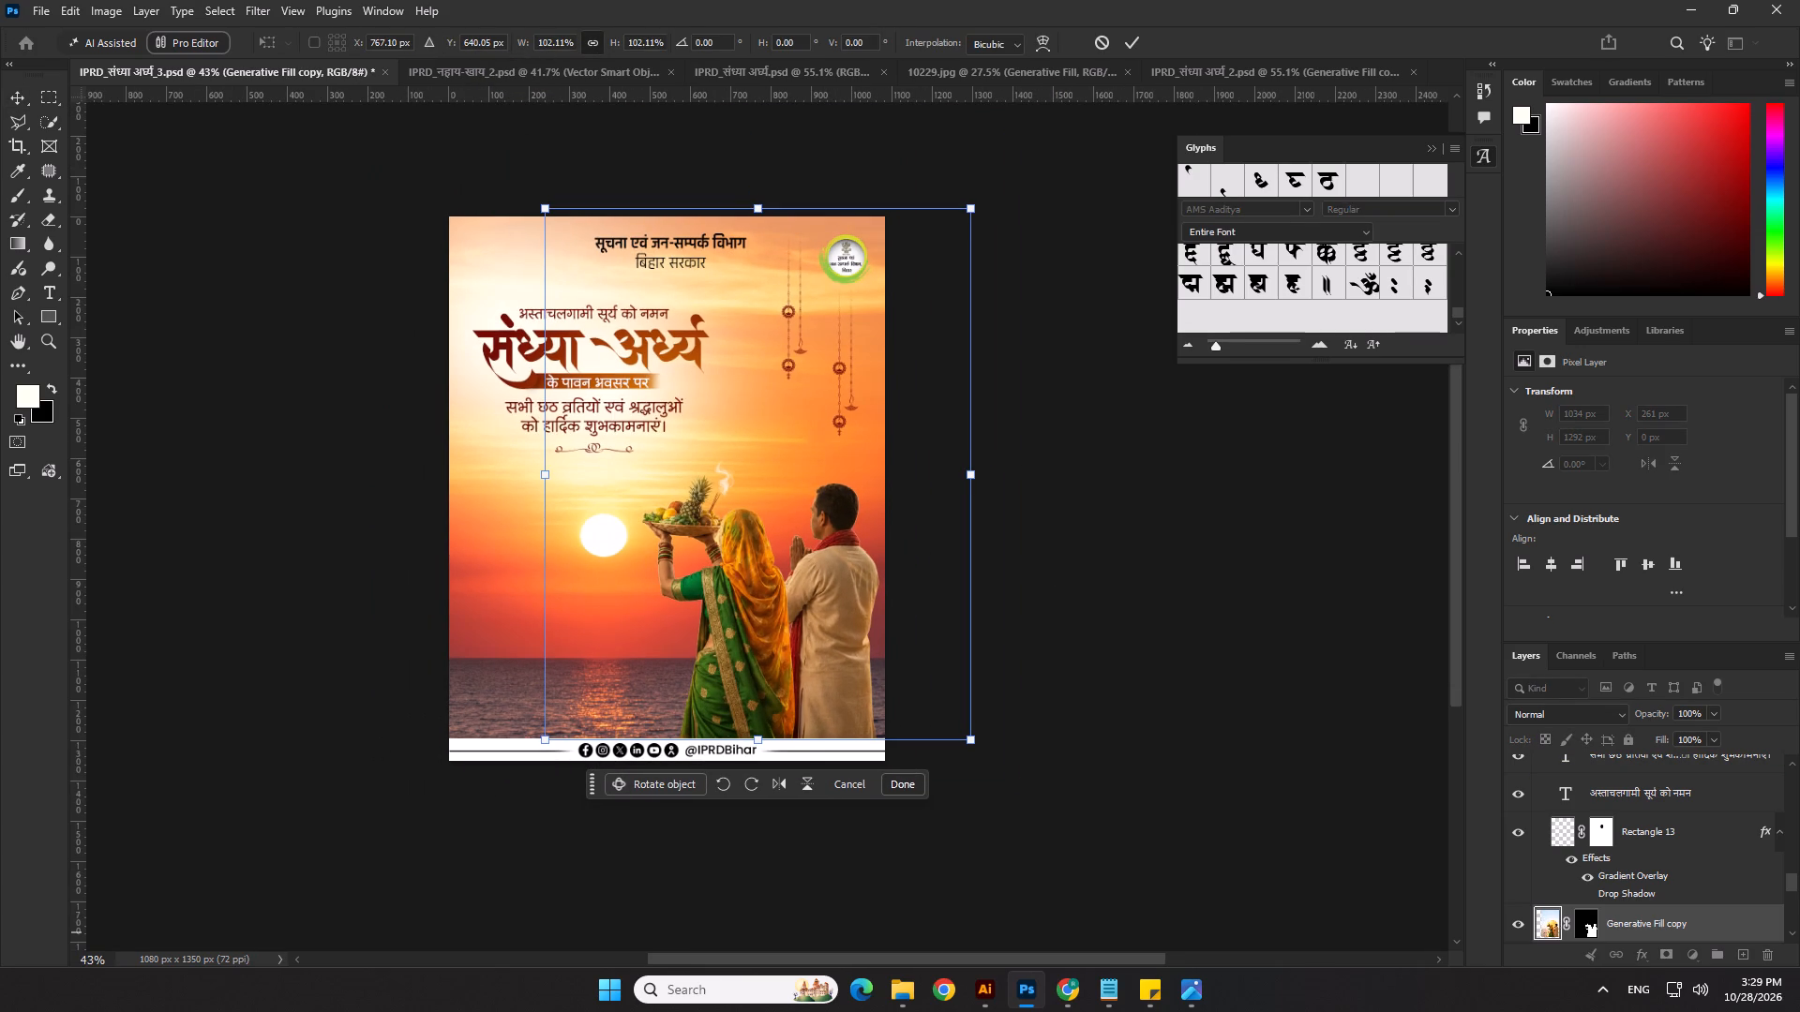
Load the couple's mask as a selection, contract it by 1 px, and replace the old layer mask with it.
{"action": "left_click", "coordinate": [1580, 923], "text": "ctrl"}
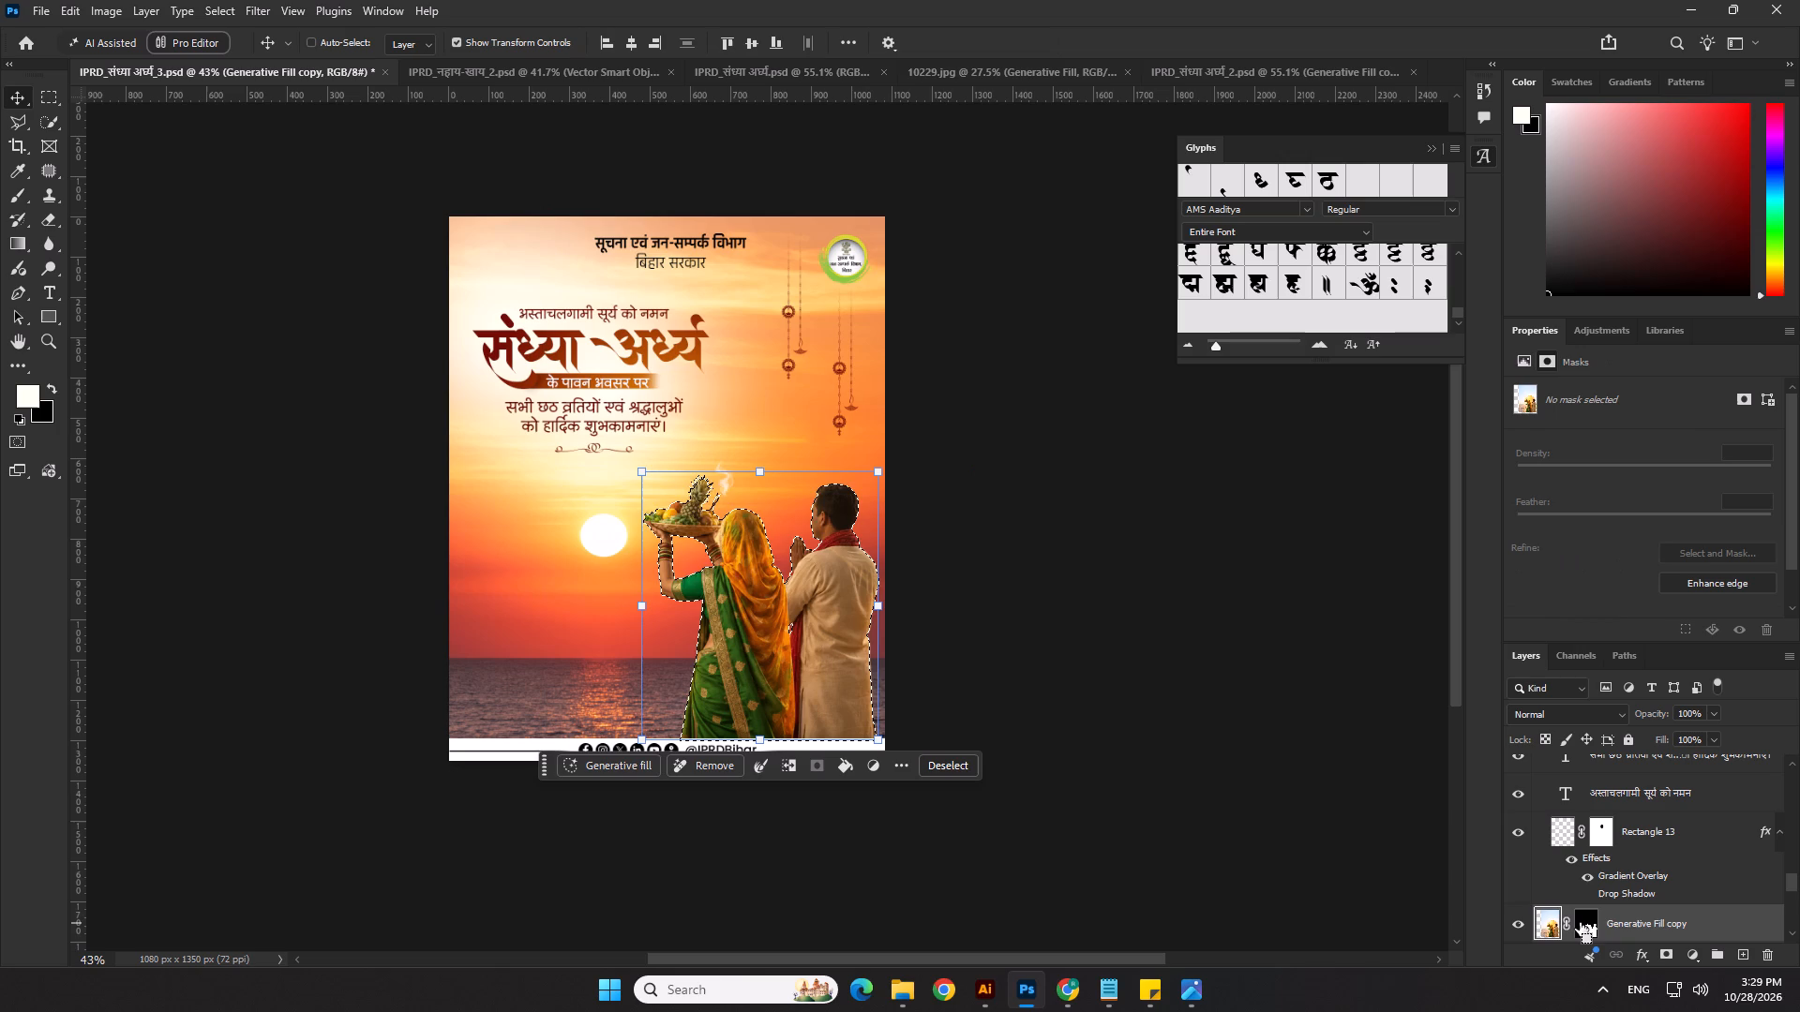
{"action": "left_click", "coordinate": [240, 11]}
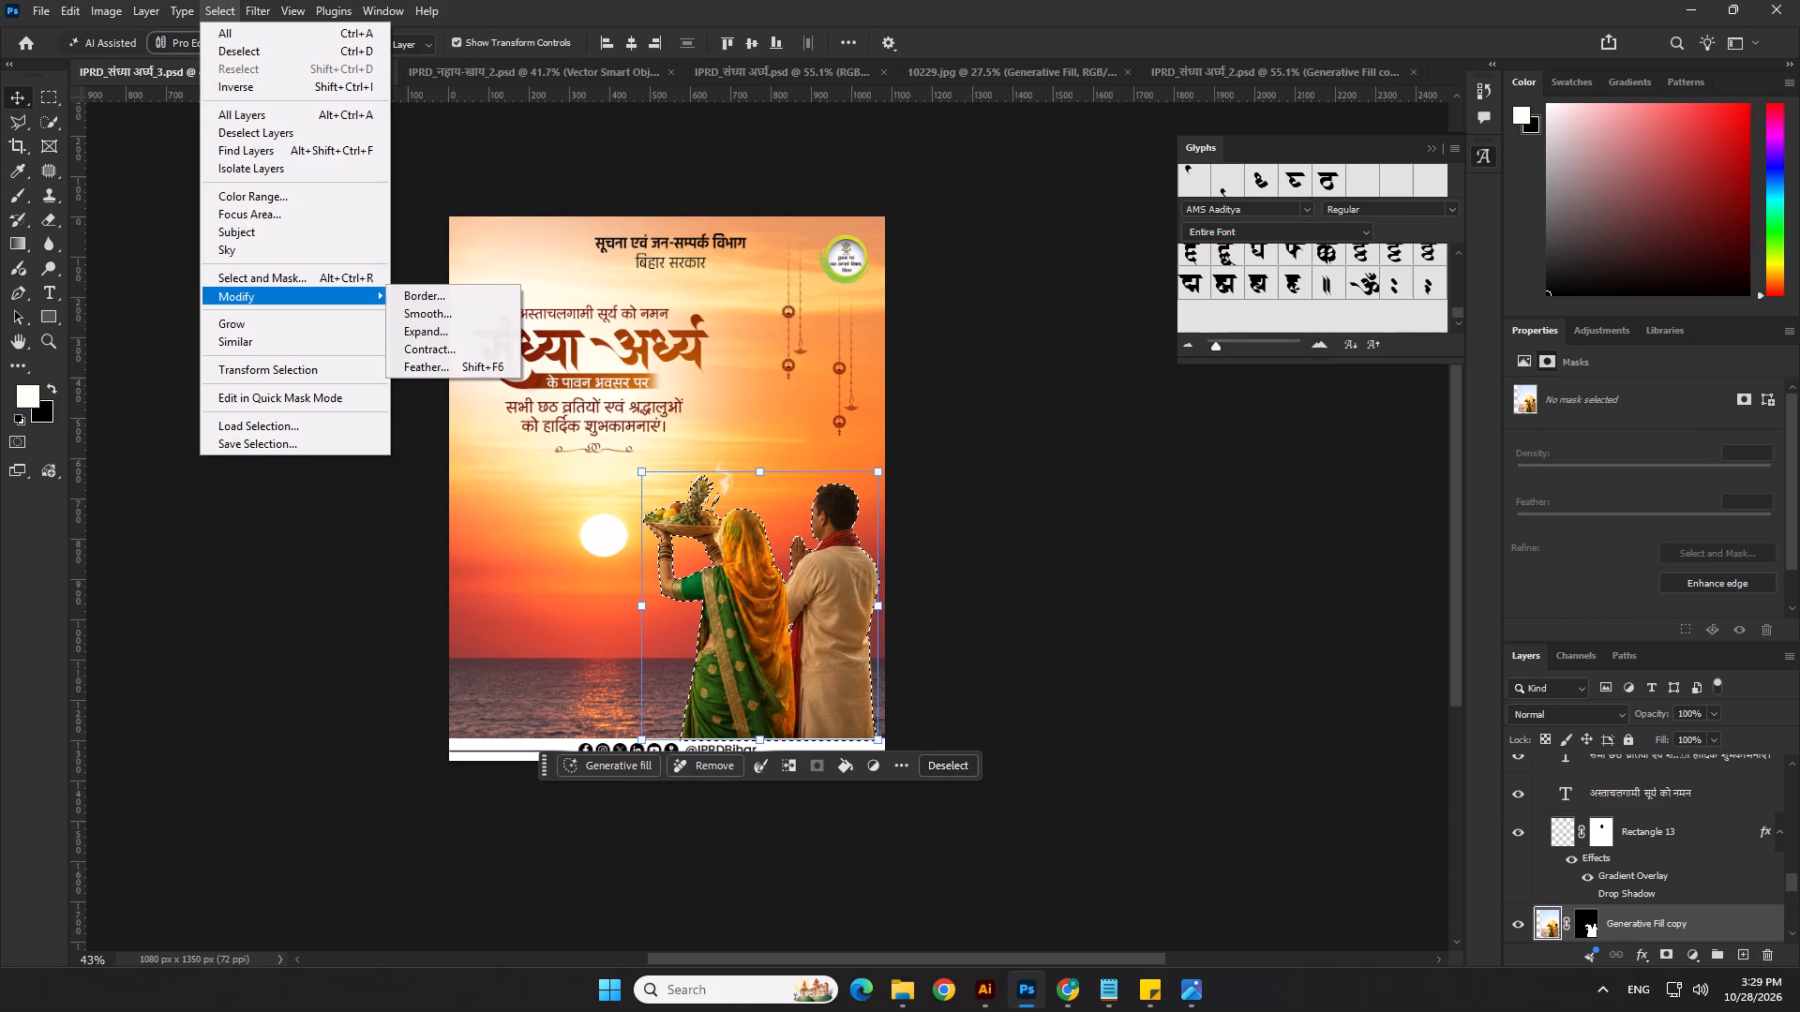
{"action": "left_click", "coordinate": [399, 351]}
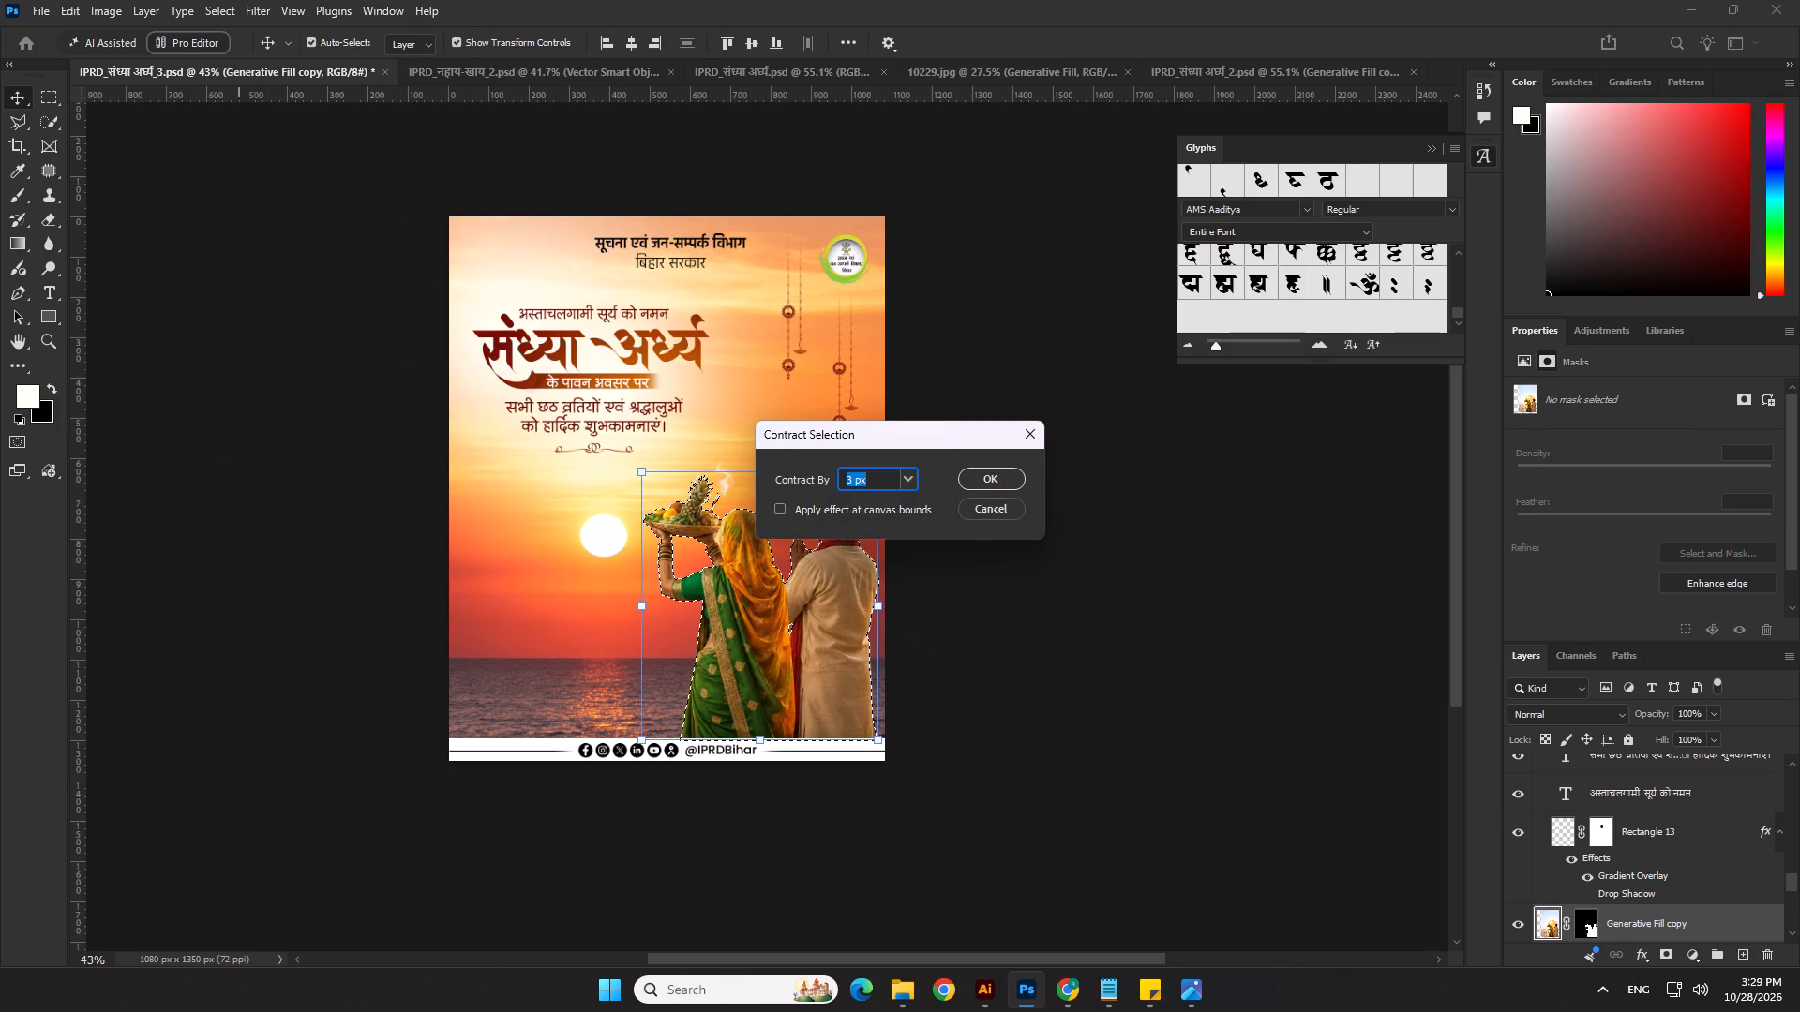
{"action": "key", "text": "1"}
{"action": "left_click", "coordinate": [967, 478]}
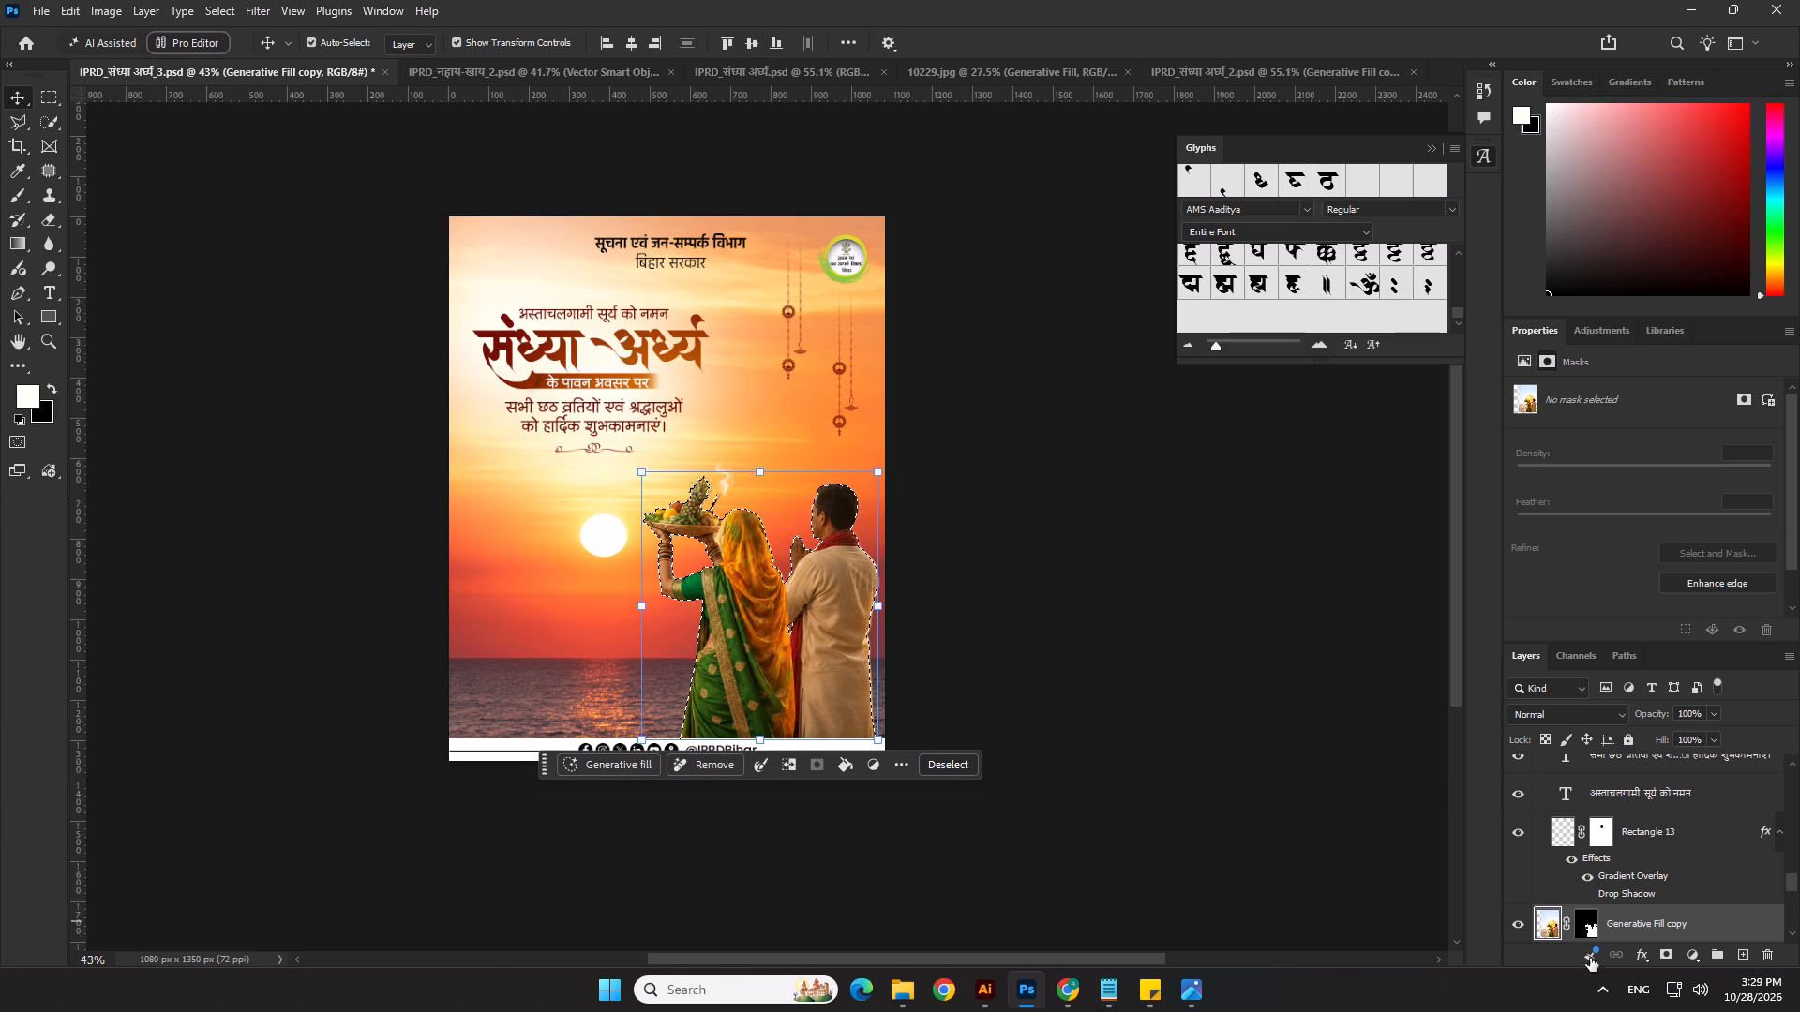
{"action": "left_click", "coordinate": [1668, 959]}
{"action": "key", "text": "ctrl+z"}
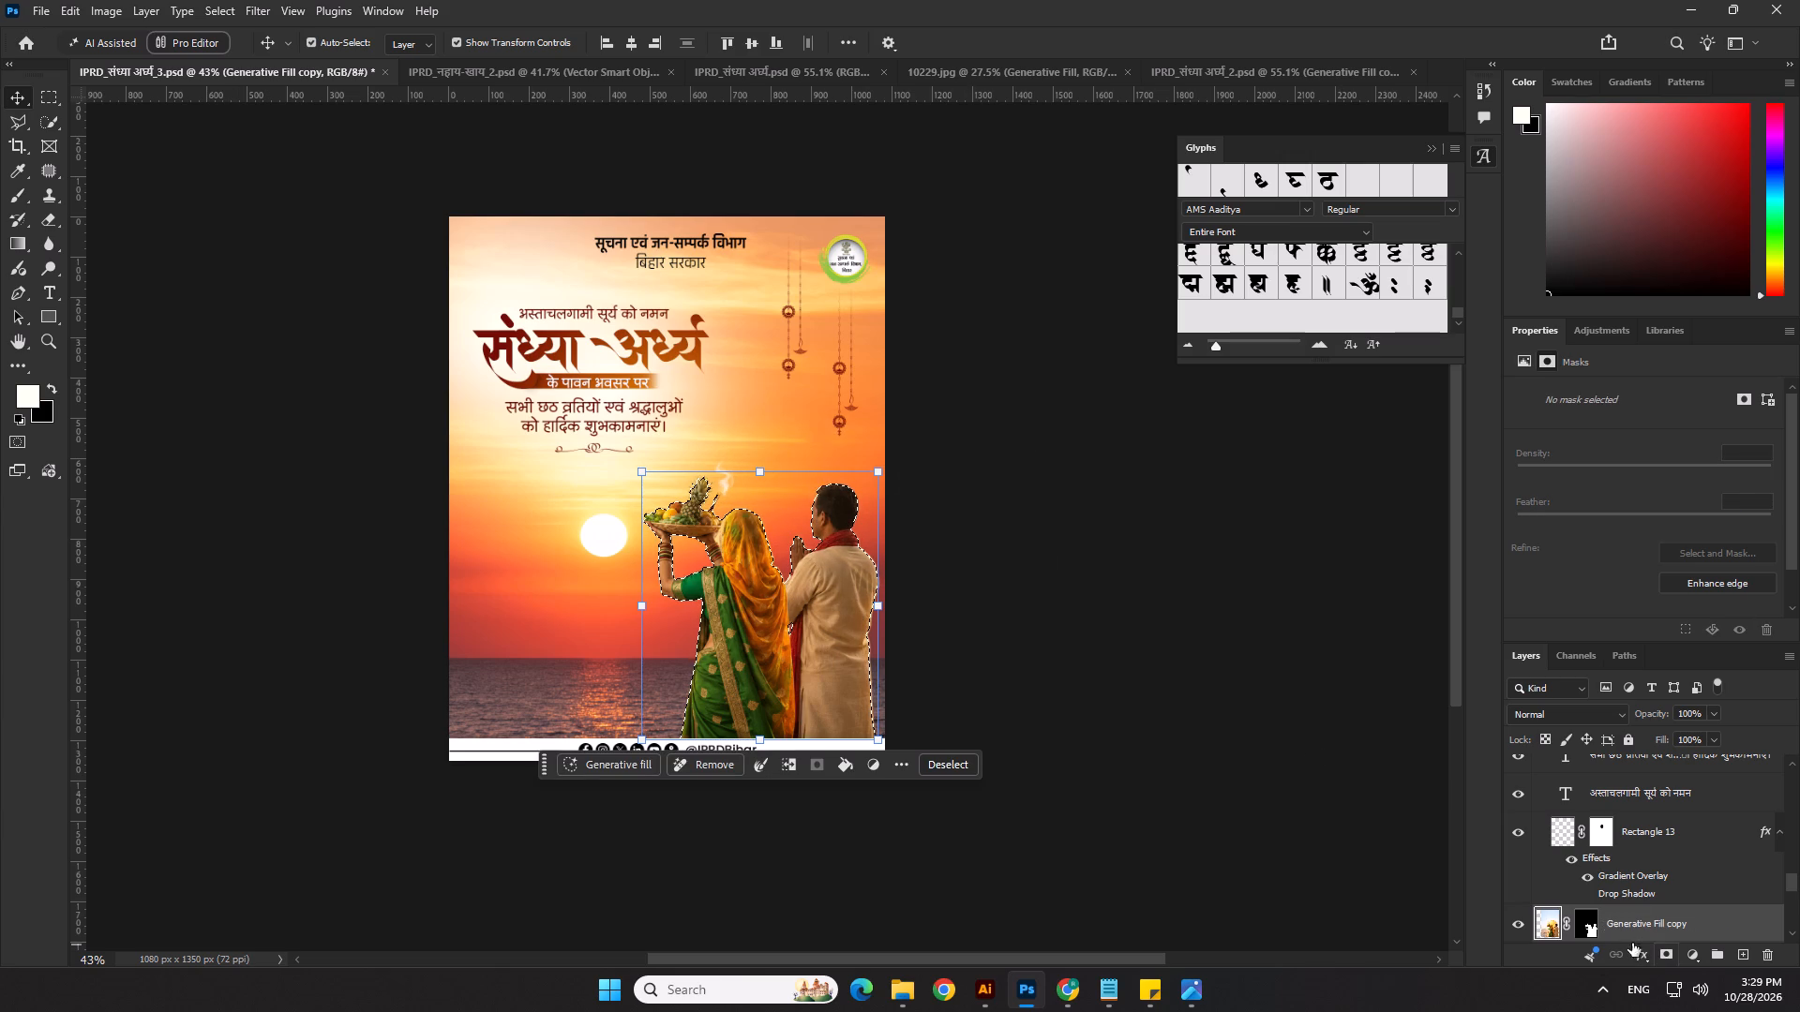
{"action": "left_click", "coordinate": [1593, 926]}
{"action": "right_click", "coordinate": [1593, 926]}
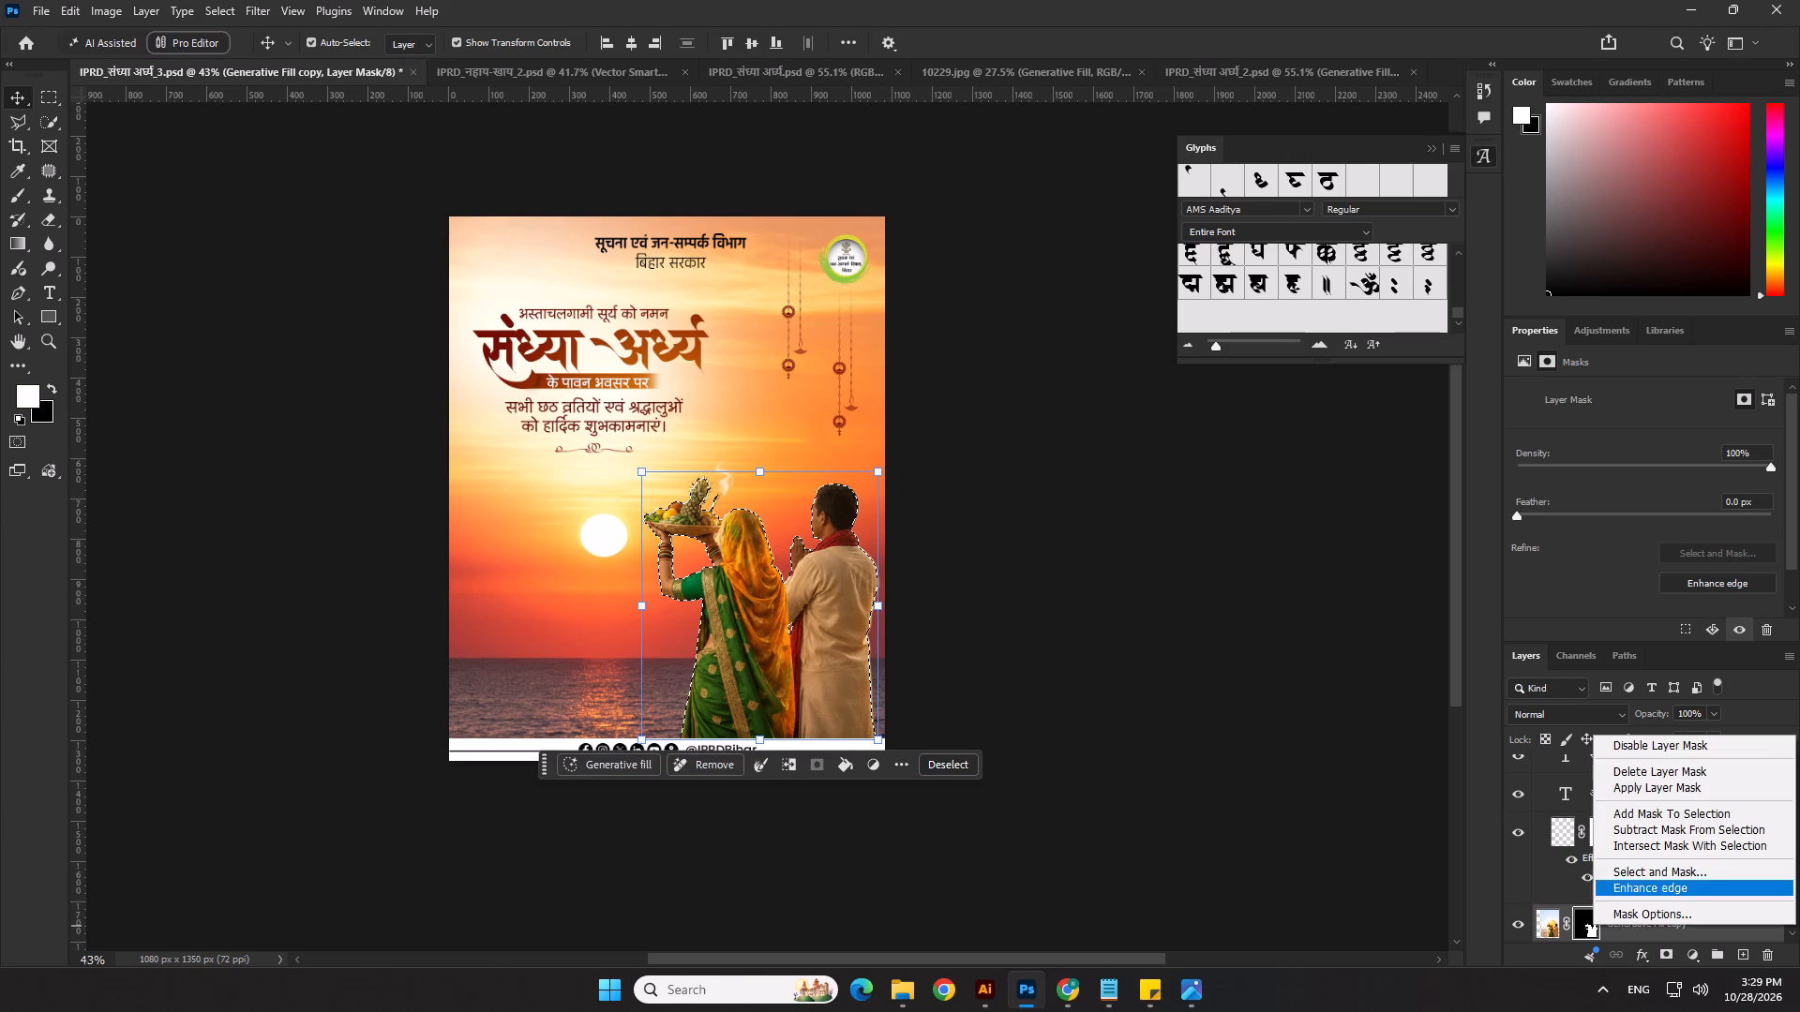
{"action": "left_click", "coordinate": [1638, 775]}
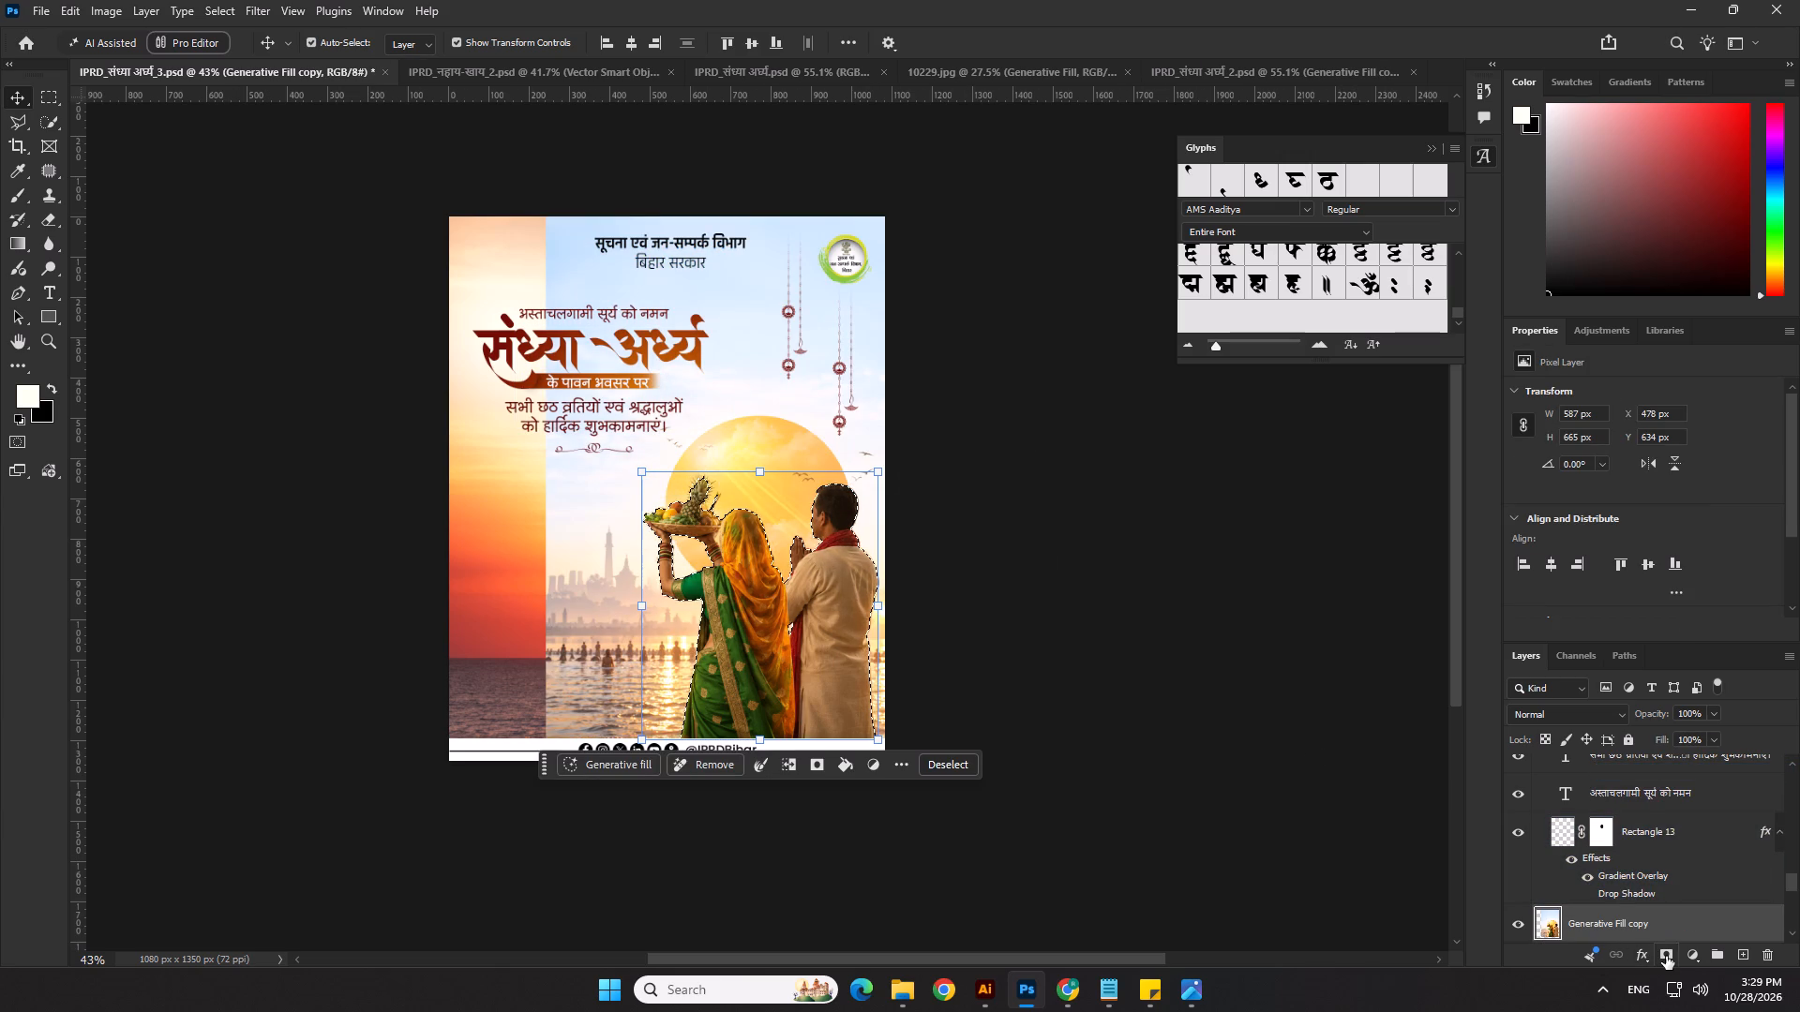
{"action": "left_click", "coordinate": [1661, 956], "text": "alt"}
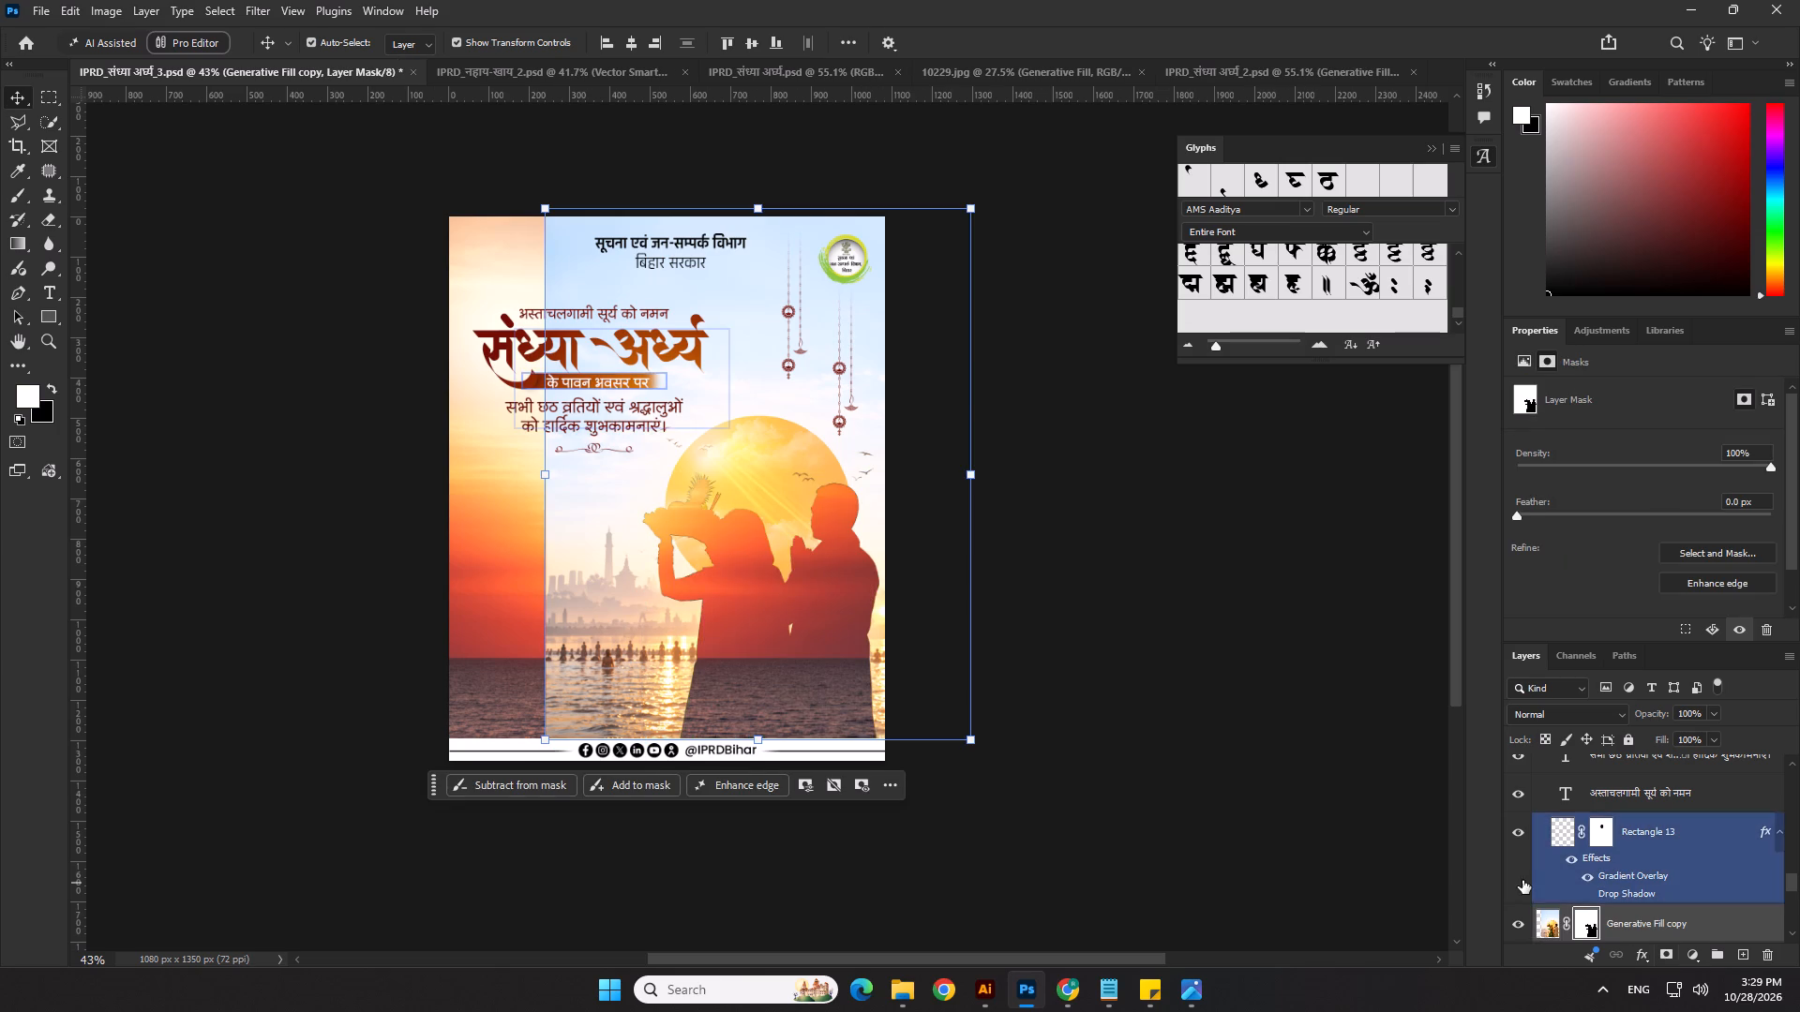
{"action": "key", "text": "ctrl+z"}
{"action": "left_click", "coordinate": [1664, 953]}
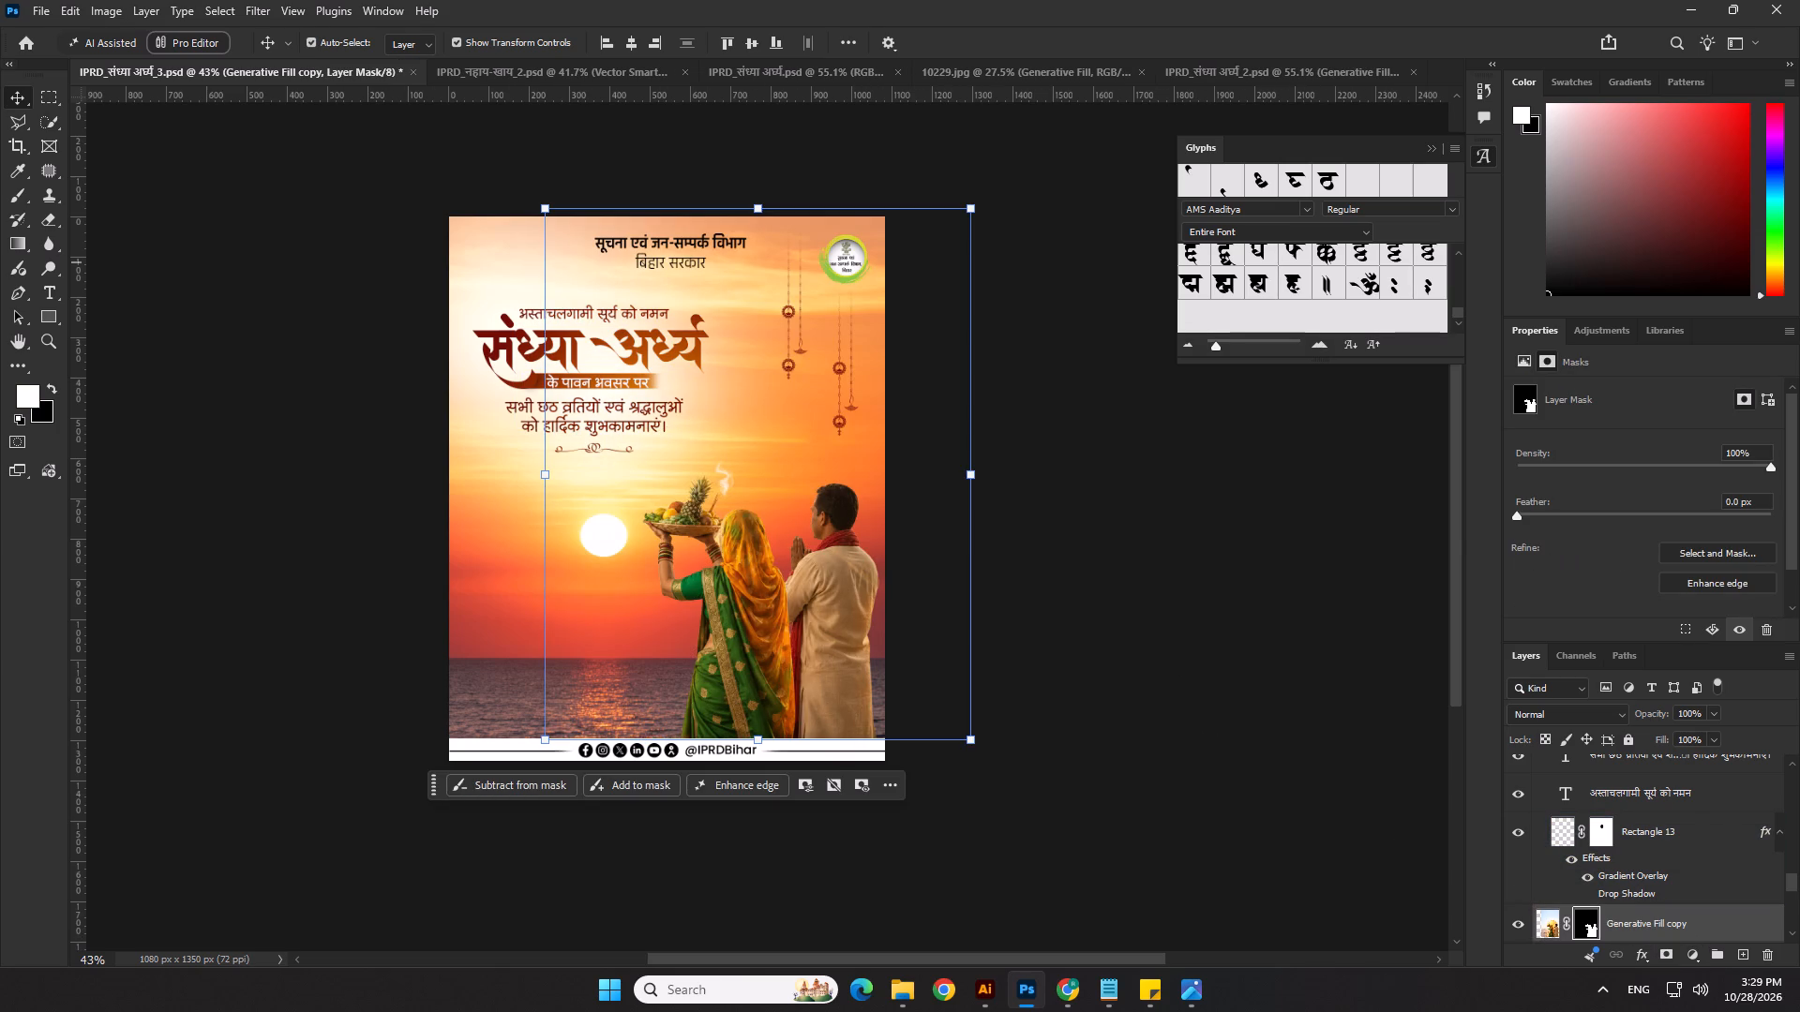
Nudge the praying couple slightly right and down to X 242 px, Y -17 px.
{"action": "left_click", "coordinate": [16, 101]}
{"action": "left_click", "coordinate": [116, 254]}
{"action": "scroll", "coordinate": [968, 600], "scroll_direction": "down", "scroll_amount": 5}
{"action": "left_click", "coordinate": [1066, 626]}
{"action": "scroll", "coordinate": [746, 521], "scroll_direction": "up", "scroll_amount": 2}
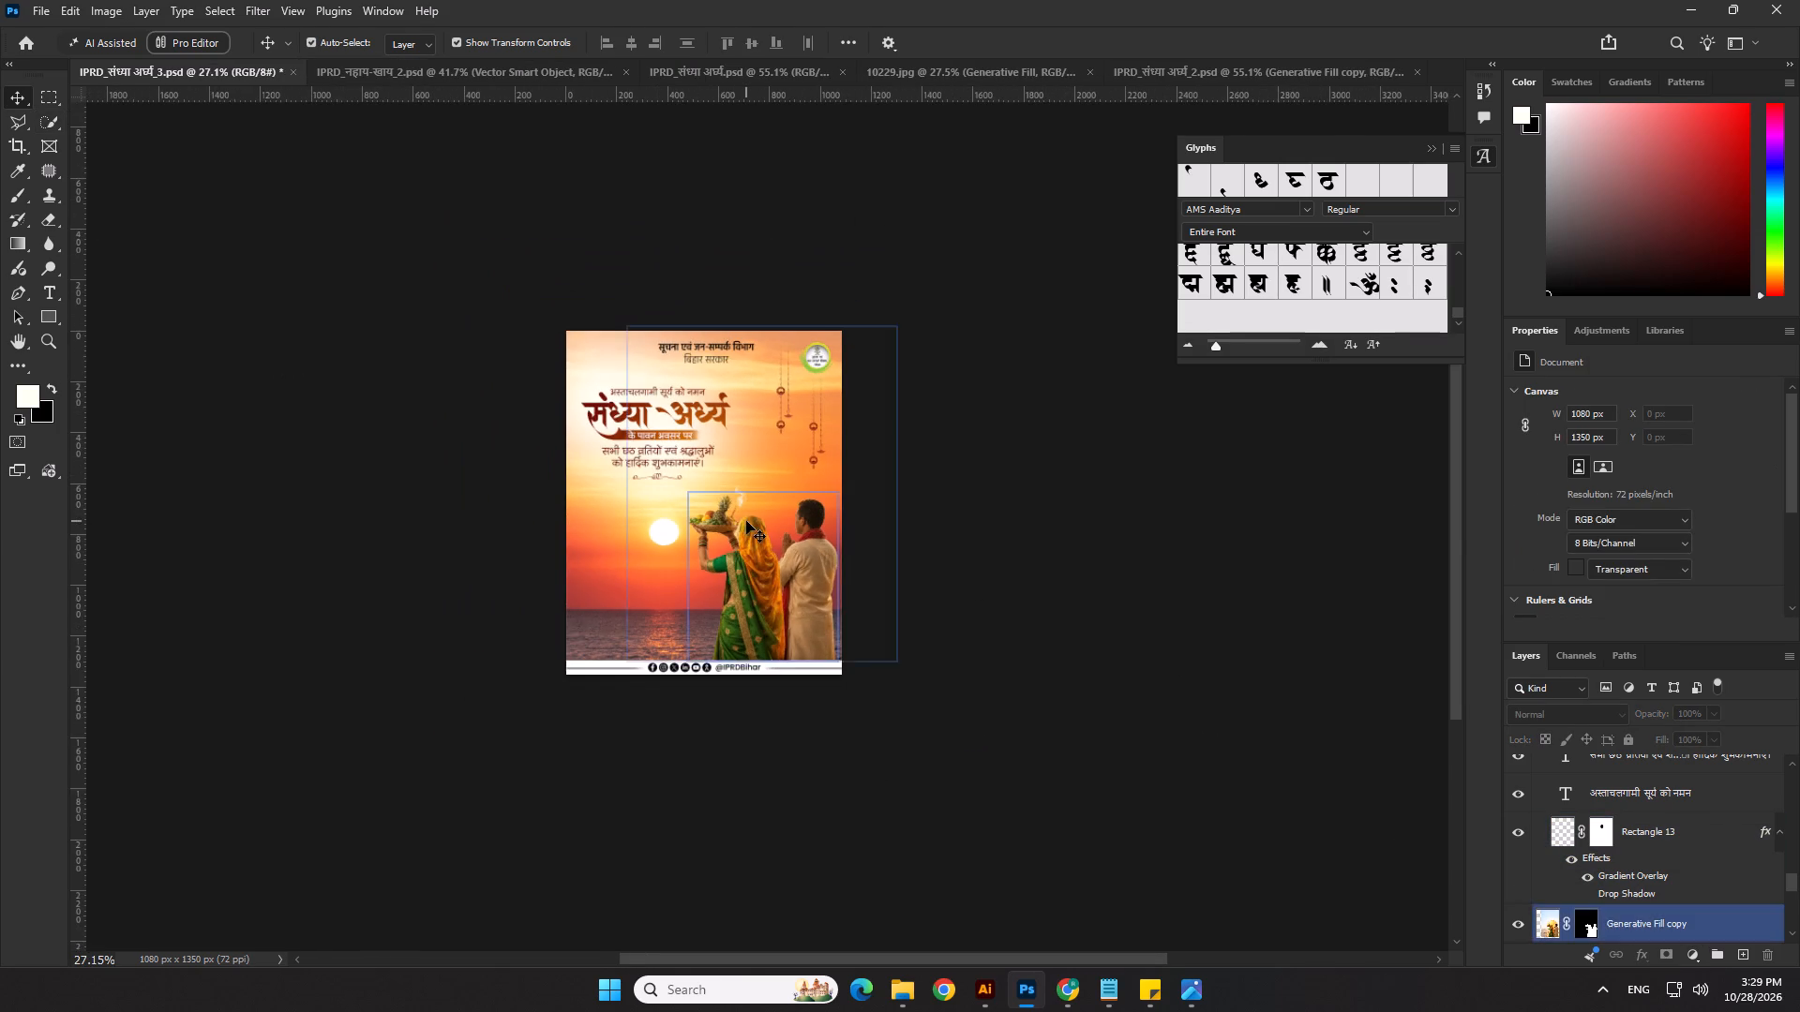
{"action": "left_click", "coordinate": [819, 526]}
{"action": "left_click", "coordinate": [847, 568]}
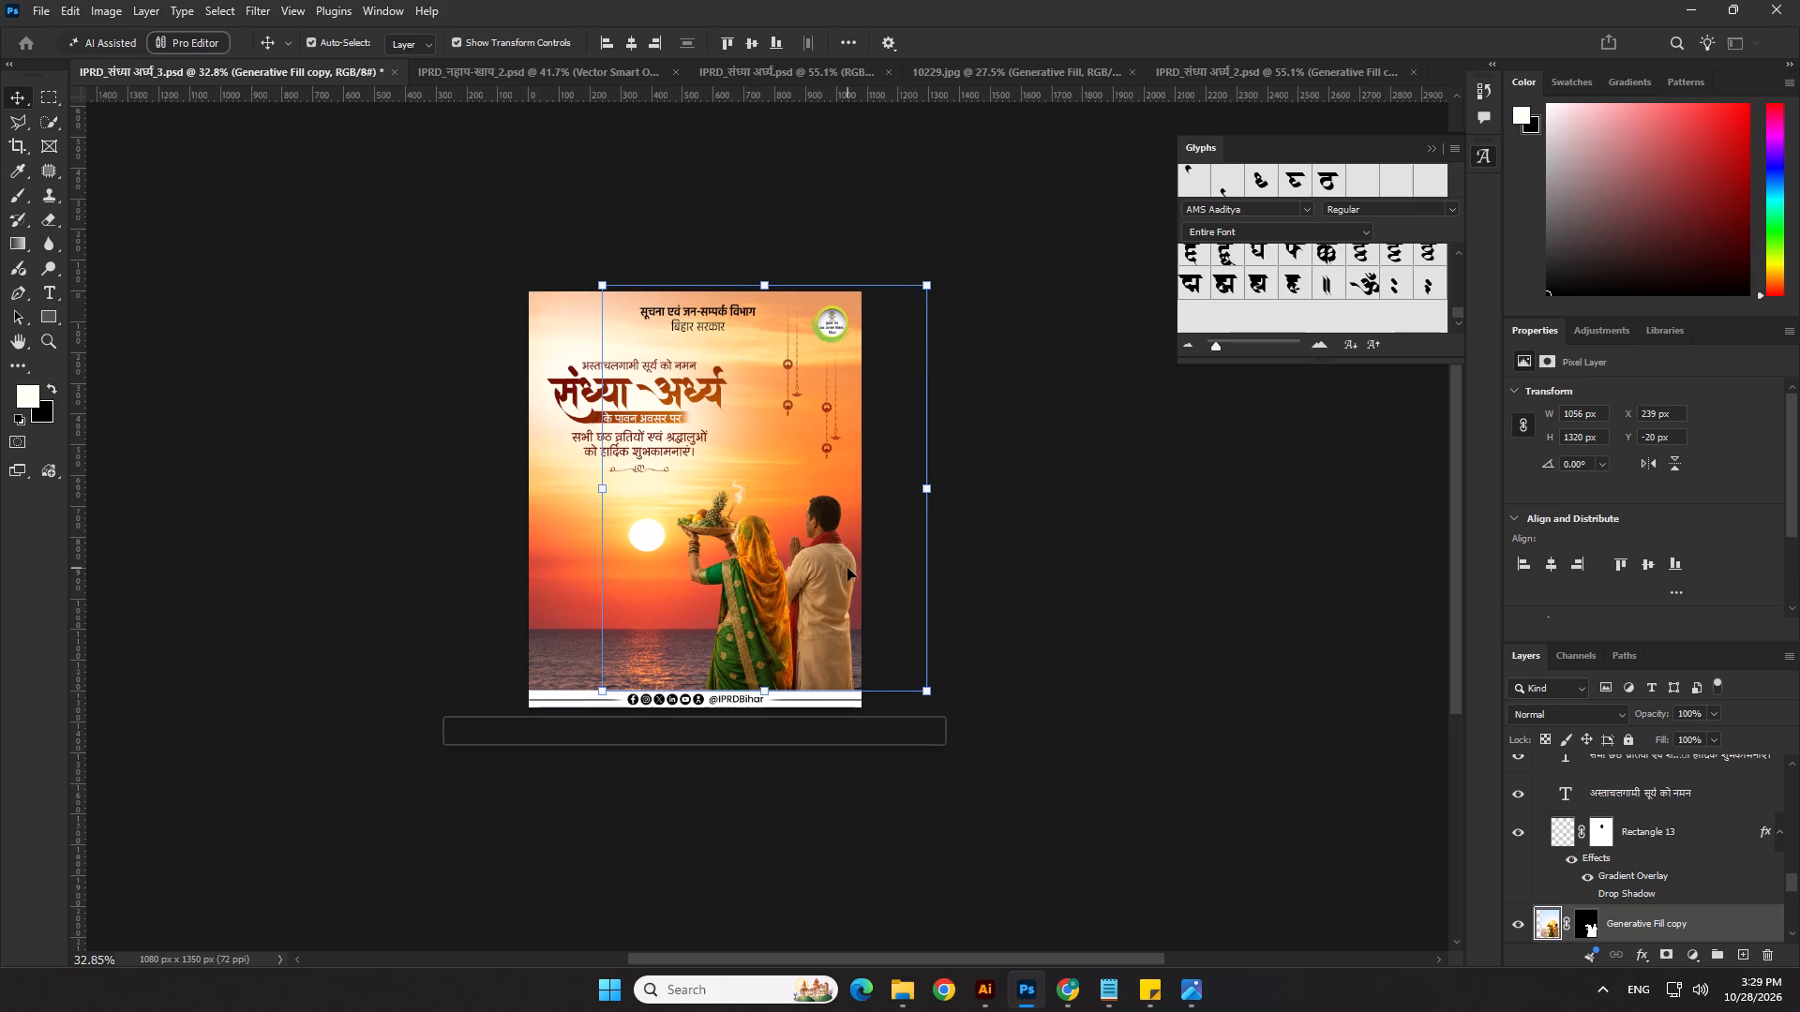
{"action": "key", "text": "Right"}
{"action": "key", "text": "Down"}
{"action": "left_click", "coordinate": [1035, 564]}
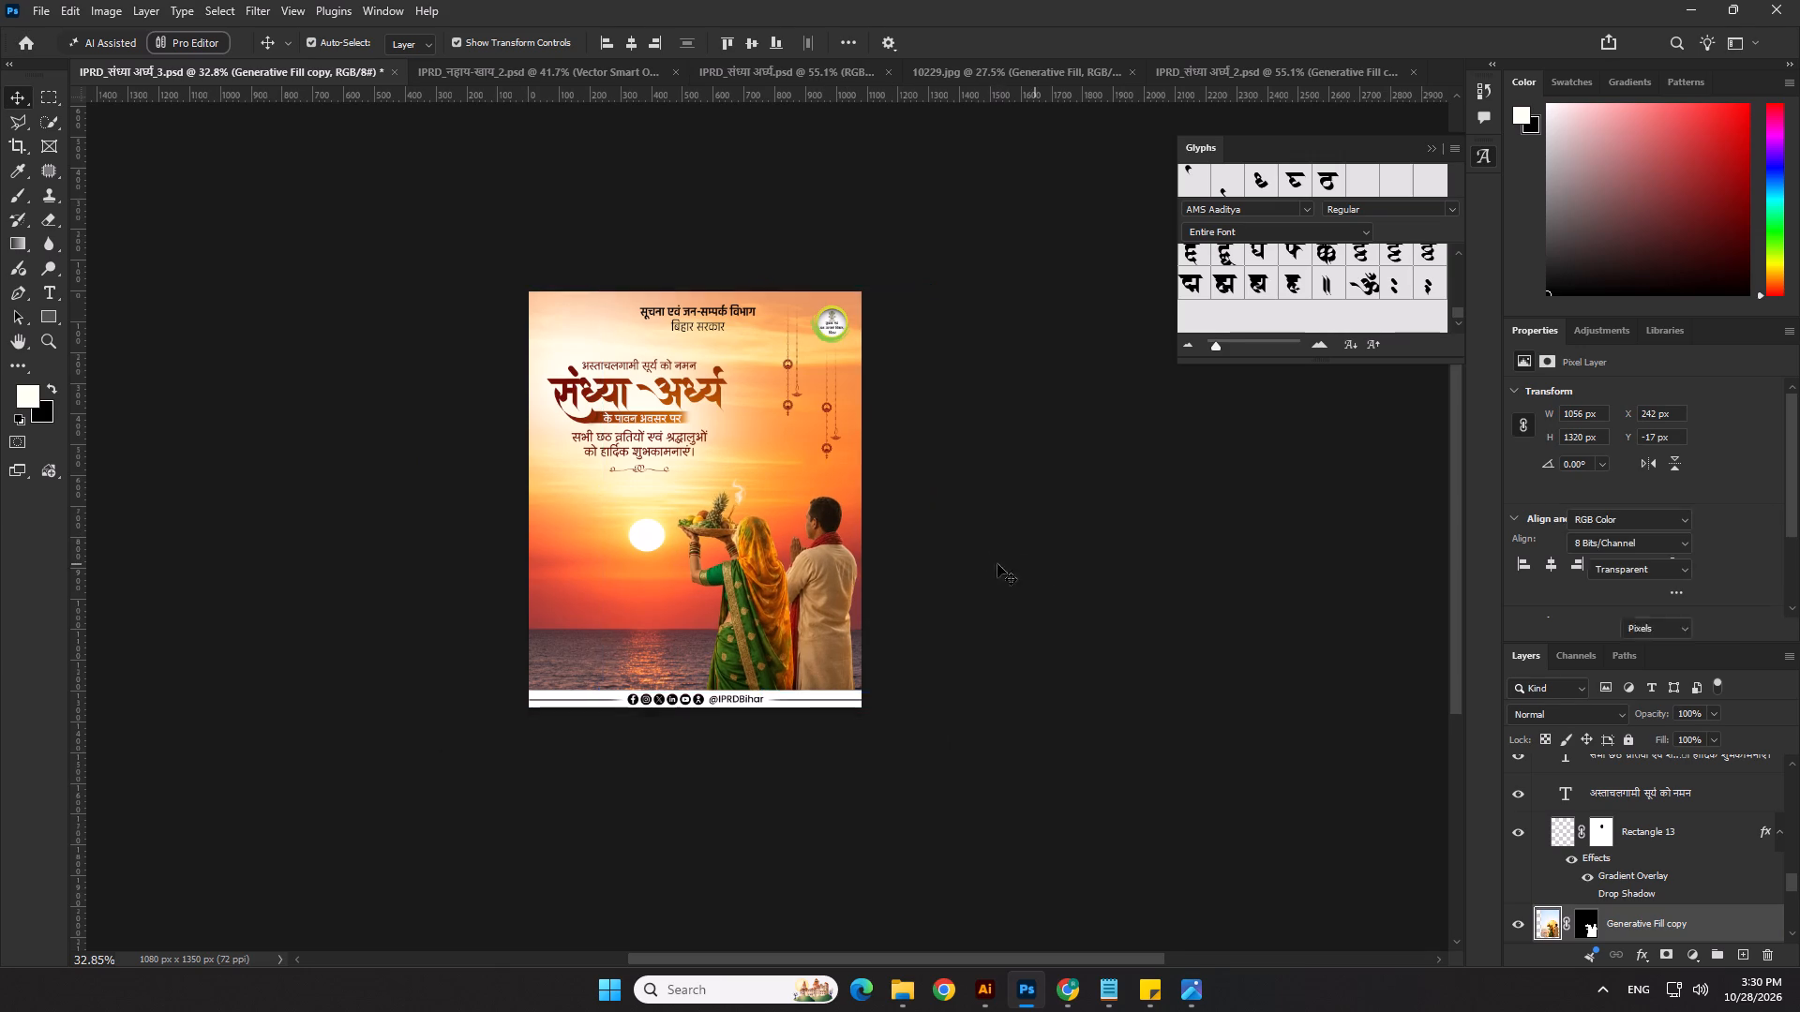
Enlarge the praying couple slightly more, nudge it left, and save the poster.
{"action": "scroll", "coordinate": [837, 569], "scroll_direction": "down", "scroll_amount": 5}
{"action": "scroll", "coordinate": [847, 555], "scroll_direction": "up", "scroll_amount": 3}
{"action": "left_click", "coordinate": [827, 562]}
{"action": "scroll", "coordinate": [818, 527], "scroll_direction": "up", "scroll_amount": 5}
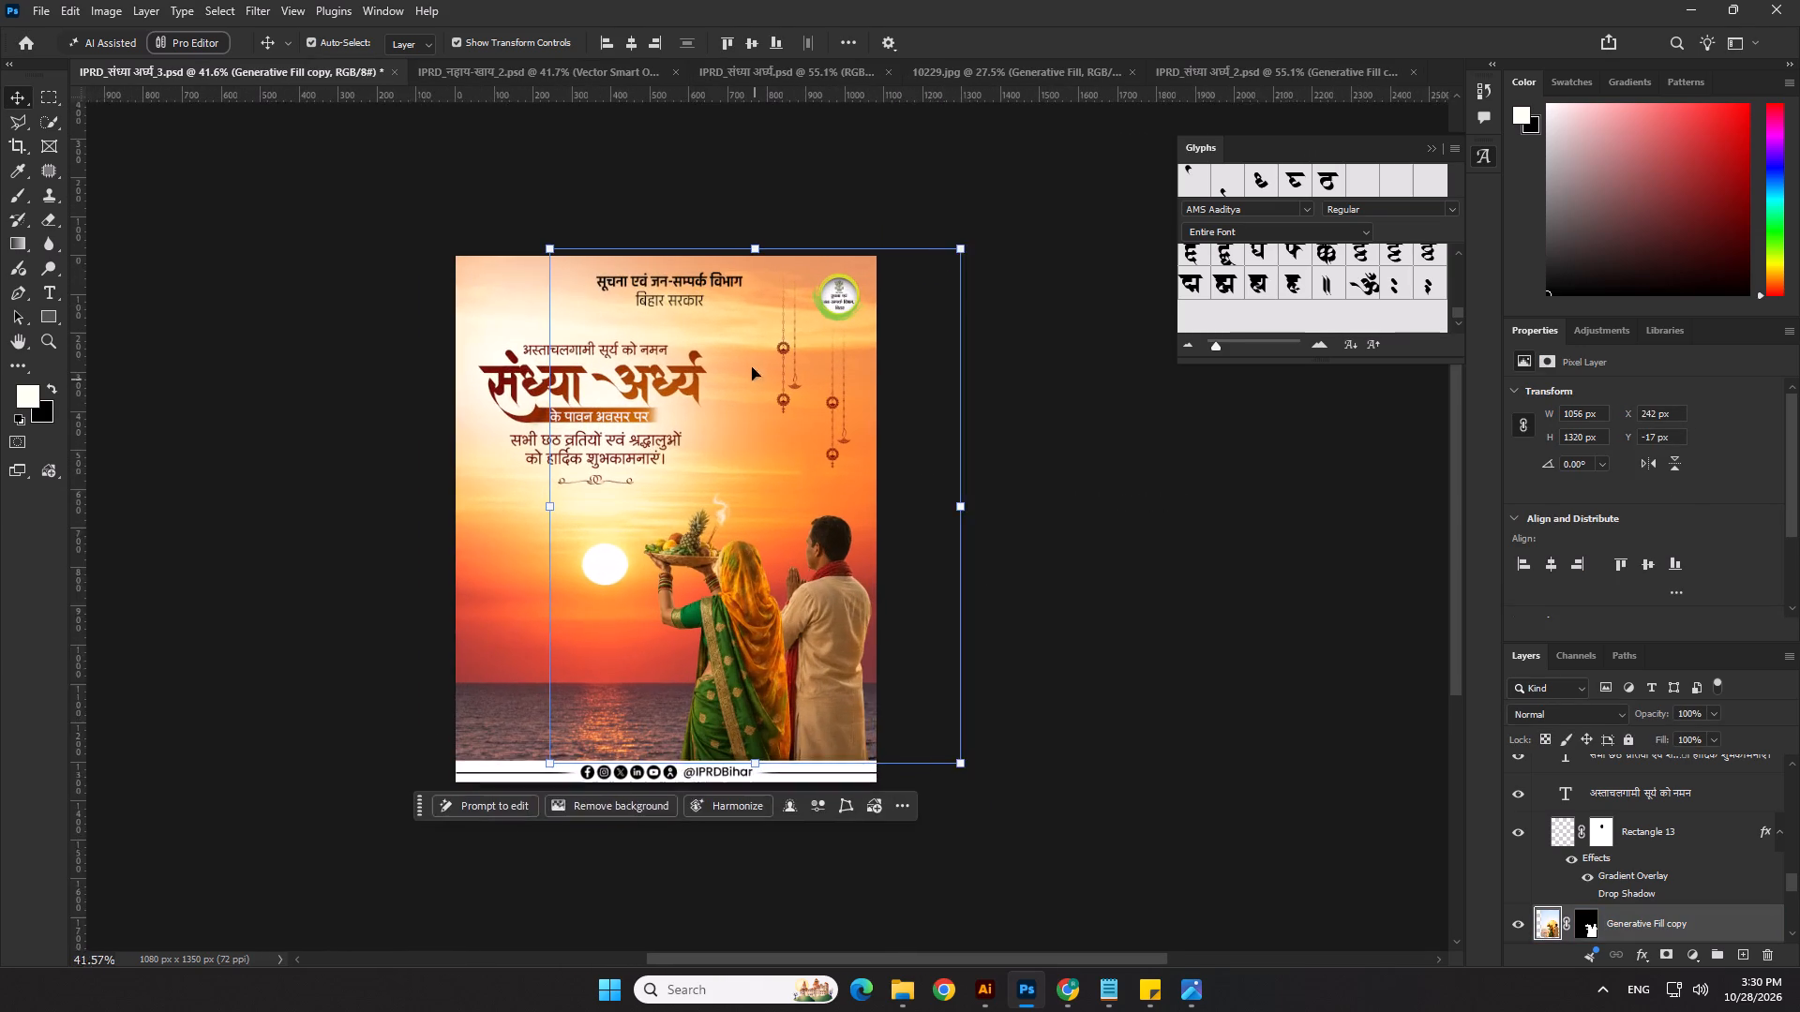
{"action": "left_click_drag", "start_coordinate": [760, 234], "coordinate": [760, 216]}
{"action": "key", "text": "Left"}
{"action": "key", "text": "Left"}
{"action": "key", "text": "Return"}
{"action": "left_click", "coordinate": [1190, 720]}
{"action": "scroll", "coordinate": [1048, 632], "scroll_direction": "down", "scroll_amount": 4}
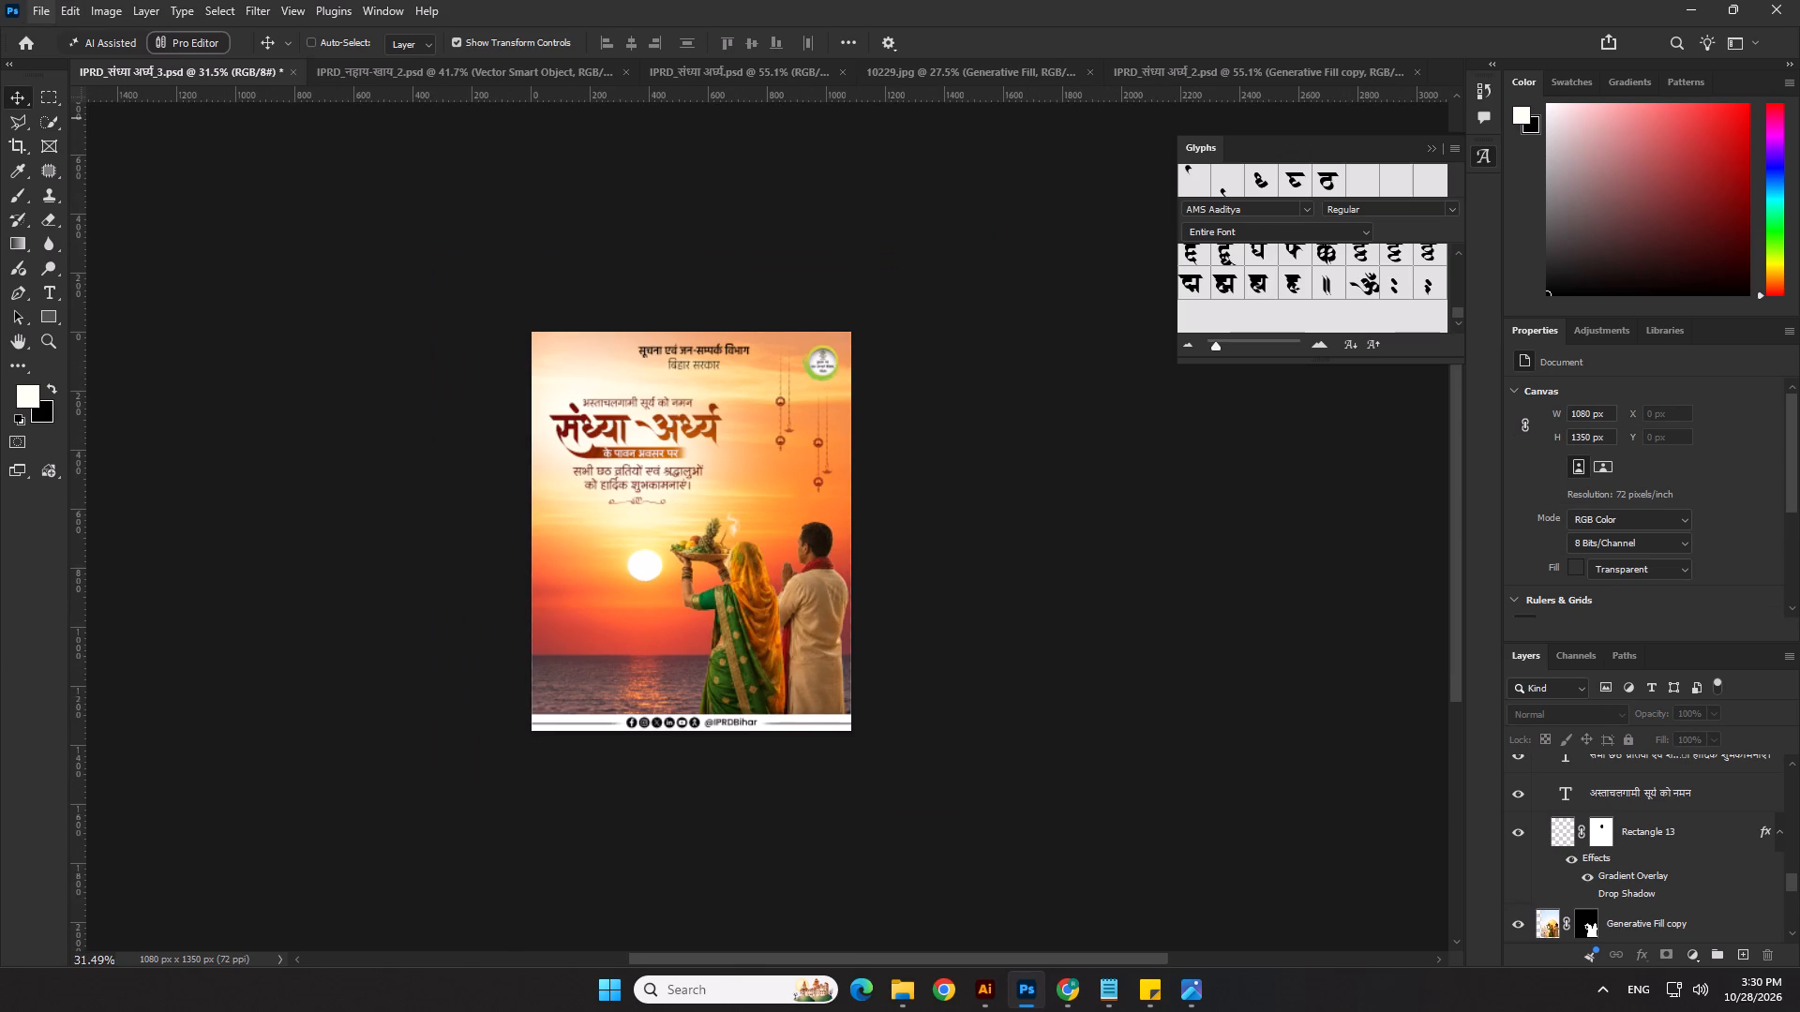
{"action": "key", "text": "ctrl+s"}
Move the संध्या अर्घ्य greeting text group down, scale it to about 103.8%, and fine-tune its position upward and right.
{"action": "scroll", "coordinate": [579, 459], "scroll_direction": "up", "scroll_amount": 2}
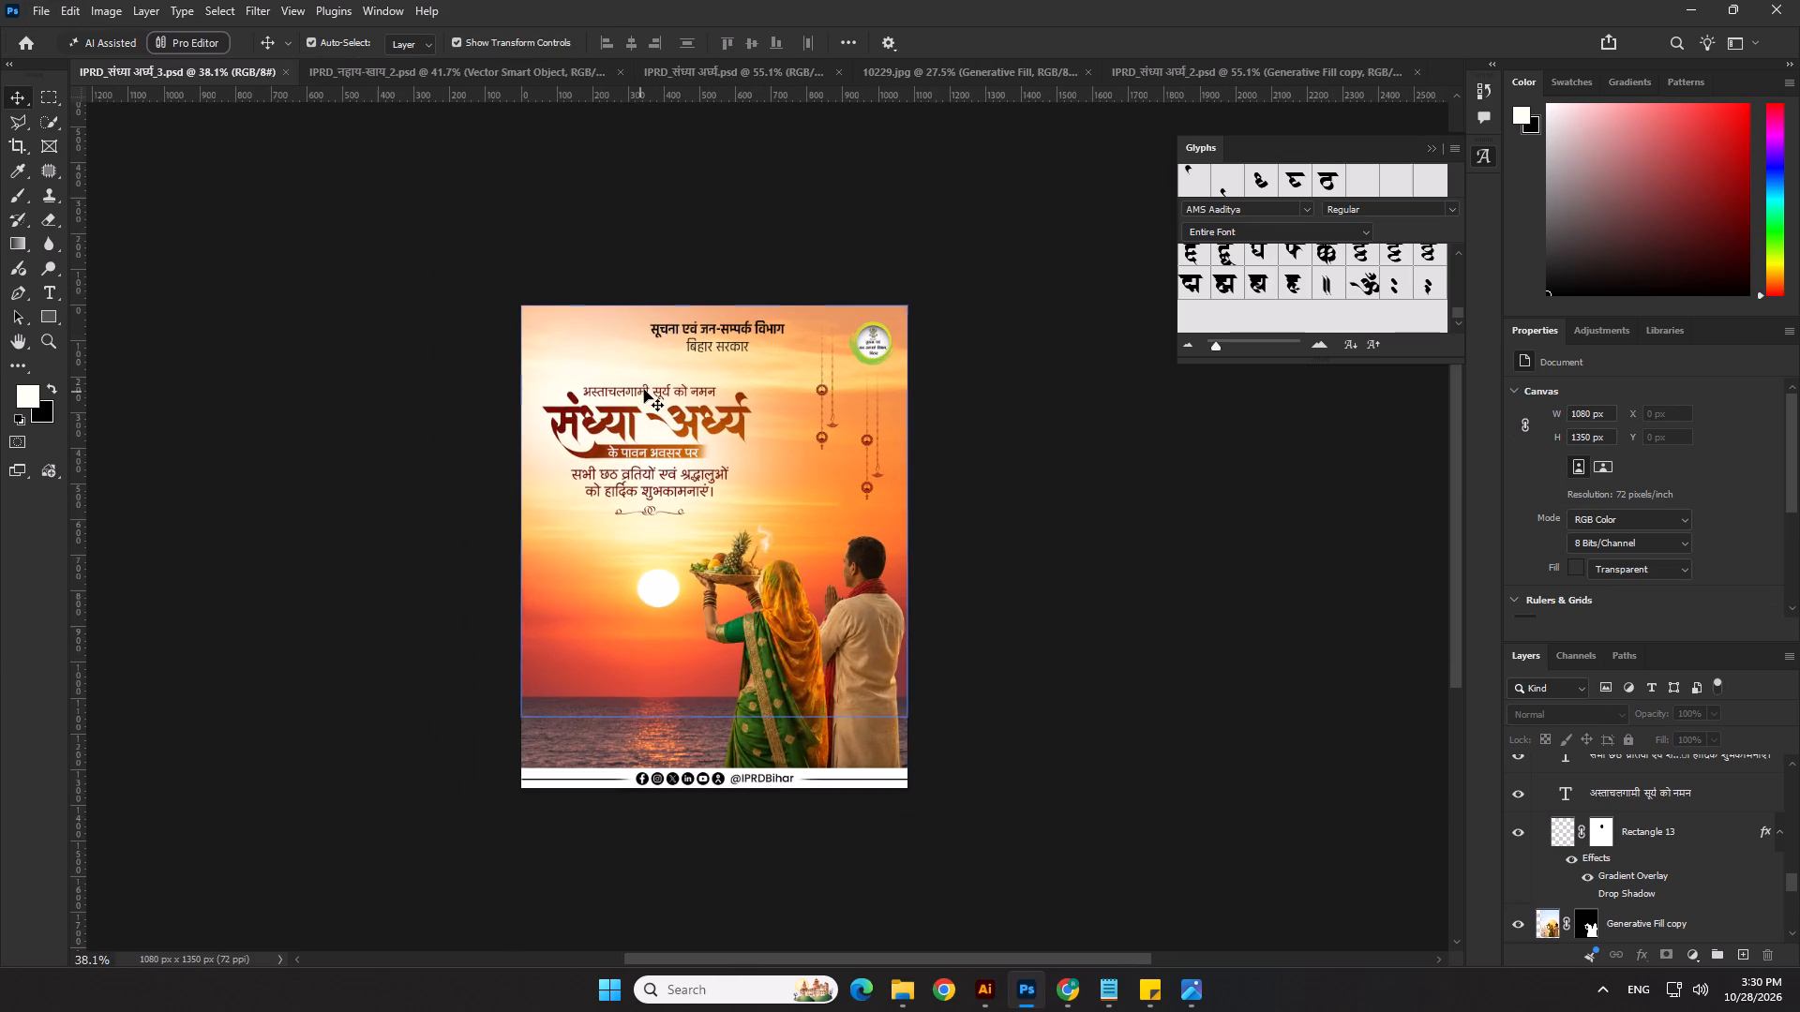
{"action": "scroll", "coordinate": [1632, 833], "scroll_direction": "up", "scroll_amount": 9}
{"action": "left_click", "coordinate": [1599, 861]}
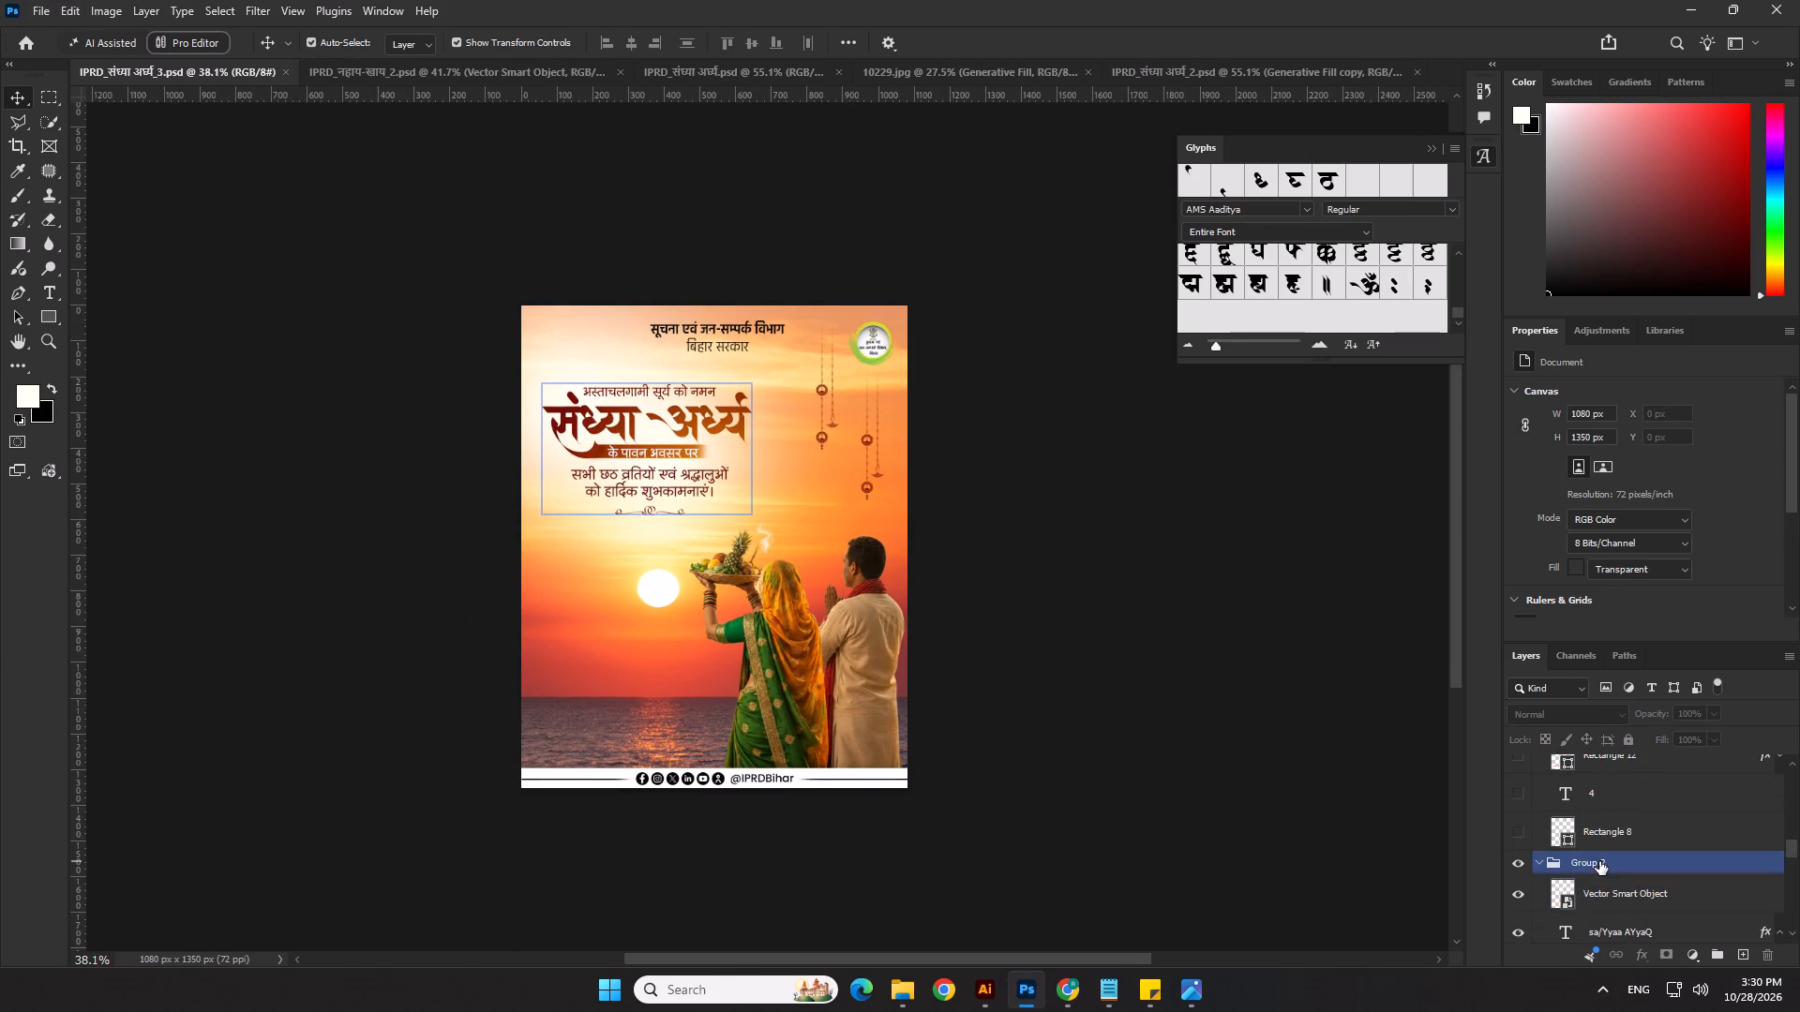
{"action": "key", "text": "shift+Down"}
{"action": "key", "text": "shift+Down"}
{"action": "key", "text": "shift+Down"}
{"action": "left_click", "coordinate": [757, 525]}
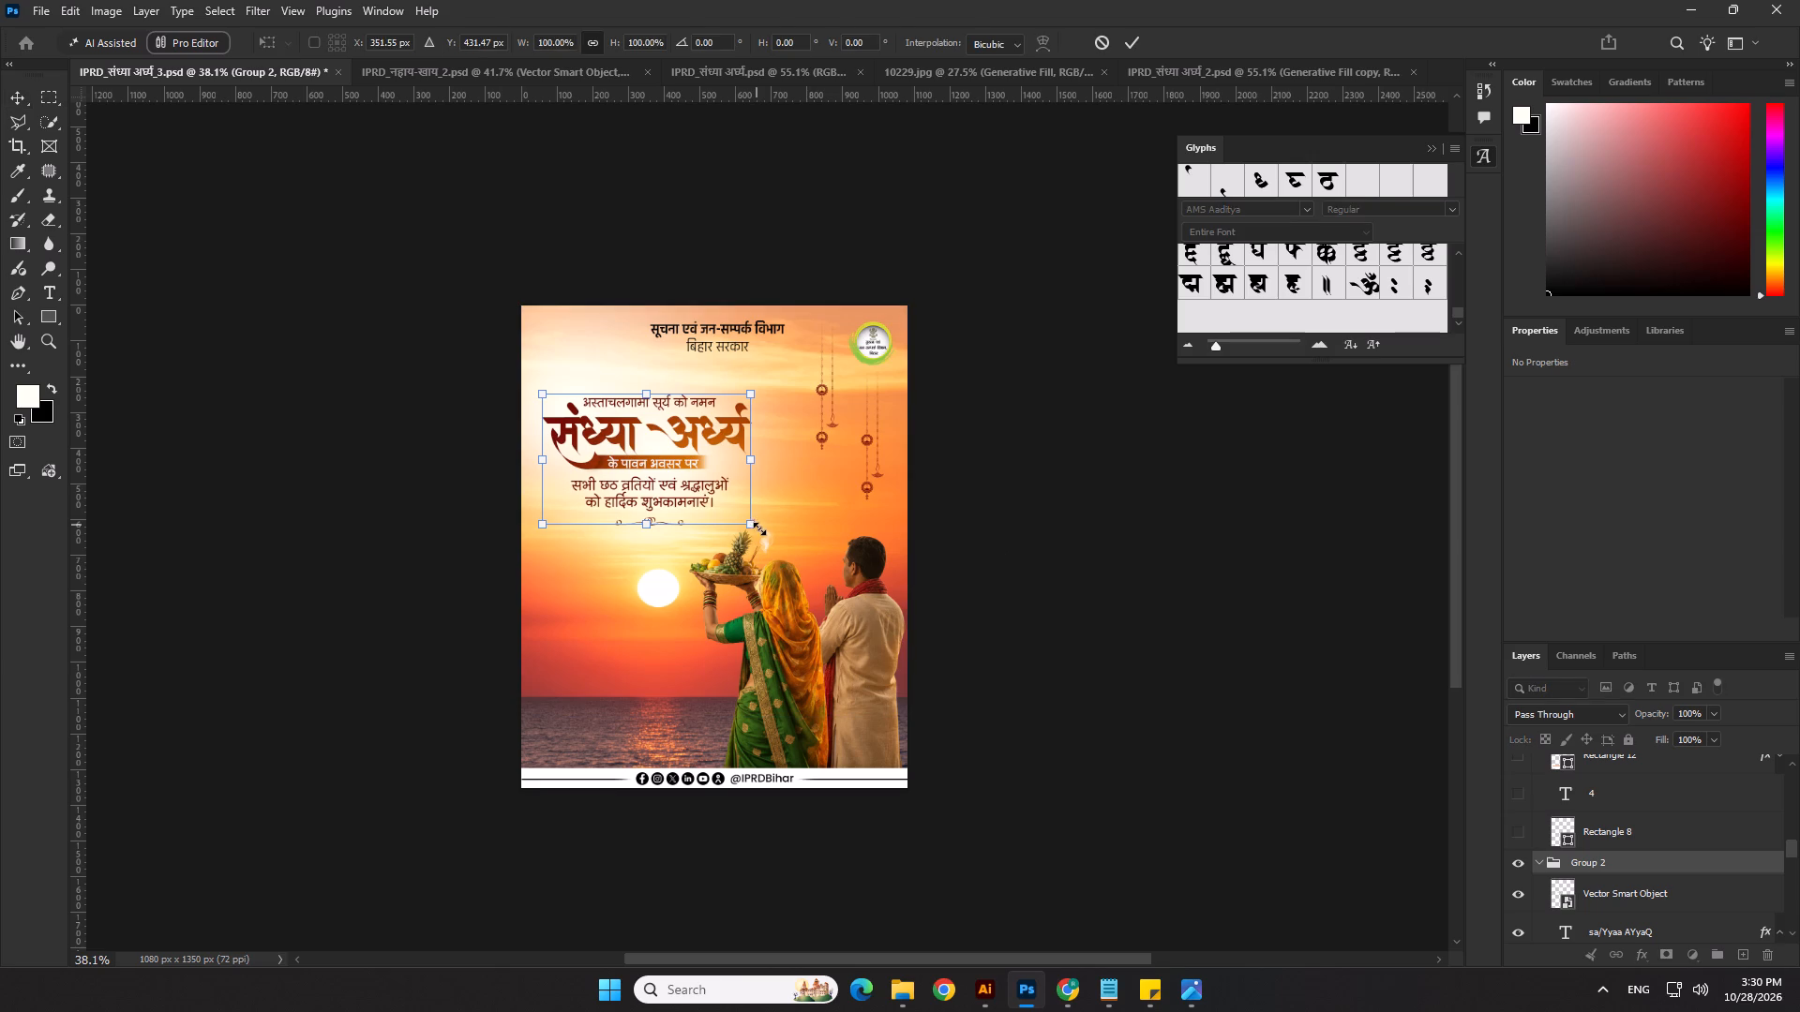
{"action": "key", "text": "Right"}
{"action": "key", "text": "Right"}
{"action": "key", "text": "Right"}
{"action": "key", "text": "Right"}
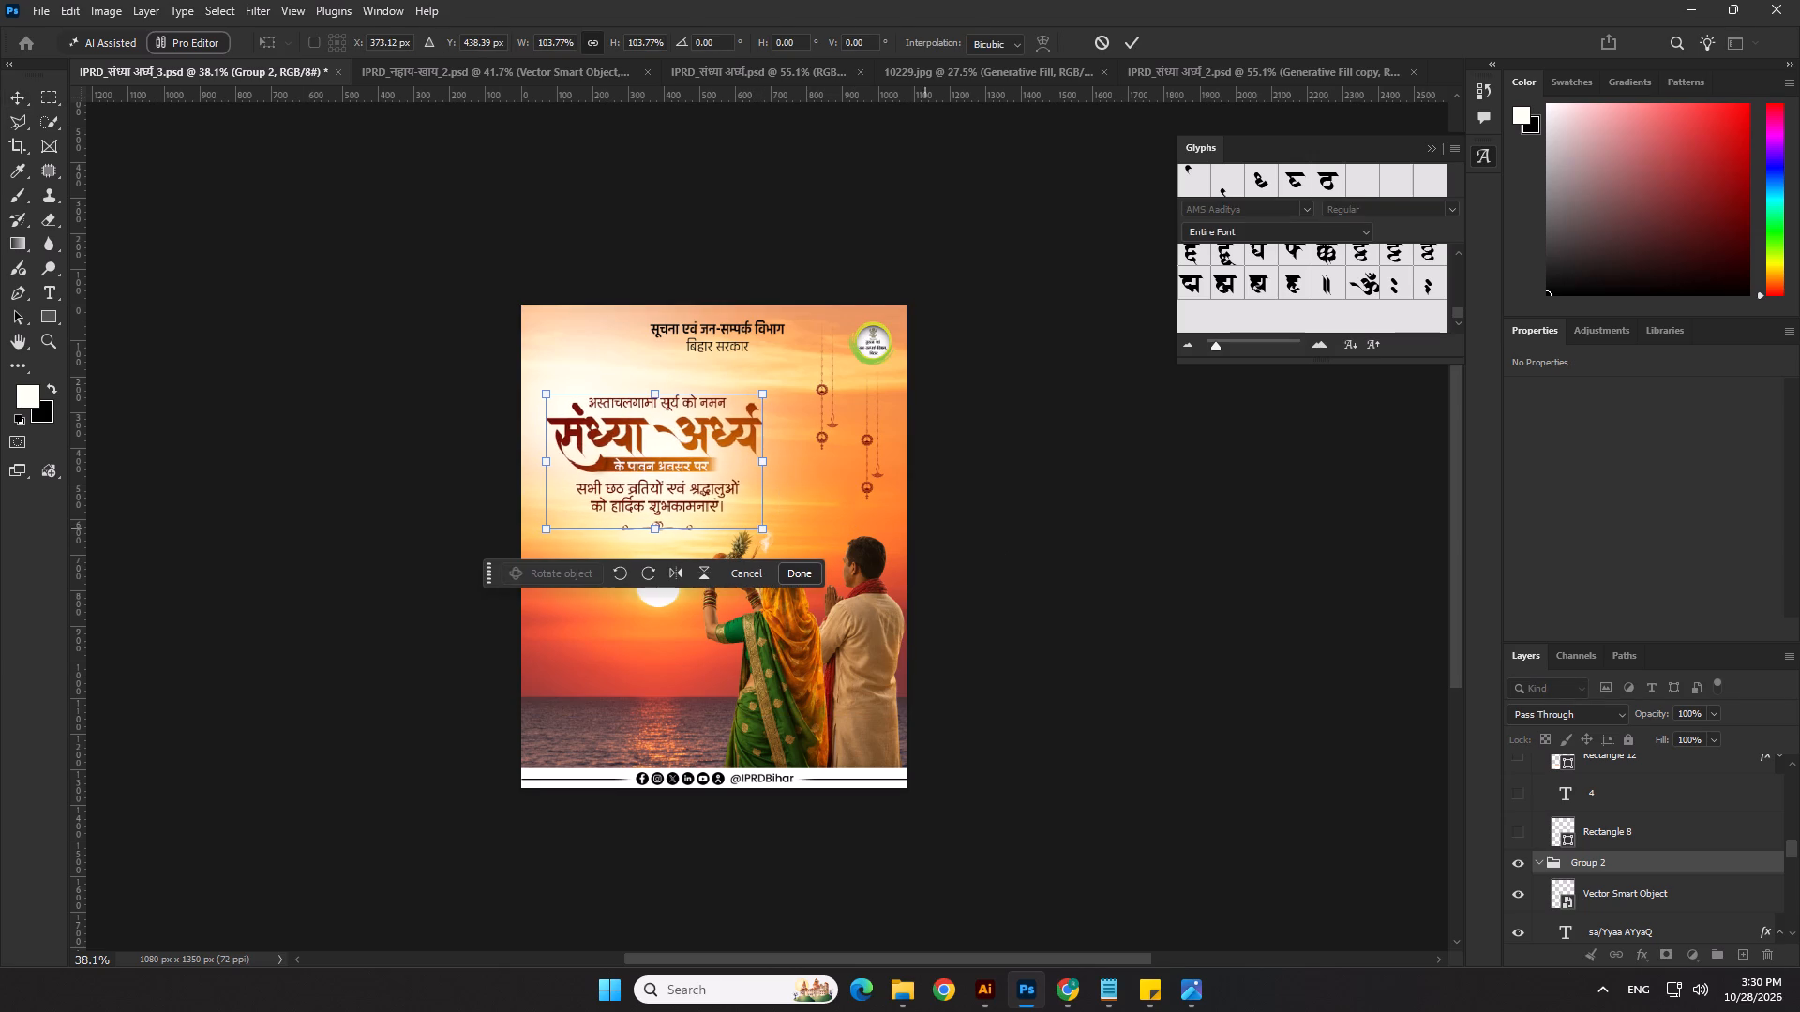
{"action": "key", "text": "Up"}
{"action": "key", "text": "Up"}
{"action": "key", "text": "Up"}
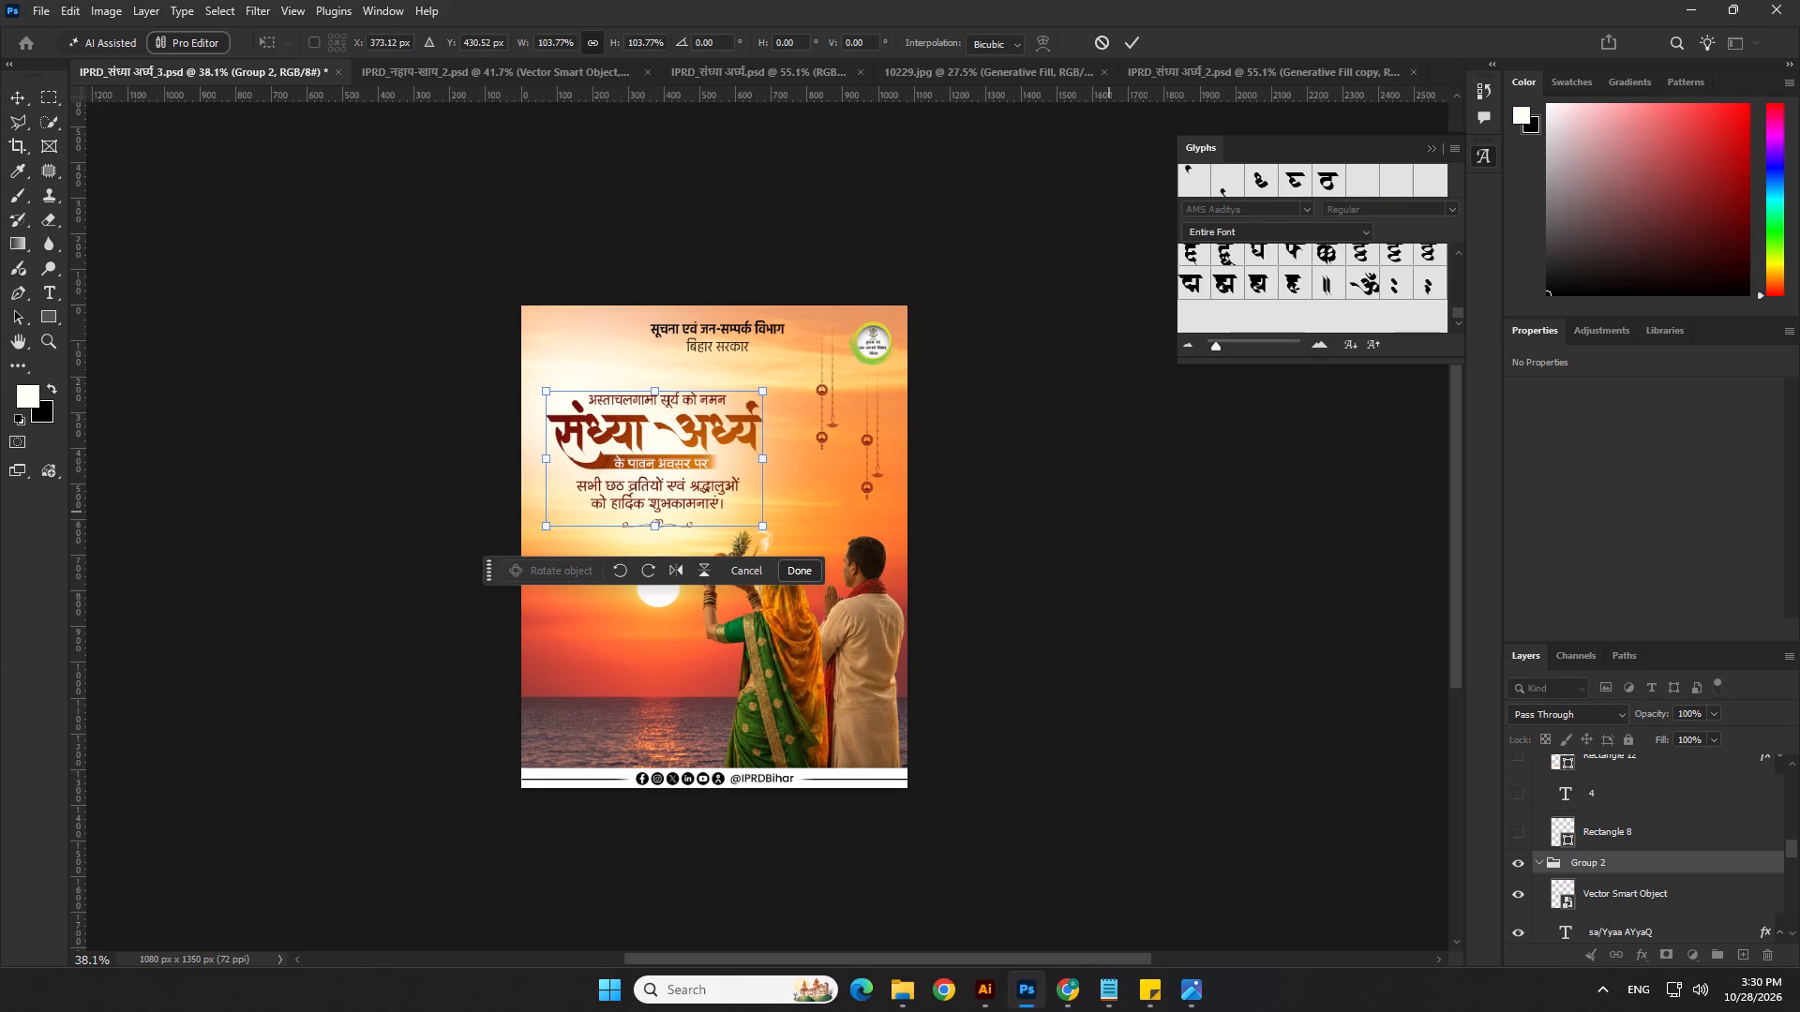
{"action": "key", "text": "Right"}
{"action": "left_click", "coordinate": [1107, 513]}
{"action": "scroll", "coordinate": [1046, 584], "scroll_direction": "down", "scroll_amount": 4}
{"action": "left_click", "coordinate": [1046, 585]}
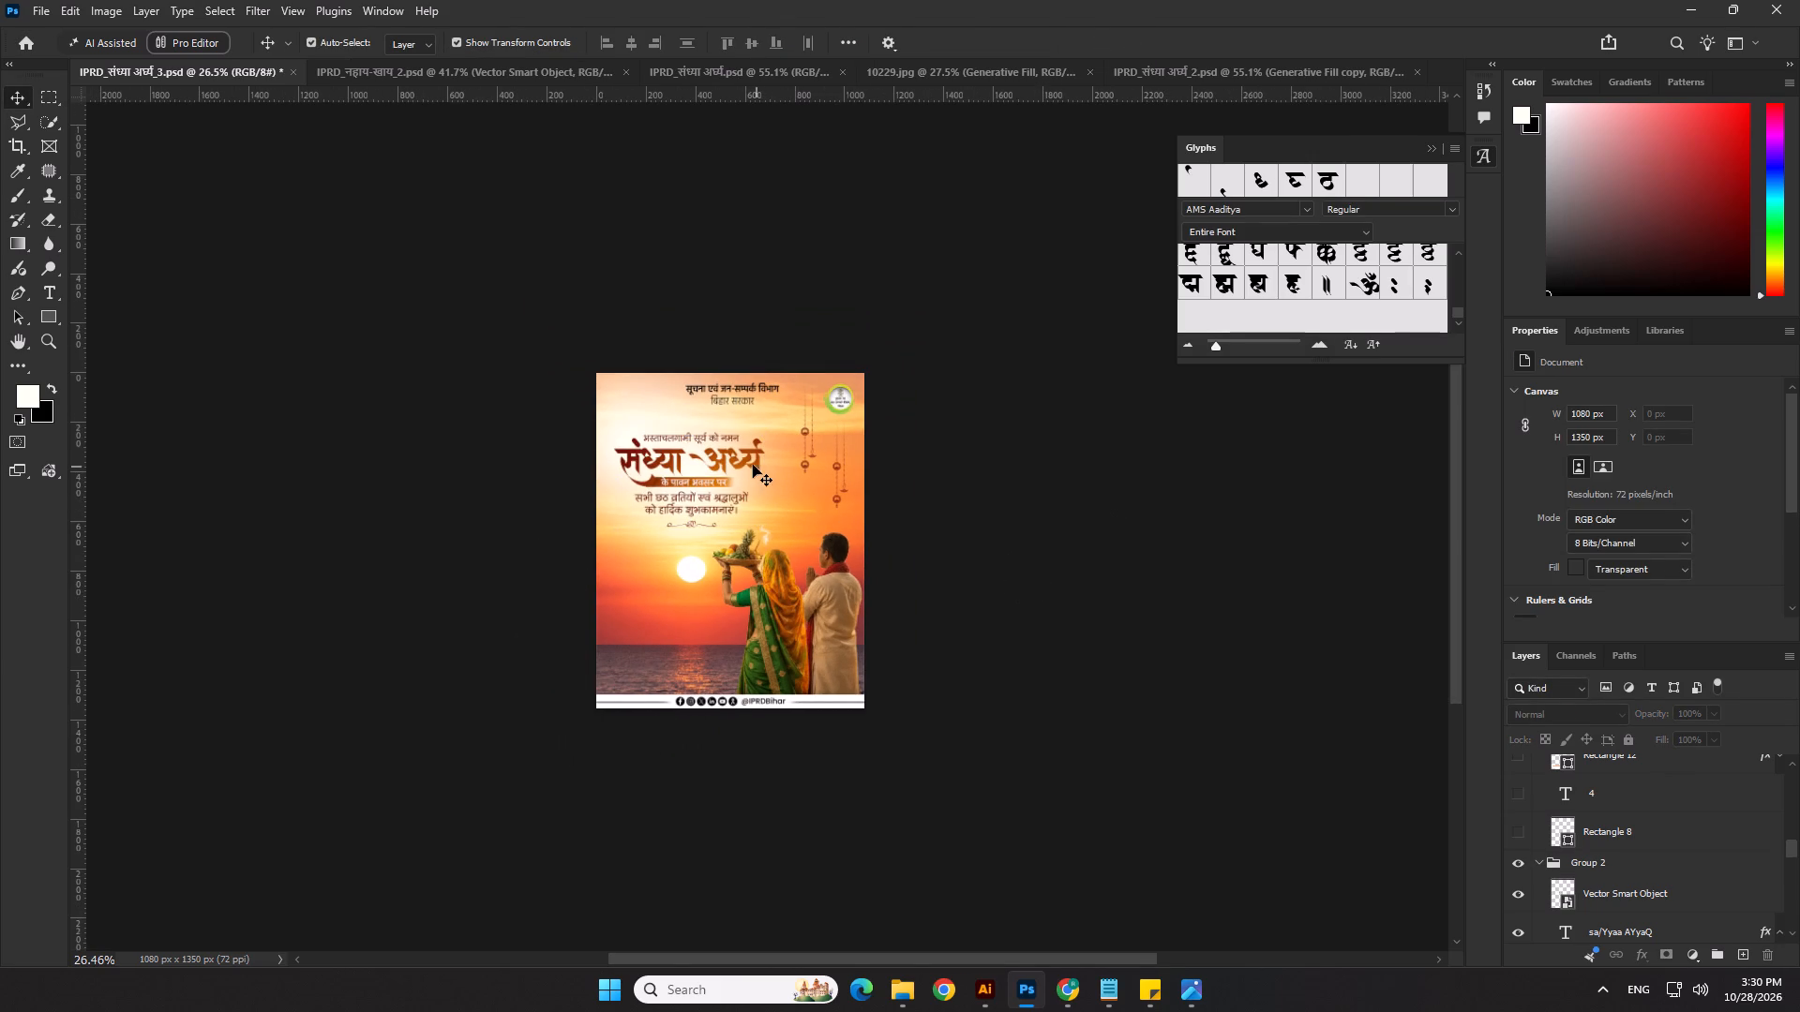
Nudge the greeting text group slightly further up and right, and save the poster.
{"action": "left_click", "coordinate": [1612, 855]}
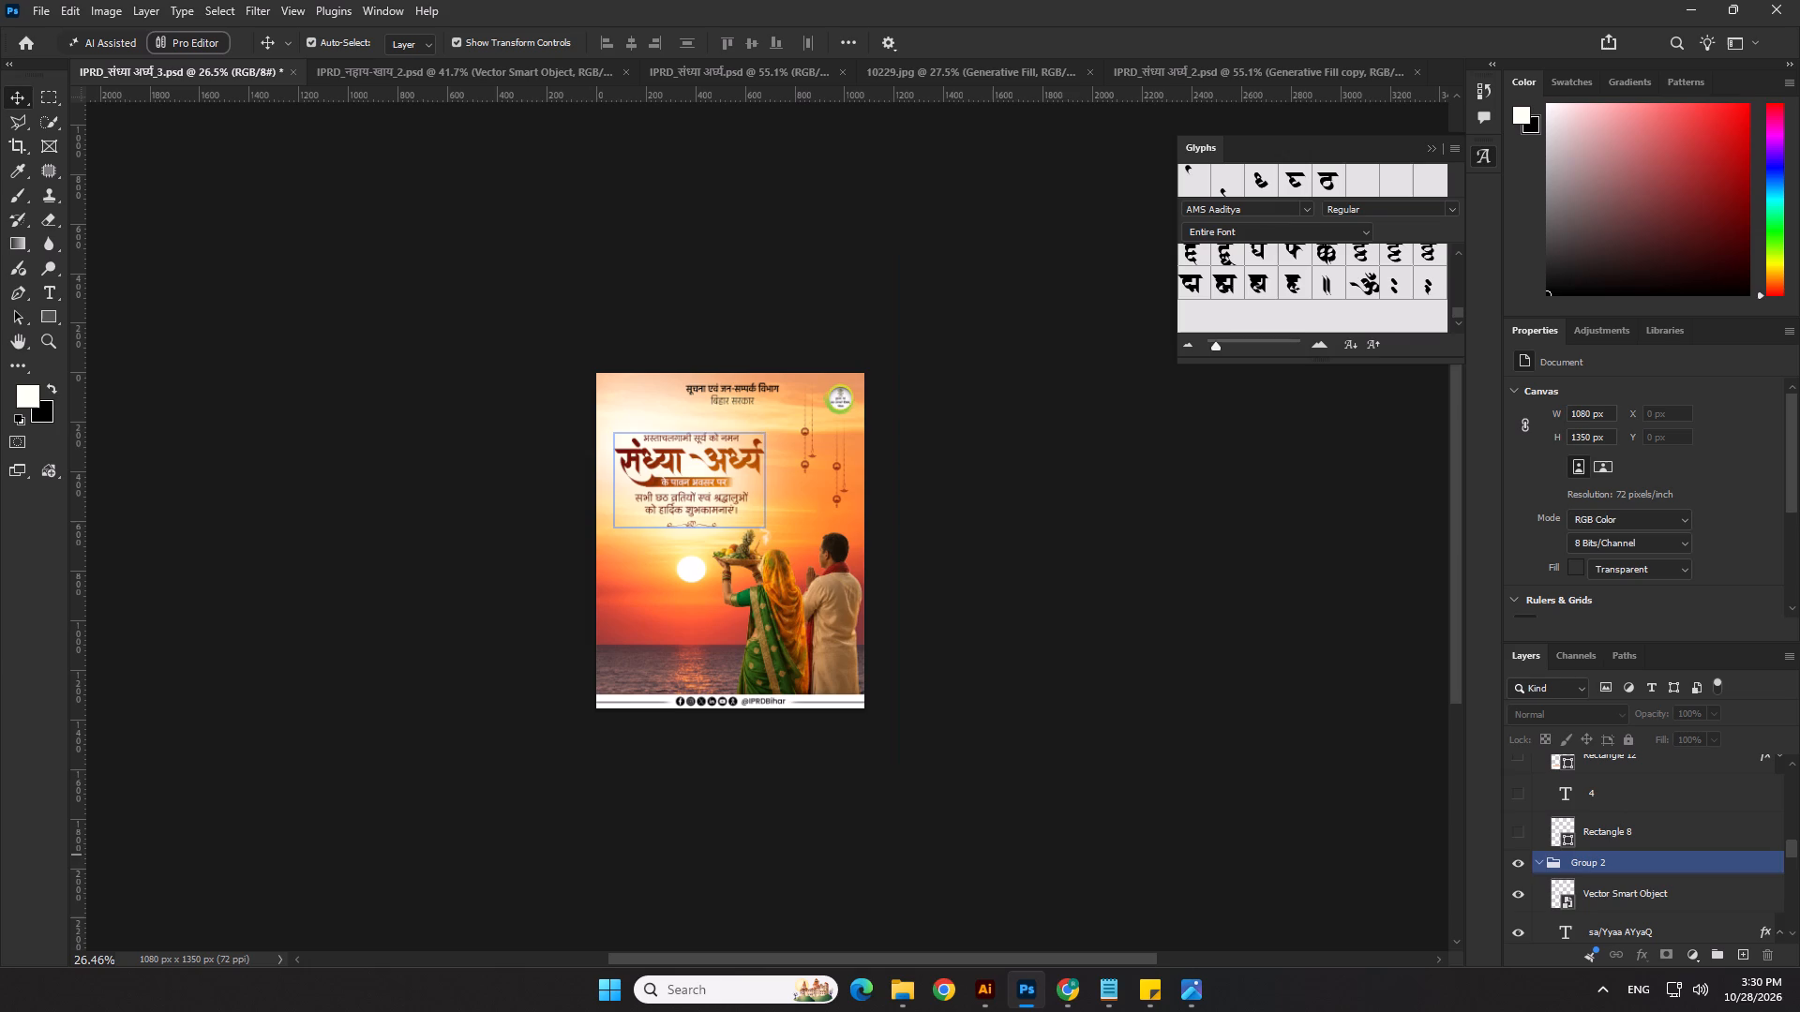
{"action": "key", "text": "shift+Up"}
{"action": "left_click", "coordinate": [1597, 868]}
{"action": "key", "text": "Up"}
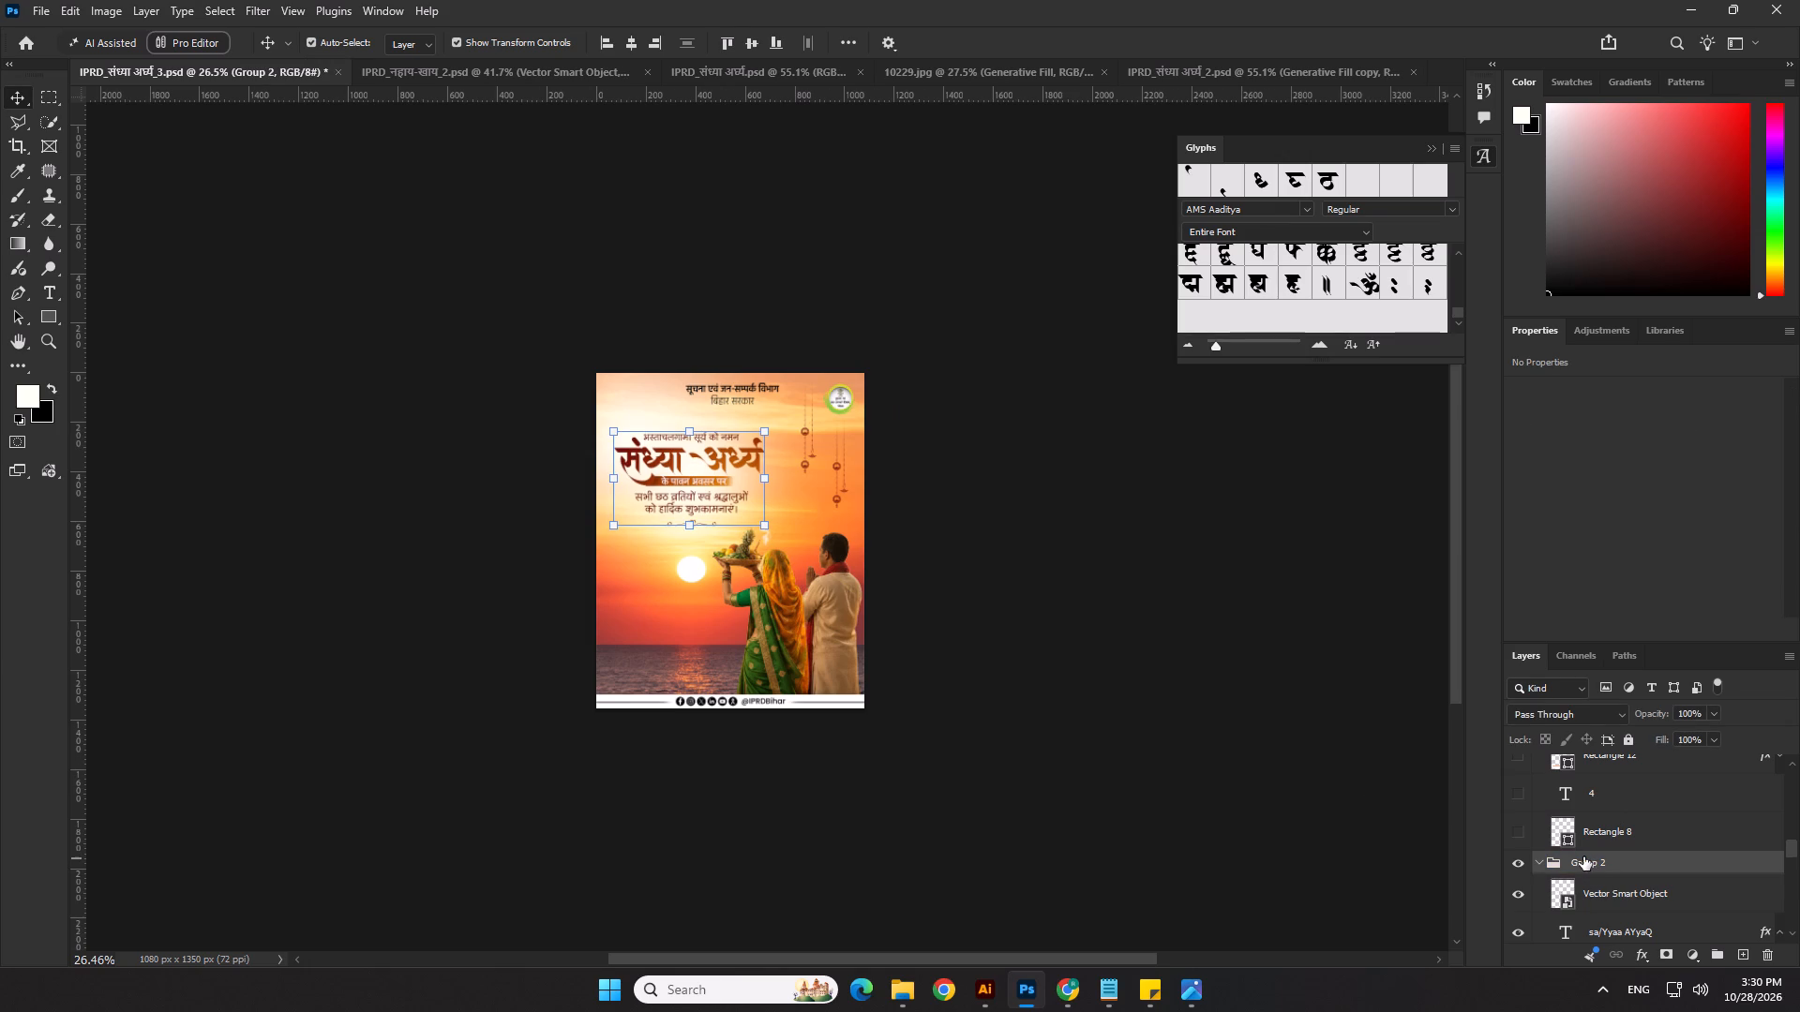
{"action": "key", "text": "Right"}
{"action": "key", "text": "Right"}
{"action": "key", "text": "Up"}
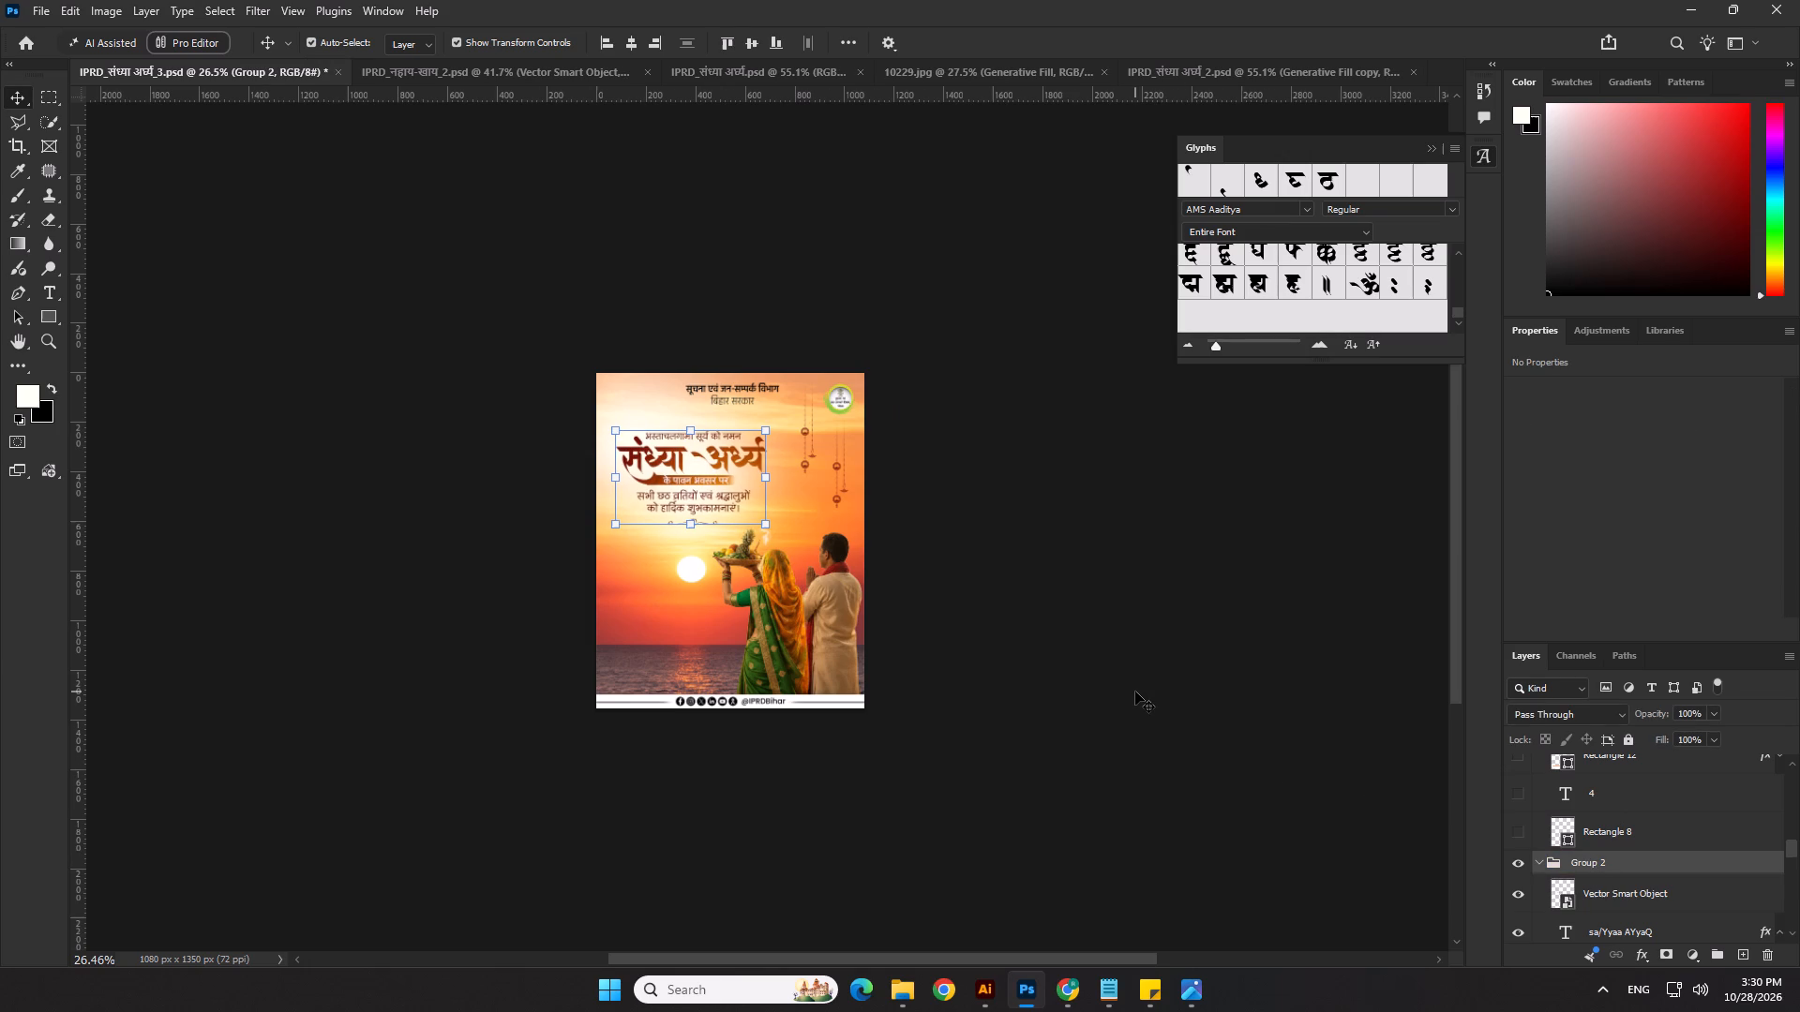
{"action": "left_click", "coordinate": [1135, 692]}
{"action": "scroll", "coordinate": [912, 569], "scroll_direction": "up", "scroll_amount": 3}
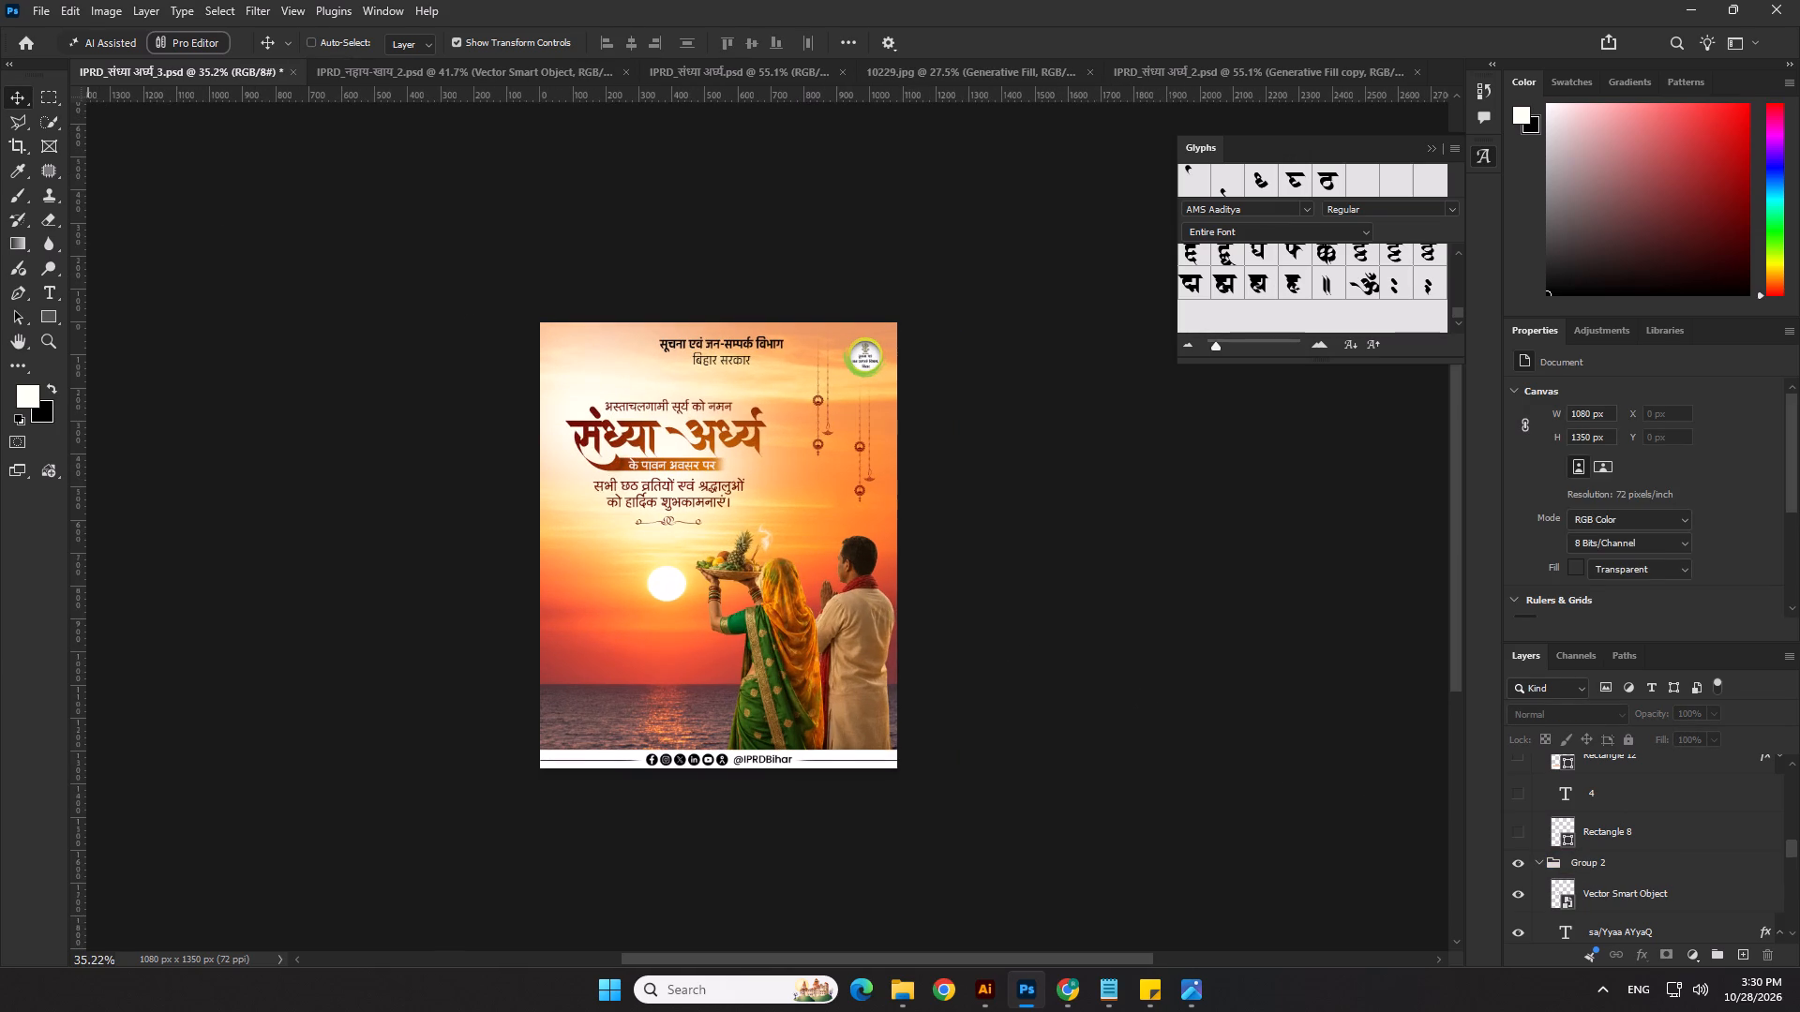
{"action": "key", "text": "ctrl+s"}
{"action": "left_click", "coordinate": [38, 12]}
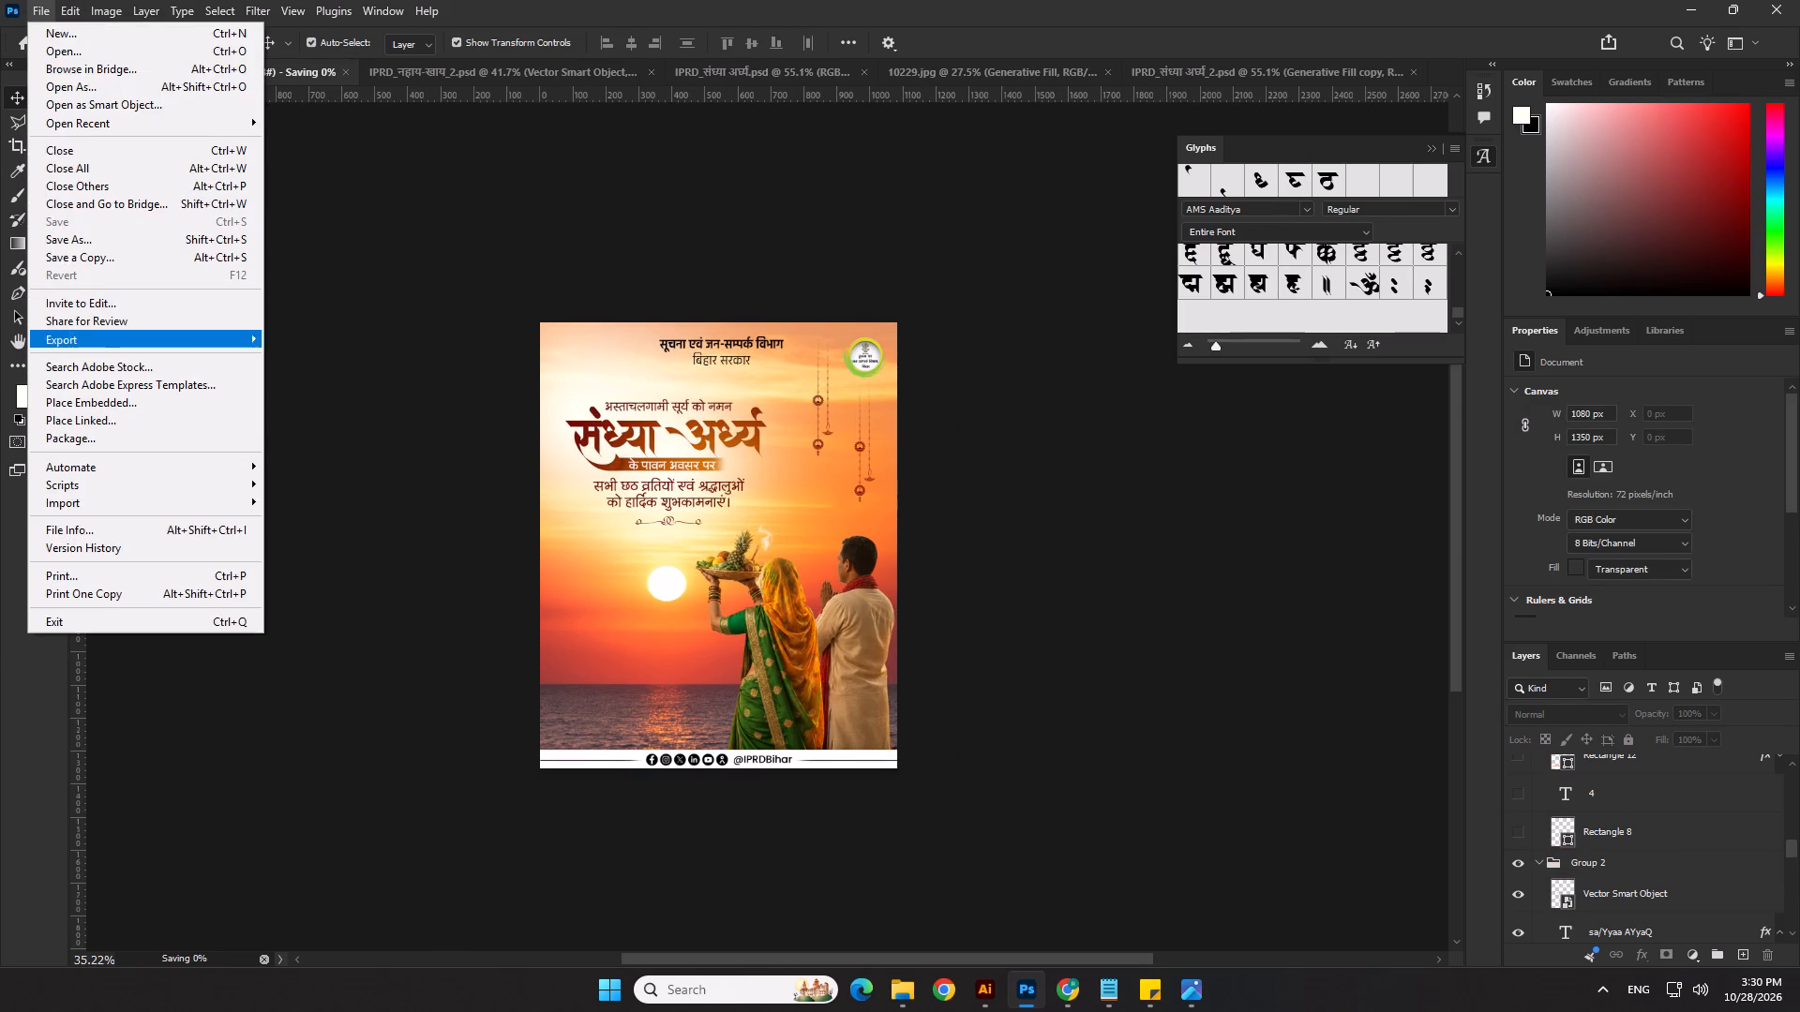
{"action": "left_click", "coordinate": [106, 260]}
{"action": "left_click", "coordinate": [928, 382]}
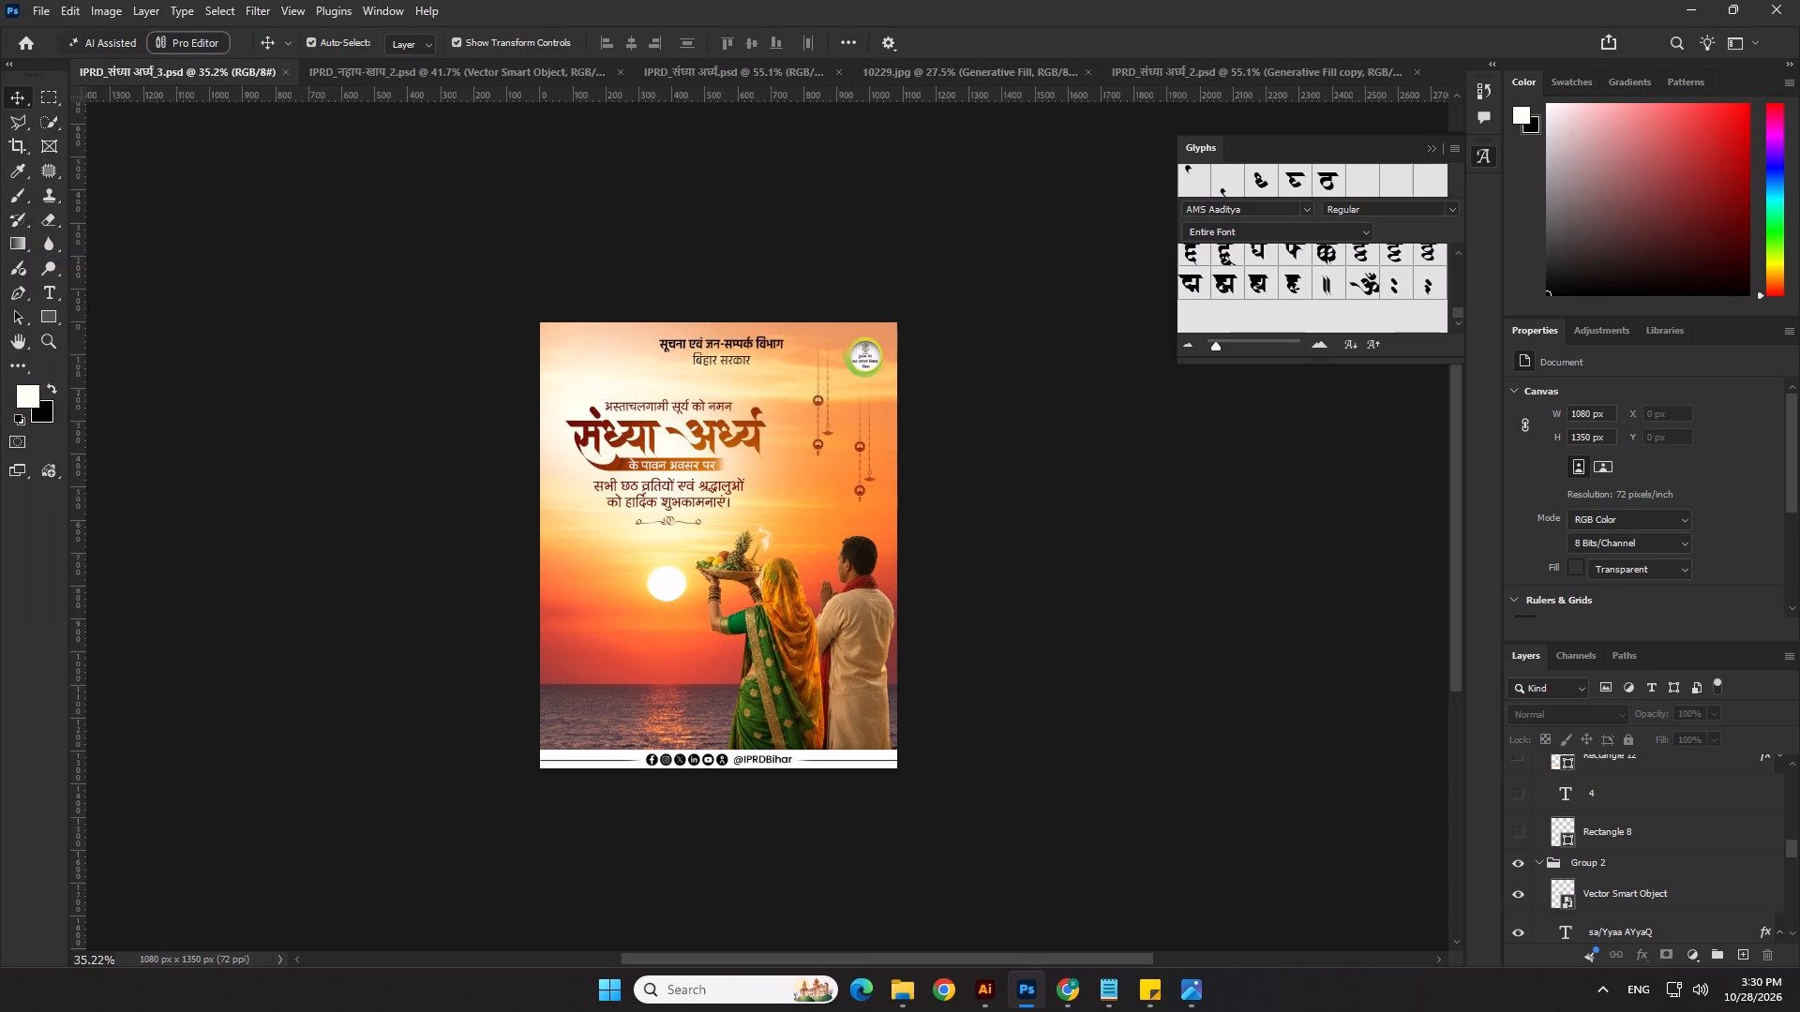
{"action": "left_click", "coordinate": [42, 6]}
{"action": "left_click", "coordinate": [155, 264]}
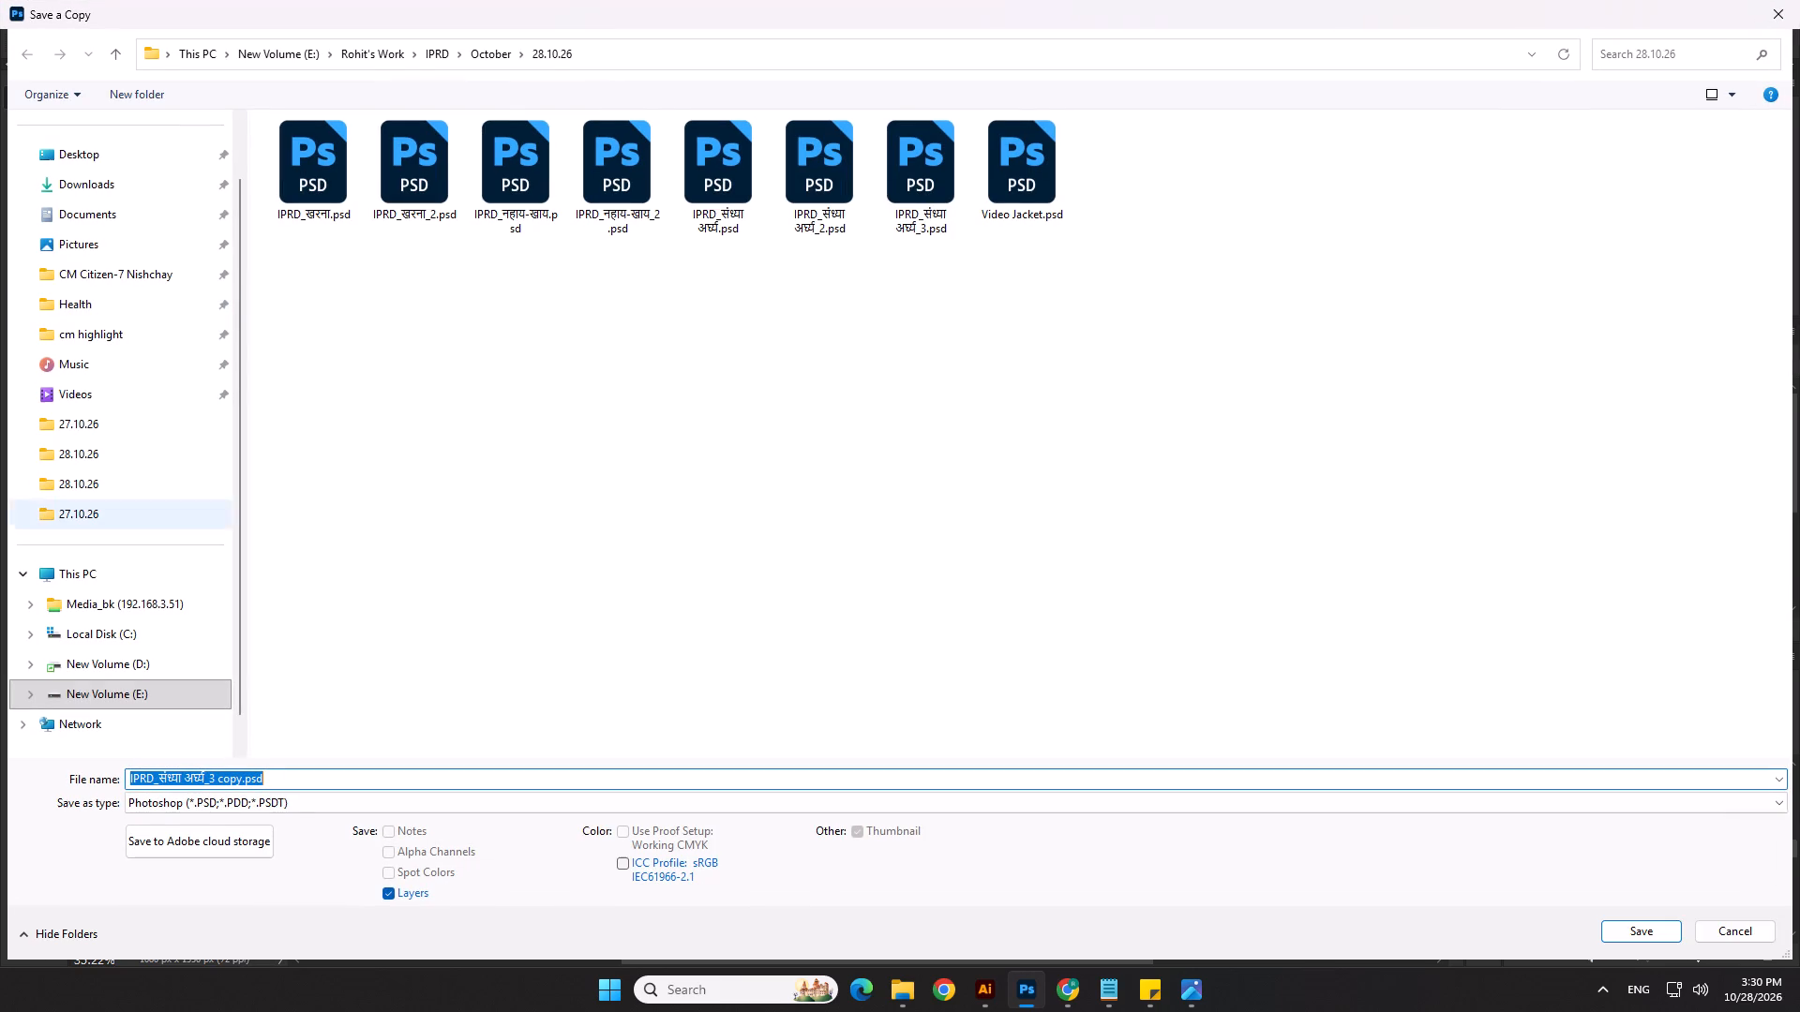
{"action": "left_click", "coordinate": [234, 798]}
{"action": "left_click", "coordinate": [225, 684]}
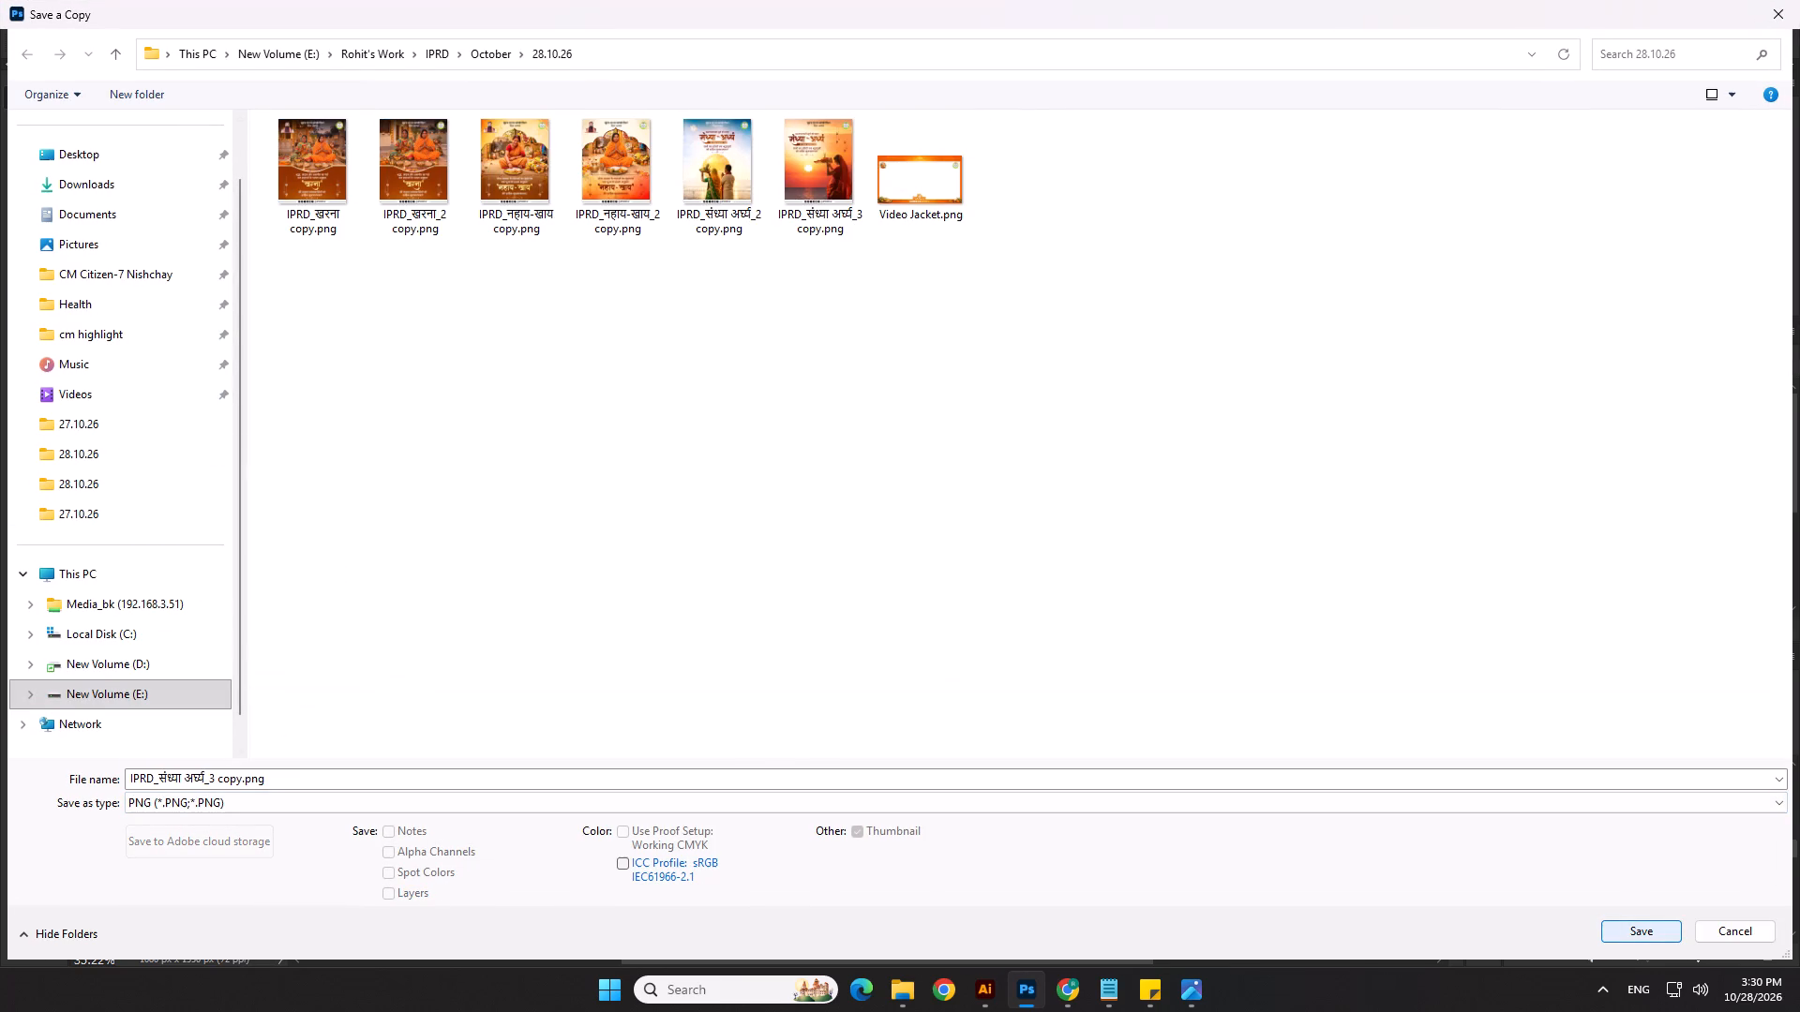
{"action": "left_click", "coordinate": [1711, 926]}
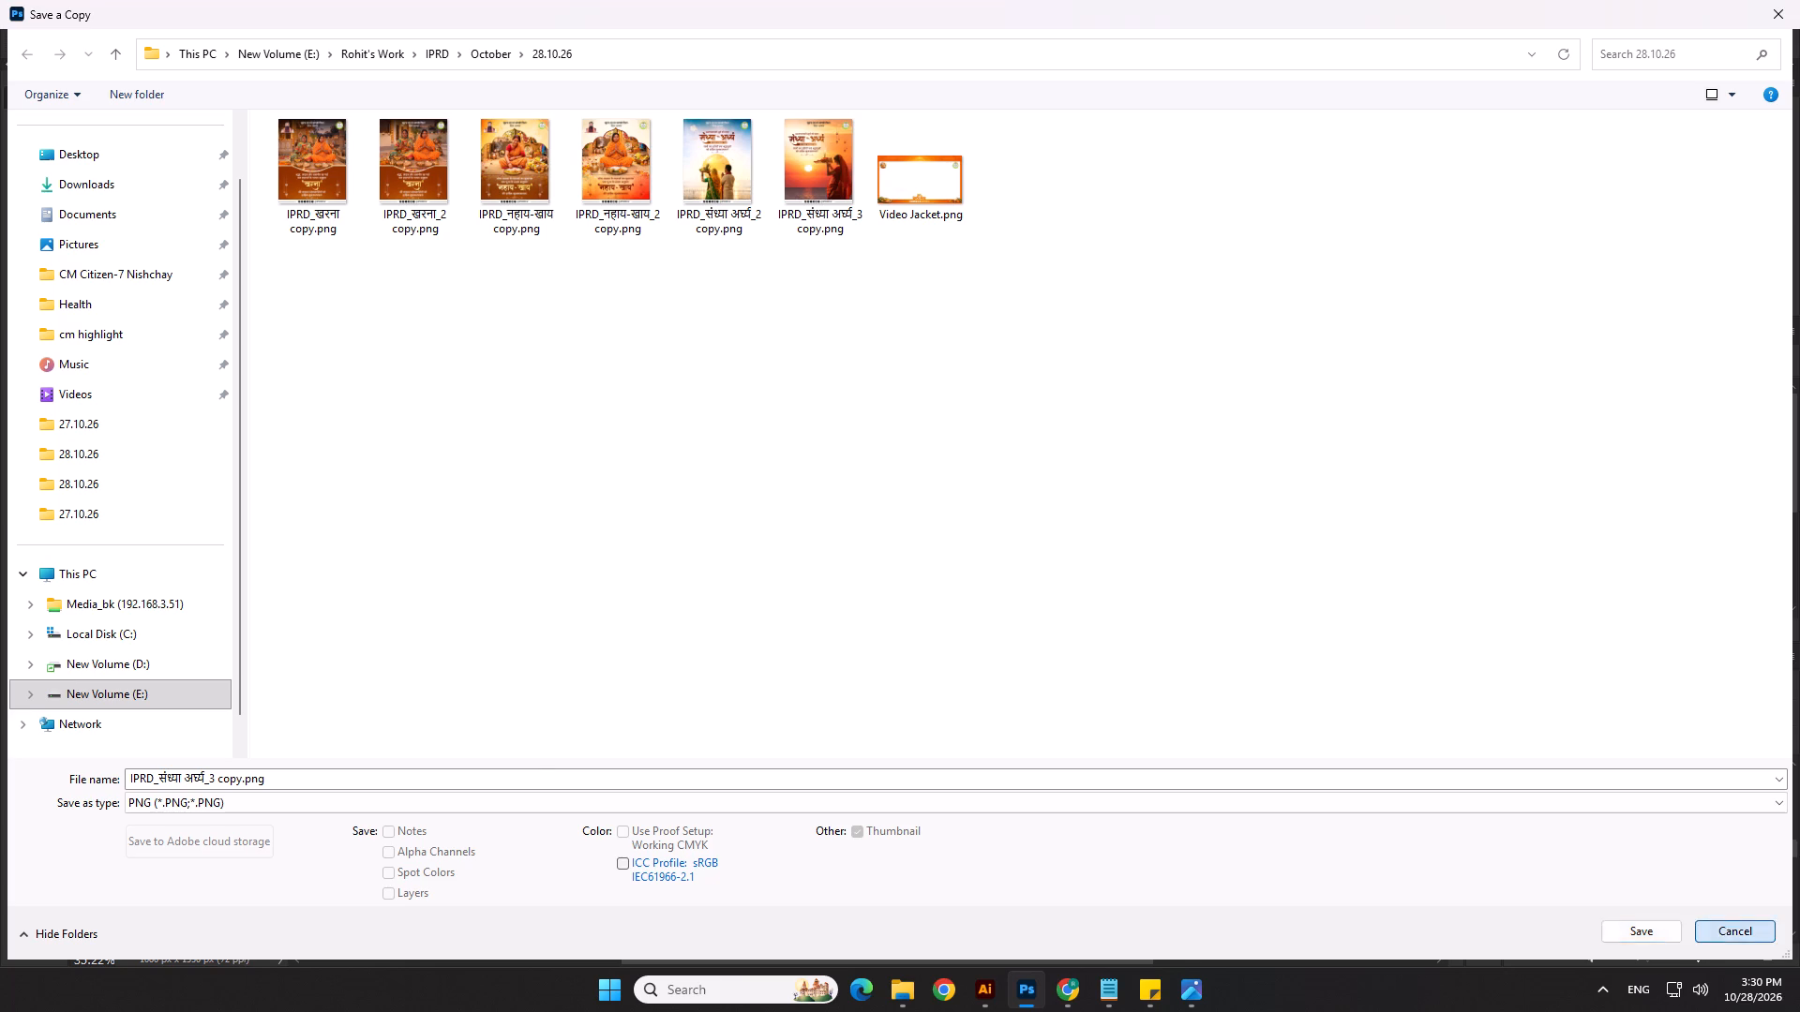
Save the couple version of the poster as a new Photoshop file named IPRD_संध्या अर्घ्य_4 in the 28.10.26 folder.
{"action": "left_click", "coordinate": [35, 18]}
{"action": "left_click", "coordinate": [79, 234]}
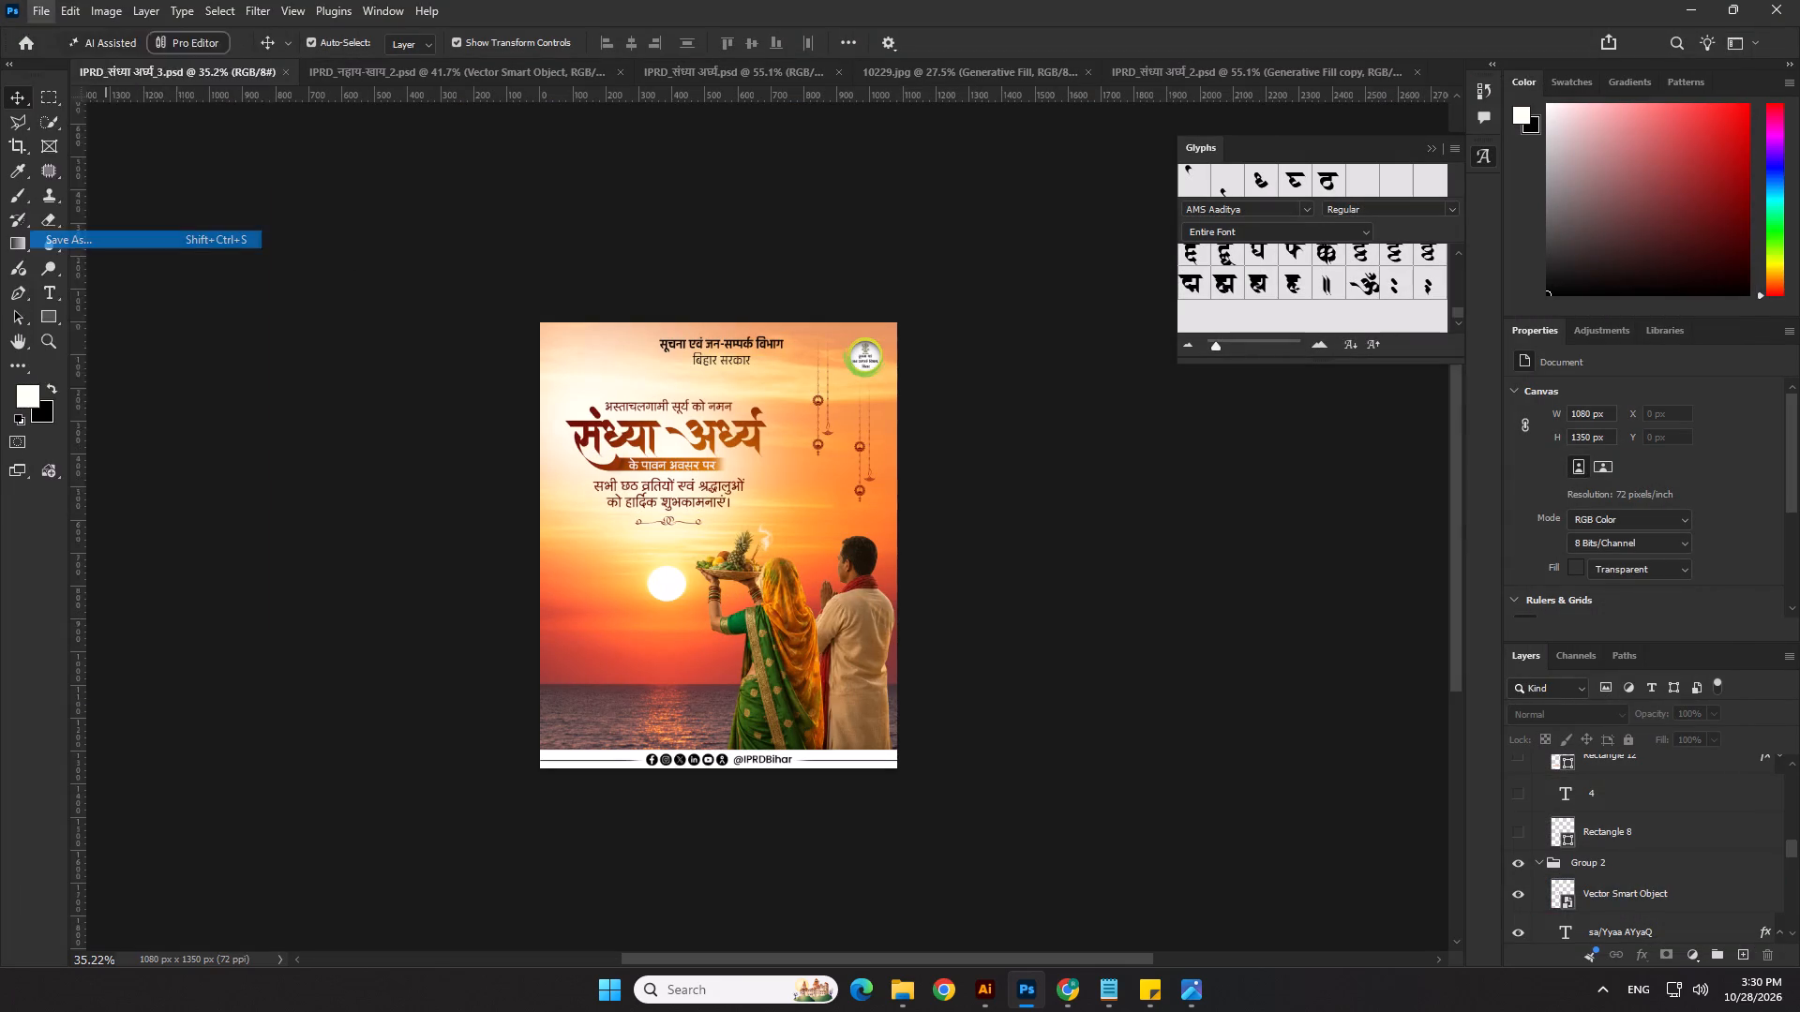
{"action": "left_click_drag", "start_coordinate": [254, 806], "coordinate": [211, 802]}
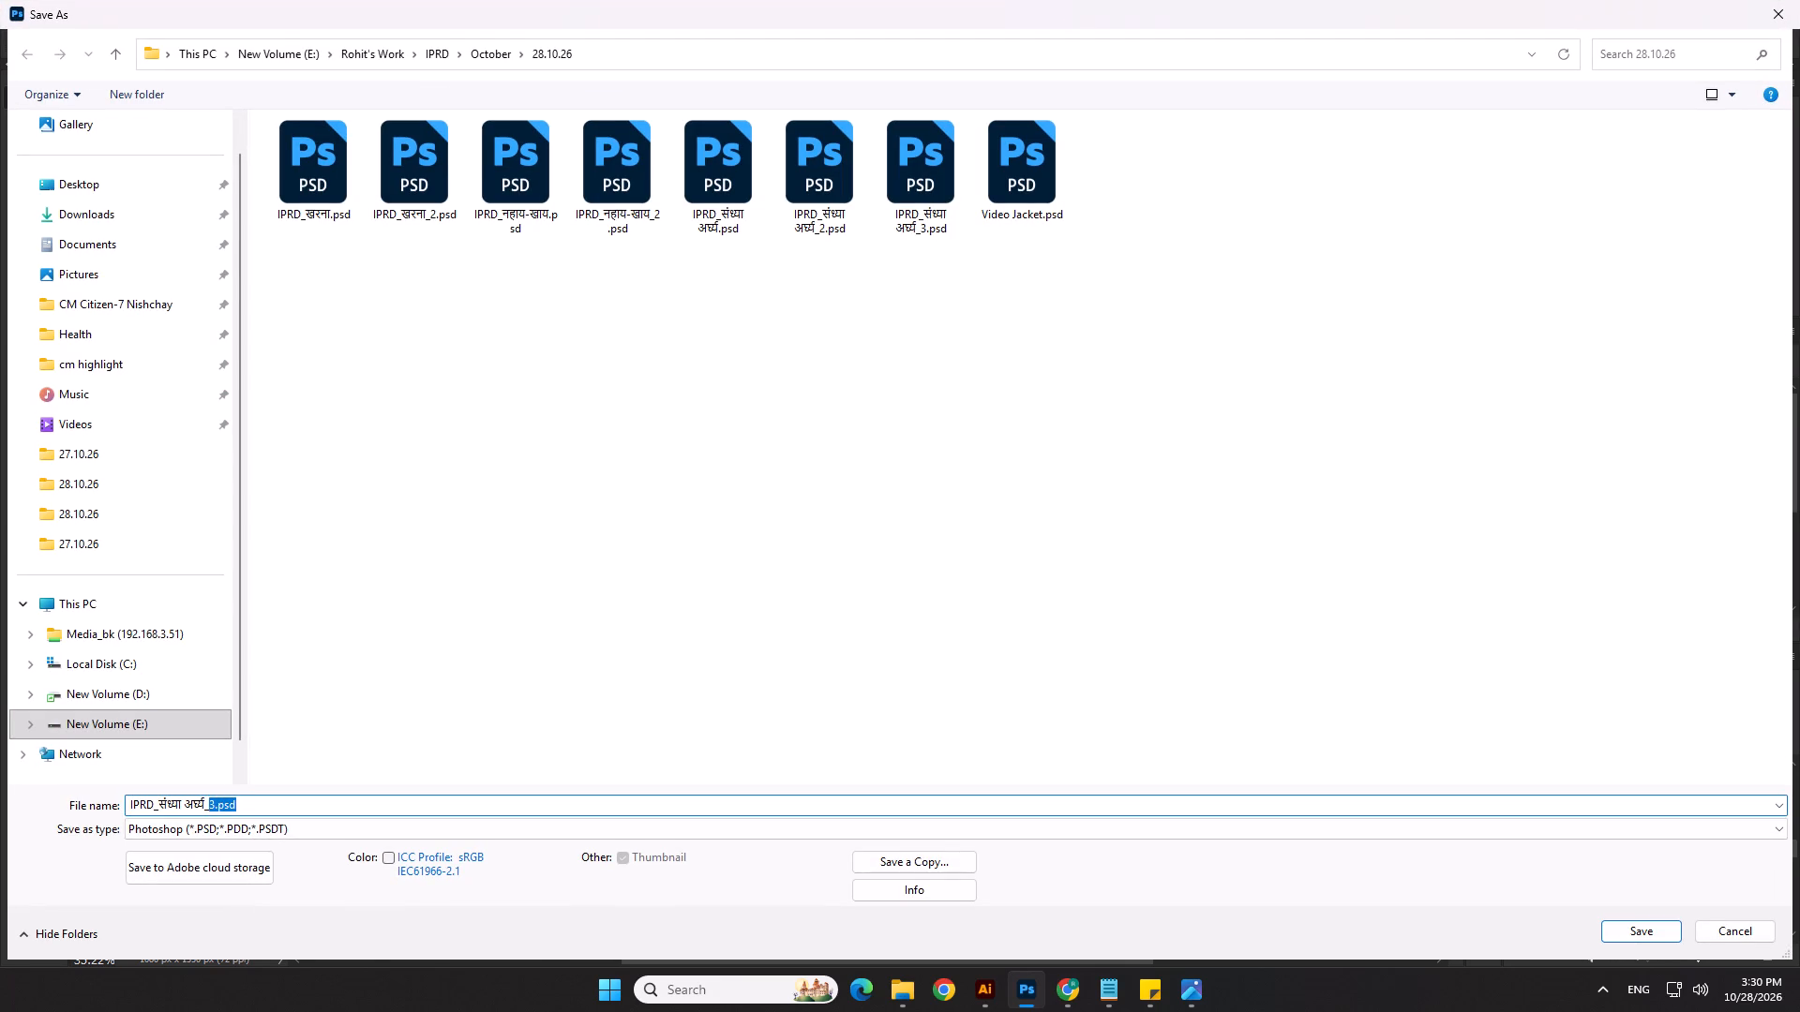
{"action": "key", "text": "4"}
{"action": "key", "text": "Return"}
{"action": "key", "text": "Return"}
Undo the couple and greeting text edits back to the poster version with the single woman in the red sari, and deselect the layer.
{"action": "left_click", "coordinate": [1075, 570]}
{"action": "key", "text": "ctrl+z"}
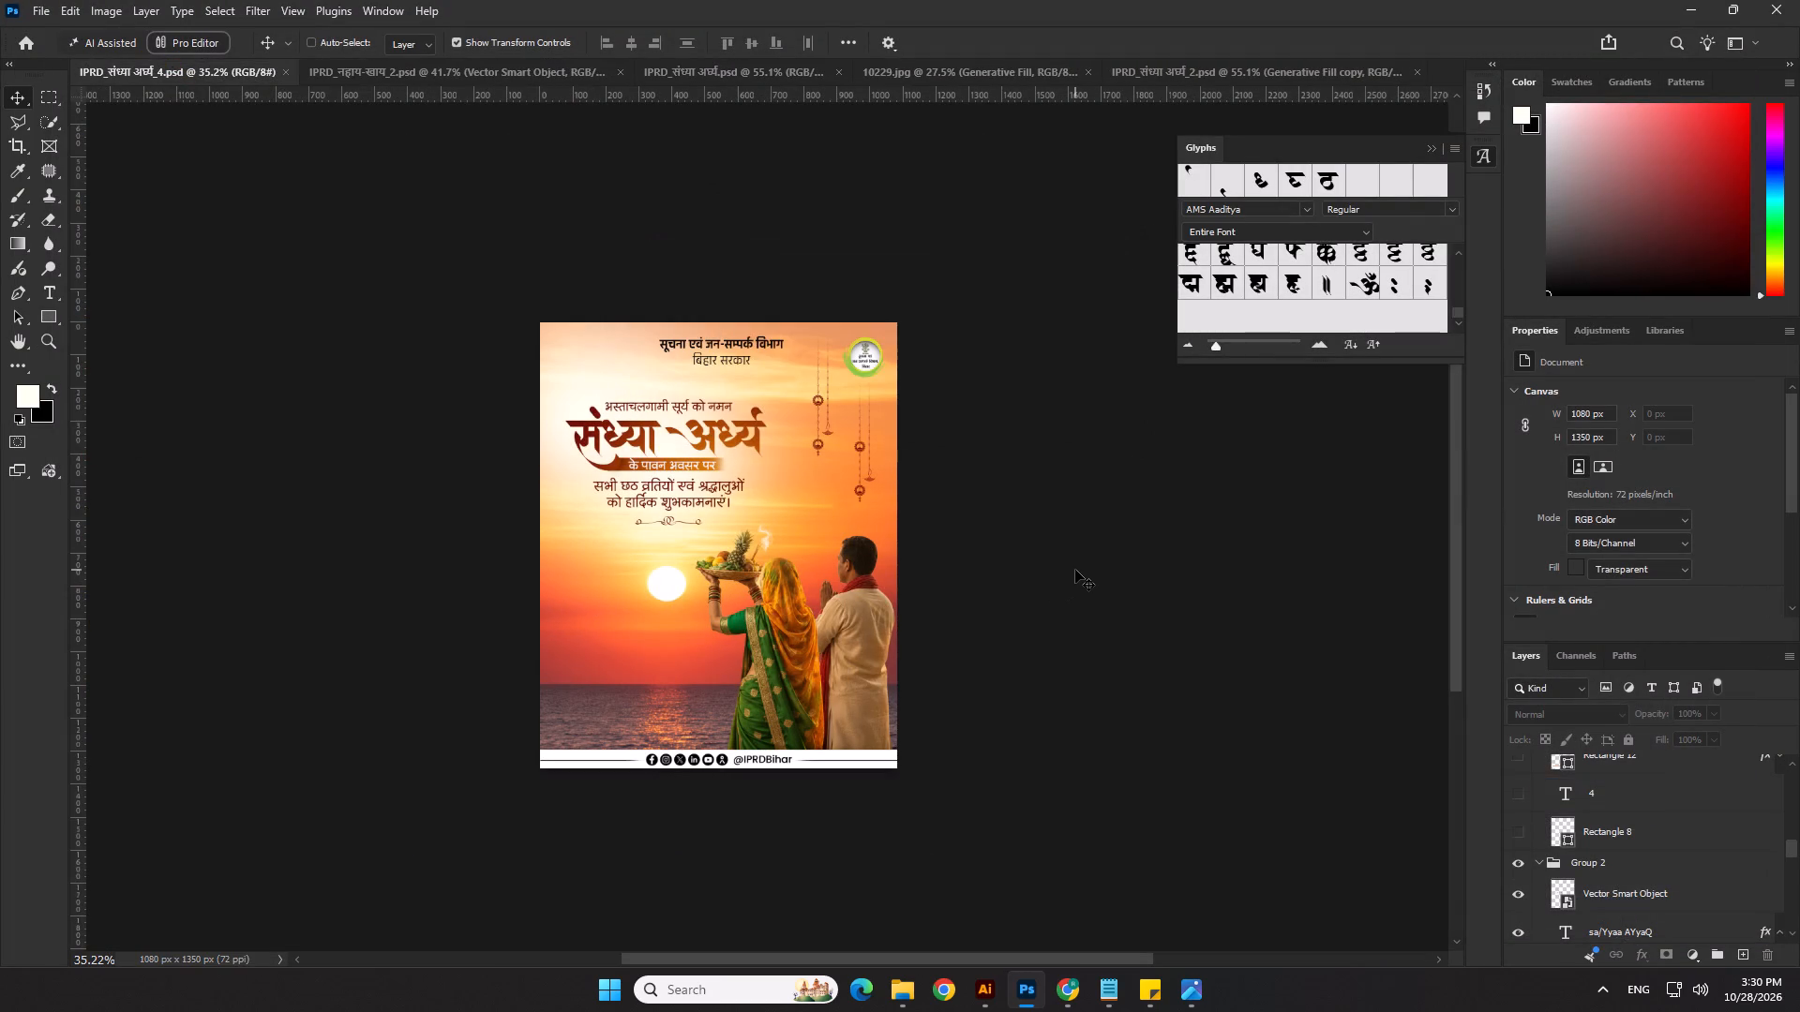
{"action": "key", "text": "ctrl+z"}
{"action": "key", "text": "ctrl+z"}
{"action": "key", "text": "ctrl+z"}
{"action": "key", "text": "ctrl+z"}
{"action": "key", "text": "ctrl+z"}
{"action": "key", "text": "ctrl+z"}
{"action": "key", "text": "ctrl+z"}
{"action": "key", "text": "ctrl+z"}
{"action": "key", "text": "ctrl+z"}
{"action": "key", "text": "ctrl+z"}
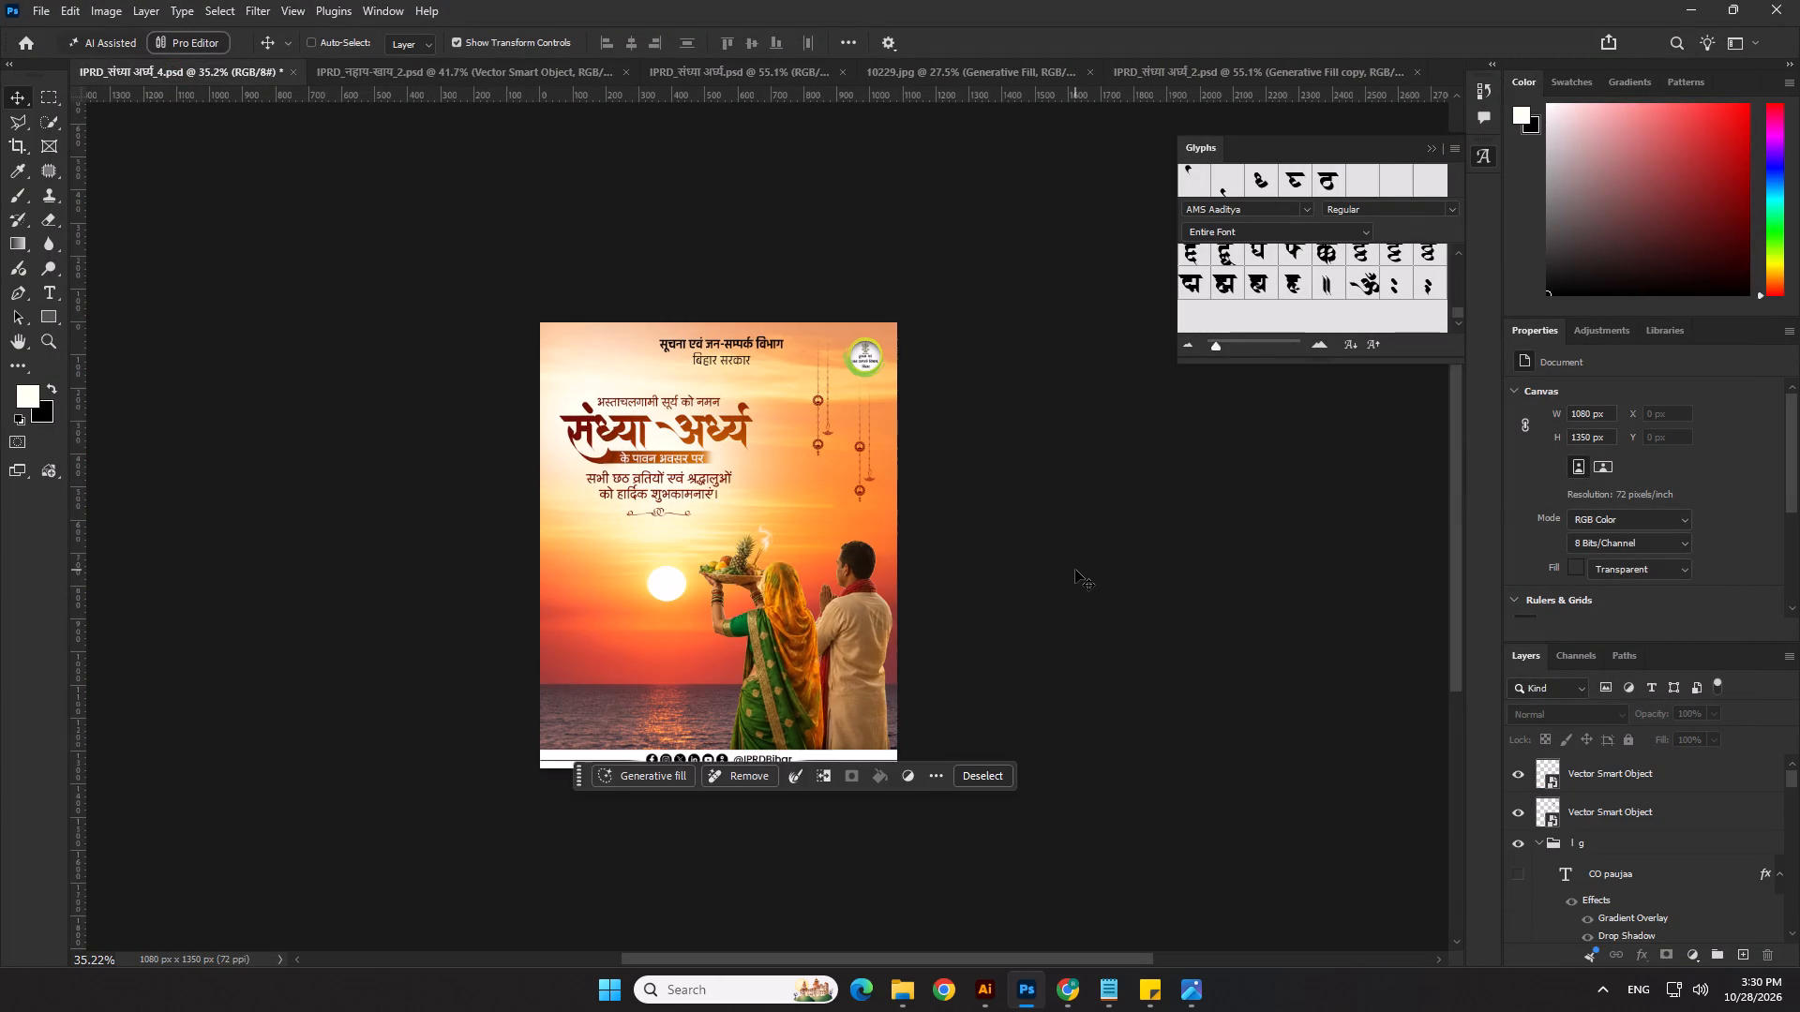
{"action": "key", "text": "ctrl+z"}
{"action": "key", "text": "ctrl+z"}
{"action": "key", "text": "ctrl+z"}
{"action": "key", "text": "ctrl+z"}
{"action": "key", "text": "ctrl+z"}
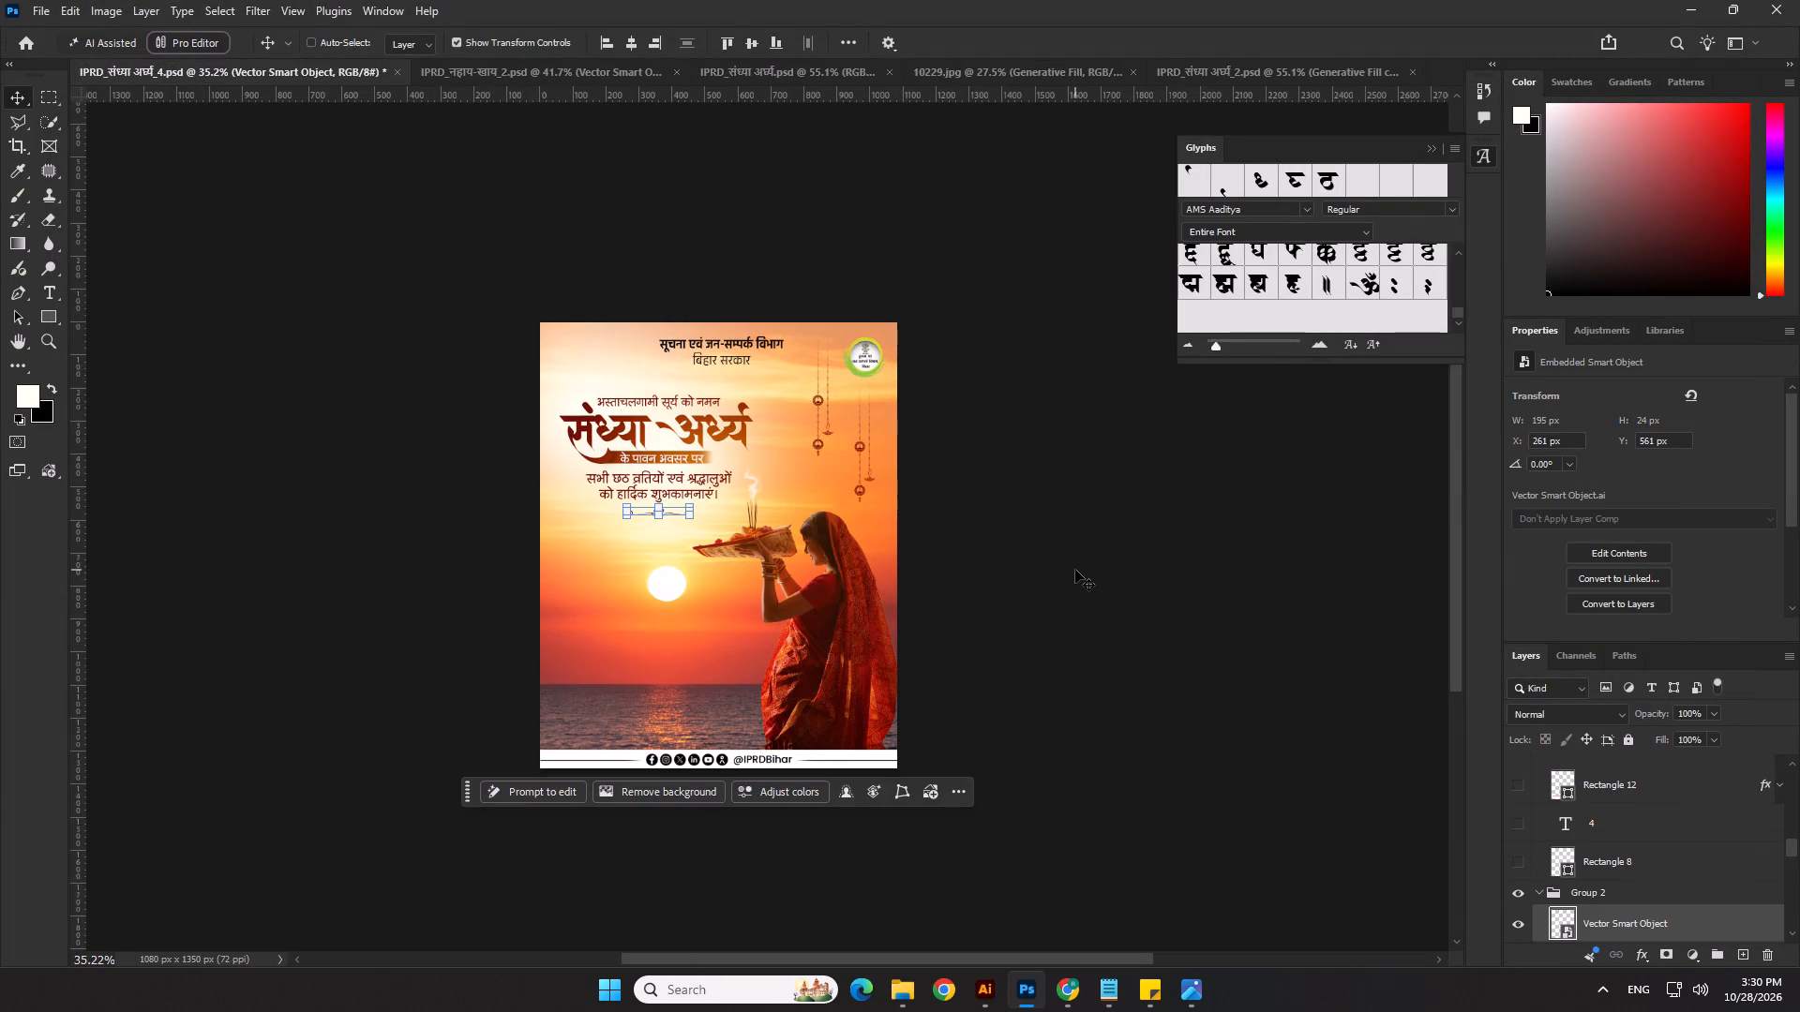
{"action": "left_click", "coordinate": [1075, 570]}
Save the woman-in-red version as IPRD_संध्या अर्घ्य_3.psd, replacing the existing file.
{"action": "left_click", "coordinate": [39, 8]}
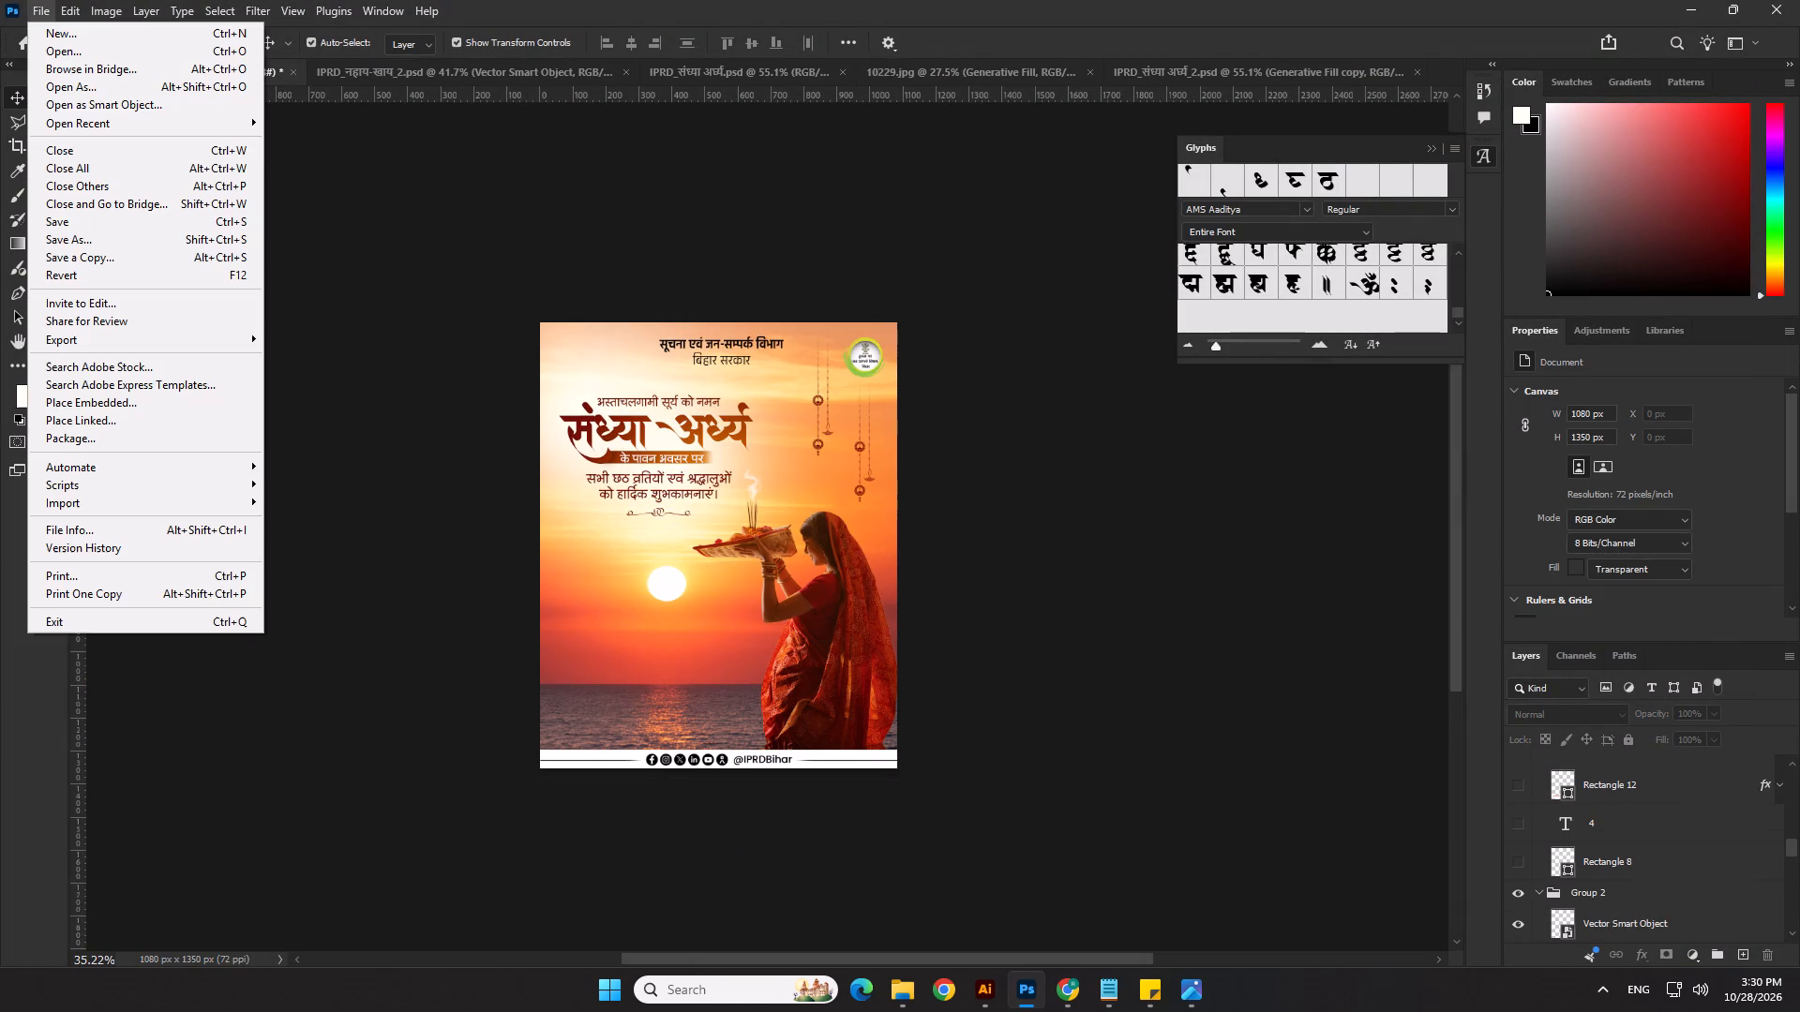
{"action": "left_click", "coordinate": [89, 243]}
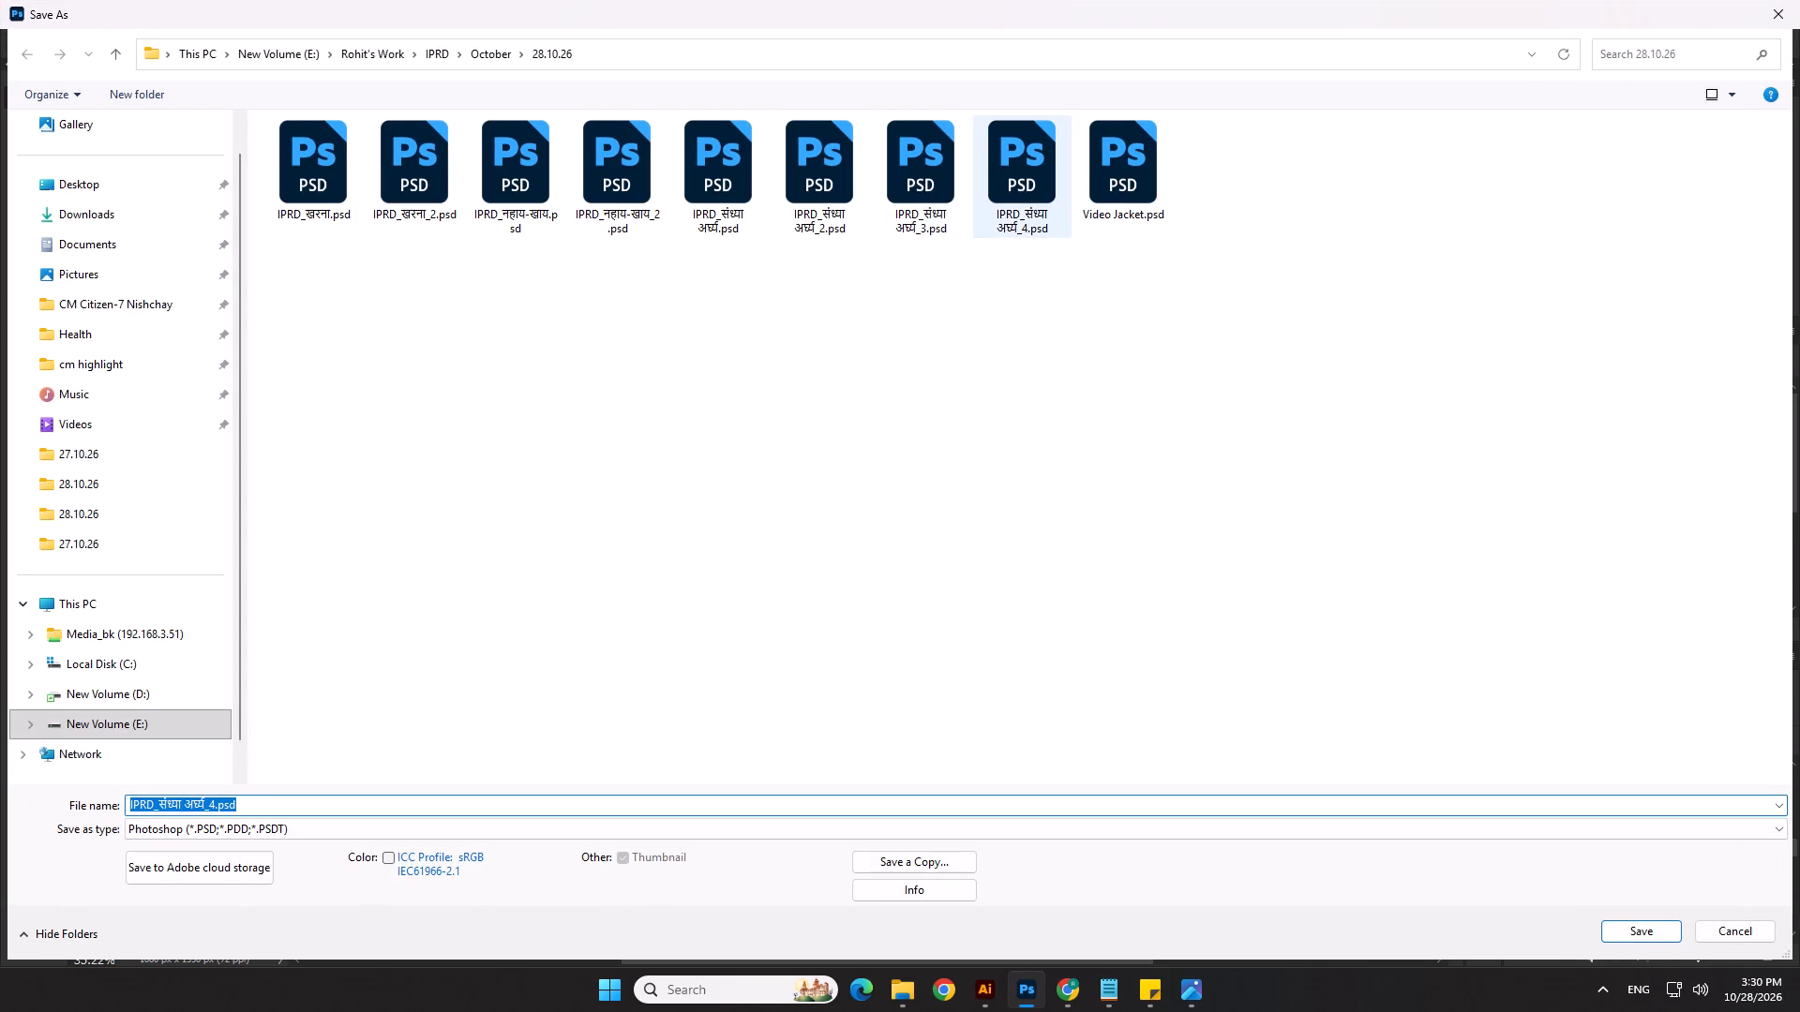
{"action": "left_click", "coordinate": [918, 186]}
{"action": "left_click", "coordinate": [1637, 931]}
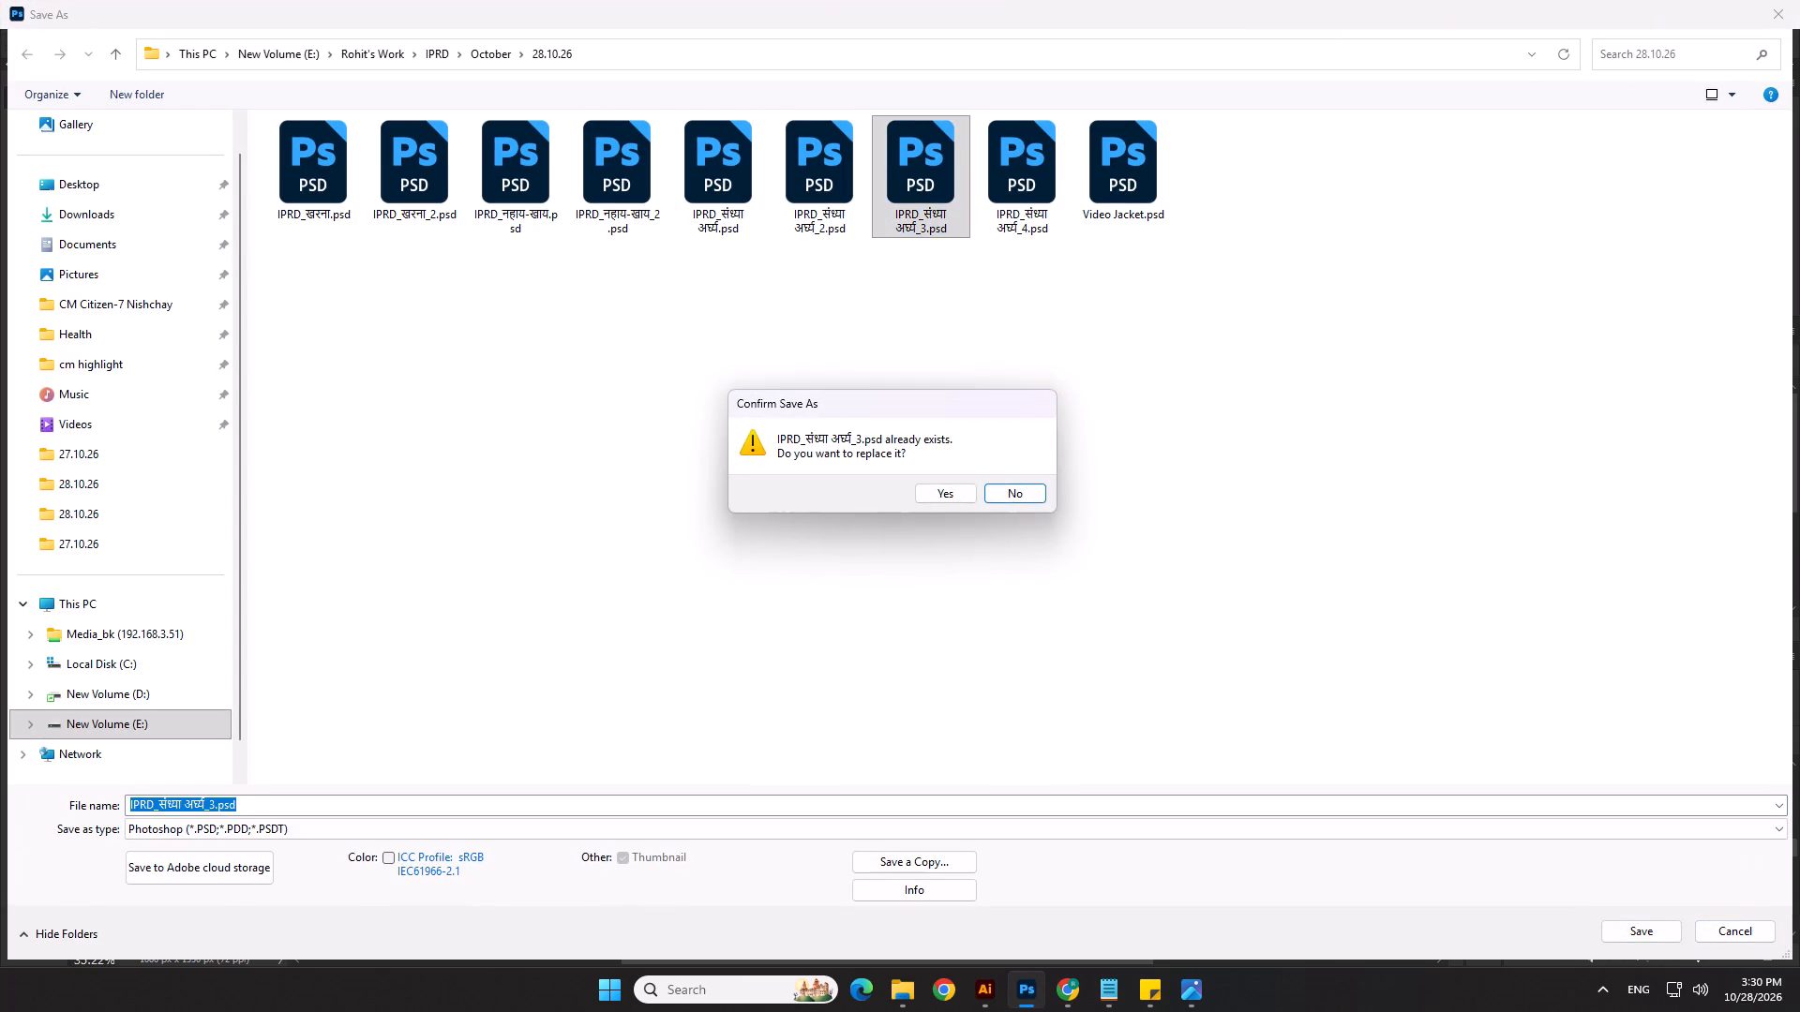
{"action": "left_click", "coordinate": [963, 488]}
{"action": "left_click", "coordinate": [1095, 275]}
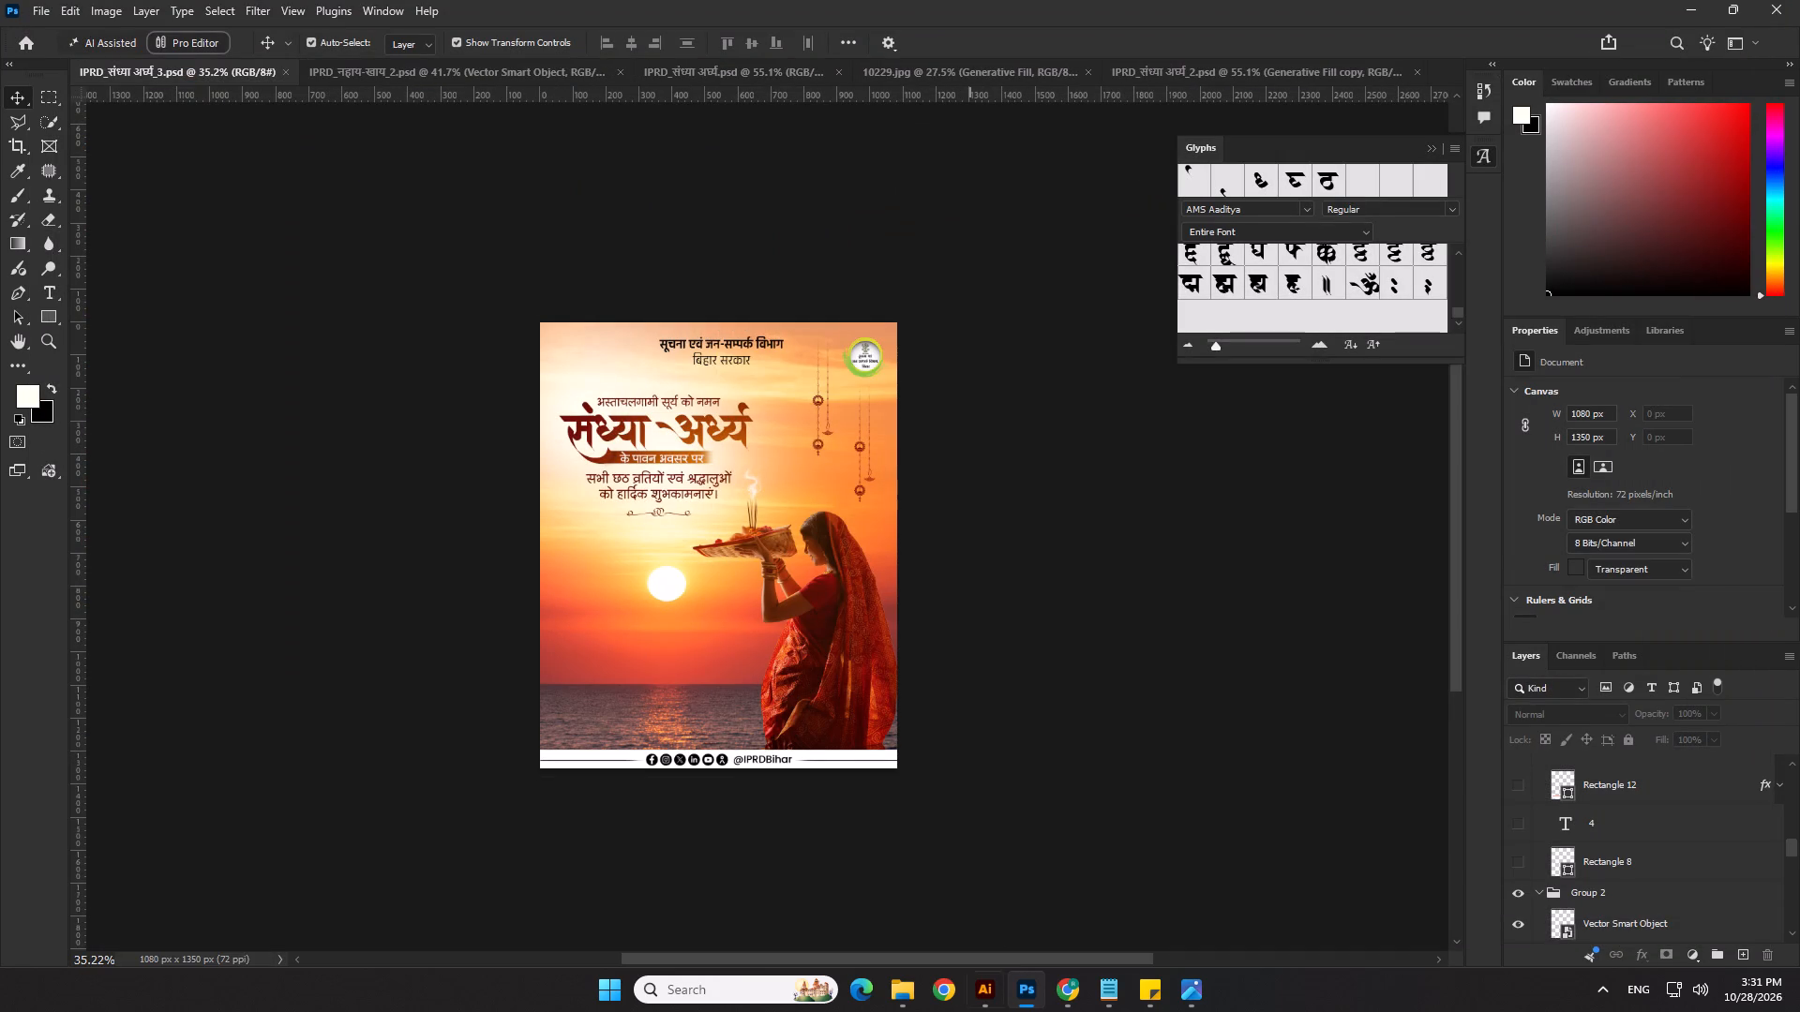
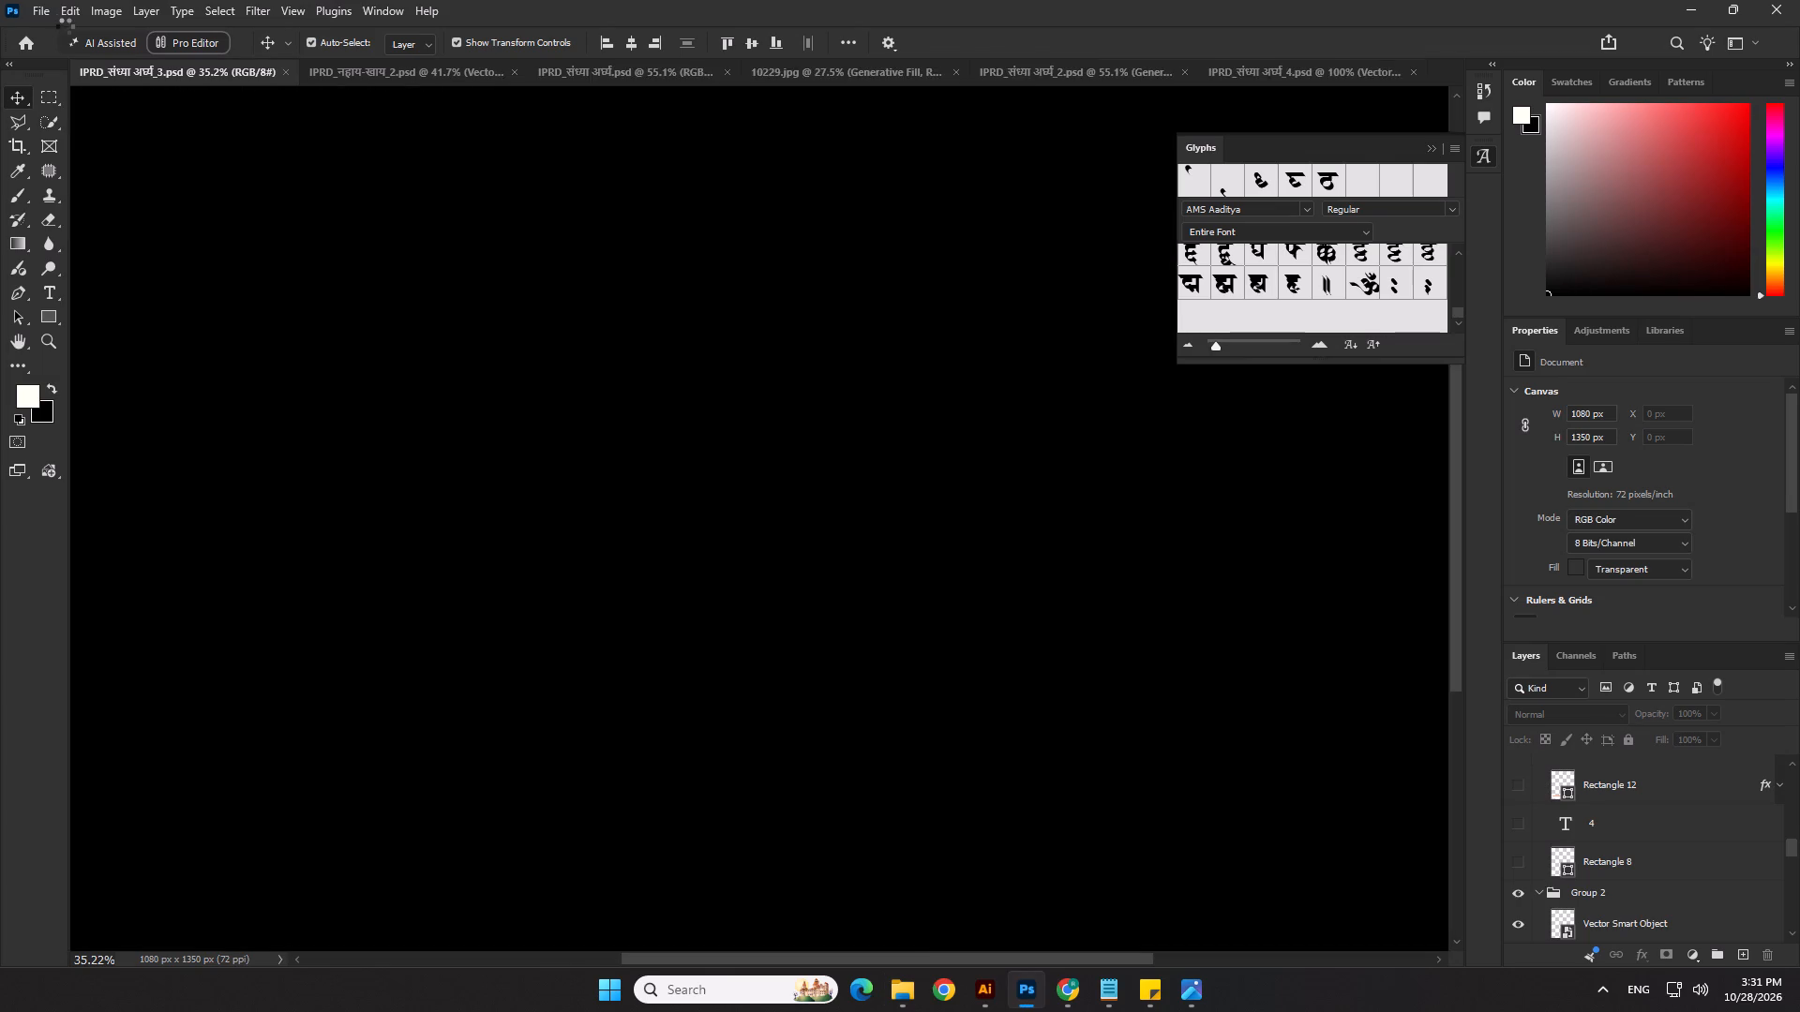
Export the couple poster as a PNG copy named IPRD_संध्या अर्घ्य_4 copy.png in the 28.10.26 folder, using the large file size option.
{"action": "left_click", "coordinate": [30, 7]}
{"action": "left_click", "coordinate": [135, 263]}
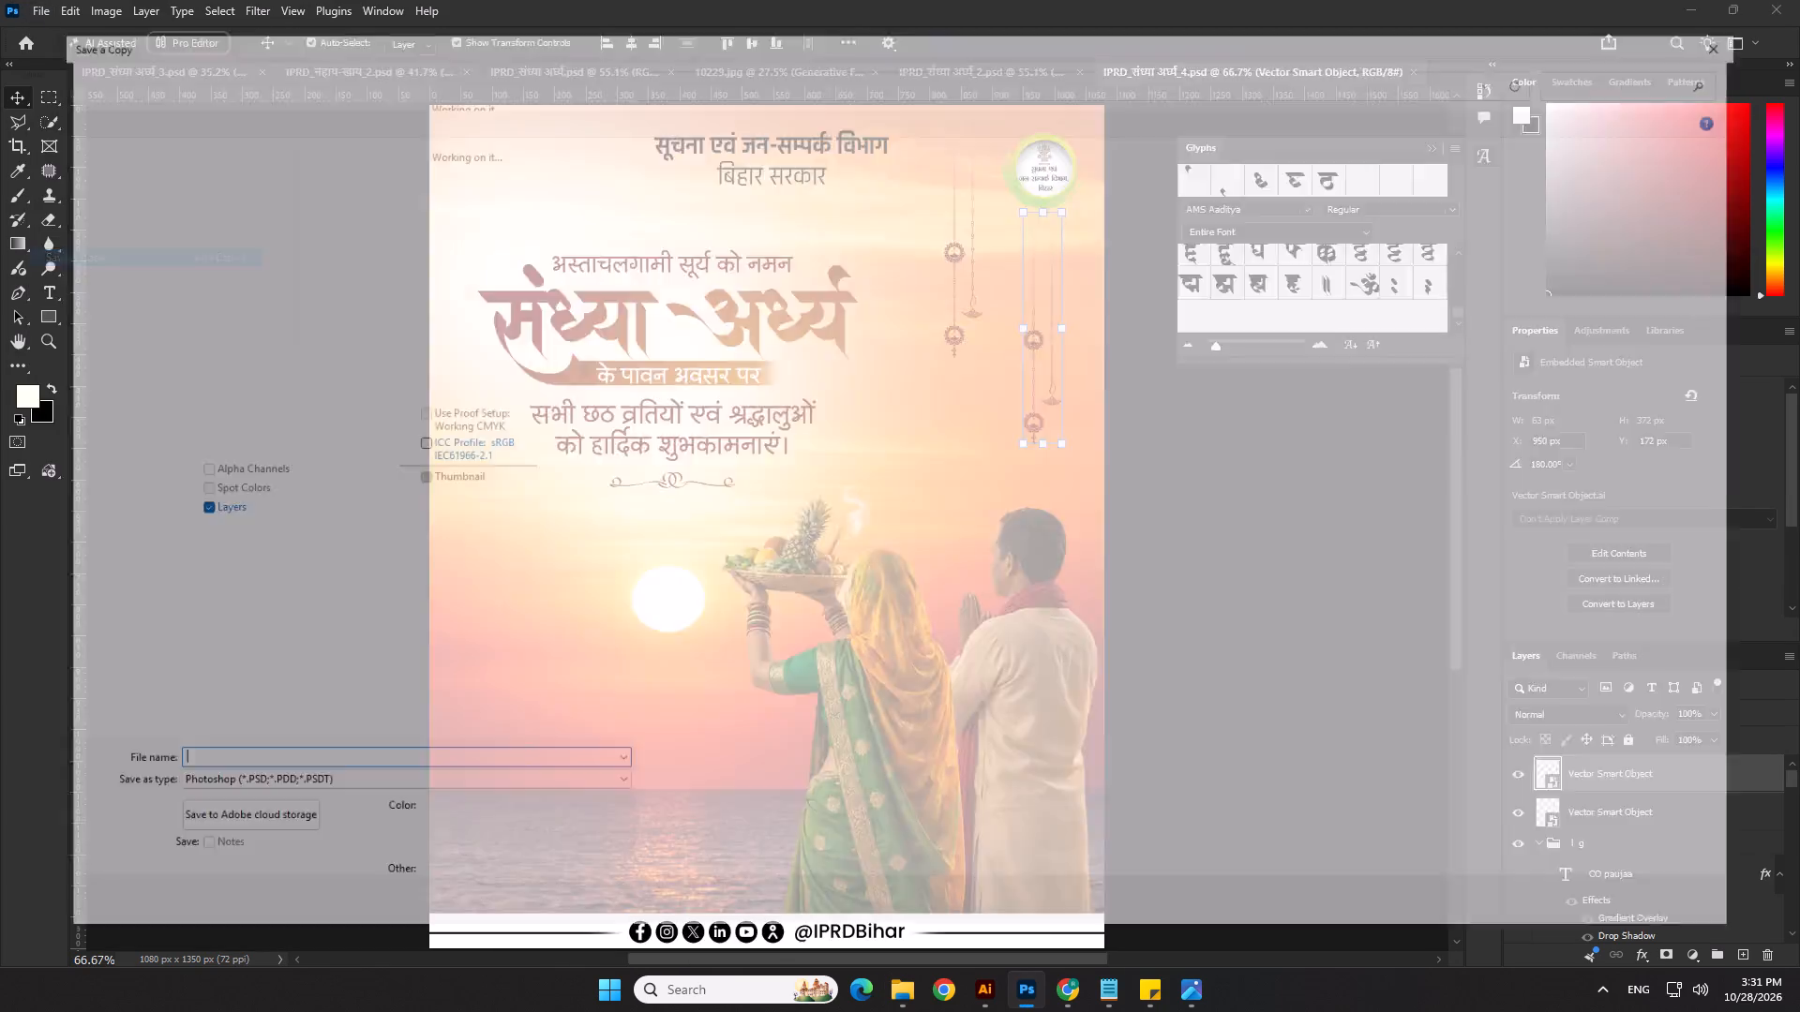
{"action": "left_click", "coordinate": [268, 812]}
{"action": "left_click", "coordinate": [241, 690]}
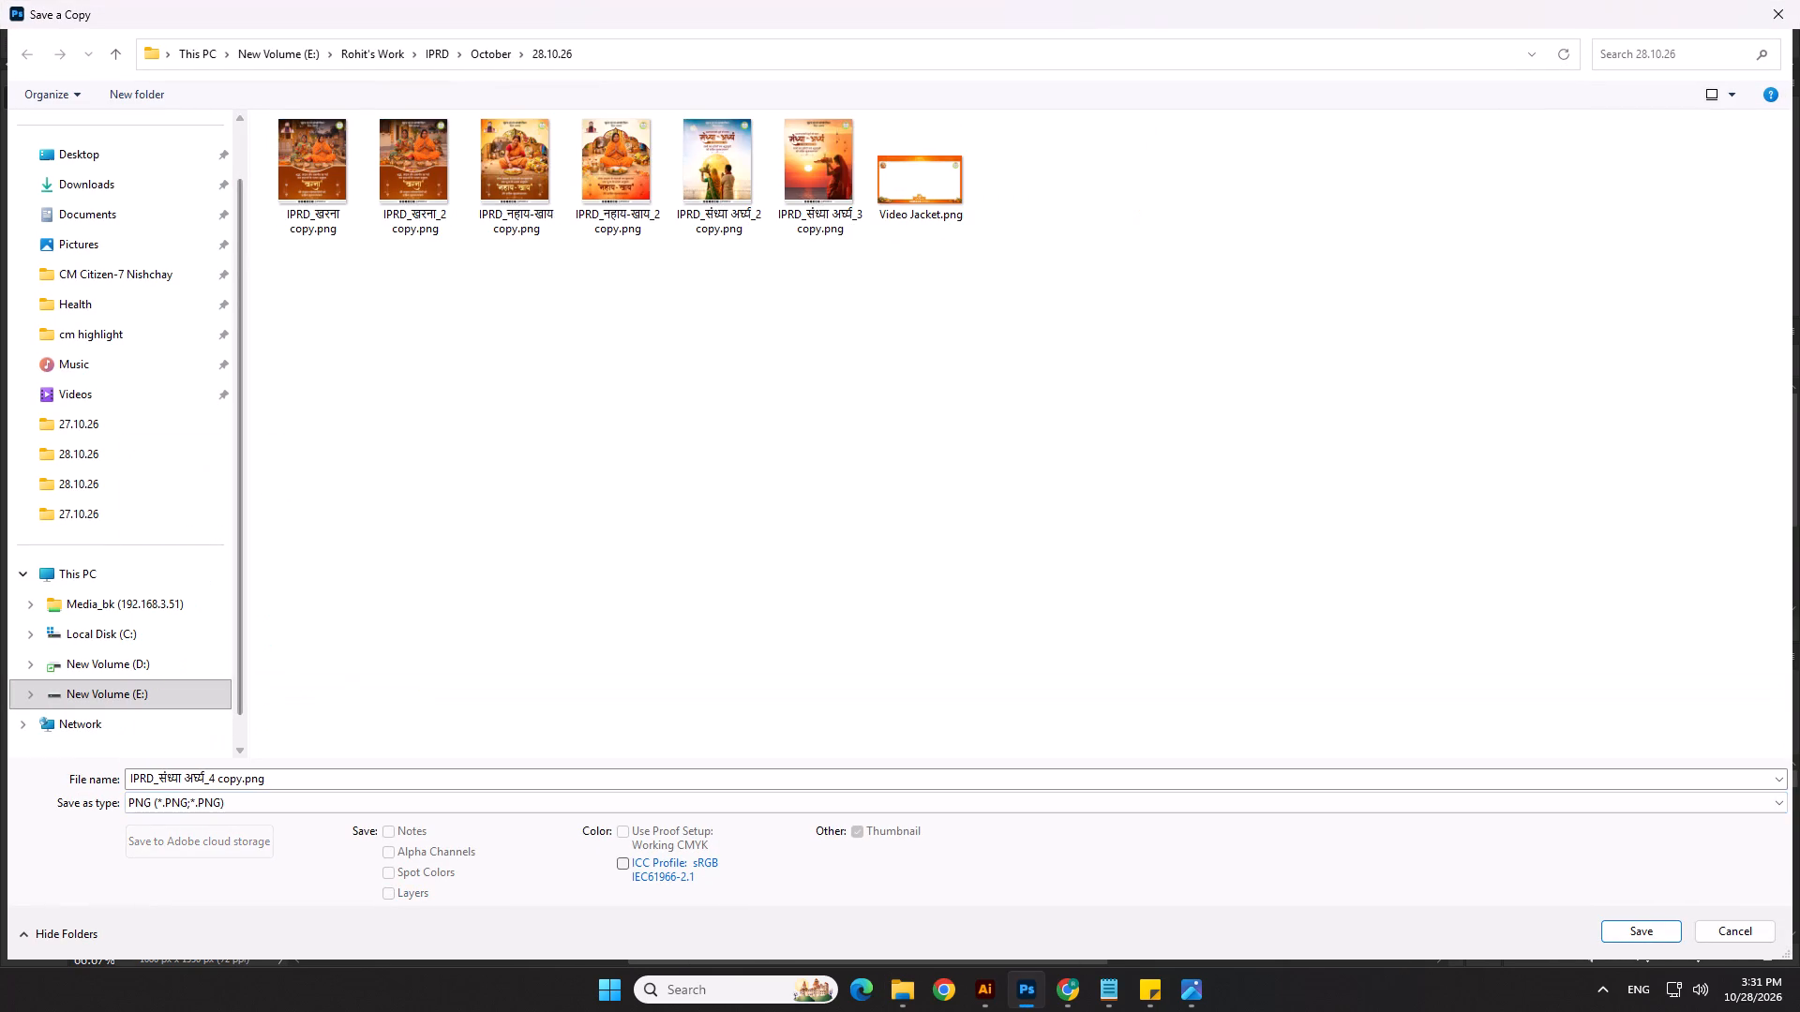
{"action": "left_click", "coordinate": [1627, 927]}
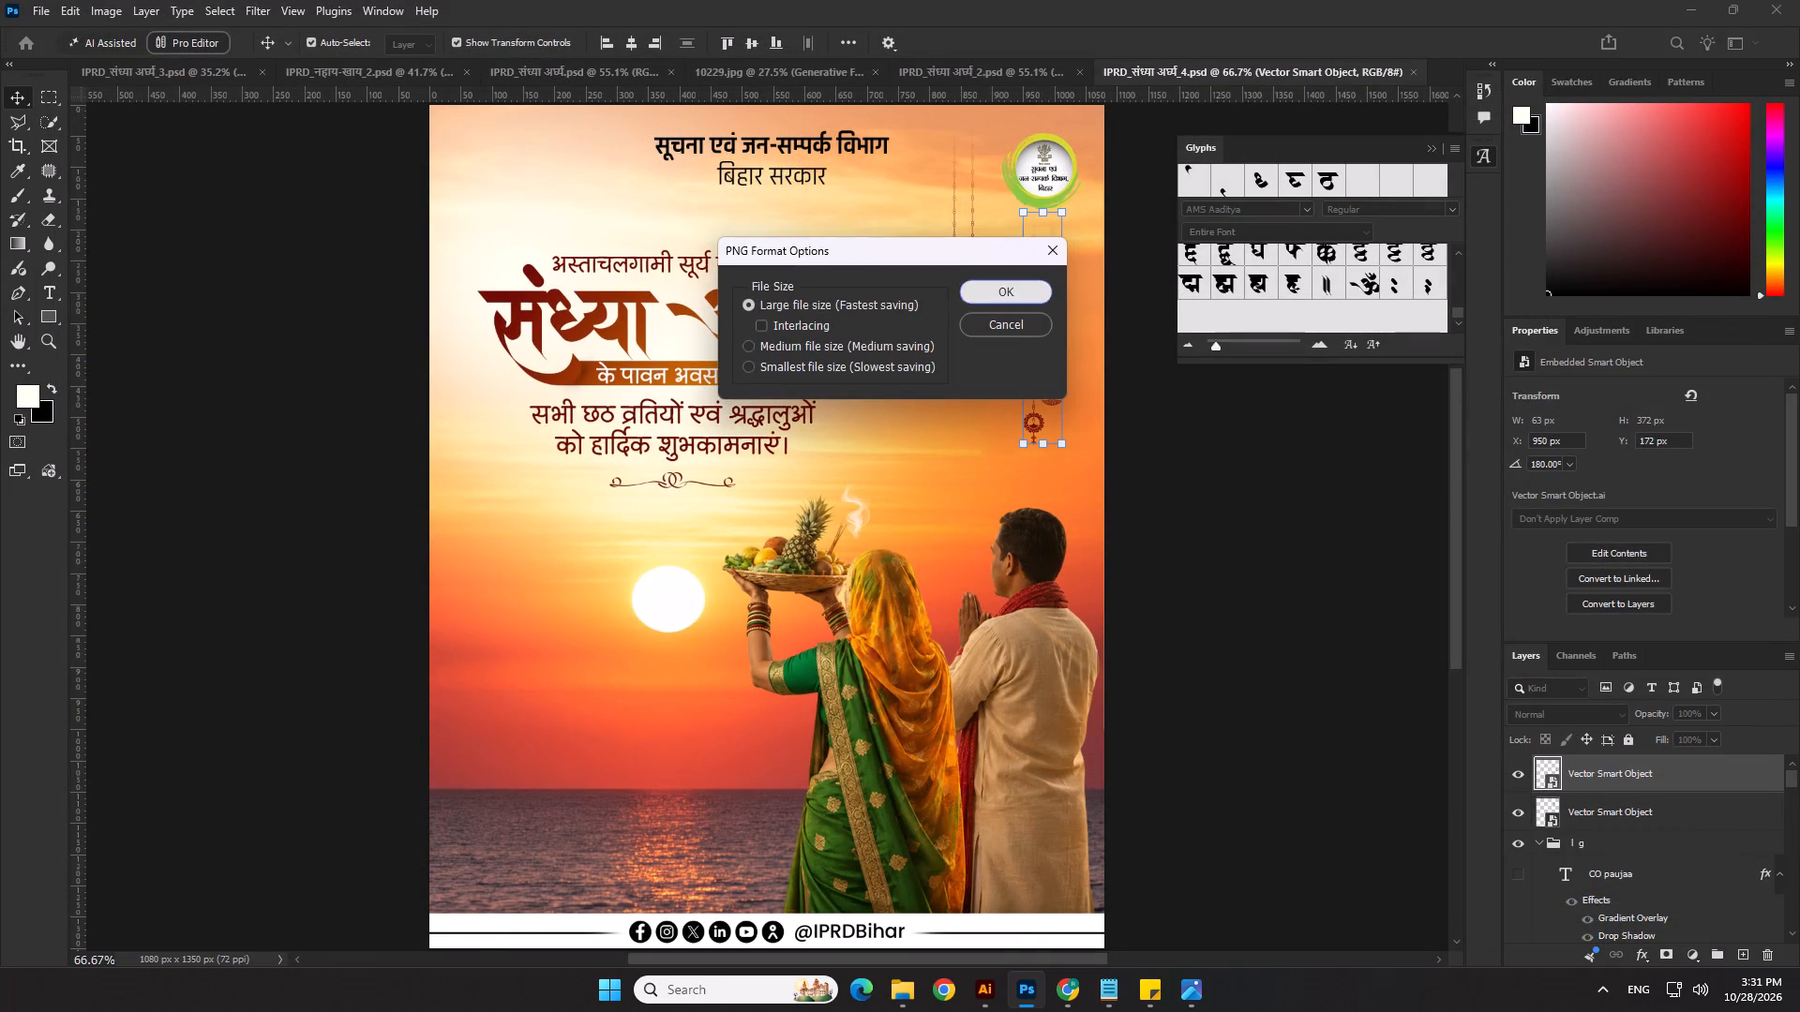
{"action": "left_click", "coordinate": [997, 303]}
{"action": "left_click", "coordinate": [1217, 573]}
In File Explorer's 28.10.26 folder, select IPRD_संध्या अर्घ्य_3 copy.png and IPRD_संध्या अर्घ्य_4 copy.png together and carry them over to another application.
{"action": "left_click", "coordinate": [886, 1011]}
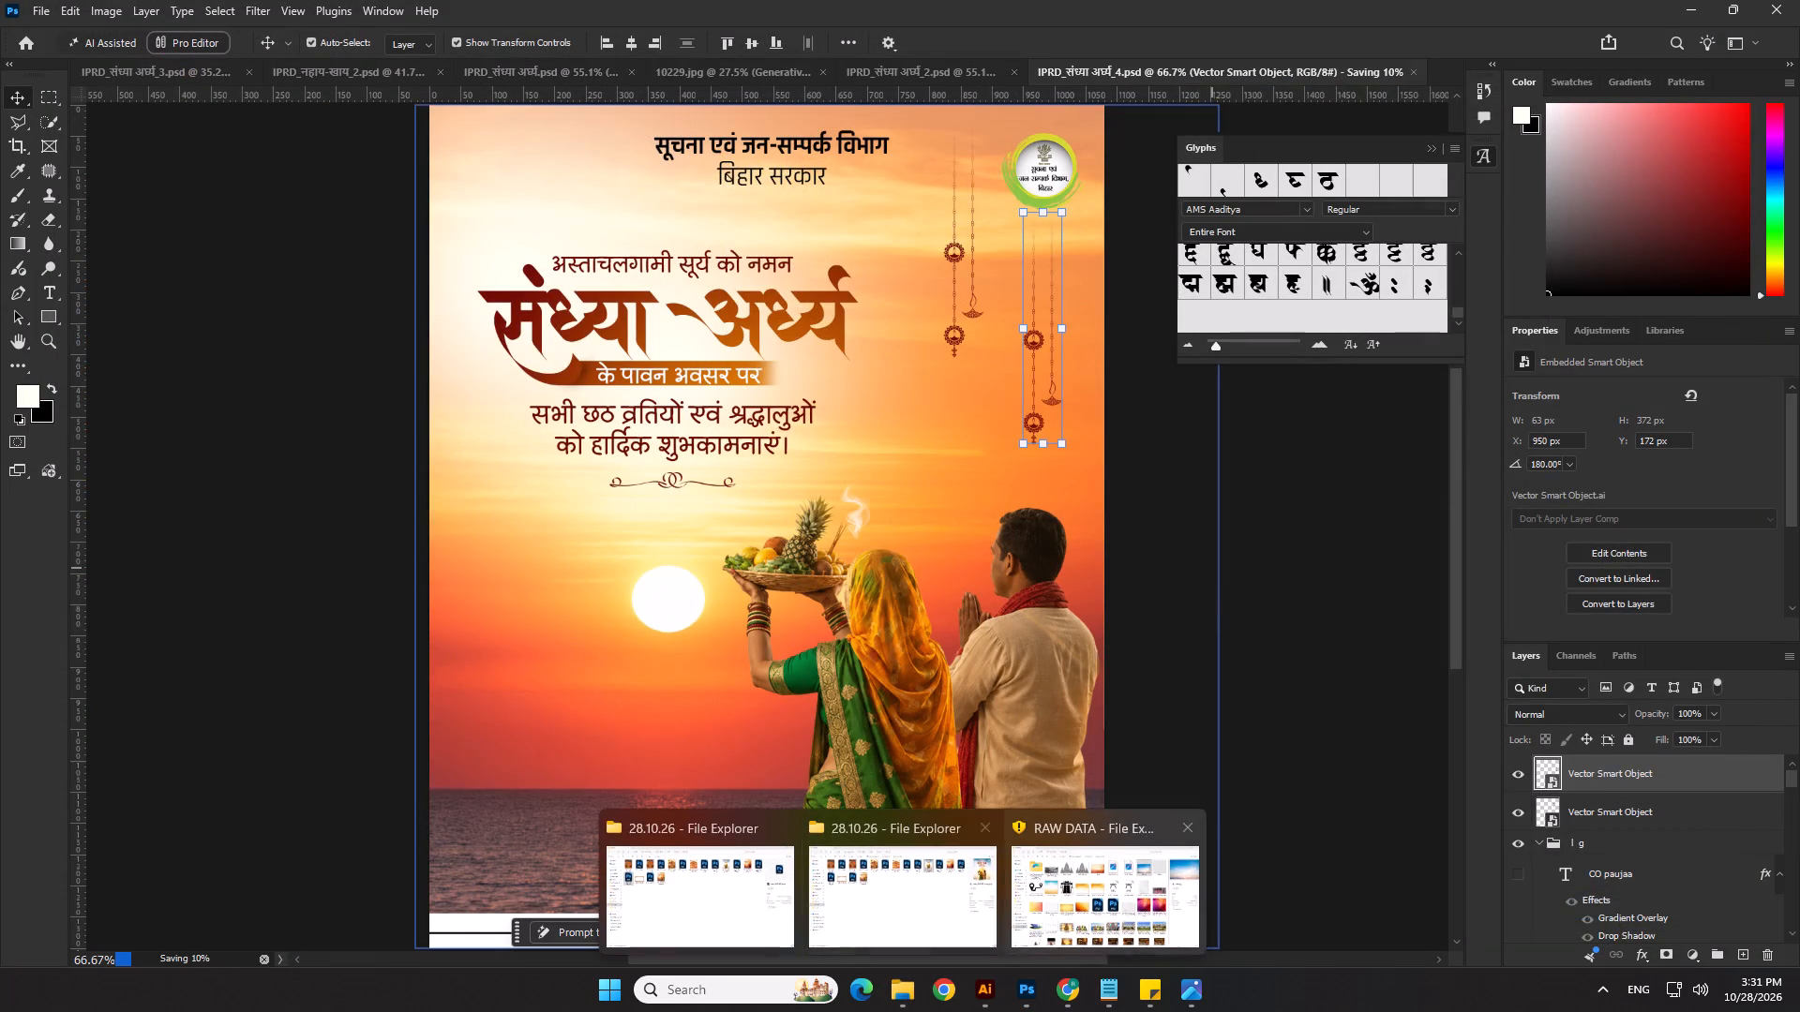
{"action": "left_click", "coordinate": [930, 899]}
{"action": "left_click", "coordinate": [1006, 780]}
{"action": "left_click", "coordinate": [1356, 199]}
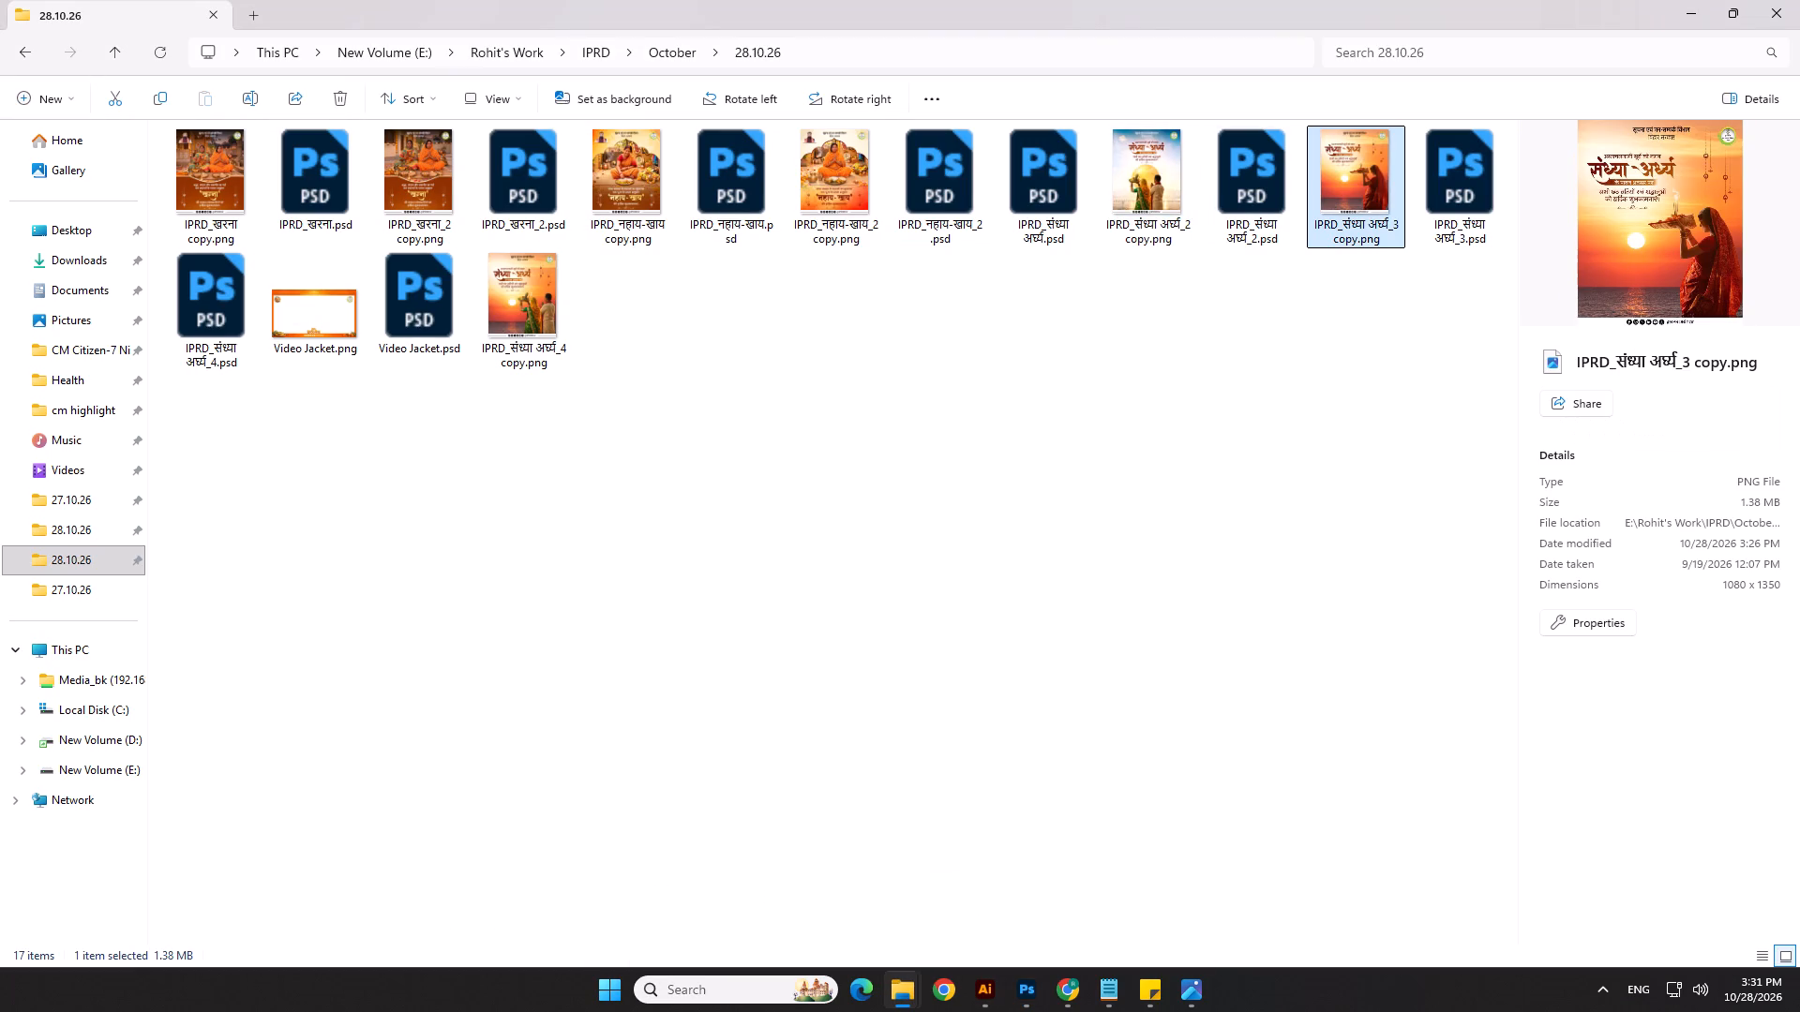
{"action": "left_click", "coordinate": [542, 308], "text": "ctrl"}
{"action": "key", "text": "alt+Tab"}
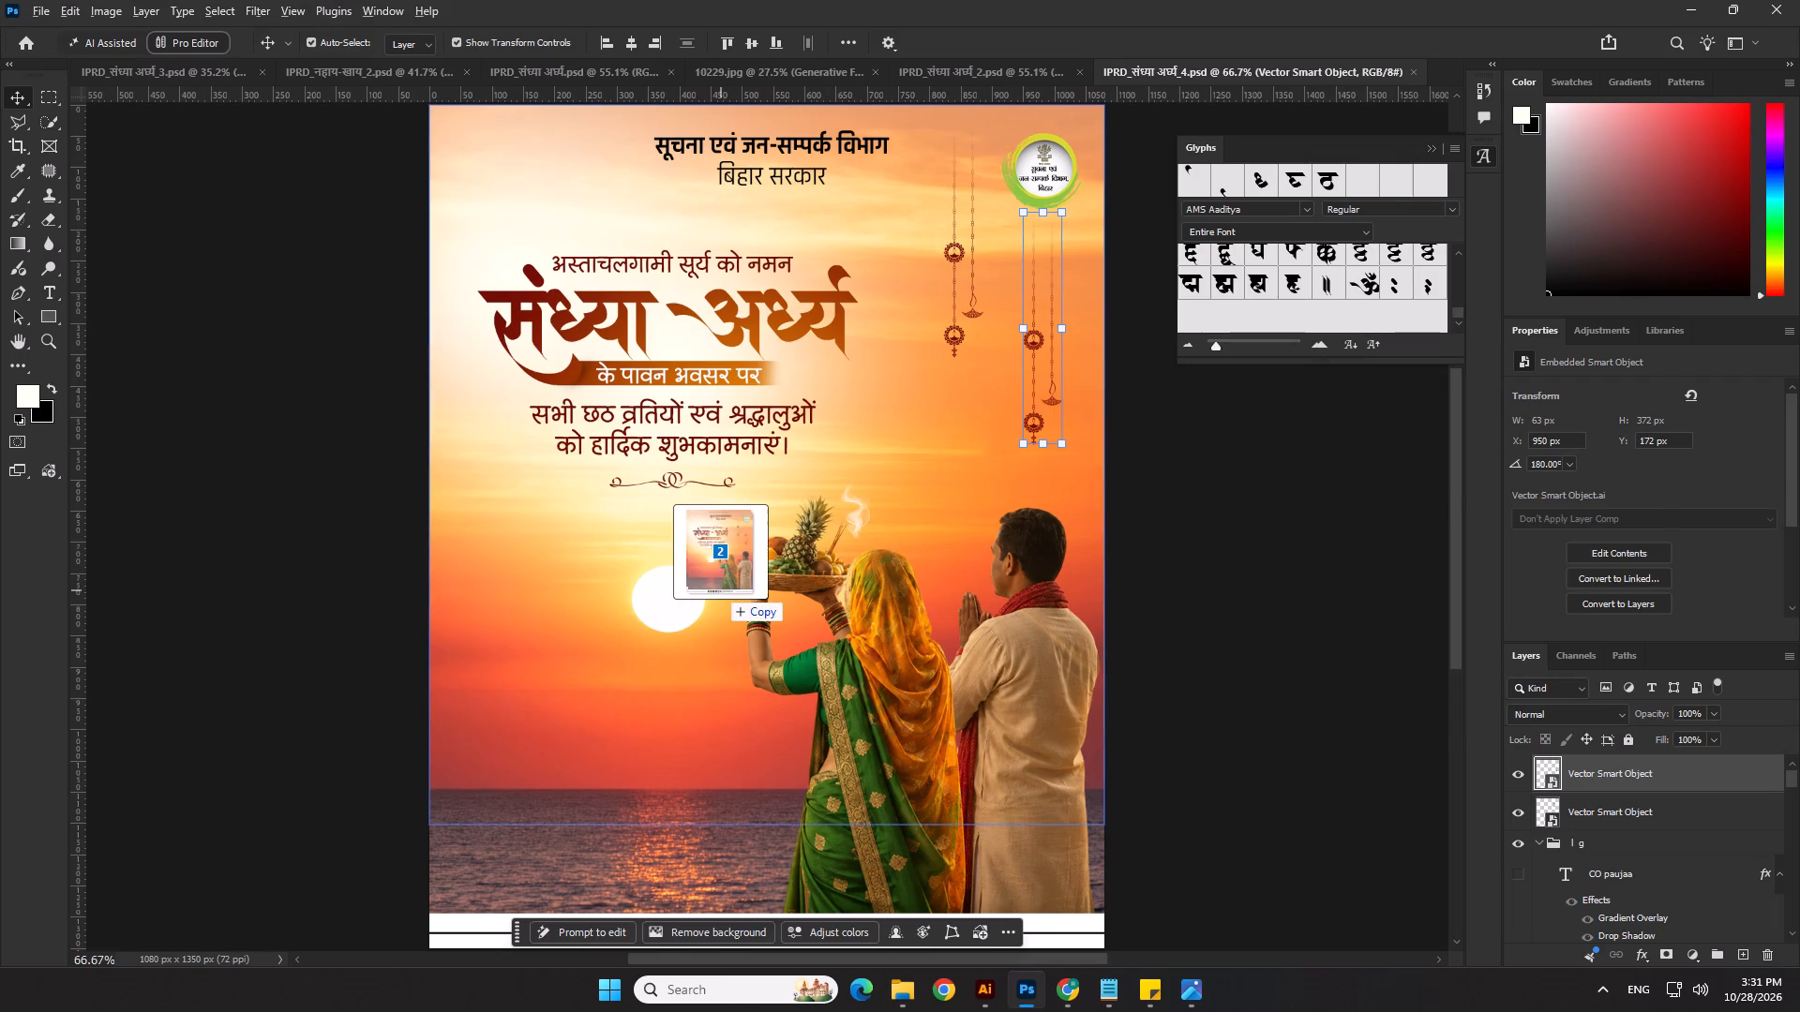
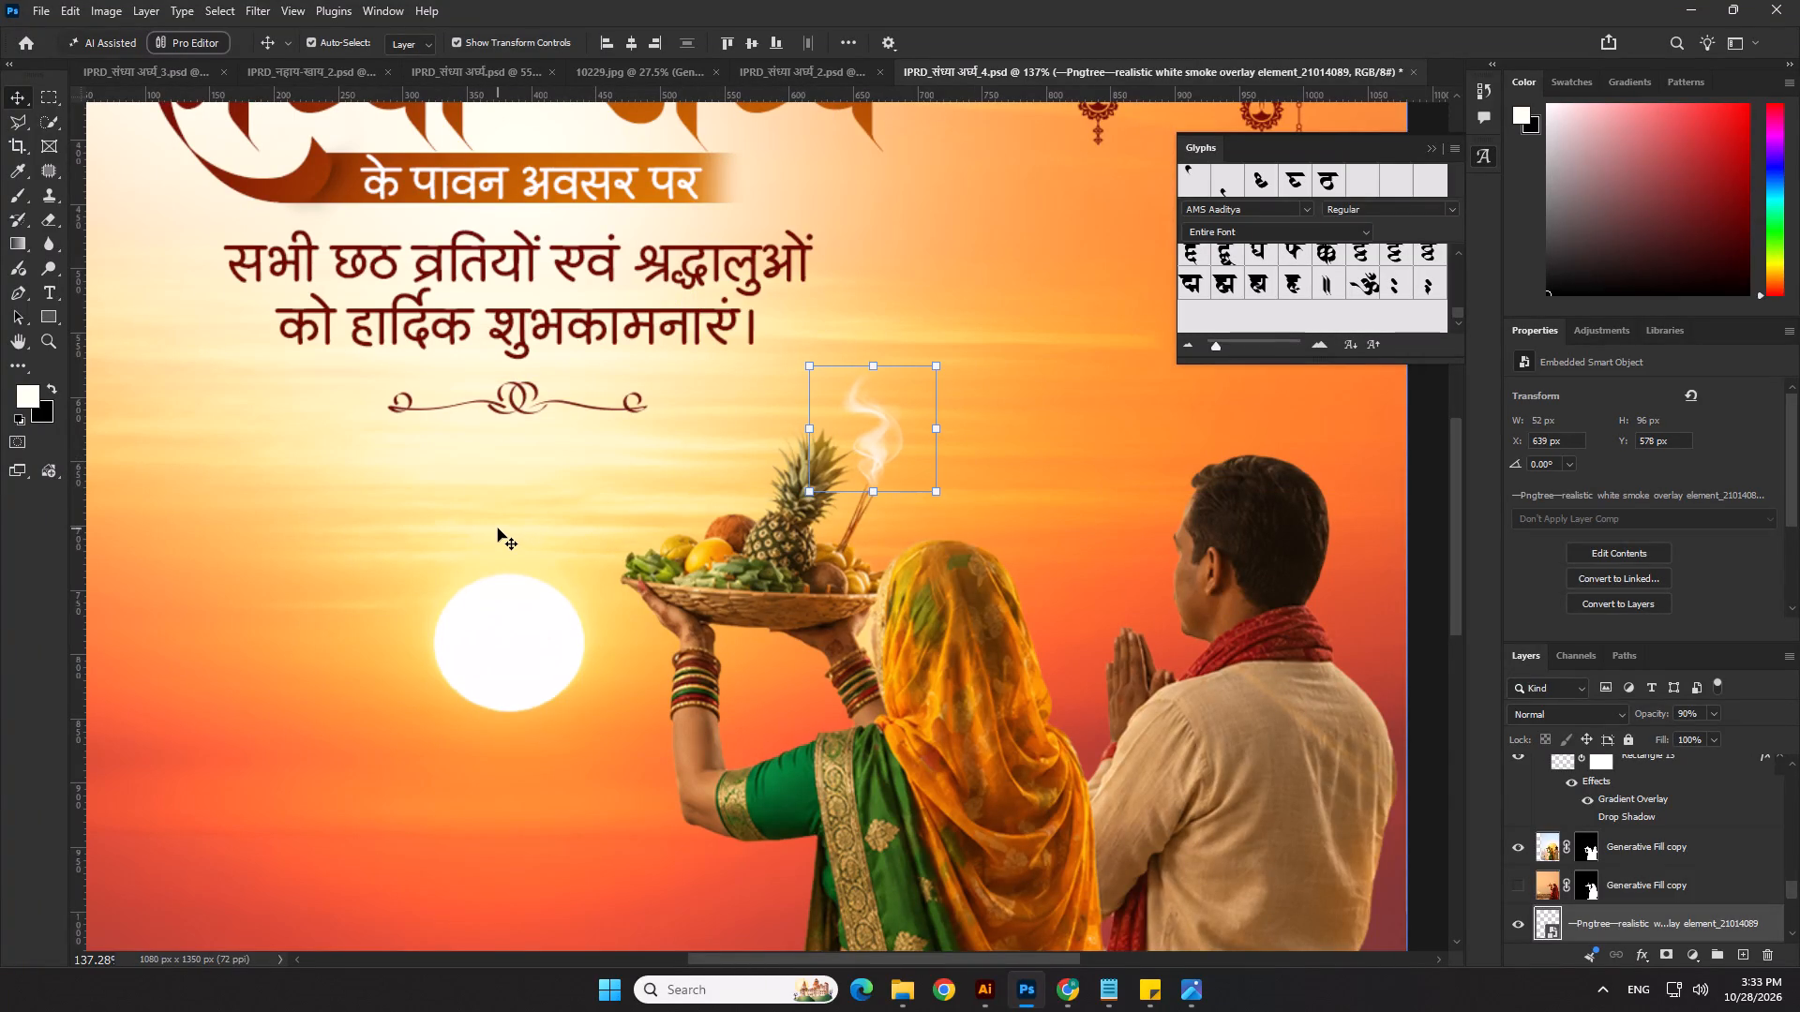
Nudge the white smoke overlay slightly left above the incense stick on the couple poster and save the PSD.
{"action": "key", "text": "Left"}
{"action": "key", "text": "Return"}
{"action": "scroll", "coordinate": [390, 533], "scroll_direction": "down", "scroll_amount": 5}
{"action": "left_click", "coordinate": [1222, 538]}
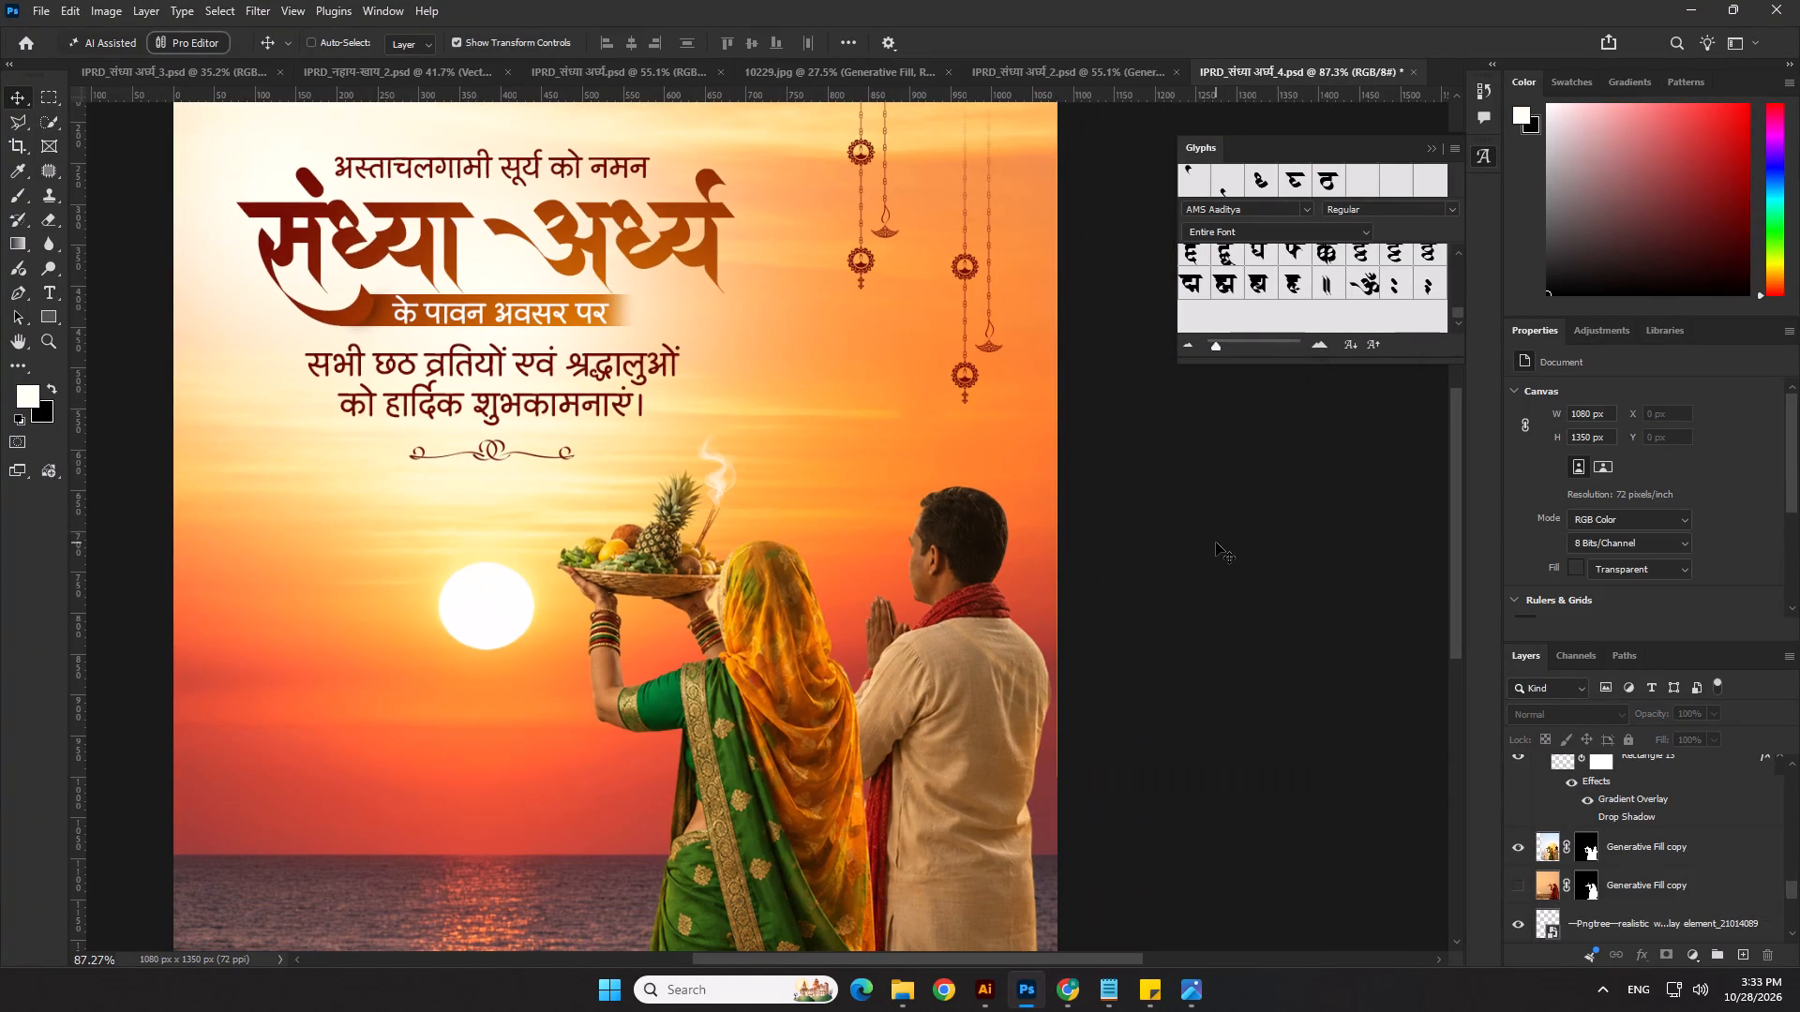
{"action": "key", "text": "ctrl+s"}
Export the couple poster again as PNG copy IPRD_संध्या अर्घ्य_4 copy.png in the 28.10.26 folder, replacing the existing file.
{"action": "left_click", "coordinate": [36, 1]}
{"action": "left_click", "coordinate": [112, 263]}
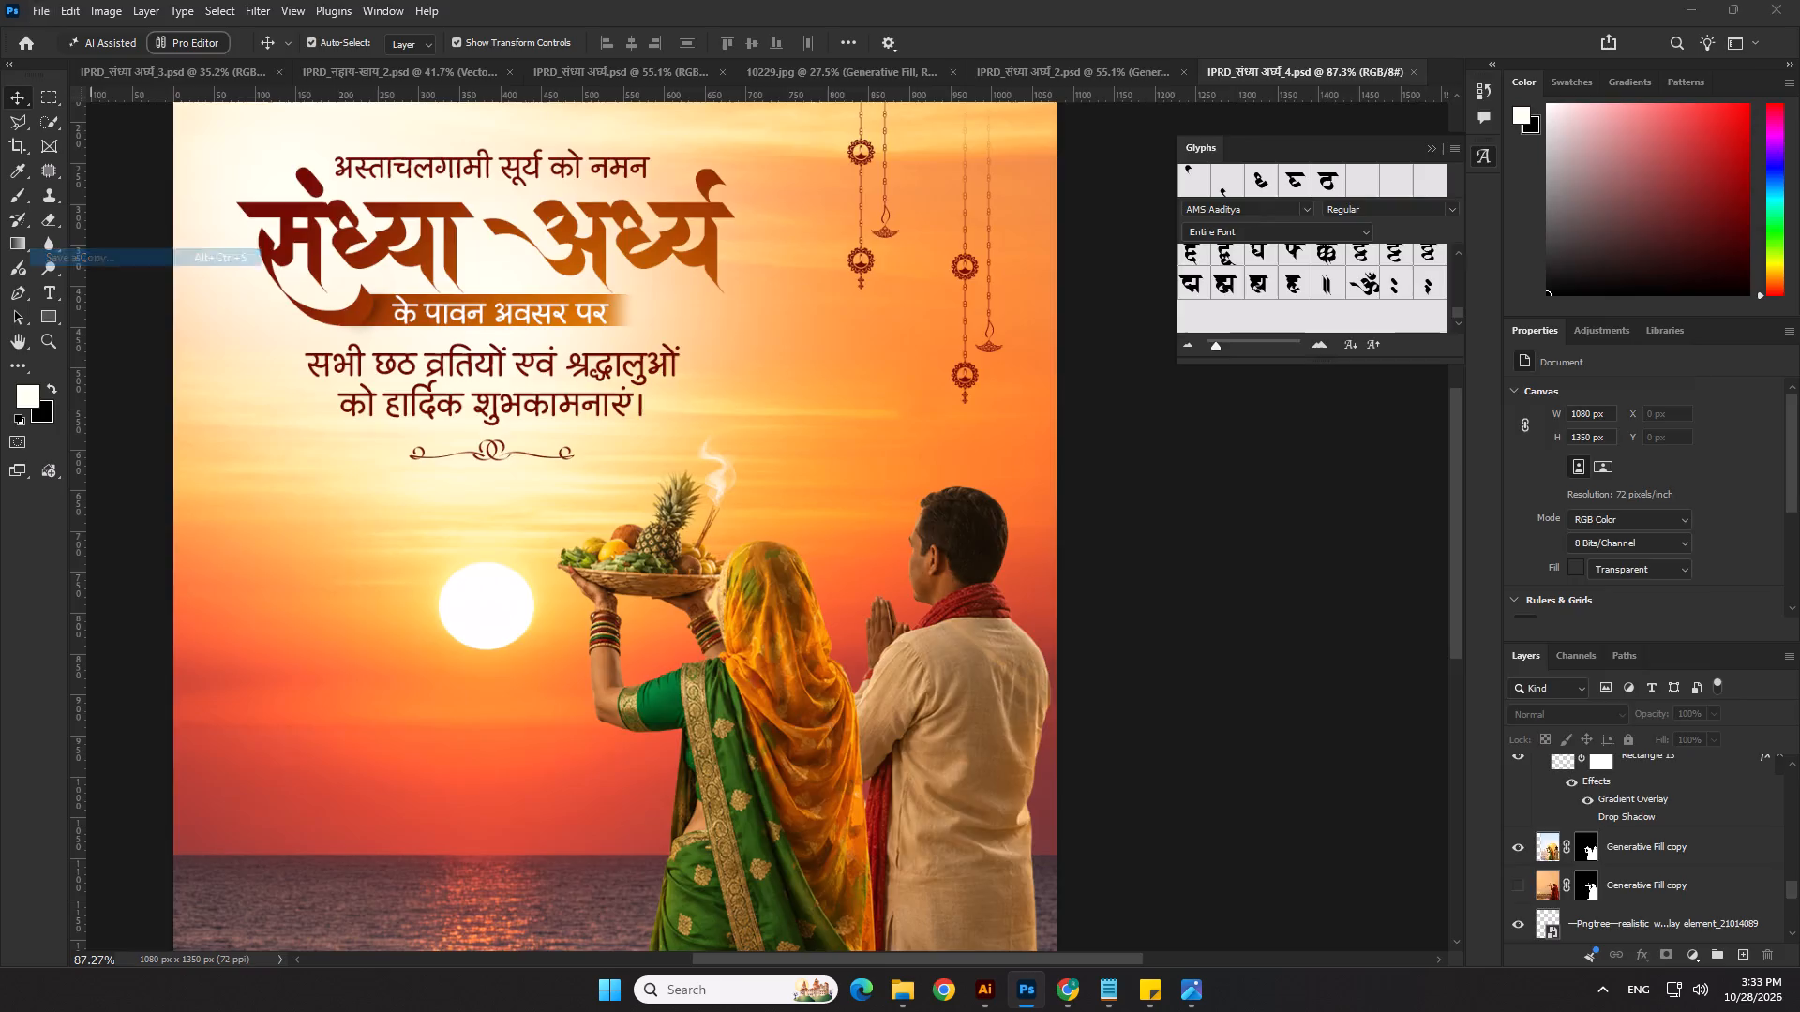
{"action": "left_click", "coordinate": [236, 814]}
{"action": "left_click", "coordinate": [239, 808]}
{"action": "left_click", "coordinate": [219, 681]}
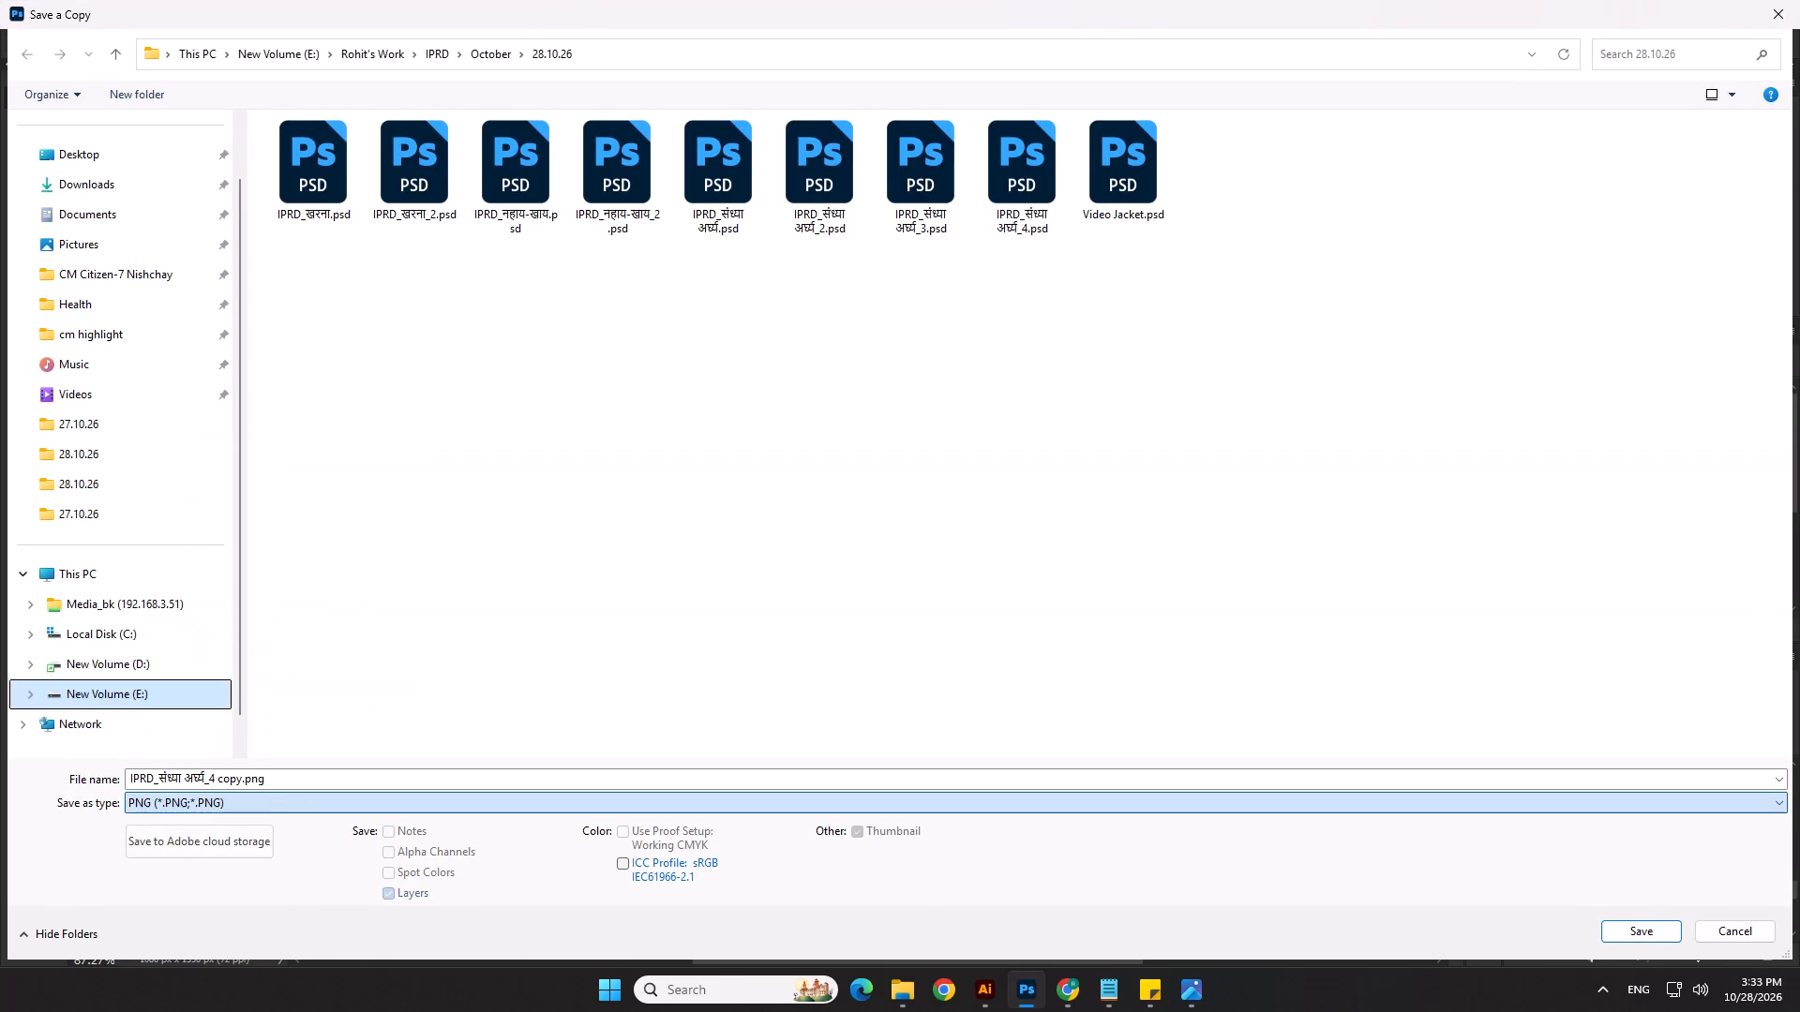
{"action": "left_click", "coordinate": [1626, 939]}
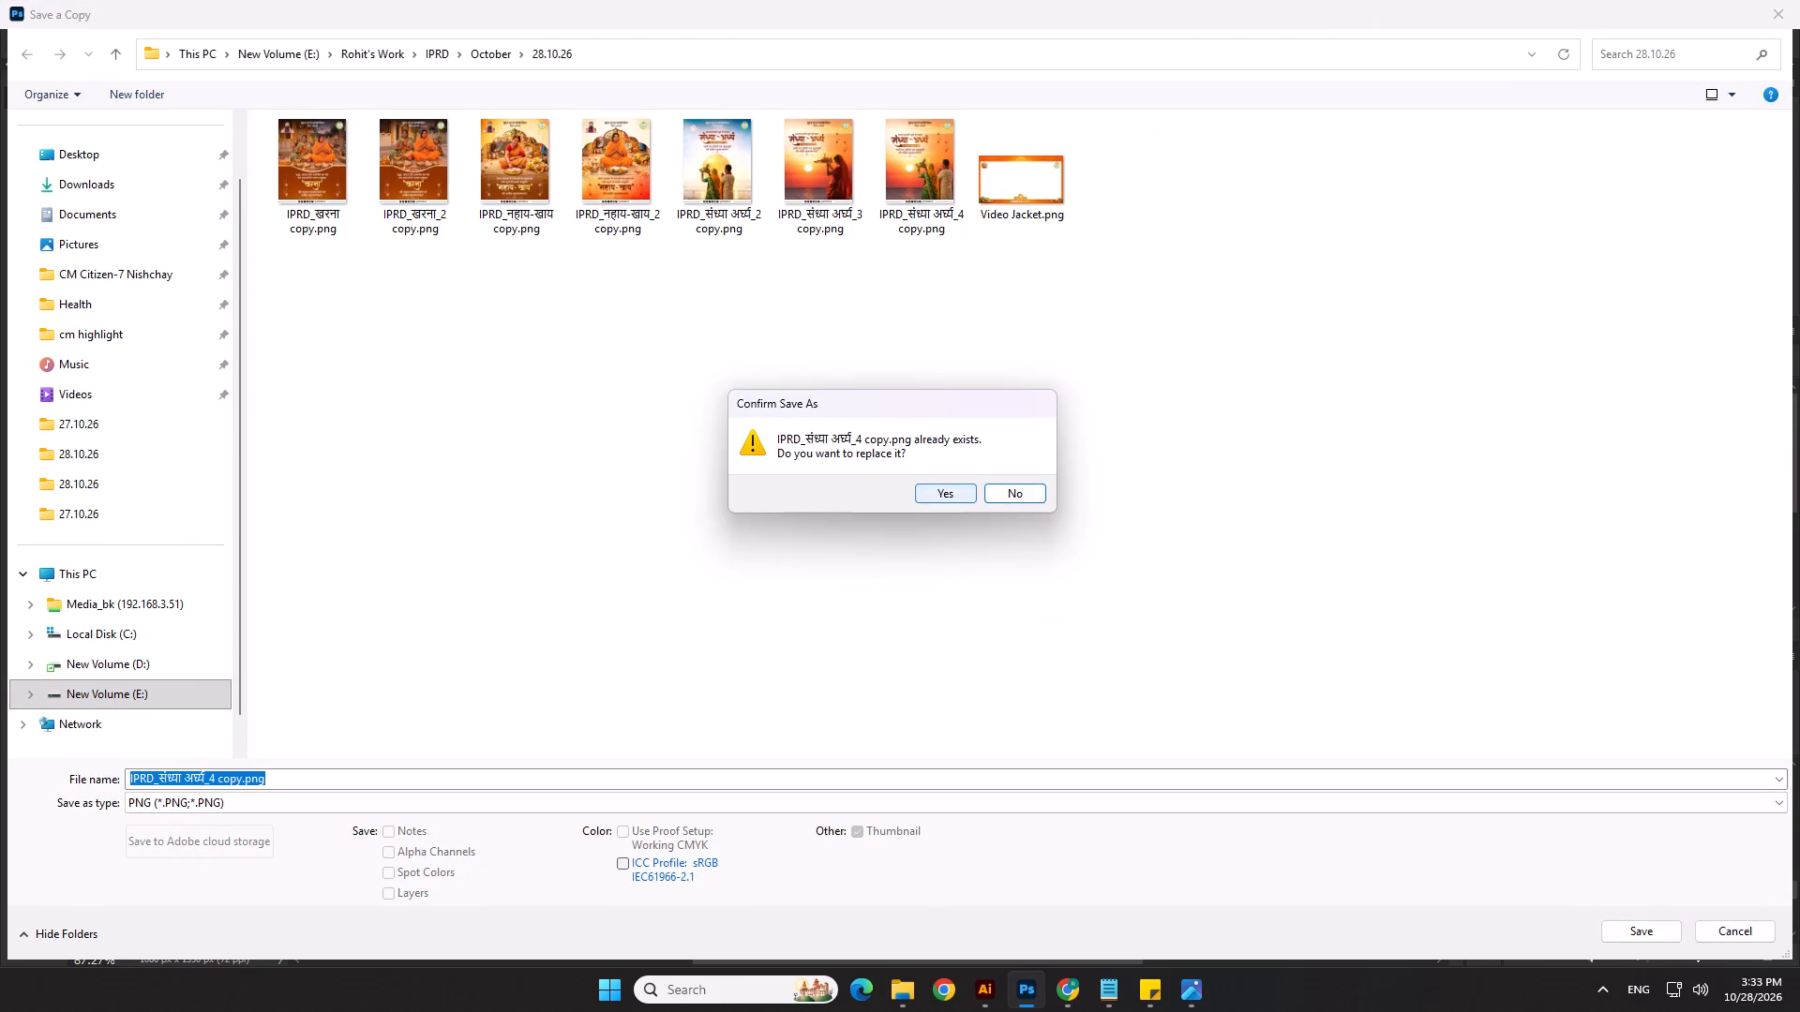
{"action": "left_click", "coordinate": [942, 501]}
{"action": "left_click", "coordinate": [991, 273]}
{"action": "left_click", "coordinate": [994, 301]}
{"action": "left_click", "coordinate": [1234, 550]}
Switch to the WhatsApp window in Google Chrome.
{"action": "key", "text": "alt+Tab"}
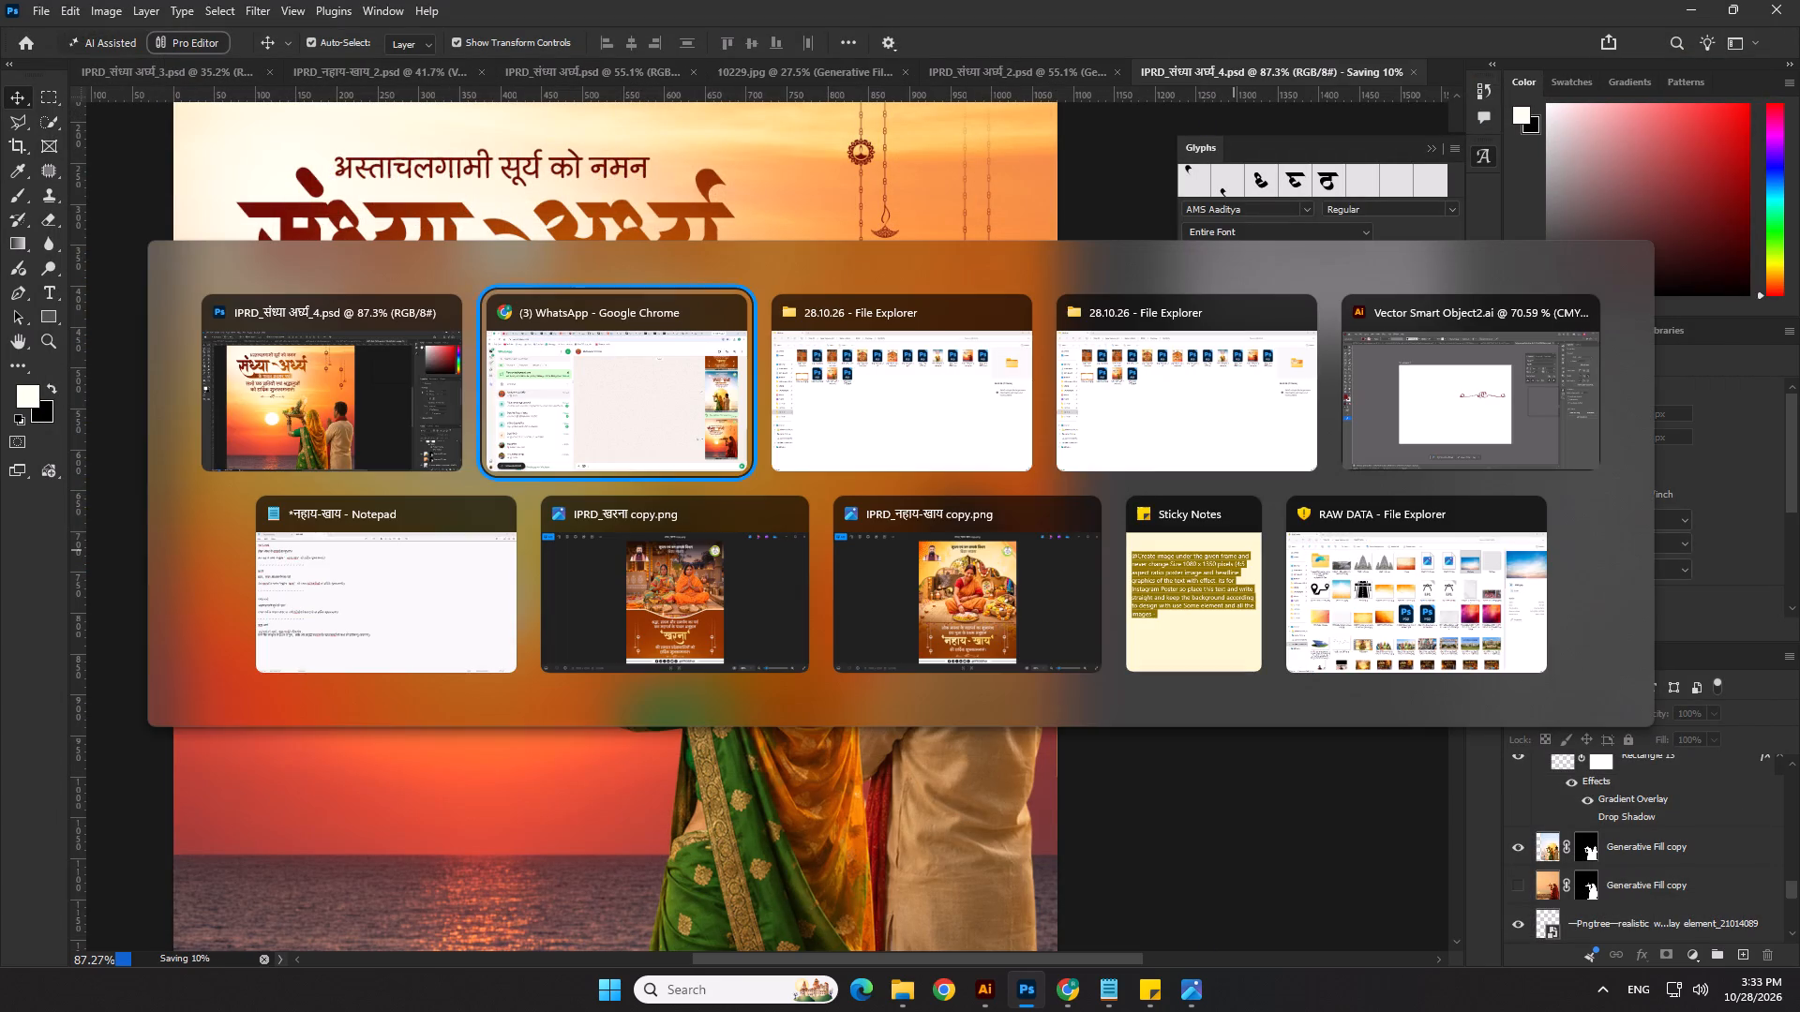
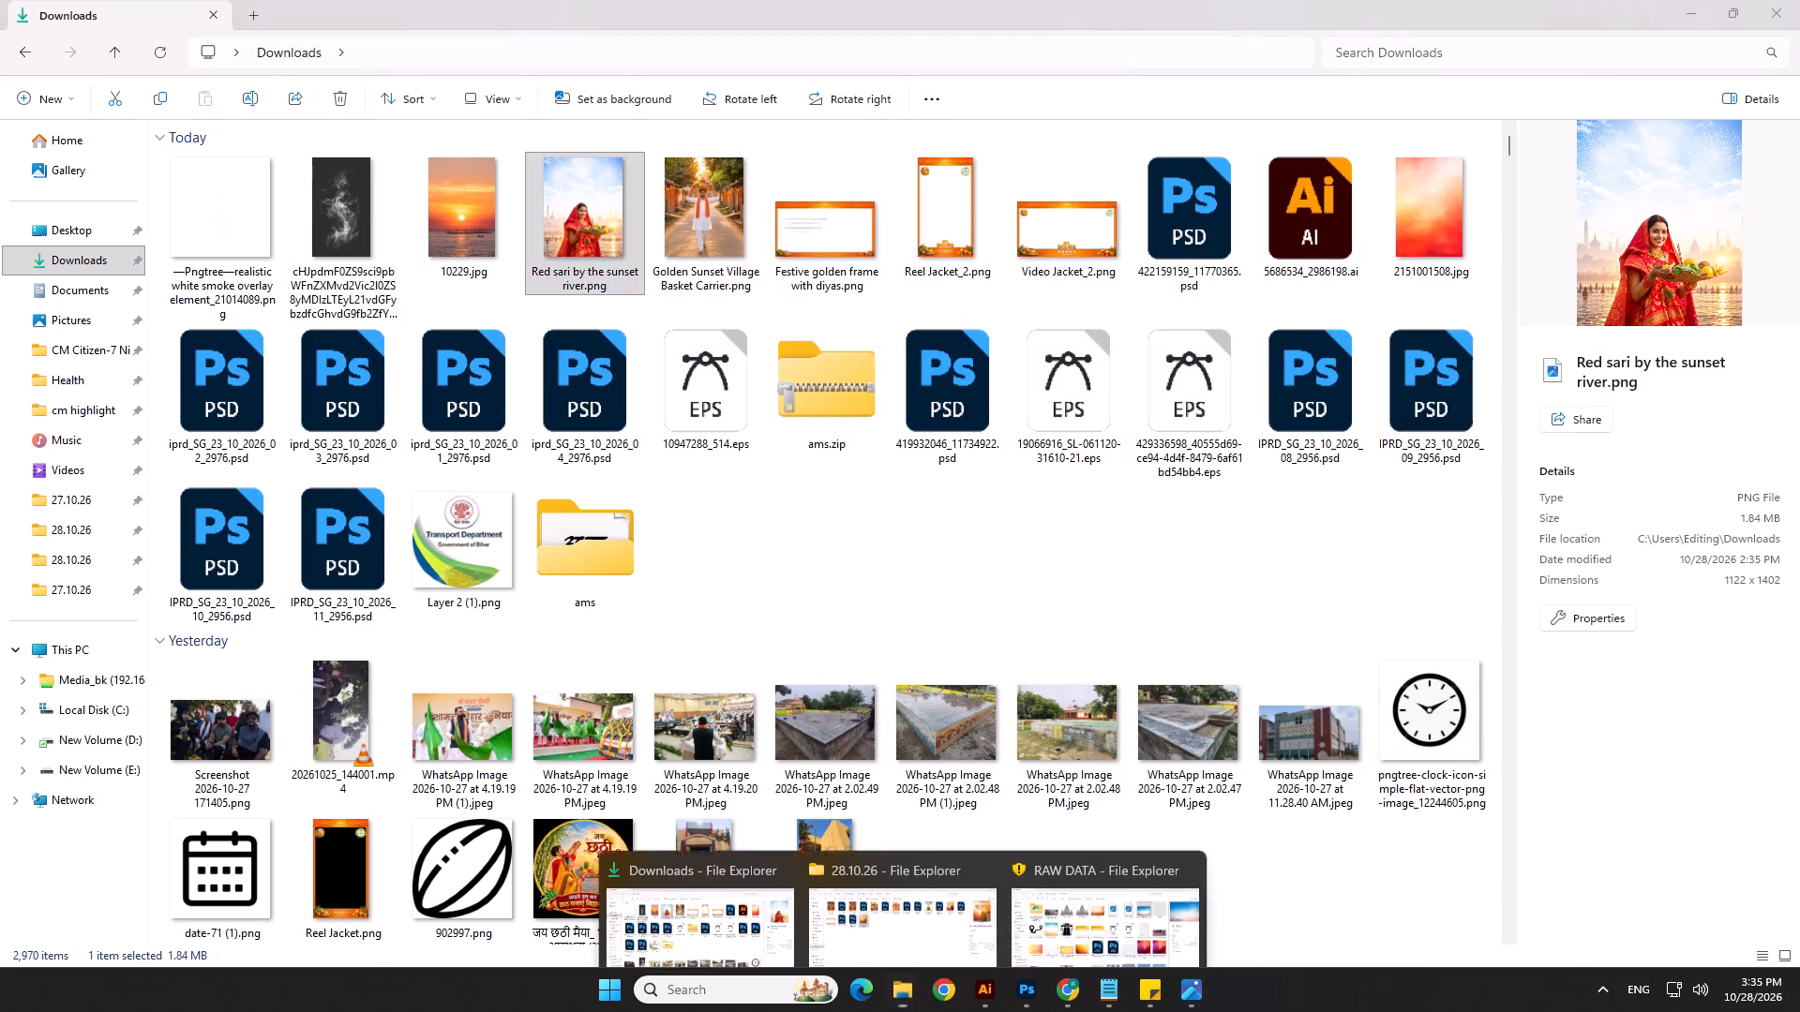
Switch to the 28.10.26 folder in File Explorer to check the saved poster files.
{"action": "left_click", "coordinate": [878, 895]}
{"action": "left_click", "coordinate": [952, 744]}
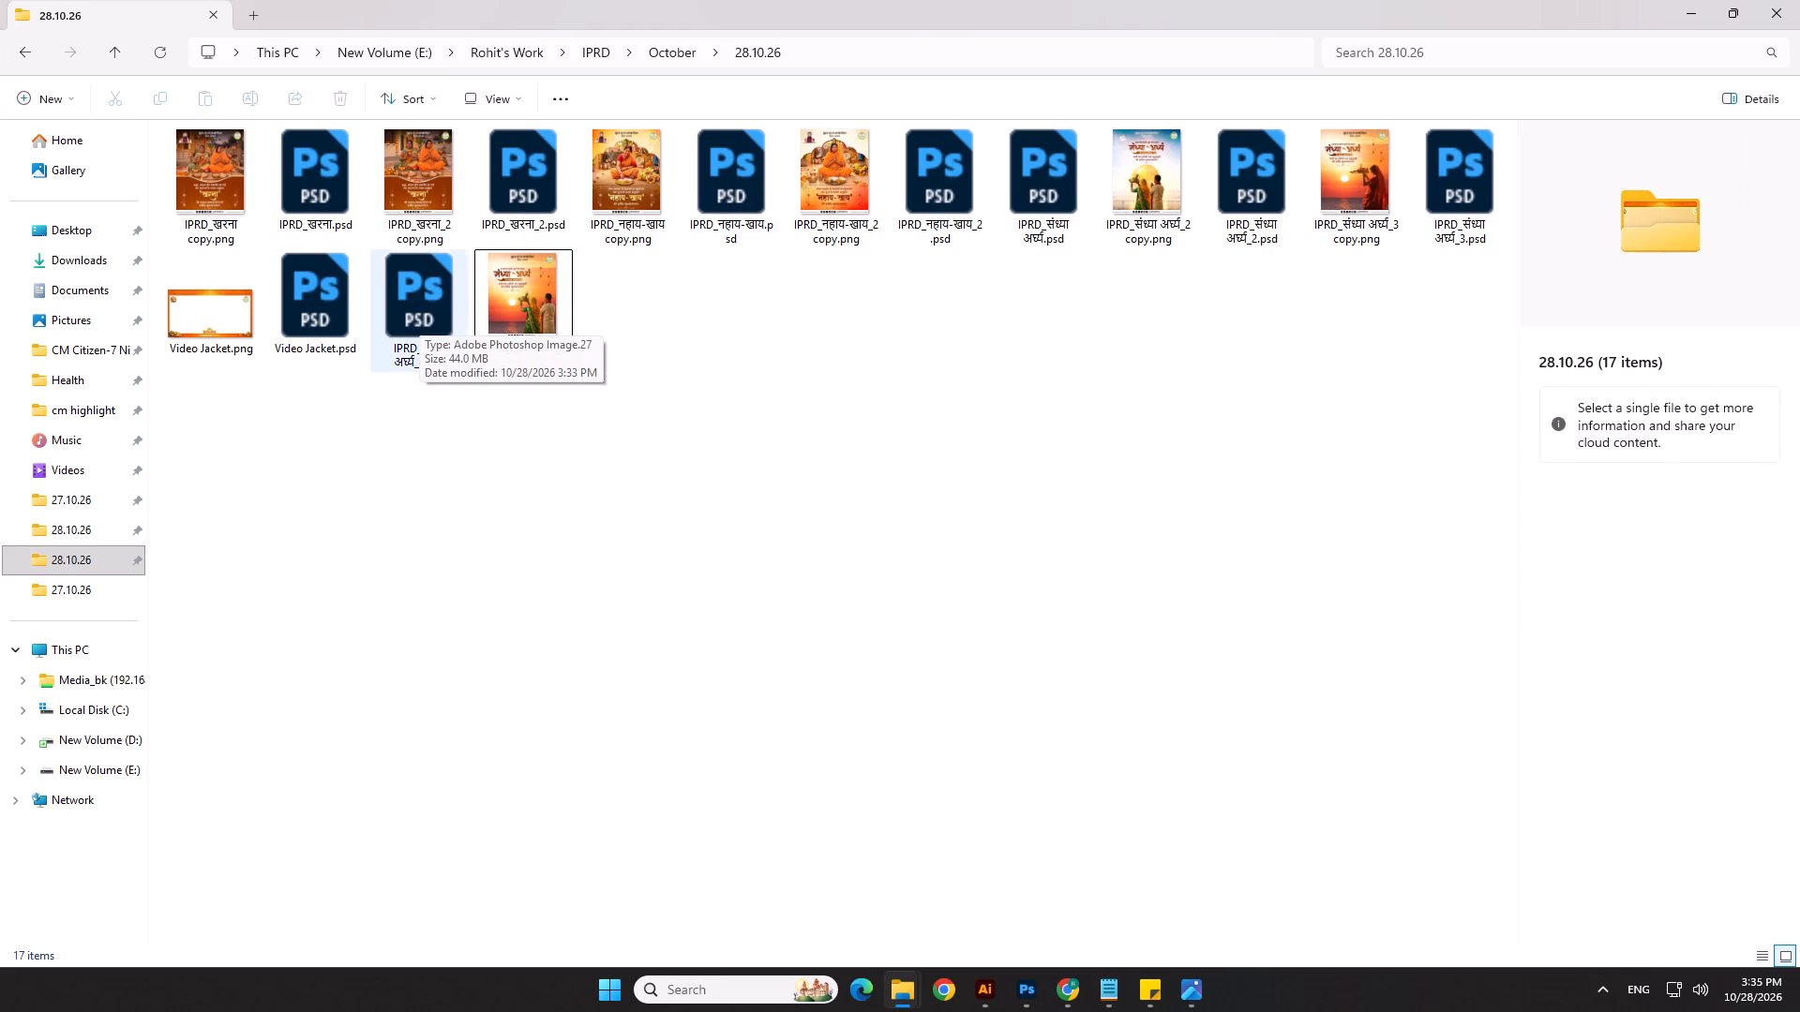
Switch to Photoshop and start a Save As of the couple poster IPRD_संध्या अर्घ्य_4.psd.
{"action": "key", "text": "alt+Tab"}
{"action": "key", "text": "alt+Tab"}
{"action": "key", "text": "alt+Tab"}
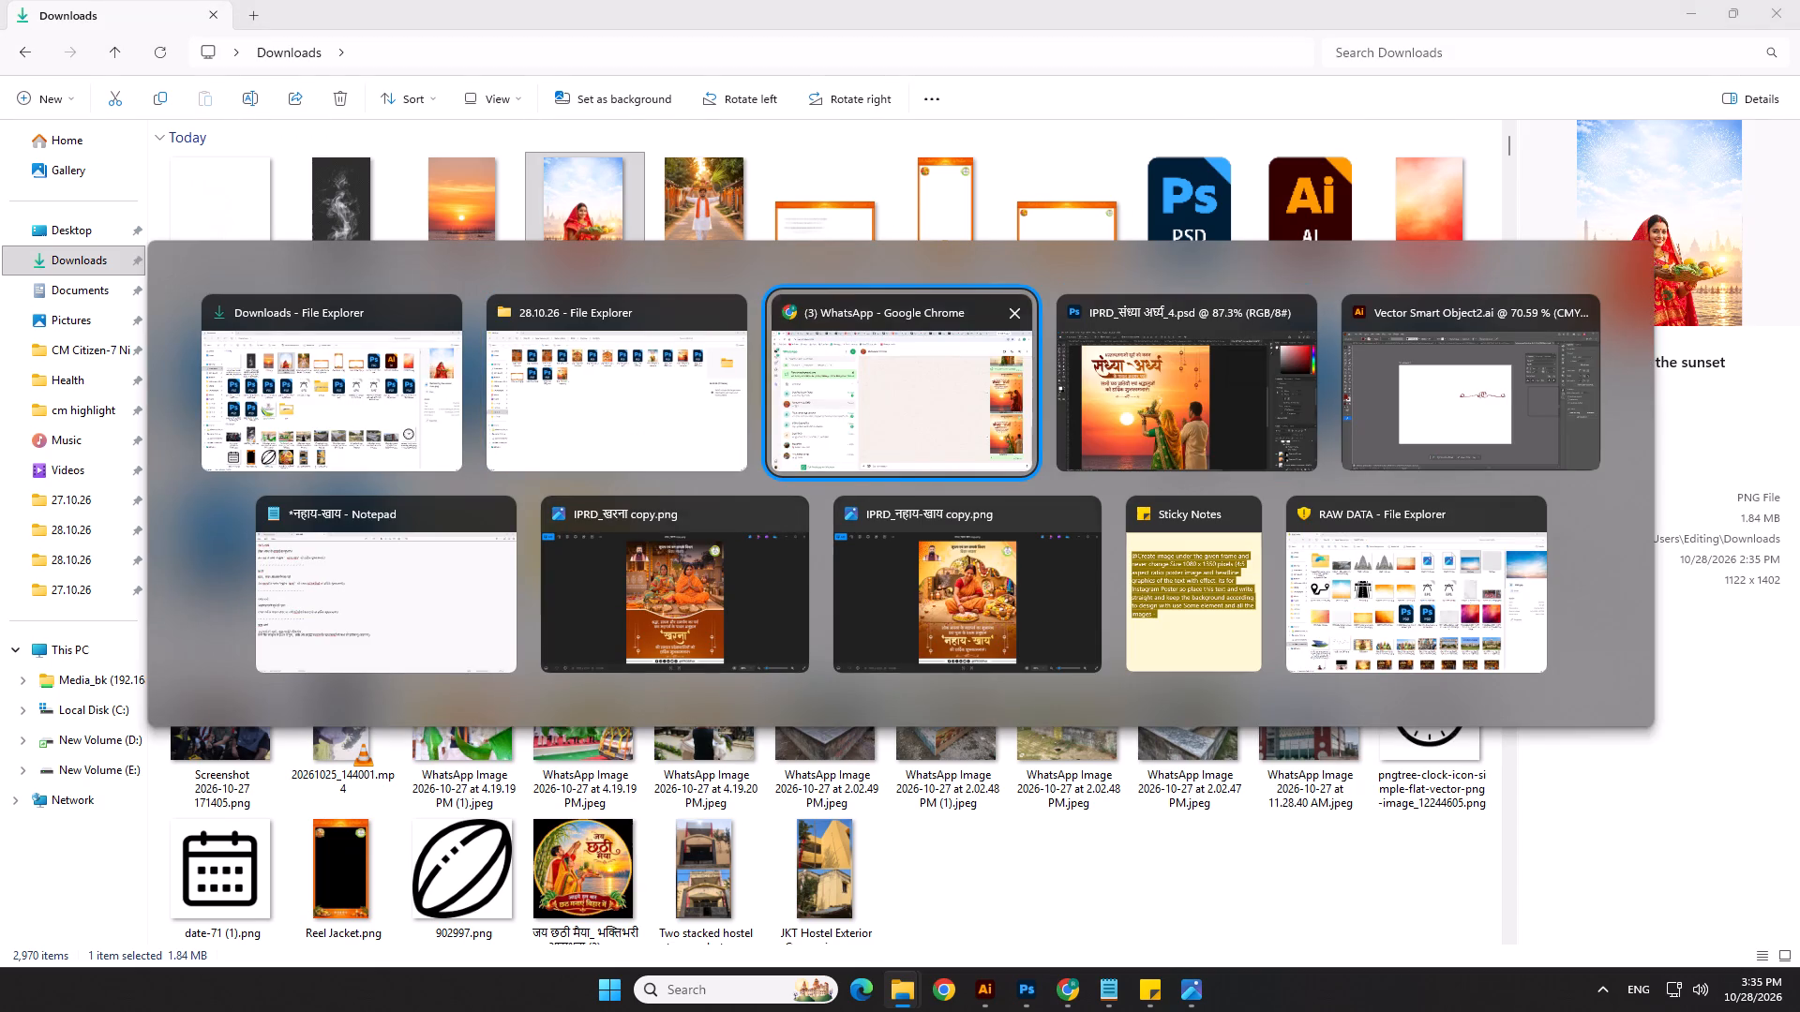
{"action": "key", "text": "alt+Tab"}
{"action": "left_click", "coordinate": [44, 8]}
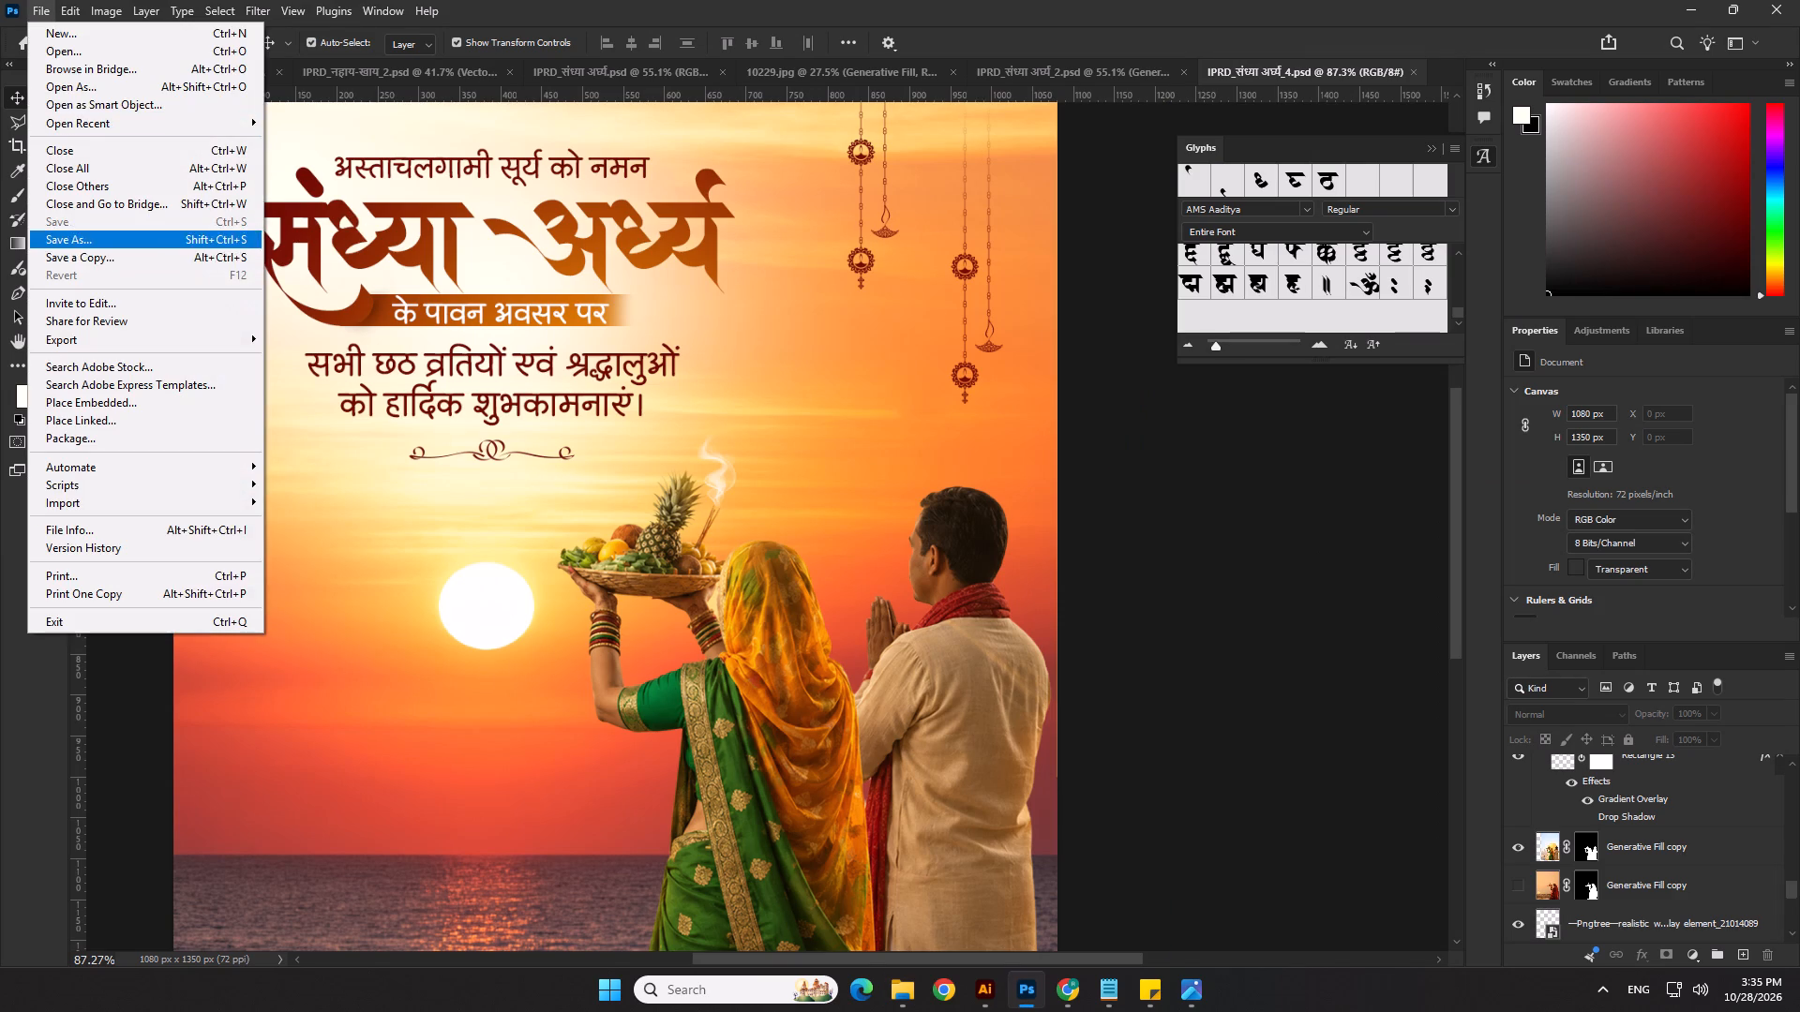
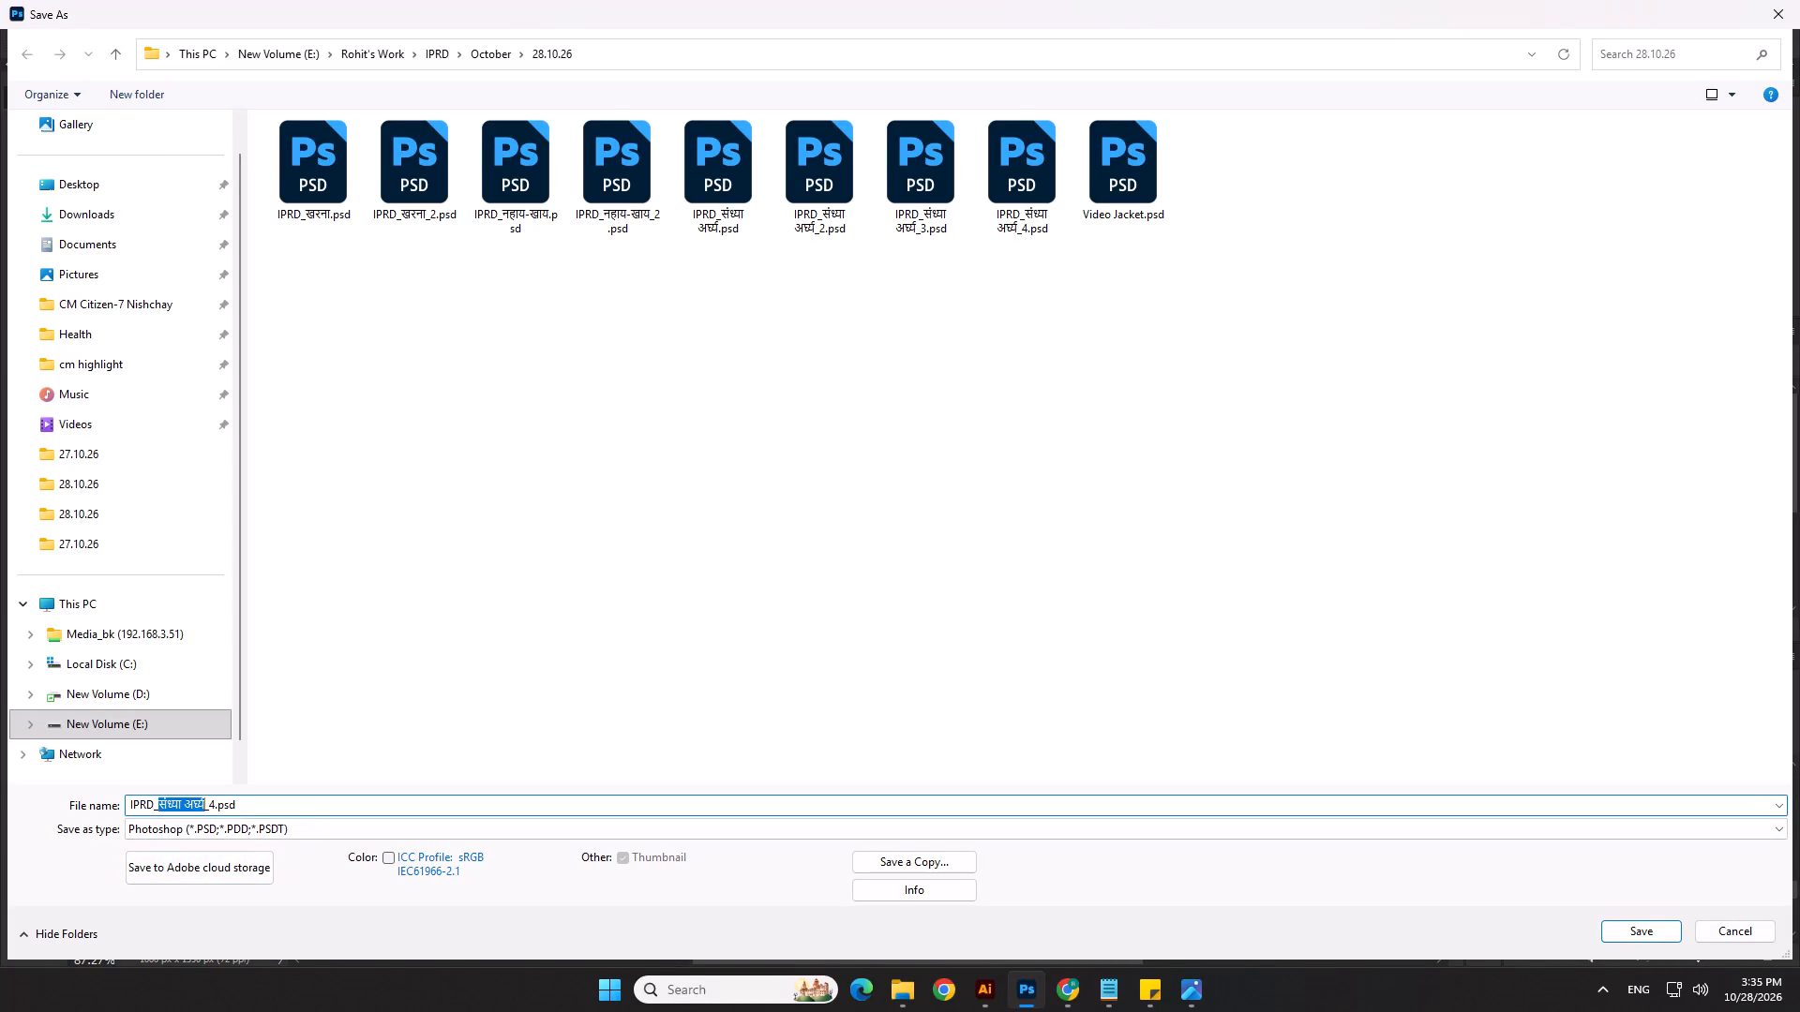
Save the couple poster as a new file named IPRD_ऊषा अर्घ्य_4.psd in the 28.10.26 folder.
{"action": "key", "text": "ctrl+v"}
{"action": "key", "text": "Return"}
{"action": "key", "text": "Return"}
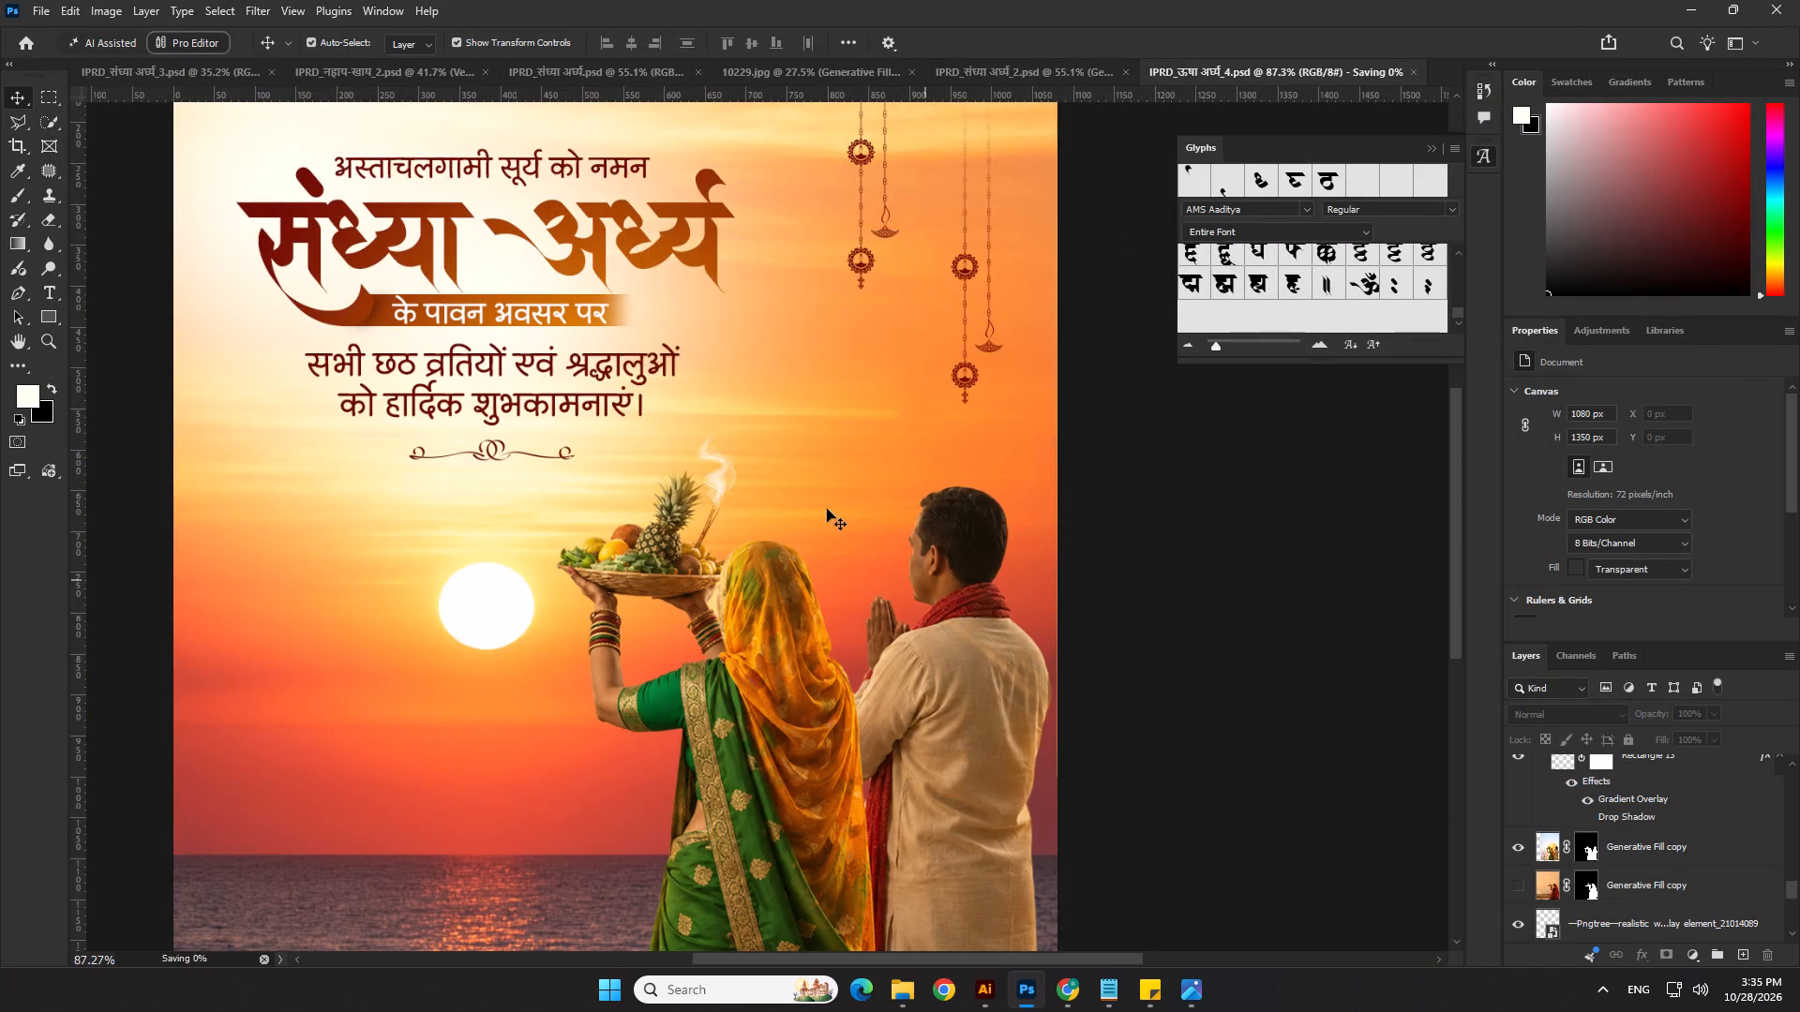
Delete the couple cutout and both hanging lamp ornaments from the new poster copy.
{"action": "scroll", "coordinate": [780, 456], "scroll_direction": "down", "scroll_amount": 6}
{"action": "left_click_drag", "start_coordinate": [355, 282], "coordinate": [865, 563]}
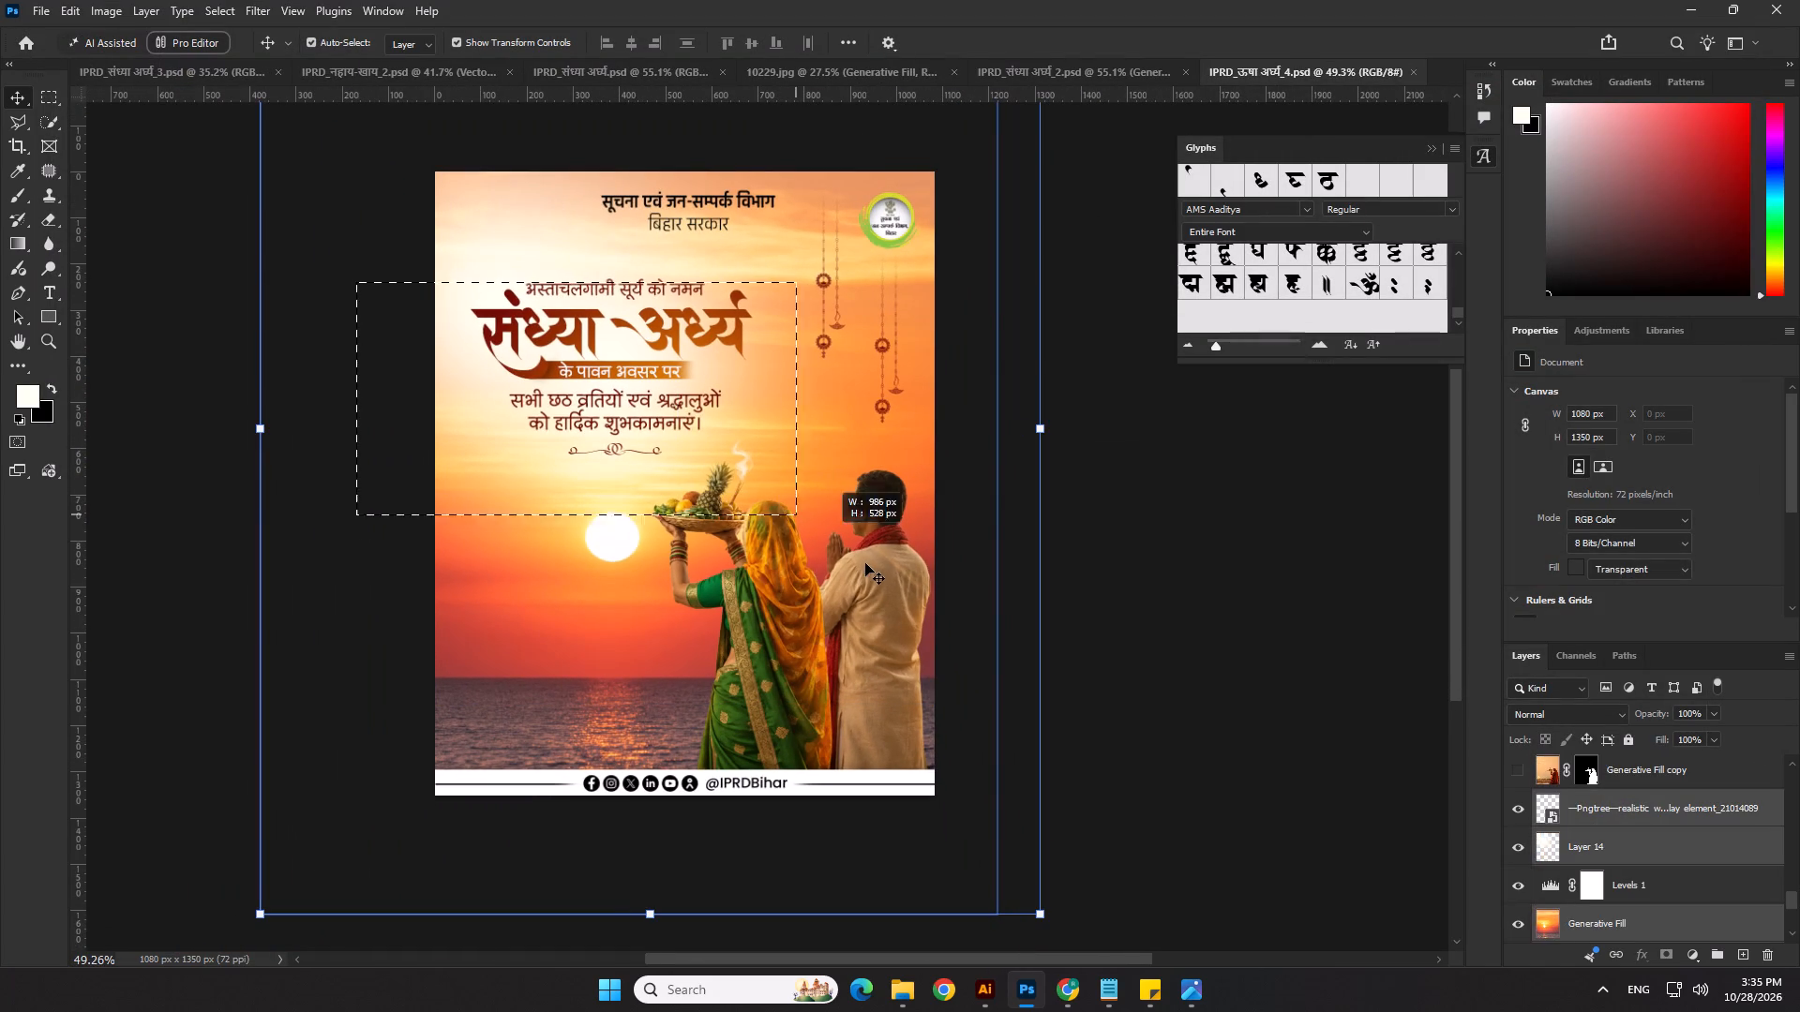
{"action": "left_click_drag", "start_coordinate": [865, 563], "coordinate": [870, 567]}
{"action": "left_click", "coordinate": [1191, 449]}
{"action": "left_click", "coordinate": [888, 525]}
{"action": "key", "text": "Delete"}
{"action": "left_click", "coordinate": [877, 407]}
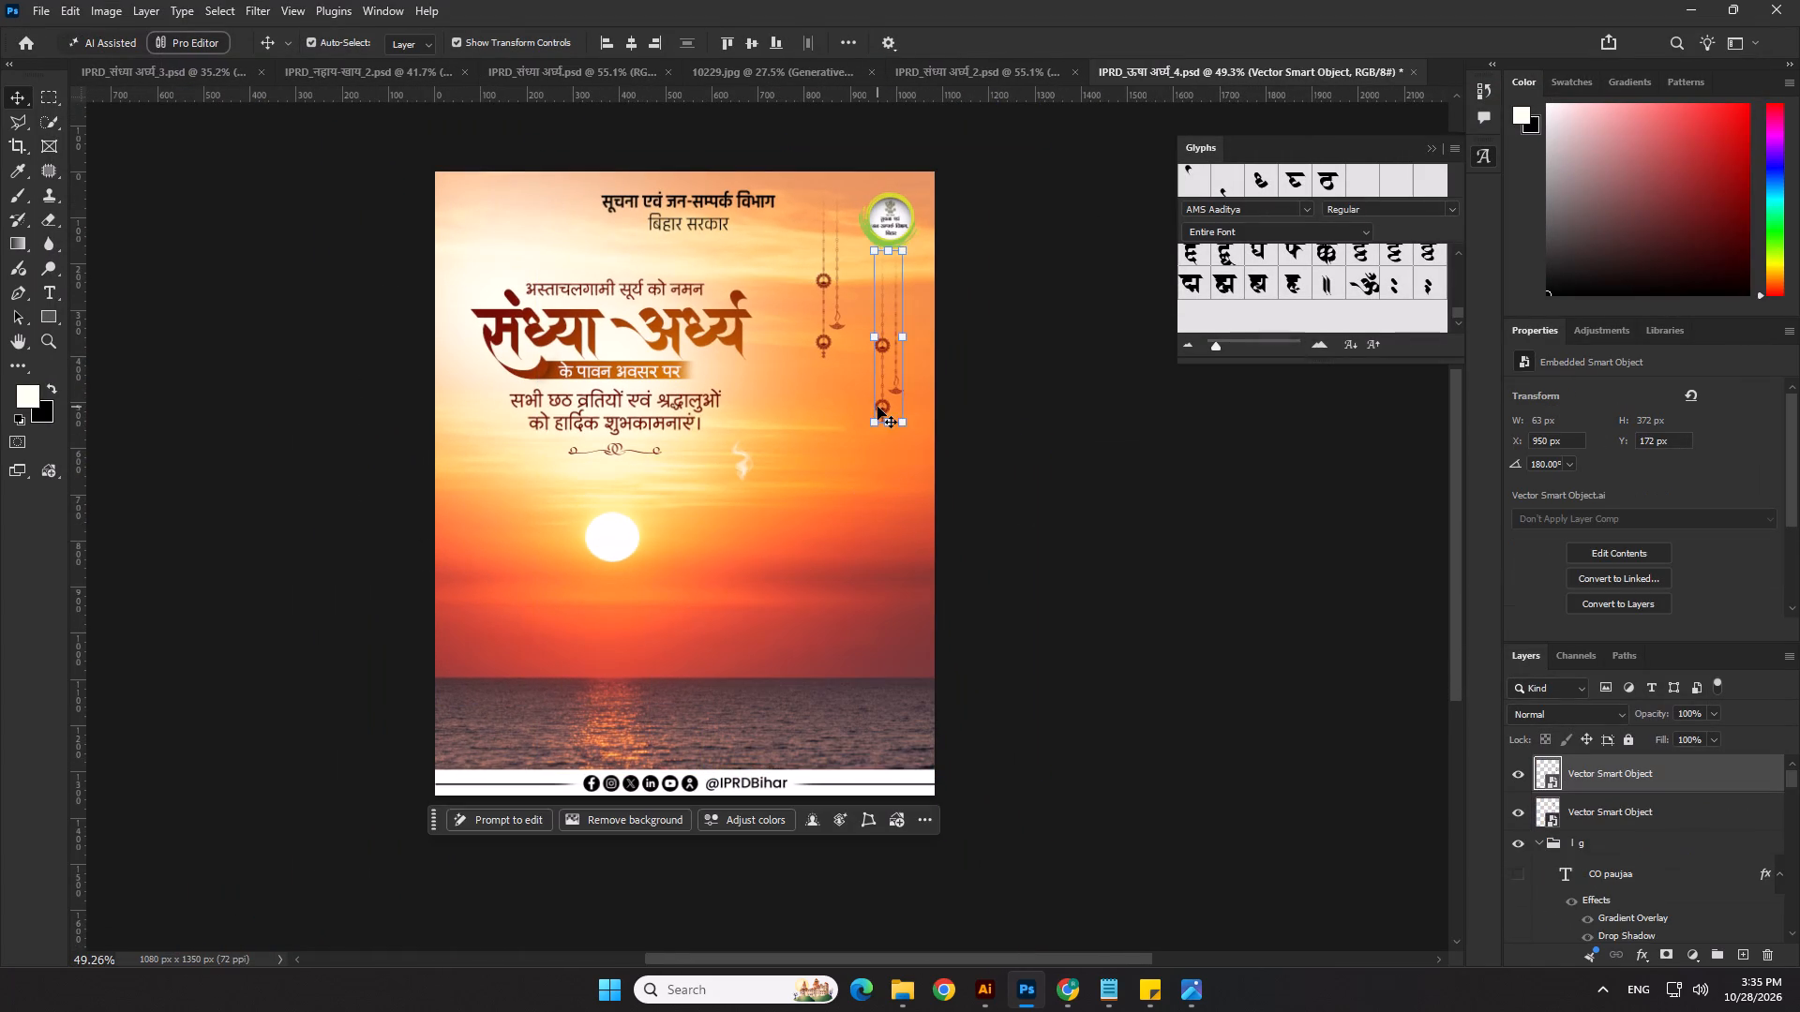
{"action": "key", "text": "Delete"}
{"action": "key", "text": "Delete"}
Delete the smoke overlay and the sunset and red-sari background images, leaving only the text, logo and footer on the canvas.
{"action": "left_click", "coordinate": [745, 460]}
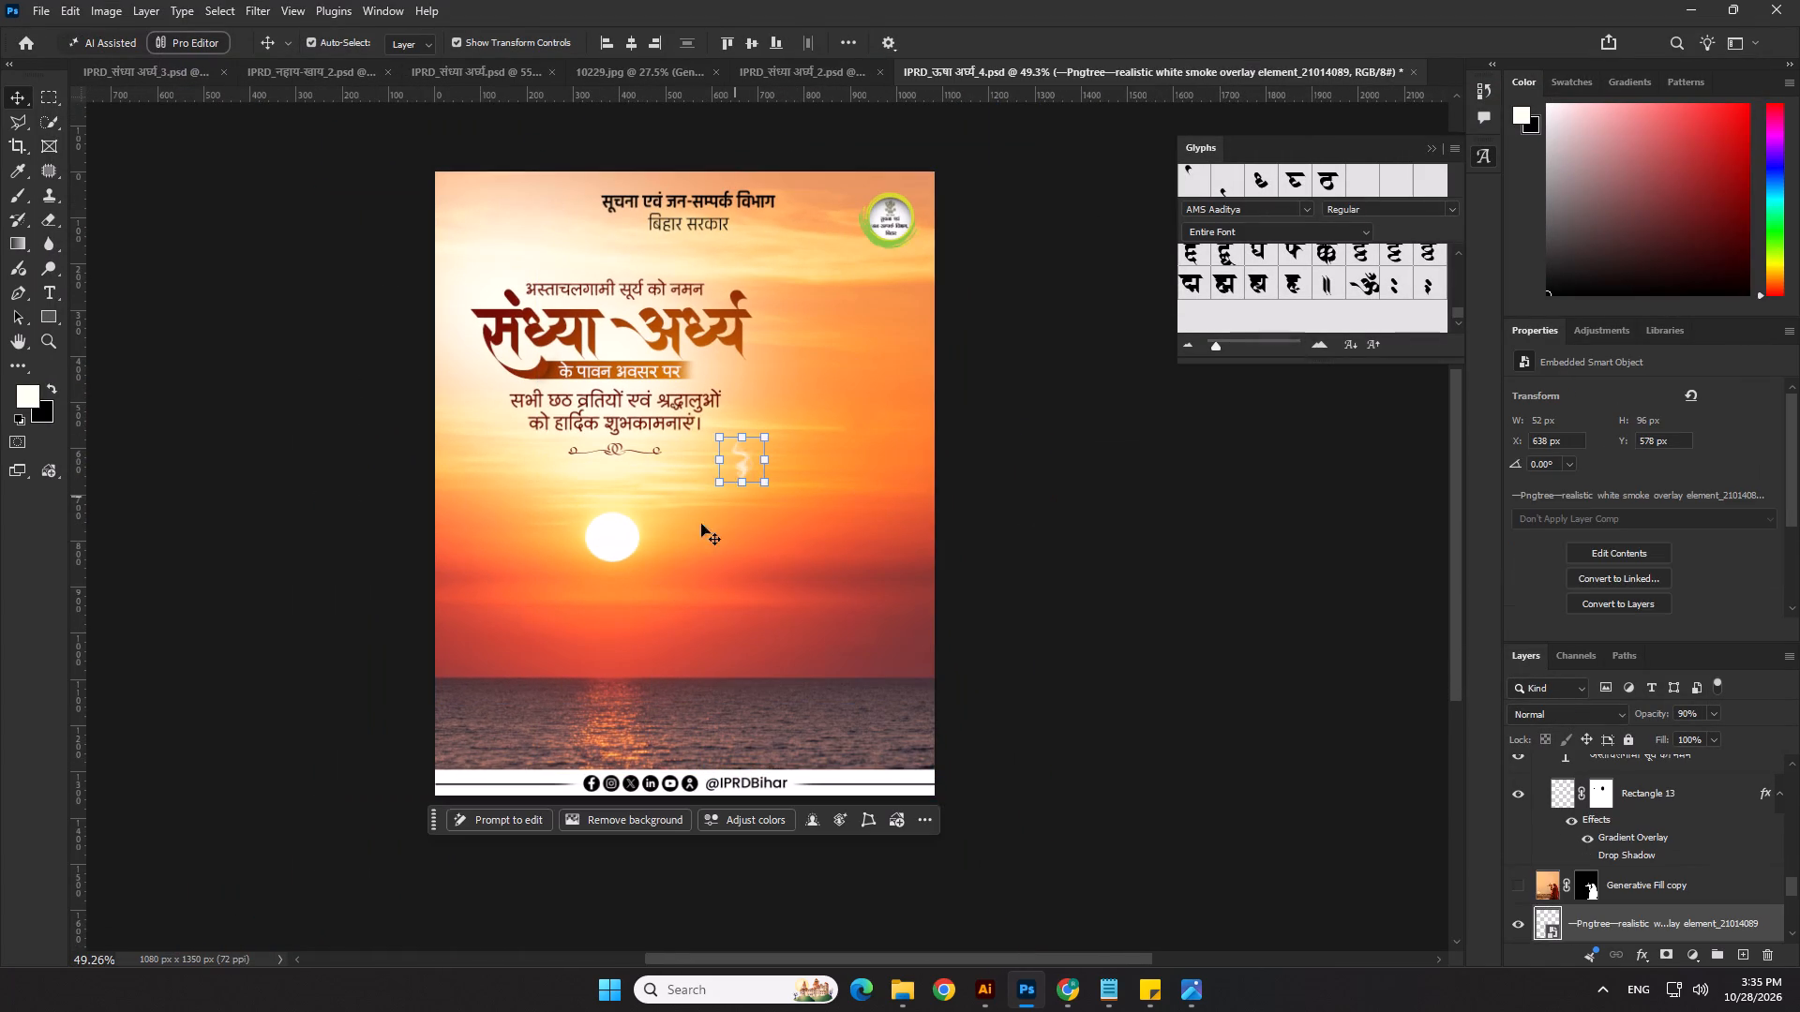
{"action": "key", "text": "Delete"}
{"action": "left_click", "coordinate": [637, 542]}
{"action": "key", "text": "Delete"}
{"action": "left_click", "coordinate": [630, 537]}
{"action": "key", "text": "Delete"}
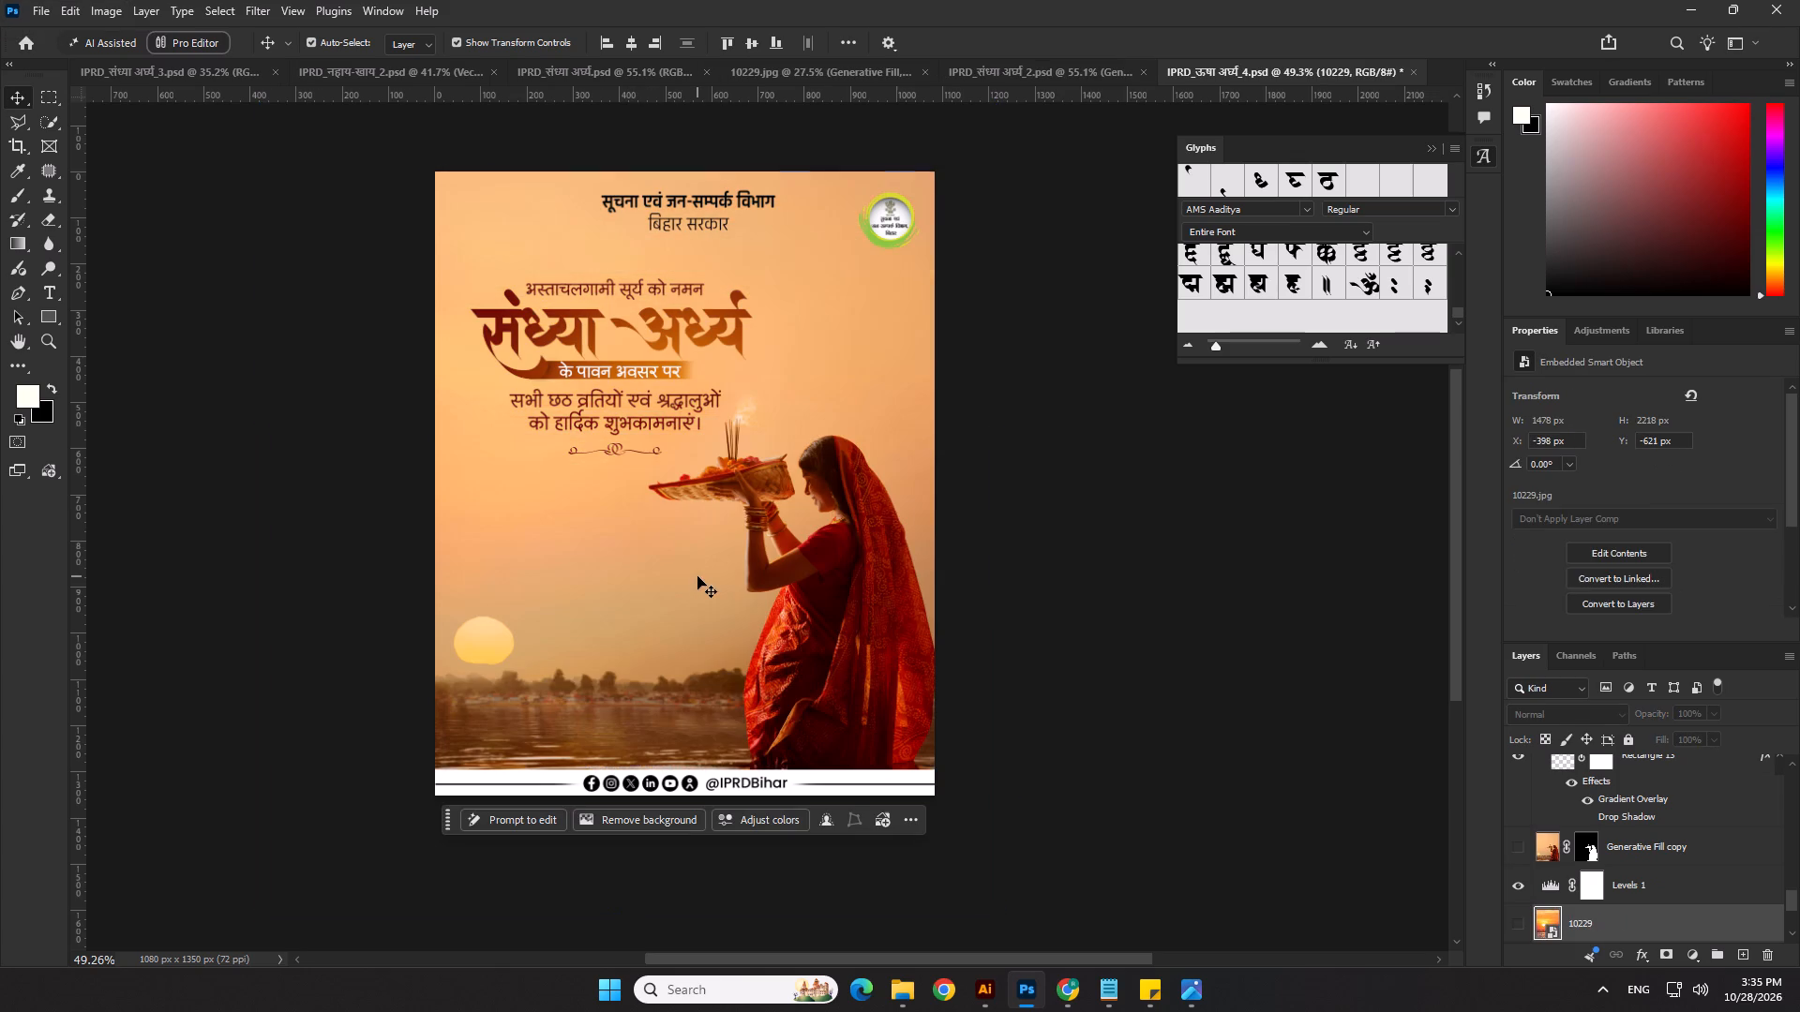
{"action": "left_click", "coordinate": [792, 573]}
{"action": "key", "text": "Delete"}
{"action": "left_click", "coordinate": [820, 508]}
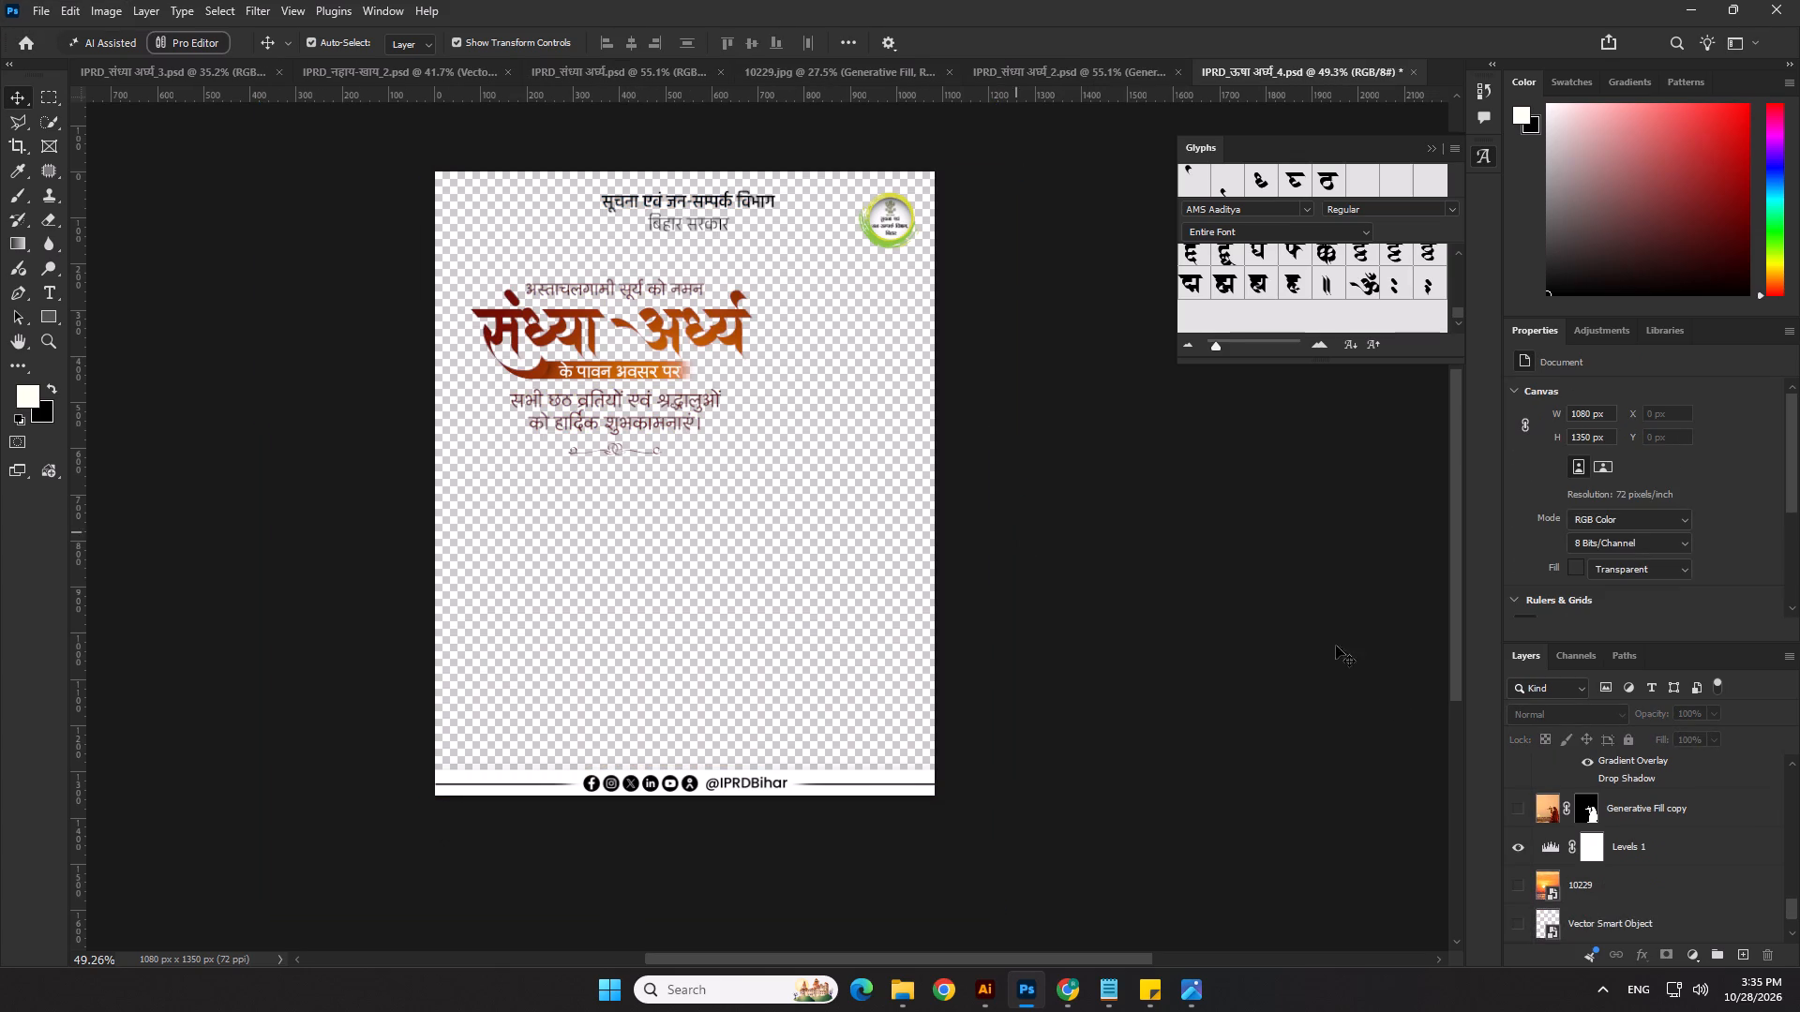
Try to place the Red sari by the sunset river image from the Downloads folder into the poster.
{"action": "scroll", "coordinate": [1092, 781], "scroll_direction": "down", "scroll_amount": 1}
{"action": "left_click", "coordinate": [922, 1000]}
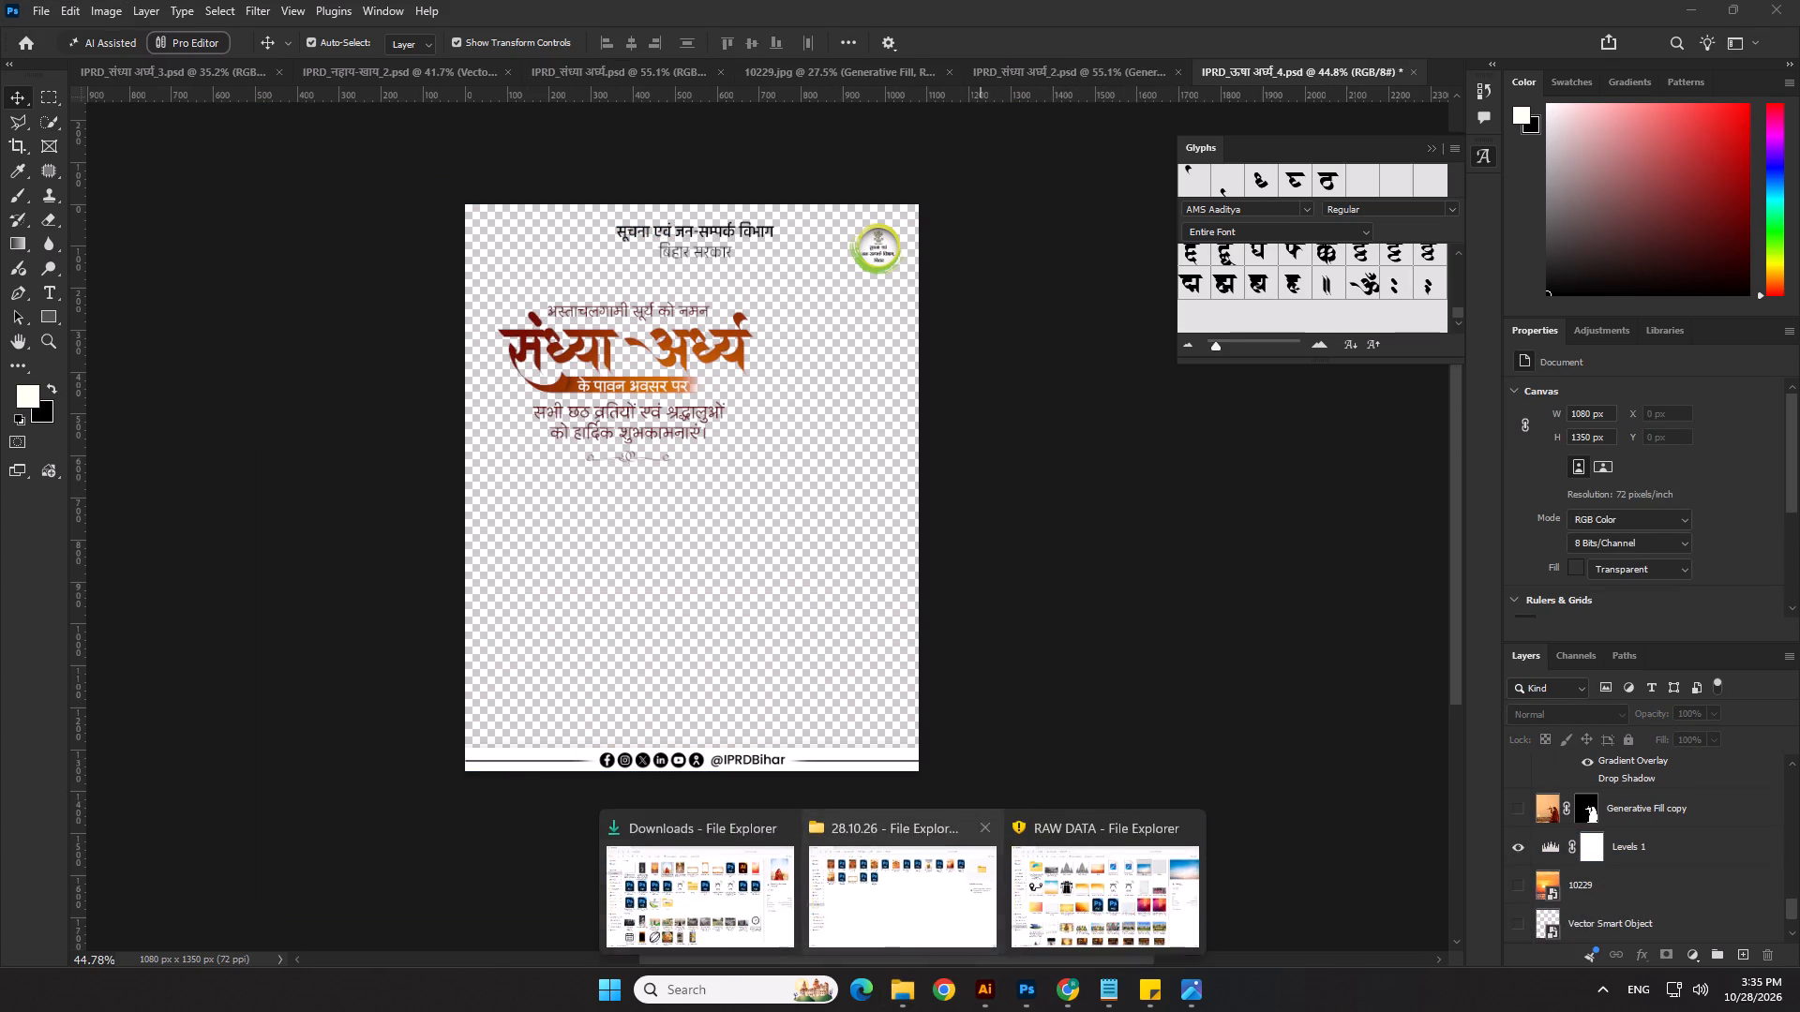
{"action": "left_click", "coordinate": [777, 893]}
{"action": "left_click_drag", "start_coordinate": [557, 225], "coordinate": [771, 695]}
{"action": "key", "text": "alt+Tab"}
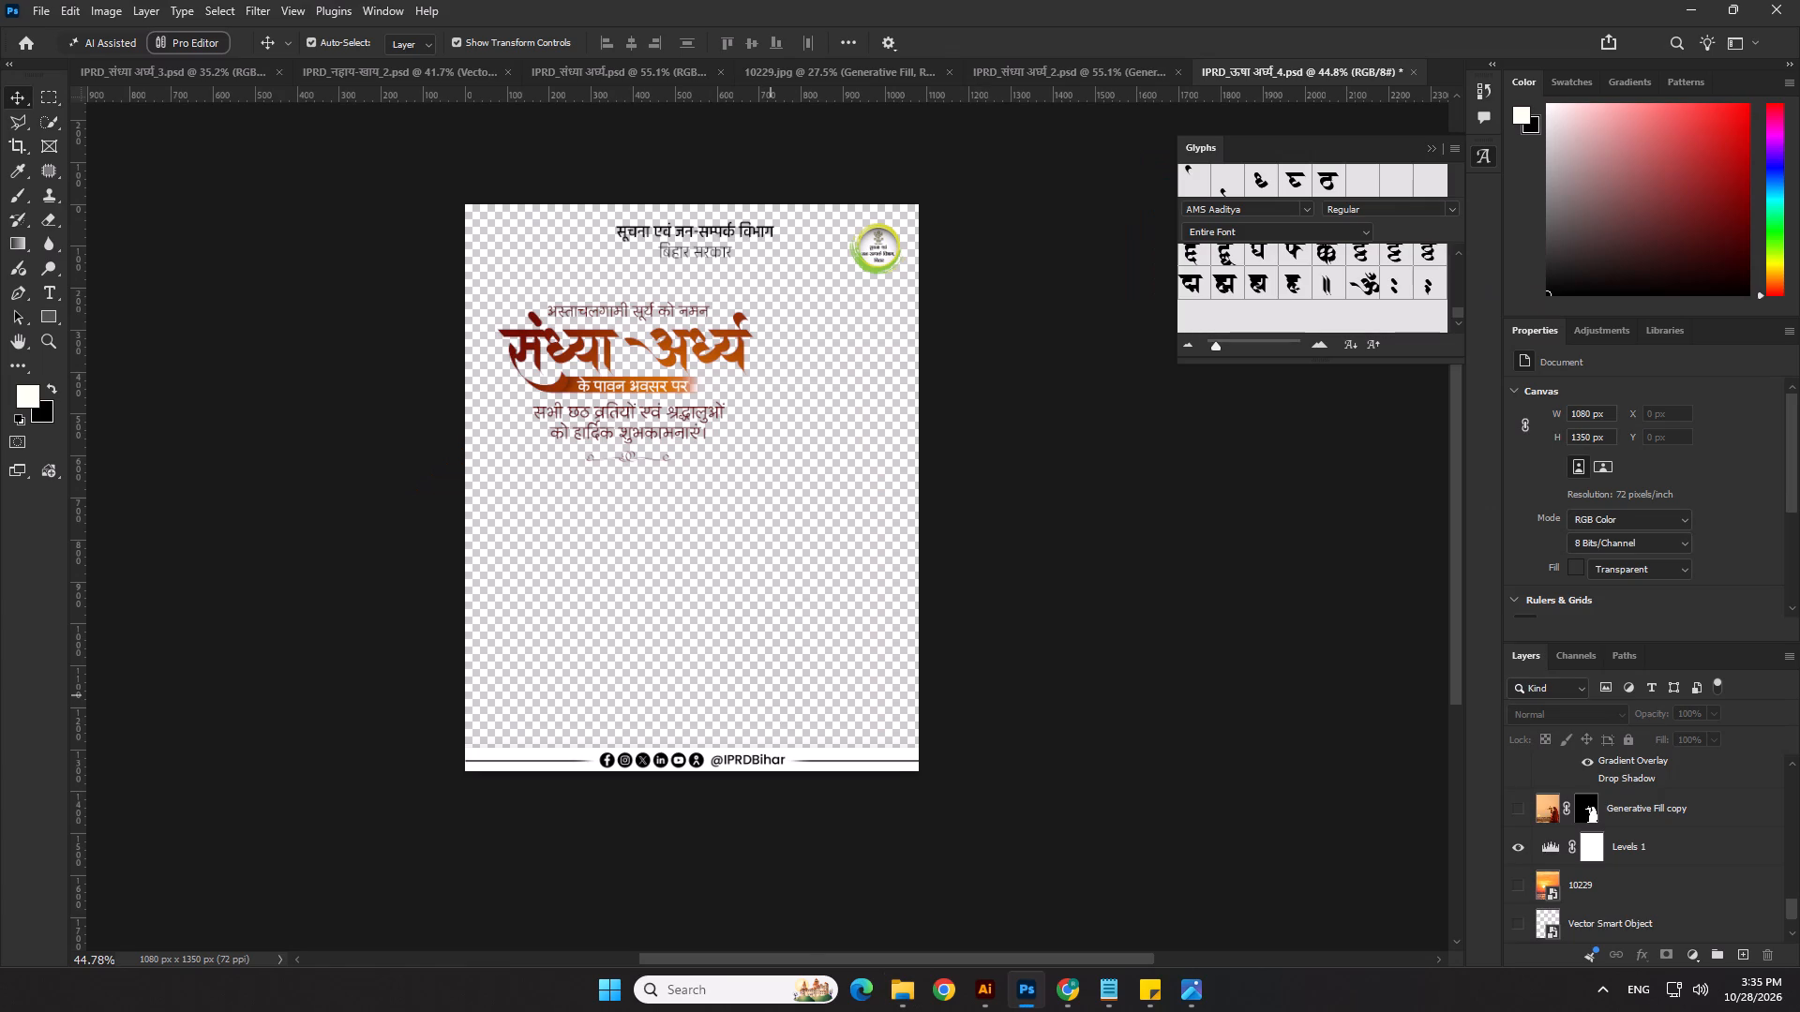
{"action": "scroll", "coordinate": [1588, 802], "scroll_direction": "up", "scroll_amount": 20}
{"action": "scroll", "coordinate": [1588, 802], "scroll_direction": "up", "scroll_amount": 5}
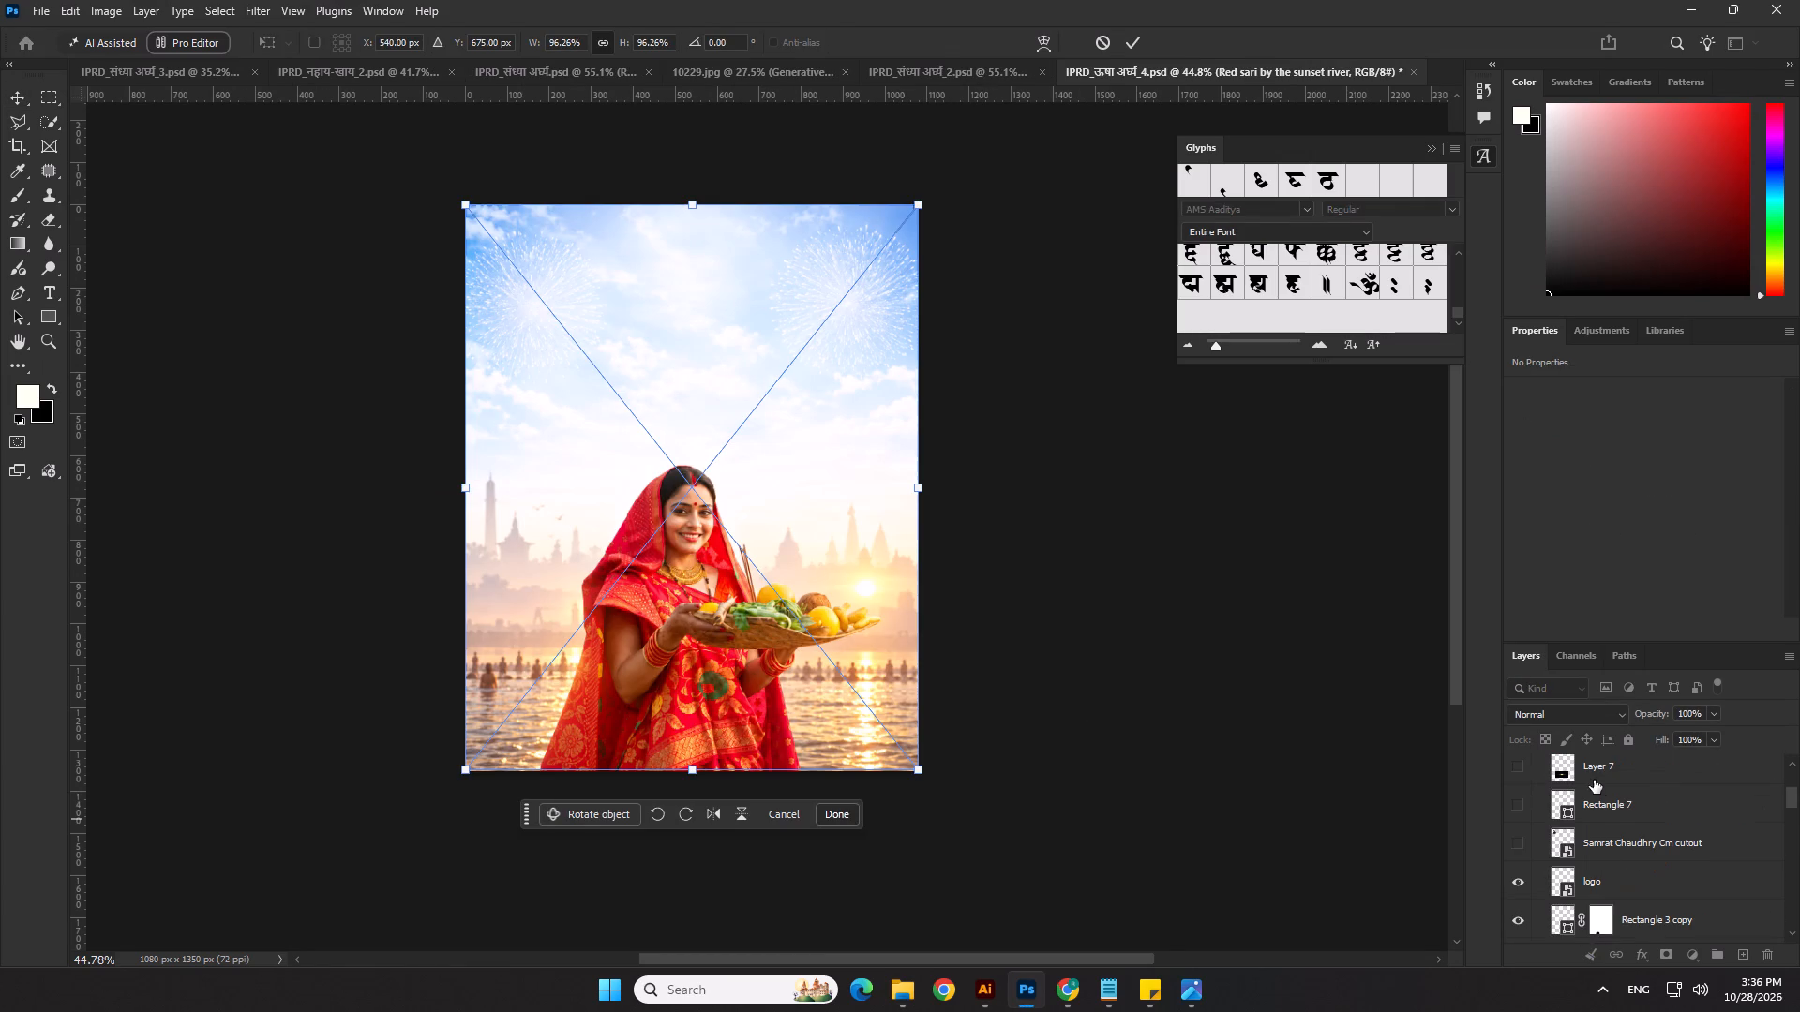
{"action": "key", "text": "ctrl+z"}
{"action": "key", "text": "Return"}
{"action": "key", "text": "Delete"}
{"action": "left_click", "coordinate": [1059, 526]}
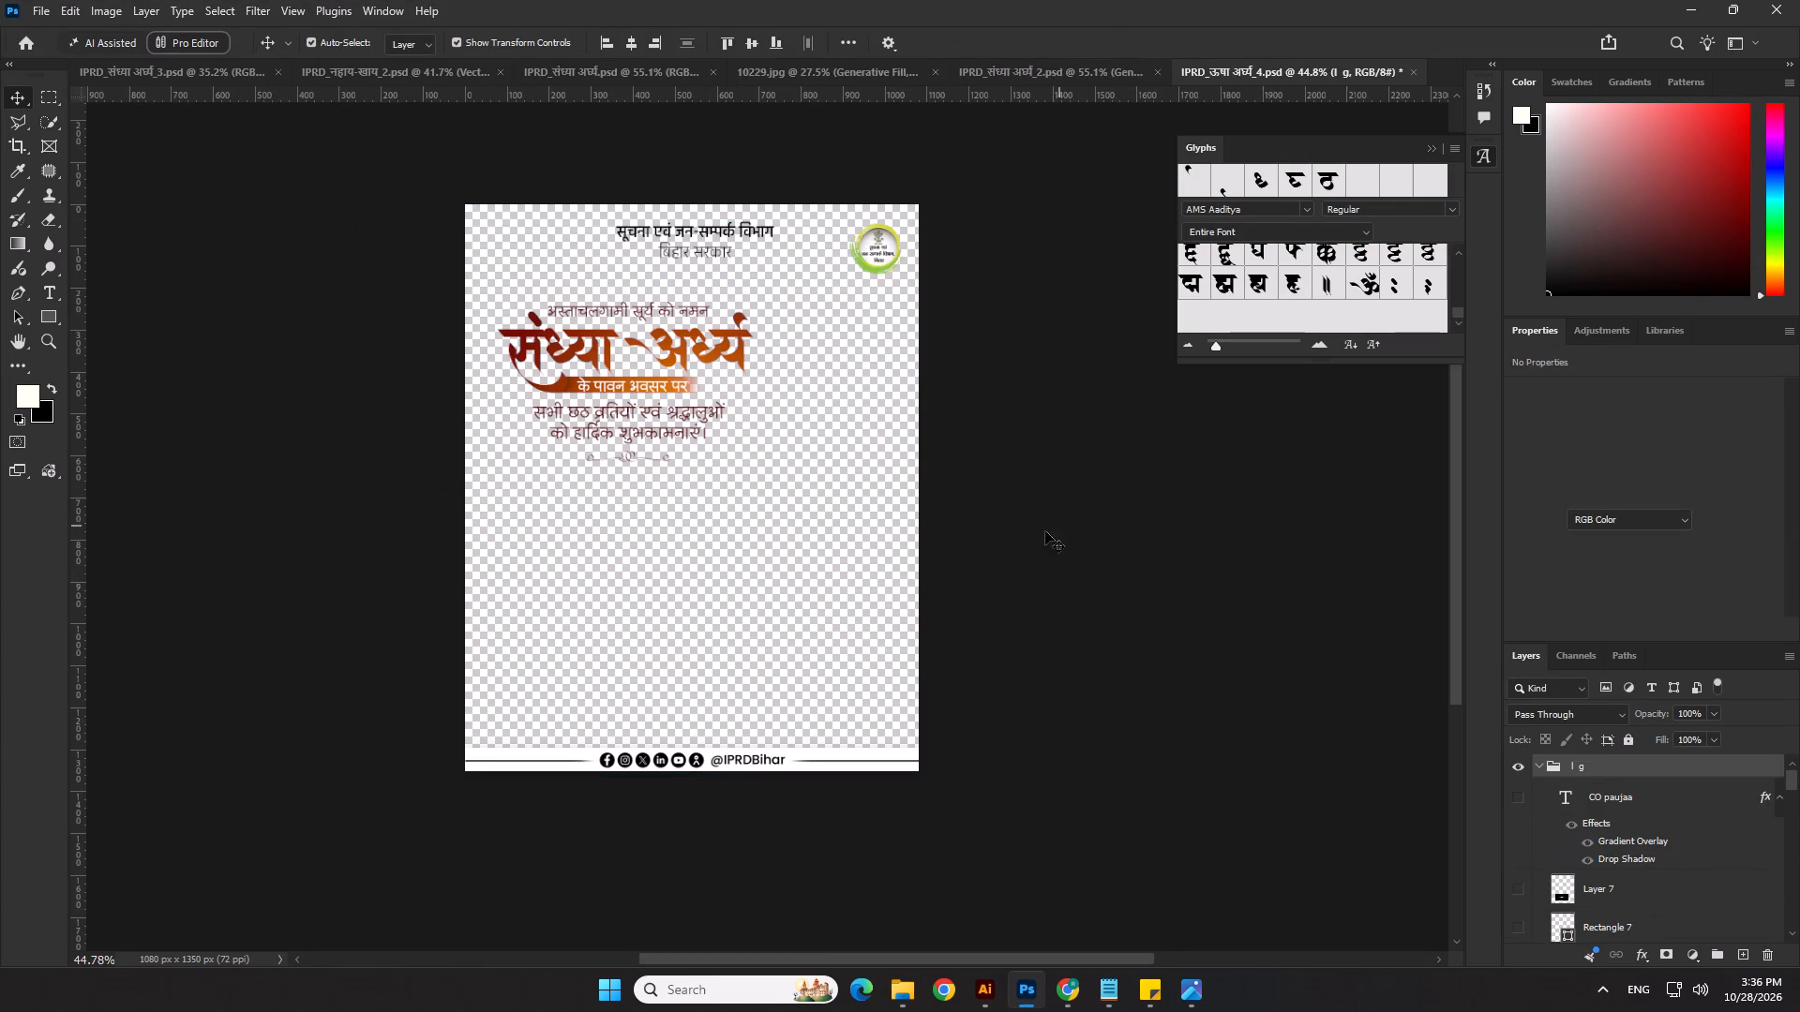
Collapse the two layer groups and delete all loose layers beneath Group 2, including Generative Fill copy, Levels 1 and 10229.
{"action": "left_click", "coordinate": [751, 581]}
{"action": "scroll", "coordinate": [1432, 737], "scroll_direction": "down", "scroll_amount": 9}
{"action": "scroll", "coordinate": [1592, 856], "scroll_direction": "up", "scroll_amount": 10}
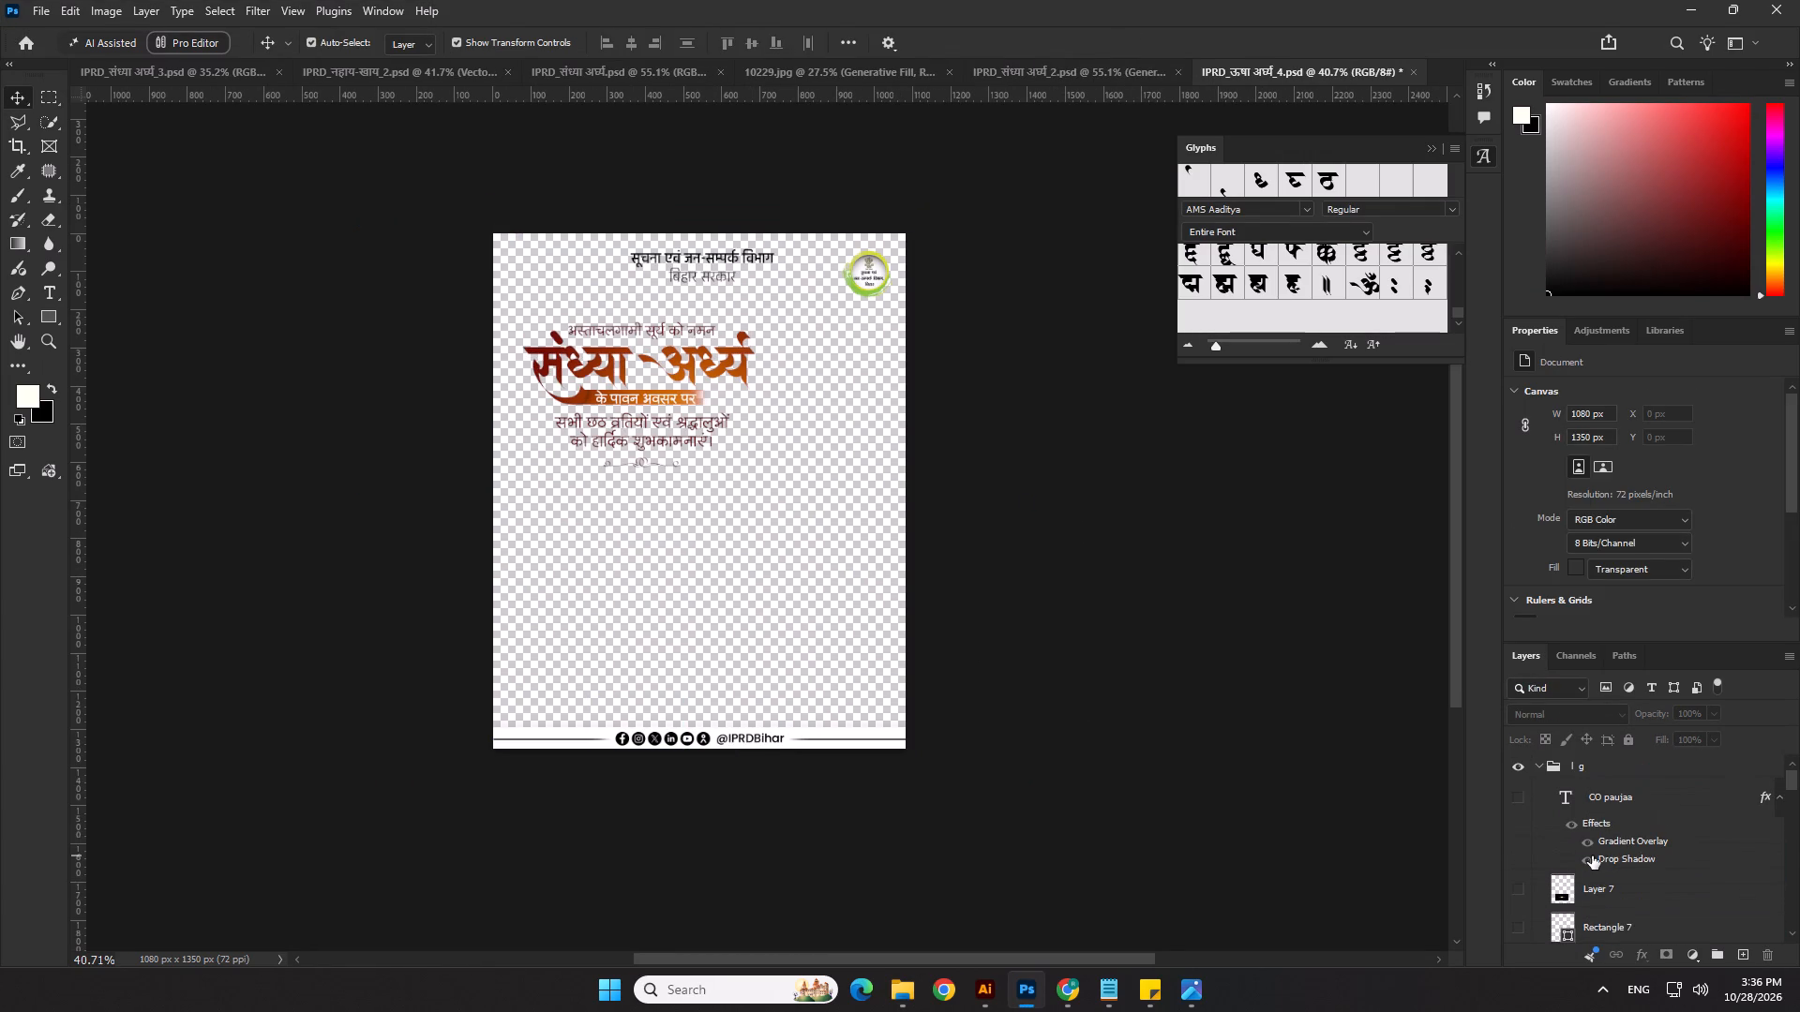
{"action": "scroll", "coordinate": [1592, 856], "scroll_direction": "up", "scroll_amount": 2}
{"action": "left_click", "coordinate": [1533, 766]}
{"action": "left_click", "coordinate": [1539, 766]}
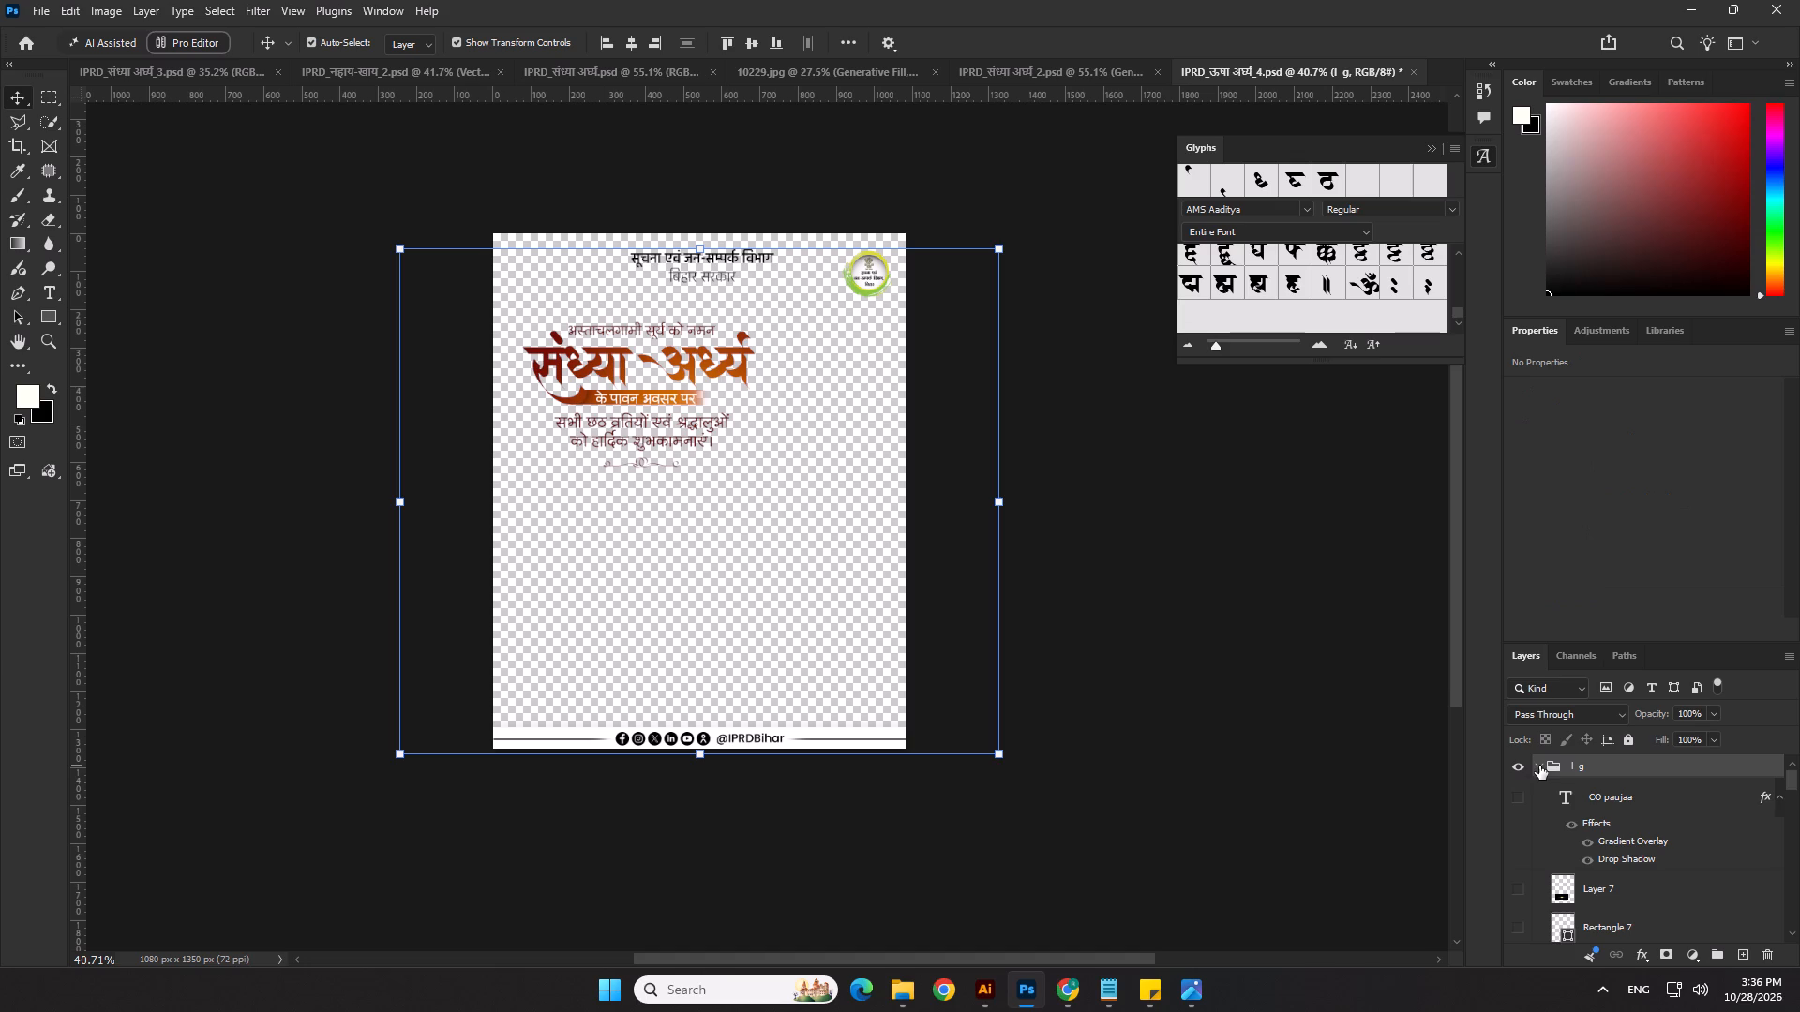
{"action": "left_click", "coordinate": [1600, 798]}
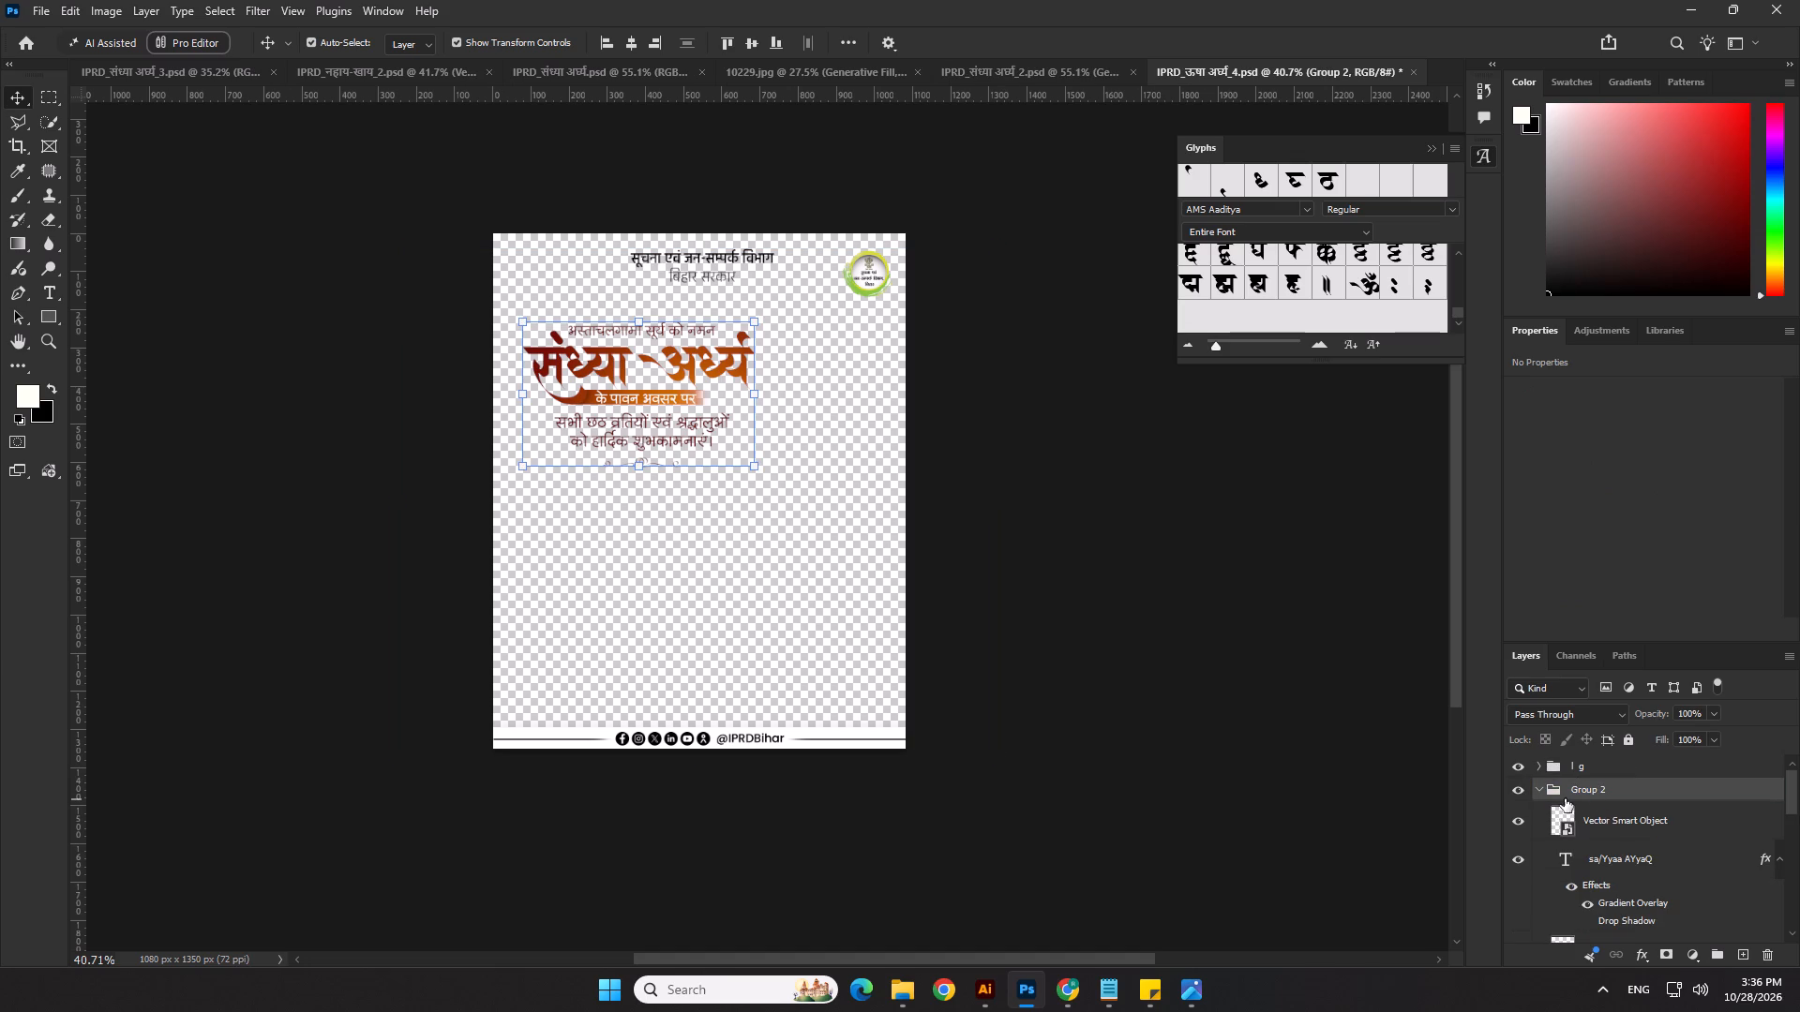
{"action": "left_click", "coordinate": [1586, 826]}
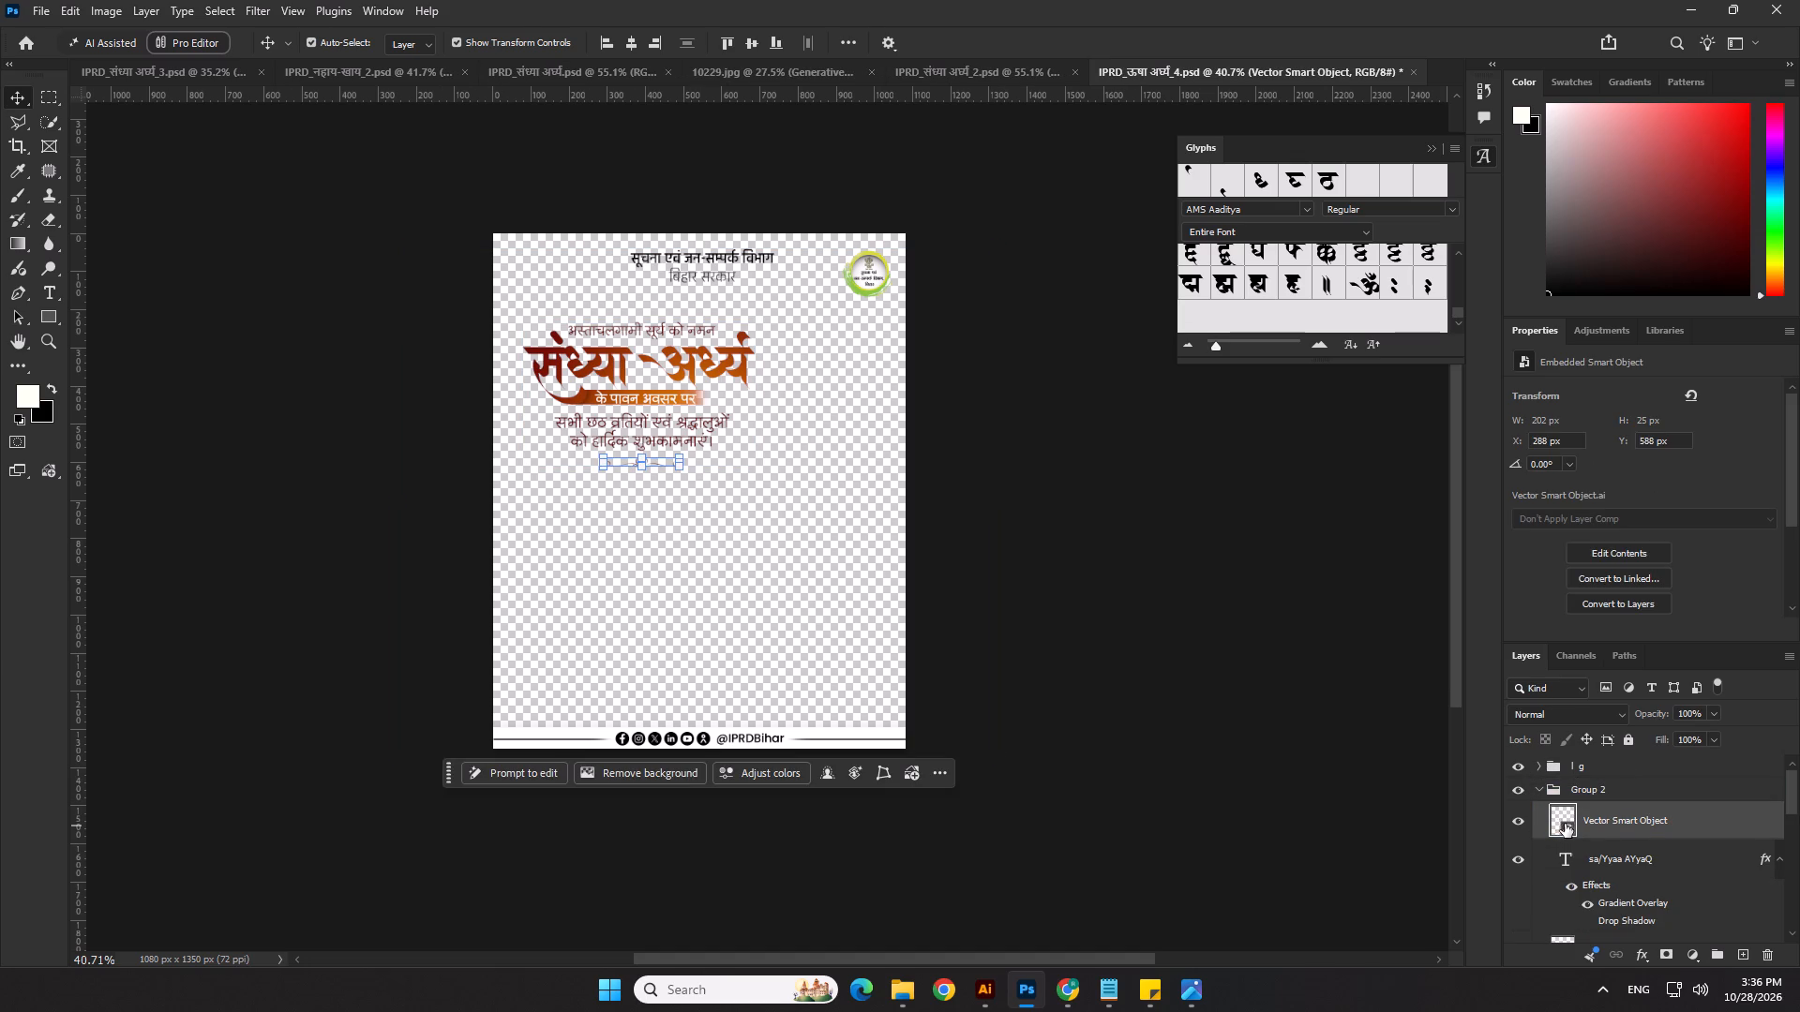
{"action": "left_click", "coordinate": [1609, 857]}
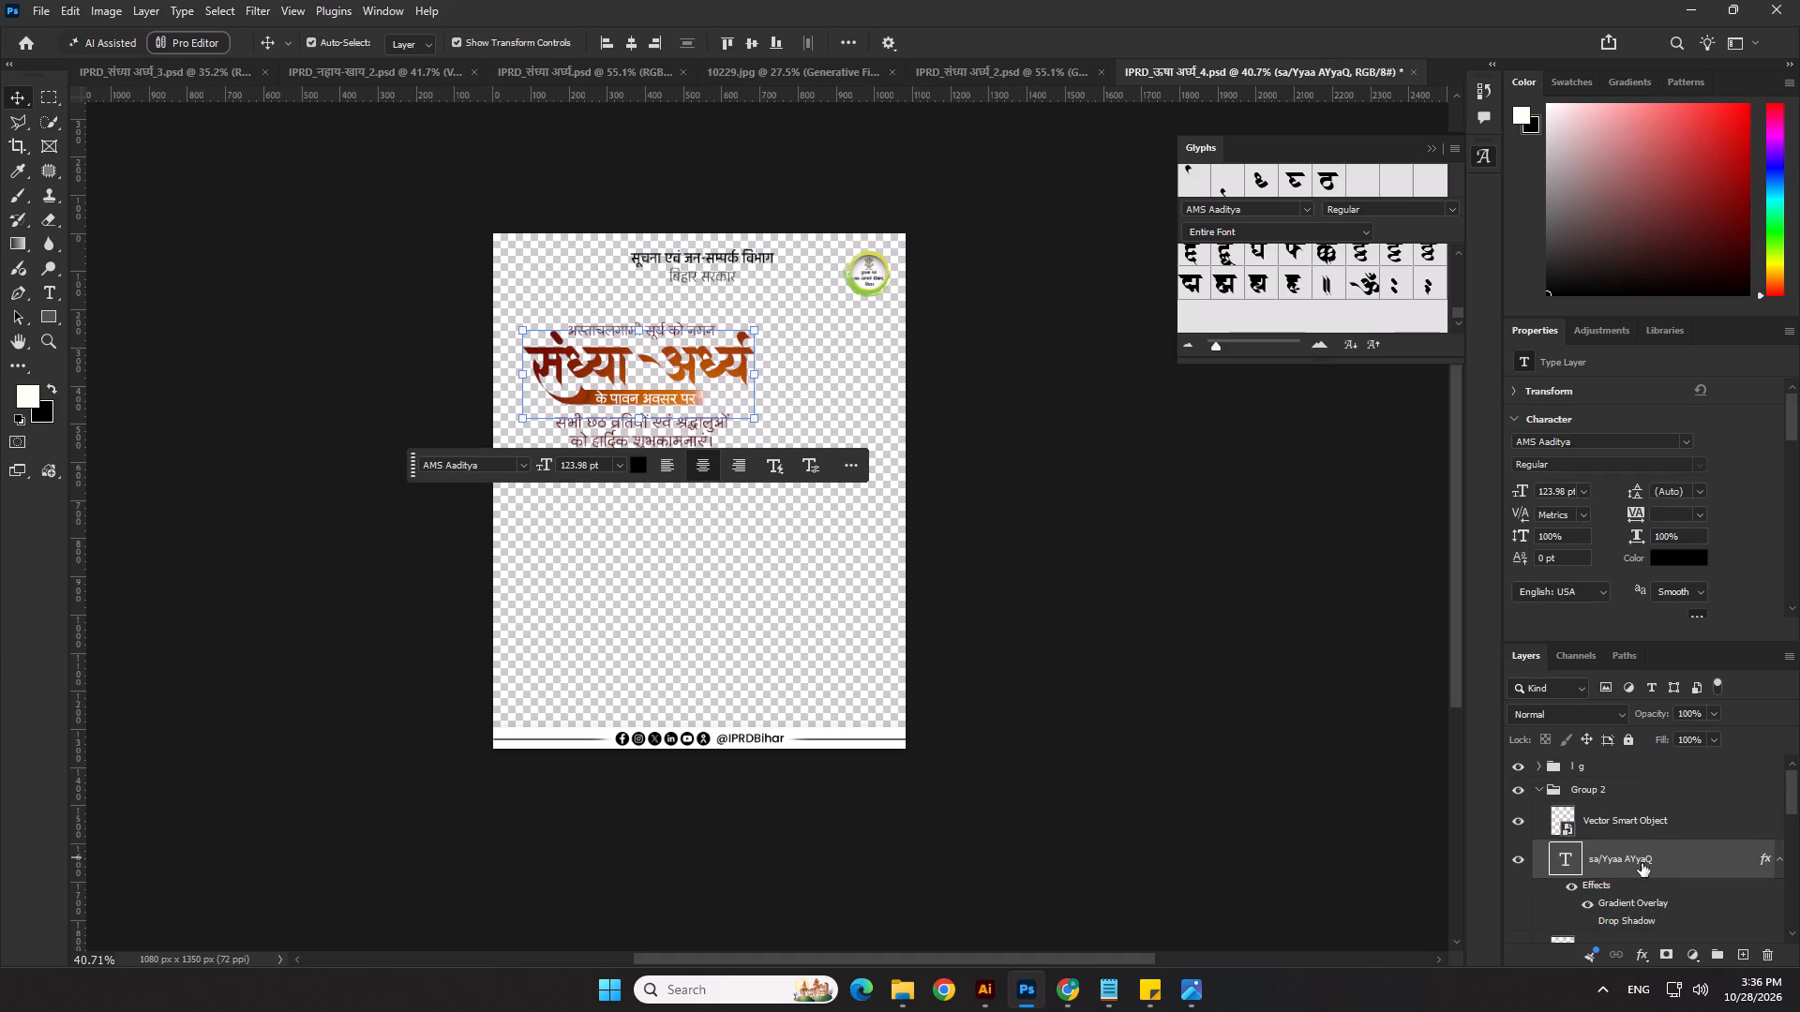
{"action": "left_click", "coordinate": [1539, 793]}
{"action": "left_click", "coordinate": [1634, 826]}
{"action": "key", "text": "Delete"}
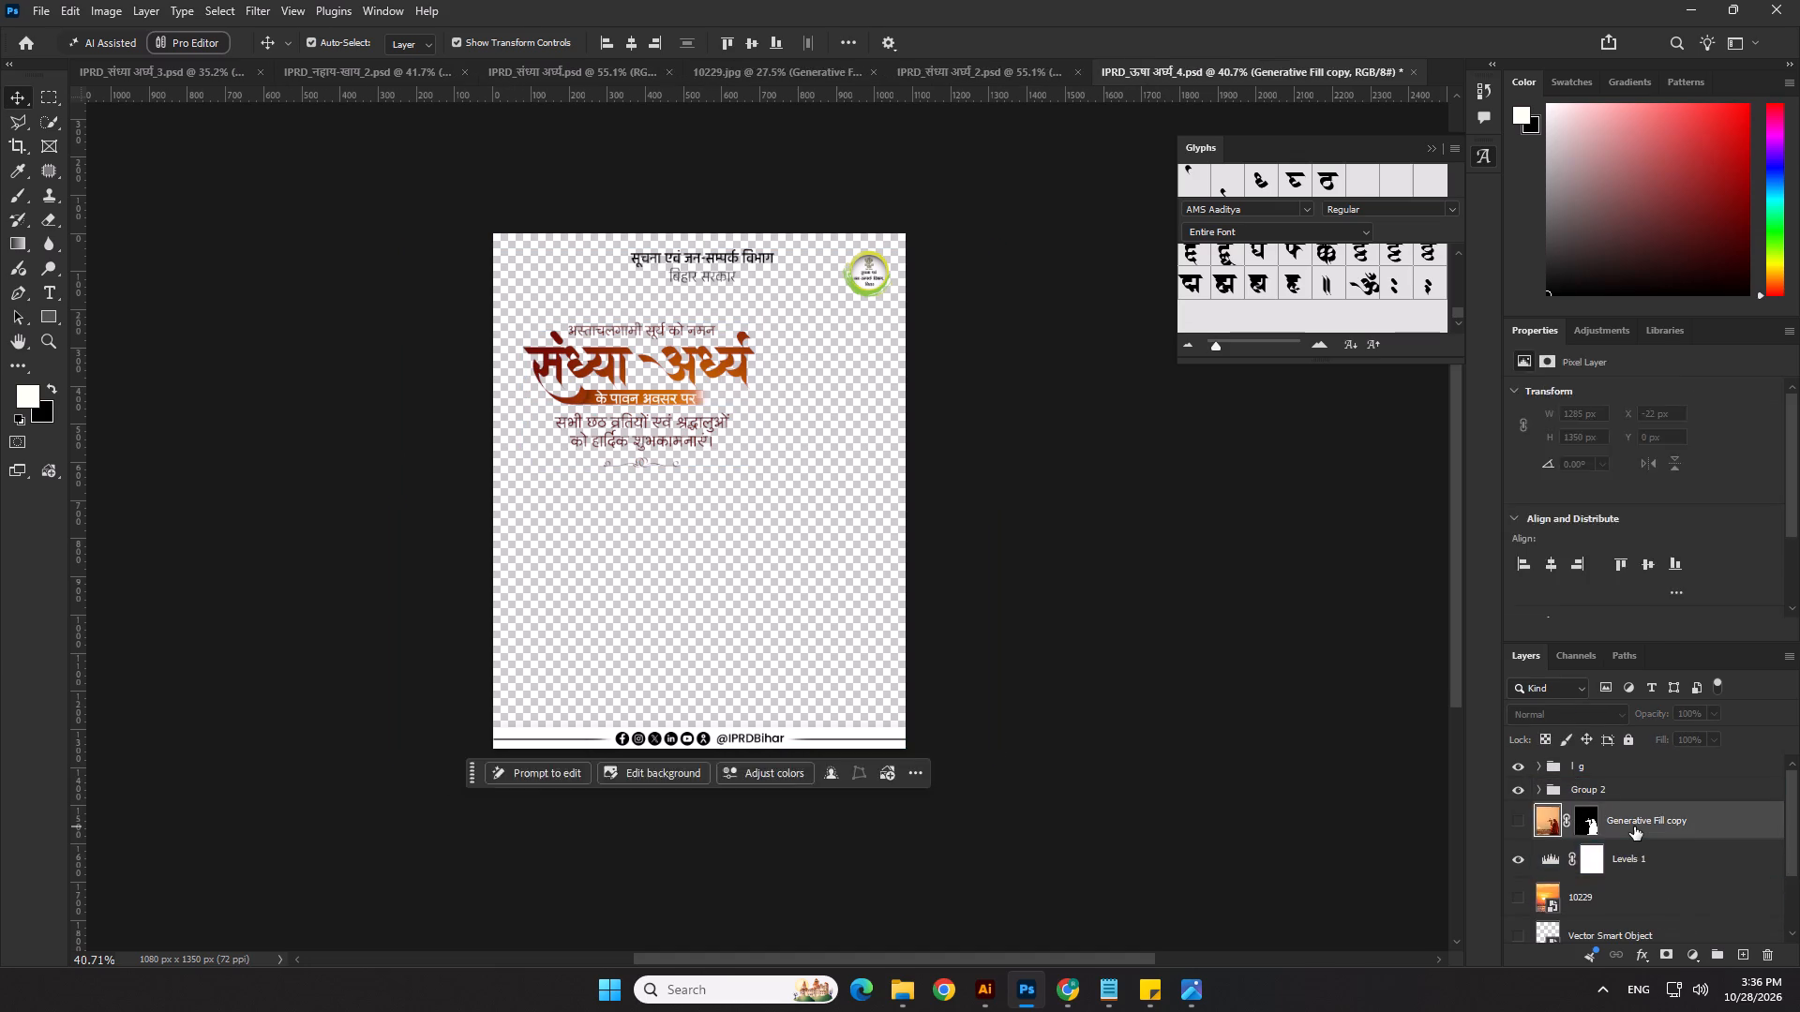
{"action": "key", "text": "Delete"}
{"action": "key", "text": "Delete"}
{"action": "key", "text": "Delete"}
{"action": "key", "text": "Delete"}
{"action": "key", "text": "Delete"}
{"action": "key", "text": "Delete"}
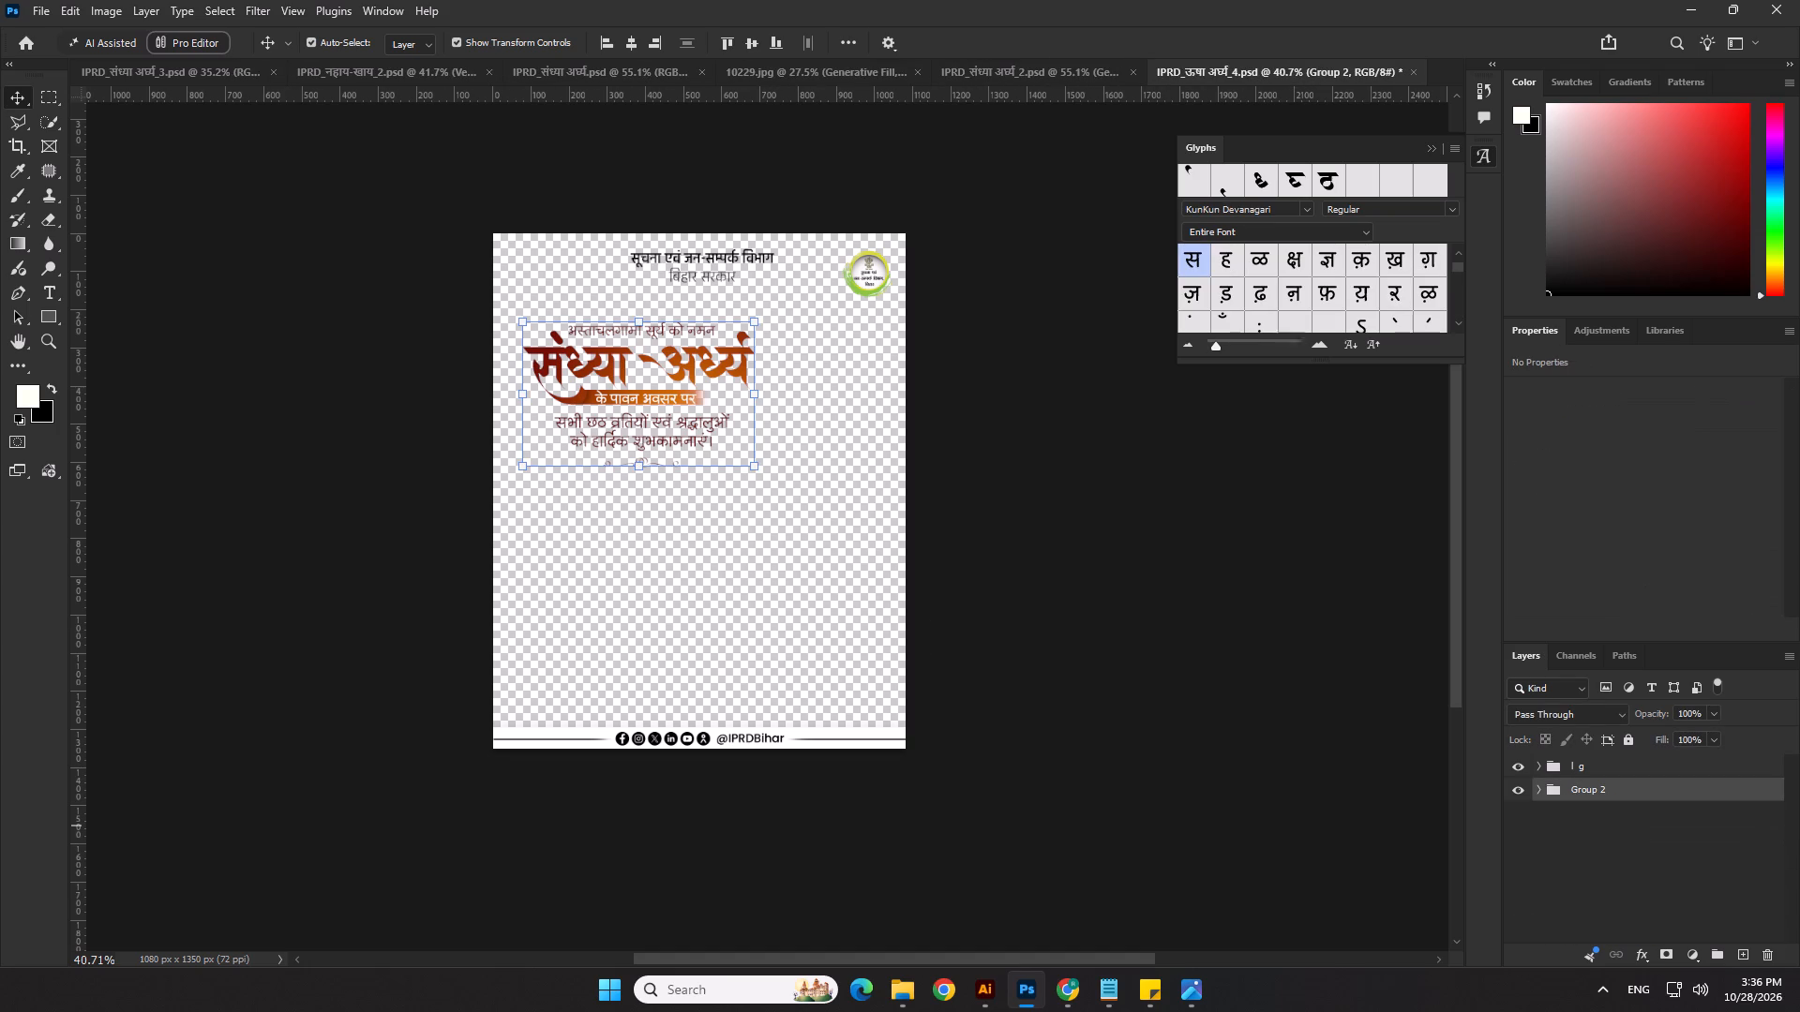
Place the Red sari by the sunset river image from the Downloads folder, filling the canvas, and move its layer beneath Group 2.
{"action": "left_click", "coordinate": [1624, 821]}
{"action": "key", "text": "ctrl+v"}
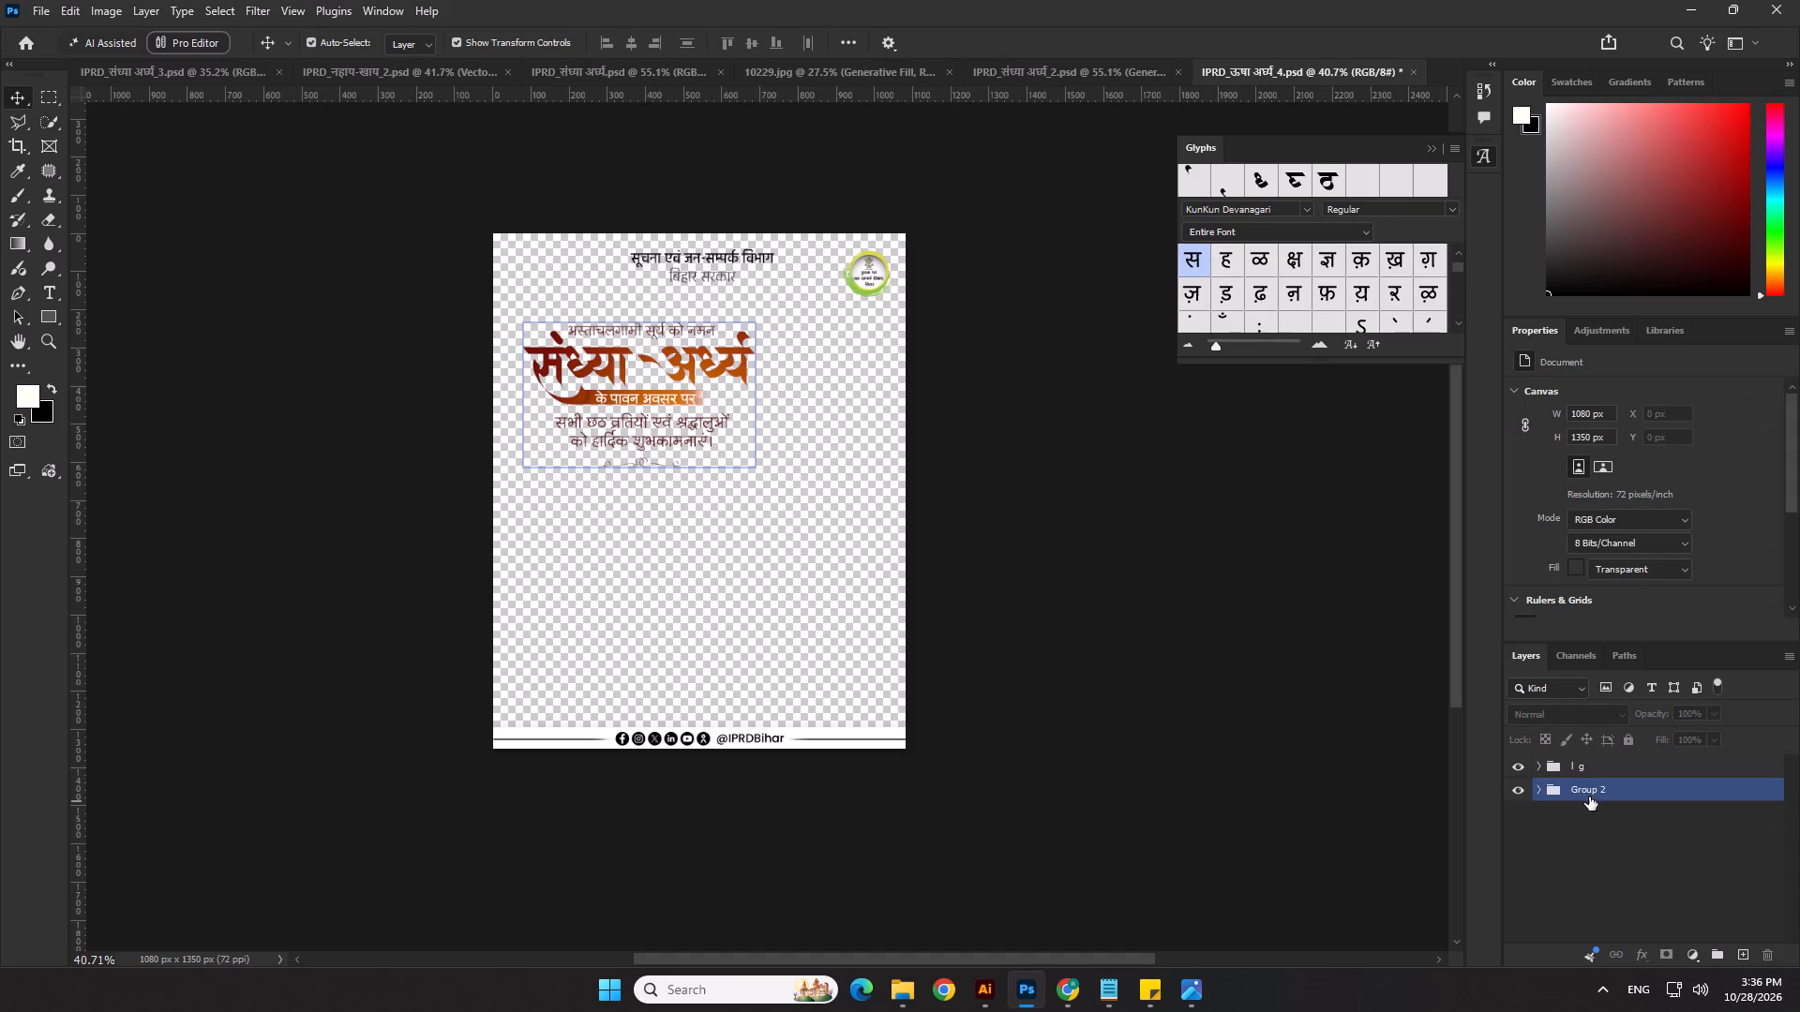
{"action": "key", "text": "alt+Tab"}
{"action": "left_click_drag", "start_coordinate": [569, 224], "coordinate": [768, 638]}
{"action": "key", "text": "alt+Tab"}
{"action": "left_click_drag", "start_coordinate": [1627, 774], "coordinate": [1622, 842]}
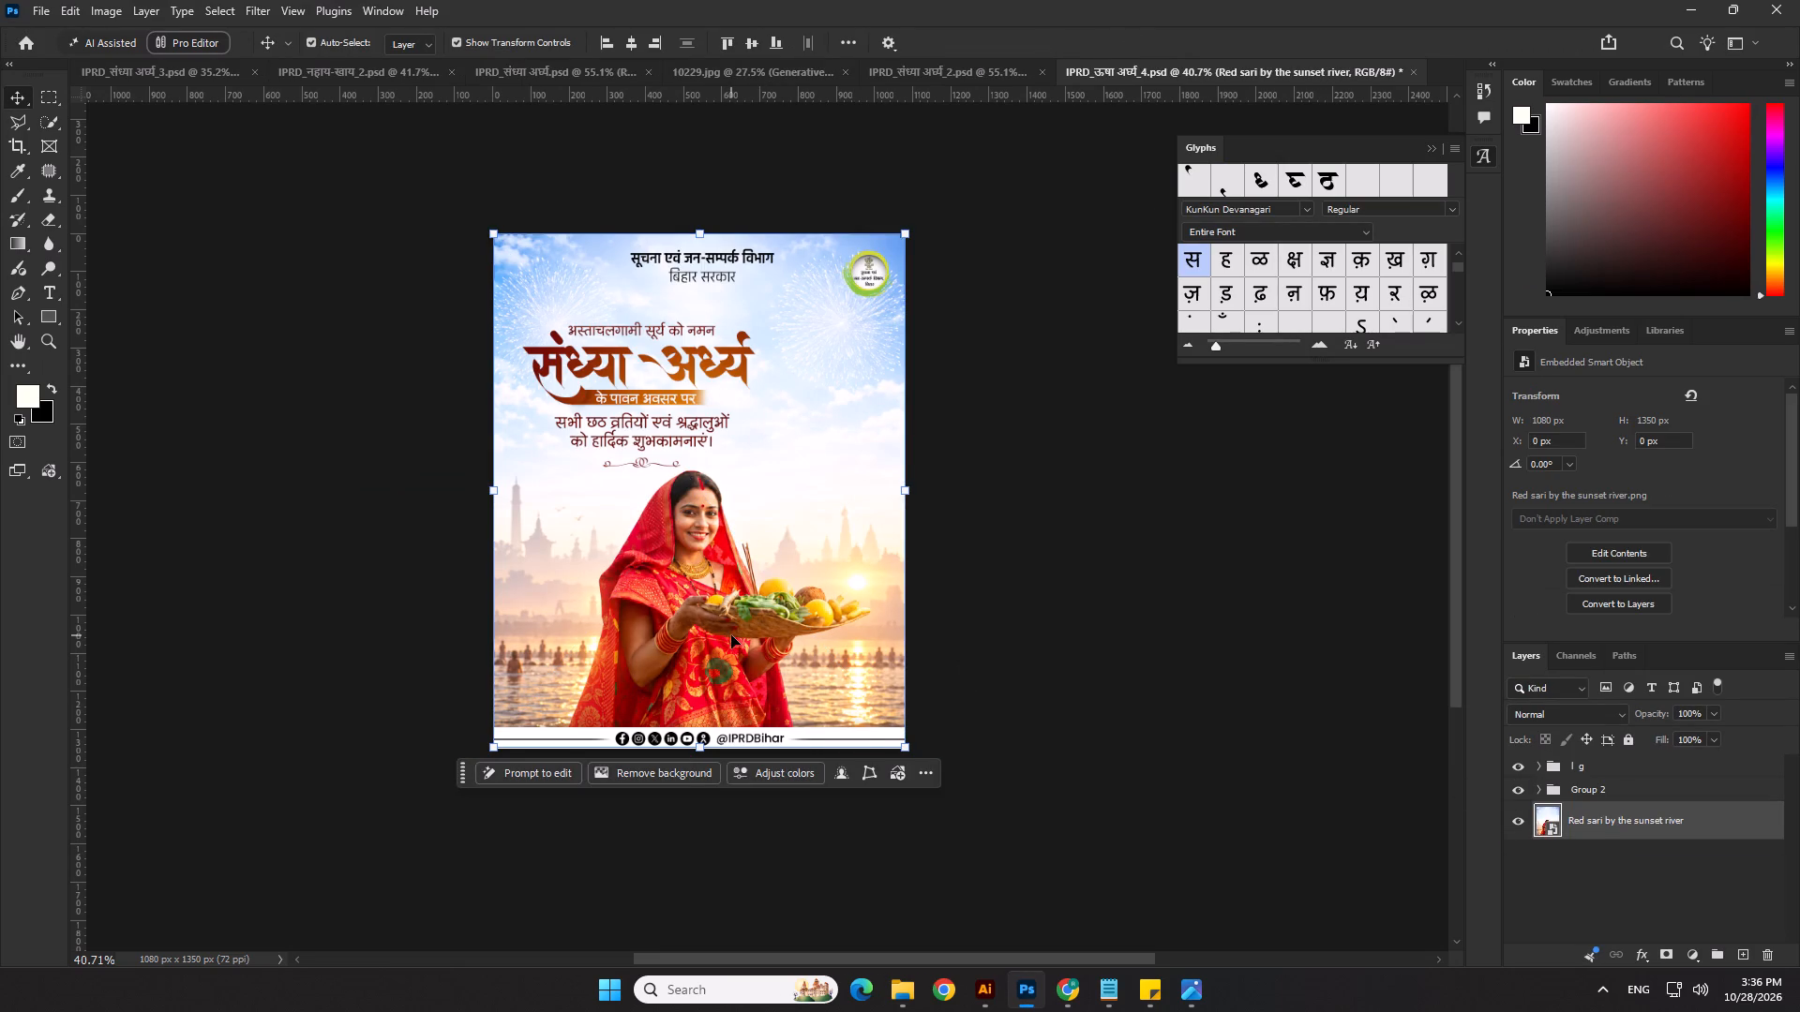
Duplicate the Red sari by the sunset river layer and remove the background from the copy to isolate the woman.
{"action": "left_click", "coordinate": [731, 635]}
{"action": "left_click", "coordinate": [1206, 770]}
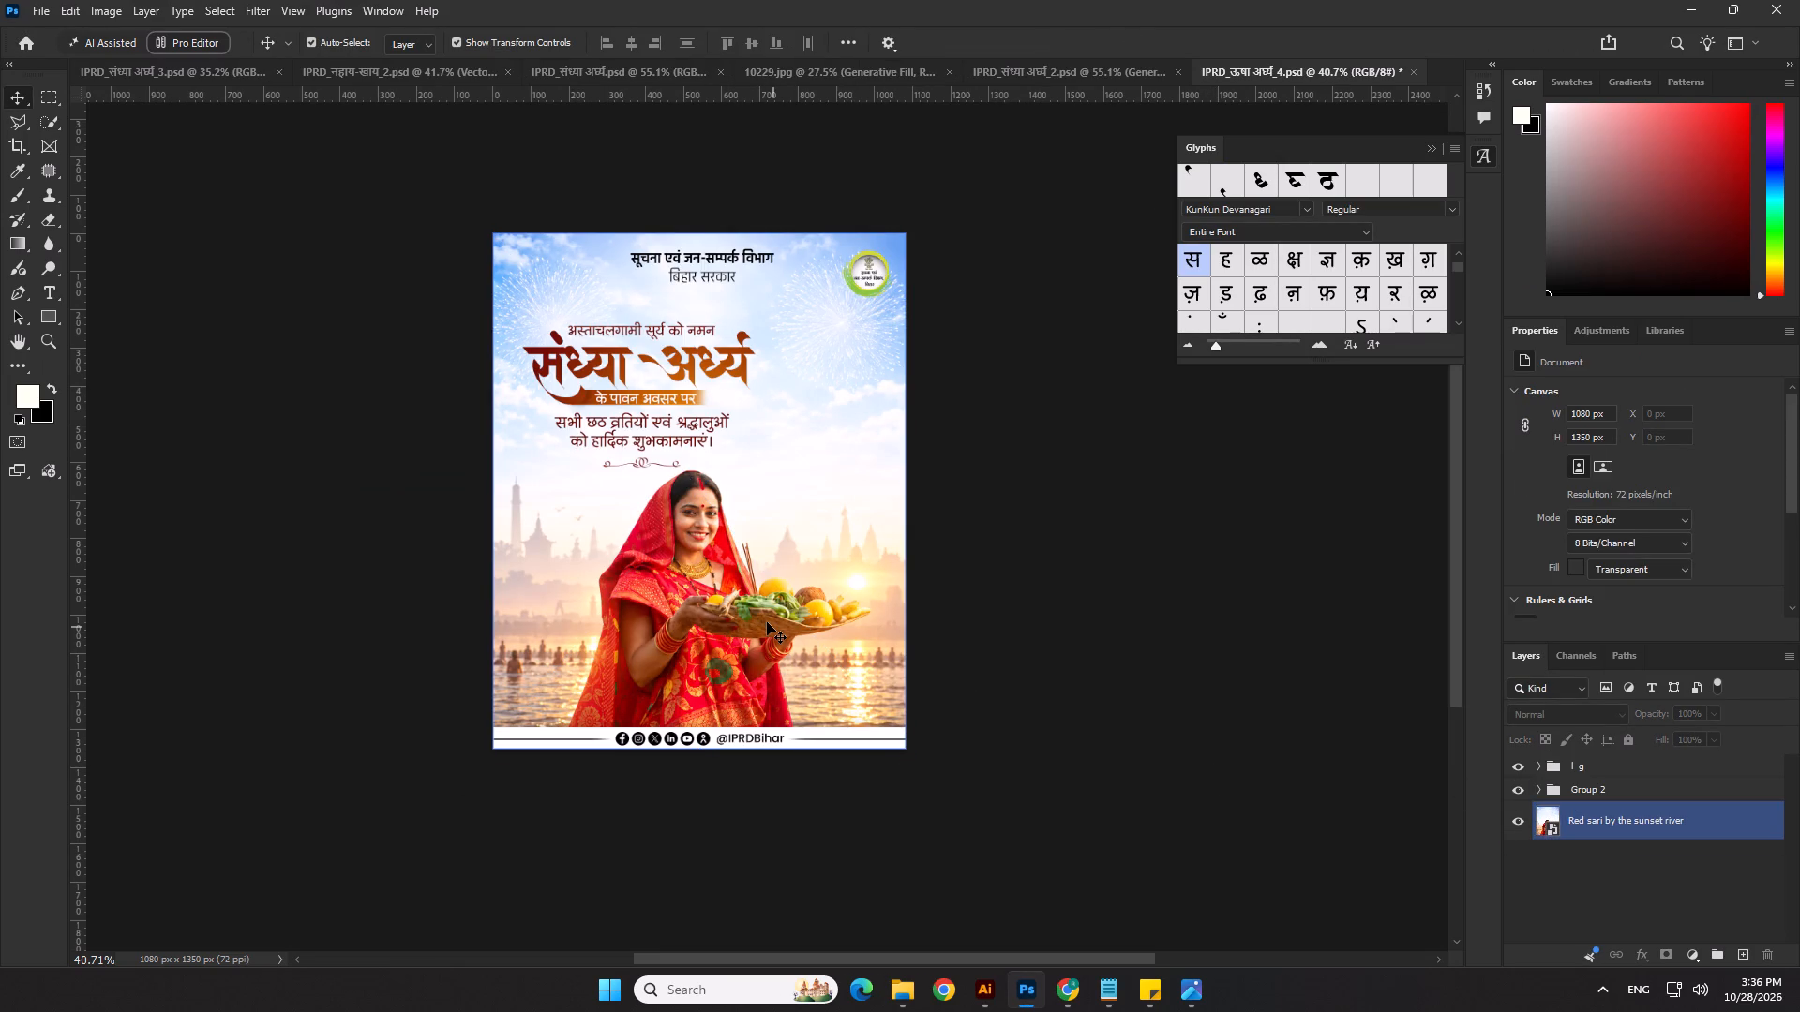
{"action": "left_click", "coordinate": [767, 622]}
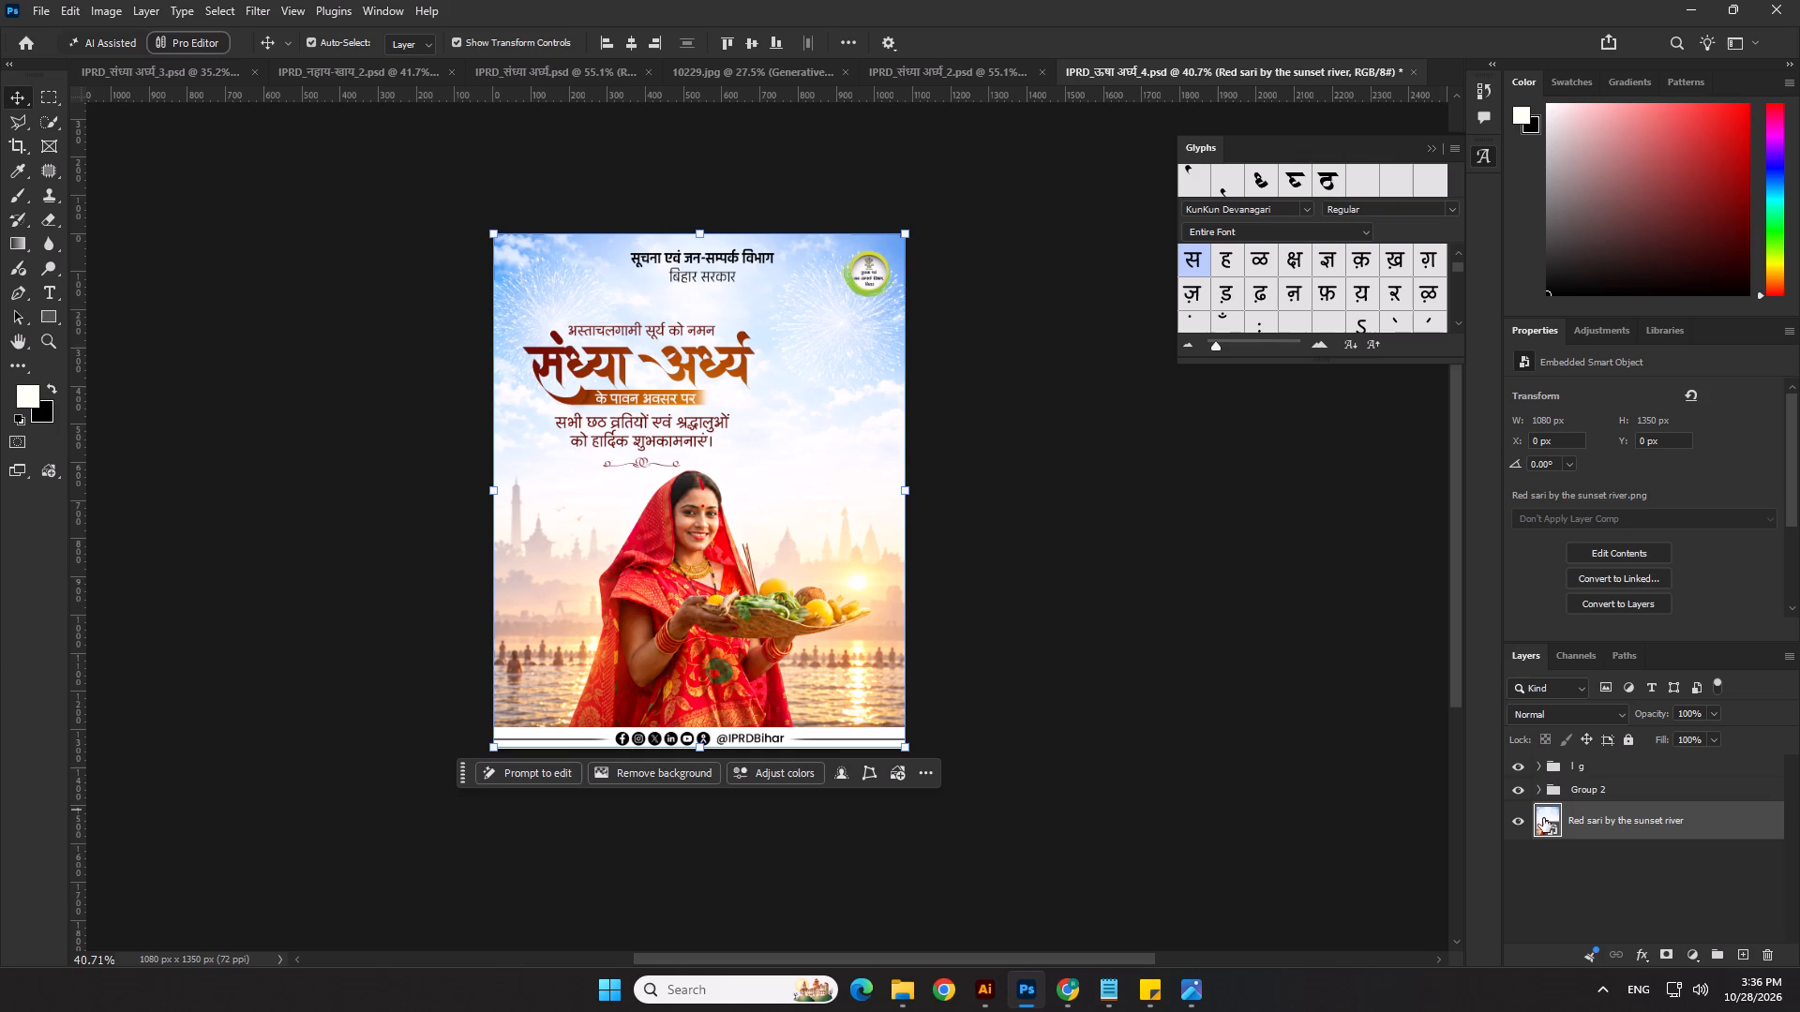
{"action": "left_click_drag", "start_coordinate": [1751, 827], "coordinate": [1745, 962]}
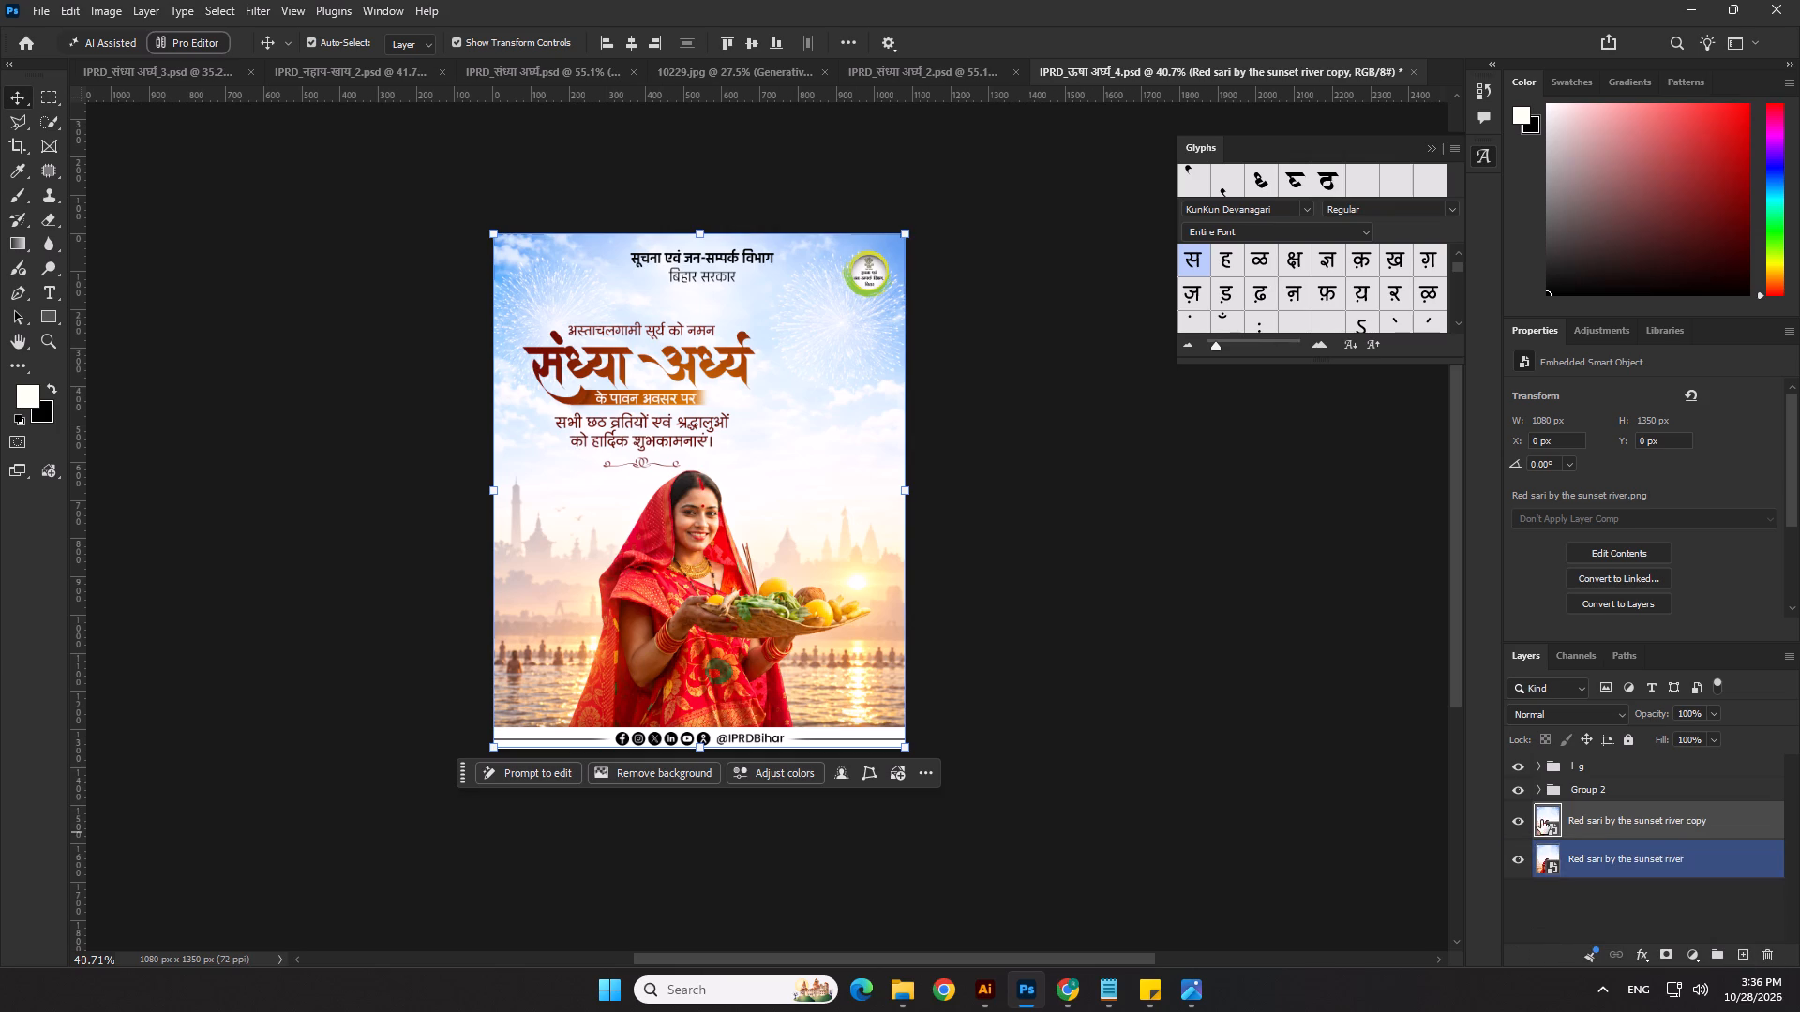
{"action": "left_click", "coordinate": [1541, 820]}
{"action": "left_click", "coordinate": [661, 781]}
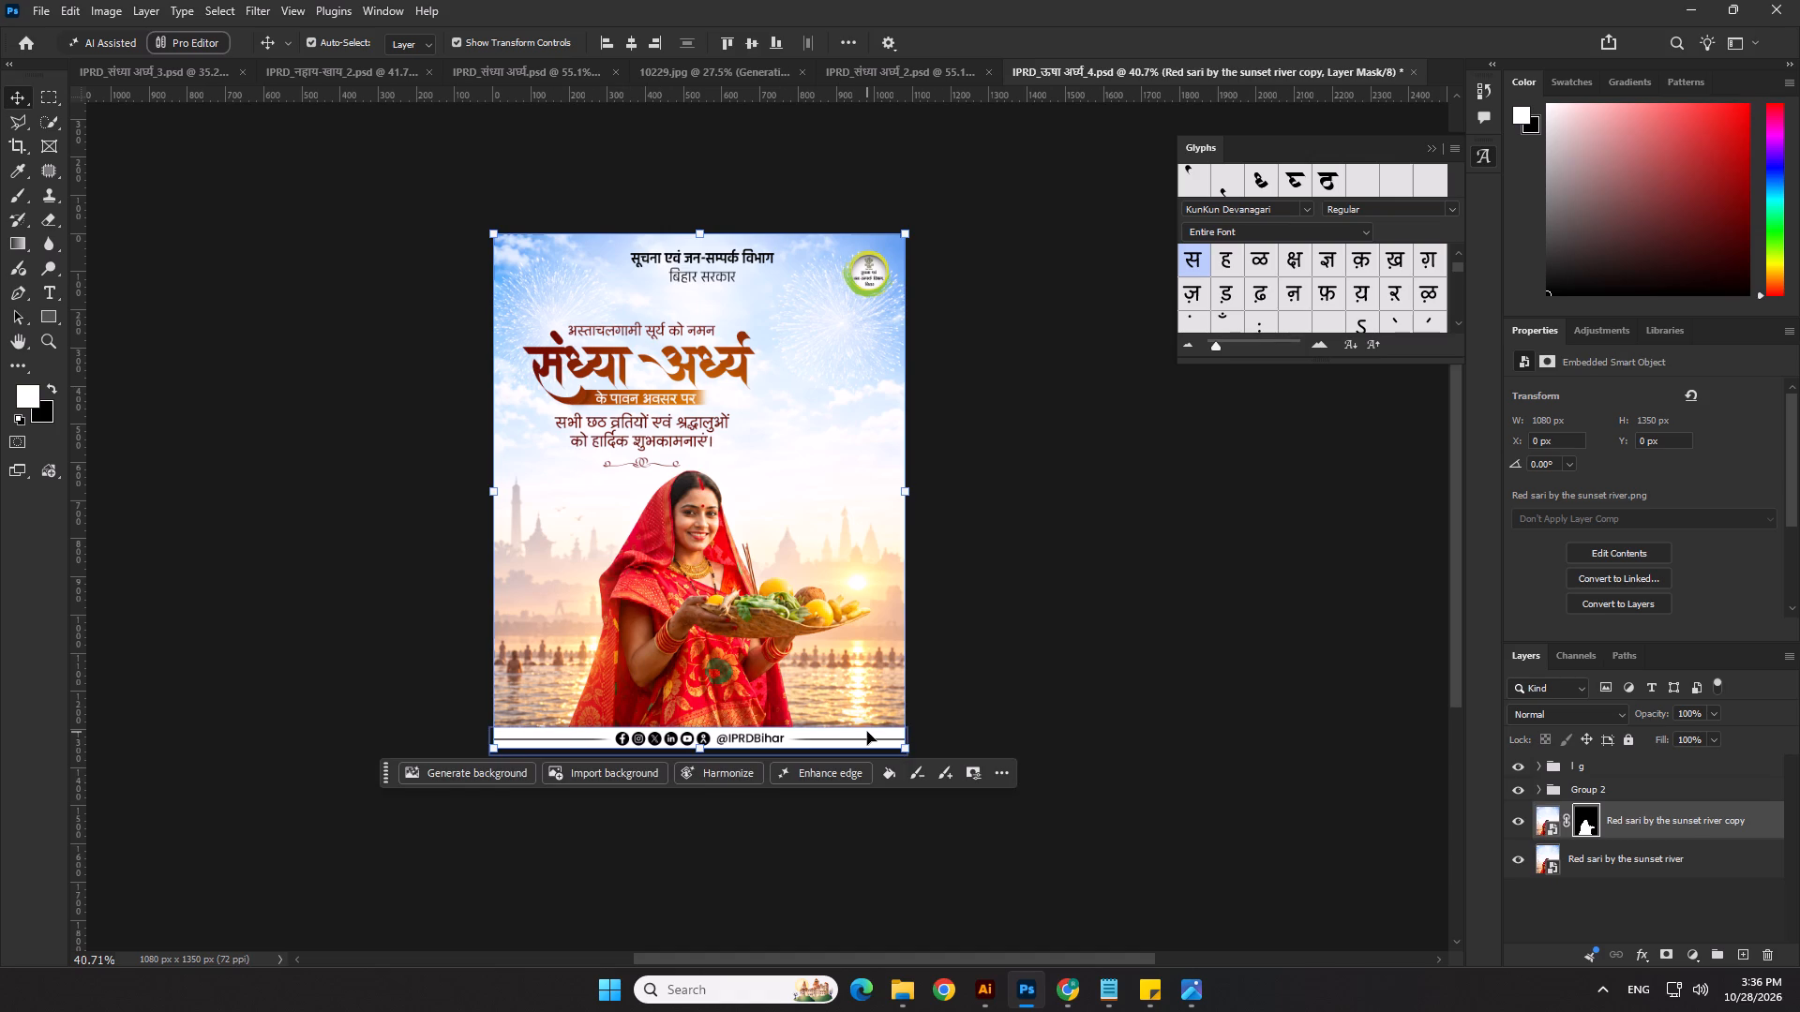
Add a layer between the original image and the cutout, and brush soft white haze across the lower background behind the woman.
{"action": "left_click", "coordinate": [1588, 861]}
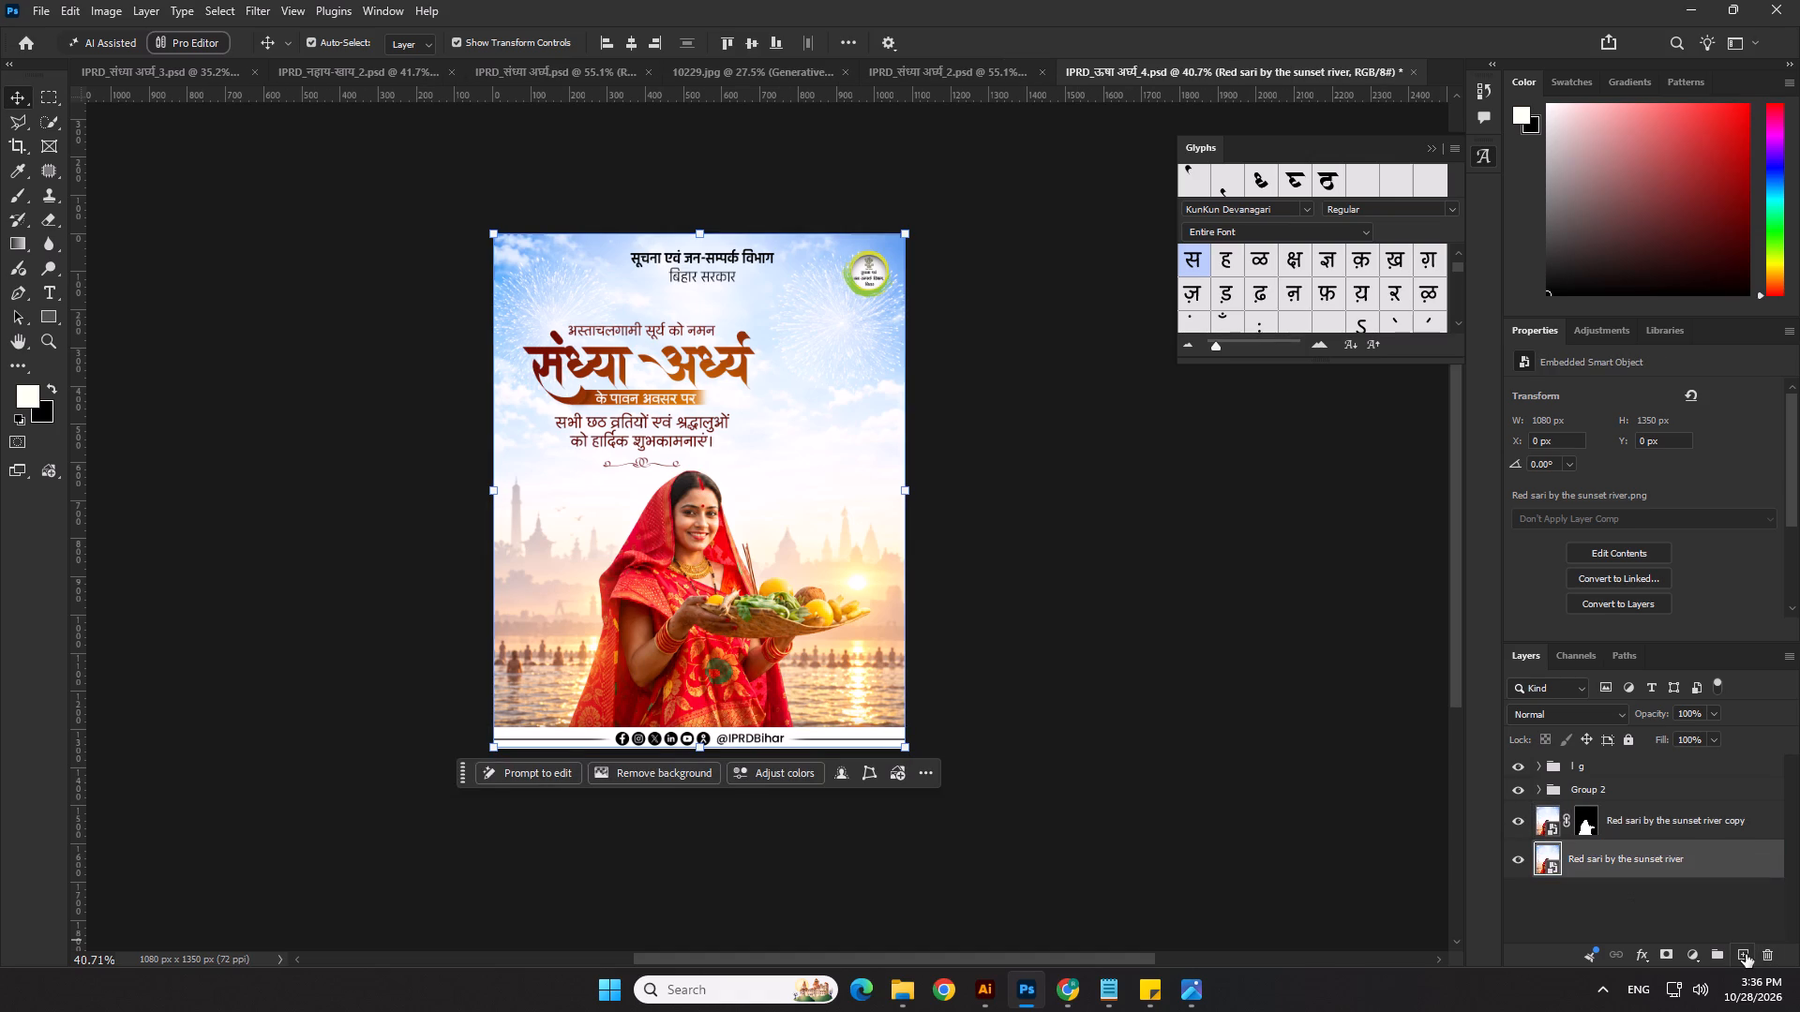
{"action": "left_click", "coordinate": [1746, 954]}
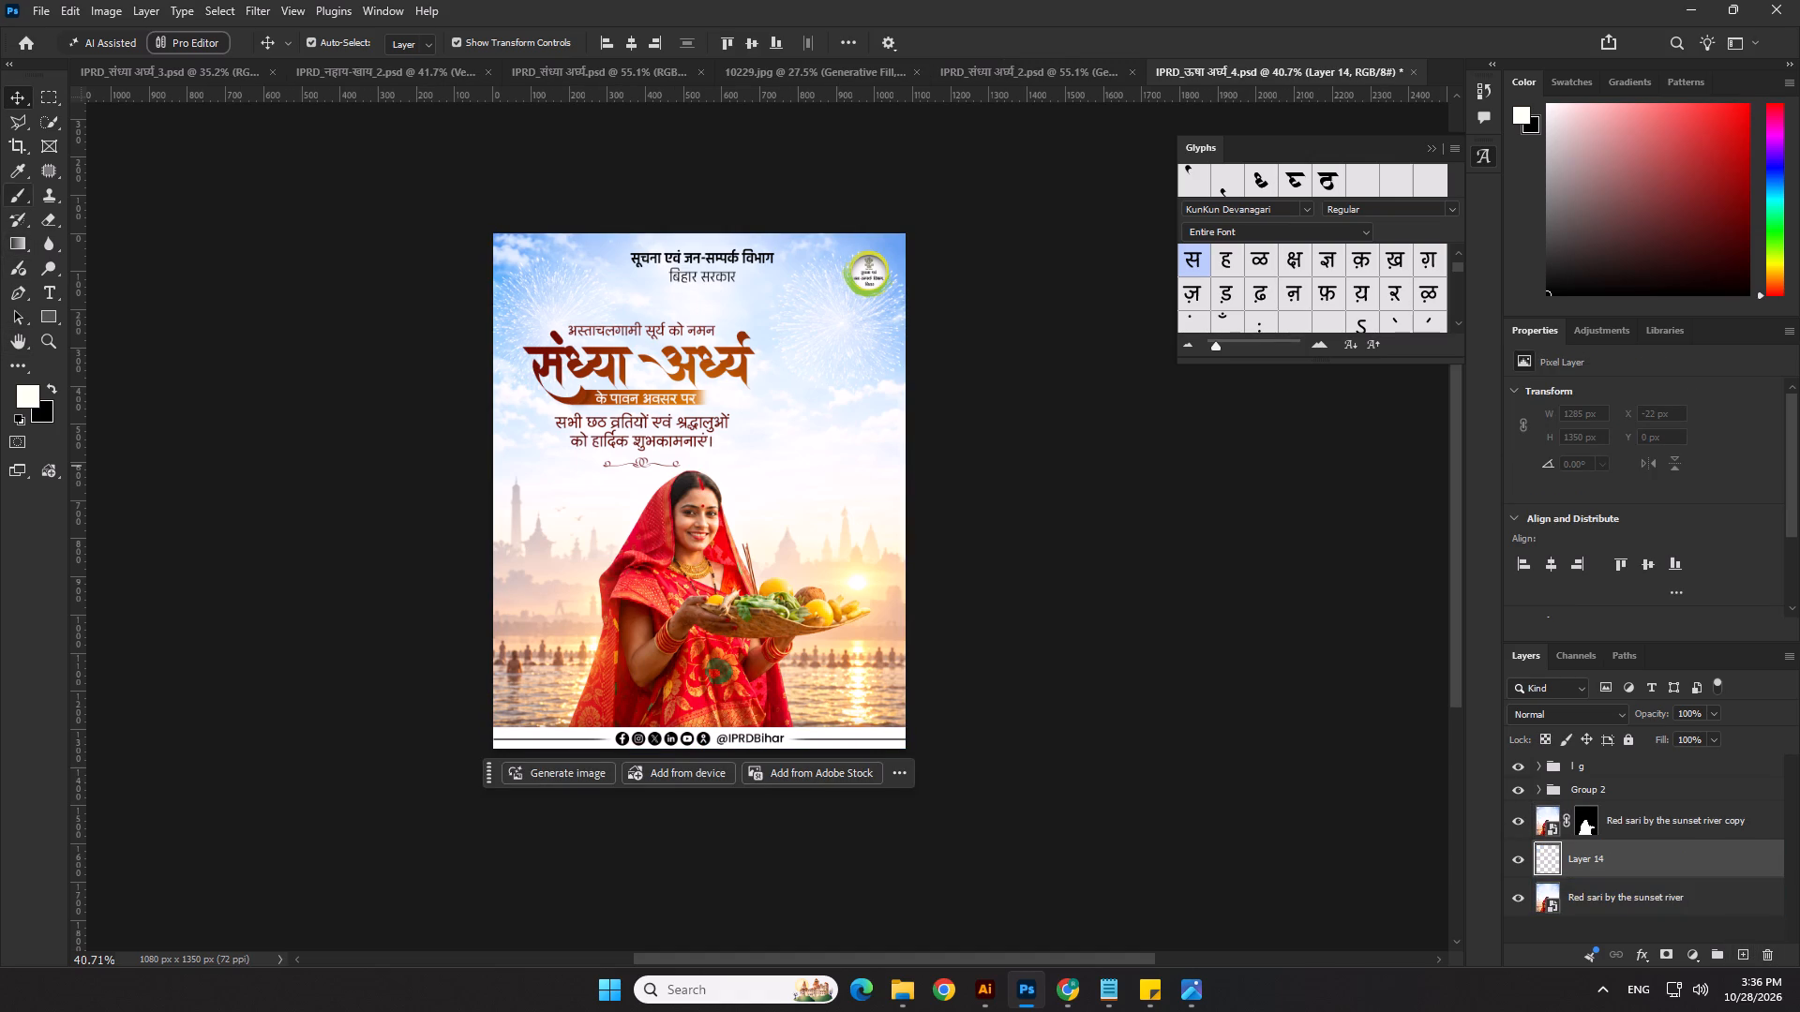
{"action": "left_click", "coordinate": [12, 199]}
{"action": "scroll", "coordinate": [455, 578], "scroll_direction": "up", "scroll_amount": 3}
{"action": "left_click", "coordinate": [462, 563]}
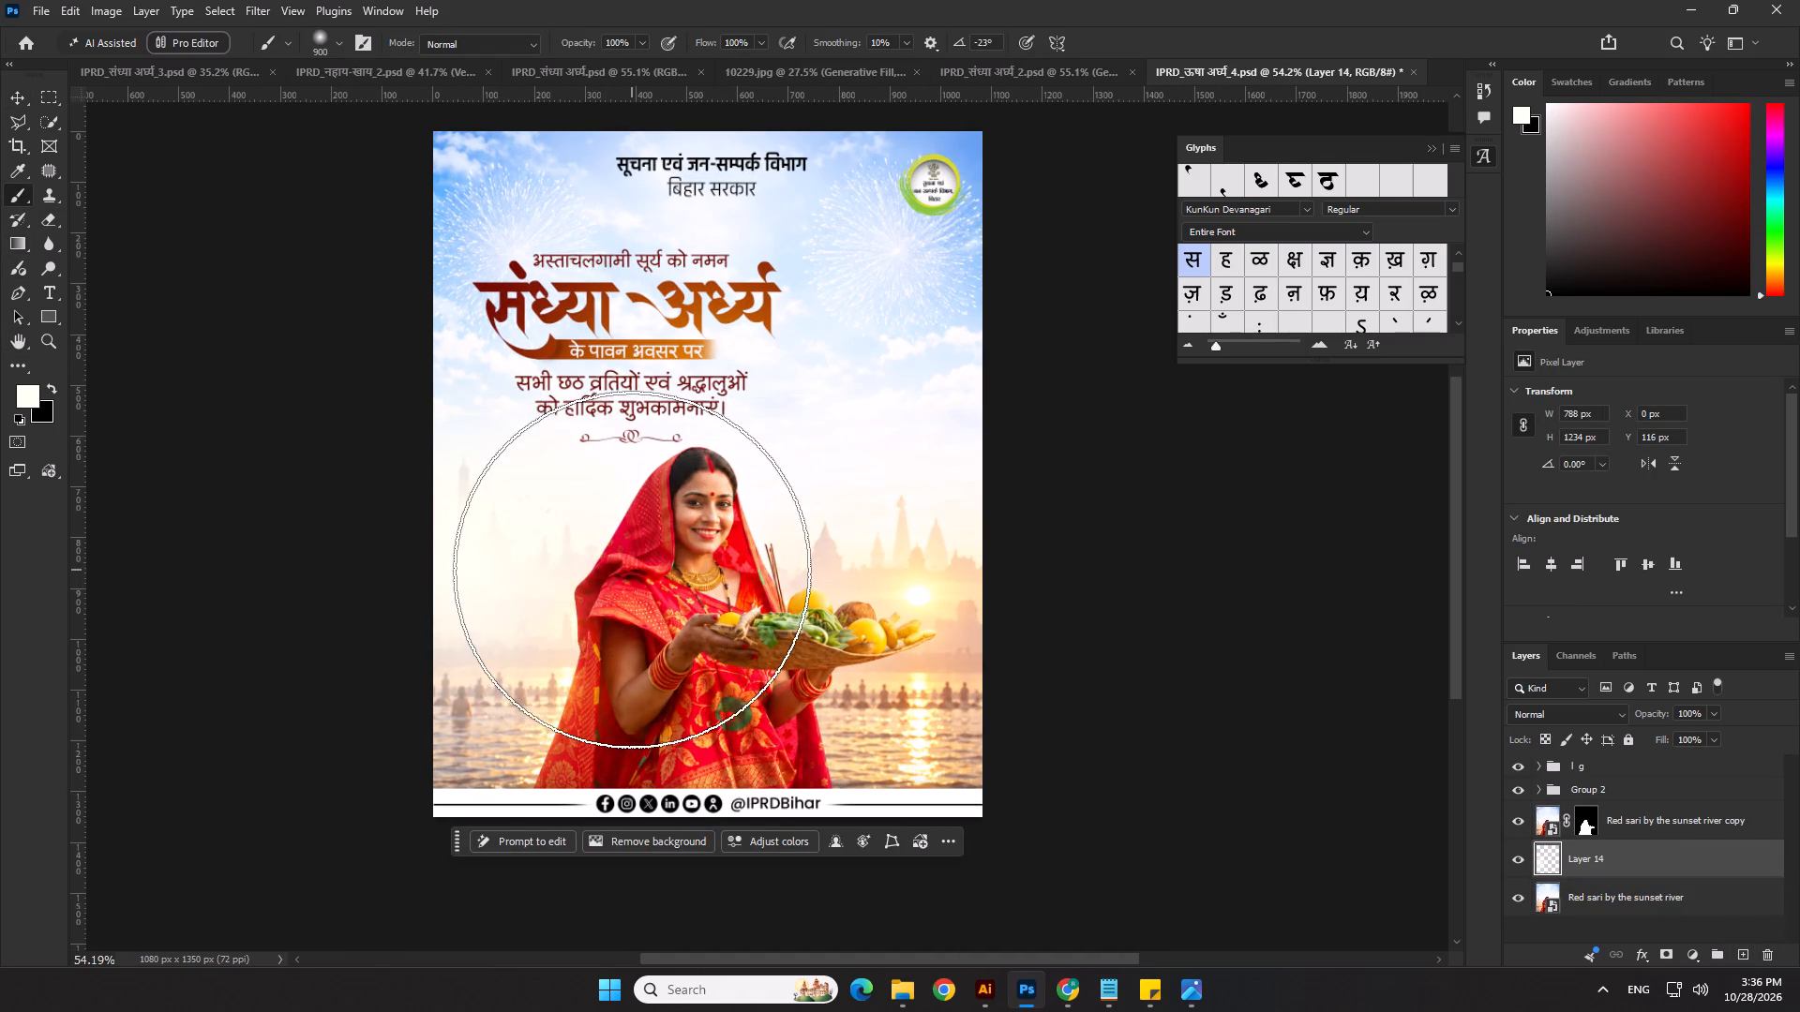
{"action": "key", "text": "ctrl+z"}
{"action": "left_click", "coordinate": [545, 674]}
{"action": "key", "text": "ctrl+z"}
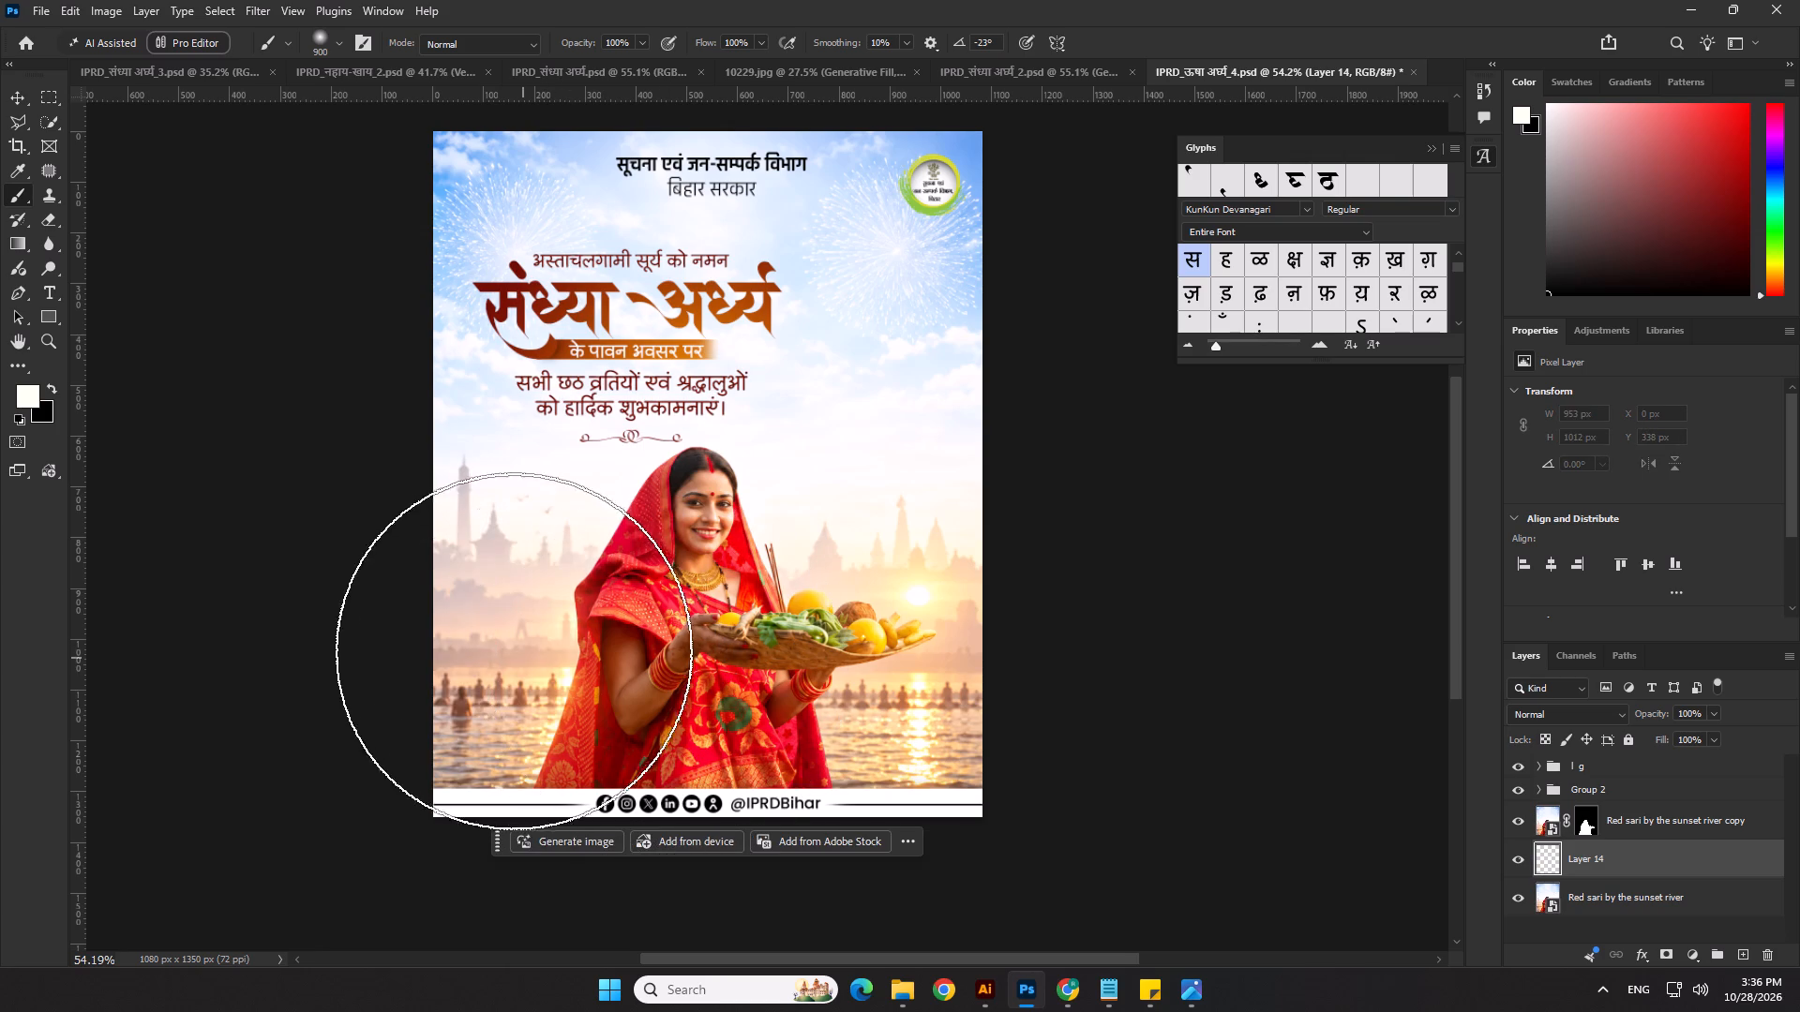
{"action": "left_click", "coordinate": [506, 643]}
{"action": "left_click", "coordinate": [702, 660]}
{"action": "left_click", "coordinate": [835, 661]}
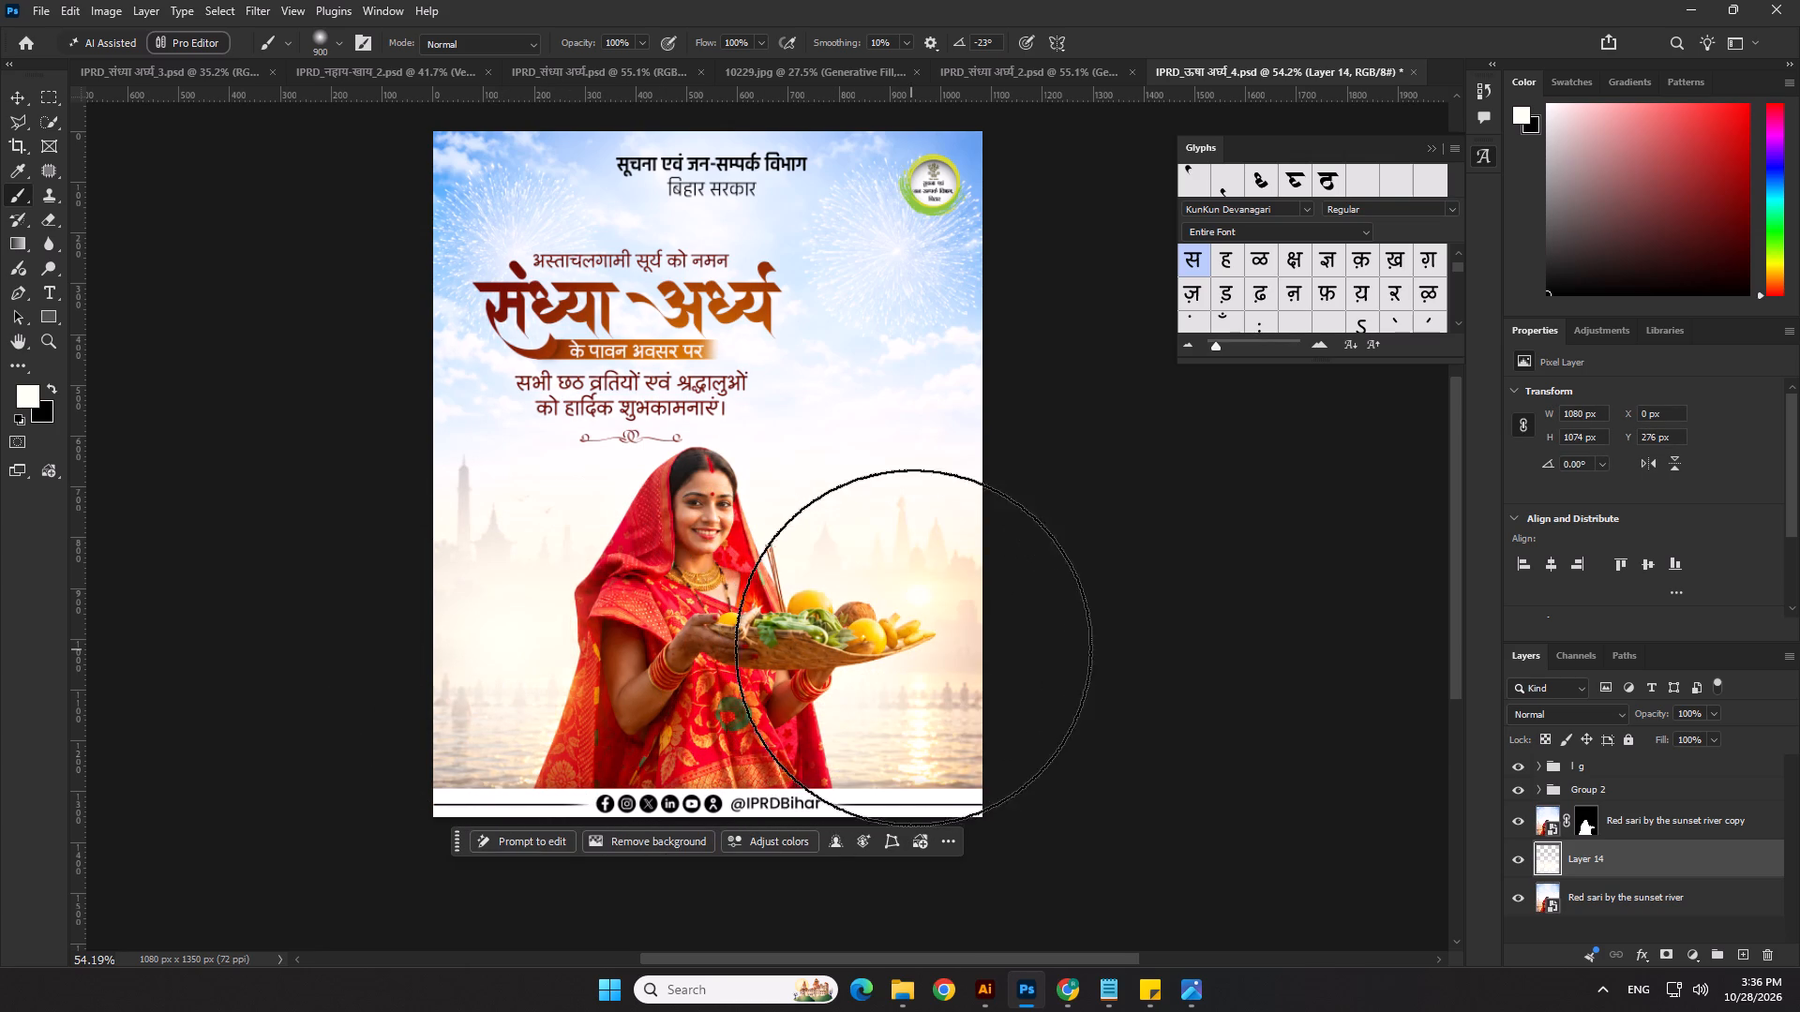
{"action": "left_click", "coordinate": [916, 647]}
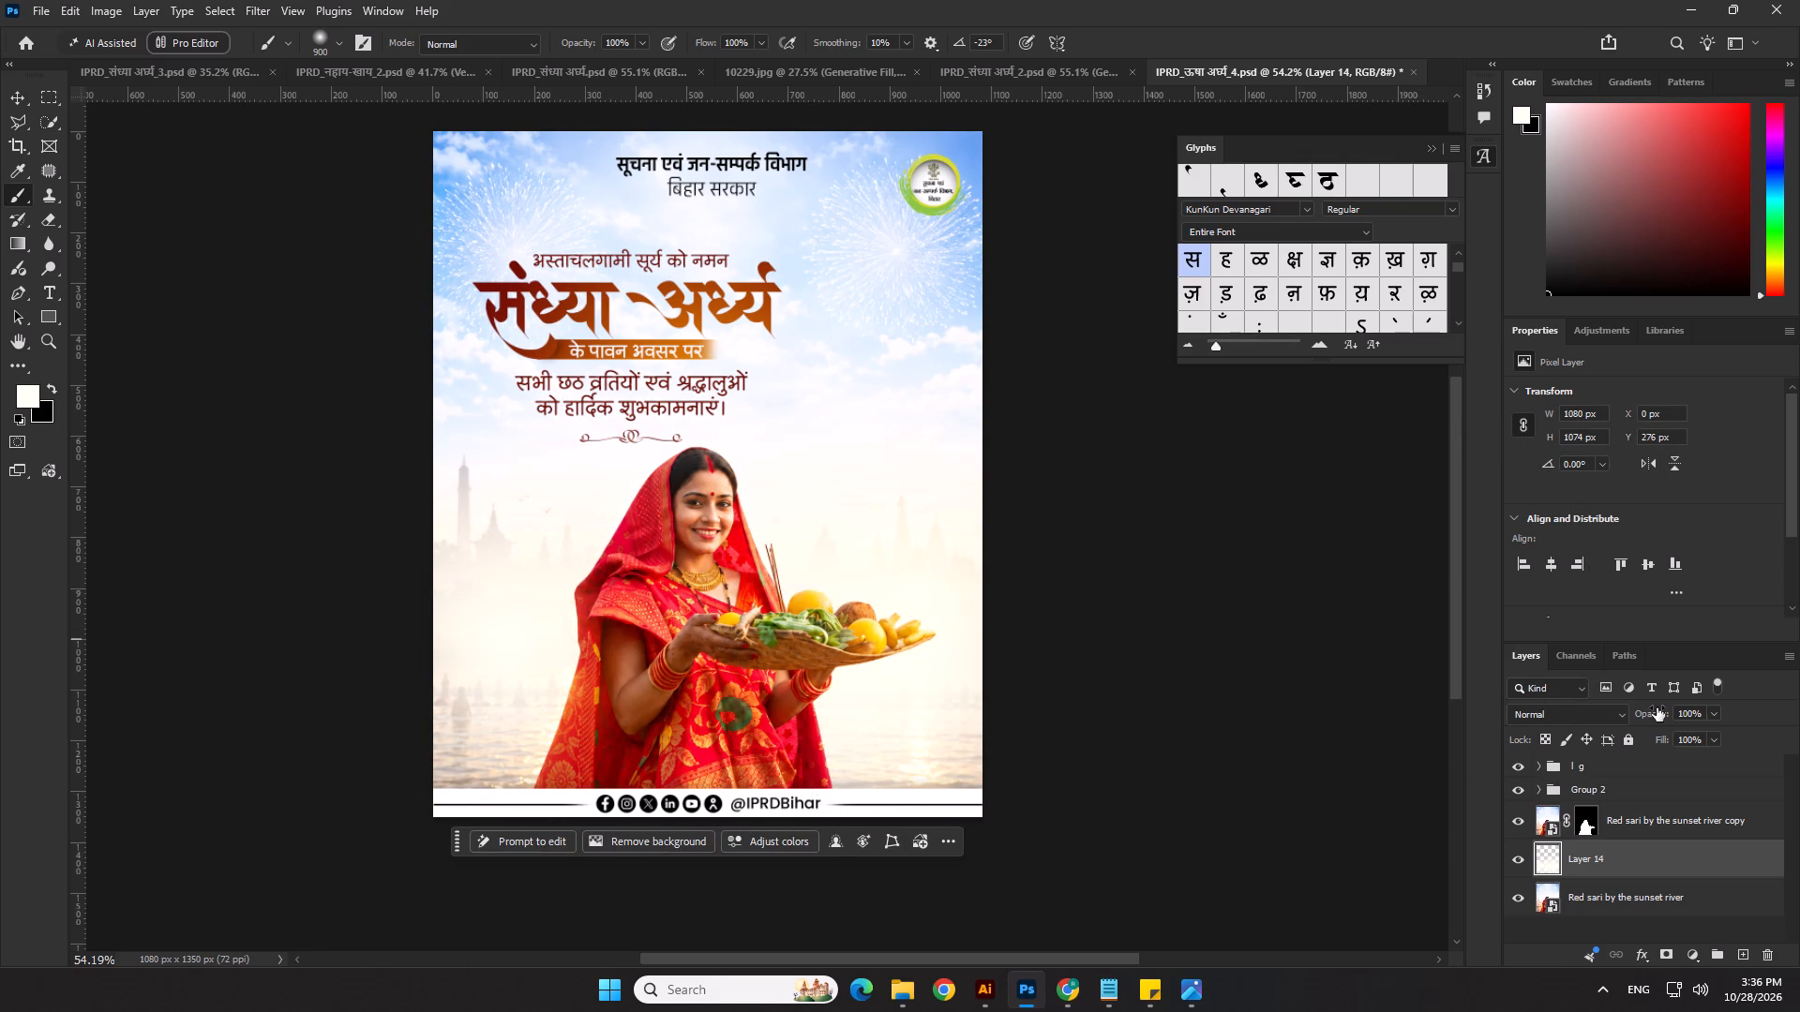
Set the white haze layer's opacity to 75%.
{"action": "left_click_drag", "start_coordinate": [1655, 711], "coordinate": [1627, 721]}
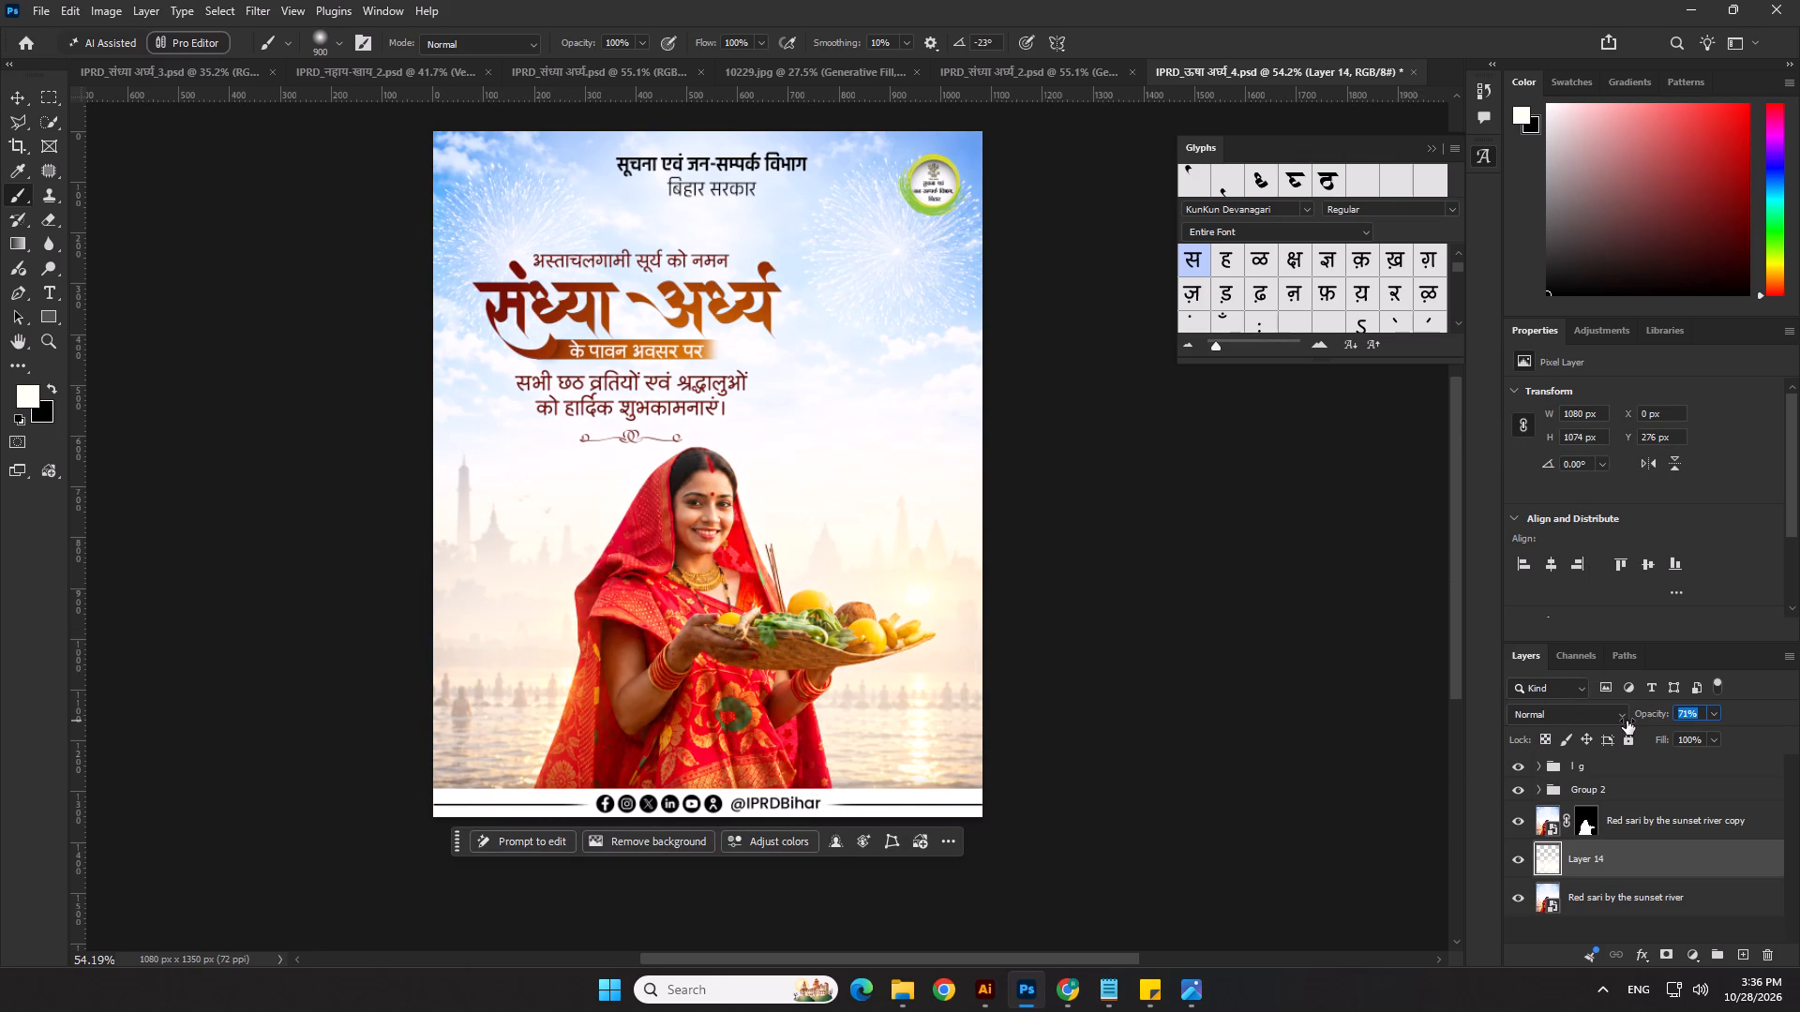
{"action": "left_click_drag", "start_coordinate": [1627, 721], "coordinate": [1630, 721]}
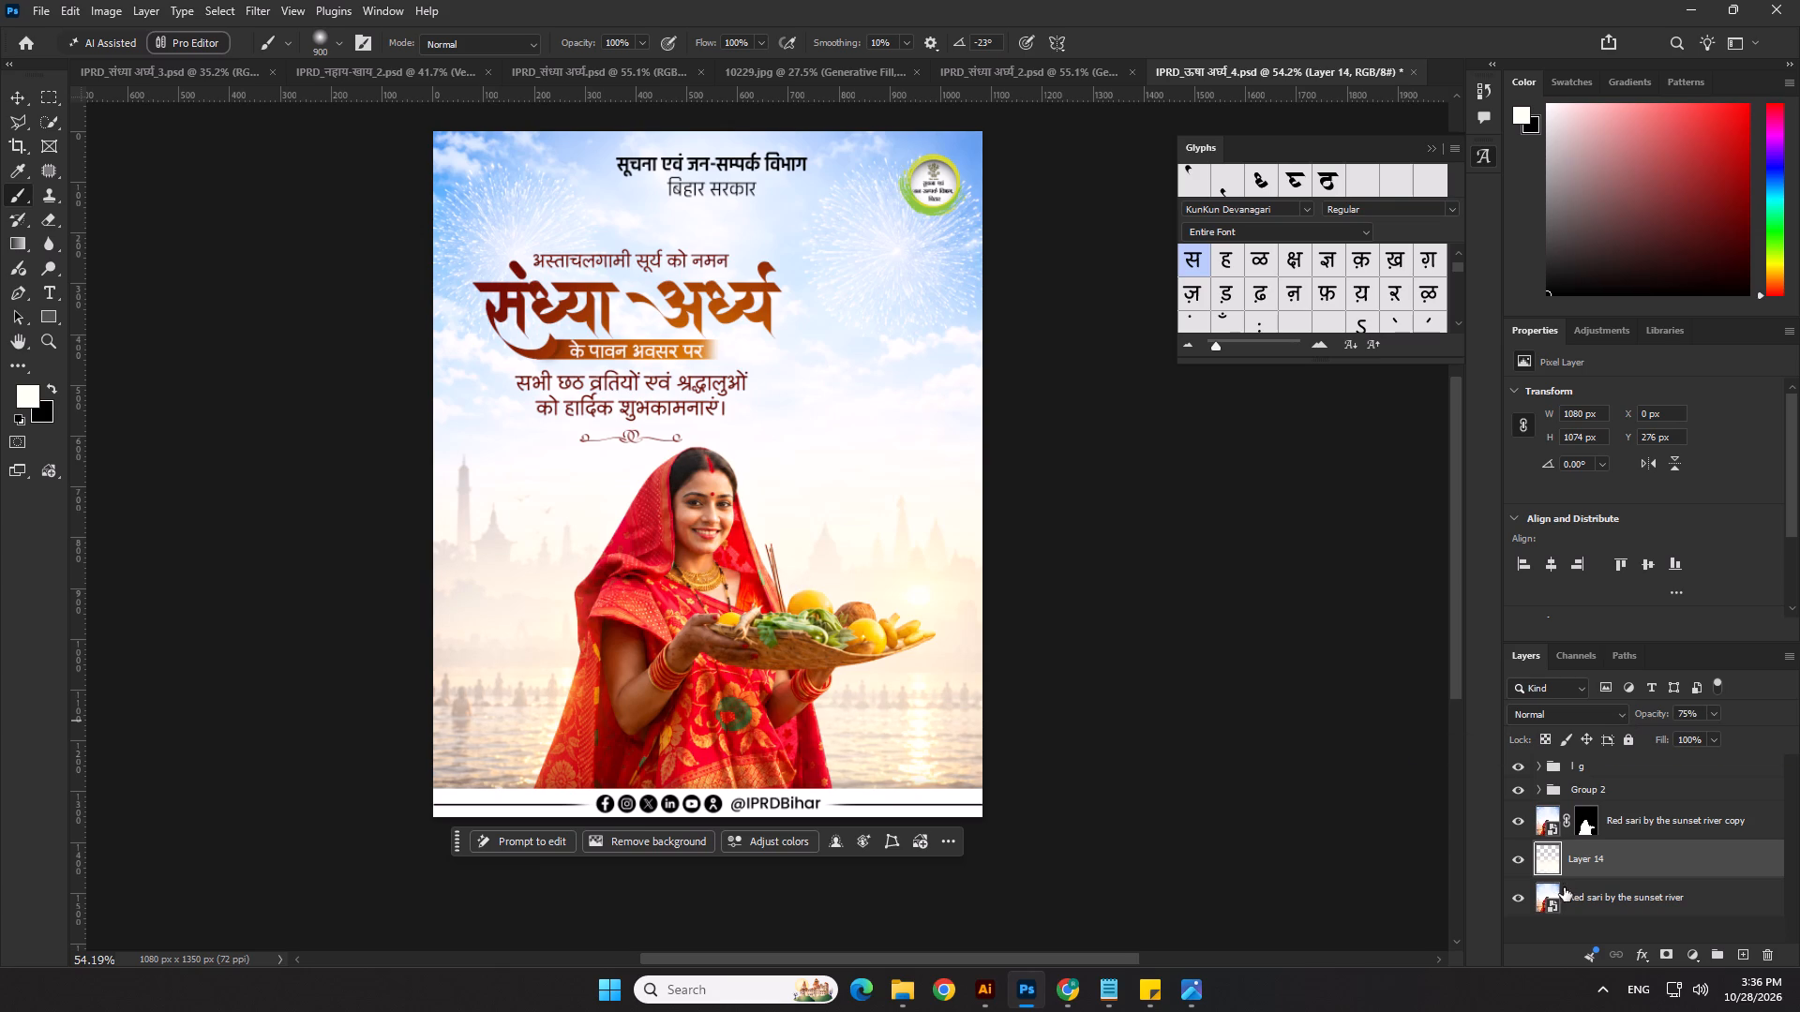
Open the contents of the original Red sari by the sunset river smart object for editing.
{"action": "left_click", "coordinate": [1571, 898]}
{"action": "scroll", "coordinate": [132, 481], "scroll_direction": "up", "scroll_amount": 3}
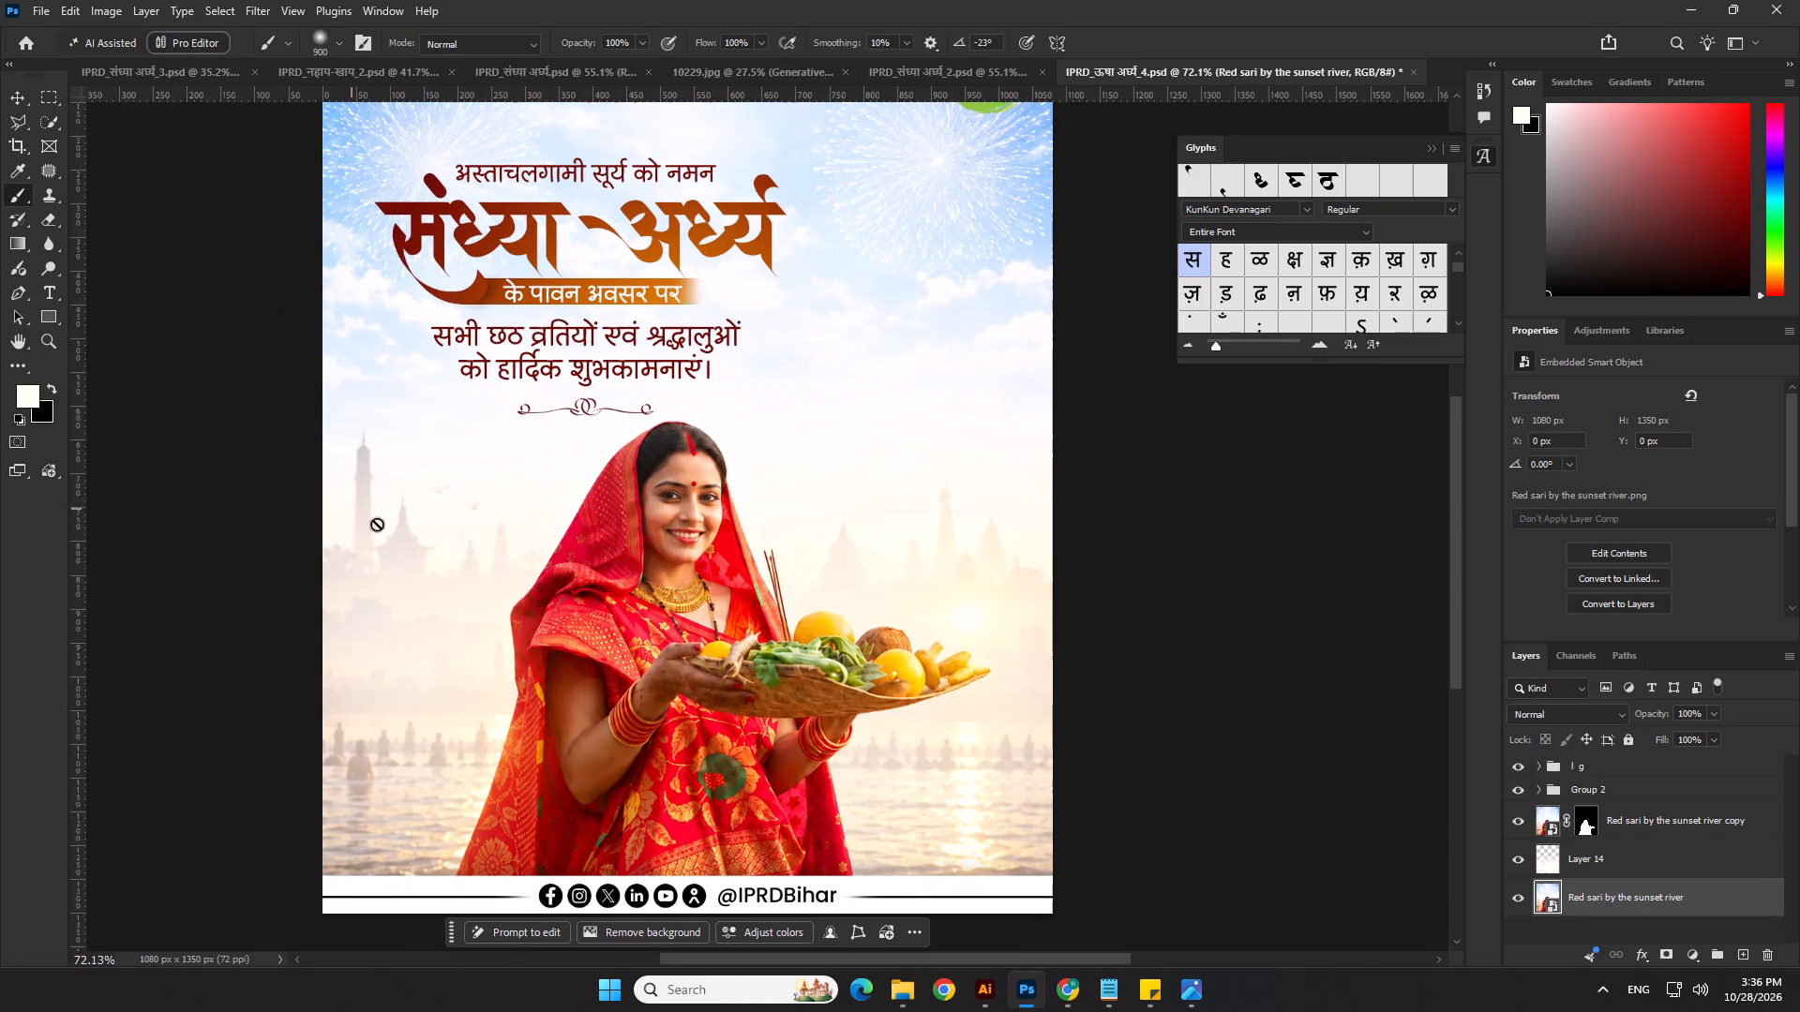
{"action": "double_click", "coordinate": [1548, 905]}
{"action": "scroll", "coordinate": [609, 566], "scroll_direction": "up", "scroll_amount": 5}
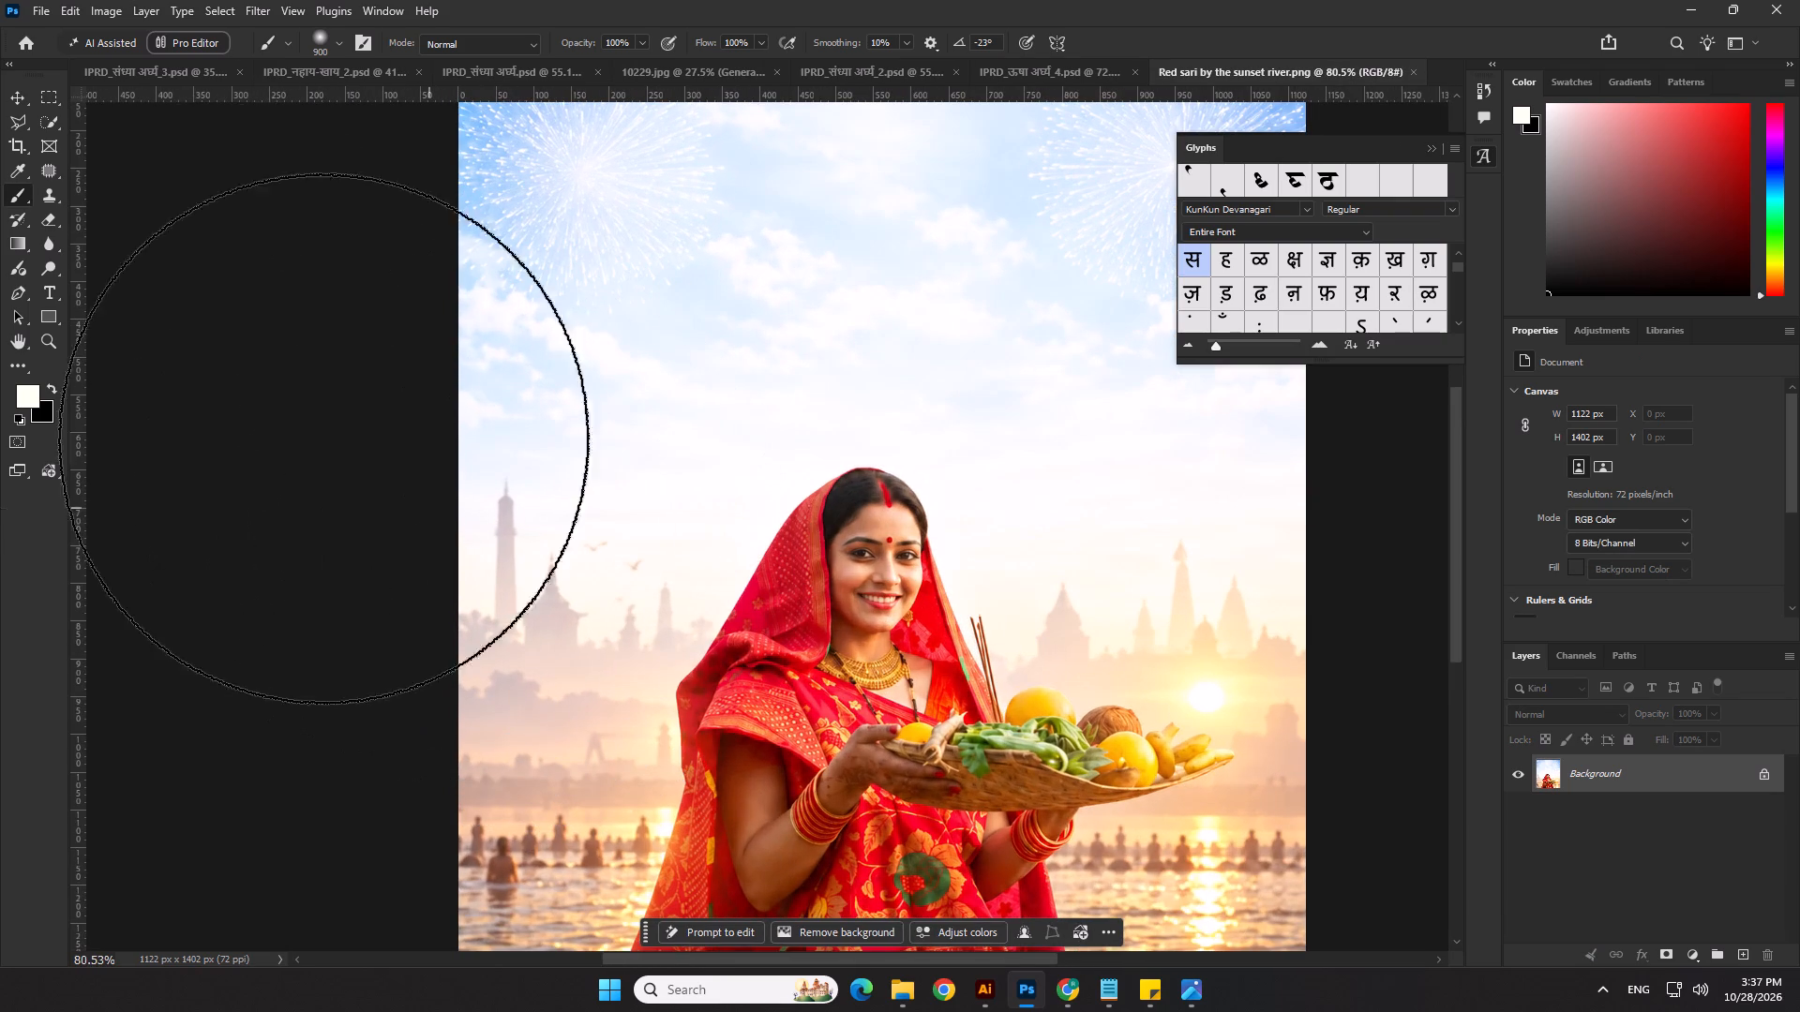
Sample the pale sky colour and paint out the tall tower on the far left of the skyline with a 100 px brush.
{"action": "left_click", "coordinate": [11, 127]}
{"action": "scroll", "coordinate": [464, 556], "scroll_direction": "up", "scroll_amount": 4}
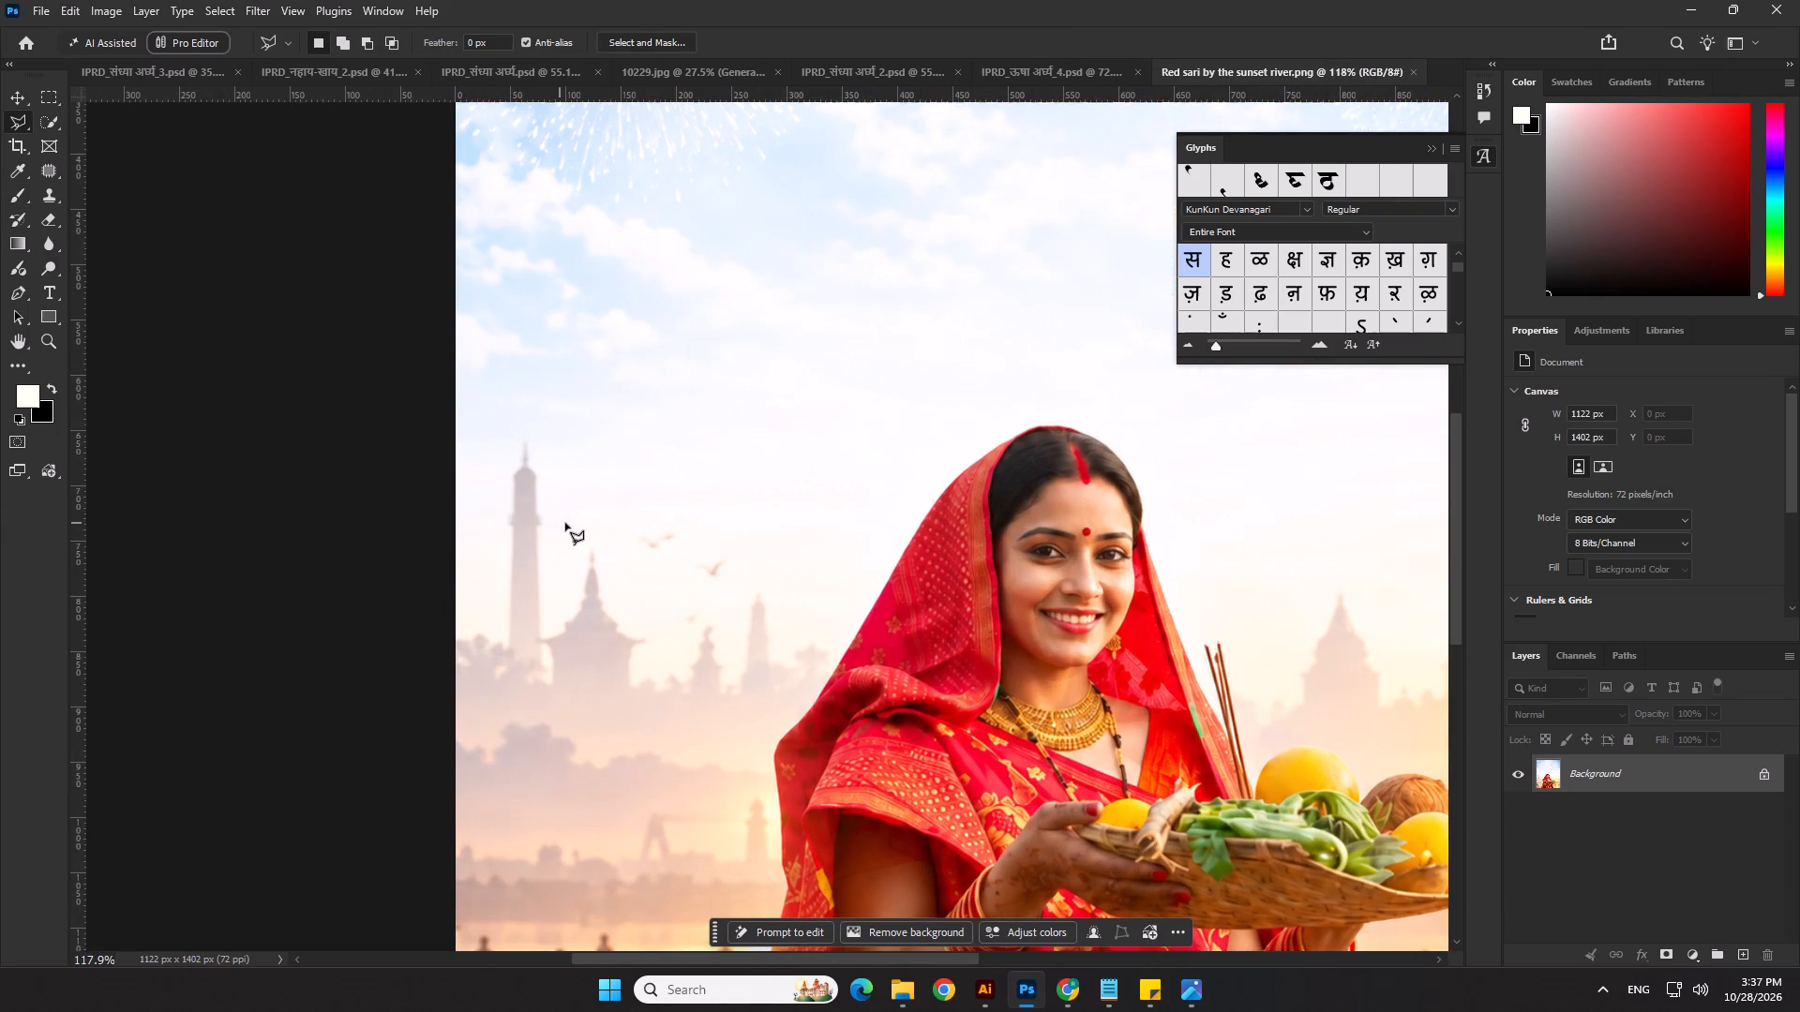
{"action": "left_click", "coordinate": [16, 181]}
{"action": "left_click", "coordinate": [498, 514]}
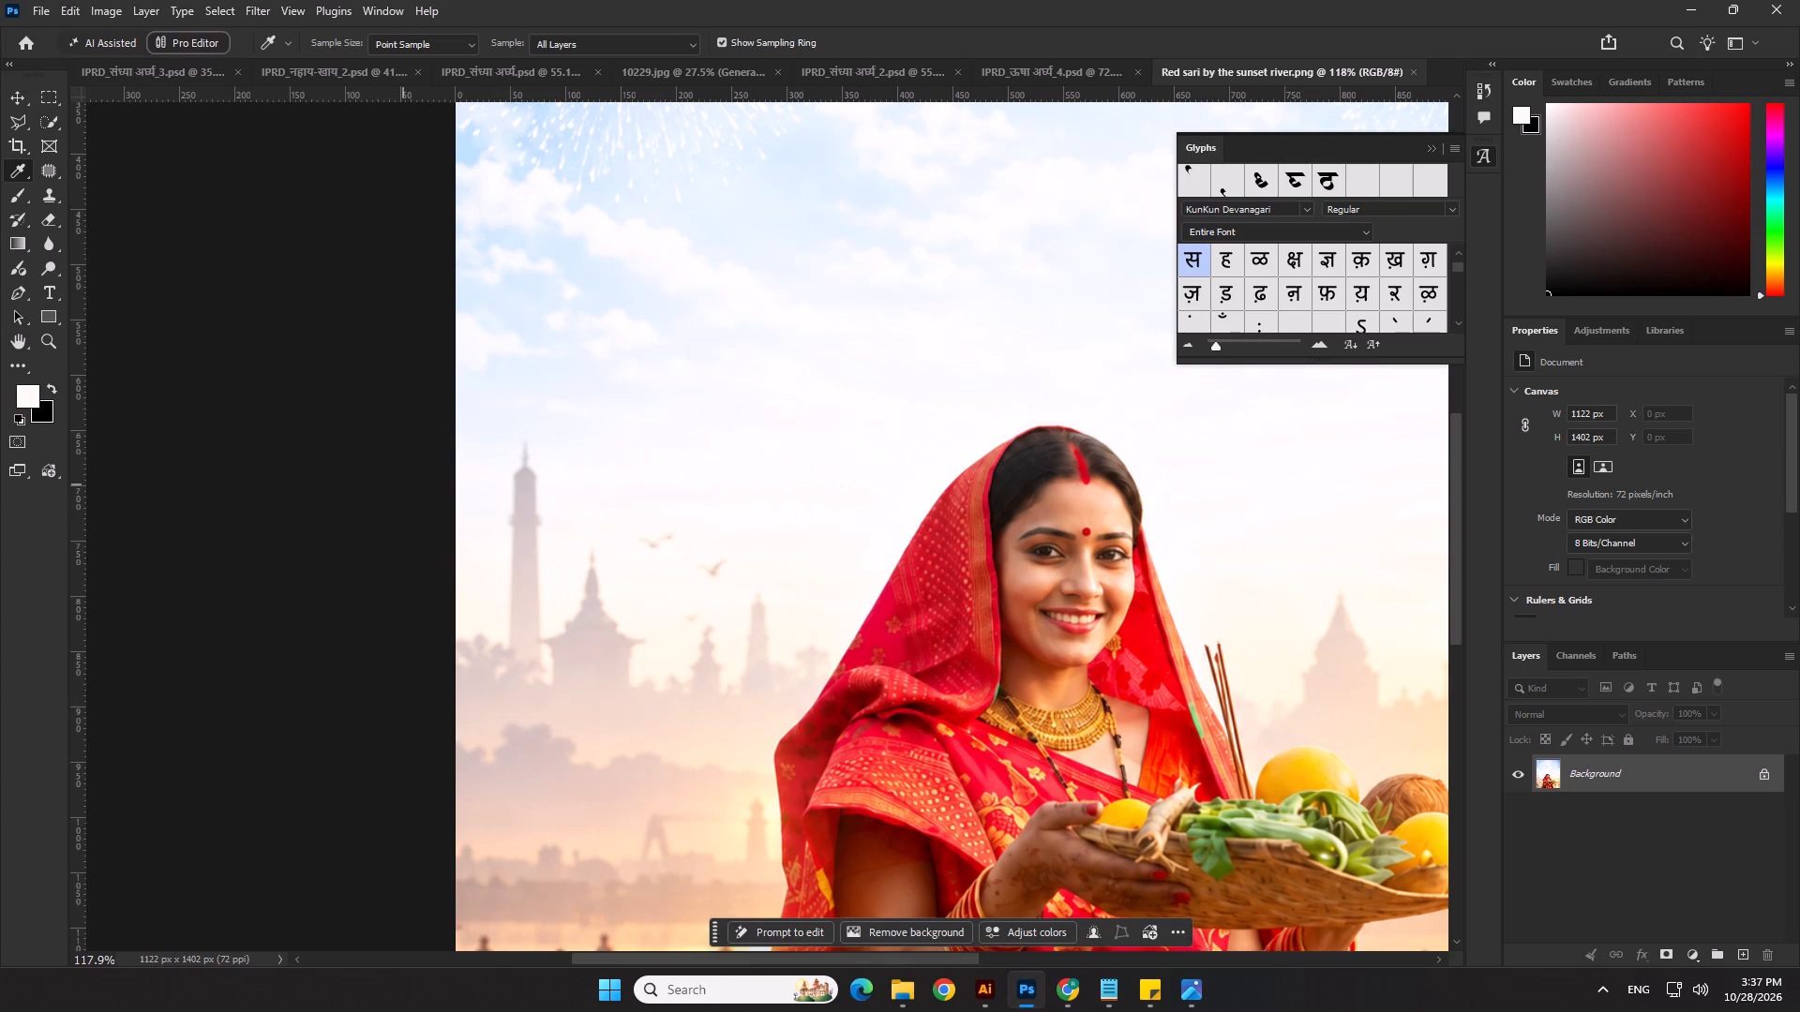
{"action": "left_click", "coordinate": [19, 192]}
{"action": "scroll", "coordinate": [553, 573], "scroll_direction": "up", "scroll_amount": 3}
{"action": "key", "text": "bracketleft"}
{"action": "key", "text": "bracketleft"}
{"action": "key", "text": "bracketleft"}
{"action": "key", "text": "bracketleft"}
{"action": "key", "text": "bracketleft"}
{"action": "key", "text": "bracketleft"}
{"action": "key", "text": "bracketleft"}
{"action": "key", "text": "bracketleft"}
{"action": "key", "text": "bracketleft"}
{"action": "key", "text": "bracketleft"}
{"action": "key", "text": "bracketleft"}
{"action": "key", "text": "bracketleft"}
{"action": "key", "text": "bracketleft"}
{"action": "key", "text": "bracketleft"}
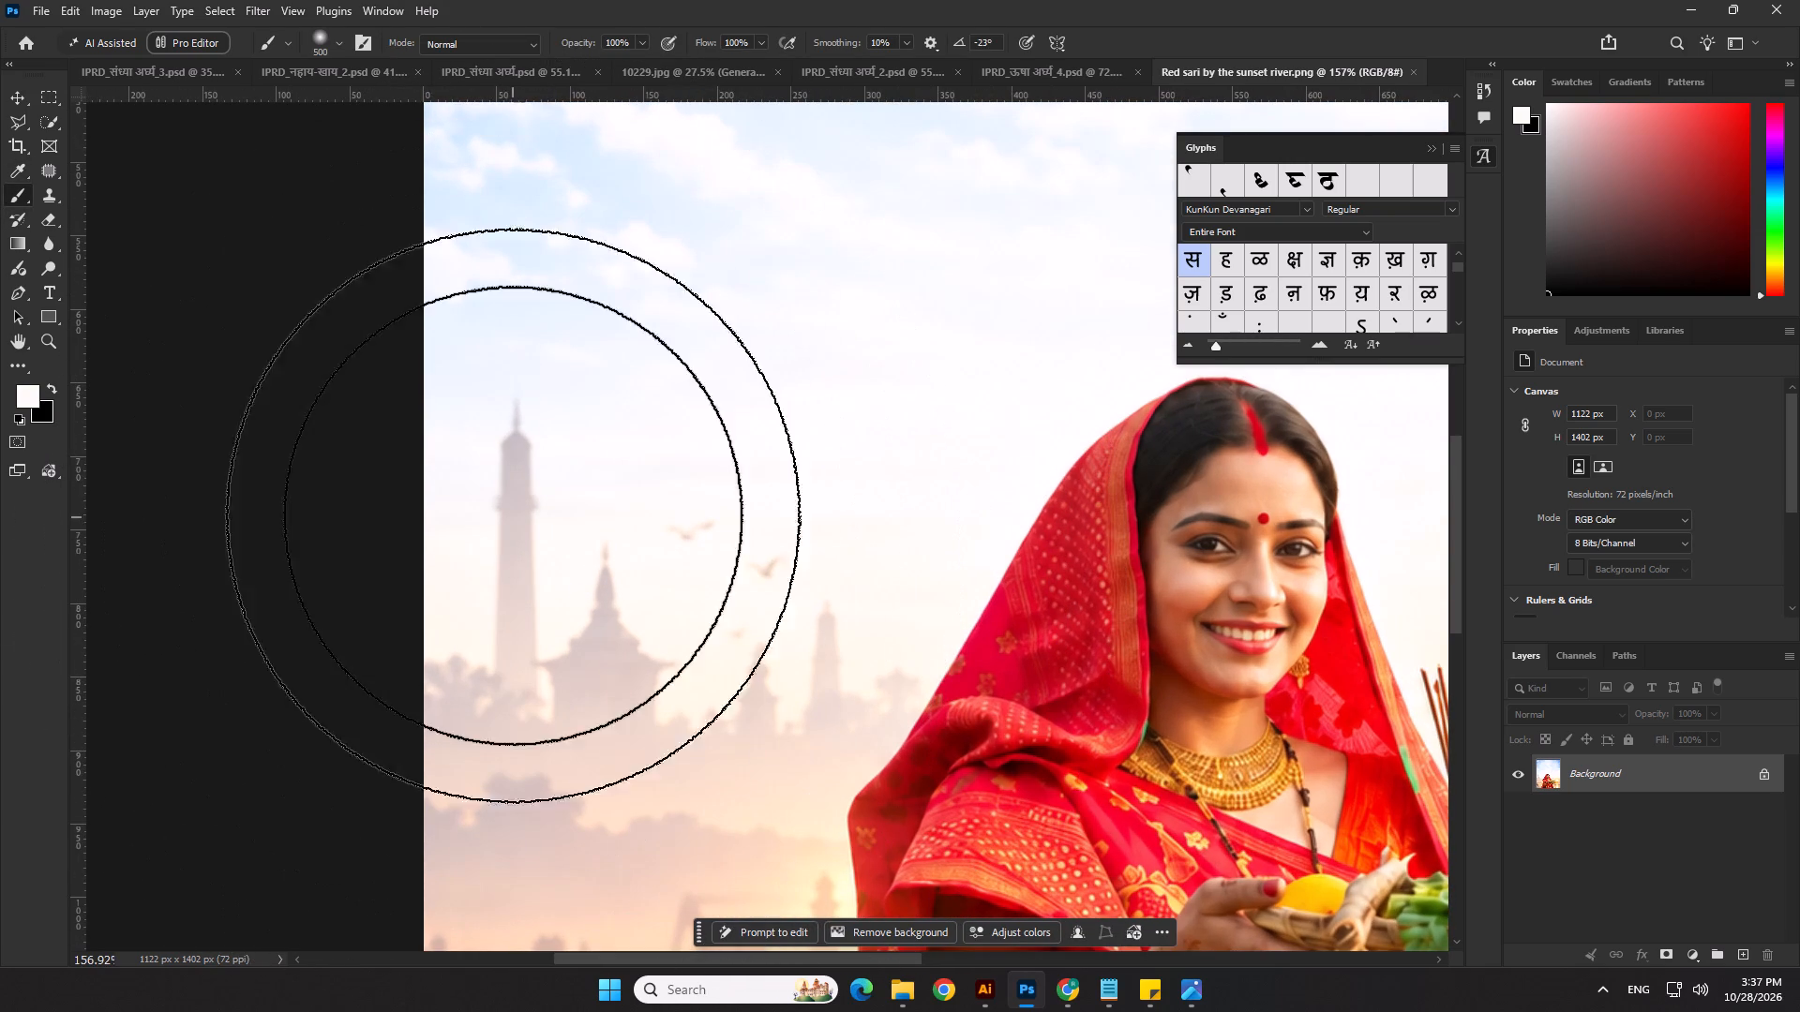
{"action": "left_click_drag", "start_coordinate": [502, 429], "coordinate": [510, 555]}
{"action": "left_click_drag", "start_coordinate": [514, 568], "coordinate": [509, 595]}
{"action": "double_click", "coordinate": [501, 625]}
{"action": "left_click_drag", "start_coordinate": [503, 608], "coordinate": [504, 451]}
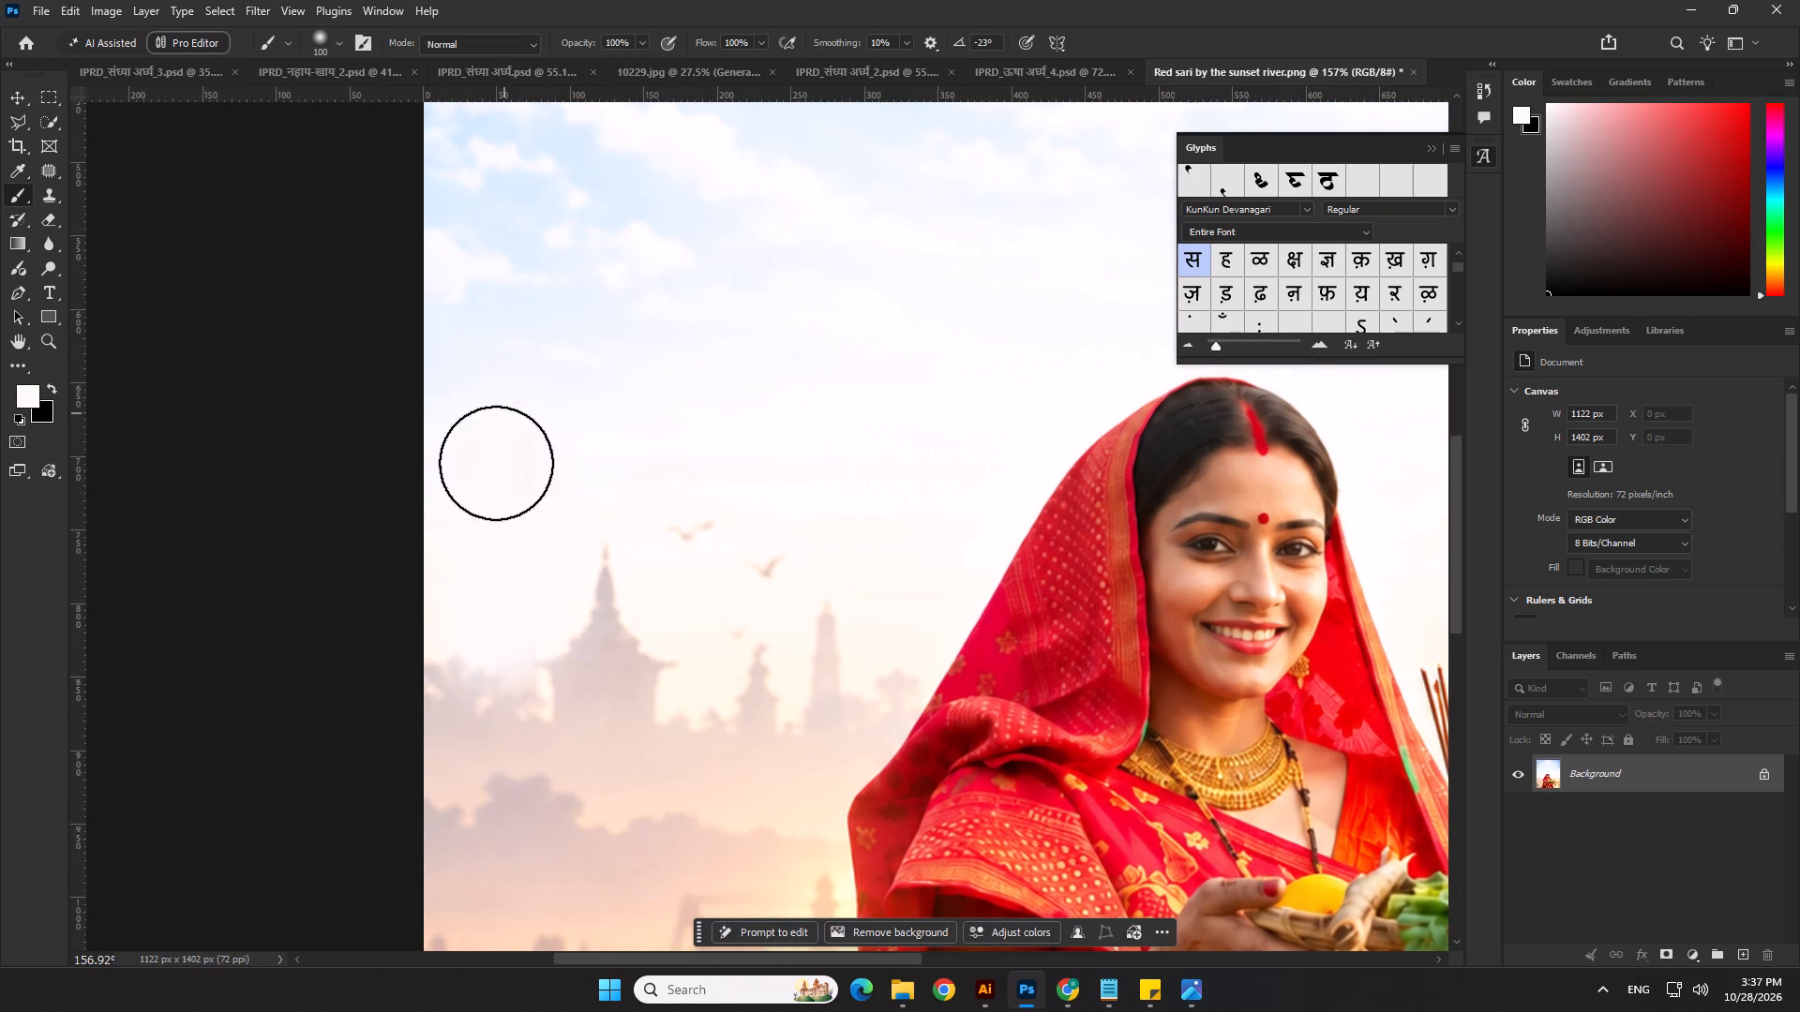
{"action": "left_click", "coordinate": [496, 475]}
{"action": "left_click", "coordinate": [518, 522]}
Paint out the small tower beside the woman's veil on the left skyline with the 100 px brush.
{"action": "scroll", "coordinate": [423, 495], "scroll_direction": "down", "scroll_amount": 5}
{"action": "left_click", "coordinate": [821, 587]}
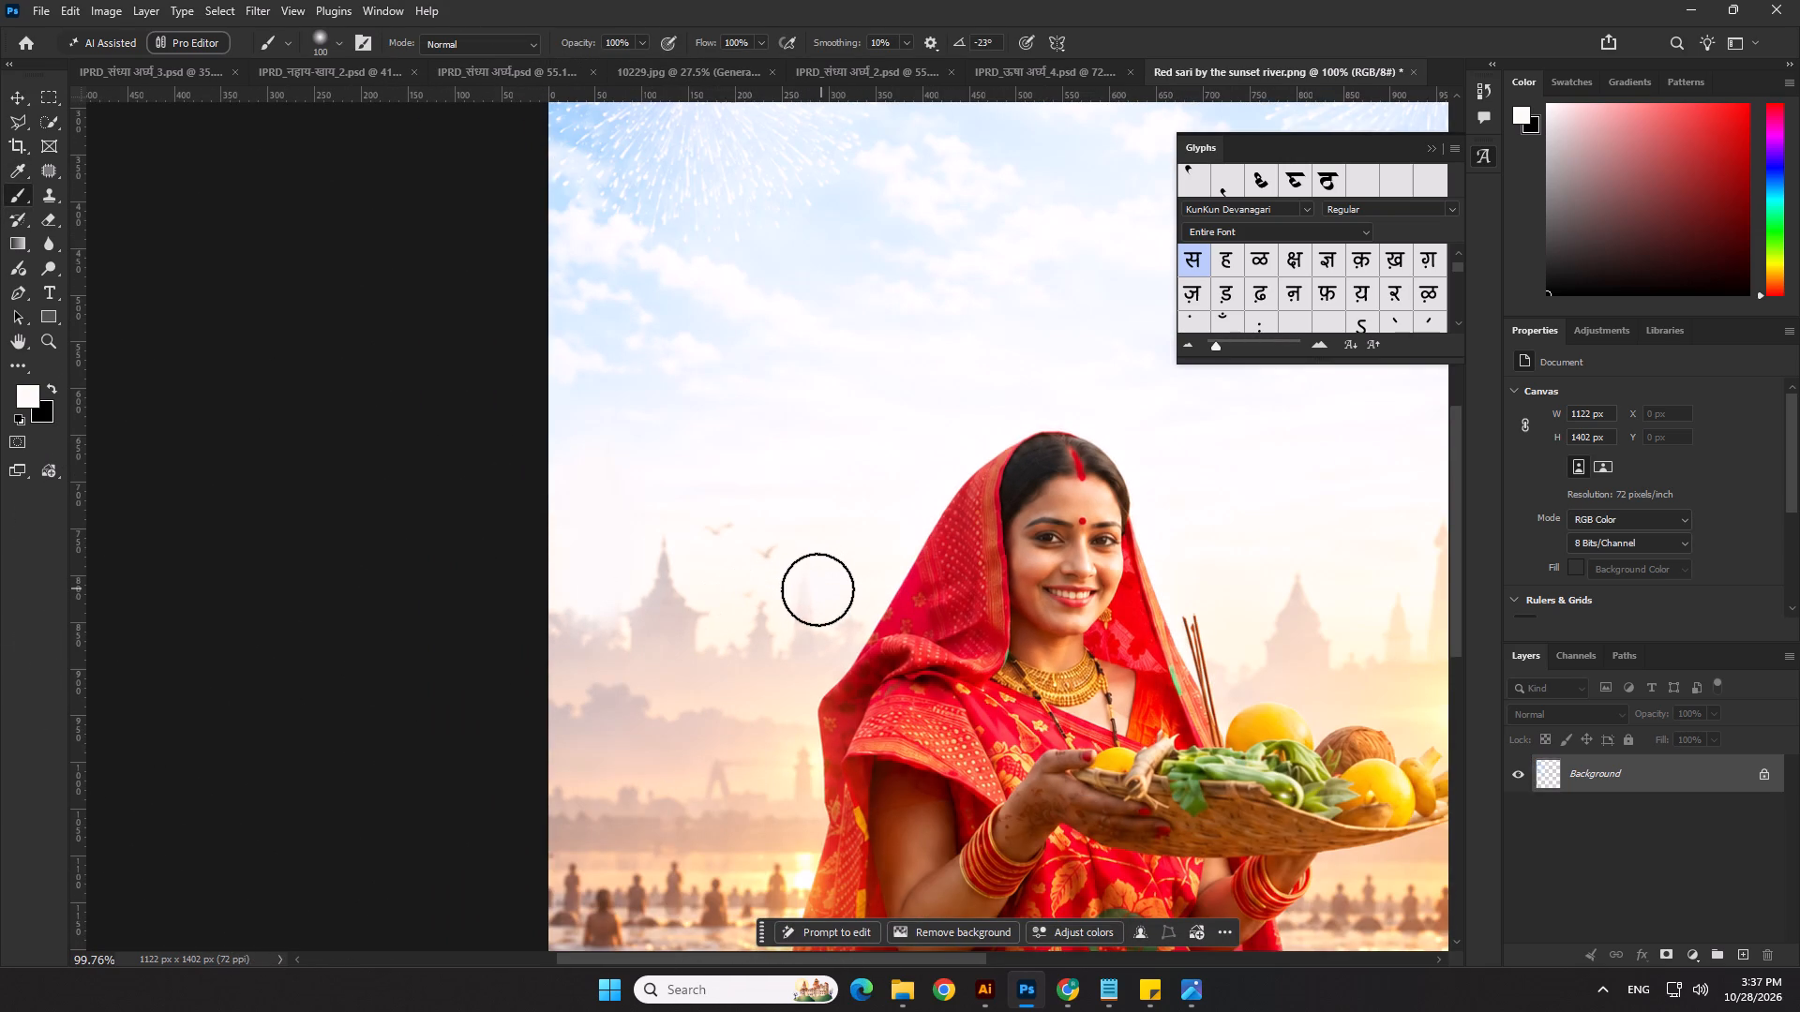
{"action": "left_click", "coordinate": [804, 598]}
{"action": "left_click", "coordinate": [805, 603]}
Paint out the slim spire above the sun, between the temples on the right, reducing the brush to 80 px.
{"action": "scroll", "coordinate": [123, 534], "scroll_direction": "down", "scroll_amount": 4}
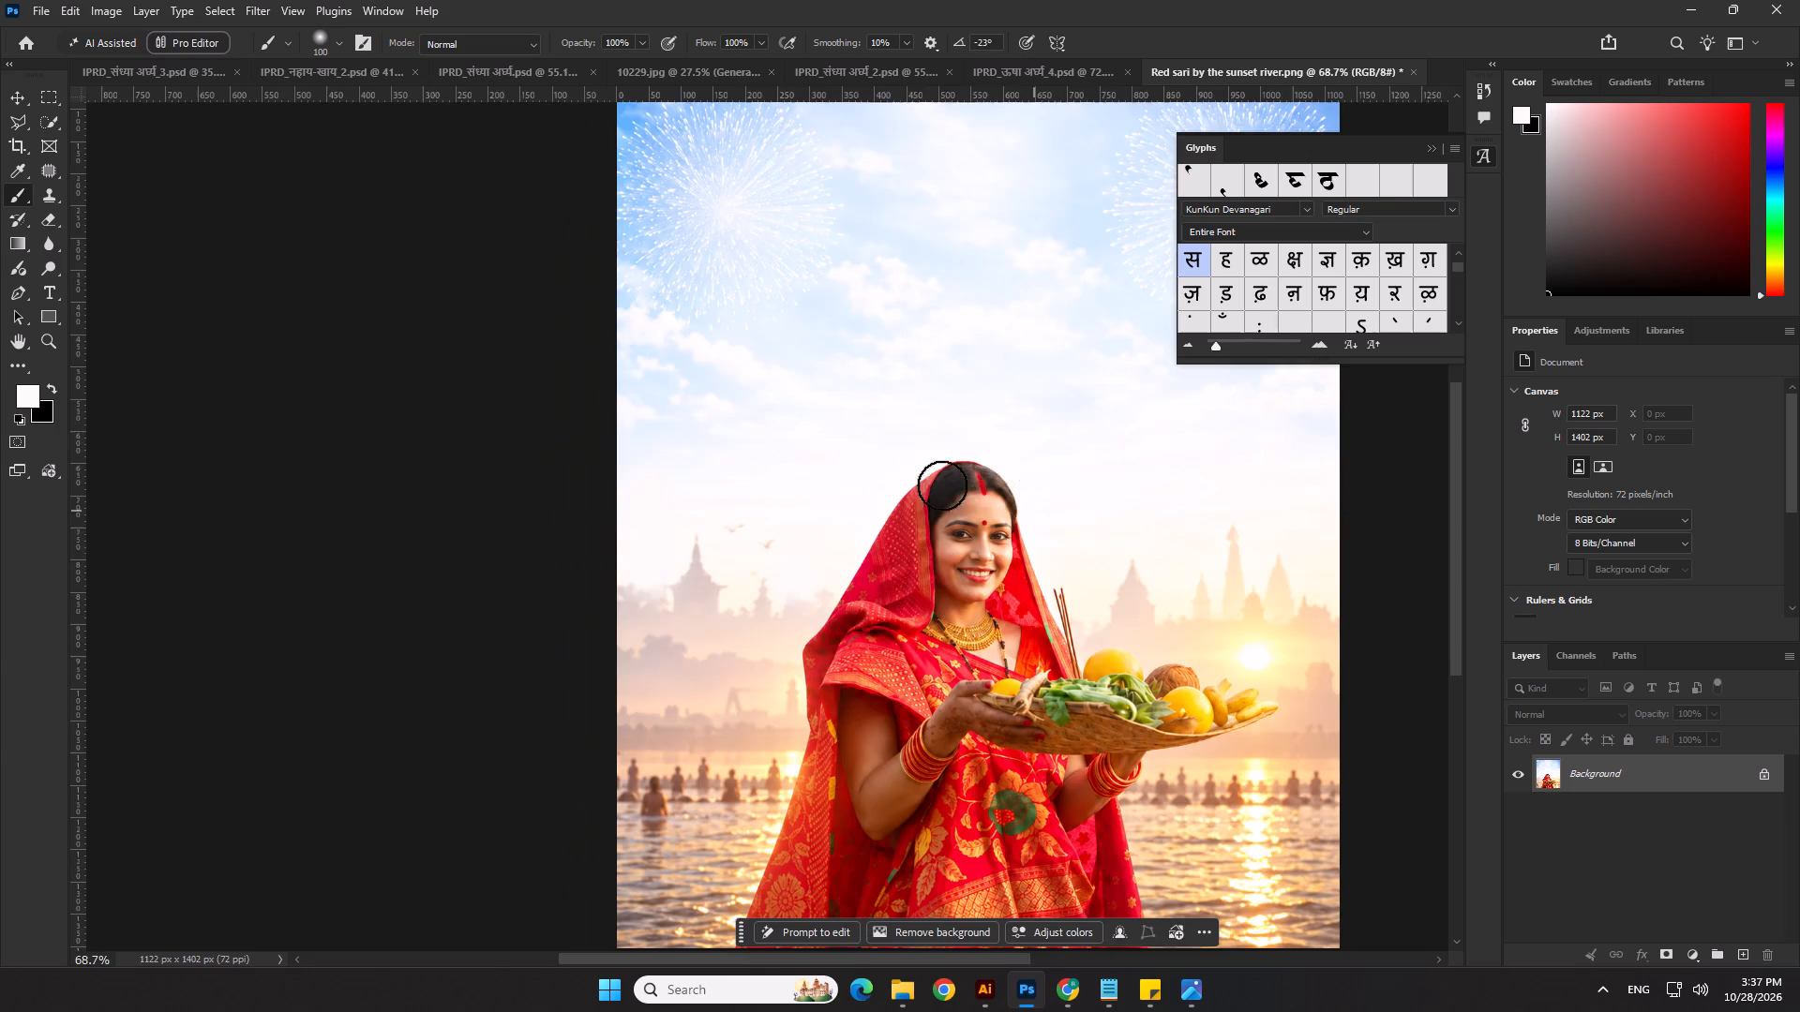
{"action": "scroll", "coordinate": [301, 444], "scroll_direction": "down", "scroll_amount": 4}
{"action": "scroll", "coordinate": [1095, 524], "scroll_direction": "up", "scroll_amount": 6}
{"action": "left_click_drag", "start_coordinate": [1092, 511], "coordinate": [1090, 554]}
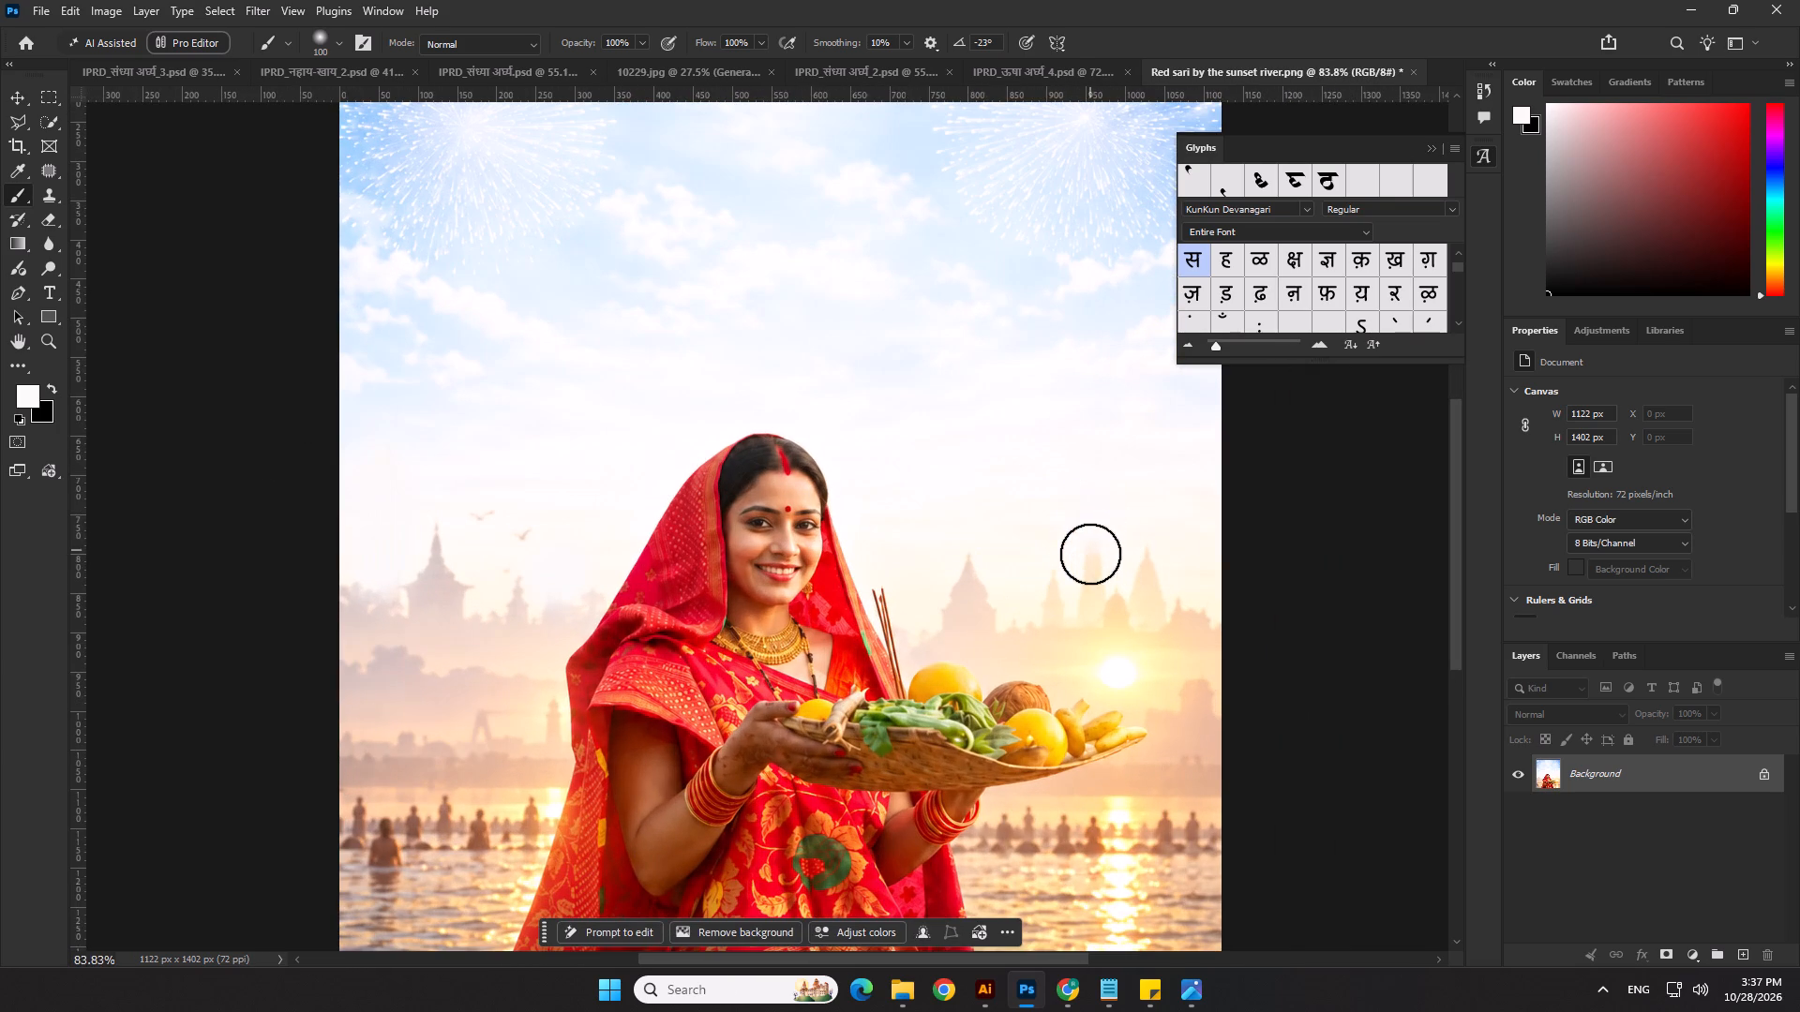
{"action": "left_click_drag", "start_coordinate": [1090, 554], "coordinate": [1088, 559]}
{"action": "key", "text": "bracketleft"}
{"action": "key", "text": "bracketleft"}
{"action": "double_click", "coordinate": [1085, 582]}
{"action": "left_click_drag", "start_coordinate": [1089, 565], "coordinate": [1089, 555]}
{"action": "left_click", "coordinate": [1090, 558]}
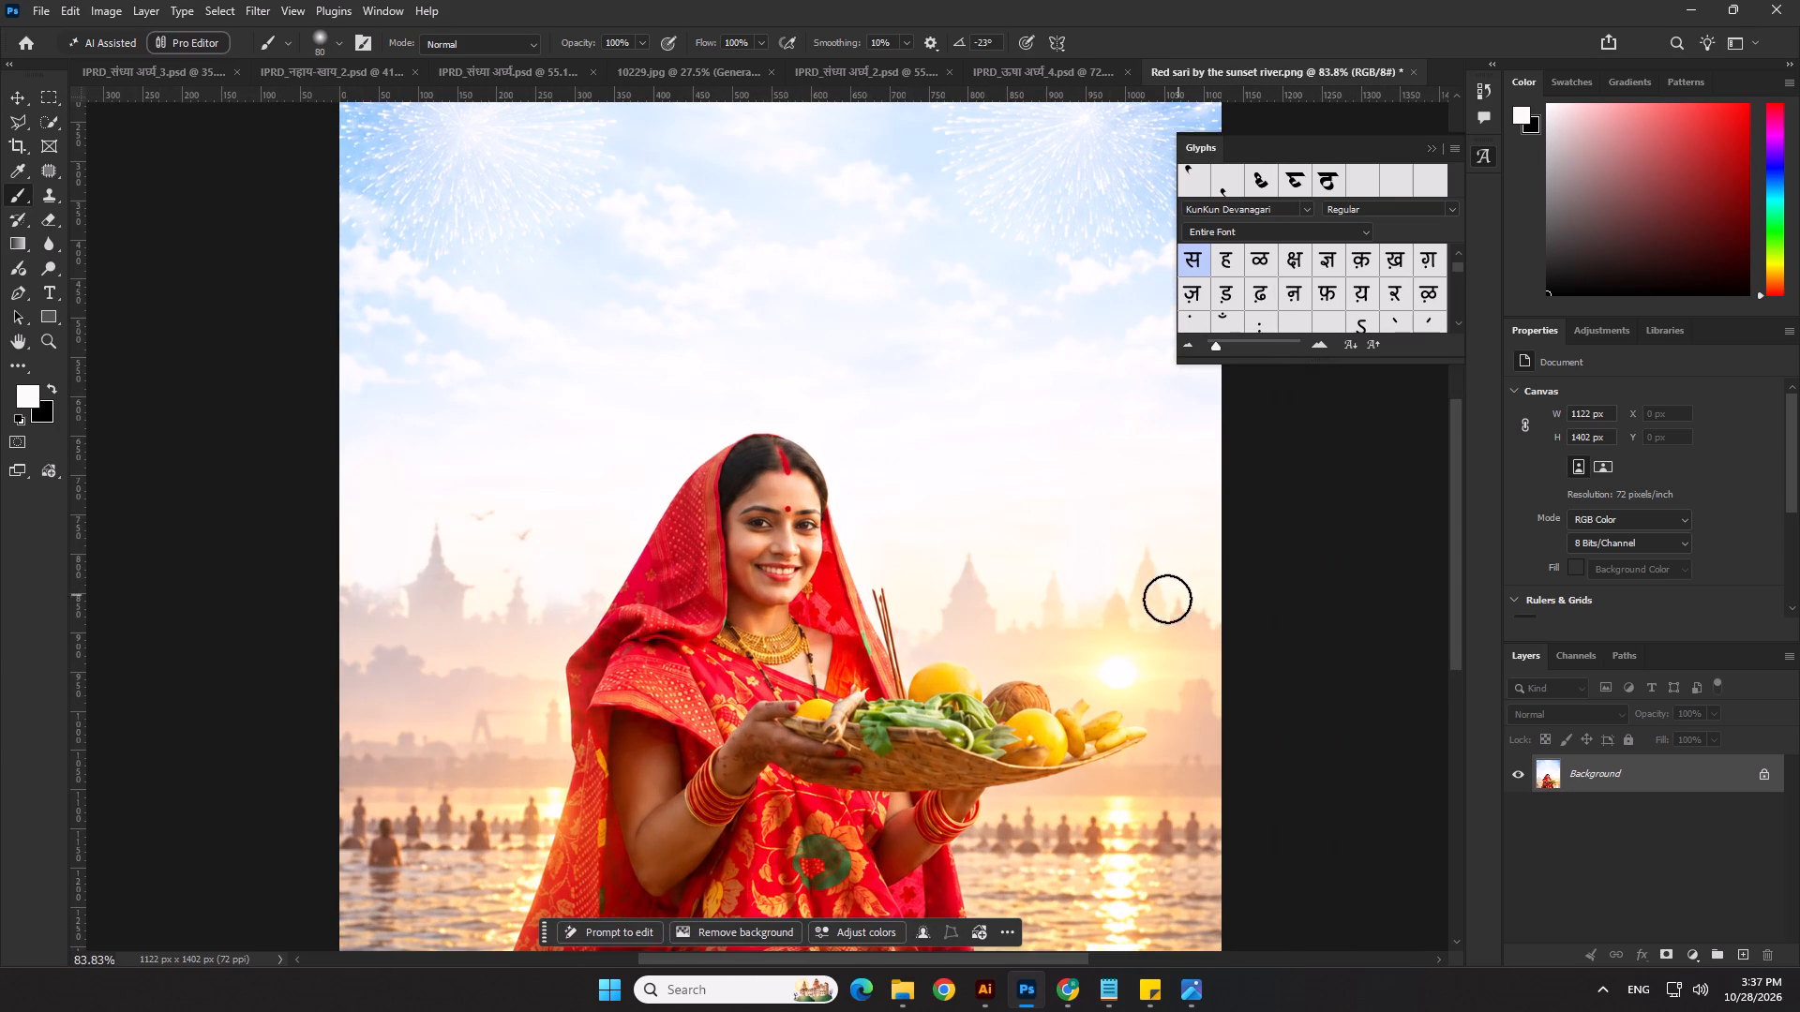
{"action": "left_click", "coordinate": [1081, 604]}
{"action": "scroll", "coordinate": [603, 328], "scroll_direction": "down", "scroll_amount": 5}
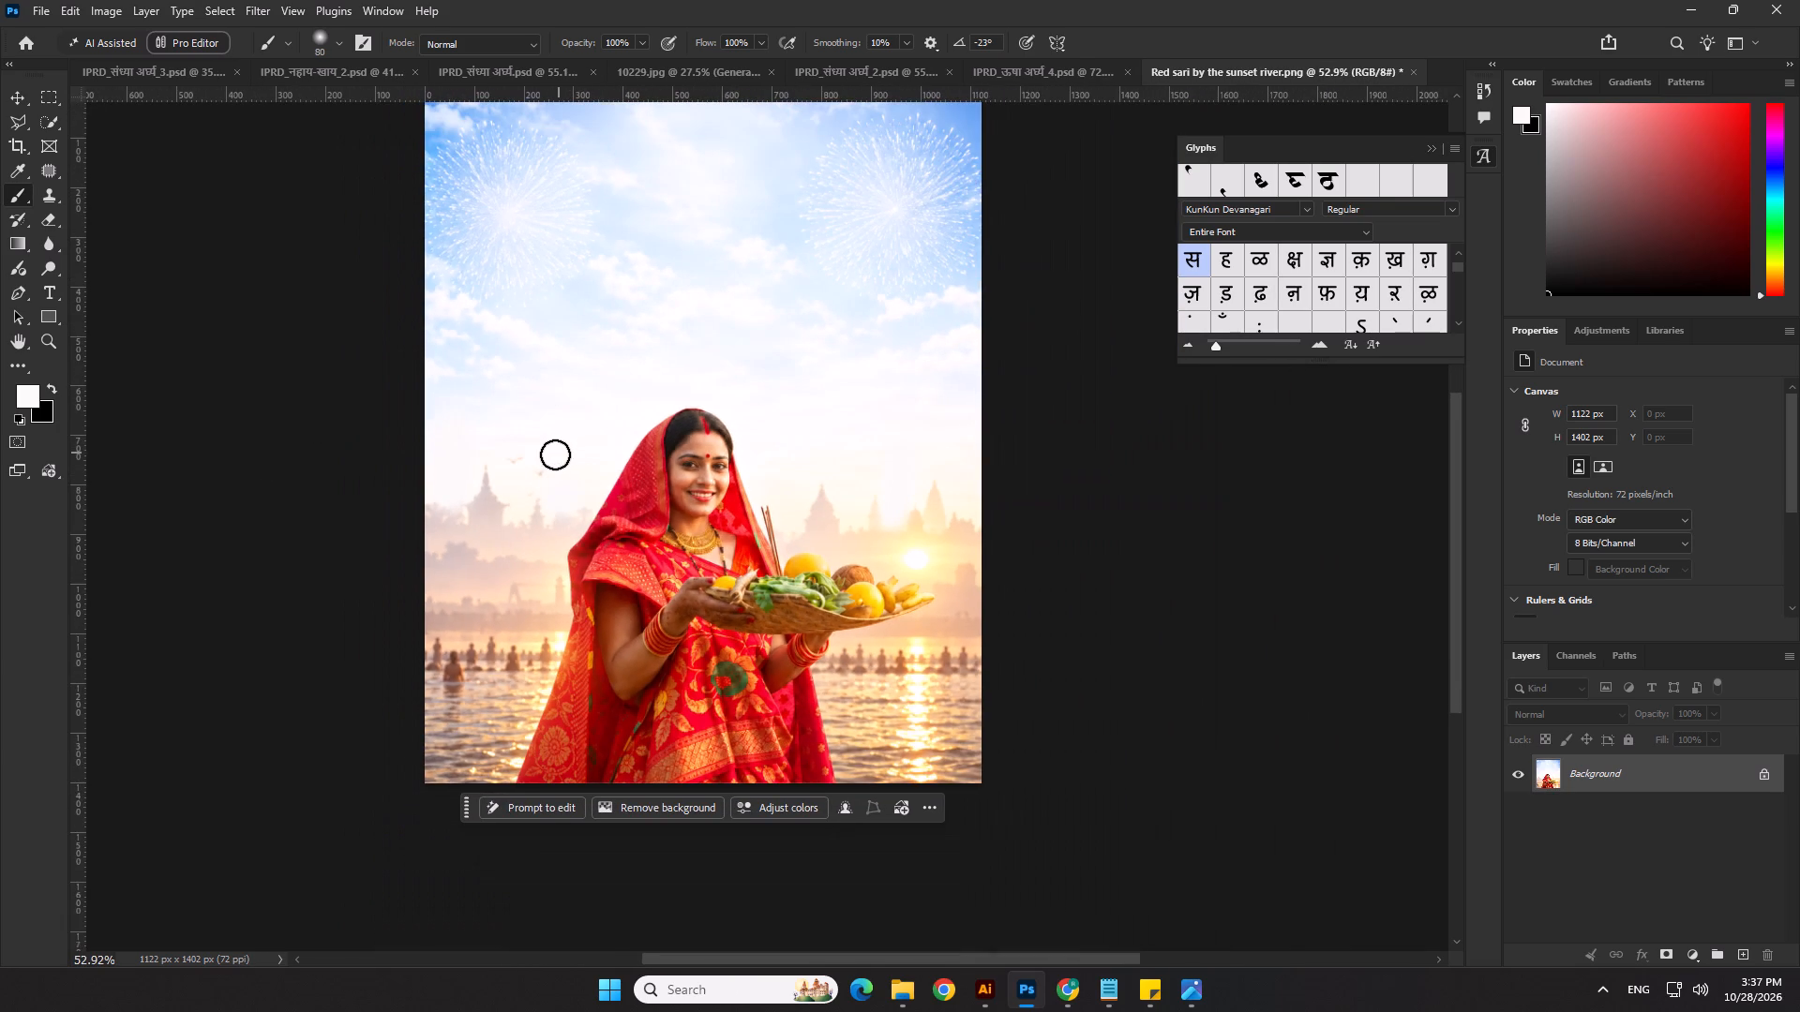
{"action": "scroll", "coordinate": [866, 507], "scroll_direction": "up", "scroll_amount": 2}
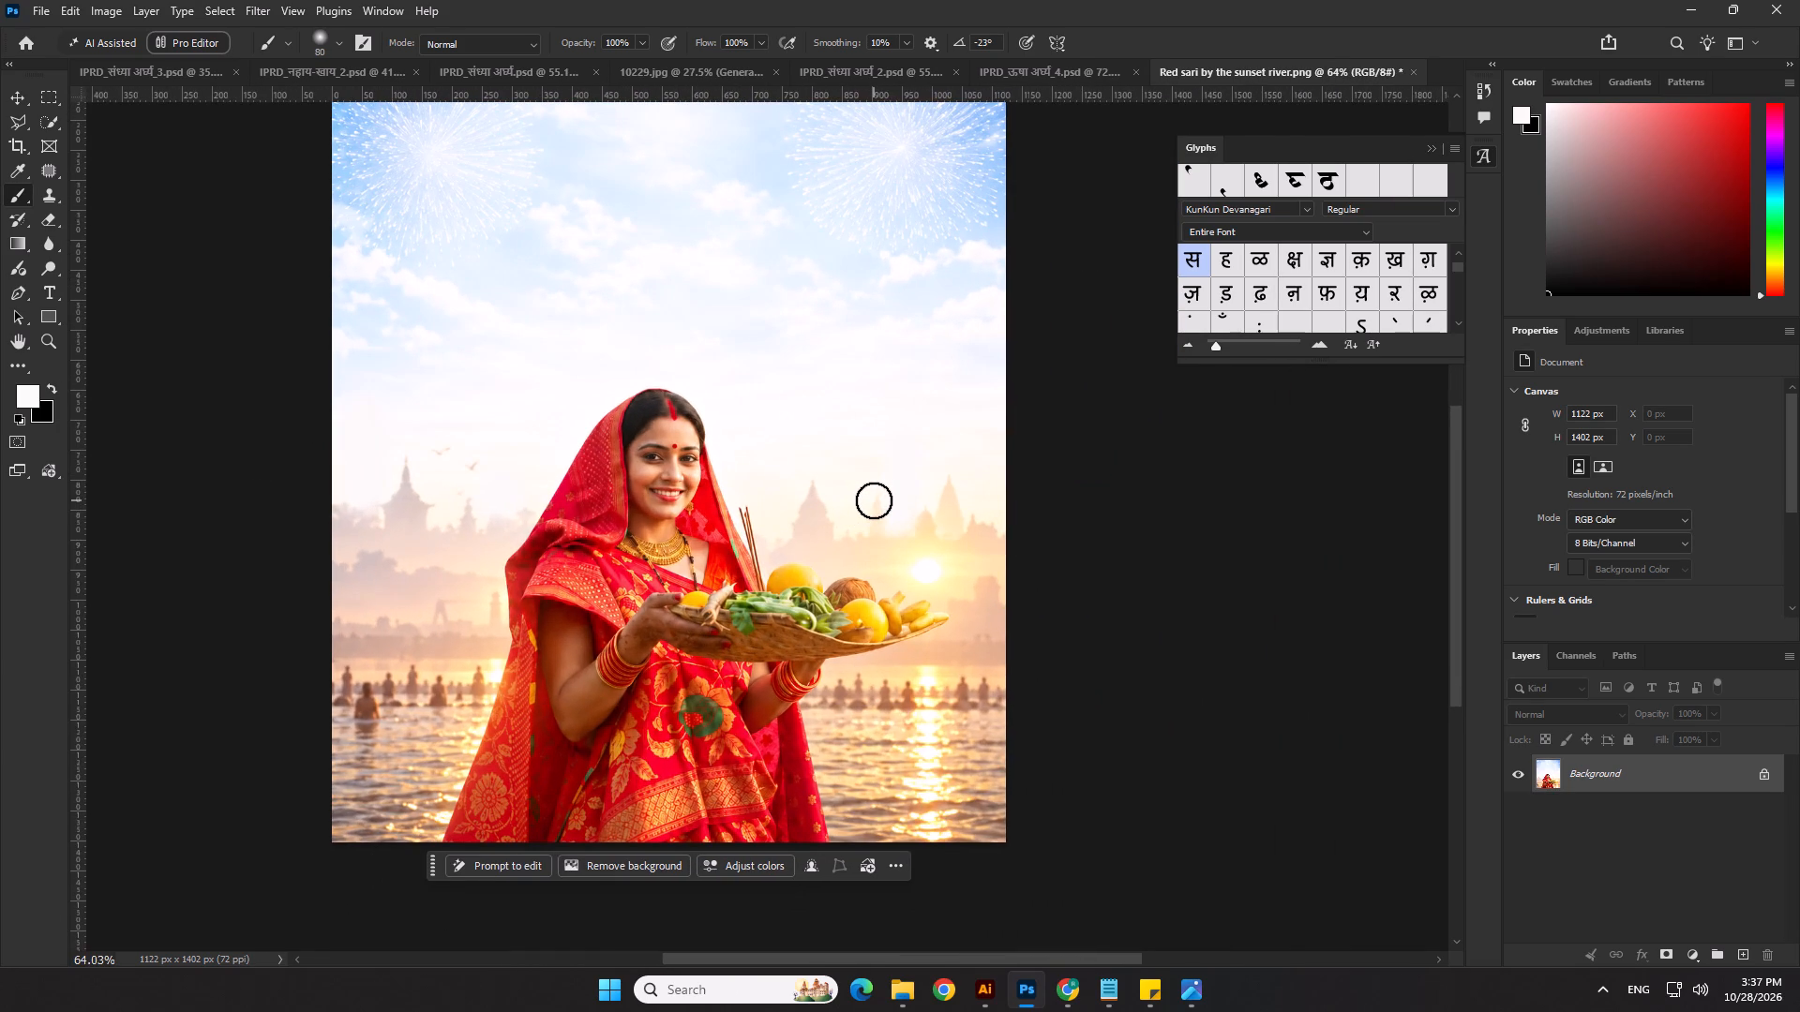
{"action": "left_click_drag", "start_coordinate": [874, 500], "coordinate": [874, 521]}
{"action": "left_click", "coordinate": [874, 521]}
Resample the sky colour and dab the 80 px brush over the remaining tower traces between the temples right of the woman.
{"action": "left_click", "coordinate": [22, 167]}
{"action": "scroll", "coordinate": [887, 483], "scroll_direction": "up", "scroll_amount": 2}
{"action": "left_click", "coordinate": [850, 501]}
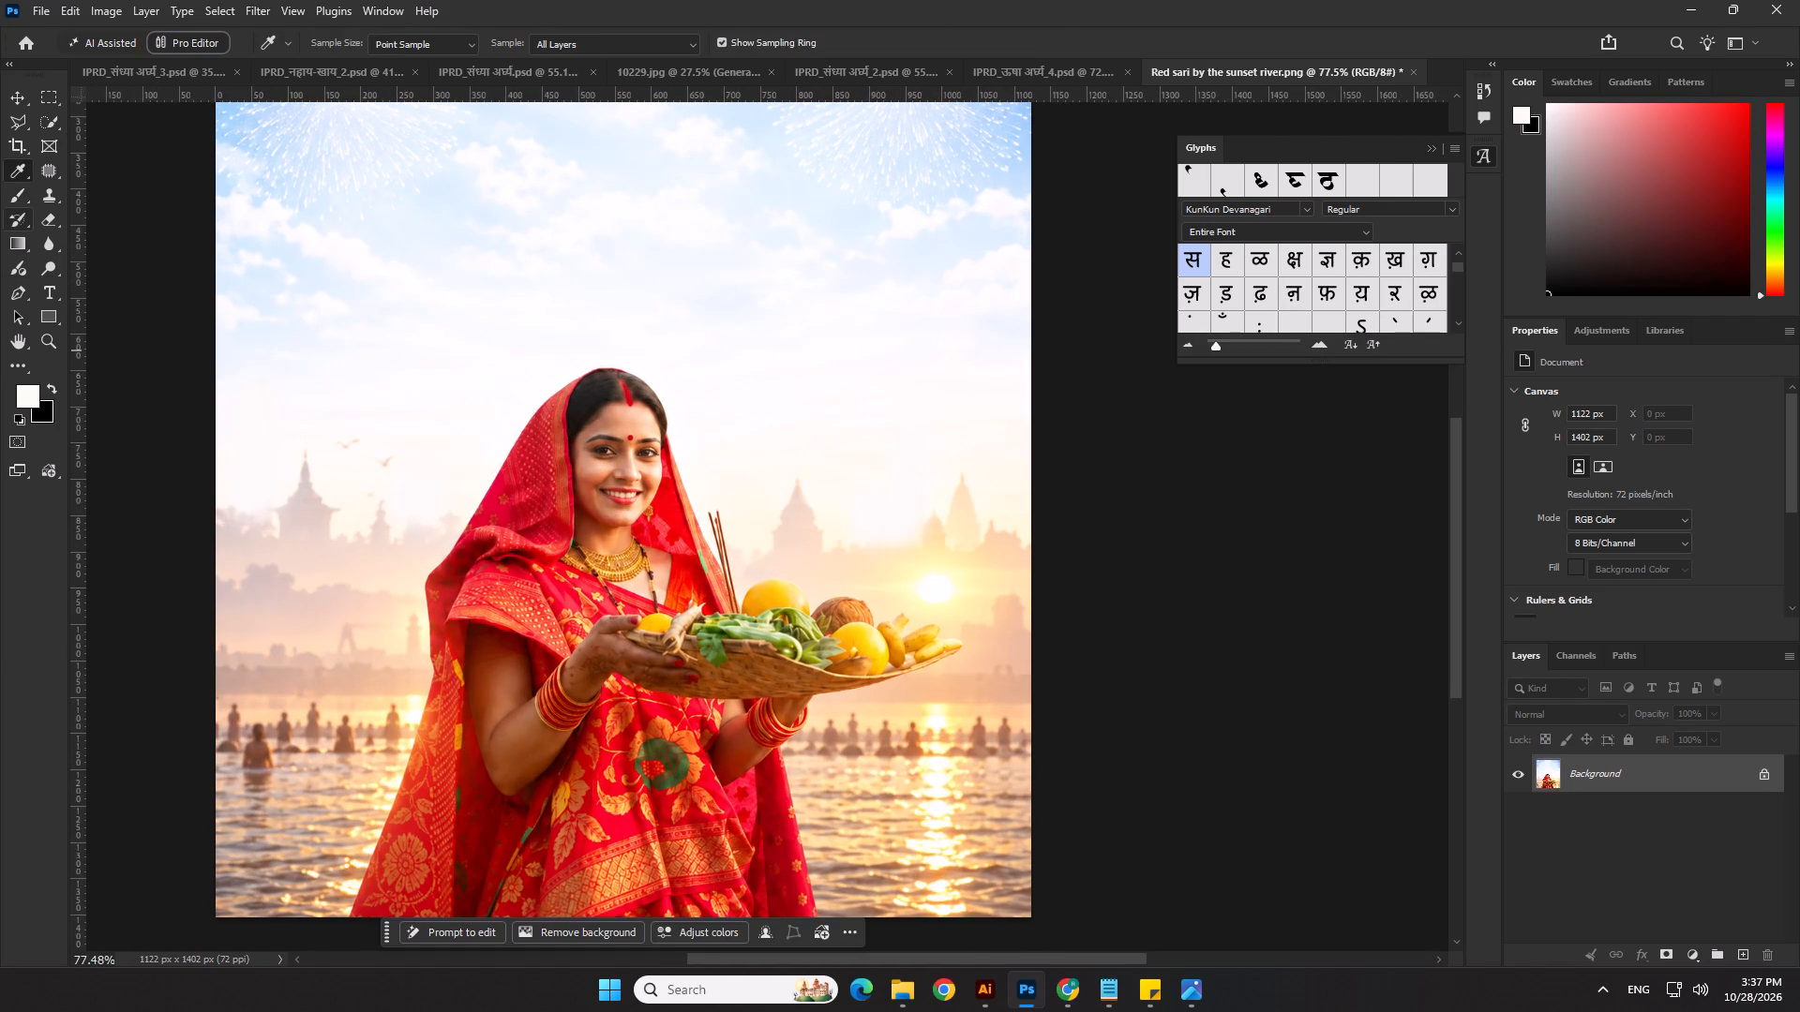
{"action": "left_click", "coordinate": [12, 202]}
{"action": "scroll", "coordinate": [937, 626], "scroll_direction": "up", "scroll_amount": 3}
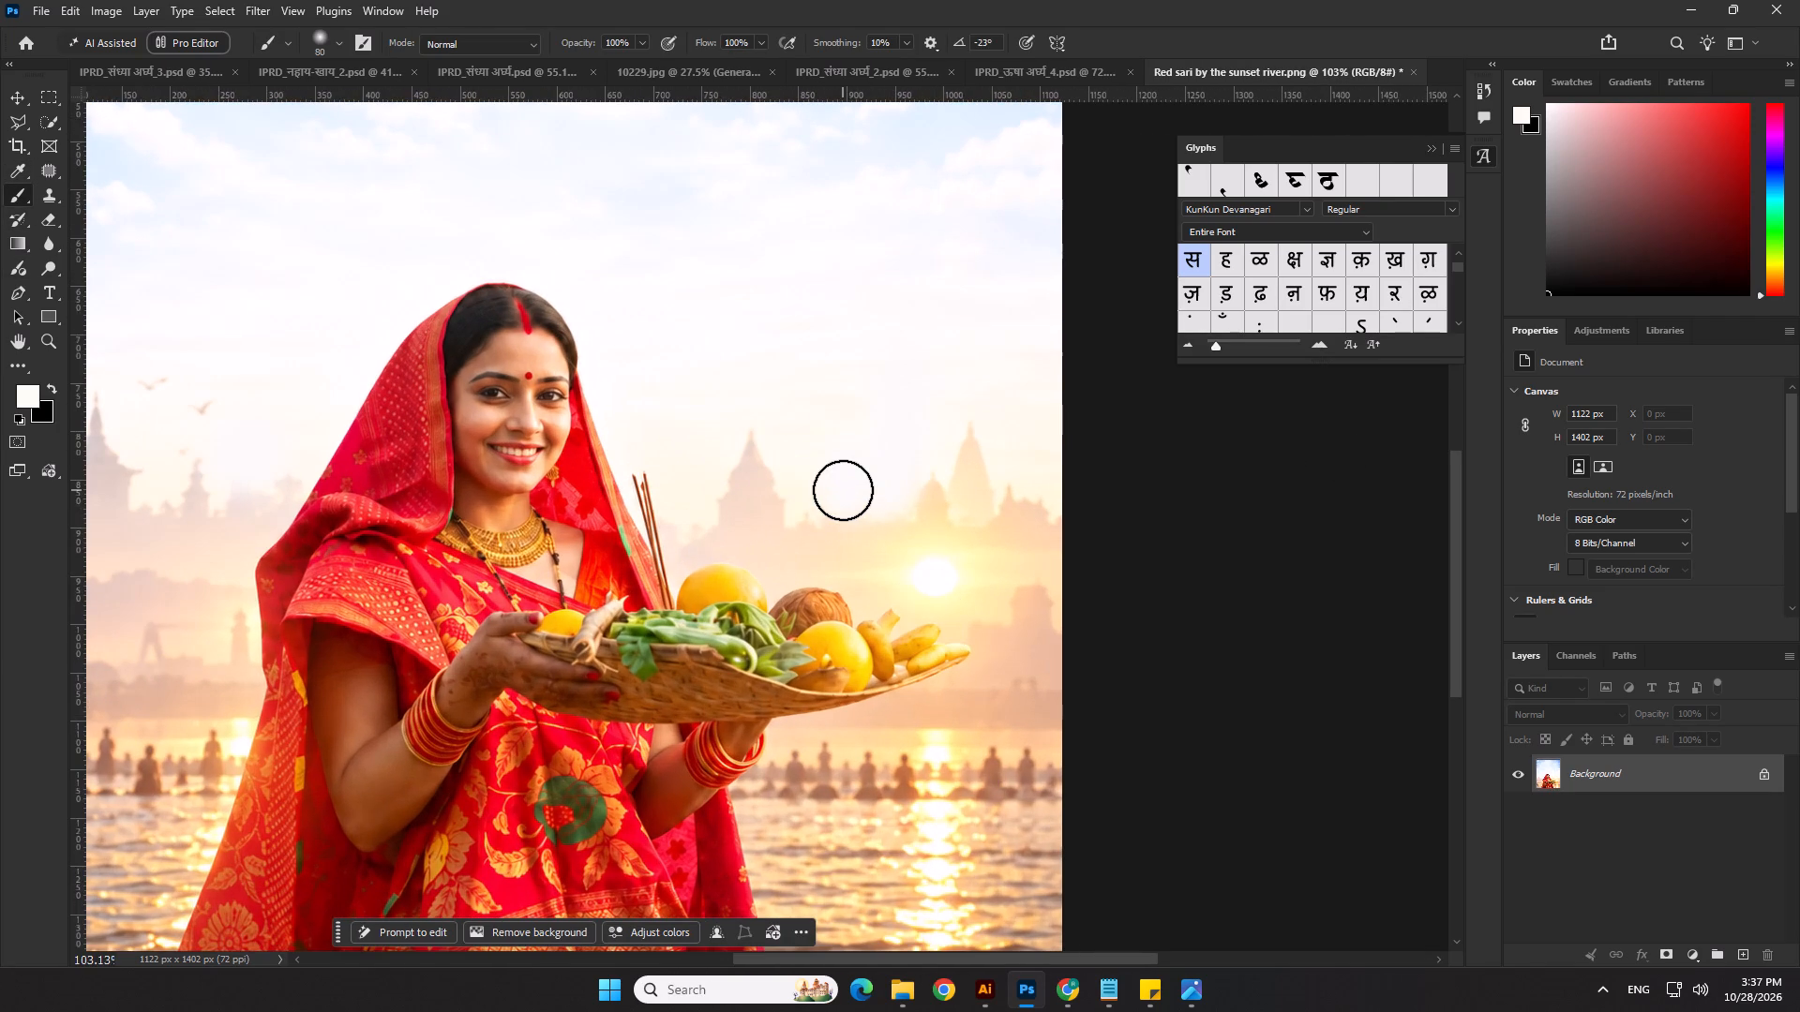
{"action": "left_click", "coordinate": [843, 490]}
{"action": "left_click_drag", "start_coordinate": [840, 489], "coordinate": [893, 444]}
{"action": "left_click", "coordinate": [889, 454]}
{"action": "left_click", "coordinate": [891, 473]}
{"action": "double_click", "coordinate": [817, 489]}
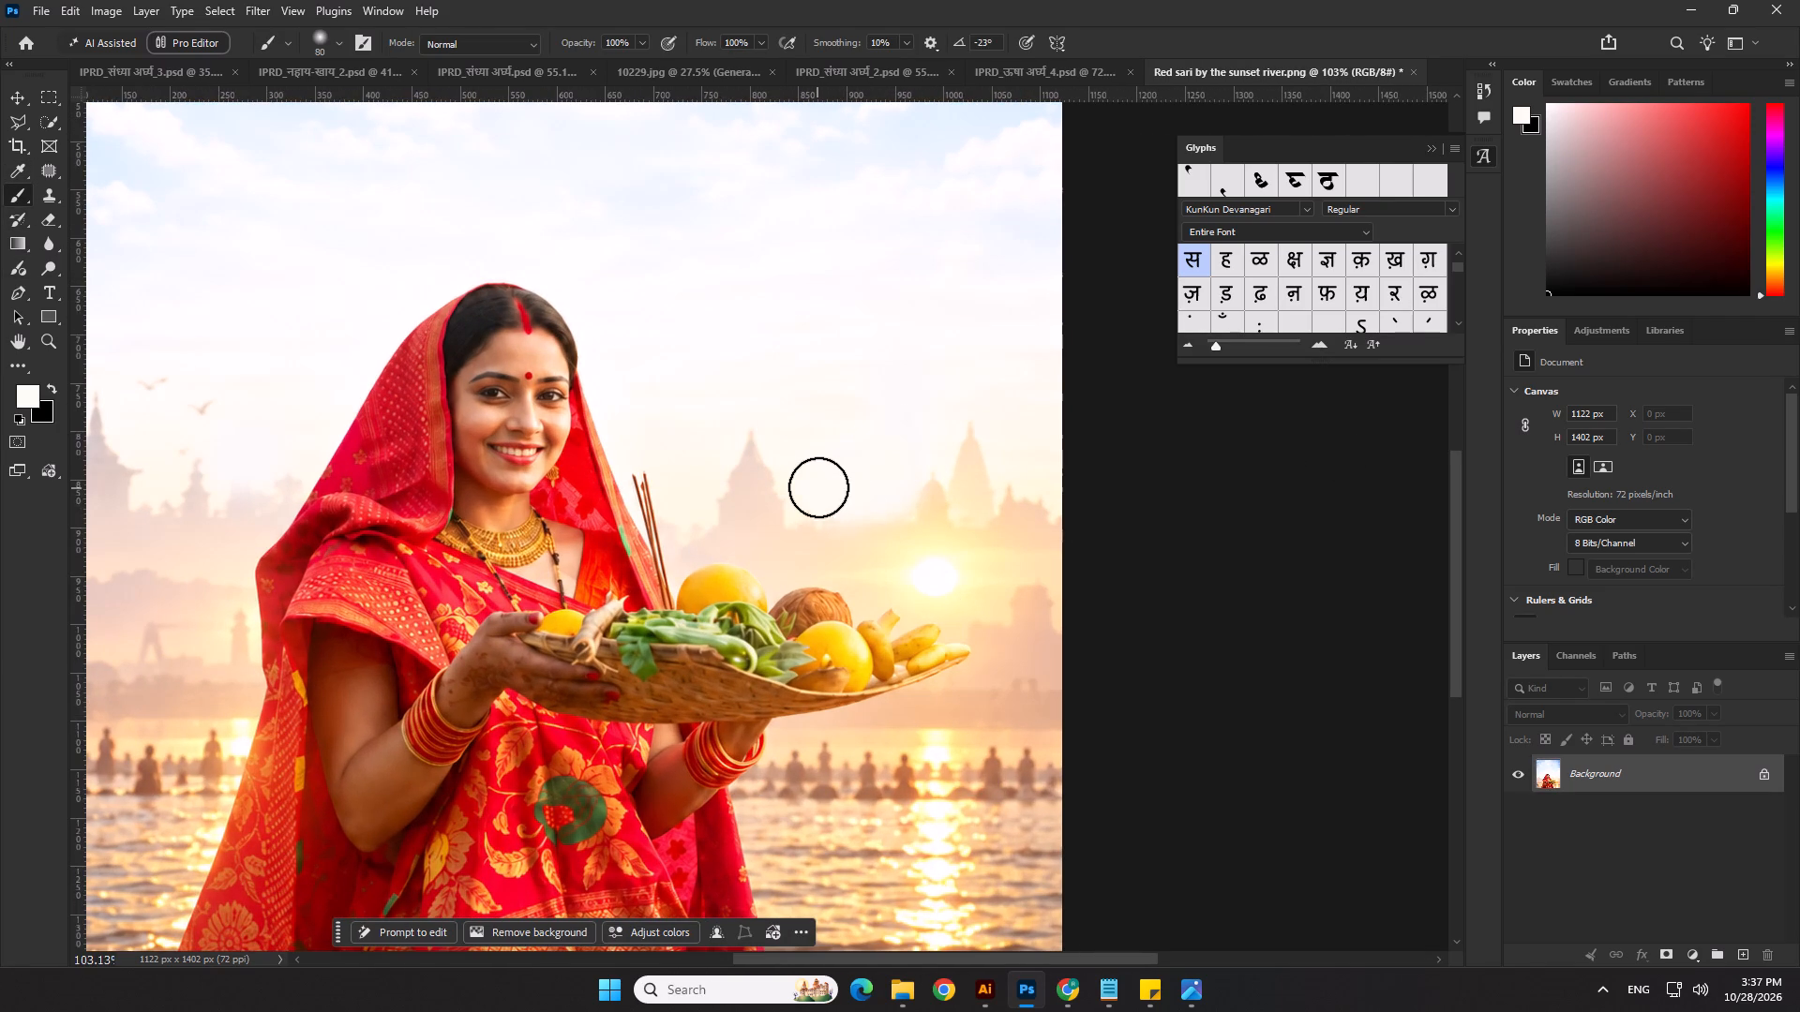
{"action": "left_click", "coordinate": [893, 478]}
{"action": "left_click_drag", "start_coordinate": [902, 462], "coordinate": [903, 451]}
{"action": "left_click", "coordinate": [903, 441]}
Save the edited Red sari by the sunset river contents and close them to return to the poster.
{"action": "scroll", "coordinate": [1314, 517], "scroll_direction": "down", "scroll_amount": 5}
{"action": "key", "text": "ctrl+s"}
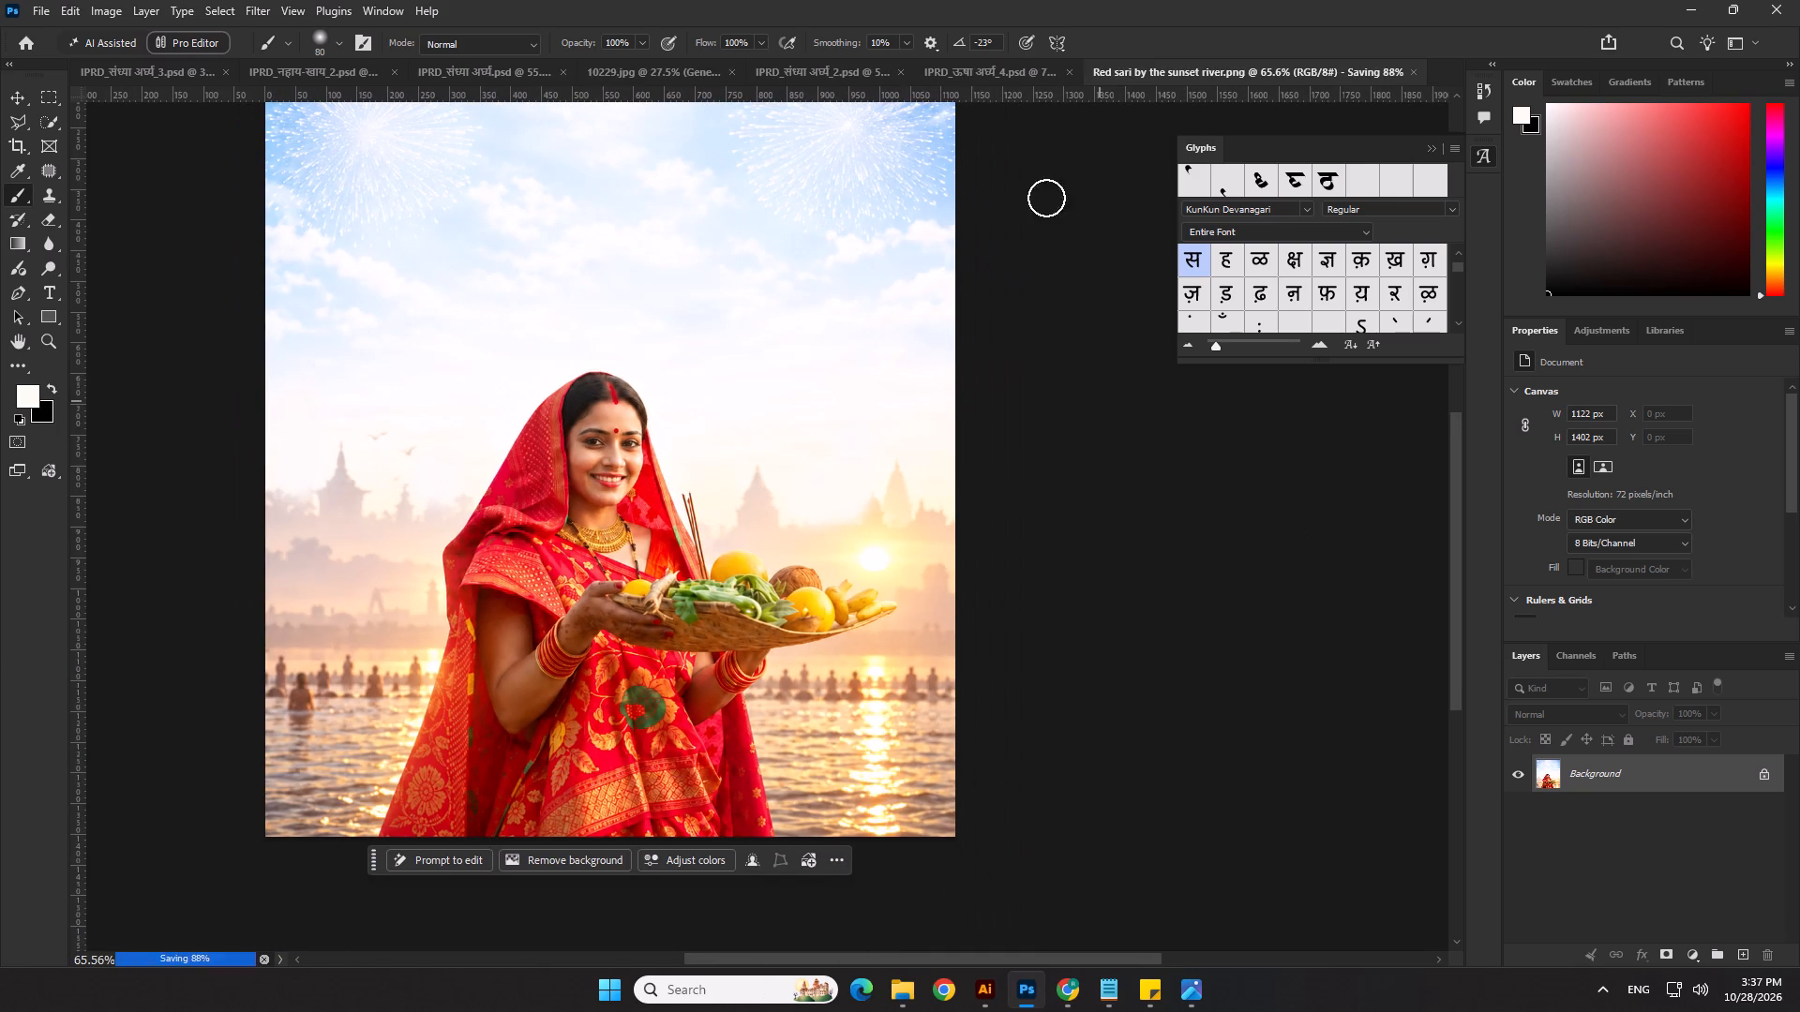
{"action": "left_click", "coordinate": [1411, 65]}
{"action": "left_click", "coordinate": [1412, 75]}
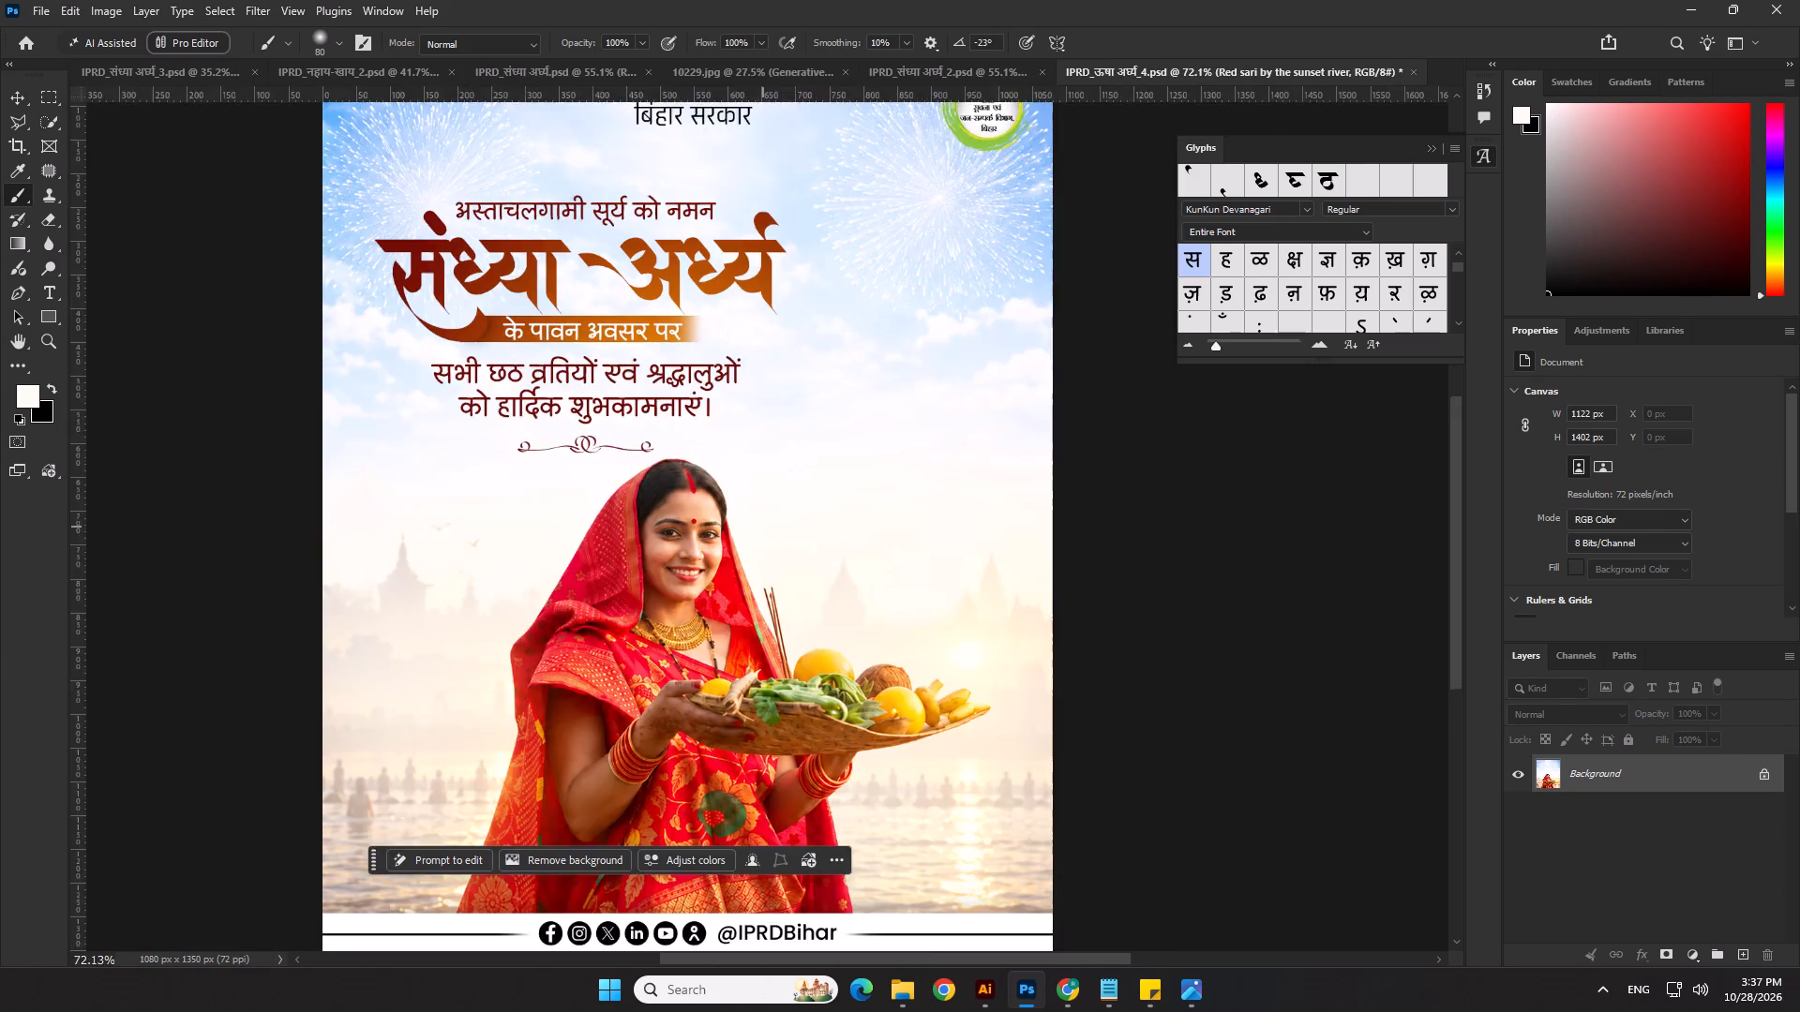
Examine the whole poster to check how the cleaned-up skyline looks behind the woman.
{"action": "scroll", "coordinate": [704, 573], "scroll_direction": "down", "scroll_amount": 8}
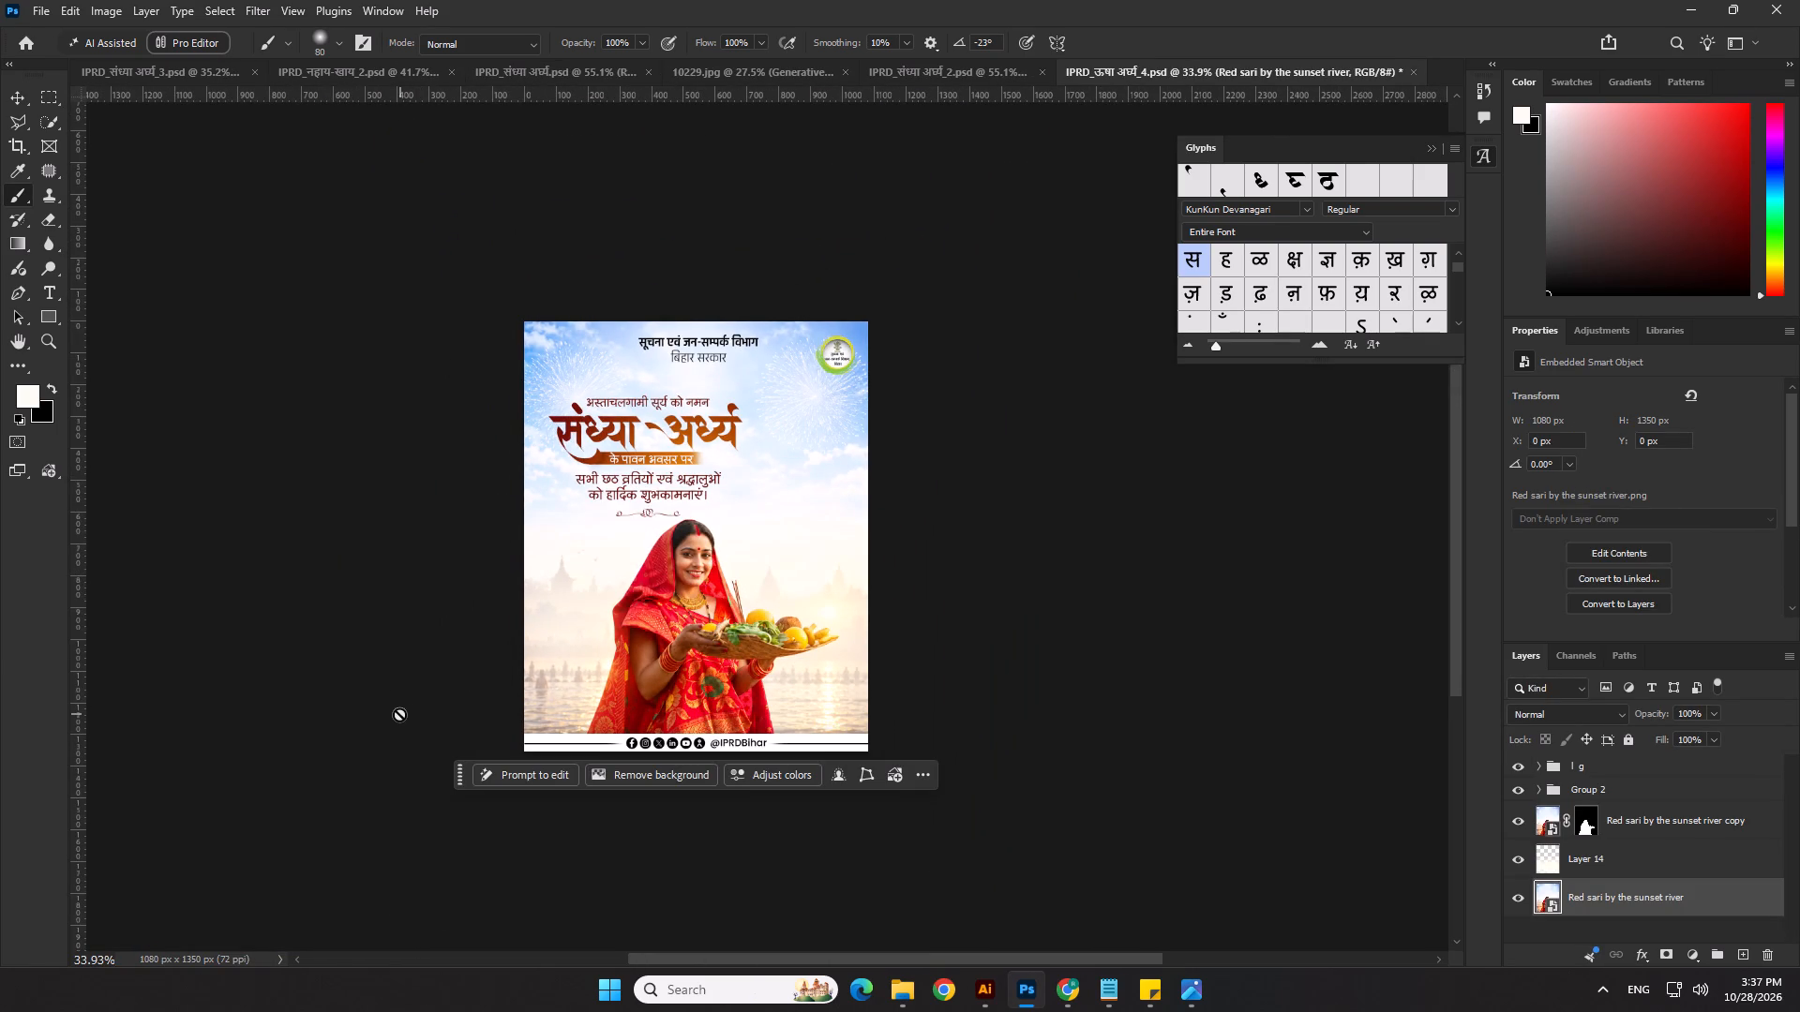
{"action": "scroll", "coordinate": [447, 674], "scroll_direction": "up", "scroll_amount": 1}
{"action": "scroll", "coordinate": [977, 612], "scroll_direction": "down", "scroll_amount": 4}
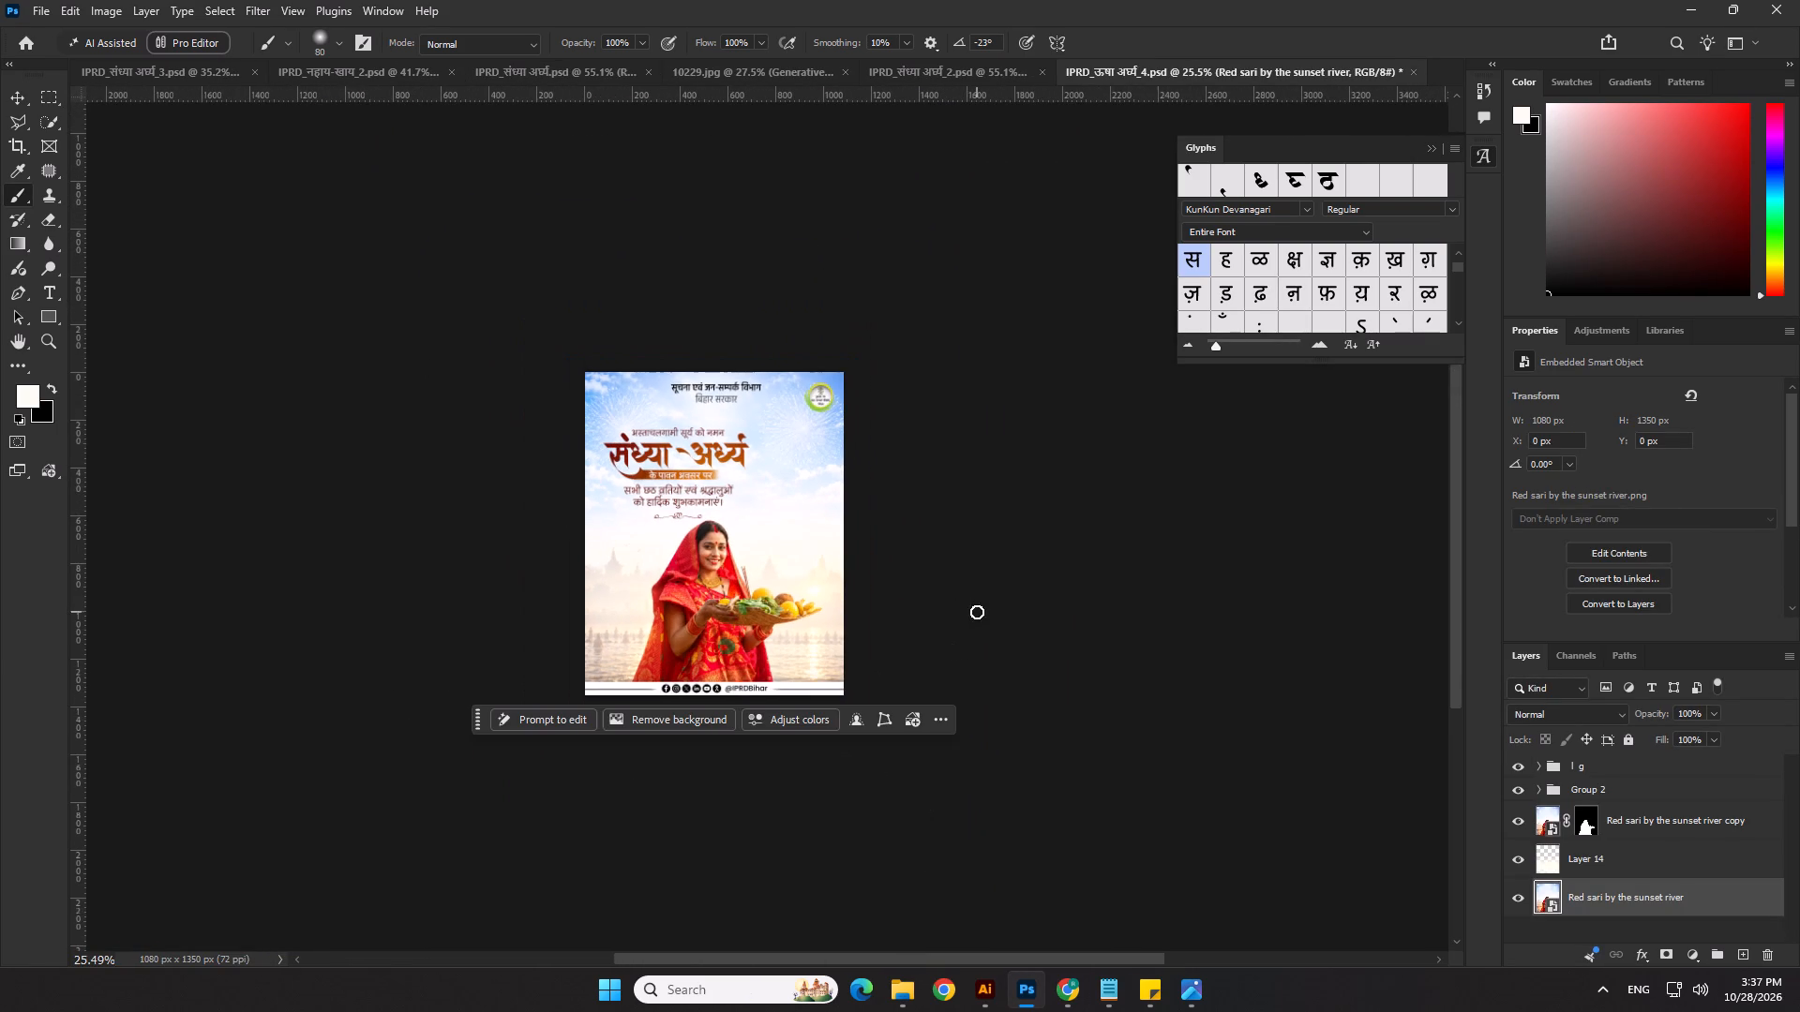
{"action": "left_click", "coordinate": [20, 104]}
{"action": "left_click", "coordinate": [372, 334]}
{"action": "left_click", "coordinate": [1092, 766]}
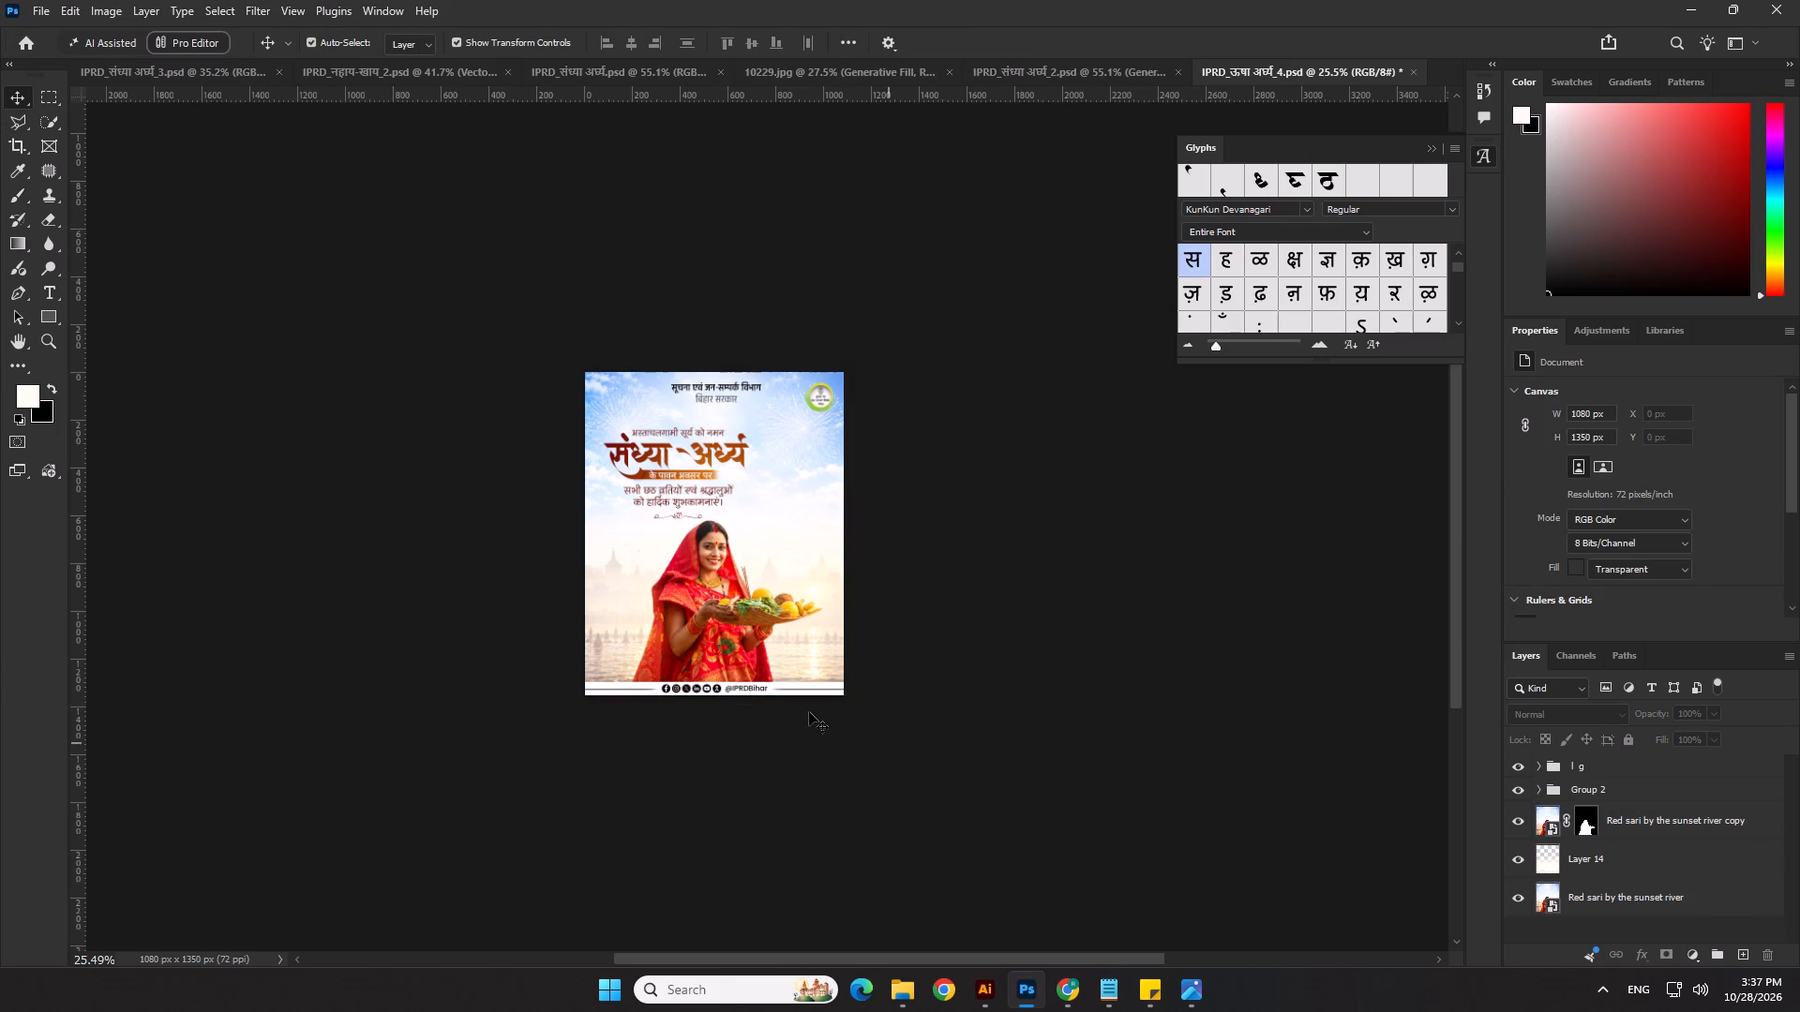
{"action": "scroll", "coordinate": [761, 683], "scroll_direction": "up", "scroll_amount": 4}
{"action": "scroll", "coordinate": [947, 570], "scroll_direction": "up", "scroll_amount": 3}
{"action": "left_click", "coordinate": [1029, 550]}
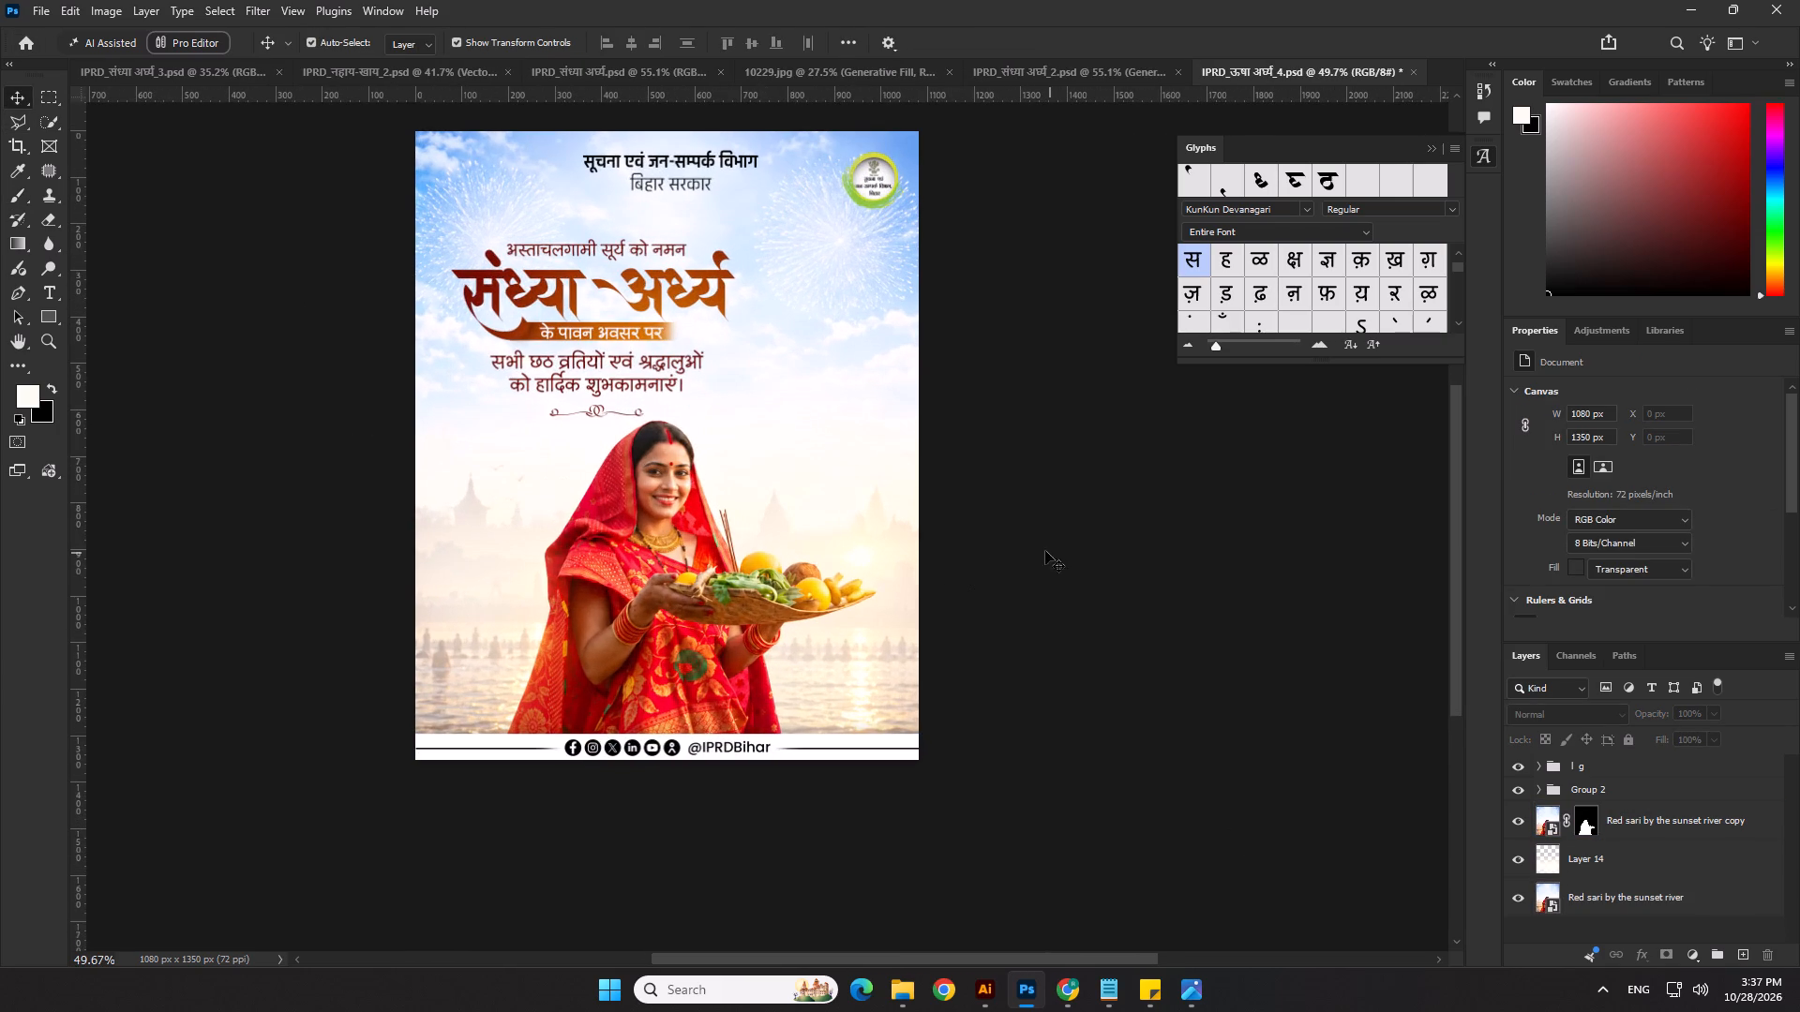
On Layer 14, erase the white haze over the water in the poster's lower-left corner with a 500 px soft eraser.
{"action": "left_click", "coordinate": [1541, 866]}
{"action": "left_click", "coordinate": [27, 193]}
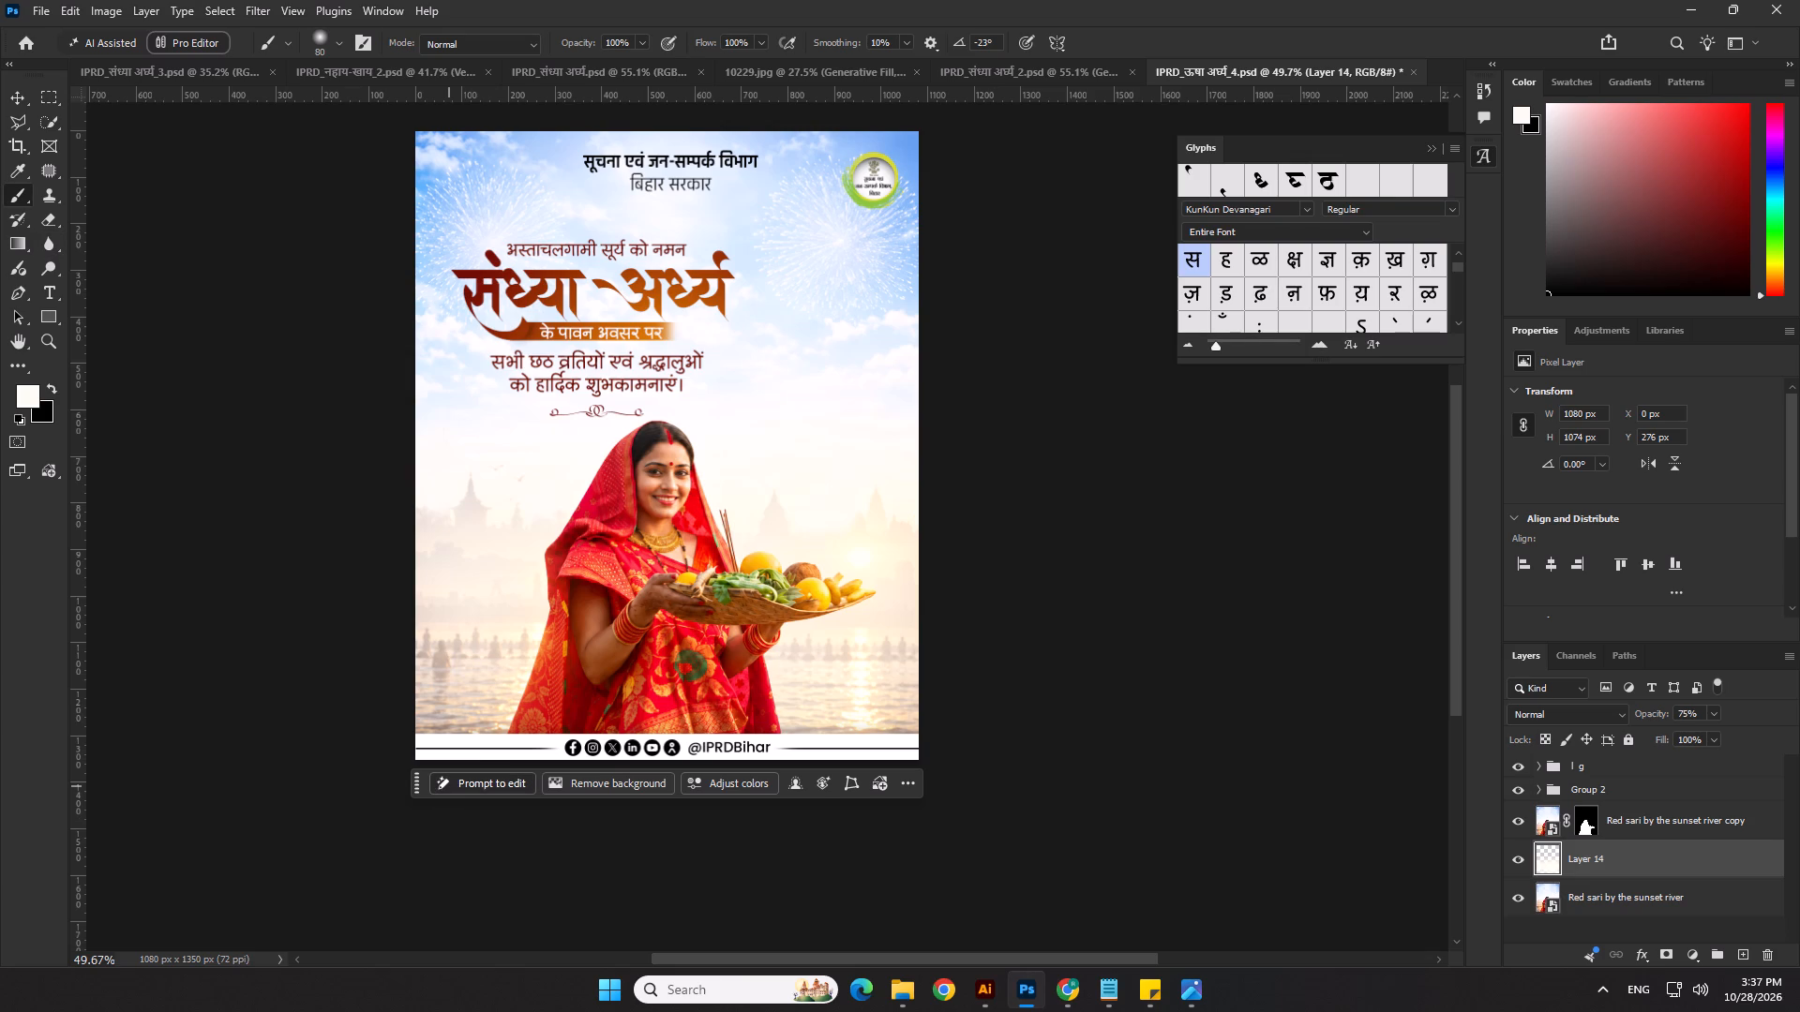
{"action": "key", "text": "bracketright"}
{"action": "key", "text": "bracketright"}
{"action": "key", "text": "bracketright"}
{"action": "key", "text": "bracketright"}
{"action": "key", "text": "bracketright"}
{"action": "key", "text": "bracketright"}
{"action": "key", "text": "bracketright"}
{"action": "key", "text": "bracketright"}
{"action": "key", "text": "bracketright"}
{"action": "key", "text": "bracketright"}
{"action": "key", "text": "bracketright"}
{"action": "key", "text": "bracketright"}
{"action": "key", "text": "bracketright"}
{"action": "key", "text": "bracketright"}
{"action": "key", "text": "bracketright"}
{"action": "key", "text": "bracketleft"}
{"action": "key", "text": "bracketleft"}
{"action": "key", "text": "bracketleft"}
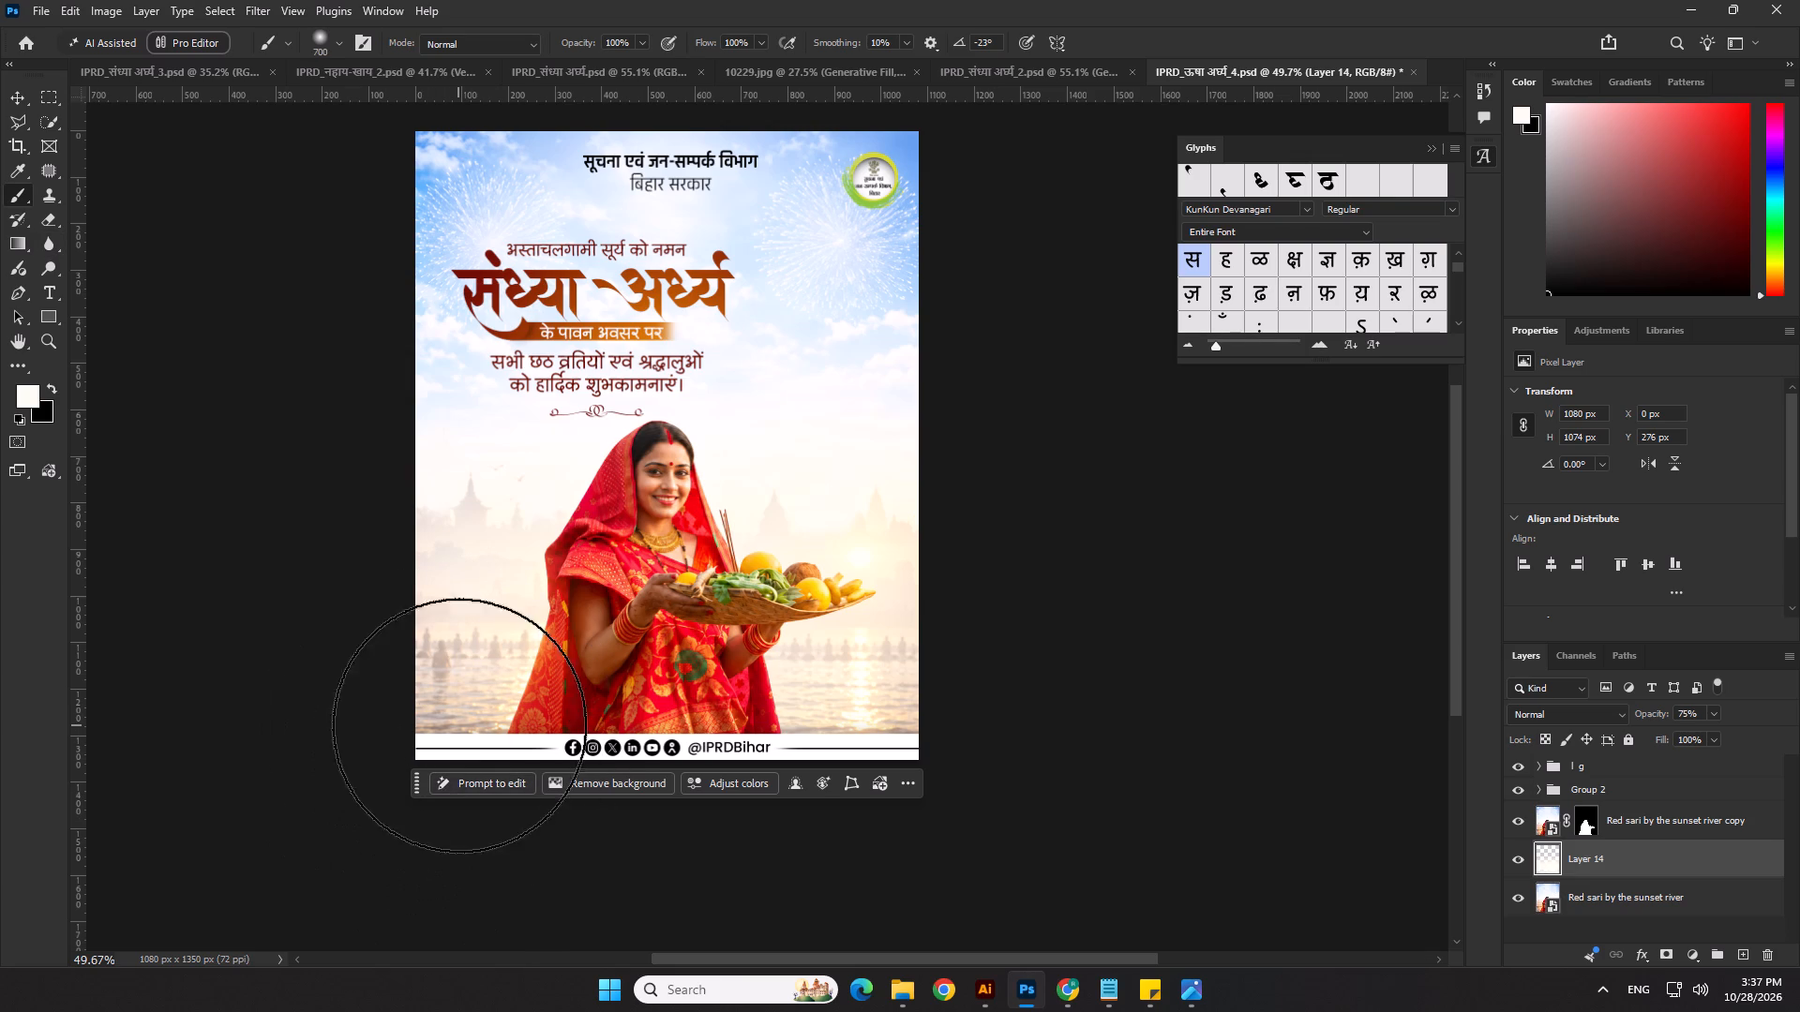
{"action": "type", "text": "[["}
{"action": "key", "text": "bracketleft"}
{"action": "left_click", "coordinate": [457, 725]}
{"action": "left_click", "coordinate": [45, 221]}
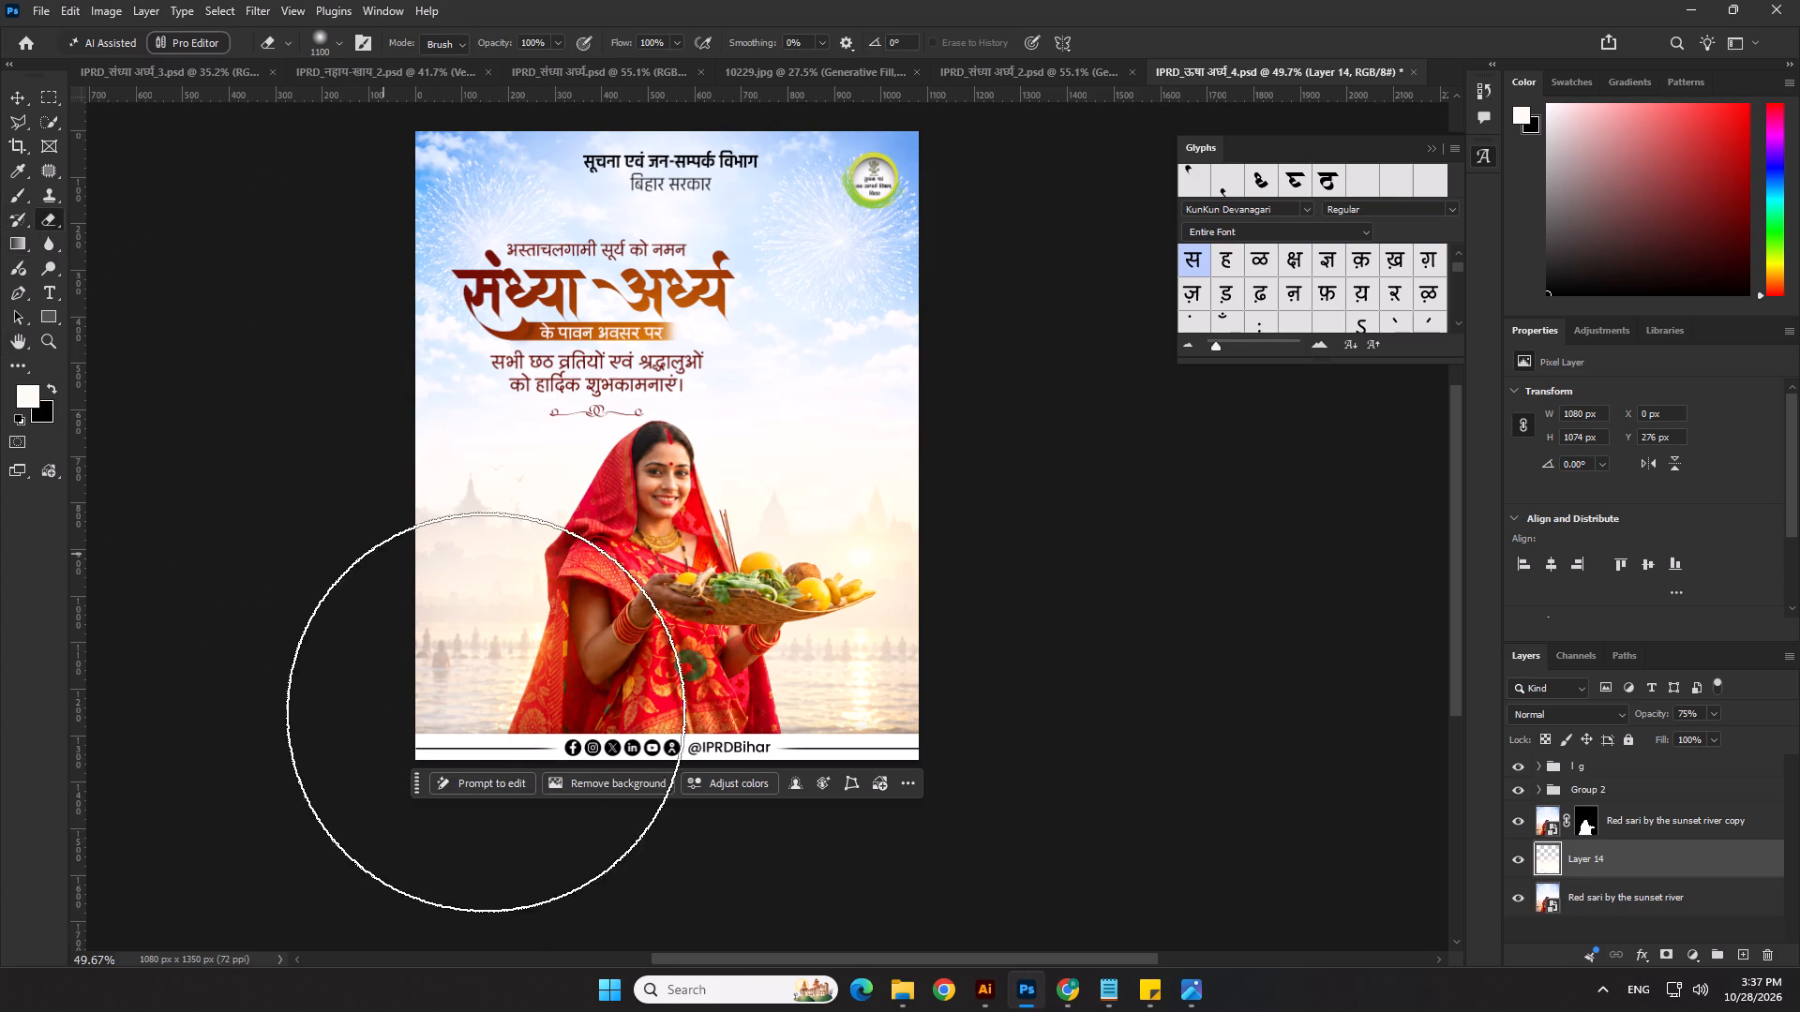
{"action": "key", "text": "bracketleft"}
{"action": "key", "text": "bracketleft"}
{"action": "key", "text": "bracketleft"}
{"action": "type", "text": "[["}
{"action": "key", "text": "bracketleft"}
{"action": "left_click", "coordinate": [430, 752]}
{"action": "left_click_drag", "start_coordinate": [445, 752], "coordinate": [487, 764]}
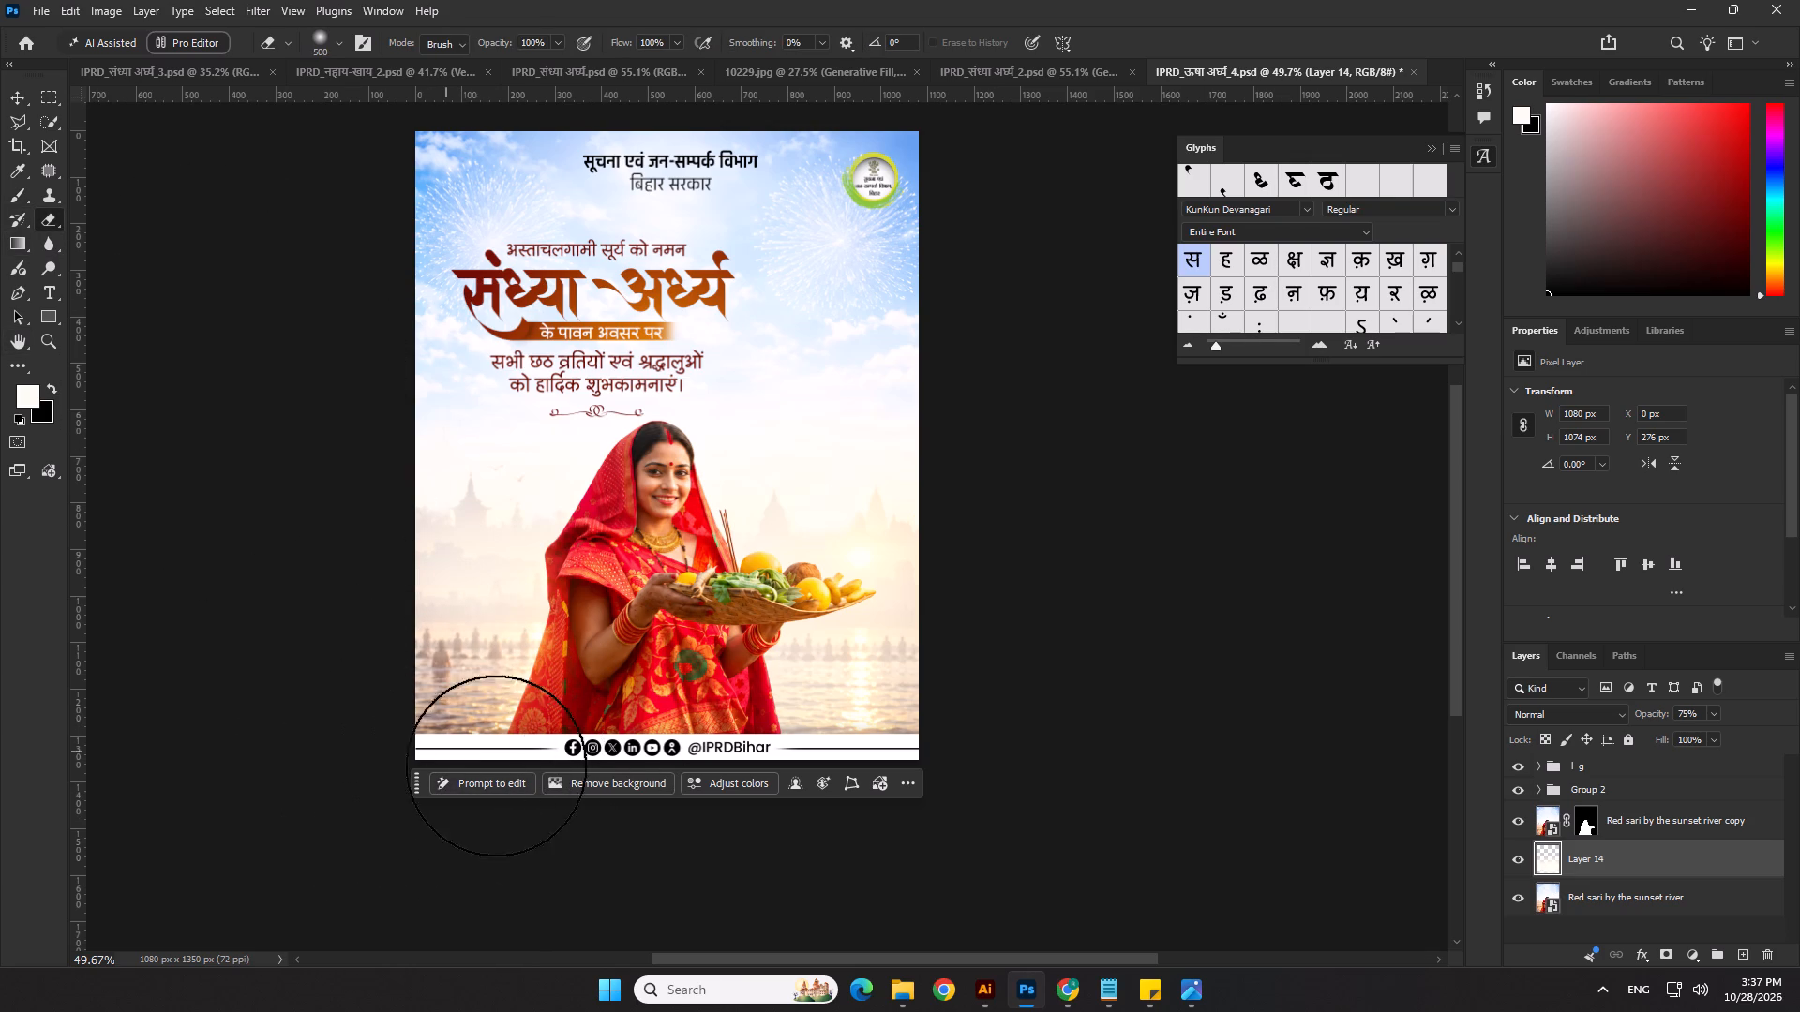
{"action": "left_click_drag", "start_coordinate": [496, 766], "coordinate": [509, 766]}
Add a mask to Layer 14 using Remove Background and erase the haze across the river just above the footer strip with the 500 px eraser.
{"action": "left_click", "coordinate": [577, 776]}
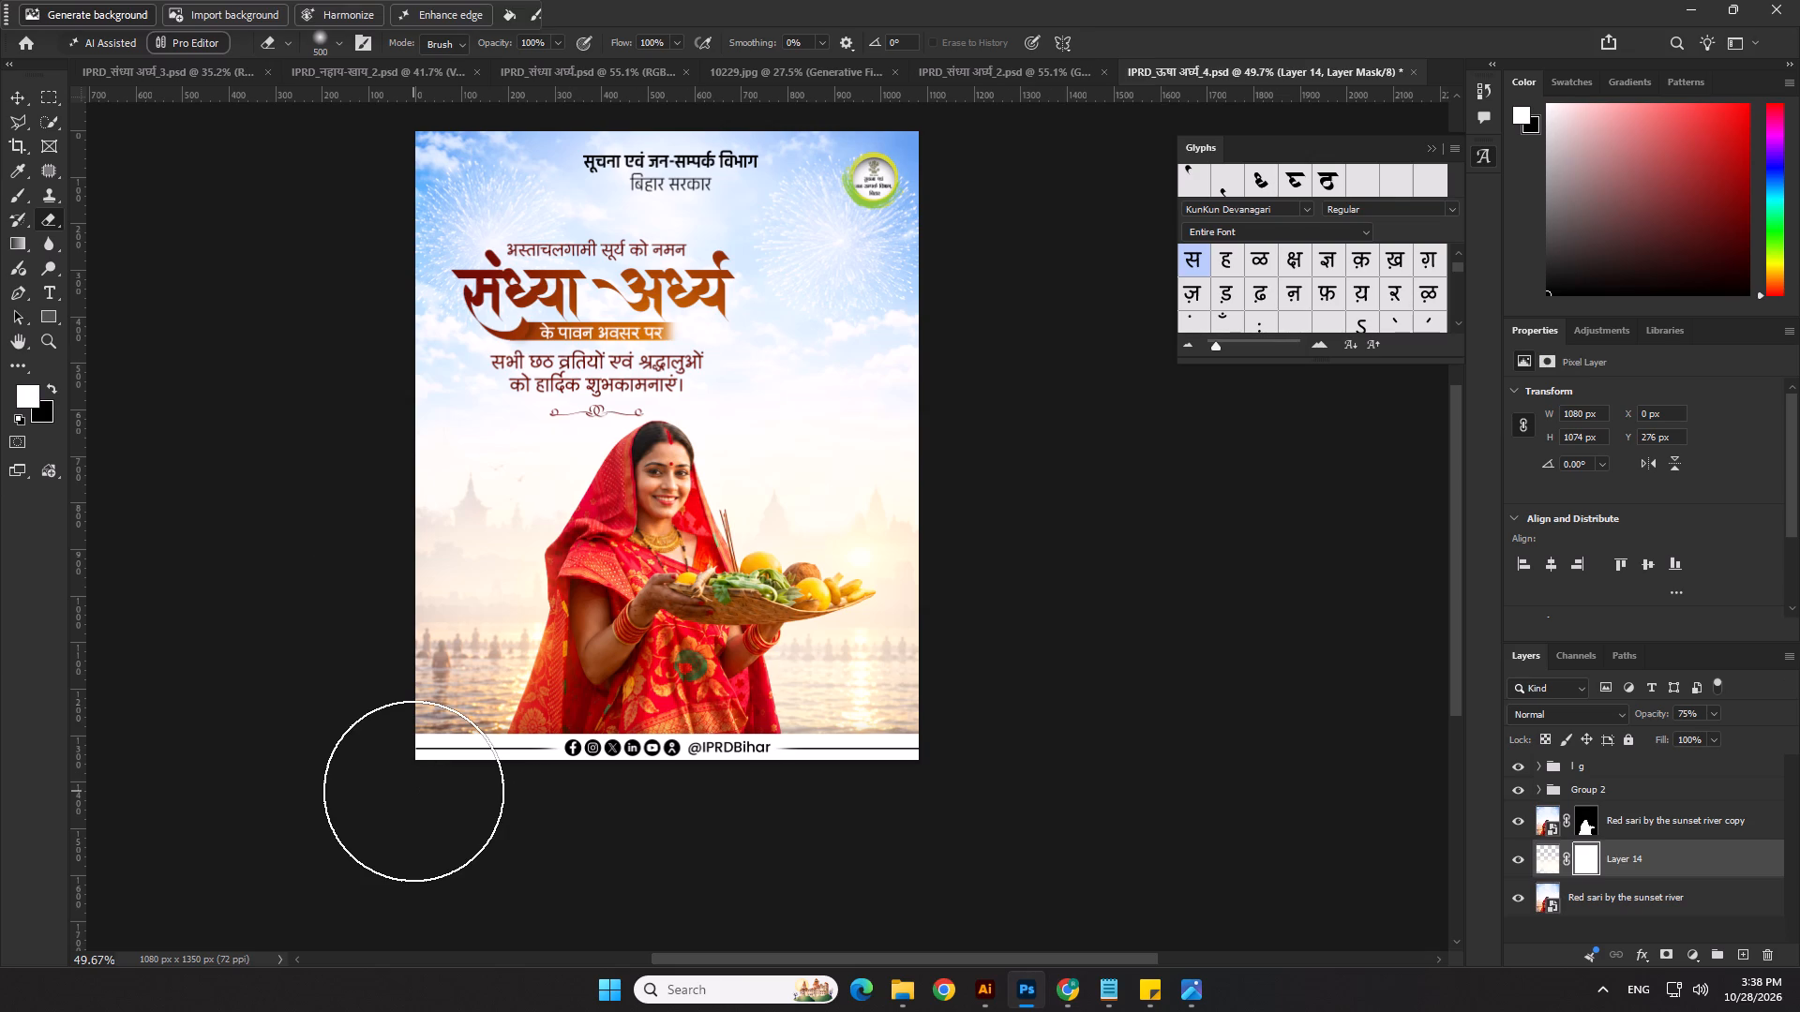
{"action": "scroll", "coordinate": [933, 528], "scroll_direction": "down", "scroll_amount": 3}
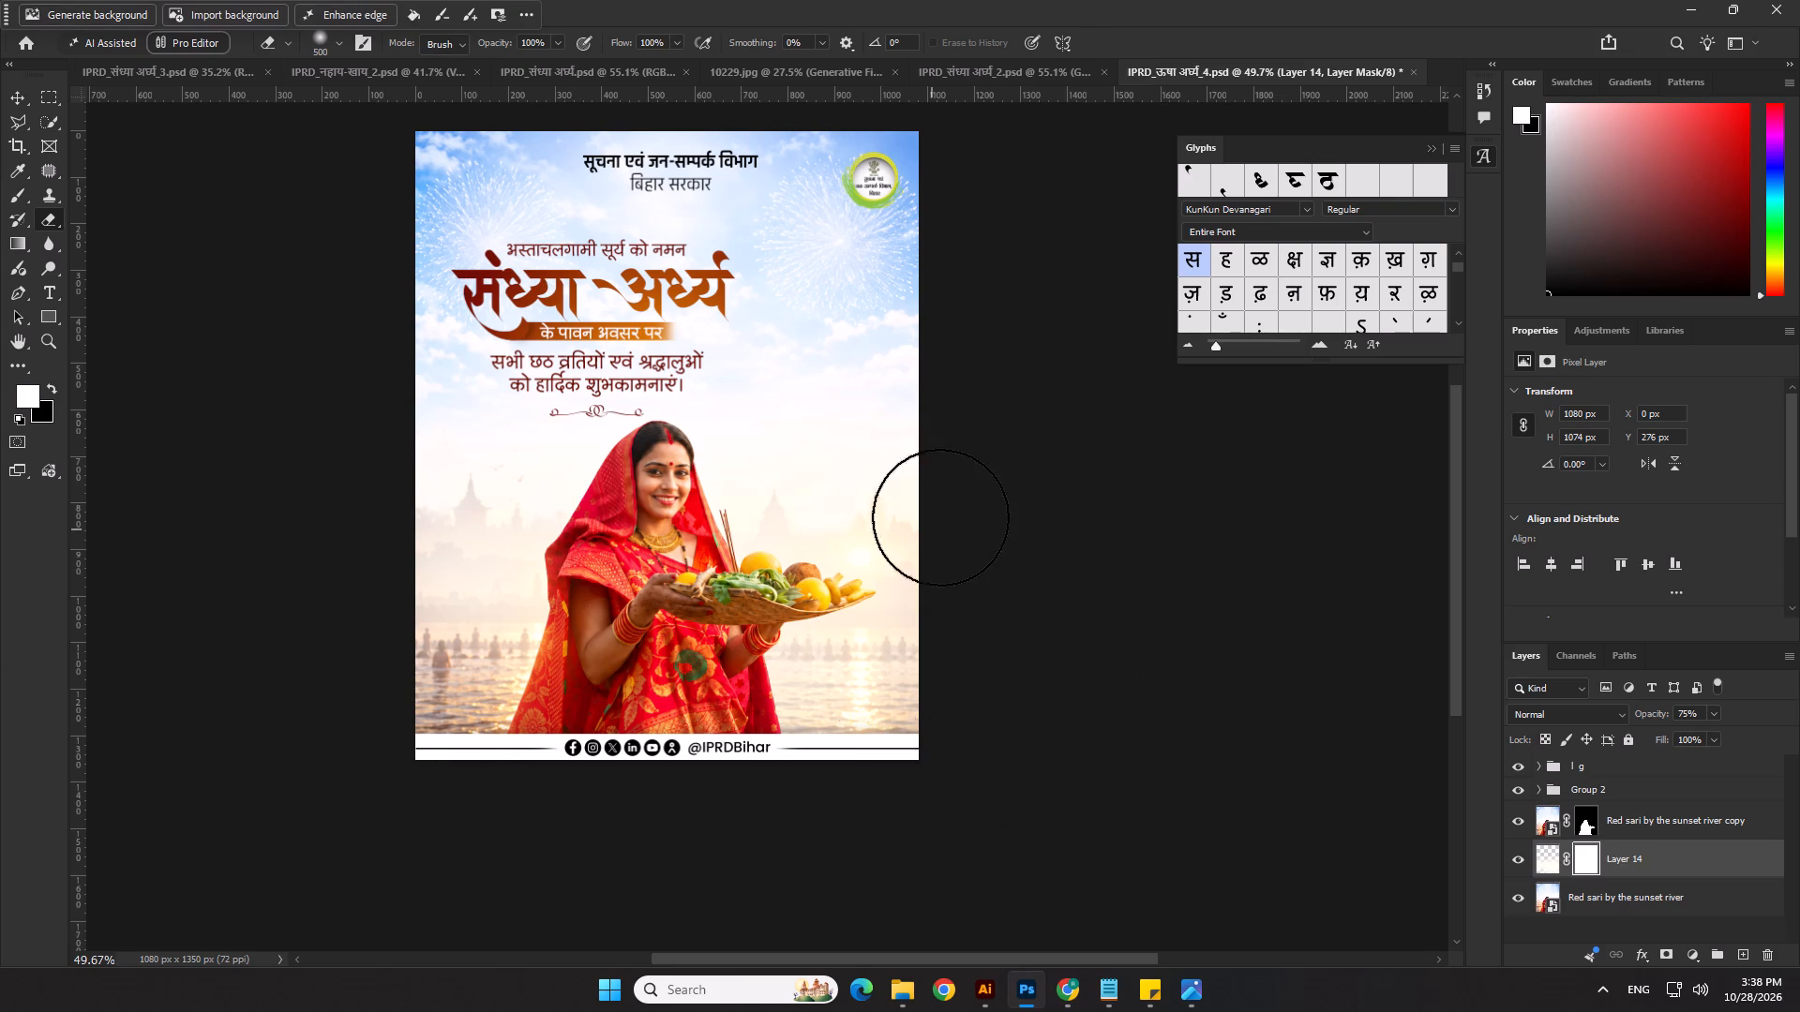
{"action": "scroll", "coordinate": [940, 517], "scroll_direction": "down", "scroll_amount": 2}
{"action": "scroll", "coordinate": [607, 677], "scroll_direction": "up", "scroll_amount": 2}
{"action": "left_click_drag", "start_coordinate": [442, 709], "coordinate": [426, 949]}
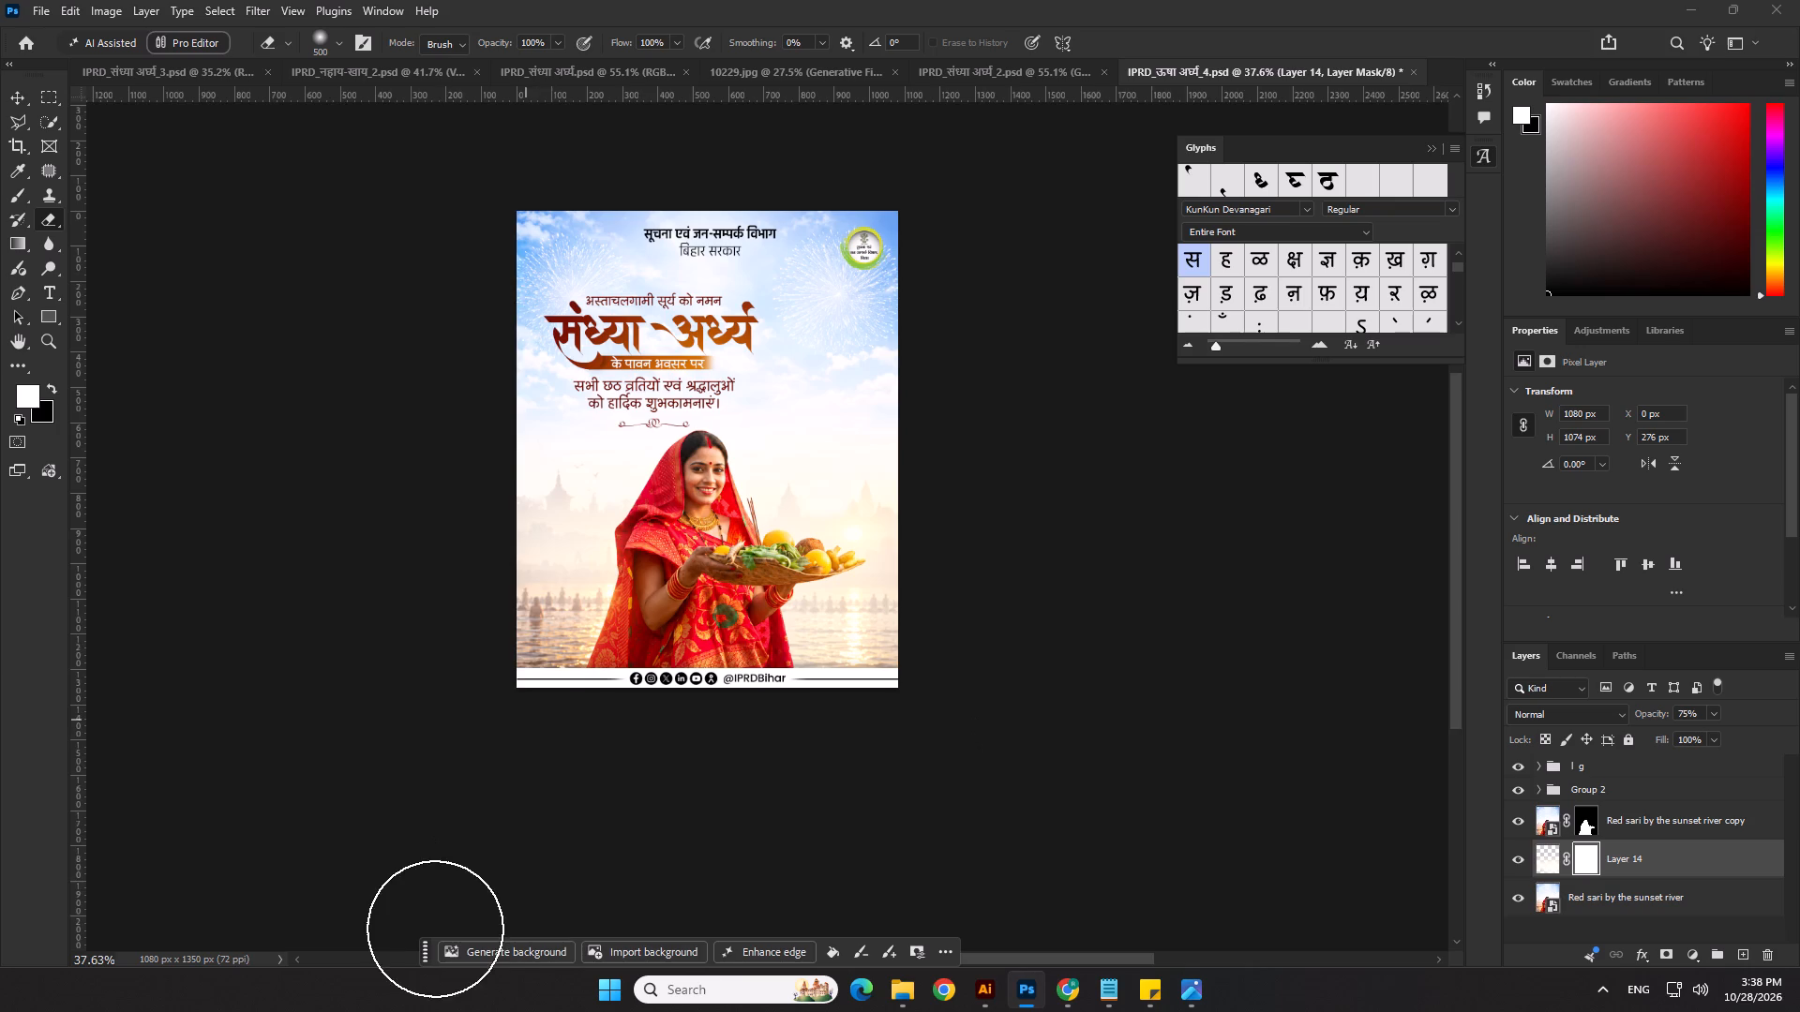
{"action": "scroll", "coordinate": [566, 650], "scroll_direction": "up", "scroll_amount": 2}
{"action": "left_click", "coordinate": [499, 699]}
{"action": "left_click", "coordinate": [517, 700]}
{"action": "left_click_drag", "start_coordinate": [577, 723], "coordinate": [618, 727]}
{"action": "left_click_drag", "start_coordinate": [691, 728], "coordinate": [707, 723]}
{"action": "left_click_drag", "start_coordinate": [743, 712], "coordinate": [813, 718]}
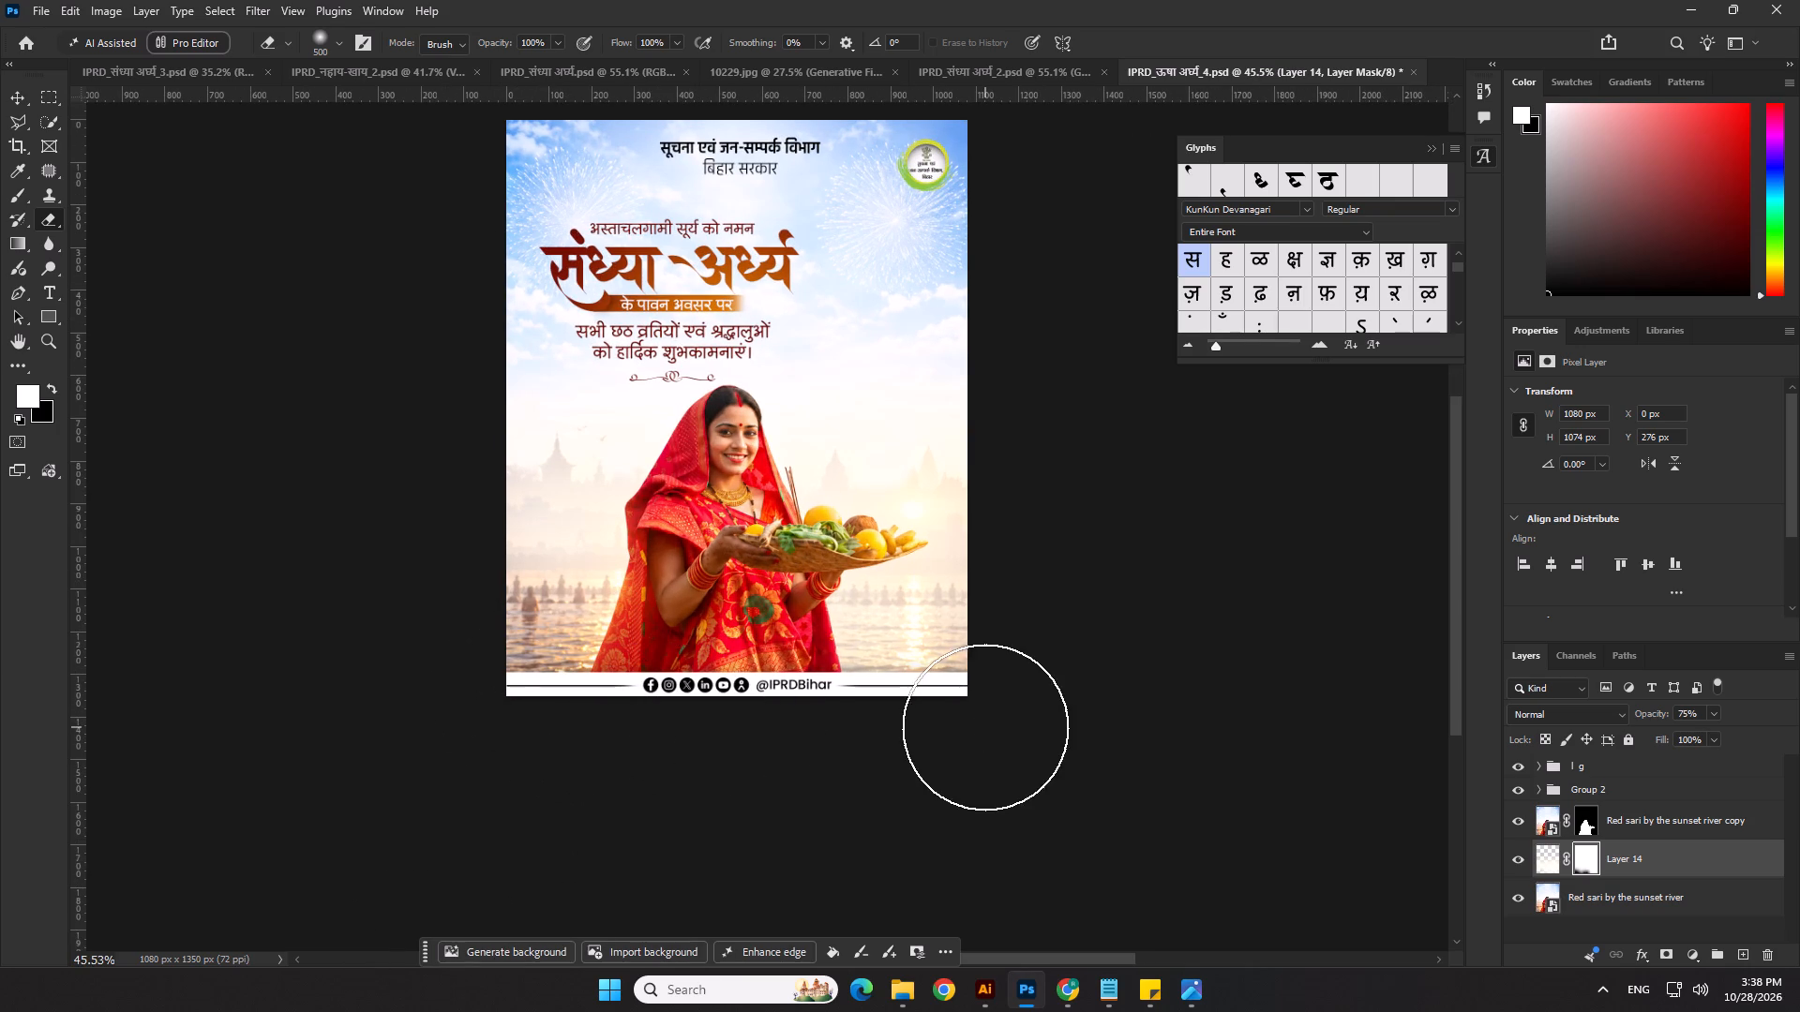
{"action": "left_click", "coordinate": [985, 727]}
{"action": "left_click_drag", "start_coordinate": [980, 714], "coordinate": [969, 710]}
{"action": "left_click", "coordinate": [916, 711]}
{"action": "left_click", "coordinate": [877, 711]}
{"action": "left_click", "coordinate": [886, 710]}
{"action": "double_click", "coordinate": [929, 712]}
{"action": "triple_click", "coordinate": [938, 718]}
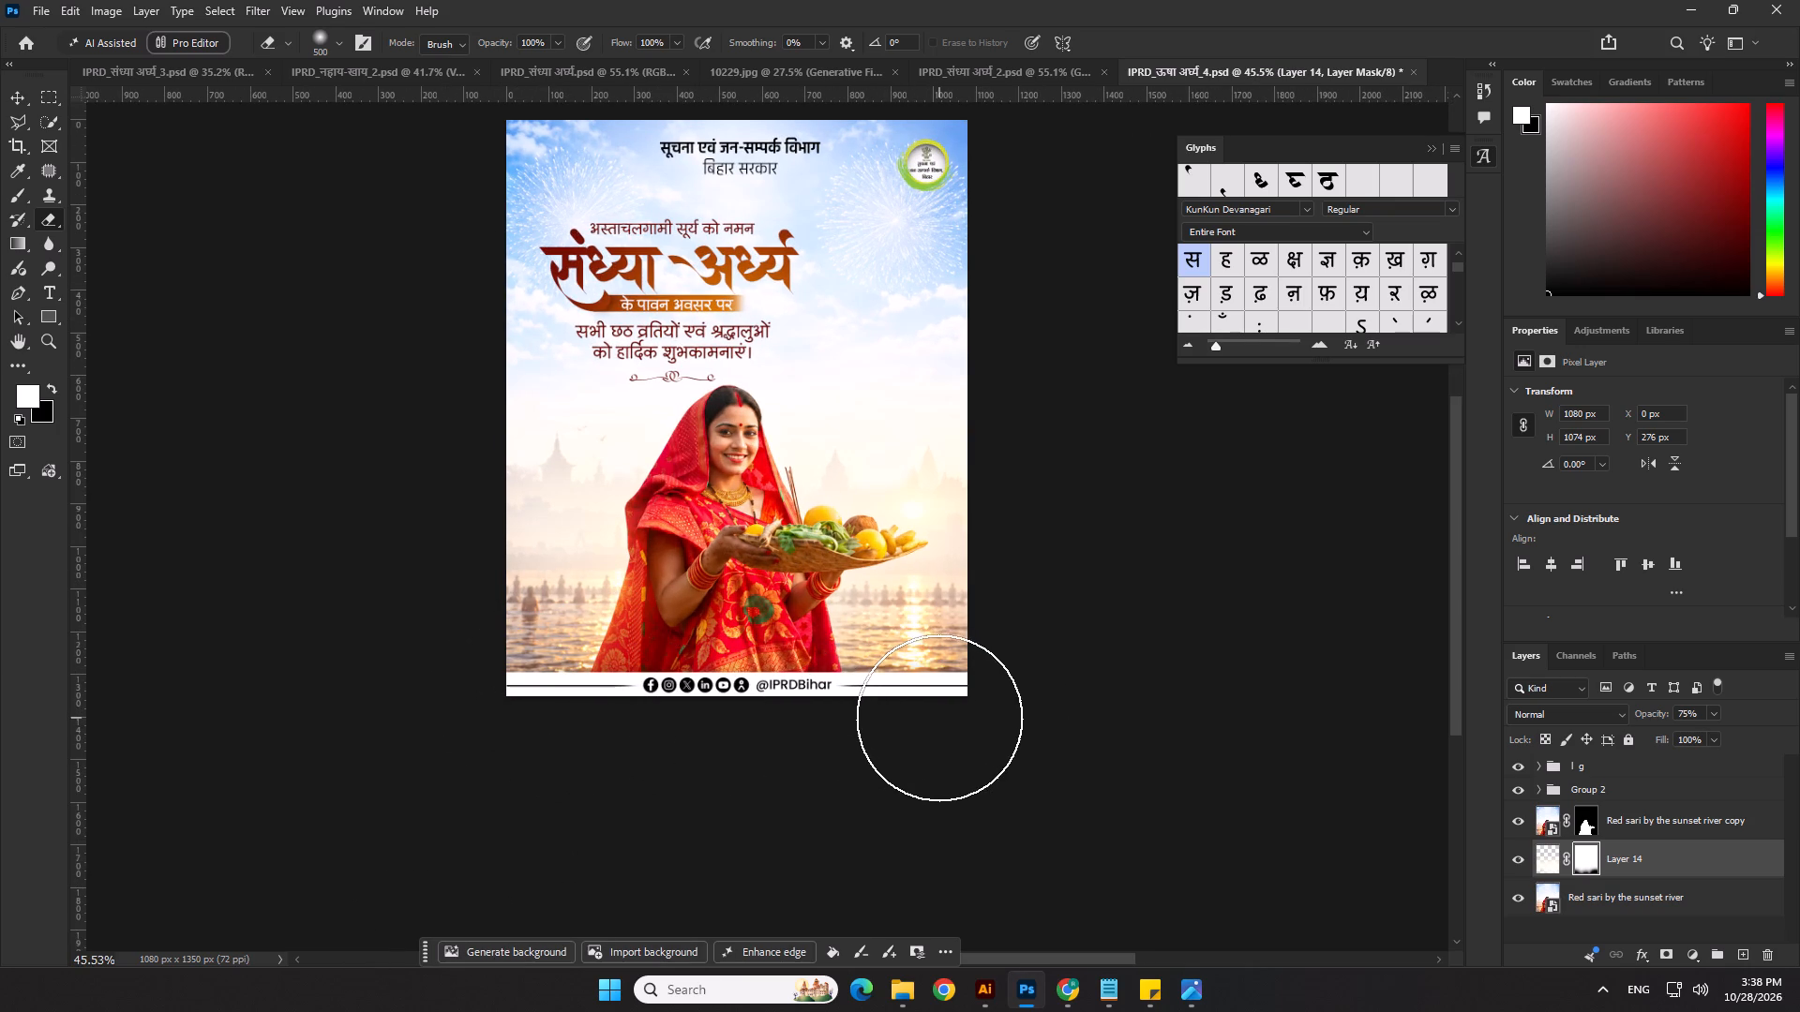
Brush white on Layer 14's mask over the misty bank left of the woman, using a 300 px brush.
{"action": "left_click", "coordinate": [25, 190]}
{"action": "scroll", "coordinate": [407, 518], "scroll_direction": "up", "scroll_amount": 5}
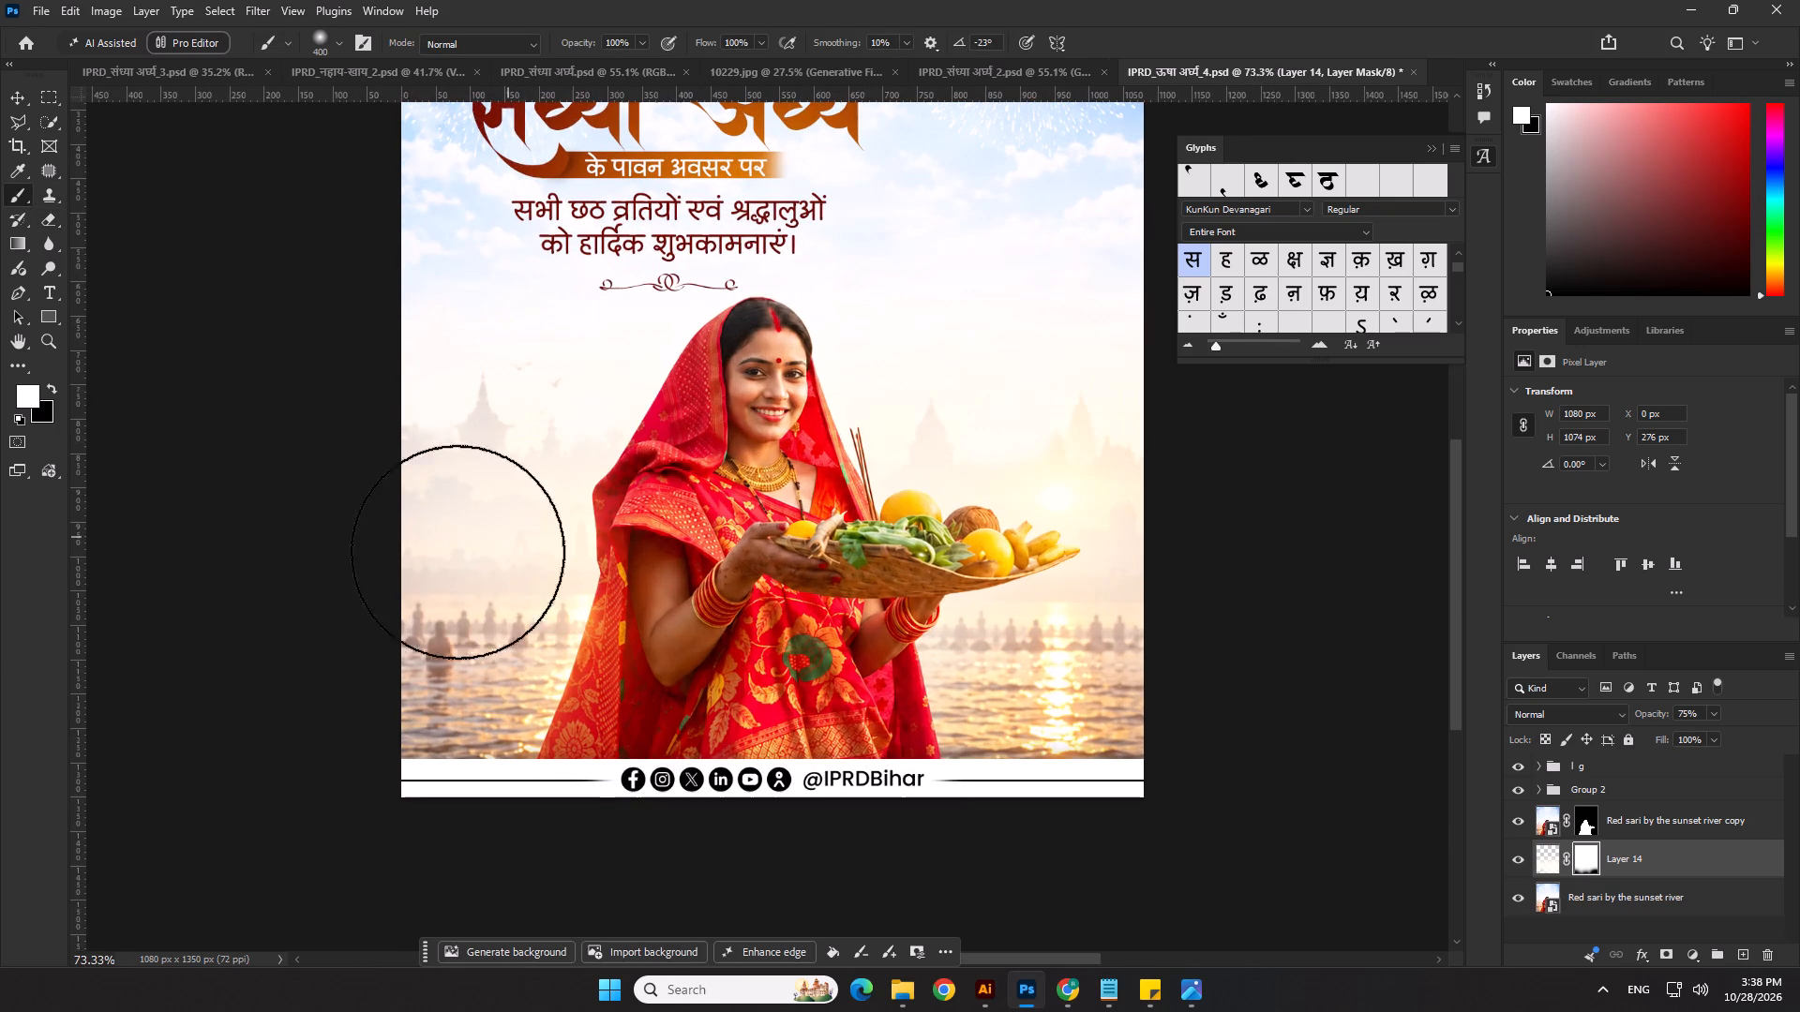
{"action": "key", "text": "bracketleft"}
{"action": "left_click", "coordinate": [381, 507]}
{"action": "left_click", "coordinate": [442, 525]}
{"action": "left_click_drag", "start_coordinate": [558, 538], "coordinate": [602, 552]}
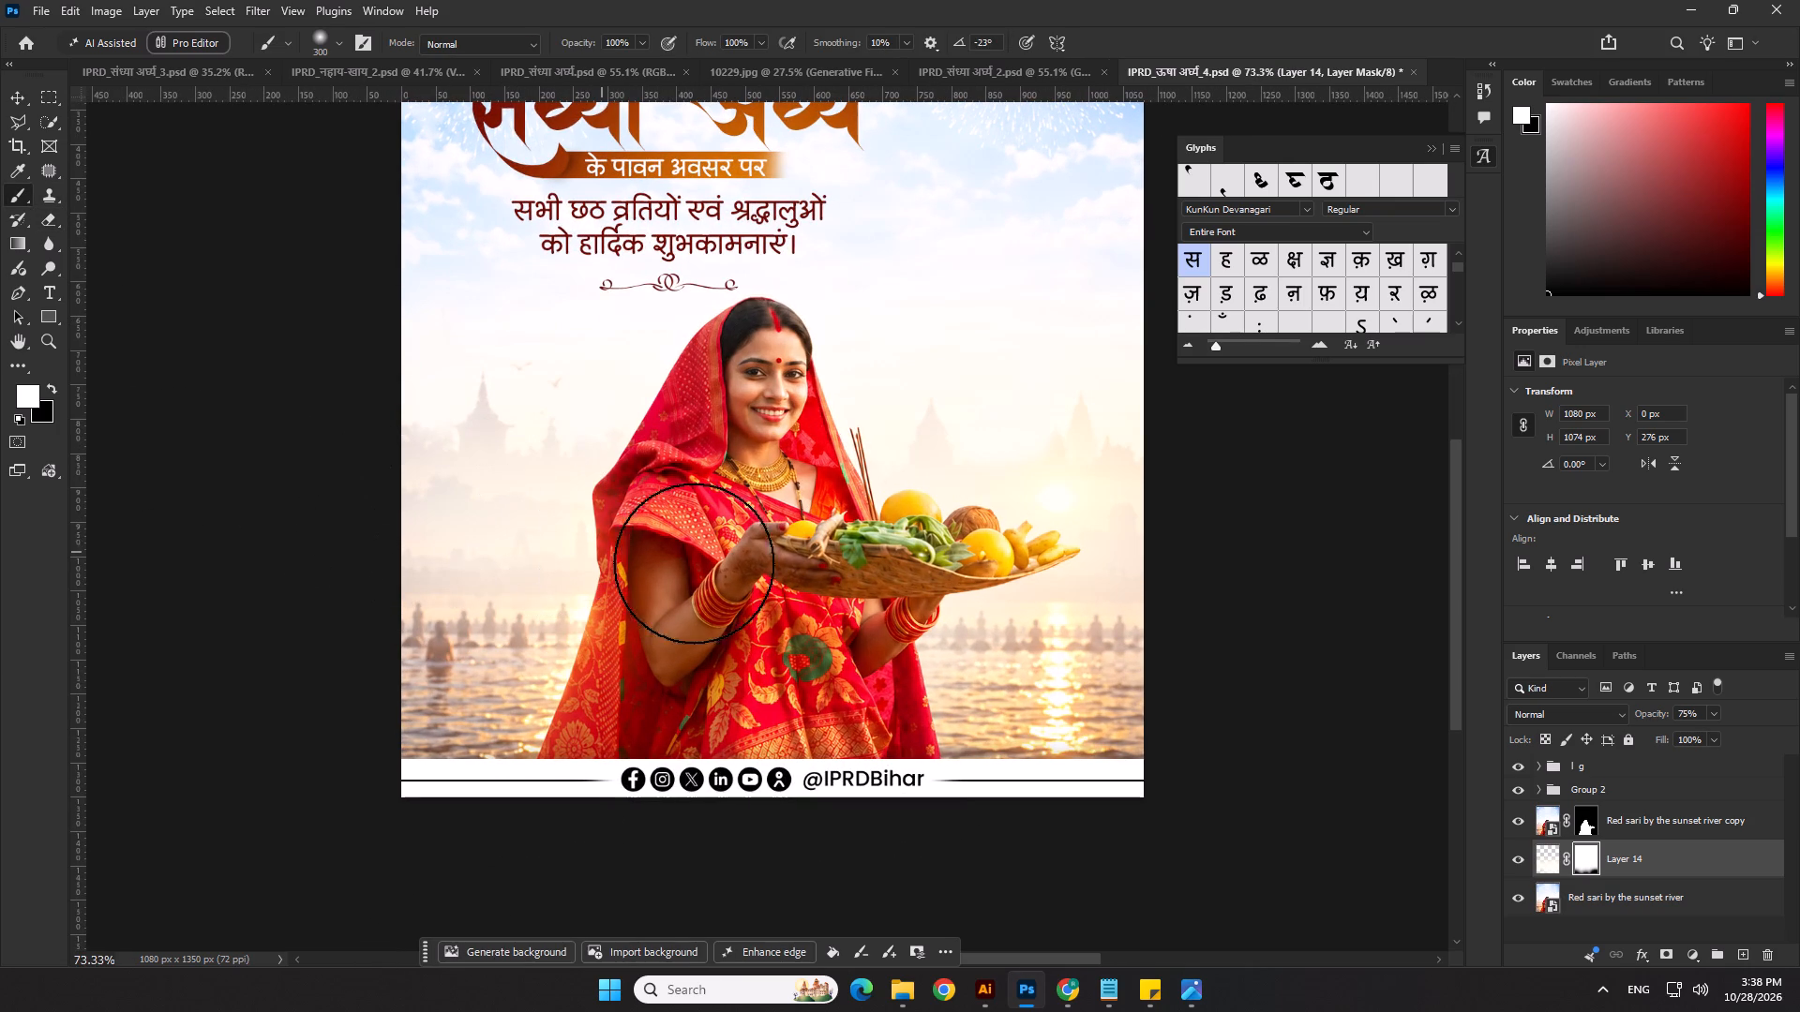
Target Layer 14's pixels and brush more white haze over the sun and temples right of the woman with the 300 px brush.
{"action": "left_click", "coordinate": [1552, 872]}
{"action": "left_click", "coordinate": [1137, 527]}
{"action": "left_click", "coordinate": [1057, 527]}
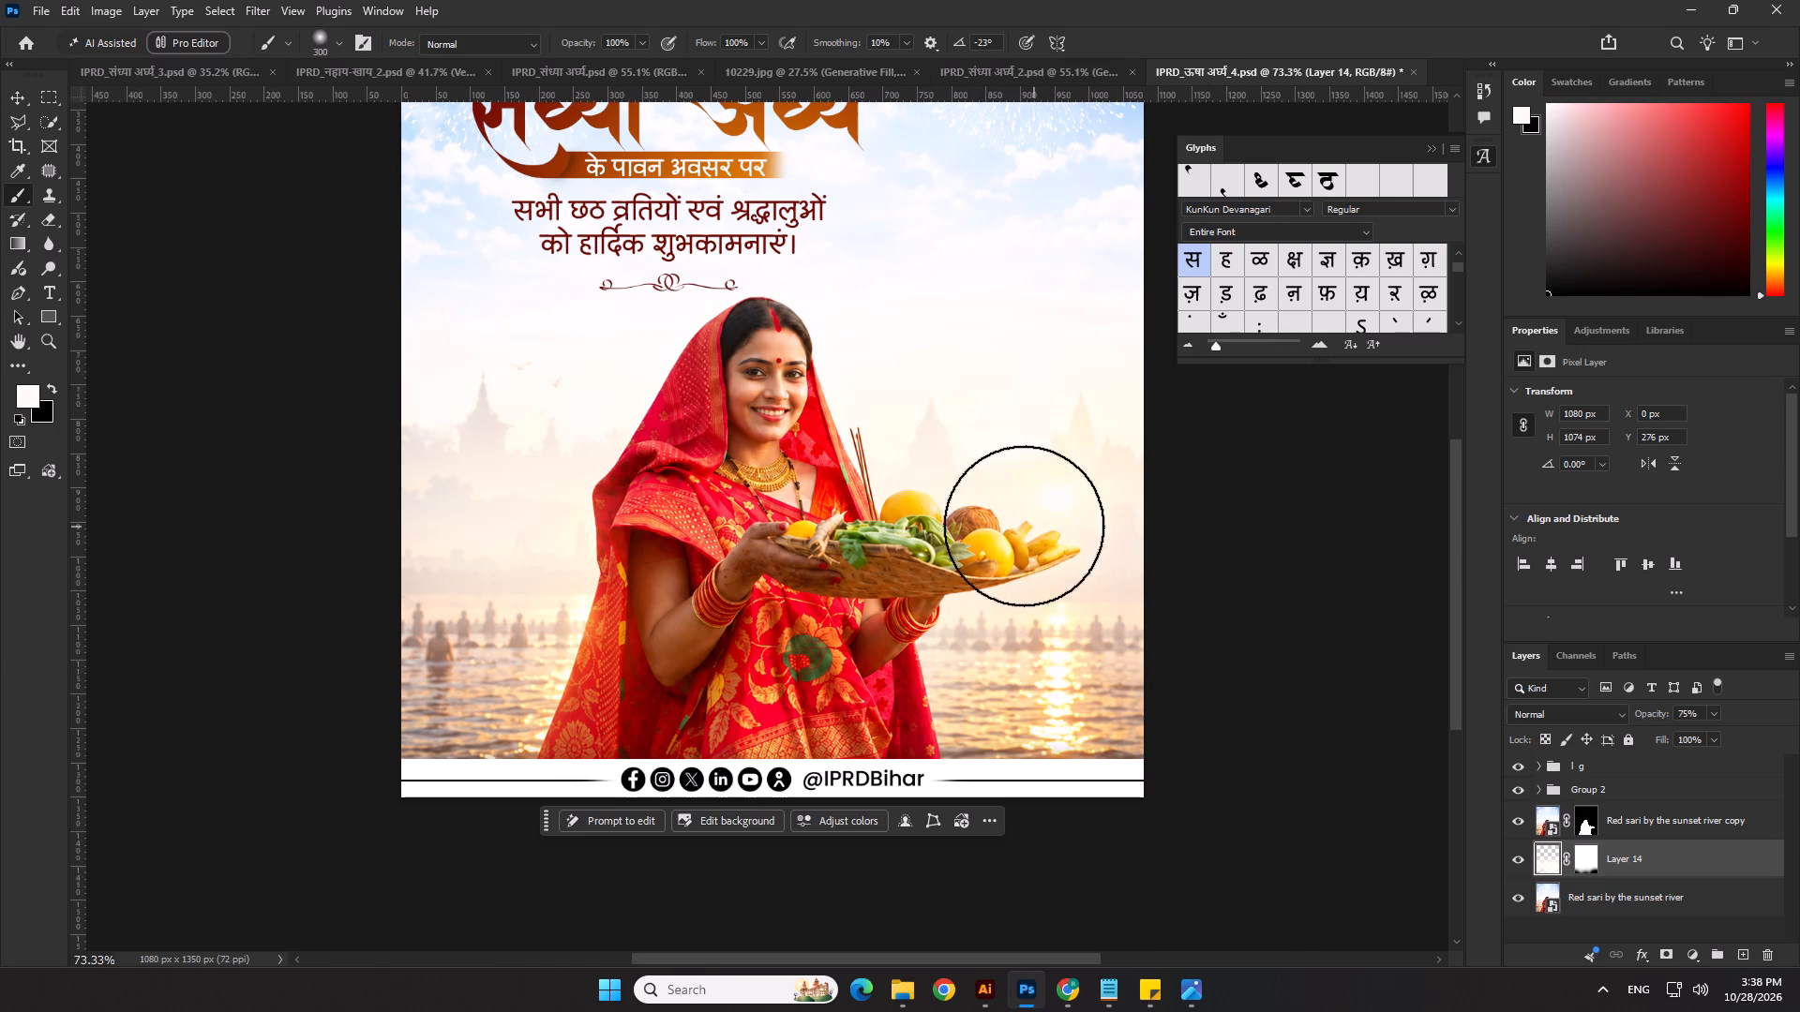
{"action": "left_click", "coordinate": [1012, 520]}
{"action": "left_click", "coordinate": [849, 499]}
{"action": "left_click_drag", "start_coordinate": [963, 506], "coordinate": [1001, 509]}
{"action": "left_click", "coordinate": [1089, 514]}
{"action": "left_click", "coordinate": [1125, 497]}
{"action": "left_click", "coordinate": [1128, 482]}
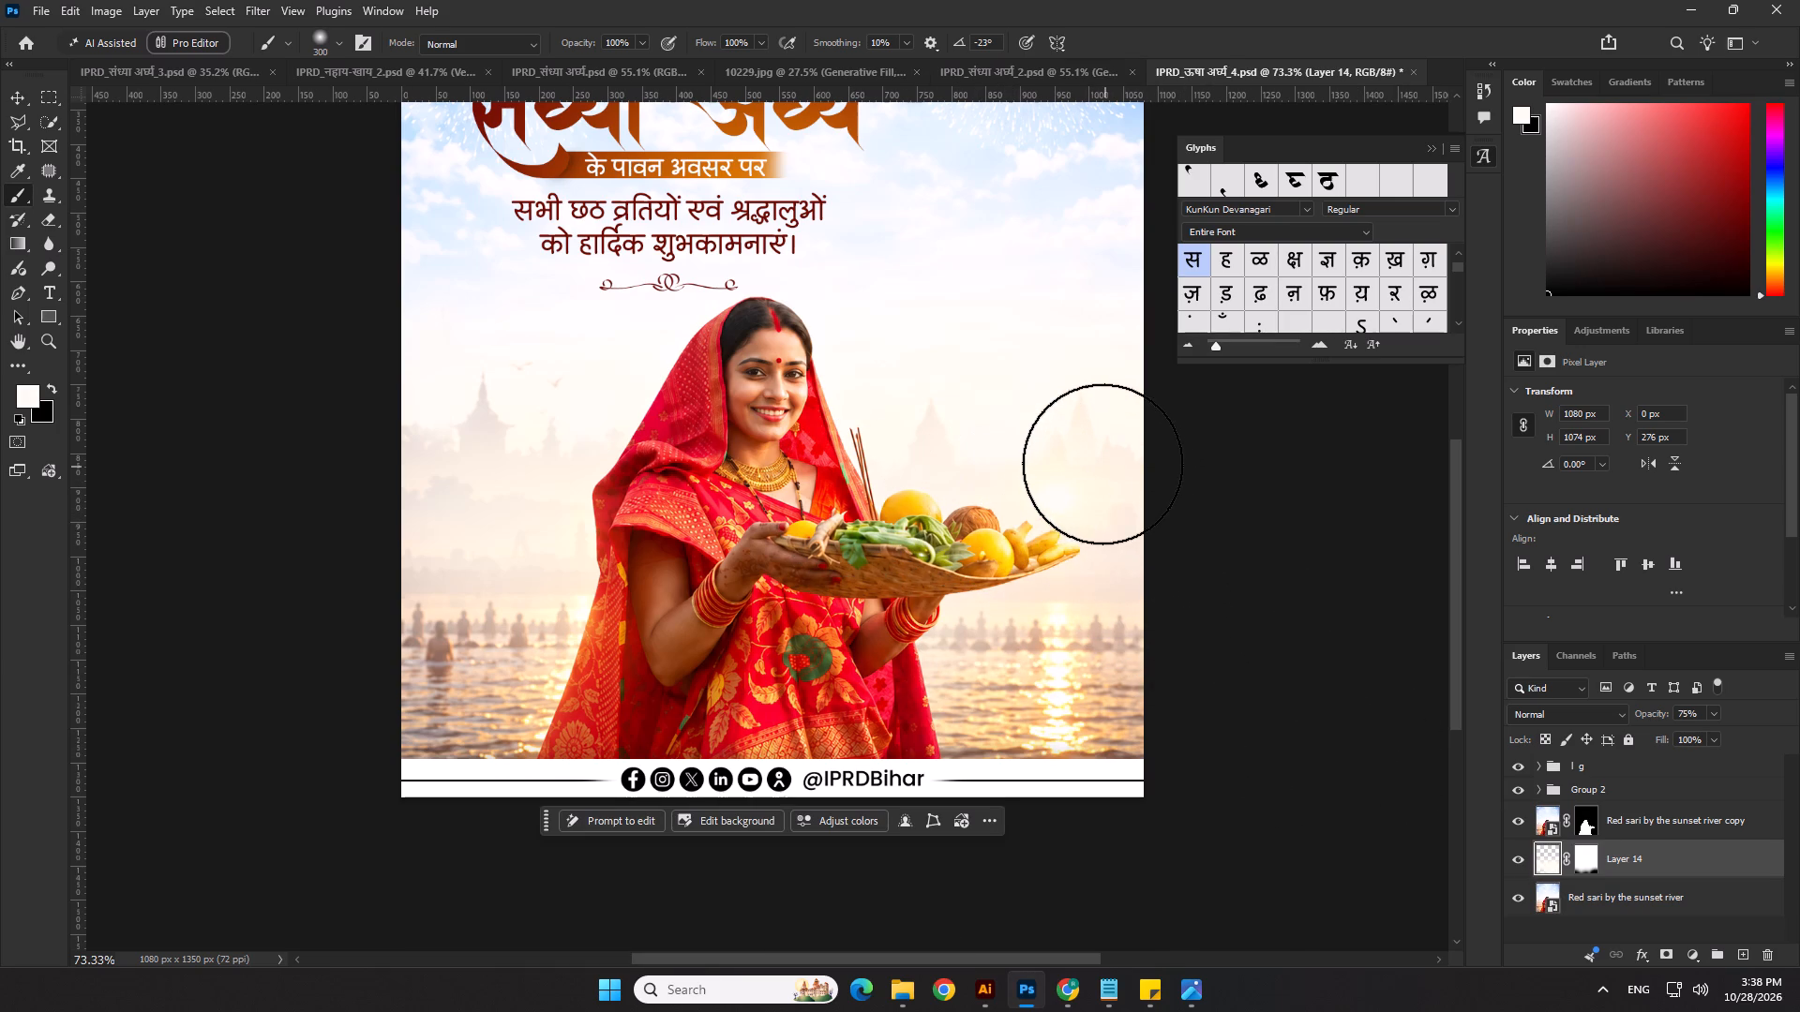
Brush more white haze on Layer 14 over the misty temples on both sides of the woman with the 300 px brush.
{"action": "left_click", "coordinate": [1102, 464]}
{"action": "left_click", "coordinate": [1102, 448]}
{"action": "left_click", "coordinate": [1111, 426]}
{"action": "scroll", "coordinate": [951, 507], "scroll_direction": "down", "scroll_amount": 4}
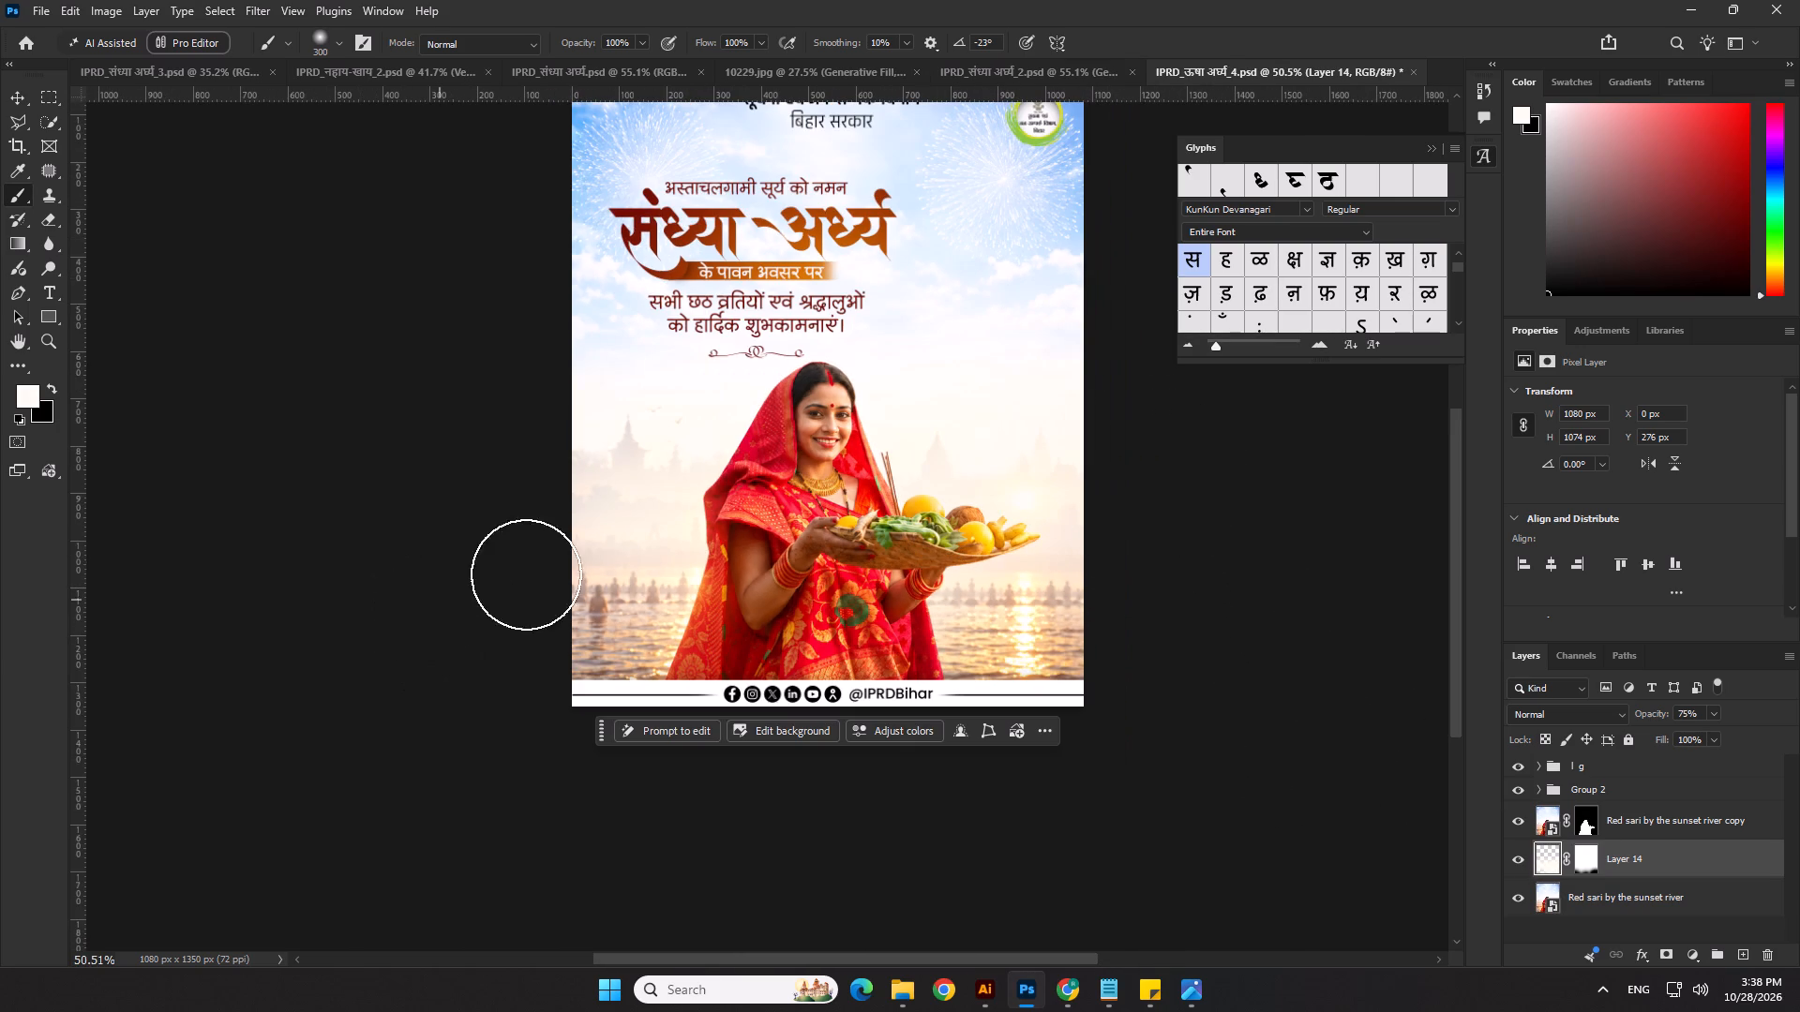
{"action": "left_click", "coordinate": [621, 475]}
{"action": "left_click", "coordinate": [604, 446]}
{"action": "scroll", "coordinate": [277, 560], "scroll_direction": "down", "scroll_amount": 4}
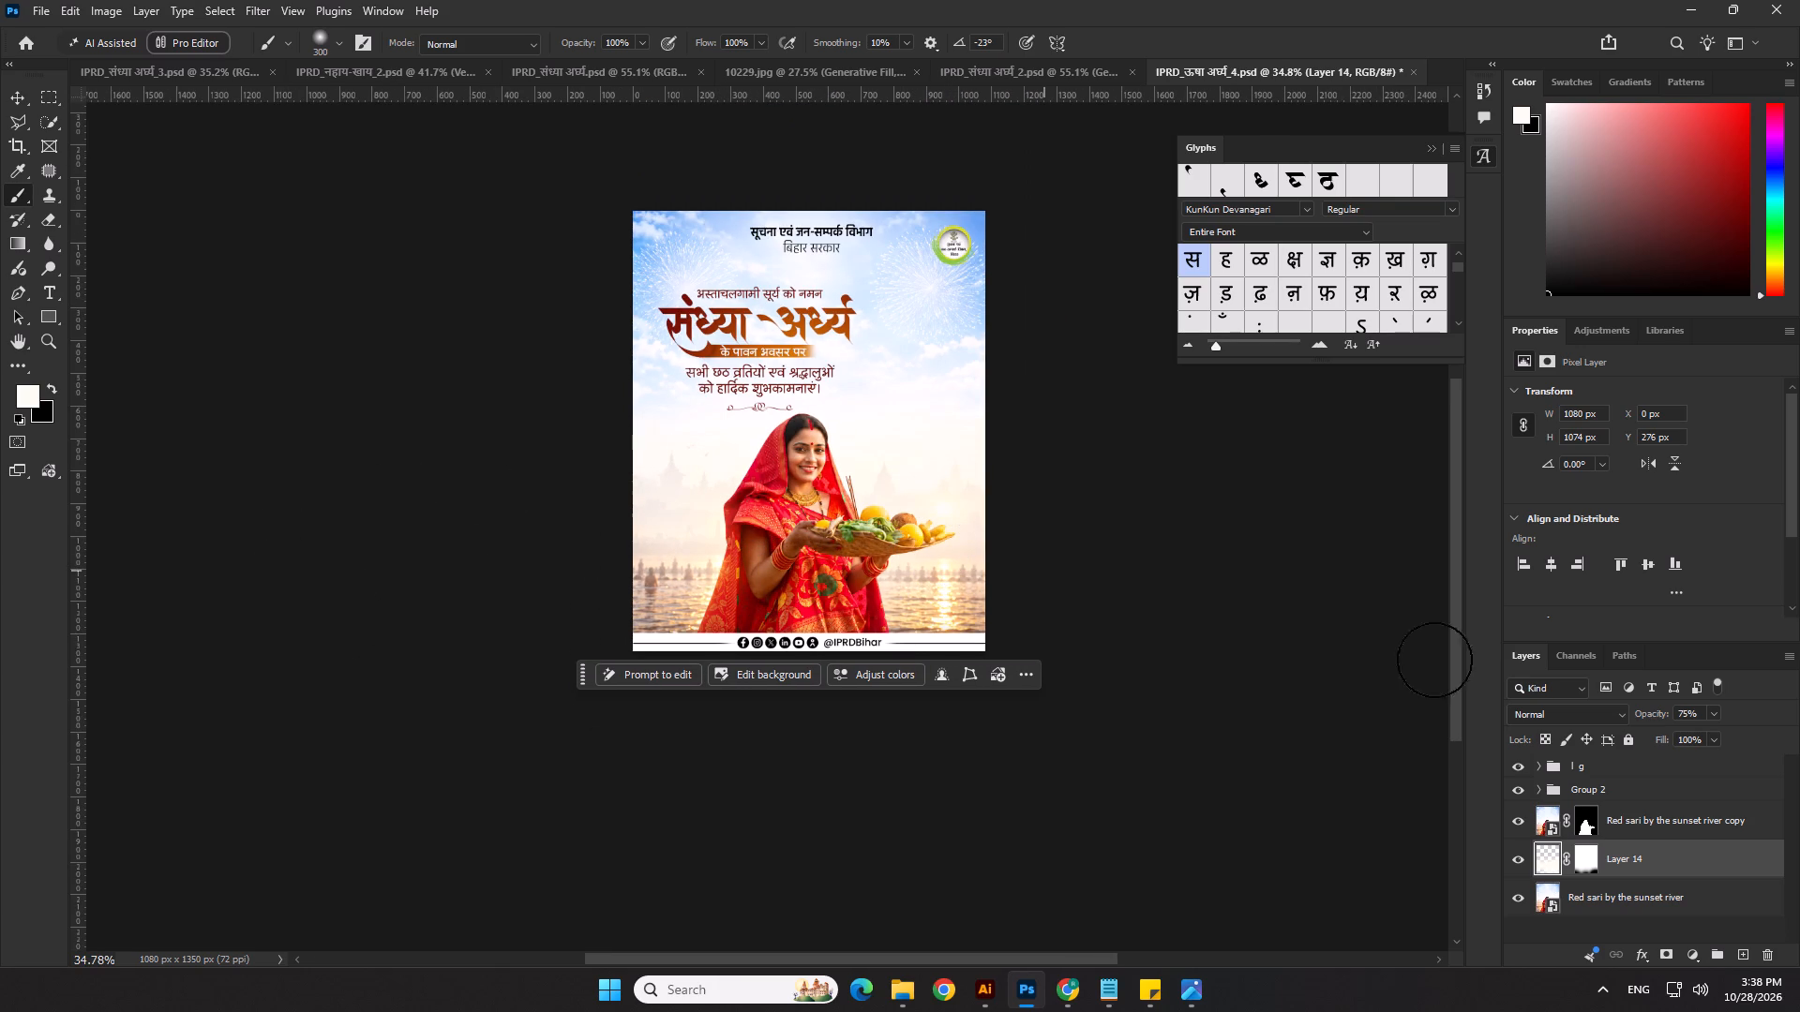
Set Layer 14's opacity to 67%.
{"action": "left_click", "coordinate": [1657, 718]}
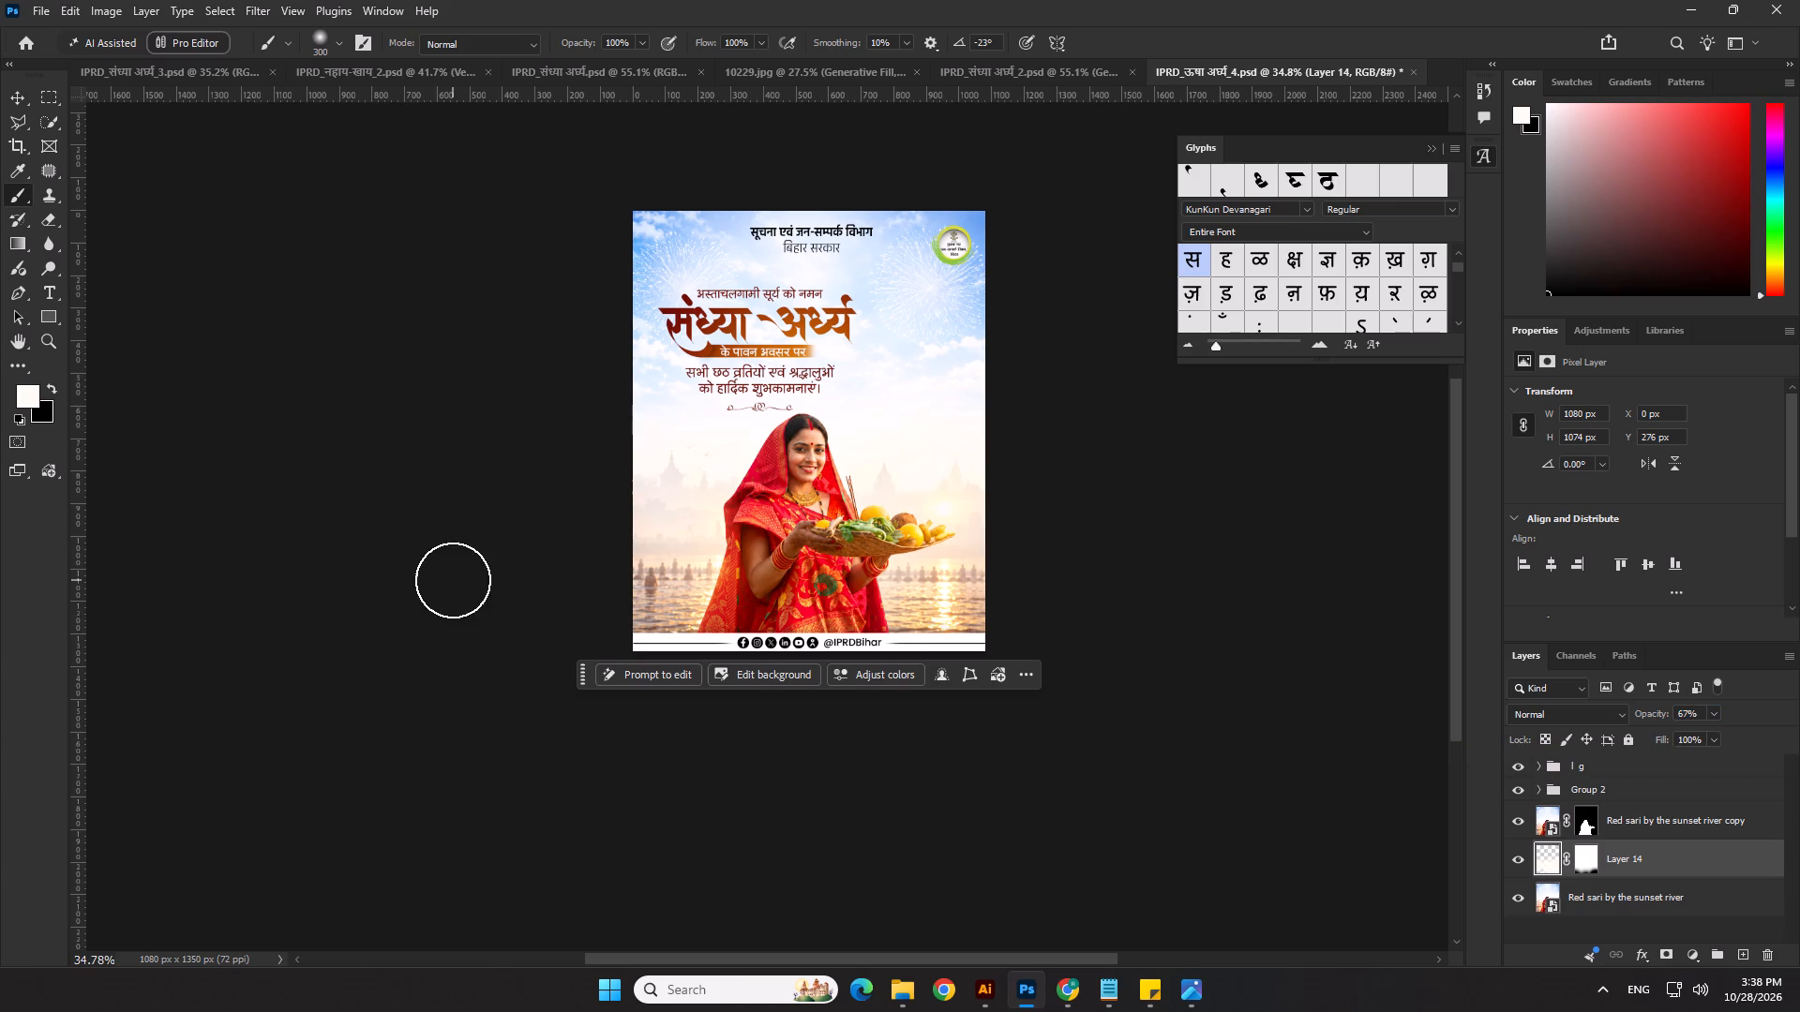
{"action": "left_click", "coordinate": [12, 83]}
{"action": "left_click", "coordinate": [18, 99]}
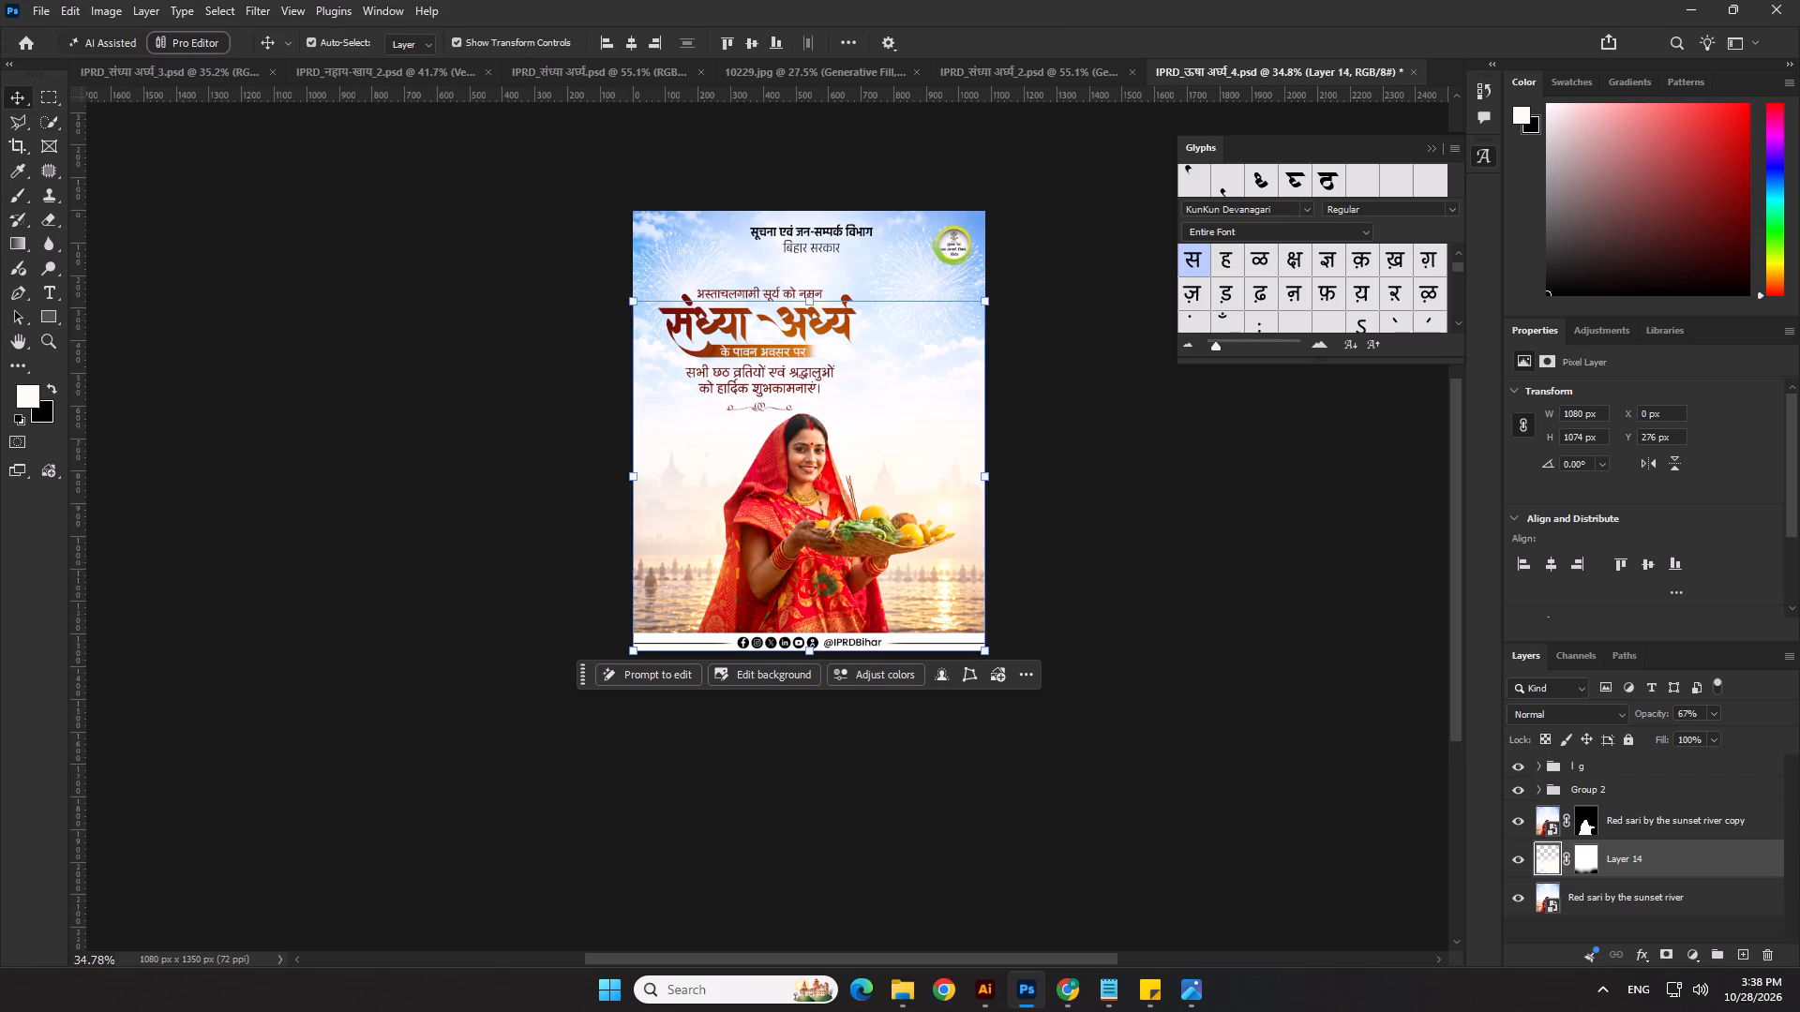
{"action": "left_click", "coordinate": [339, 305]}
Add a Levels adjustment above the Red sari by the sunset river layer with the black input level at 32.
{"action": "scroll", "coordinate": [1019, 721], "scroll_direction": "up", "scroll_amount": 3}
{"action": "left_click", "coordinate": [1007, 654]}
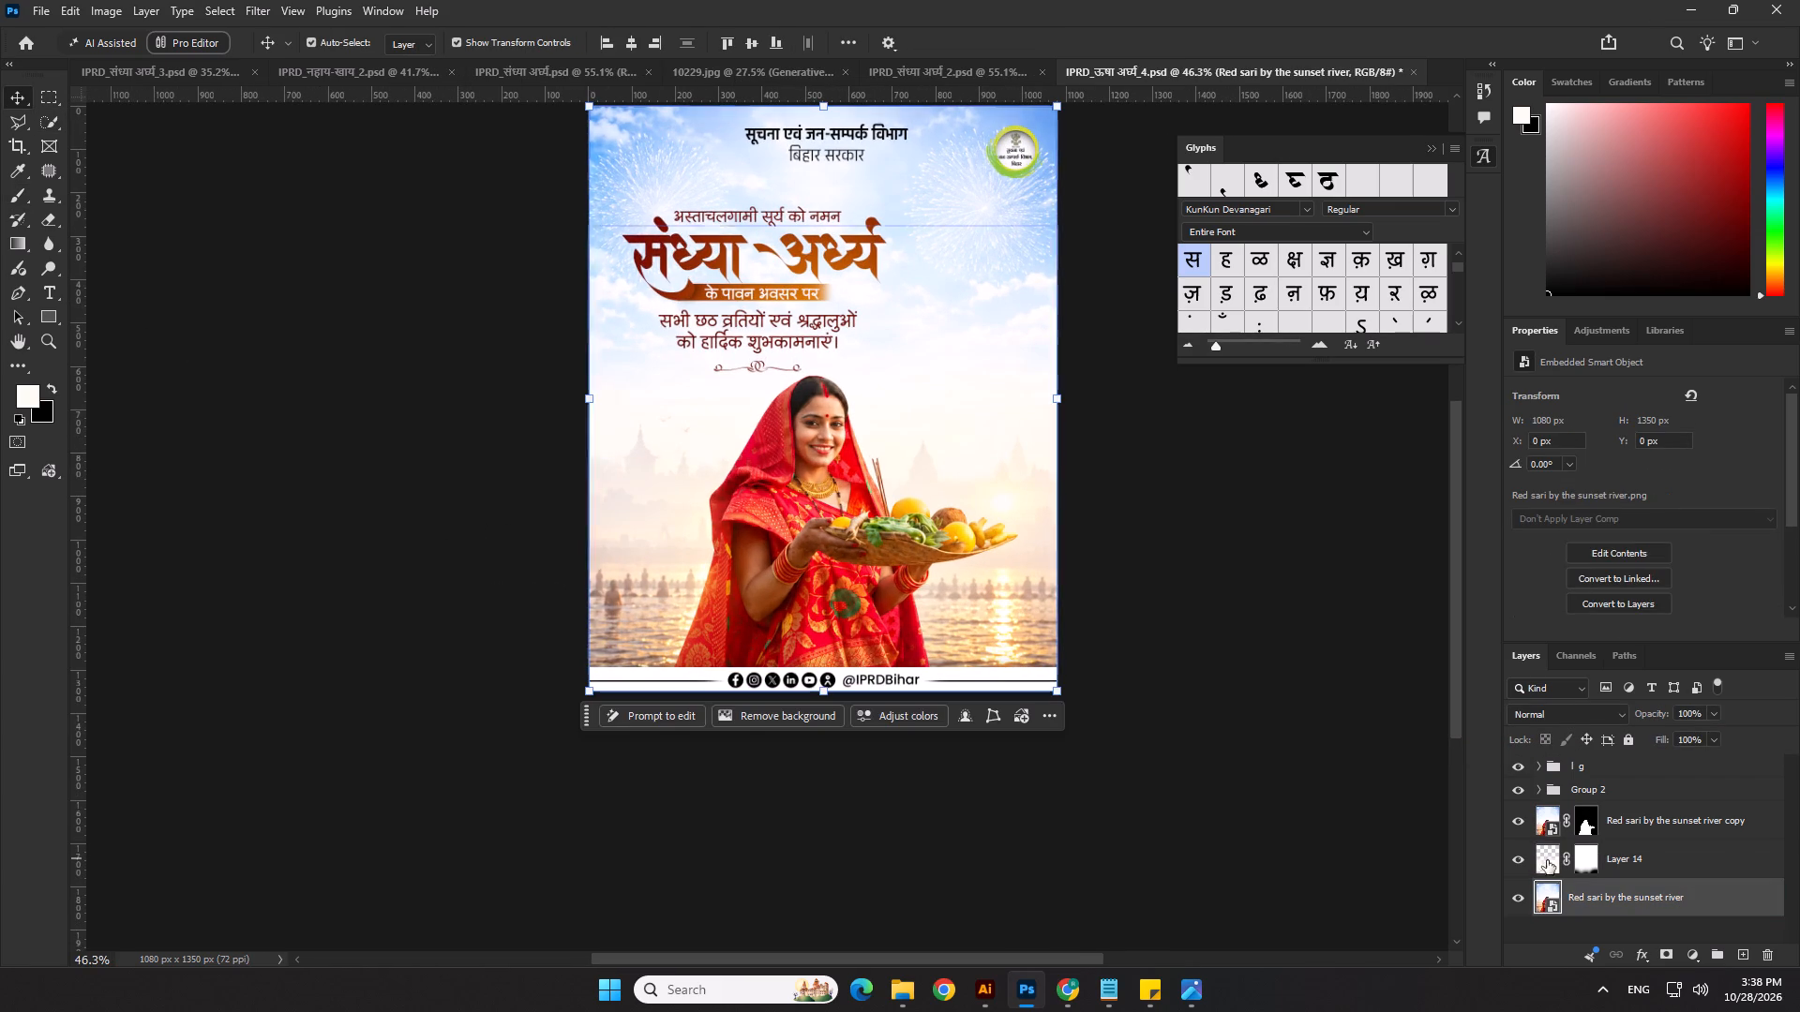
{"action": "left_click", "coordinate": [1689, 956]}
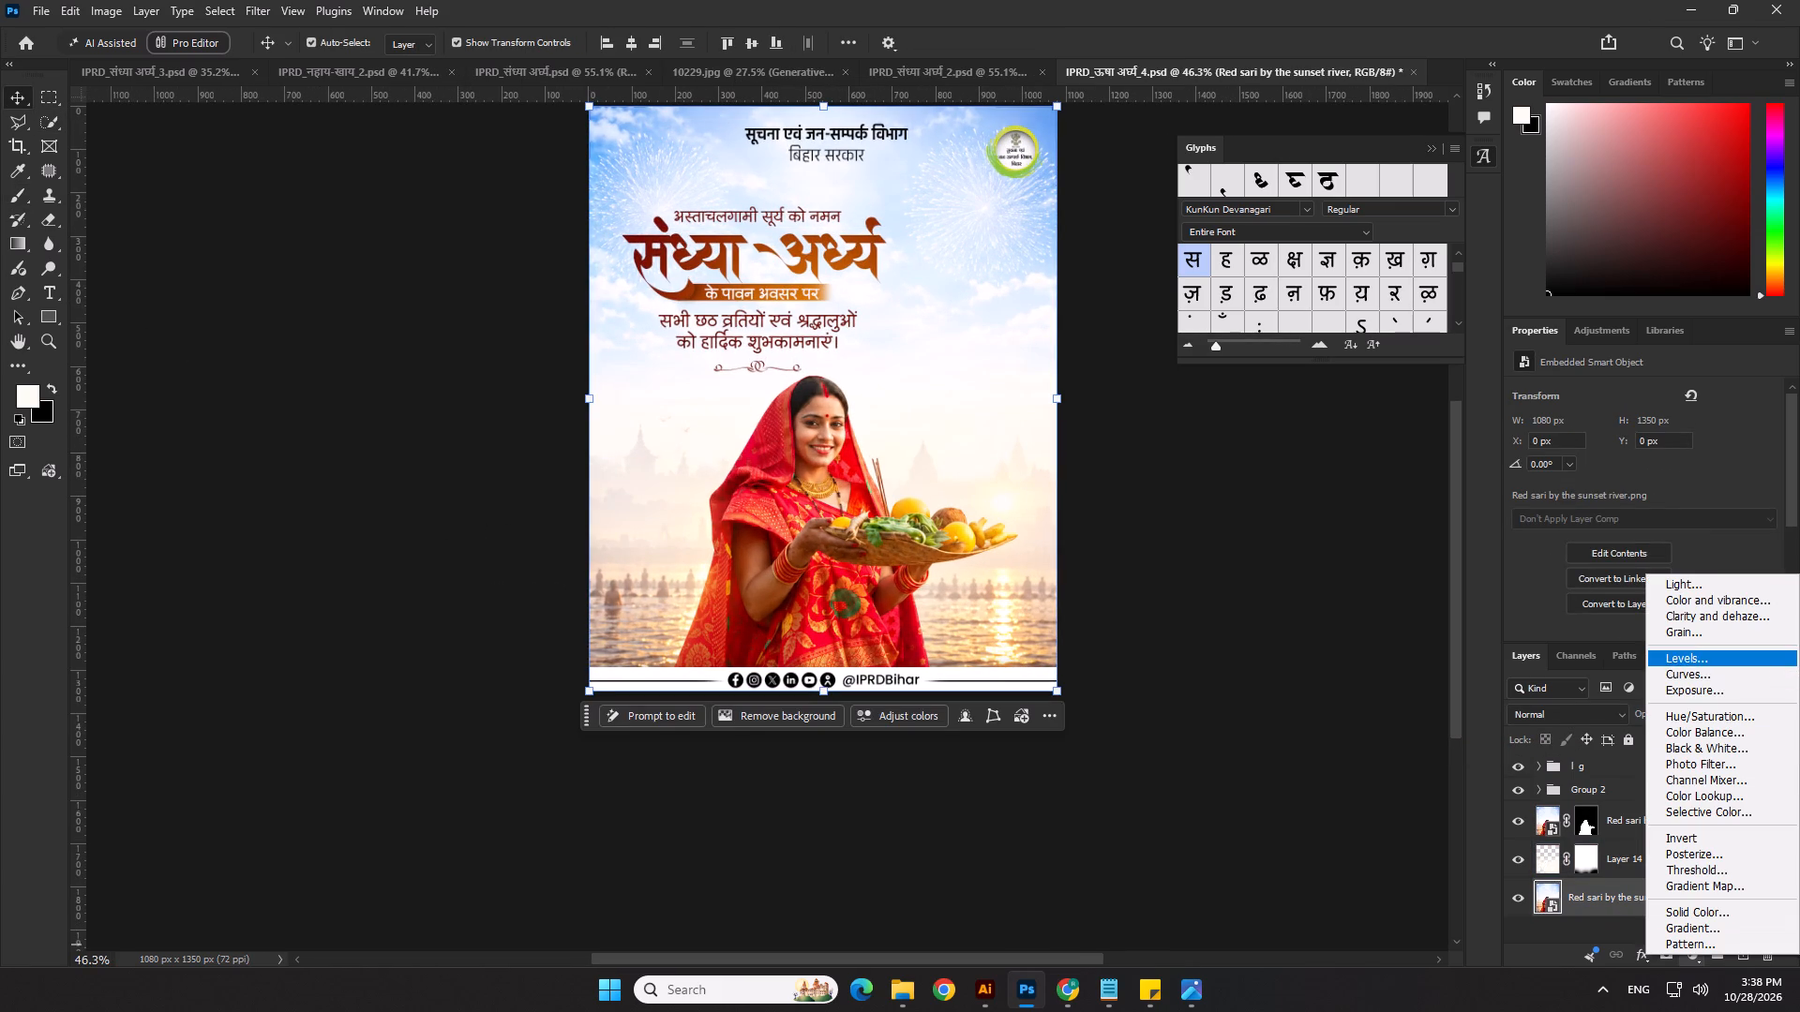
{"action": "left_click", "coordinate": [1681, 662]}
{"action": "left_click_drag", "start_coordinate": [1546, 528], "coordinate": [1557, 528]}
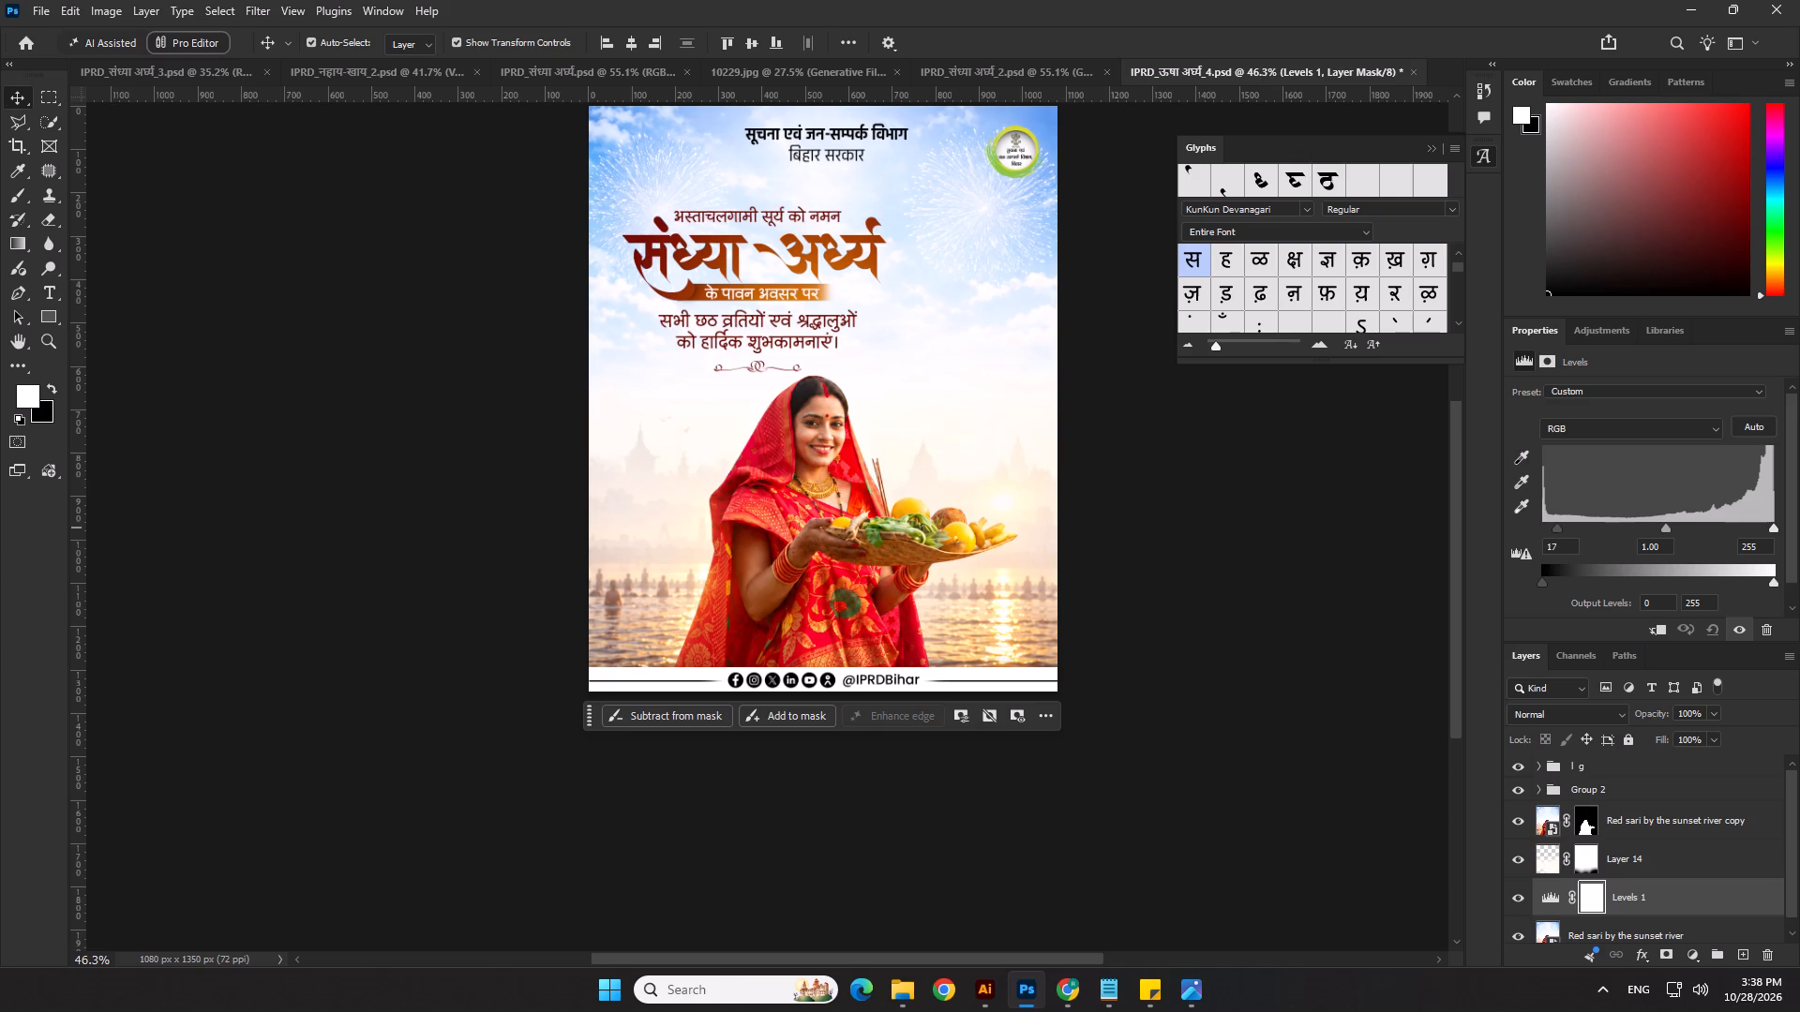
{"action": "left_click_drag", "start_coordinate": [1557, 528], "coordinate": [1571, 520]}
{"action": "left_click", "coordinate": [7, 96]}
{"action": "left_click", "coordinate": [229, 297]}
Center the Group 2 title block horizontally on the poster and move it up 30 px.
{"action": "scroll", "coordinate": [1592, 807], "scroll_direction": "up", "scroll_amount": 1}
{"action": "left_click", "coordinate": [1597, 793]}
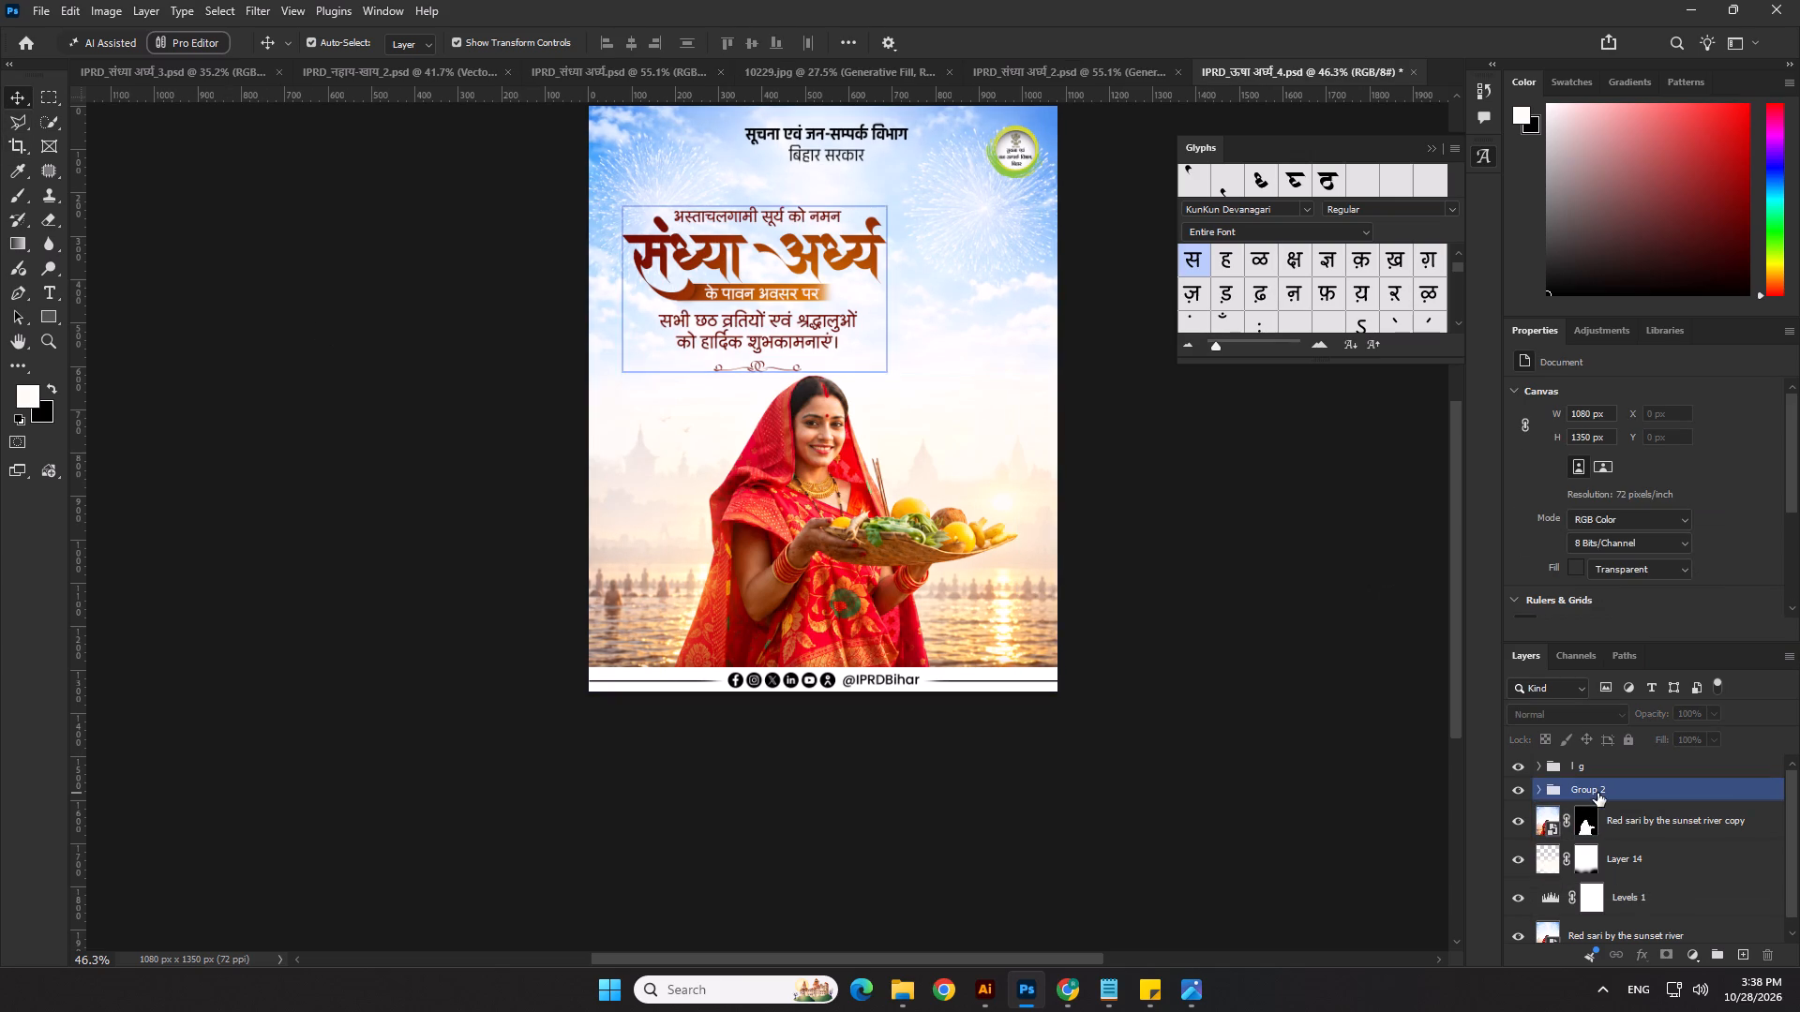
{"action": "left_click", "coordinate": [635, 37]}
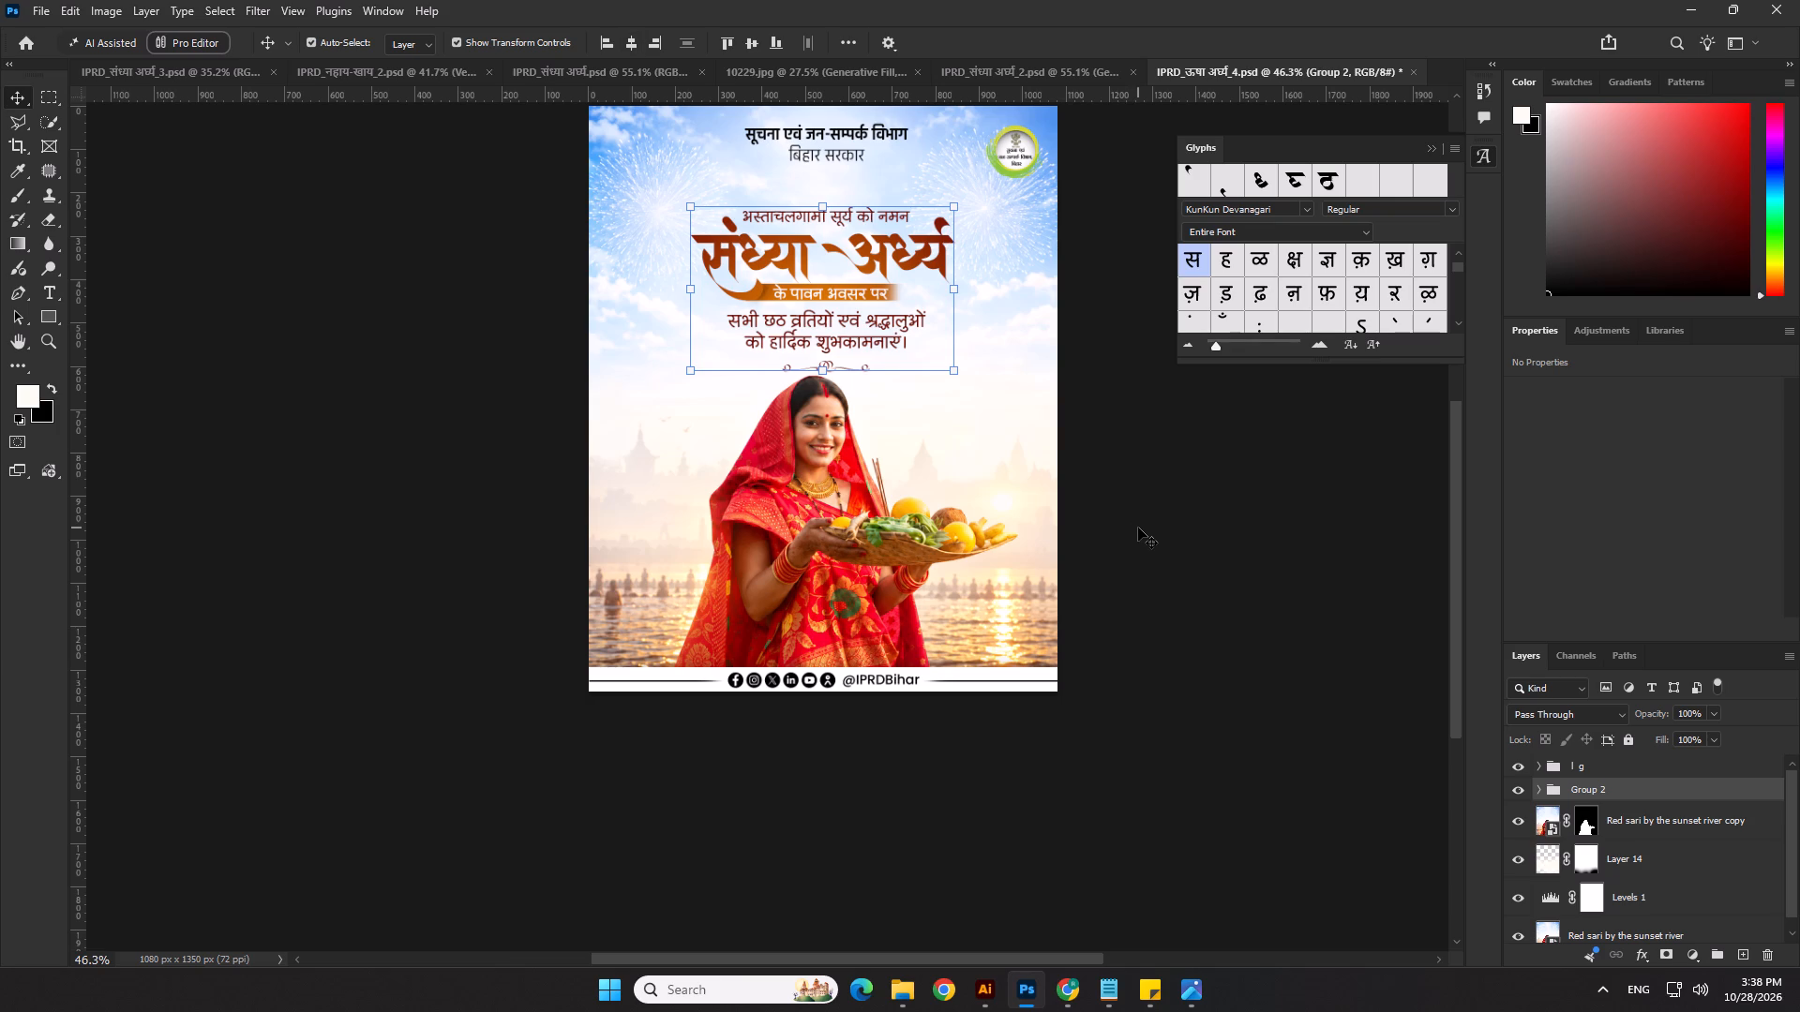
{"action": "key", "text": "shift+Up"}
{"action": "key", "text": "shift+Up"}
{"action": "key", "text": "shift+Up"}
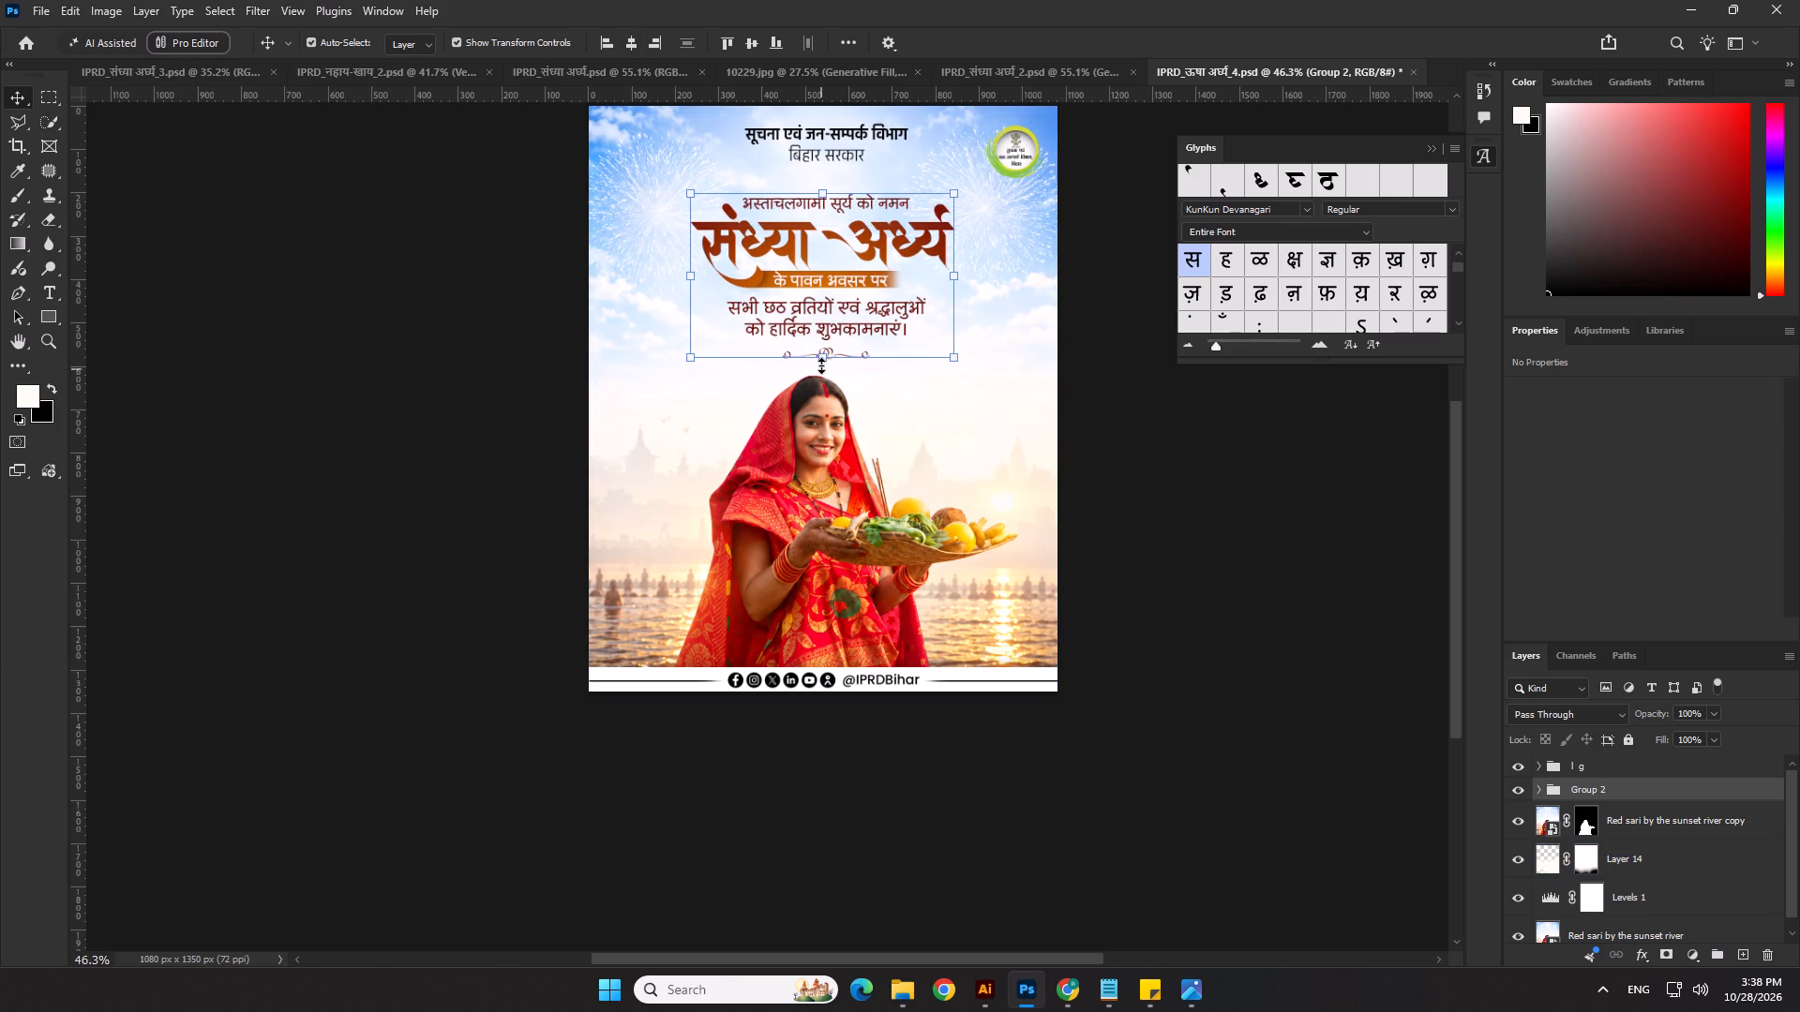
Scale the Group 2 title block to 103.40% and move it up another 10 px.
{"action": "left_click", "coordinate": [821, 363]}
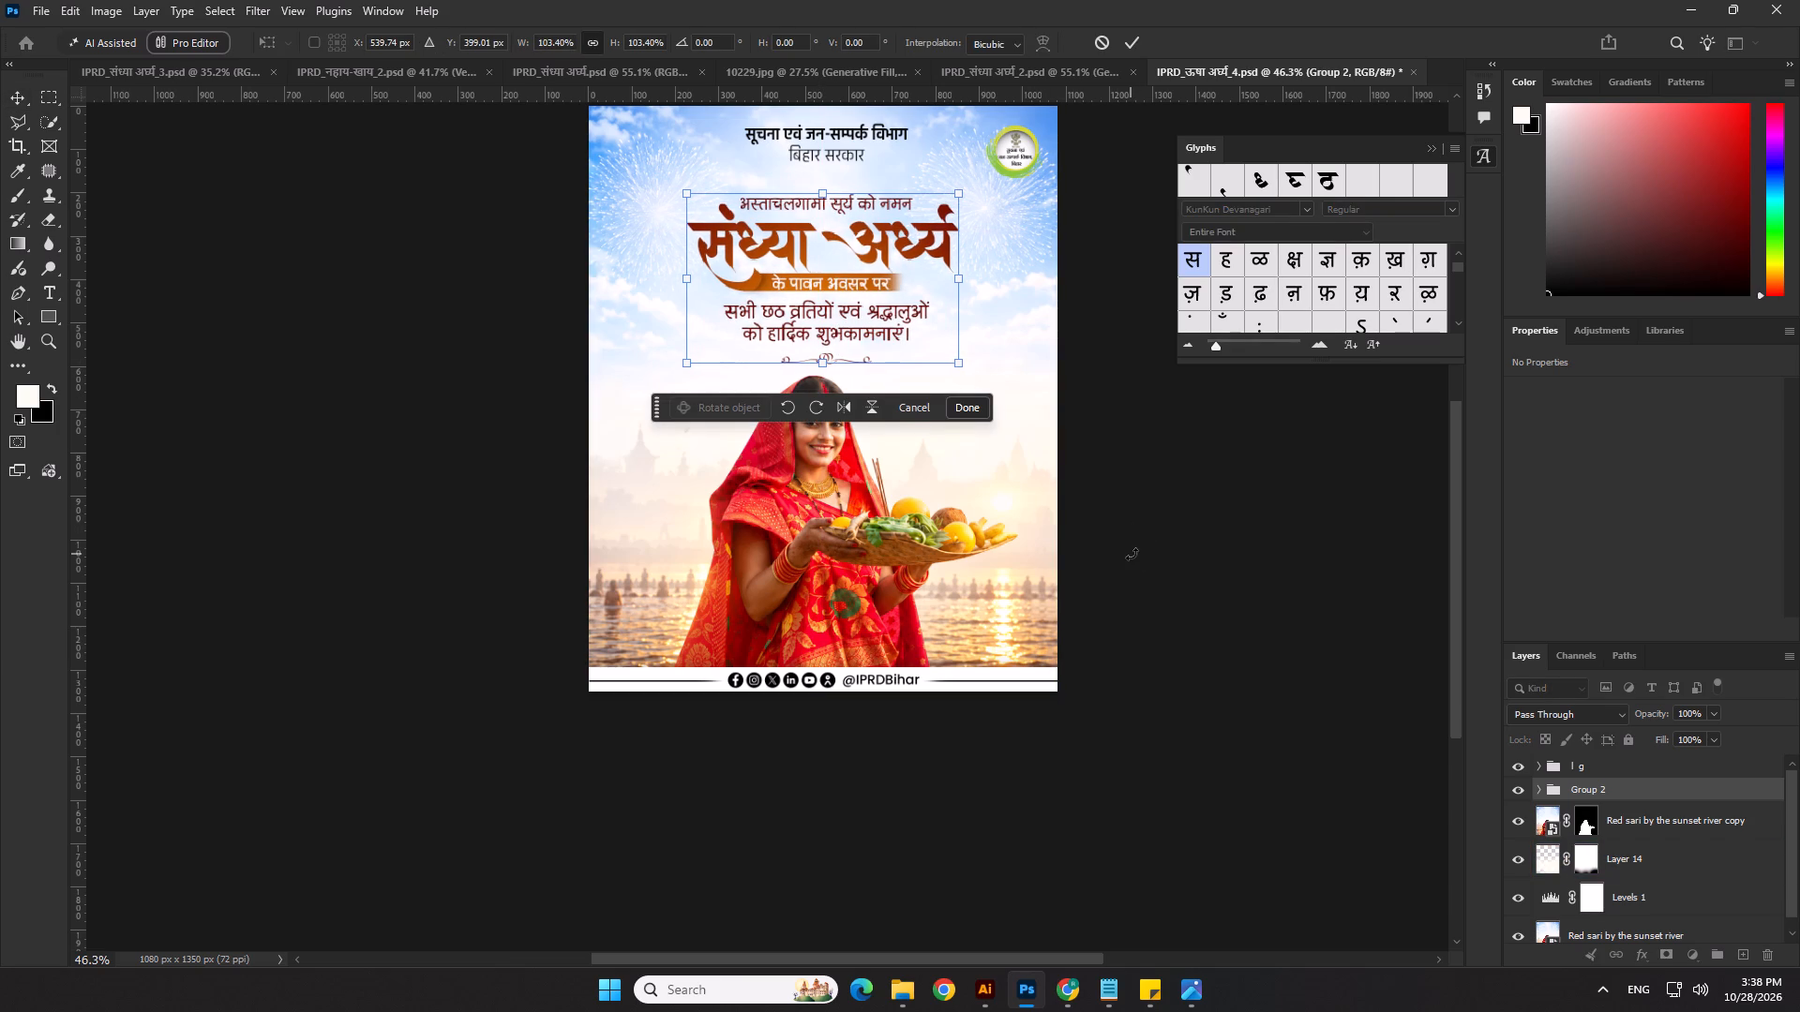
{"action": "key", "text": "shift+Up"}
{"action": "left_click", "coordinate": [1149, 564]}
{"action": "scroll", "coordinate": [1072, 631], "scroll_direction": "down", "scroll_amount": 4}
{"action": "left_click", "coordinate": [765, 778]}
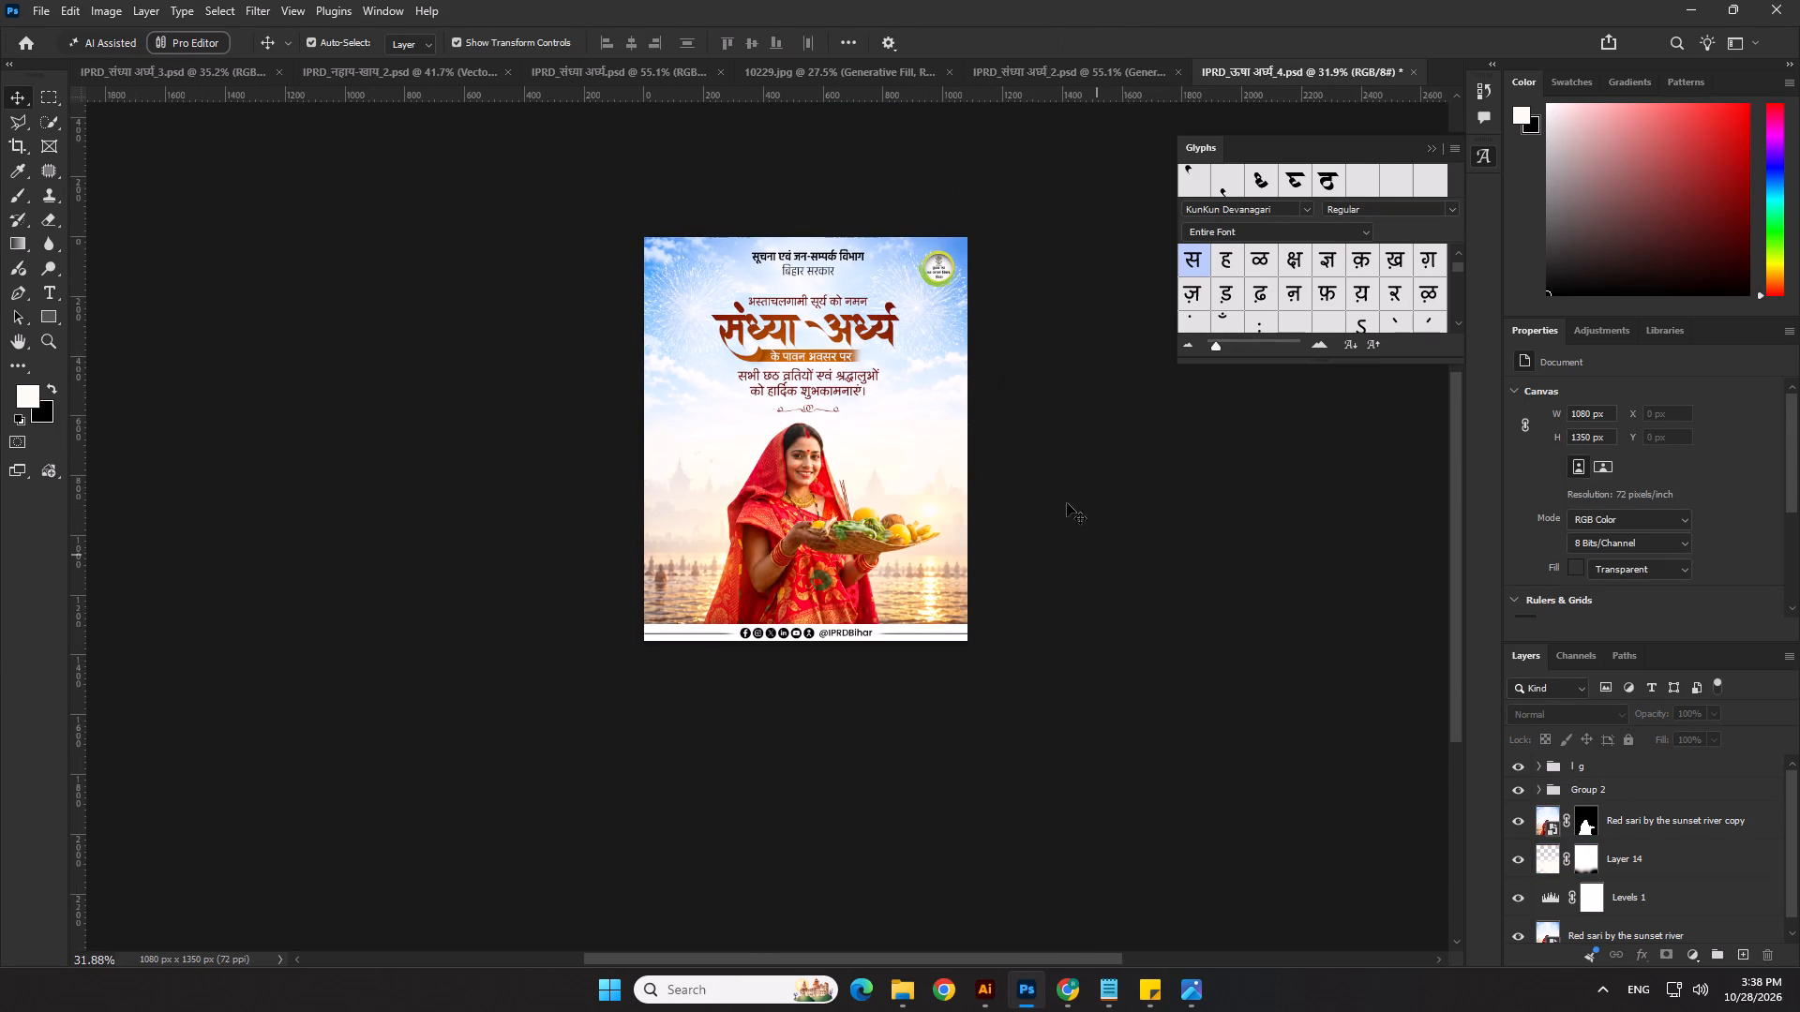
Save the poster document.
{"action": "key", "text": "ctrl+s"}
Replace the अस्ताचलगामी सूर्य को नमन line with "उगते सूर्य को अर्घ्य", copied from the ऊषा अर्घ्य section in Notepad.
{"action": "left_click", "coordinate": [1190, 985]}
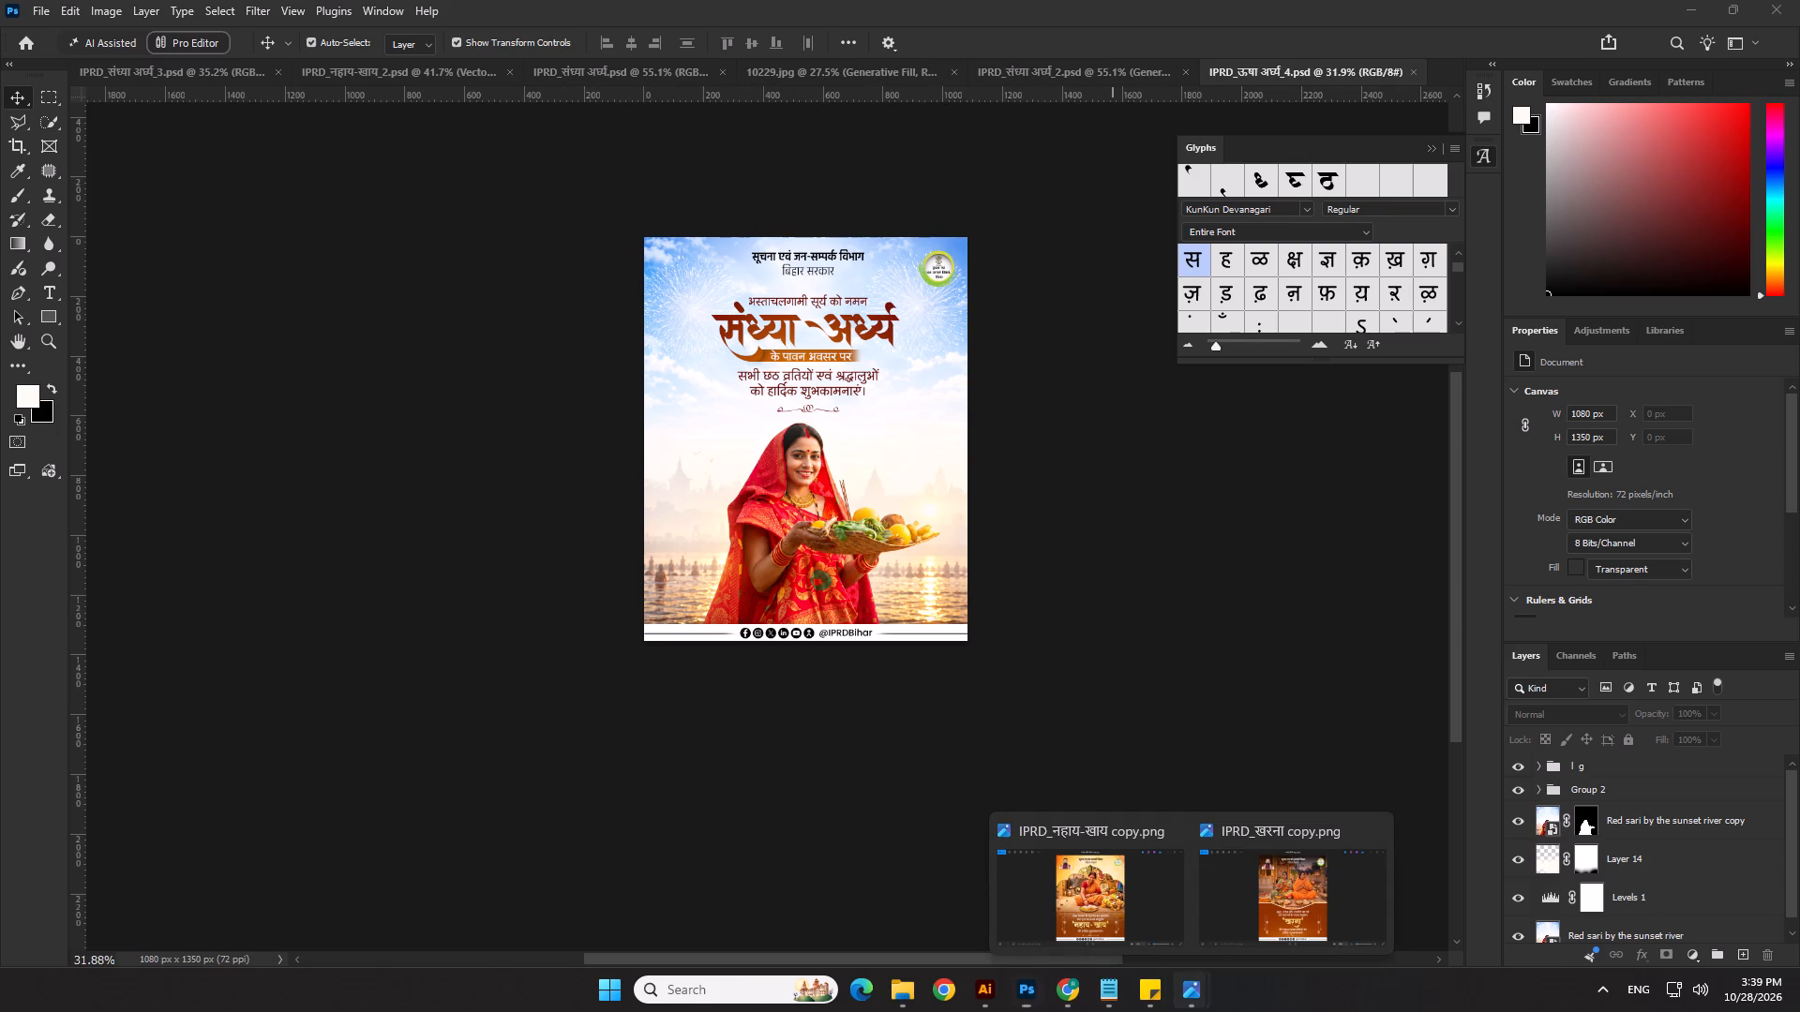
{"action": "left_click", "coordinate": [1120, 993]}
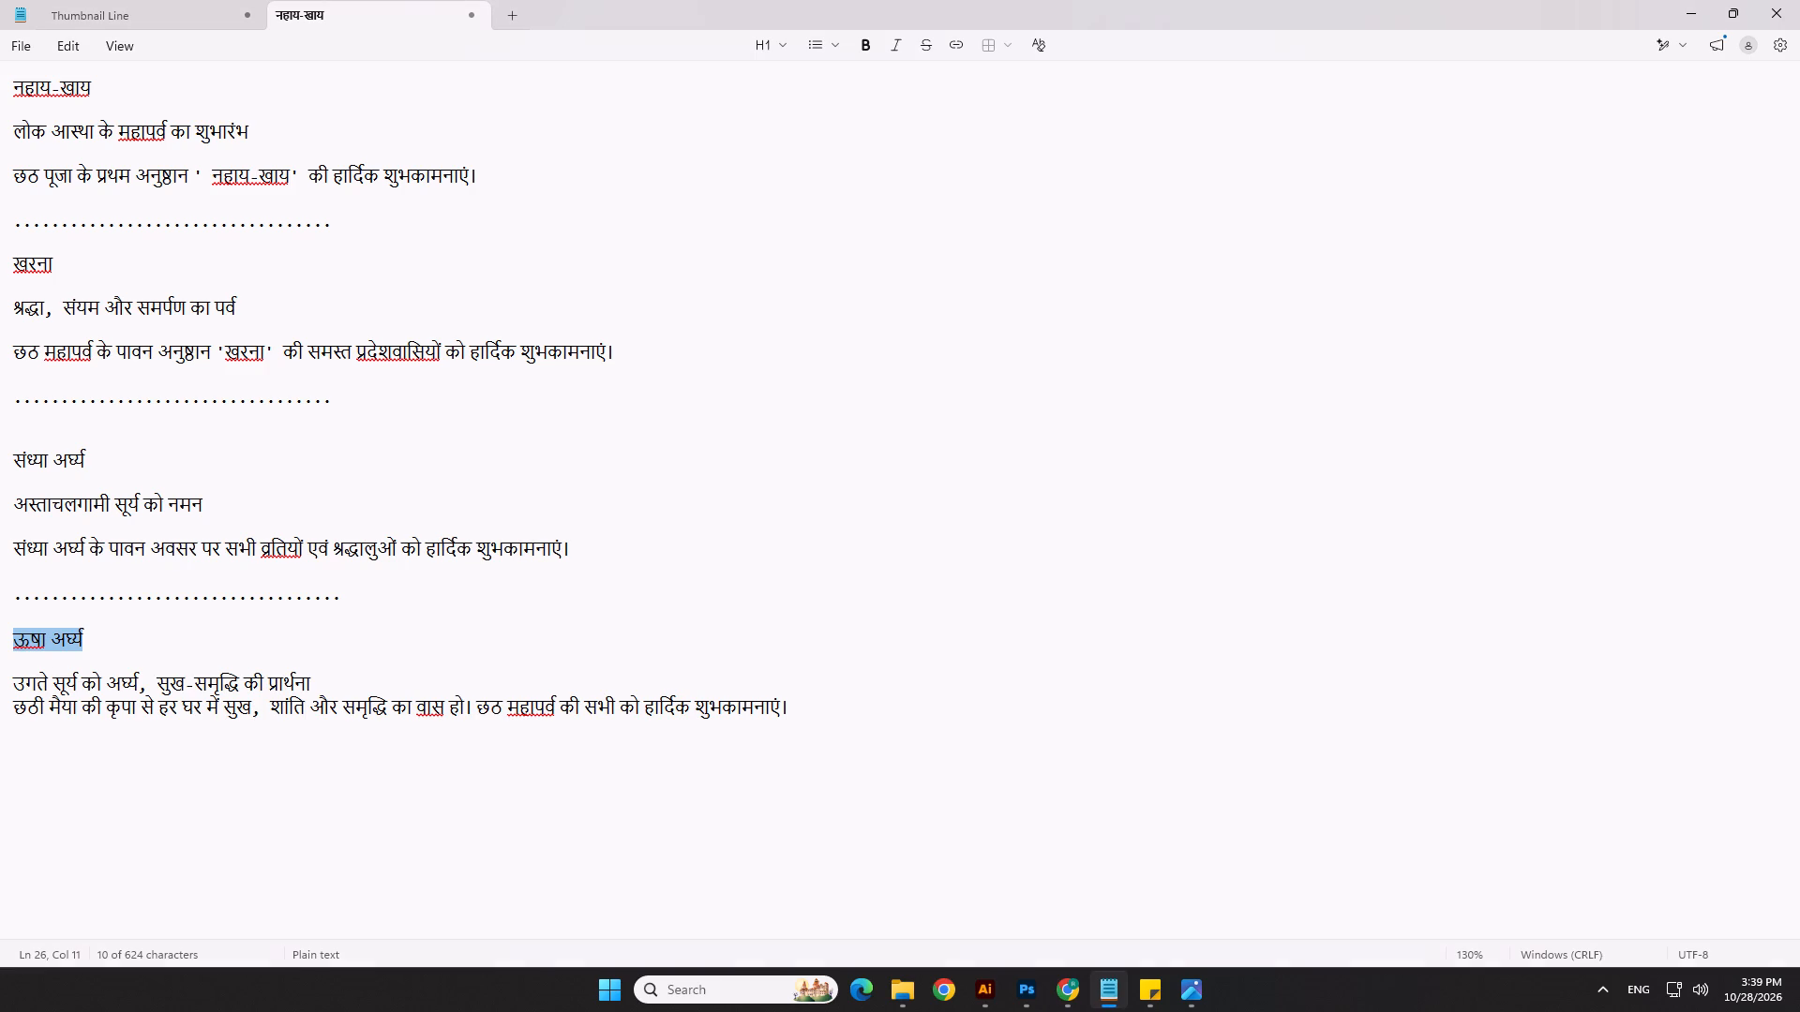
{"action": "left_click", "coordinate": [481, 690]}
{"action": "left_click_drag", "start_coordinate": [19, 681], "coordinate": [99, 688]}
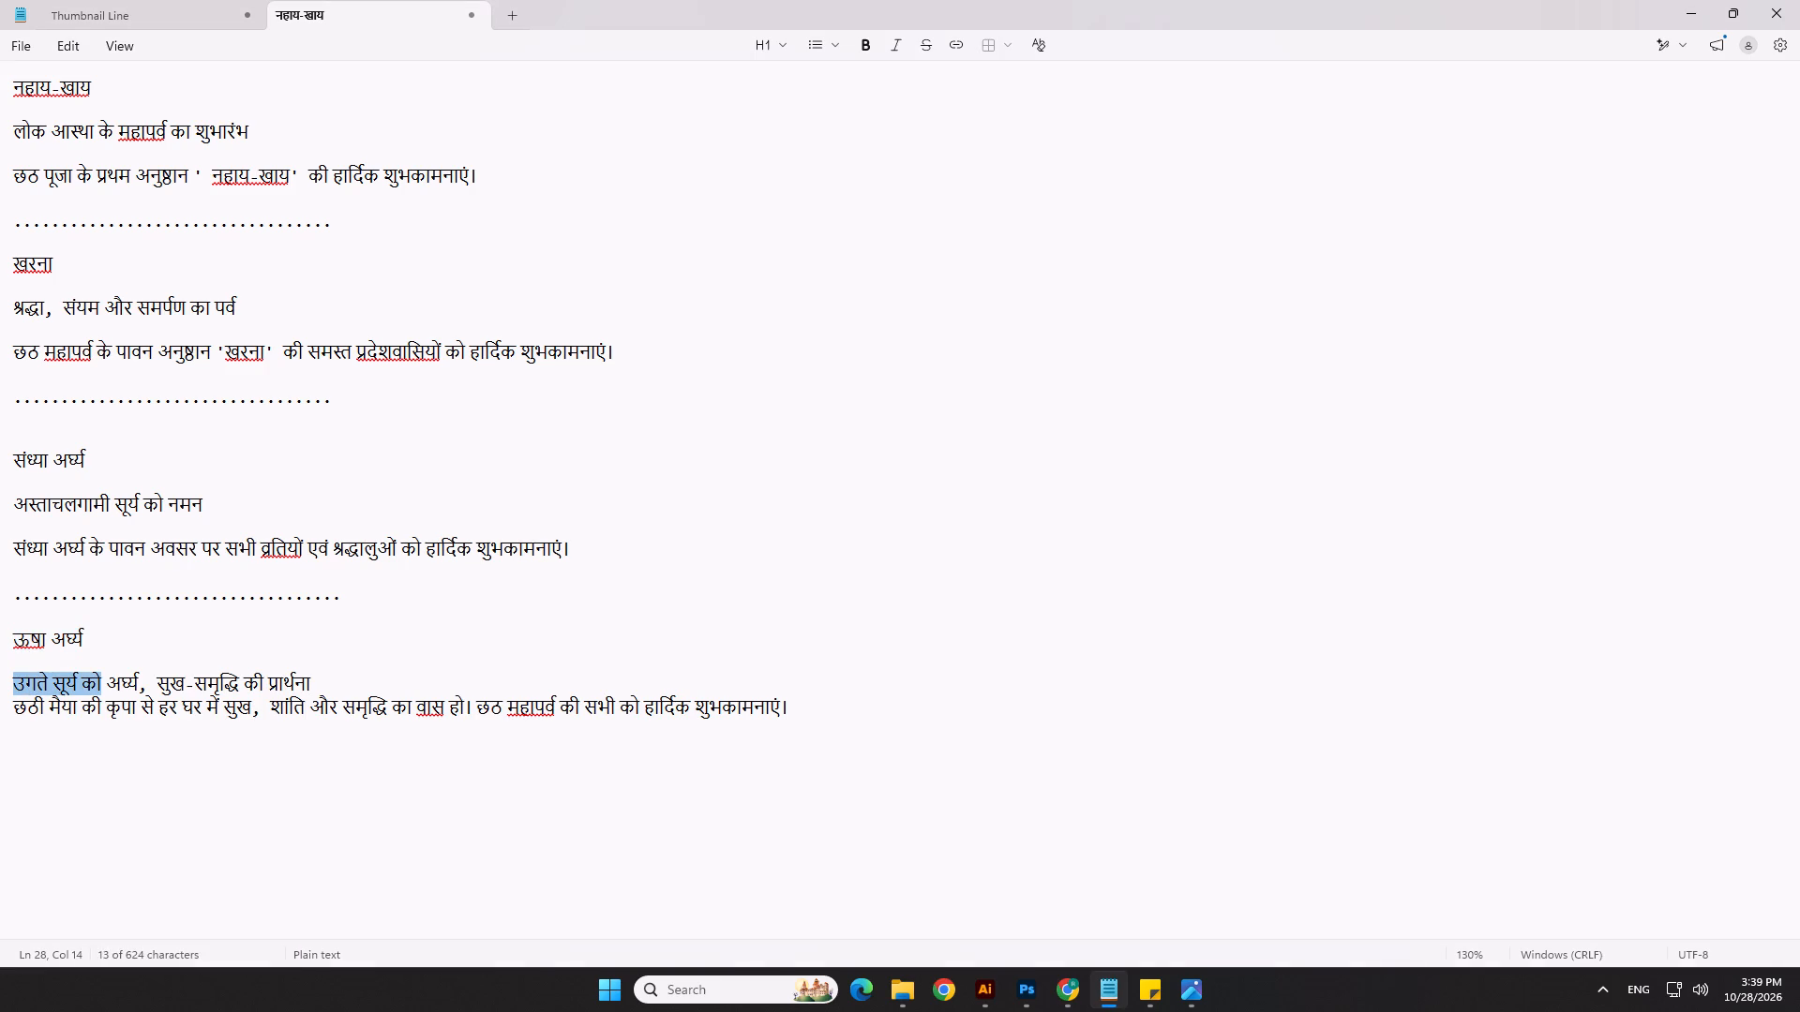
{"action": "left_click_drag", "start_coordinate": [99, 688], "coordinate": [139, 685]}
{"action": "key", "text": "ctrl+c"}
{"action": "key", "text": "ctrl+c"}
{"action": "key", "text": "alt+Tab"}
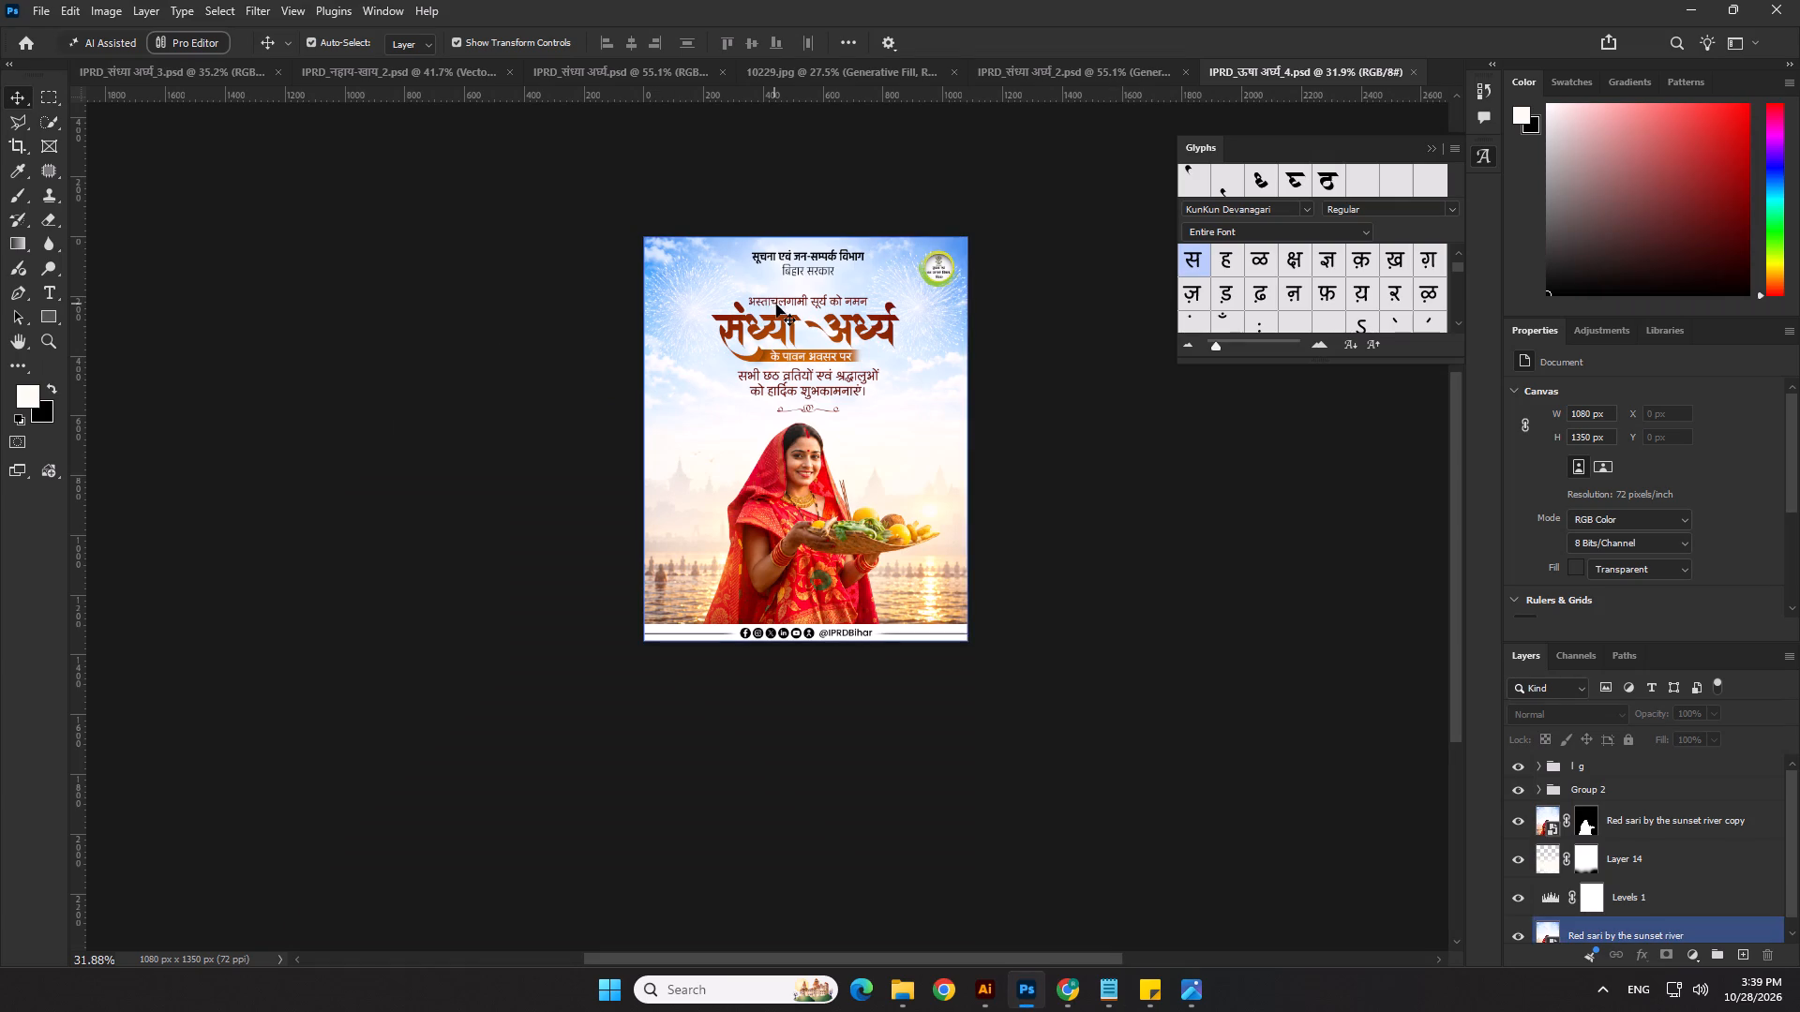
{"action": "scroll", "coordinate": [794, 302], "scroll_direction": "up", "scroll_amount": 7}
{"action": "double_click", "coordinate": [840, 290]}
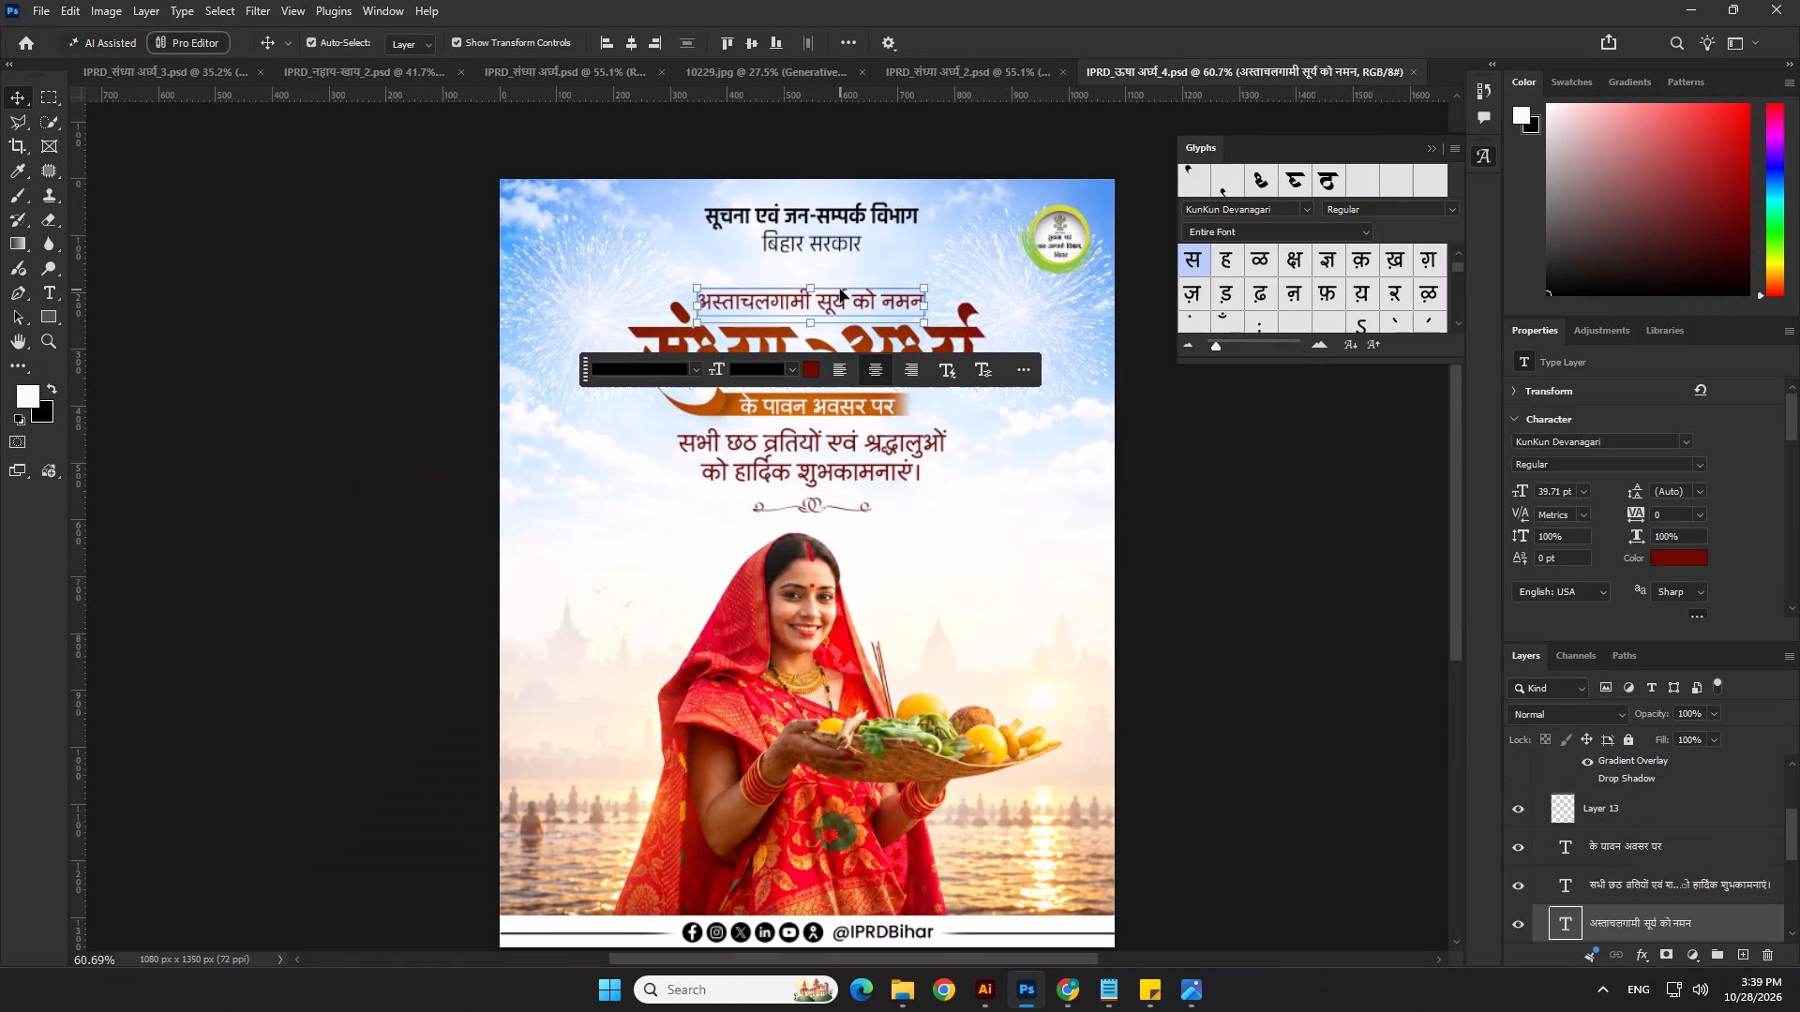
{"action": "key", "text": "ctrl+v"}
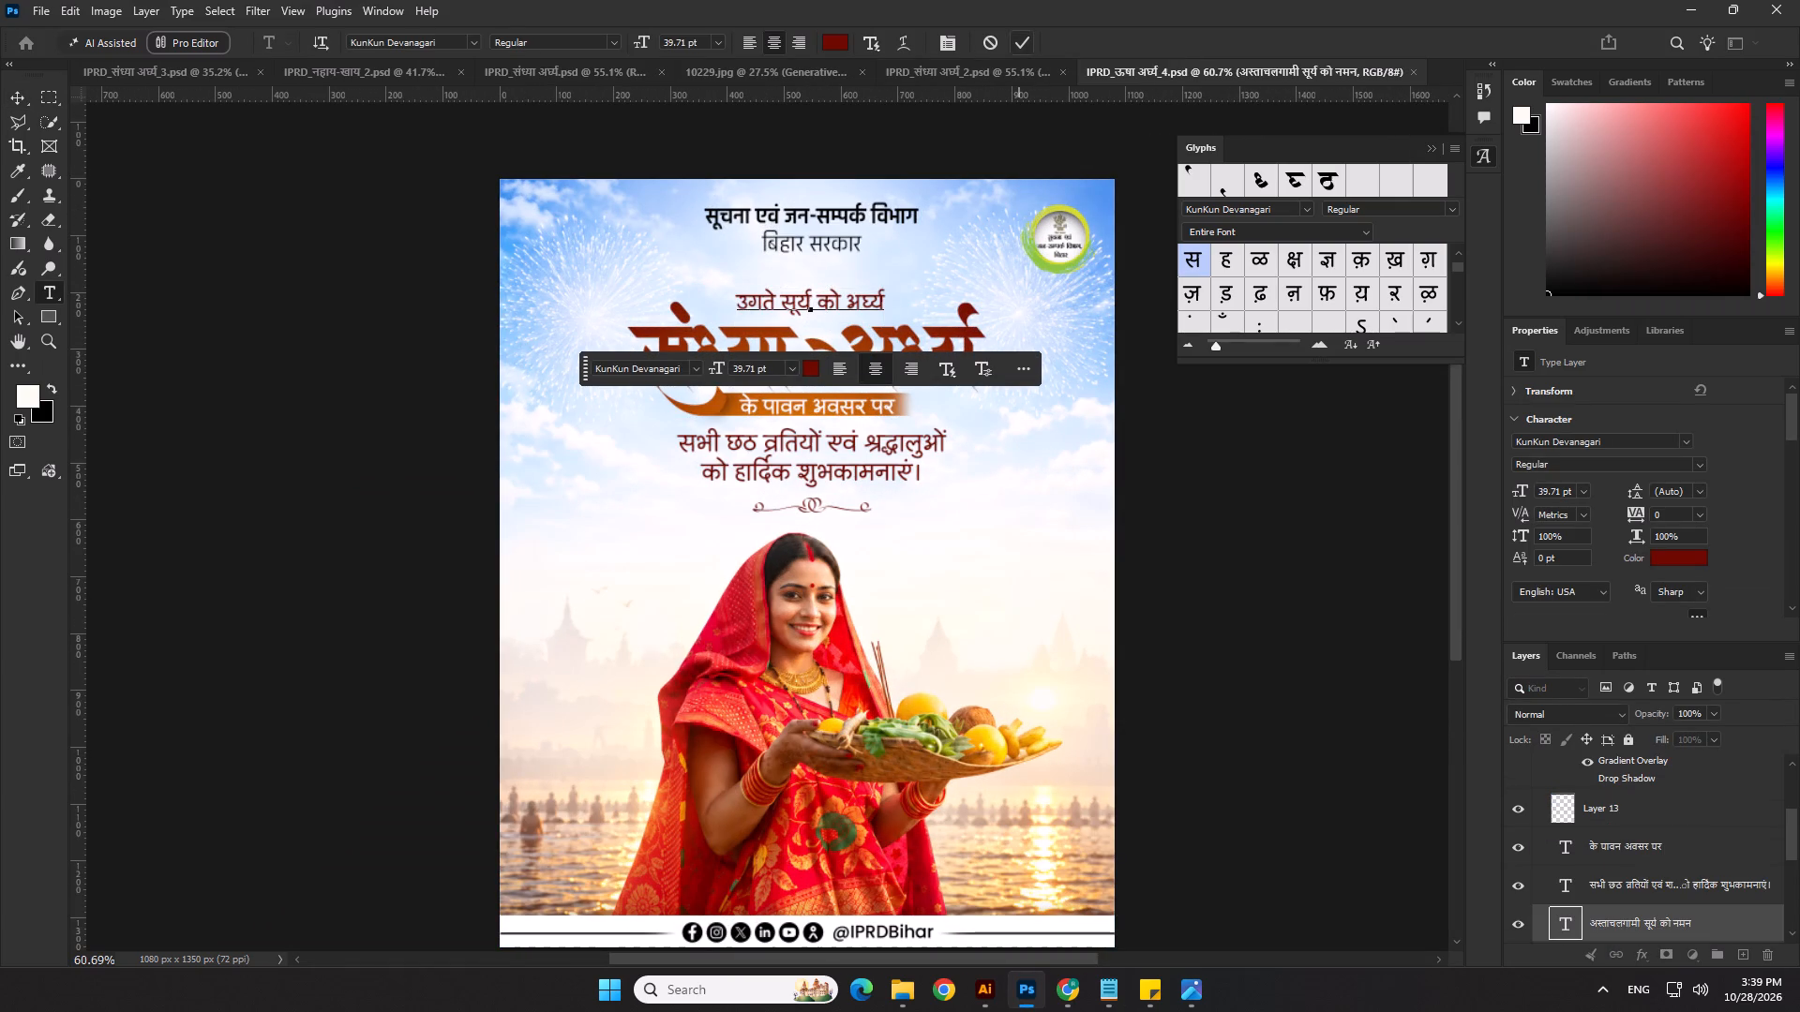
{"action": "left_click", "coordinate": [1022, 43]}
Copy "सुख-समृद्धि की प्रार्थना" from the ऊषा अर्घ्य section in Notepad and return to the Photoshop poster.
{"action": "key", "text": "alt+Tab"}
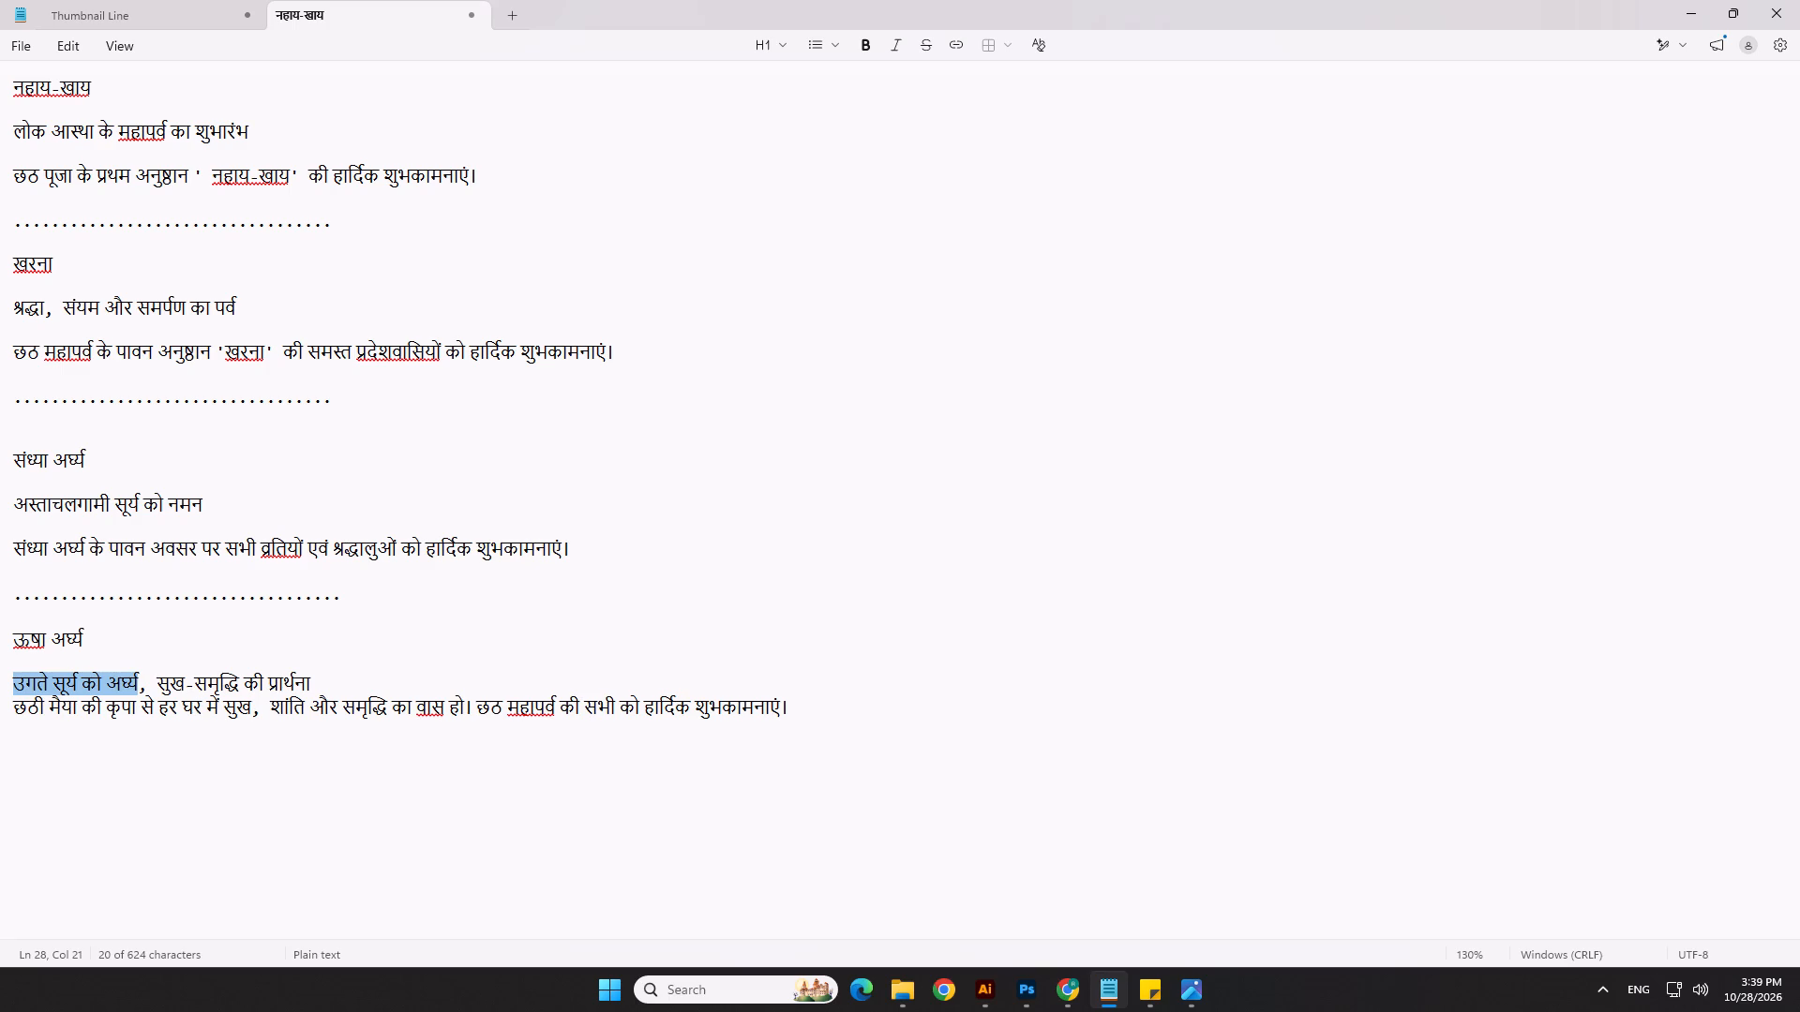
{"action": "left_click_drag", "start_coordinate": [155, 677], "coordinate": [314, 679]}
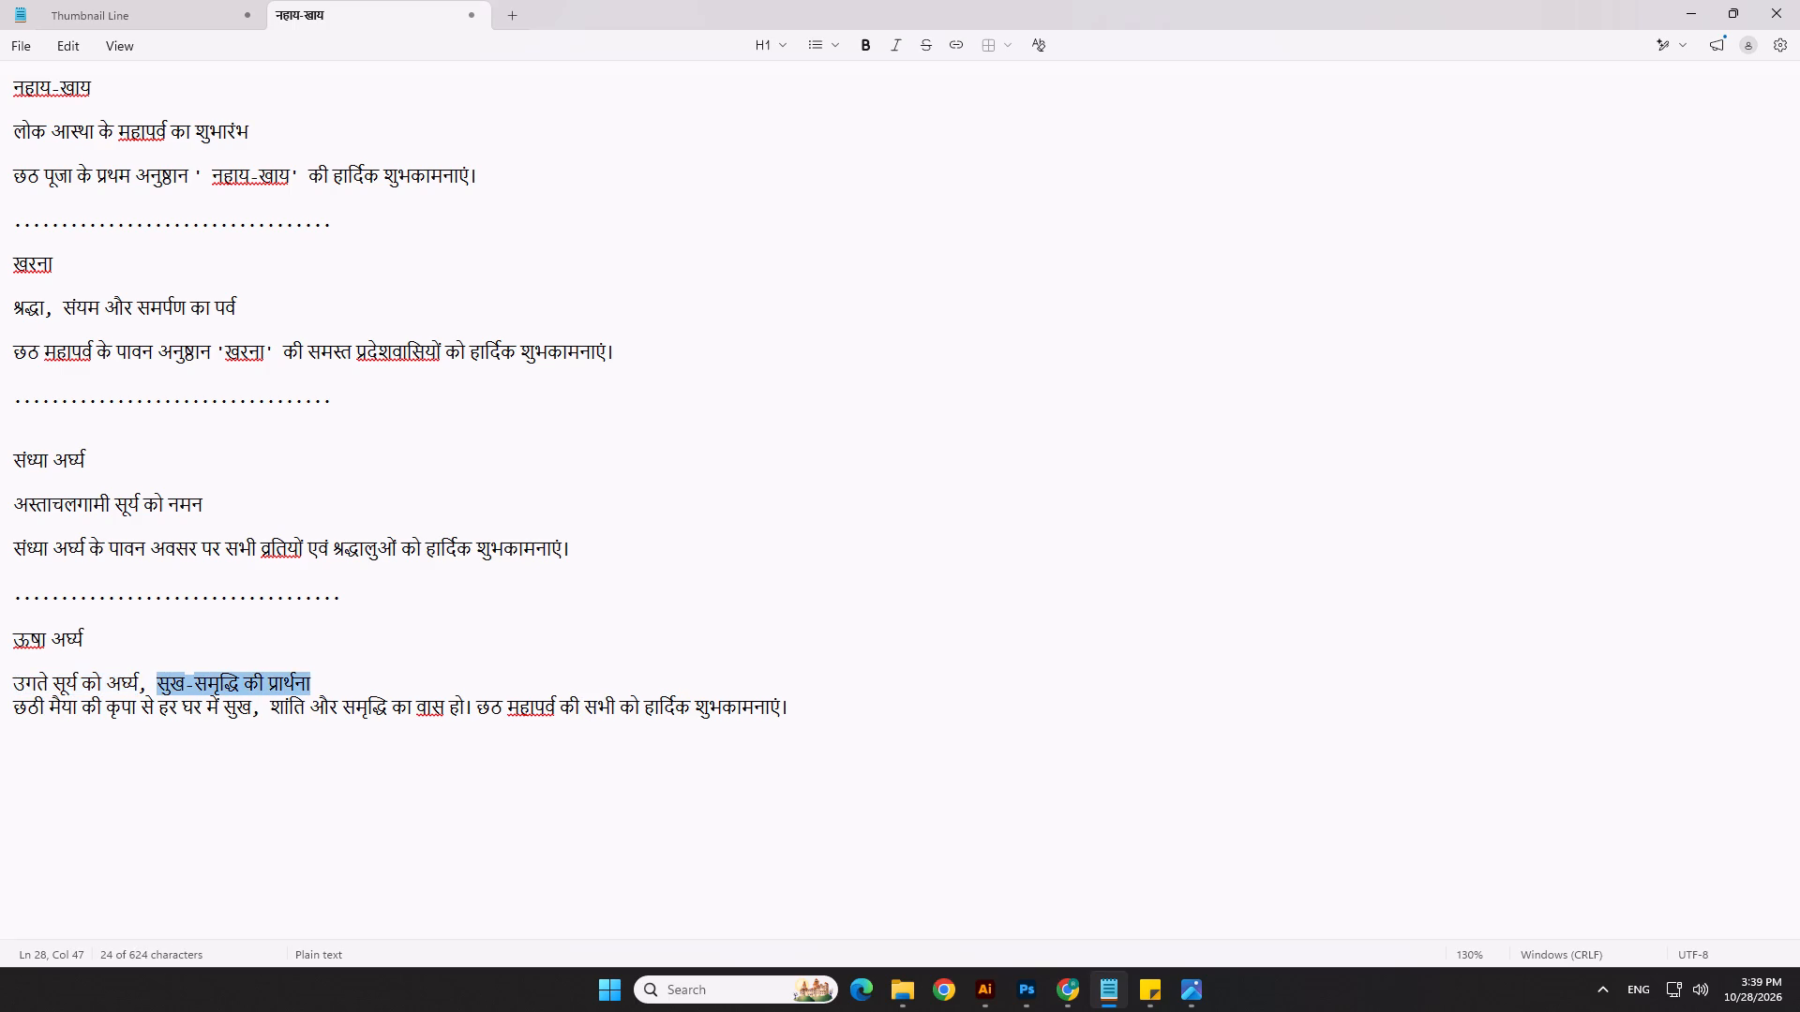
{"action": "key", "text": "ctrl+c"}
{"action": "key", "text": "ctrl+c"}
{"action": "key", "text": "alt+Tab"}
Hide the large संध्या अर्घ्य title text layer.
{"action": "scroll", "coordinate": [820, 419], "scroll_direction": "up", "scroll_amount": 2}
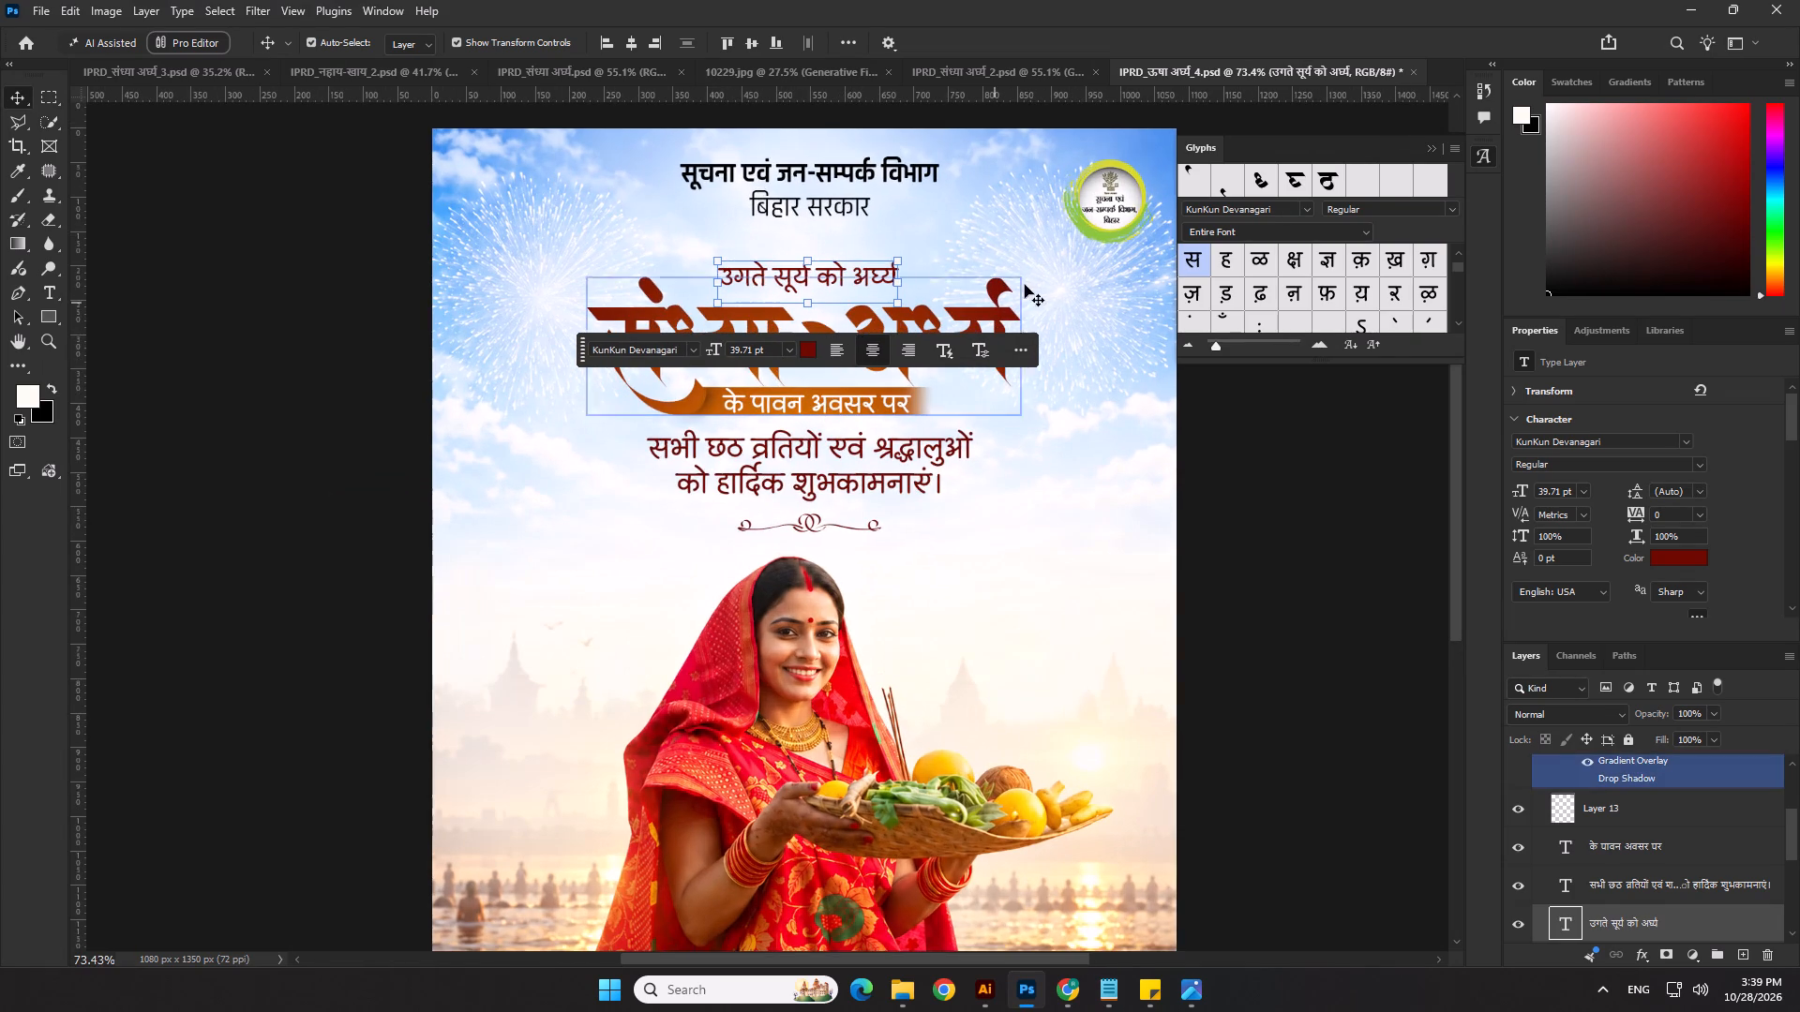
{"action": "left_click", "coordinate": [991, 307]}
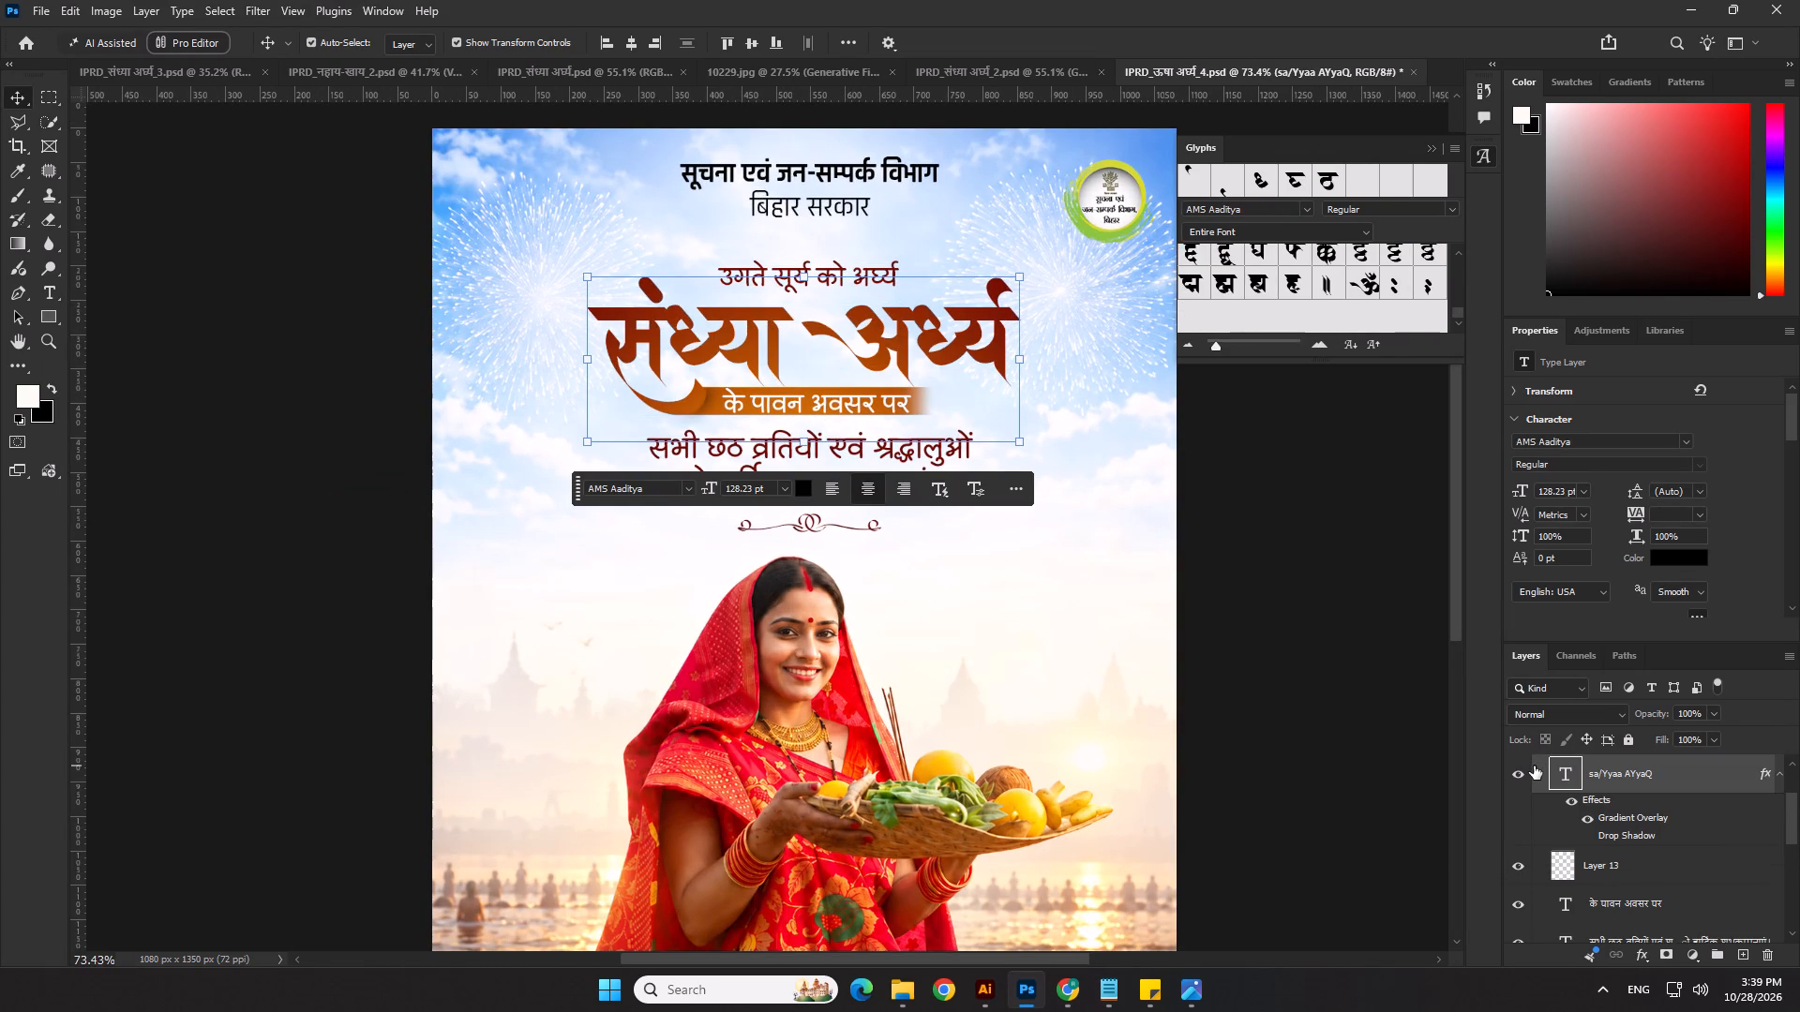
{"action": "left_click", "coordinate": [1534, 766]}
{"action": "left_click", "coordinate": [1509, 779]}
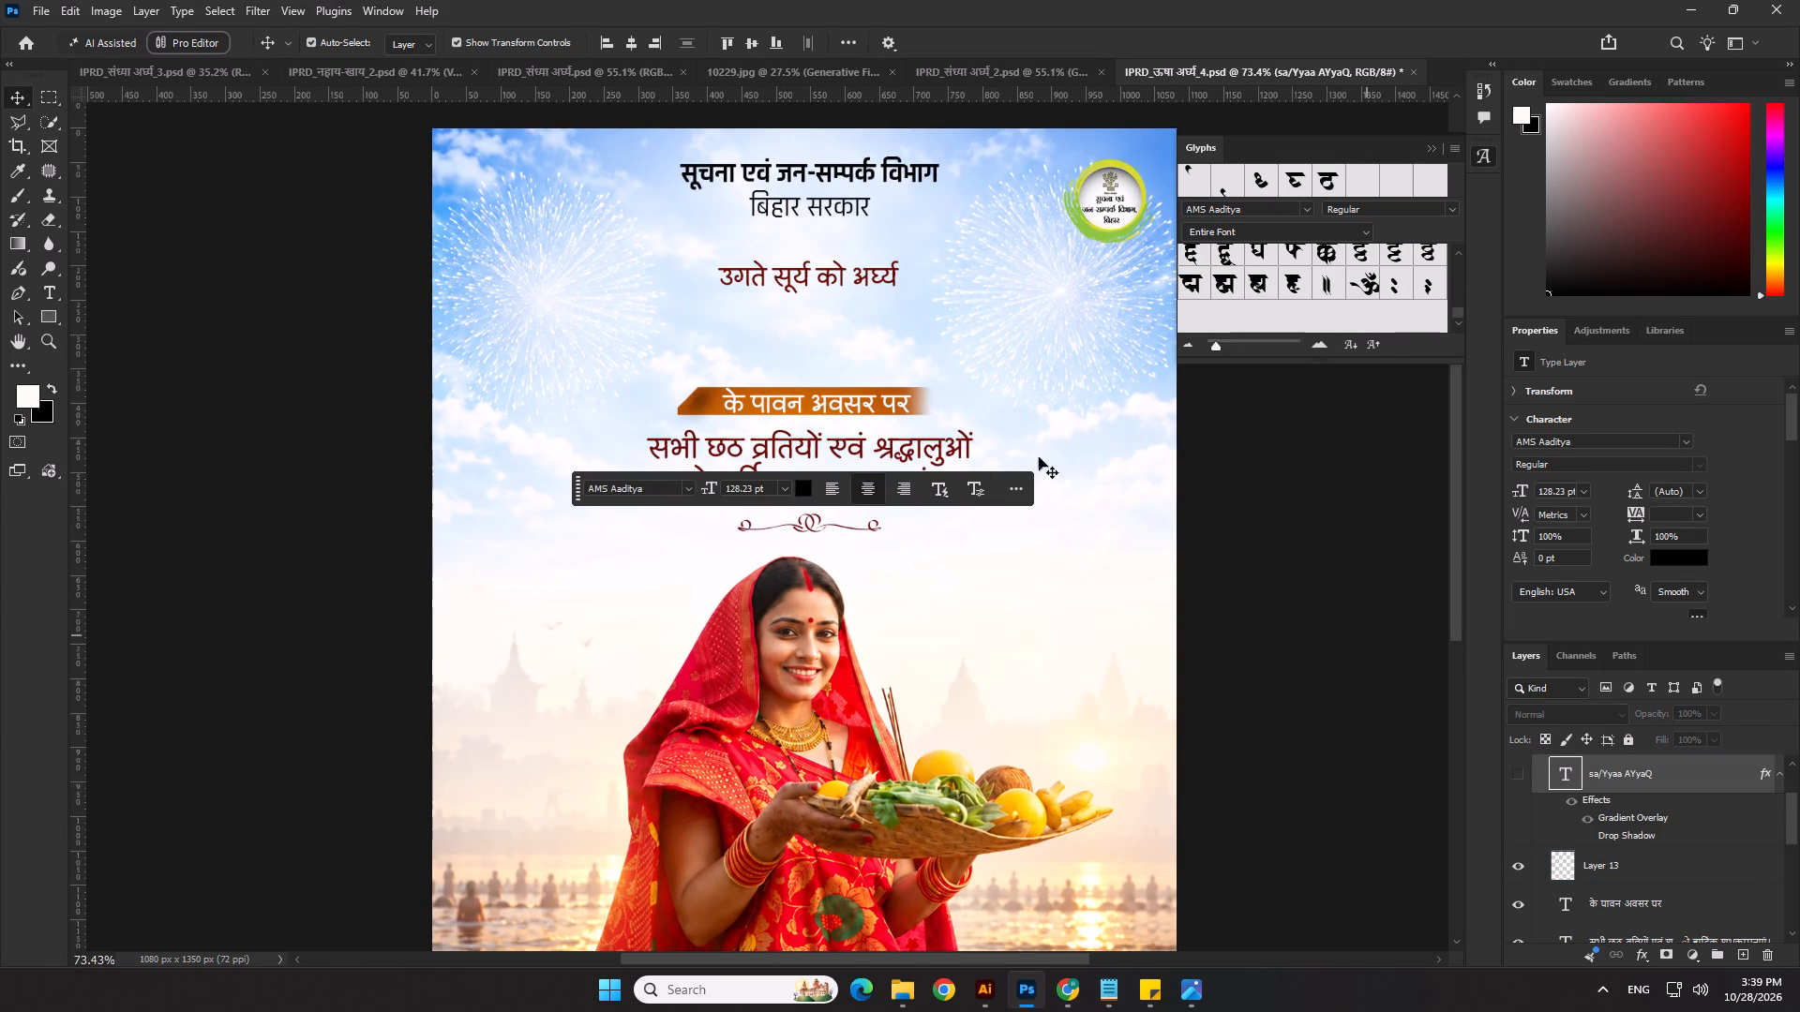
Duplicate the उगते सूर्य को अर्घ्य line just below itself and replace the copy's text with "सुख-समृद्धि की प्रार्थना".
{"action": "left_click", "coordinate": [801, 279]}
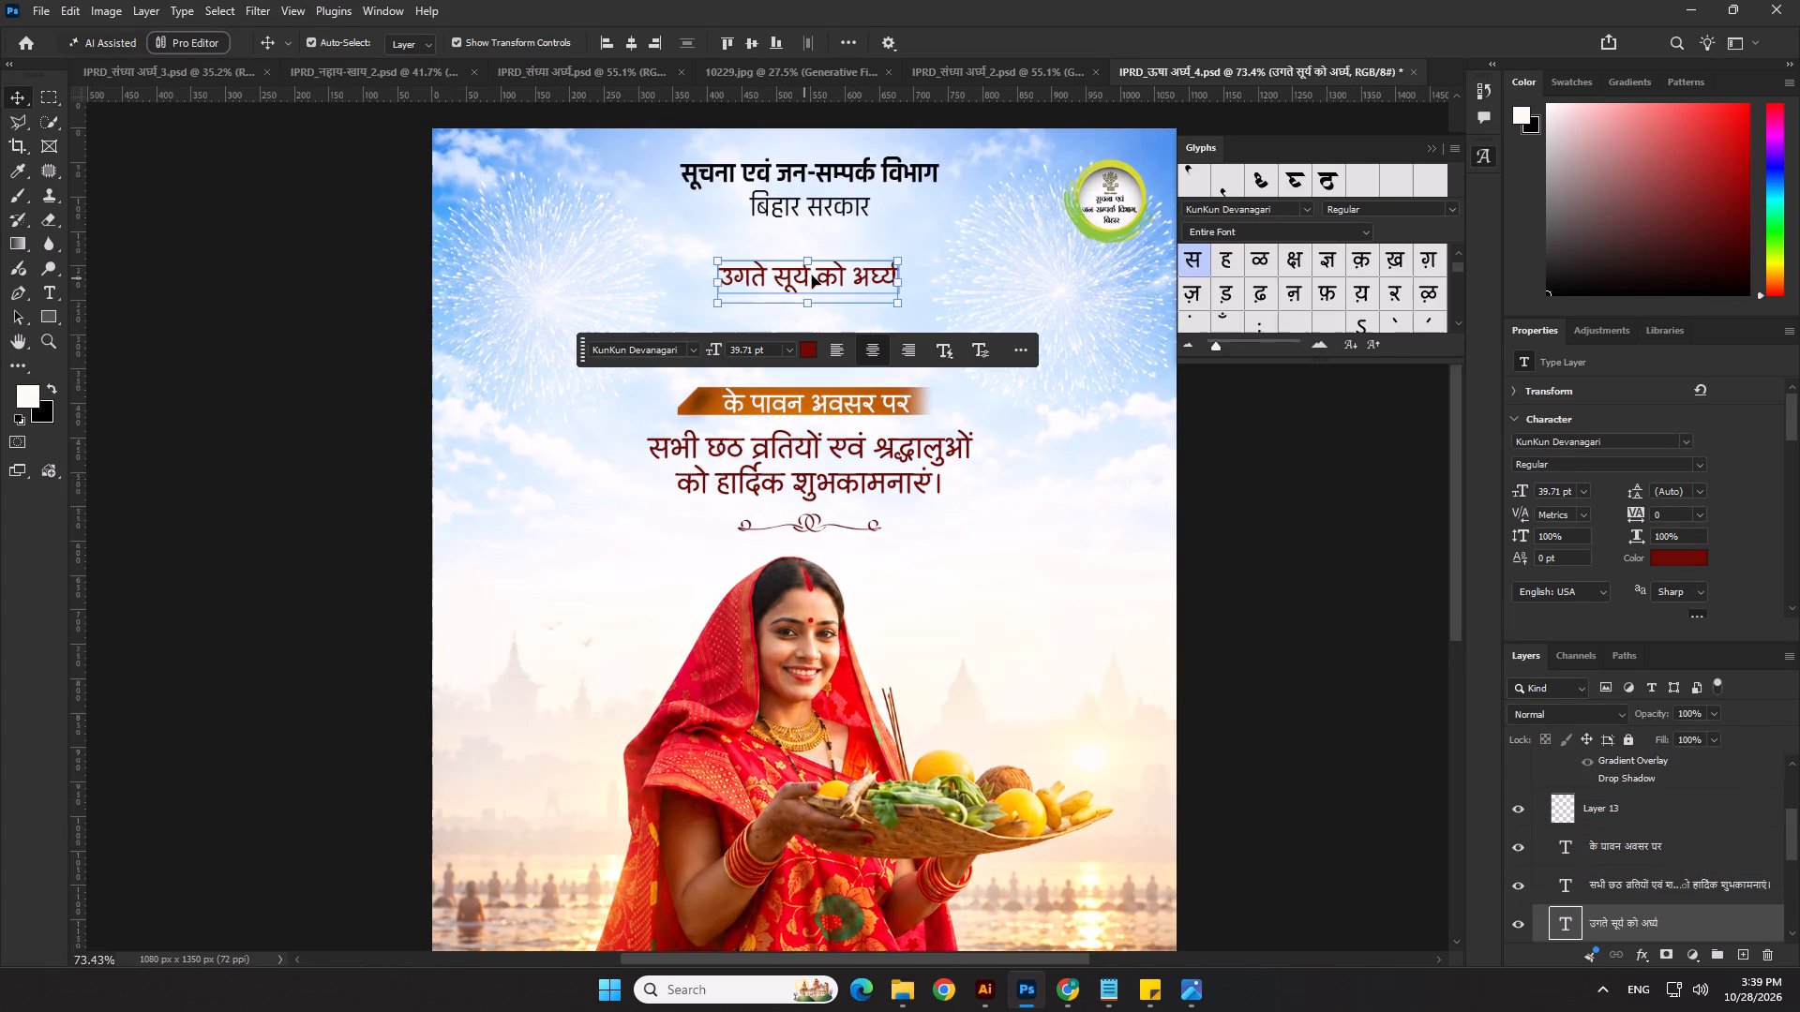
{"action": "left_click_drag", "start_coordinate": [818, 274], "coordinate": [821, 311], "text": "alt+shift"}
{"action": "double_click", "coordinate": [821, 311]}
{"action": "key", "text": "ctrl+v"}
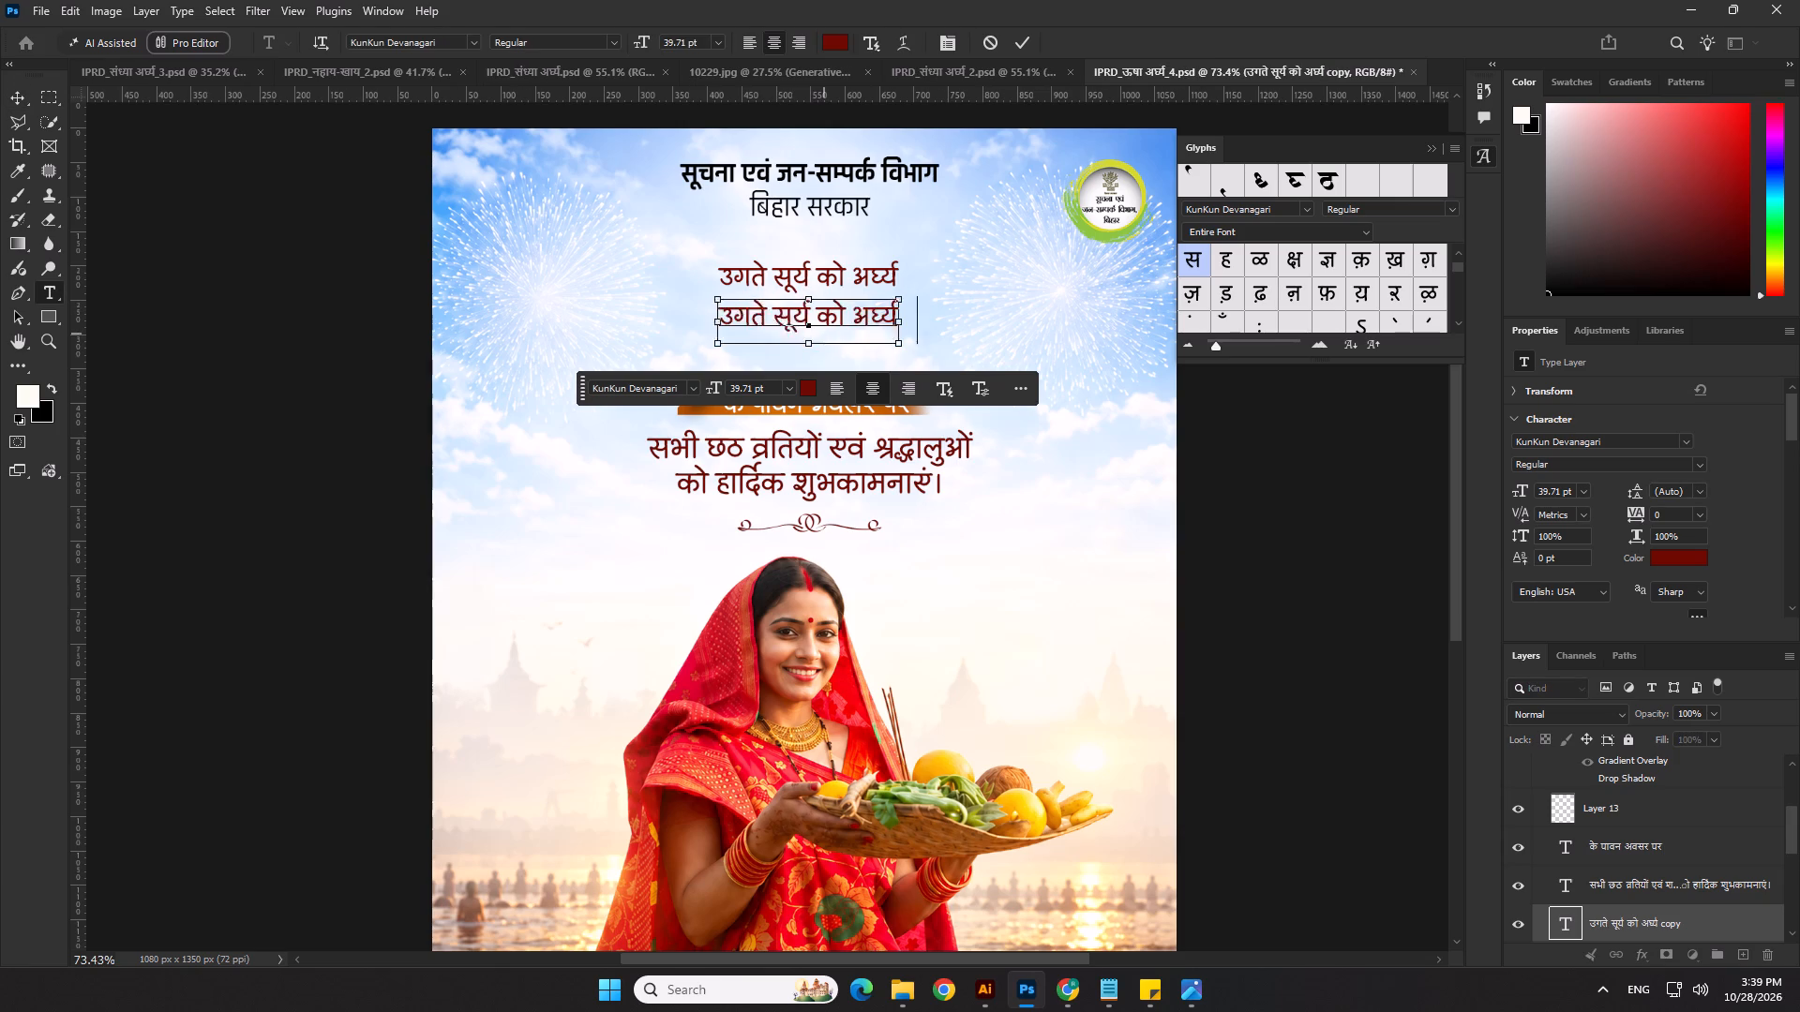
{"action": "left_click", "coordinate": [1028, 37]}
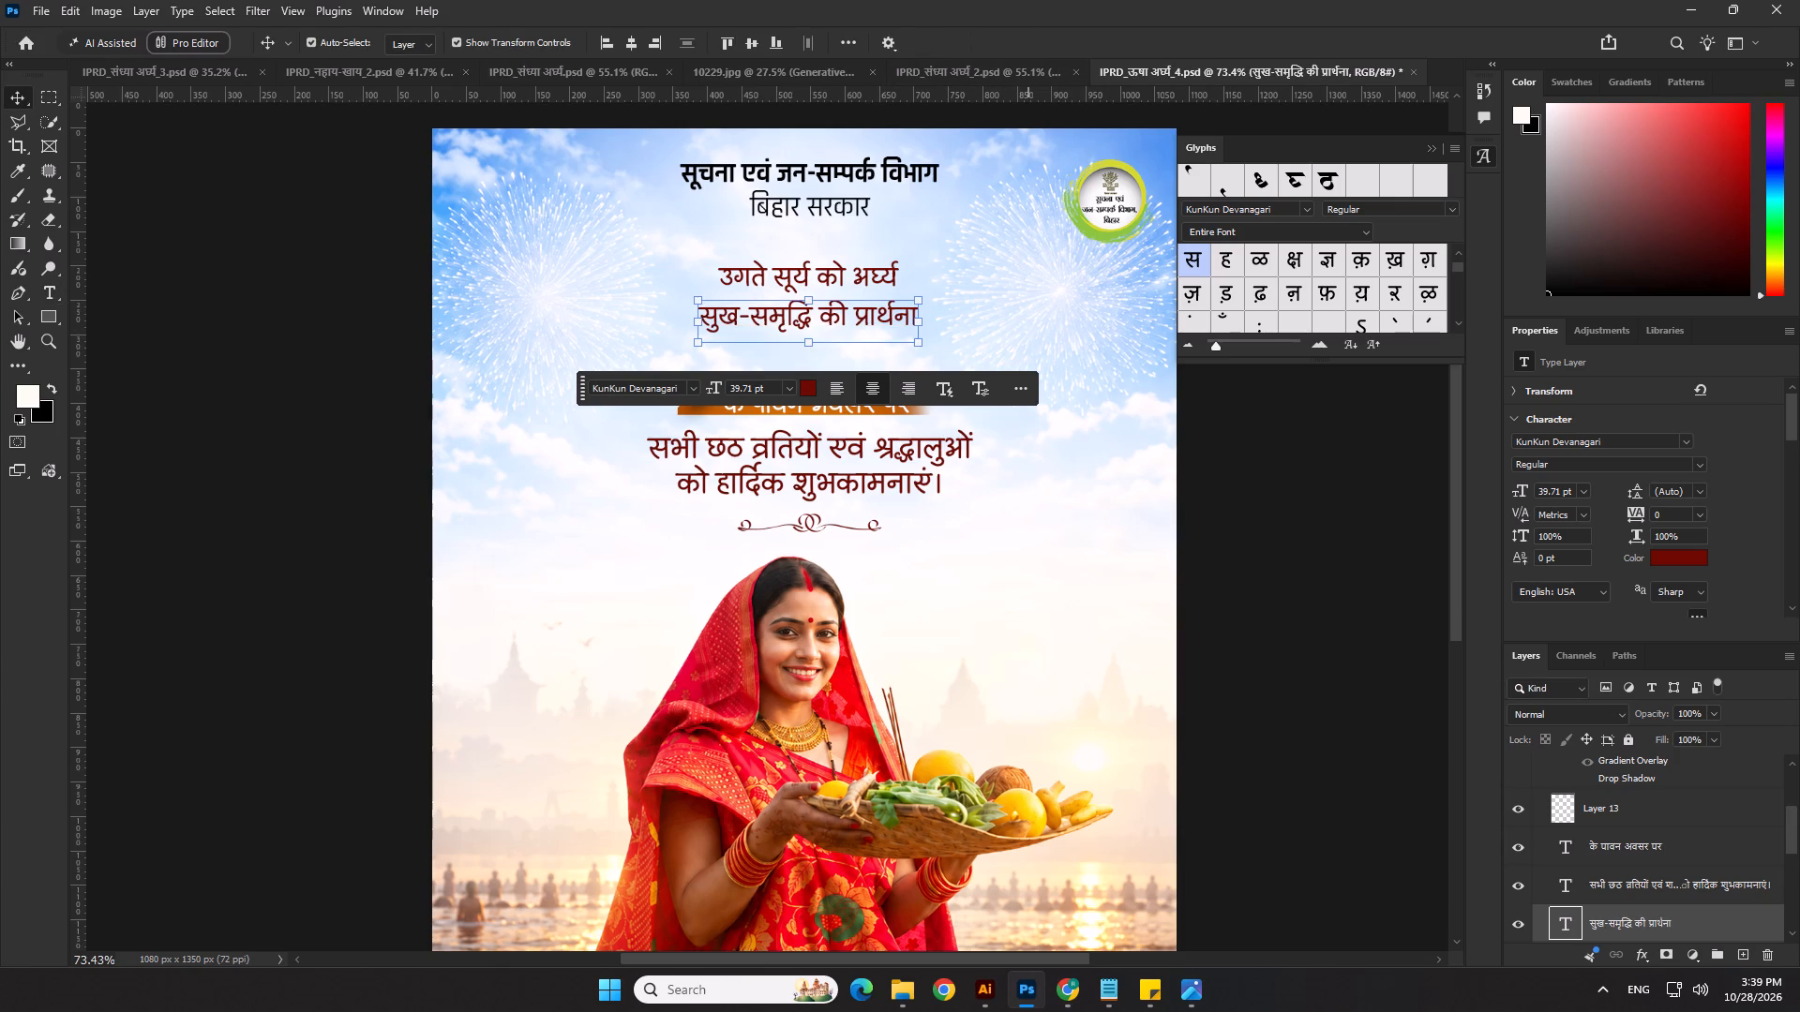
Tighten the spacing between the two lines by moving सुख-समृद्धि की प्रार्थना up 5 px overall.
{"action": "key", "text": "shift+Up"}
{"action": "key", "text": "Down"}
{"action": "key", "text": "Down"}
{"action": "key", "text": "Down"}
{"action": "key", "text": "Down"}
{"action": "key", "text": "Down"}
{"action": "left_click", "coordinate": [1257, 459]}
{"action": "scroll", "coordinate": [932, 593], "scroll_direction": "down", "scroll_amount": 3}
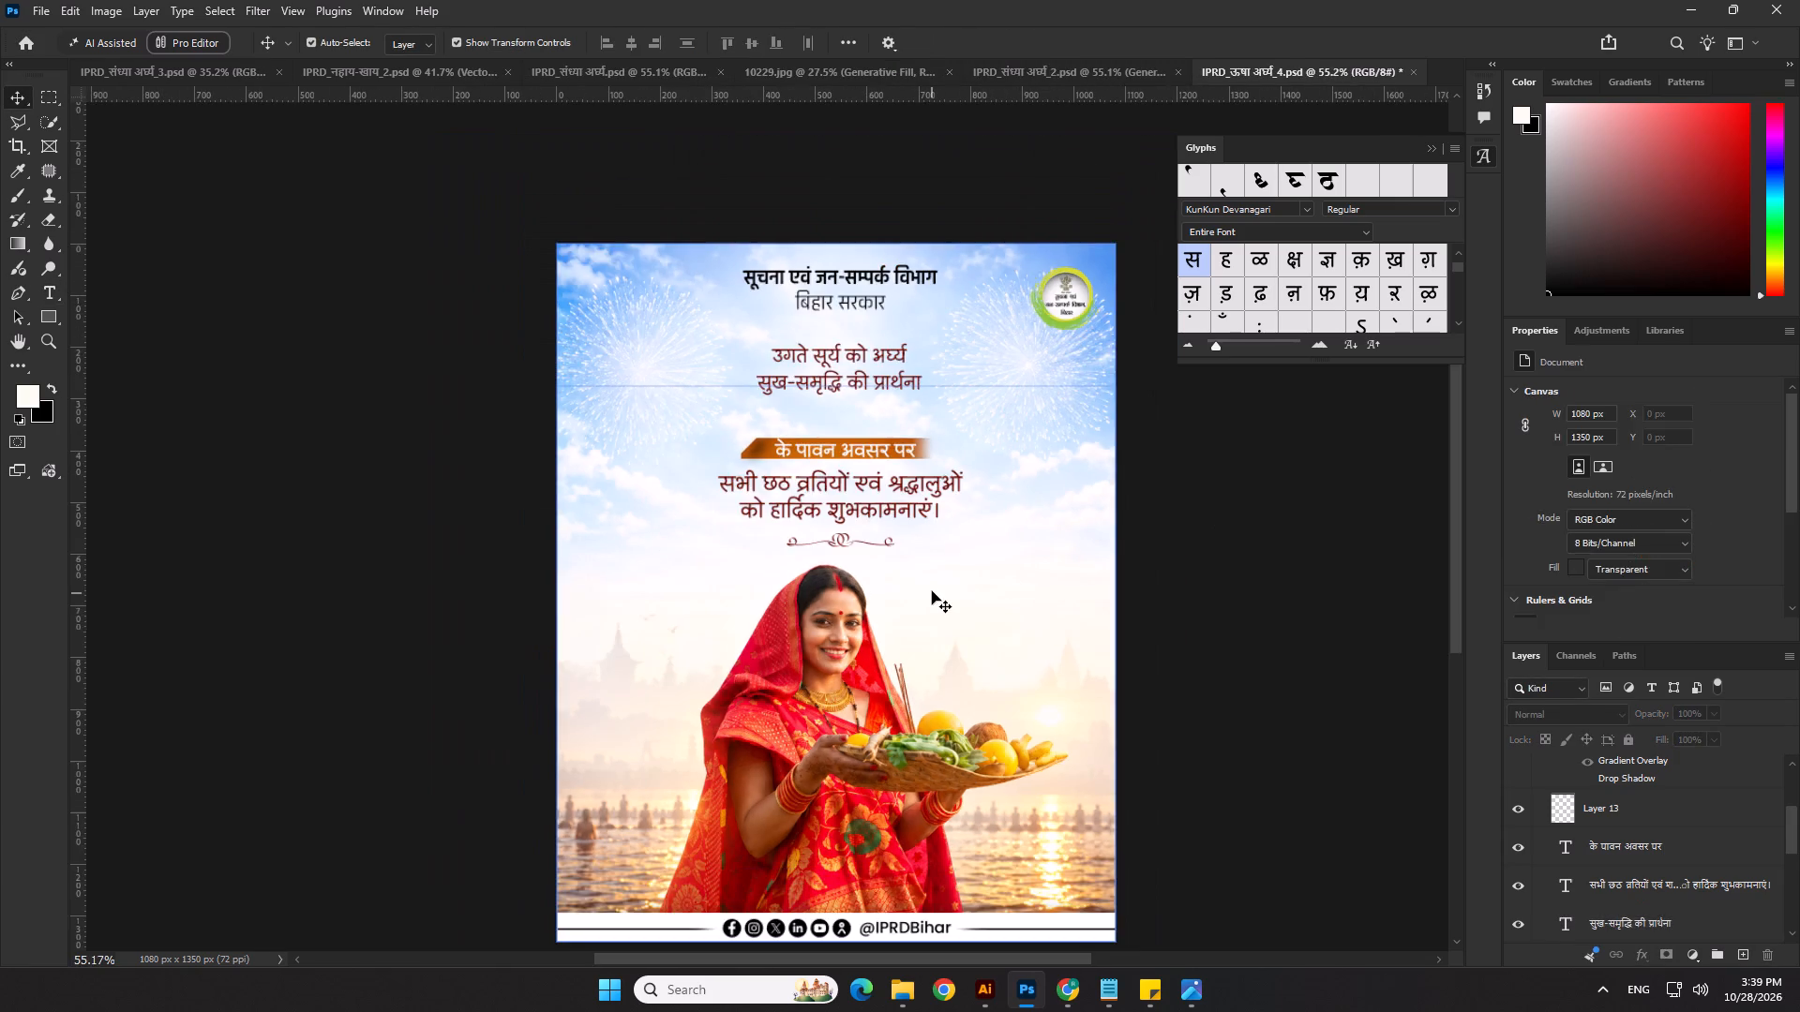
Copy "छठी मैया की कृपा से हर घर में सुख, शांति और समृद्धि का वास हो।" from Notepad and return to the Photoshop poster.
{"action": "key", "text": "alt+Tab"}
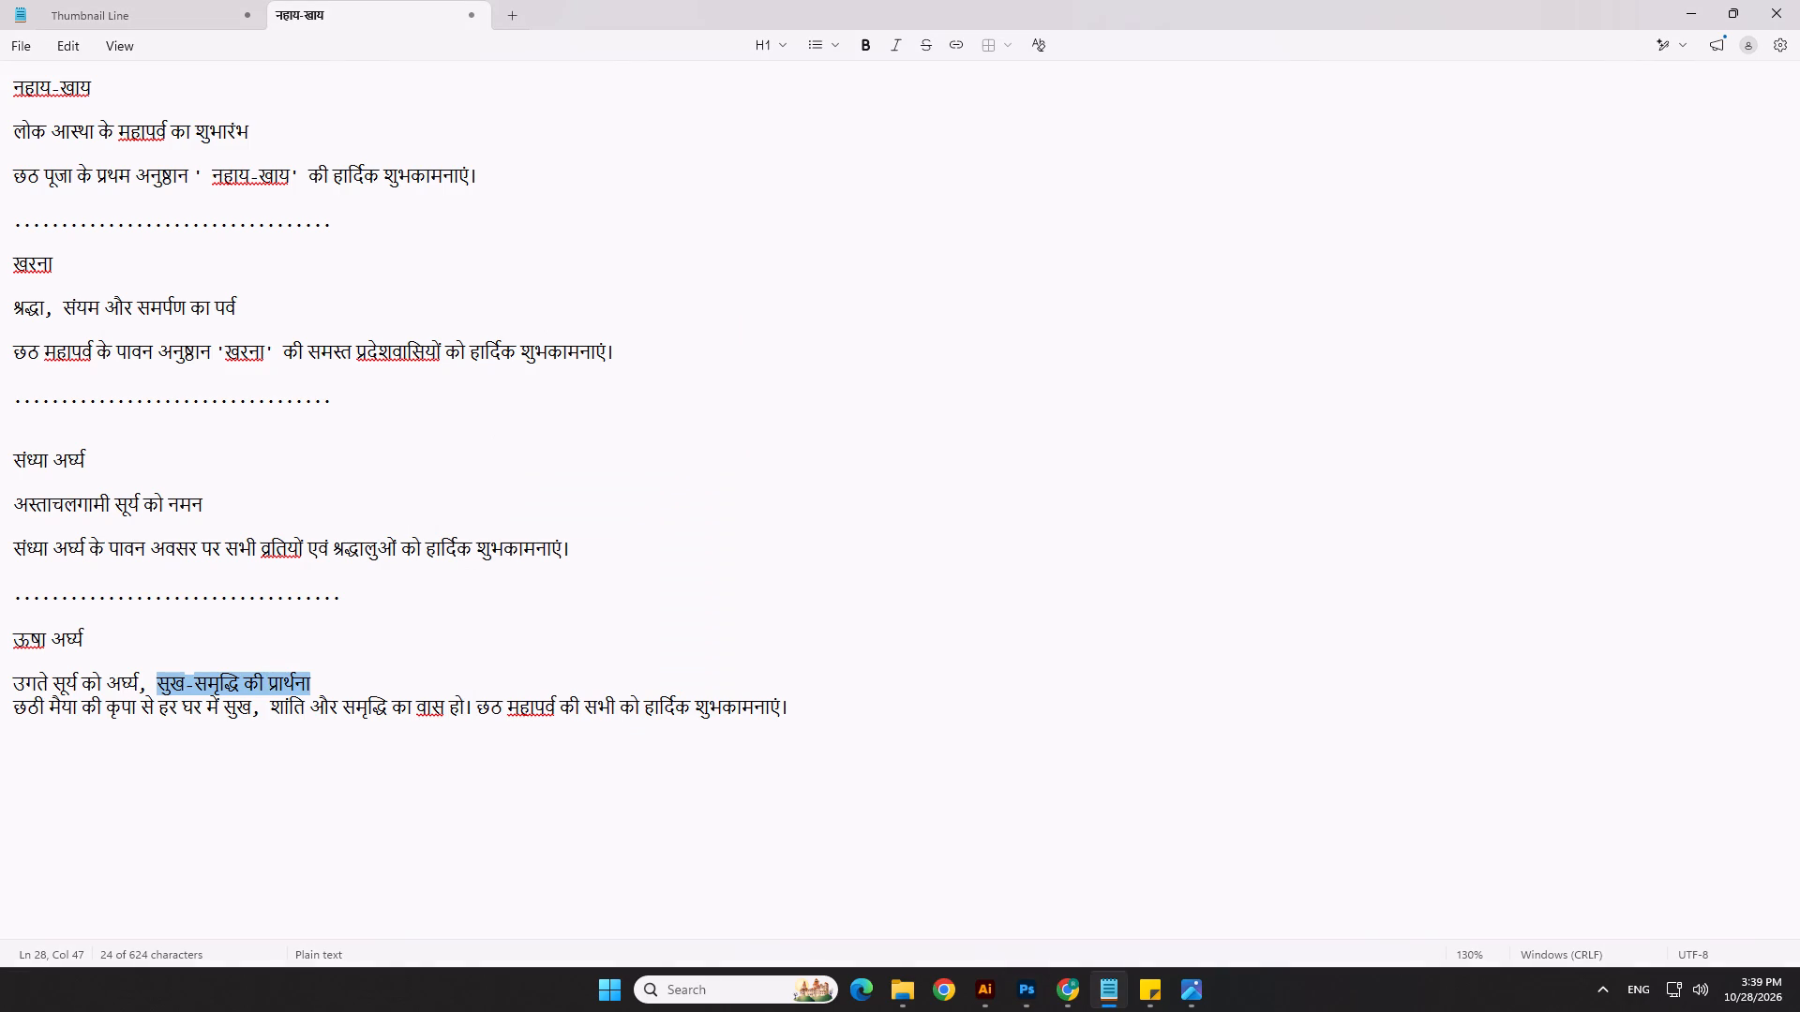
{"action": "left_click_drag", "start_coordinate": [15, 716], "coordinate": [427, 715]}
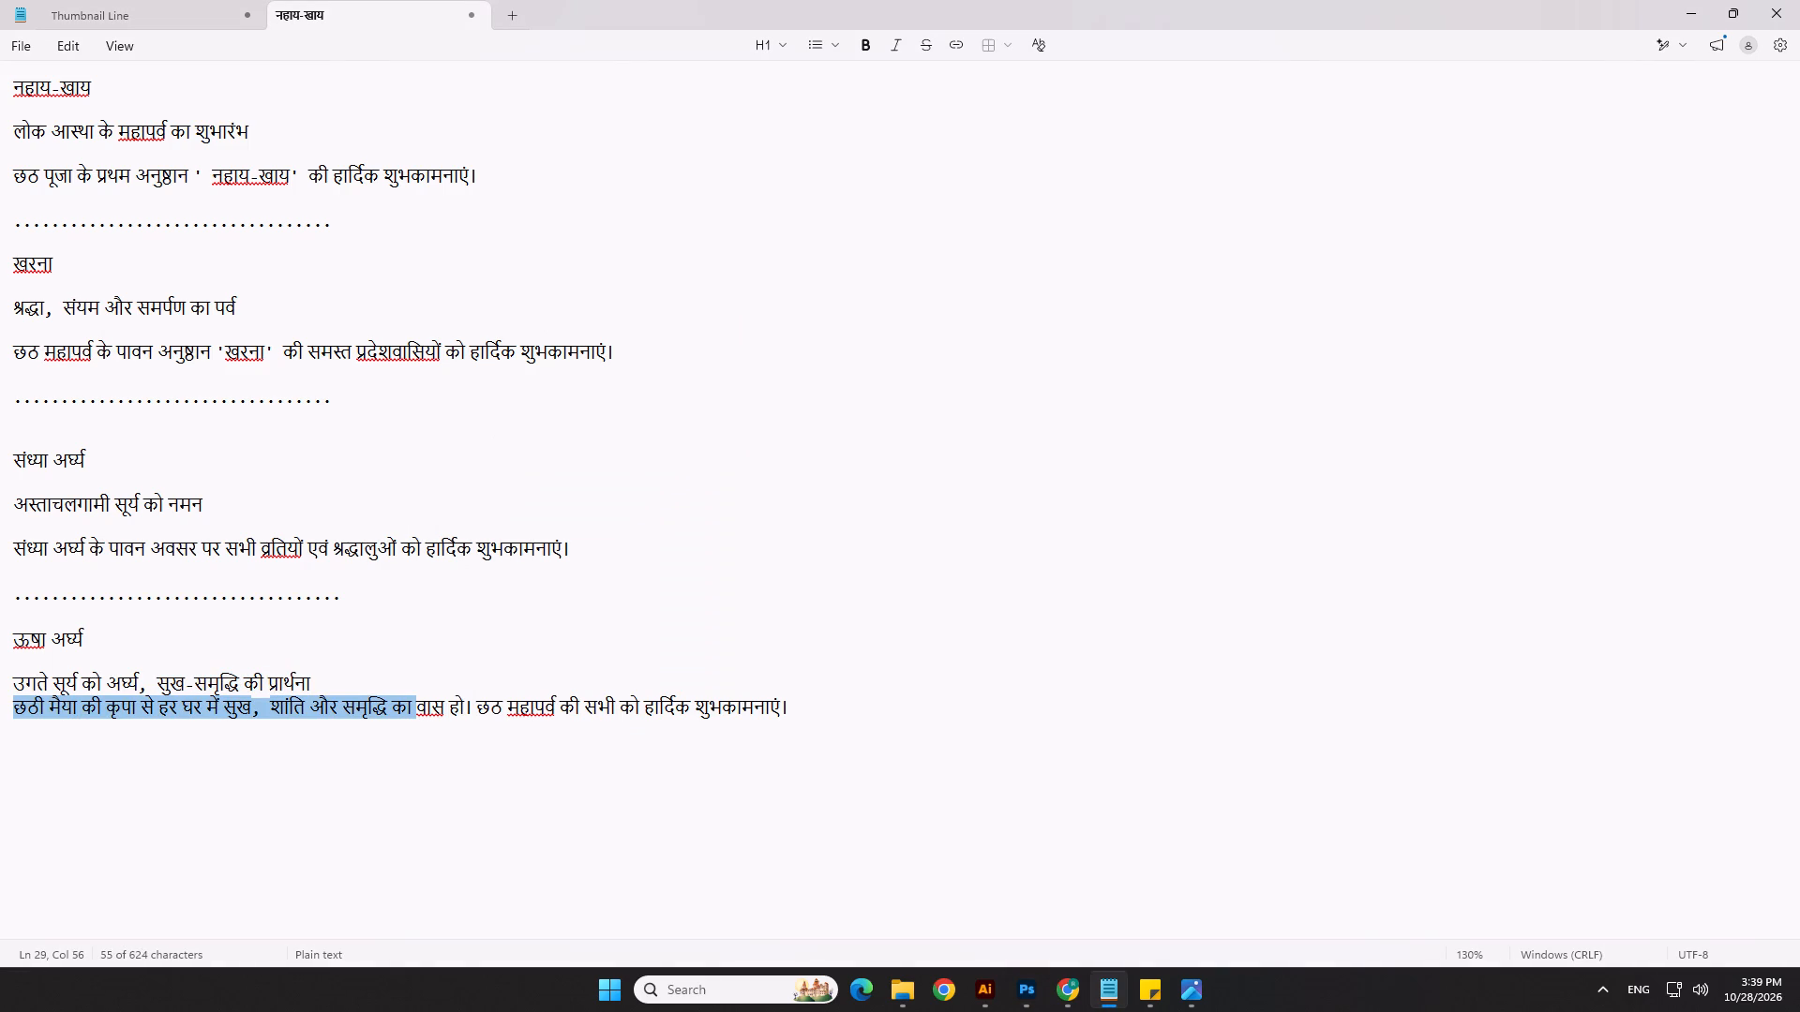
{"action": "left_click_drag", "start_coordinate": [427, 715], "coordinate": [472, 712]}
{"action": "key", "text": "ctrl+c"}
{"action": "key", "text": "ctrl+c"}
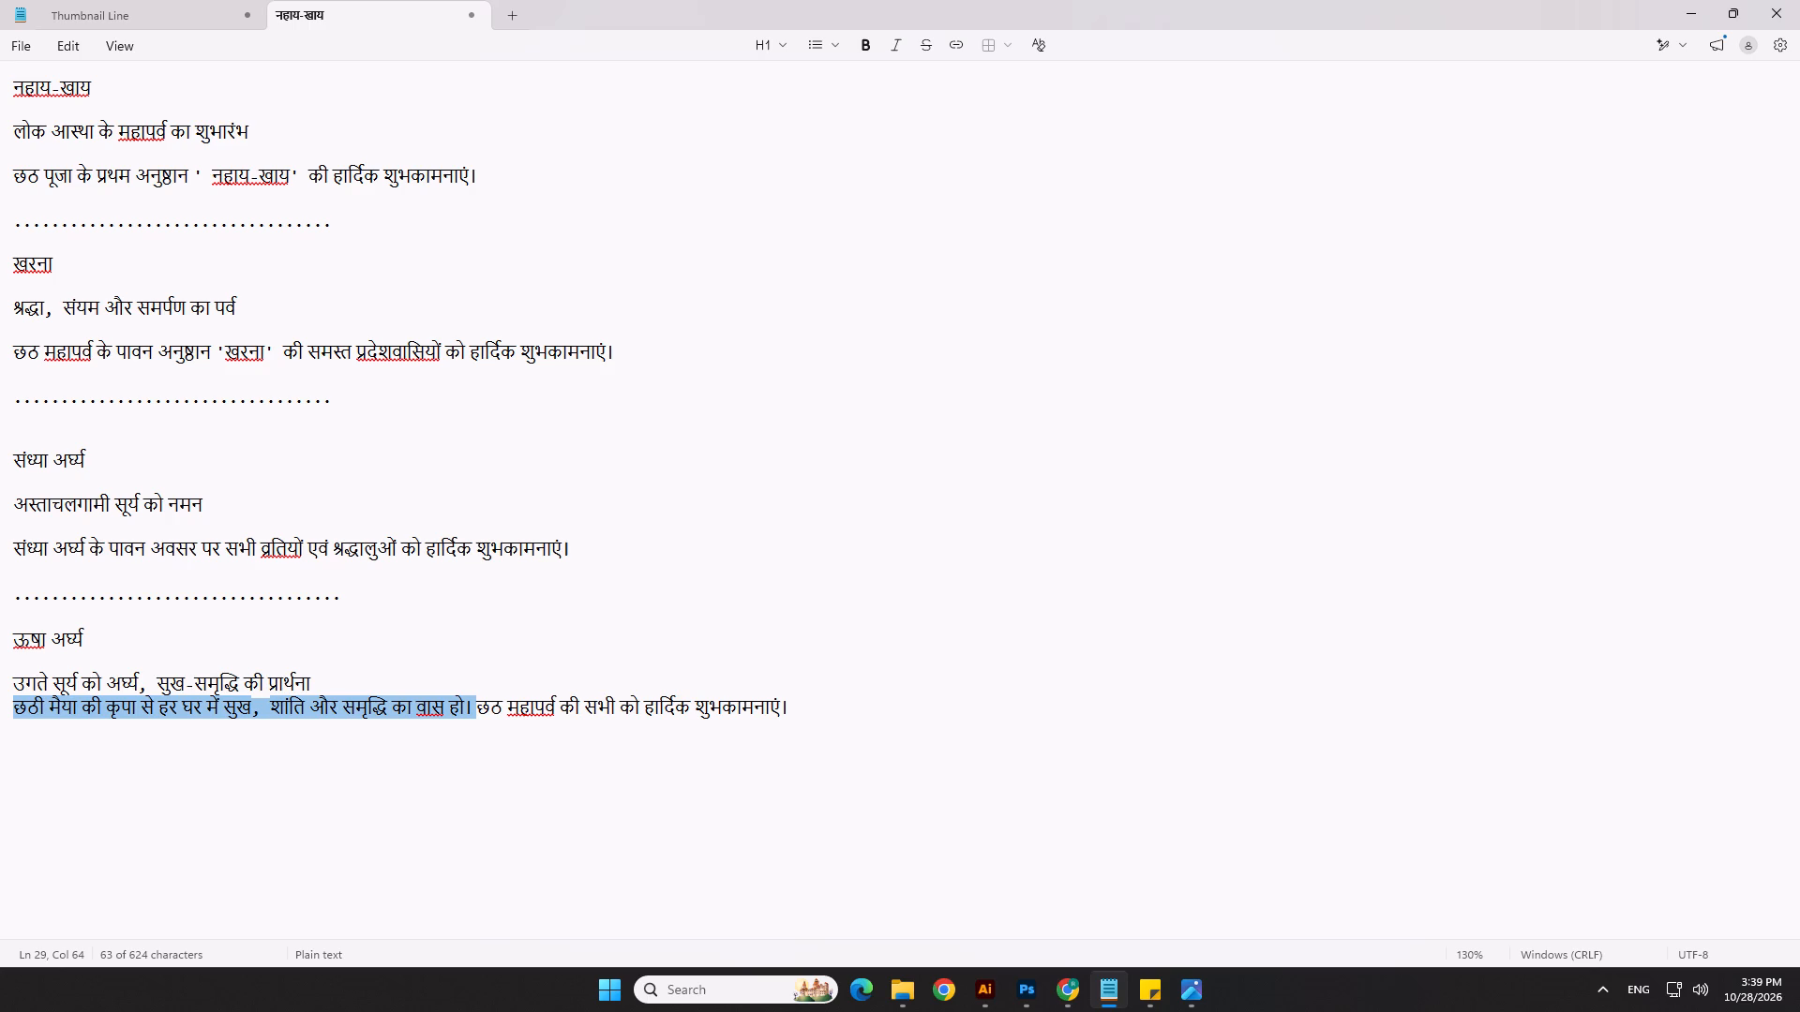
{"action": "key", "text": "ctrl+c"}
{"action": "key", "text": "alt+Tab"}
Hide the orange Rectangle 13 band behind के पावन अवसर पर and the Layer 13 shadow at its end.
{"action": "scroll", "coordinate": [877, 494], "scroll_direction": "up", "scroll_amount": 2}
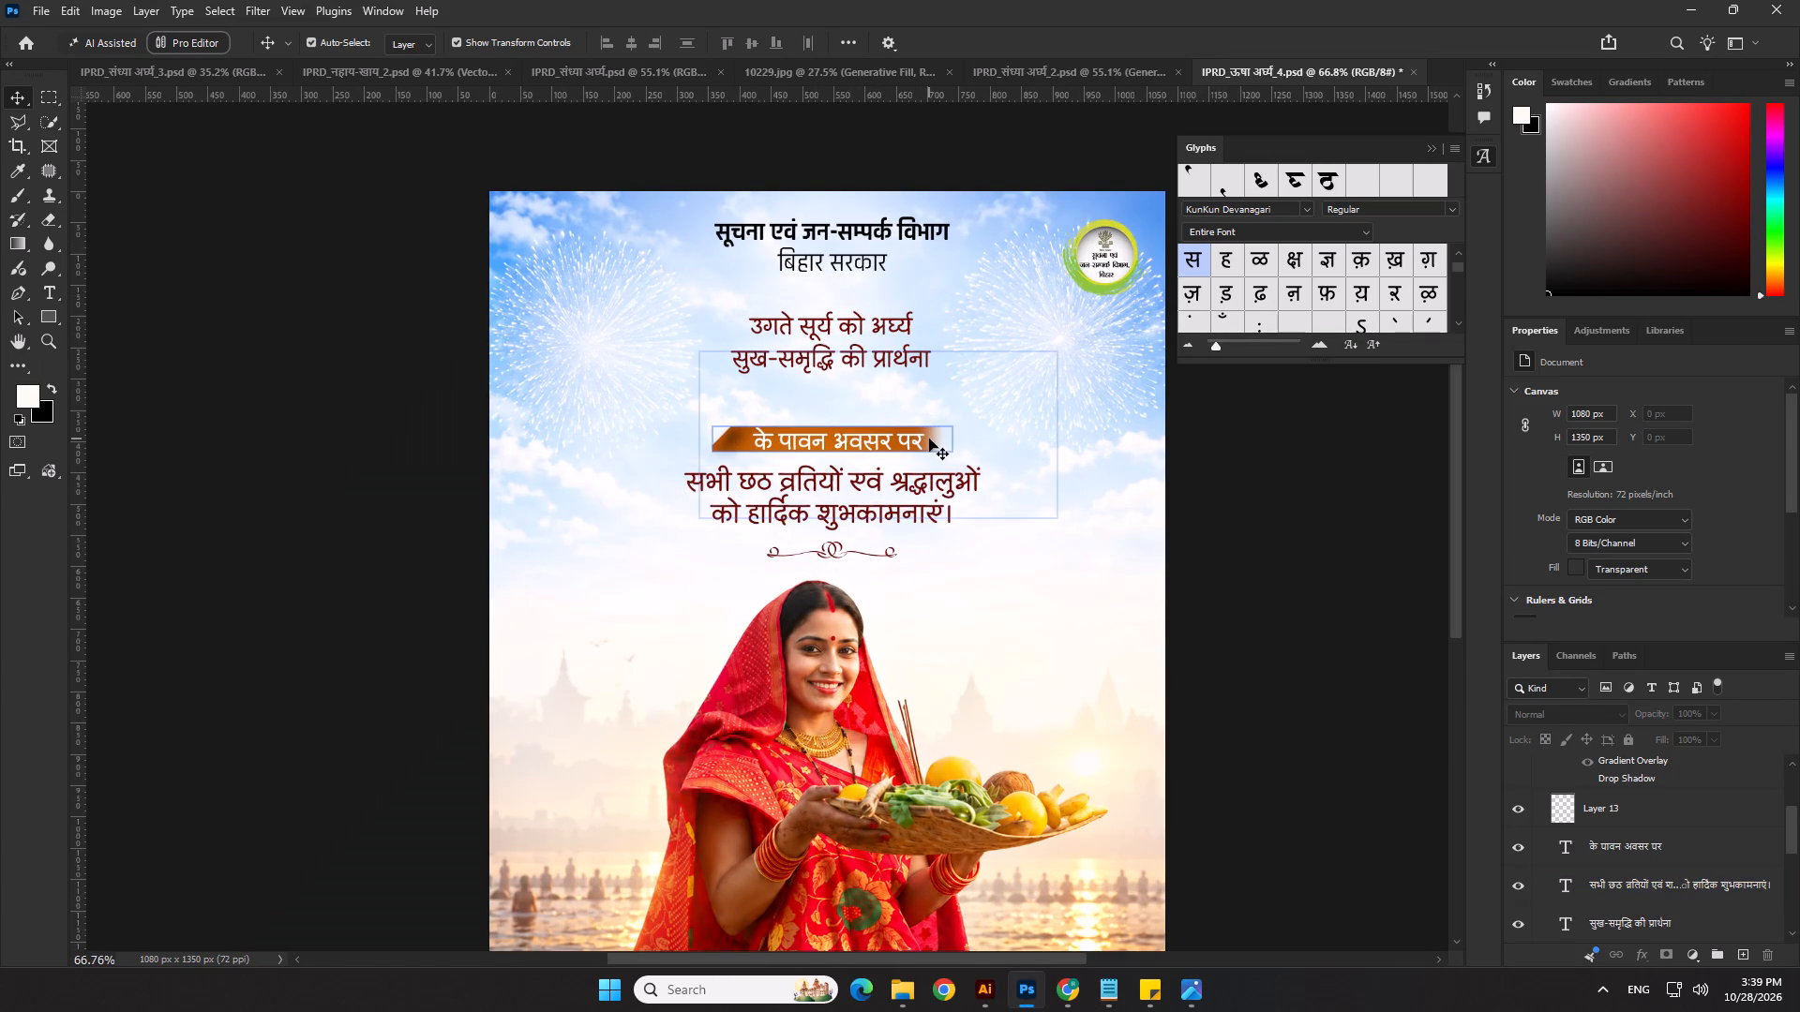
{"action": "left_click", "coordinate": [929, 439]}
{"action": "left_click", "coordinate": [1511, 872]}
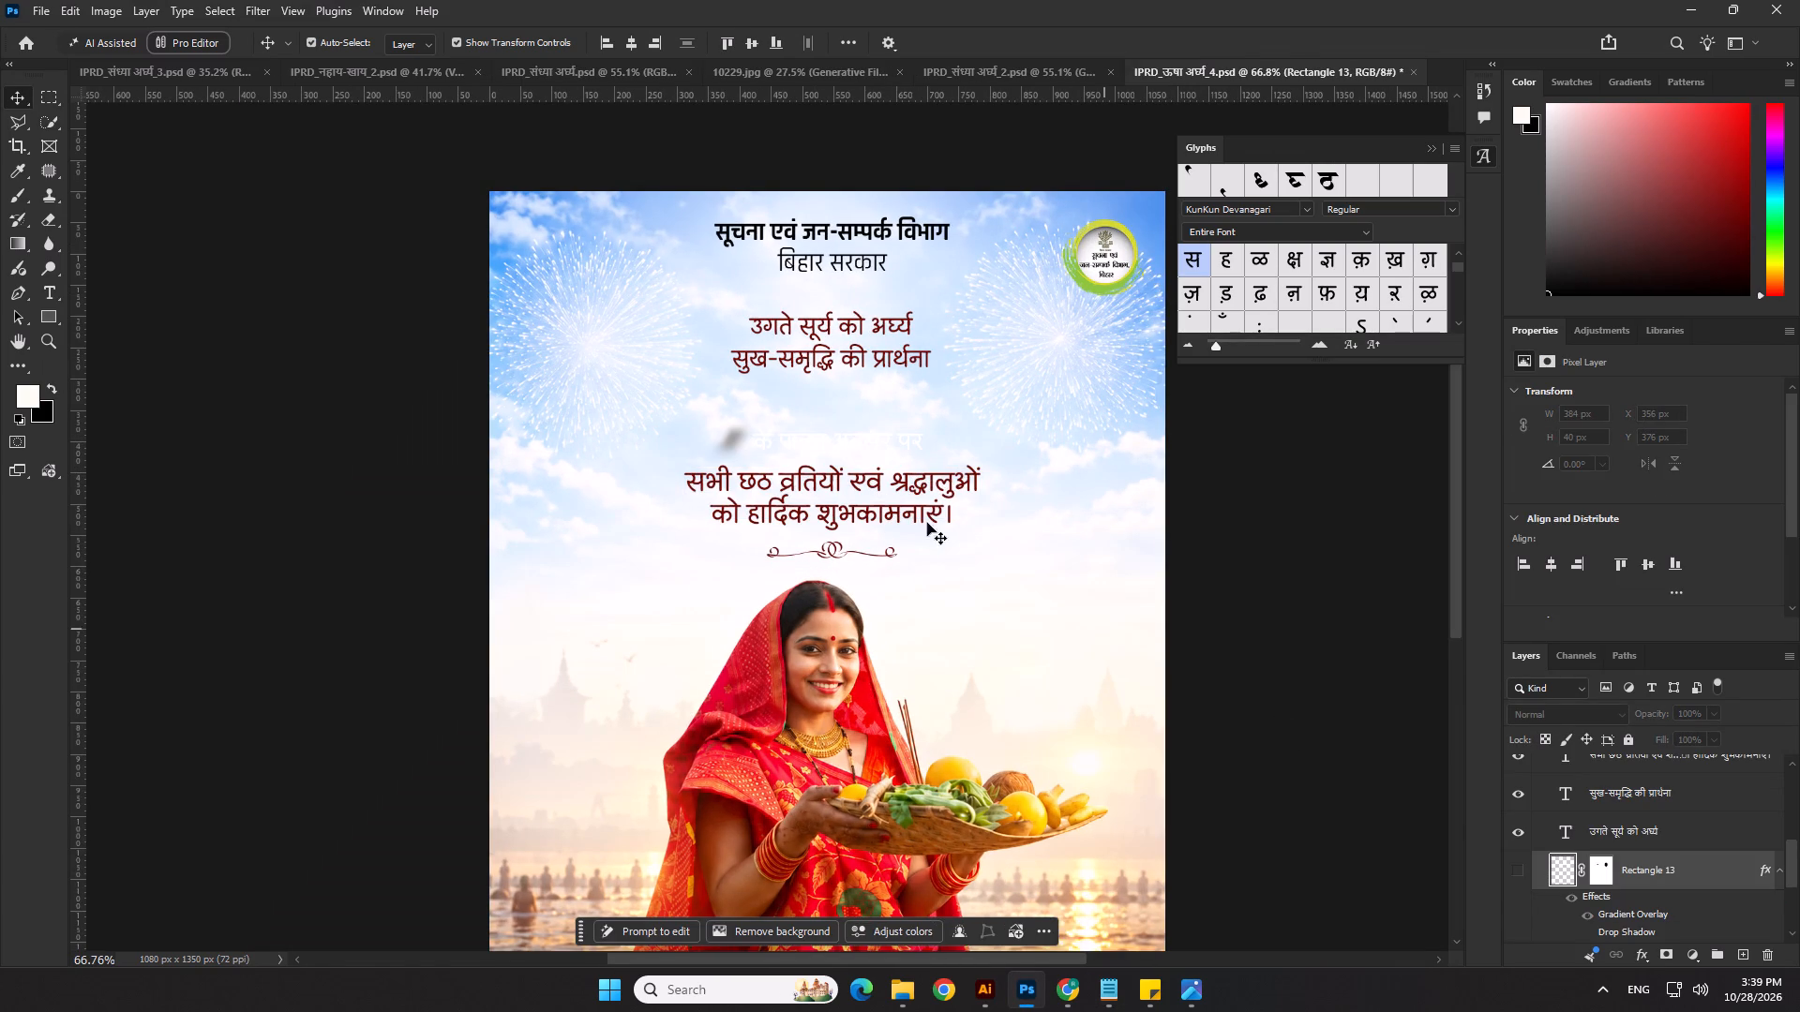
{"action": "scroll", "coordinate": [889, 499], "scroll_direction": "up", "scroll_amount": 2}
{"action": "left_click", "coordinate": [702, 426]}
{"action": "left_click", "coordinate": [1517, 781]}
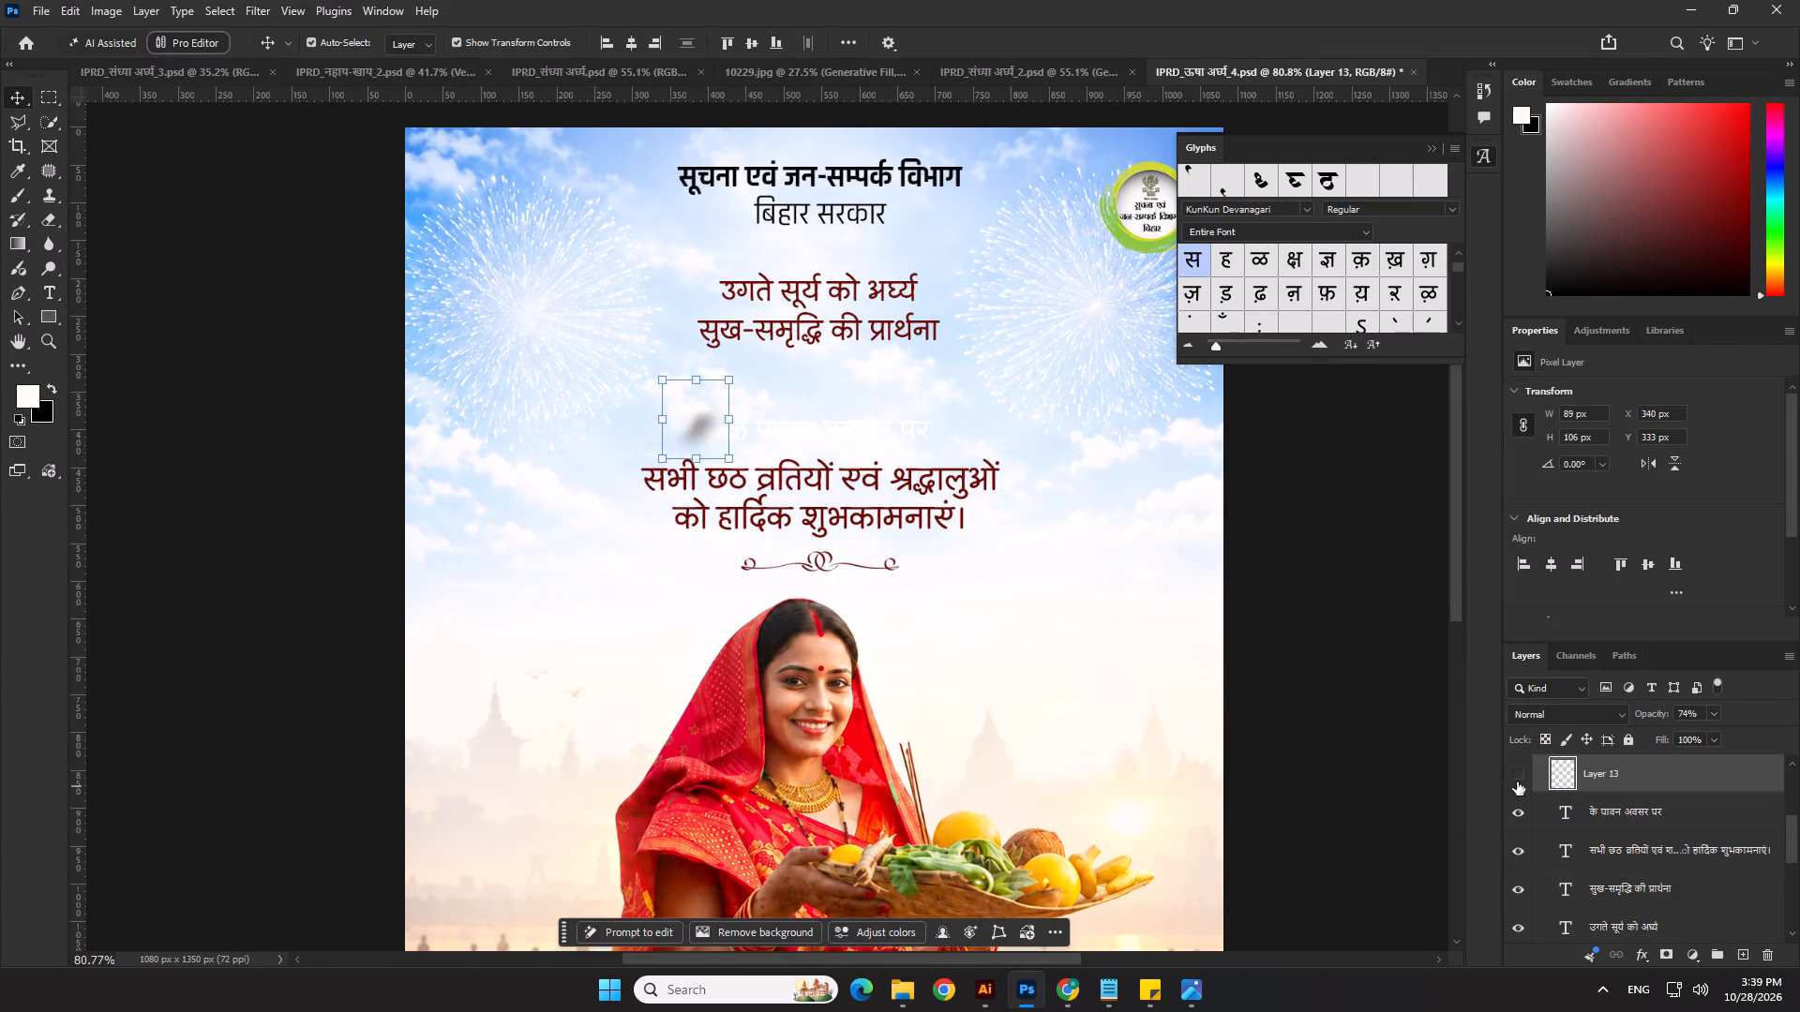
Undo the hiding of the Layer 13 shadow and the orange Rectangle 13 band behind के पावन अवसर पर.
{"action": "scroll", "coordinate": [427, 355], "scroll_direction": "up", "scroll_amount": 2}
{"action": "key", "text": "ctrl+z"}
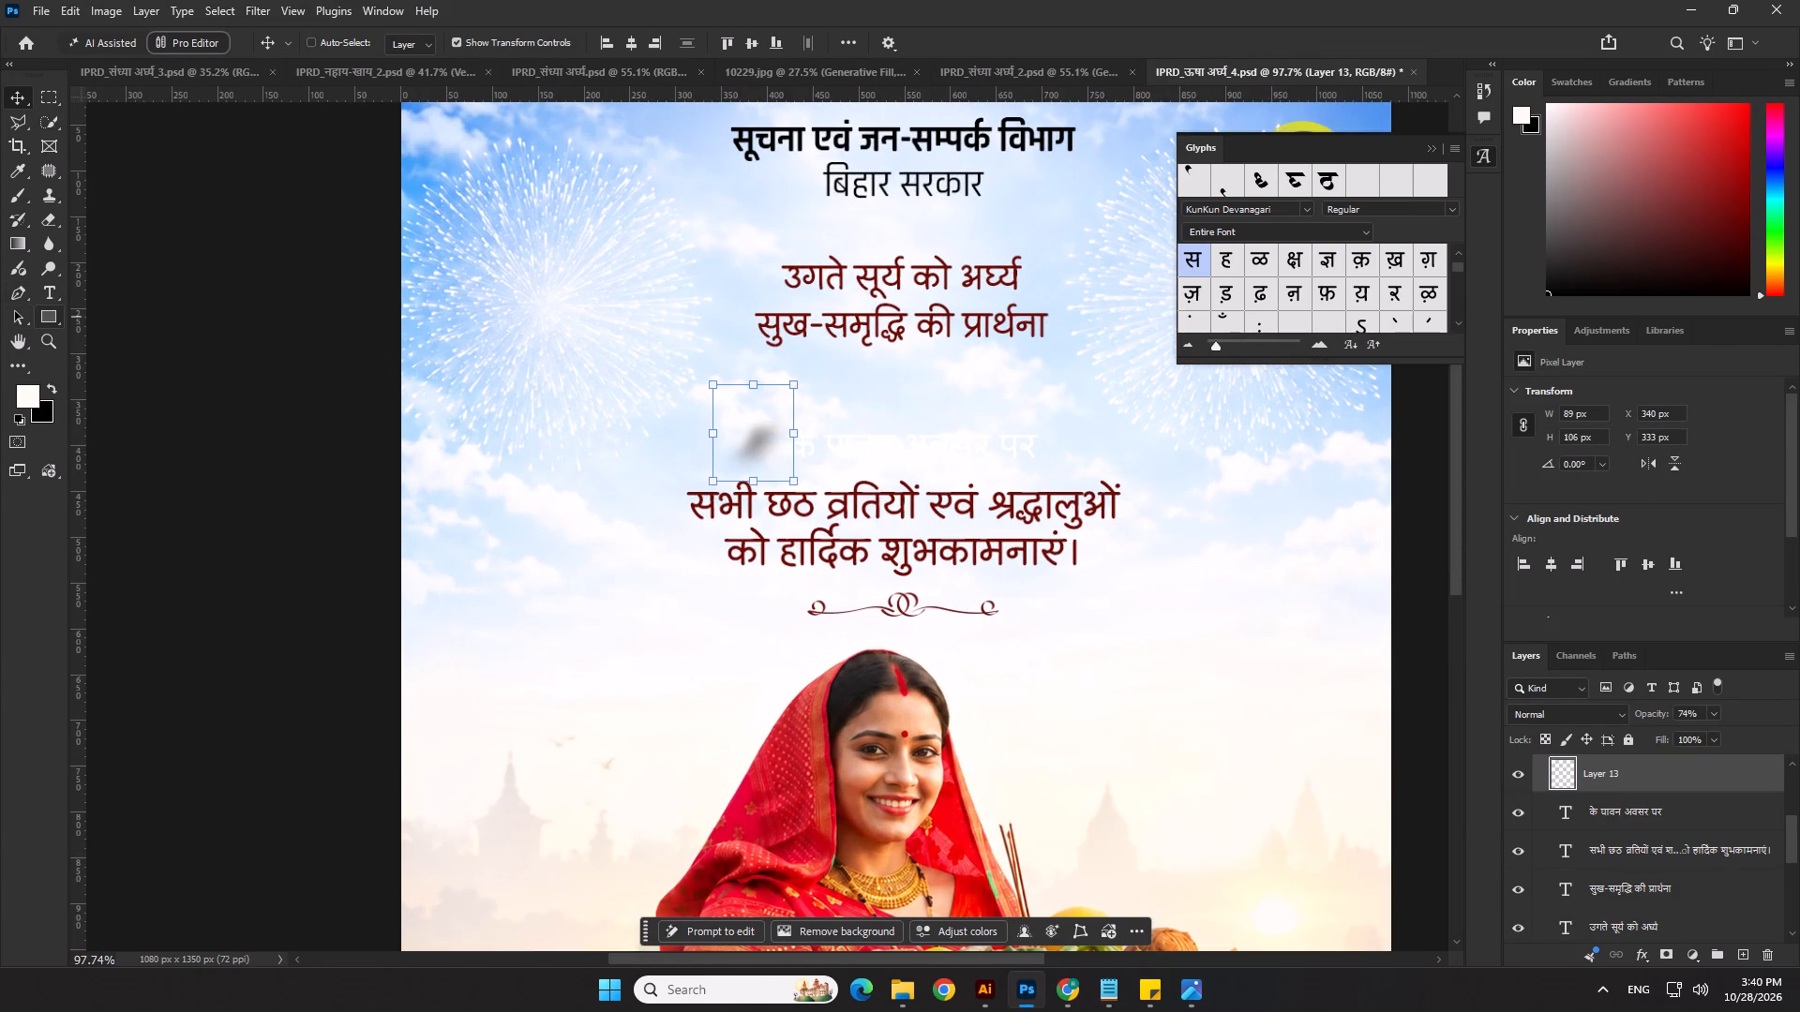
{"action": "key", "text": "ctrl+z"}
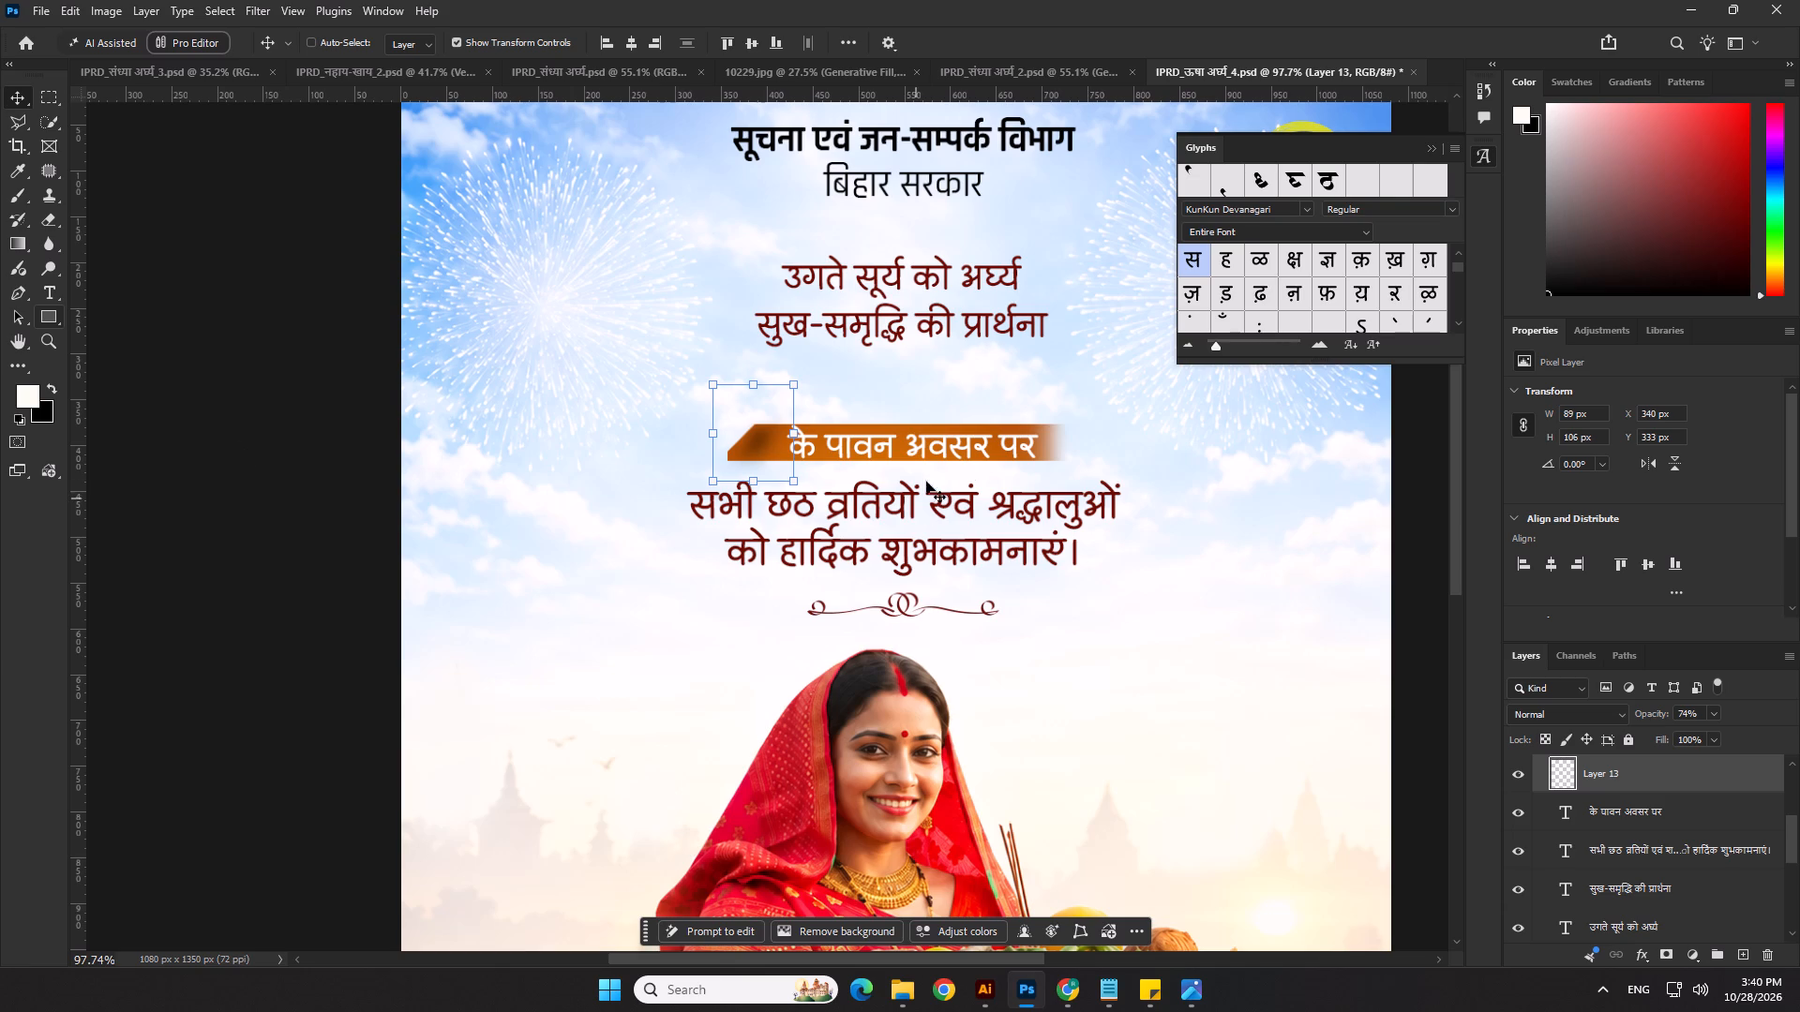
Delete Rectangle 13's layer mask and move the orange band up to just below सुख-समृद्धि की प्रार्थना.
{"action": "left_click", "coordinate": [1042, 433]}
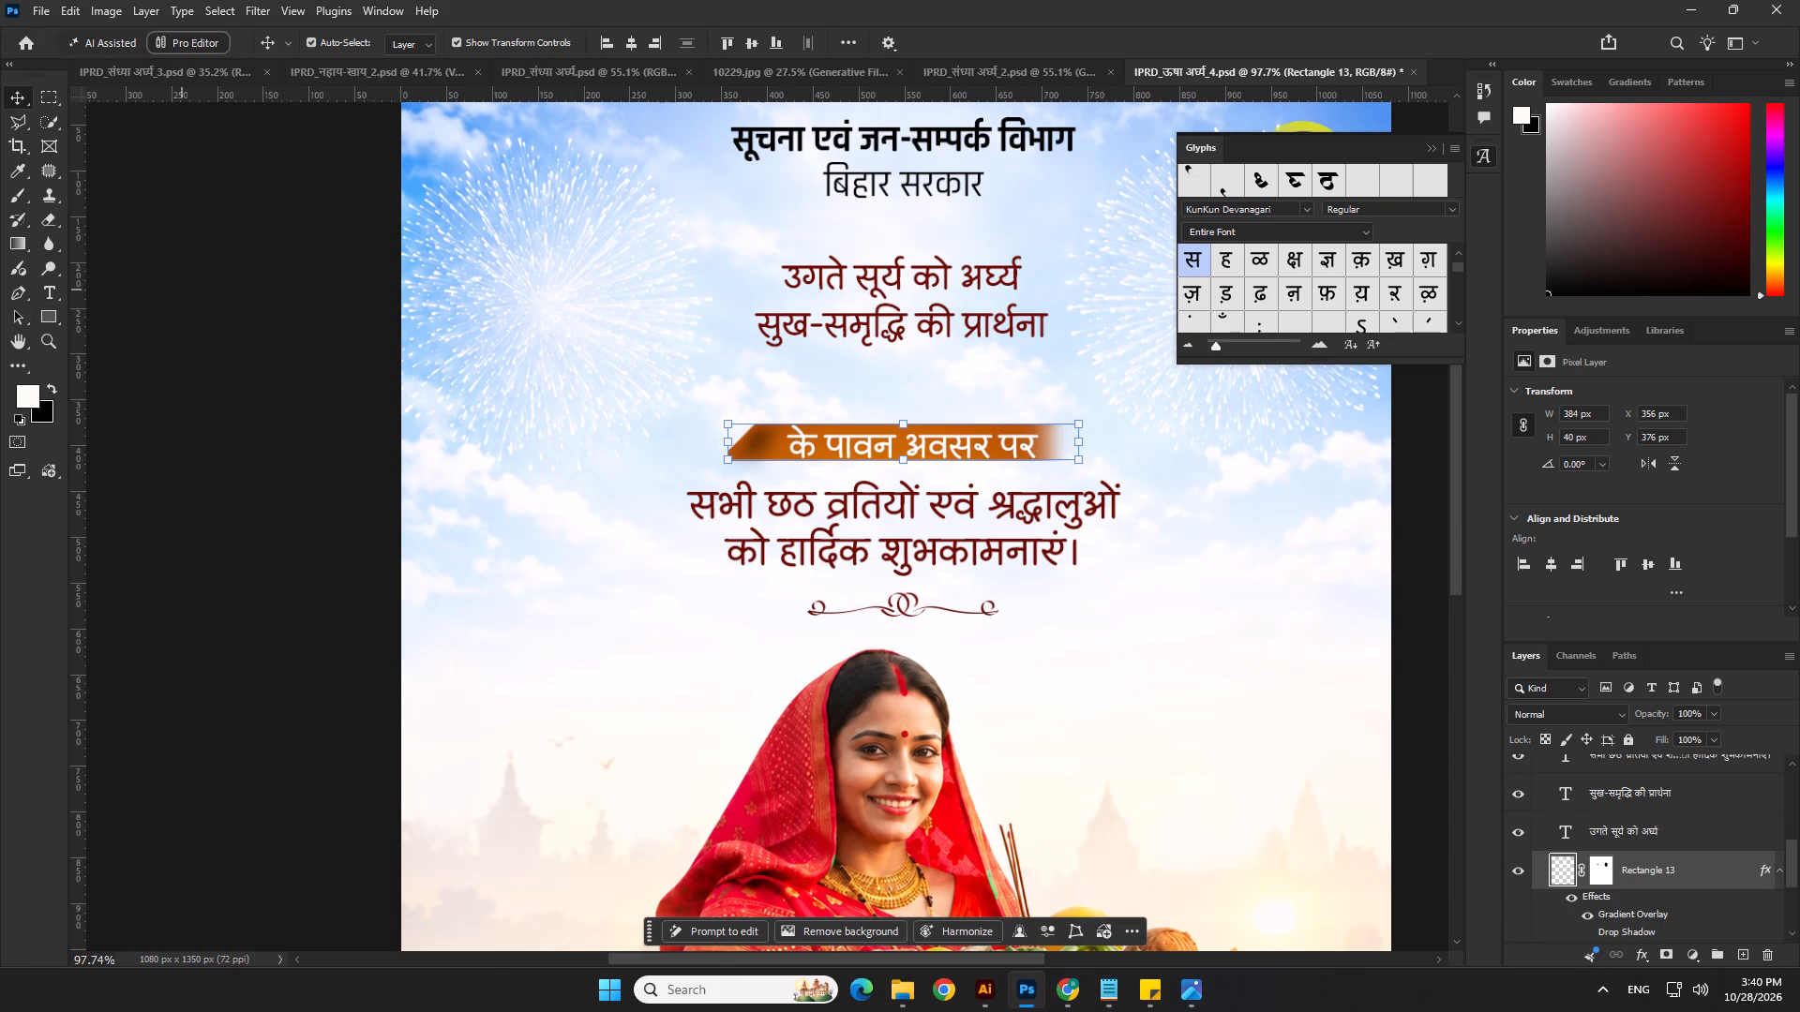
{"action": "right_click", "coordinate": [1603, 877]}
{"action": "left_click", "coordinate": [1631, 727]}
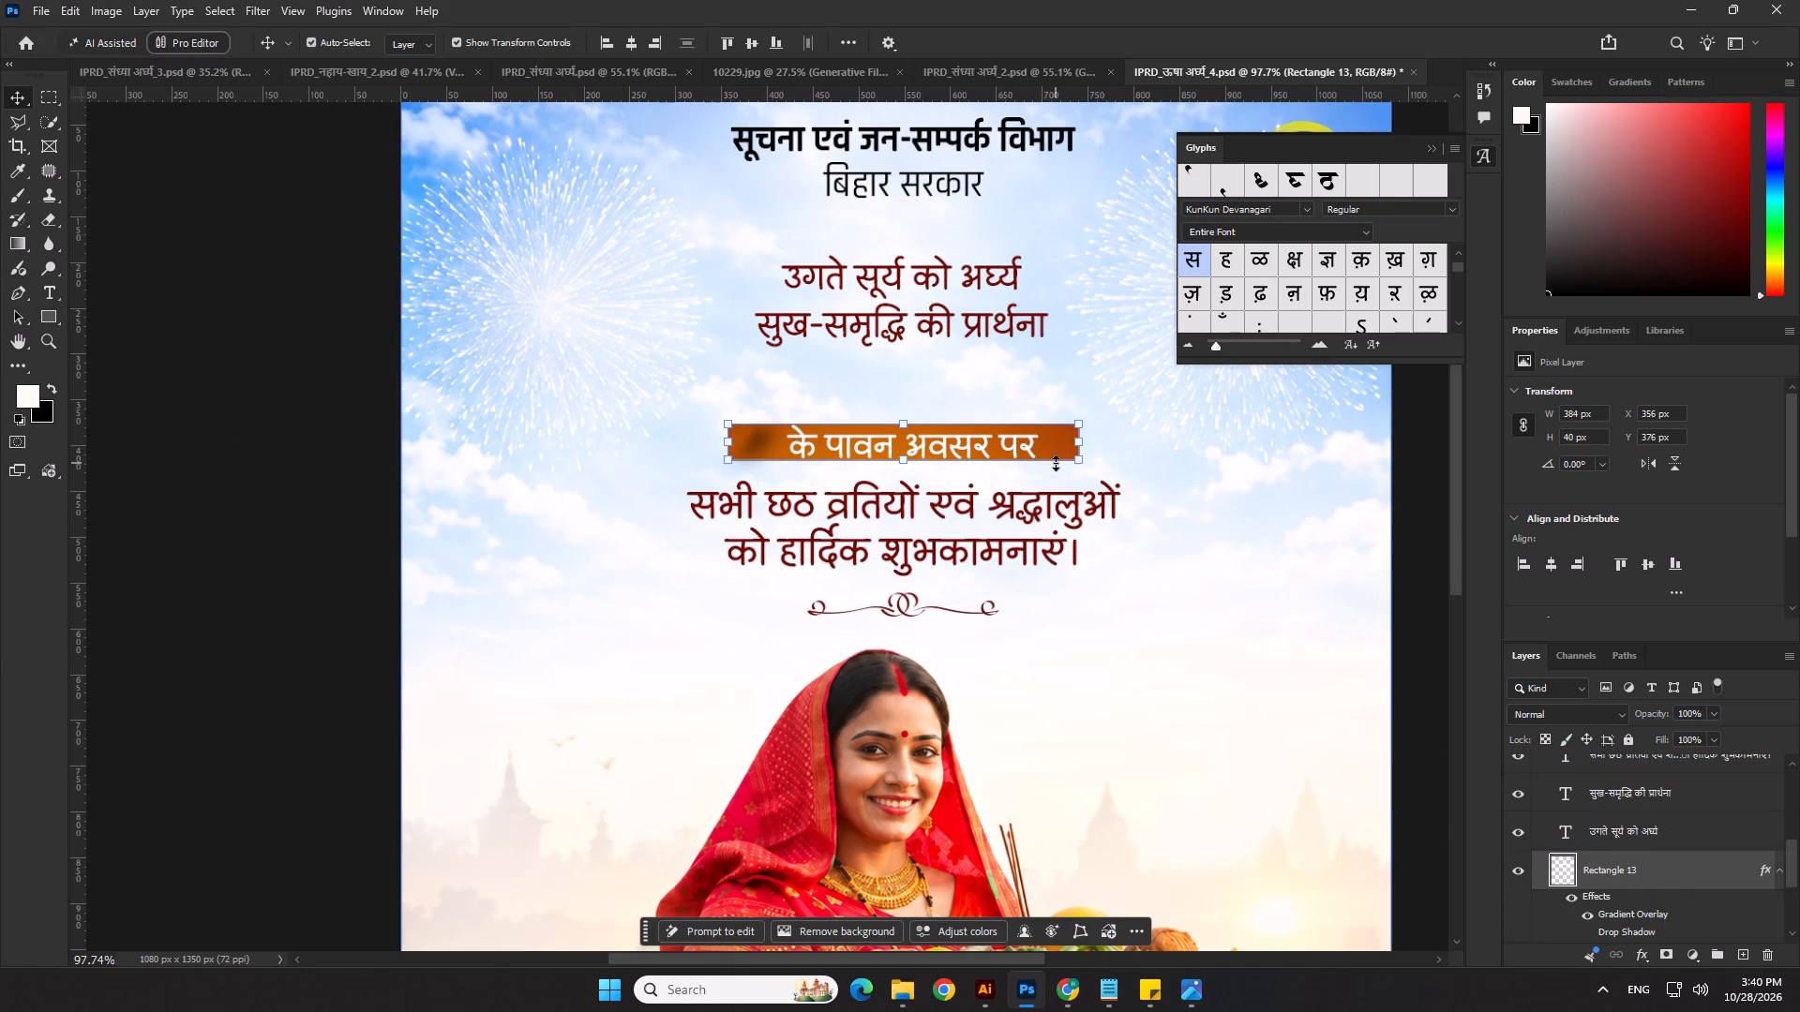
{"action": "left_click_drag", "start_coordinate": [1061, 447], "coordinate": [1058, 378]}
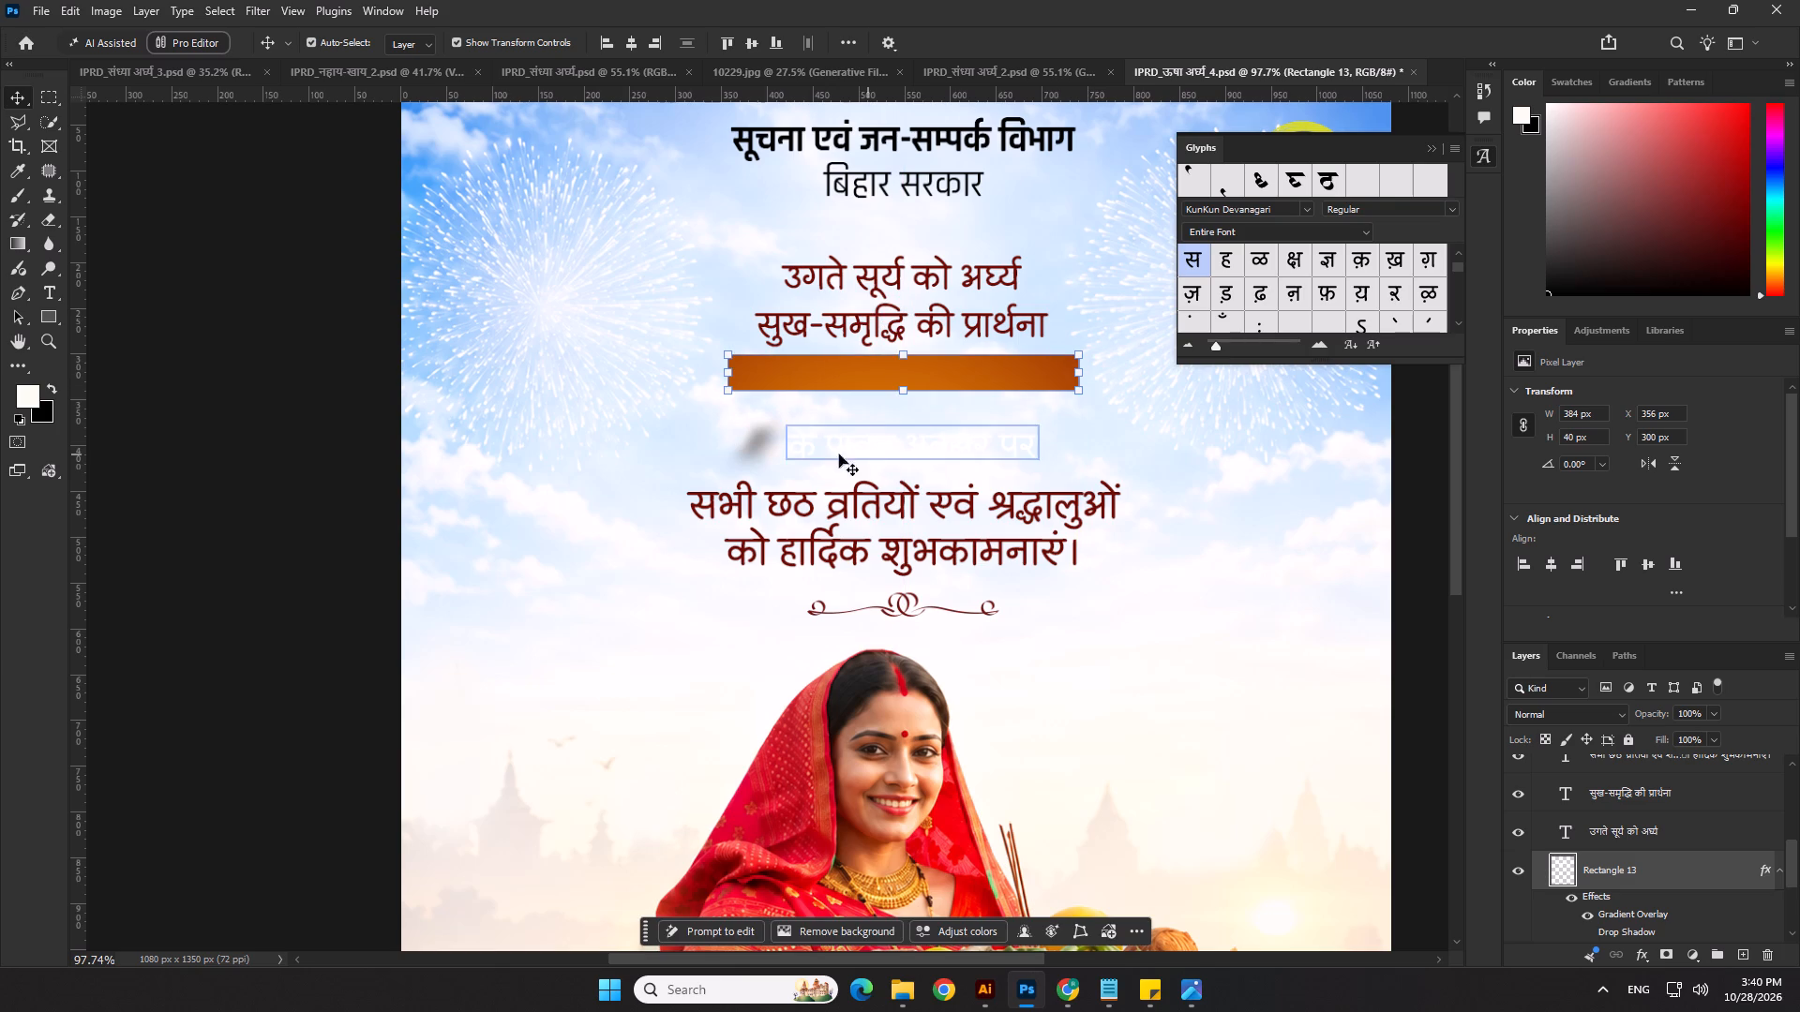
Hide the Layer 13 shadow.
{"action": "left_click", "coordinate": [753, 446]}
{"action": "left_click", "coordinate": [1519, 770]}
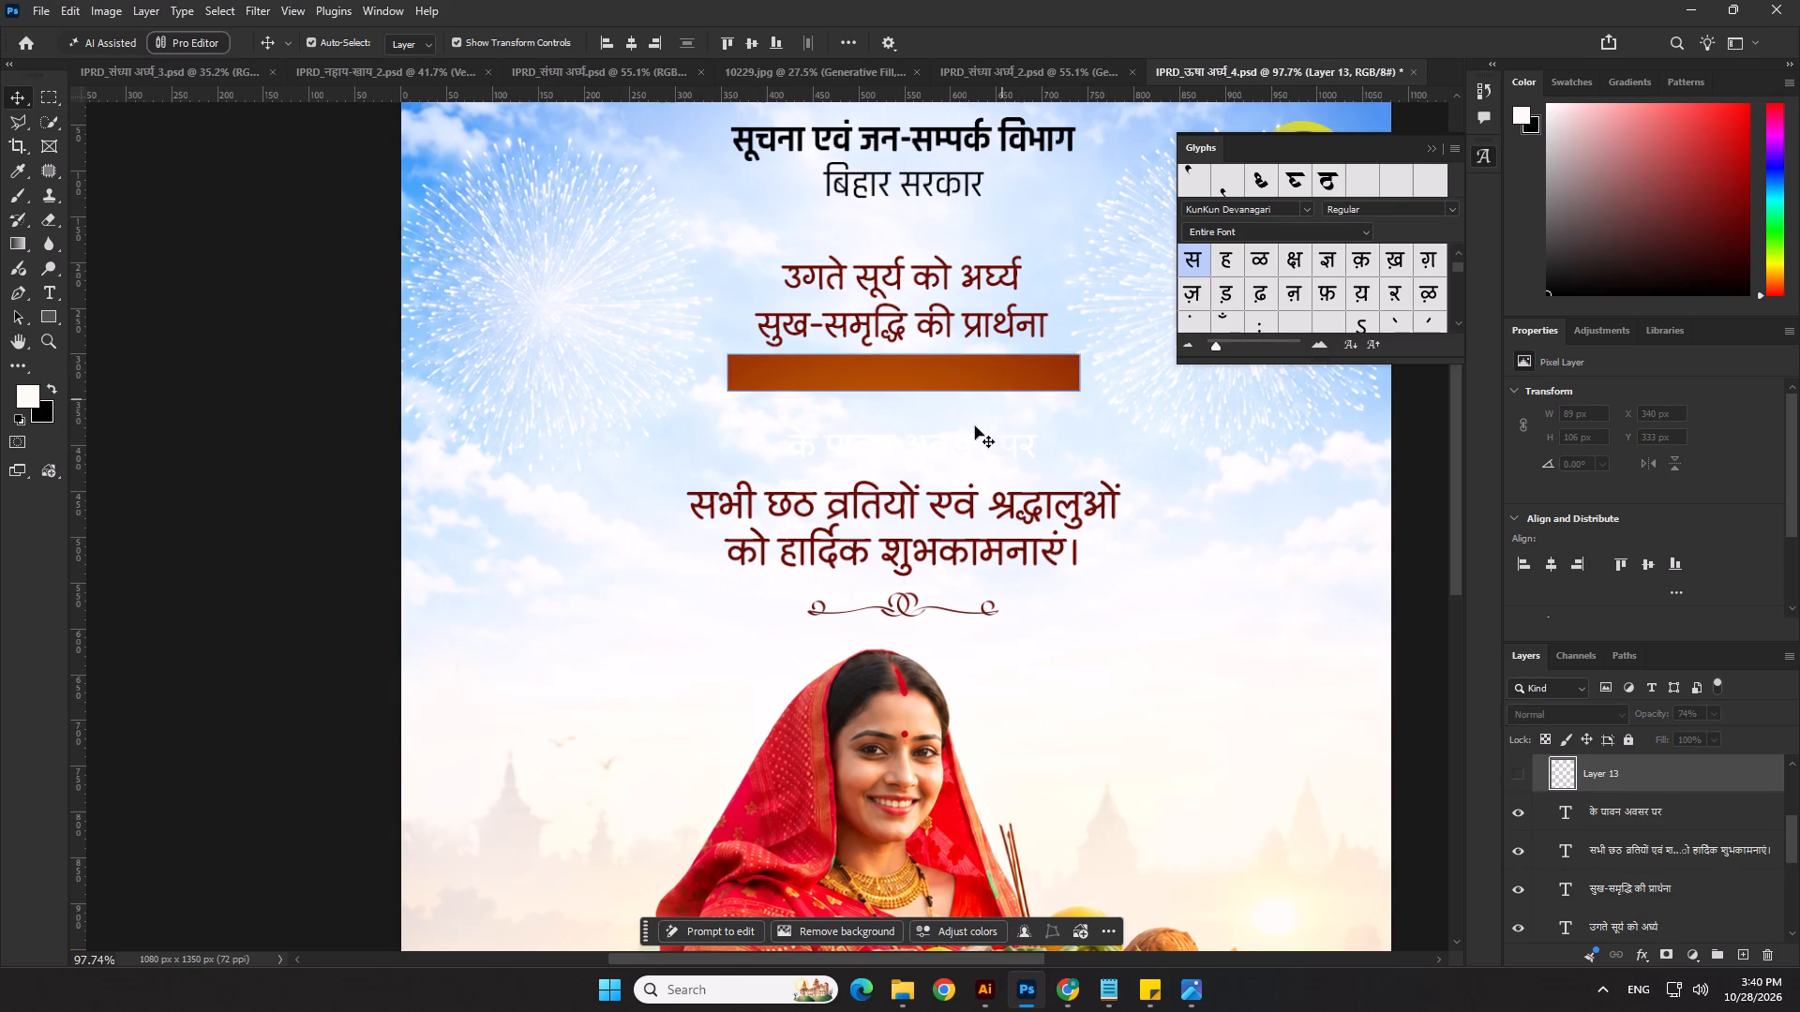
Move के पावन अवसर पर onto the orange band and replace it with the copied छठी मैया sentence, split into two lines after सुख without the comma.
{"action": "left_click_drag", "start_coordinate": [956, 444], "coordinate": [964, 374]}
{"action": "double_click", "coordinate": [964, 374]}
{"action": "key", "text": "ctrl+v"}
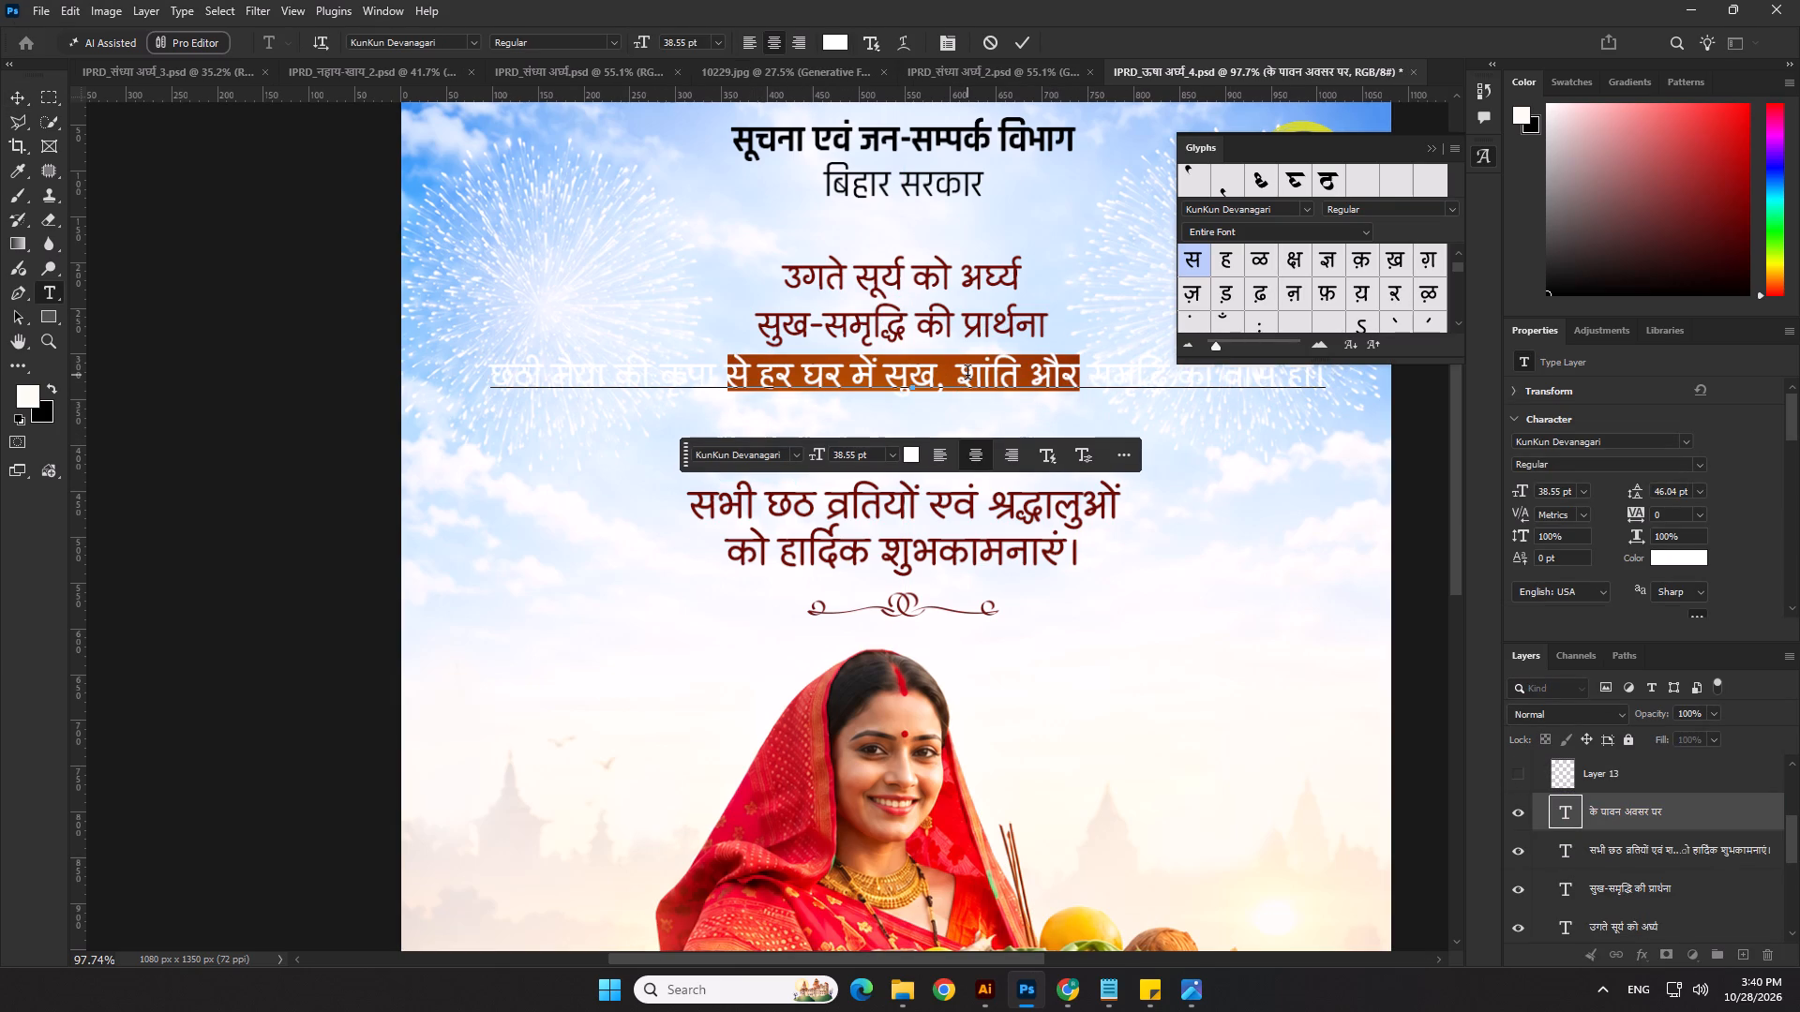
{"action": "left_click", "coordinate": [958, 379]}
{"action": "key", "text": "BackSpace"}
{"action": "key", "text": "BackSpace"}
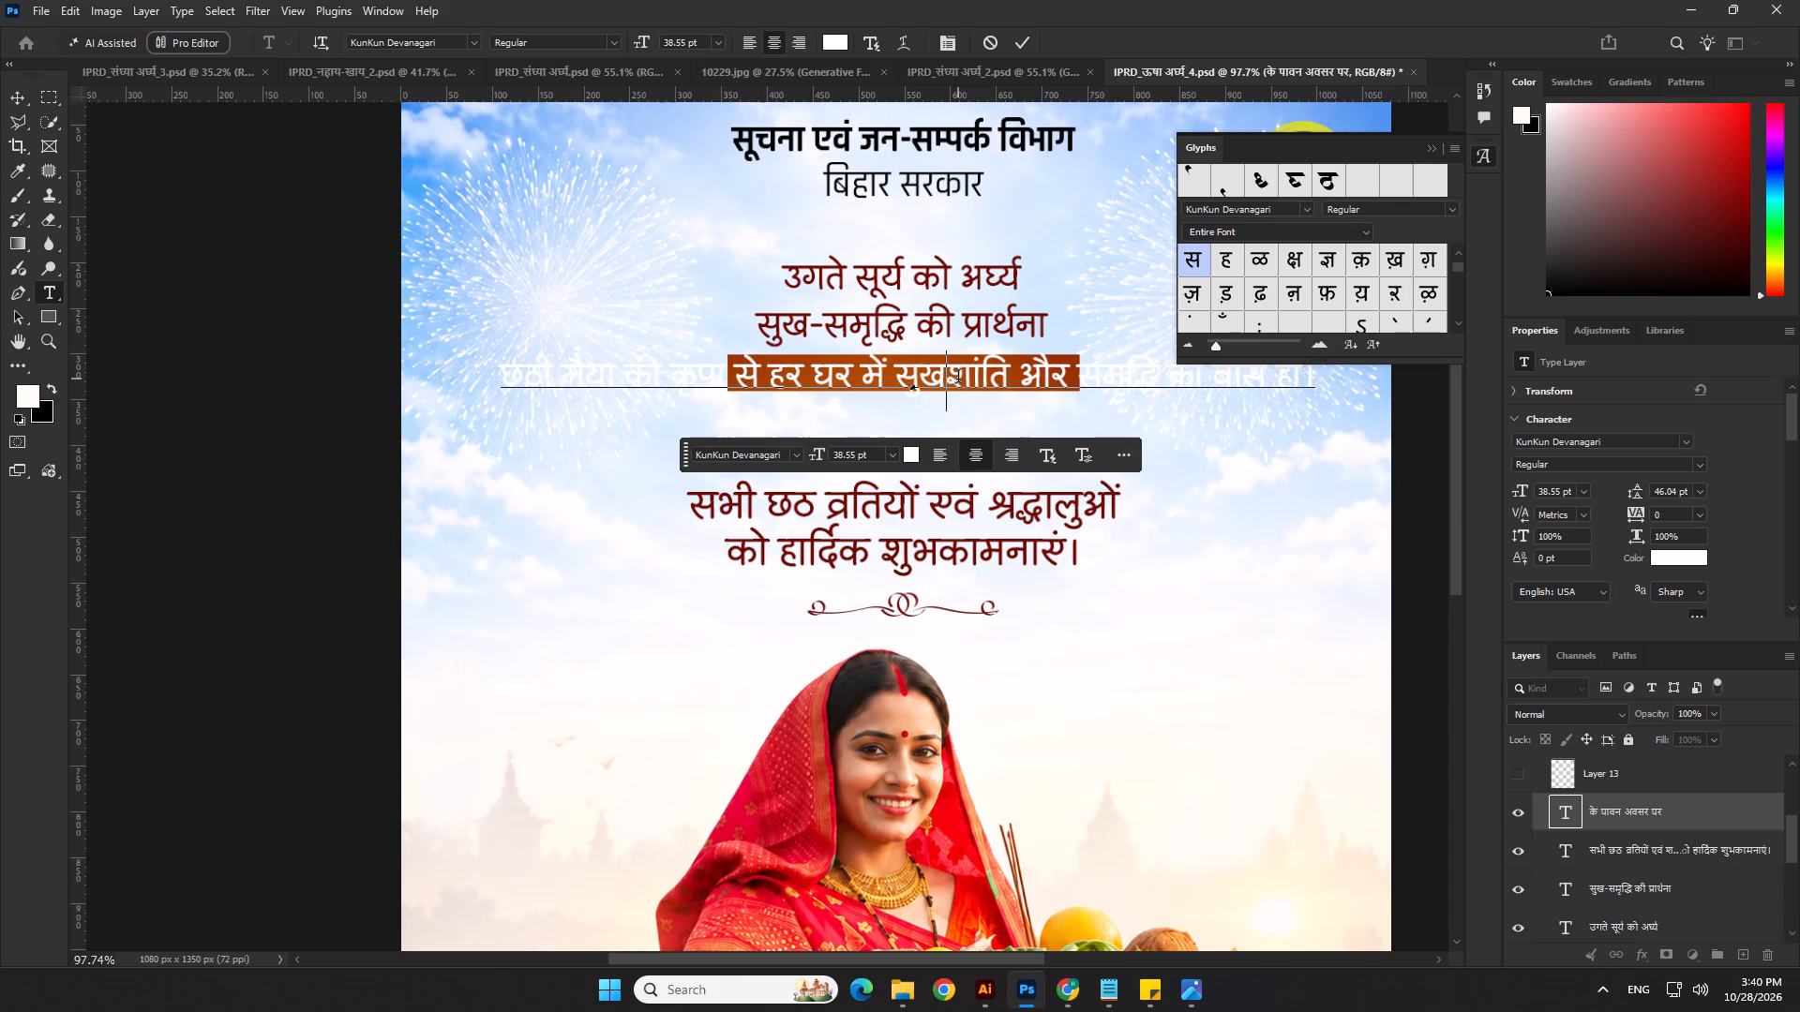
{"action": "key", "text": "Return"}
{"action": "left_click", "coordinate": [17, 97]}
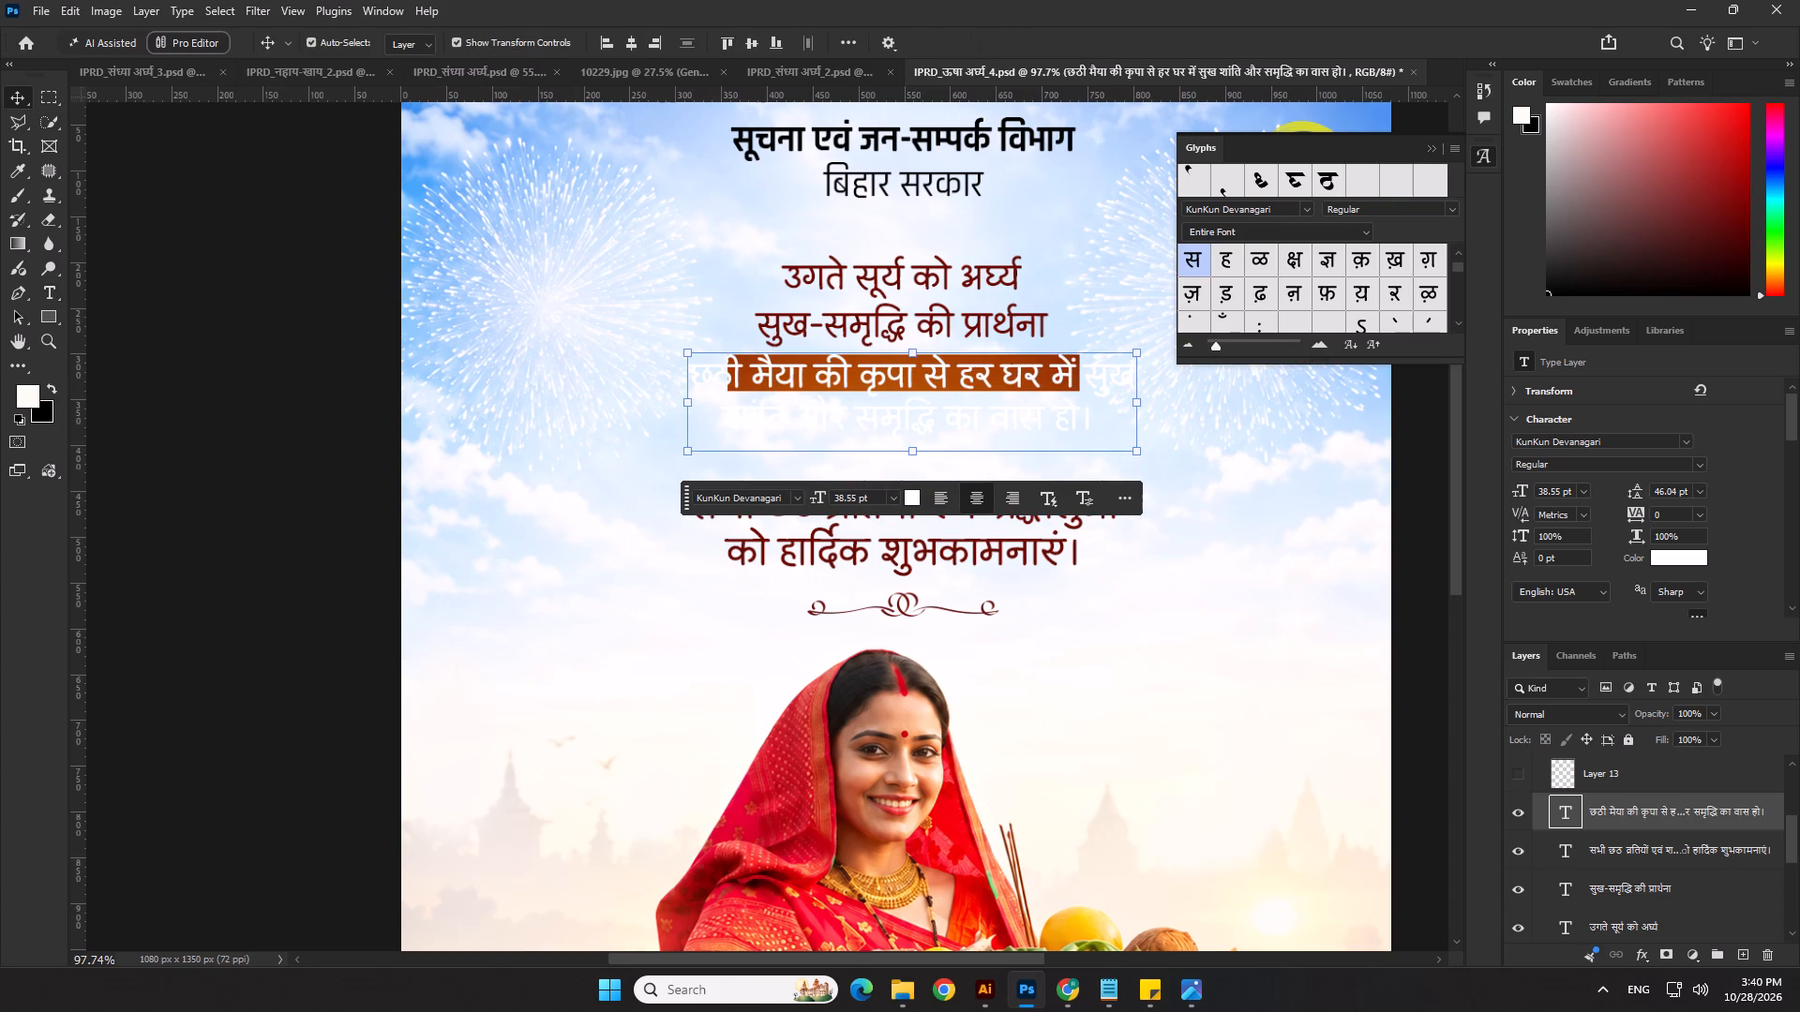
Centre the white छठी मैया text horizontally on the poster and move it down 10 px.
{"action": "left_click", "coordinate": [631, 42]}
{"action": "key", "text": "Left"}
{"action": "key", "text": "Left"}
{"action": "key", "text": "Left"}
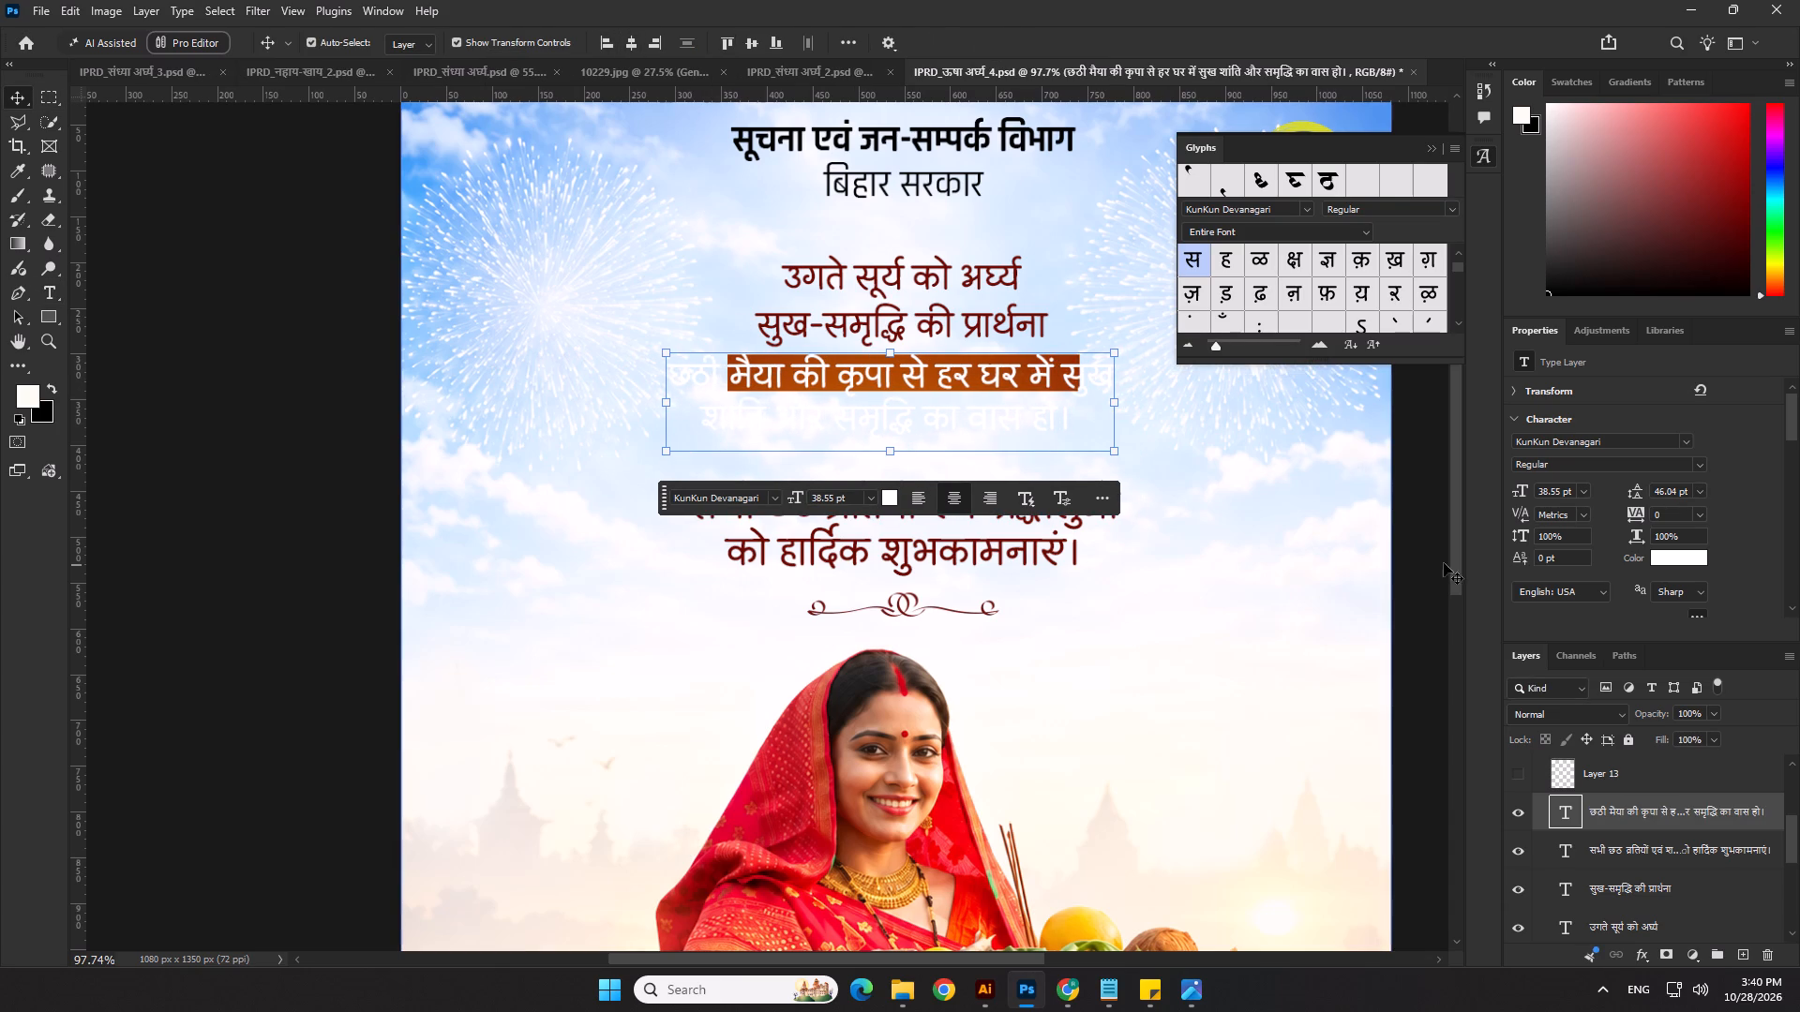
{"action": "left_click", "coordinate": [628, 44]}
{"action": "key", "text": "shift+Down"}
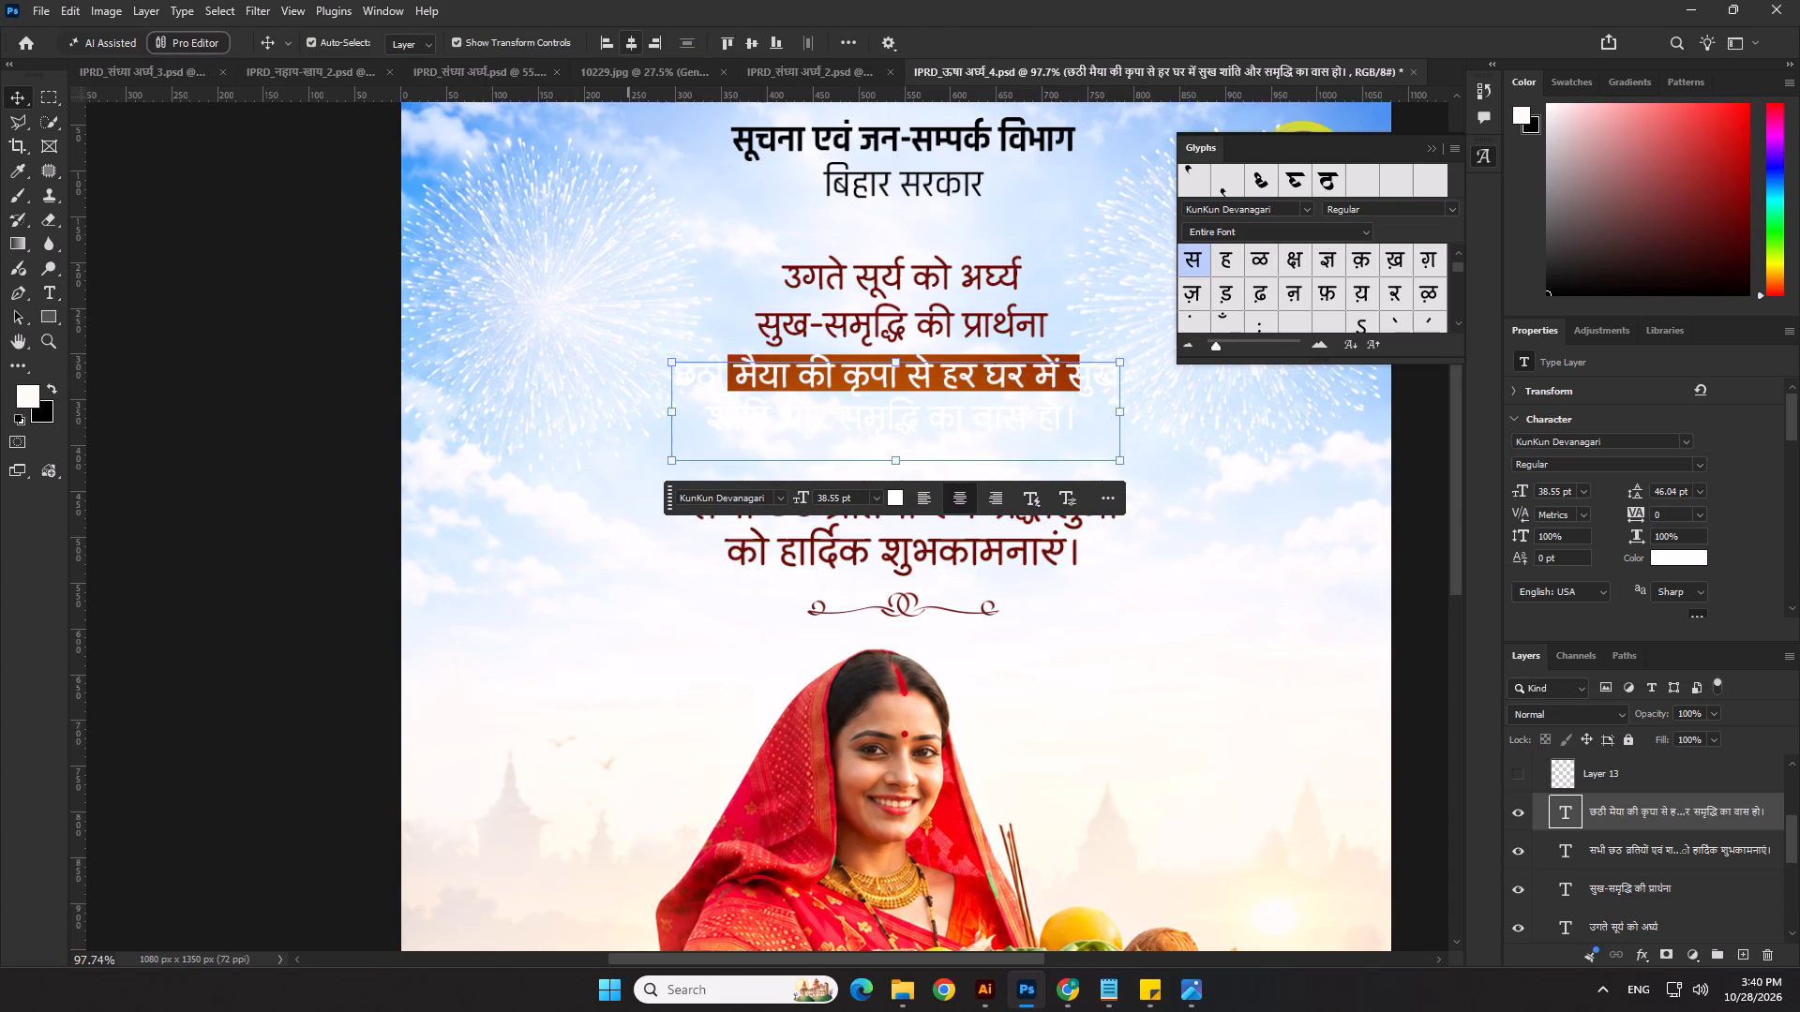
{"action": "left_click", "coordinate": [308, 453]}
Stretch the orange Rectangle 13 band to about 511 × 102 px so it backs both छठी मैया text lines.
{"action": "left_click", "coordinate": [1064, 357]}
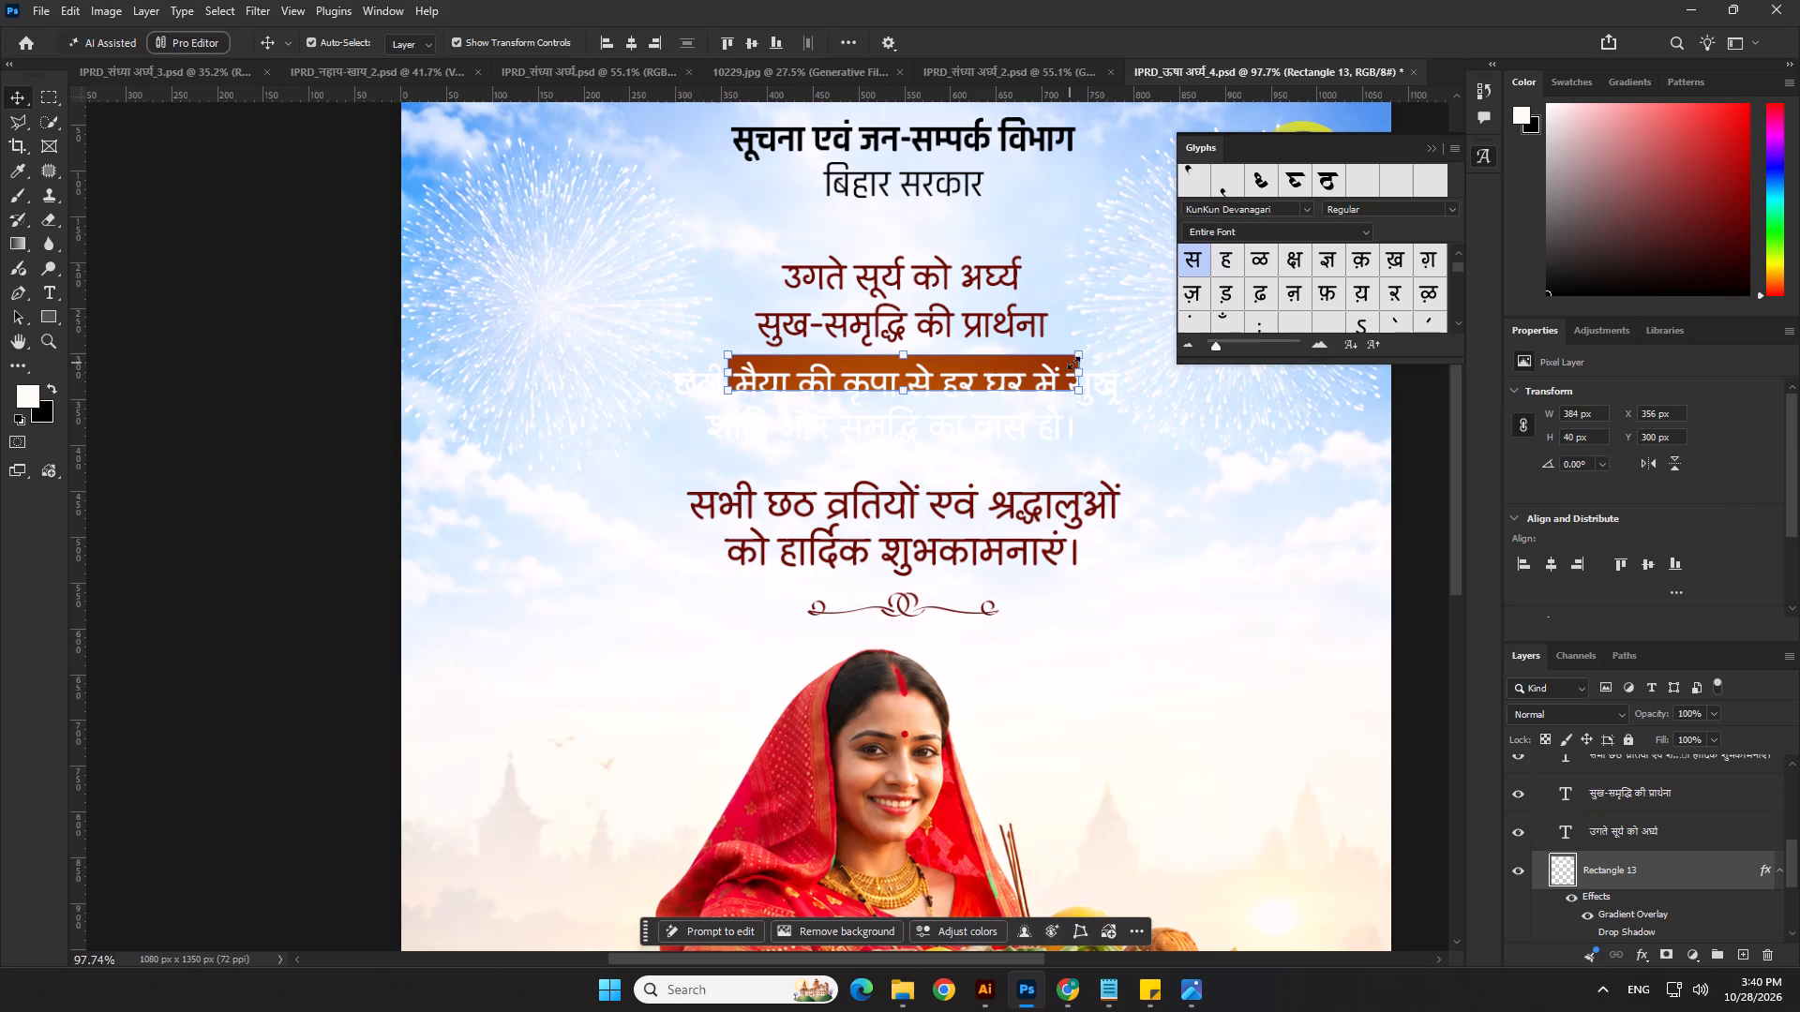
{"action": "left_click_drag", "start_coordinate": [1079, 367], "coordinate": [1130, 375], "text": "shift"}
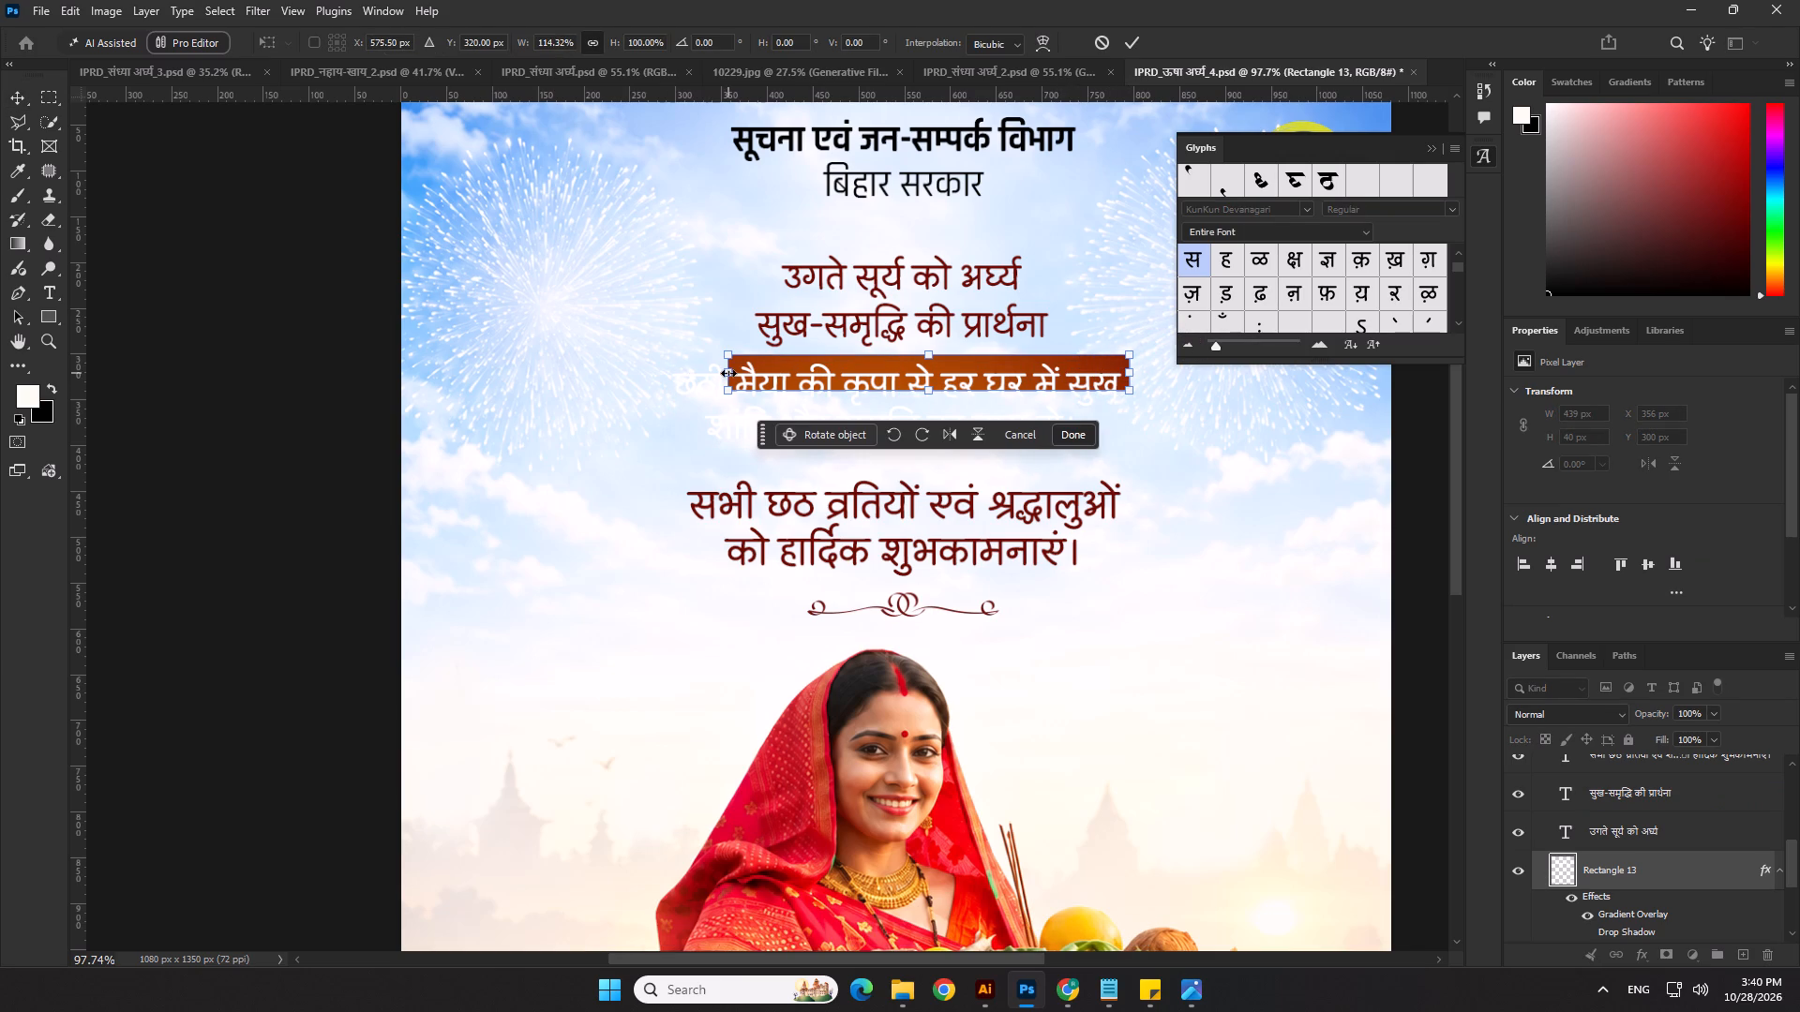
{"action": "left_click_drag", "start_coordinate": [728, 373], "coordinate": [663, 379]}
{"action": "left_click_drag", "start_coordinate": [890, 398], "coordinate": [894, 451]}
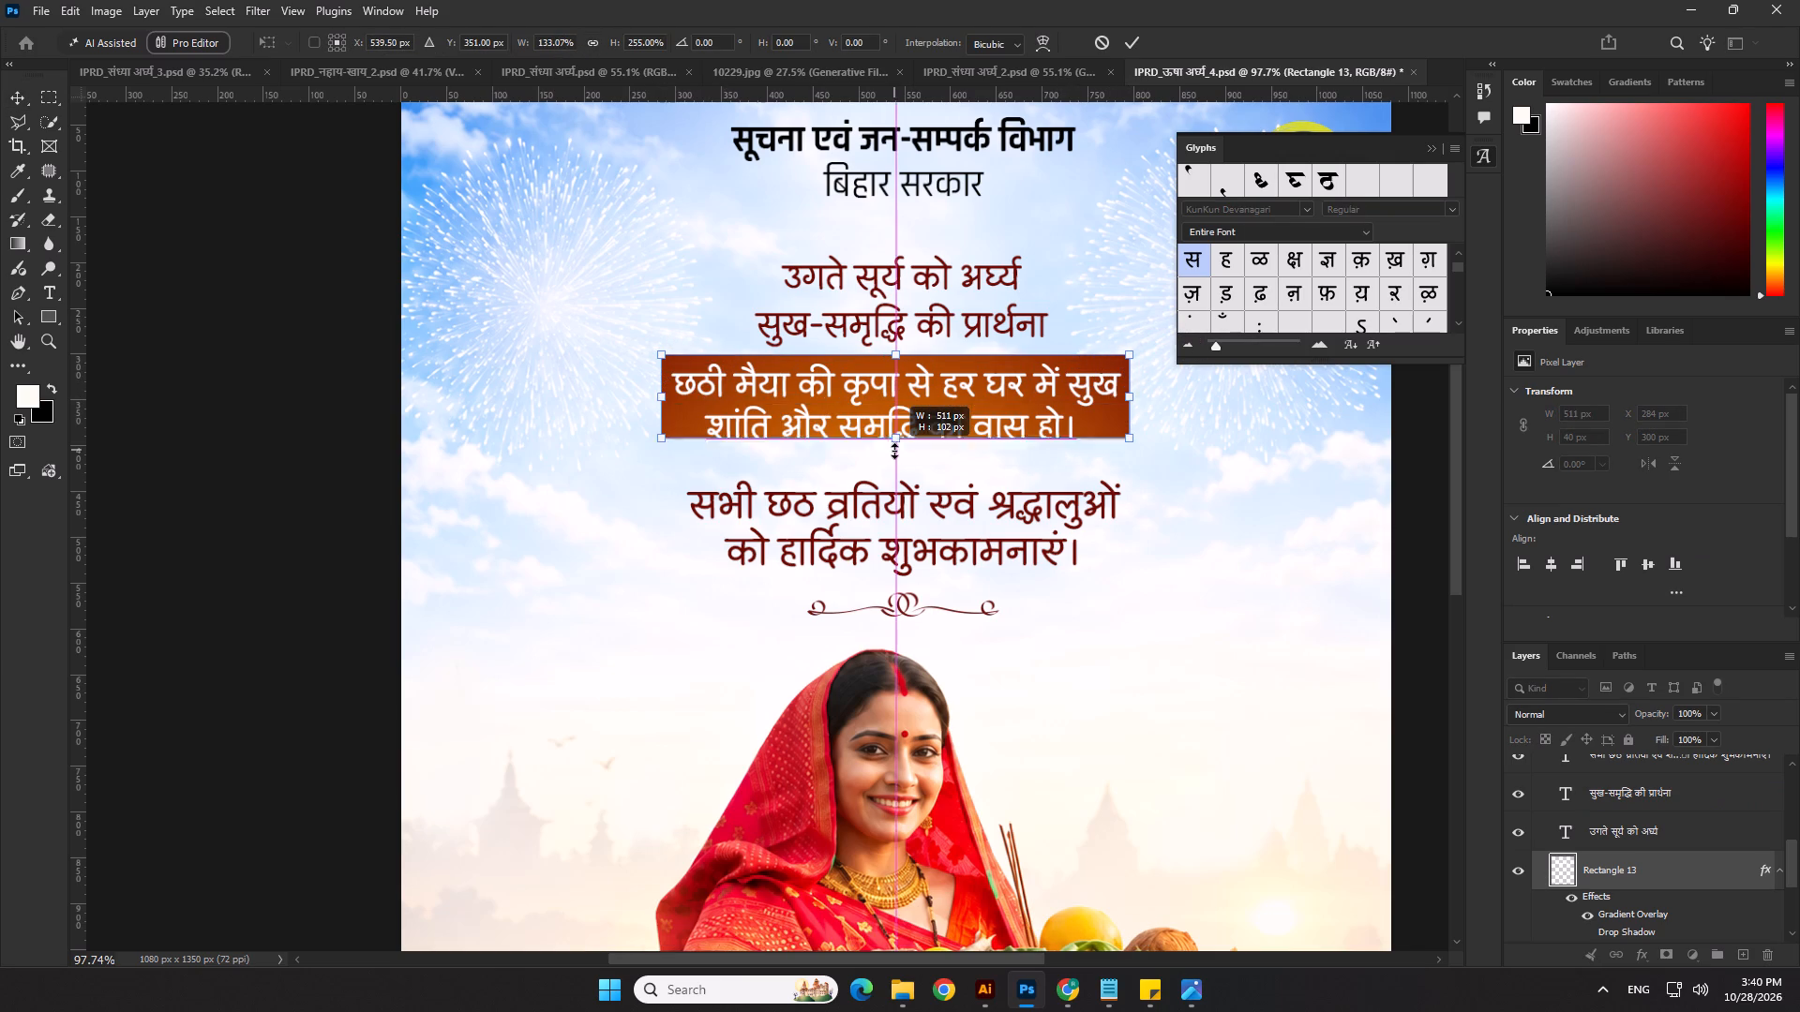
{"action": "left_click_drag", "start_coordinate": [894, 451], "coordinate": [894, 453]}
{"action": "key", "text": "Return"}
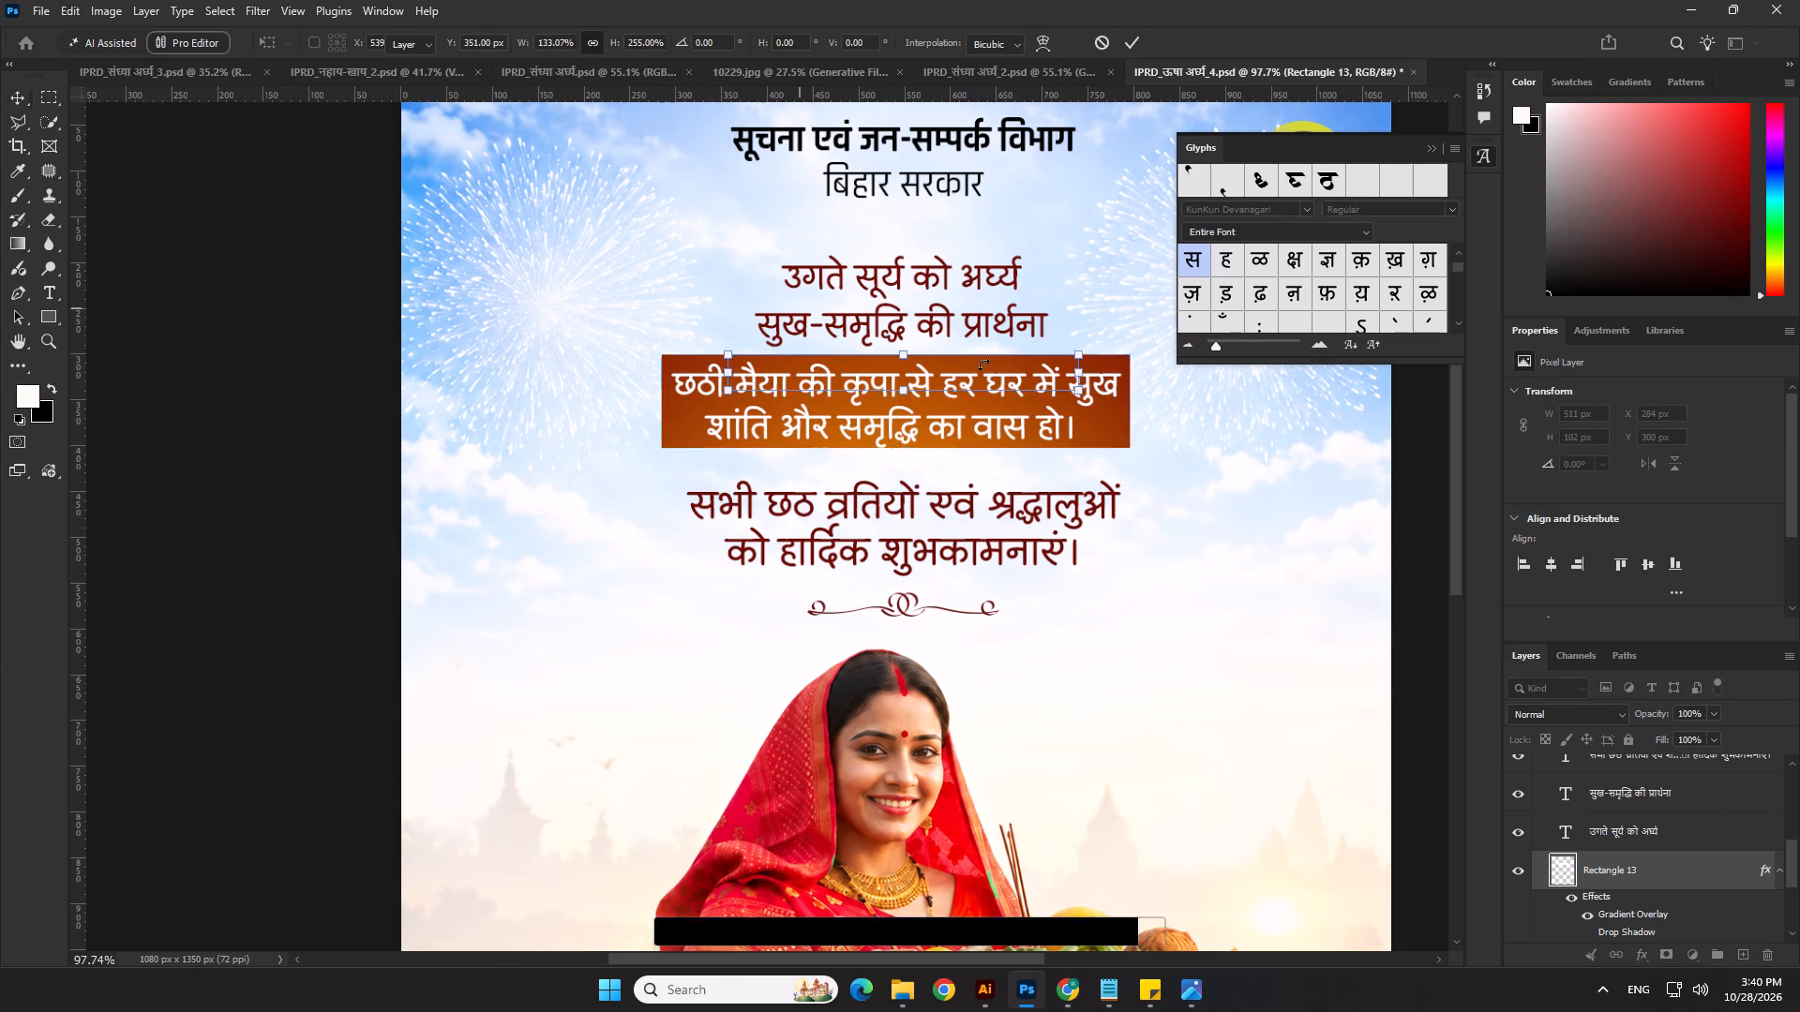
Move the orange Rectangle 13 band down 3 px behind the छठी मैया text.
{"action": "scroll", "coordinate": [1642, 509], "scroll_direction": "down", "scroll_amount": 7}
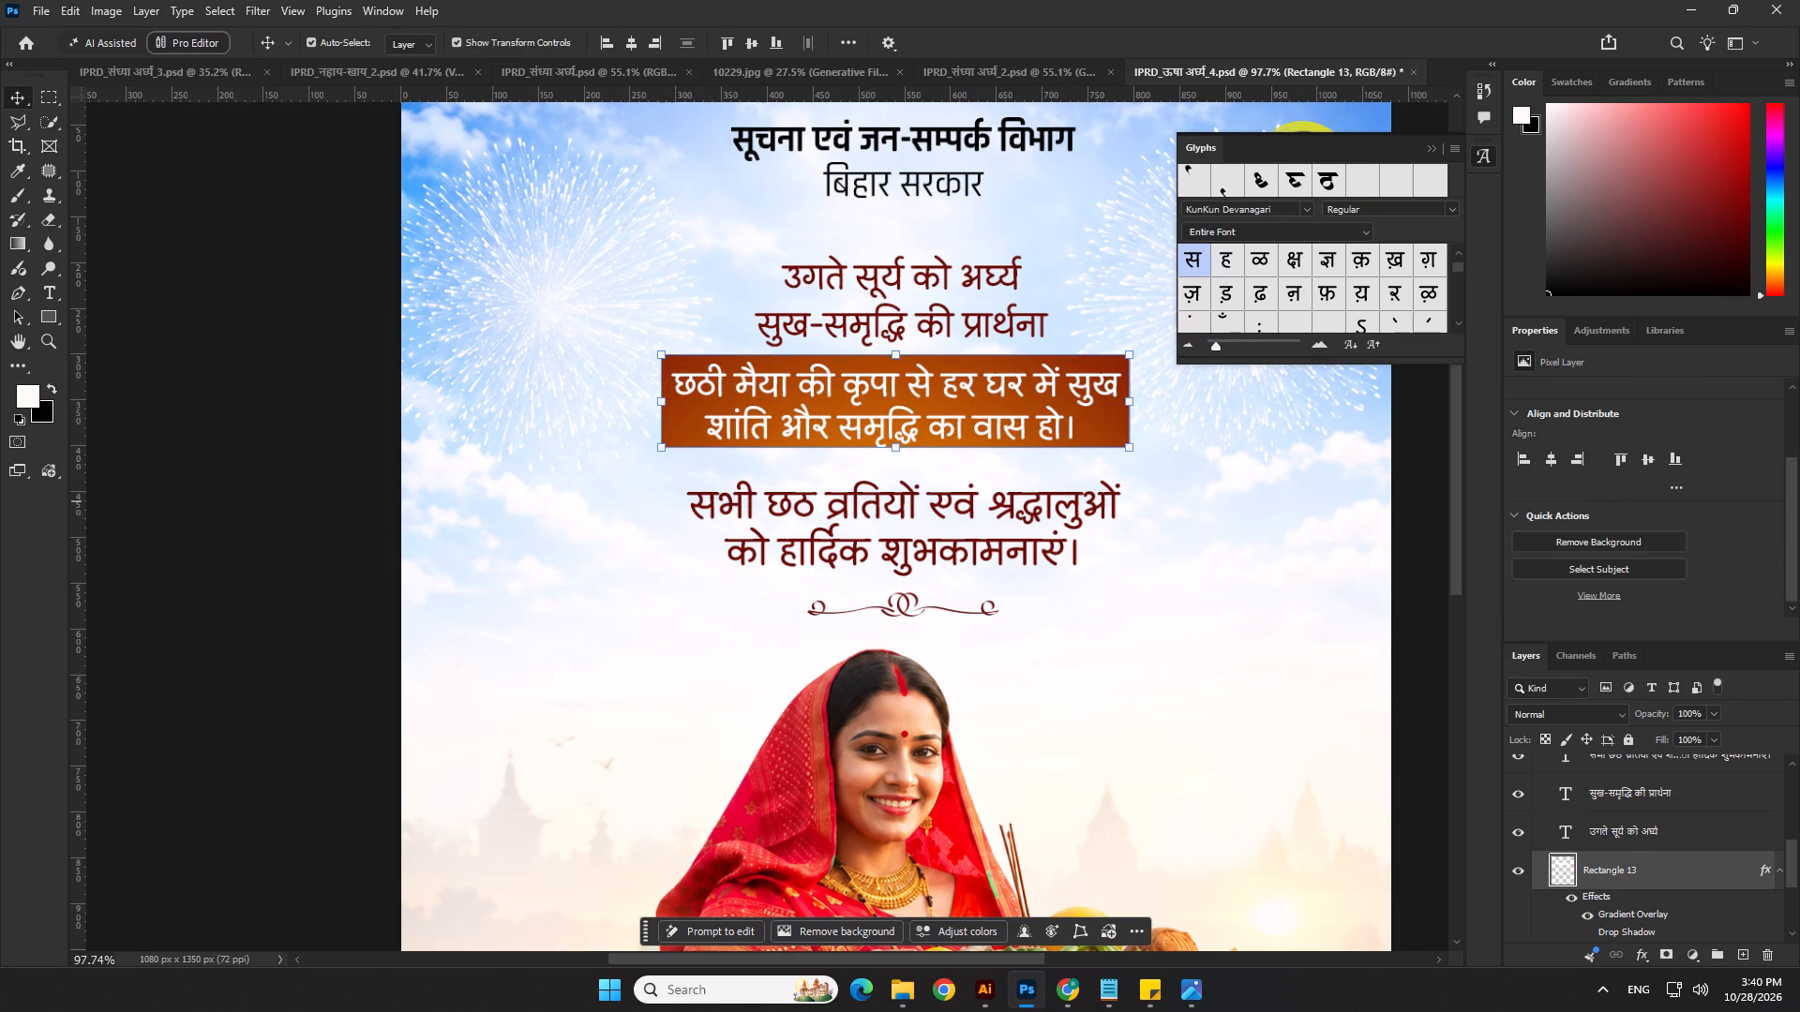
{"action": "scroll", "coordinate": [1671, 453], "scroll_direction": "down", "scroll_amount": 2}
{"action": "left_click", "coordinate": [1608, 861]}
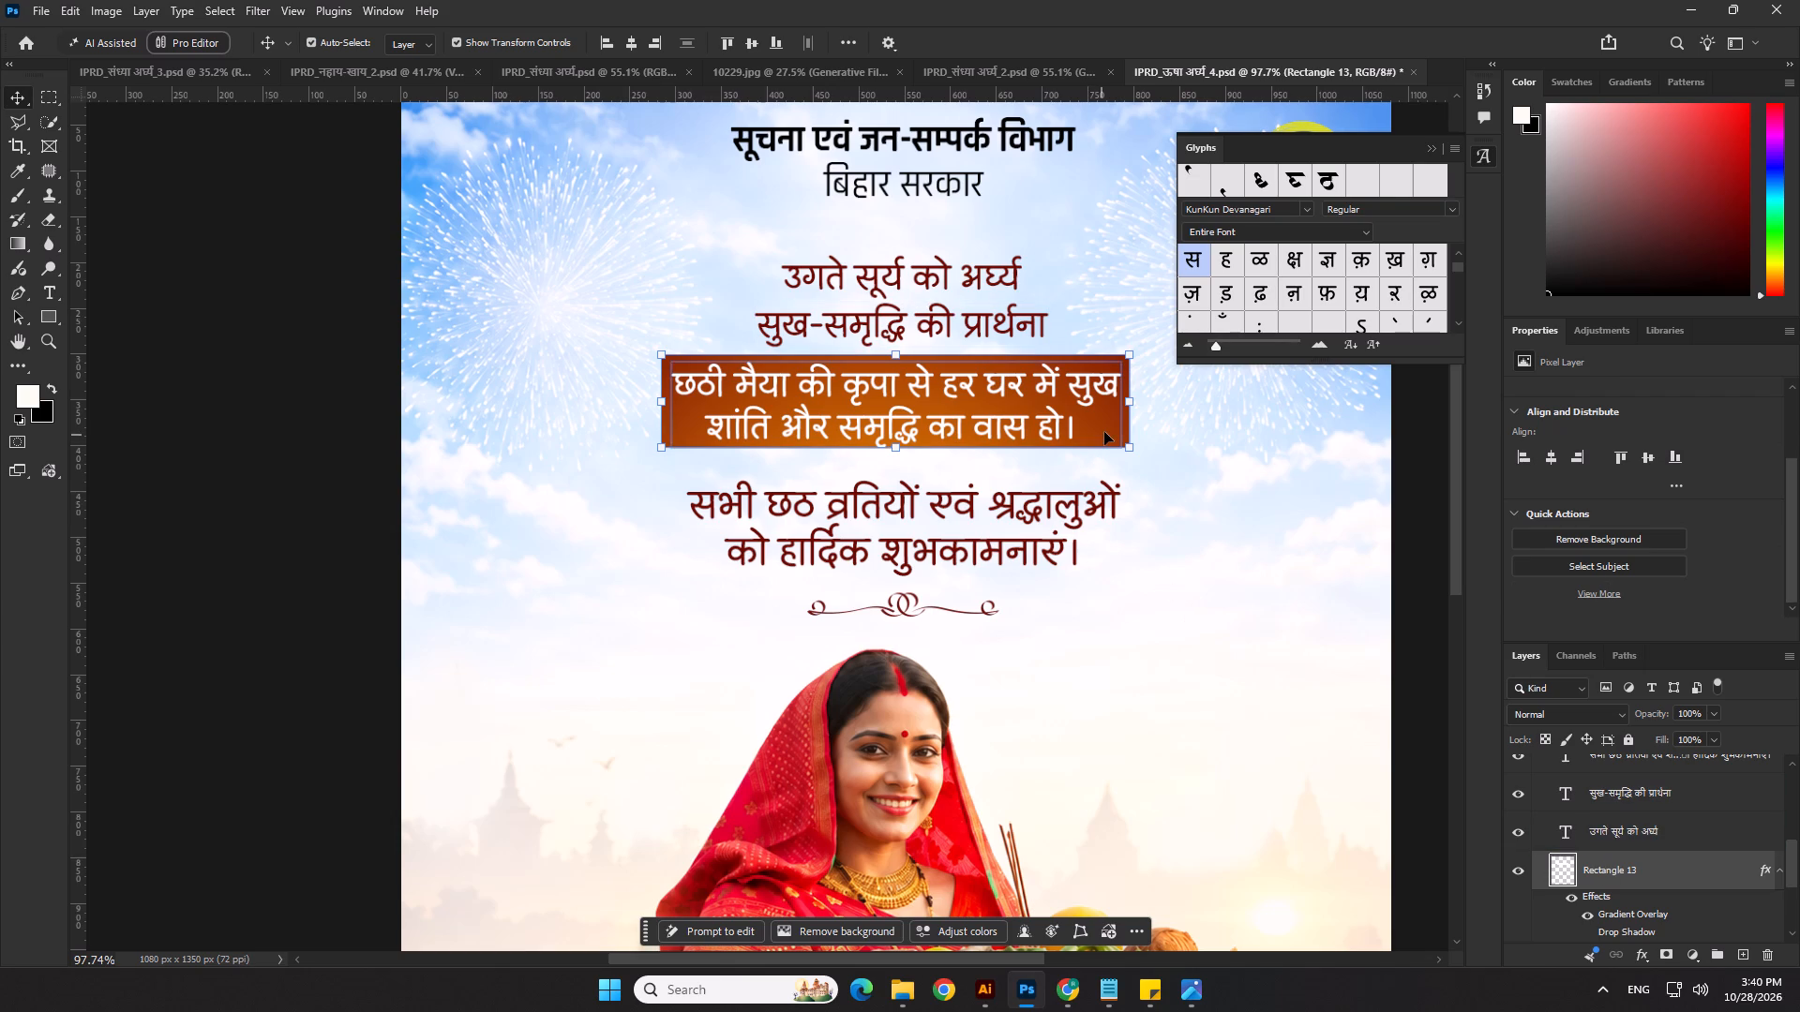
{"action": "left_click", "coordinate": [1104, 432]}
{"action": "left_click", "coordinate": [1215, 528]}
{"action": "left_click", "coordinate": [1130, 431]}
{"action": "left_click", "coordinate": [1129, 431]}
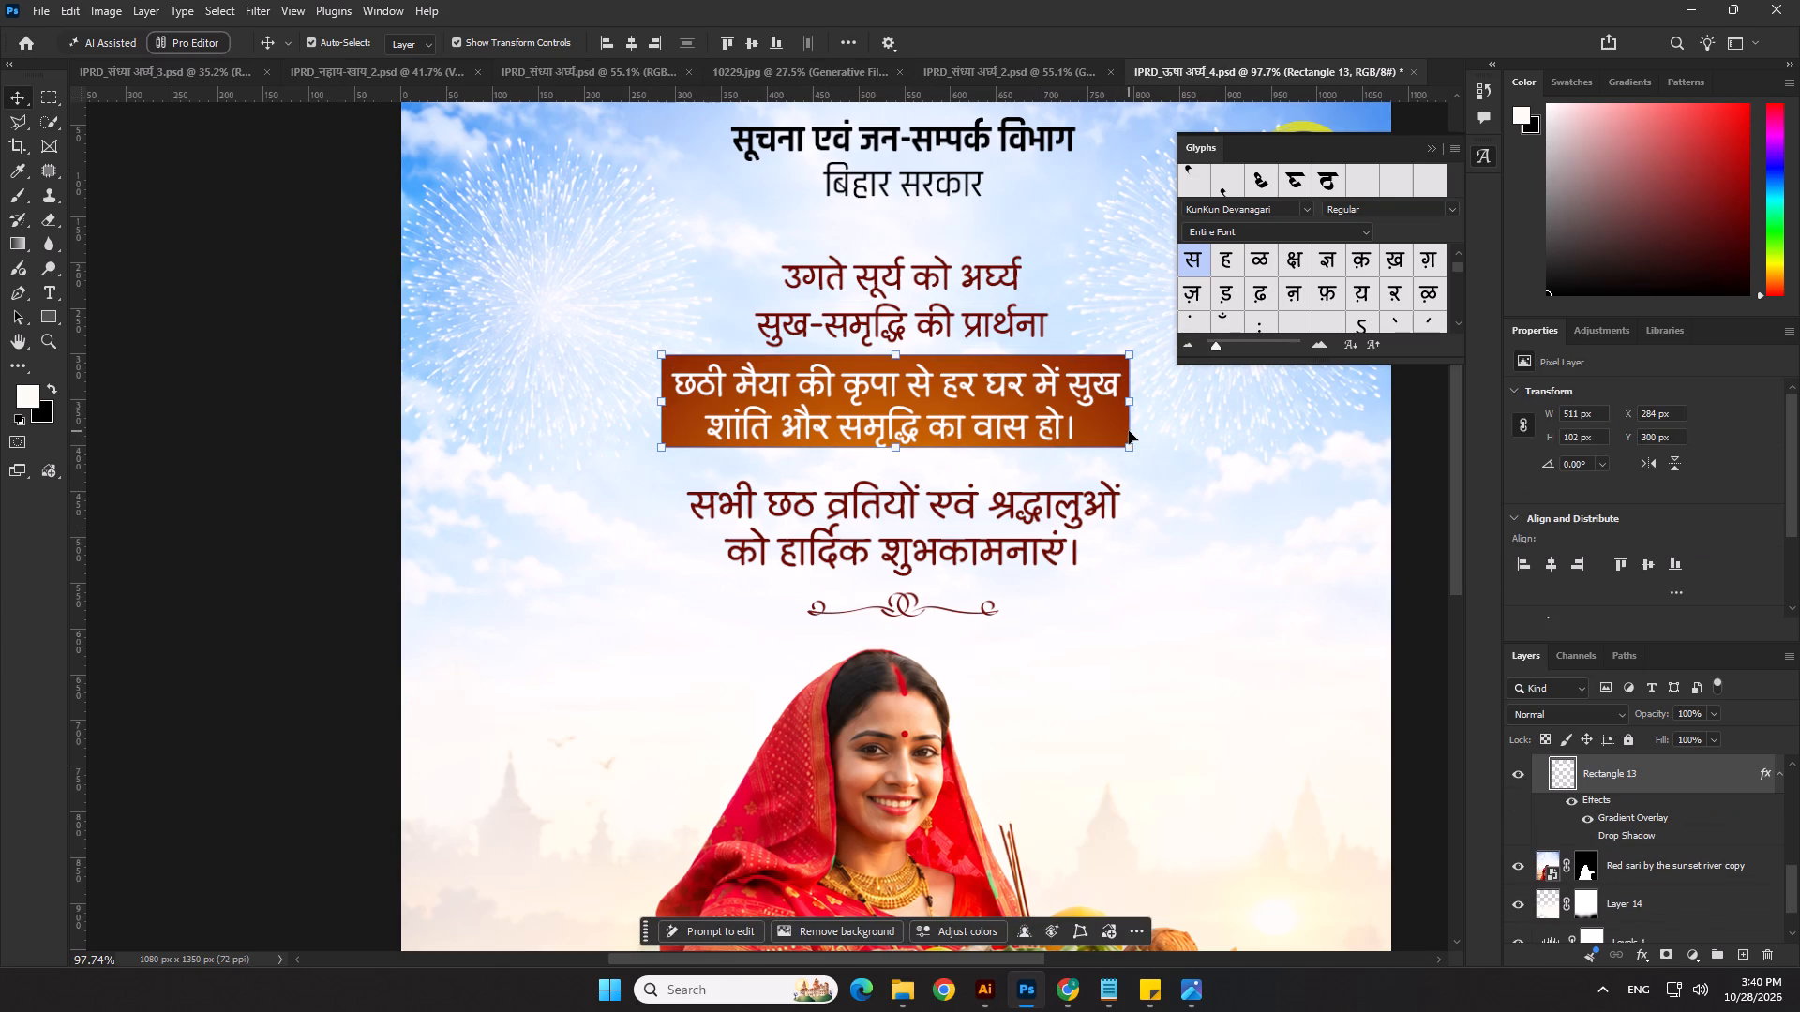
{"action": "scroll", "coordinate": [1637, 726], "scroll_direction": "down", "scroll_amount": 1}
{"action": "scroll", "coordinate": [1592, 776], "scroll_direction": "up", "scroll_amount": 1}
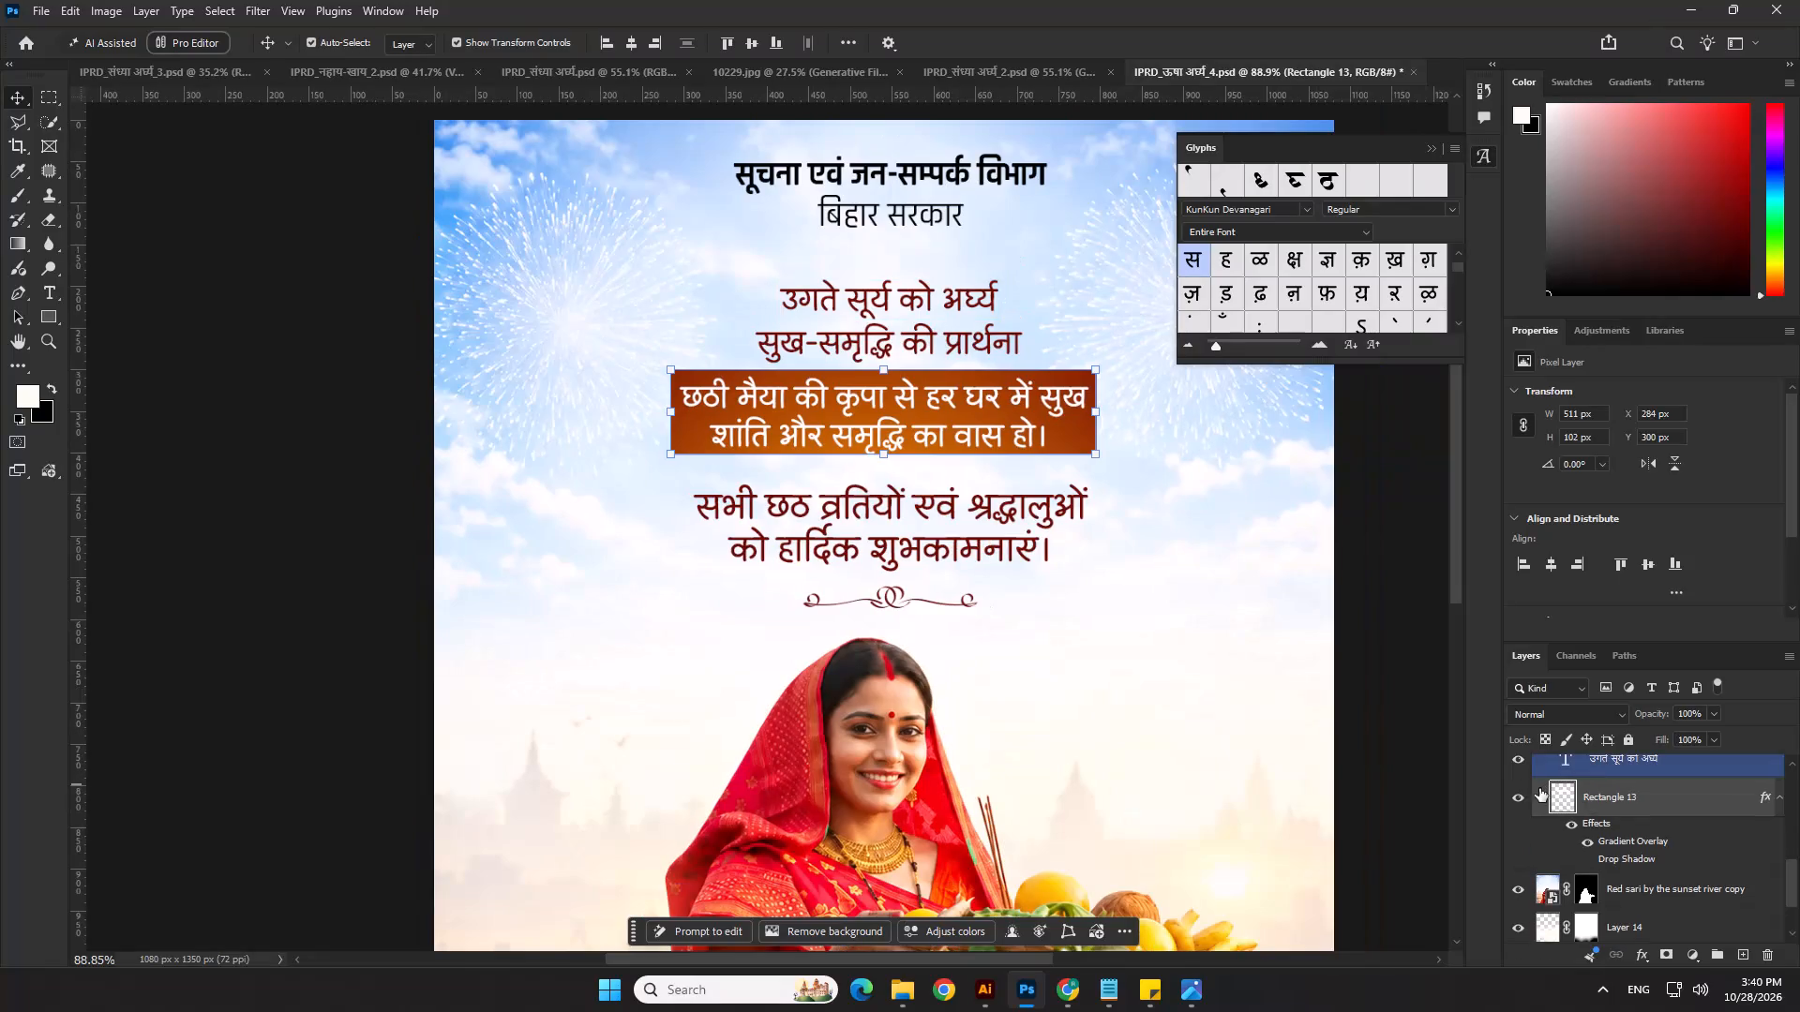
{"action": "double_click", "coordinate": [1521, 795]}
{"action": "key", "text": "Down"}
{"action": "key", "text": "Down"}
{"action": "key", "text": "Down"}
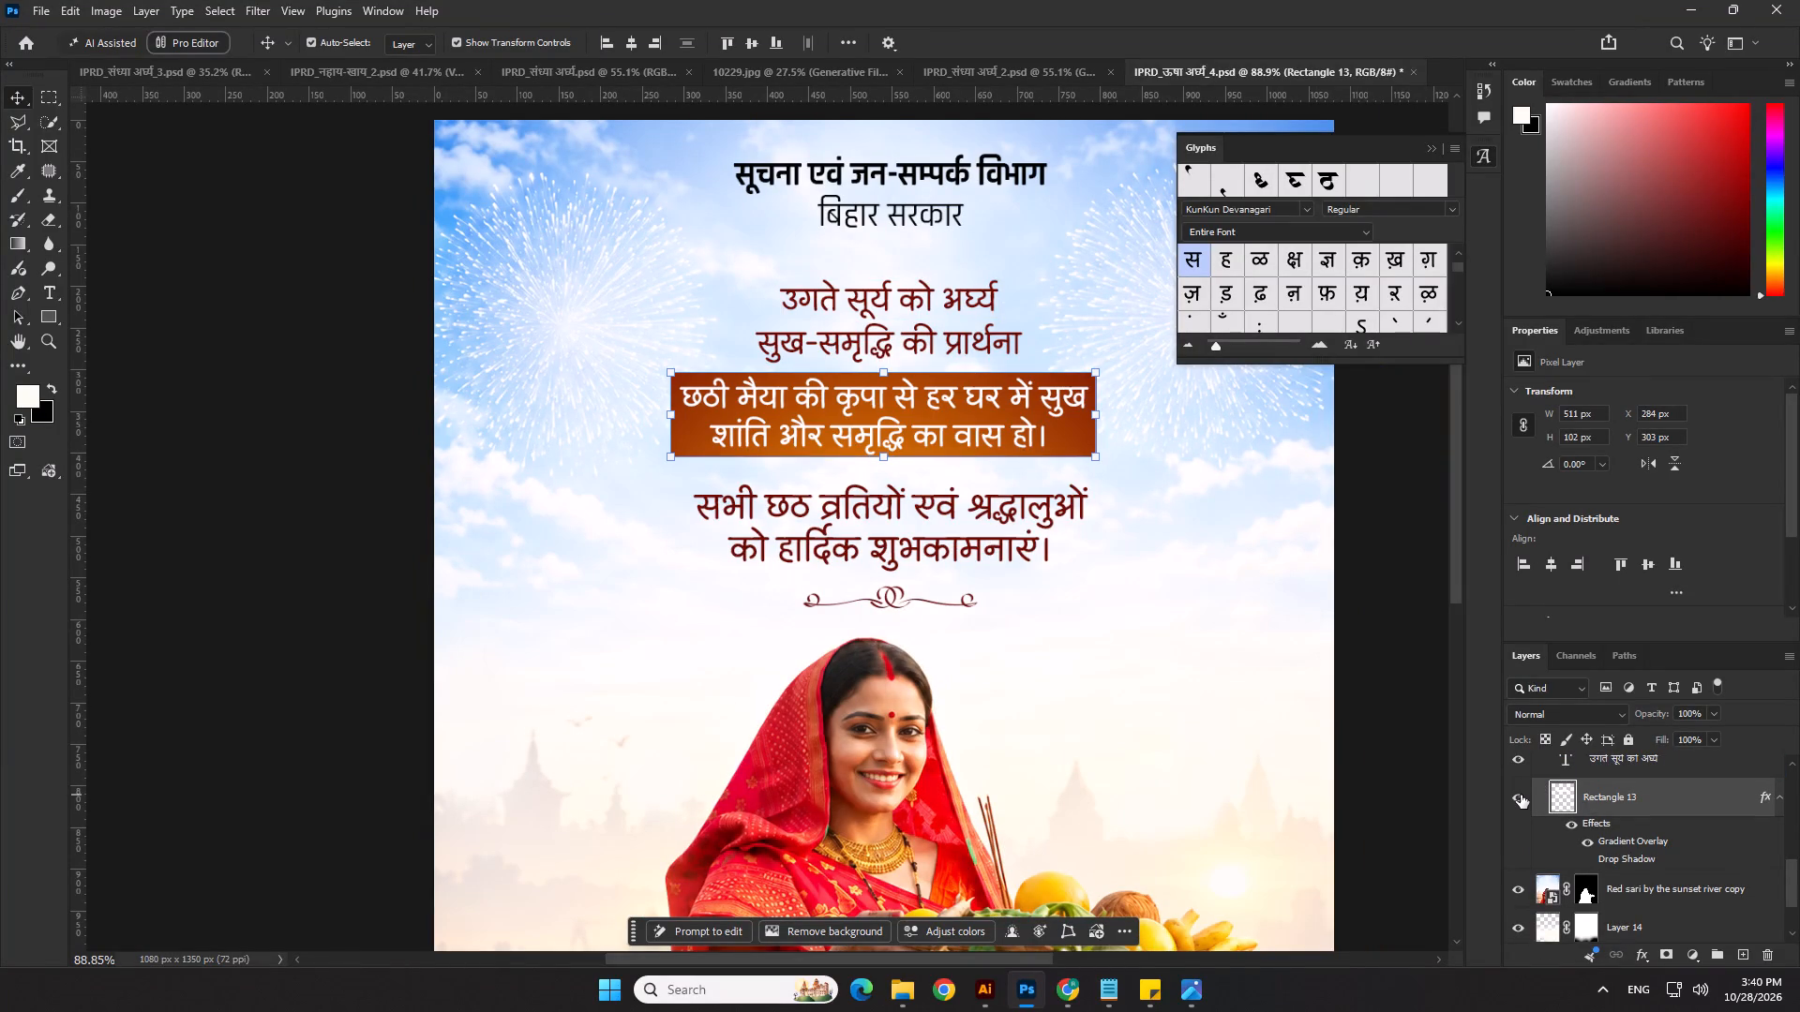
Draw a rectangle shape about 530 × 112 px around the orange band behind the छठी मैया text.
{"action": "left_click", "coordinate": [49, 316]}
{"action": "scroll", "coordinate": [564, 400], "scroll_direction": "up", "scroll_amount": 2}
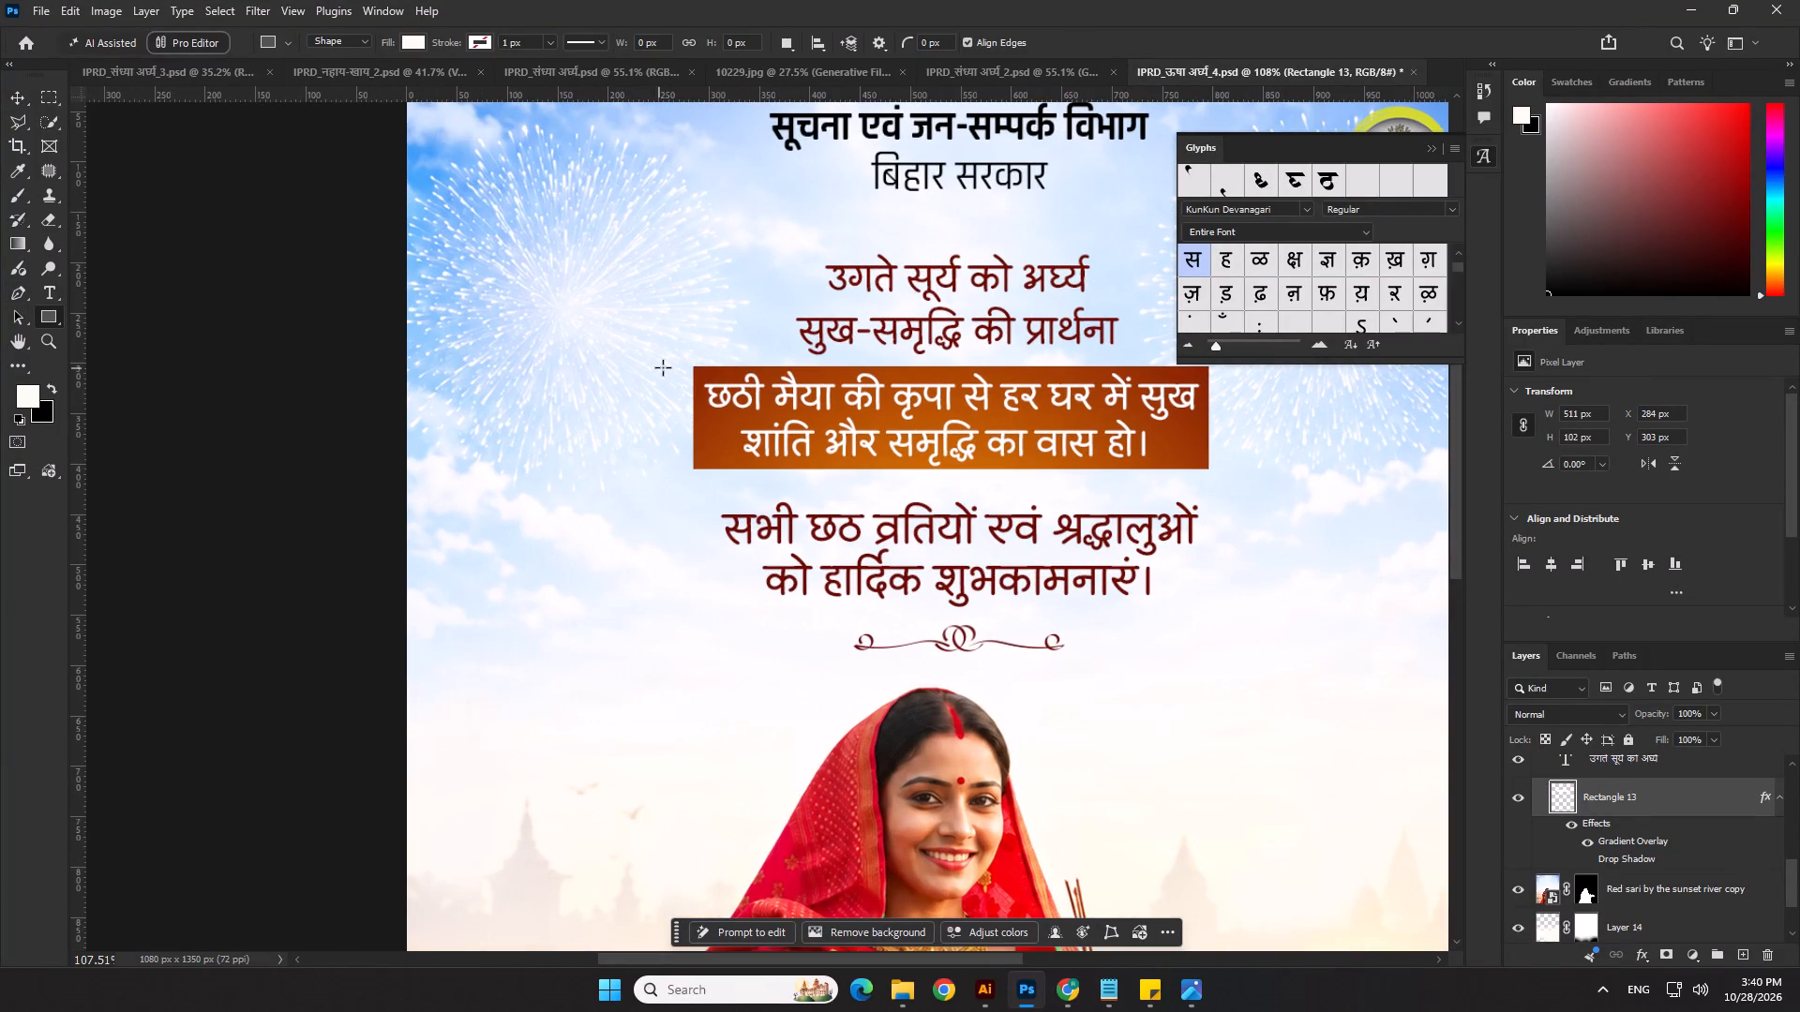
{"action": "left_click_drag", "start_coordinate": [681, 363], "coordinate": [1214, 475]}
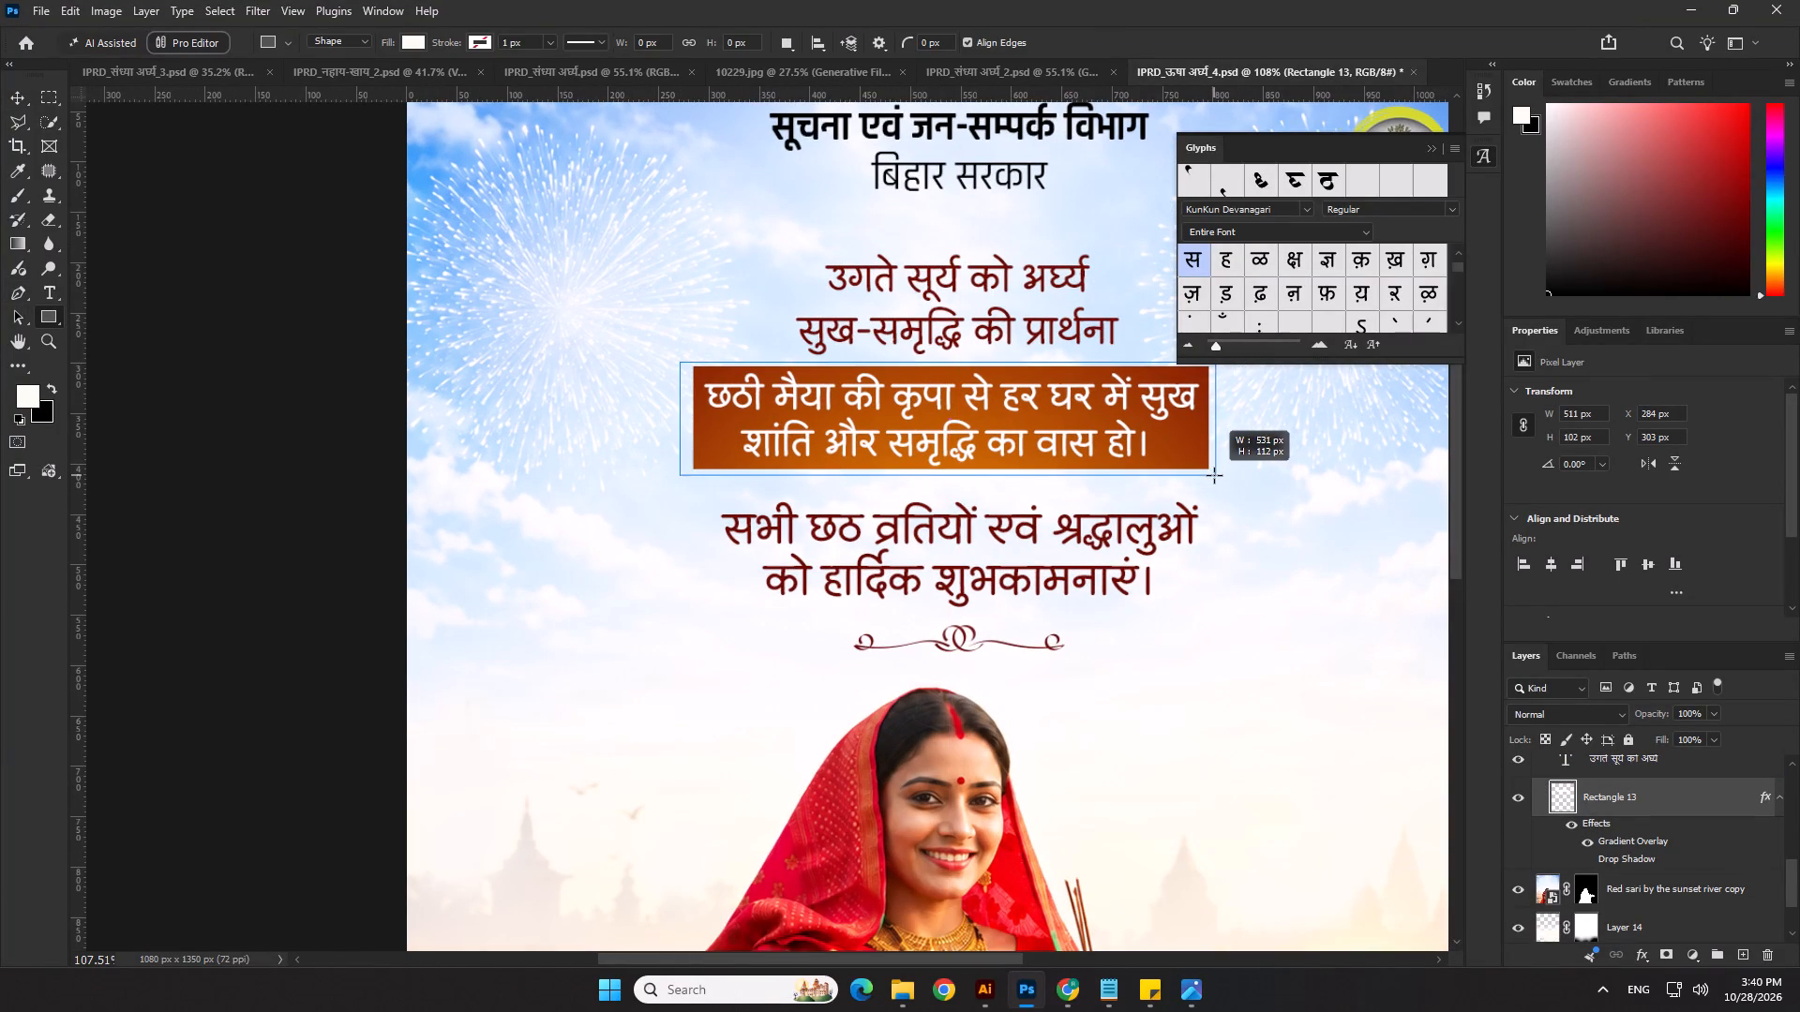
{"action": "left_click_drag", "start_coordinate": [1214, 475], "coordinate": [1212, 476]}
Transfer Rectangle 13's layer effects to the new Rectangle 14 shape and delete Rectangle 13.
{"action": "left_click_drag", "start_coordinate": [1583, 863], "coordinate": [1596, 808]}
{"action": "left_click", "coordinate": [1596, 893]}
{"action": "key", "text": "Delete"}
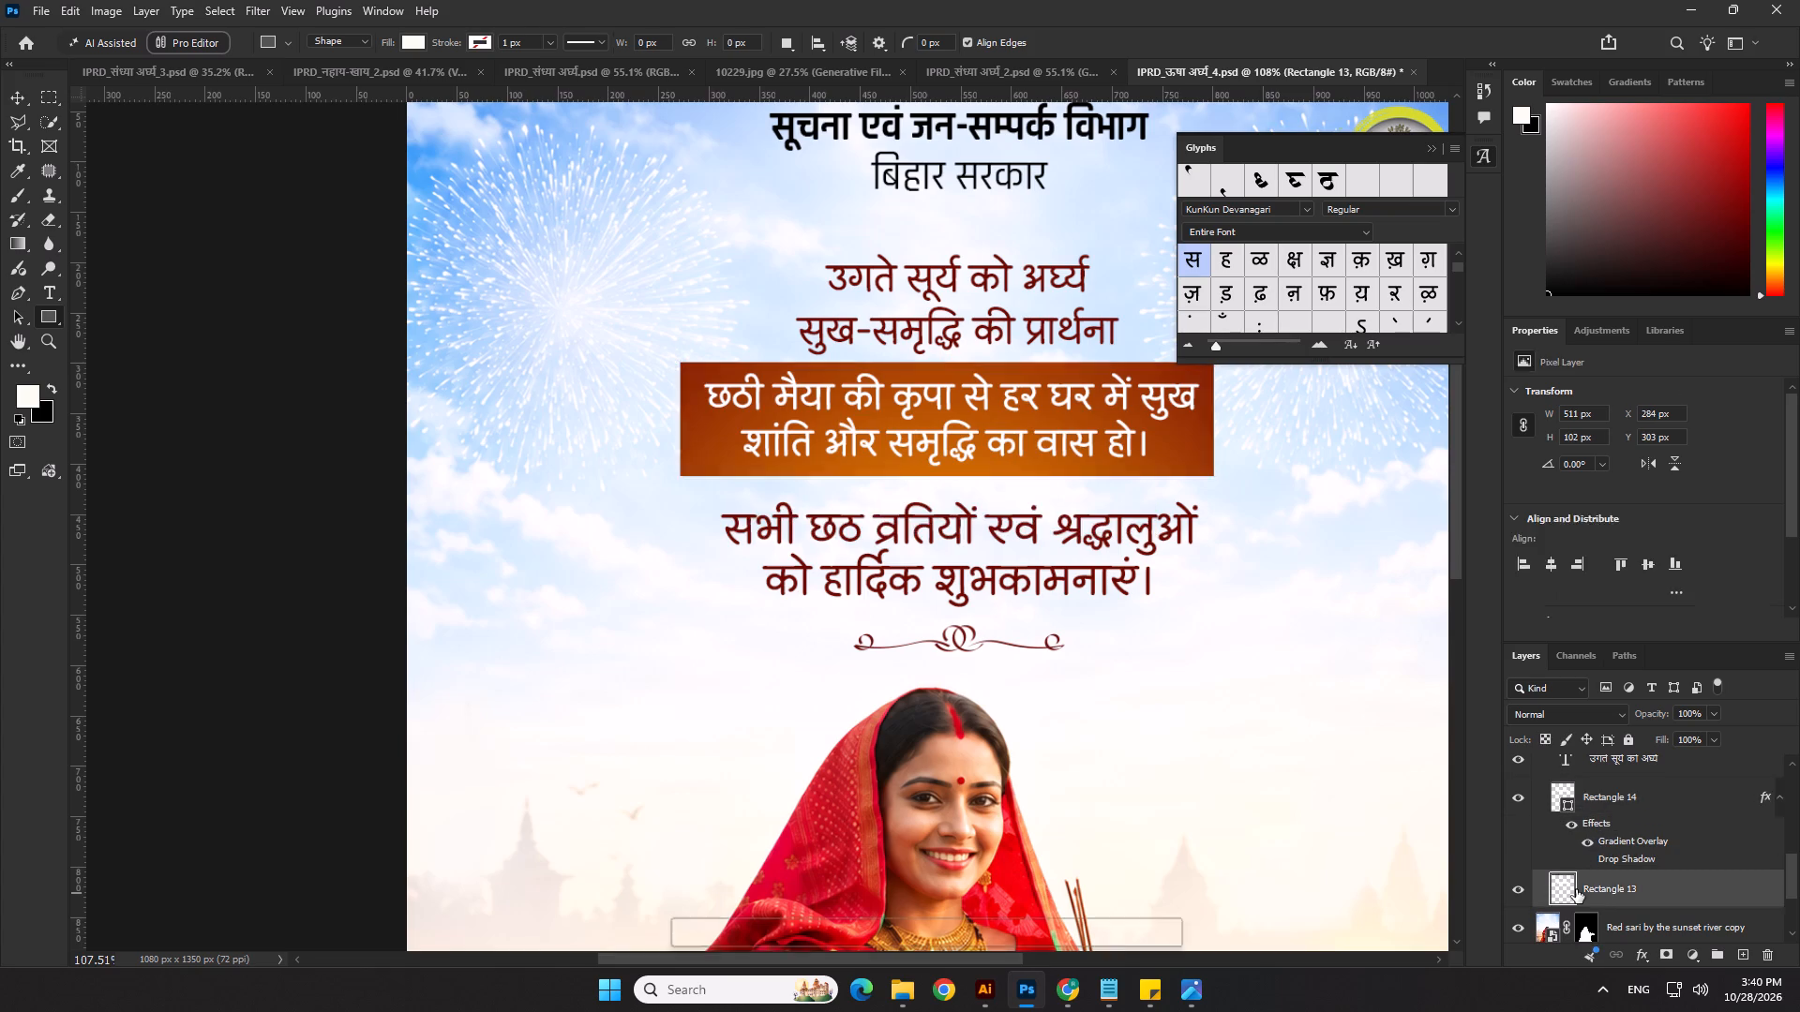
Round all four corners of the Rectangle 14 band to 16 px.
{"action": "scroll", "coordinate": [539, 579], "scroll_direction": "down", "scroll_amount": 3}
{"action": "scroll", "coordinate": [1719, 557], "scroll_direction": "down", "scroll_amount": 4}
{"action": "left_click_drag", "start_coordinate": [1548, 586], "coordinate": [1563, 582]}
{"action": "left_click", "coordinate": [25, 97]}
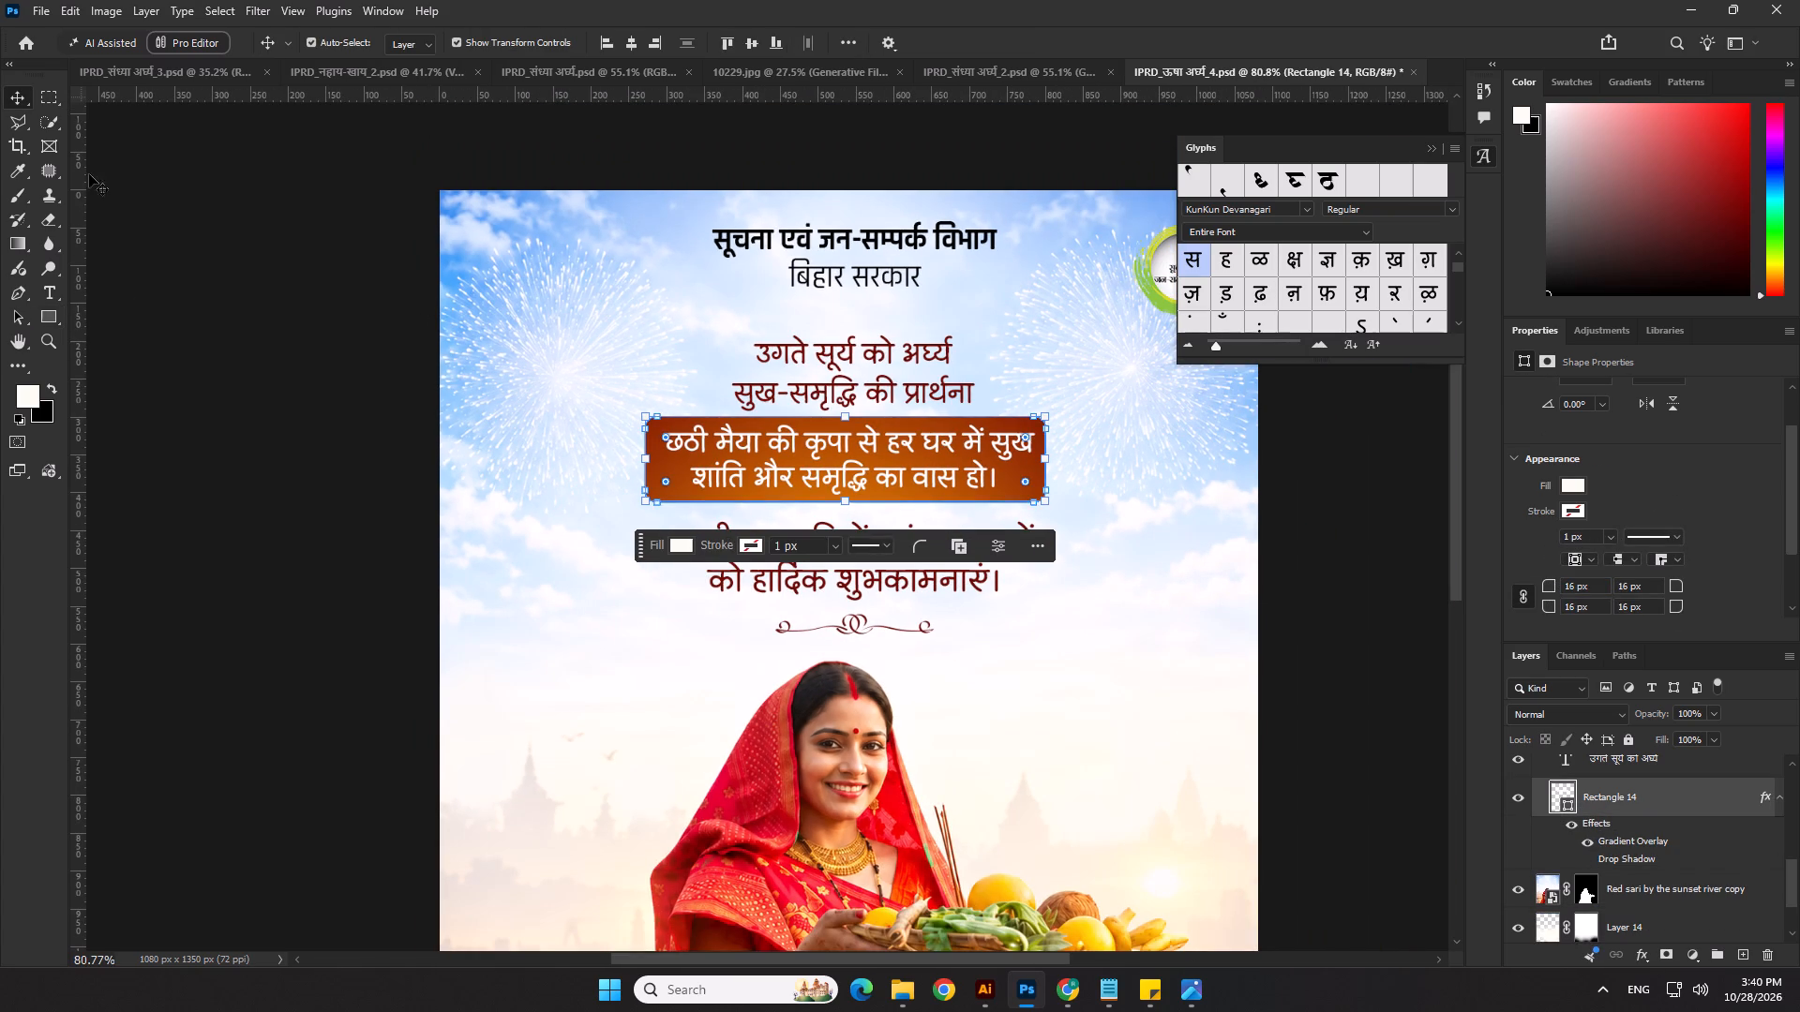
{"action": "left_click", "coordinate": [136, 283]}
Copy "की सभी को हार्दिक शुभकामनाएं।" from Notepad and return to the Photoshop poster.
{"action": "scroll", "coordinate": [764, 602], "scroll_direction": "down", "scroll_amount": 6}
{"action": "scroll", "coordinate": [1101, 550], "scroll_direction": "up", "scroll_amount": 1}
{"action": "left_click", "coordinate": [1163, 504]}
{"action": "key", "text": "alt+Tab"}
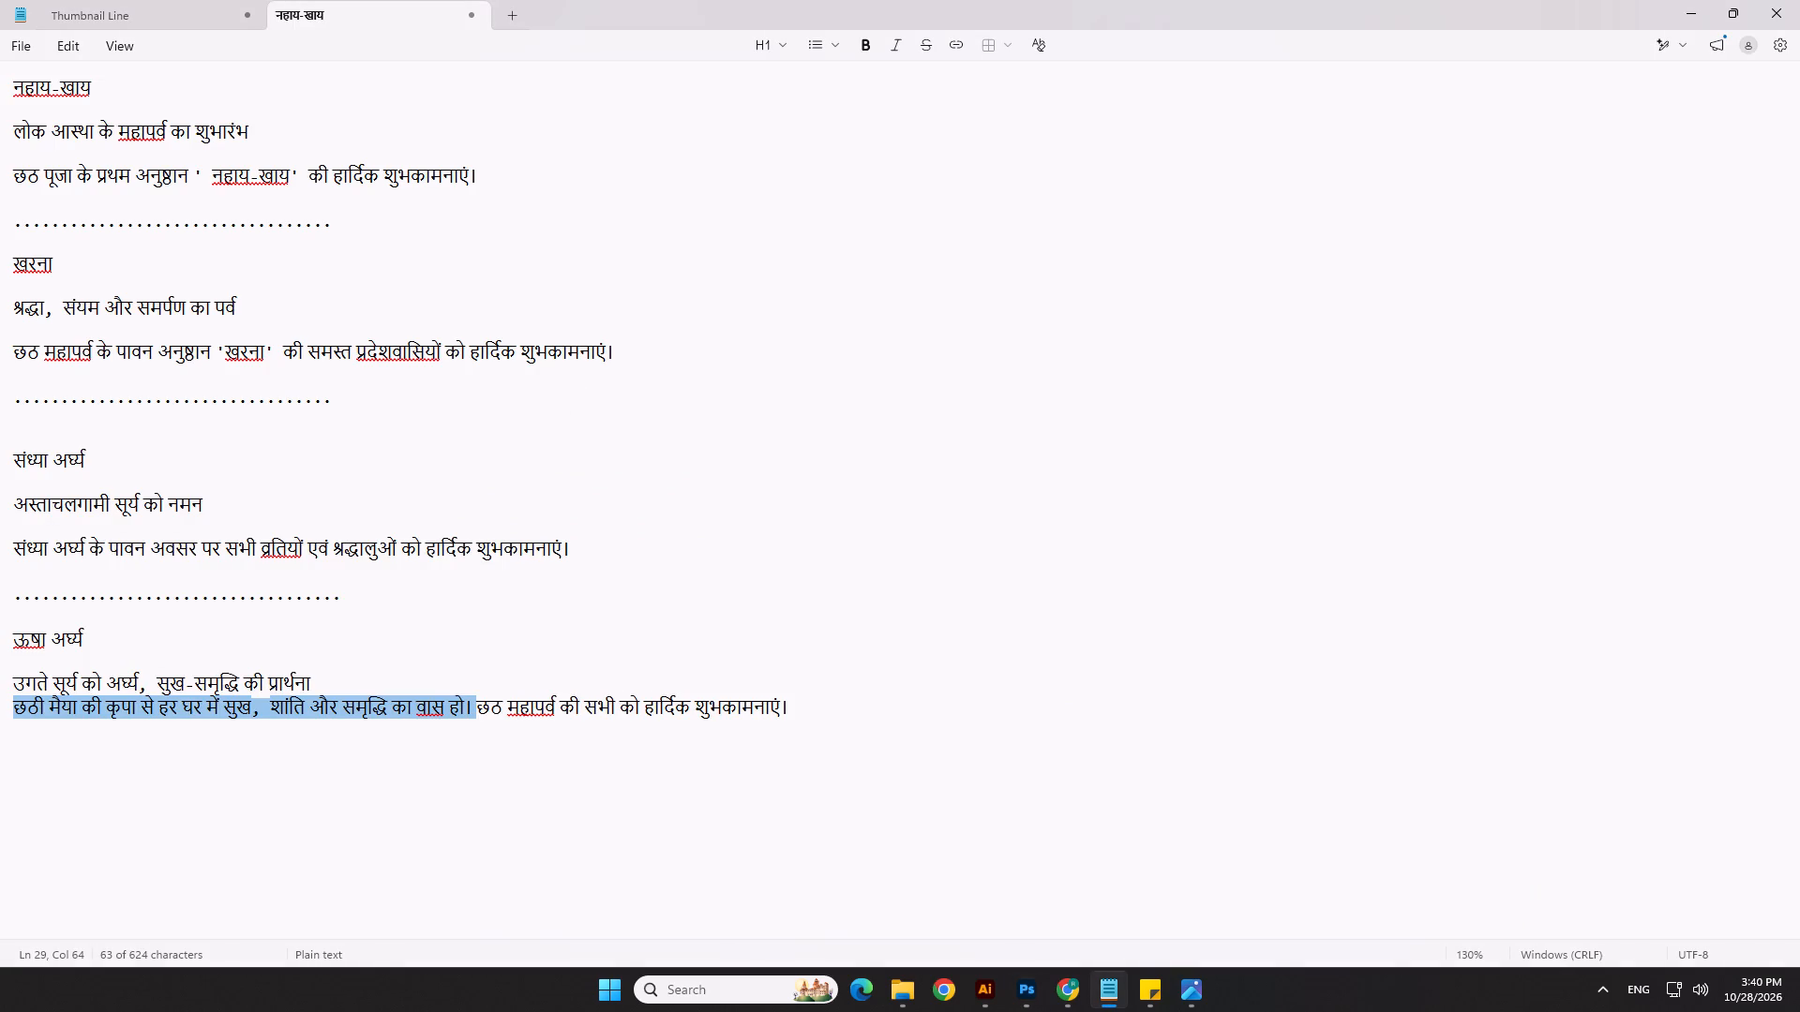
{"action": "left_click", "coordinate": [559, 712]}
{"action": "left_click_drag", "start_coordinate": [562, 710], "coordinate": [787, 711]}
{"action": "key", "text": "ctrl+c"}
{"action": "key", "text": "ctrl+c"}
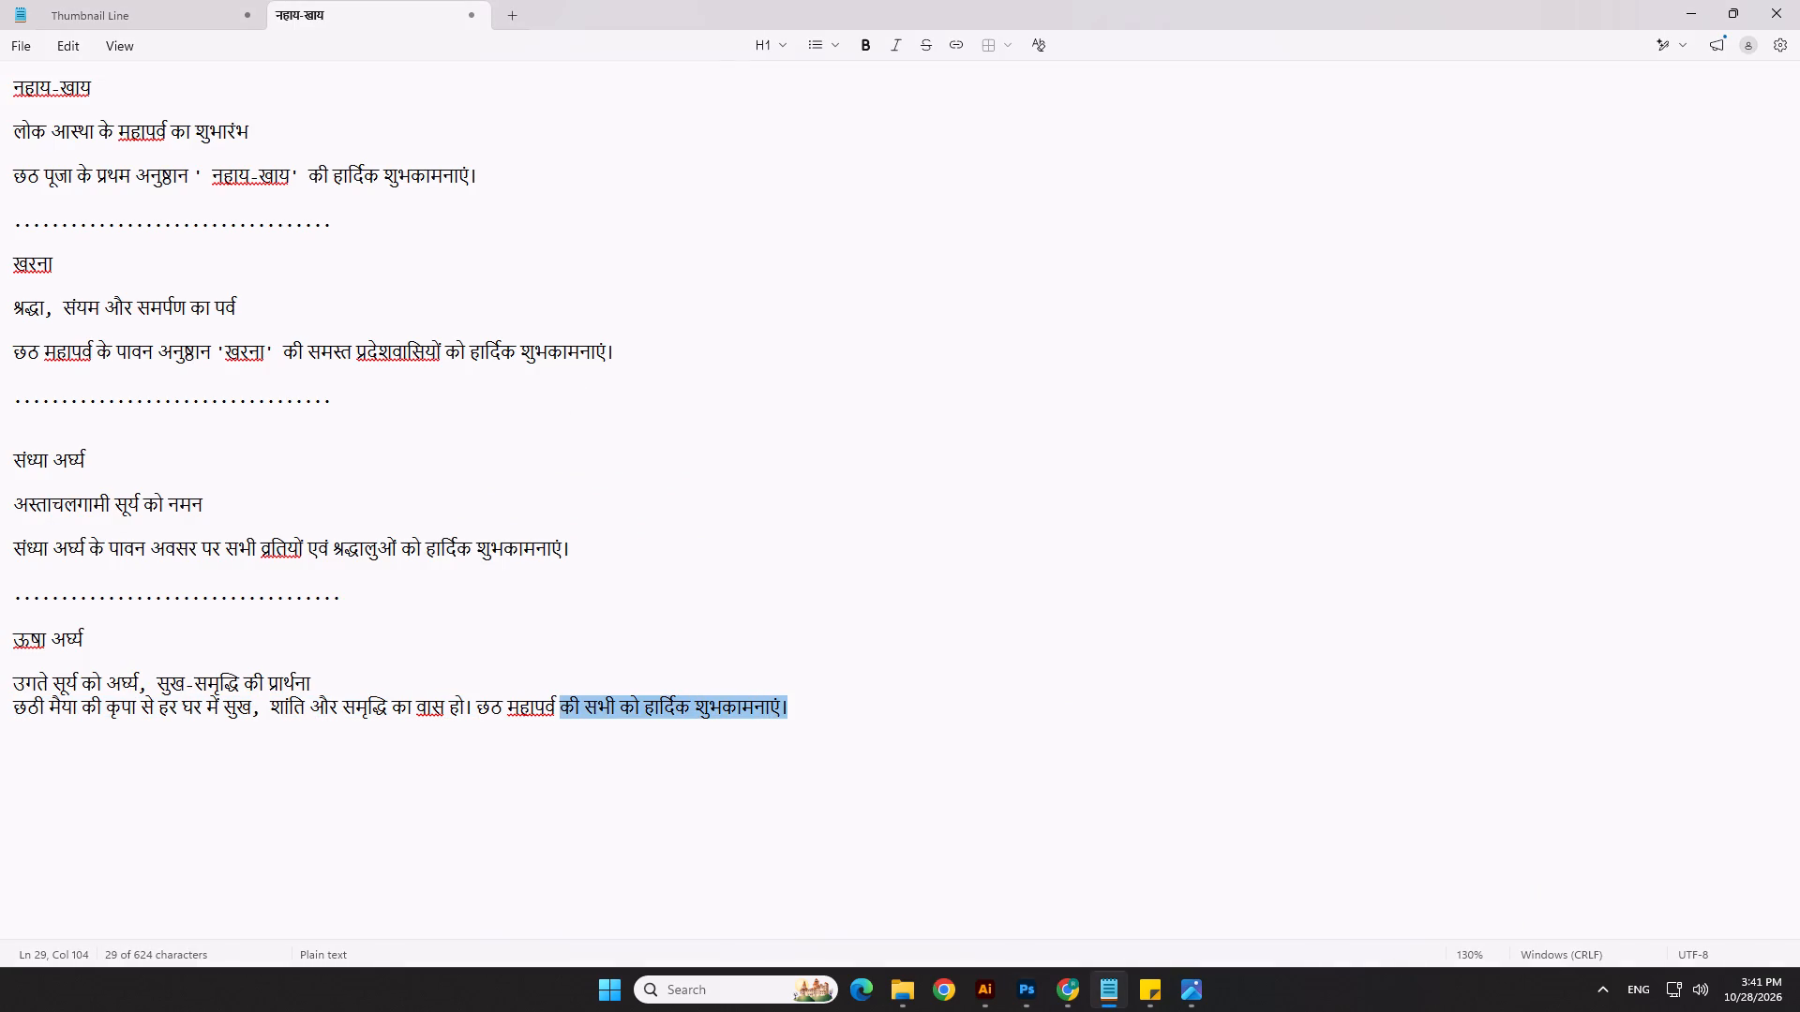
{"action": "key", "text": "alt+Tab"}
Replace the two-line सभी छठ व्रतियों greeting with "की सभी को हार्दिक शुभकामनाएं।" and move it down 50 px.
{"action": "double_click", "coordinate": [869, 590]}
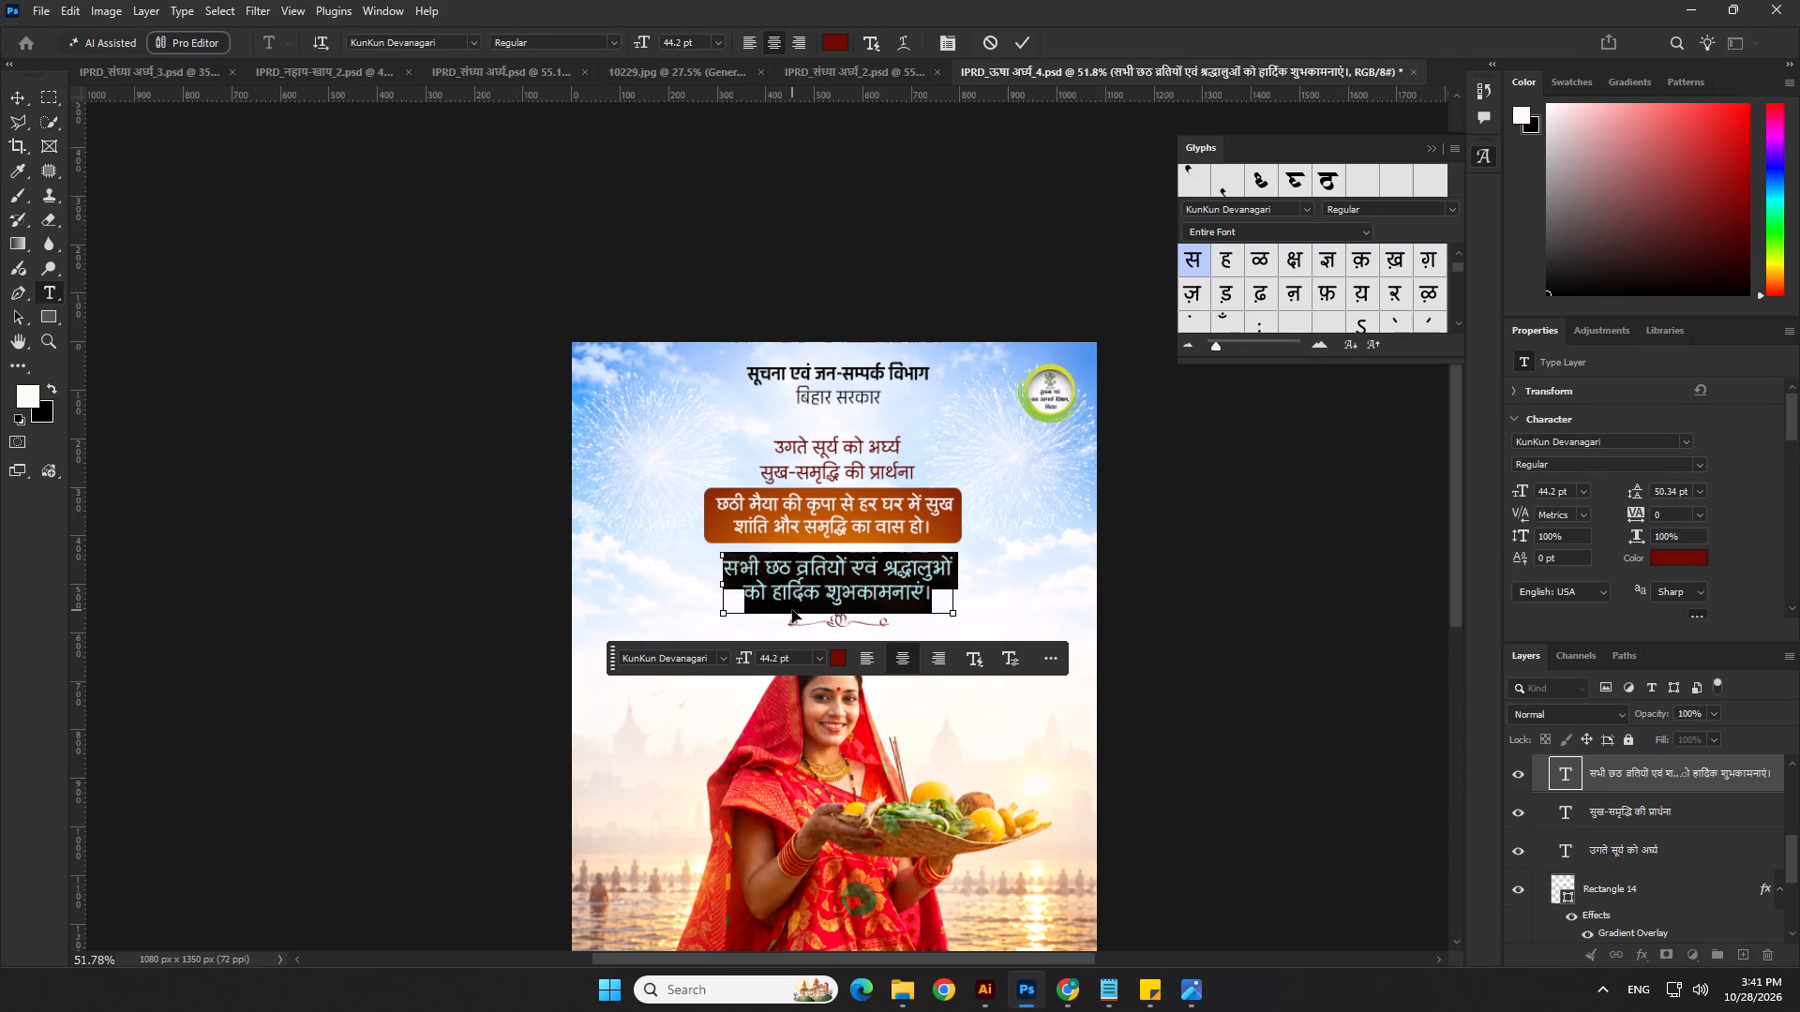
{"action": "key", "text": "ctrl+v"}
{"action": "left_click", "coordinate": [1028, 39]}
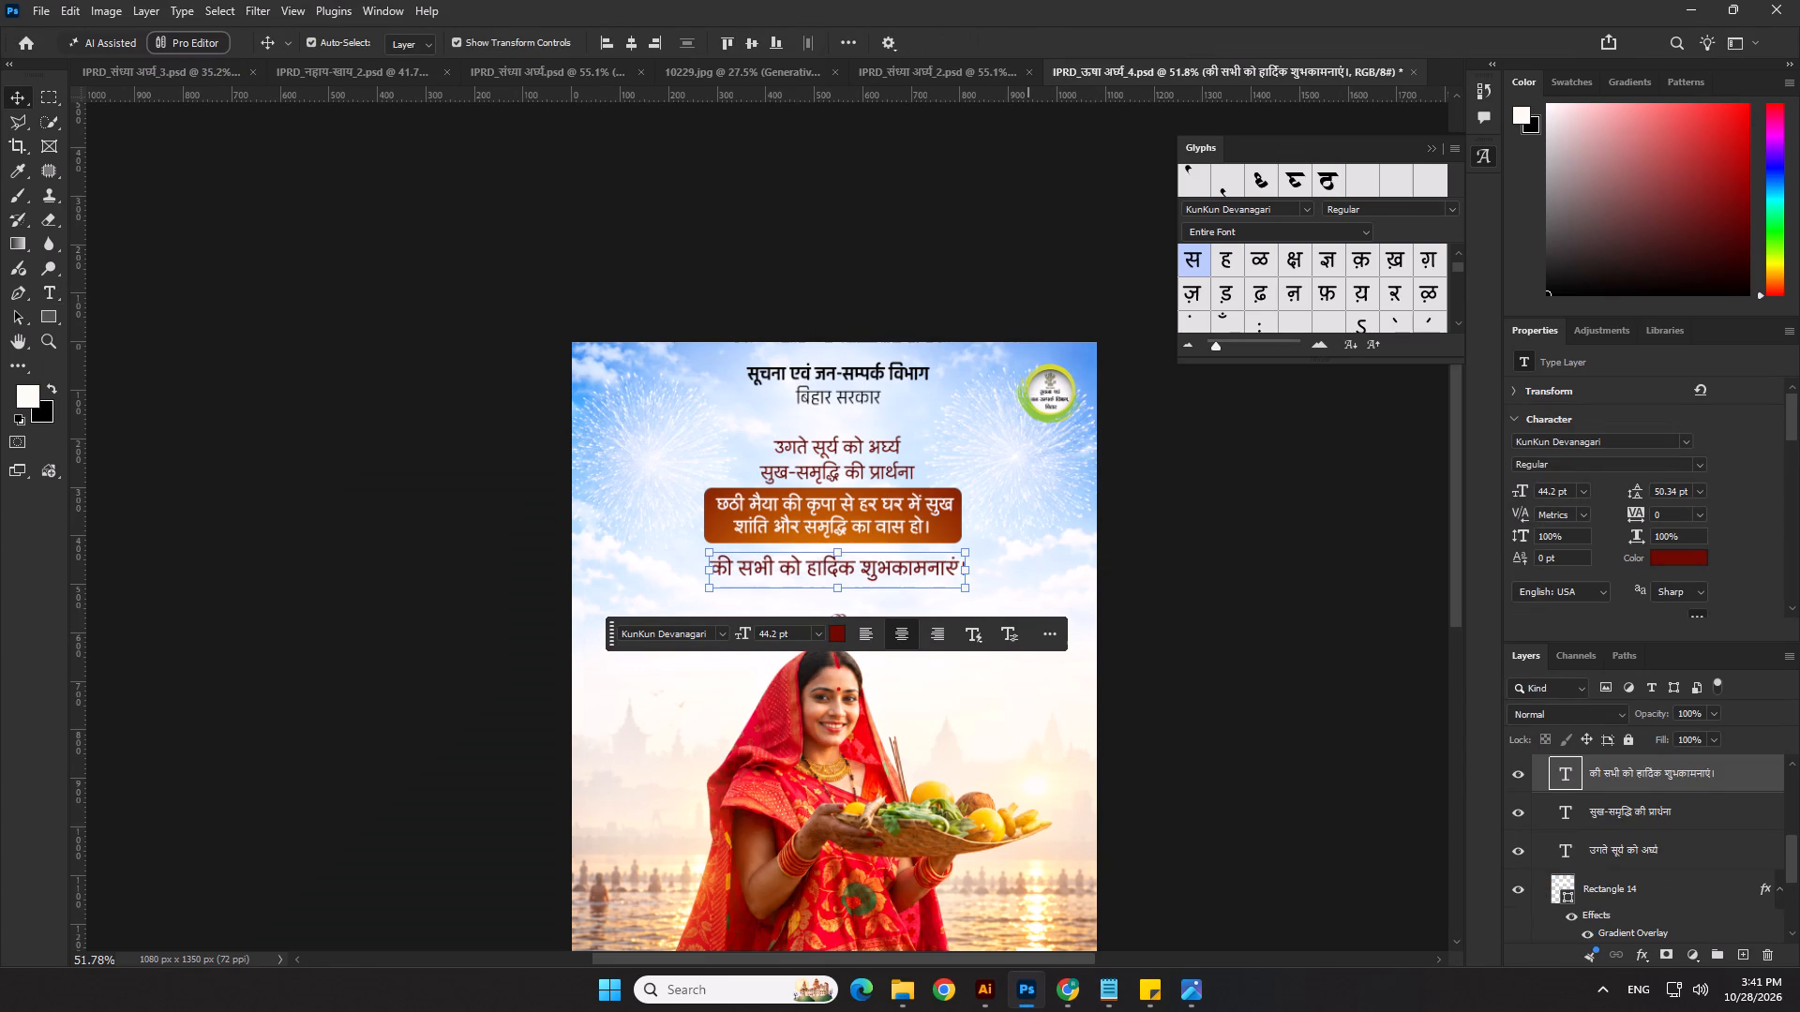
{"action": "key", "text": "shift+Down"}
{"action": "key", "text": "shift+Down"}
{"action": "key", "text": "shift+Down"}
{"action": "key", "text": "shift+Down"}
{"action": "key", "text": "shift+Down"}
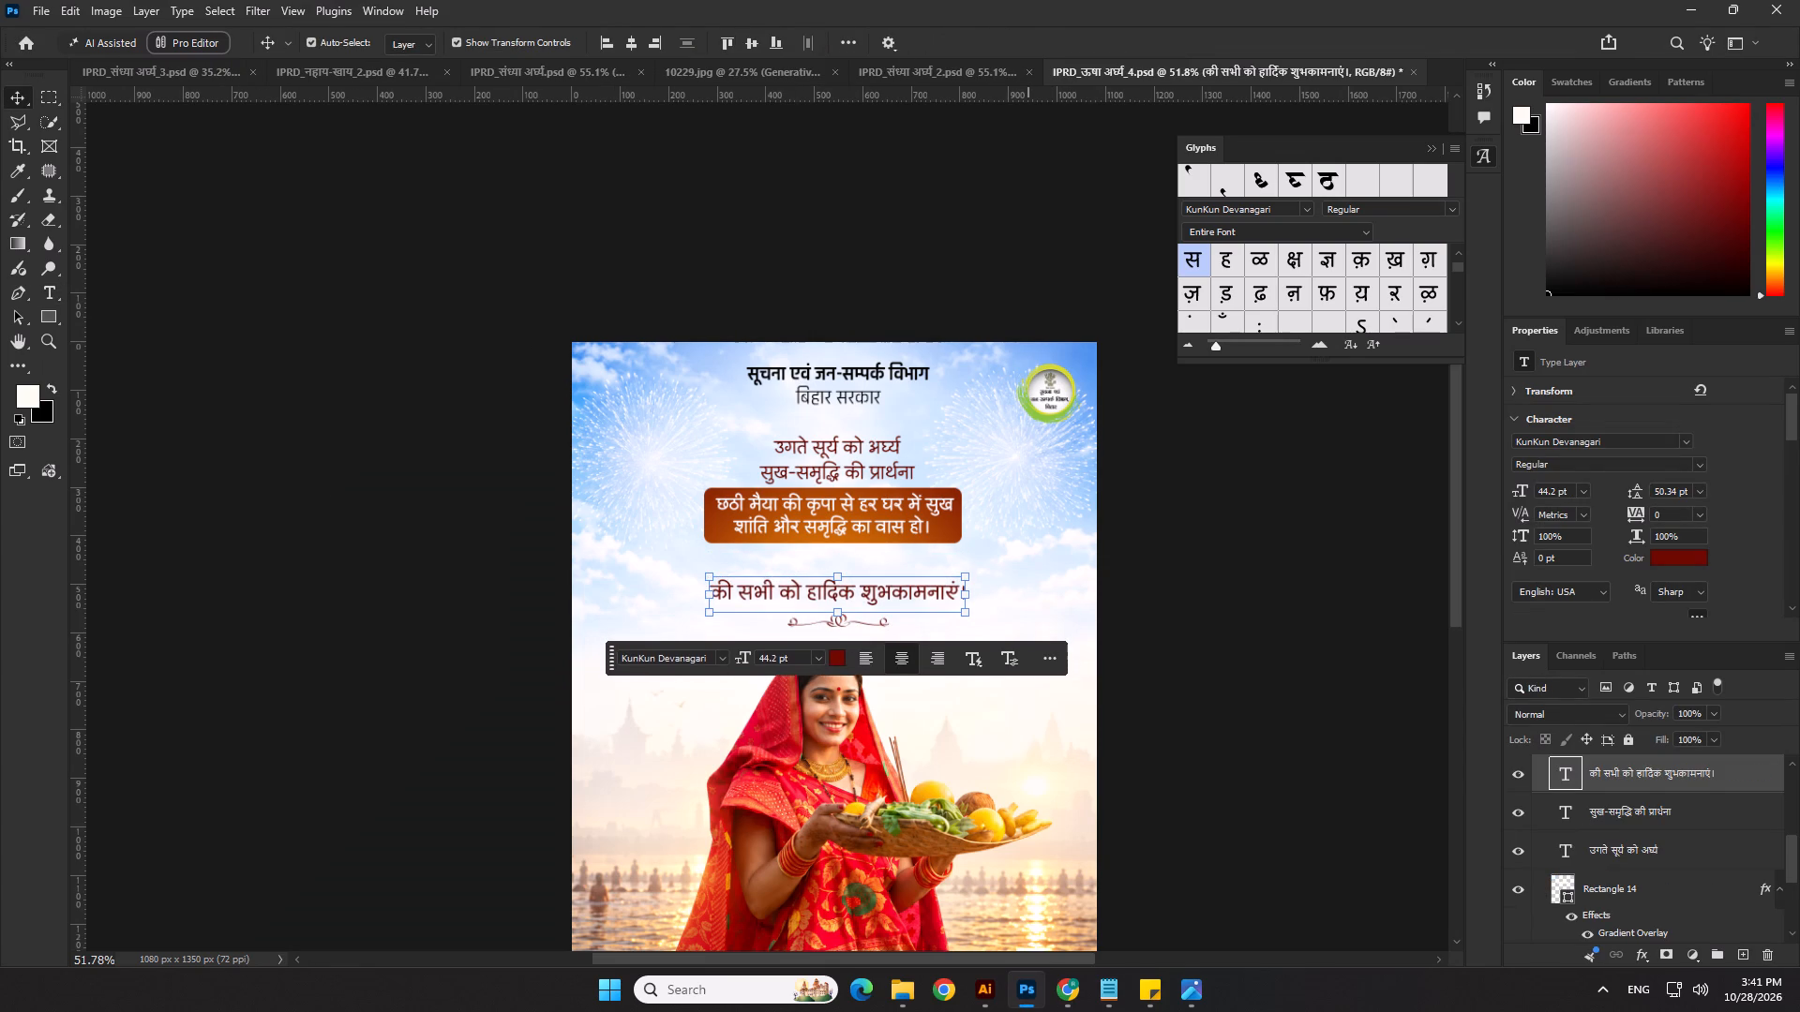
Hide the orange Rectangle 14 band and delete the white two-line छठी मैया text over it.
{"action": "left_click", "coordinate": [957, 530]}
{"action": "left_click", "coordinate": [1517, 873]}
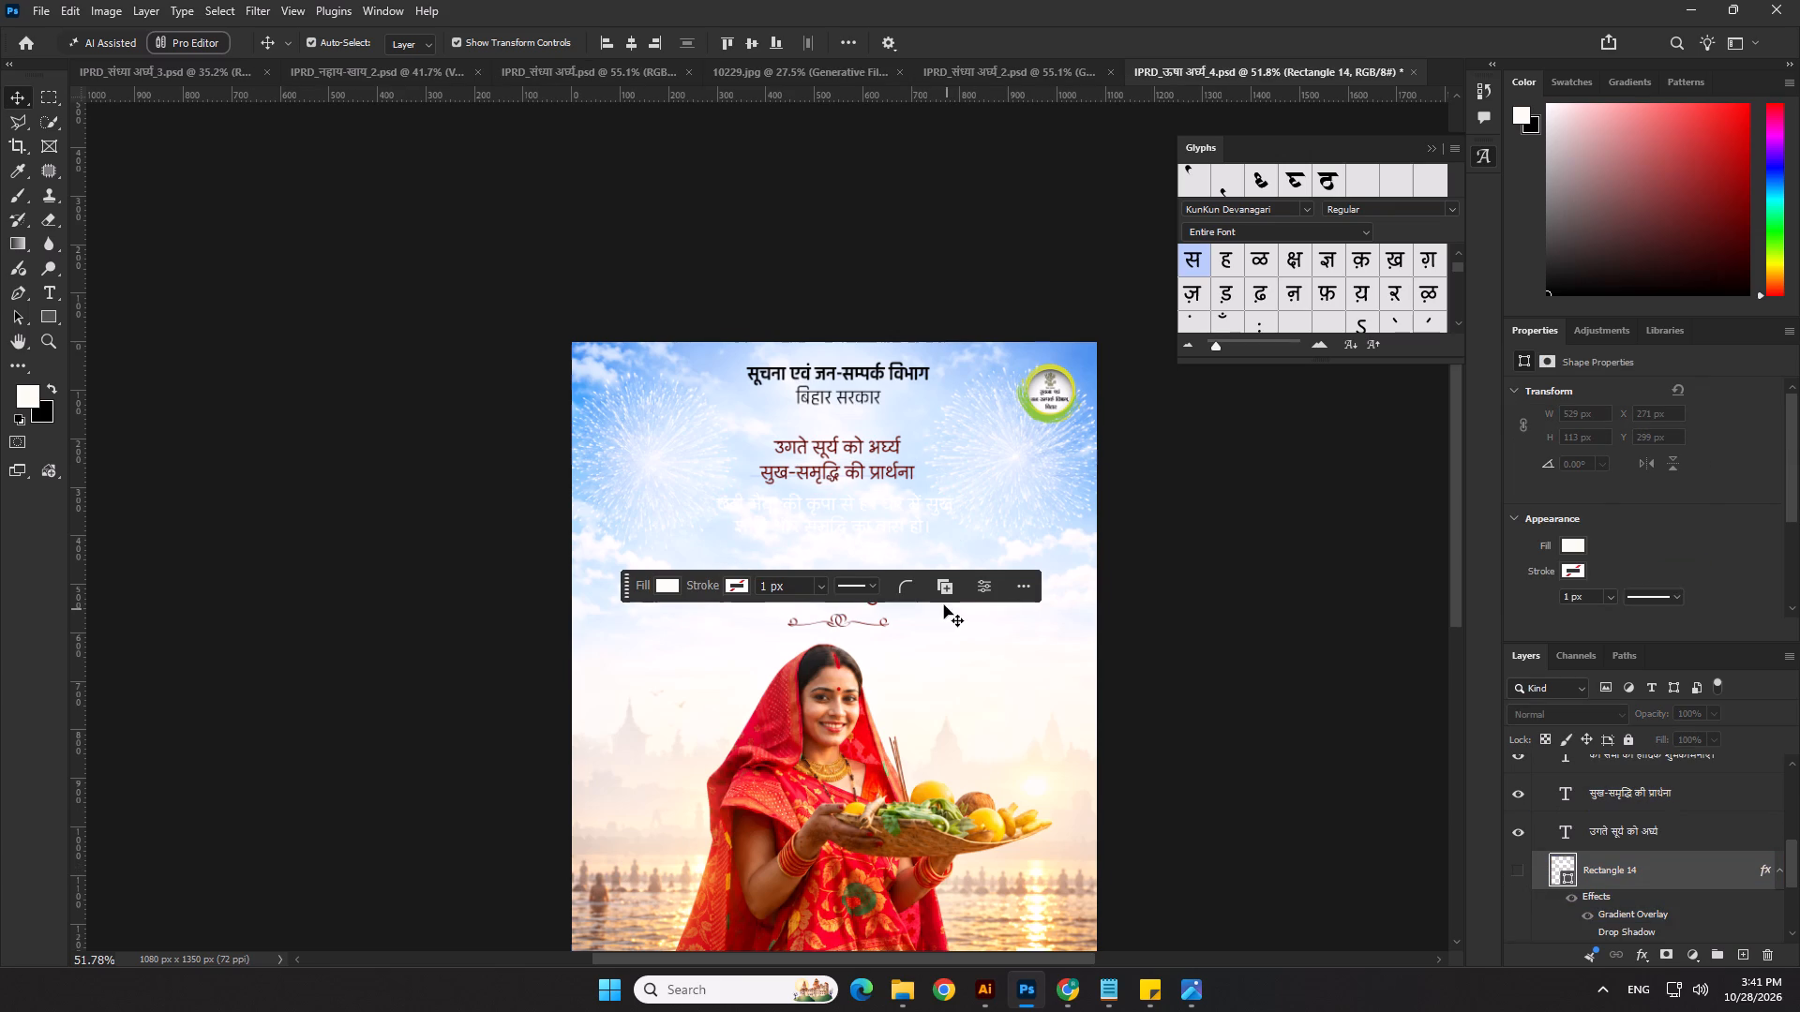
{"action": "left_click", "coordinate": [794, 513]}
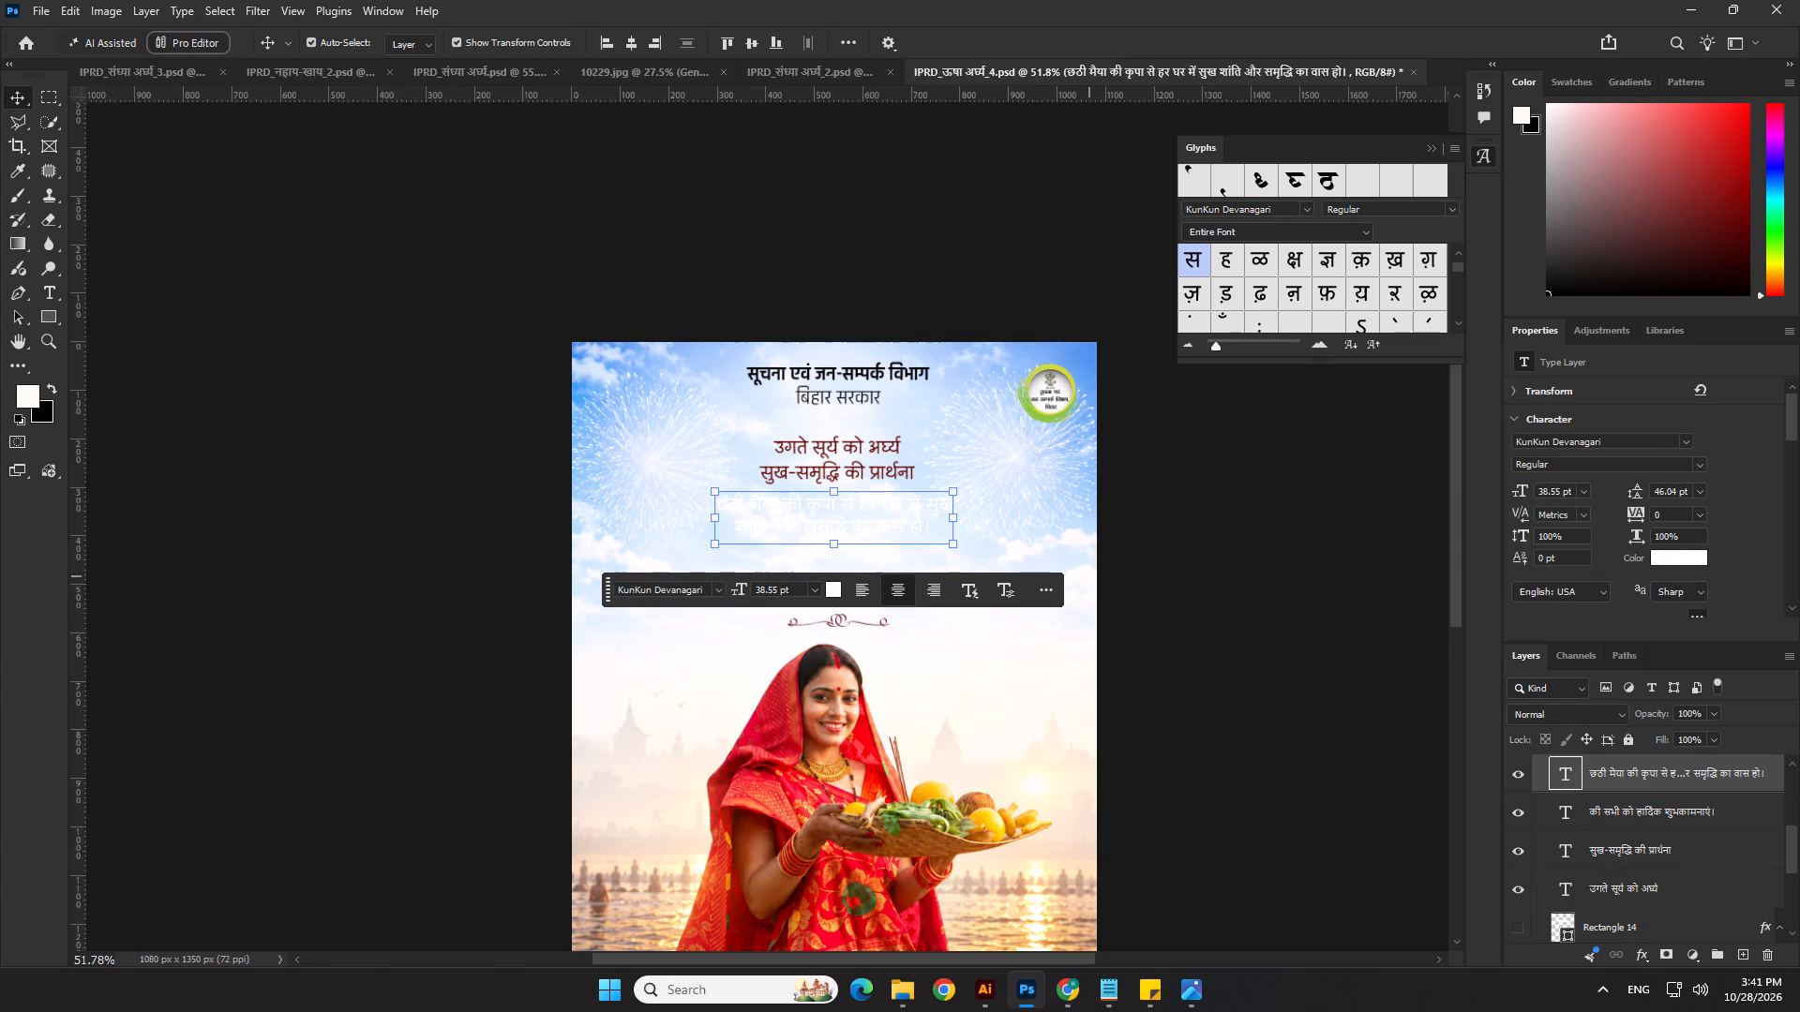
{"action": "scroll", "coordinate": [1006, 574], "scroll_direction": "up", "scroll_amount": 2}
{"action": "key", "text": "Delete"}
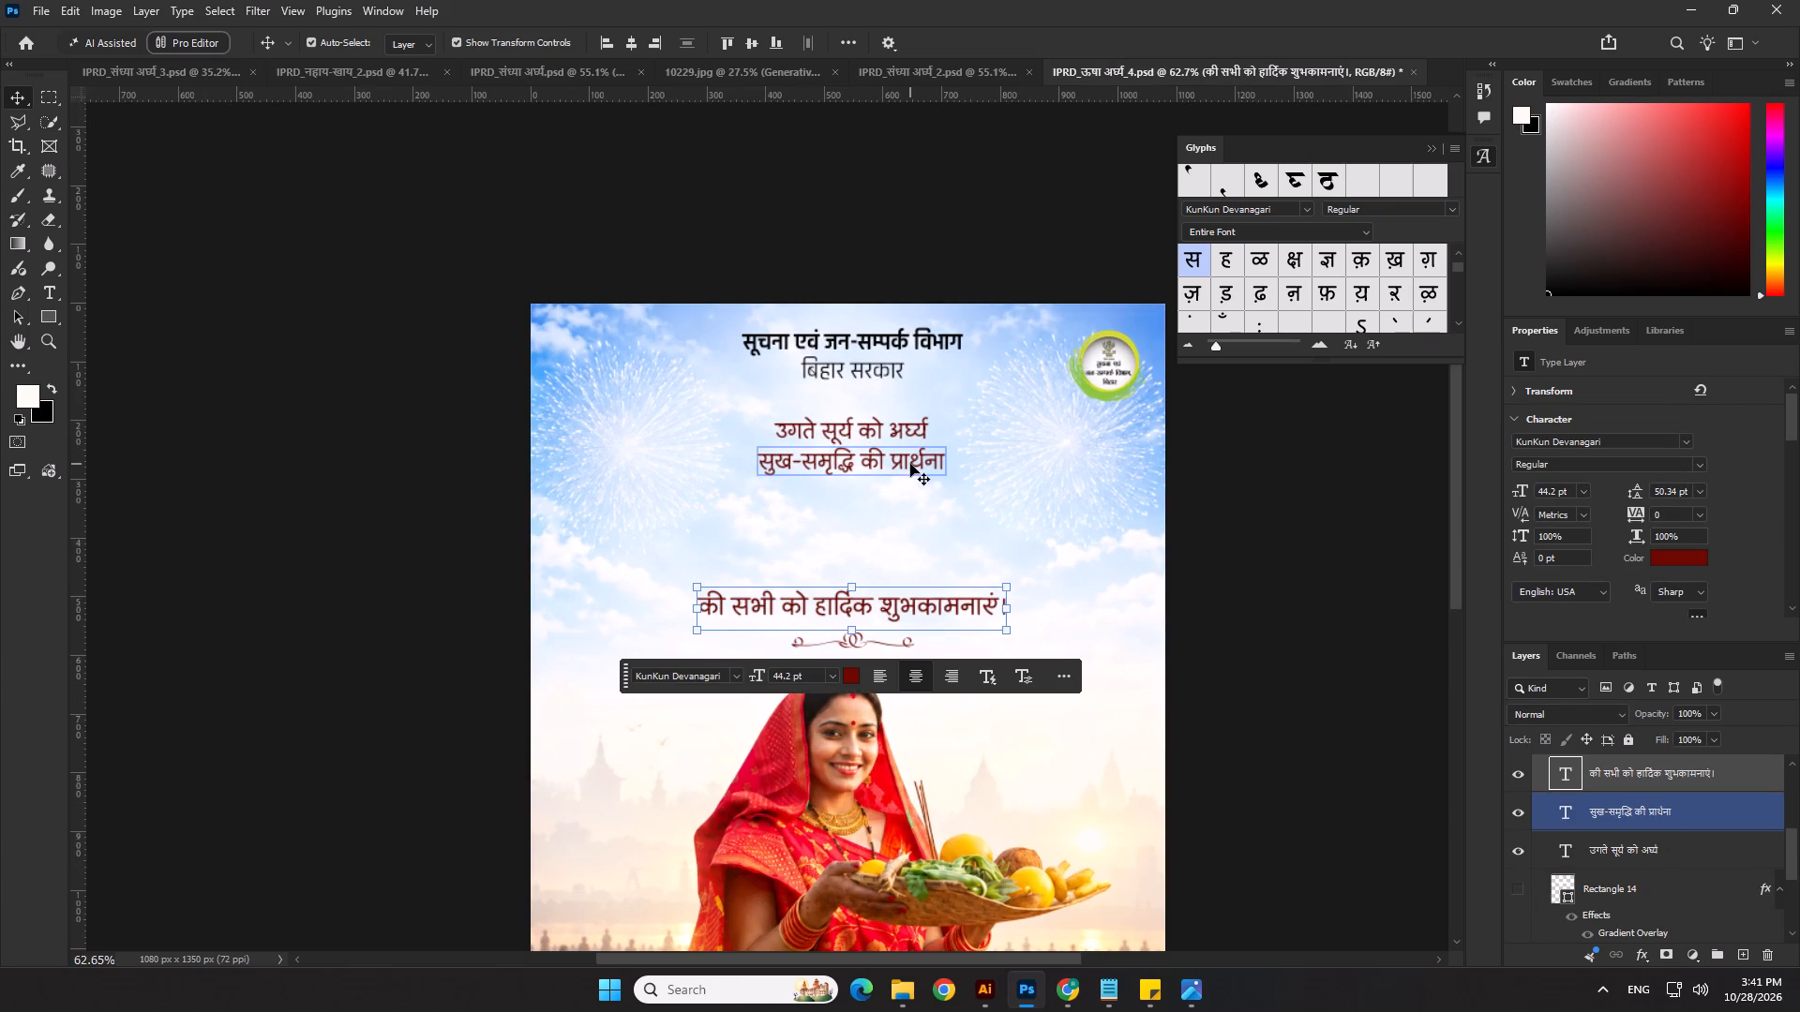
Duplicate the सुख-समृद्धि की प्रार्थना line just below itself.
{"action": "left_click", "coordinate": [910, 464]}
{"action": "left_click_drag", "start_coordinate": [910, 461], "coordinate": [920, 500], "text": "alt+shift"}
Copy "छठी मैया की कृपा से हर घर में सुख, शांति और समृद्धि का वास हो।" from Notepad and return to the Photoshop poster.
{"action": "key", "text": "alt+Tab"}
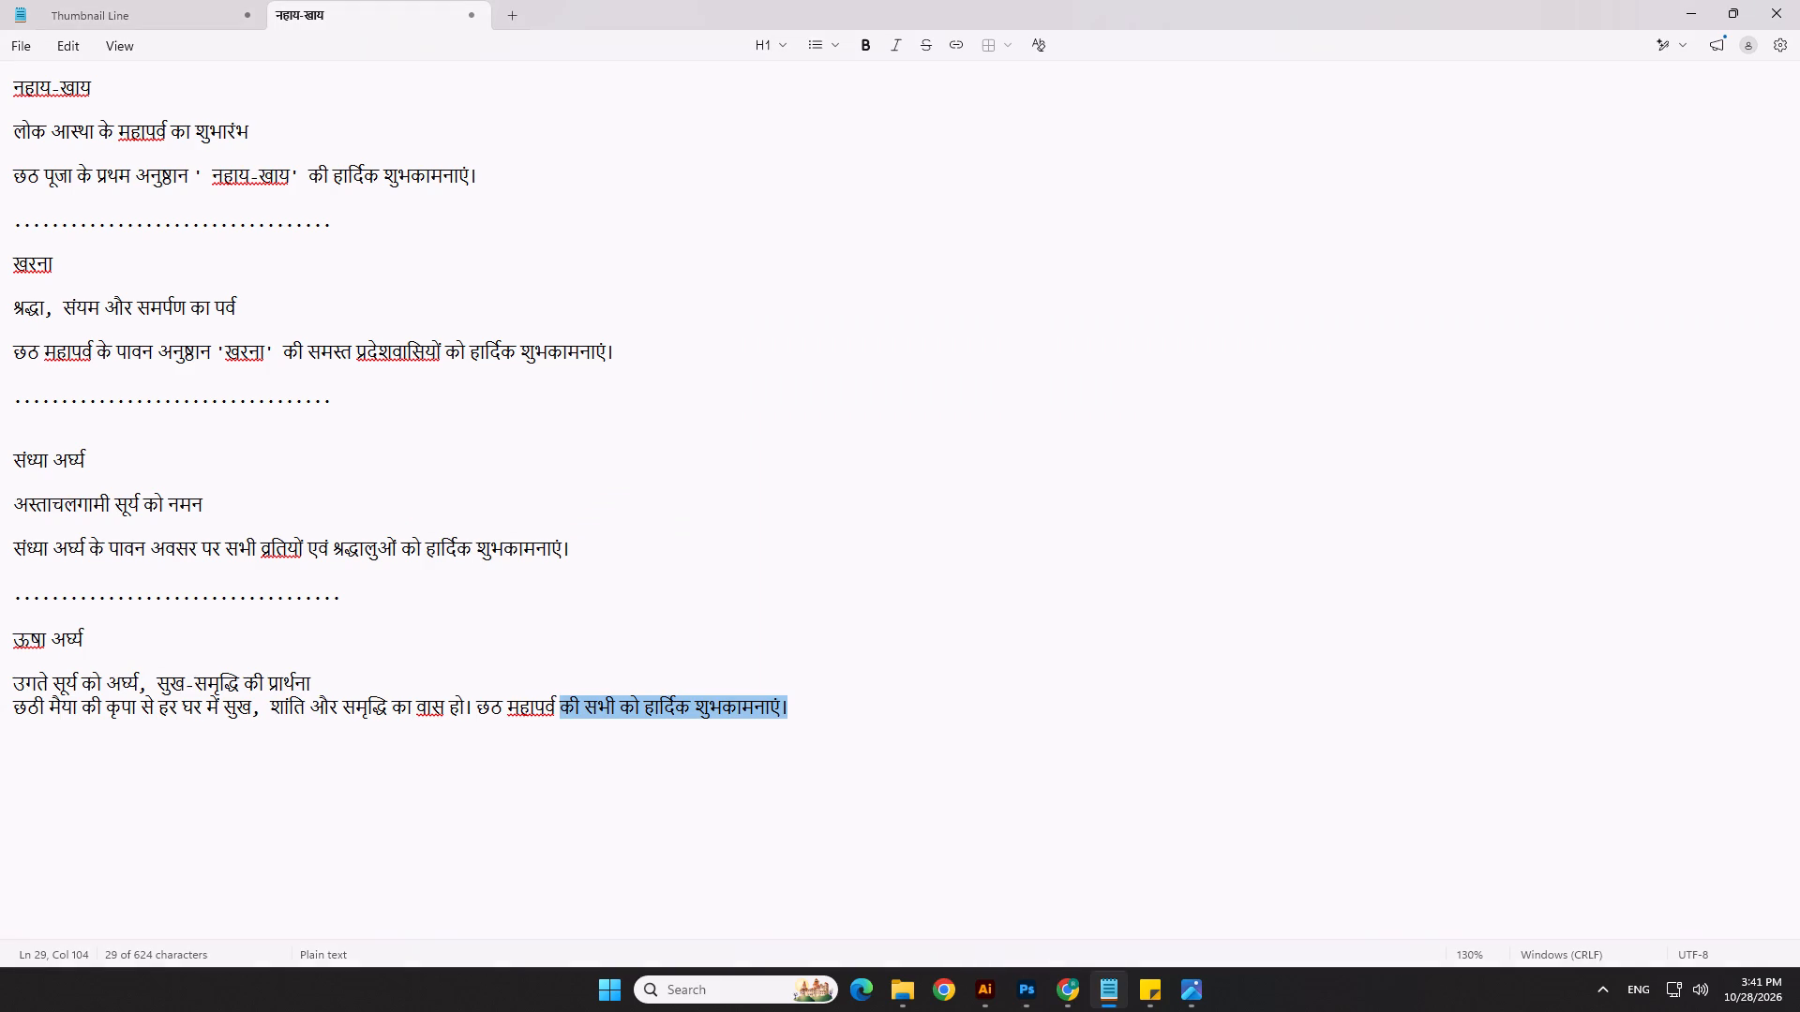
{"action": "left_click_drag", "start_coordinate": [22, 707], "coordinate": [469, 724]}
{"action": "key", "text": "ctrl+c"}
{"action": "key", "text": "ctrl+c"}
{"action": "key", "text": "ctrl+c"}
{"action": "left_click_drag", "start_coordinate": [13, 703], "coordinate": [21, 705]}
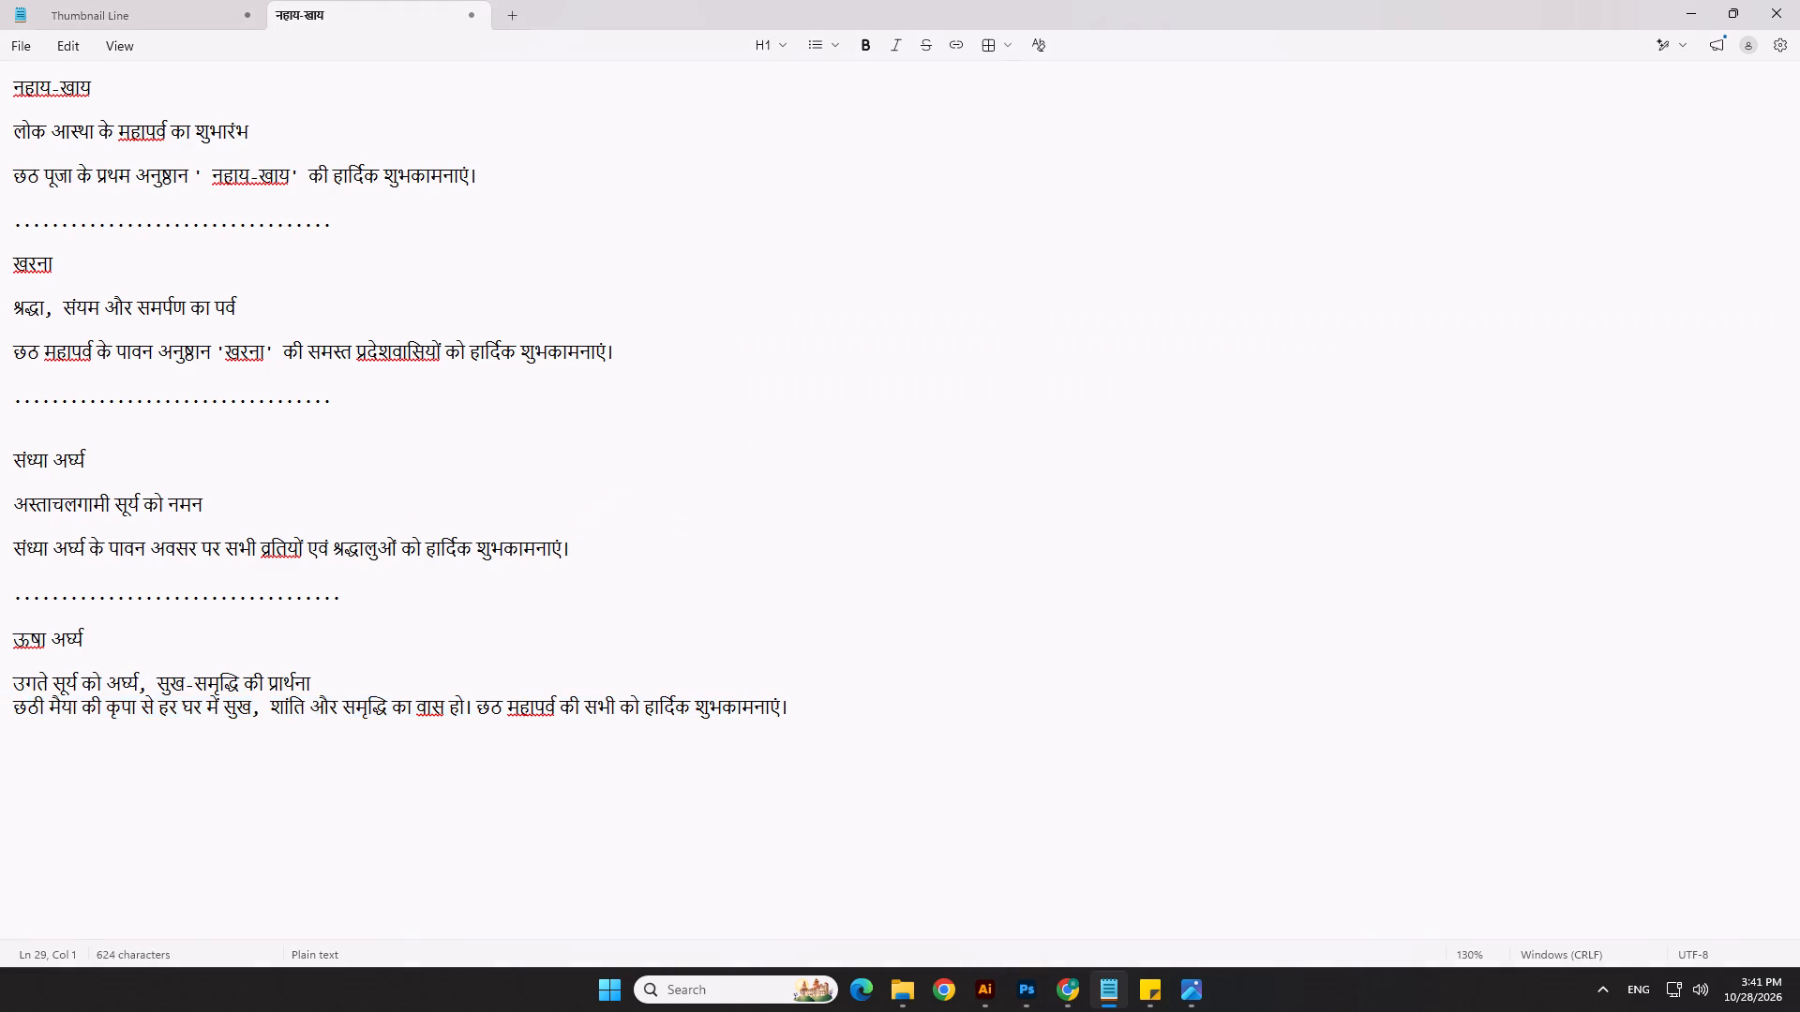
{"action": "left_click_drag", "start_coordinate": [21, 705], "coordinate": [469, 728]}
{"action": "key", "text": "ctrl+c"}
{"action": "key", "text": "ctrl+c"}
{"action": "key", "text": "alt+Tab"}
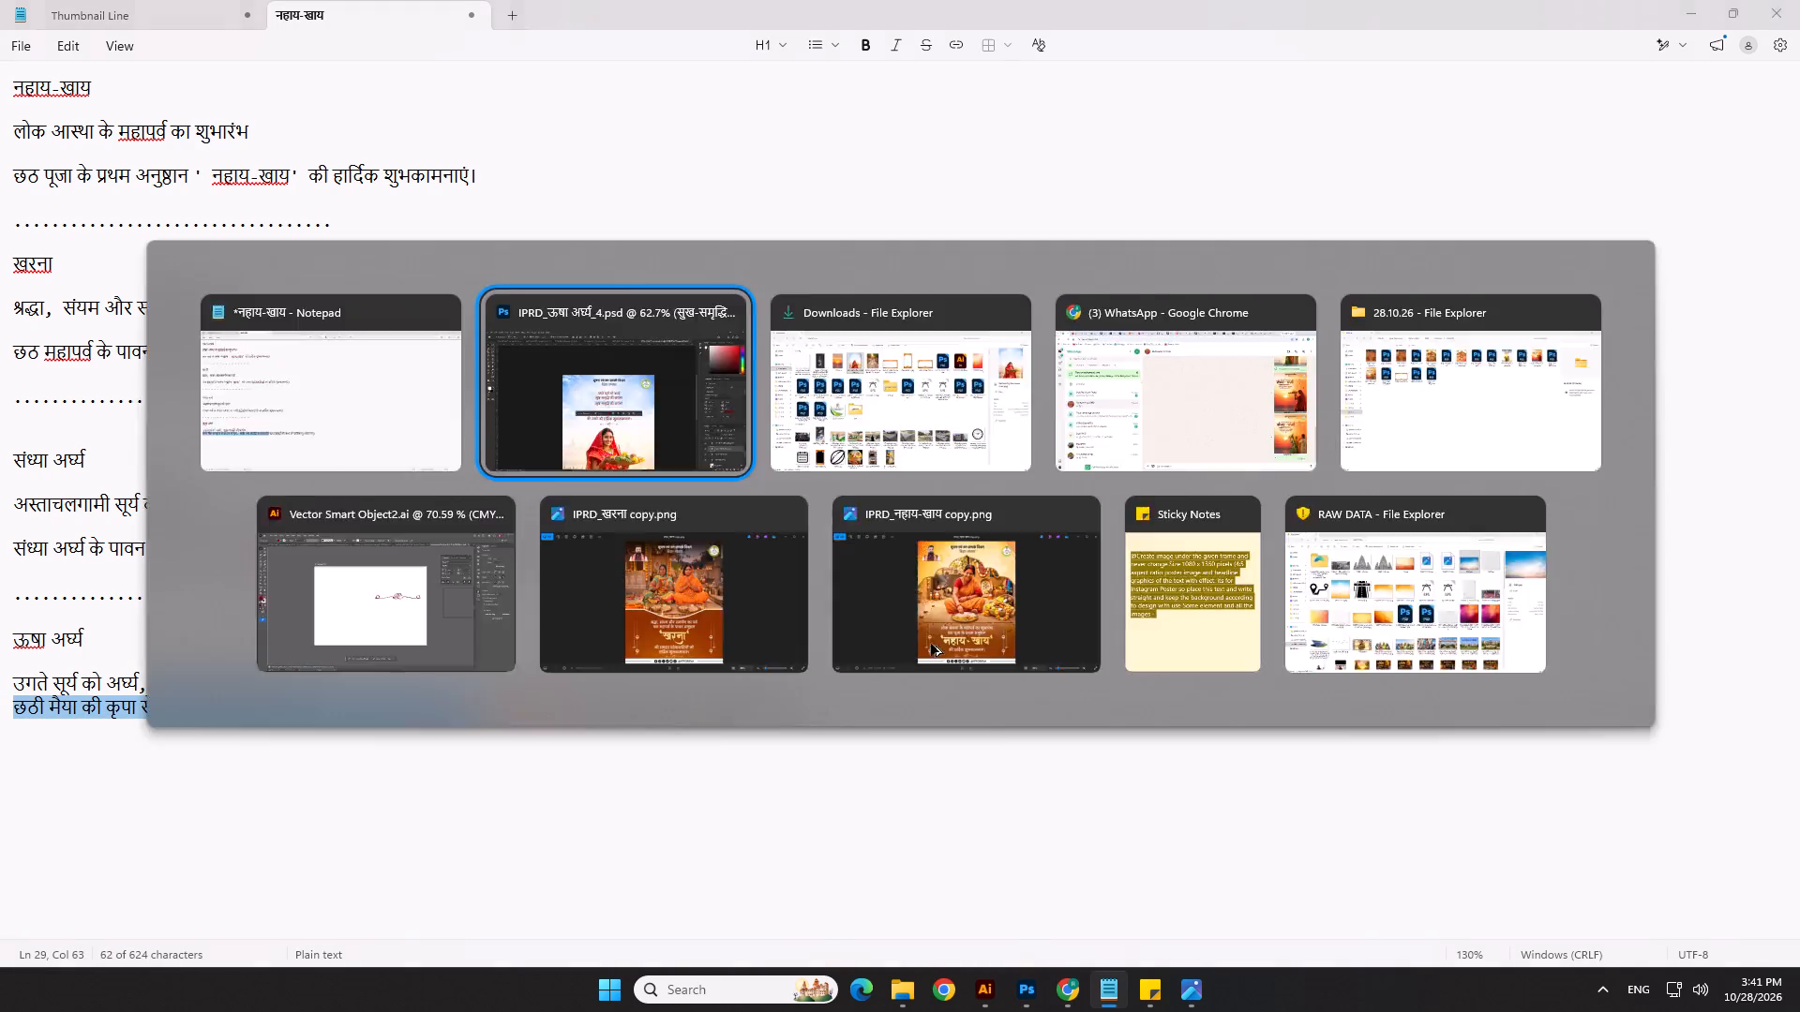
Replace the duplicated प्रार्थना line with the copied छठी मैया sentence, break it after सुख without the comma, and nudge it up 9 px.
{"action": "double_click", "coordinate": [879, 491]}
{"action": "key", "text": "ctrl+v"}
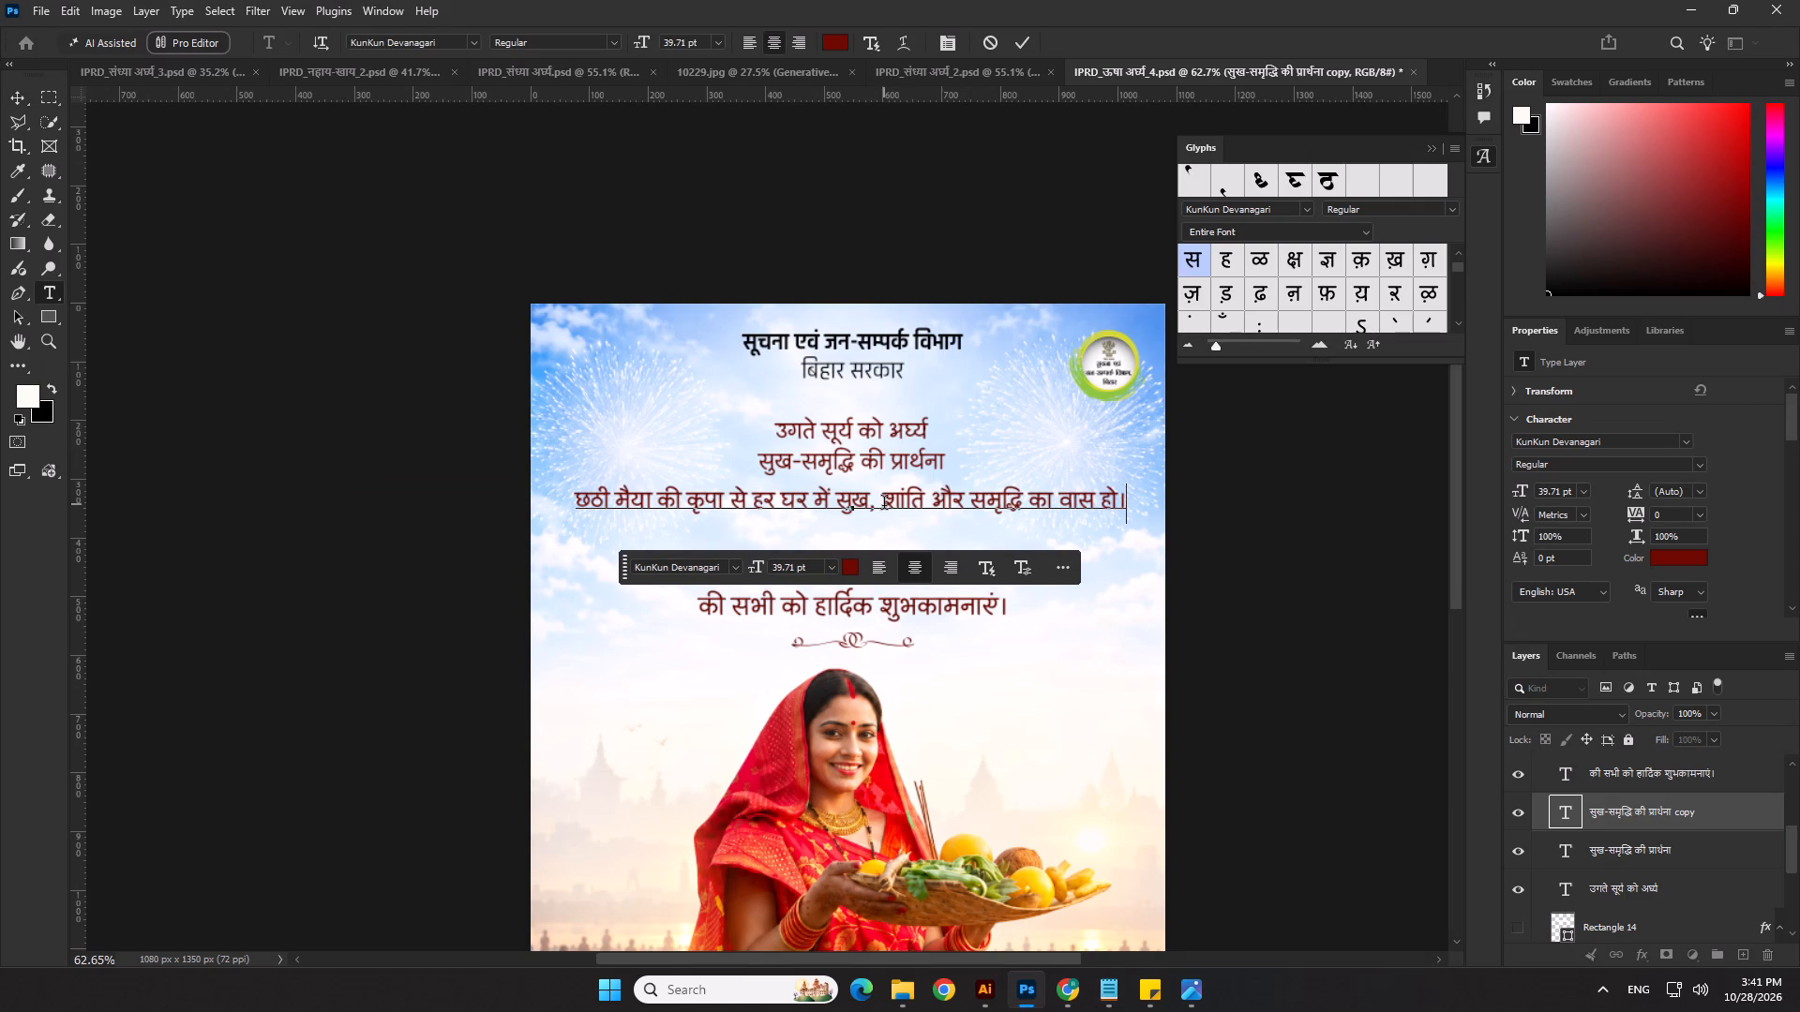
{"action": "left_click", "coordinate": [885, 503]}
{"action": "key", "text": "BackSpace"}
{"action": "key", "text": "BackSpace"}
{"action": "key", "text": "Return"}
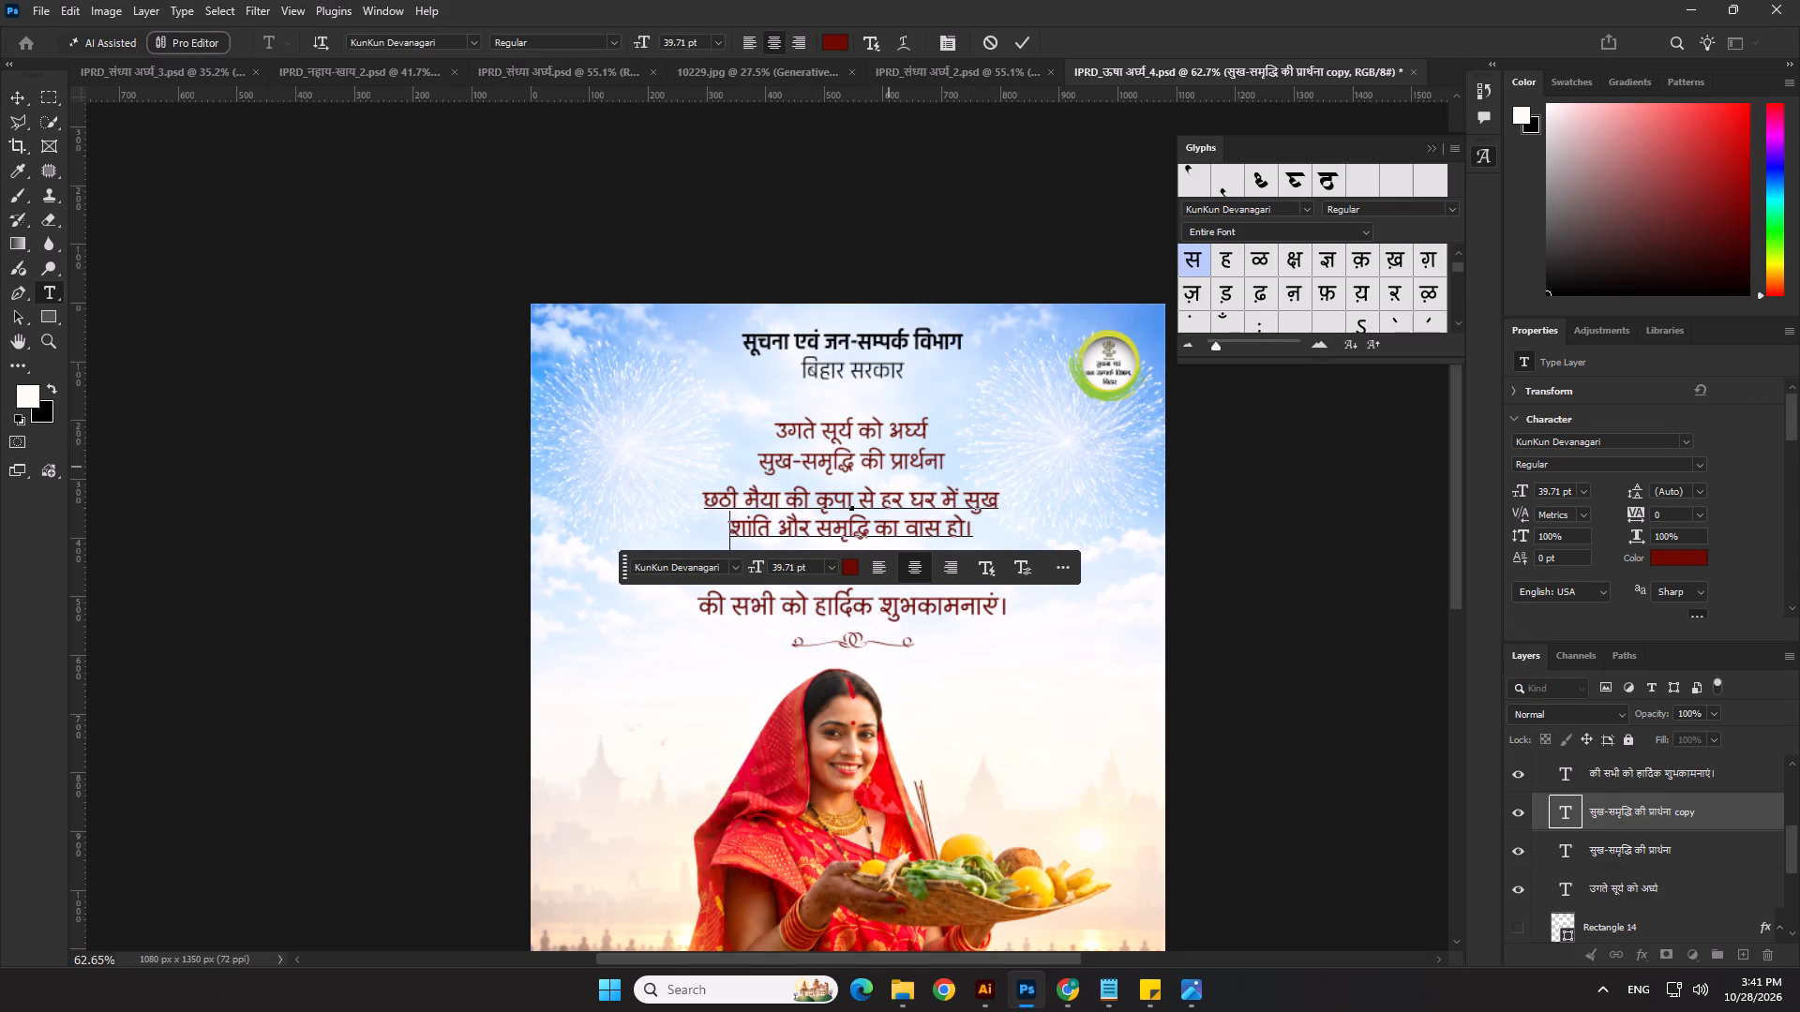
{"action": "left_click", "coordinate": [1021, 50]}
{"action": "key", "text": "shift+Up"}
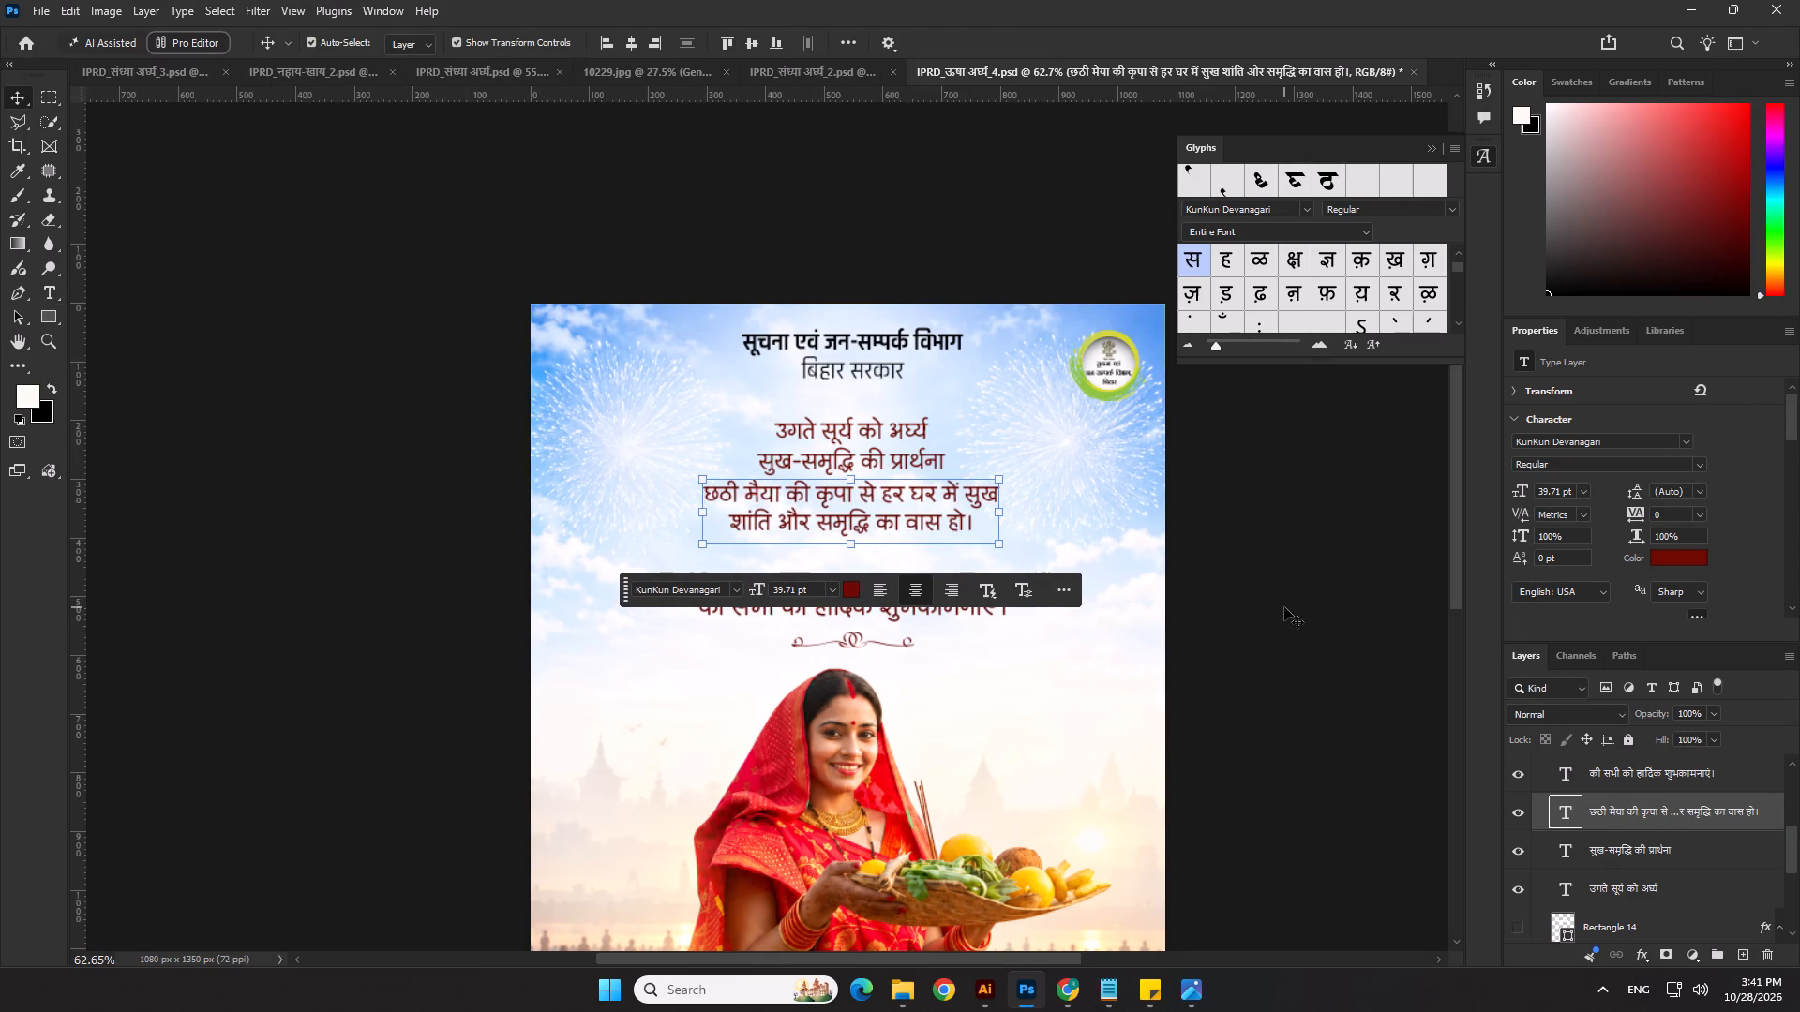
{"action": "key", "text": "Down"}
{"action": "left_click", "coordinate": [1288, 613]}
Show the hidden संध्या अर्घ्य title and move it down between the छठी मैया text and the greeting line.
{"action": "scroll", "coordinate": [1010, 630], "scroll_direction": "up", "scroll_amount": 3}
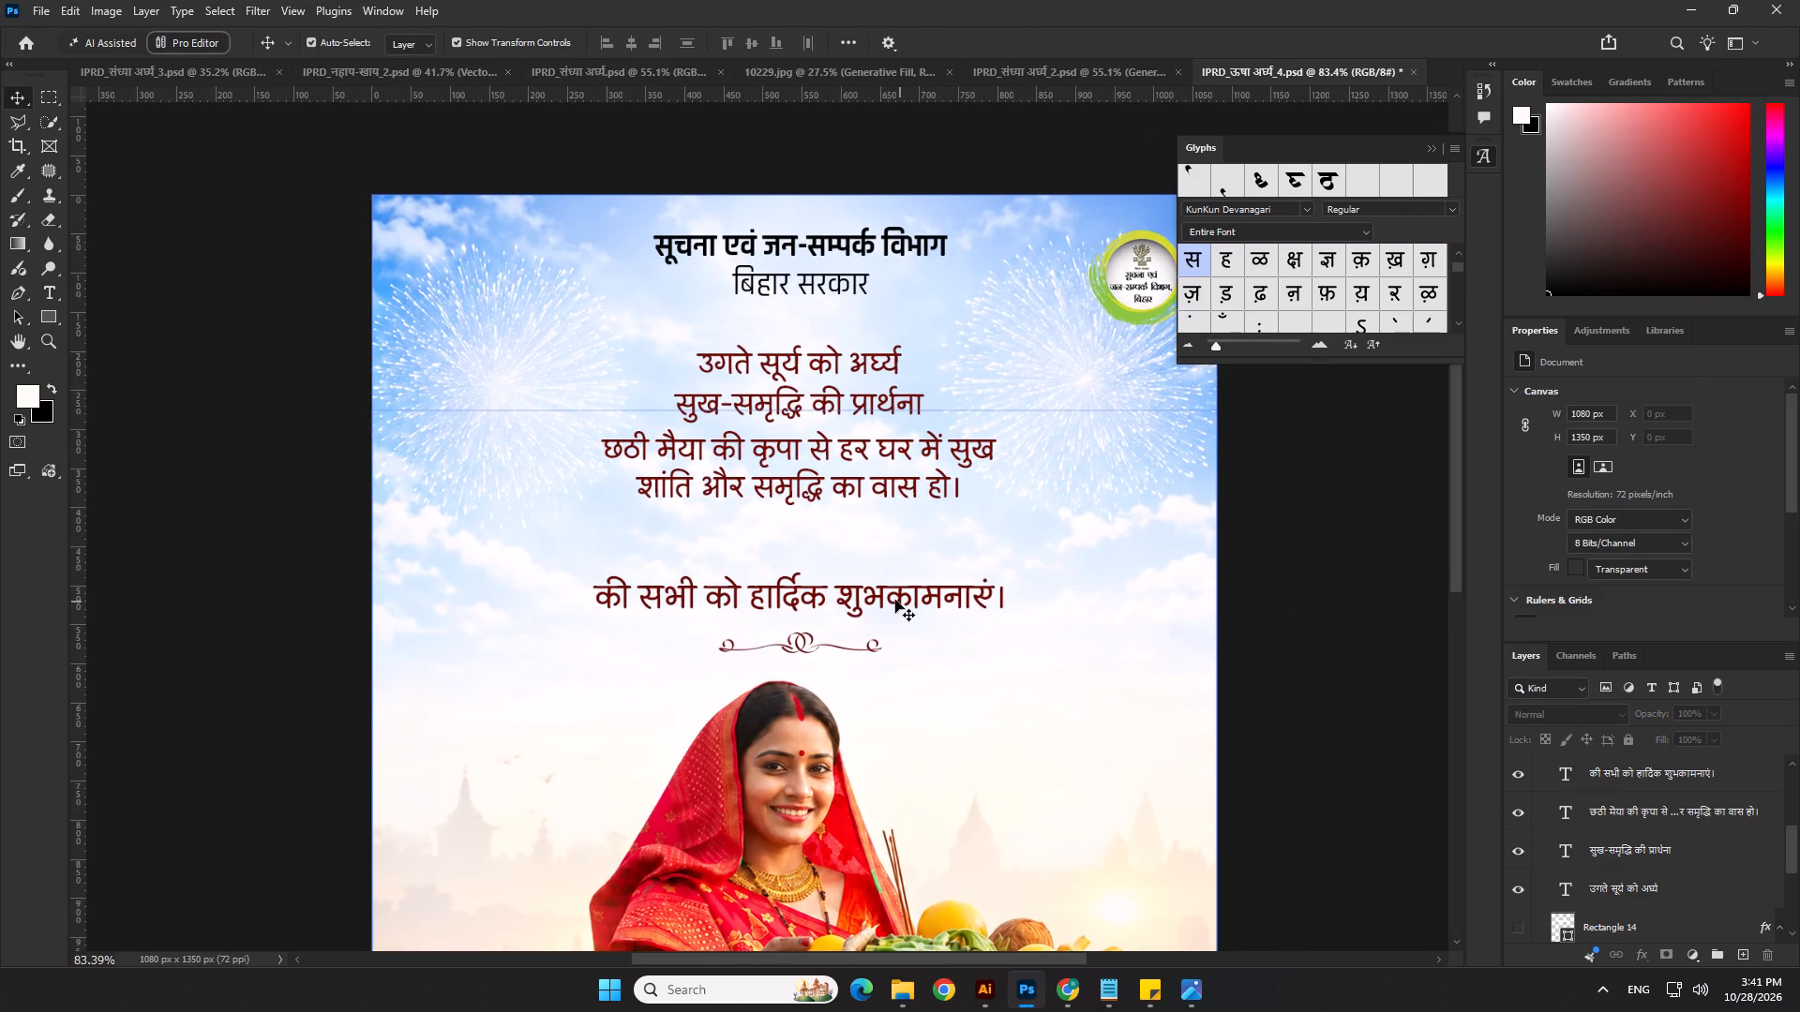
{"action": "scroll", "coordinate": [1537, 852], "scroll_direction": "up", "scroll_amount": 2}
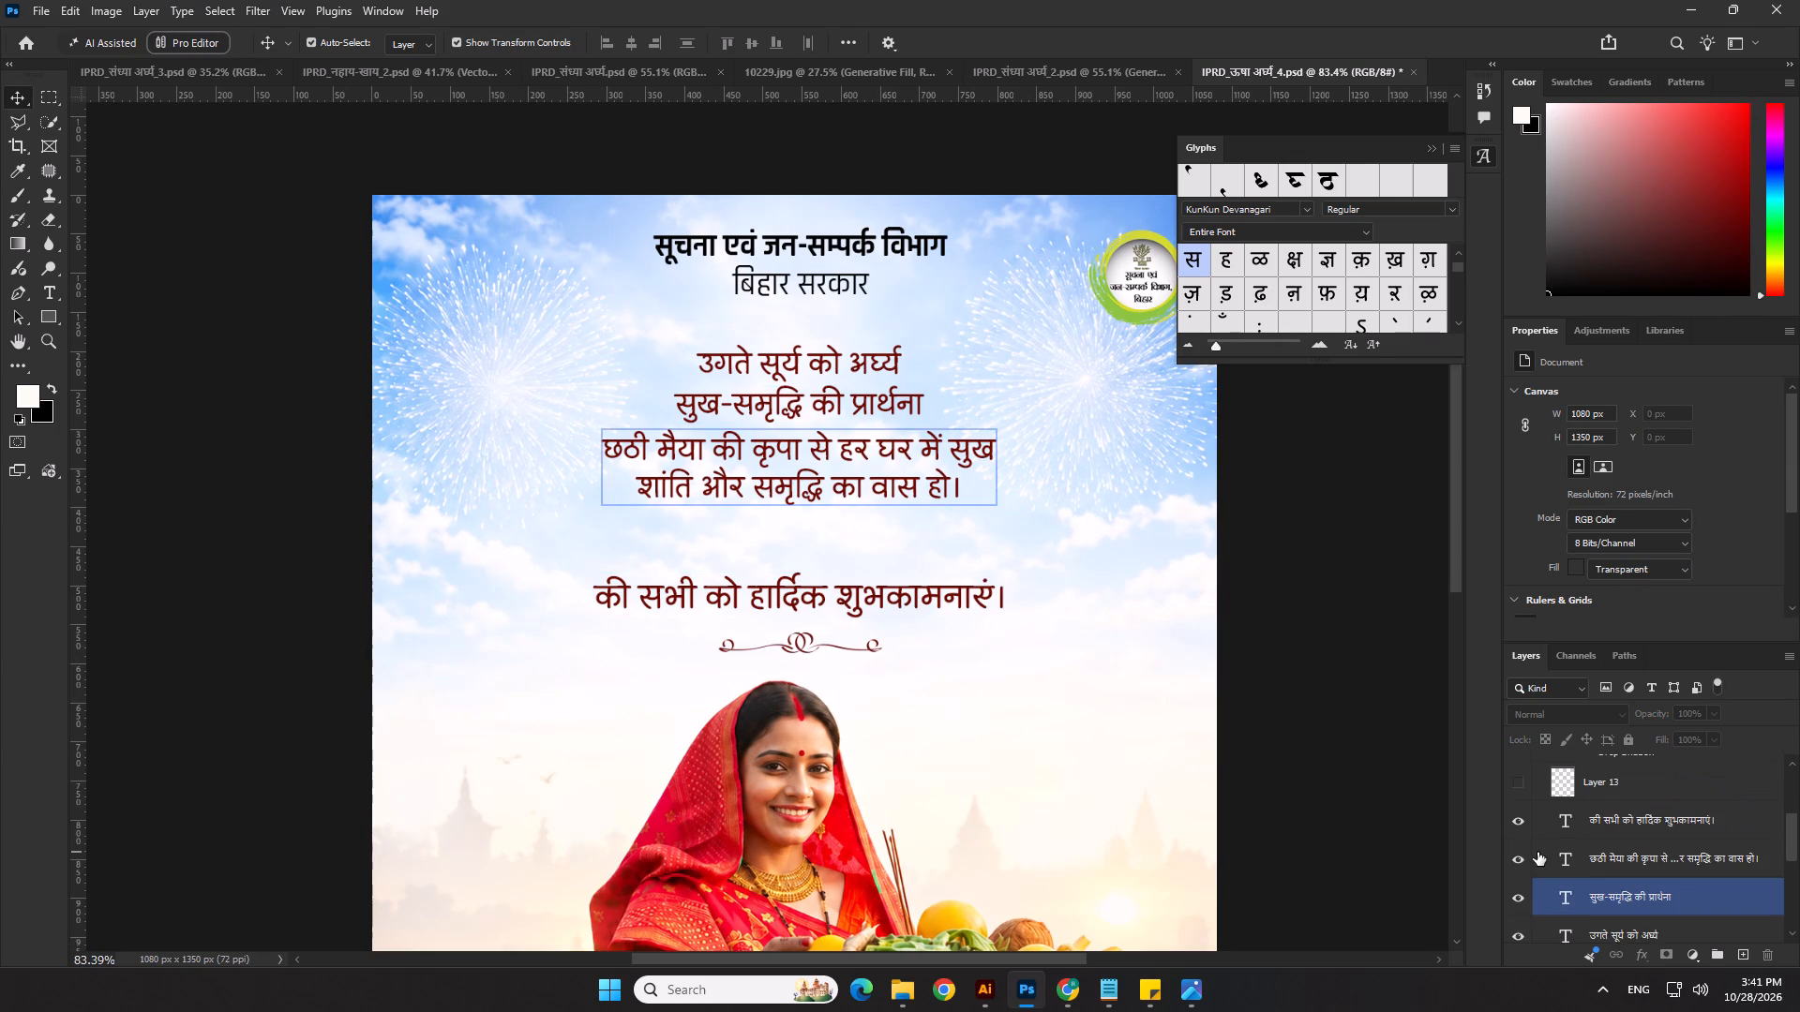
{"action": "scroll", "coordinate": [1537, 852], "scroll_direction": "down", "scroll_amount": 3}
{"action": "scroll", "coordinate": [1537, 853], "scroll_direction": "up", "scroll_amount": 10}
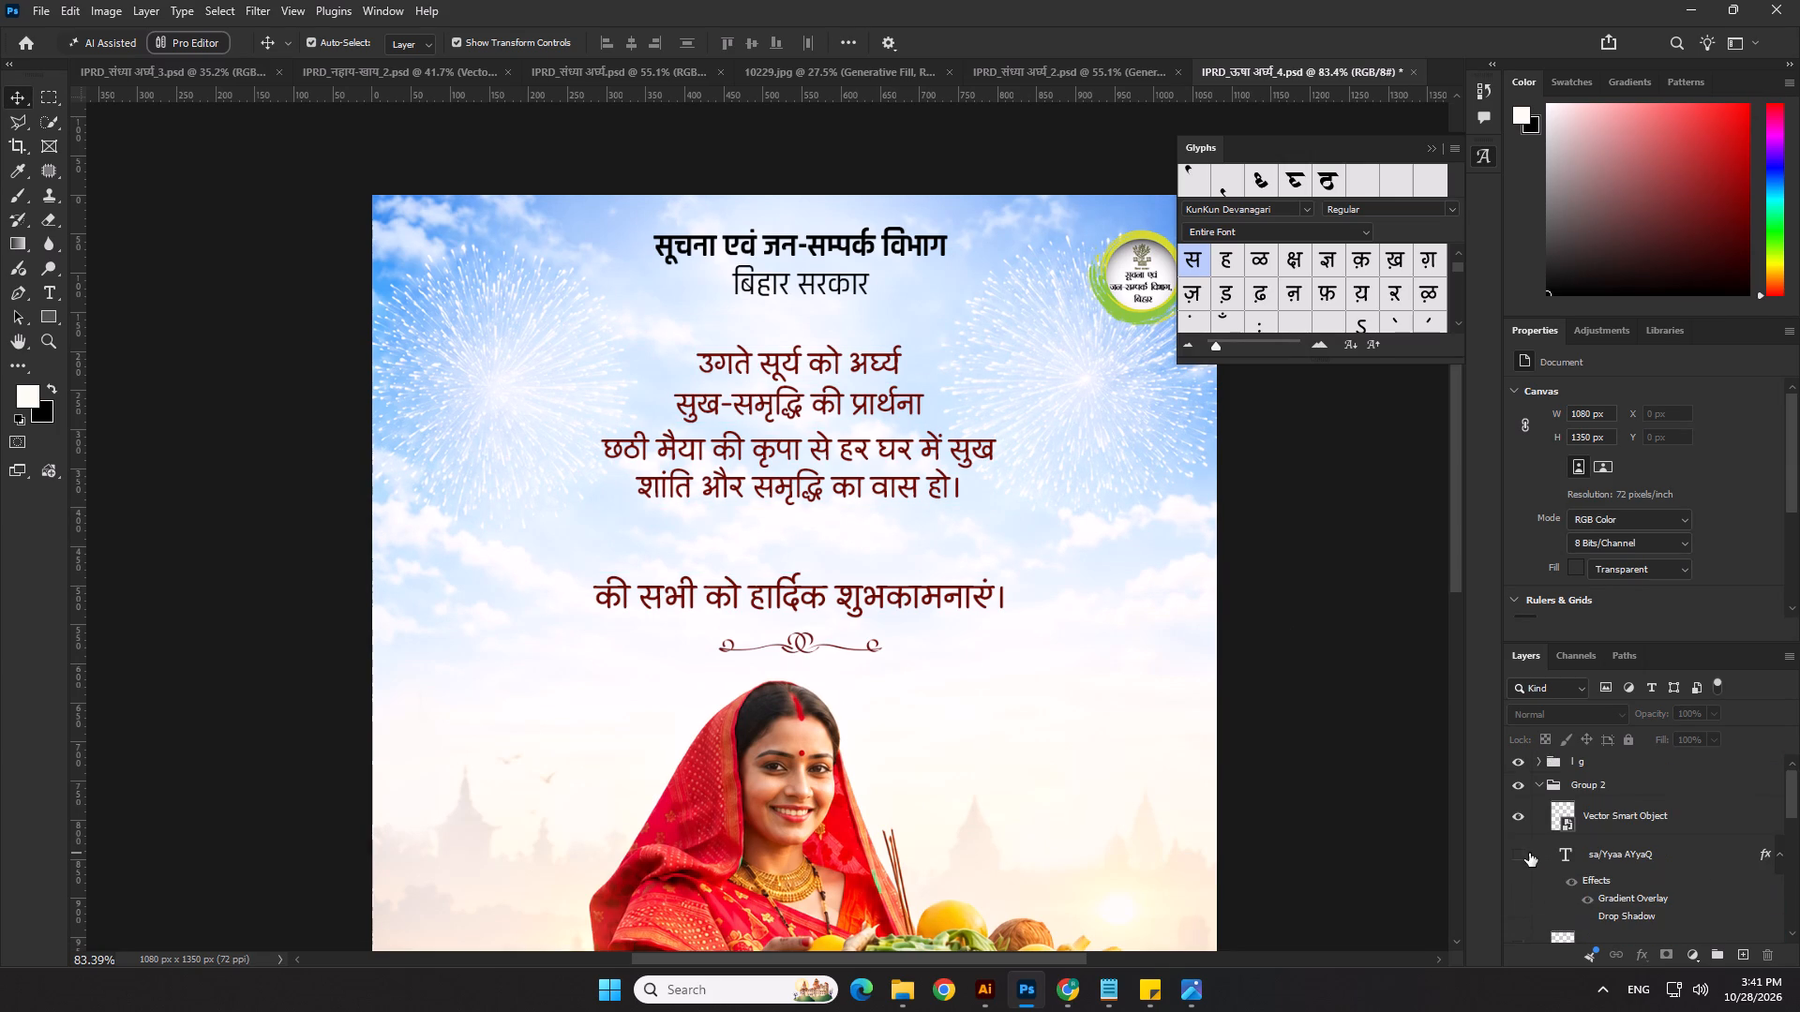
{"action": "left_click", "coordinate": [1523, 853]}
{"action": "left_click_drag", "start_coordinate": [765, 448], "coordinate": [773, 548]}
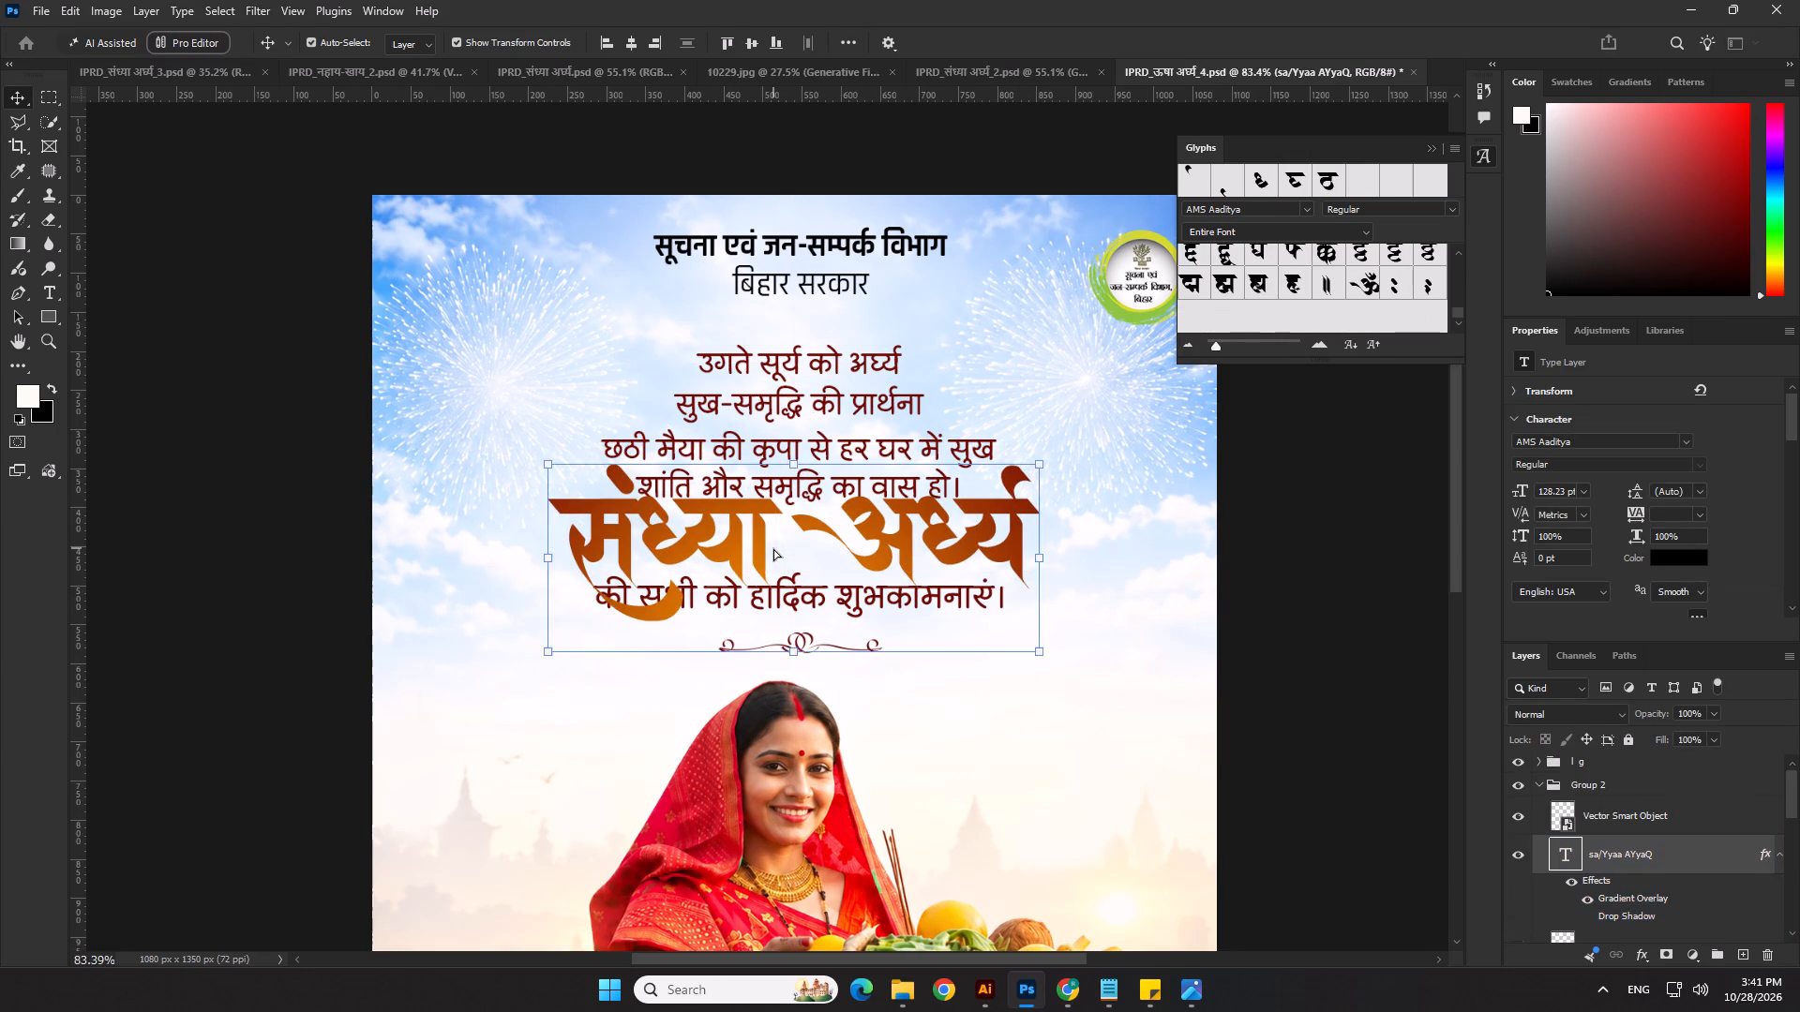
Replace the संध्या अर्घ्य title text with छठ, inserting the ठ glyph from the AMS Aaditya font.
{"action": "double_click", "coordinate": [773, 548]}
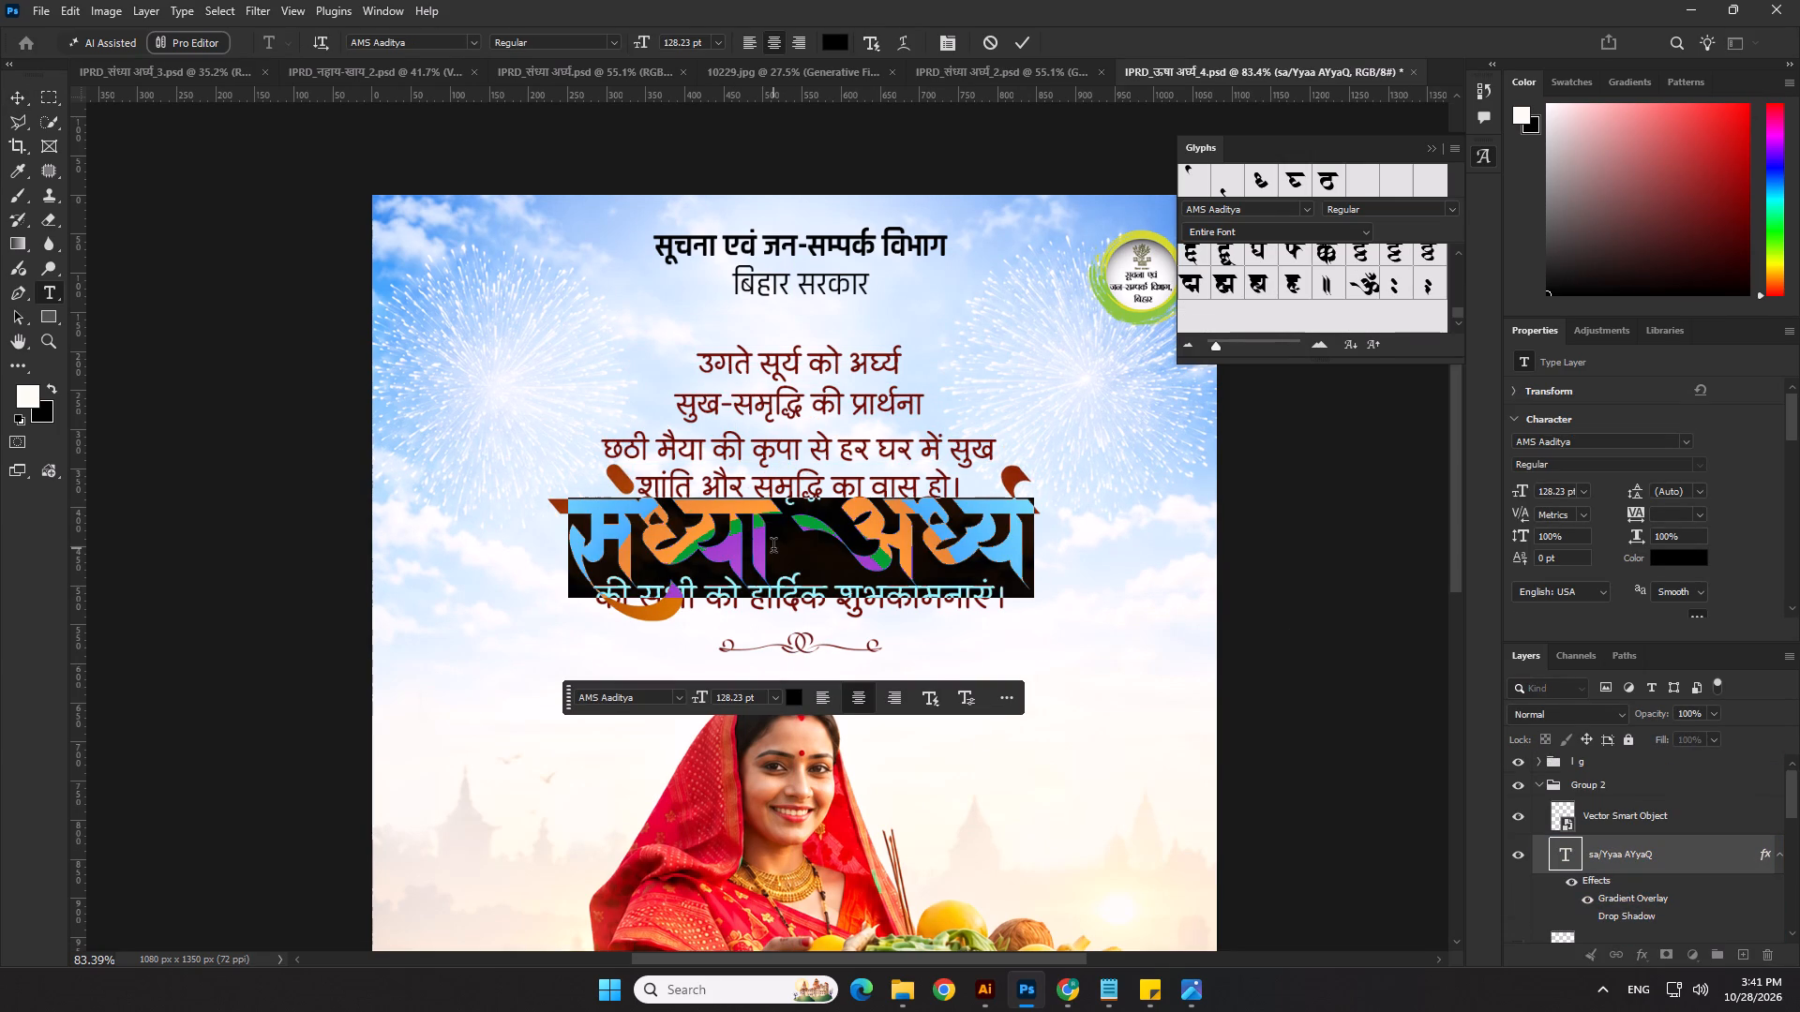
{"action": "key", "text": "shift+c"}
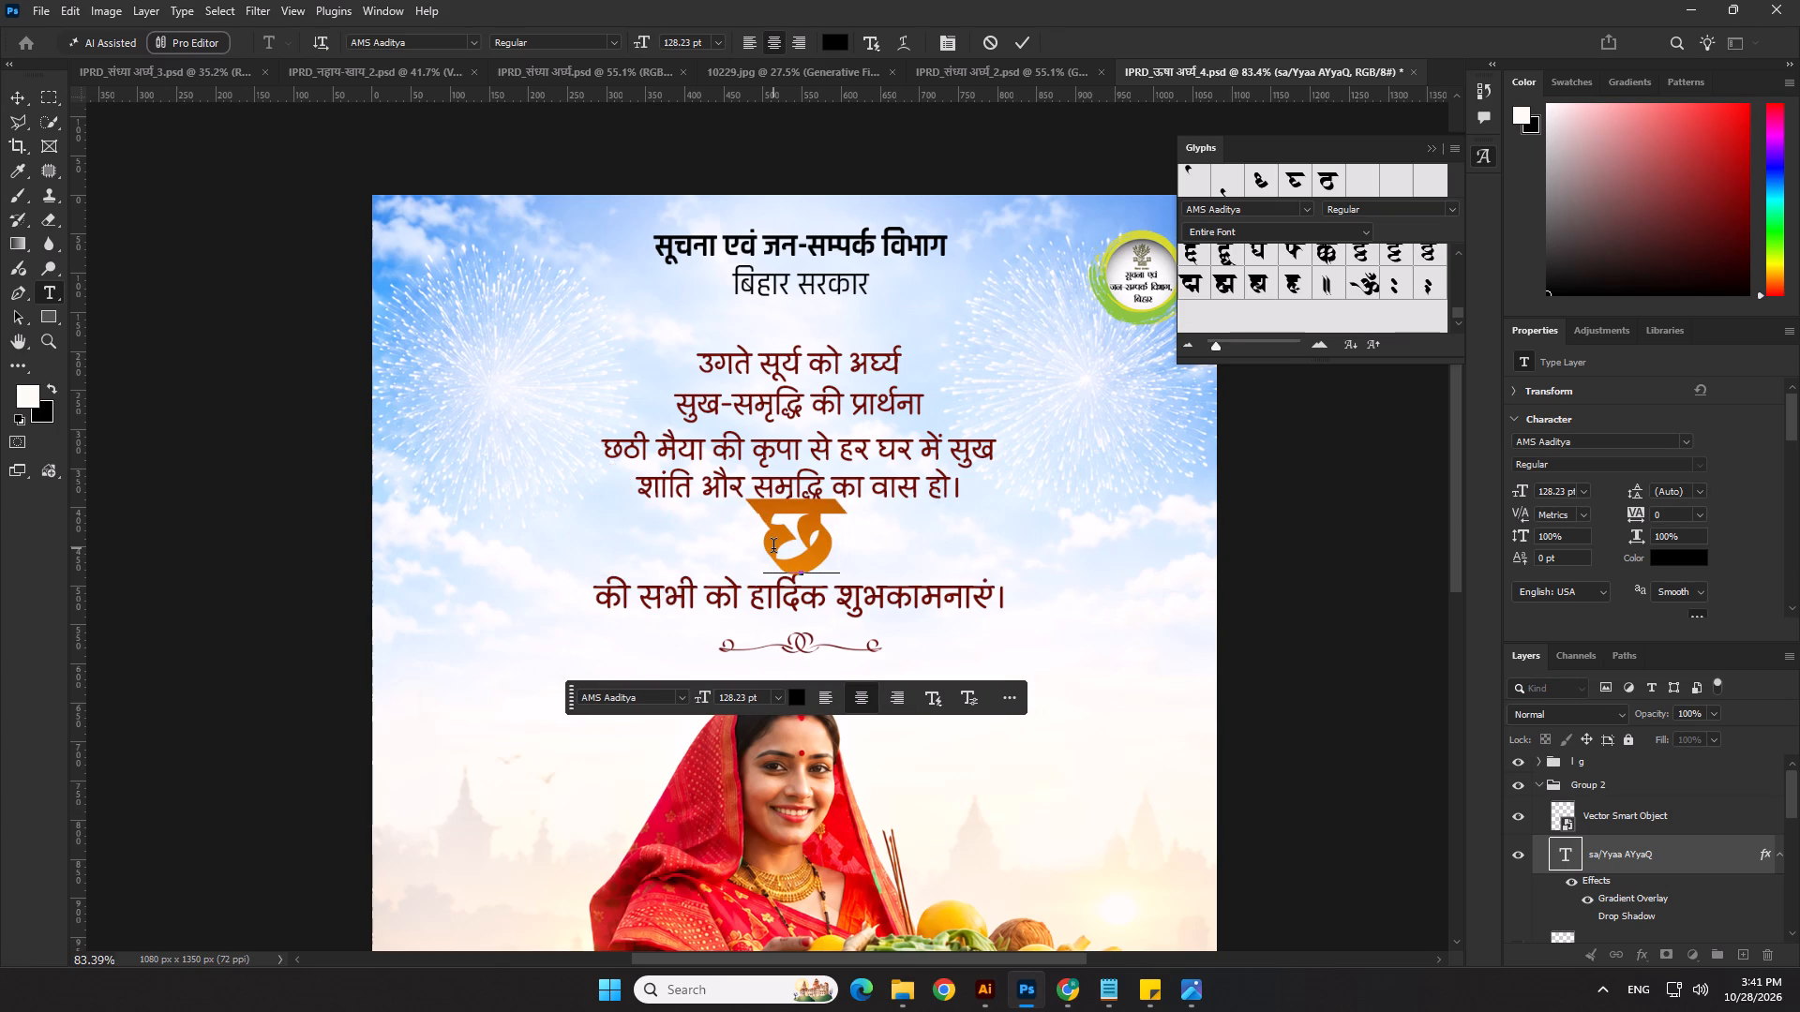
{"action": "key", "text": "shift+t"}
{"action": "key", "text": "BackSpace"}
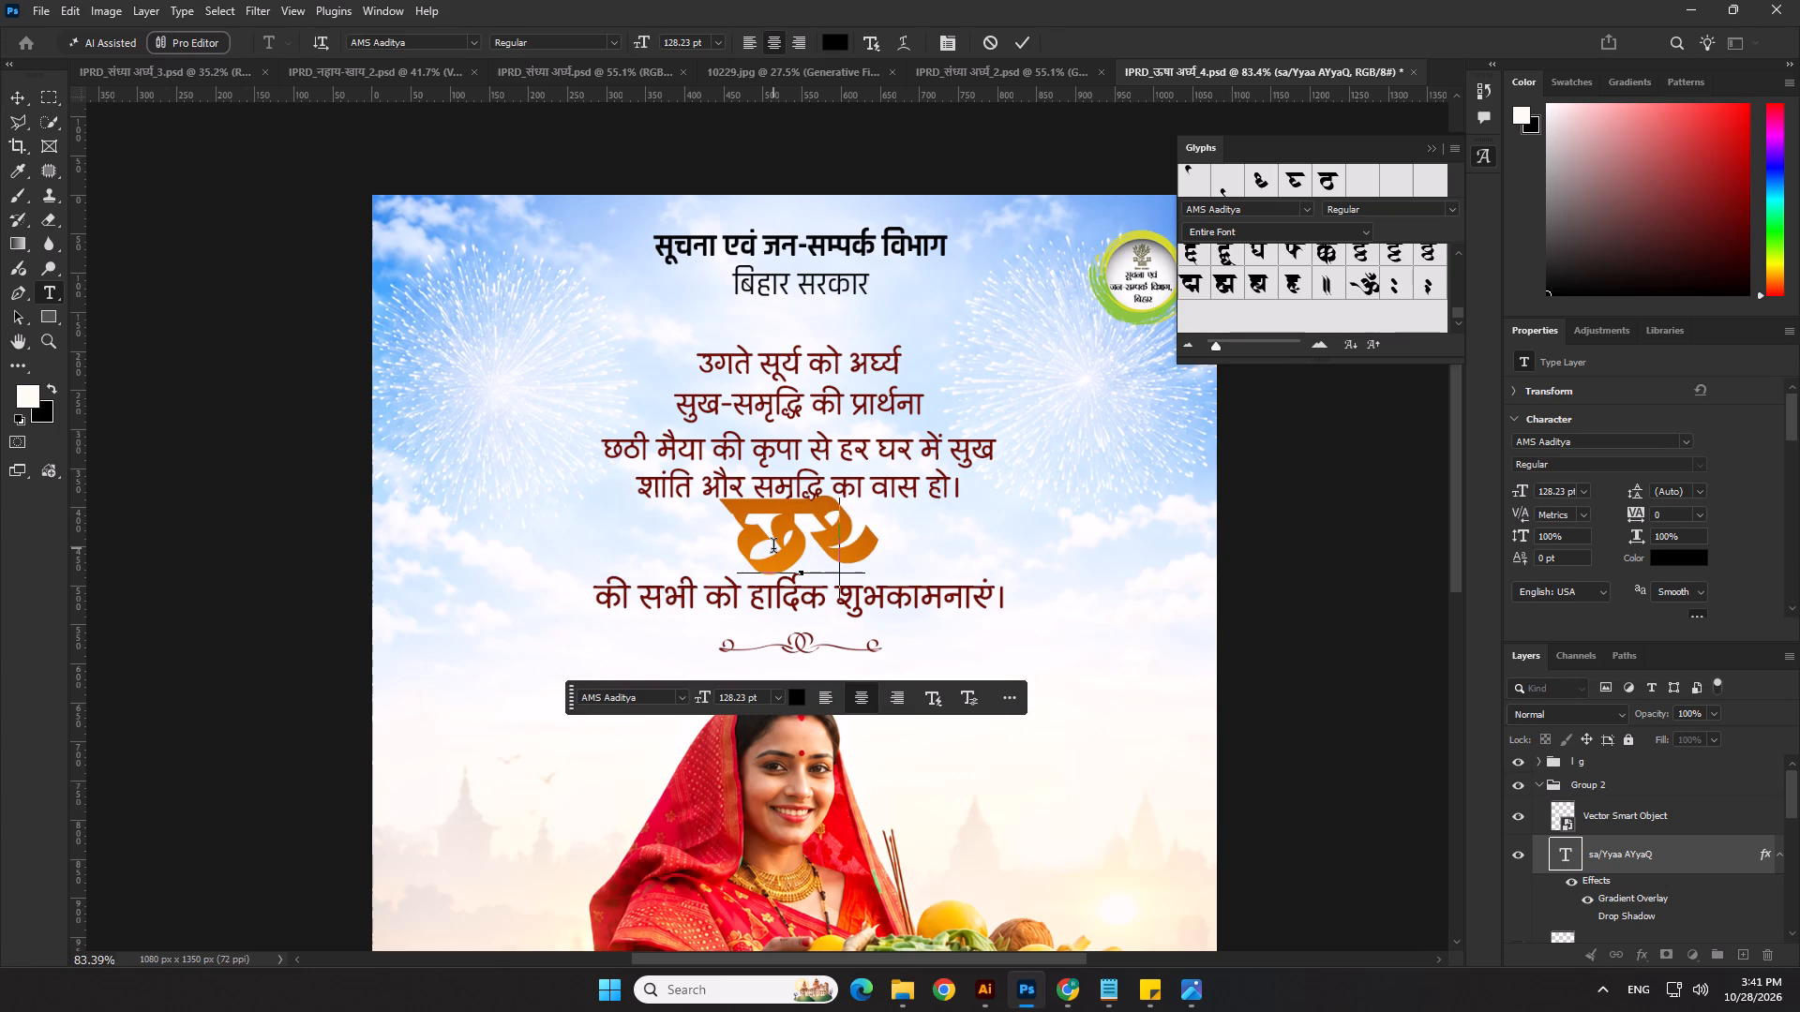
{"action": "key", "text": "t"}
{"action": "key", "text": "BackSpace"}
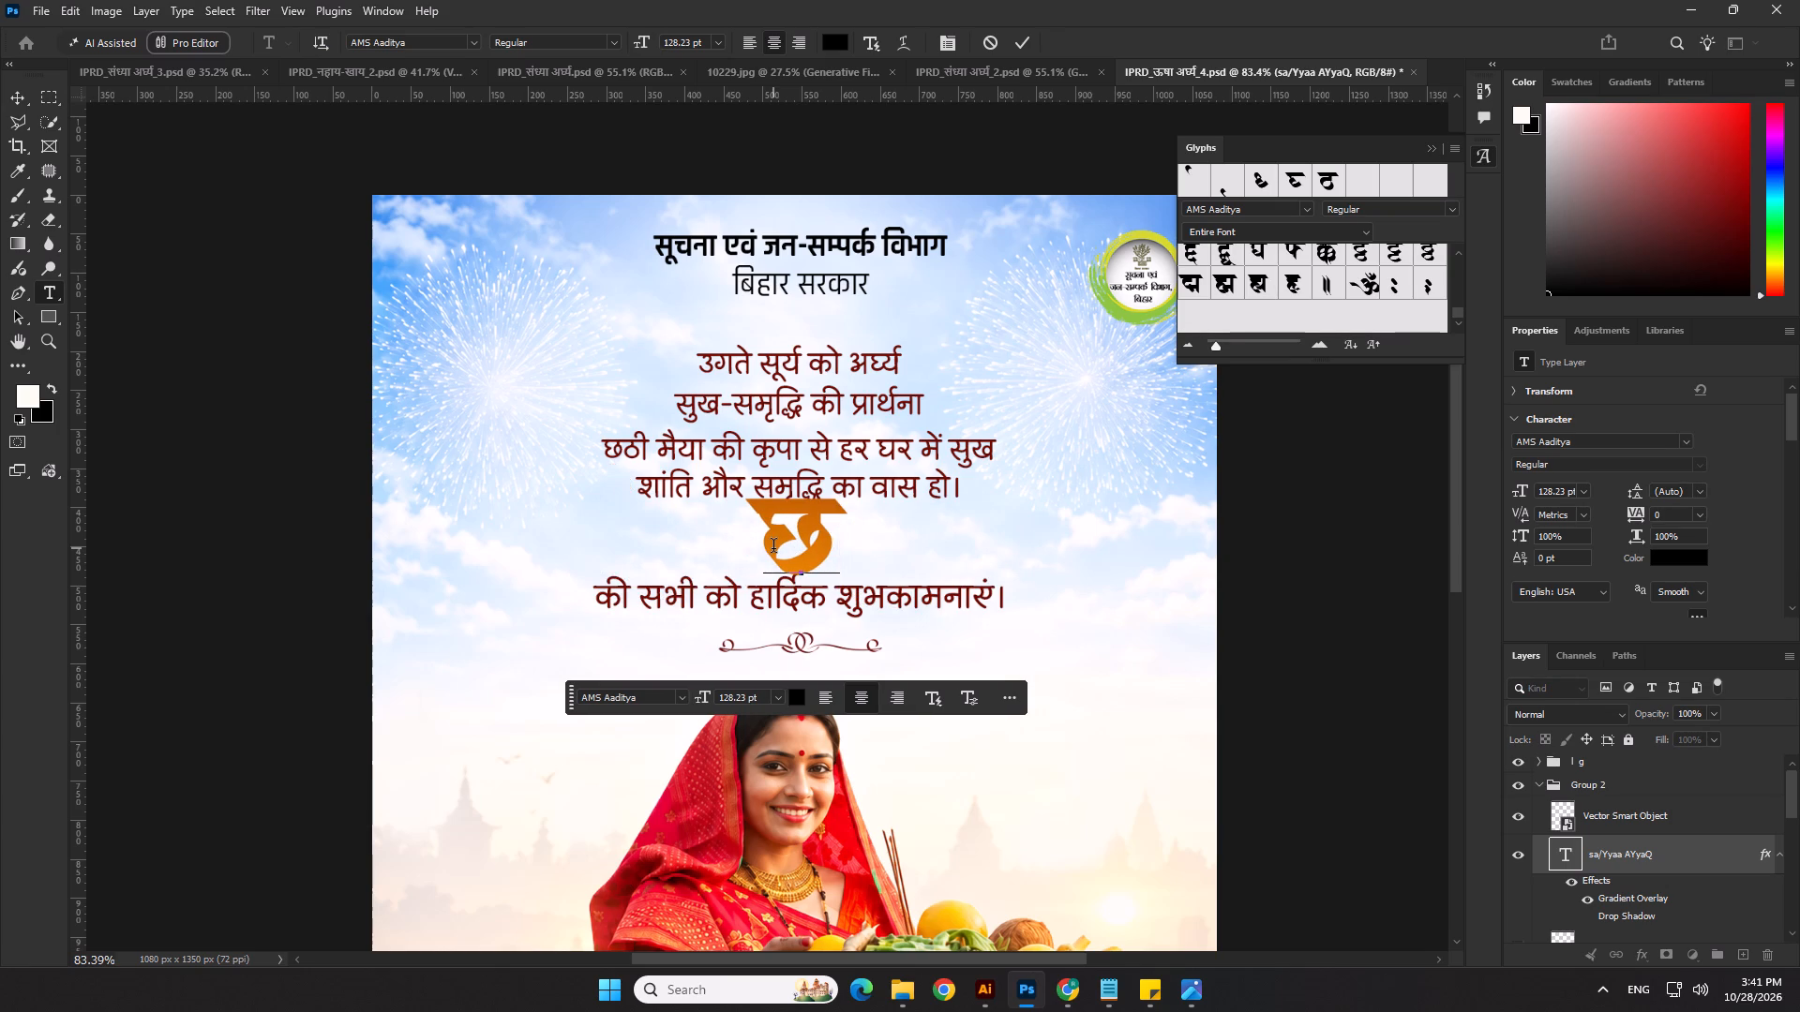
{"action": "left_click", "coordinate": [1327, 175]}
{"action": "double_click", "coordinate": [1326, 182]}
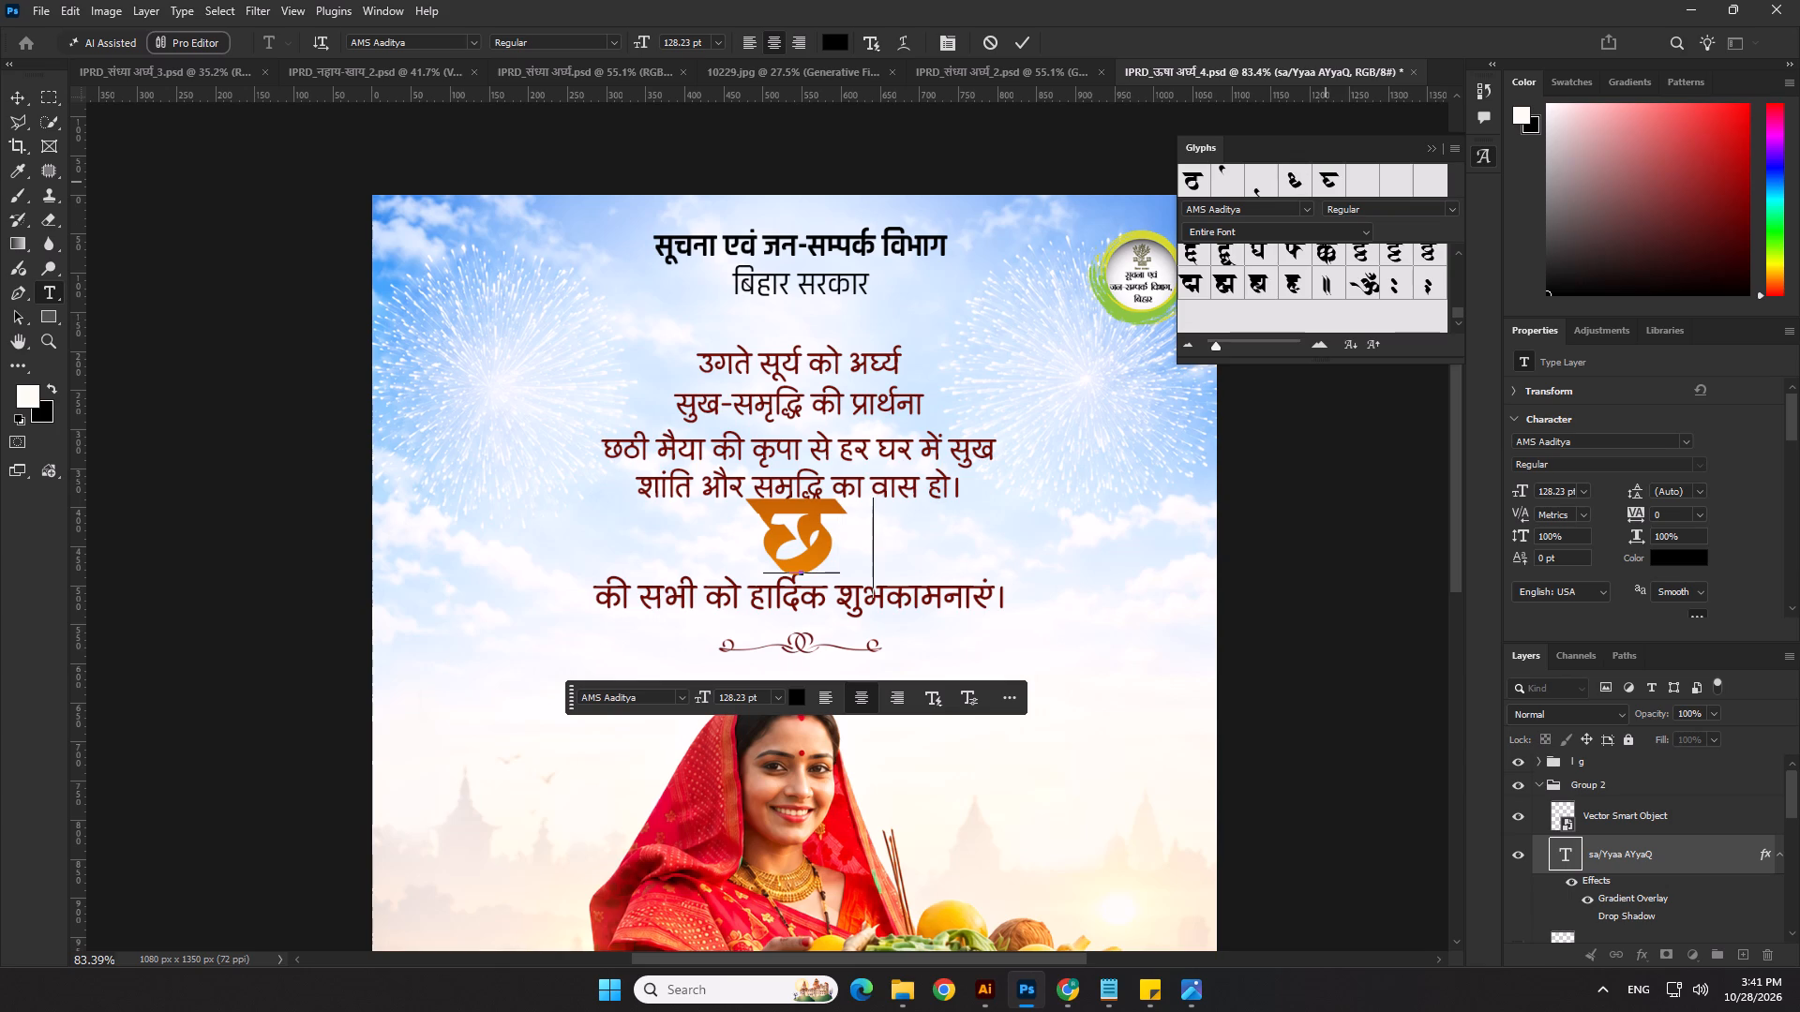
{"action": "key", "text": "alt+Tab"}
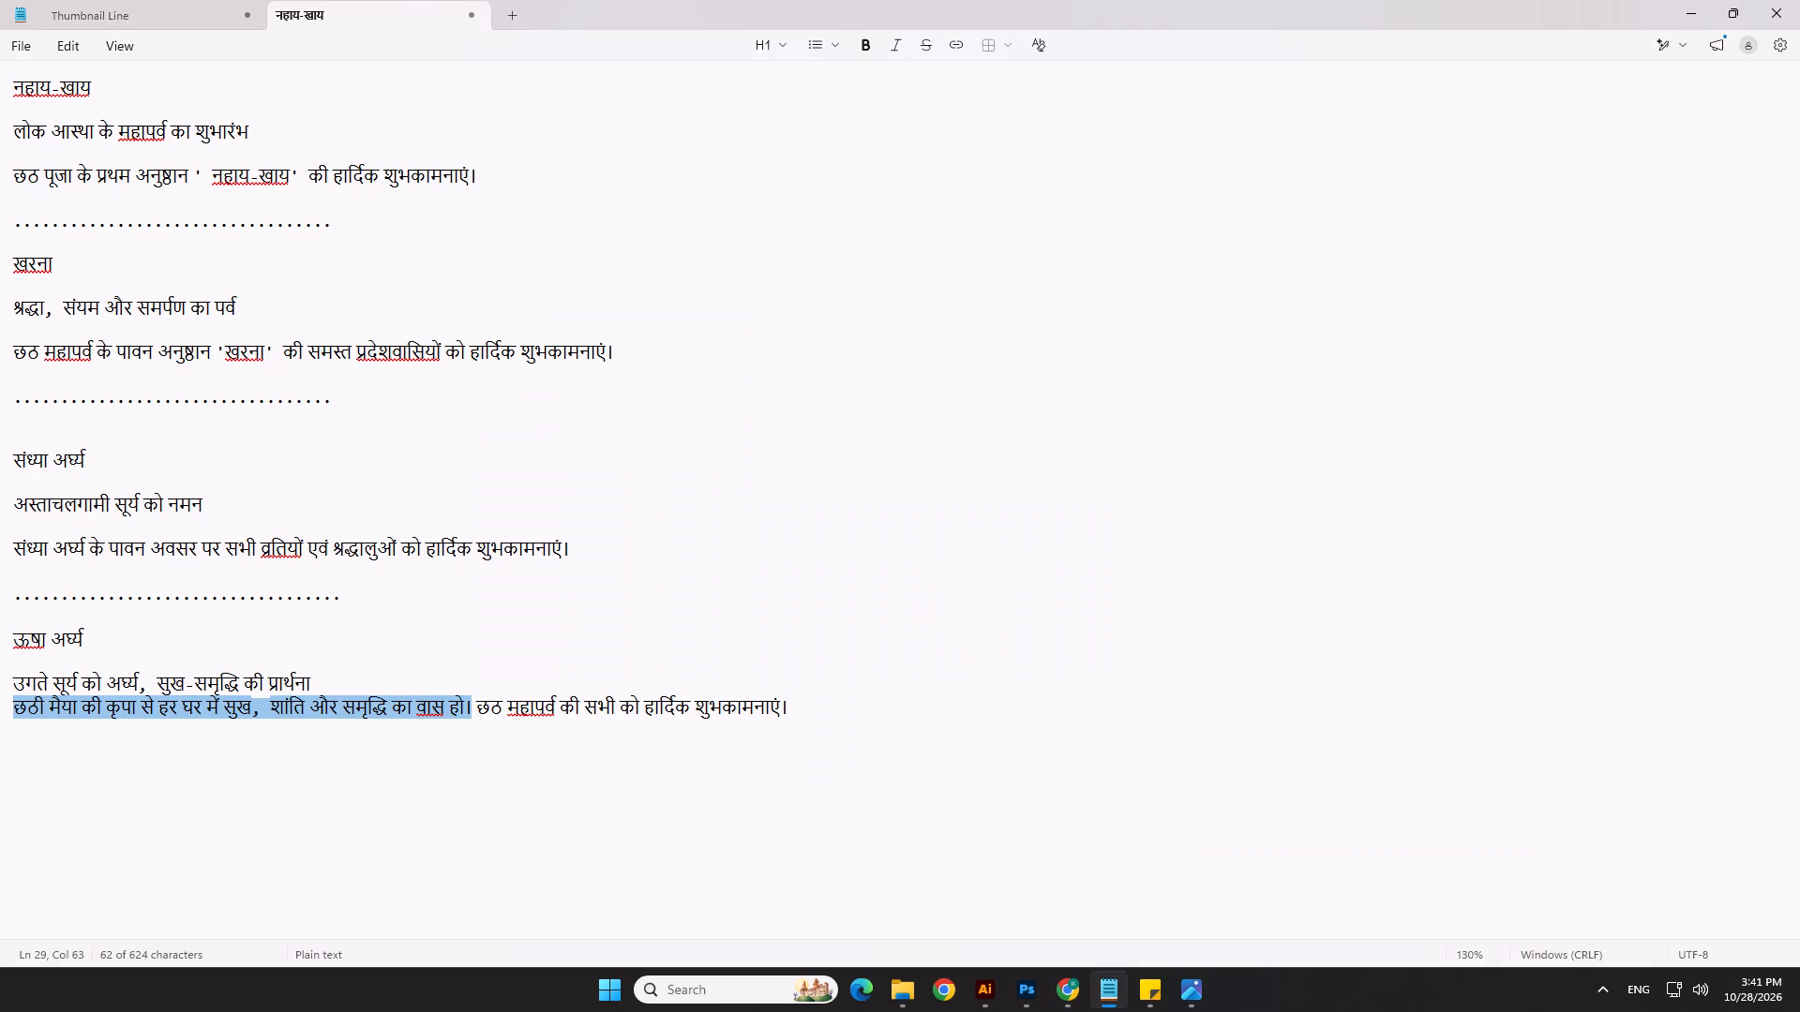
{"action": "key", "text": "alt+Tab"}
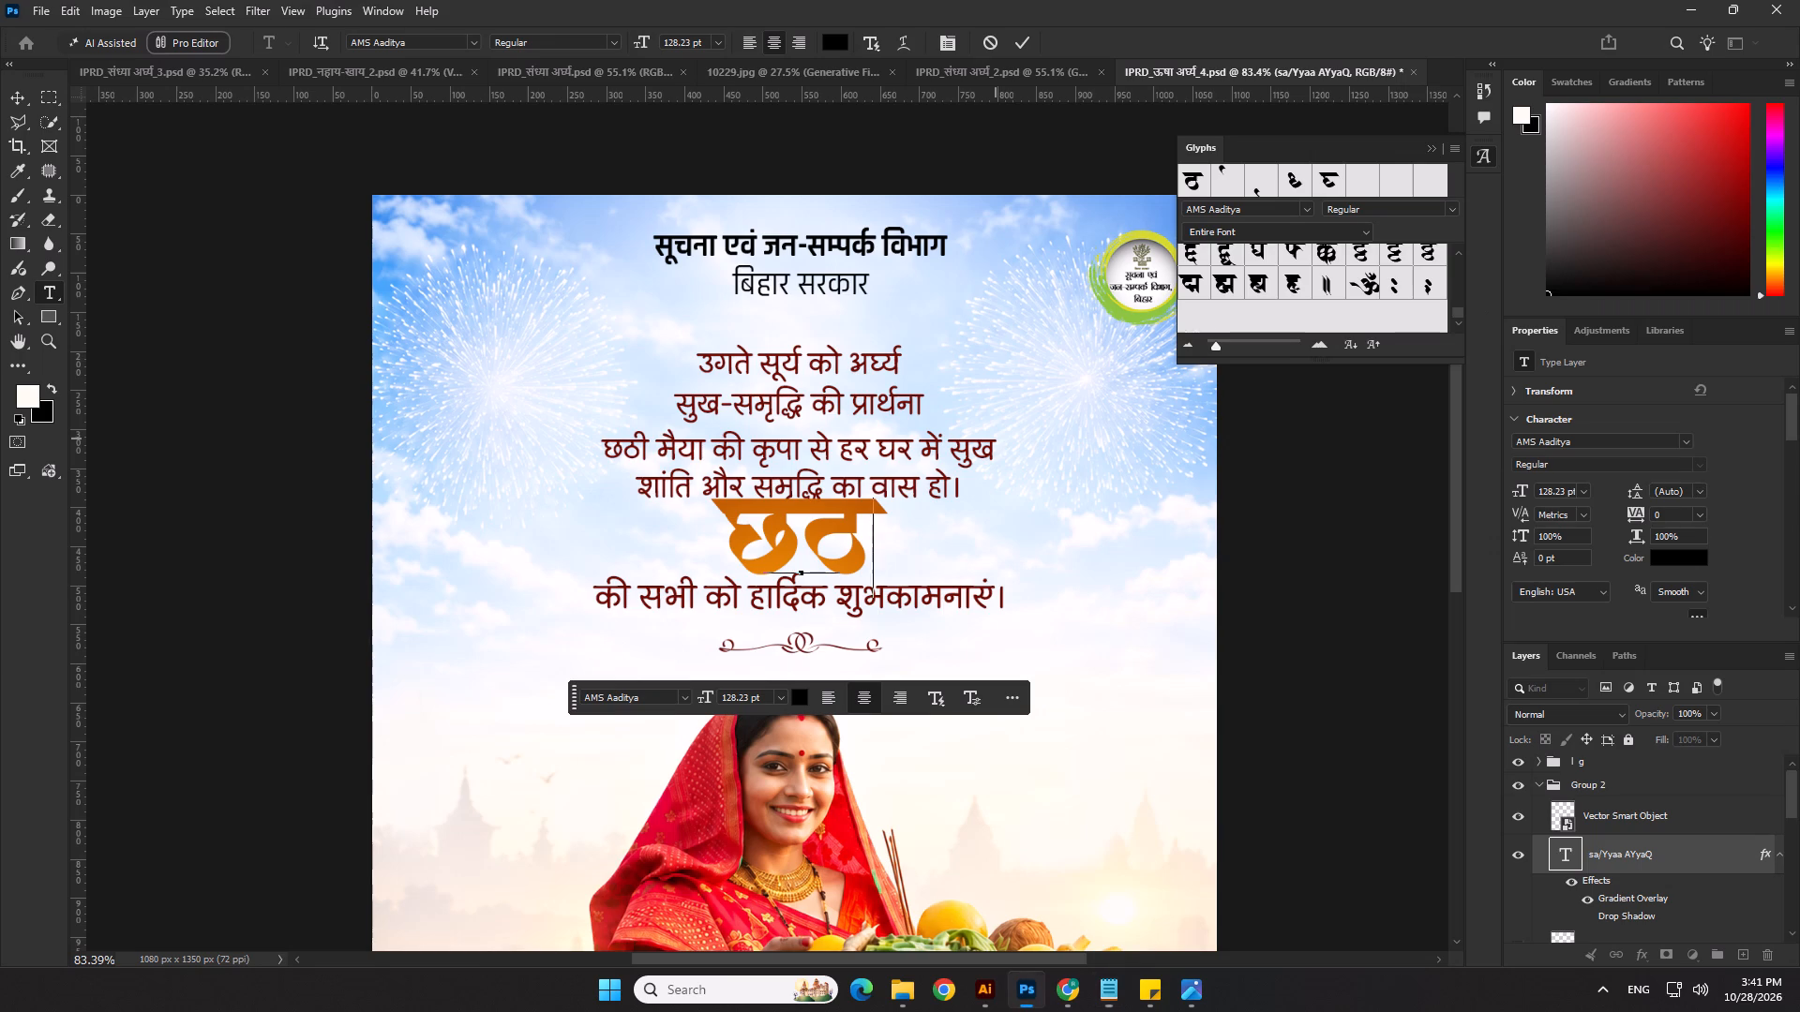
Add the word महापर्व after छठ in the title, inserting the र् mark above व as a glyph.
{"action": "key", "text": "space"}
{"action": "key", "text": "m"}
{"action": "key", "text": "a"}
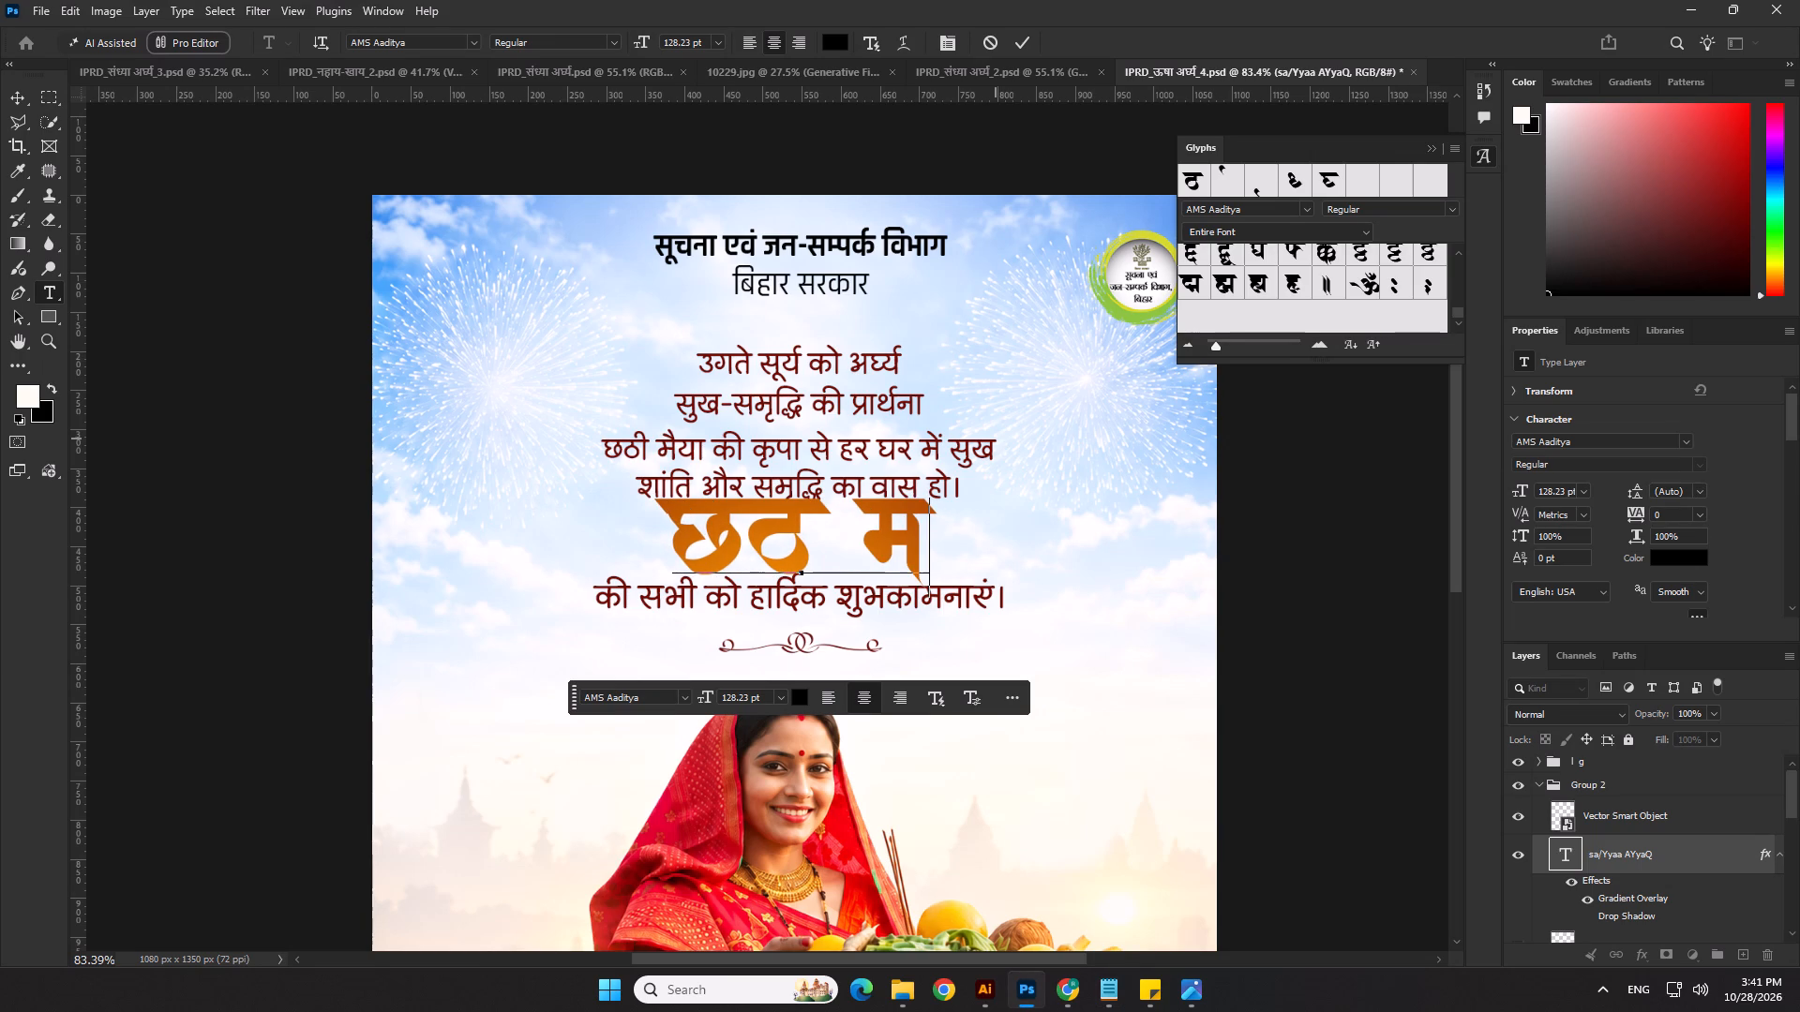
{"action": "type", "text": "ha"}
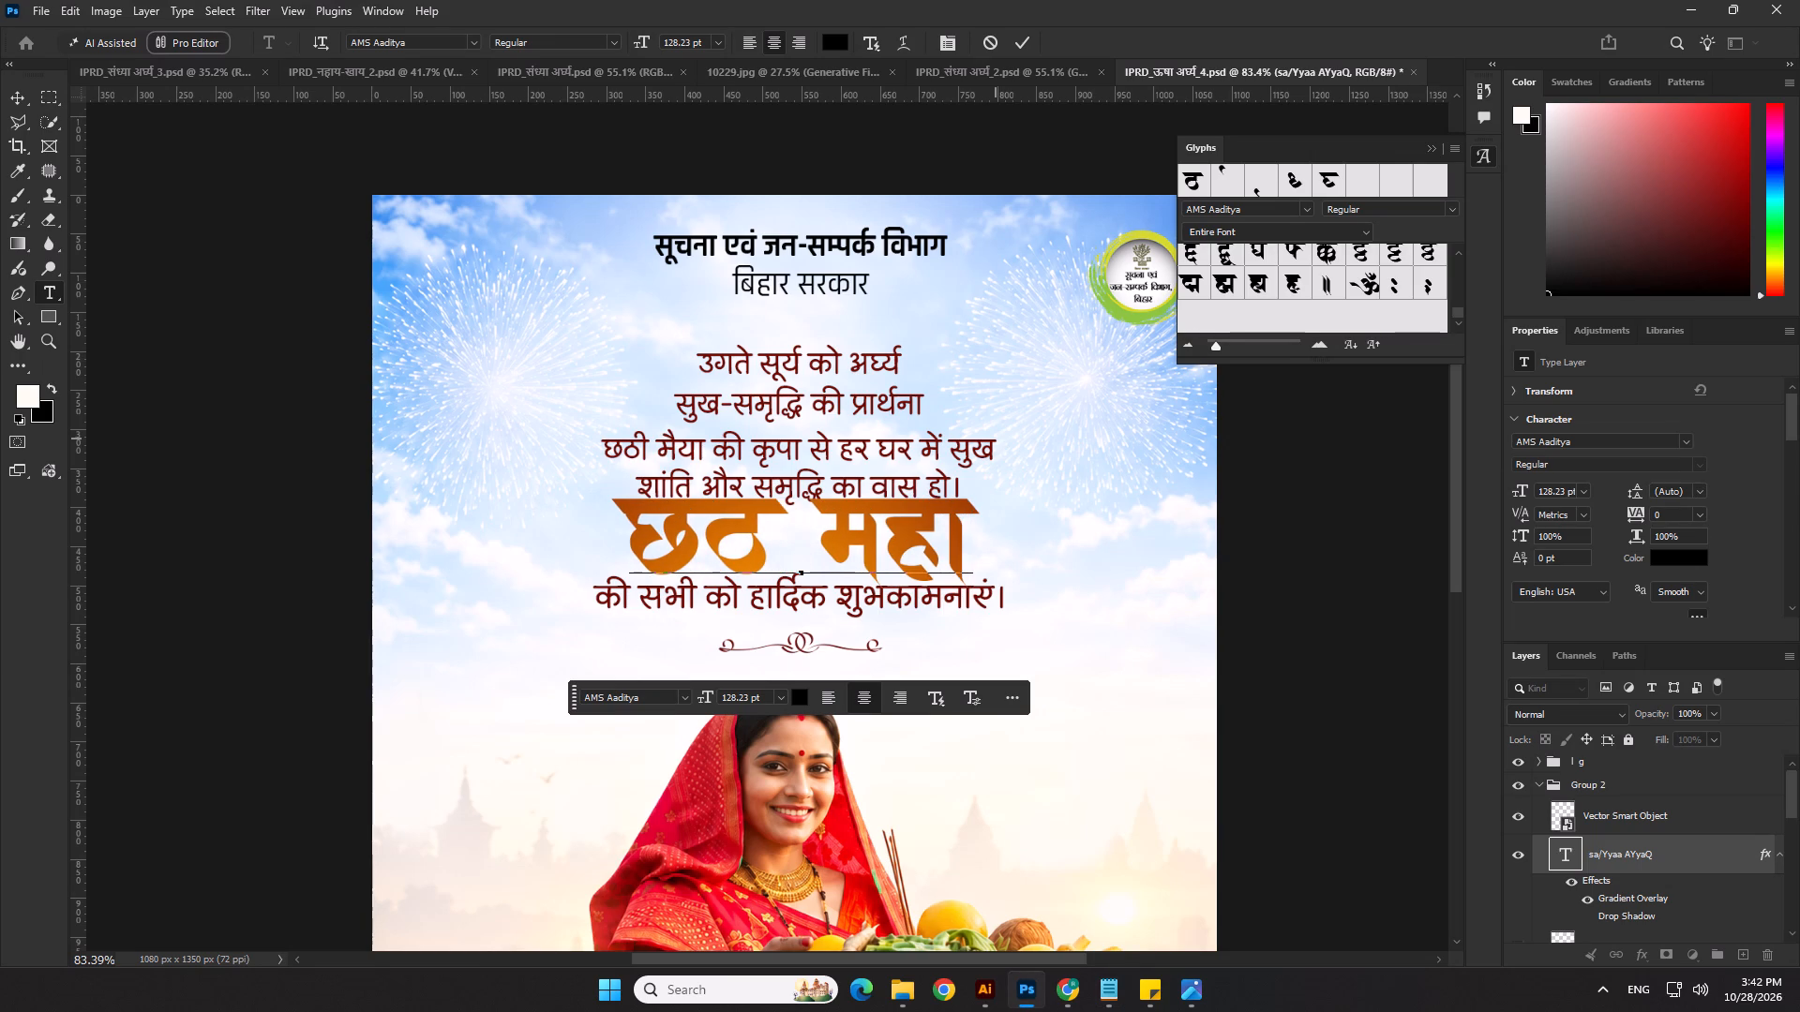
{"action": "key", "text": "p"}
{"action": "key", "text": "a"}
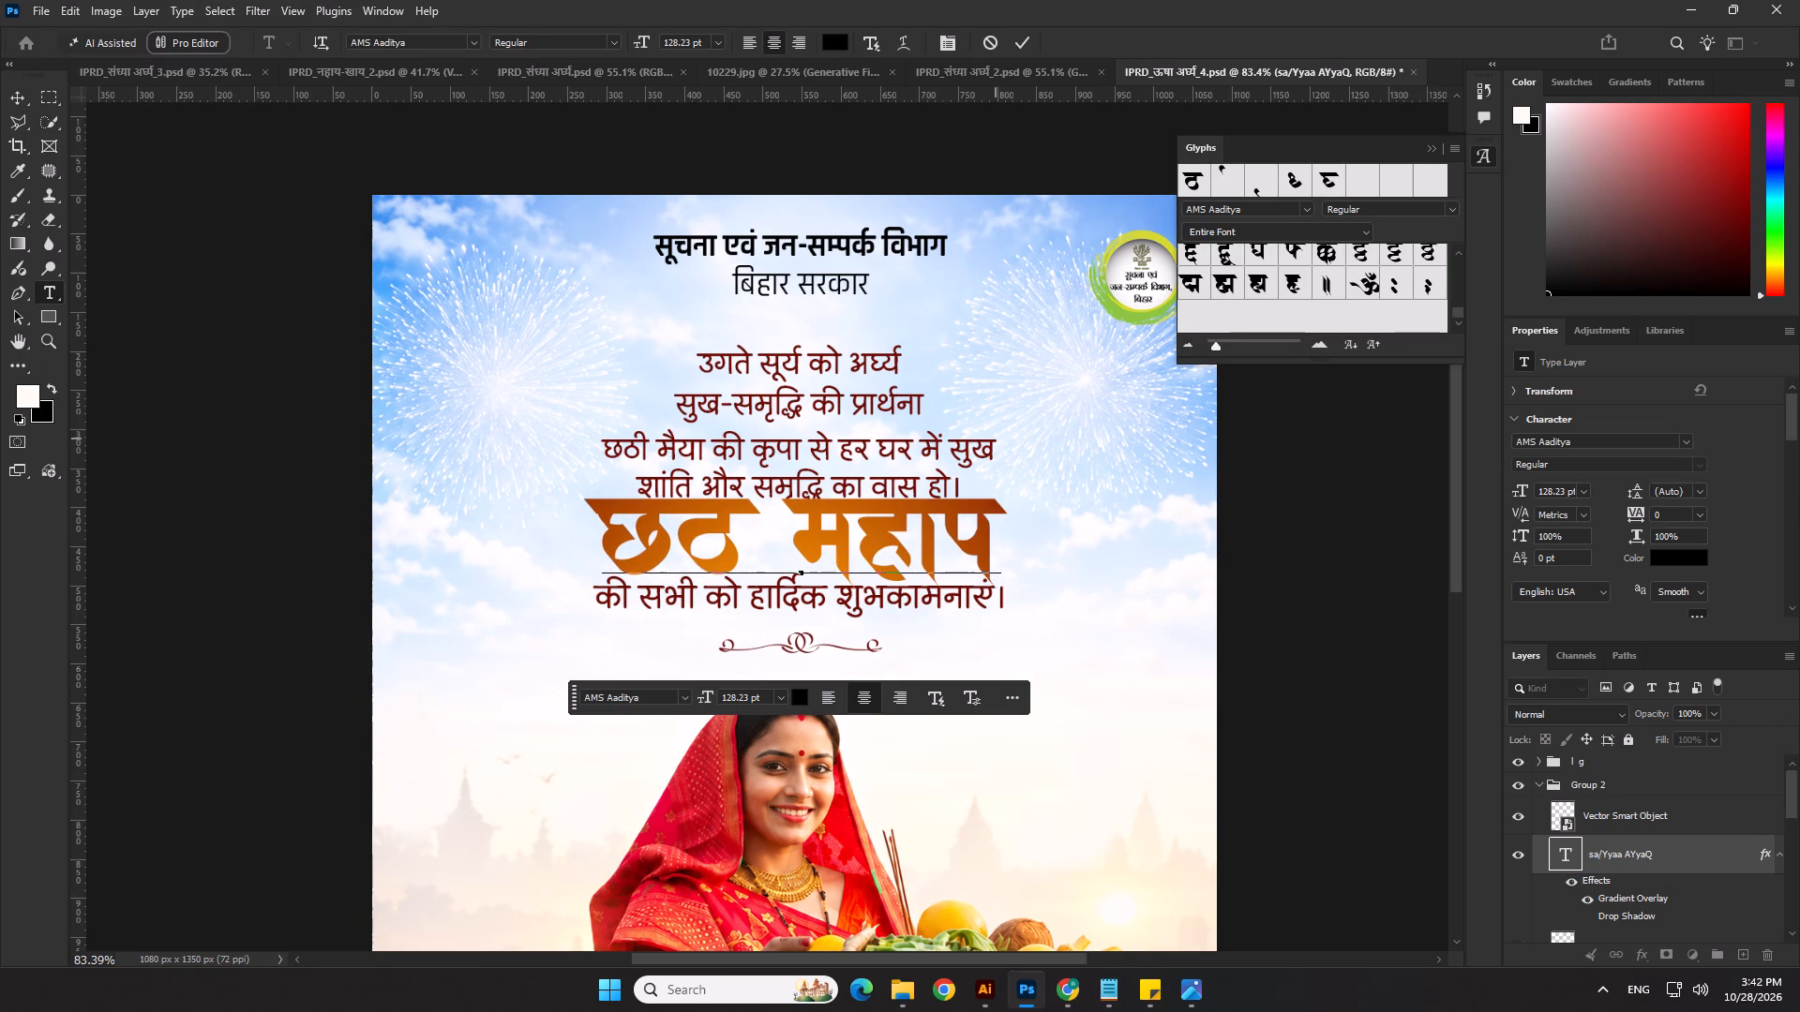
{"action": "type", "text": "va"}
{"action": "key", "text": "alt+Tab"}
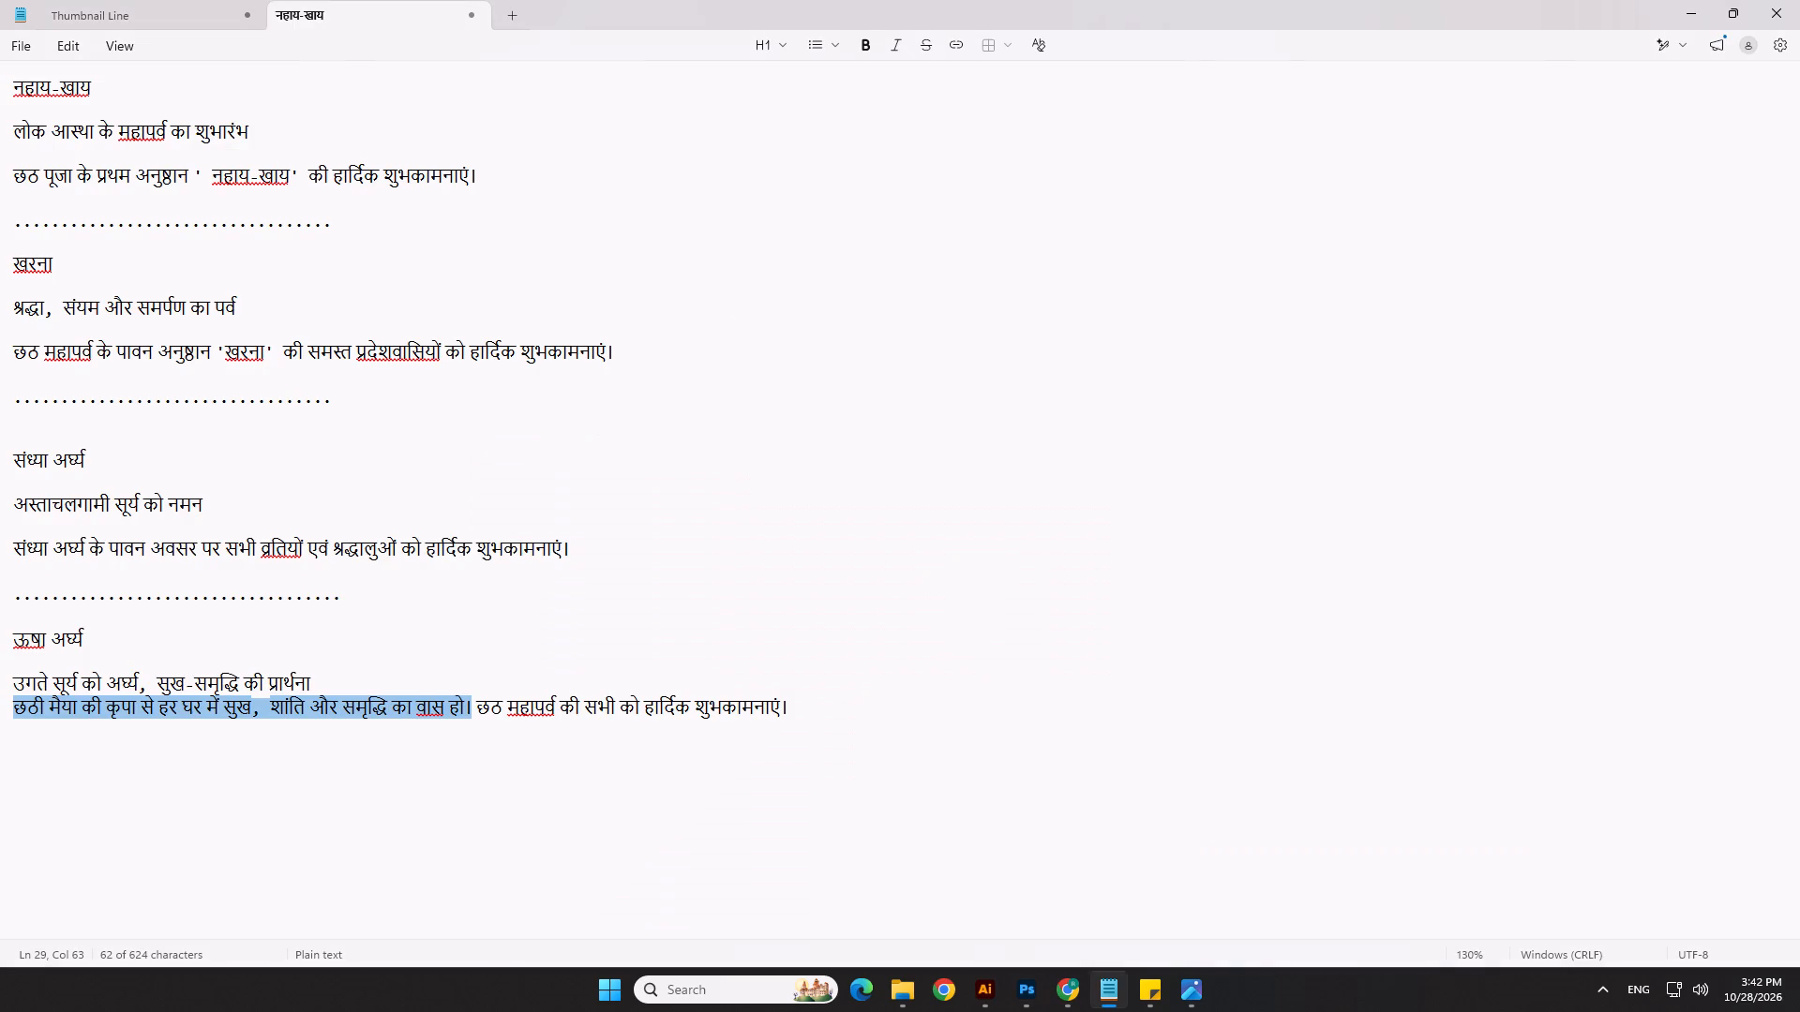
{"action": "key", "text": "alt+Tab"}
{"action": "key", "text": "period"}
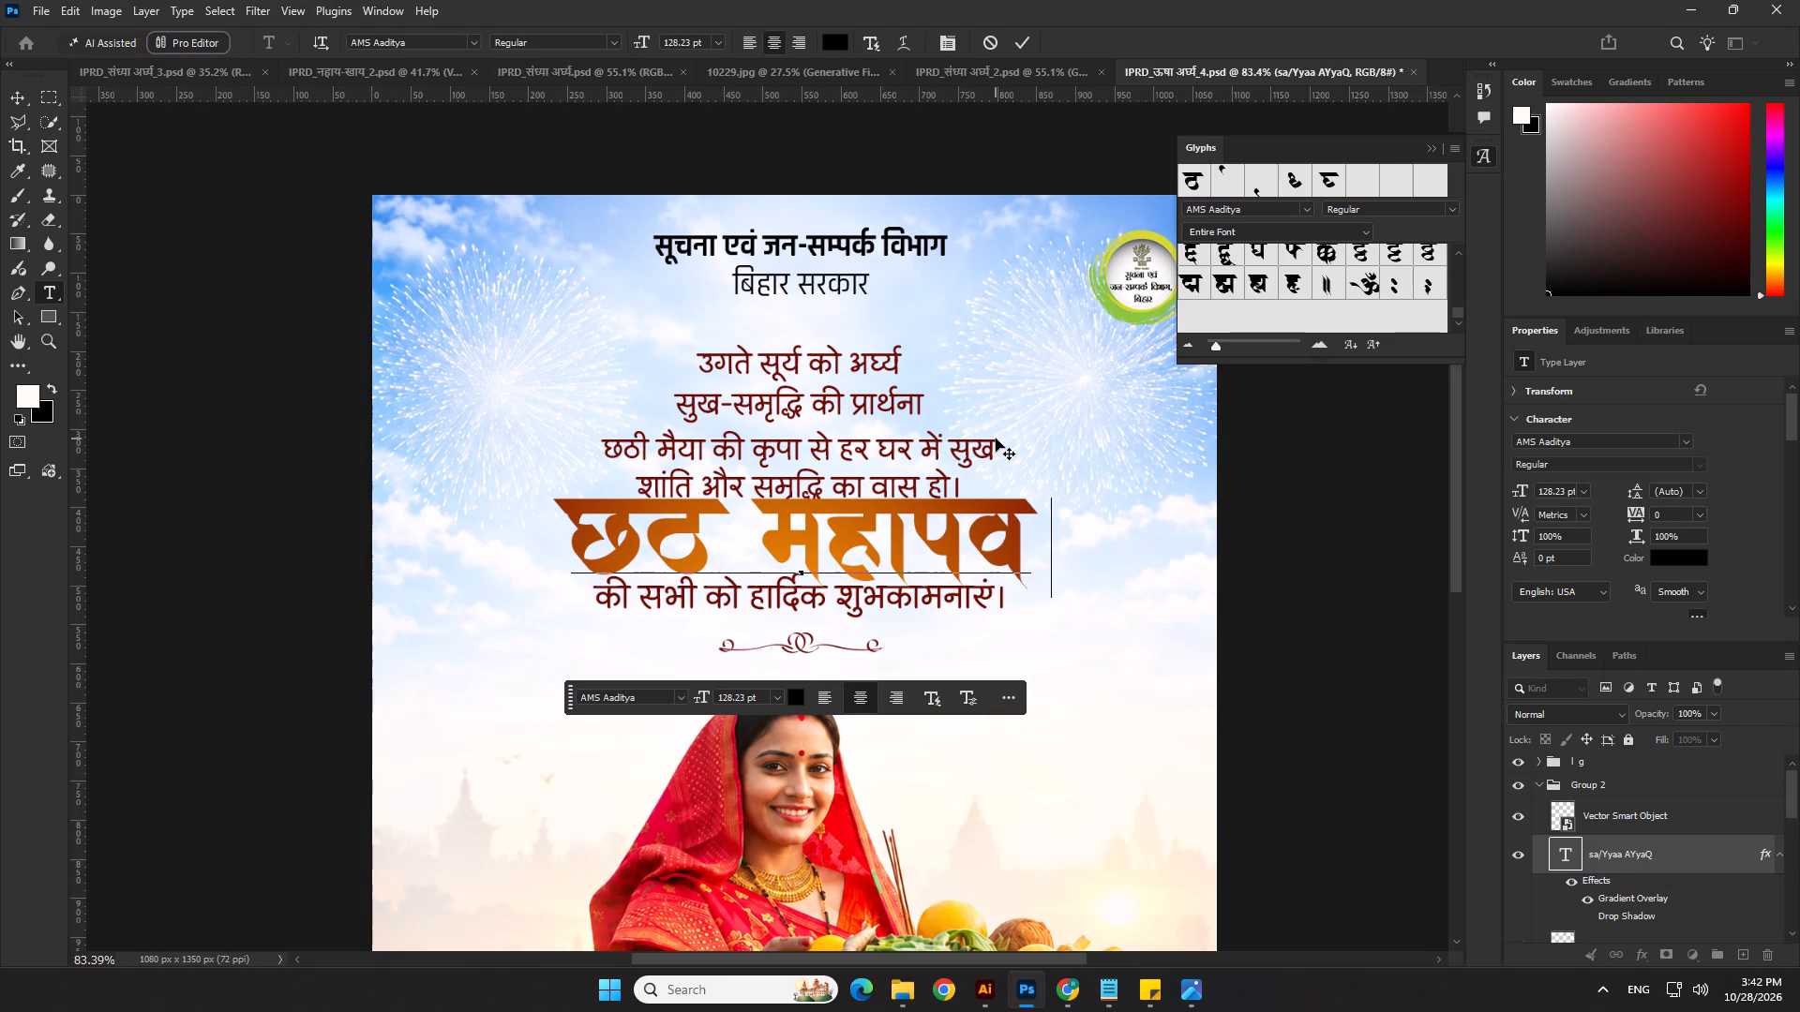
{"action": "key", "text": "BackSpace"}
{"action": "key", "text": "comma"}
{"action": "key", "text": "BackSpace"}
{"action": "scroll", "coordinate": [1324, 214], "scroll_direction": "up", "scroll_amount": 3}
{"action": "double_click", "coordinate": [1231, 179]}
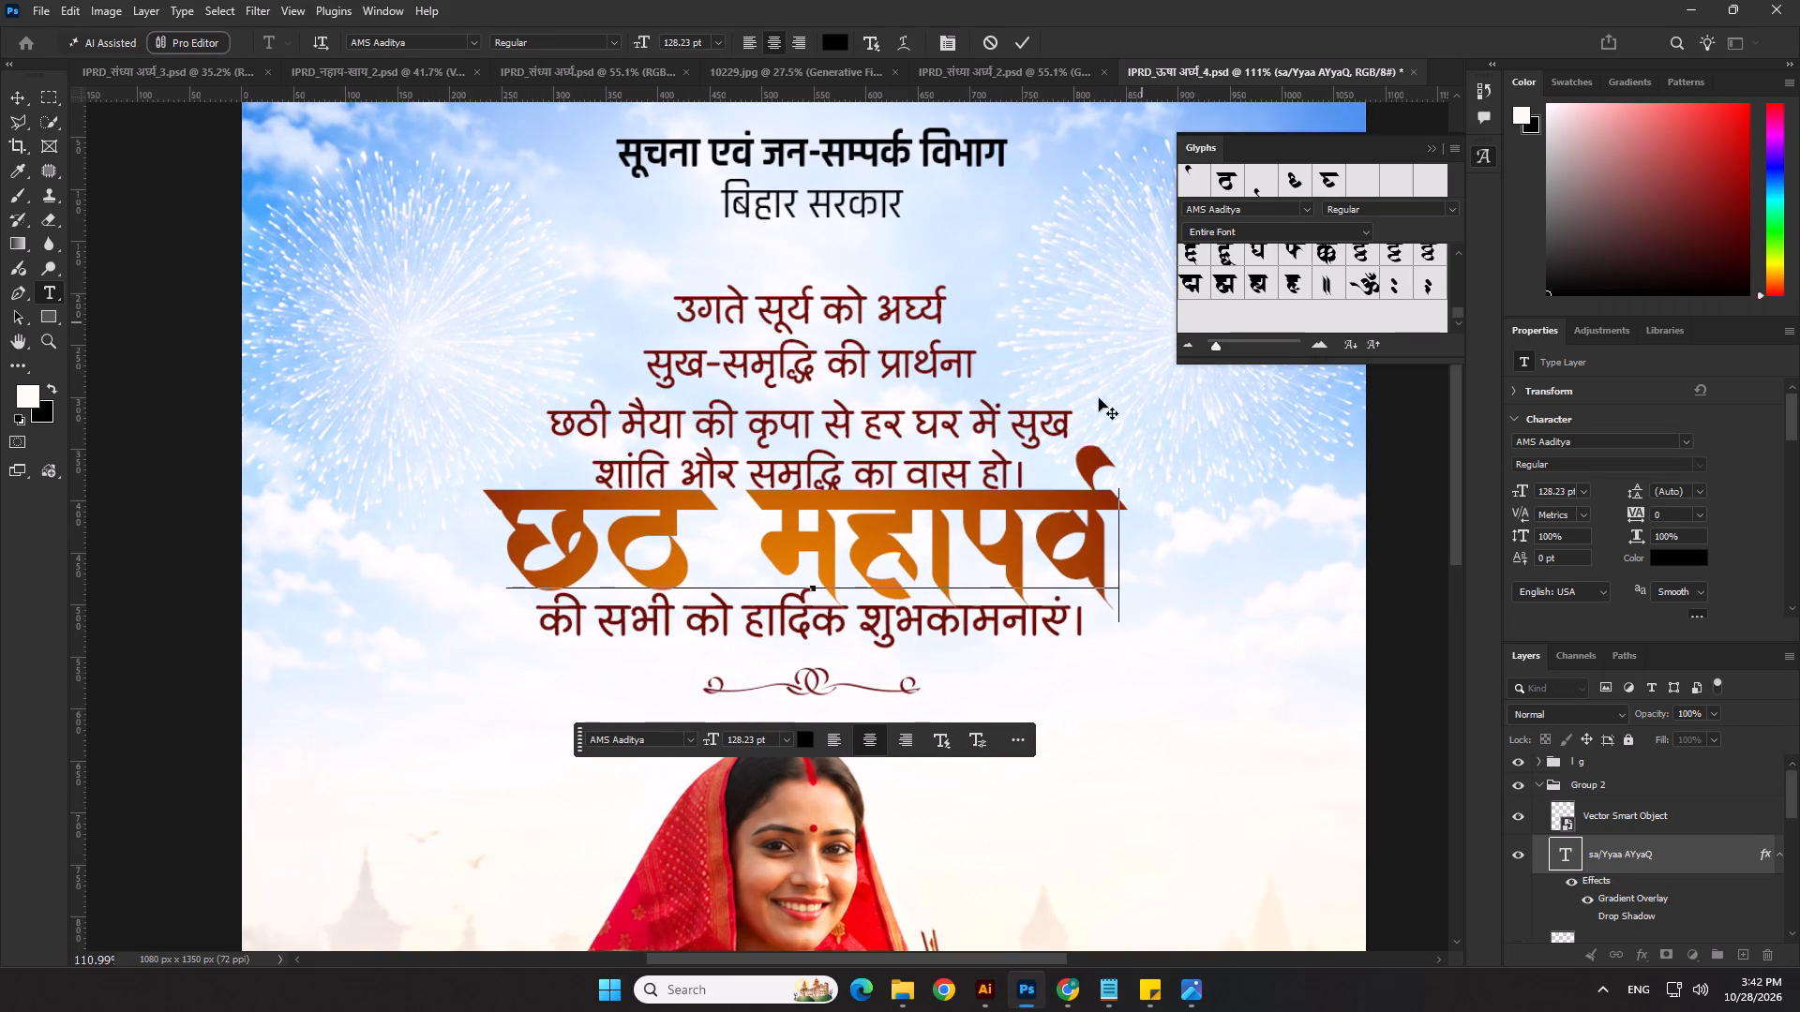
Move the छठ महापर्व title down about 32 px, clear of the छठी मैया text, and centre it horizontally on the poster.
{"action": "left_click", "coordinate": [19, 106]}
{"action": "left_click_drag", "start_coordinate": [776, 545], "coordinate": [762, 585]}
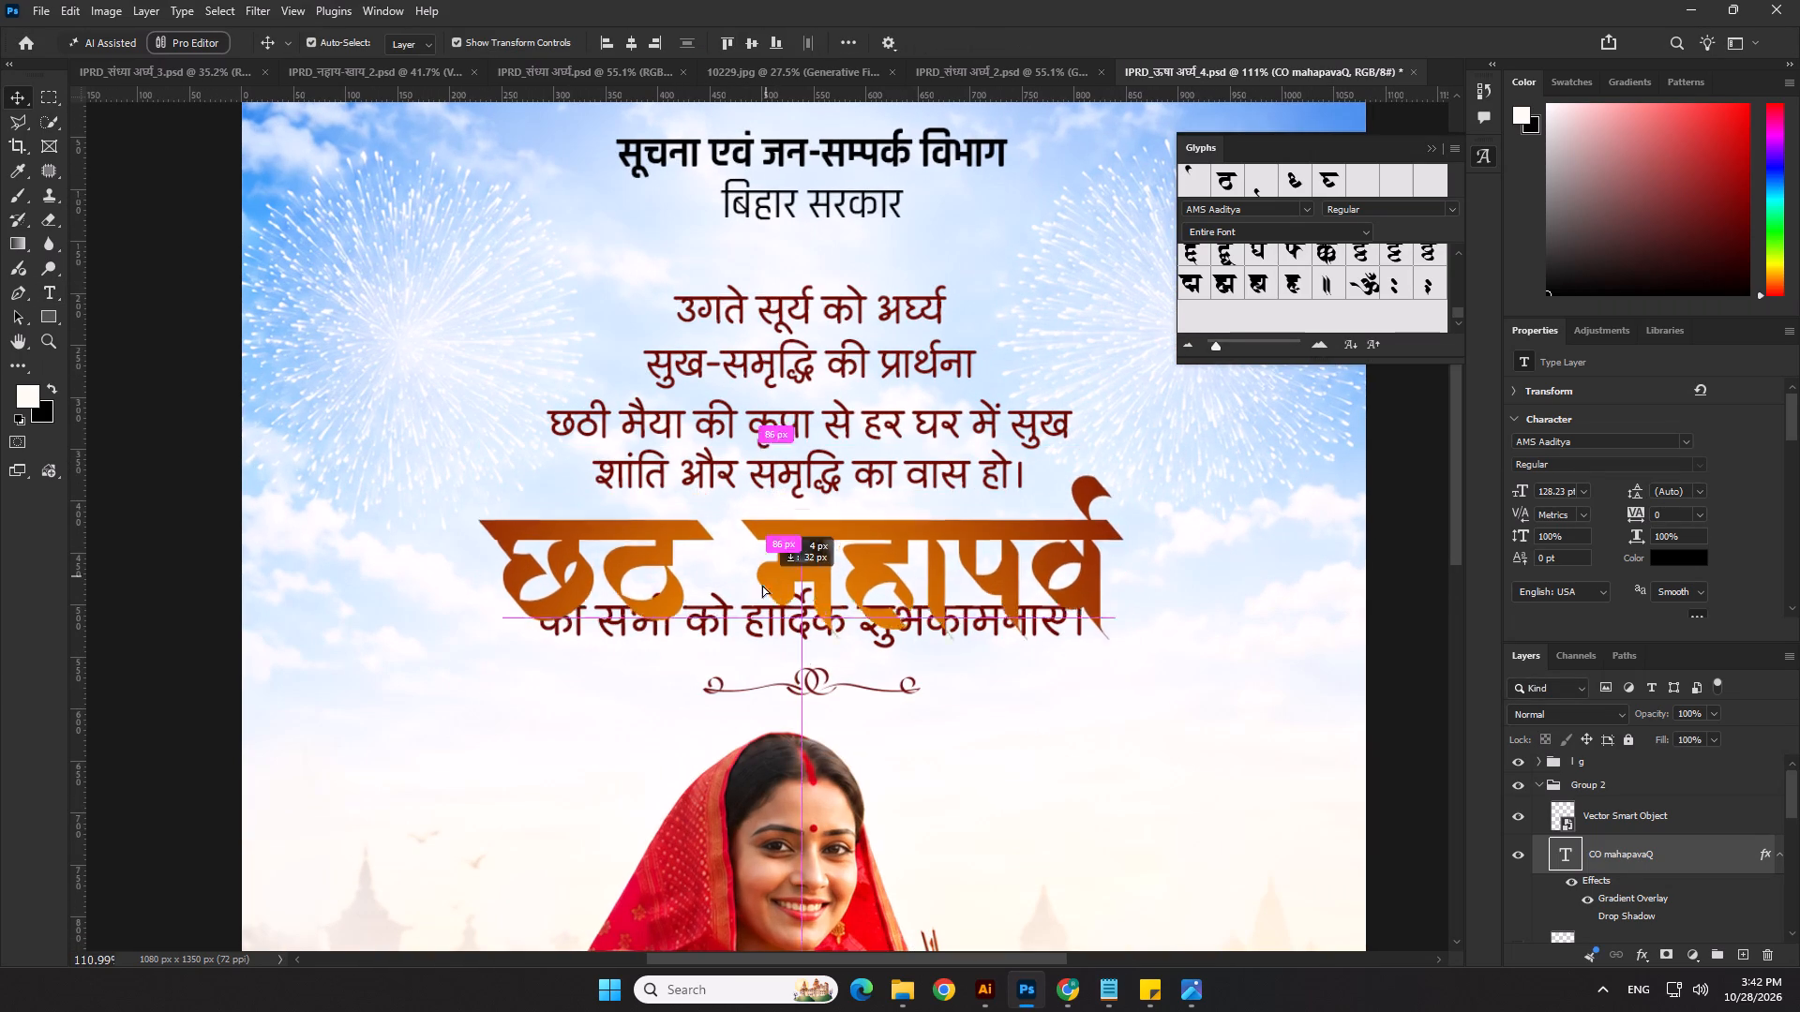
{"action": "left_click_drag", "start_coordinate": [762, 585], "coordinate": [773, 579]}
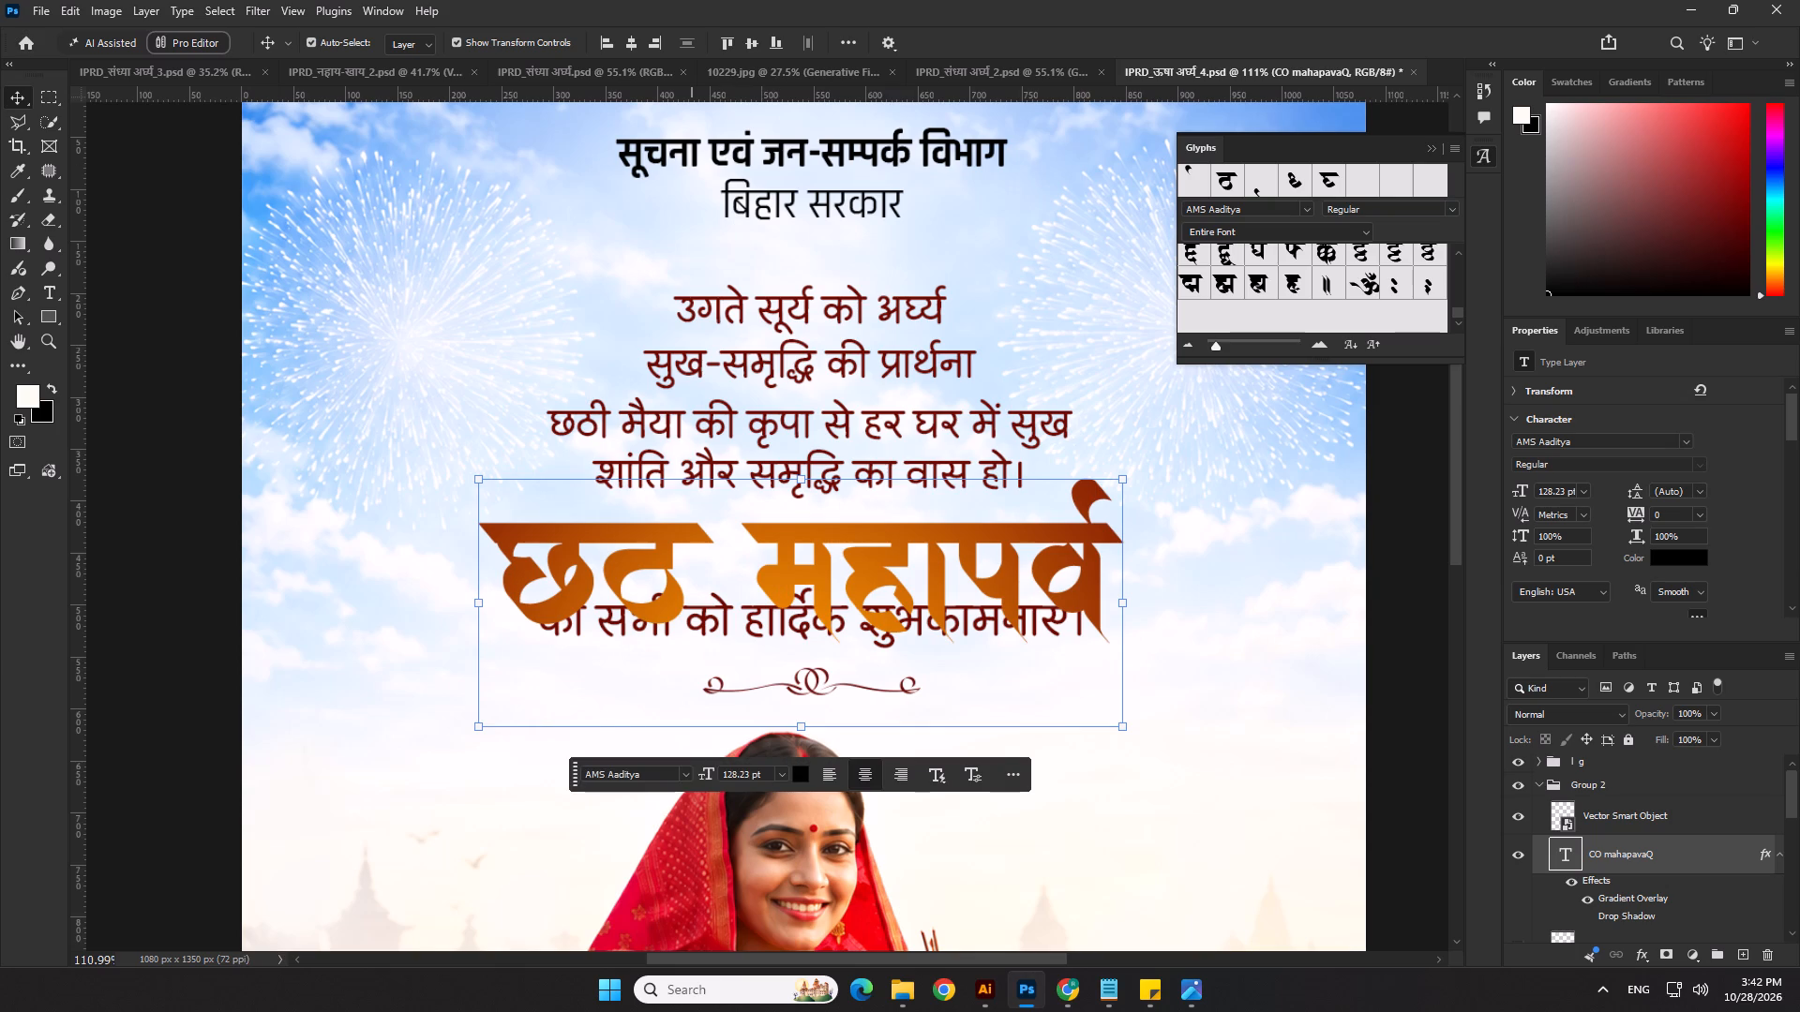
{"action": "left_click", "coordinate": [631, 39]}
{"action": "left_click", "coordinate": [429, 328]}
{"action": "scroll", "coordinate": [971, 588], "scroll_direction": "down", "scroll_amount": 1}
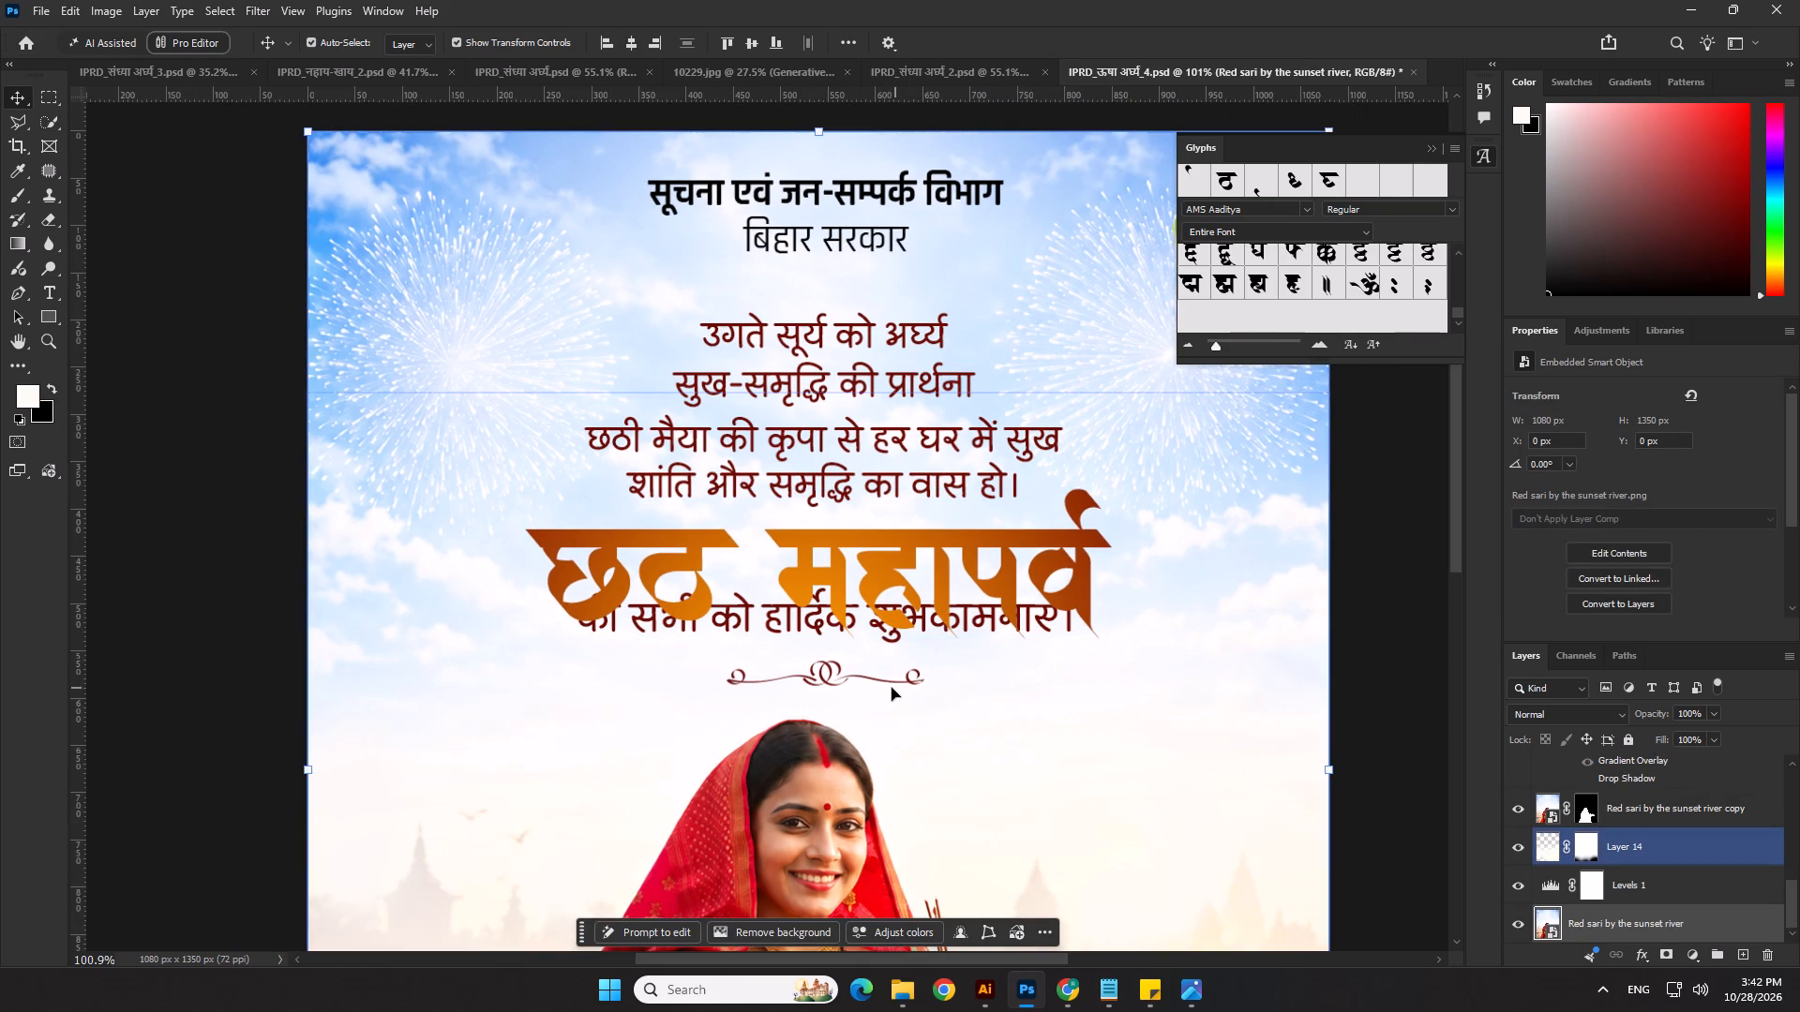
{"action": "scroll", "coordinate": [869, 684], "scroll_direction": "down", "scroll_amount": 5}
{"action": "left_click", "coordinate": [891, 602]}
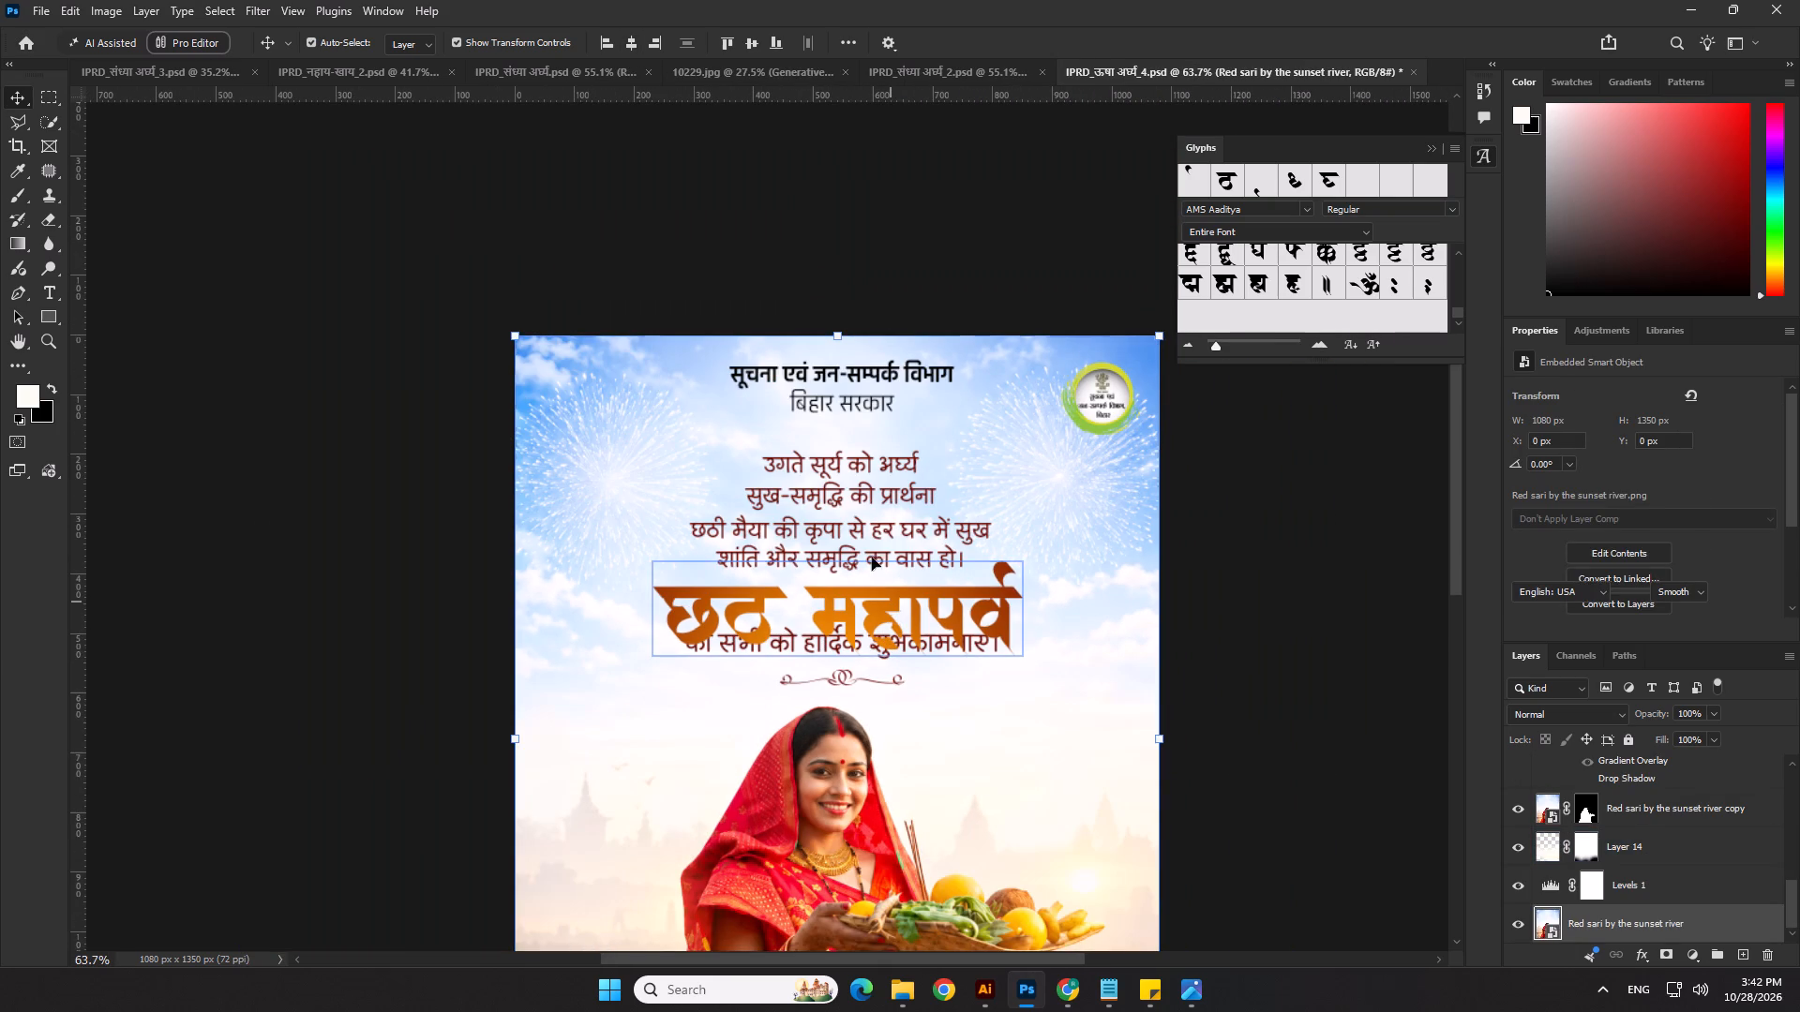
{"action": "left_click", "coordinate": [632, 38]}
{"action": "left_click", "coordinate": [662, 197]}
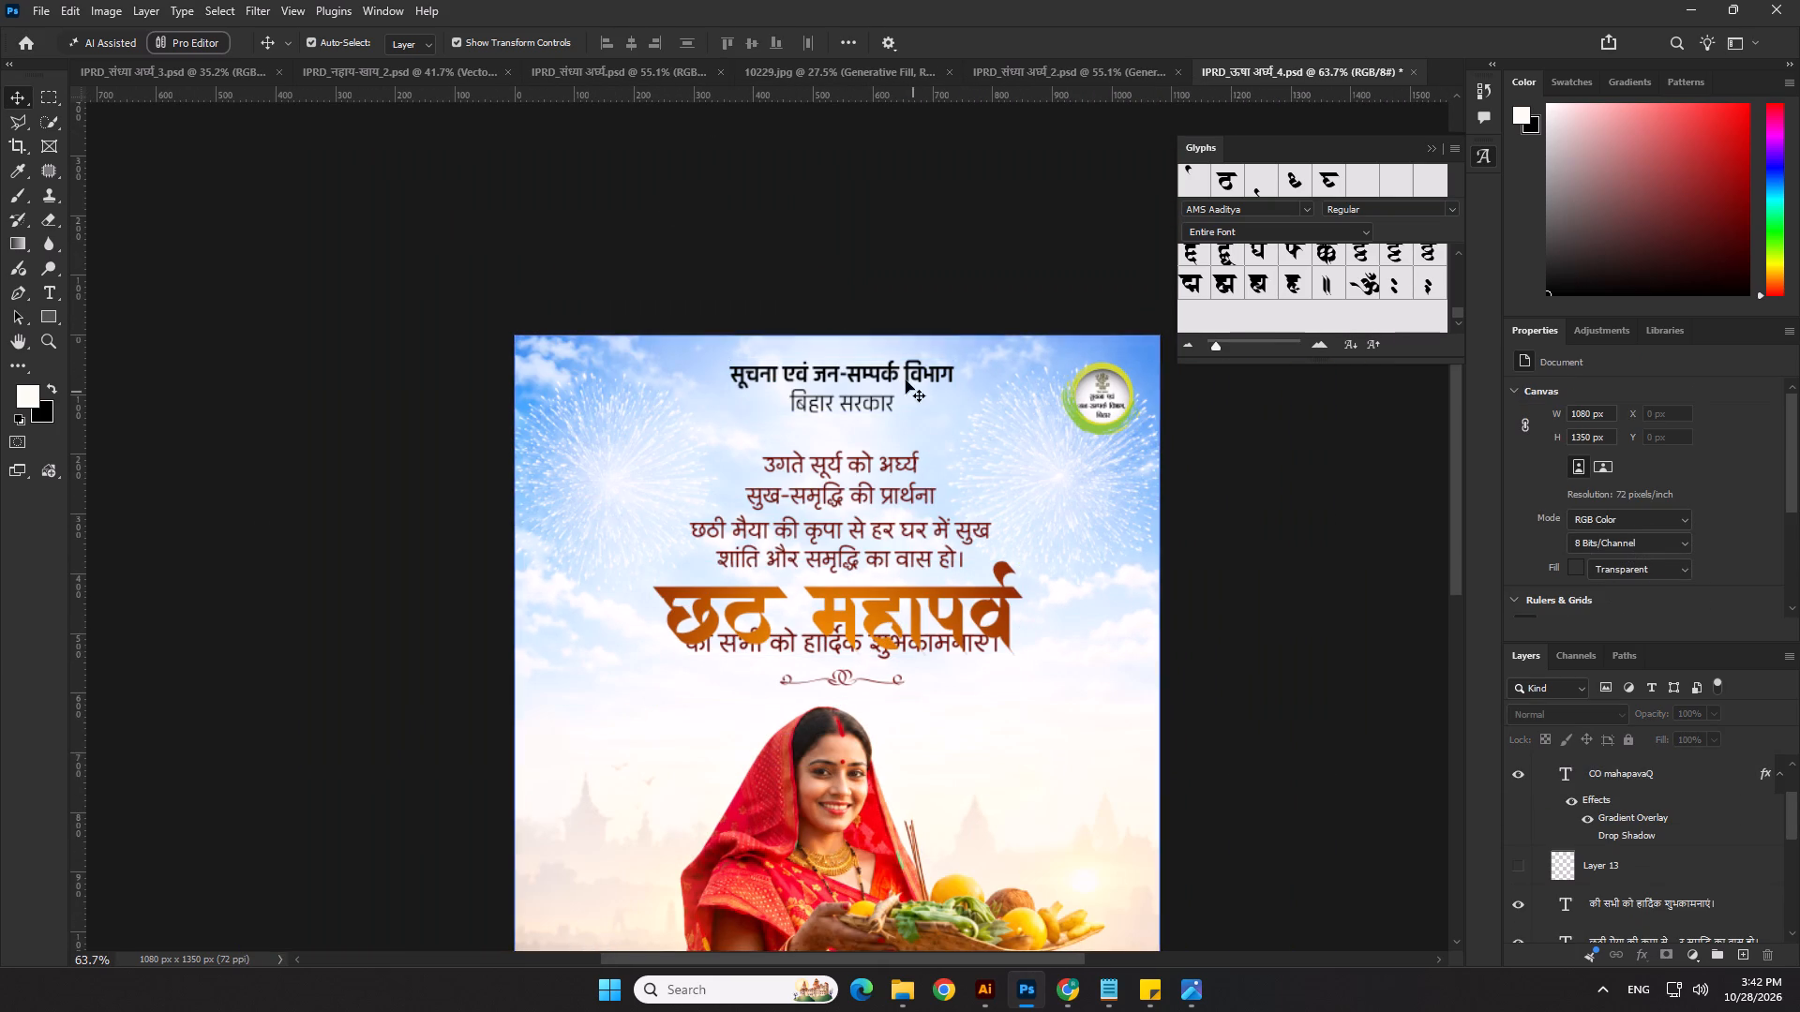
{"action": "left_click", "coordinate": [1341, 631]}
Hide the decorative ornament (Vector Smart Object) below the greeting line.
{"action": "scroll", "coordinate": [898, 652], "scroll_direction": "up", "scroll_amount": 7}
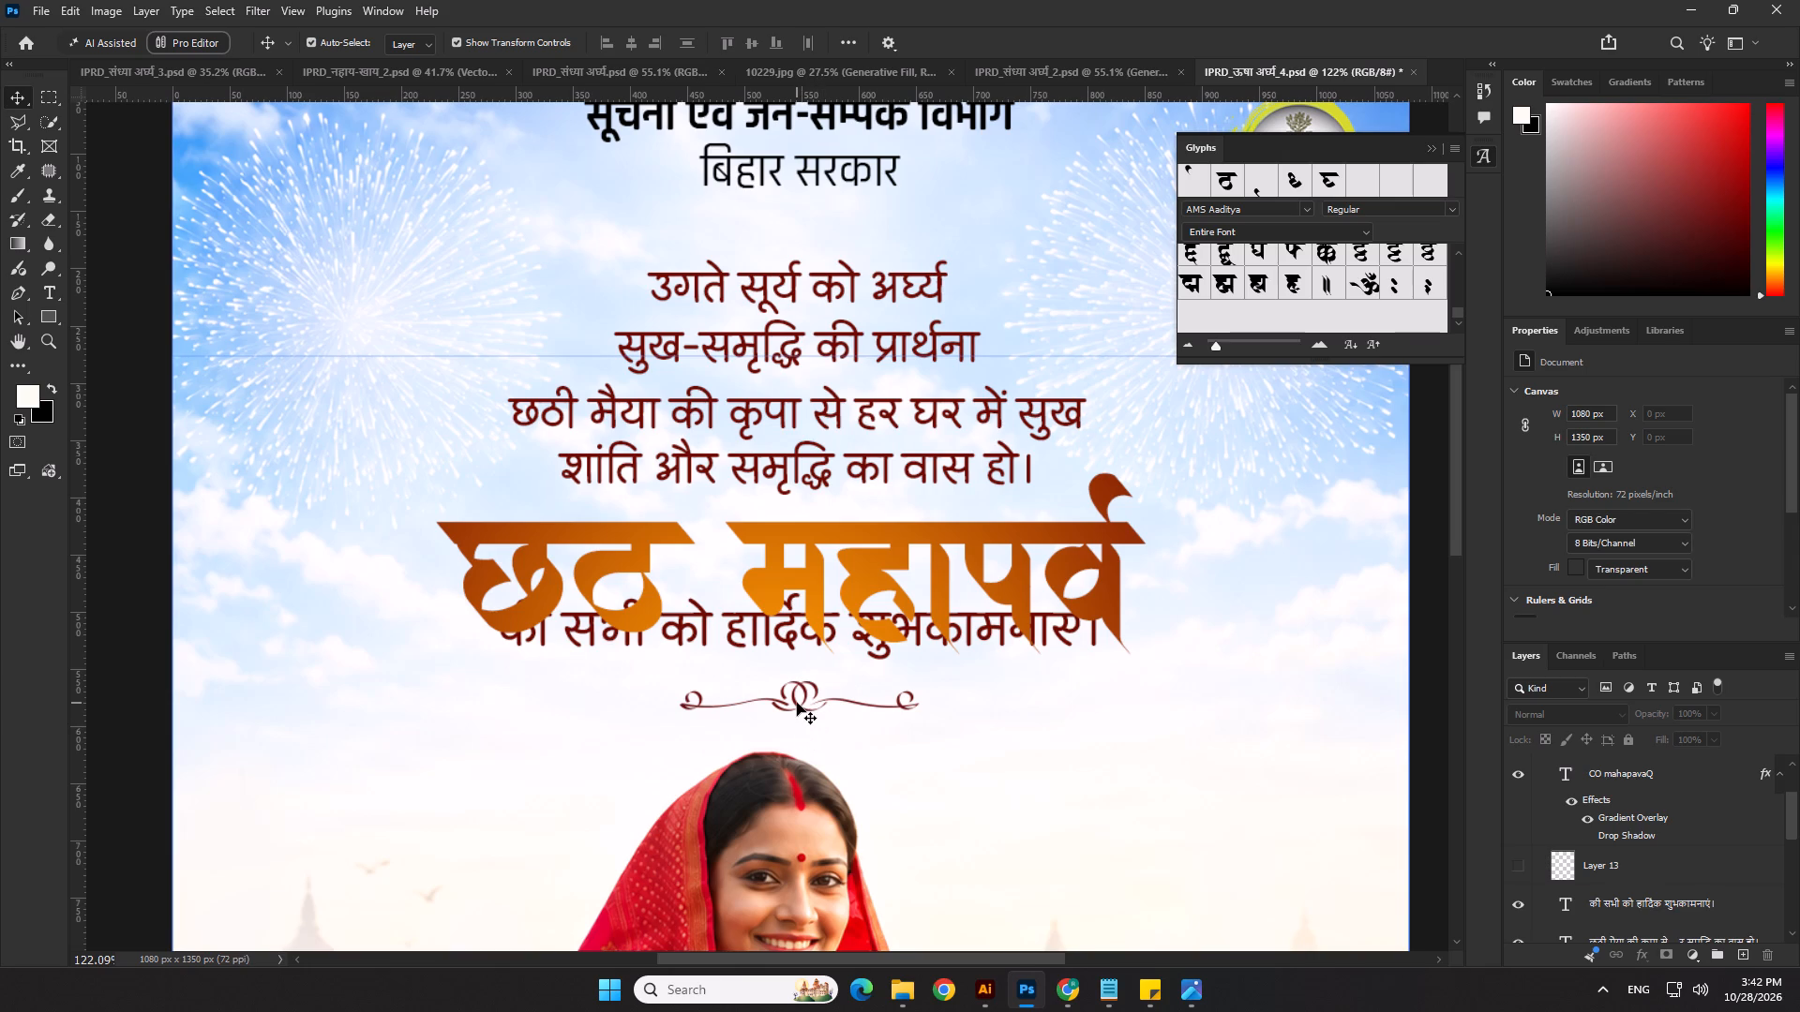
{"action": "left_click", "coordinate": [797, 703]}
{"action": "left_click", "coordinate": [1513, 783]}
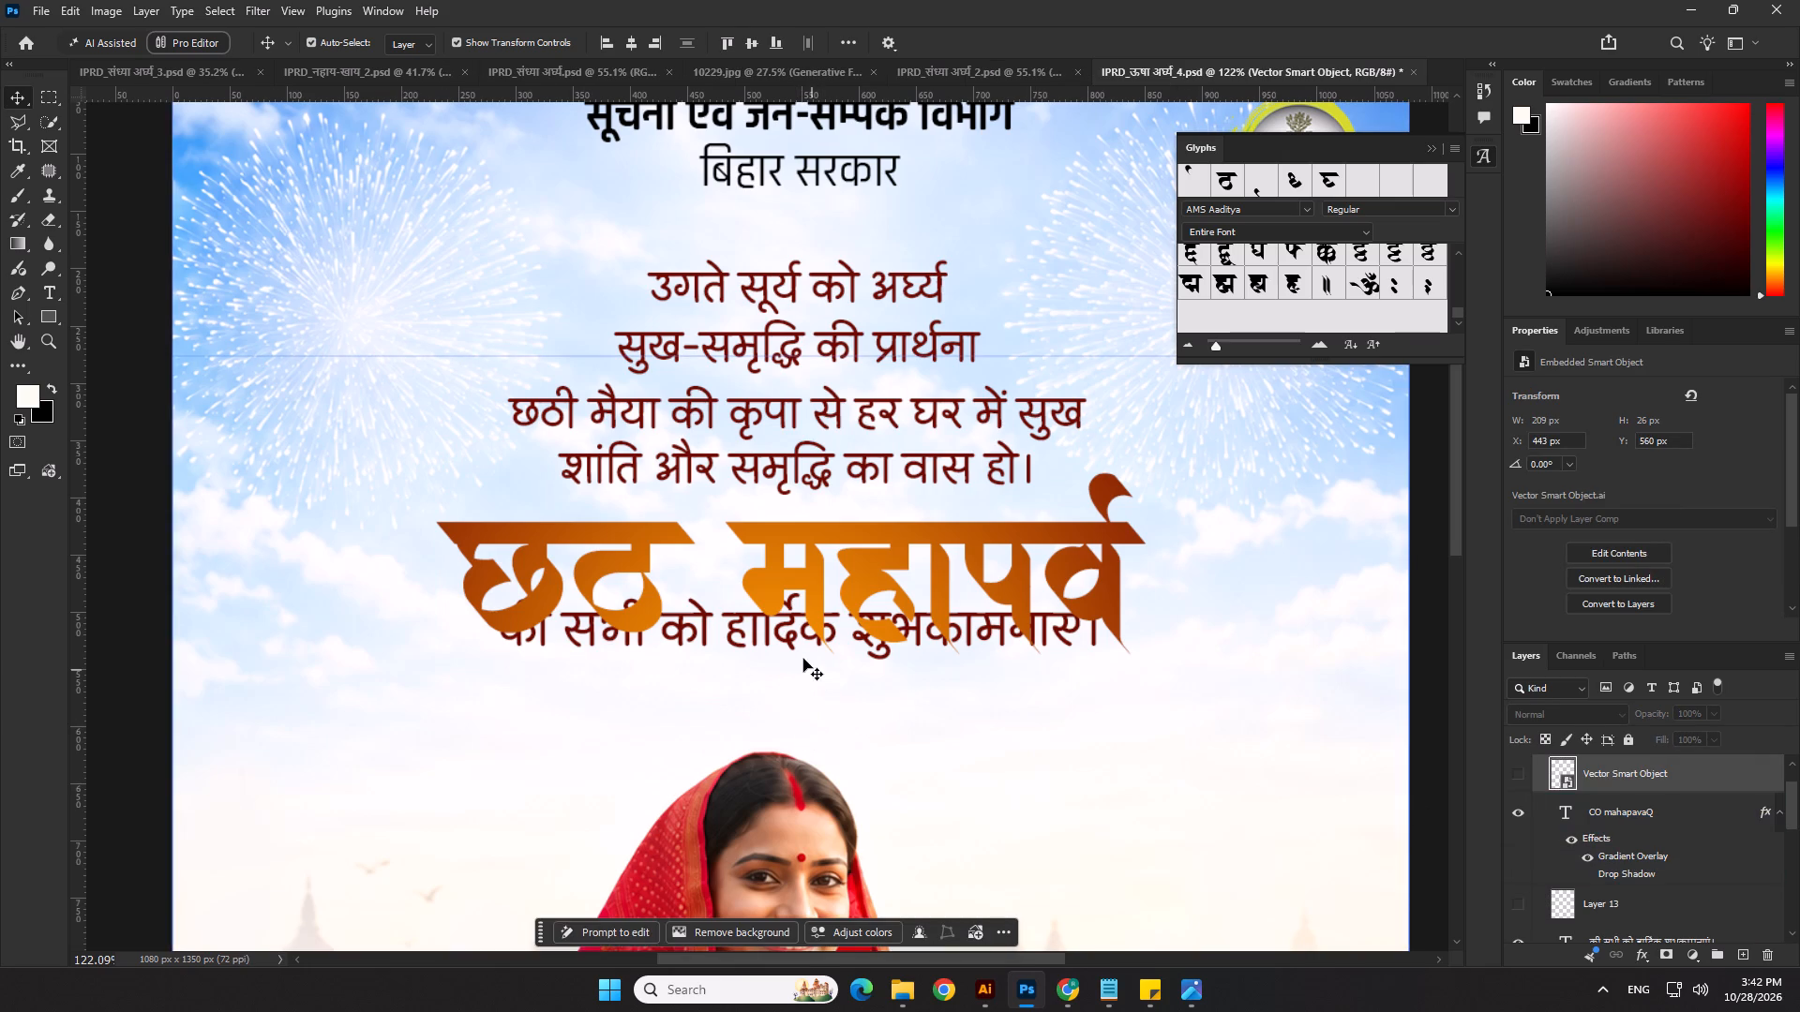
Lock the छठ महापर्व title layer.
{"action": "left_click", "coordinate": [793, 645]}
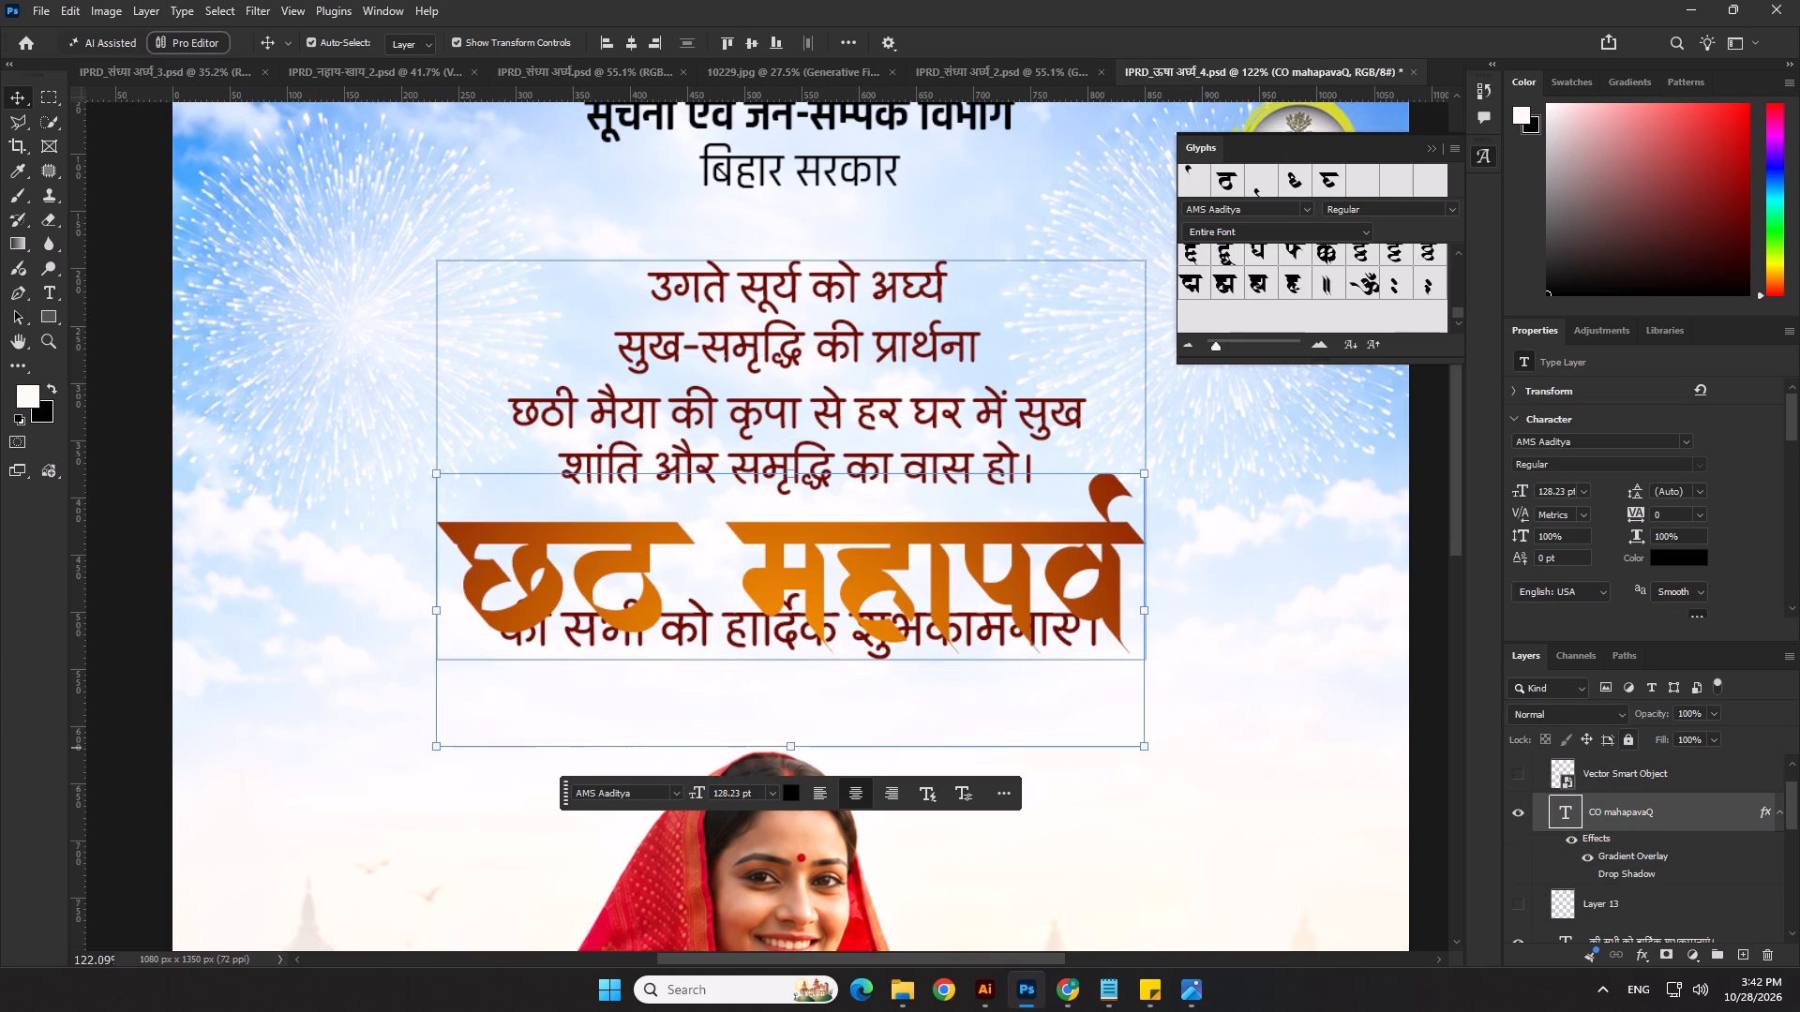
{"action": "left_click", "coordinate": [1628, 748]}
Move the की सभी को हार्दिक शुभकामनाएं। line directly below the छठ महापर्व title, centre it horizontally, and nudge it up 7 px.
{"action": "left_click_drag", "start_coordinate": [710, 632], "coordinate": [708, 684]}
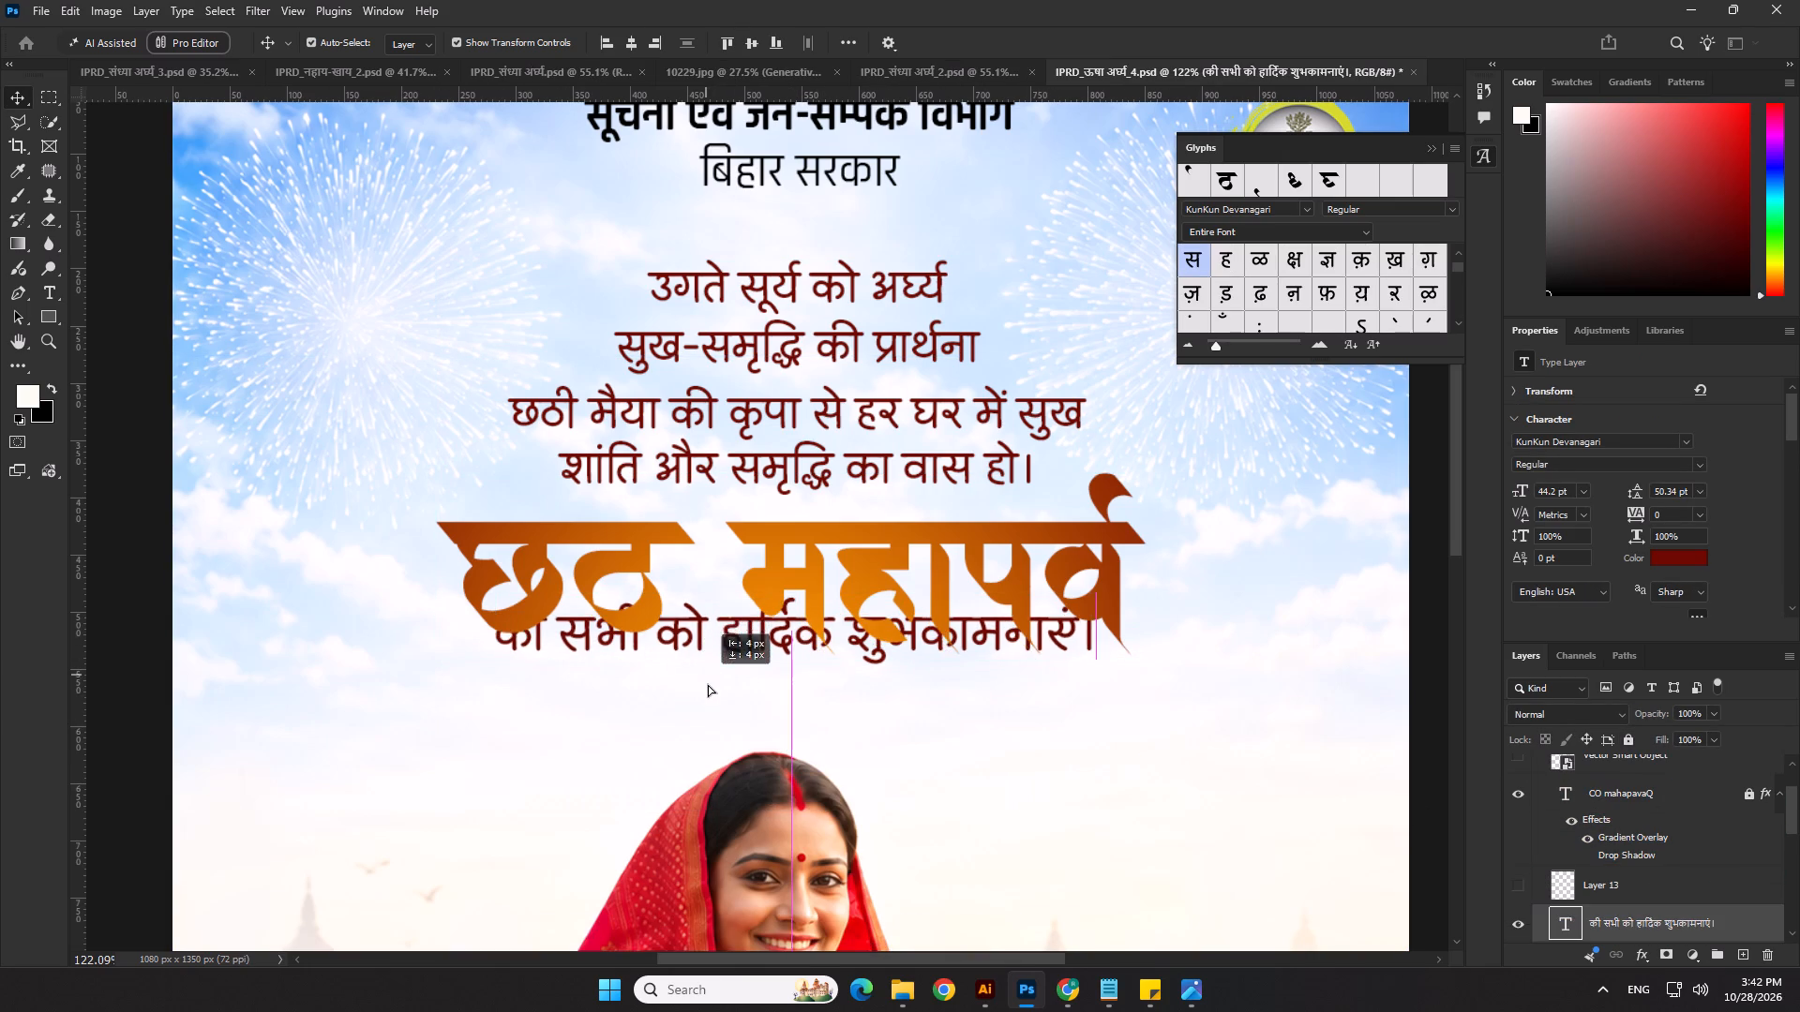
{"action": "left_click_drag", "start_coordinate": [708, 684], "coordinate": [712, 692]}
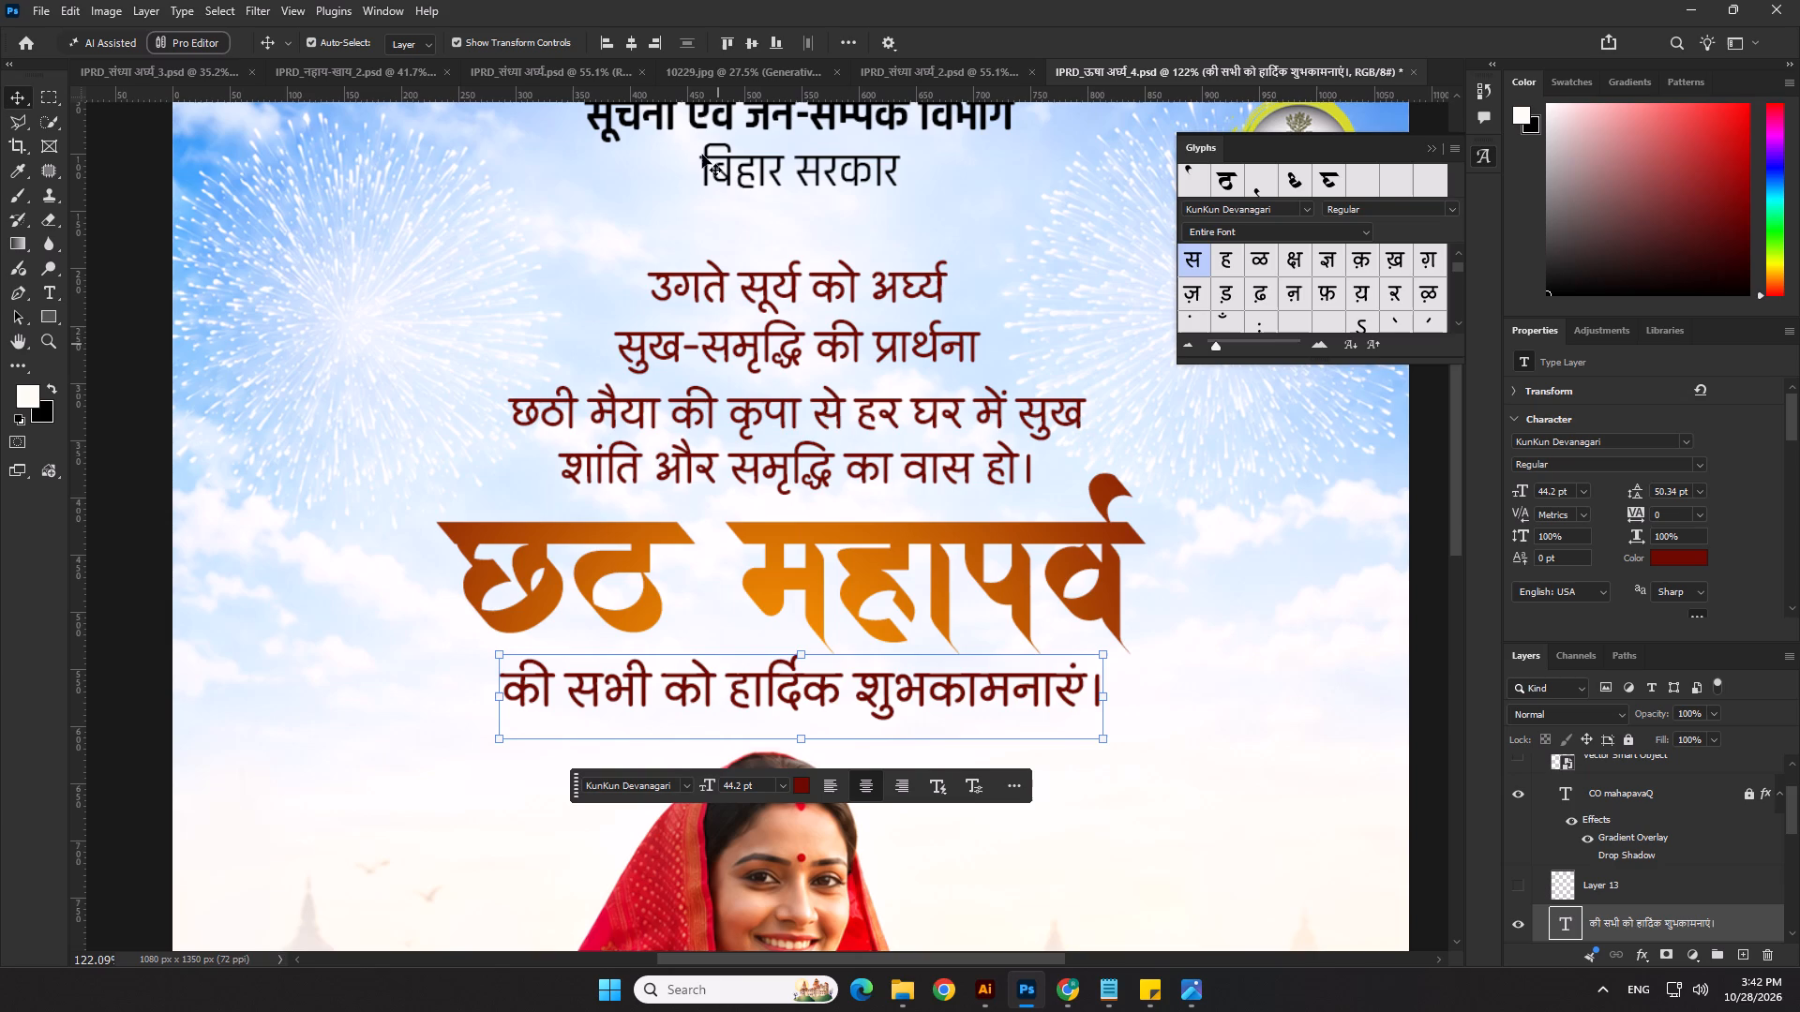
{"action": "left_click", "coordinate": [622, 40]}
{"action": "key", "text": "Up"}
{"action": "key", "text": "Up"}
{"action": "key", "text": "Up"}
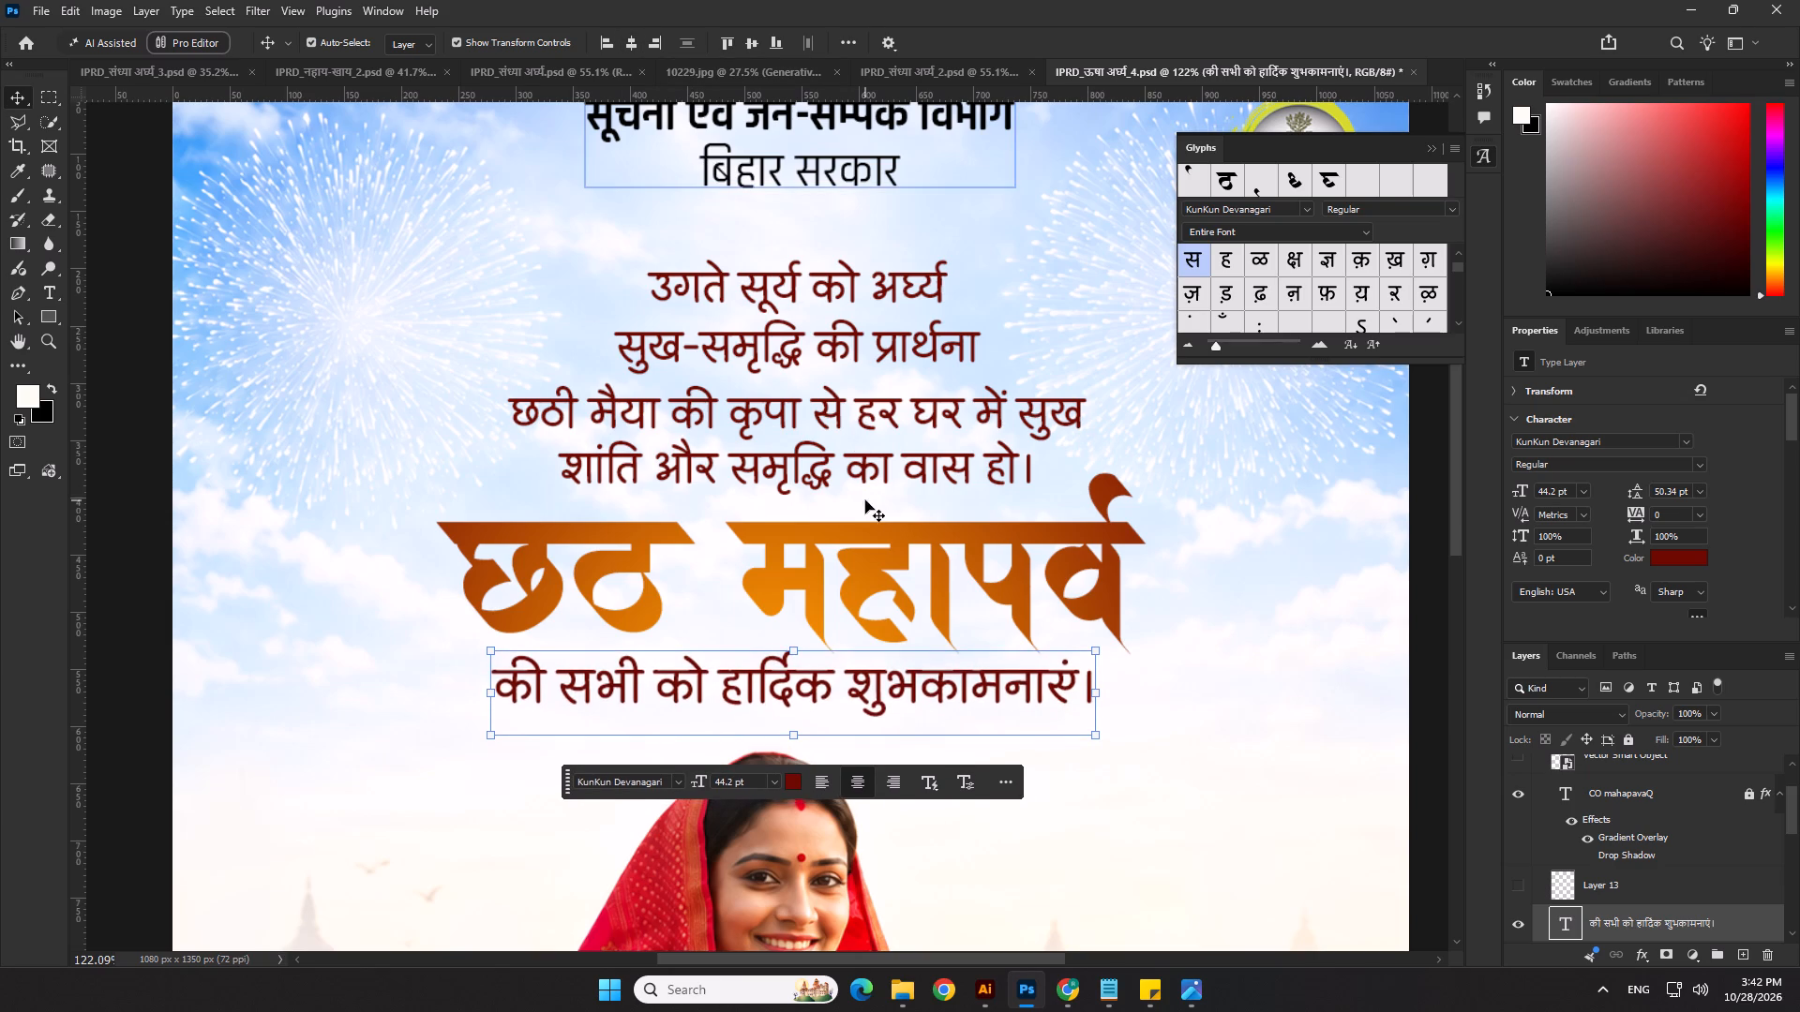
{"action": "key", "text": "Up"}
{"action": "key", "text": "Up"}
{"action": "key", "text": "Up"}
{"action": "key", "text": "Up"}
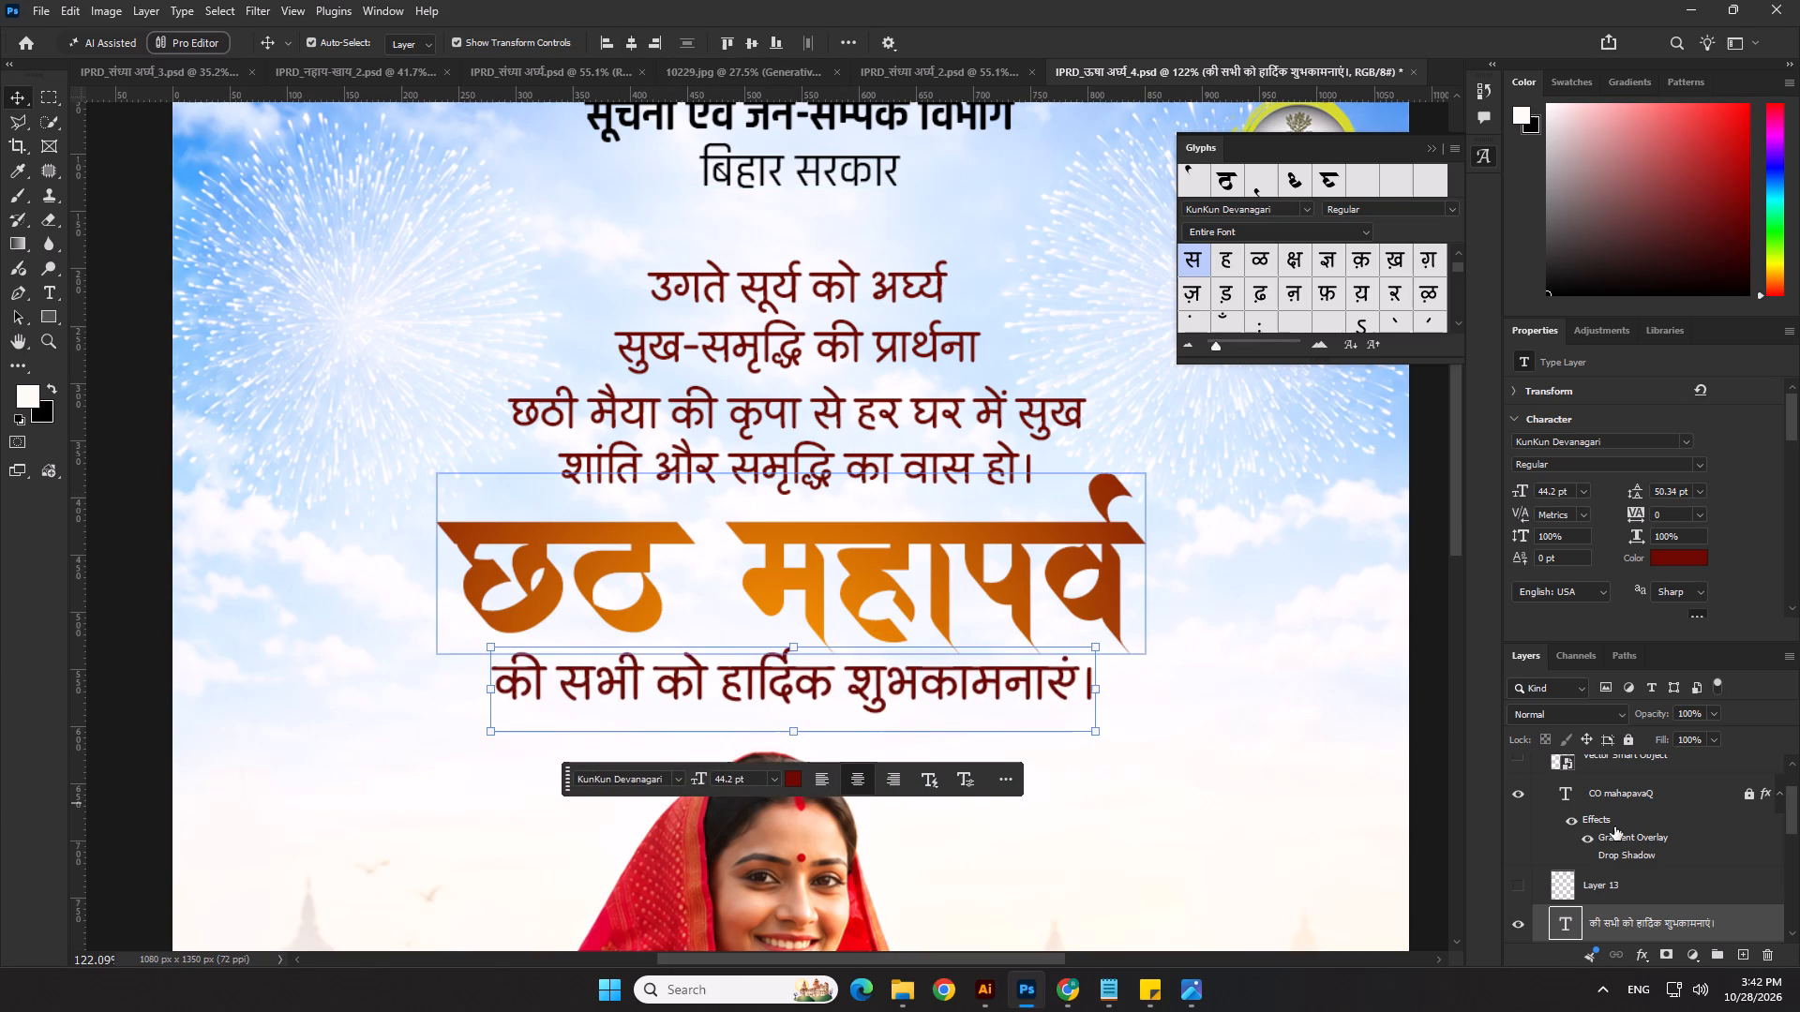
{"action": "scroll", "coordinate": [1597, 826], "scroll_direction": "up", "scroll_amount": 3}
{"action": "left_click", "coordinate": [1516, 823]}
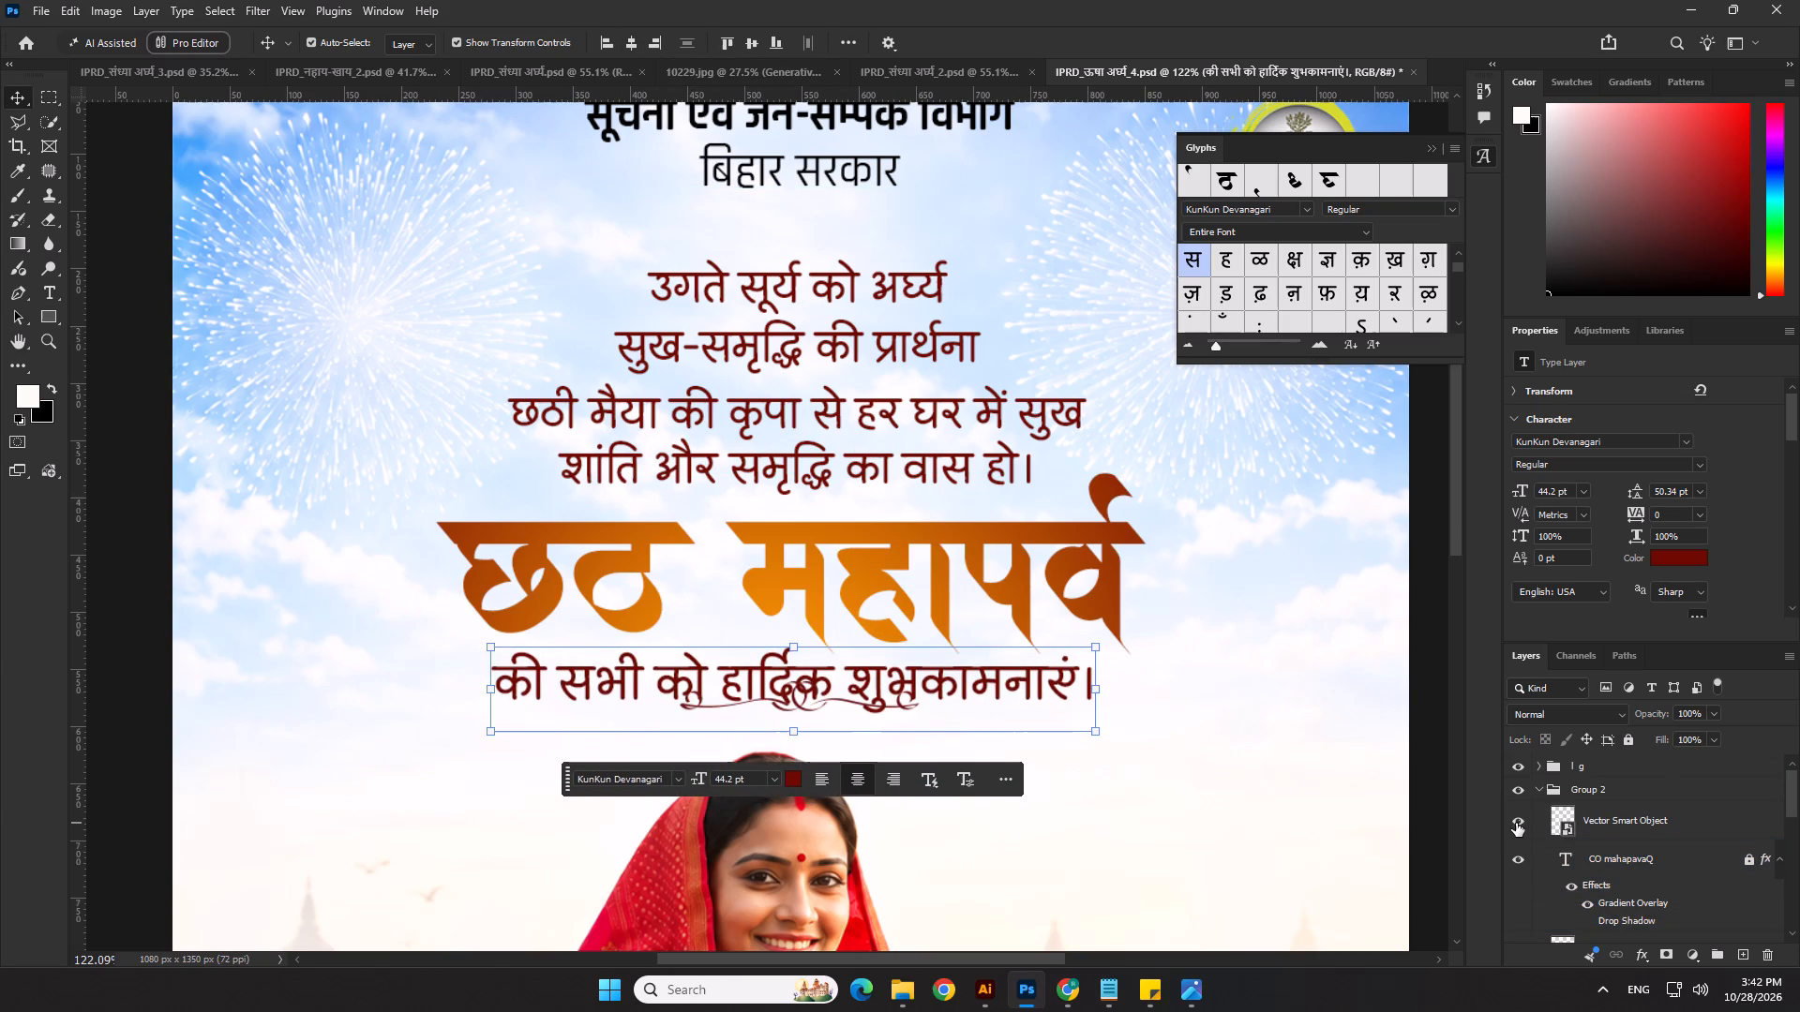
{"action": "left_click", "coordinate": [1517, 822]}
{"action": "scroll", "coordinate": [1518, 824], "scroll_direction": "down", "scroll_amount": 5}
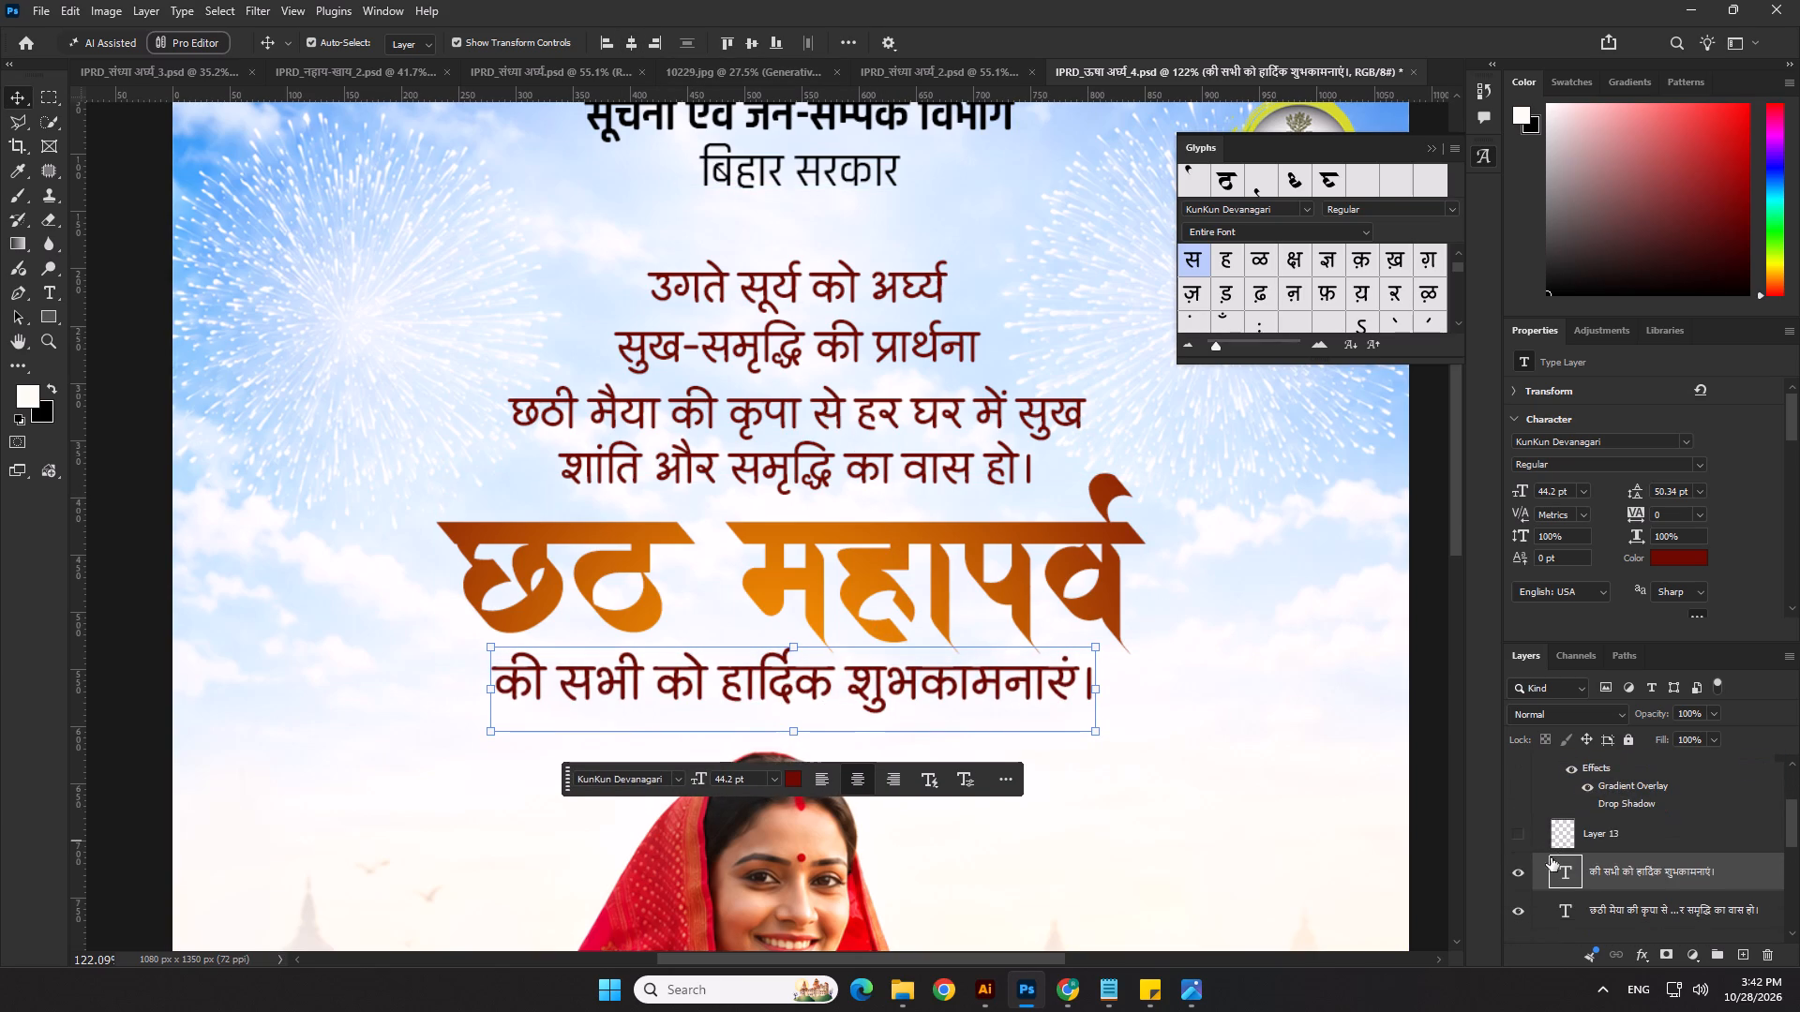
Show the hidden Rectangle 14 layer with the orange gradient.
{"action": "left_click", "coordinate": [1512, 835]}
{"action": "left_click", "coordinate": [1512, 835]}
{"action": "scroll", "coordinate": [1525, 841], "scroll_direction": "down", "scroll_amount": 8}
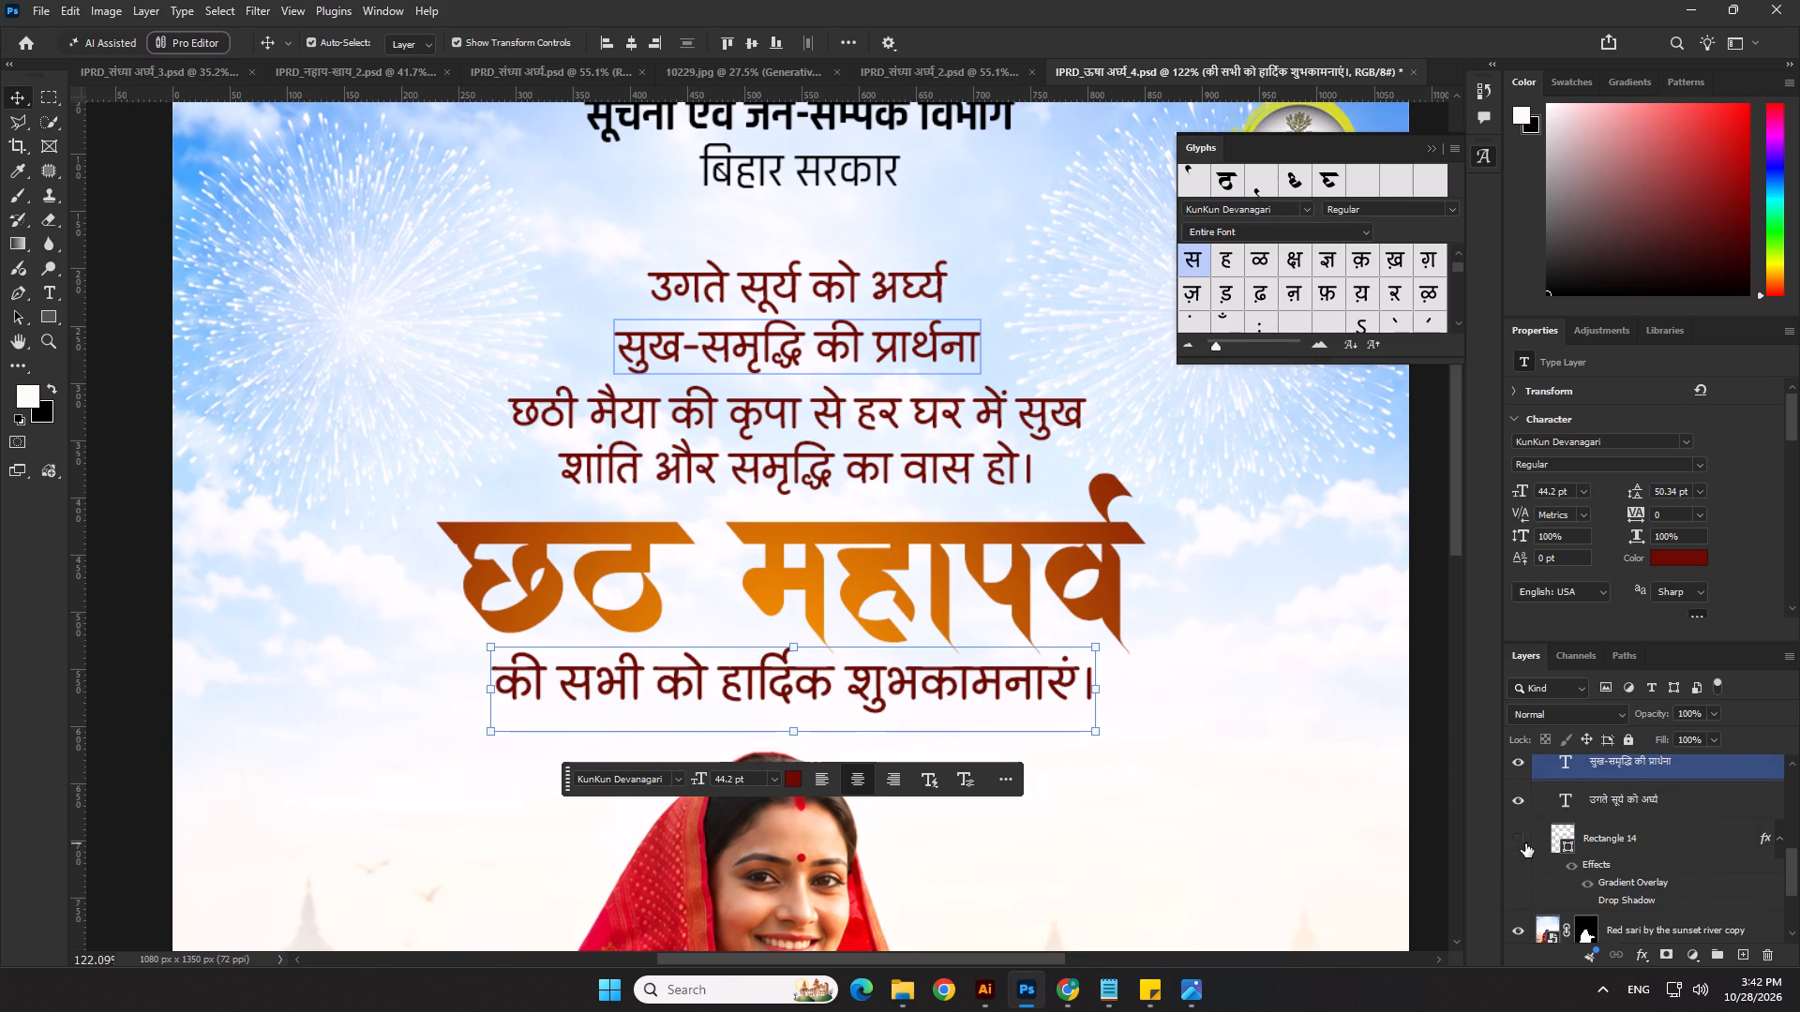
{"action": "scroll", "coordinate": [1525, 843], "scroll_direction": "down", "scroll_amount": 1}
{"action": "left_click", "coordinate": [1519, 809]}
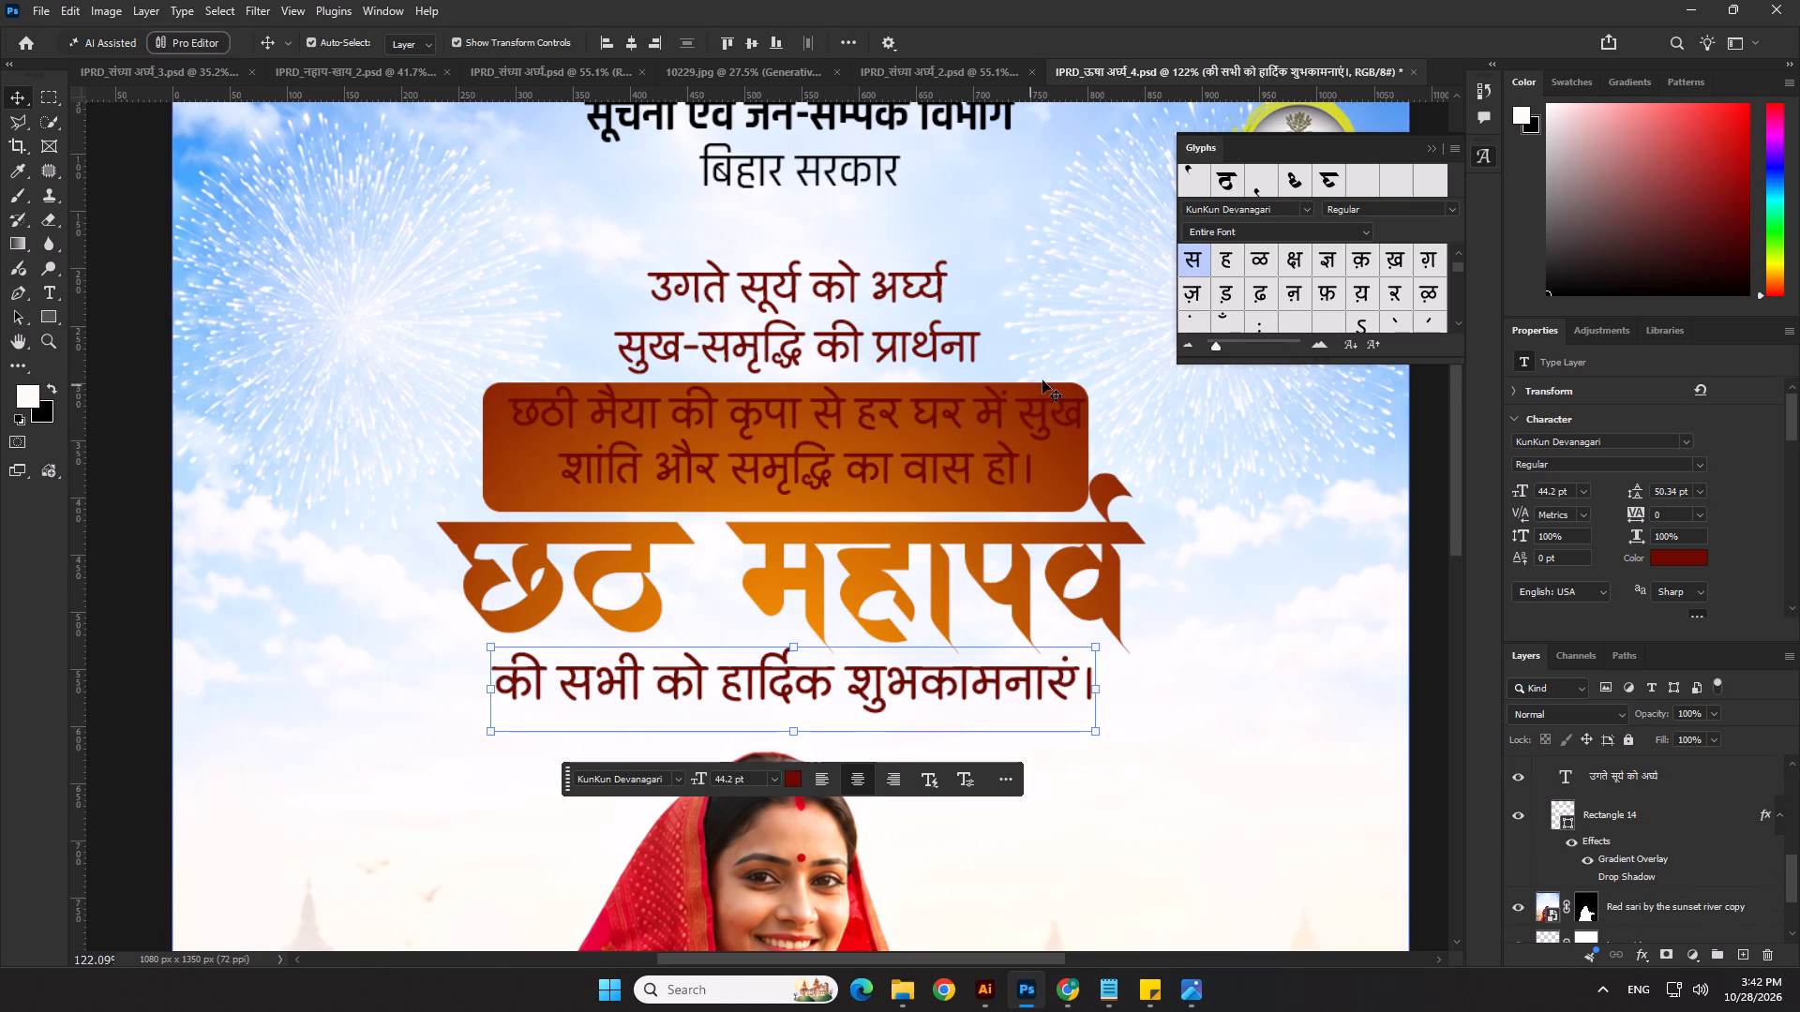
Resize Rectangle 14 to 576 × 50 px and move it behind the की सभी को हार्दिक शुभकामनाएं। line.
{"action": "left_click", "coordinate": [1053, 389]}
{"action": "scroll", "coordinate": [1654, 844], "scroll_direction": "down", "scroll_amount": 3}
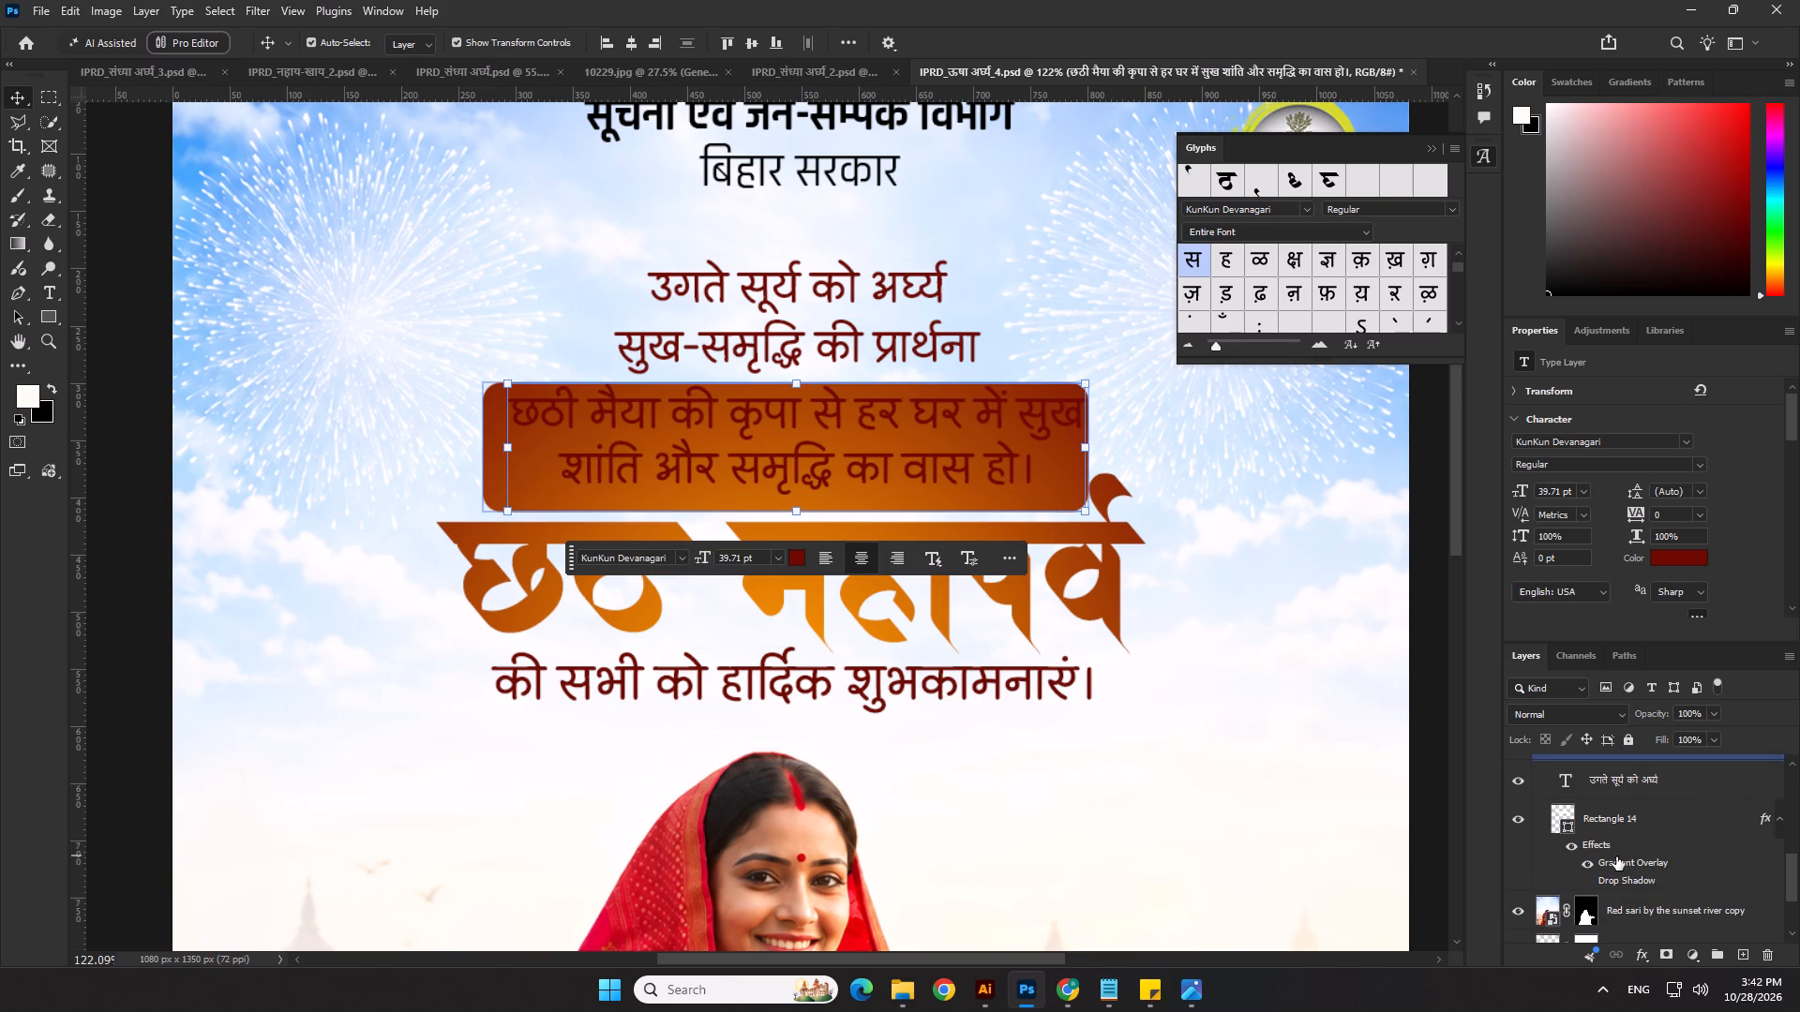
{"action": "left_click", "coordinate": [1603, 819]}
{"action": "left_click_drag", "start_coordinate": [787, 384], "coordinate": [797, 451], "text": "shift"}
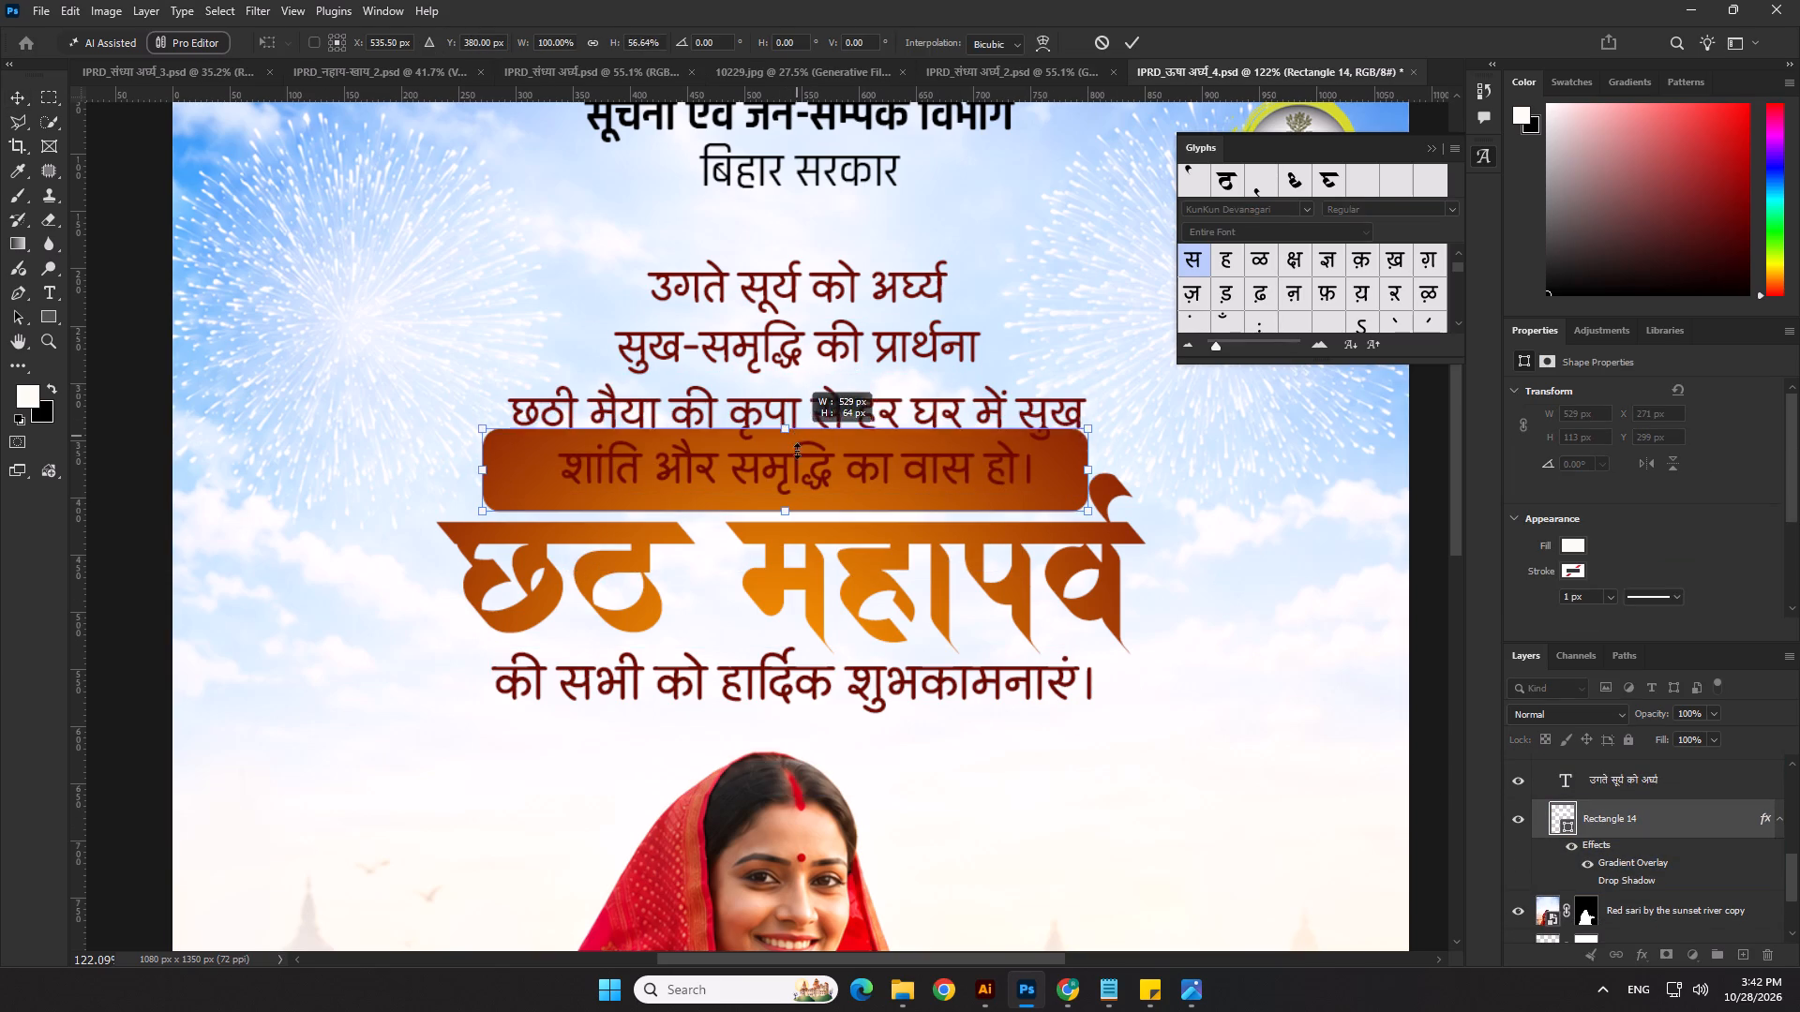
{"action": "left_click_drag", "start_coordinate": [797, 451], "coordinate": [798, 464], "text": "shift"}
{"action": "left_click_drag", "start_coordinate": [839, 500], "coordinate": [820, 686]}
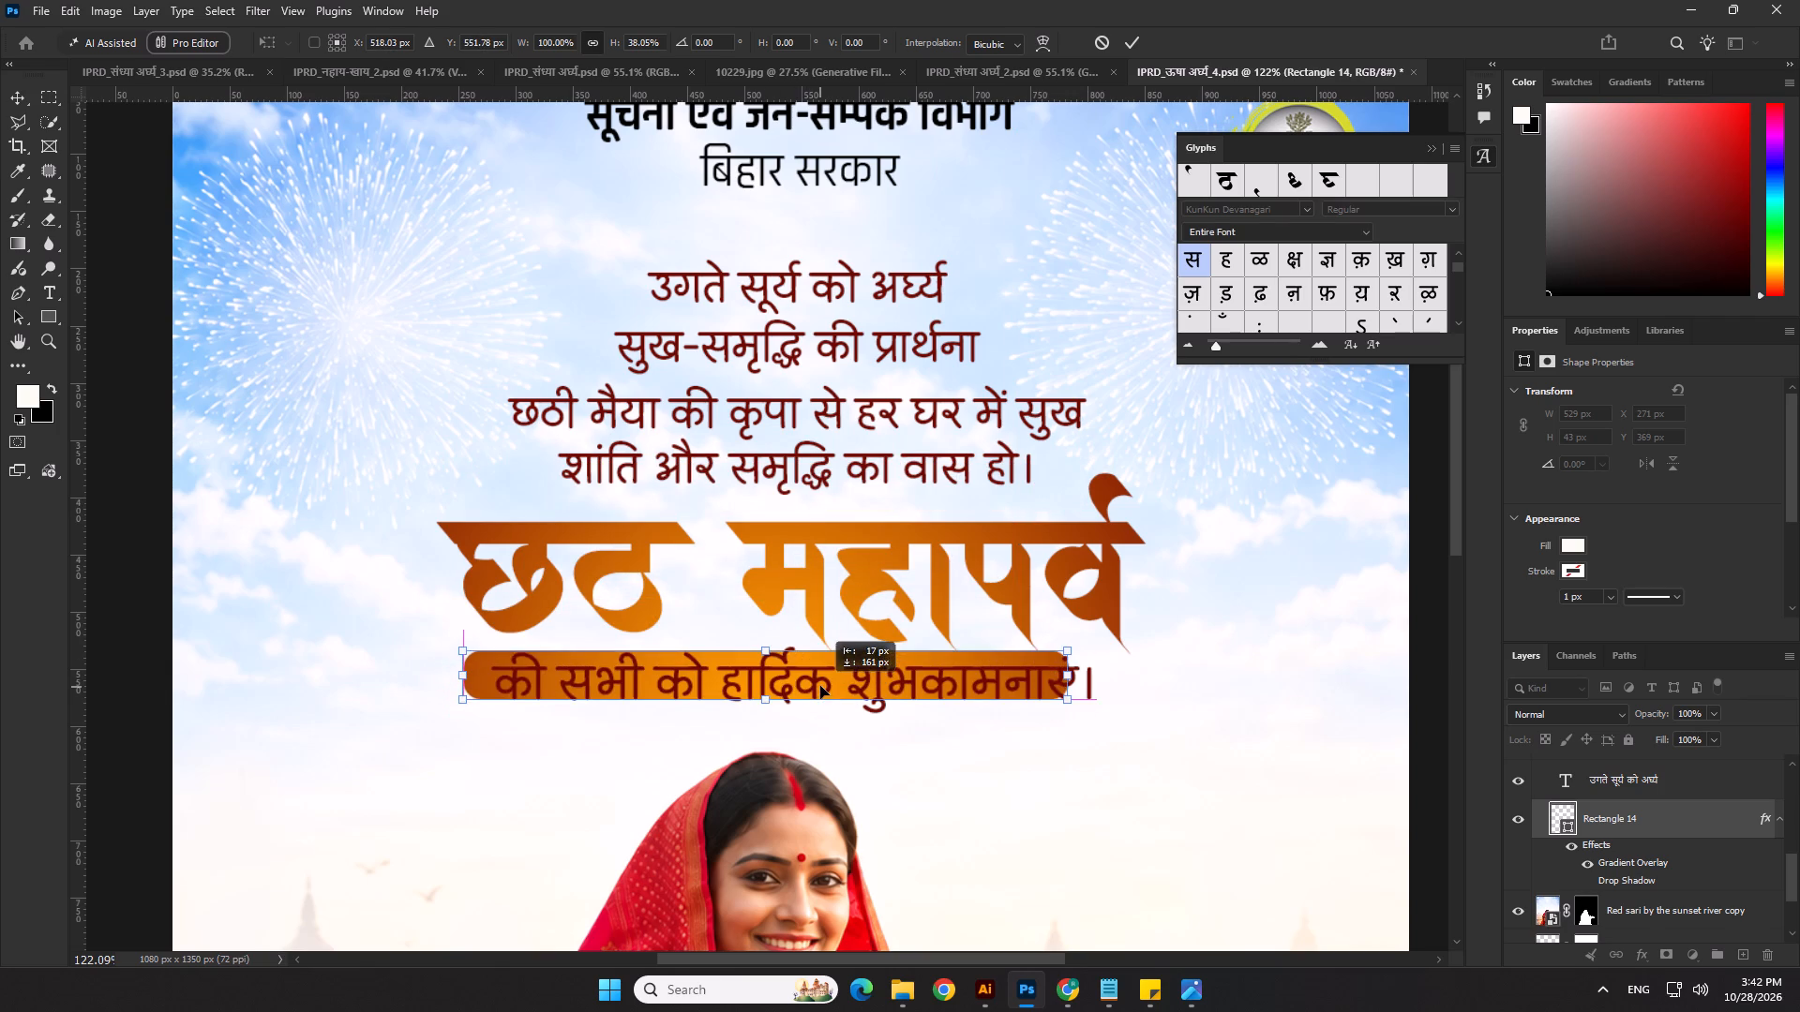
{"action": "left_click_drag", "start_coordinate": [820, 686], "coordinate": [820, 693]}
{"action": "left_click_drag", "start_coordinate": [1073, 684], "coordinate": [1135, 687], "text": "shift"}
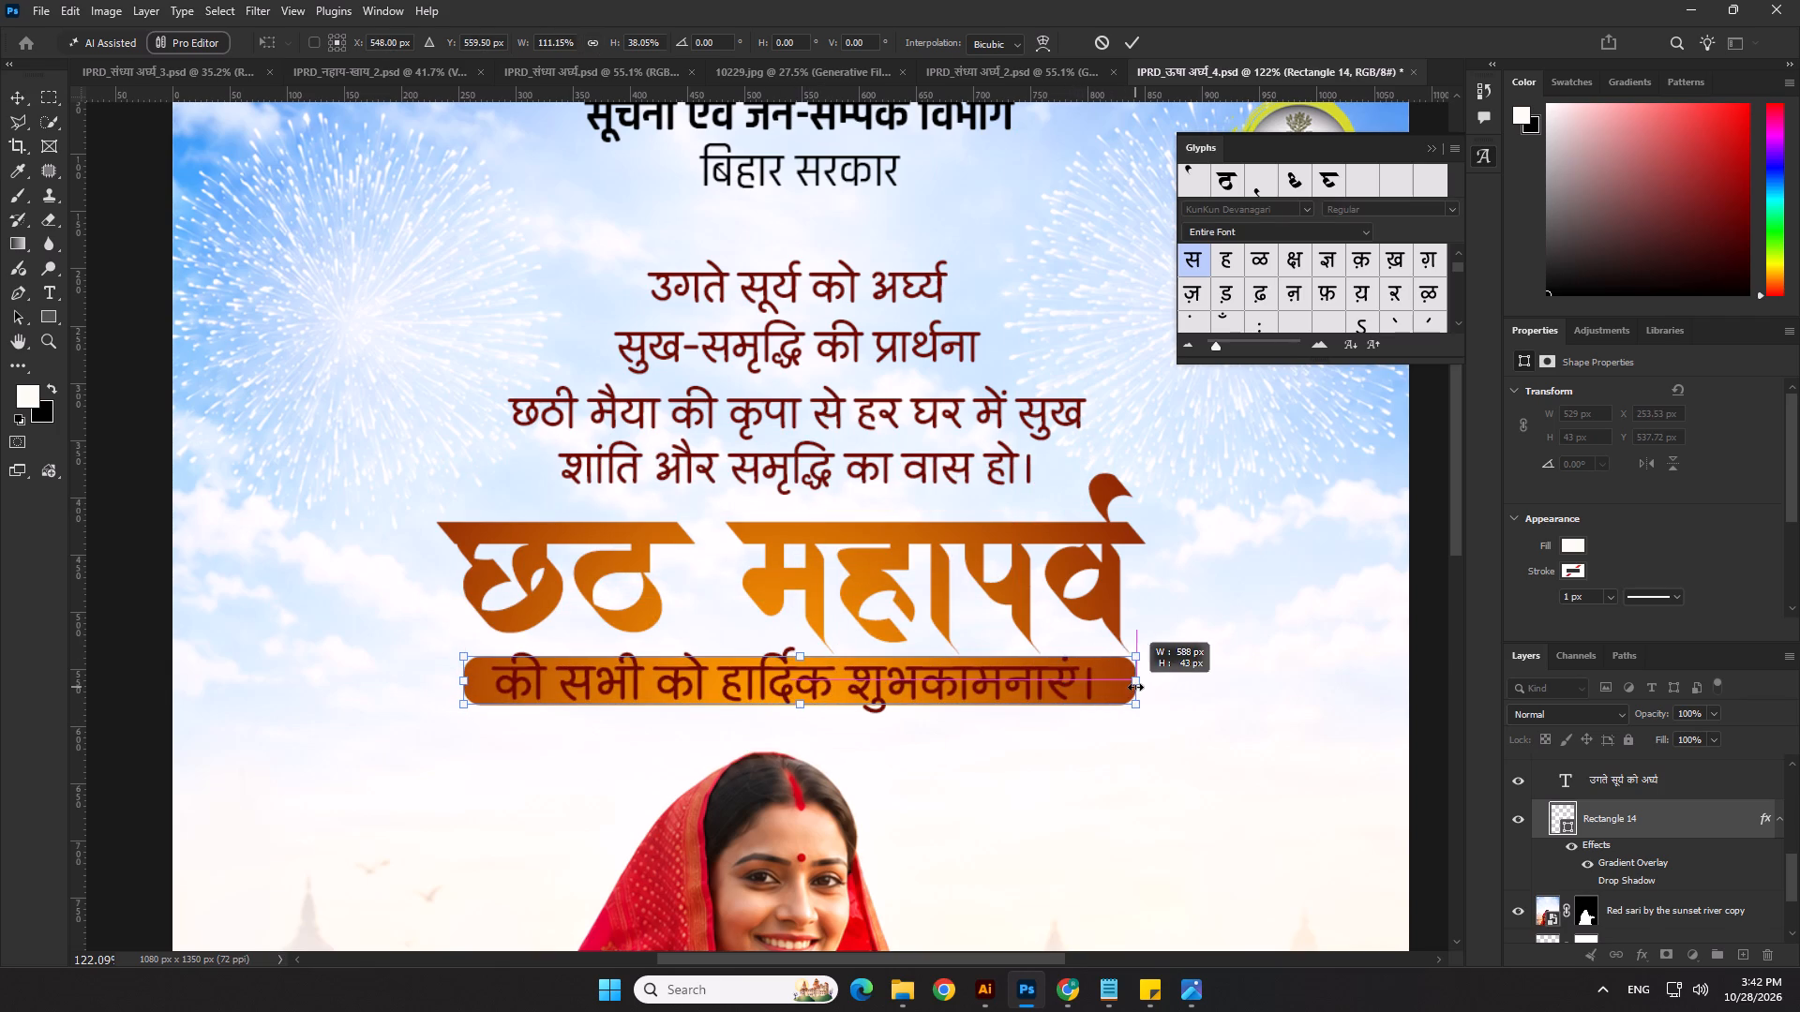
{"action": "left_click_drag", "start_coordinate": [1135, 687], "coordinate": [1127, 691], "text": "shift"}
{"action": "scroll", "coordinate": [584, 796], "scroll_direction": "up", "scroll_amount": 4}
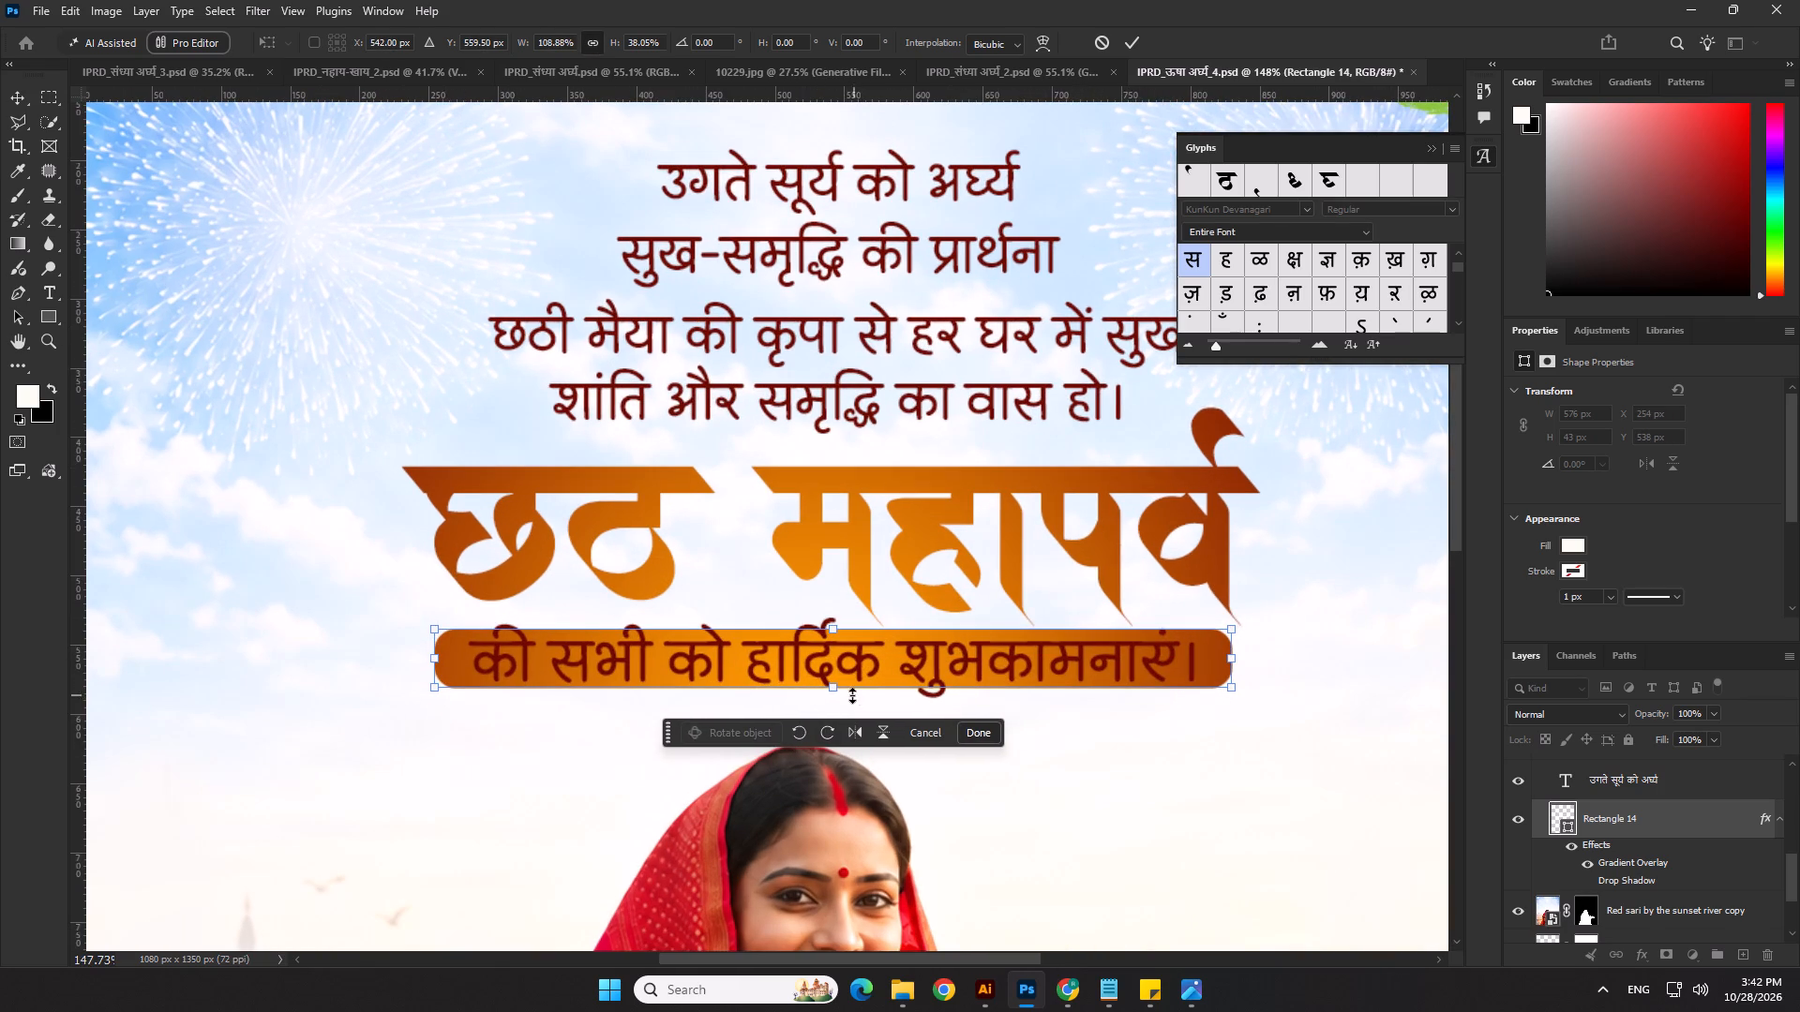
{"action": "left_click_drag", "start_coordinate": [842, 691], "coordinate": [840, 701], "text": "shift"}
{"action": "key", "text": "Return"}
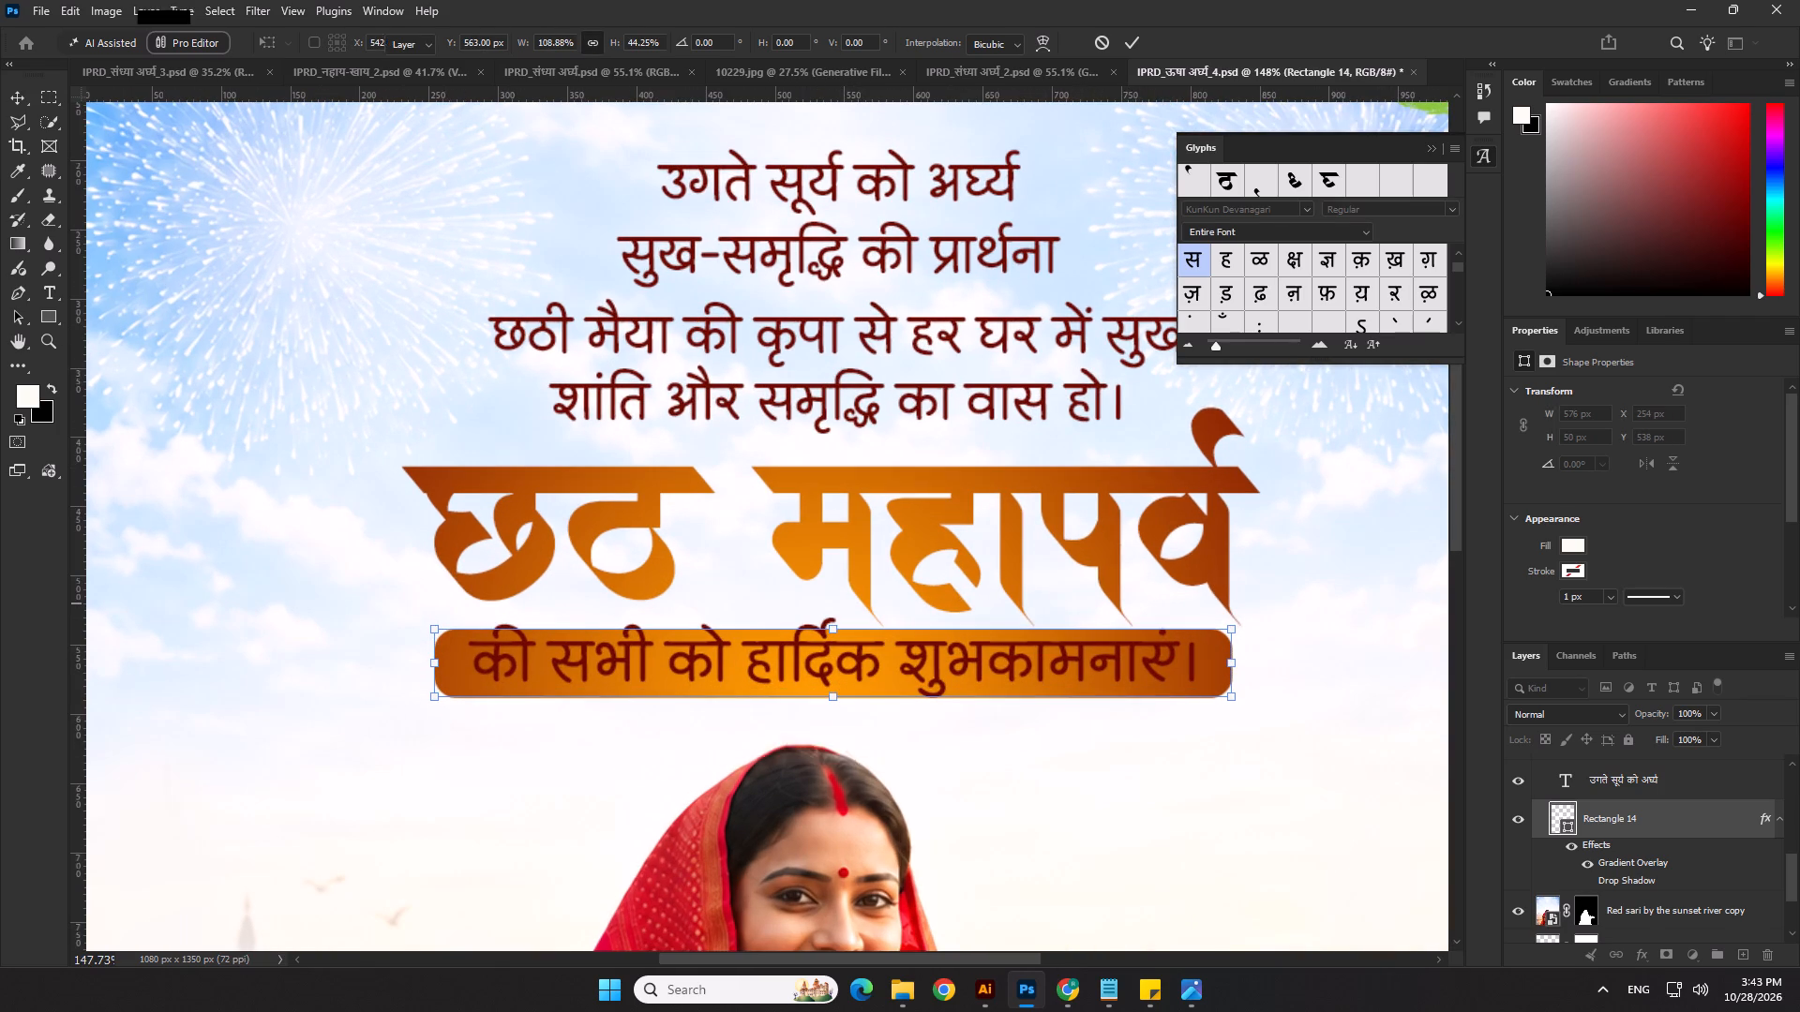
Set all of the rectangle's corner radii to 5 px and centre it horizontally on the poster.
{"action": "scroll", "coordinate": [1639, 517], "scroll_direction": "down", "scroll_amount": 4}
{"action": "left_click_drag", "start_coordinate": [1552, 579], "coordinate": [1539, 581]}
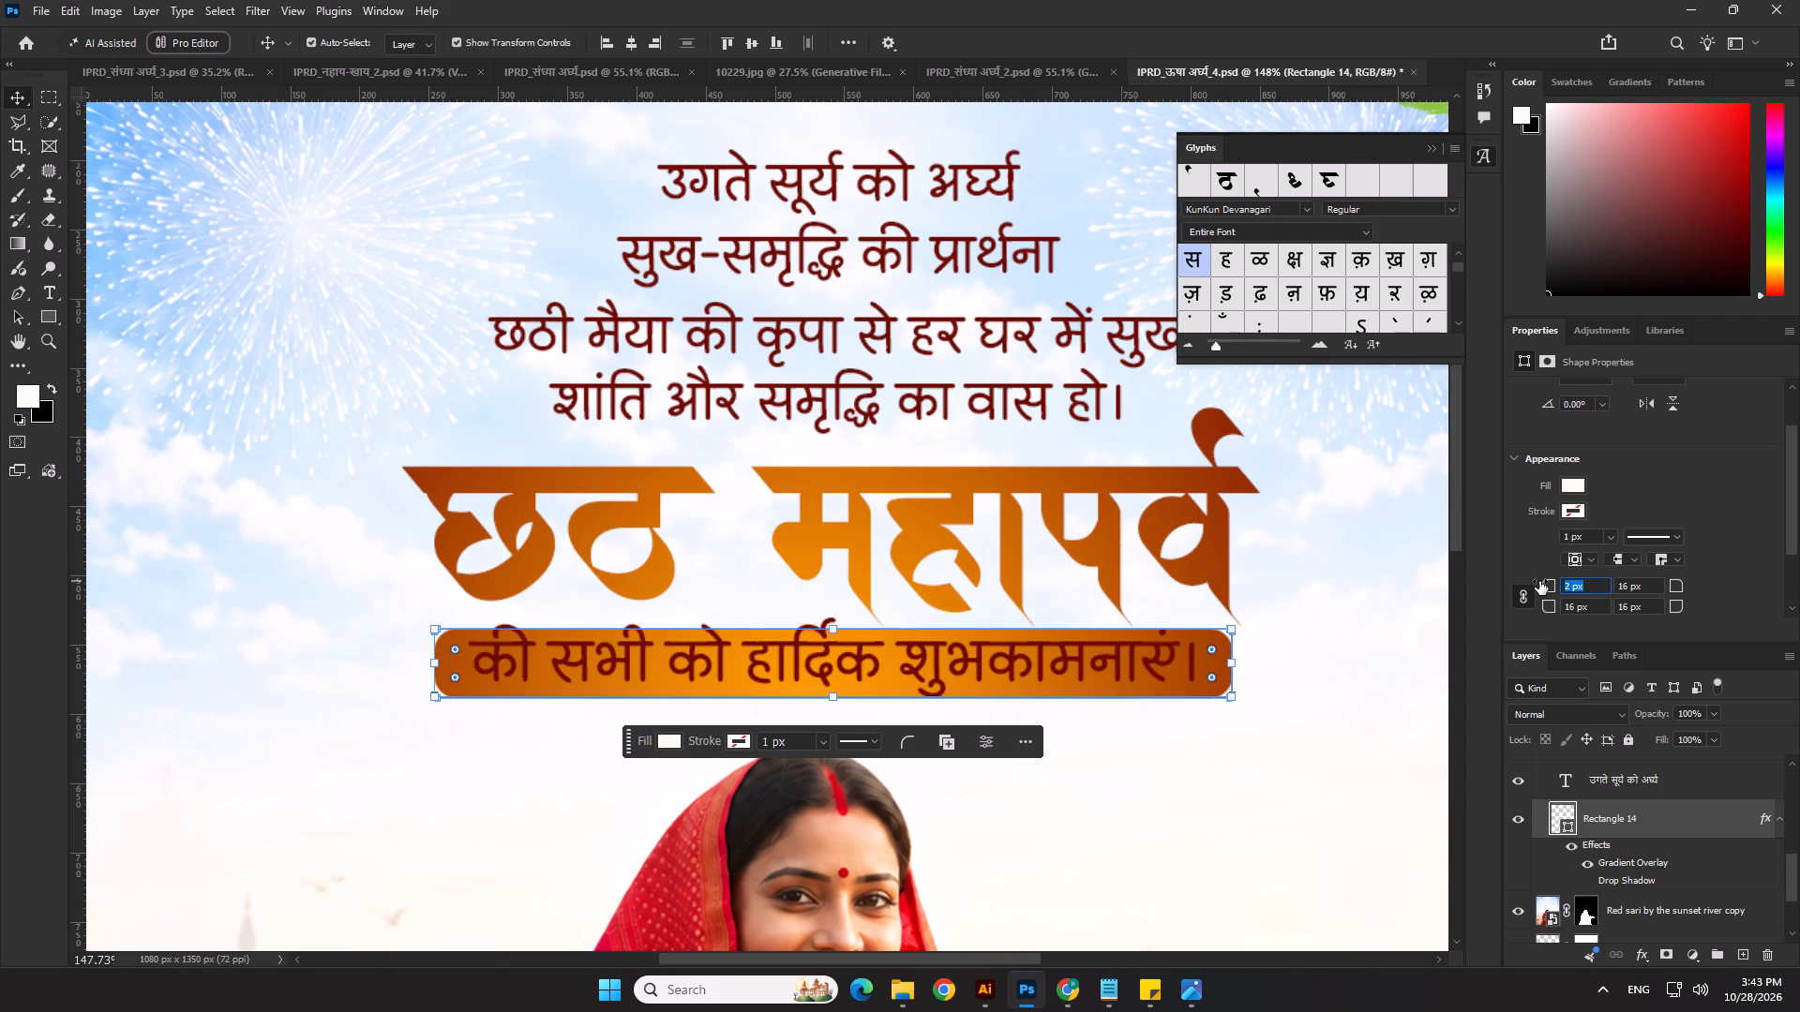
{"action": "left_click_drag", "start_coordinate": [1539, 581], "coordinate": [1542, 580]}
{"action": "left_click", "coordinate": [624, 49]}
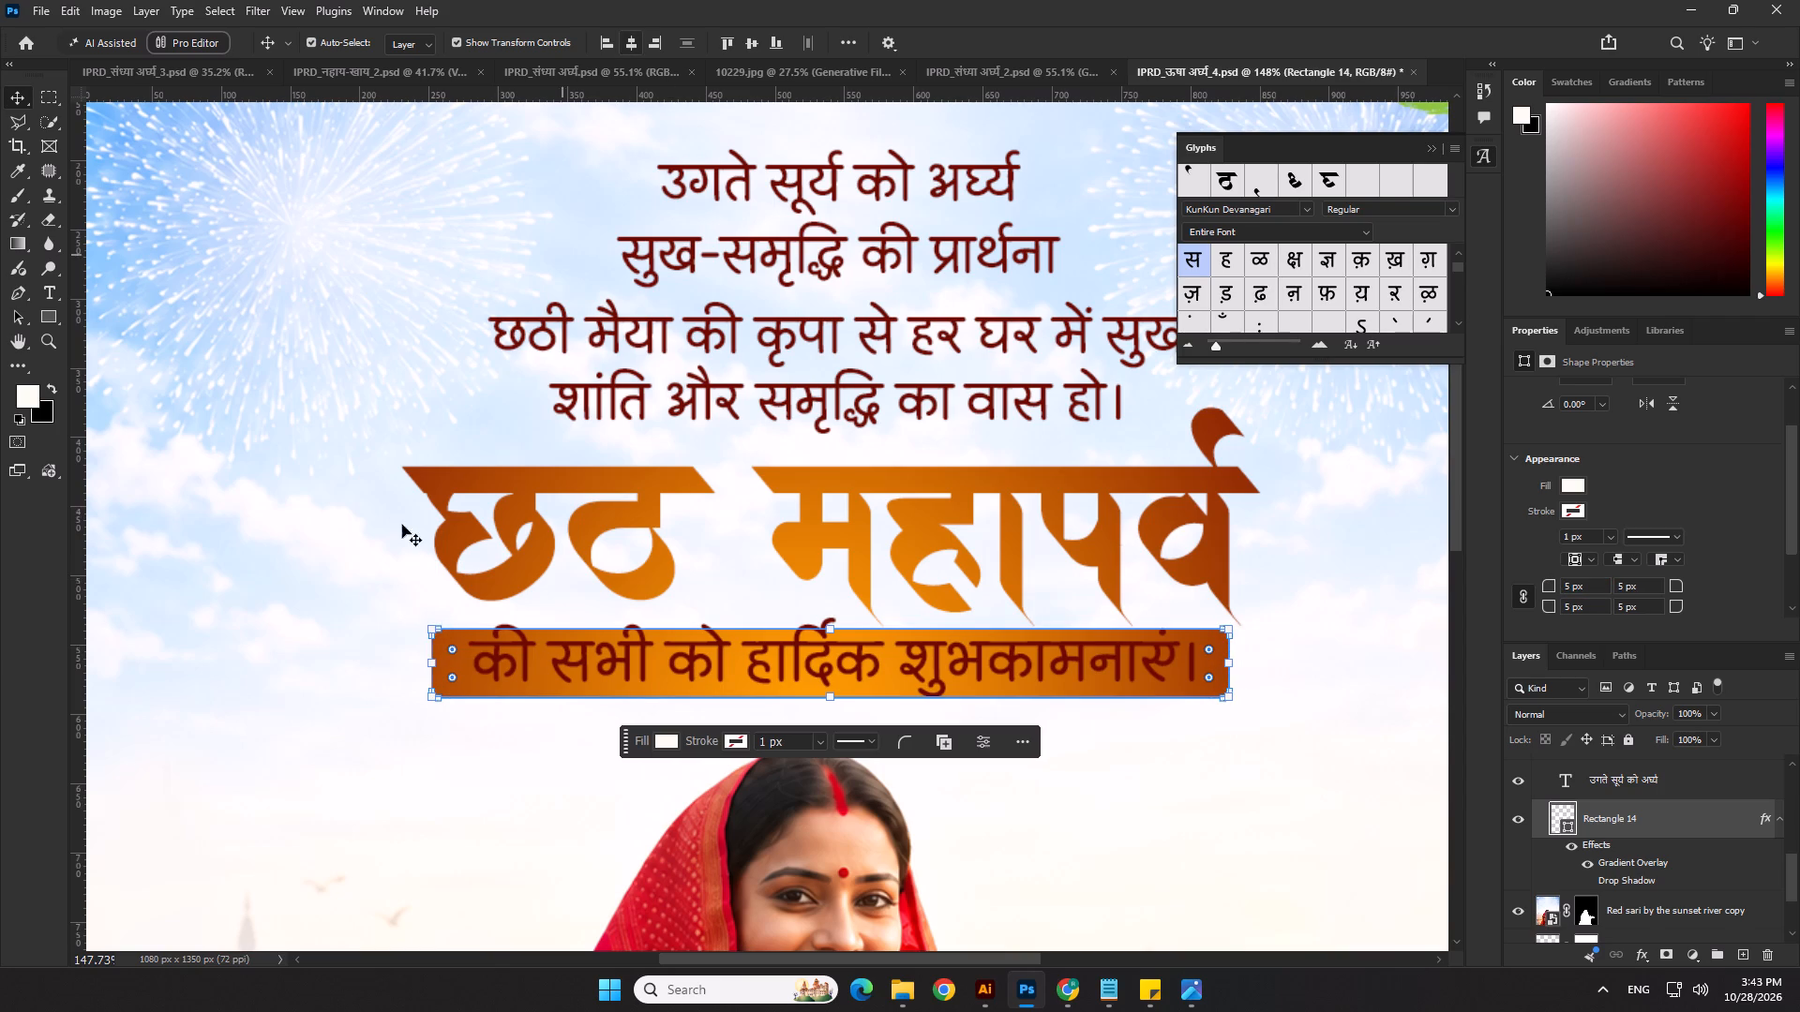
{"action": "left_click", "coordinate": [351, 652]}
Change the की सभी को हार्दिक शुभकामनाएं। text colour to white (ffffff).
{"action": "left_click", "coordinate": [528, 662]}
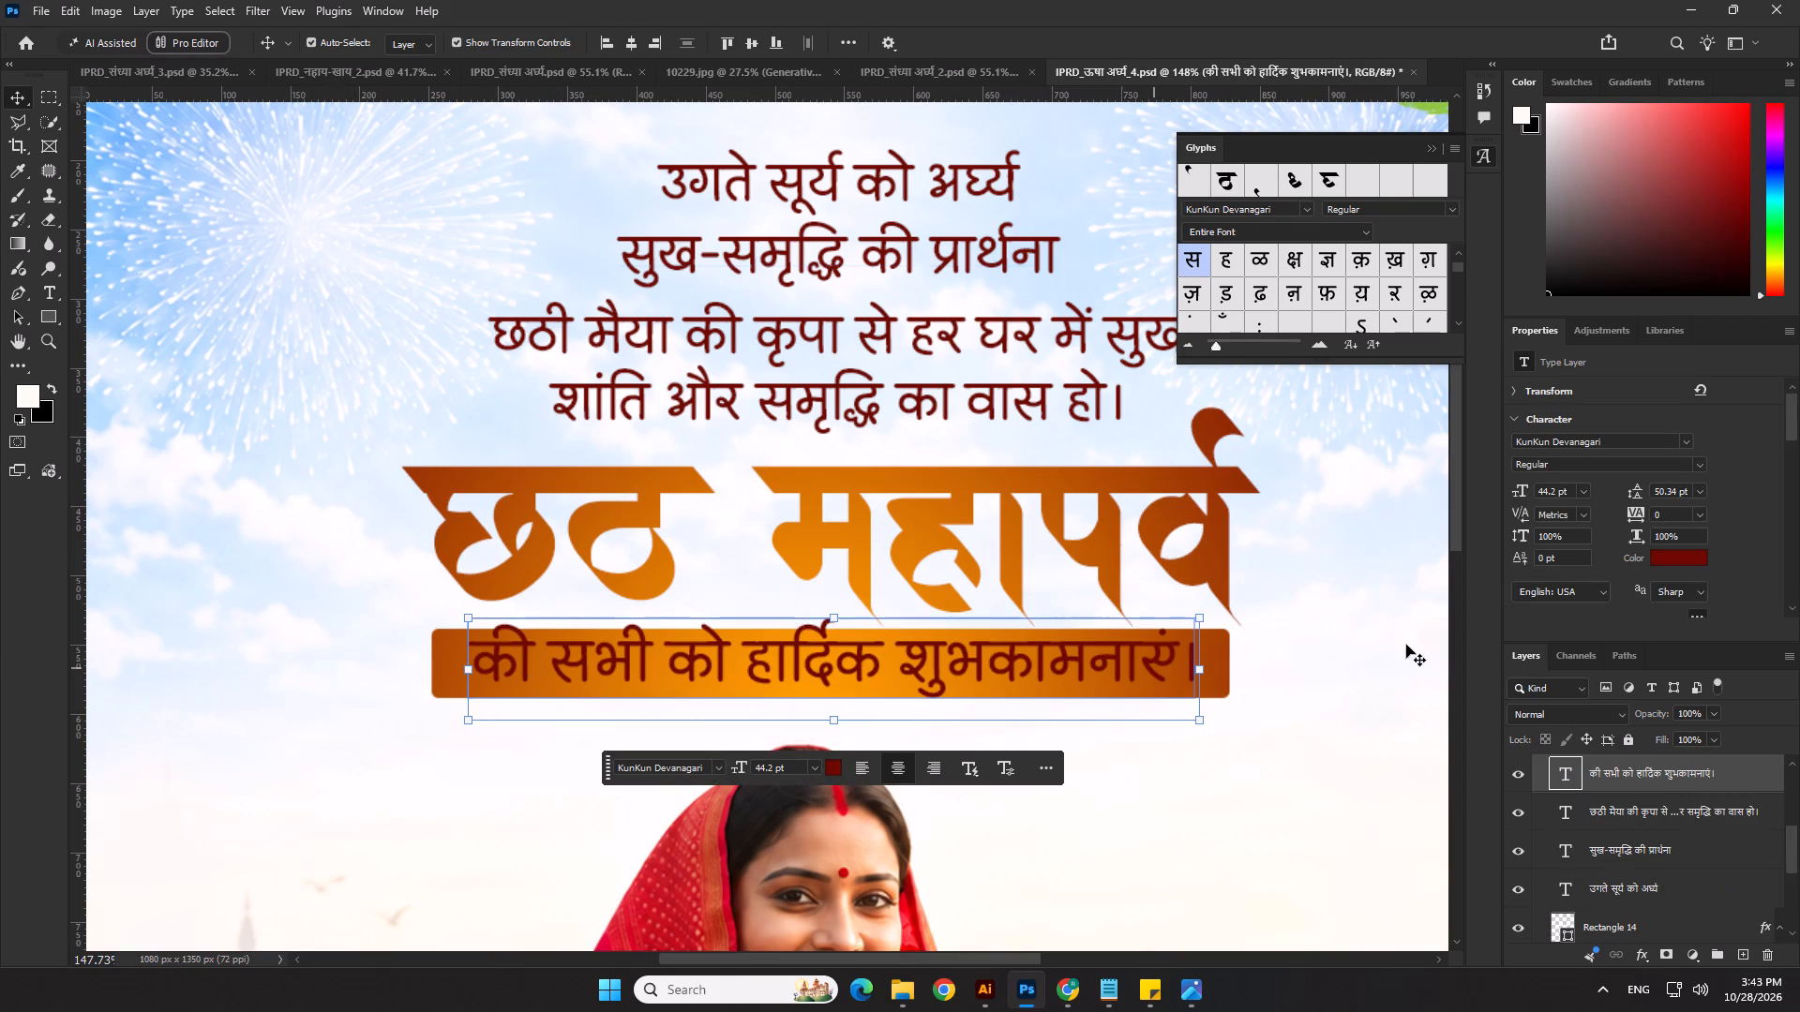
{"action": "left_click", "coordinate": [1680, 562]}
{"action": "left_click_drag", "start_coordinate": [1290, 716], "coordinate": [1176, 567]}
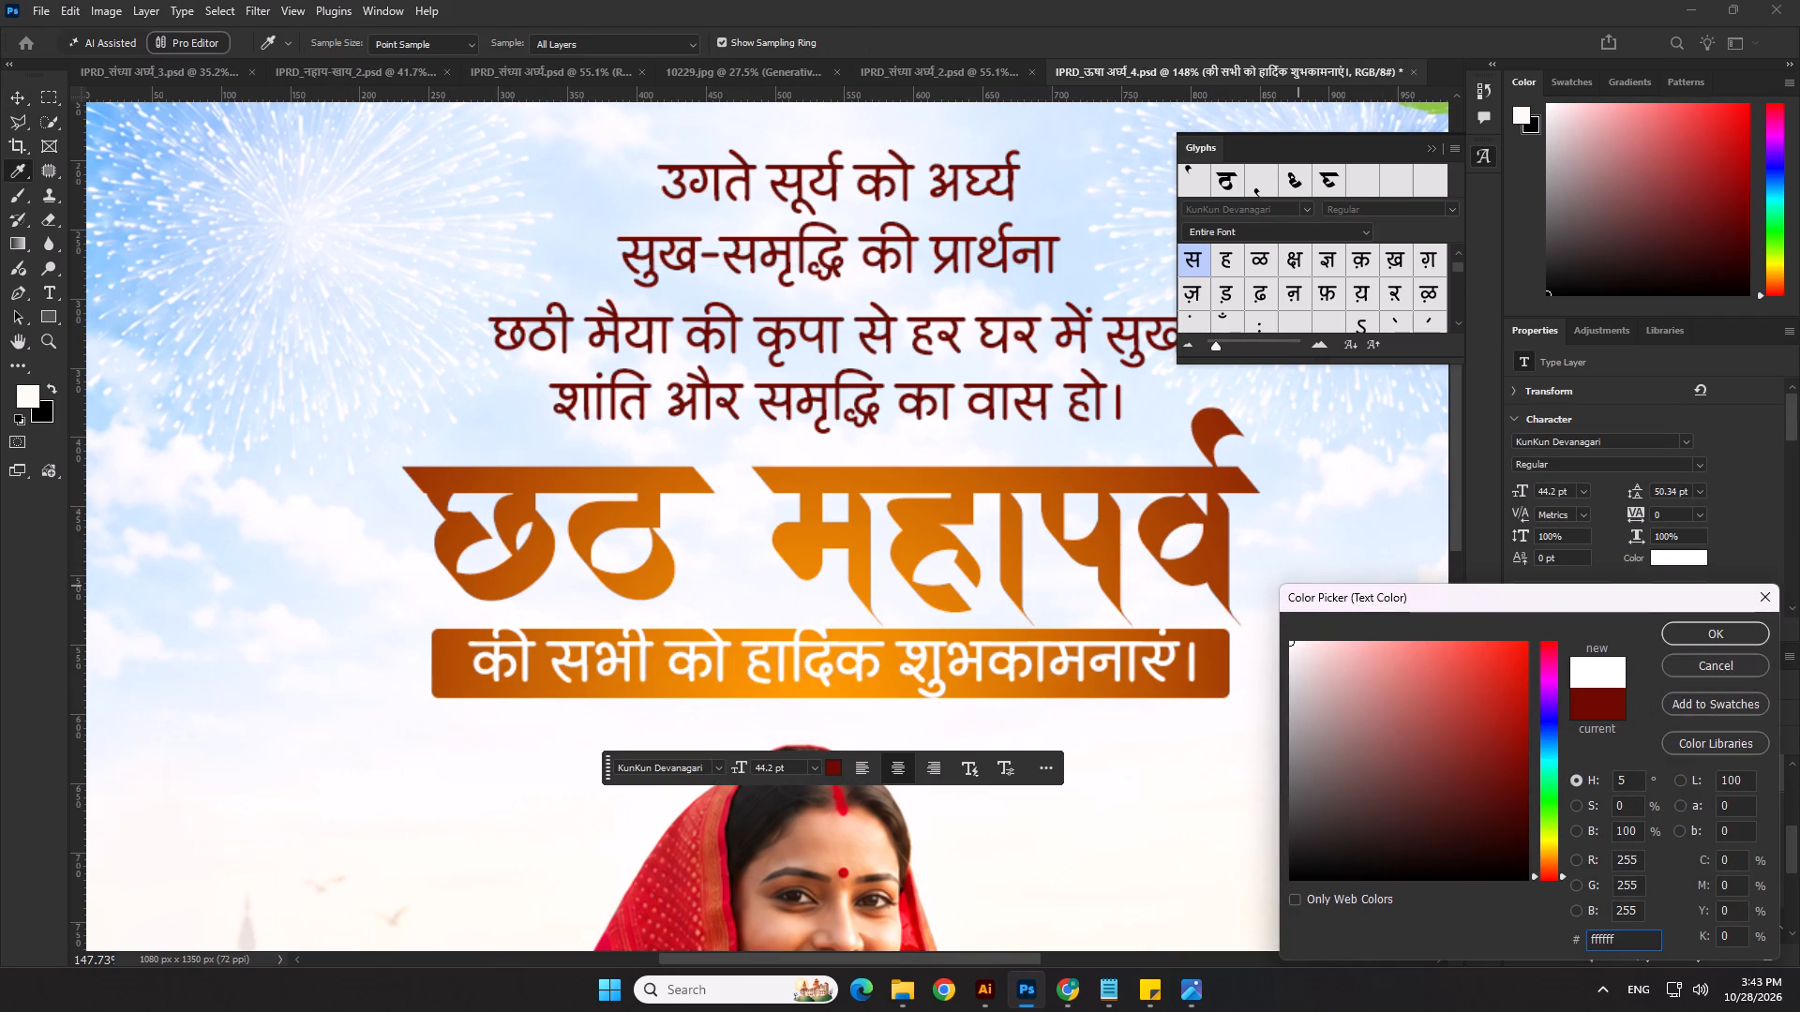
{"action": "left_click", "coordinate": [1680, 638]}
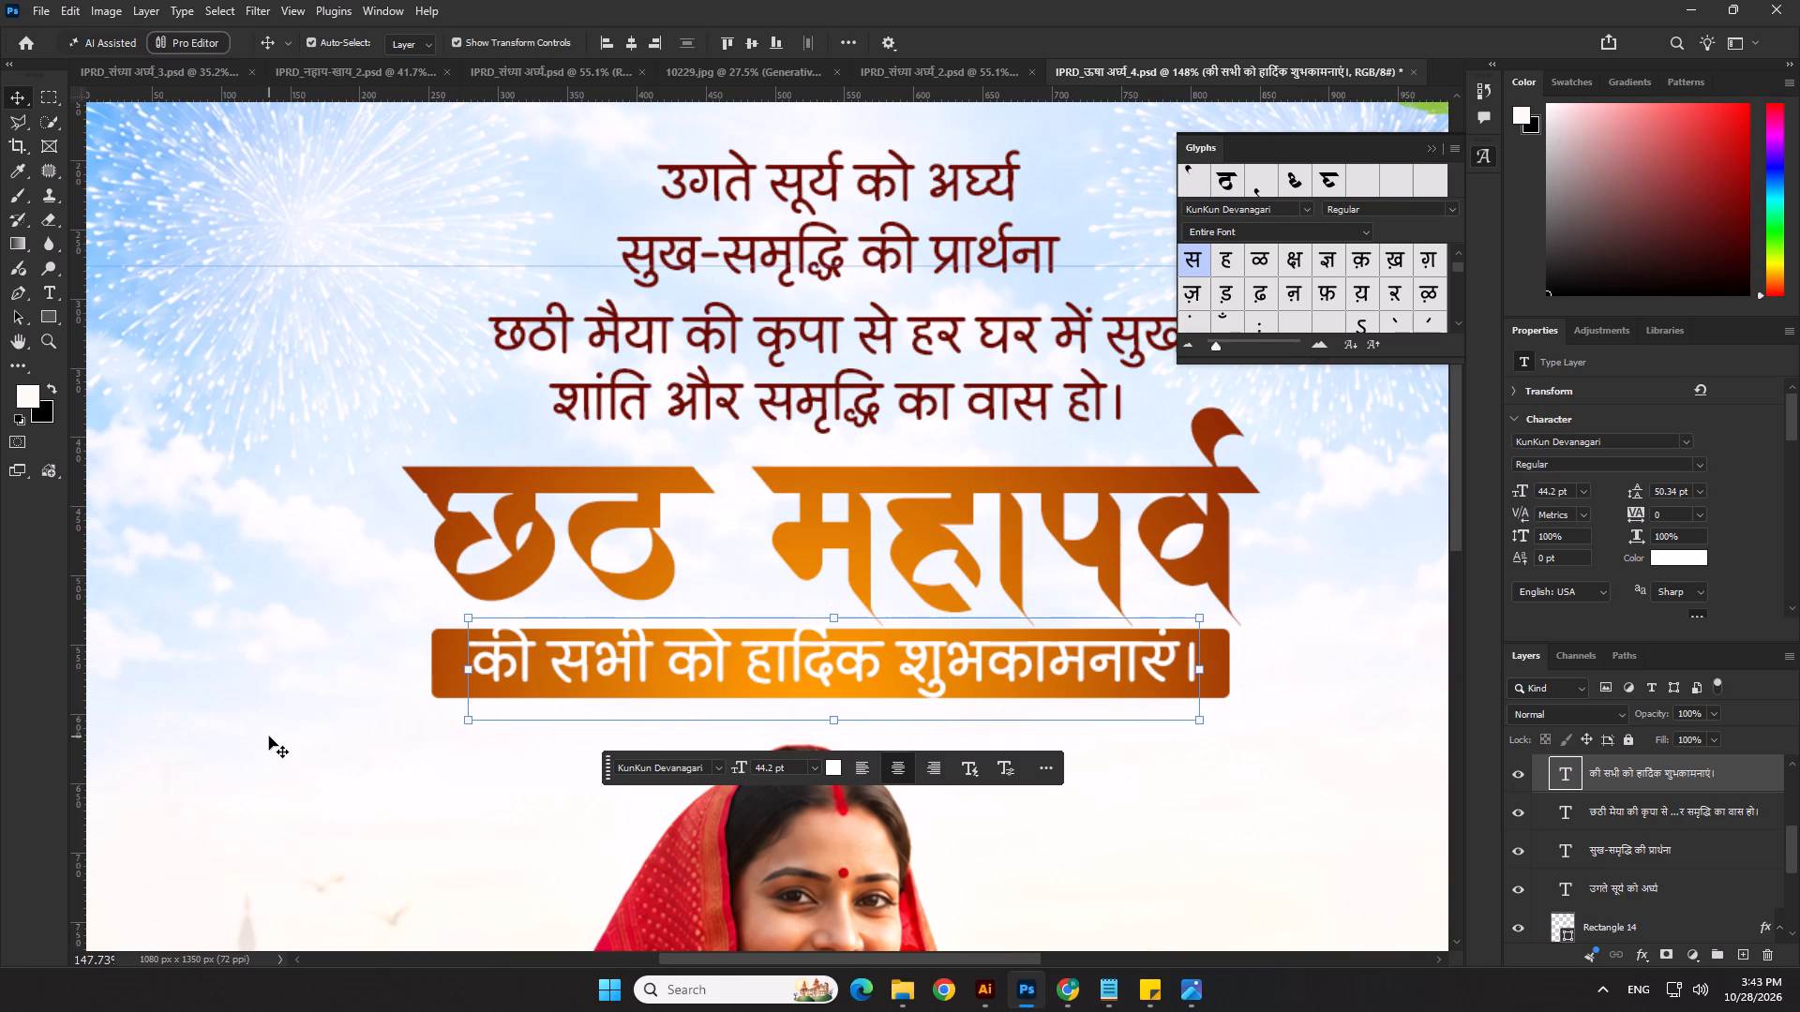
Scale the greeting line down to about 38.45 pt and centre it horizontally inside the rectangle.
{"action": "left_click_drag", "start_coordinate": [1207, 665], "coordinate": [1117, 666]}
{"action": "key", "text": "Return"}
{"action": "left_click", "coordinate": [634, 48]}
{"action": "left_click", "coordinate": [281, 725]}
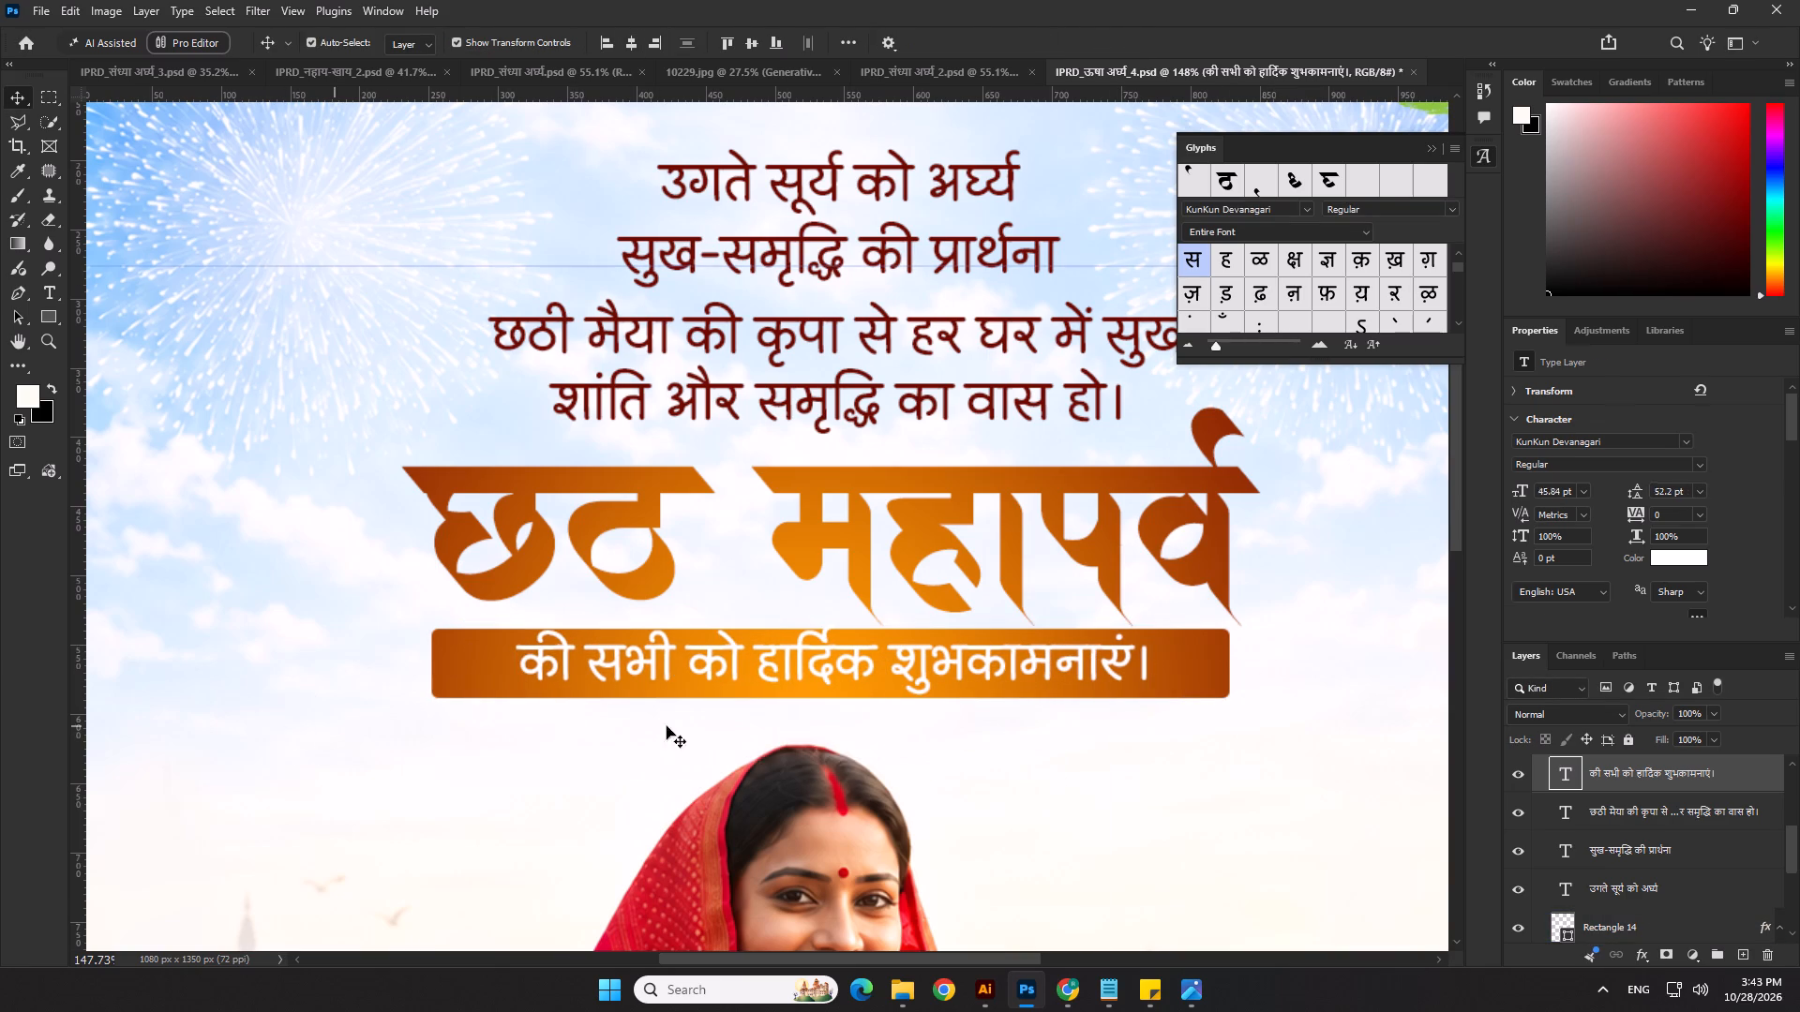
Extend the rectangle's top edge upward to make it 57 px high.
{"action": "scroll", "coordinate": [1014, 724], "scroll_direction": "up", "scroll_amount": 2}
{"action": "left_click", "coordinate": [1236, 648]}
{"action": "scroll", "coordinate": [901, 627], "scroll_direction": "up", "scroll_amount": 3}
{"action": "left_click_drag", "start_coordinate": [771, 602], "coordinate": [799, 587]}
{"action": "key", "text": "Return"}
Centre the greeting text and rectangle on each other, and place them together below the title with the rectangle at Y 541 px.
{"action": "left_click", "coordinate": [798, 662], "text": "shift"}
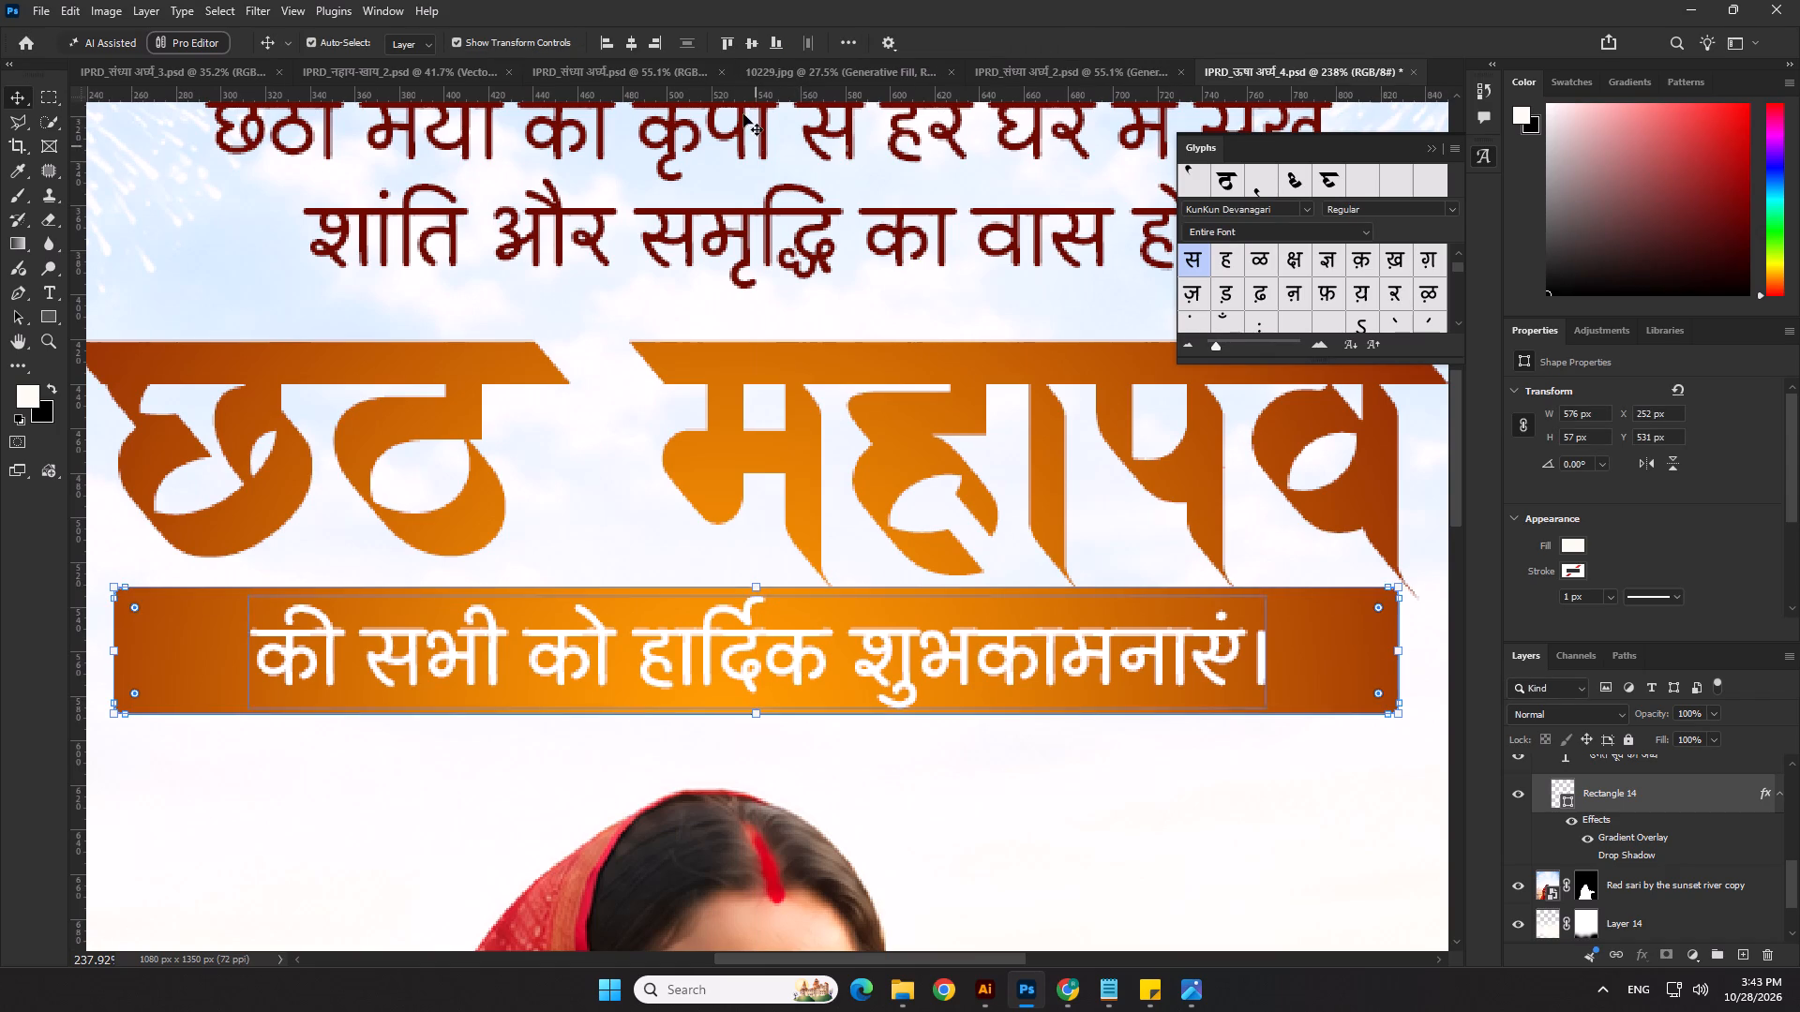
{"action": "left_click", "coordinate": [749, 42]}
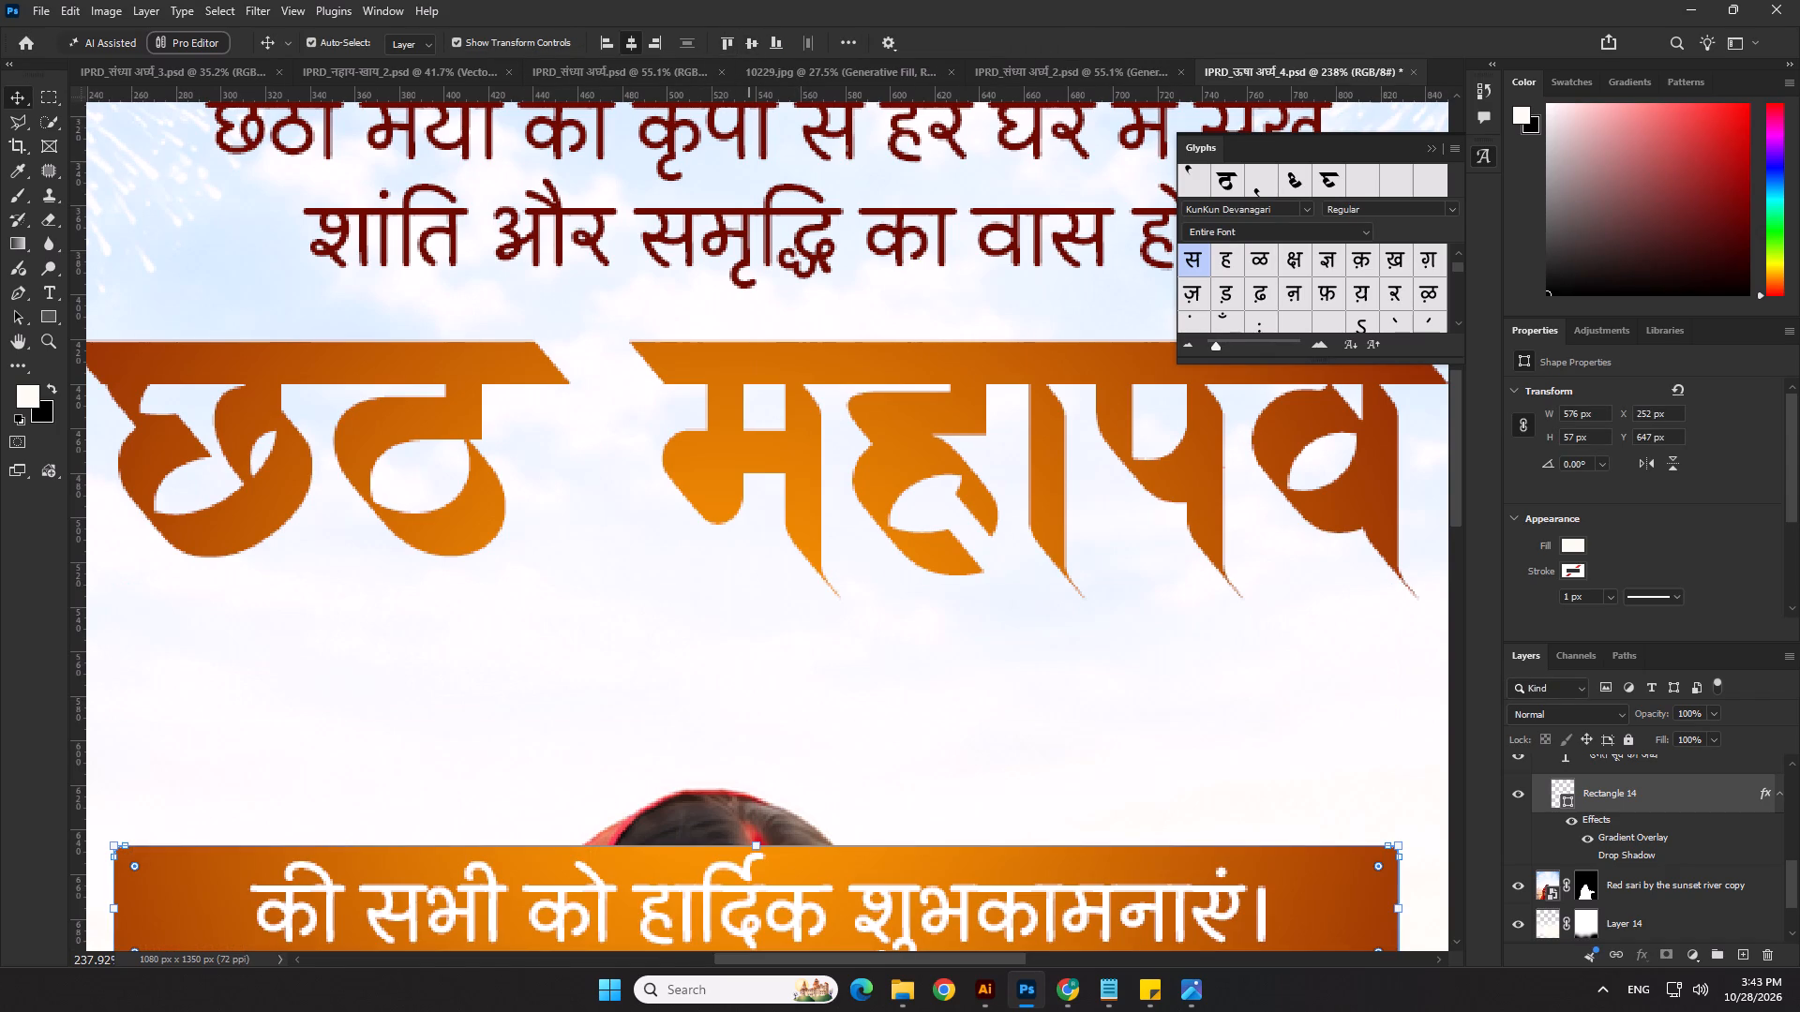
{"action": "left_click", "coordinate": [628, 45]}
{"action": "scroll", "coordinate": [847, 544], "scroll_direction": "down", "scroll_amount": 5}
{"action": "left_click_drag", "start_coordinate": [994, 796], "coordinate": [985, 651]}
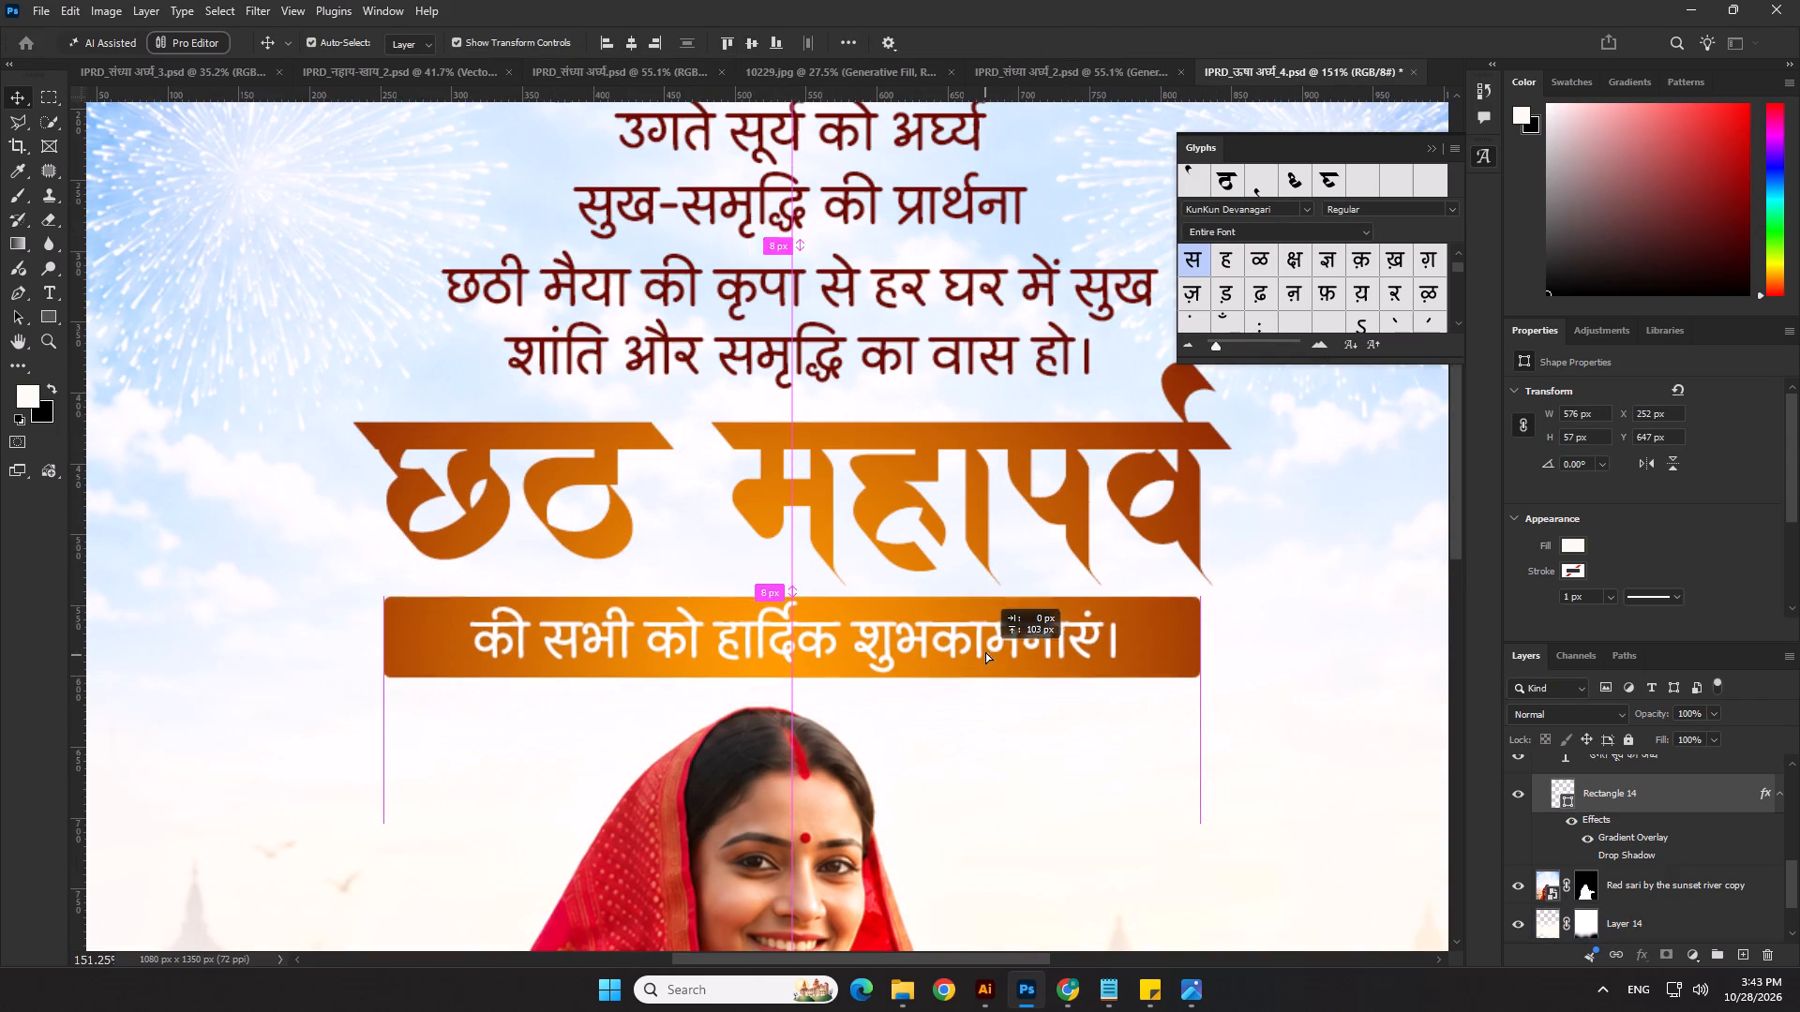
{"action": "left_click_drag", "start_coordinate": [985, 651], "coordinate": [991, 645]}
{"action": "key", "text": "Return"}
{"action": "left_click", "coordinate": [1182, 820]}
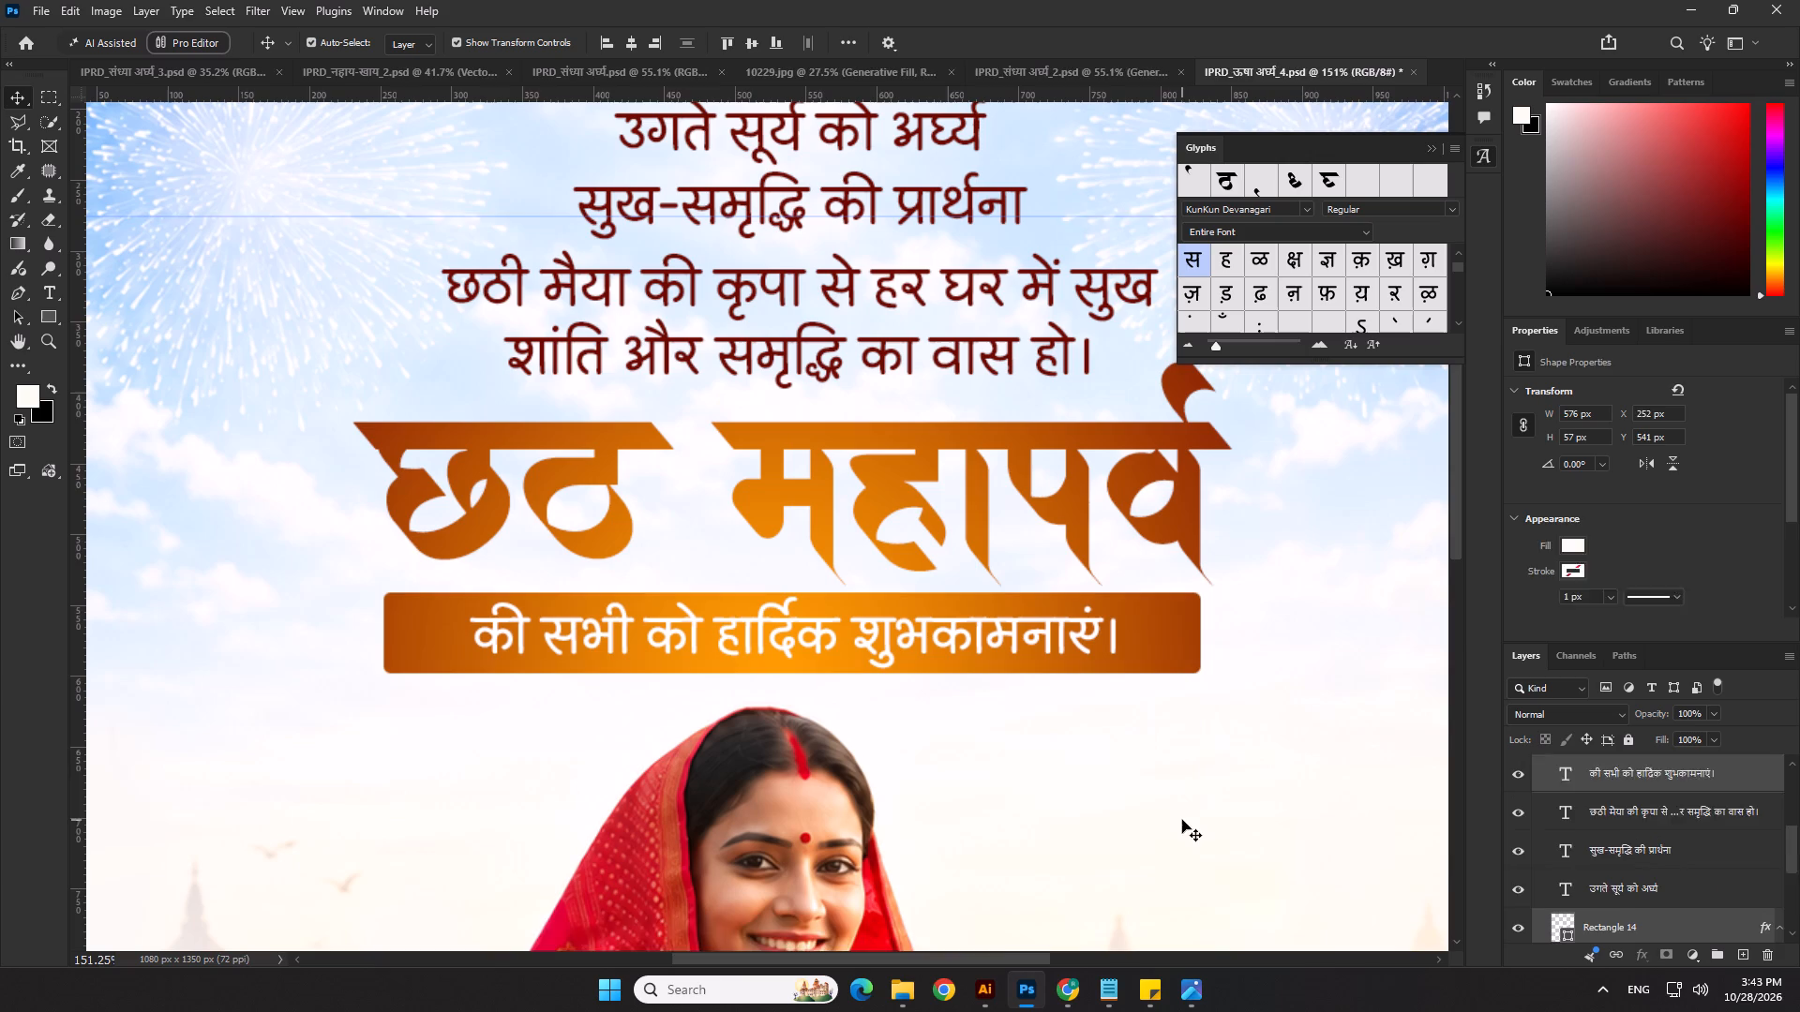
Narrow the rectangle from both sides to 480 px wide and centre it horizontally on the poster.
{"action": "left_click", "coordinate": [1162, 667]}
{"action": "left_click_drag", "start_coordinate": [1204, 640], "coordinate": [1139, 648], "text": "shift"}
{"action": "left_click_drag", "start_coordinate": [387, 631], "coordinate": [449, 627]}
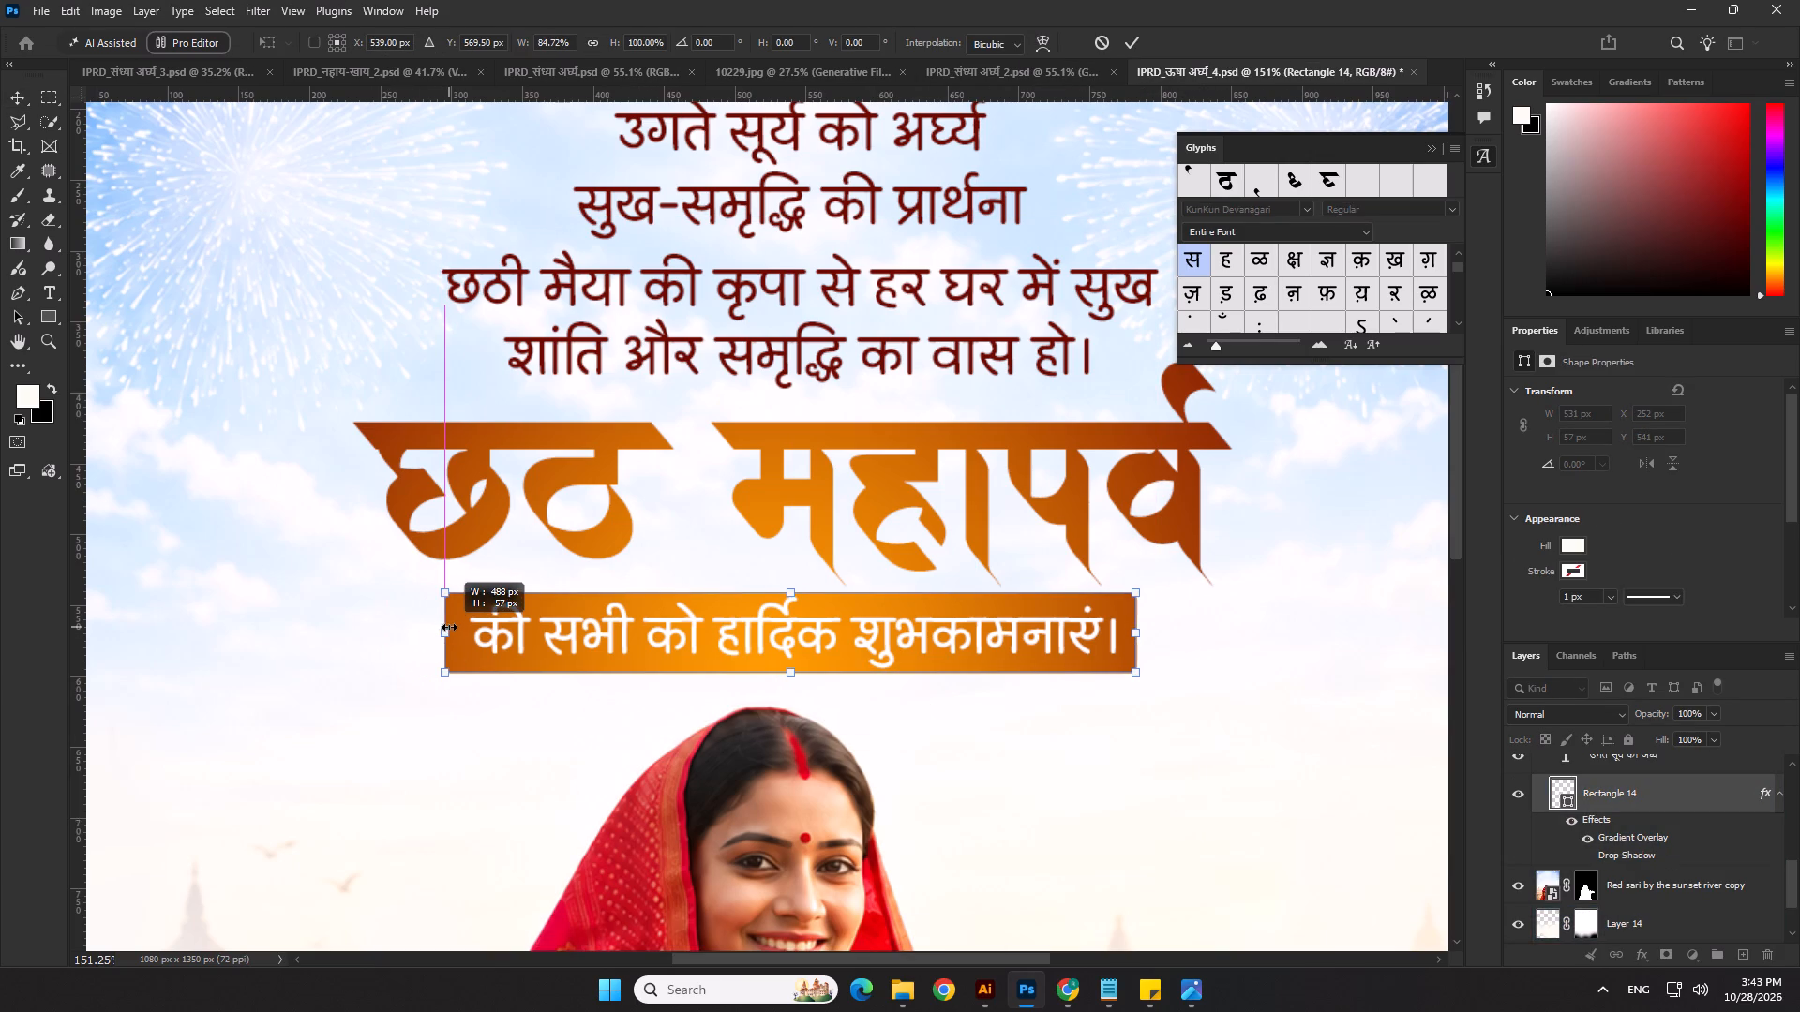
{"action": "left_click_drag", "start_coordinate": [449, 627], "coordinate": [459, 623]}
{"action": "scroll", "coordinate": [545, 504], "scroll_direction": "down", "scroll_amount": 5}
{"action": "key", "text": "Return"}
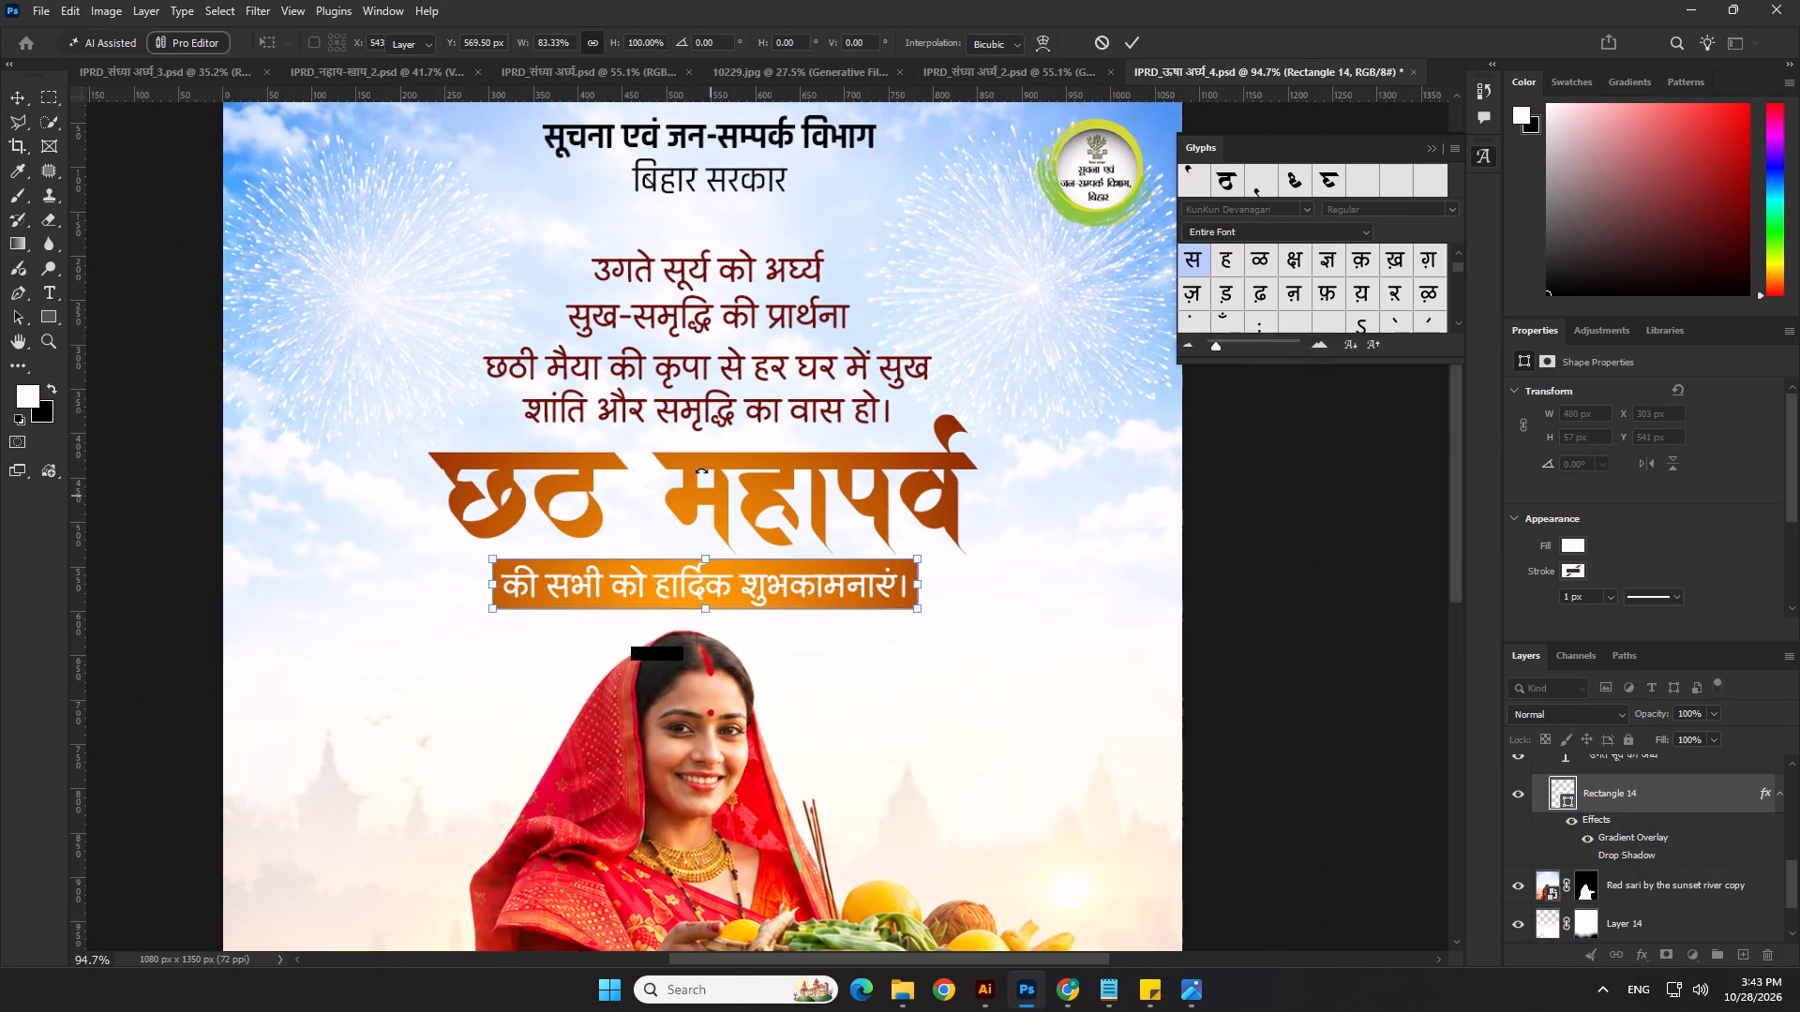
{"action": "left_click", "coordinate": [627, 41]}
{"action": "scroll", "coordinate": [1111, 420], "scroll_direction": "down", "scroll_amount": 4}
{"action": "left_click", "coordinate": [1207, 515]}
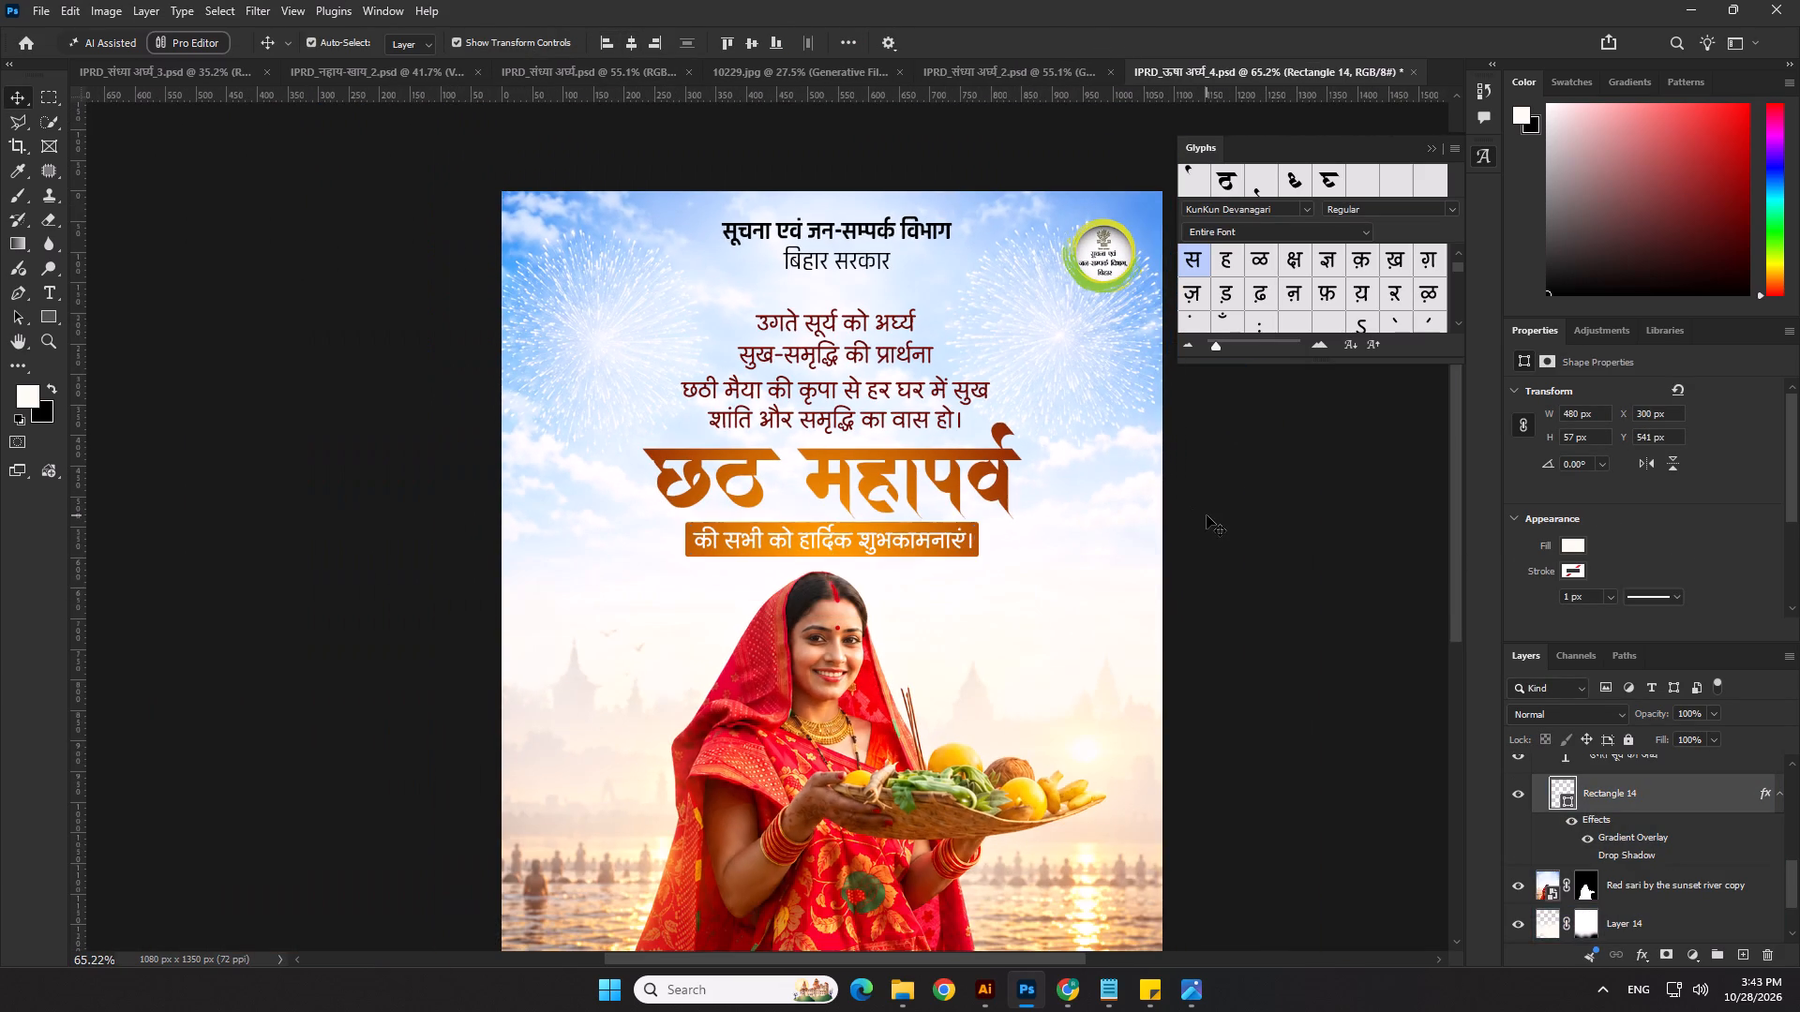
Centre the की सभी को हार्दिक शुभकामनाएं। text horizontally on the poster.
{"action": "left_click", "coordinate": [907, 543]}
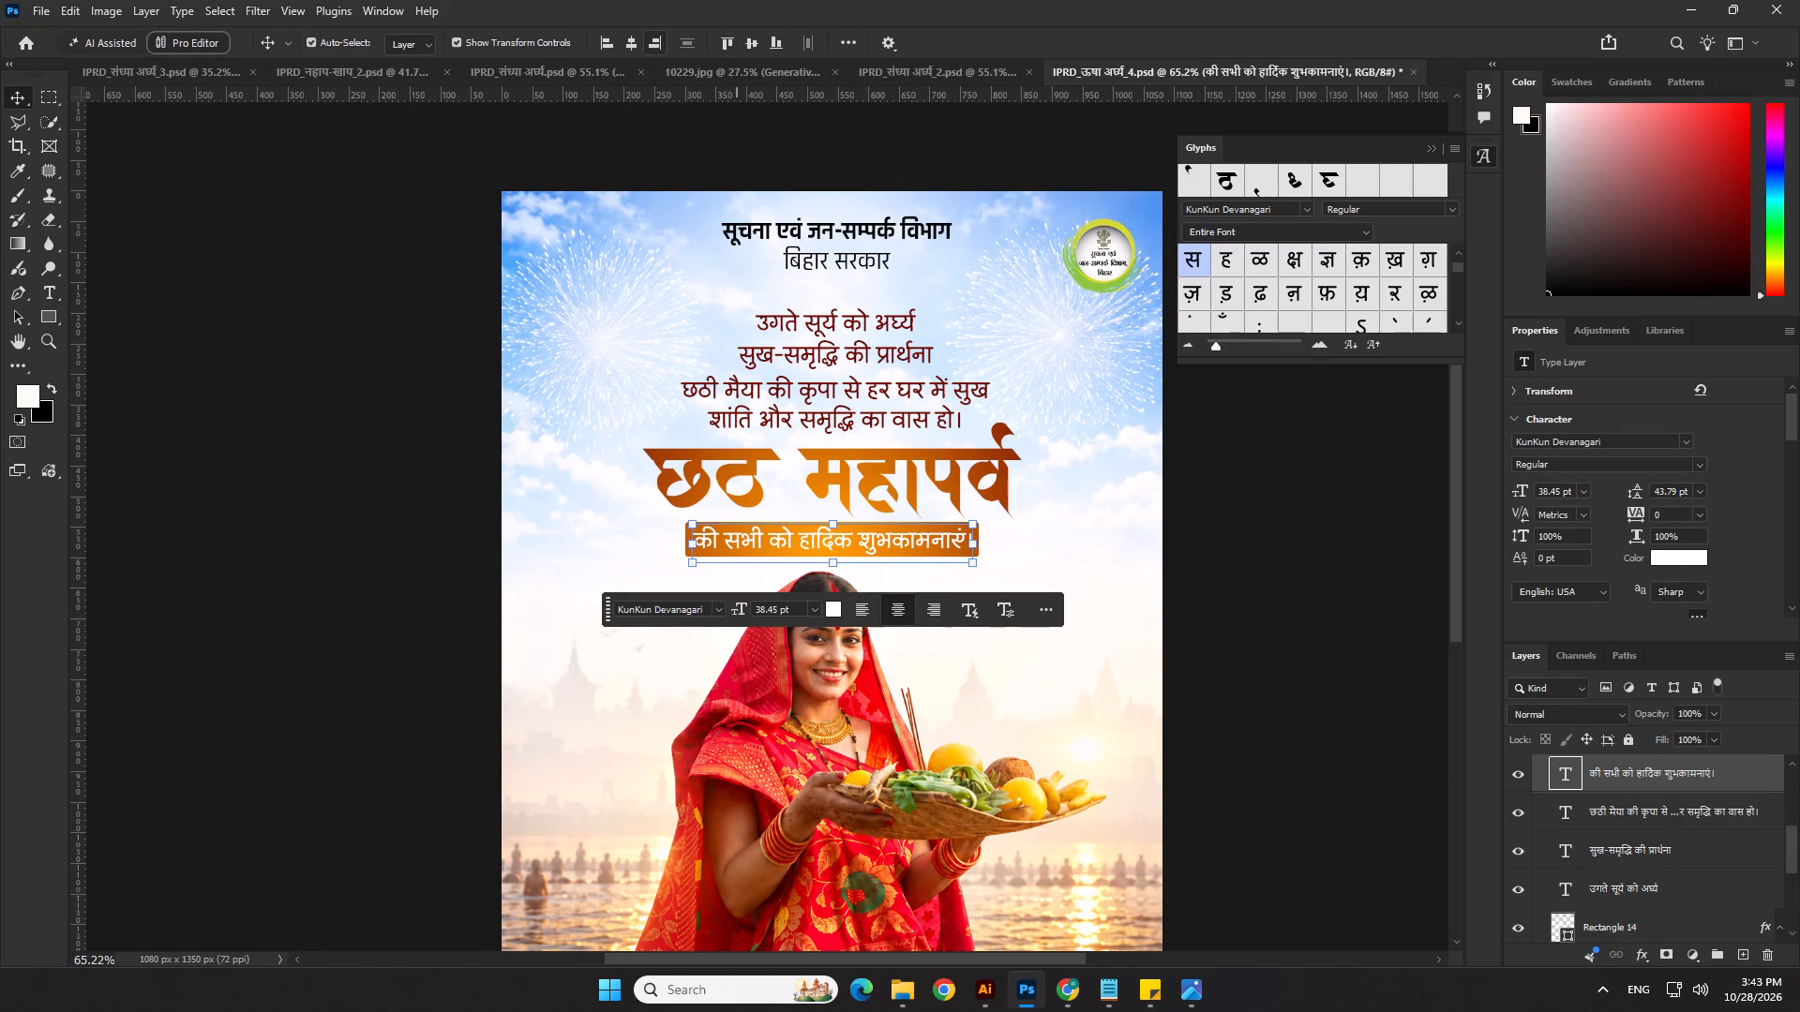
{"action": "left_click", "coordinate": [641, 34]}
{"action": "left_click", "coordinate": [248, 547]}
Unlock the छठ महापर्व title layer (CO mahapavaQ).
{"action": "left_click", "coordinate": [907, 463]}
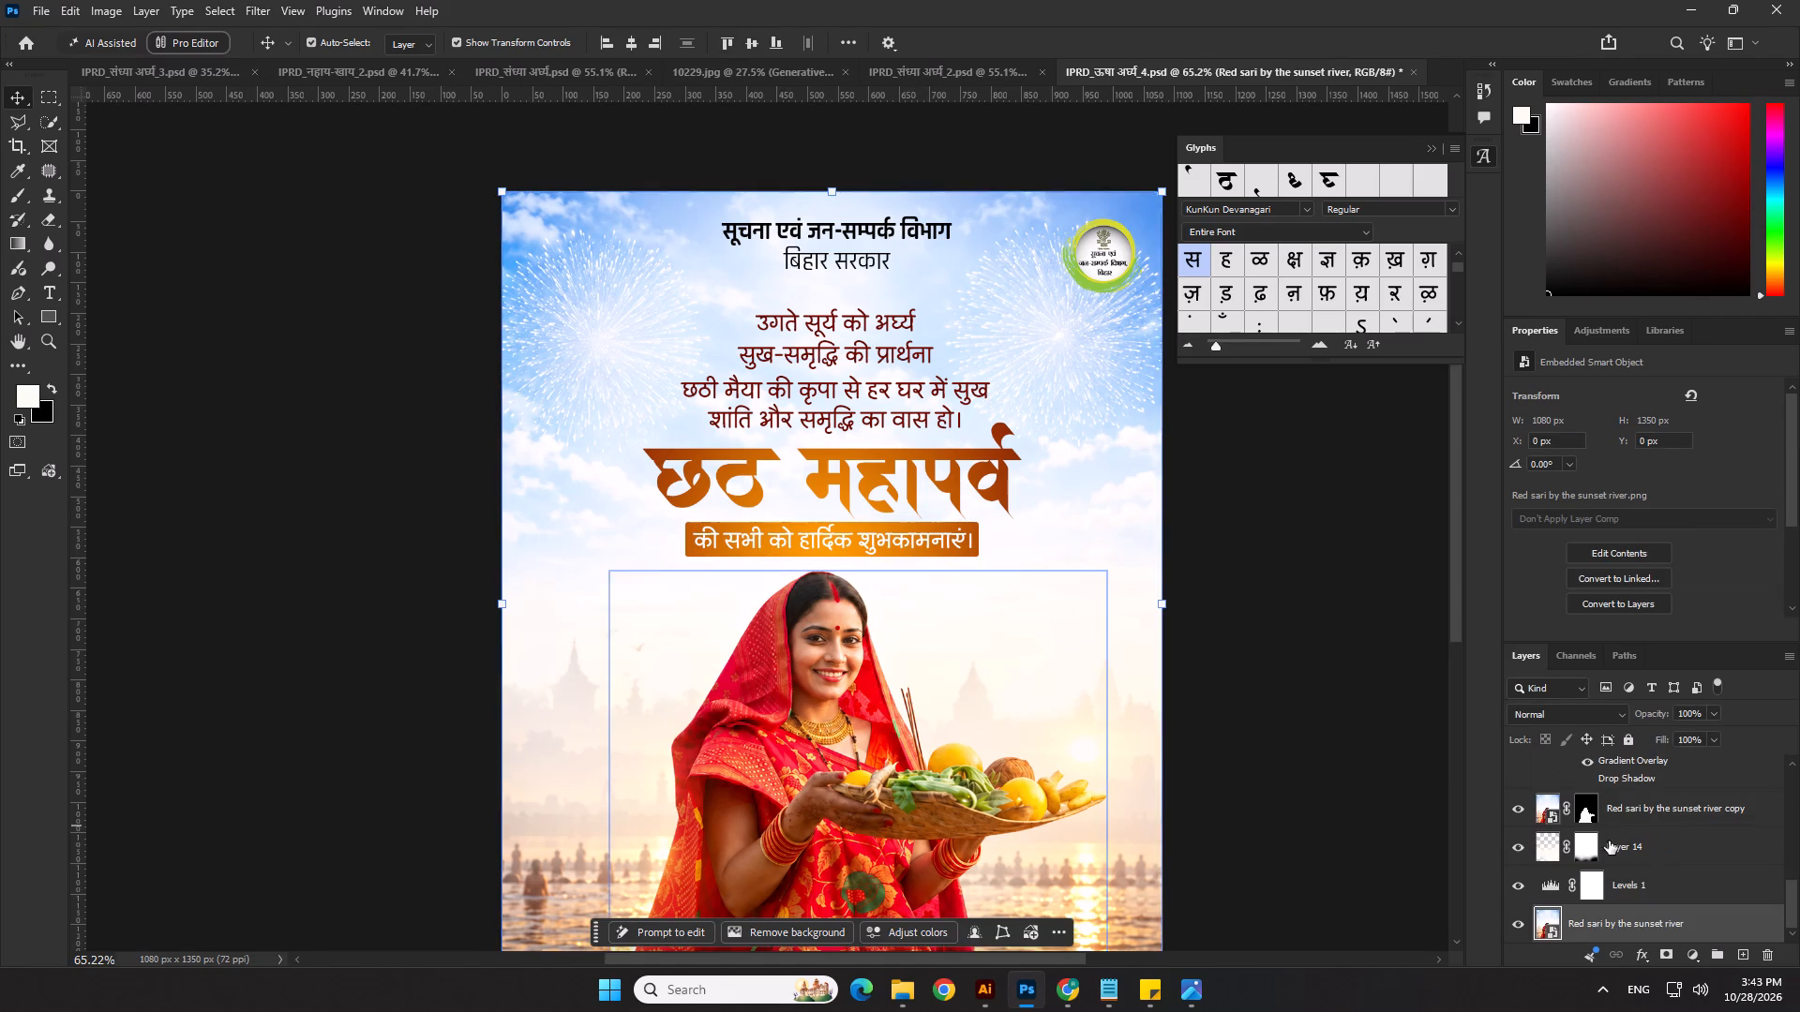
{"action": "left_click", "coordinate": [1004, 468]}
{"action": "scroll", "coordinate": [1751, 990], "scroll_direction": "down", "scroll_amount": 4}
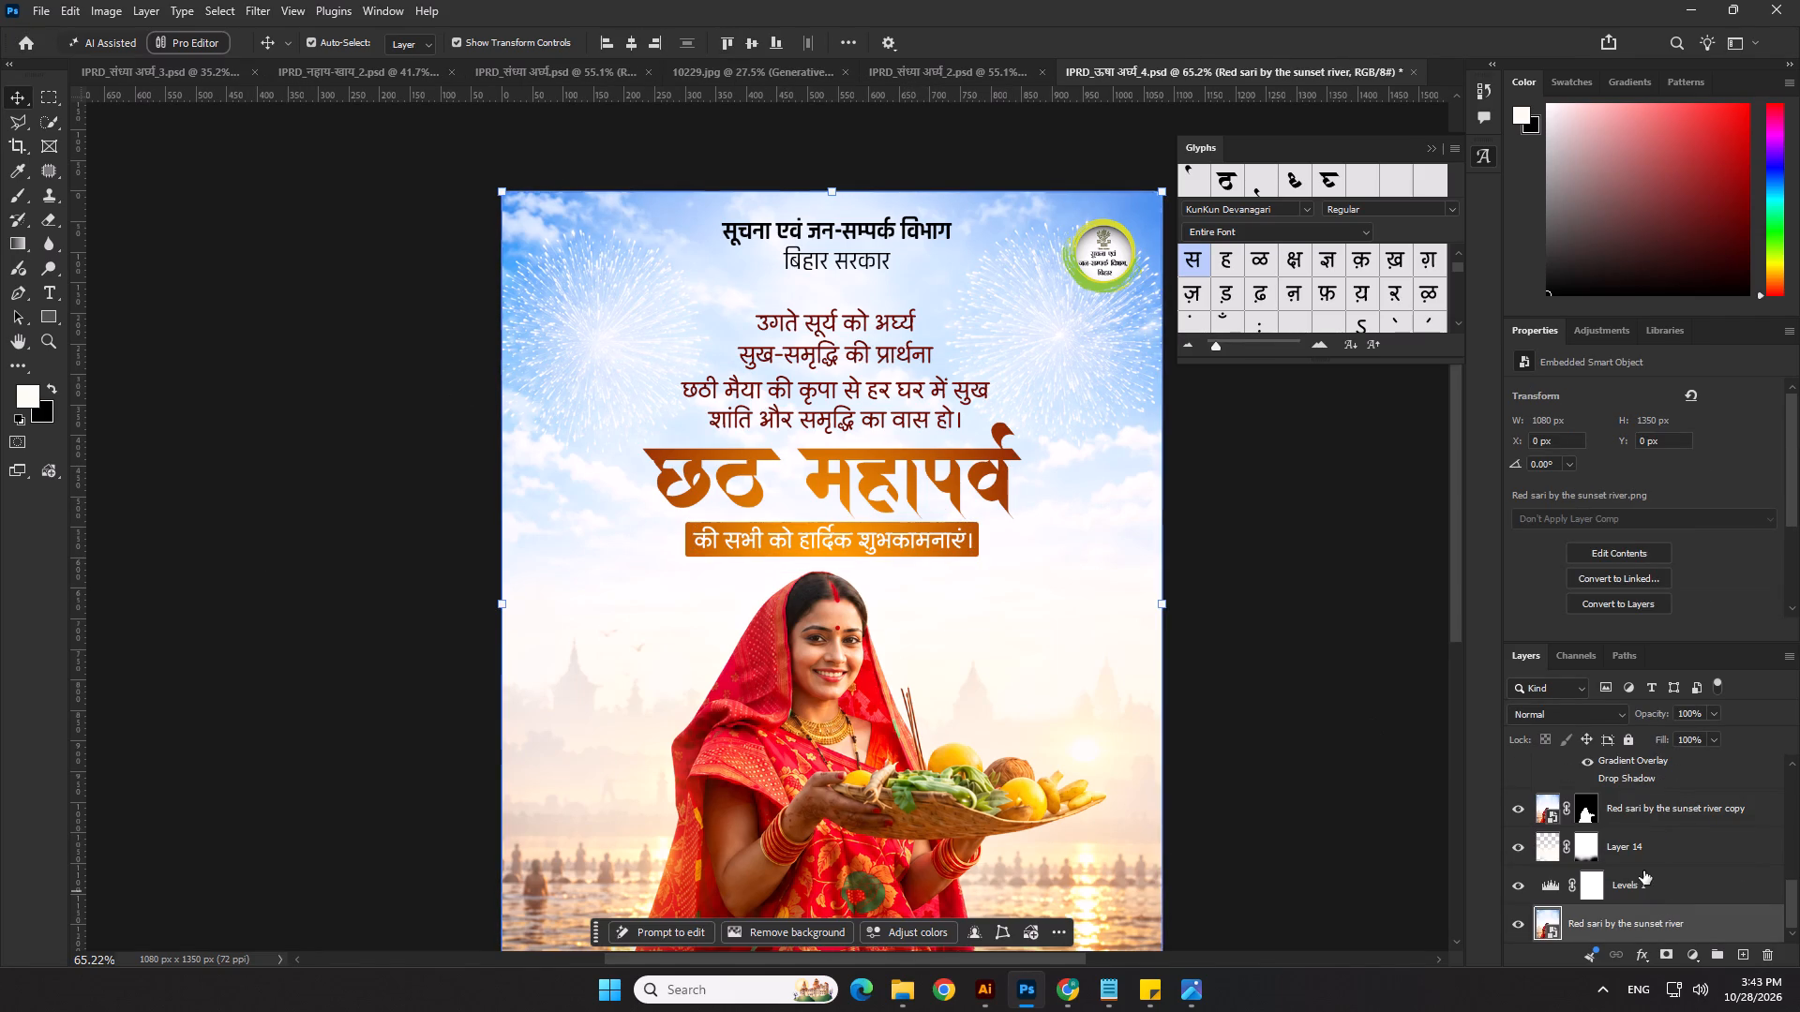
{"action": "scroll", "coordinate": [1643, 871], "scroll_direction": "down", "scroll_amount": 3}
{"action": "scroll", "coordinate": [1631, 882], "scroll_direction": "up", "scroll_amount": 8}
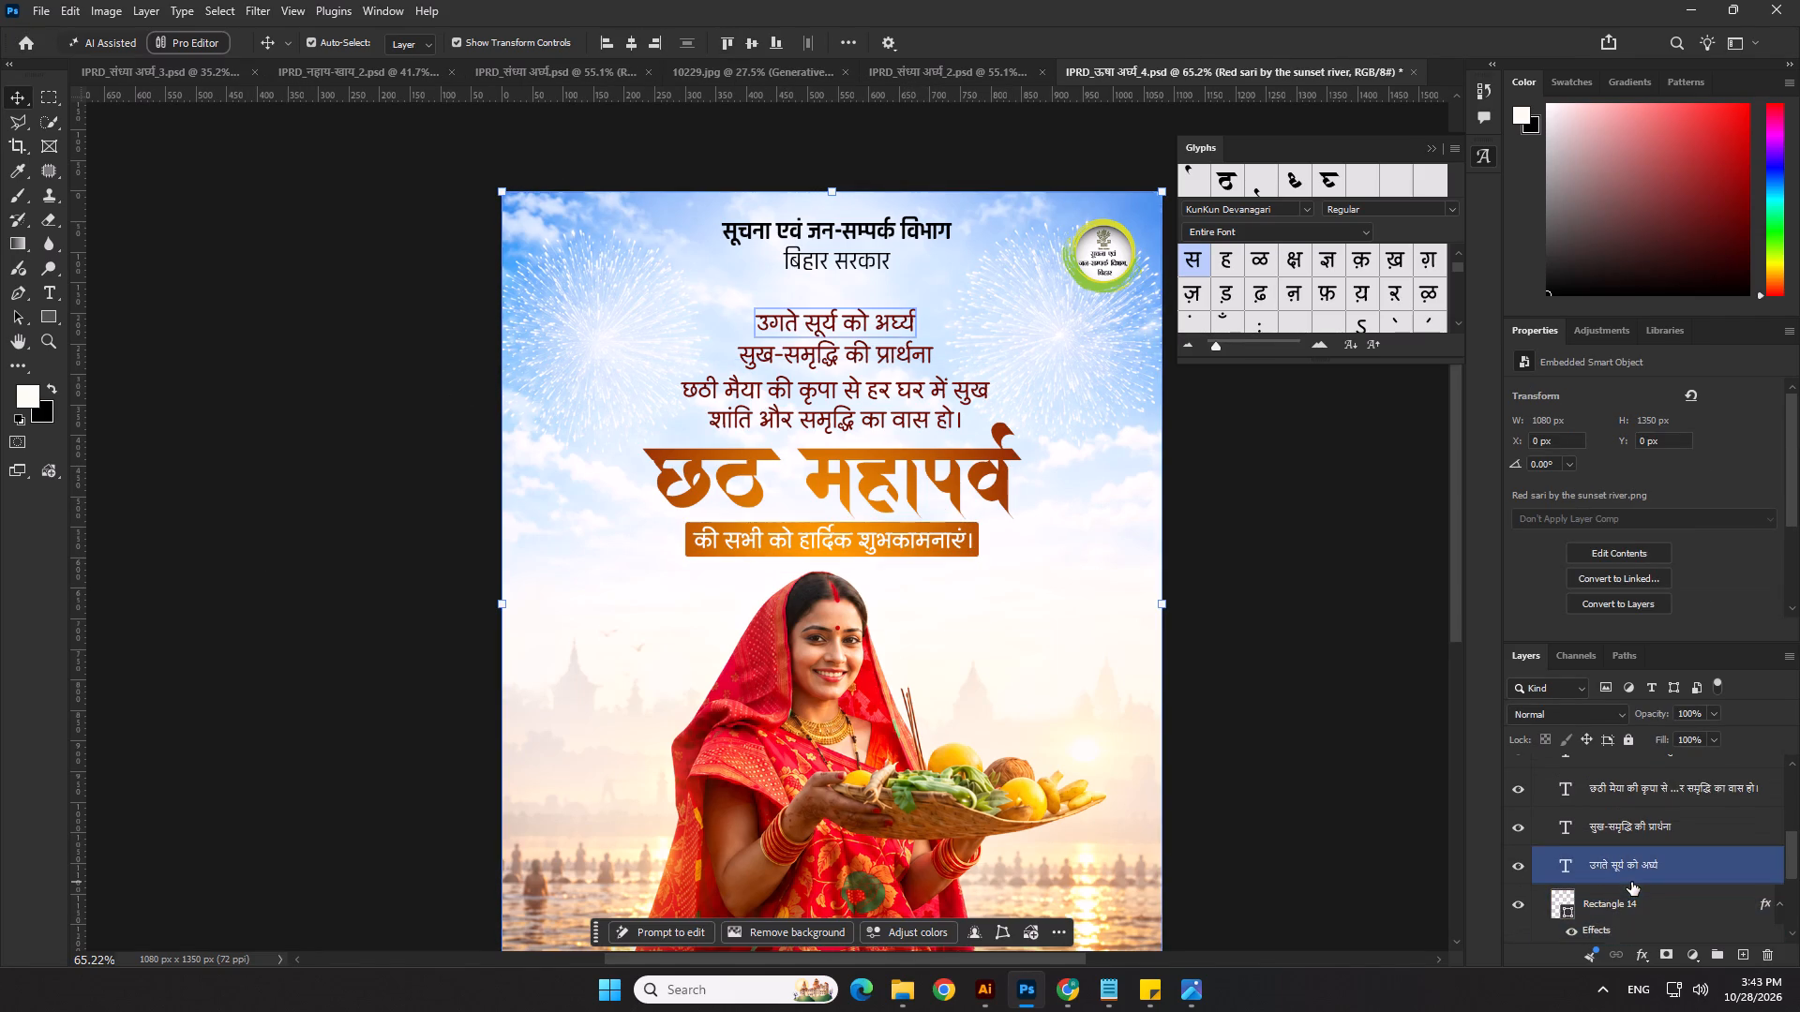
{"action": "scroll", "coordinate": [1619, 901], "scroll_direction": "down", "scroll_amount": 1}
{"action": "scroll", "coordinate": [1617, 896], "scroll_direction": "up", "scroll_amount": 9}
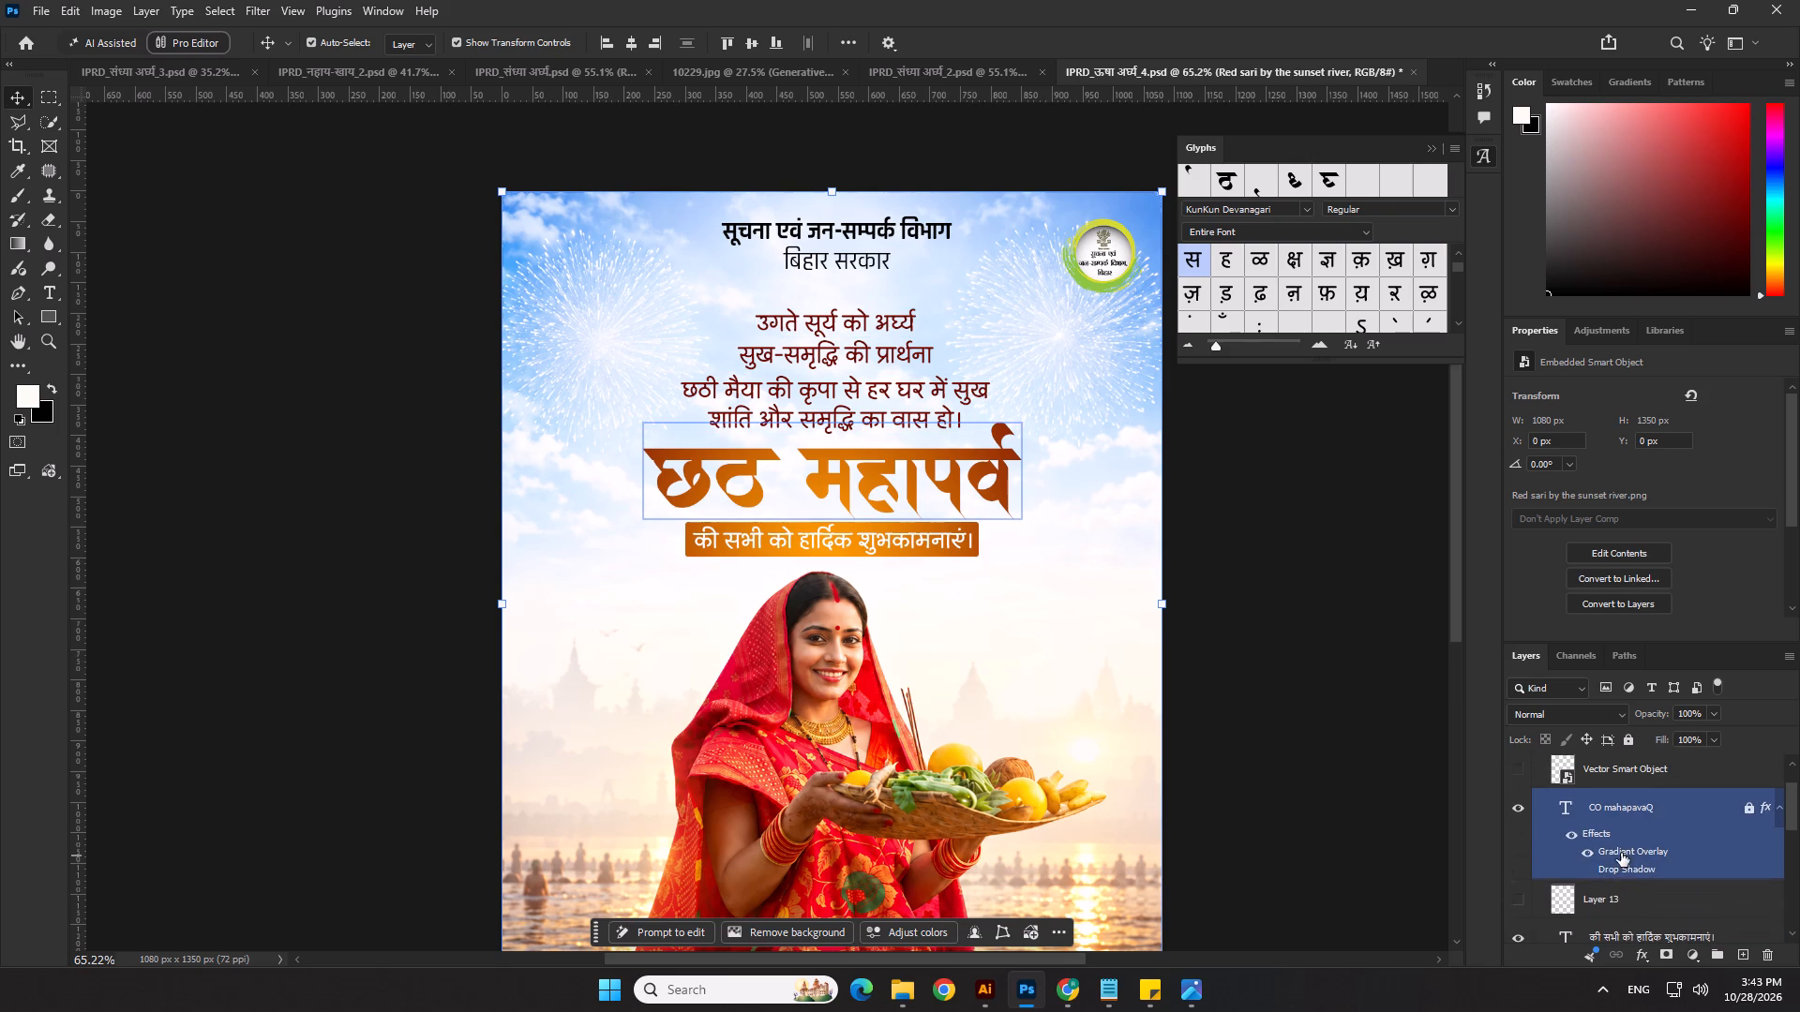
{"action": "left_click", "coordinate": [1649, 806]}
{"action": "left_click", "coordinate": [1749, 811]}
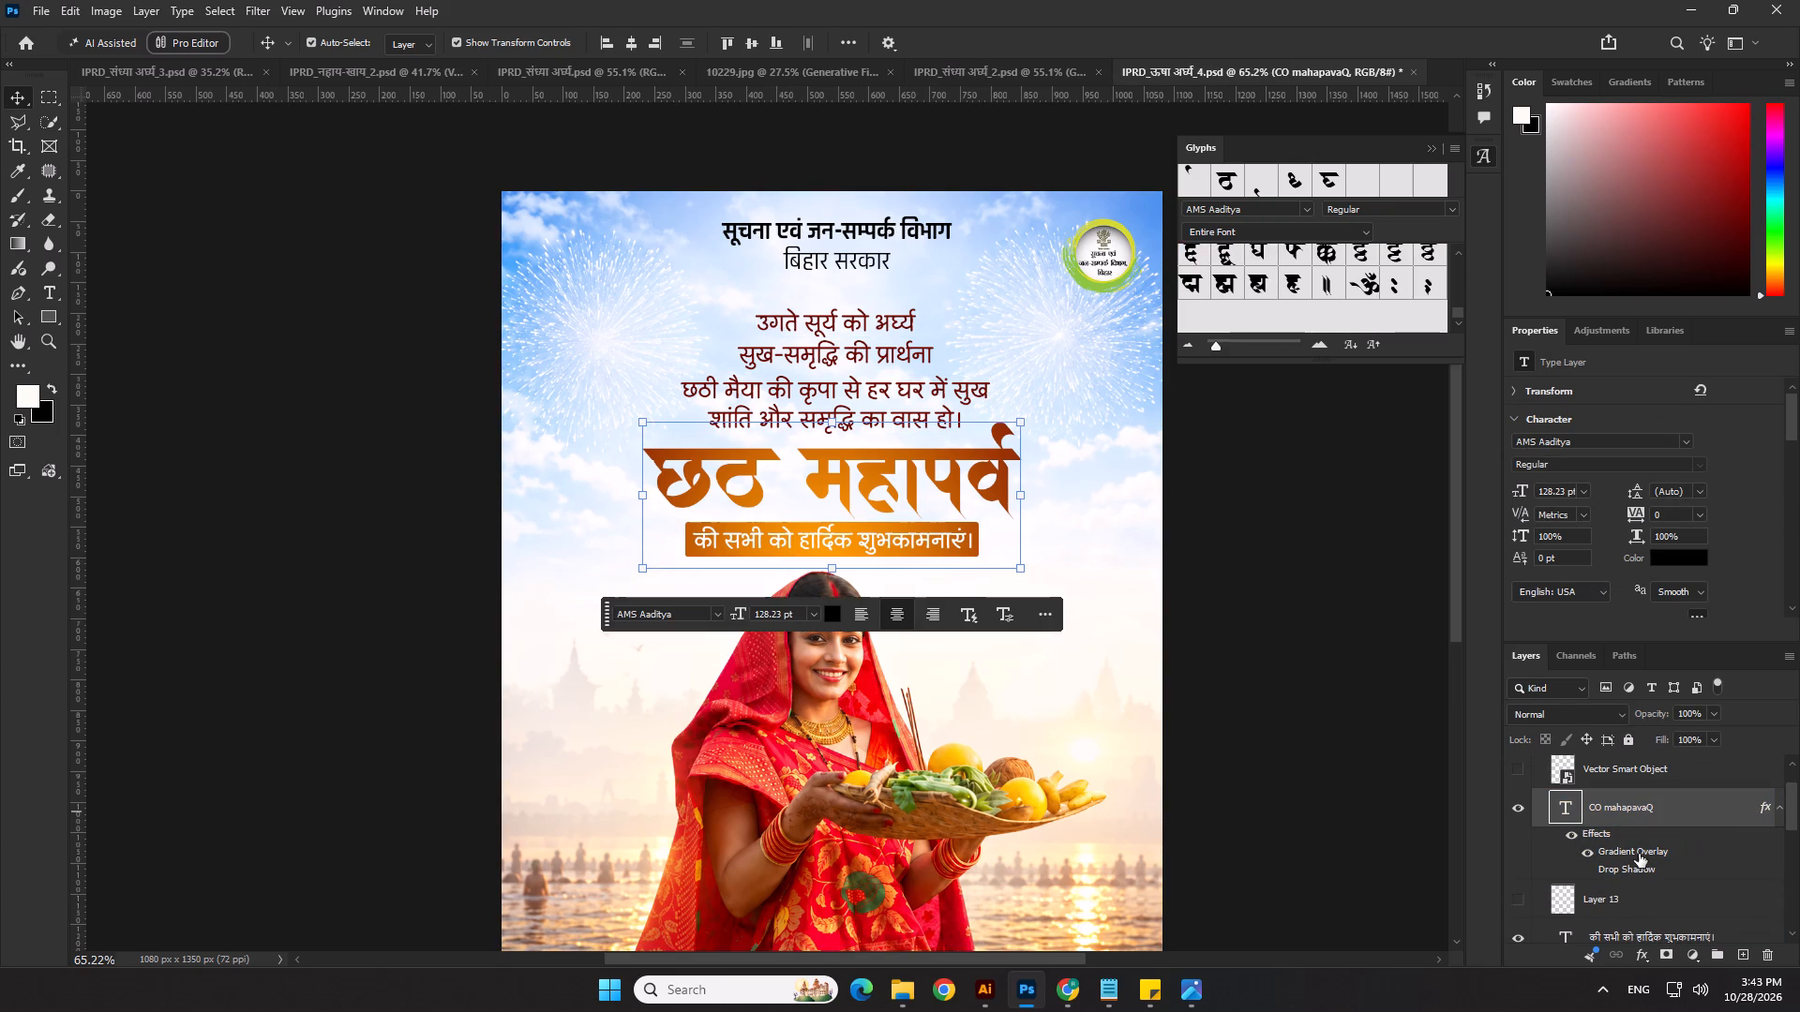
Reposition the title's radial Gradient Overlay downward, below the letters, so the title takes on darker maroon tones.
{"action": "double_click", "coordinate": [1639, 852]}
{"action": "left_click_drag", "start_coordinate": [928, 467], "coordinate": [929, 555]}
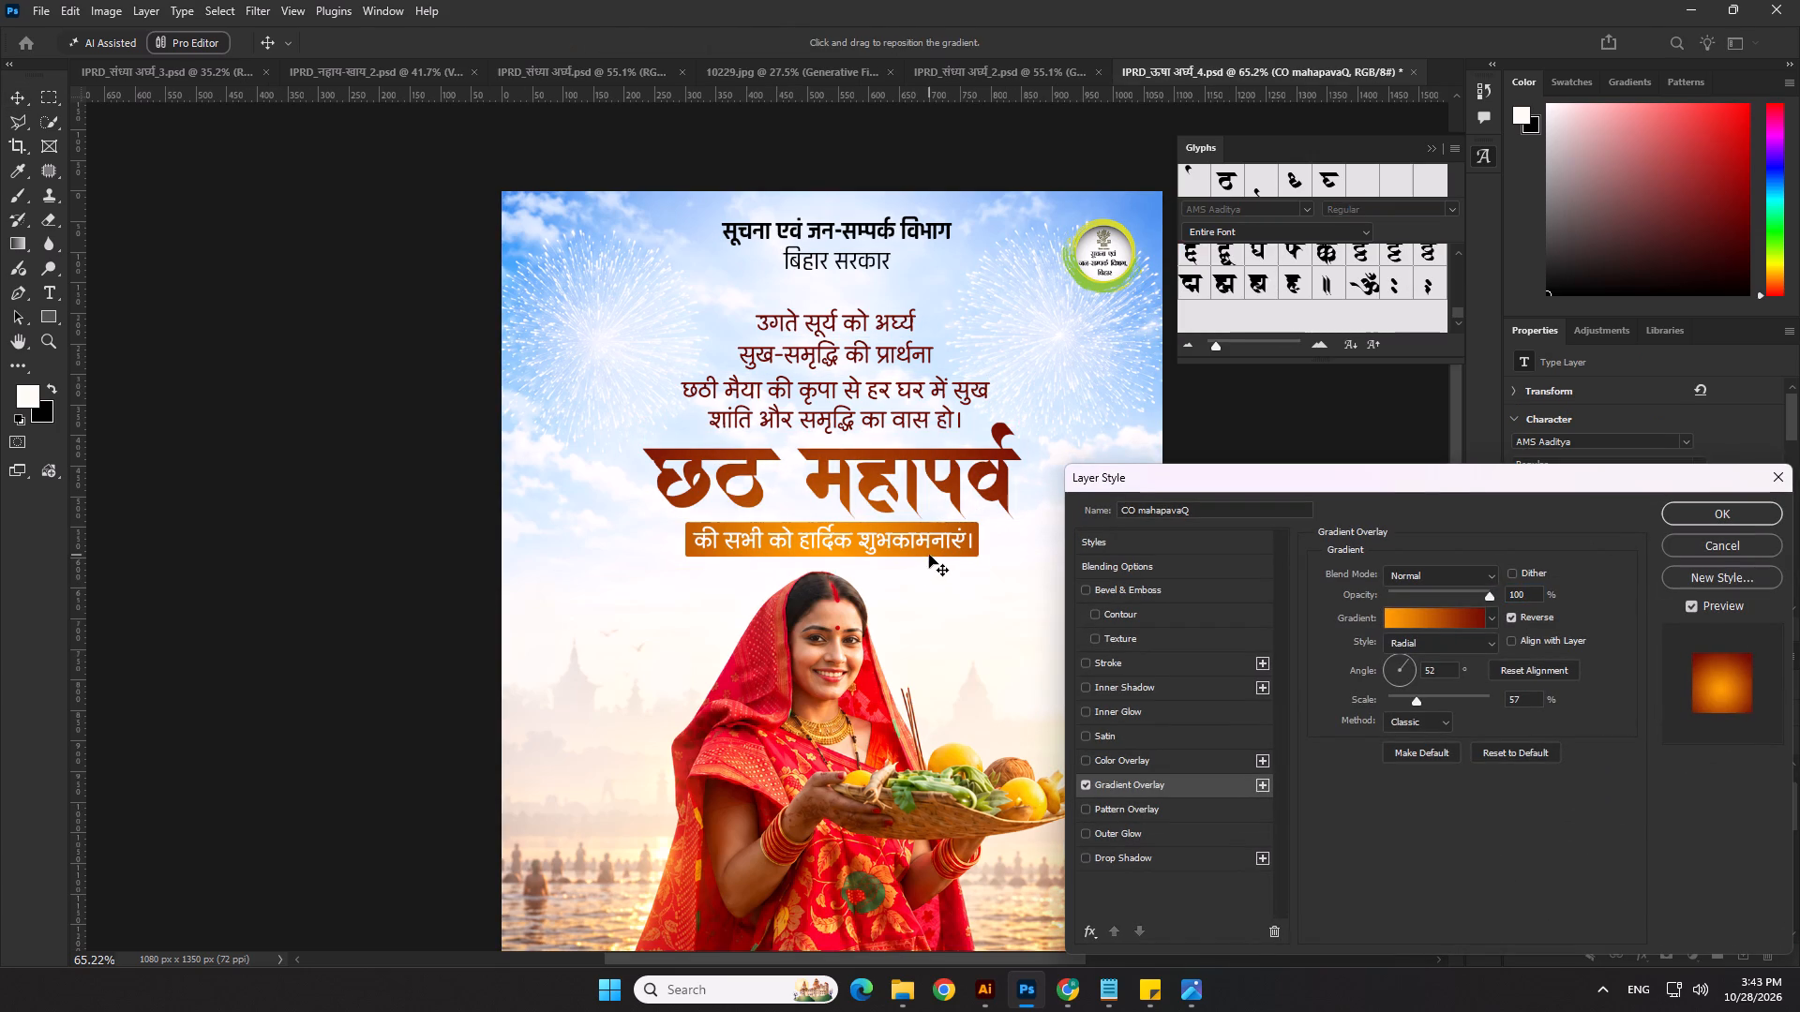
{"action": "left_click_drag", "start_coordinate": [929, 555], "coordinate": [928, 583]}
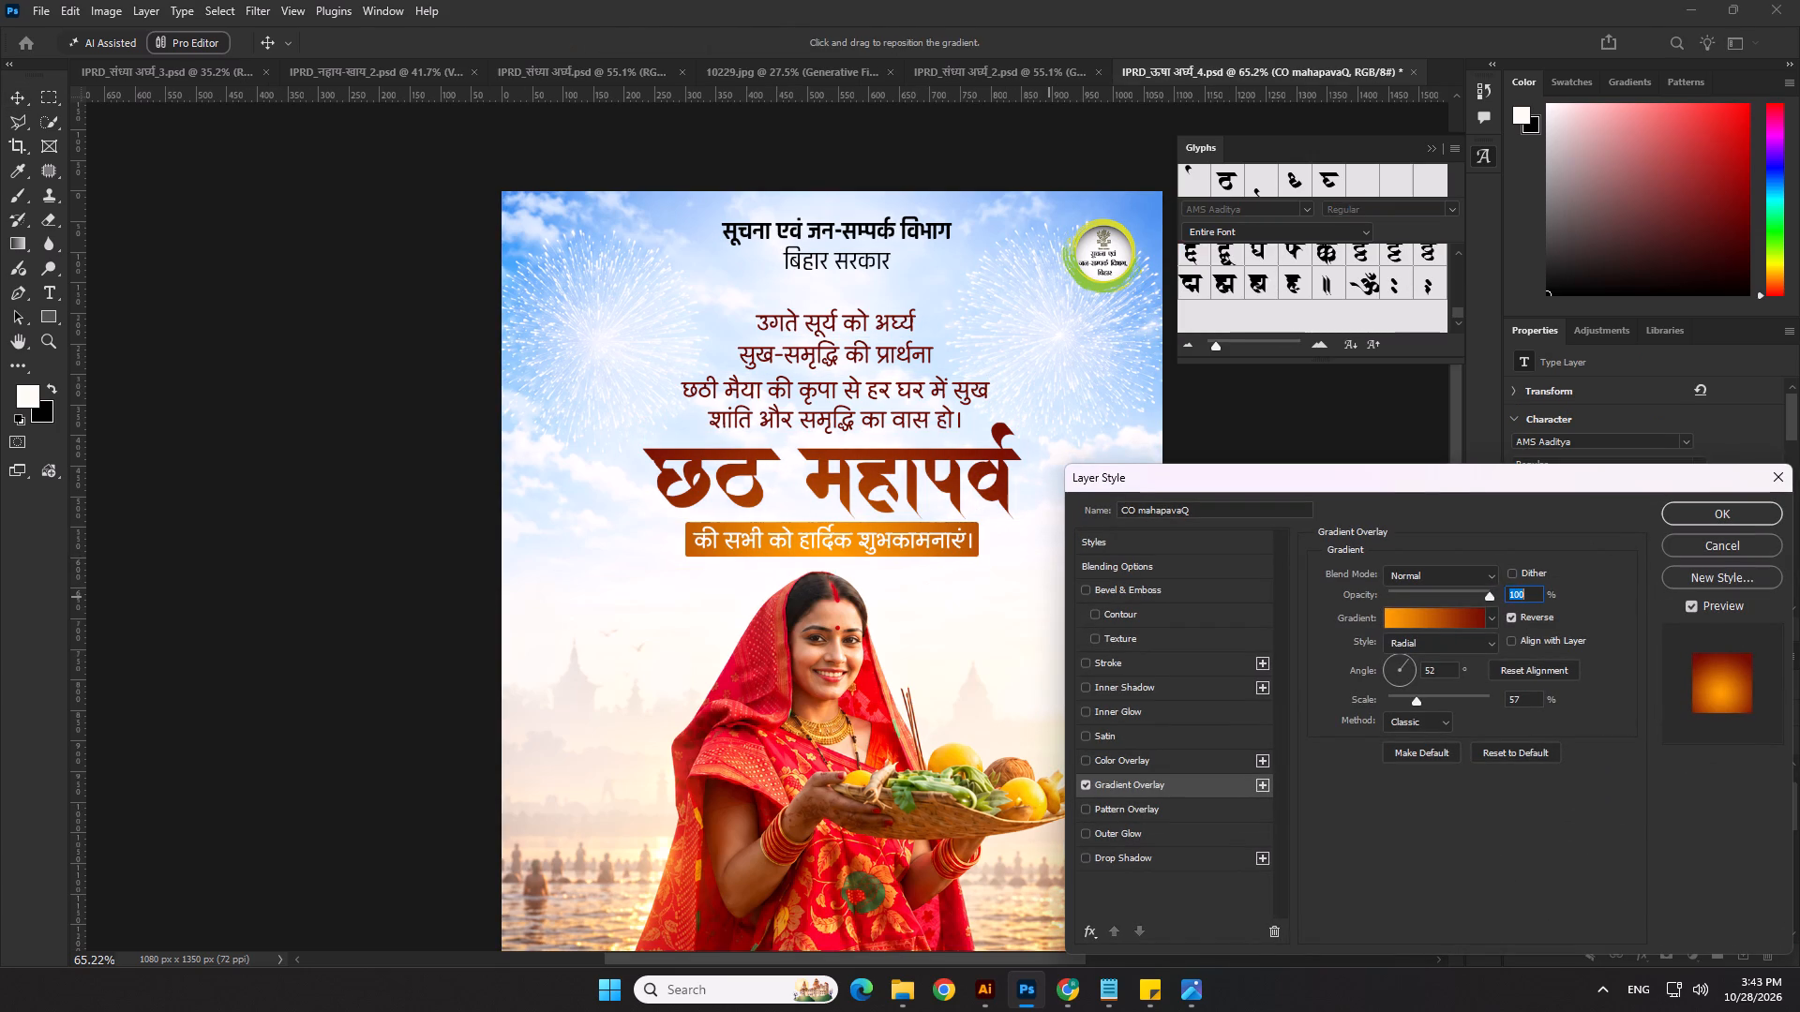
{"action": "left_click", "coordinate": [1768, 505]}
{"action": "left_click", "coordinate": [1120, 611]}
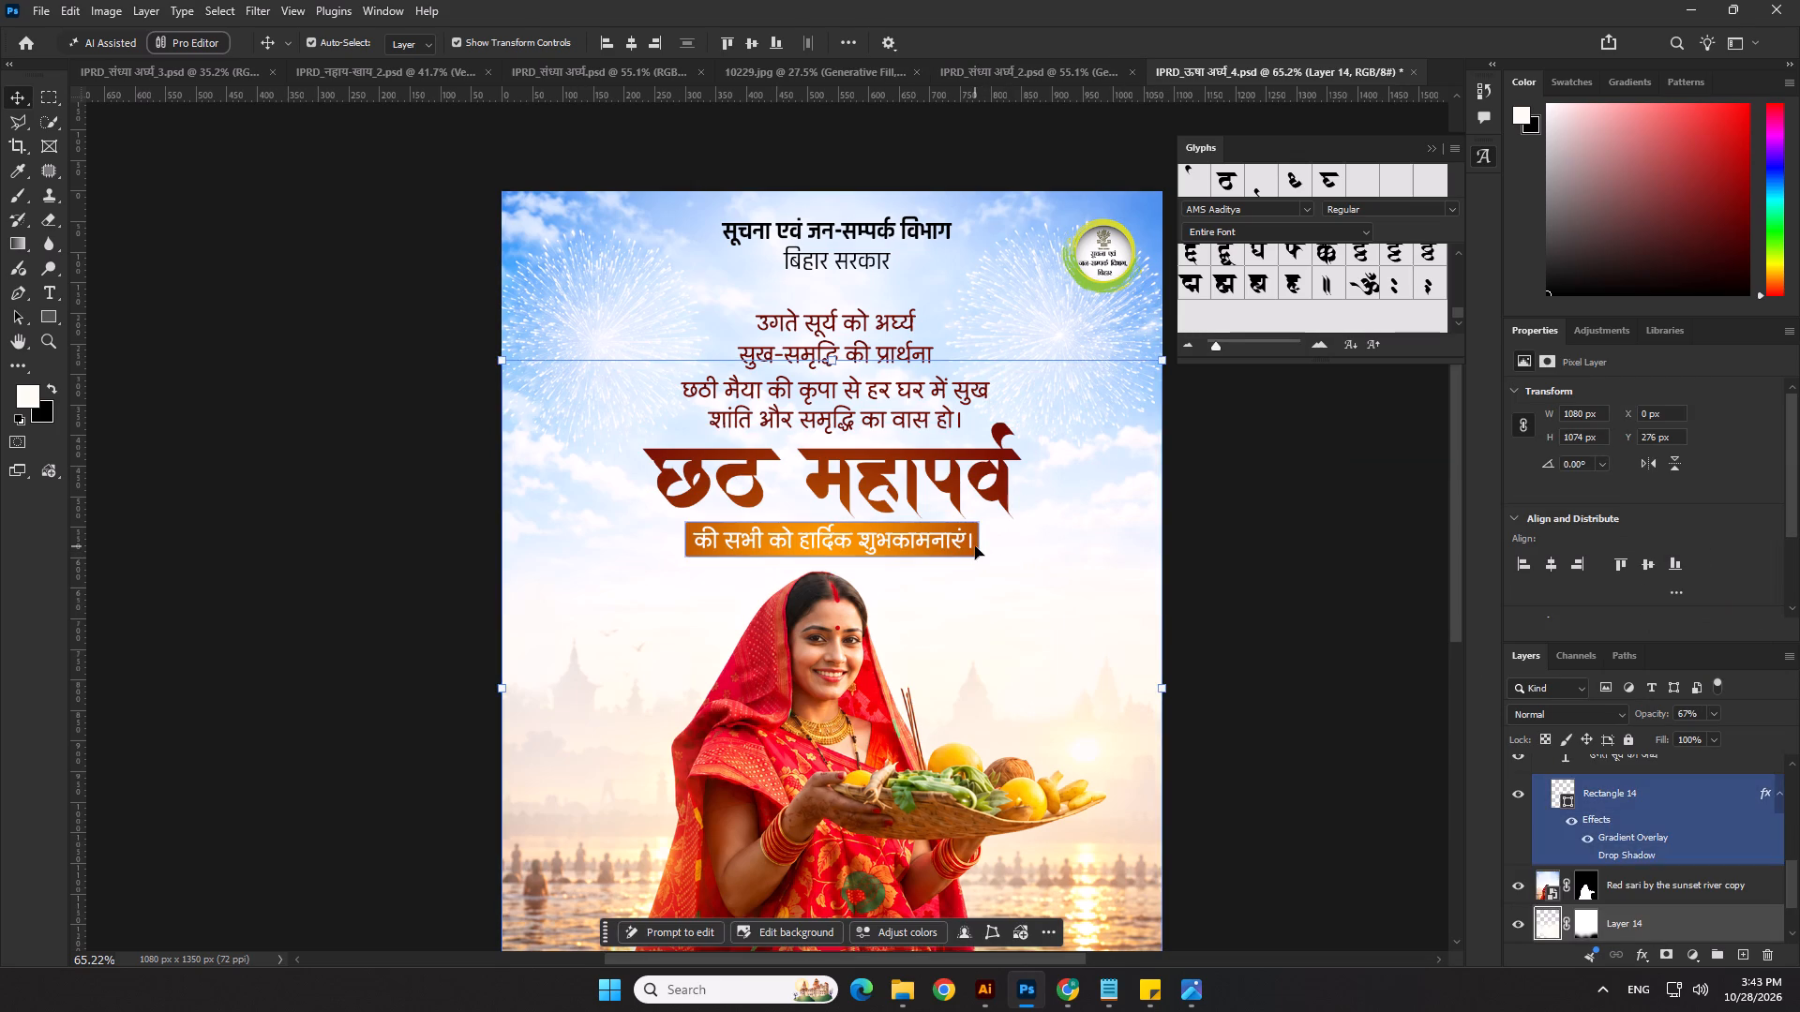
Reposition Rectangle 14's radial Gradient Overlay downward to darken the greeting bar, and check the whole poster.
{"action": "left_click", "coordinate": [975, 546]}
{"action": "double_click", "coordinate": [1617, 841]}
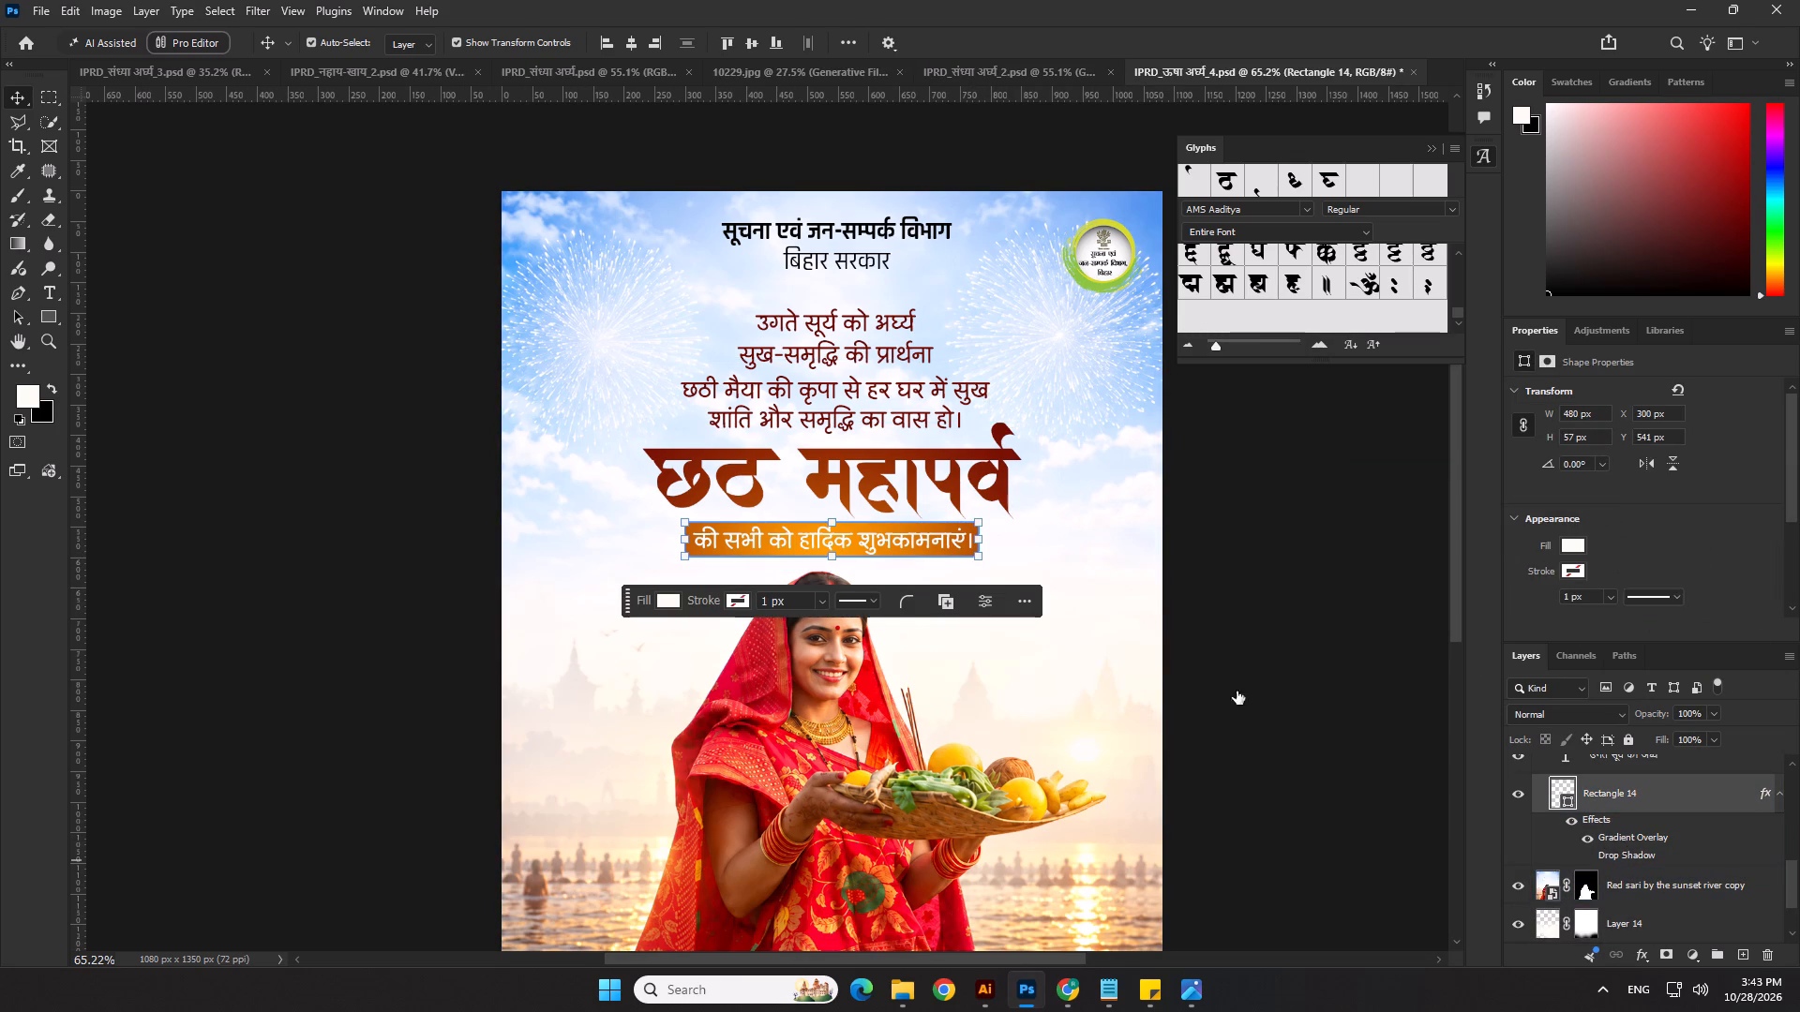
{"action": "left_click_drag", "start_coordinate": [896, 527], "coordinate": [898, 654]}
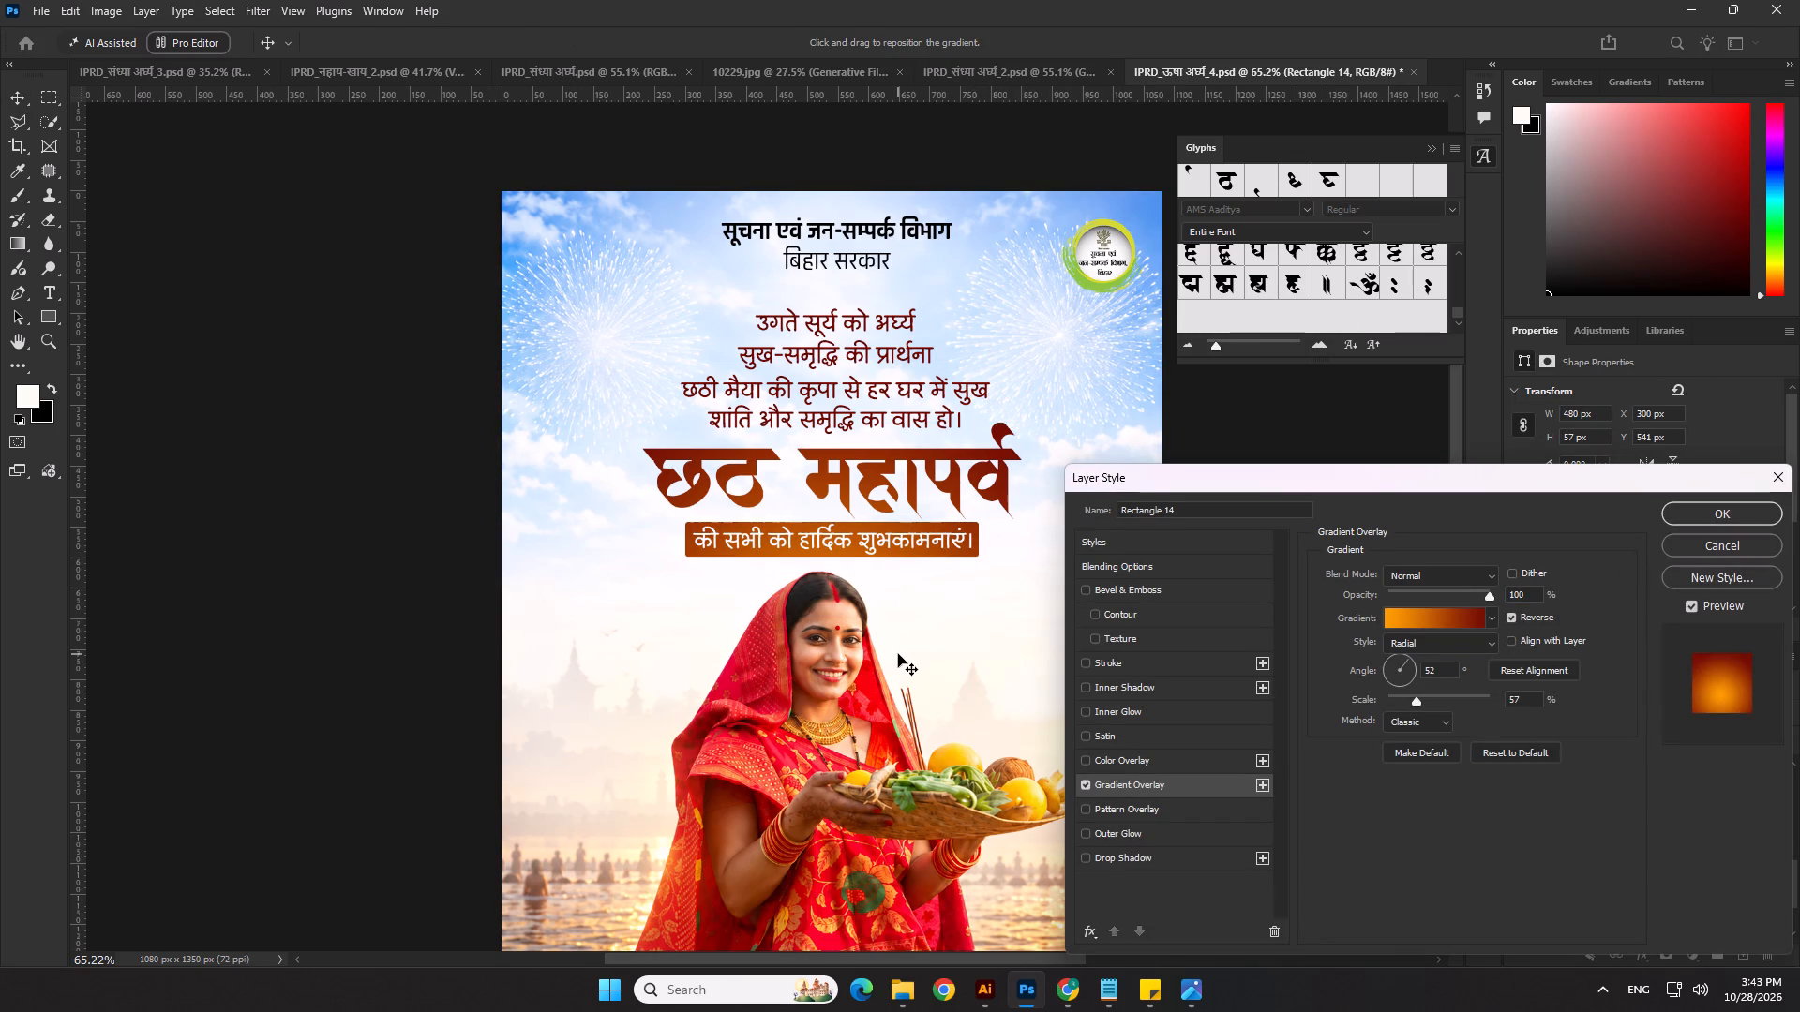
{"action": "left_click_drag", "start_coordinate": [898, 654], "coordinate": [897, 643]}
{"action": "left_click", "coordinate": [1742, 510]}
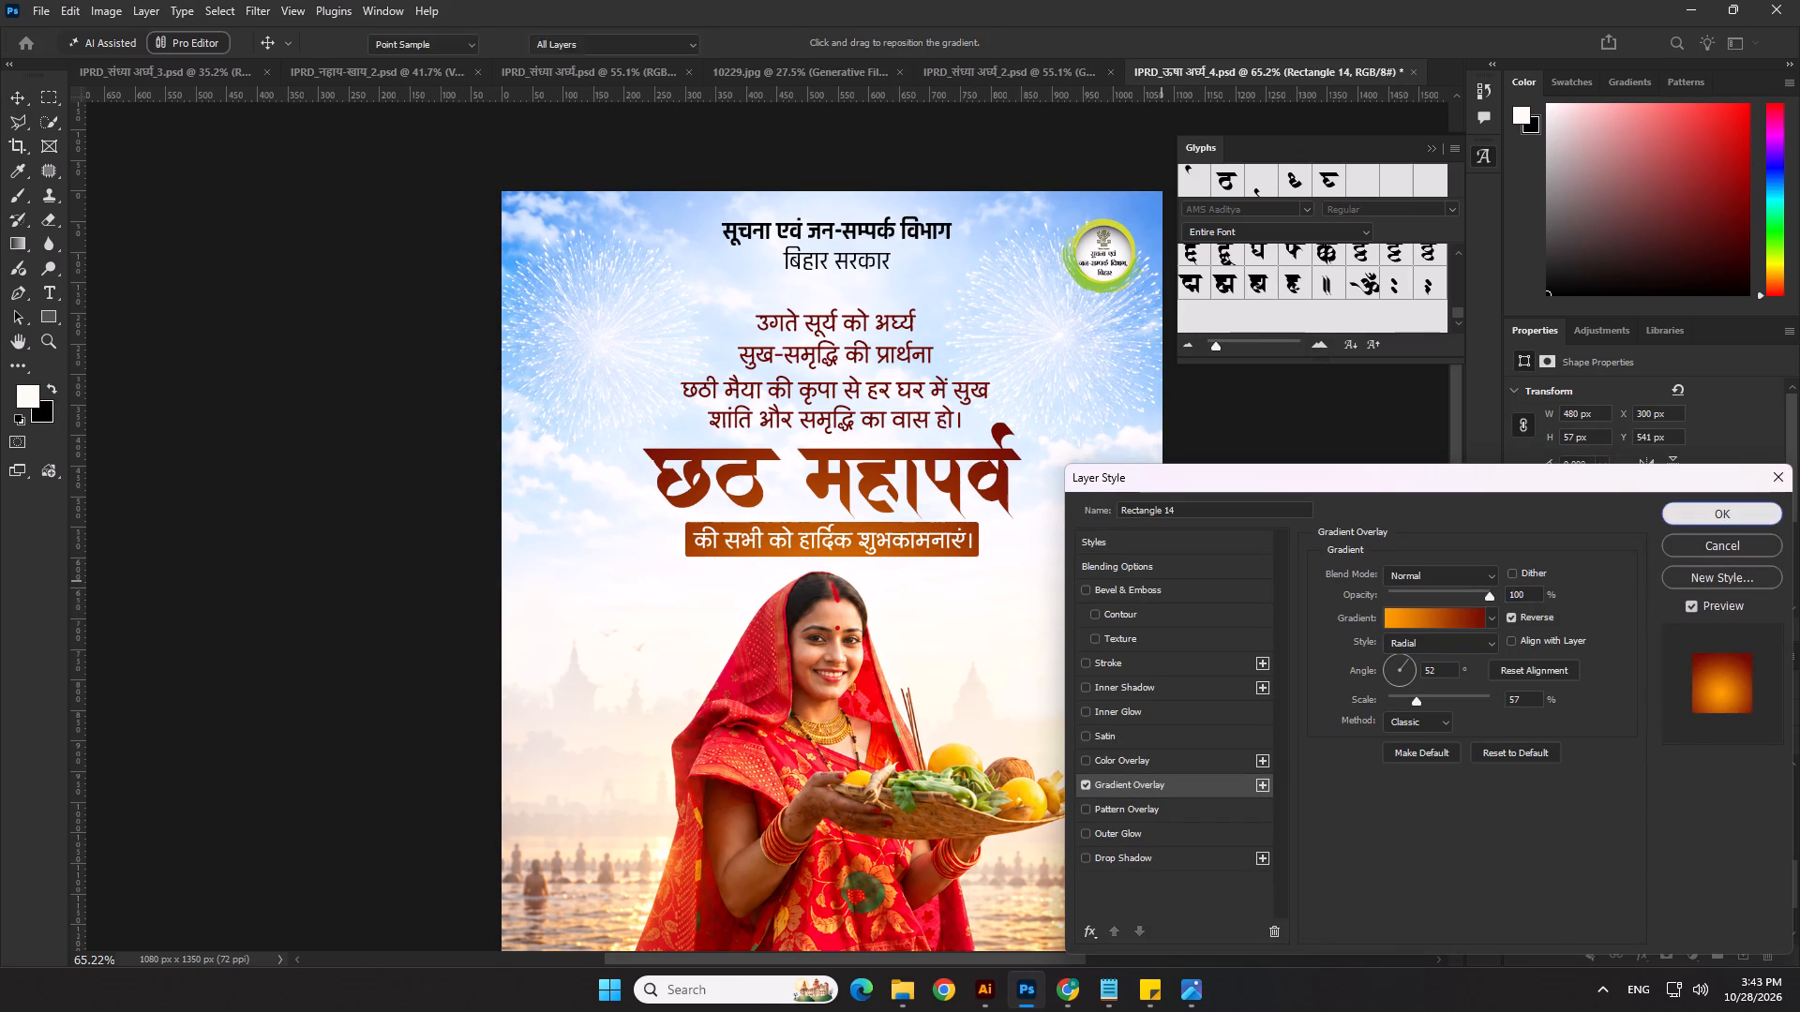
{"action": "scroll", "coordinate": [703, 449], "scroll_direction": "down", "scroll_amount": 9}
{"action": "left_click", "coordinate": [1303, 626]}
{"action": "scroll", "coordinate": [757, 506], "scroll_direction": "up", "scroll_amount": 4}
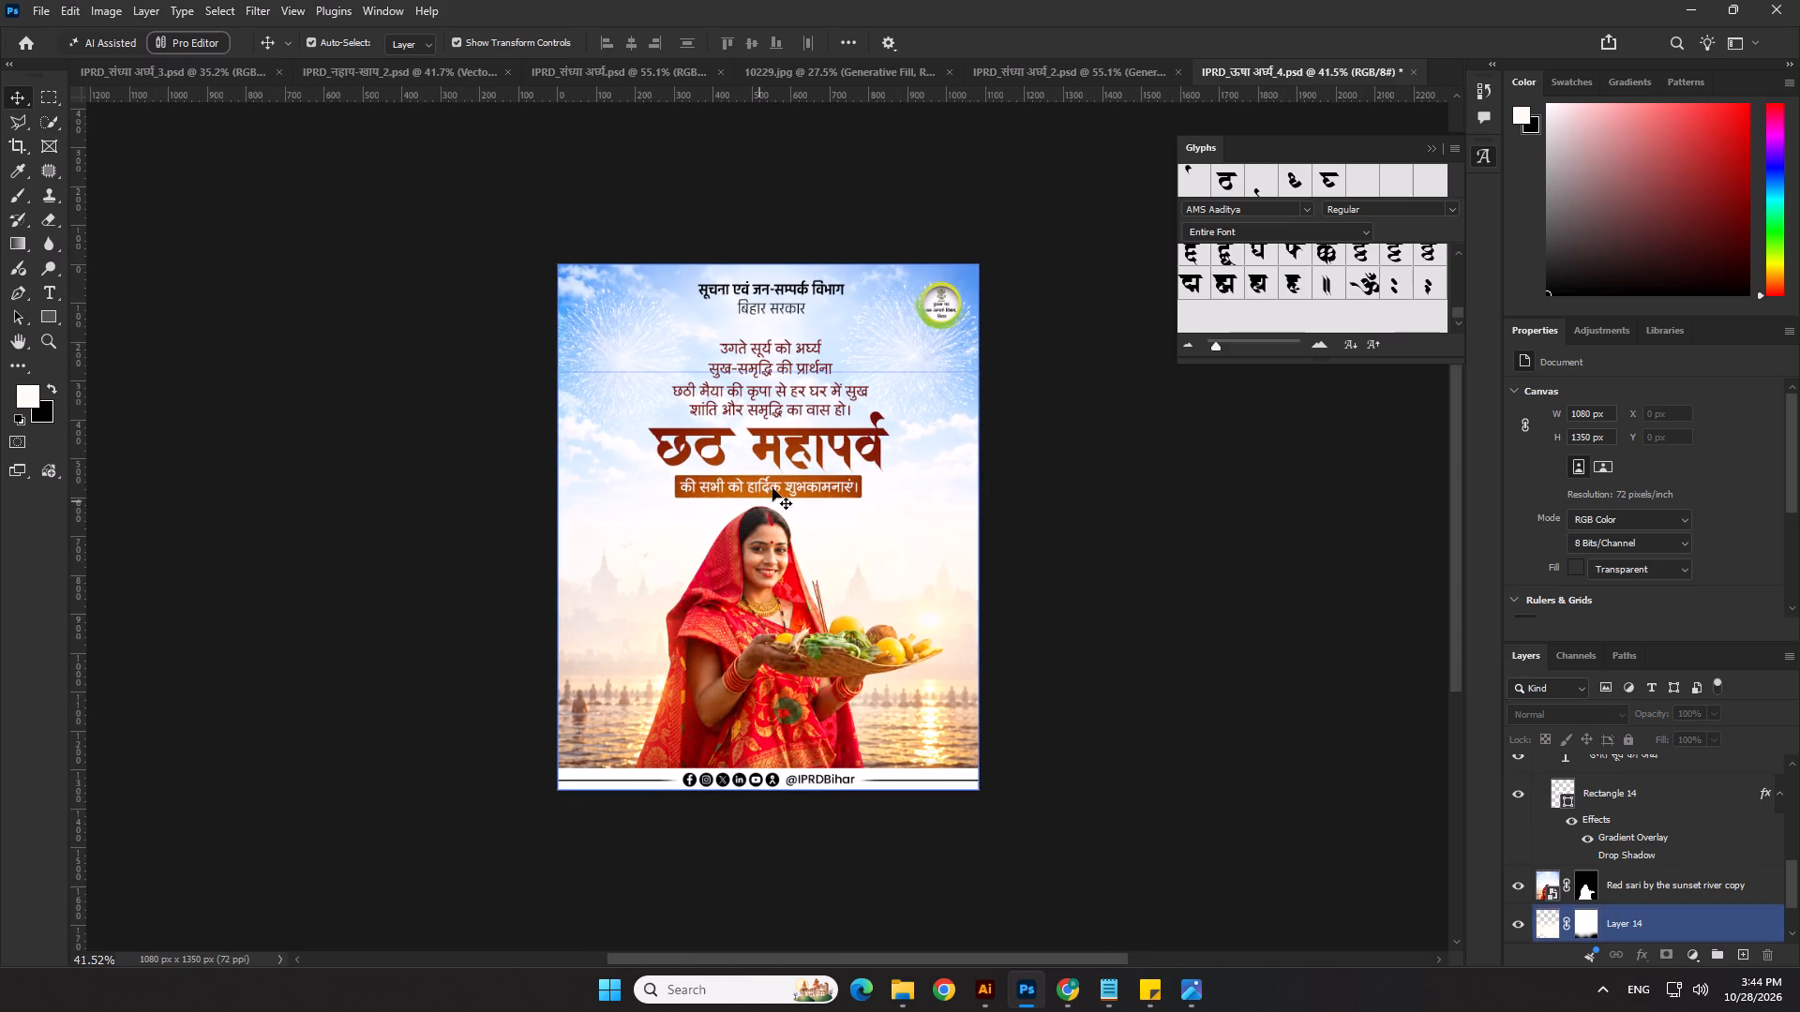
{"action": "left_click", "coordinate": [1121, 516]}
Compare the poster's wording with the ऊषा अर्घ्य copy in the Notepad notes, and examine the whole layout.
{"action": "key", "text": "alt+Tab"}
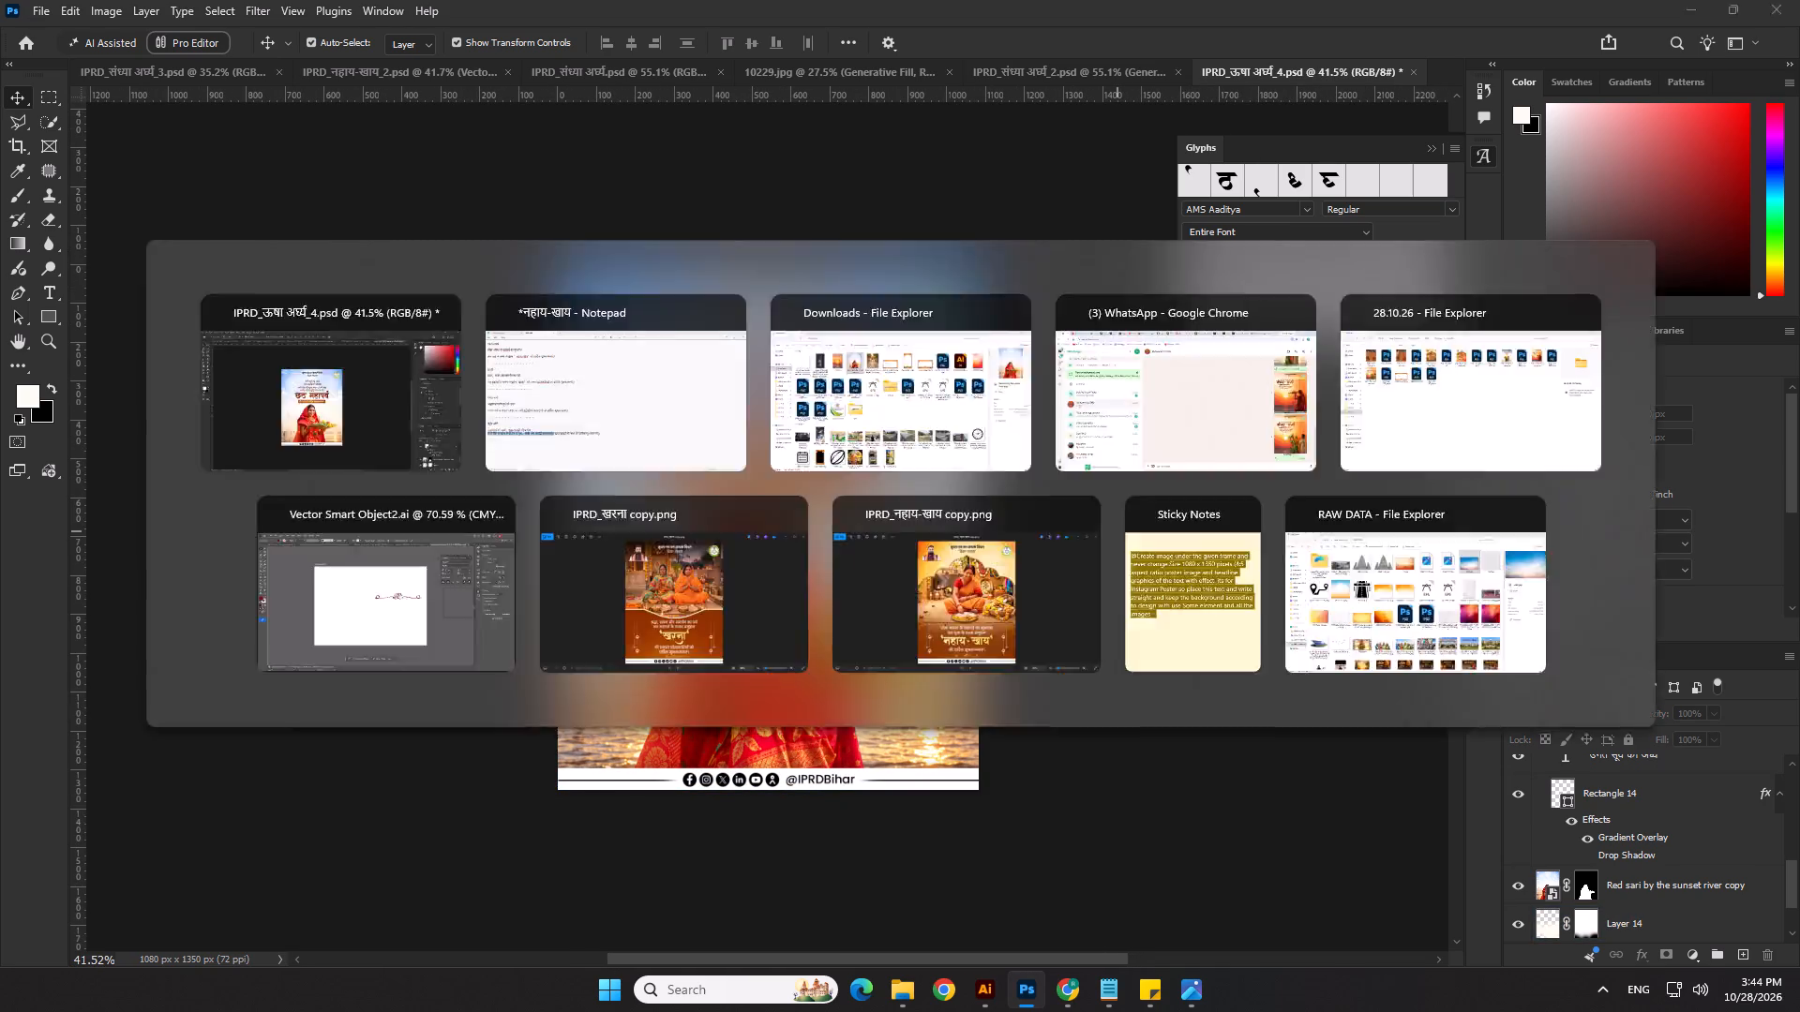
{"action": "left_click", "coordinate": [380, 616]}
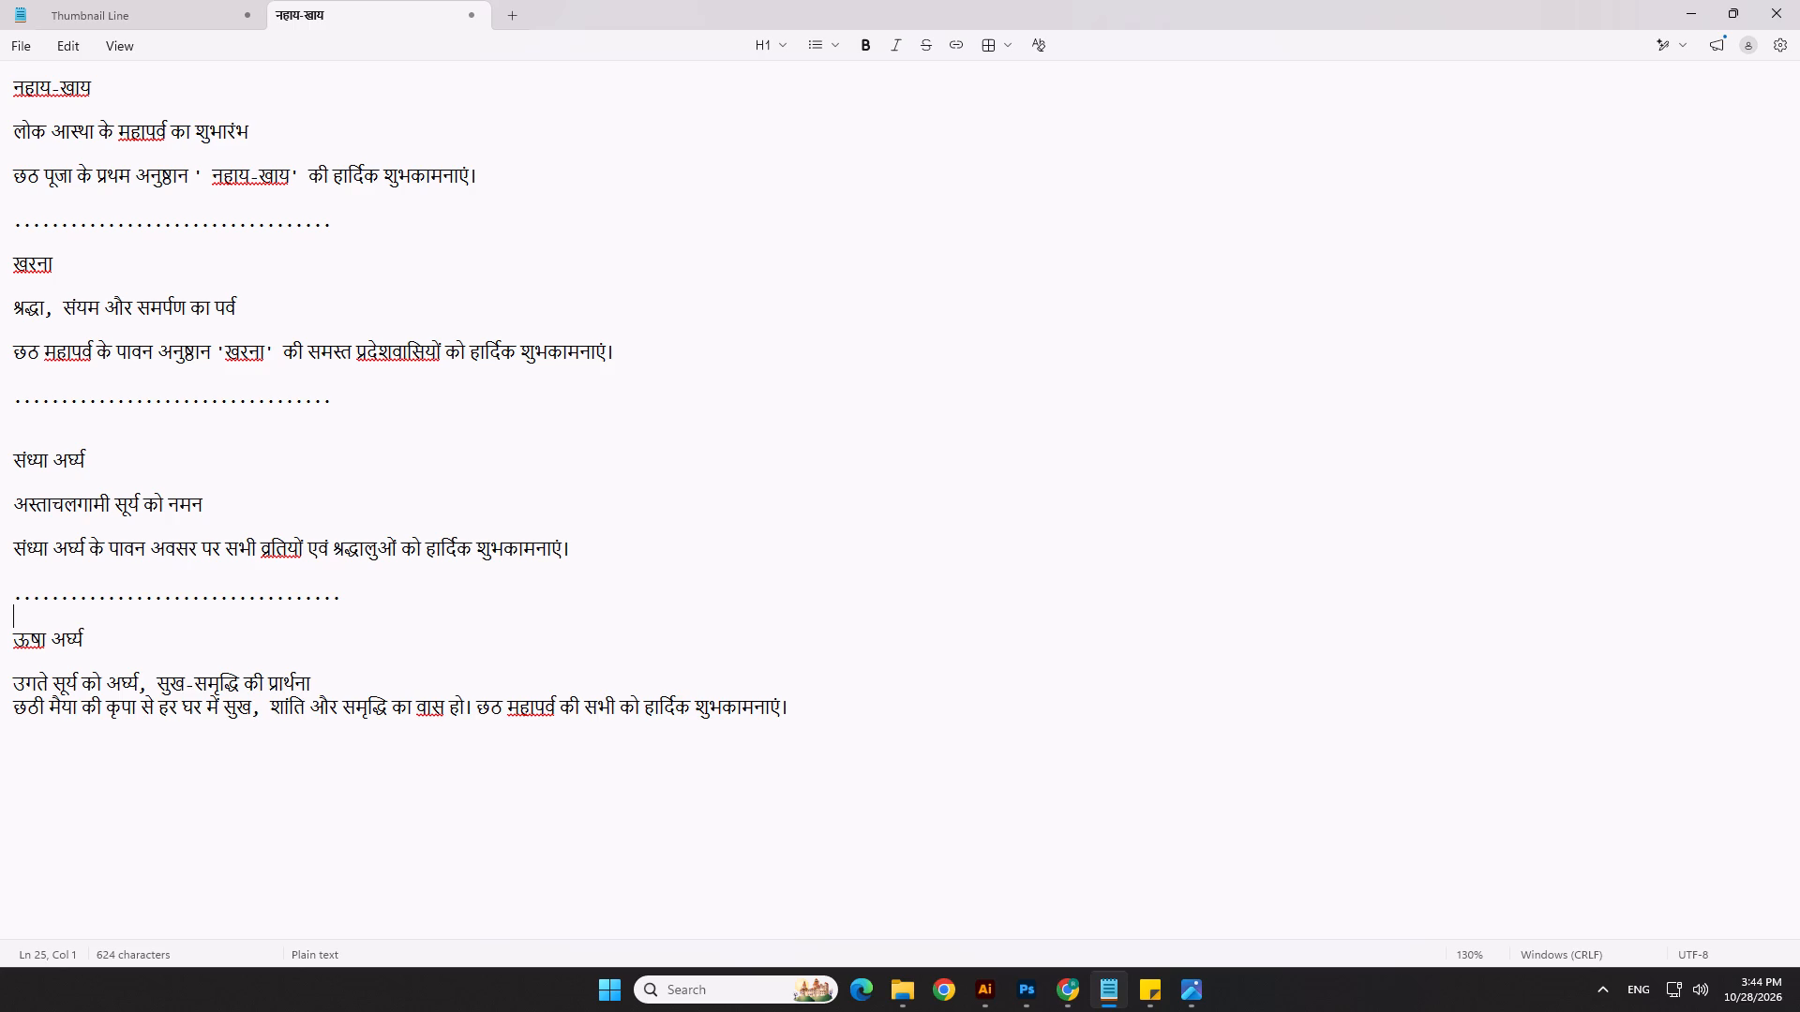
{"action": "key", "text": "alt+Tab"}
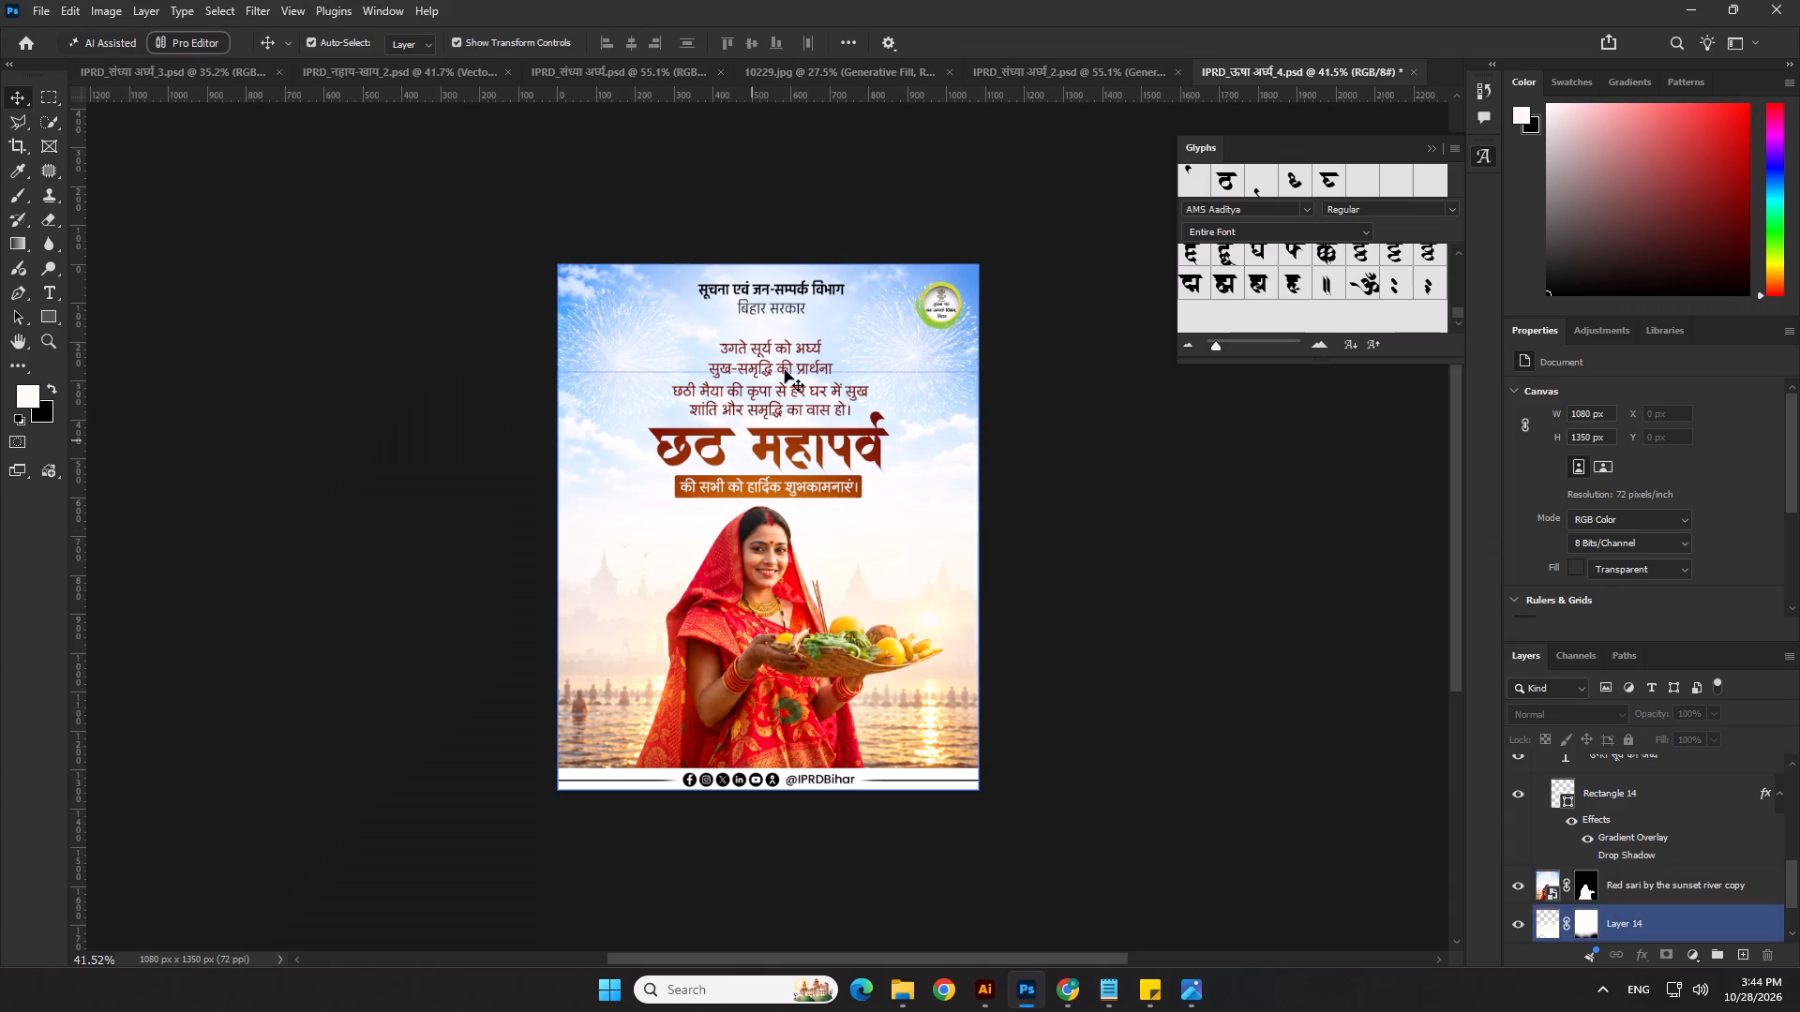
{"action": "left_click", "coordinate": [1089, 489]}
{"action": "scroll", "coordinate": [961, 413], "scroll_direction": "up", "scroll_amount": 5}
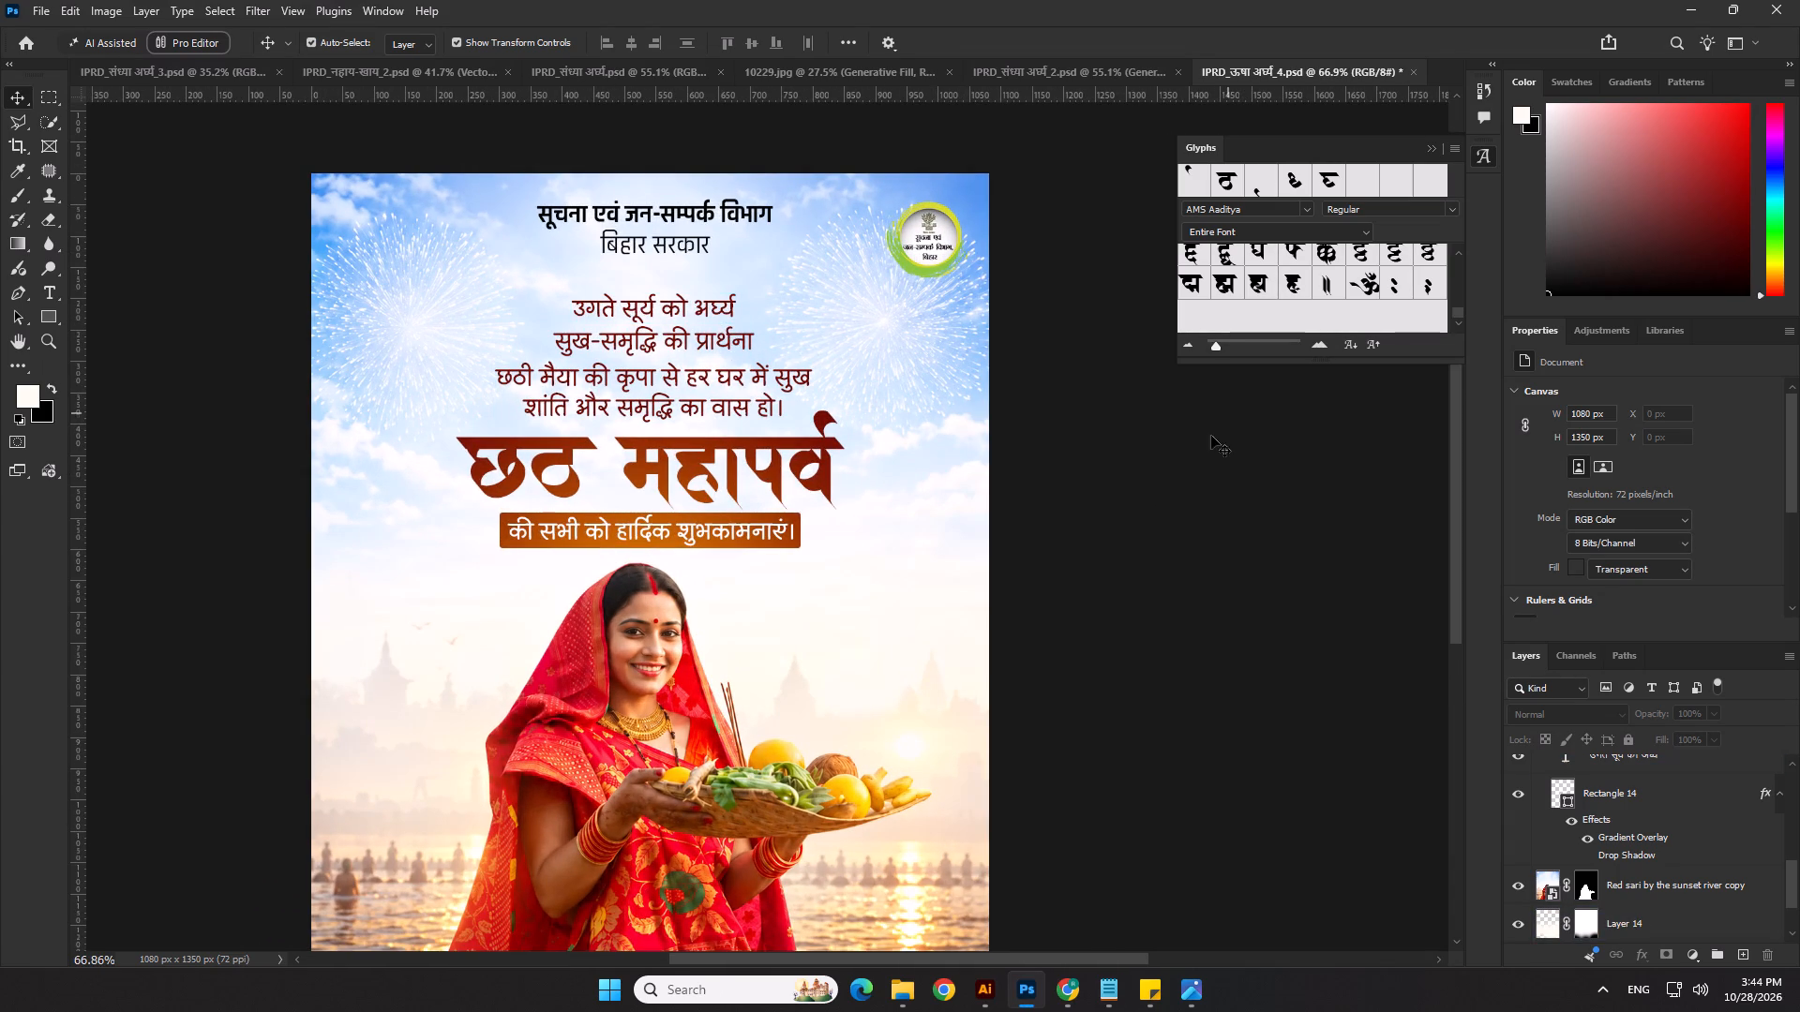
{"action": "left_click", "coordinate": [1145, 503]}
{"action": "scroll", "coordinate": [752, 399], "scroll_direction": "down", "scroll_amount": 6}
{"action": "scroll", "coordinate": [862, 426], "scroll_direction": "up", "scroll_amount": 1}
{"action": "scroll", "coordinate": [883, 441], "scroll_direction": "down", "scroll_amount": 3}
{"action": "left_click", "coordinate": [1101, 508]}
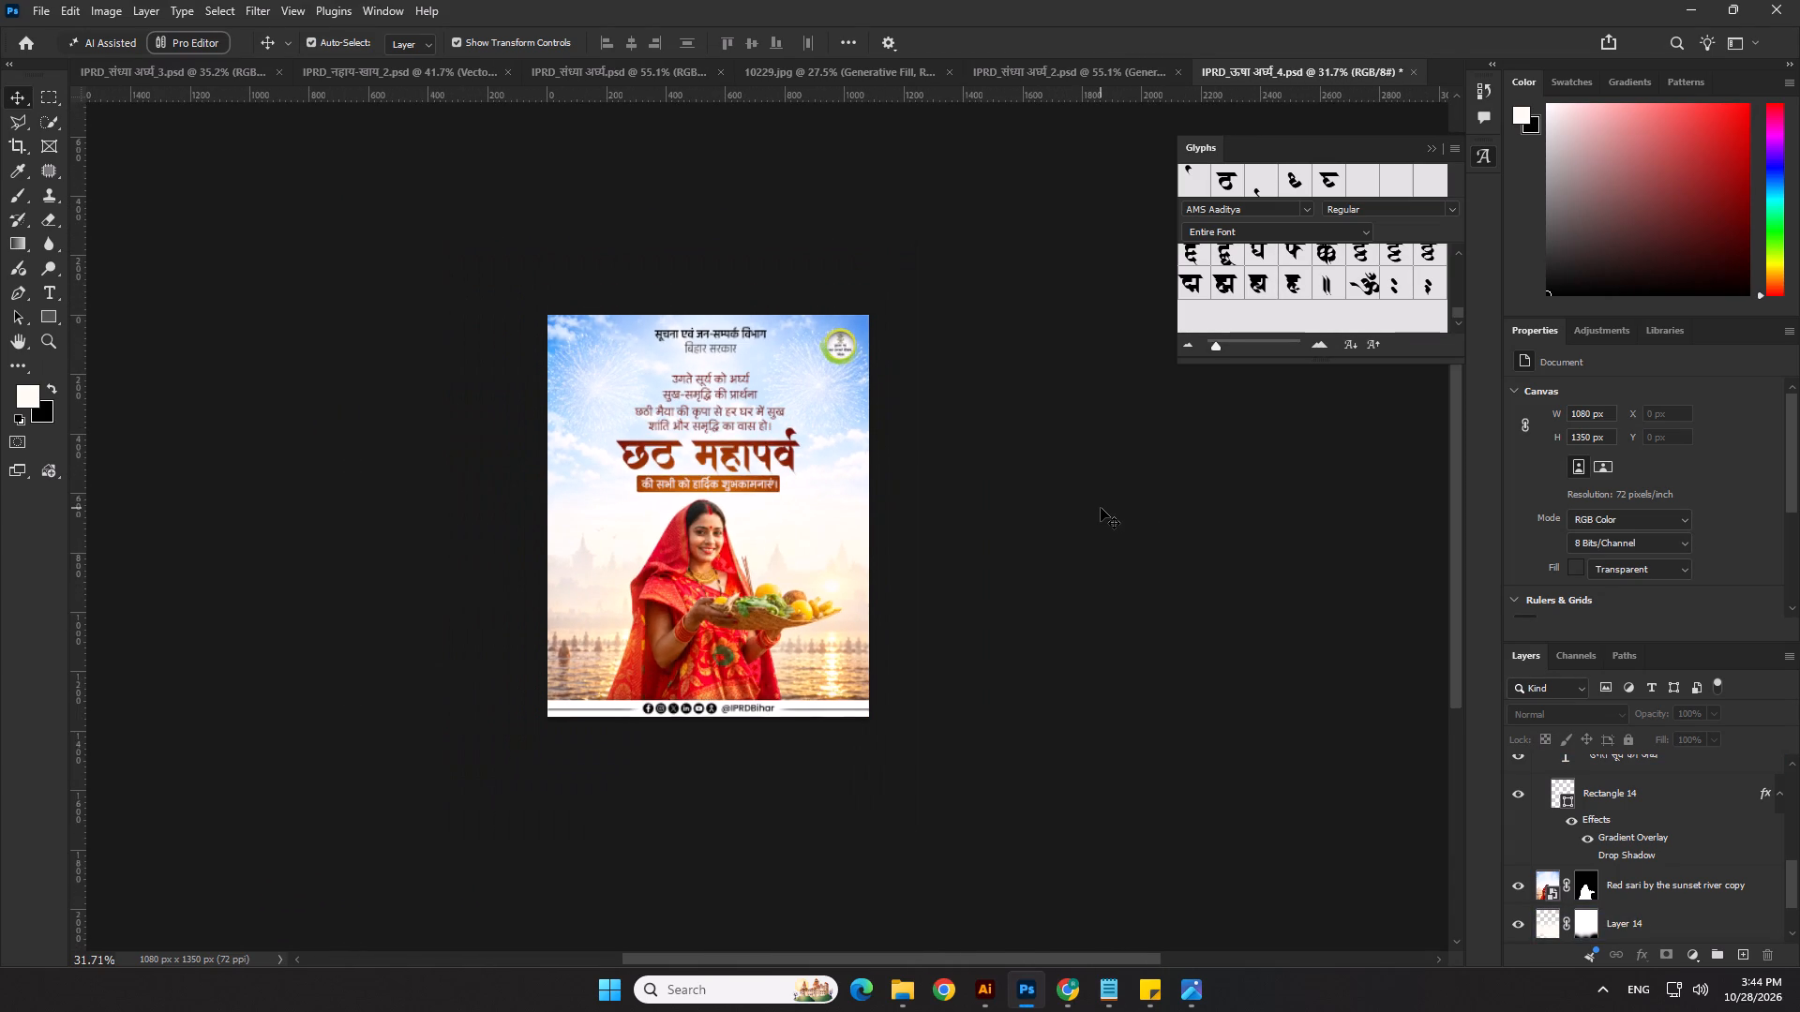
{"action": "scroll", "coordinate": [926, 501], "scroll_direction": "up", "scroll_amount": 1}
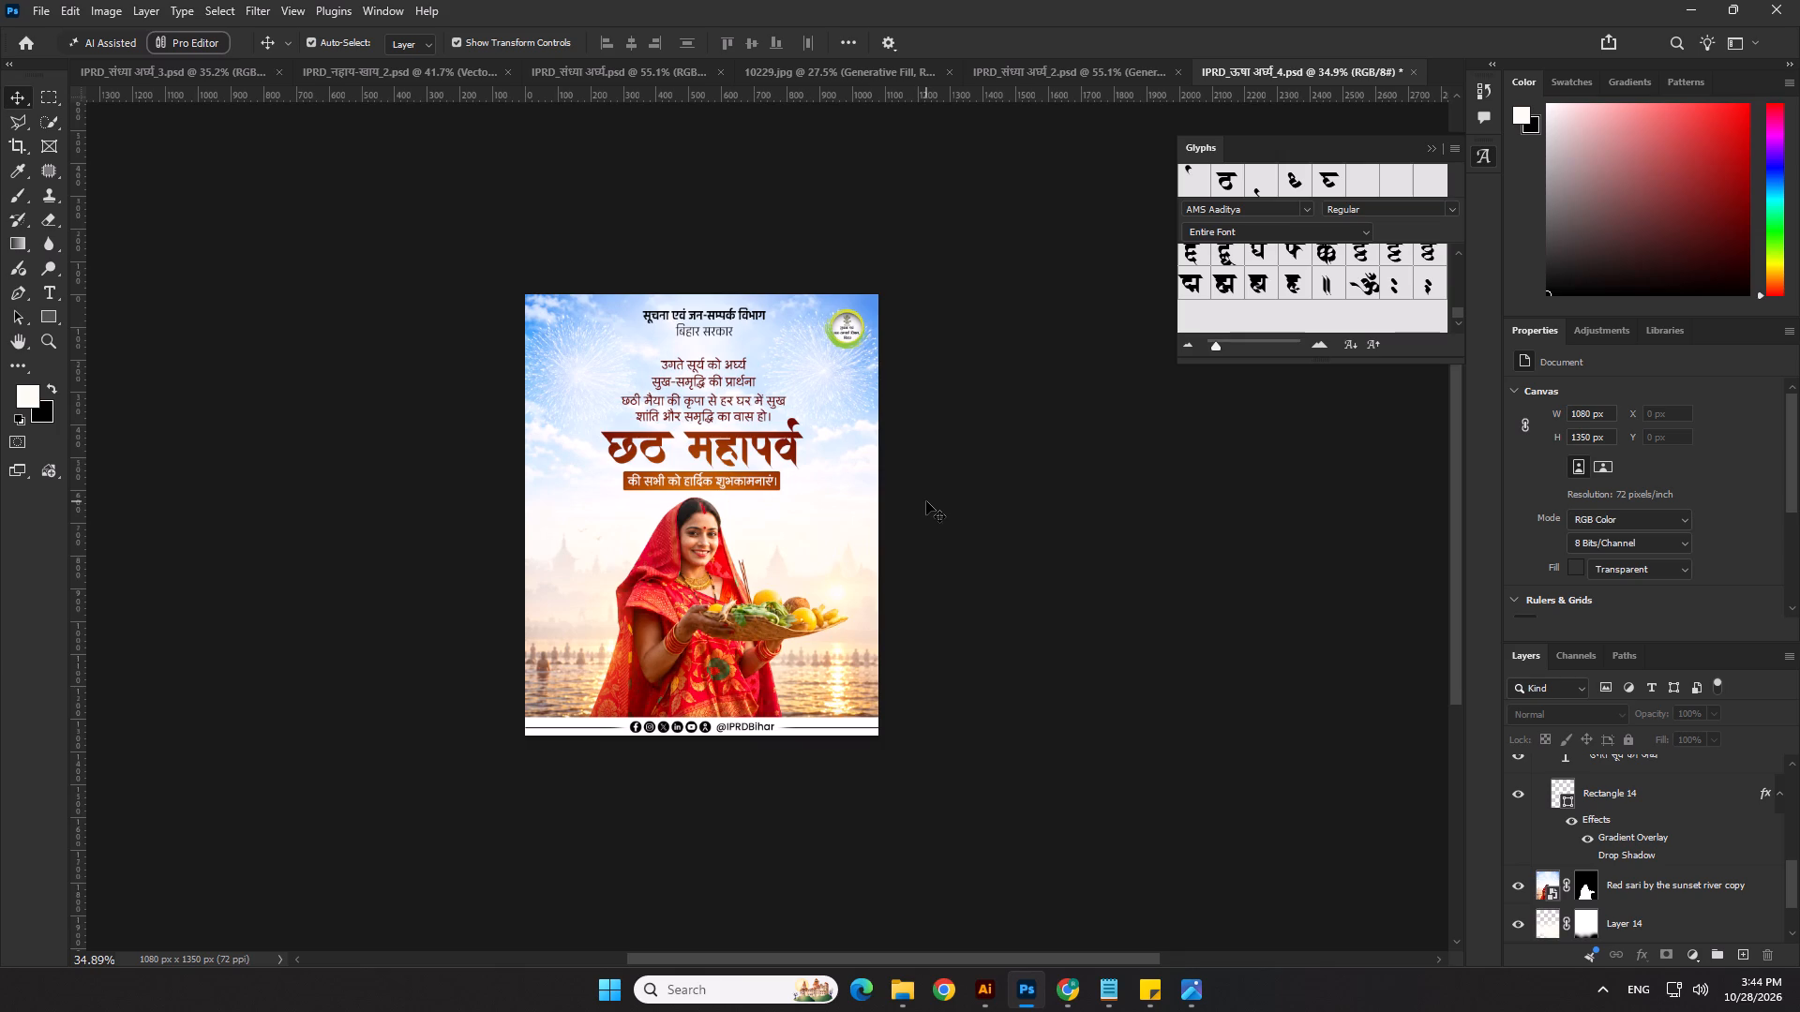
{"action": "scroll", "coordinate": [689, 349], "scroll_direction": "up", "scroll_amount": 5}
{"action": "left_click", "coordinate": [1105, 470]}
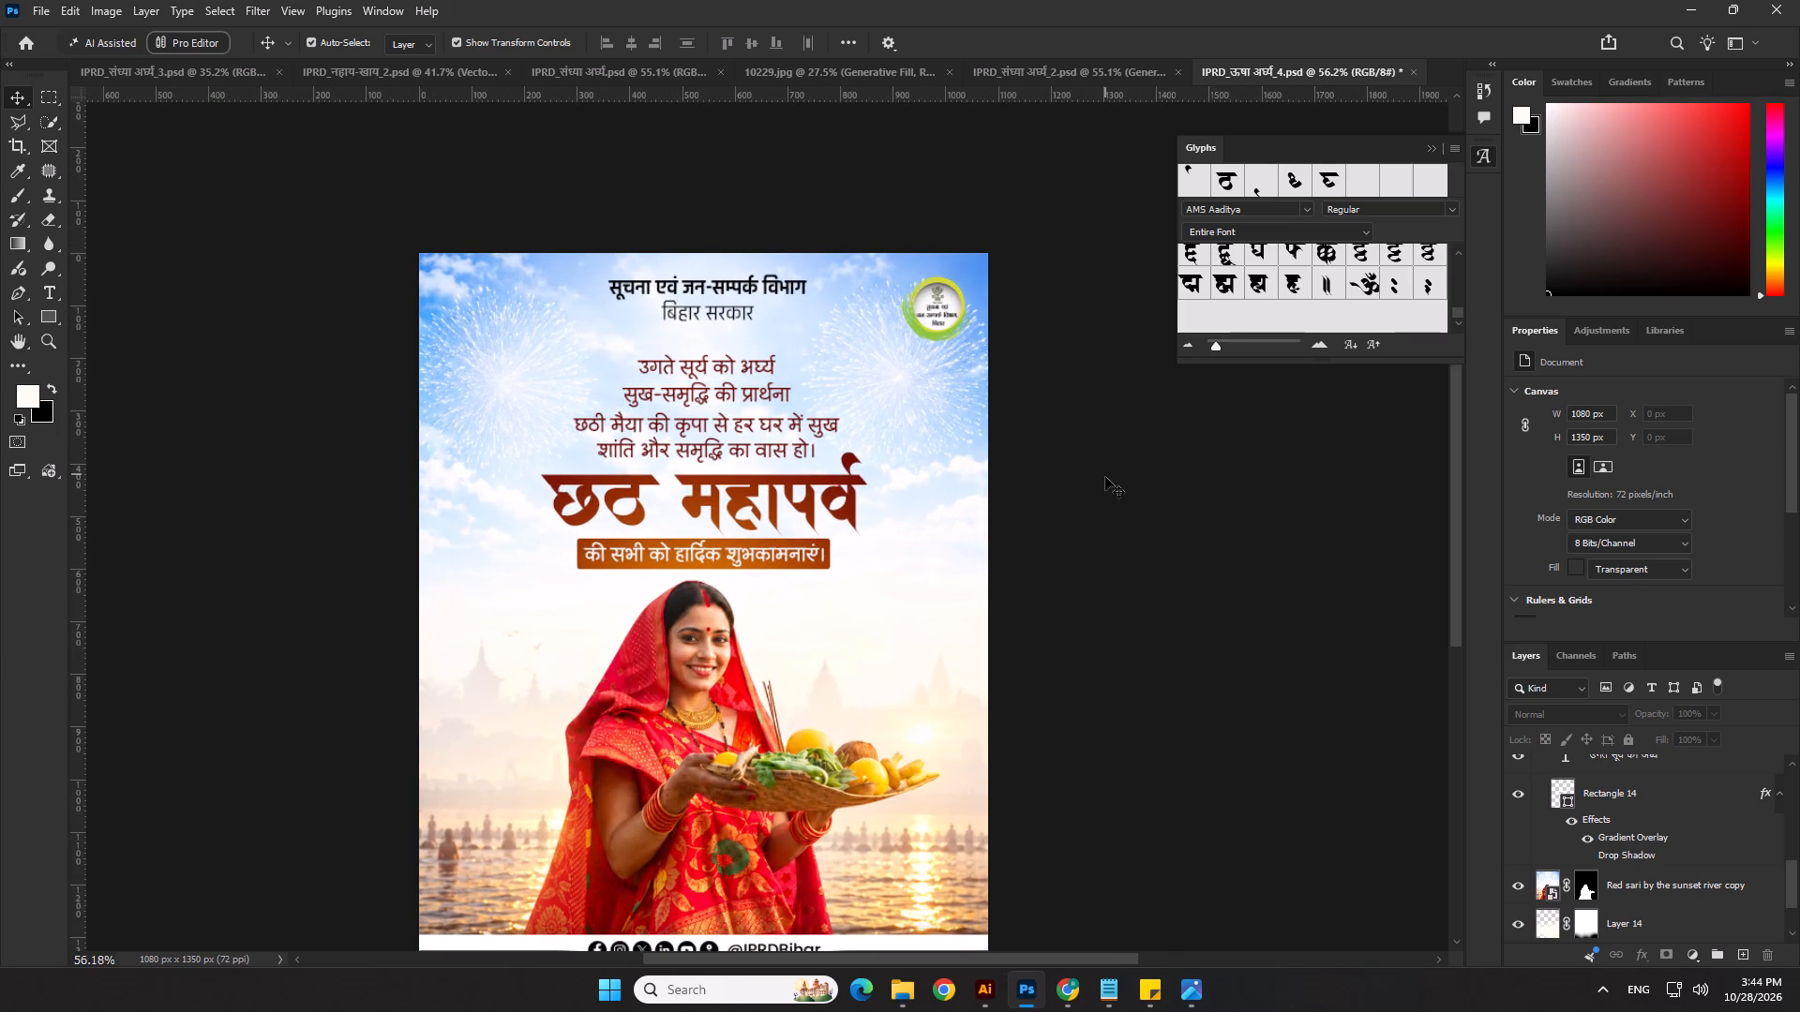
Centre the छठ महापर्व title horizontally on the poster.
{"action": "left_click", "coordinate": [837, 486]}
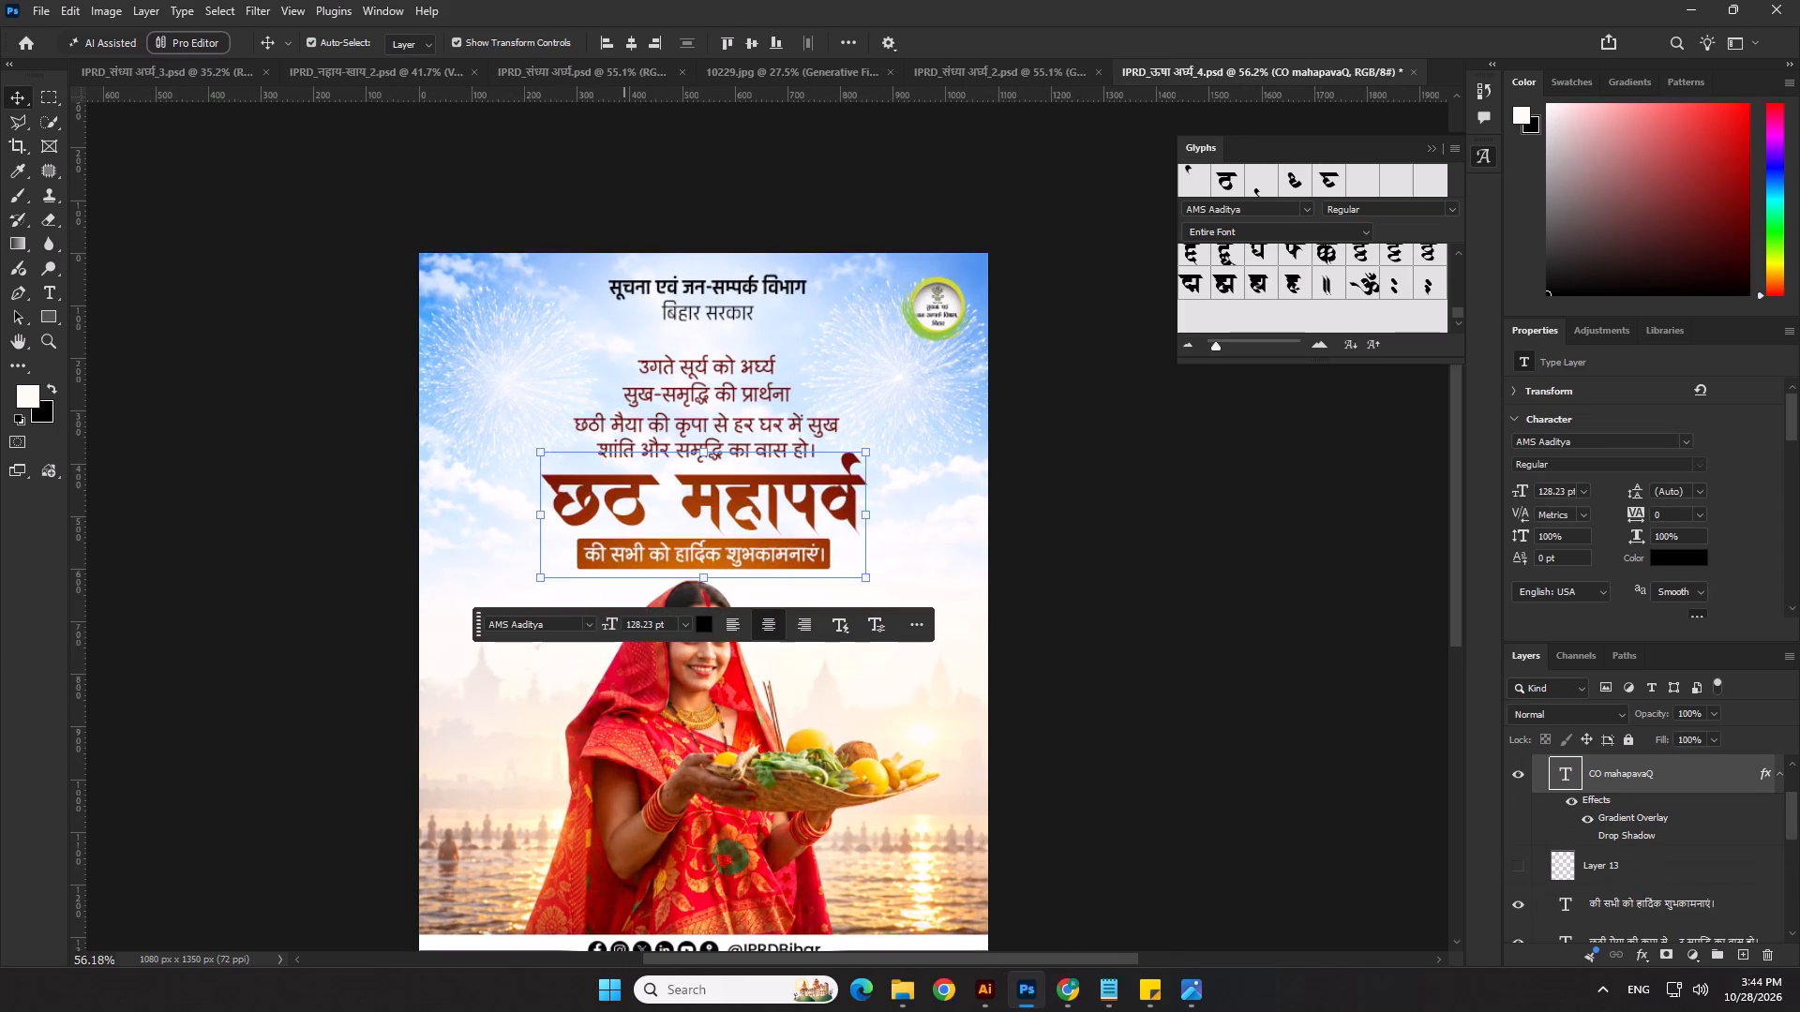
{"action": "left_click", "coordinate": [622, 42]}
{"action": "left_click", "coordinate": [1283, 508]}
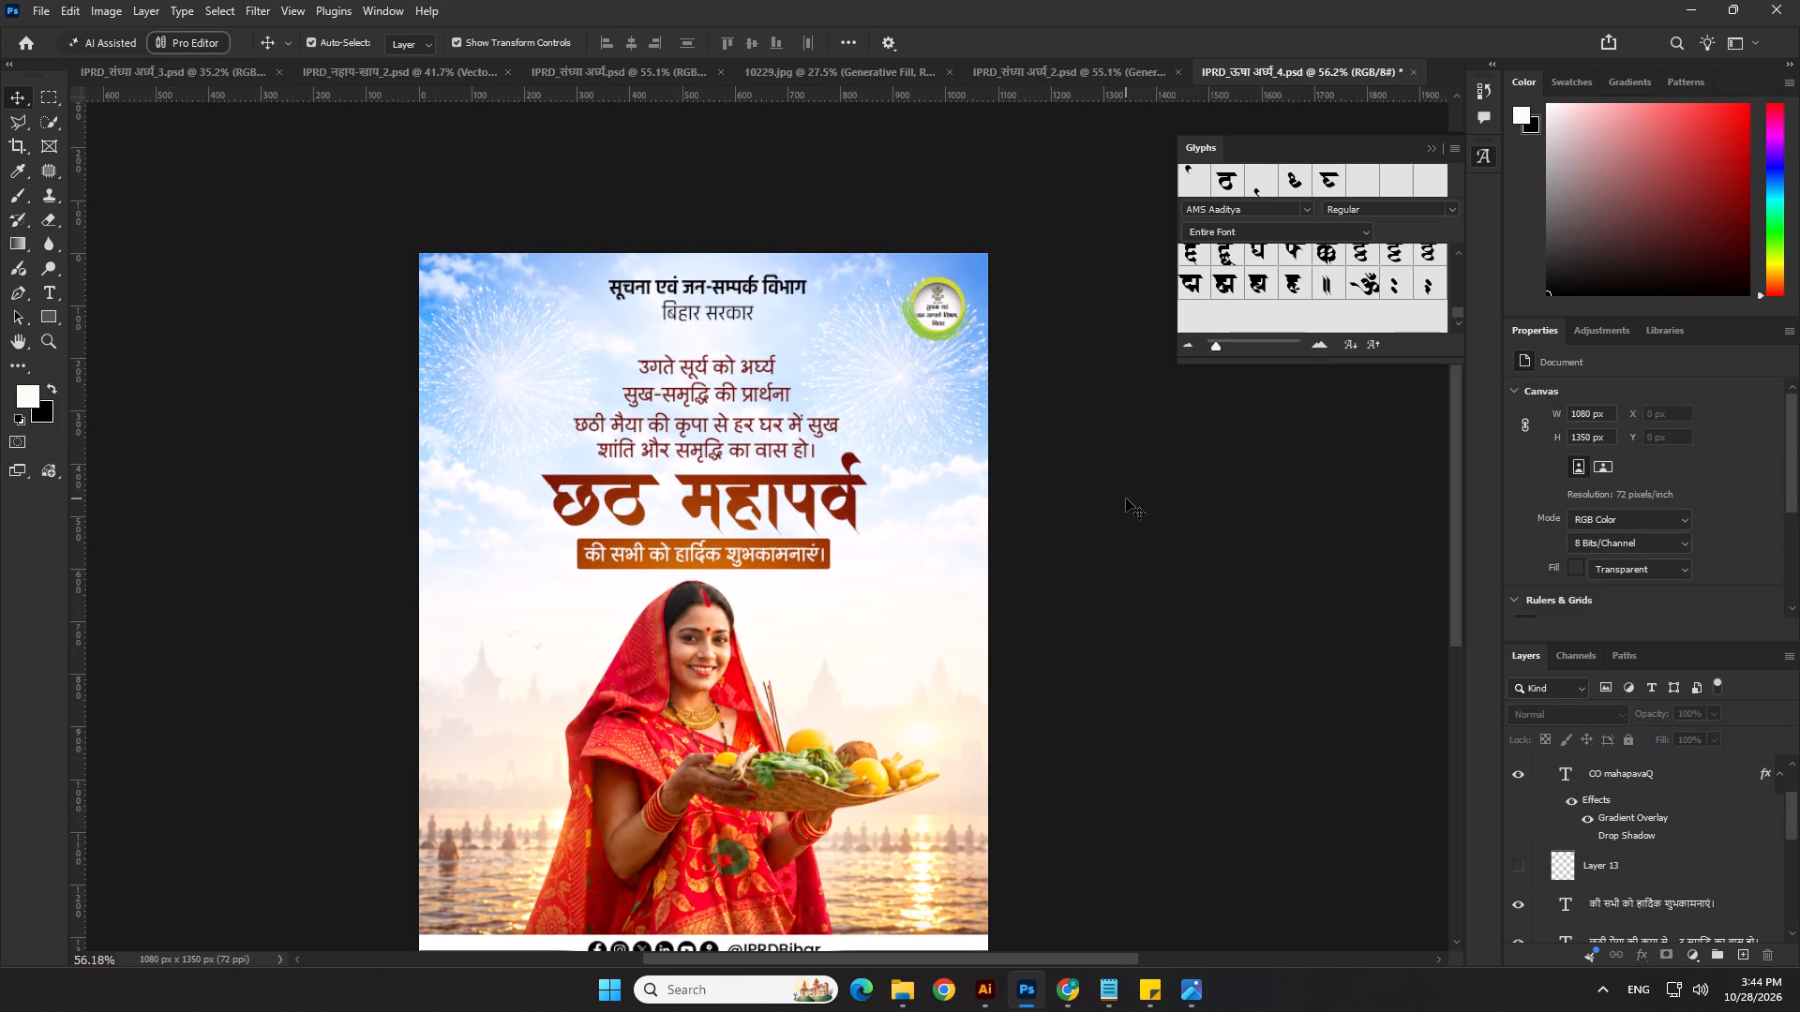
{"action": "scroll", "coordinate": [1126, 499], "scroll_direction": "up", "scroll_amount": 1}
{"action": "scroll", "coordinate": [1126, 499], "scroll_direction": "down", "scroll_amount": 4}
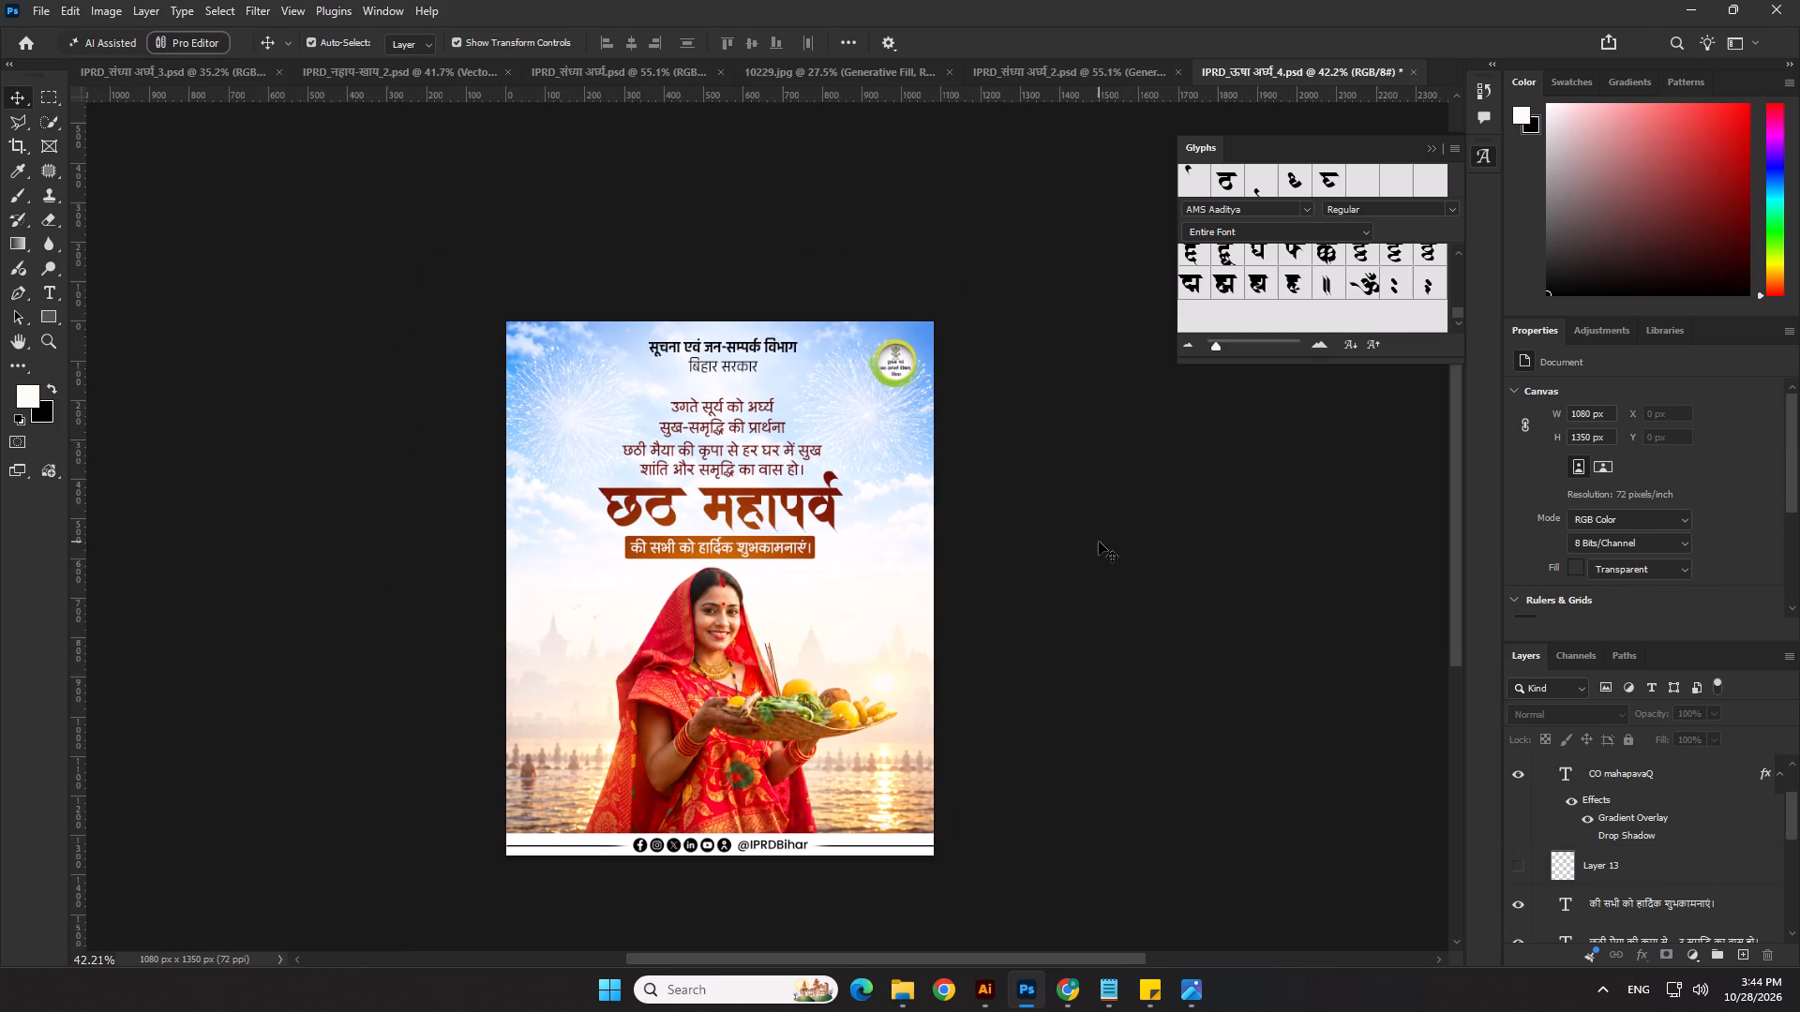
{"action": "scroll", "coordinate": [763, 659], "scroll_direction": "up", "scroll_amount": 3}
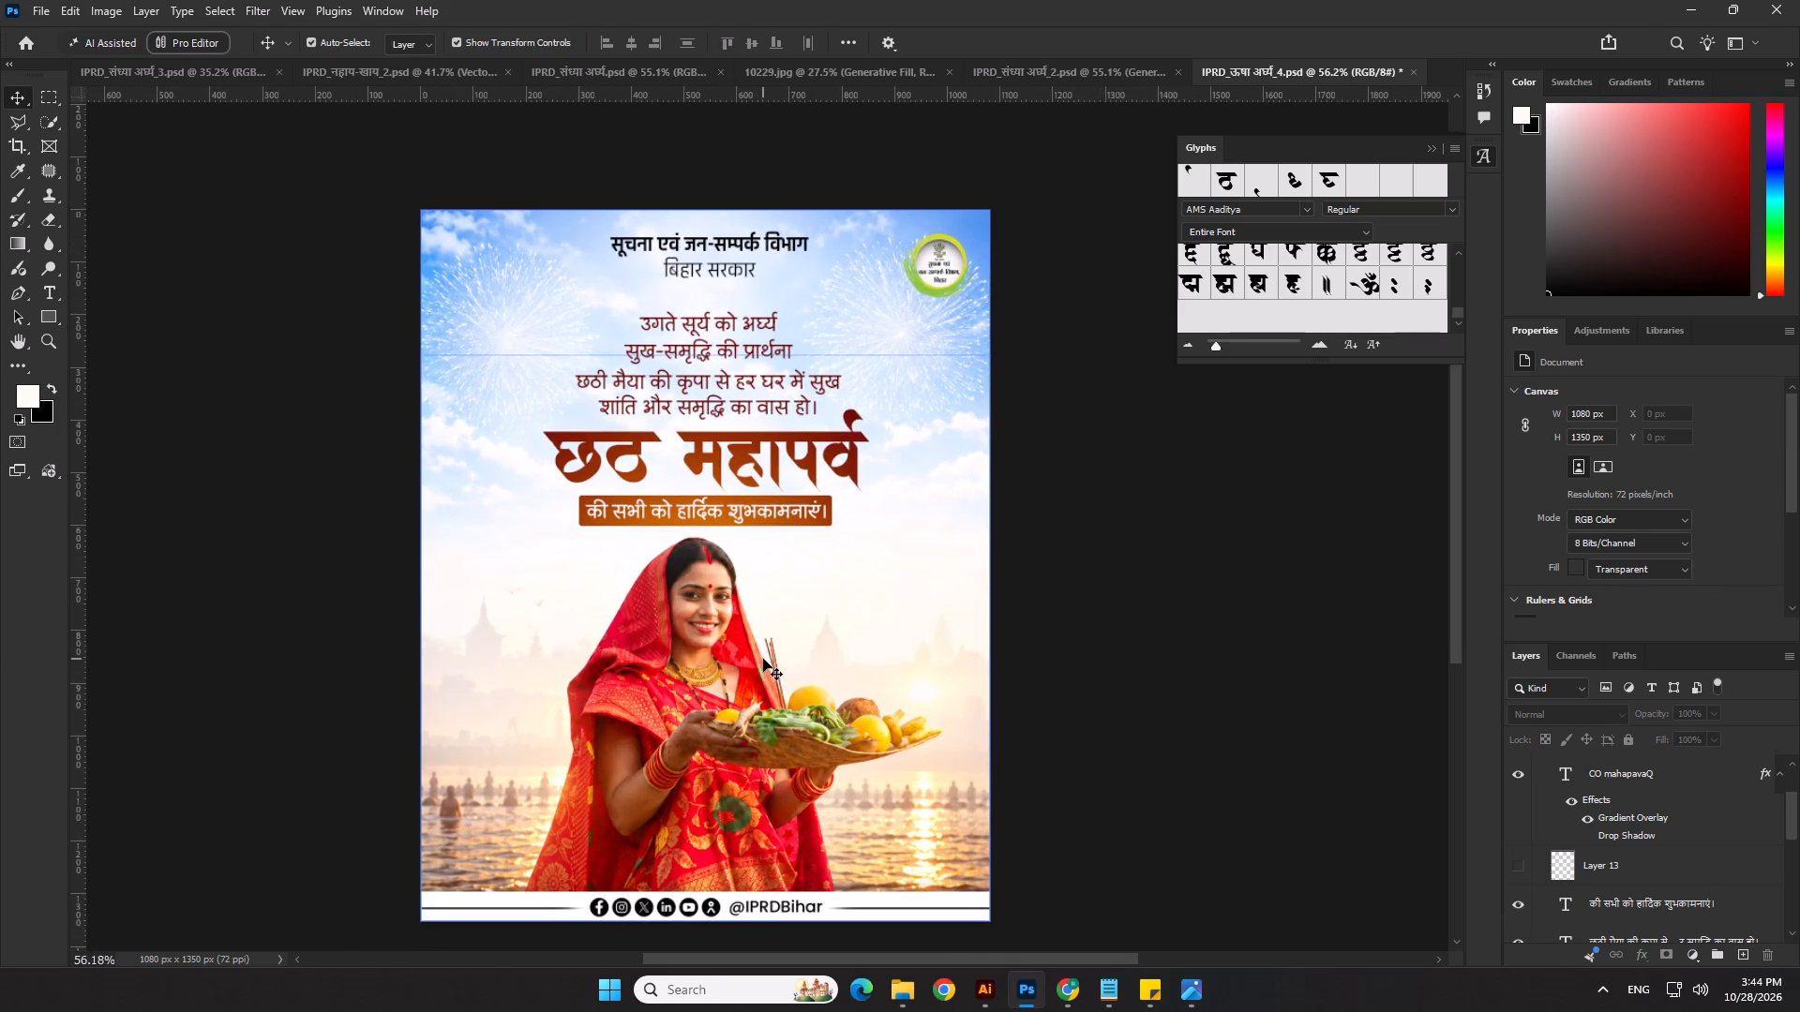
Close IPRD_संध्या अर्घ्य_2.psd and 10229.jpg, discarding the changes to 10229.jpg.
{"action": "left_click", "coordinate": [1116, 67]}
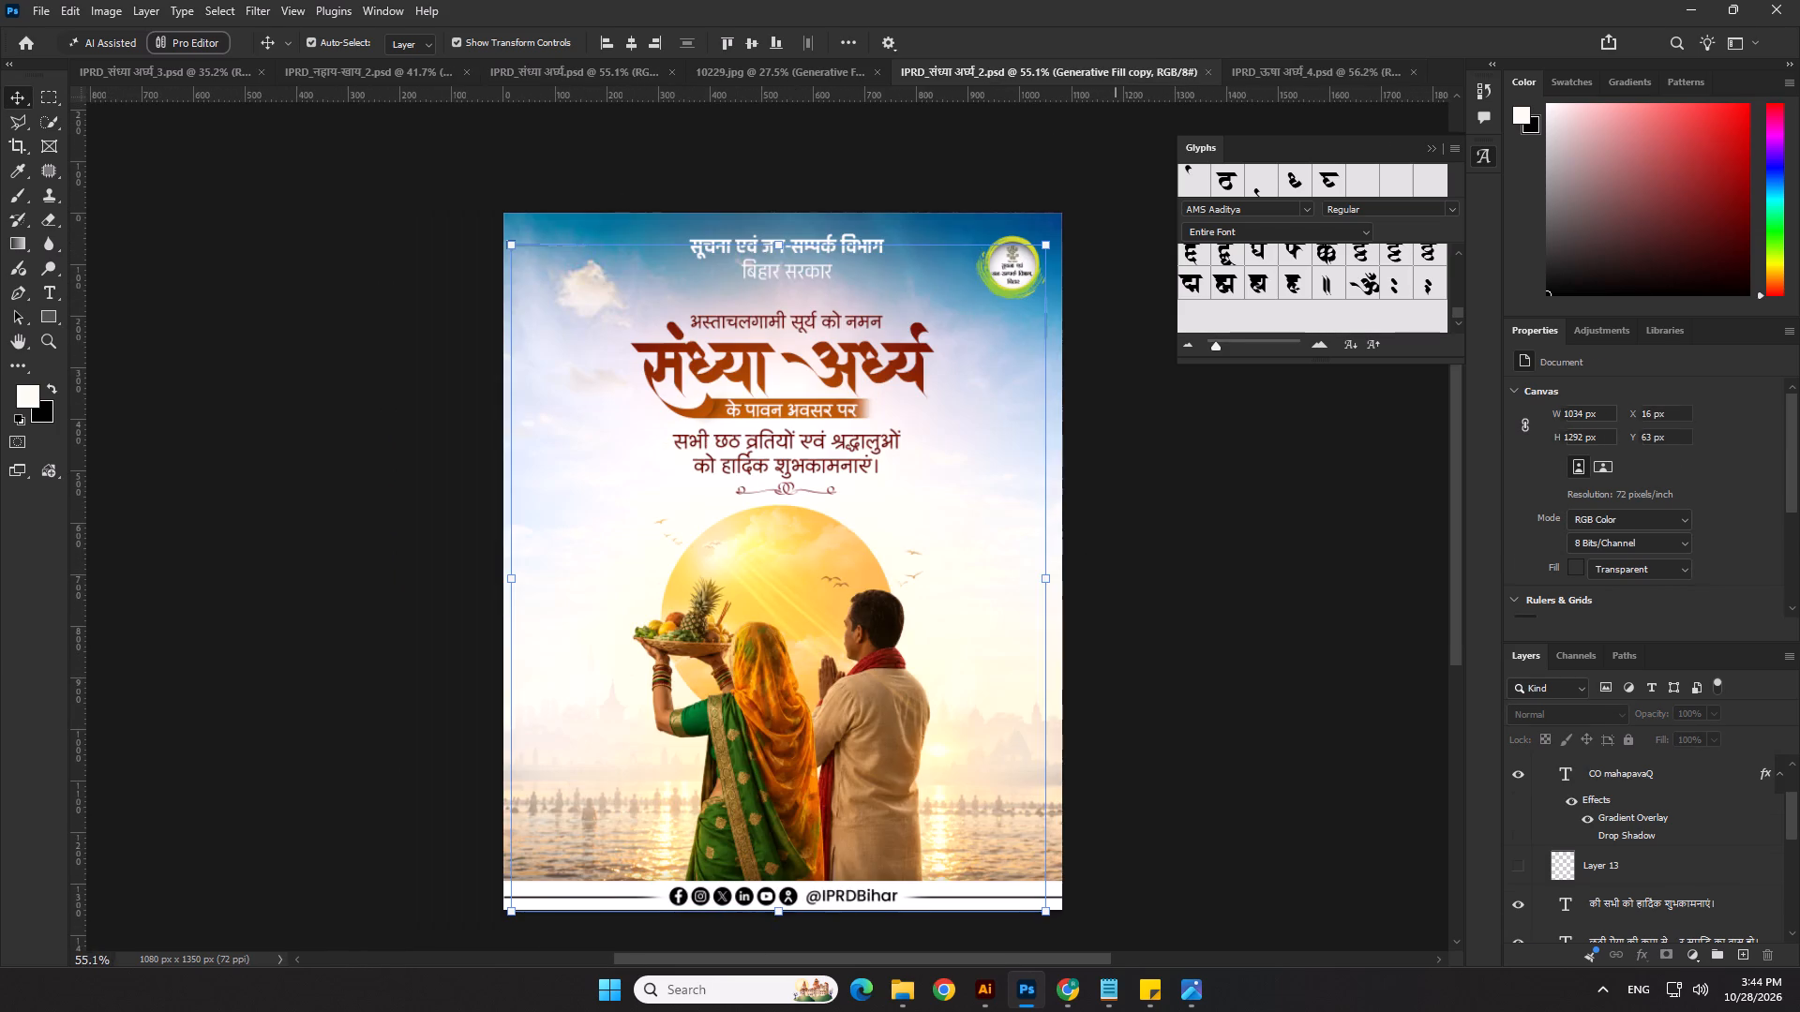
{"action": "left_click", "coordinate": [1204, 69]}
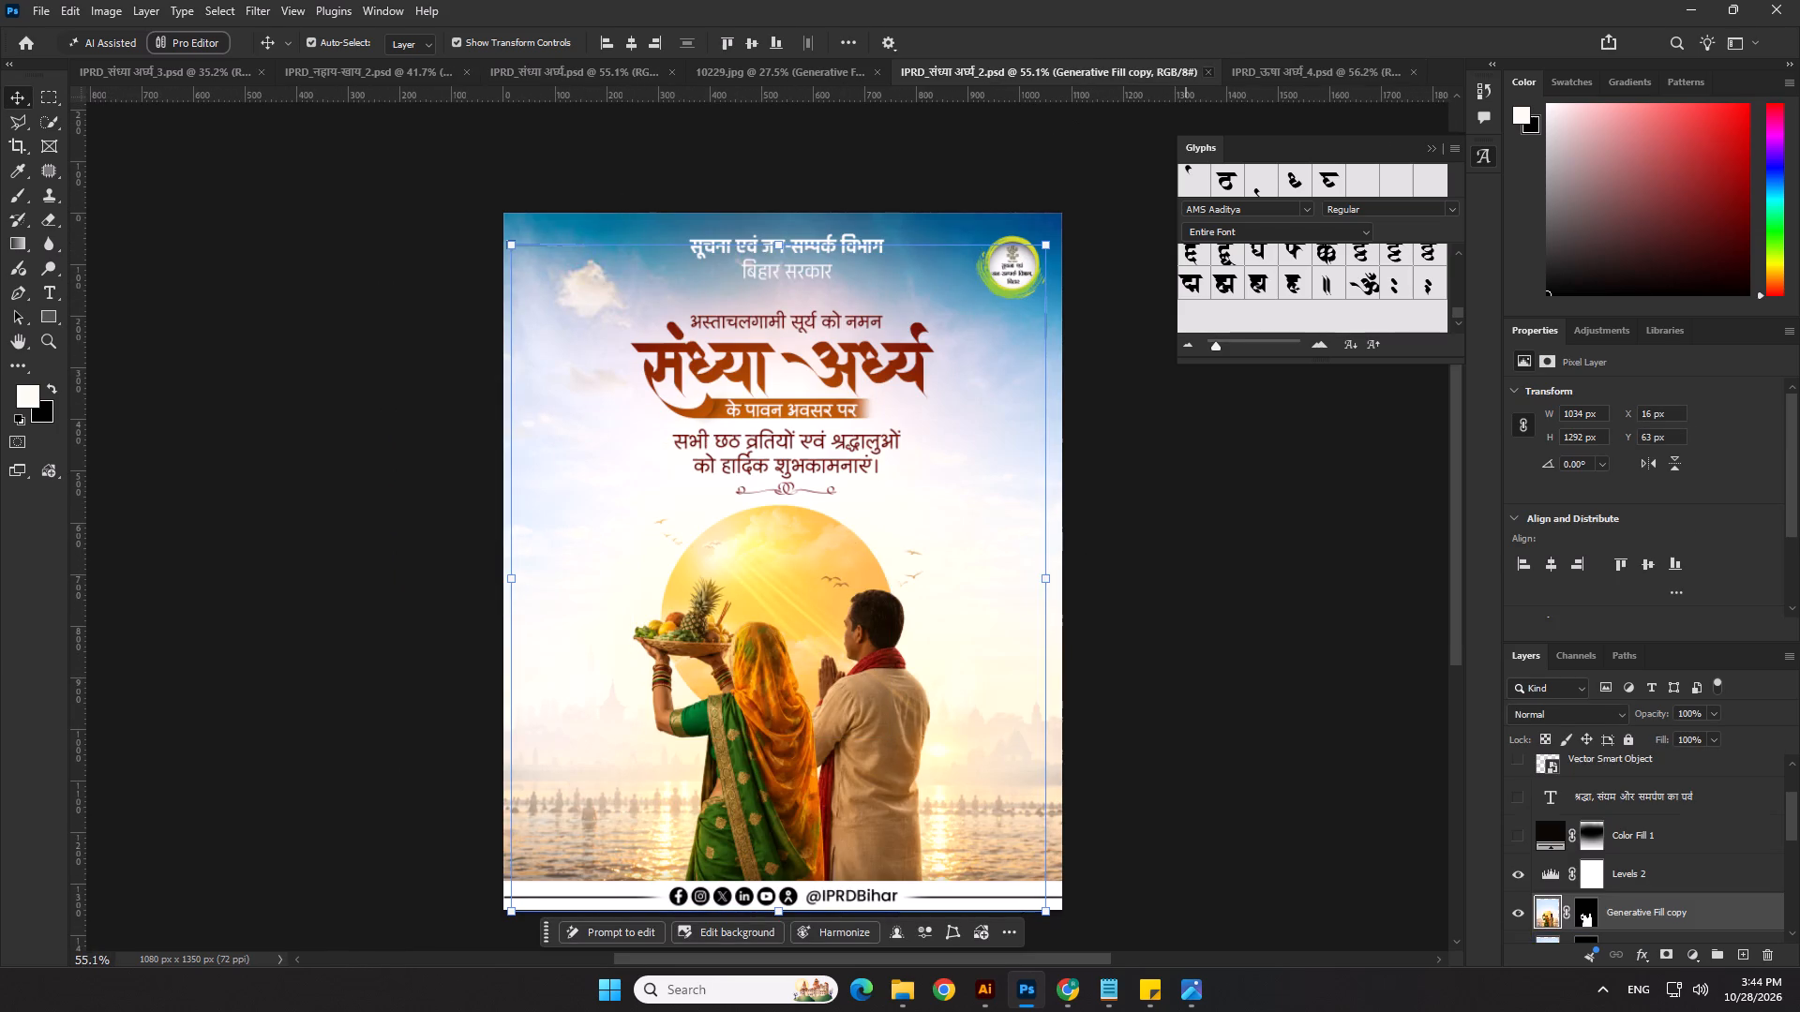
{"action": "left_click", "coordinate": [1016, 72]}
{"action": "left_click", "coordinate": [1090, 73]}
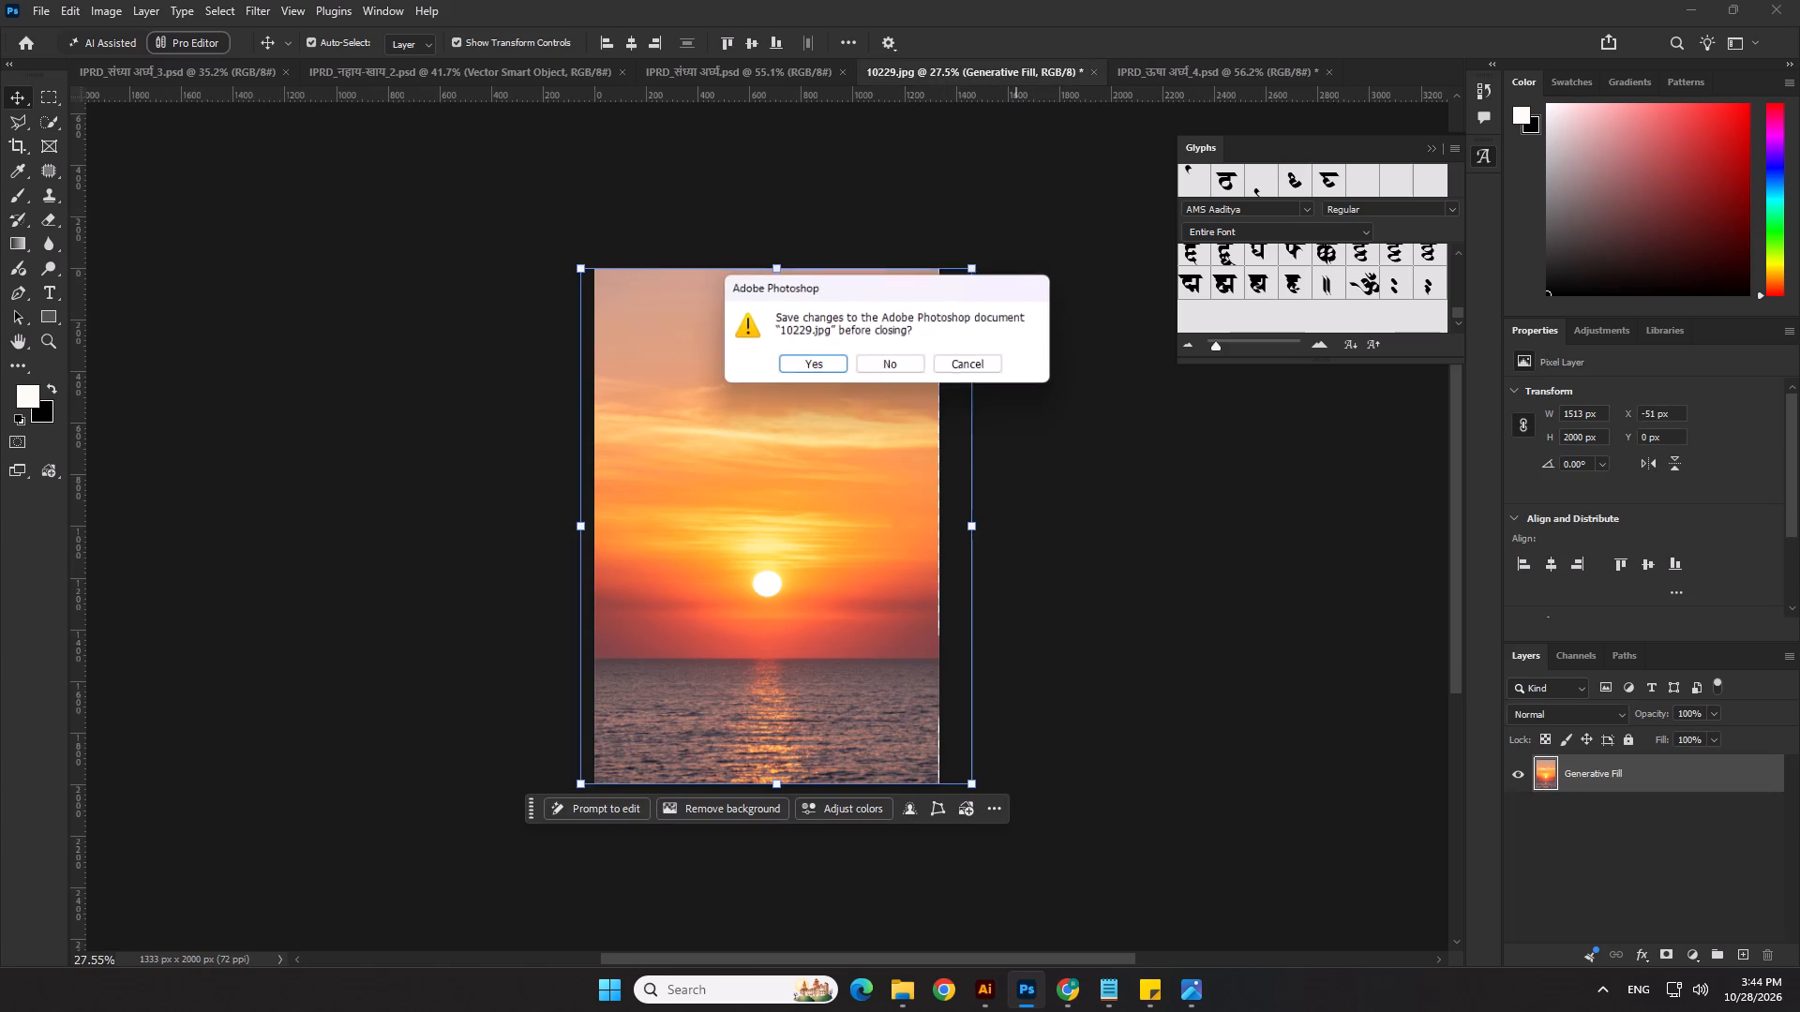
{"action": "left_click", "coordinate": [901, 357]}
Save and close IPRD_नहाय-खाय_2.psd.
{"action": "left_click", "coordinate": [789, 77]}
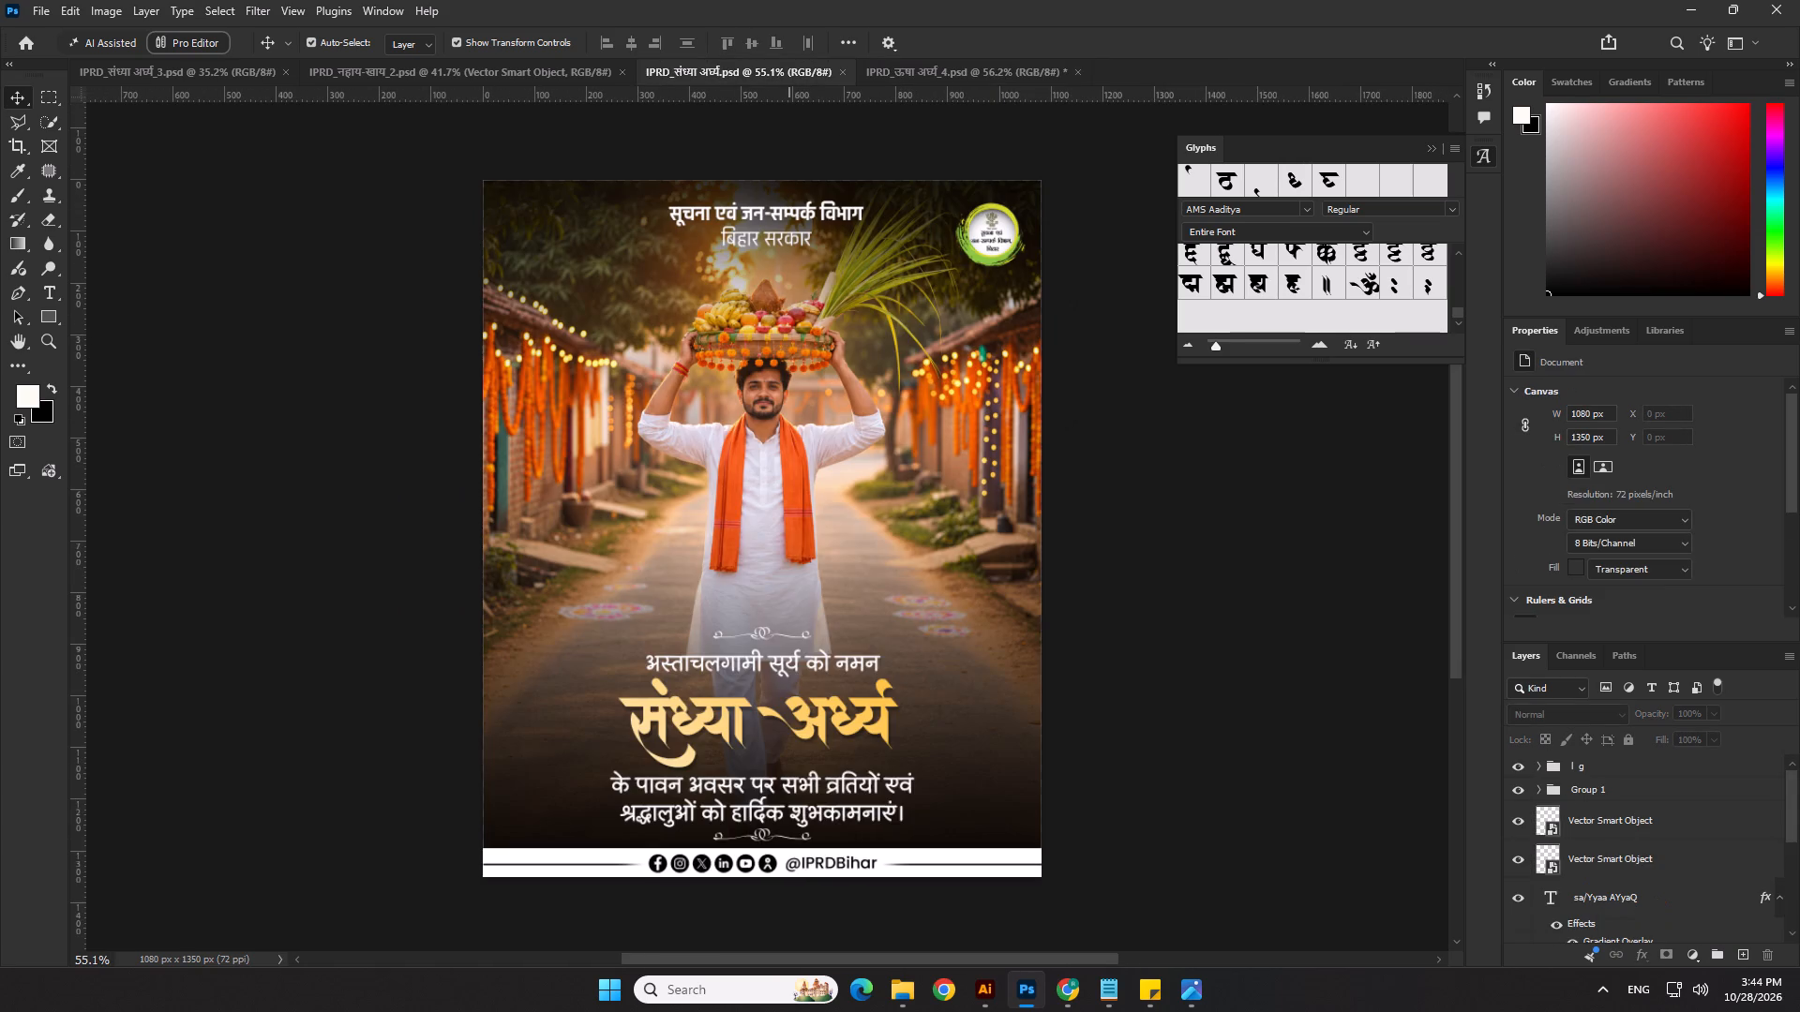
{"action": "left_click", "coordinate": [391, 69]}
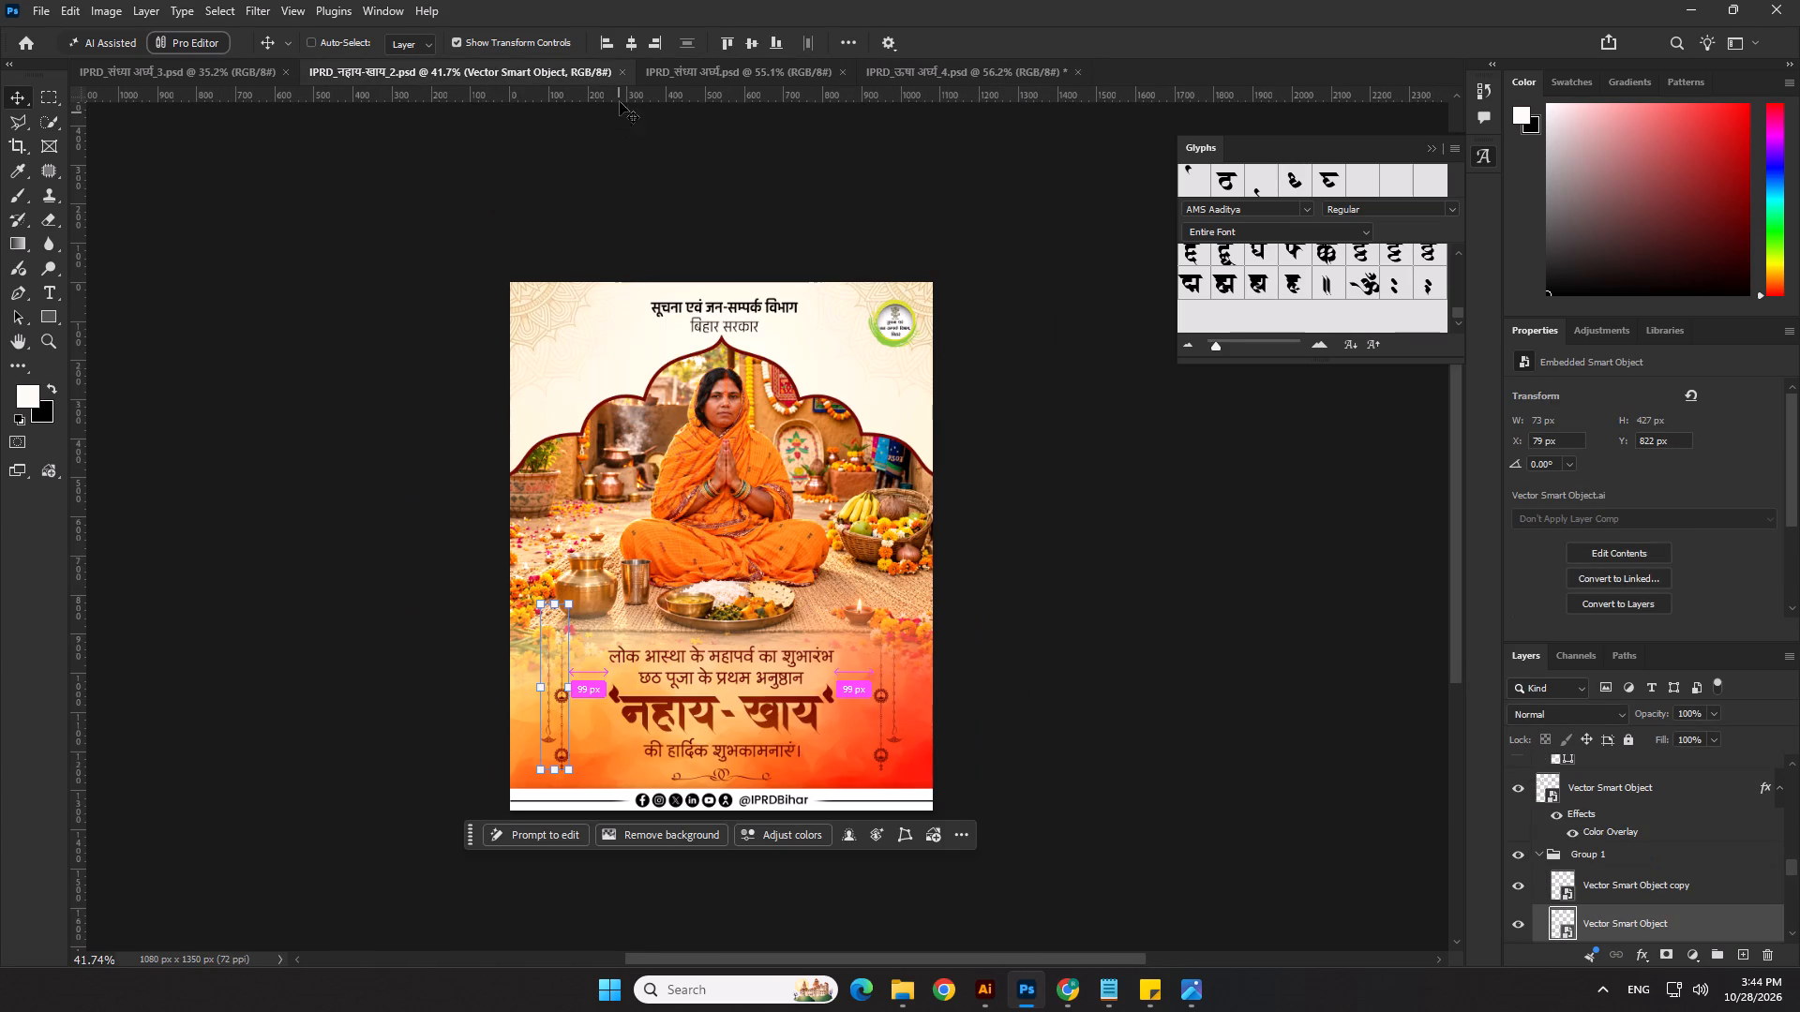
{"action": "key", "text": "ctrl+s"}
{"action": "left_click", "coordinate": [622, 71]}
Save IPRD_संध्या अर्घ्य_3.psd.
{"action": "left_click", "coordinate": [199, 78]}
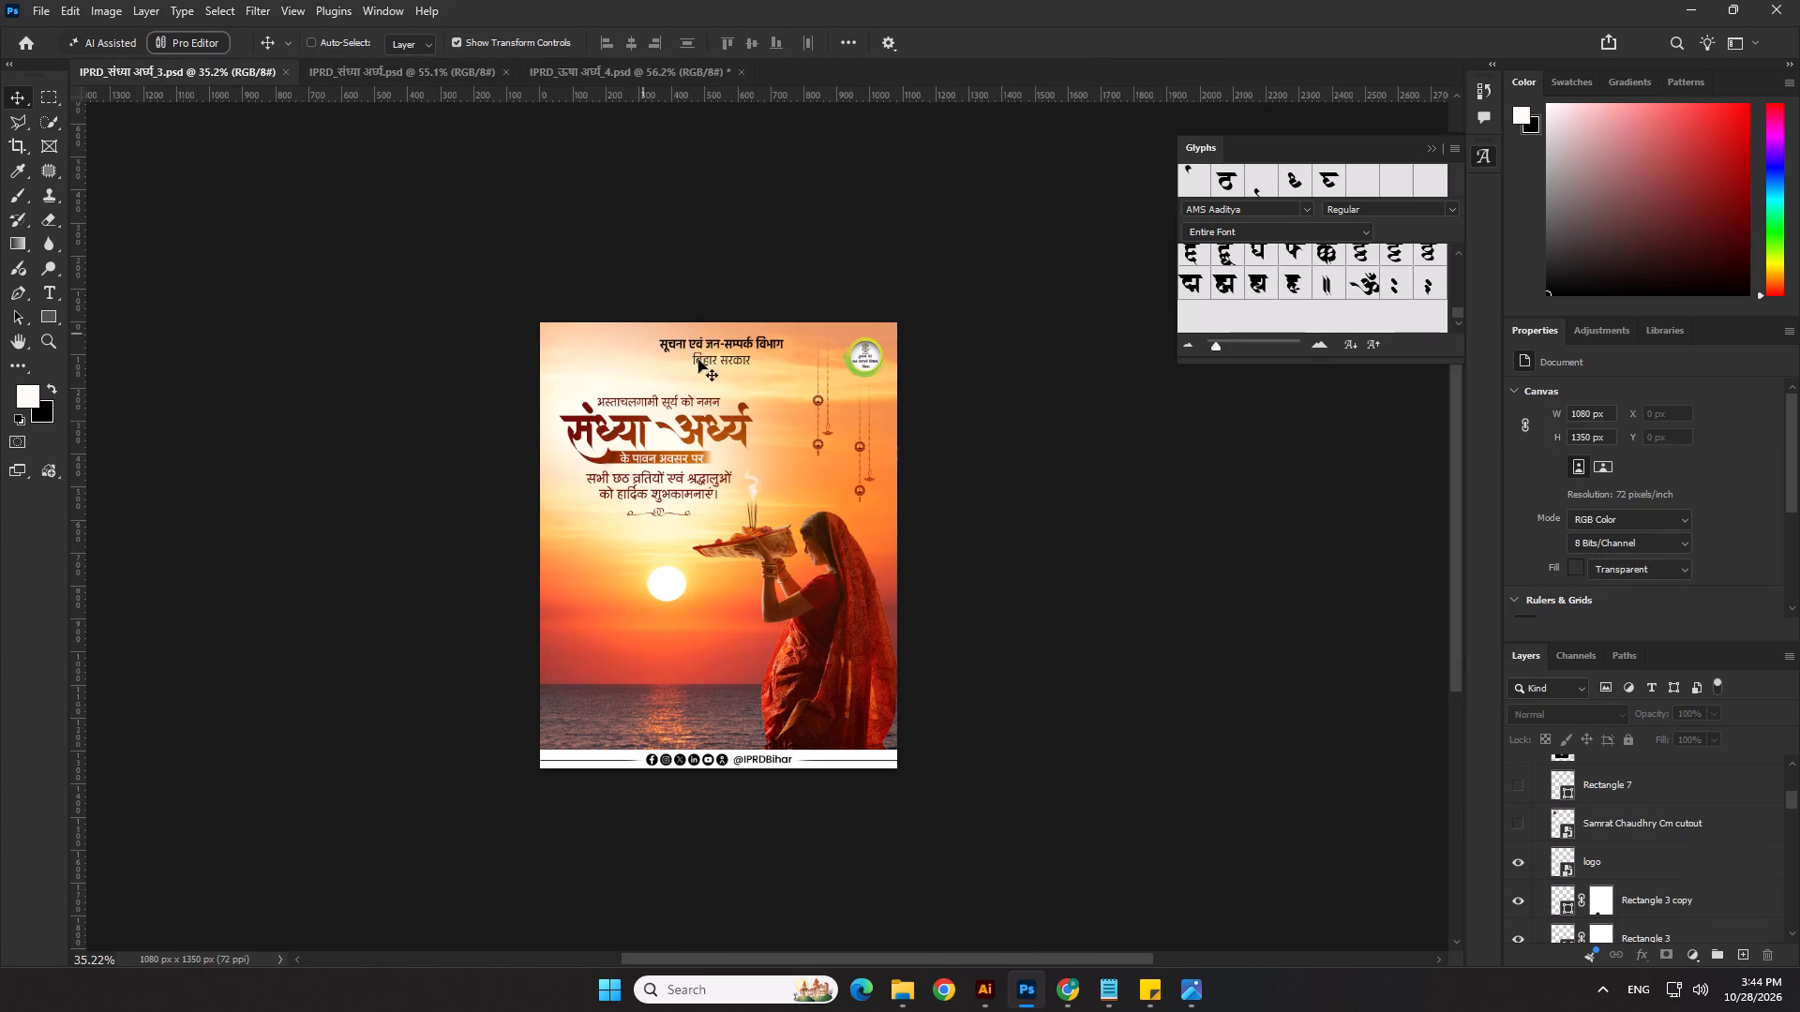
{"action": "key", "text": "ctrl+s"}
Copy the white smoke overlay above the incense in IPRD_संध्या अर्घ्य_3.psd into IPRD_ऊषा अर्घ्य_4.psd.
{"action": "left_click", "coordinate": [757, 491]}
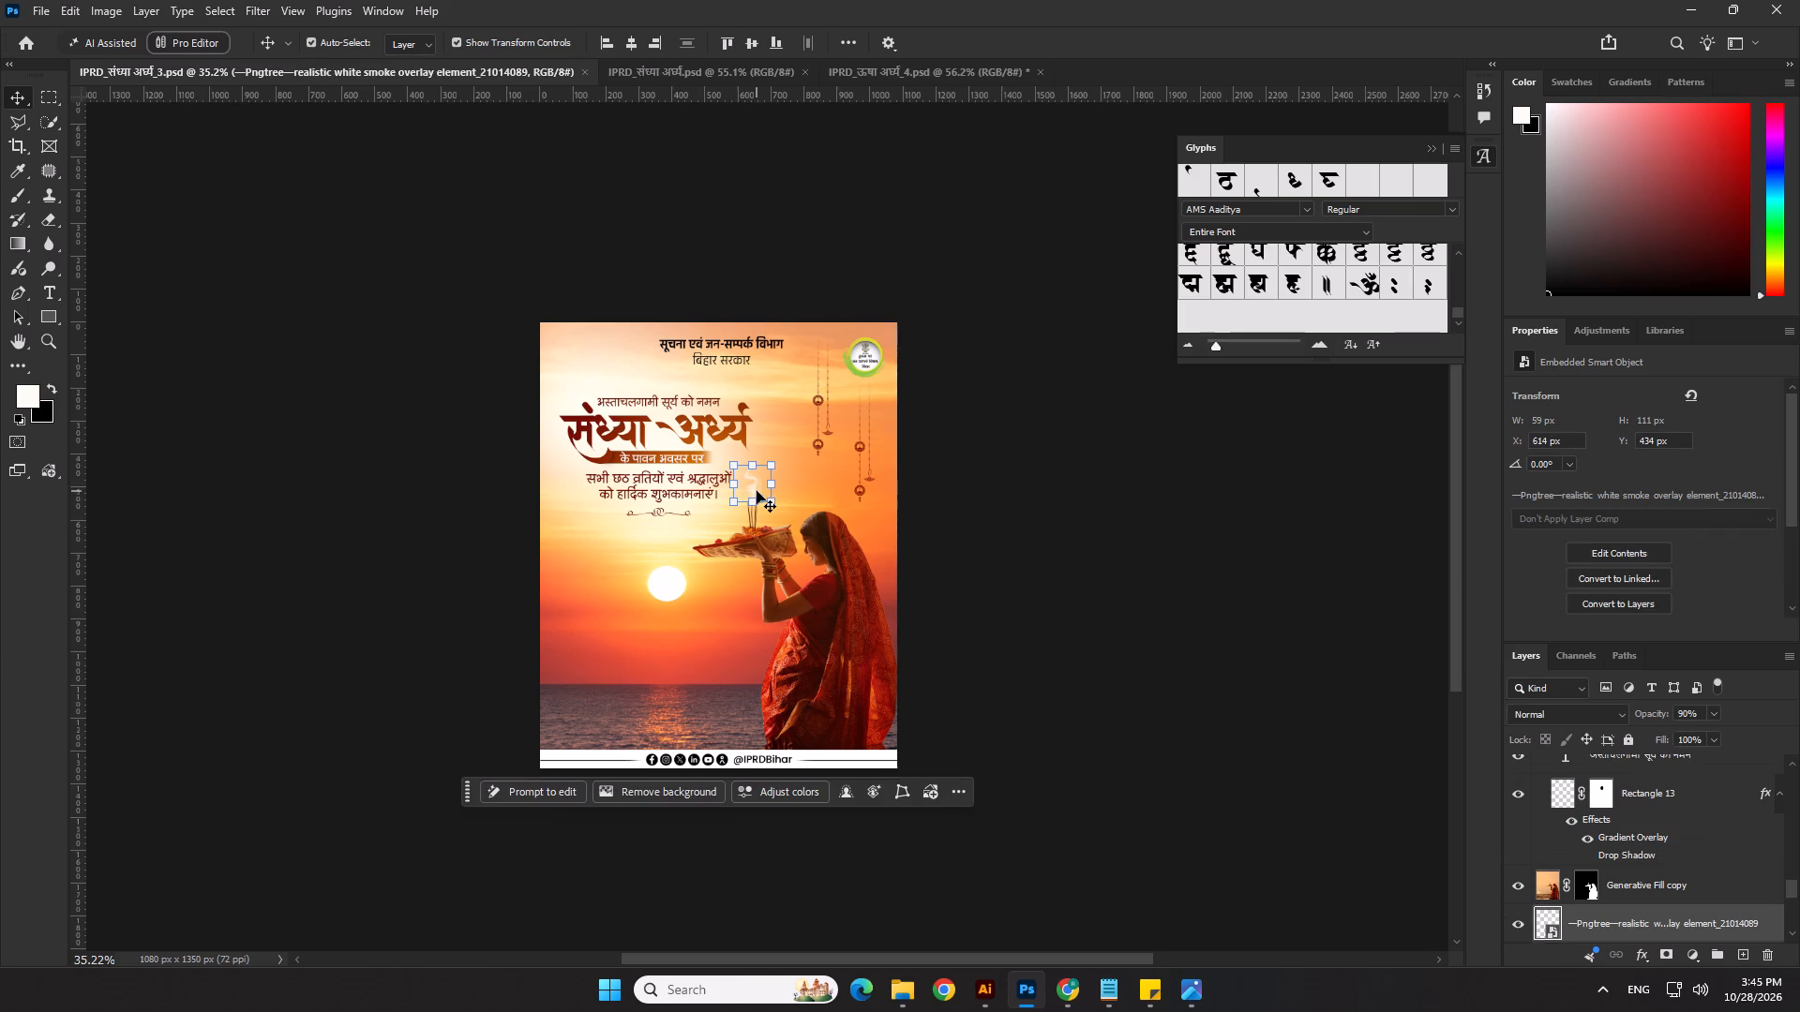
{"action": "key", "text": "ctrl+c"}
{"action": "key", "text": "ctrl+c"}
{"action": "left_click", "coordinate": [920, 74]}
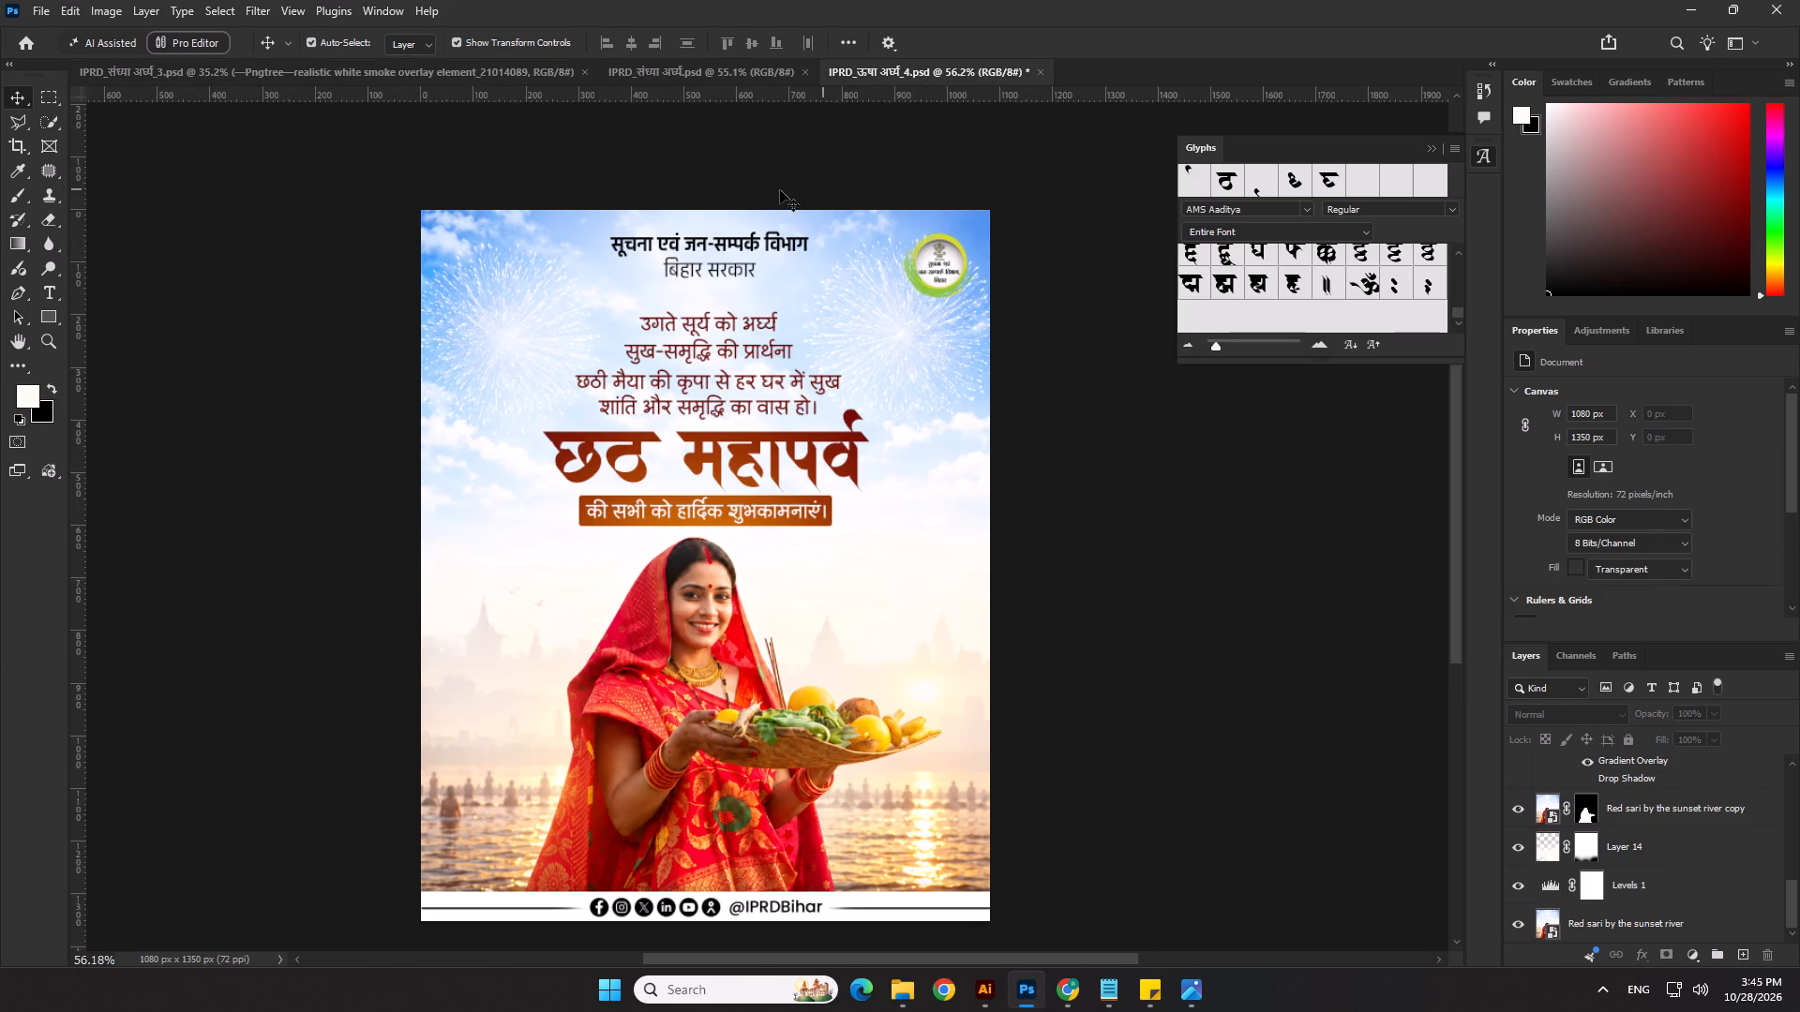
{"action": "scroll", "coordinate": [653, 444], "scroll_direction": "up", "scroll_amount": 5}
{"action": "key", "text": "ctrl+v"}
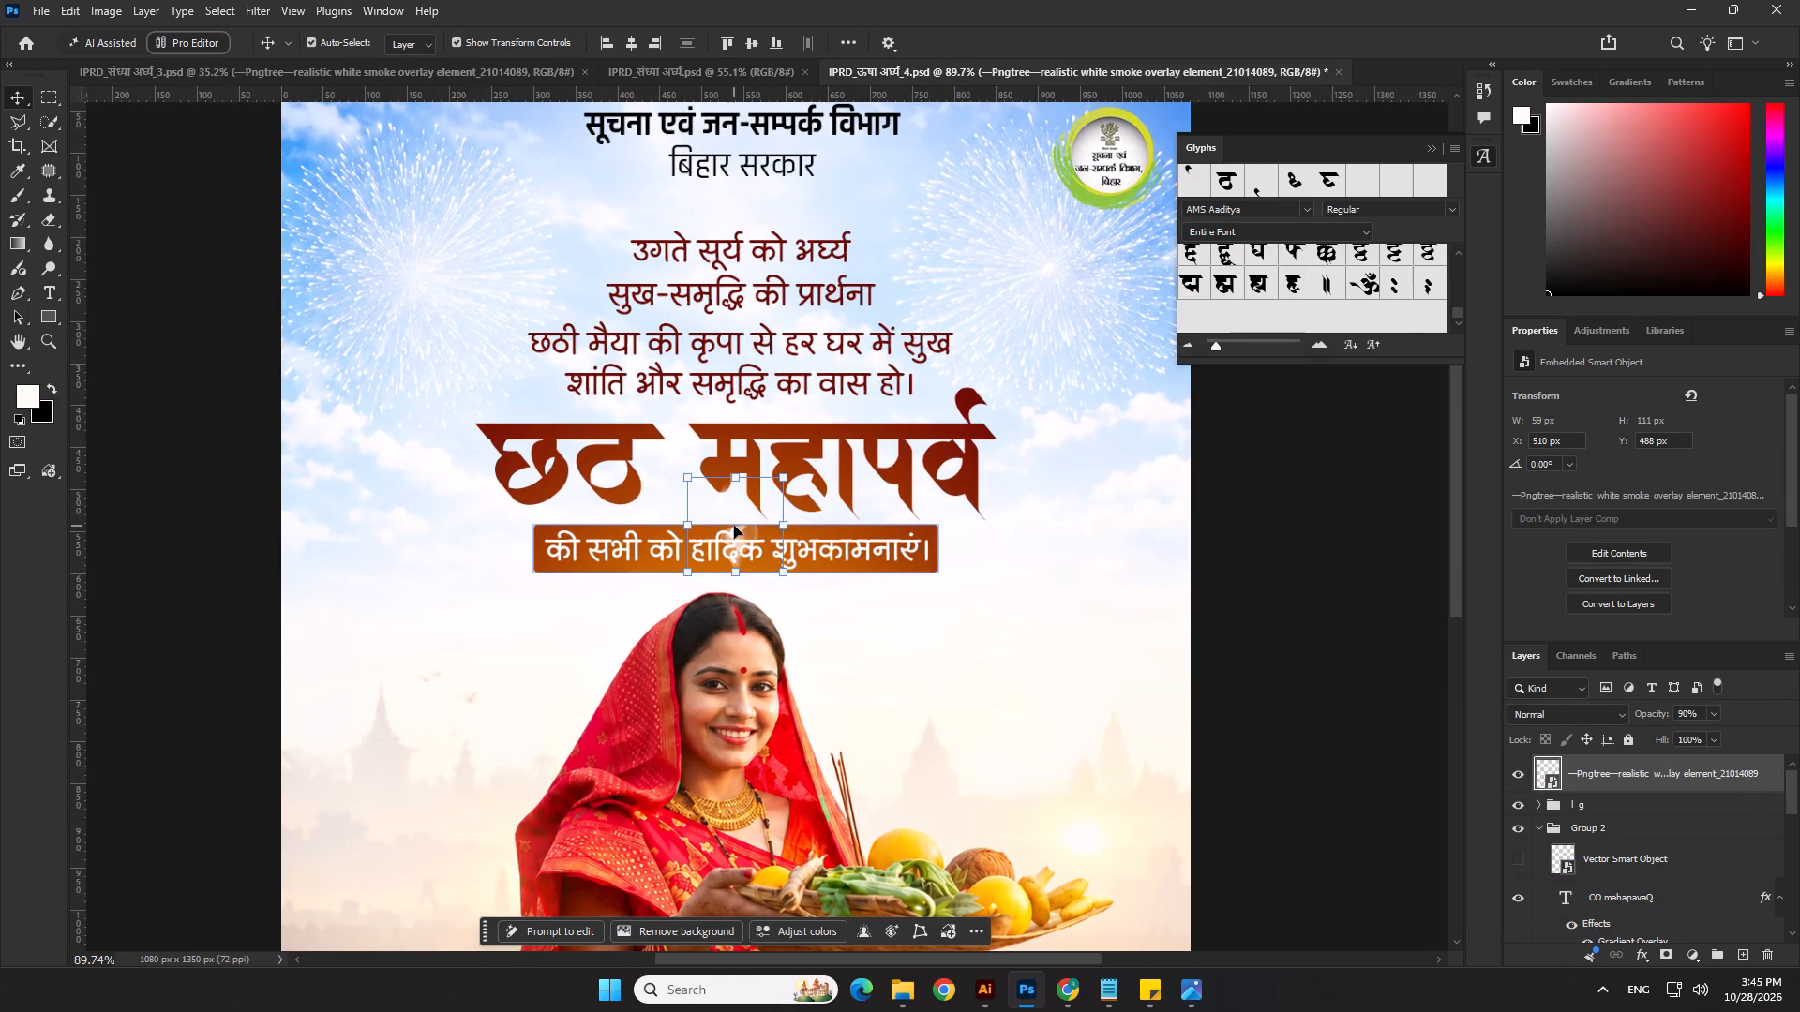
Position the smoke overlay just above the incense stick tips, at about X 628 px and Y 704 px.
{"action": "left_click_drag", "start_coordinate": [734, 526], "coordinate": [842, 712]}
{"action": "left_click_drag", "start_coordinate": [1649, 716], "coordinate": [1799, 730]}
{"action": "scroll", "coordinate": [978, 740], "scroll_direction": "up", "scroll_amount": 7}
{"action": "key", "text": "Left"}
{"action": "key", "text": "Left"}
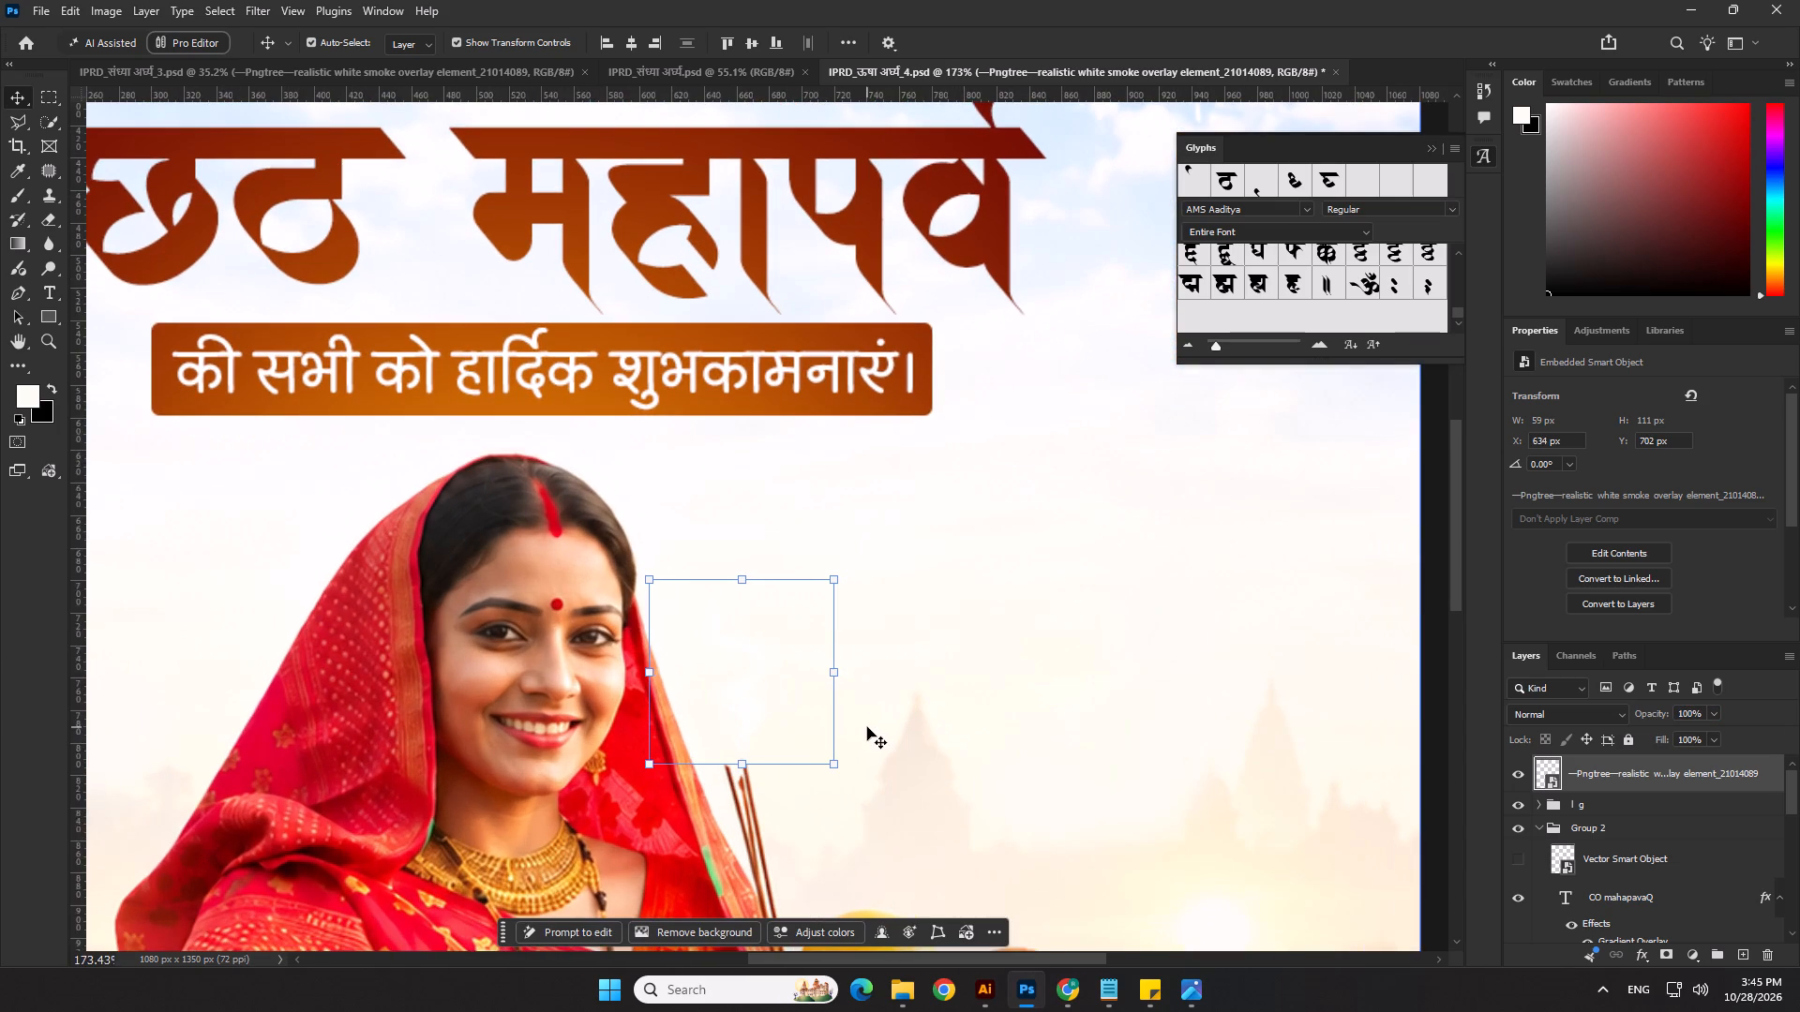
{"action": "key", "text": "Left"}
{"action": "key", "text": "Left"}
{"action": "key", "text": "Left"}
{"action": "key", "text": "Left"}
{"action": "key", "text": "Left"}
{"action": "key", "text": "Down"}
{"action": "key", "text": "Down"}
{"action": "key", "text": "Down"}
{"action": "key", "text": "Down"}
{"action": "key", "text": "Down"}
{"action": "key", "text": "Down"}
{"action": "key", "text": "Down"}
{"action": "key", "text": "Down"}
{"action": "key", "text": "Down"}
{"action": "key", "text": "Down"}
{"action": "key", "text": "Down"}
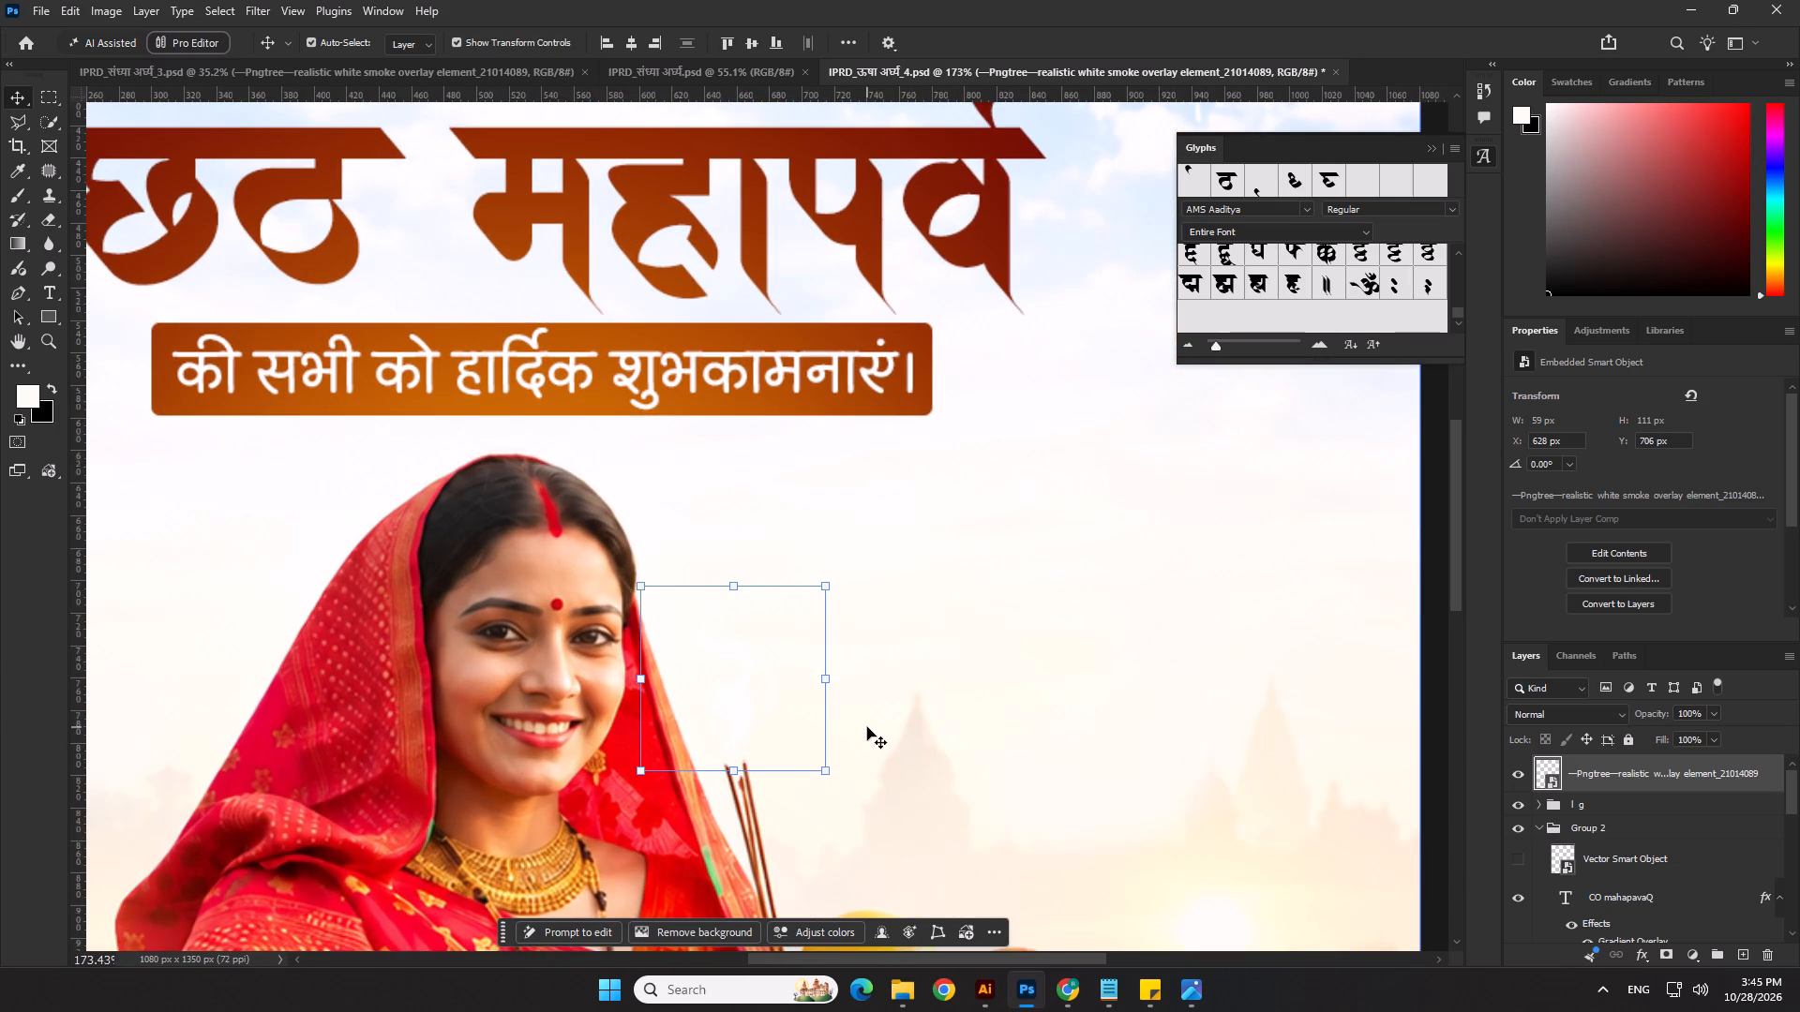
{"action": "key", "text": "Down"}
{"action": "key", "text": "Down"}
{"action": "key", "text": "Down"}
{"action": "key", "text": "Down"}
{"action": "scroll", "coordinate": [862, 617], "scroll_direction": "down", "scroll_amount": 2}
{"action": "key", "text": "Up"}
{"action": "key", "text": "Up"}
{"action": "key", "text": "Up"}
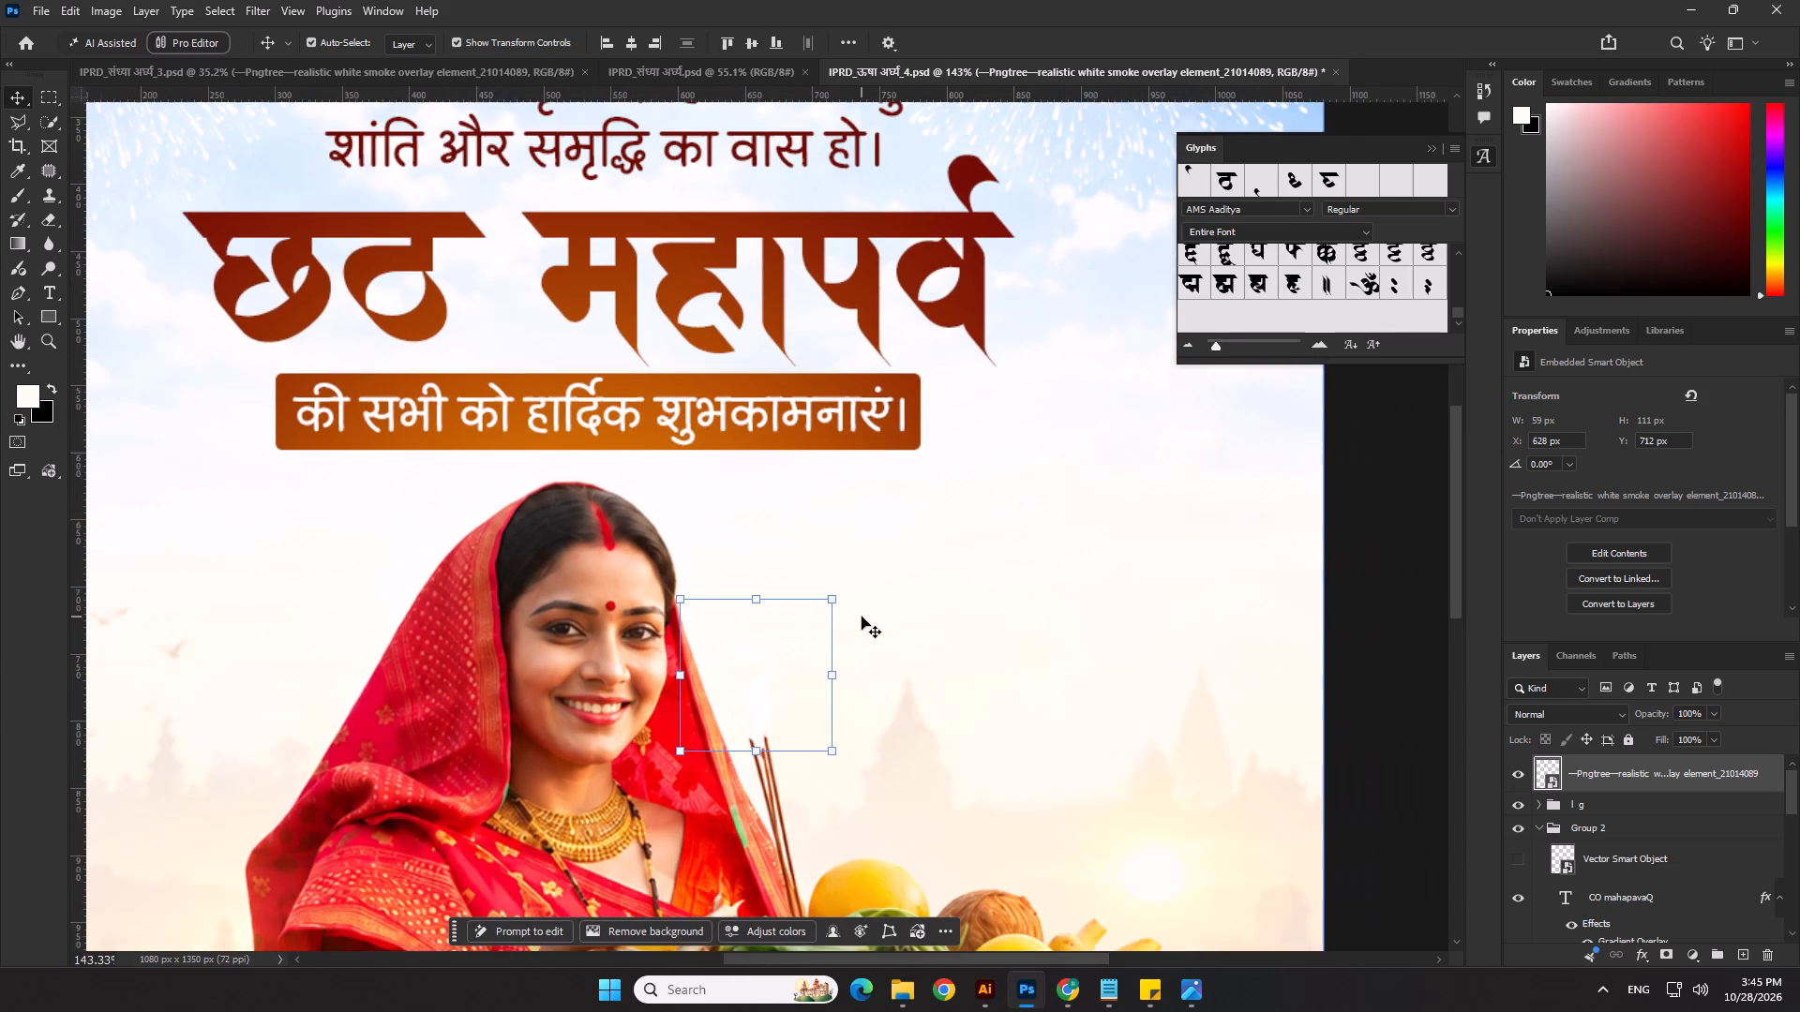
{"action": "key", "text": "Up"}
{"action": "key", "text": "Up"}
{"action": "key", "text": "Up"}
{"action": "key", "text": "Up"}
{"action": "key", "text": "Up"}
{"action": "key", "text": "Up"}
{"action": "key", "text": "Up"}
{"action": "key", "text": "Up"}
{"action": "scroll", "coordinate": [862, 617], "scroll_direction": "down", "scroll_amount": 5}
{"action": "scroll", "coordinate": [834, 613], "scroll_direction": "up", "scroll_amount": 1}
{"action": "scroll", "coordinate": [830, 615], "scroll_direction": "down", "scroll_amount": 3}
{"action": "key", "text": "Return"}
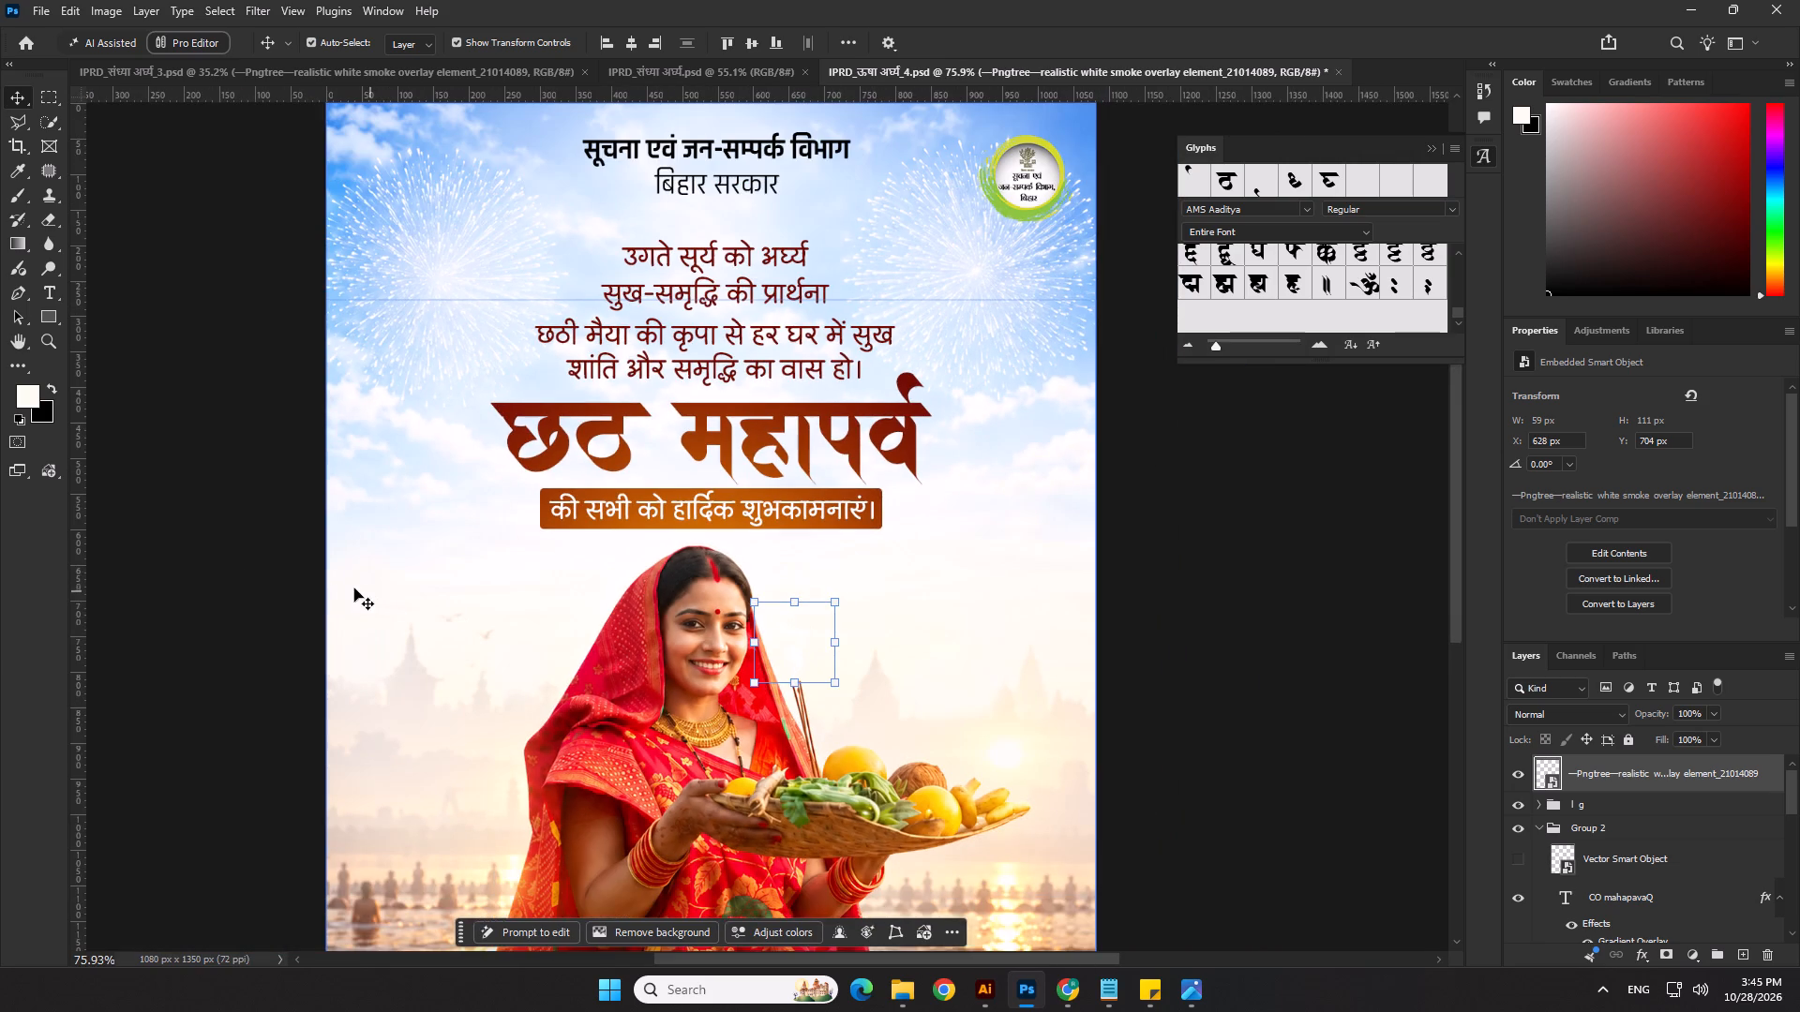
{"action": "left_click", "coordinate": [221, 563]}
{"action": "scroll", "coordinate": [684, 552], "scroll_direction": "down", "scroll_amount": 5}
{"action": "left_click", "coordinate": [1079, 577]}
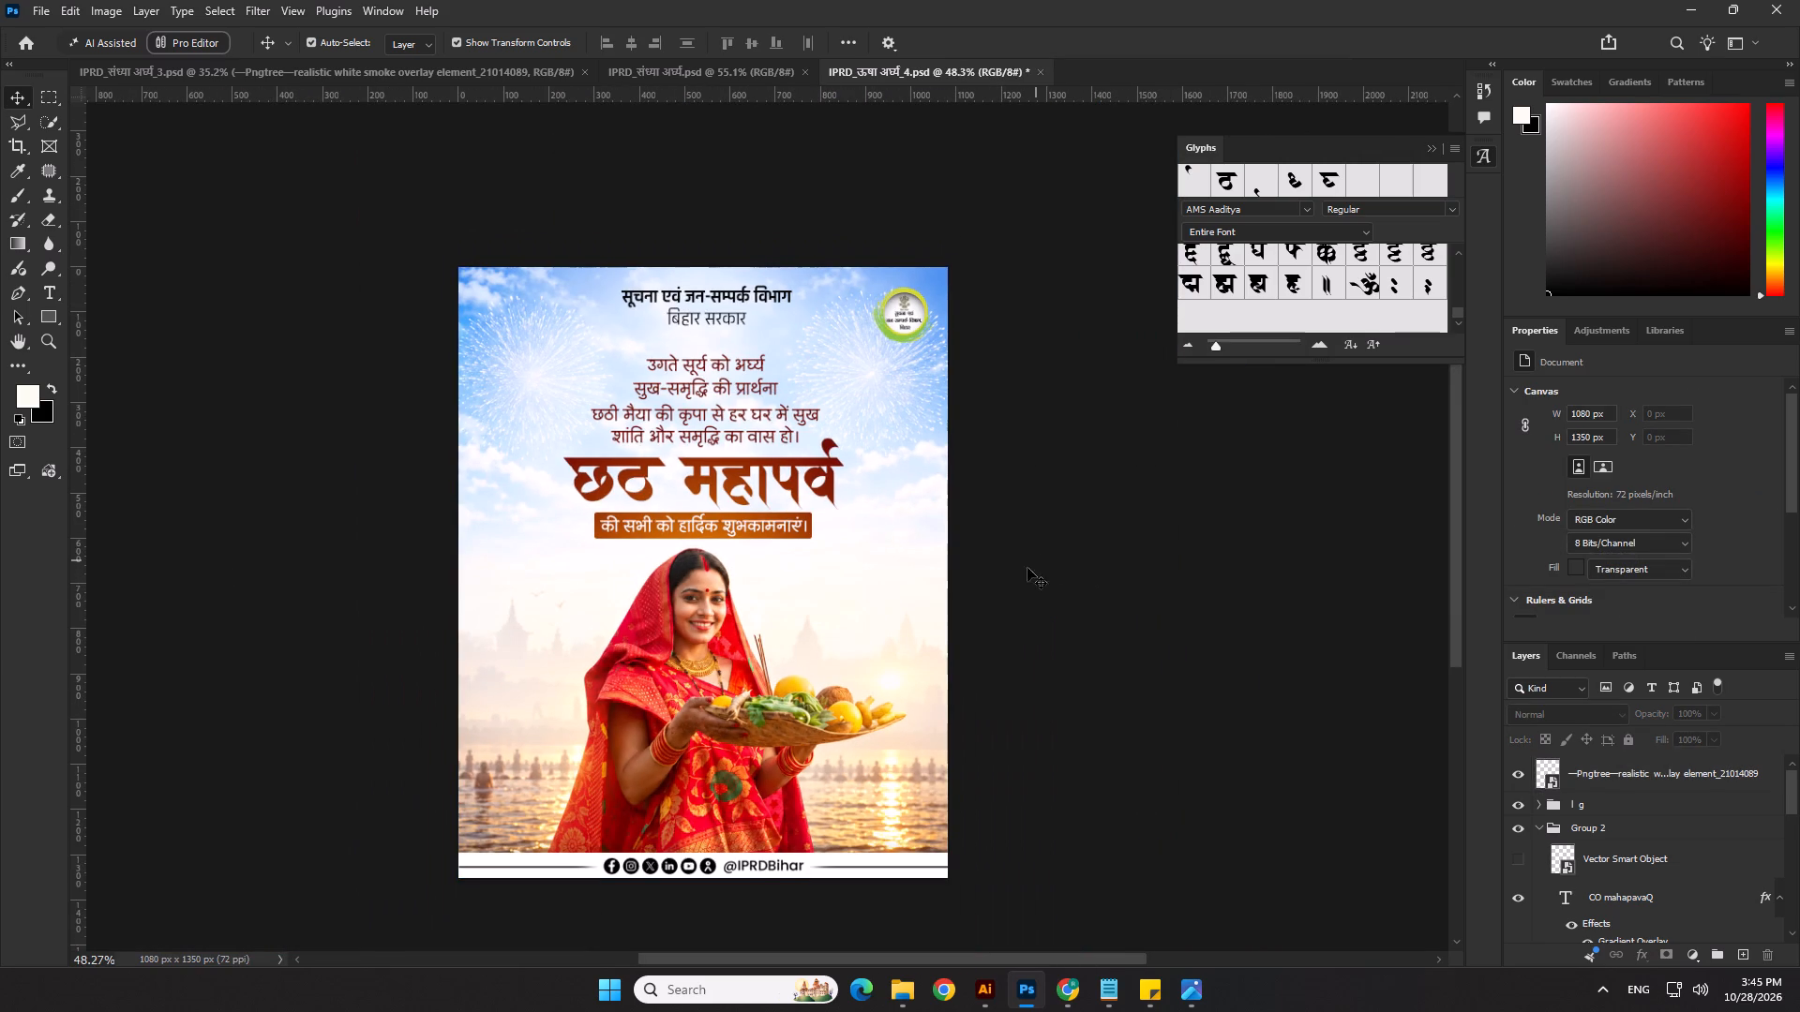
Delete the separate उगते सूर्य को अर्घ्य text line.
{"action": "scroll", "coordinate": [953, 567], "scroll_direction": "up", "scroll_amount": 1}
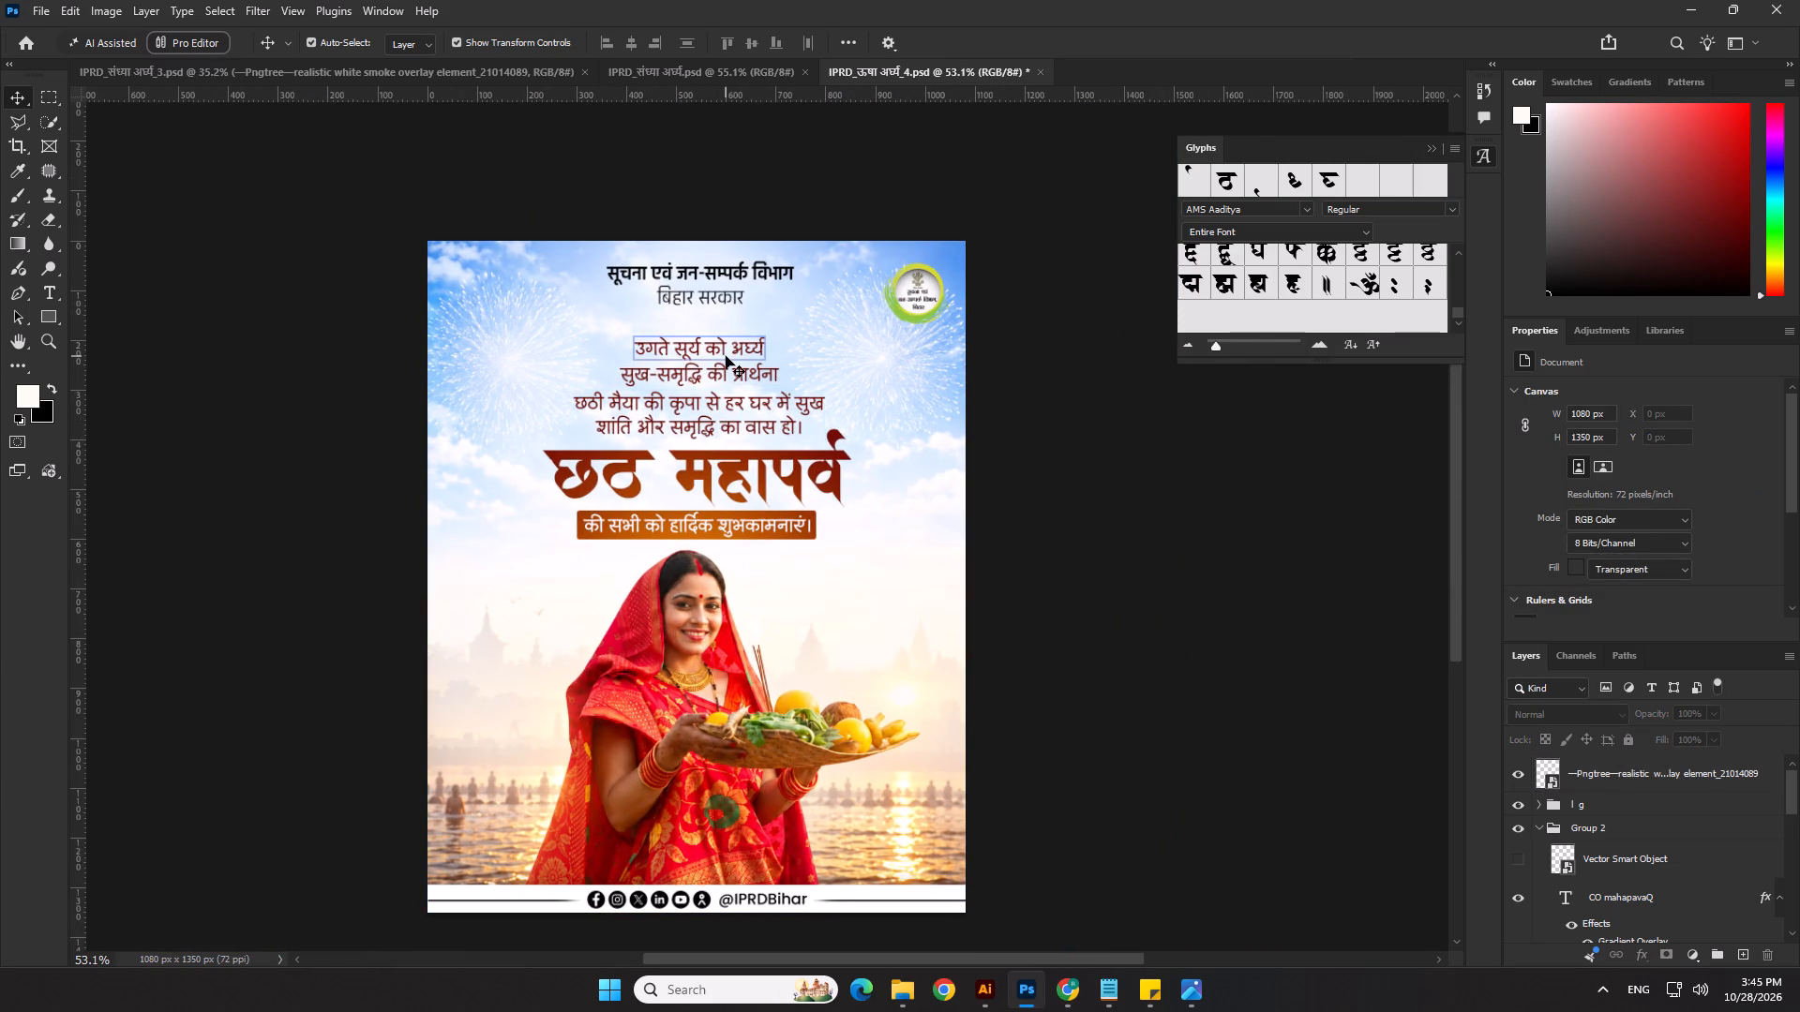
{"action": "double_click", "coordinate": [726, 356]}
{"action": "left_click", "coordinate": [1026, 36]}
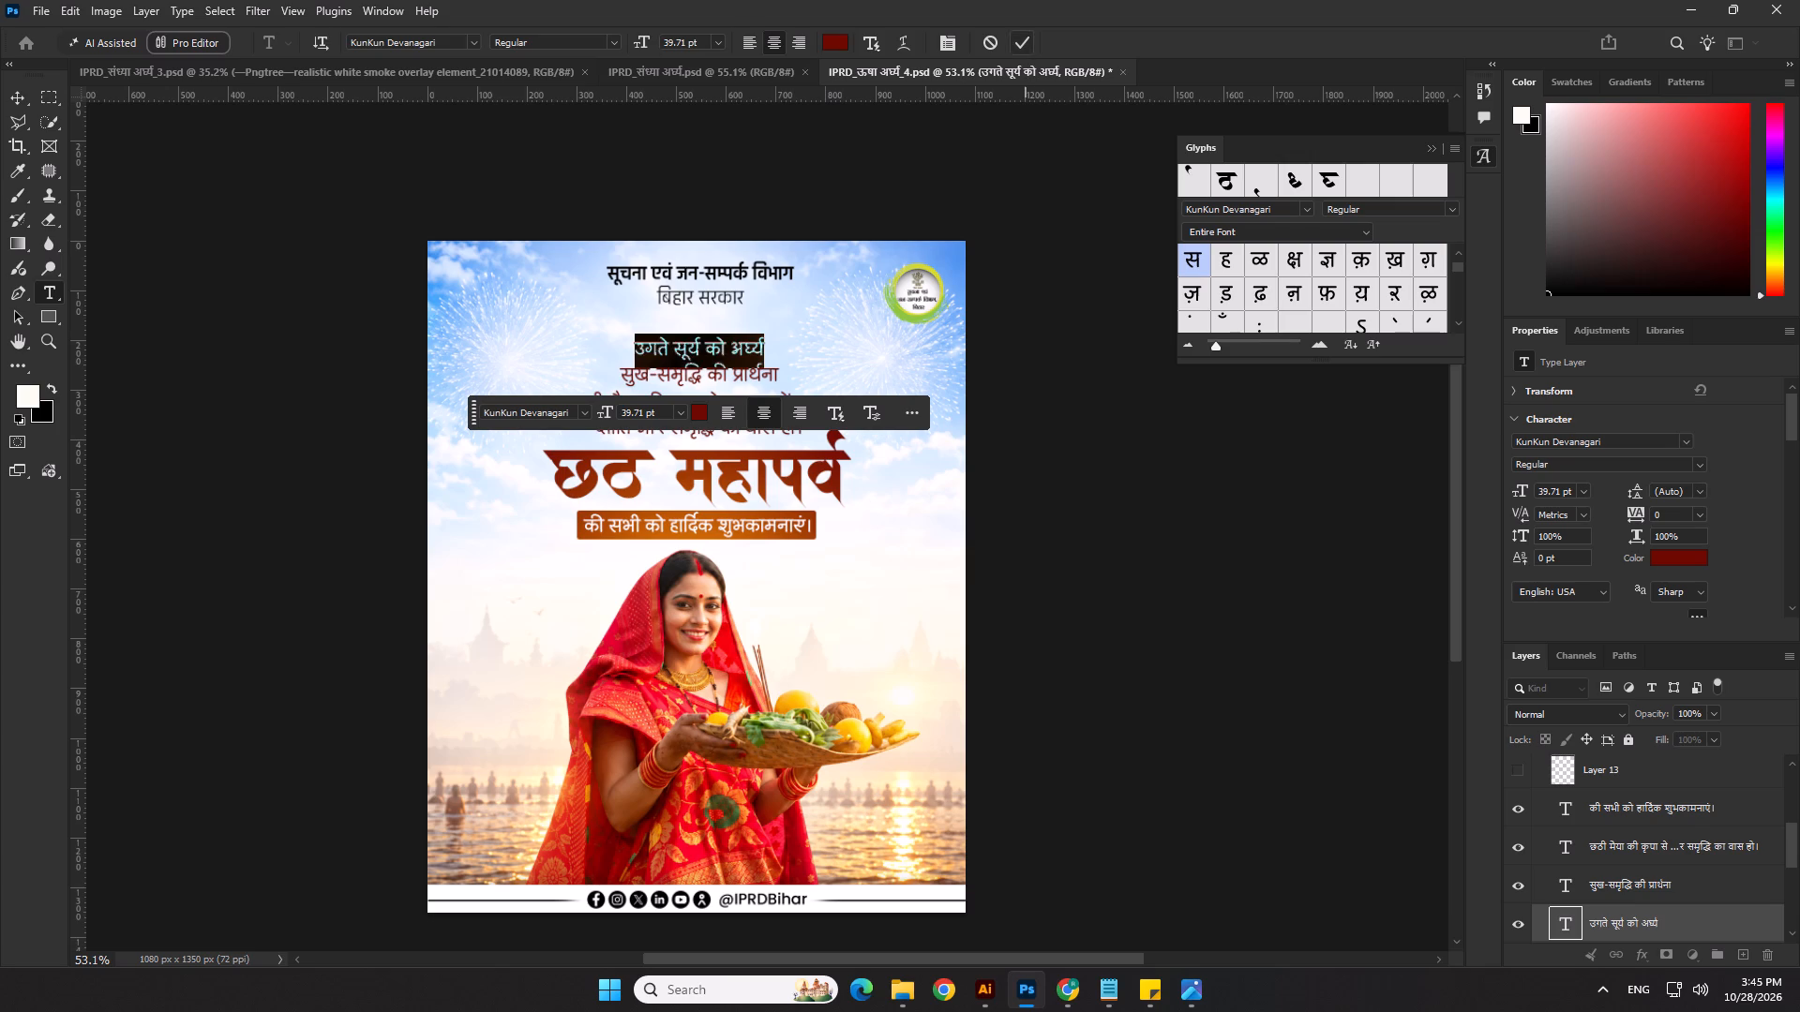
{"action": "key", "text": "BackSpace"}
{"action": "left_click", "coordinate": [1066, 430]}
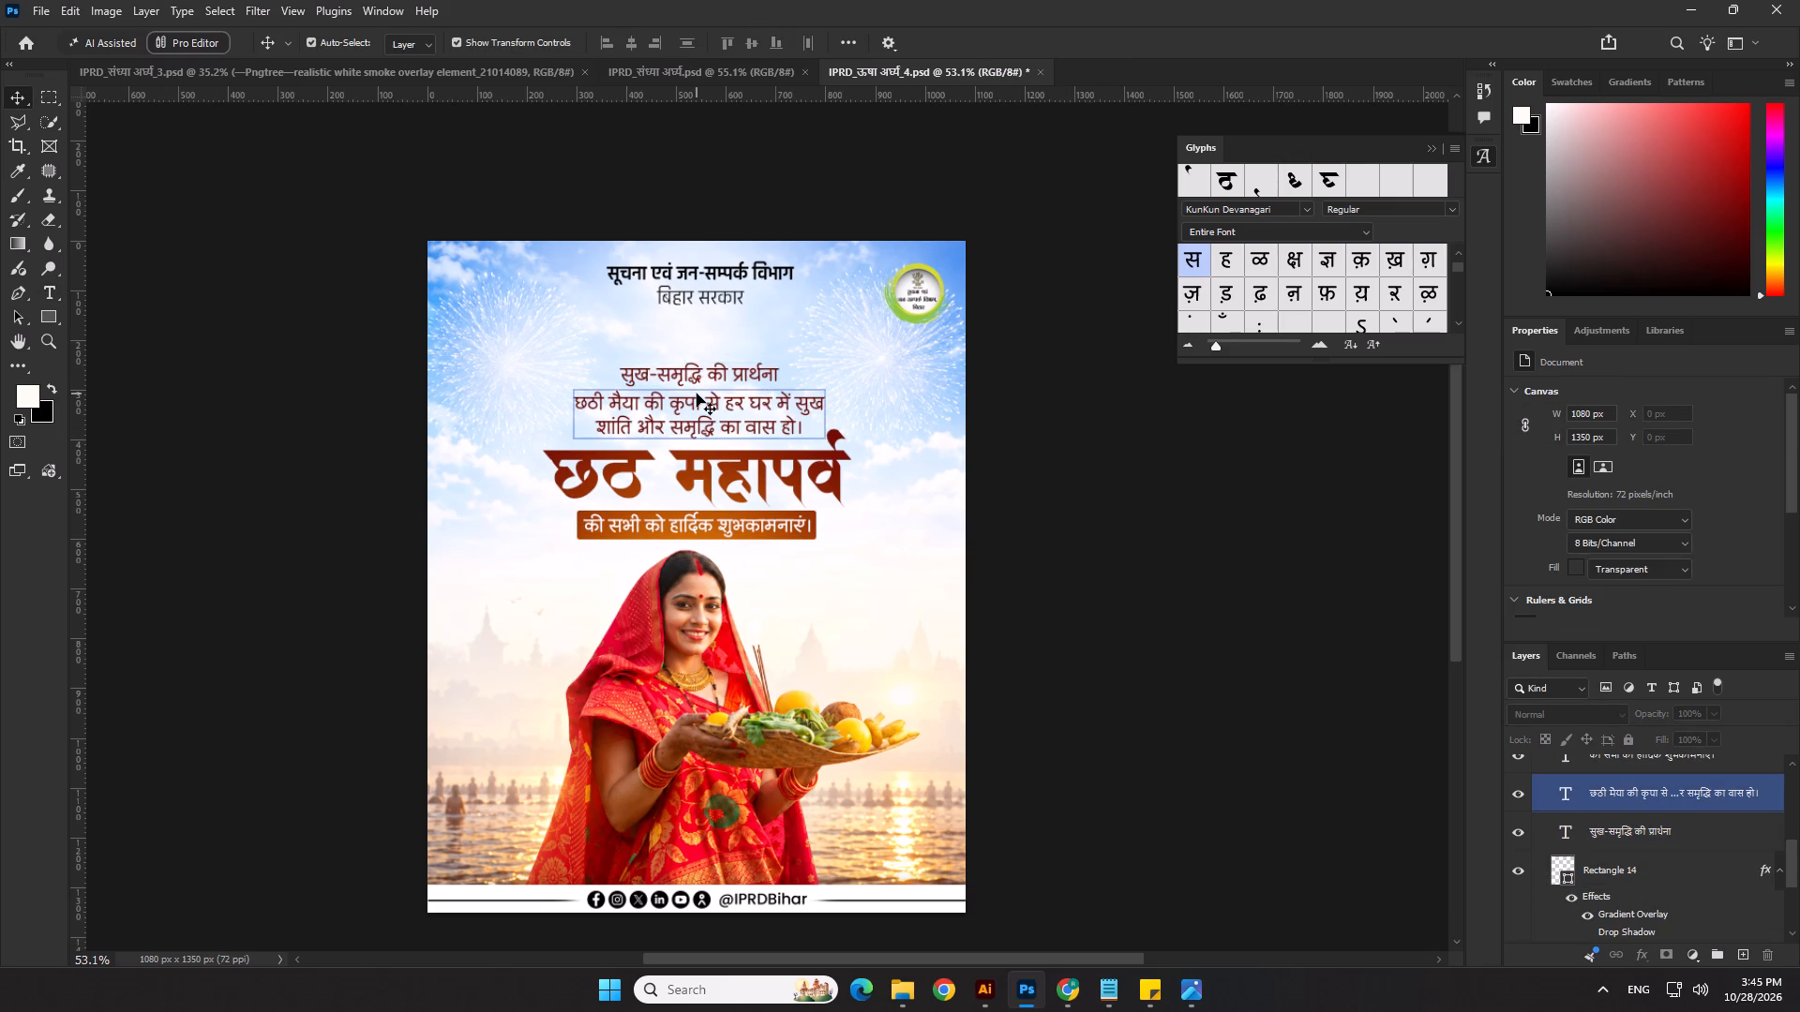
Replace the सुख-समृद्धि की प्रार्थना line with उगते सूर्य को अर्घ्य, सुख-समृद्धि की प्रार्थना copied from the Notepad notes.
{"action": "key", "text": "alt+Tab"}
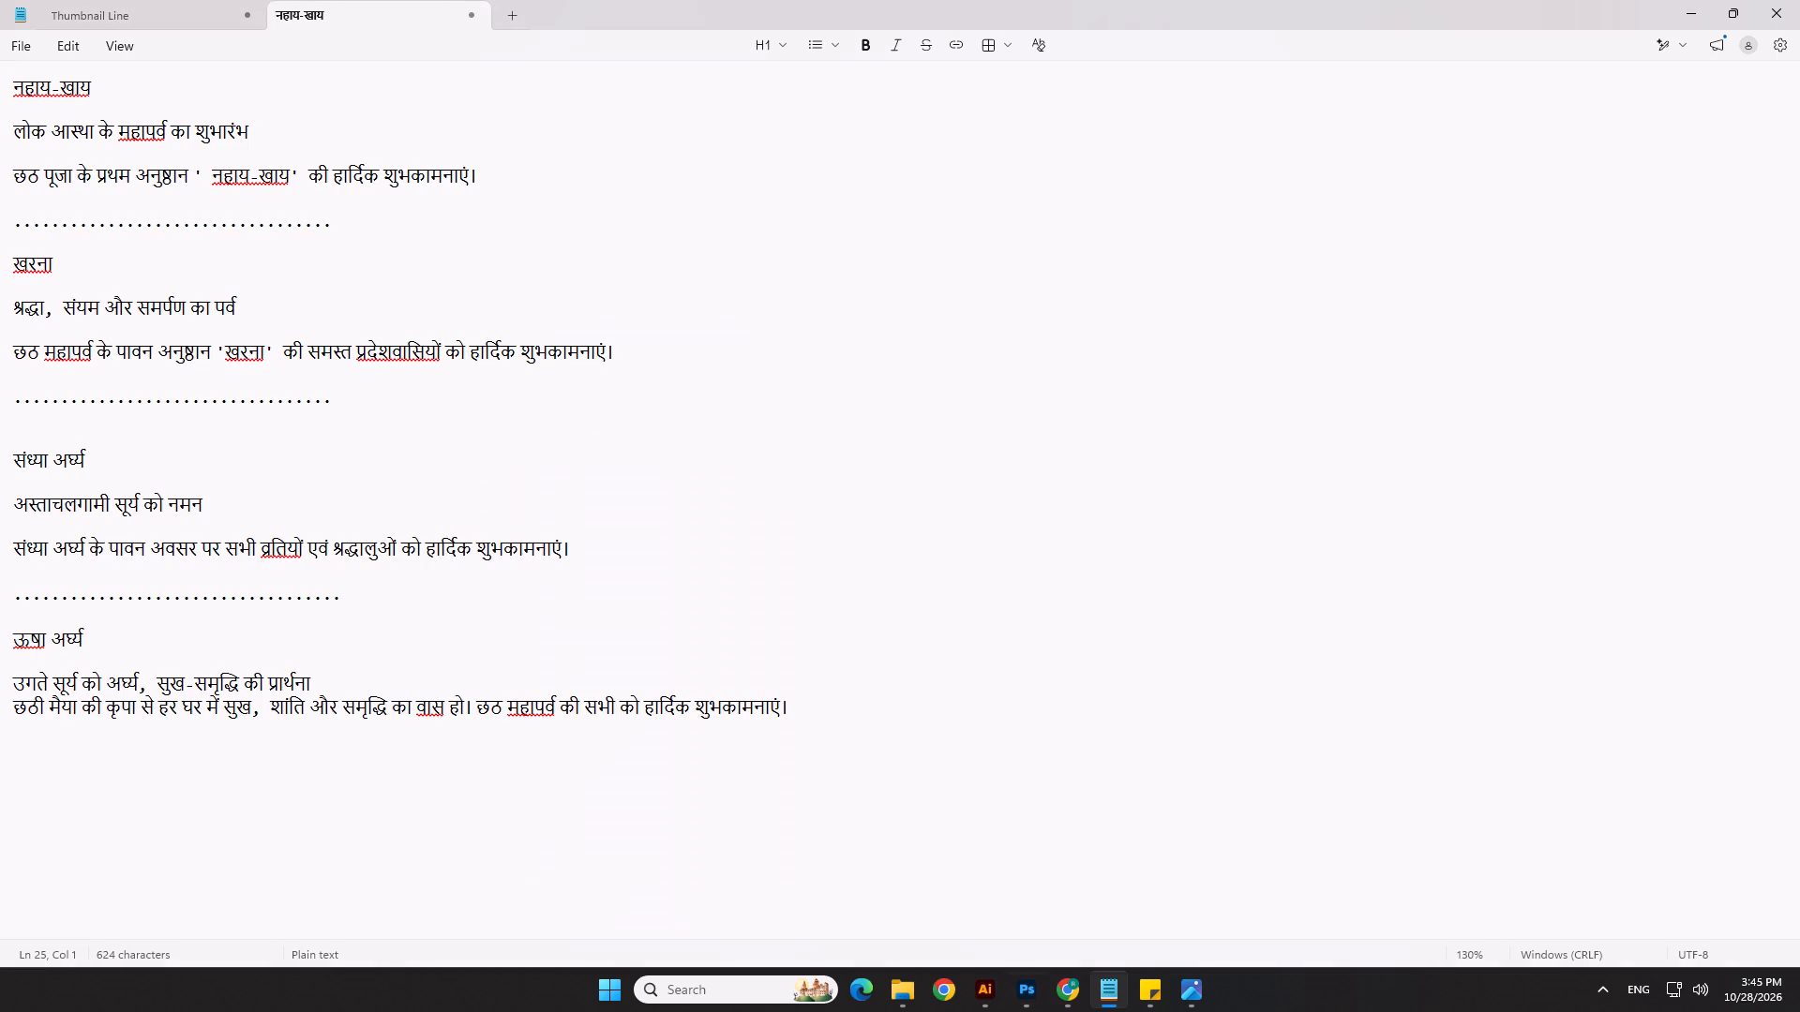
{"action": "left_click_drag", "start_coordinate": [17, 679], "coordinate": [302, 676]}
{"action": "key", "text": "ctrl+c"}
{"action": "key", "text": "ctrl+c"}
{"action": "key", "text": "alt+Tab"}
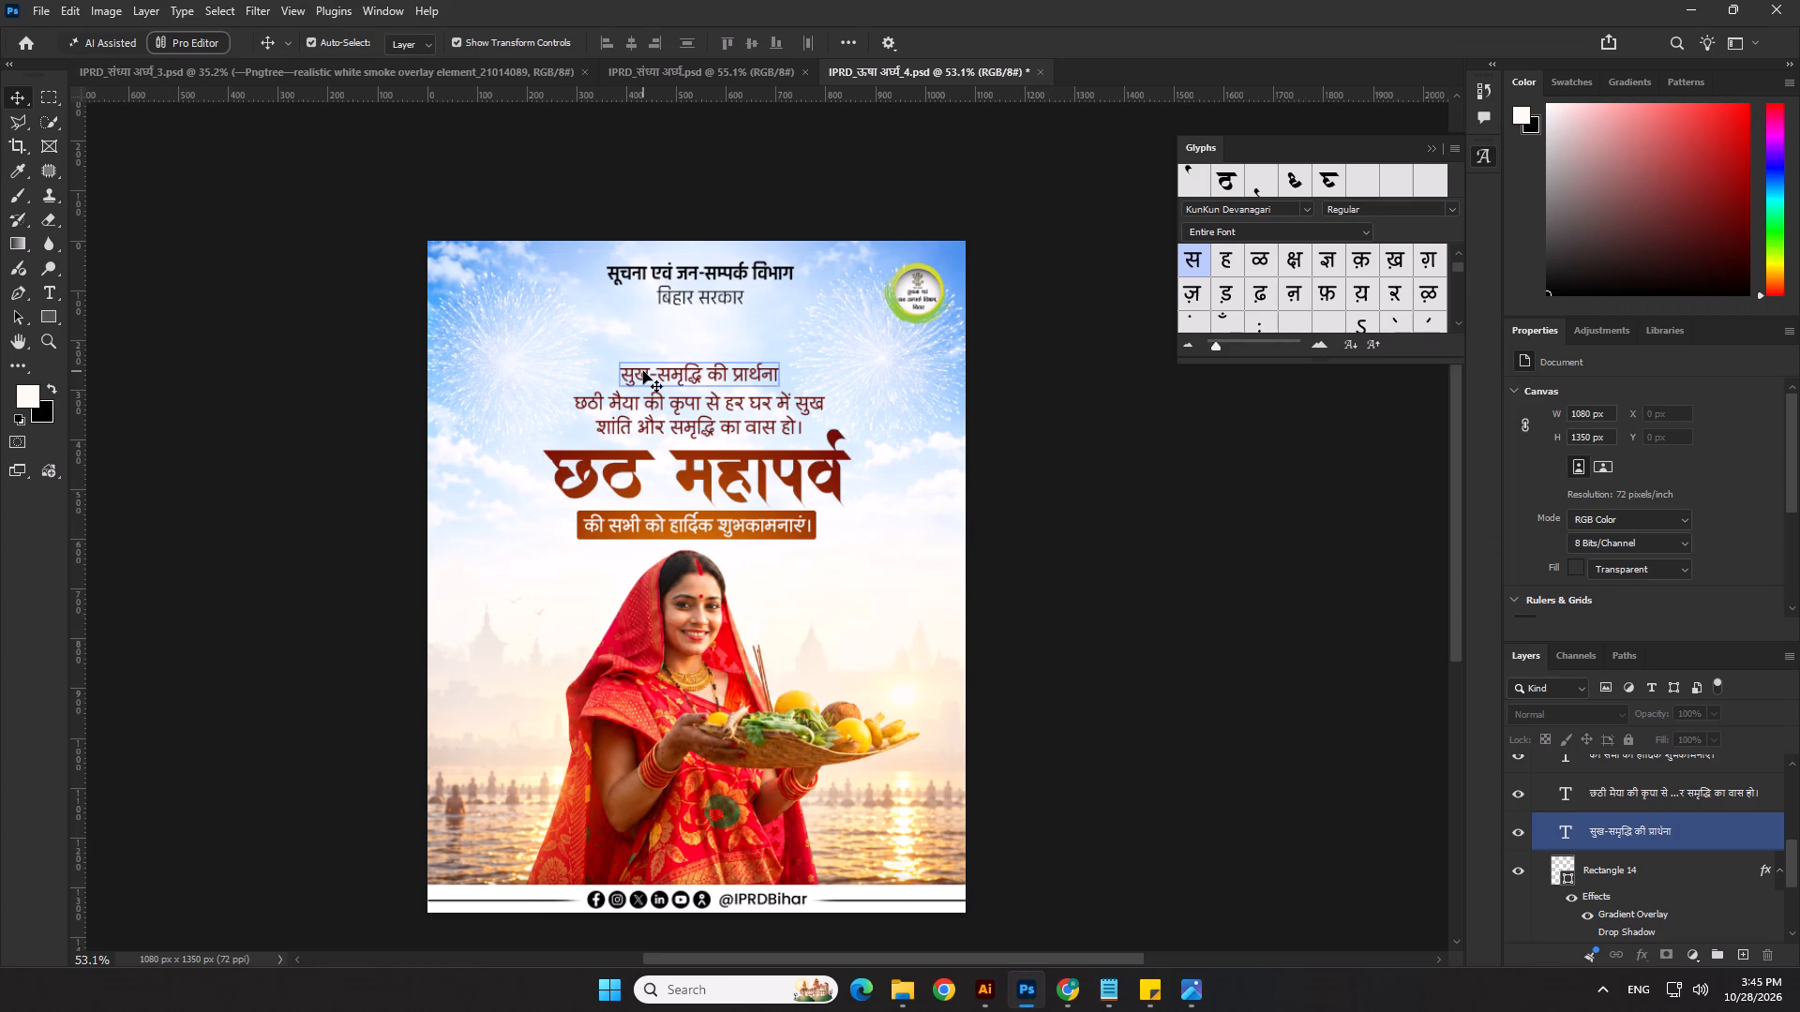
{"action": "double_click", "coordinate": [643, 371]}
{"action": "key", "text": "ctrl+v"}
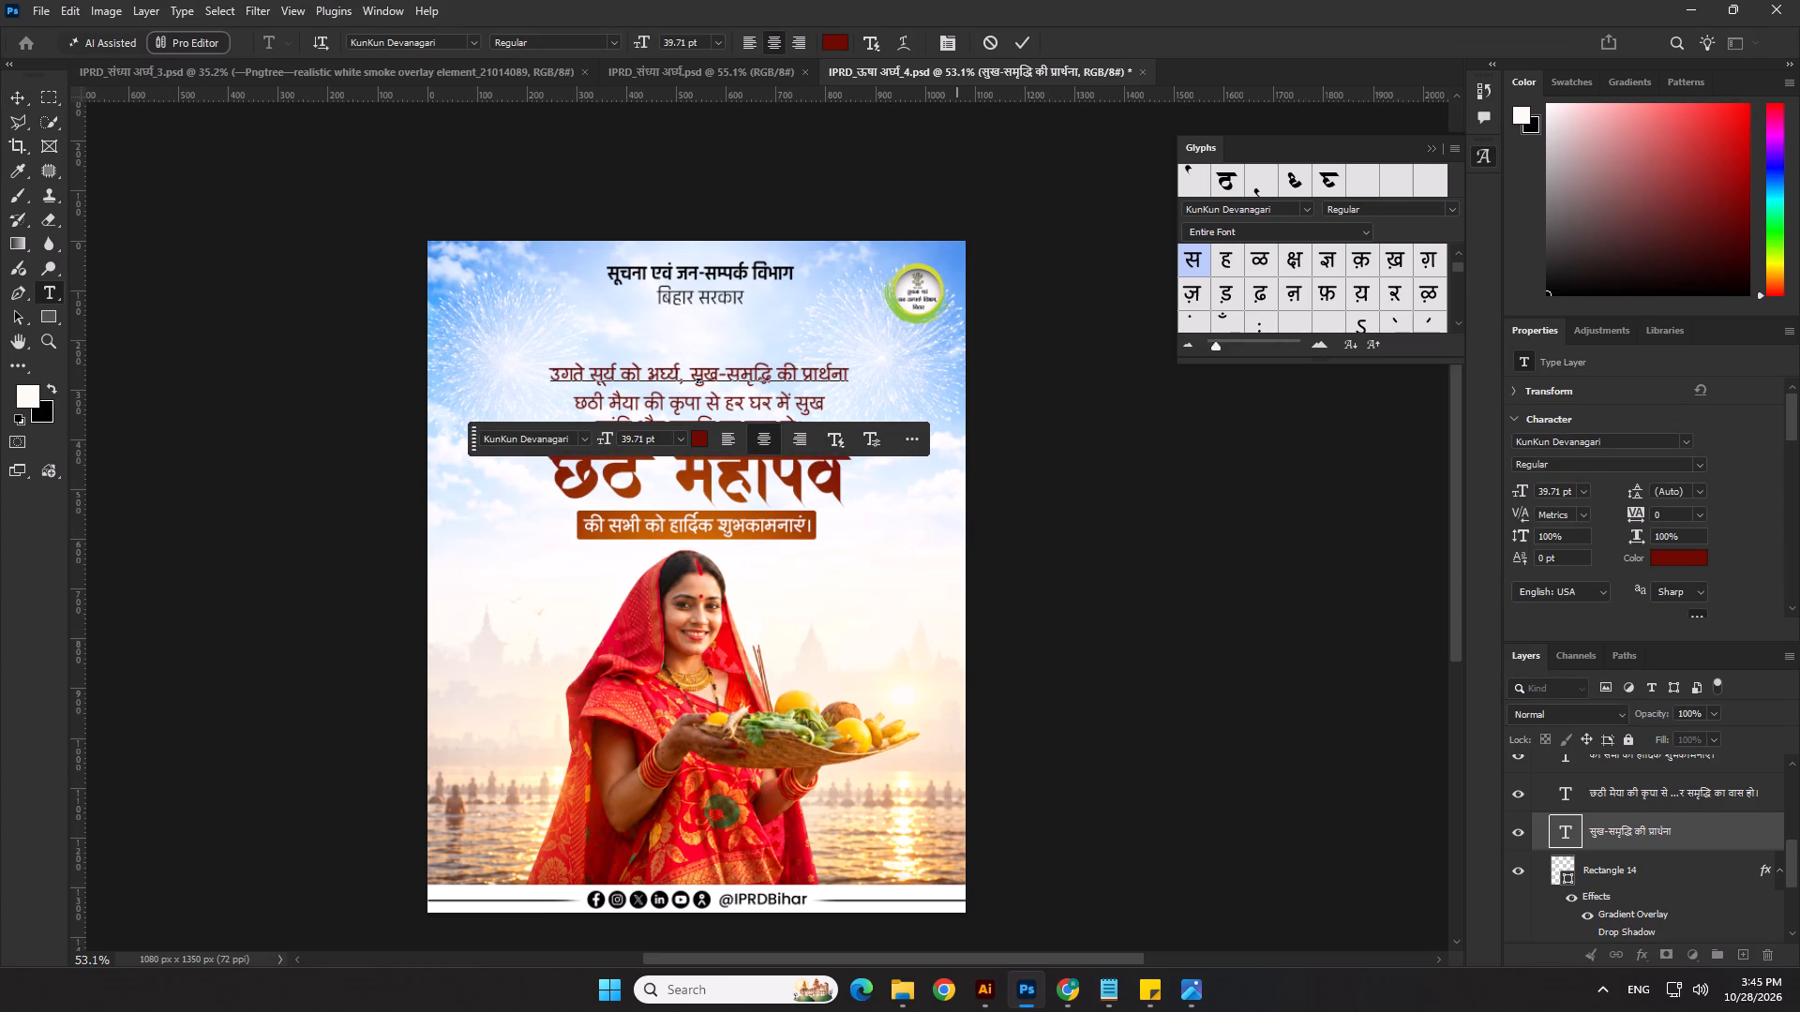
{"action": "left_click", "coordinate": [1019, 37]}
{"action": "left_click", "coordinate": [1097, 485]}
{"action": "scroll", "coordinate": [969, 506], "scroll_direction": "down", "scroll_amount": 1}
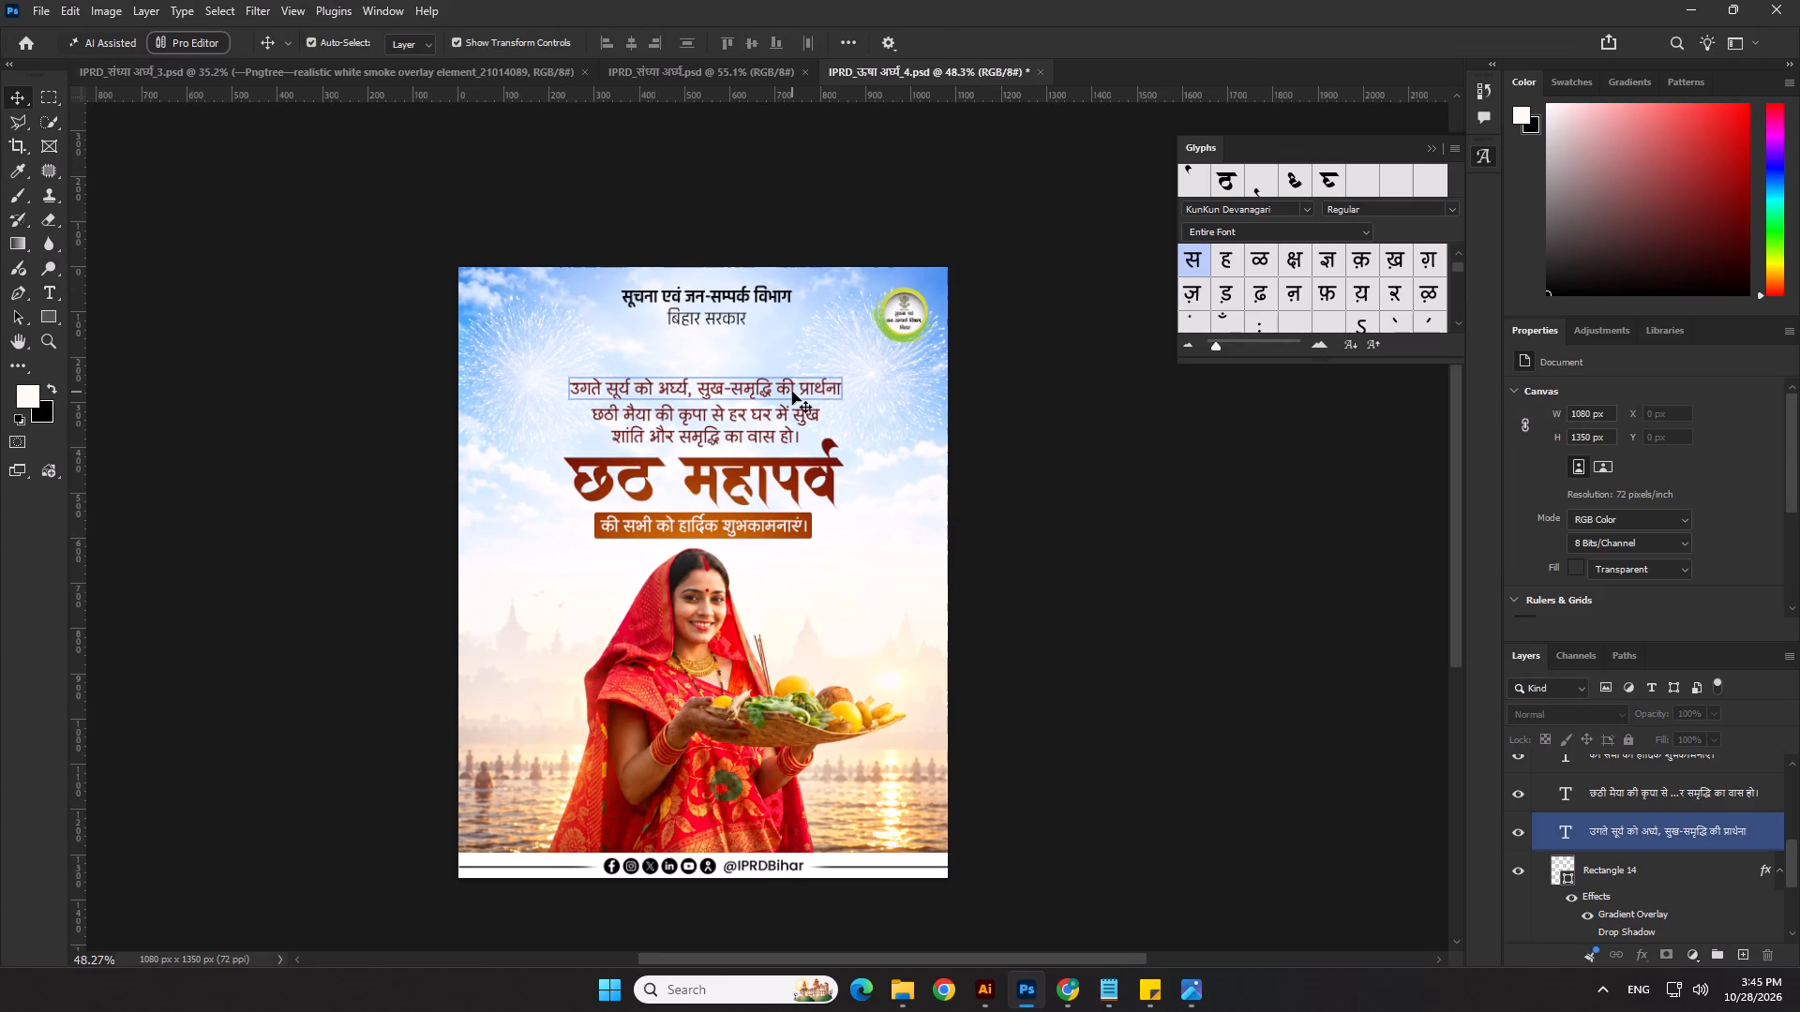
Nudge the combined उगते सूर्य को अर्घ्य, सुख-समृद्धि की प्रार्थना line slightly upward, away from the छठी मैया text.
{"action": "left_click", "coordinate": [792, 391]}
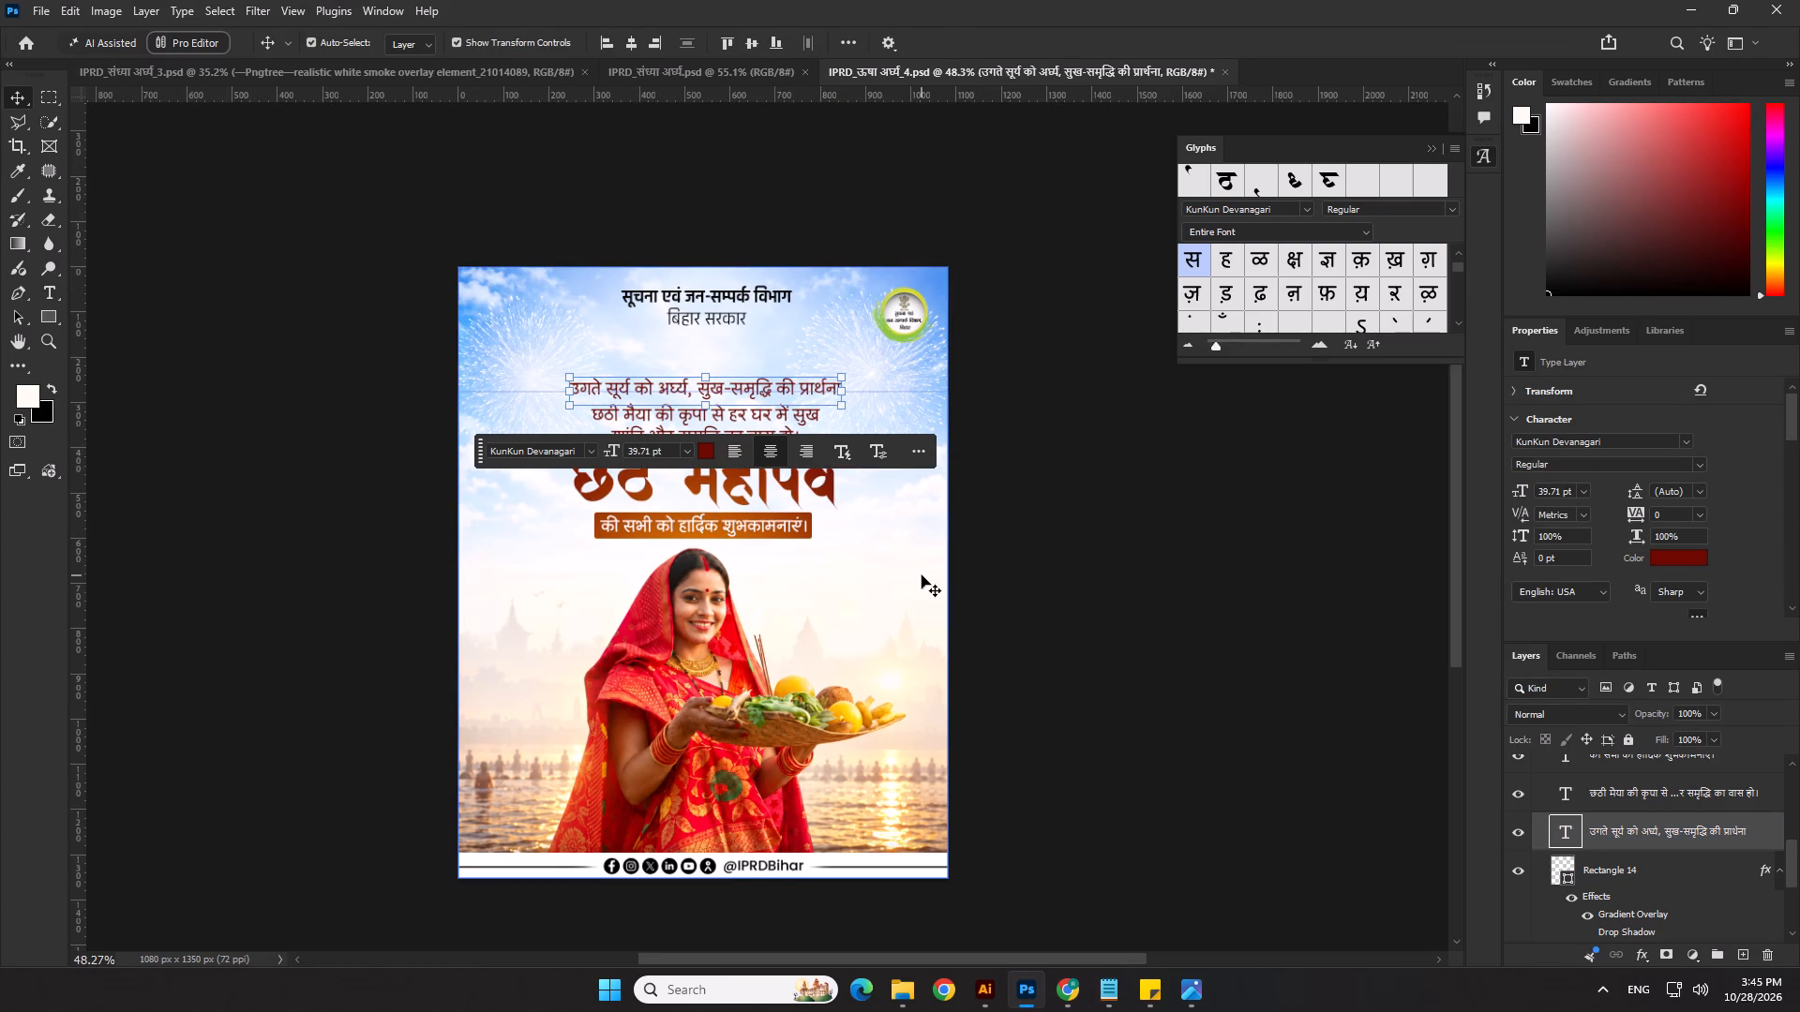
{"action": "key", "text": "shift+Up"}
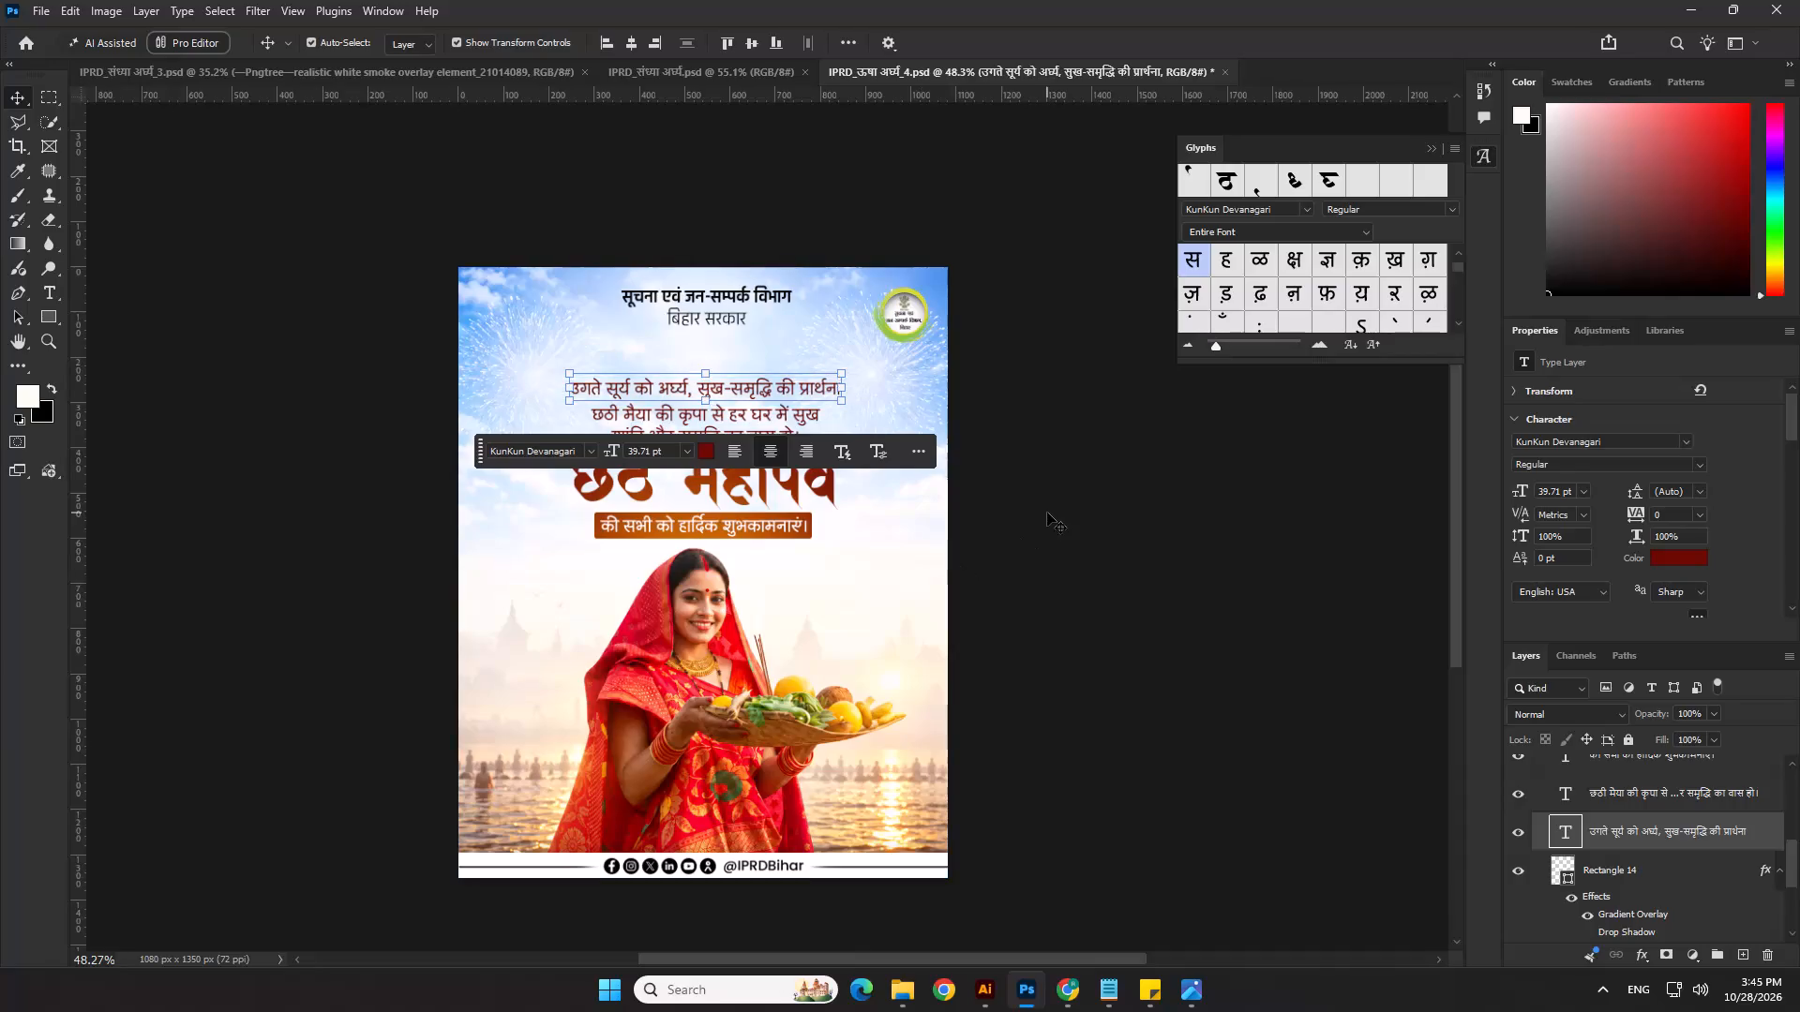
Nudge the उगते सूर्य को अर्घ्य, सुख-समृद्धि की प्रार्थना line about 10 px further up.
{"action": "key", "text": "shift+Up"}
{"action": "key", "text": "shift+Up"}
{"action": "key", "text": "shift+Down"}
{"action": "left_click", "coordinate": [1044, 515]}
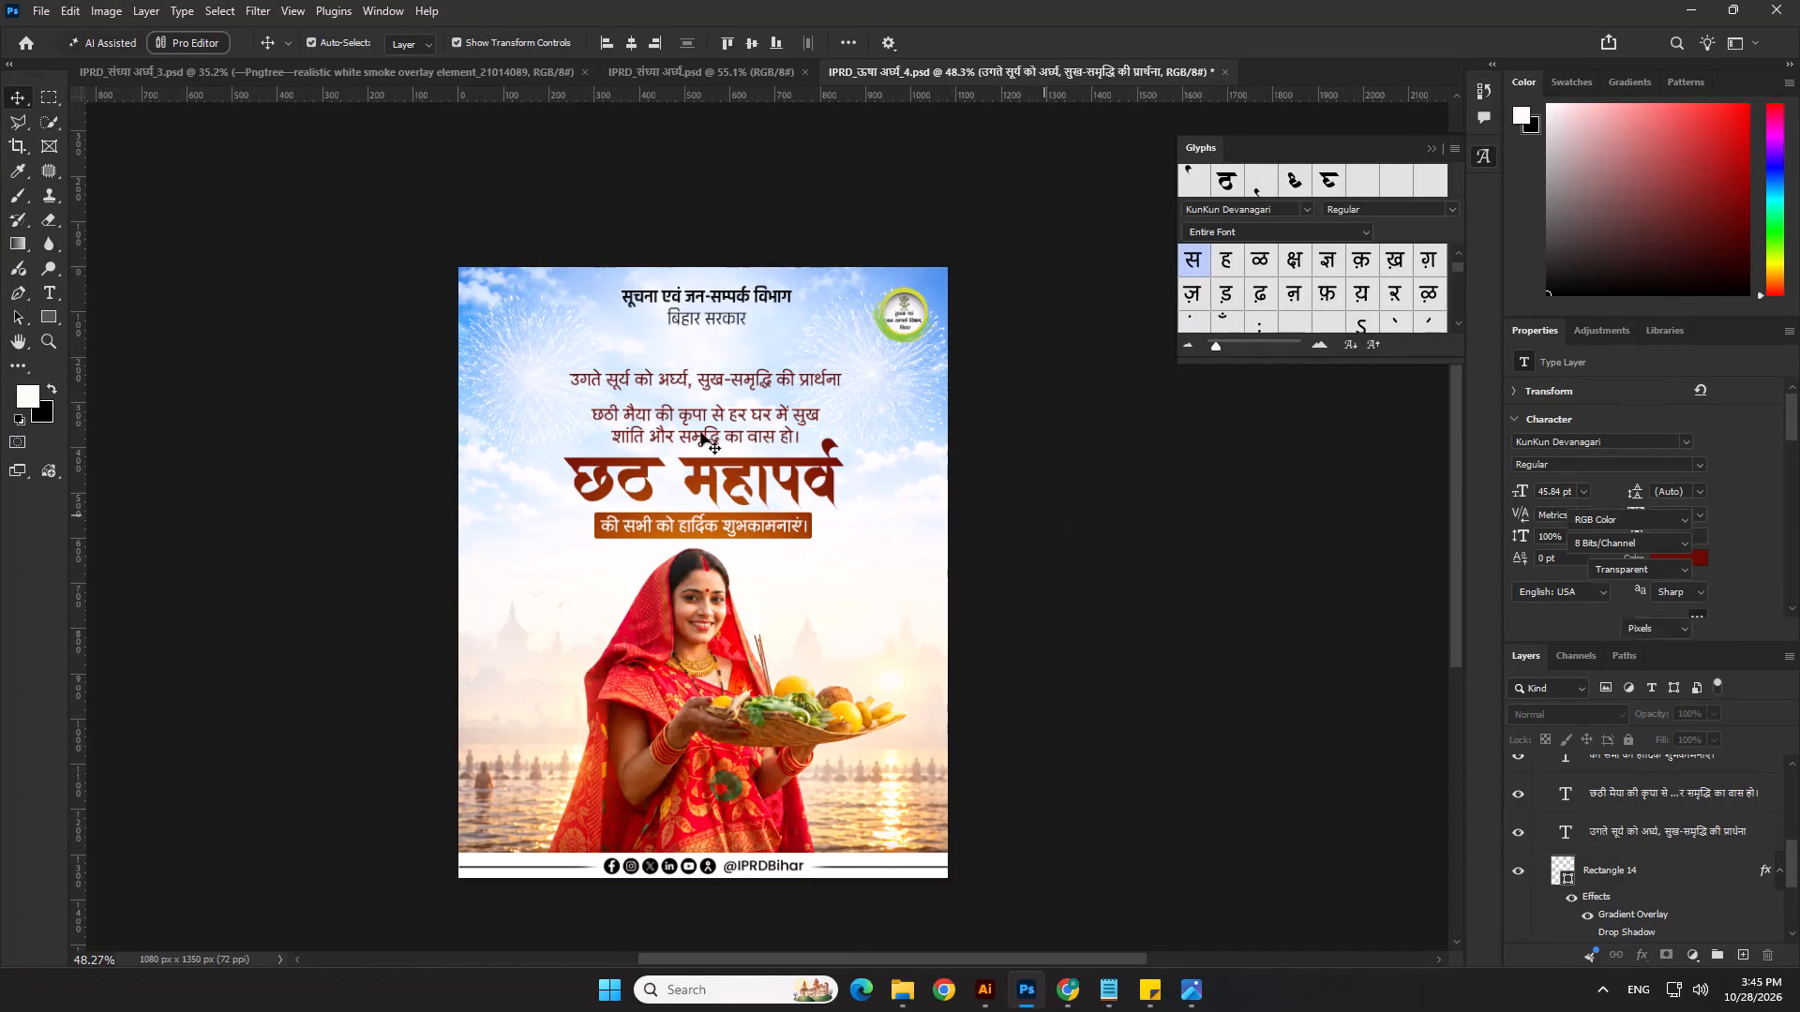
Nudge the two-line छठी मैया की कृपा से text up 10 px, away from the छठ महापर्व title.
{"action": "scroll", "coordinate": [704, 411], "scroll_direction": "up", "scroll_amount": 1}
{"action": "left_click", "coordinate": [705, 411]}
{"action": "key", "text": "shift+Up"}
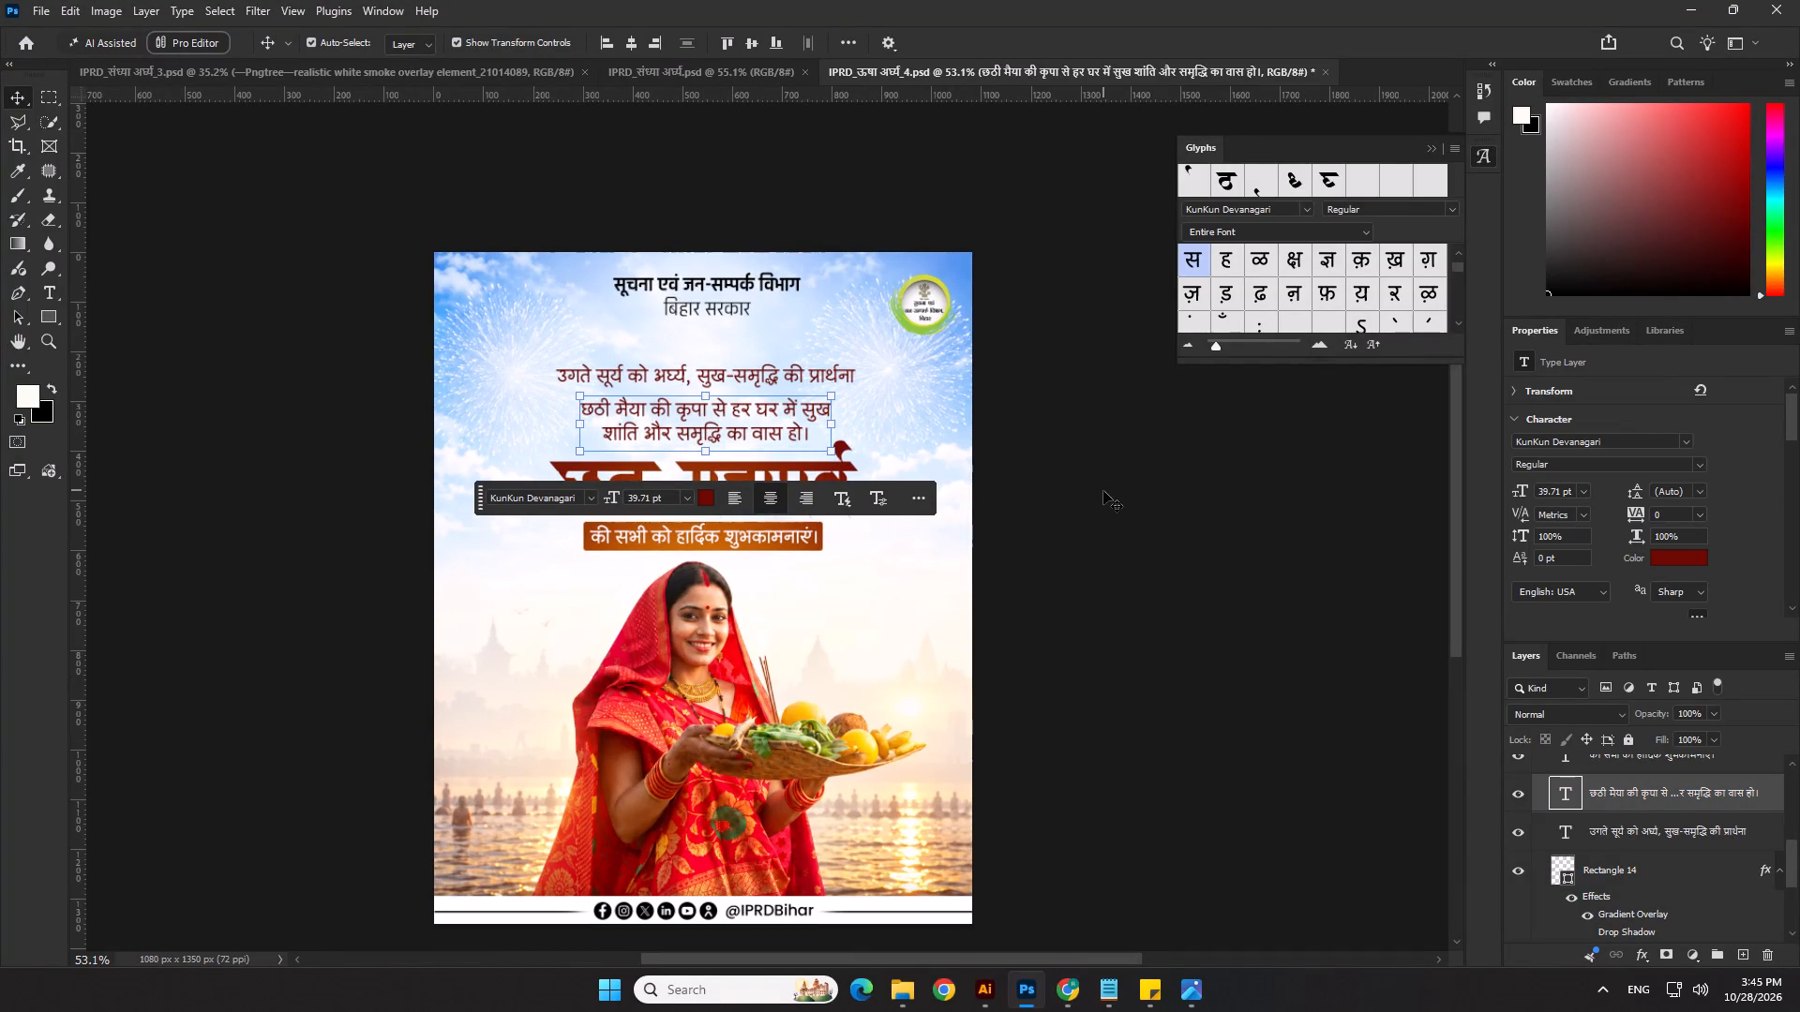
{"action": "left_click", "coordinate": [1103, 491]}
{"action": "scroll", "coordinate": [1082, 474], "scroll_direction": "down", "scroll_amount": 5}
{"action": "left_click", "coordinate": [1089, 475]}
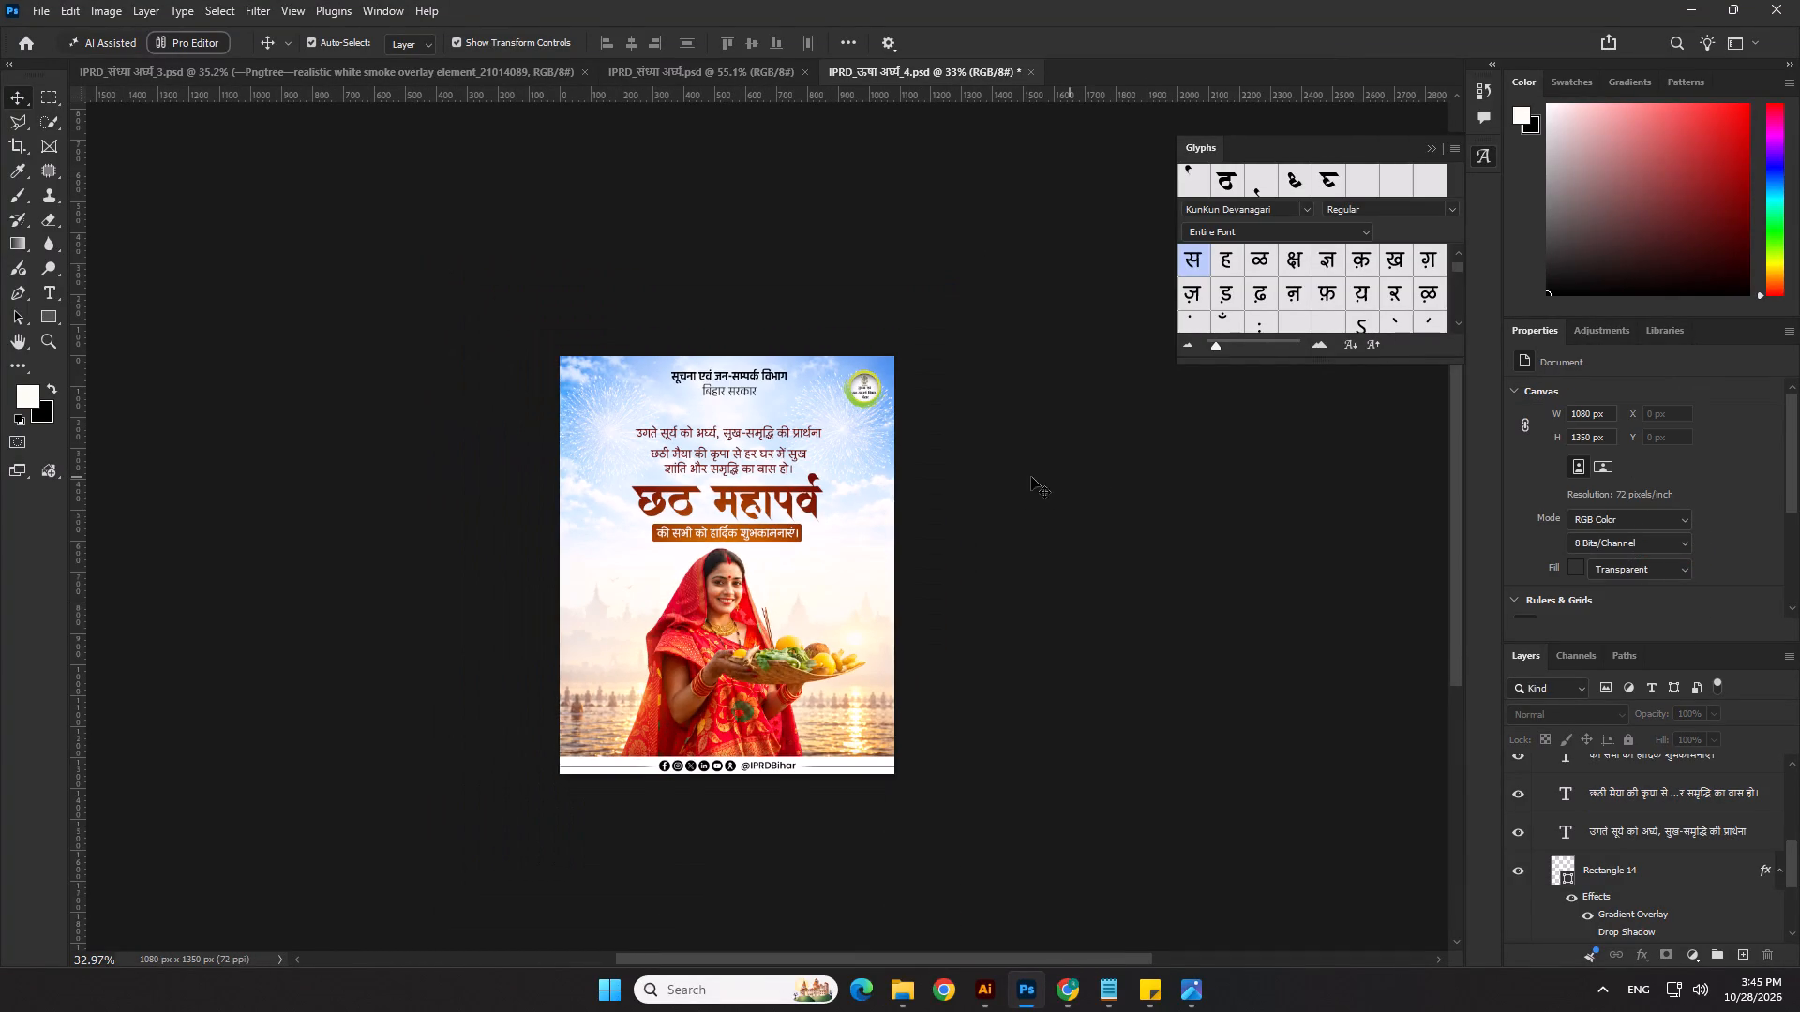
Centre the उगते सूर्य को अर्घ्य line and the छठी मैया text horizontally on the poster, one after the other.
{"action": "left_click", "coordinate": [758, 432]}
{"action": "left_click", "coordinate": [637, 43]}
{"action": "left_click", "coordinate": [558, 185]}
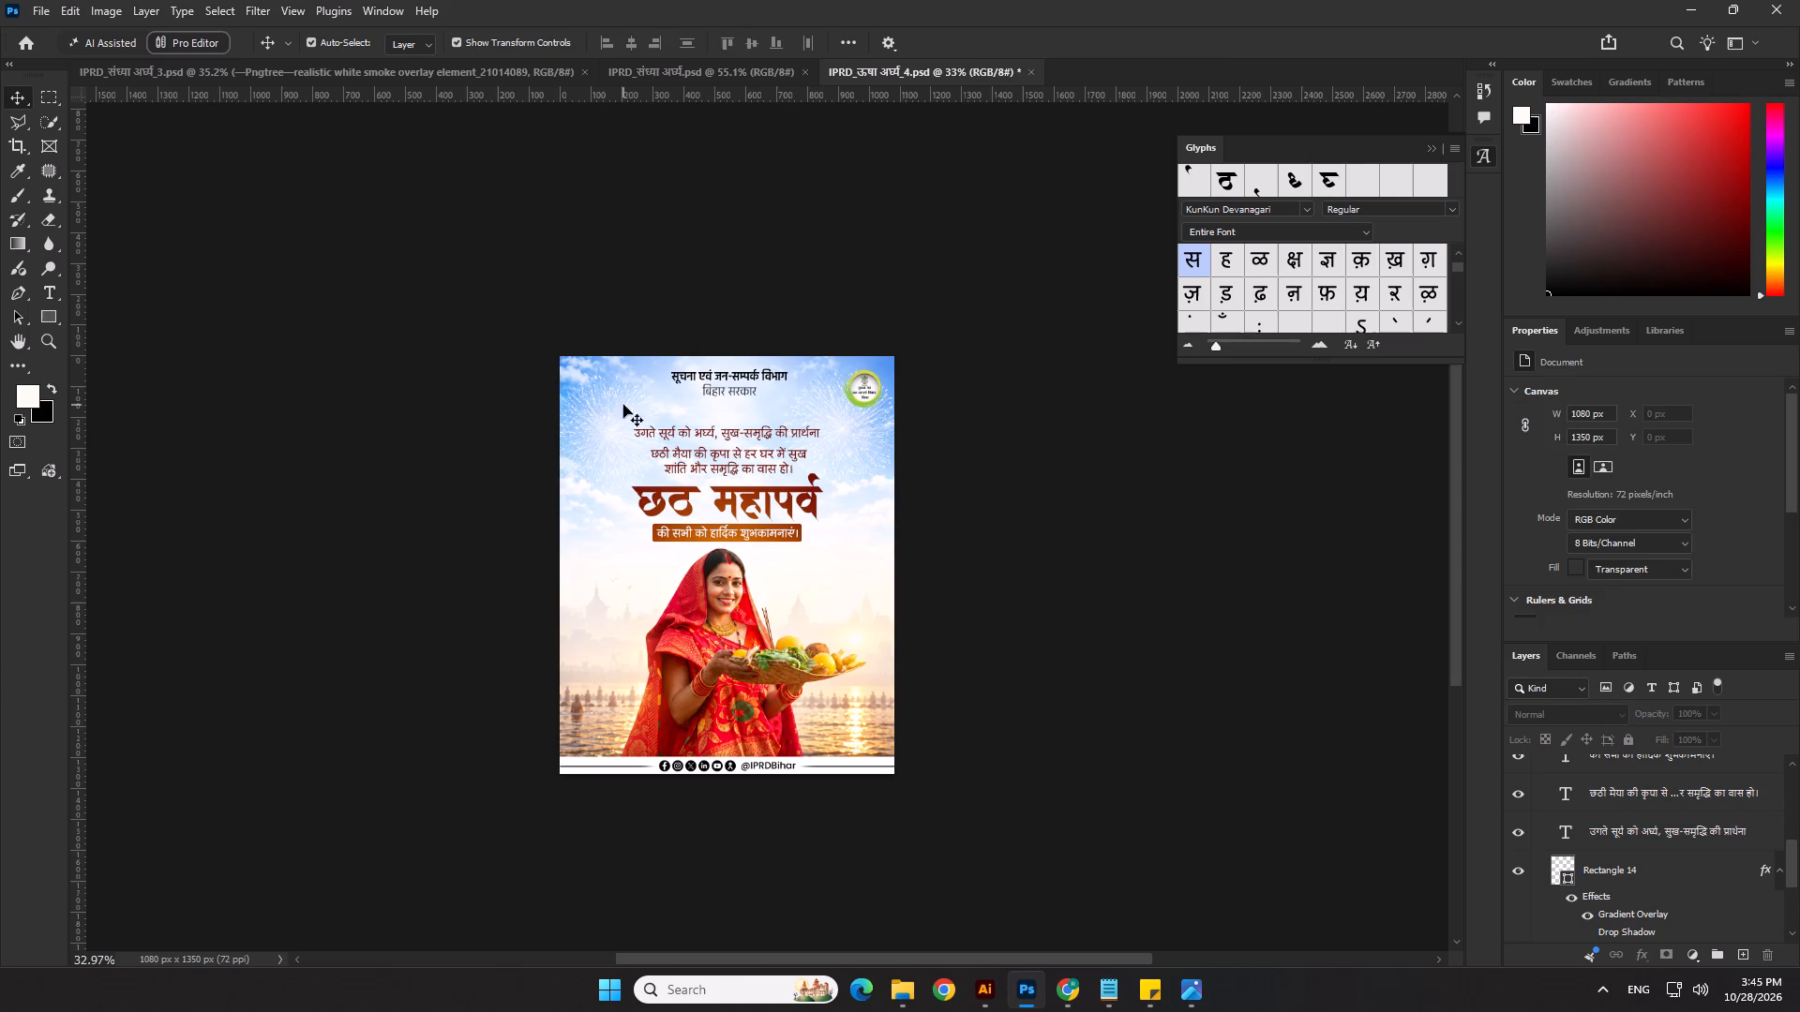
{"action": "left_click", "coordinate": [693, 454]}
{"action": "left_click", "coordinate": [635, 40]}
{"action": "left_click", "coordinate": [641, 152]}
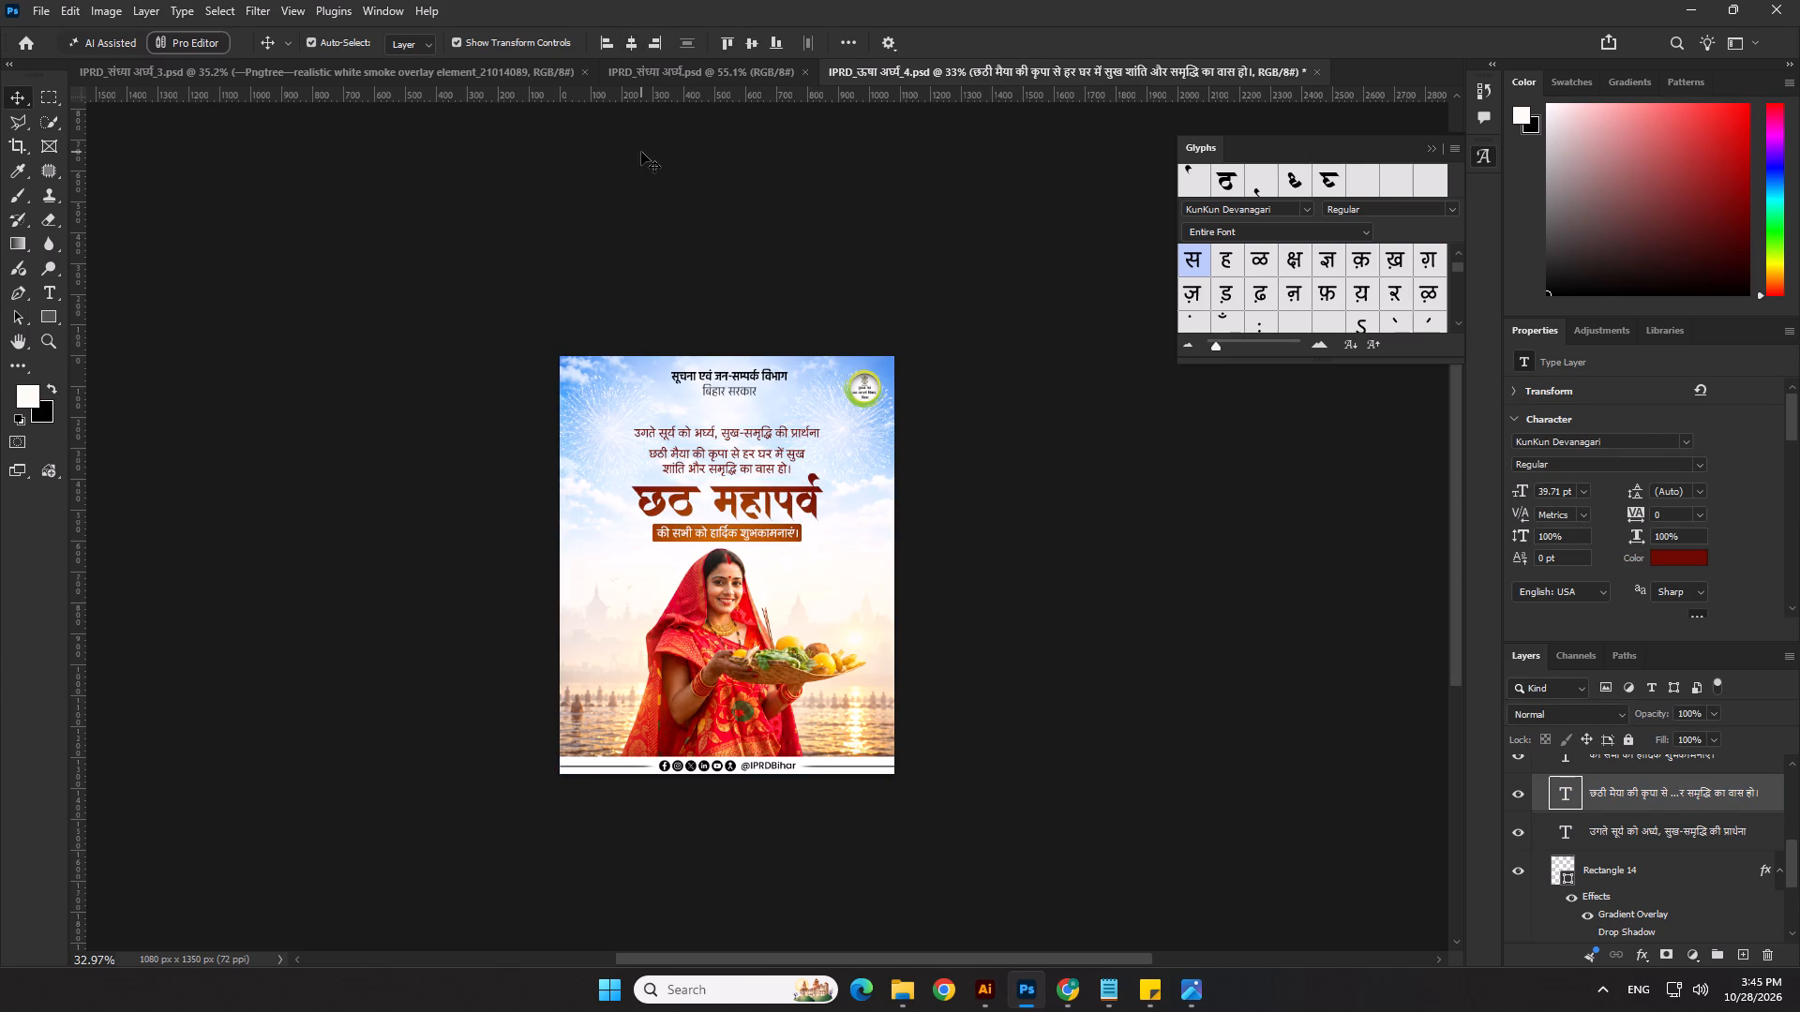
Centre the छठ महापर्व title horizontally on the poster and nudge it slightly up.
{"action": "scroll", "coordinate": [732, 497], "scroll_direction": "up", "scroll_amount": 3}
{"action": "left_click", "coordinate": [754, 499]}
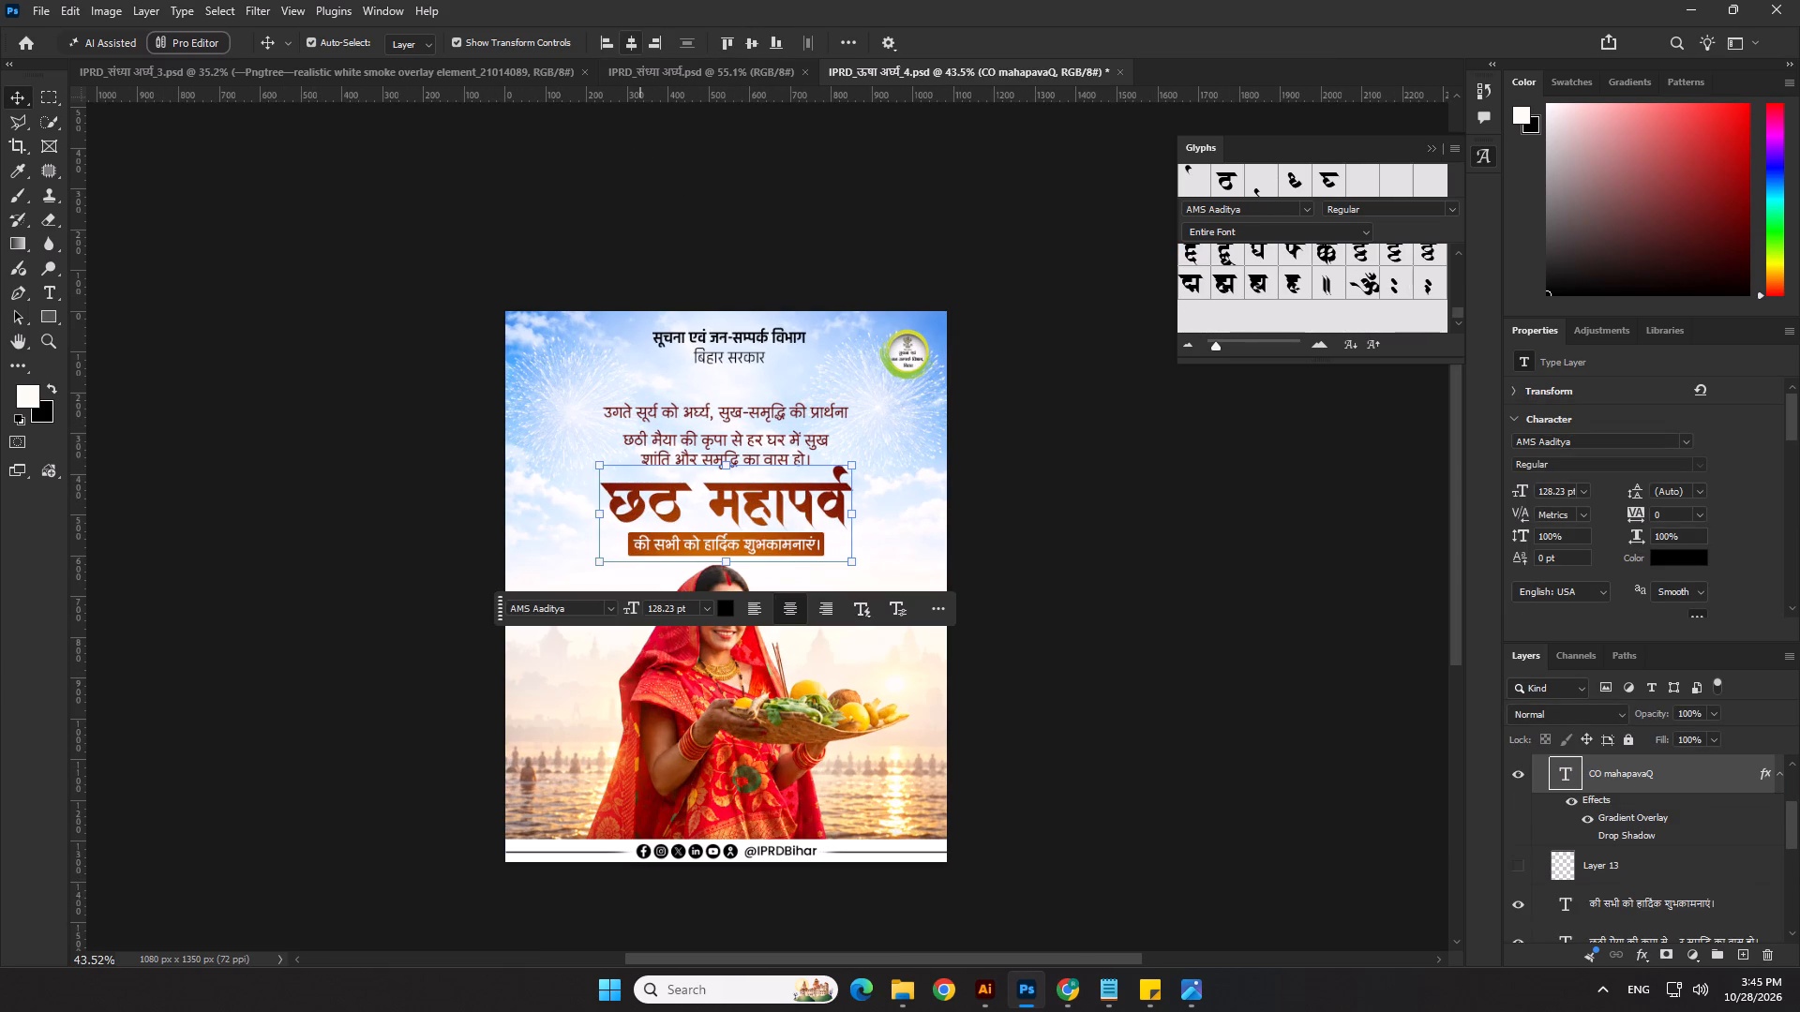
{"action": "left_click", "coordinate": [629, 40]}
{"action": "key", "text": "shift+Up"}
{"action": "key", "text": "Down"}
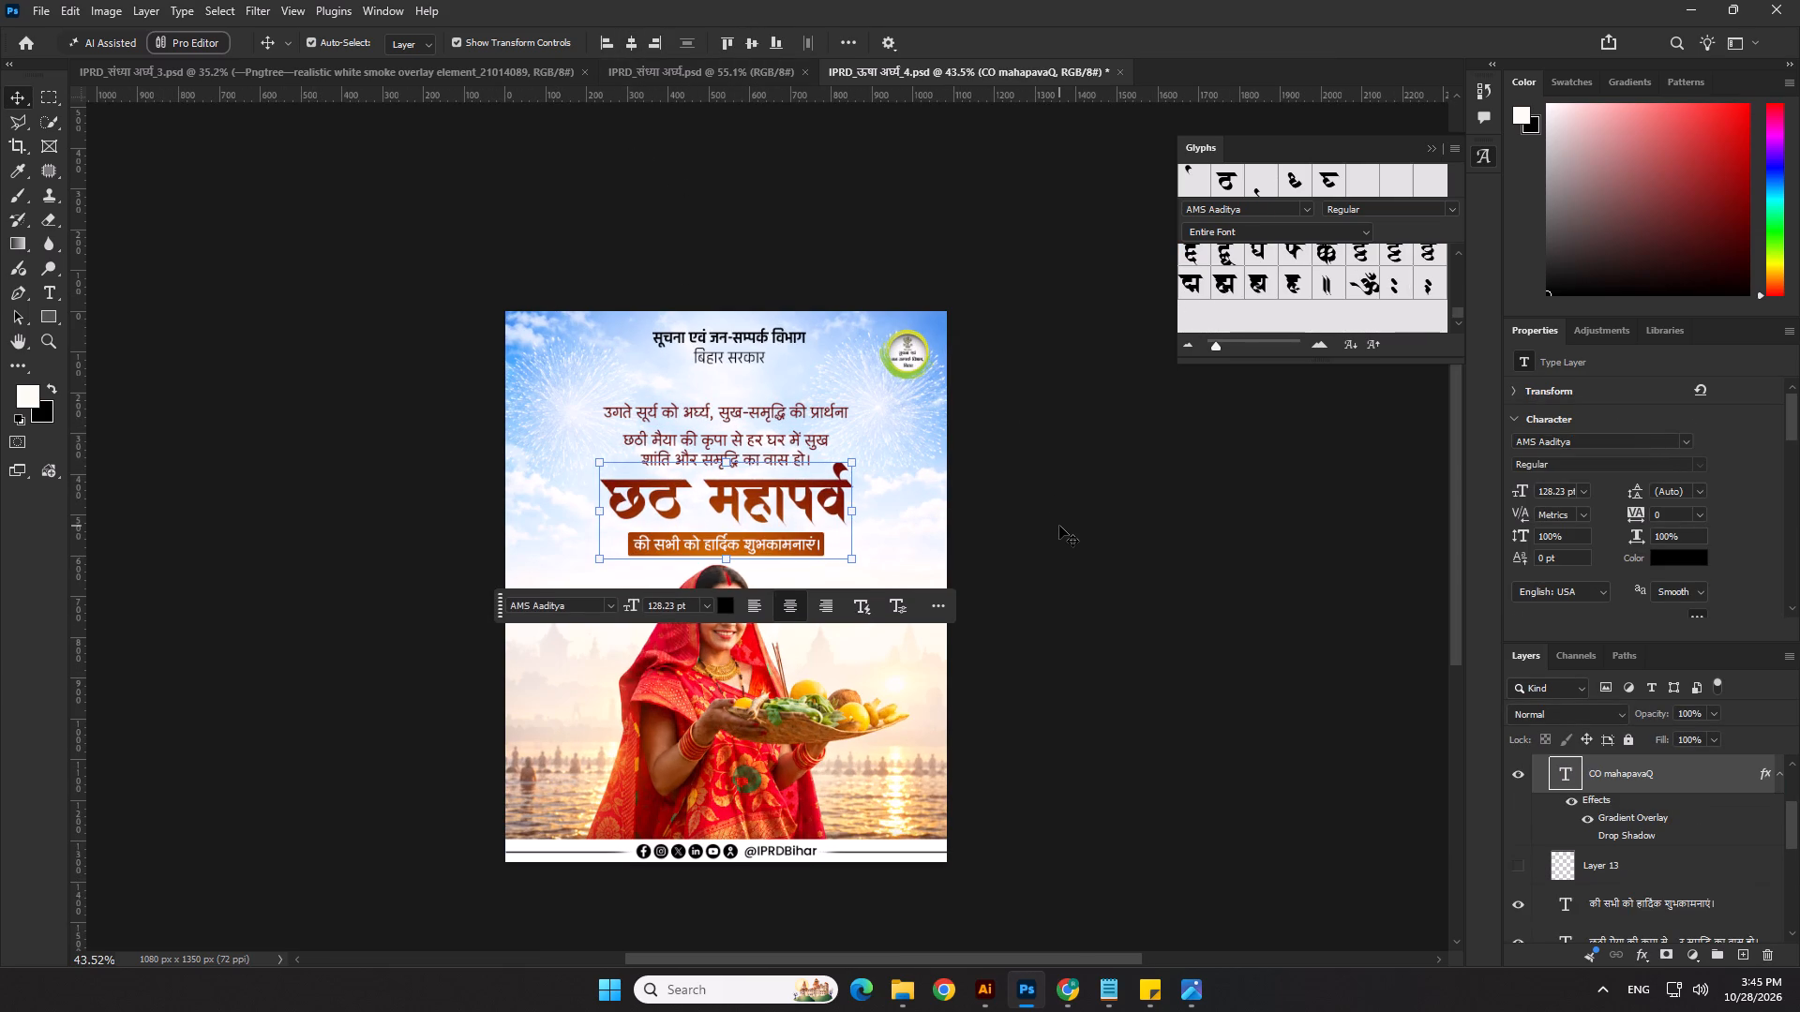
{"action": "key", "text": "Down"}
{"action": "left_click", "coordinate": [1059, 526]}
{"action": "scroll", "coordinate": [1155, 543], "scroll_direction": "down", "scroll_amount": 3}
{"action": "left_click", "coordinate": [1048, 600]}
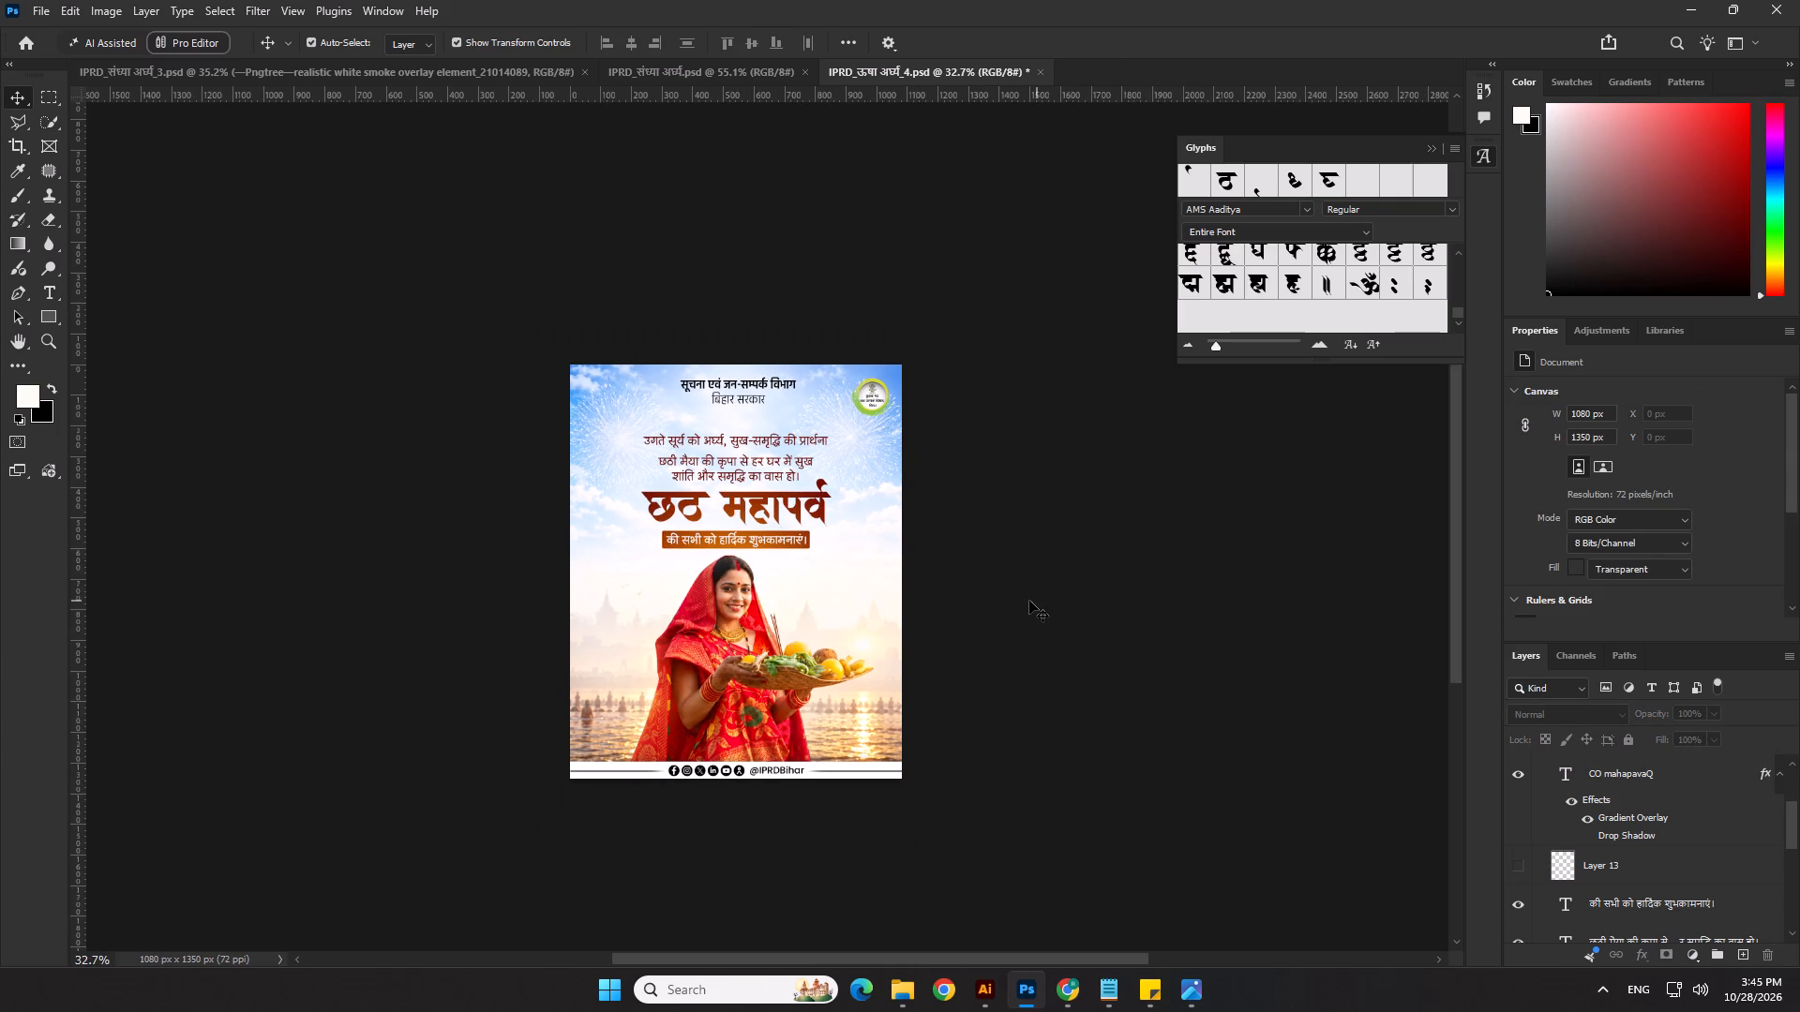
Nudge the उगते सूर्य को अर्घ्य, सुख-समृद्धि की प्रार्थना line slightly down, closer to the छठी मैया text.
{"action": "scroll", "coordinate": [877, 497], "scroll_direction": "up", "scroll_amount": 3}
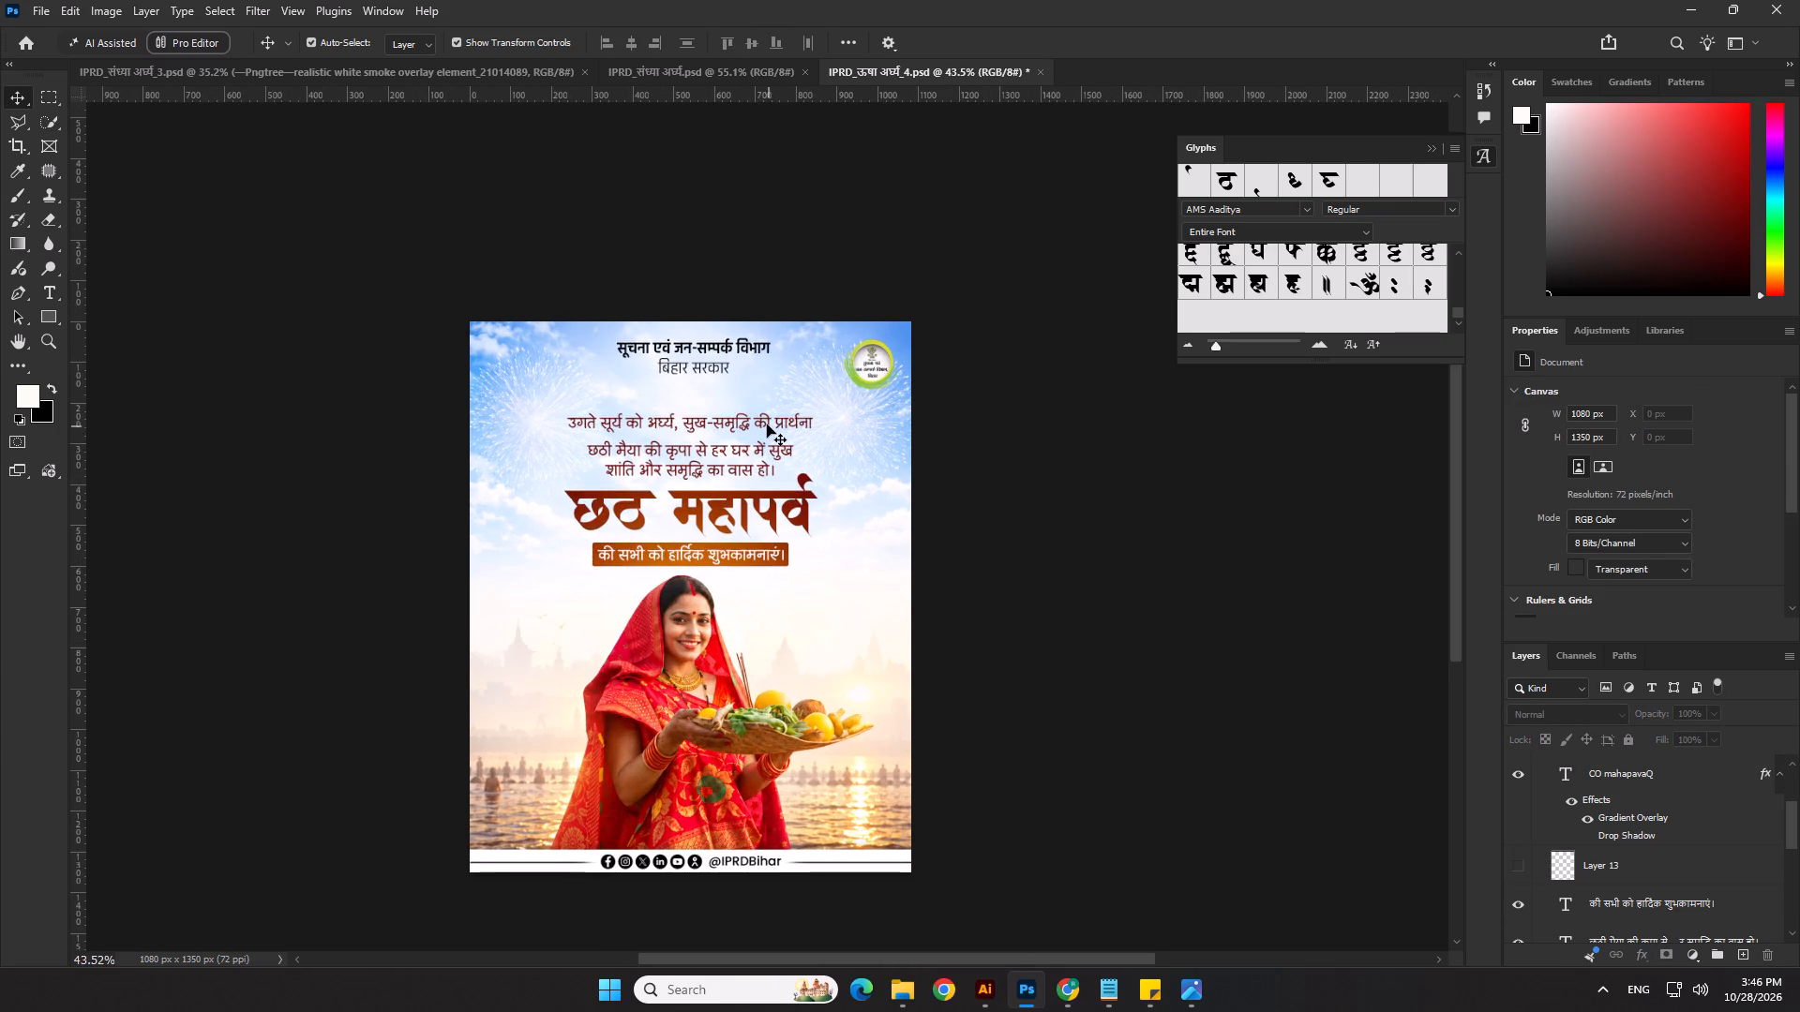
{"action": "left_click", "coordinate": [767, 424]}
{"action": "key", "text": "shift+Down"}
{"action": "key", "text": "shift+Up"}
{"action": "key", "text": "Down"}
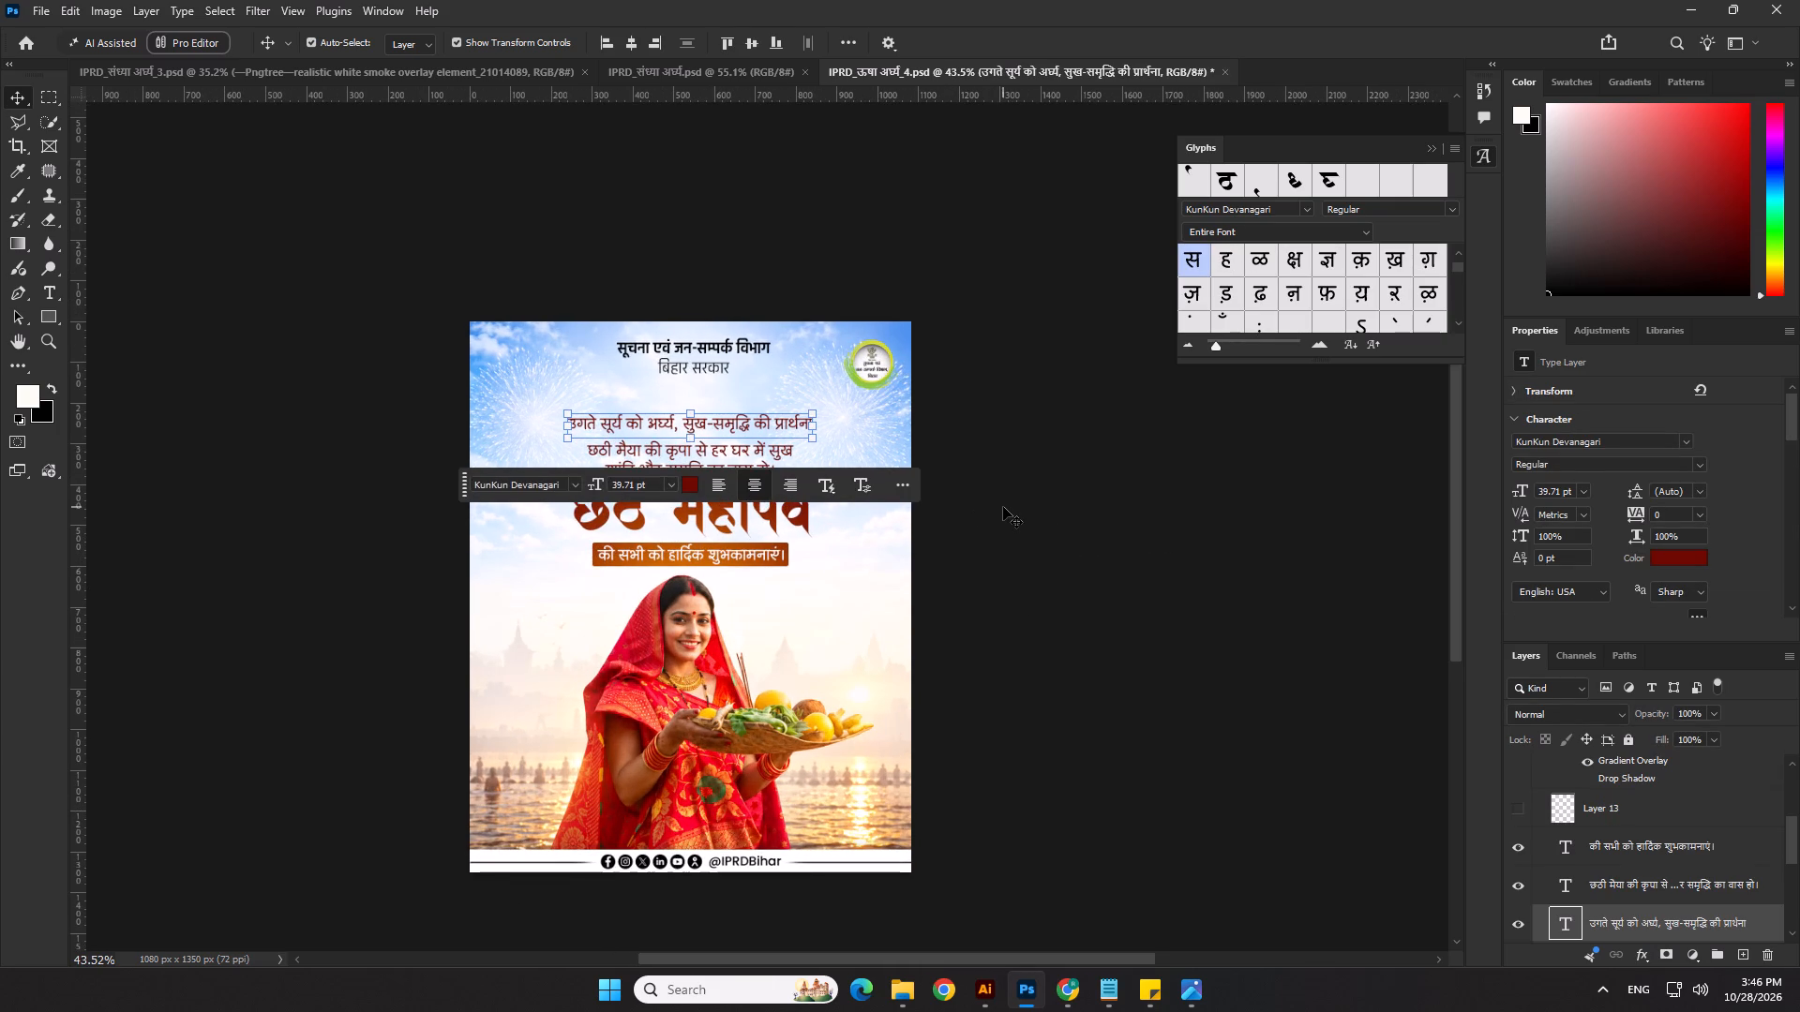
{"action": "key", "text": "Down"}
{"action": "left_click", "coordinate": [1034, 497]}
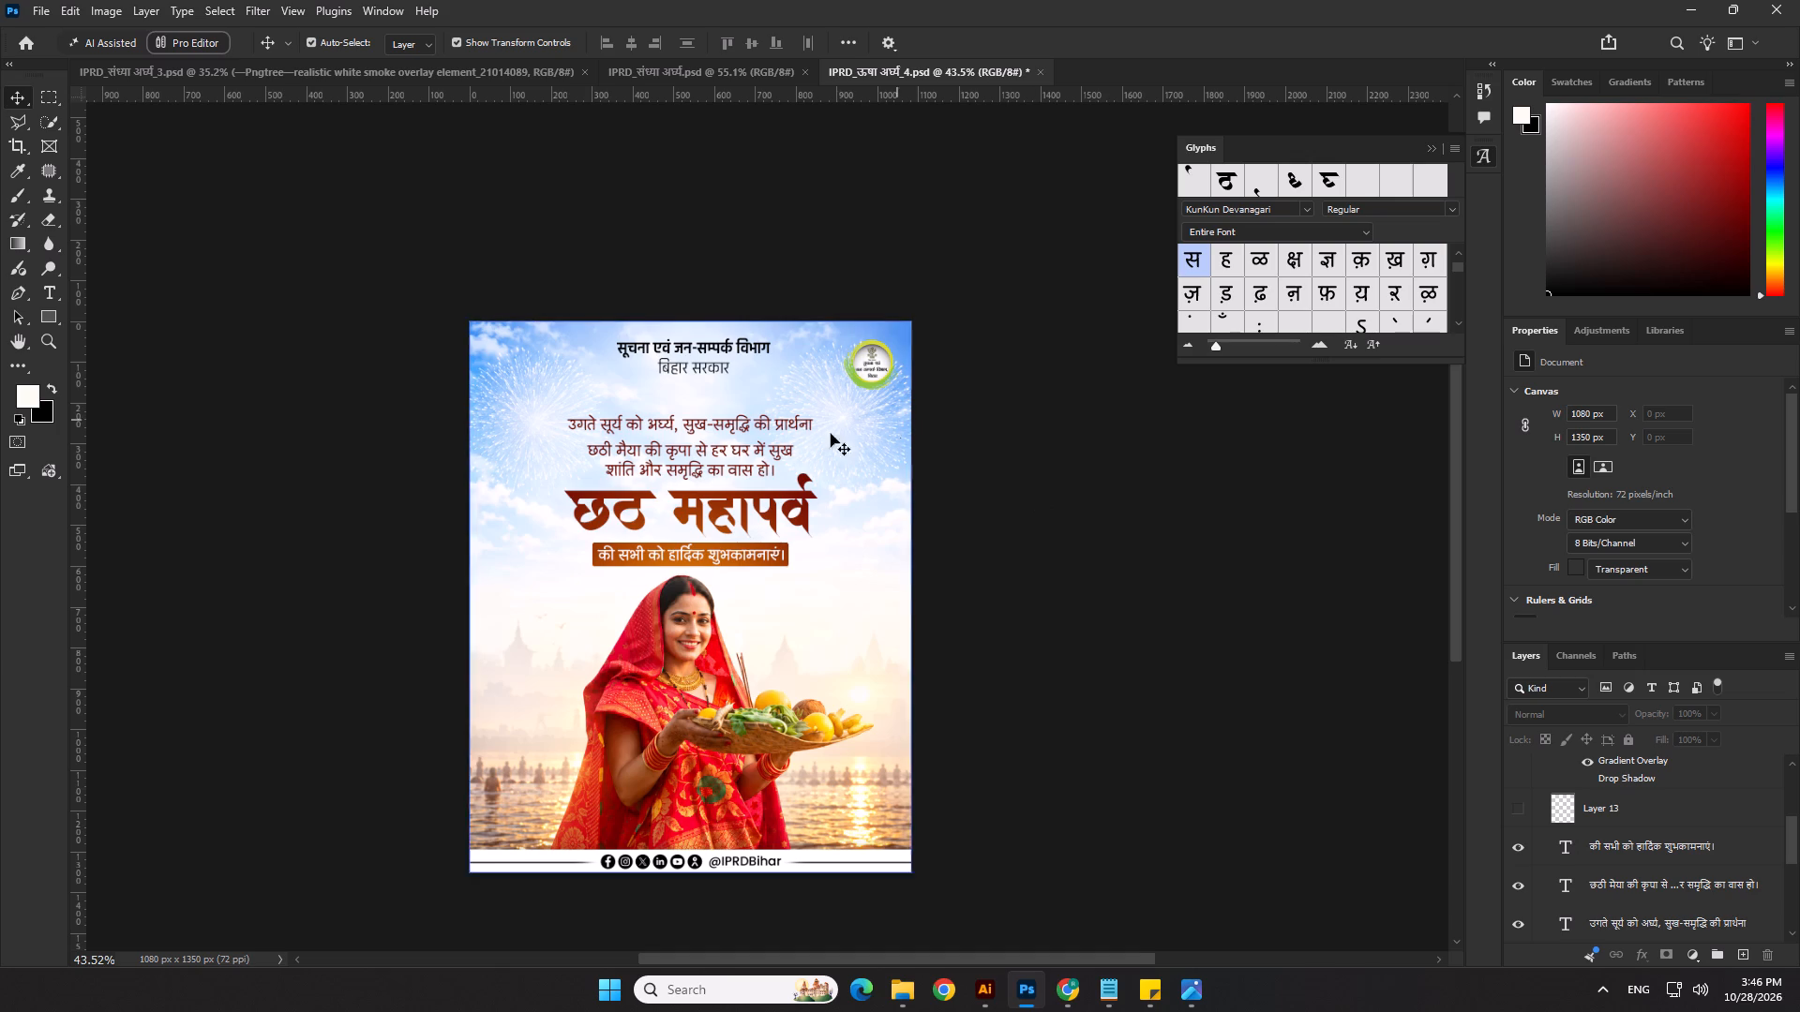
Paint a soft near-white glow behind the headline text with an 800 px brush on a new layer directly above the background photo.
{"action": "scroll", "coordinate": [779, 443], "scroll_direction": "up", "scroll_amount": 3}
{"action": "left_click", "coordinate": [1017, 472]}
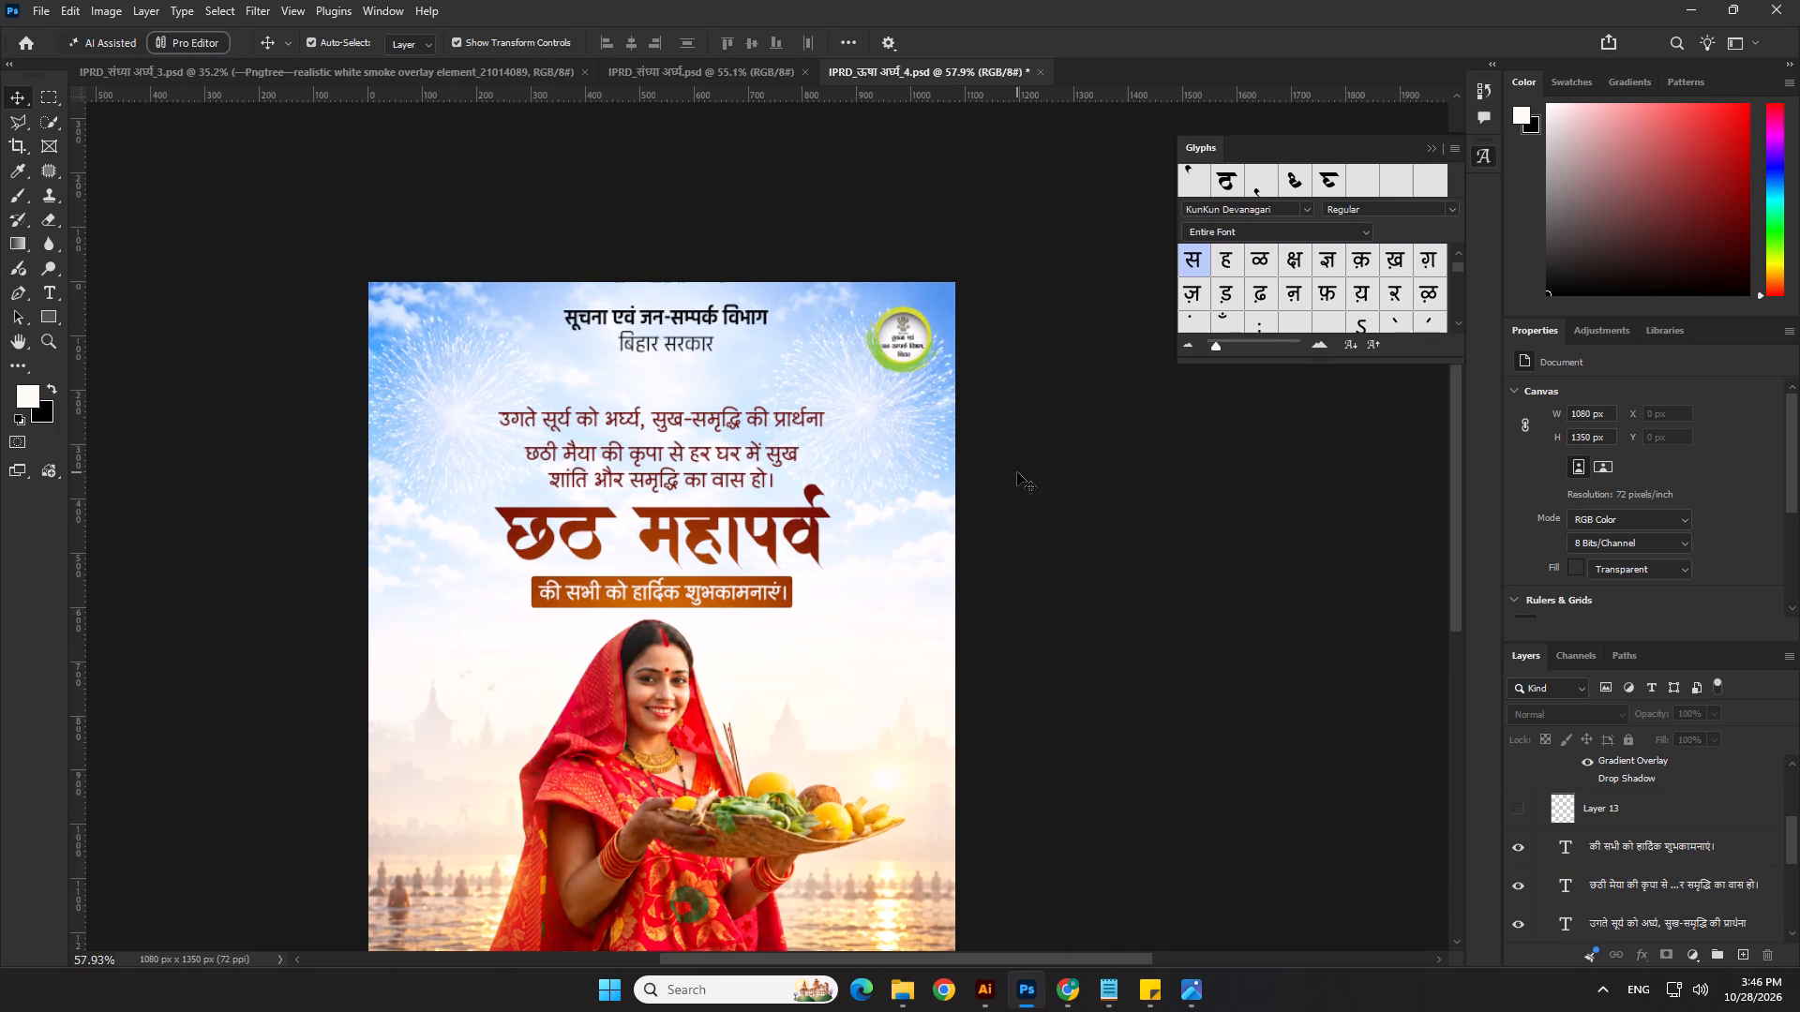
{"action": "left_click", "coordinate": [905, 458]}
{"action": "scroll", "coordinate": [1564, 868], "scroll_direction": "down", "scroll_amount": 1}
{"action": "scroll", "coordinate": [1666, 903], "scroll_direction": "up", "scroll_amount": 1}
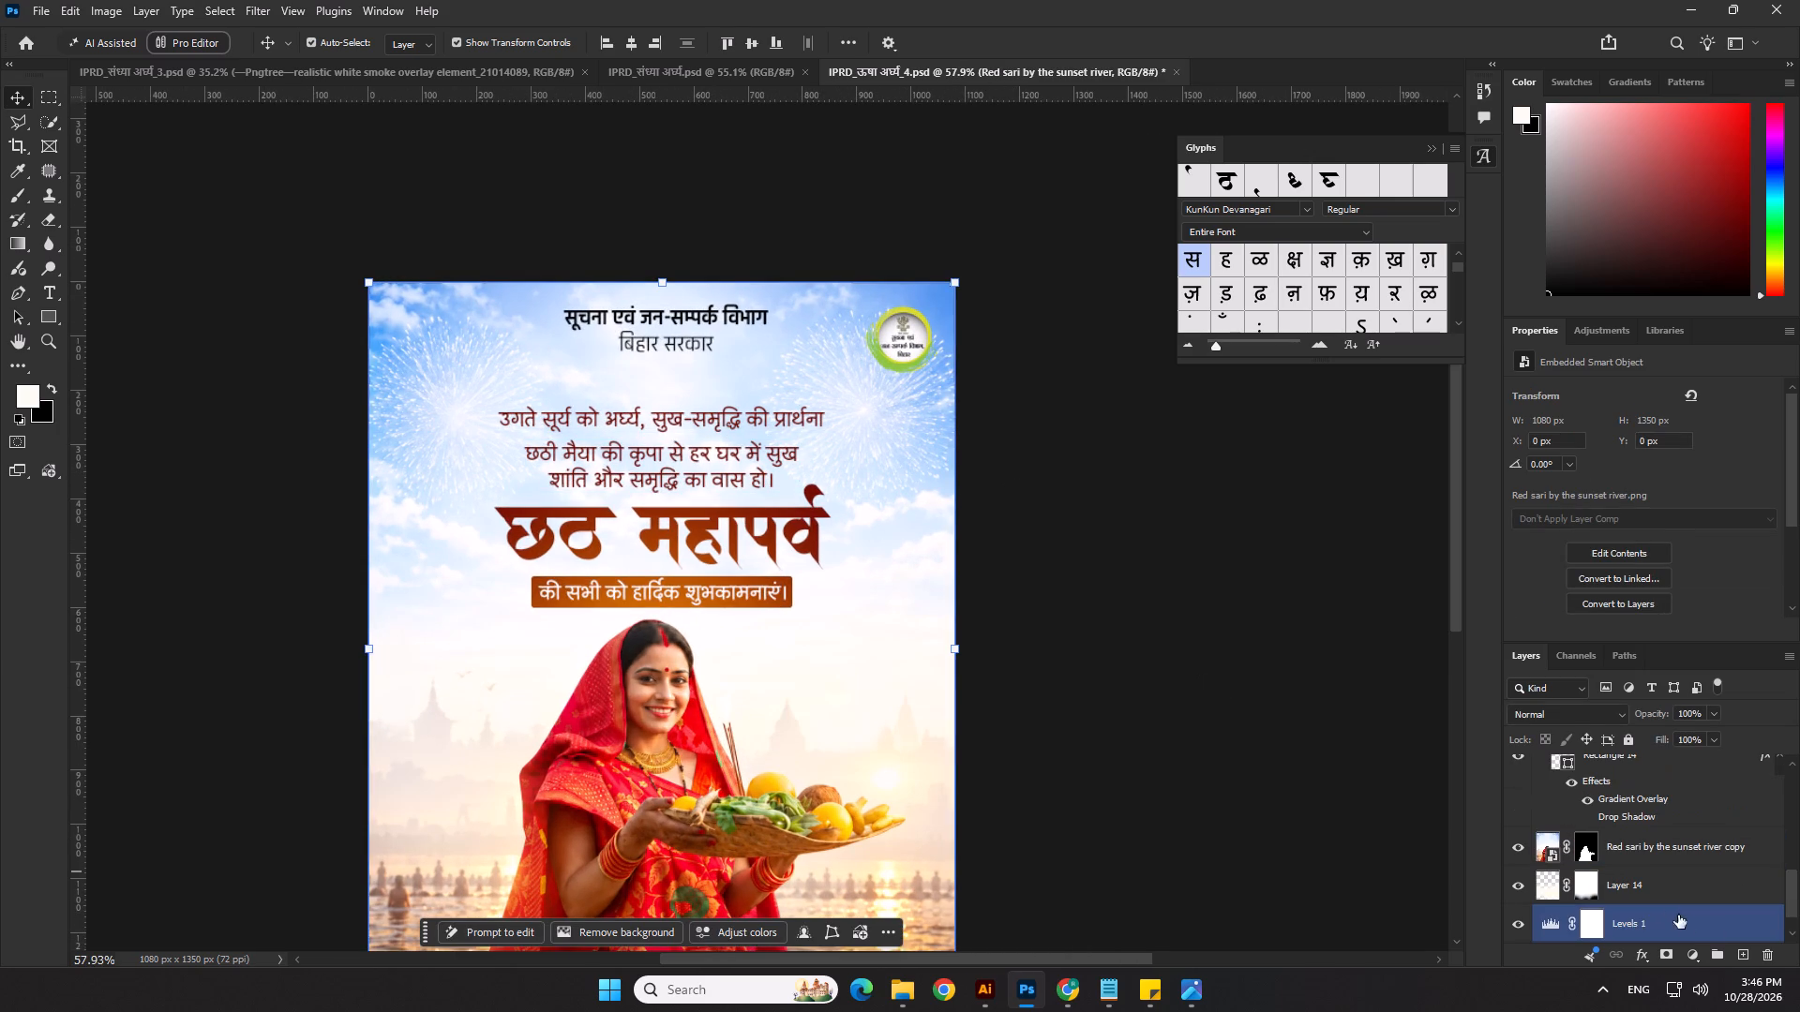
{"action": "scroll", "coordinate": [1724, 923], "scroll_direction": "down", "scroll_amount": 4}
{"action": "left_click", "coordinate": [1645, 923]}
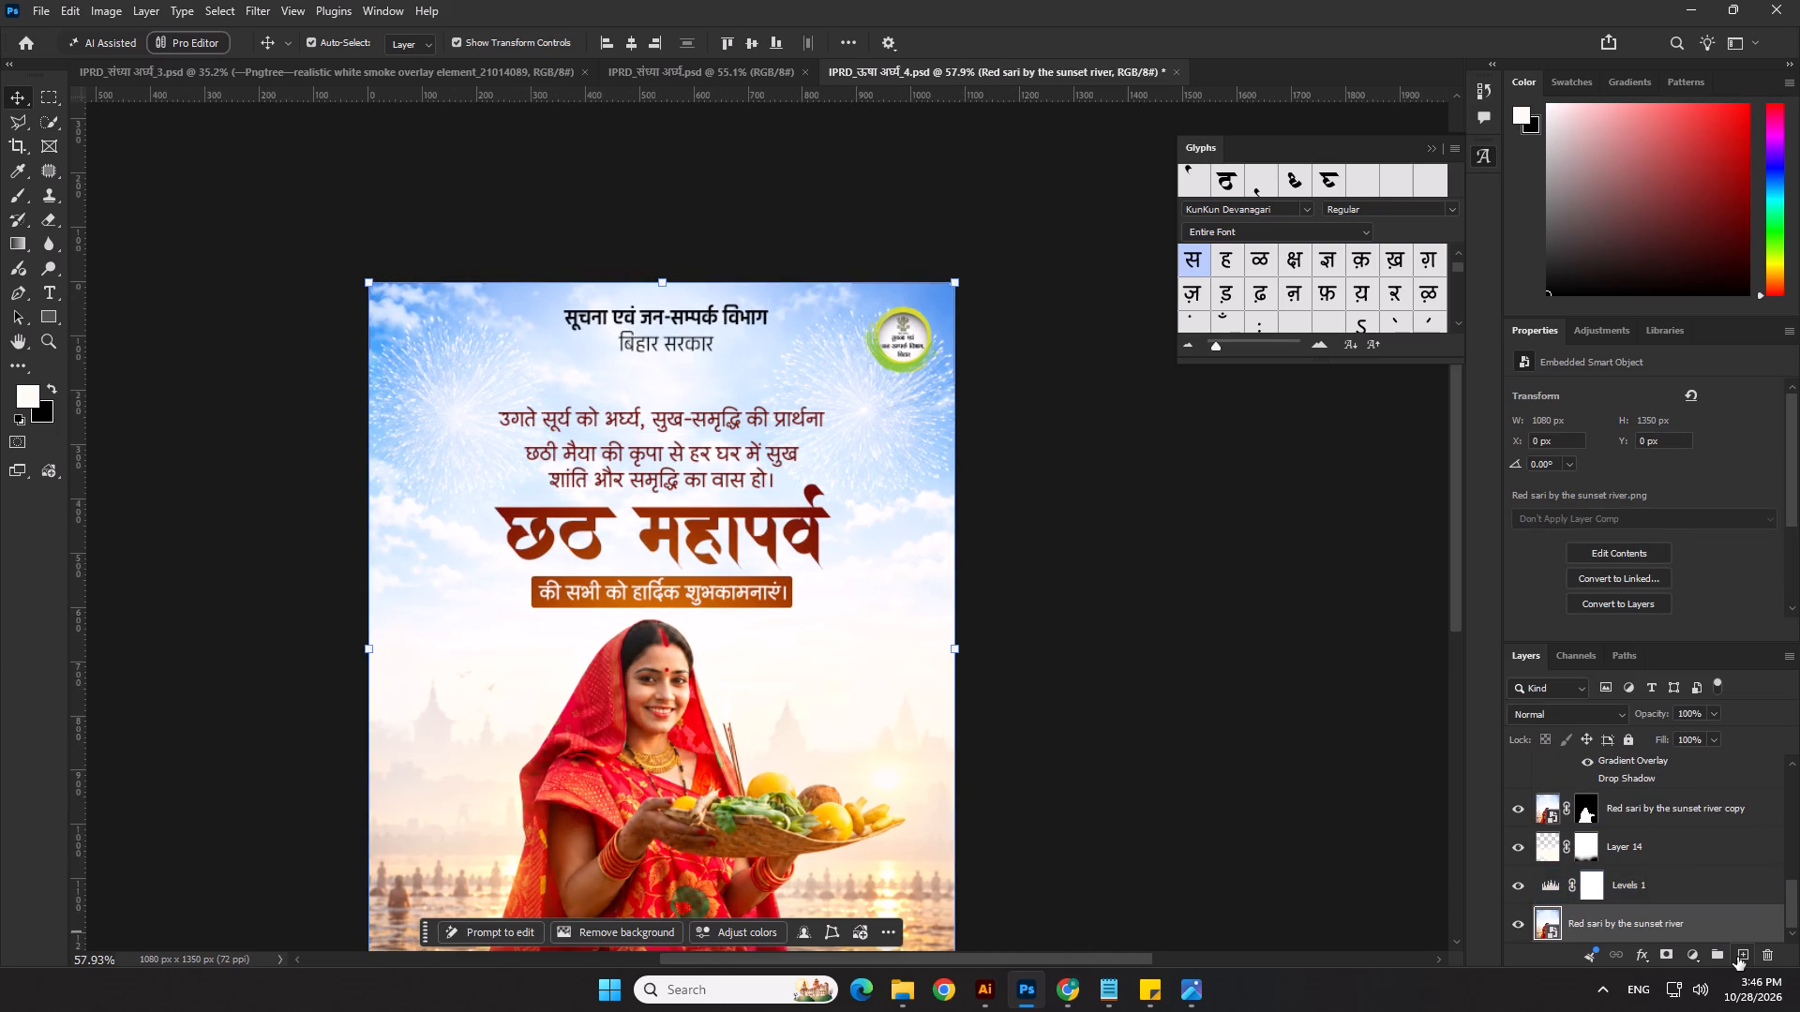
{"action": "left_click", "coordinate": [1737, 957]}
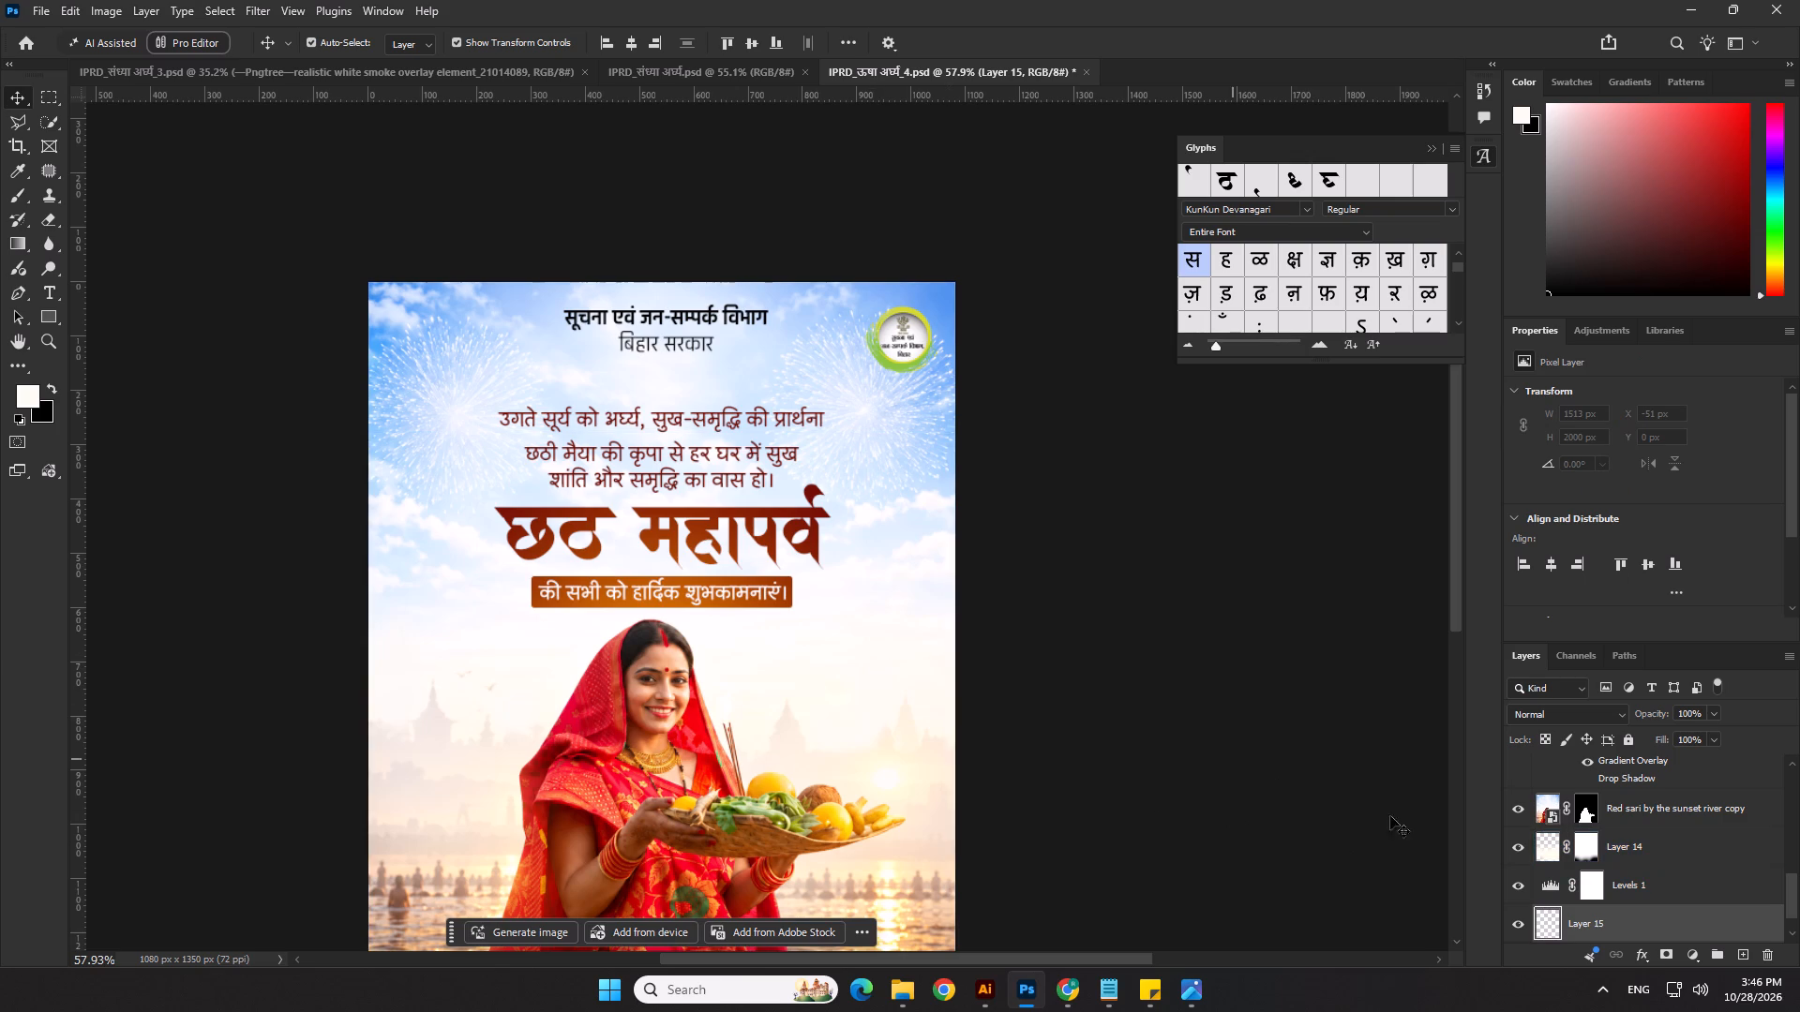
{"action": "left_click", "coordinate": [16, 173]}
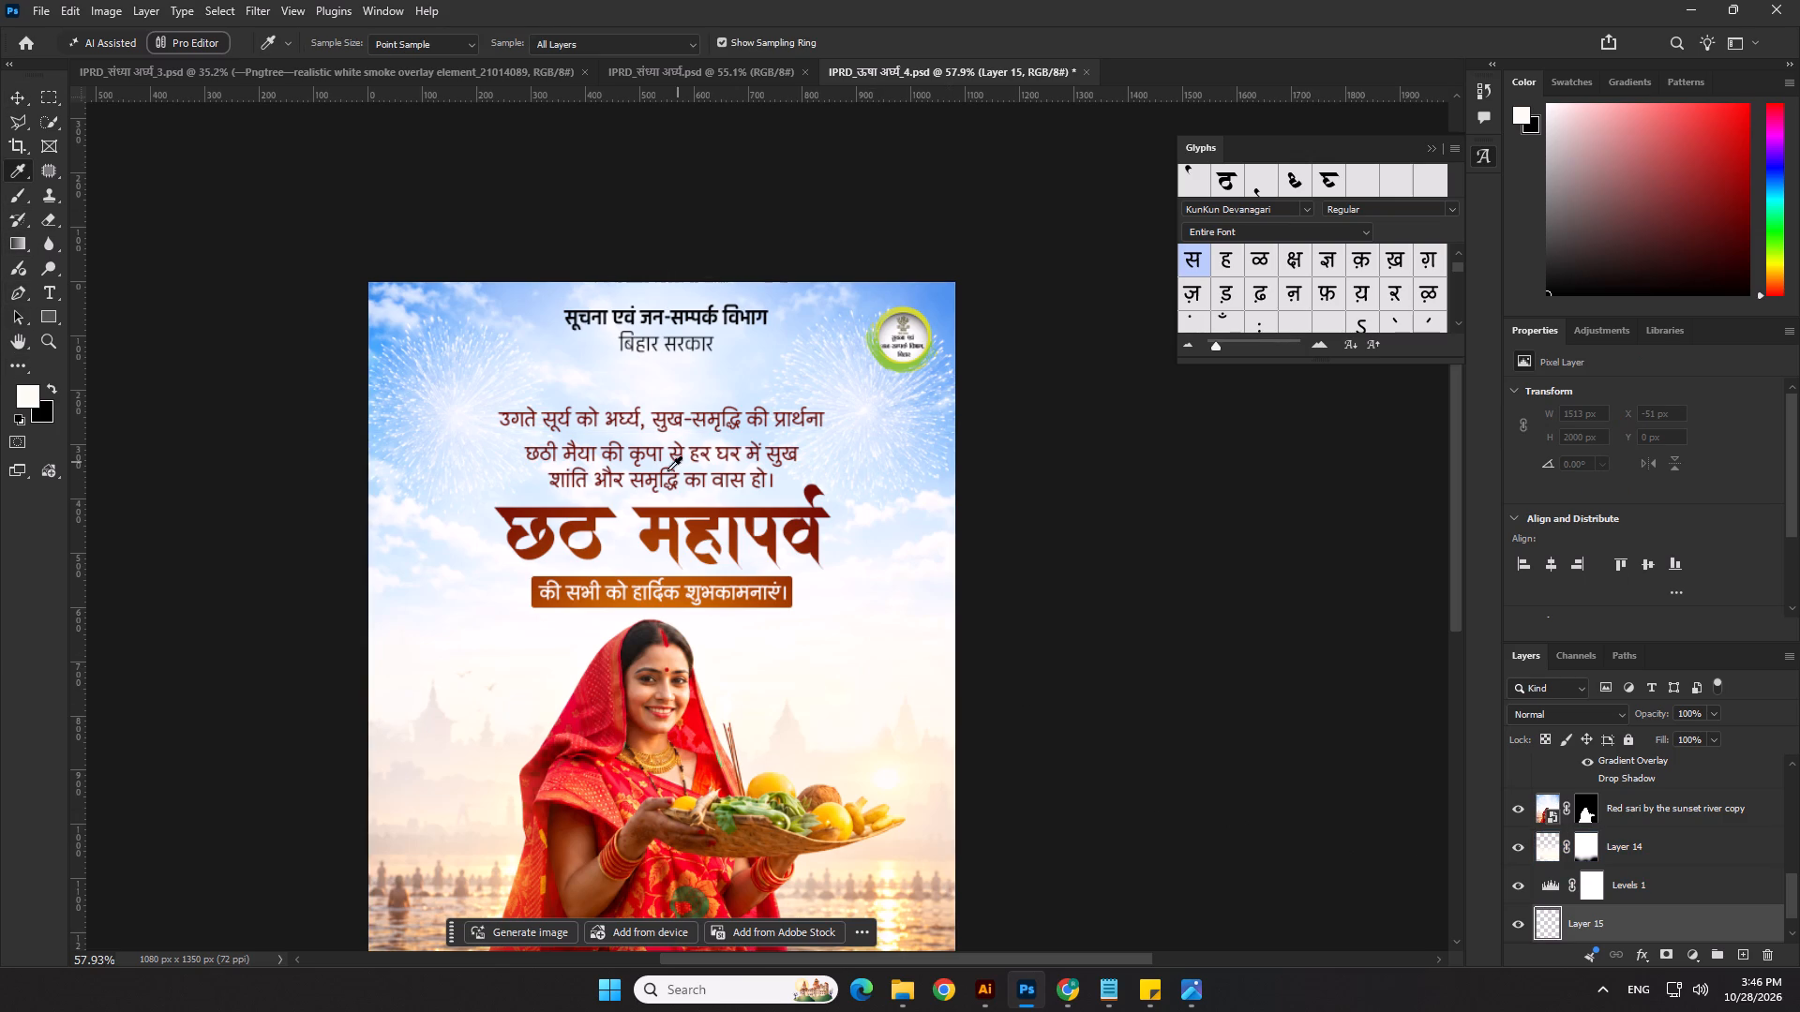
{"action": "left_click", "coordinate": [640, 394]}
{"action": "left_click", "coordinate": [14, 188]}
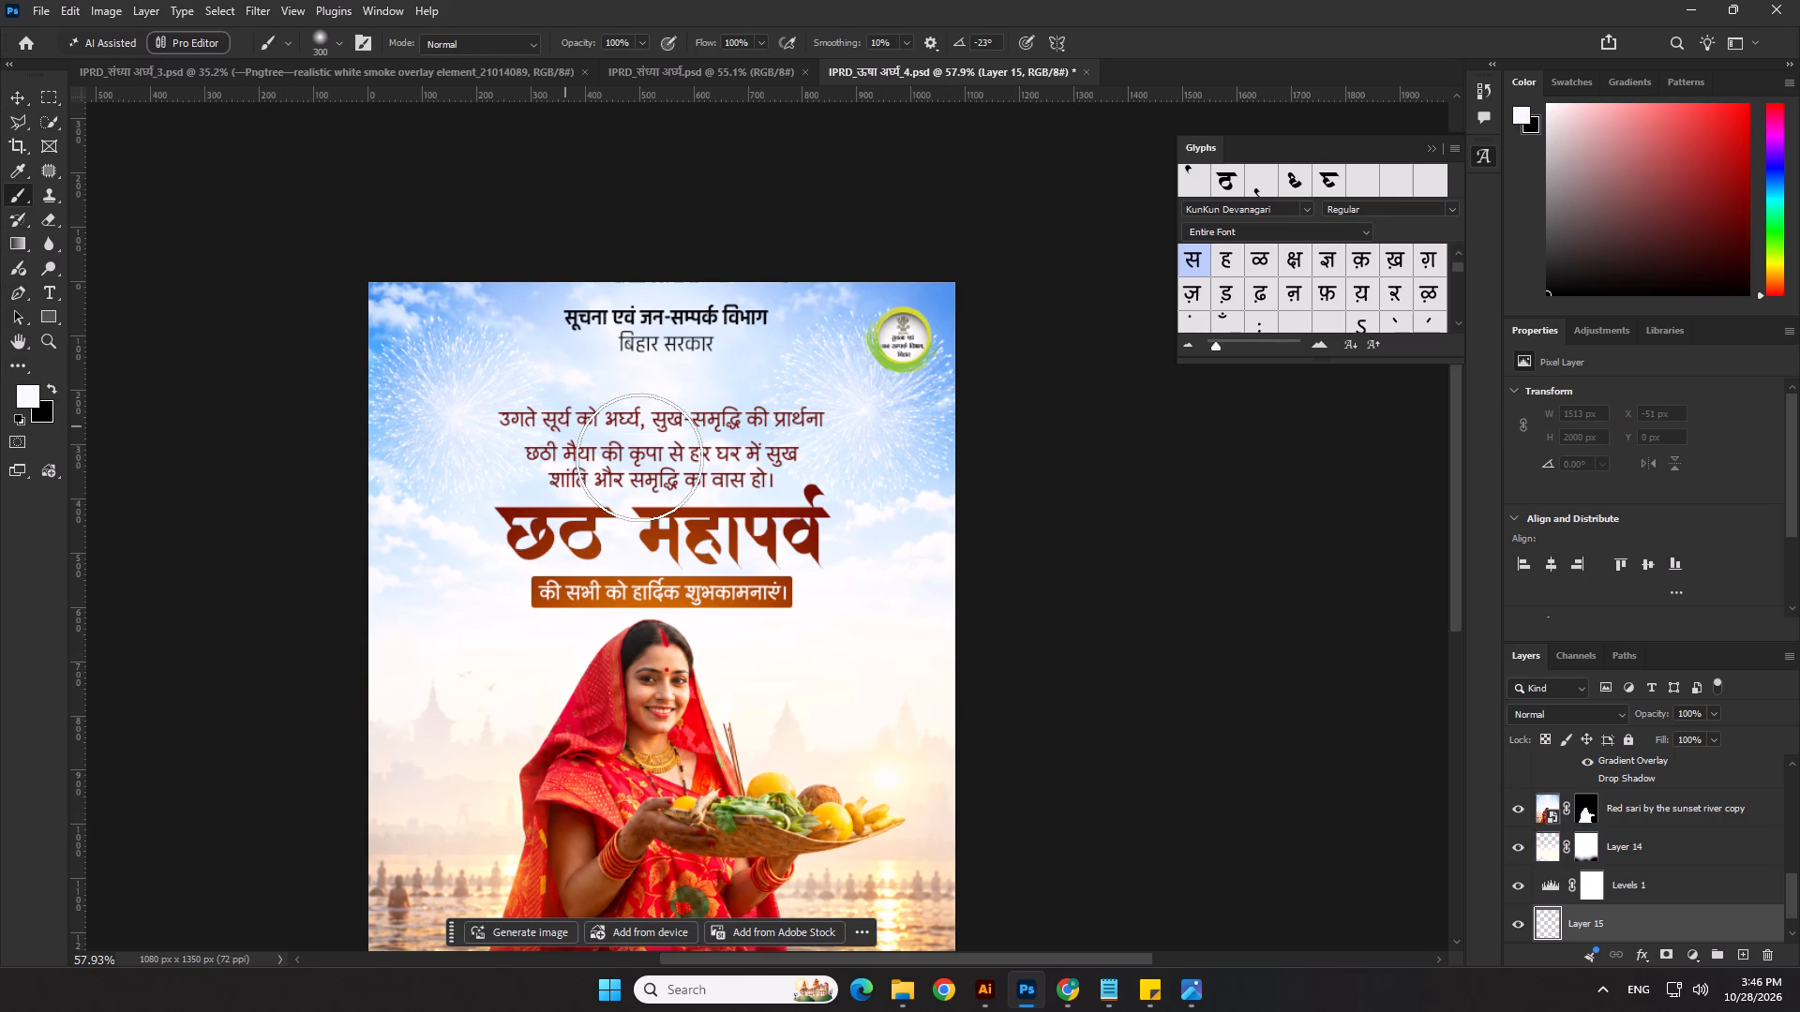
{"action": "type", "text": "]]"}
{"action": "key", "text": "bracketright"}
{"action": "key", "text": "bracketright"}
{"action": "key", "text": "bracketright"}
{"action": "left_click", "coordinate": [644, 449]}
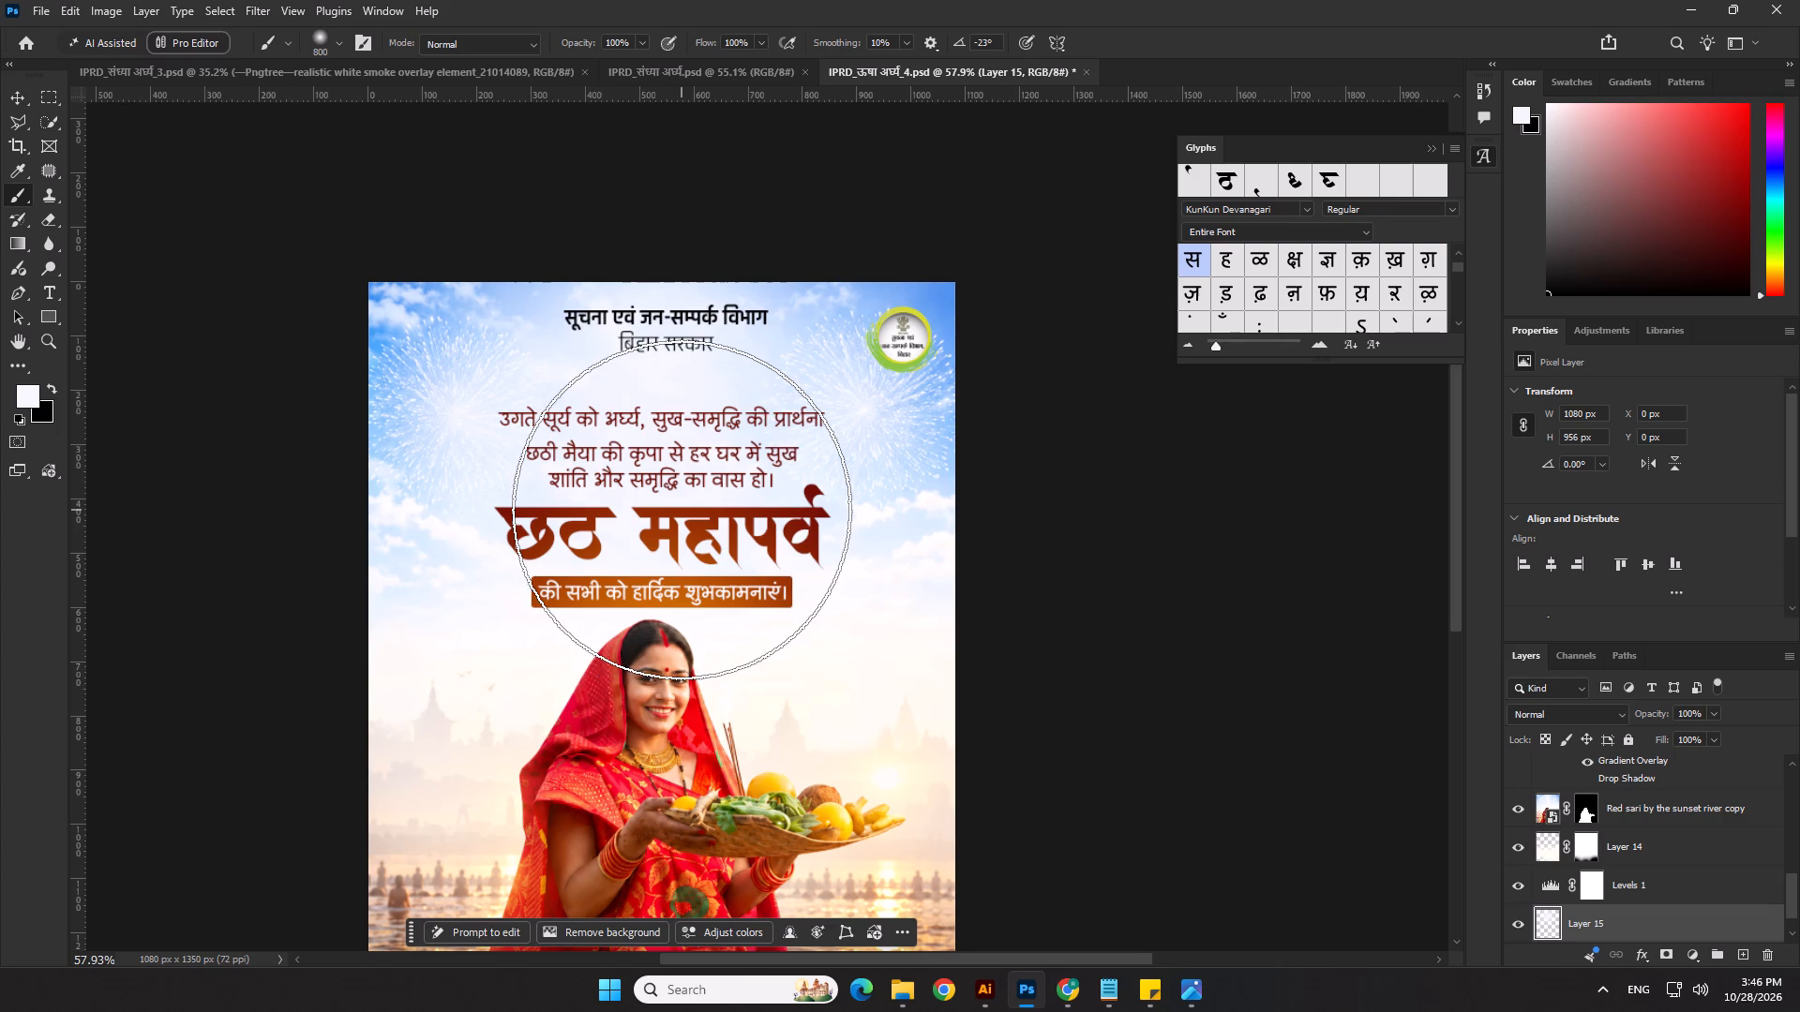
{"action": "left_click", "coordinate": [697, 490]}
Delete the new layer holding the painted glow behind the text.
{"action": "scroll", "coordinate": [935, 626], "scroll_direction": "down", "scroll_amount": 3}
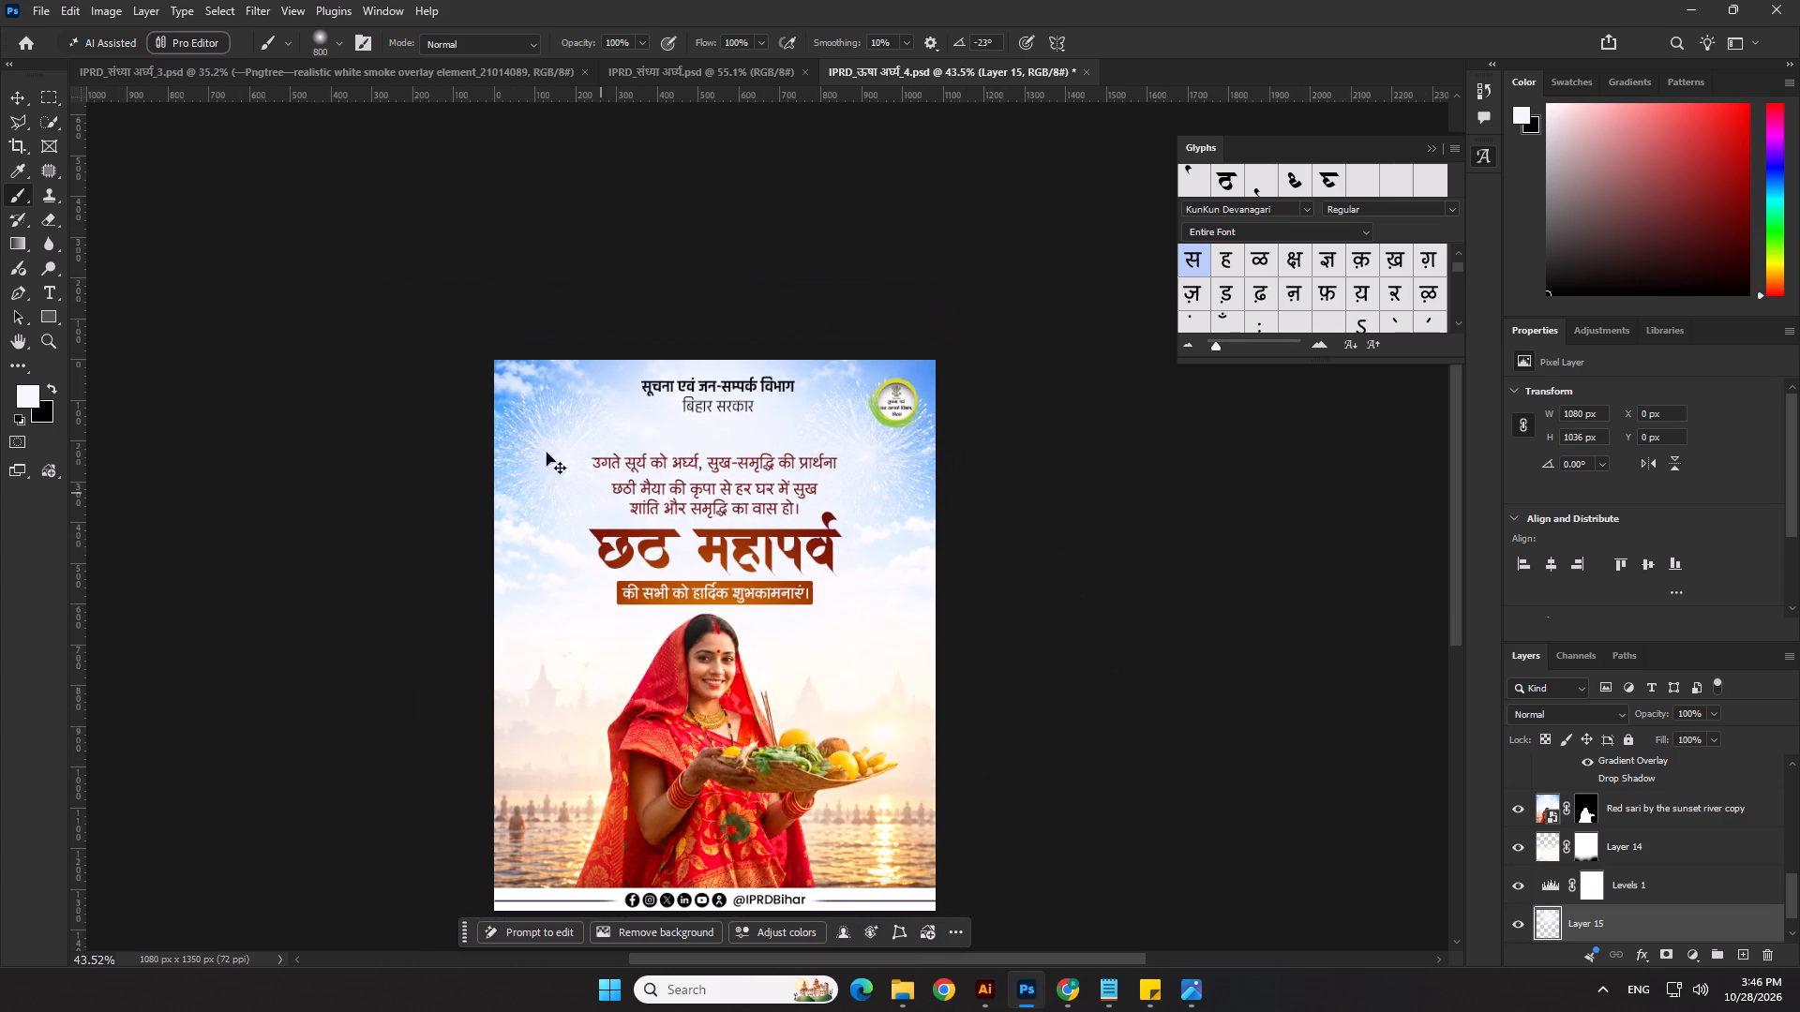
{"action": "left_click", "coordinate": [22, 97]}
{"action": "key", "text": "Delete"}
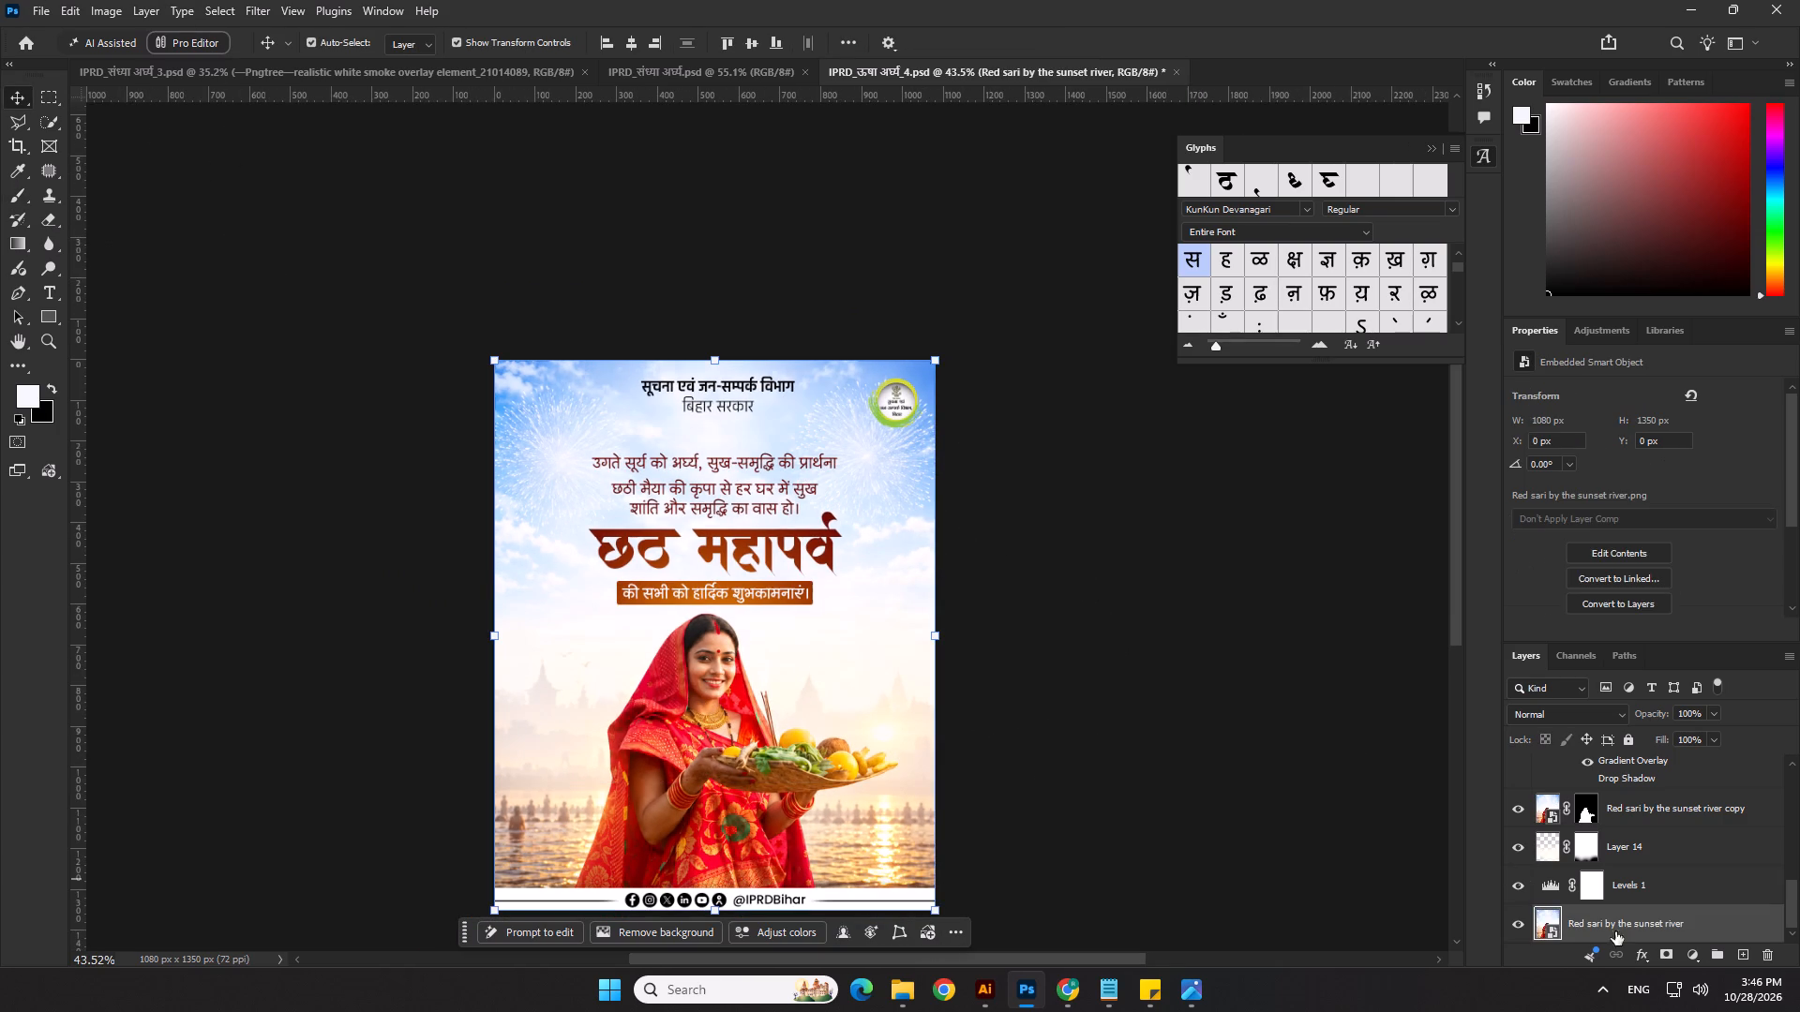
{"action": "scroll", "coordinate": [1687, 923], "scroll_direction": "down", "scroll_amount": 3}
View the other two open posters, IPRD_संध्या अर्घ्य.psd and IPRD_संध्या अर्घ्य_3.psd, for comparison.
{"action": "left_click", "coordinate": [712, 69]}
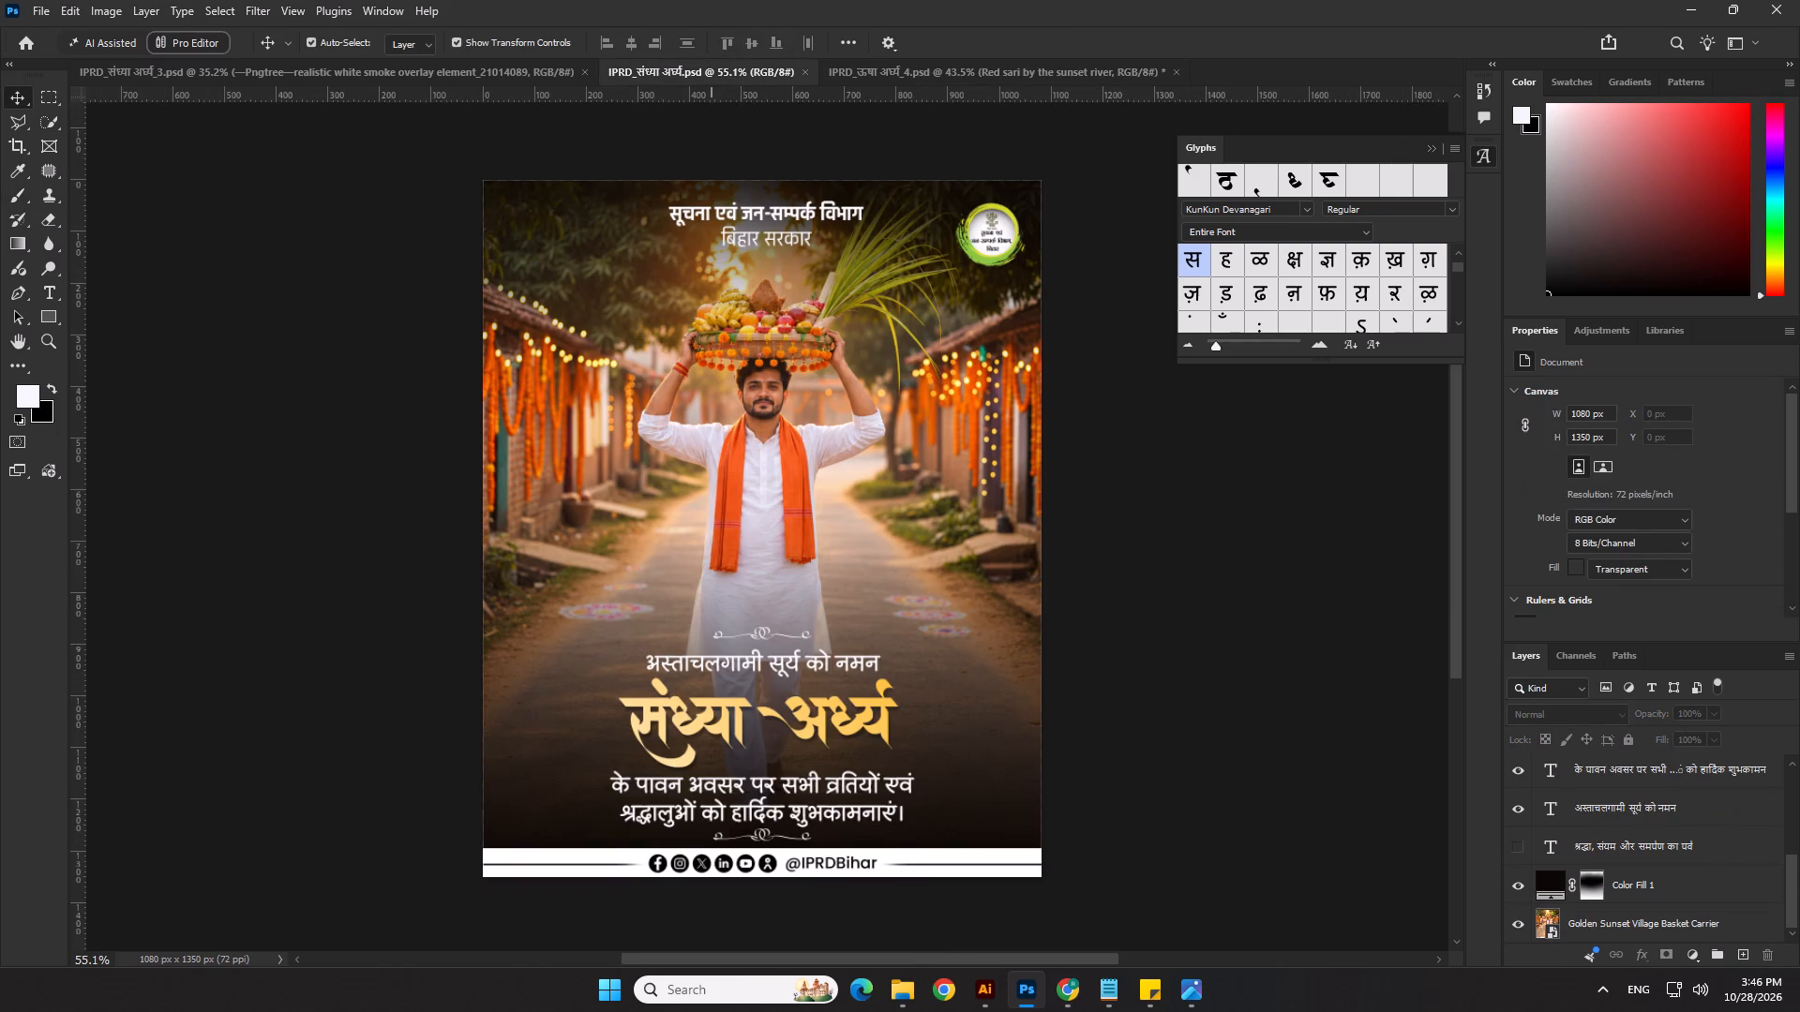
{"action": "left_click", "coordinate": [471, 63]}
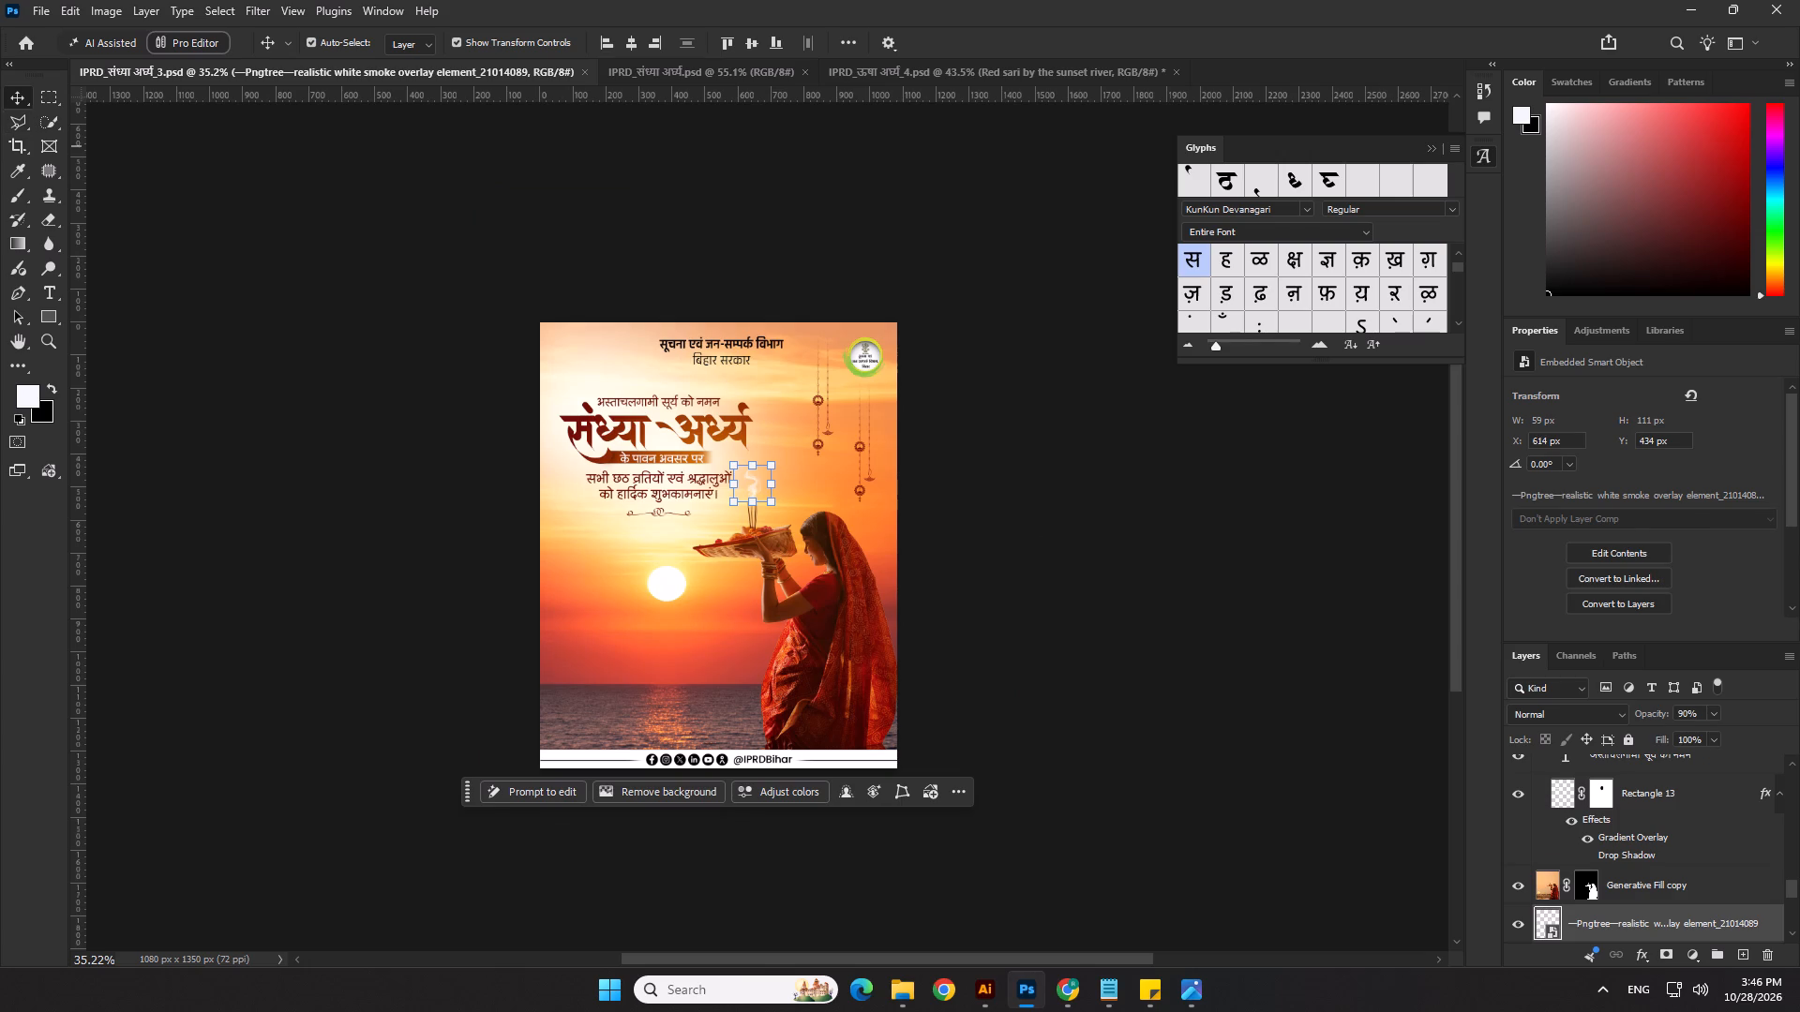
{"action": "left_click", "coordinate": [18, 95]}
{"action": "left_click", "coordinate": [339, 365]}
Switch to File Explorer at the 28.10.26 folder containing the IPRD poster files.
{"action": "left_click", "coordinate": [905, 995]}
{"action": "left_click", "coordinate": [942, 910]}
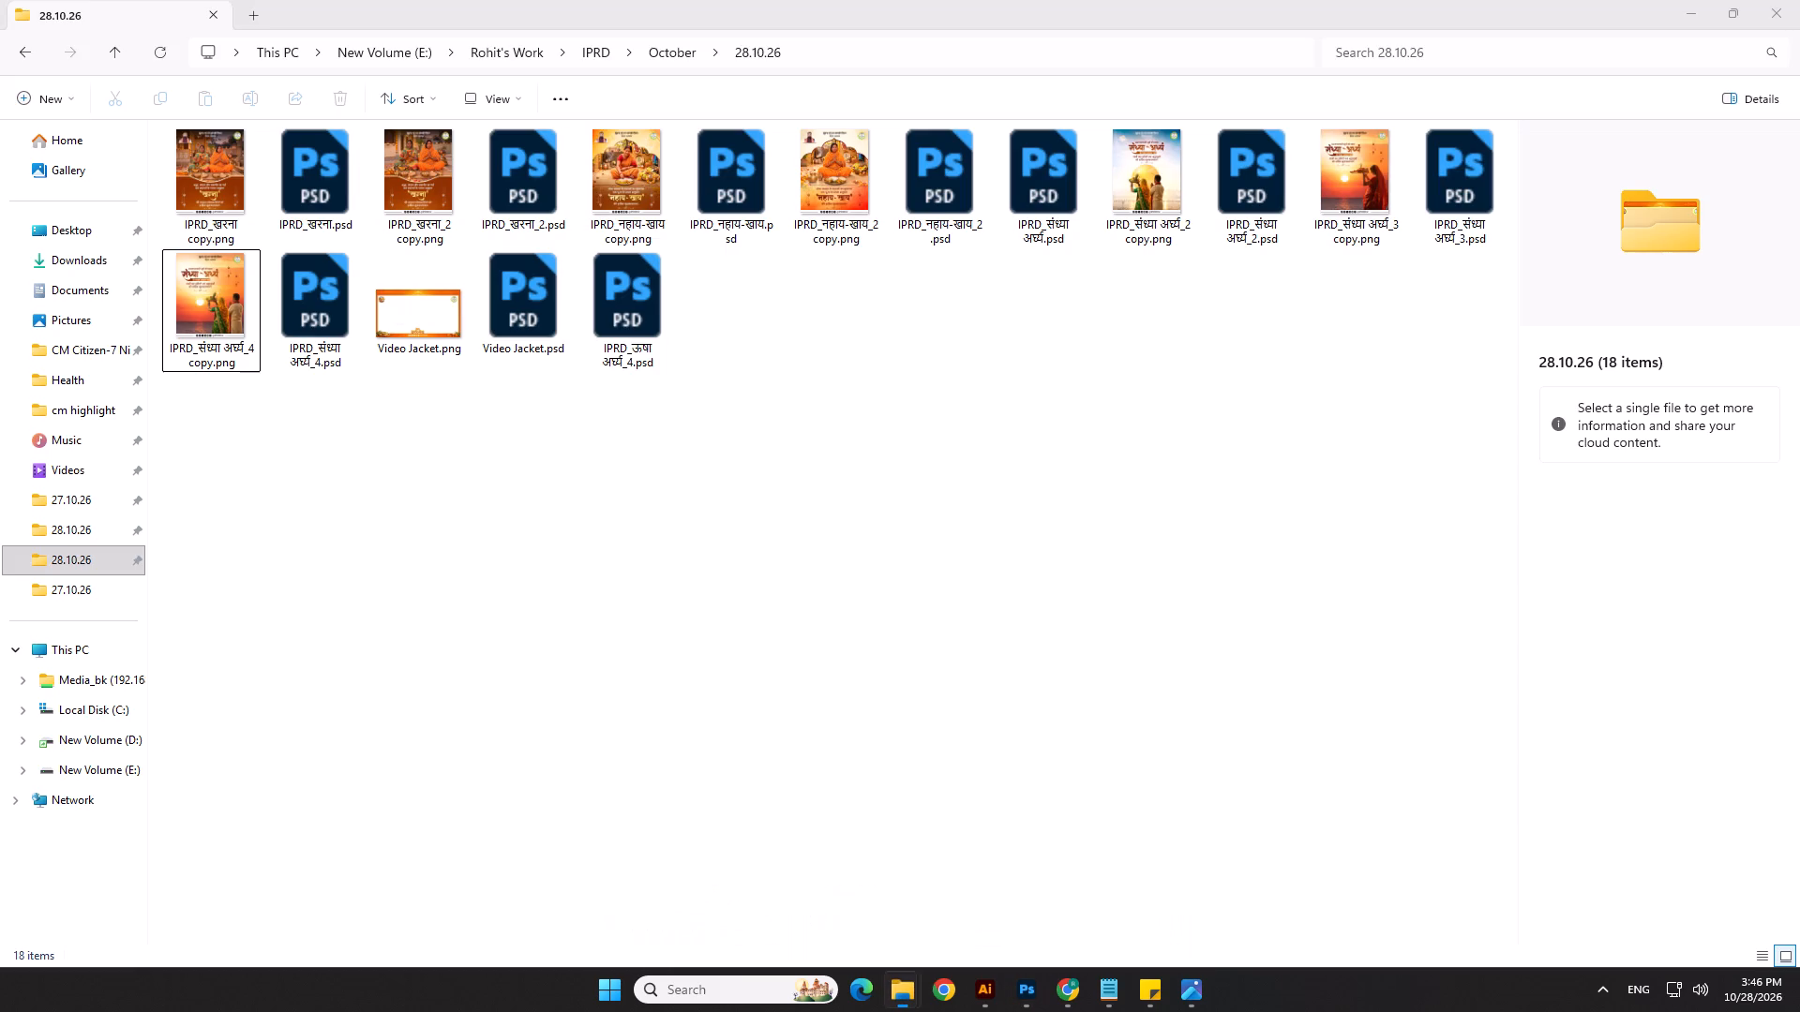
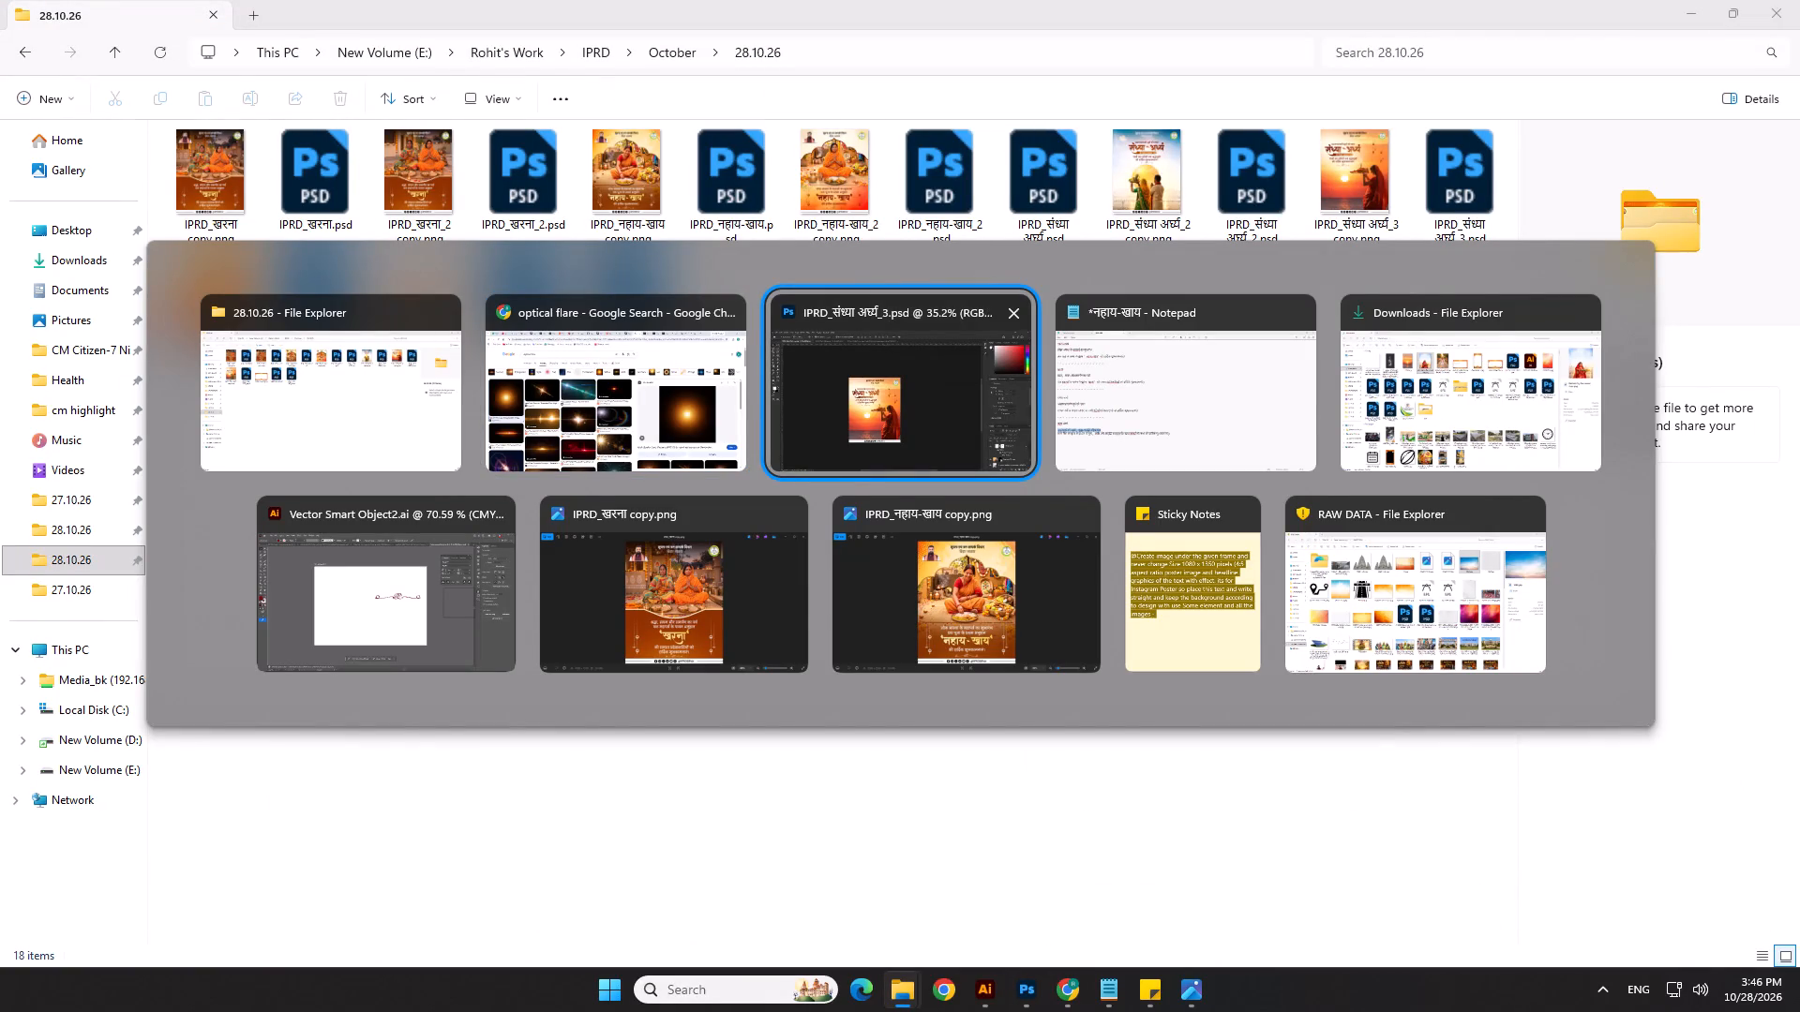
Switch to Photoshop and paste the copied lens flare image as a new layer directly above the background photo in IPRD_ऊषा अर्घ्य_4.psd.
{"action": "left_click", "coordinate": [909, 430], "text": "alt"}
{"action": "left_click", "coordinate": [753, 74]}
{"action": "scroll", "coordinate": [1580, 904], "scroll_direction": "down", "scroll_amount": 1}
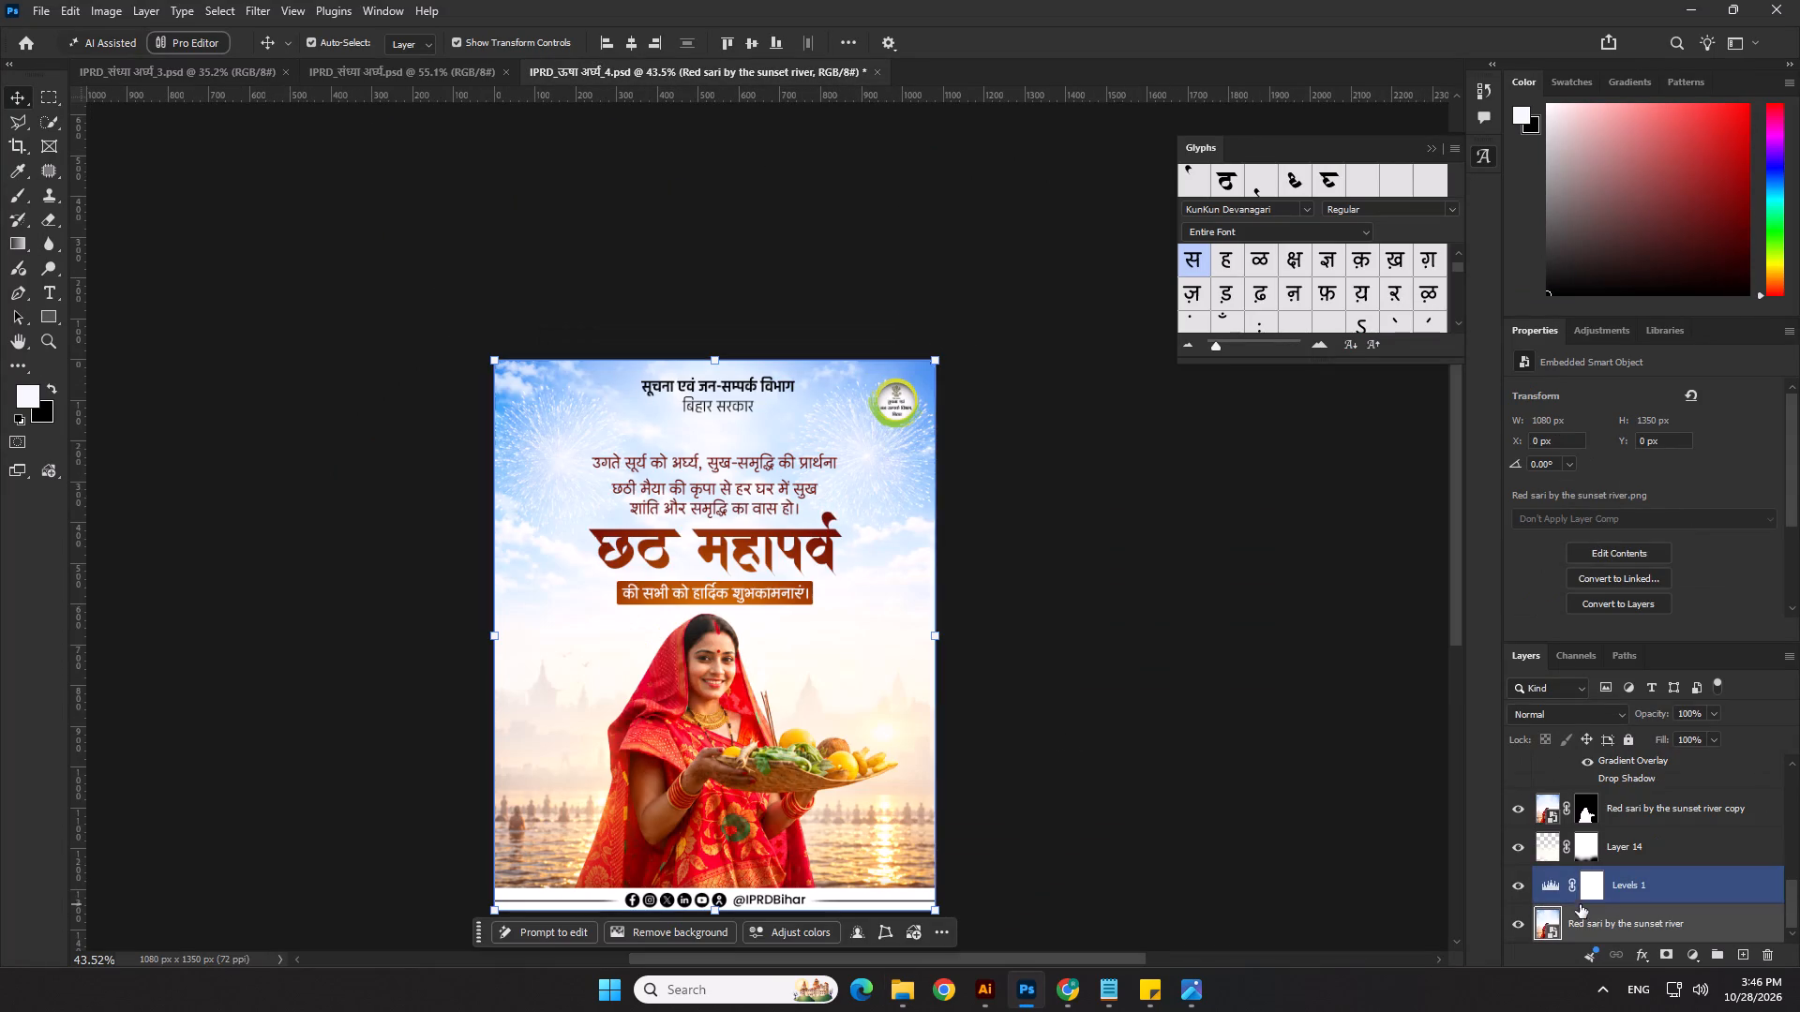
{"action": "left_click", "coordinate": [1587, 926]}
{"action": "key", "text": "ctrl+v"}
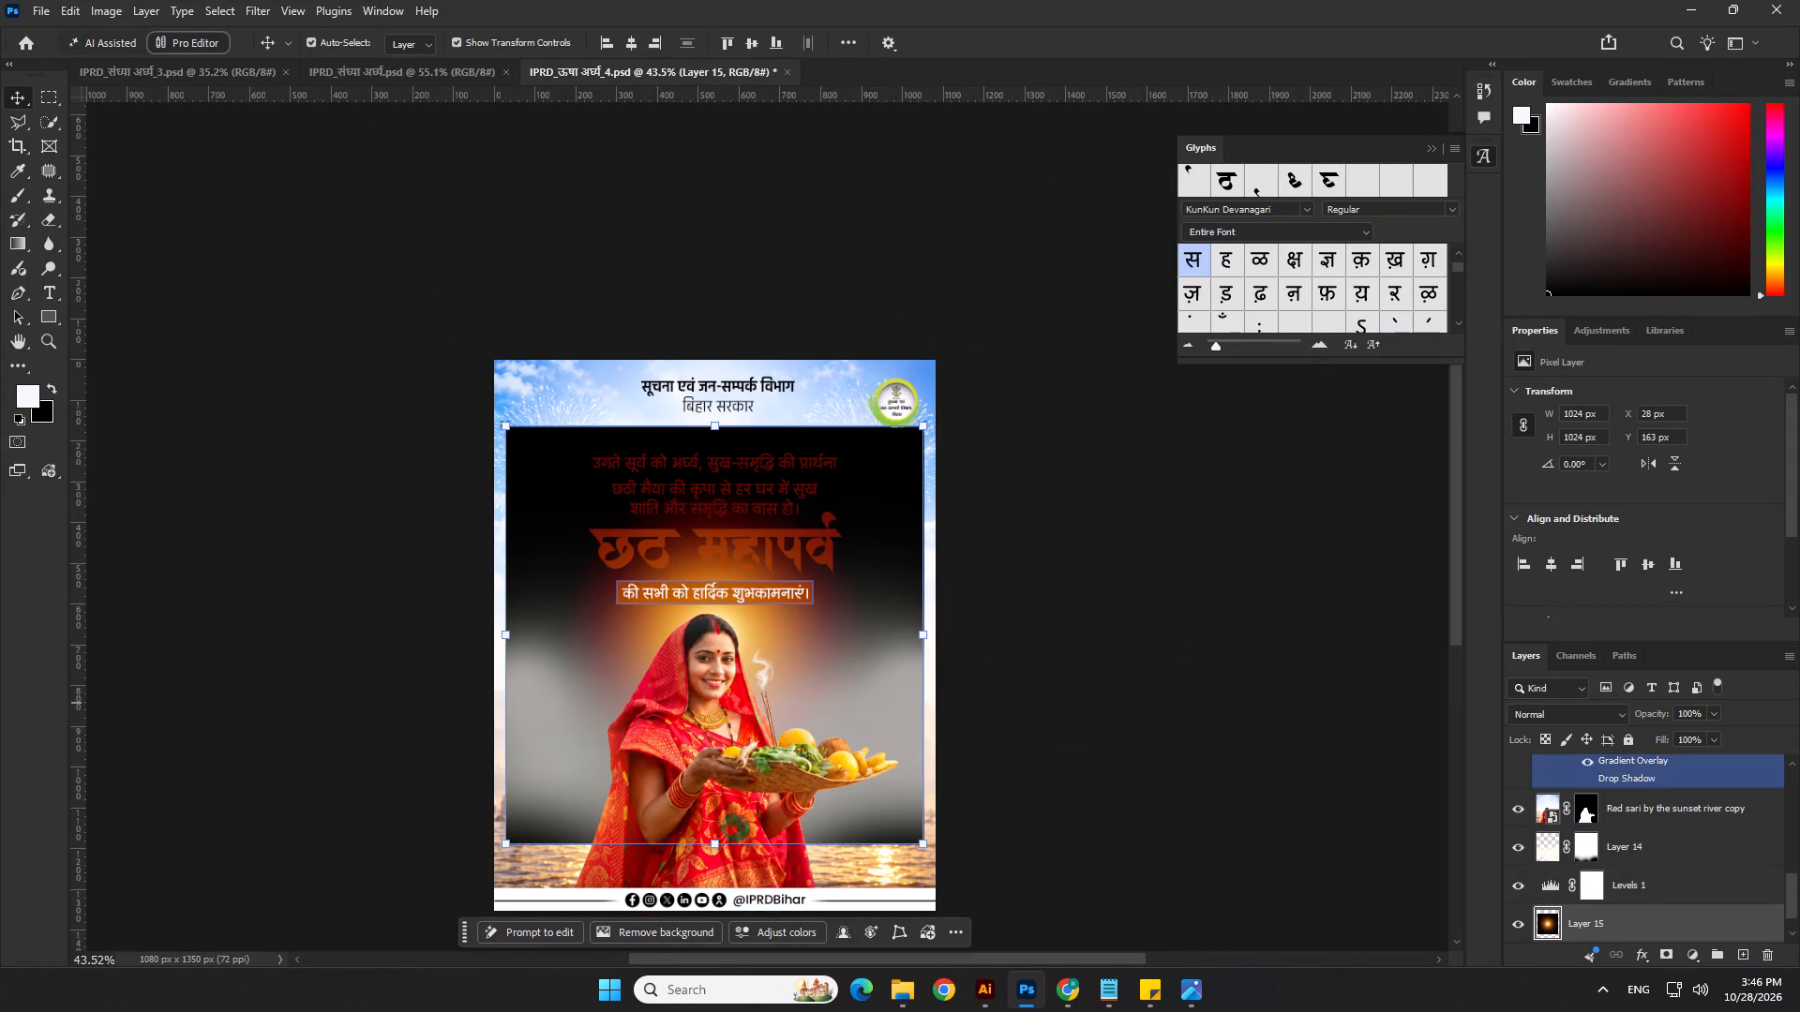
Set the flare layer's blend mode to Screen, then stretch it upward and shift it higher on the poster.
{"action": "left_click", "coordinate": [1547, 728]}
{"action": "left_click", "coordinate": [1549, 719]}
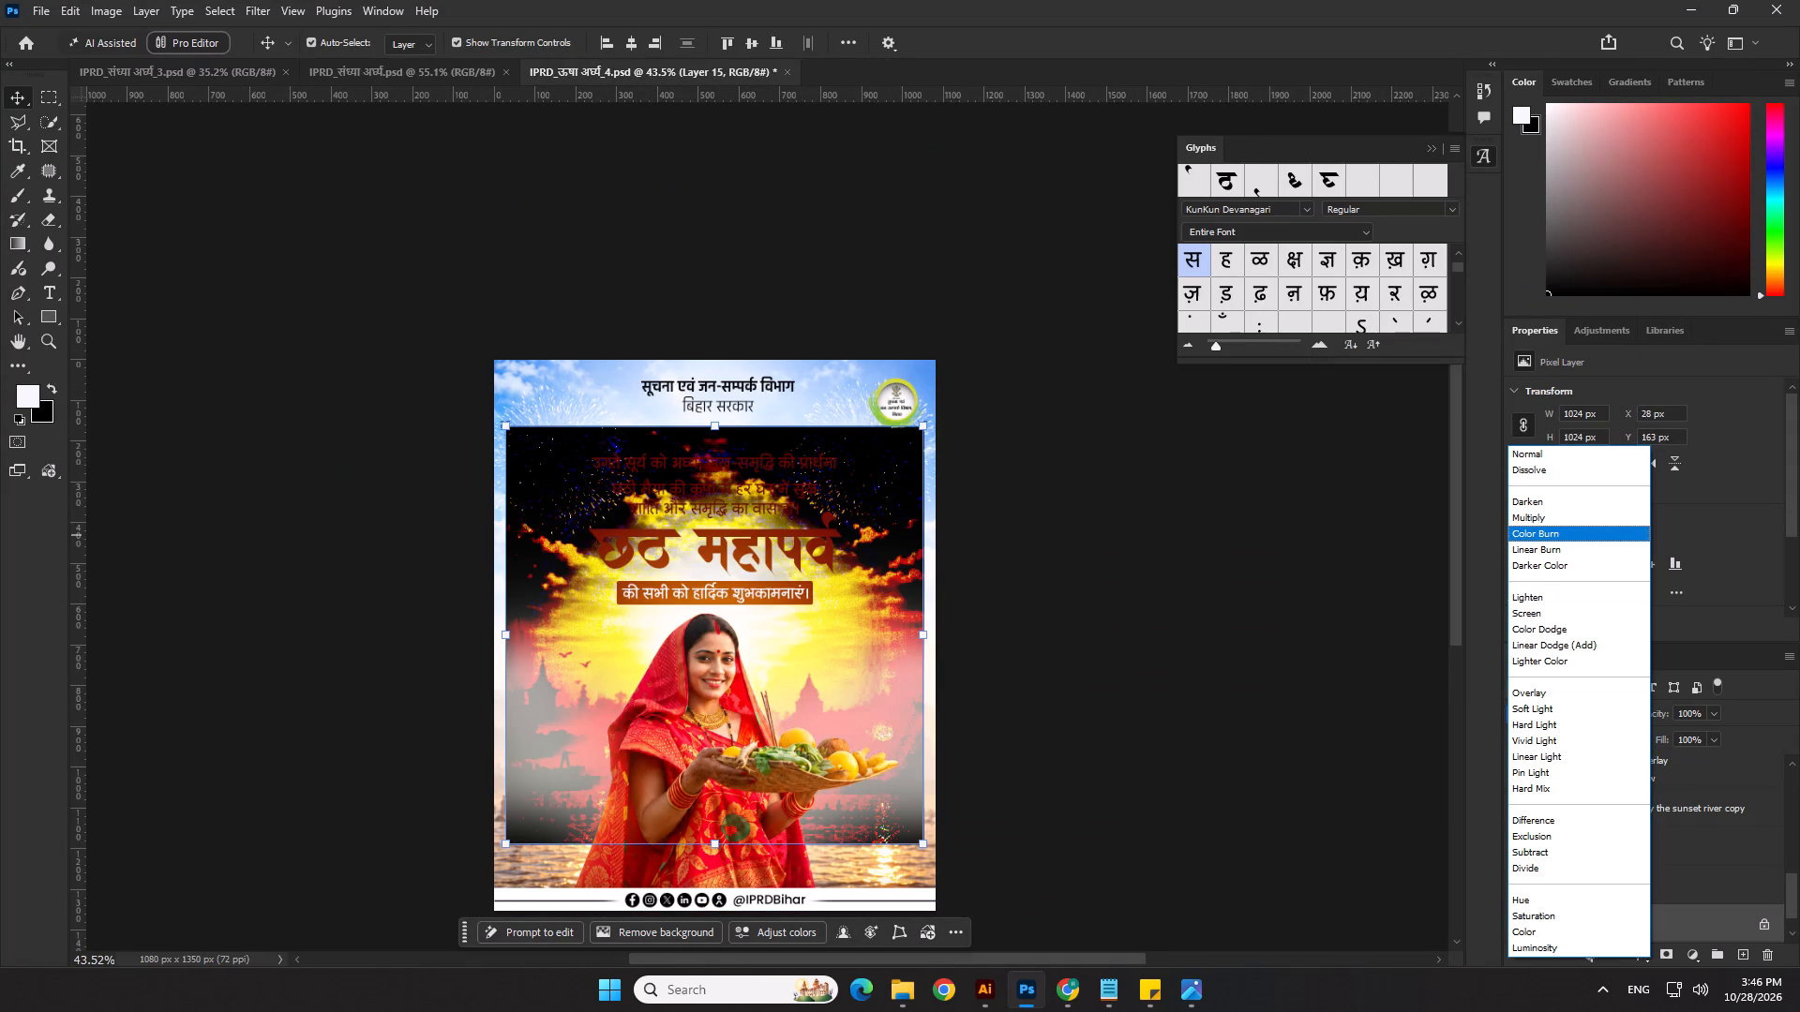
{"action": "left_click", "coordinate": [1541, 616]}
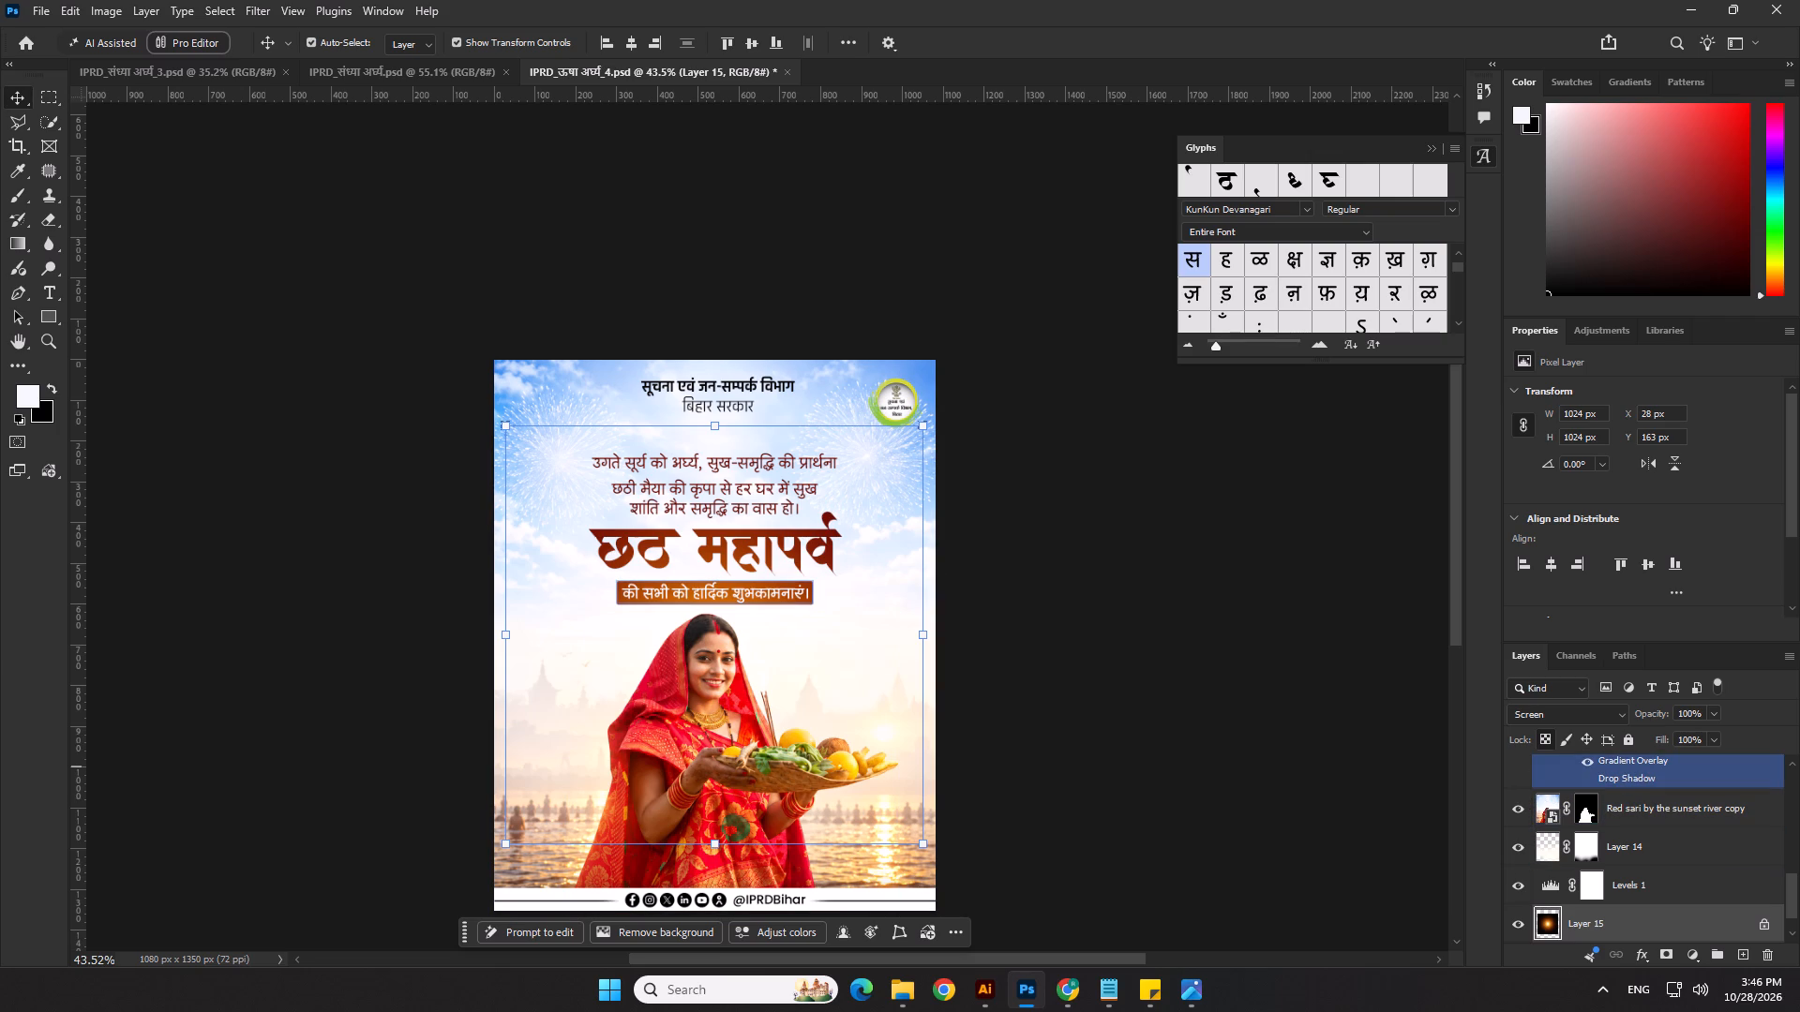
{"action": "left_click", "coordinate": [1539, 737]}
{"action": "left_click_drag", "start_coordinate": [711, 416], "coordinate": [742, 294]}
{"action": "left_click_drag", "start_coordinate": [877, 565], "coordinate": [862, 506]}
{"action": "key", "text": "Return"}
{"action": "left_click", "coordinate": [1225, 635]}
{"action": "scroll", "coordinate": [690, 560], "scroll_direction": "up", "scroll_amount": 5}
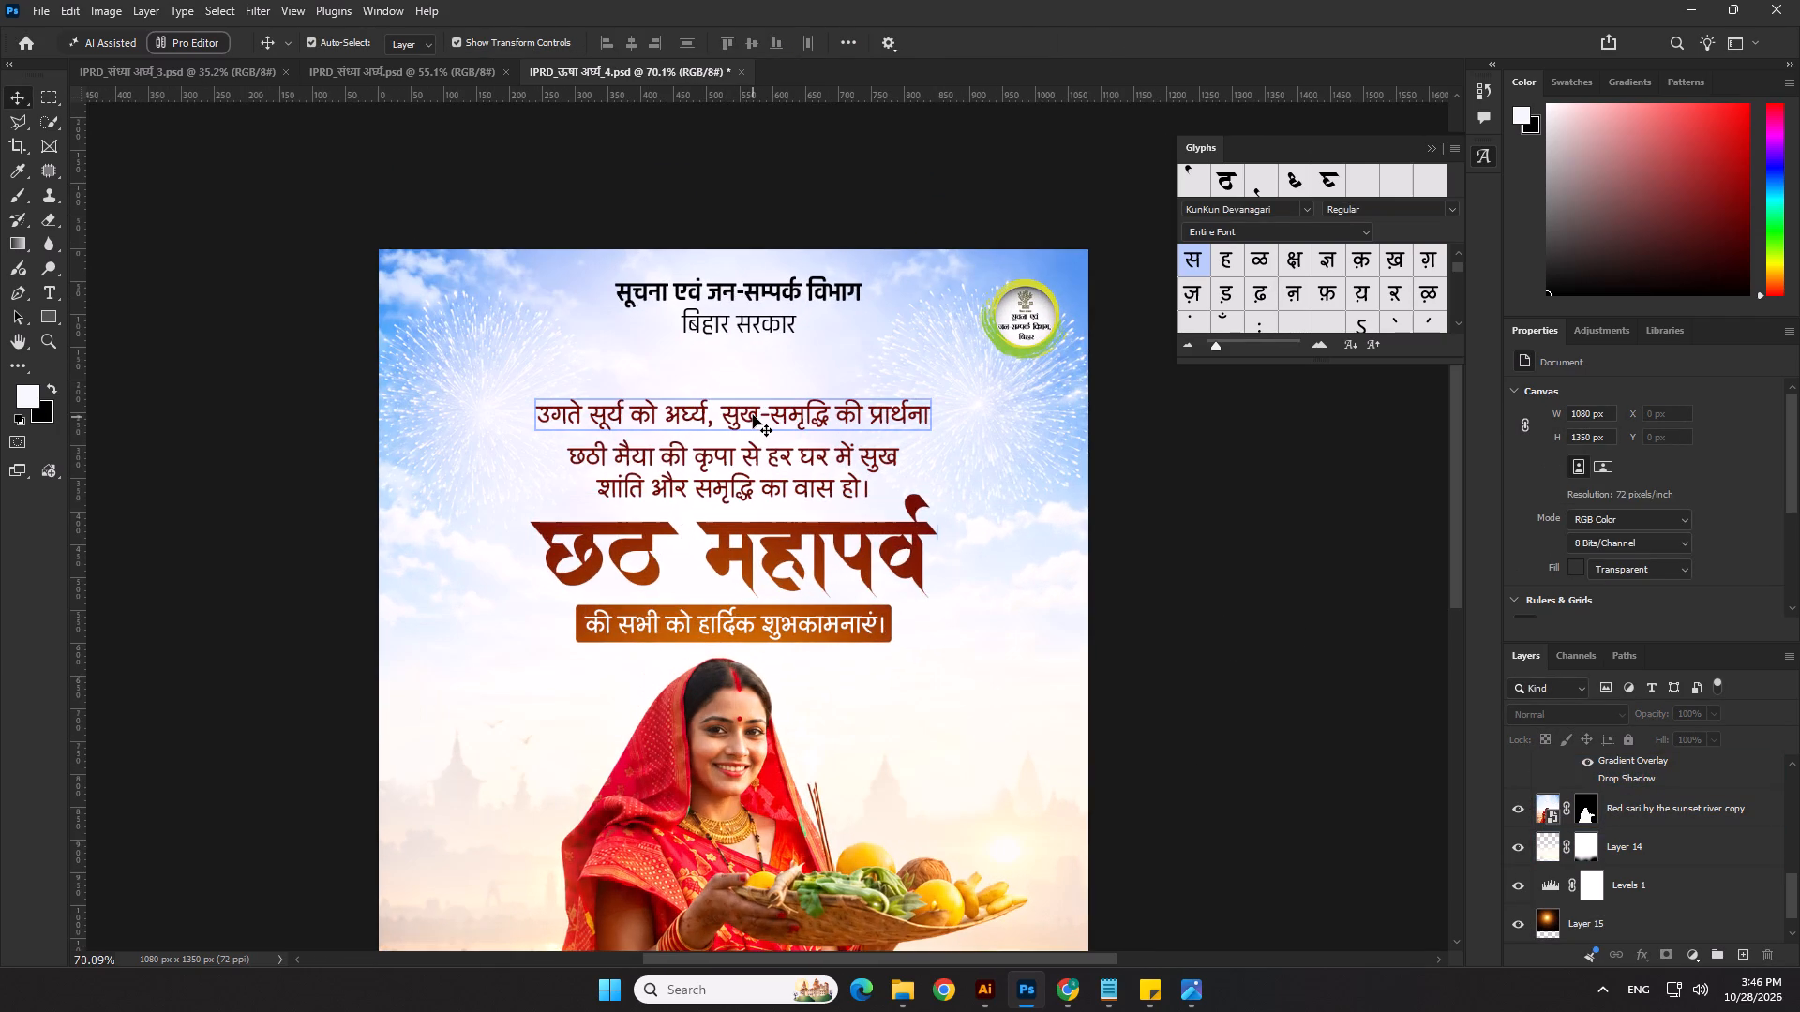
Centre the first copy line, उगते सूर्य को अर्घ्य, सुख-समृद्धि की प्रार्थना, horizontally on the poster.
{"action": "left_click", "coordinate": [753, 415]}
{"action": "key", "text": "shift+Down"}
{"action": "key", "text": "shift+Up"}
{"action": "scroll", "coordinate": [747, 424], "scroll_direction": "up", "scroll_amount": 2}
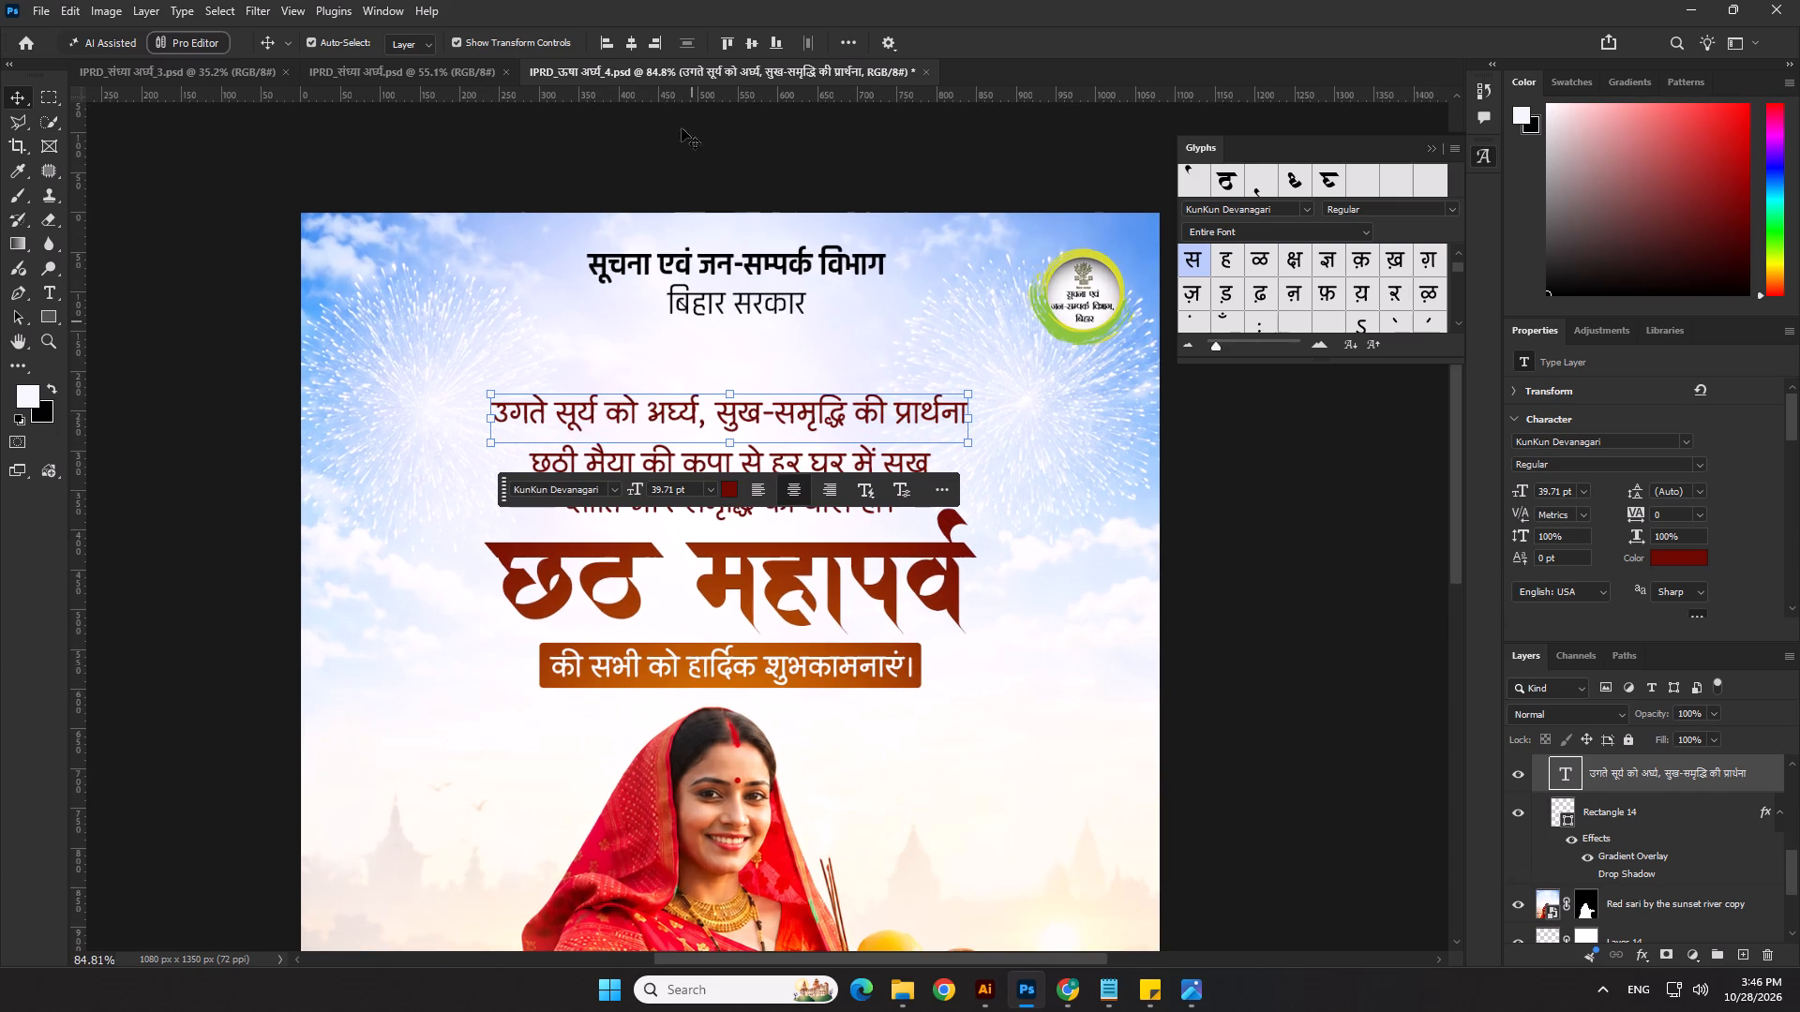
{"action": "left_click", "coordinate": [627, 40]}
{"action": "left_click", "coordinate": [1213, 511]}
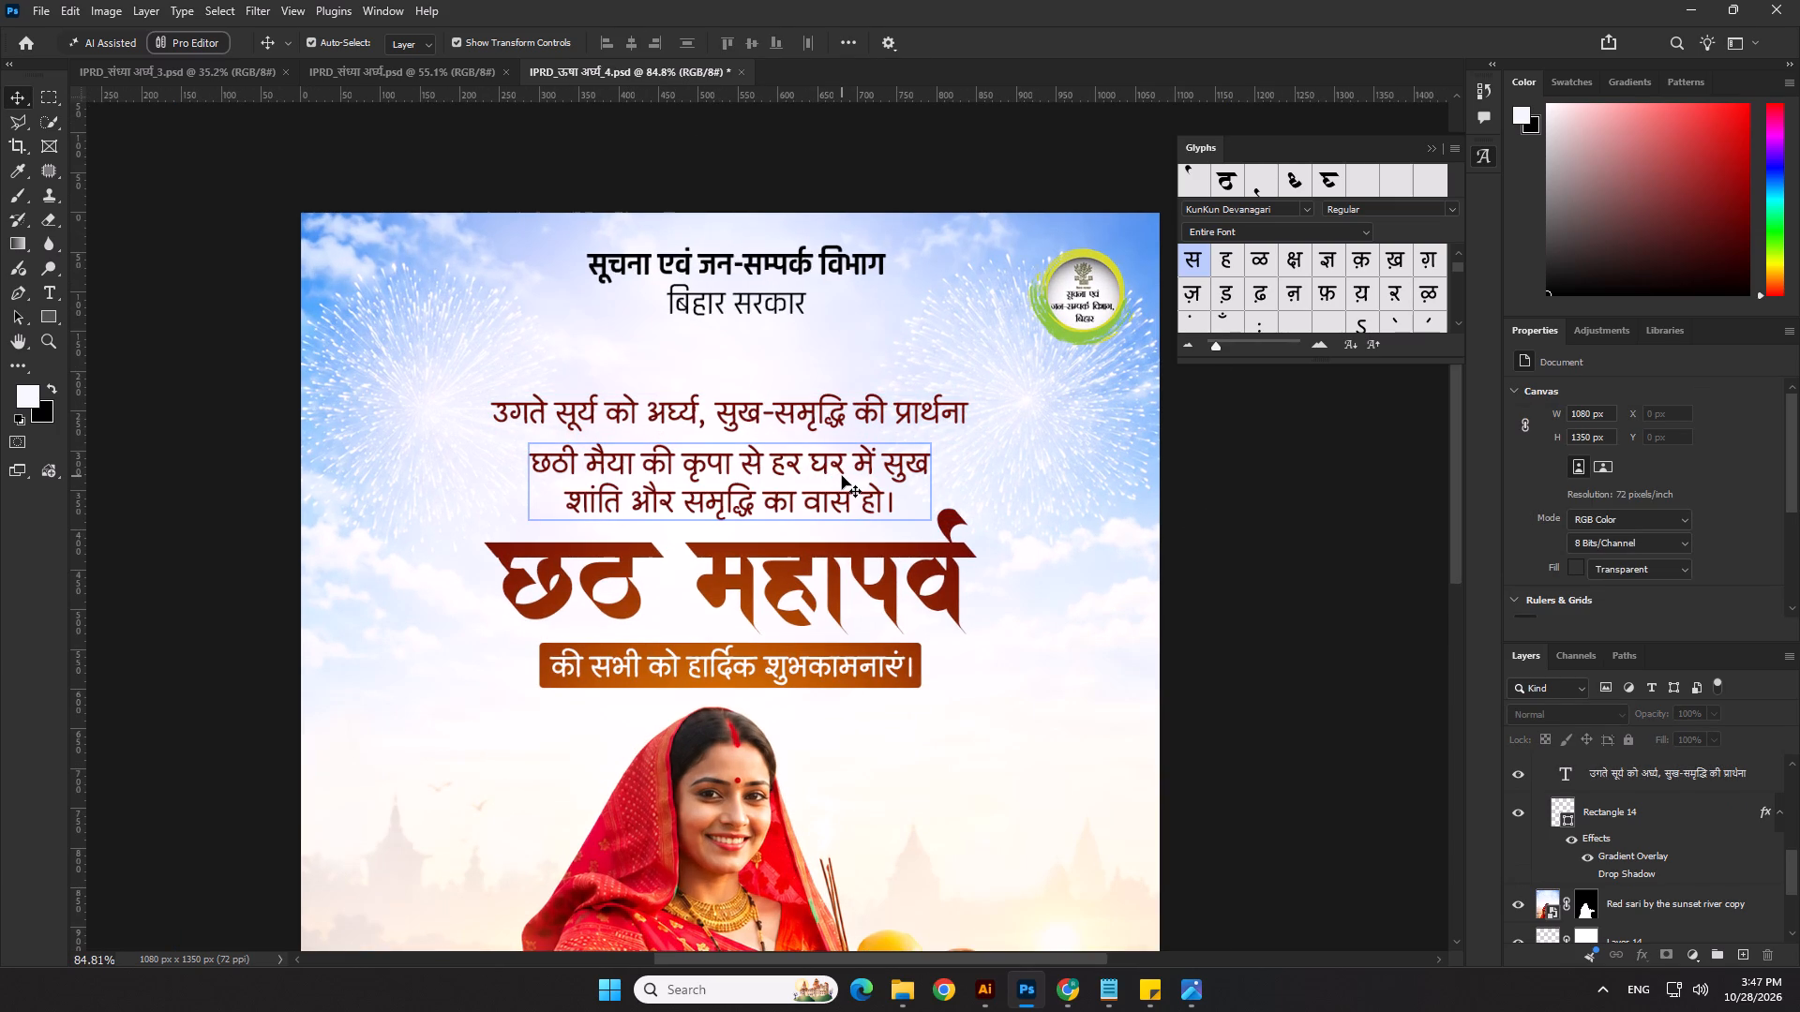
Nudge the two-line text starting छठी मैया की कृपा down 2 px and centre it horizontally.
{"action": "left_click", "coordinate": [842, 476]}
{"action": "key", "text": "Down"}
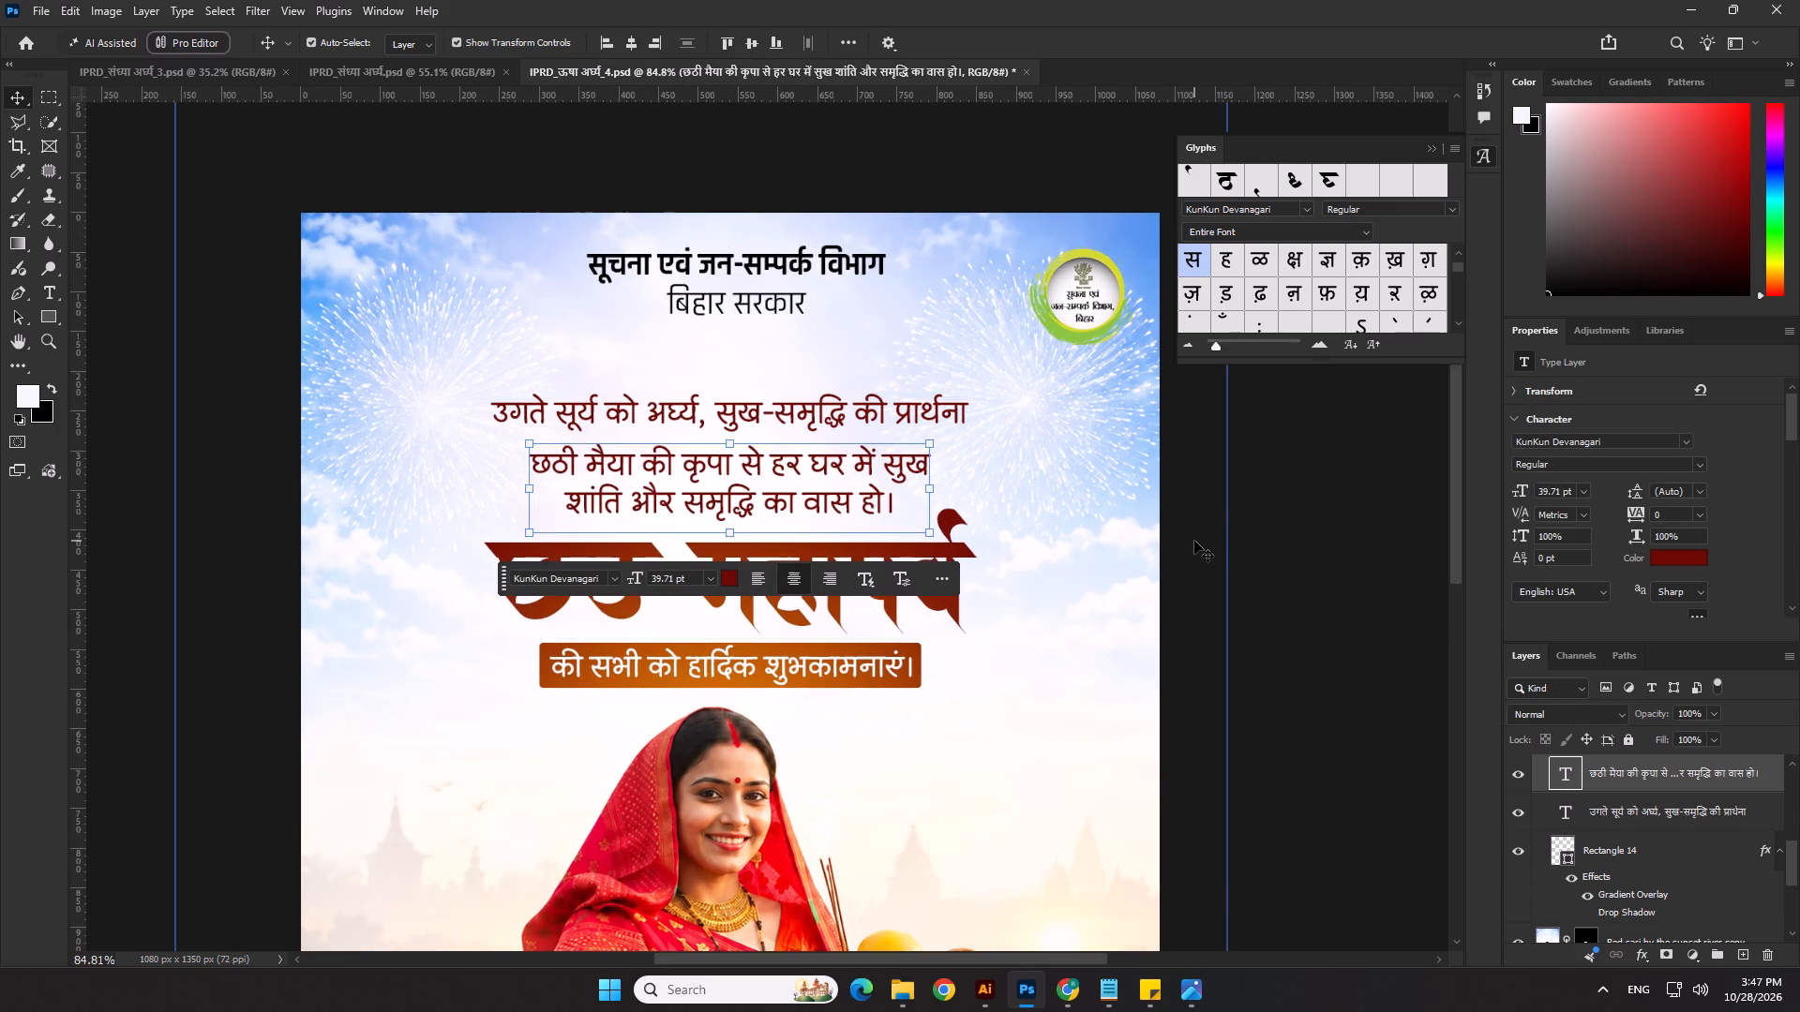
{"action": "key", "text": "Down"}
{"action": "left_click", "coordinate": [1298, 534]}
{"action": "left_click", "coordinate": [838, 474]}
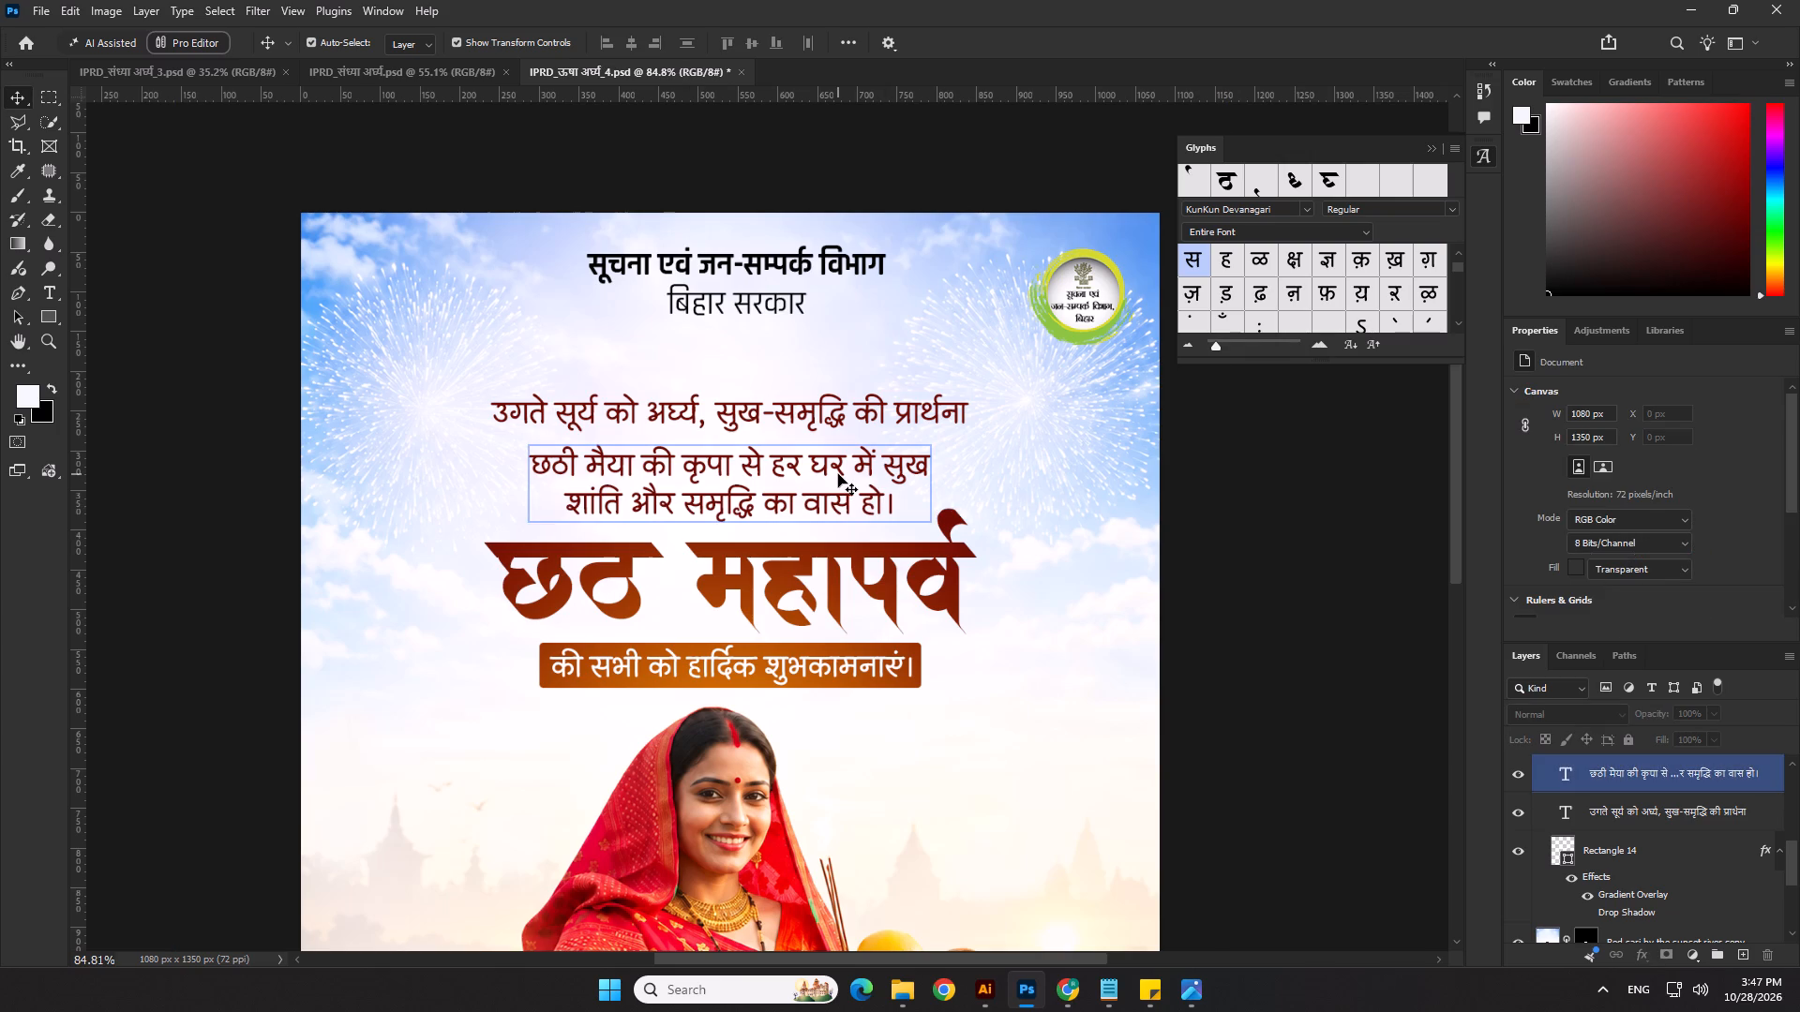
{"action": "left_click", "coordinate": [637, 31]}
{"action": "left_click", "coordinate": [635, 42]}
Reapply horizontal centring to the उगते सूर्य को अर्घ्य line and check the whole poster.
{"action": "left_click", "coordinate": [798, 421]}
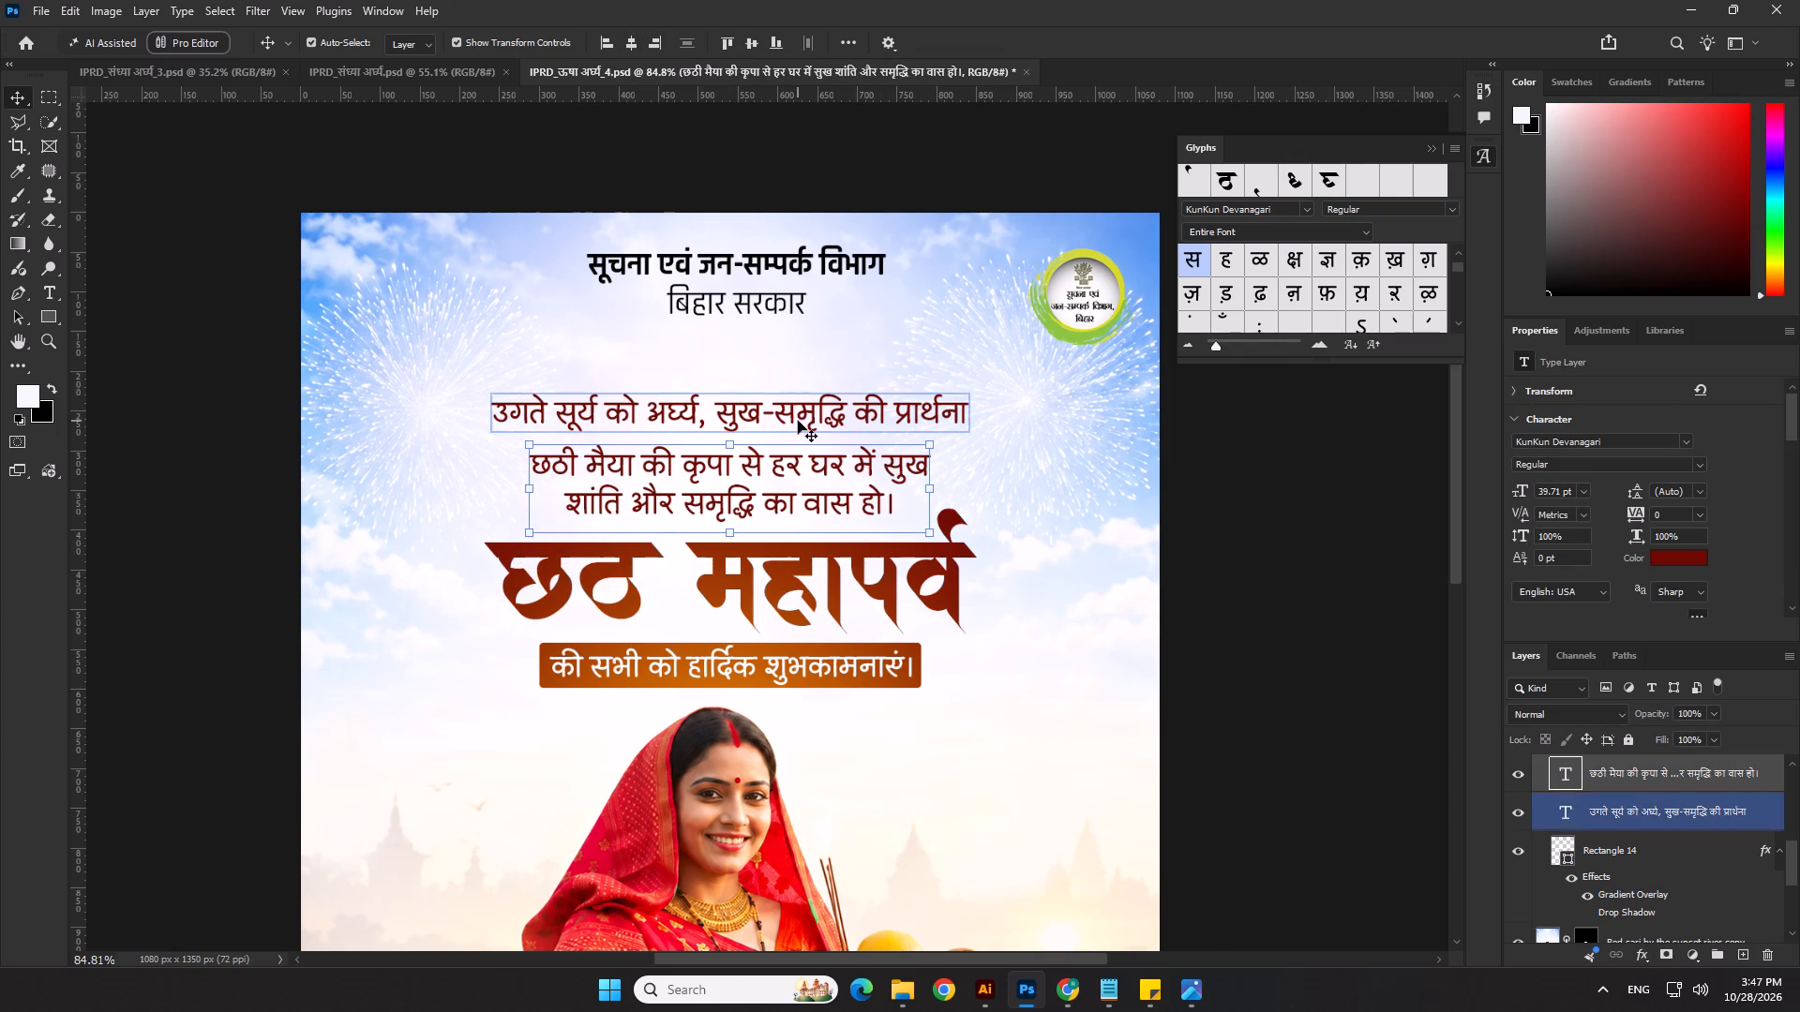
{"action": "left_click", "coordinate": [634, 34]}
{"action": "scroll", "coordinate": [936, 603], "scroll_direction": "down", "scroll_amount": 6}
{"action": "scroll", "coordinate": [943, 581], "scroll_direction": "up", "scroll_amount": 1}
{"action": "scroll", "coordinate": [943, 581], "scroll_direction": "down", "scroll_amount": 4}
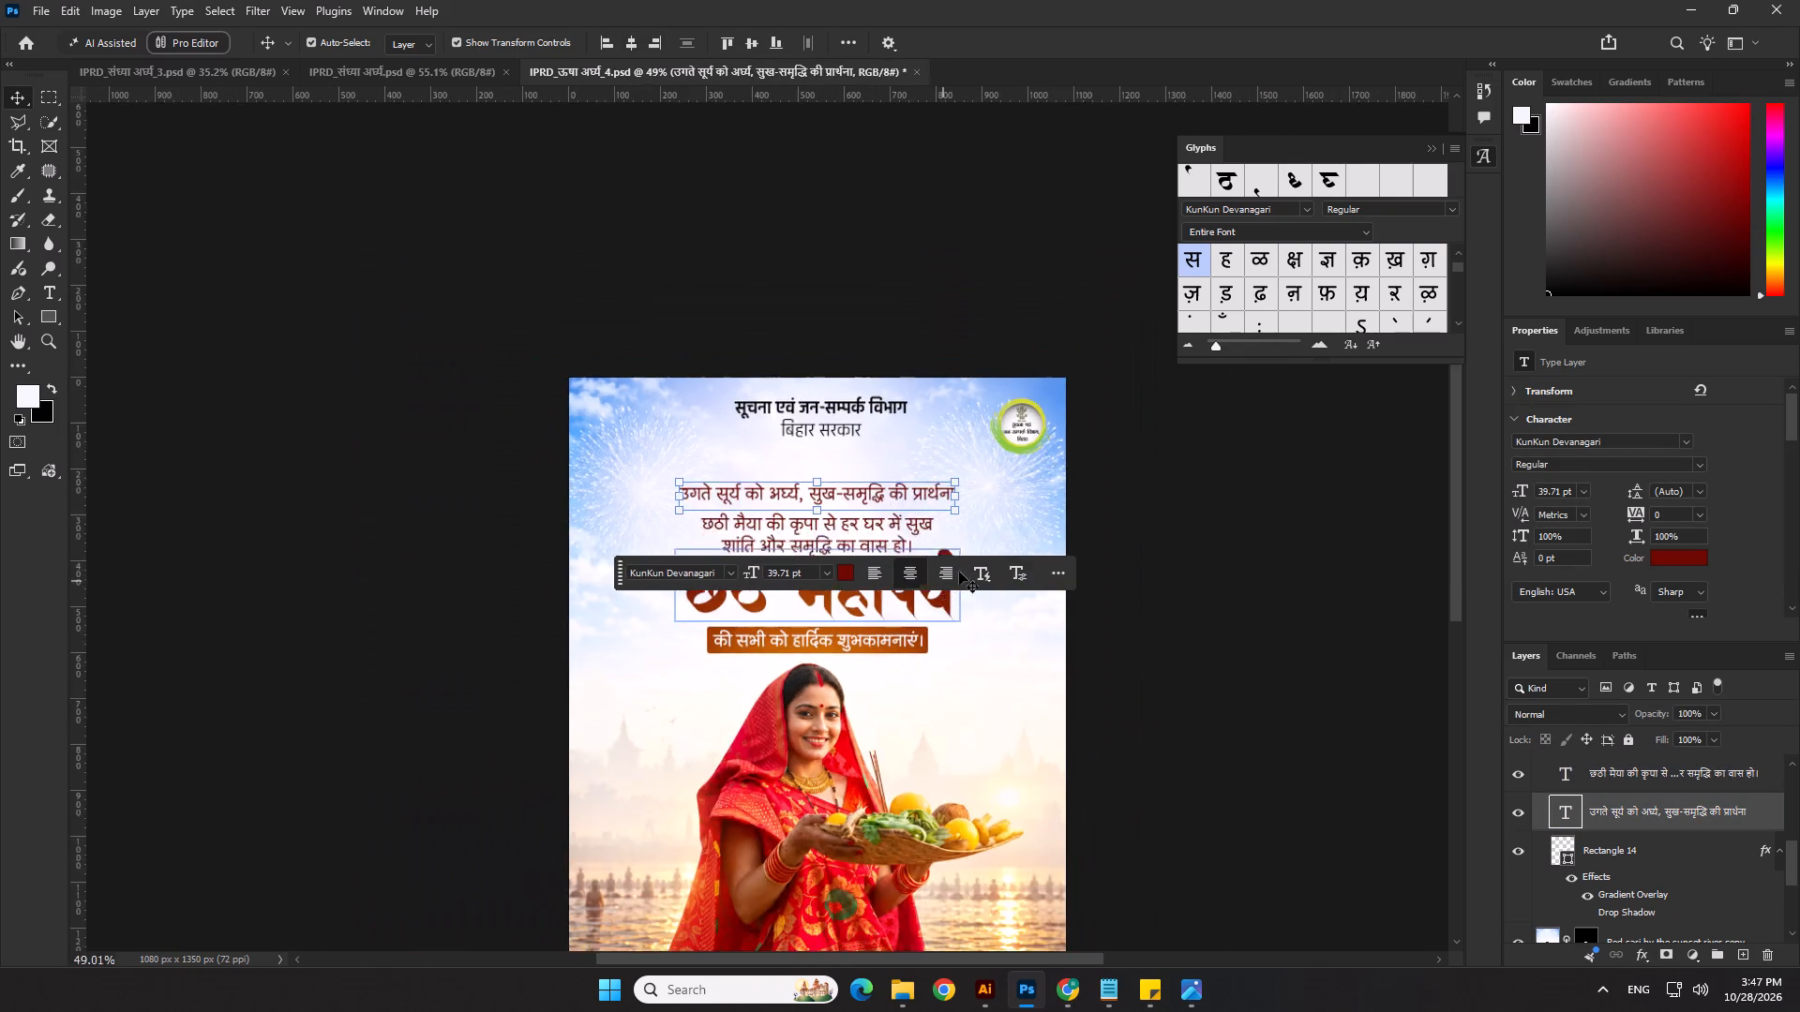
{"action": "left_click", "coordinate": [1260, 558]}
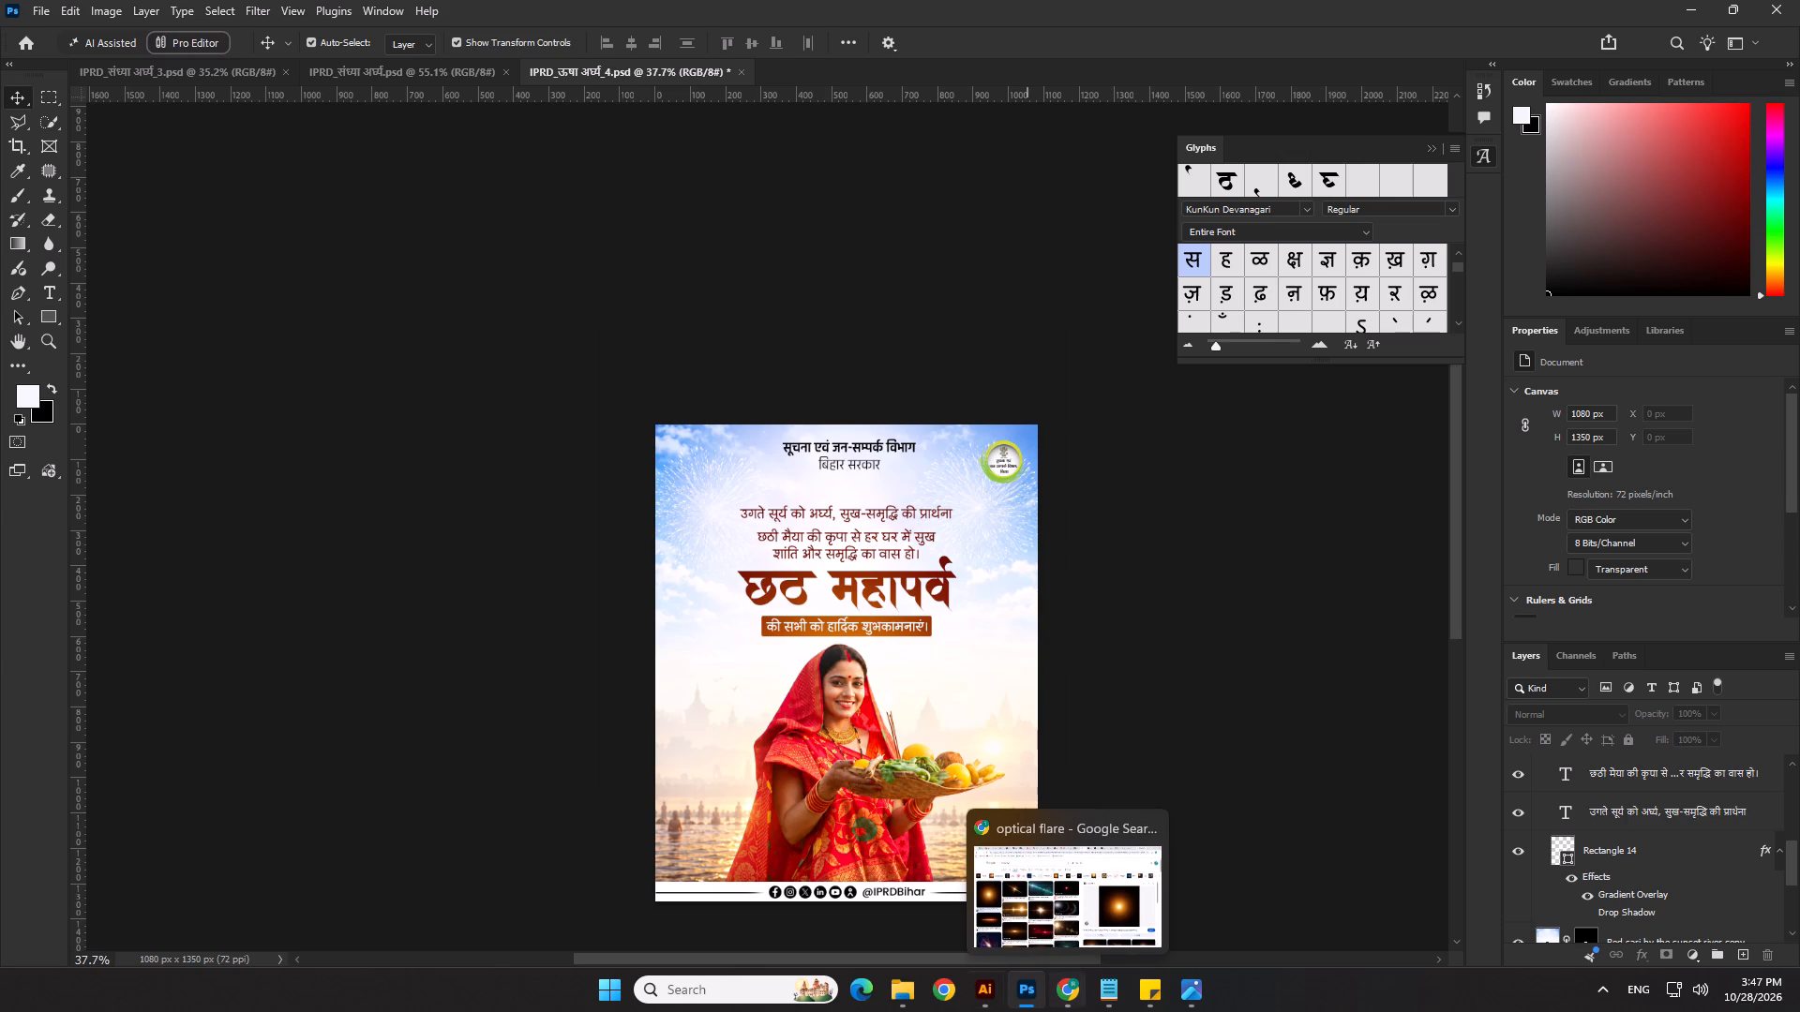
{"action": "left_click", "coordinate": [1057, 993]}
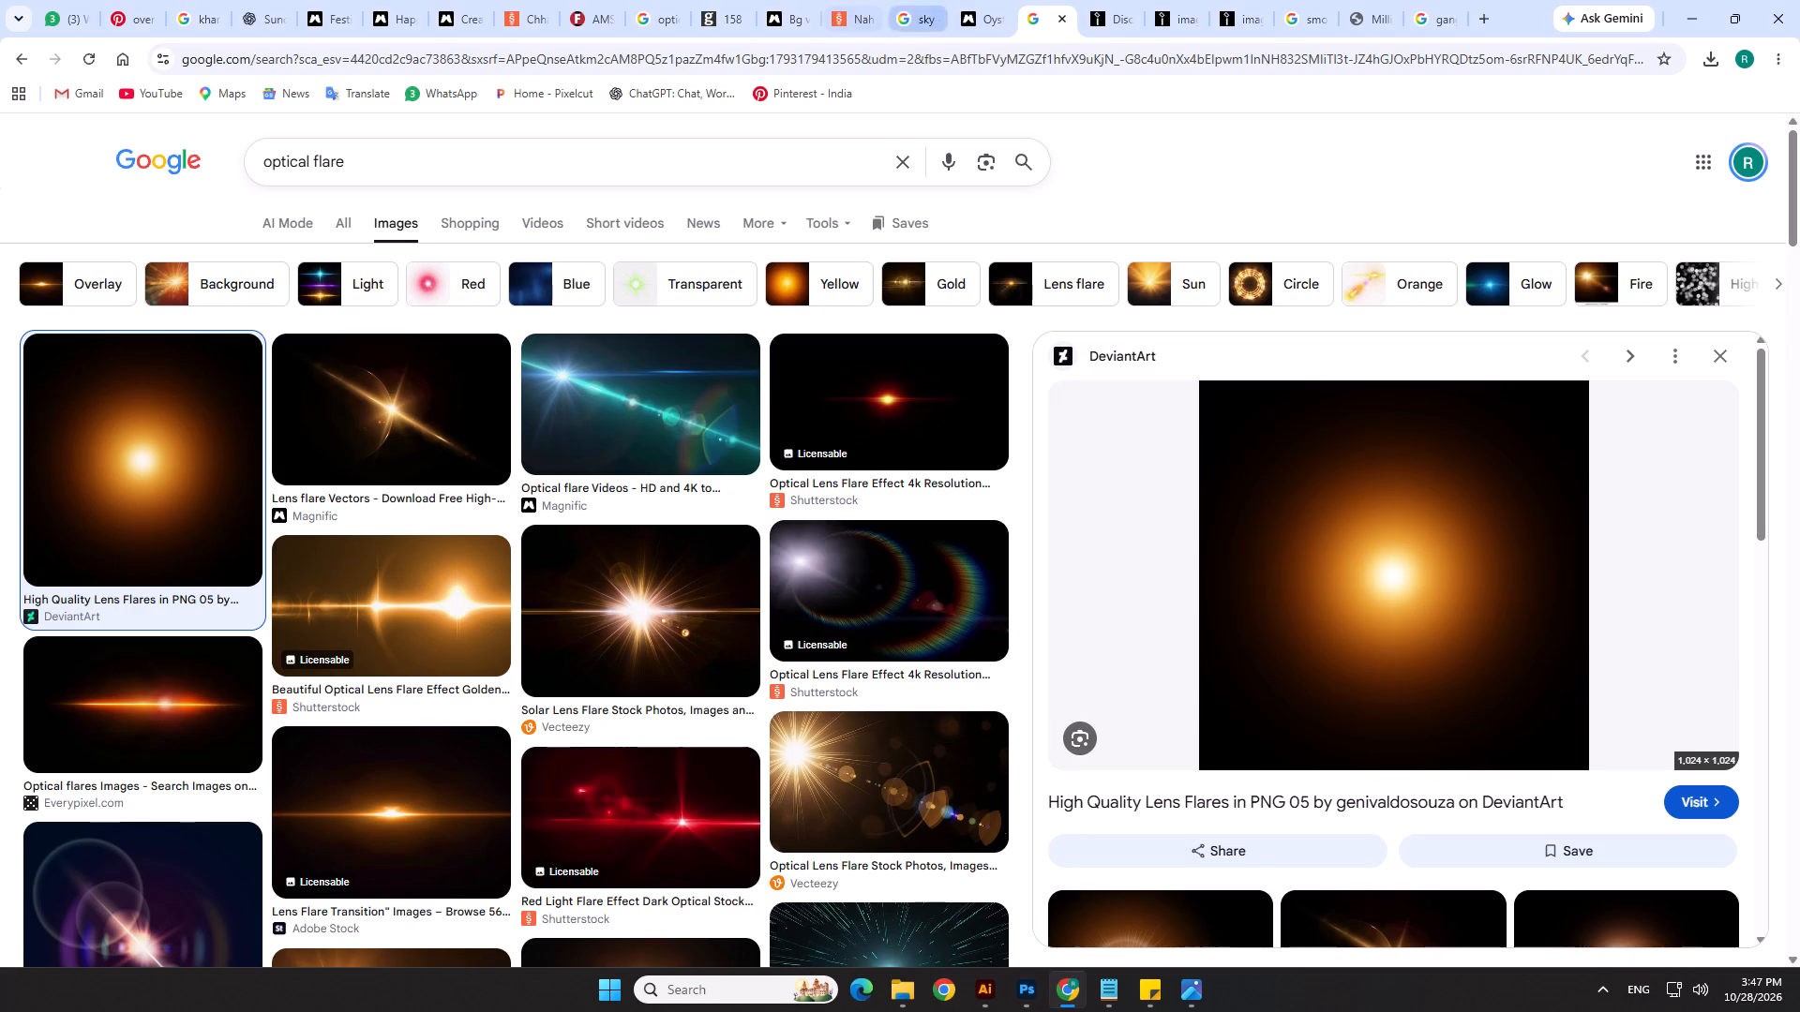
{"action": "left_click", "coordinate": [986, 0]}
{"action": "left_click", "coordinate": [914, 0]}
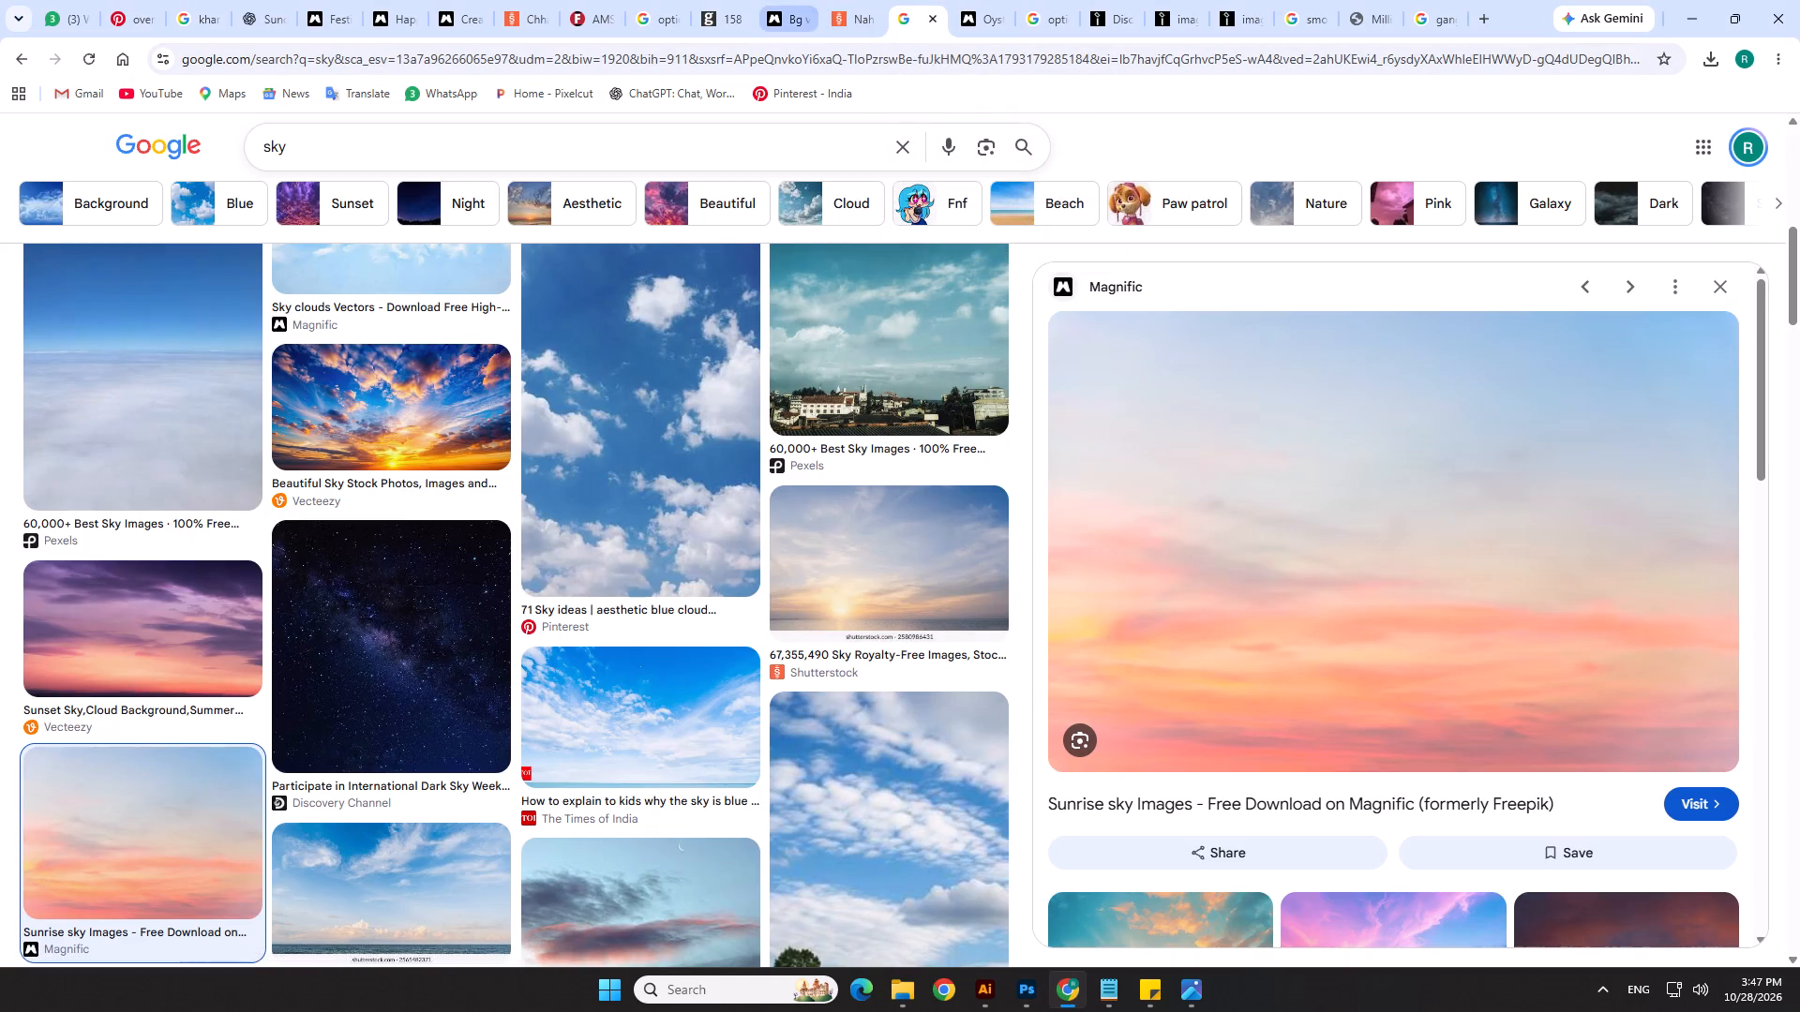
{"action": "left_click", "coordinate": [988, 0]}
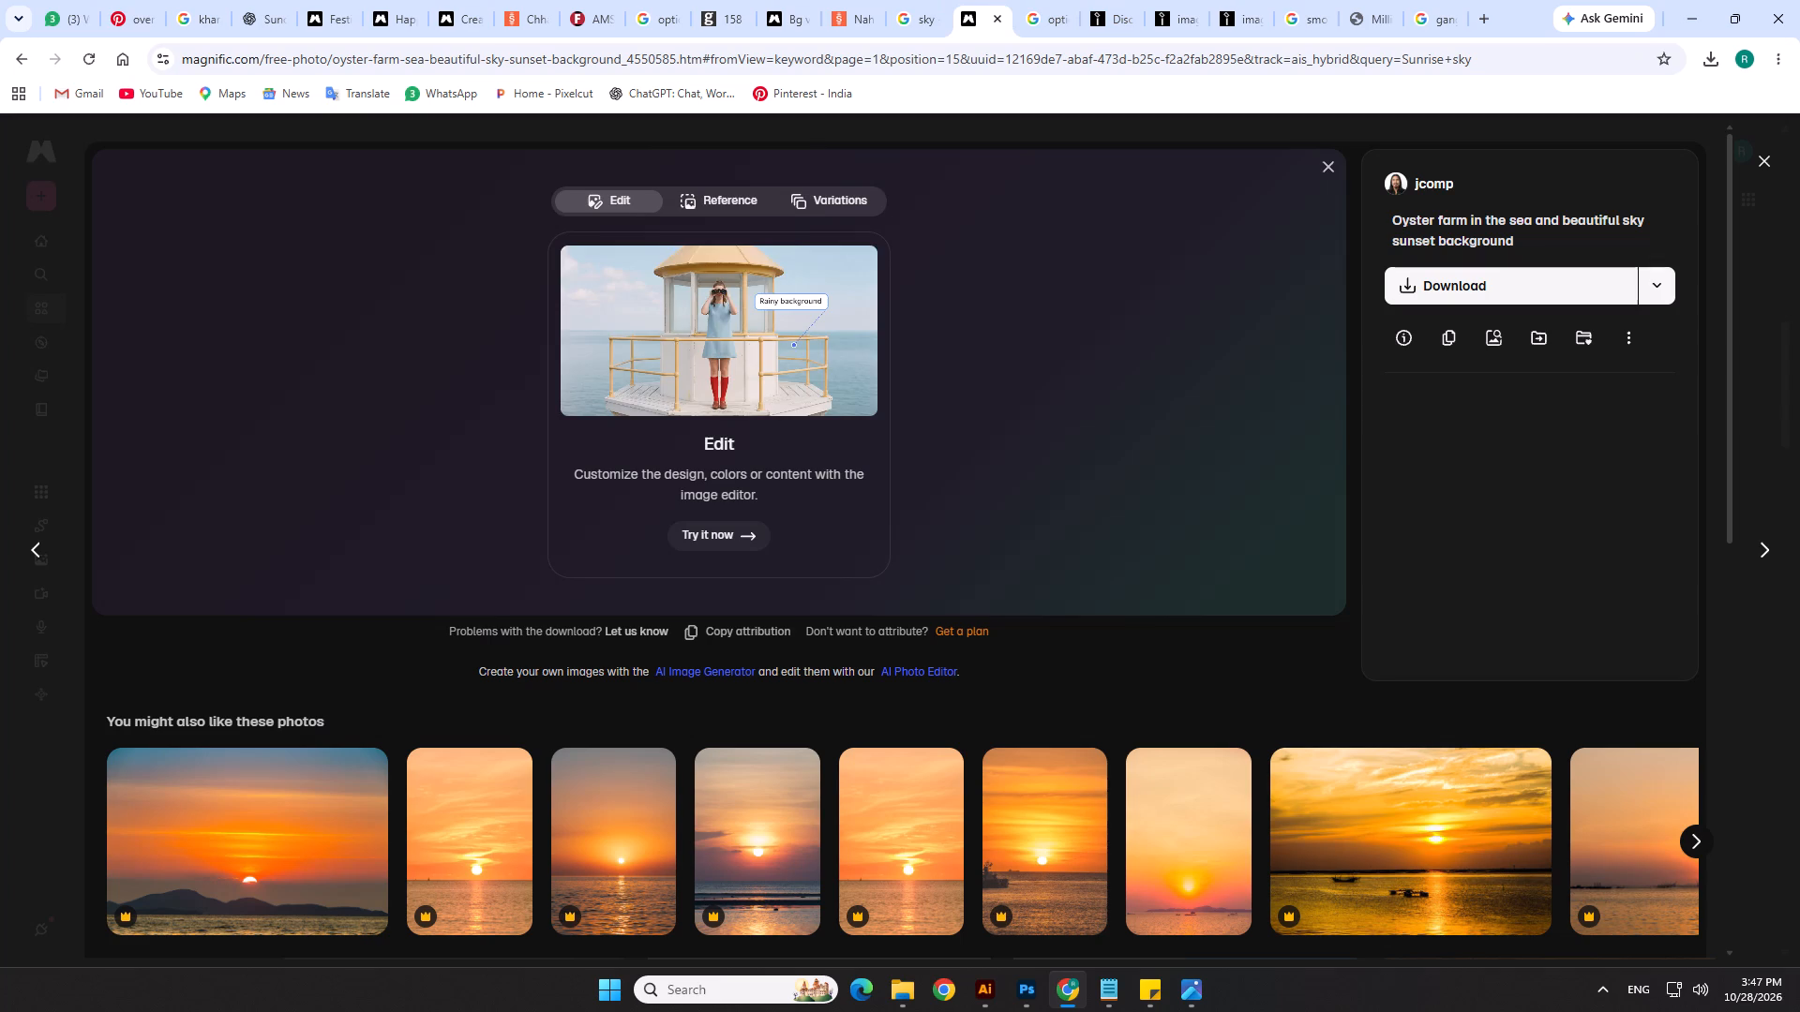
{"action": "left_click", "coordinate": [1769, 156]}
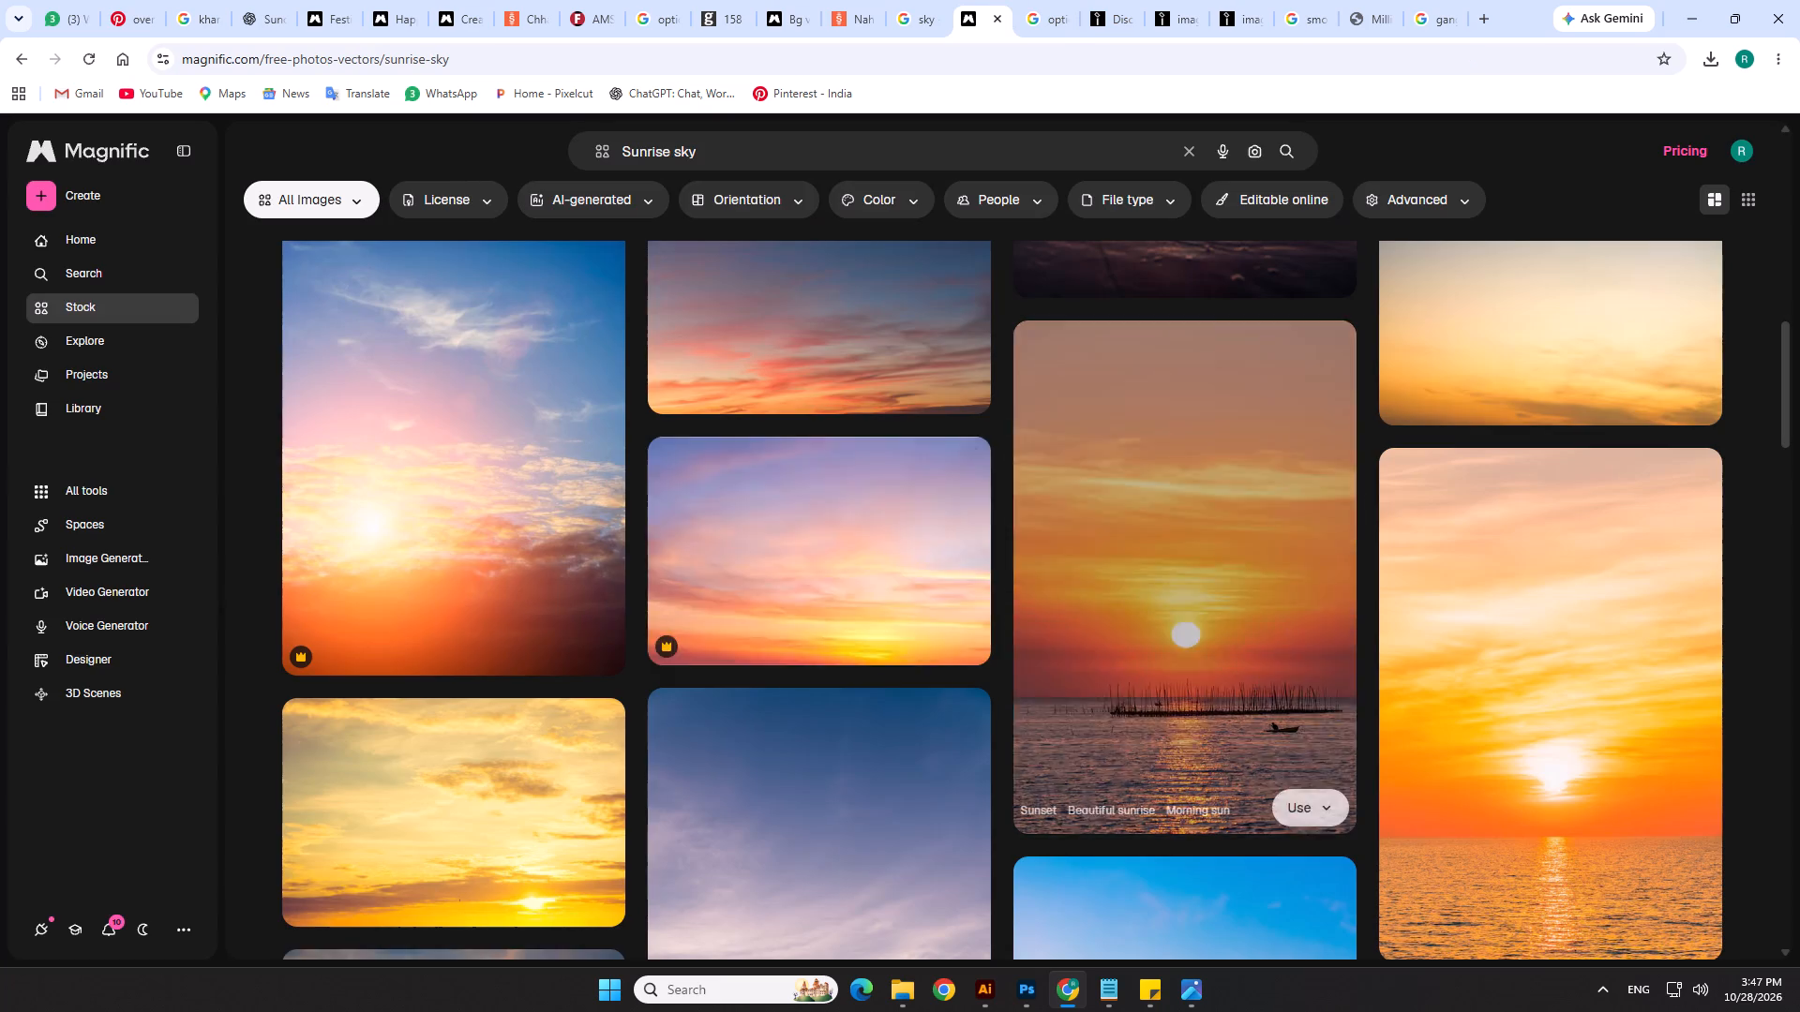
{"action": "scroll", "coordinate": [695, 603], "scroll_direction": "down", "scroll_amount": 5}
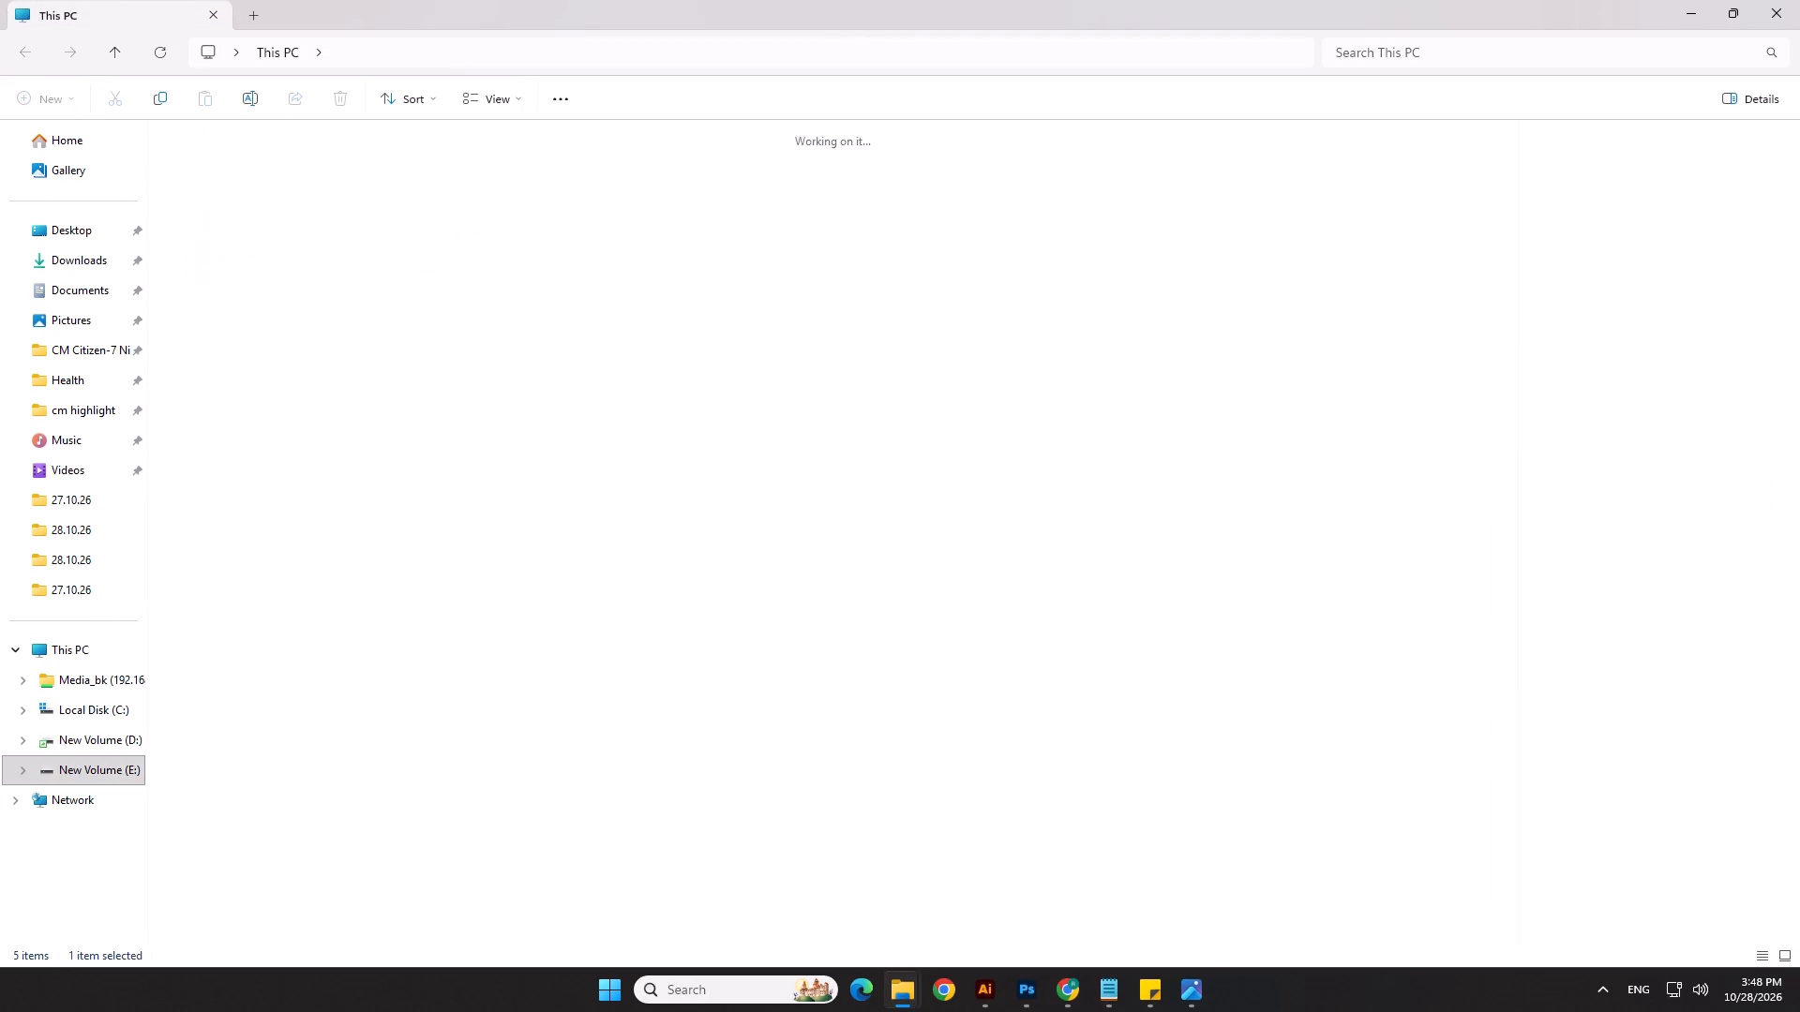
{"action": "double_click", "coordinate": [382, 248]}
{"action": "left_click", "coordinate": [1240, 231]}
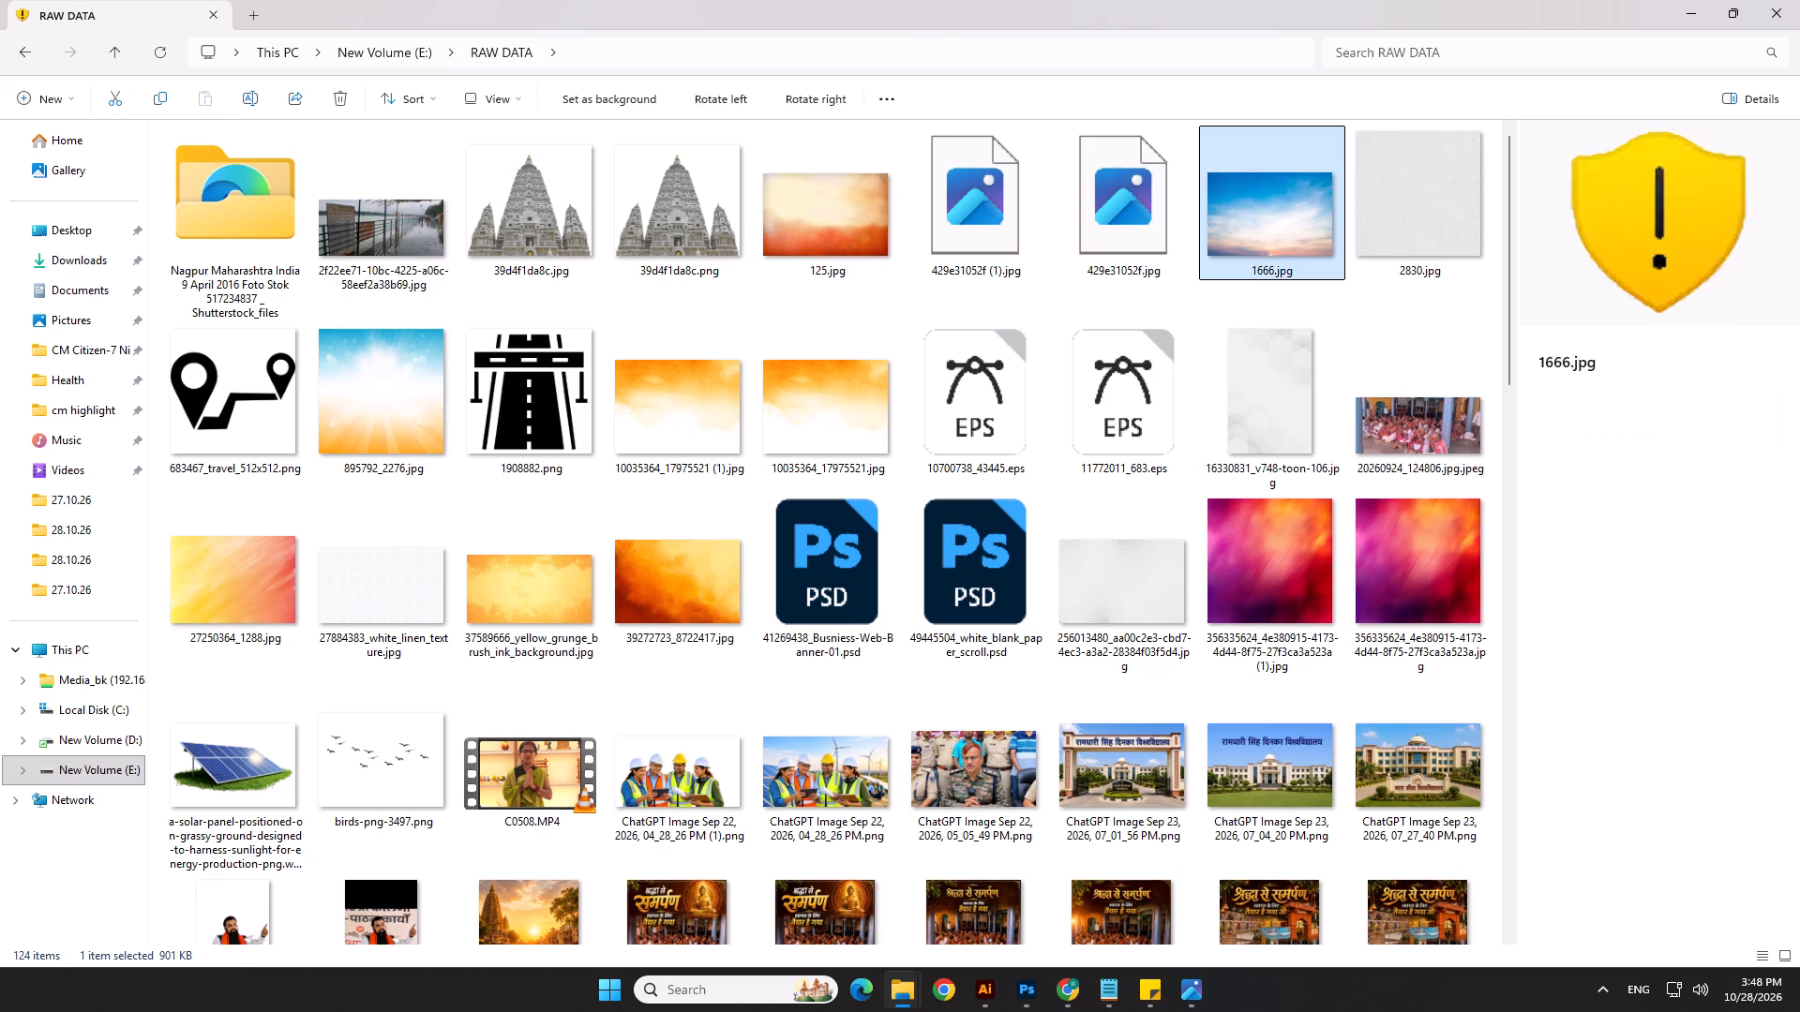
{"action": "left_click_drag", "start_coordinate": [1254, 235], "coordinate": [1288, 437]}
{"action": "key", "text": "alt+Tab"}
{"action": "key", "text": "alt+Tab"}
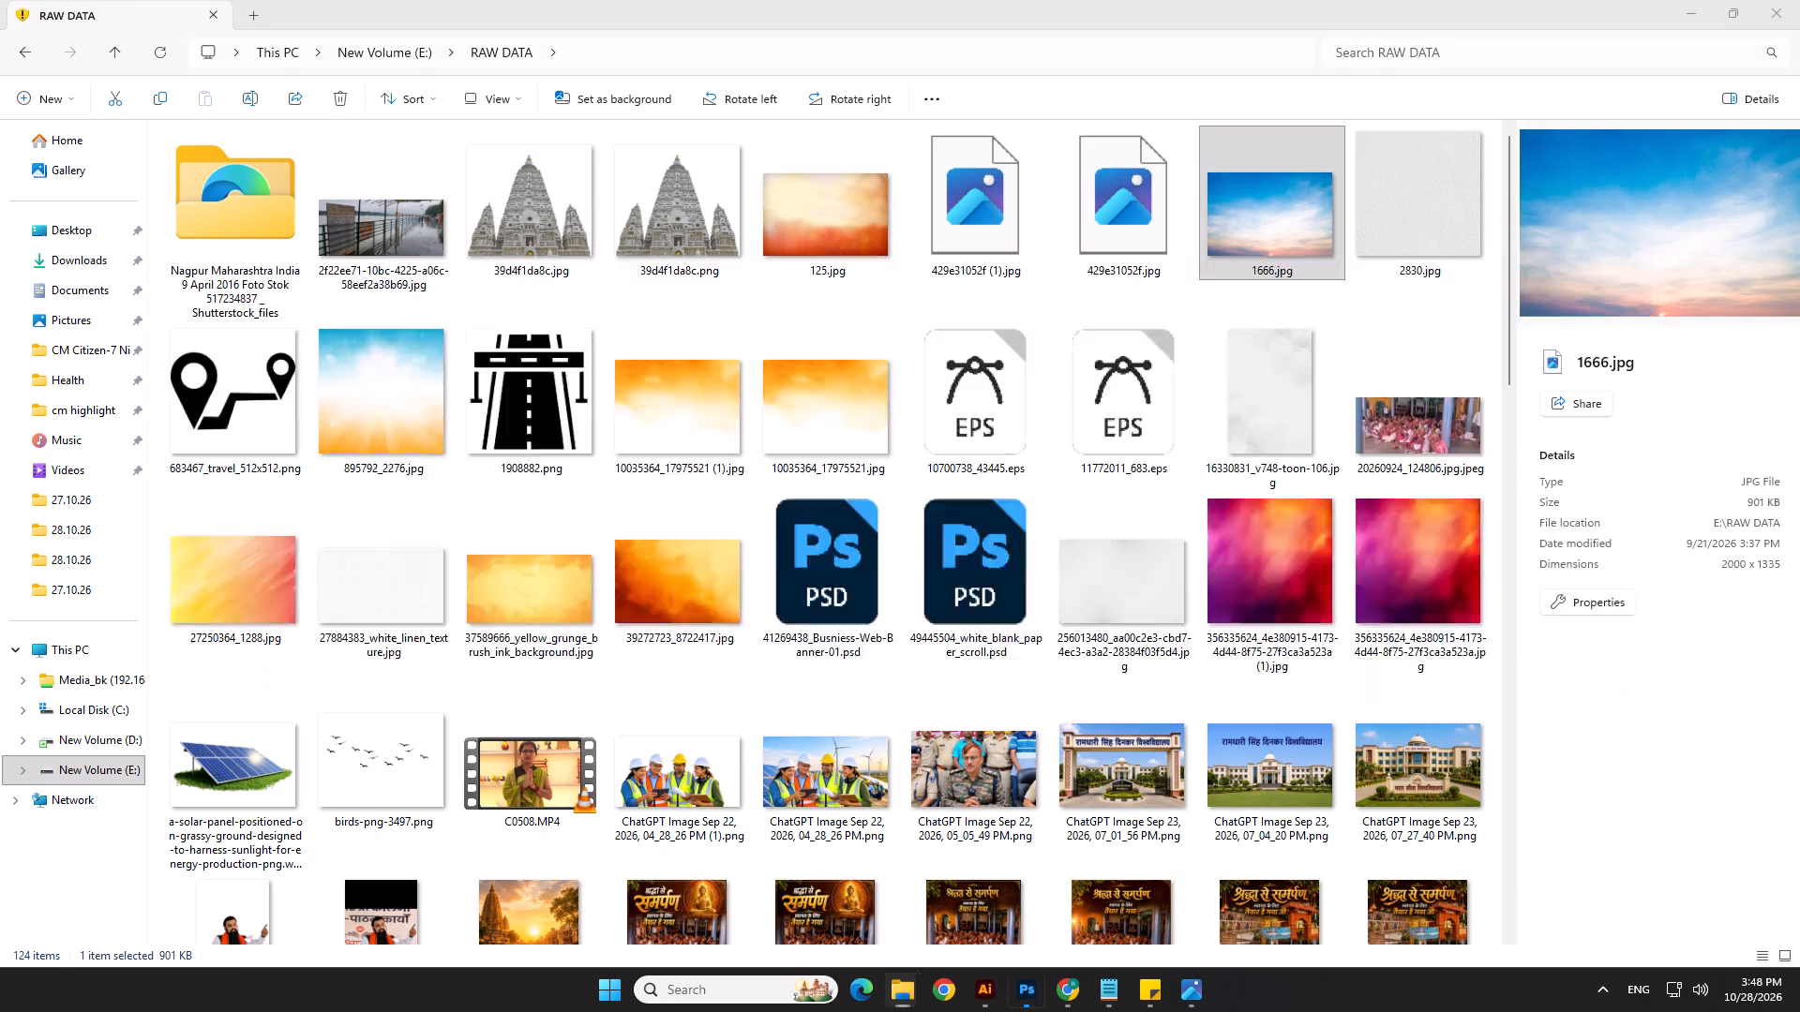
{"action": "left_click_drag", "start_coordinate": [1288, 437], "coordinate": [849, 584]}
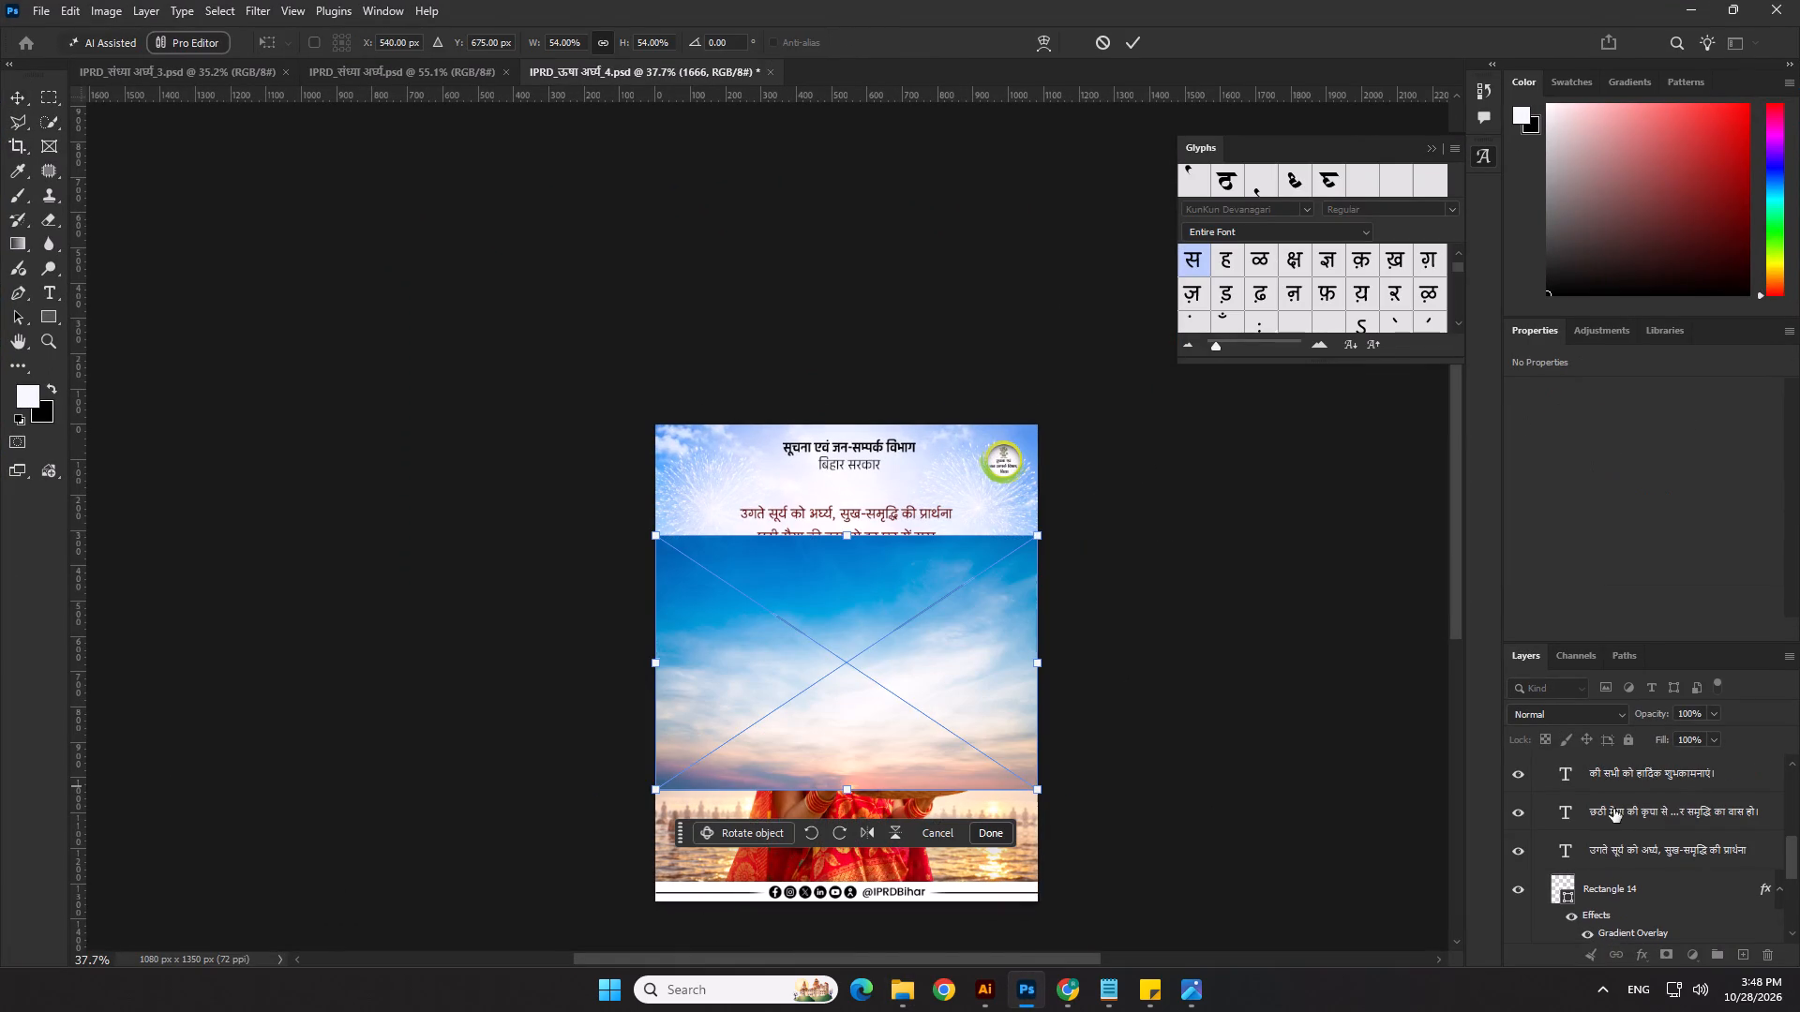
{"action": "scroll", "coordinate": [1613, 809], "scroll_direction": "up", "scroll_amount": 14}
{"action": "key", "text": "Return"}
Move the 1666 sky layer down the stack to sit directly above Red sari by the sunset river.
{"action": "left_click_drag", "start_coordinate": [1609, 769], "coordinate": [1581, 1011]}
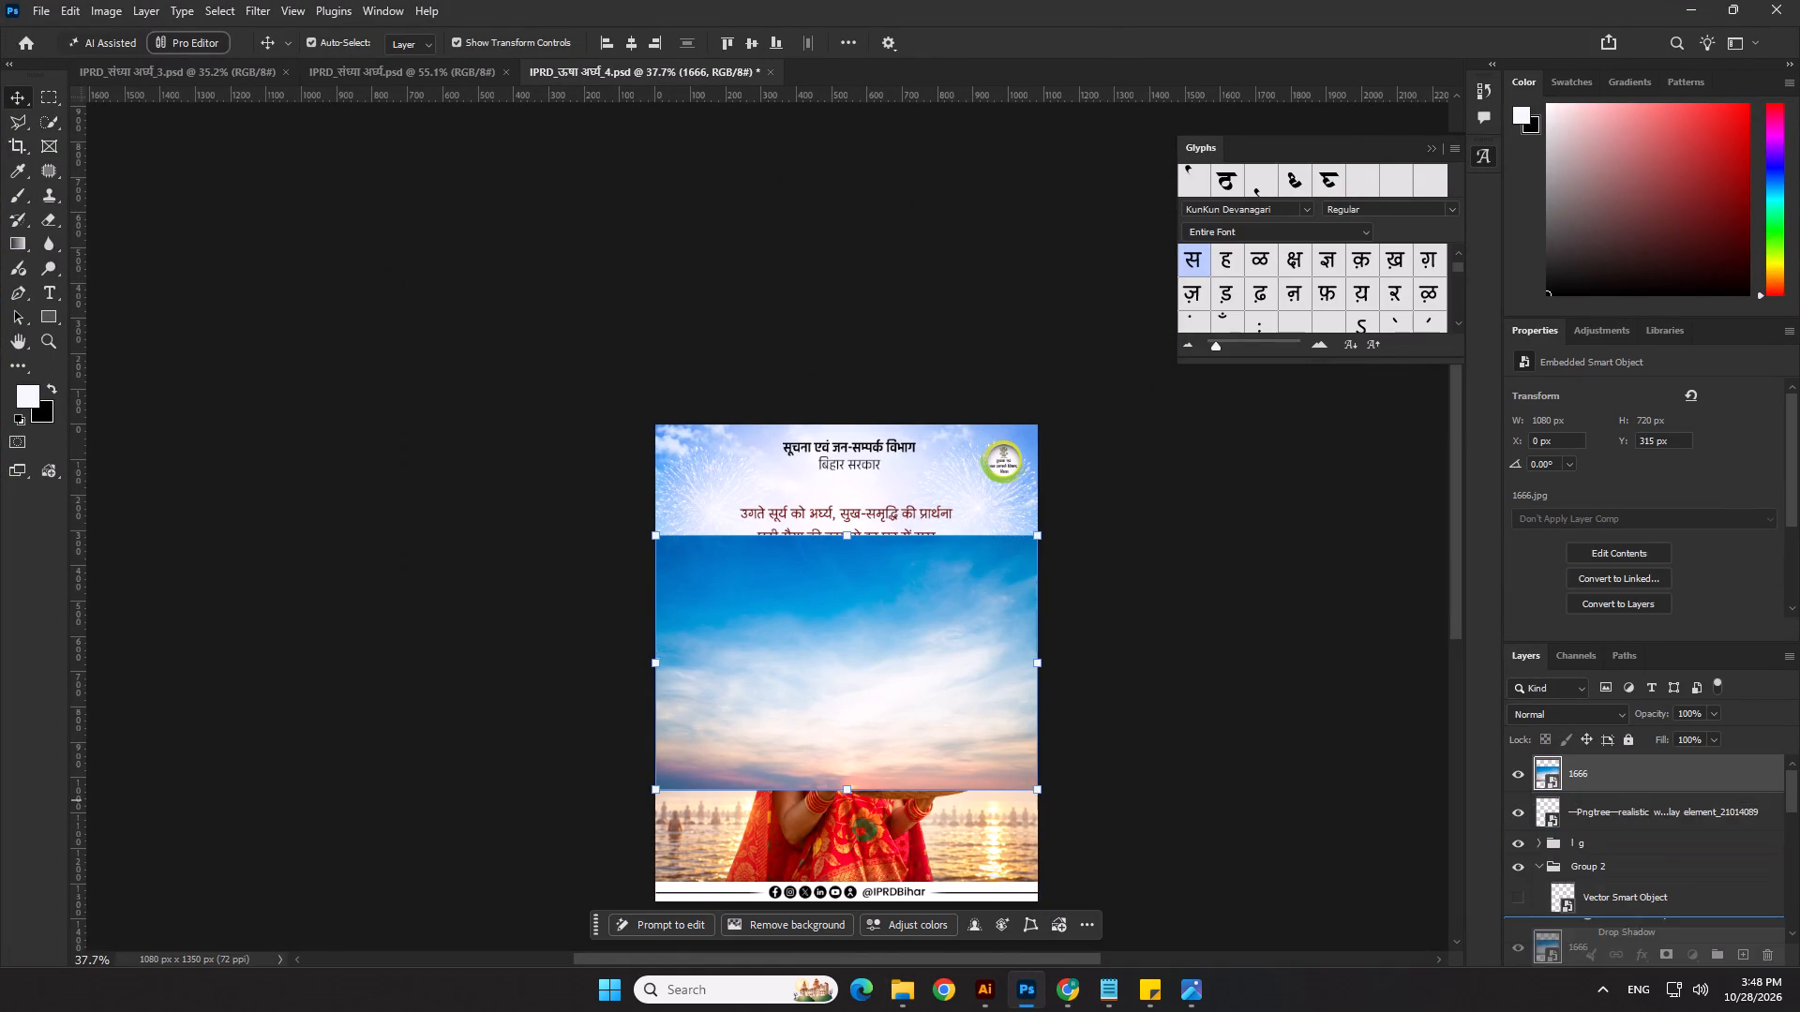
{"action": "left_click_drag", "start_coordinate": [1581, 1011], "coordinate": [1601, 900]}
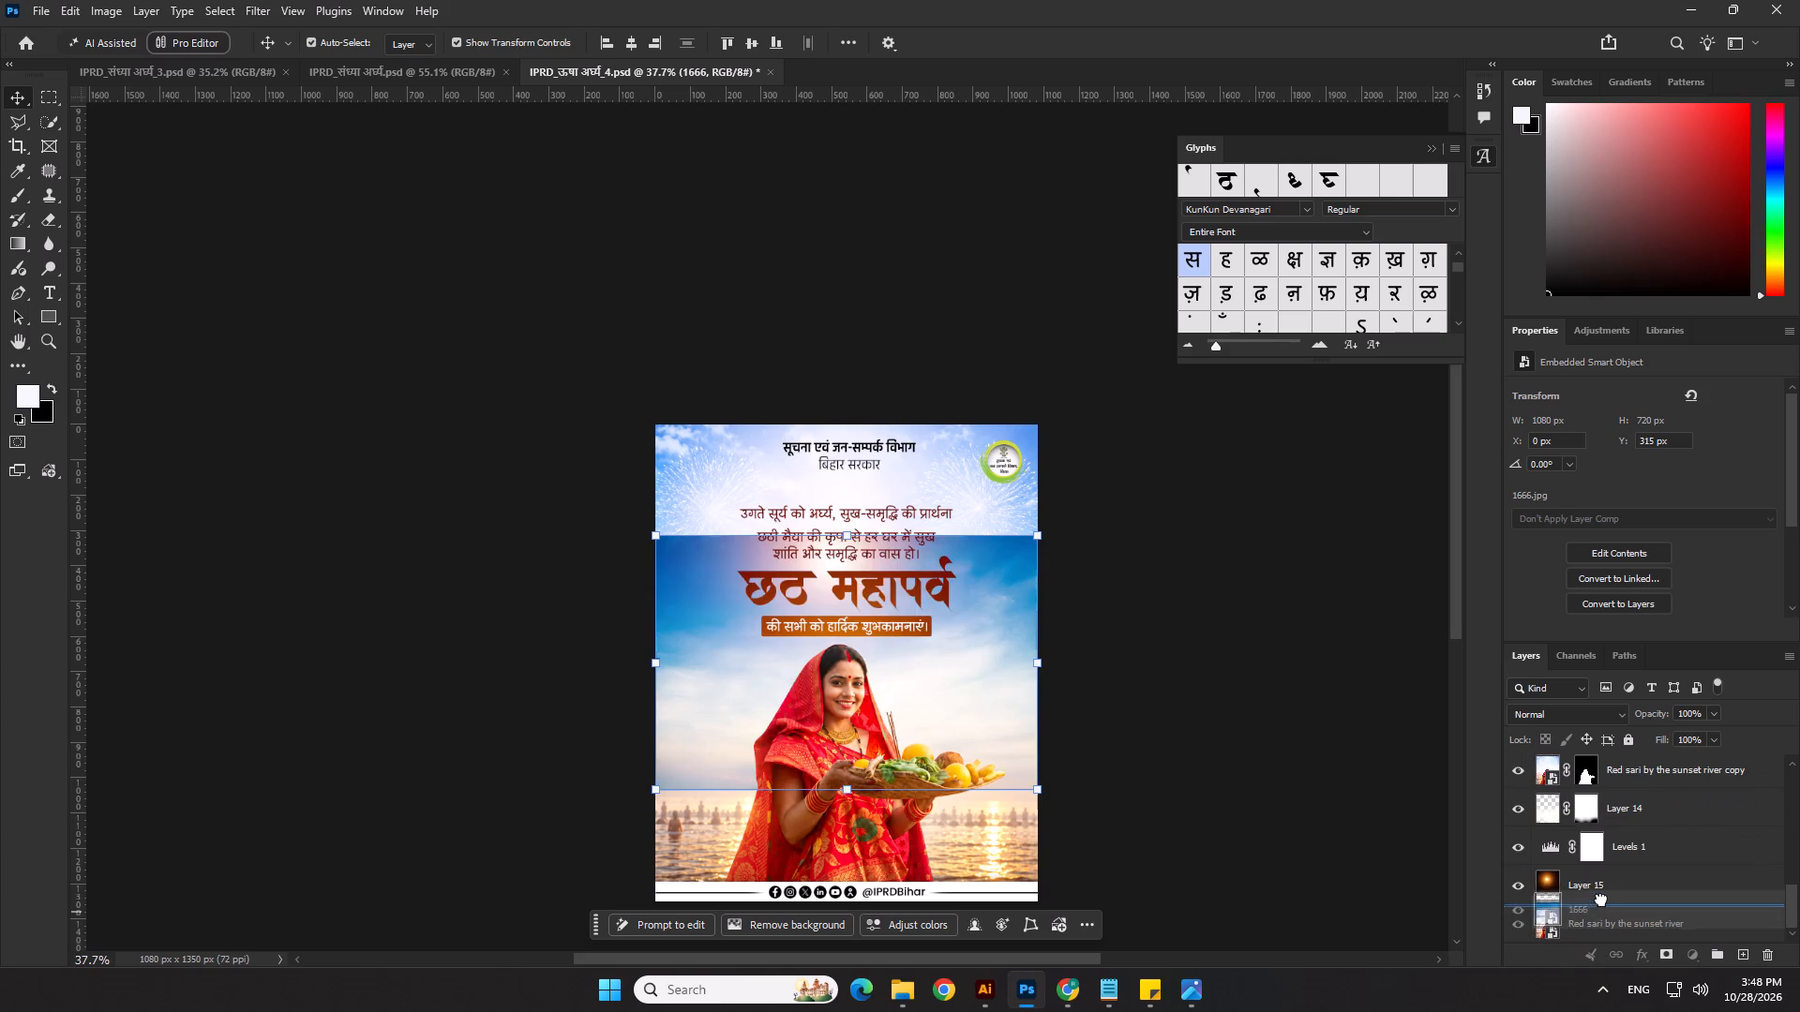
{"action": "left_click_drag", "start_coordinate": [1601, 900], "coordinate": [1604, 900]}
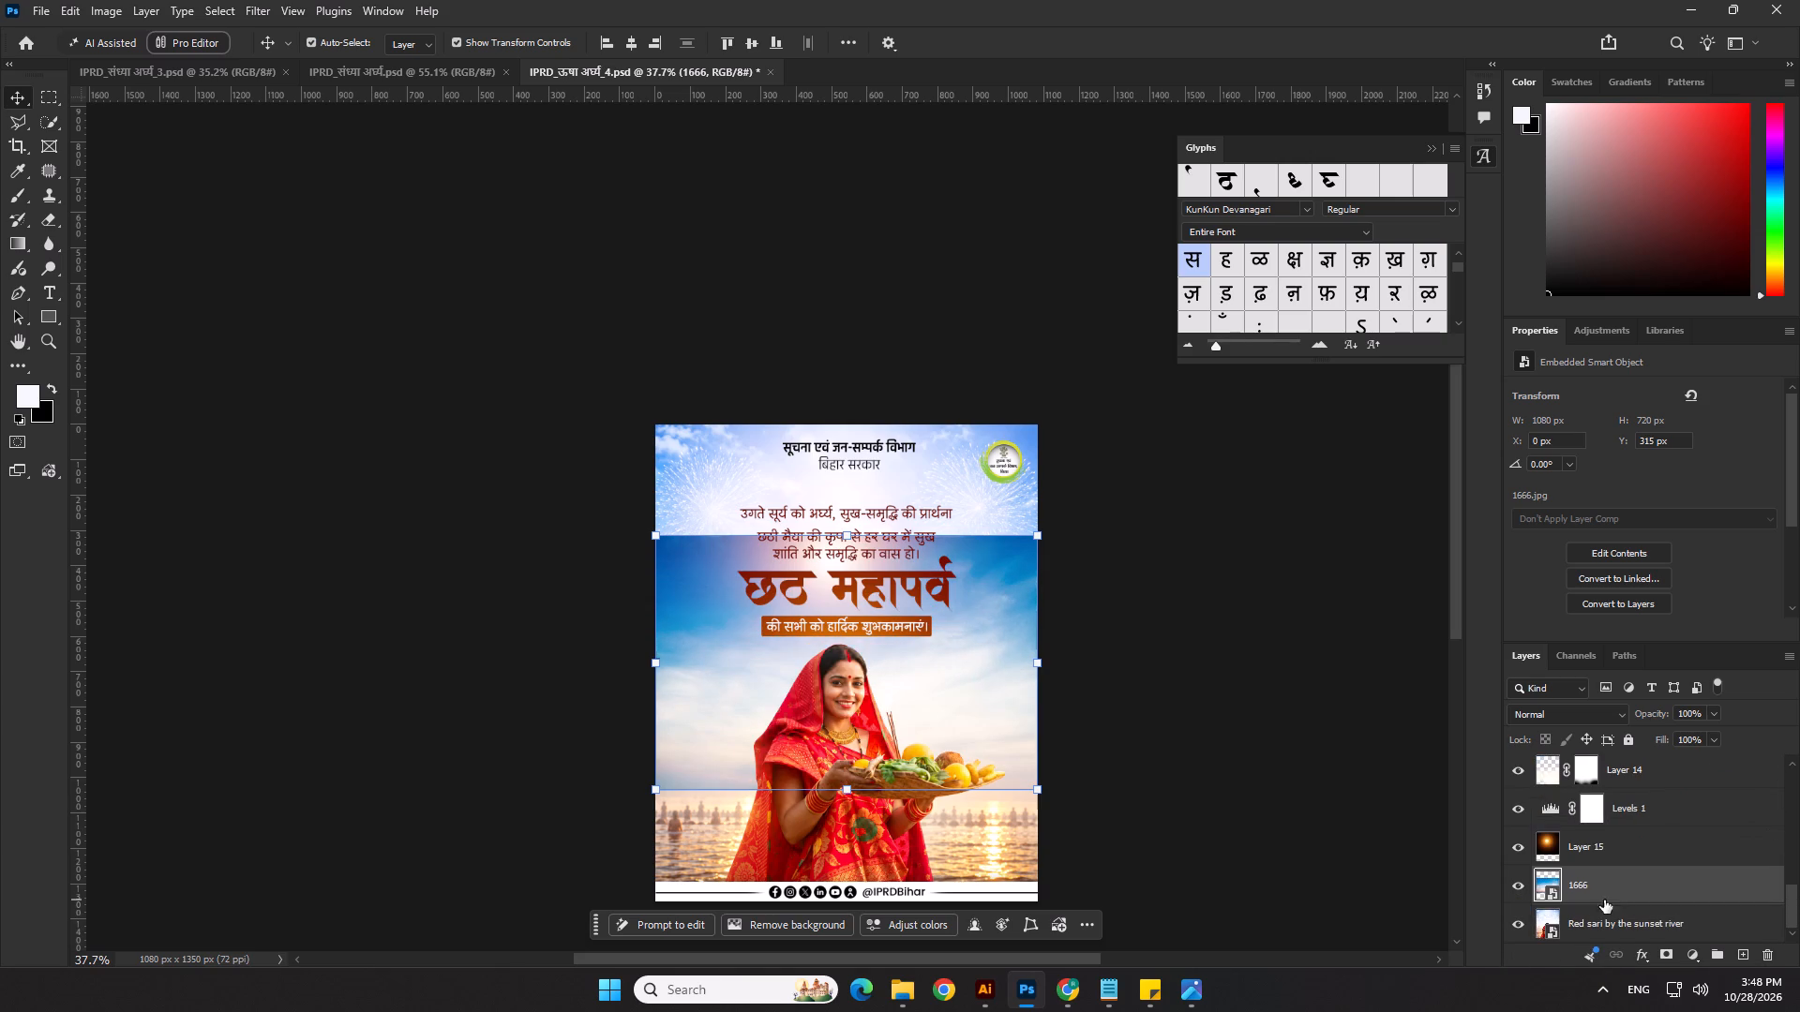
Enlarge the 1666 sky to about 1851 × 1236 px and shift it up so it covers the poster's upper part.
{"action": "left_click_drag", "start_coordinate": [844, 528], "coordinate": [852, 347]}
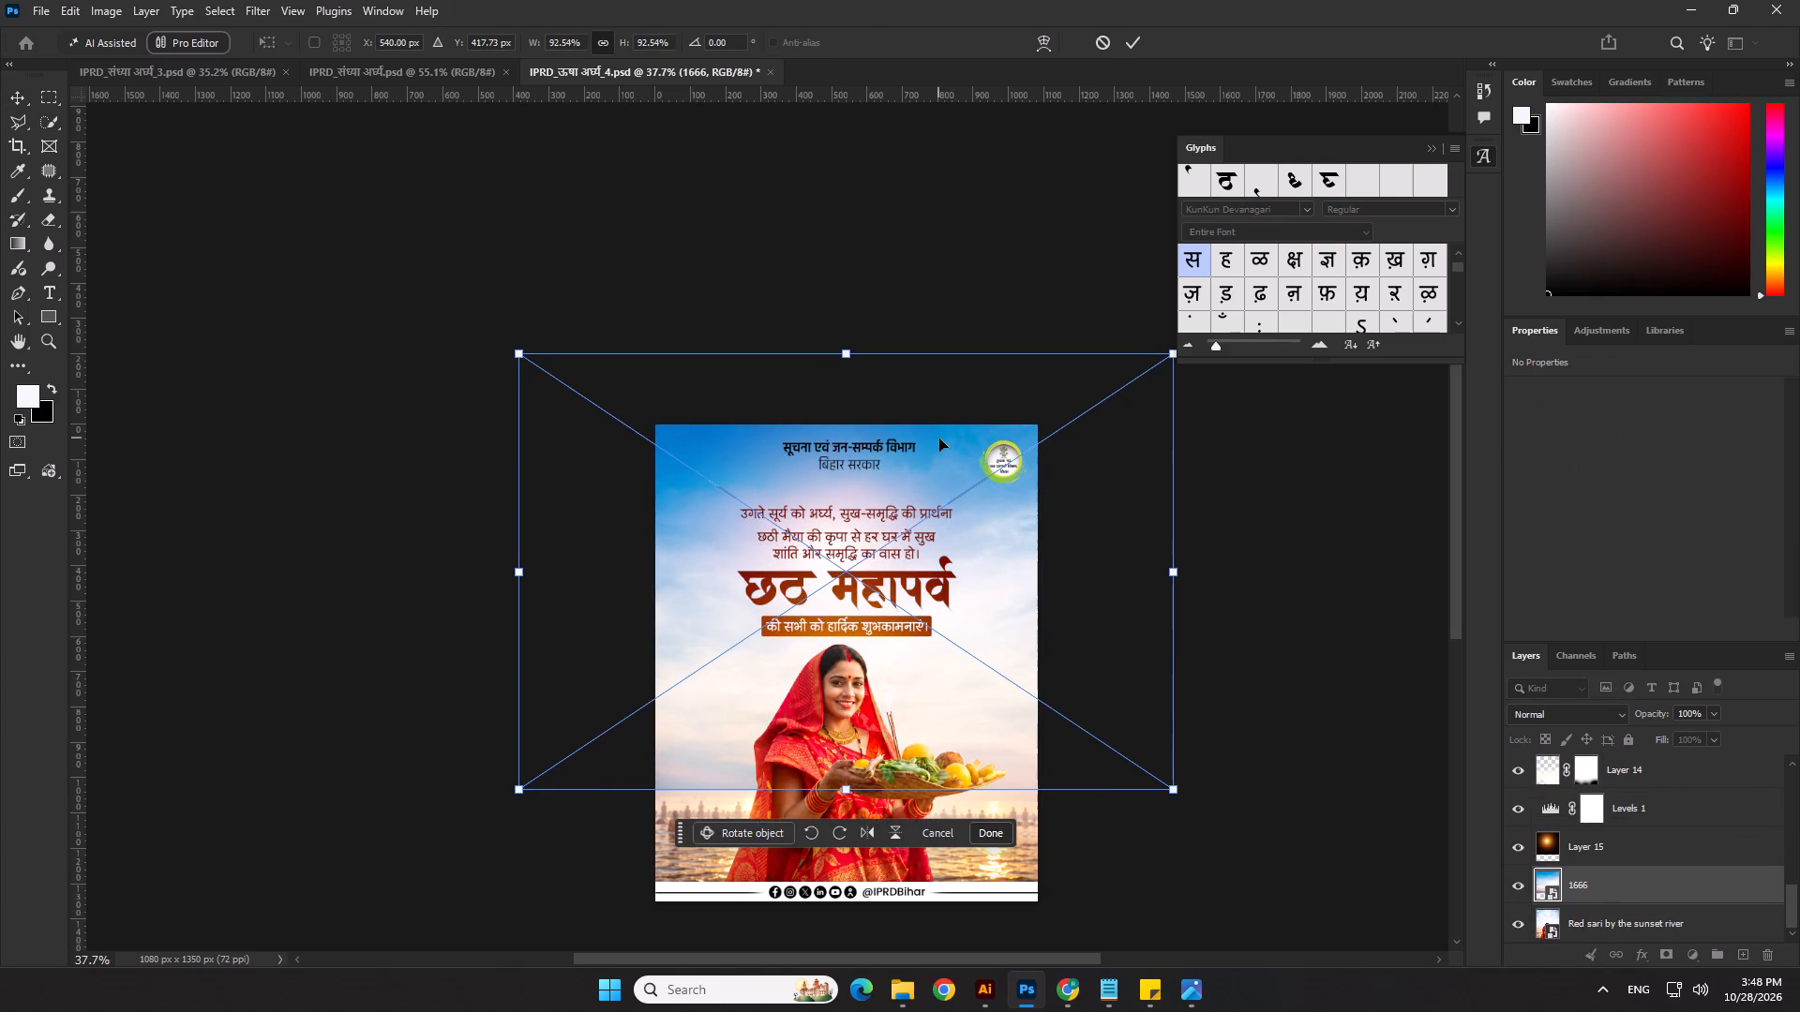
{"action": "left_click_drag", "start_coordinate": [939, 439], "coordinate": [940, 407]}
{"action": "key", "text": "Return"}
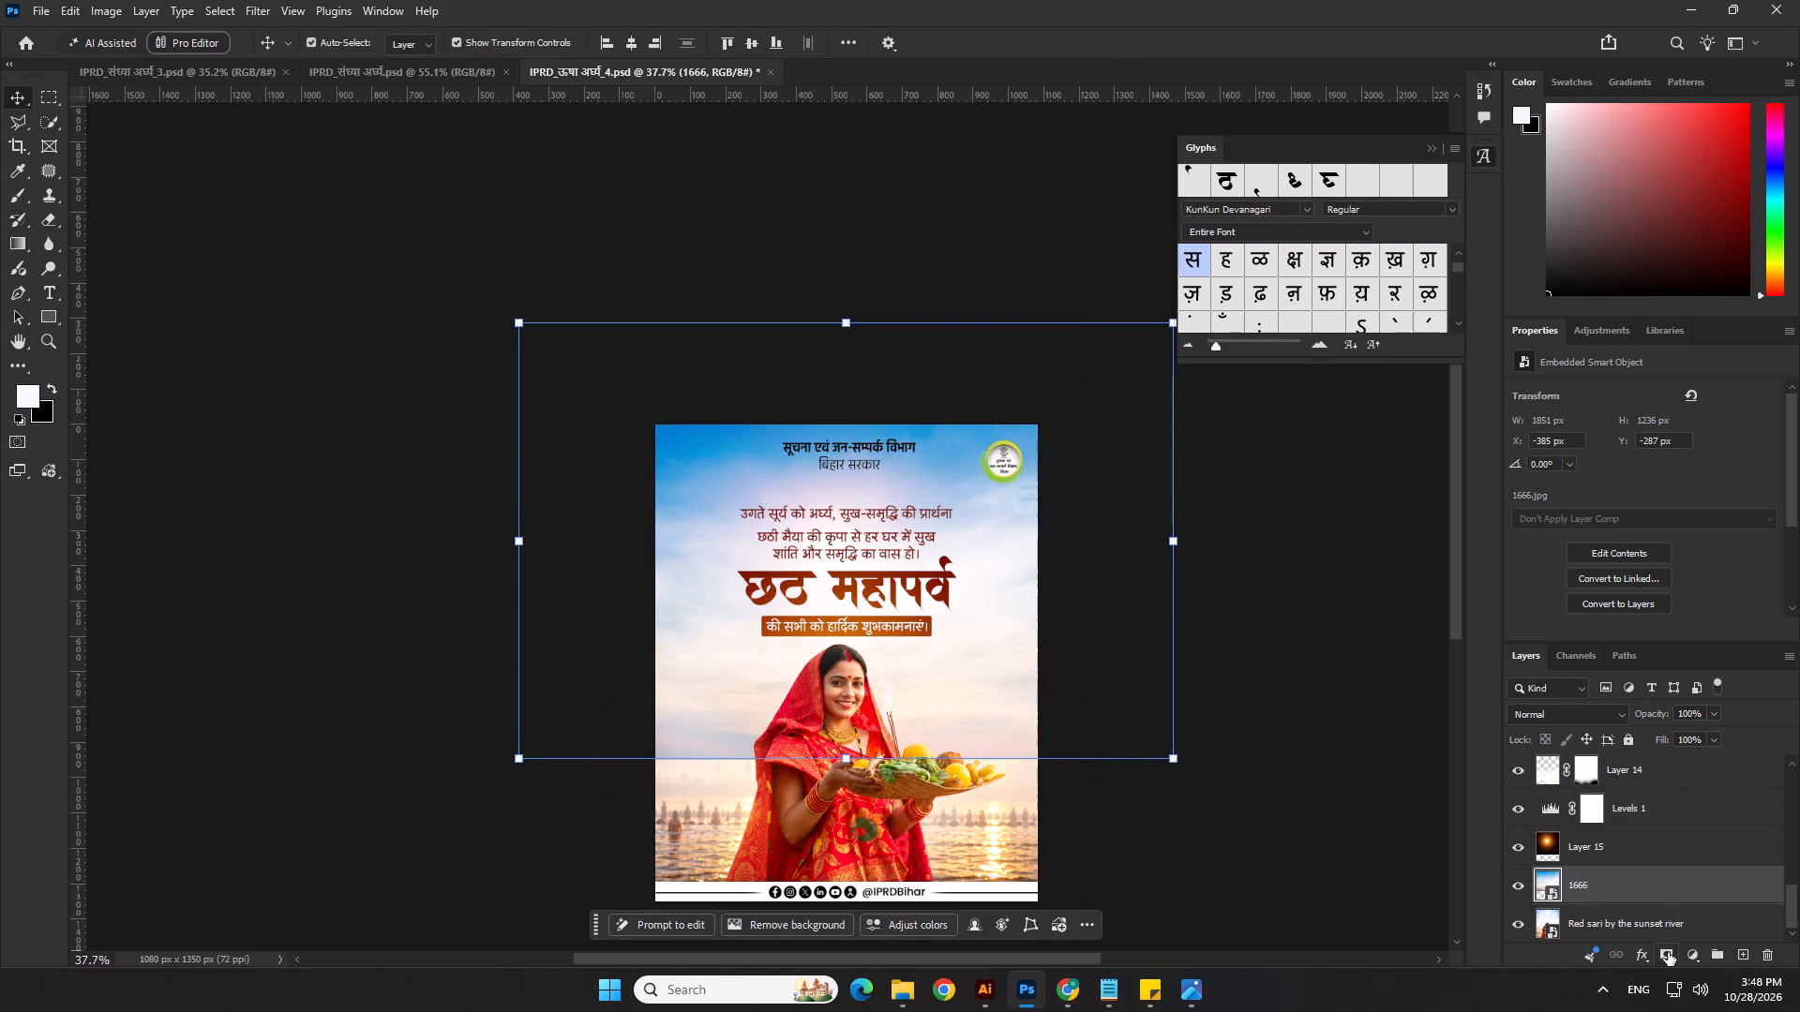
Mask the 1666 sky and fade its lower edge with a linear white-to-black gradient from the greeting banner to the woman's chest.
{"action": "left_click", "coordinate": [1667, 953]}
{"action": "left_click", "coordinate": [18, 236]}
{"action": "left_click_drag", "start_coordinate": [838, 783], "coordinate": [837, 771]}
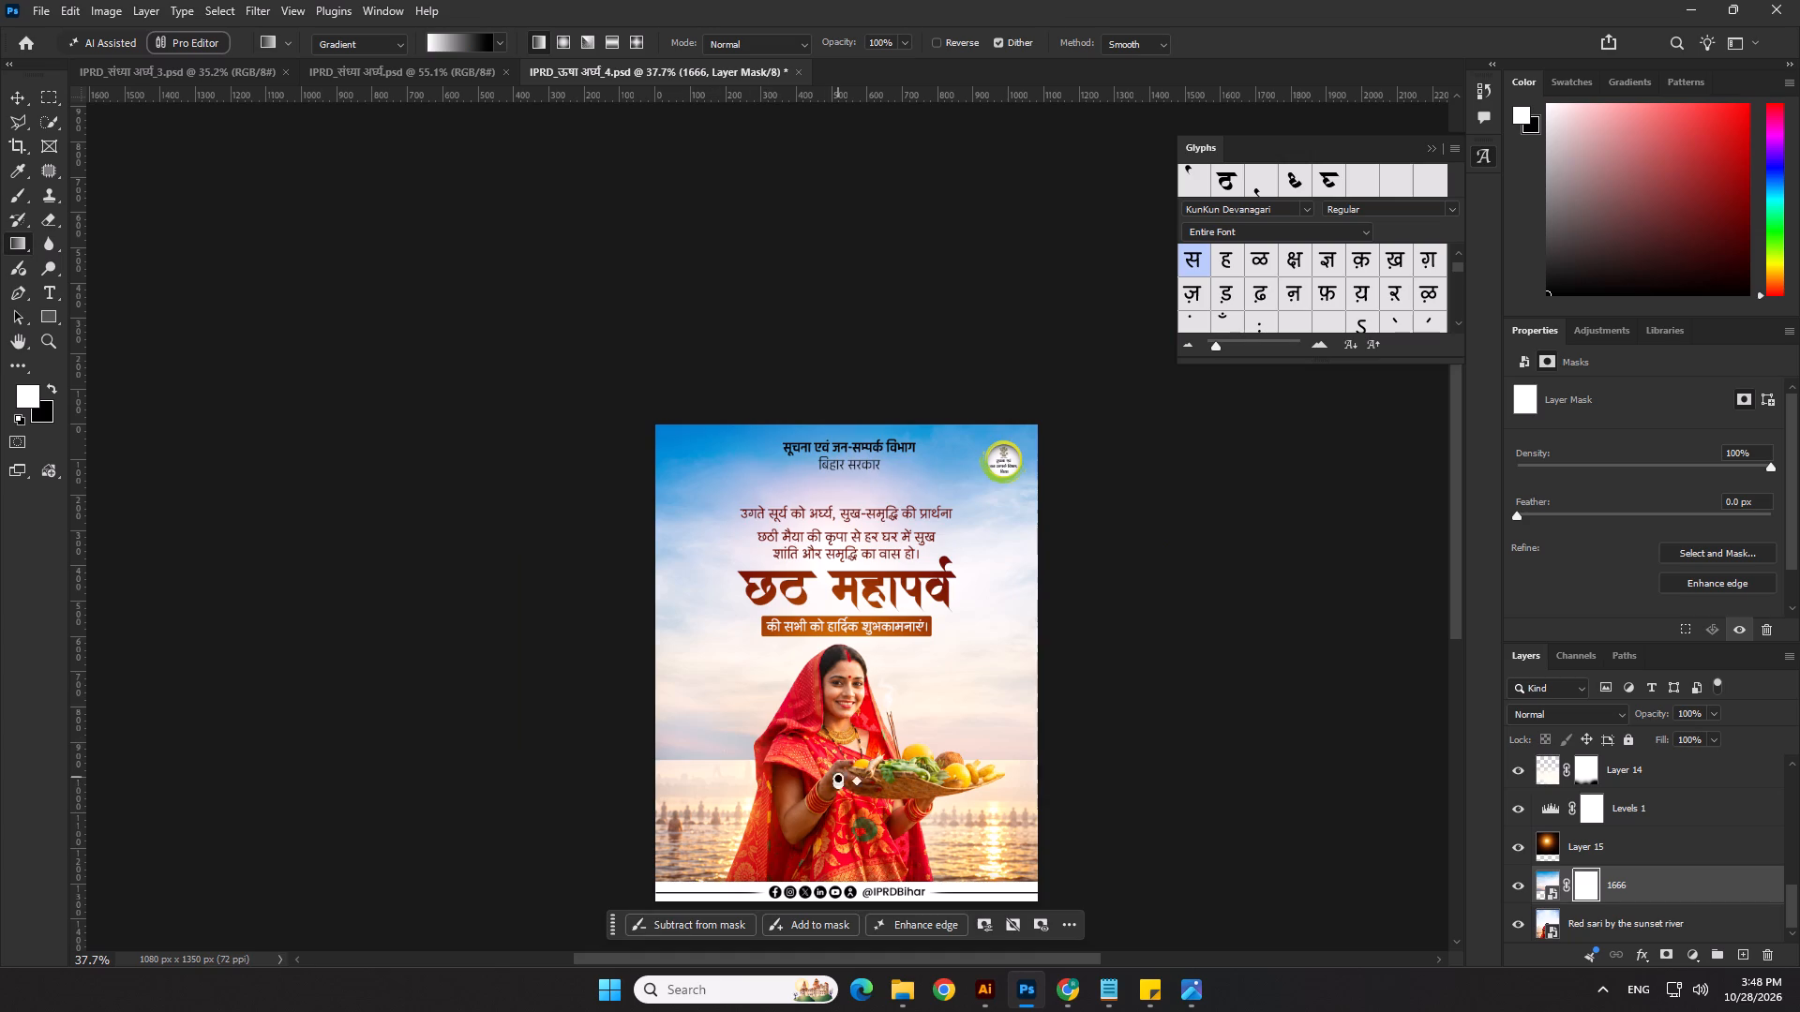
{"action": "left_click_drag", "start_coordinate": [837, 771], "coordinate": [832, 708]}
{"action": "key", "text": "ctrl+z"}
{"action": "left_click_drag", "start_coordinate": [843, 619], "coordinate": [846, 754], "text": "shift"}
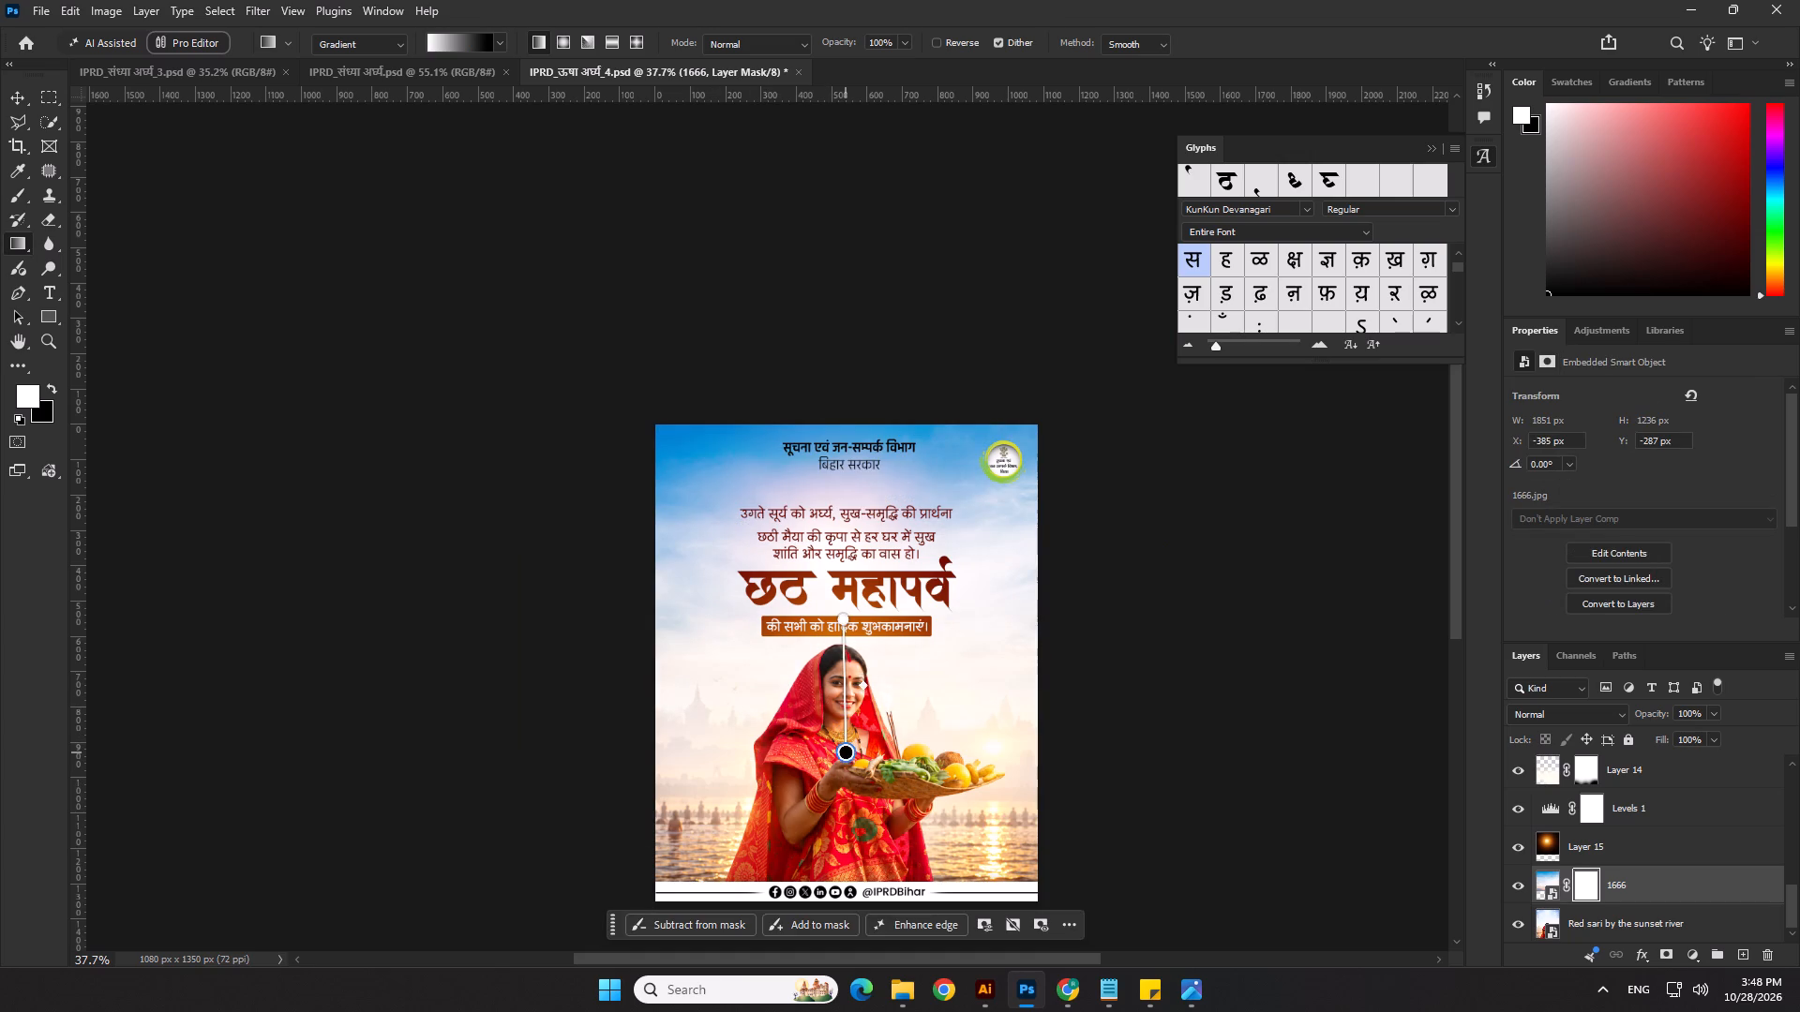
{"action": "left_click_drag", "start_coordinate": [846, 754], "coordinate": [846, 761], "text": "shift"}
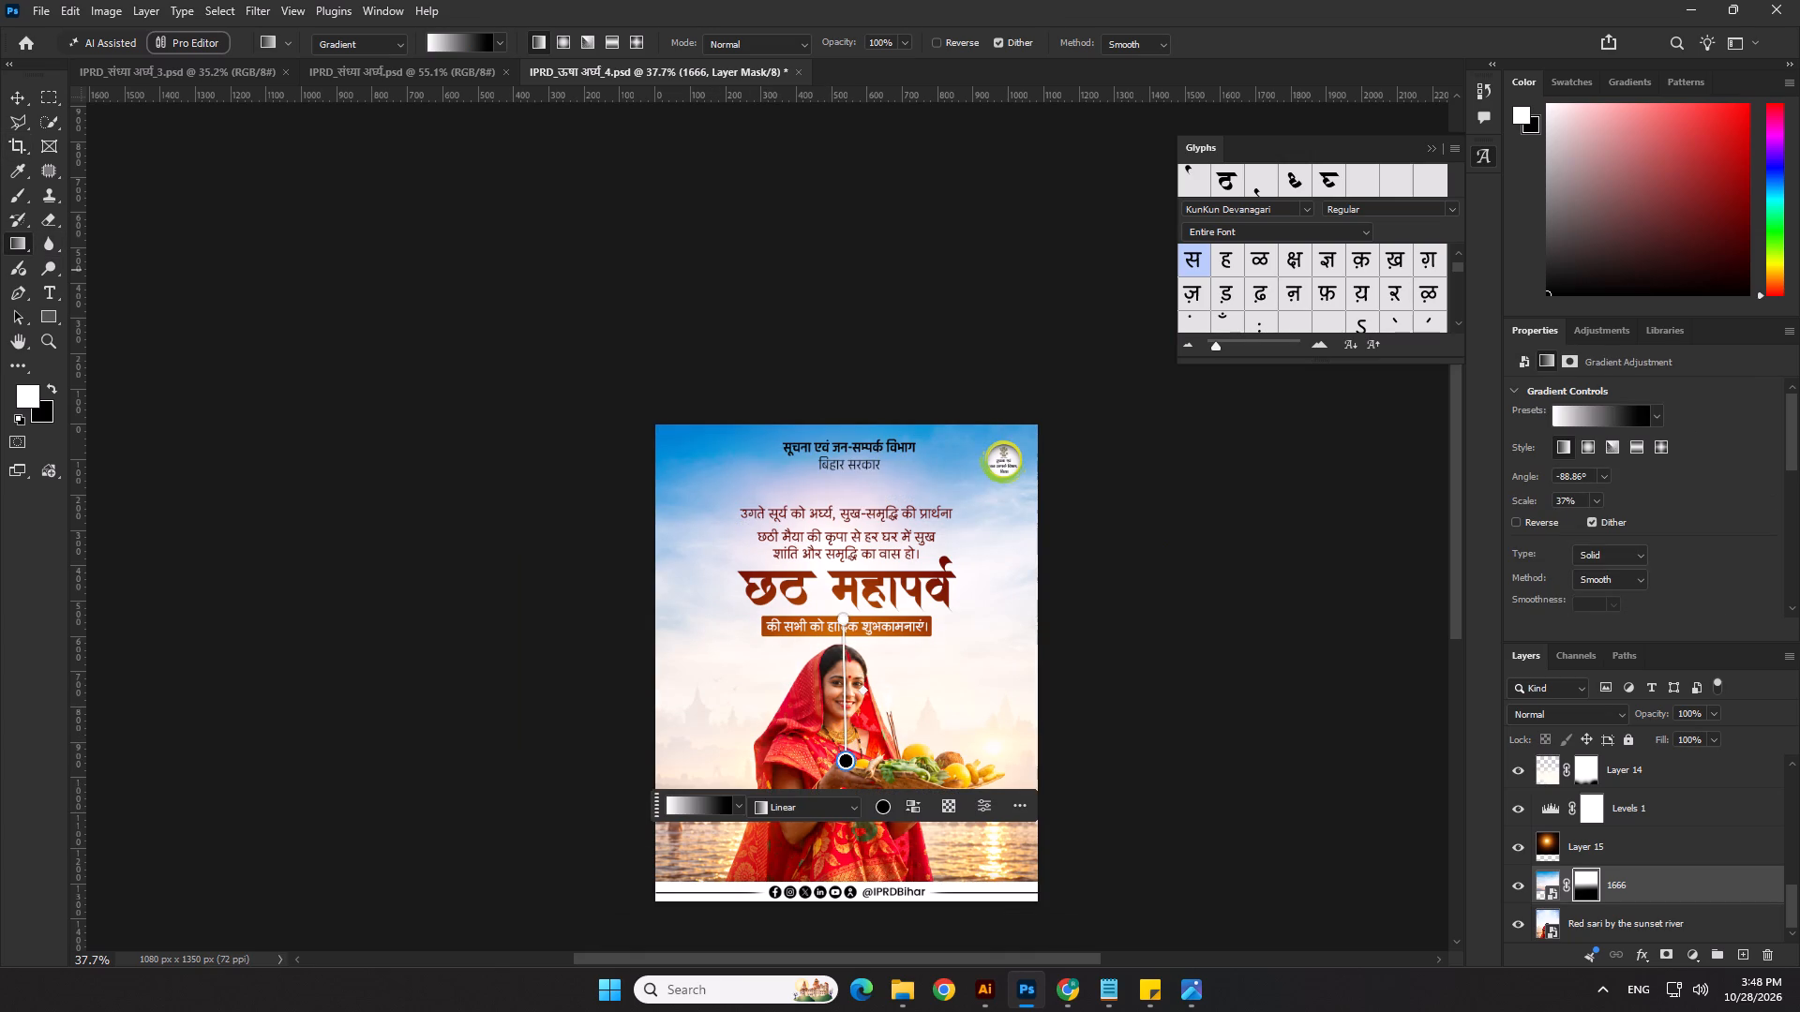
Scale the masked 1666 sky up to about 108% and nudge it up 20 px.
{"action": "left_click", "coordinate": [25, 99]}
{"action": "left_click_drag", "start_coordinate": [842, 320], "coordinate": [848, 290]}
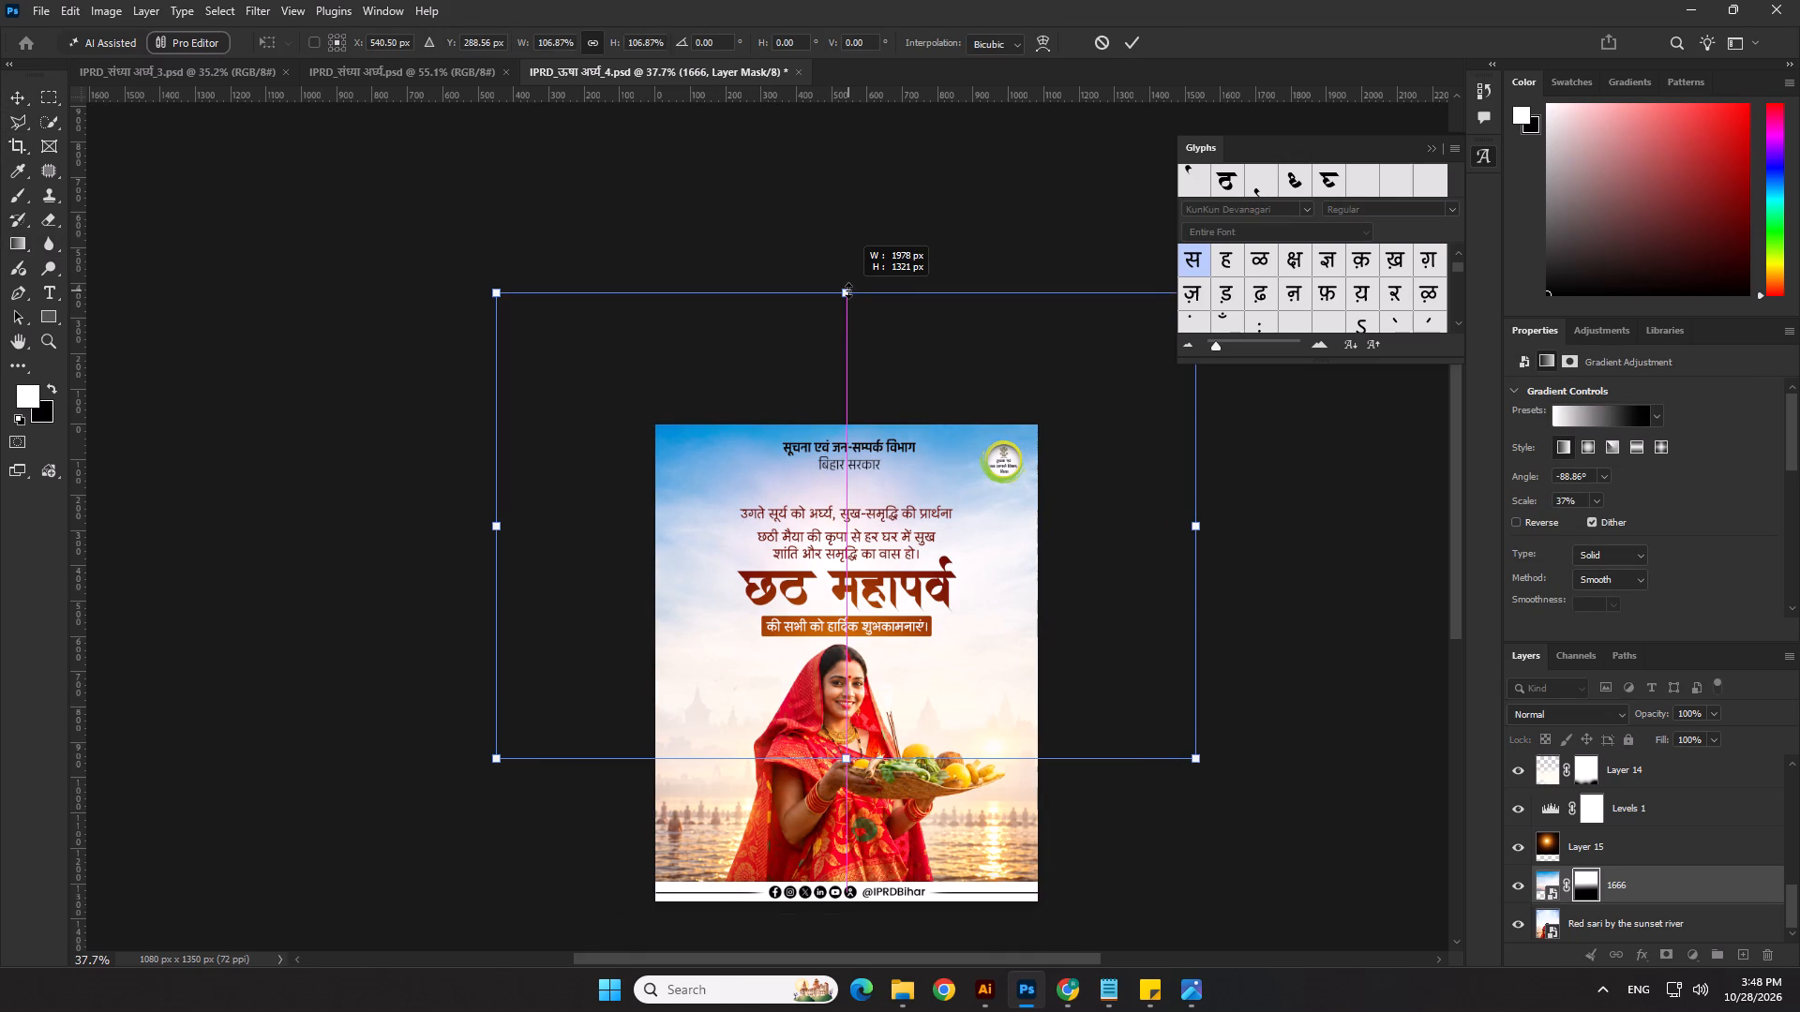
{"action": "left_click_drag", "start_coordinate": [848, 290], "coordinate": [848, 286]}
{"action": "key", "text": "shift+Up"}
{"action": "key", "text": "shift+Up"}
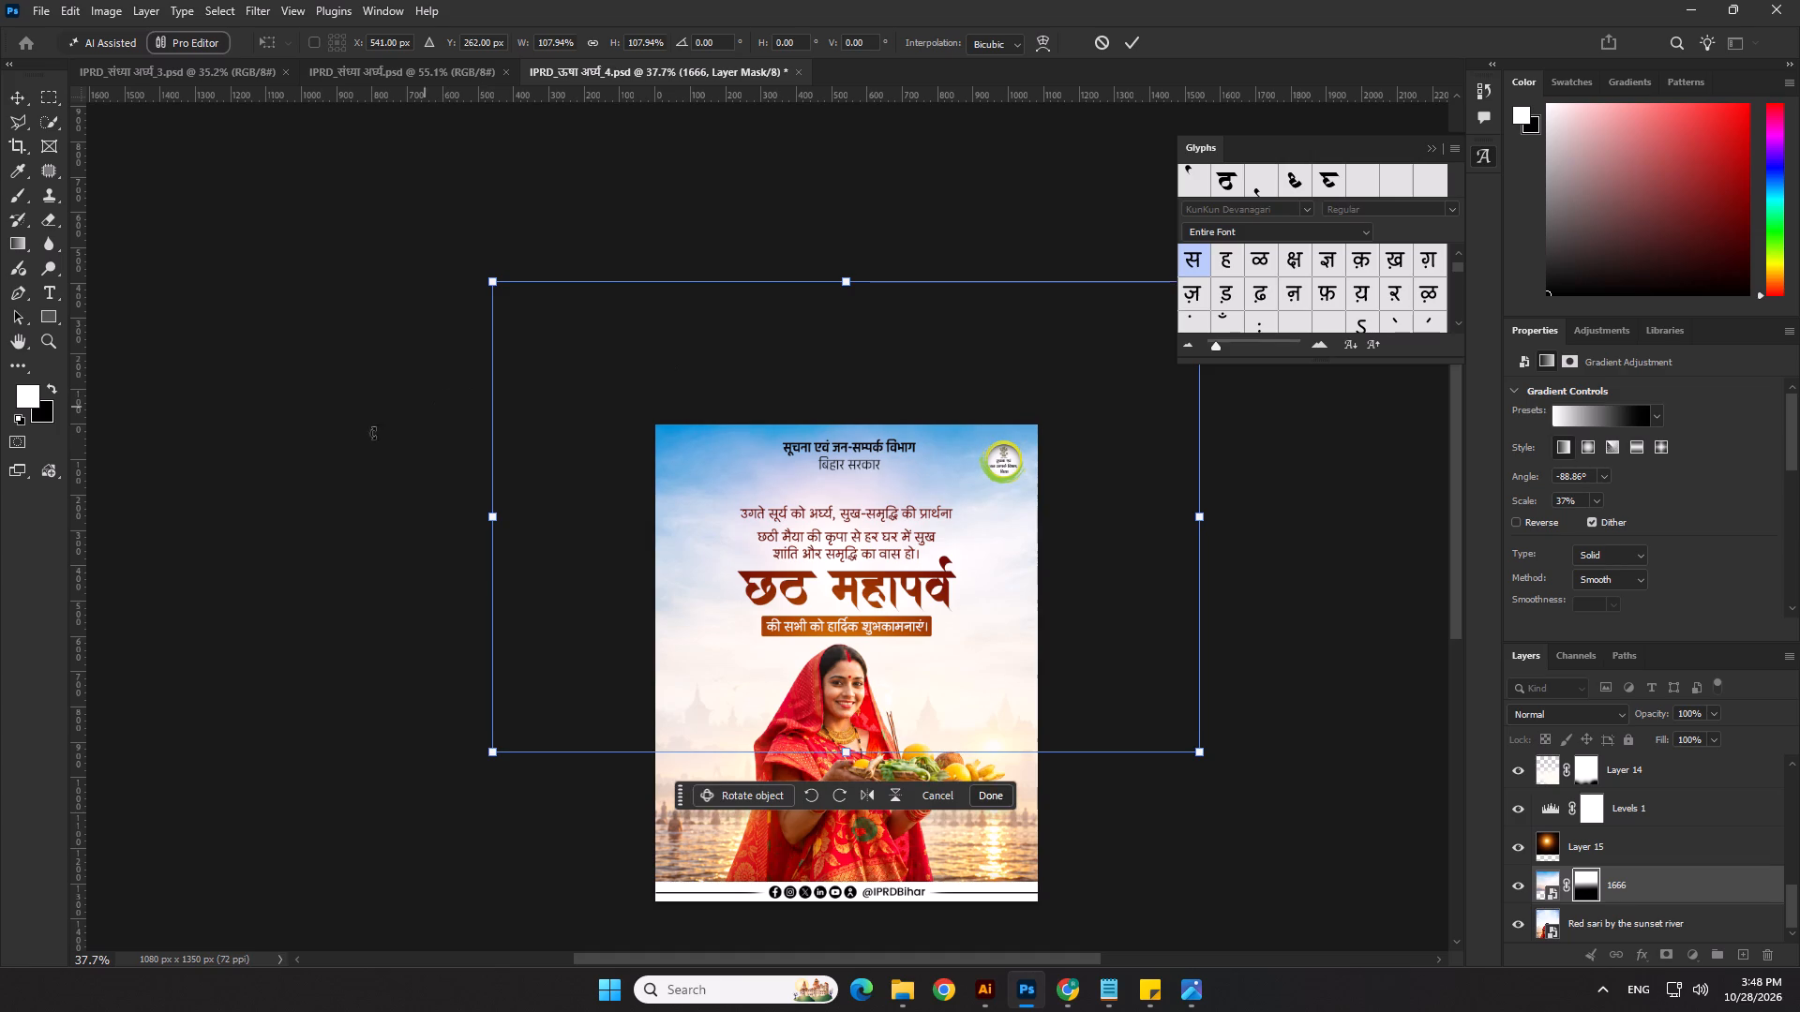
{"action": "key", "text": "Return"}
Set the font size of the two-line छठी मैया की कृपा text to 42 pt.
{"action": "left_click", "coordinate": [340, 441]}
{"action": "scroll", "coordinate": [768, 527], "scroll_direction": "up", "scroll_amount": 5}
{"action": "left_click", "coordinate": [886, 548]}
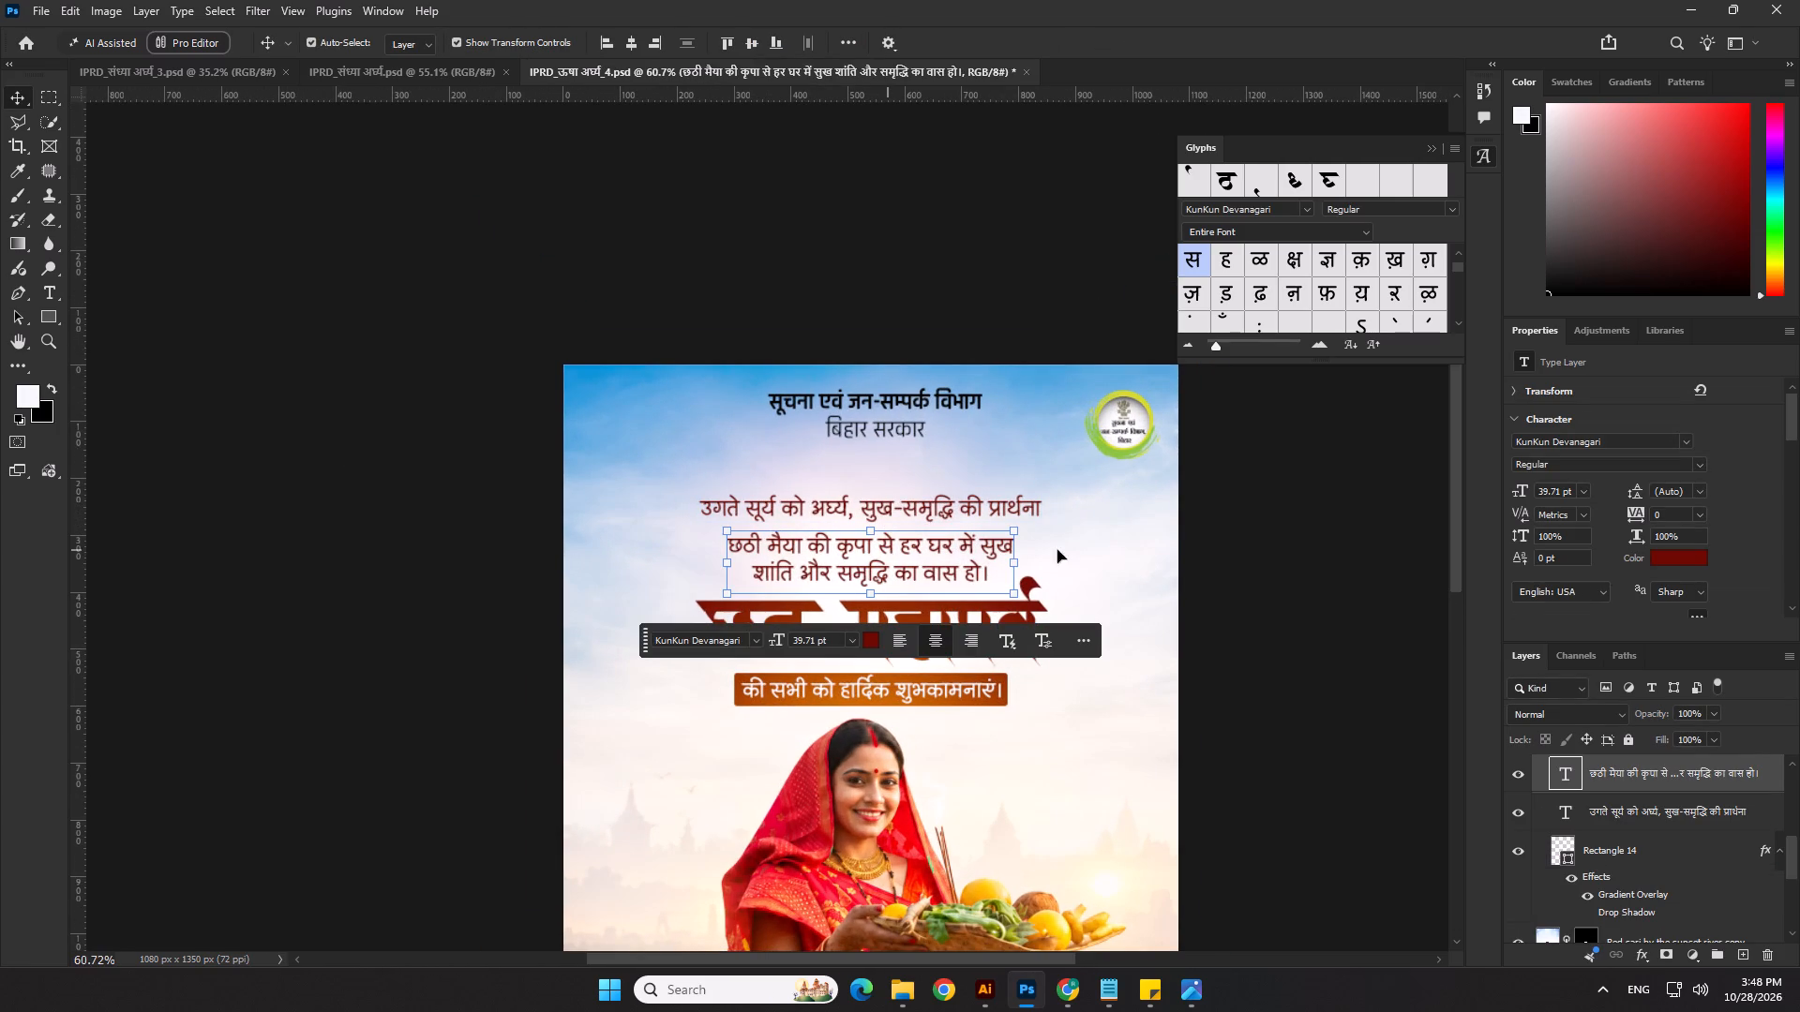
{"action": "left_click_drag", "start_coordinate": [1563, 488], "coordinate": [1505, 493]}
{"action": "type", "text": "42"}
{"action": "key", "text": "Return"}
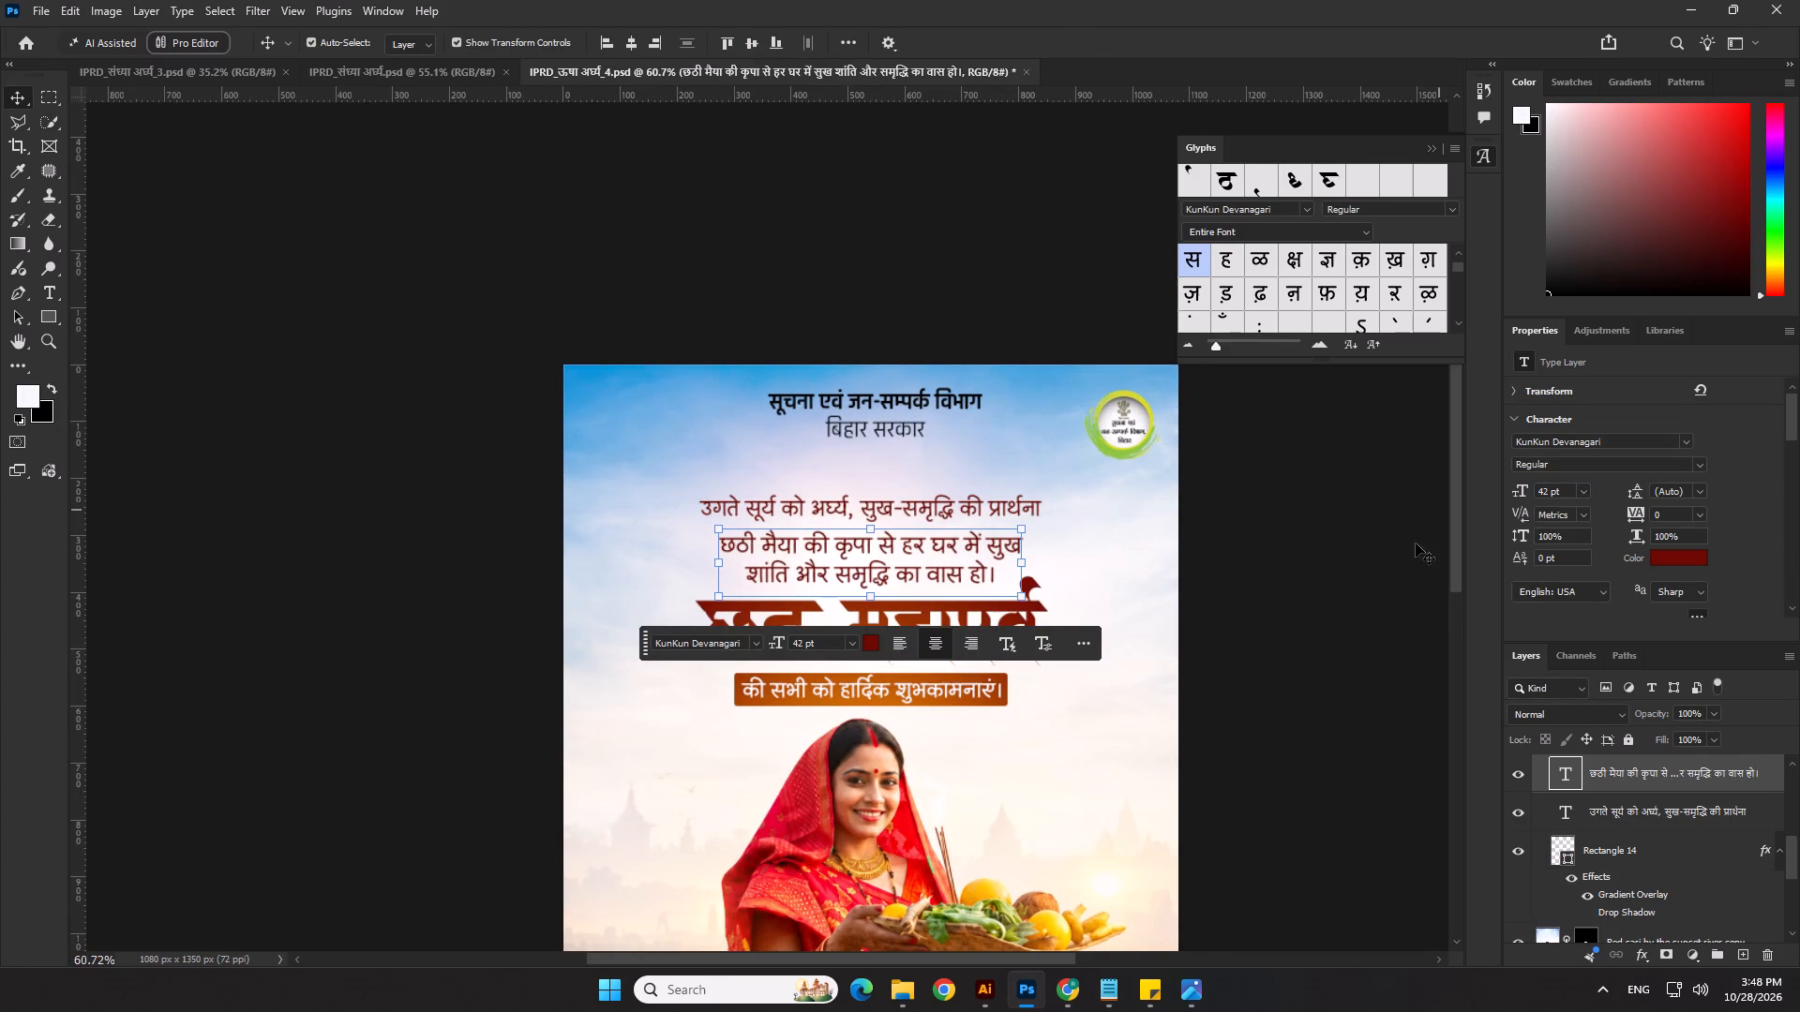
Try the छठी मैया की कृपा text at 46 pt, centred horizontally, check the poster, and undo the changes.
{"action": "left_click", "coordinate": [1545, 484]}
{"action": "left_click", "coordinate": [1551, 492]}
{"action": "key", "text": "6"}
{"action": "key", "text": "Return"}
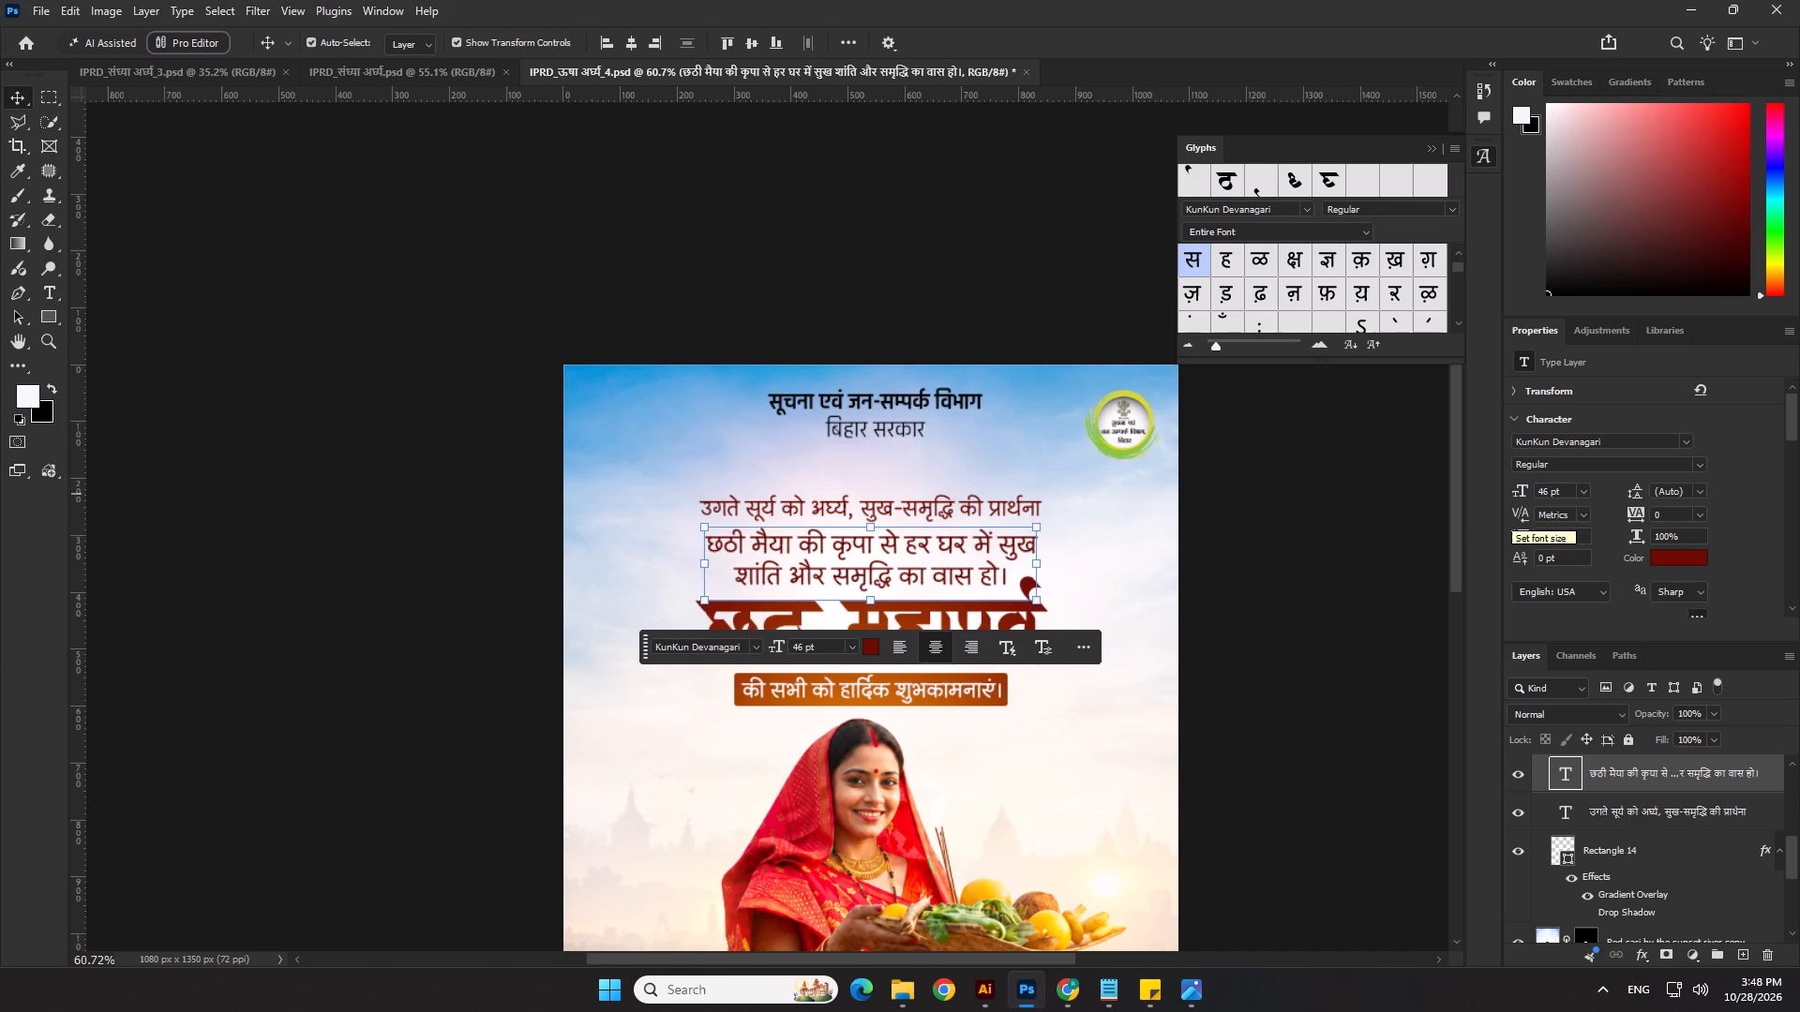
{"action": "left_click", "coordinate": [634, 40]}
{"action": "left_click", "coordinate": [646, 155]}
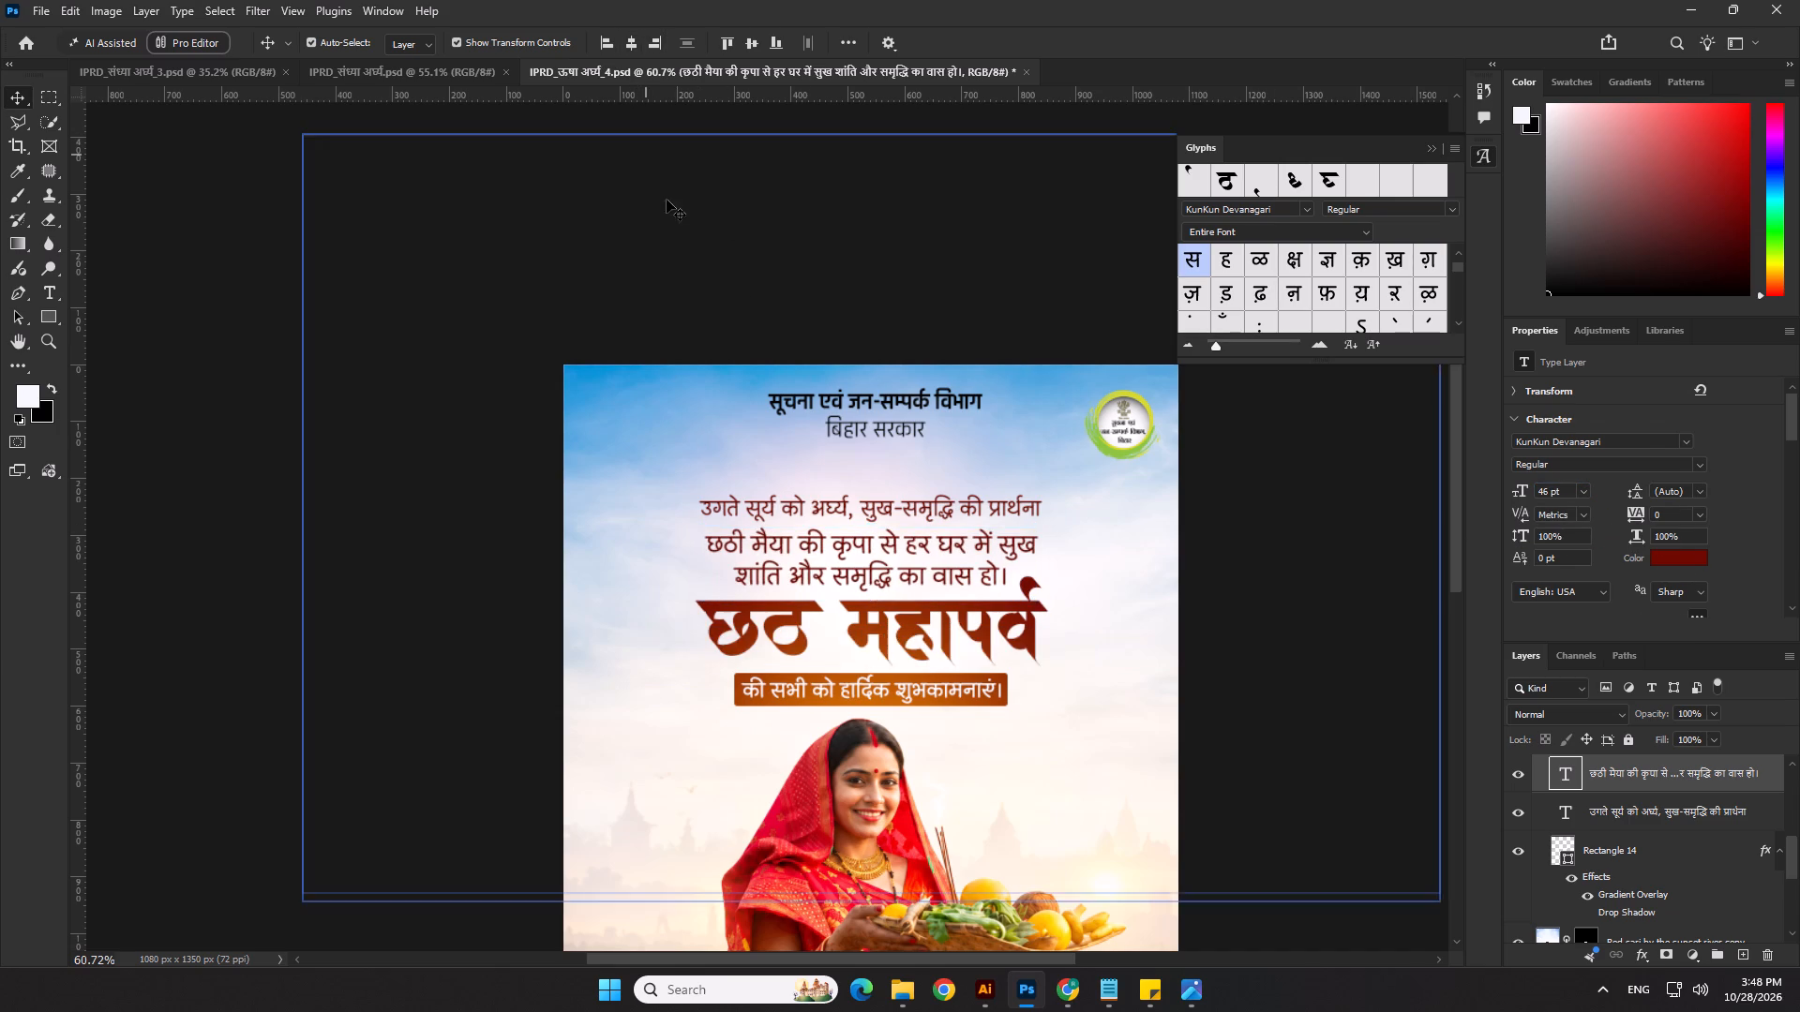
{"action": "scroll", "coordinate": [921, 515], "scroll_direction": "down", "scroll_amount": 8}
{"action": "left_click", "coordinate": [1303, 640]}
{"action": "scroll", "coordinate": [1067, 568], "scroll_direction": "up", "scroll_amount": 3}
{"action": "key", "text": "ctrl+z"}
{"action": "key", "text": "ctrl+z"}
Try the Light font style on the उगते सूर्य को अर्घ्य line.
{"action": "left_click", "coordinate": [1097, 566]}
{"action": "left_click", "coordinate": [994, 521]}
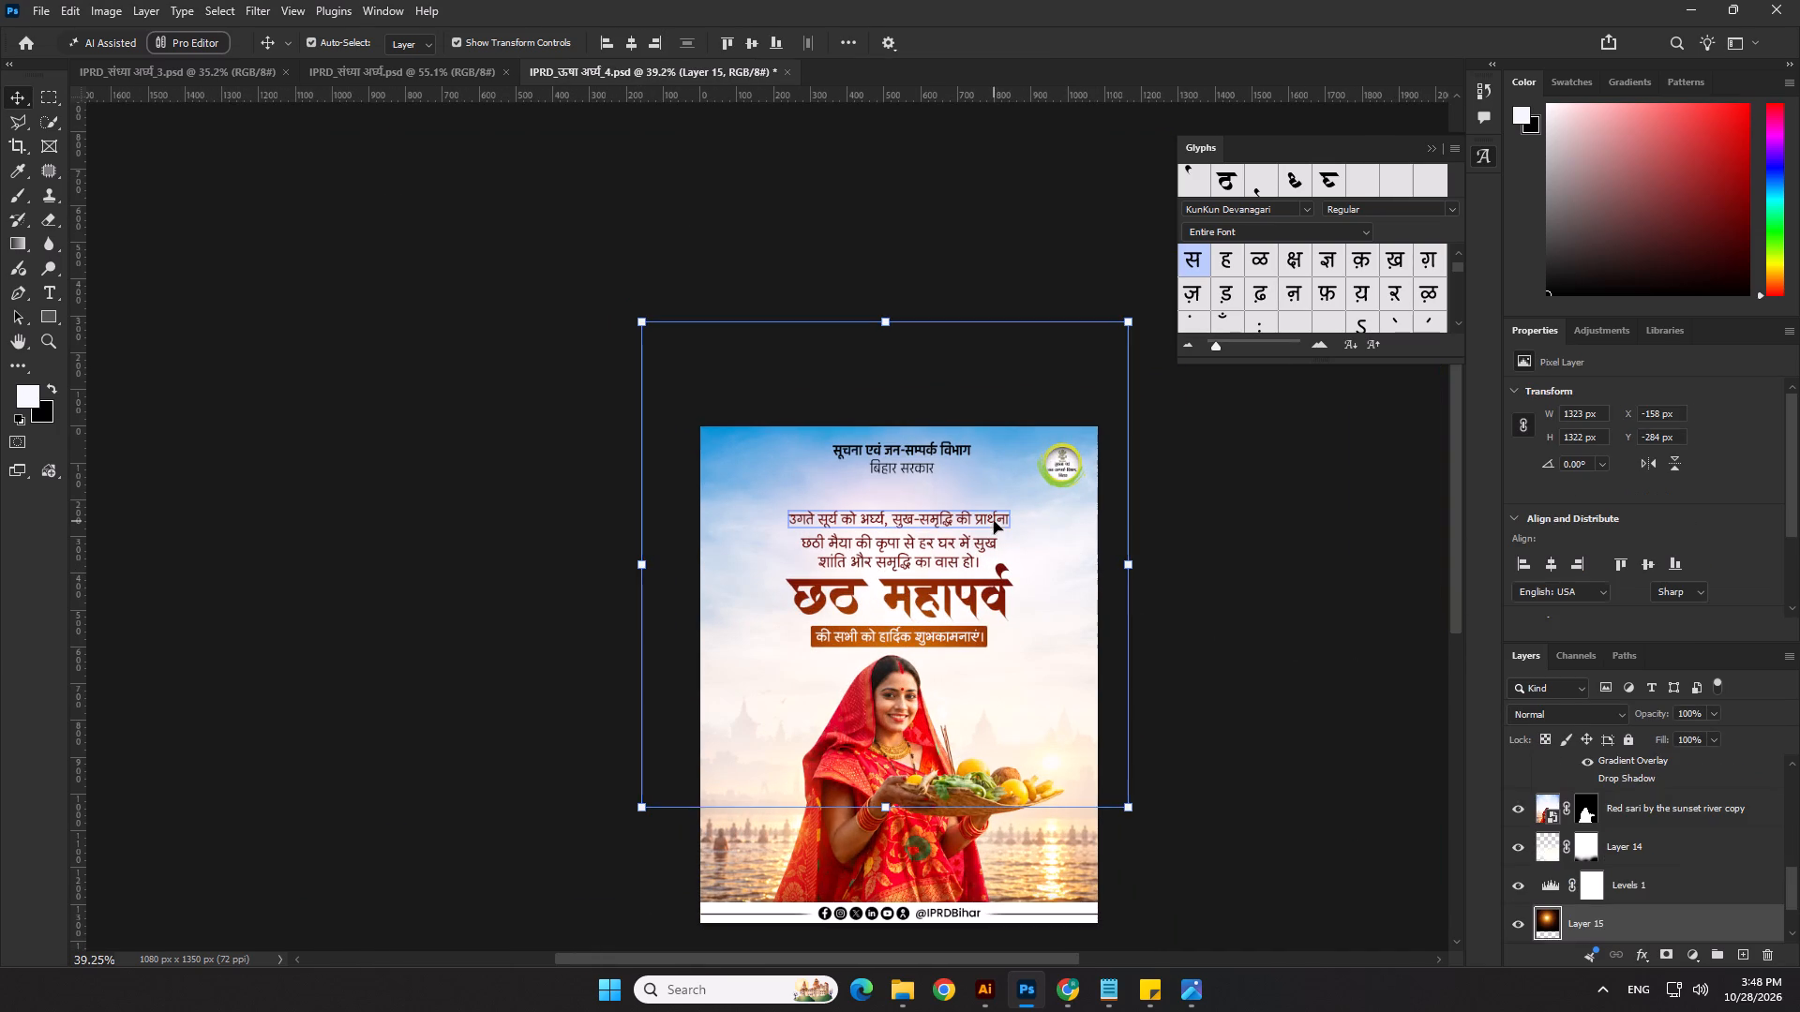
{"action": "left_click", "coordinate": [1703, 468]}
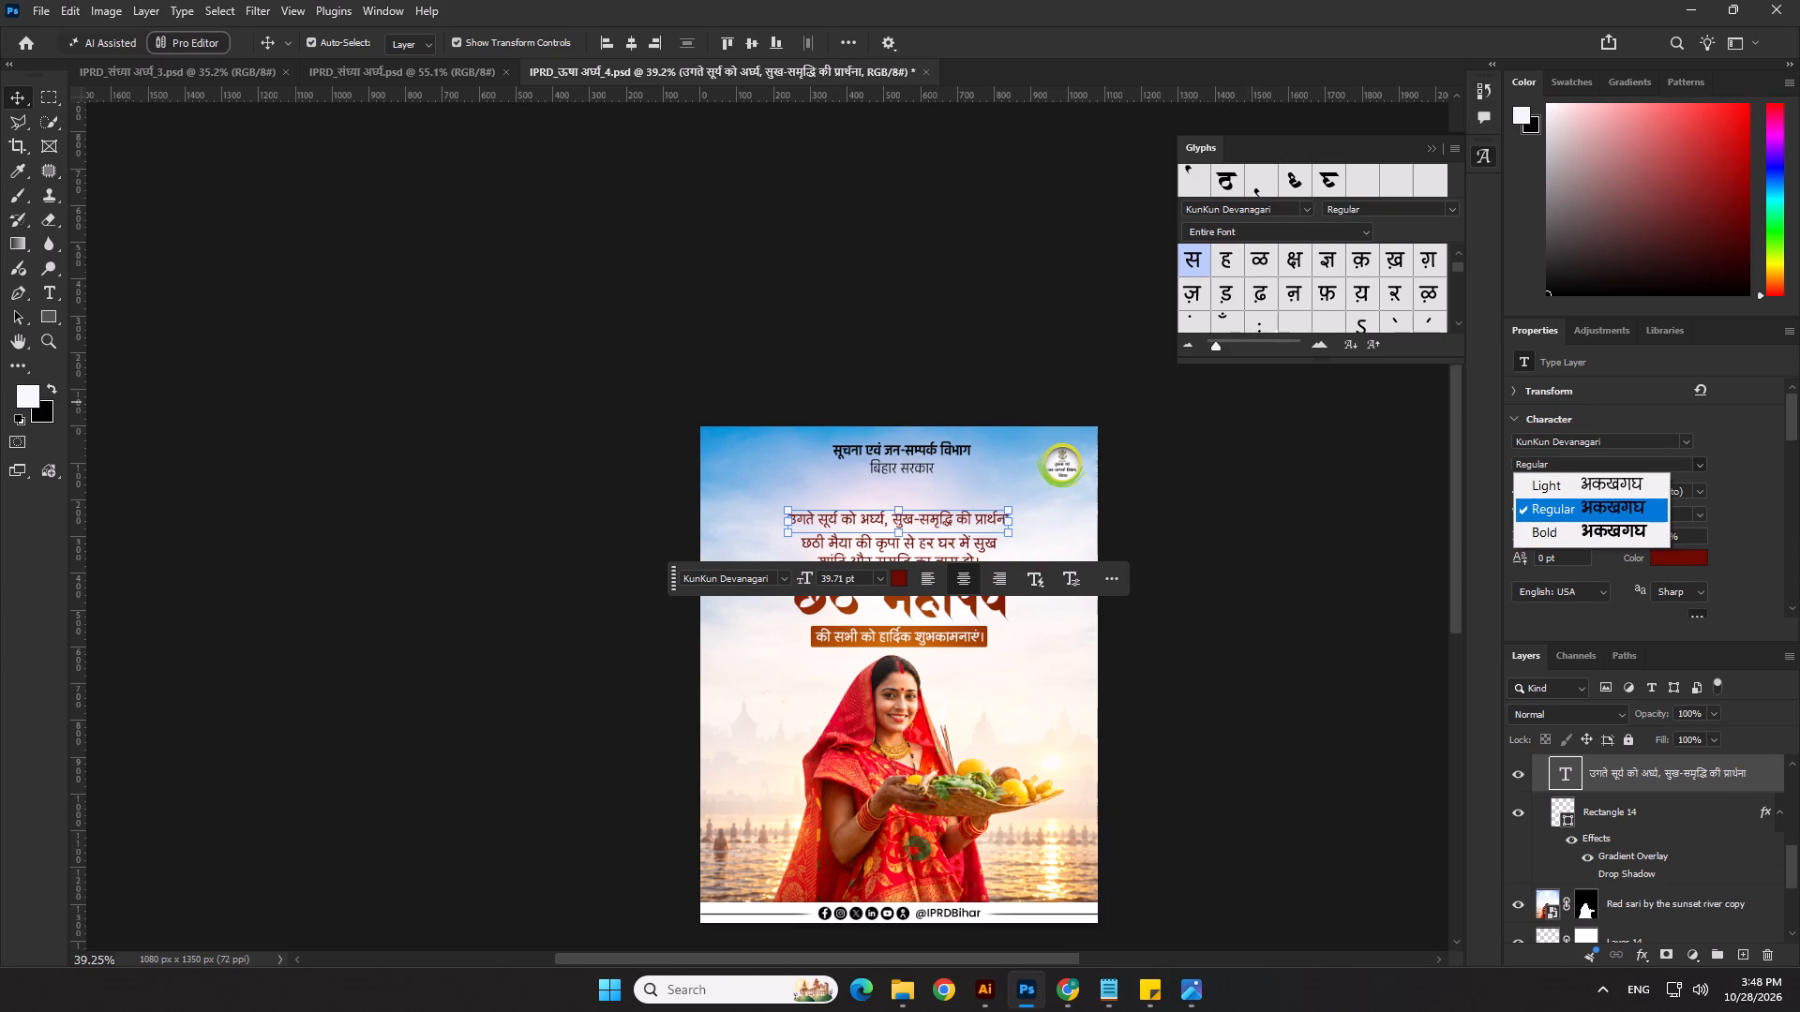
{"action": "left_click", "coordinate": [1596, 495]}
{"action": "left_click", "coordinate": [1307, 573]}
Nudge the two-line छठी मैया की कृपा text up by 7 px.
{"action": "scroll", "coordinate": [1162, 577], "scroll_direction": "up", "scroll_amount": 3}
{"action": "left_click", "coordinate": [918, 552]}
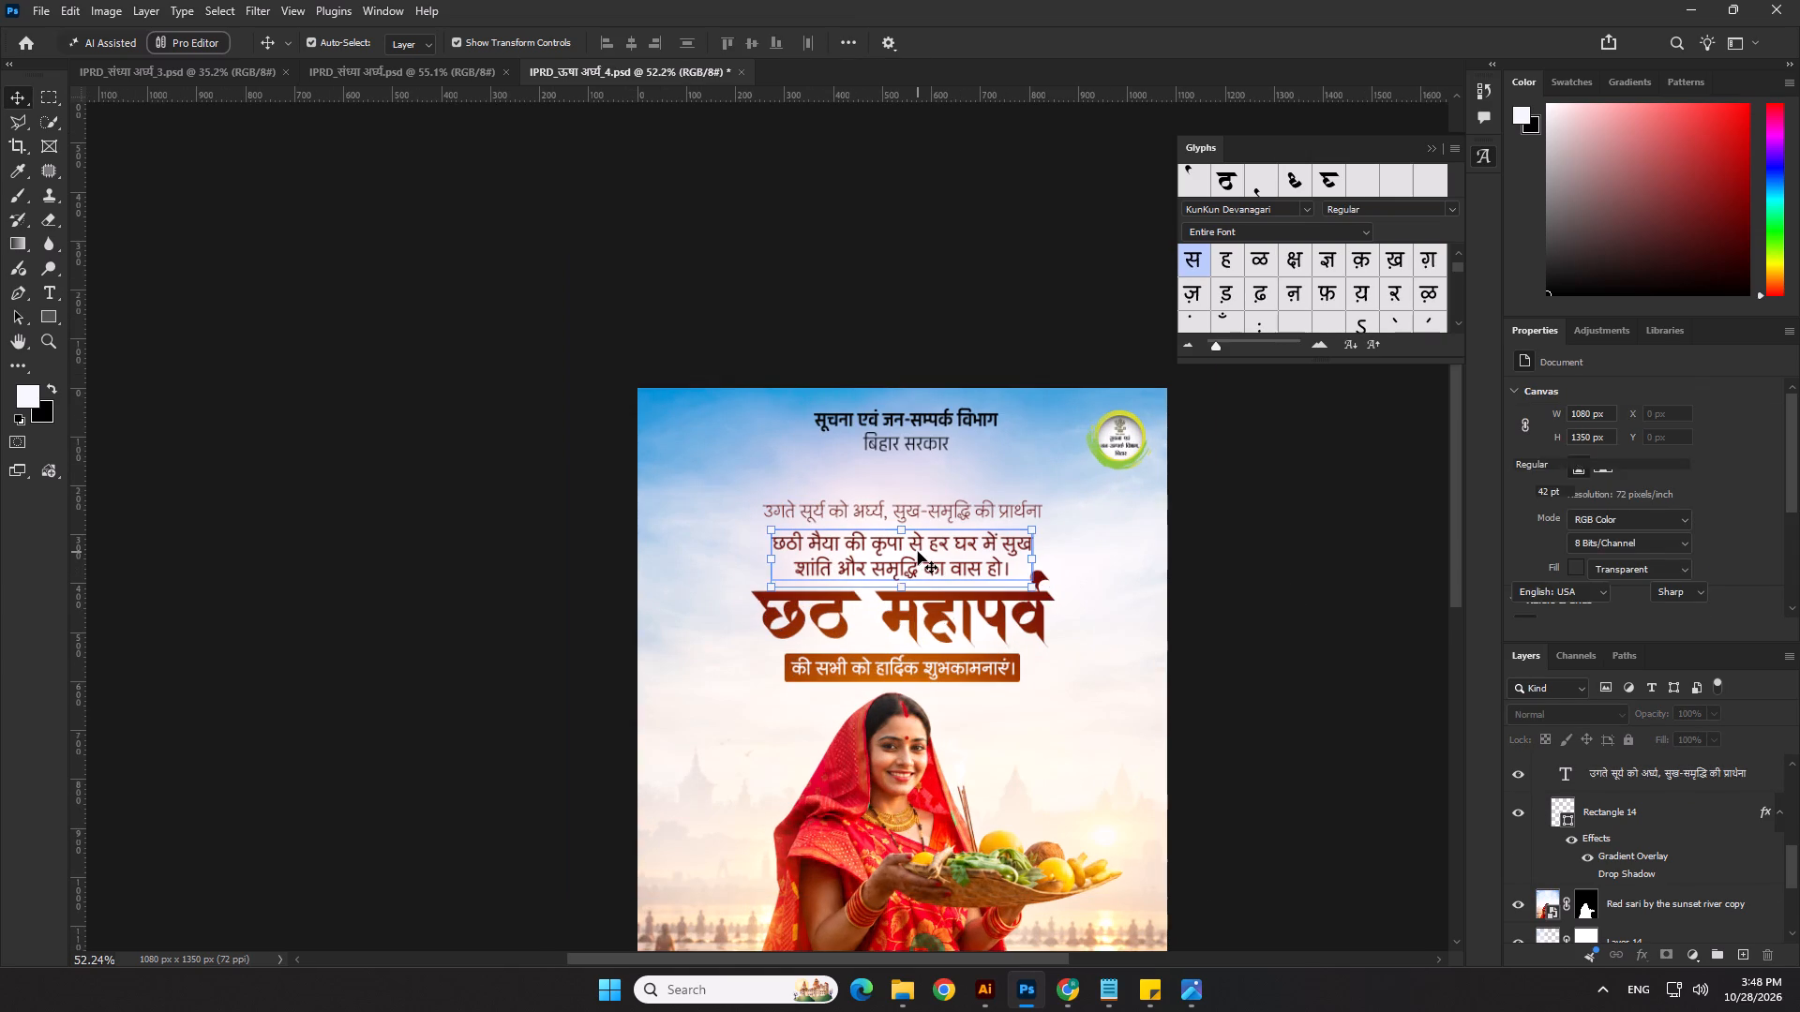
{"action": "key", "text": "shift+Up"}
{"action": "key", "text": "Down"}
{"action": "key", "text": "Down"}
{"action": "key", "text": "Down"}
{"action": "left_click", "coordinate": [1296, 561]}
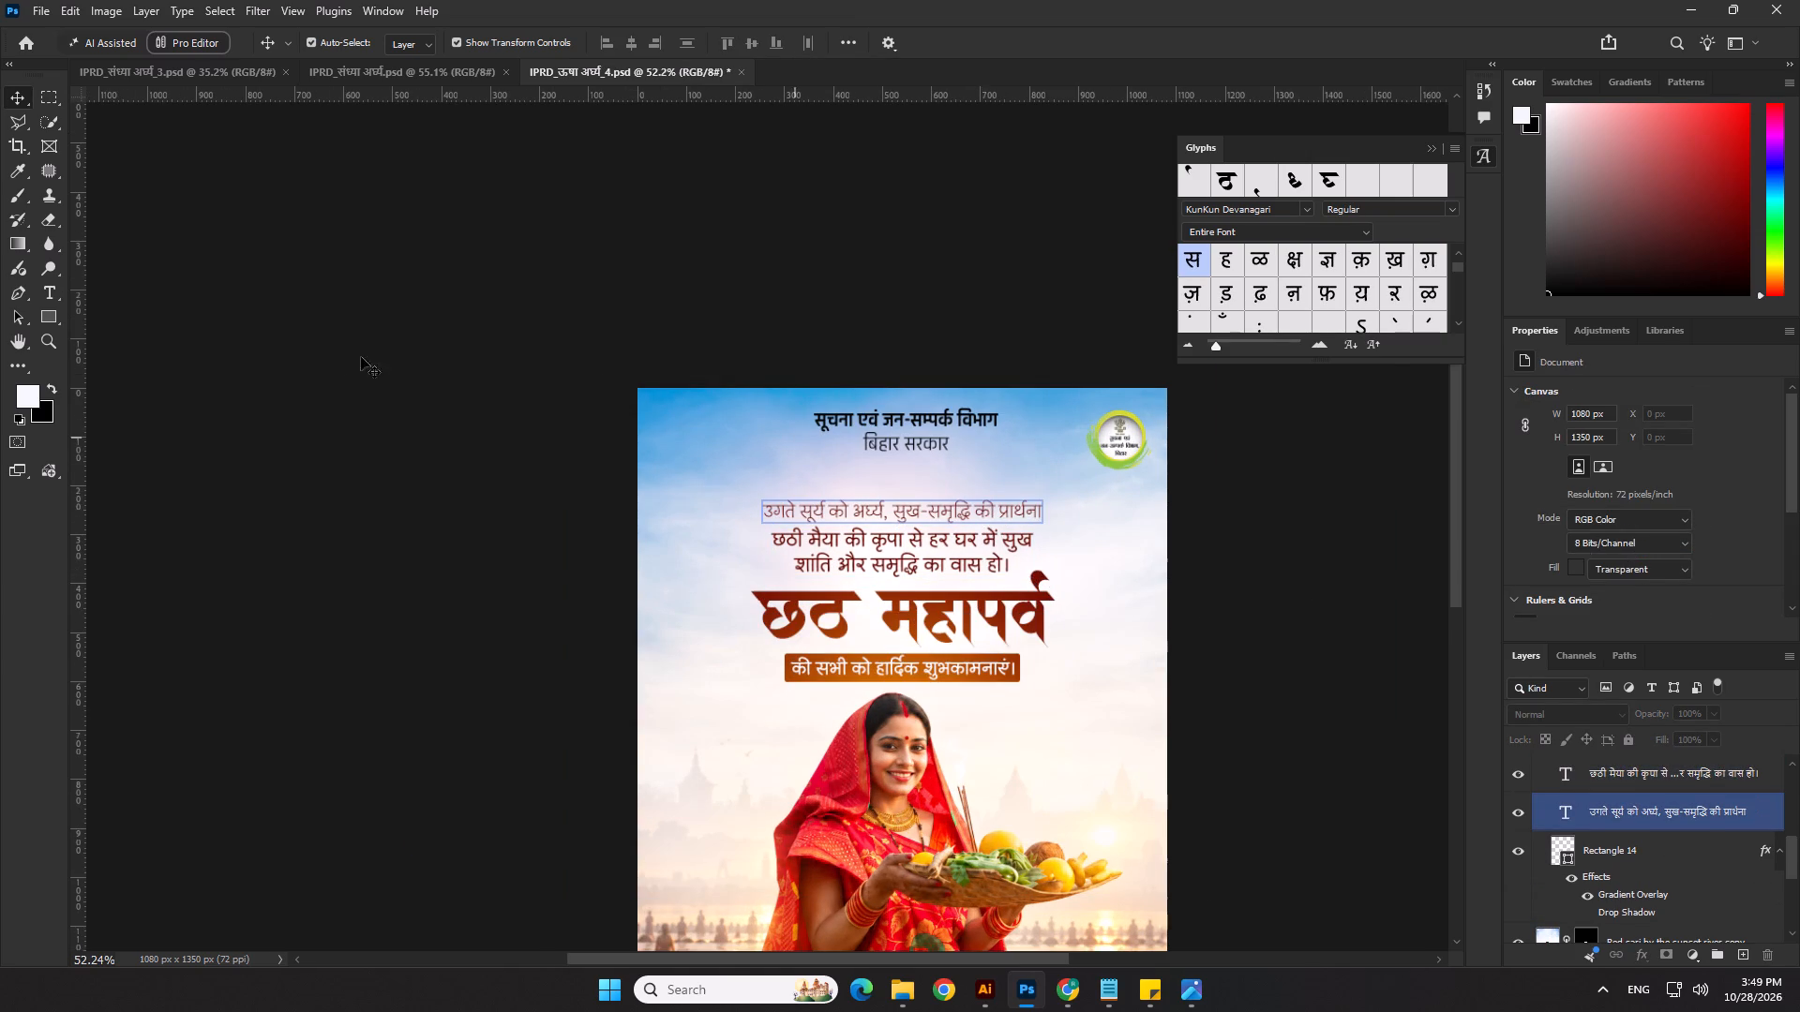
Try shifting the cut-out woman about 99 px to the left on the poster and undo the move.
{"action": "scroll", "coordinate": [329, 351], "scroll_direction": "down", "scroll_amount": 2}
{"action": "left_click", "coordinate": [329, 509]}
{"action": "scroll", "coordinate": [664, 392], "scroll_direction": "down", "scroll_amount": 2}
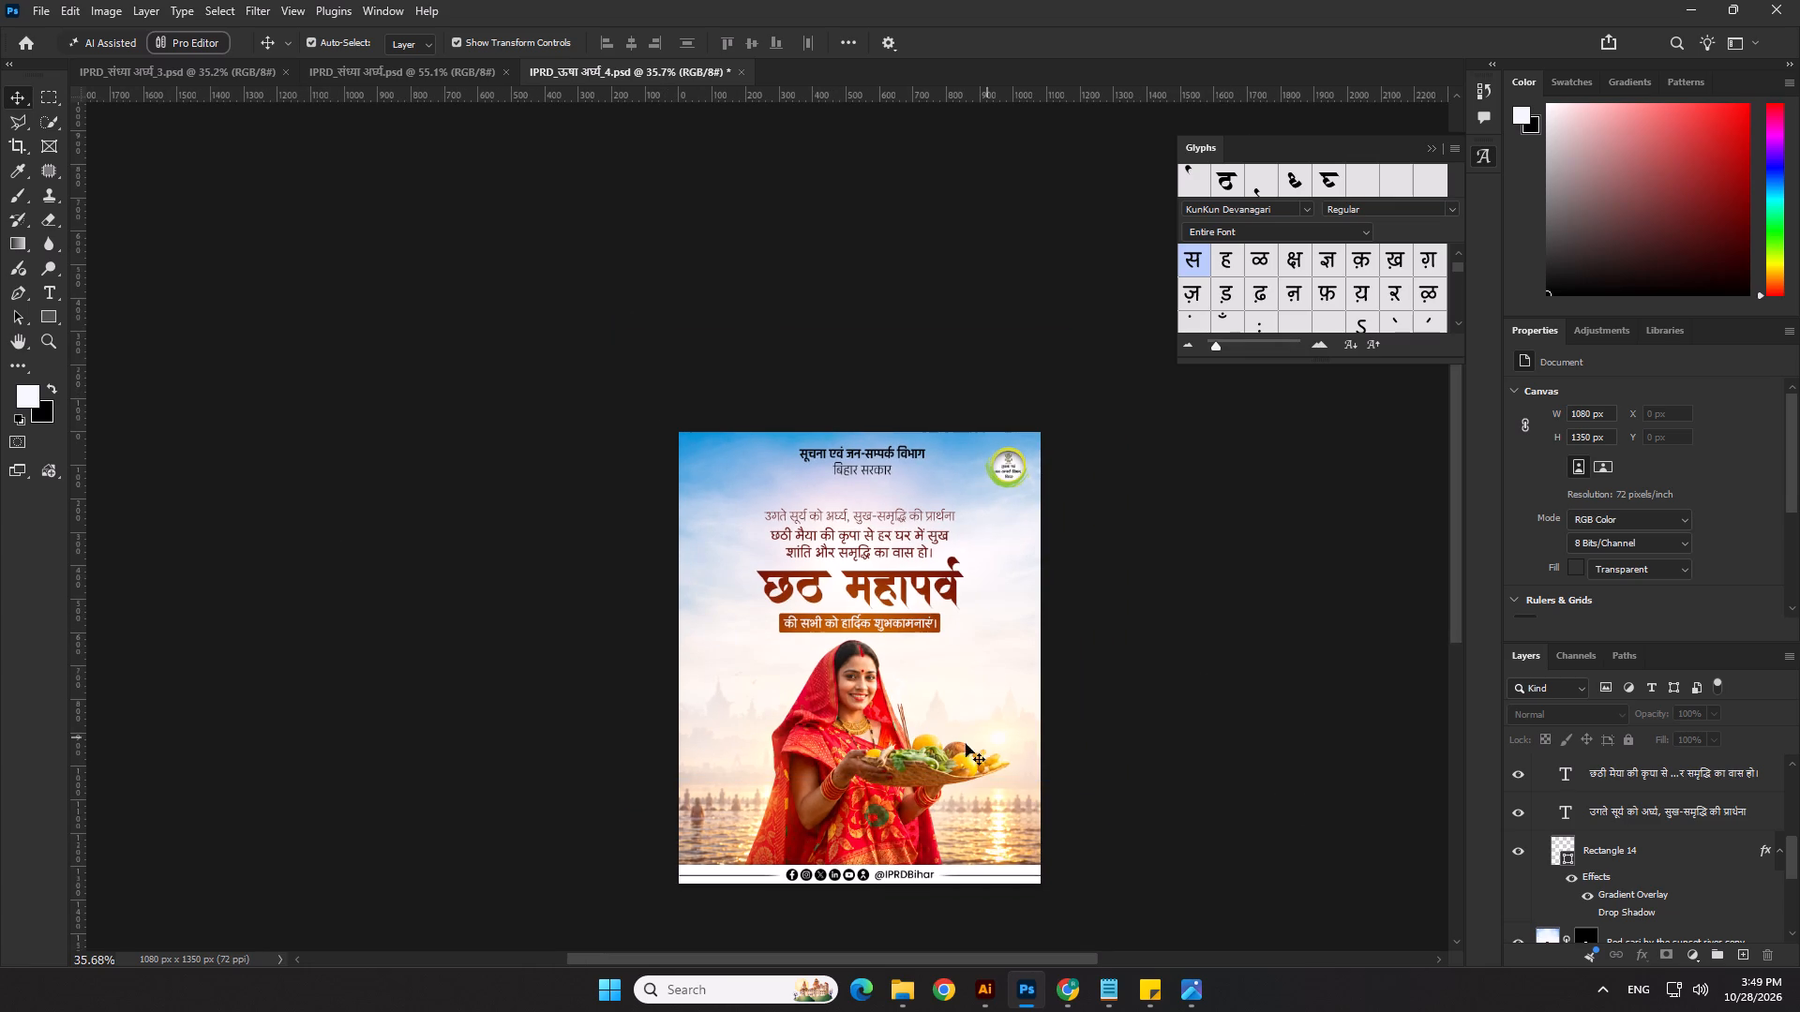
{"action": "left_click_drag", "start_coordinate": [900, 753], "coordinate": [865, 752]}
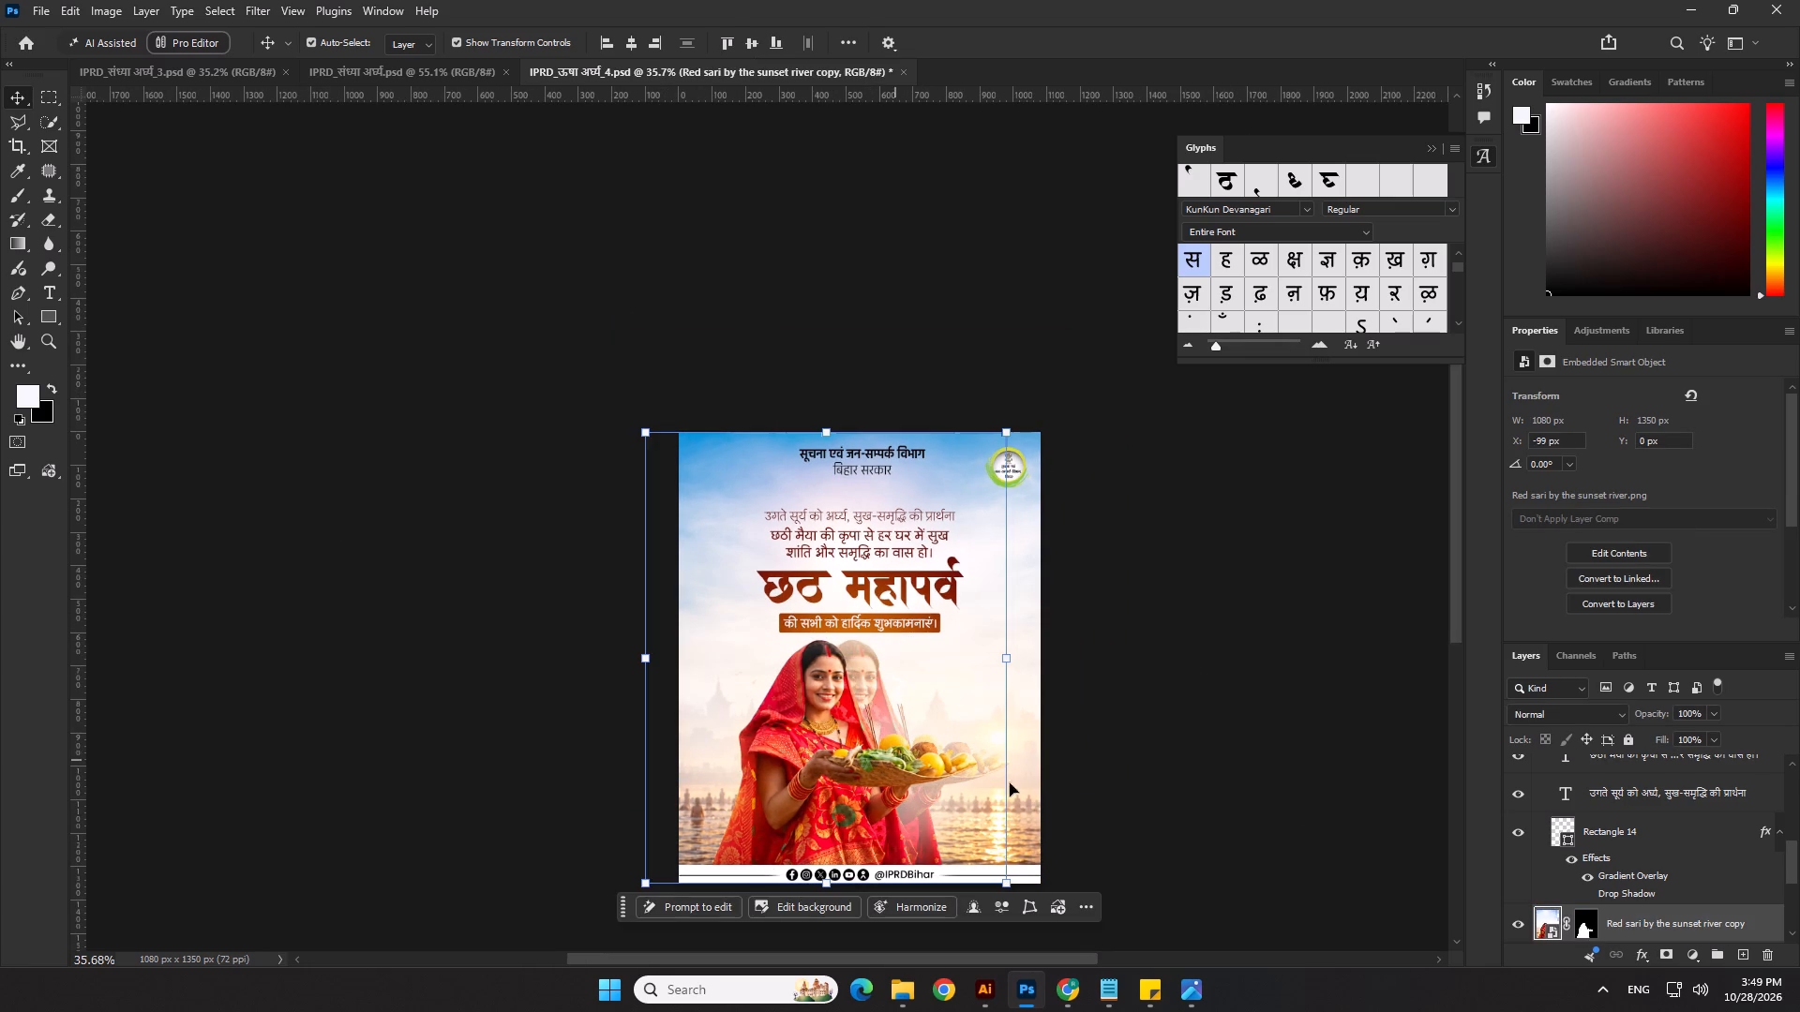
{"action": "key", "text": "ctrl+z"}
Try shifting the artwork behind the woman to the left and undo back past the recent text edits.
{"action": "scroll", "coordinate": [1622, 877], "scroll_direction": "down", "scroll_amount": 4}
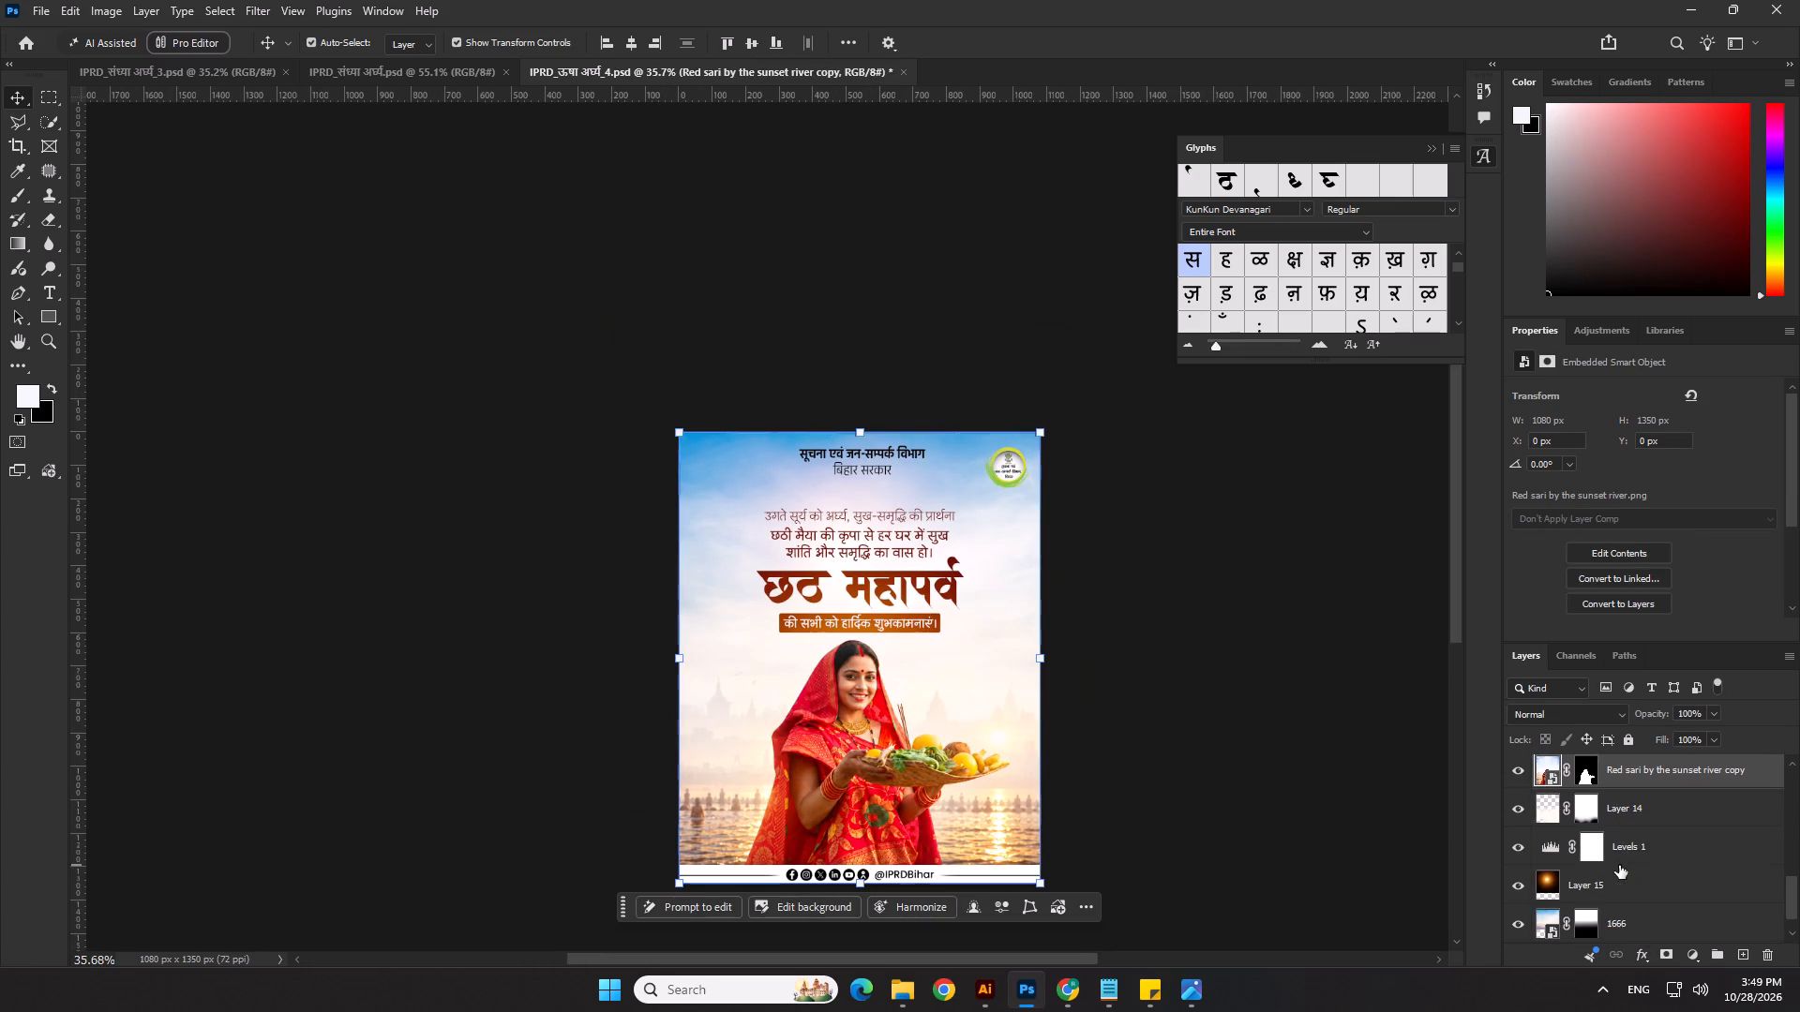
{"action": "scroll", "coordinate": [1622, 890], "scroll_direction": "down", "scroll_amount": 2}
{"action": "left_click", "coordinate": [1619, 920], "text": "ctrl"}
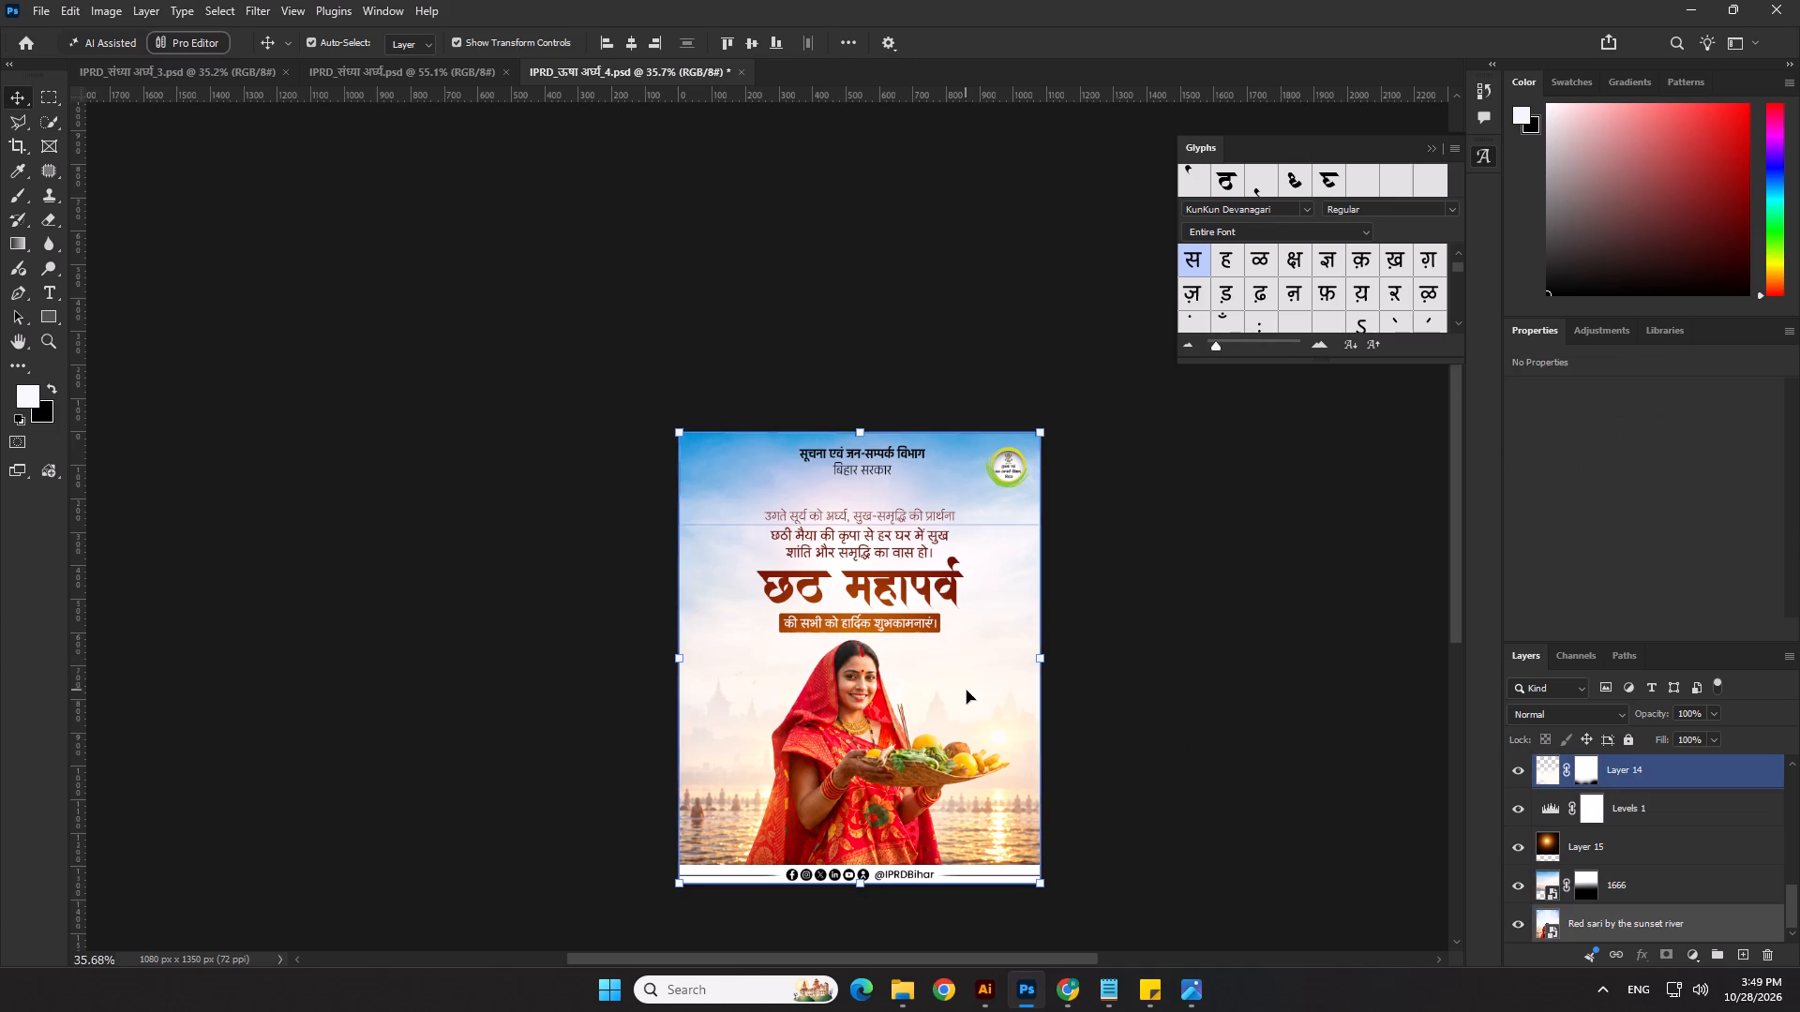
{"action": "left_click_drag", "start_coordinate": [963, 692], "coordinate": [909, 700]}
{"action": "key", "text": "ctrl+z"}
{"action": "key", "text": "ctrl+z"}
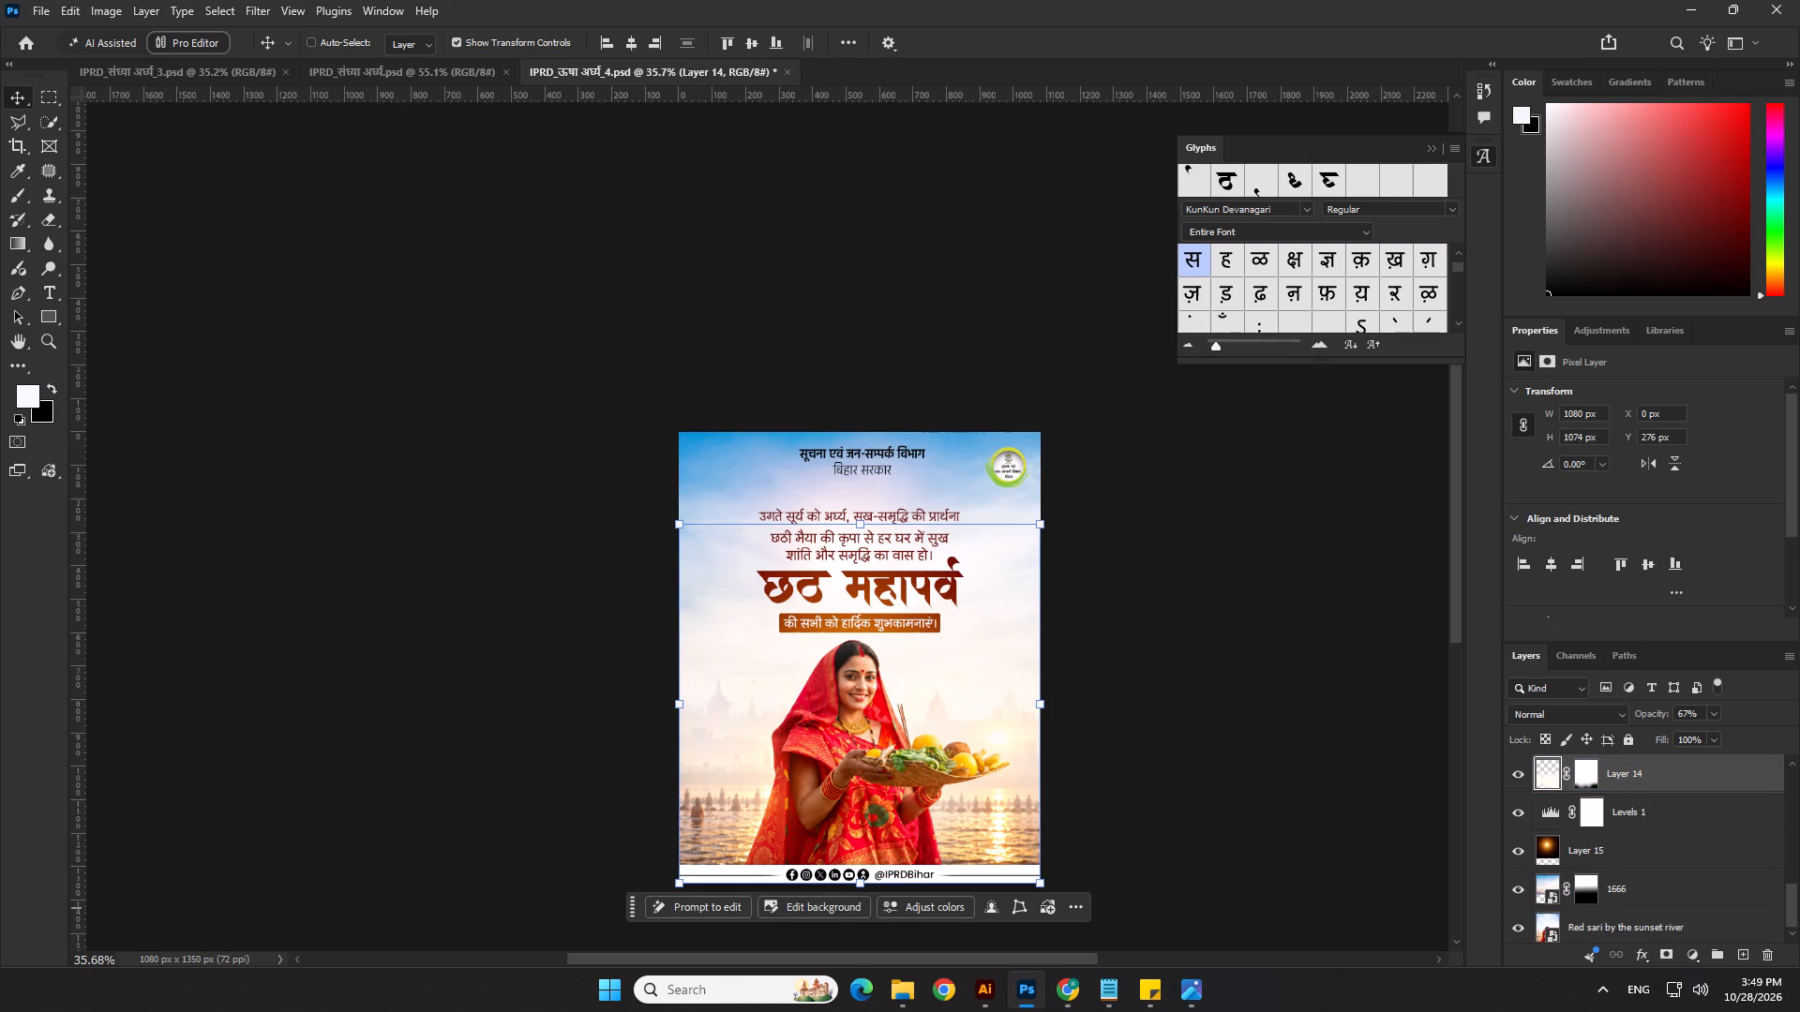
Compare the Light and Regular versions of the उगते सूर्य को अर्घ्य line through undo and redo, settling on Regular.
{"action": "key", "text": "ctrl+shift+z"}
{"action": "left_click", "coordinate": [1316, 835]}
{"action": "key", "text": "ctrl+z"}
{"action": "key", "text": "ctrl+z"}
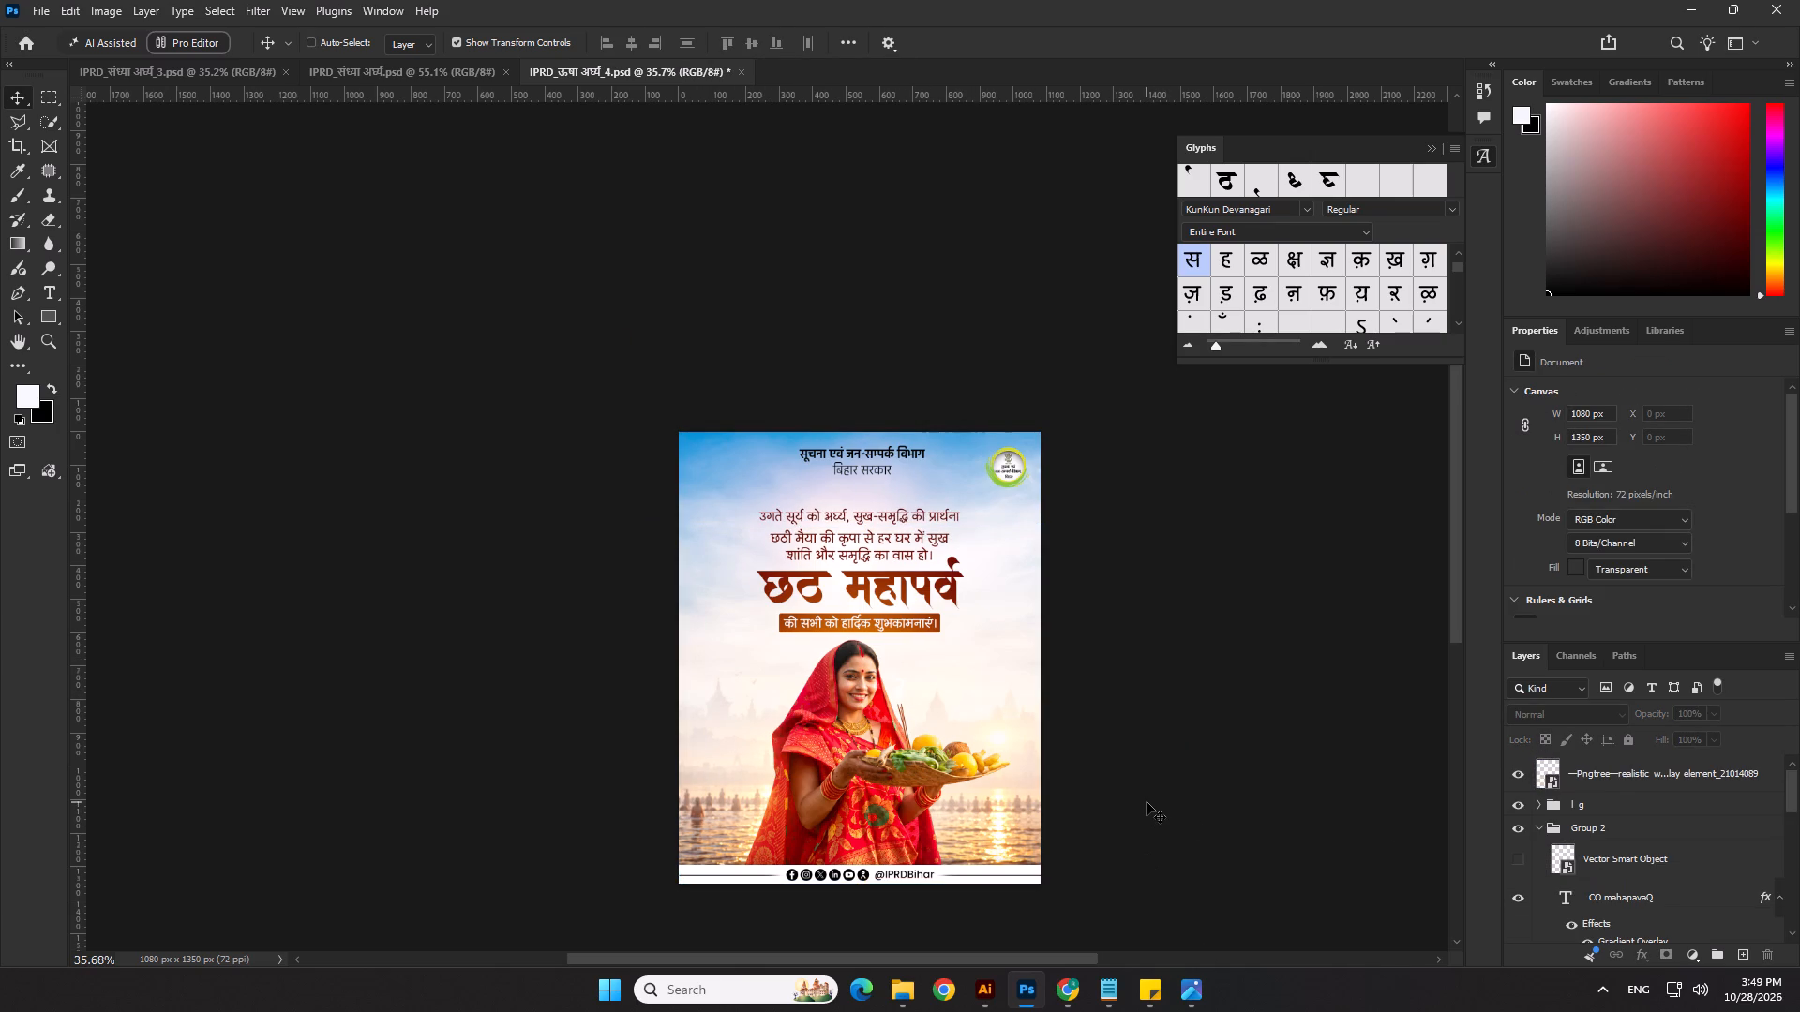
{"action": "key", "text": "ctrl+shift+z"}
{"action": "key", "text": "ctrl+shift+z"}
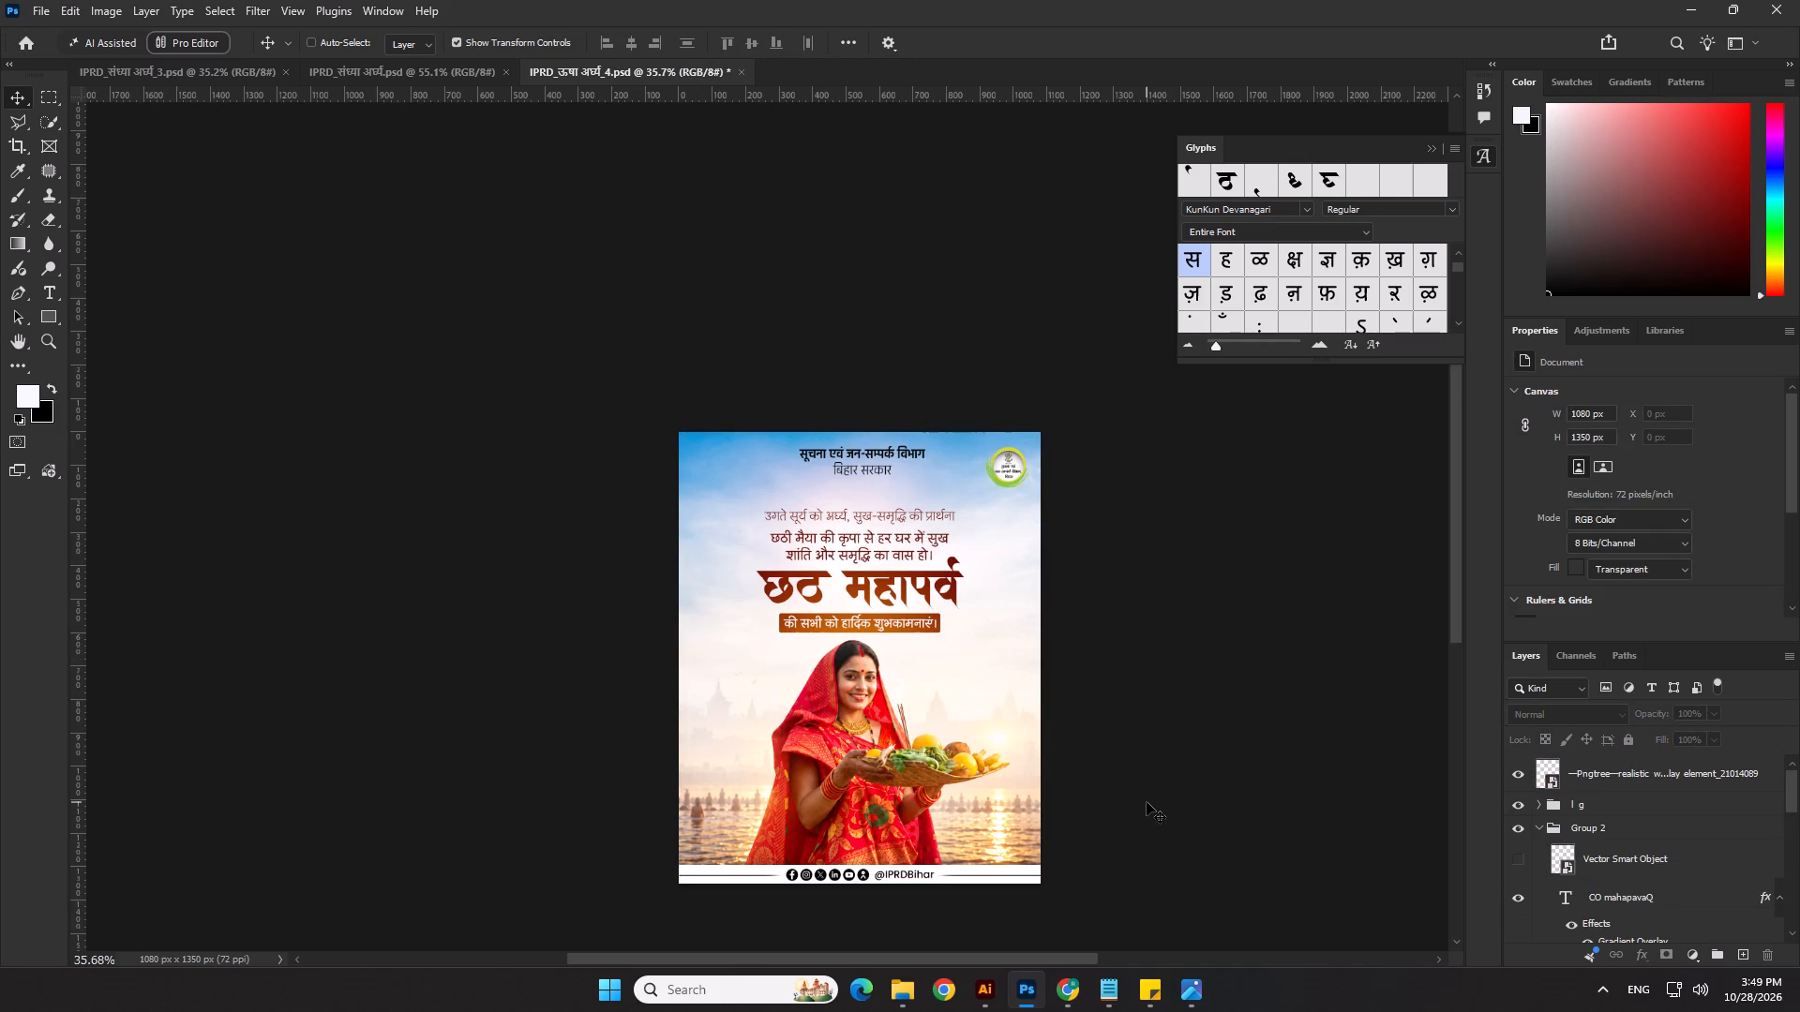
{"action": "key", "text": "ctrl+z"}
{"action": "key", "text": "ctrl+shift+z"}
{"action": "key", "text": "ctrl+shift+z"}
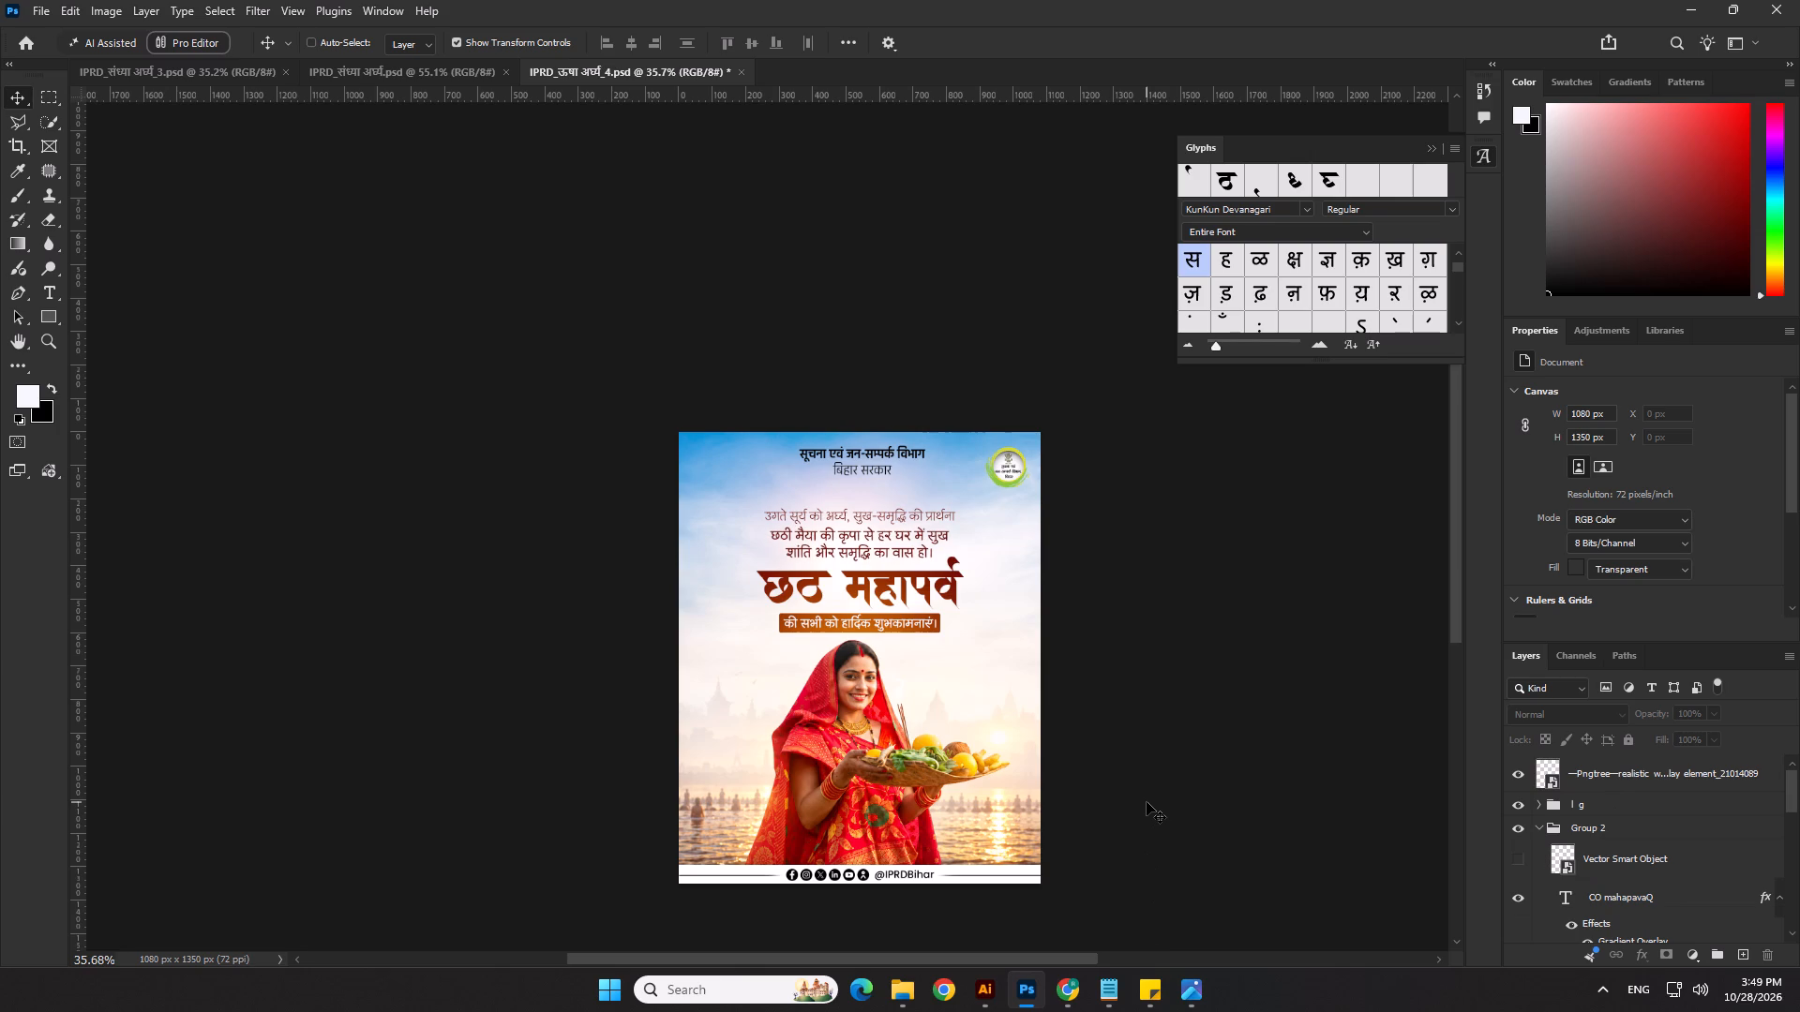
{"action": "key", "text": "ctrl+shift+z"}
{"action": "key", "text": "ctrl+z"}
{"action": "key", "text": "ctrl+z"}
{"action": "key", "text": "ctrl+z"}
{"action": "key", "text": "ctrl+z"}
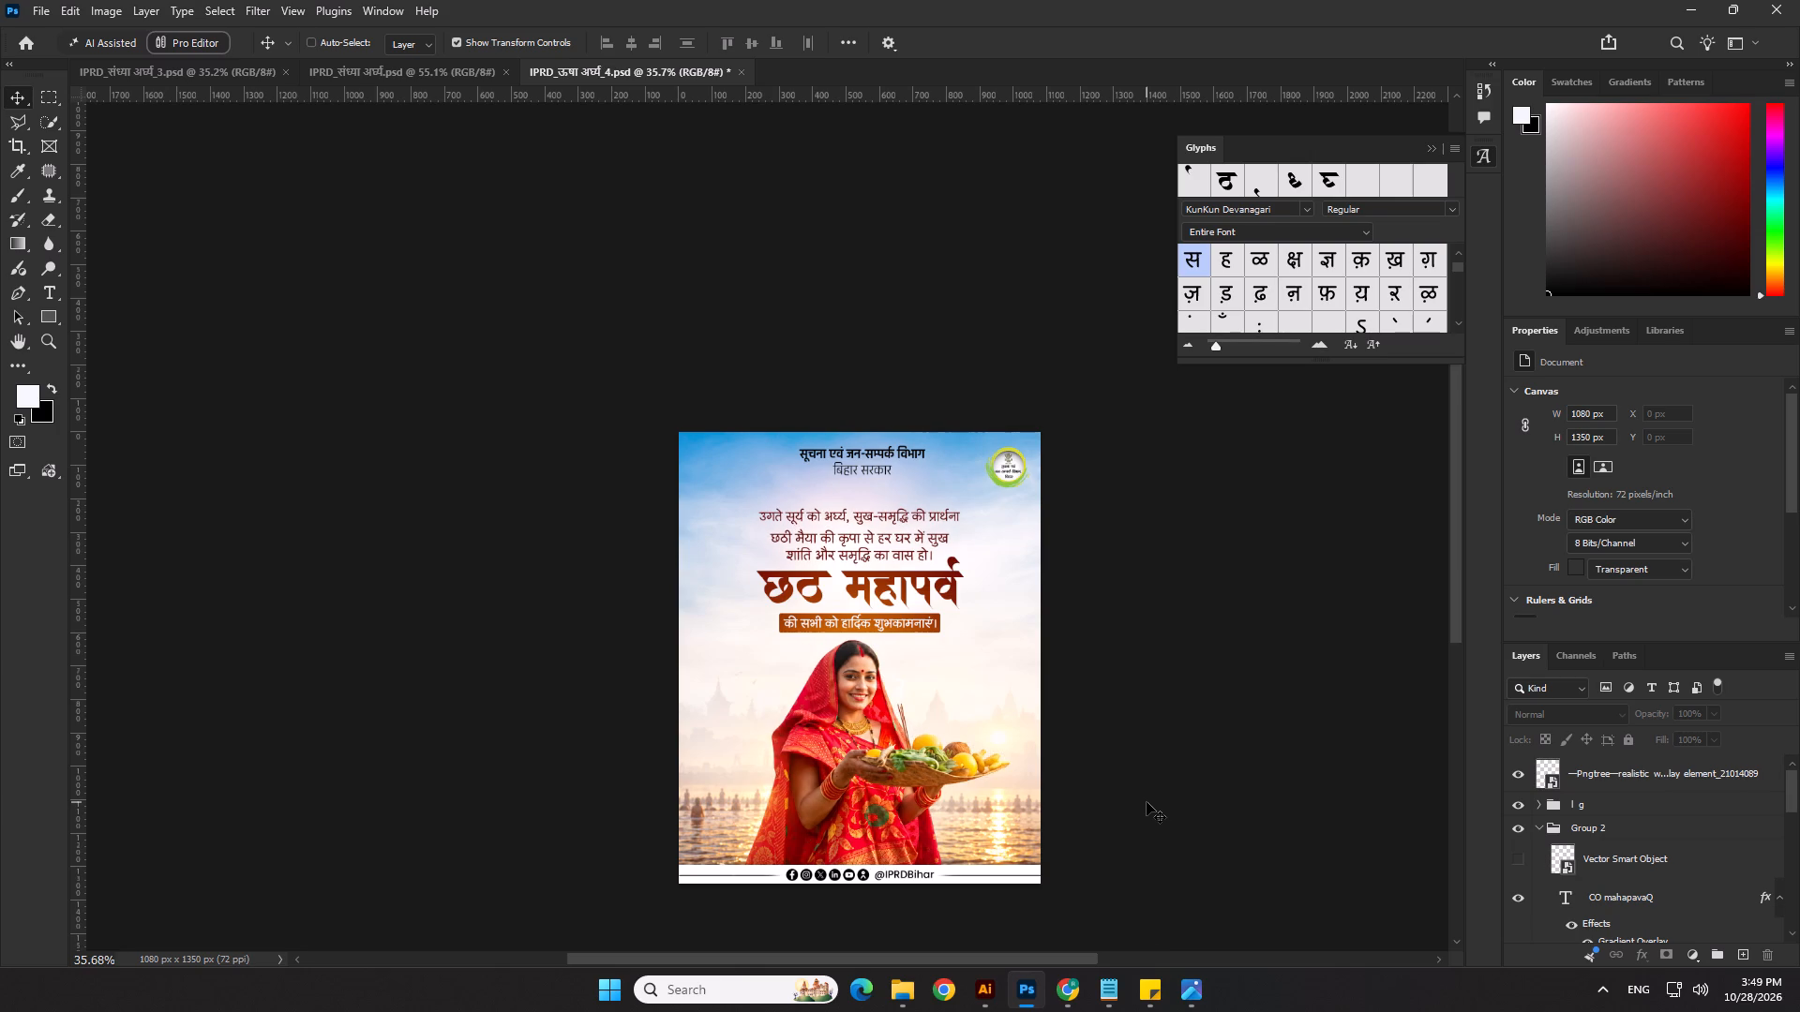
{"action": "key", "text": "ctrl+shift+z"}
Save the Usha Arghya poster.
{"action": "left_click", "coordinate": [1177, 795], "text": "ctrl"}
{"action": "key", "text": "ctrl+s"}
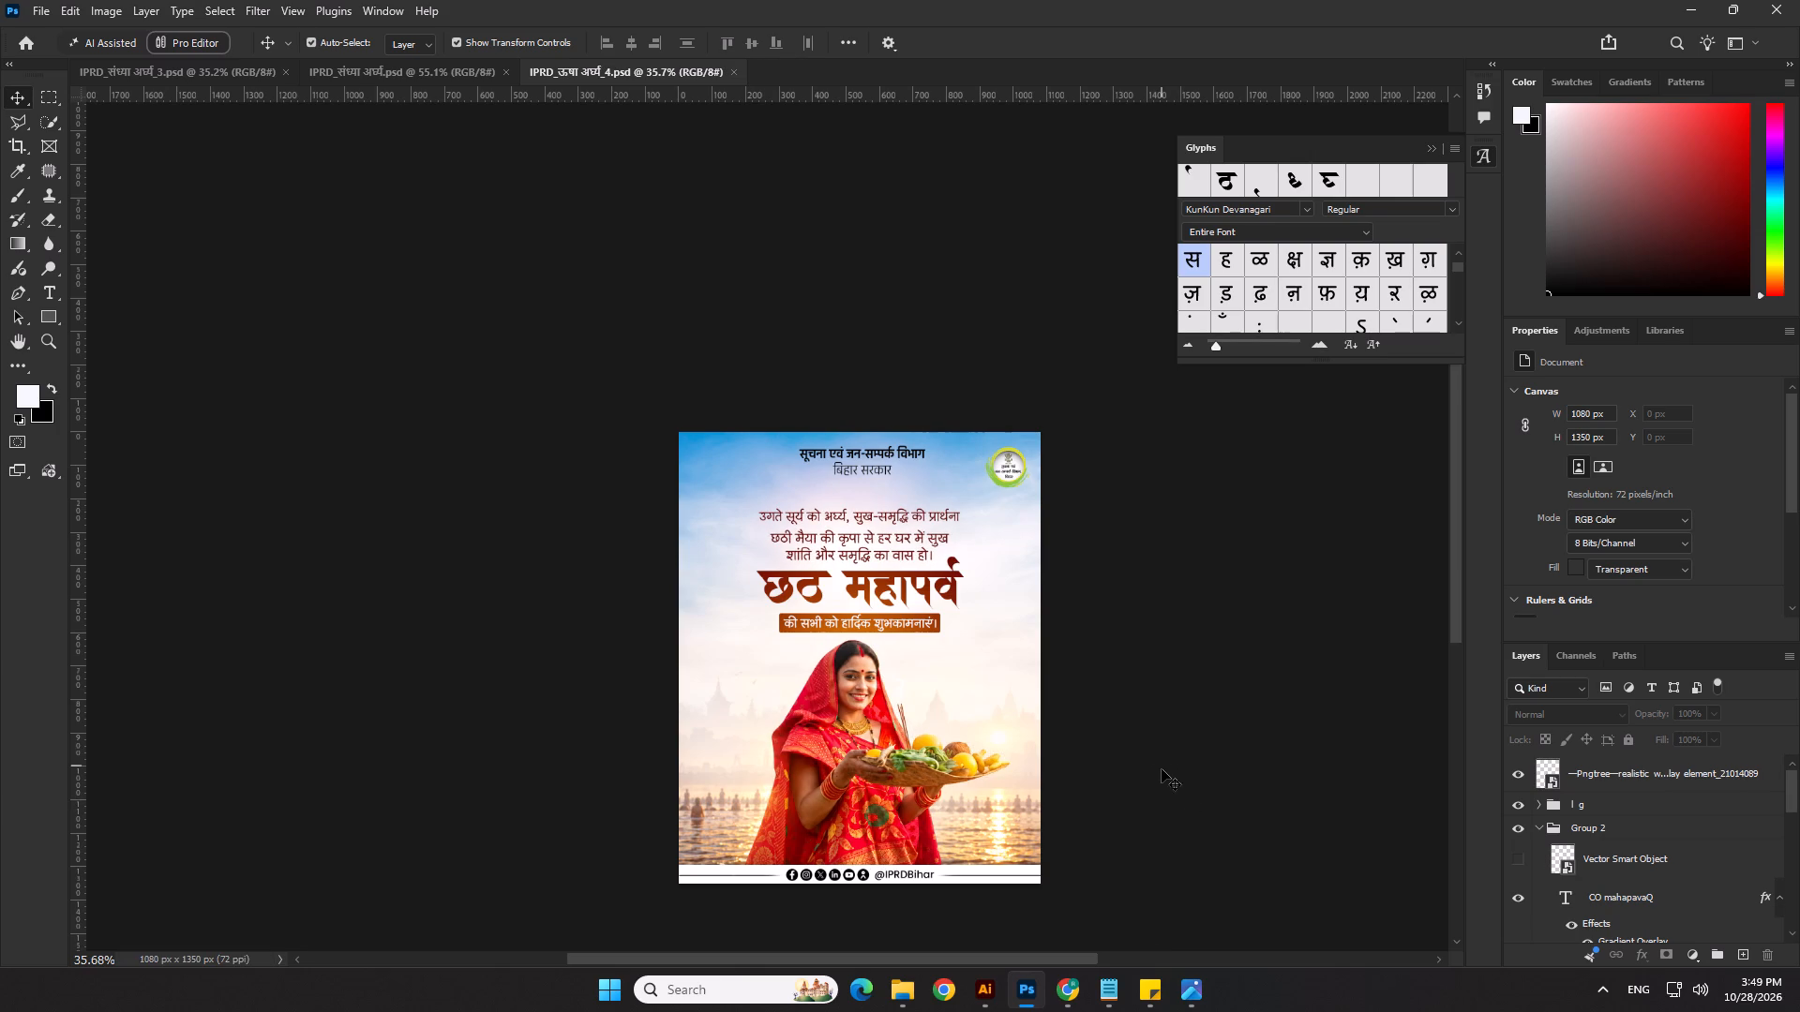
Move the brown banner bar up about 322 px so it sits behind the उगते सूर्य को अर्घ्य line.
{"action": "left_click", "coordinate": [1162, 769]}
{"action": "scroll", "coordinate": [1105, 699], "scroll_direction": "down", "scroll_amount": 4}
{"action": "left_click", "coordinate": [1198, 713]}
{"action": "scroll", "coordinate": [951, 542], "scroll_direction": "up", "scroll_amount": 6}
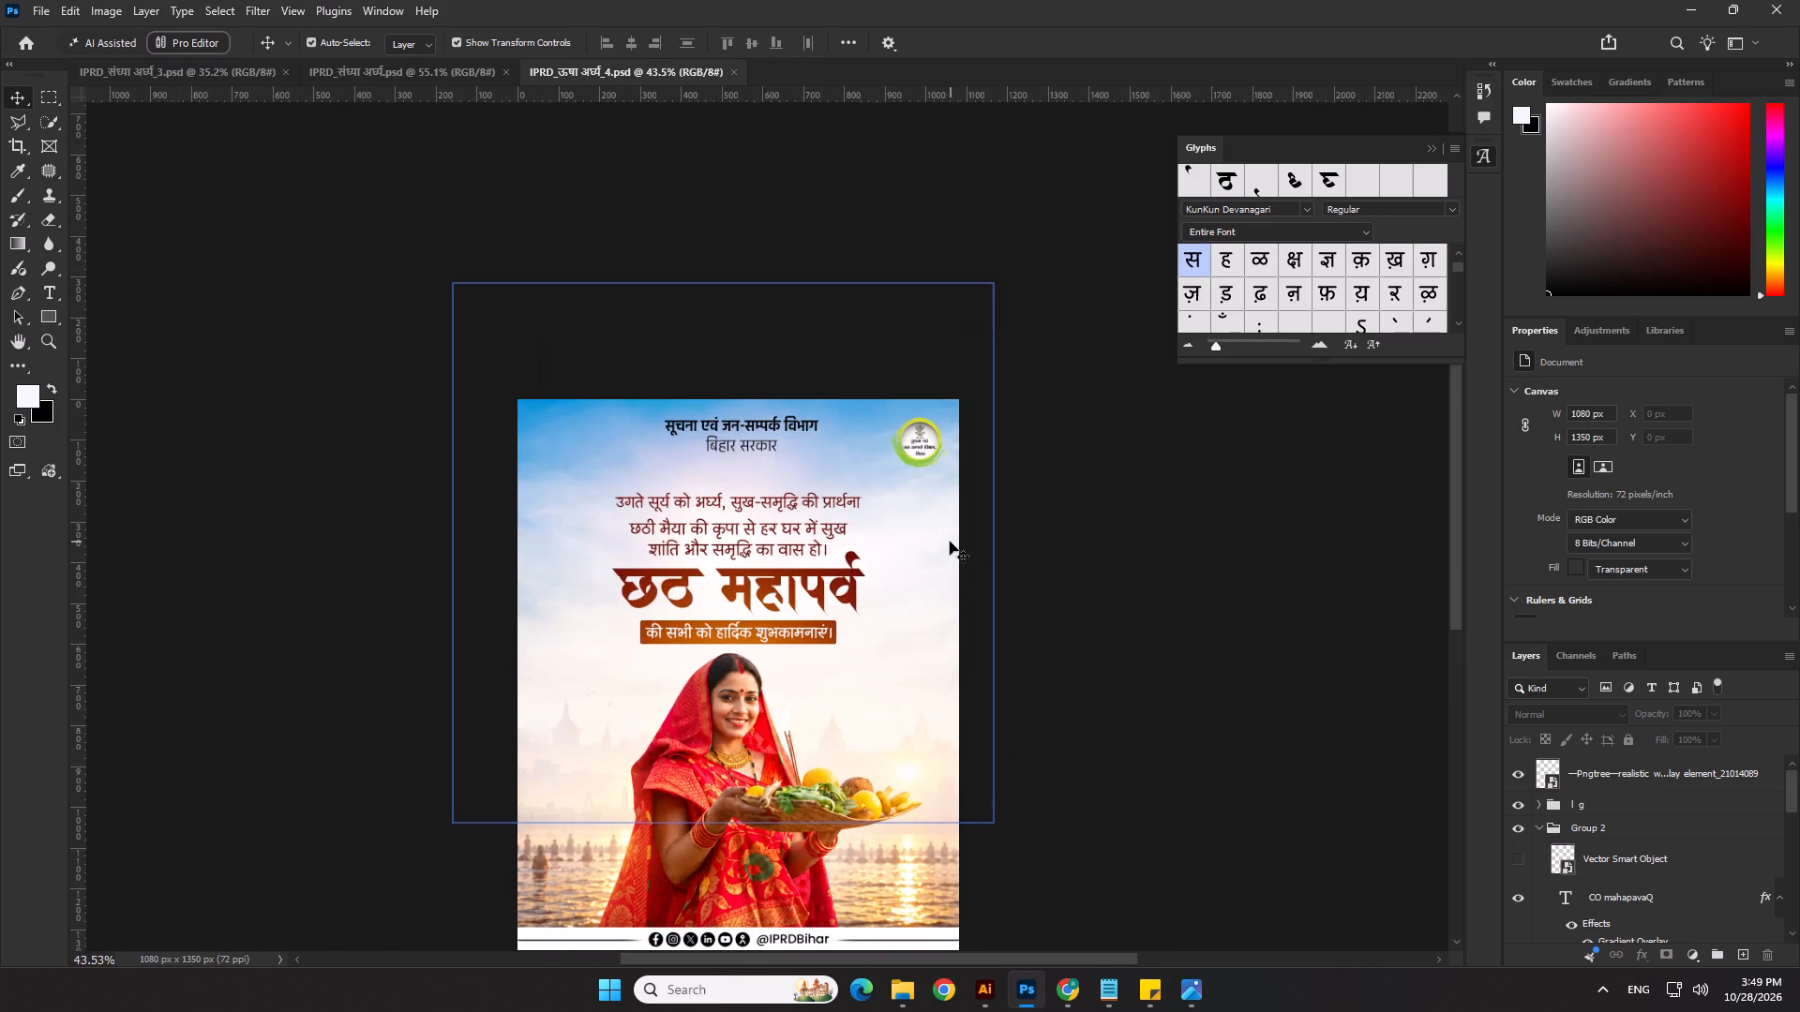
{"action": "scroll", "coordinate": [817, 632], "scroll_direction": "up", "scroll_amount": 5}
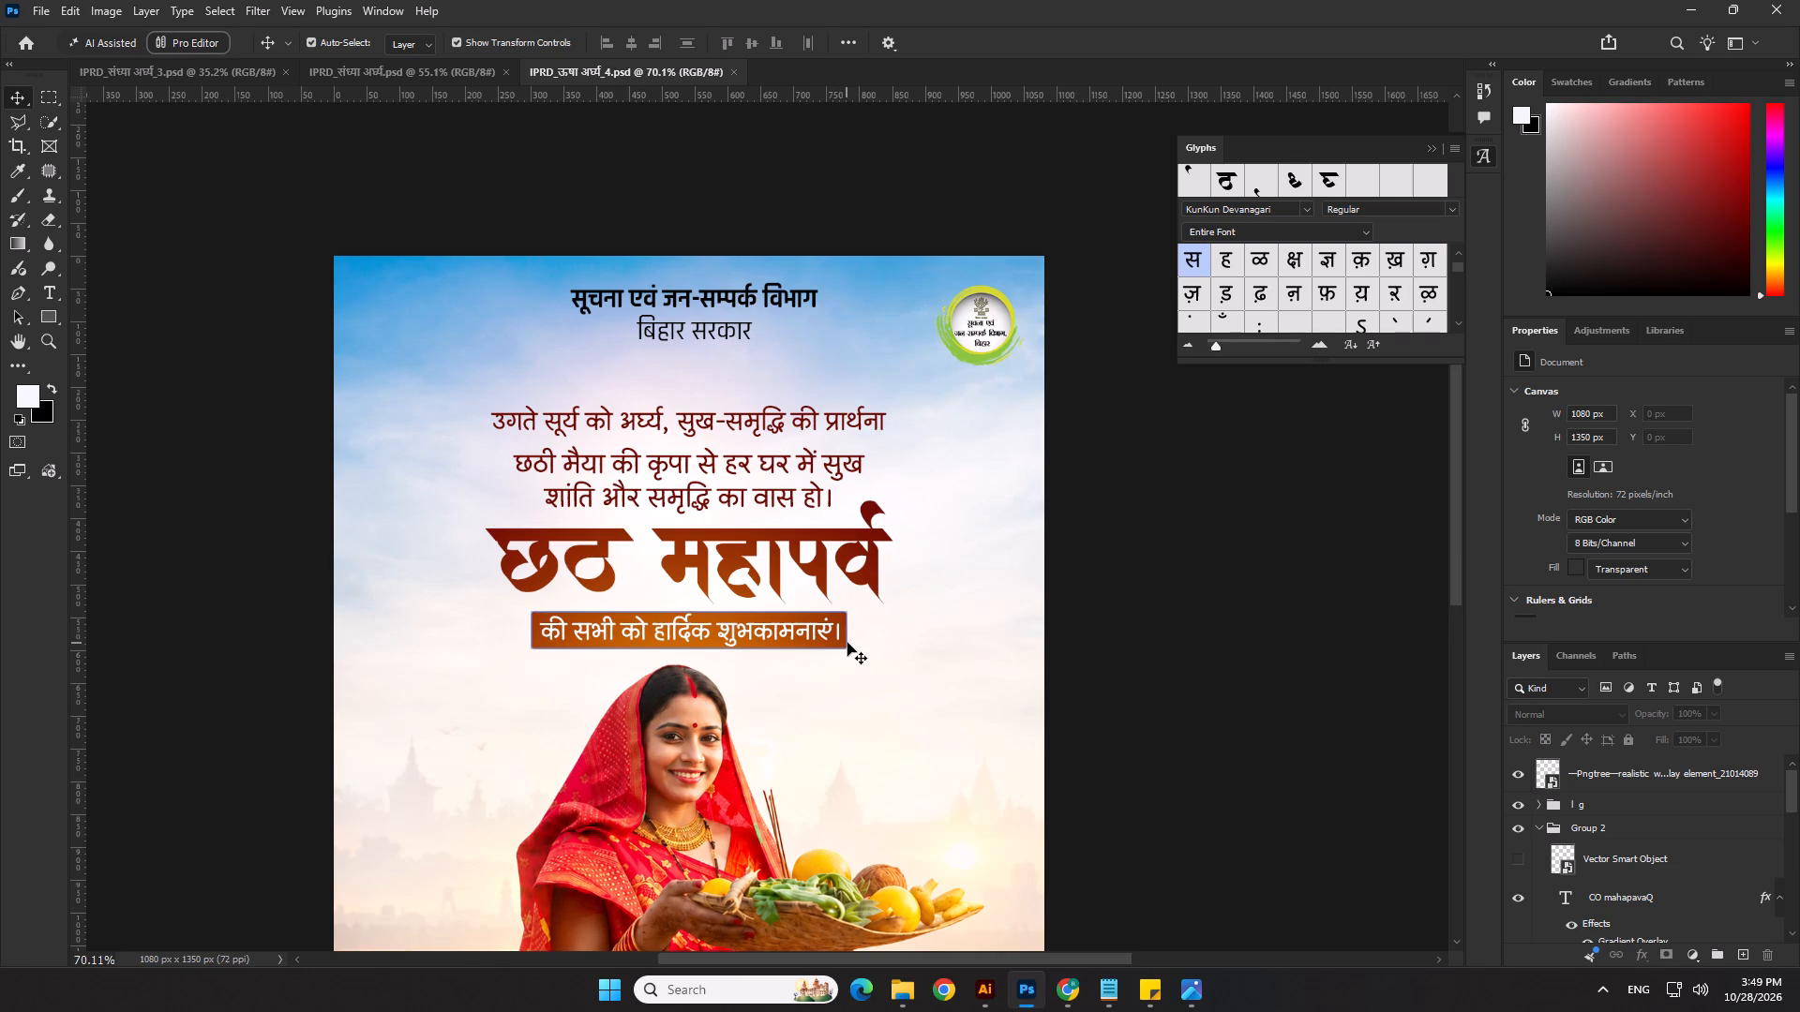
{"action": "left_click_drag", "start_coordinate": [847, 643], "coordinate": [845, 428]}
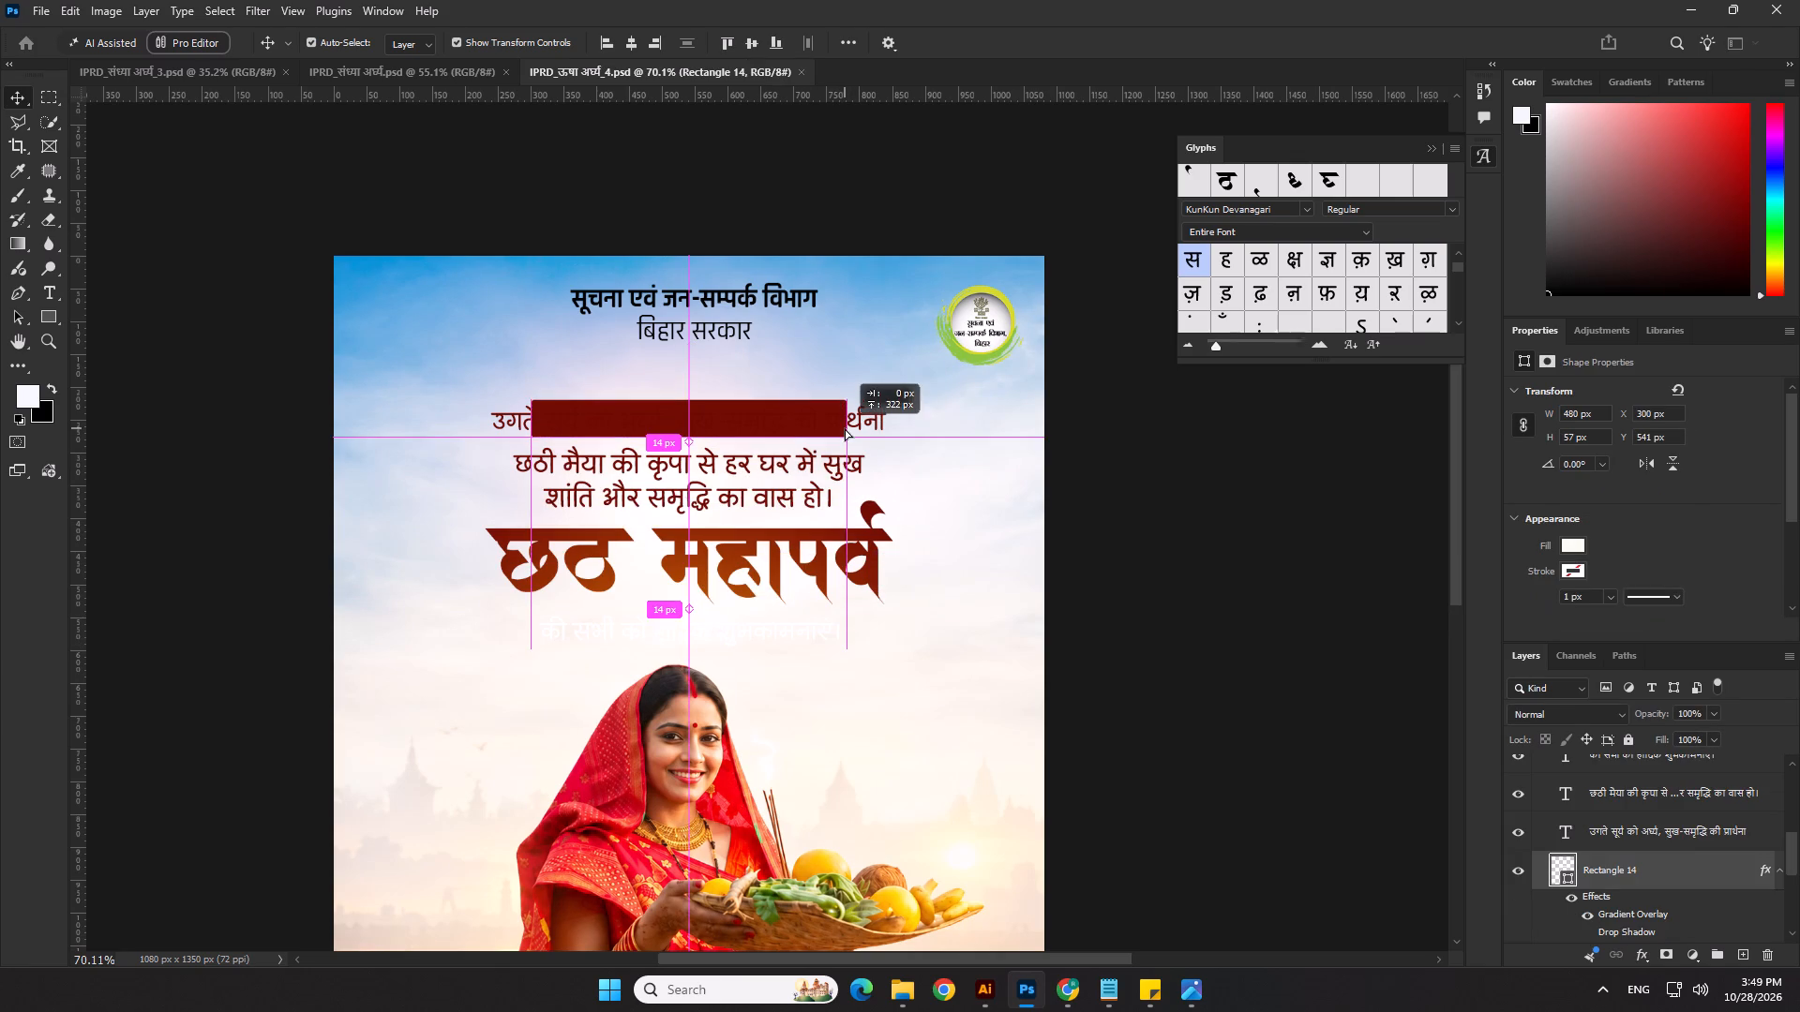
{"action": "left_click_drag", "start_coordinate": [845, 428], "coordinate": [842, 428]}
Widen the banner bar to 645 px so it spans the whole उगते सूर्य line, and centre it horizontally on the poster.
{"action": "left_click_drag", "start_coordinate": [531, 416], "coordinate": [481, 414]}
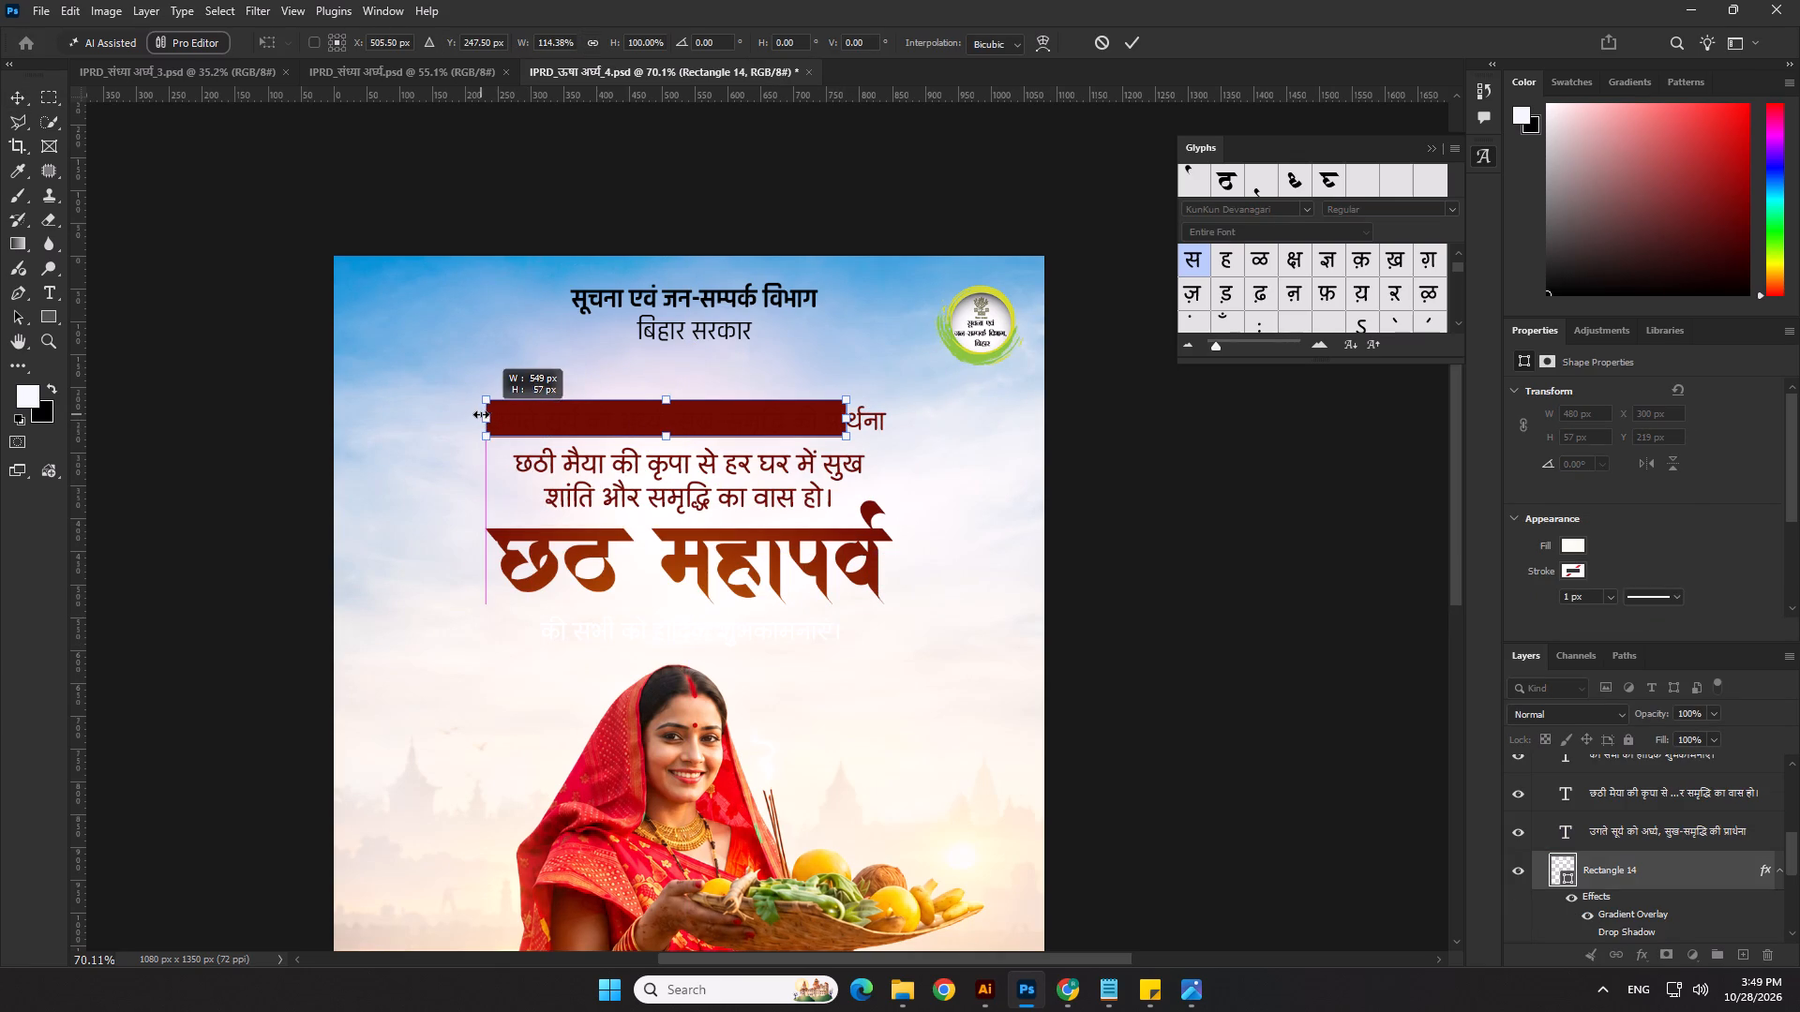
{"action": "left_click_drag", "start_coordinate": [481, 414], "coordinate": [477, 423]}
{"action": "left_click_drag", "start_coordinate": [844, 417], "coordinate": [899, 425]}
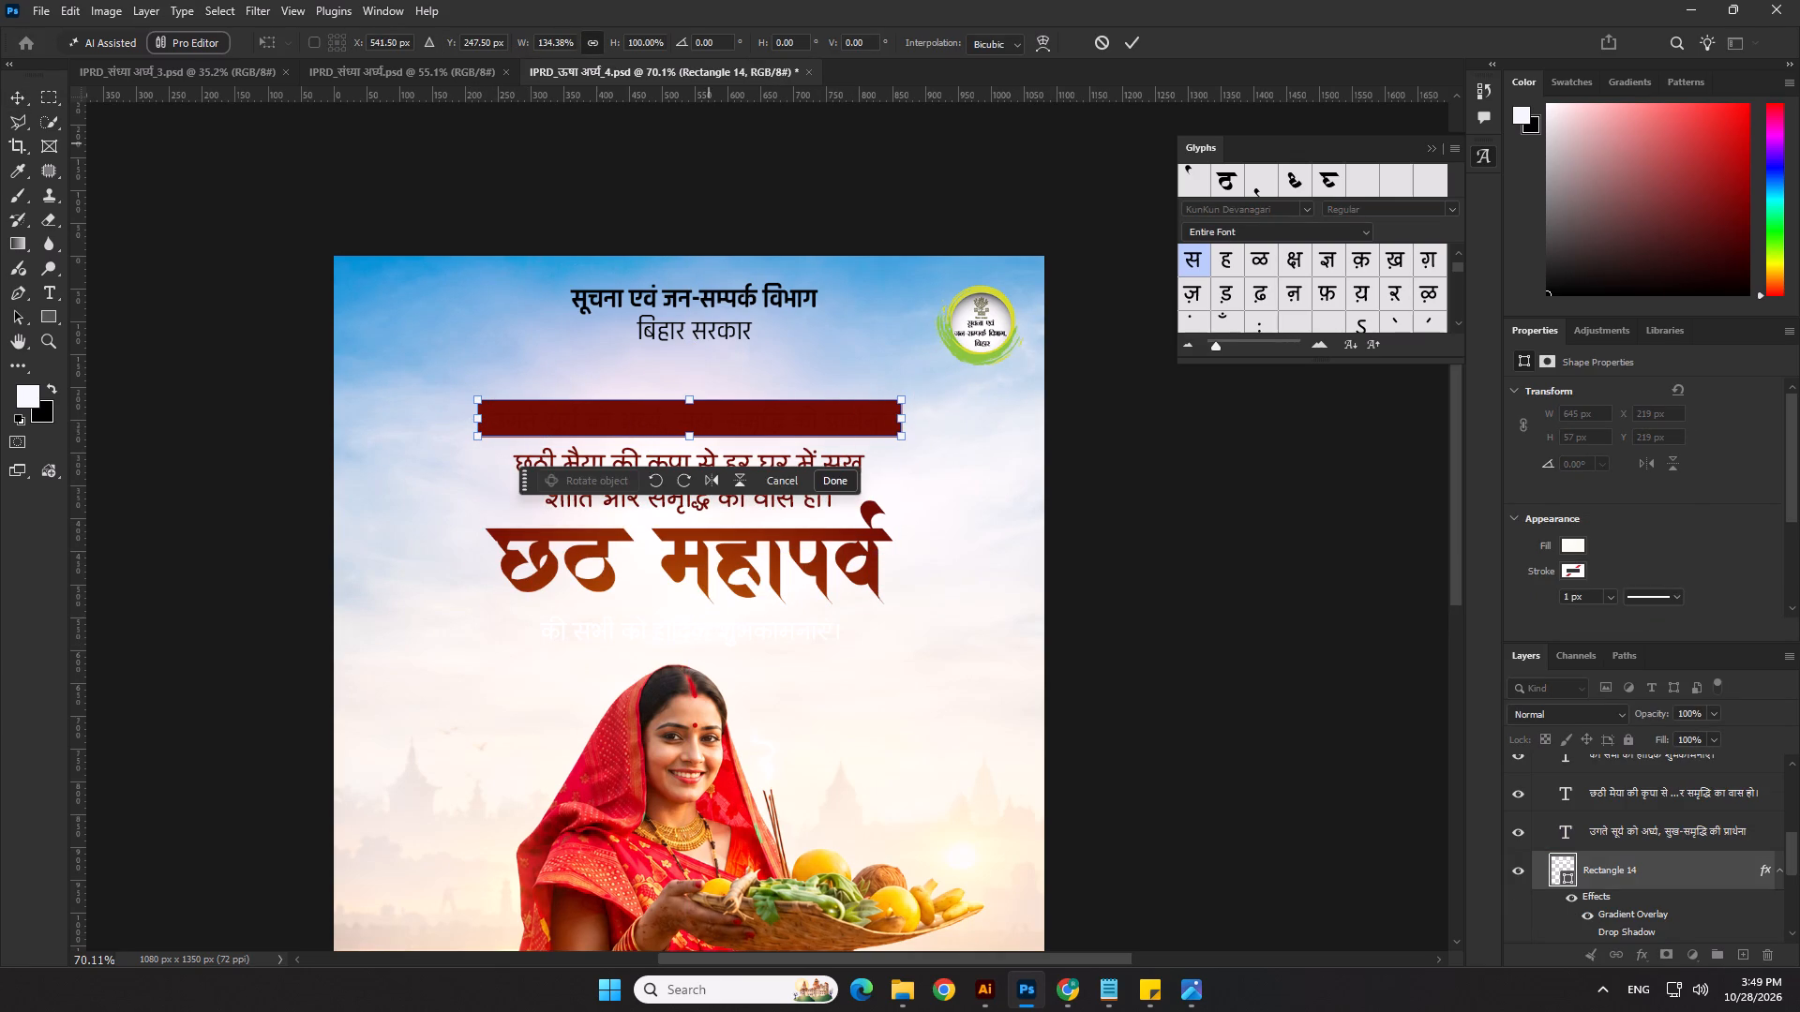
{"action": "key", "text": "Return"}
{"action": "left_click", "coordinate": [631, 38]}
{"action": "left_click", "coordinate": [680, 141]}
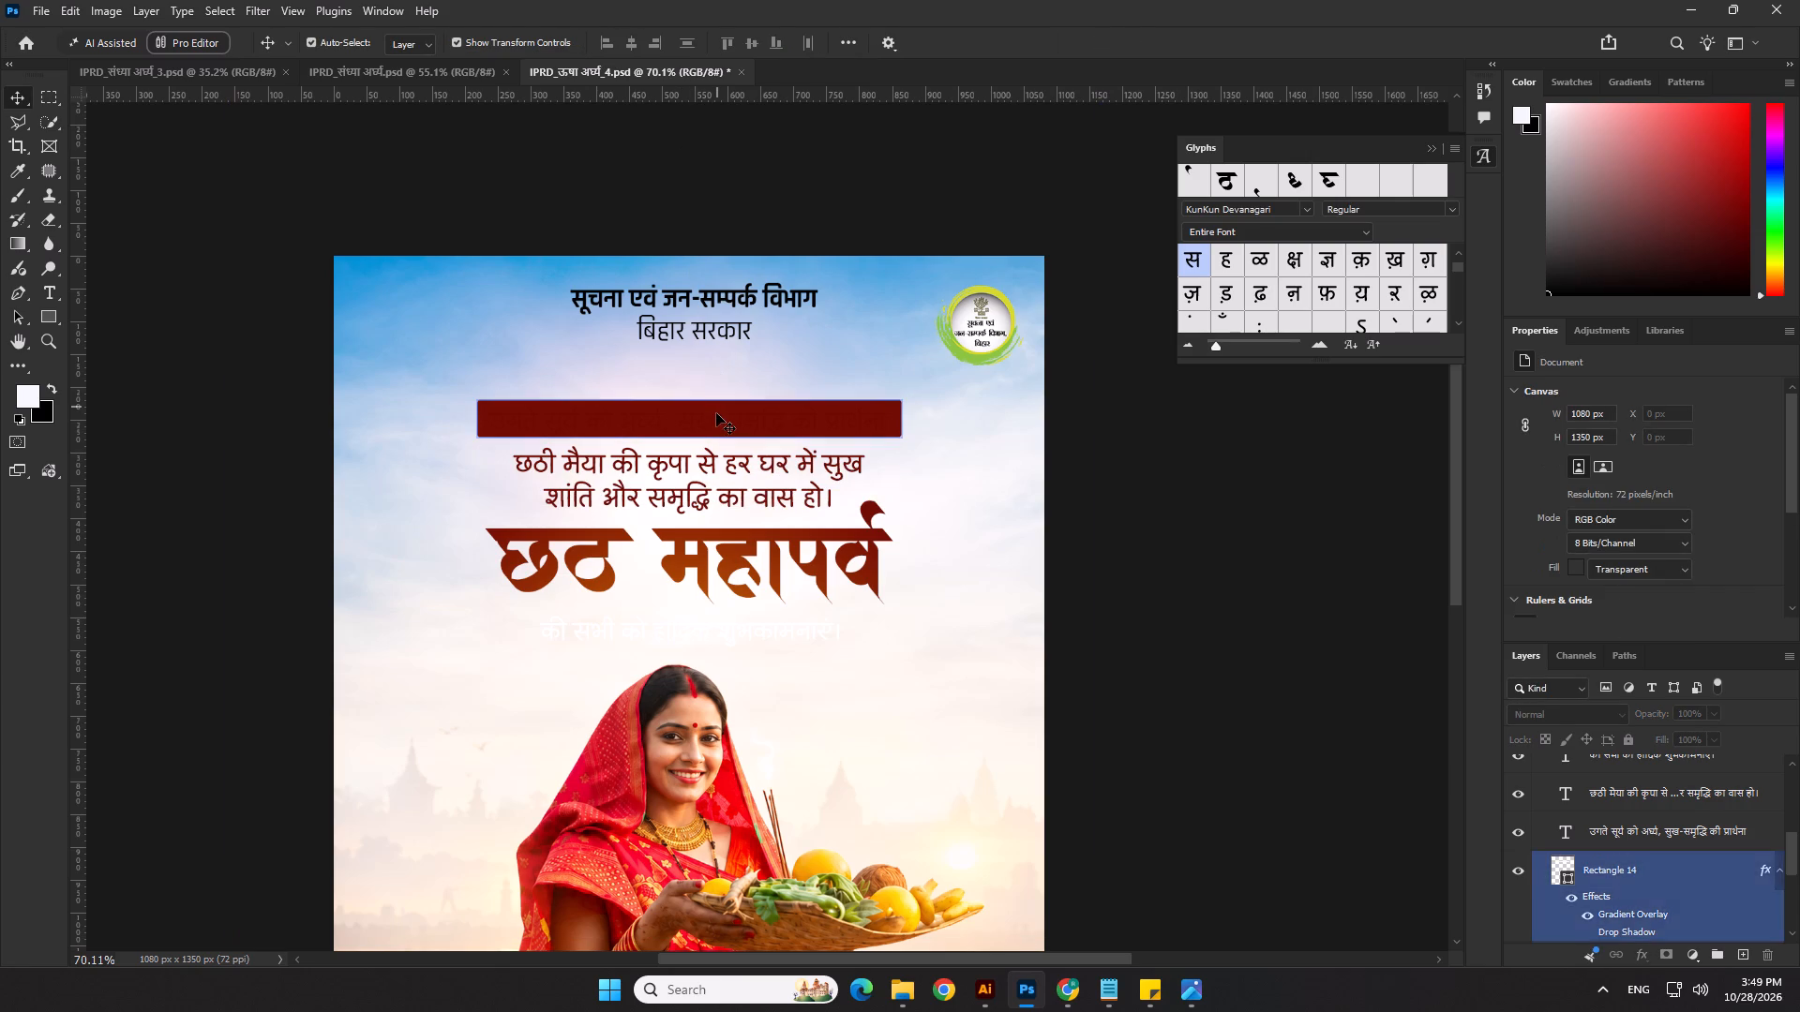
Recolour the उगते सूर्य को अर्घ्य line white and nudge it to sit vertically centred in the banner bar.
{"action": "left_click", "coordinate": [712, 415]}
{"action": "left_click", "coordinate": [1665, 556]}
{"action": "left_click_drag", "start_coordinate": [1309, 725], "coordinate": [1302, 671]}
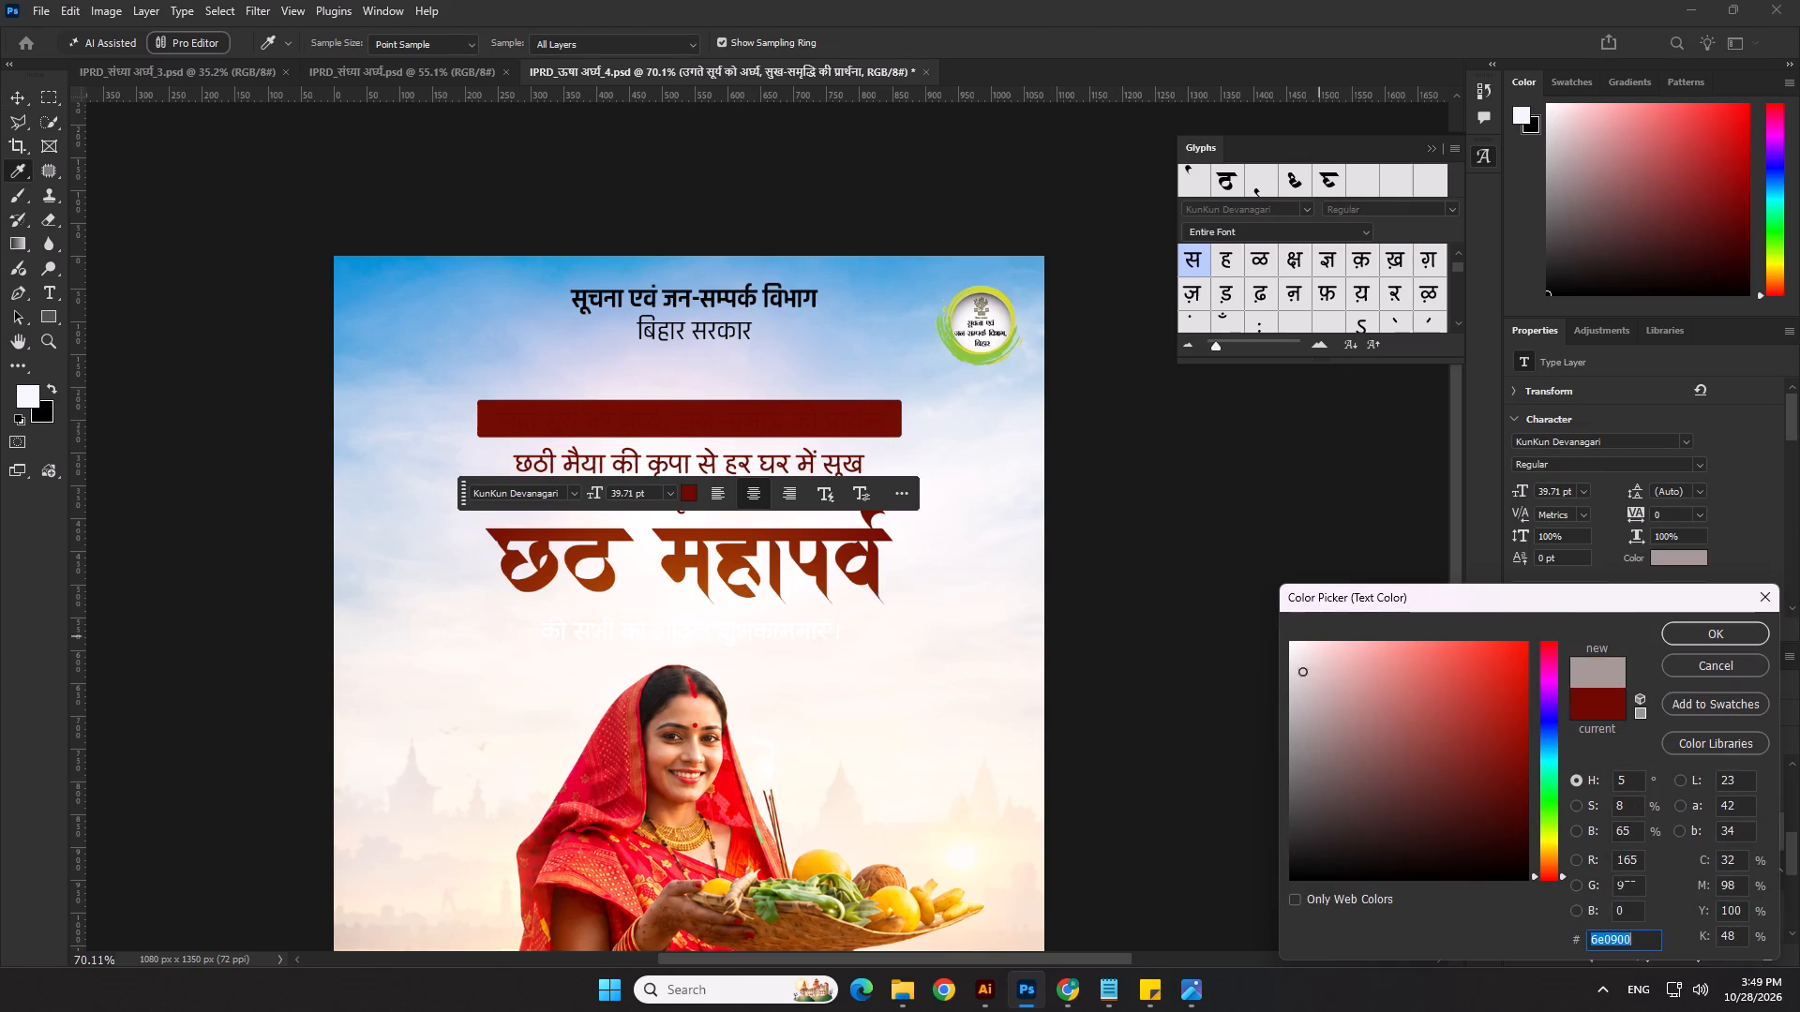
{"action": "left_click_drag", "start_coordinate": [1302, 671], "coordinate": [1260, 562]}
{"action": "left_click", "coordinate": [1688, 640]}
{"action": "key", "text": "shift+Up"}
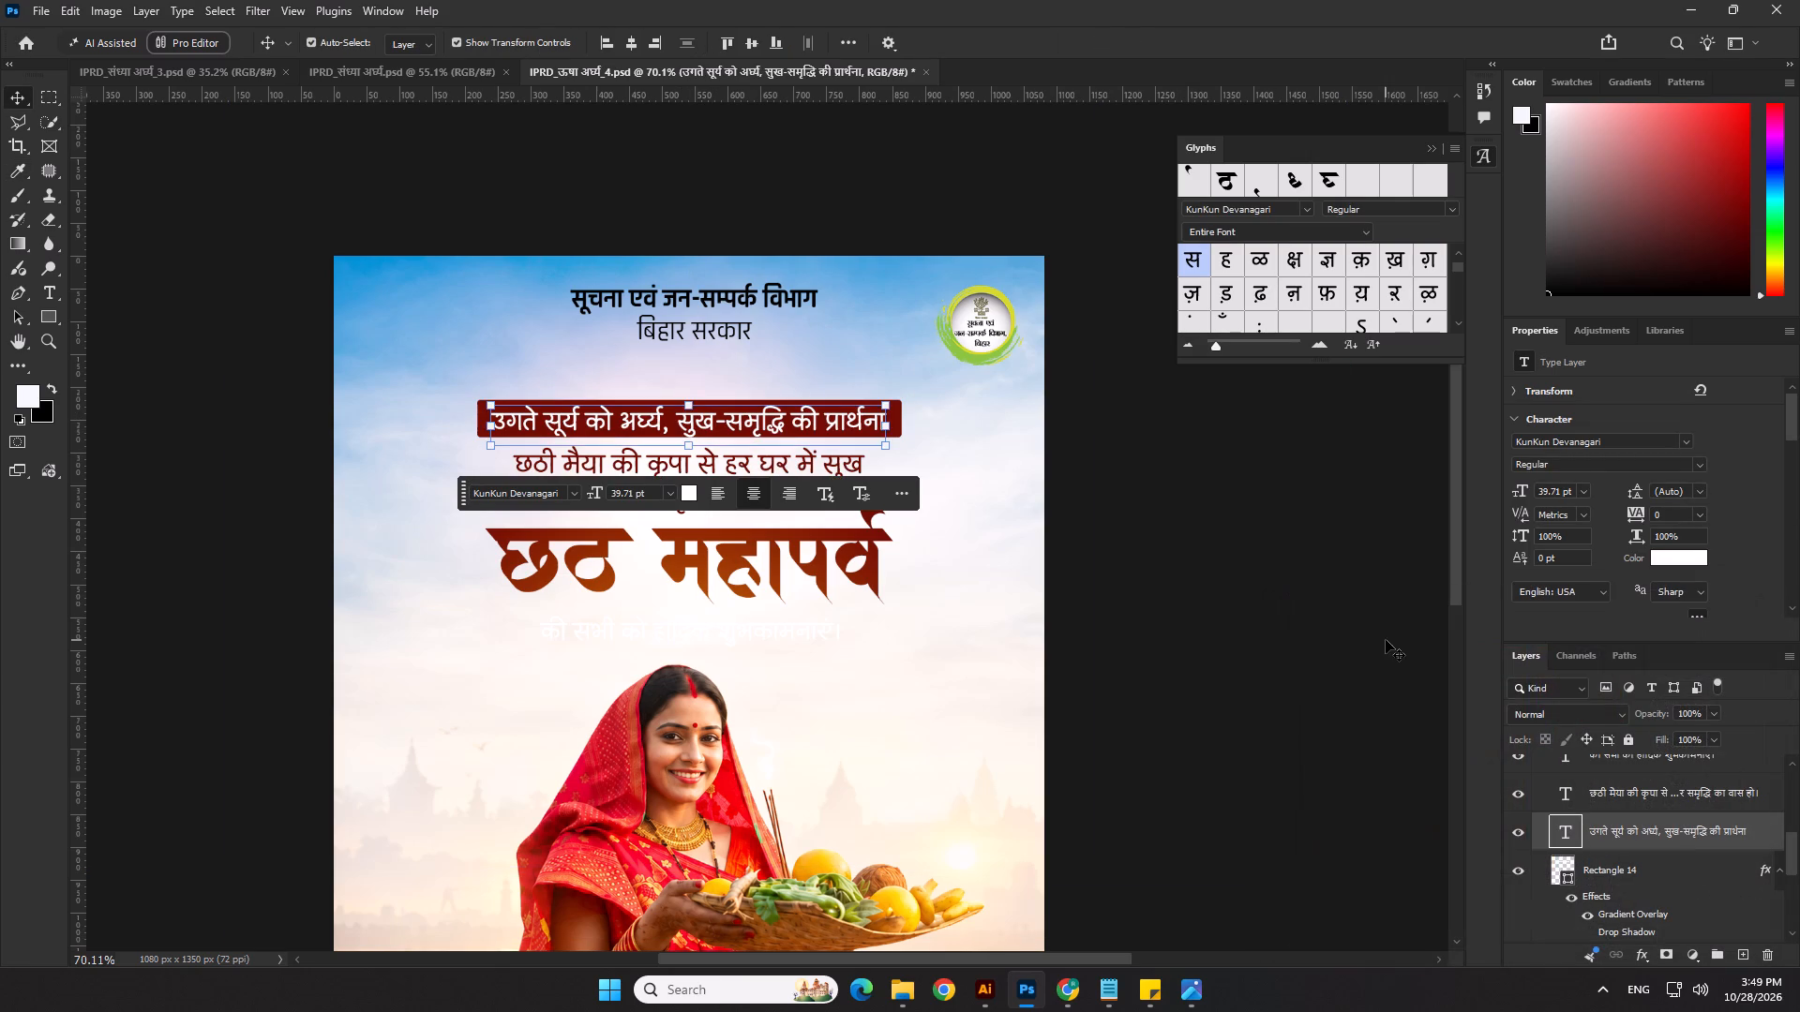
{"action": "key", "text": "Down"}
{"action": "key", "text": "Down"}
{"action": "key", "text": "Down"}
{"action": "key", "text": "Down"}
{"action": "left_click", "coordinate": [1305, 645]}
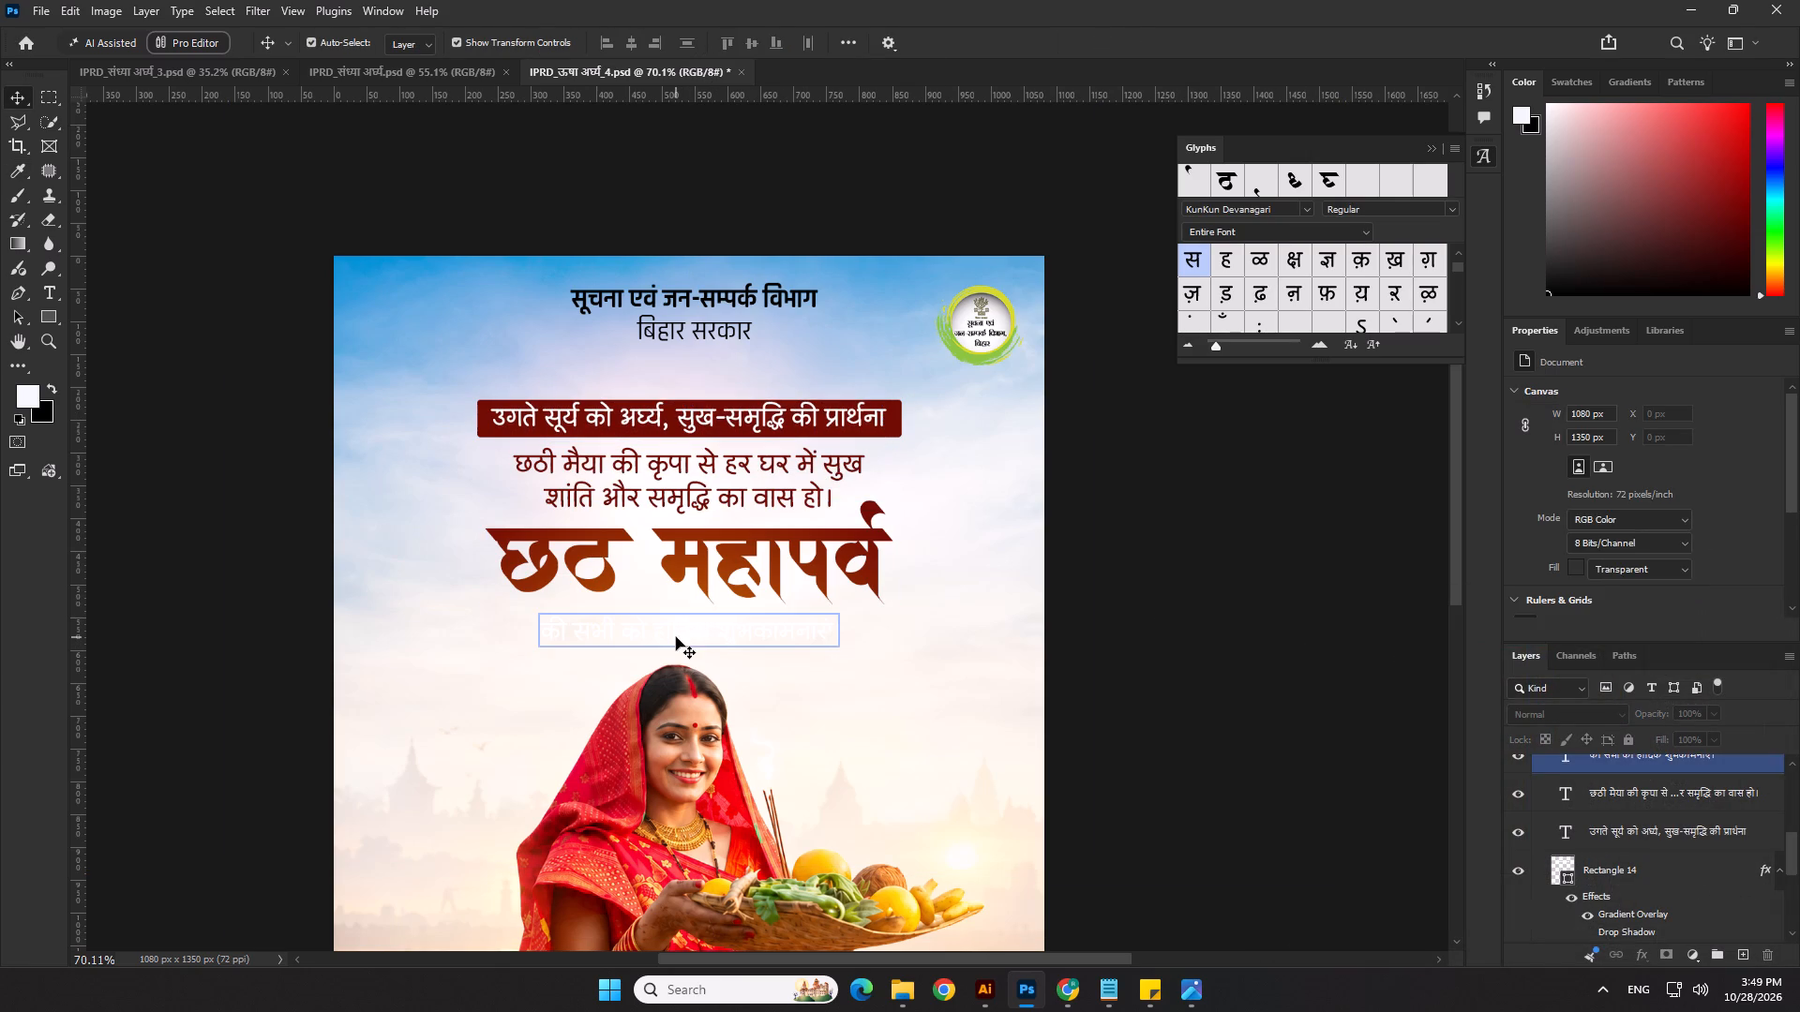
Copy the dark red 6e0900 from the छठी मैया lines and apply it to the की सभी को हार्दिक शुभकामनाएं line.
{"action": "left_click", "coordinate": [676, 637]}
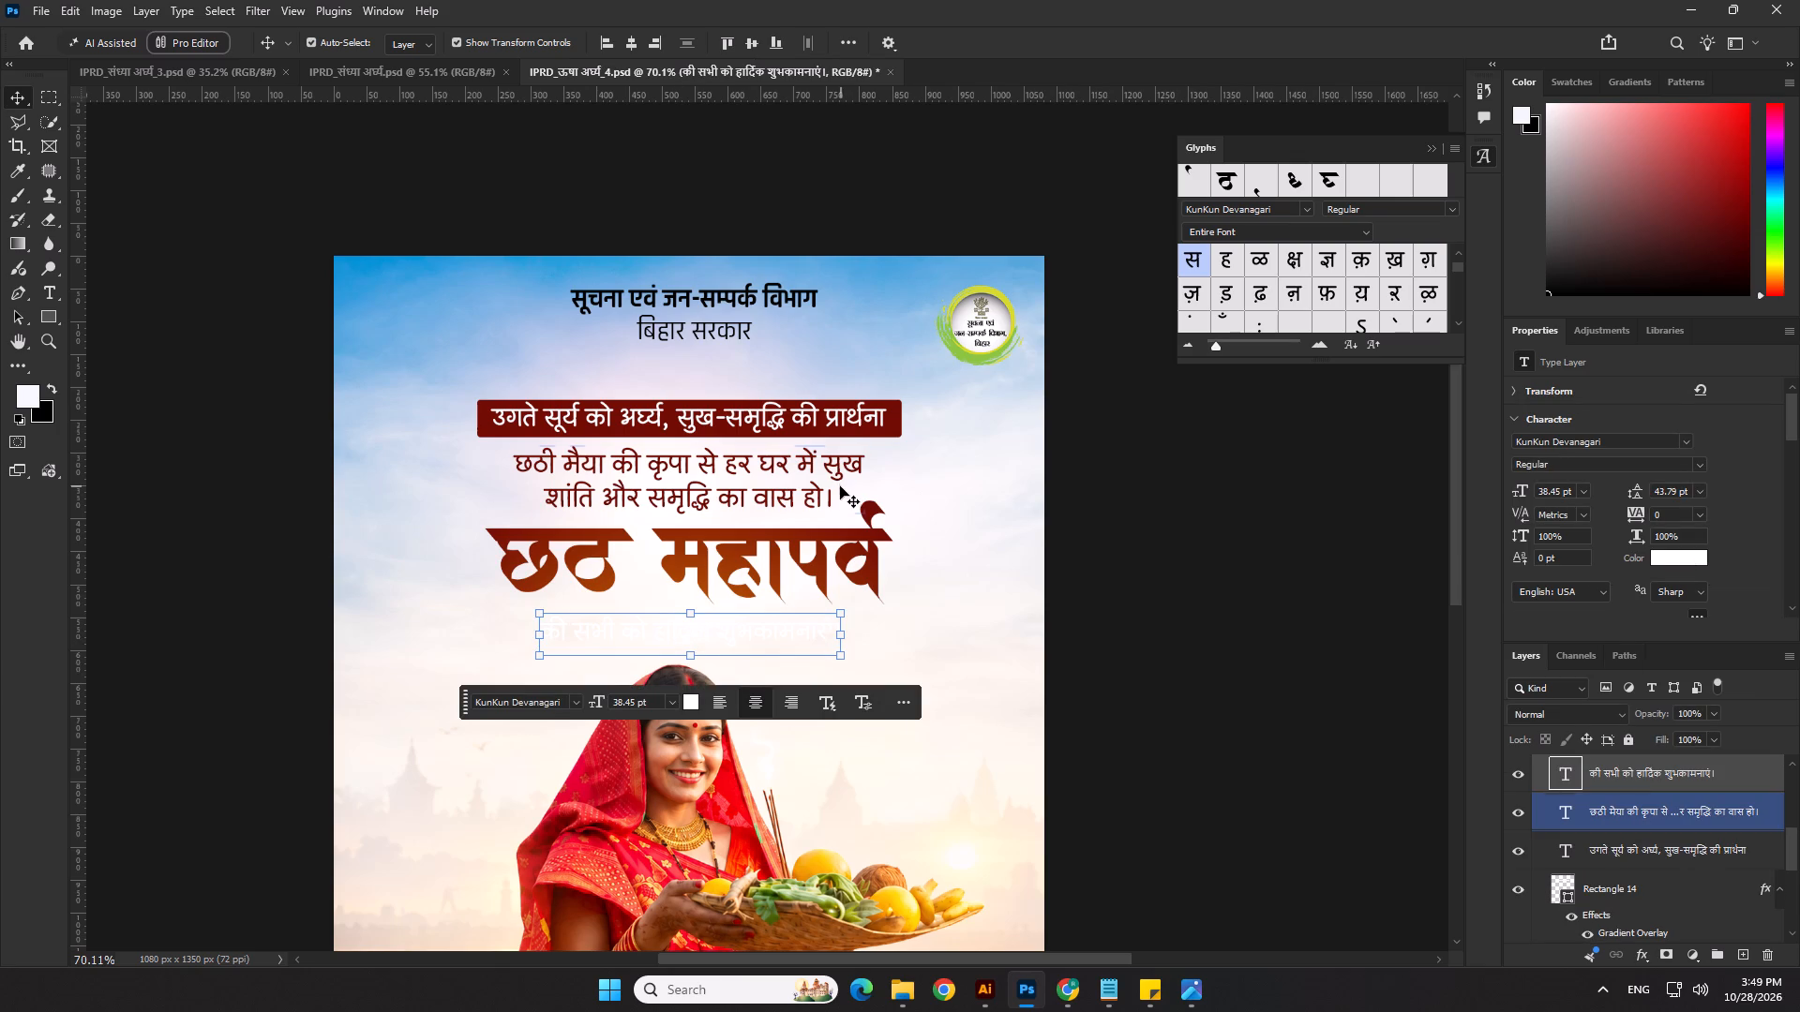
{"action": "left_click", "coordinate": [828, 482]}
{"action": "left_click", "coordinate": [1691, 559]}
{"action": "key", "text": "ctrl+c"}
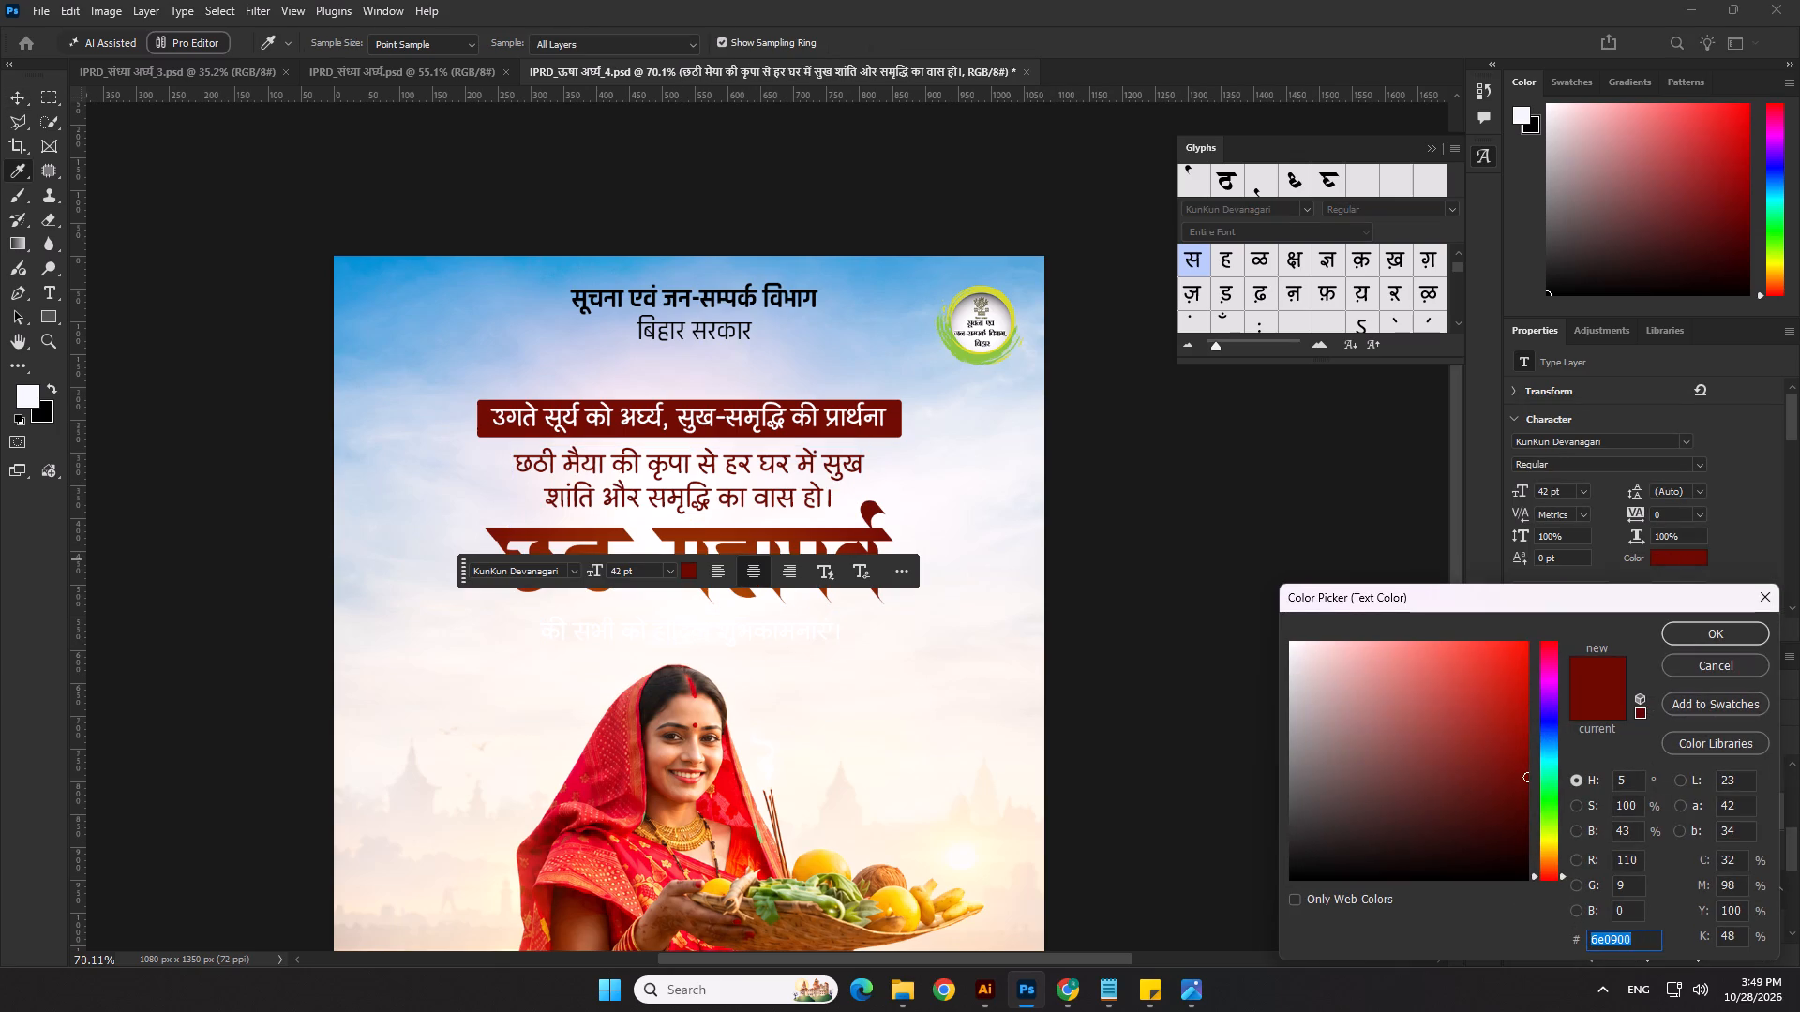
{"action": "key", "text": "ctrl+c"}
{"action": "left_click", "coordinate": [1695, 626]}
{"action": "left_click", "coordinate": [1293, 657]}
{"action": "left_click", "coordinate": [624, 635]}
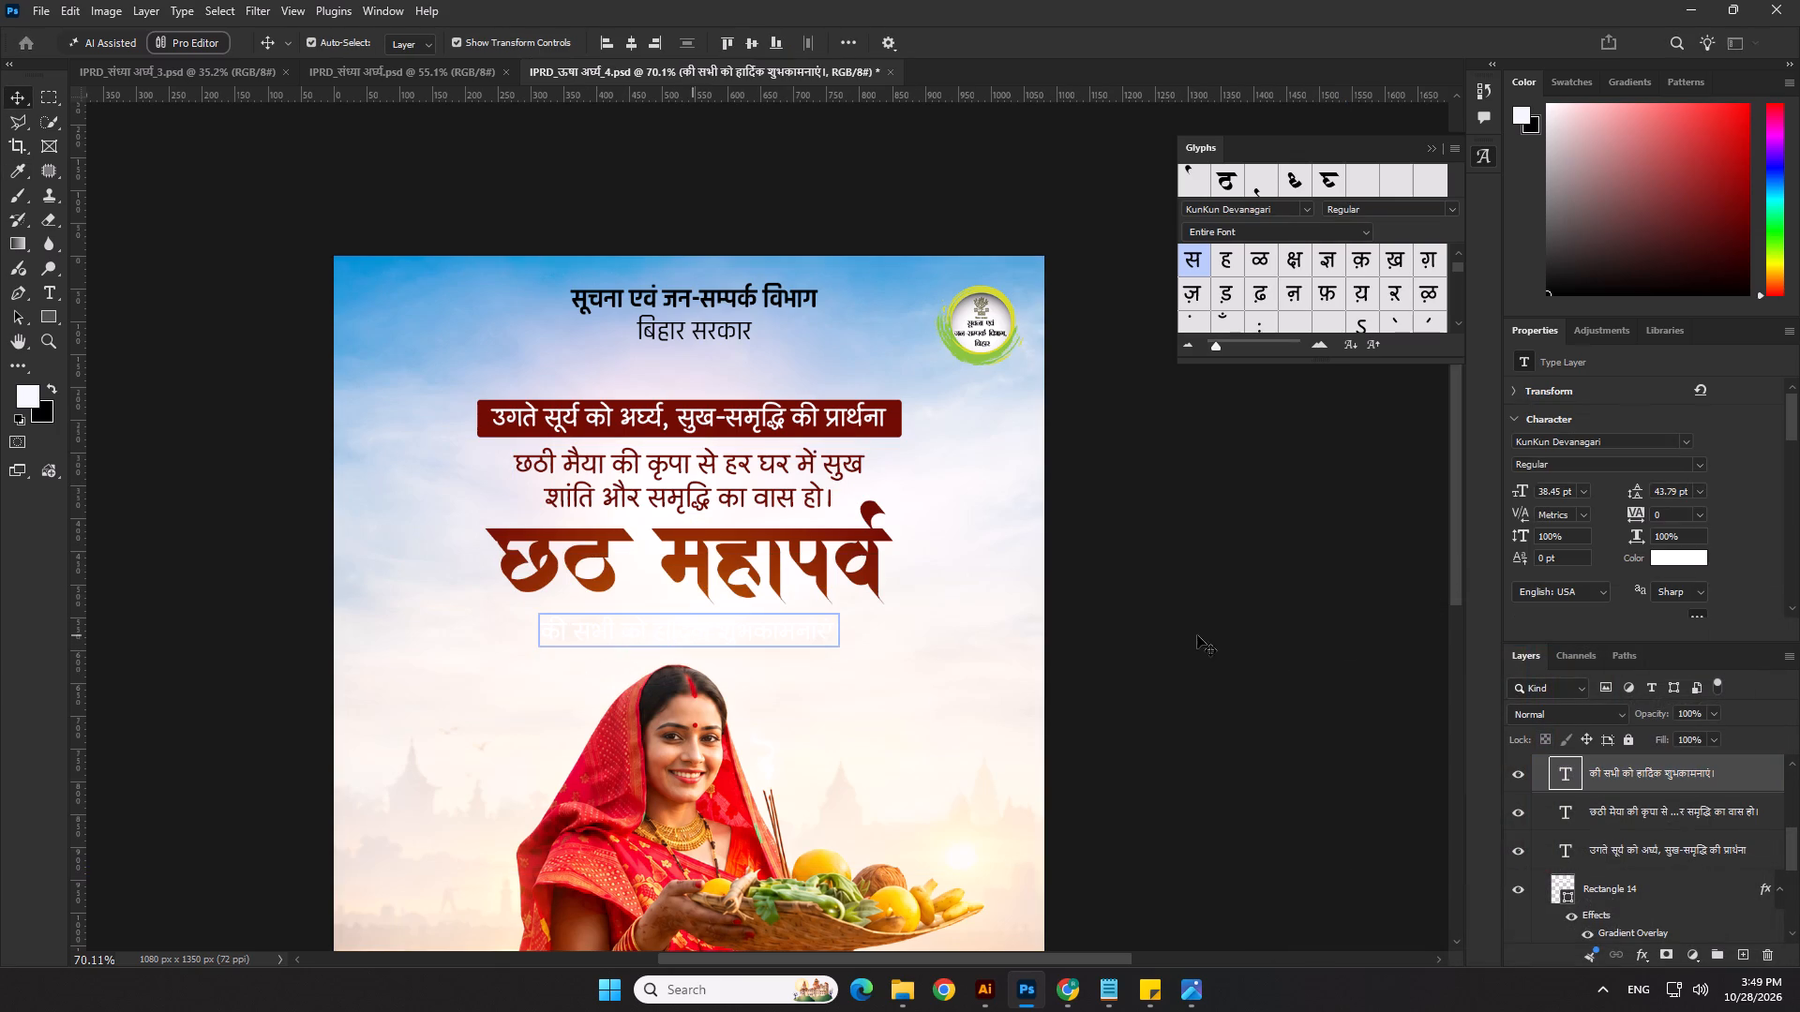
{"action": "left_click", "coordinate": [1679, 559]}
{"action": "key", "text": "ctrl+v"}
{"action": "left_click", "coordinate": [1681, 630]}
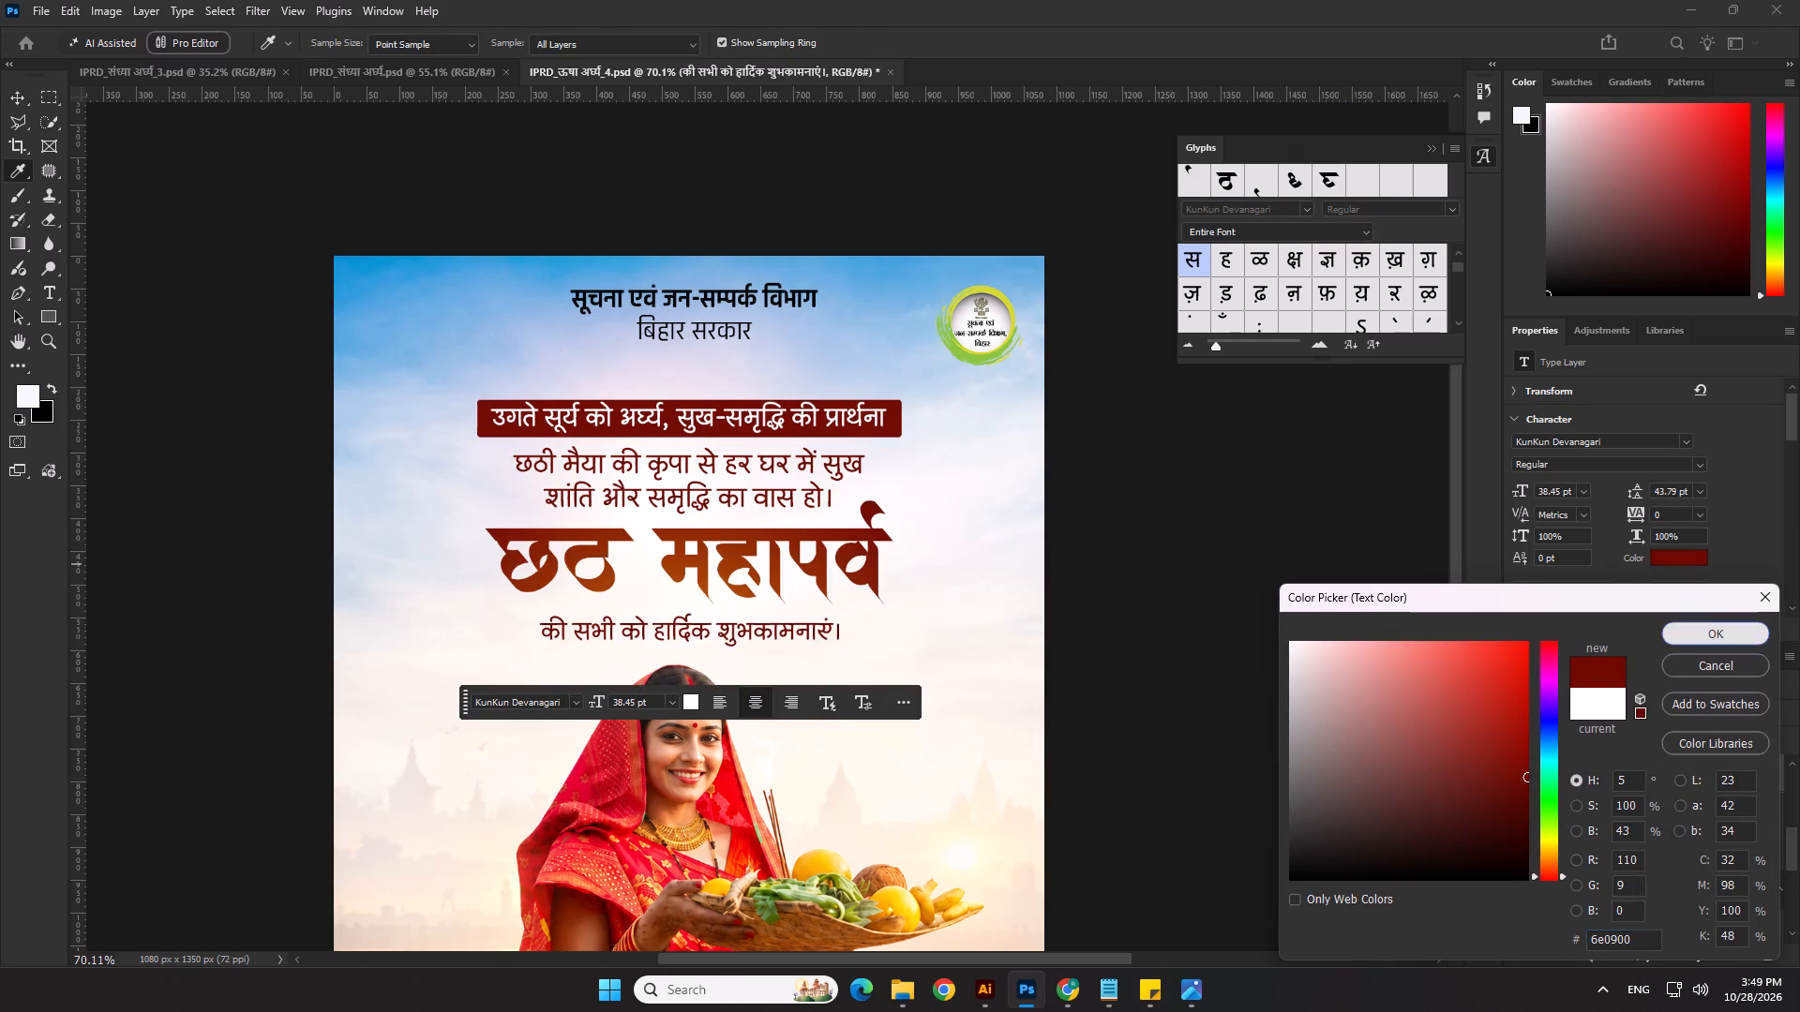
Set the की सभी को हार्दिक शुभकामनाएं line to 40 pt and nudge it up closer to the छठ महापर्व title.
{"action": "left_click_drag", "start_coordinate": [1562, 491], "coordinate": [1417, 507]}
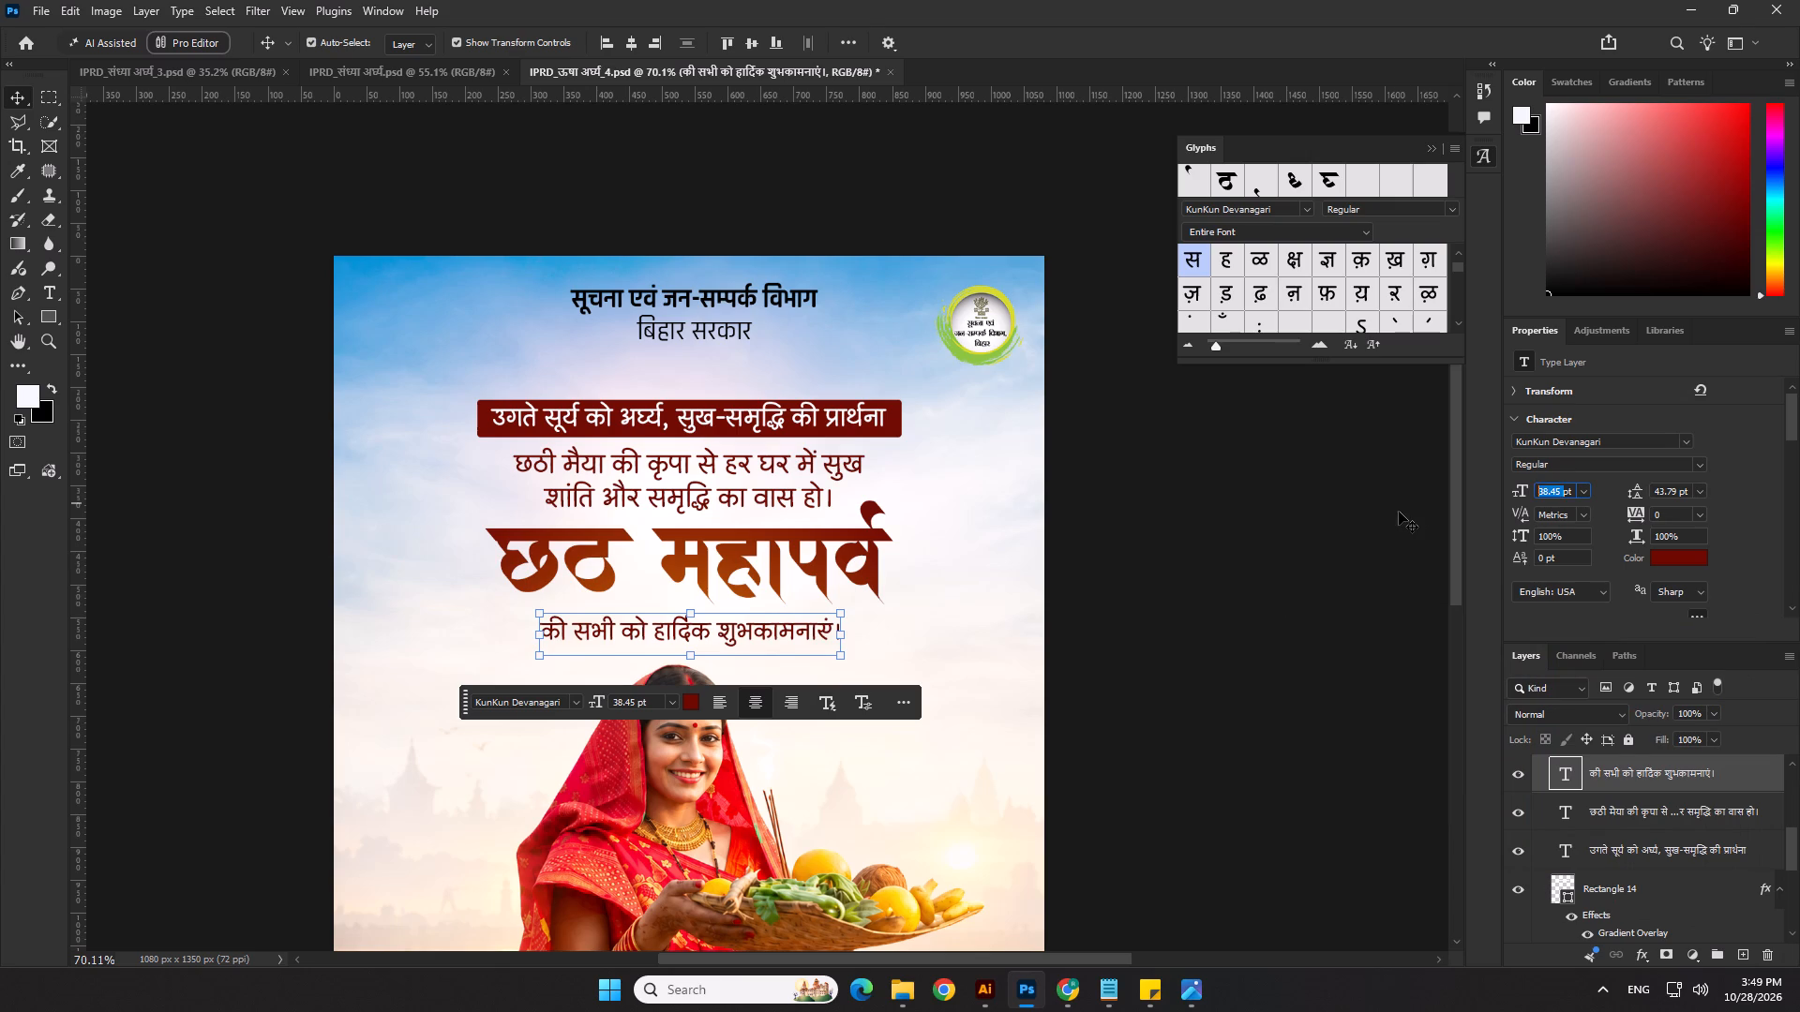
{"action": "type", "text": "40"}
{"action": "key", "text": "Return"}
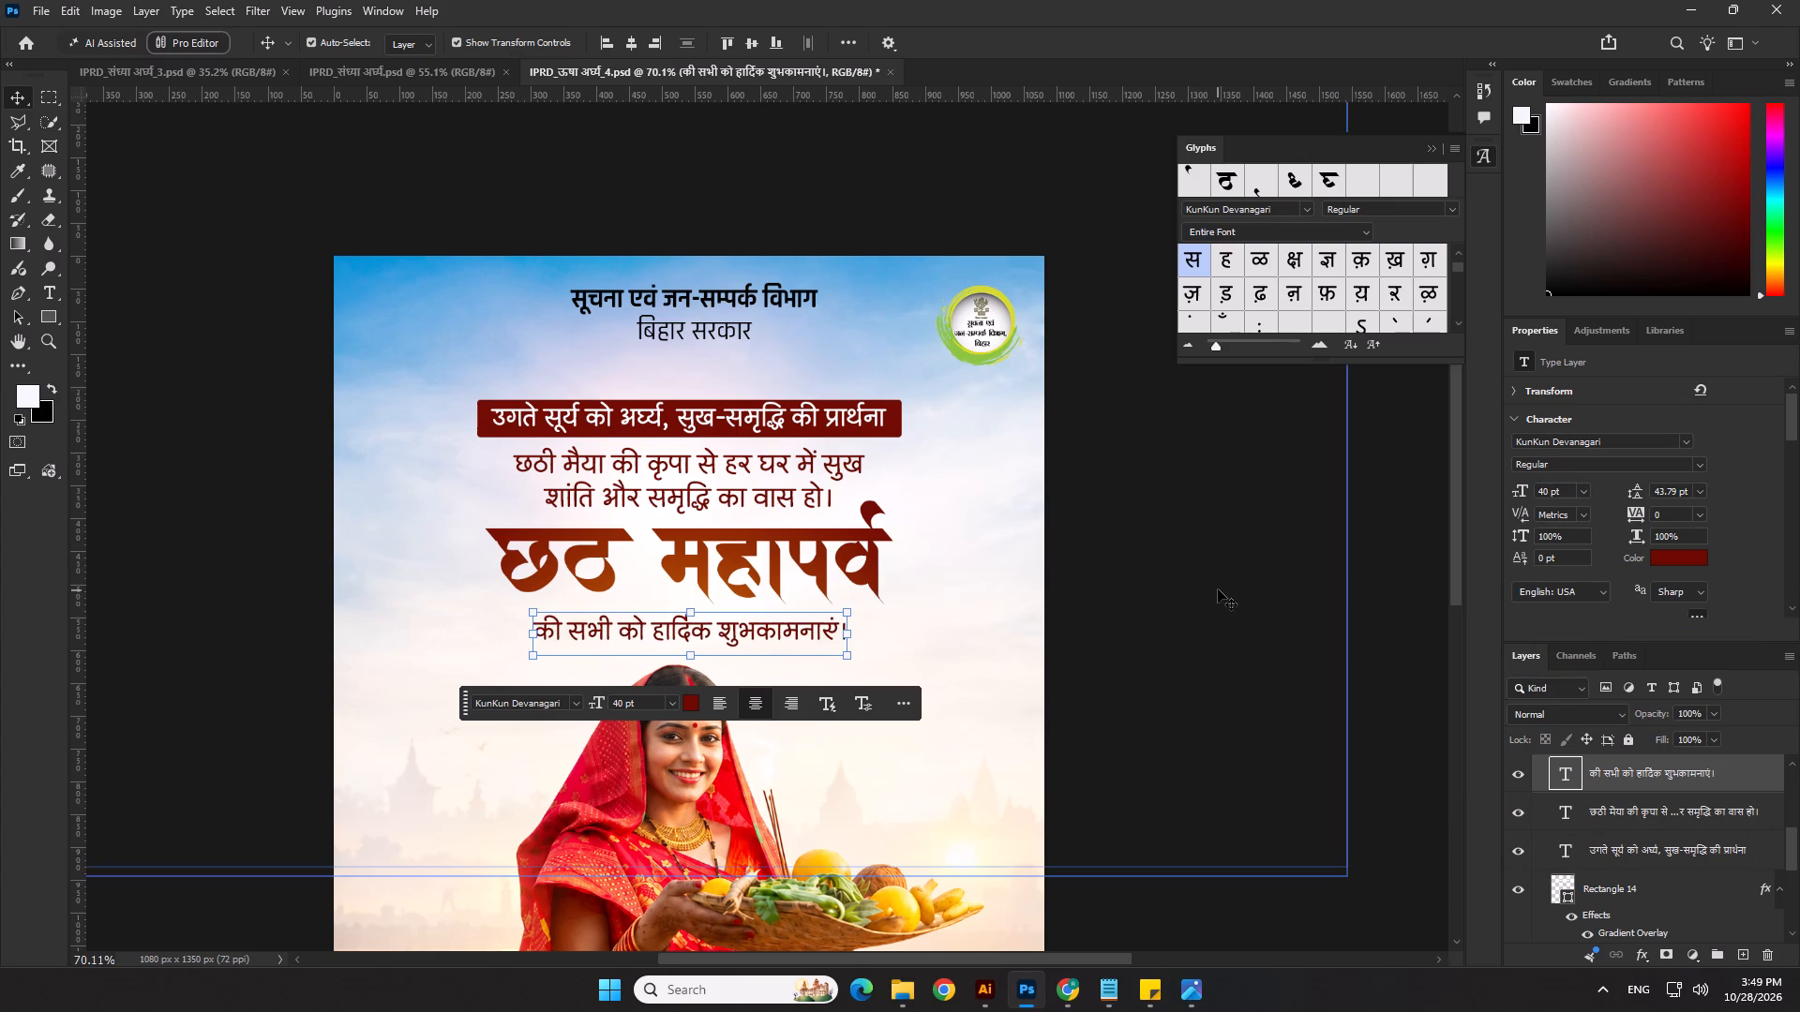
{"action": "key", "text": "shift+Up"}
{"action": "key", "text": "shift+Up"}
{"action": "key", "text": "Down"}
{"action": "key", "text": "Down"}
{"action": "key", "text": "Down"}
{"action": "key", "text": "Down"}
{"action": "left_click", "coordinate": [1191, 605]}
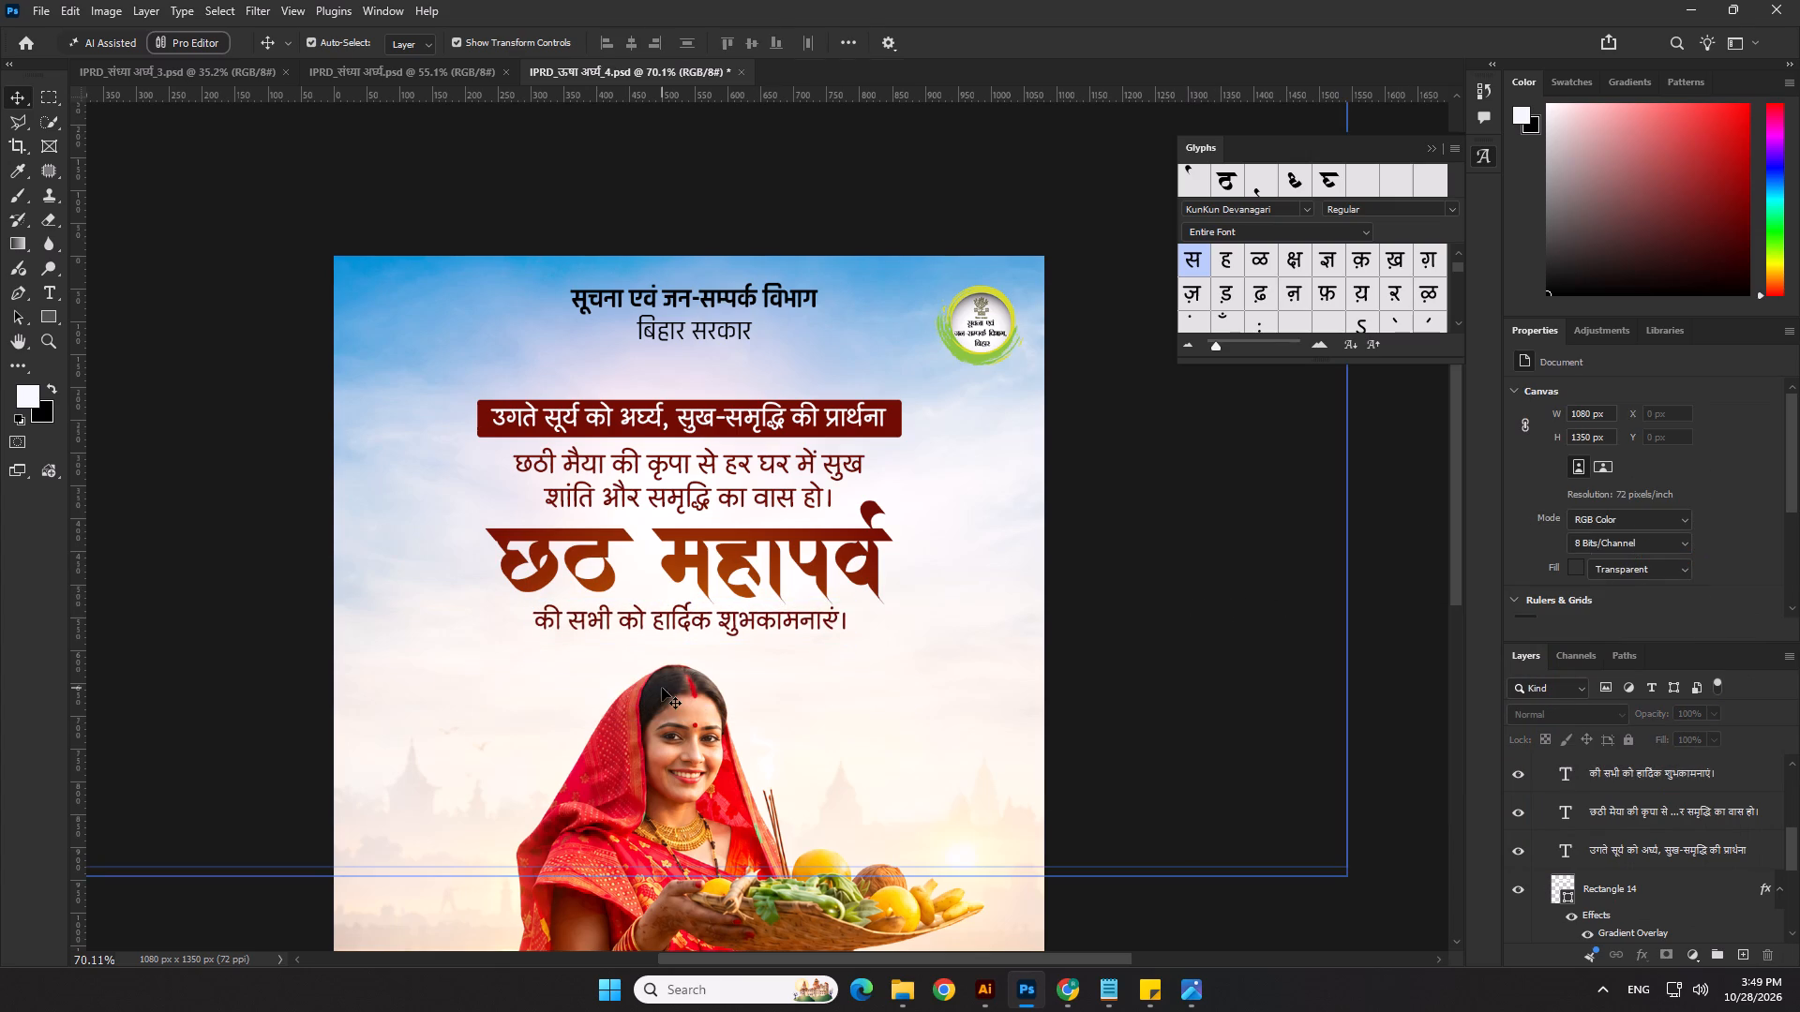
Show the hidden Vector Smart Object ornament and nudge it down below the शुभकामनाएं line.
{"action": "scroll", "coordinate": [1549, 827], "scroll_direction": "up", "scroll_amount": 6}
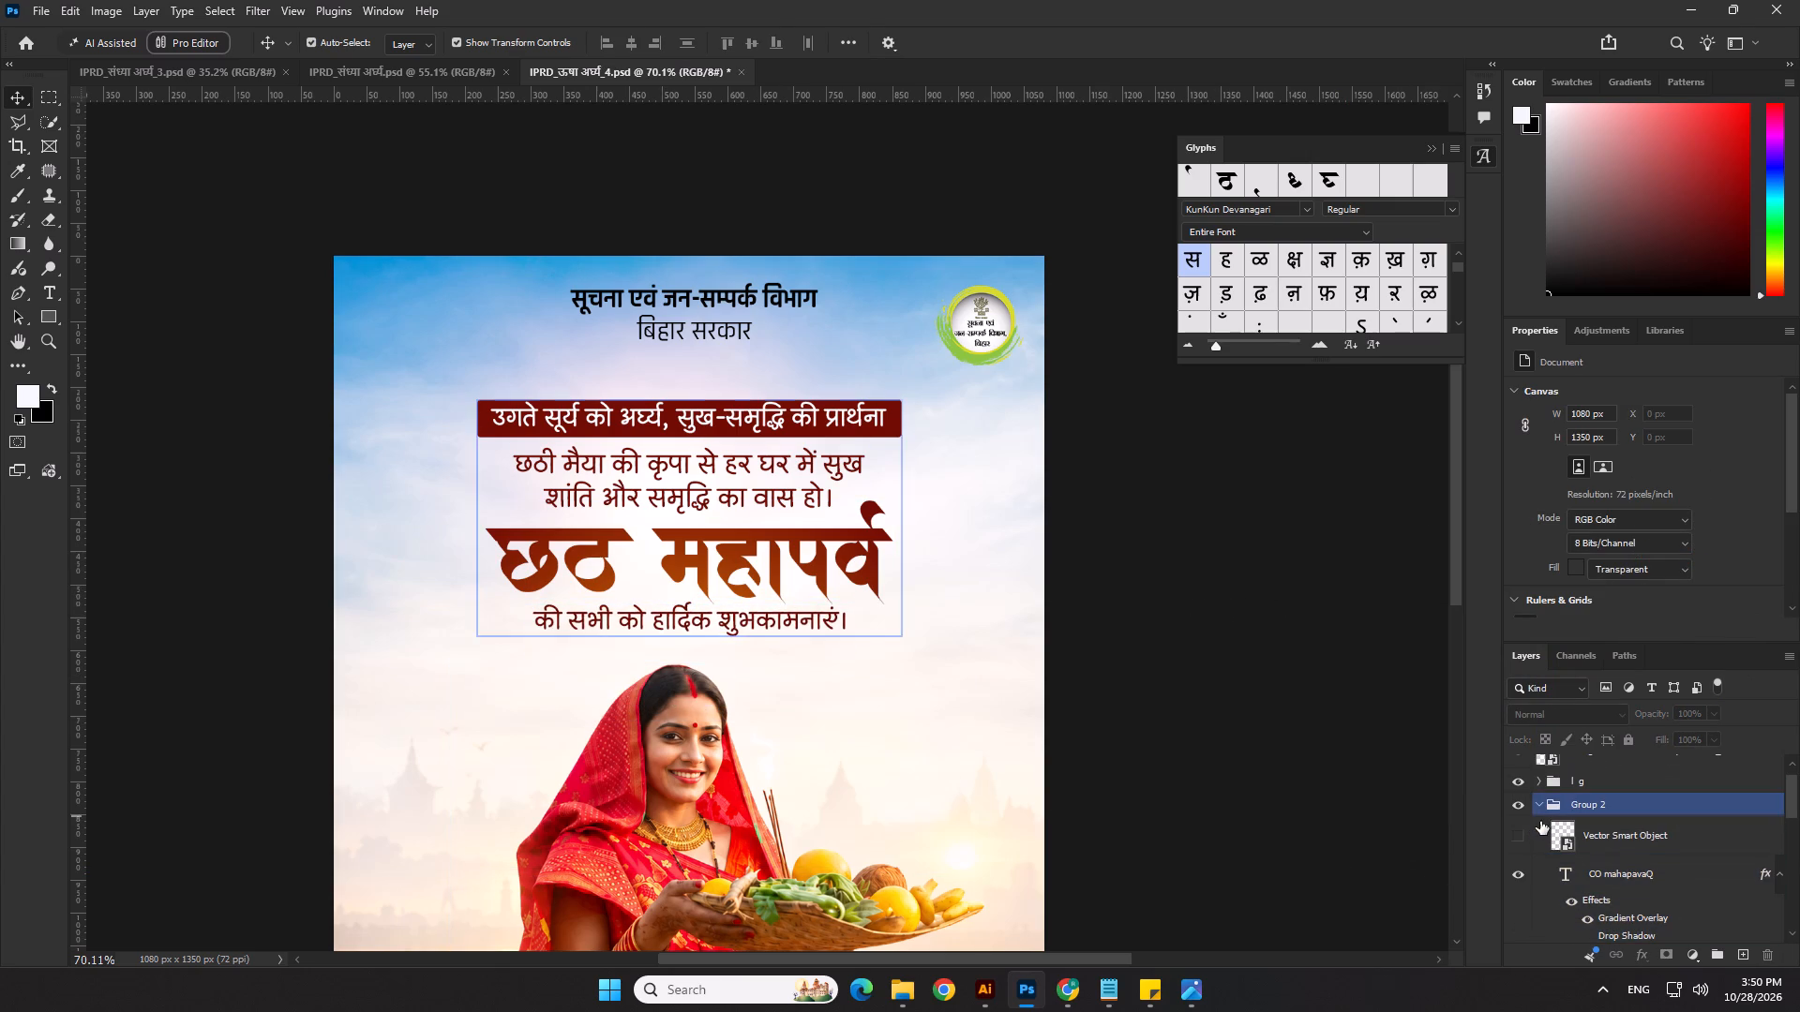
{"action": "left_click", "coordinate": [1517, 833]}
{"action": "key", "text": "shift+Down"}
{"action": "key", "text": "shift+Down"}
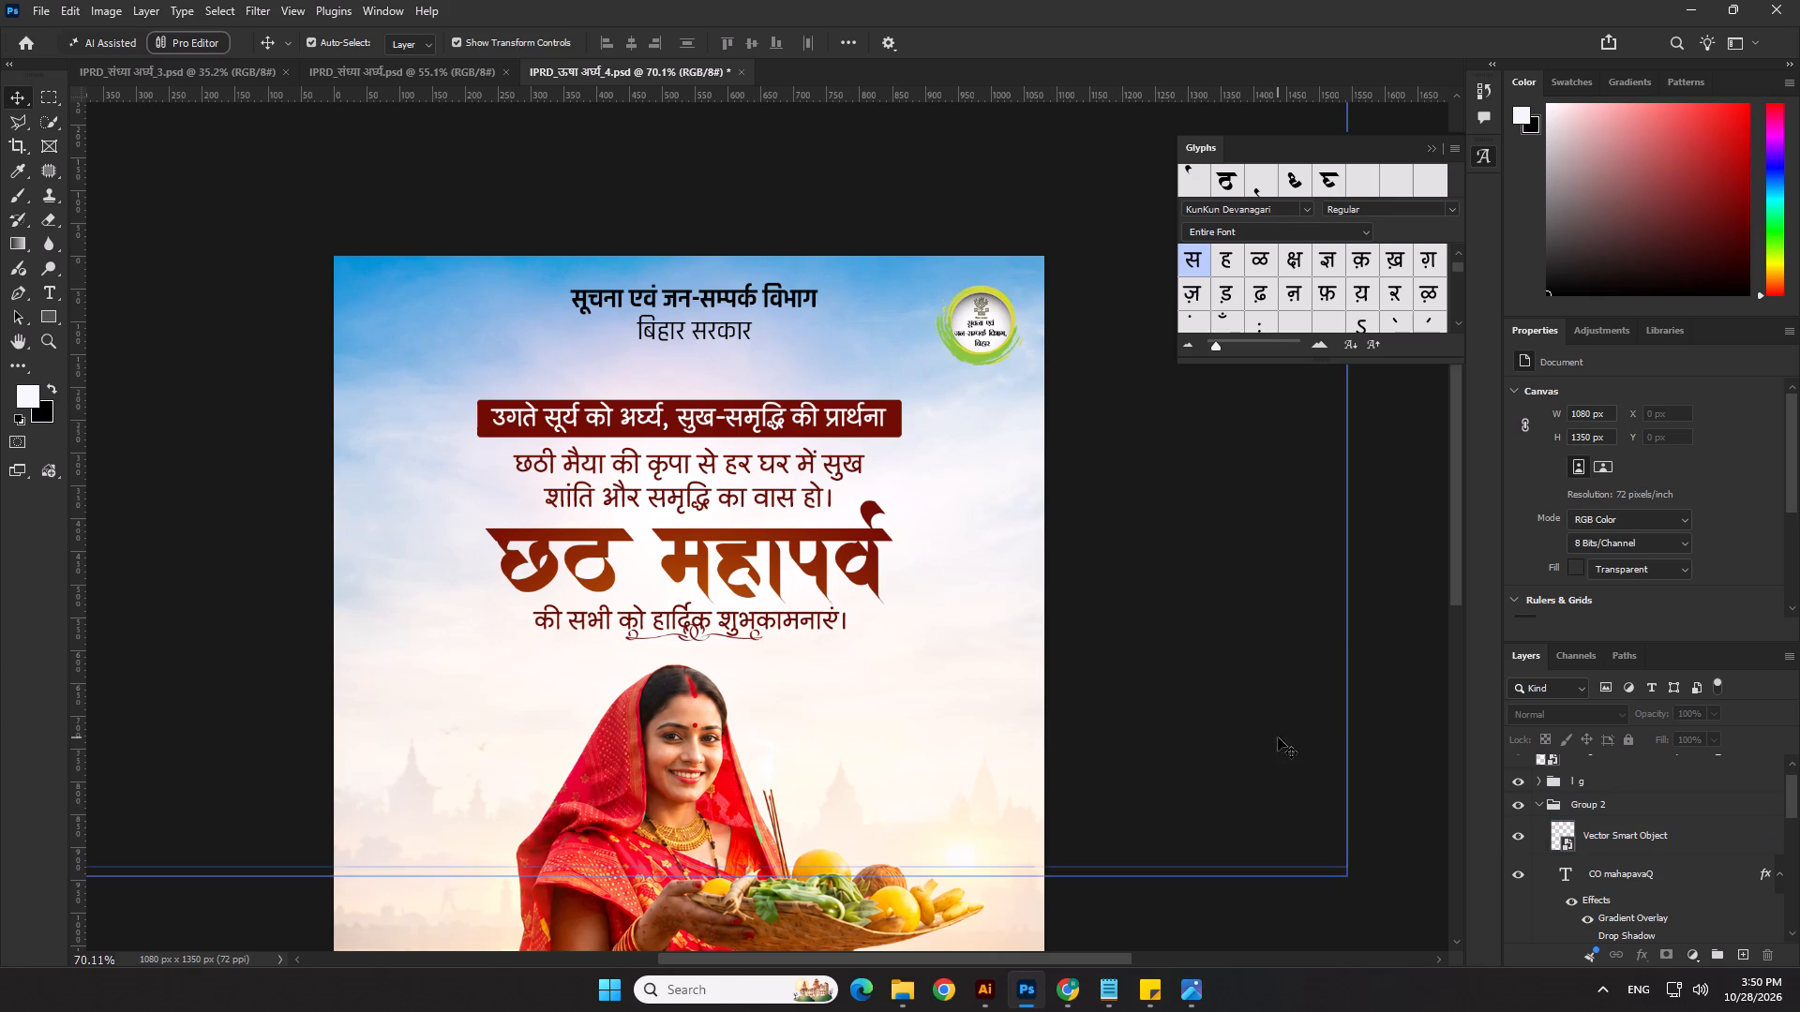
{"action": "left_click", "coordinate": [1602, 837]}
{"action": "key", "text": "shift+Down"}
{"action": "left_click", "coordinate": [1392, 717]}
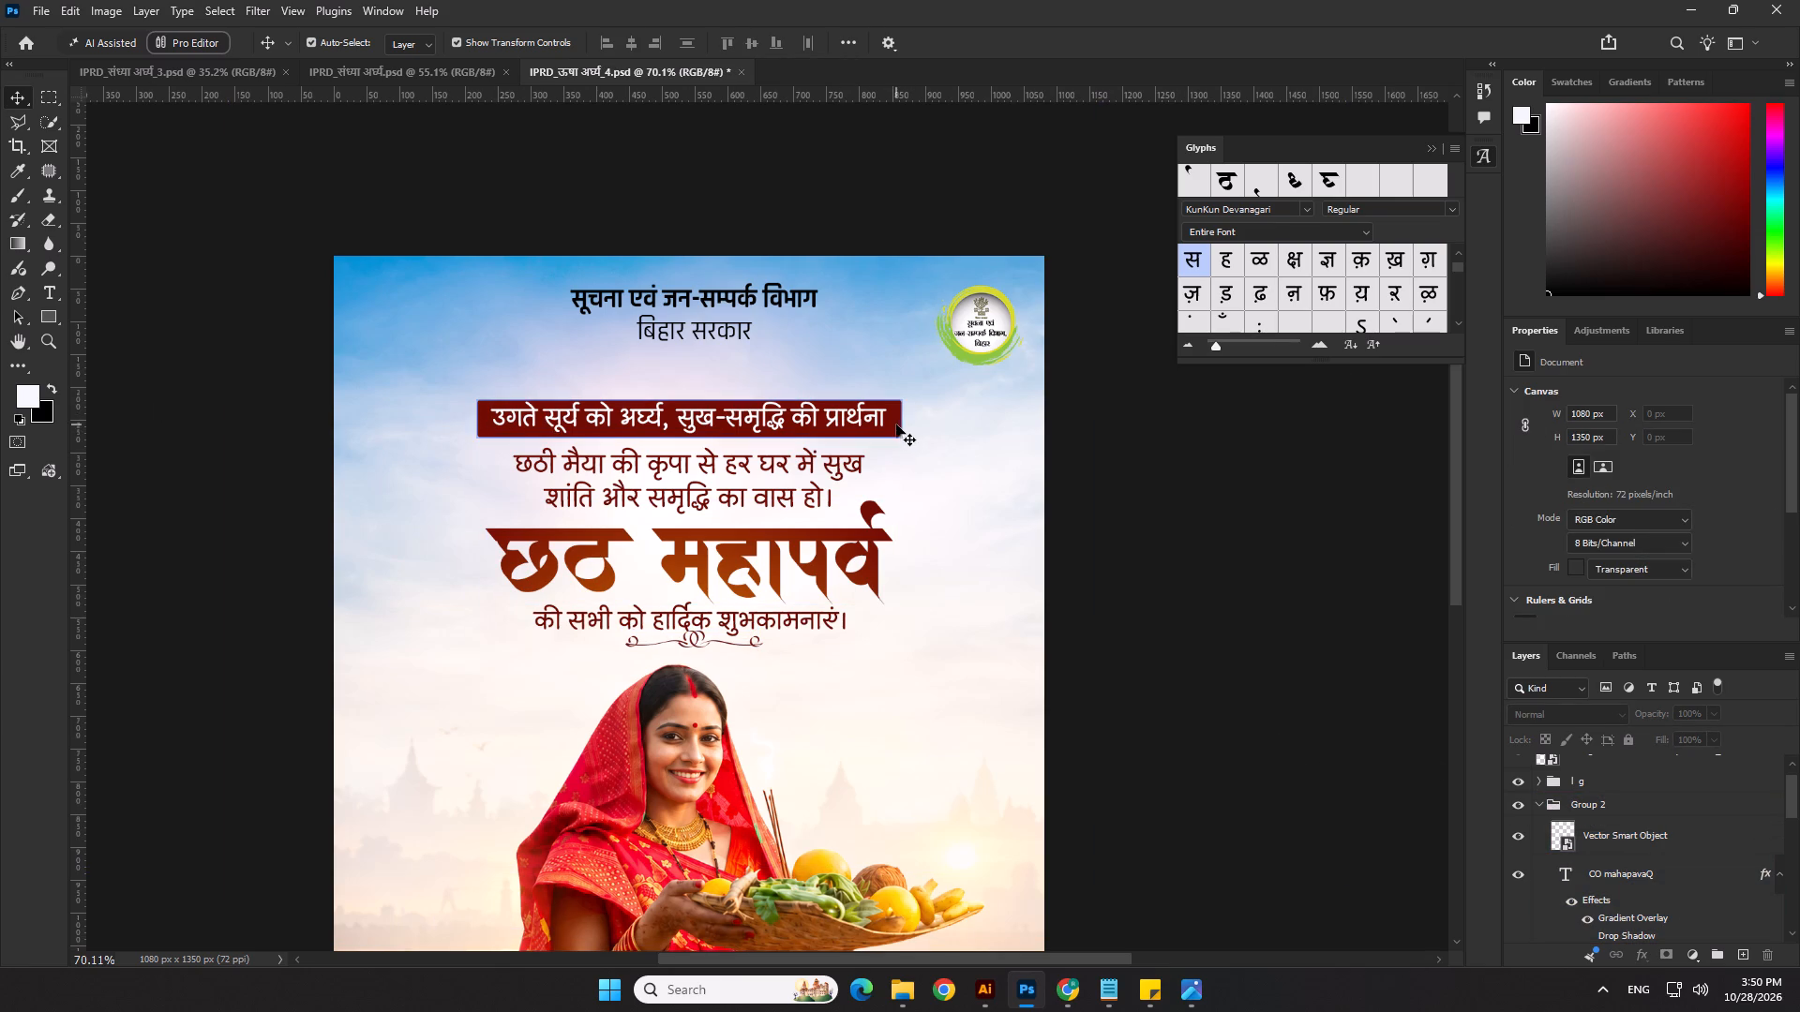
Lock the background artwork layers: Layer 15, 1666, Red sari by the sunset river, its masked copy, and Layer 14.
{"action": "left_click", "coordinate": [961, 452]}
{"action": "left_click", "coordinate": [1630, 737]}
{"action": "scroll", "coordinate": [1640, 823], "scroll_direction": "down", "scroll_amount": 3}
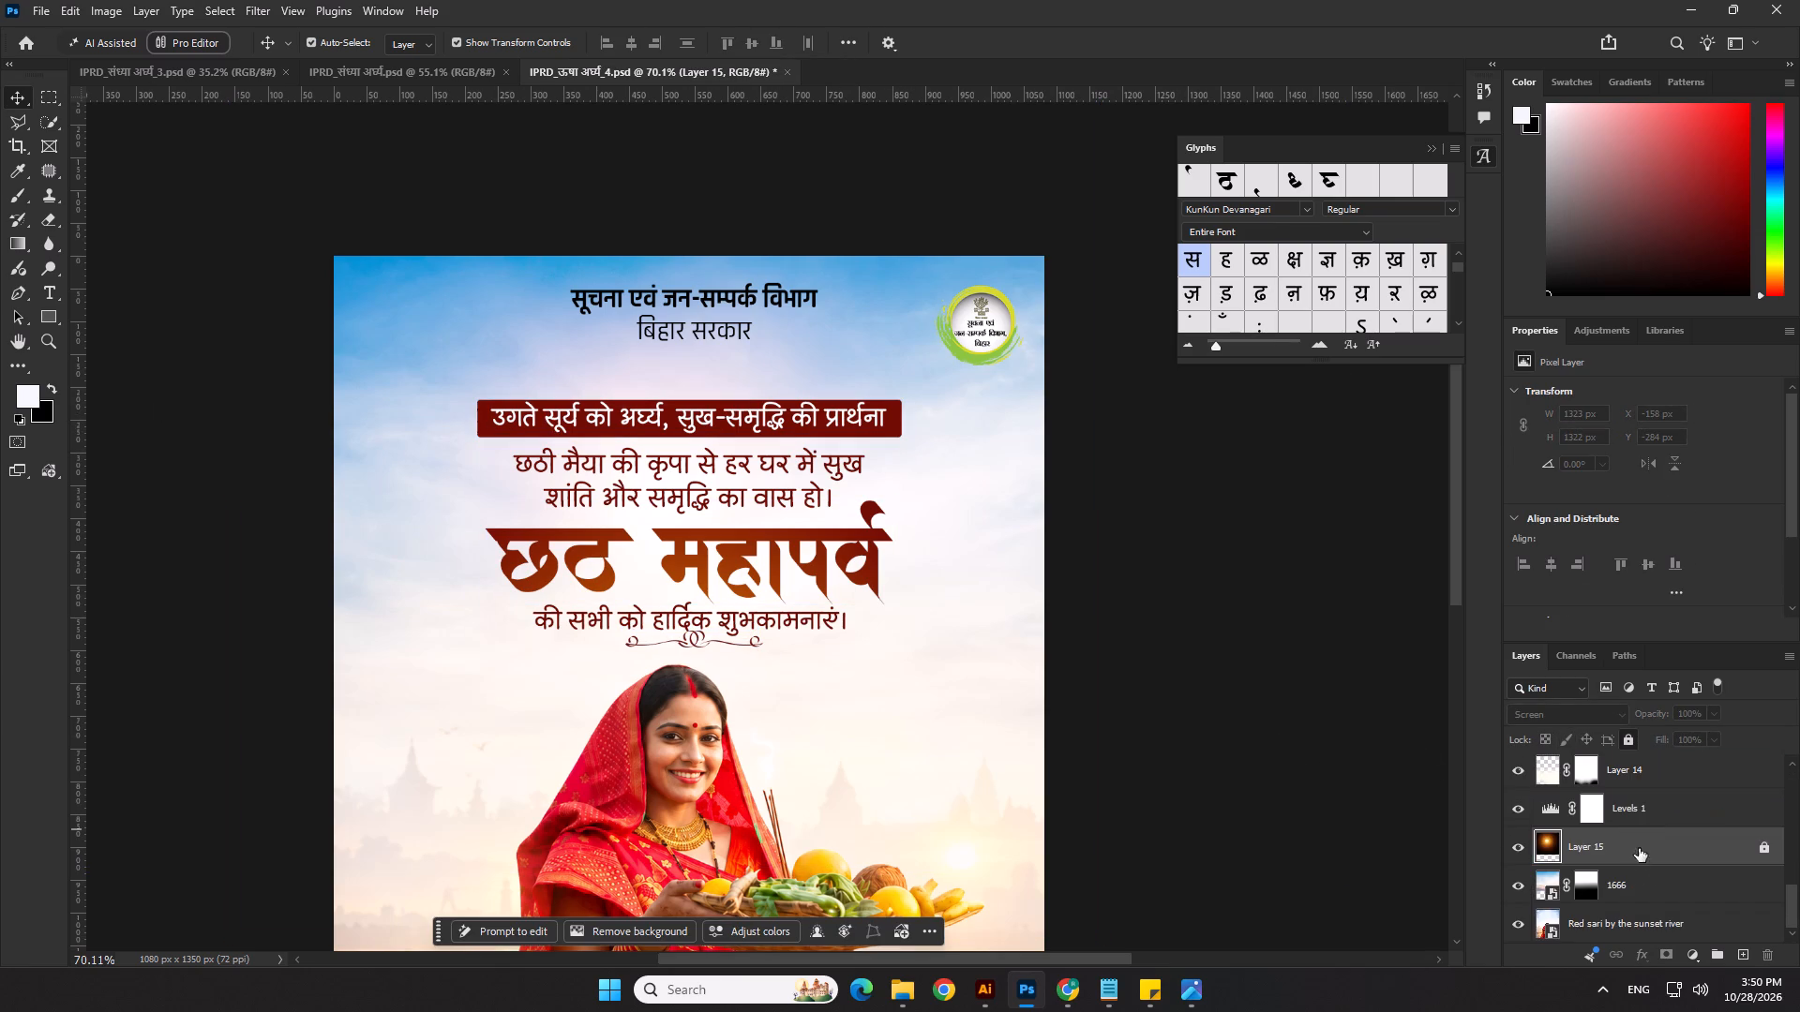
{"action": "left_click", "coordinate": [1627, 889]}
{"action": "left_click", "coordinate": [1626, 742]}
{"action": "left_click", "coordinate": [1621, 920]}
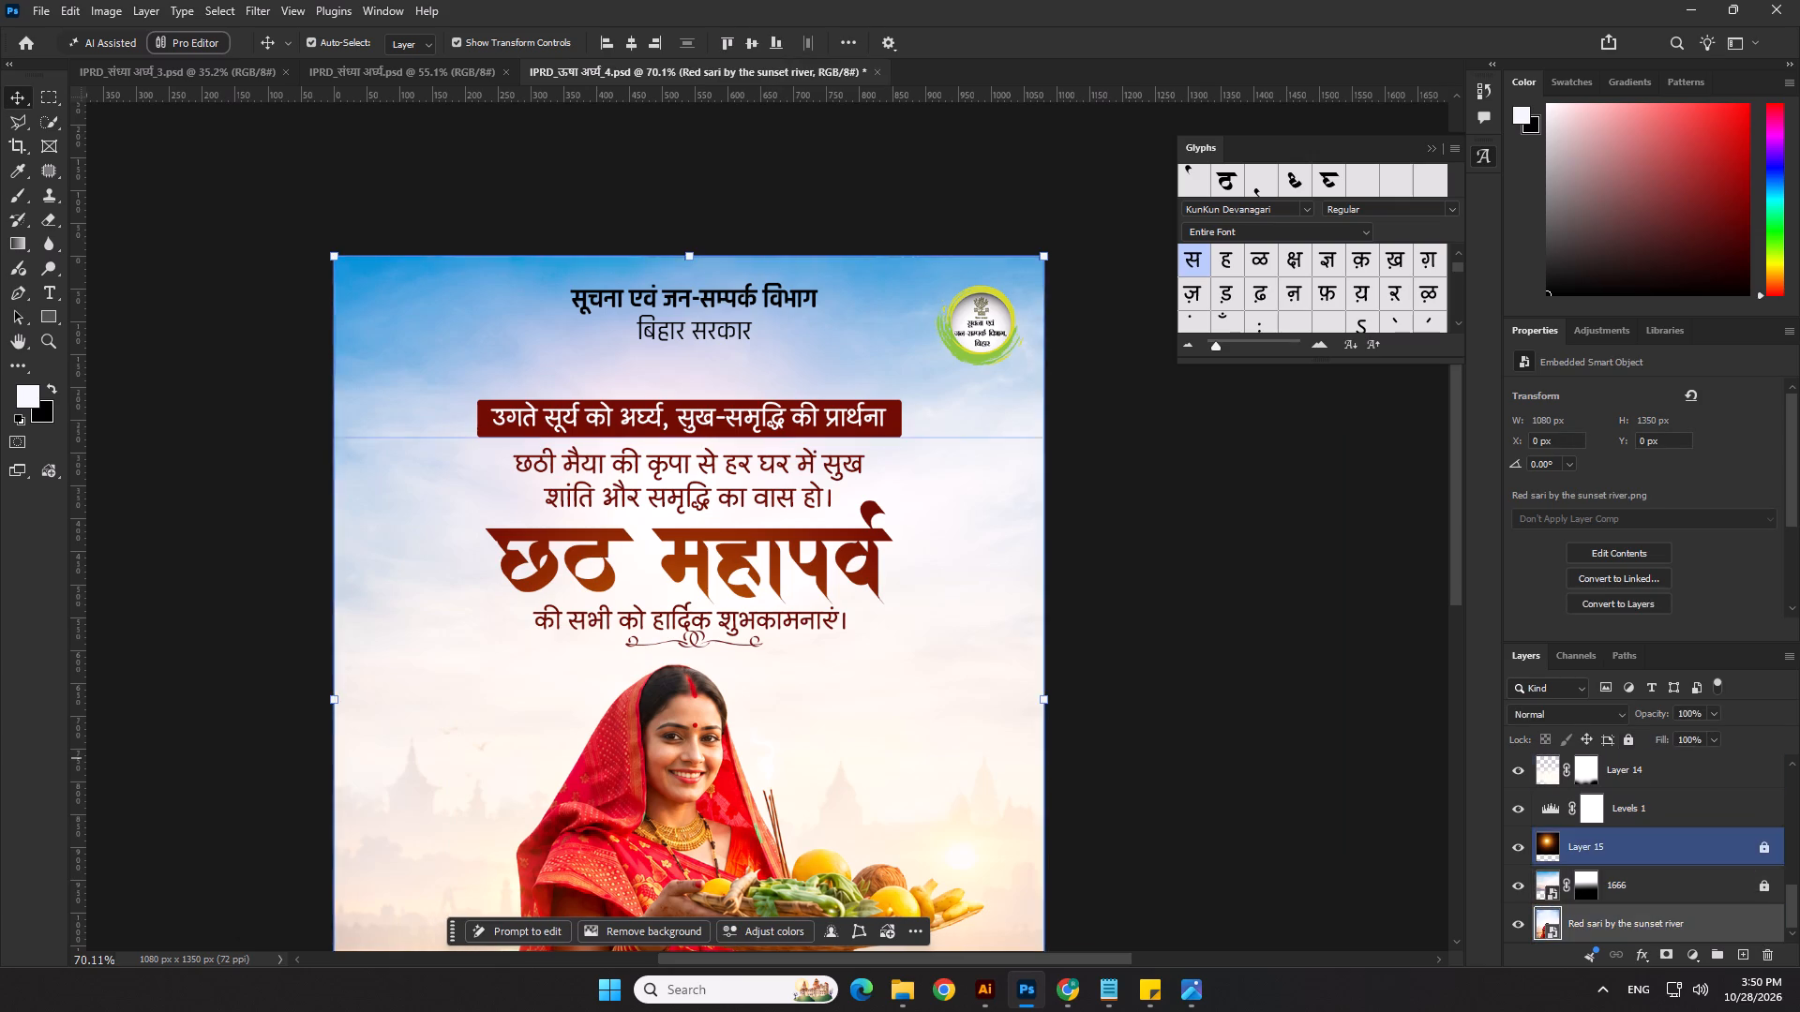
{"action": "left_click", "coordinate": [1630, 744]}
{"action": "scroll", "coordinate": [1583, 836], "scroll_direction": "up", "scroll_amount": 2}
{"action": "left_click", "coordinate": [1610, 814]}
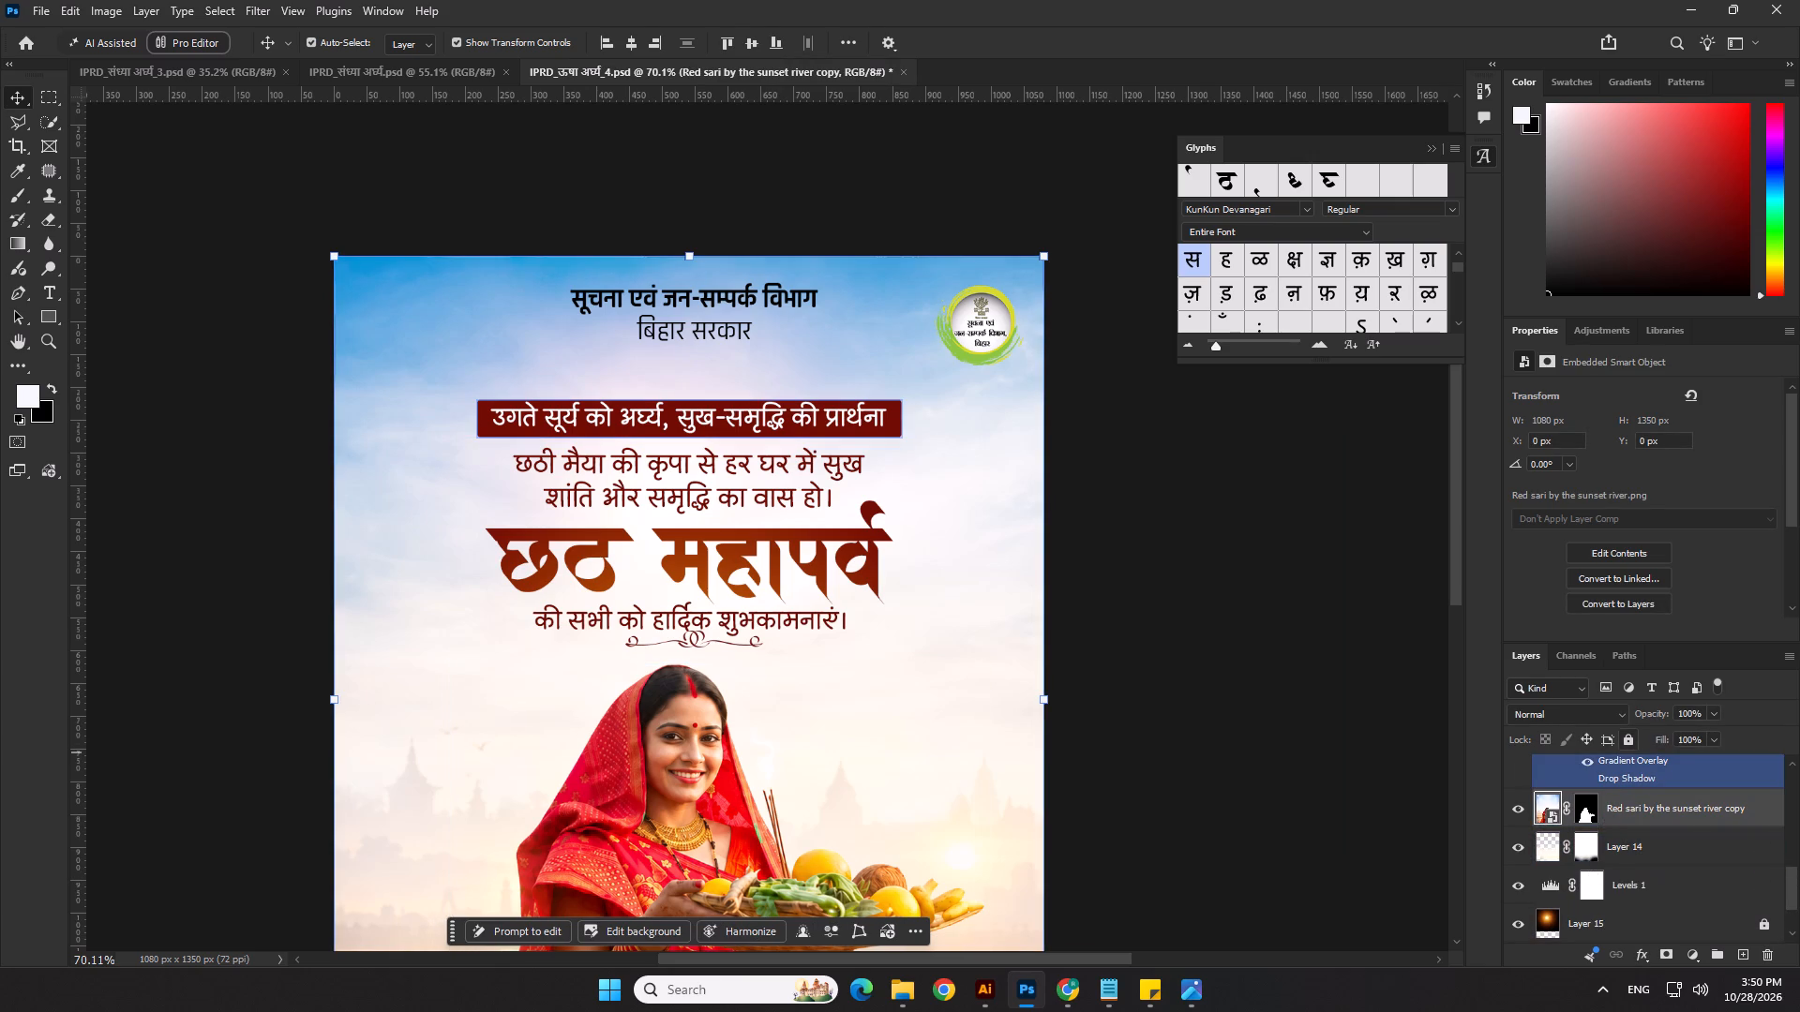
{"action": "left_click", "coordinate": [1627, 739]}
{"action": "left_click", "coordinate": [1629, 853]}
{"action": "left_click", "coordinate": [1627, 741]}
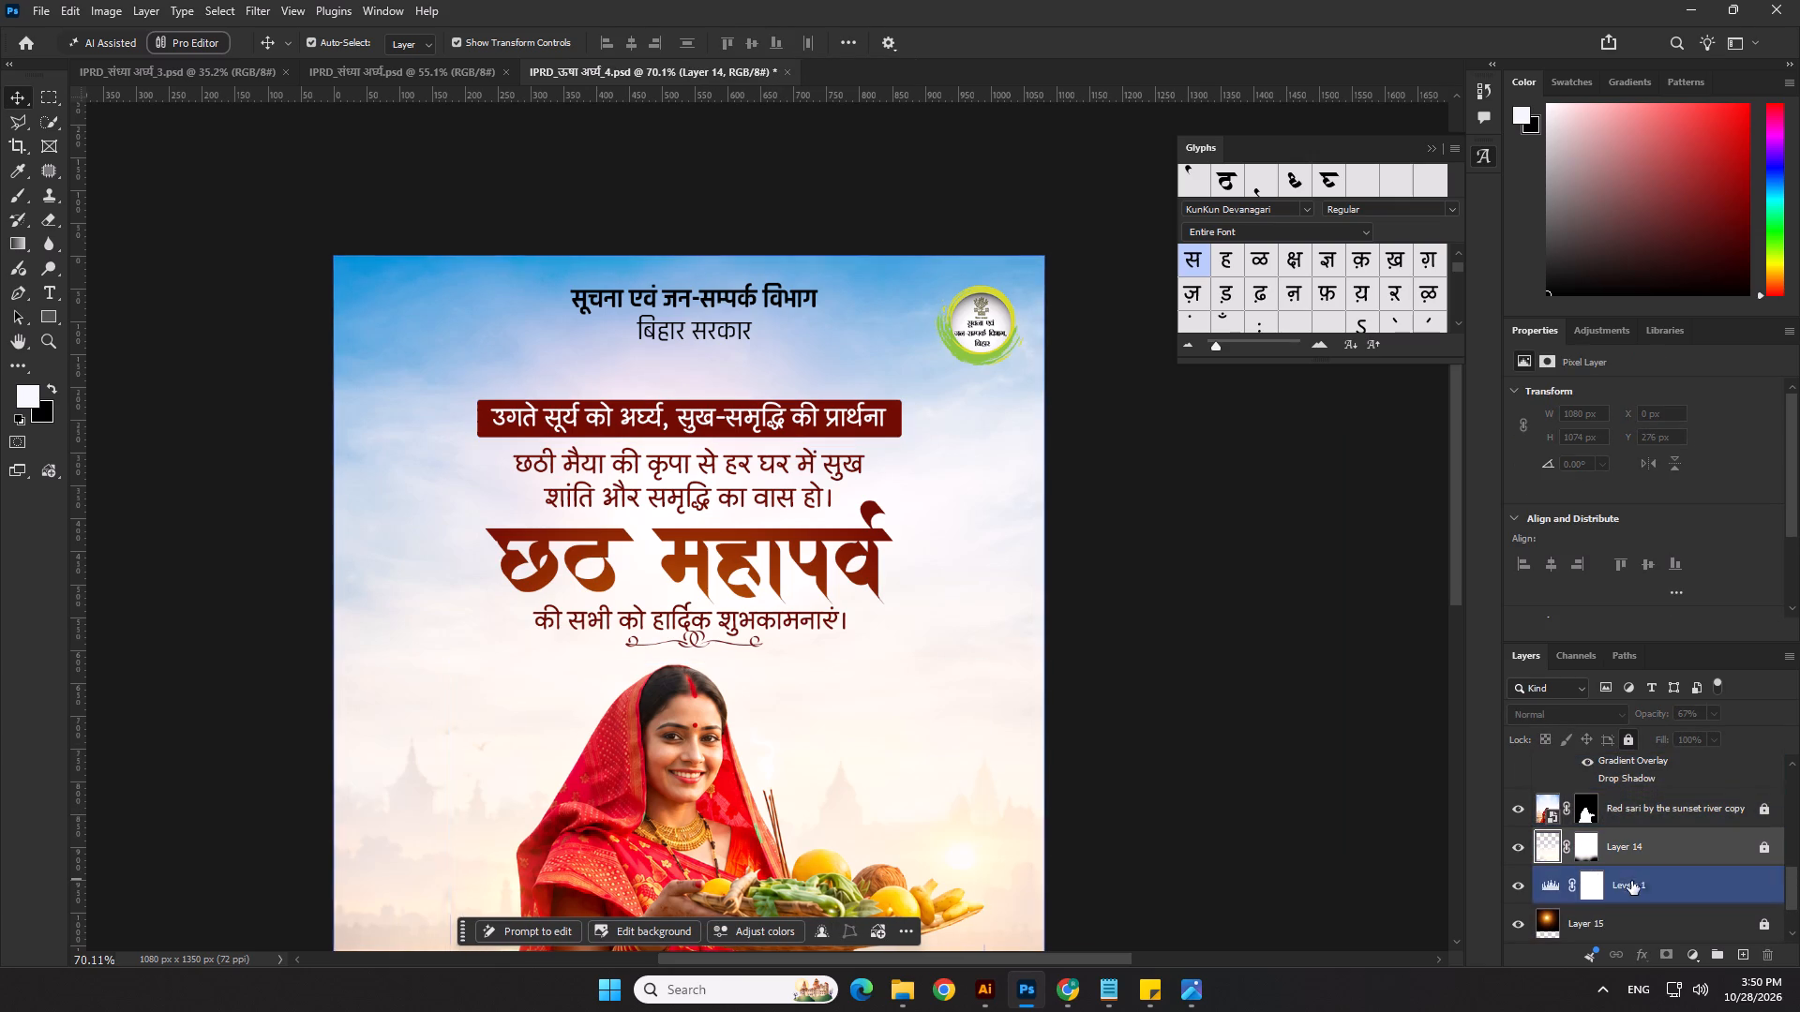
Select the banner bar, message lines and छठ महापर्व title together, move them up 30 px and centre them horizontally.
{"action": "left_click_drag", "start_coordinate": [1117, 424], "coordinate": [656, 649]}
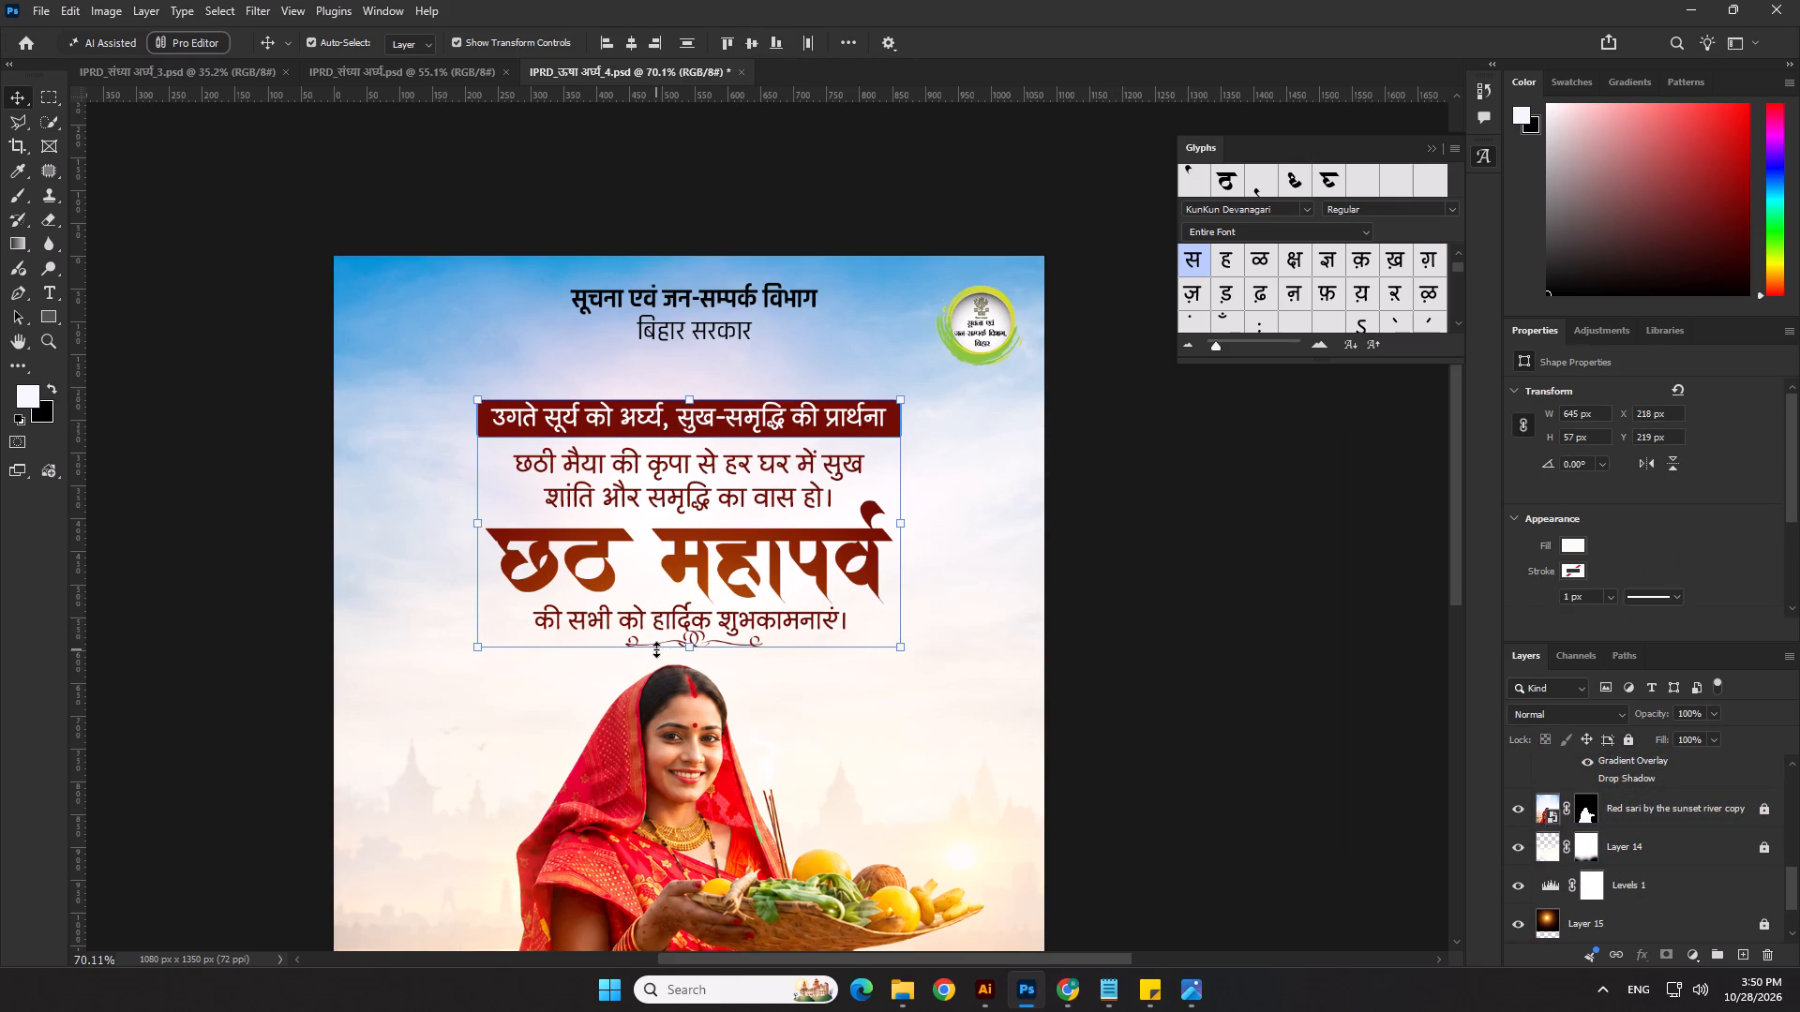
{"action": "left_click", "coordinate": [1136, 427]}
{"action": "left_click_drag", "start_coordinate": [1133, 414], "coordinate": [715, 616]}
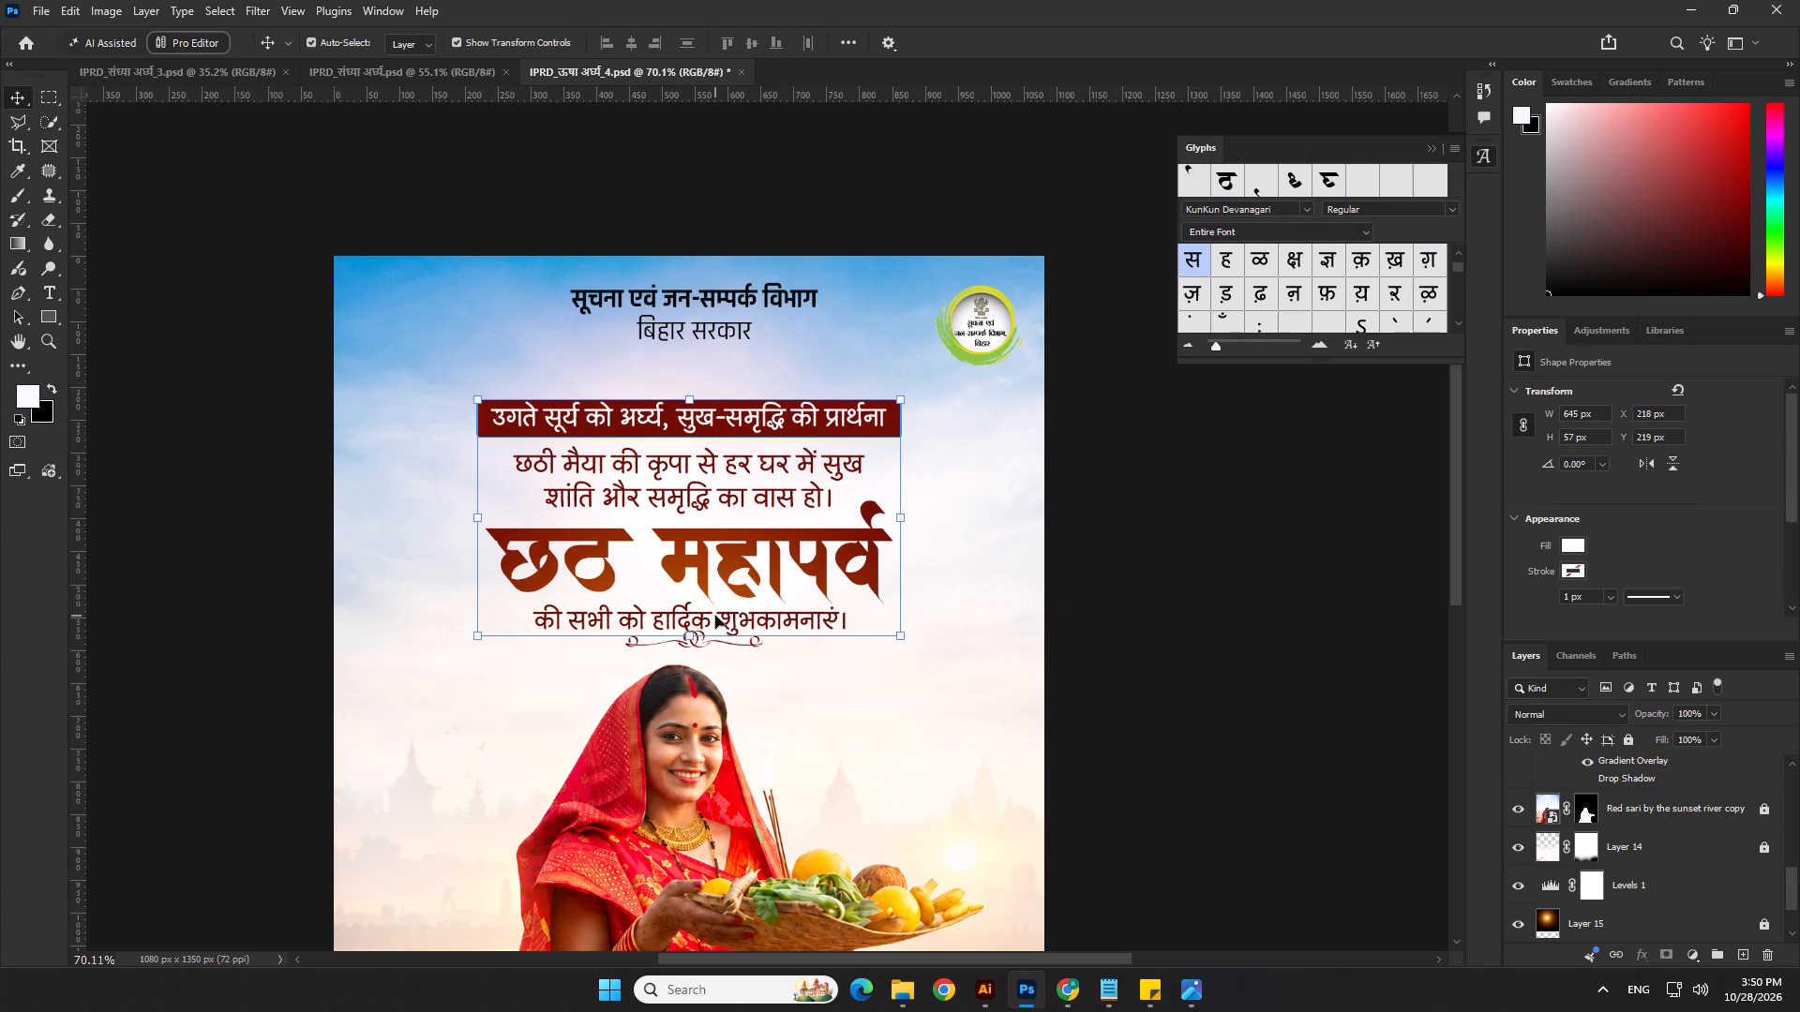
{"action": "key", "text": "shift+Up"}
{"action": "key", "text": "shift+Up"}
{"action": "key", "text": "shift+Up"}
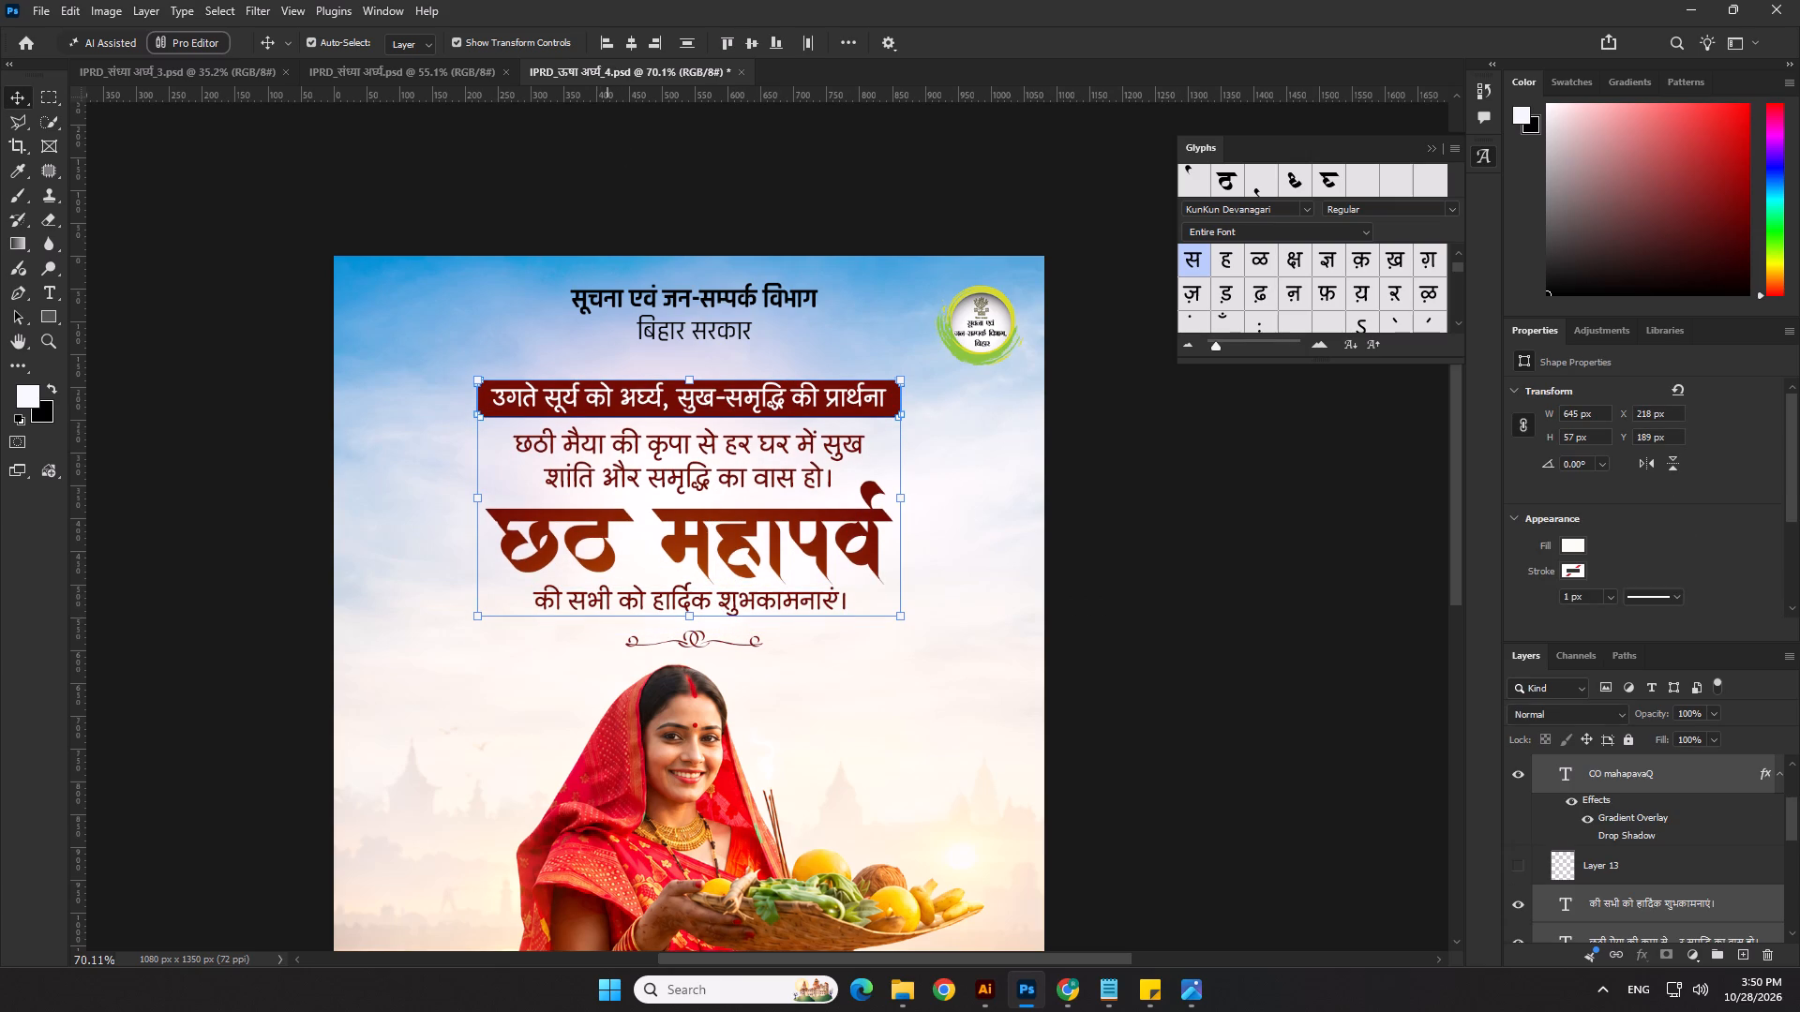
{"action": "left_click", "coordinate": [631, 36]}
{"action": "left_click", "coordinate": [1179, 601]}
Reposition the Gradient Overlay on the banner bar behind the उगते सूर्य line.
{"action": "scroll", "coordinate": [712, 531], "scroll_direction": "up", "scroll_amount": 2}
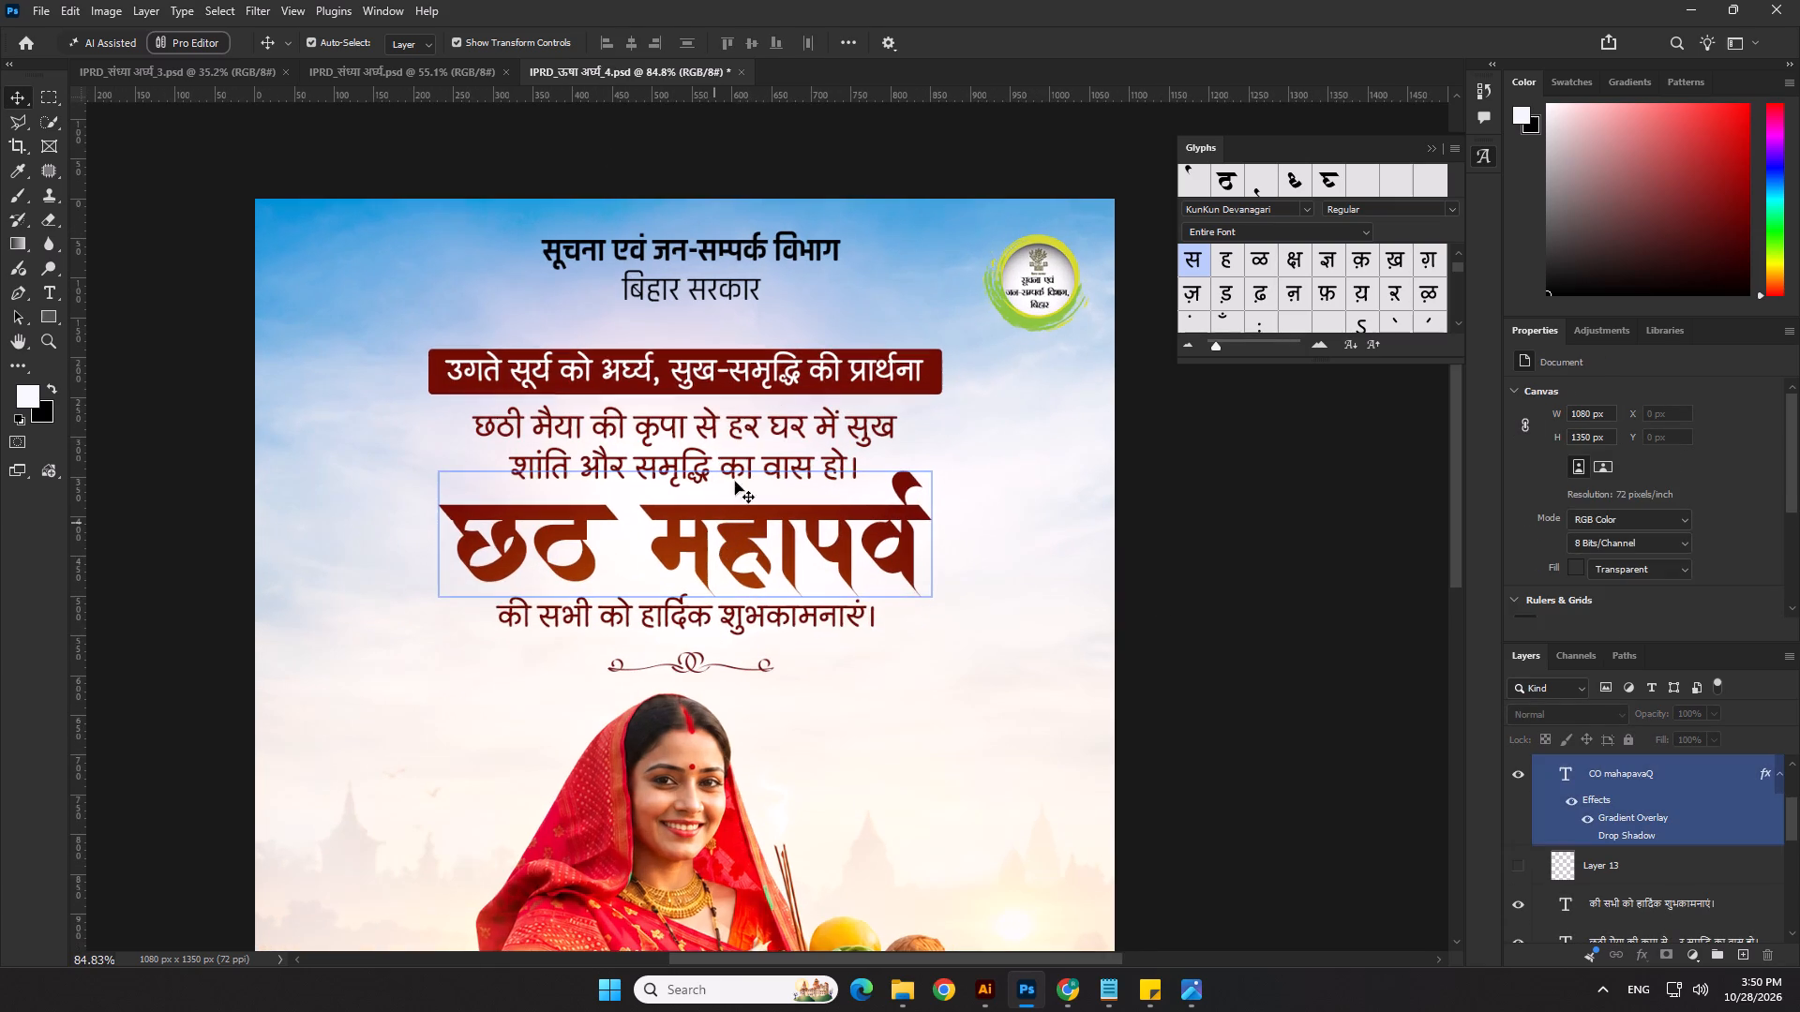
{"action": "left_click", "coordinate": [935, 366]}
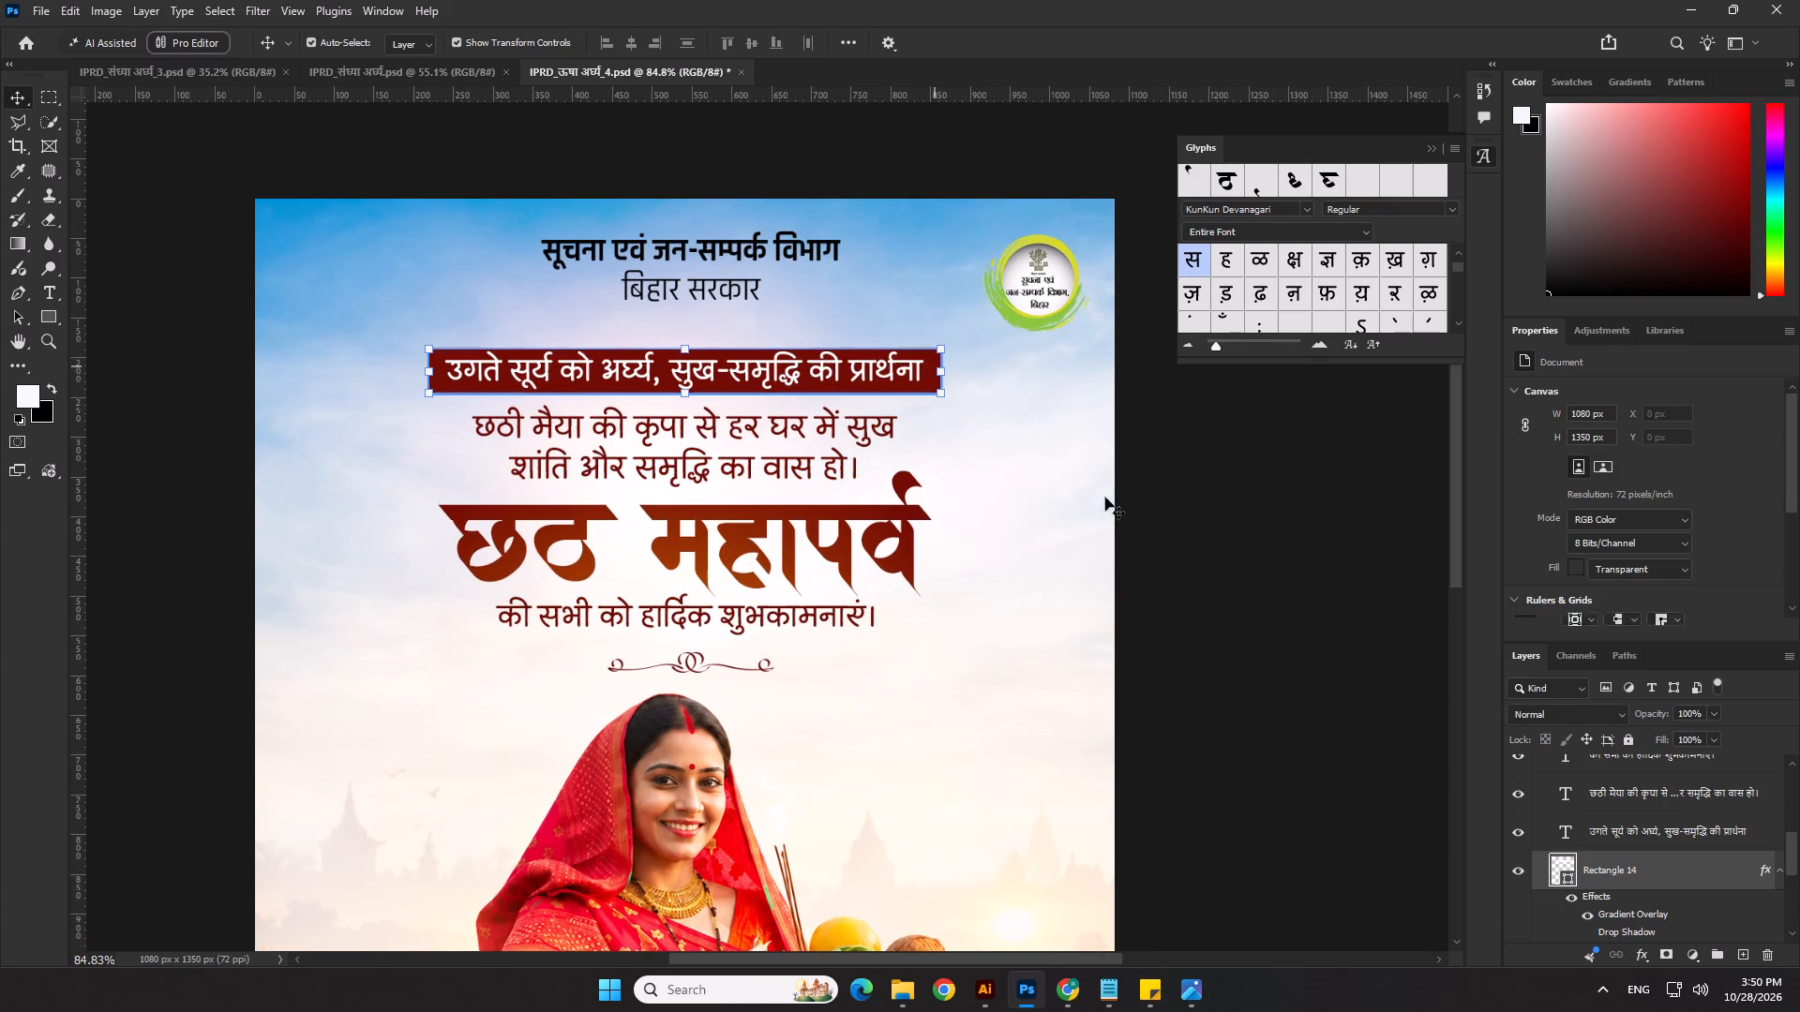
{"action": "double_click", "coordinate": [1608, 915]}
{"action": "left_click_drag", "start_coordinate": [771, 373], "coordinate": [787, 252]}
{"action": "left_click_drag", "start_coordinate": [777, 379], "coordinate": [727, 337]}
{"action": "left_click", "coordinate": [1693, 515]}
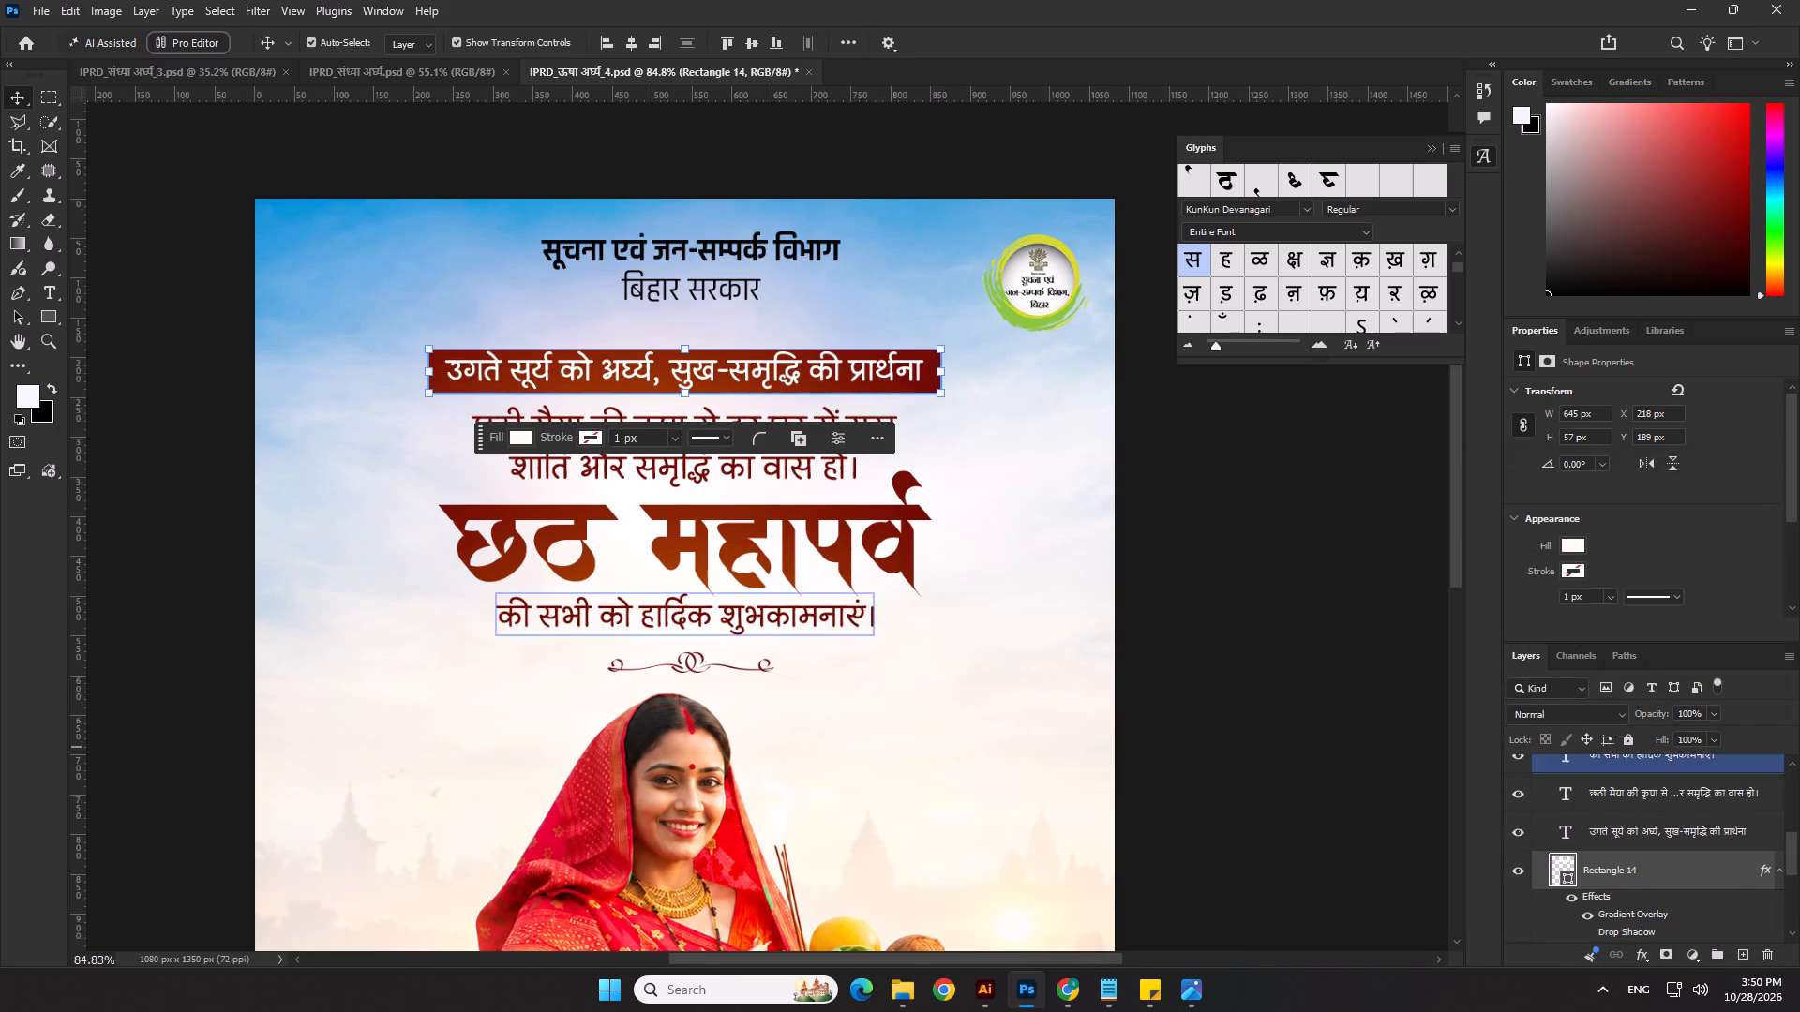
Remove the corner rounding from the banner bar.
{"action": "scroll", "coordinate": [1628, 543], "scroll_direction": "down", "scroll_amount": 2}
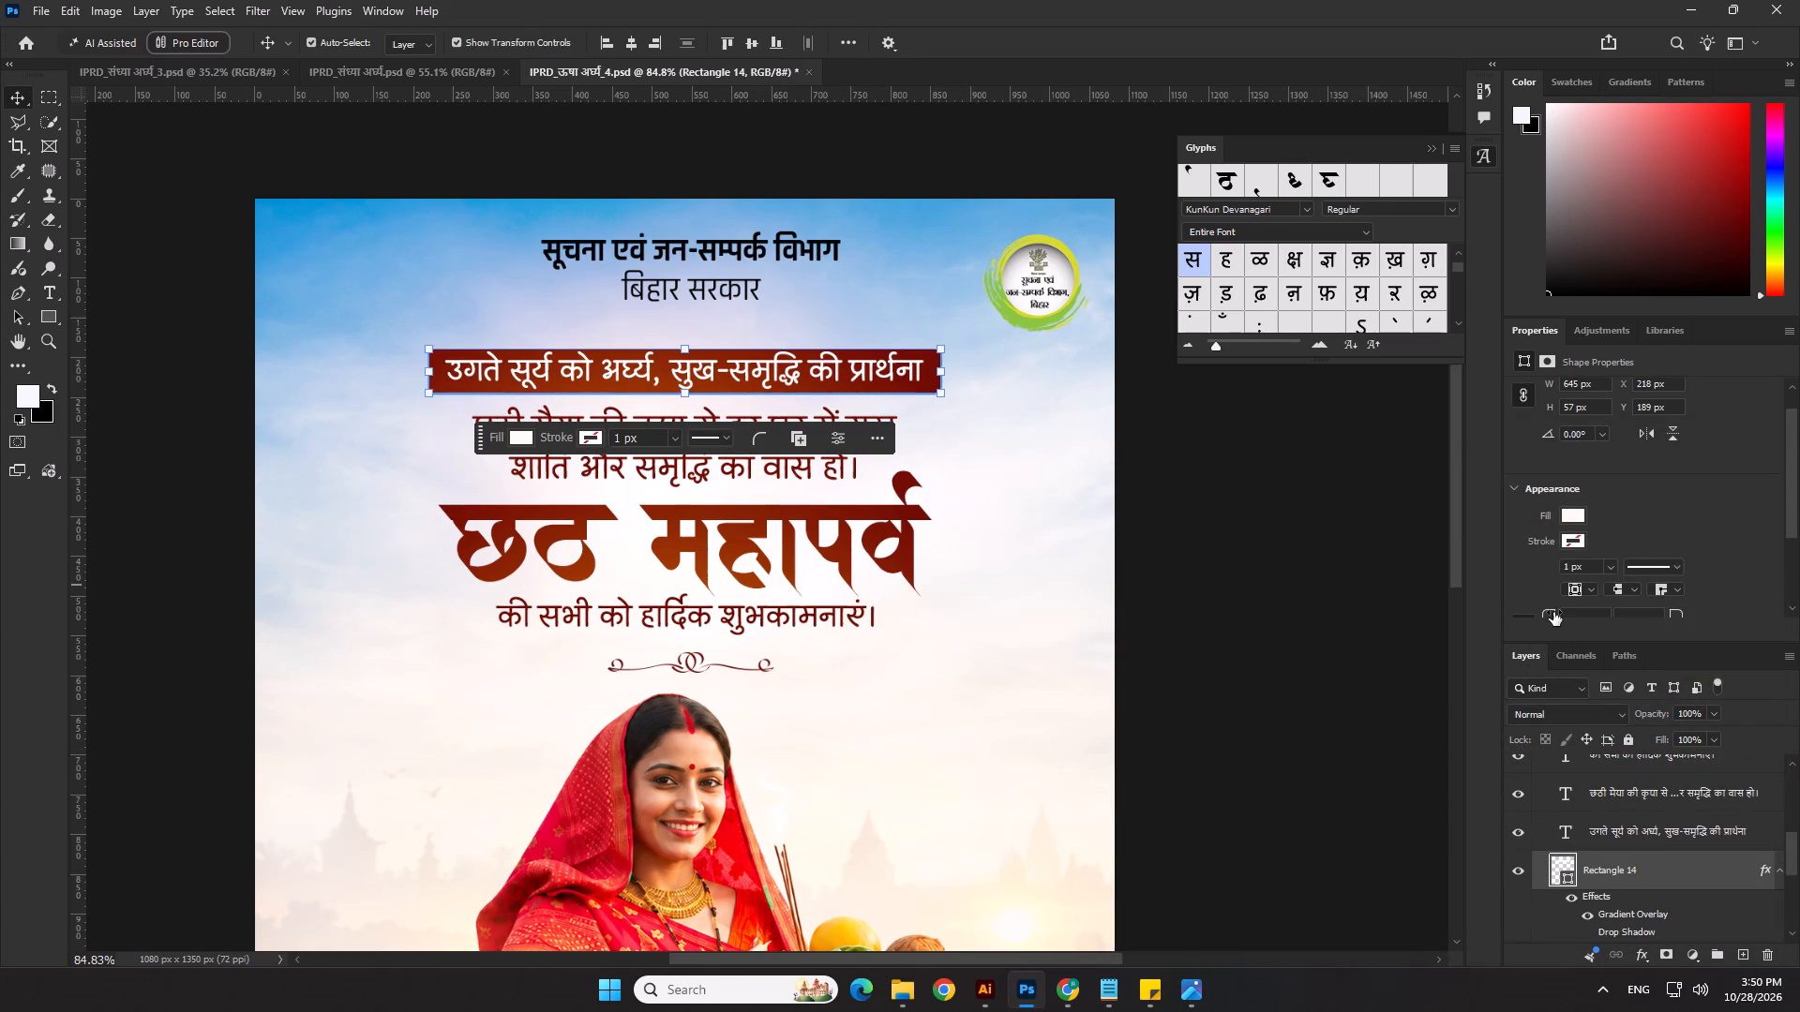
{"action": "left_click_drag", "start_coordinate": [1553, 611], "coordinate": [1095, 613]}
Widen the banner bar to 733 px and centre it horizontally on the poster.
{"action": "left_click_drag", "start_coordinate": [948, 370], "coordinate": [1018, 370]}
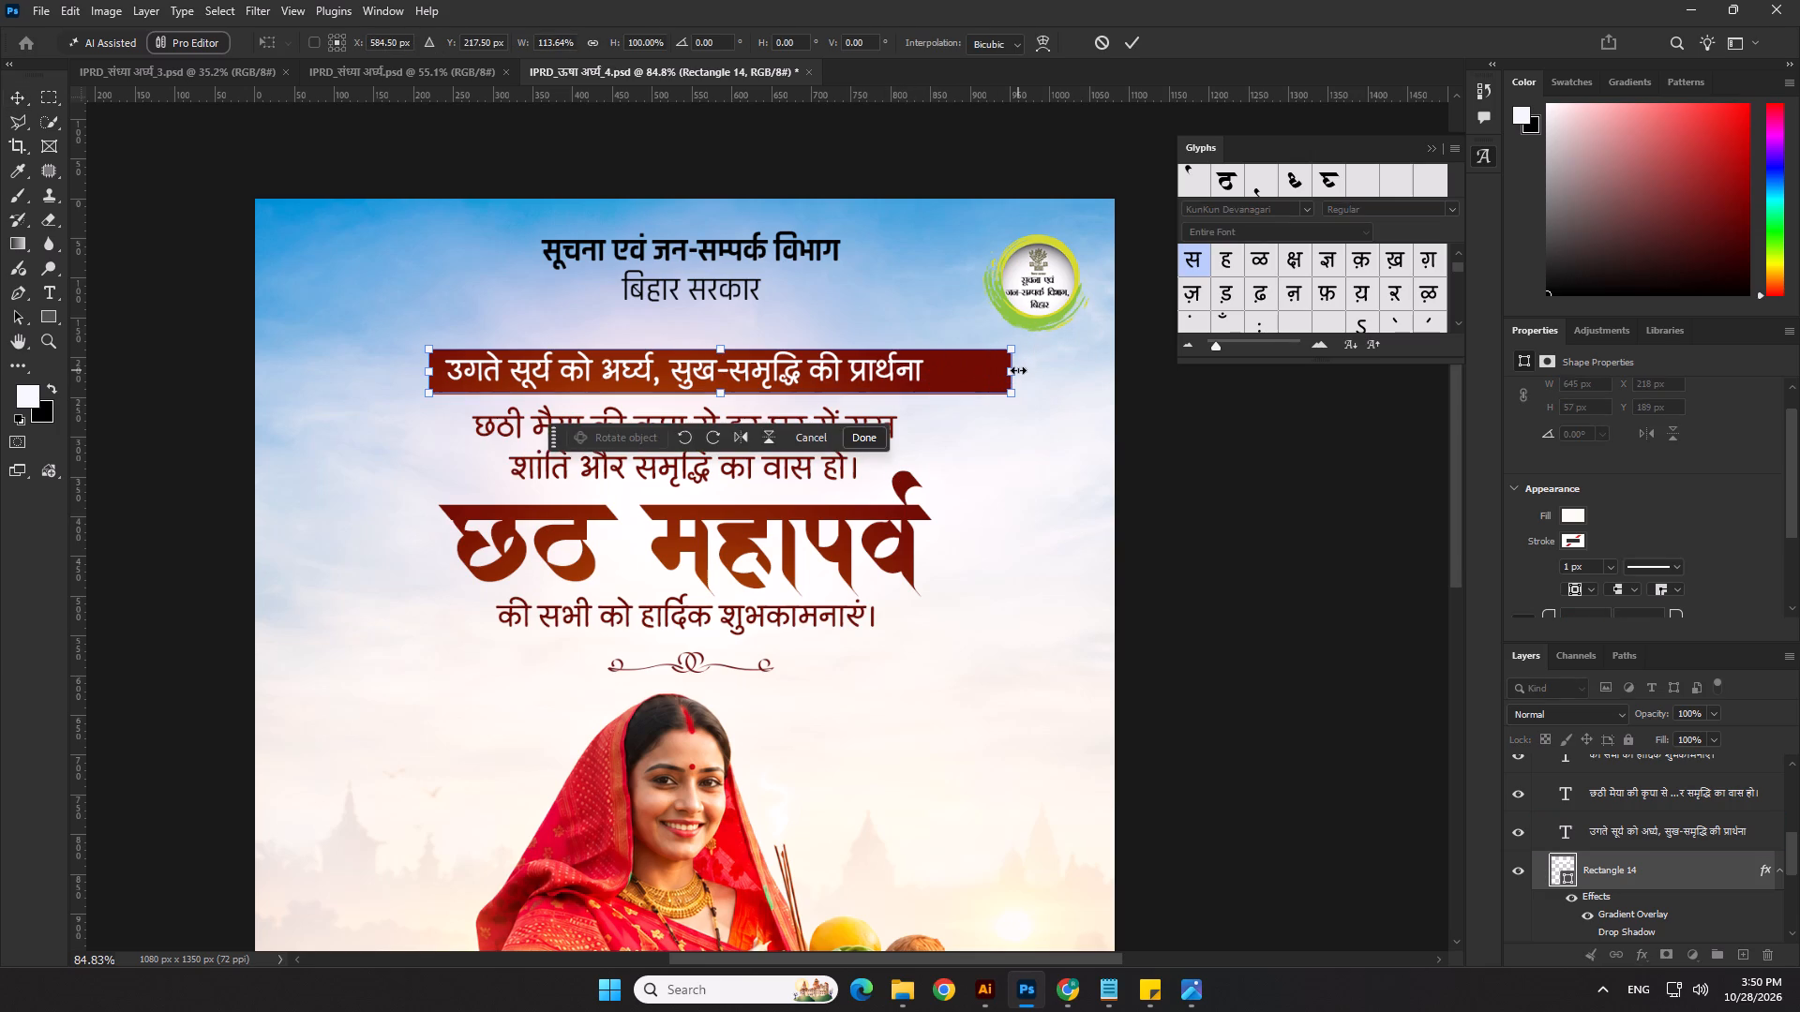
{"action": "key", "text": "Return"}
{"action": "left_click", "coordinate": [623, 33]}
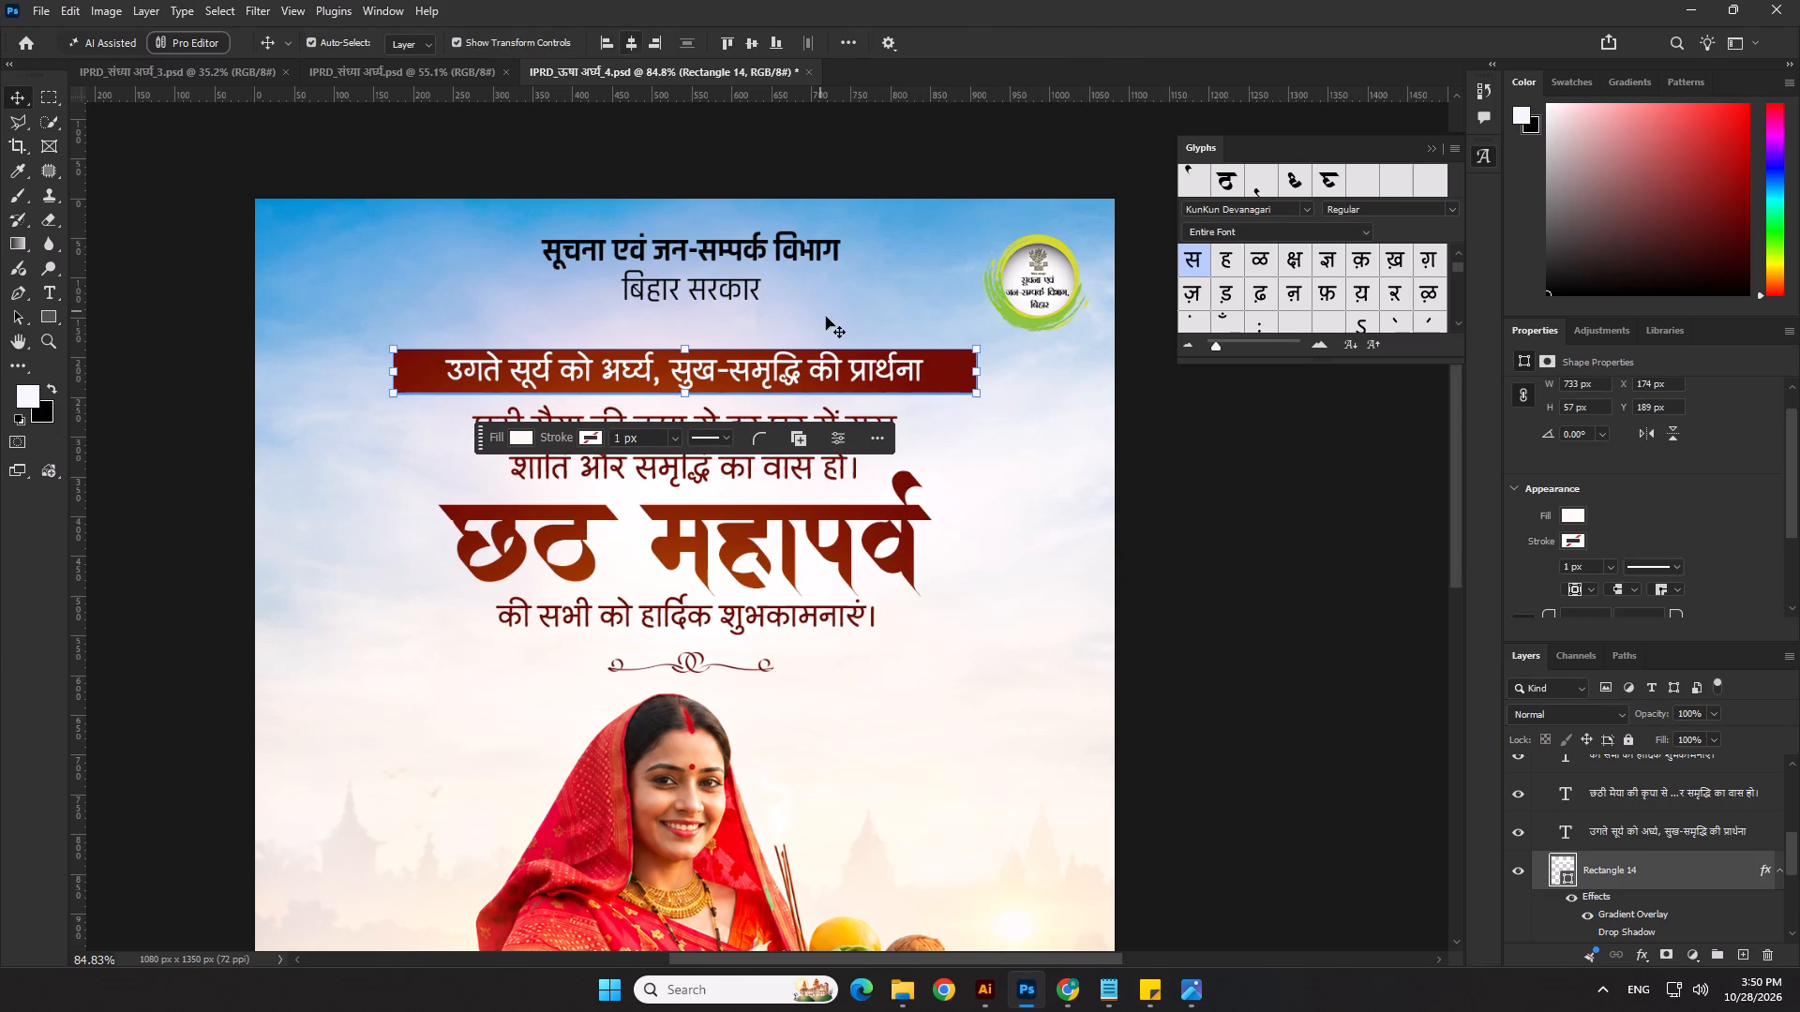
Add a layer mask to the banner bar and fade out its right end just past प्रार्थना with a linear gradient.
{"action": "left_click", "coordinate": [1657, 953]}
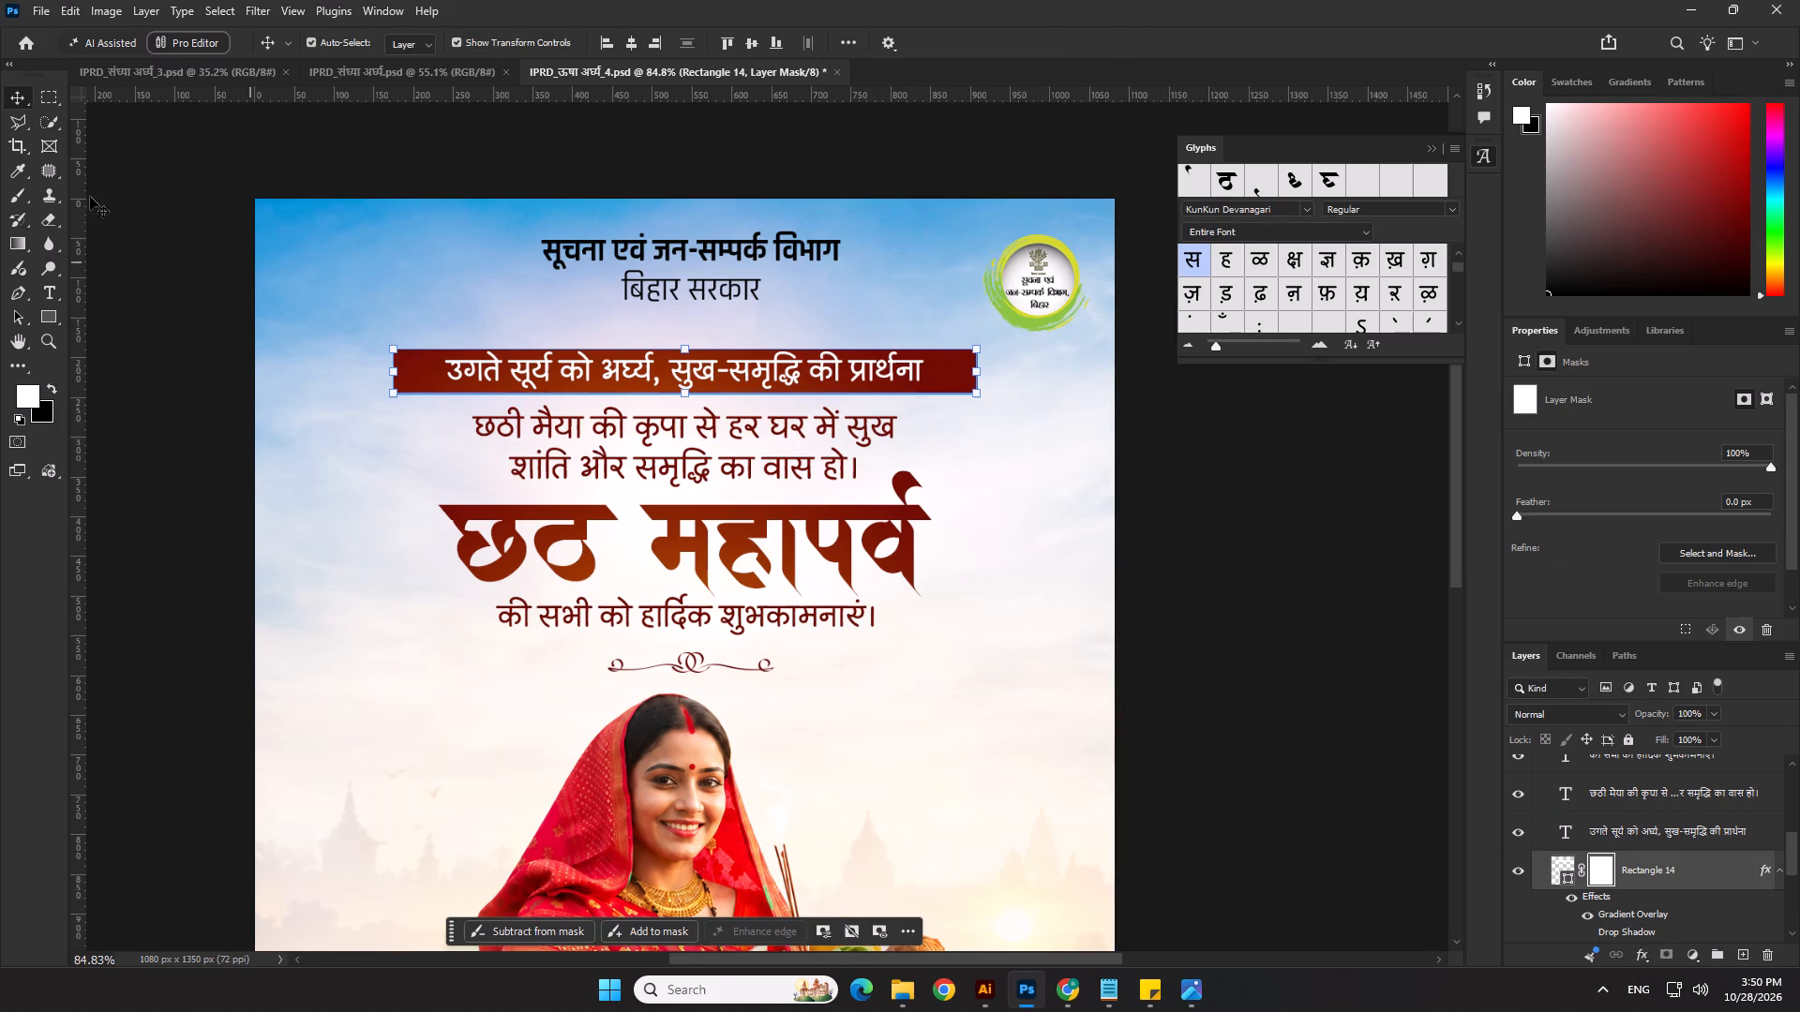
{"action": "left_click", "coordinate": [19, 243]}
{"action": "scroll", "coordinate": [982, 424], "scroll_direction": "up", "scroll_amount": 2}
{"action": "left_click_drag", "start_coordinate": [979, 362], "coordinate": [931, 363]}
{"action": "key", "text": "ctrl+z"}
{"action": "left_click_drag", "start_coordinate": [911, 356], "coordinate": [983, 354], "text": "shift"}
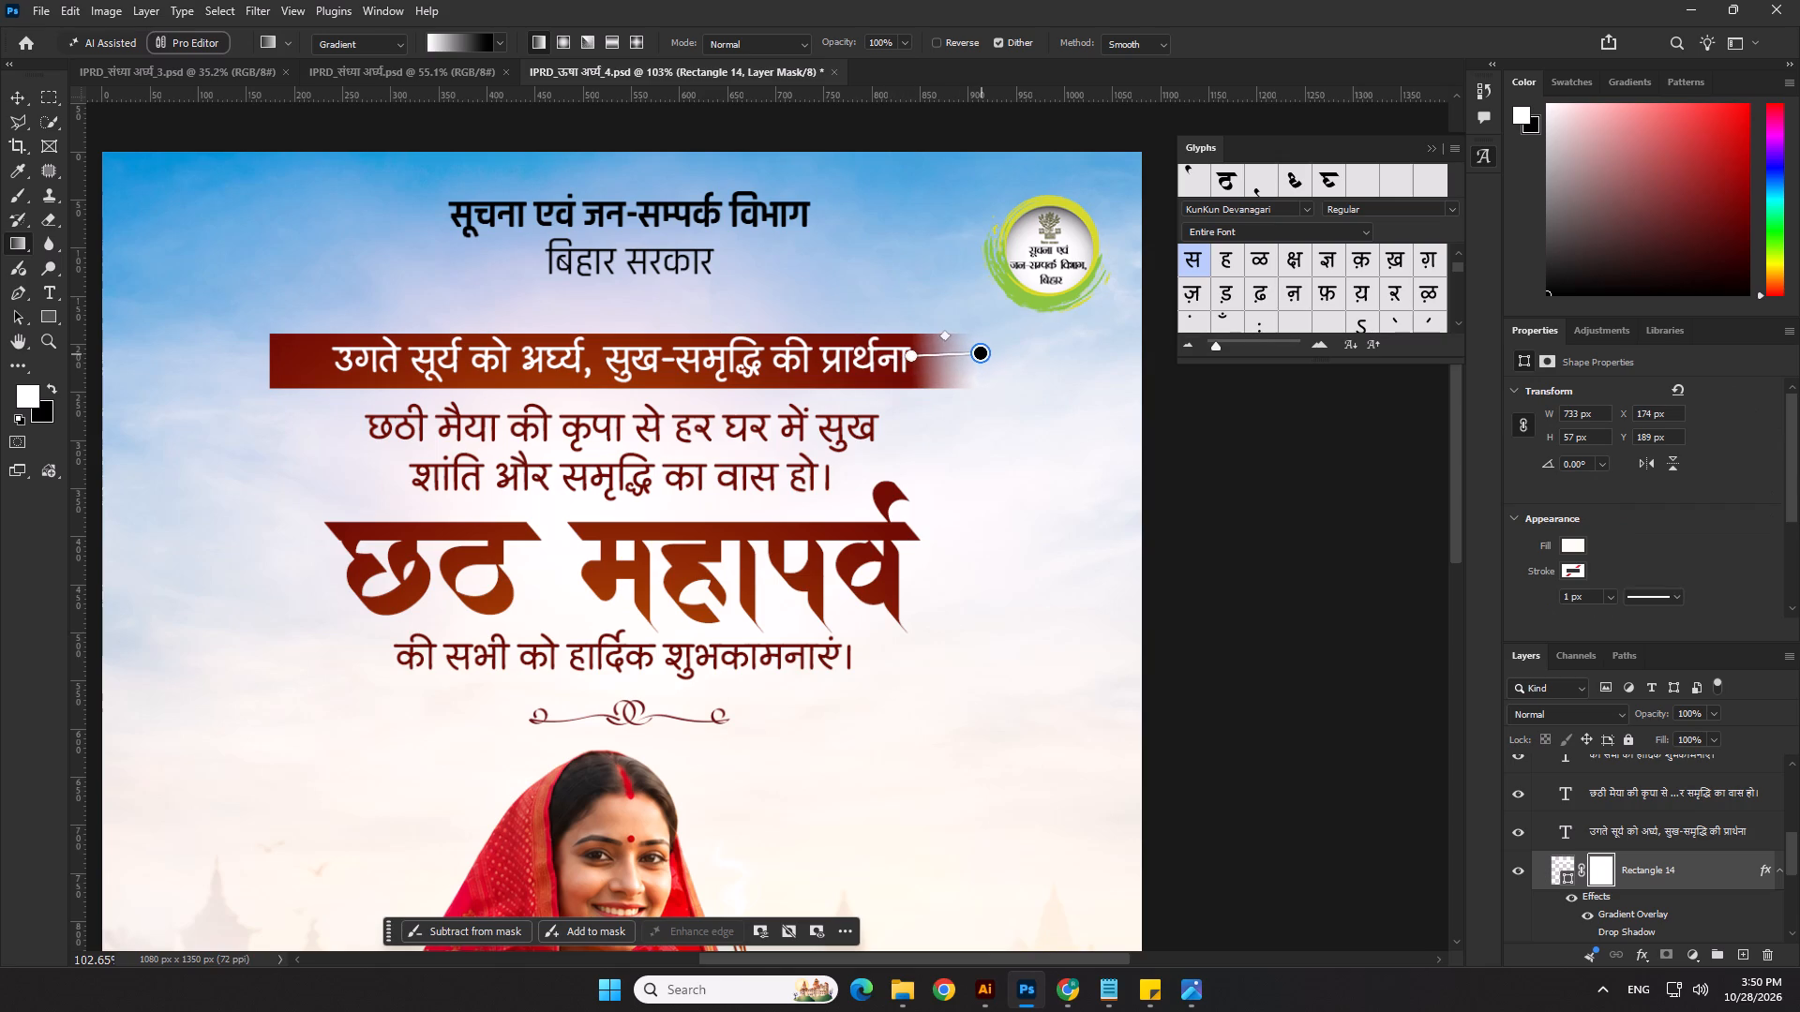
{"action": "left_click_drag", "start_coordinate": [983, 354], "coordinate": [978, 356], "text": "shift"}
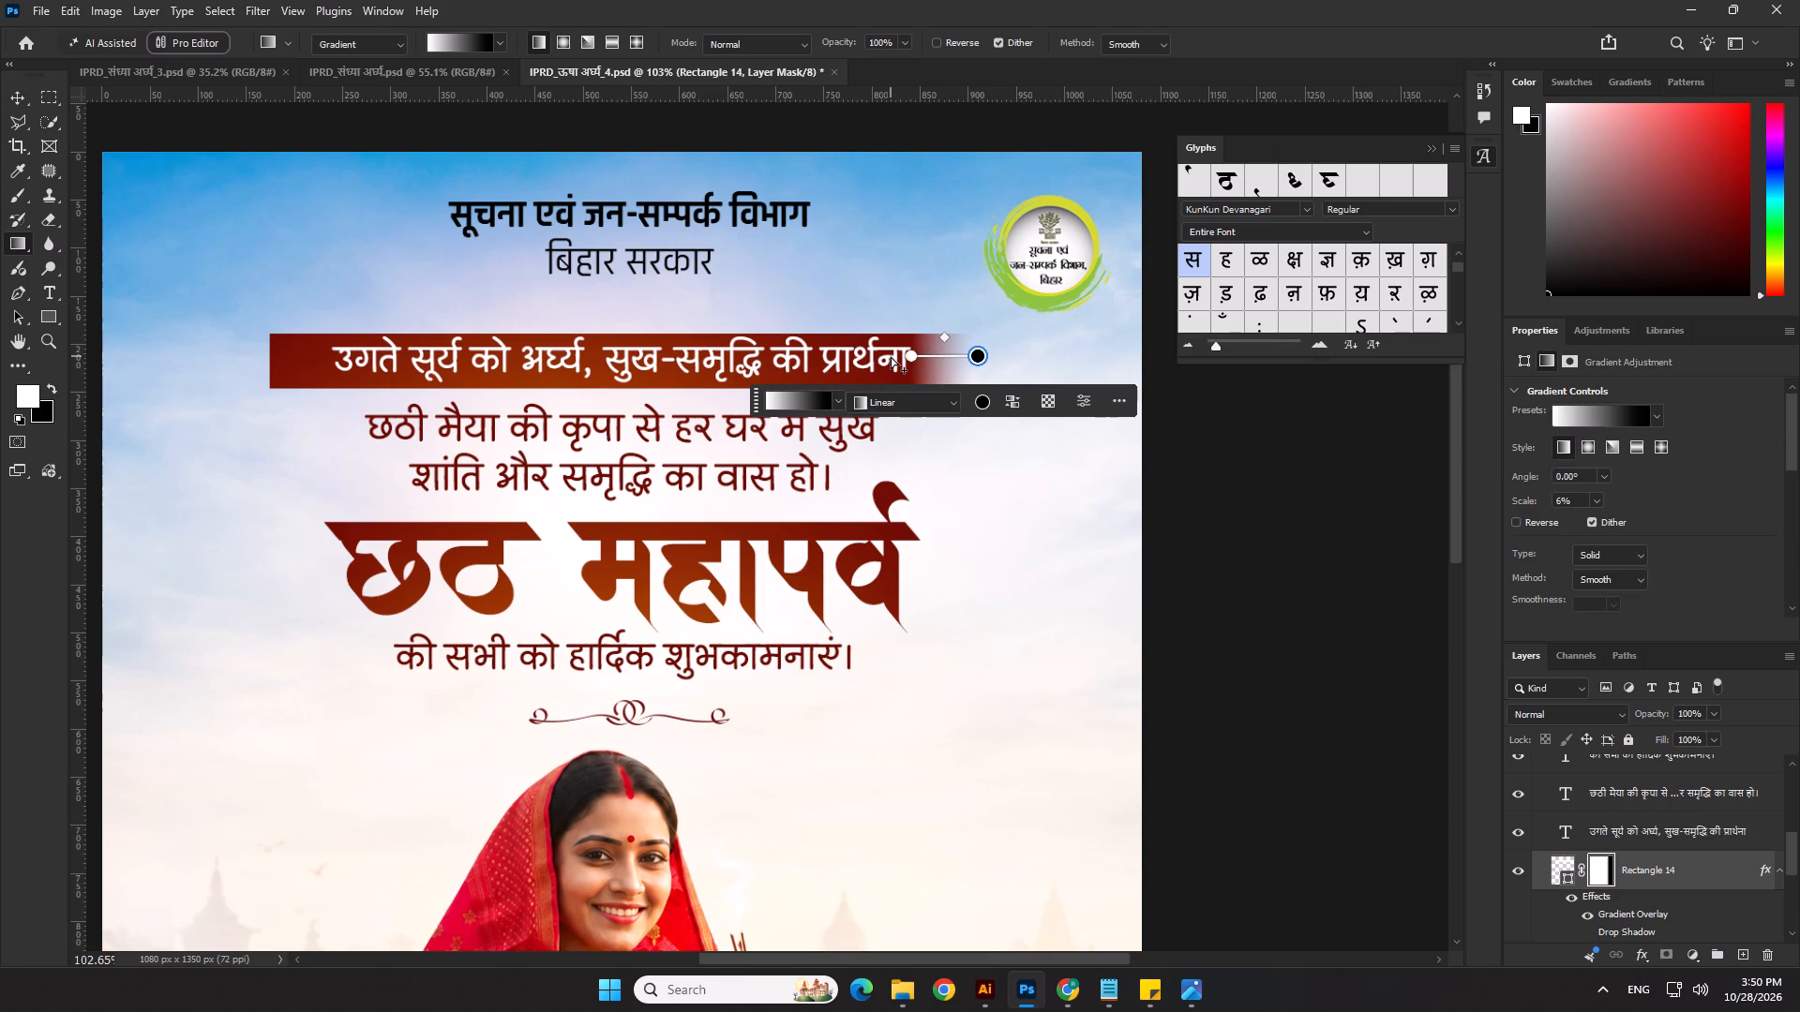
Shift the start of the banner mask's linear gradient inward so the right-end fade begins within प्रार्थना.
{"action": "left_click_drag", "start_coordinate": [910, 358], "coordinate": [873, 362], "text": "shift"}
{"action": "key", "text": "ctrl+z"}
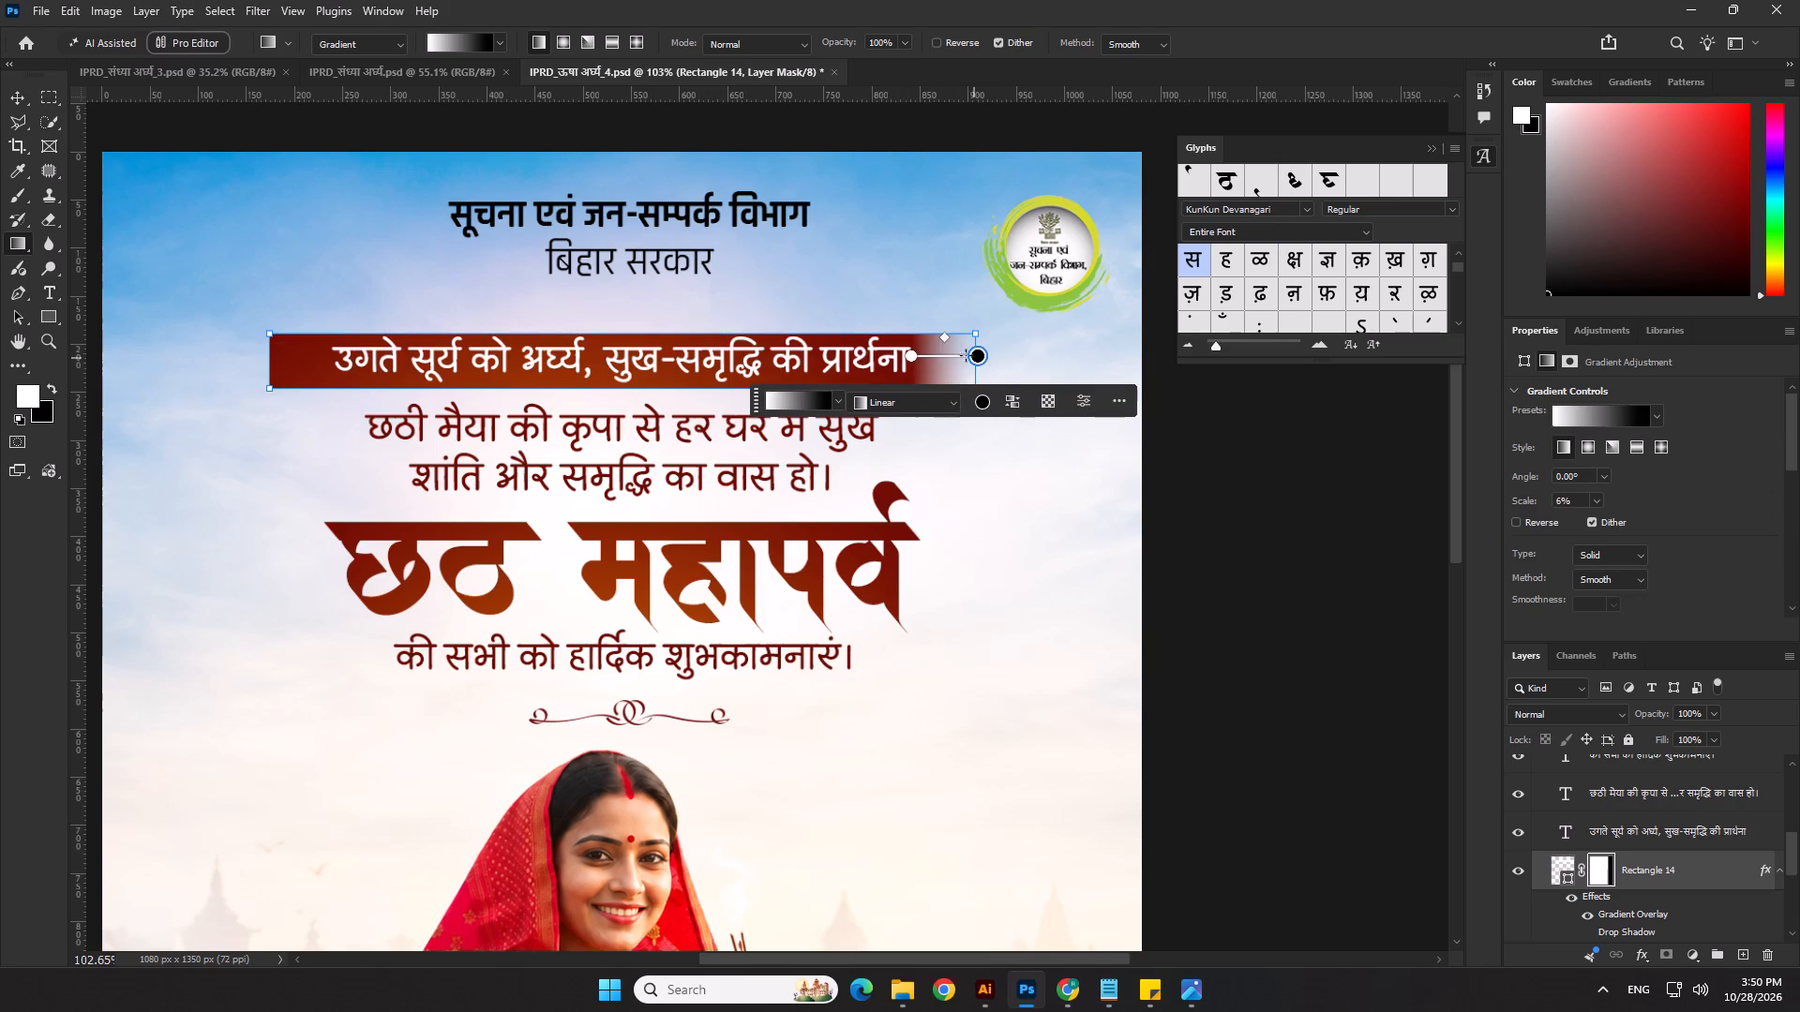
{"action": "left_click_drag", "start_coordinate": [913, 355], "coordinate": [873, 358]}
{"action": "scroll", "coordinate": [1013, 432], "scroll_direction": "down", "scroll_amount": 5}
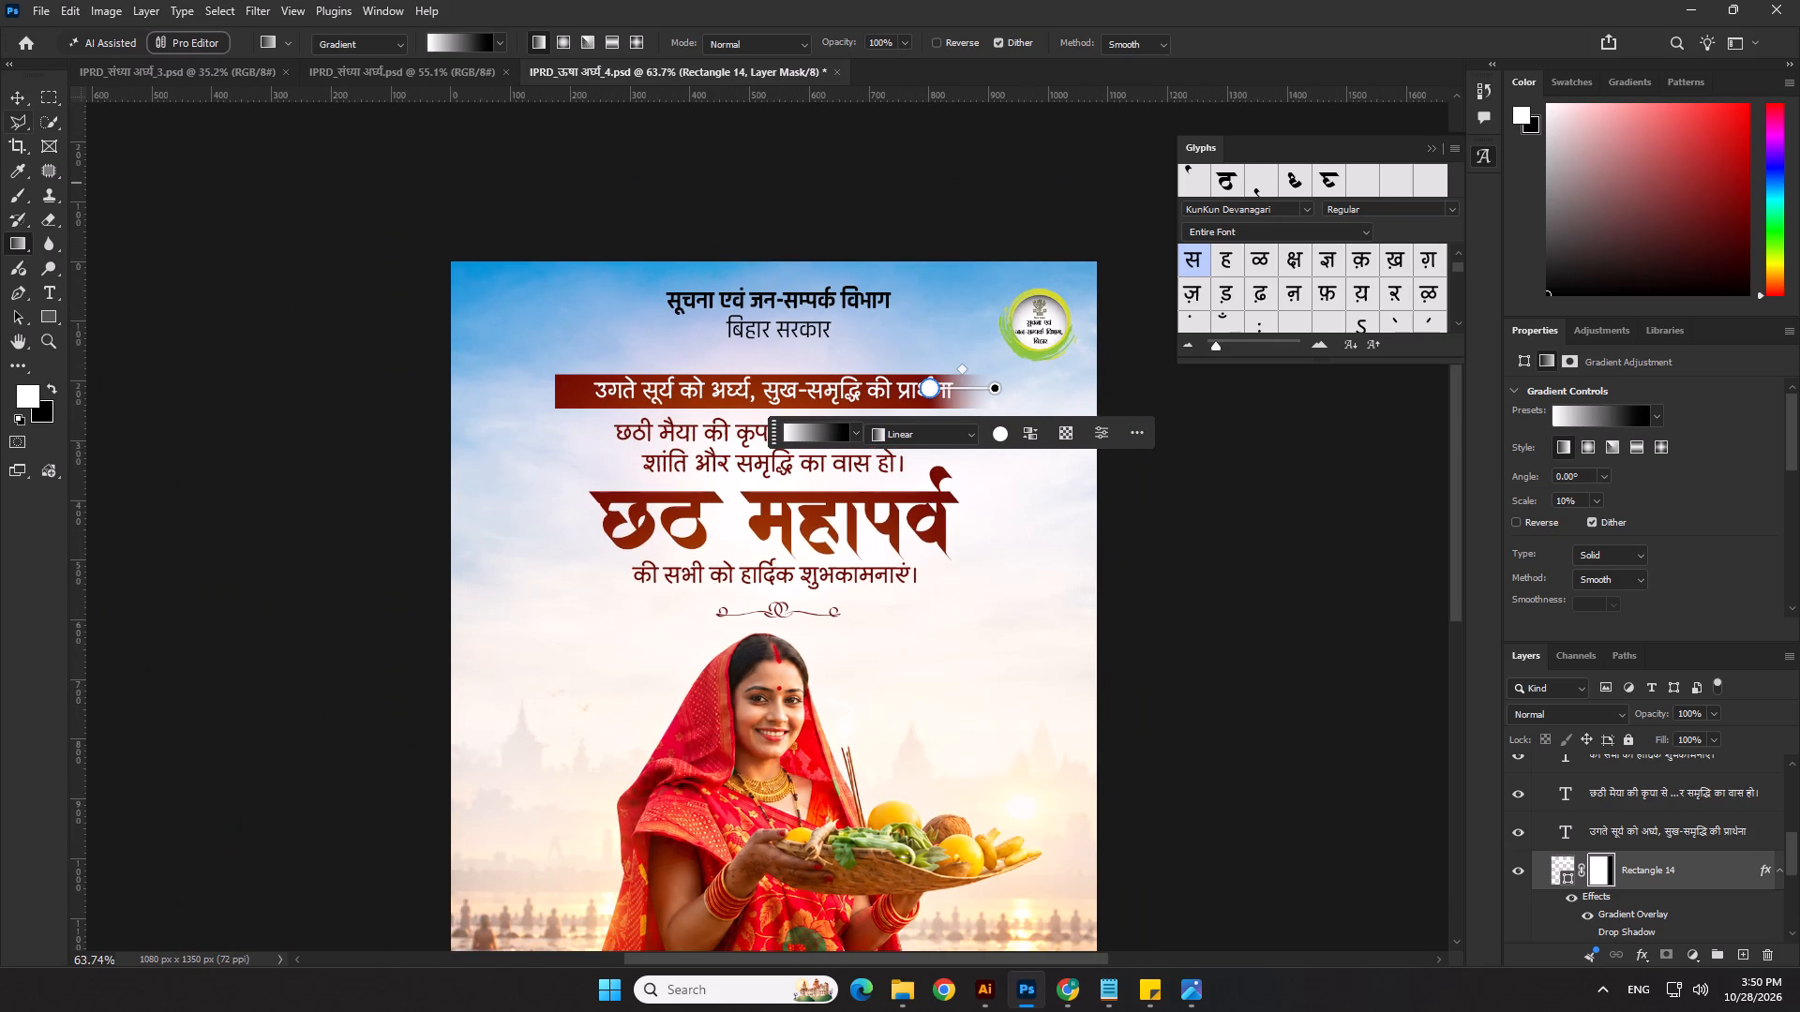
{"action": "left_click", "coordinate": [12, 99]}
{"action": "left_click", "coordinate": [364, 320]}
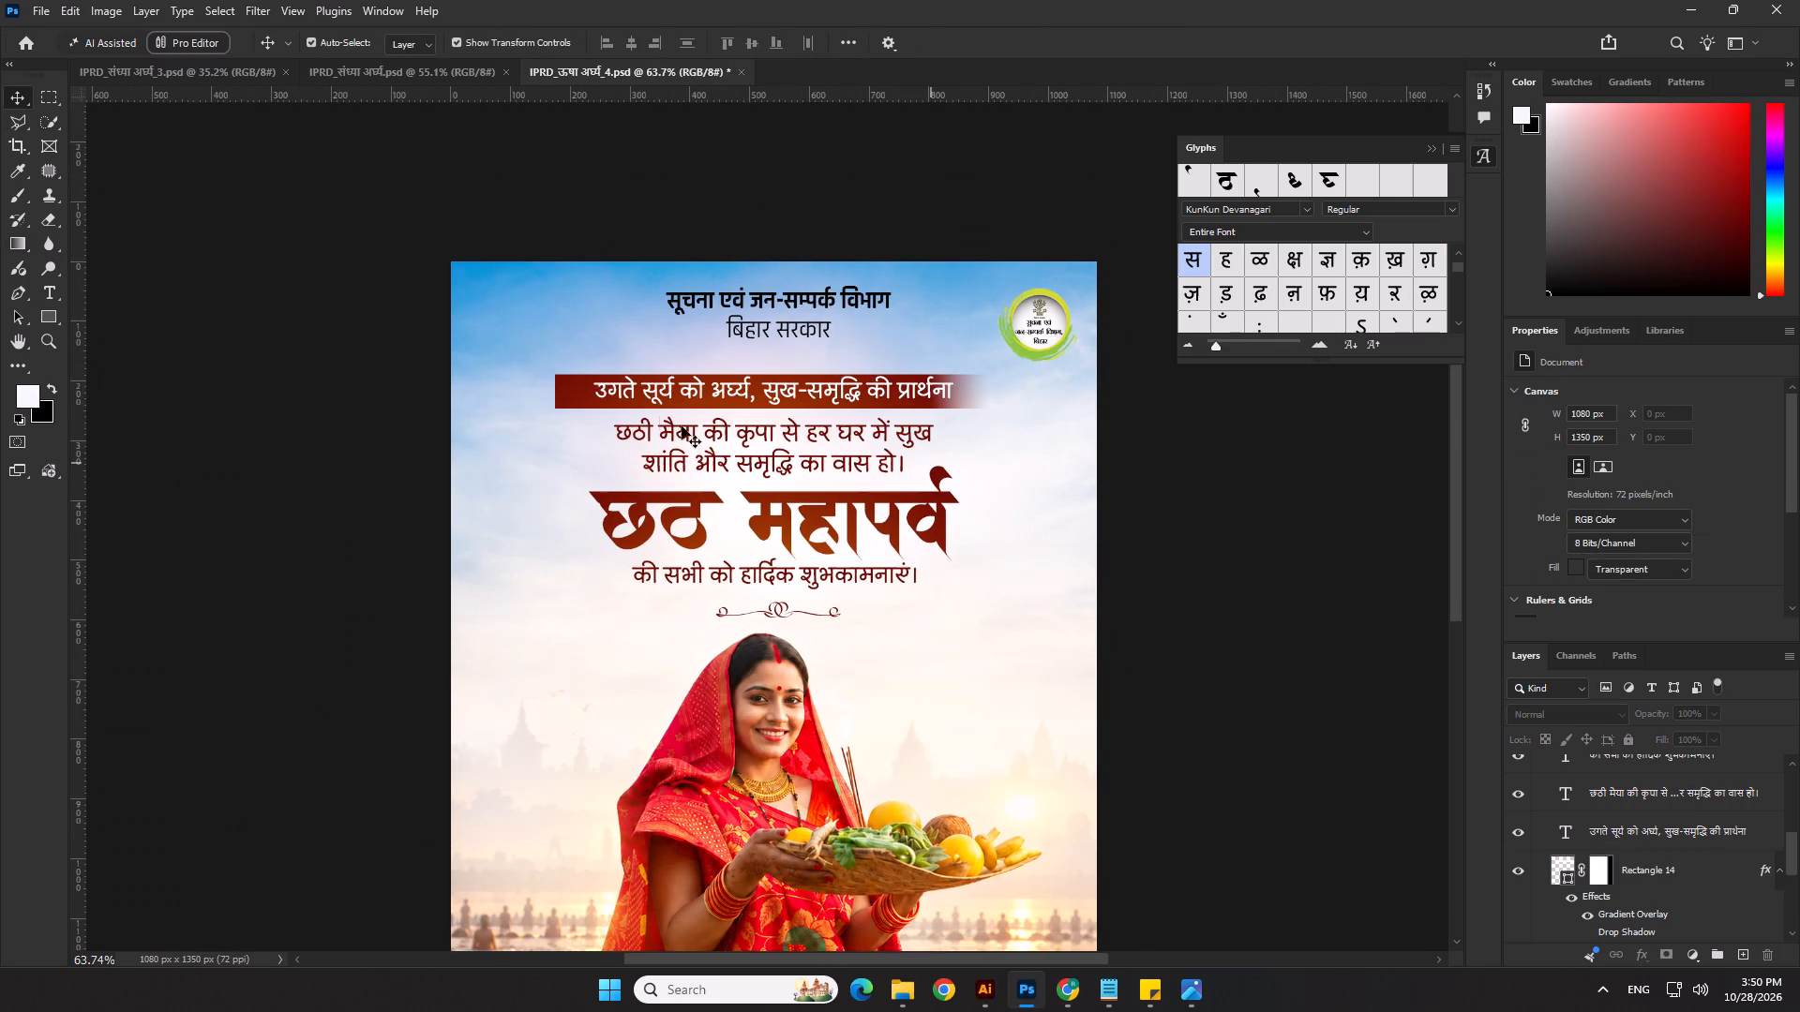
Fade out the banner bar's left end by erasing on its layer mask with a soft 300 px Eraser beside उगते.
{"action": "scroll", "coordinate": [653, 409], "scroll_direction": "up", "scroll_amount": 1}
{"action": "left_click", "coordinate": [551, 383]}
{"action": "left_click", "coordinate": [1603, 878]}
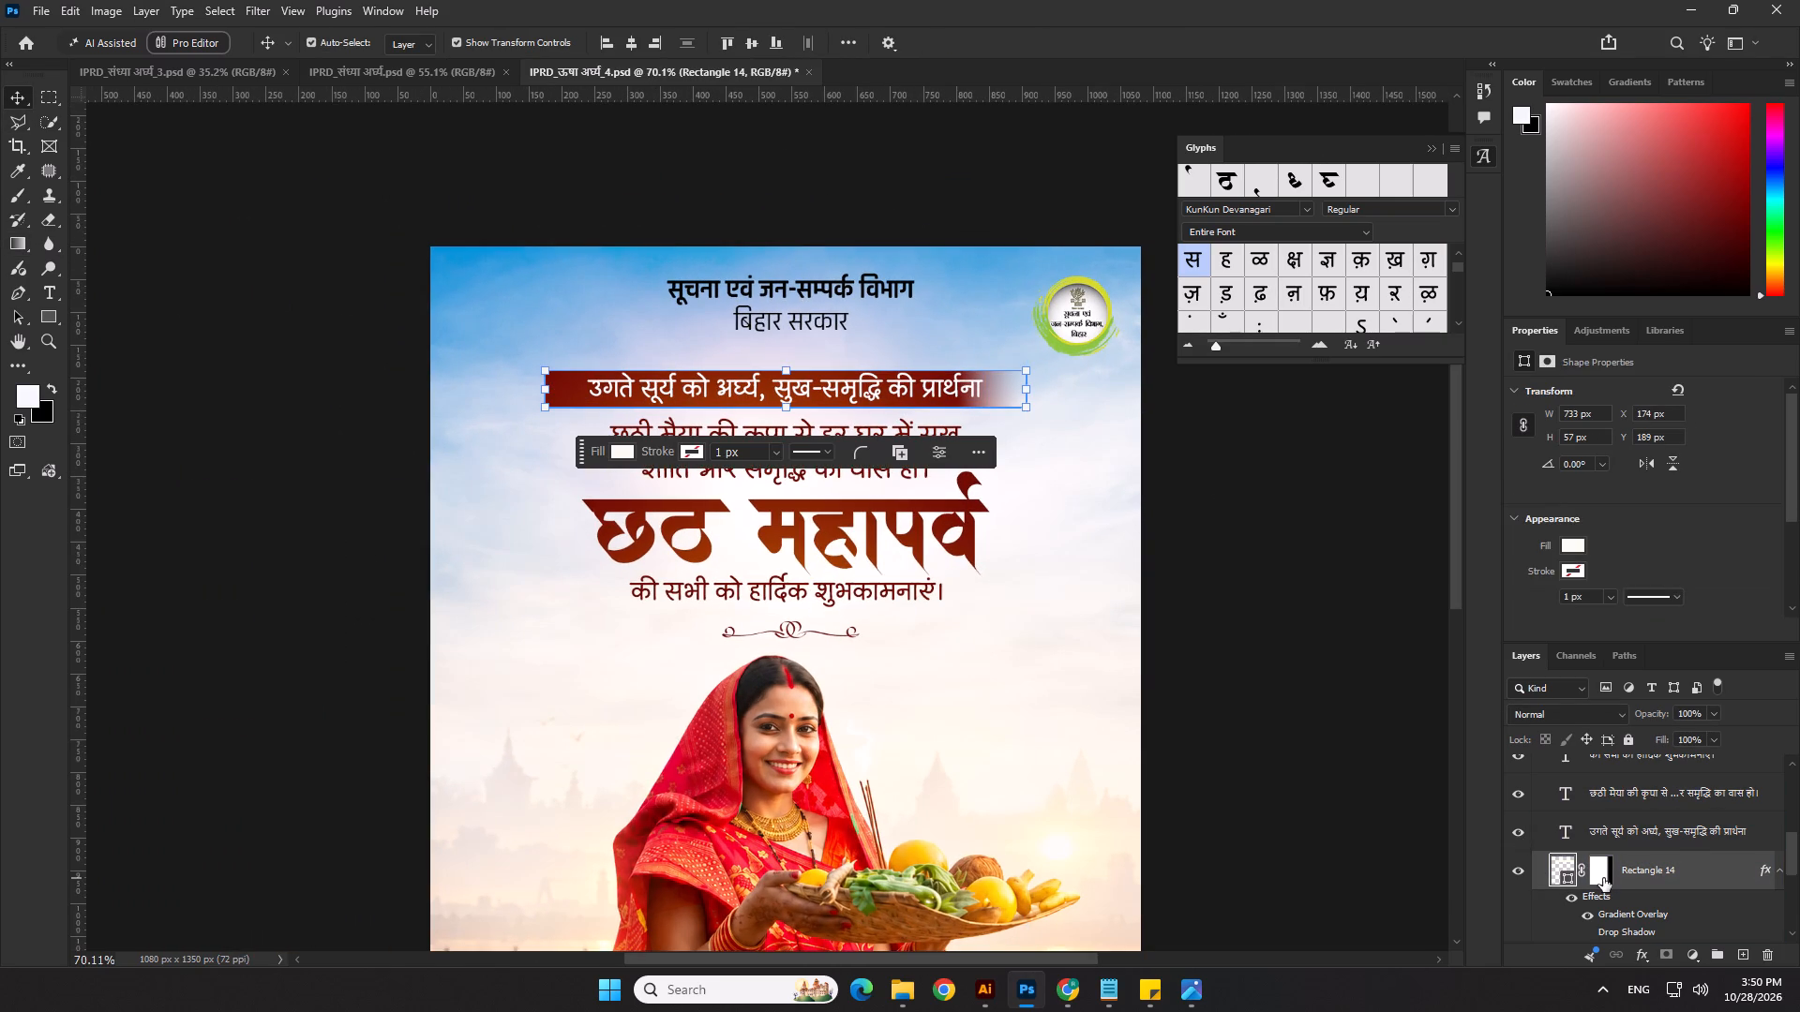
{"action": "left_click", "coordinate": [21, 192]}
{"action": "scroll", "coordinate": [349, 335], "scroll_direction": "up", "scroll_amount": 2}
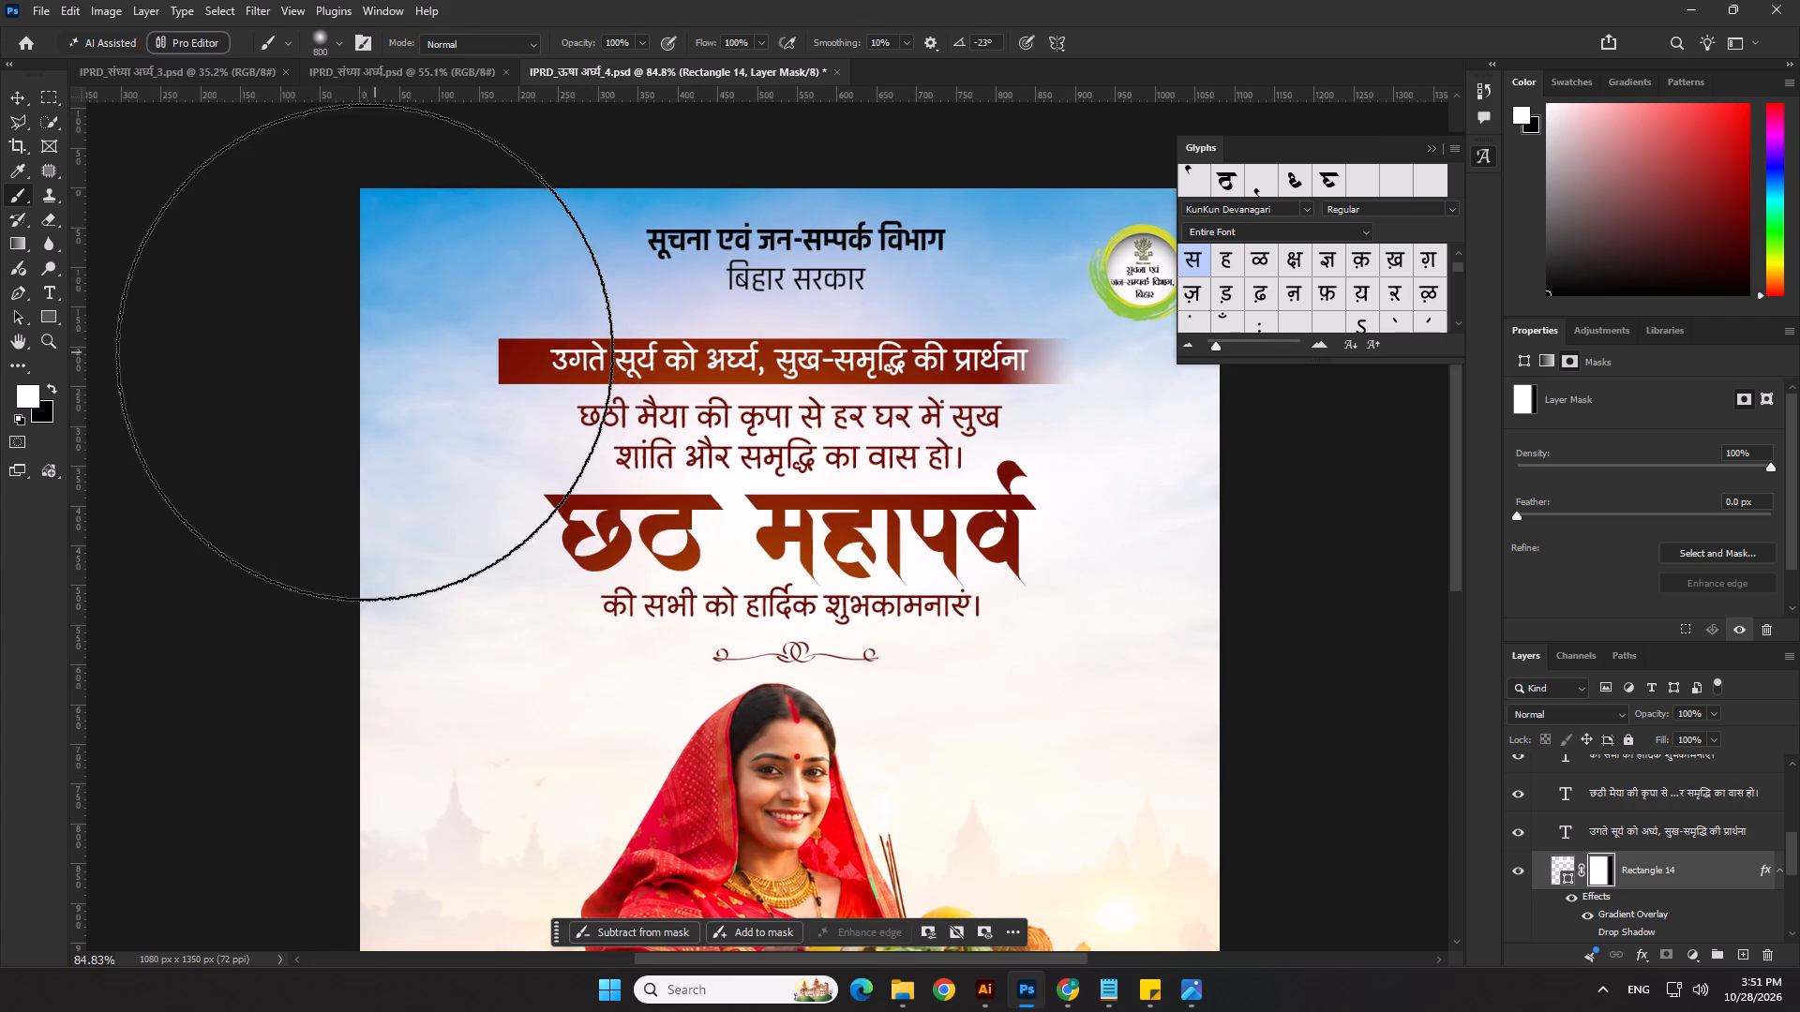
{"action": "left_click", "coordinate": [297, 343]}
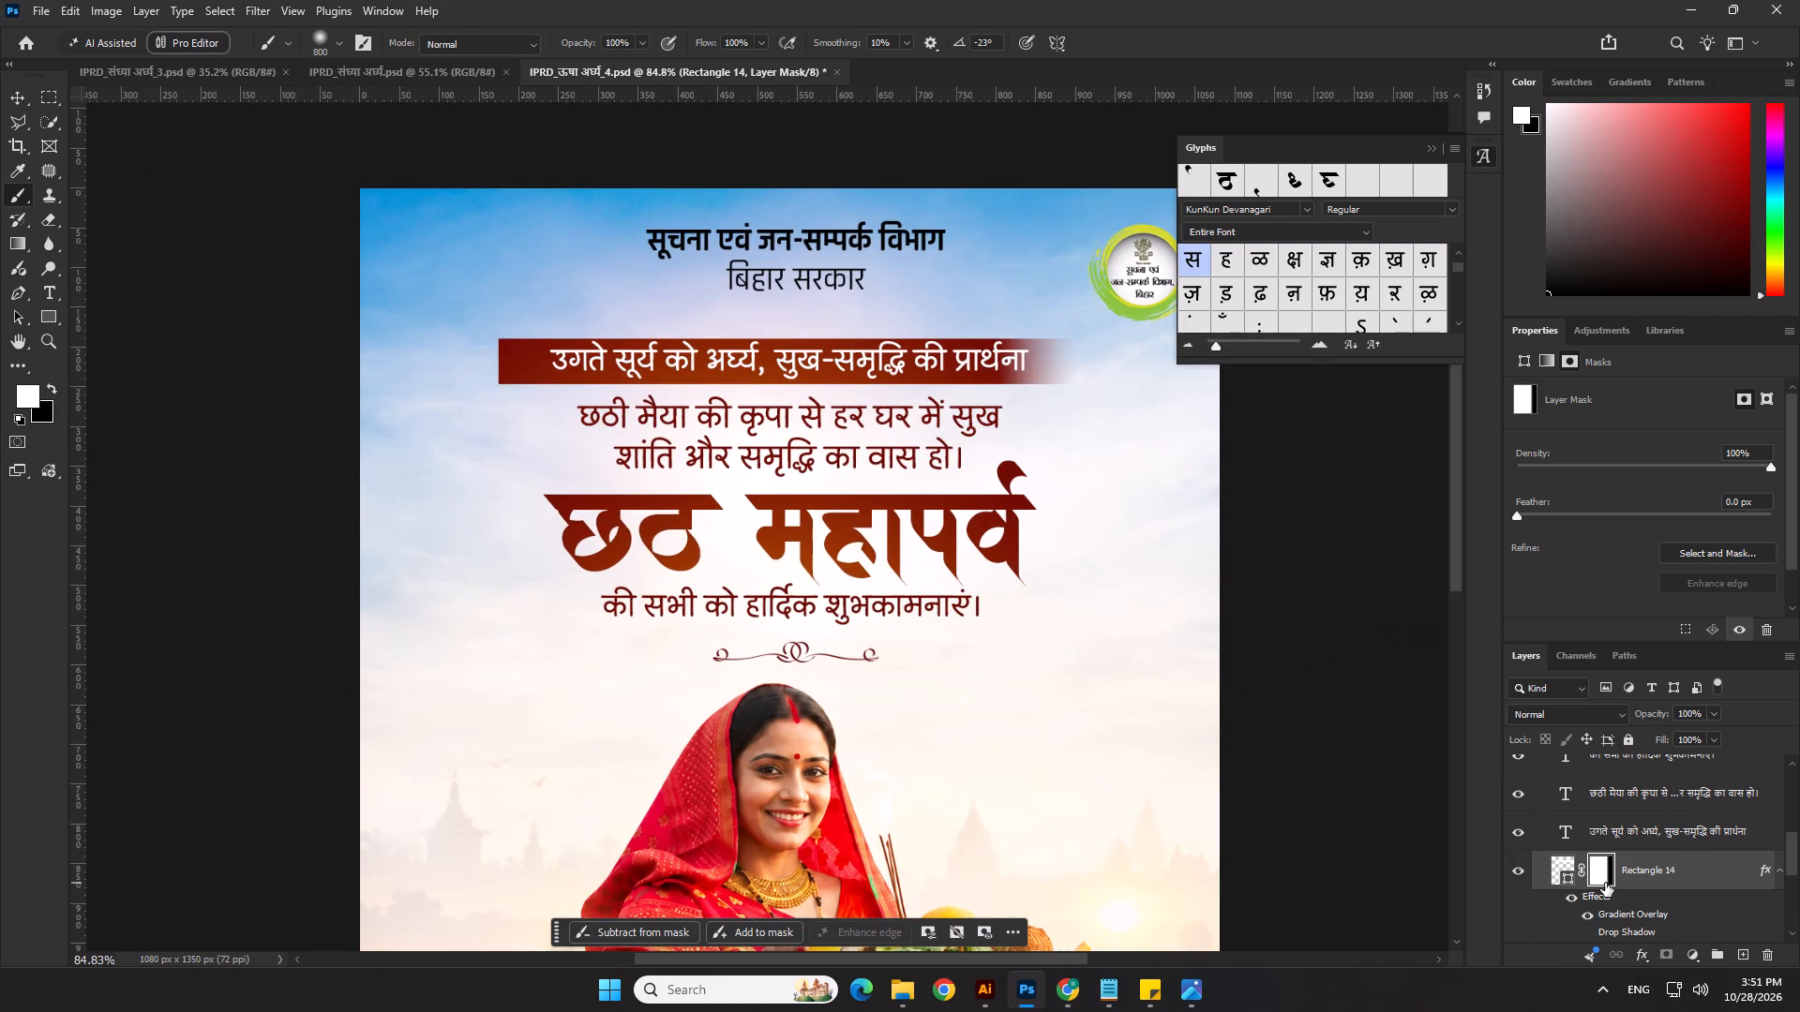
{"action": "left_click", "coordinate": [1605, 883]}
{"action": "scroll", "coordinate": [0, 334], "scroll_direction": "up", "scroll_amount": 2}
{"action": "left_click", "coordinate": [42, 220]}
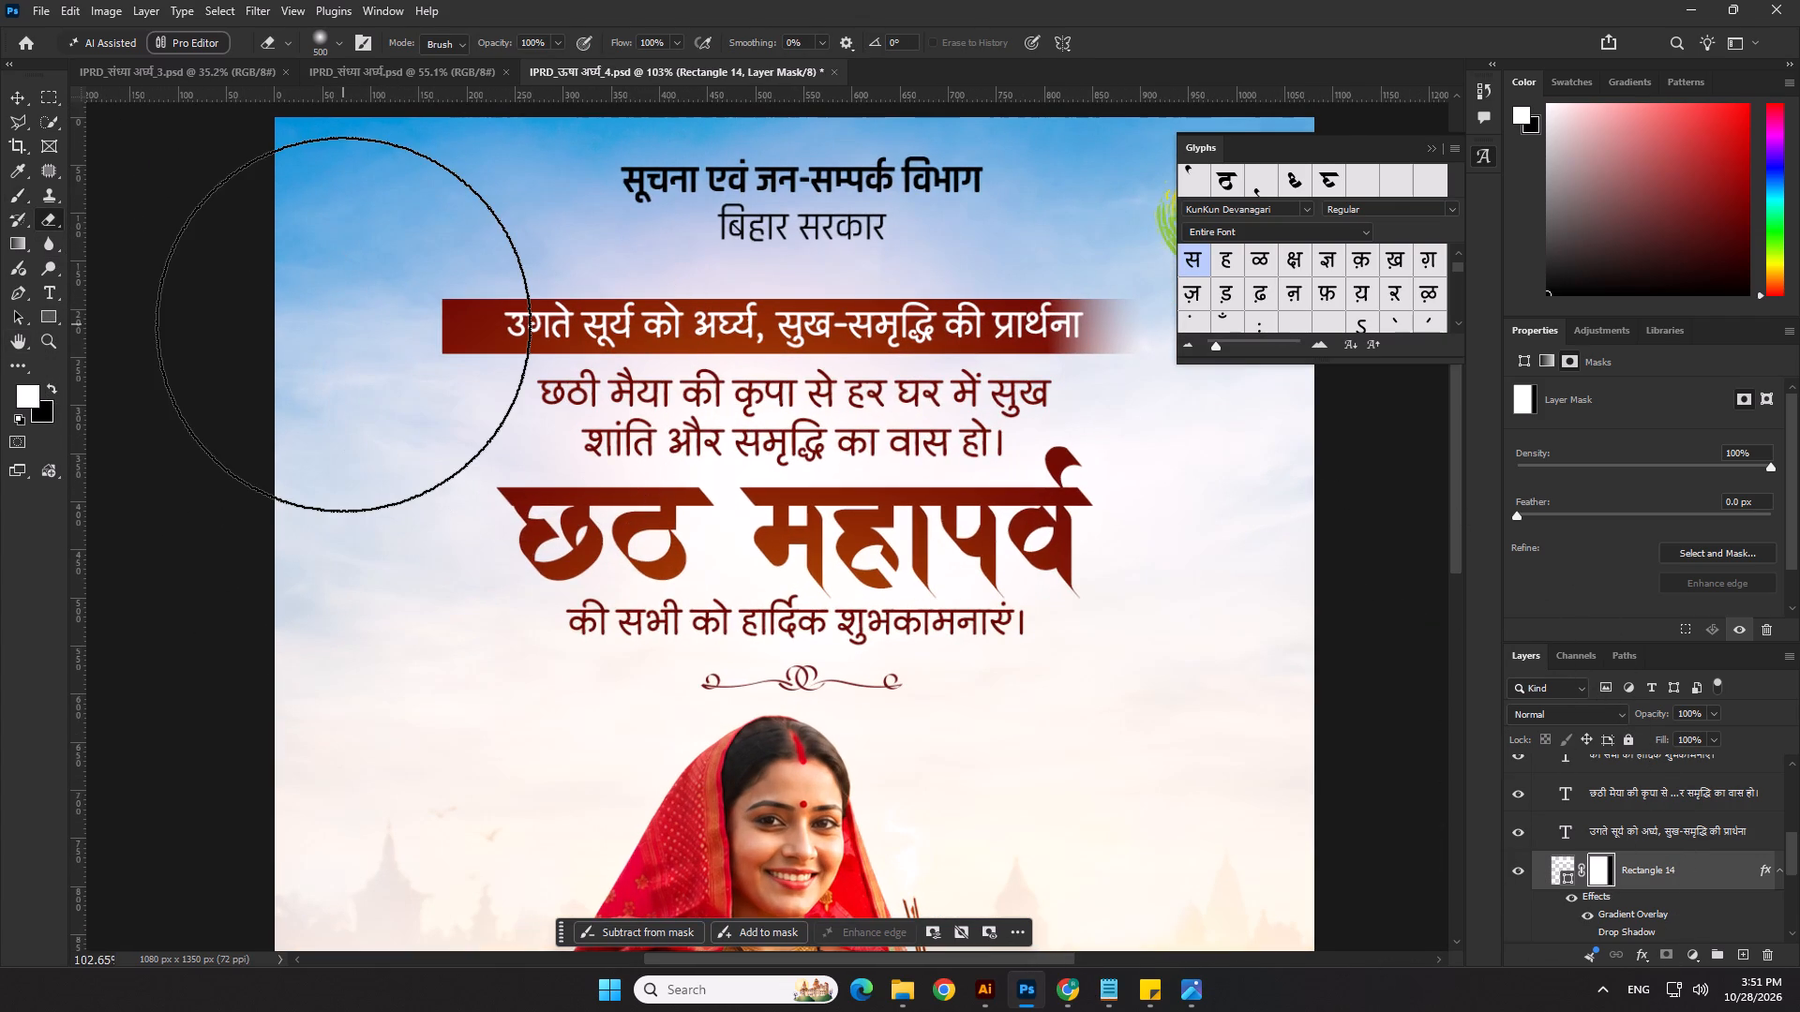
{"action": "key", "text": "bracketleft"}
{"action": "key", "text": "bracketleft"}
{"action": "left_click", "coordinate": [397, 305]}
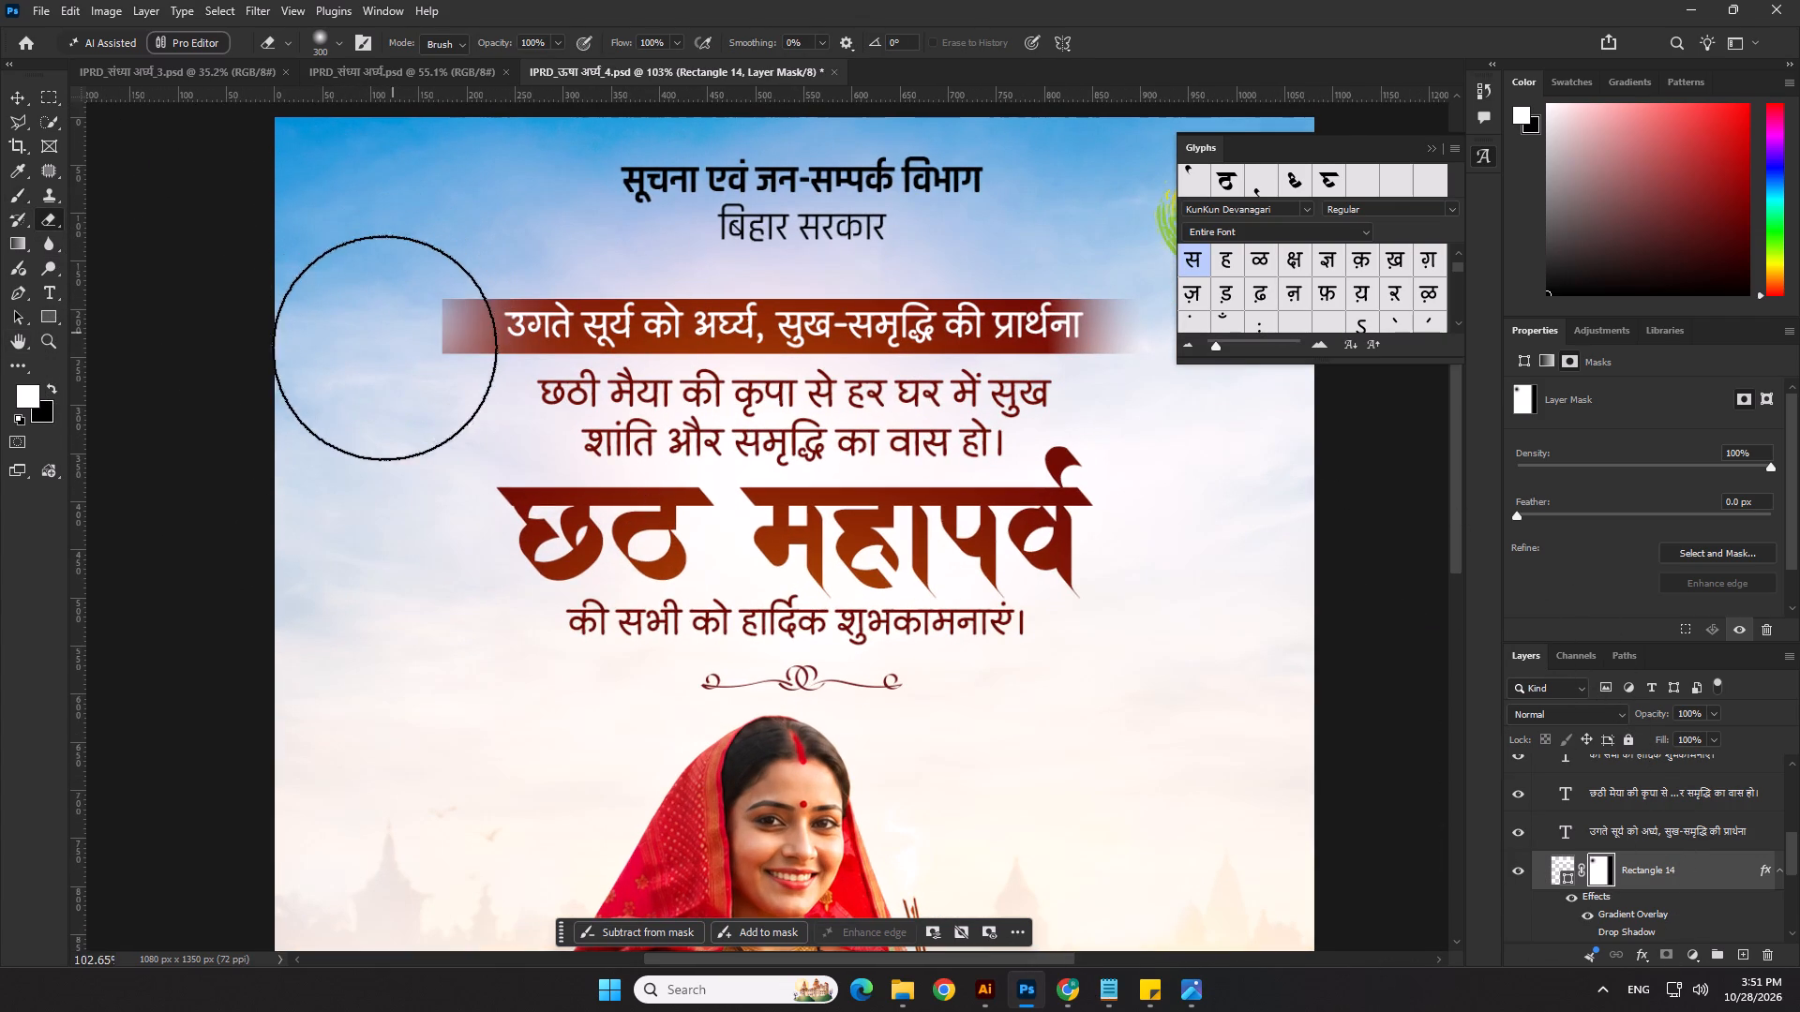
{"action": "left_click", "coordinate": [361, 369]}
{"action": "left_click_drag", "start_coordinate": [330, 311], "coordinate": [337, 294]}
{"action": "double_click", "coordinate": [342, 256]}
{"action": "left_click", "coordinate": [356, 247]}
{"action": "left_click", "coordinate": [344, 303]}
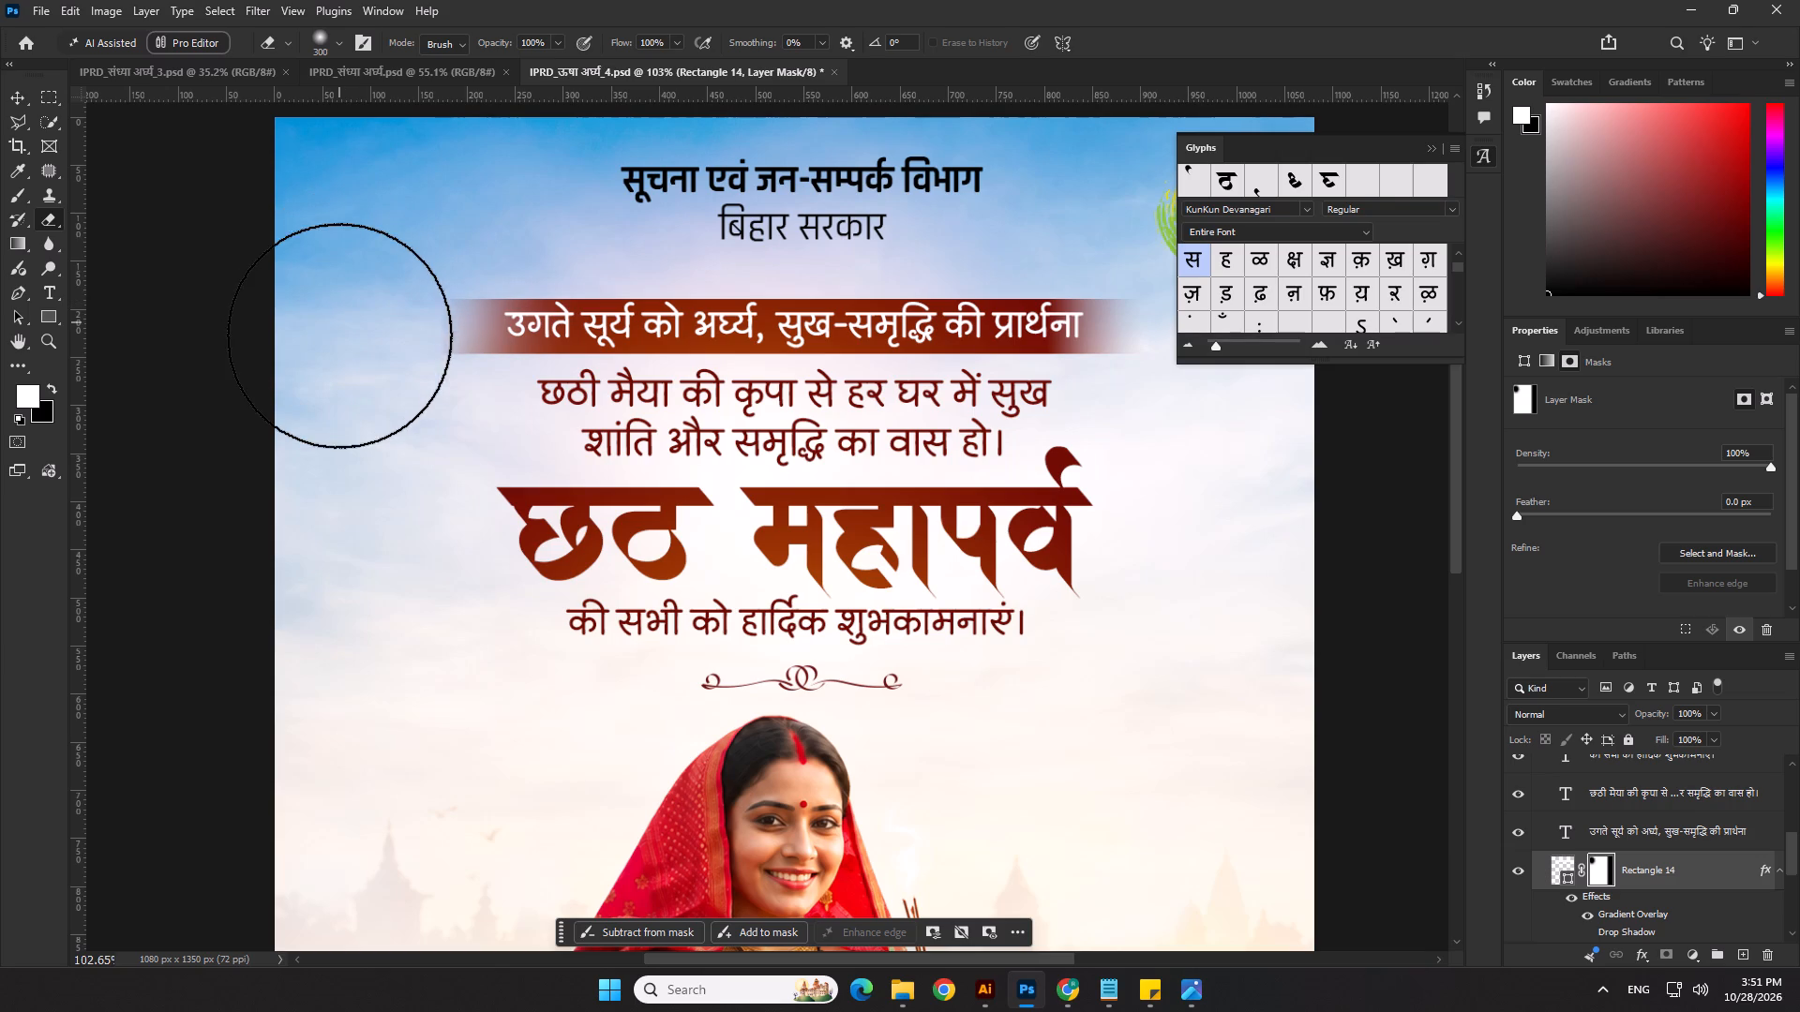
{"action": "left_click", "coordinate": [341, 343]}
{"action": "left_click", "coordinate": [353, 350]}
{"action": "left_click", "coordinate": [333, 386]}
{"action": "left_click", "coordinate": [351, 245]}
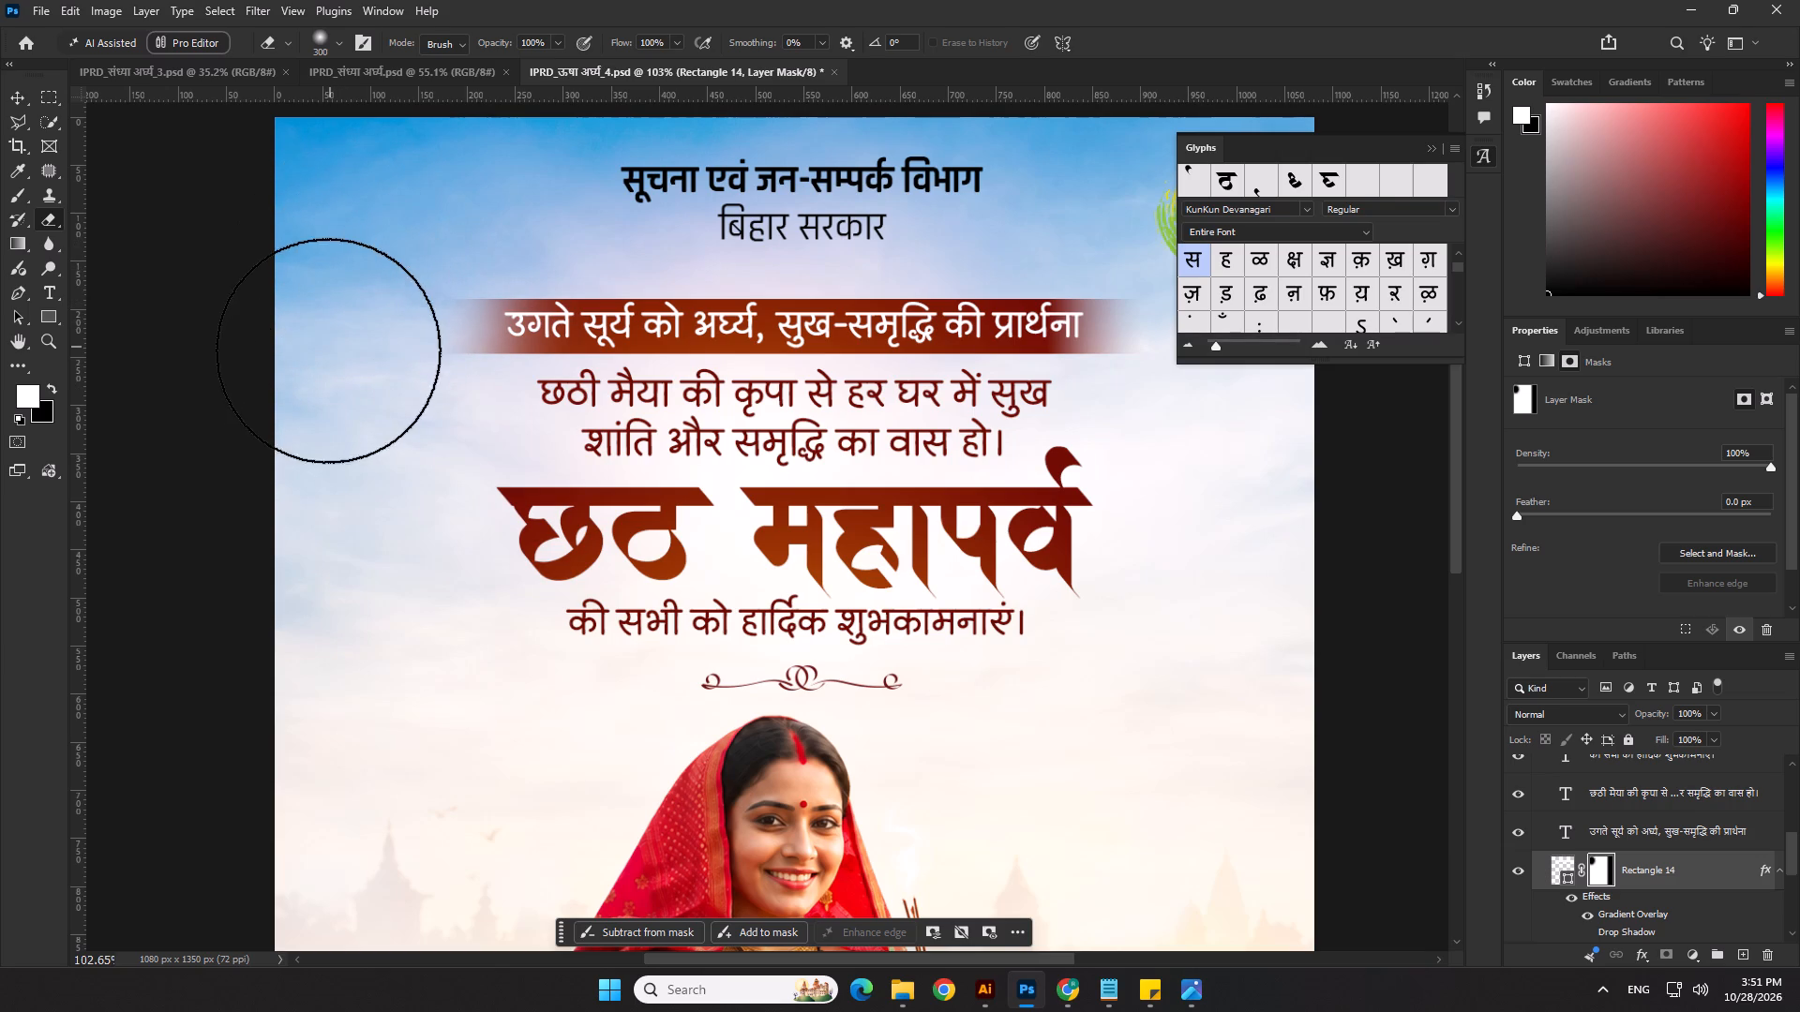
{"action": "left_click", "coordinate": [328, 350]}
{"action": "scroll", "coordinate": [255, 565], "scroll_direction": "down", "scroll_amount": 6}
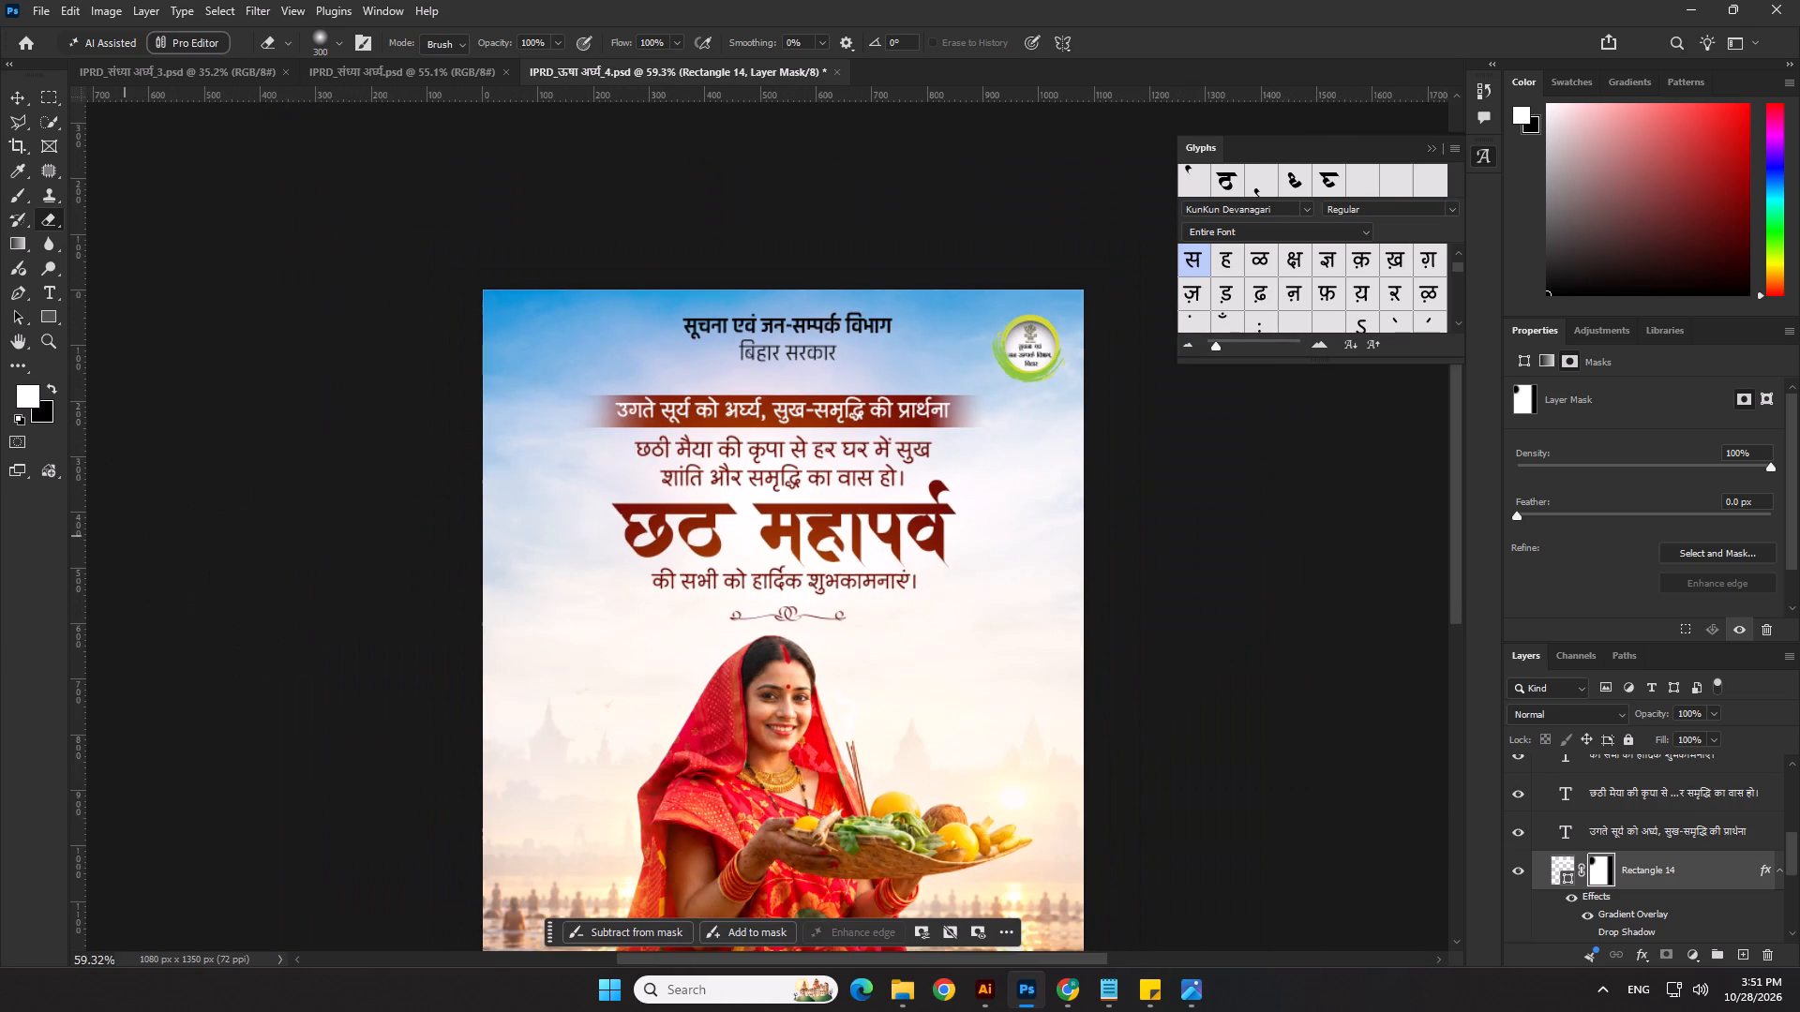
{"action": "left_click", "coordinate": [17, 99]}
{"action": "left_click", "coordinate": [184, 275]}
{"action": "left_click", "coordinate": [1223, 603]}
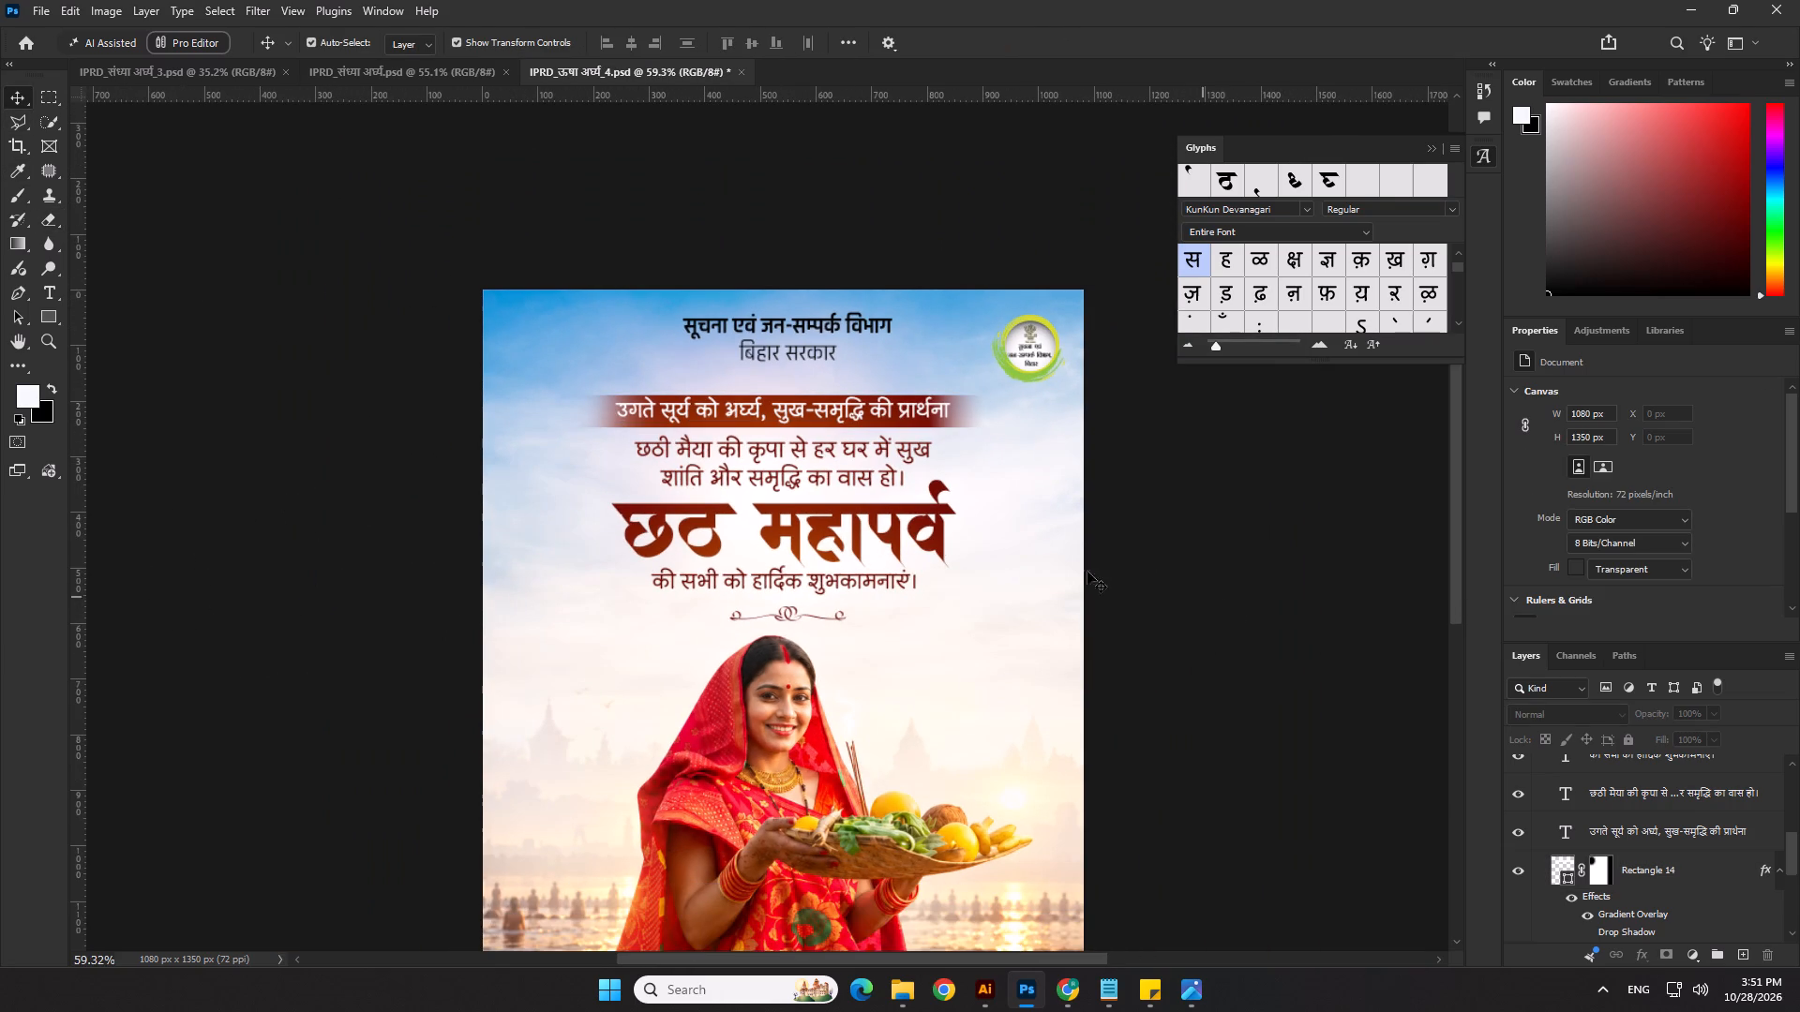
Shrink the उगते सूर्य line to 38.57 pt and centre it horizontally on the poster.
{"action": "scroll", "coordinate": [865, 523], "scroll_direction": "down", "scroll_amount": 4}
{"action": "left_click", "coordinate": [896, 448]}
{"action": "scroll", "coordinate": [896, 448], "scroll_direction": "up", "scroll_amount": 10}
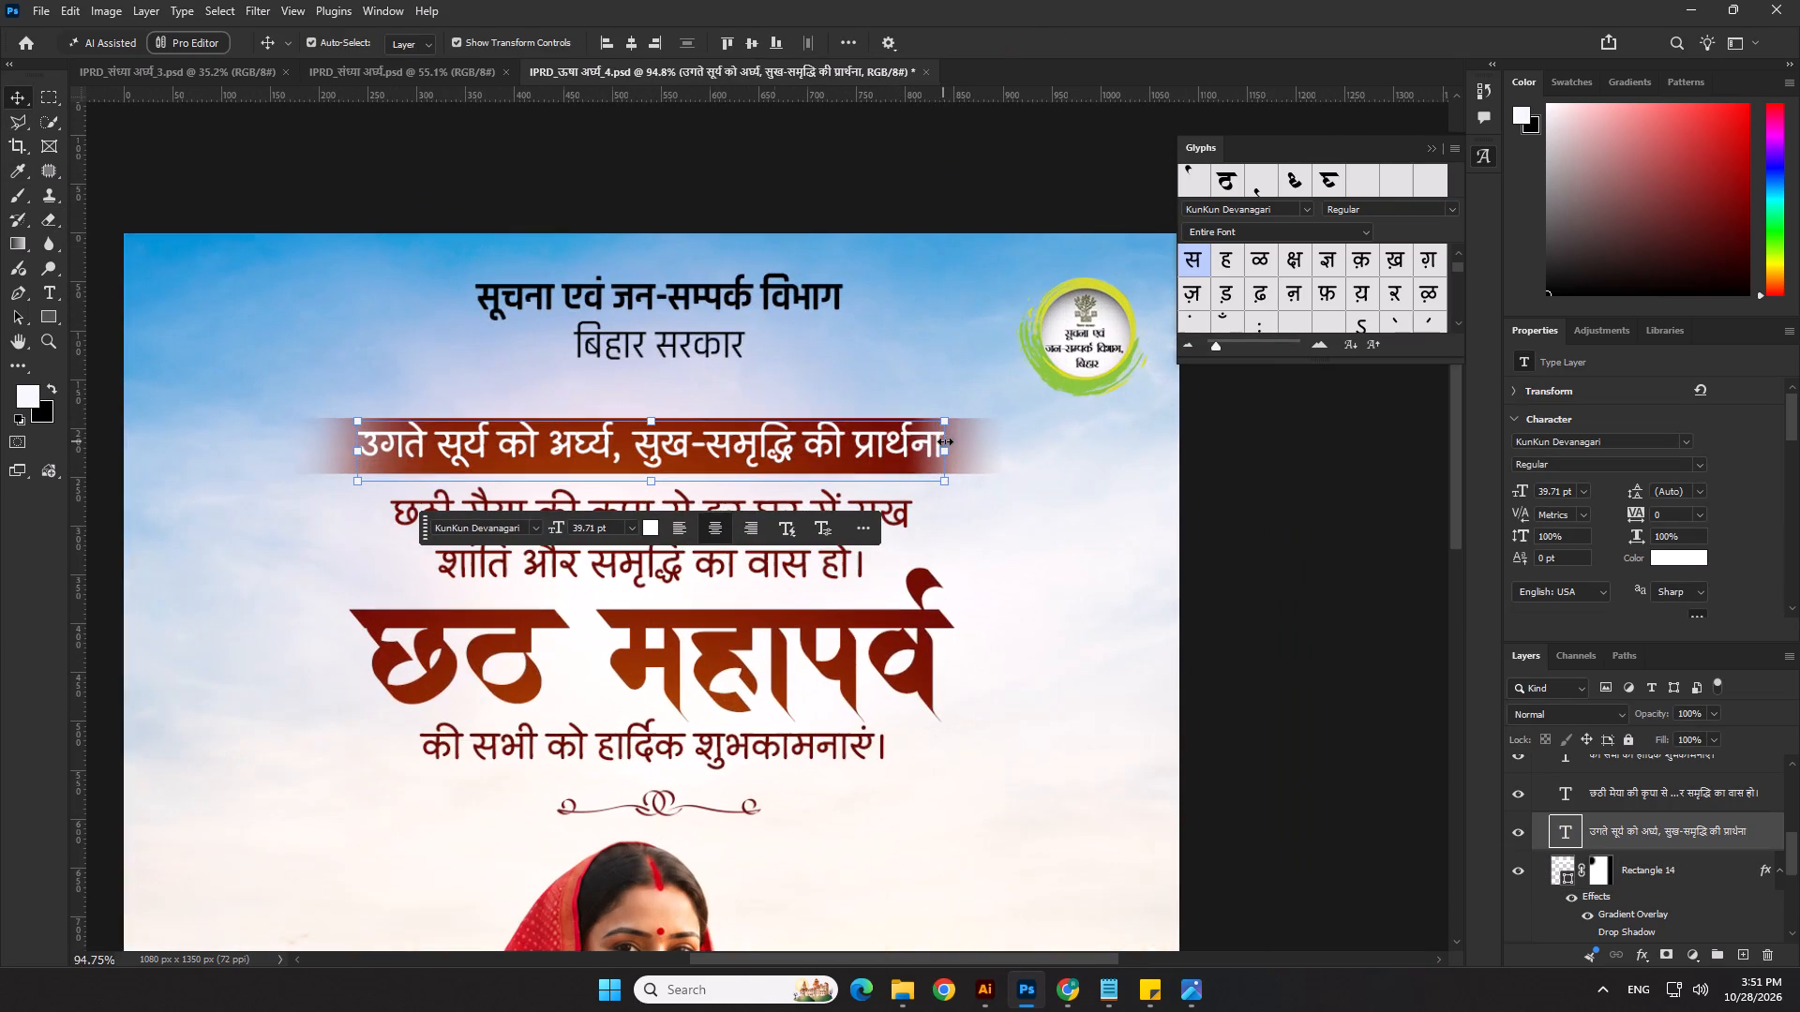
{"action": "left_click_drag", "start_coordinate": [946, 447], "coordinate": [929, 454]}
{"action": "key", "text": "Return"}
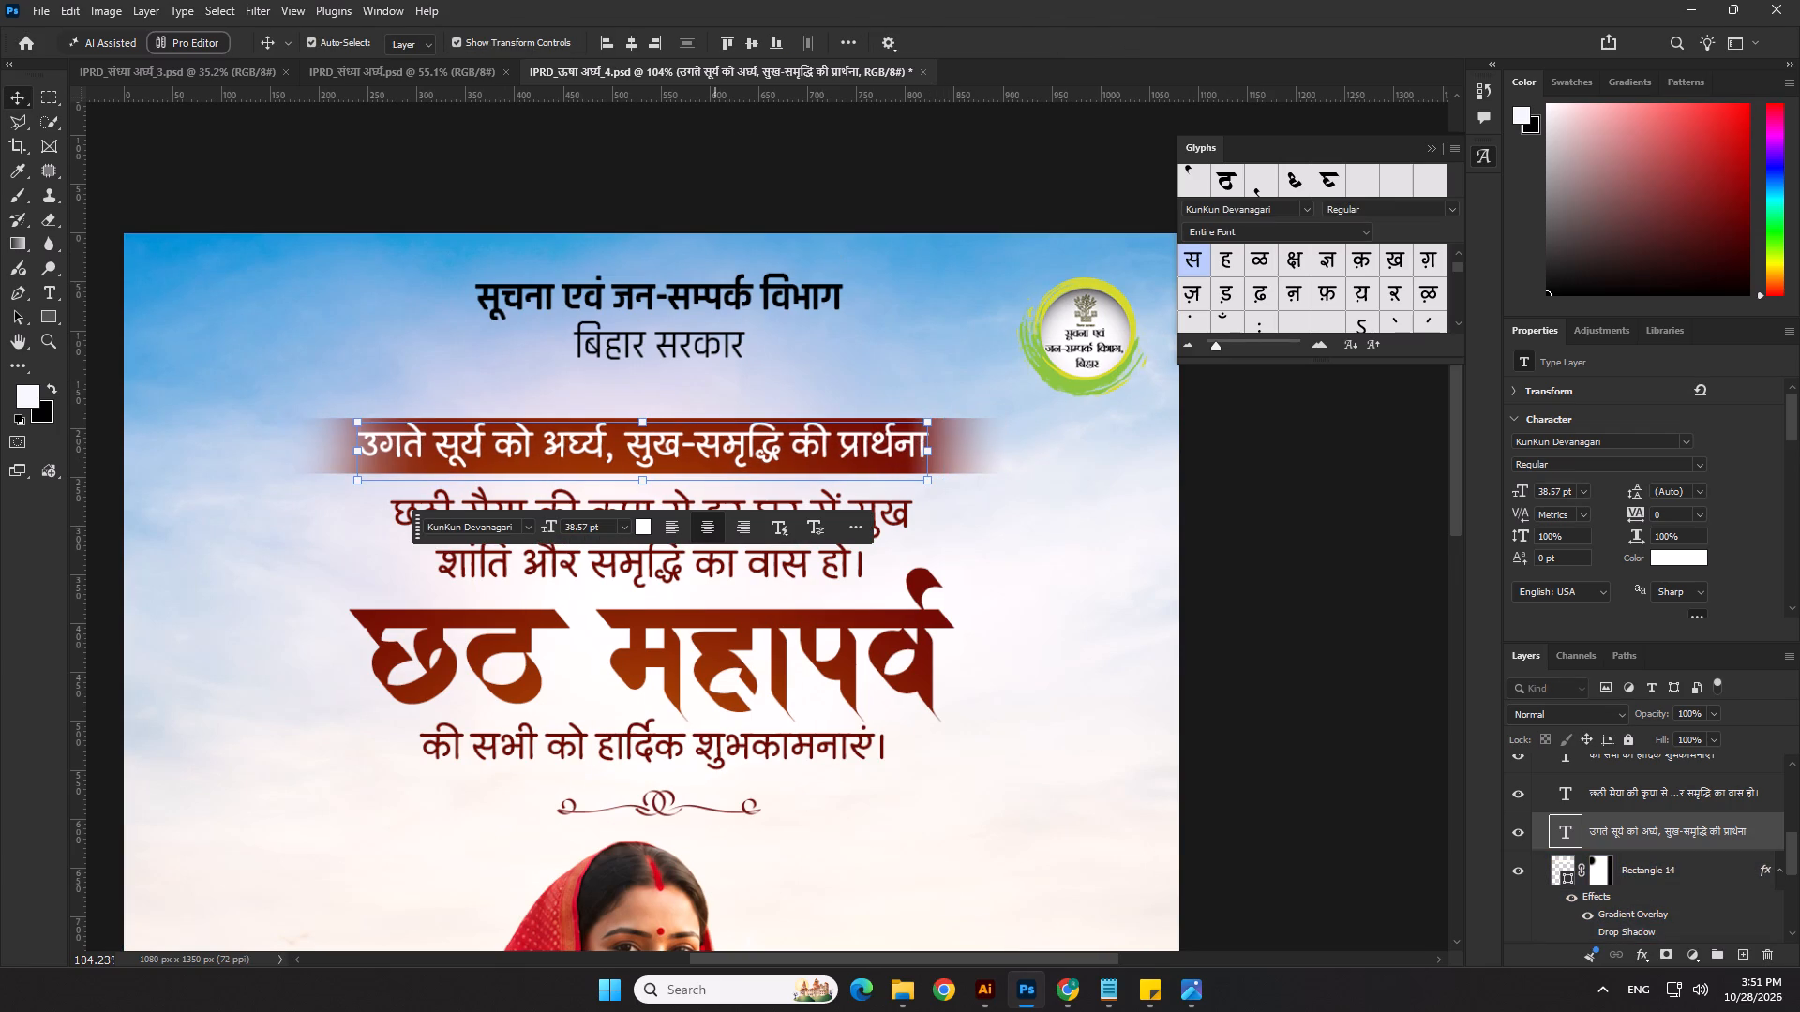
{"action": "left_click", "coordinate": [635, 37]}
{"action": "left_click", "coordinate": [955, 439]}
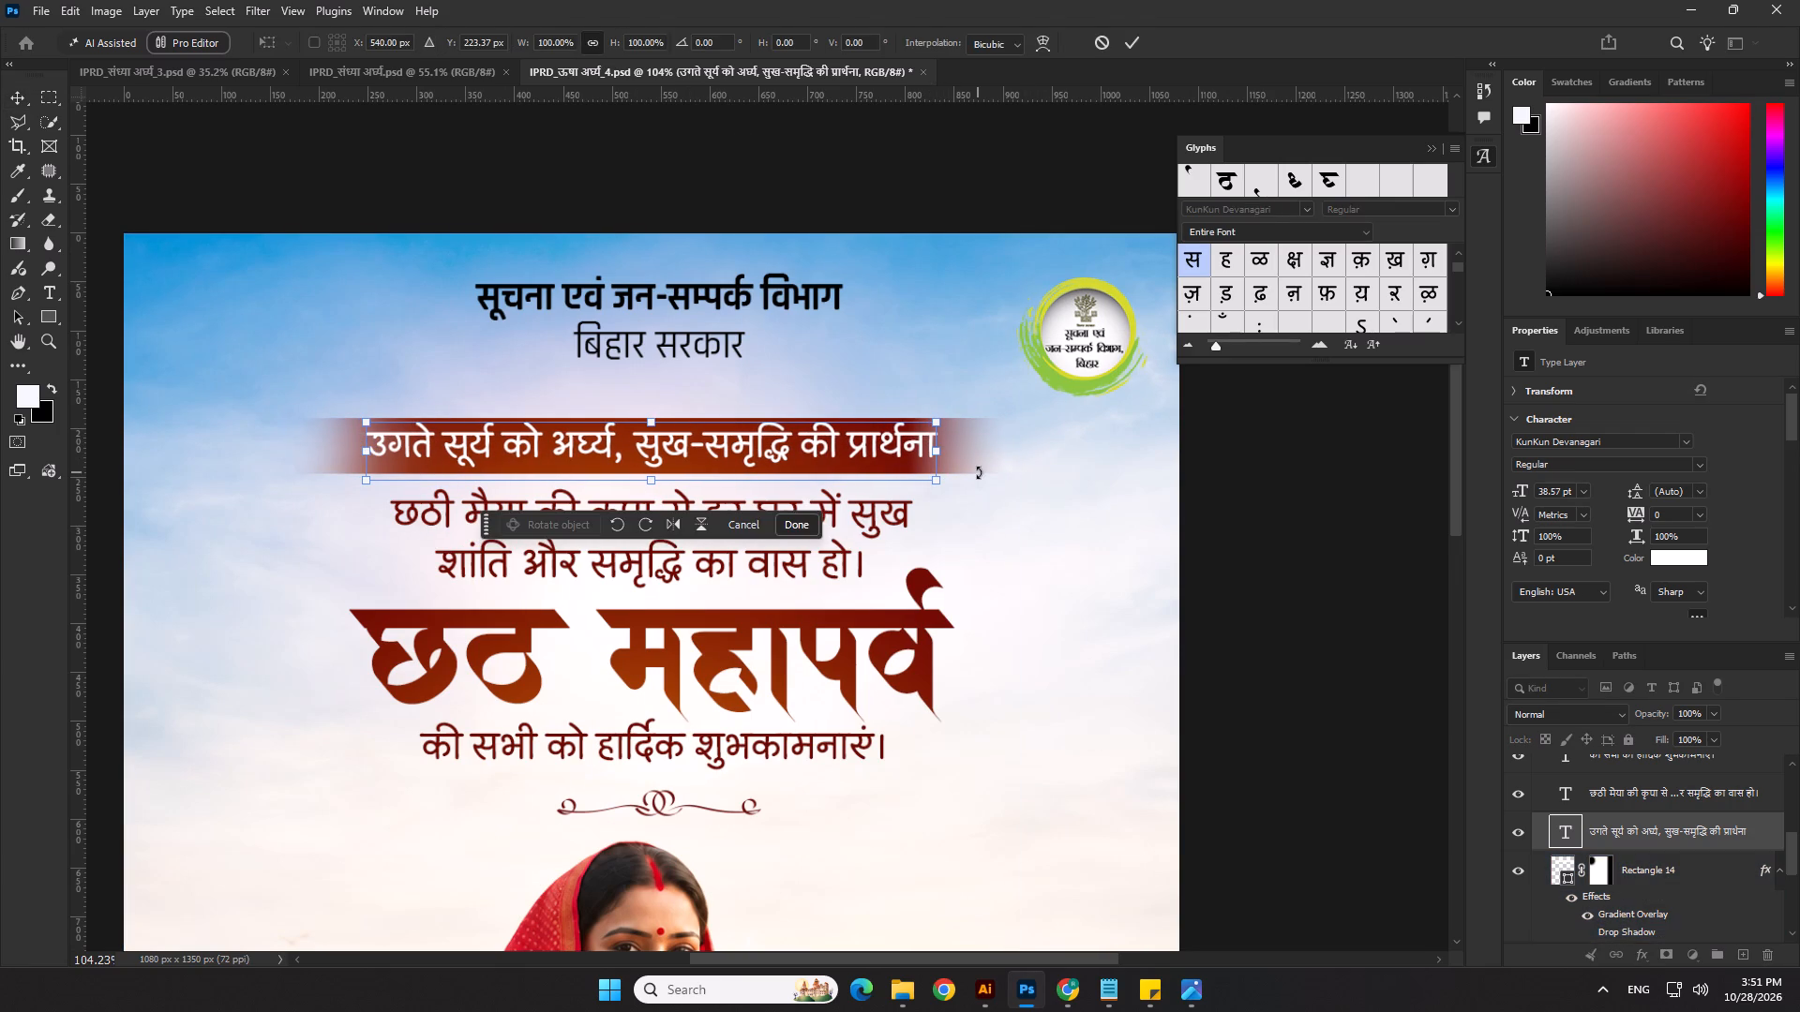
{"action": "key", "text": "Return"}
Align the banner bar behind the उगते सूर्य line to the poster's horizontal centre.
{"action": "left_click", "coordinate": [965, 465]}
{"action": "left_click", "coordinate": [635, 42]}
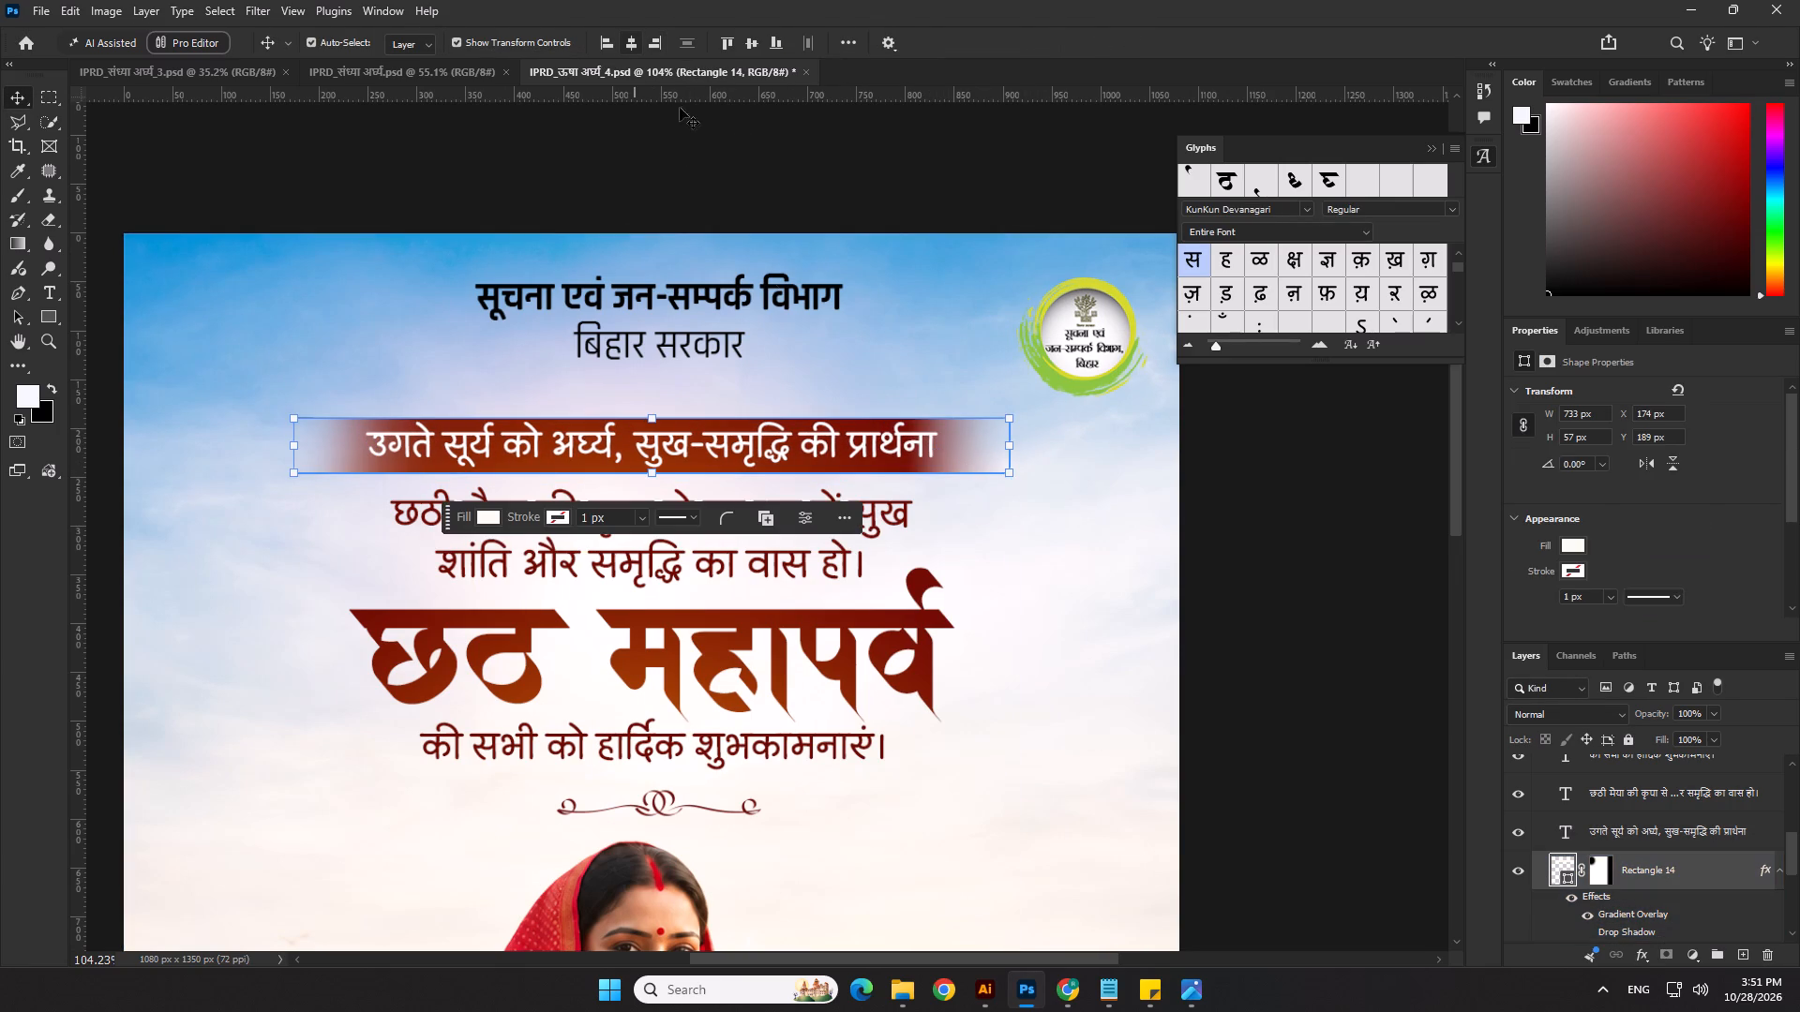
{"action": "scroll", "coordinate": [884, 539], "scroll_direction": "down", "scroll_amount": 4}
{"action": "left_click", "coordinate": [1256, 655]}
{"action": "scroll", "coordinate": [1209, 616], "scroll_direction": "down", "scroll_amount": 8}
{"action": "left_click", "coordinate": [1169, 712]}
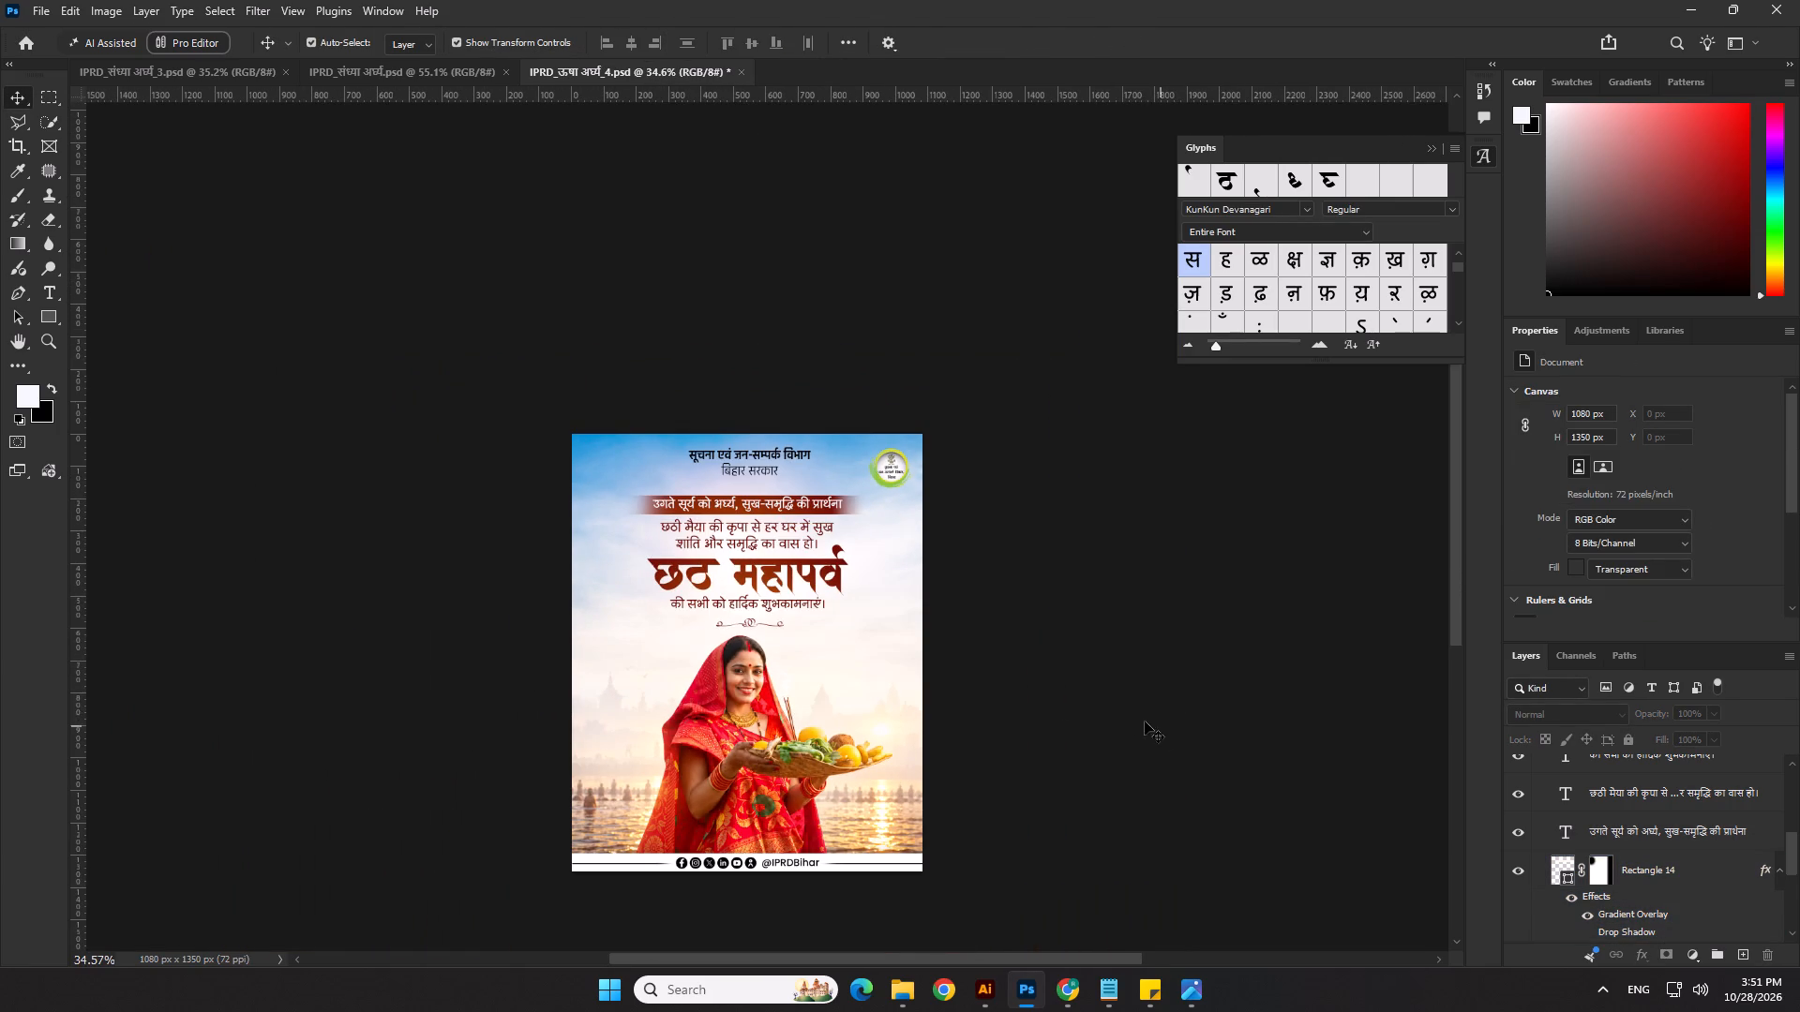
Set the two-line छठी मैया text to 40 pt.
{"action": "scroll", "coordinate": [823, 623], "scroll_direction": "up", "scroll_amount": 4}
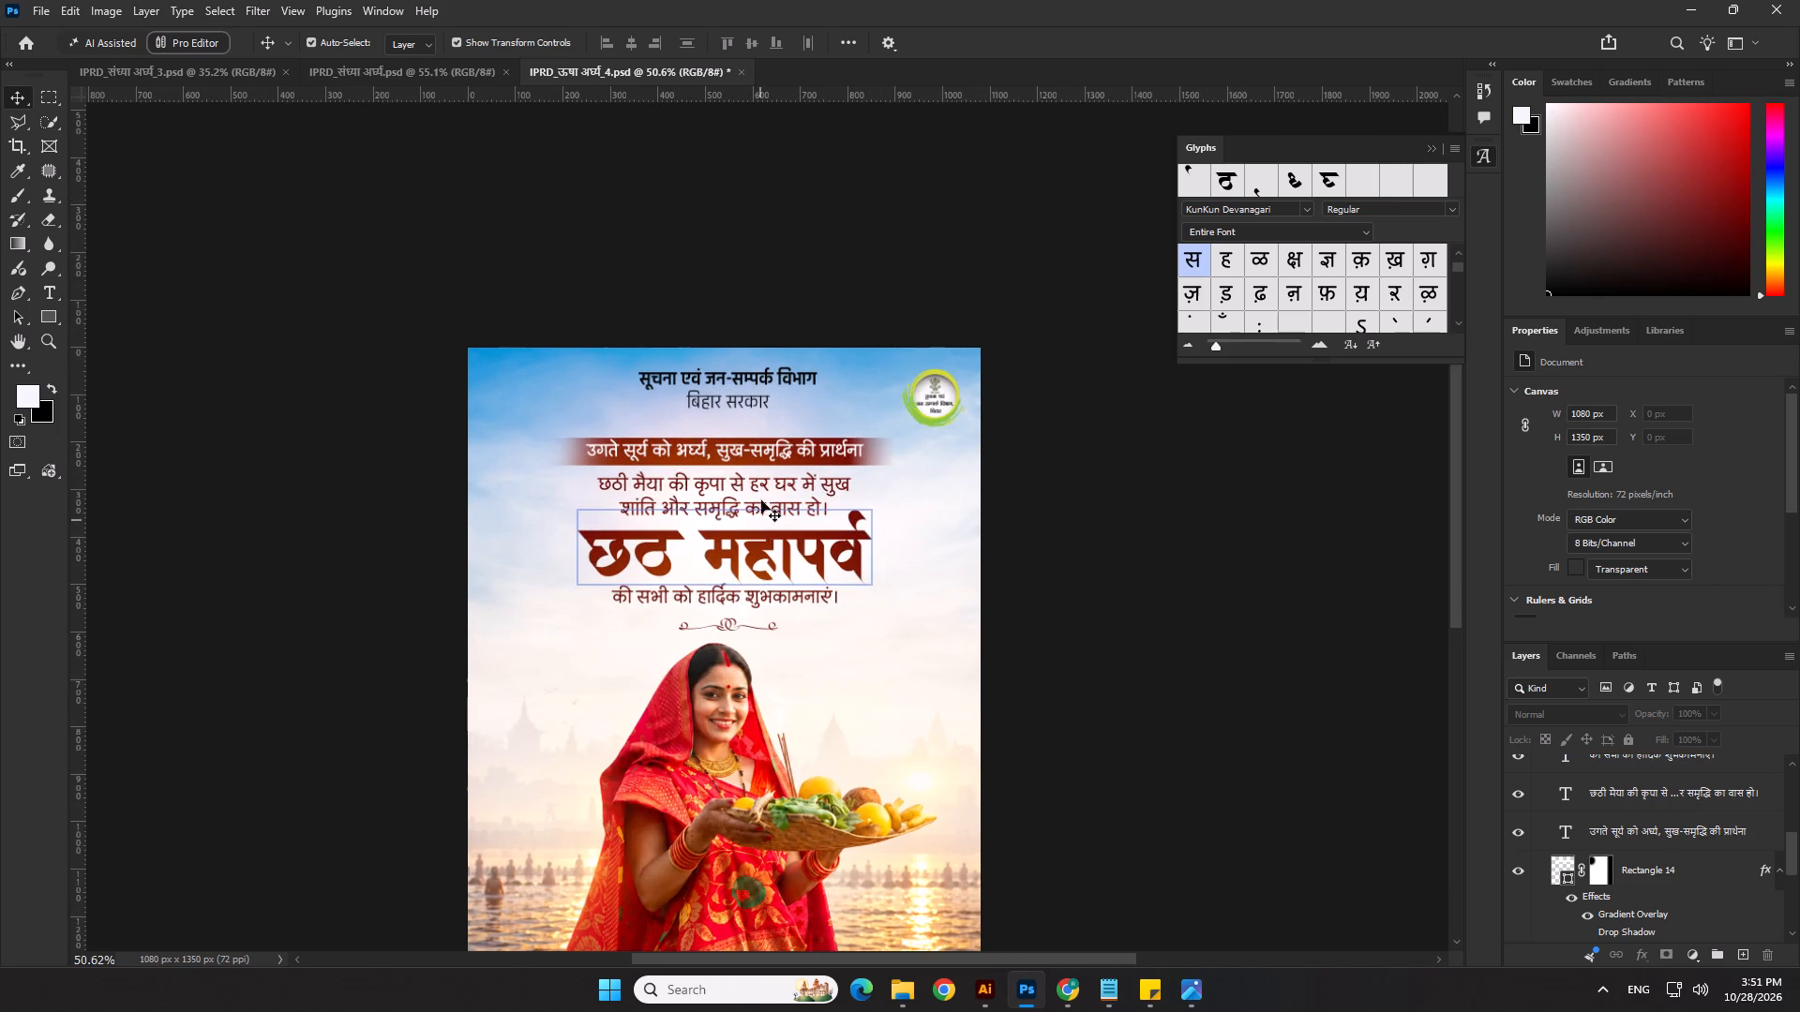
{"action": "left_click", "coordinate": [761, 493]}
{"action": "left_click", "coordinate": [1549, 494]}
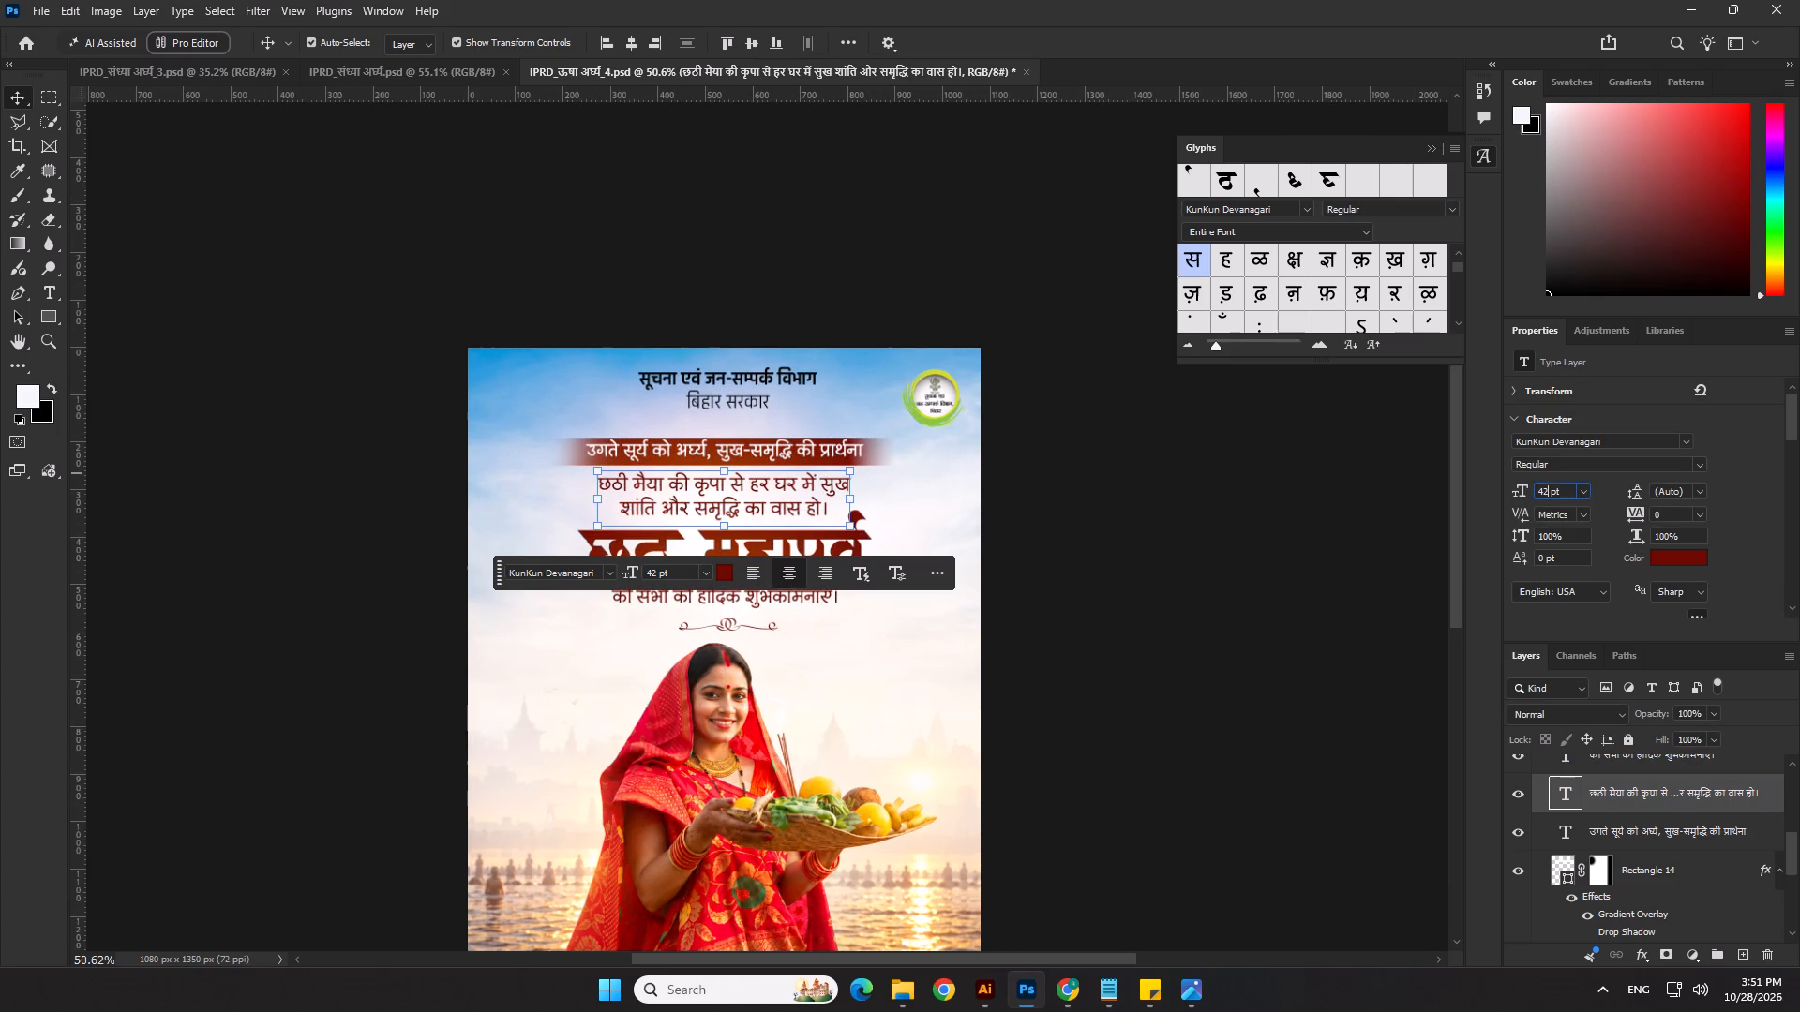
{"action": "key", "text": "0"}
{"action": "key", "text": "Return"}
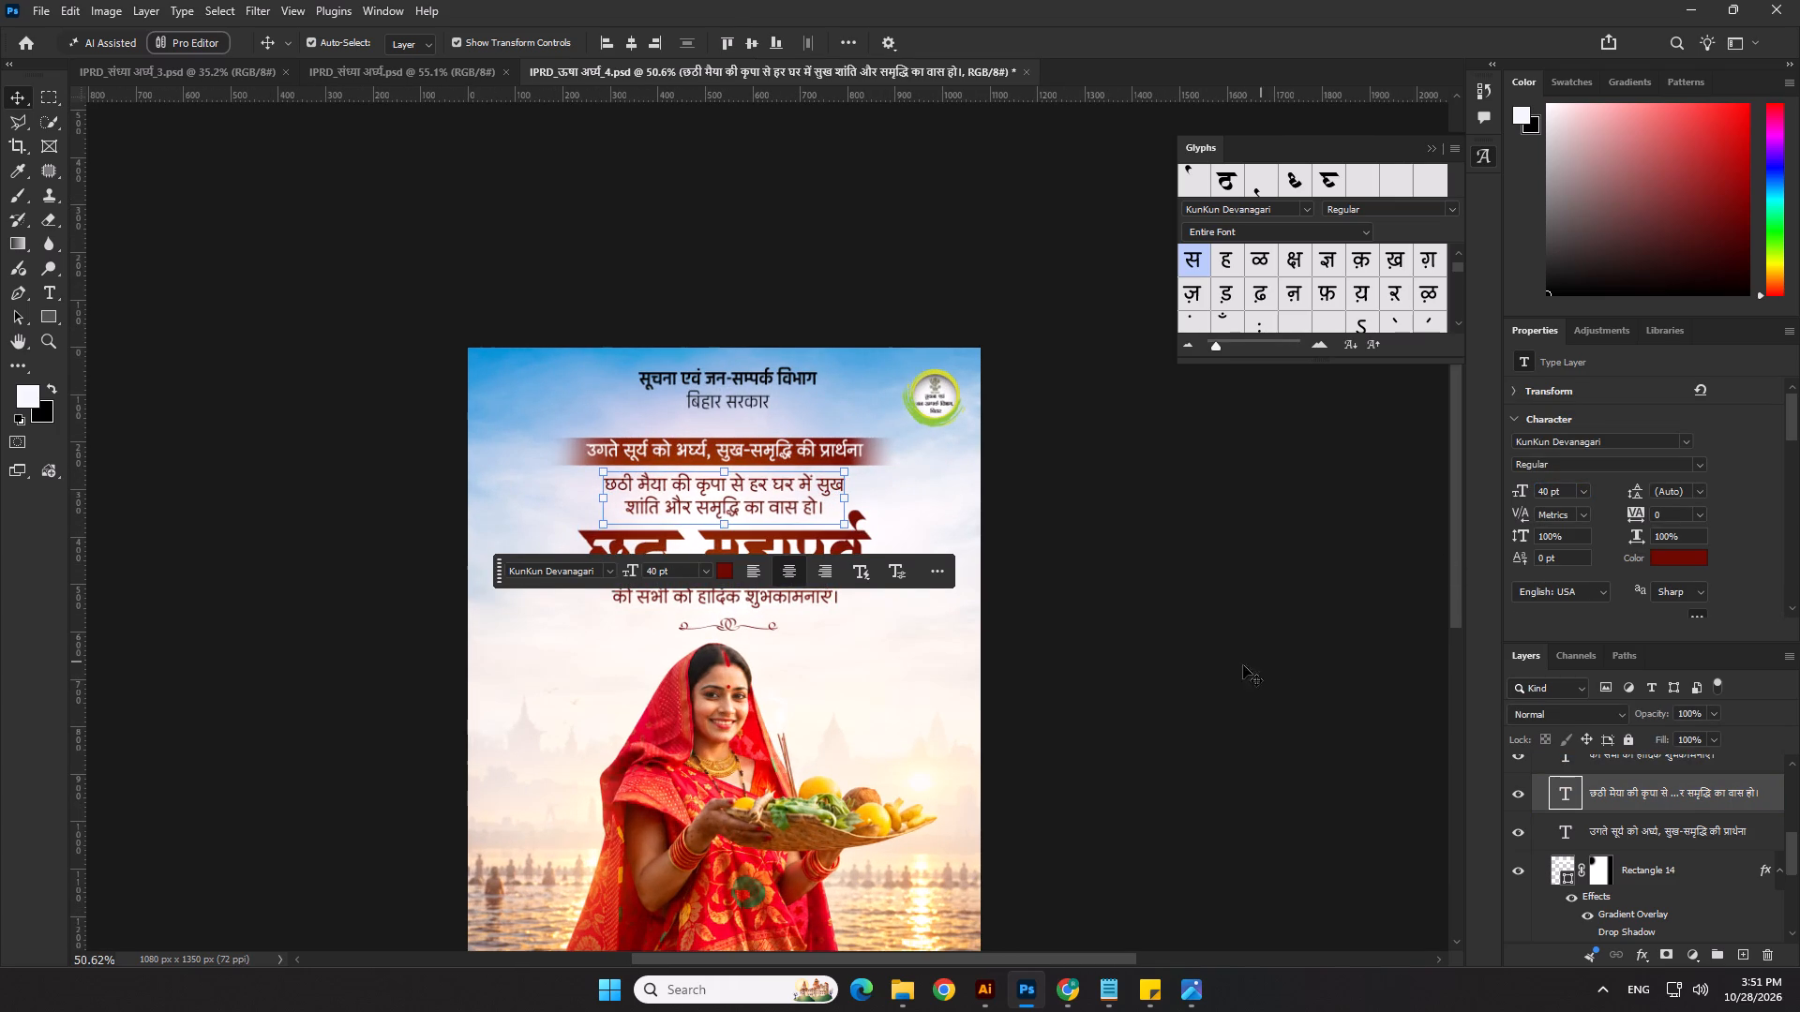
{"action": "left_click", "coordinate": [1227, 666]}
Nudge the छठ महापर्व heading up by about 8 px.
{"action": "left_click", "coordinate": [863, 546]}
{"action": "key", "text": "shift+Up"}
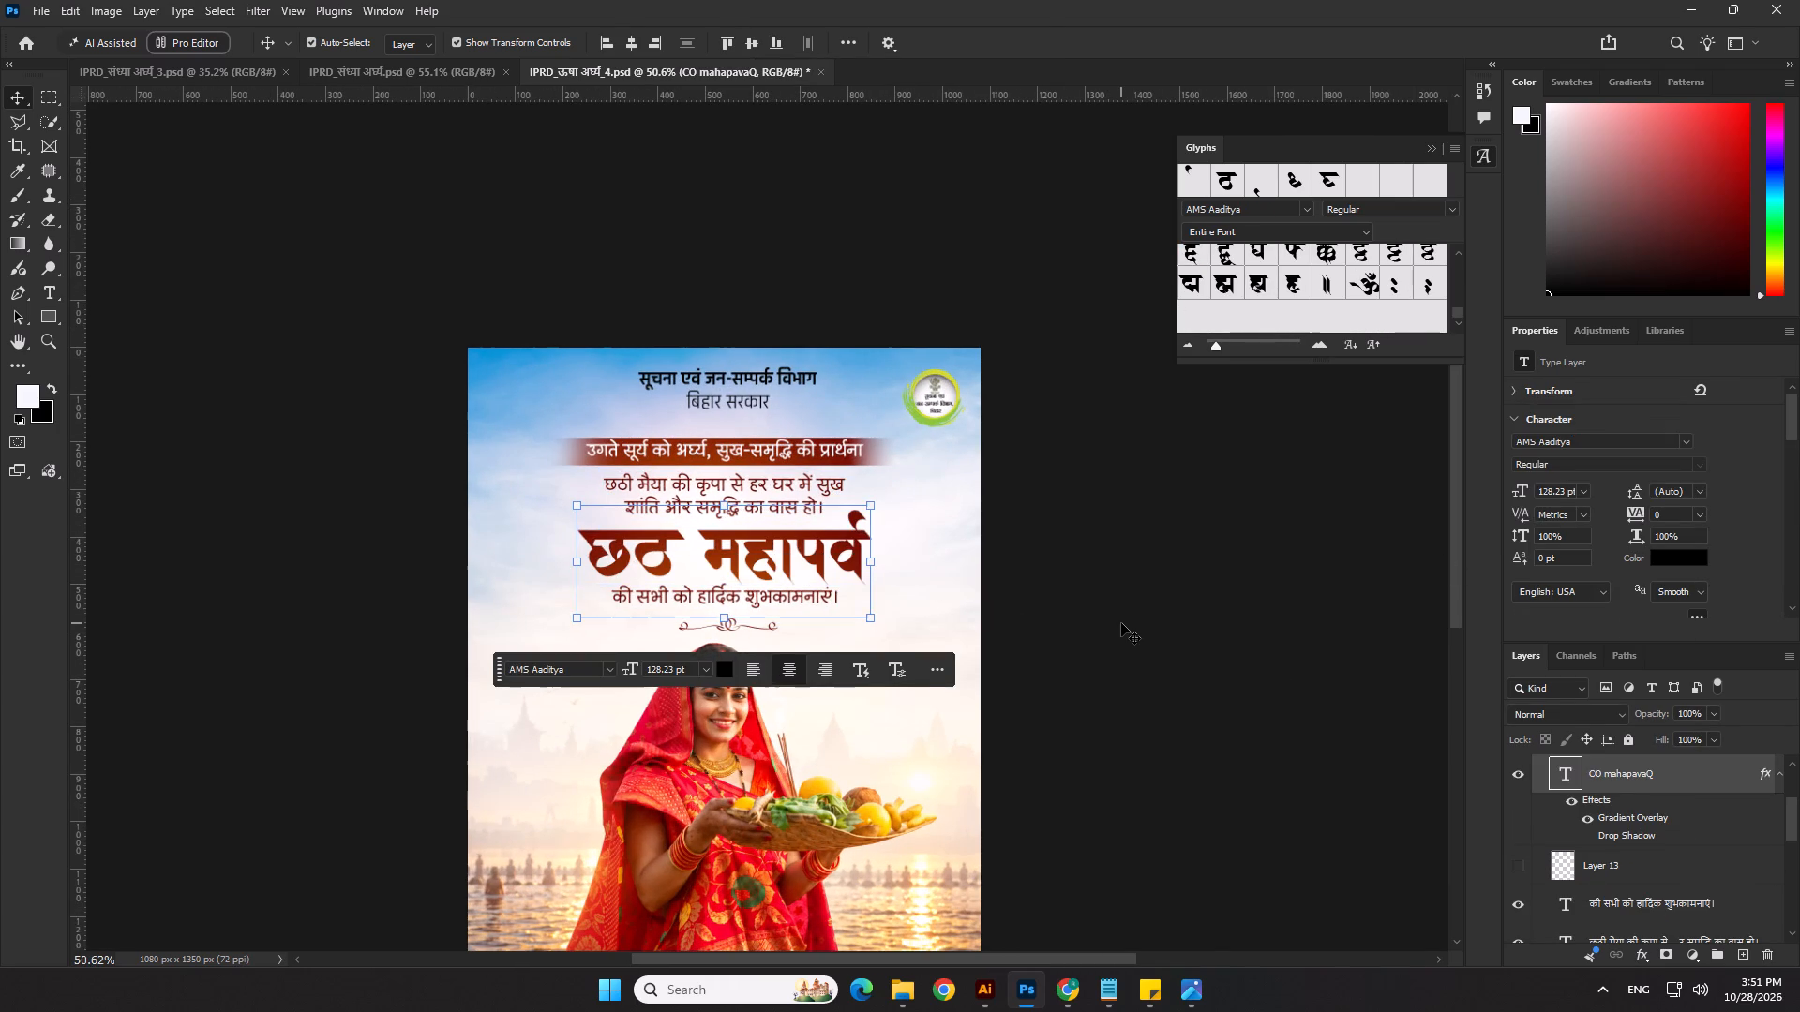
{"action": "key", "text": "Down"}
{"action": "key", "text": "Down"}
{"action": "left_click", "coordinate": [1121, 623]}
Nudge the ornamental divider below the शुभकामनाएं line up by about 7 px.
{"action": "left_click", "coordinate": [762, 597]}
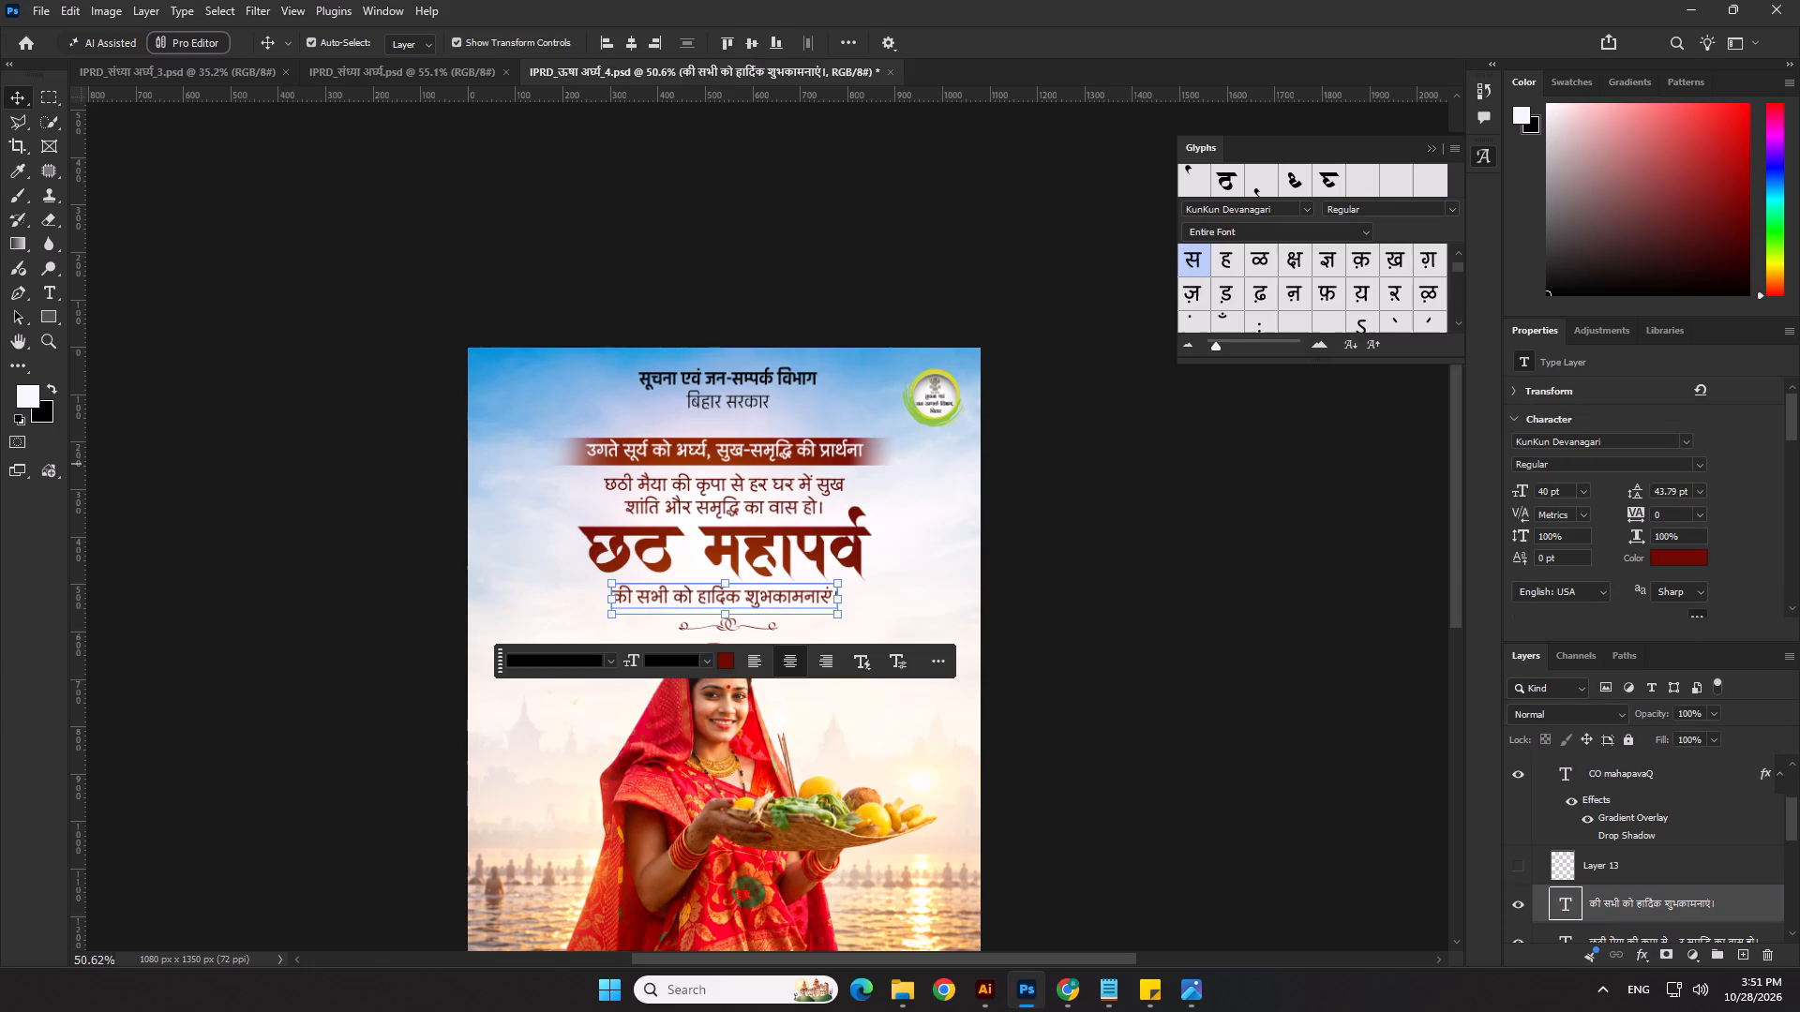
{"action": "left_click", "coordinate": [1192, 643]}
{"action": "left_click", "coordinate": [731, 626]}
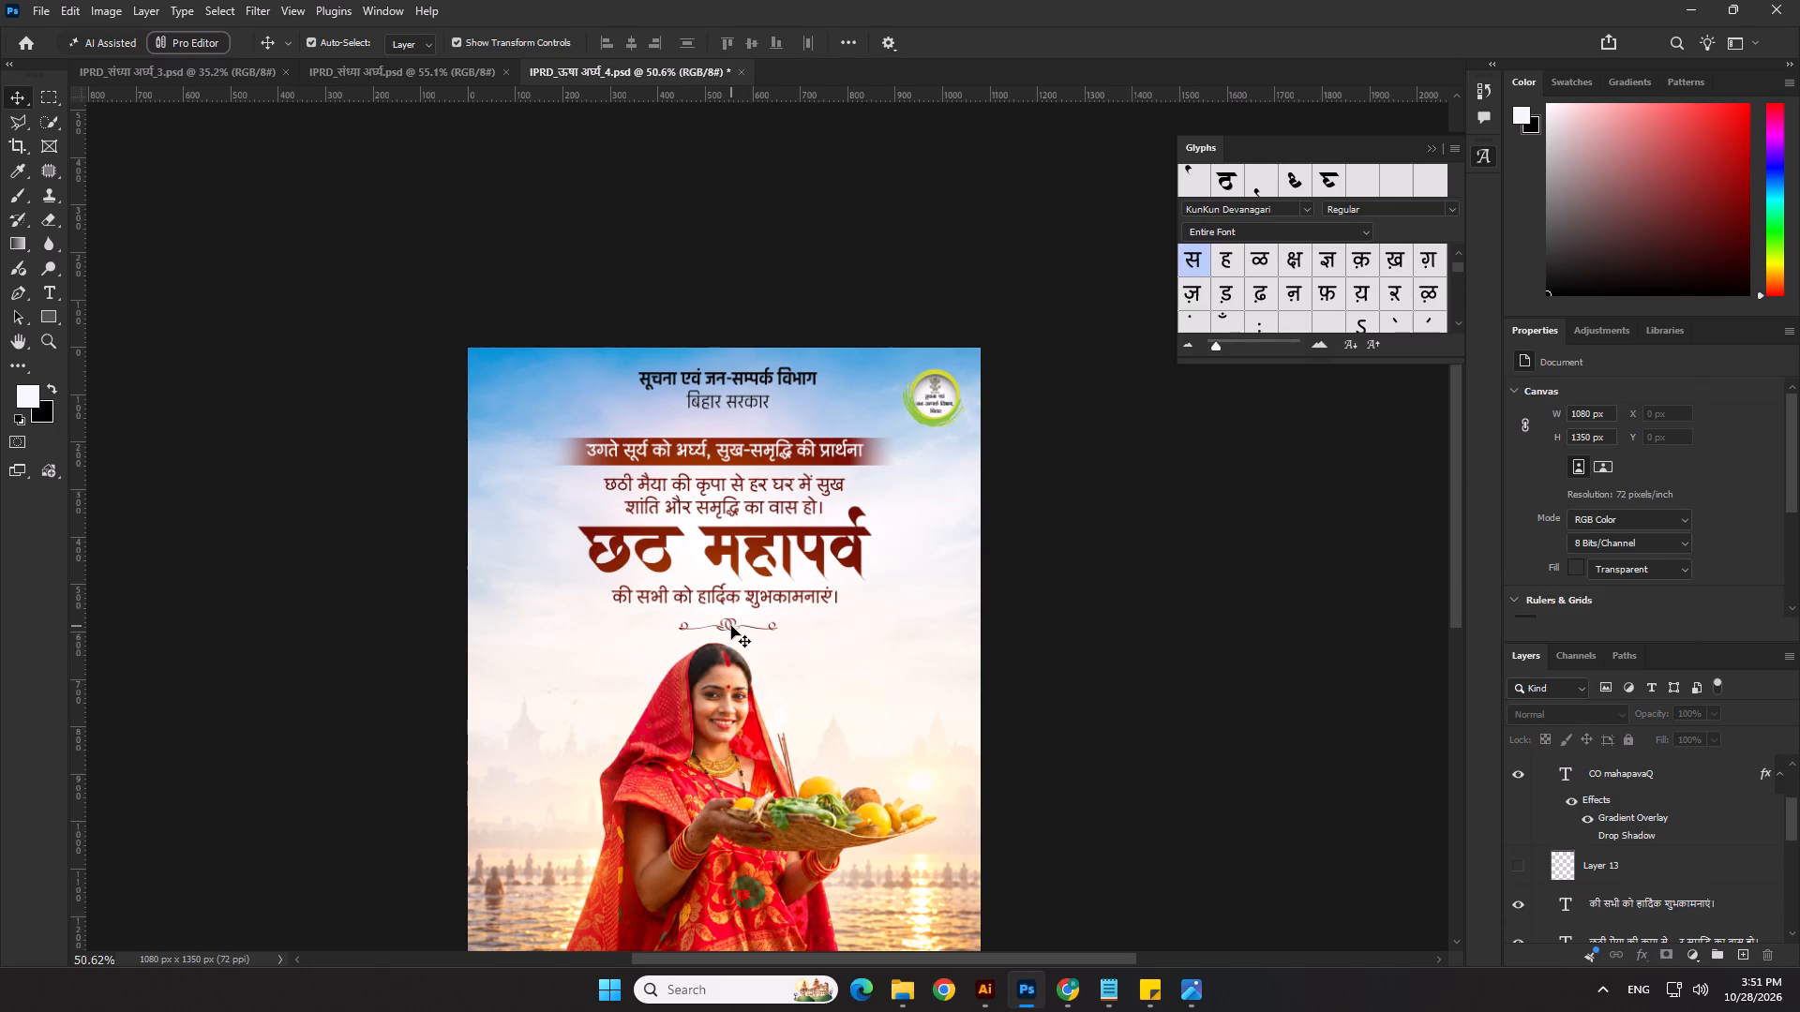
{"action": "left_click", "coordinate": [743, 625]}
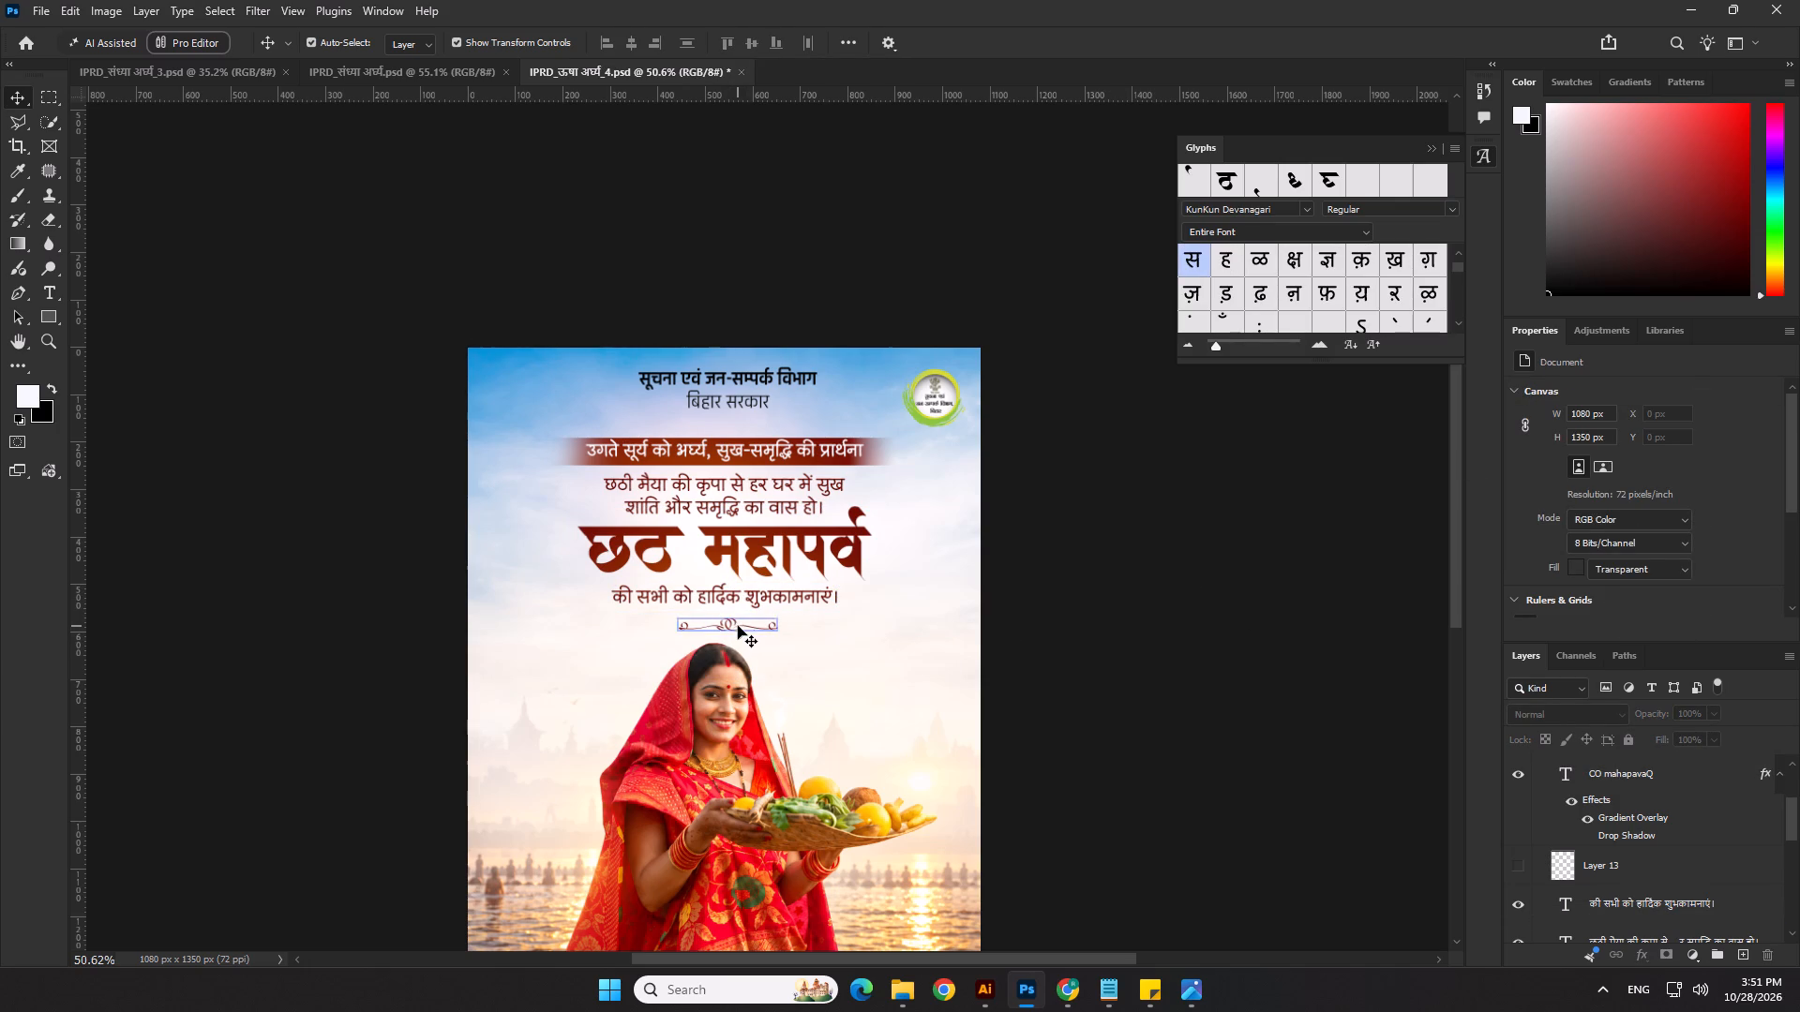
{"action": "left_click", "coordinate": [737, 626]}
{"action": "key", "text": "shift+Up"}
{"action": "key", "text": "Down"}
{"action": "key", "text": "Down"}
{"action": "key", "text": "Down"}
{"action": "left_click", "coordinate": [1106, 634]}
{"action": "scroll", "coordinate": [1063, 582], "scroll_direction": "down", "scroll_amount": 3}
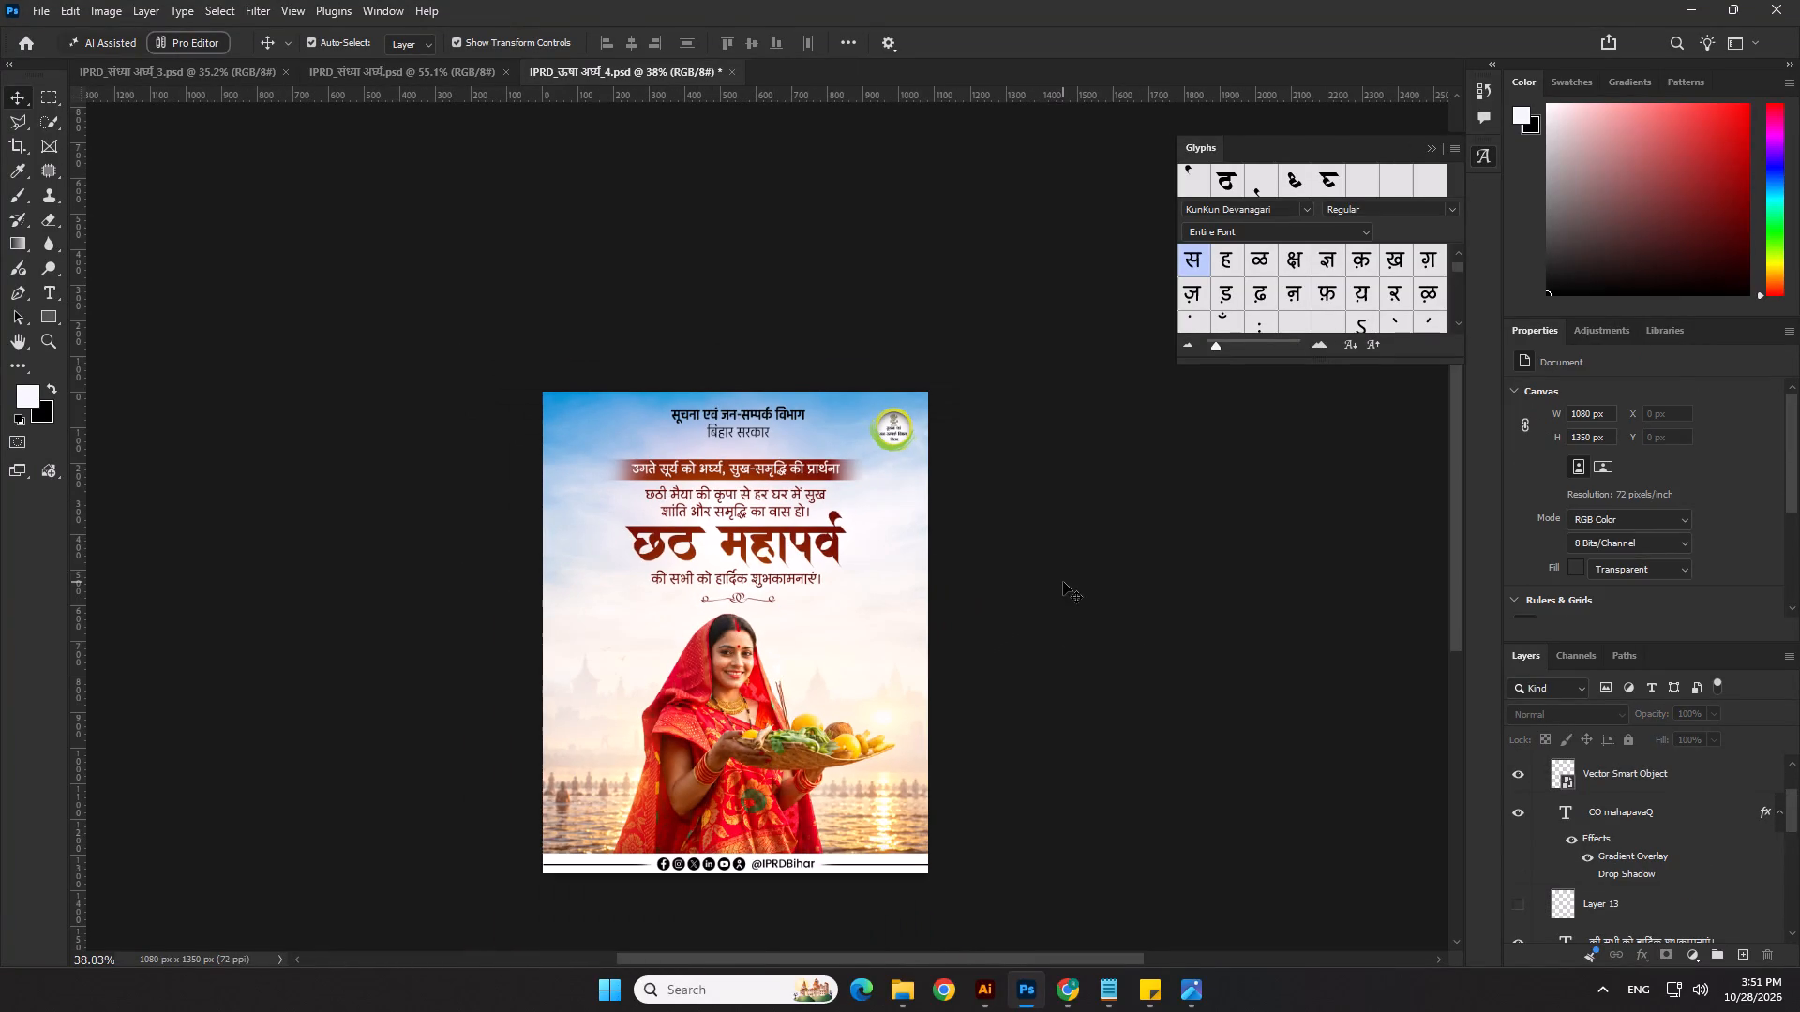
{"action": "left_click", "coordinate": [1089, 699]}
{"action": "scroll", "coordinate": [1039, 754], "scroll_direction": "up", "scroll_amount": 1}
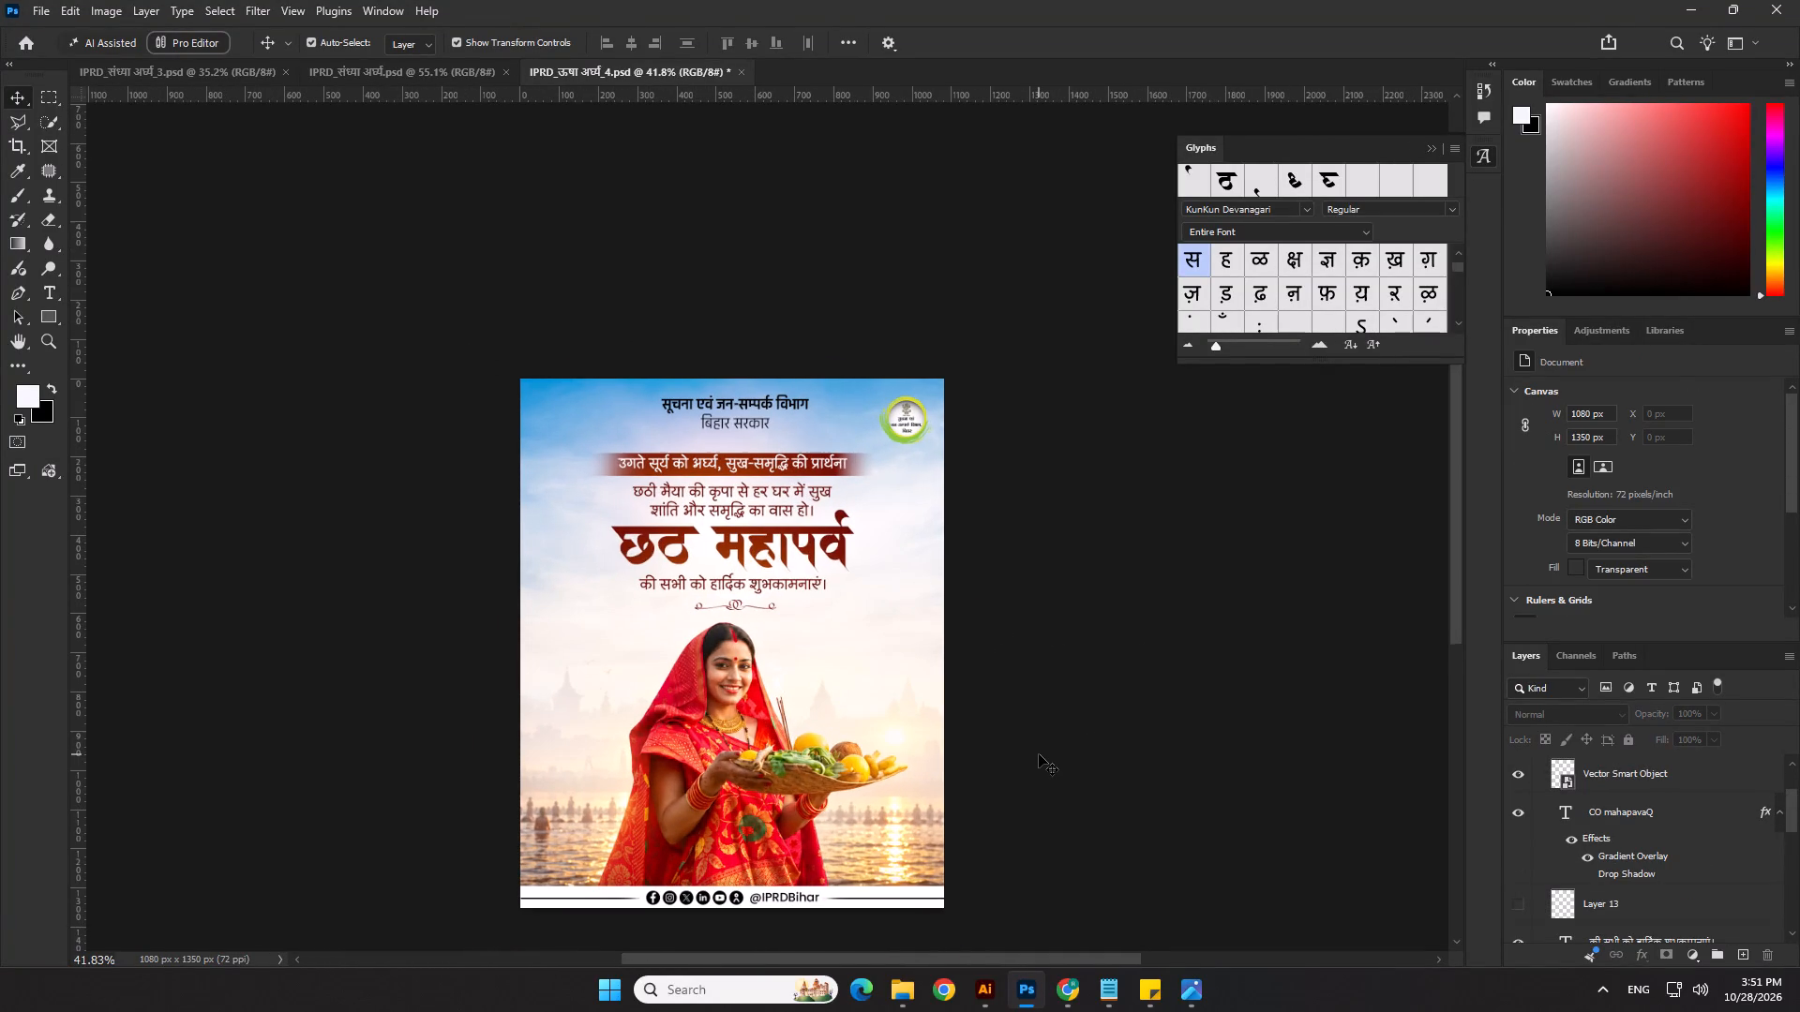
Save the poster document with the adjusted copy spacing.
{"action": "left_click", "coordinate": [1099, 716]}
{"action": "scroll", "coordinate": [665, 420], "scroll_direction": "down", "scroll_amount": 2}
{"action": "key", "text": "ctrl+s"}
{"action": "left_click", "coordinate": [1117, 523]}
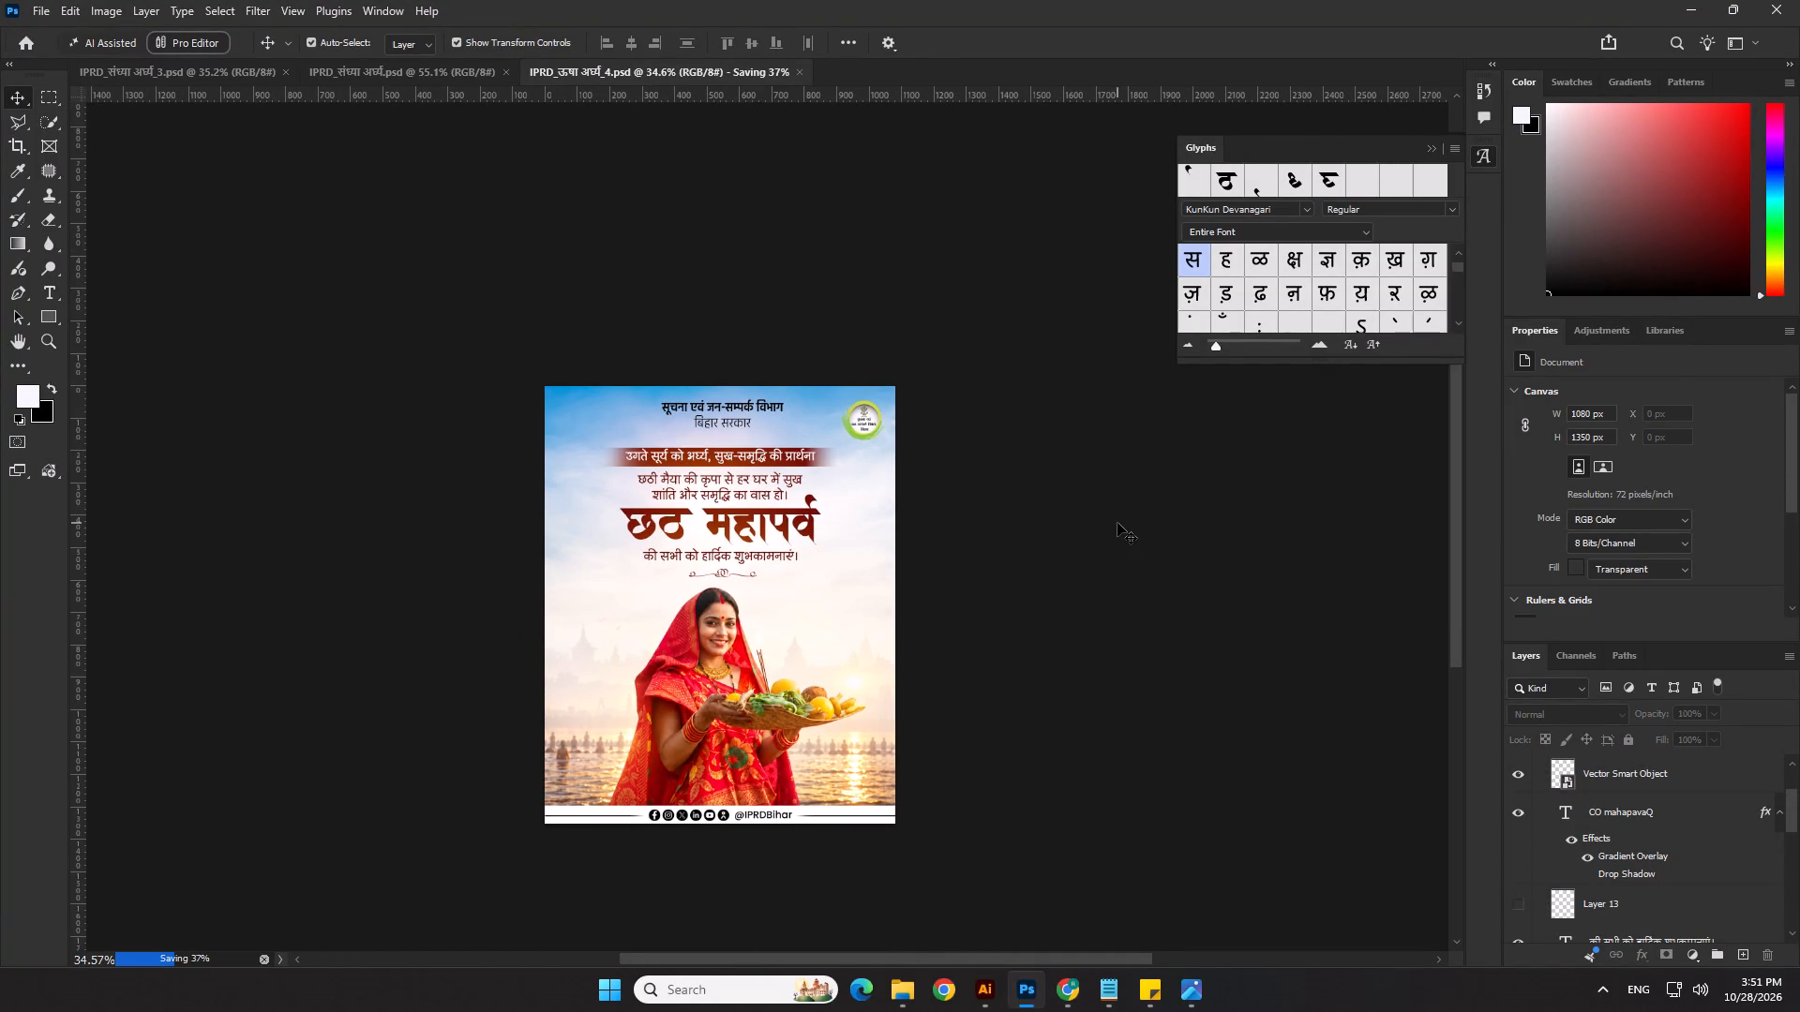
Examine the saved poster's text spacing and banner fade up close and as a whole.
{"action": "scroll", "coordinate": [929, 594], "scroll_direction": "up", "scroll_amount": 8}
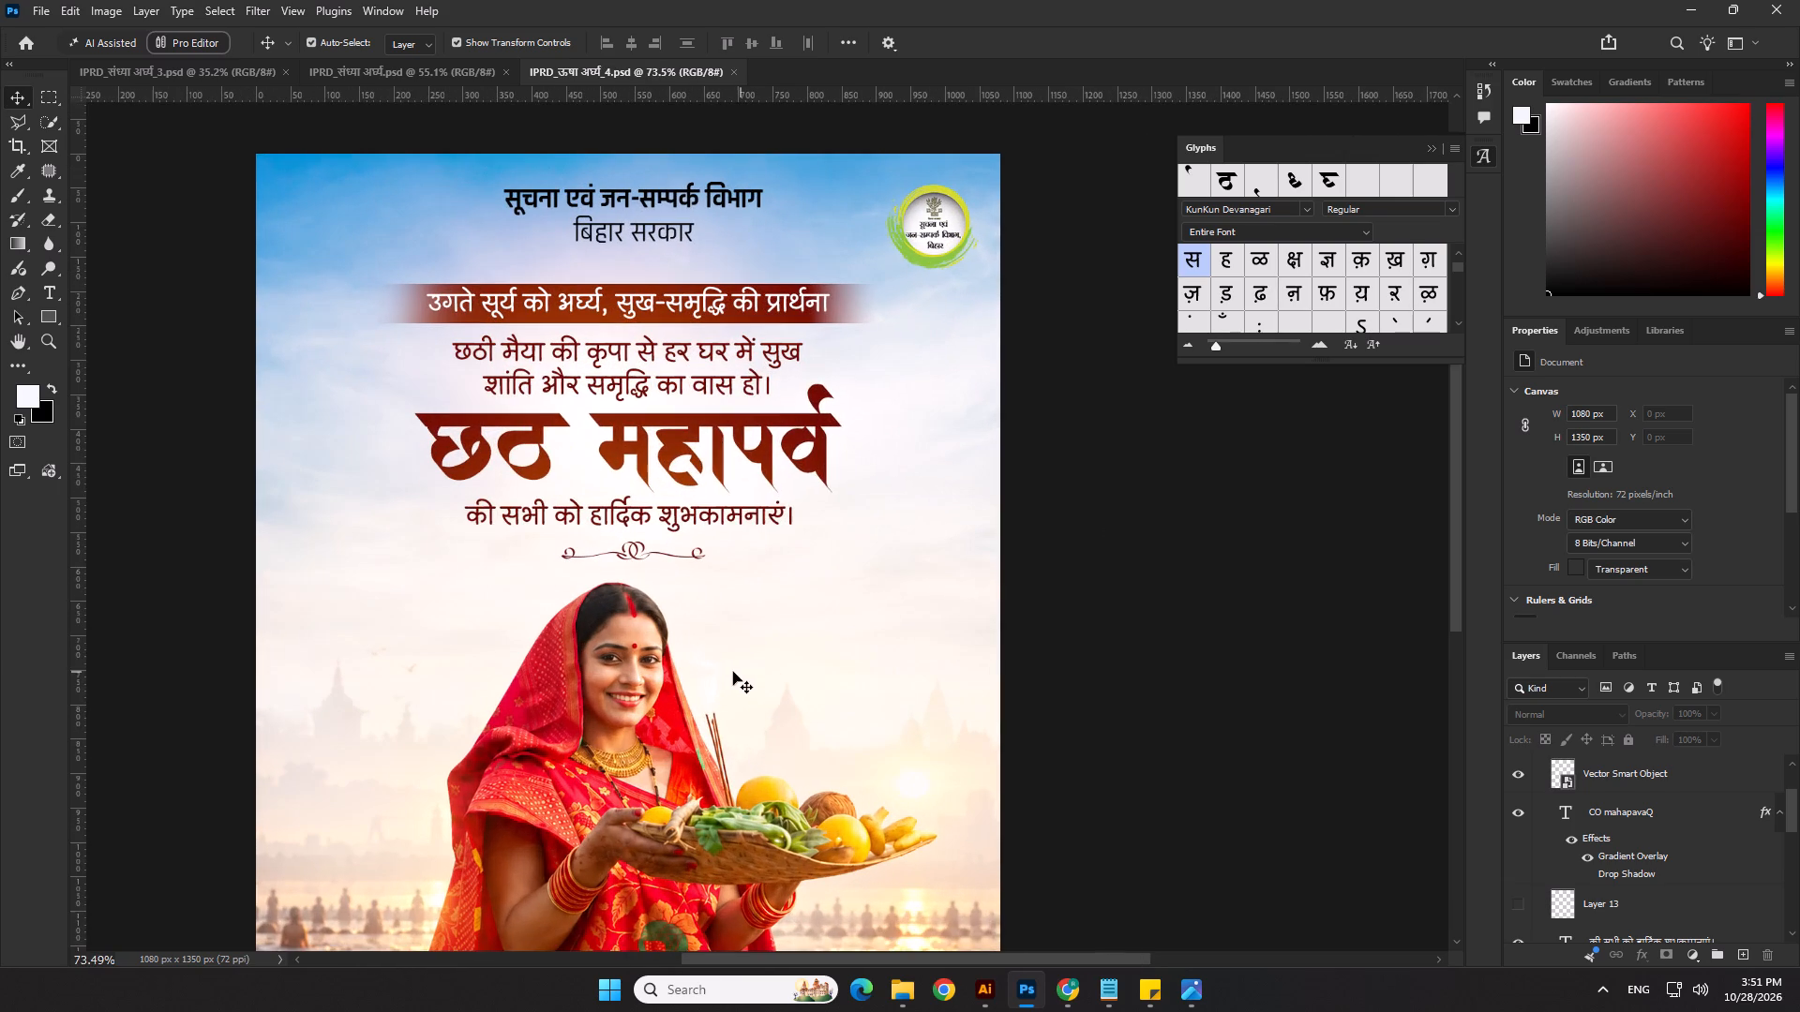
{"action": "left_click", "coordinate": [1153, 554]}
{"action": "scroll", "coordinate": [1153, 554], "scroll_direction": "down", "scroll_amount": 5}
{"action": "left_click", "coordinate": [1151, 548]}
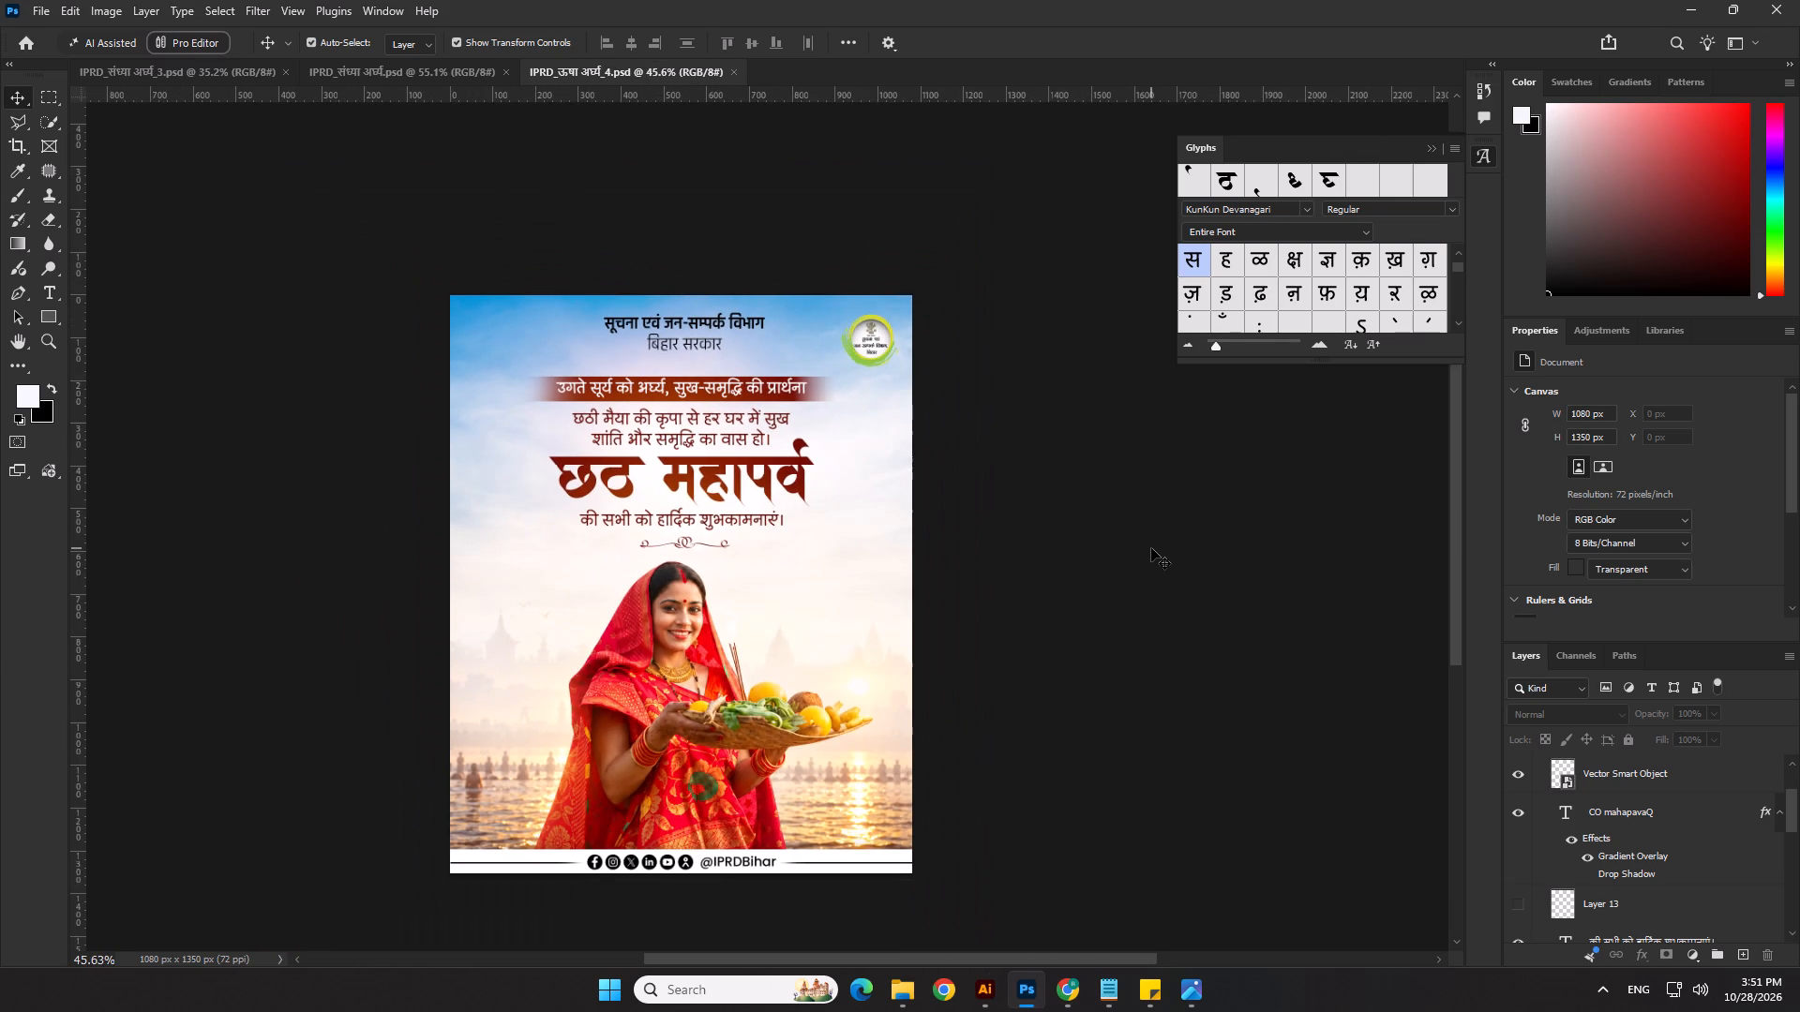
{"action": "scroll", "coordinate": [1151, 548], "scroll_direction": "down", "scroll_amount": 2}
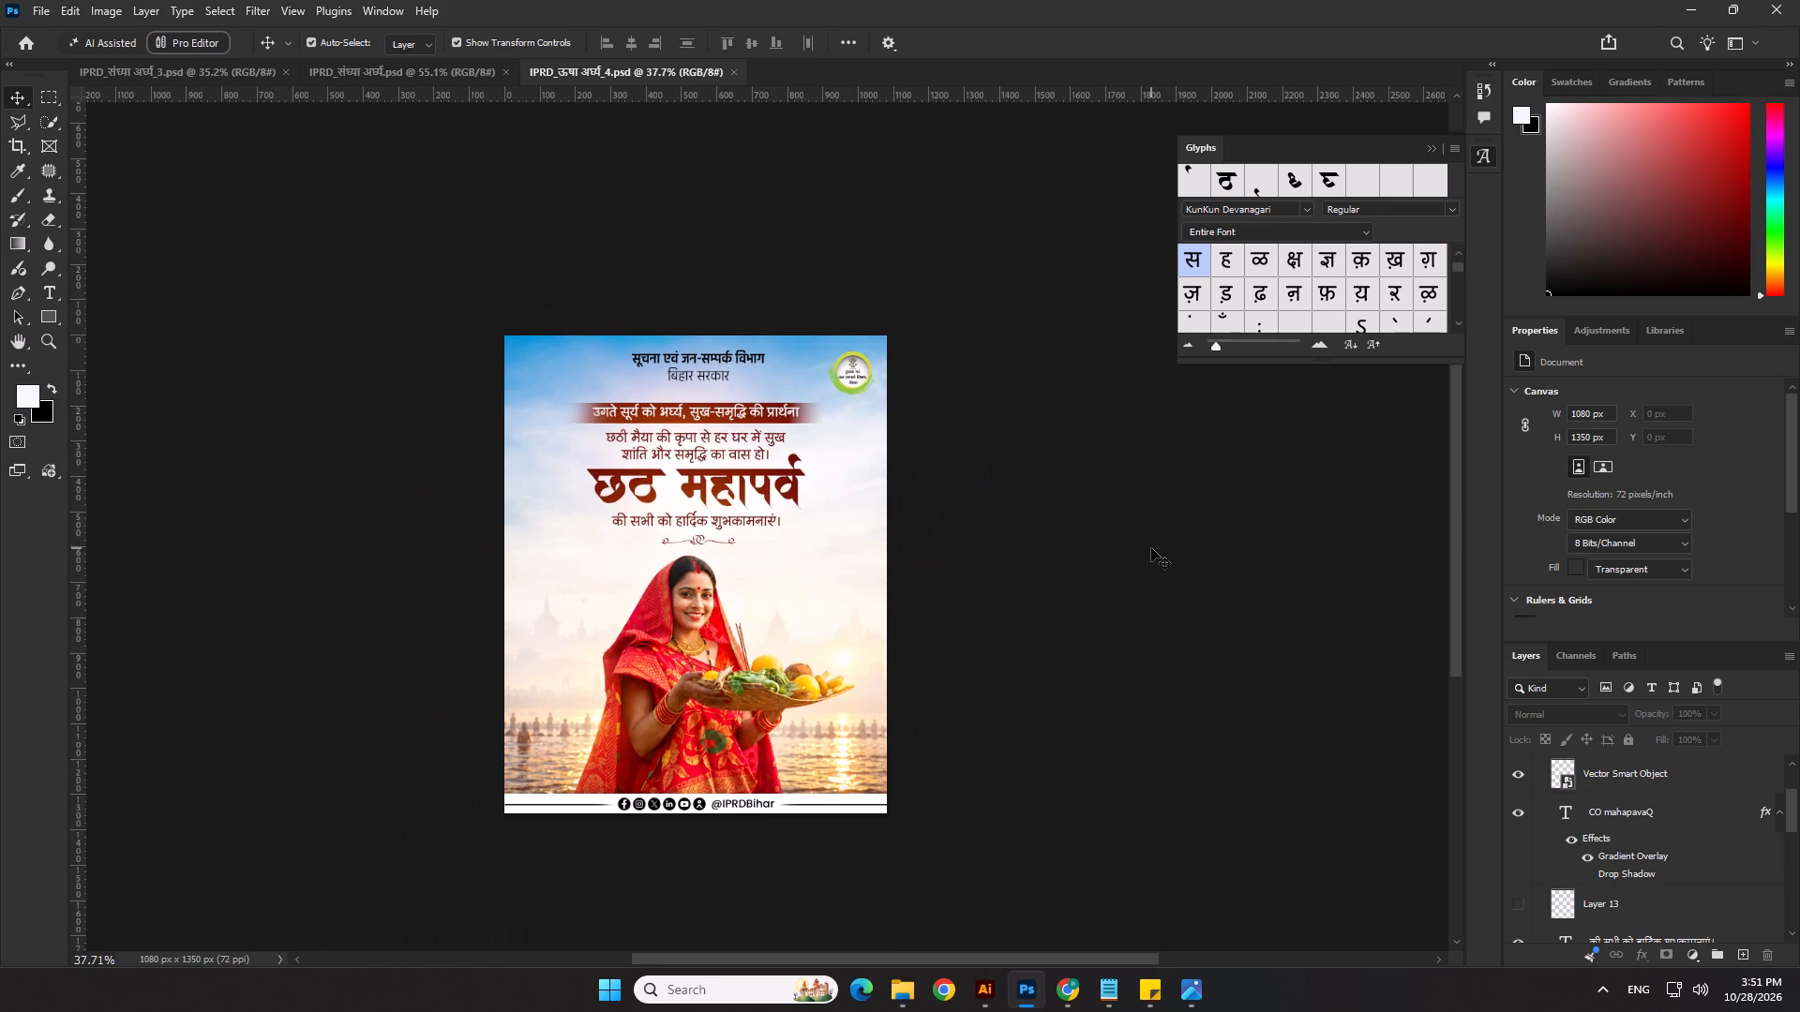
{"action": "scroll", "coordinate": [806, 463], "scroll_direction": "up", "scroll_amount": 1}
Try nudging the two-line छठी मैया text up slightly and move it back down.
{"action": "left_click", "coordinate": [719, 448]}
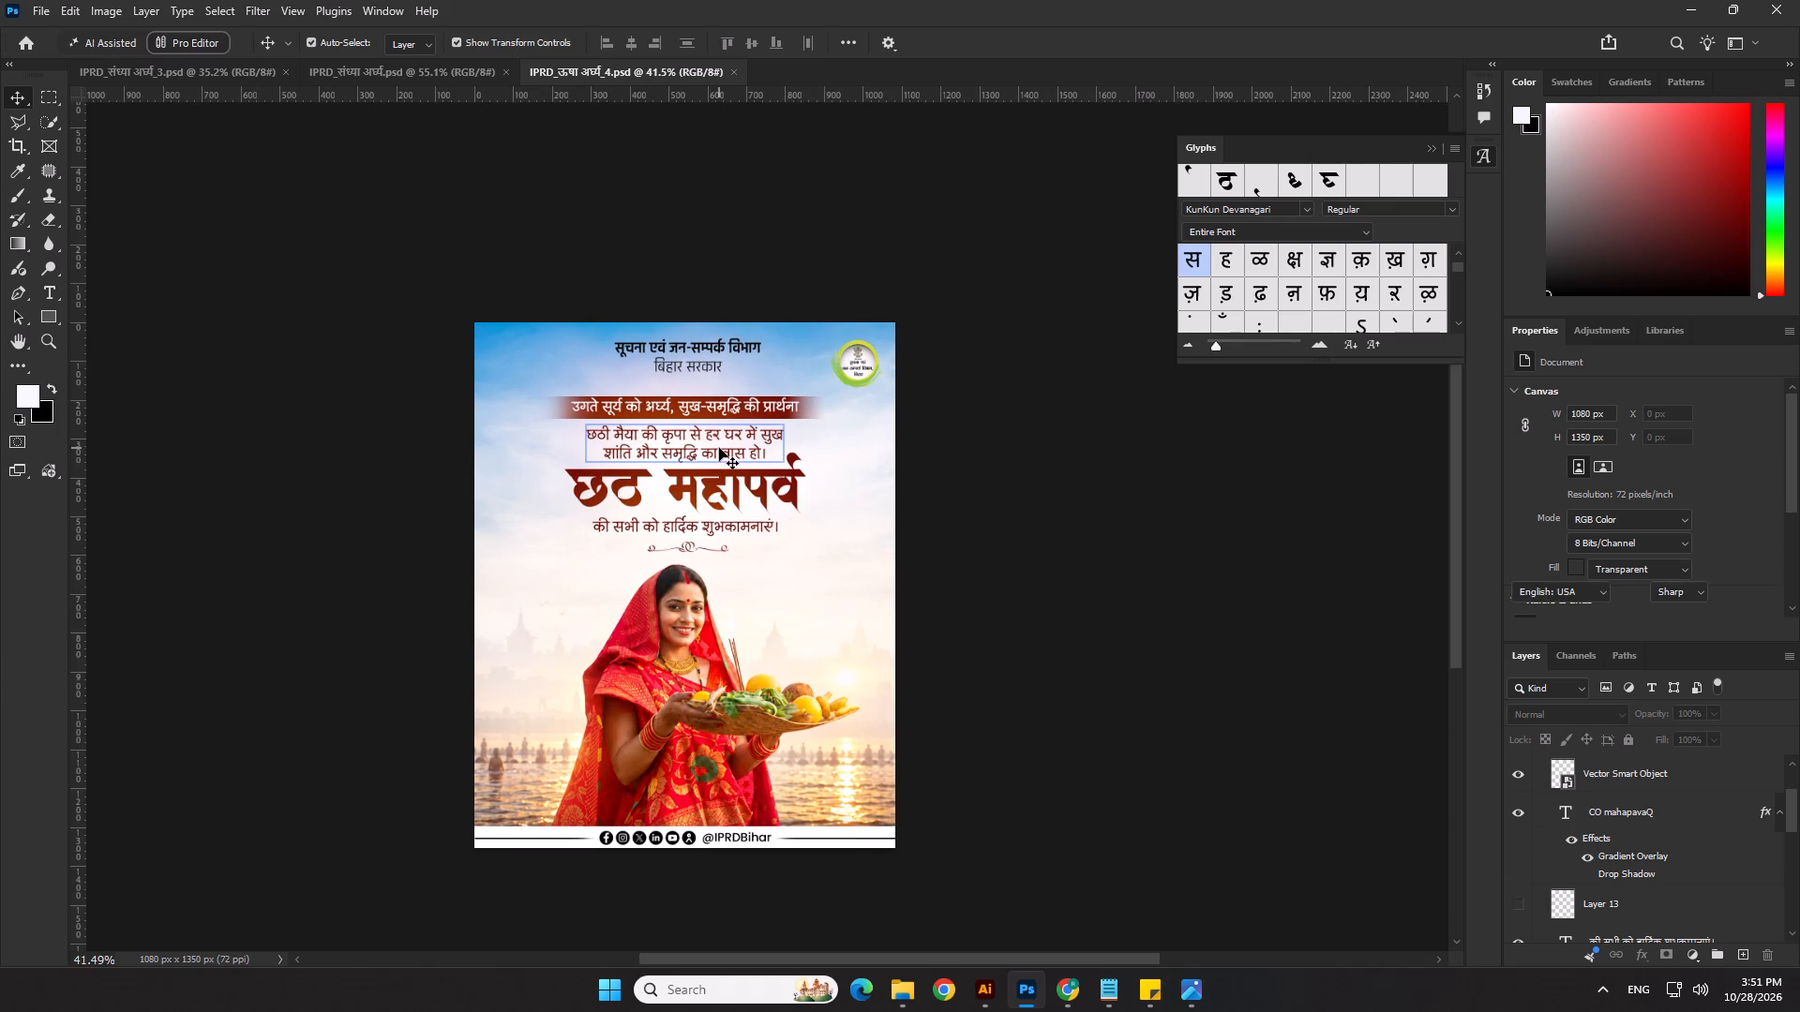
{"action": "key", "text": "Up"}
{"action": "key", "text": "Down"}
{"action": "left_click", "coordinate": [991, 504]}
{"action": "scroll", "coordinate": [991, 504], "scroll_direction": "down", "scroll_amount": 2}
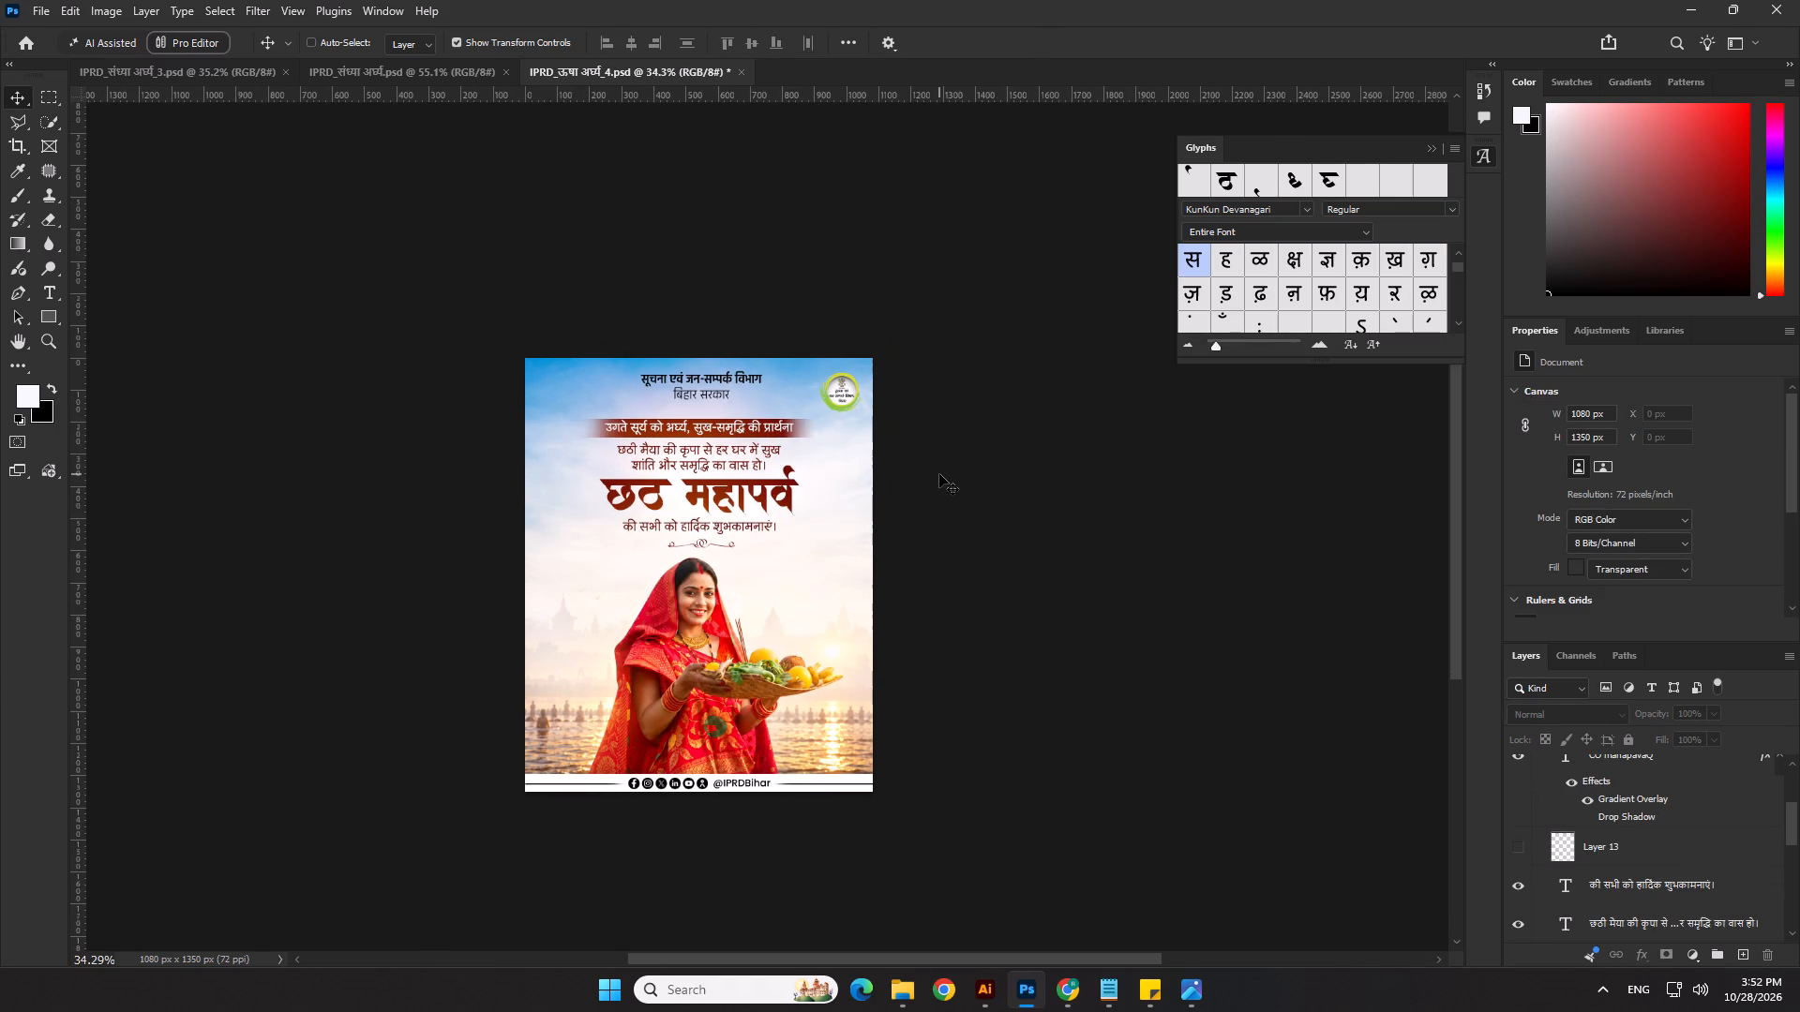
Save the poster document again.
{"action": "key", "text": "ctrl+s"}
Save a PNG copy of the poster as IPRD_ऊषा अर्घ्य_4 copy.png in the 28.10.26 folder.
{"action": "left_click", "coordinate": [40, 7]}
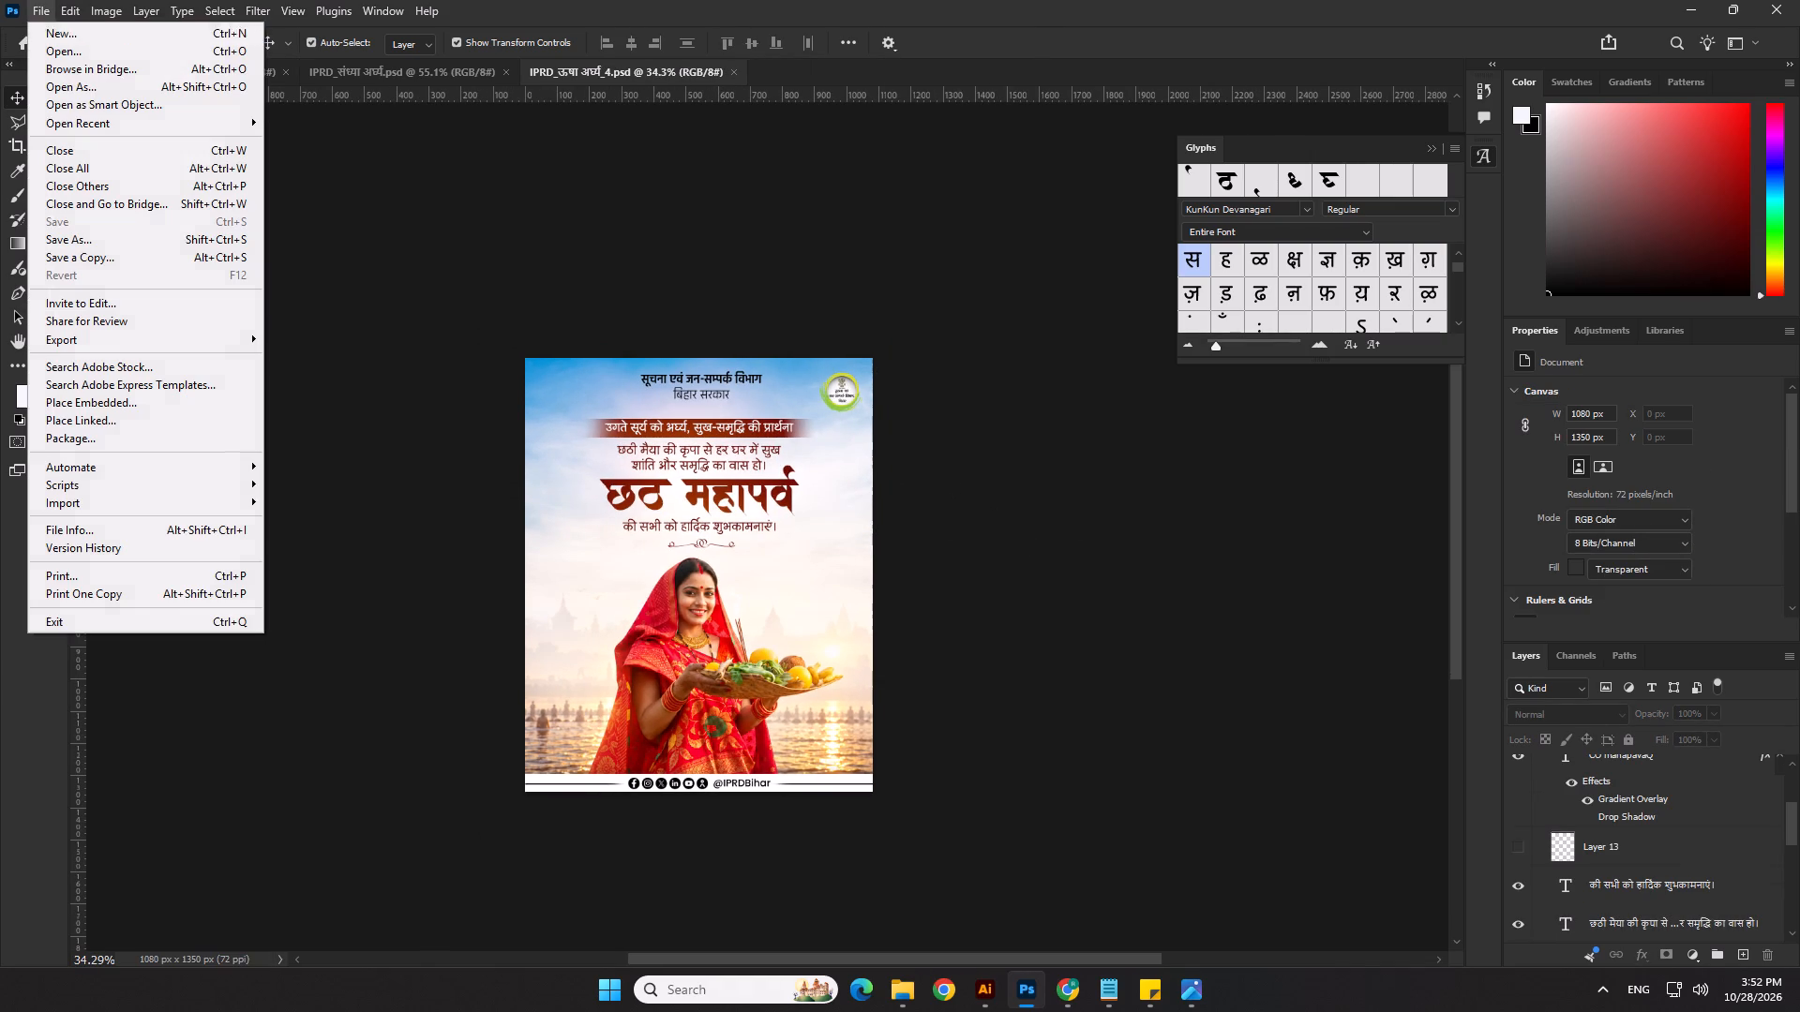
{"action": "left_click", "coordinate": [97, 261]}
{"action": "left_click", "coordinate": [292, 805]}
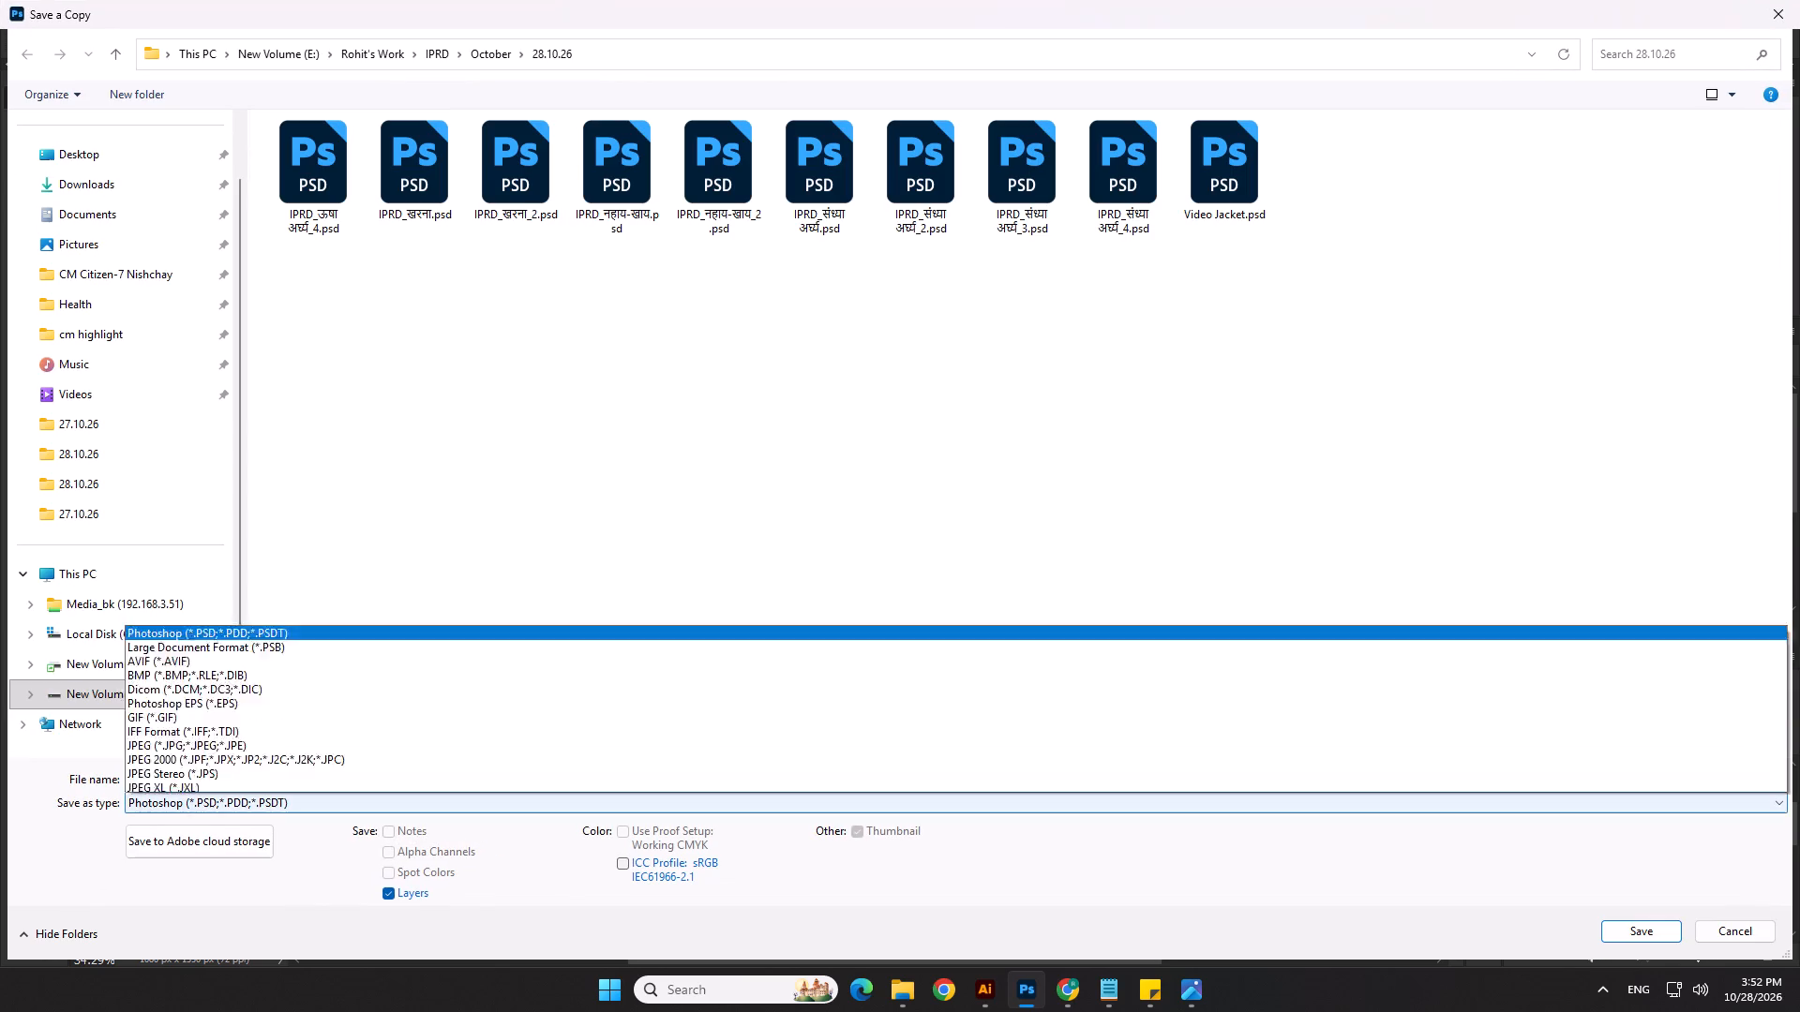
{"action": "left_click", "coordinate": [241, 688]}
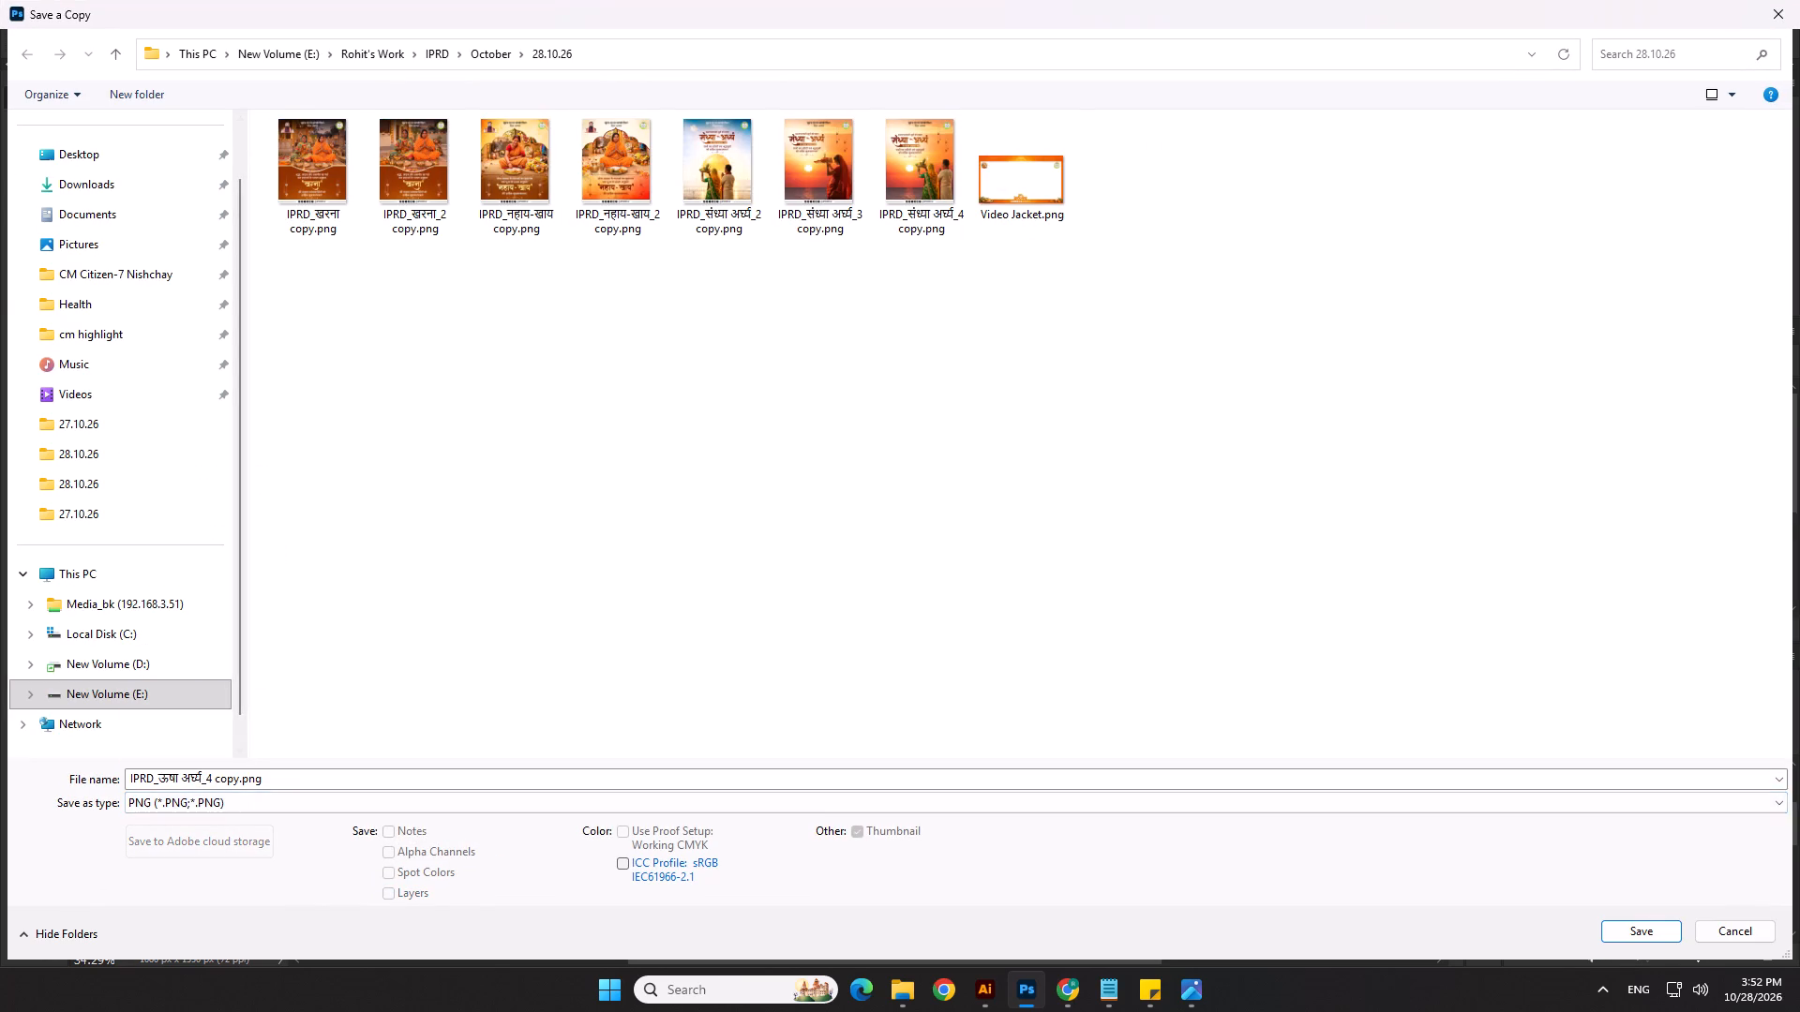
{"action": "left_click", "coordinate": [1649, 928]}
{"action": "left_click", "coordinate": [1021, 288]}
{"action": "left_click", "coordinate": [1071, 592]}
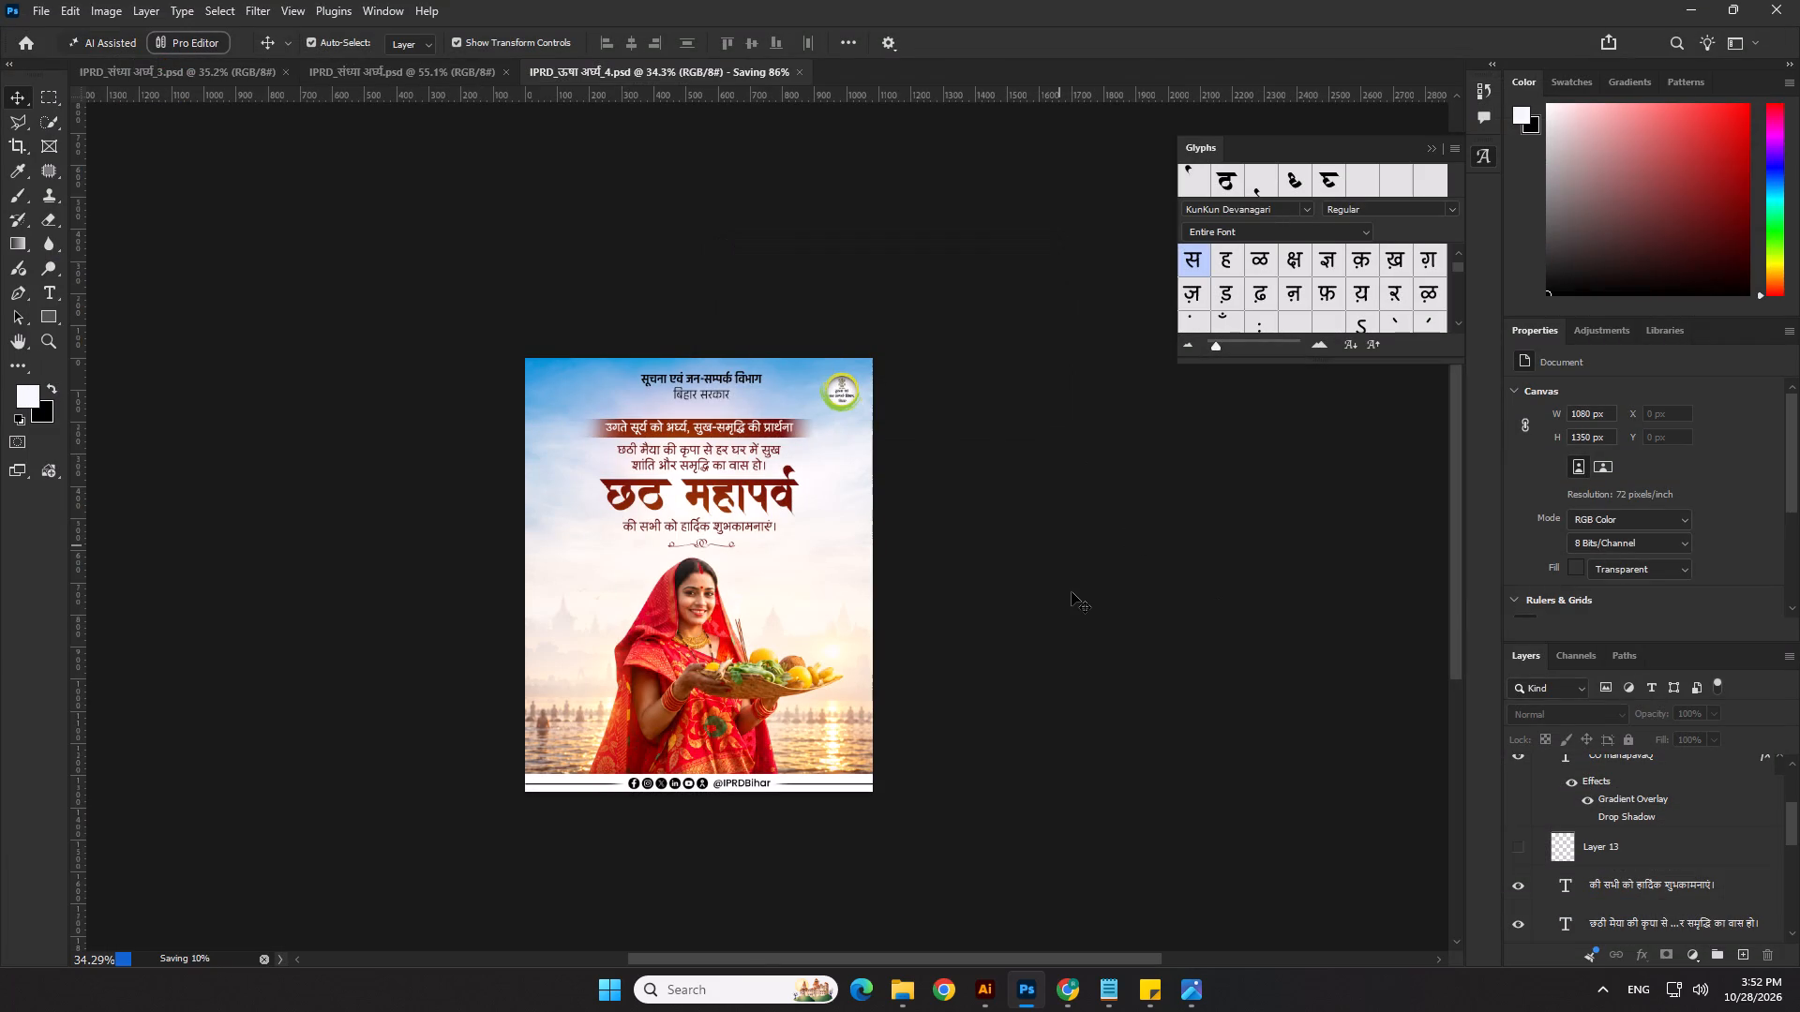
{"action": "scroll", "coordinate": [789, 479], "scroll_direction": "up", "scroll_amount": 3}
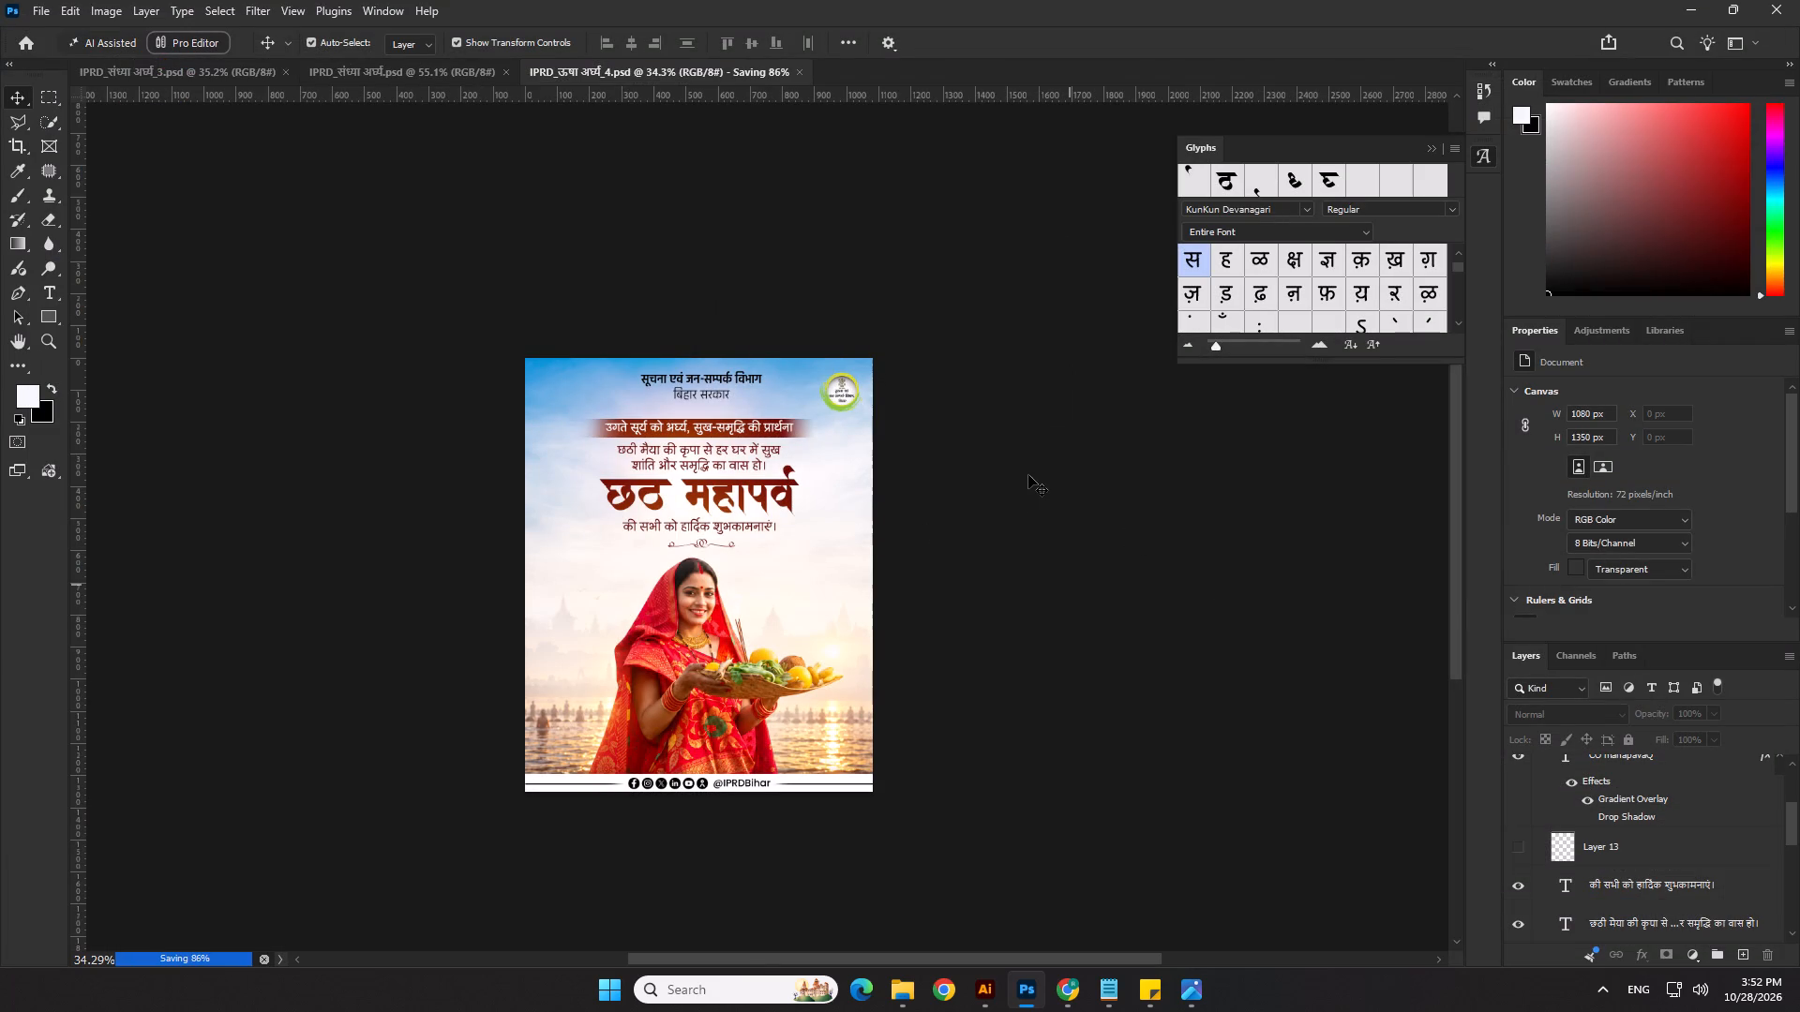
{"action": "left_click", "coordinate": [1028, 475]}
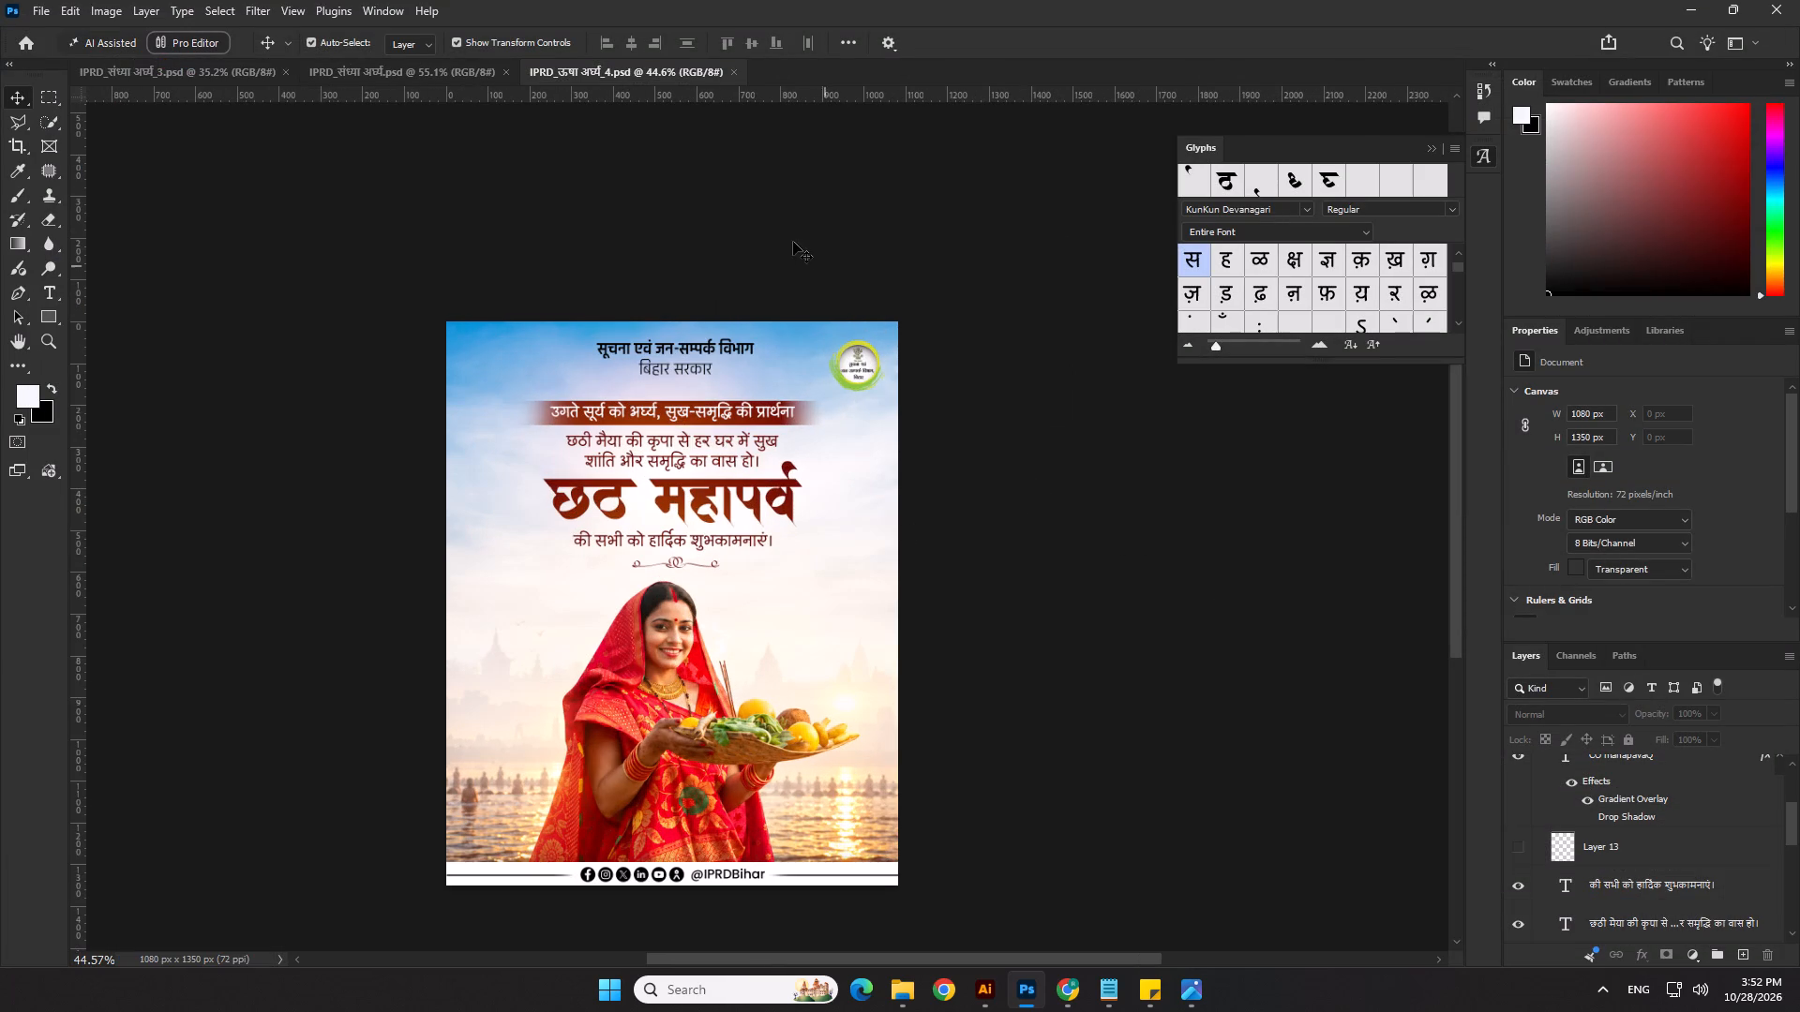
Copy the hanging ornament from IPRD_संध्या अर्घ्य_3.psd and paste it into IPRD_ऊषा अर्घ्य_4.psd.
{"action": "left_click", "coordinate": [457, 76]}
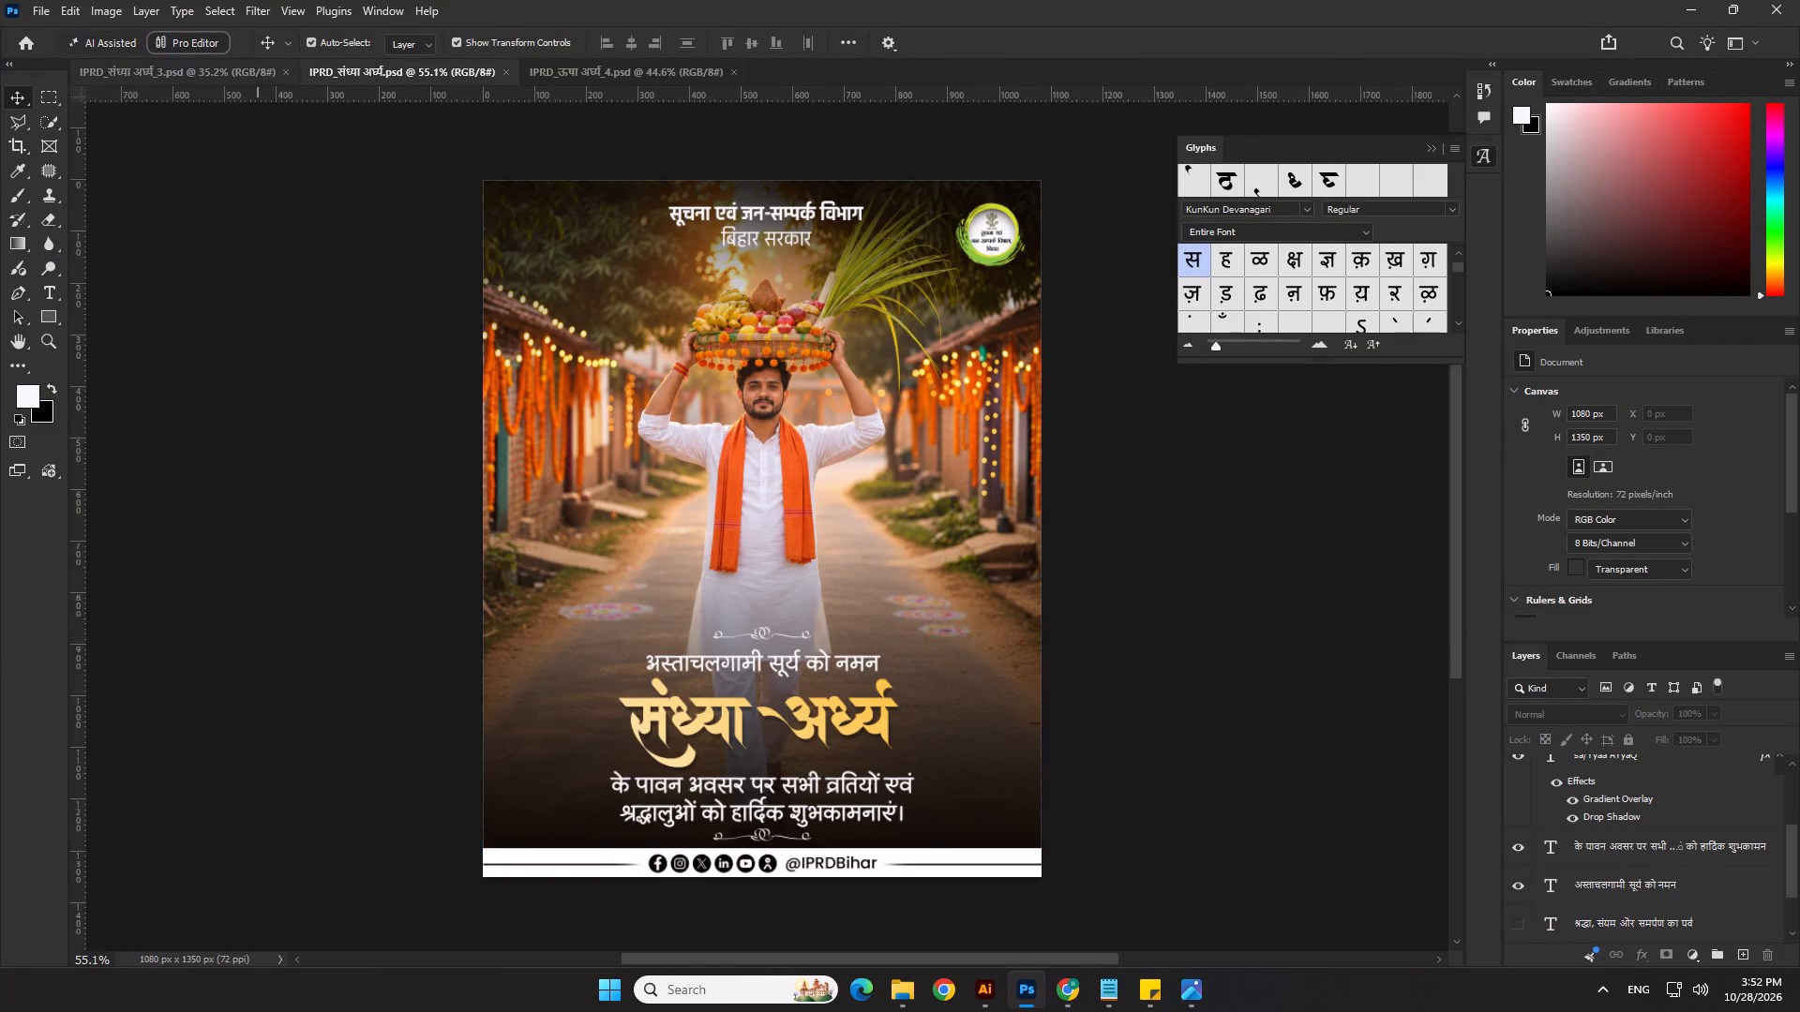
{"action": "left_click", "coordinate": [250, 76]}
{"action": "scroll", "coordinate": [893, 468], "scroll_direction": "up", "scroll_amount": 5}
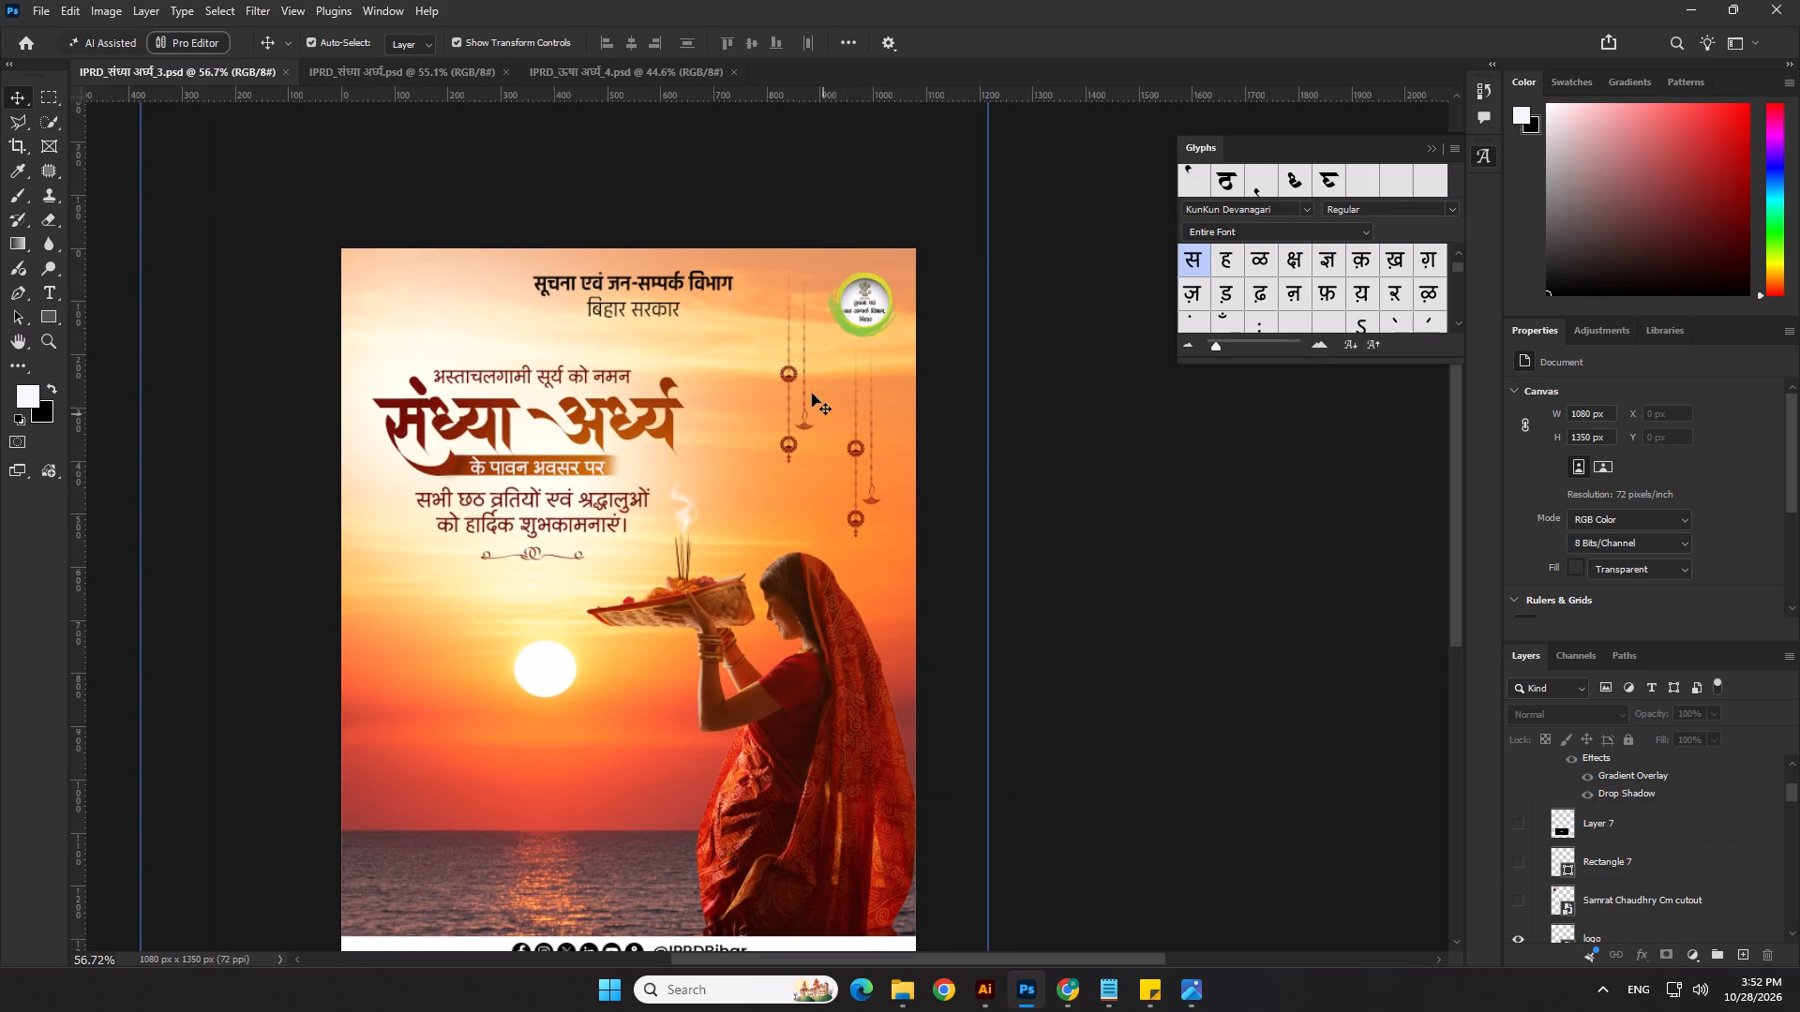
{"action": "left_click", "coordinate": [789, 375]}
{"action": "left_click", "coordinate": [793, 375]}
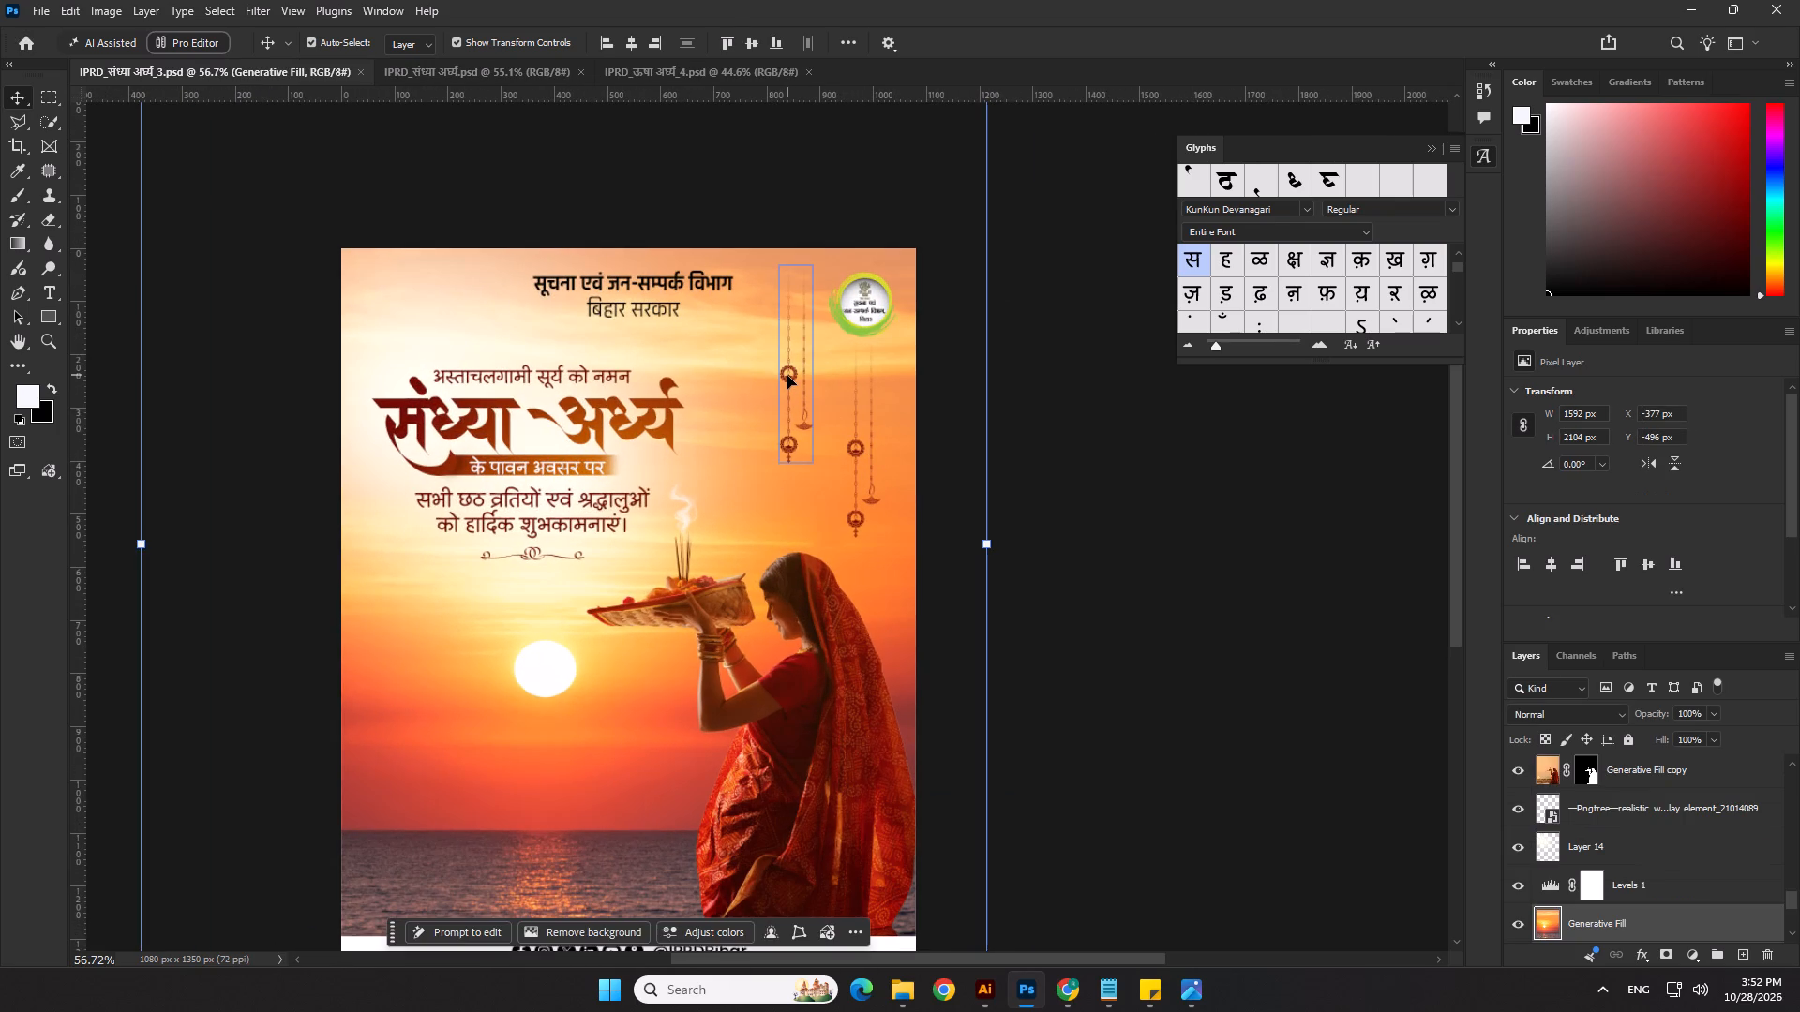
{"action": "left_click", "coordinate": [787, 376]}
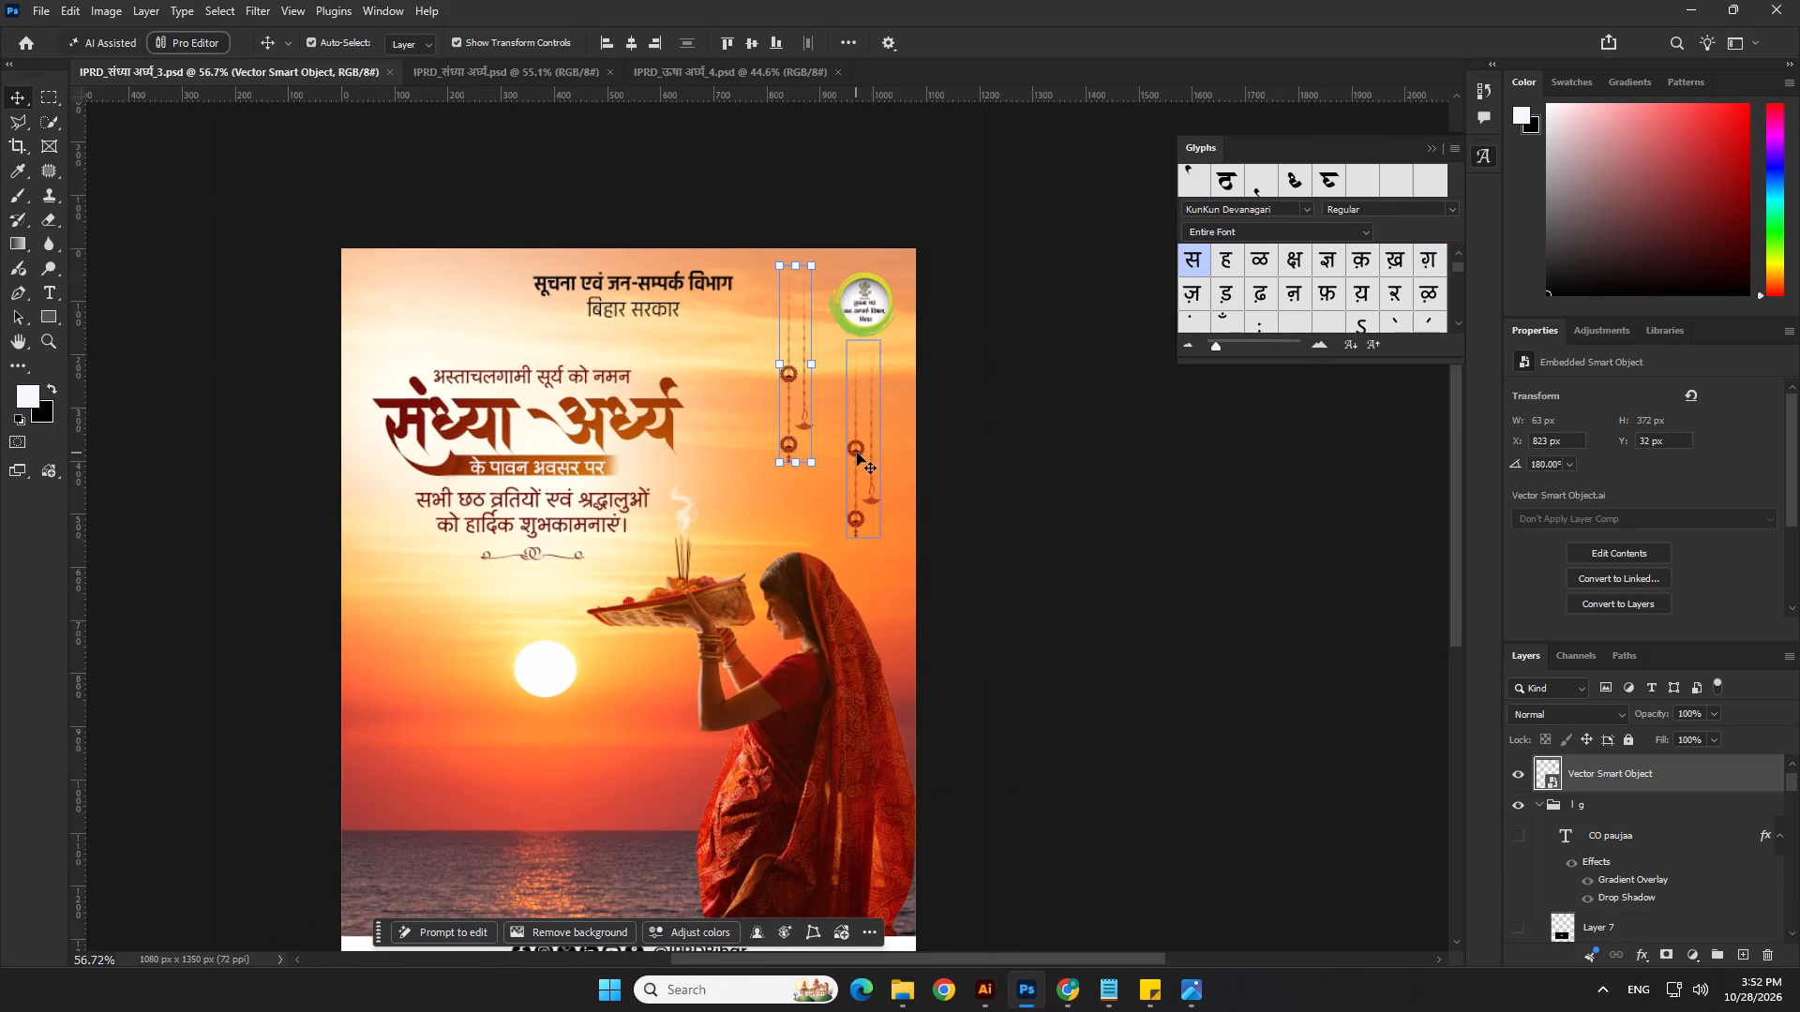
{"action": "left_click", "coordinate": [857, 453]}
{"action": "key", "text": "ctrl+c"}
{"action": "key", "text": "ctrl+c"}
{"action": "left_click", "coordinate": [702, 82]}
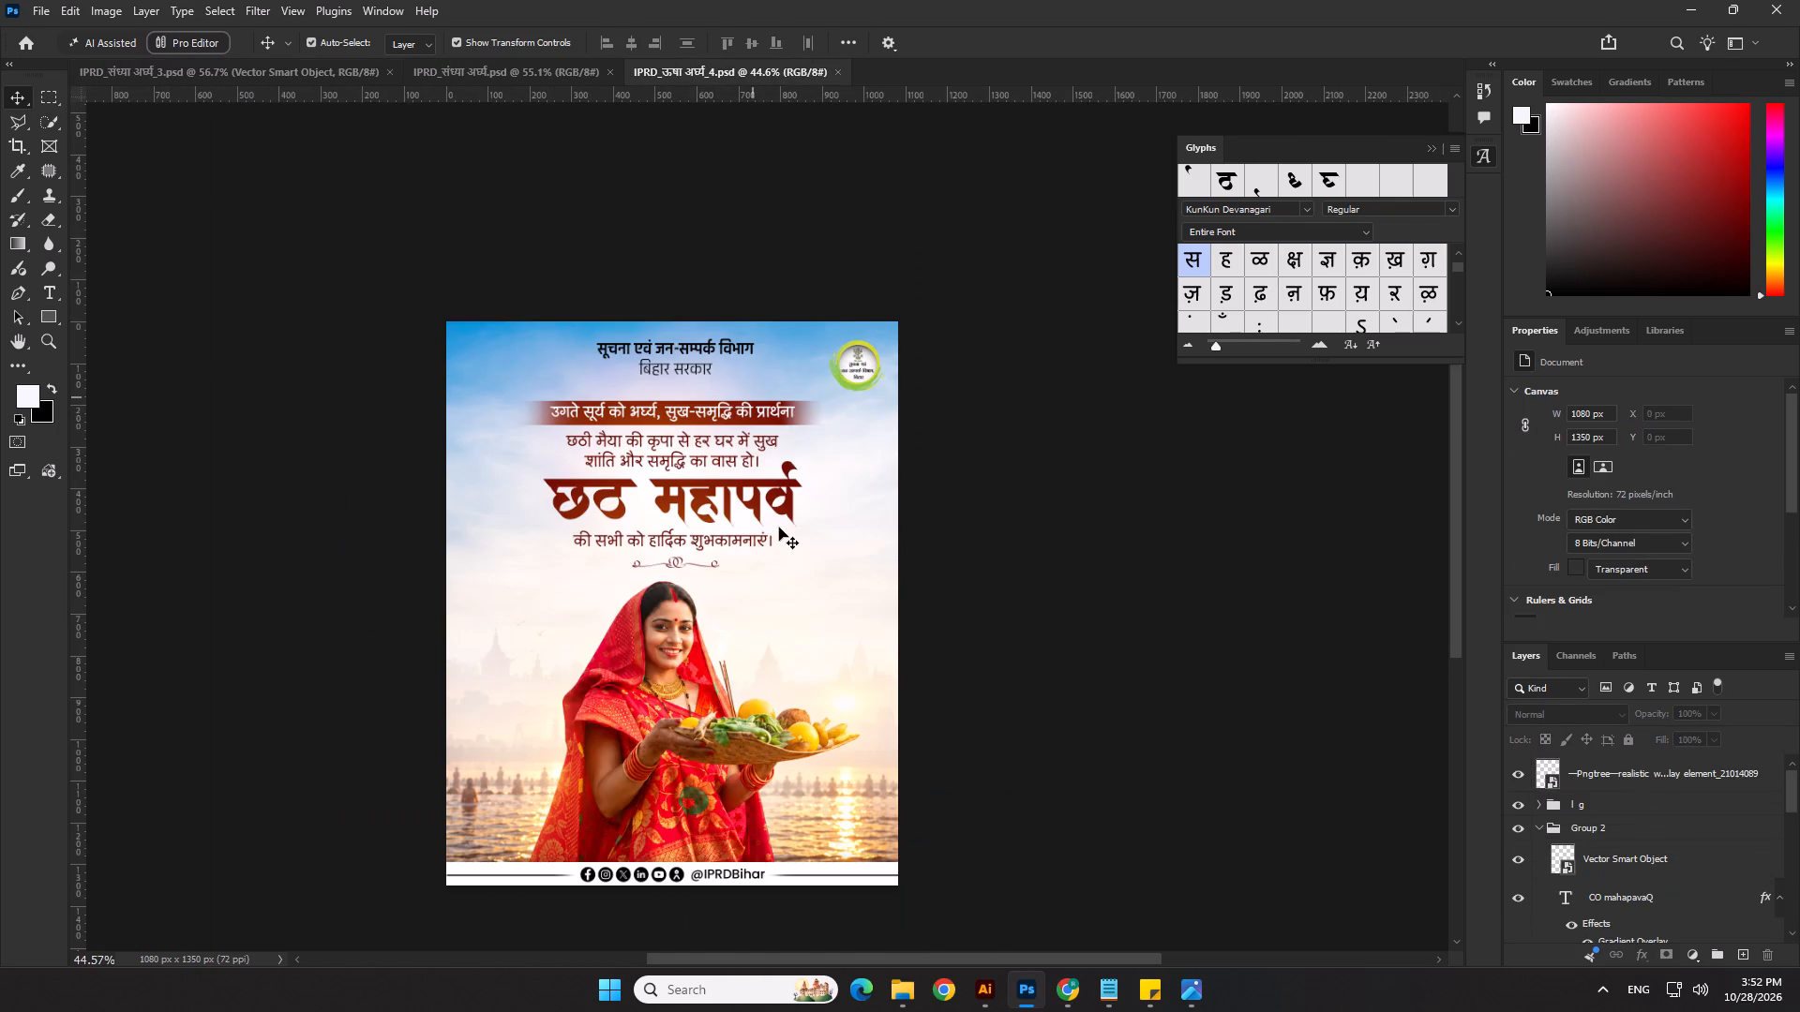
{"action": "key", "text": "ctrl+v"}
Place the pasted ornament left of the छठ महापर्व title and scale it down to about 54 × 317 px.
{"action": "scroll", "coordinate": [736, 584], "scroll_direction": "up", "scroll_amount": 1}
{"action": "left_click_drag", "start_coordinate": [663, 618], "coordinate": [654, 618]}
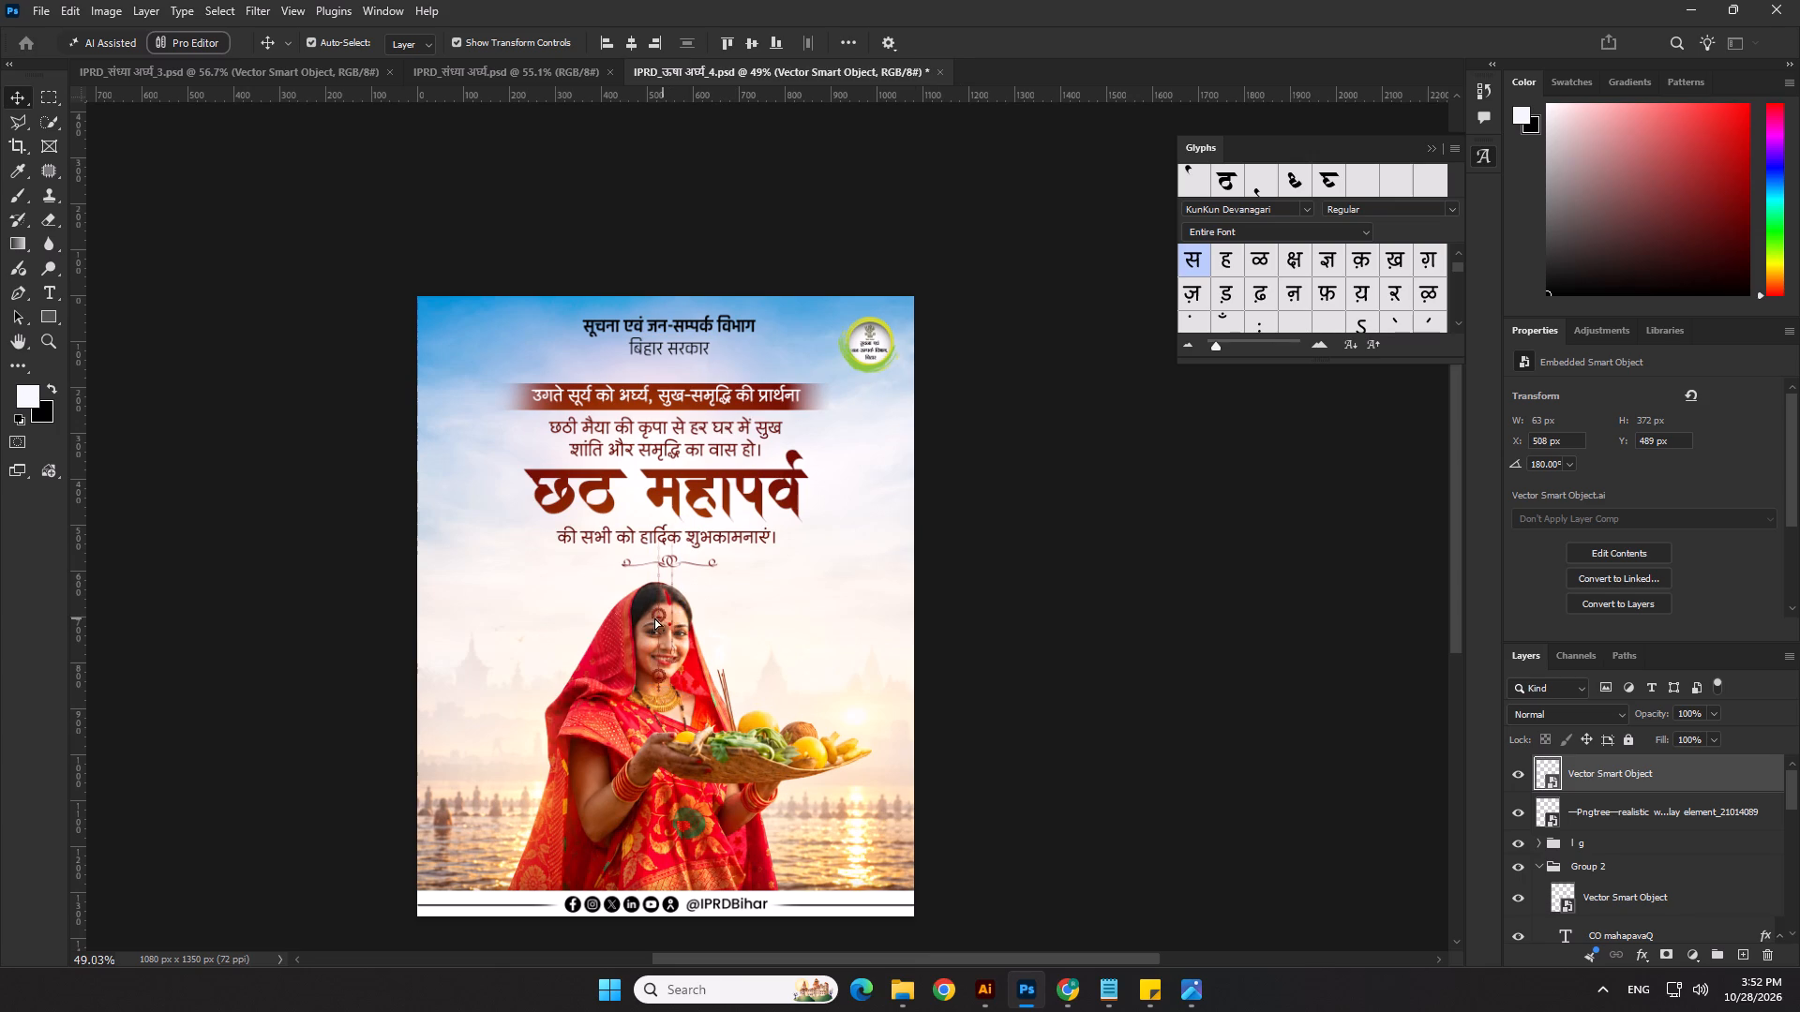
{"action": "left_click_drag", "start_coordinate": [654, 618], "coordinate": [456, 533]}
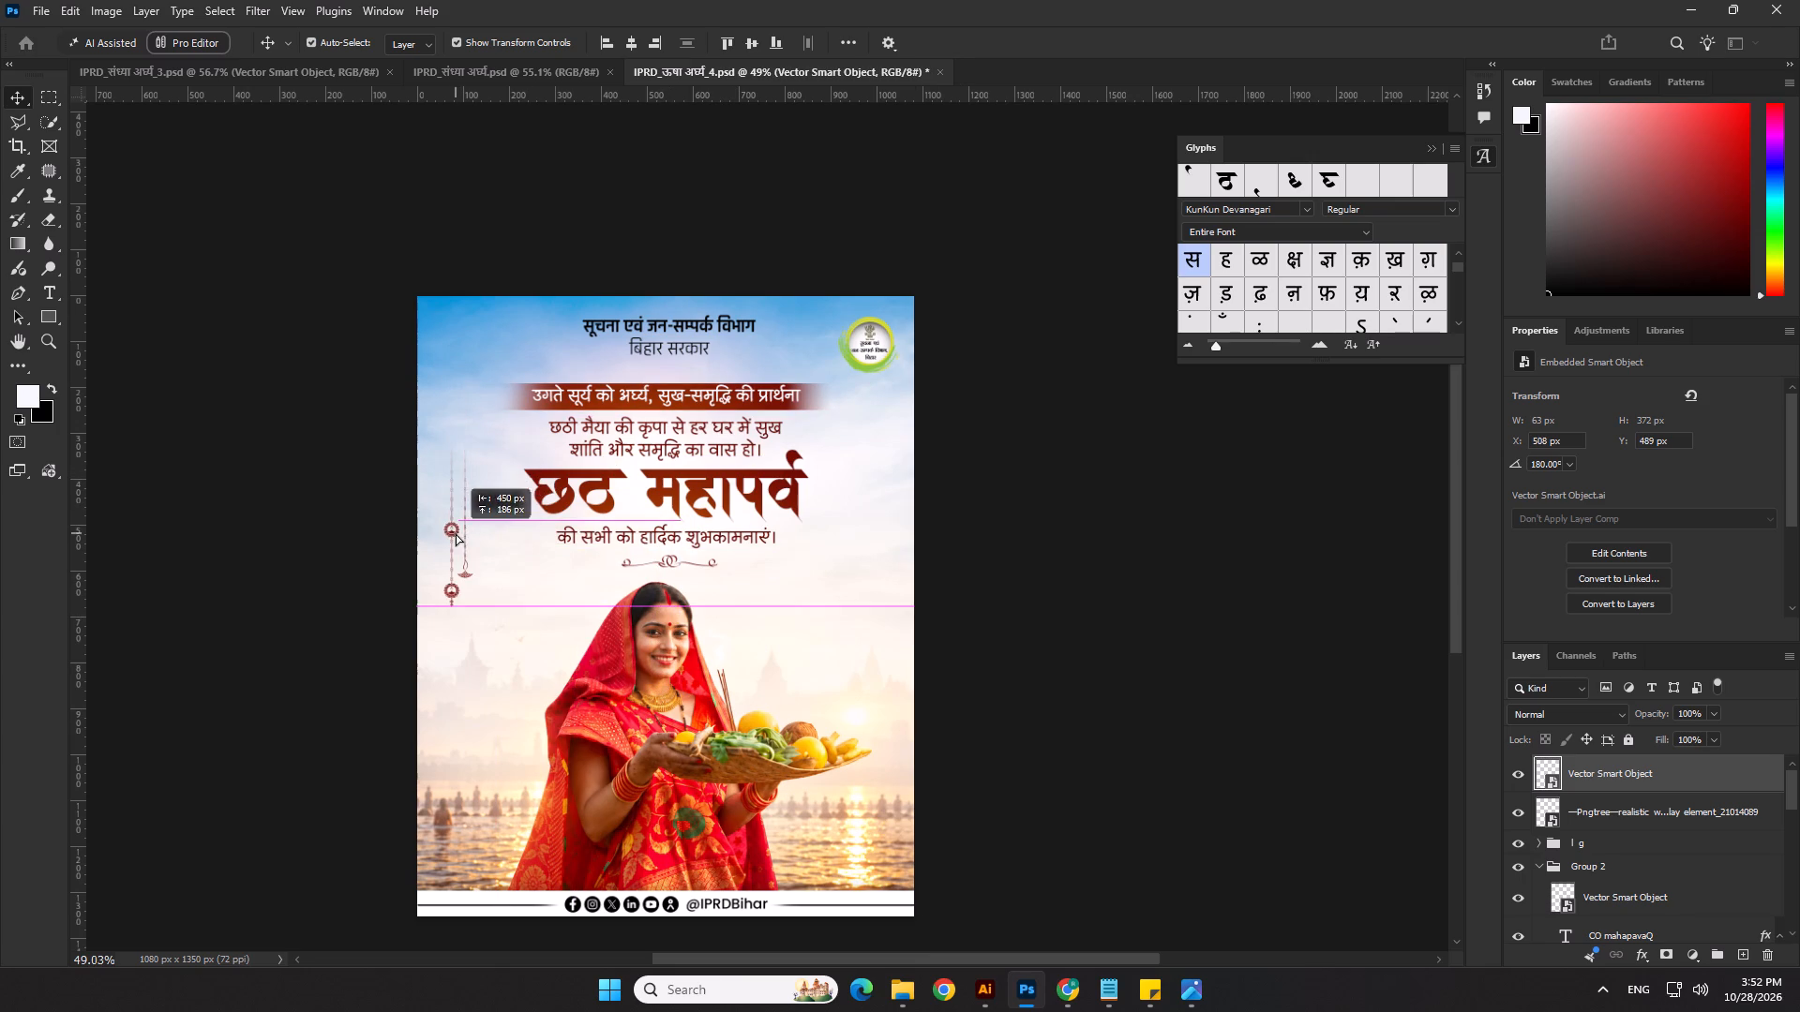
{"action": "left_click_drag", "start_coordinate": [456, 533], "coordinate": [459, 514]}
{"action": "left_click_drag", "start_coordinate": [461, 593], "coordinate": [459, 562]}
{"action": "key", "text": "Return"}
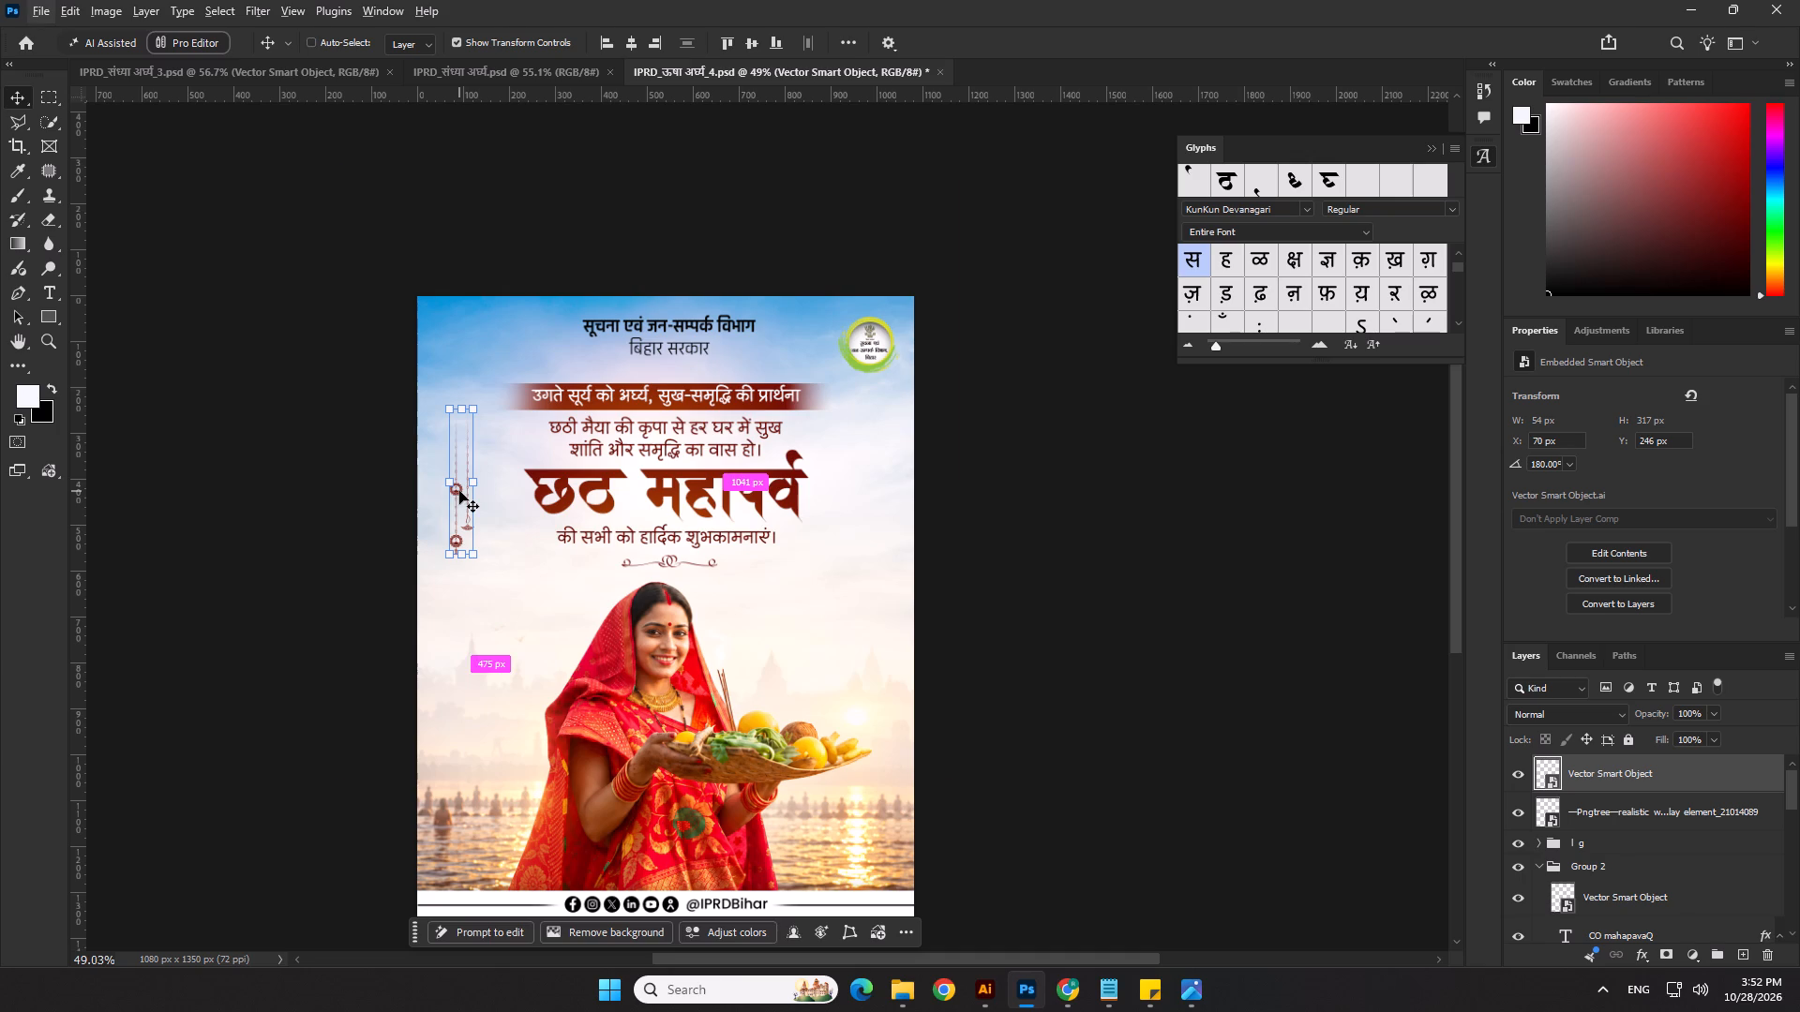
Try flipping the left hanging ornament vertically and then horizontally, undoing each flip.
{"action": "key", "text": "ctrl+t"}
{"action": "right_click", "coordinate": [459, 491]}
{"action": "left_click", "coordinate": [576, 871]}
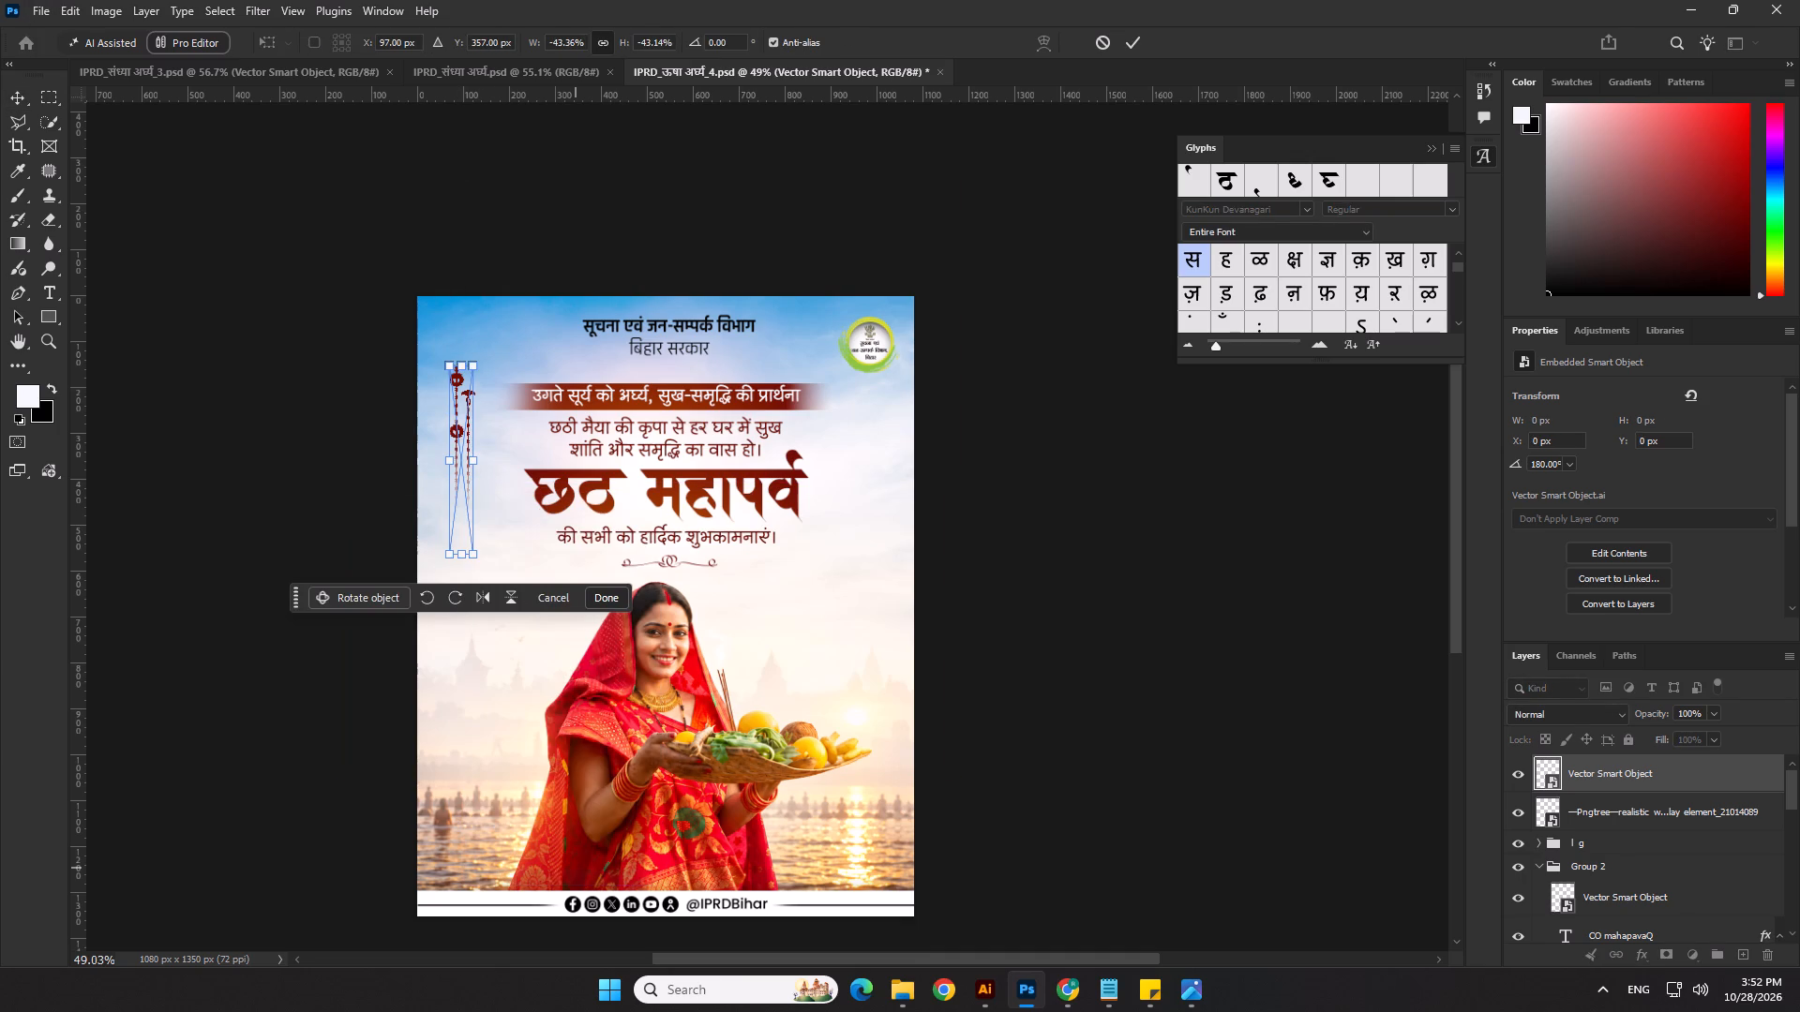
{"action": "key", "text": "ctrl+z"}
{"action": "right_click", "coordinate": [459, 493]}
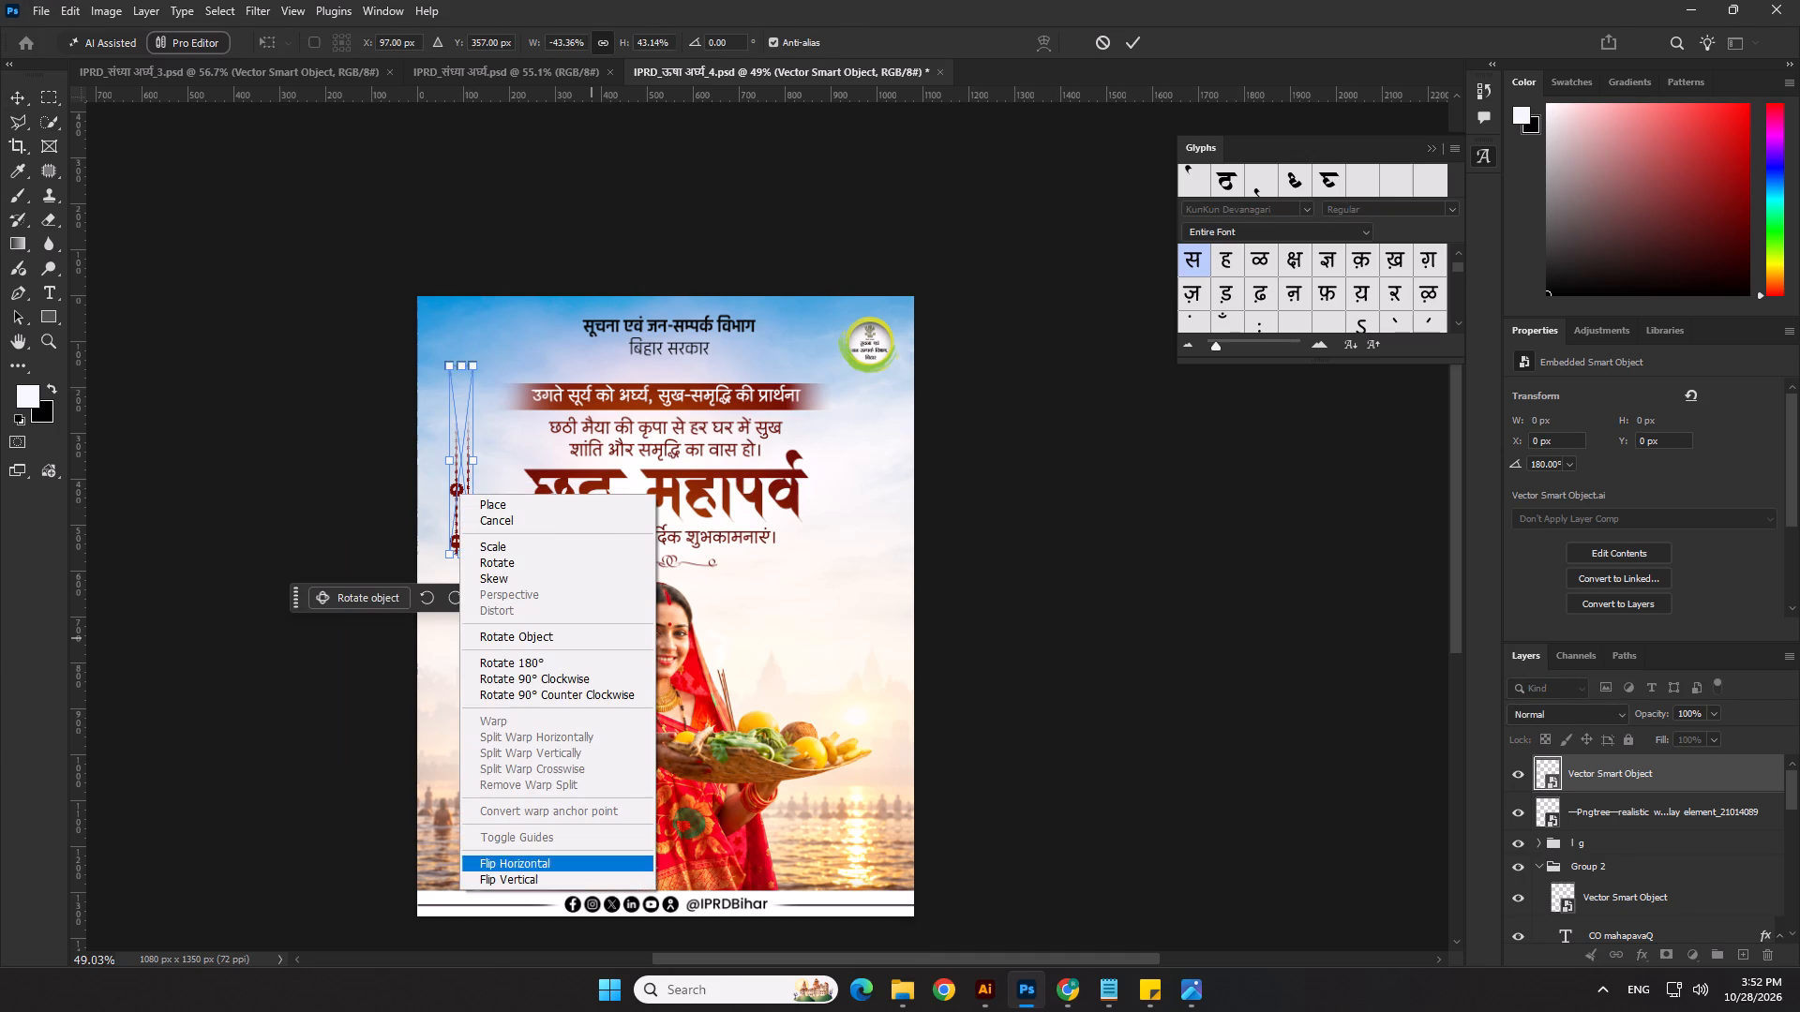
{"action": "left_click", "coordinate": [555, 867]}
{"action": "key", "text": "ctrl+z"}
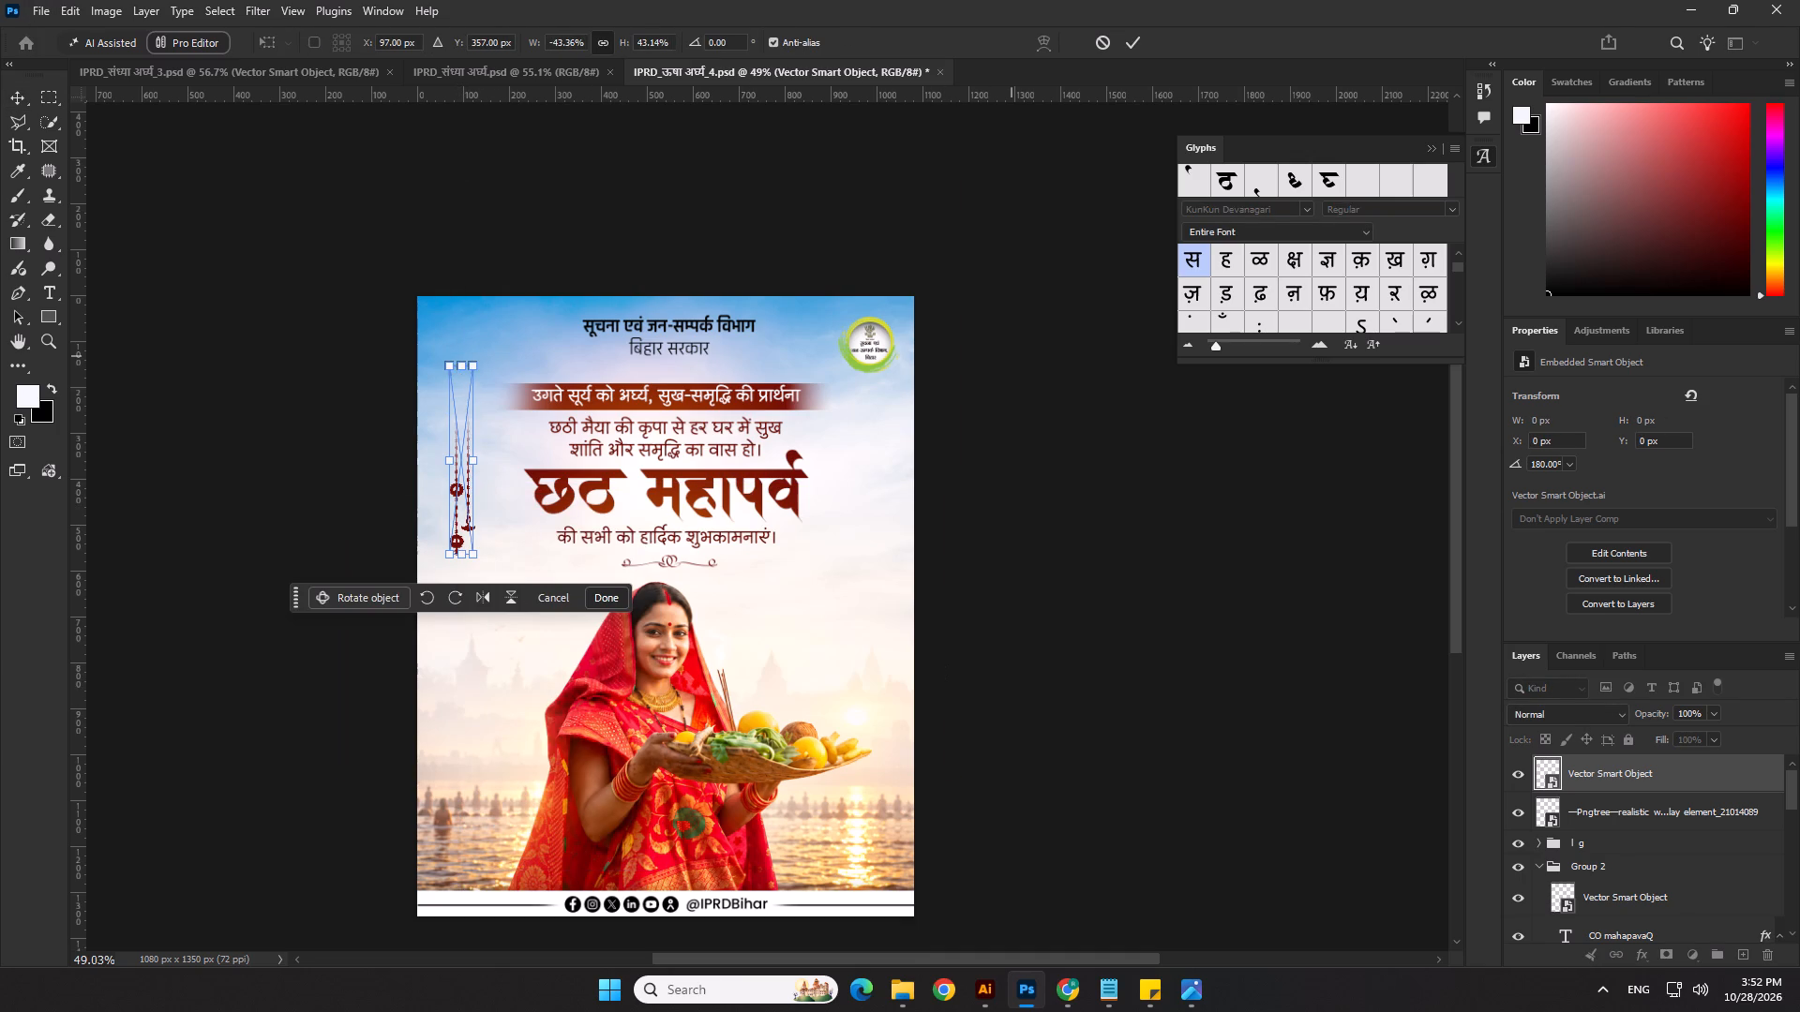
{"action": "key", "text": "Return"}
Duplicate the hanging ornament, flip the copy horizontally and place it right of the छठ महापर्व title.
{"action": "key", "text": "ctrl+c"}
{"action": "key", "text": "ctrl+v"}
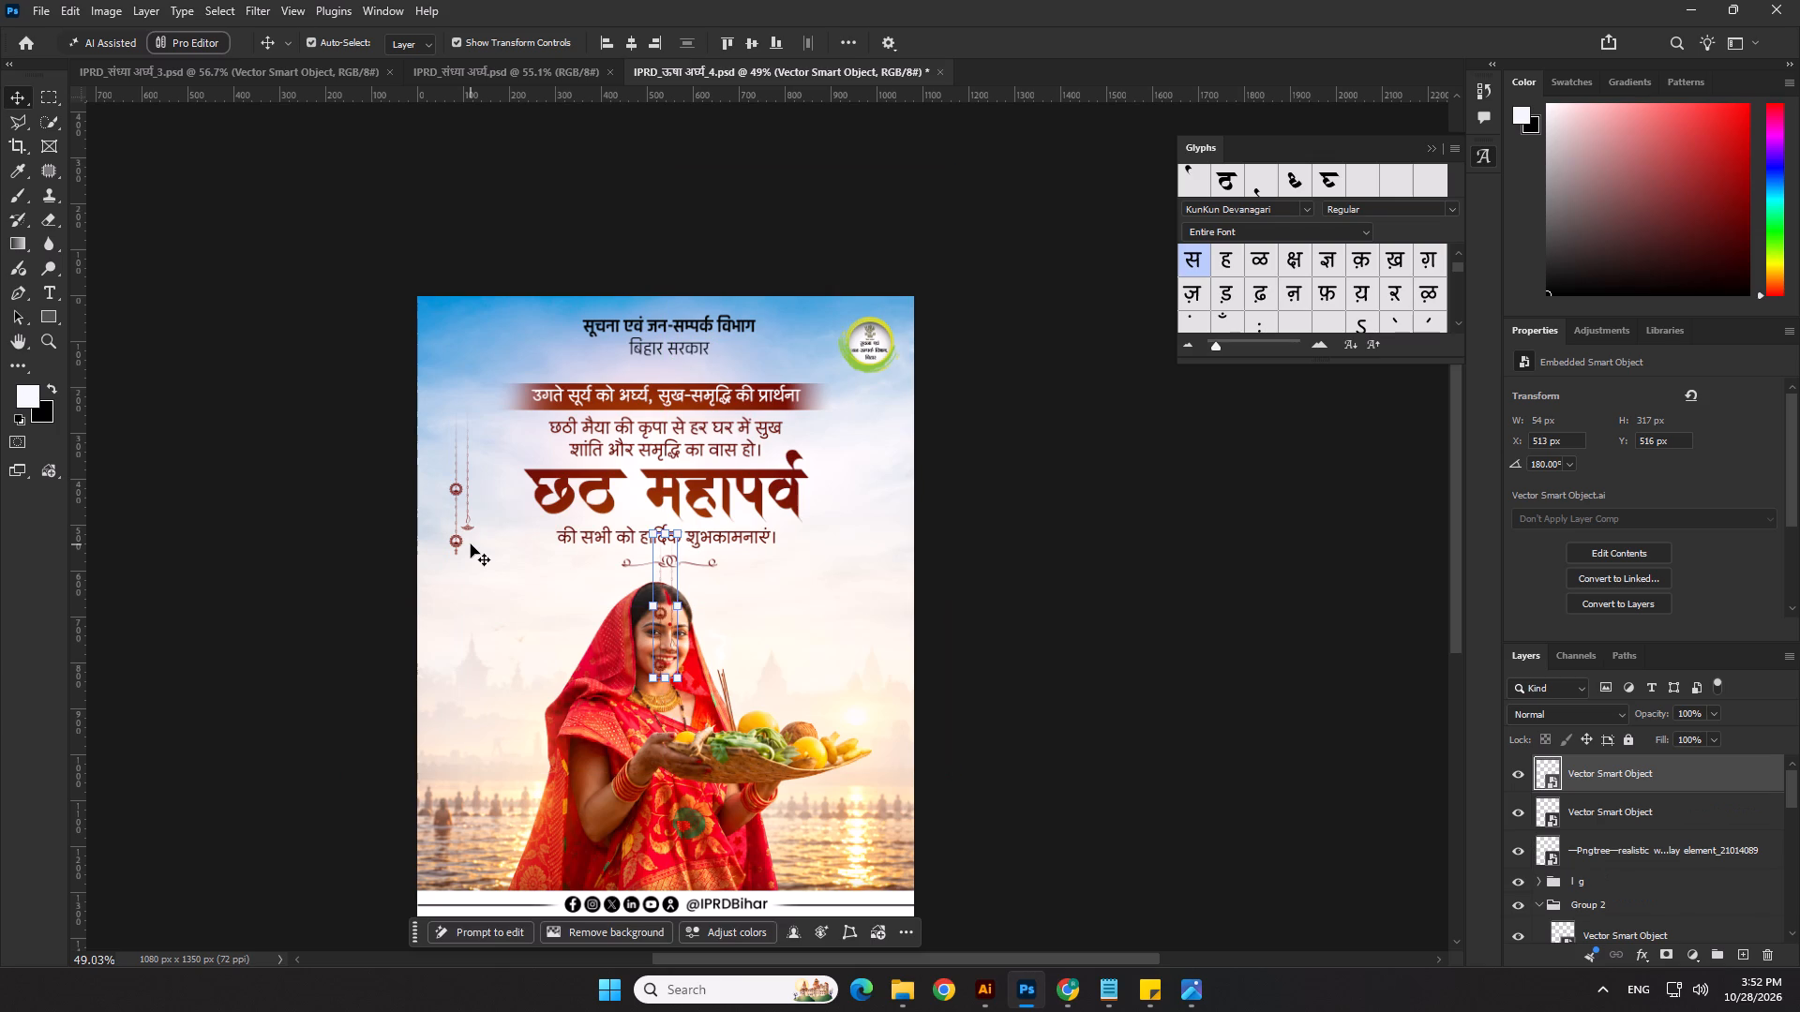
{"action": "key", "text": "ctrl+t"}
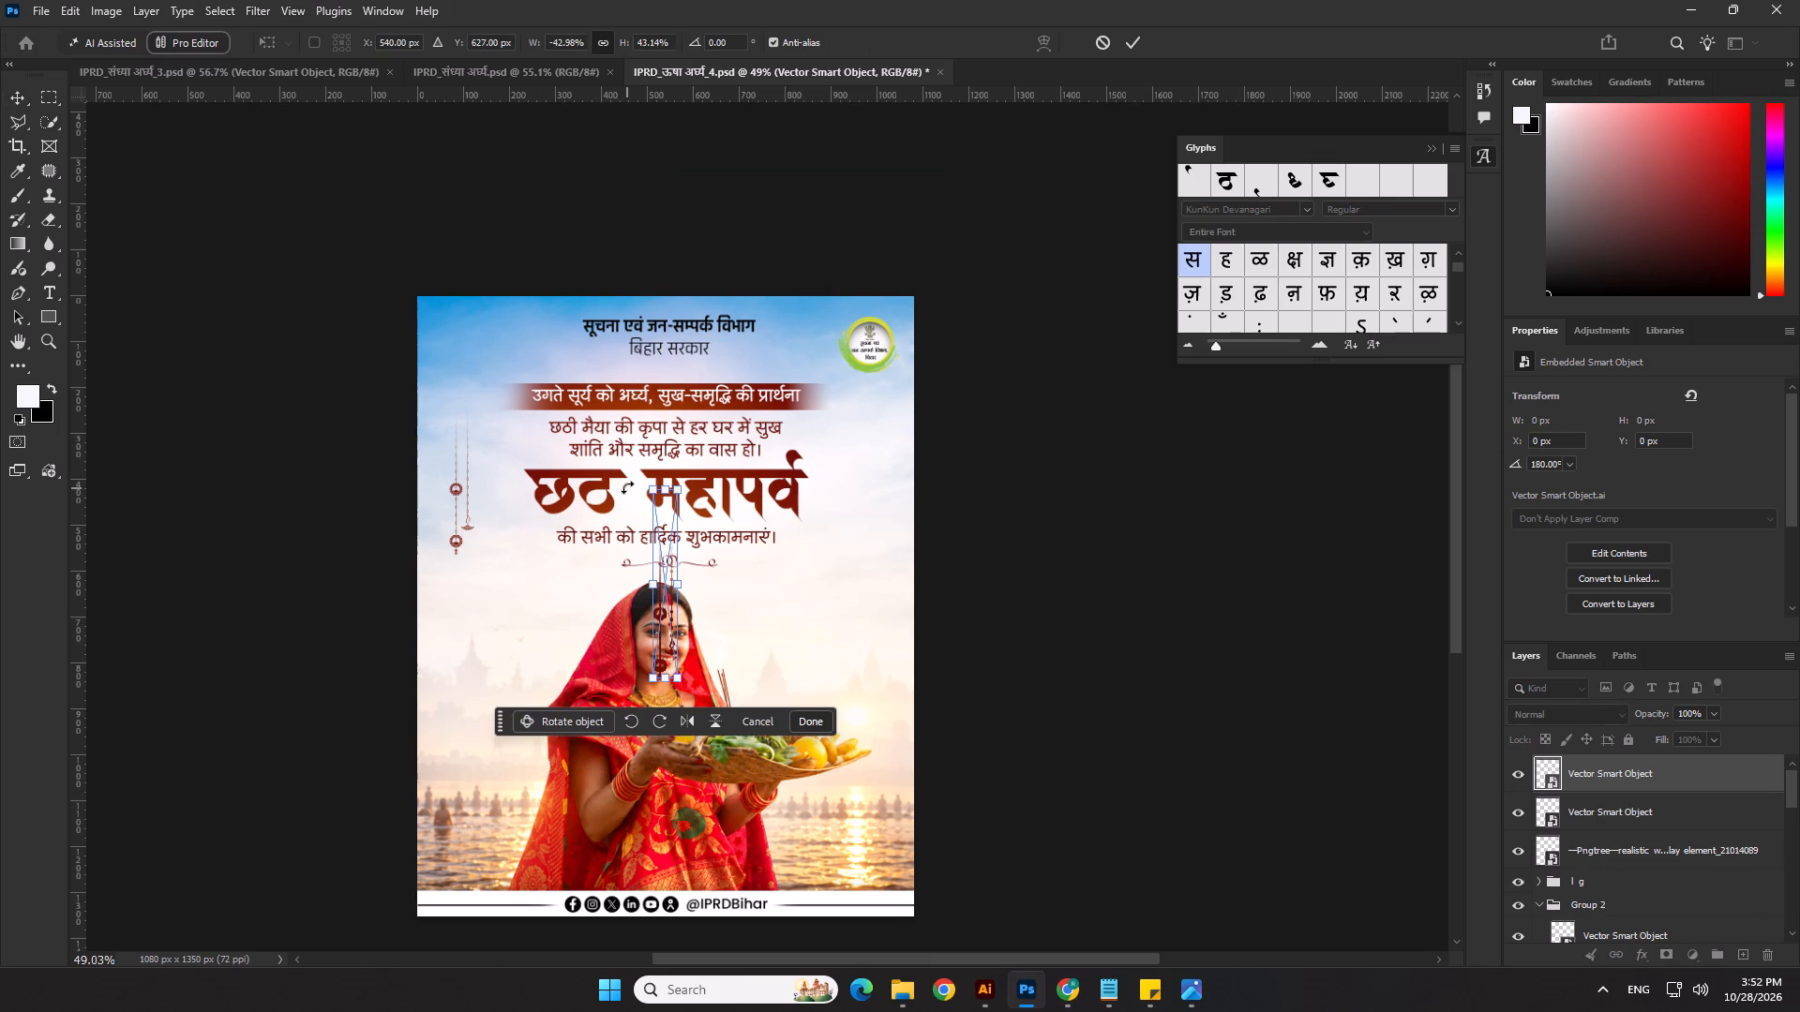
{"action": "right_click", "coordinate": [671, 603]}
{"action": "left_click", "coordinate": [701, 579]}
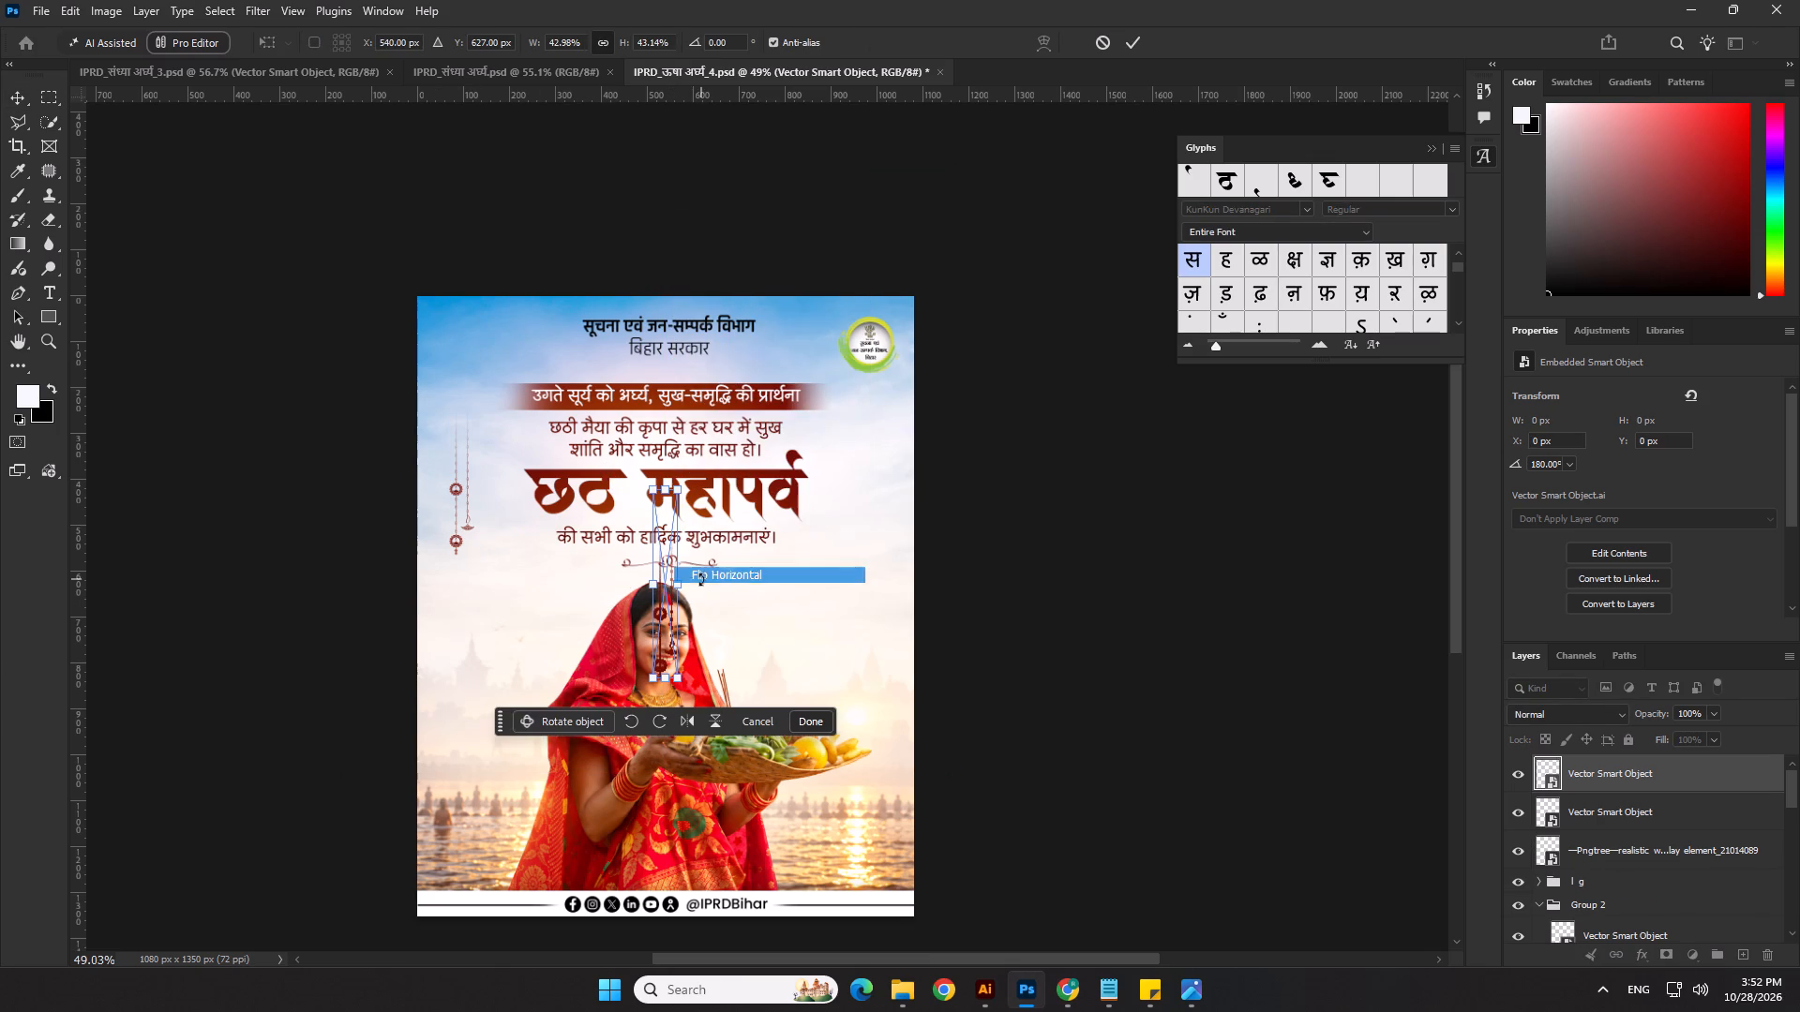
{"action": "left_click_drag", "start_coordinate": [674, 612], "coordinate": [883, 511]}
{"action": "key", "text": "Return"}
Align the bottom edges of the two hanging ornaments relative to the selection.
{"action": "left_click", "coordinate": [458, 546], "text": "shift"}
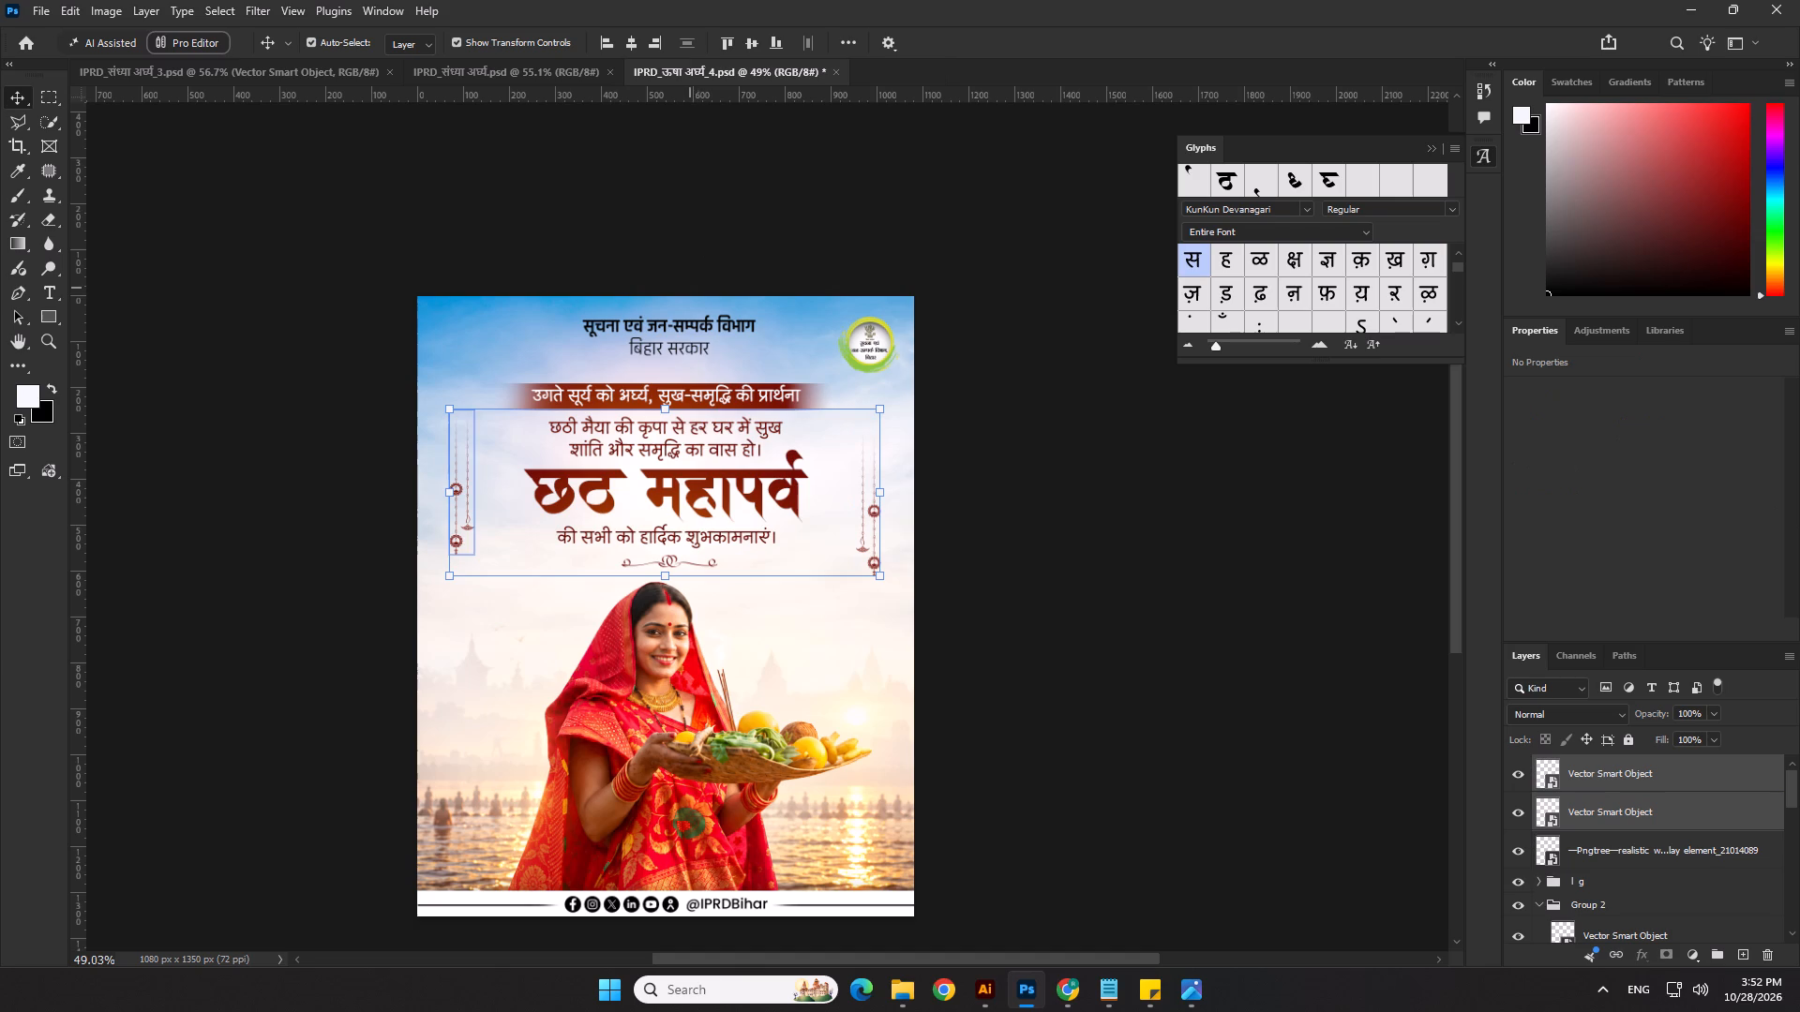
{"action": "left_click", "coordinate": [845, 38]}
{"action": "left_click", "coordinate": [874, 220]}
{"action": "left_click", "coordinate": [881, 236]}
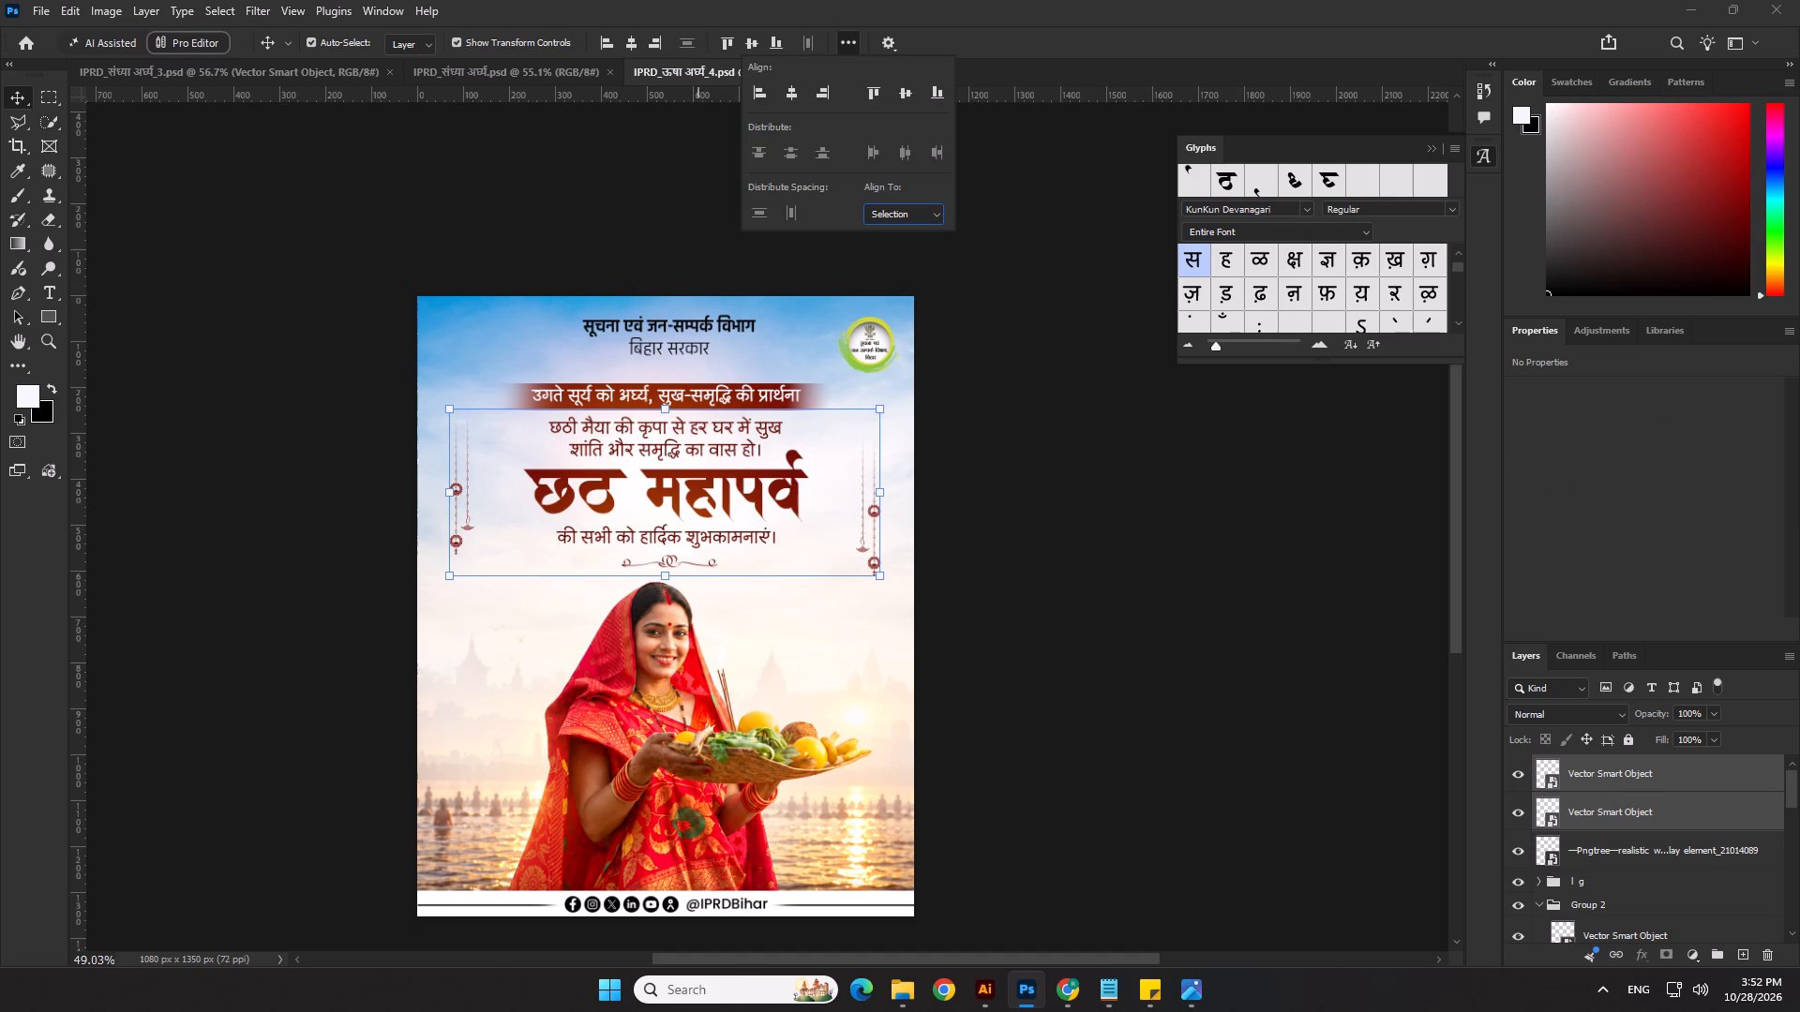
{"action": "left_click", "coordinate": [768, 42]}
Group the two hanging ornaments and centre the group horizontally on the canvas.
{"action": "key", "text": "ctrl+g"}
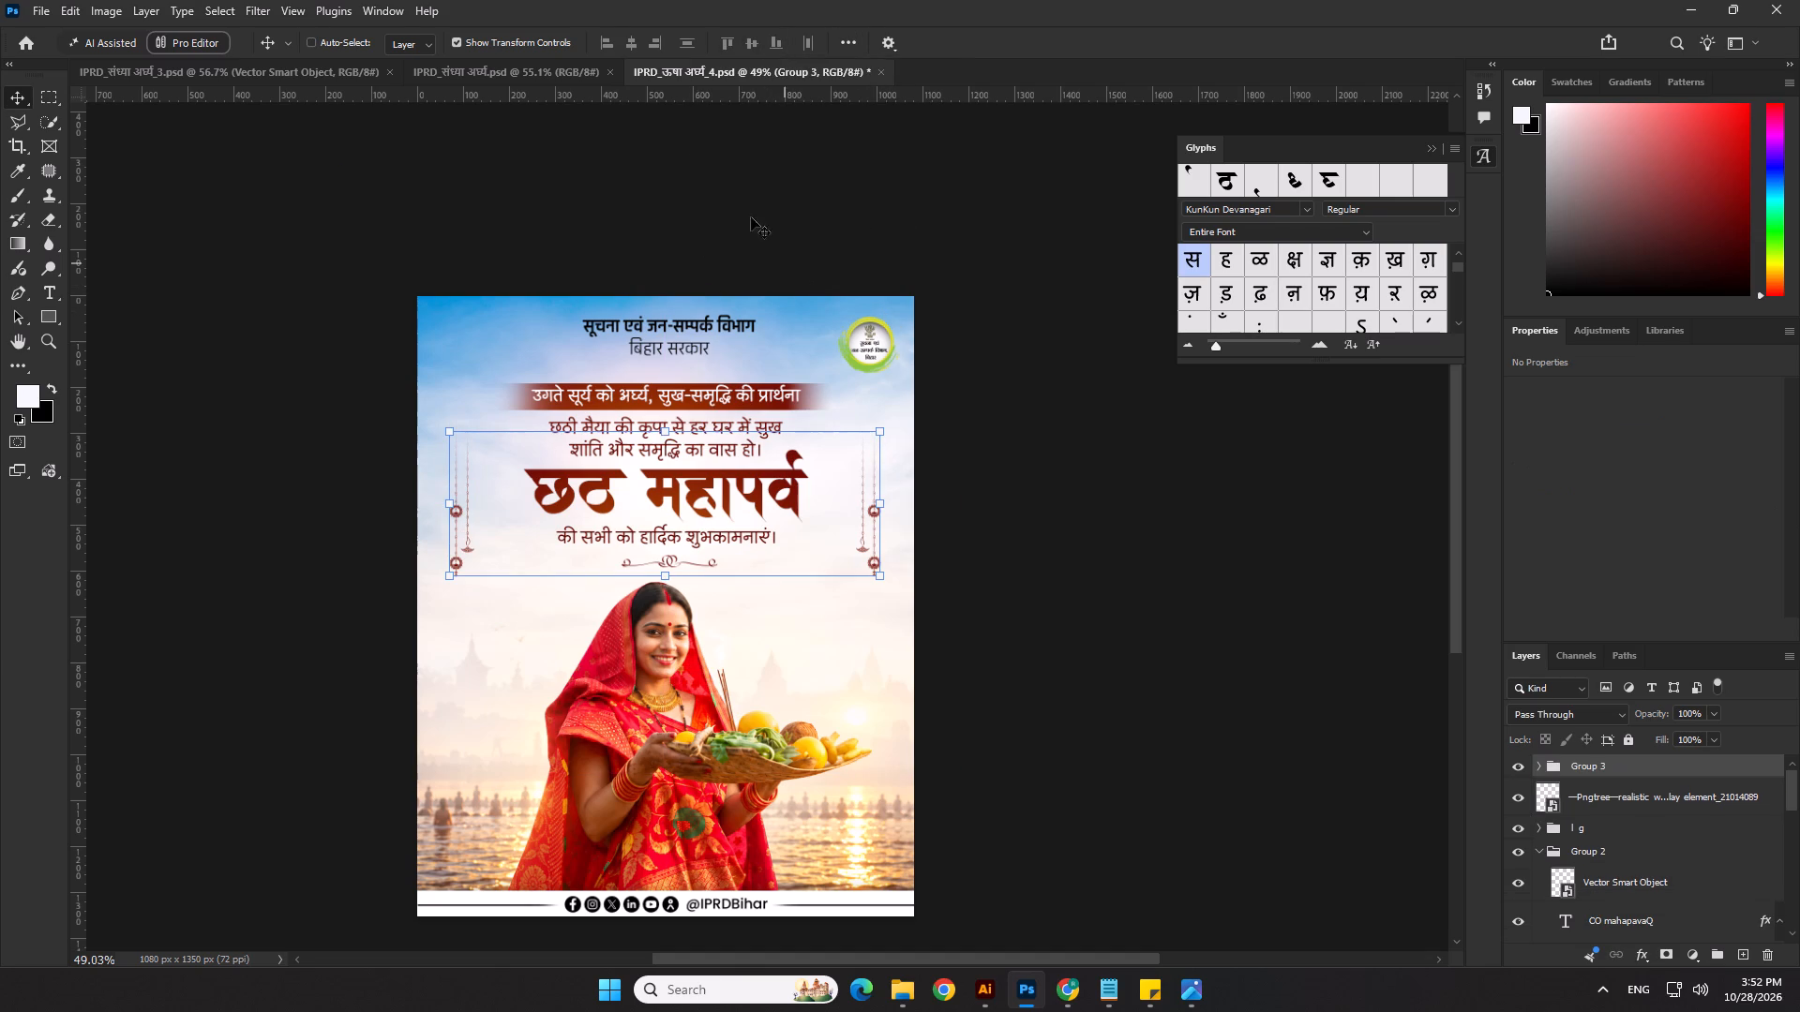
{"action": "left_click", "coordinate": [848, 37]}
{"action": "left_click", "coordinate": [887, 214]}
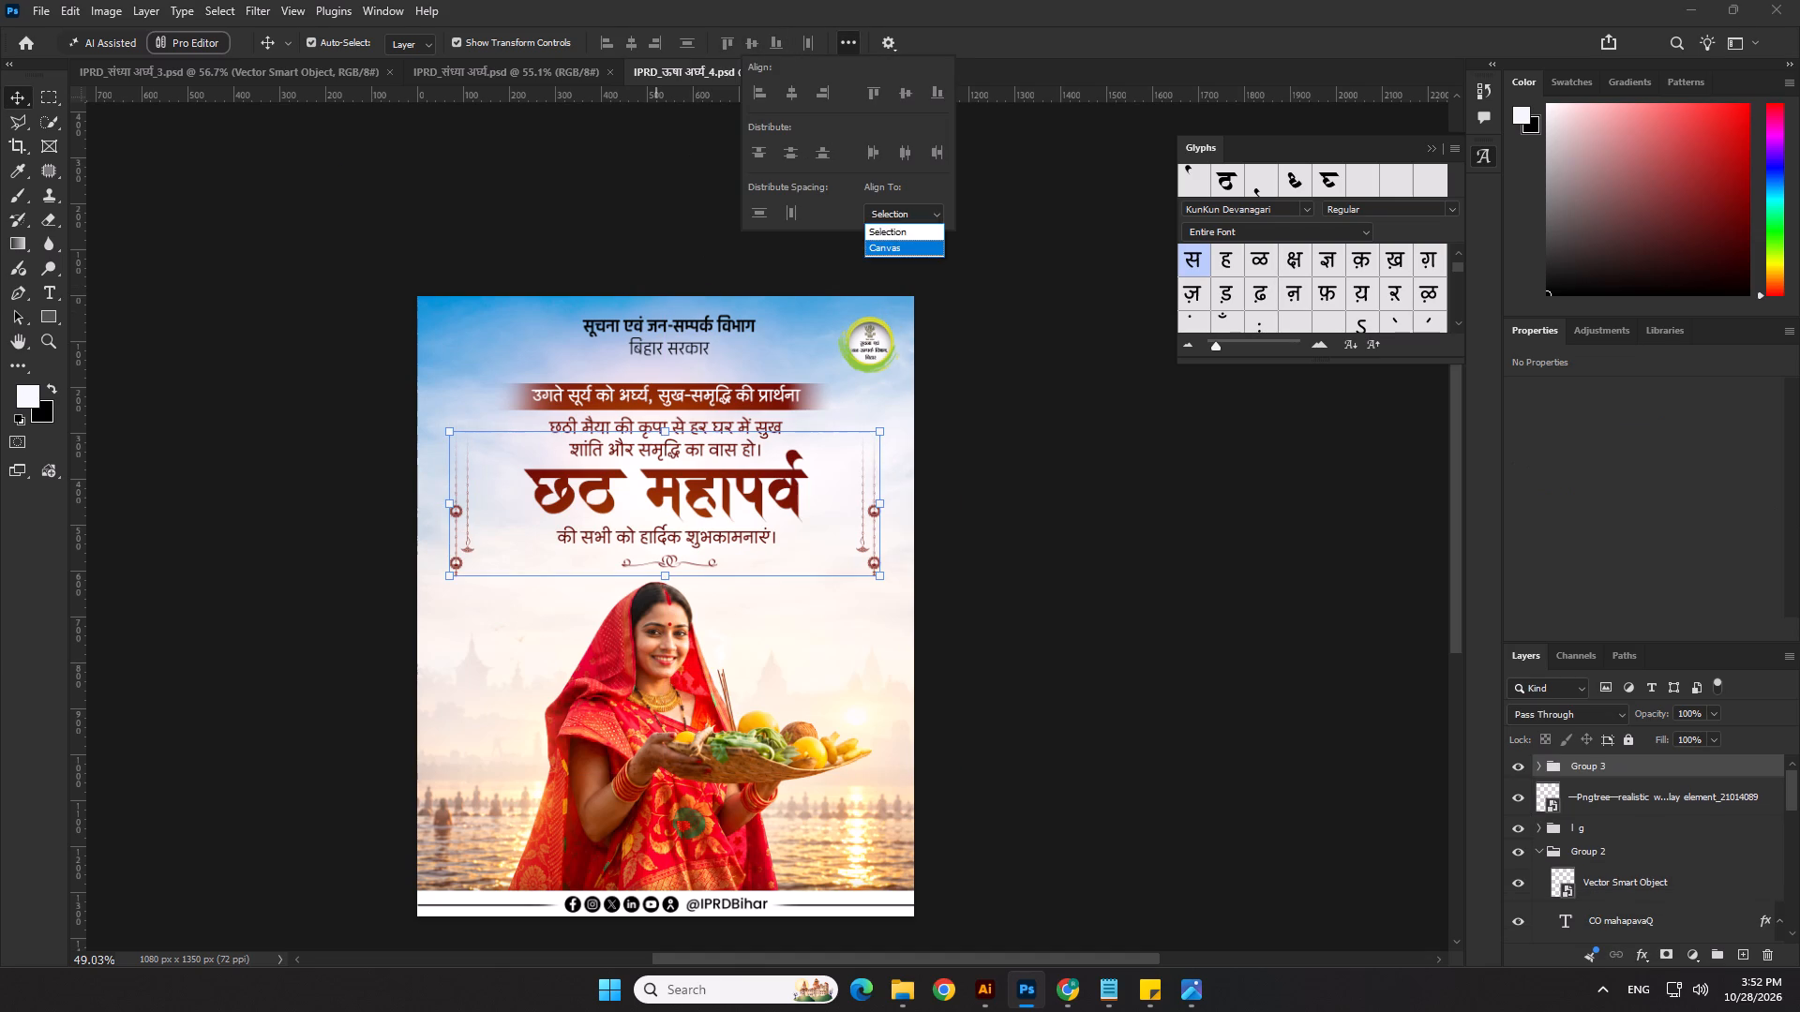
{"action": "left_click", "coordinate": [891, 251]}
{"action": "left_click", "coordinate": [633, 37]}
Nudge the ornament group up slightly beside the title text and deselect it.
{"action": "key", "text": "shift+Up"}
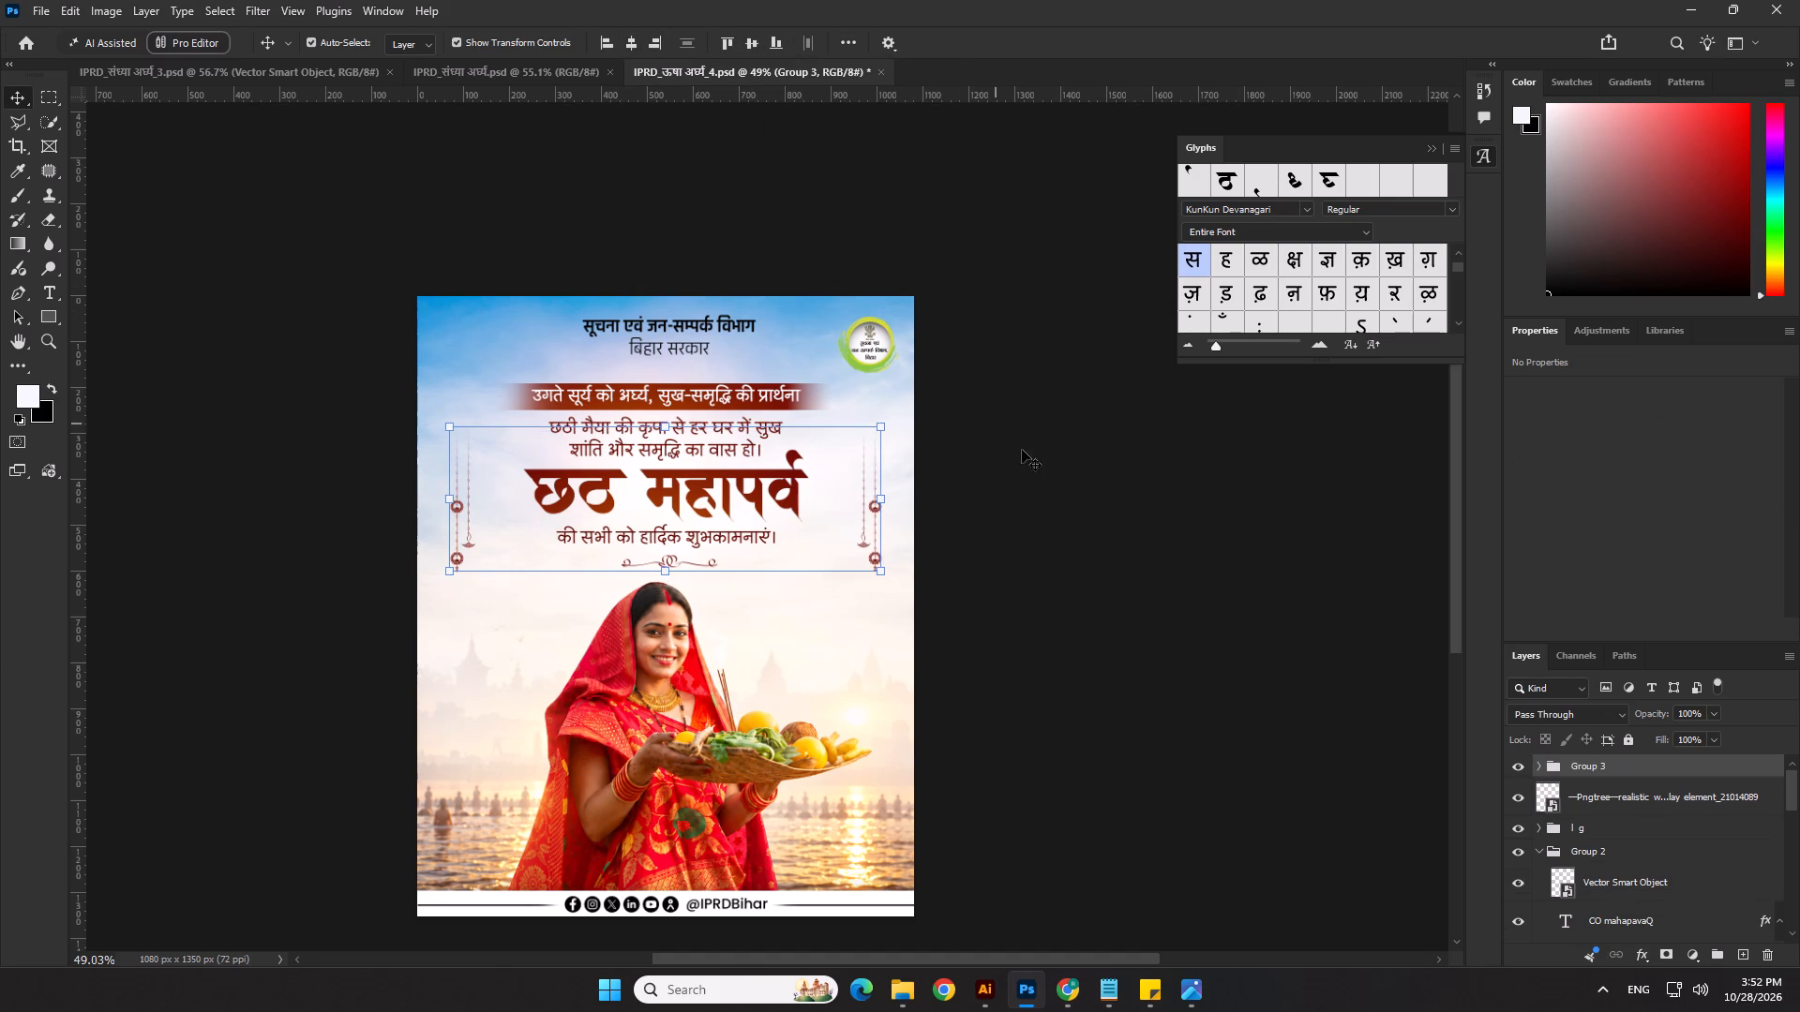
{"action": "key", "text": "shift+Up"}
{"action": "key", "text": "shift+Up"}
{"action": "left_click", "coordinate": [1076, 475]}
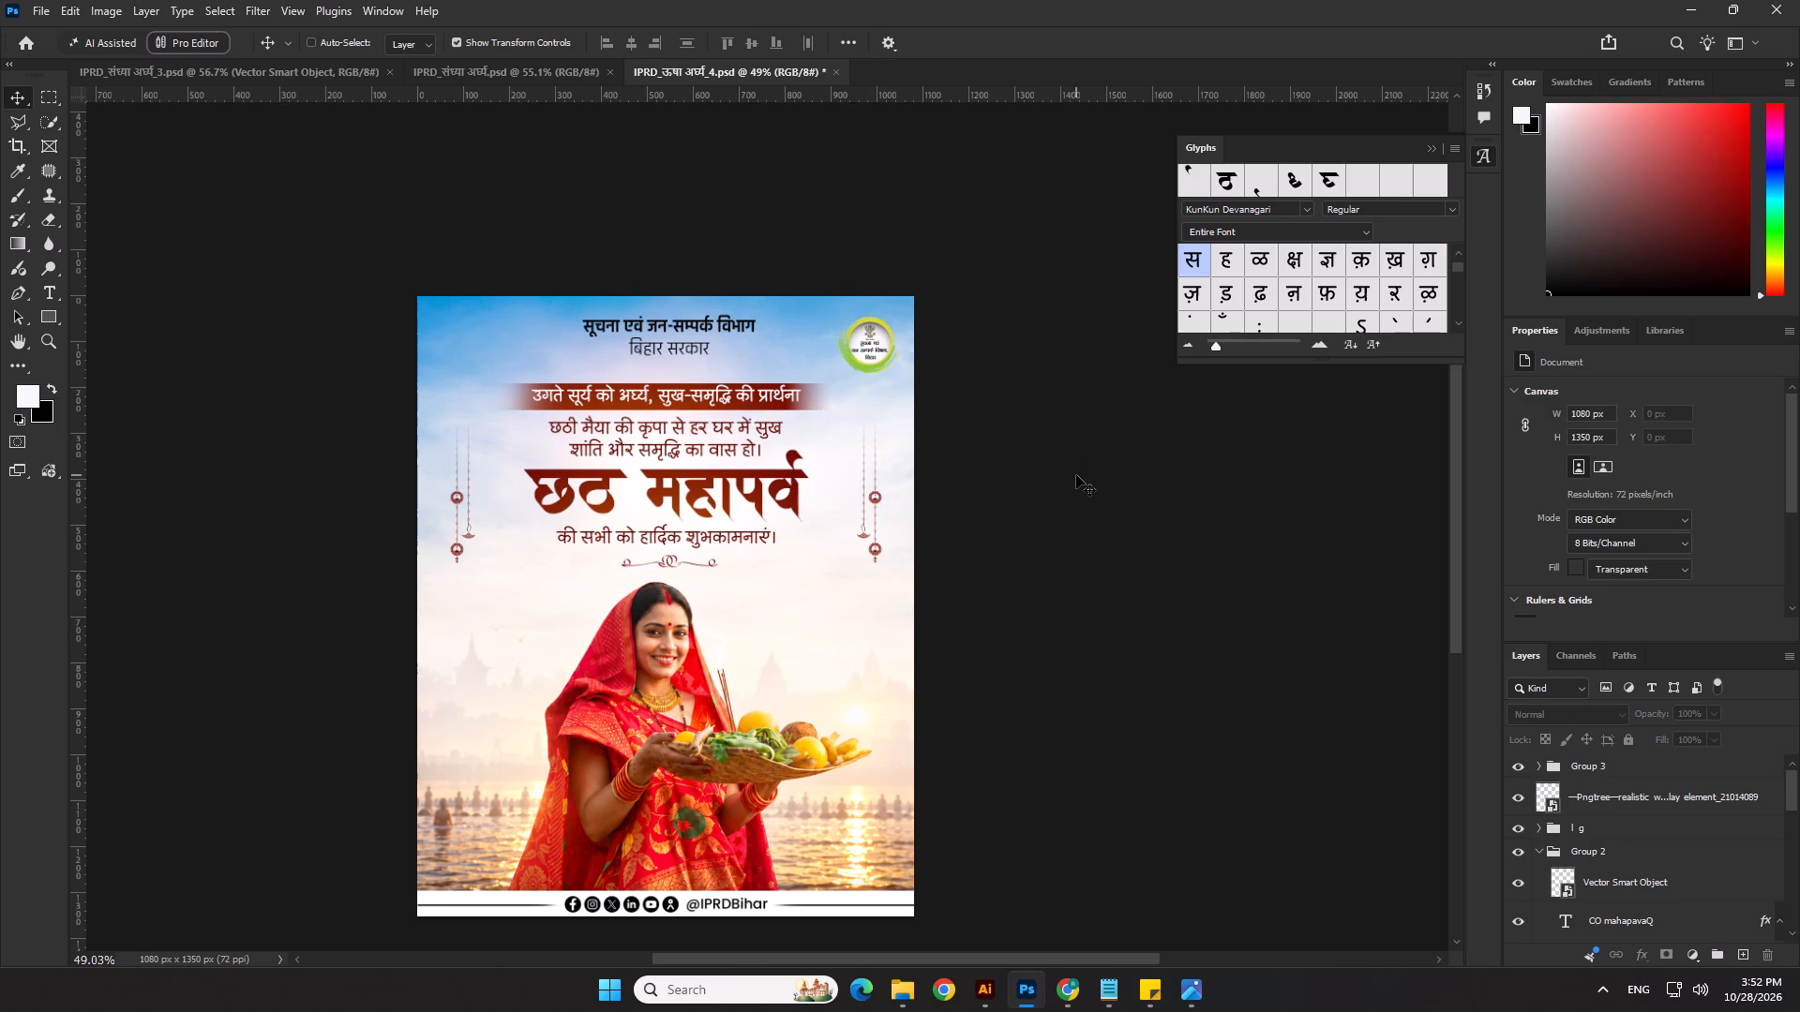
Save the poster document with the added hanging ornaments.
{"action": "key", "text": "ctrl+s"}
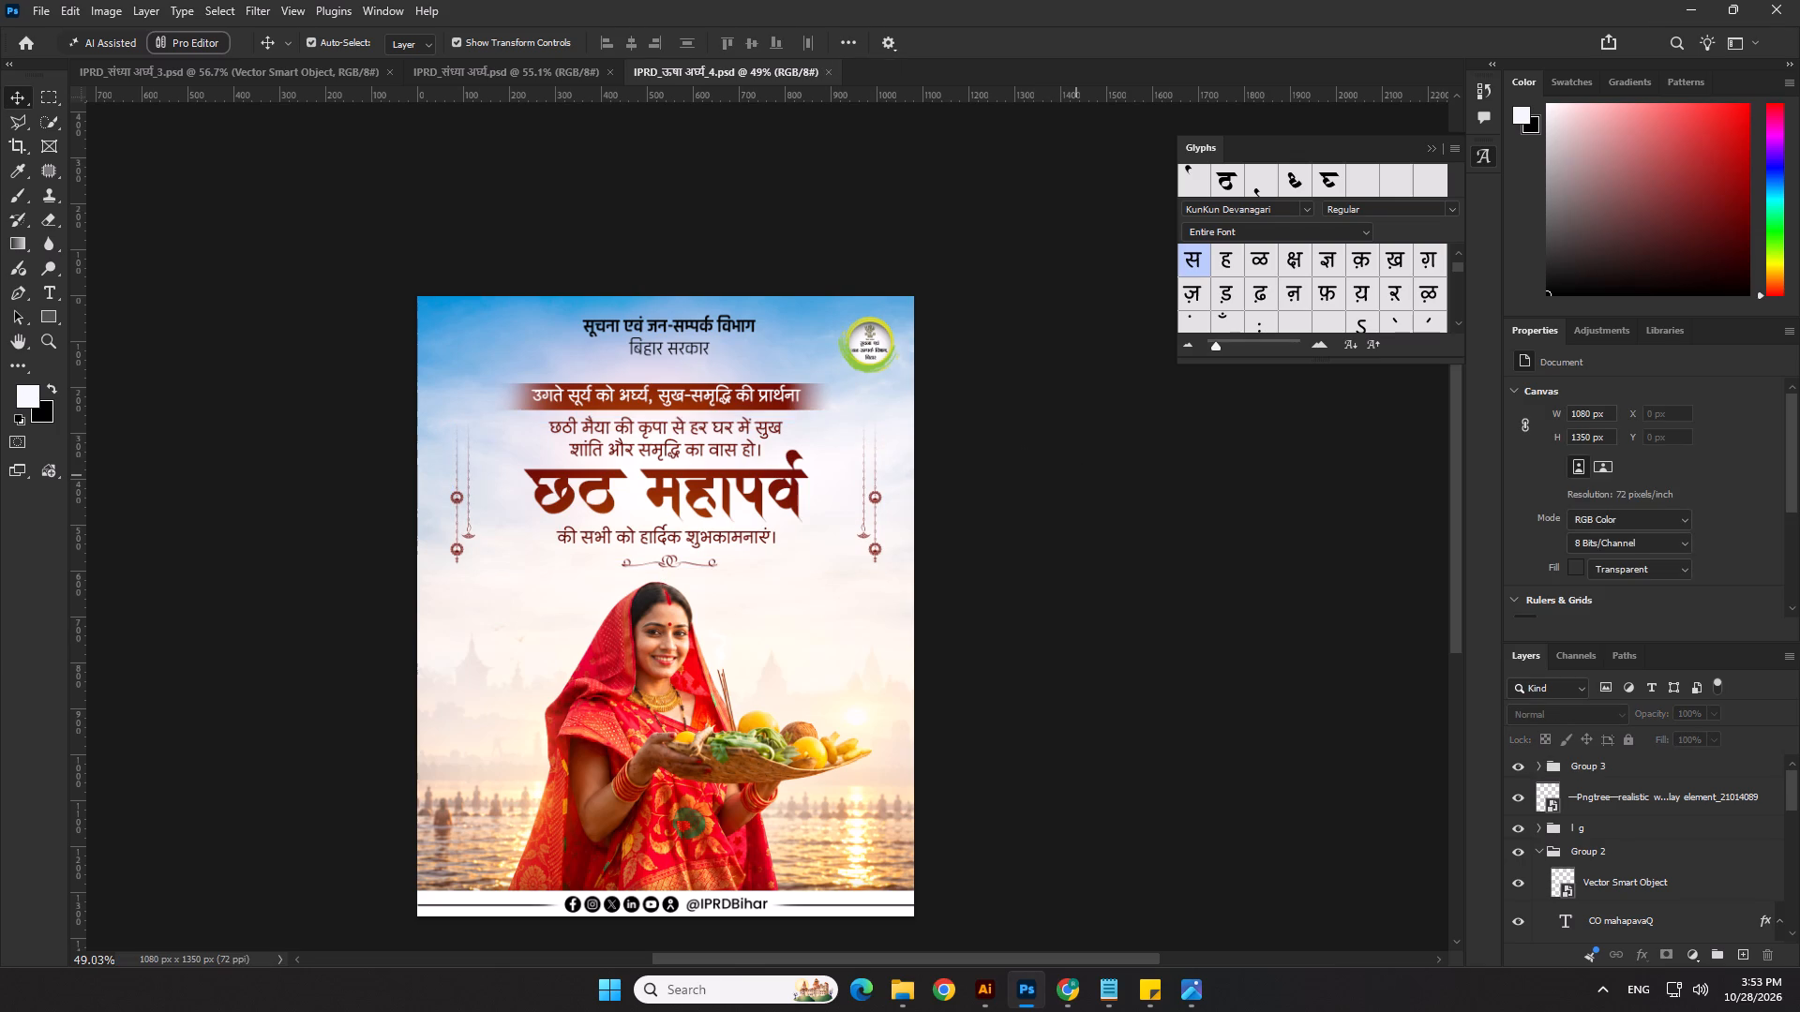
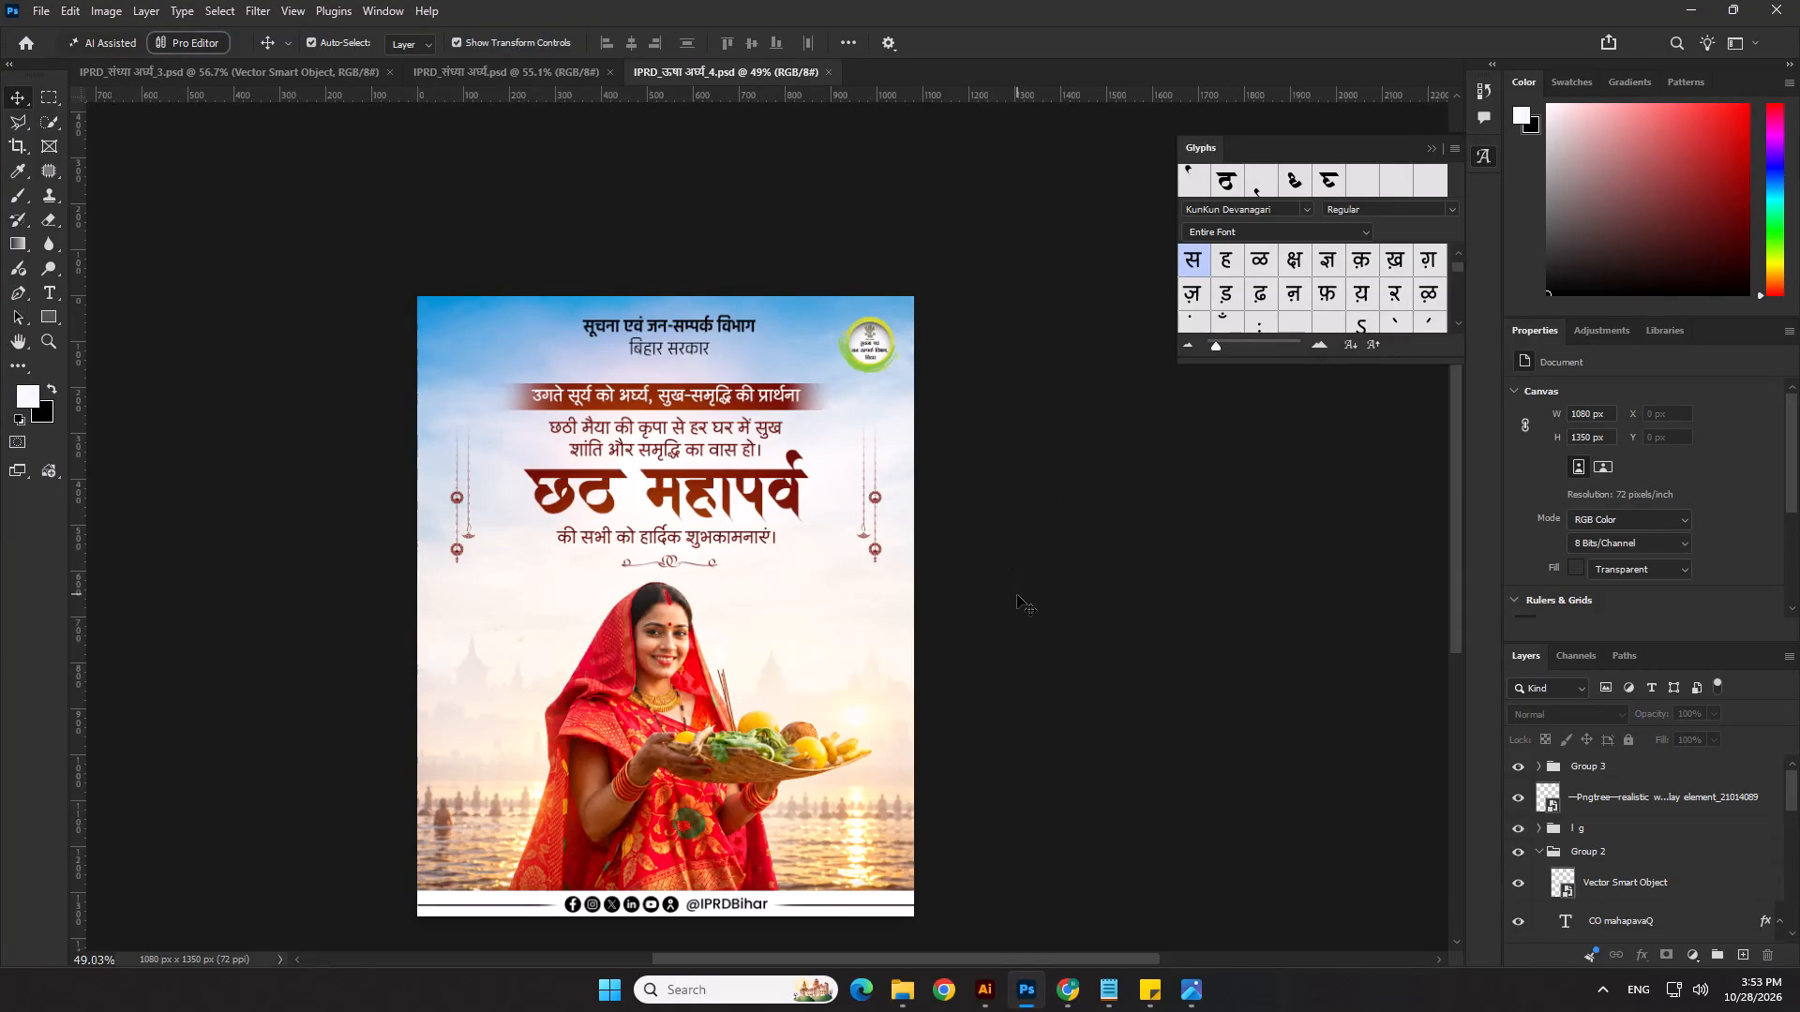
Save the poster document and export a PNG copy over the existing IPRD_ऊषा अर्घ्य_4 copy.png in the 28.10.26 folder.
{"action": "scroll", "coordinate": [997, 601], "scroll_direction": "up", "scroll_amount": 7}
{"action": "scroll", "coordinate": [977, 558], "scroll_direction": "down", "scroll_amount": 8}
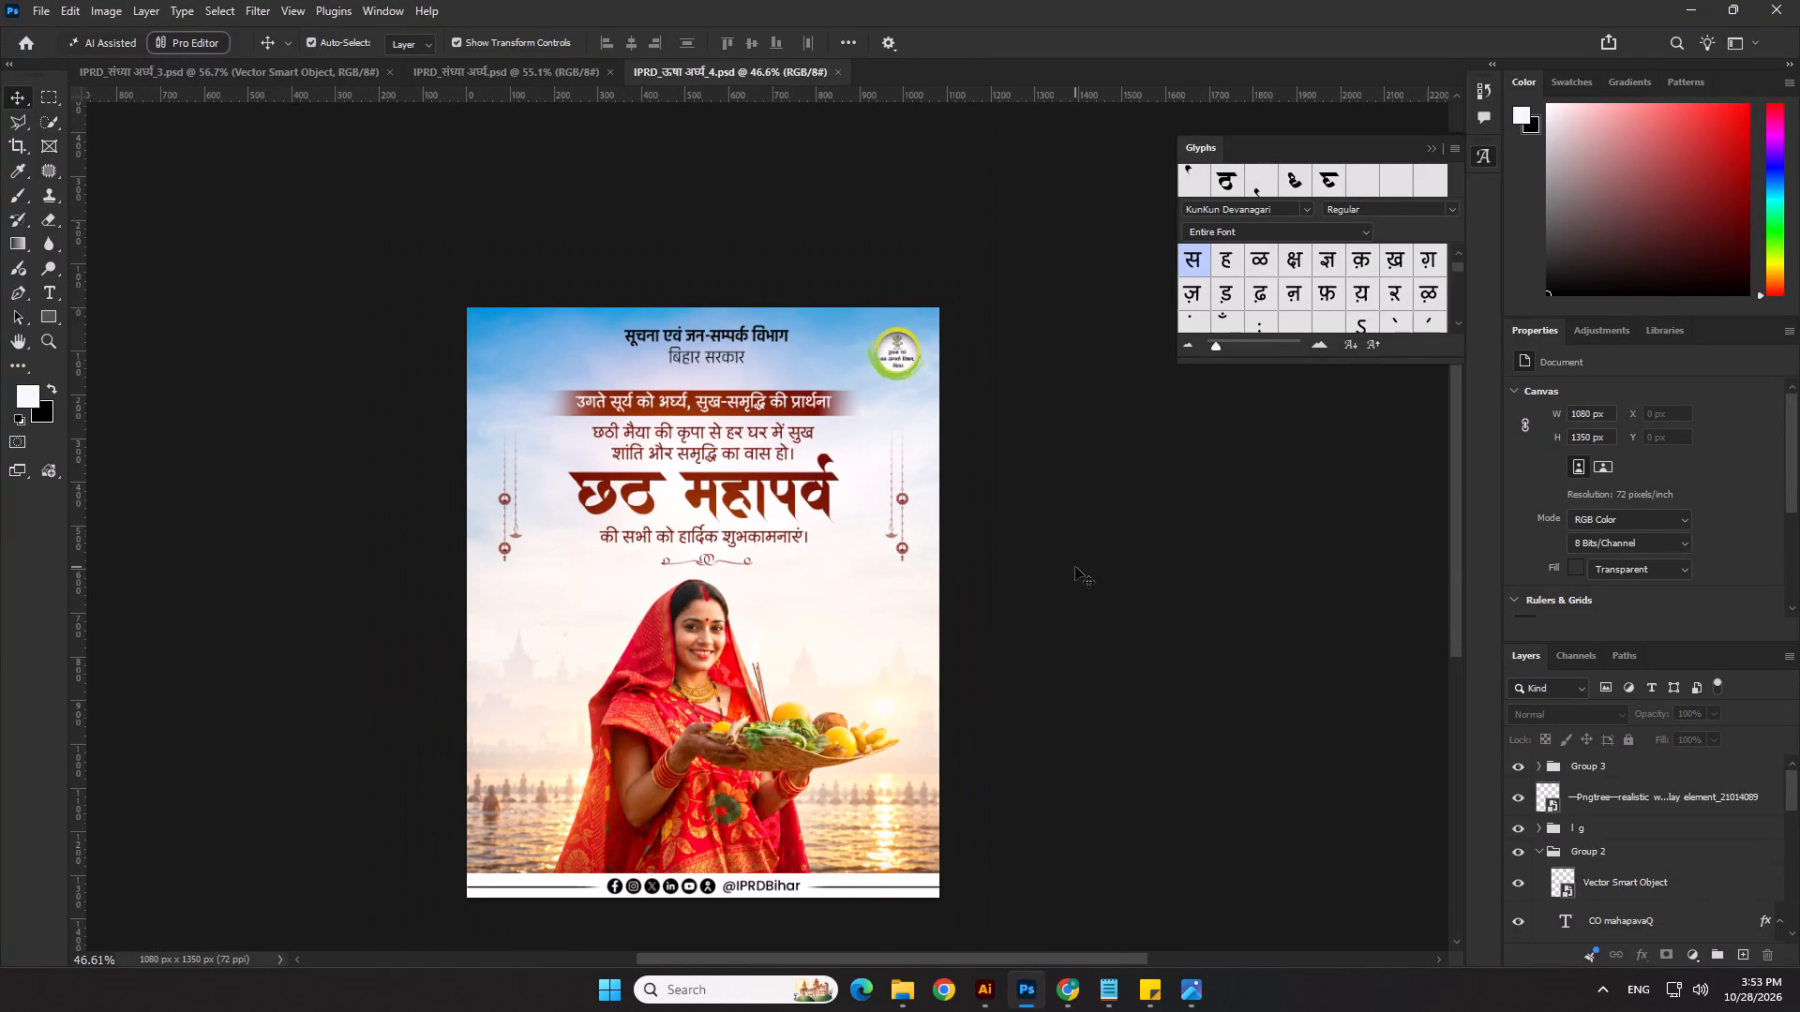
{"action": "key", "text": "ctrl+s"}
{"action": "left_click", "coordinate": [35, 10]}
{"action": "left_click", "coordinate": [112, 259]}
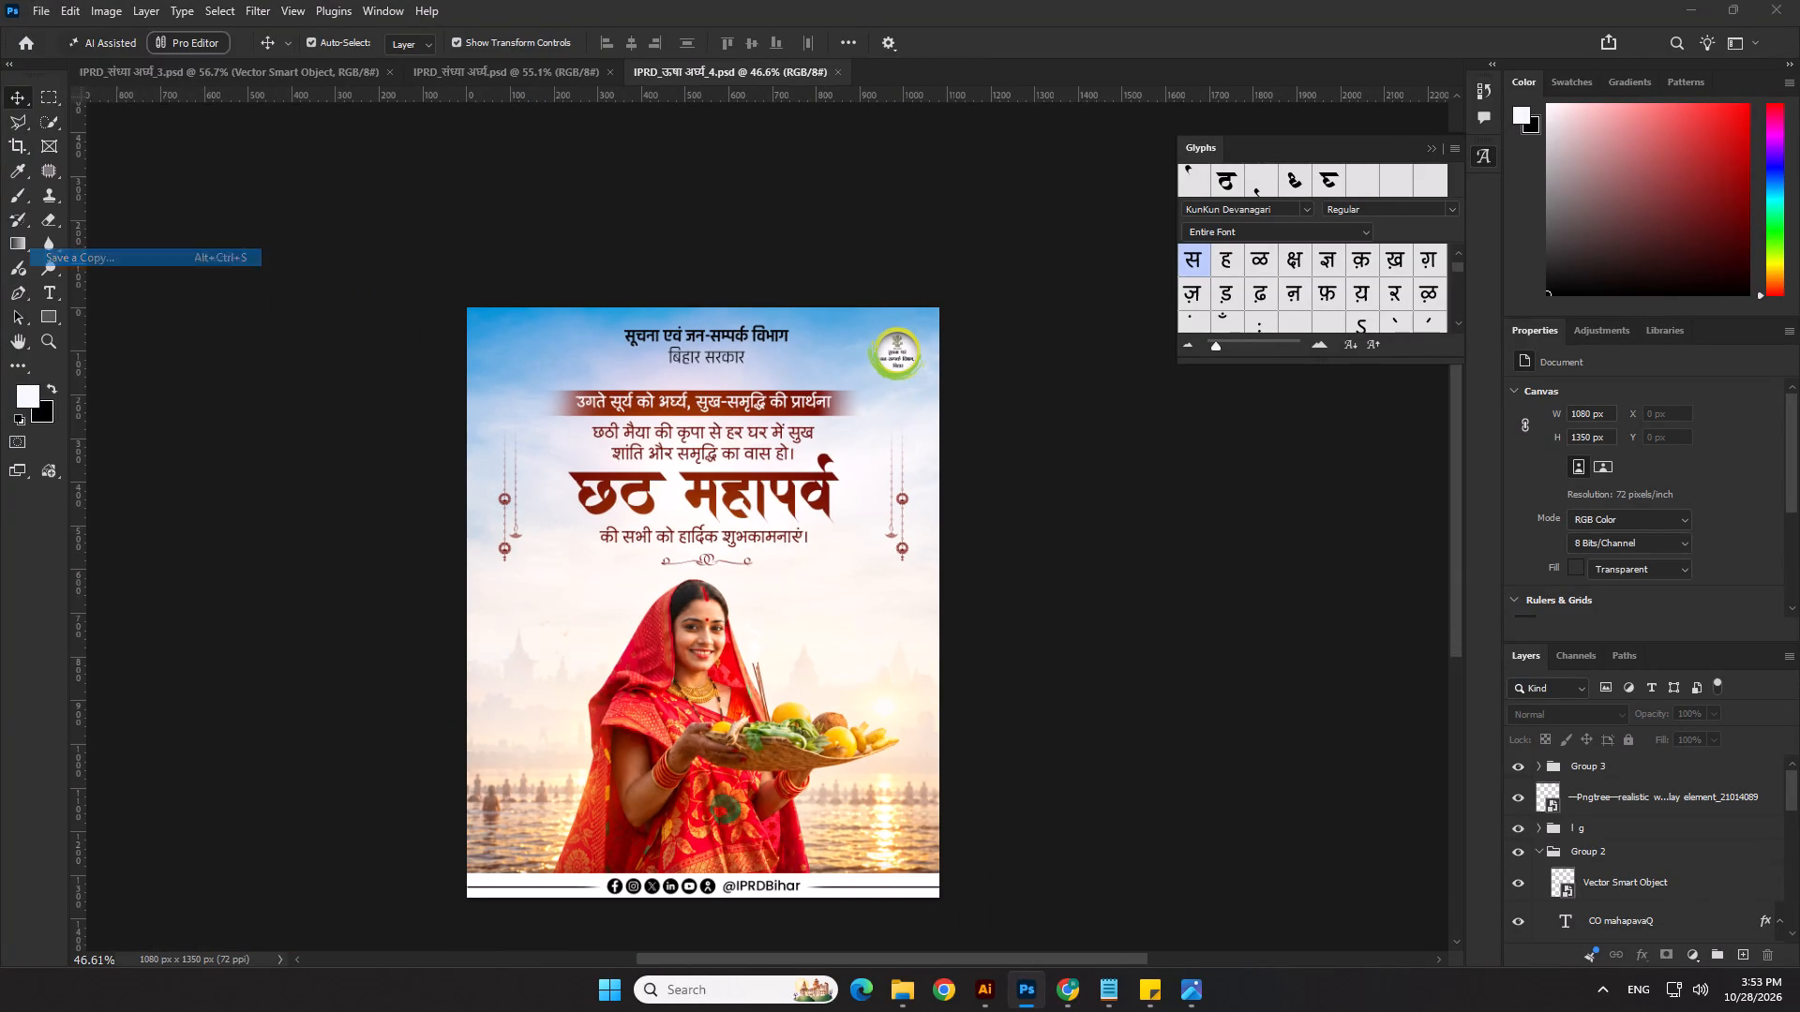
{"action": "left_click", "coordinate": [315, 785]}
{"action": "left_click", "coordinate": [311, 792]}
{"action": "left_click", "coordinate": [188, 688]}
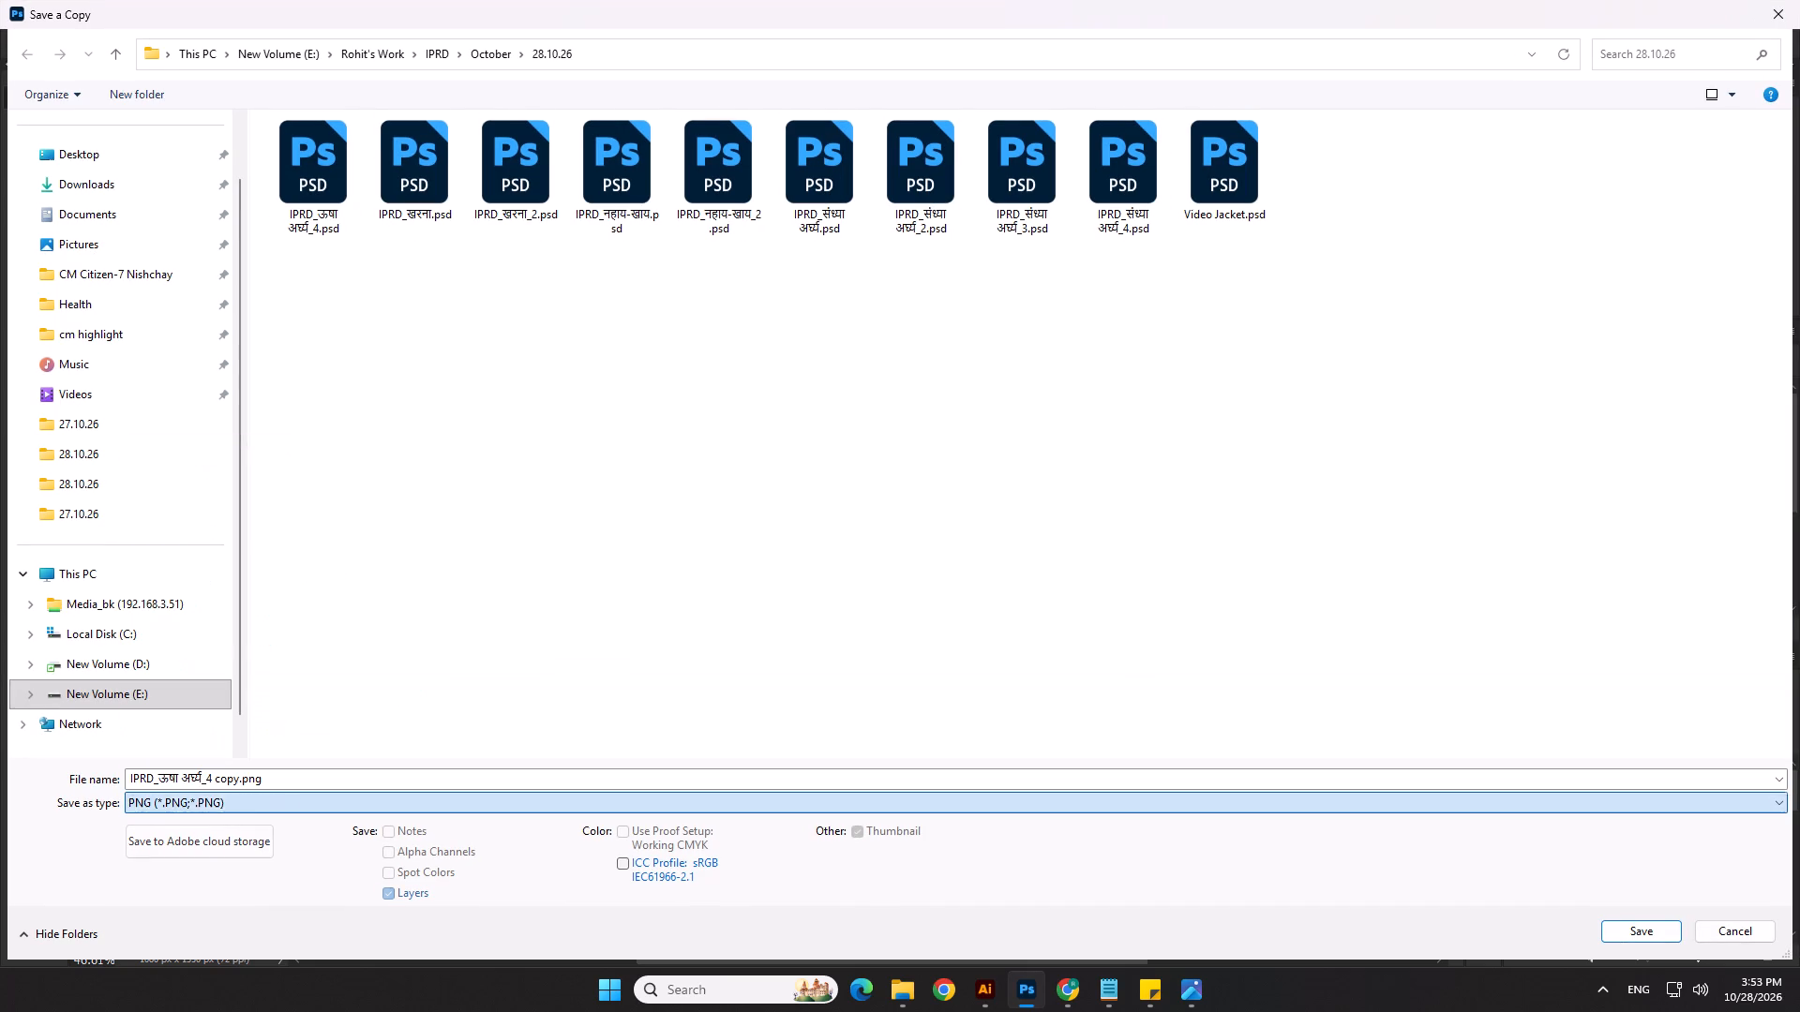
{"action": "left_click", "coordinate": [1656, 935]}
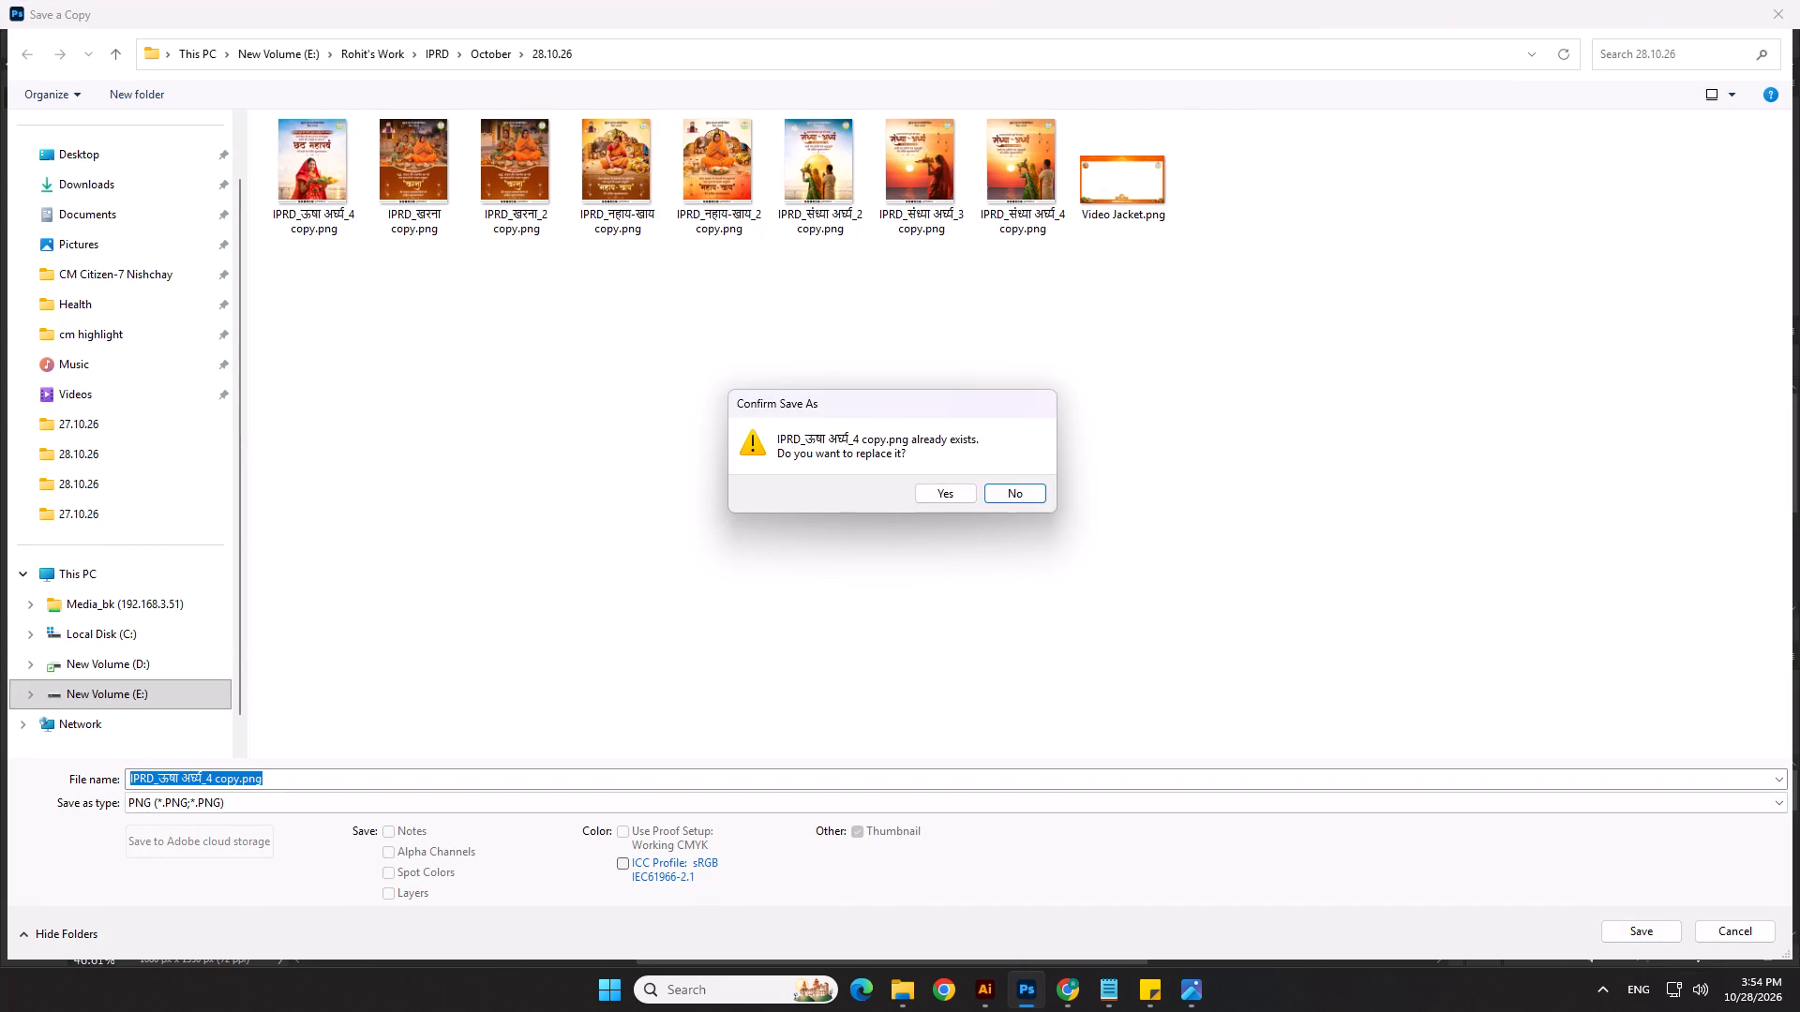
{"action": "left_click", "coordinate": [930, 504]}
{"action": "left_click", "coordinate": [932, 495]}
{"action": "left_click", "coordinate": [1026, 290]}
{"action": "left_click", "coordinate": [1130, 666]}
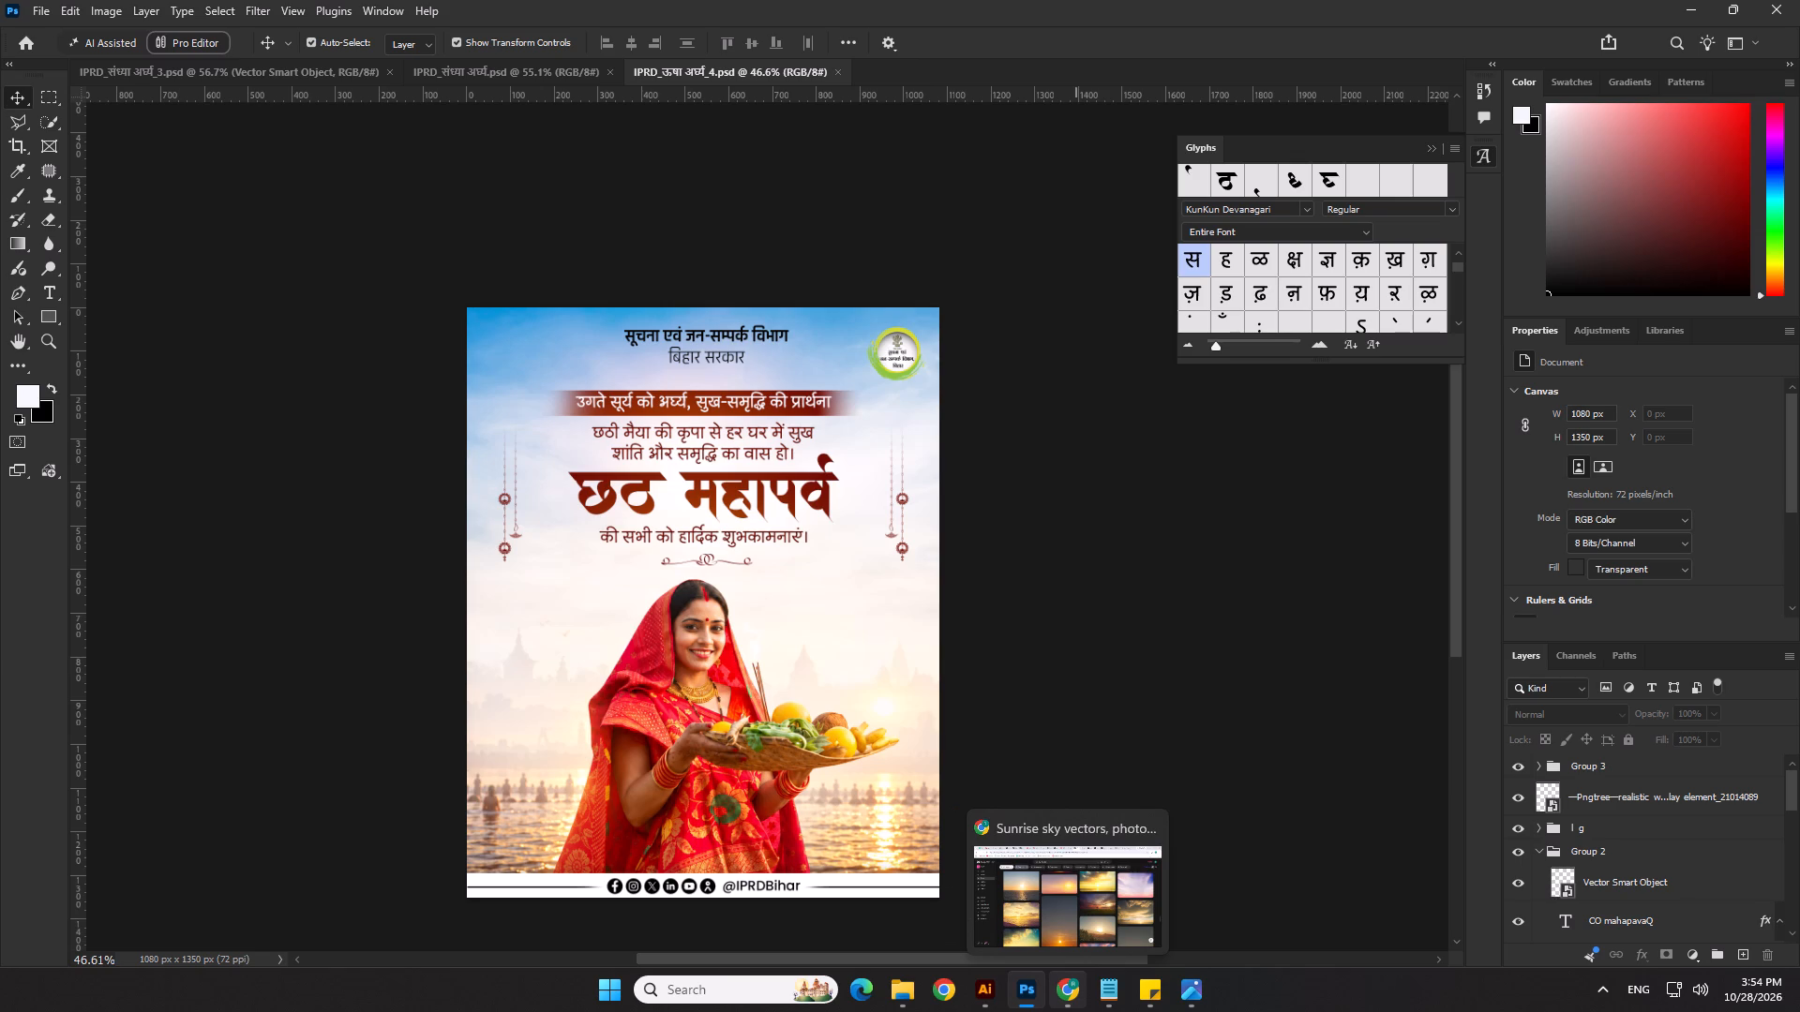
Nudge the छठ महापर्व title down slightly between its neighbouring text lines and save the poster document.
{"action": "left_click", "coordinate": [761, 499]}
{"action": "key", "text": "shift+Down"}
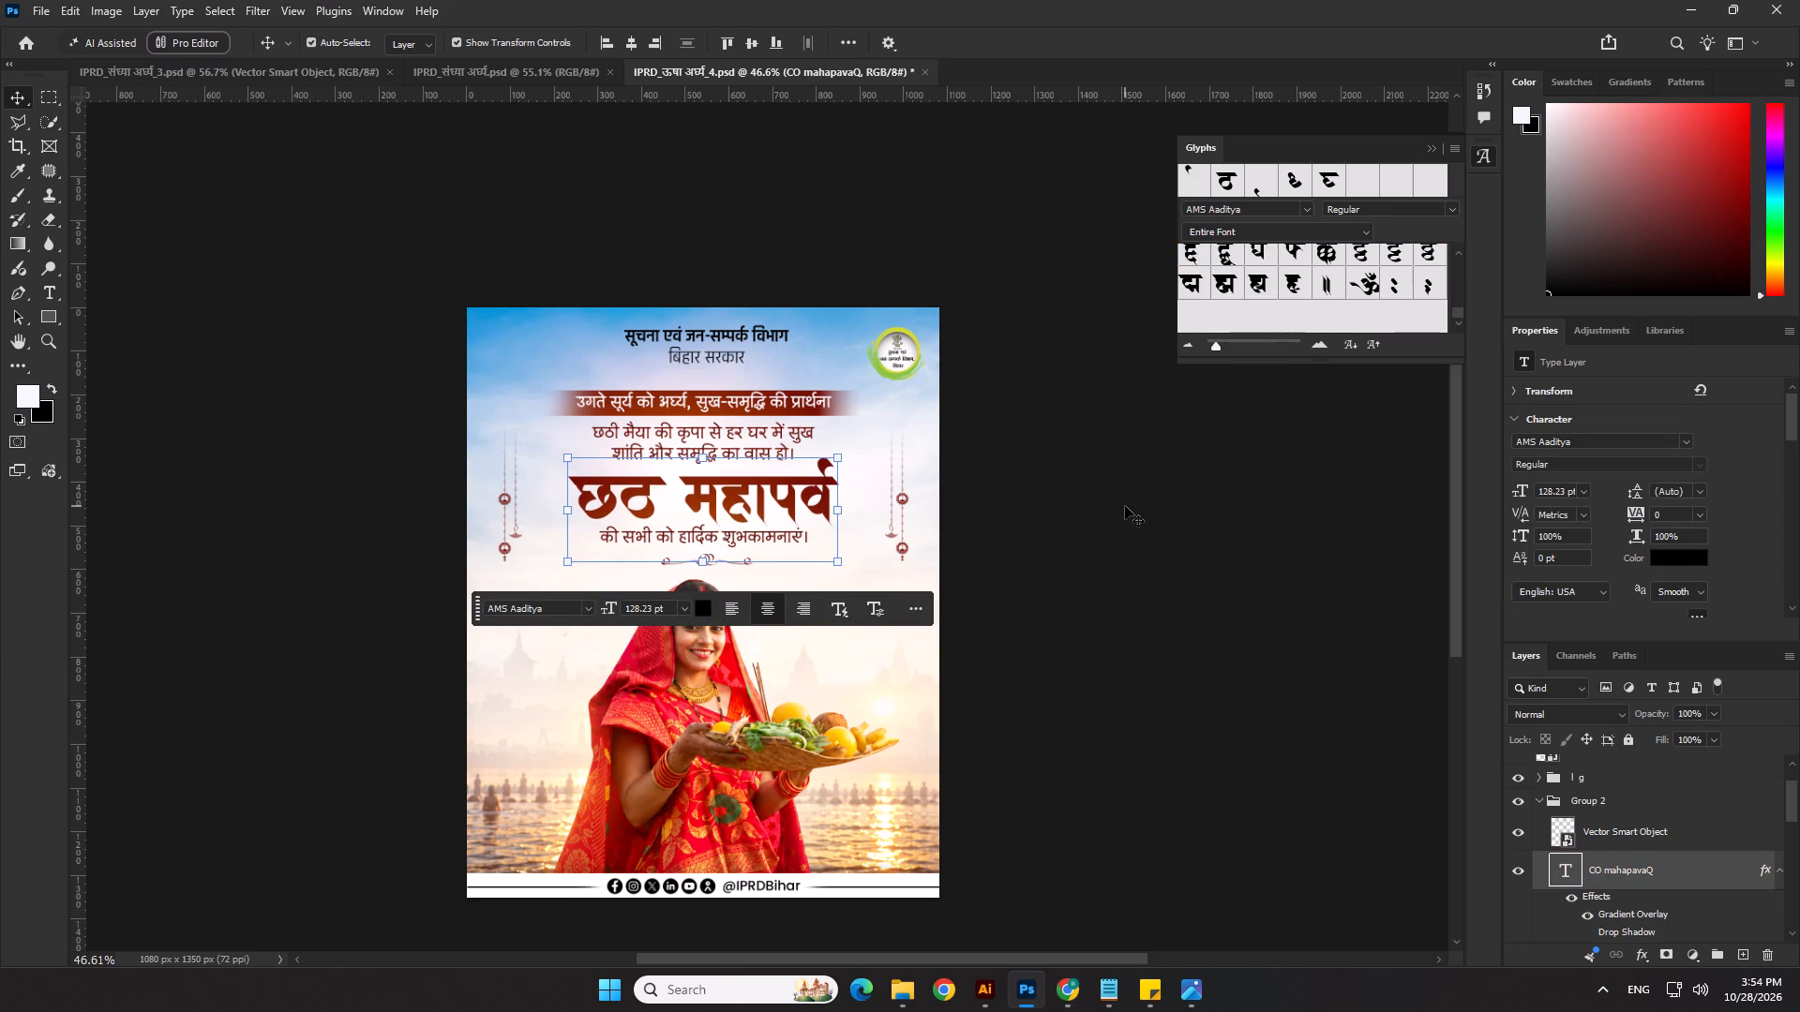
{"action": "key", "text": "Up"}
{"action": "key", "text": "Up"}
{"action": "left_click", "coordinate": [1125, 506]}
{"action": "scroll", "coordinate": [1125, 506], "scroll_direction": "down", "scroll_amount": 3}
{"action": "key", "text": "ctrl+s"}
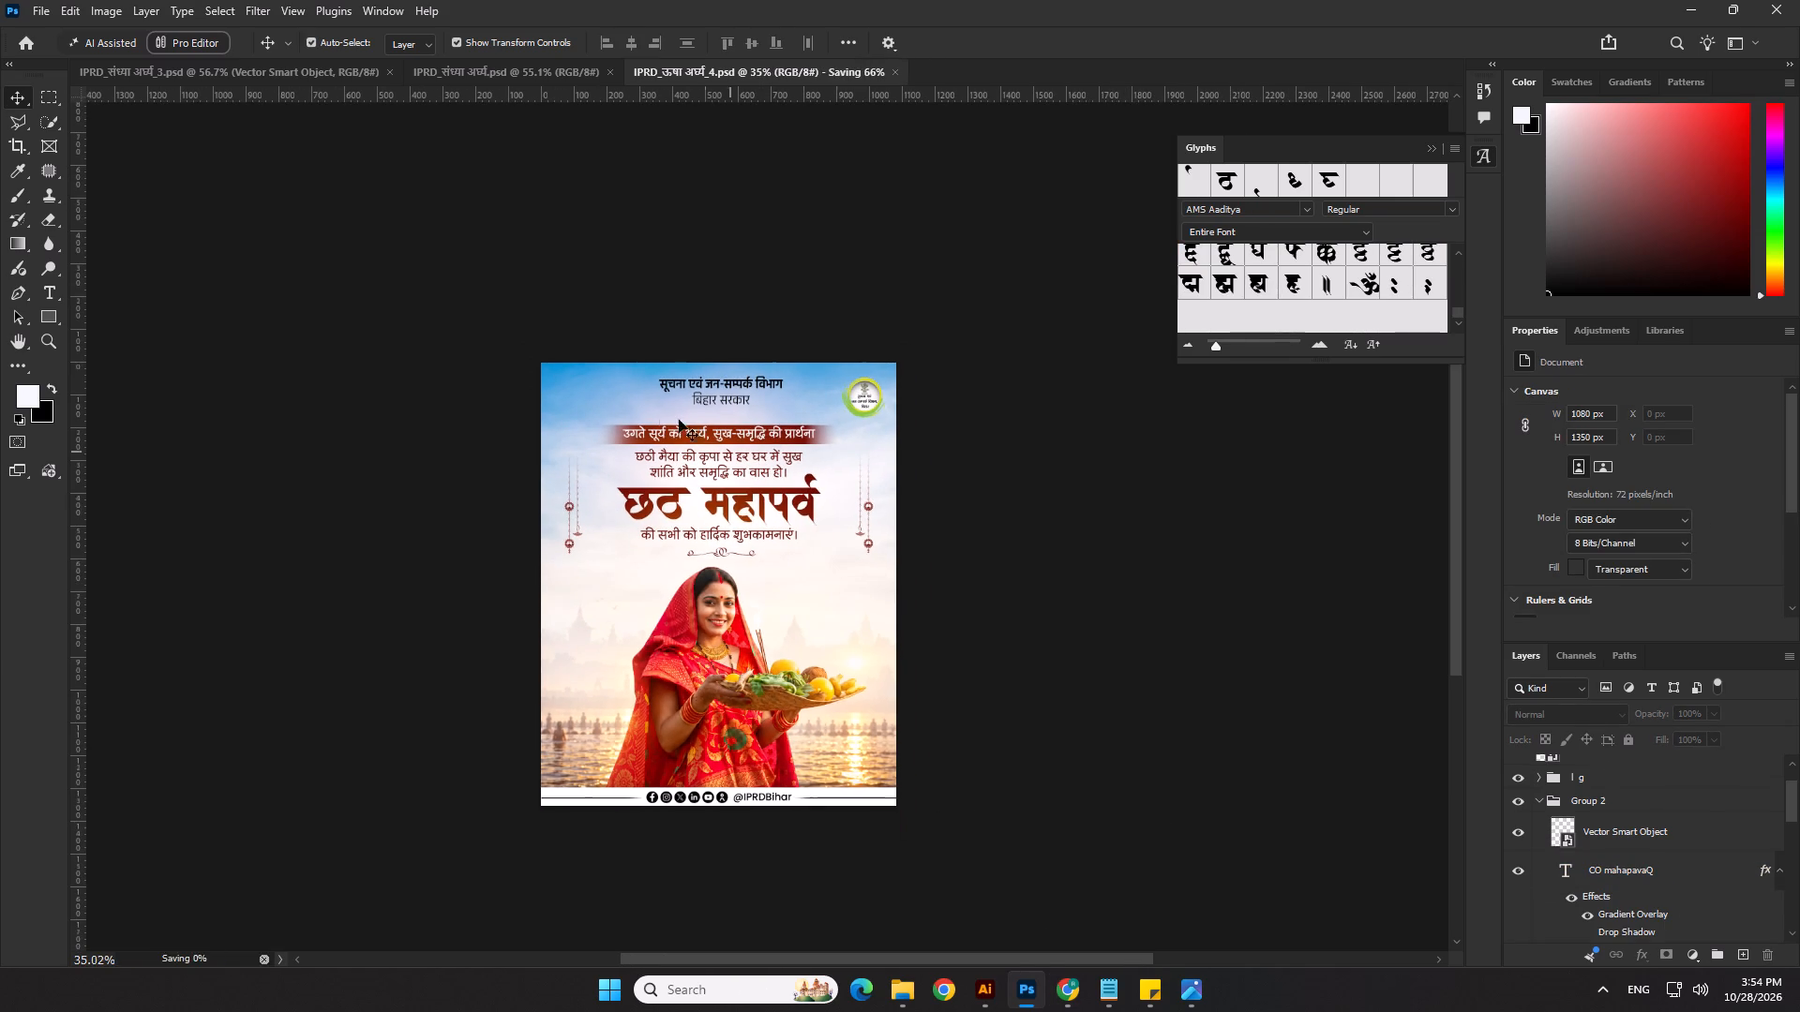
Save a PNG copy of the poster over IPRD_ऊषा अर्घ्य_4 copy.png, using the large file size option.
{"action": "scroll", "coordinate": [664, 417], "scroll_direction": "down", "scroll_amount": 4}
{"action": "left_click", "coordinate": [1189, 588]}
{"action": "scroll", "coordinate": [976, 580], "scroll_direction": "up", "scroll_amount": 2}
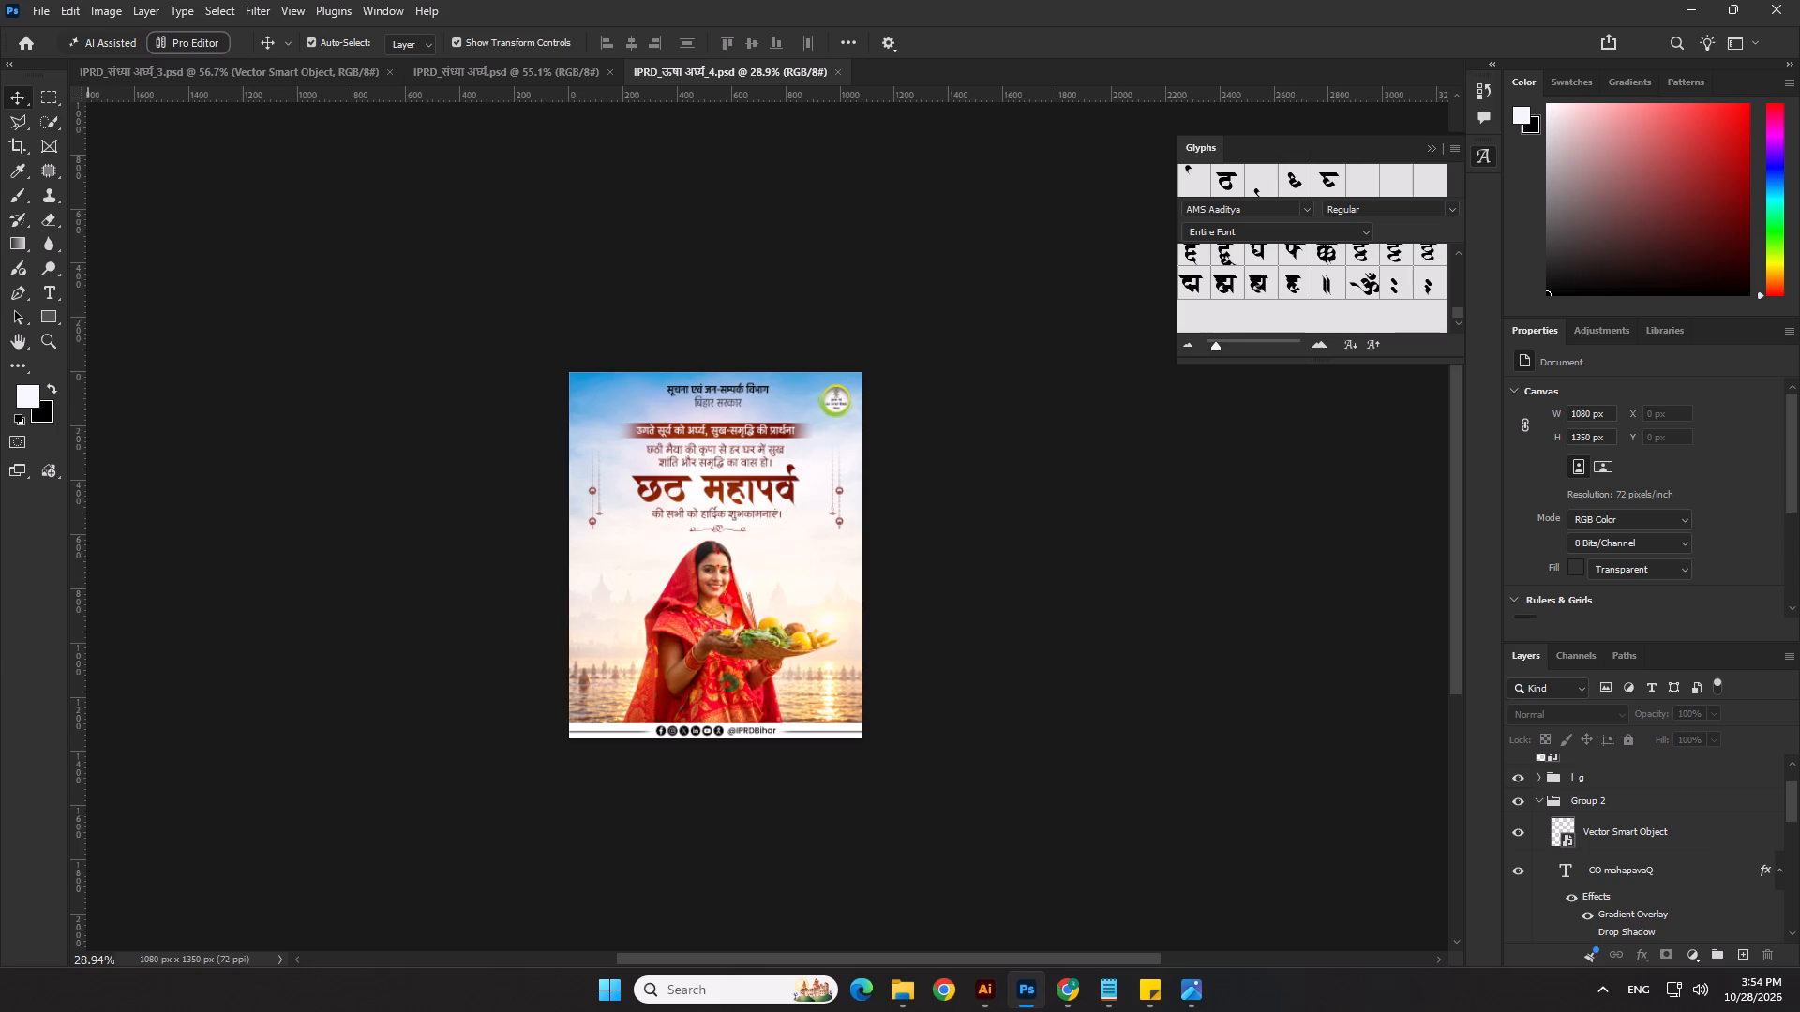
{"action": "left_click", "coordinate": [46, 10]}
{"action": "left_click", "coordinate": [86, 260]}
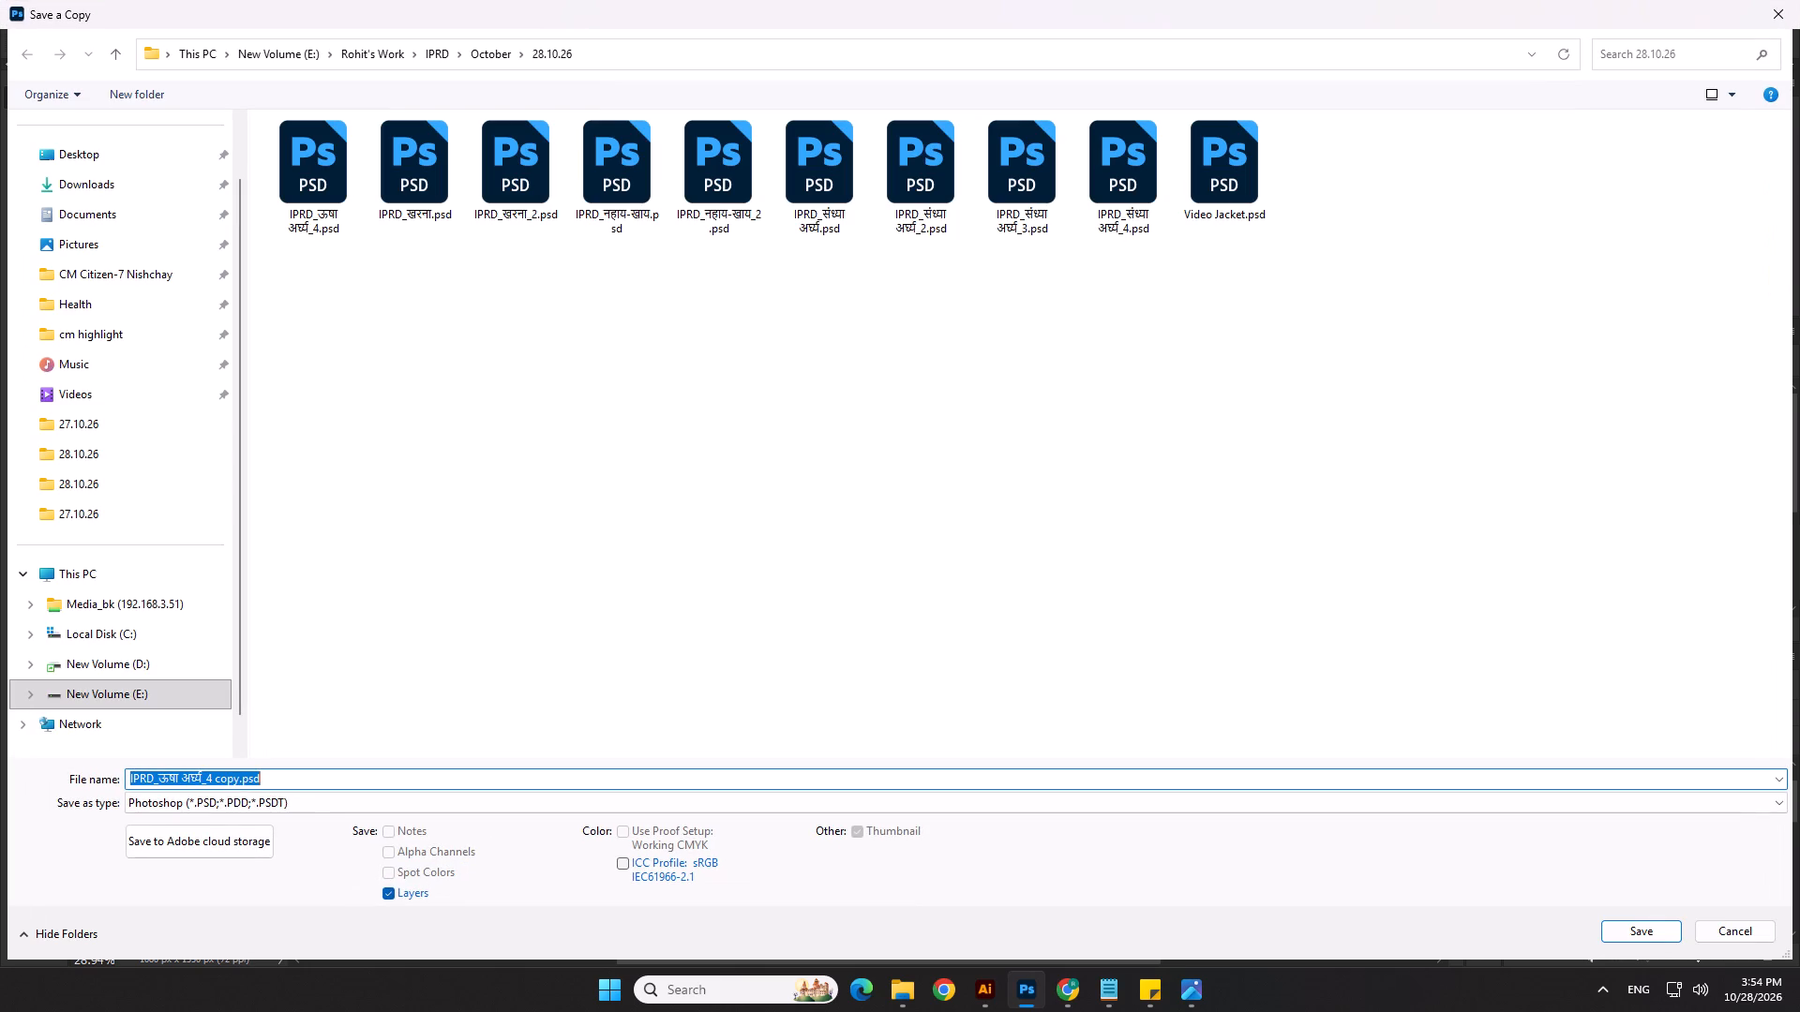
{"action": "left_click", "coordinate": [257, 818]}
{"action": "left_click", "coordinate": [257, 808]}
{"action": "left_click", "coordinate": [228, 691]}
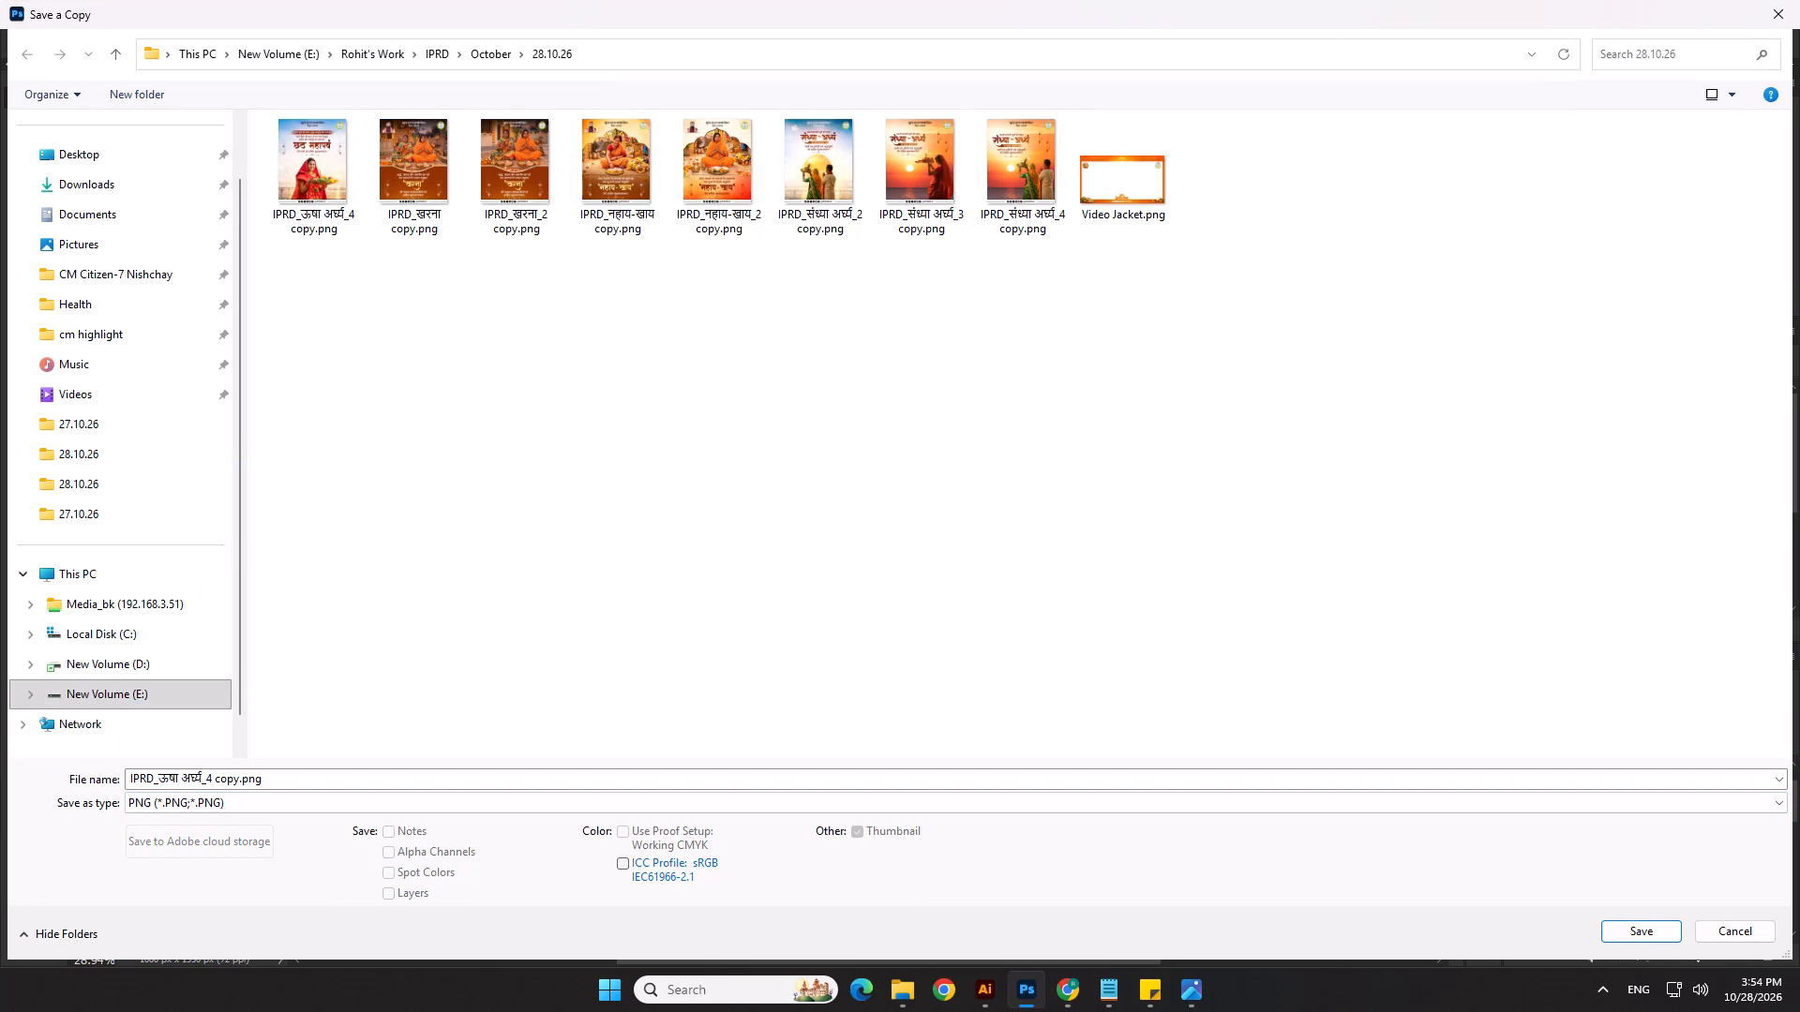
{"action": "left_click", "coordinate": [1608, 929]}
{"action": "left_click", "coordinate": [930, 496]}
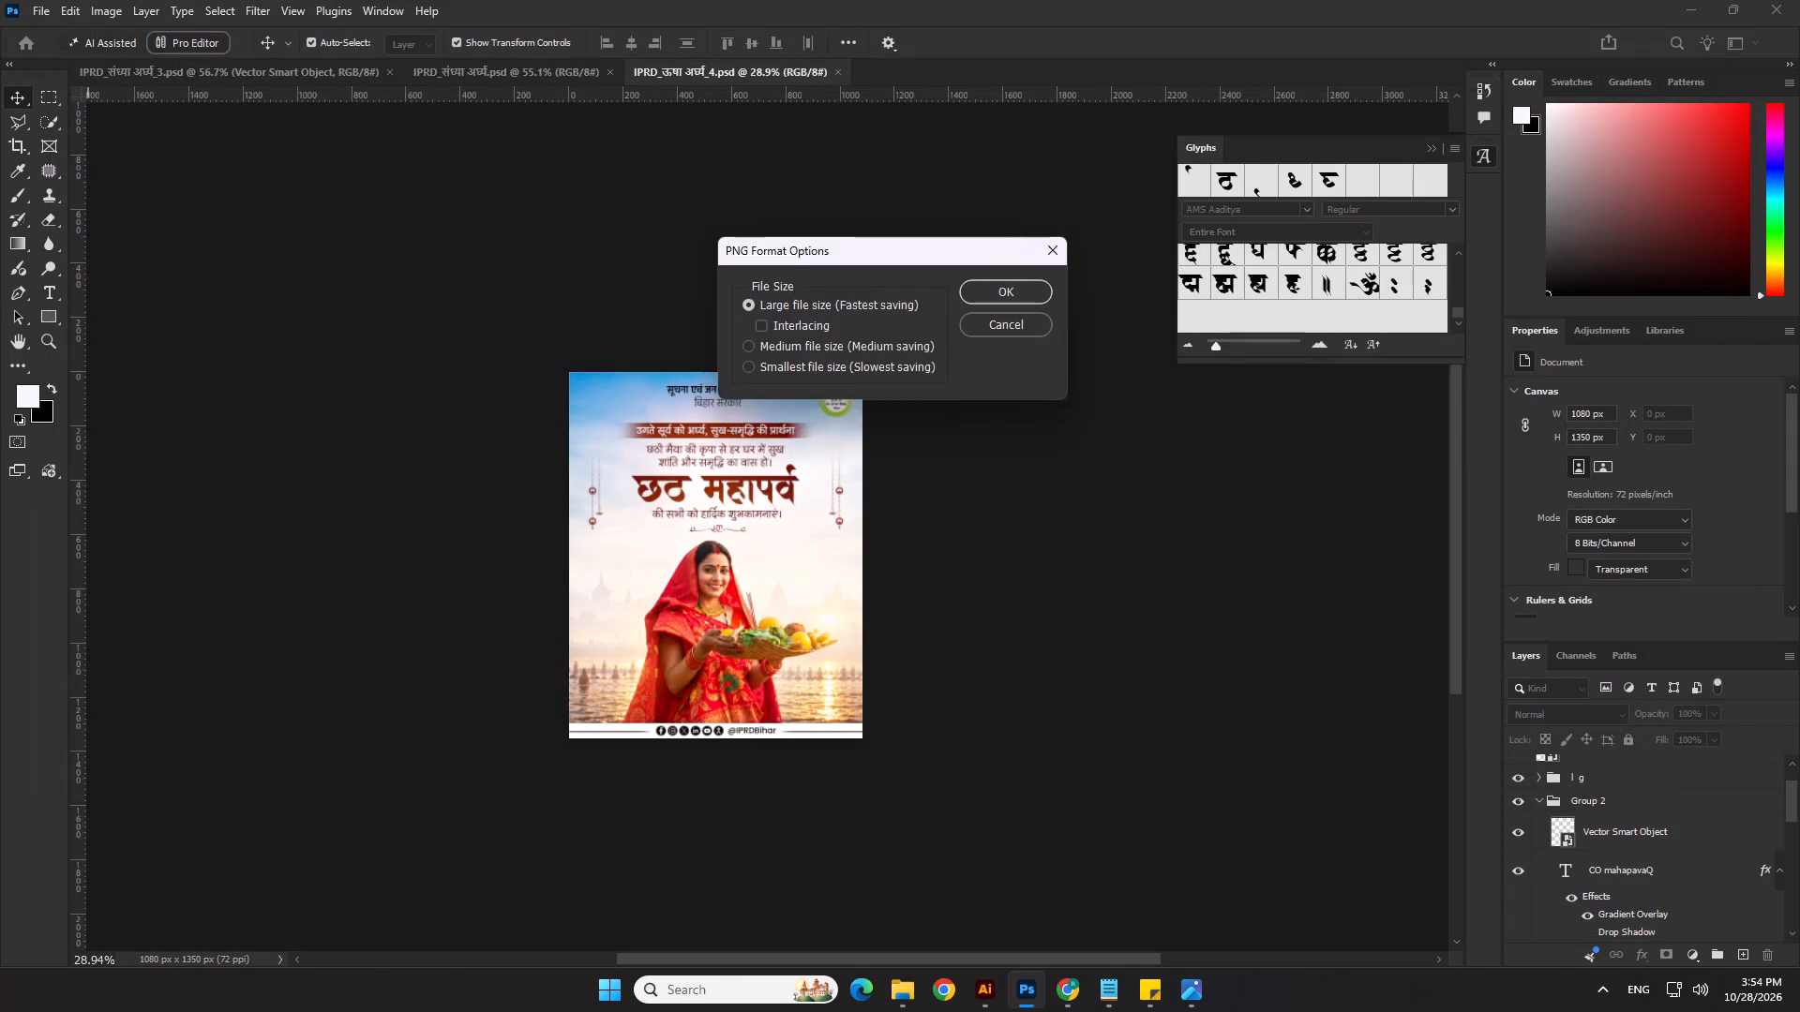
{"action": "left_click", "coordinate": [1006, 291]}
Centre the two-line छठी मैया blessing text horizontally on the canvas and deselect it.
{"action": "left_click", "coordinate": [1060, 501]}
{"action": "scroll", "coordinate": [718, 551], "scroll_direction": "up", "scroll_amount": 4}
{"action": "scroll", "coordinate": [745, 481], "scroll_direction": "up", "scroll_amount": 2}
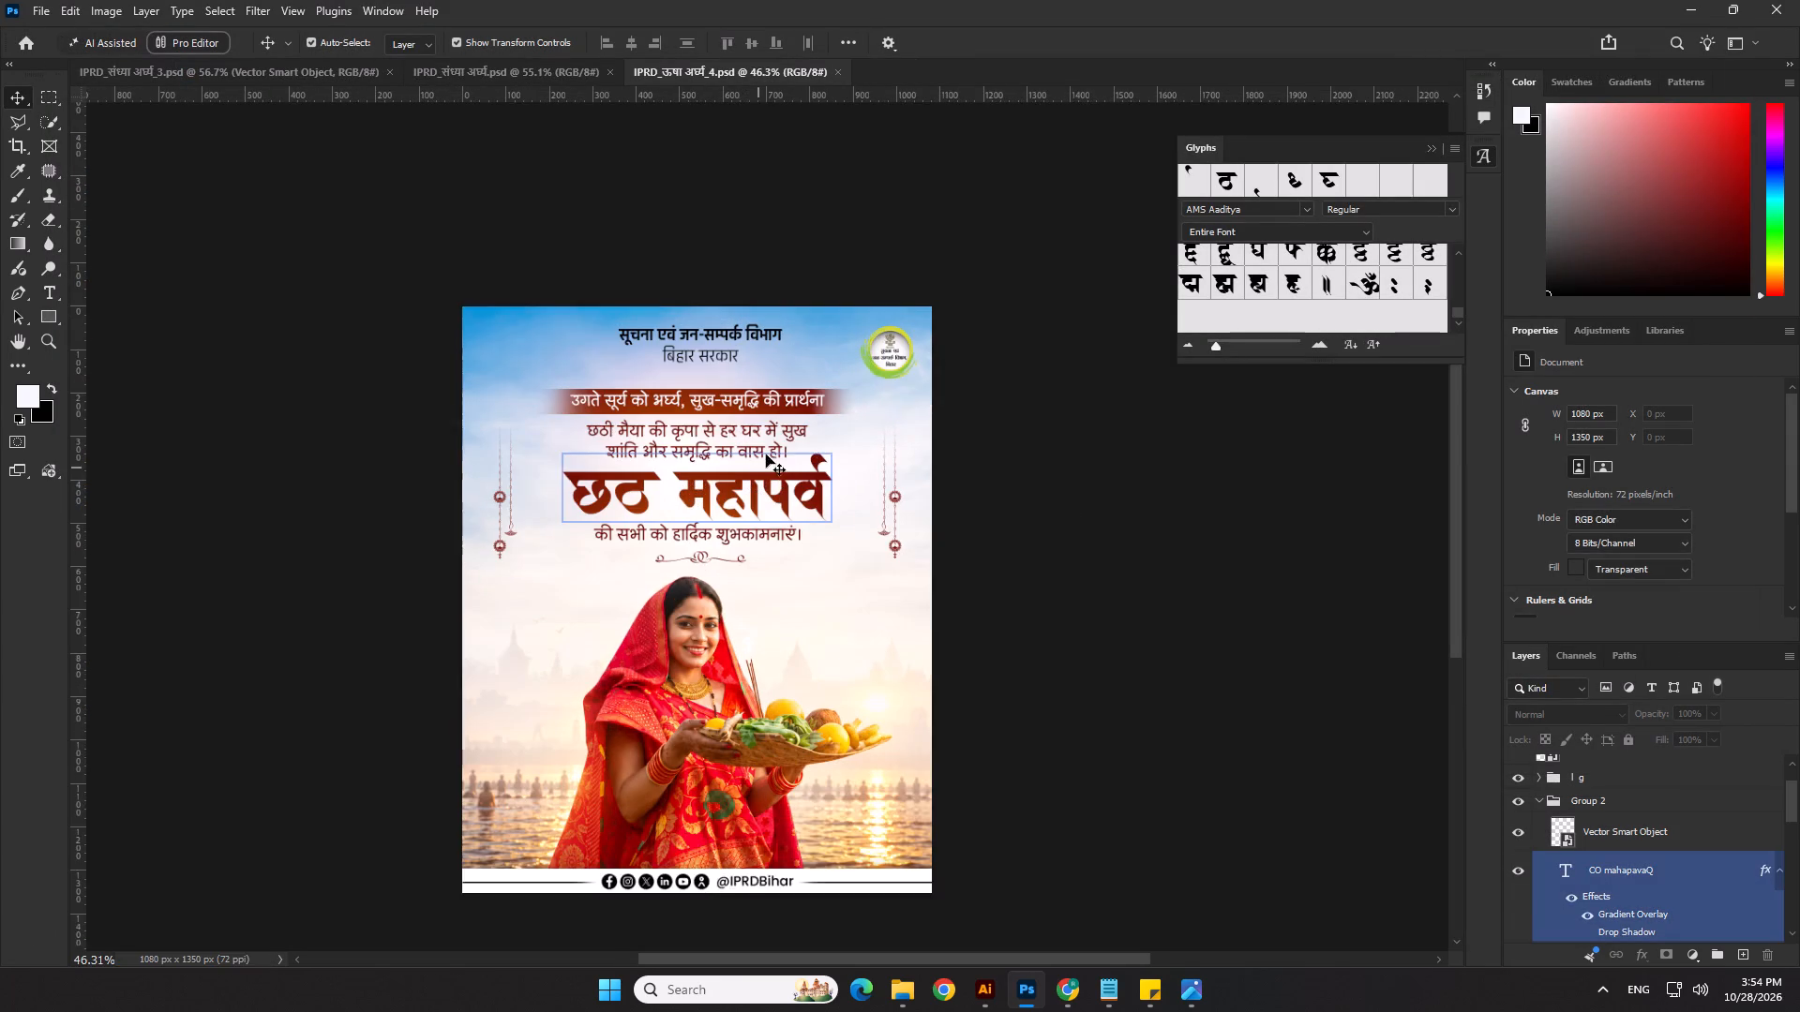
{"action": "scroll", "coordinate": [770, 449], "scroll_direction": "up", "scroll_amount": 2}
{"action": "left_click", "coordinate": [792, 424]}
{"action": "left_click", "coordinate": [630, 46]}
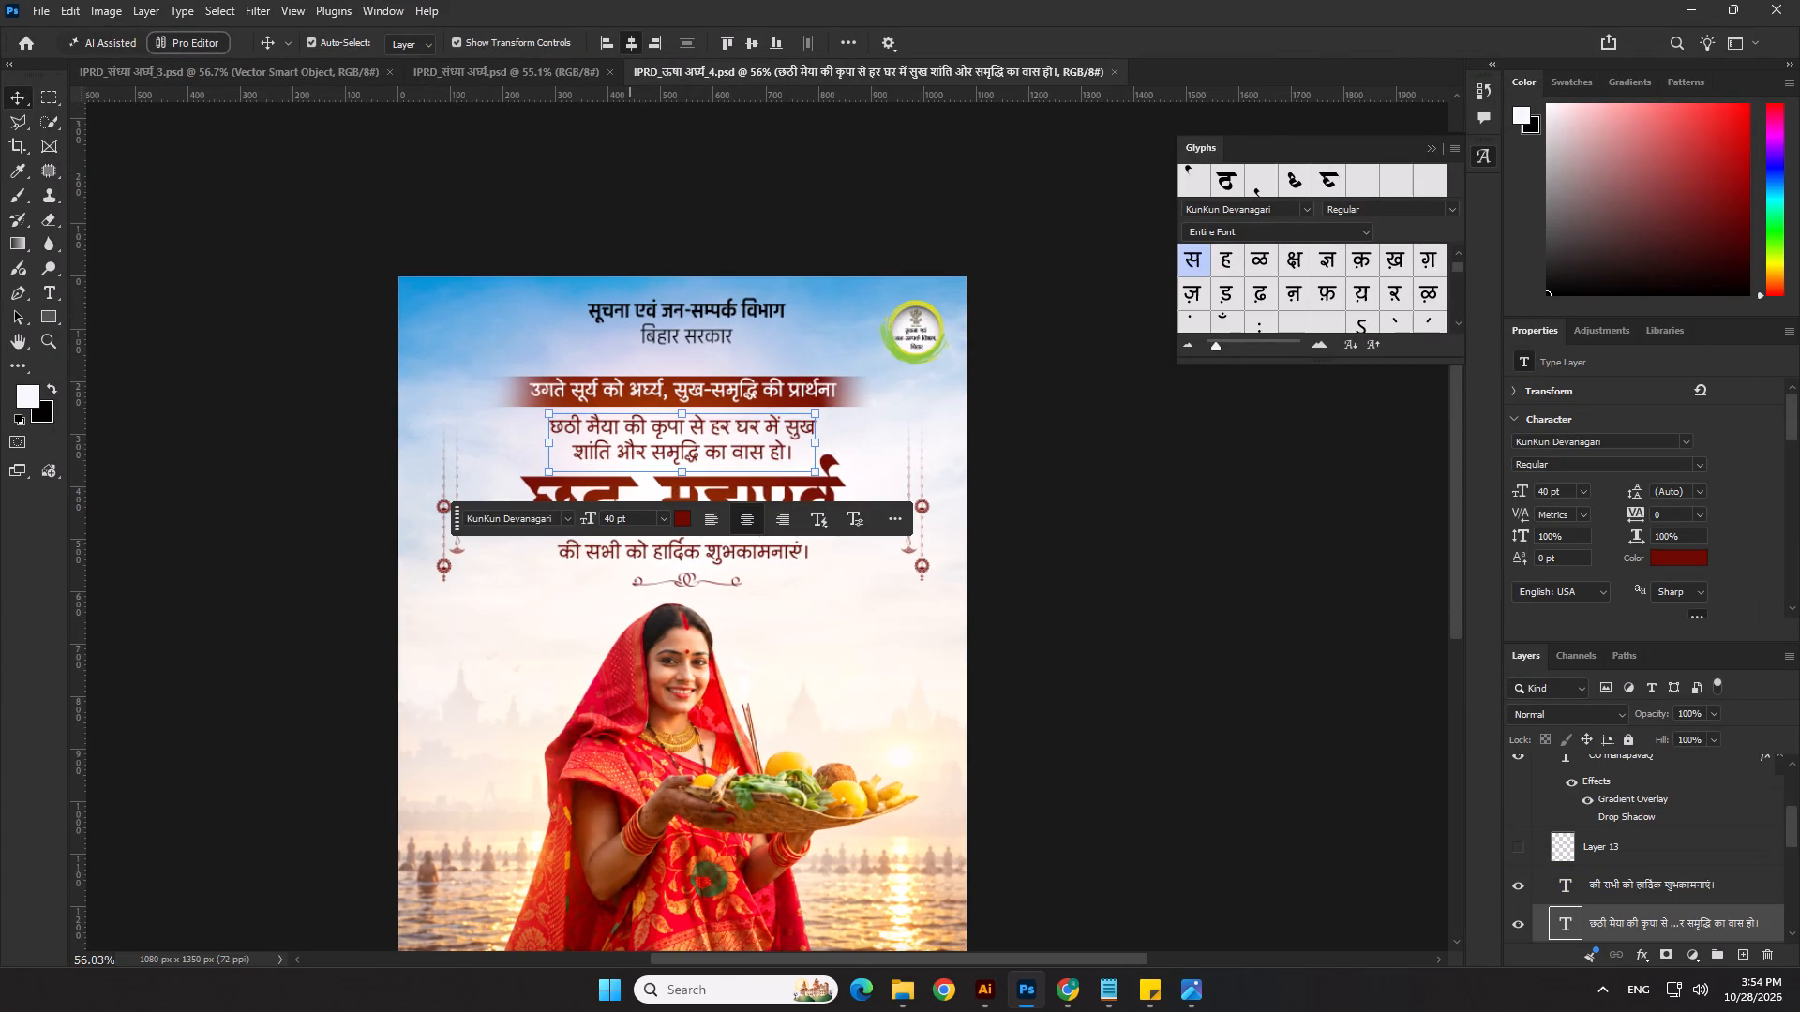
{"action": "left_click", "coordinate": [1107, 532]}
Centre the छठ महापर्व title horizontally on the canvas, deselect it and save the poster document.
{"action": "left_click", "coordinate": [821, 492]}
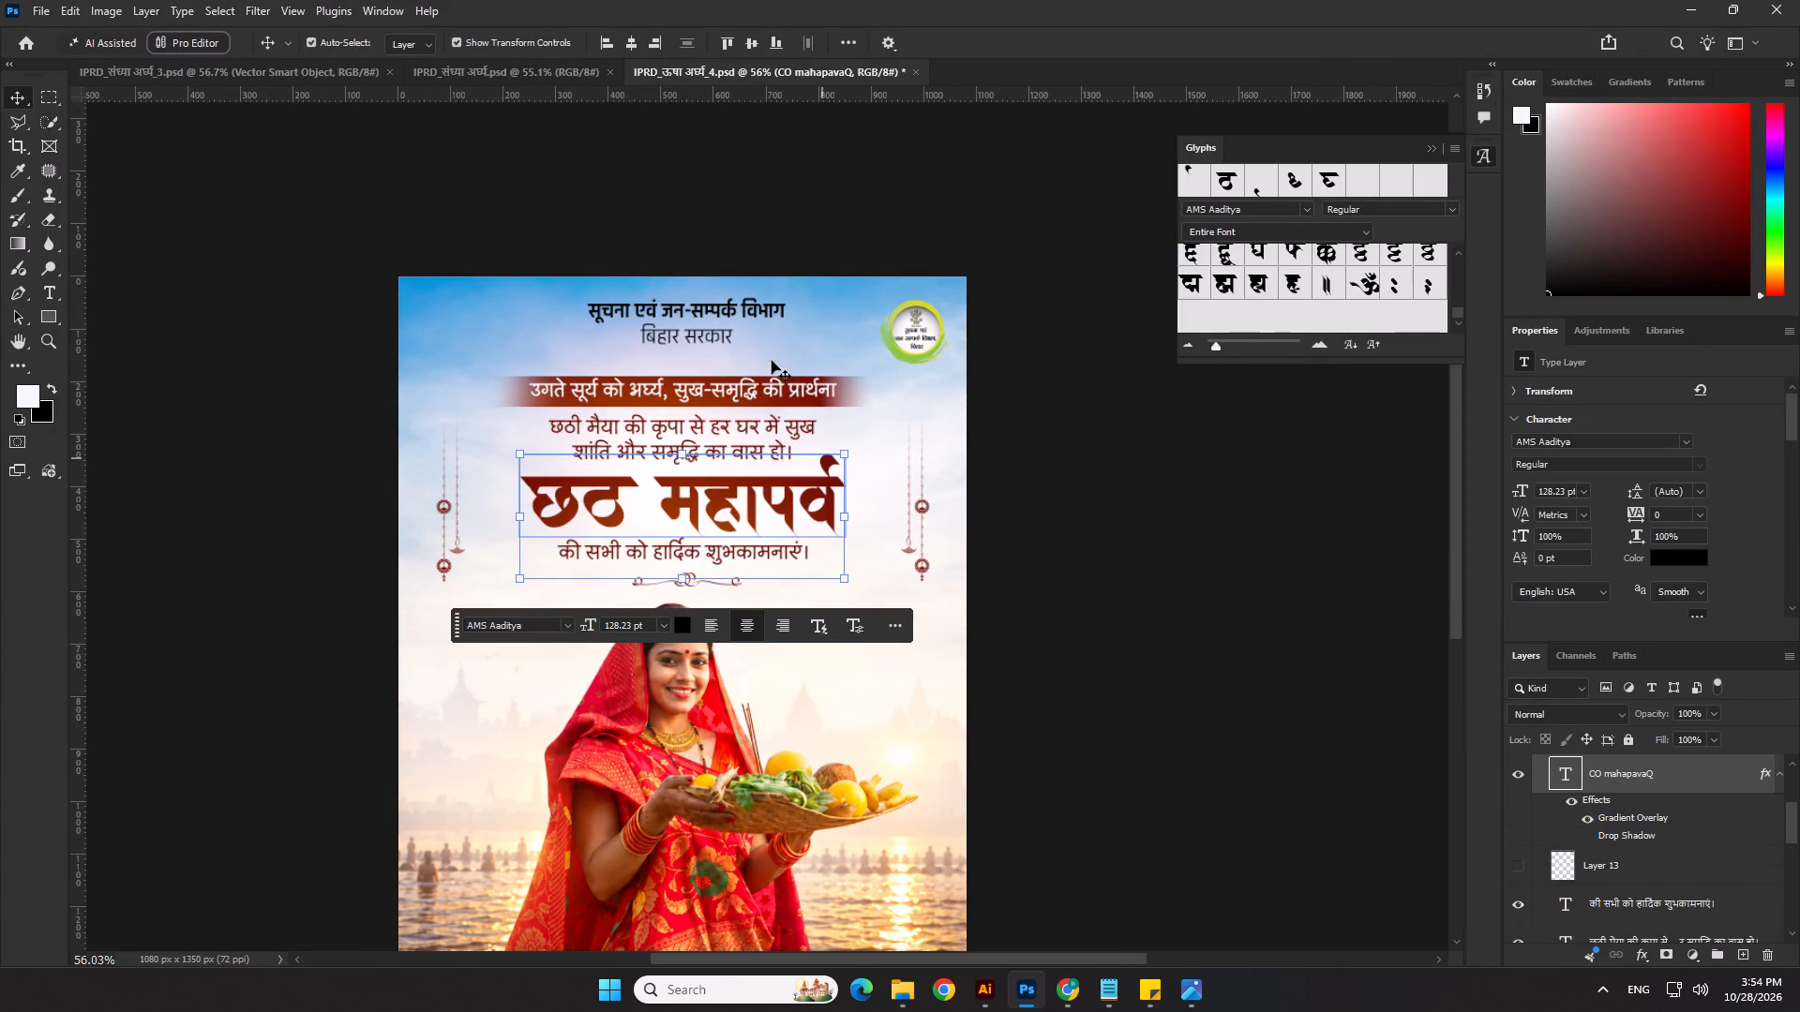
{"action": "left_click", "coordinate": [637, 32]}
{"action": "left_click", "coordinate": [683, 201]}
{"action": "scroll", "coordinate": [874, 455], "scroll_direction": "down", "scroll_amount": 4}
{"action": "key", "text": "ctrl+s"}
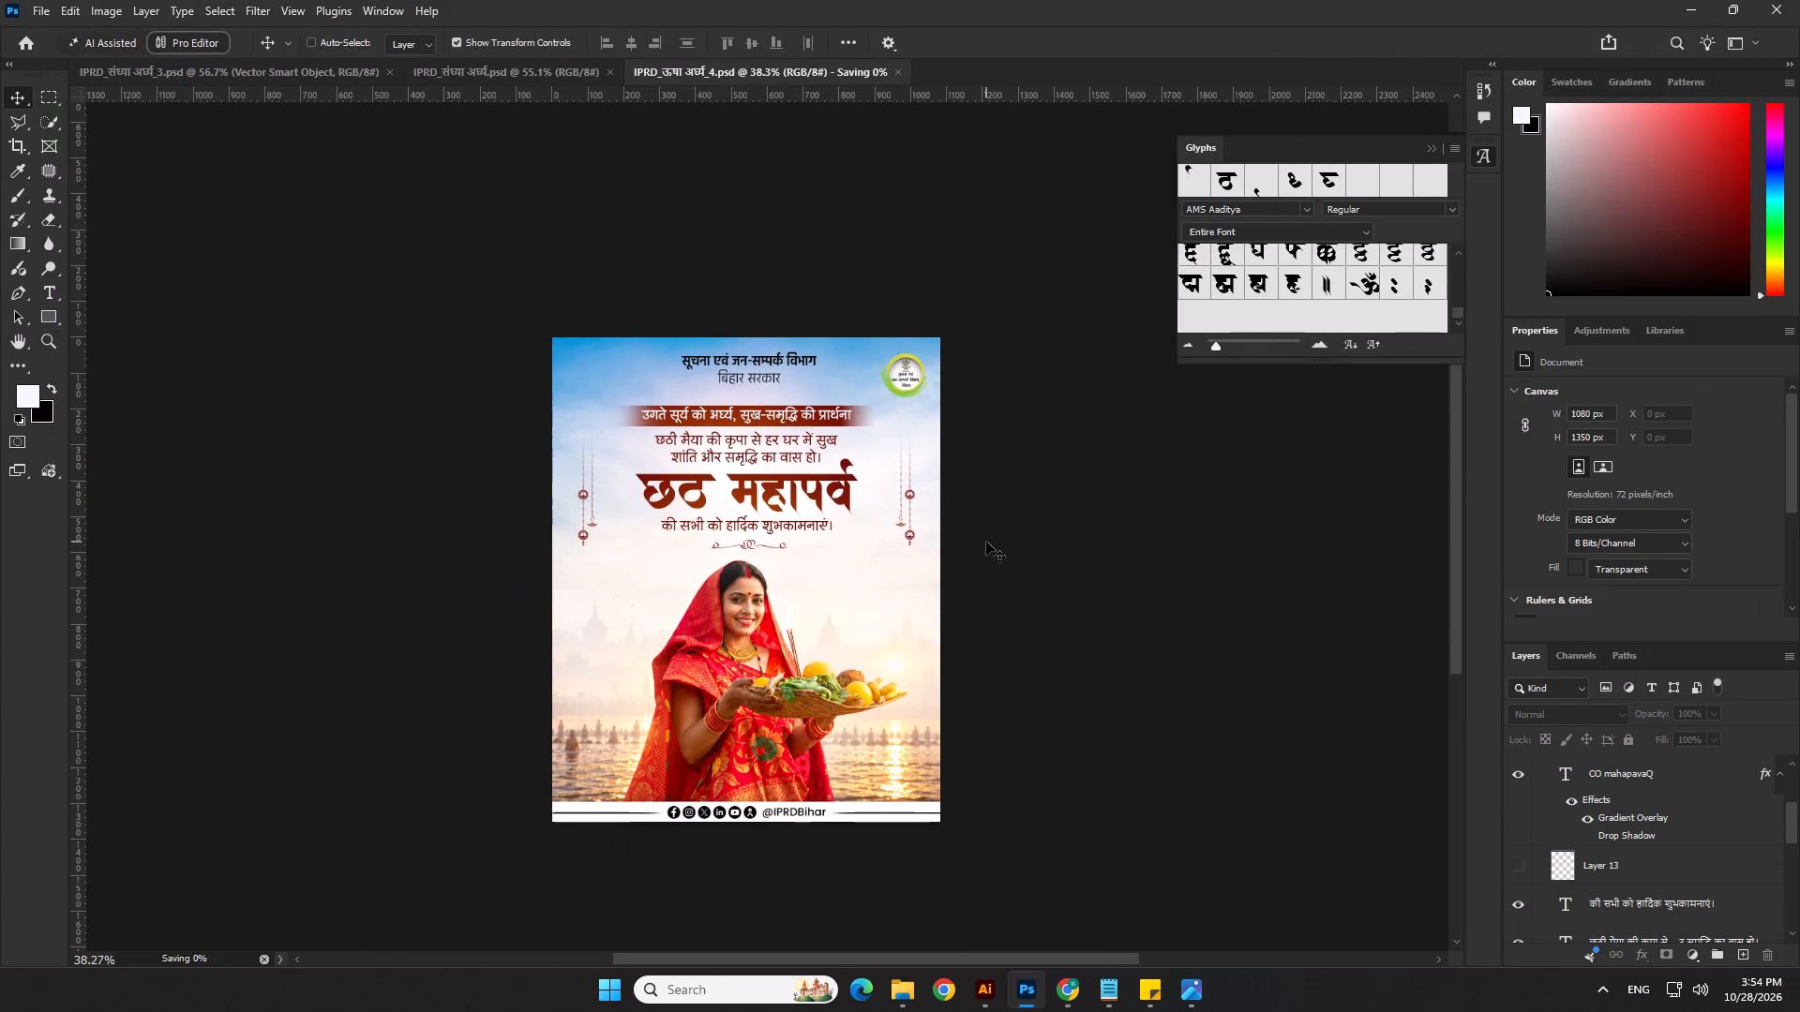
Take IPRD_ऊषा अर्घ्य_4 copy.png from the 28.10.26 folder in File Explorer and carry it over to another open window.
{"action": "left_click", "coordinate": [895, 989]}
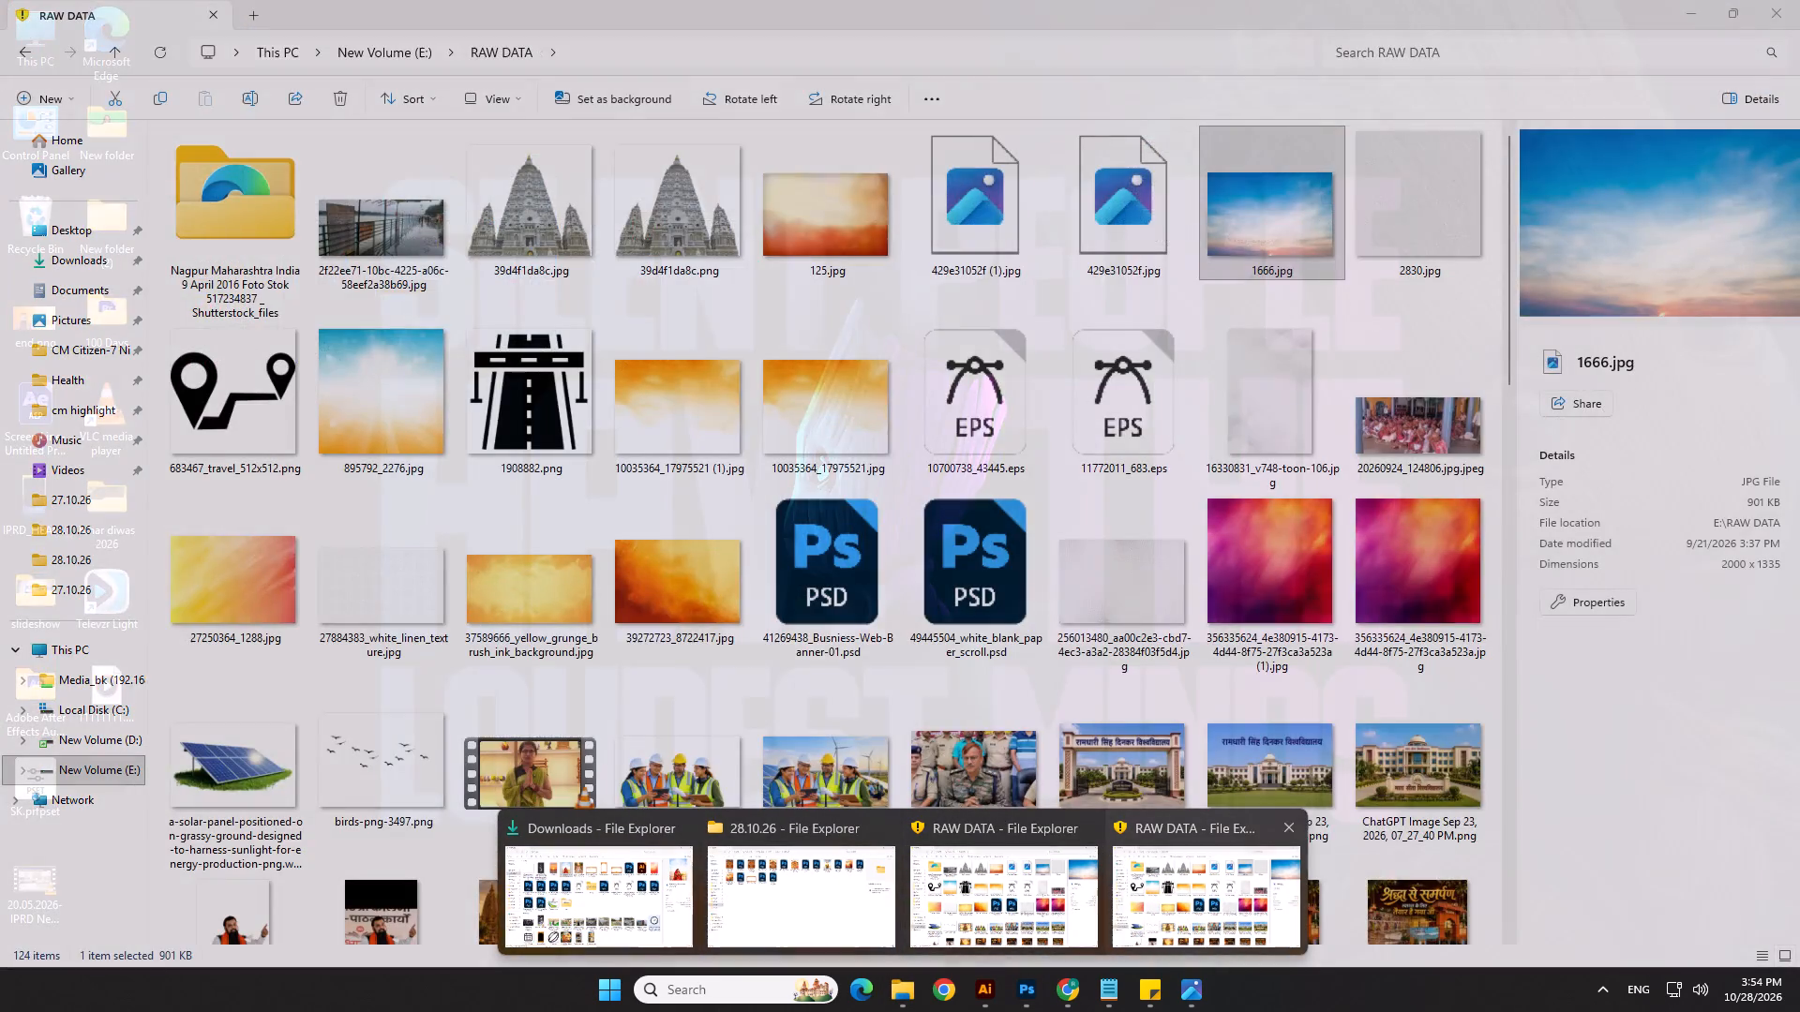
{"action": "left_click", "coordinate": [859, 886]}
{"action": "left_click", "coordinate": [901, 726]}
{"action": "left_click", "coordinate": [618, 318]}
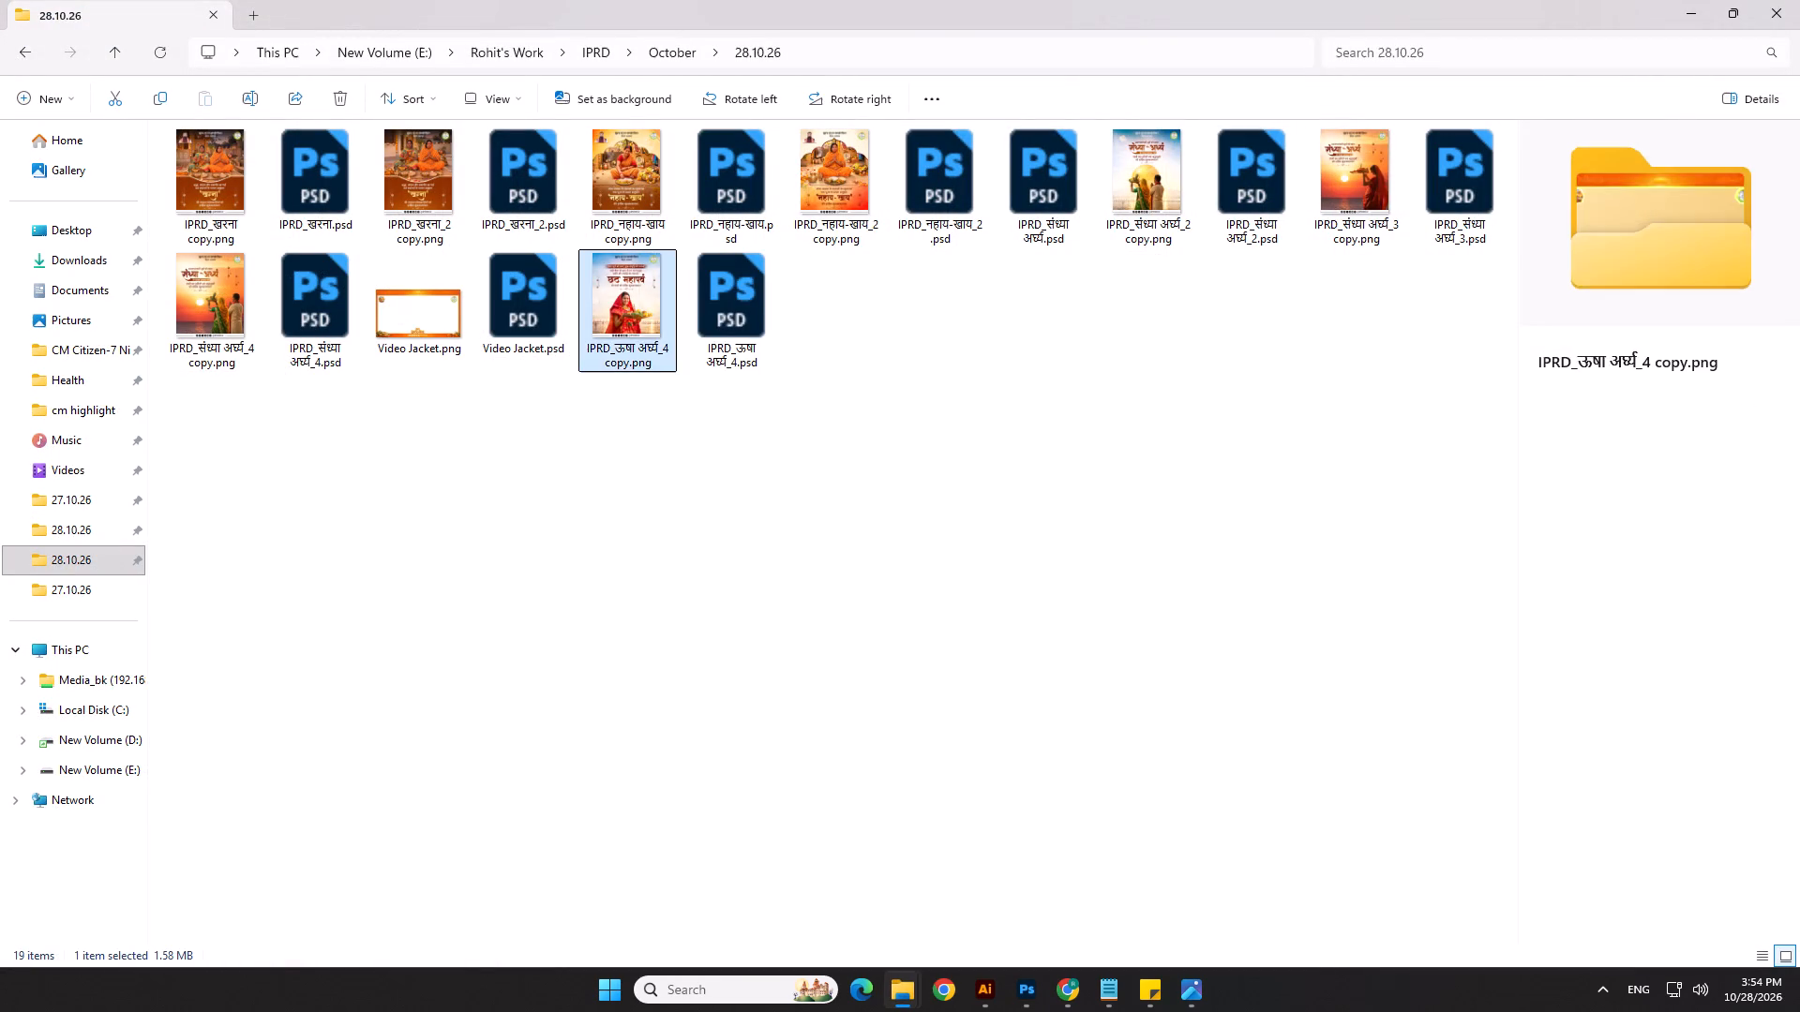
{"action": "left_click", "coordinate": [614, 305]}
{"action": "key", "text": "alt+Tab"}
{"action": "key", "text": "alt+Tab"}
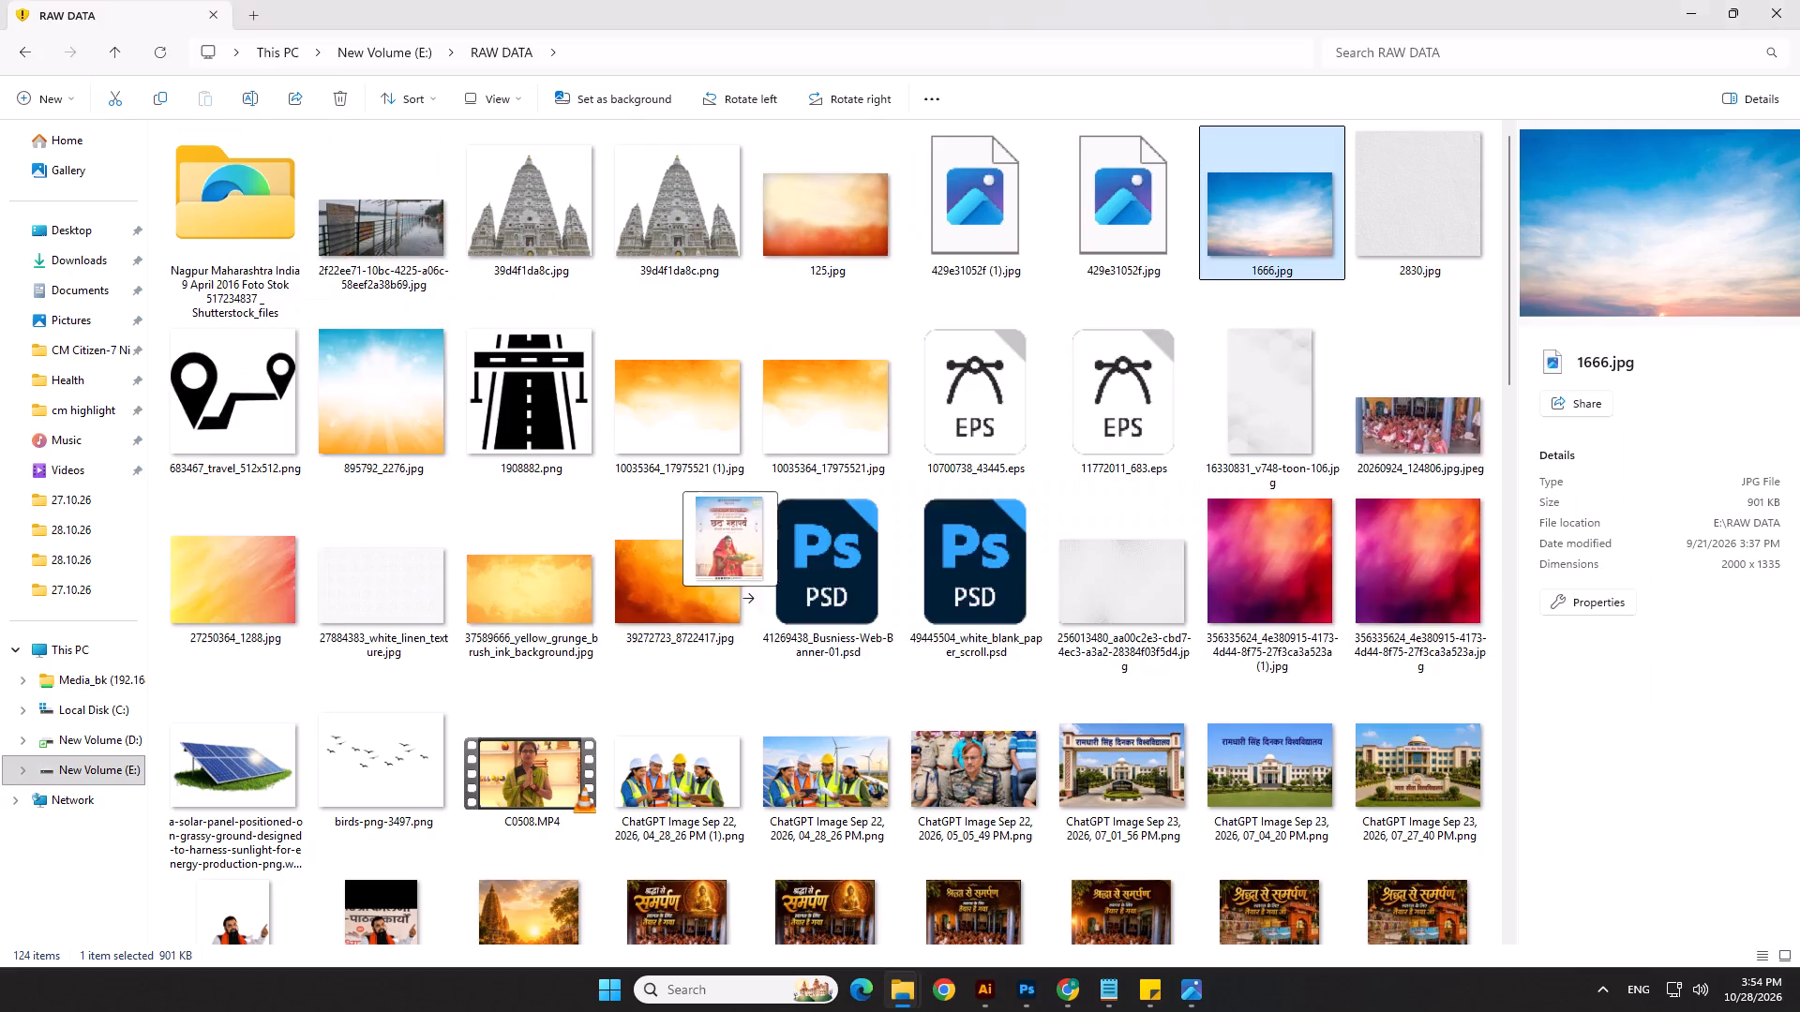
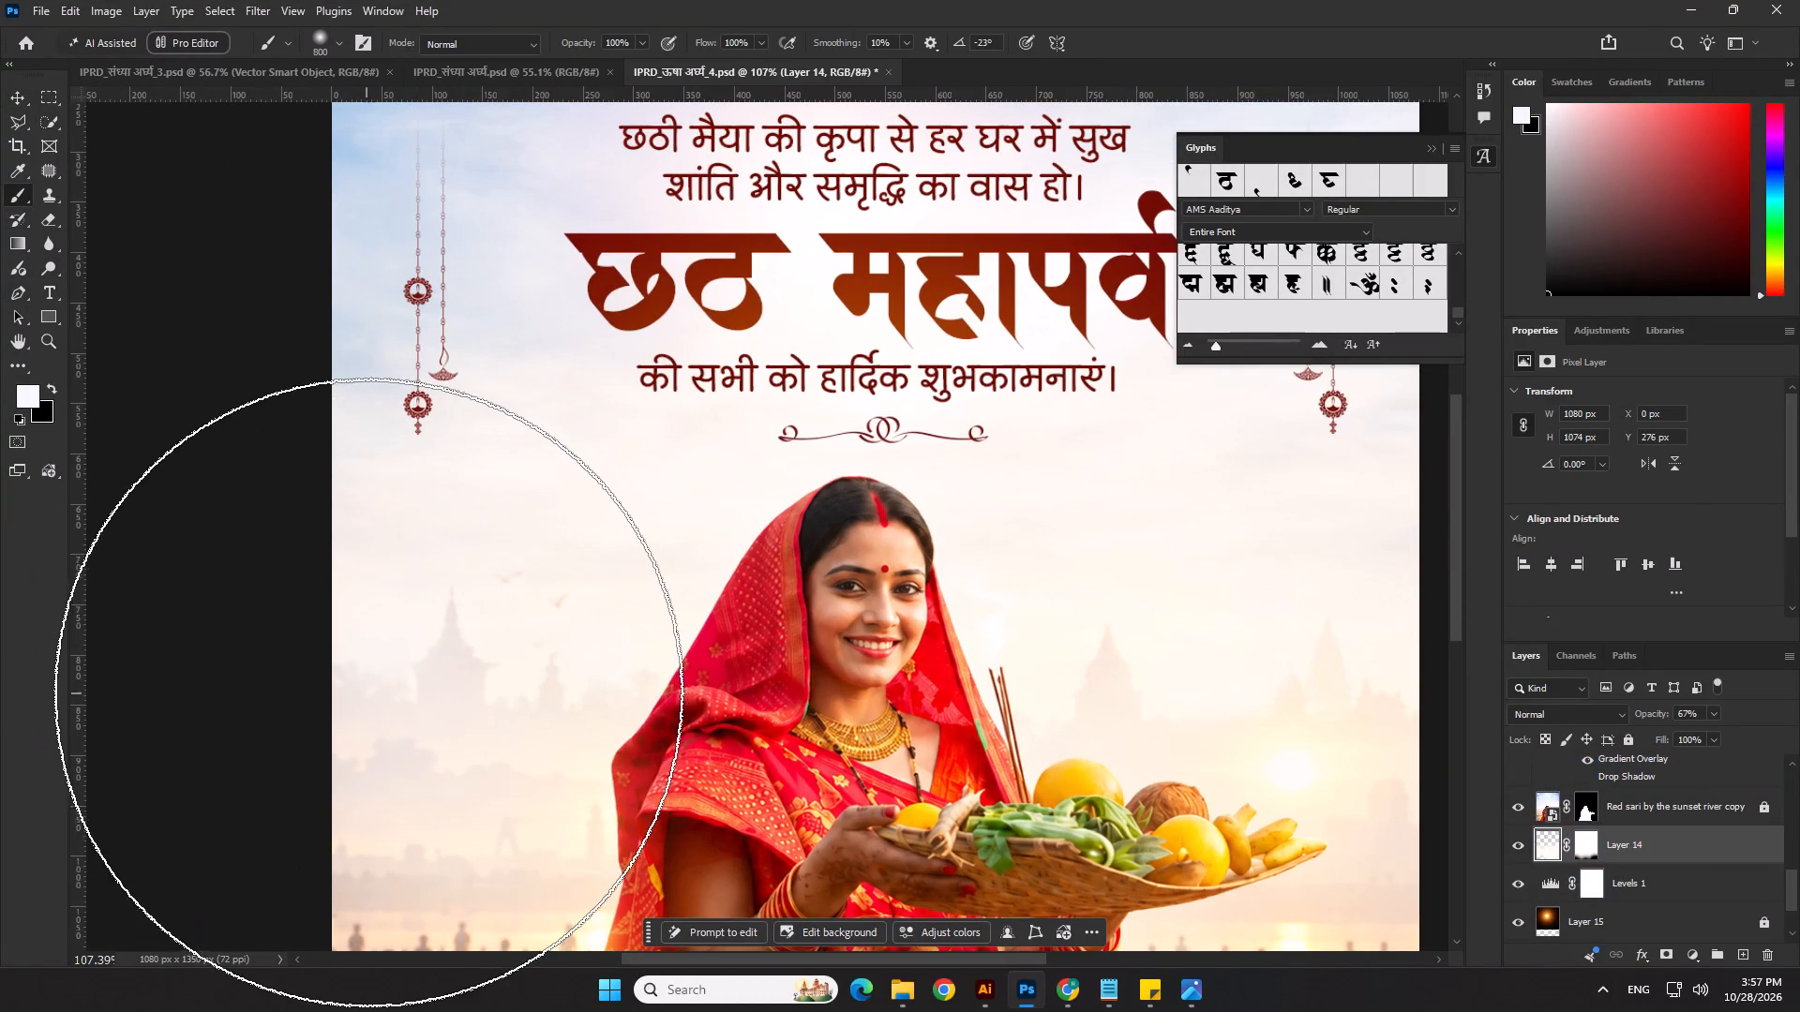
Dab soft white haze on Layer 14 over the faded temple skyline left of the woman, using a 250 px brush.
{"action": "key", "text": "bracketleft"}
{"action": "key", "text": "bracketleft"}
{"action": "key", "text": "bracketleft"}
{"action": "key", "text": "bracketleft"}
{"action": "key", "text": "bracketleft"}
{"action": "key", "text": "bracketleft"}
{"action": "left_click", "coordinate": [381, 688]}
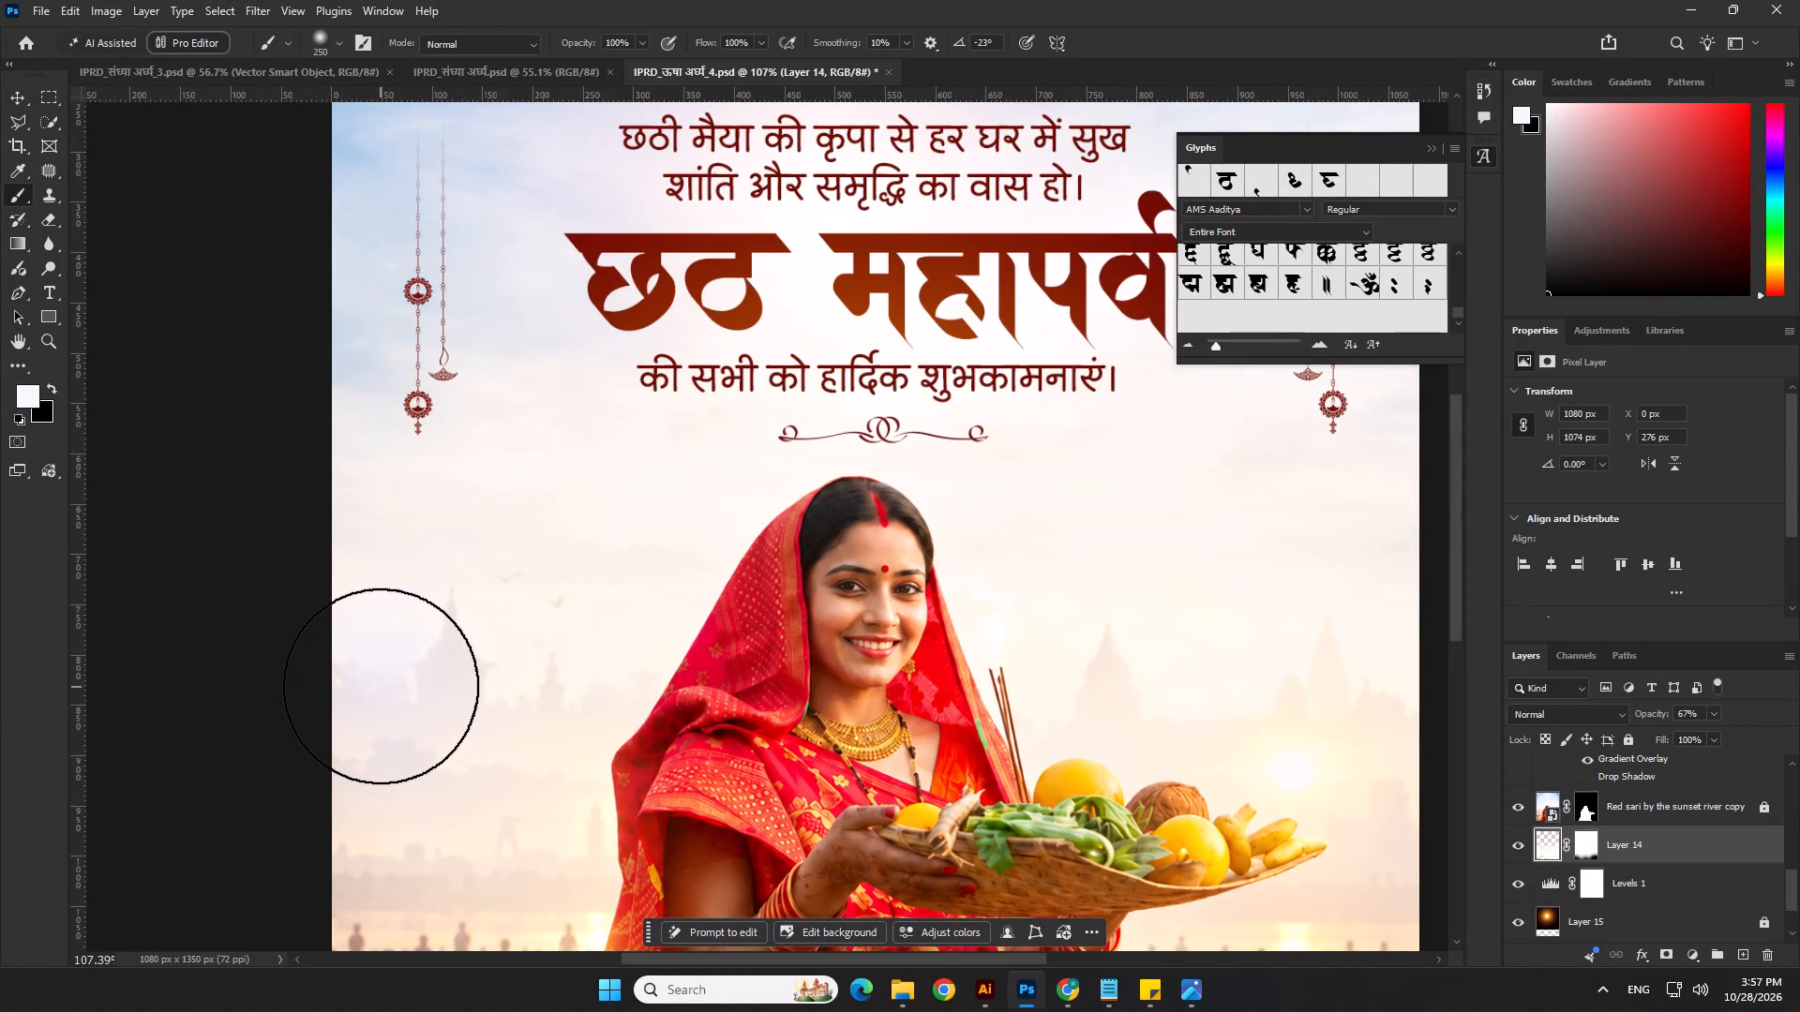
{"action": "left_click", "coordinate": [380, 686]}
{"action": "left_click", "coordinate": [457, 687]}
{"action": "left_click", "coordinate": [525, 675]}
{"action": "left_click", "coordinate": [513, 673]}
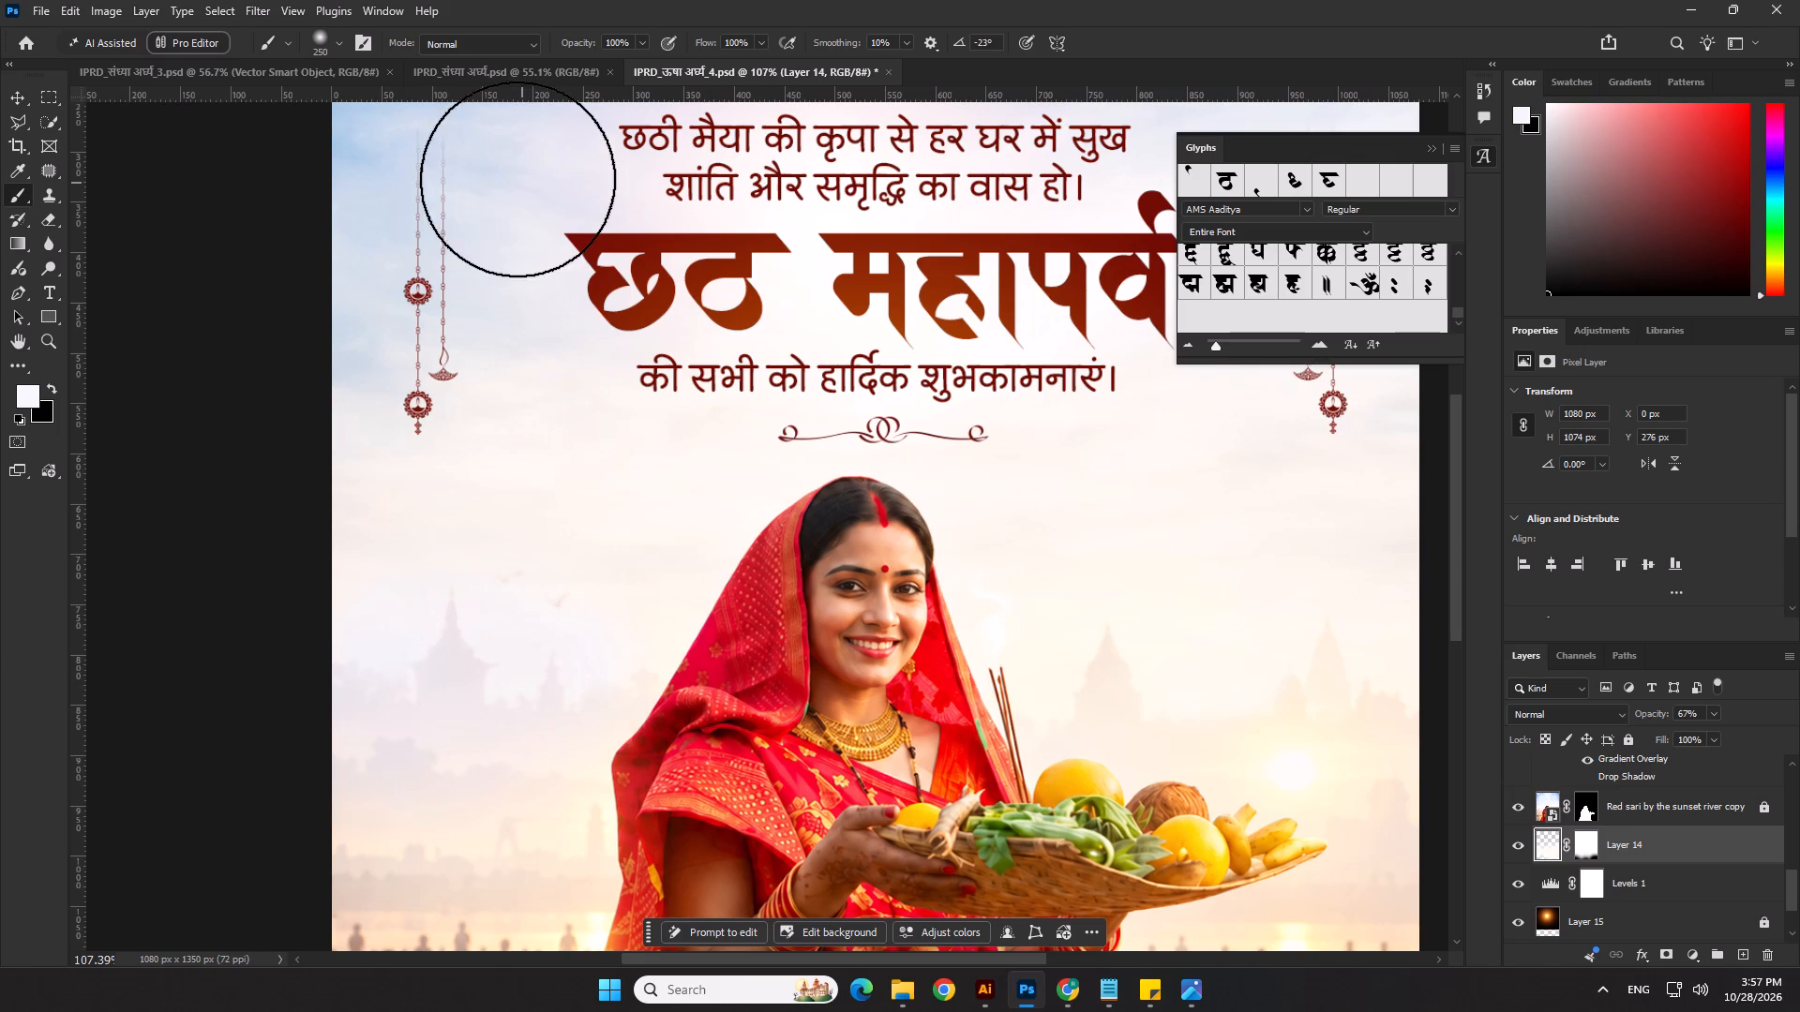
Paint white on Layer 14's mask over the faded temple skyline on the woman's left side of the poster.
{"action": "left_click", "coordinate": [1547, 849]}
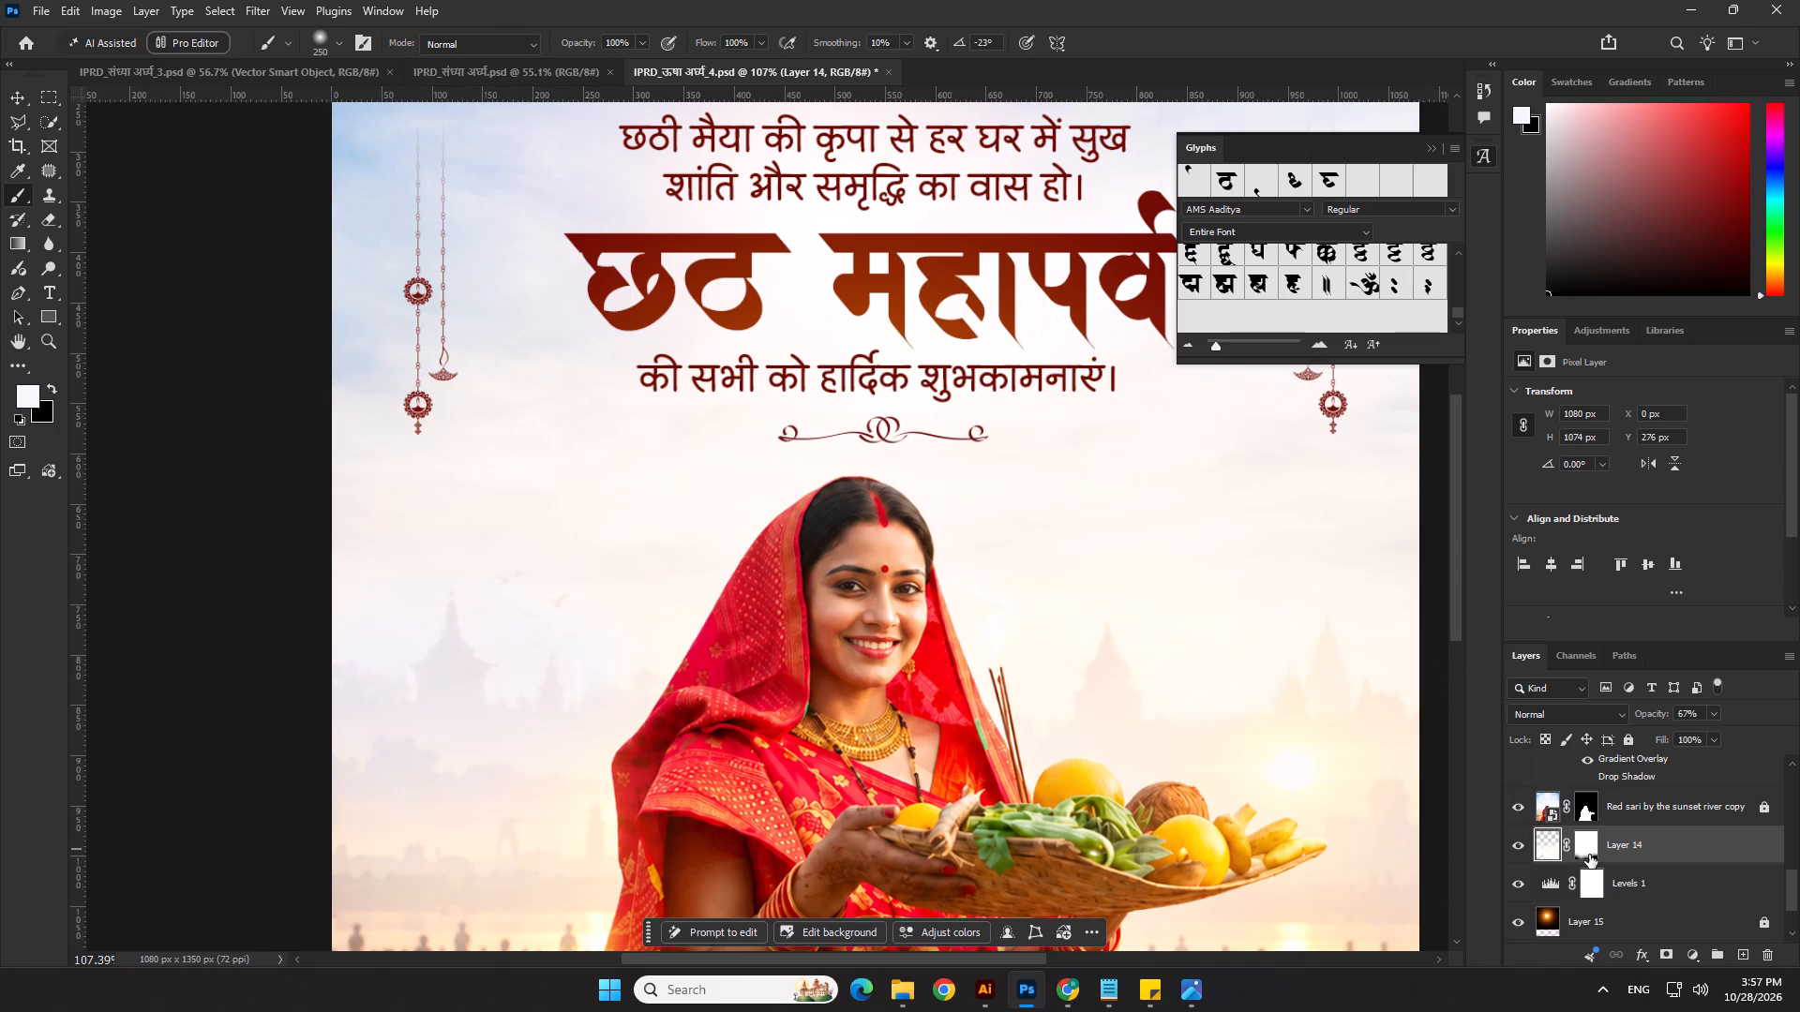
{"action": "left_click", "coordinate": [1615, 854]}
{"action": "left_click", "coordinate": [1596, 849]}
{"action": "left_click_drag", "start_coordinate": [488, 641], "coordinate": [479, 644]}
{"action": "left_click", "coordinate": [468, 647]}
{"action": "left_click", "coordinate": [448, 647]}
{"action": "left_click_drag", "start_coordinate": [427, 658], "coordinate": [417, 671]}
{"action": "double_click", "coordinate": [416, 671]}
{"action": "left_click", "coordinate": [420, 697]}
{"action": "double_click", "coordinate": [407, 702]}
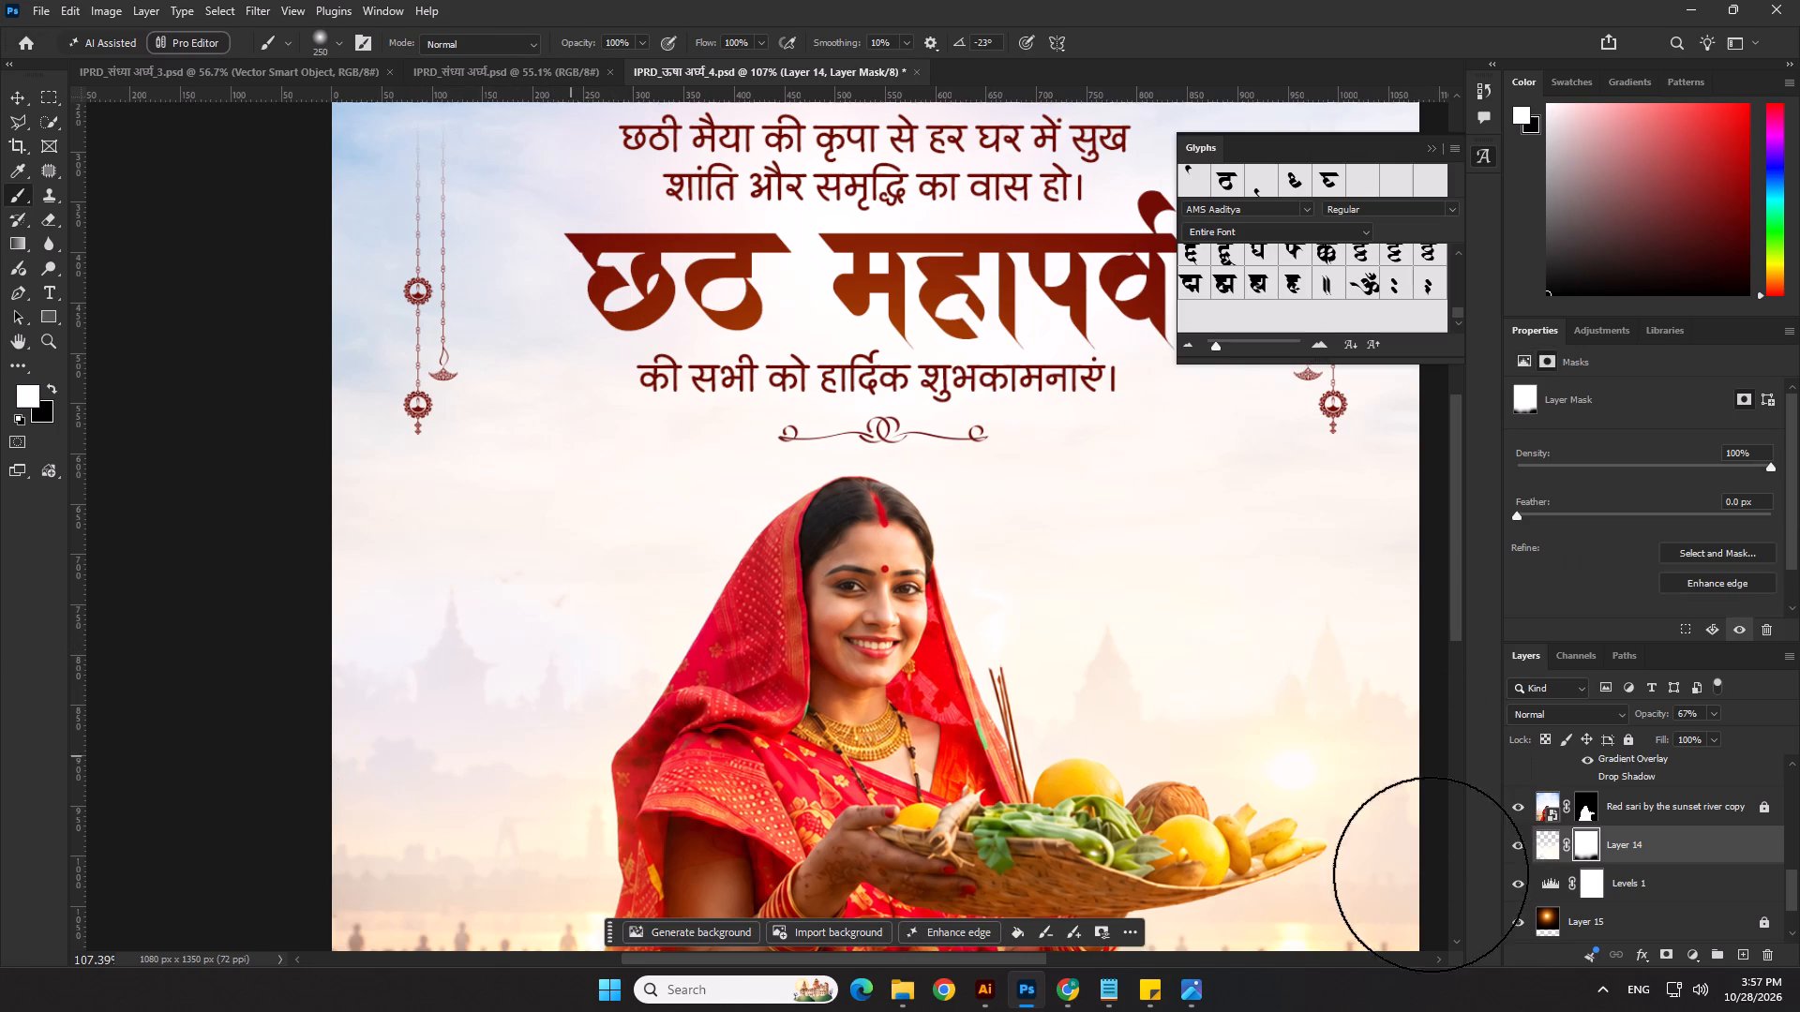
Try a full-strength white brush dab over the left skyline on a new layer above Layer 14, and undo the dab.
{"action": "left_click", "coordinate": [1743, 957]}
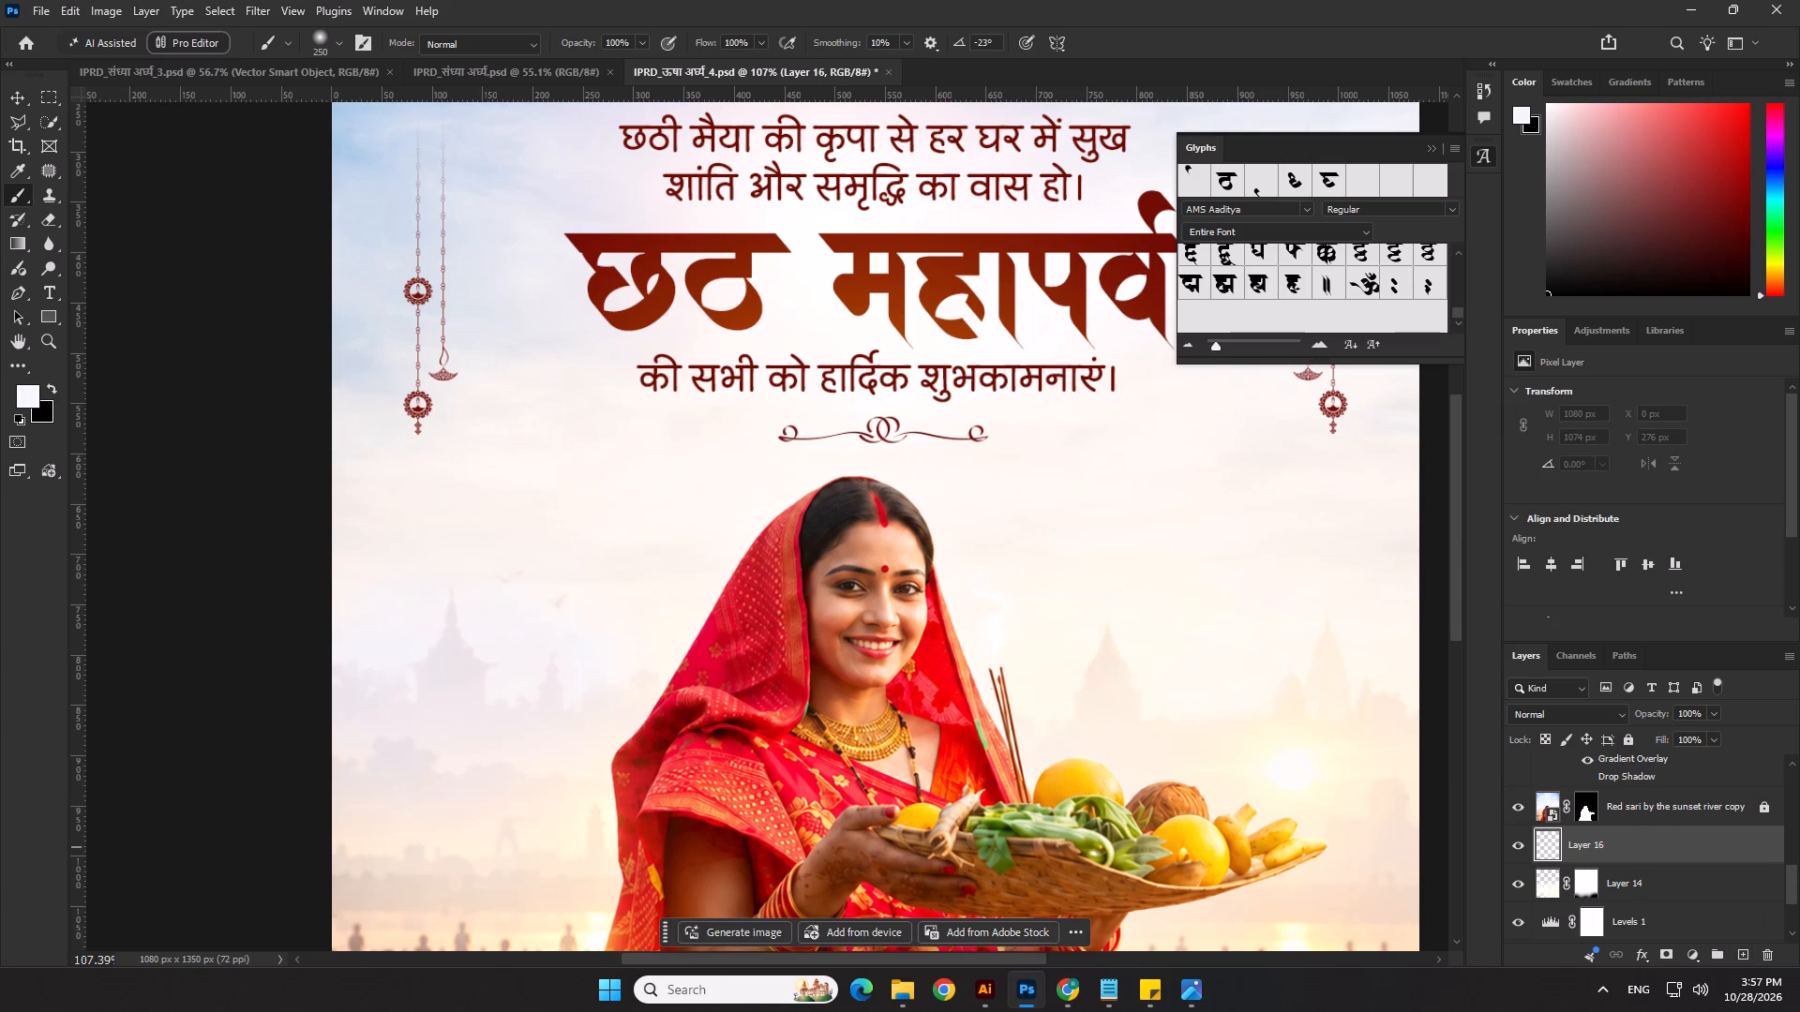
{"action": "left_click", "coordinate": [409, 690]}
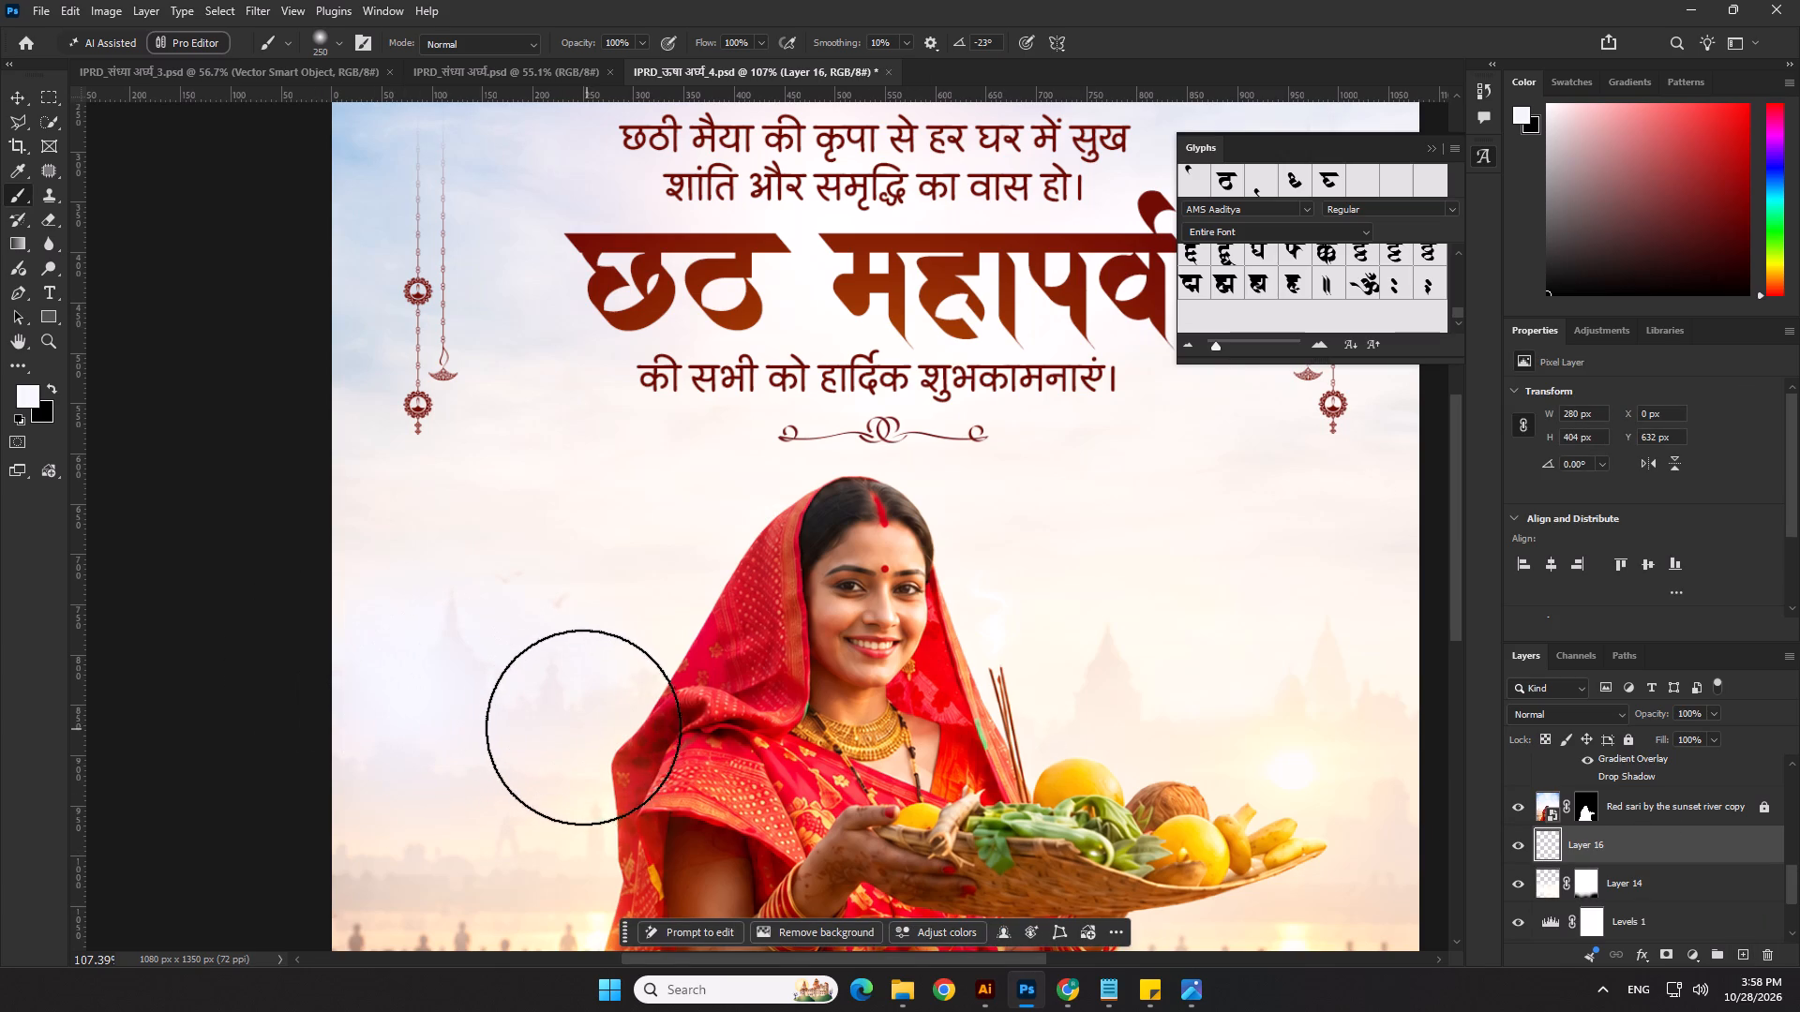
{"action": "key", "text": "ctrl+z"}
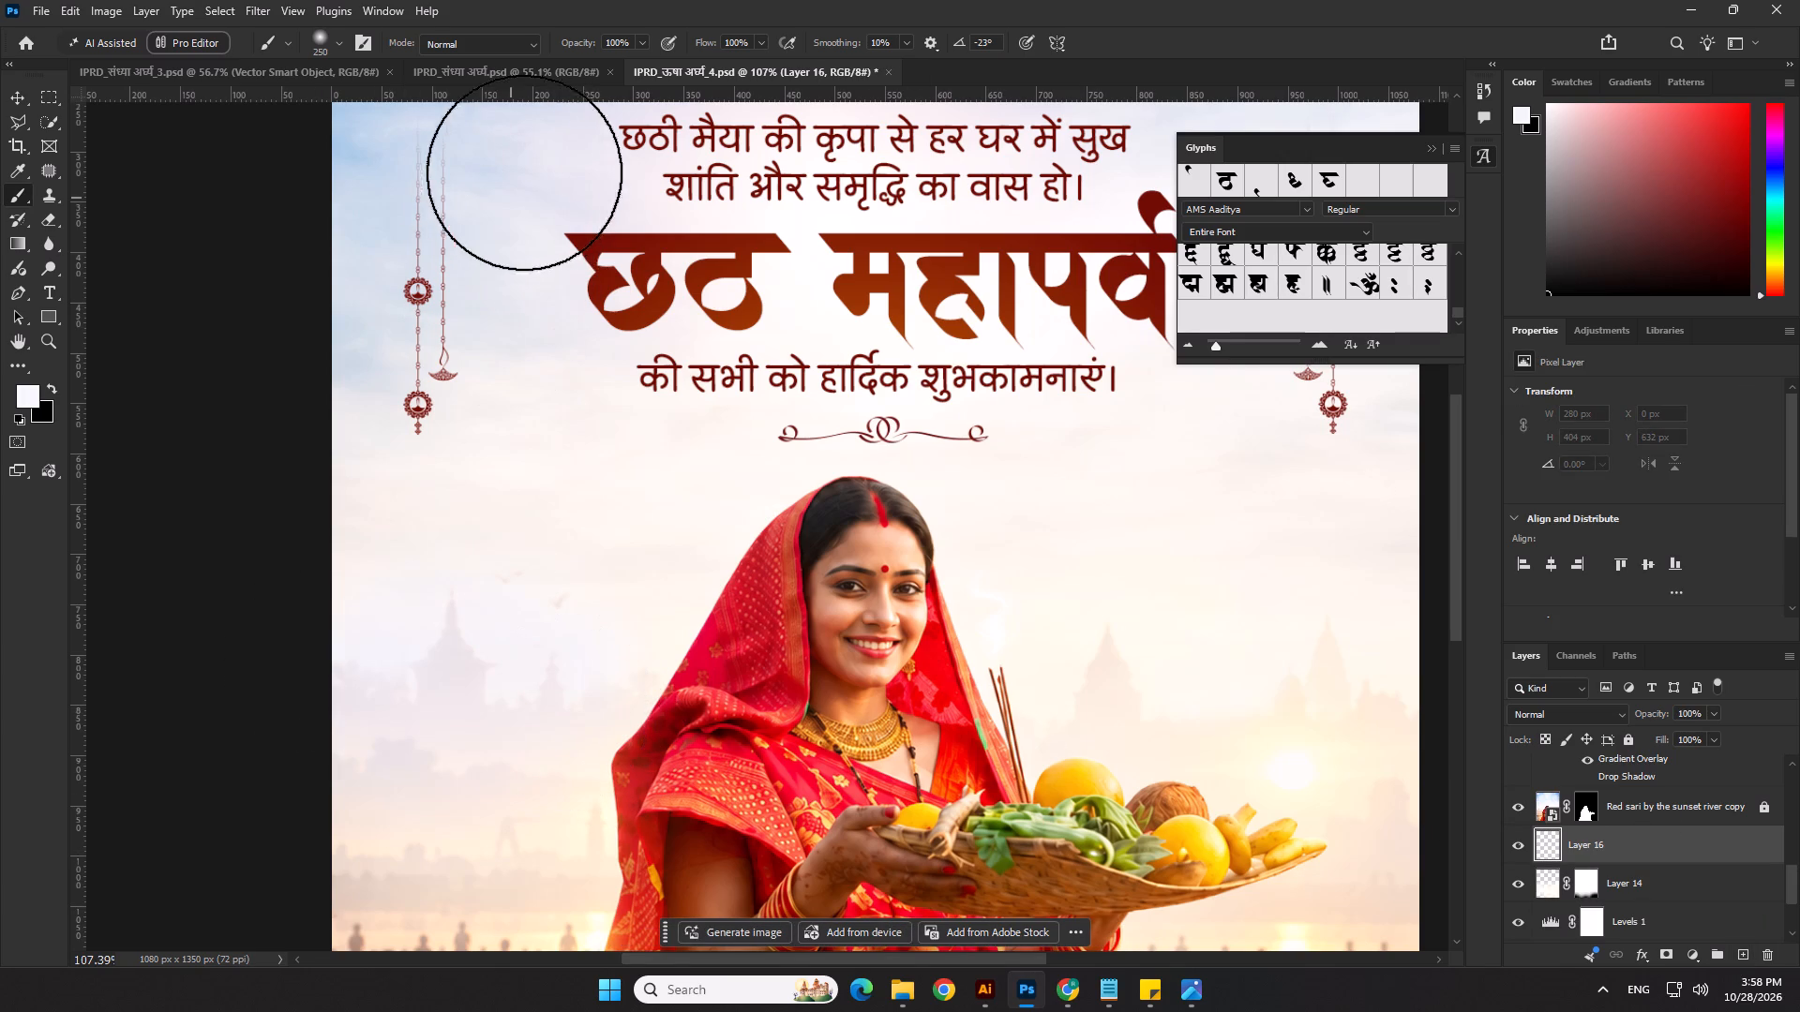
Set the brush opacity to 40% and its flow to 40%.
{"action": "left_click_drag", "start_coordinate": [632, 38], "coordinate": [542, 52]}
{"action": "type", "text": "40"}
{"action": "key", "text": "Tab"}
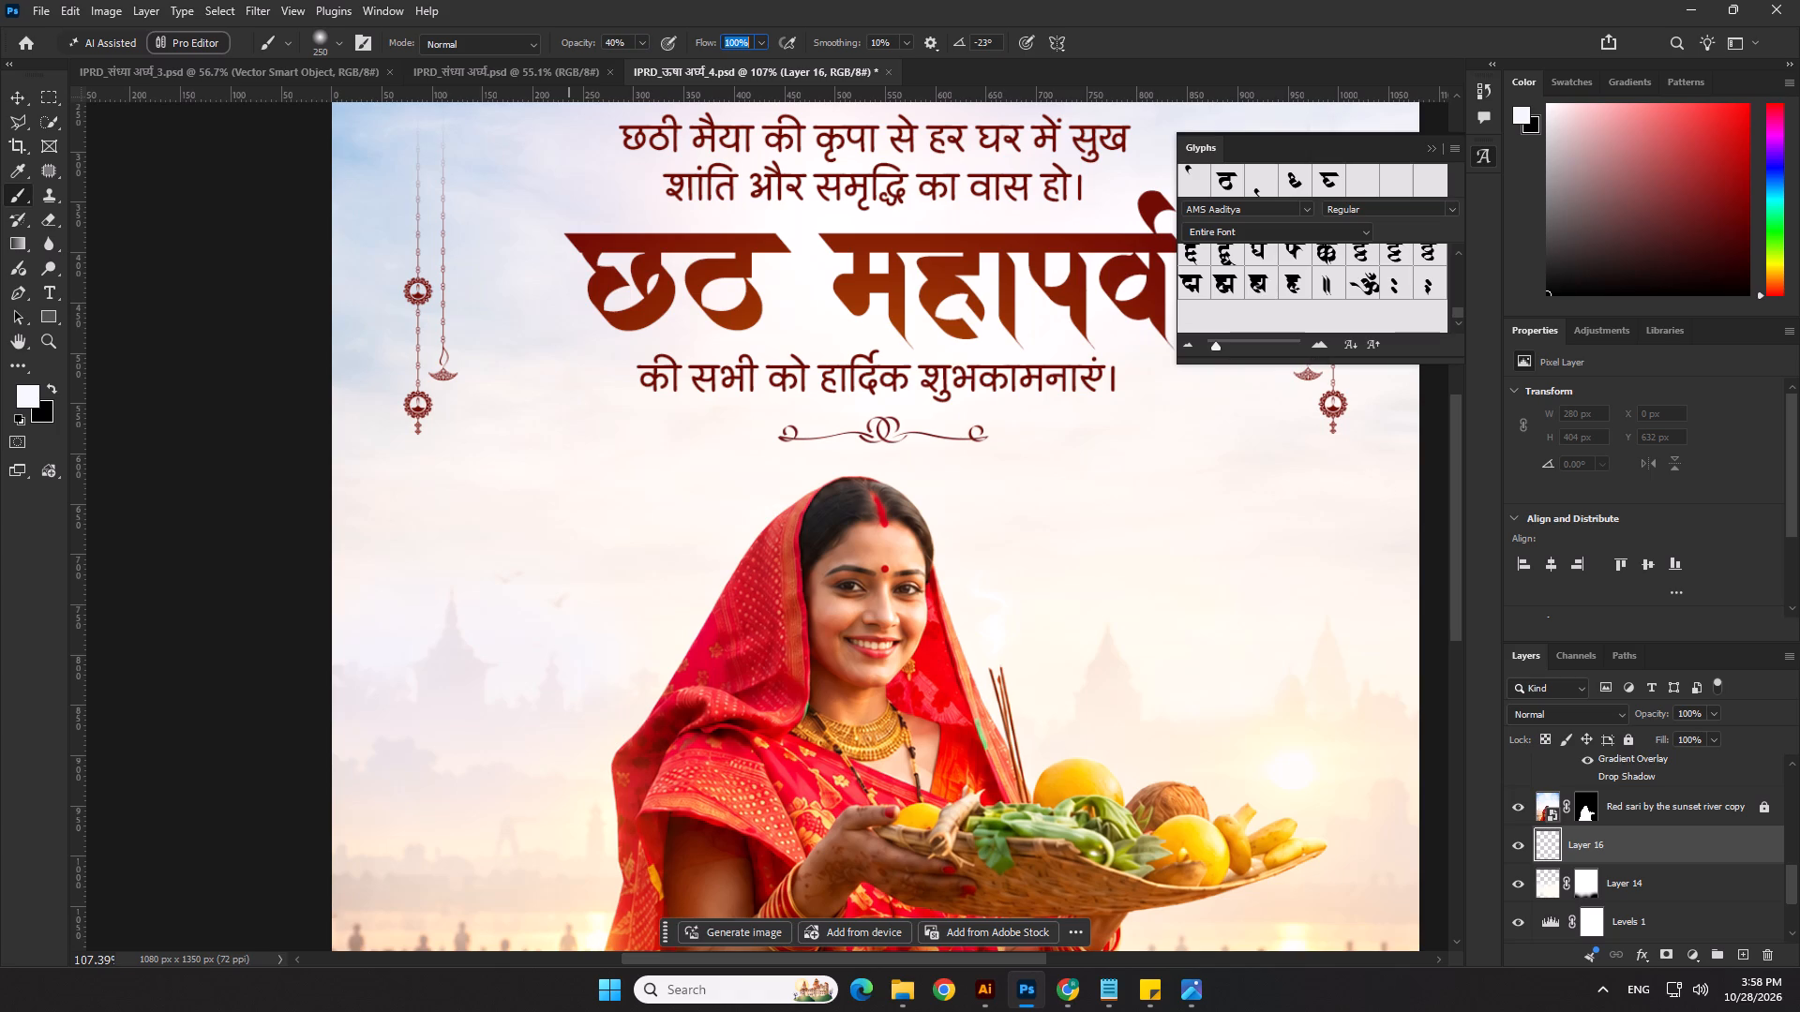
{"action": "type", "text": "40"}
{"action": "key", "text": "Return"}
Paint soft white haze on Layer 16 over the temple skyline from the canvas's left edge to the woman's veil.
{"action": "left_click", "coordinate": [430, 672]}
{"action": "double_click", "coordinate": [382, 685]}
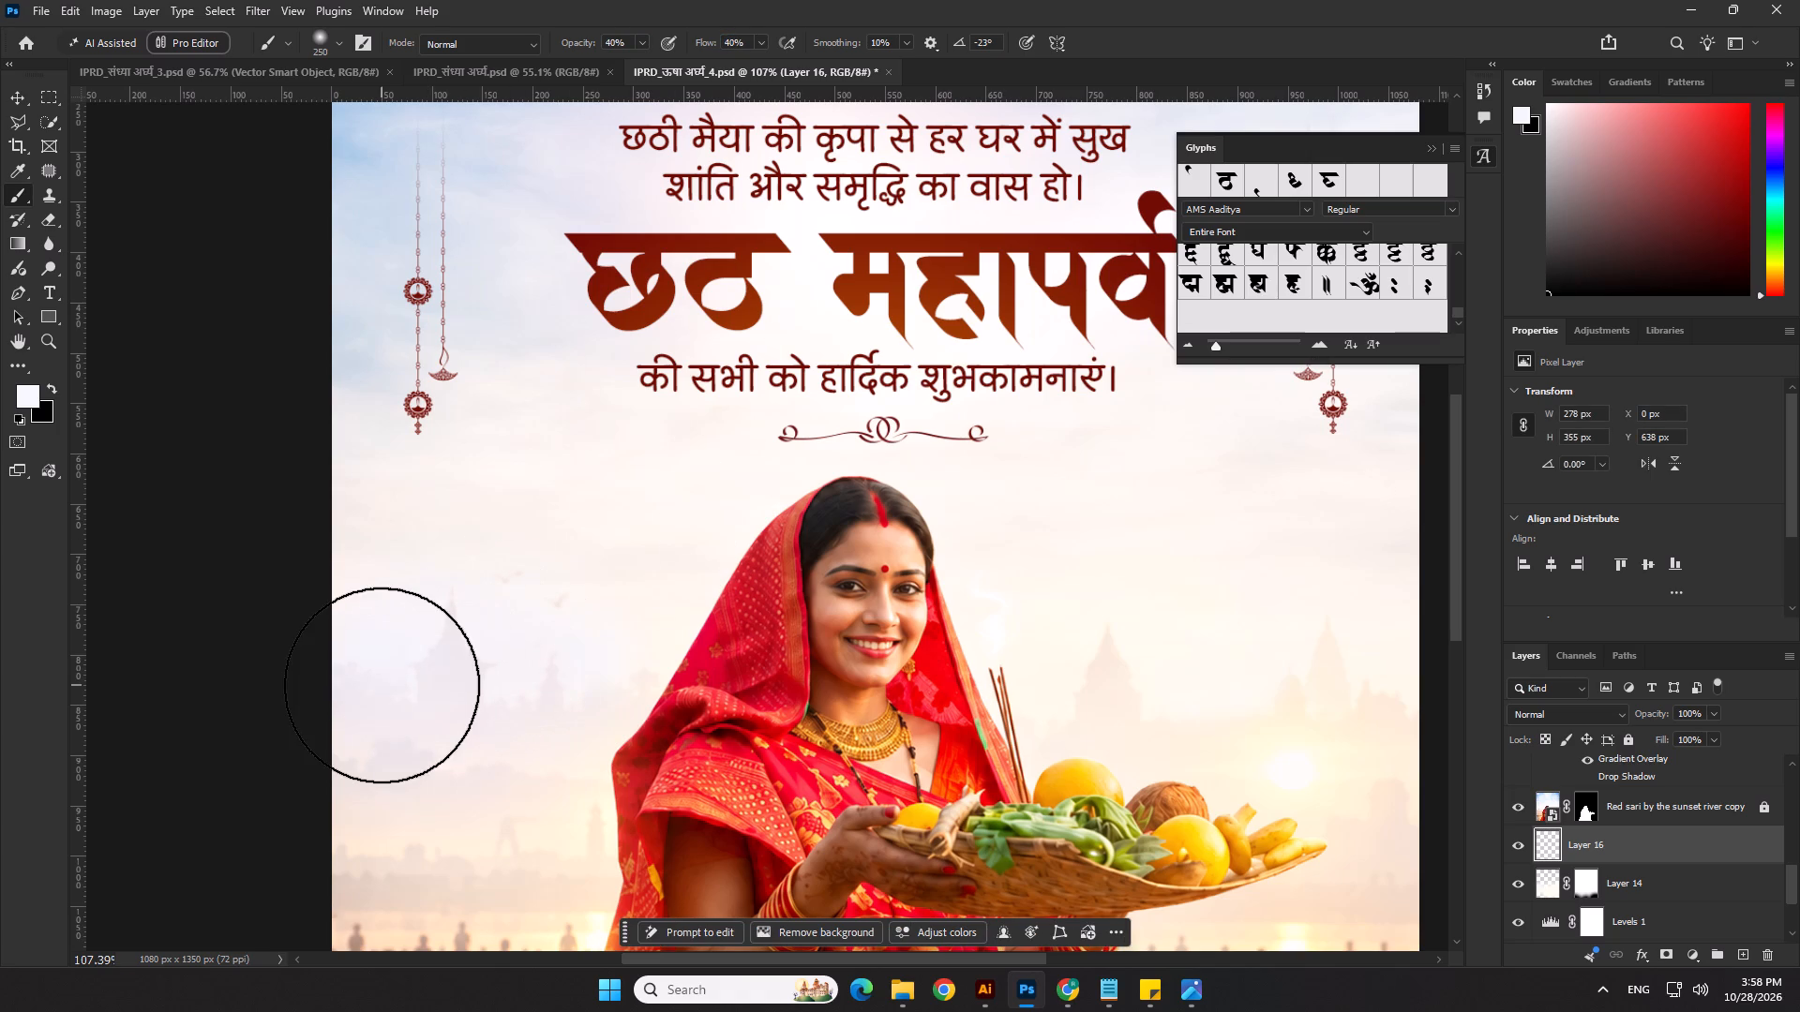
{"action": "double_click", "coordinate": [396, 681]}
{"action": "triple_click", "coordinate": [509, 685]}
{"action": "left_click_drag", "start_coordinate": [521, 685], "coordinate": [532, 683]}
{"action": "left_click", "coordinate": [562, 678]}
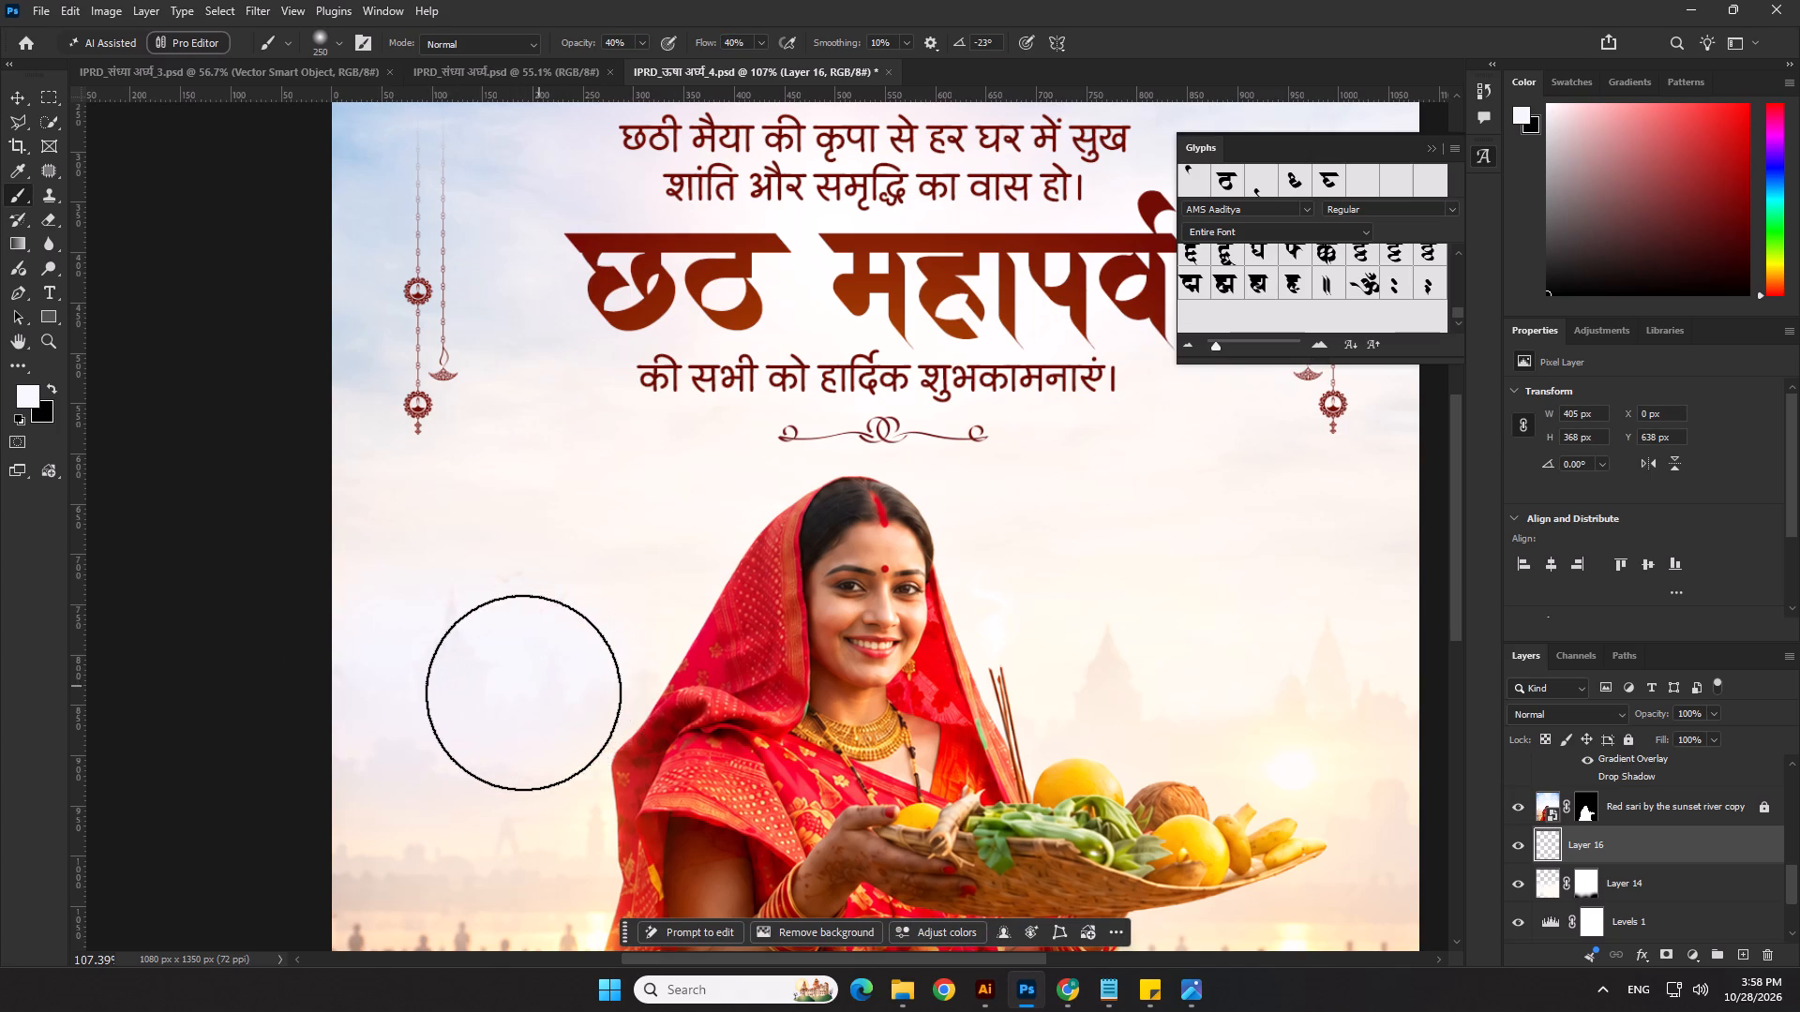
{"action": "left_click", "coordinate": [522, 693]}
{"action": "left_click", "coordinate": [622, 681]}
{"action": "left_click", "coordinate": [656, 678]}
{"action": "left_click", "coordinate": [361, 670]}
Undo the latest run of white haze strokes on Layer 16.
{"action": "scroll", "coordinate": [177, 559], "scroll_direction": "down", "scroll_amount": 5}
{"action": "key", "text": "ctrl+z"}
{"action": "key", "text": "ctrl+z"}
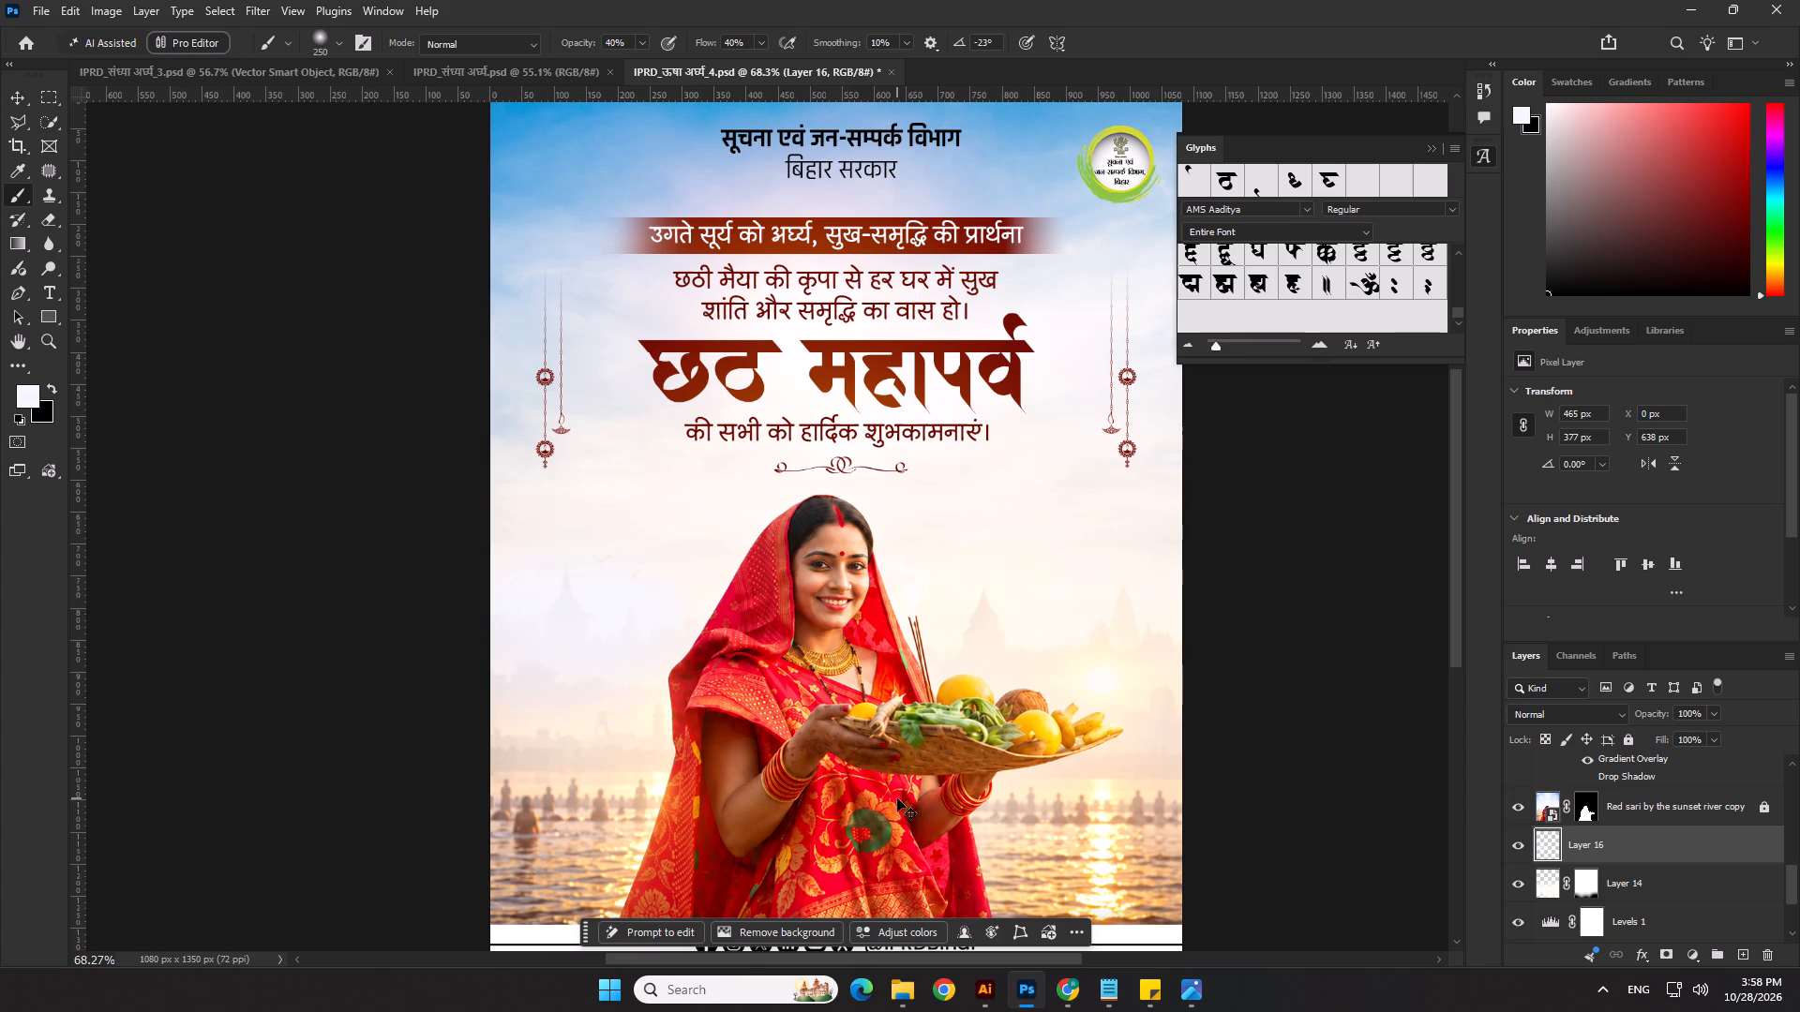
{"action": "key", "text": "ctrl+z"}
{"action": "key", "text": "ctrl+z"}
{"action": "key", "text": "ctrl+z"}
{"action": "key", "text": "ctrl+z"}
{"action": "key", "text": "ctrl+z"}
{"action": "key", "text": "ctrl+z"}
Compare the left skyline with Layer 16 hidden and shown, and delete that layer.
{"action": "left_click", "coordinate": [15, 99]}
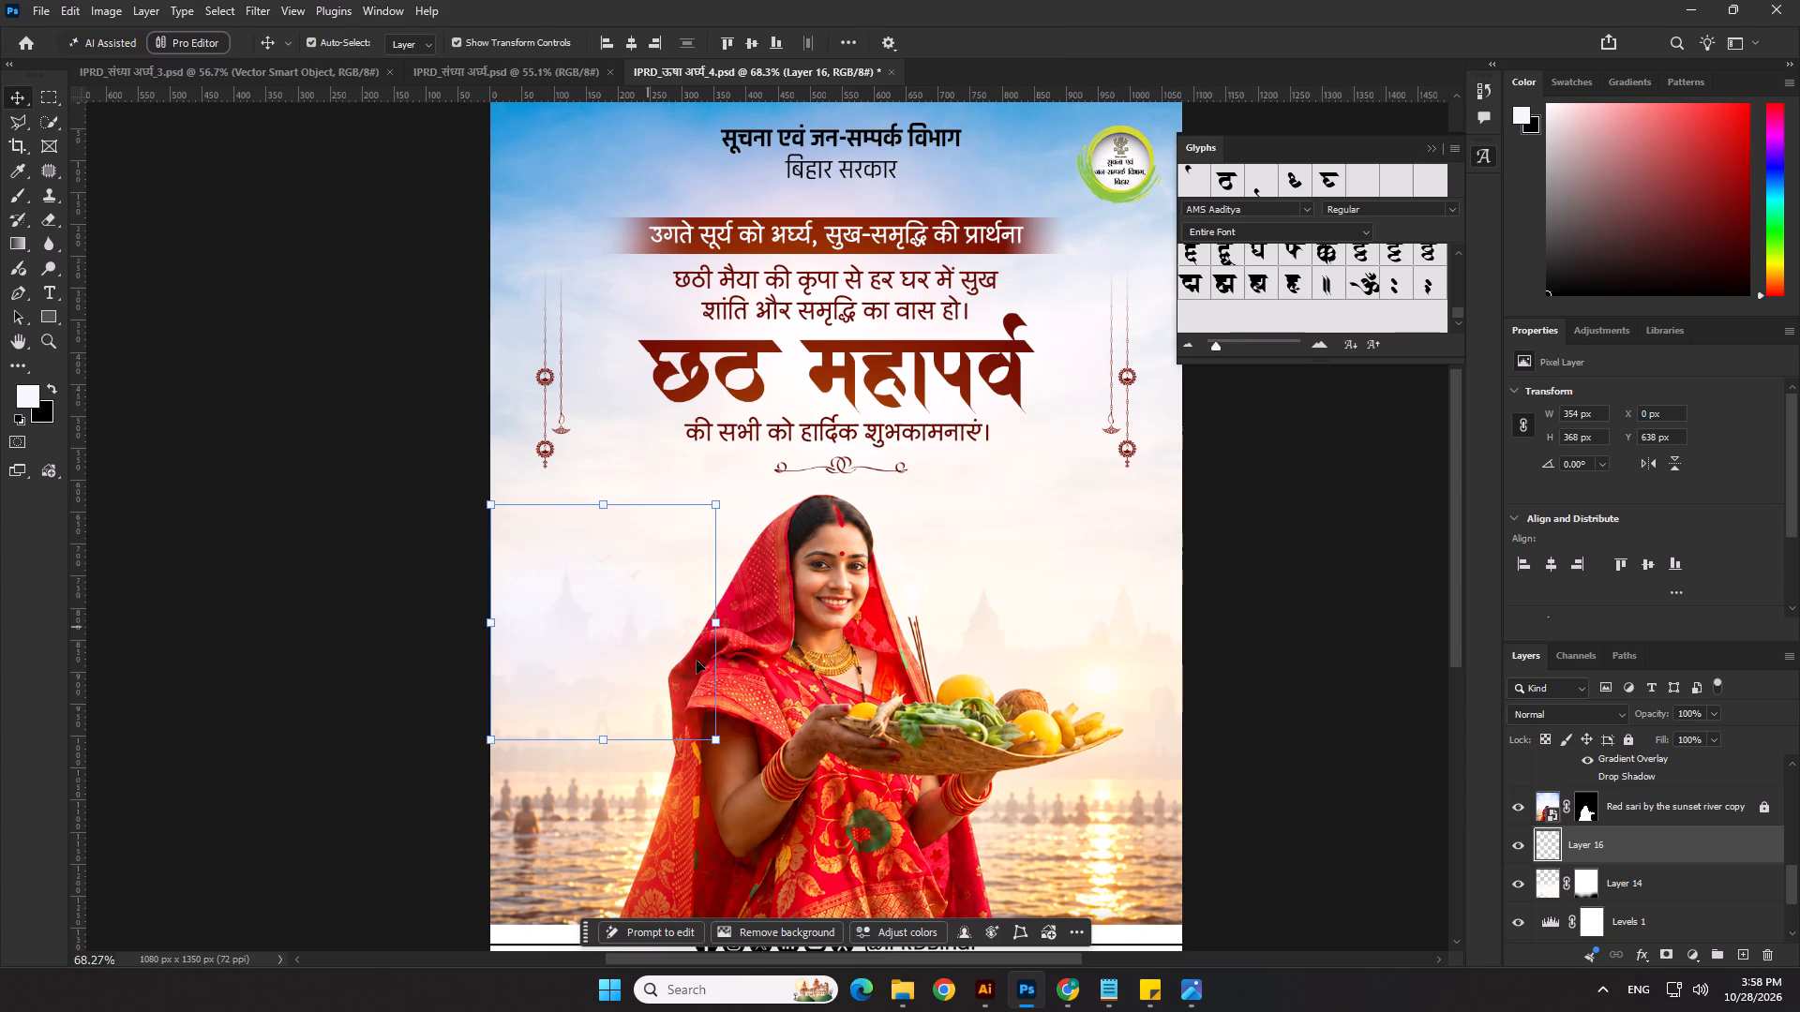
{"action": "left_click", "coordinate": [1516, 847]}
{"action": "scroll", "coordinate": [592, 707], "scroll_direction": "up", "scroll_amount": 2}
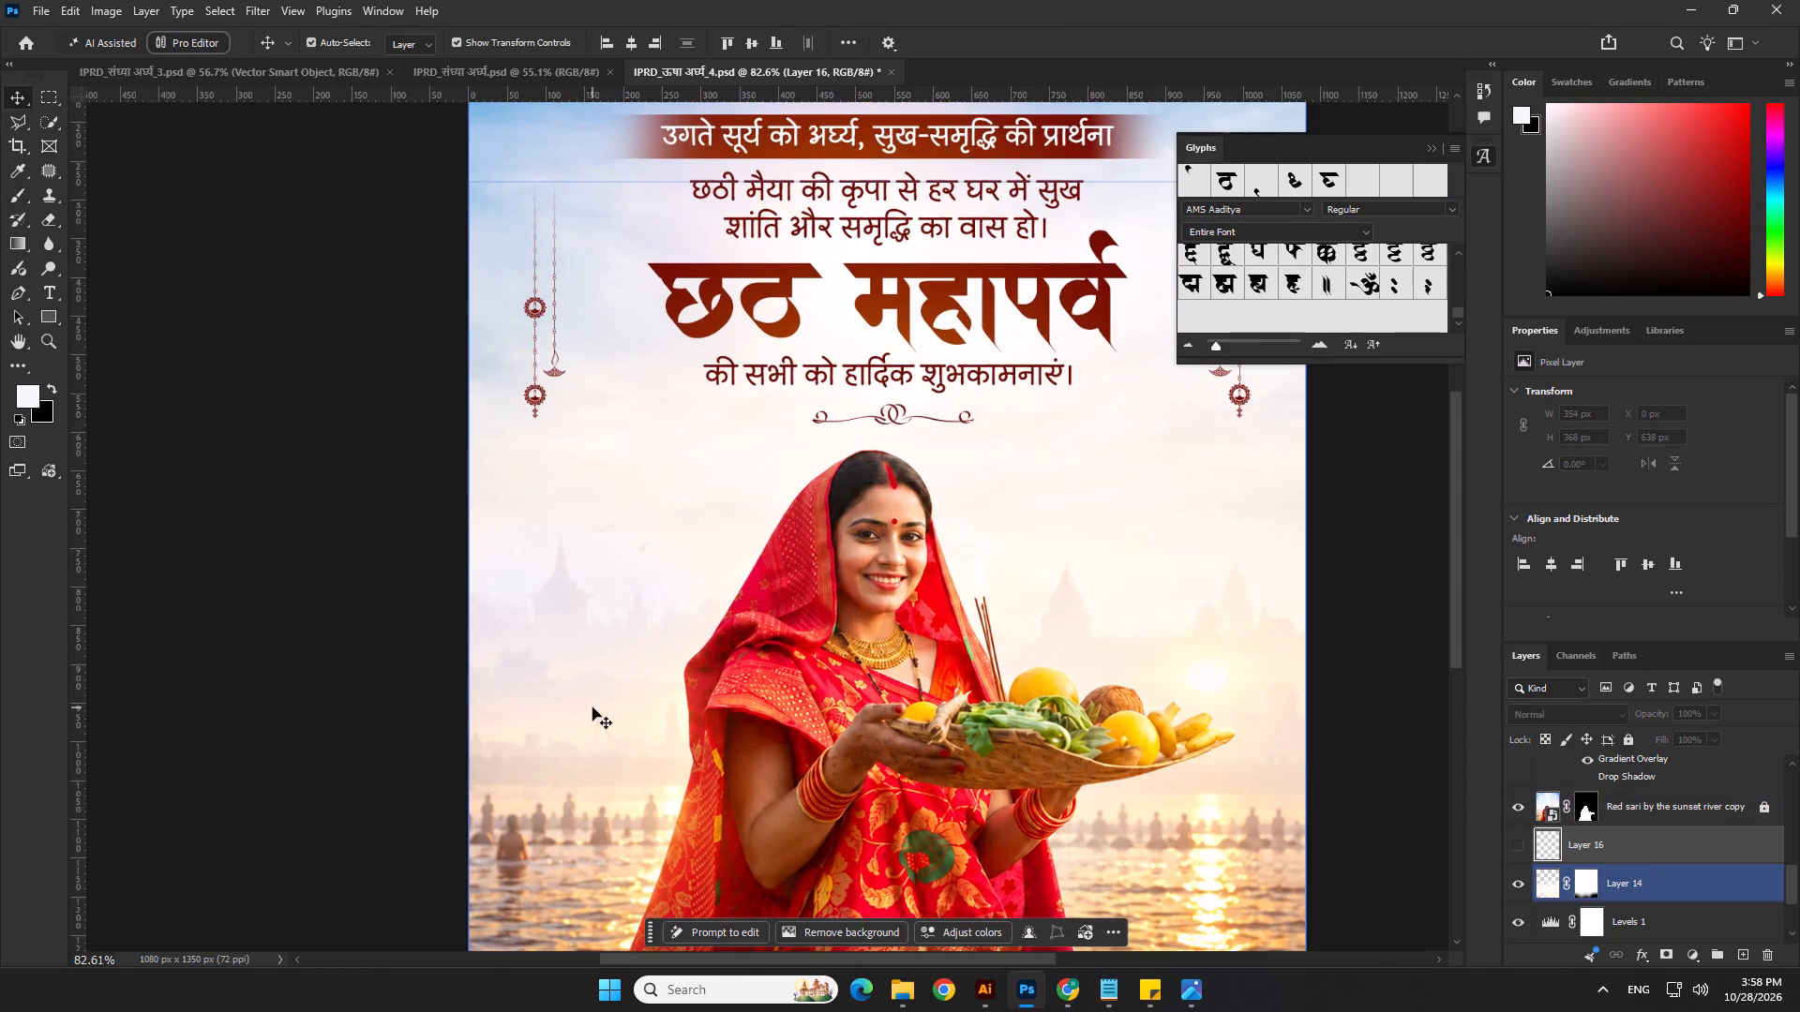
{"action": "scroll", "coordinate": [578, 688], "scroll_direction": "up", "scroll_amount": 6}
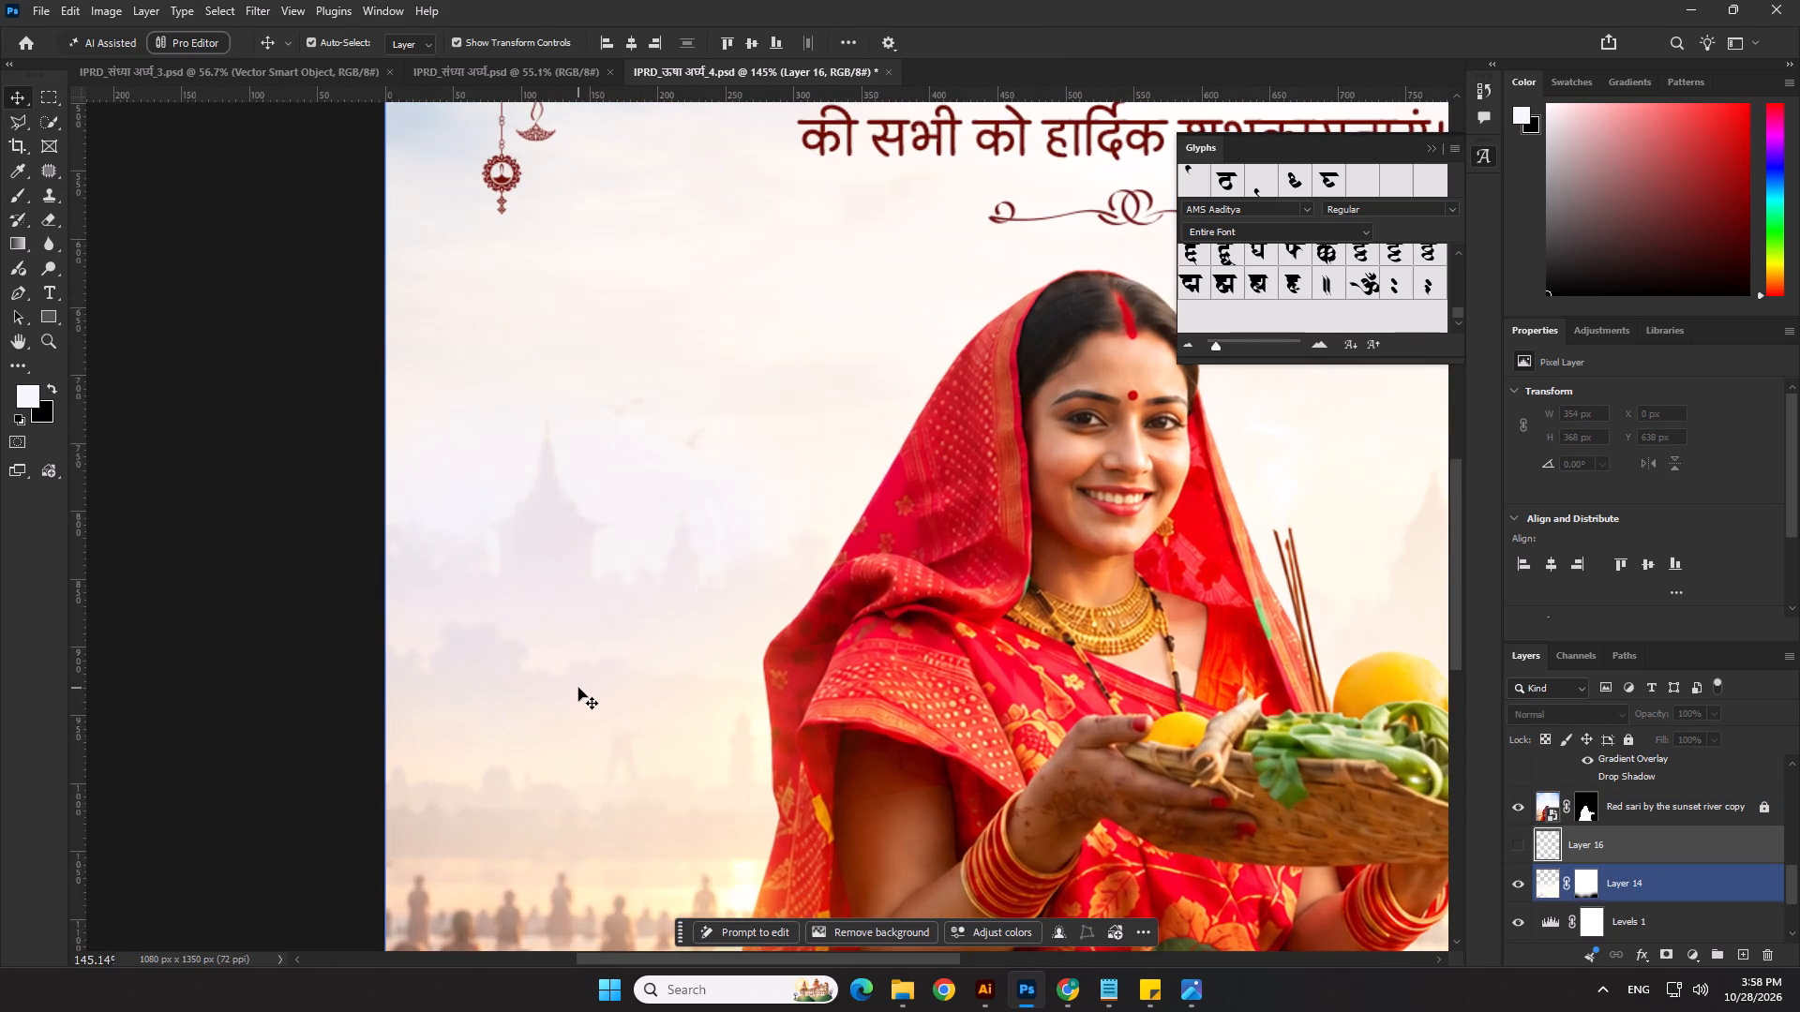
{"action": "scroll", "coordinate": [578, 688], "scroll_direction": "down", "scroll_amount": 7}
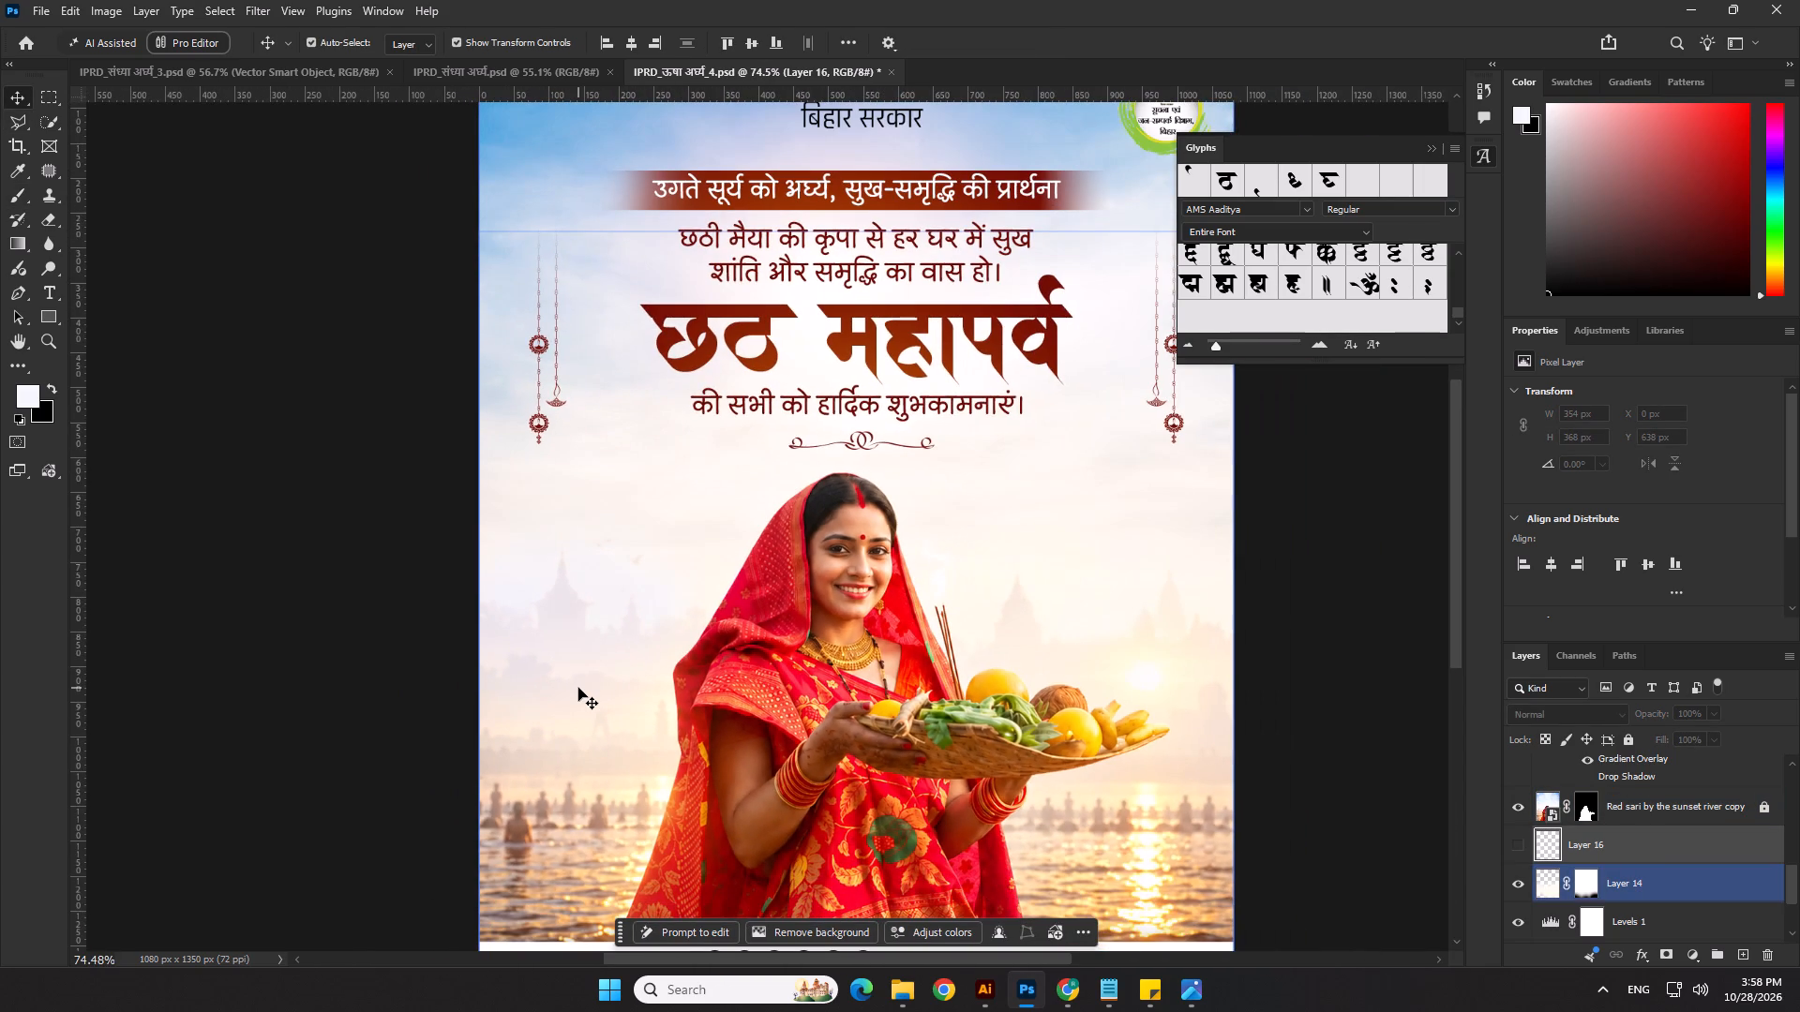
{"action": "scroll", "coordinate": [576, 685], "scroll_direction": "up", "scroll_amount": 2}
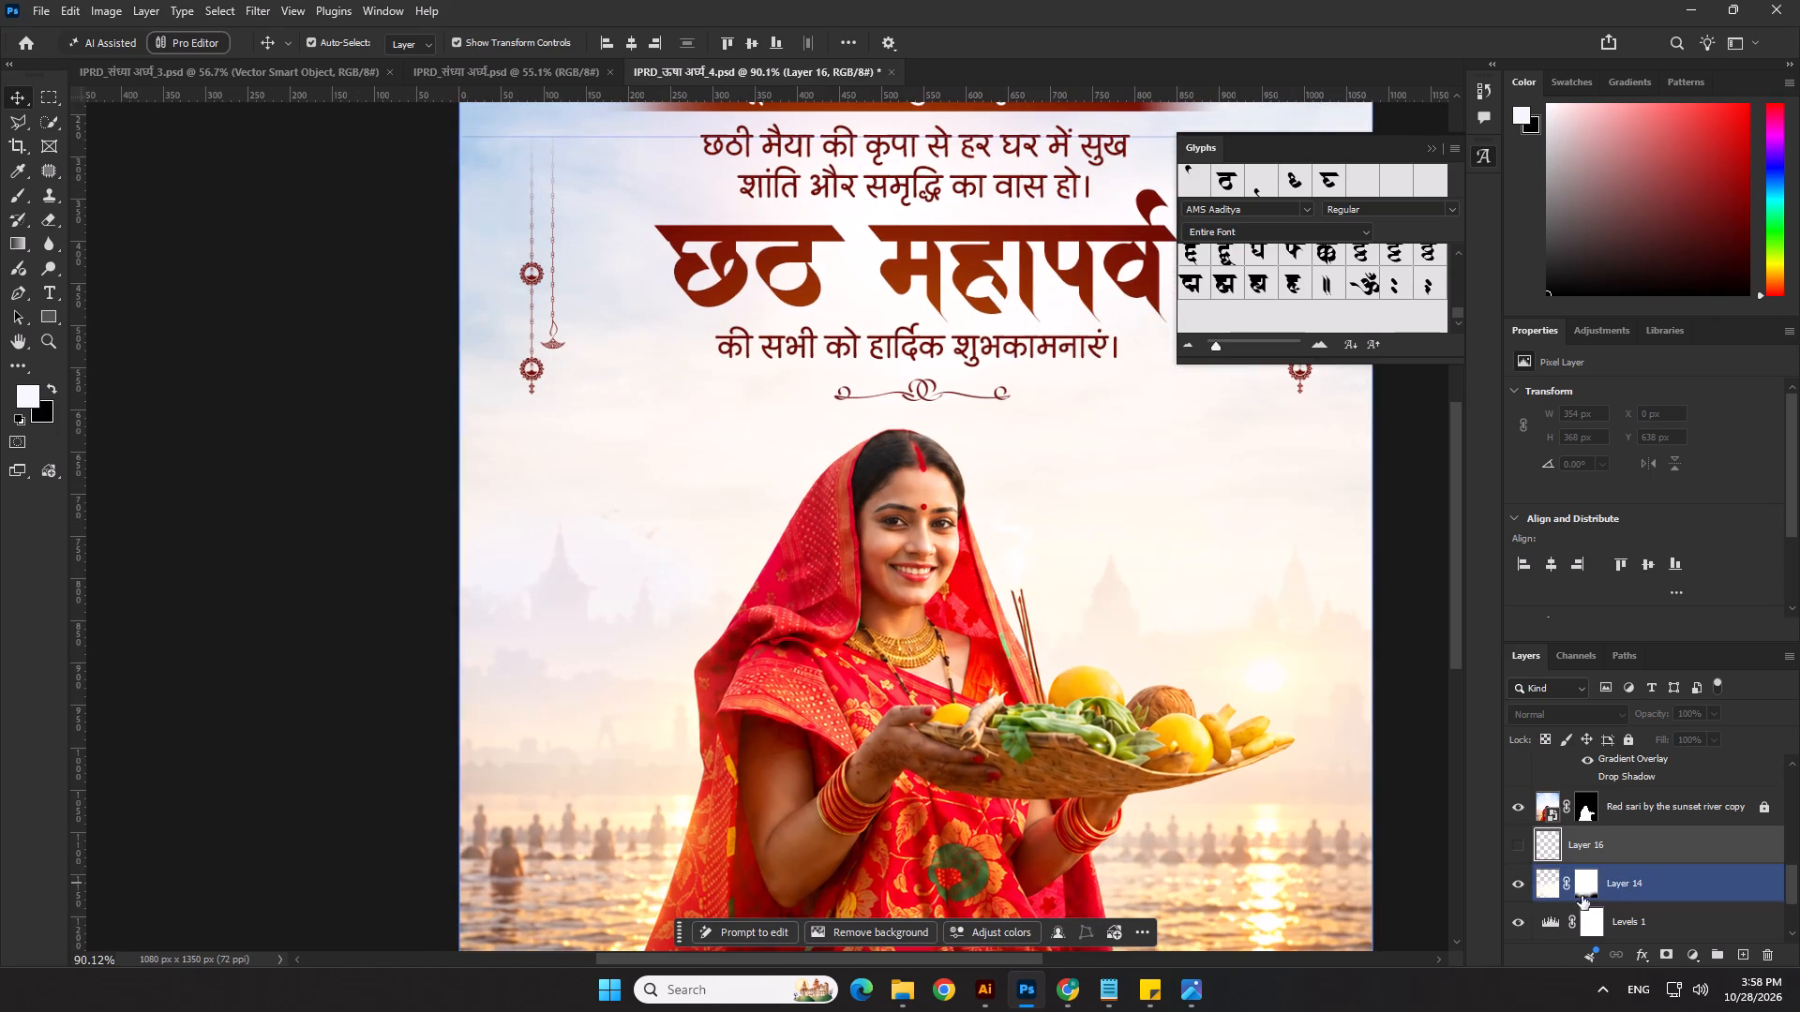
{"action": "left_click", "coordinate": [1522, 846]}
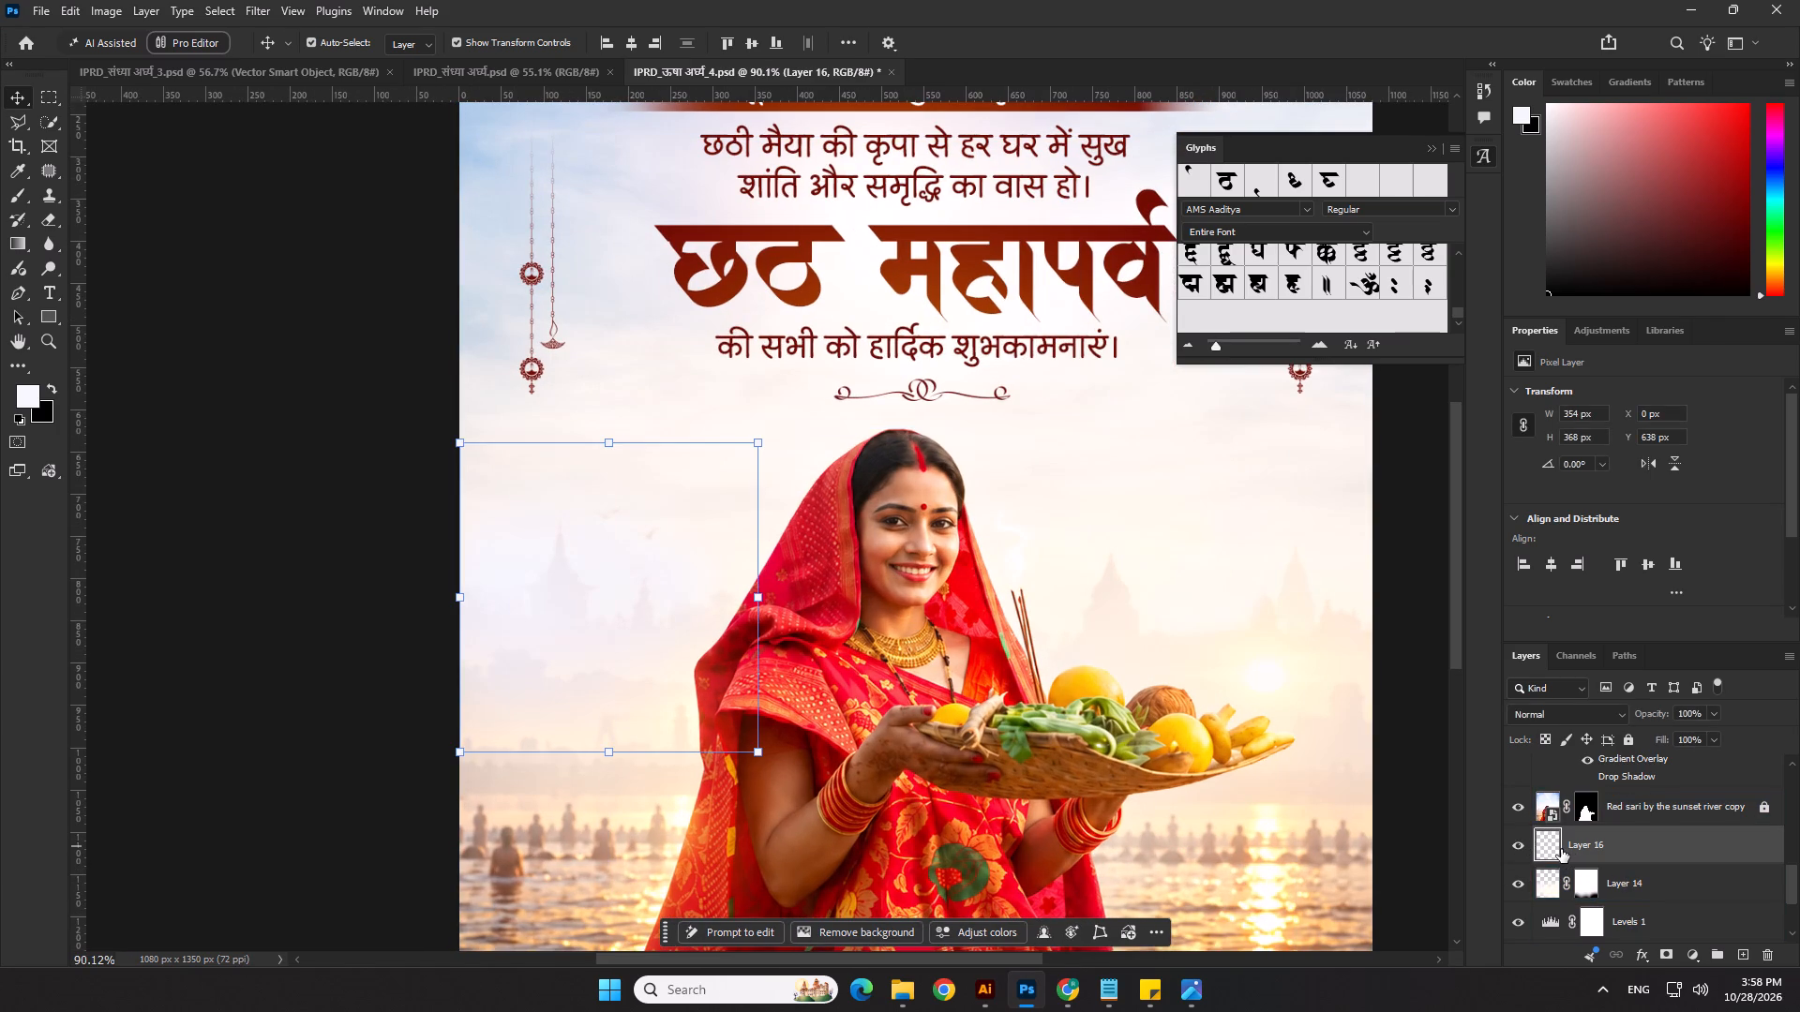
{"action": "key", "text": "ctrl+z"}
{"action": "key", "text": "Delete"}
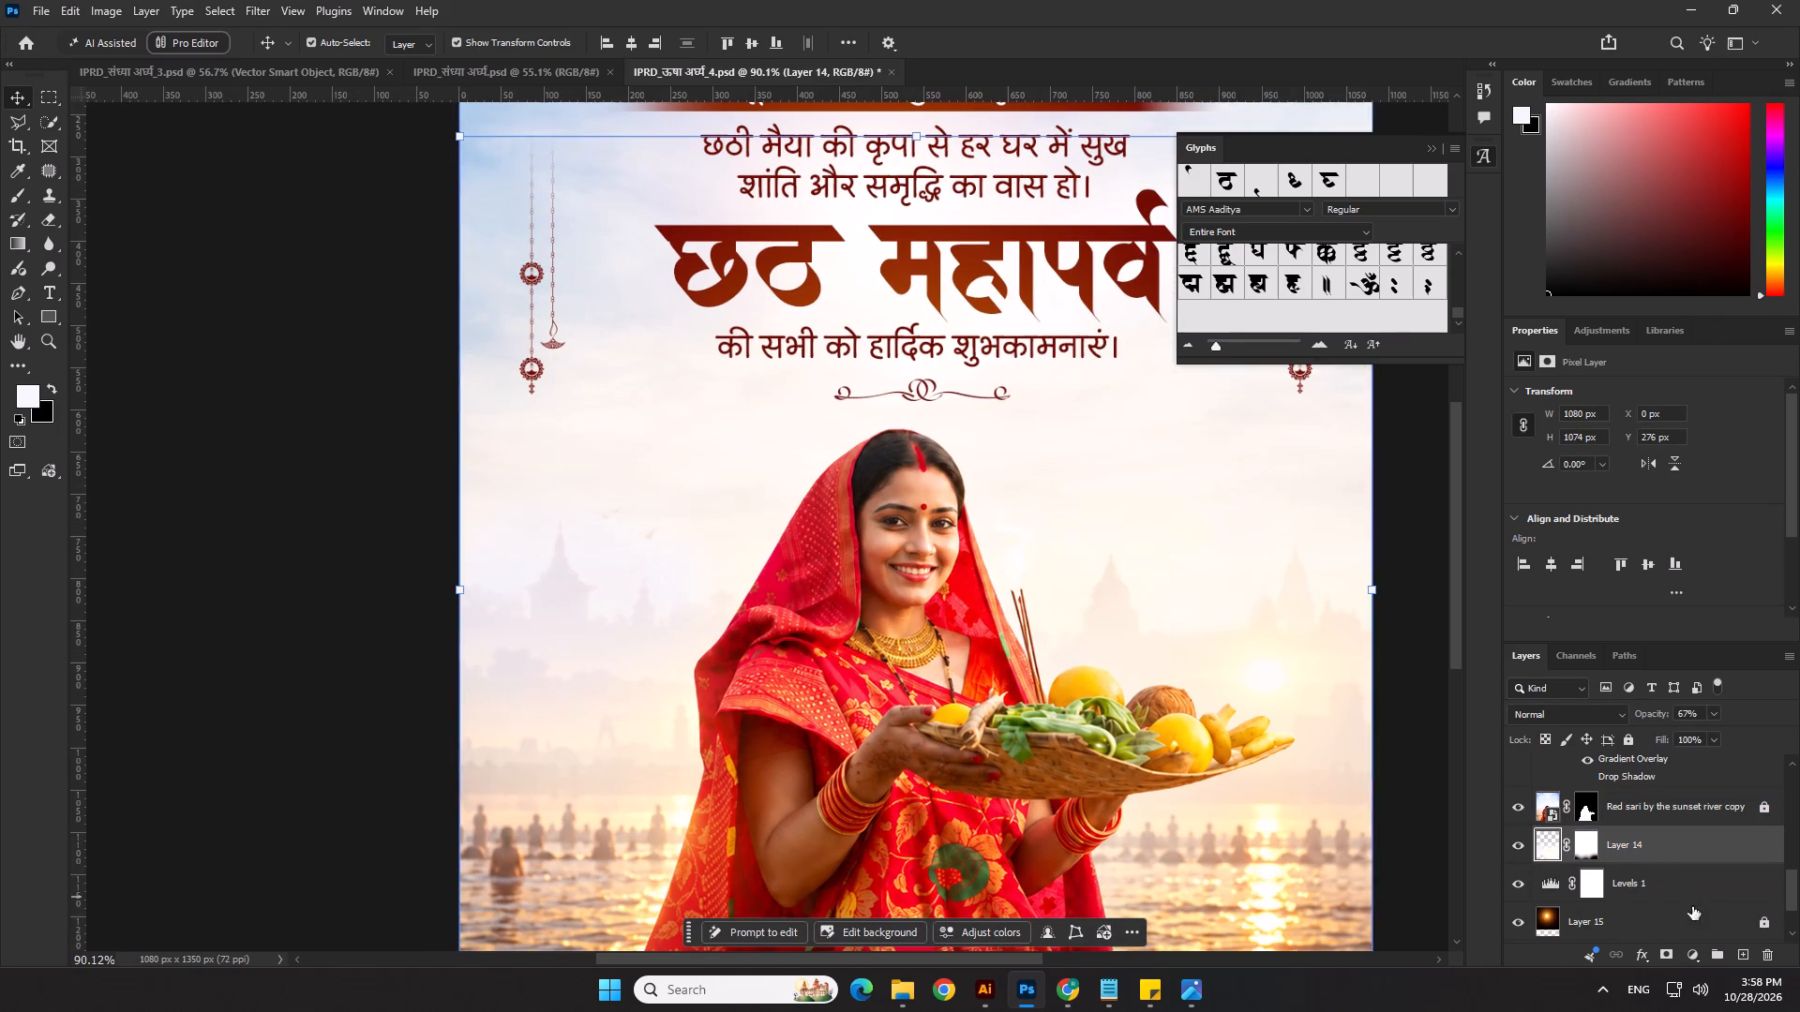
On a new layer above Layer 14, brush a pale sky colour sampled beside the woman's veil over the left temple silhouettes.
{"action": "left_click", "coordinate": [1743, 954]}
{"action": "scroll", "coordinate": [0, 253], "scroll_direction": "up", "scroll_amount": 3}
{"action": "left_click", "coordinate": [13, 161]}
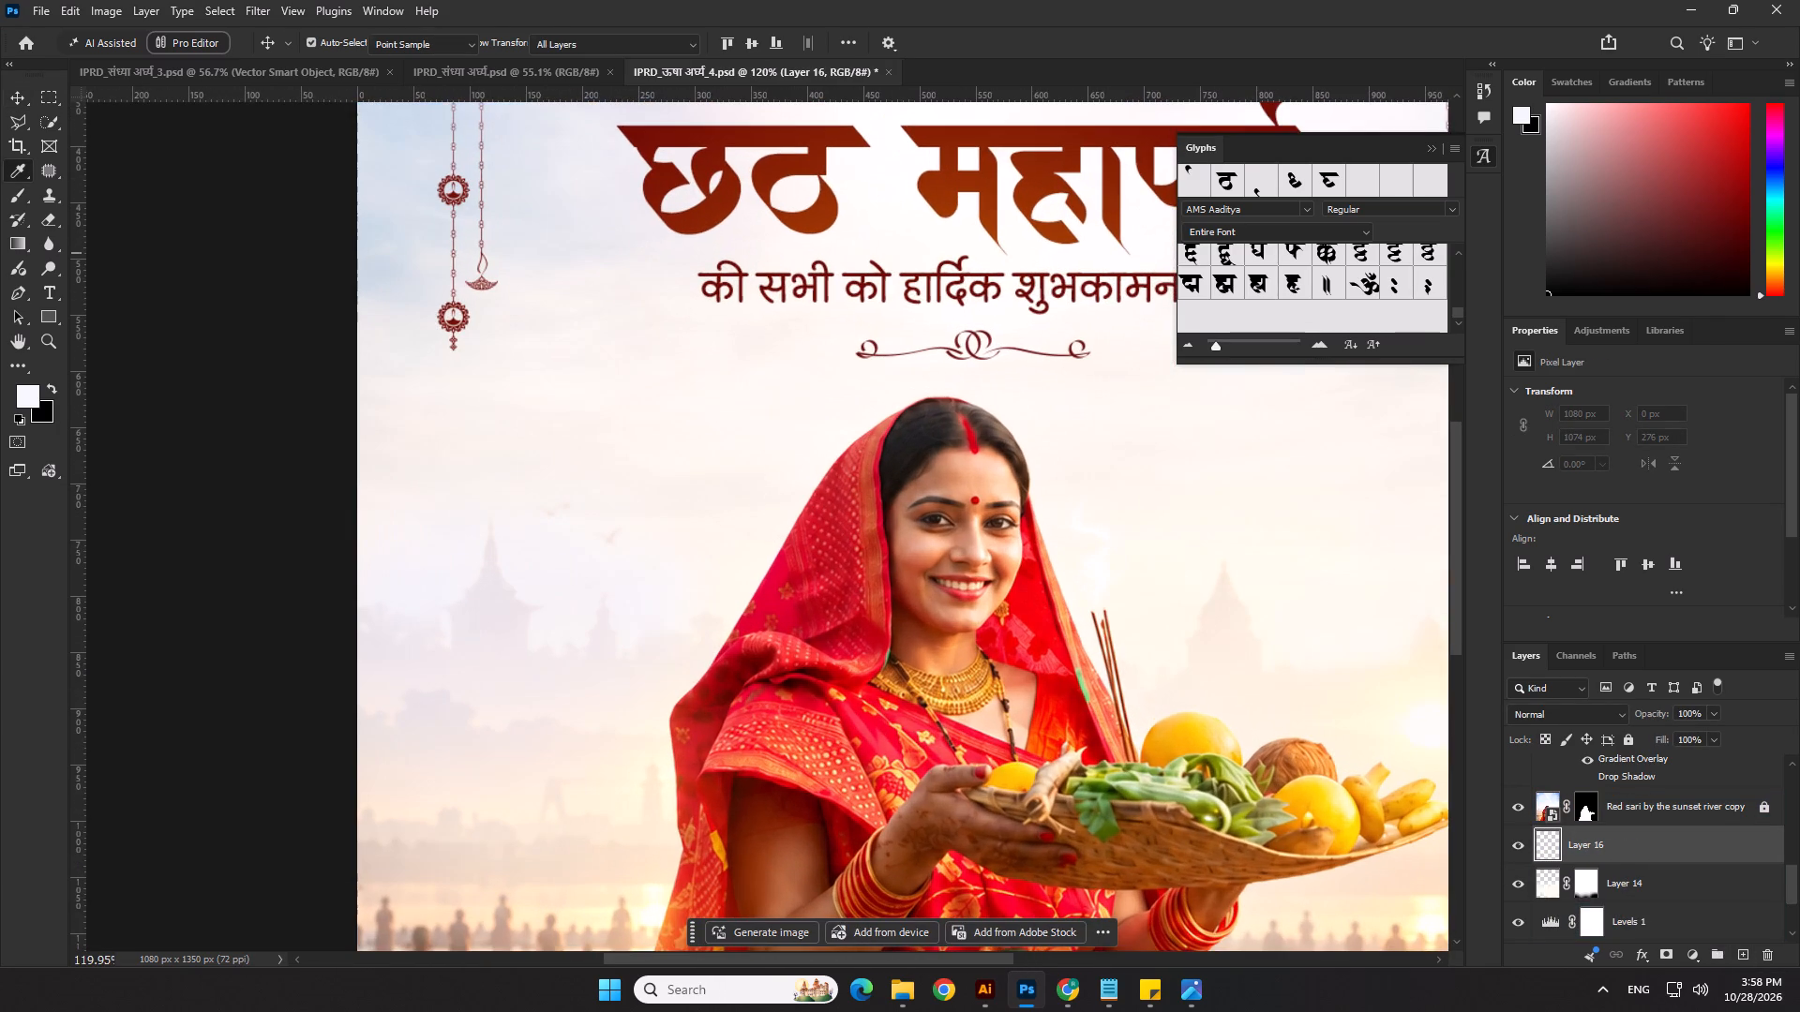
{"action": "left_click", "coordinate": [704, 546]}
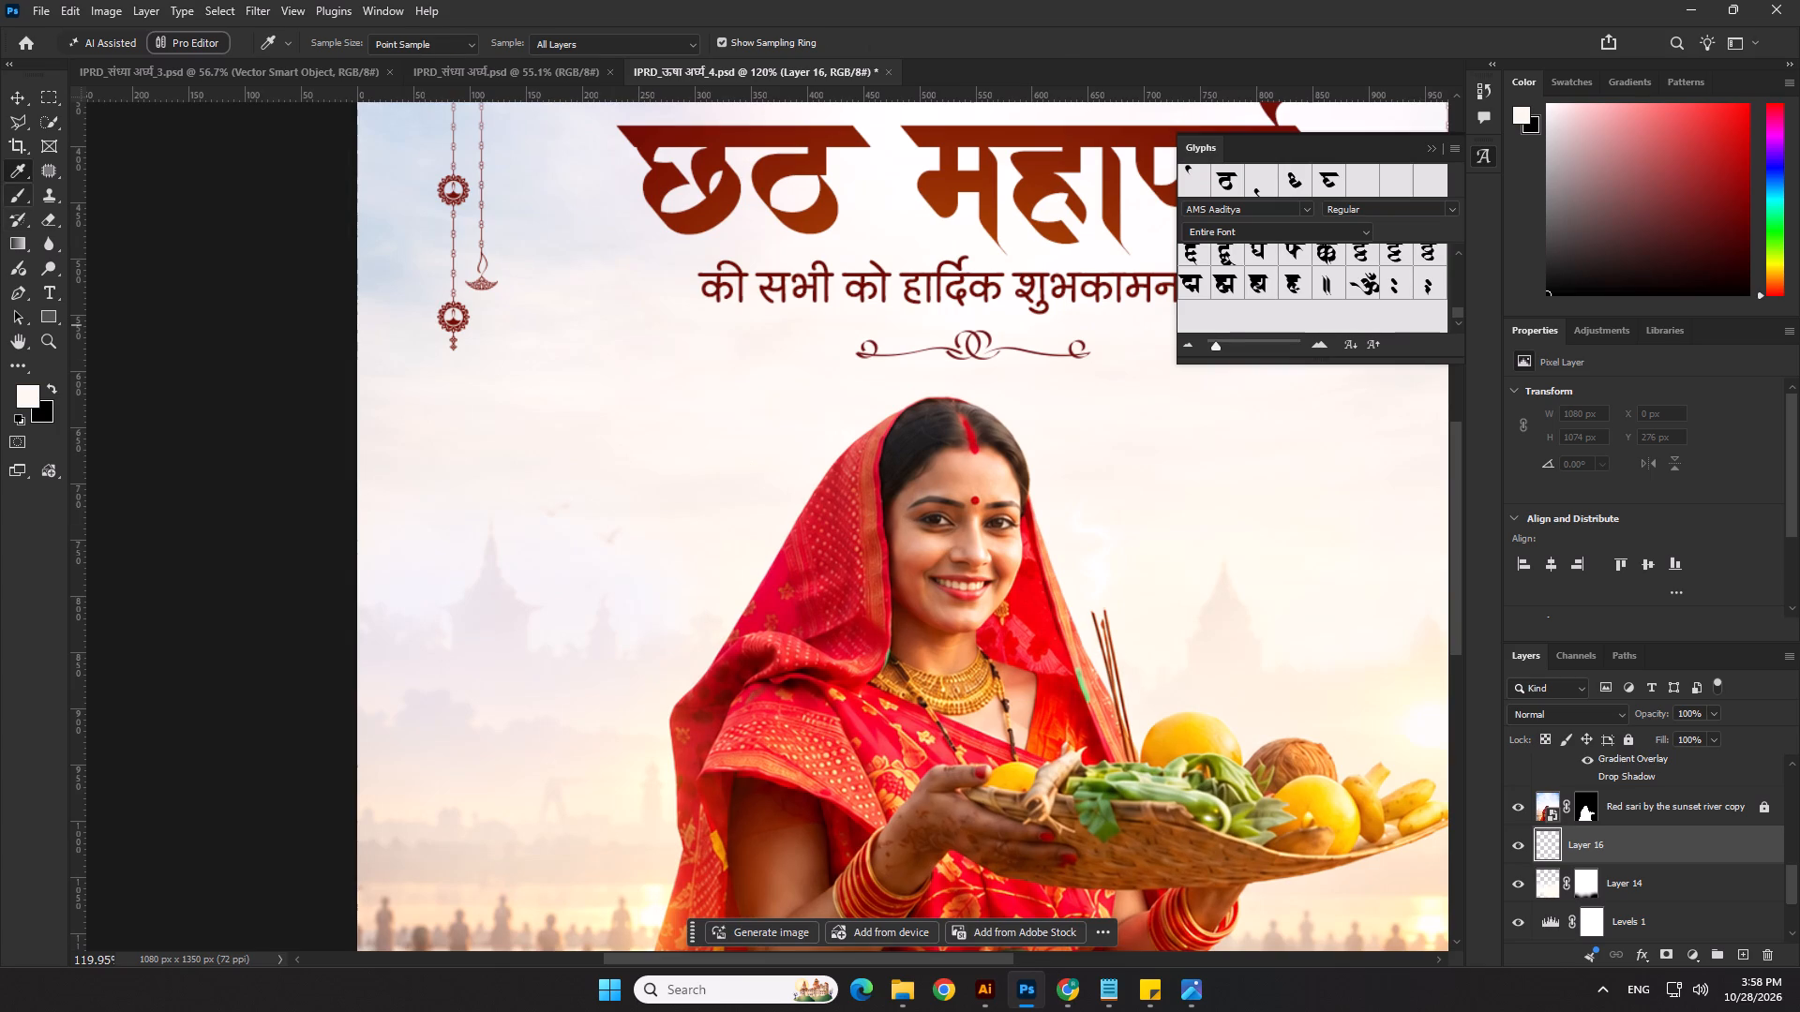
{"action": "left_click", "coordinate": [13, 194]}
{"action": "left_click", "coordinate": [451, 618]}
{"action": "left_click", "coordinate": [423, 607]}
{"action": "triple_click", "coordinate": [448, 588]}
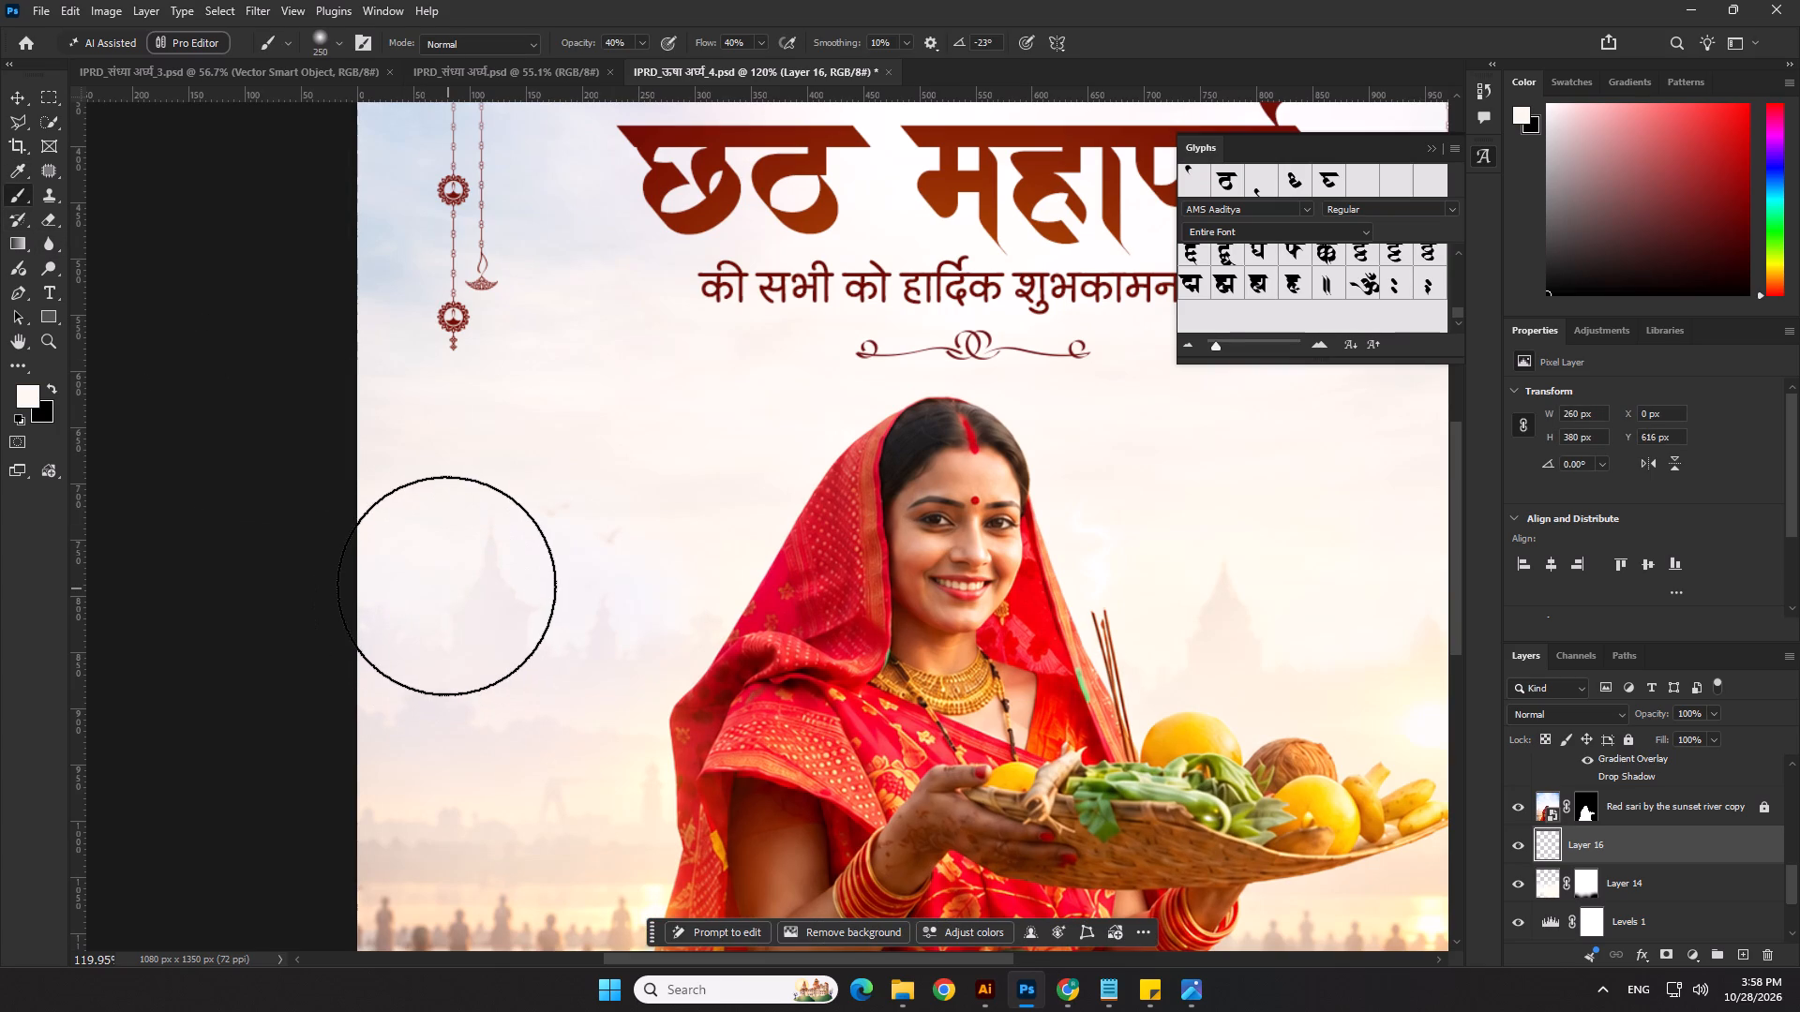
{"action": "left_click", "coordinate": [446, 575]}
{"action": "left_click", "coordinate": [477, 567]}
{"action": "left_click", "coordinate": [542, 563]}
{"action": "left_click", "coordinate": [517, 616]}
{"action": "left_click", "coordinate": [524, 651]}
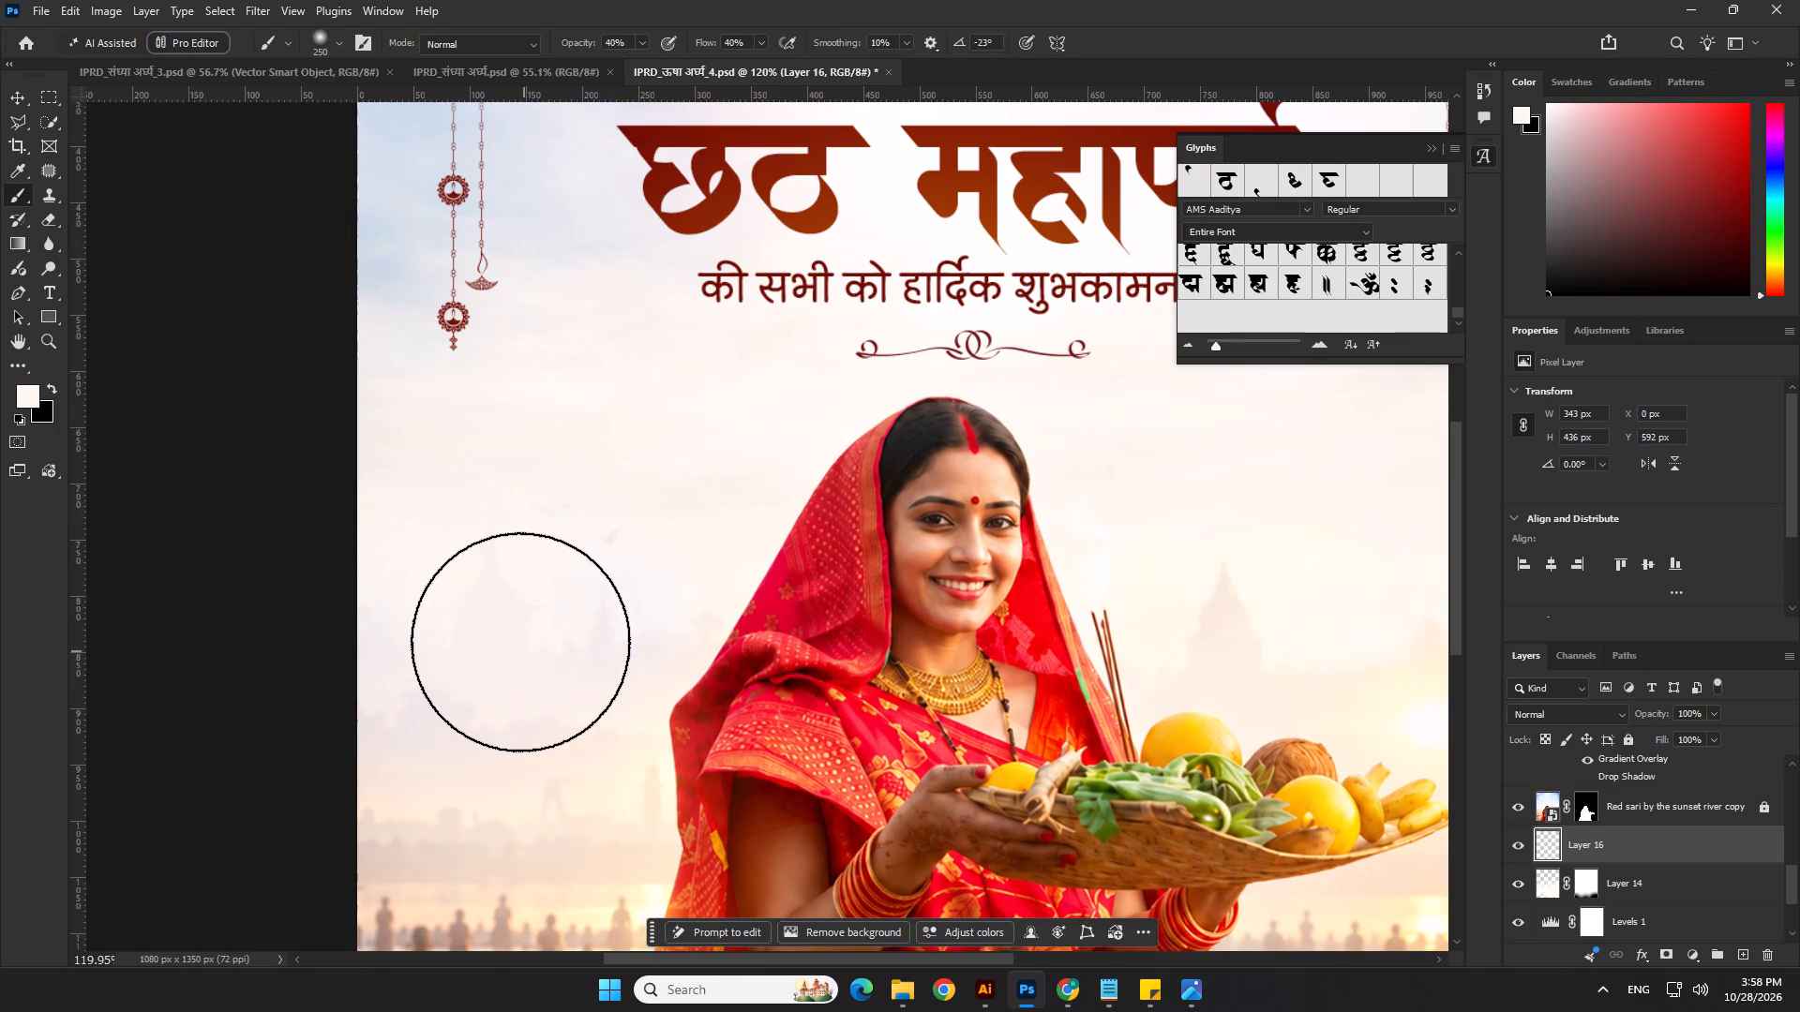
Extend the pale haze over the lower left skyline above the river and behind the woman's veil.
{"action": "left_click", "coordinate": [566, 720]}
{"action": "left_click", "coordinate": [575, 659]}
{"action": "left_click_drag", "start_coordinate": [554, 687], "coordinate": [356, 697]}
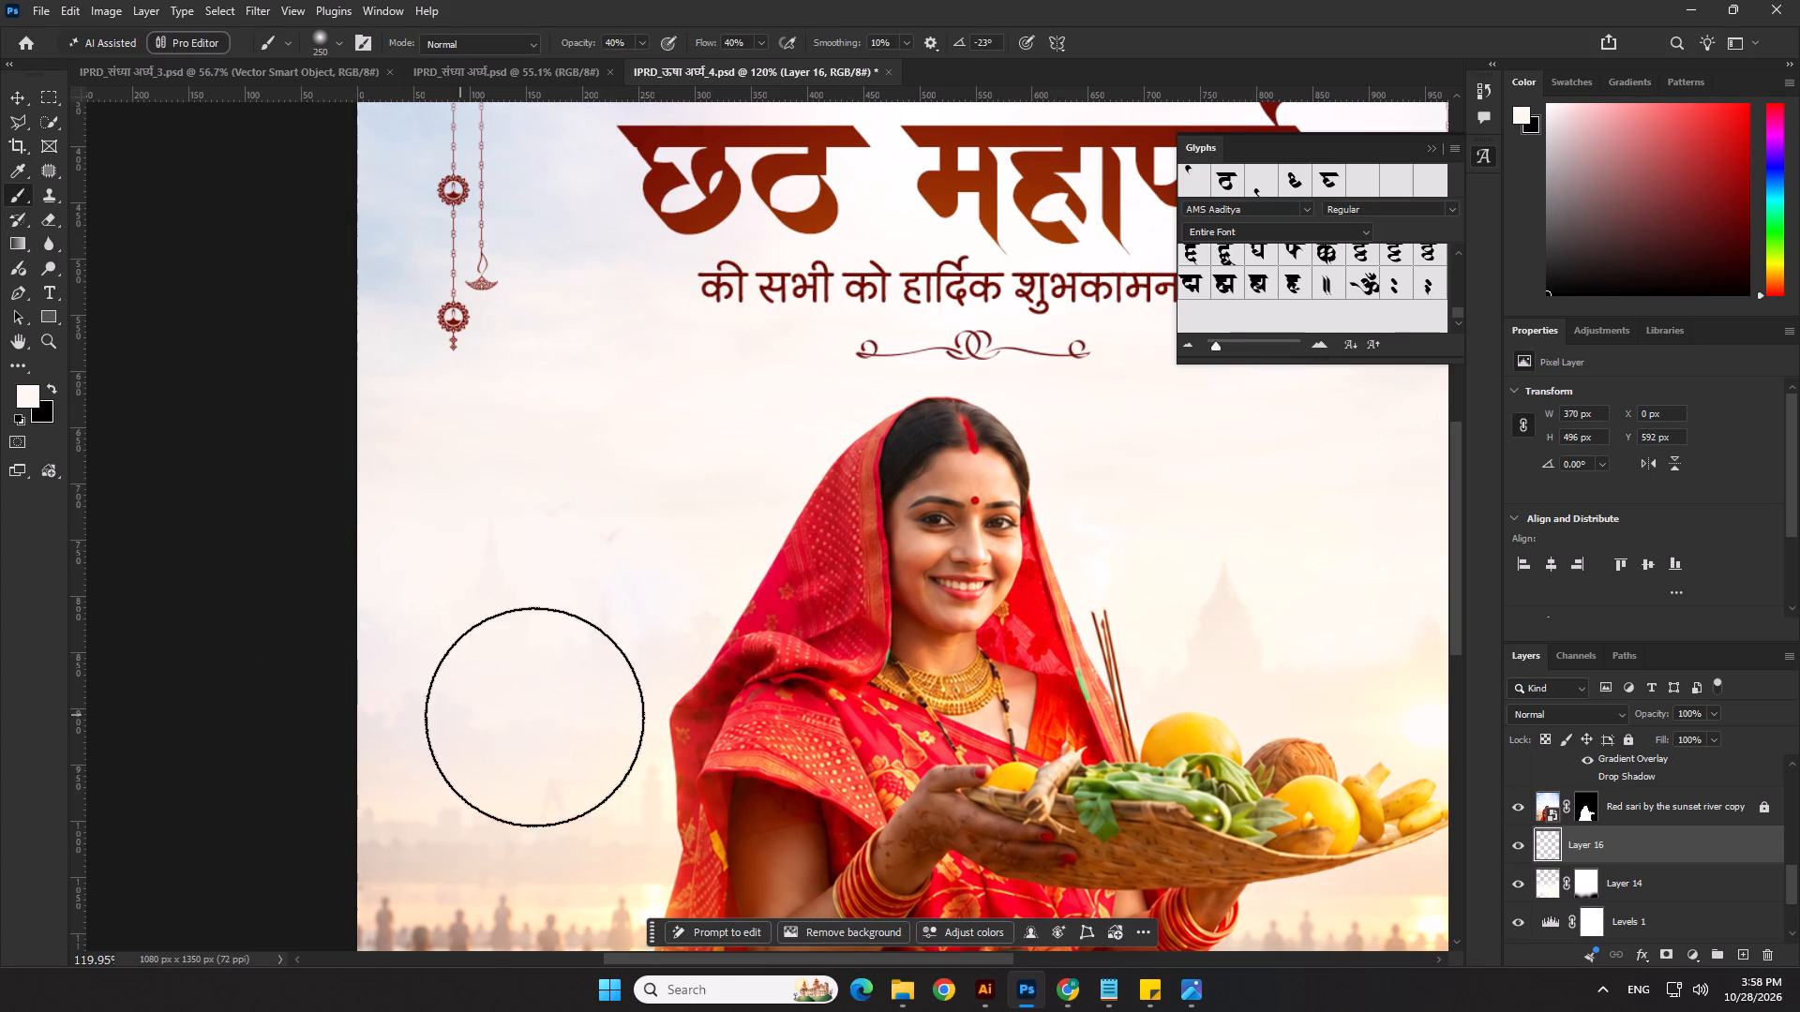
{"action": "left_click_drag", "start_coordinate": [497, 706], "coordinate": [142, 706]}
{"action": "left_click", "coordinate": [766, 635]}
{"action": "left_click", "coordinate": [753, 639]}
{"action": "double_click", "coordinate": [747, 640]}
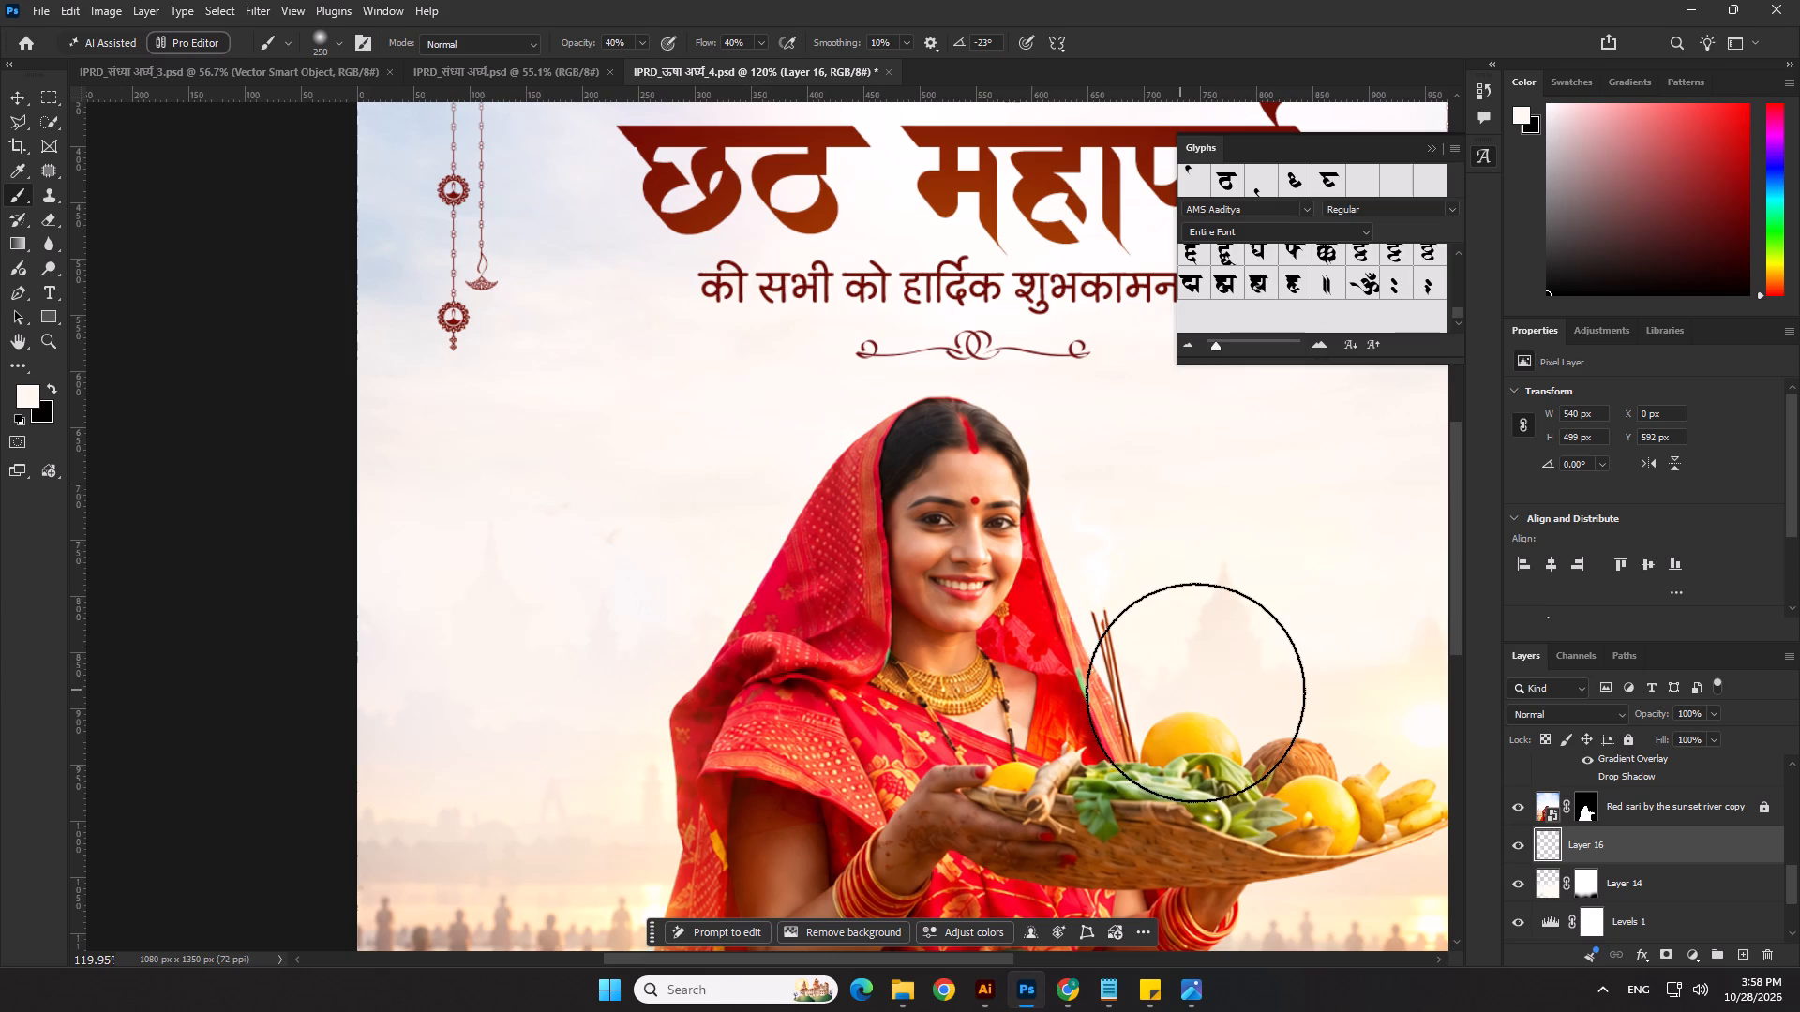
Brush the same pale haze over the skyline behind the fruit basket and incense sticks, and save the poster document.
{"action": "left_click", "coordinate": [1190, 694]}
{"action": "scroll", "coordinate": [766, 584], "scroll_direction": "down", "scroll_amount": 4}
{"action": "left_click", "coordinate": [1098, 670]}
{"action": "double_click", "coordinate": [1333, 699]}
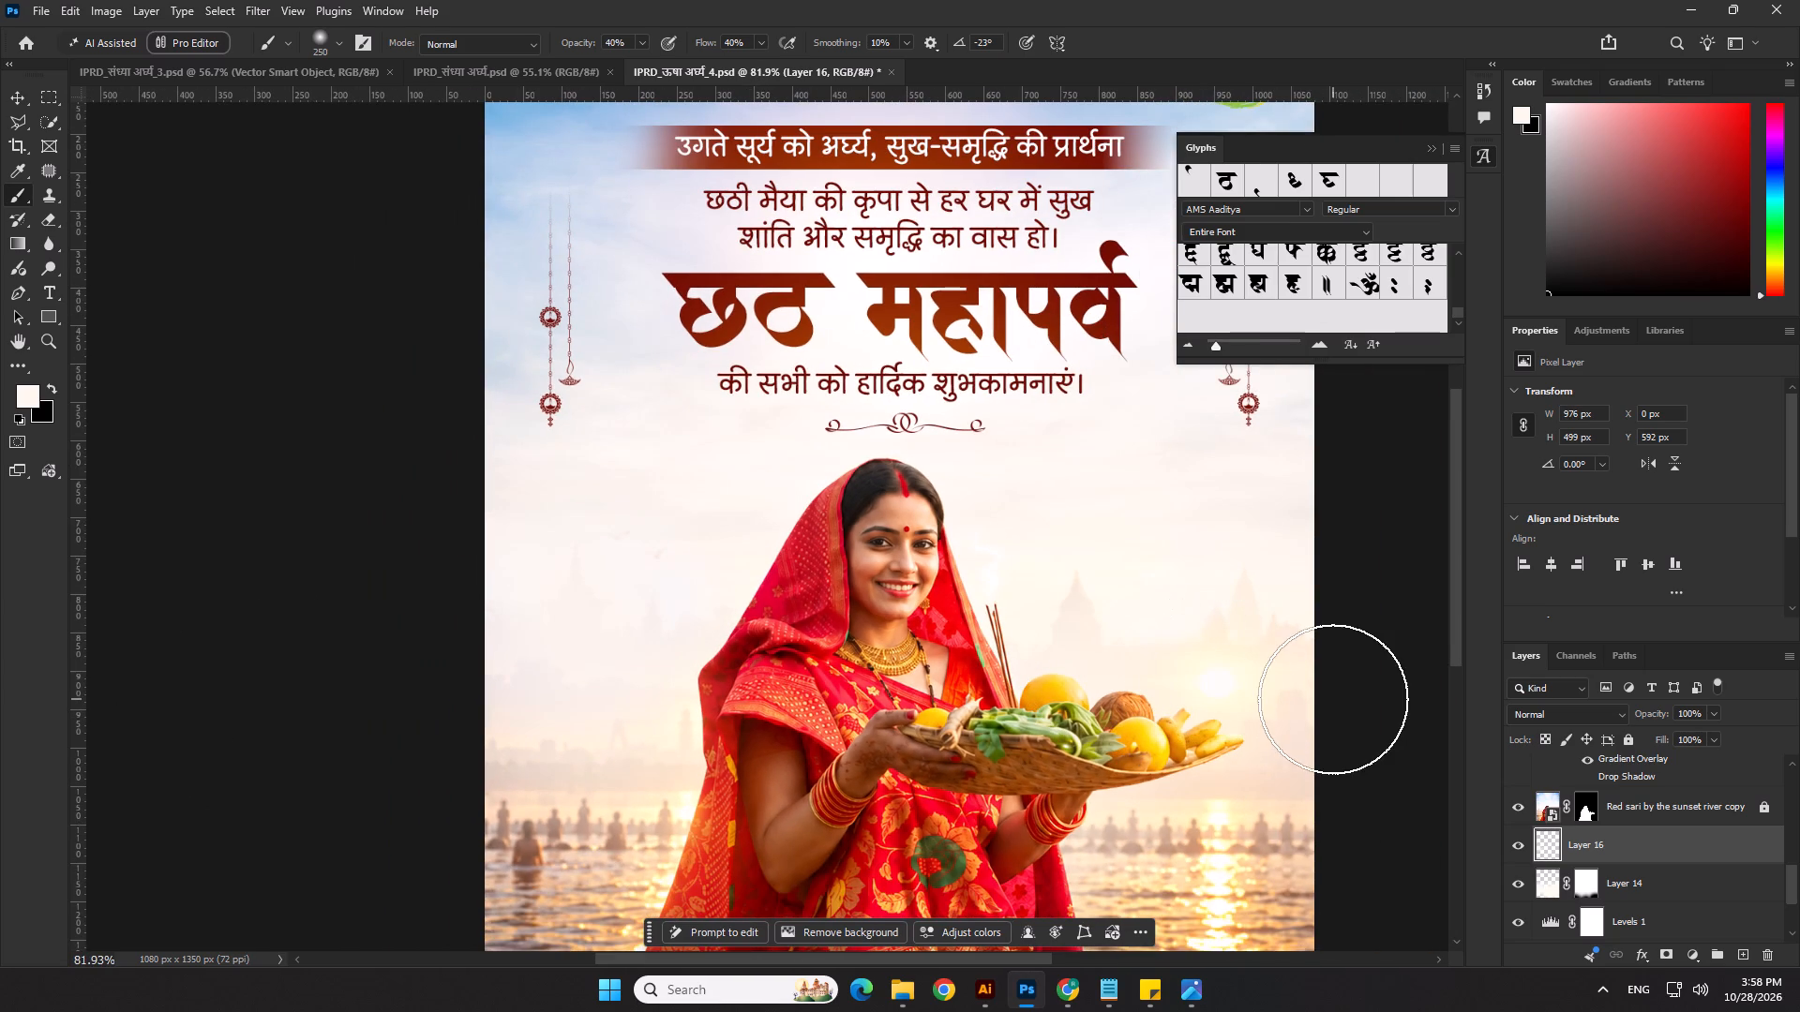
{"action": "scroll", "coordinate": [712, 628], "scroll_direction": "down", "scroll_amount": 5}
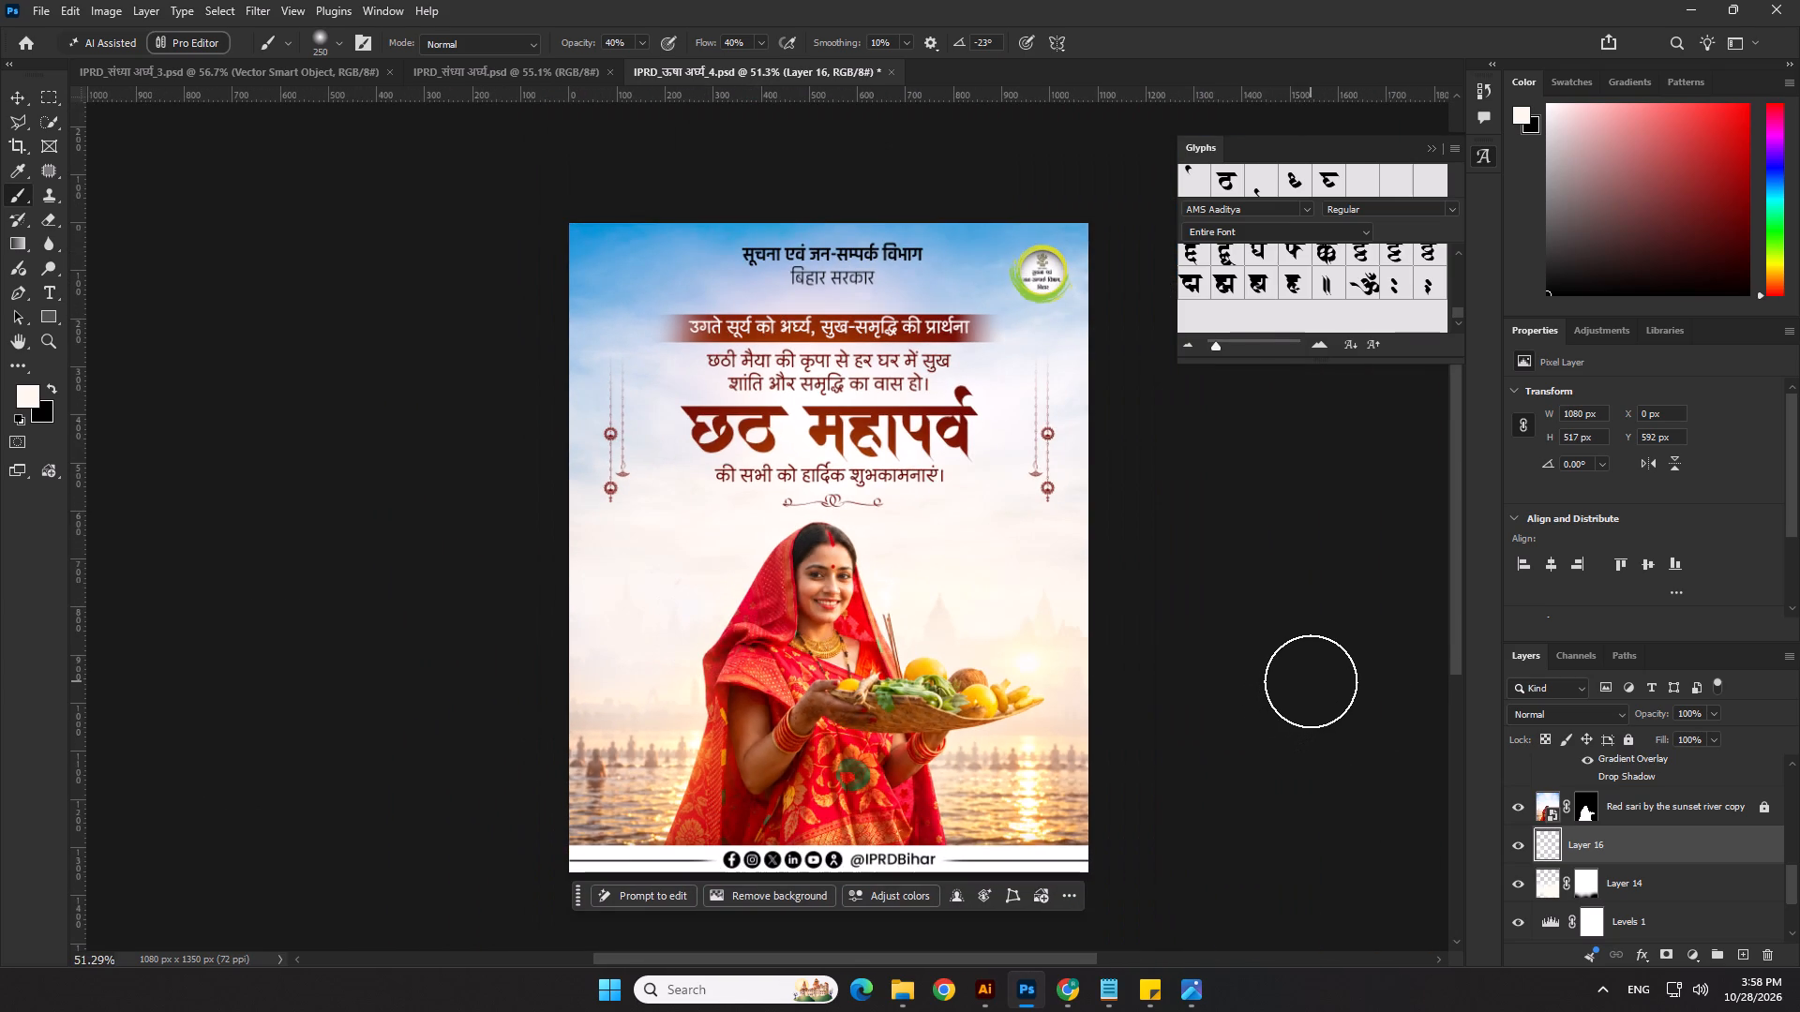
{"action": "left_click", "coordinate": [933, 650]}
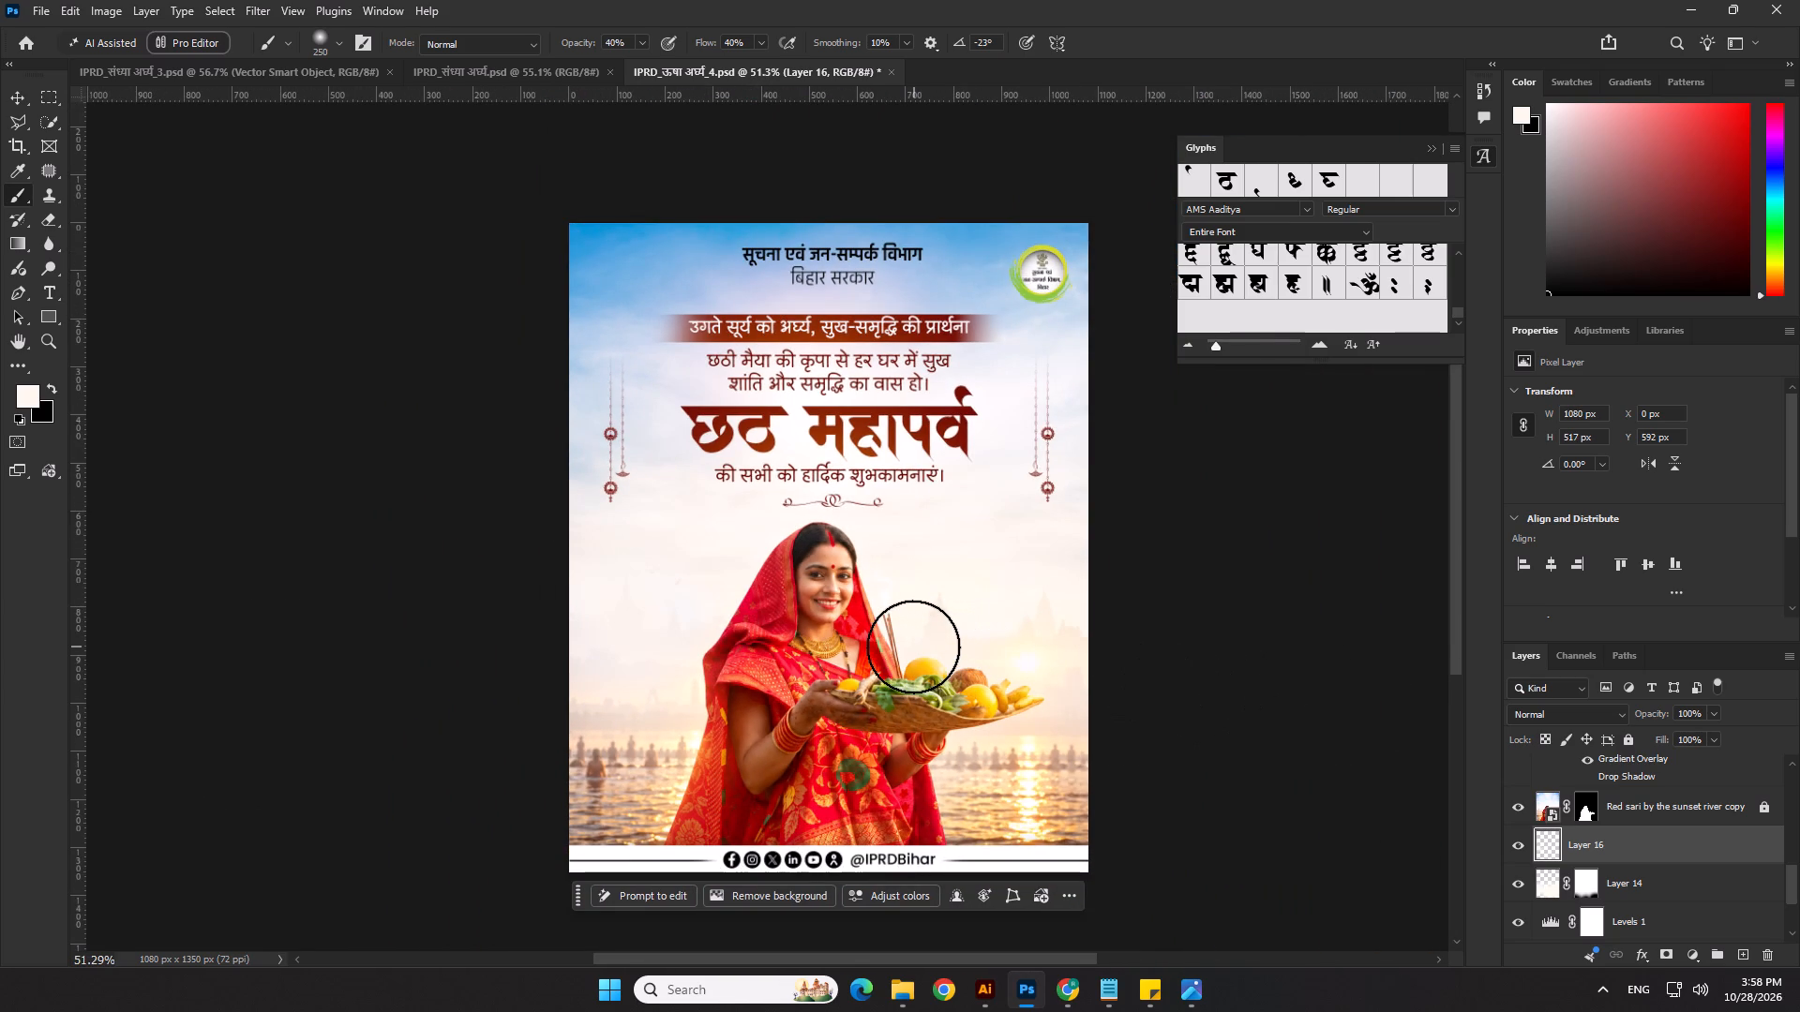
{"action": "triple_click", "coordinate": [913, 647]}
{"action": "left_click", "coordinate": [911, 647]}
{"action": "left_click", "coordinate": [911, 633]}
{"action": "left_click", "coordinate": [957, 657]}
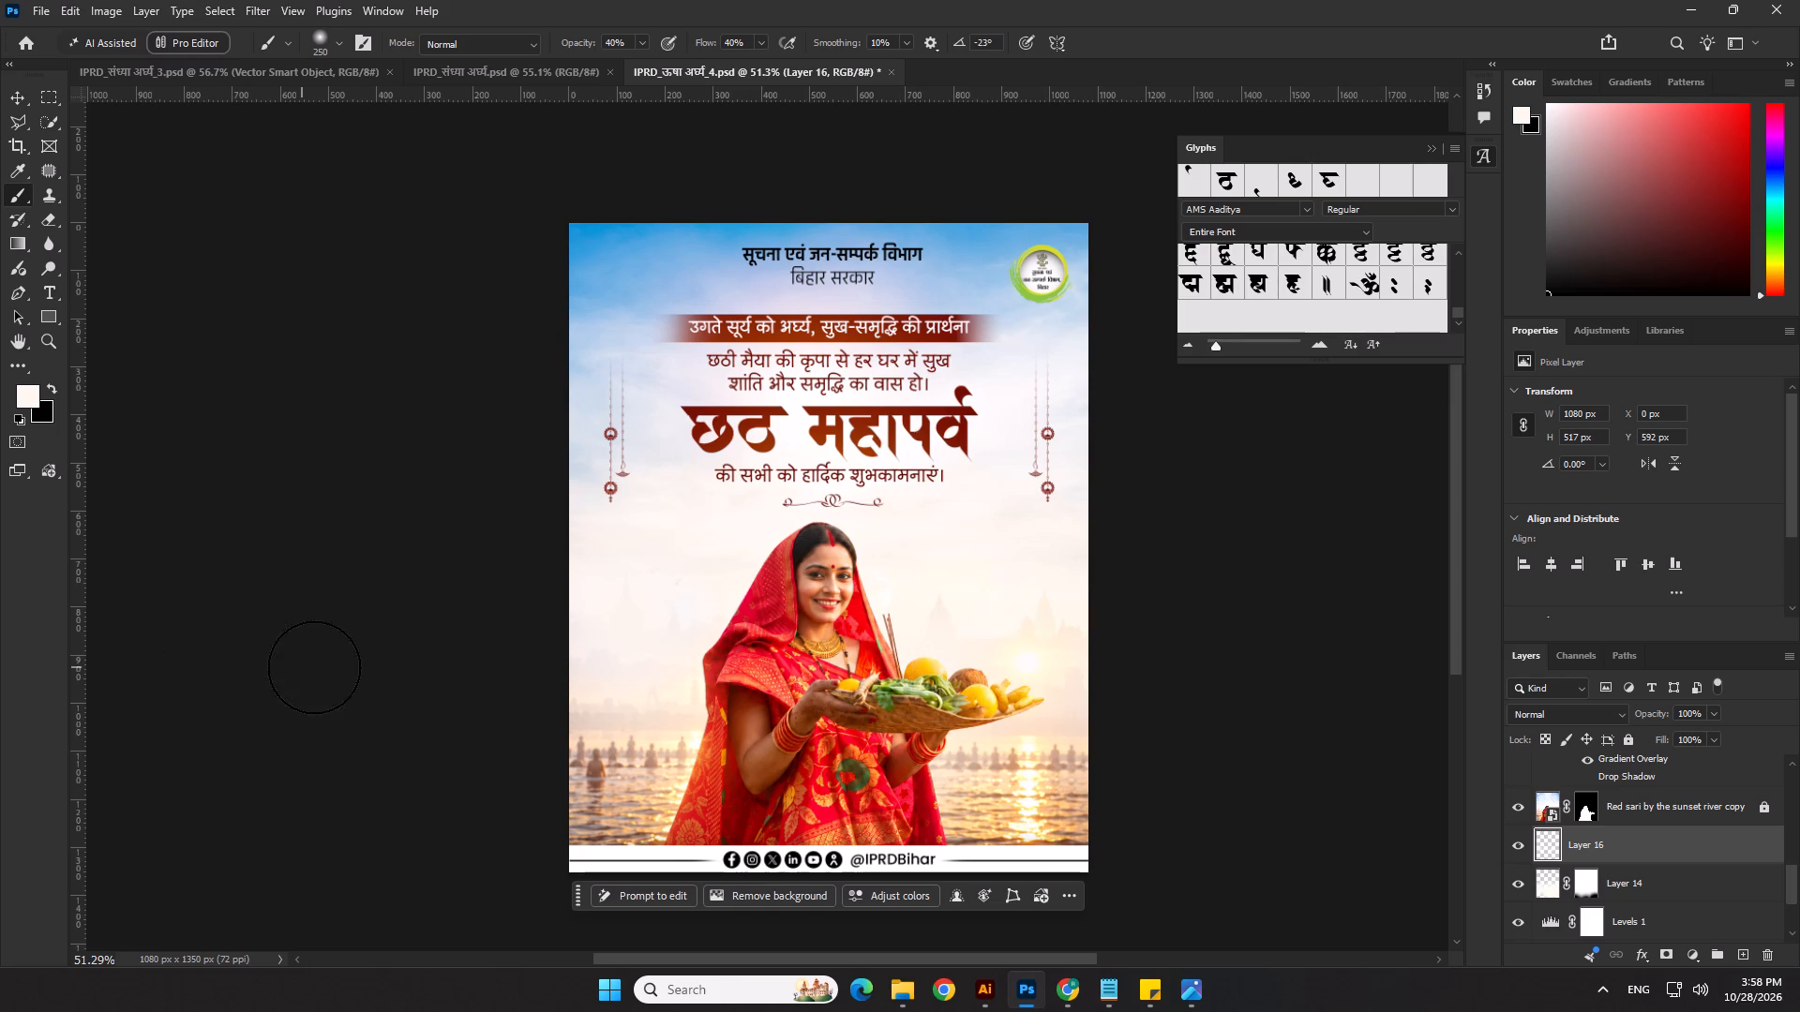
{"action": "key", "text": "ctrl+s"}
Set Layer 16's opacity to 80%.
{"action": "left_click_drag", "start_coordinate": [1646, 715], "coordinate": [1627, 719]}
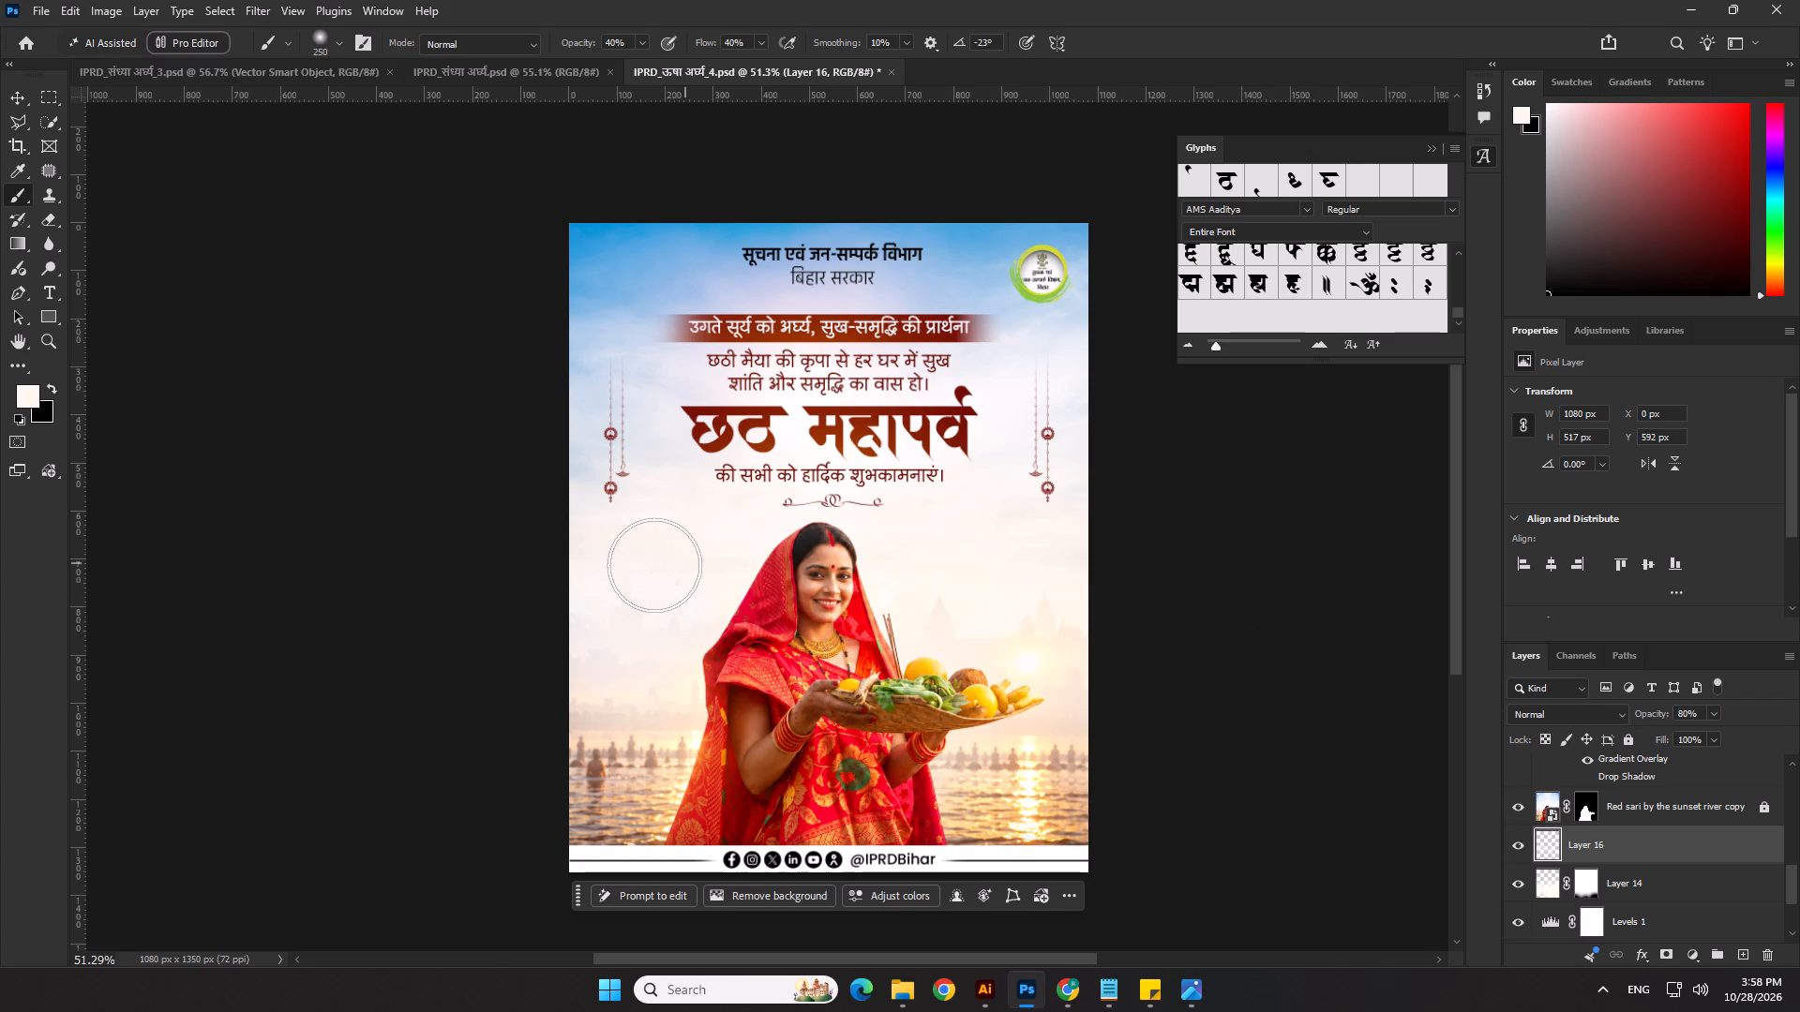
Reduce the brush size to 100, dab more pale haze over the left temple silhouettes, and save the poster document.
{"action": "scroll", "coordinate": [636, 581], "scroll_direction": "up", "scroll_amount": 5}
{"action": "scroll", "coordinate": [573, 631], "scroll_direction": "up", "scroll_amount": 2}
{"action": "key", "text": "bracketleft"}
{"action": "key", "text": "bracketleft"}
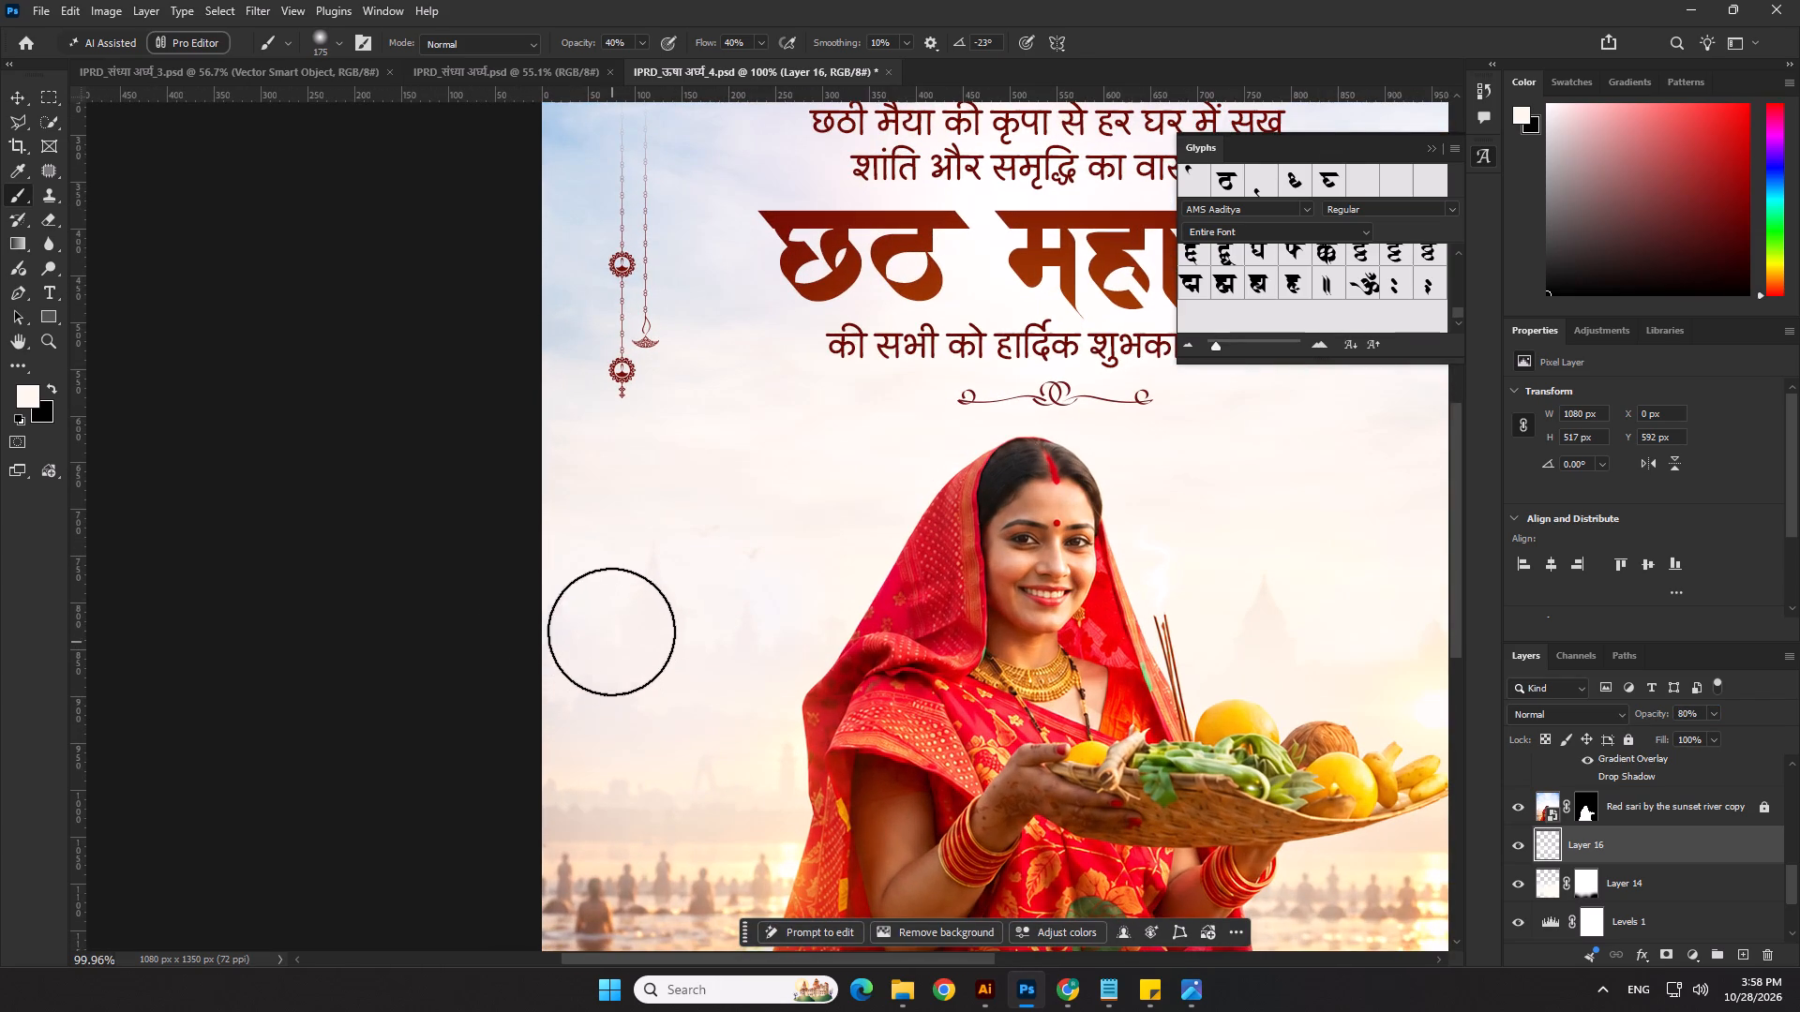
{"action": "key", "text": "bracketleft"}
{"action": "key", "text": "bracketleft"}
{"action": "key", "text": "bracketleft"}
{"action": "left_click", "coordinate": [597, 603]}
{"action": "left_click", "coordinate": [607, 616]}
{"action": "left_click", "coordinate": [607, 623]}
{"action": "double_click", "coordinate": [612, 643]}
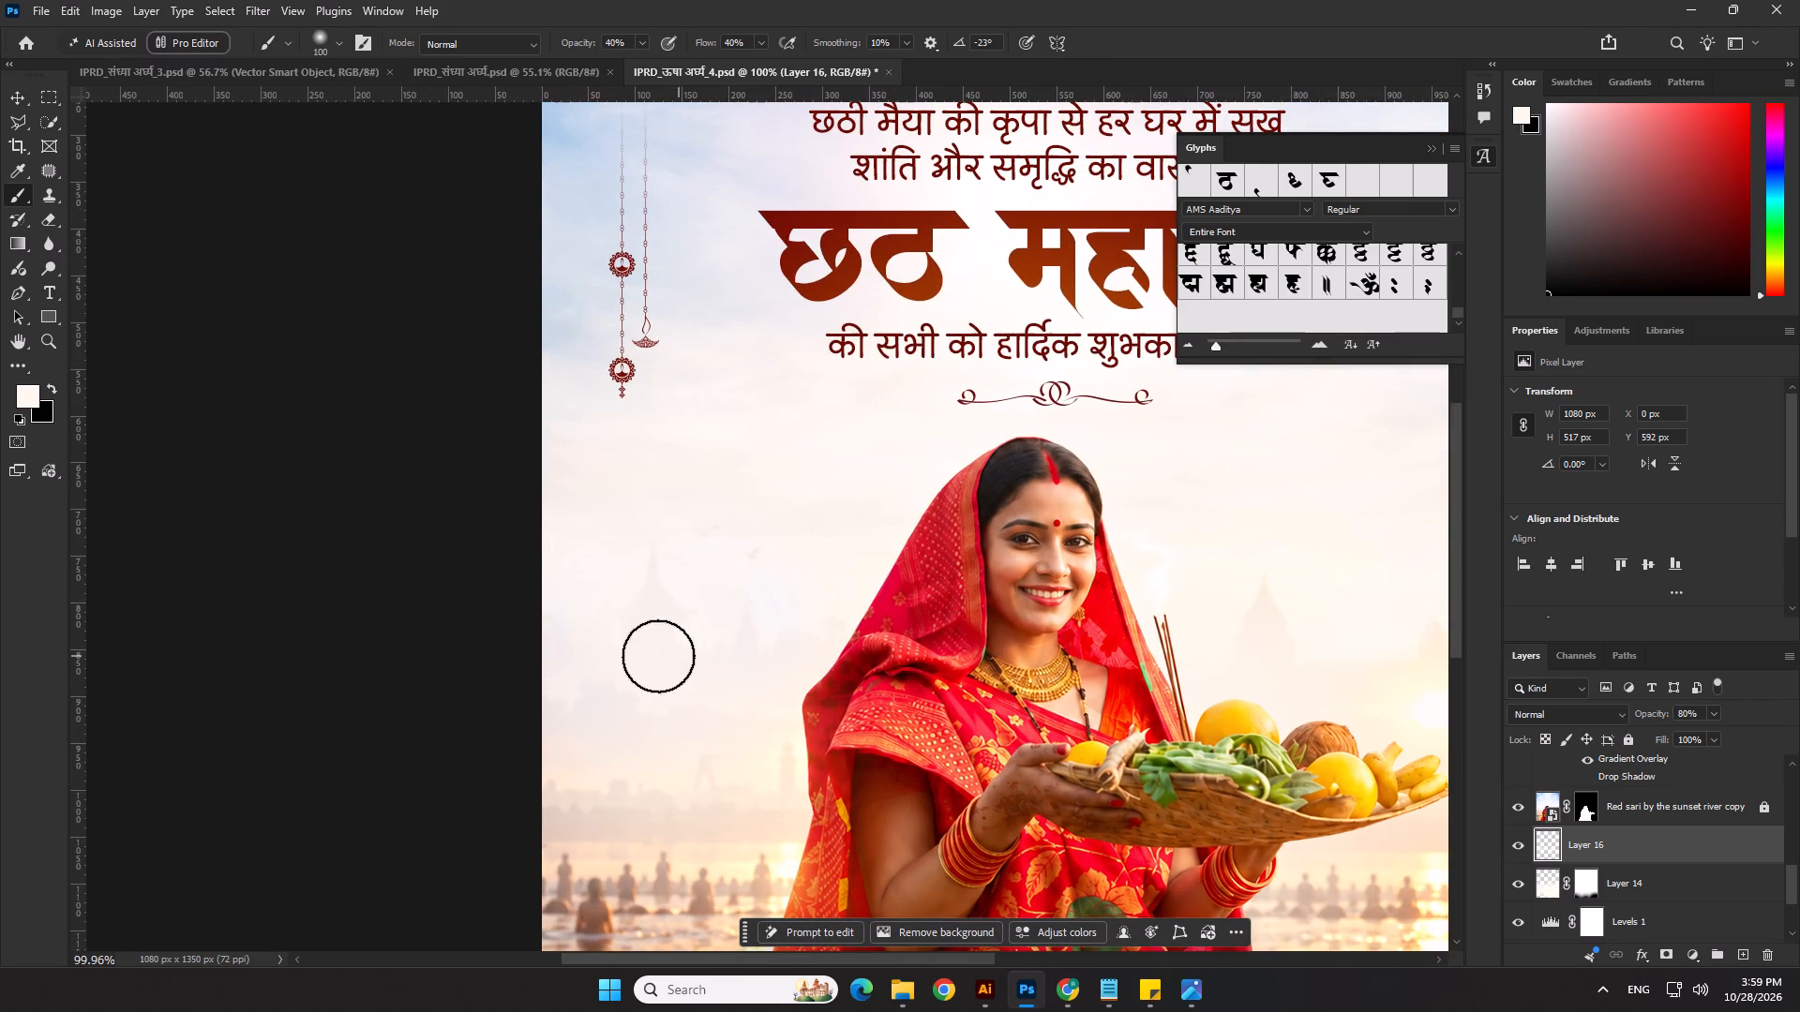
{"action": "double_click", "coordinate": [628, 638]}
{"action": "scroll", "coordinate": [74, 476], "scroll_direction": "down", "scroll_amount": 7}
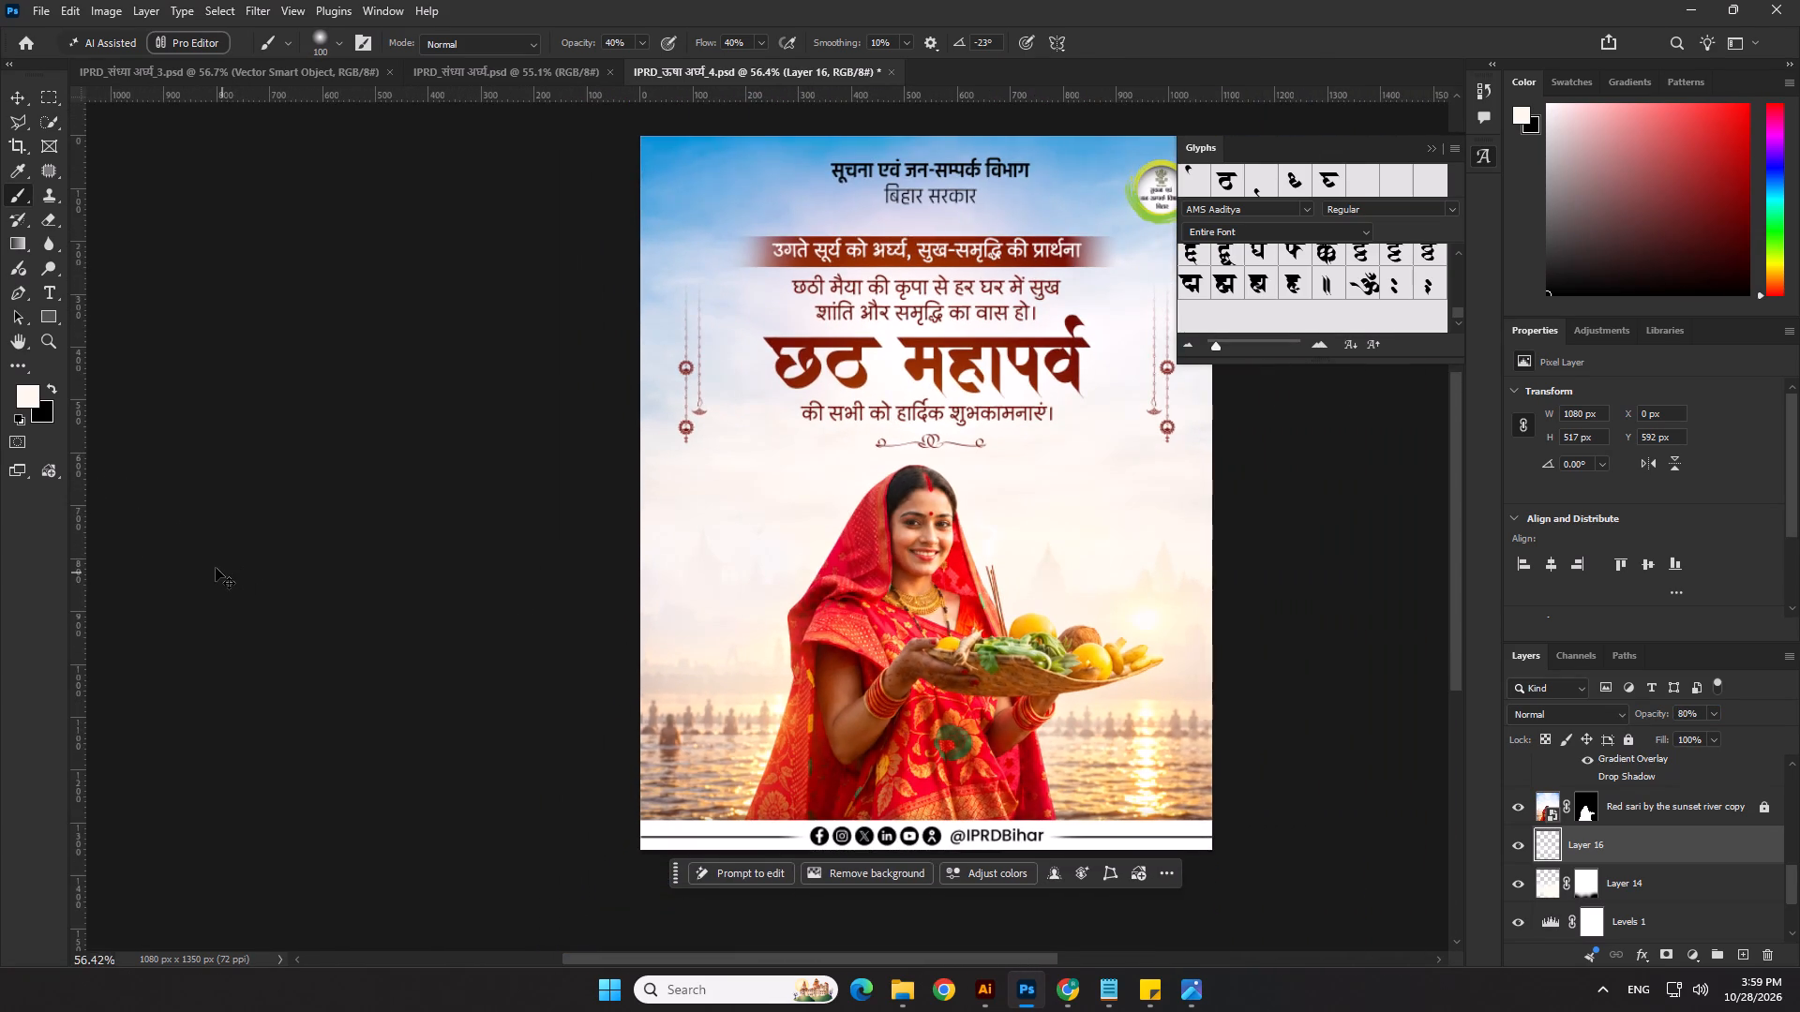
{"action": "scroll", "coordinate": [216, 568], "scroll_direction": "down", "scroll_amount": 2, "text": "ctrl"}
{"action": "key", "text": "ctrl+s"}
Save a PNG copy of the poster, replacing IPRD_ऊषा अर्घ्य_4 copy.png.
{"action": "left_click", "coordinate": [41, 10]}
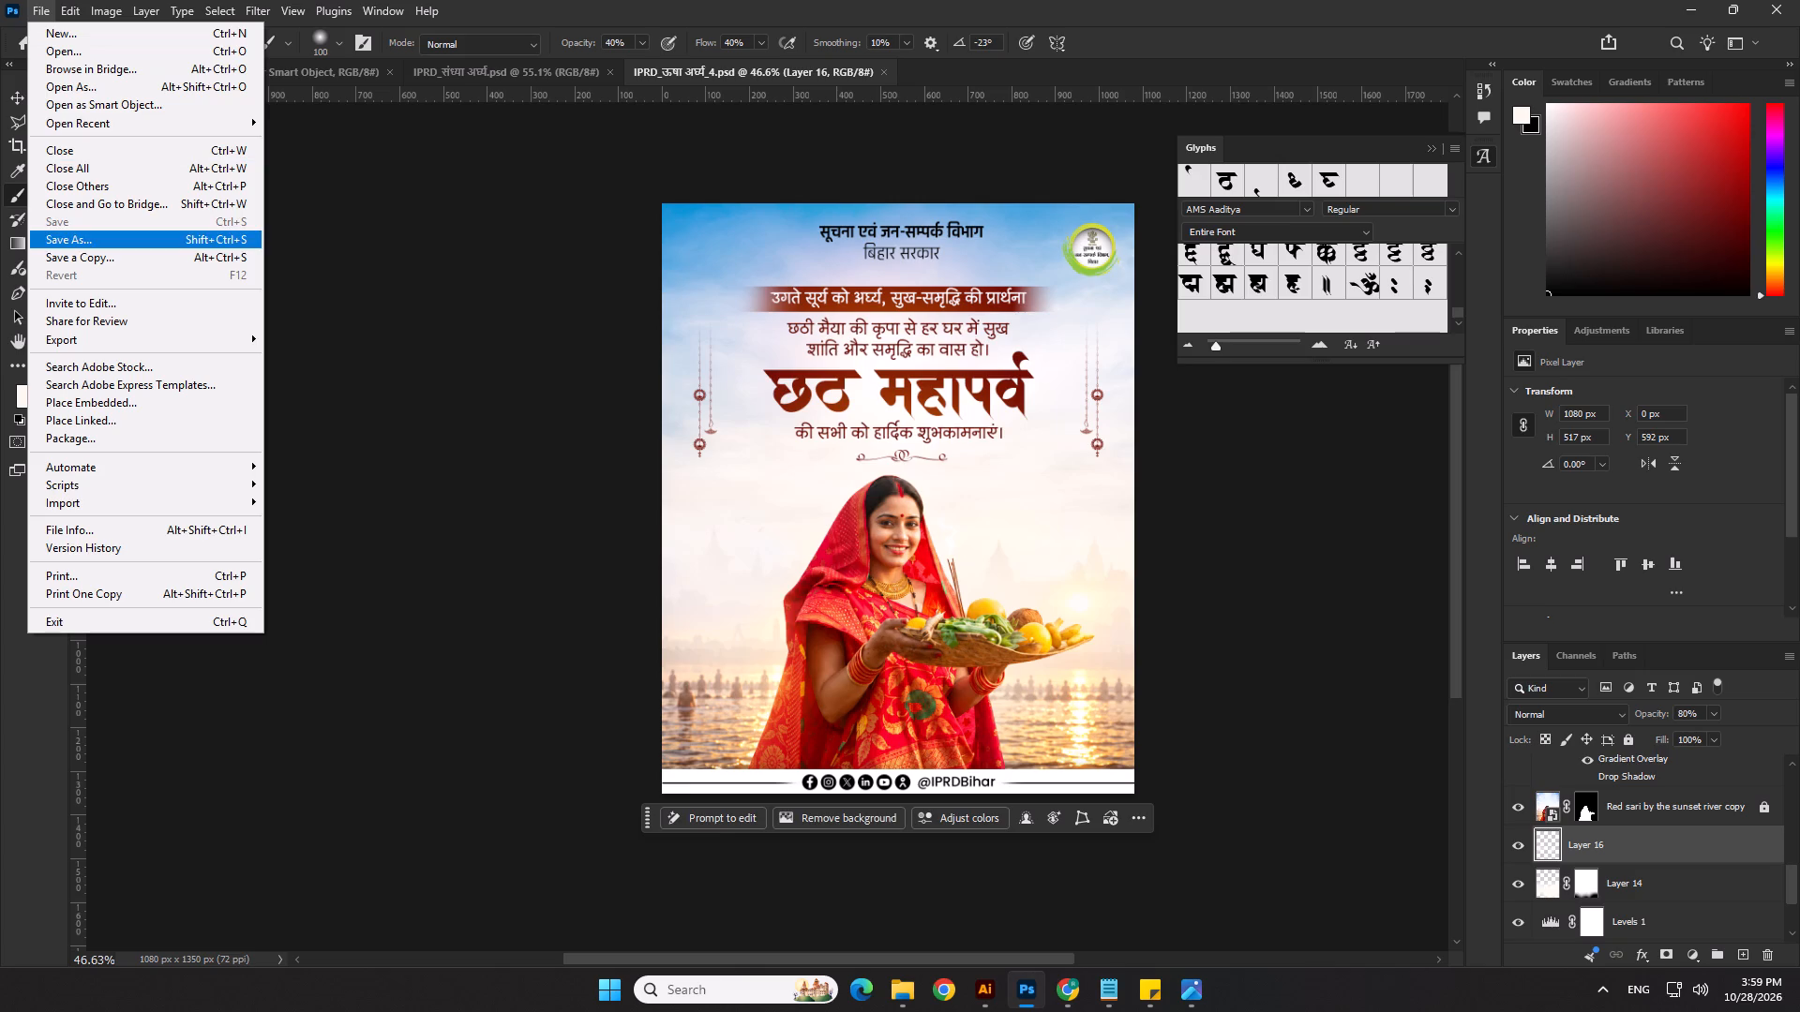
{"action": "left_click", "coordinate": [91, 260]}
{"action": "double_click", "coordinate": [364, 814]}
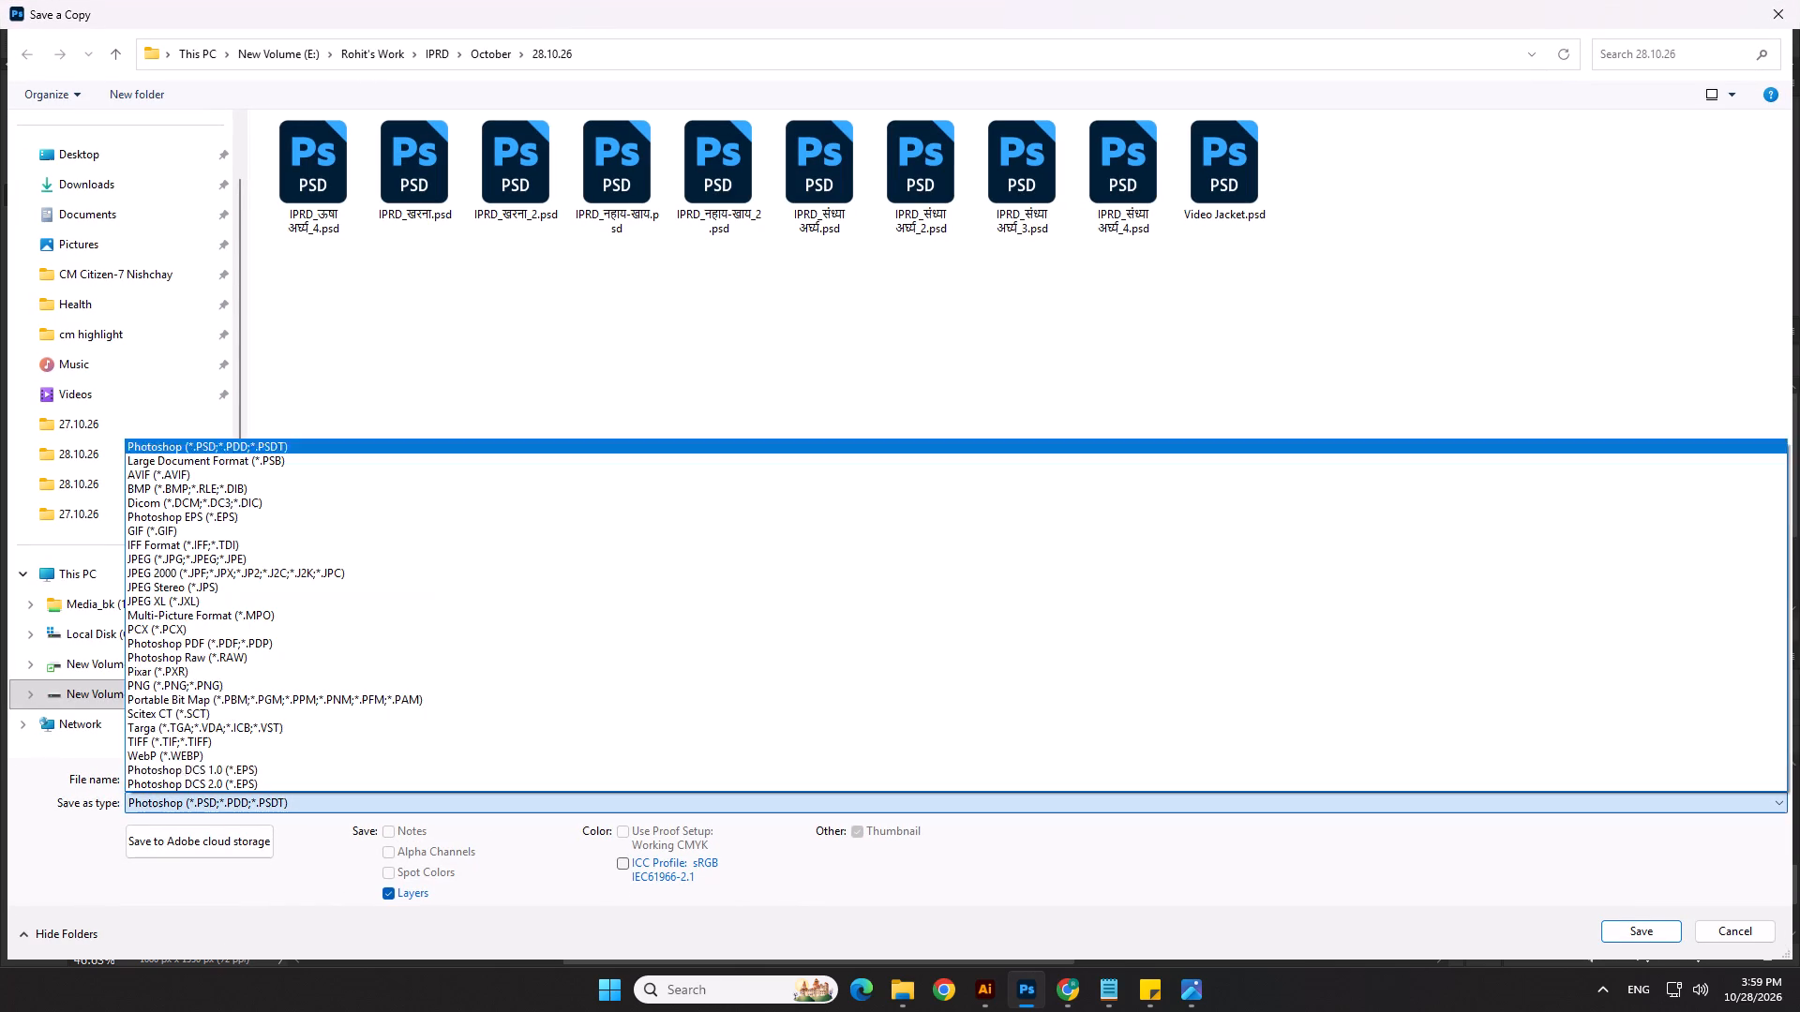
{"action": "left_click", "coordinate": [273, 683]}
{"action": "left_click", "coordinate": [1622, 927]}
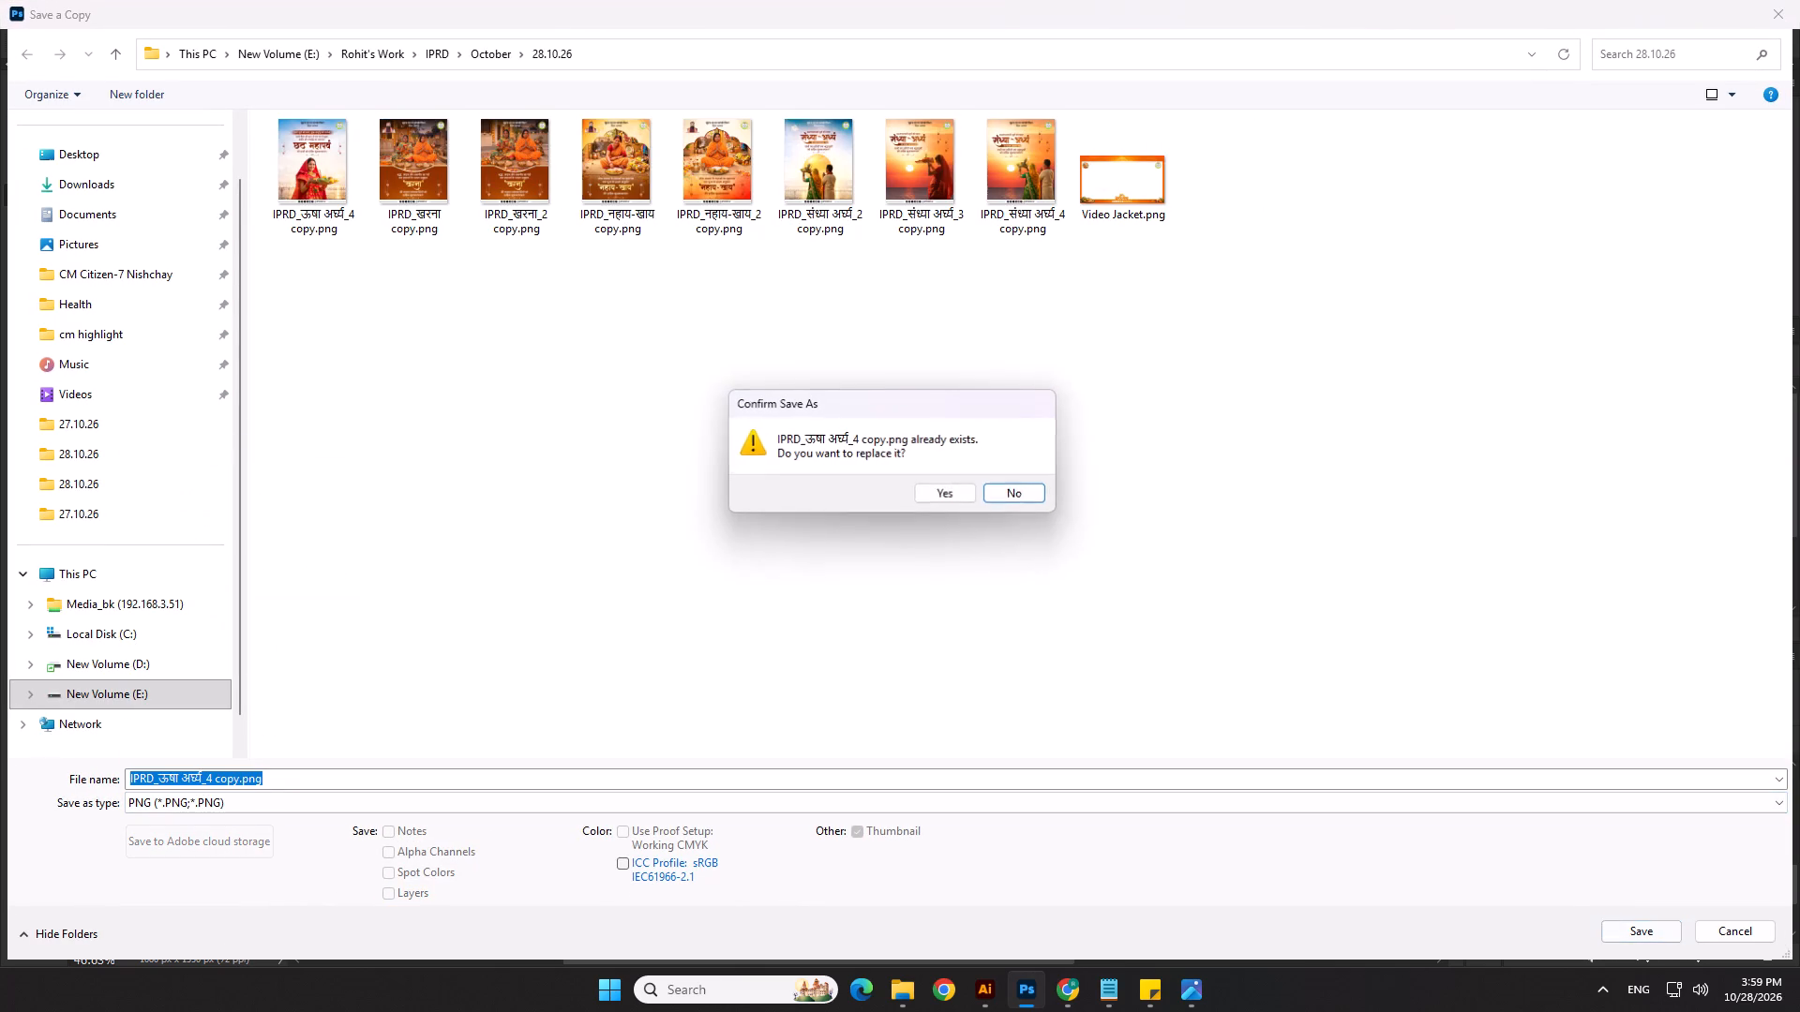
{"action": "left_click", "coordinate": [938, 494]}
{"action": "left_click", "coordinate": [1032, 291]}
Open IPRD_ऊषा अर्घ्य_4 copy.png from the 28.10.26 folder to check it, close it and return to Photoshop.
{"action": "key", "text": "alt+Tab"}
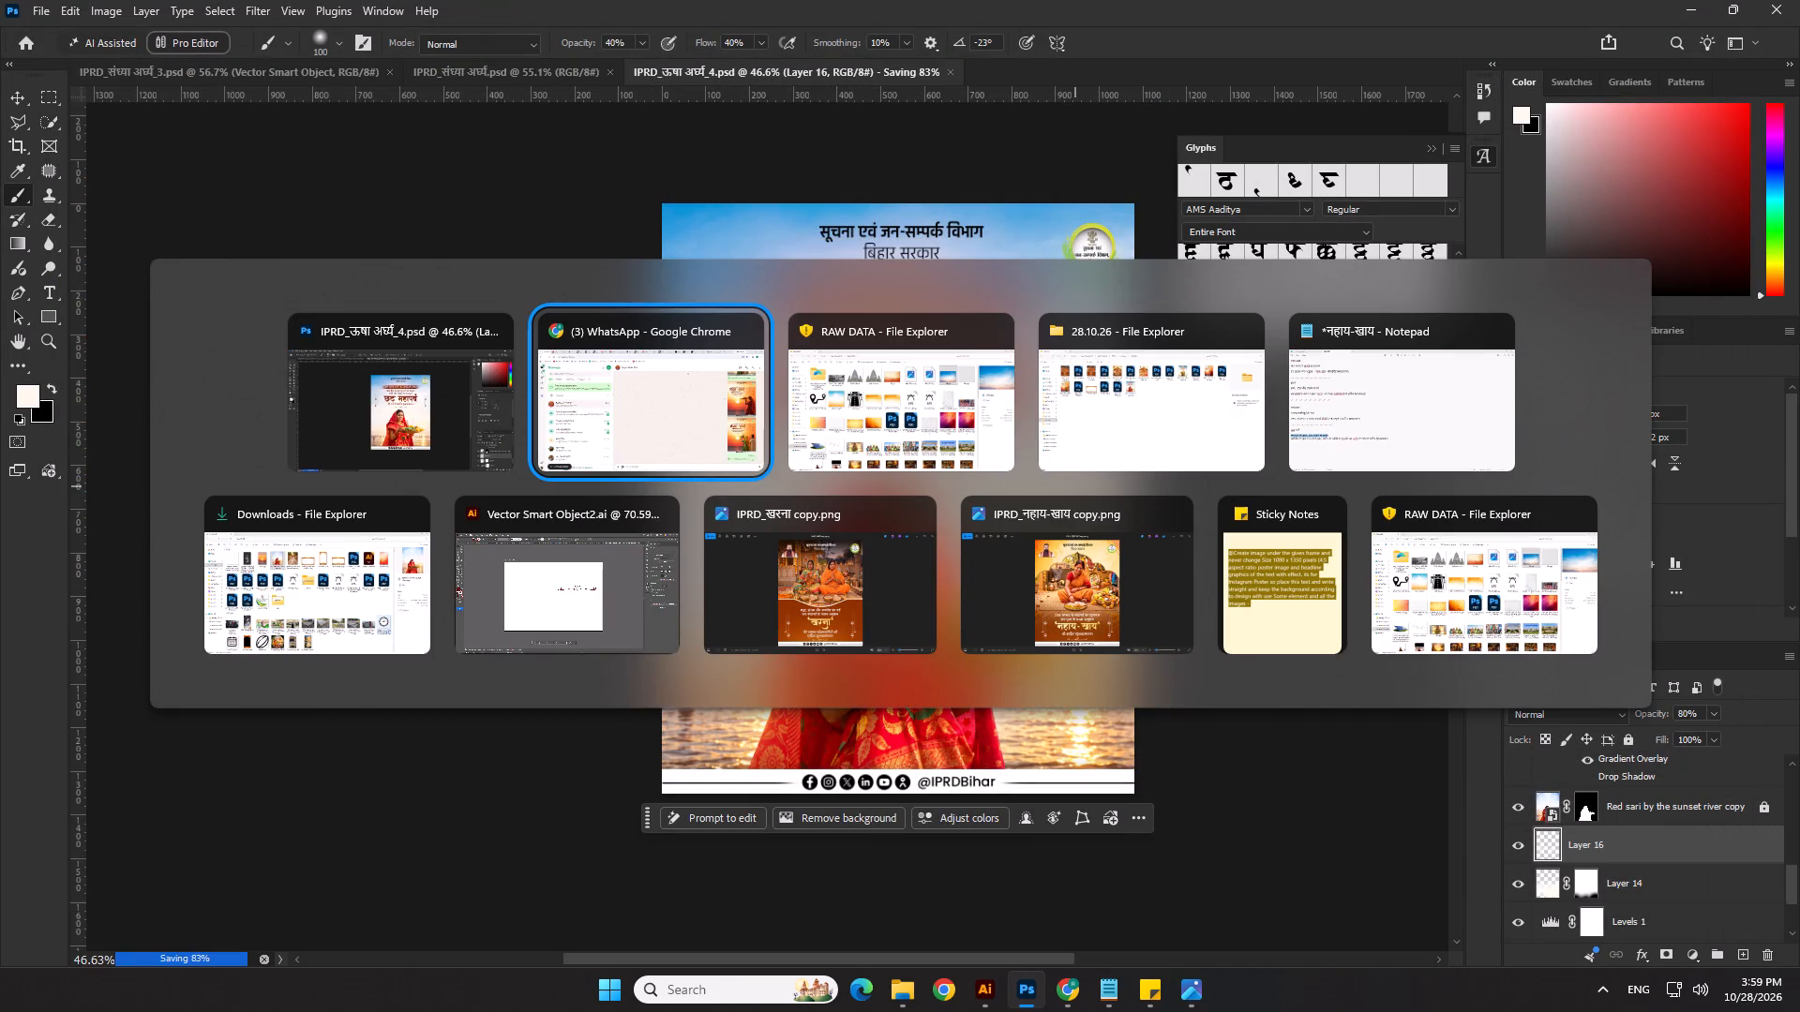
{"action": "key", "text": "alt+Tab"}
{"action": "key", "text": "alt+Tab"}
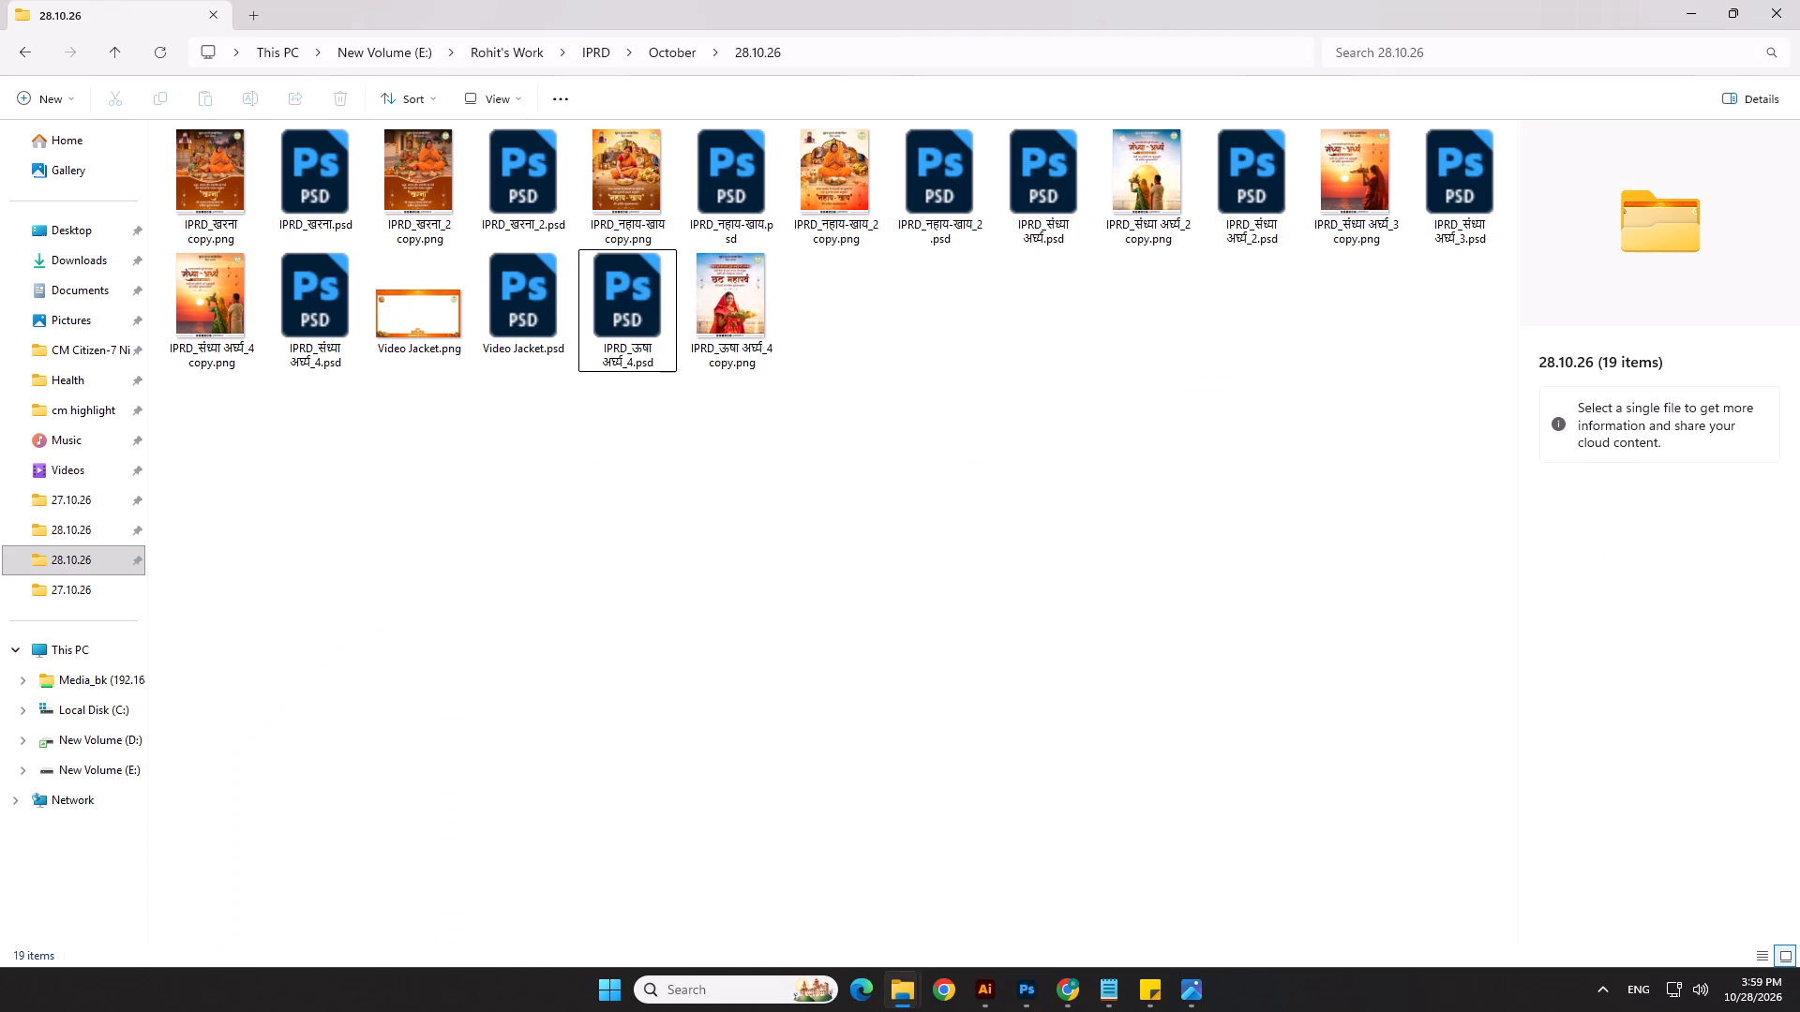
{"action": "left_click", "coordinate": [865, 497]}
{"action": "left_click", "coordinate": [815, 500]}
{"action": "double_click", "coordinate": [747, 314]}
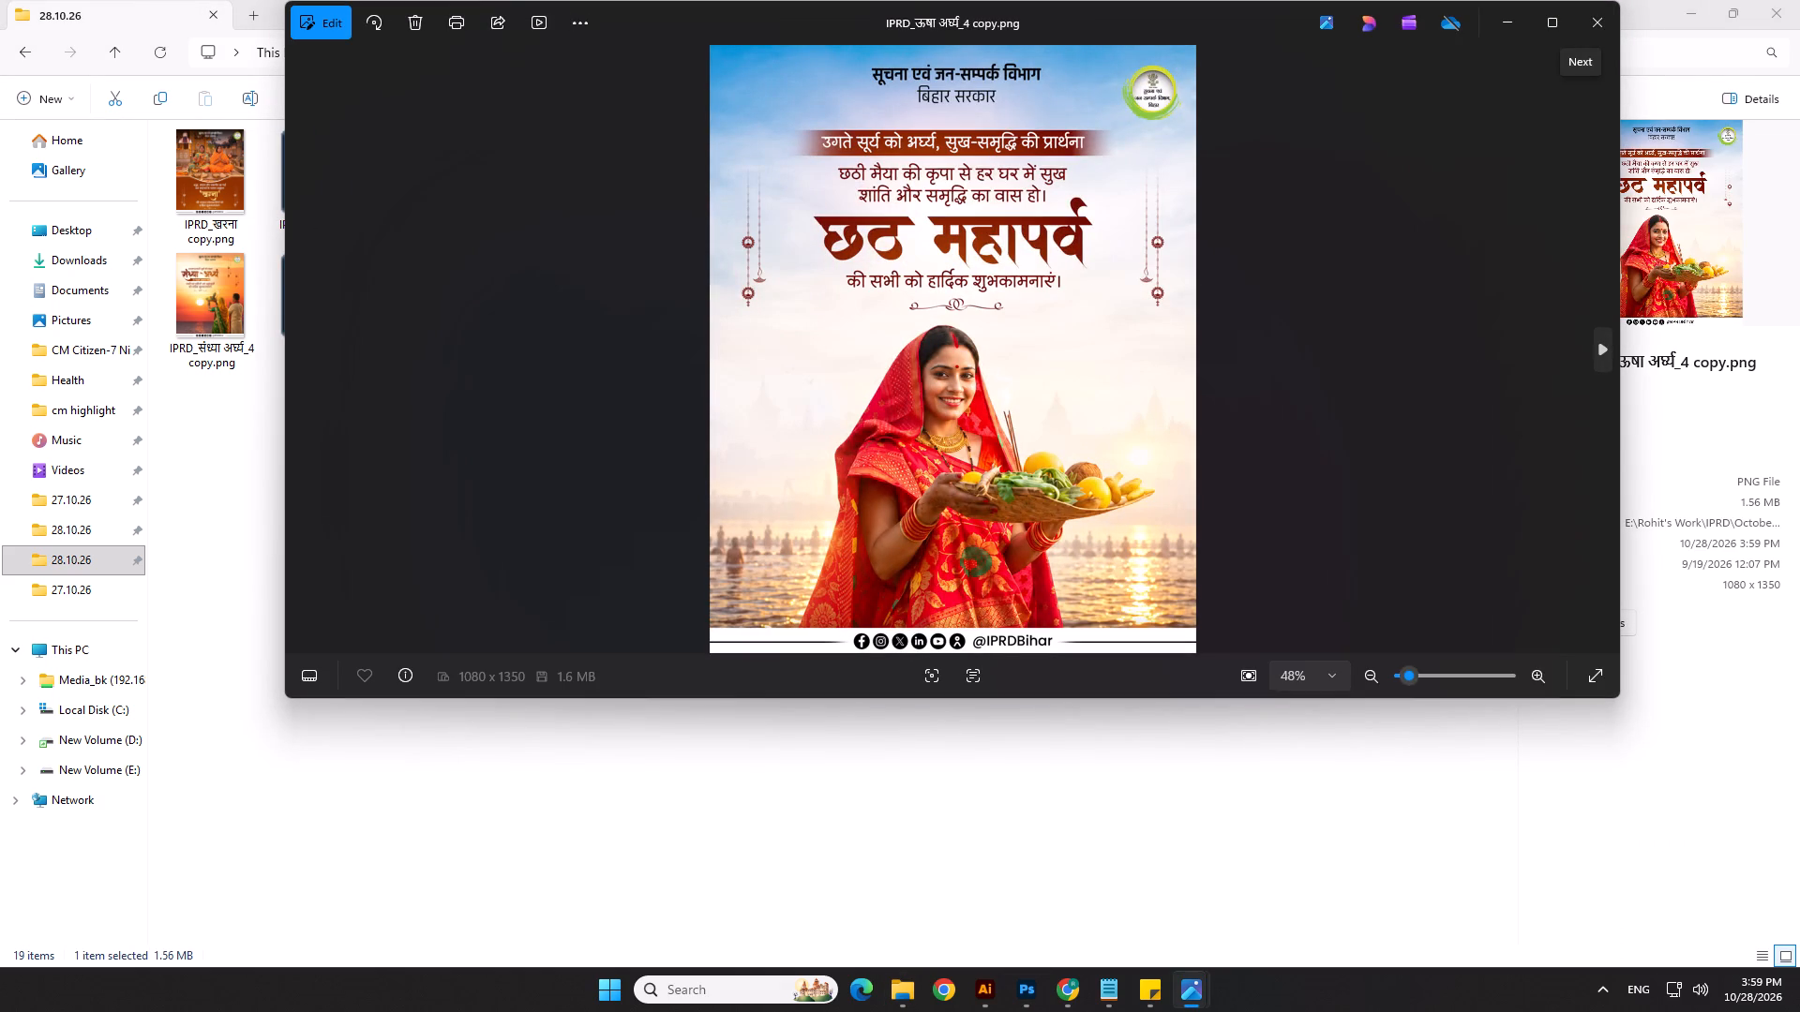
{"action": "left_click", "coordinate": [1598, 27]}
{"action": "left_click", "coordinate": [1107, 590]}
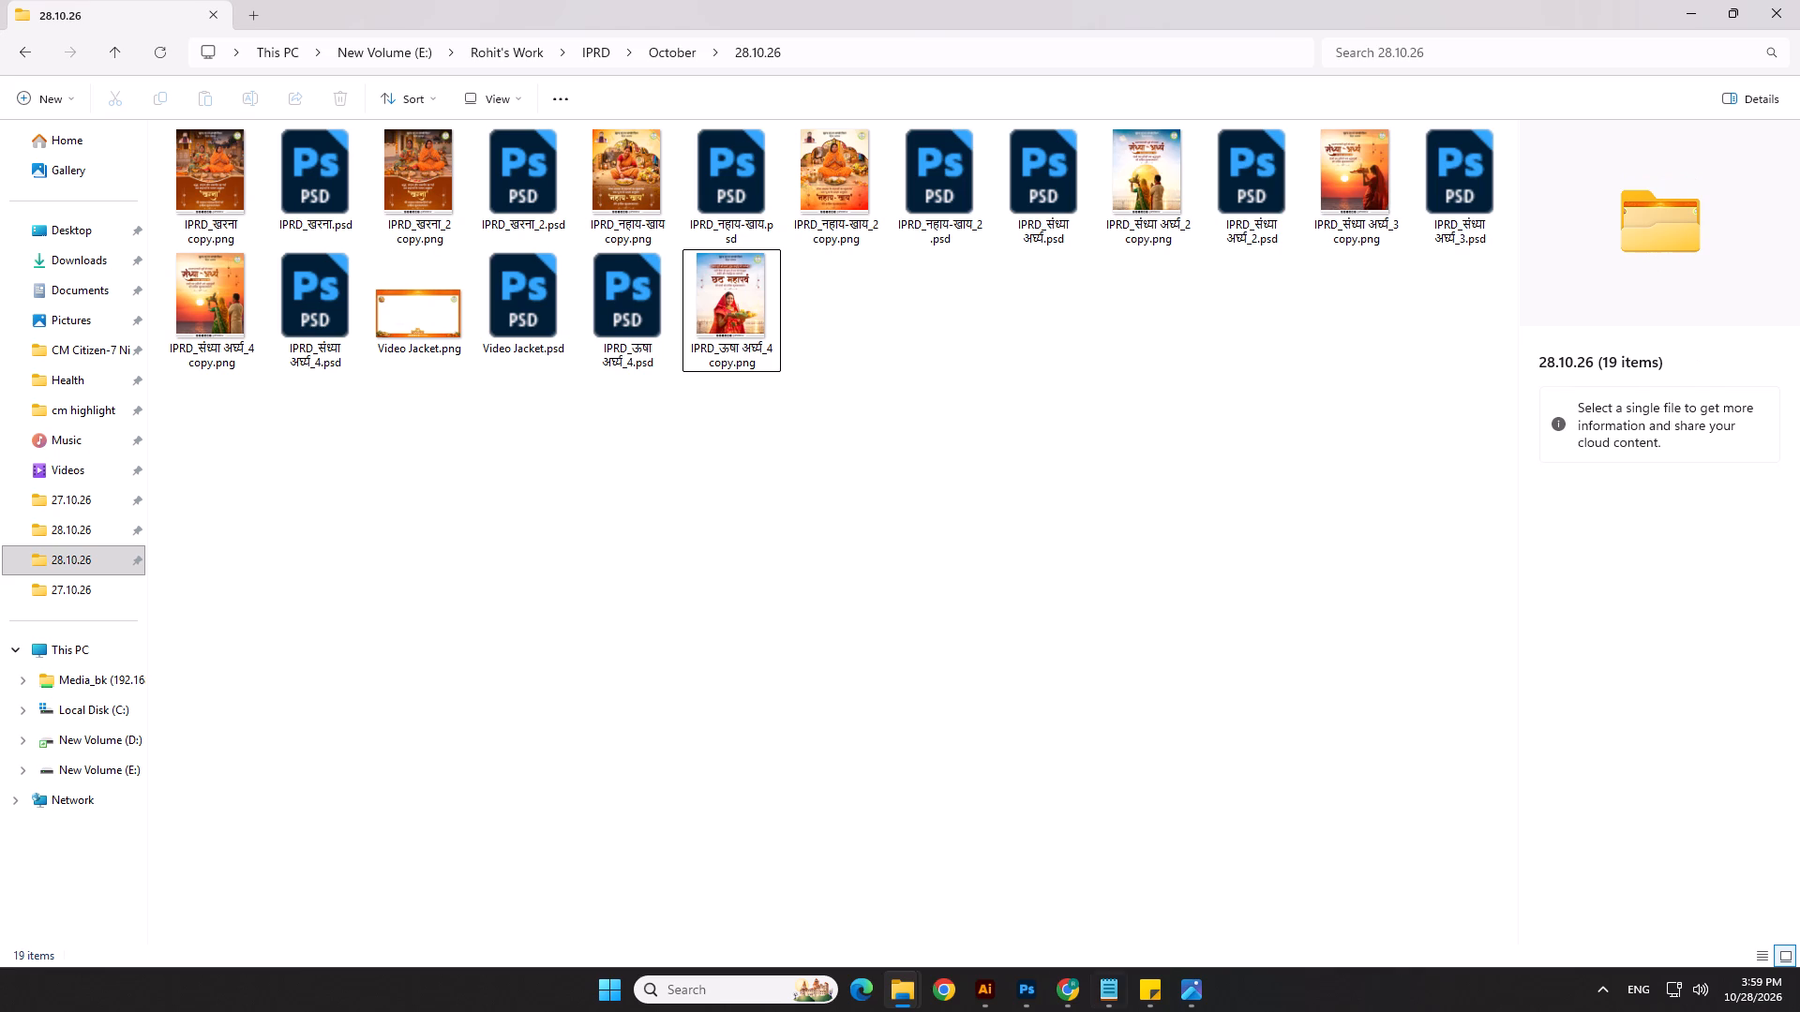
{"action": "left_click", "coordinate": [1035, 994]}
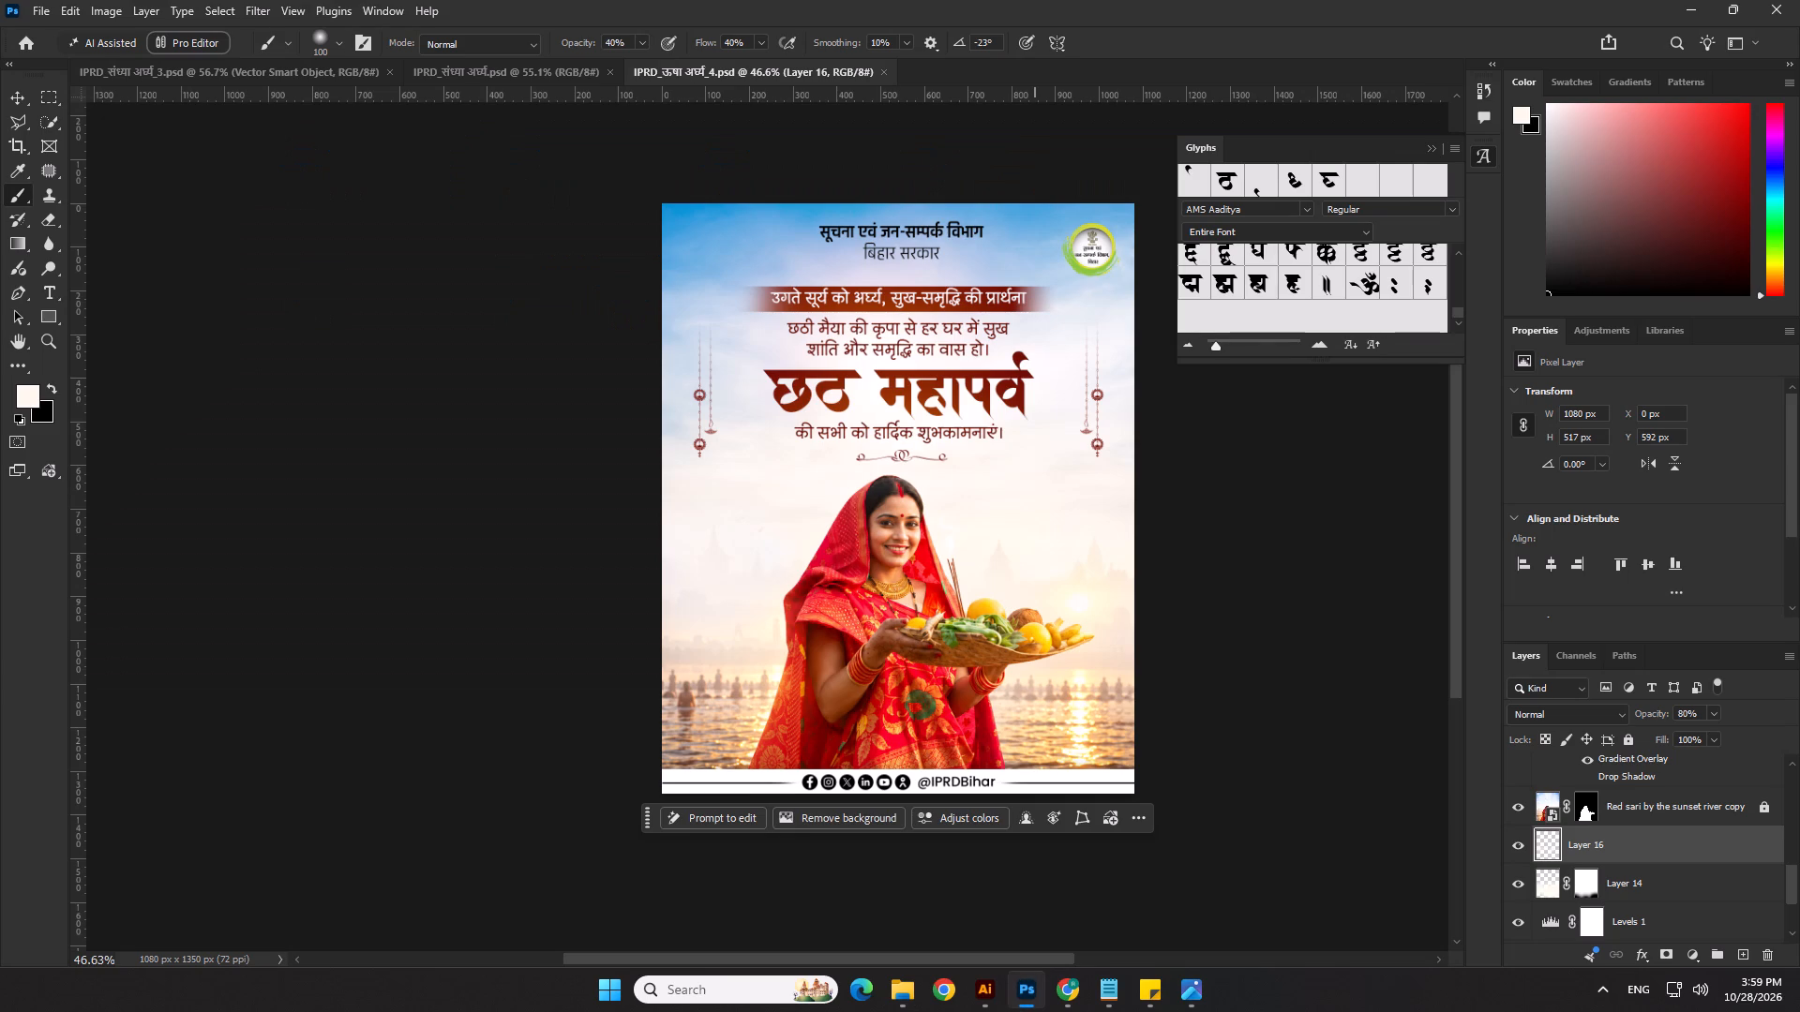
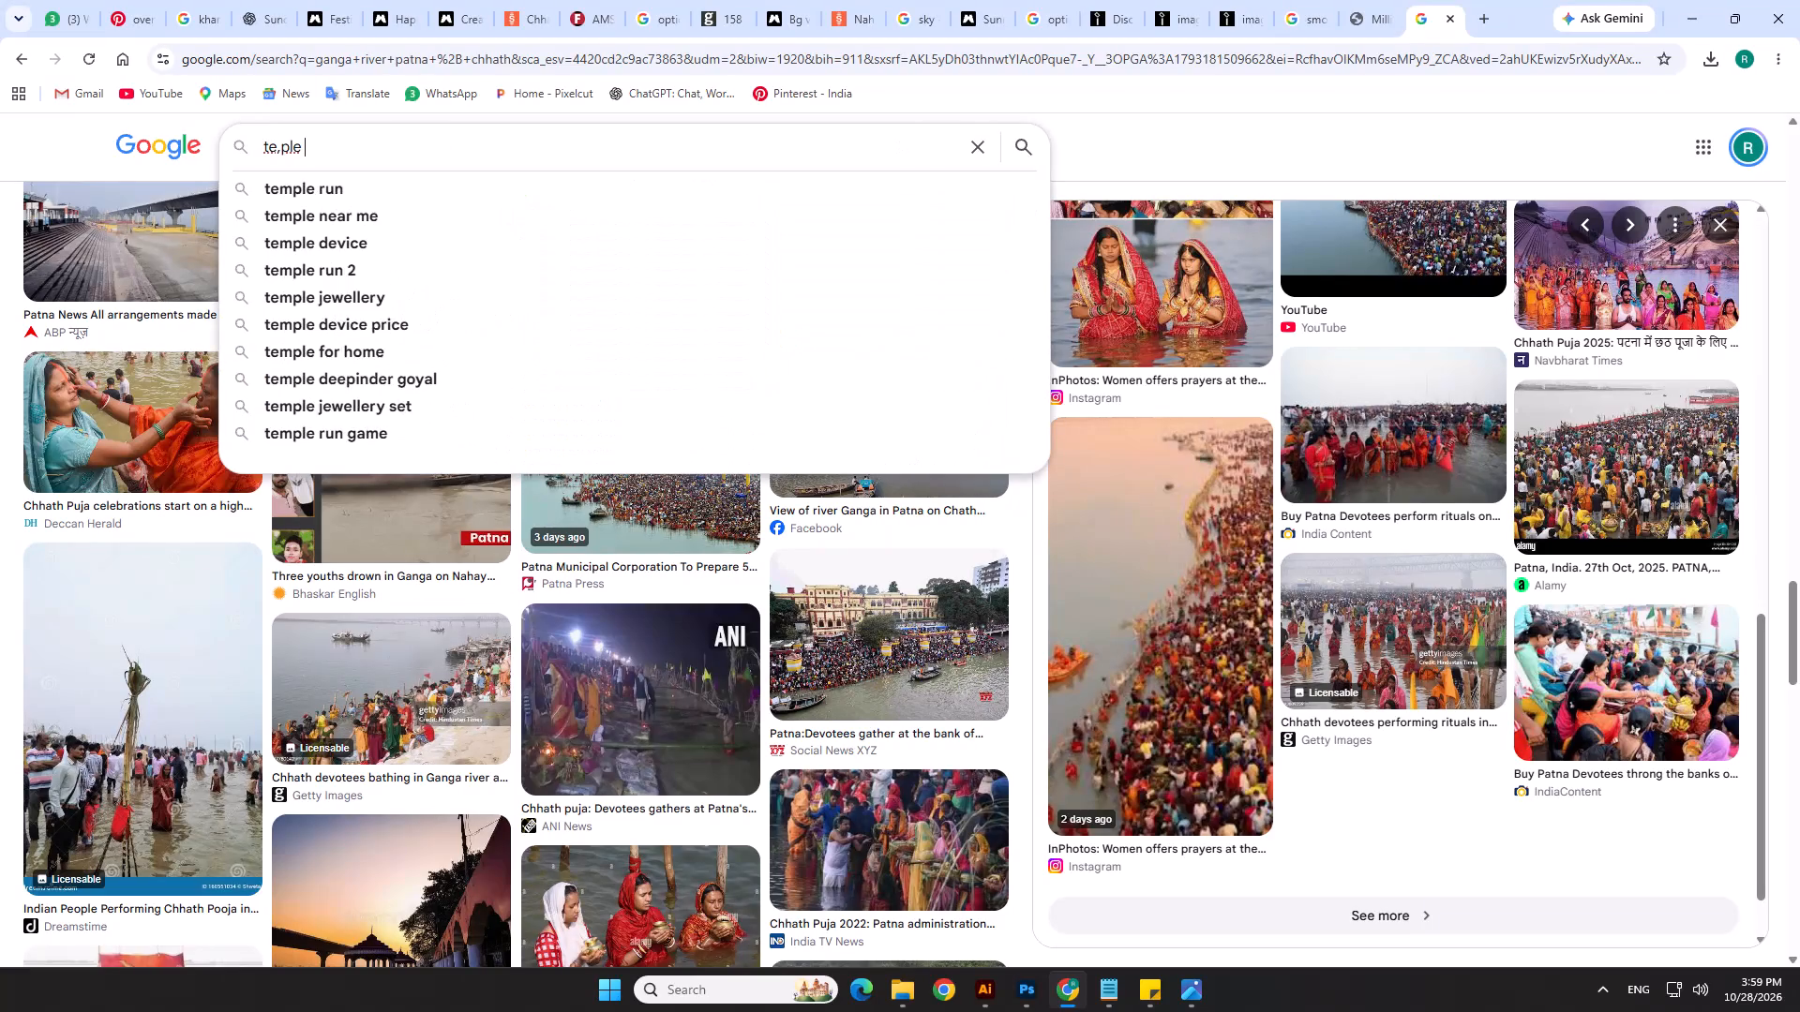
Search Google Images for "temples vector".
{"action": "key", "text": "BackSpace"}
{"action": "key", "text": "BackSpace"}
{"action": "key", "text": "BackSpace"}
{"action": "key", "text": "BackSpace"}
{"action": "key", "text": "BackSpace"}
{"action": "type", "text": "mple"}
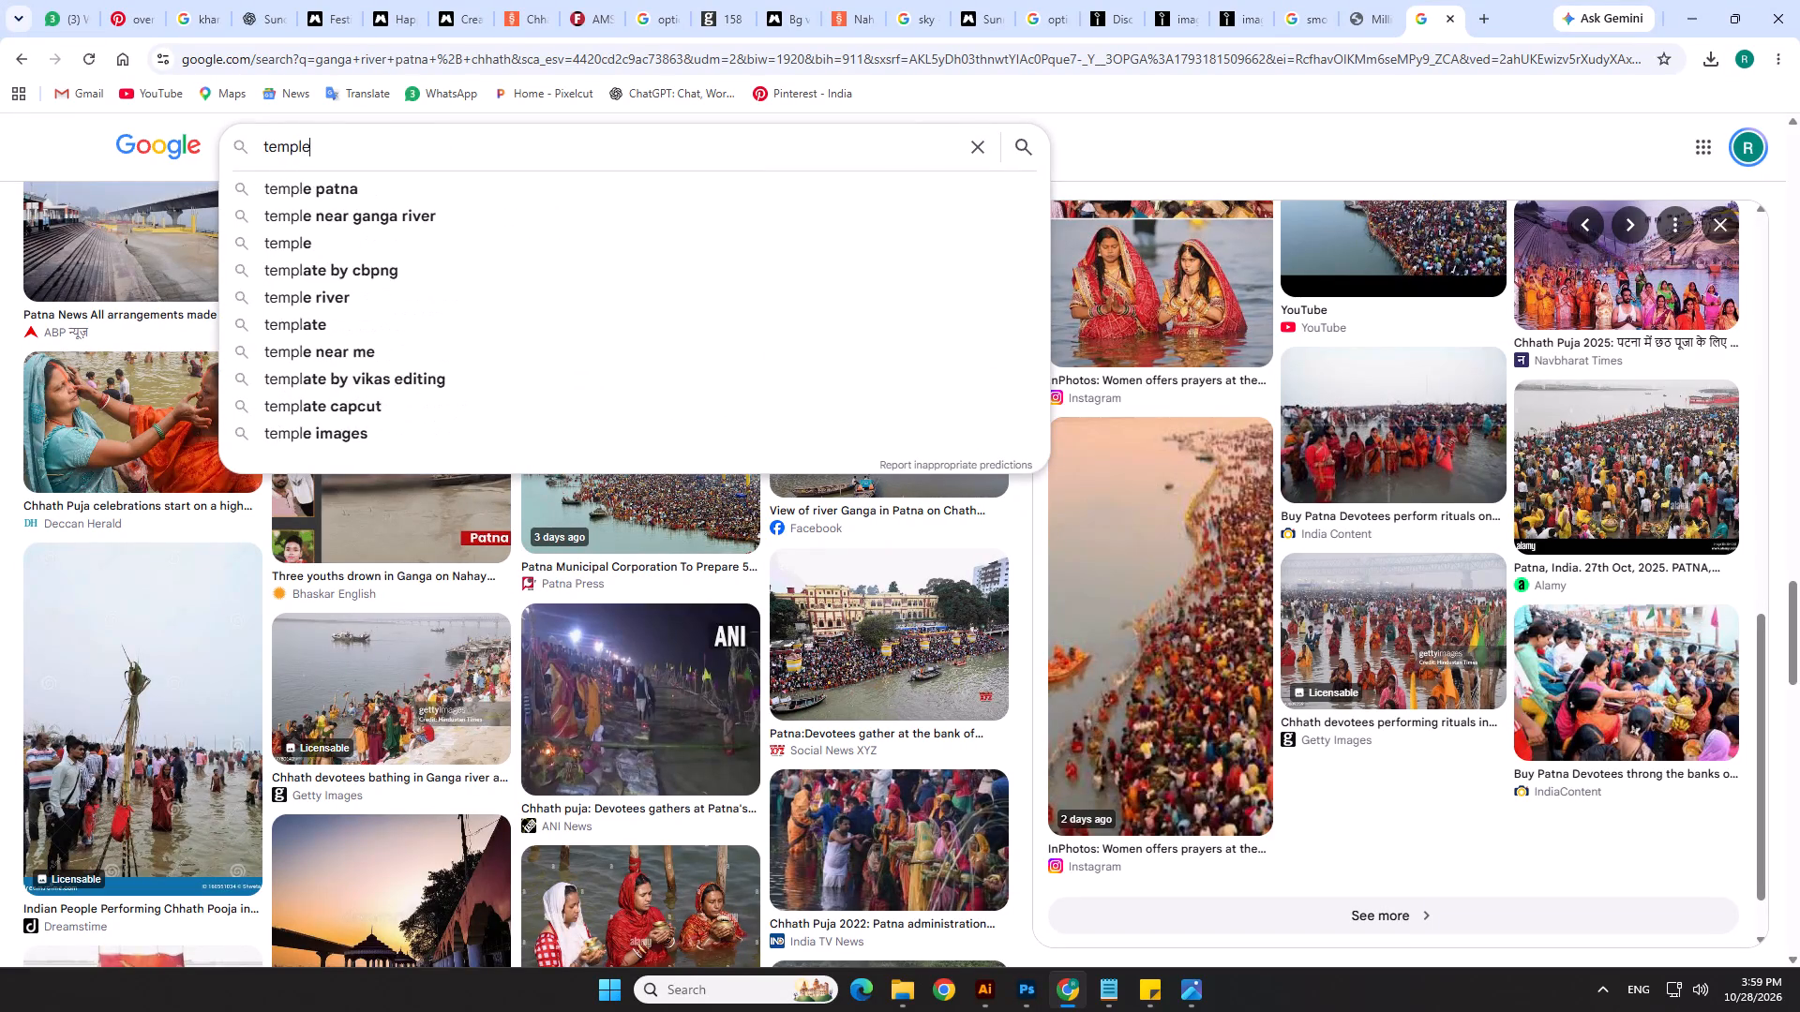
{"action": "key", "text": "space"}
{"action": "key", "text": "BackSpace"}
{"action": "type", "text": "s vector"}
{"action": "key", "text": "Return"}
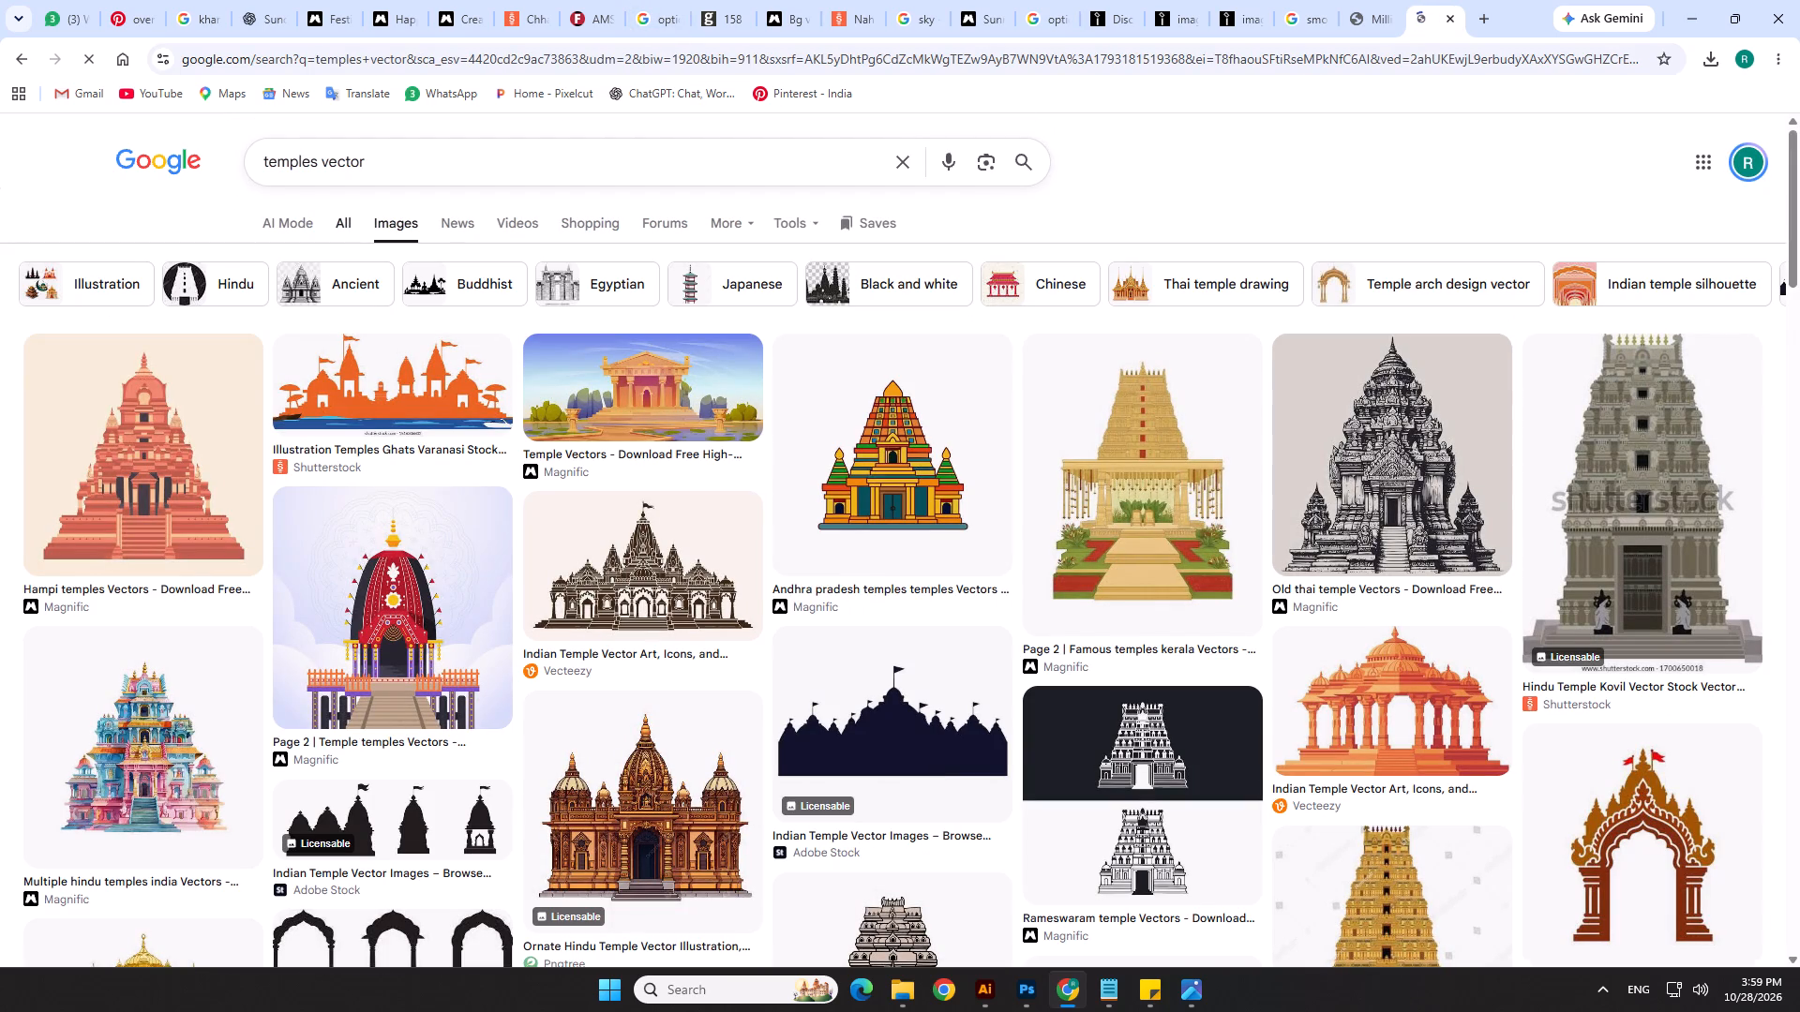
Open the orange Varanasi ghats temples illustration from Shutterstock and copy the image.
{"action": "left_click", "coordinate": [395, 403]}
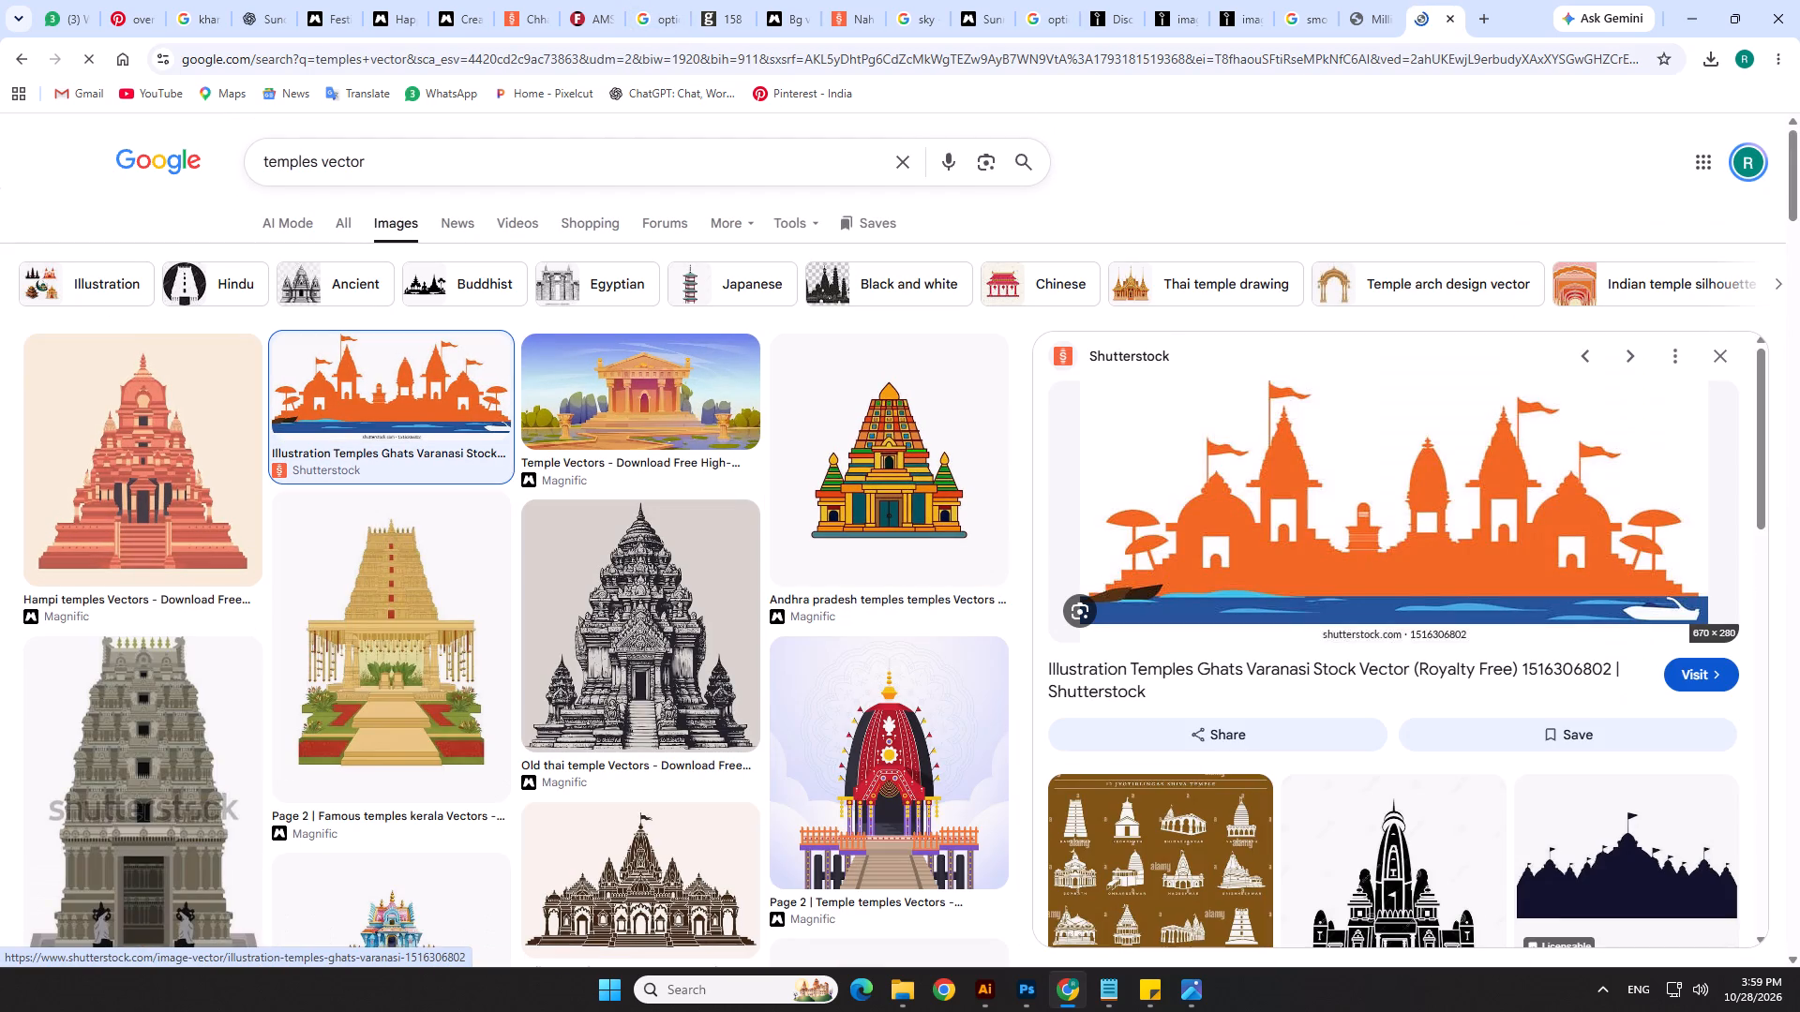
{"action": "scroll", "coordinate": [1359, 534], "scroll_direction": "down", "scroll_amount": 3}
{"action": "scroll", "coordinate": [1473, 644], "scroll_direction": "down", "scroll_amount": 1}
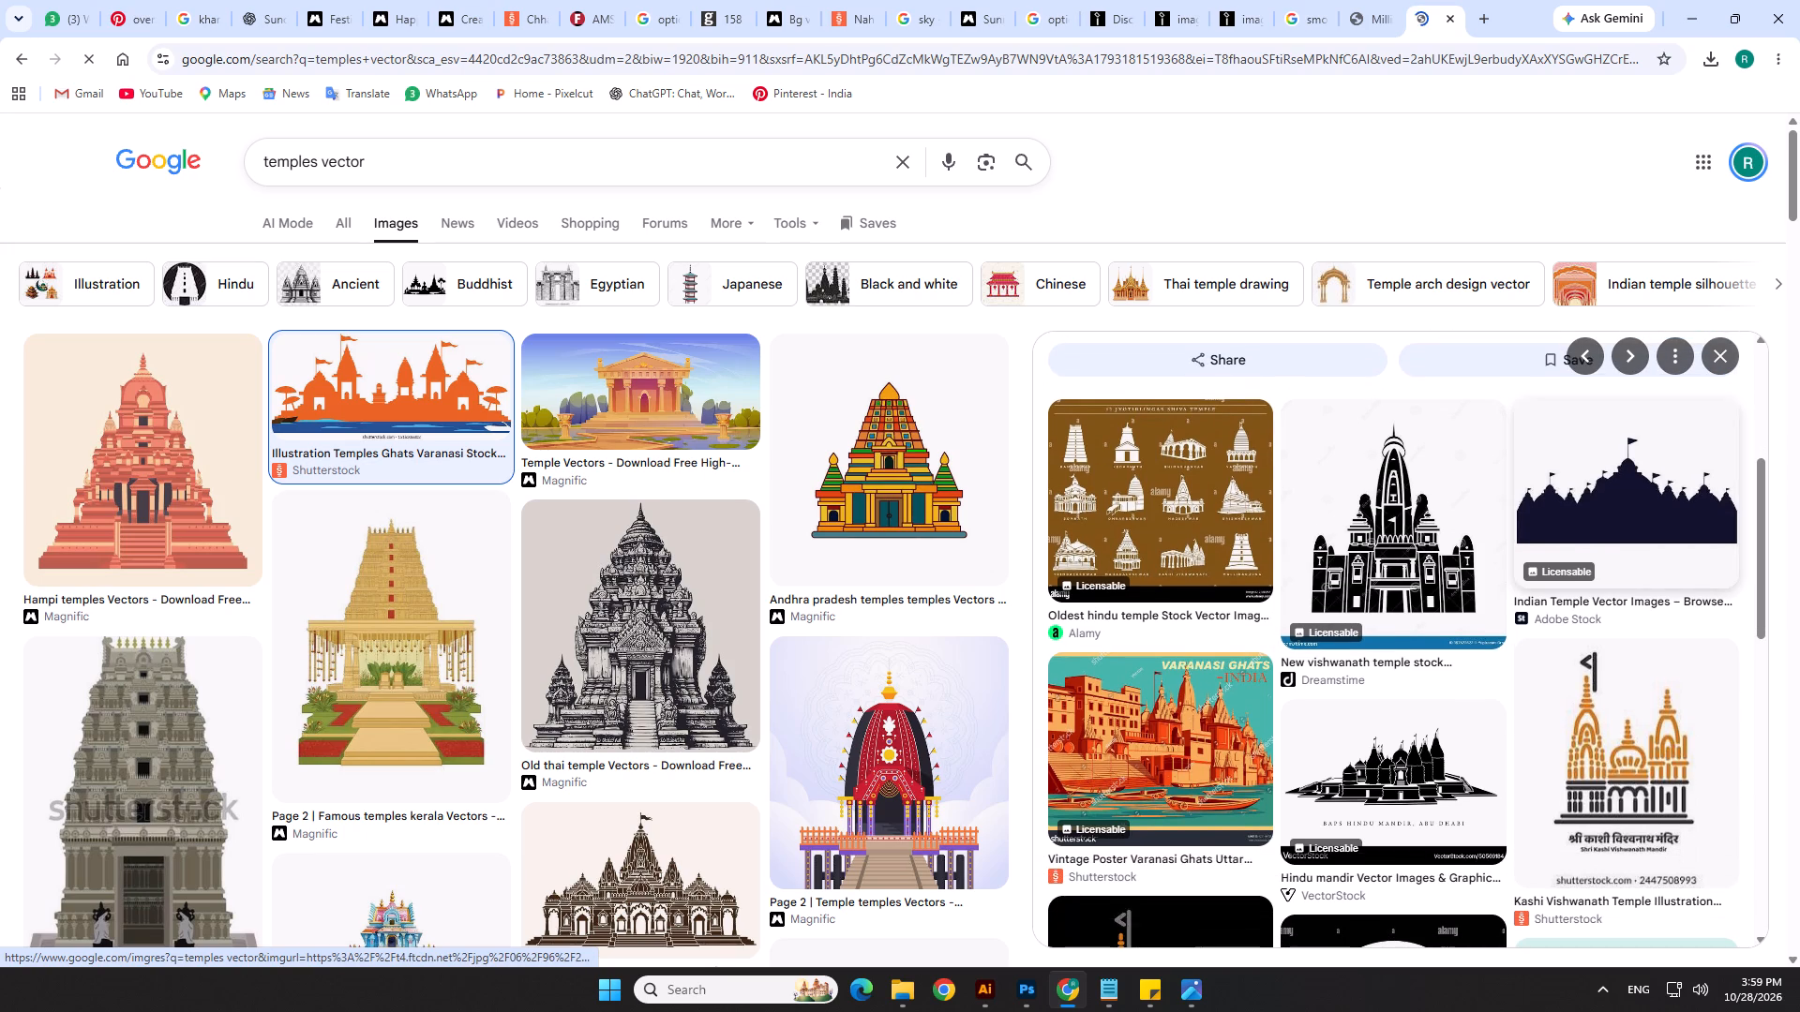
{"action": "scroll", "coordinate": [1252, 598], "scroll_direction": "up", "scroll_amount": 5}
{"action": "right_click", "coordinate": [1288, 510]}
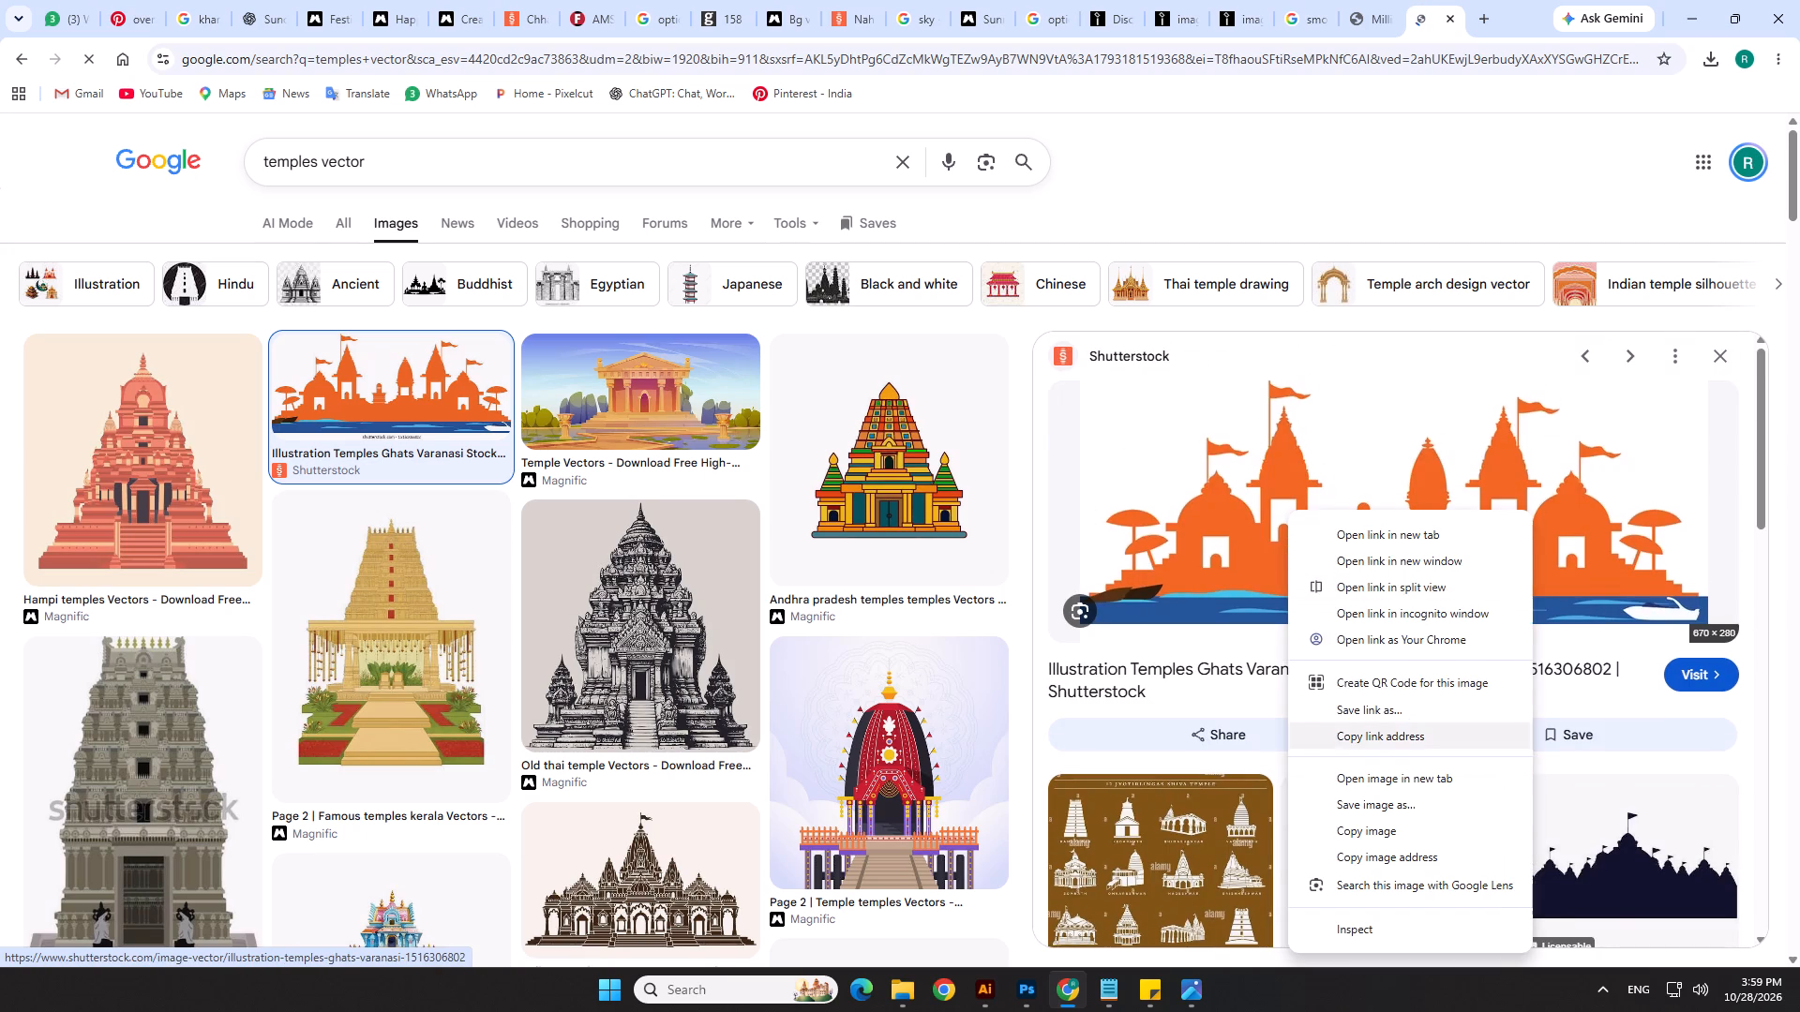
{"action": "left_click", "coordinate": [1396, 833]}
Switch to Photoshop, paste the temples image above Layer 14 and place it behind the woman, overhanging the poster's left edge at about X -132, Y 789 px.
{"action": "key", "text": "alt+Tab"}
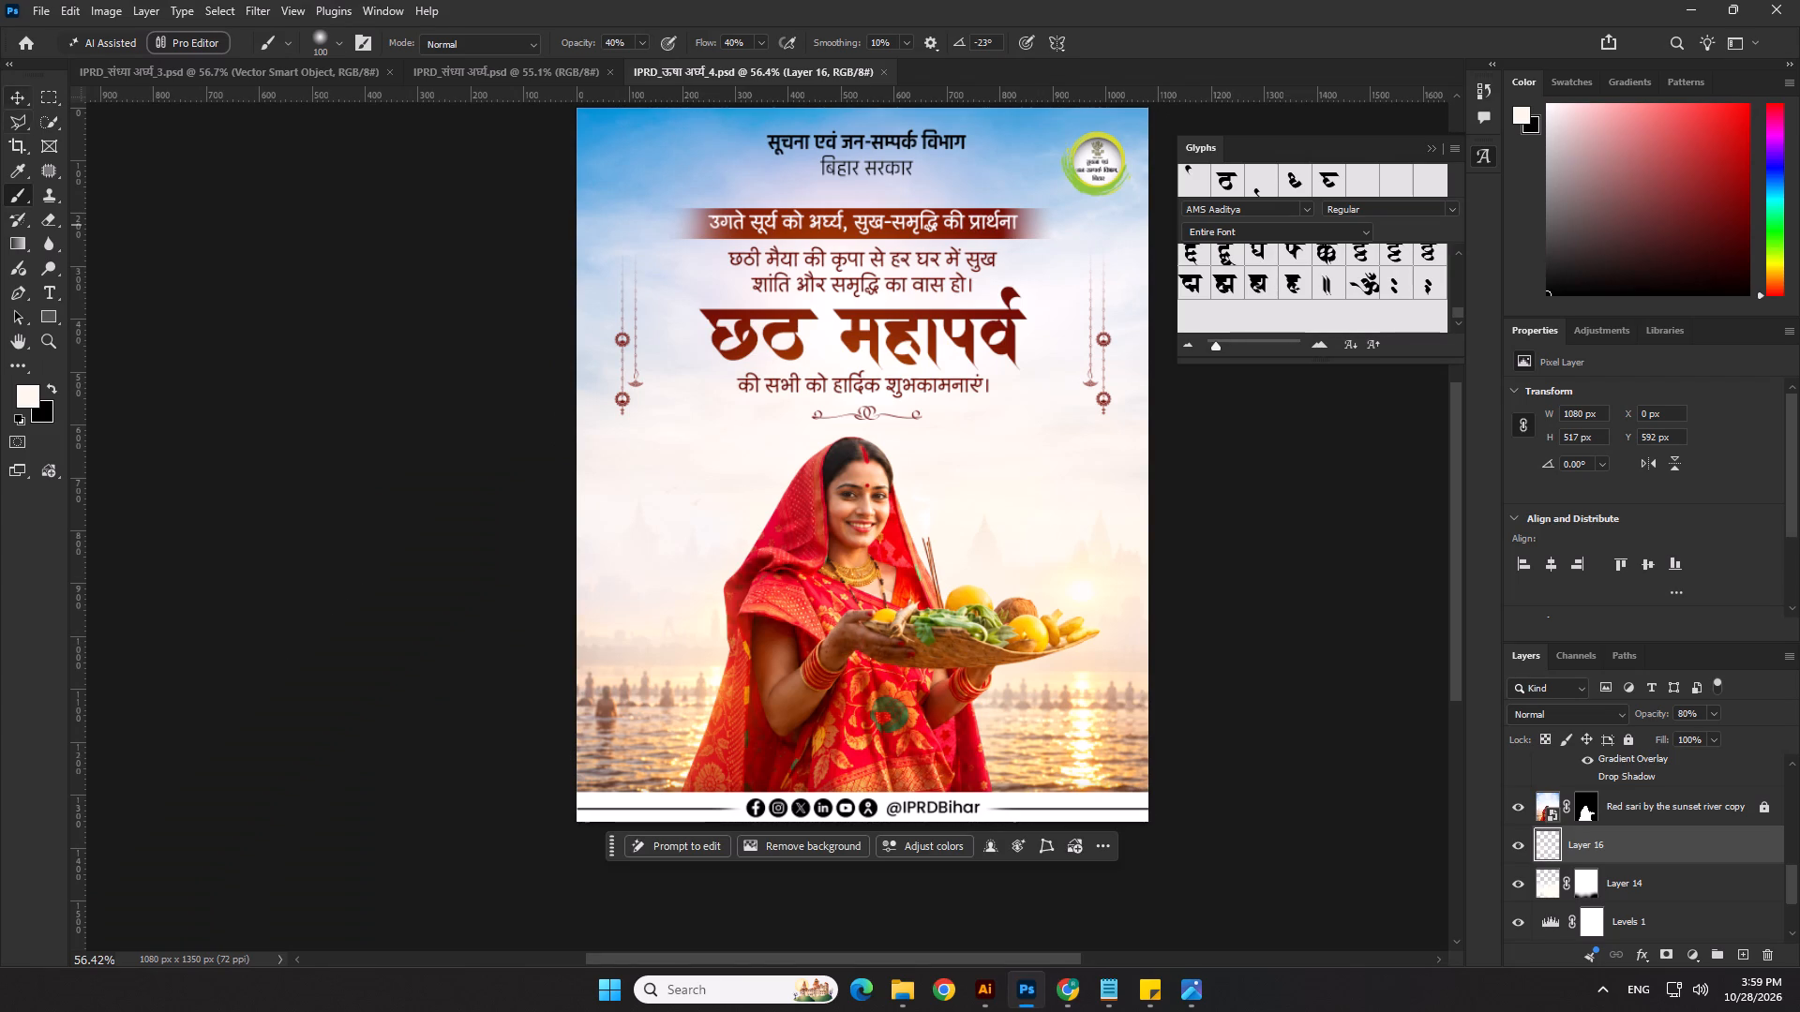
{"action": "left_click", "coordinate": [21, 98]}
{"action": "left_click", "coordinate": [887, 697]}
{"action": "left_click", "coordinate": [1400, 716]}
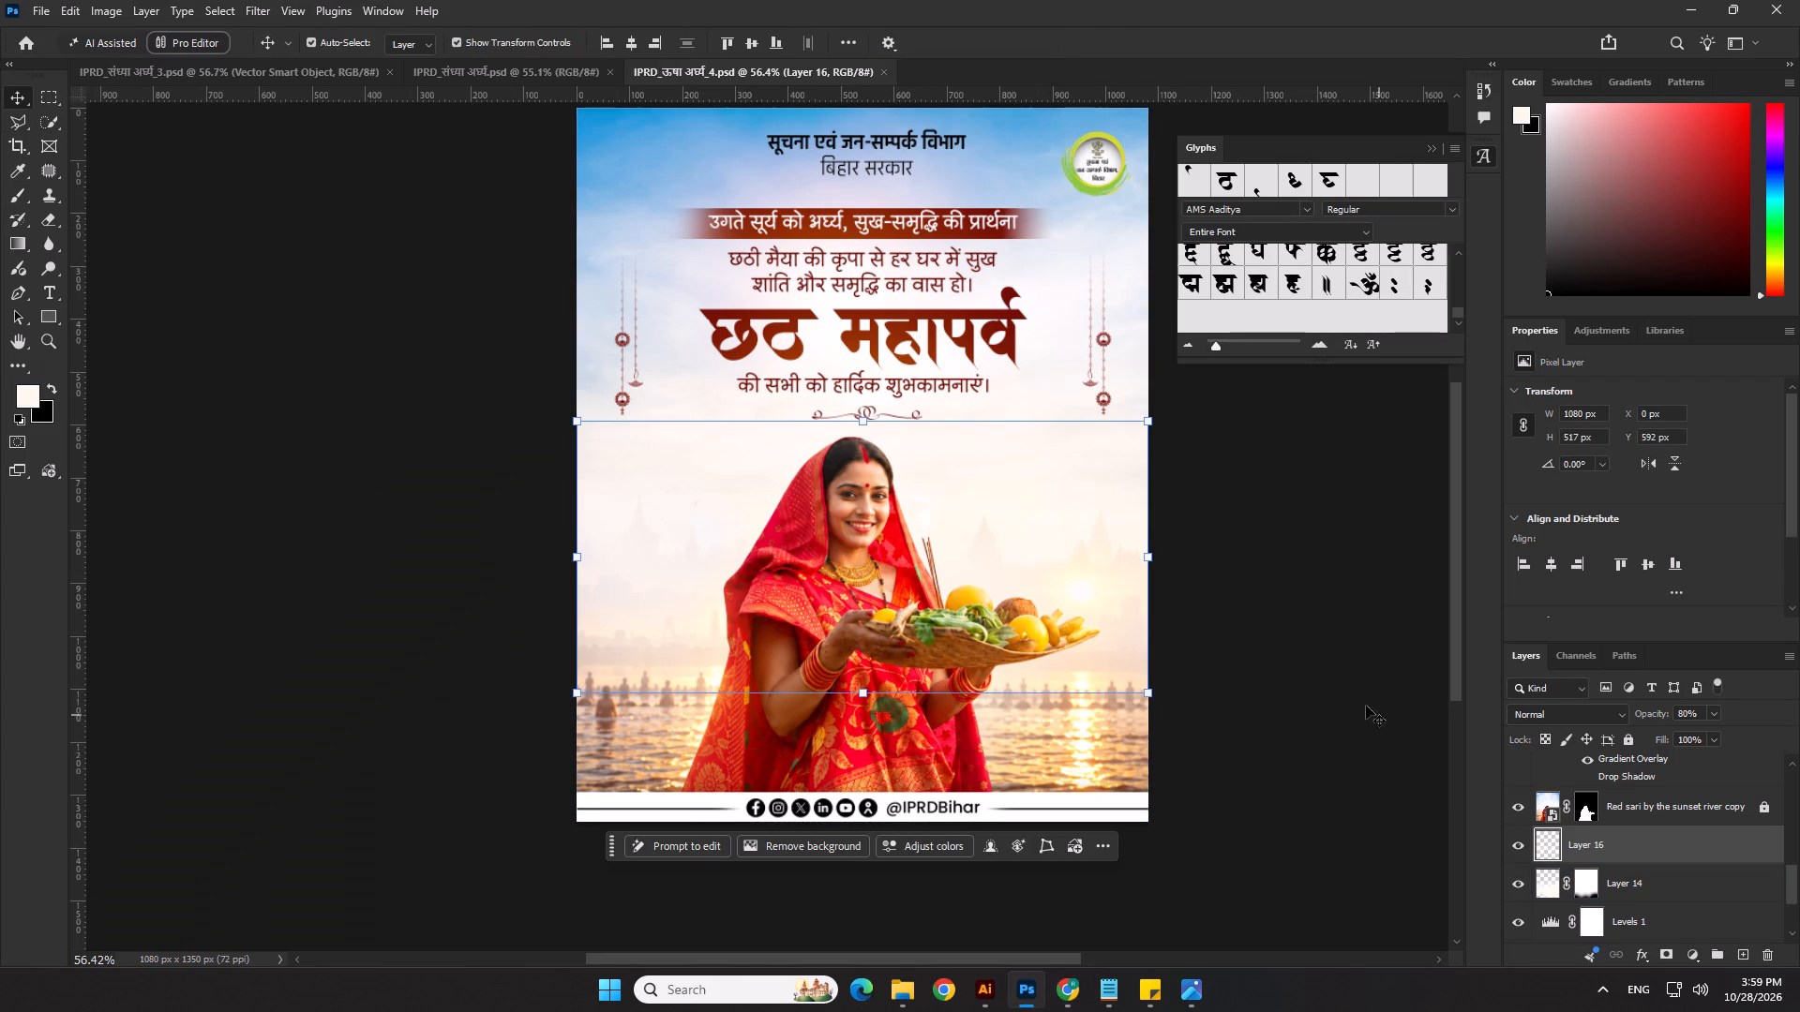
{"action": "left_click", "coordinate": [937, 770]}
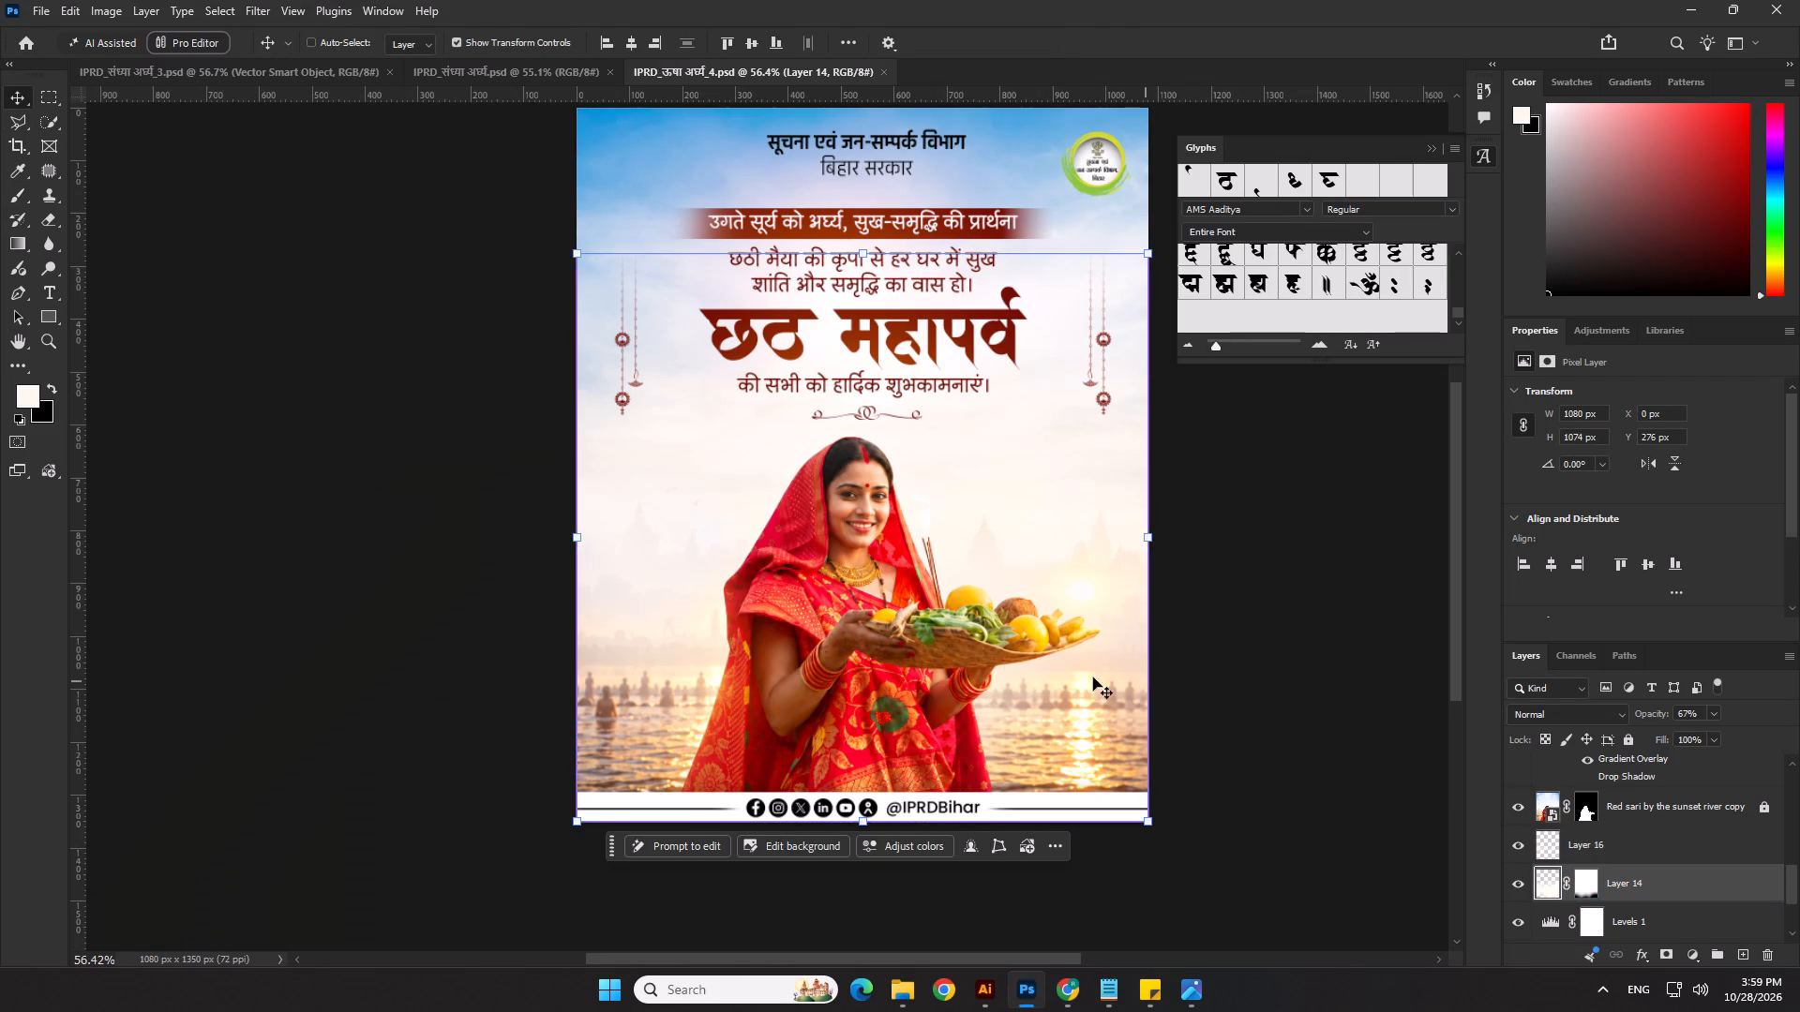
{"action": "key", "text": "ctrl+v"}
{"action": "left_click_drag", "start_coordinate": [855, 543], "coordinate": [872, 643]}
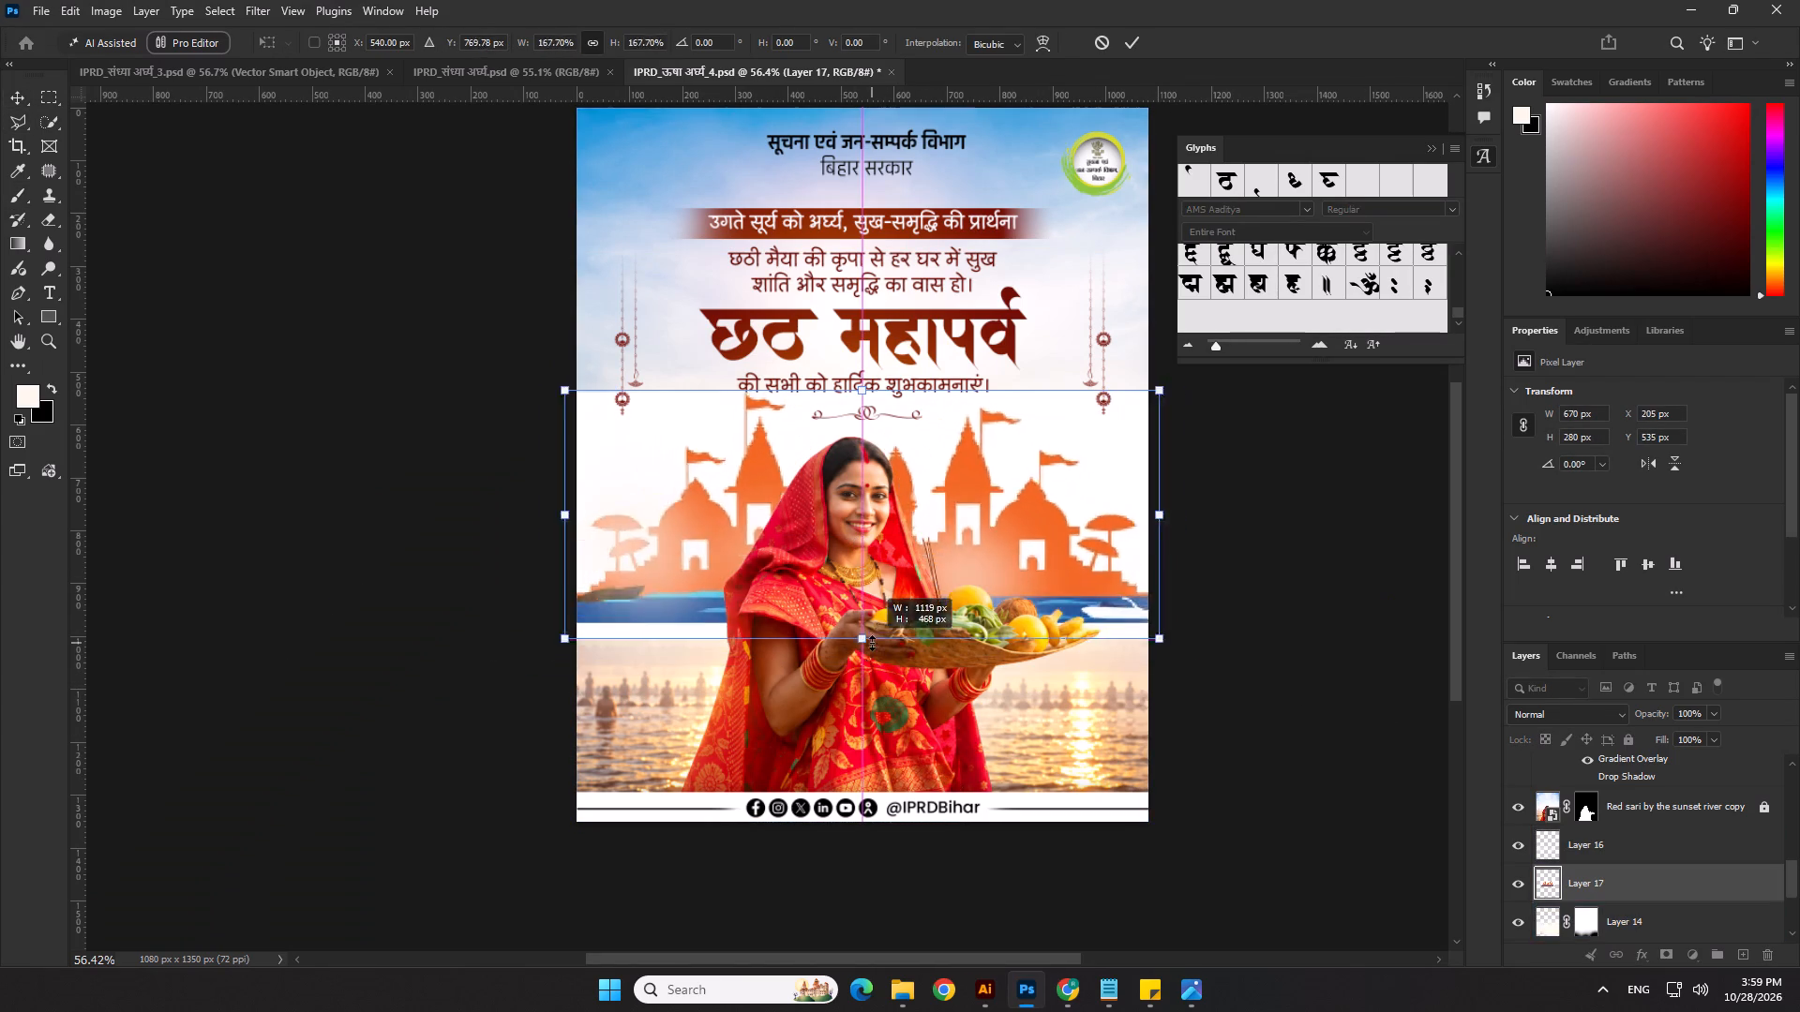
{"action": "left_click_drag", "start_coordinate": [872, 643], "coordinate": [881, 543]}
{"action": "left_click_drag", "start_coordinate": [964, 474], "coordinate": [815, 604]}
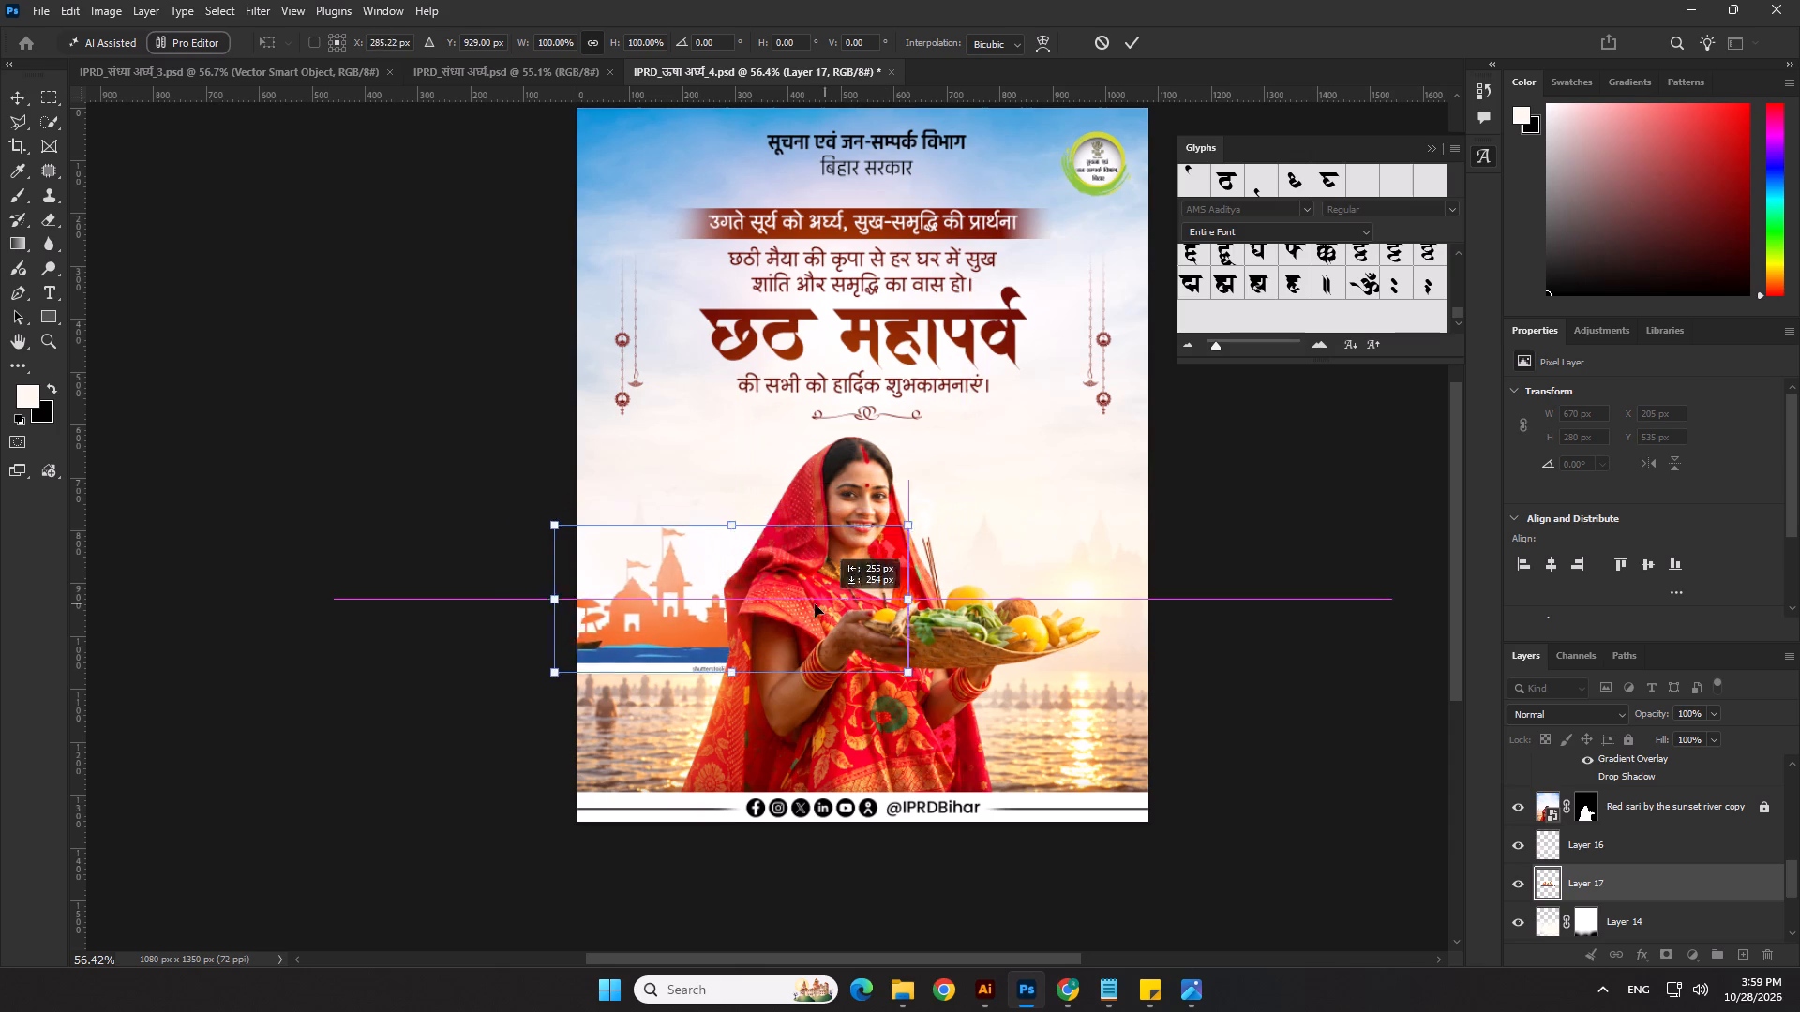
{"action": "left_click_drag", "start_coordinate": [815, 604], "coordinate": [784, 609]}
{"action": "key", "text": "Return"}
Convert Layer 17 to a smart object and open its contents for editing.
{"action": "right_click", "coordinate": [1582, 896]}
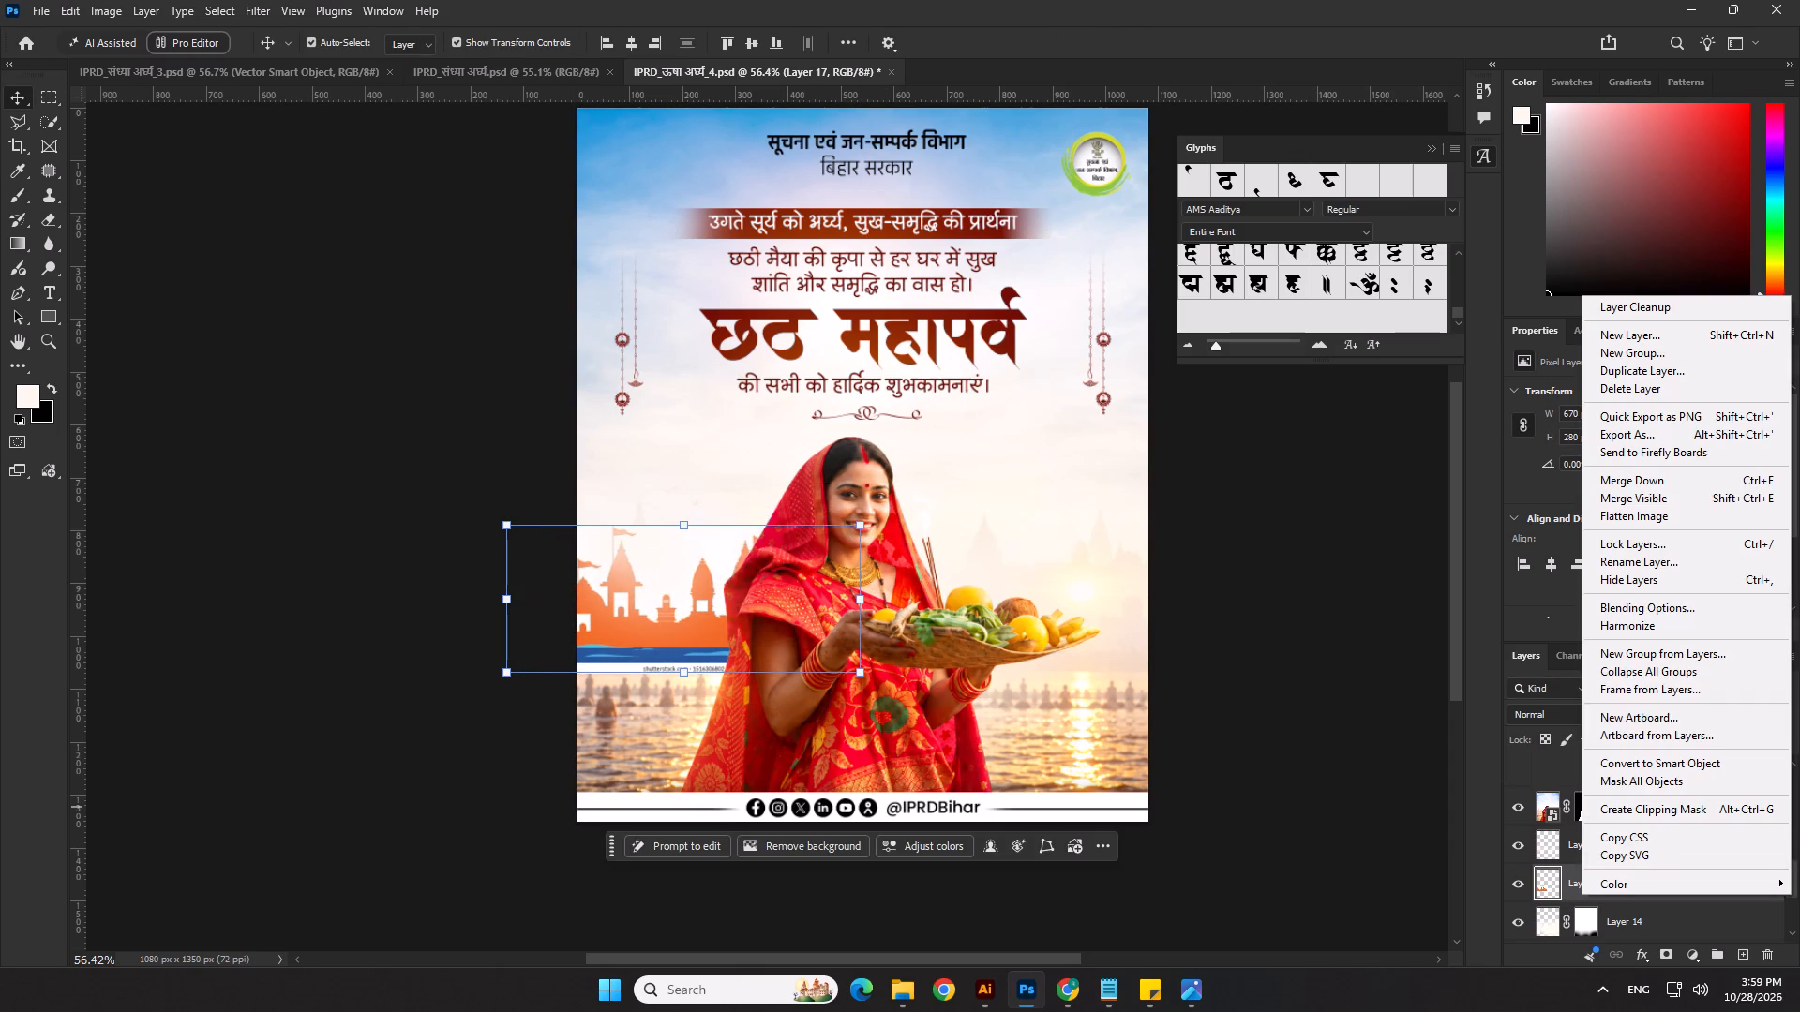
{"action": "left_click", "coordinate": [1611, 763]}
{"action": "double_click", "coordinate": [1552, 898]}
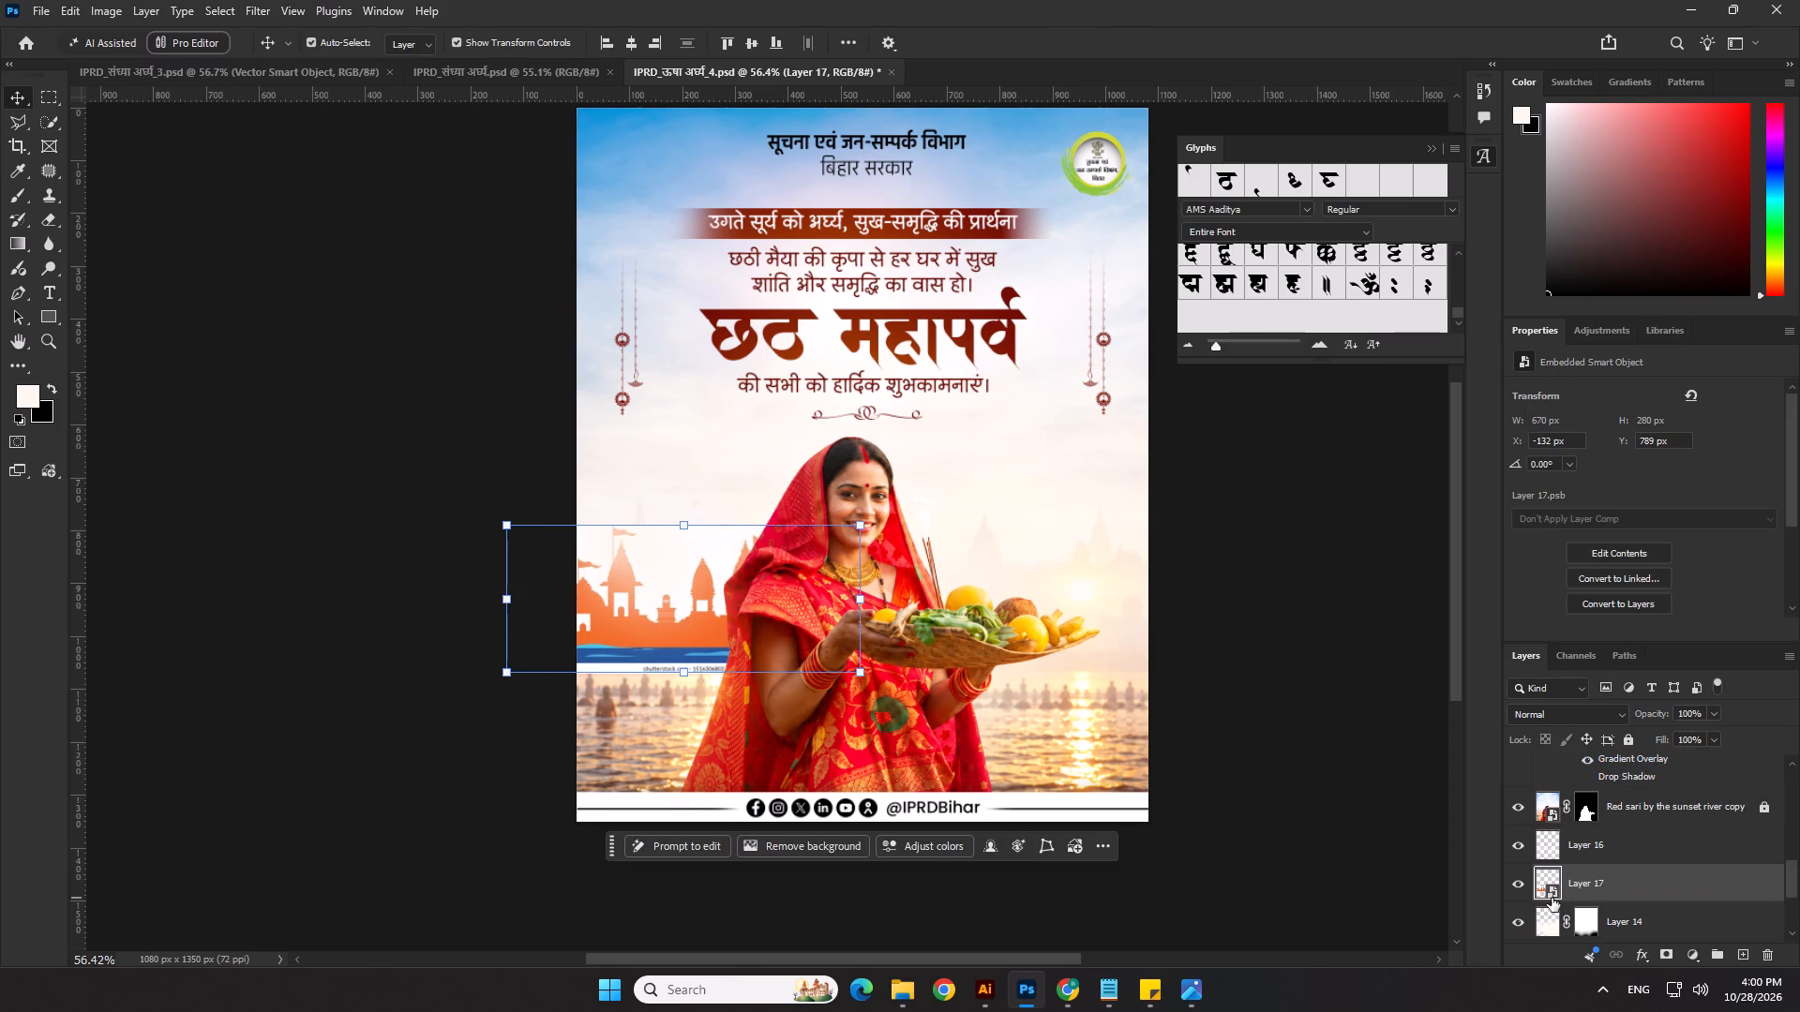
Delete the strip with the blue water and stock caption below the temples, deselect, and save the smart object contents.
{"action": "left_click", "coordinate": [39, 94]}
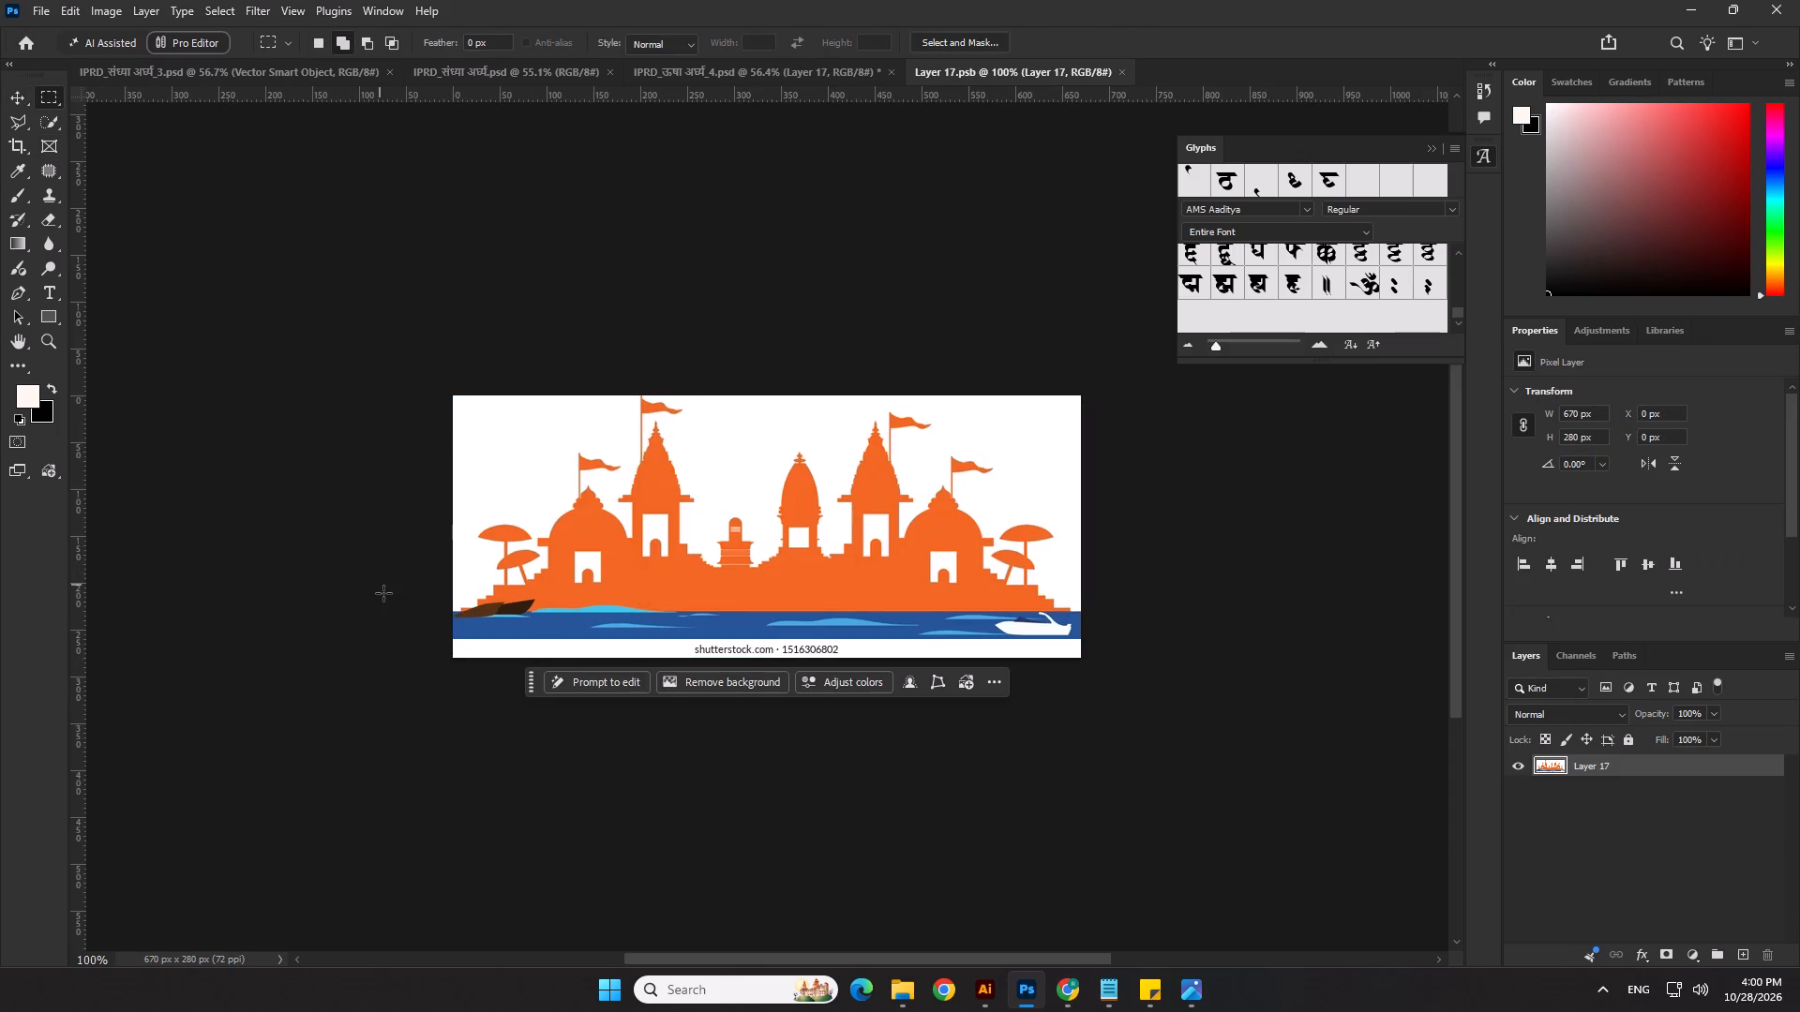
{"action": "left_click_drag", "start_coordinate": [411, 605], "coordinate": [1398, 828]}
{"action": "key", "text": "Delete"}
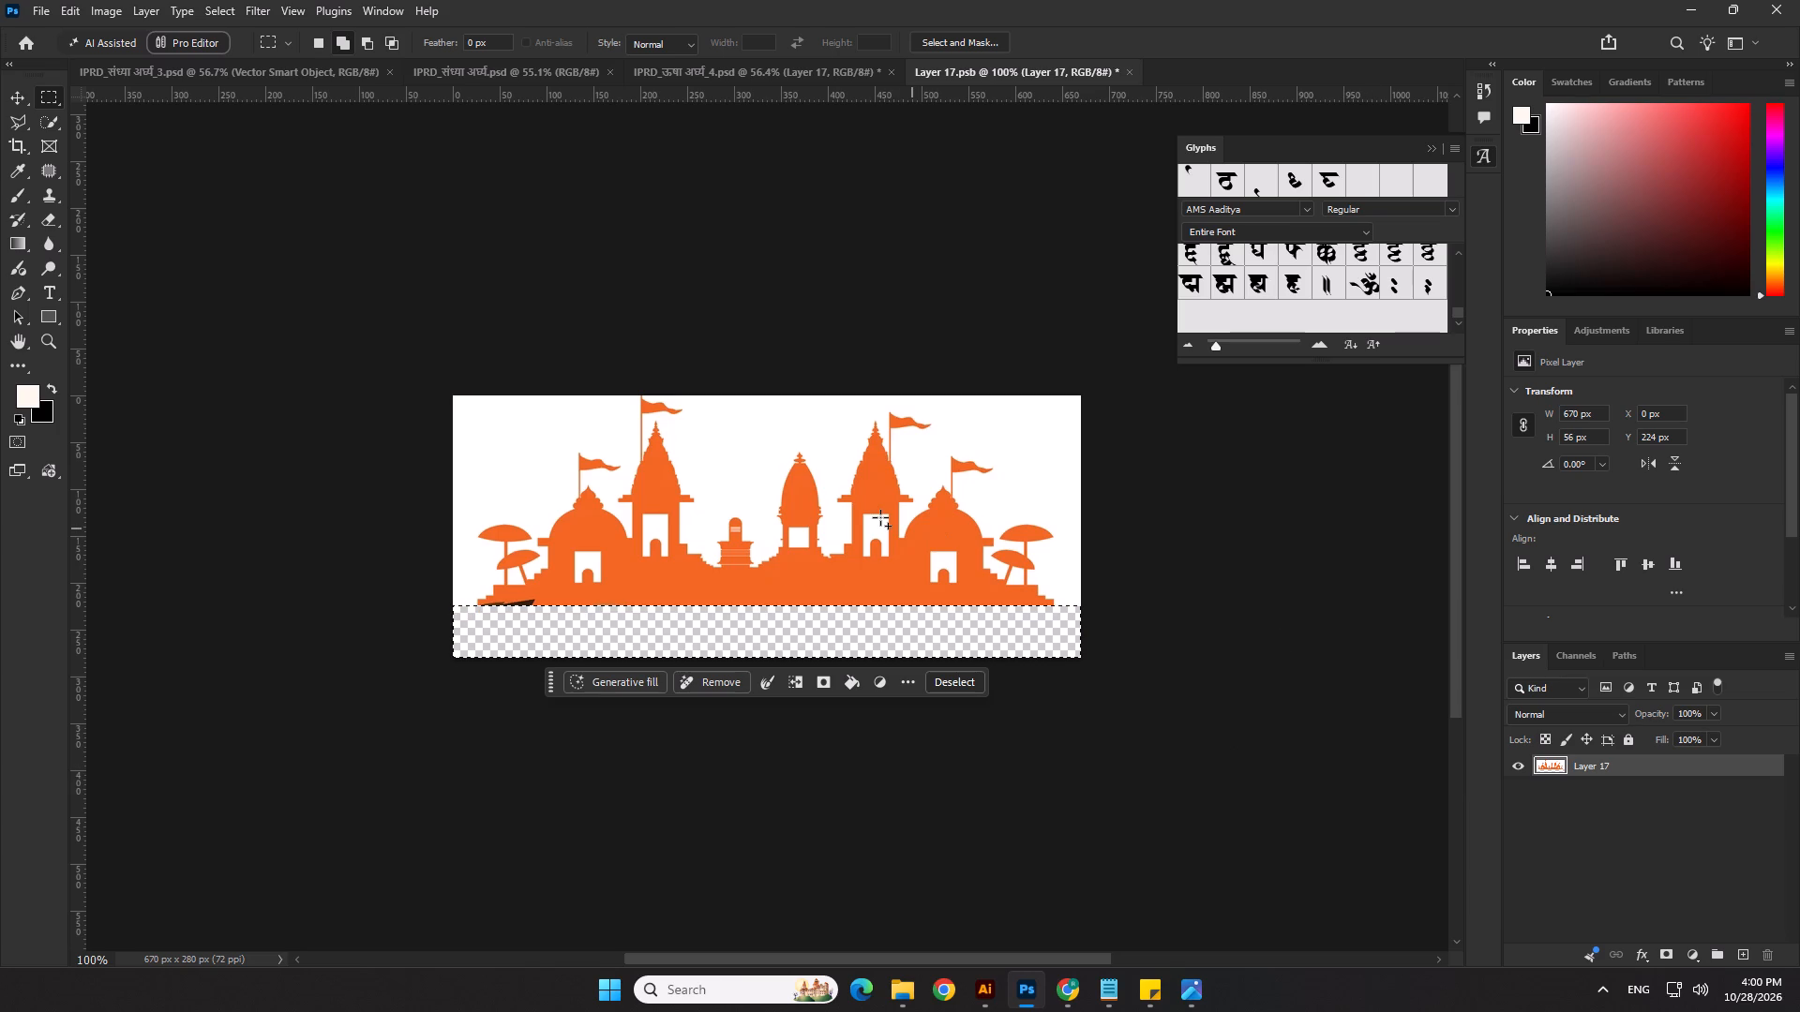
{"action": "right_click", "coordinate": [841, 568]}
{"action": "left_click", "coordinate": [860, 580]}
{"action": "key", "text": "ctrl+s"}
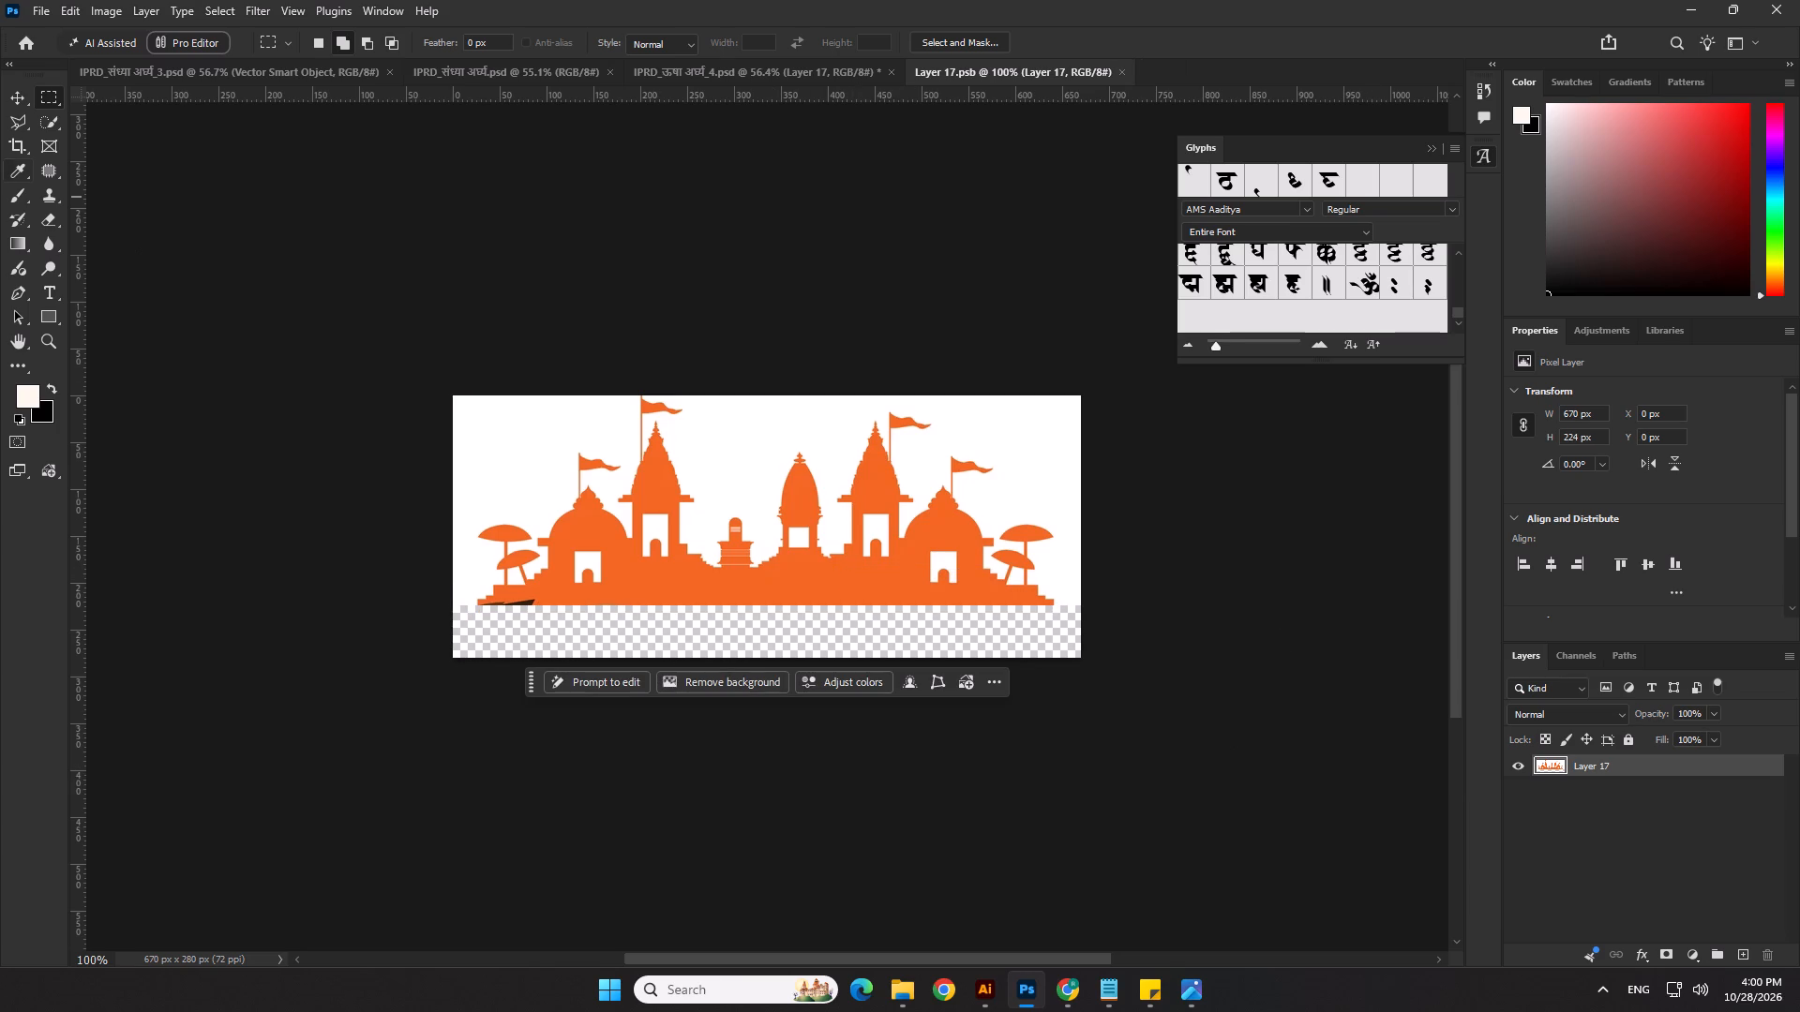
Erase the white background around the temples and inside their doorways with the Magic Eraser, then save and close the smart object contents.
{"action": "left_click", "coordinate": [42, 248]}
{"action": "right_click", "coordinate": [43, 248]}
{"action": "left_click", "coordinate": [95, 276]}
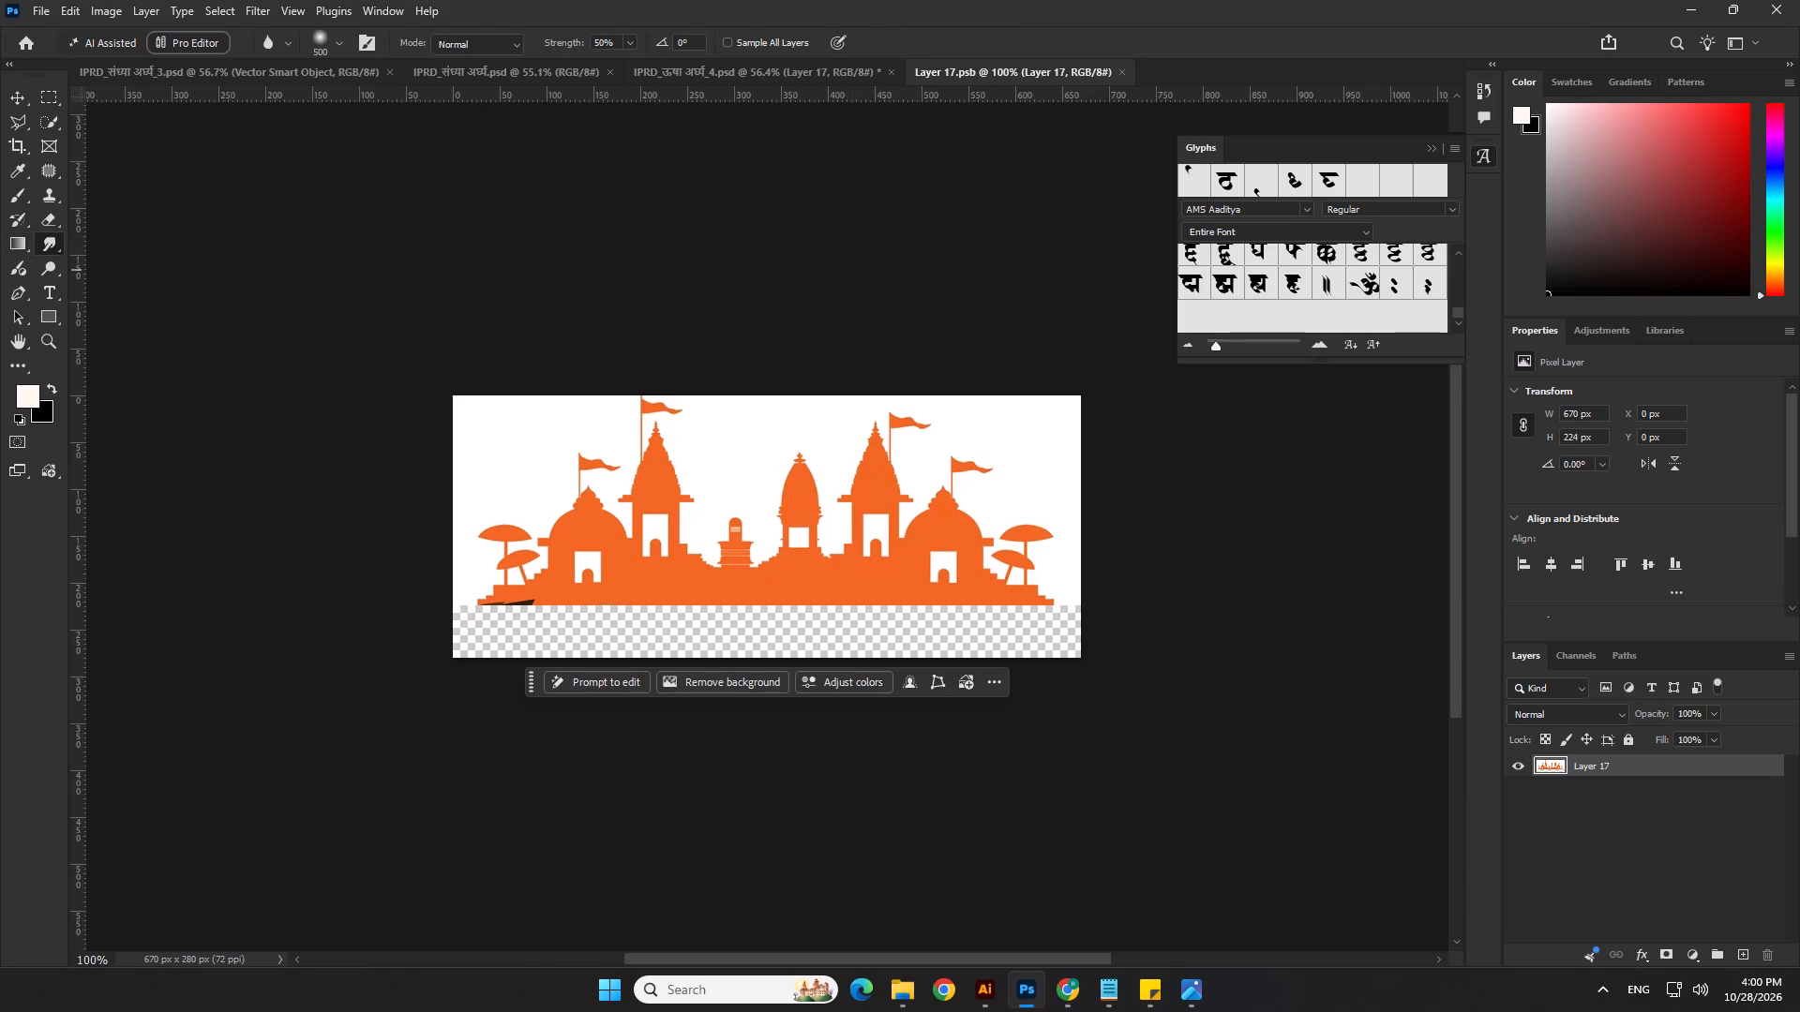
{"action": "right_click", "coordinate": [54, 218]}
{"action": "left_click", "coordinate": [106, 251]}
{"action": "left_click", "coordinate": [528, 449]}
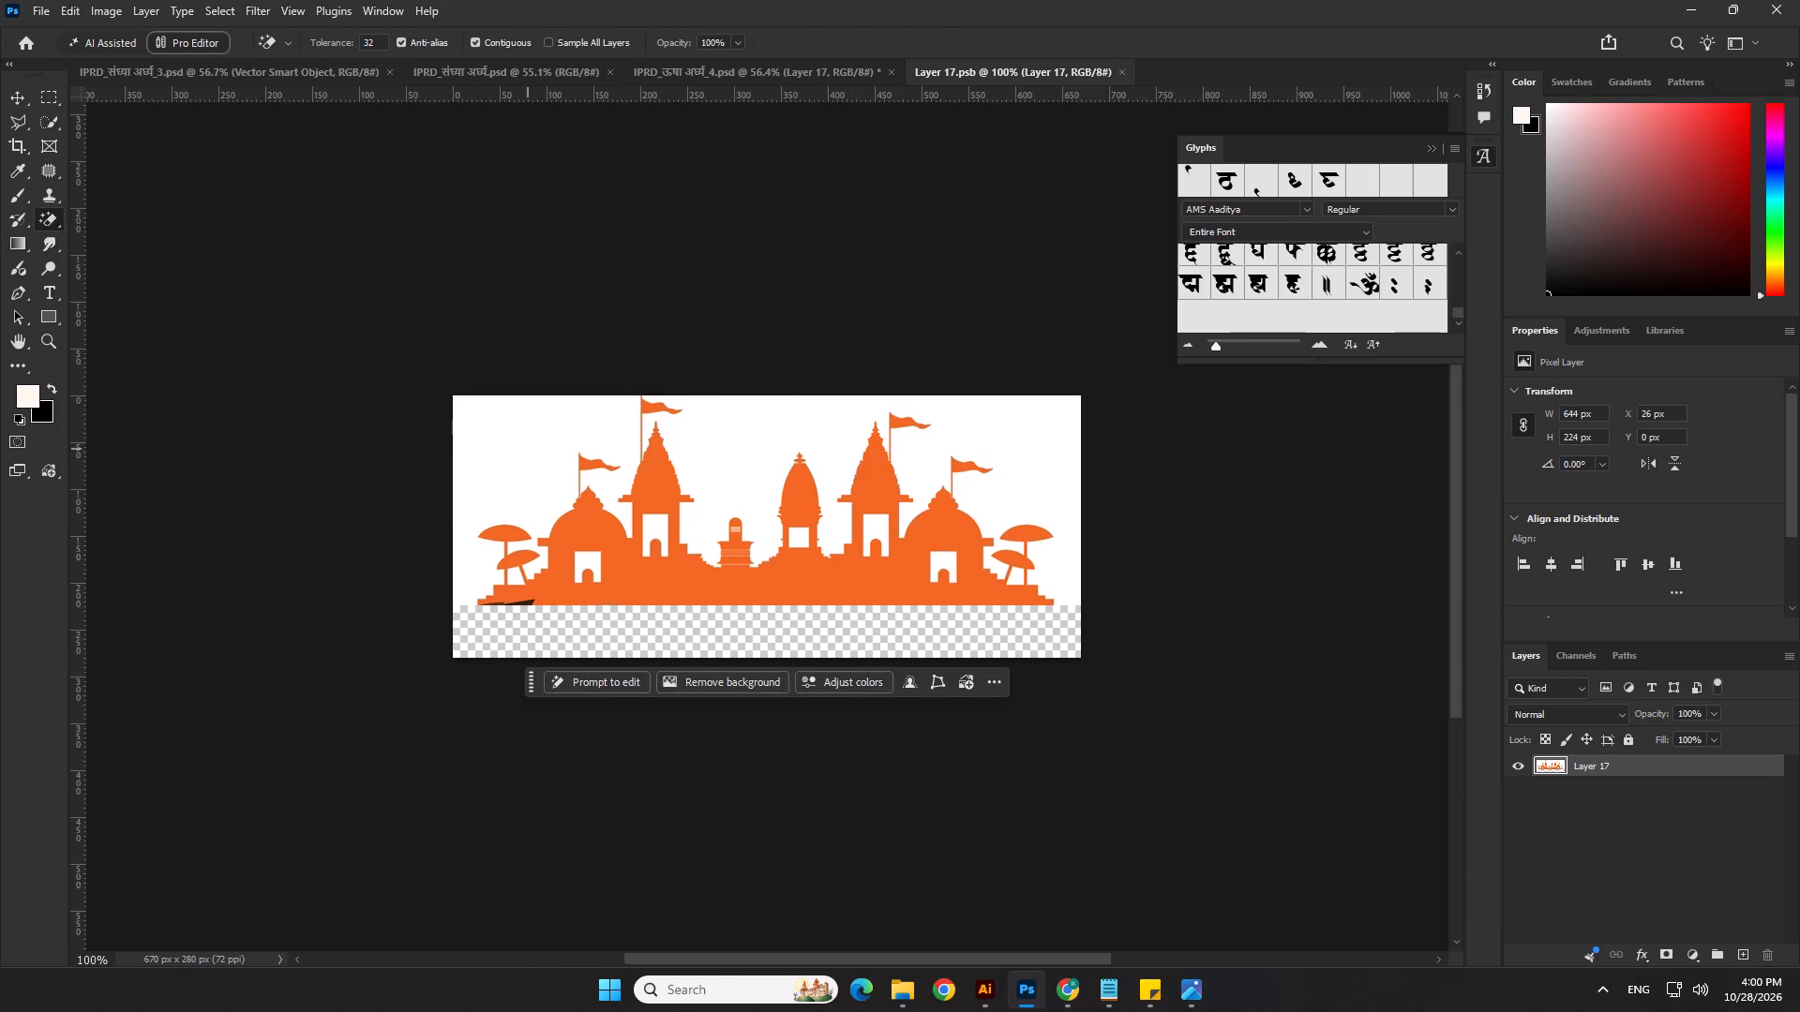
{"action": "left_click", "coordinate": [772, 440]}
{"action": "left_click", "coordinate": [793, 540]}
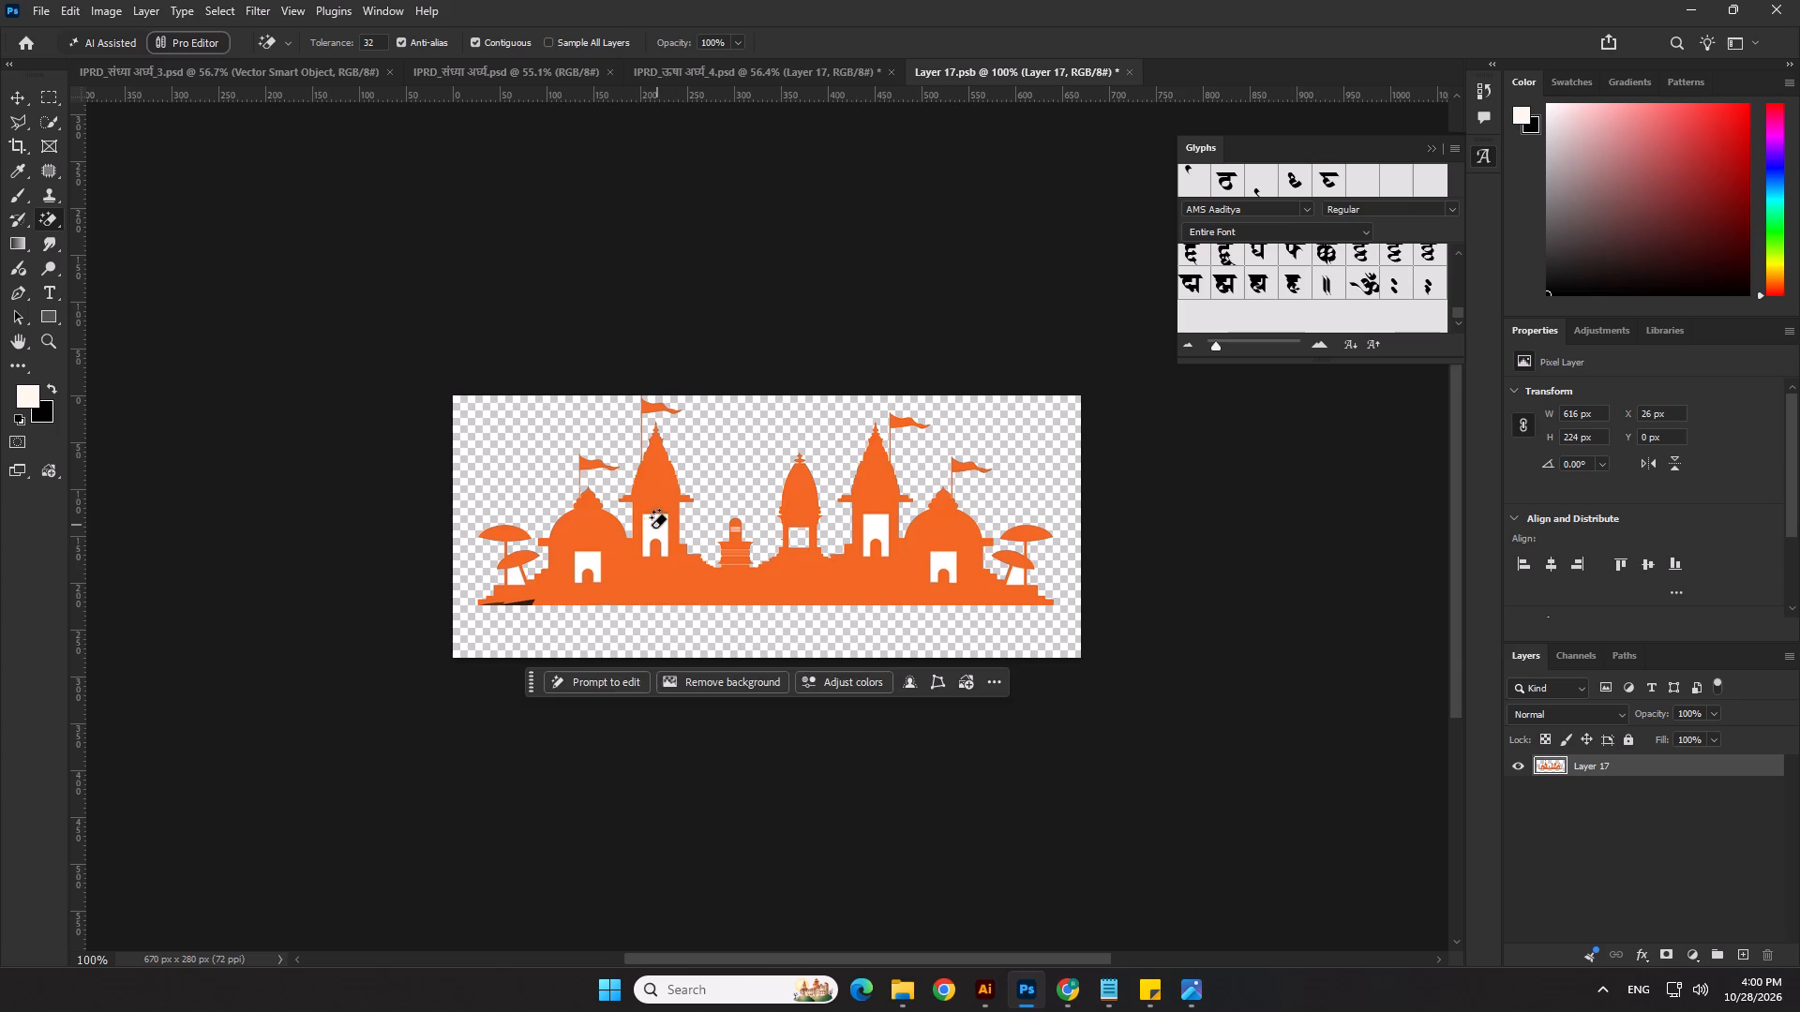
{"action": "left_click", "coordinate": [647, 528]}
{"action": "left_click", "coordinate": [592, 554]}
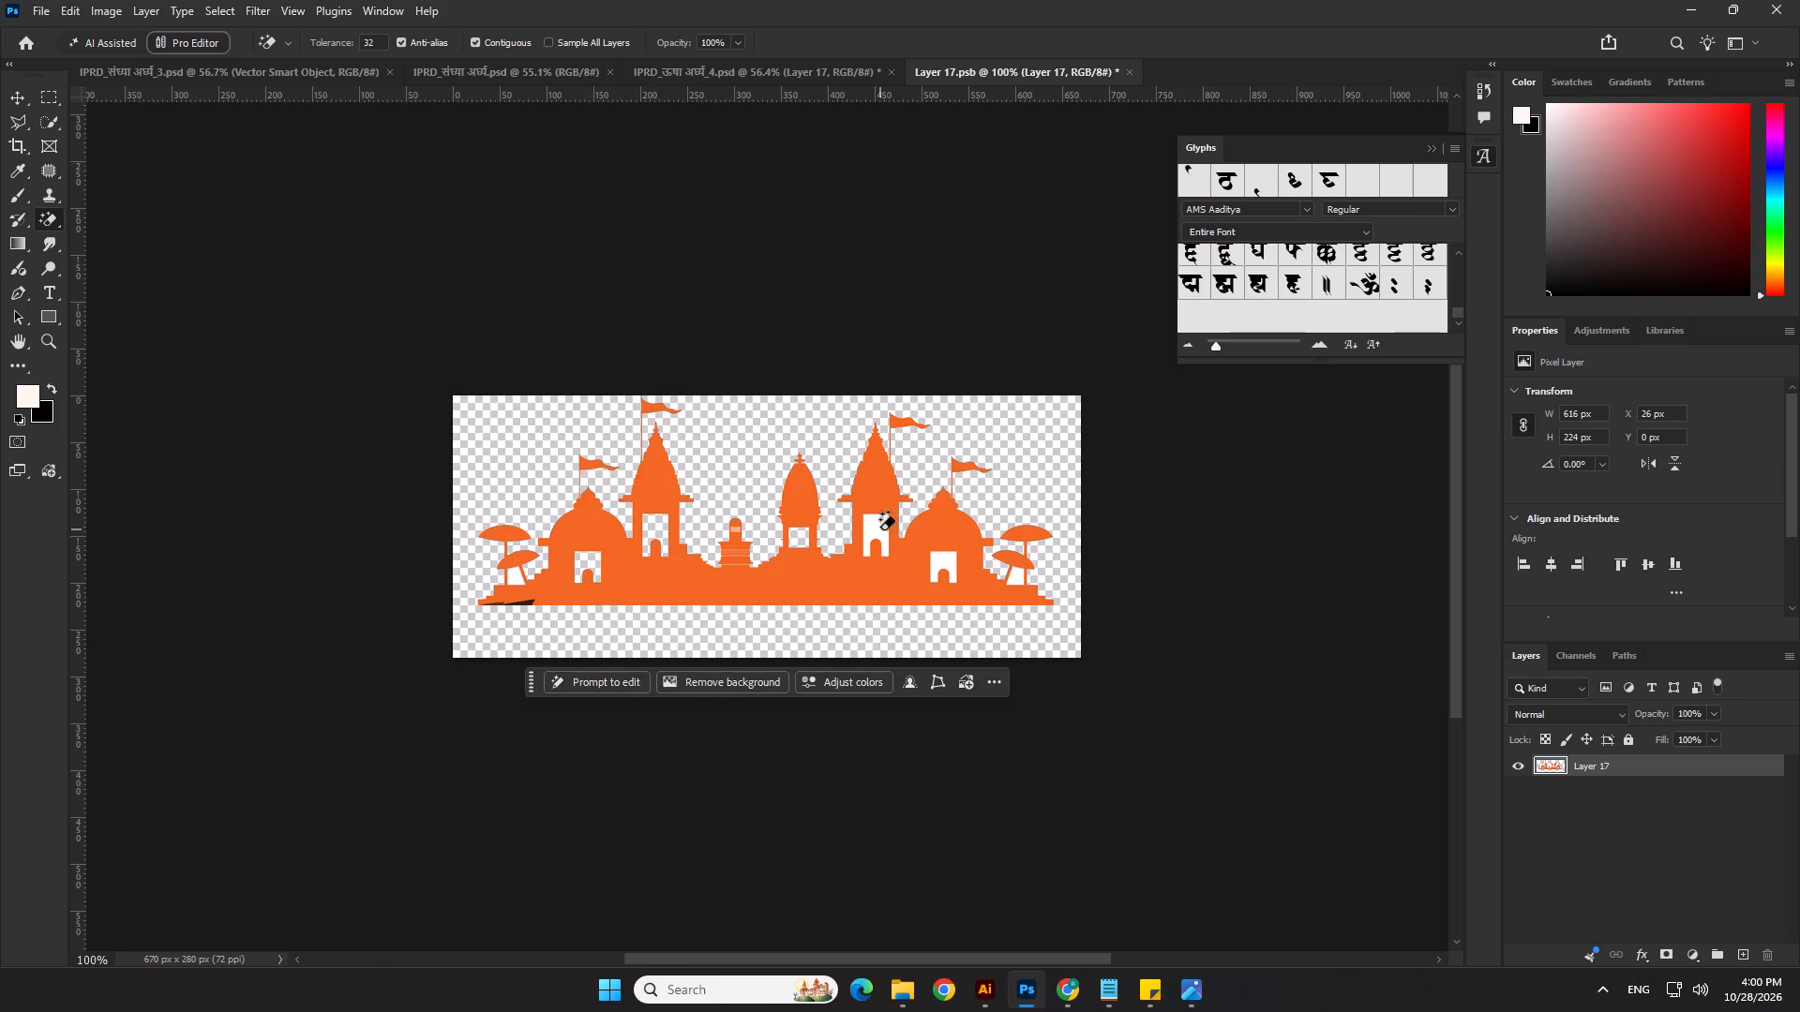
{"action": "left_click", "coordinate": [880, 529]}
{"action": "left_click", "coordinate": [949, 565]}
{"action": "key", "text": "ctrl+s"}
{"action": "left_click", "coordinate": [1117, 75]}
Set Layer 17's opacity to 20%.
{"action": "left_click", "coordinate": [13, 85]}
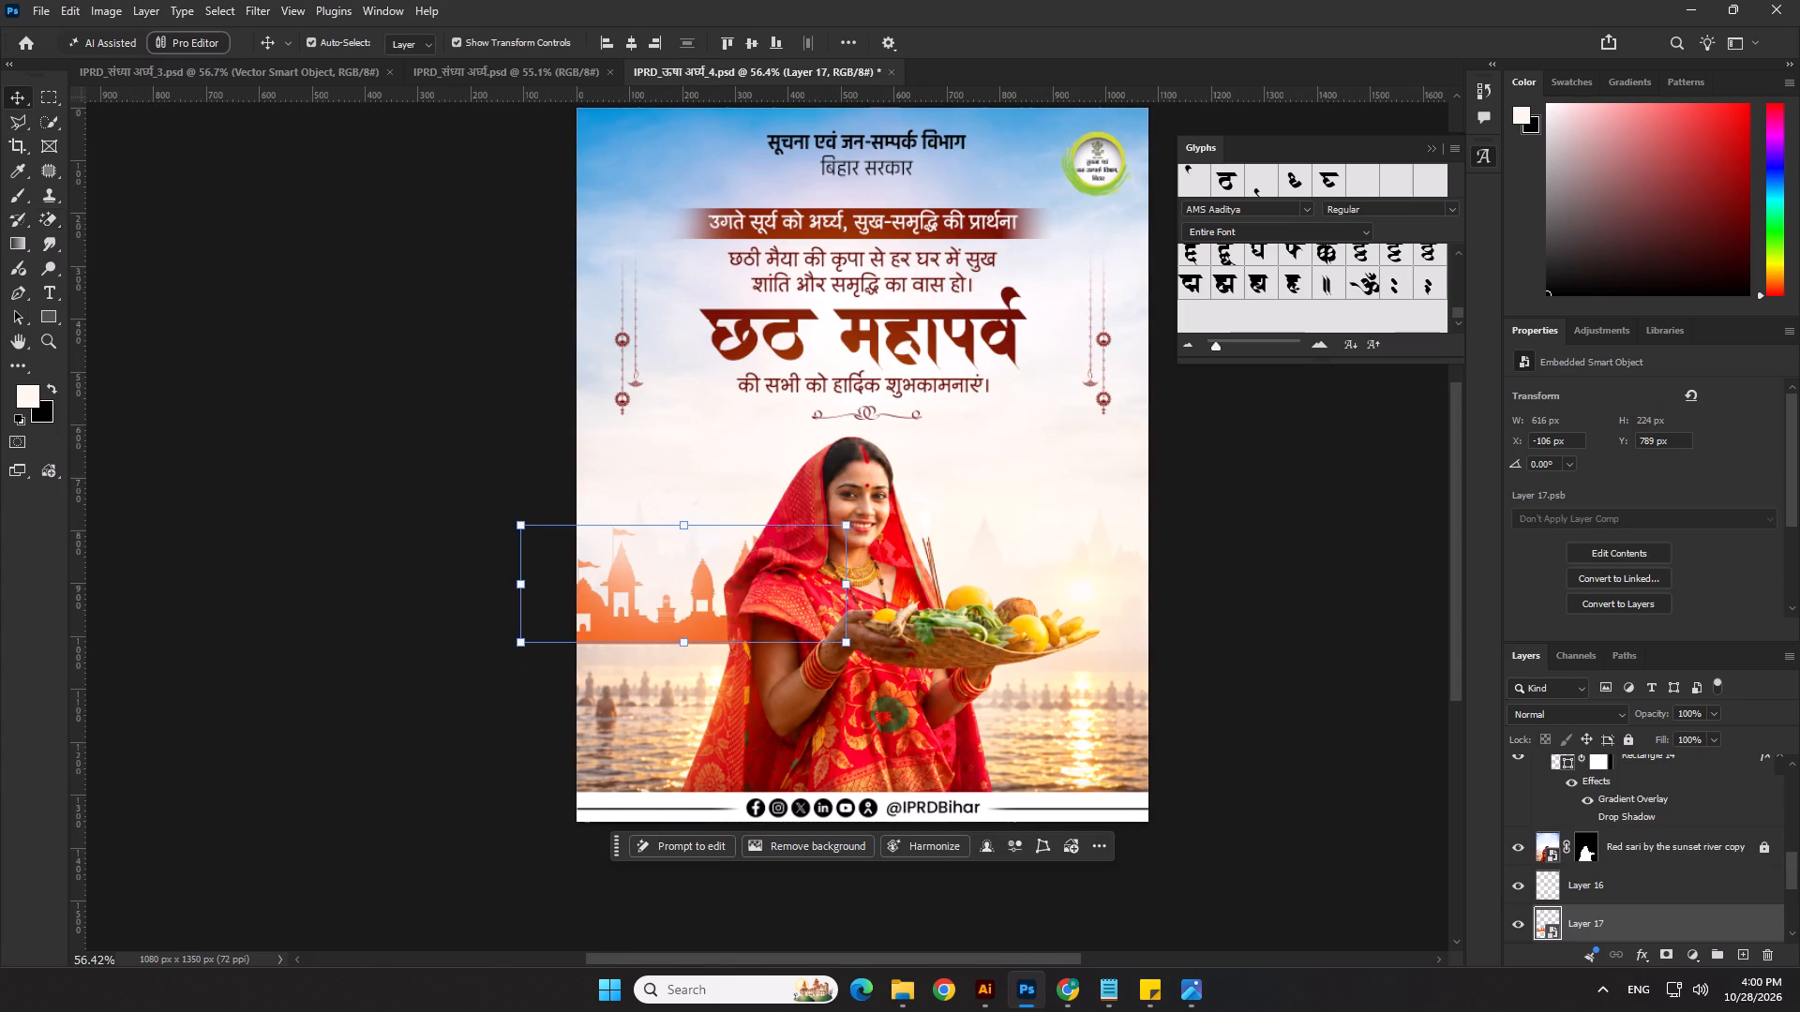
{"action": "left_click_drag", "start_coordinate": [1646, 714], "coordinate": [1570, 725]}
{"action": "scroll", "coordinate": [557, 674], "scroll_direction": "up", "scroll_amount": 2}
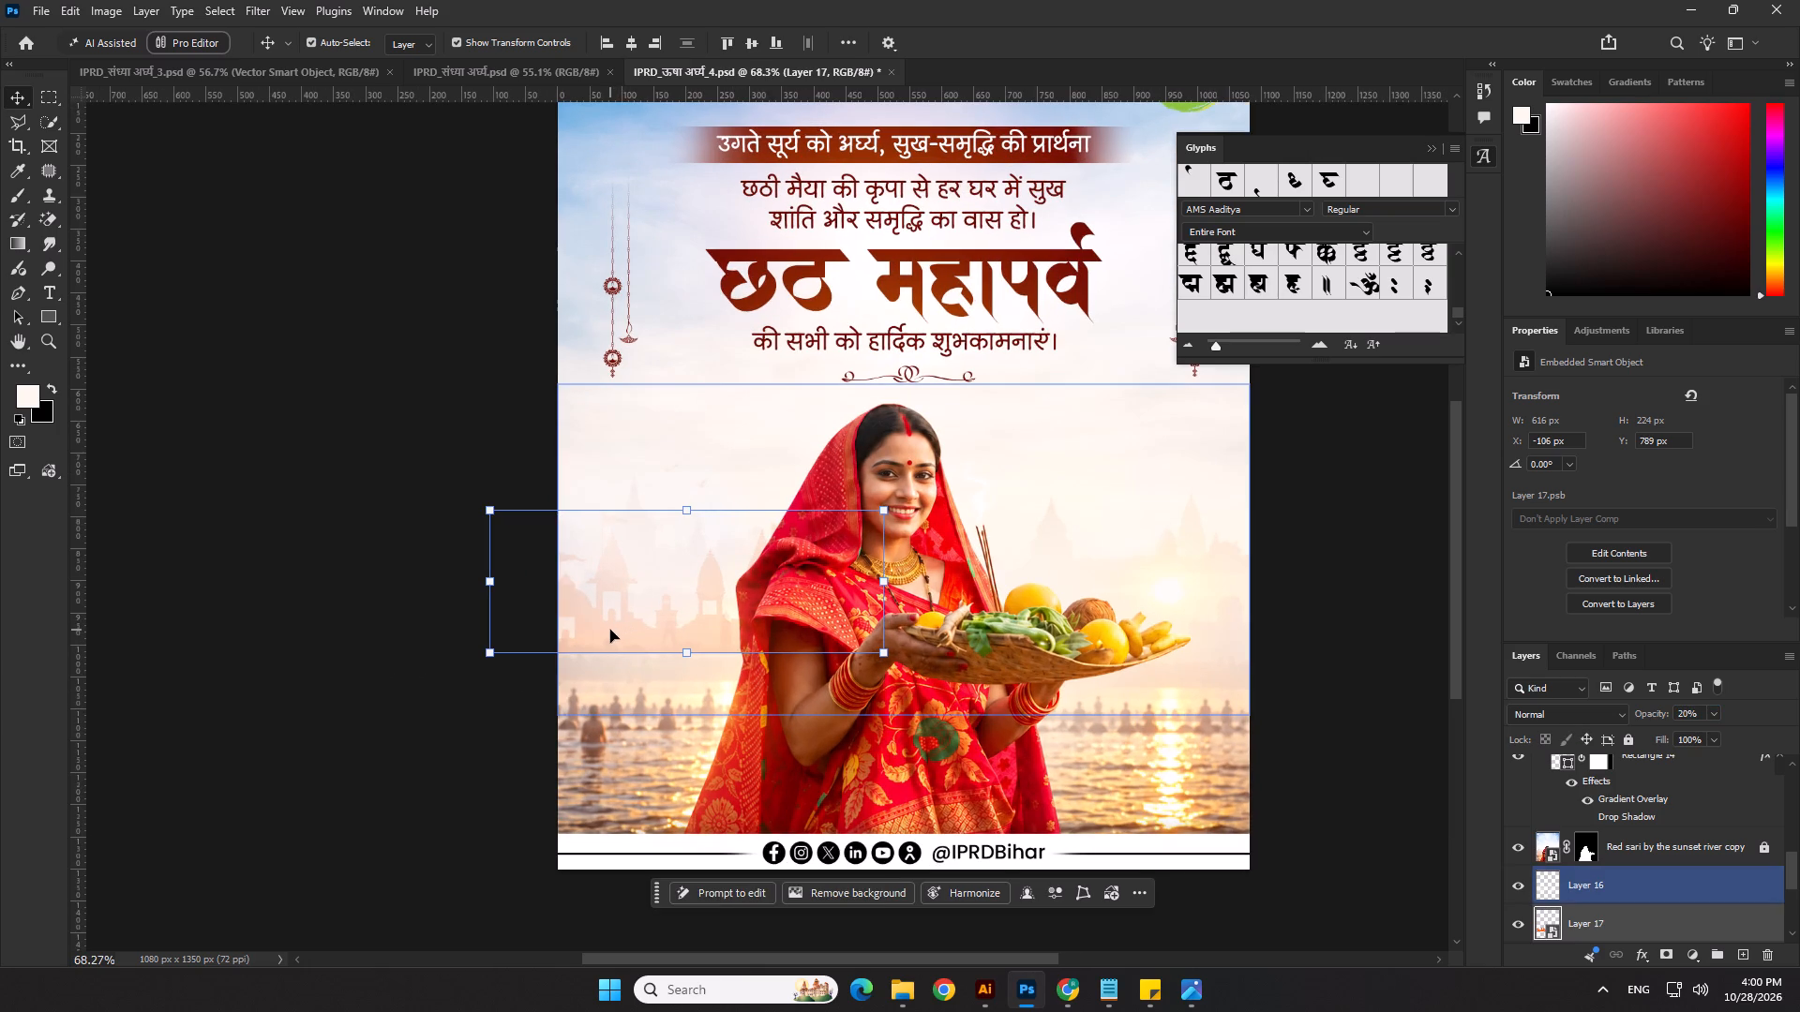
{"action": "left_click_drag", "start_coordinate": [610, 630], "coordinate": [637, 644]}
{"action": "key", "text": "ctrl+z"}
Add a layer mask to Layer 17 and fade out the bottom of the temples with a short vertical white-to-black gradient.
{"action": "left_click", "coordinate": [1636, 925]}
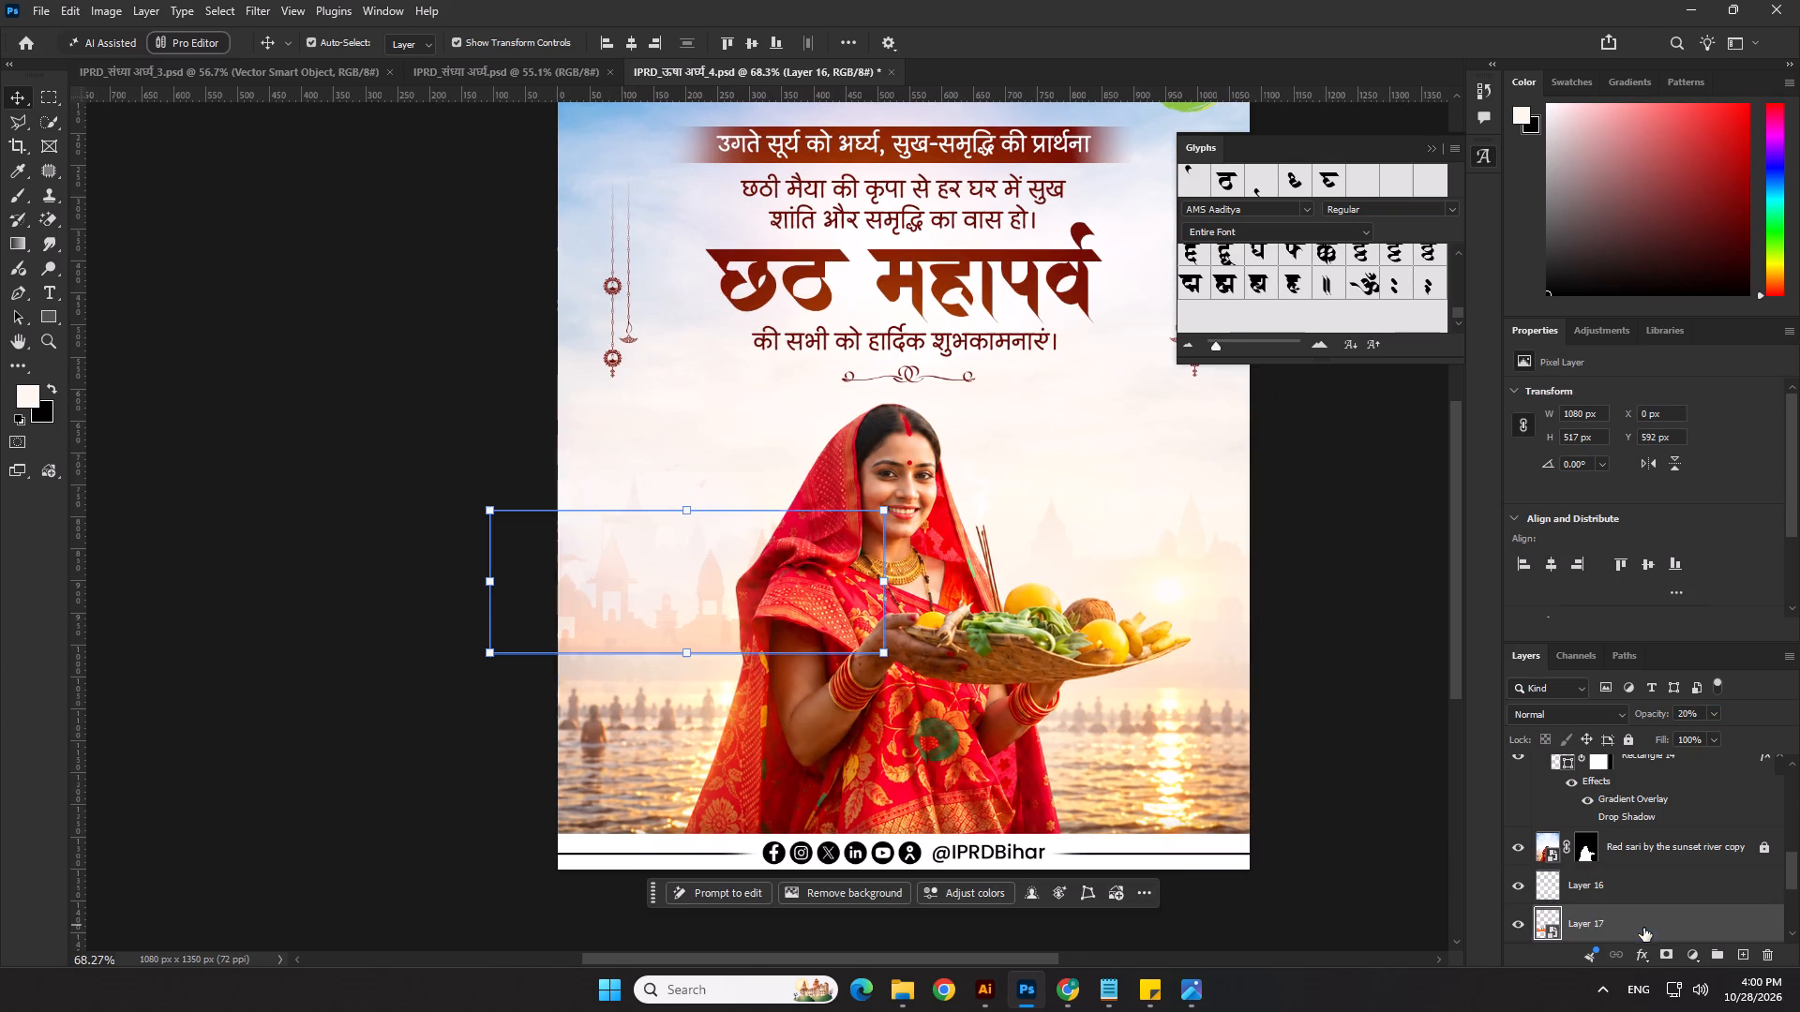
{"action": "left_click", "coordinate": [1671, 956]}
{"action": "left_click", "coordinate": [16, 235]}
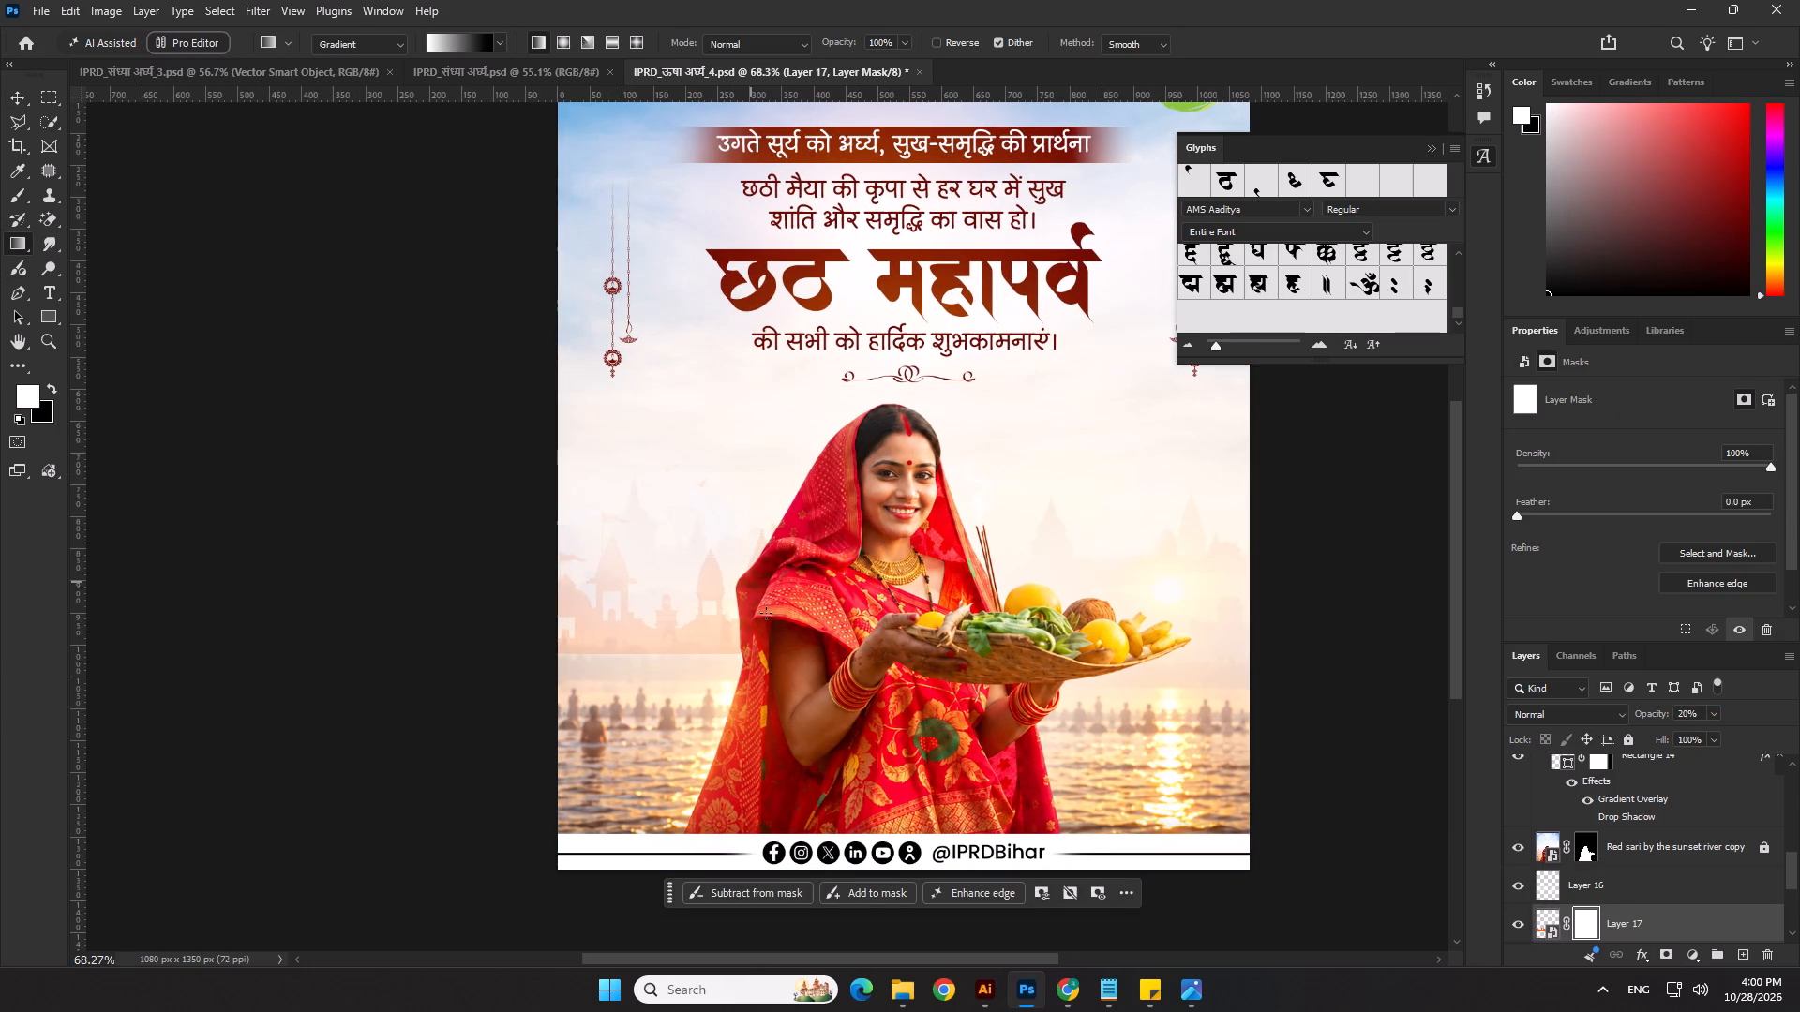
{"action": "scroll", "coordinate": [757, 617], "scroll_direction": "up", "scroll_amount": 1}
{"action": "left_click_drag", "start_coordinate": [660, 674], "coordinate": [663, 652]}
{"action": "key", "text": "ctrl+z"}
{"action": "left_click_drag", "start_coordinate": [667, 625], "coordinate": [667, 647], "text": "shift"}
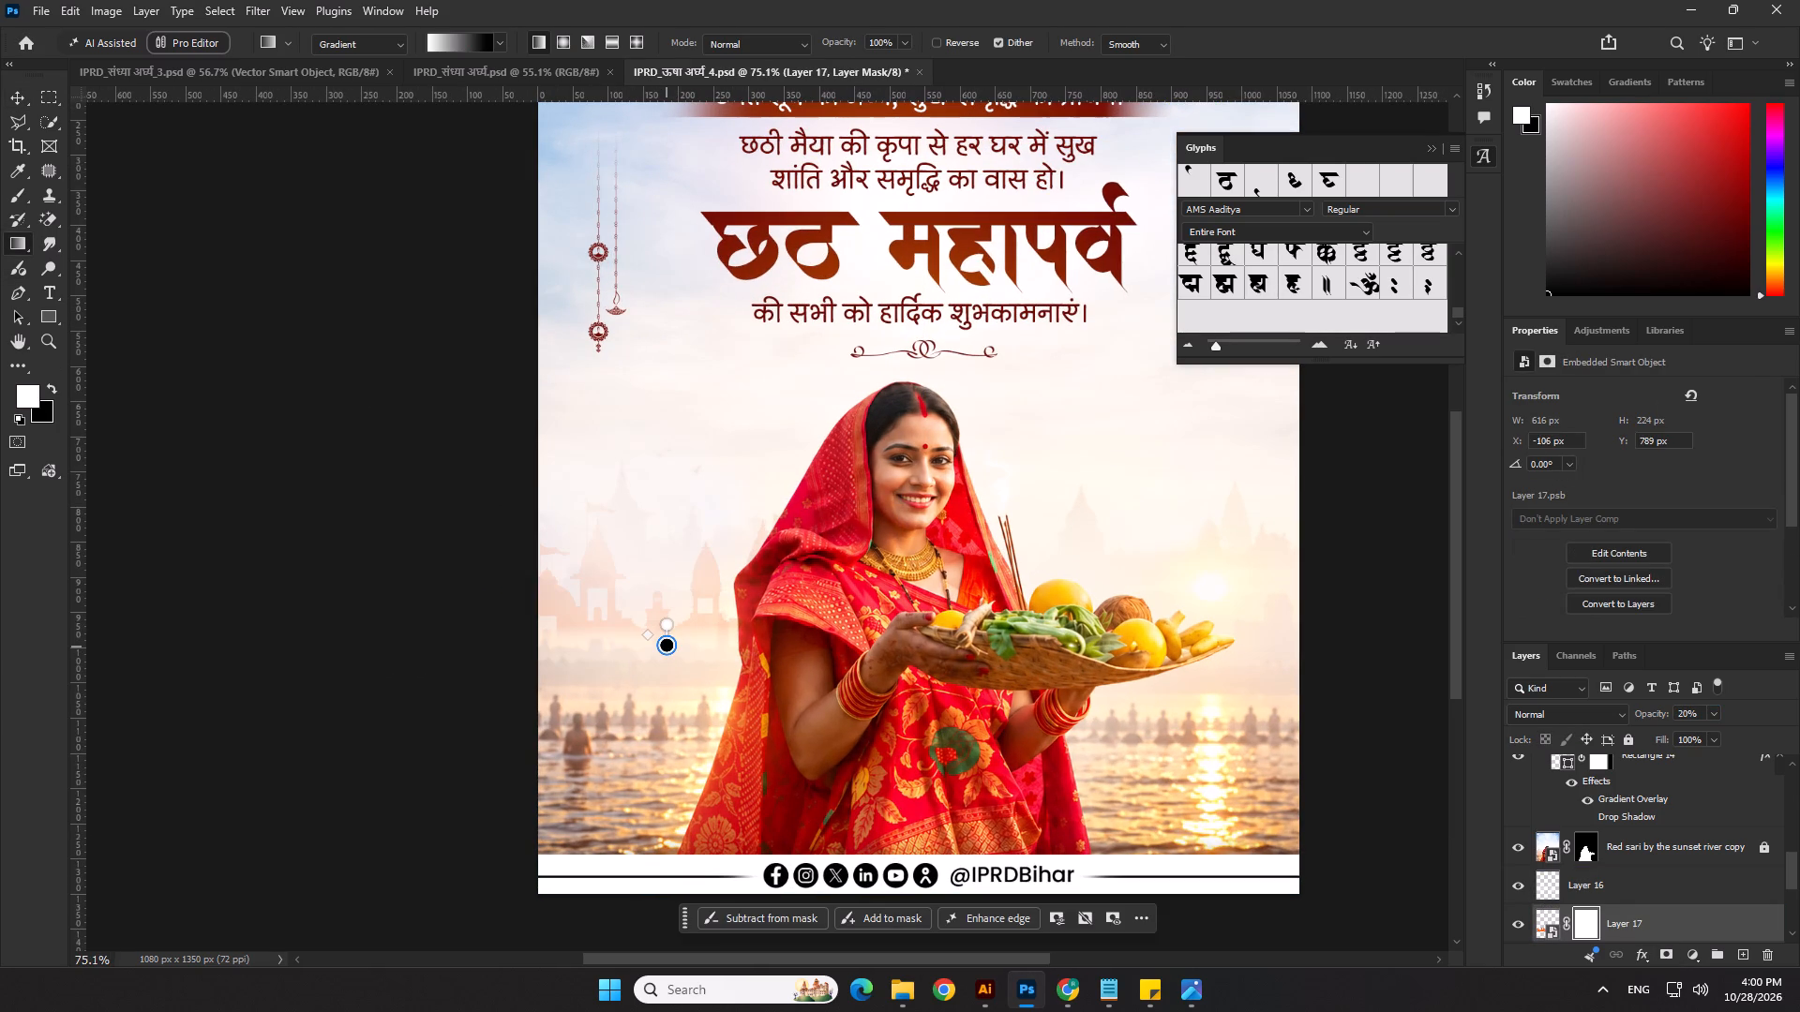
{"action": "left_click_drag", "start_coordinate": [667, 647], "coordinate": [666, 666], "text": "shift"}
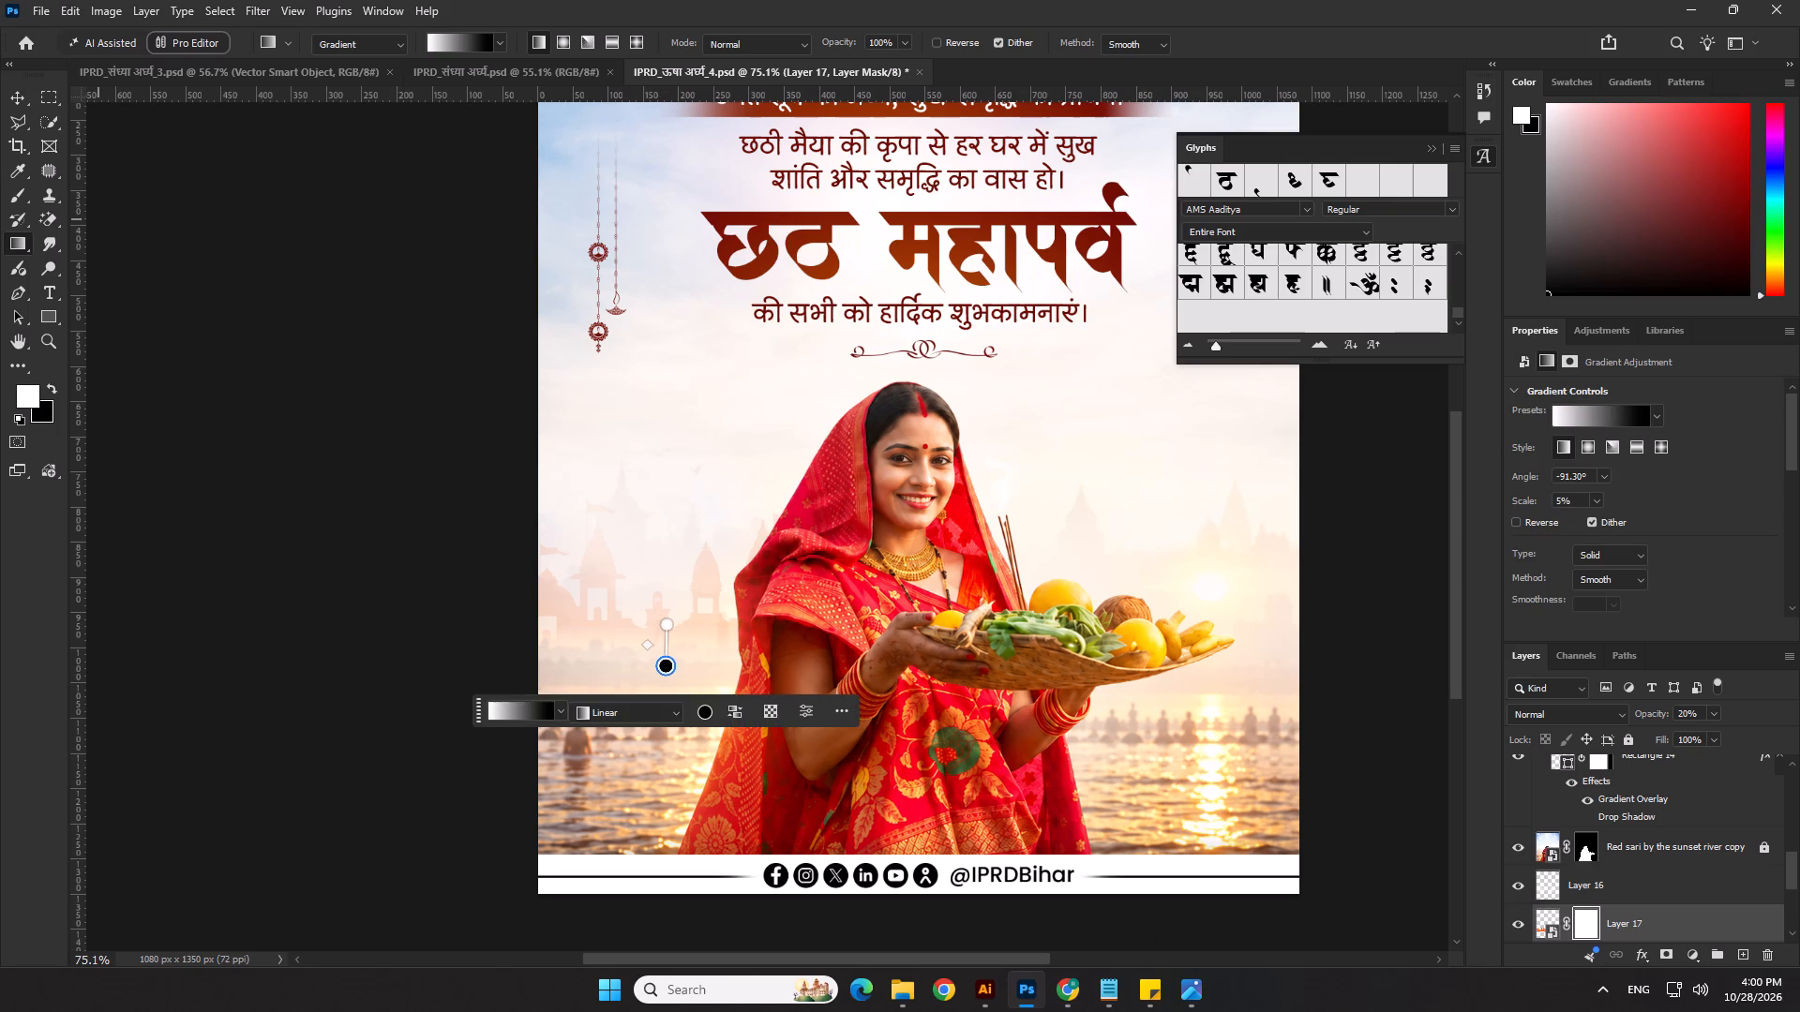
Scale the temples on Layer 17 down to about 95% and nudge them slightly downward.
{"action": "left_click", "coordinate": [8, 97]}
{"action": "scroll", "coordinate": [491, 631], "scroll_direction": "up", "scroll_amount": 4}
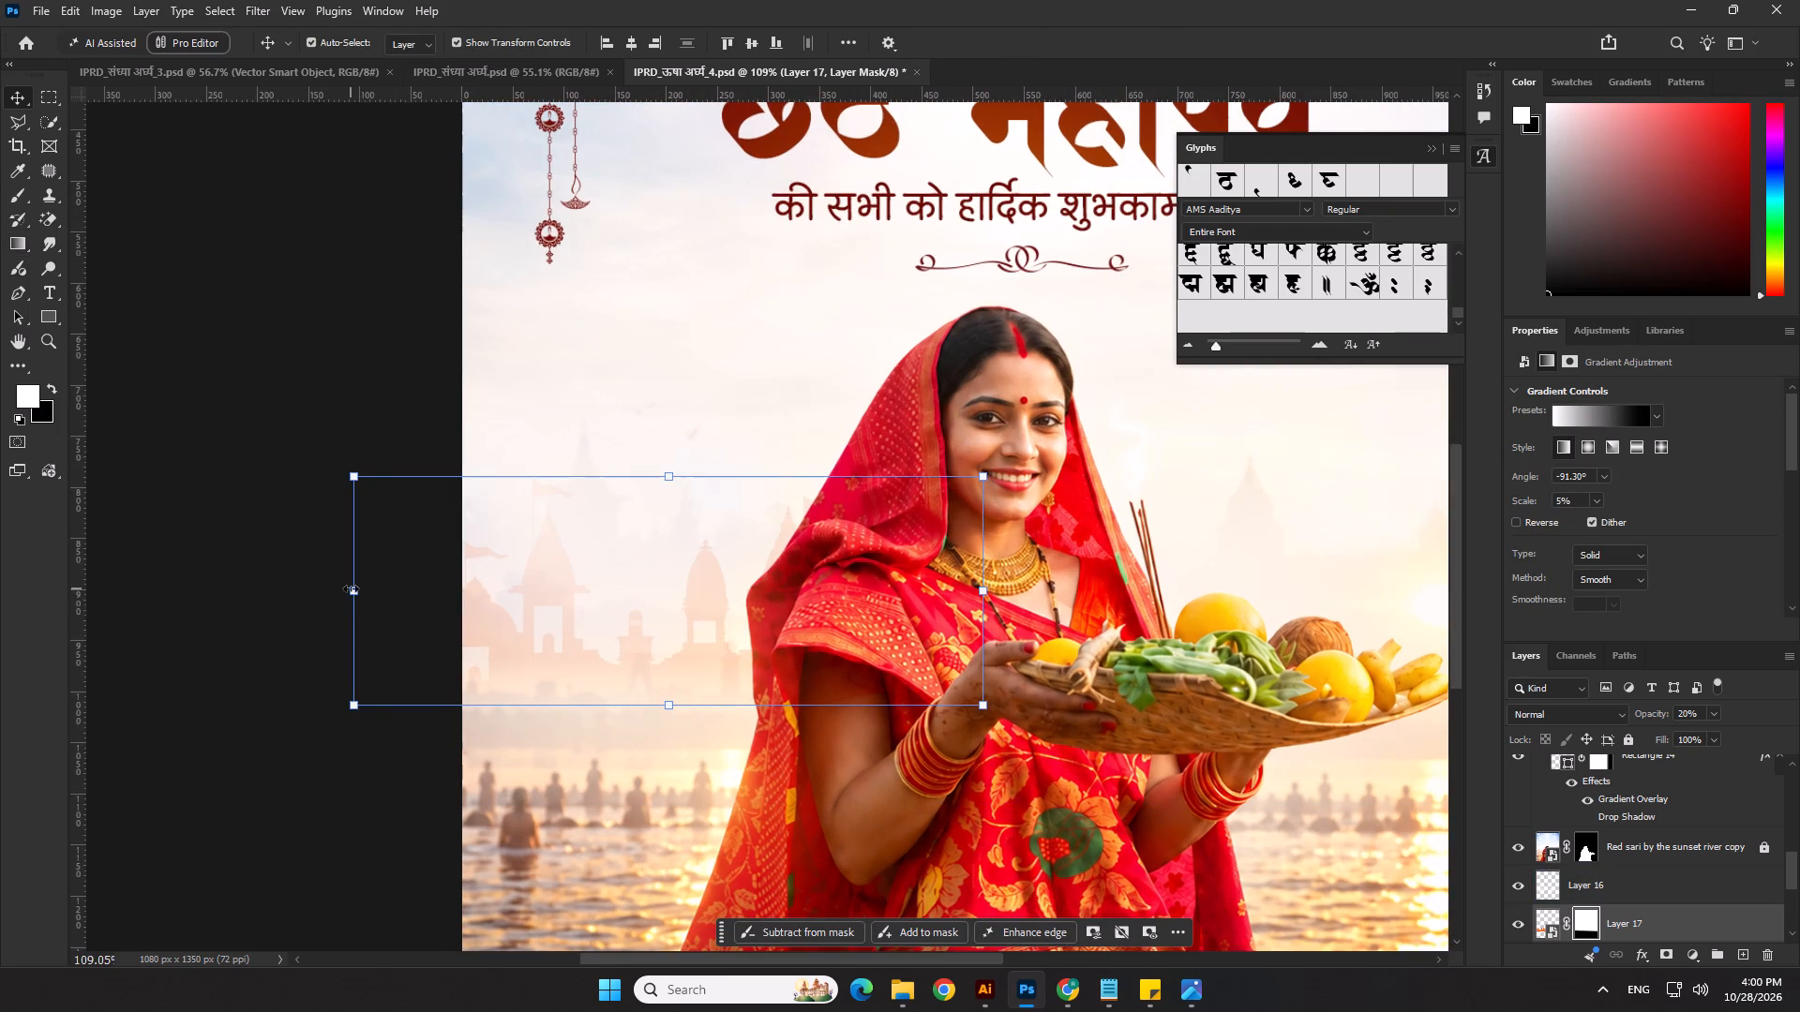
{"action": "left_click_drag", "start_coordinate": [351, 588], "coordinate": [386, 590]}
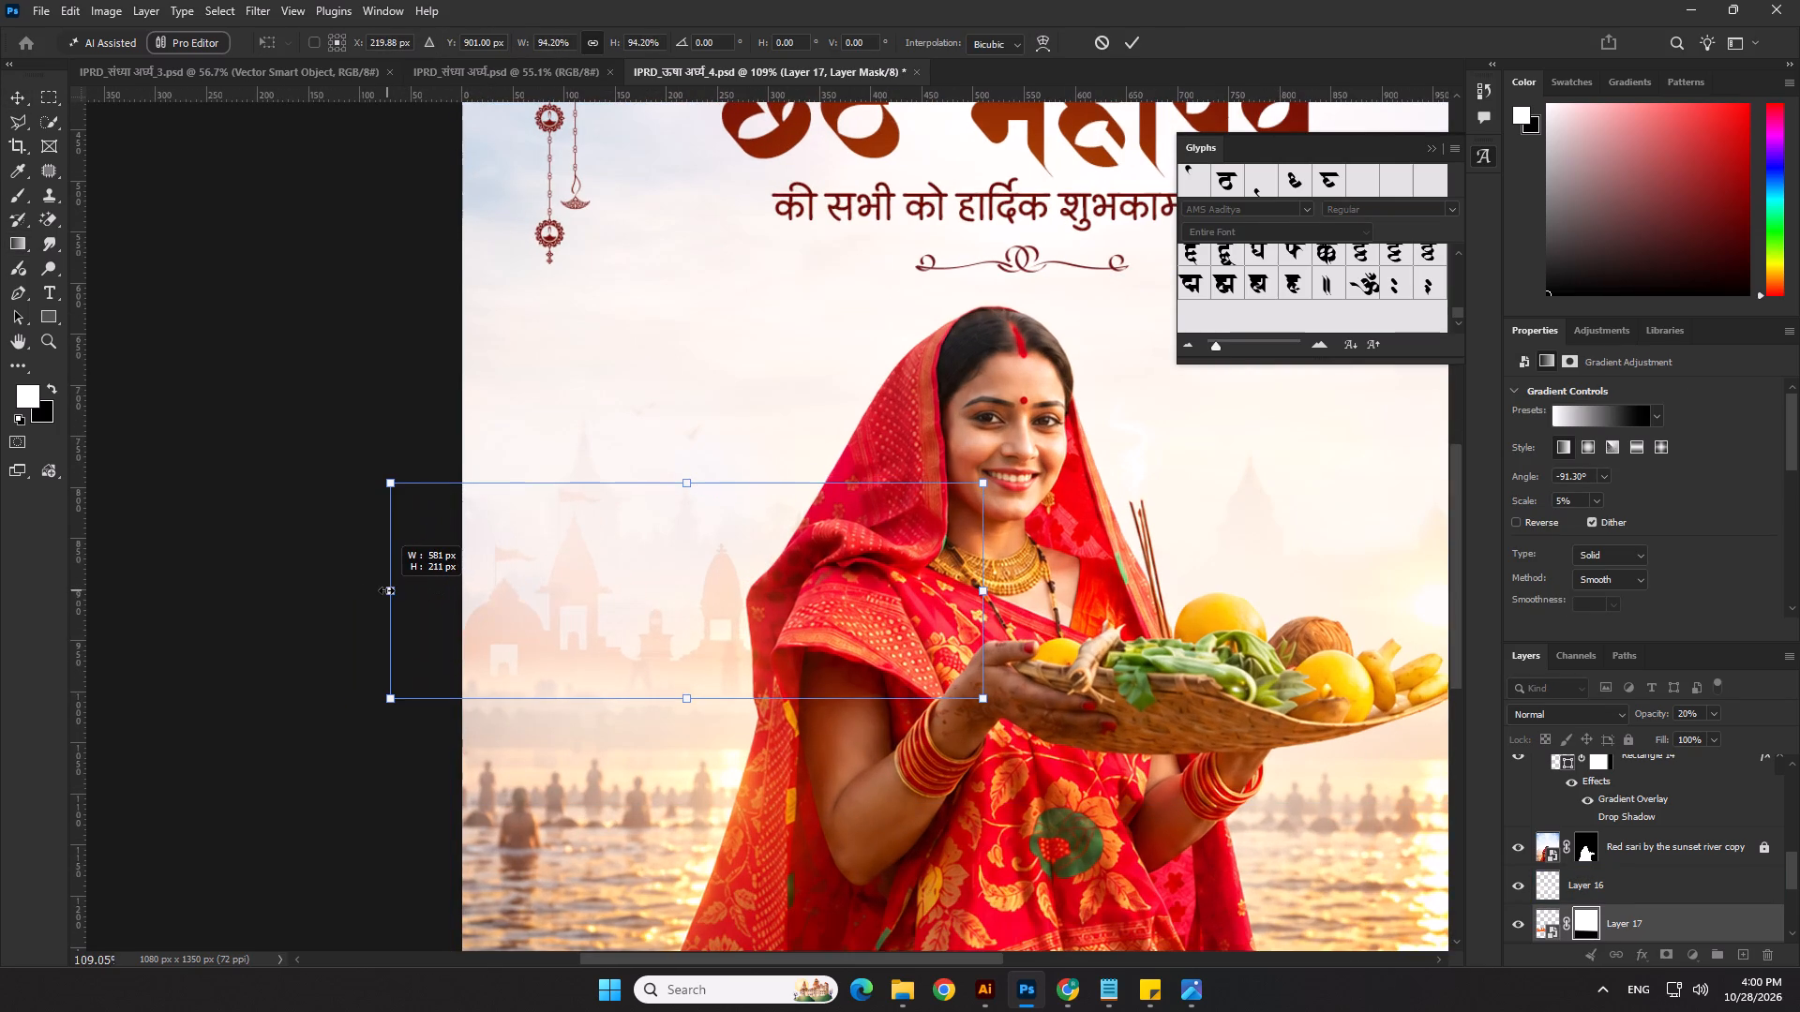
{"action": "left_click_drag", "start_coordinate": [386, 590], "coordinate": [380, 591]}
{"action": "key", "text": "Down"}
{"action": "key", "text": "Down"}
{"action": "key", "text": "Down"}
{"action": "key", "text": "Down"}
{"action": "key", "text": "Down"}
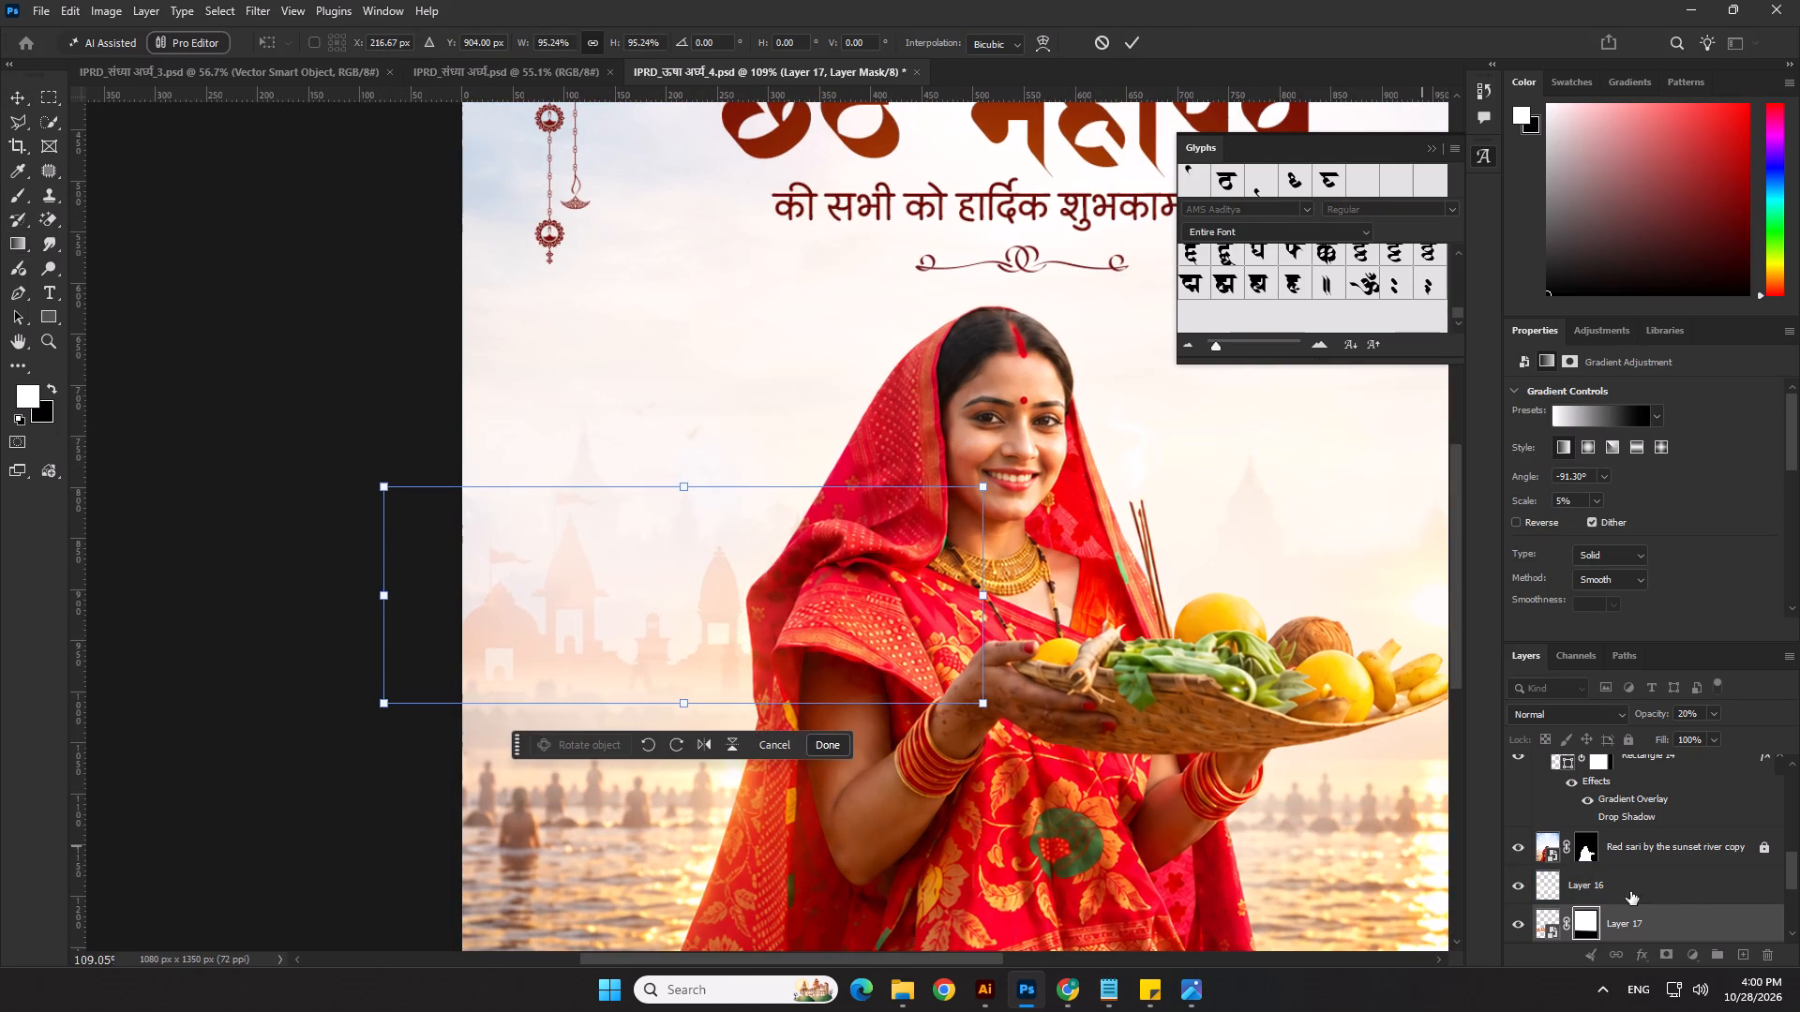
{"action": "key", "text": "Return"}
Move the haze layer, Layer 16, below Layer 17 in the layer order.
{"action": "scroll", "coordinate": [1644, 895], "scroll_direction": "down", "scroll_amount": 2}
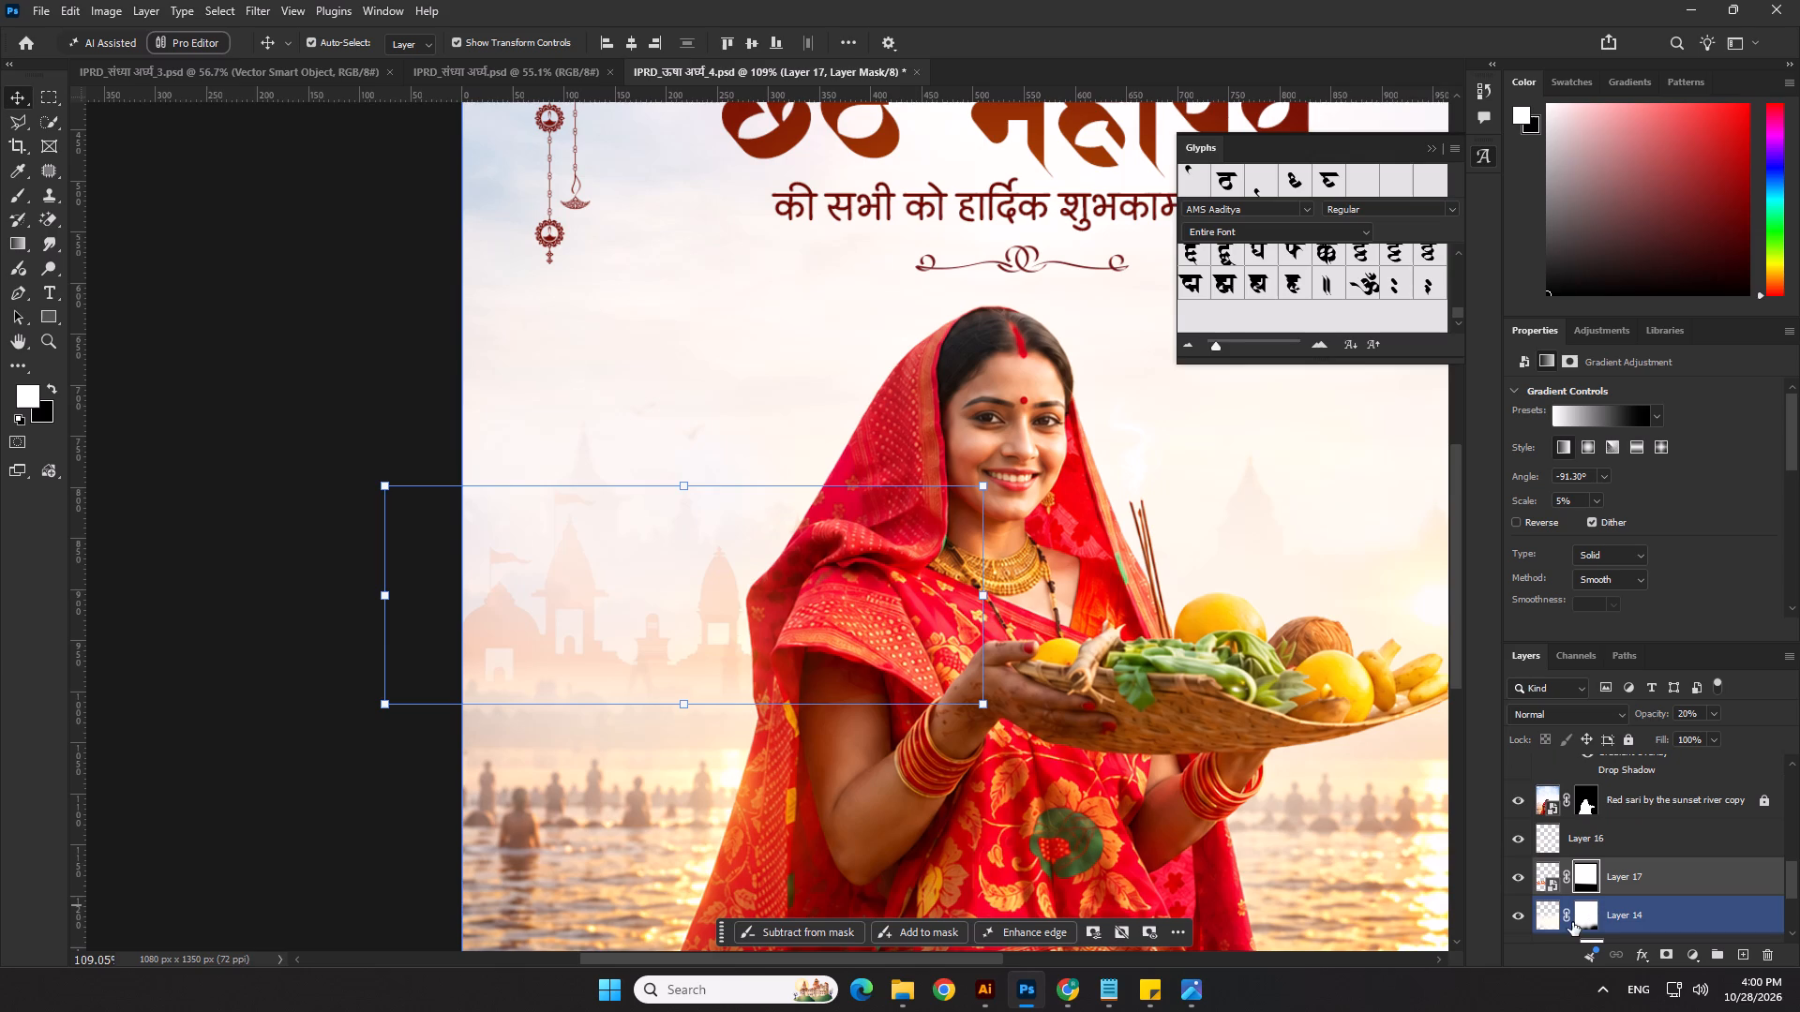
{"action": "left_click_drag", "start_coordinate": [1621, 837], "coordinate": [1618, 887]}
On Layer 16, sample the pale sky colour and dab haze above the left temples with a soft 300 px brush.
{"action": "left_click", "coordinate": [1544, 883]}
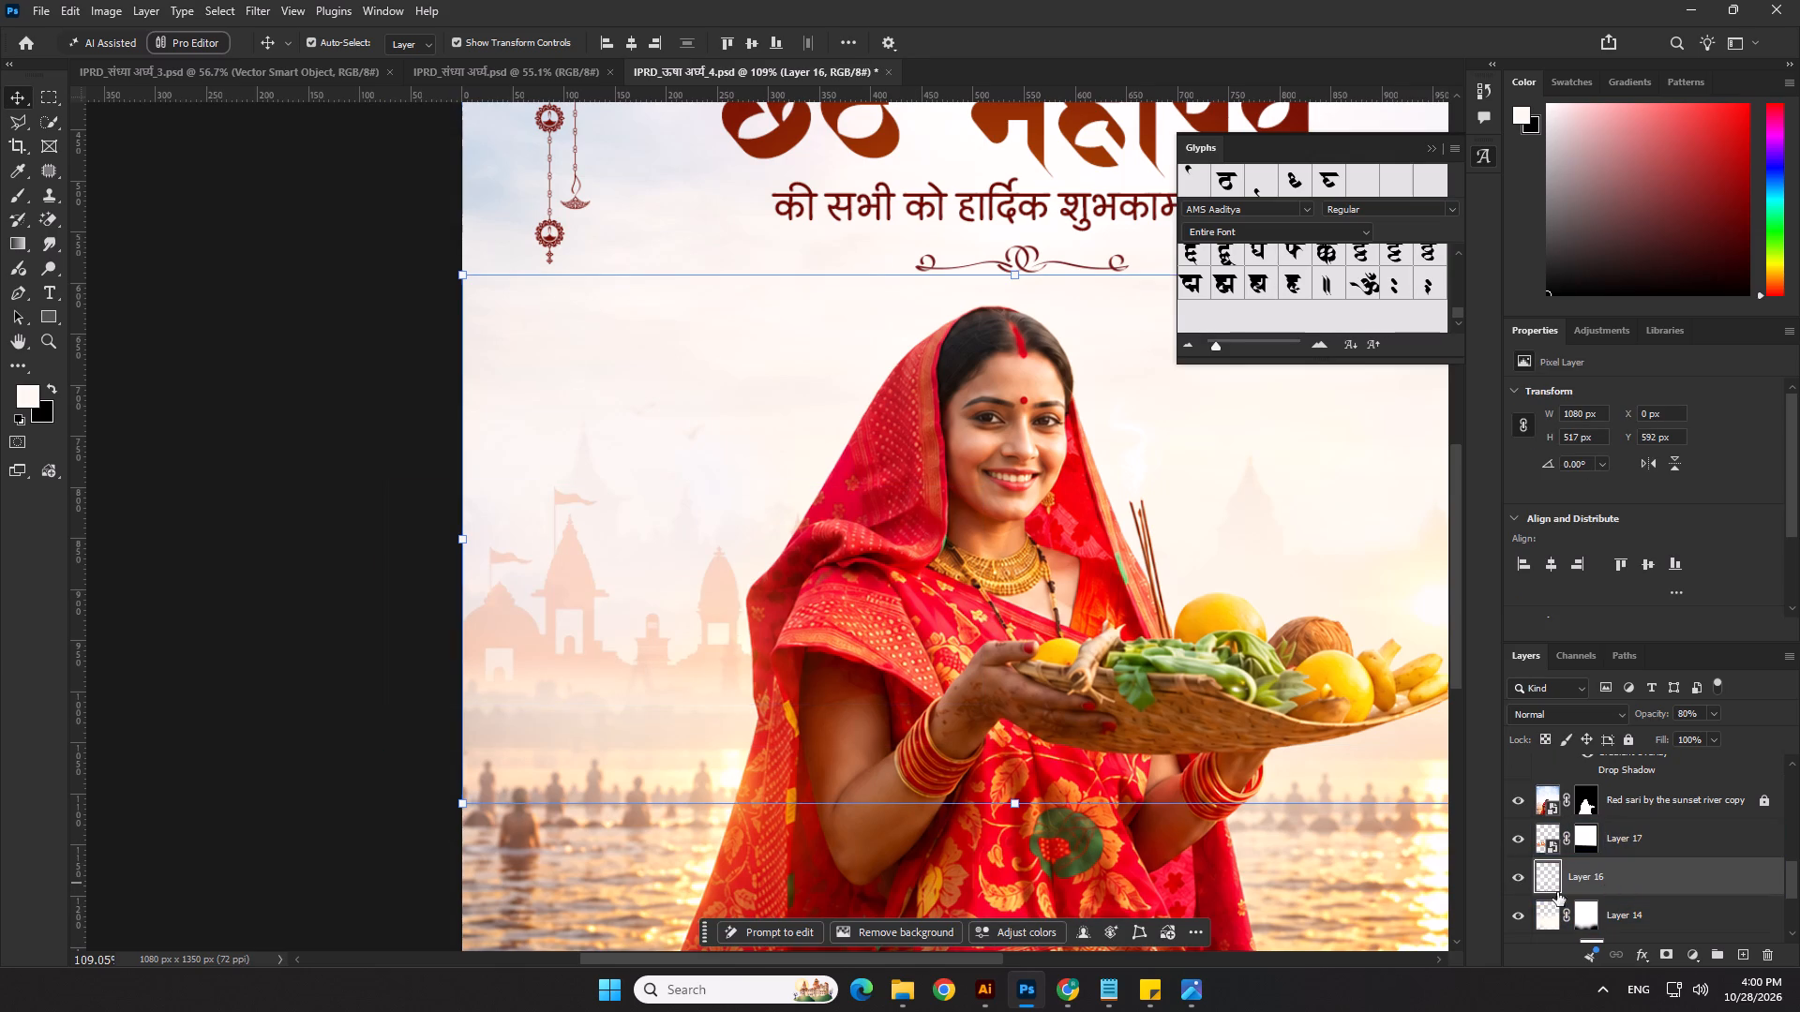
{"action": "left_click", "coordinate": [24, 196]}
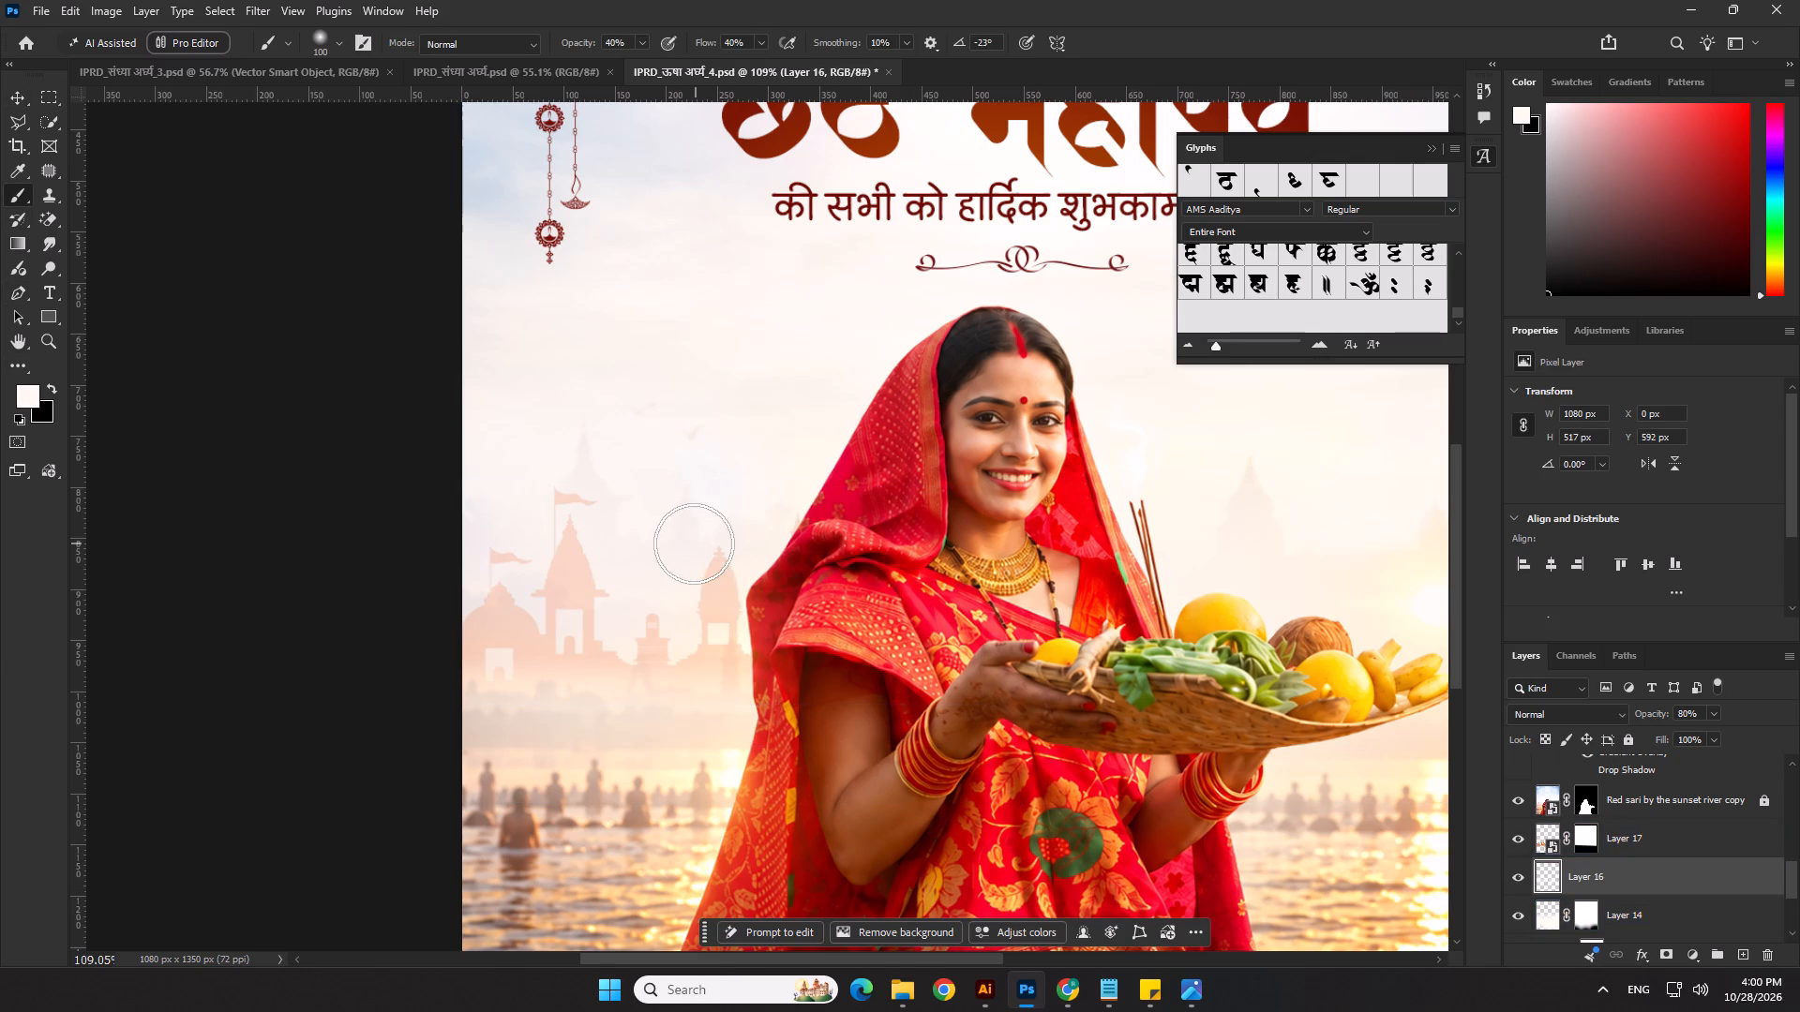
{"action": "left_click", "coordinate": [7, 174]}
{"action": "left_click", "coordinate": [629, 542]}
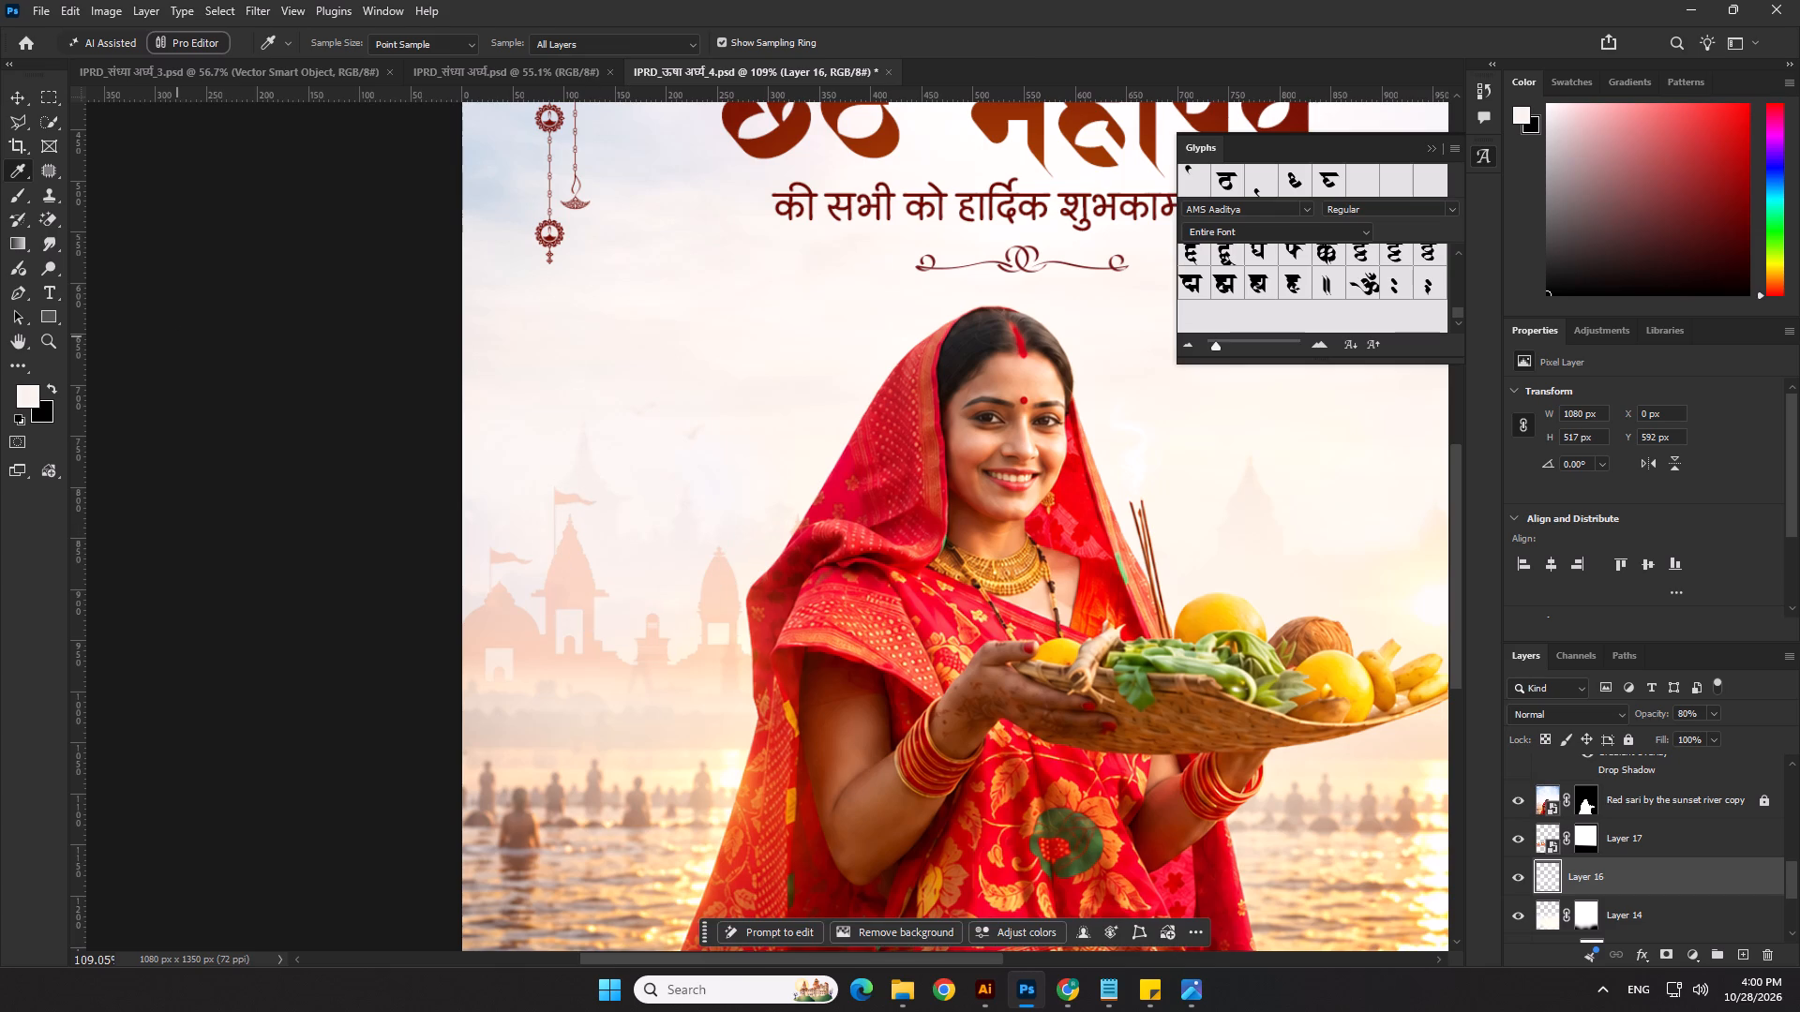
{"action": "left_click", "coordinate": [15, 197]}
{"action": "scroll", "coordinate": [650, 563], "scroll_direction": "up", "scroll_amount": 3}
{"action": "scroll", "coordinate": [558, 513], "scroll_direction": "down", "scroll_amount": 10}
{"action": "key", "text": "bracketright"}
{"action": "key", "text": "bracketright"}
{"action": "key", "text": "bracketright"}
{"action": "key", "text": "bracketright"}
{"action": "key", "text": "bracketright"}
{"action": "key", "text": "bracketright"}
{"action": "key", "text": "bracketright"}
{"action": "key", "text": "bracketright"}
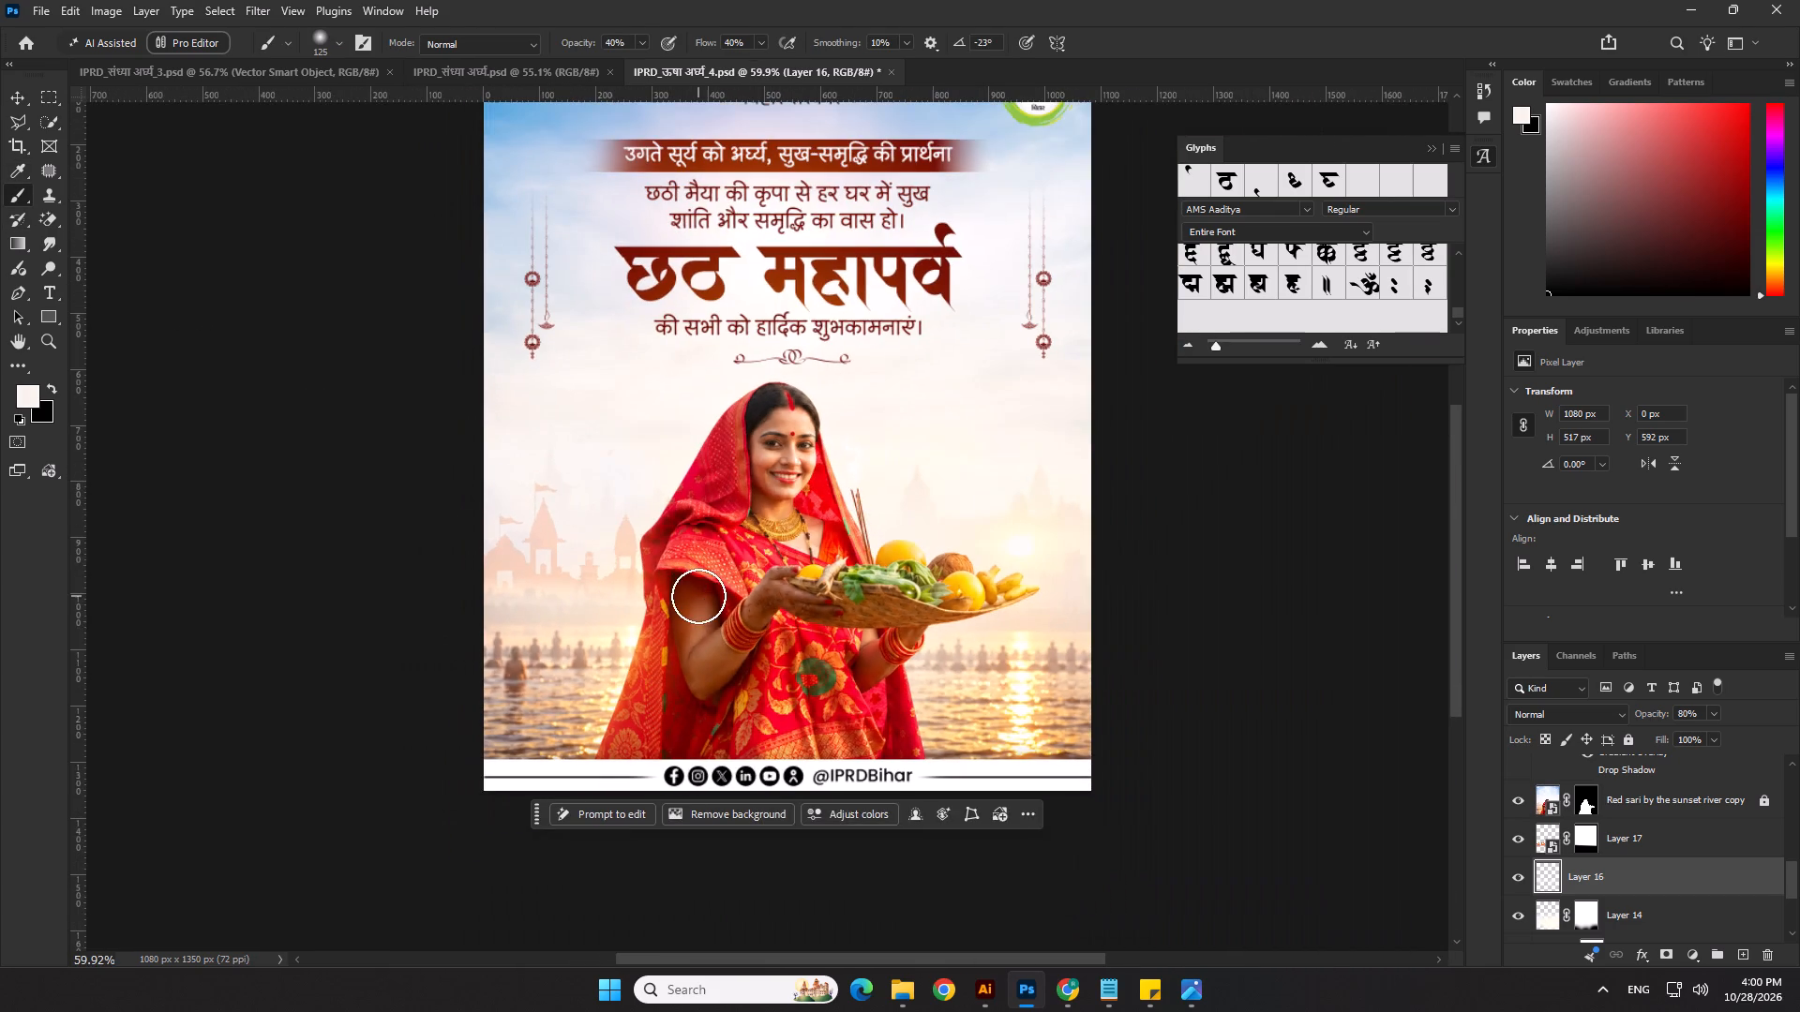
{"action": "key", "text": "bracketleft"}
{"action": "key", "text": "bracketleft"}
{"action": "left_click_drag", "start_coordinate": [625, 531], "coordinate": [537, 473]}
{"action": "left_click", "coordinate": [528, 461]}
{"action": "double_click", "coordinate": [532, 483]}
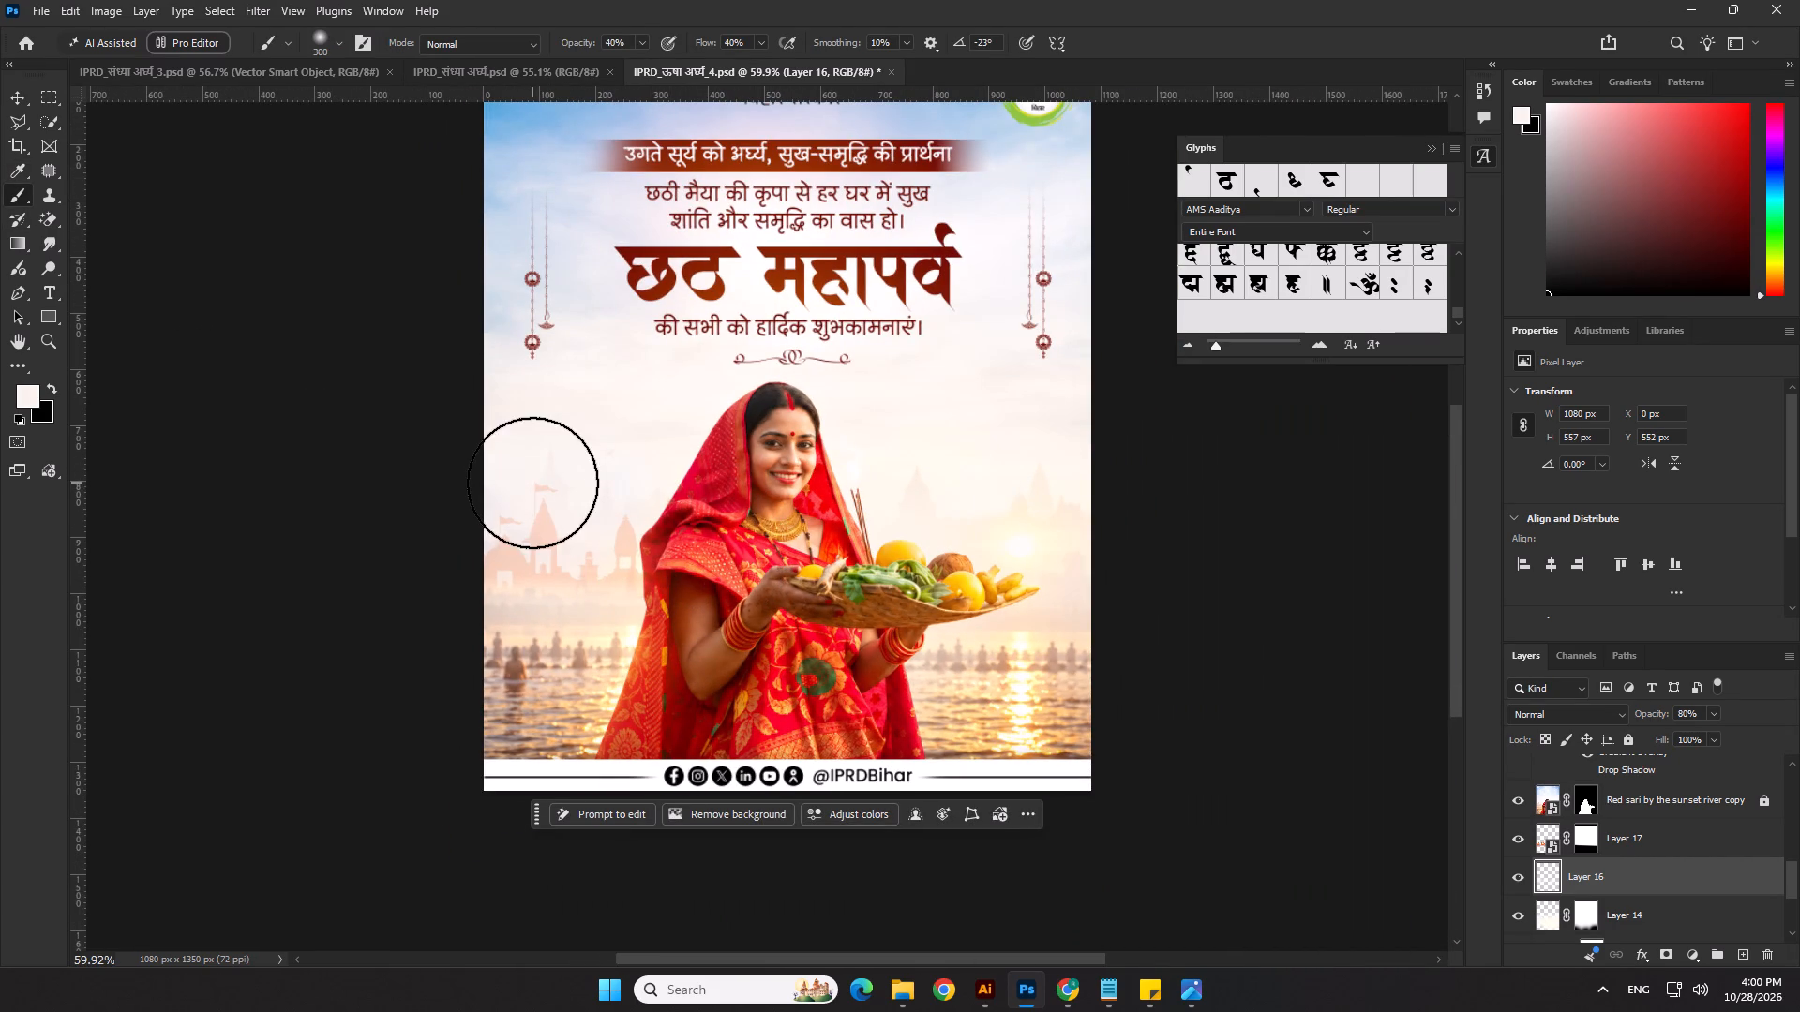
{"action": "left_click", "coordinate": [539, 483]}
{"action": "triple_click", "coordinate": [561, 453]}
{"action": "double_click", "coordinate": [561, 453]}
Set the brush's opacity and flow to 100%.
{"action": "left_click_drag", "start_coordinate": [572, 44], "coordinate": [641, 46]}
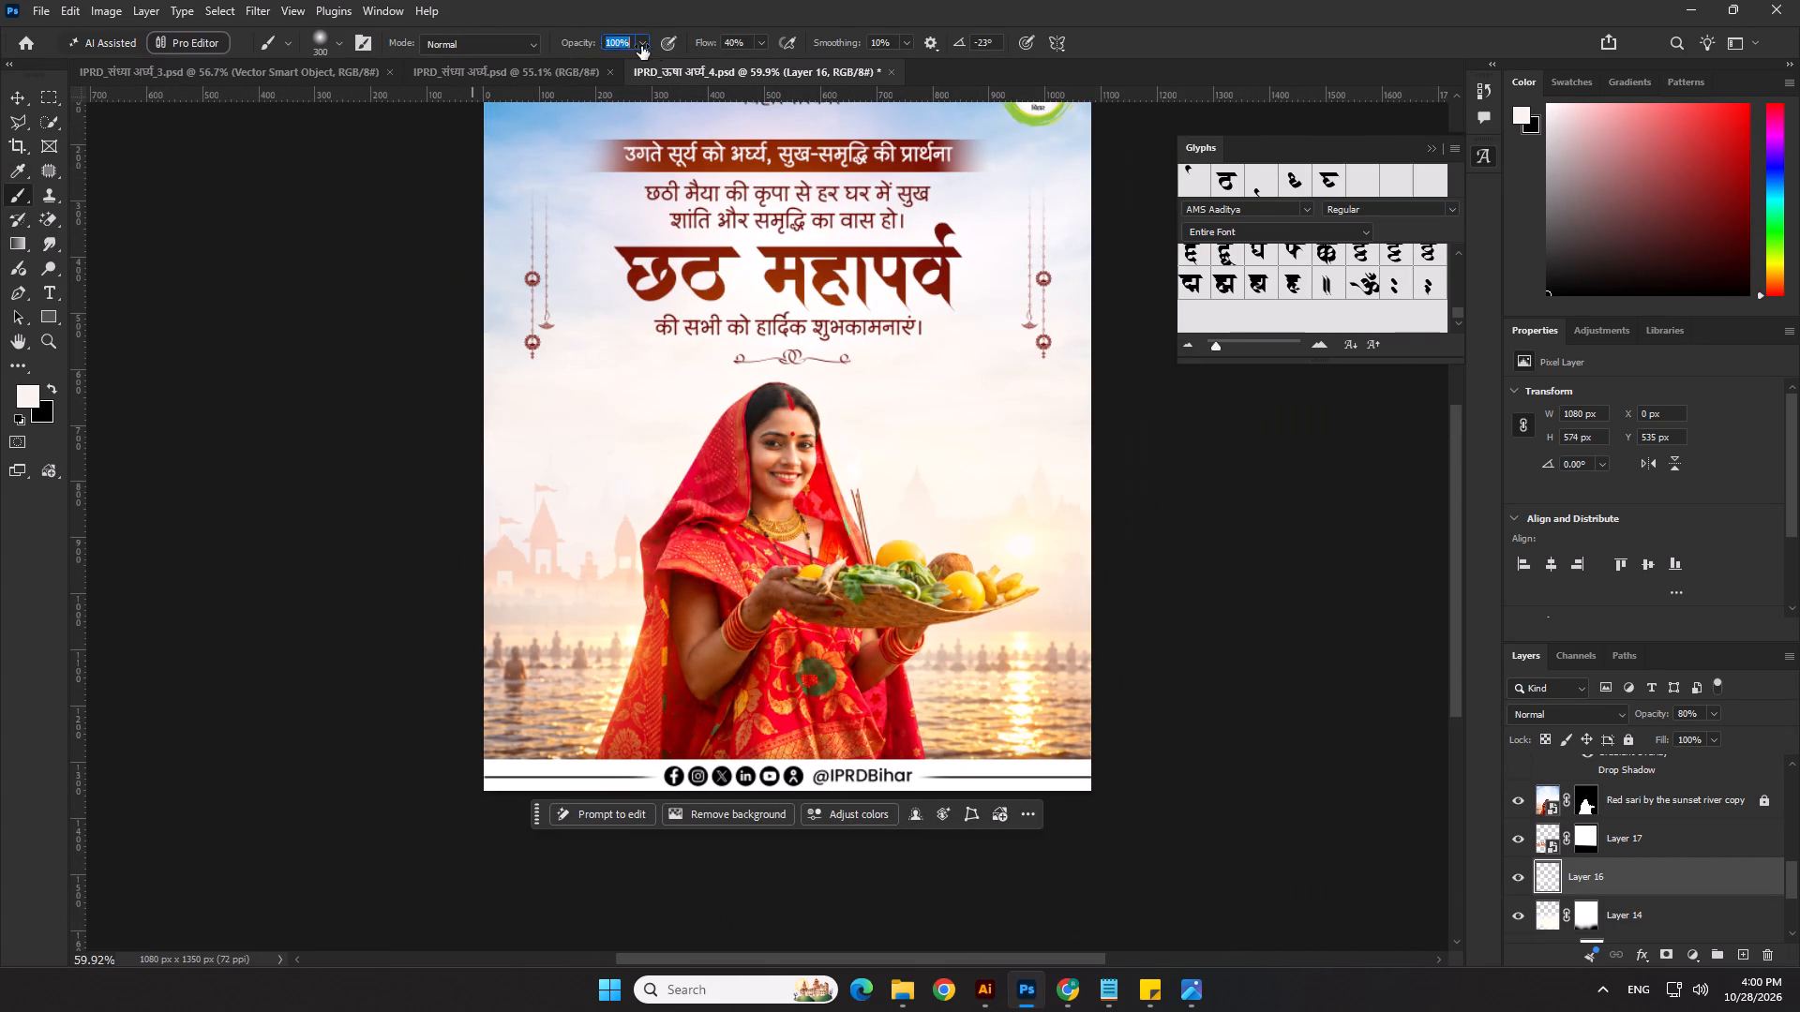
{"action": "left_click_drag", "start_coordinate": [641, 46], "coordinate": [657, 46]}
{"action": "left_click_drag", "start_coordinate": [710, 45], "coordinate": [959, 111]}
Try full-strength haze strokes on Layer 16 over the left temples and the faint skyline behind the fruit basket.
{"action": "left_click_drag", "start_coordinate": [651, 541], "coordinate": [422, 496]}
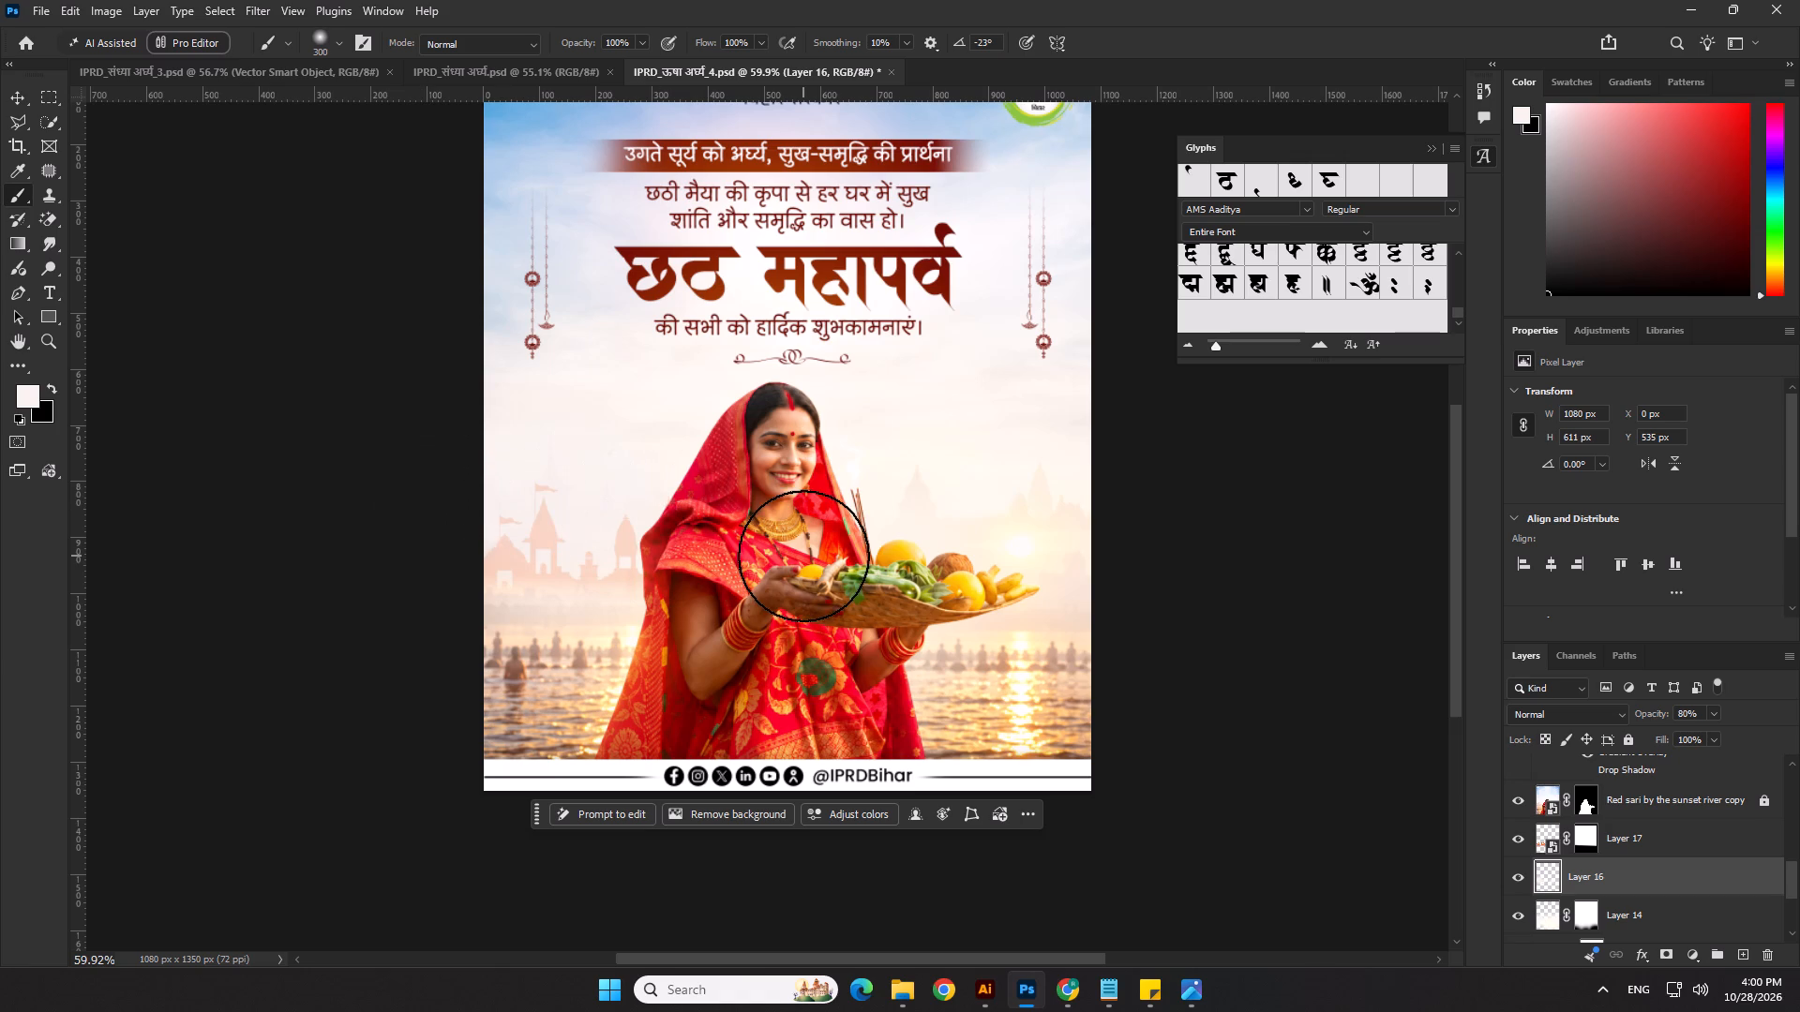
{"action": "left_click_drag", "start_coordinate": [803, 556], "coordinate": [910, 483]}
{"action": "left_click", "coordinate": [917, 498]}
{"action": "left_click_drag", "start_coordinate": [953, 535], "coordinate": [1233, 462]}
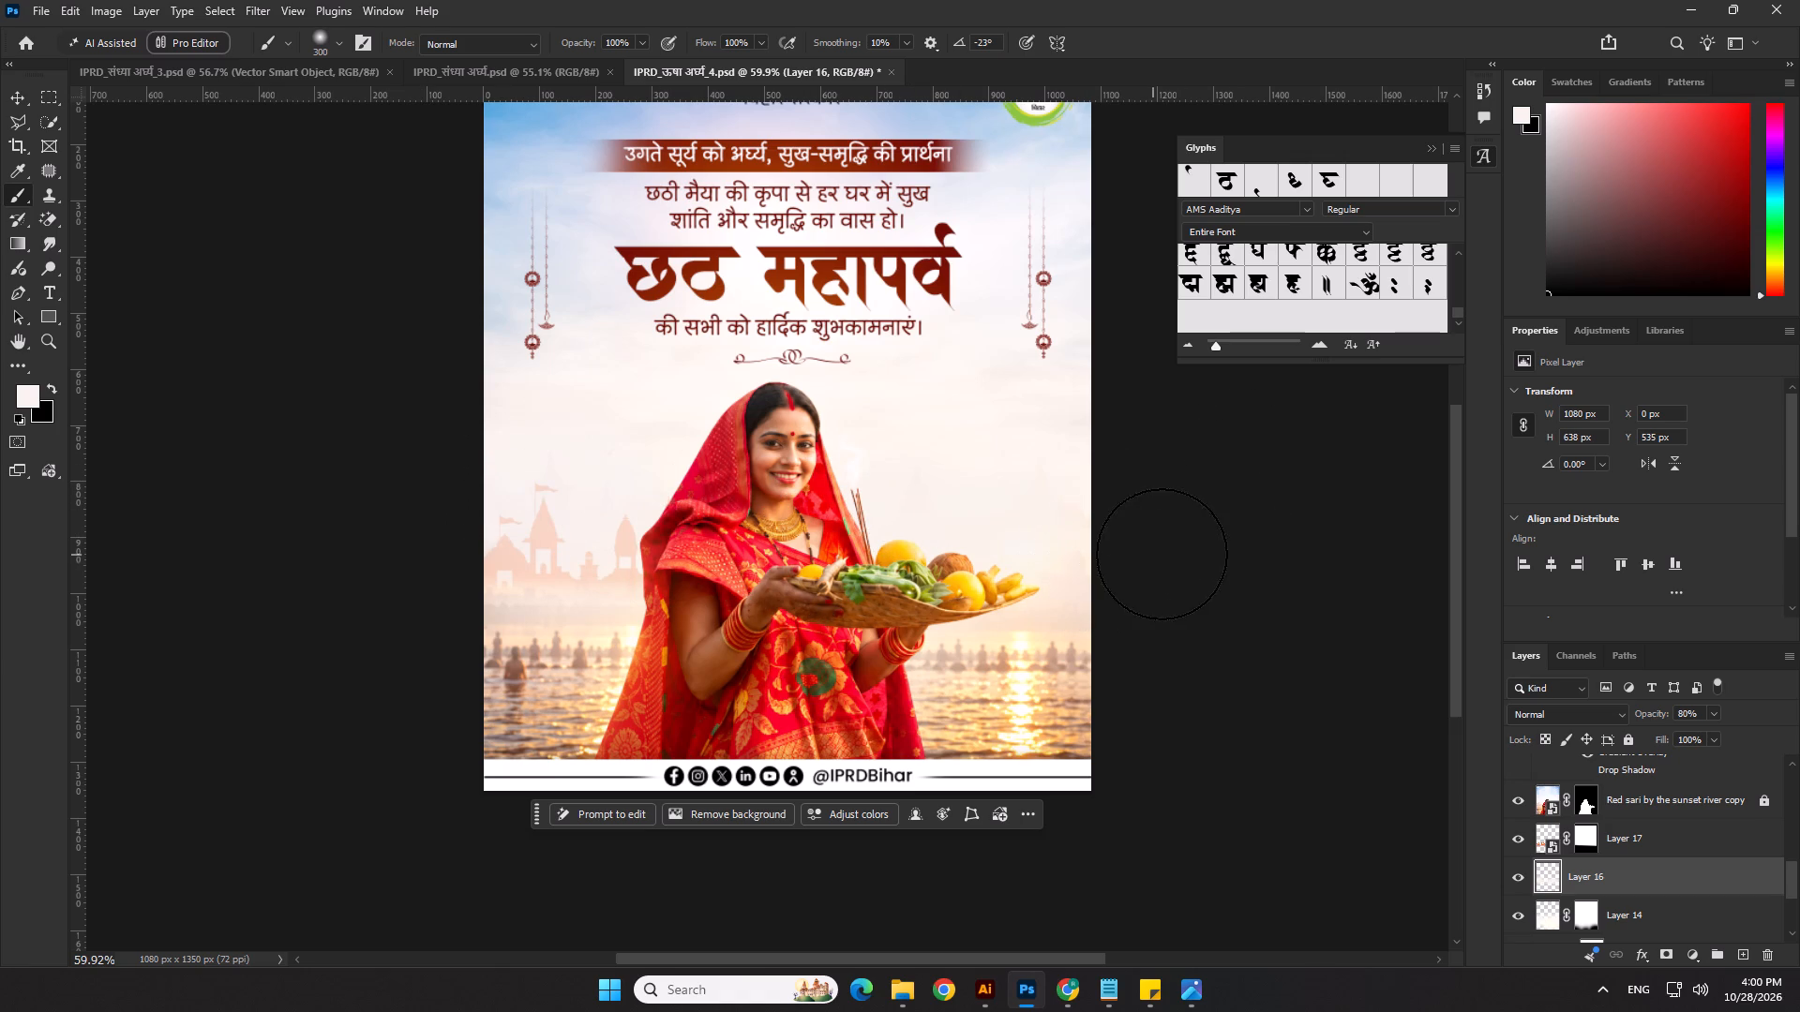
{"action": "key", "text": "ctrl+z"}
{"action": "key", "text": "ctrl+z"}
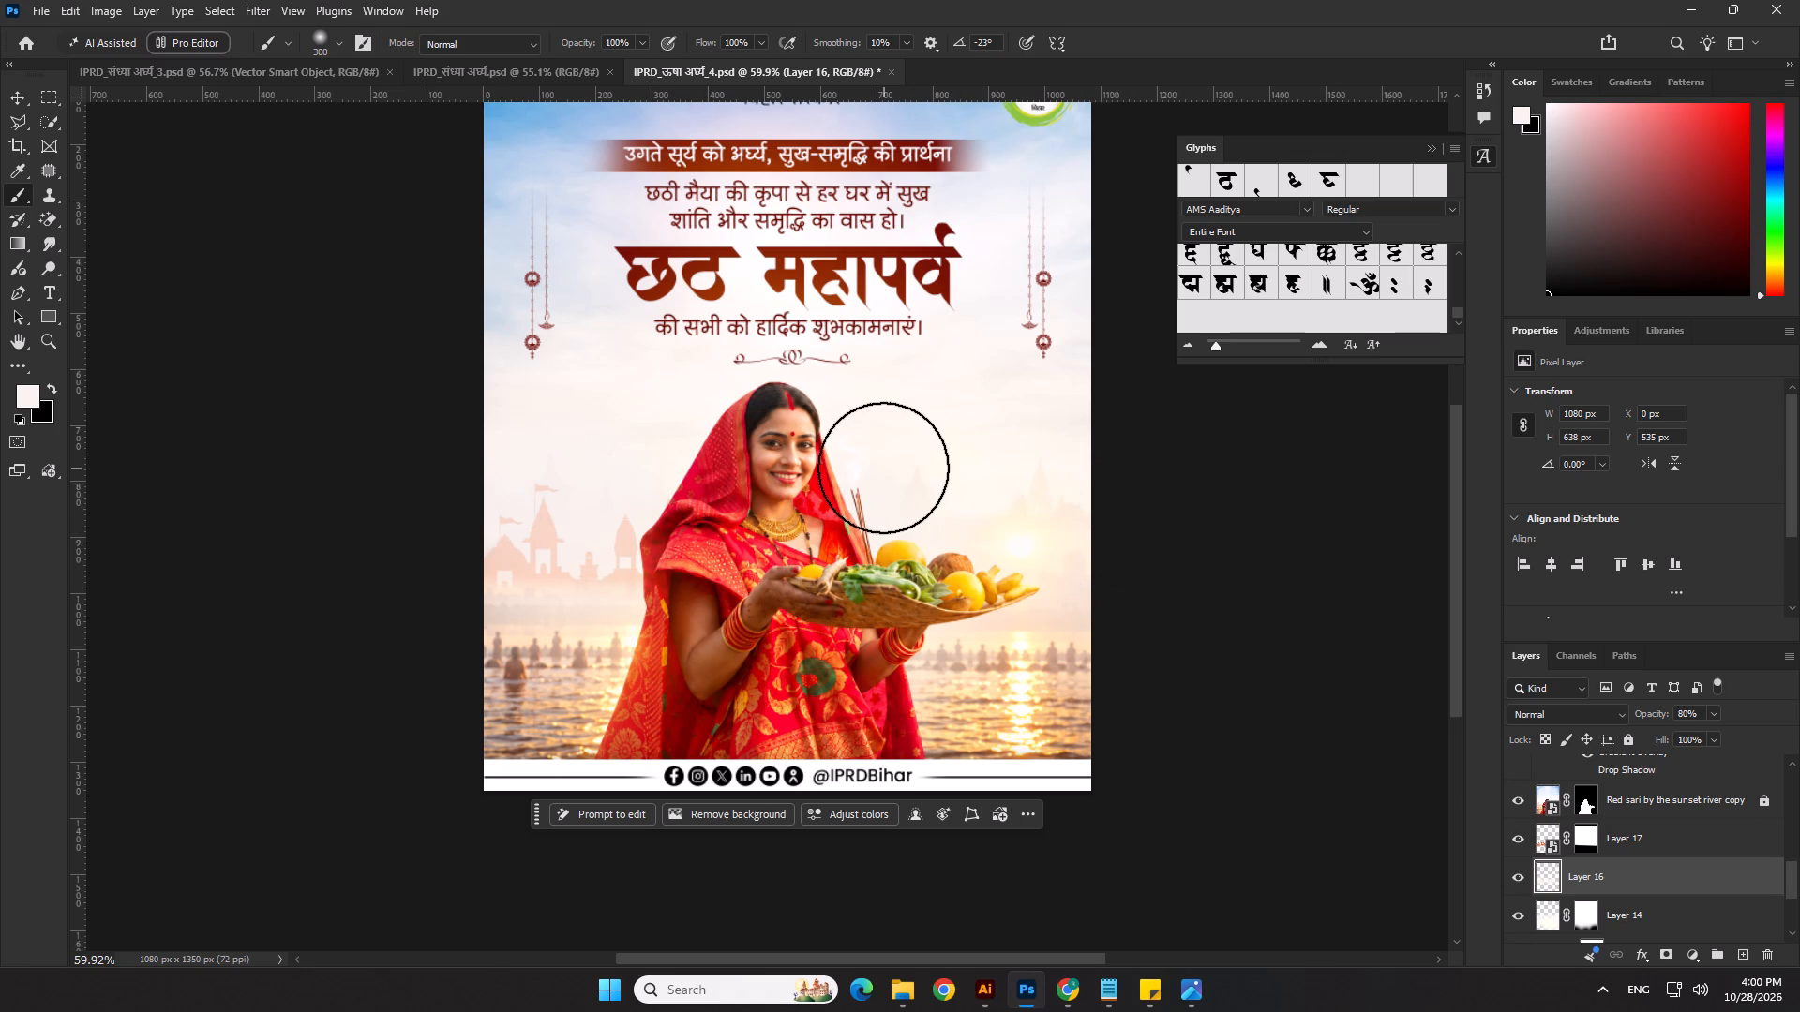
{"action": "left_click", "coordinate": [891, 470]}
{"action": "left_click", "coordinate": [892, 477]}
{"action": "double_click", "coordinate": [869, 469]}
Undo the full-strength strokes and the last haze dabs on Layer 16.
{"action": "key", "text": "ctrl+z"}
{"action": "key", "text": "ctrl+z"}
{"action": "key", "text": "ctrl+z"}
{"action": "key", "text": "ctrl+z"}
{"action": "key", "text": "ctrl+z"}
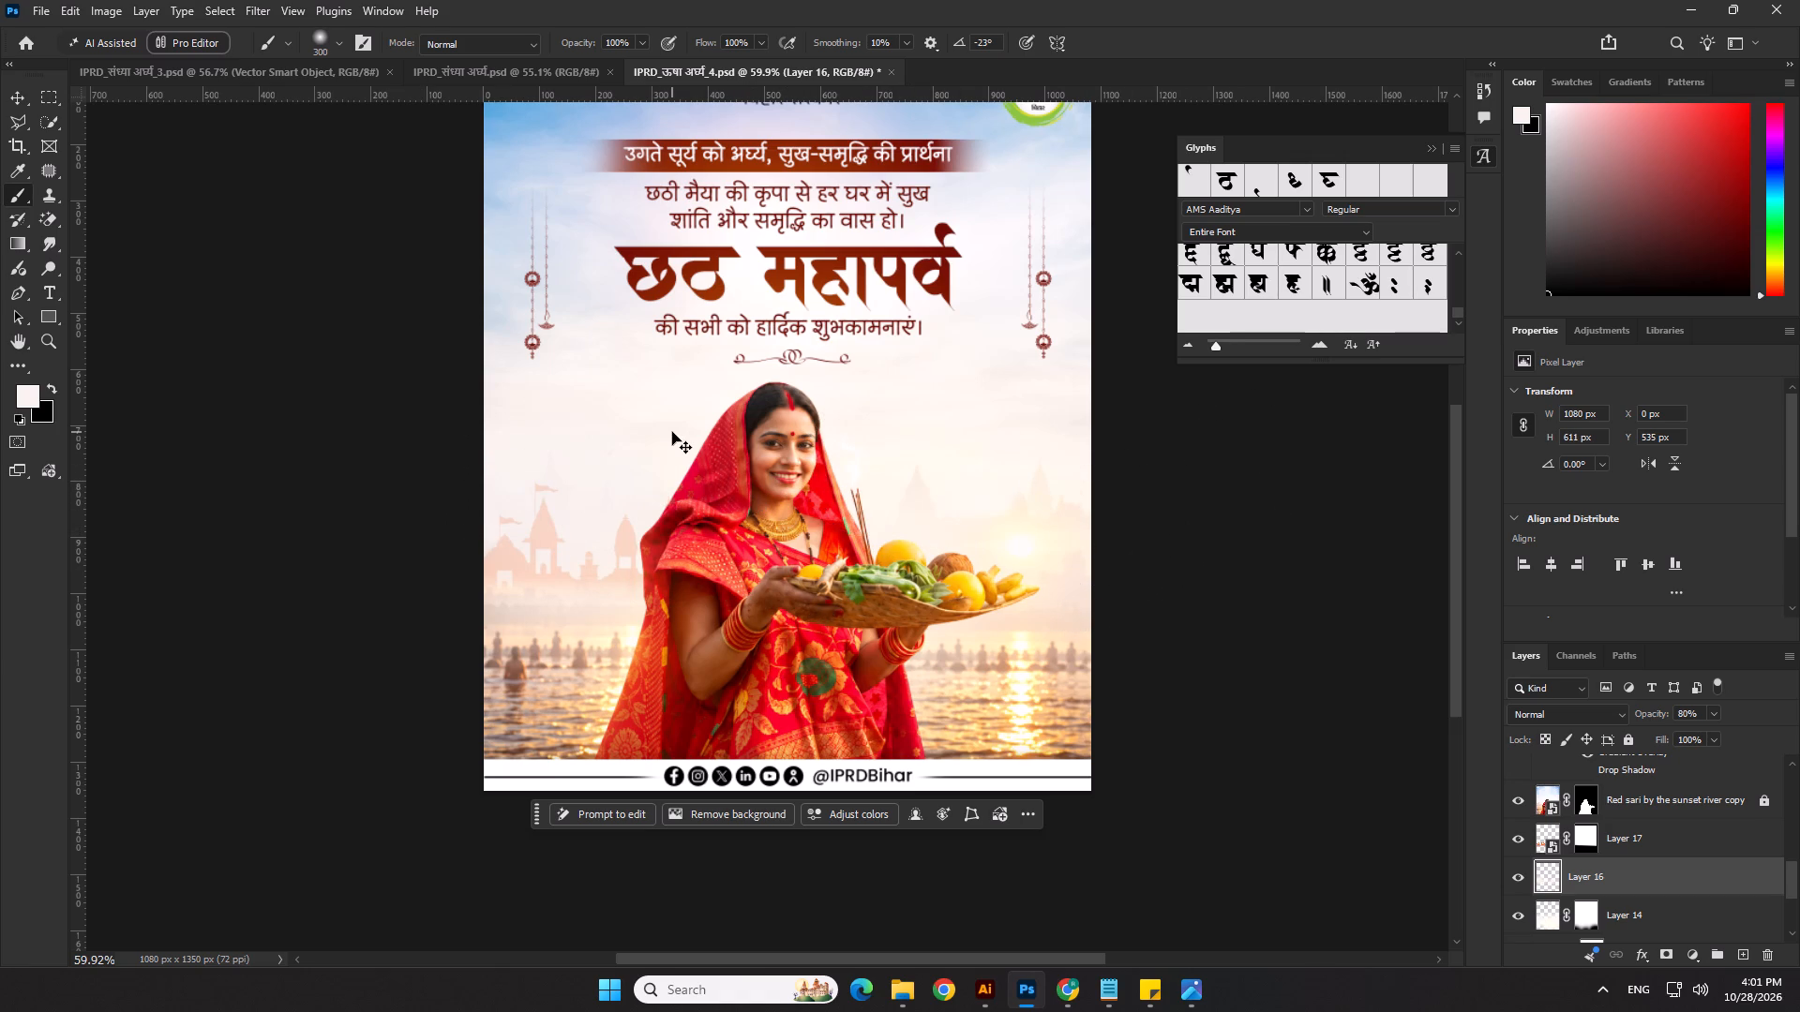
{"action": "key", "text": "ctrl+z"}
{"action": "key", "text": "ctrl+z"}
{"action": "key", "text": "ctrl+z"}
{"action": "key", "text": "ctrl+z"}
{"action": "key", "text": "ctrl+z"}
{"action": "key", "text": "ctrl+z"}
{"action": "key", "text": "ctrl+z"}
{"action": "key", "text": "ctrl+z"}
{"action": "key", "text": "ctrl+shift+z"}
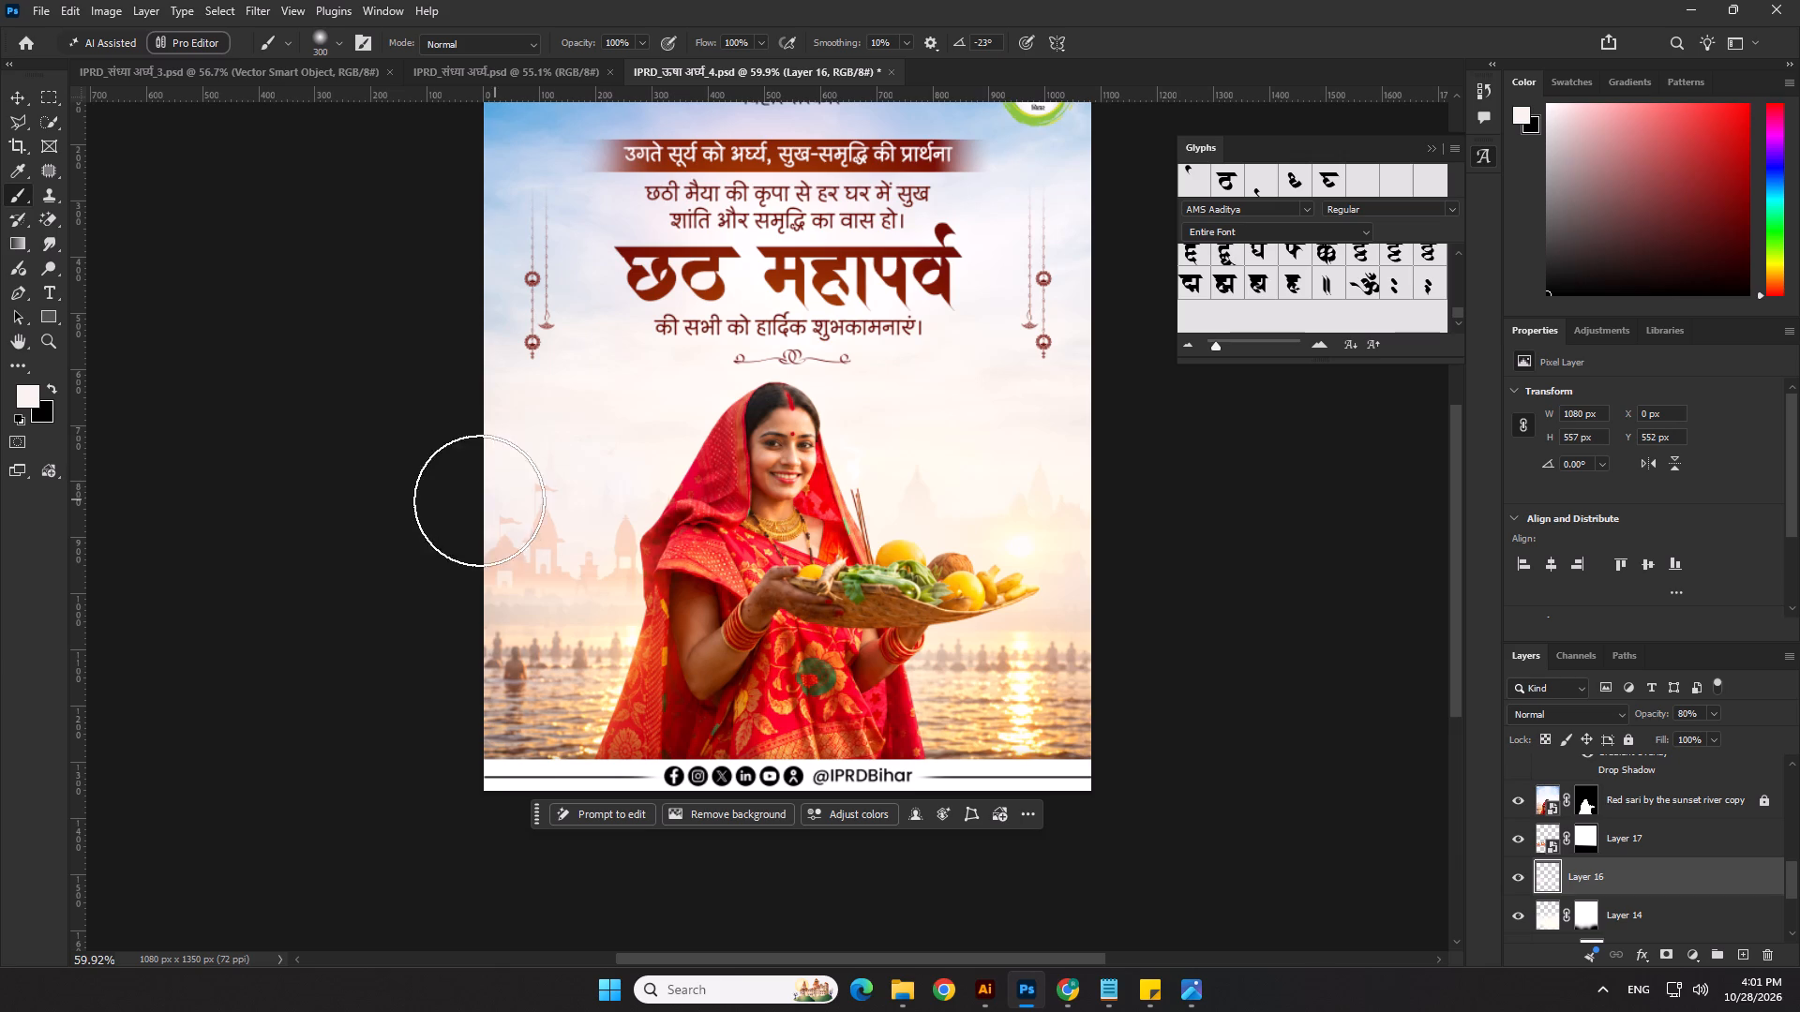
Dab full-strength haze on Layer 16 behind the upper spires of the left temples.
{"action": "scroll", "coordinate": [526, 514], "scroll_direction": "up", "scroll_amount": 2}
{"action": "left_click", "coordinate": [555, 469]}
{"action": "left_click", "coordinate": [555, 464]}
{"action": "left_click", "coordinate": [615, 478]}
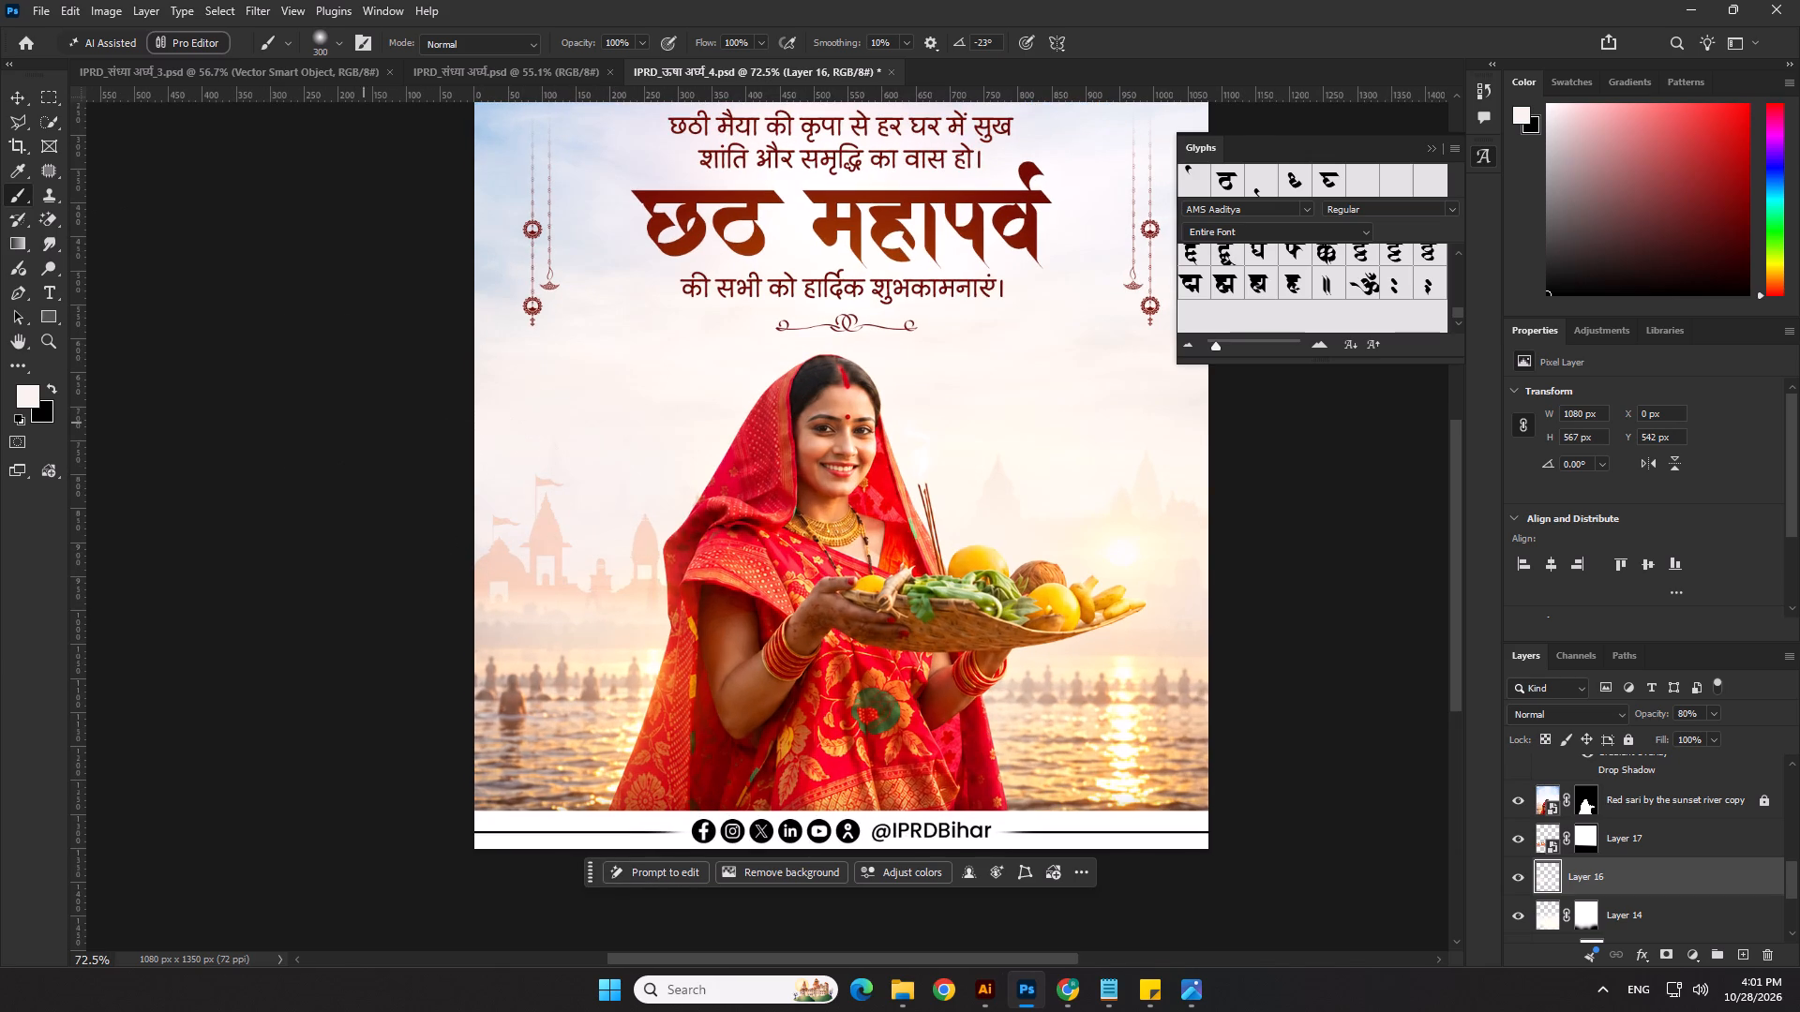
Set the blend mode of the temples on Layer 17 to Luminosity.
{"action": "left_click", "coordinate": [19, 98]}
{"action": "left_click", "coordinate": [650, 533]}
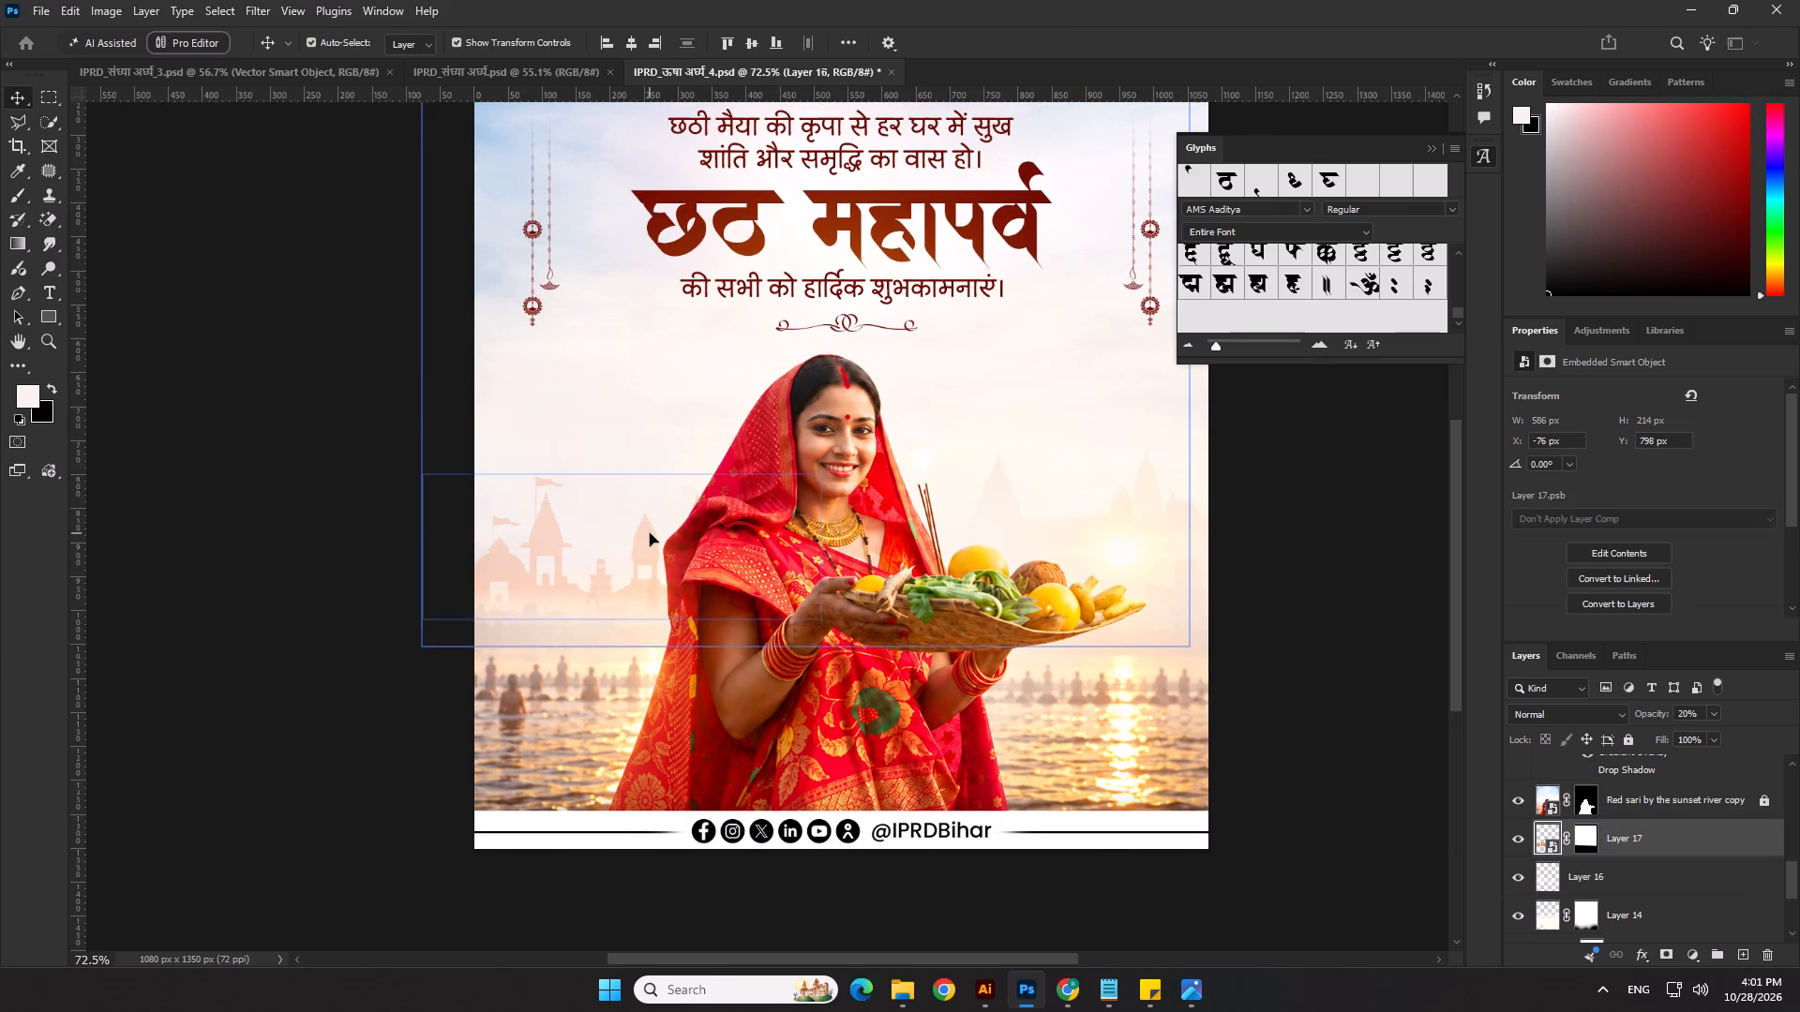
{"action": "left_click", "coordinate": [1594, 727]}
{"action": "left_click", "coordinate": [1593, 722]}
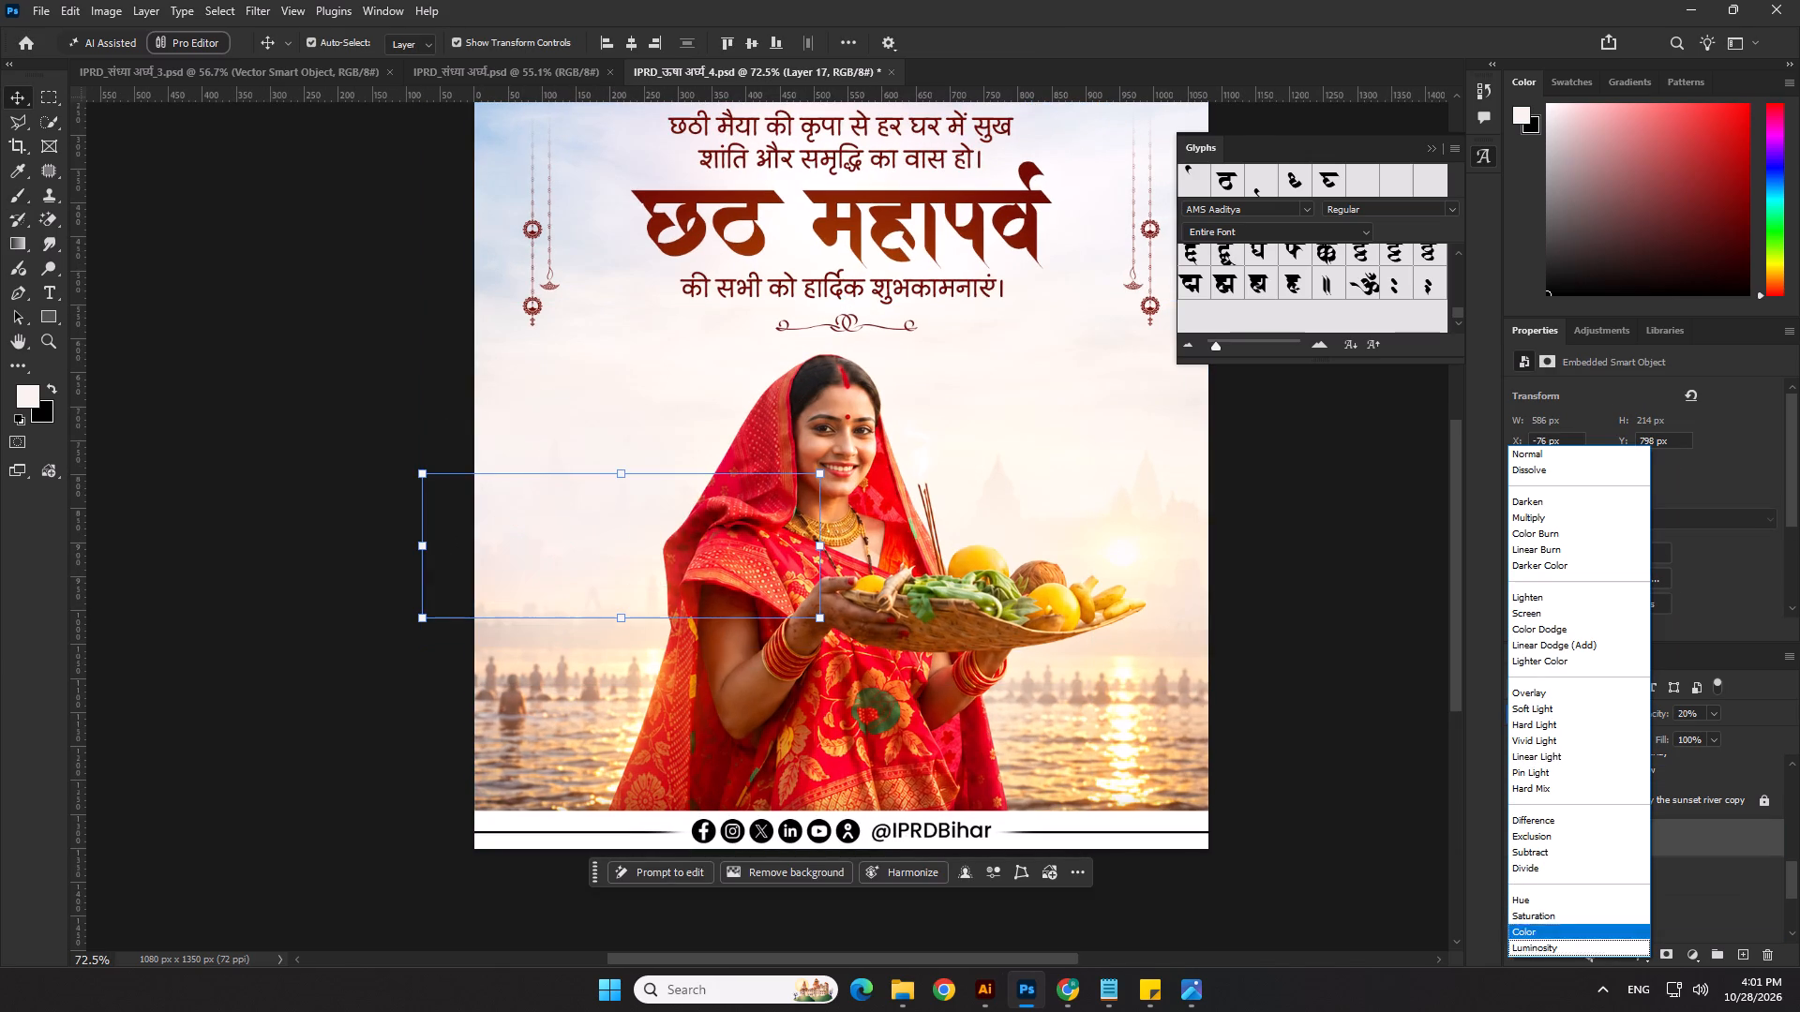
{"action": "left_click", "coordinate": [1571, 949]}
Lower Layer 17's opacity to 5%.
{"action": "left_click_drag", "start_coordinate": [1660, 712], "coordinate": [1642, 715]}
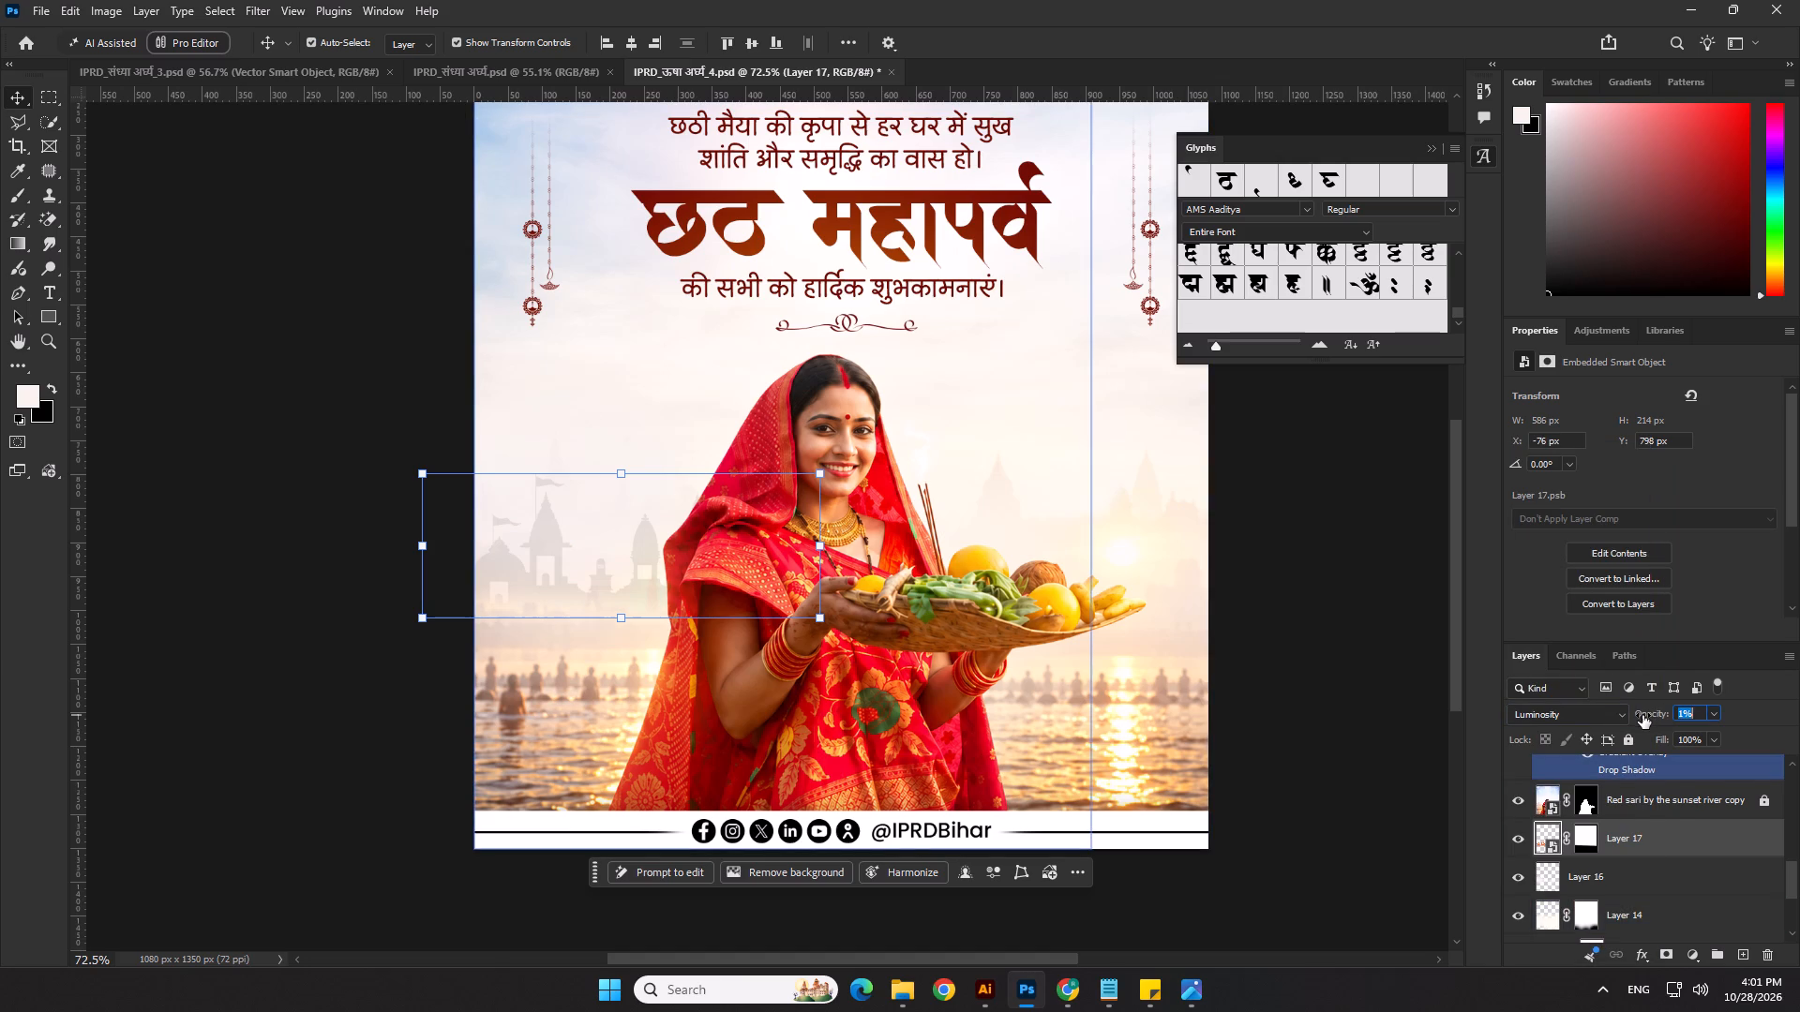
{"action": "left_click_drag", "start_coordinate": [1642, 715], "coordinate": [1649, 716]}
{"action": "left_click_drag", "start_coordinate": [1649, 716], "coordinate": [1643, 716]}
{"action": "left_click_drag", "start_coordinate": [1643, 716], "coordinate": [1646, 715]}
Scale the temples on Layer 17 up to about 106%.
{"action": "left_click_drag", "start_coordinate": [825, 544], "coordinate": [849, 539]}
{"action": "key", "text": "Return"}
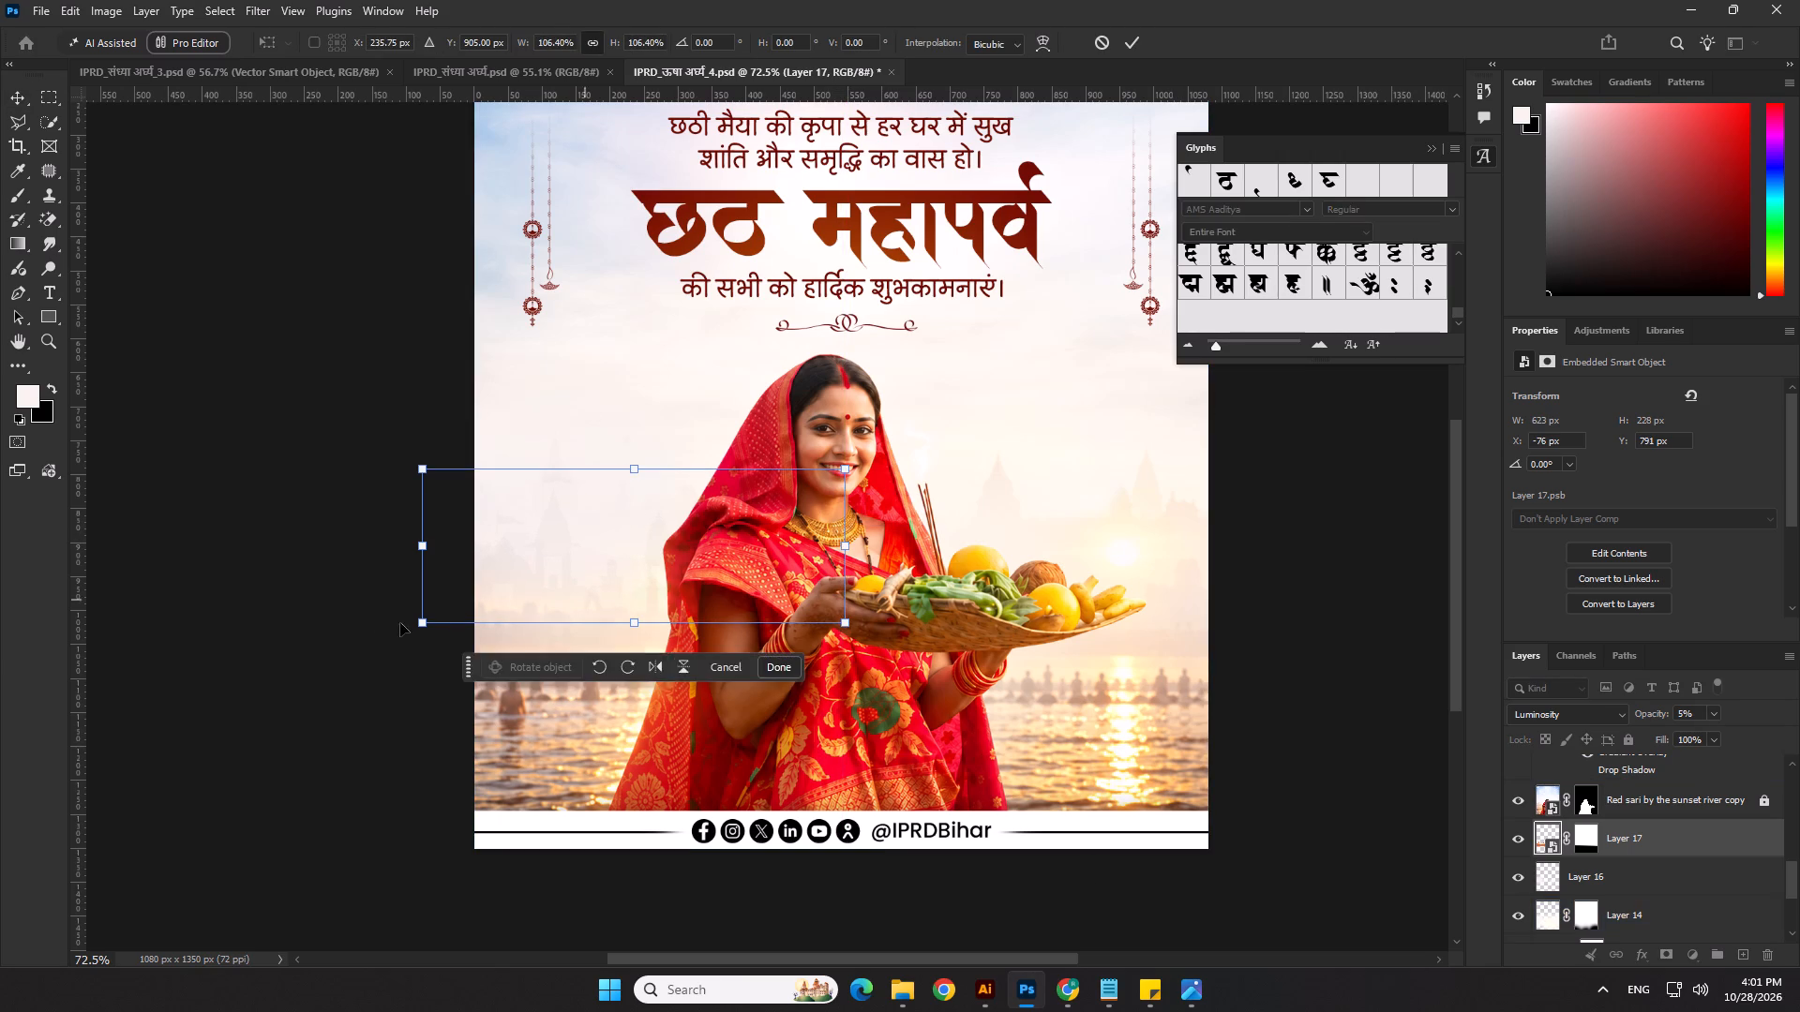
{"action": "left_click", "coordinate": [301, 668]}
{"action": "scroll", "coordinate": [307, 601], "scroll_direction": "down", "scroll_amount": 3}
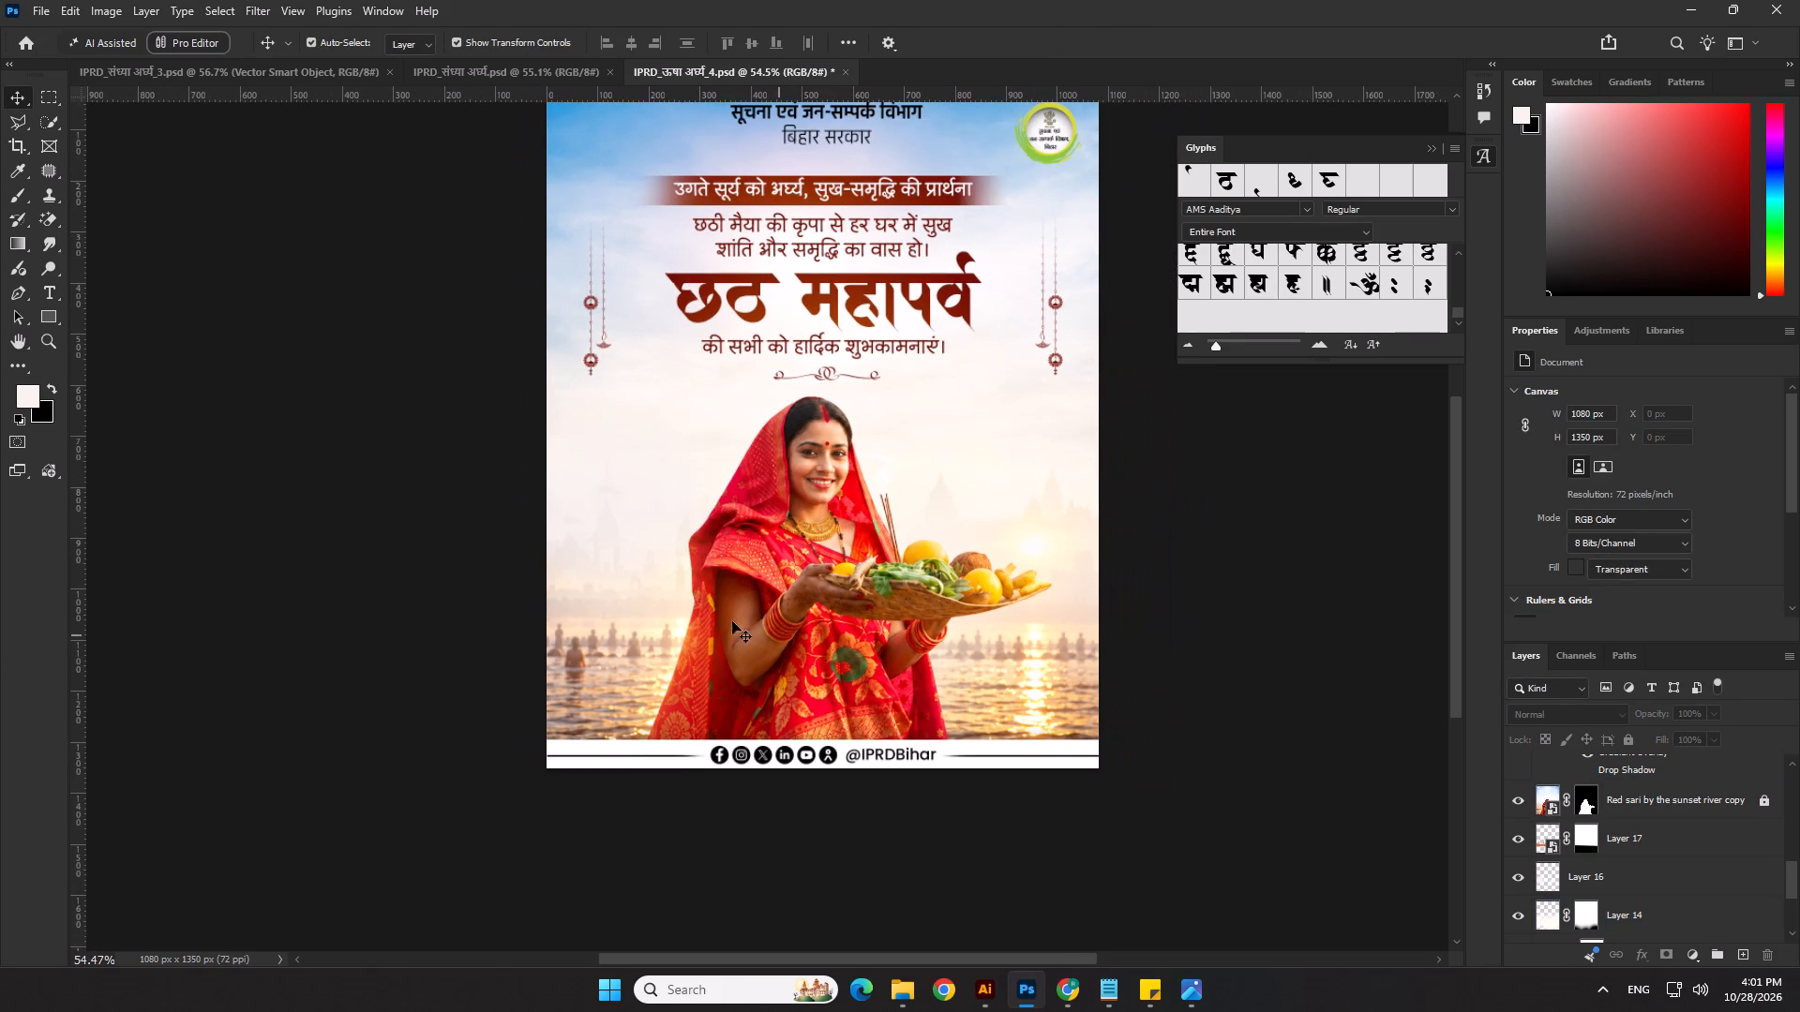
Enlarge the temples on Layer 17 again to roughly 670 px wide and nudge them slightly to the right.
{"action": "scroll", "coordinate": [684, 603], "scroll_direction": "up", "scroll_amount": 4}
{"action": "left_click", "coordinate": [589, 508]}
{"action": "left_click_drag", "start_coordinate": [442, 437], "coordinate": [413, 424]}
{"action": "key", "text": "Right"}
{"action": "key", "text": "Right"}
{"action": "key", "text": "Right"}
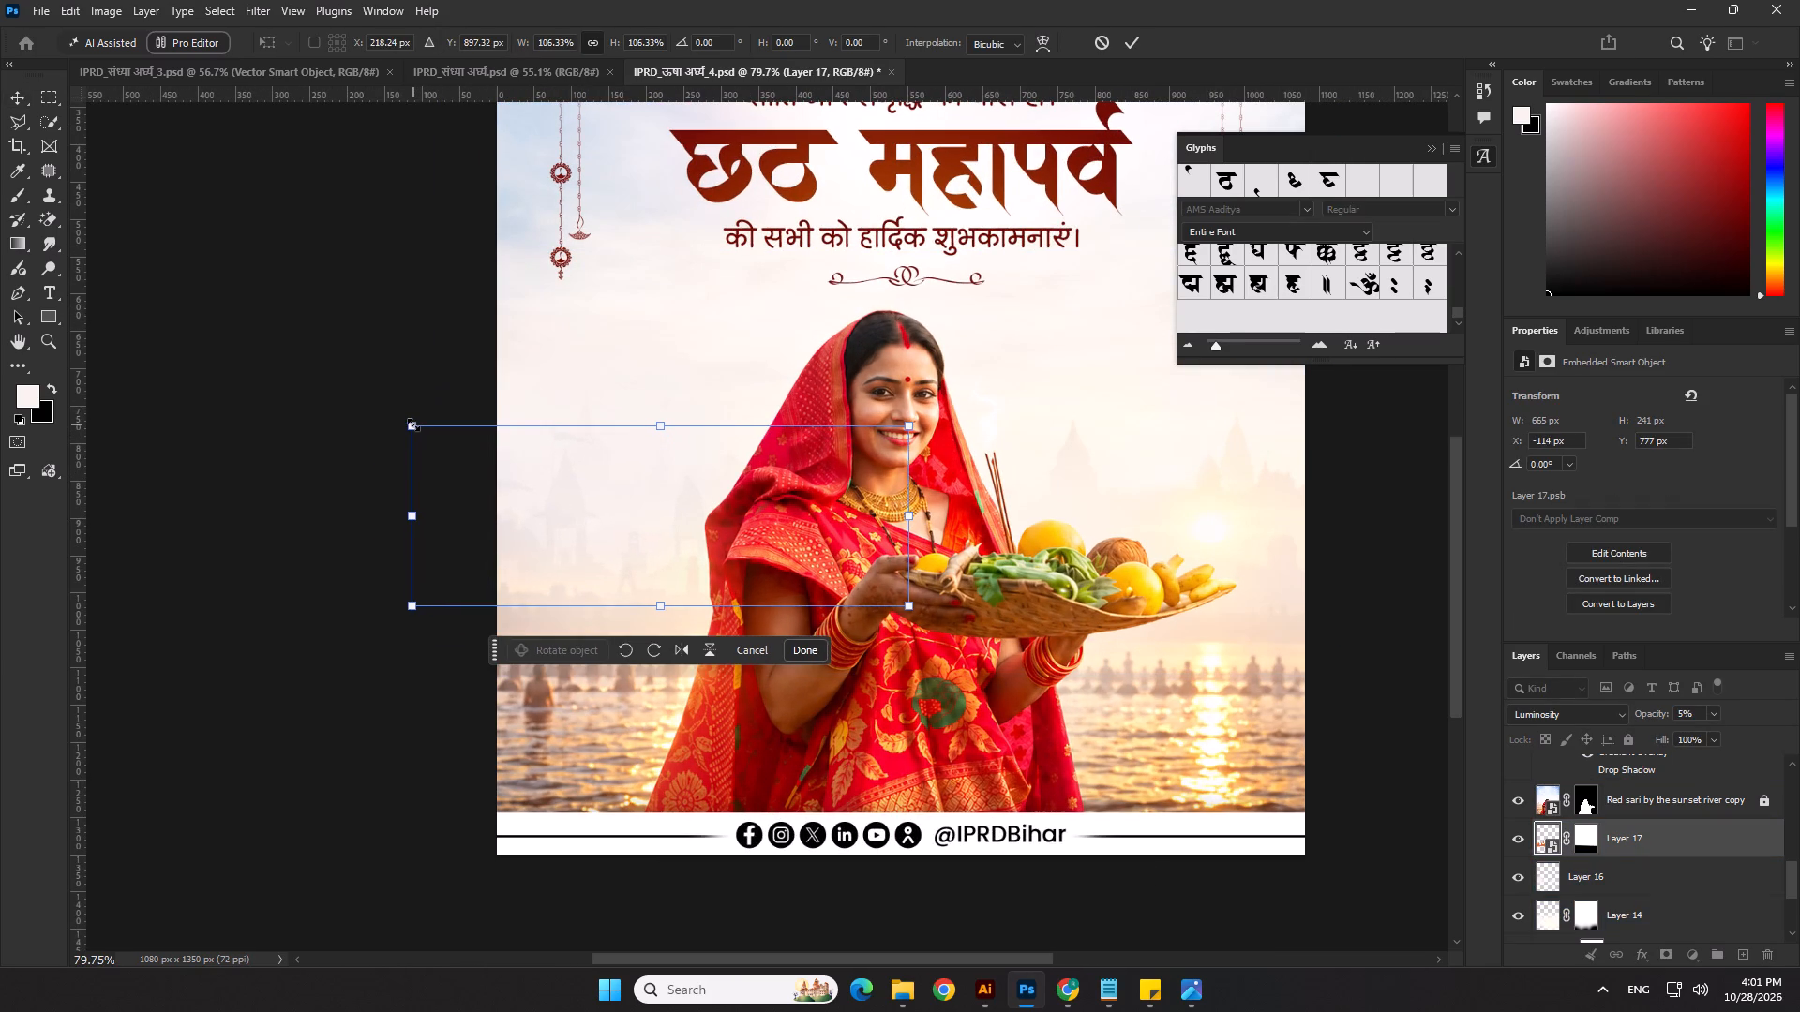
{"action": "key", "text": "Right"}
{"action": "key", "text": "Right"}
{"action": "key", "text": "Right"}
{"action": "key", "text": "Right"}
{"action": "key", "text": "Right"}
{"action": "left_click_drag", "start_coordinate": [915, 424], "coordinate": [921, 422]}
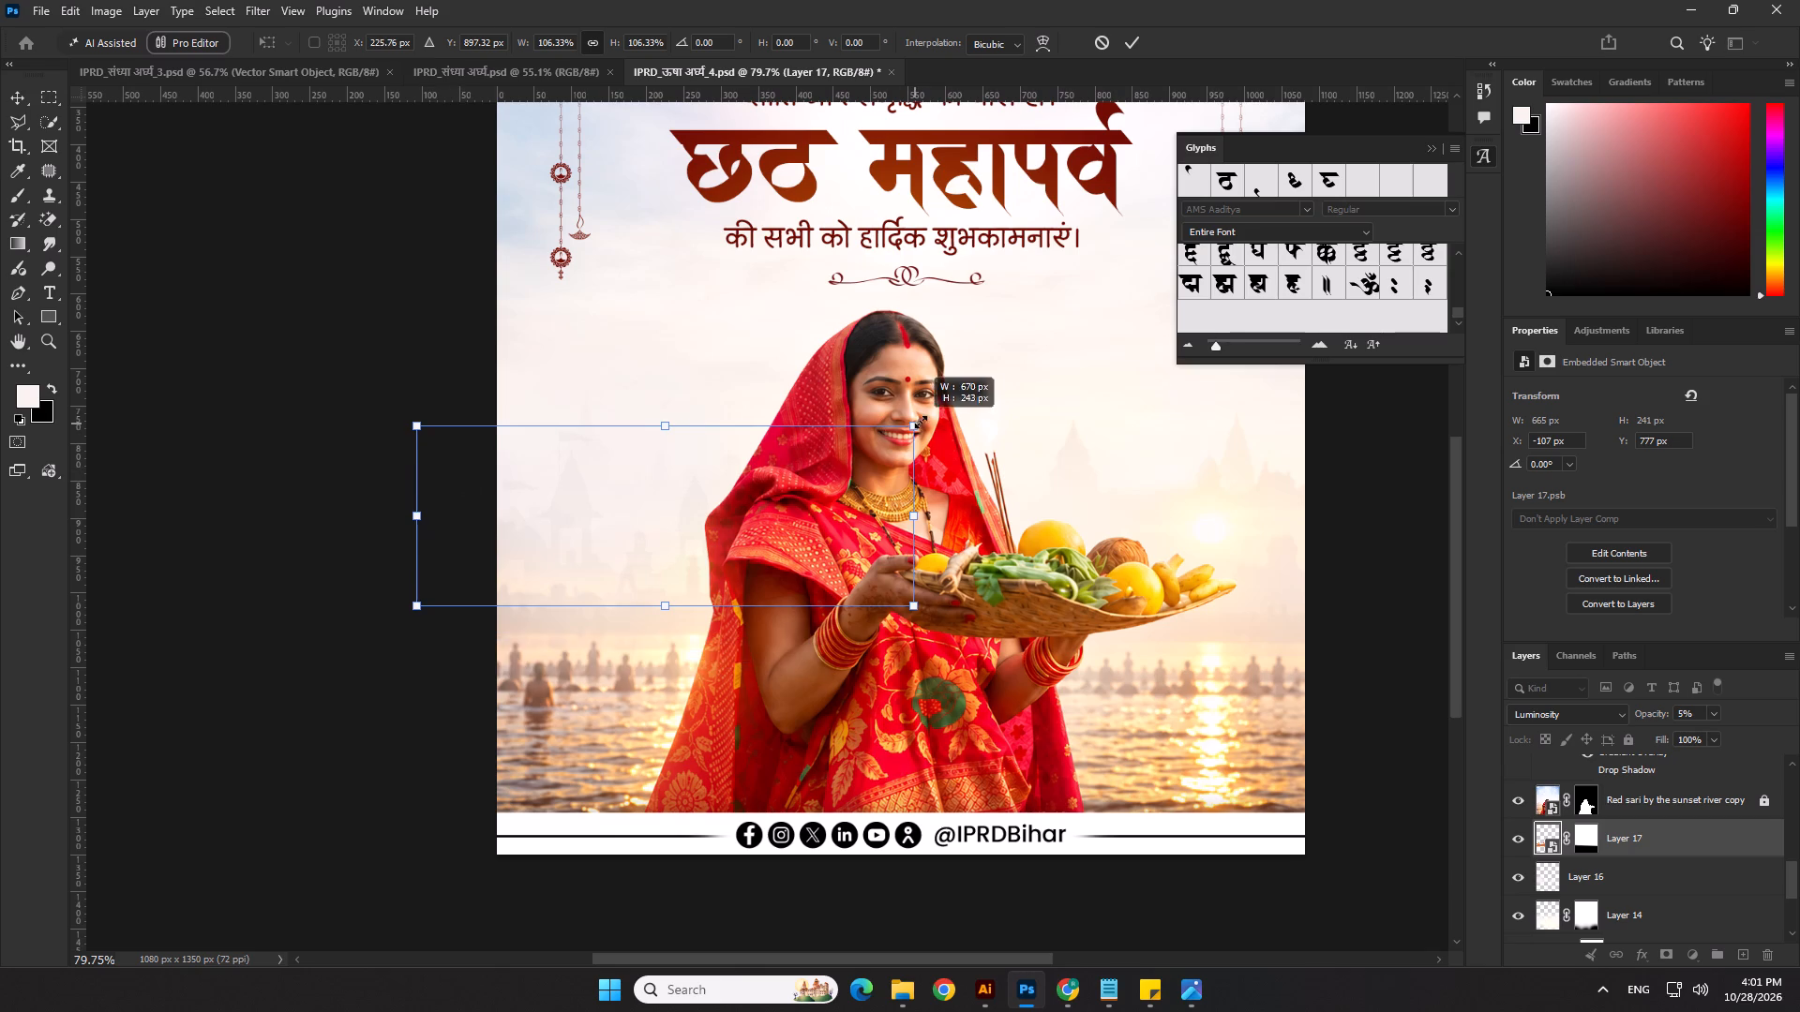
{"action": "left_click_drag", "start_coordinate": [921, 422], "coordinate": [927, 420]}
{"action": "key", "text": "Return"}
{"action": "left_click", "coordinate": [322, 660]}
{"action": "scroll", "coordinate": [300, 602], "scroll_direction": "down", "scroll_amount": 3}
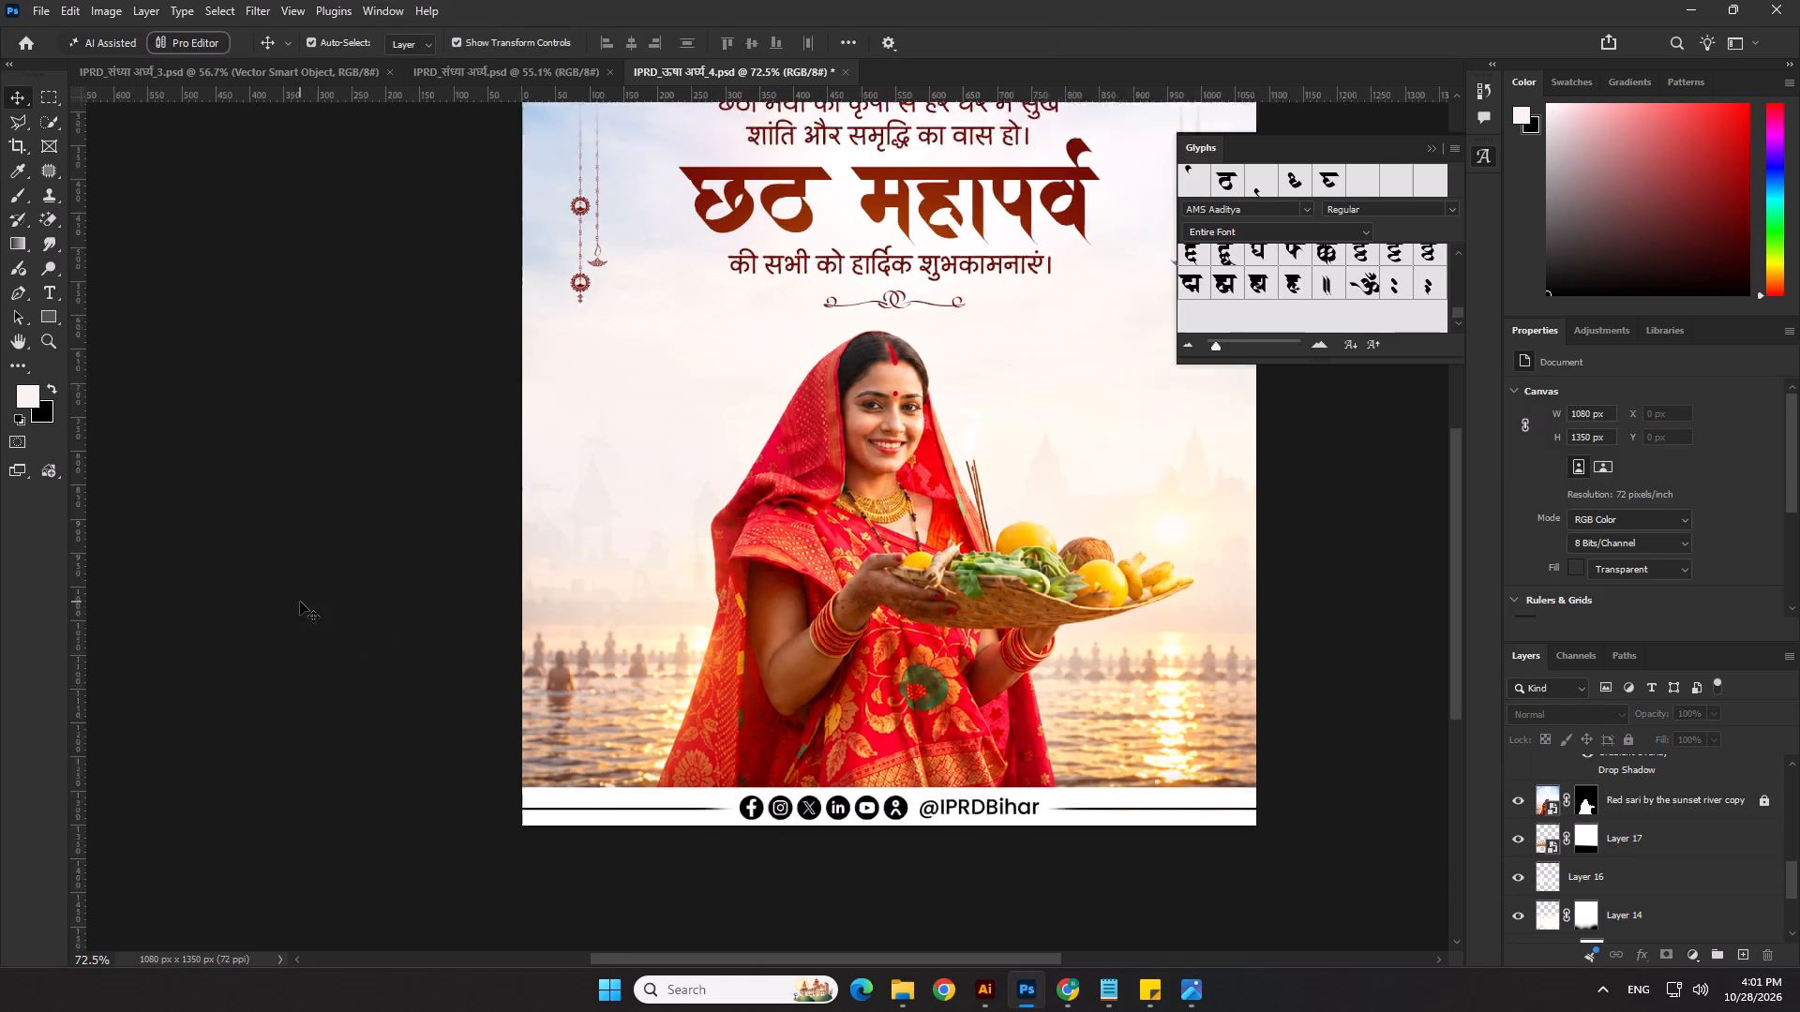
Save the poster IPRD_ऊषा अर्घ्य_4.psd.
{"action": "scroll", "coordinate": [300, 602], "scroll_direction": "down", "scroll_amount": 2}
{"action": "scroll", "coordinate": [422, 603], "scroll_direction": "up", "scroll_amount": 1}
{"action": "key", "text": "ctrl+s"}
Select Layer 16 for painting and reduce the brush size to 100 px.
{"action": "scroll", "coordinate": [776, 651], "scroll_direction": "down", "scroll_amount": 4}
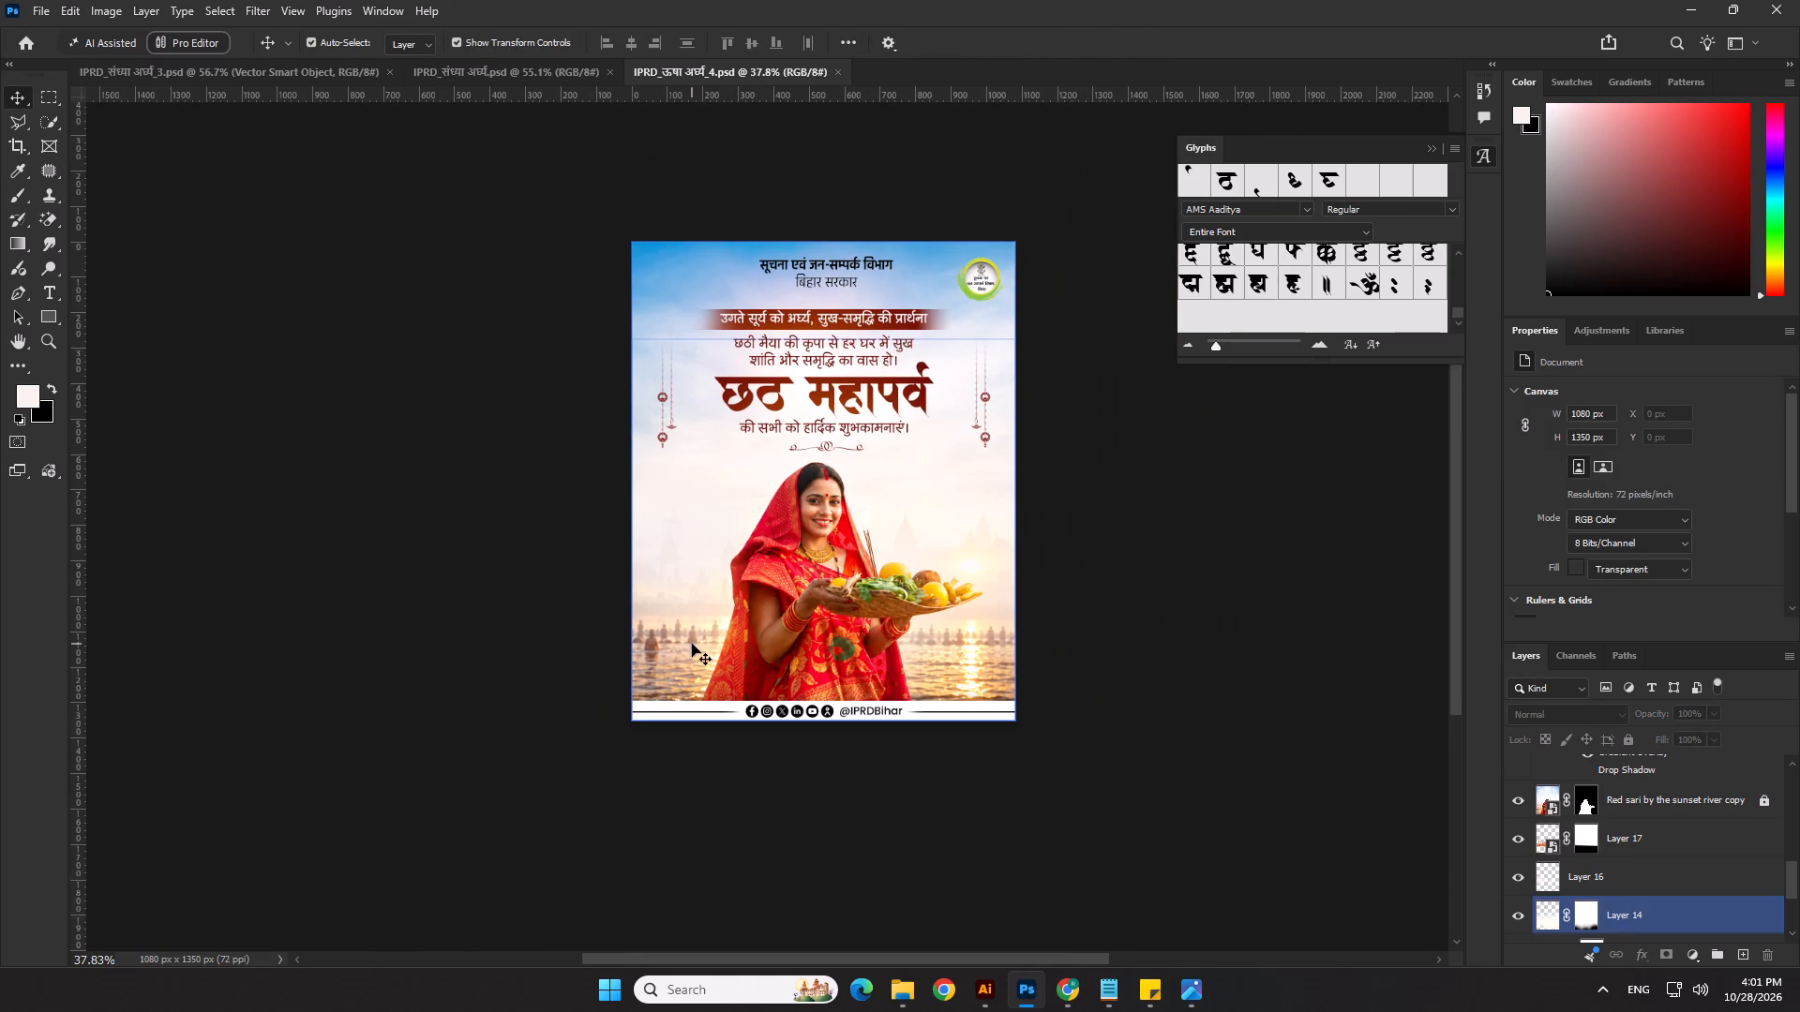
{"action": "scroll", "coordinate": [658, 644], "scroll_direction": "up", "scroll_amount": 7}
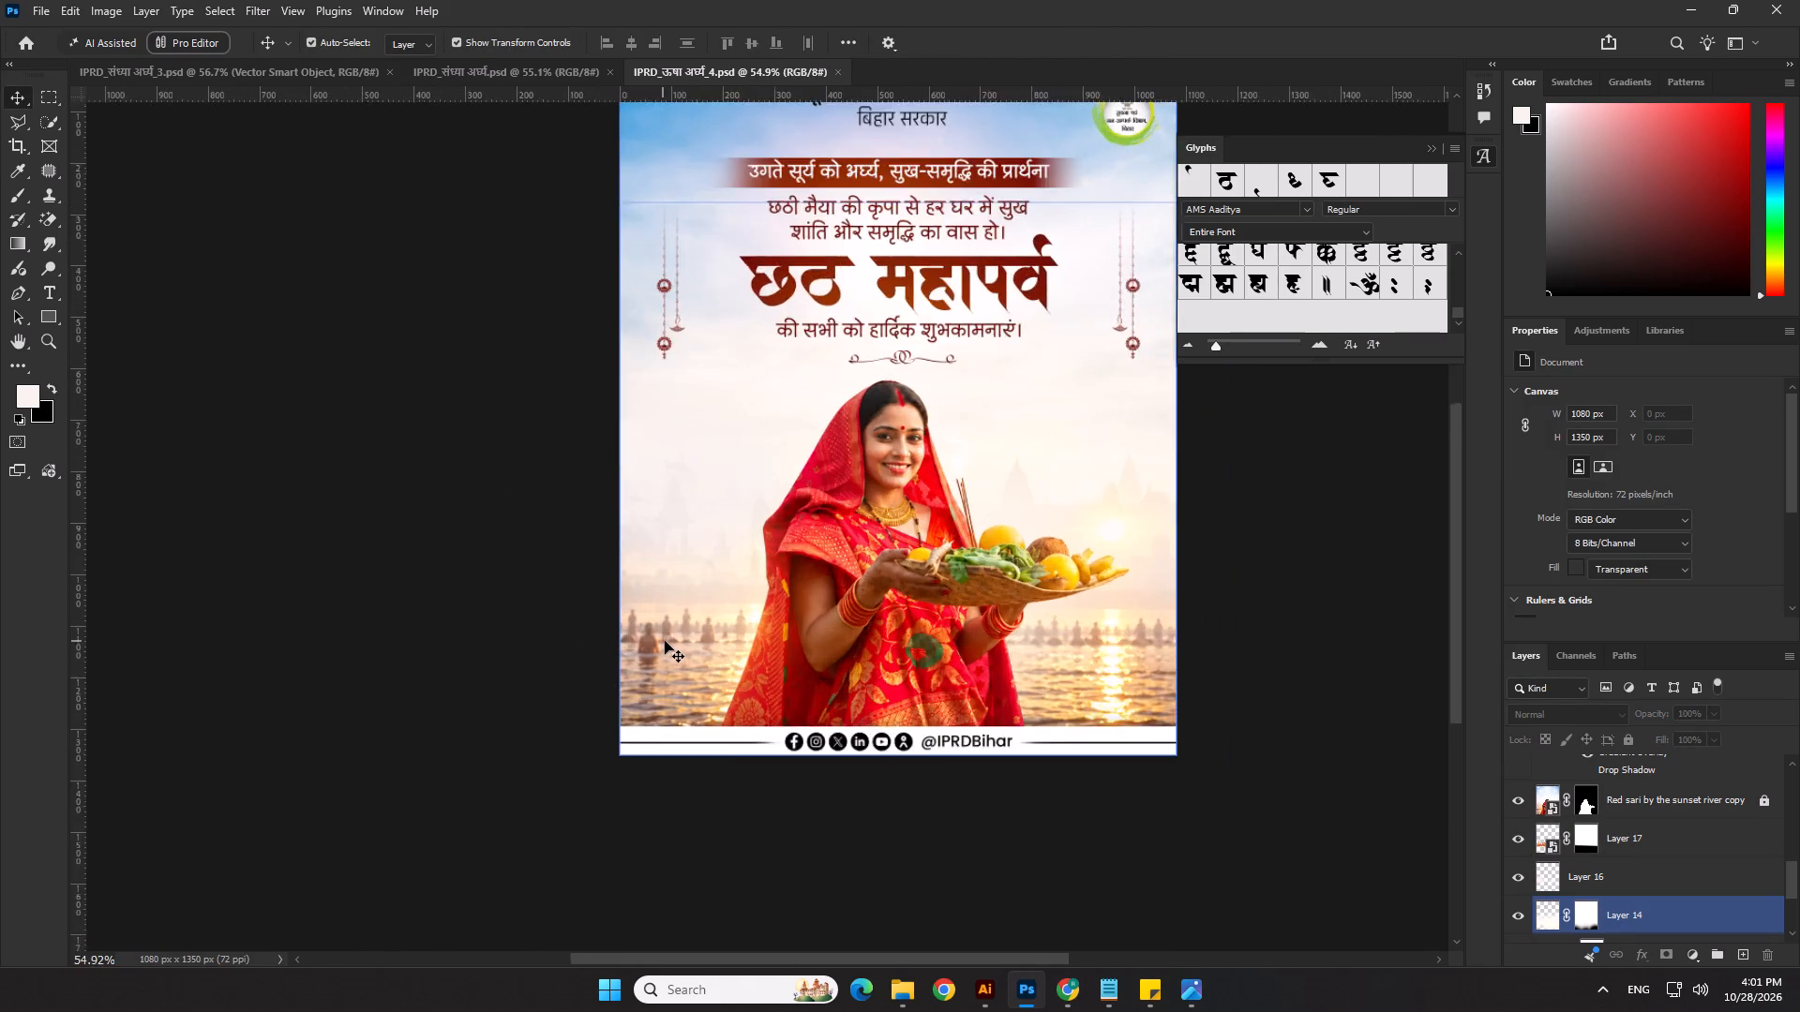
{"action": "scroll", "coordinate": [665, 641], "scroll_direction": "up", "scroll_amount": 4}
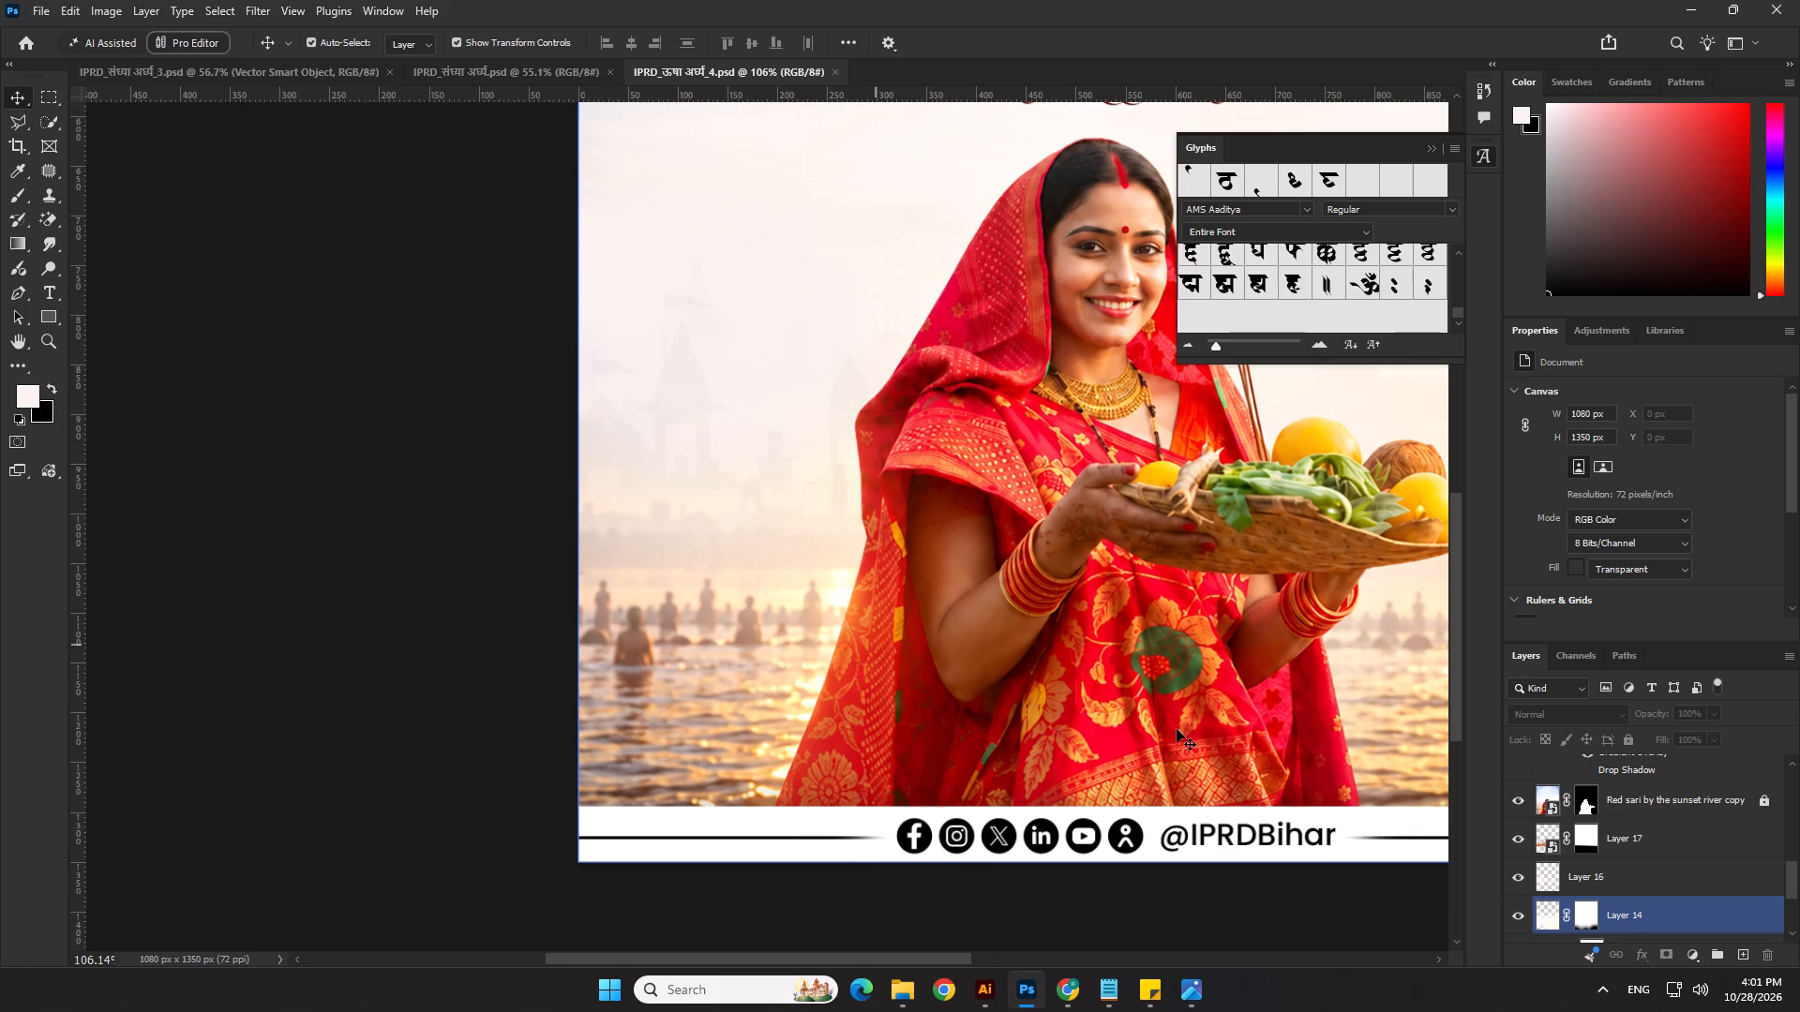
{"action": "left_click", "coordinate": [1552, 886]}
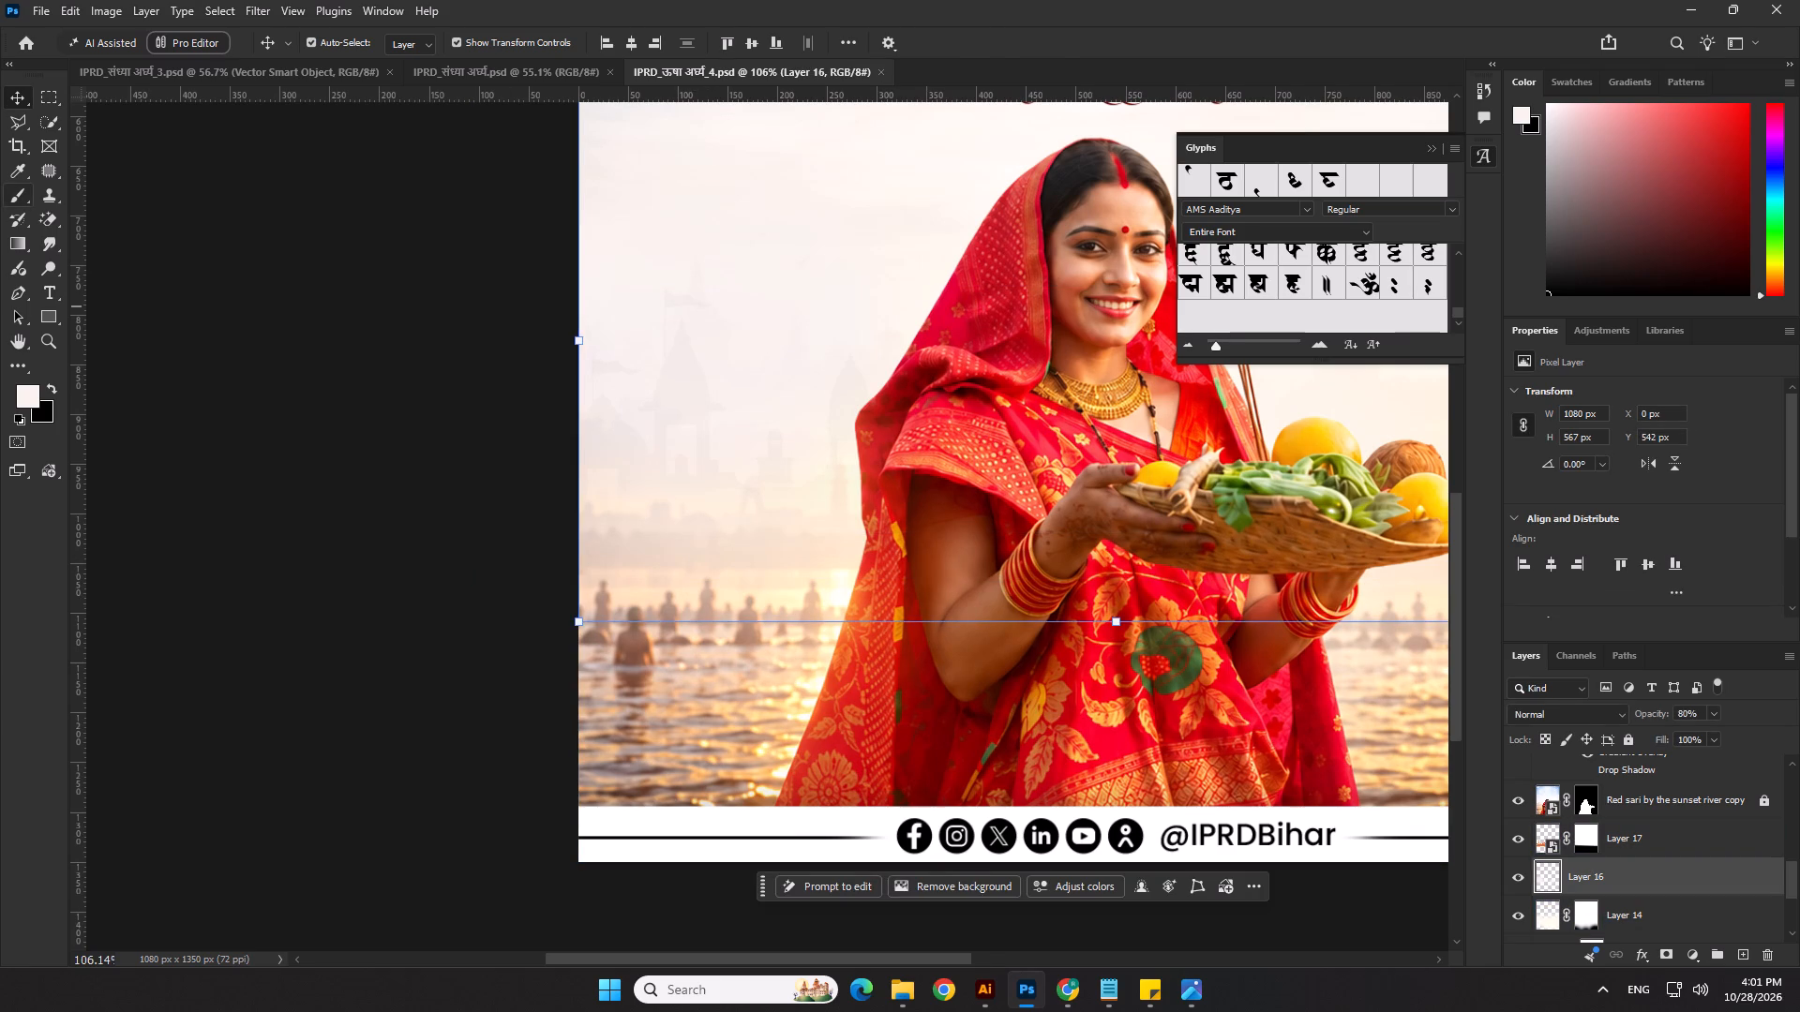
{"action": "left_click", "coordinate": [14, 188]}
{"action": "scroll", "coordinate": [666, 578], "scroll_direction": "up", "scroll_amount": 2}
{"action": "key", "text": "bracketleft"}
{"action": "key", "text": "bracketleft"}
{"action": "key", "text": "bracketleft"}
{"action": "key", "text": "bracketleft"}
{"action": "key", "text": "bracketleft"}
{"action": "key", "text": "bracketleft"}
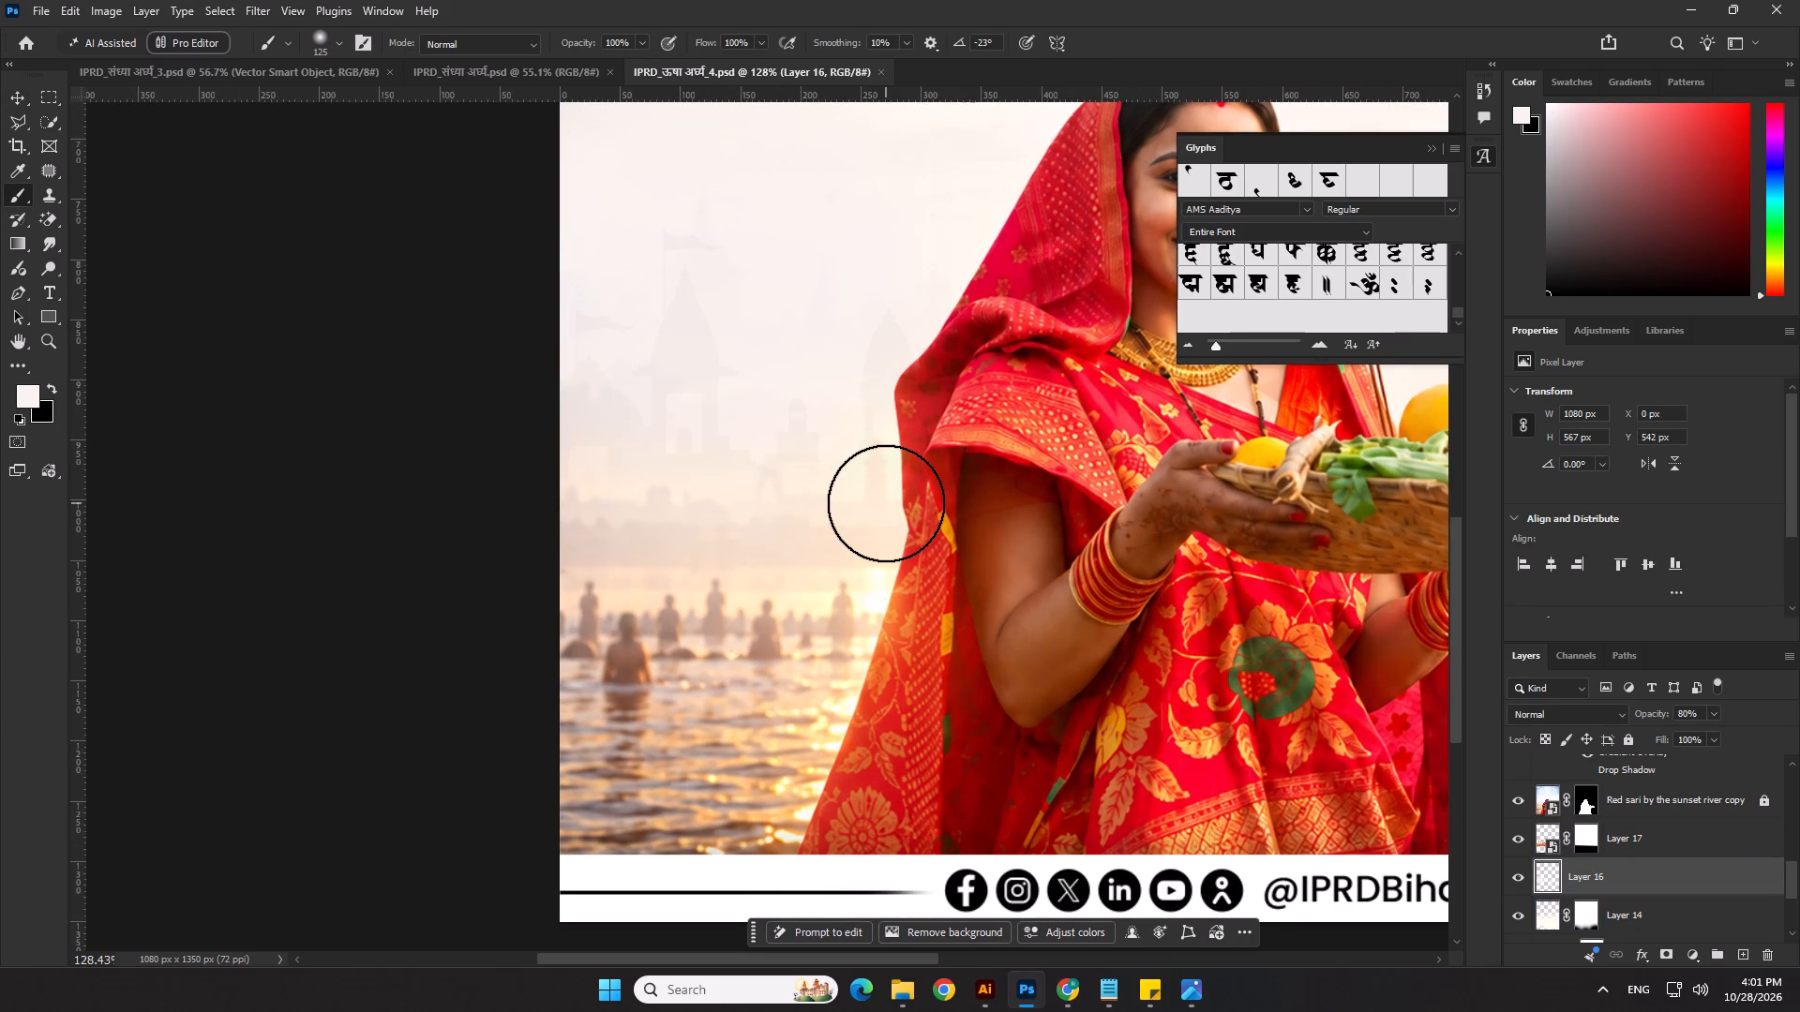
{"action": "scroll", "coordinate": [872, 504], "scroll_direction": "up", "scroll_amount": 1}
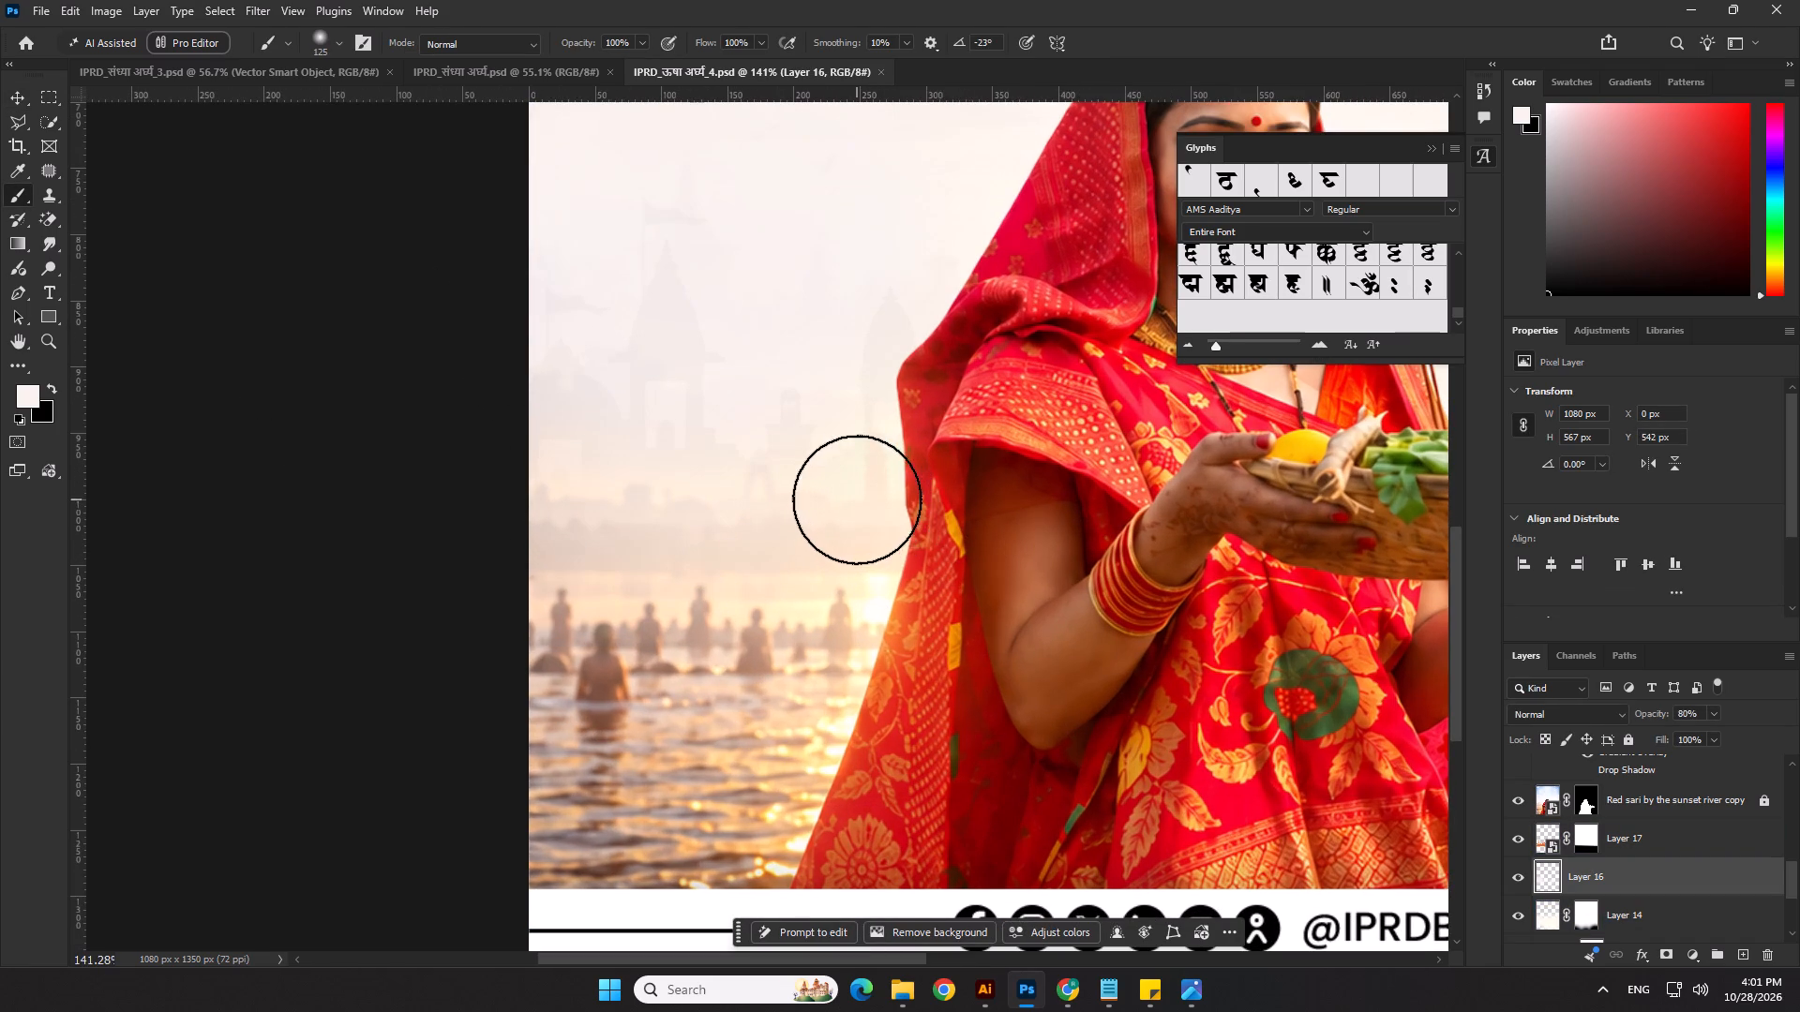
{"action": "key", "text": "bracketleft"}
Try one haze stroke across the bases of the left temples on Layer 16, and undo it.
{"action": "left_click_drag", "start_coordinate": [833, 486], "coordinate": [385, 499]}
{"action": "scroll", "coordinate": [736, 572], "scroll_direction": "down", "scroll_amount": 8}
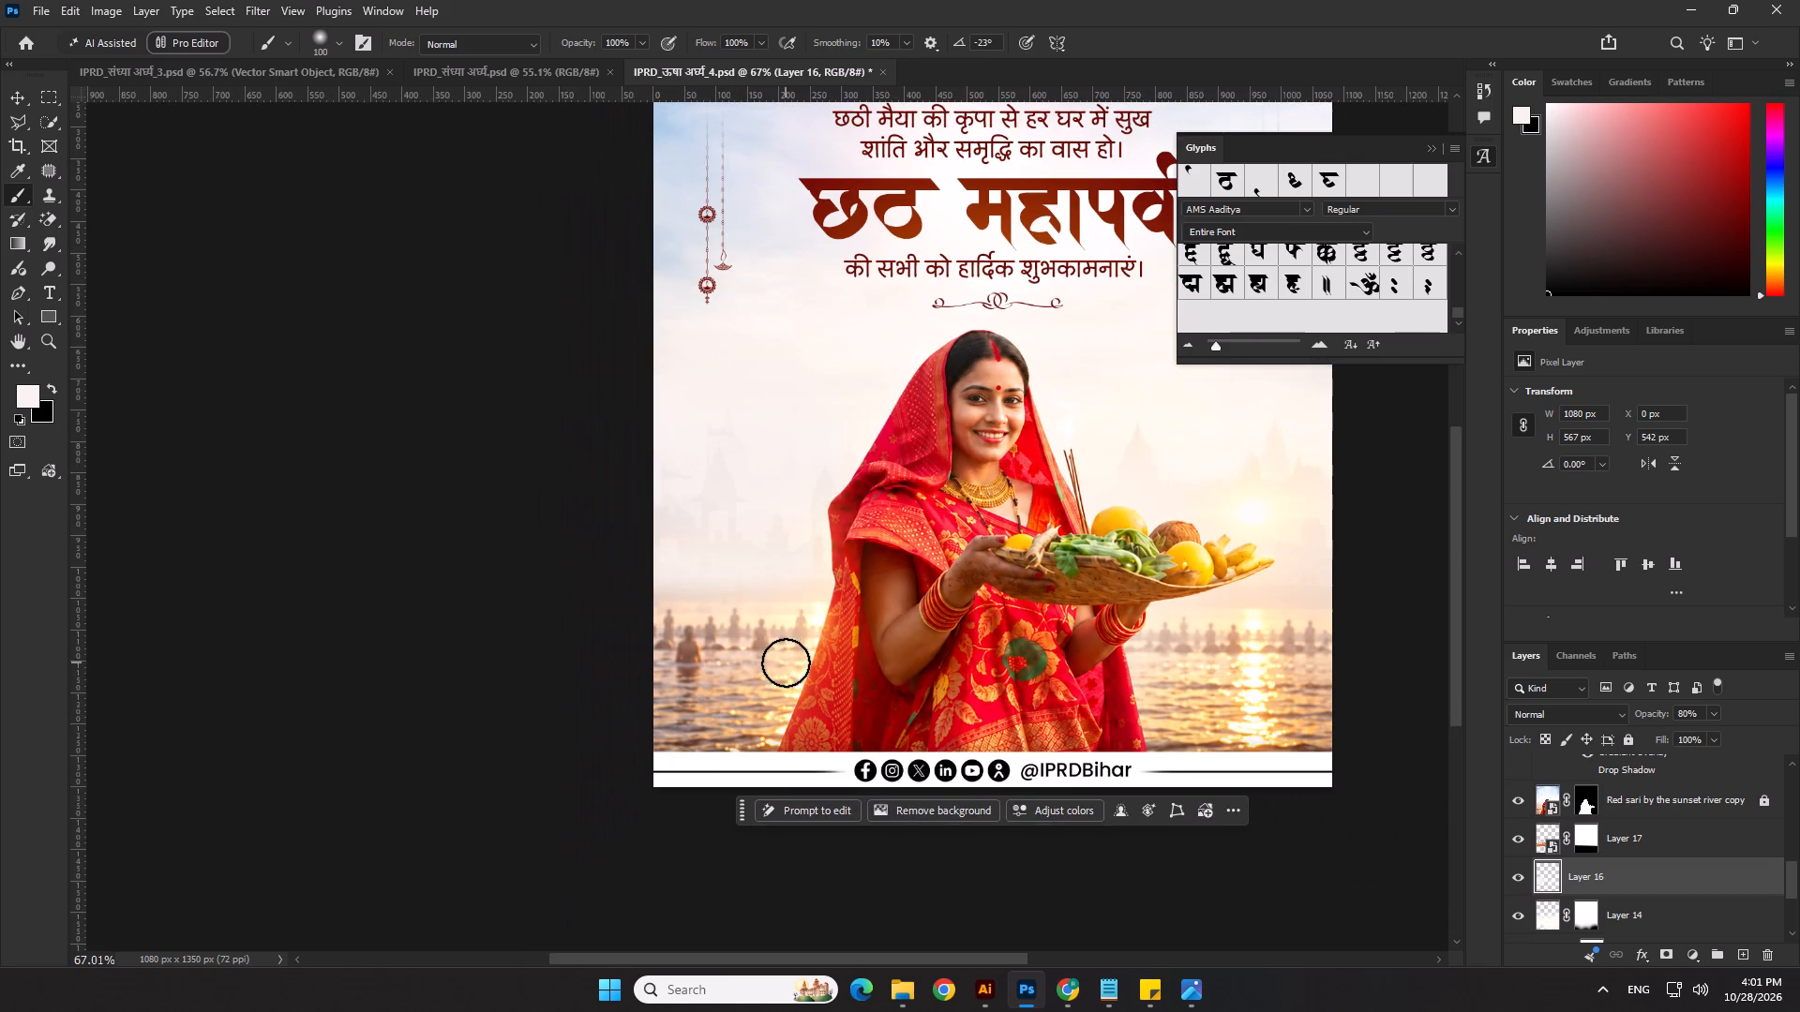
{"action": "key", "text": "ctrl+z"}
Sample the pale sky near the left temples and brush haze across their bases and the far riverbank on Layer 16.
{"action": "left_click", "coordinate": [16, 162]}
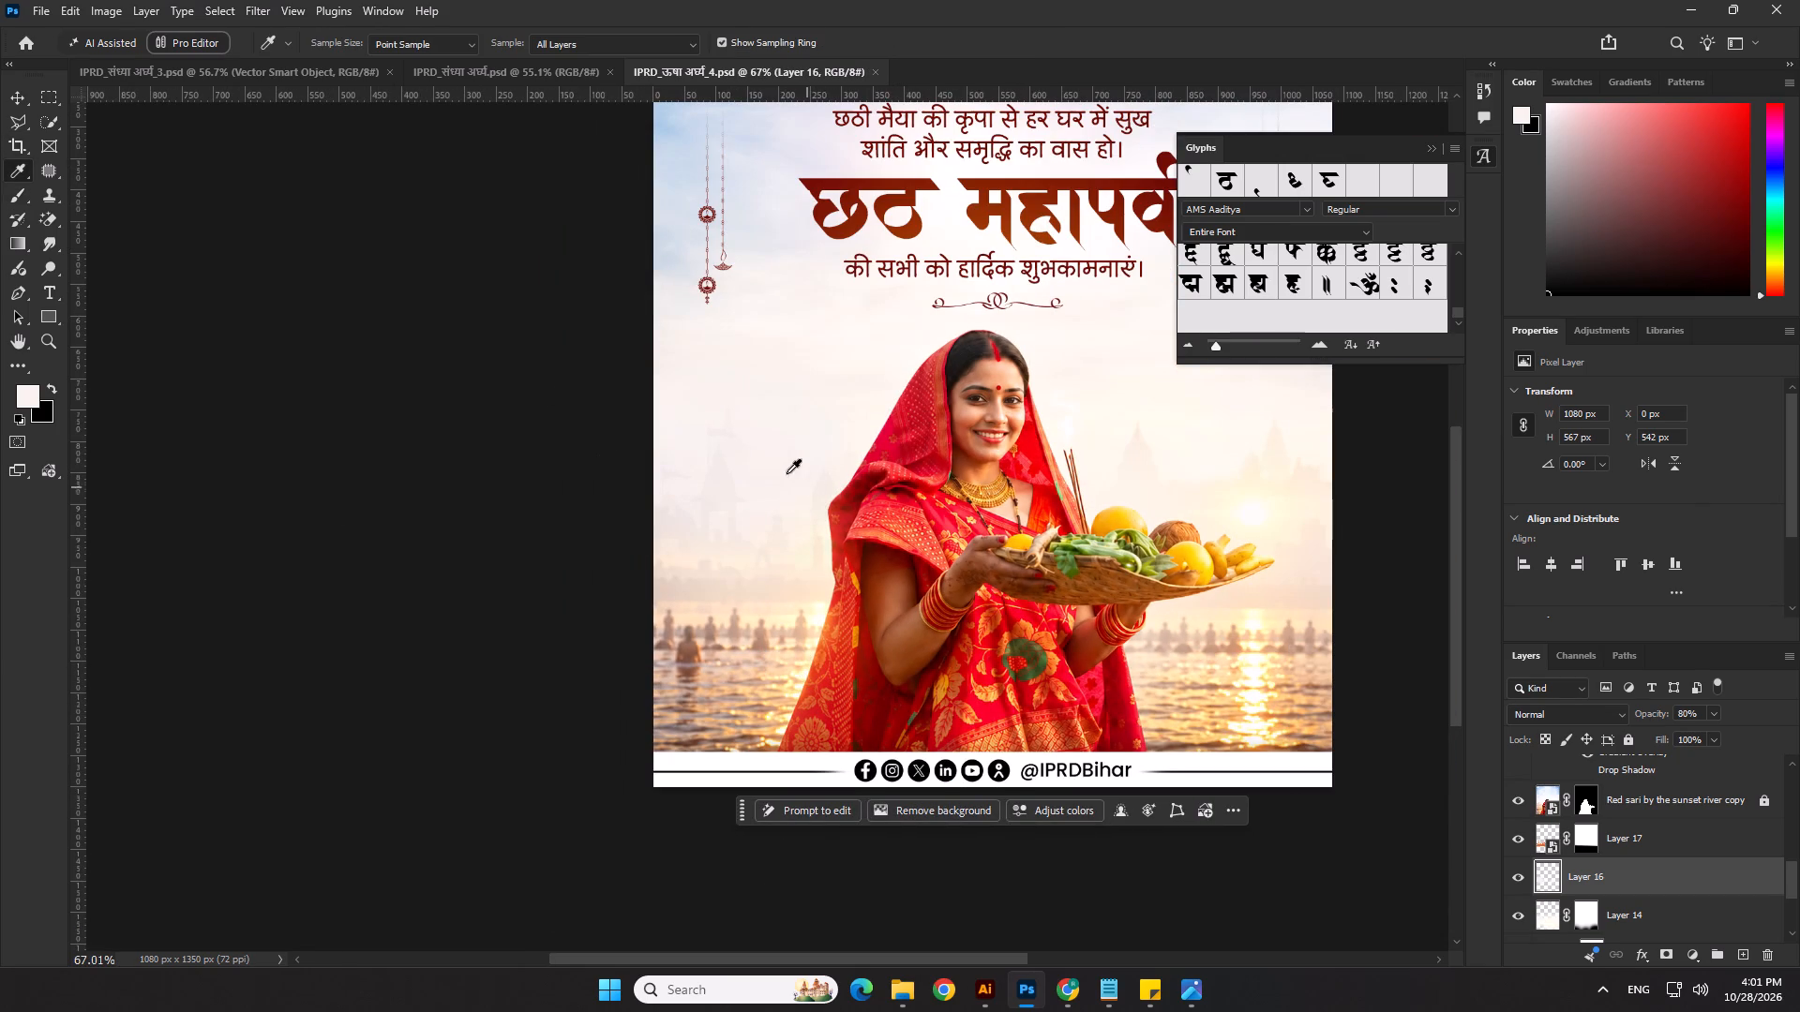
{"action": "left_click", "coordinate": [784, 473]}
{"action": "left_click", "coordinate": [23, 188]}
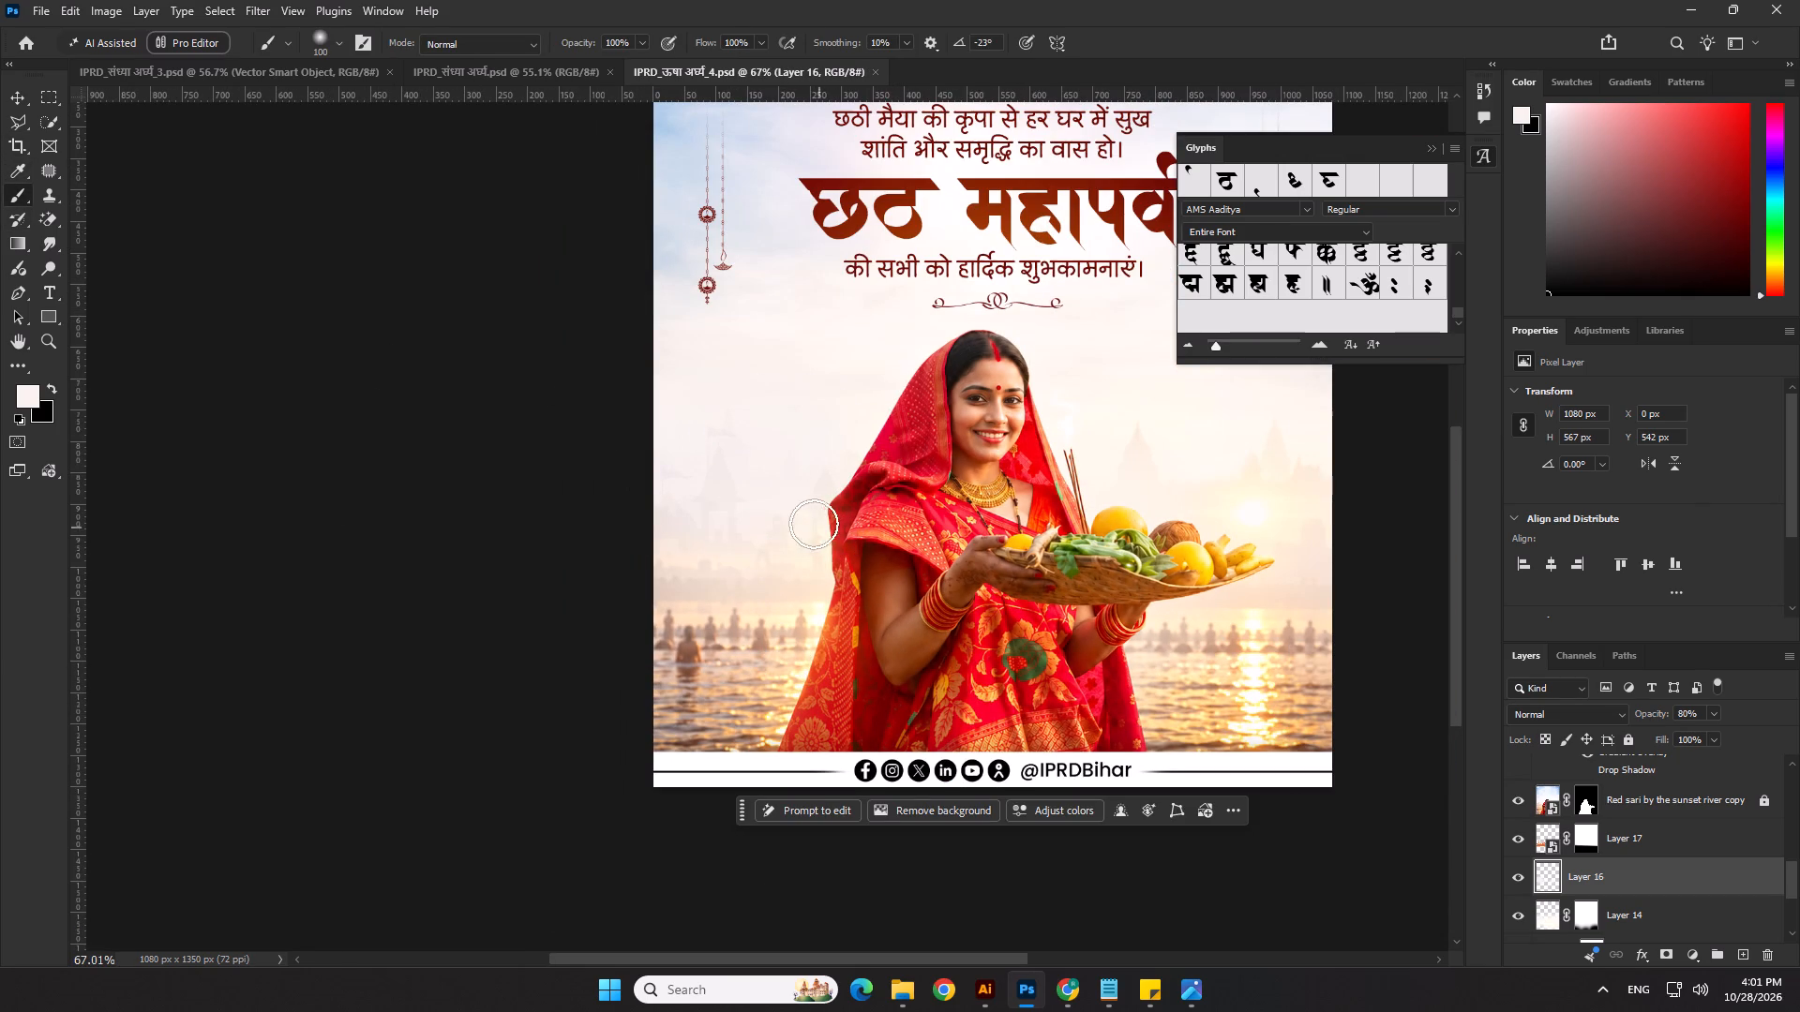
{"action": "left_click_drag", "start_coordinate": [810, 524], "coordinate": [311, 533]}
{"action": "left_click_drag", "start_coordinate": [821, 574], "coordinate": [290, 549]}
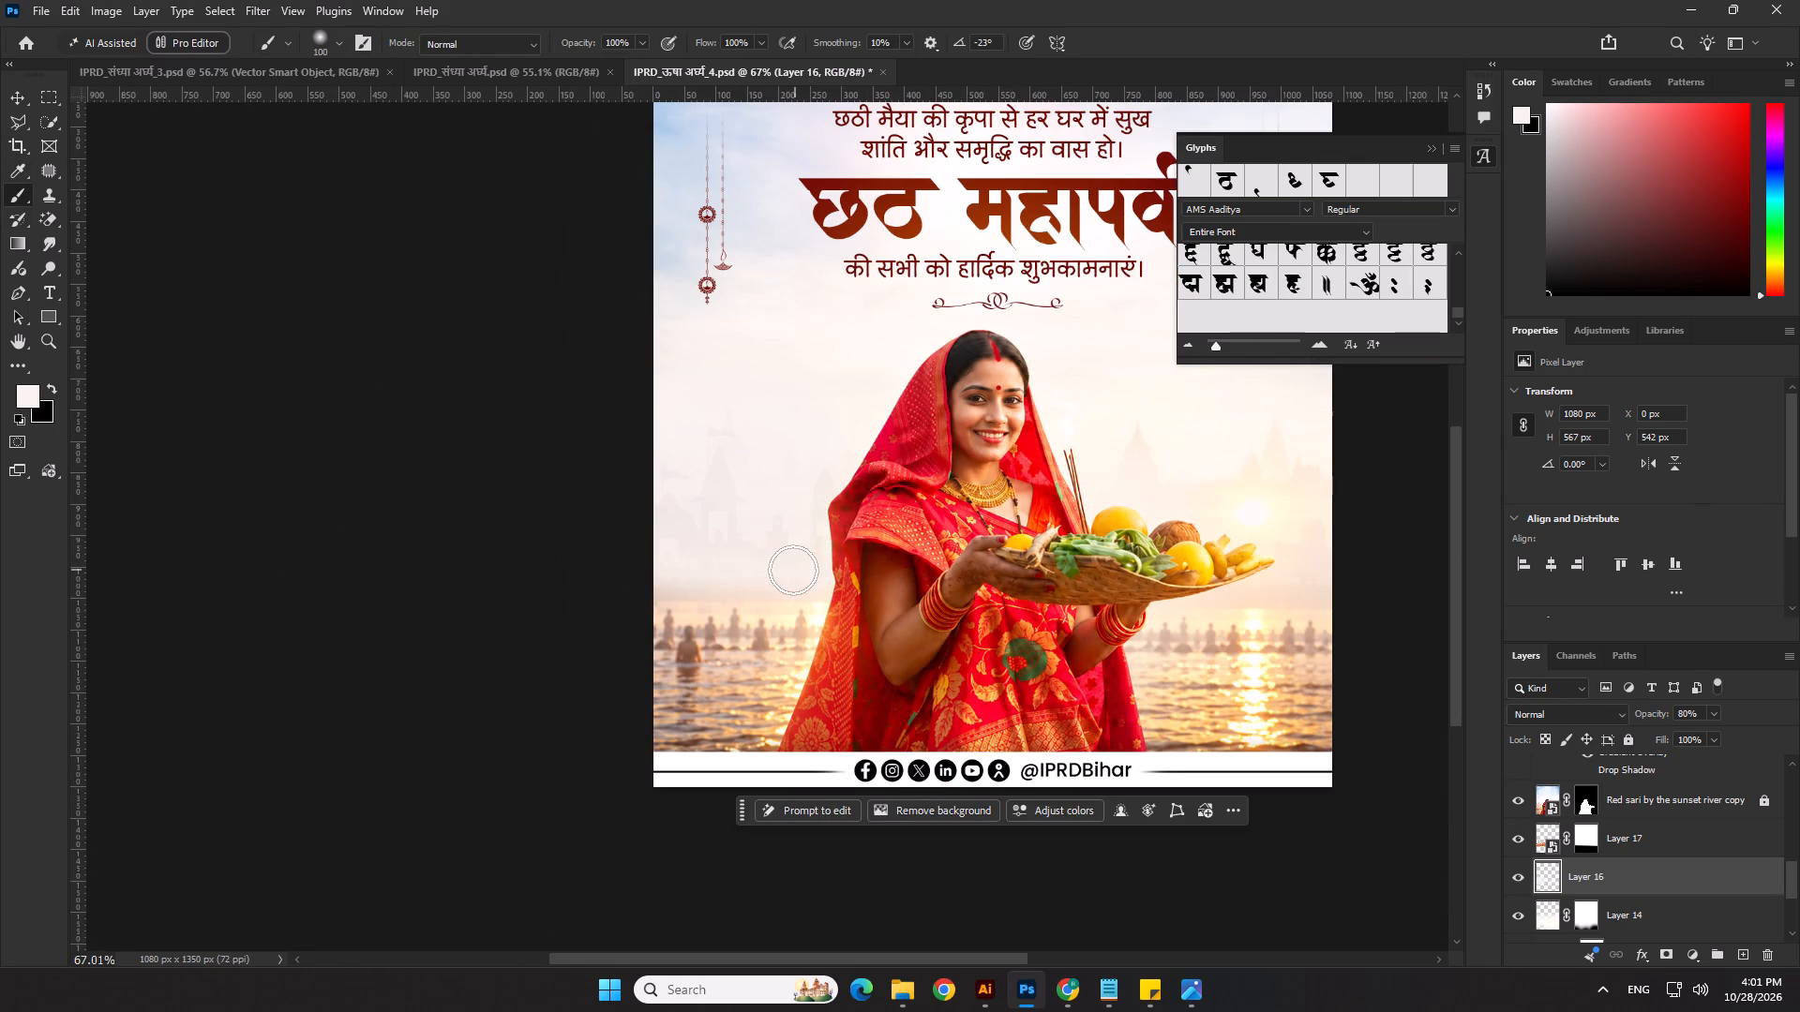
{"action": "left_click_drag", "start_coordinate": [773, 571], "coordinate": [191, 588]}
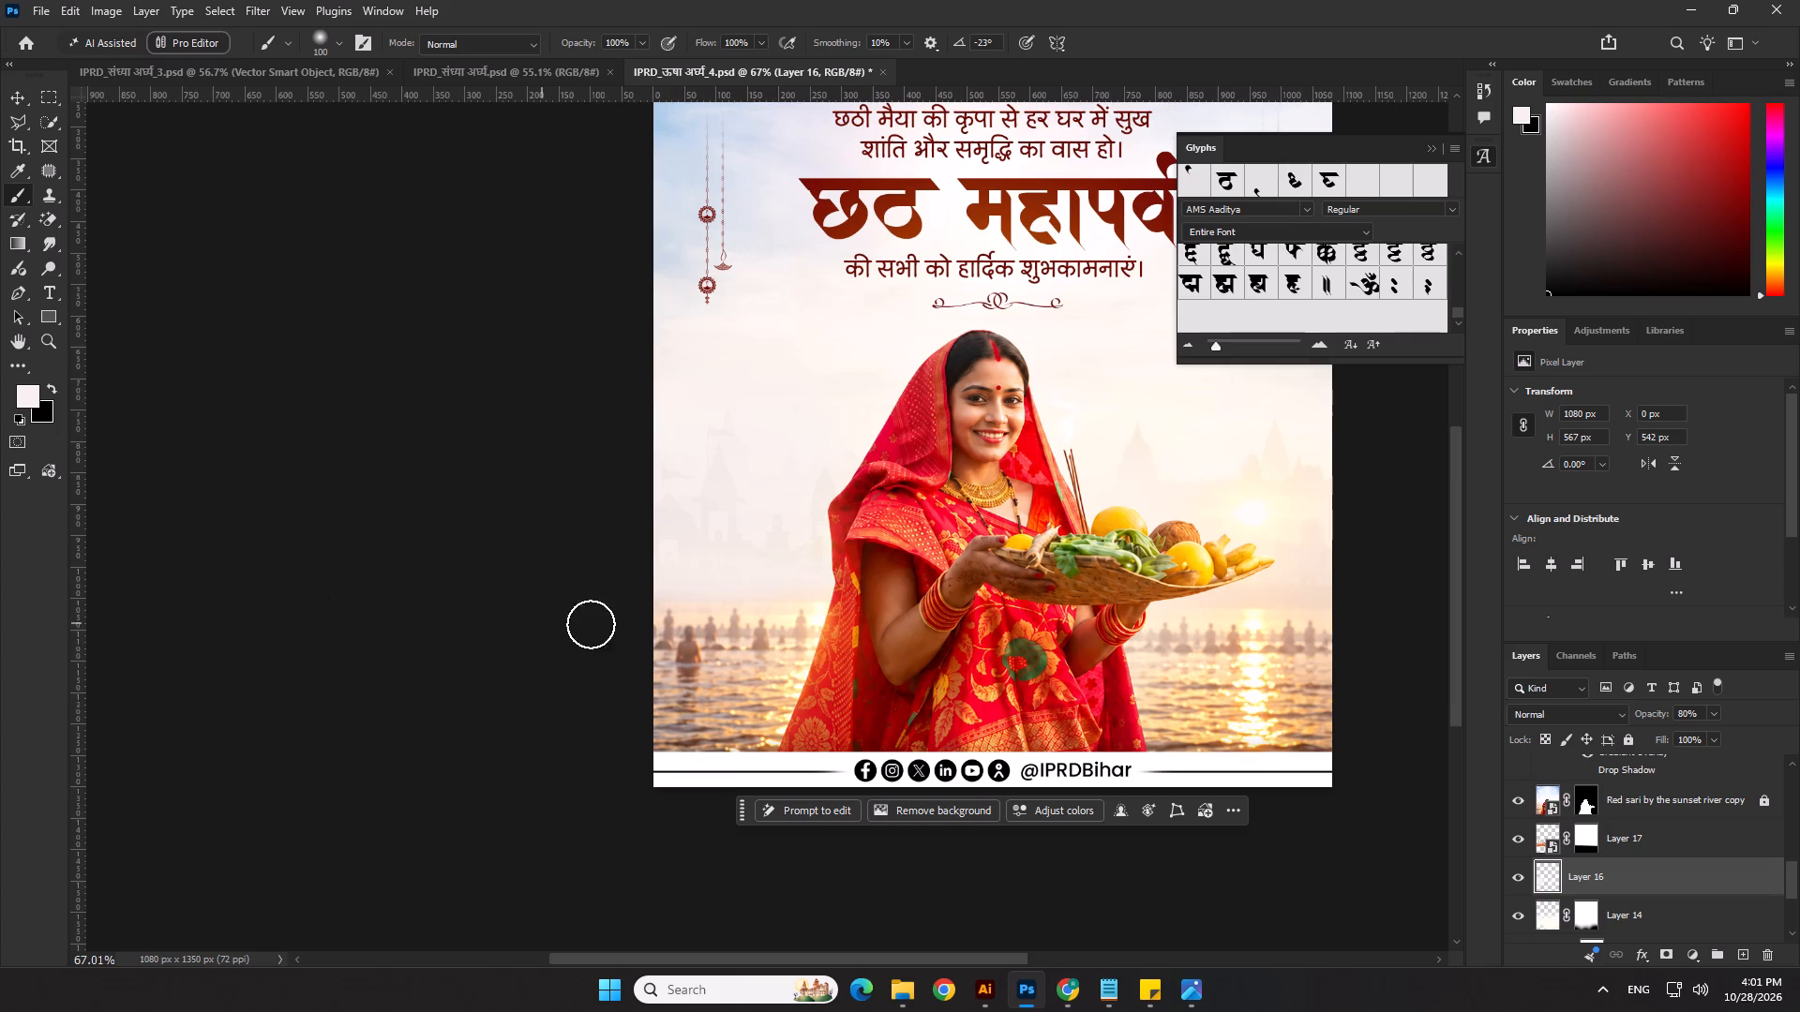
Enlarge the temple skyline on Layer 17 to about 785 × 286 px, keeping its proportions.
{"action": "scroll", "coordinate": [310, 698], "scroll_direction": "down", "scroll_amount": 5}
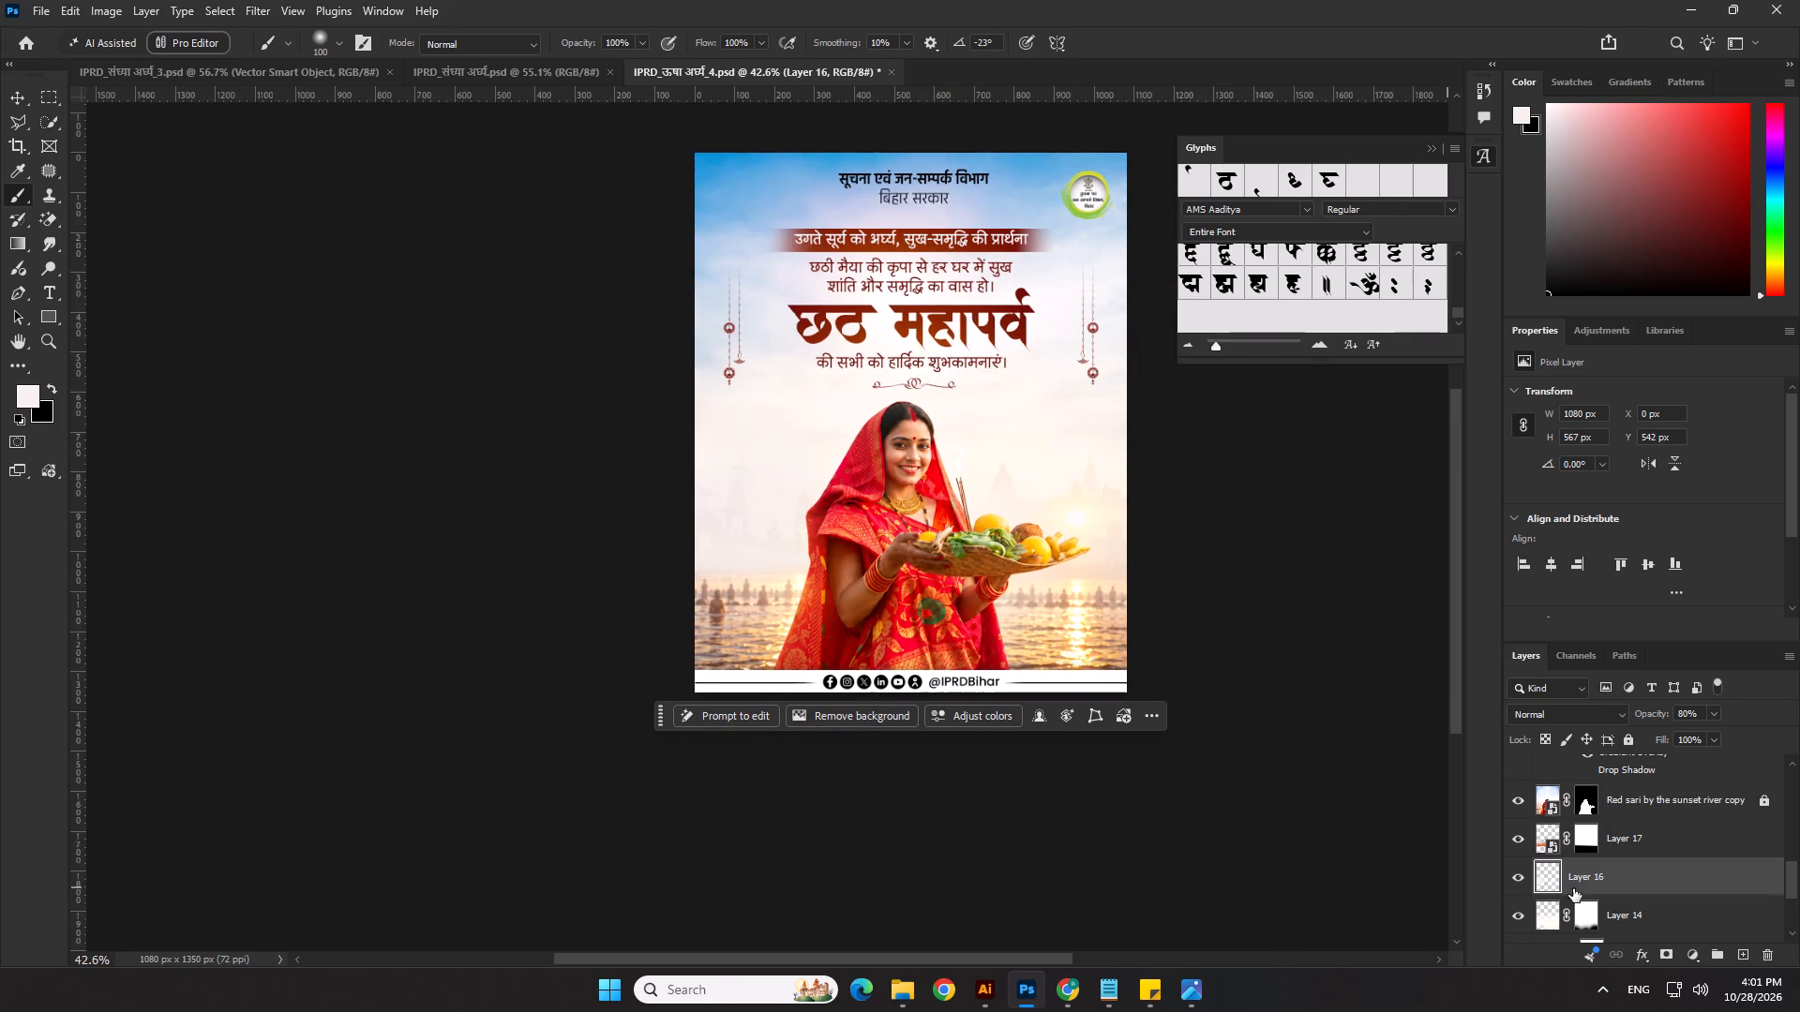
{"action": "left_click", "coordinate": [1628, 846]}
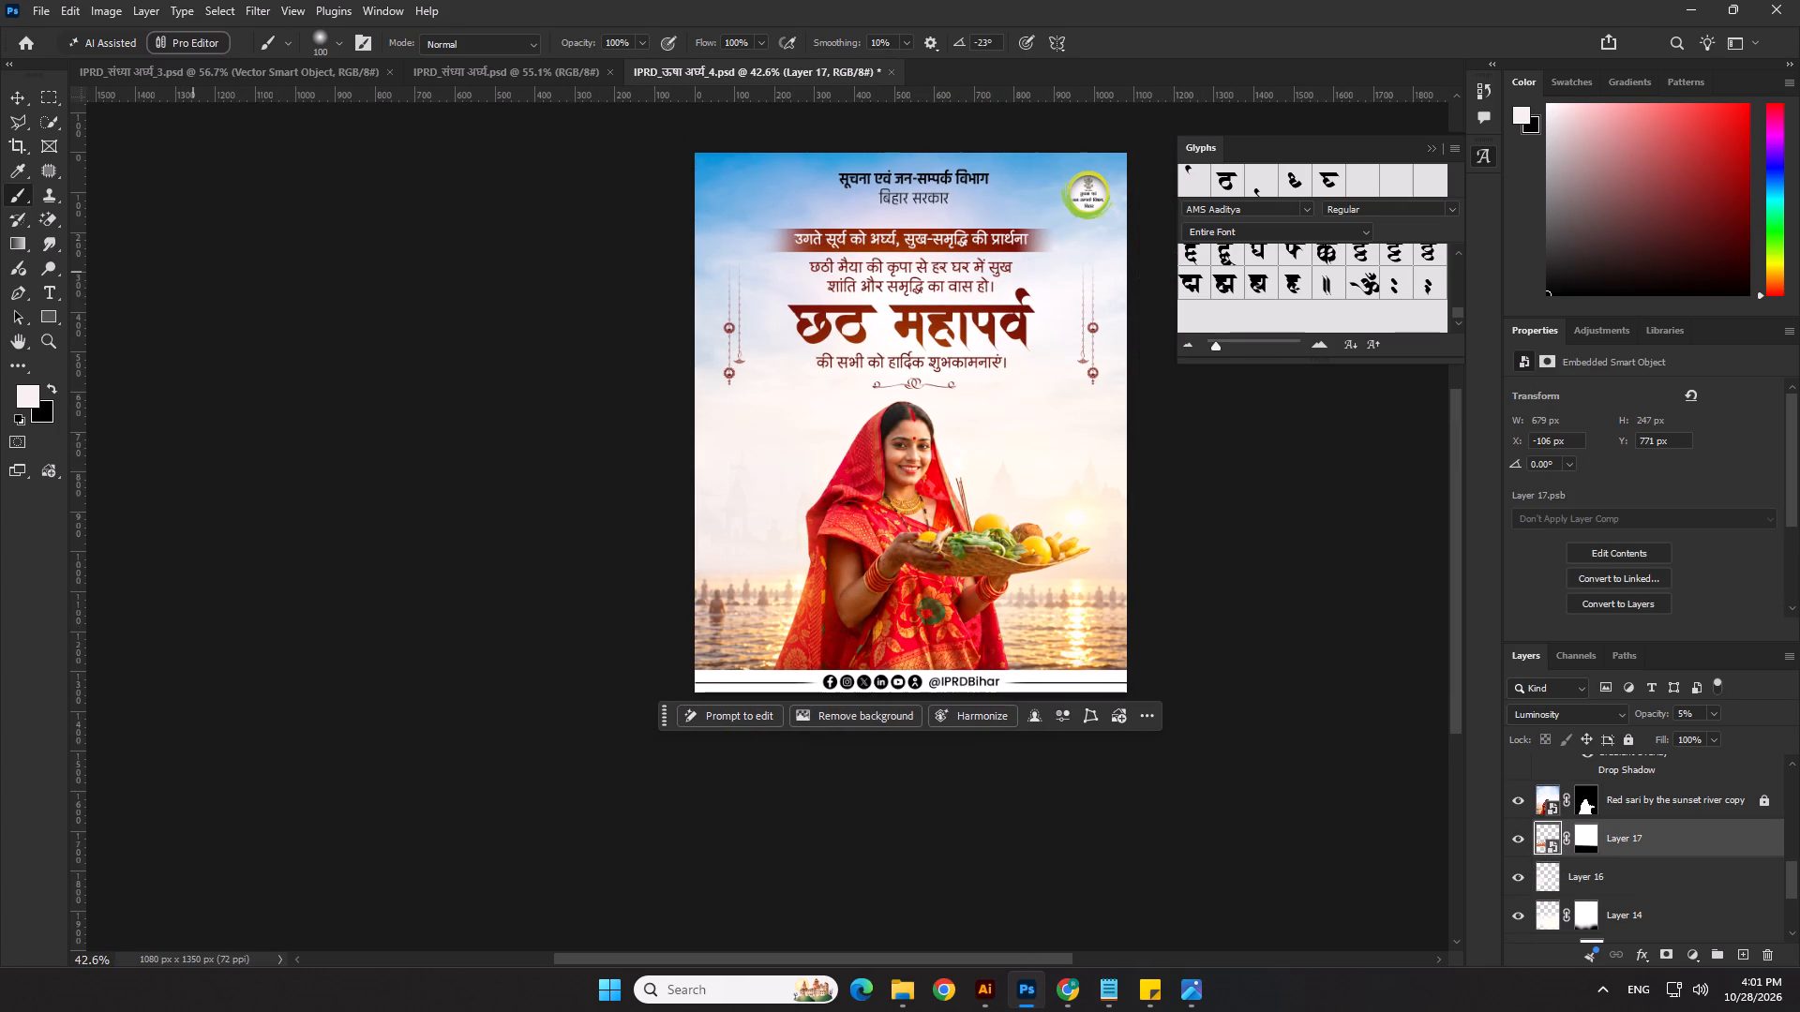
{"action": "left_click", "coordinate": [18, 103]}
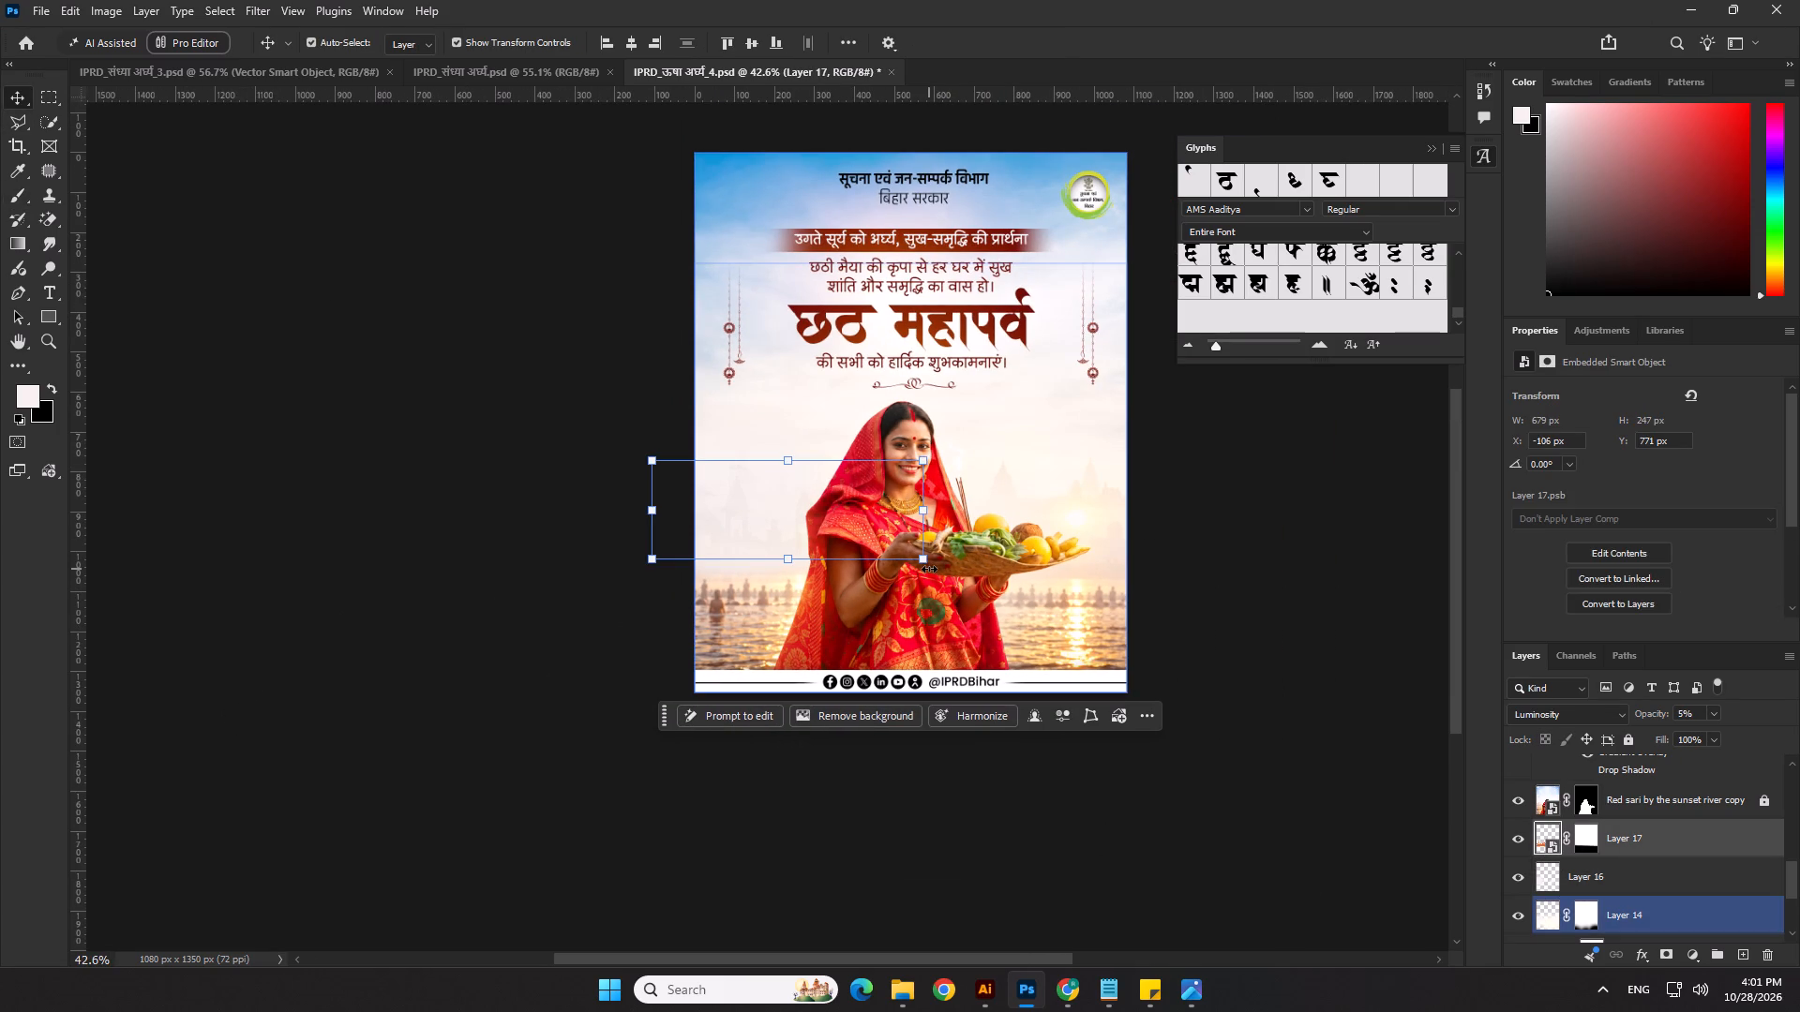
{"action": "left_click_drag", "start_coordinate": [926, 564], "coordinate": [964, 610]}
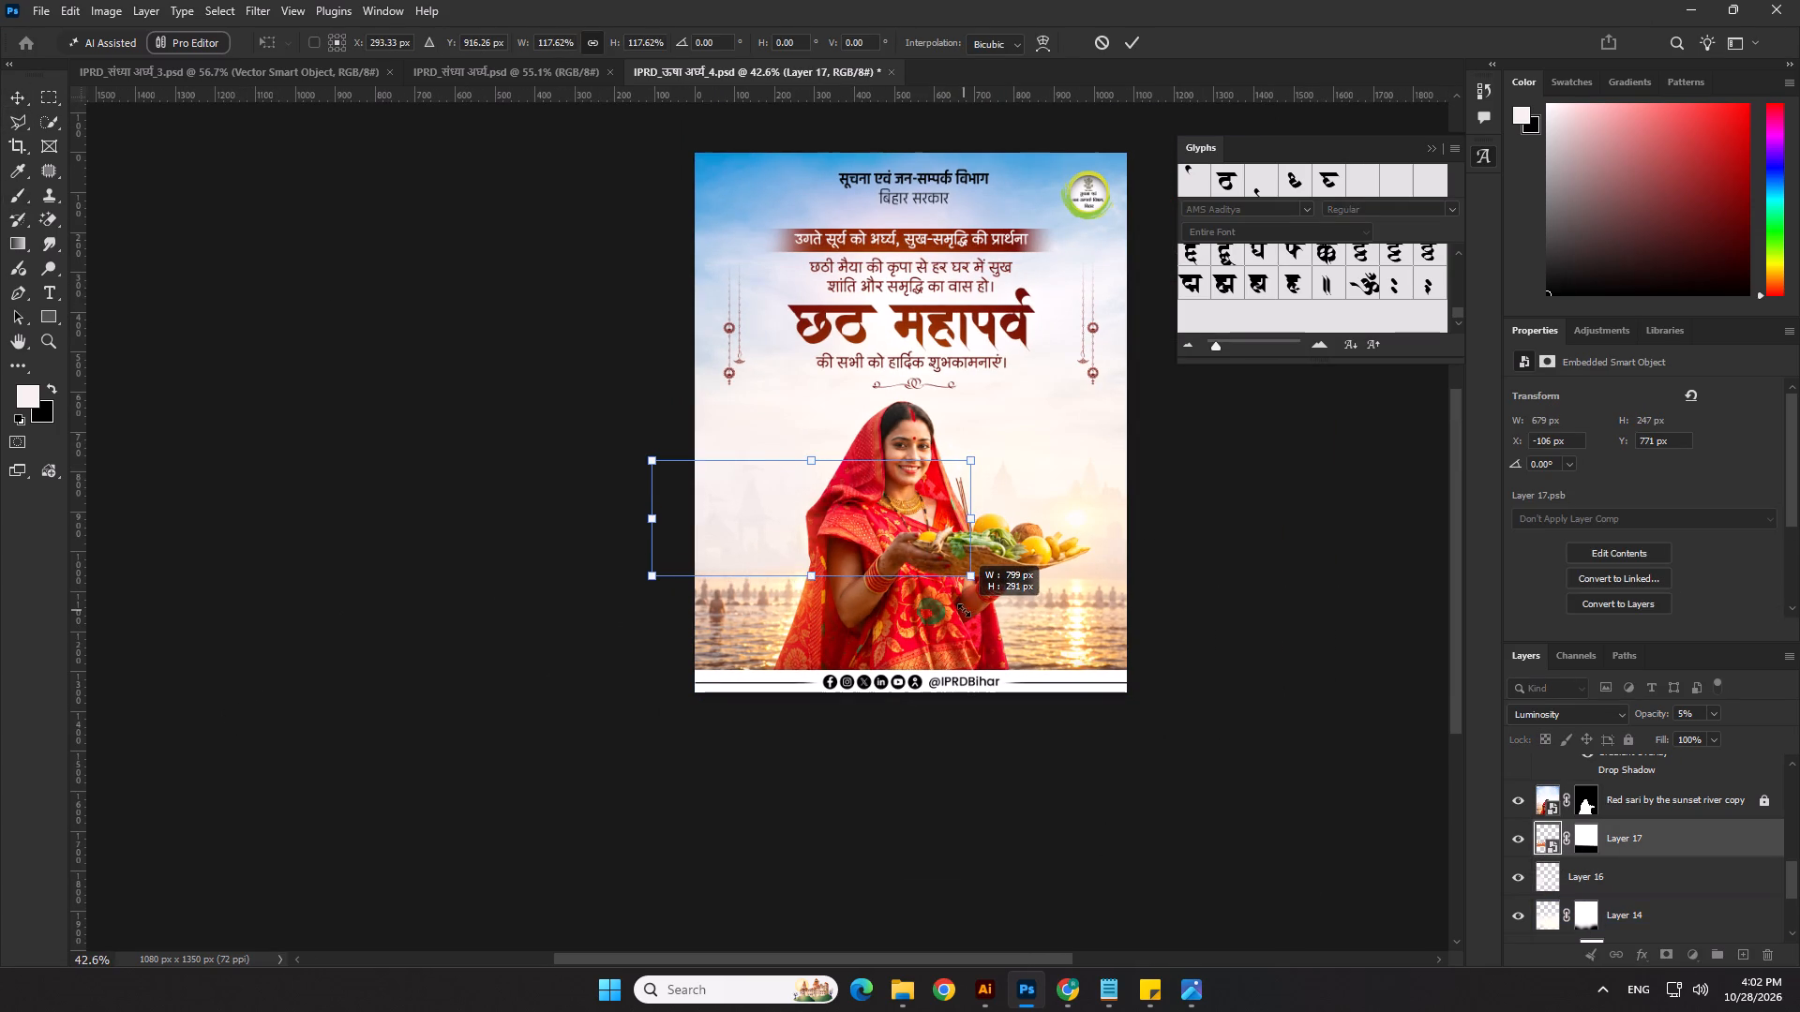
{"action": "left_click_drag", "start_coordinate": [964, 610], "coordinate": [958, 608]}
{"action": "key", "text": "Up"}
{"action": "key", "text": "Return"}
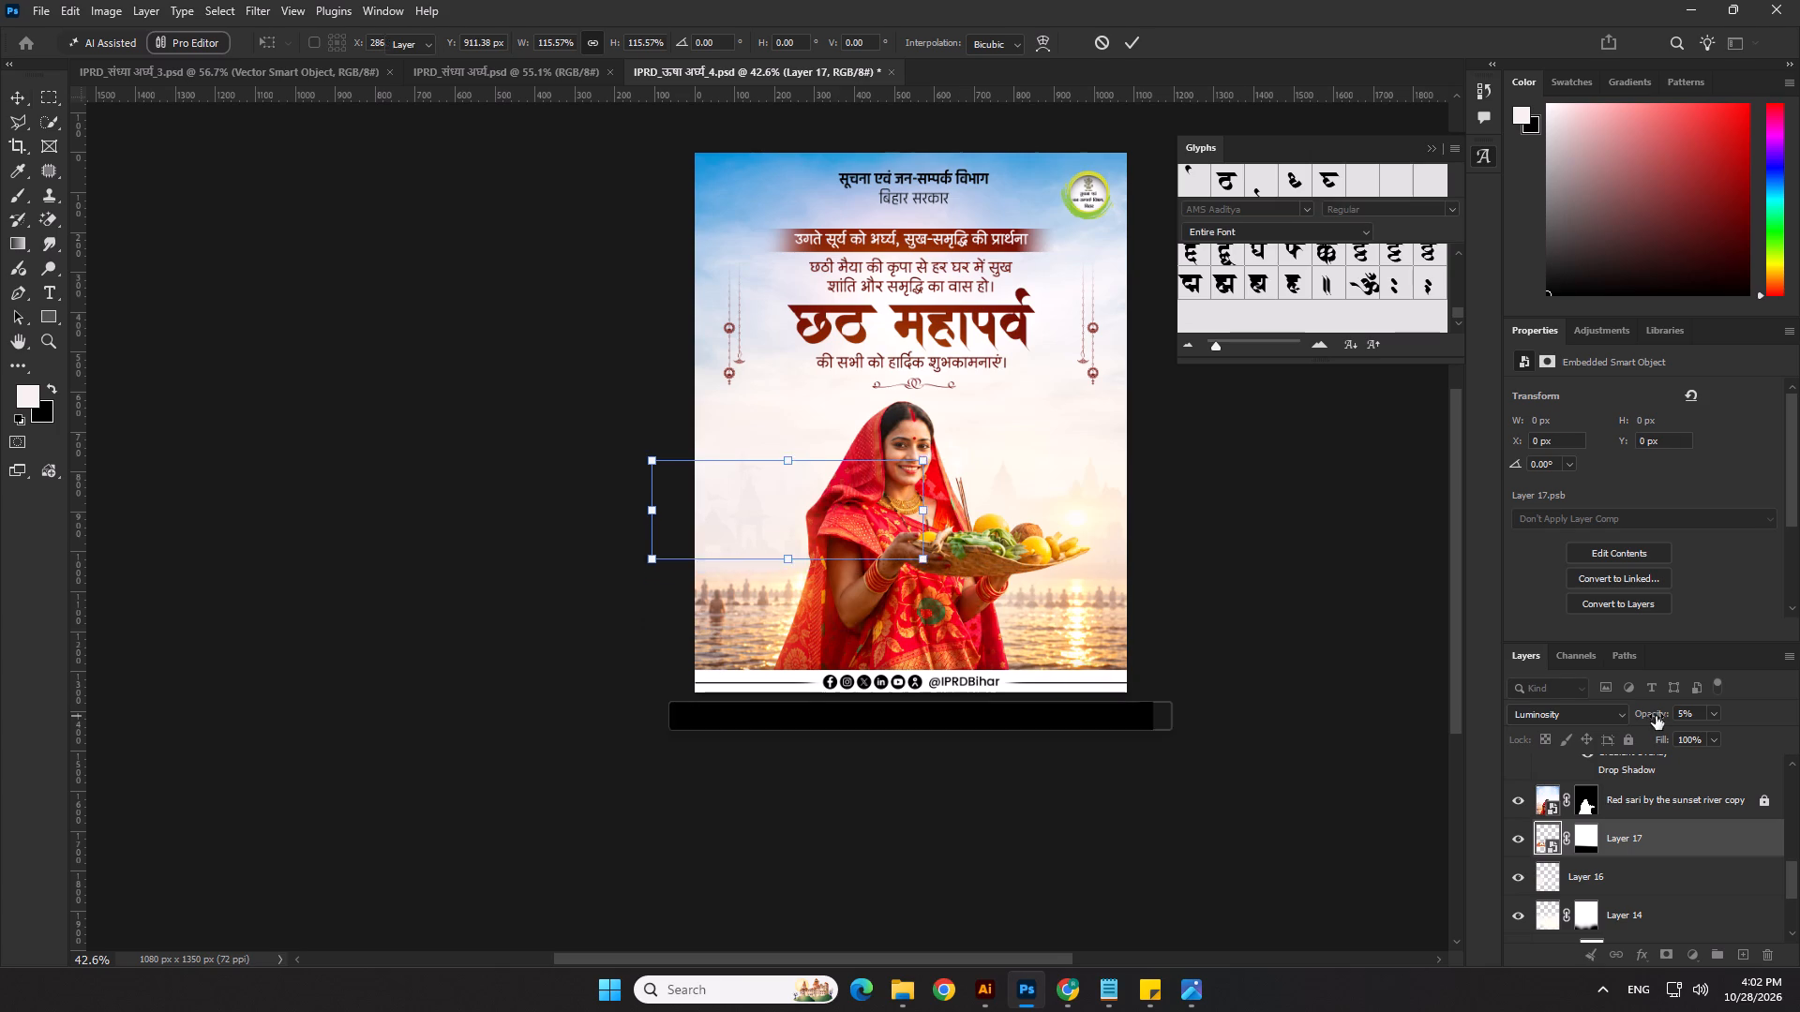
Set the opacity of the temple skyline on Layer 17 to 8%.
{"action": "left_click", "coordinate": [1656, 716]}
{"action": "left_click", "coordinate": [1657, 716]}
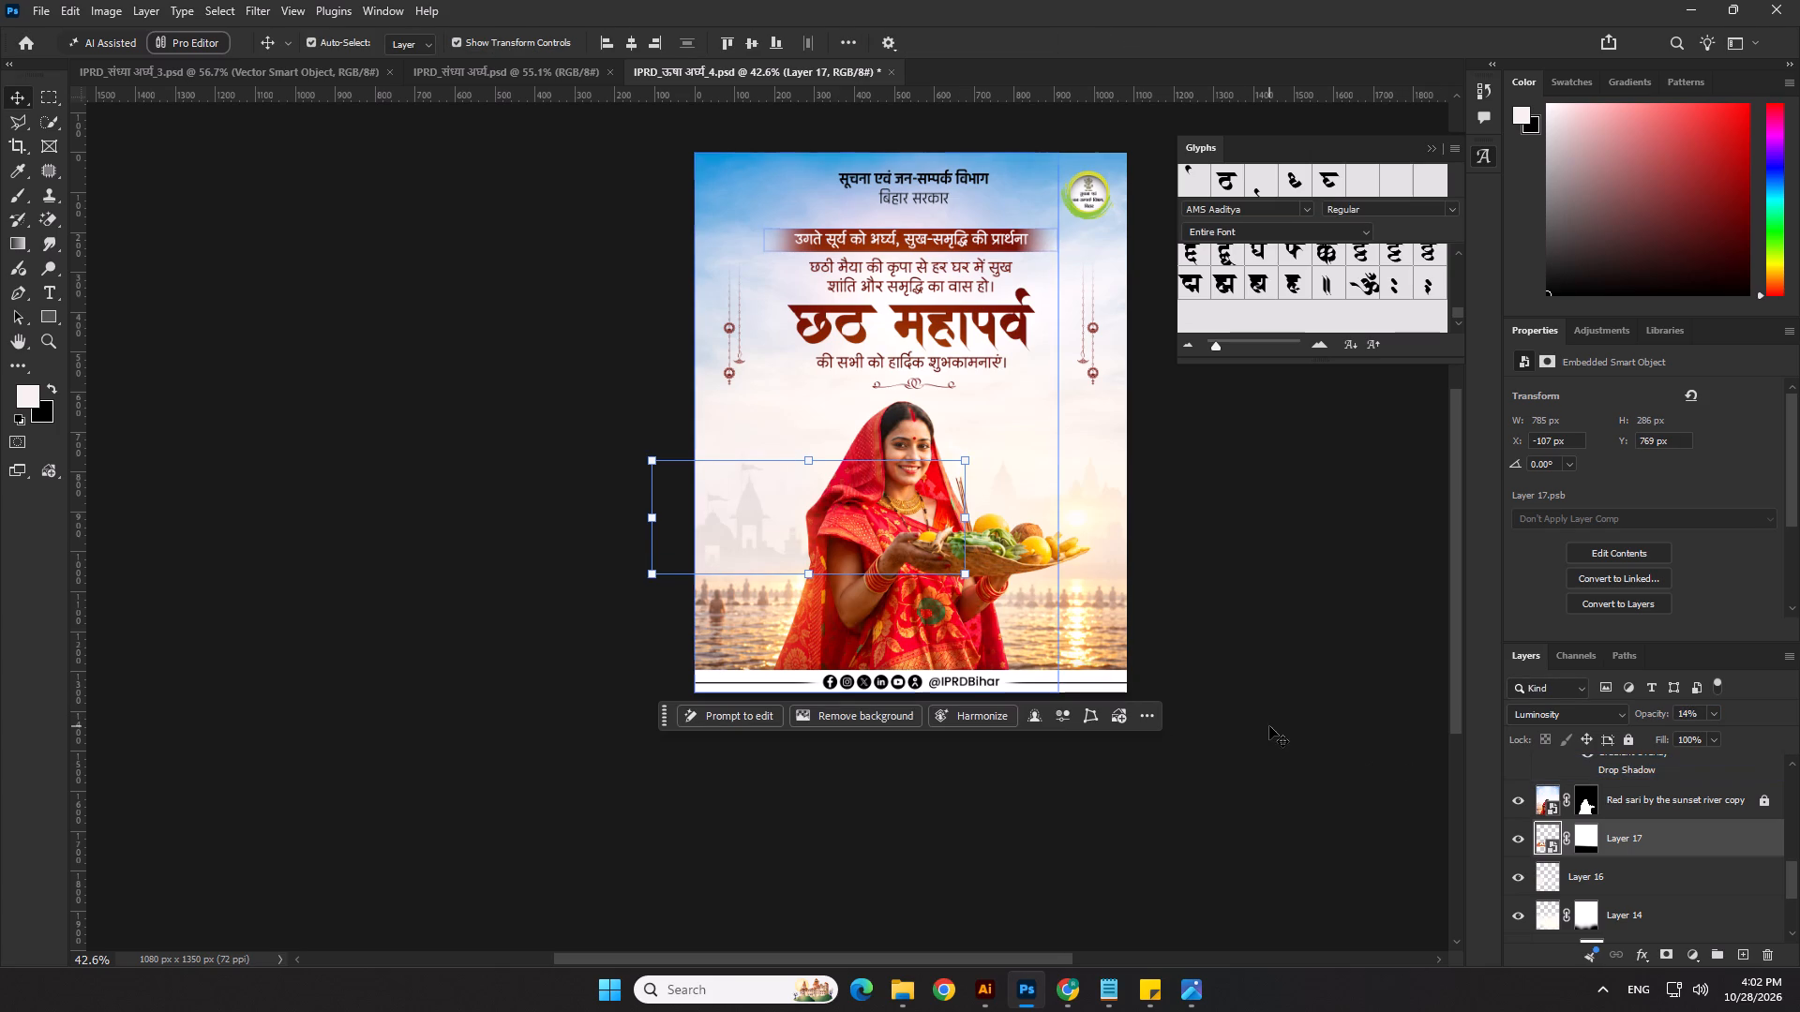
{"action": "scroll", "coordinate": [1679, 745], "scroll_direction": "up", "scroll_amount": 2}
{"action": "left_click", "coordinate": [1655, 712]}
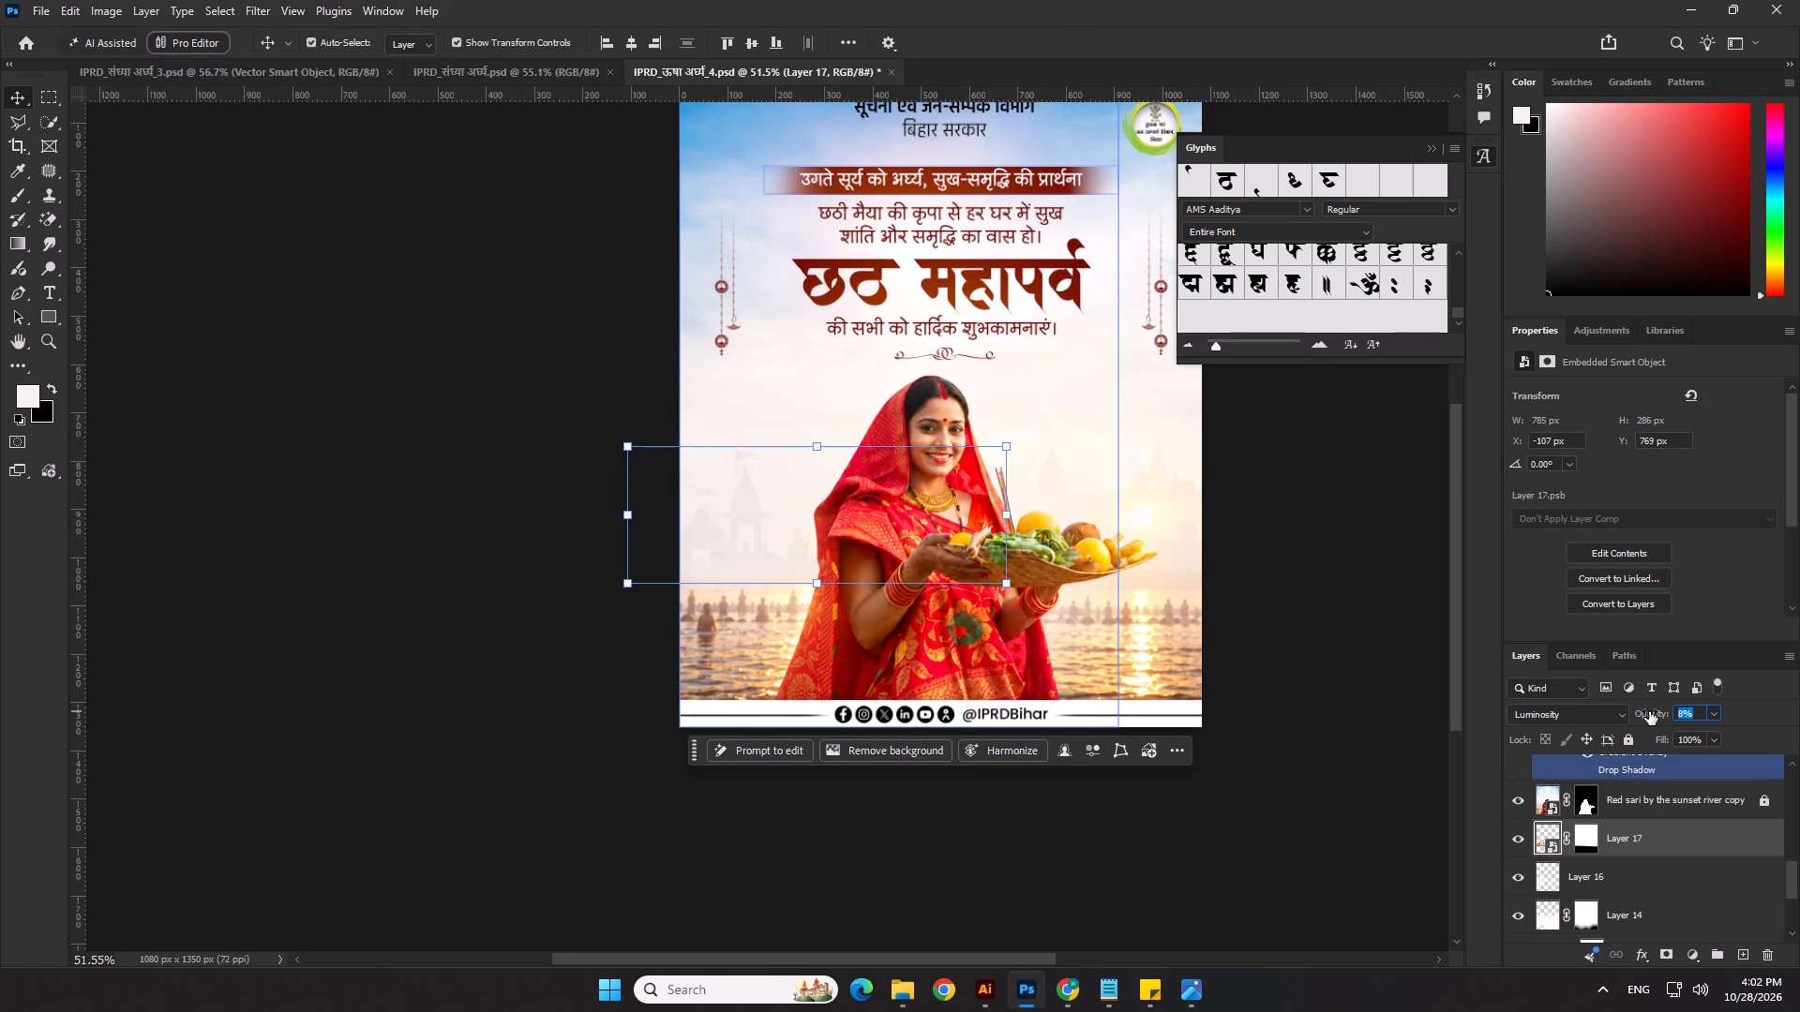
{"action": "left_click", "coordinate": [1230, 834]}
{"action": "scroll", "coordinate": [737, 679], "scroll_direction": "down", "scroll_amount": 3}
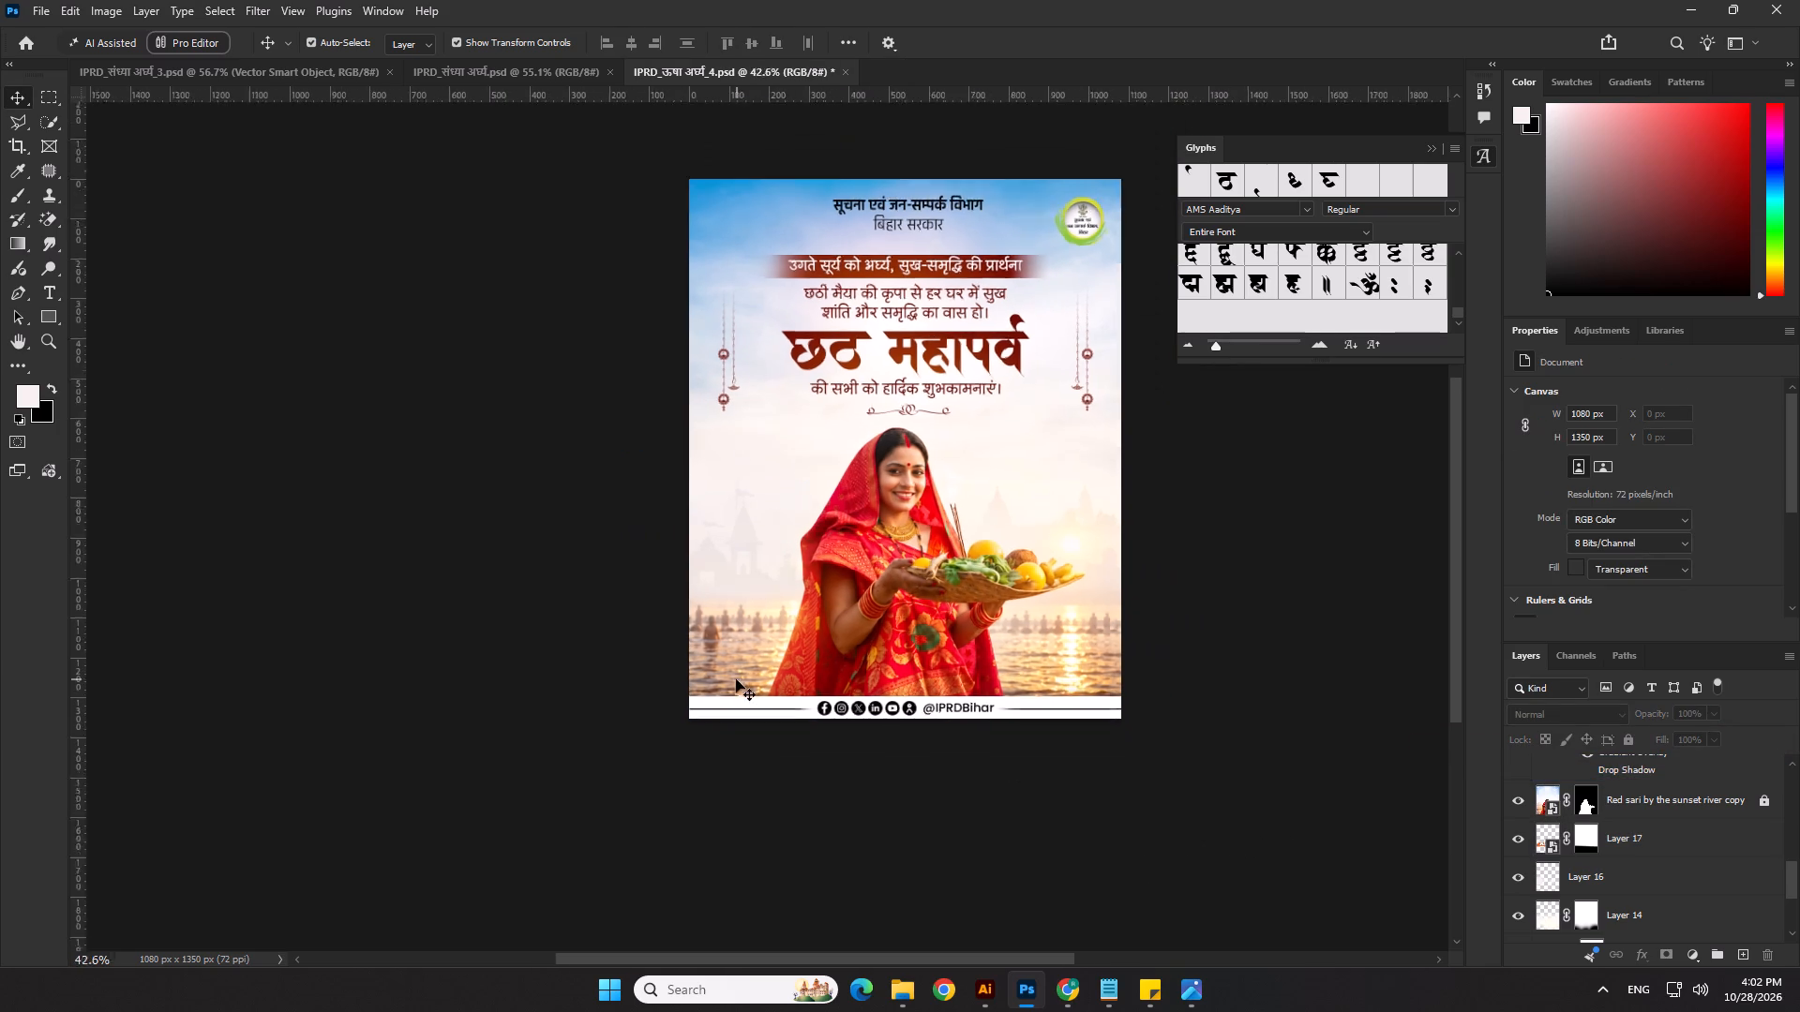
{"action": "scroll", "coordinate": [736, 679], "scroll_direction": "down", "scroll_amount": 1}
{"action": "scroll", "coordinate": [745, 763], "scroll_direction": "up", "scroll_amount": 2}
Check the other open posters, switch to Chrome and copy the orange DeviantArt lens flare from the optical flare image results.
{"action": "left_click", "coordinate": [564, 59]}
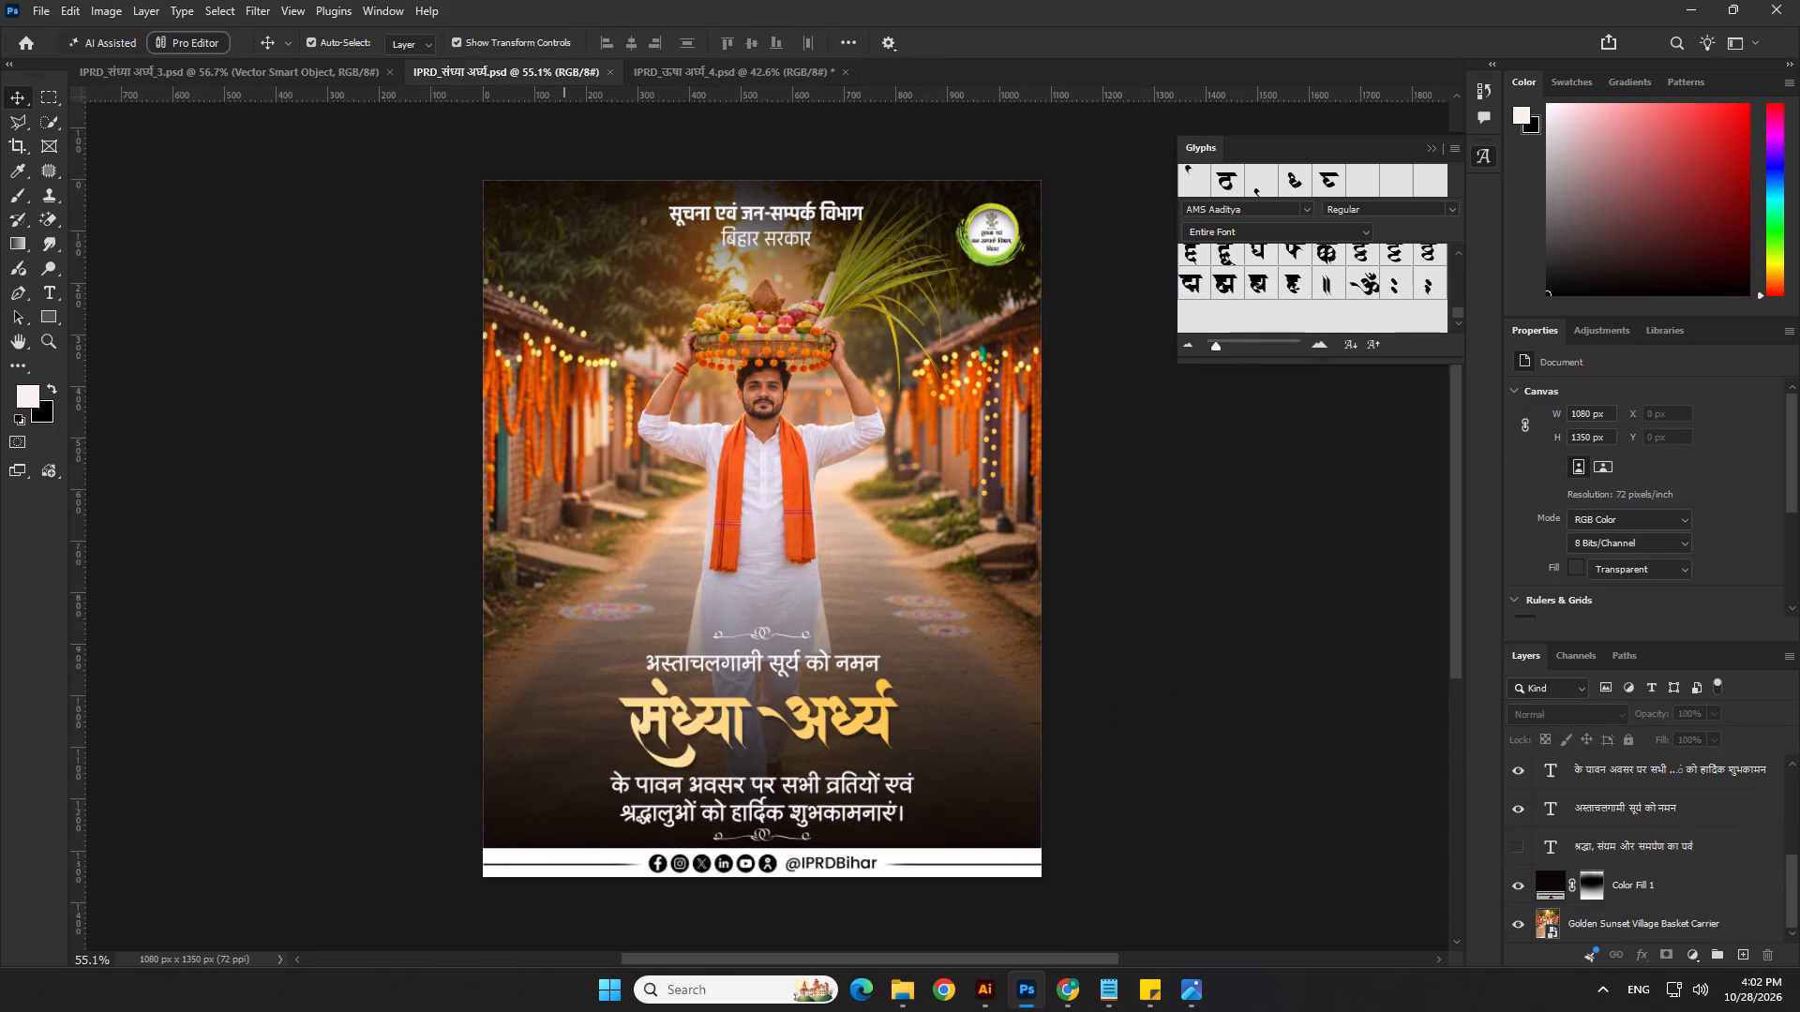
{"action": "left_click", "coordinate": [272, 80]}
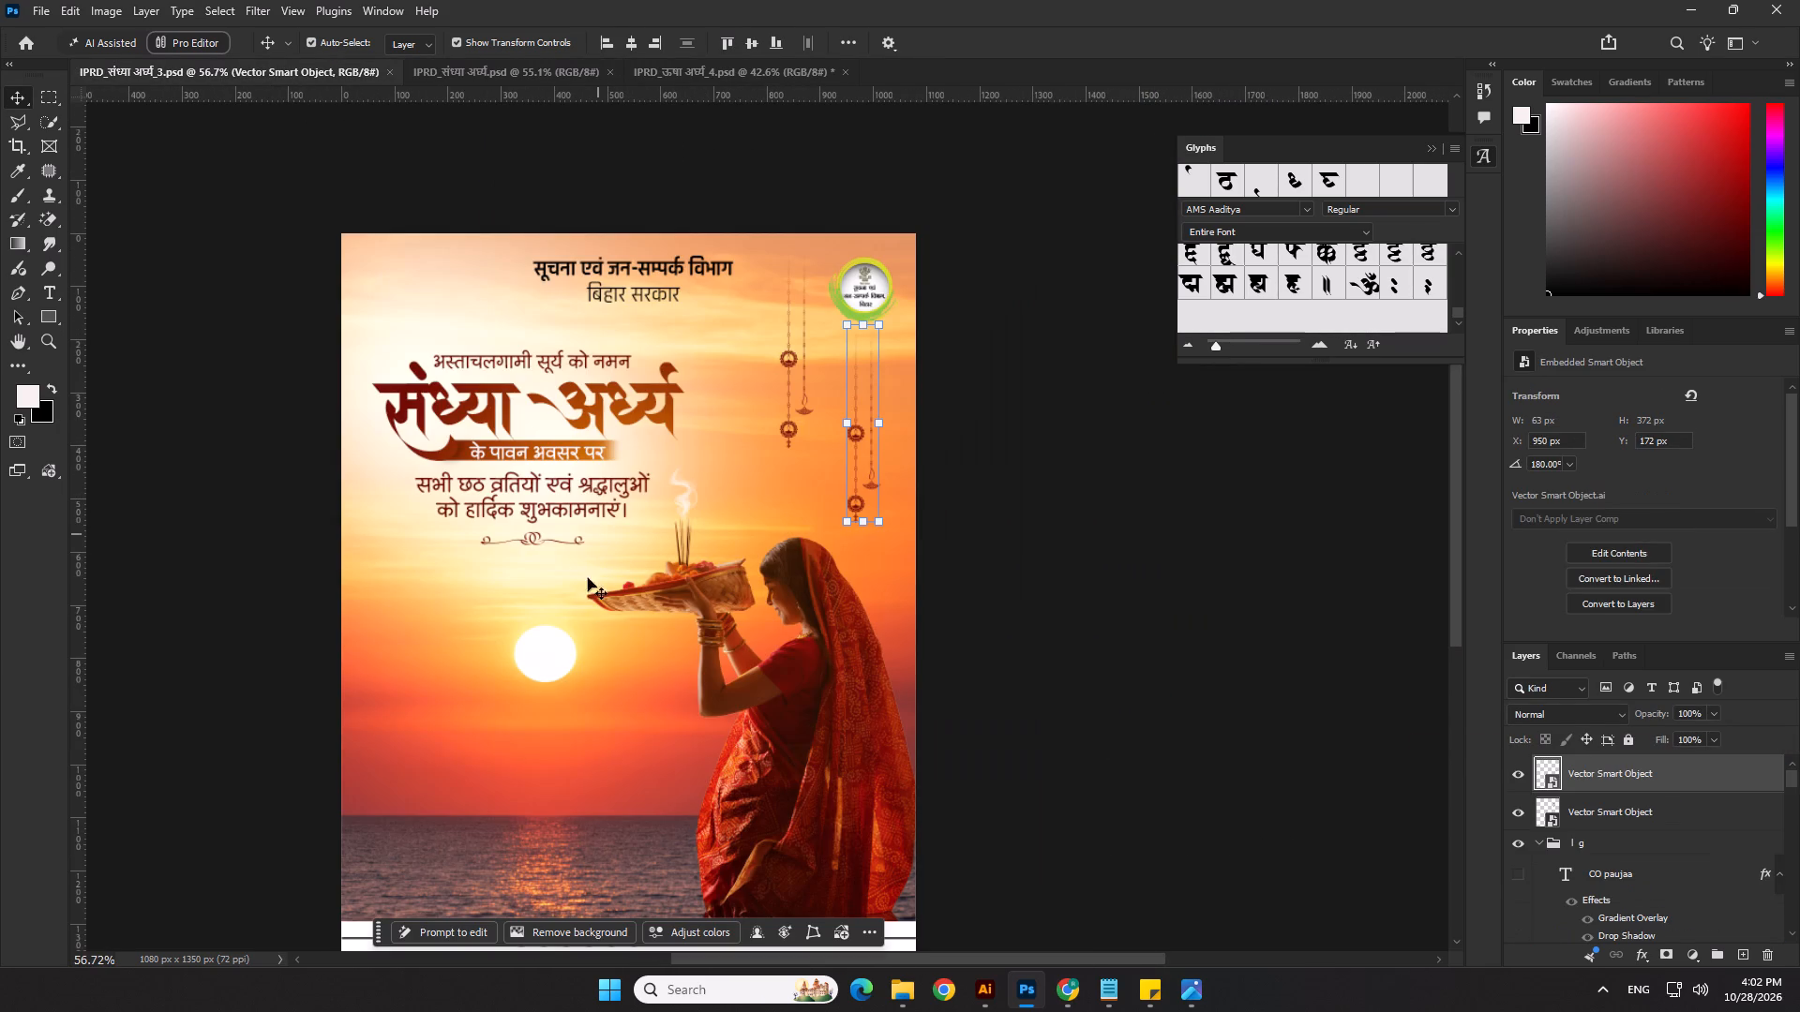
{"action": "scroll", "coordinate": [1735, 860], "scroll_direction": "down", "scroll_amount": 19}
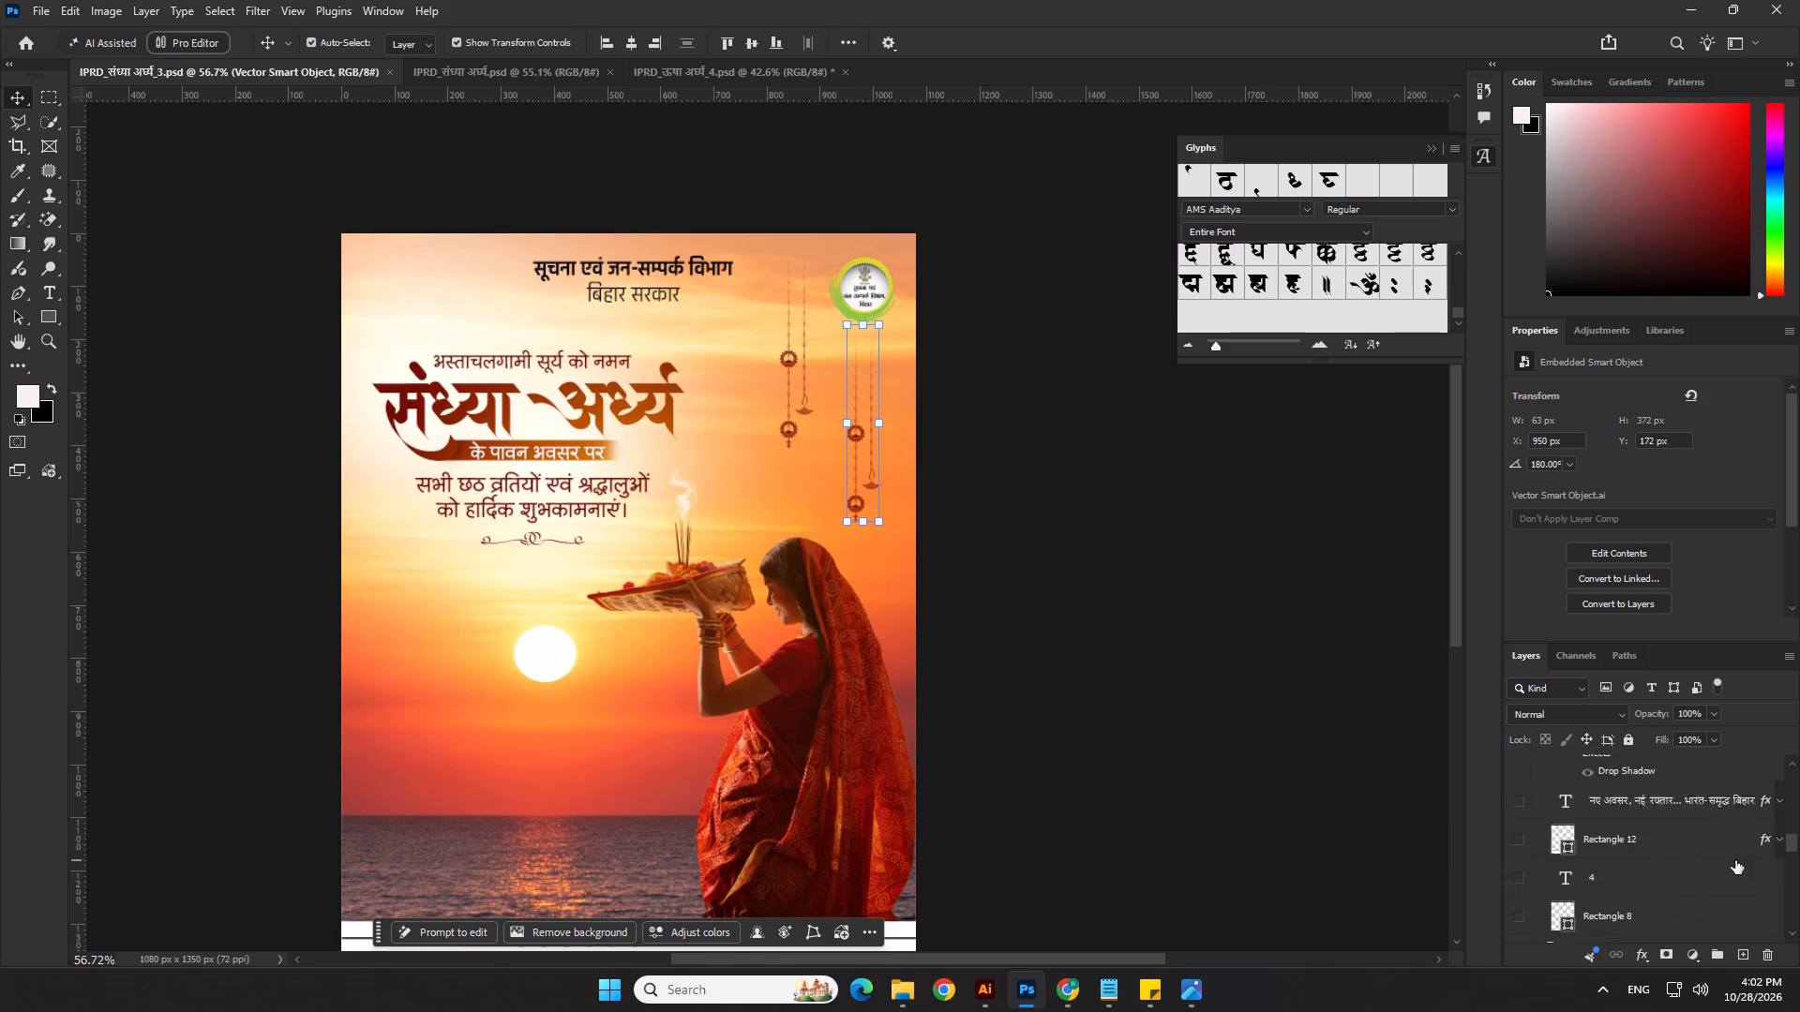
{"action": "scroll", "coordinate": [1735, 860], "scroll_direction": "down", "scroll_amount": 8}
{"action": "left_click", "coordinate": [1071, 980]}
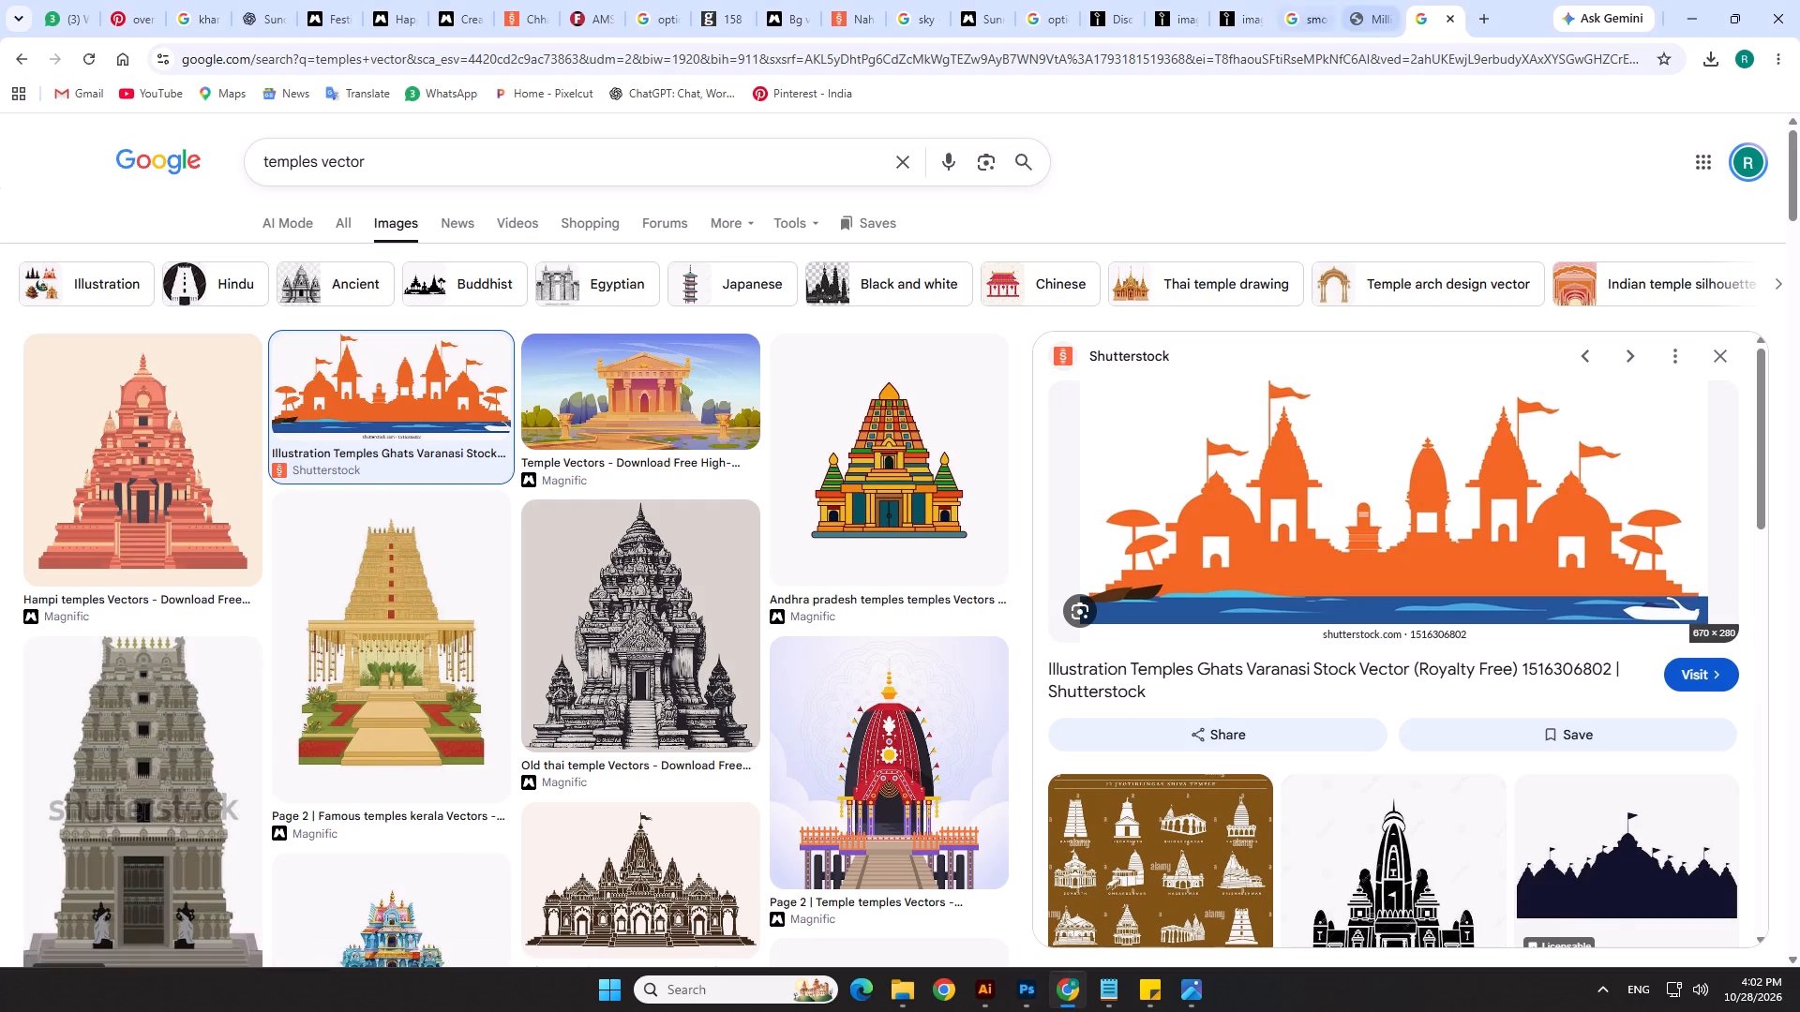
{"action": "left_click", "coordinate": [1289, 0]}
{"action": "left_click", "coordinate": [683, 1]}
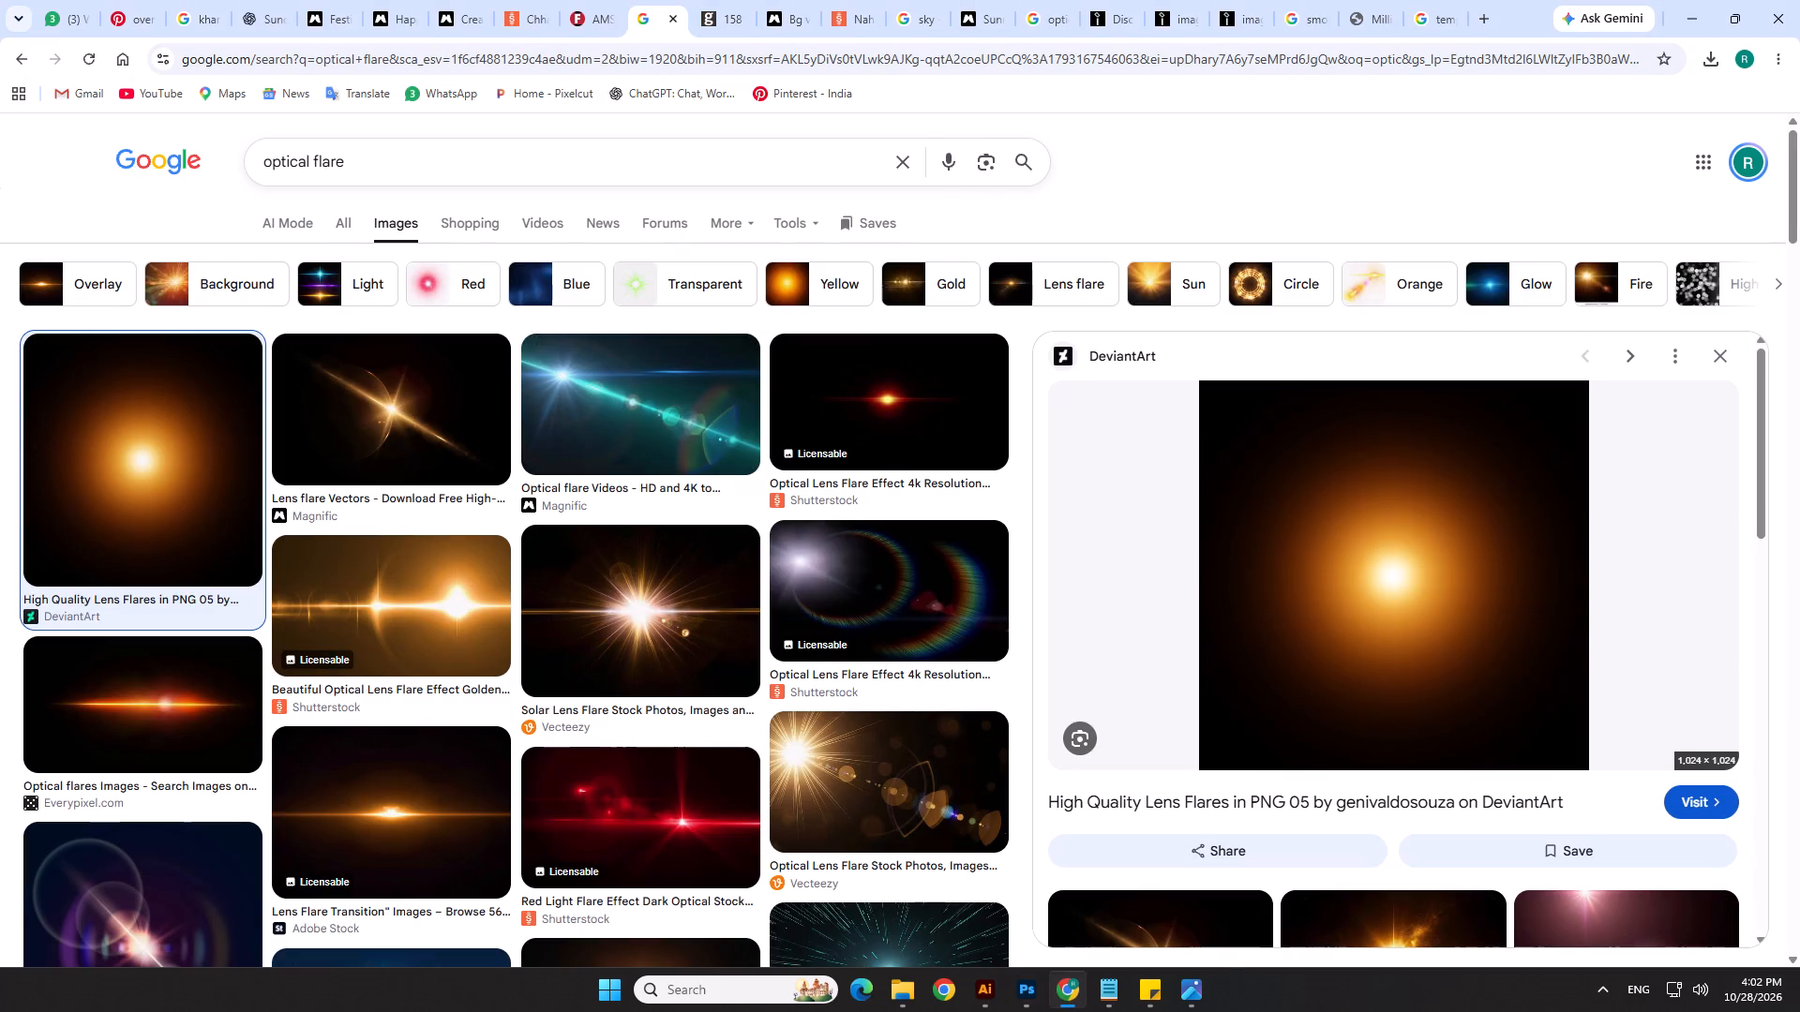
{"action": "right_click", "coordinate": [1327, 554]}
{"action": "left_click", "coordinate": [1387, 429]}
{"action": "key", "text": "alt+Tab"}
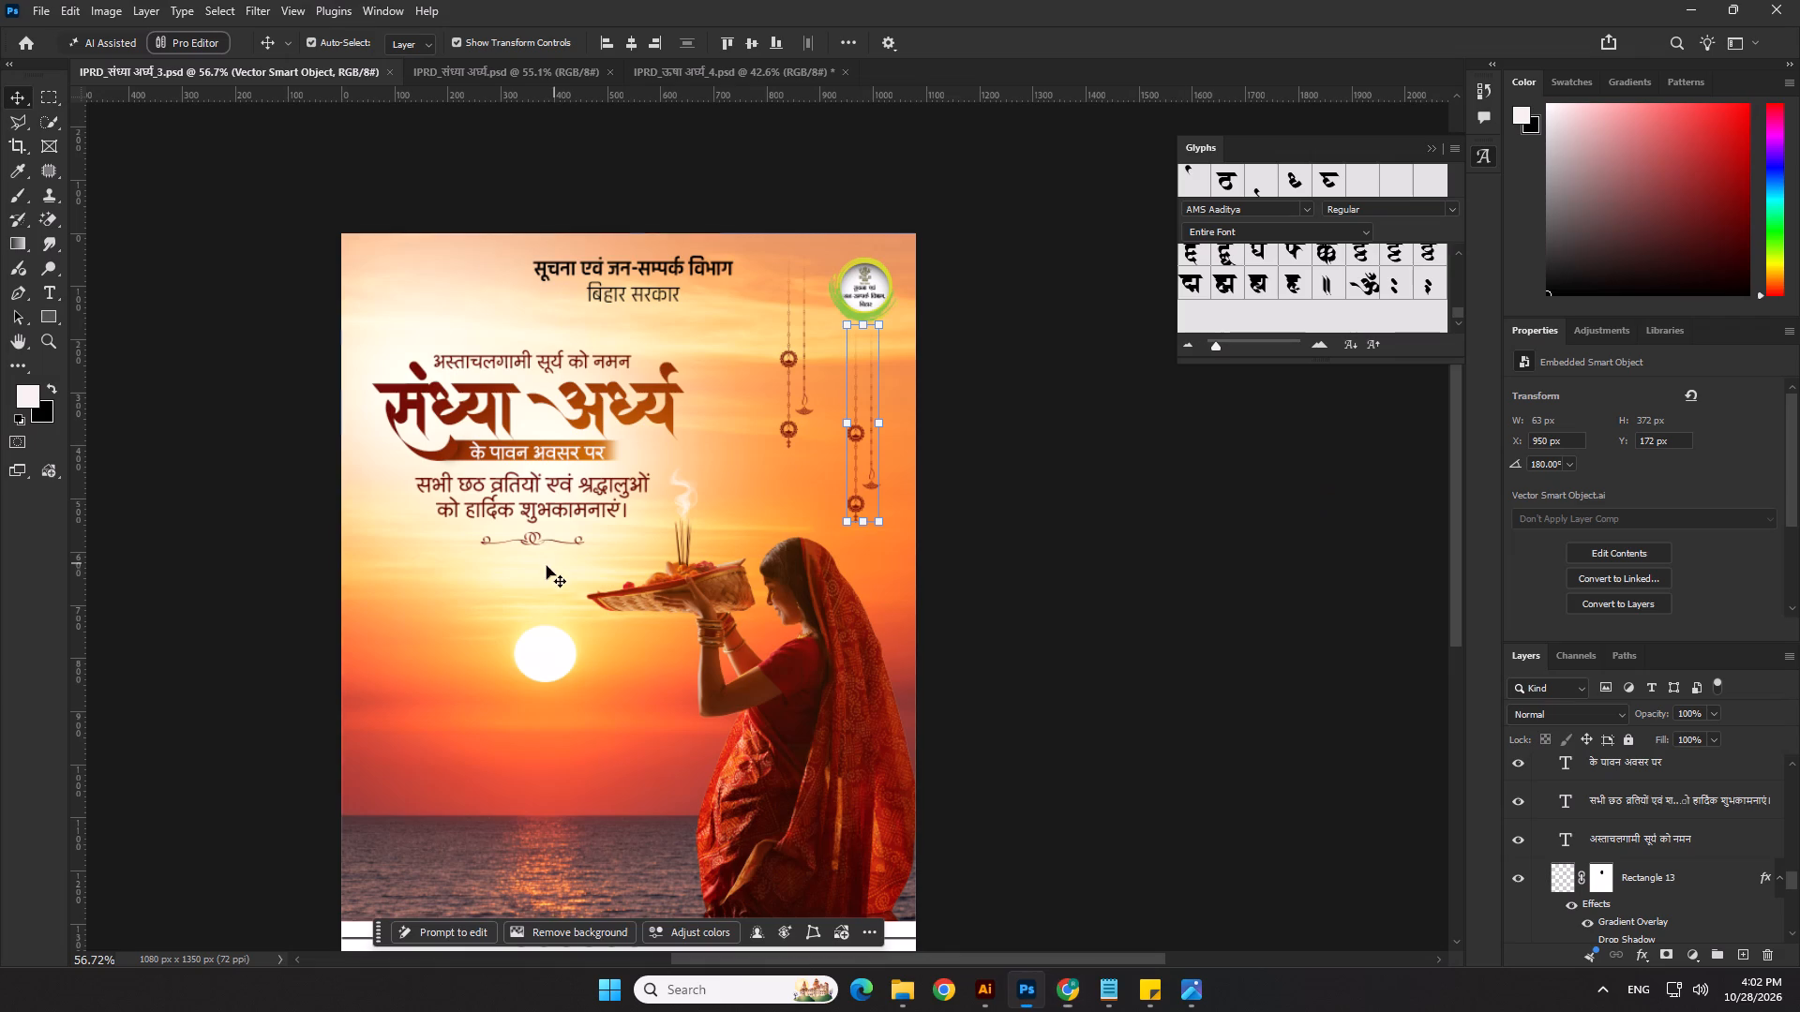
Paste the lens flare into IPRD_ऊषा अर्घ्य_4.psd directly above Layer 17 and set its blend mode to Screen.
{"action": "left_click", "coordinate": [737, 70]}
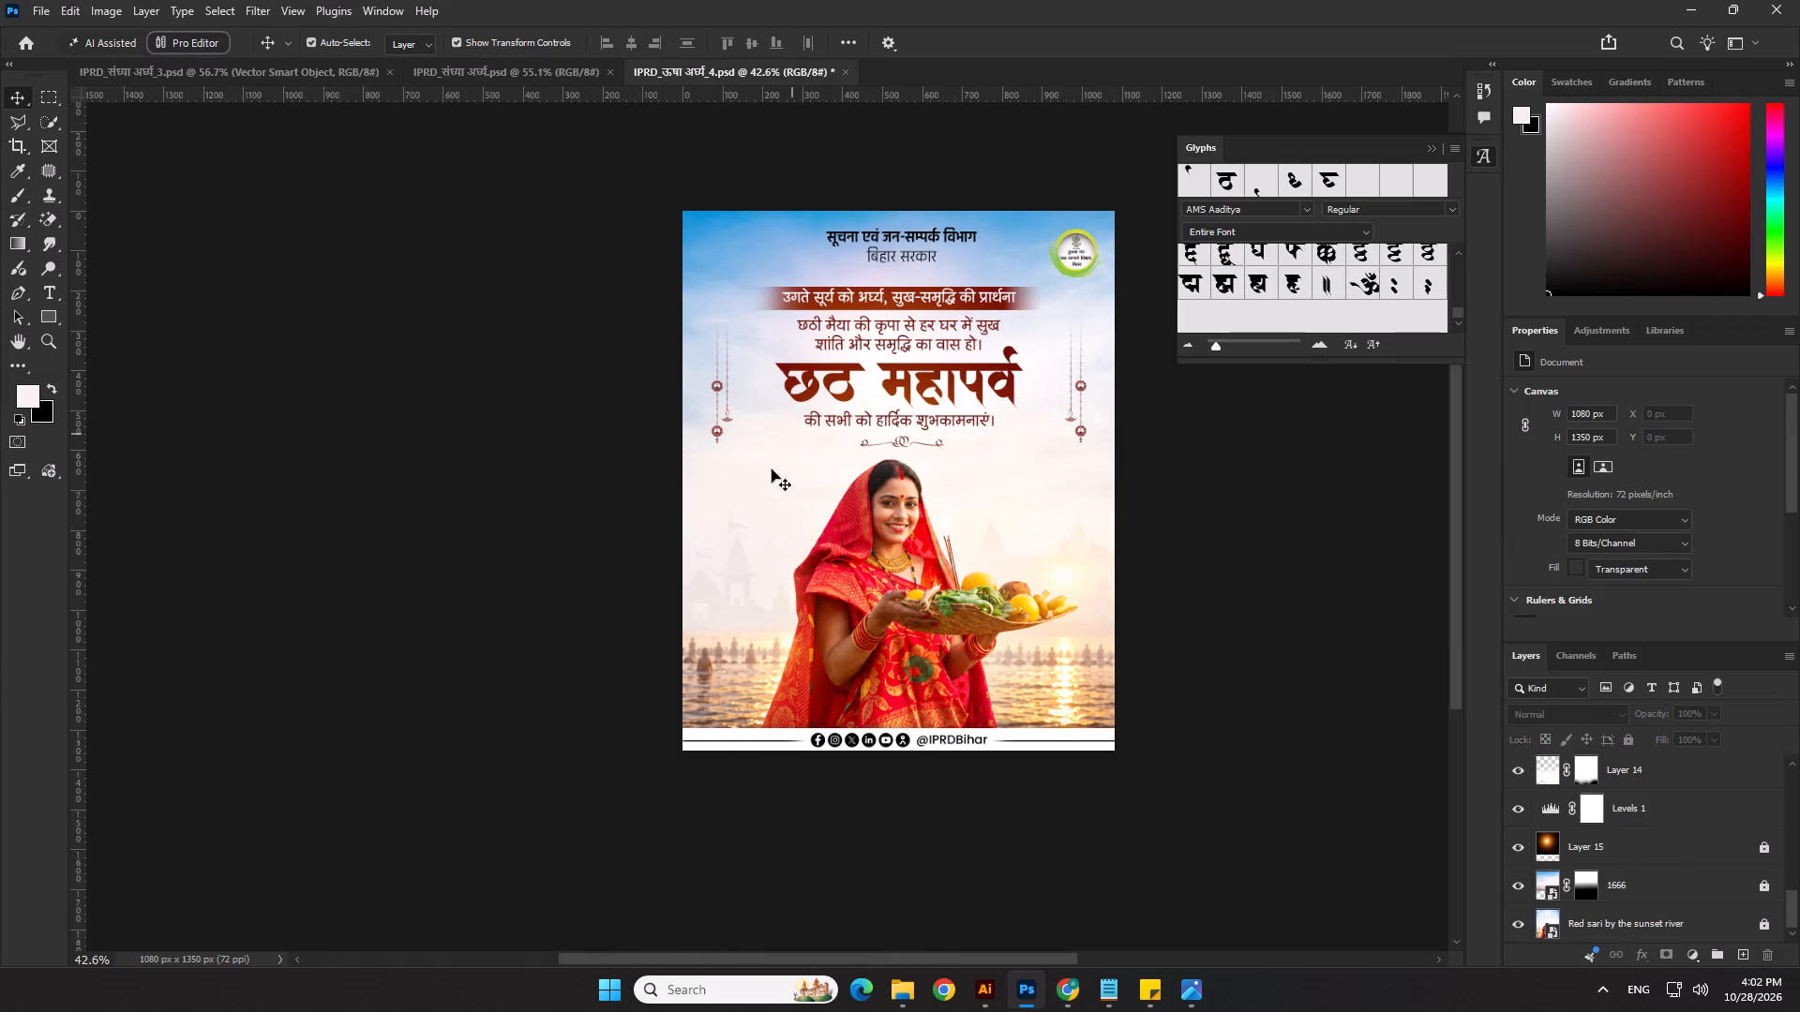
{"action": "left_click", "coordinate": [740, 517]}
{"action": "scroll", "coordinate": [1555, 883], "scroll_direction": "down", "scroll_amount": 9}
{"action": "left_click", "coordinate": [1609, 765]}
{"action": "scroll", "coordinate": [1617, 788], "scroll_direction": "up", "scroll_amount": 2}
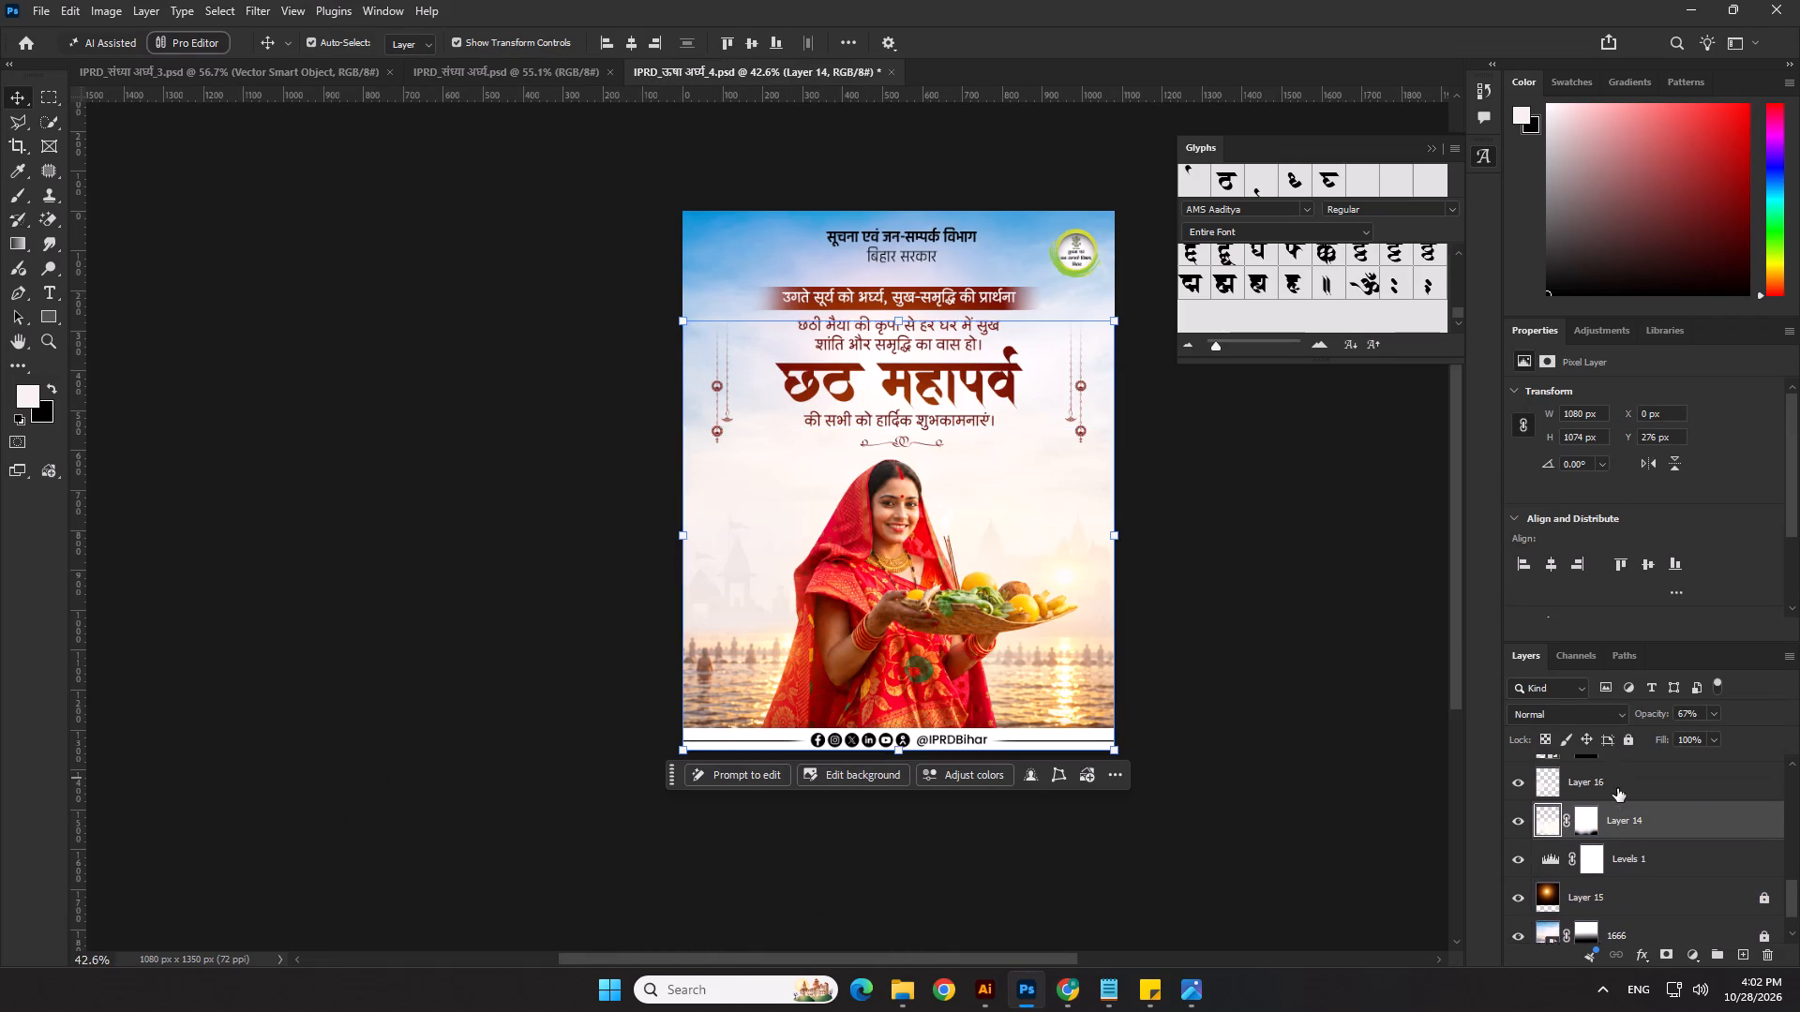
{"action": "scroll", "coordinate": [1617, 788], "scroll_direction": "up", "scroll_amount": 2}
{"action": "left_click", "coordinate": [1618, 796]}
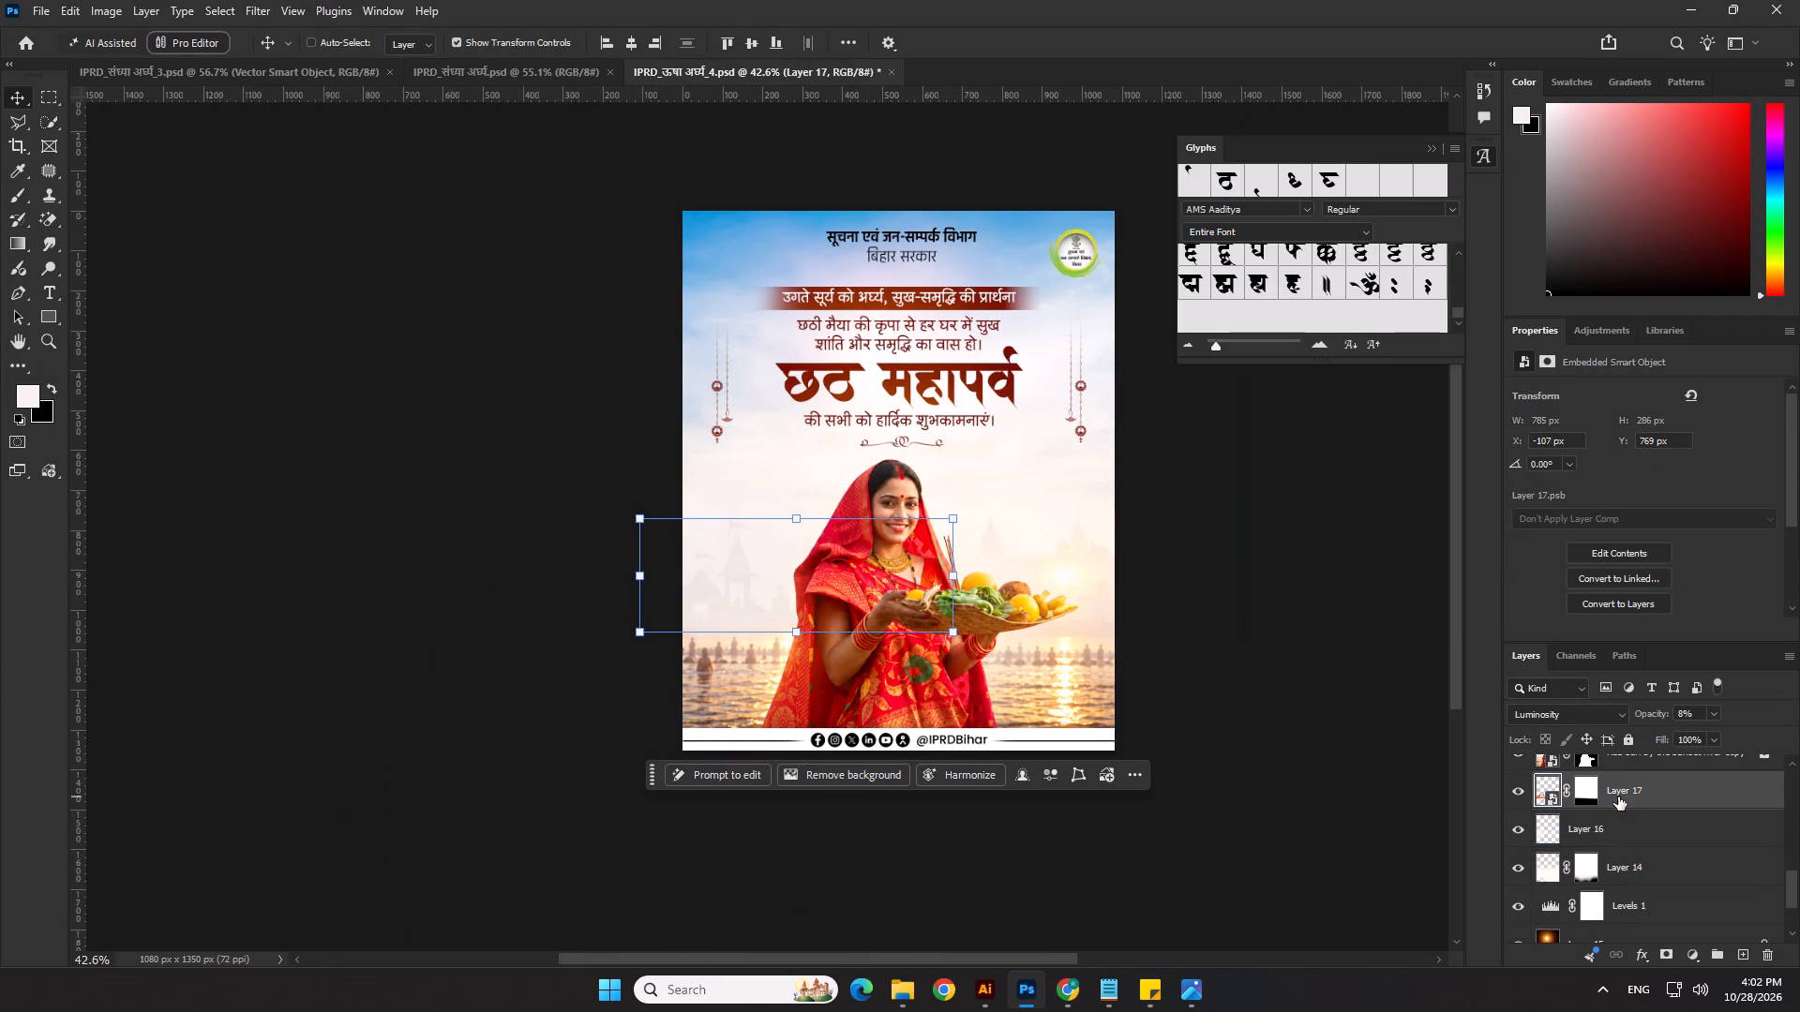
{"action": "key", "text": "ctrl+v"}
{"action": "left_click", "coordinate": [1529, 721]}
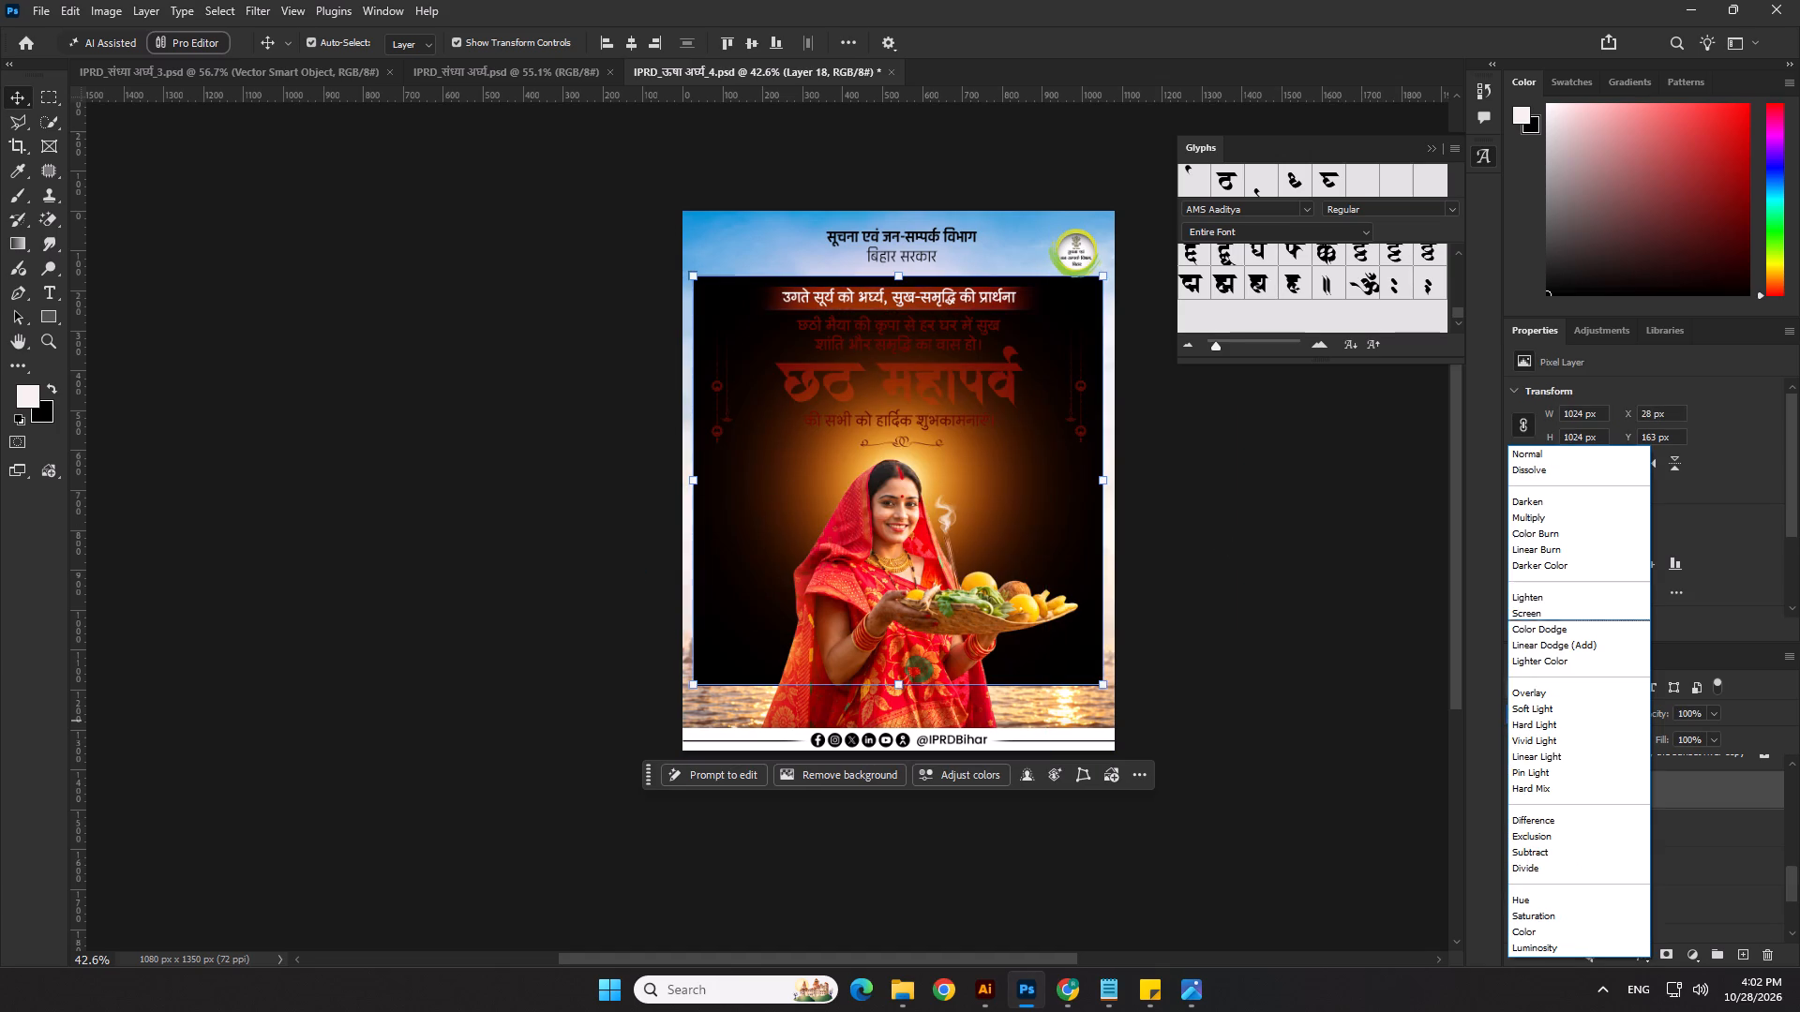
{"action": "left_click", "coordinate": [1527, 614]}
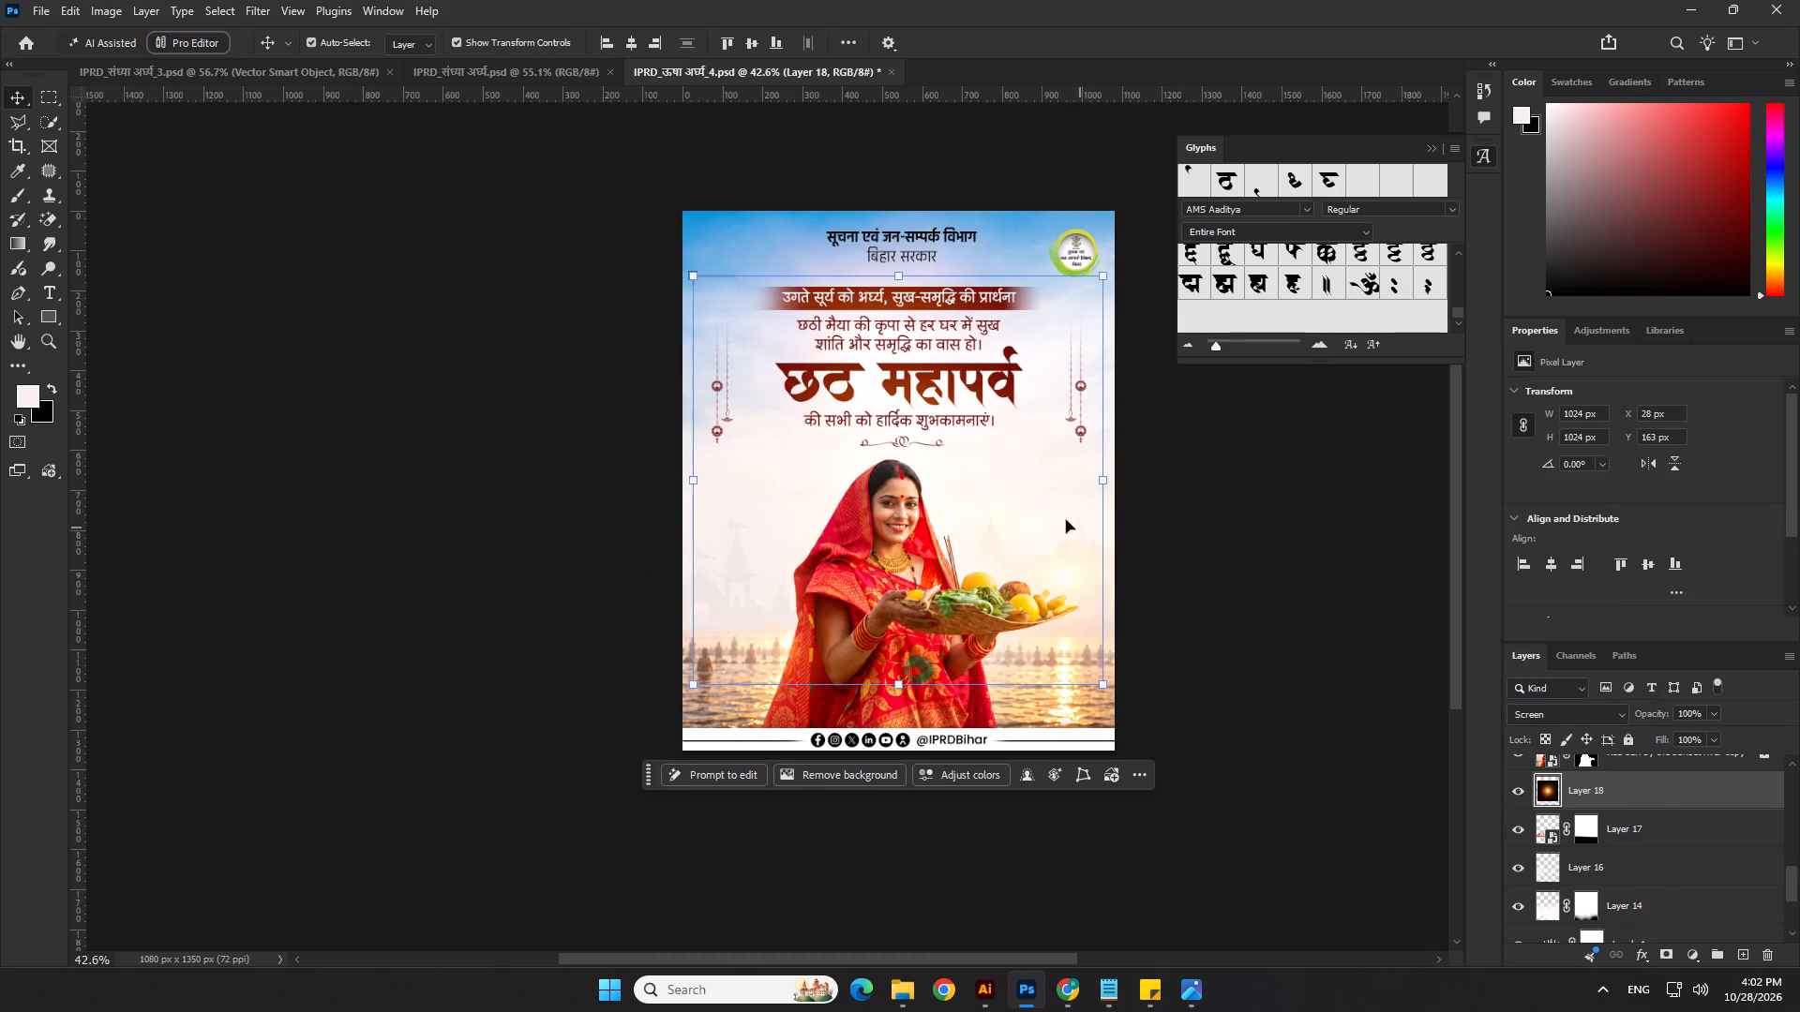
Move the flare on Layer 18 over the riverbank beside the woman and scale it down to about 53%.
{"action": "left_click_drag", "start_coordinate": [1051, 514], "coordinate": [889, 629]}
{"action": "left_click_drag", "start_coordinate": [743, 391], "coordinate": [746, 404]}
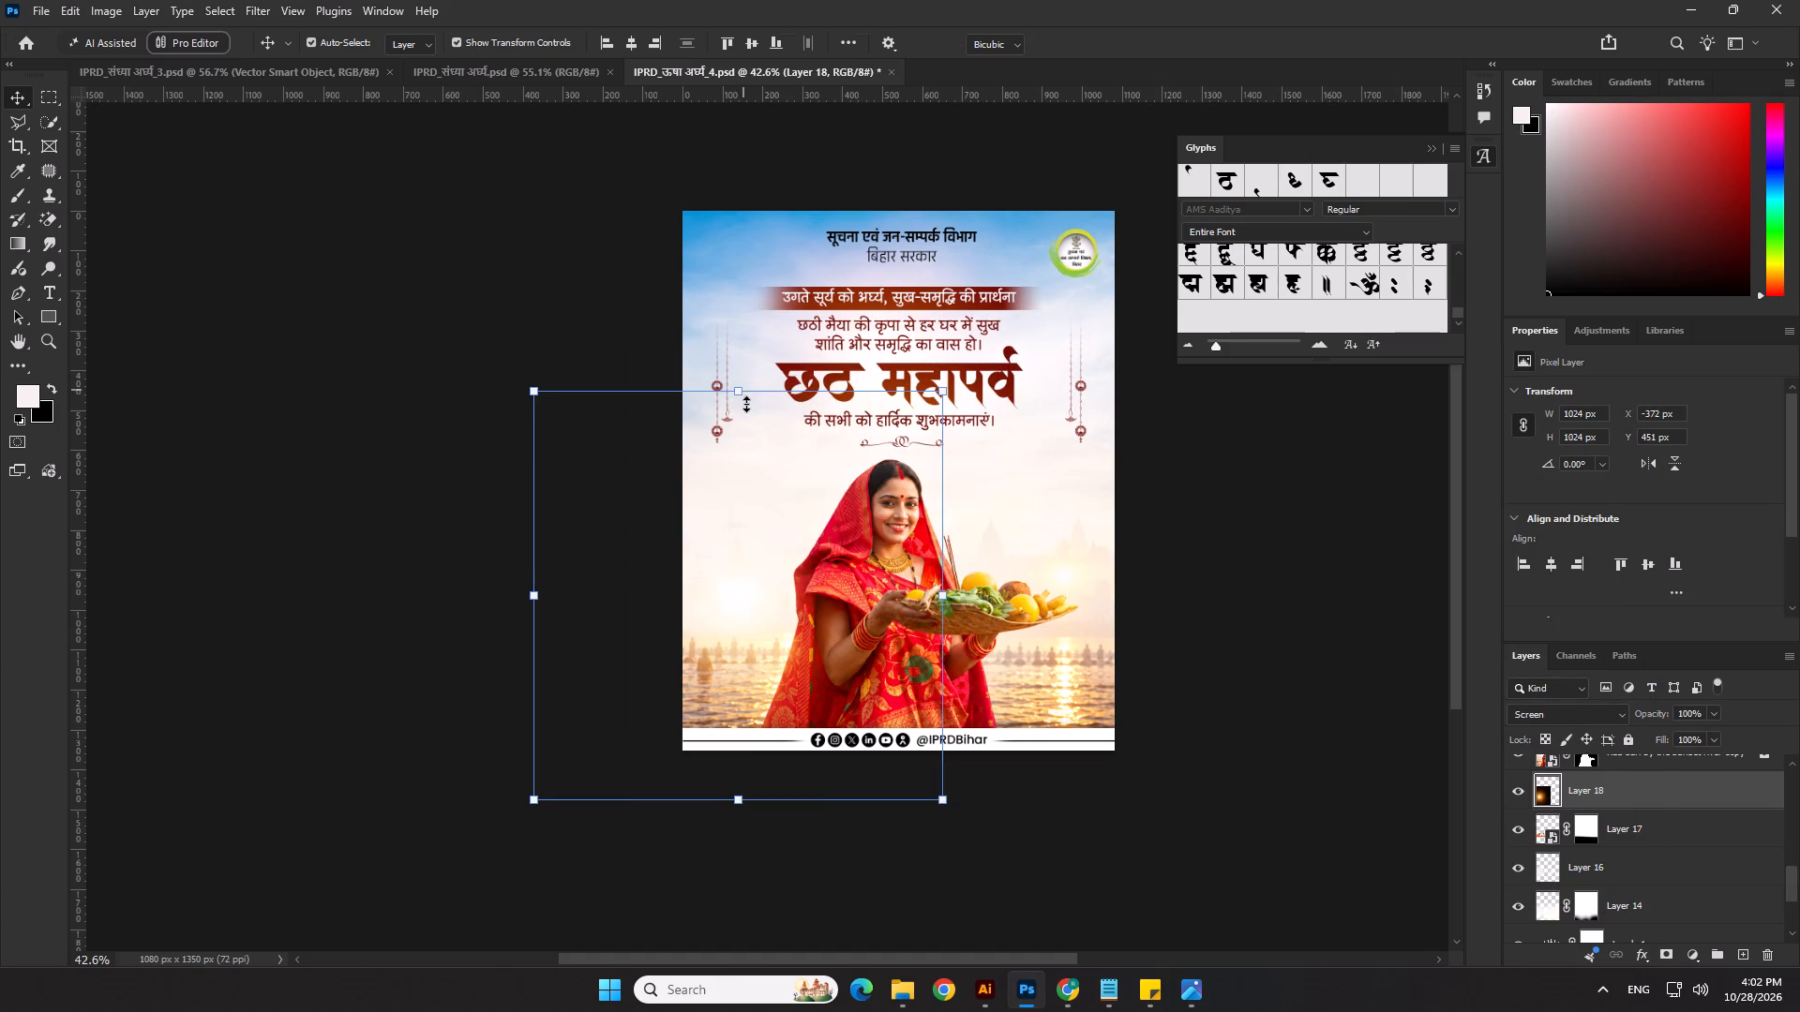
{"action": "left_click_drag", "start_coordinate": [746, 404], "coordinate": [764, 583]}
{"action": "left_click_drag", "start_coordinate": [763, 585], "coordinate": [711, 490]}
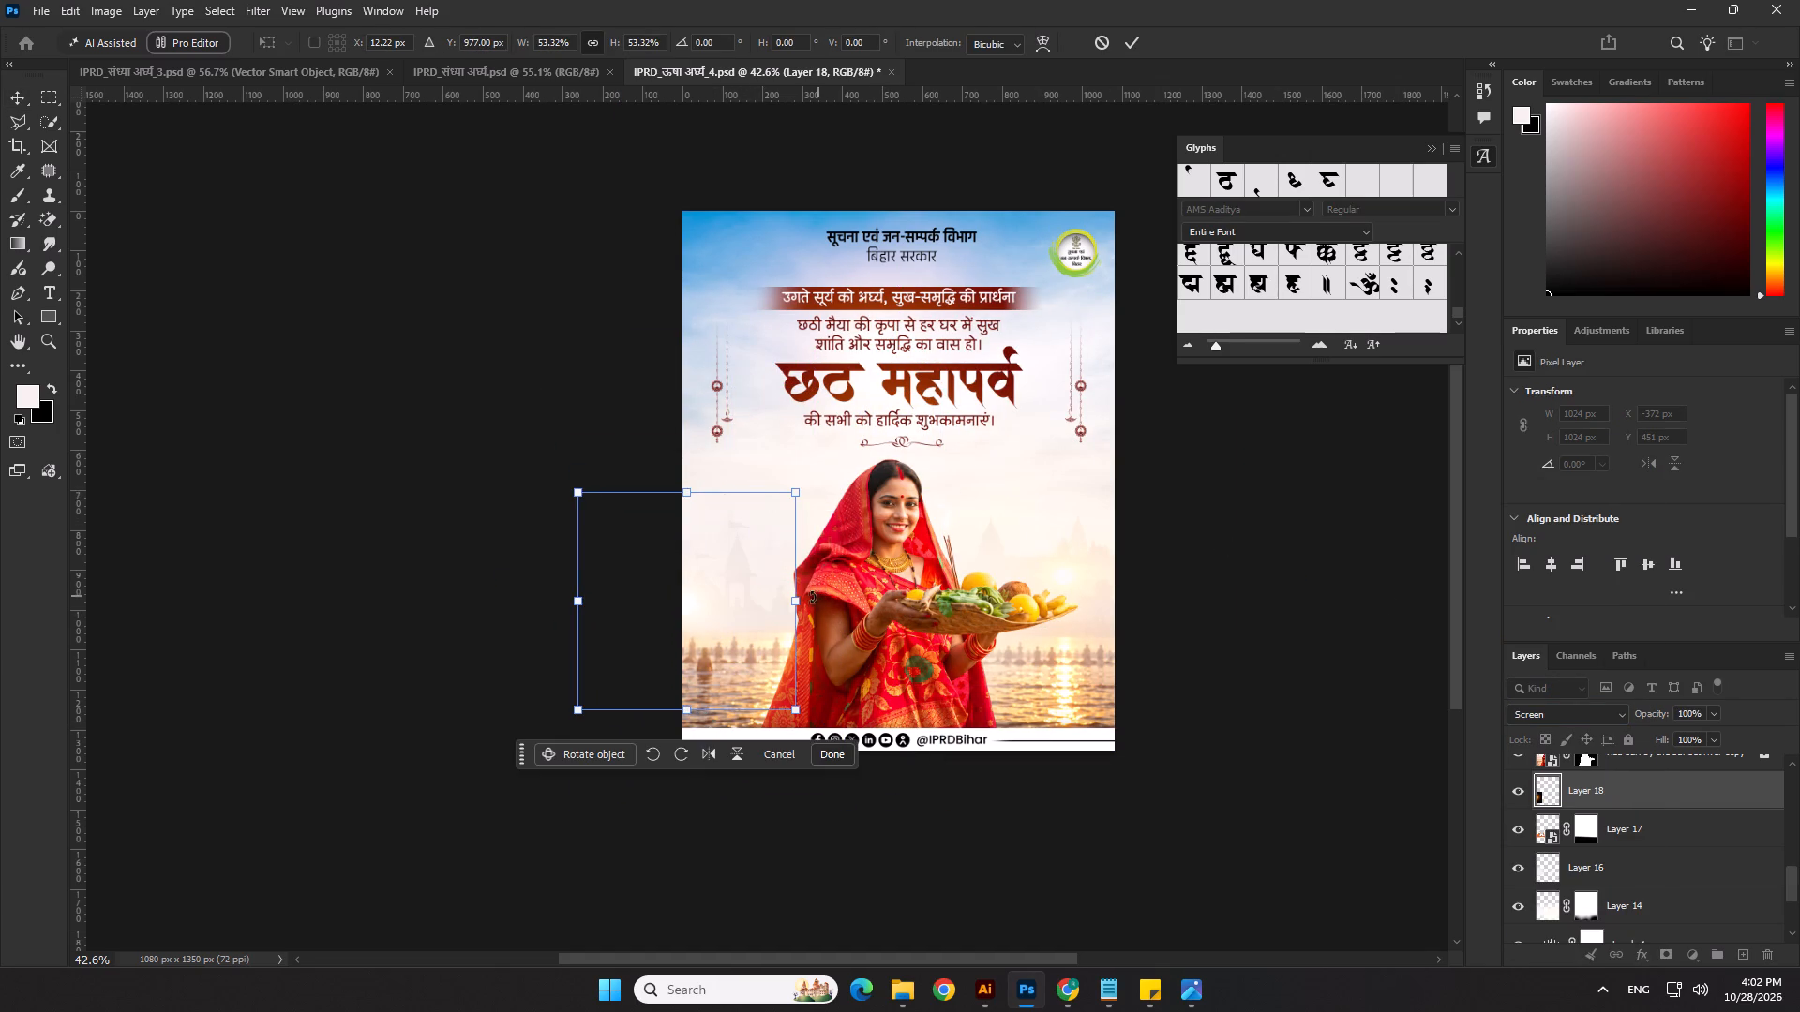
Stretch the flare on Layer 18 horizontally to about 150% width, keeping its height.
{"action": "left_click_drag", "start_coordinate": [802, 601], "coordinate": [975, 613], "text": "shift"}
{"action": "left_click_drag", "start_coordinate": [779, 618], "coordinate": [757, 624]}
{"action": "left_click", "coordinate": [560, 613], "text": "shift"}
{"action": "left_click_drag", "start_coordinate": [556, 605], "coordinate": [502, 617], "text": "shift"}
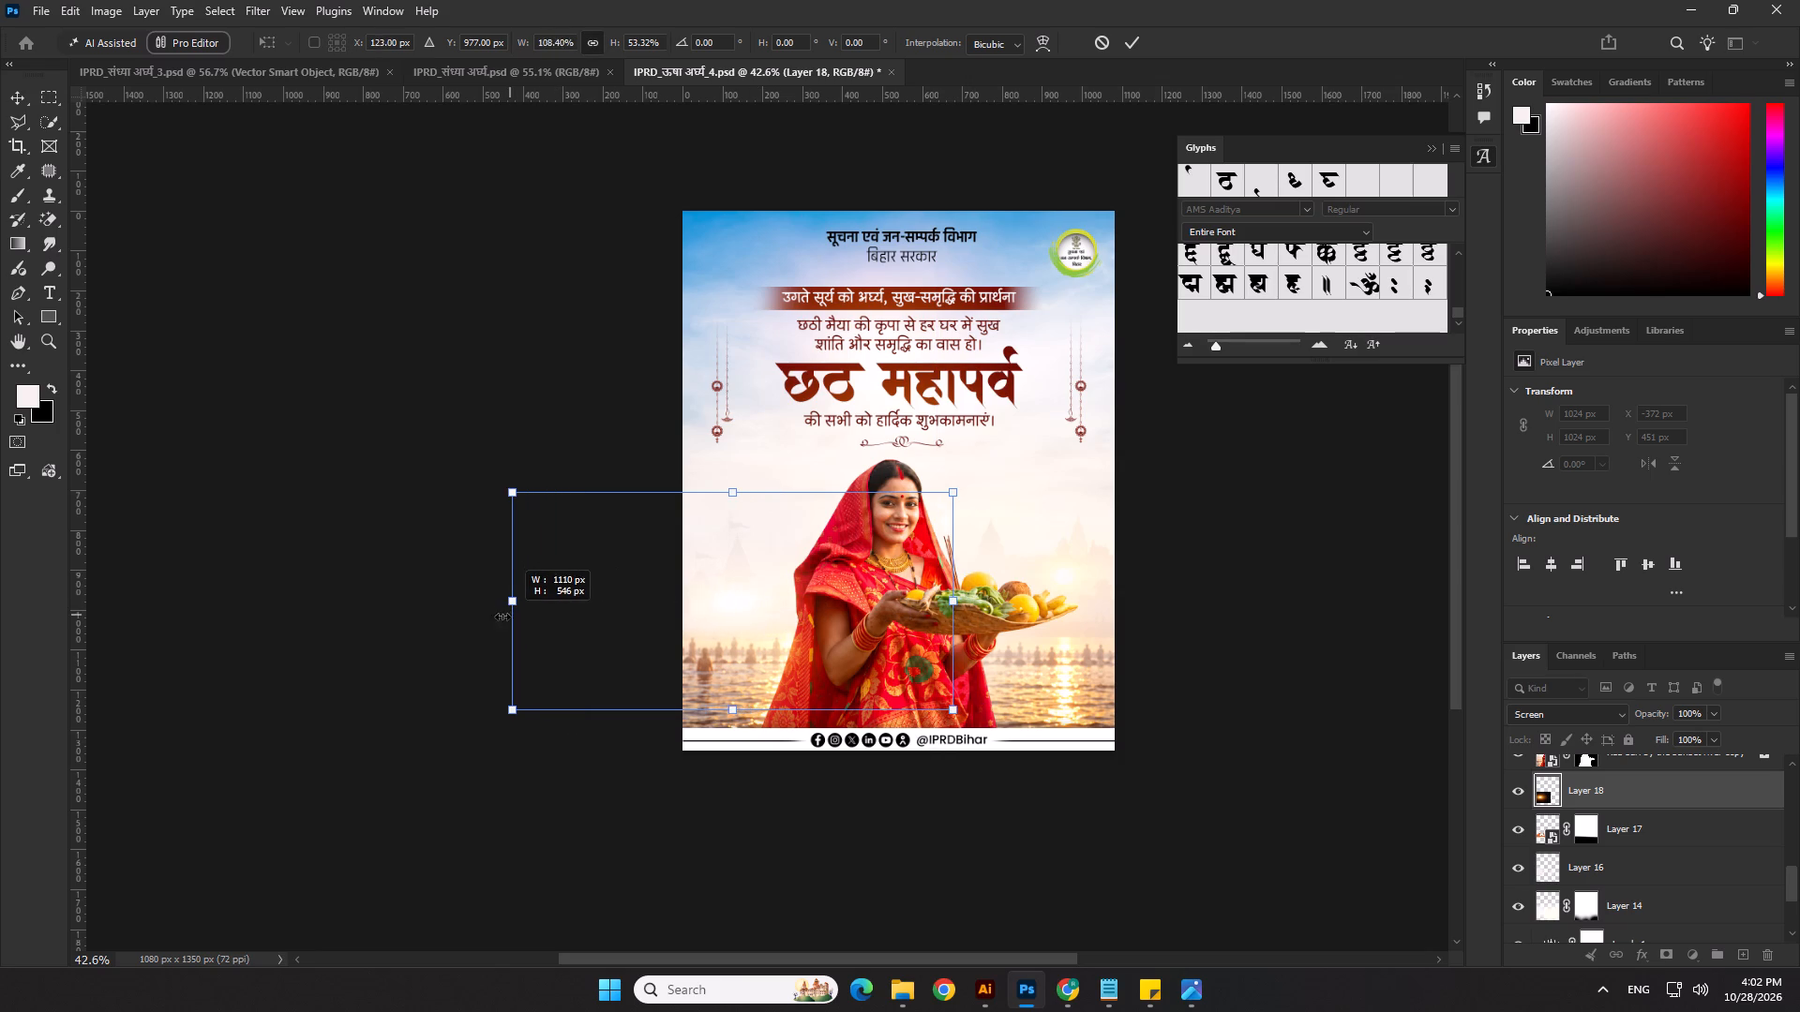
{"action": "left_click_drag", "start_coordinate": [502, 617], "coordinate": [472, 621], "text": "shift"}
{"action": "left_click_drag", "start_coordinate": [946, 602], "coordinate": [1072, 593], "text": "shift"}
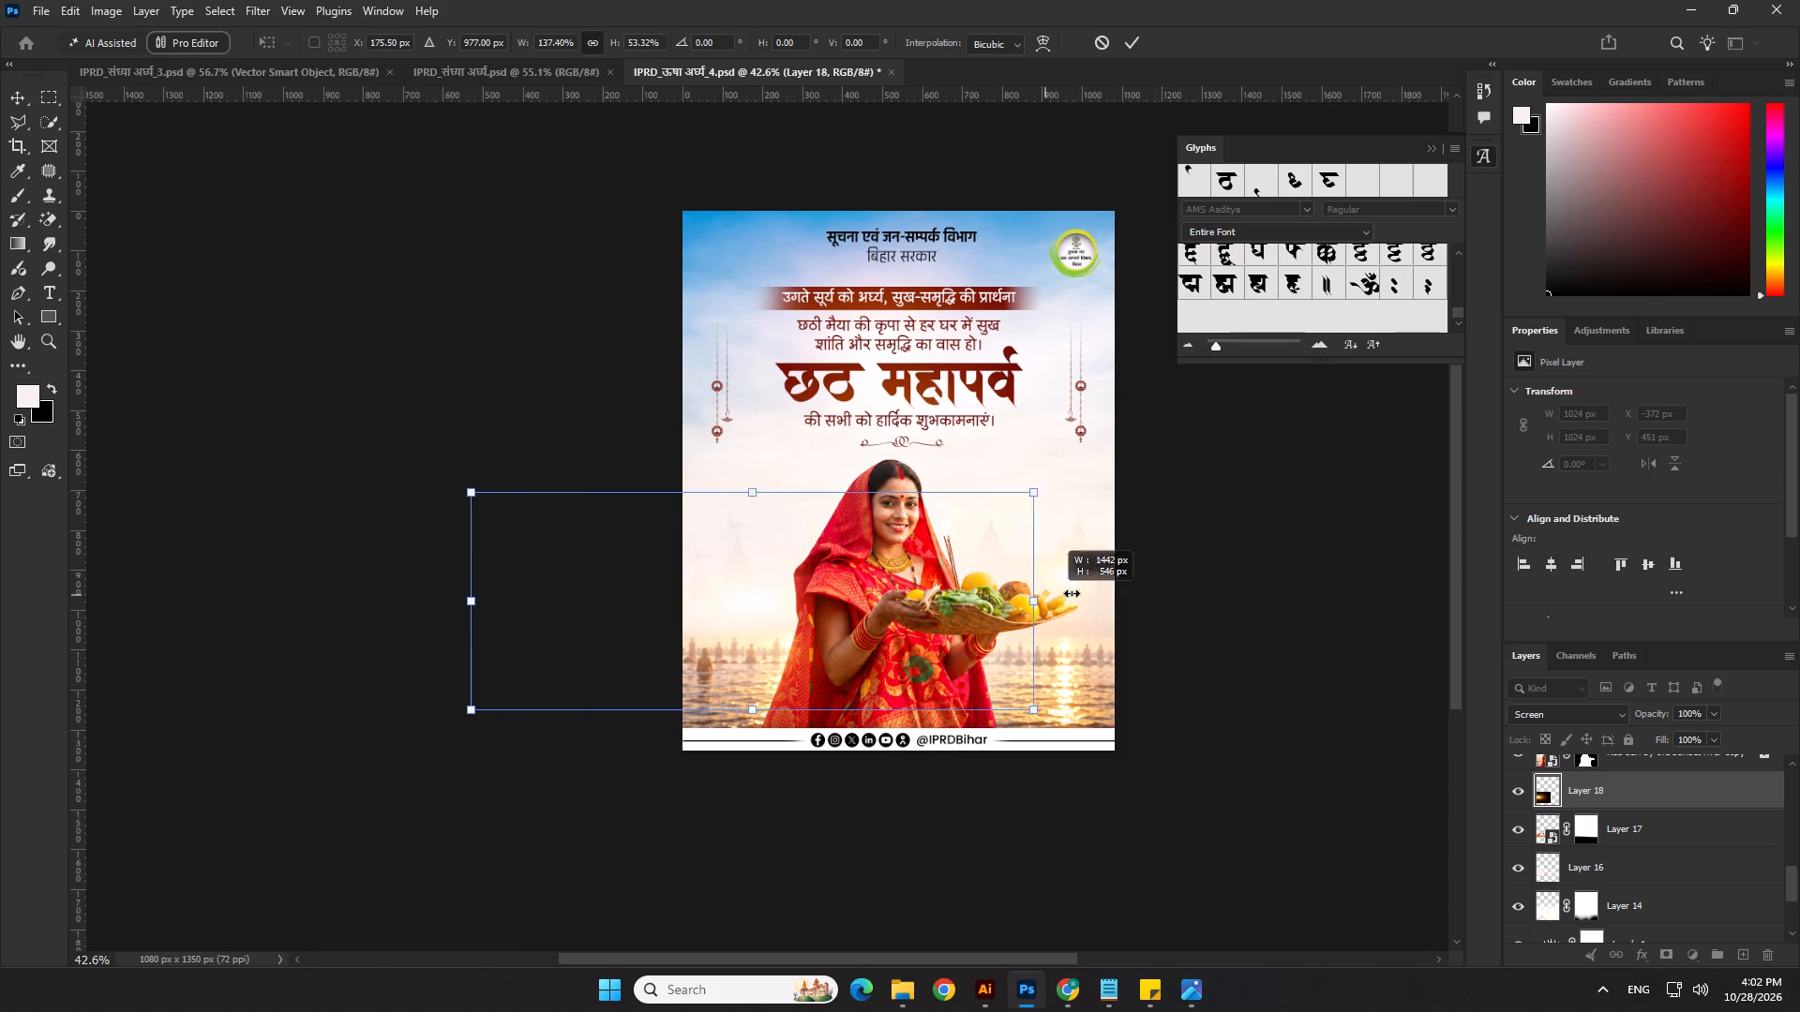
{"action": "left_click_drag", "start_coordinate": [1072, 593], "coordinate": [1074, 606], "text": "shift"}
Heighten, shift and enlarge the flare on Layer 18 to about 1644 × 739 px across the river and lower sky.
{"action": "scroll", "coordinate": [953, 539], "scroll_direction": "down", "scroll_amount": 5}
{"action": "scroll", "coordinate": [941, 531], "scroll_direction": "up", "scroll_amount": 4}
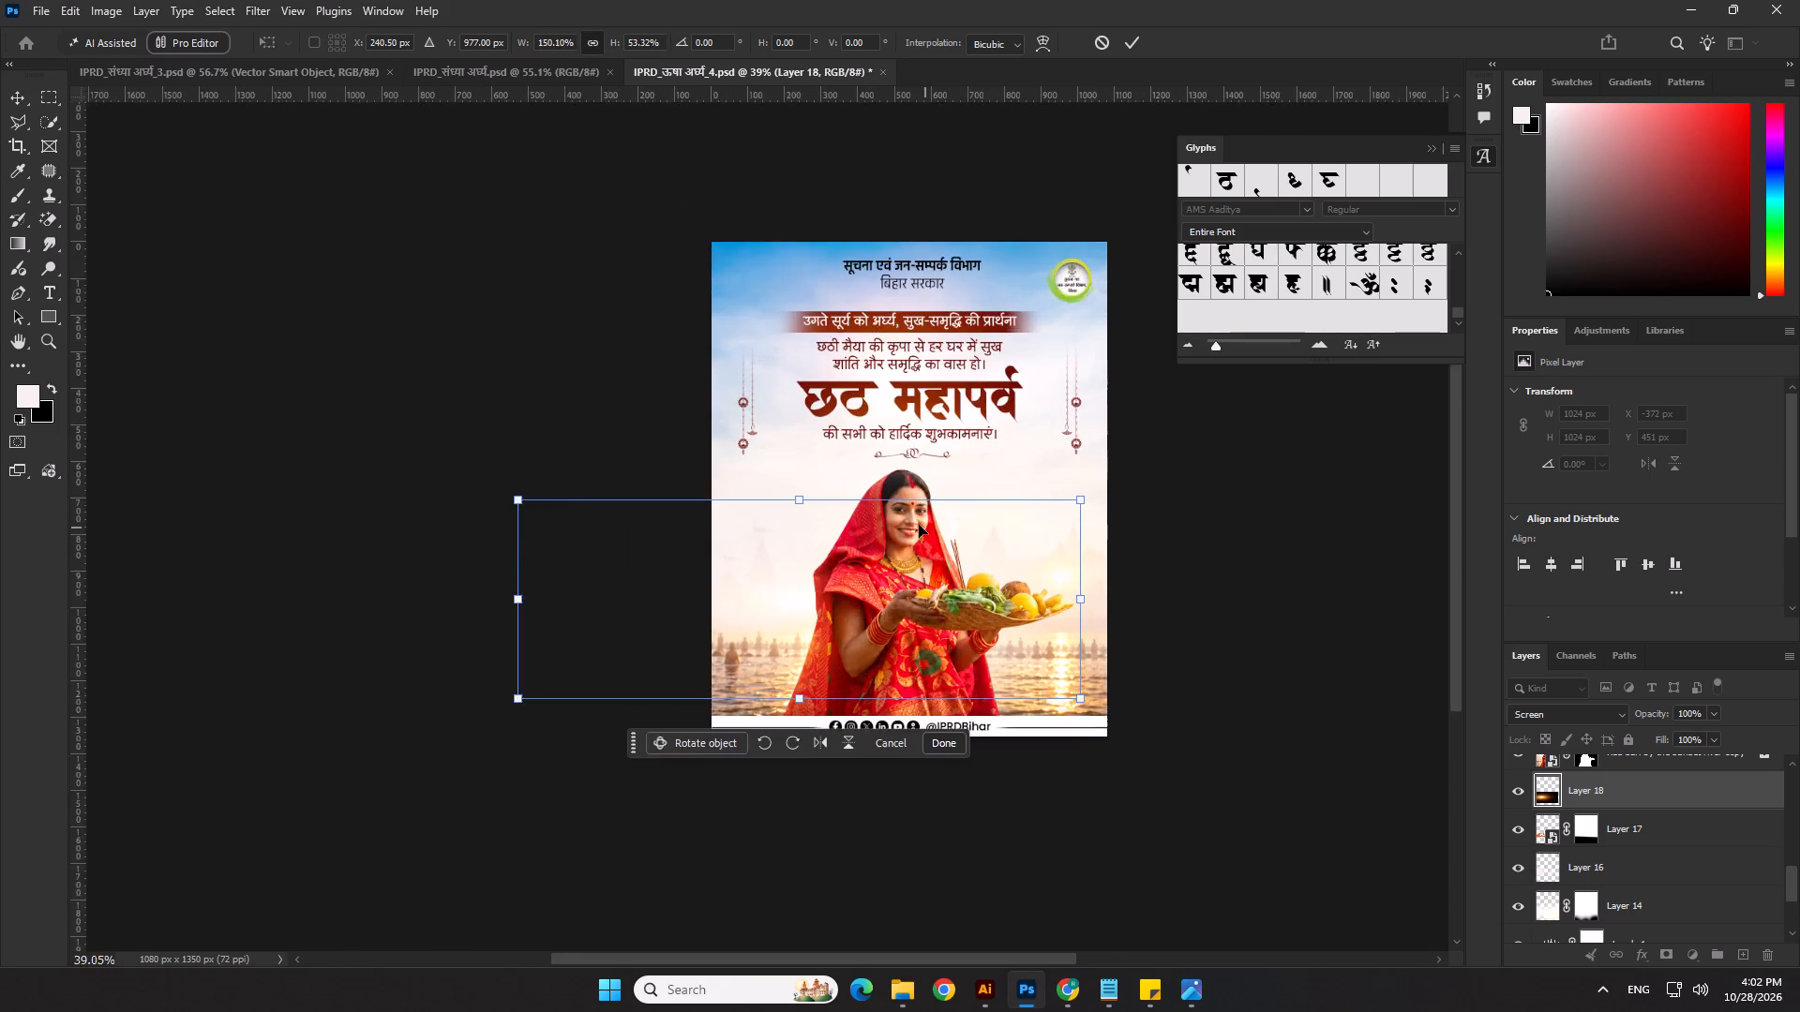
{"action": "scroll", "coordinate": [919, 525], "scroll_direction": "up", "scroll_amount": 3}
{"action": "left_click_drag", "start_coordinate": [753, 494], "coordinate": [753, 476], "text": "shift"}
{"action": "left_click_drag", "start_coordinate": [758, 756], "coordinate": [756, 789]}
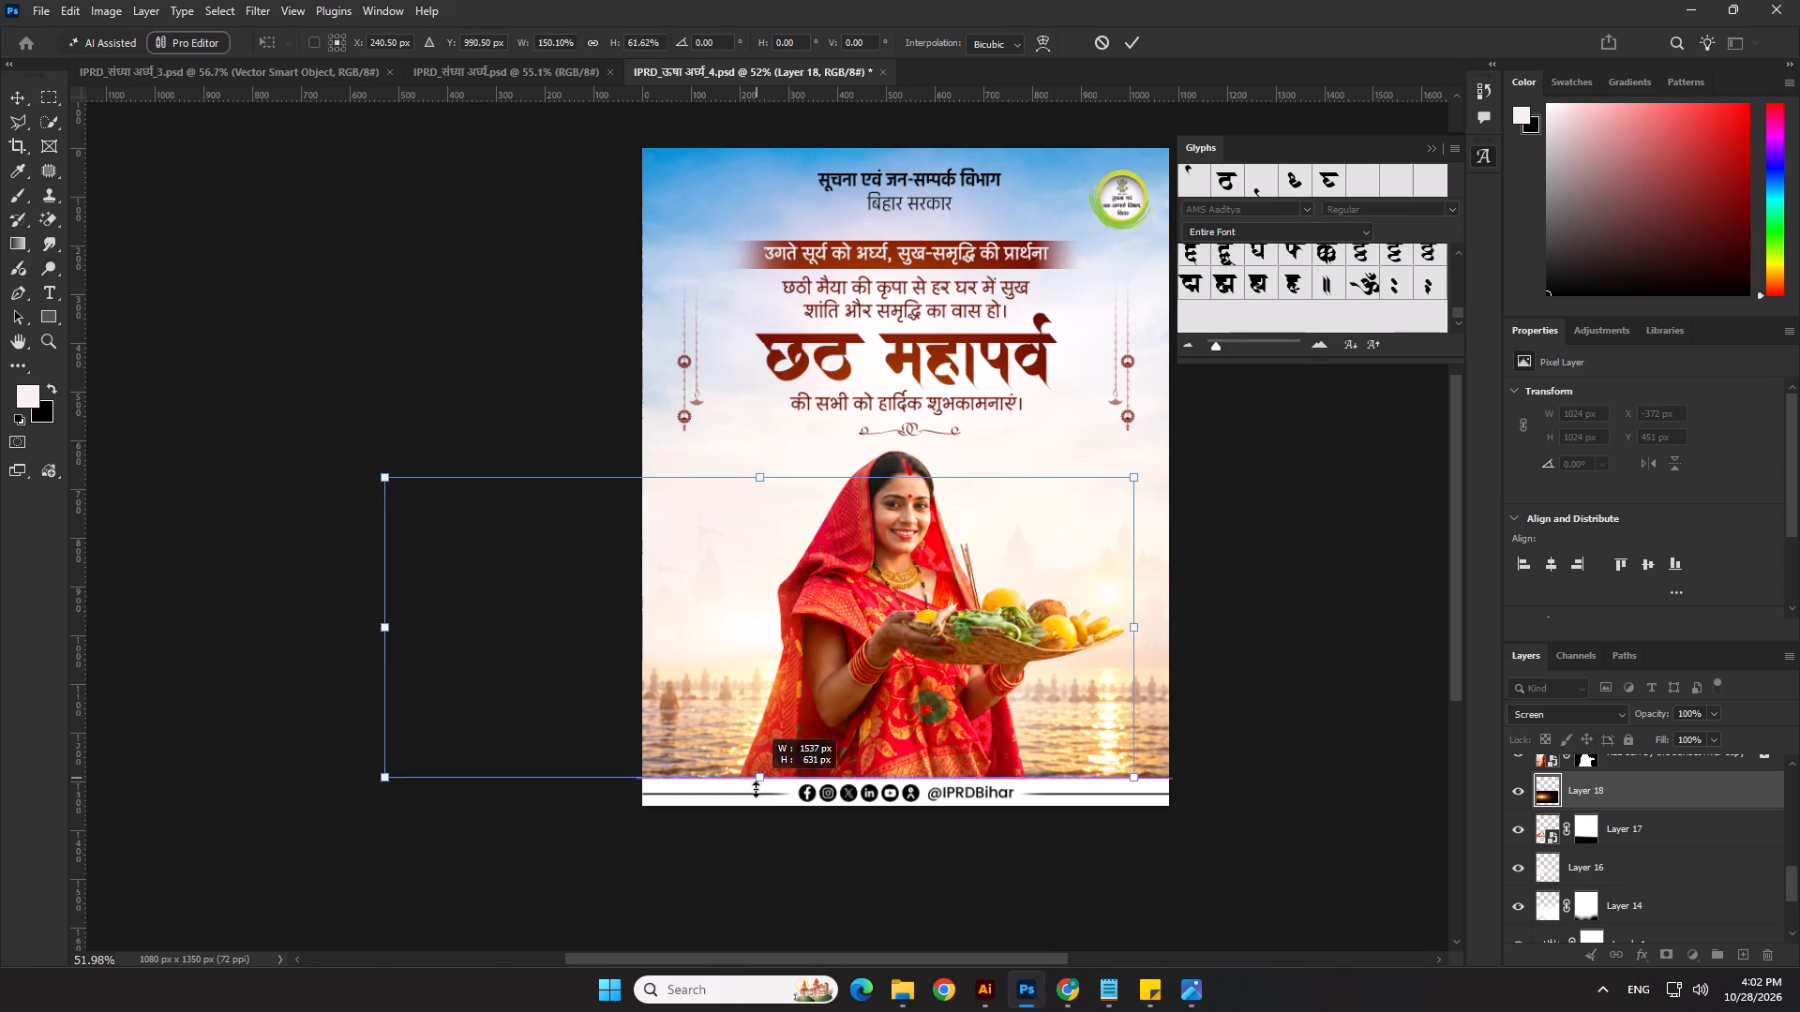
{"action": "left_click_drag", "start_coordinate": [756, 789], "coordinate": [756, 819]}
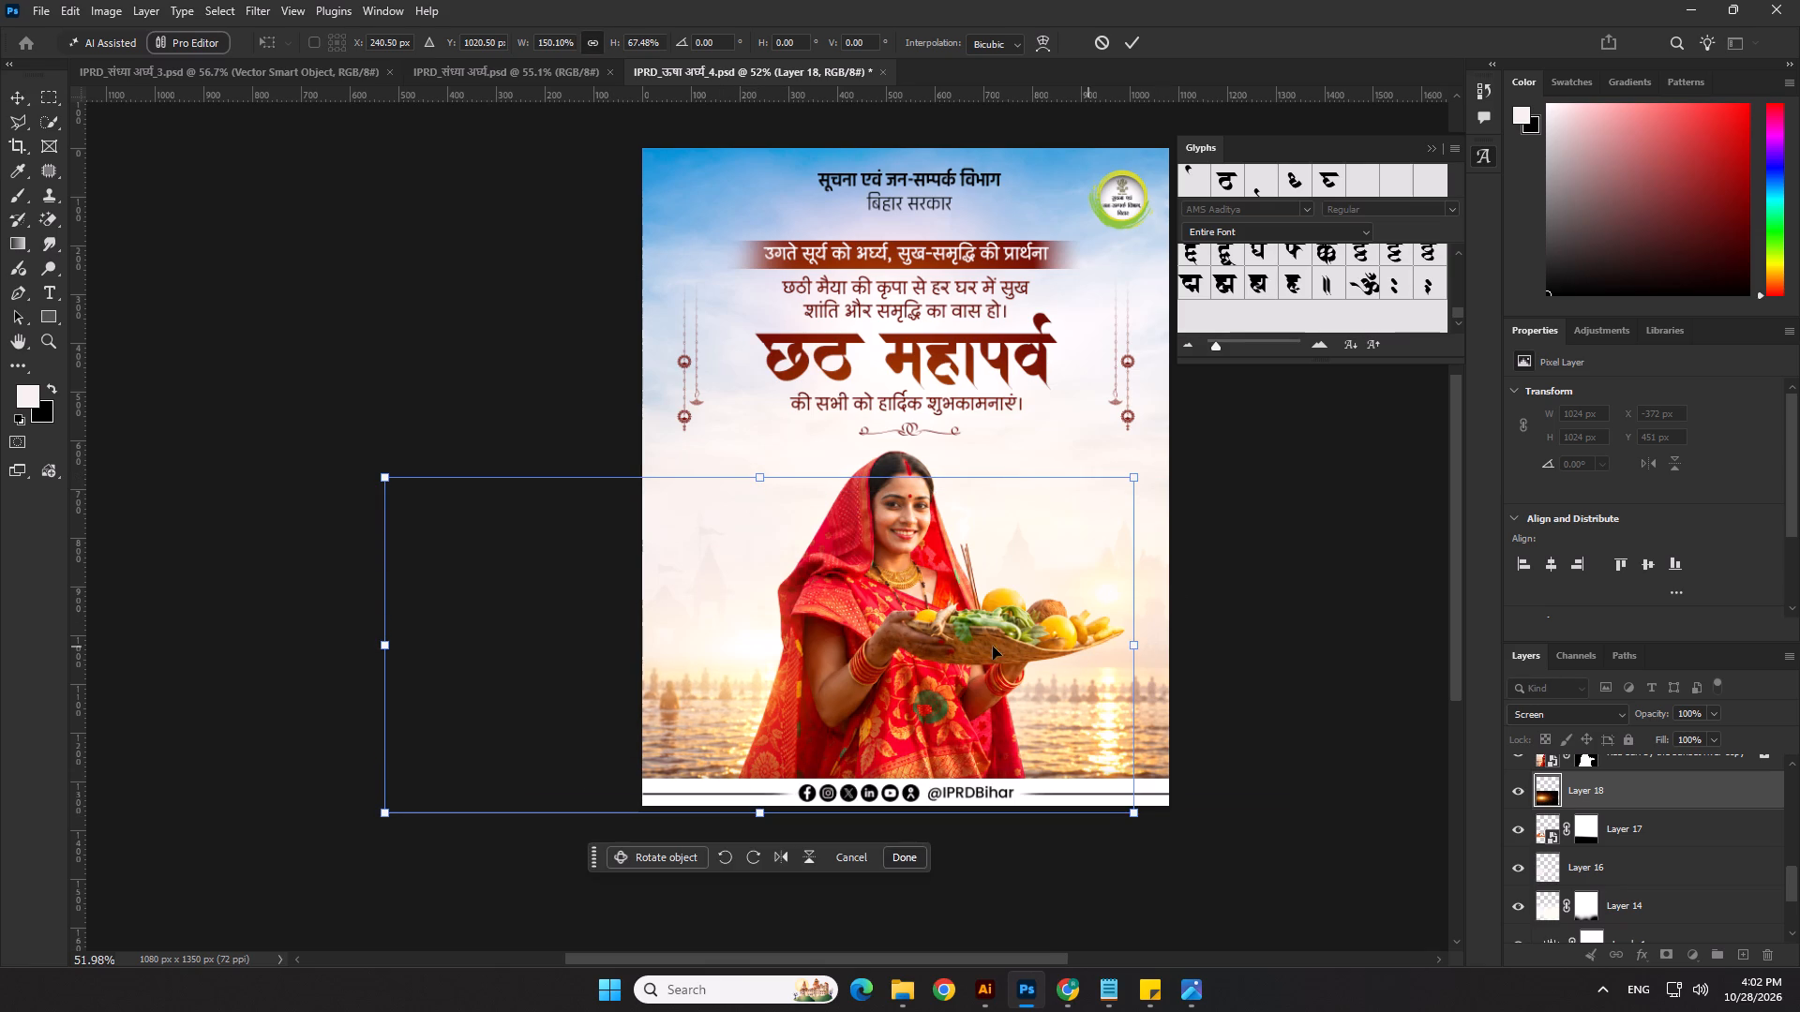
{"action": "left_click_drag", "start_coordinate": [818, 652], "coordinate": [888, 643]}
{"action": "scroll", "coordinate": [823, 612], "scroll_direction": "down", "scroll_amount": 4}
{"action": "left_click_drag", "start_coordinate": [570, 515], "coordinate": [530, 510]}
{"action": "key", "text": "Return"}
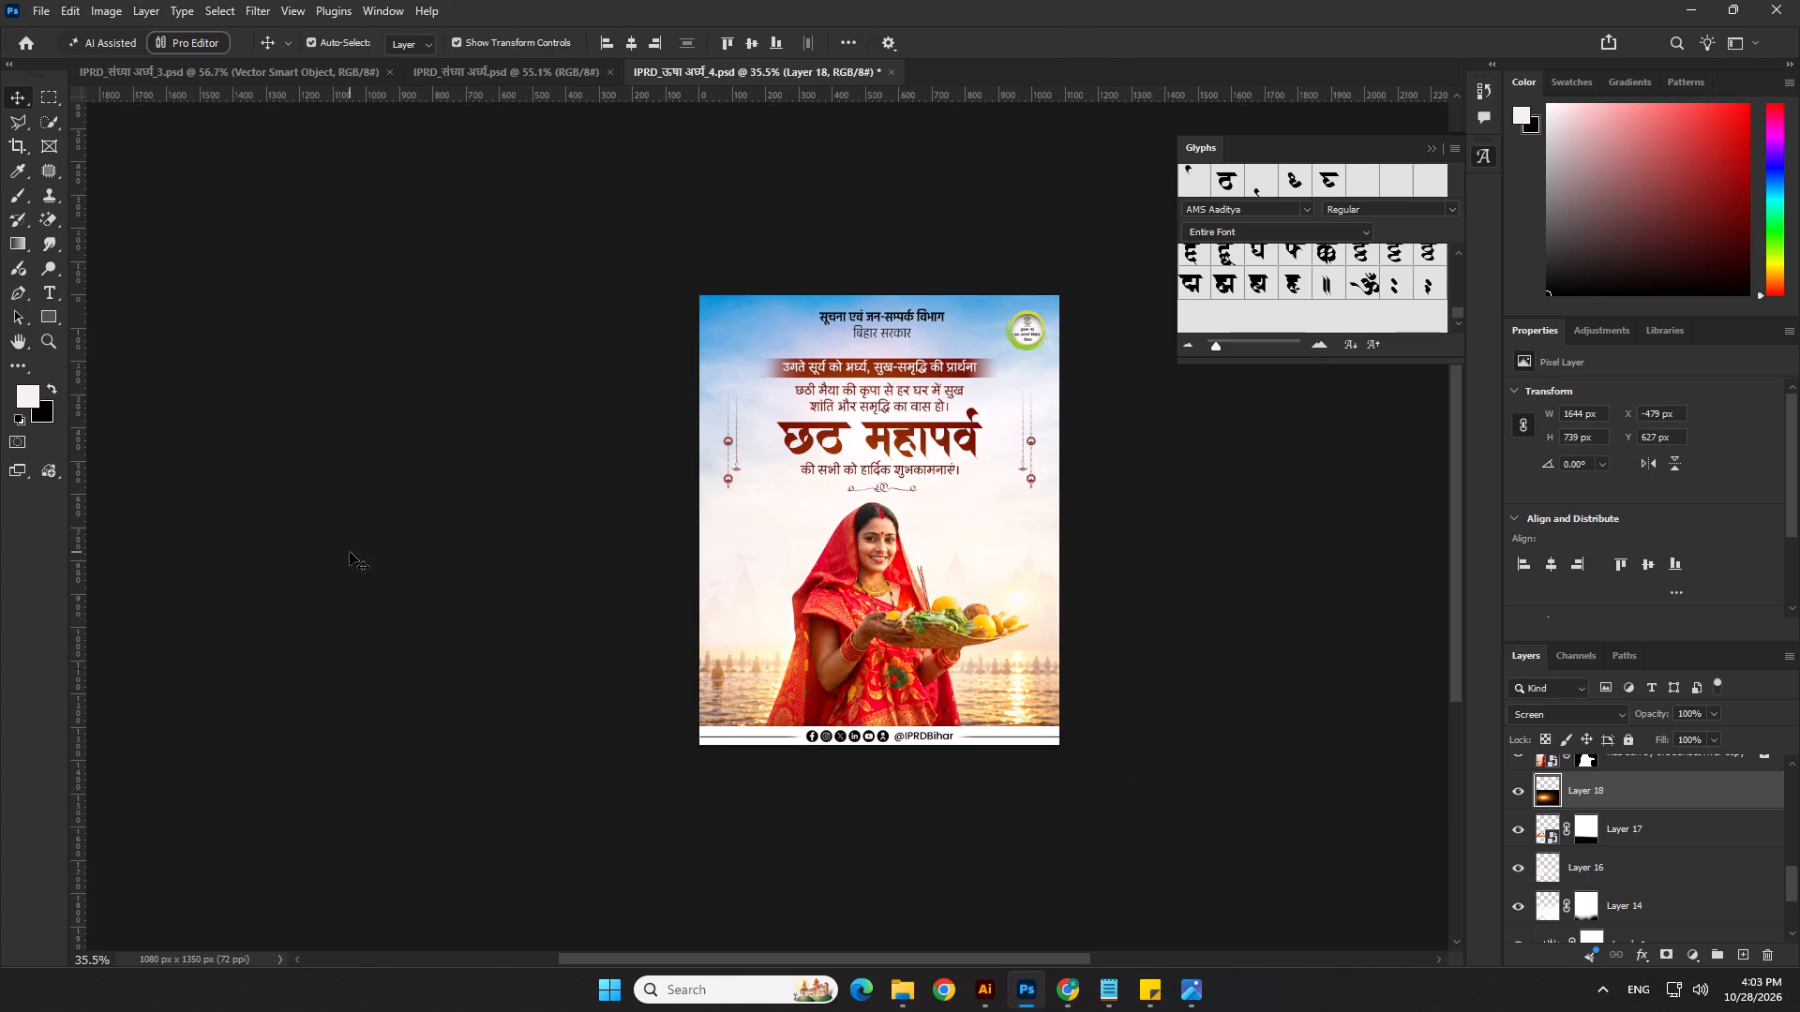
Save the poster IPRD_ऊषा अर्घ्य_4.psd.
{"action": "left_click", "coordinate": [350, 552]}
{"action": "scroll", "coordinate": [456, 451], "scroll_direction": "down", "scroll_amount": 5}
{"action": "left_click", "coordinate": [1081, 589]}
{"action": "key", "text": "ctrl+s"}
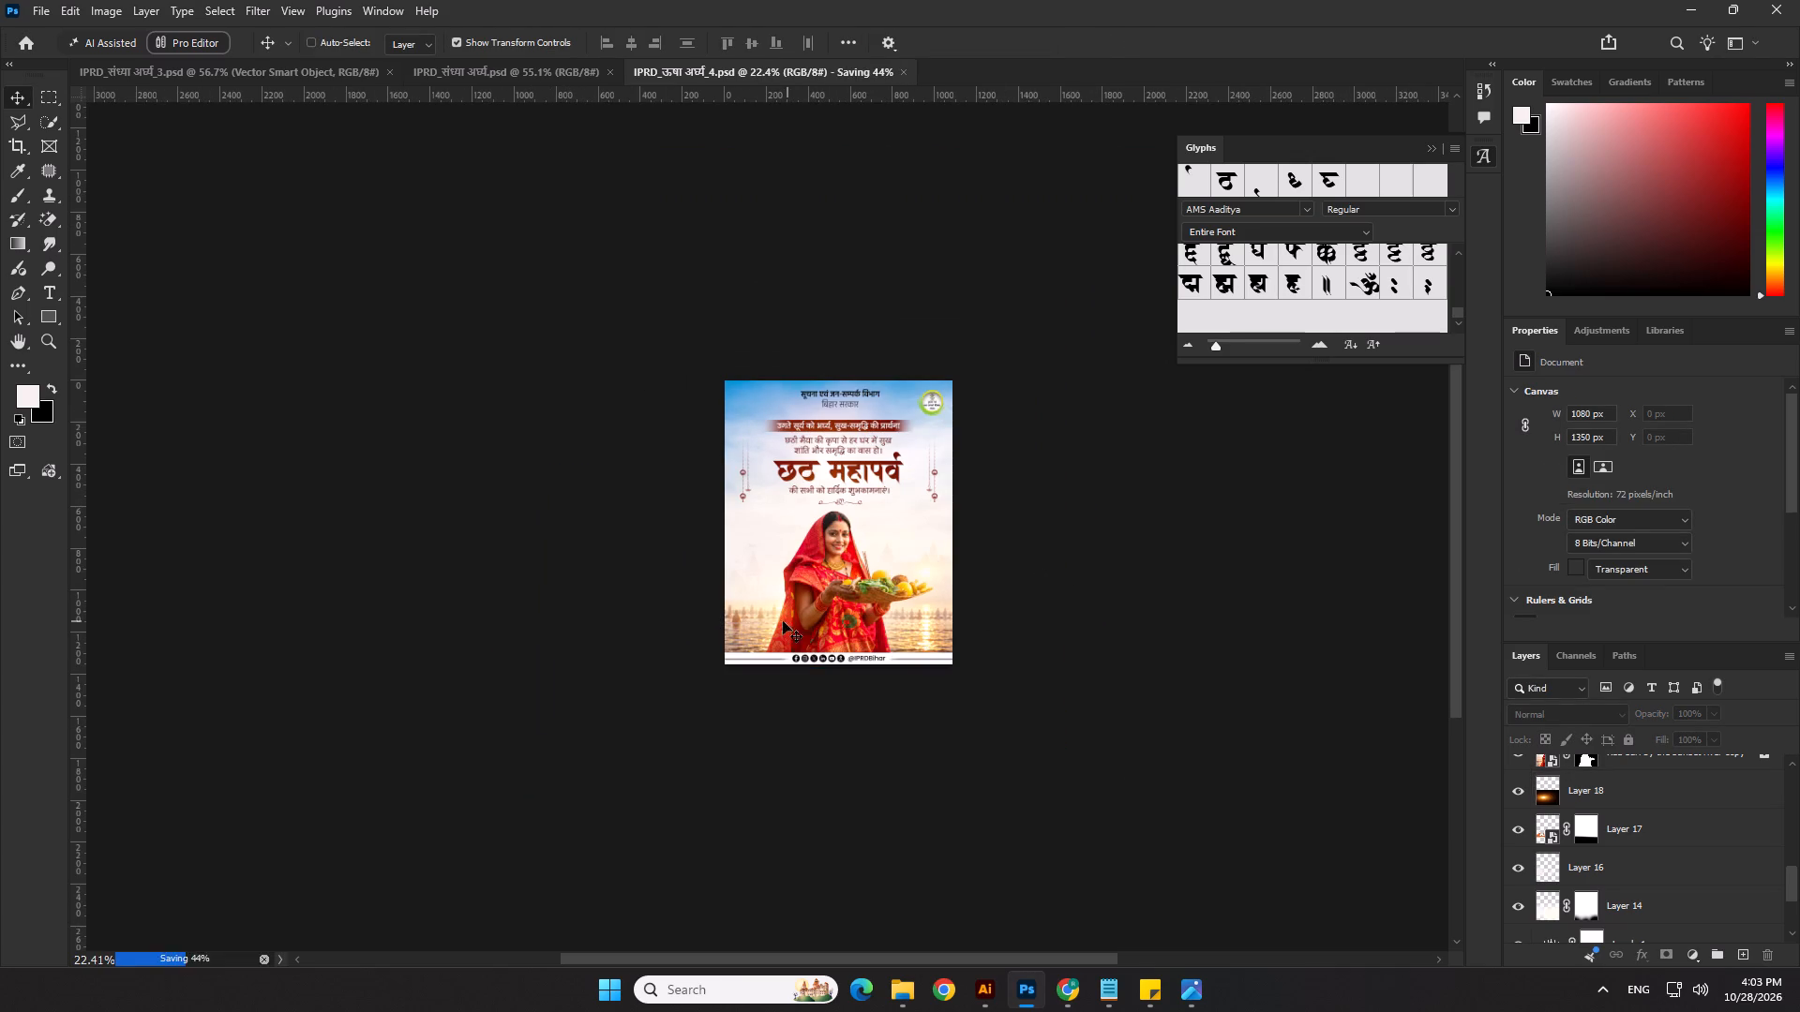
Compare the poster with and without the flare on Layer 18, and add a layer mask to that layer.
{"action": "scroll", "coordinate": [777, 621], "scroll_direction": "up", "scroll_amount": 6}
{"action": "left_click", "coordinate": [778, 595]}
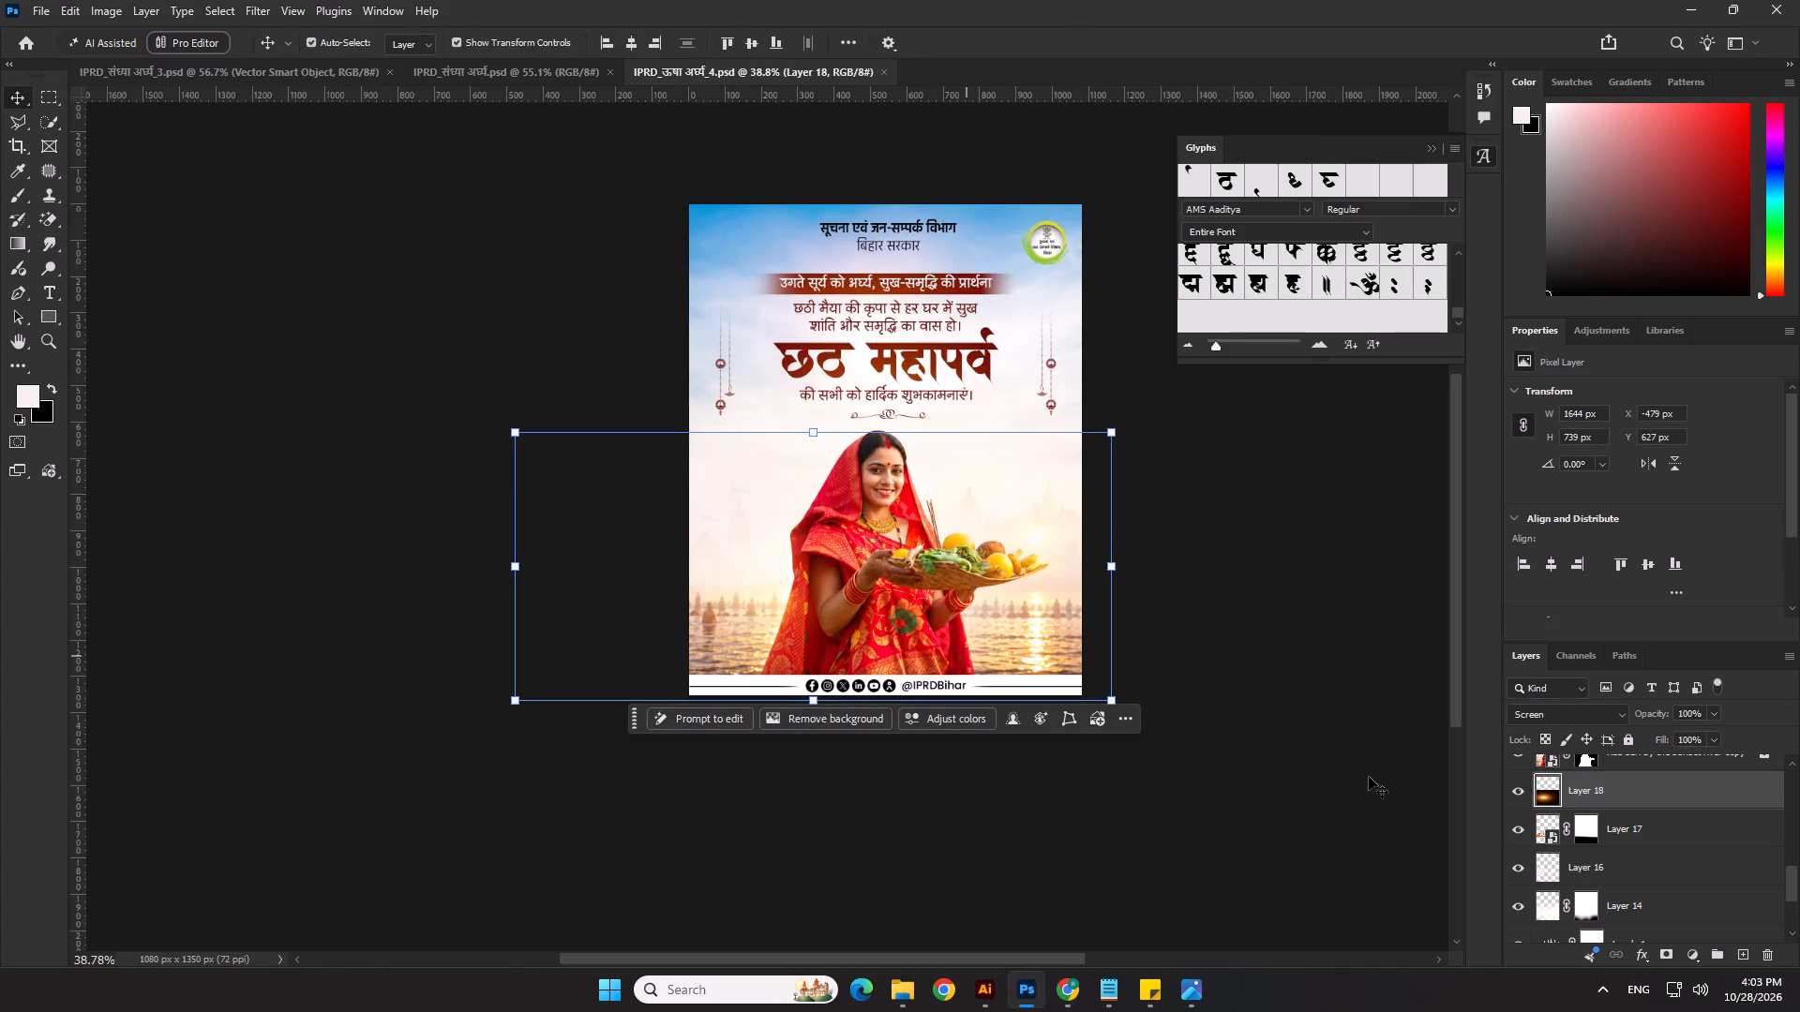
{"action": "double_click", "coordinate": [1518, 799]}
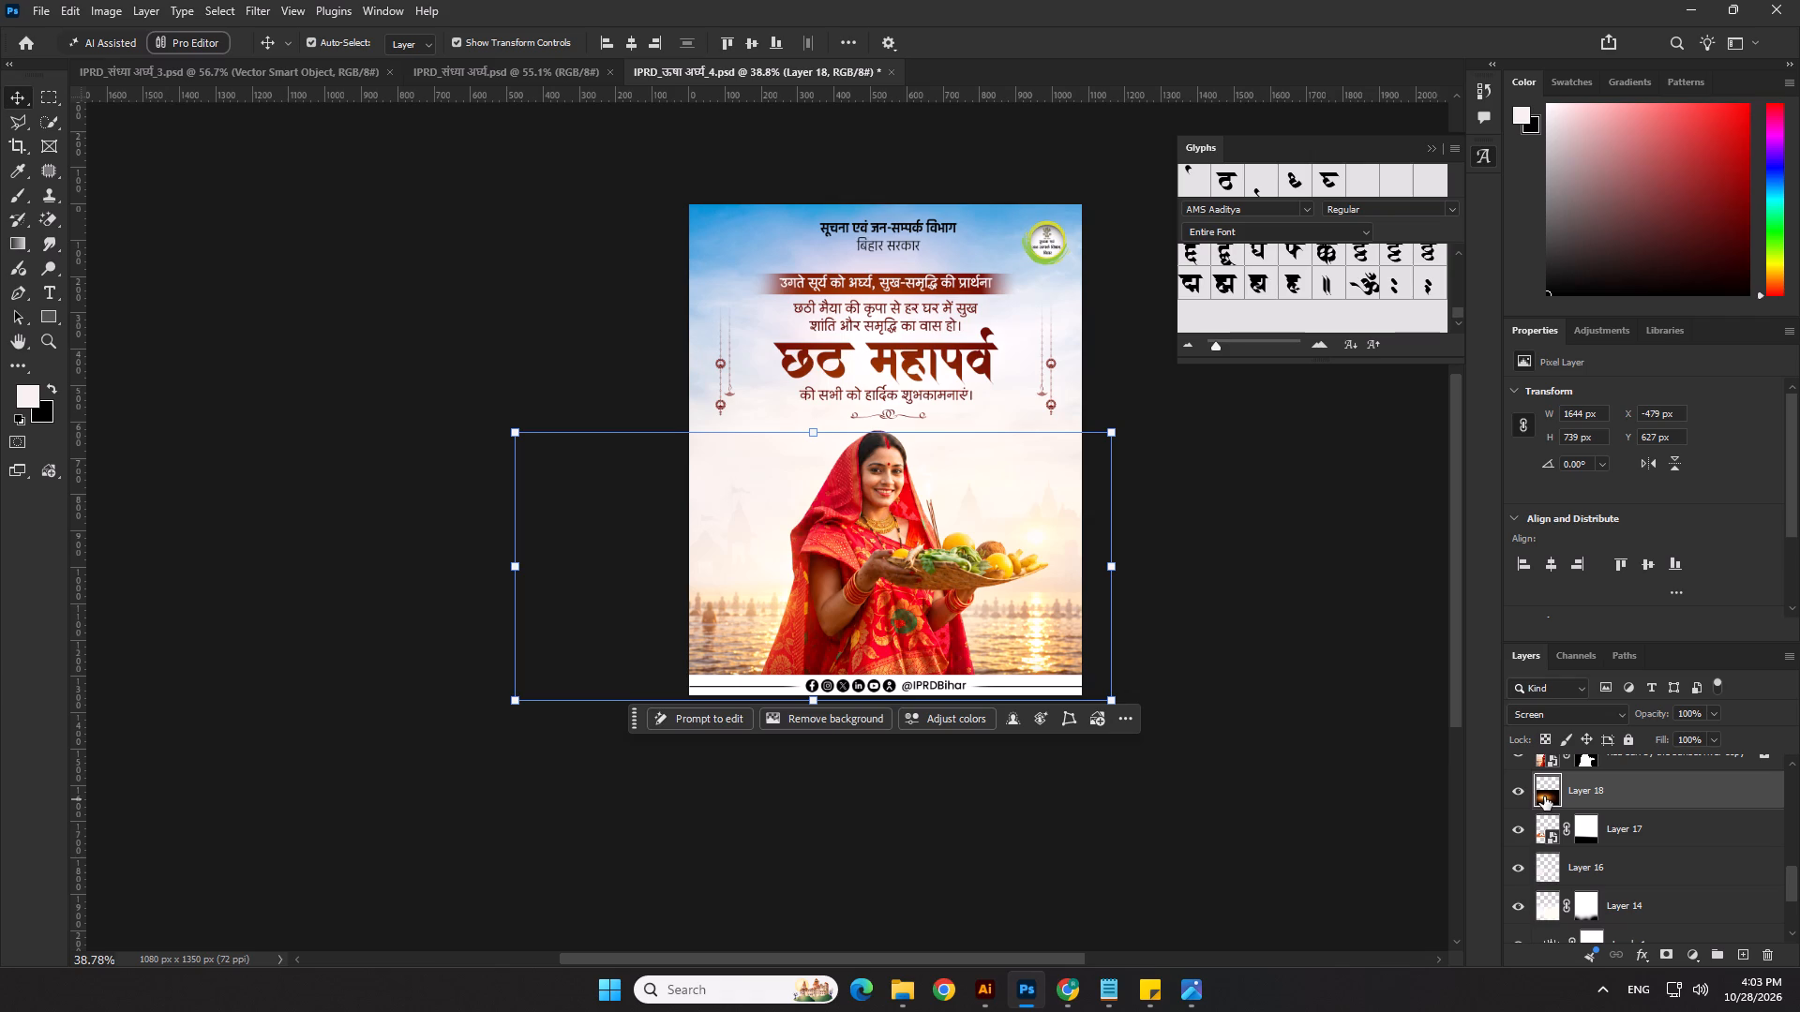
{"action": "left_click", "coordinate": [1544, 796]}
{"action": "left_click", "coordinate": [1659, 964]}
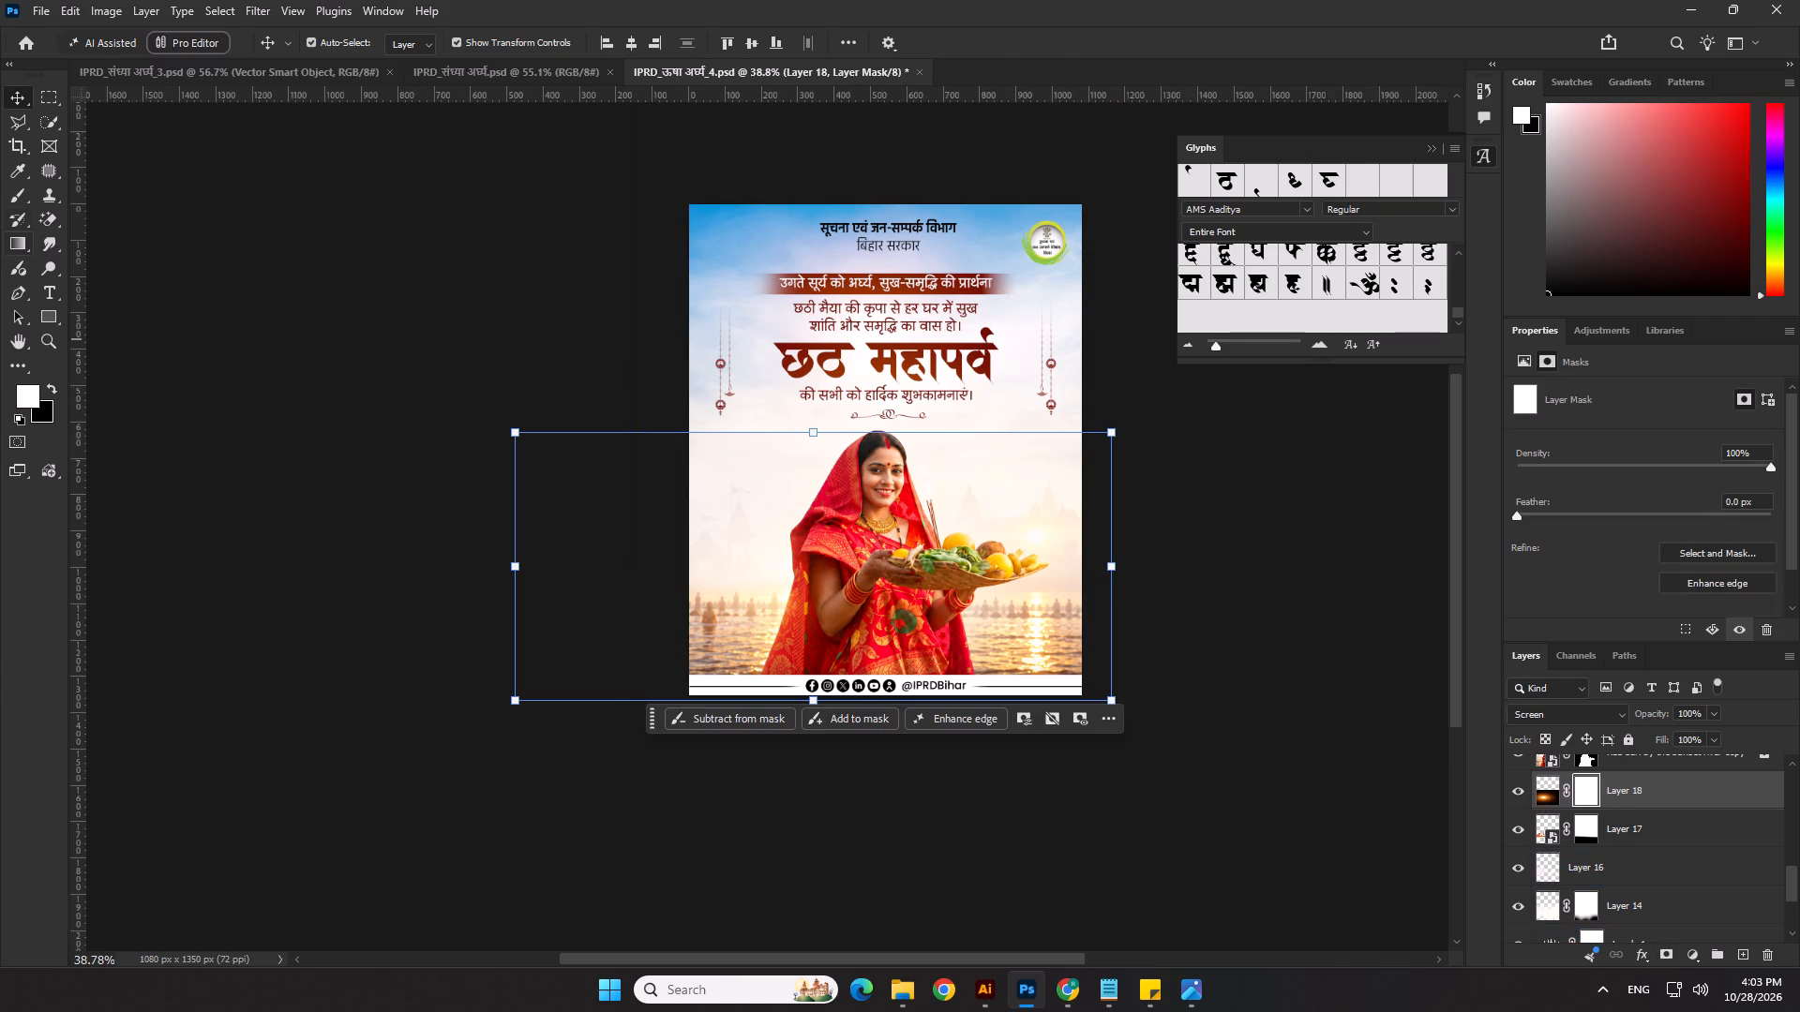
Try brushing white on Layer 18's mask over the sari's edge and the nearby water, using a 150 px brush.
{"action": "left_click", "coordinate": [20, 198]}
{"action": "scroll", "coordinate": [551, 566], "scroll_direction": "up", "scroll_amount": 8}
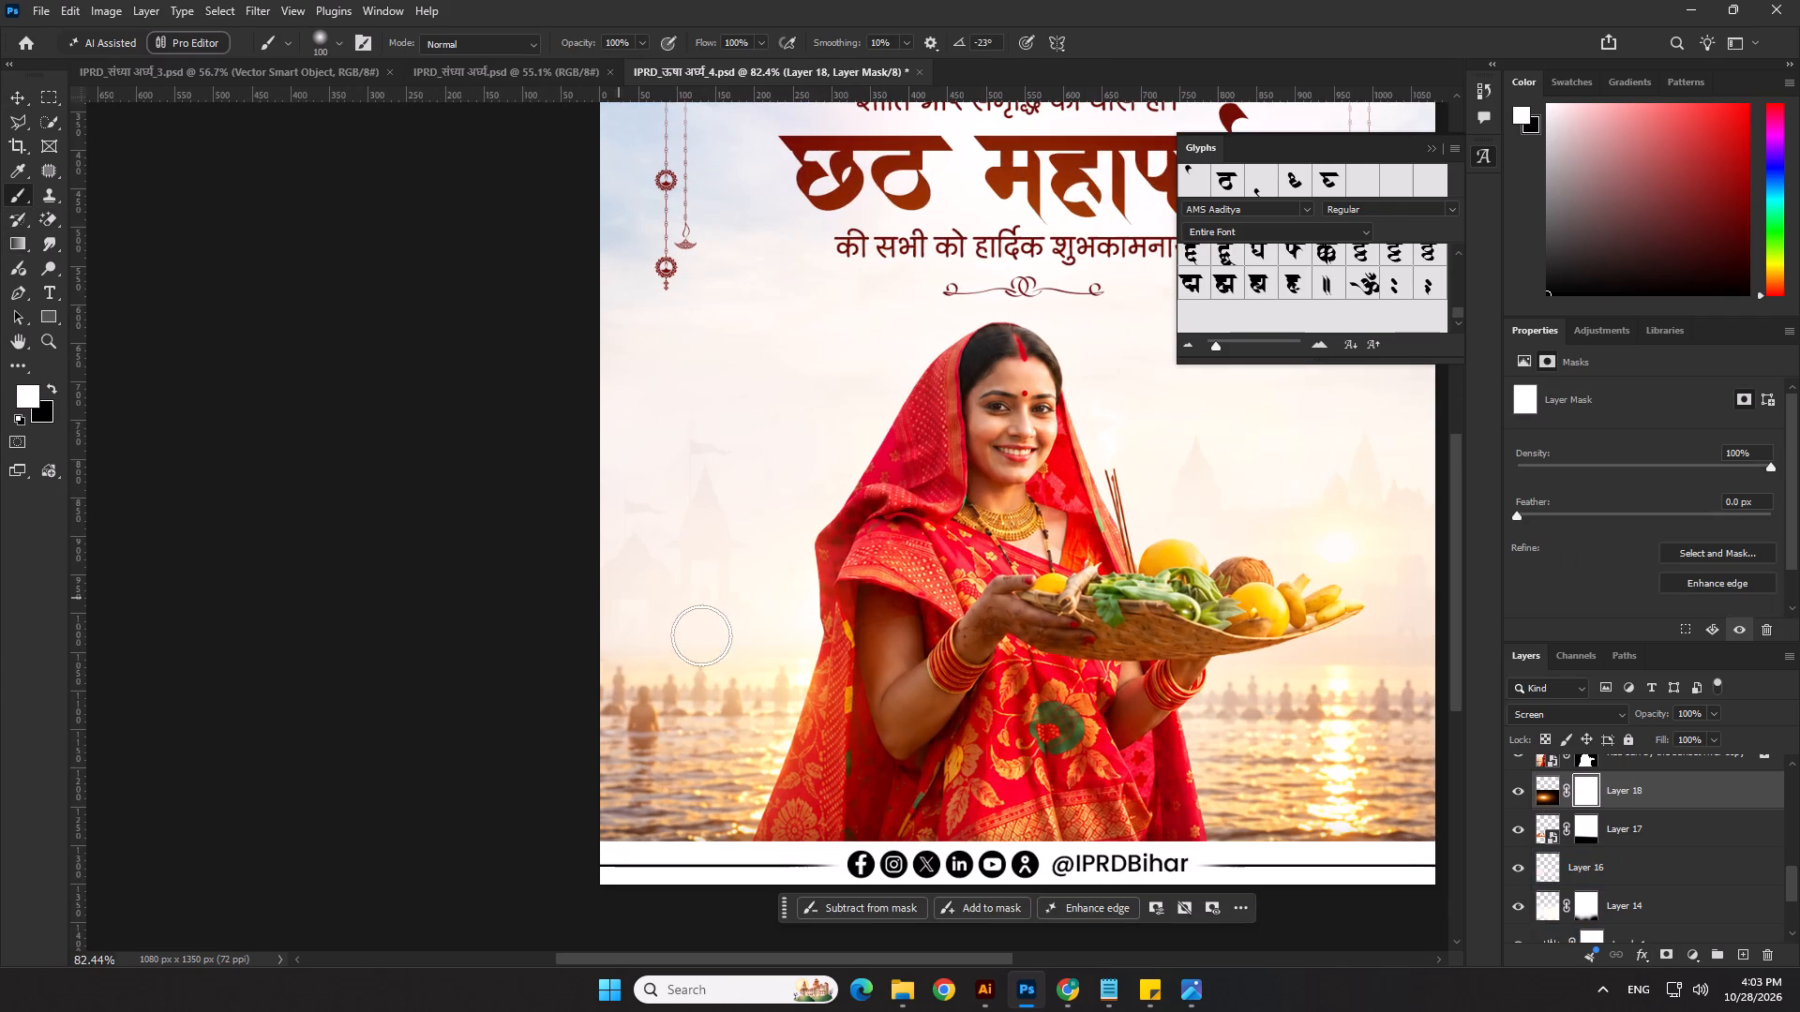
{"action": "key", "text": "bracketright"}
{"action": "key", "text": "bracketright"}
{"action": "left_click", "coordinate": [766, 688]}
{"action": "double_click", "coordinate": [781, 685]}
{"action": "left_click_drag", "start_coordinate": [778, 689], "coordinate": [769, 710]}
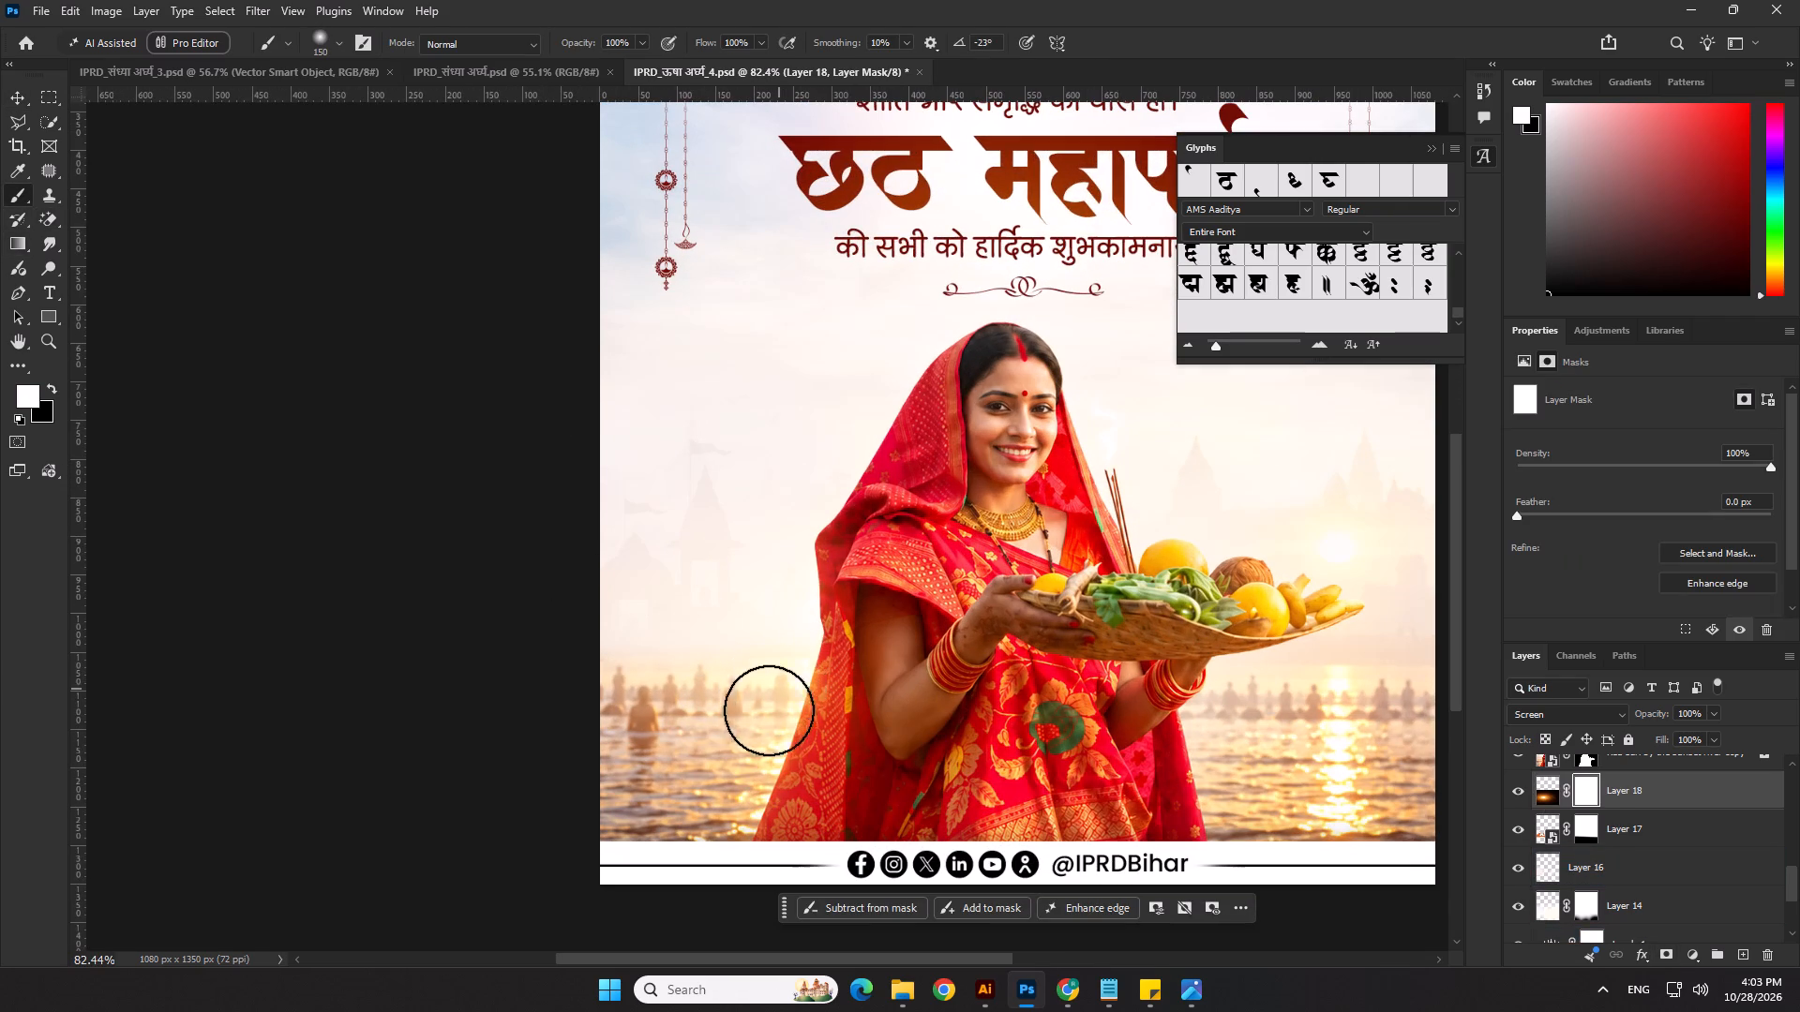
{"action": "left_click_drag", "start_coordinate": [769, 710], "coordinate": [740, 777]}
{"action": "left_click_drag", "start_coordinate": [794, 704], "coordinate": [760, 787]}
Mask the flare on Layer 18 off the bathers and water left of the sari with a 300 px eraser, undoing the last stroke.
{"action": "left_click", "coordinate": [1591, 796]}
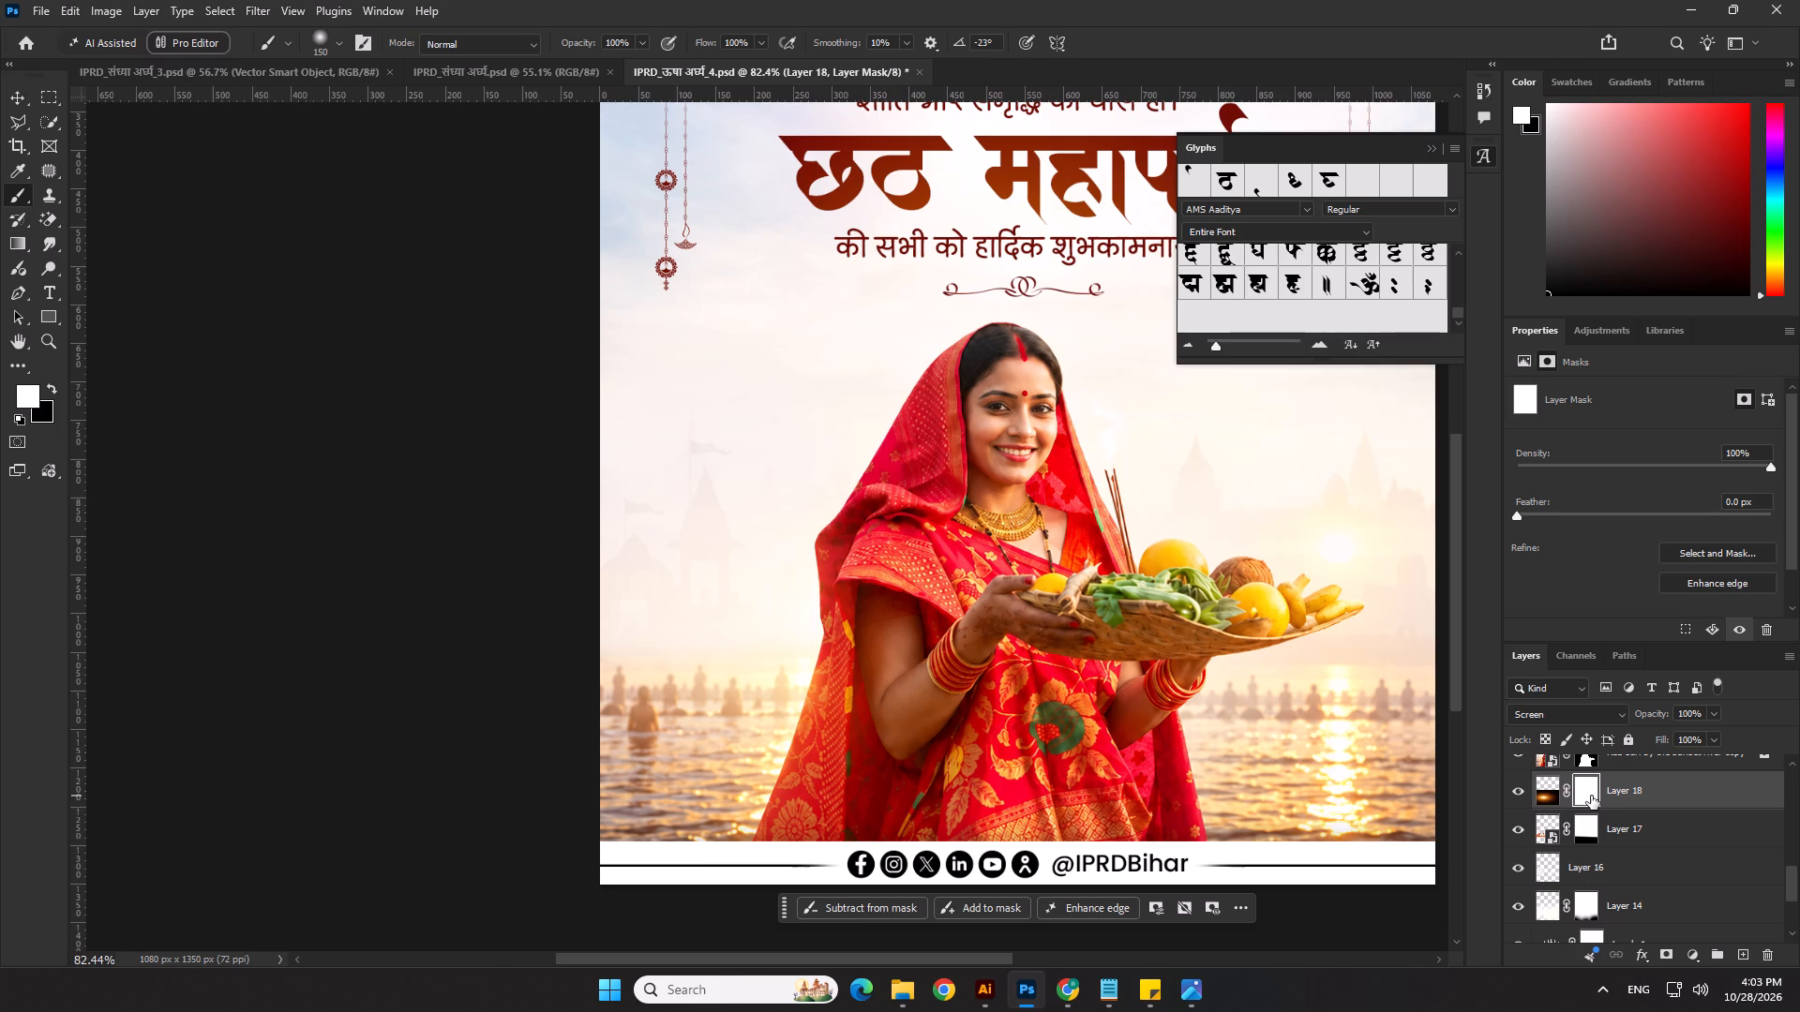
{"action": "right_click", "coordinate": [44, 222]}
{"action": "left_click", "coordinate": [79, 213]}
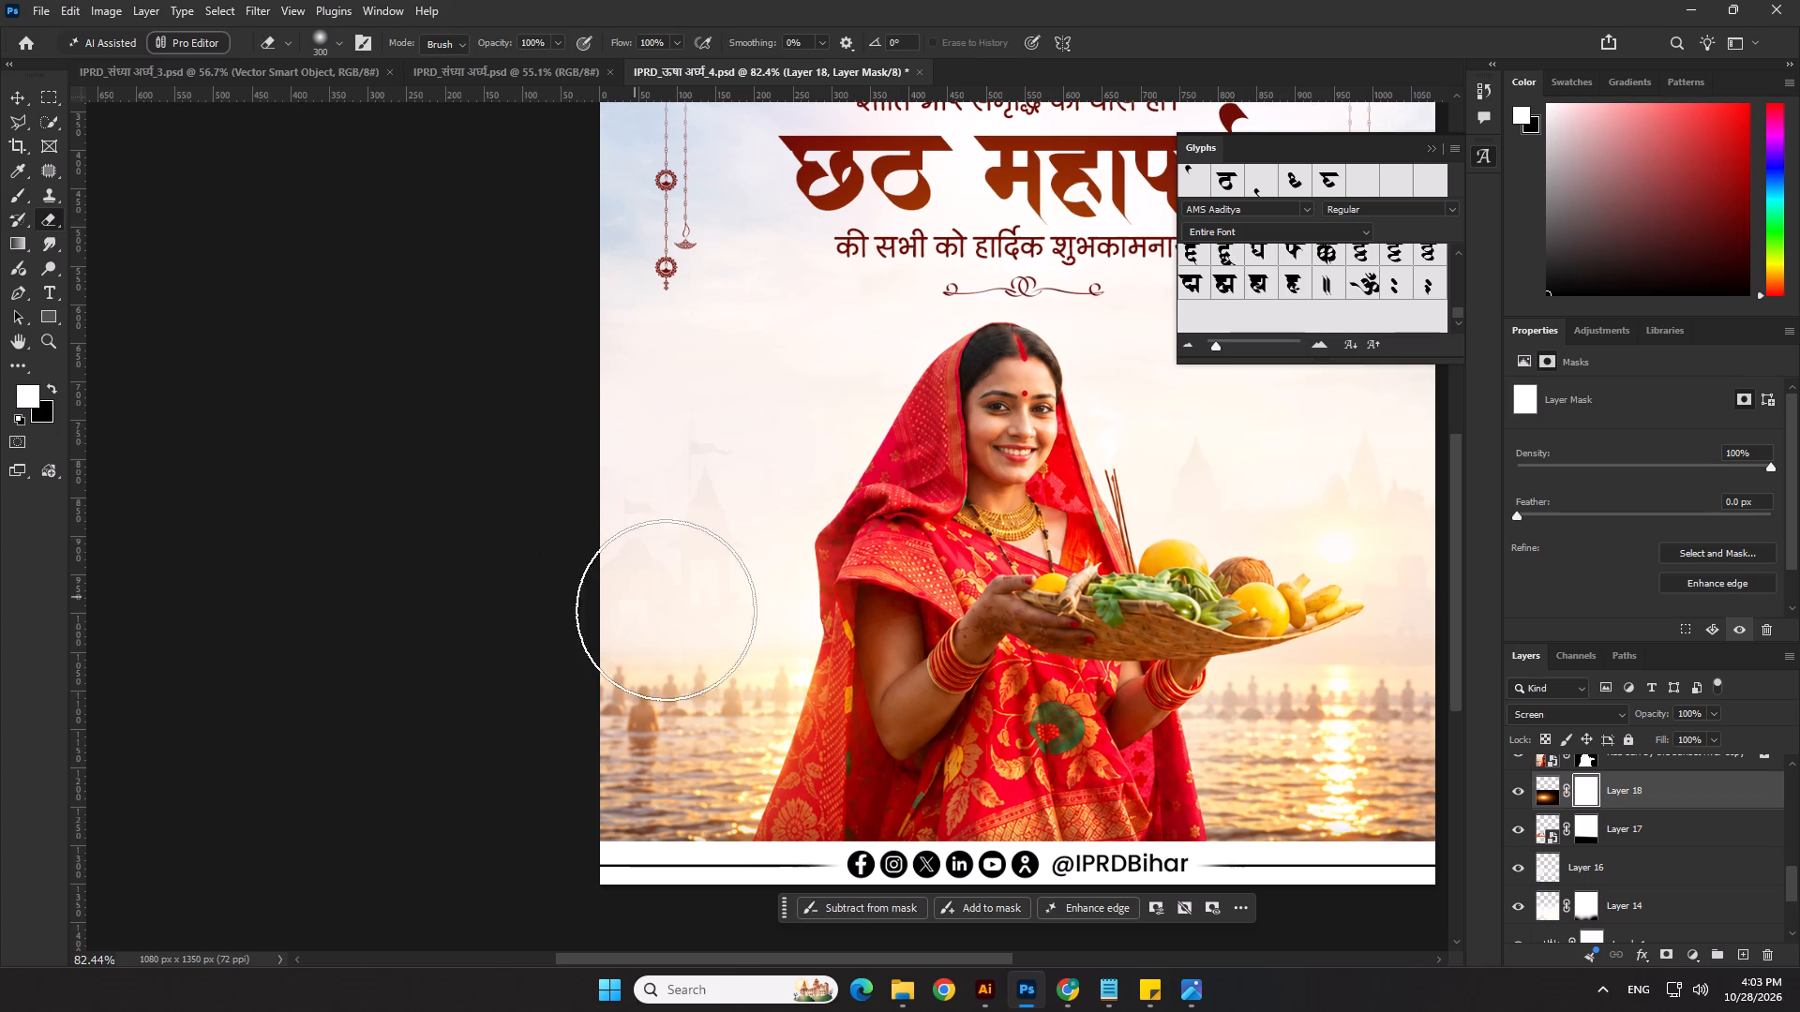
{"action": "left_click", "coordinate": [731, 678]}
{"action": "left_click", "coordinate": [770, 718]}
{"action": "double_click", "coordinate": [750, 736]}
{"action": "left_click", "coordinate": [750, 742]}
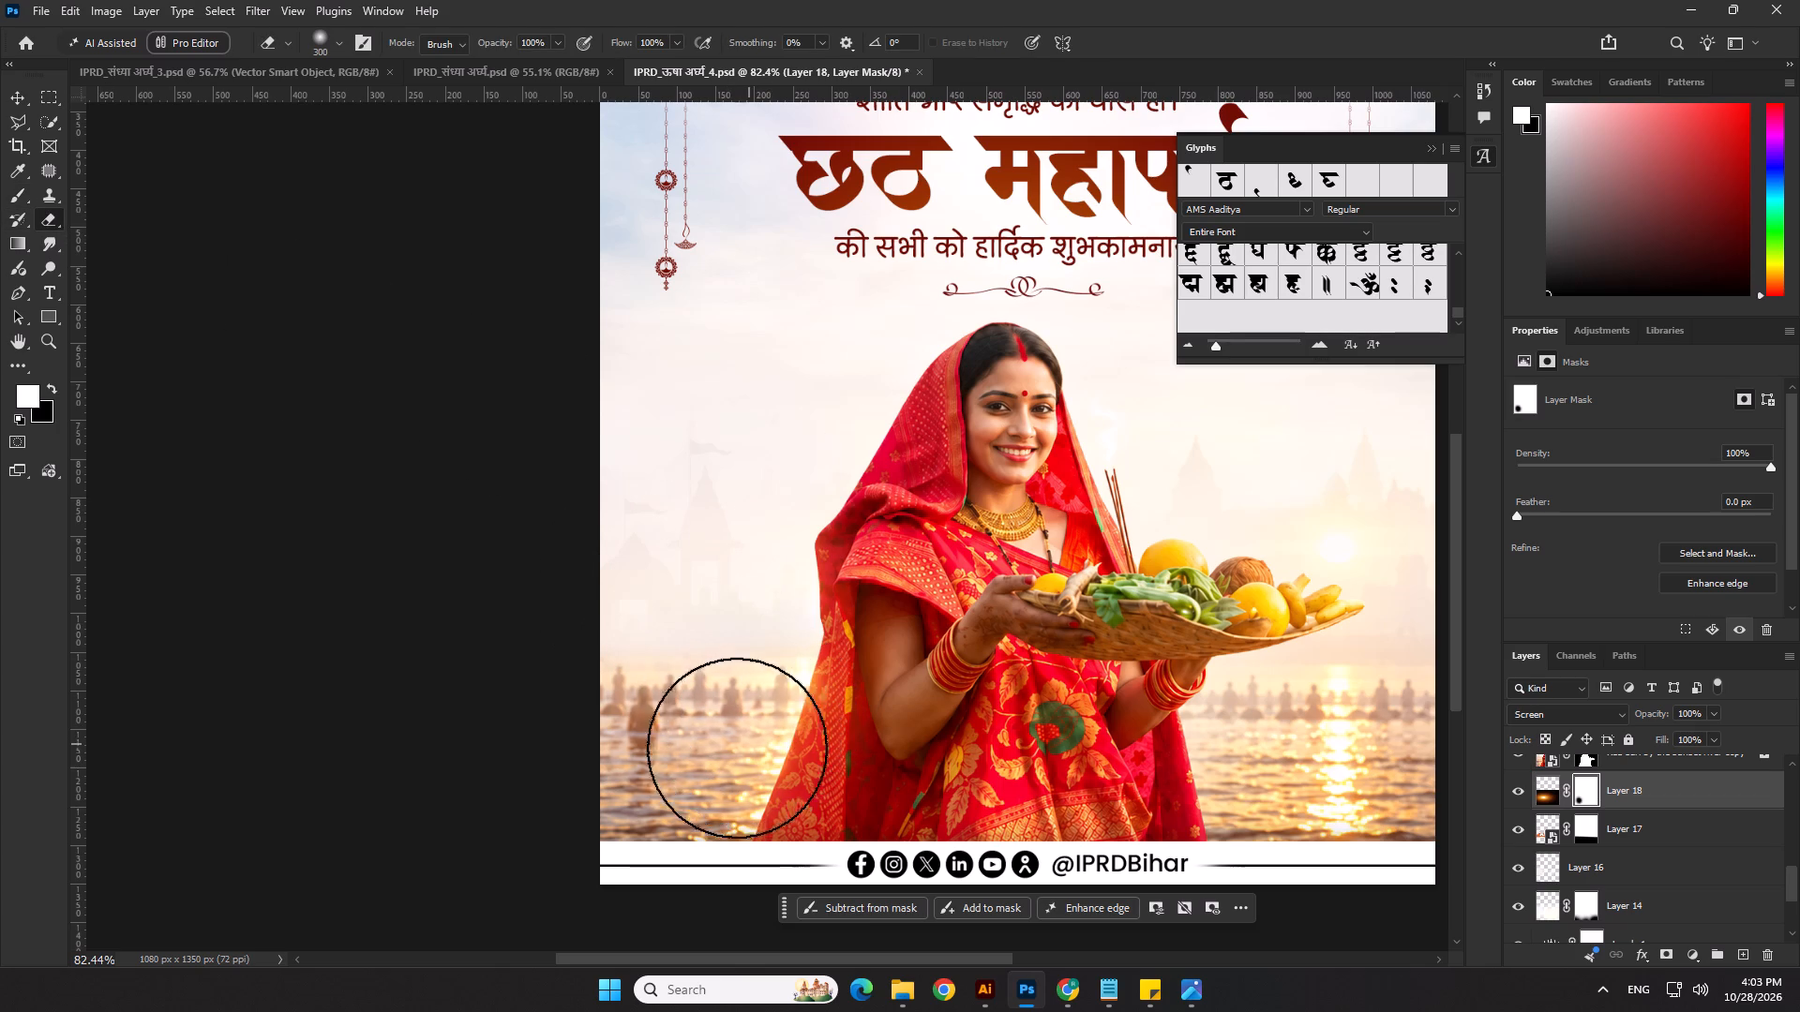
{"action": "left_click_drag", "start_coordinate": [719, 755], "coordinate": [667, 781]}
{"action": "left_click_drag", "start_coordinate": [634, 797], "coordinate": [620, 800]}
{"action": "left_click_drag", "start_coordinate": [610, 801], "coordinate": [560, 801]}
{"action": "scroll", "coordinate": [211, 512], "scroll_direction": "down", "scroll_amount": 4}
{"action": "key", "text": "ctrl+z"}
{"action": "scroll", "coordinate": [210, 512], "scroll_direction": "down", "scroll_amount": 5}
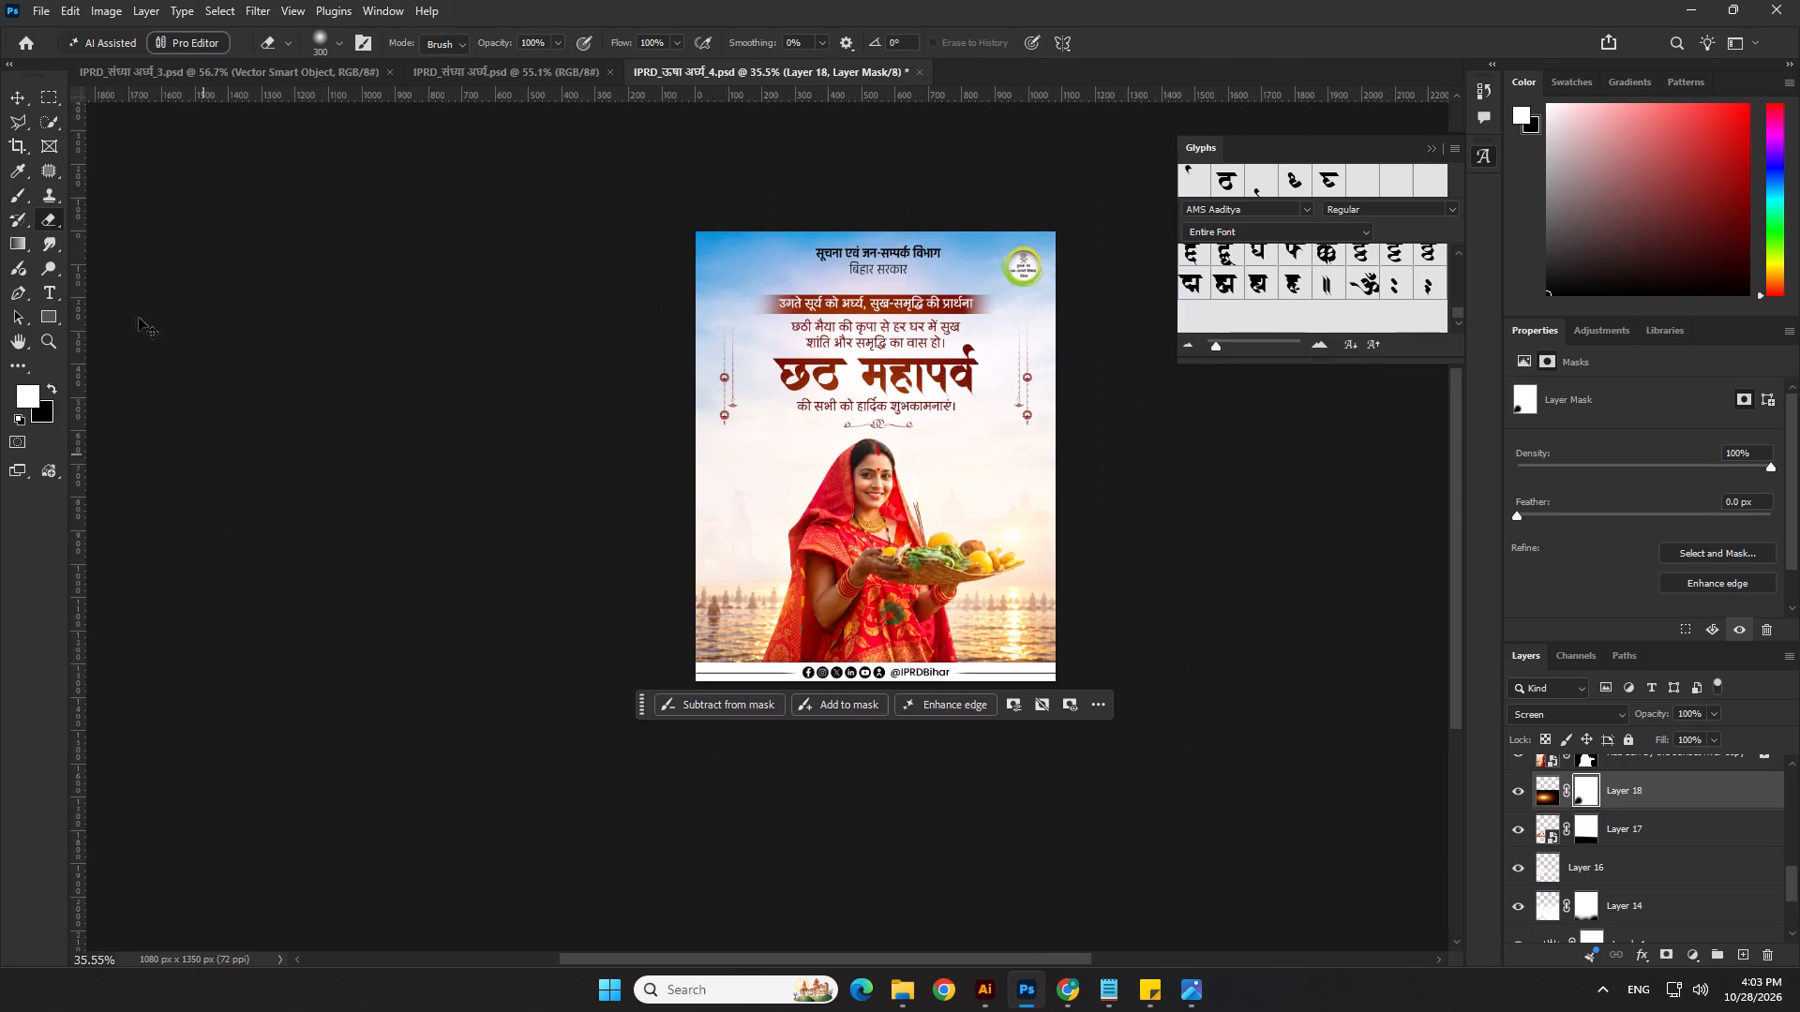
Save the poster IPRD_ऊषा अर्घ्य_4.psd.
{"action": "key", "text": "ctrl+s"}
Save a PNG copy of the poster as IPRD_ऊषा अर्घ्य_4 copy.png in the 28.10.26 folder, replacing the existing file.
{"action": "left_click", "coordinate": [29, 7]}
{"action": "left_click", "coordinate": [122, 261]}
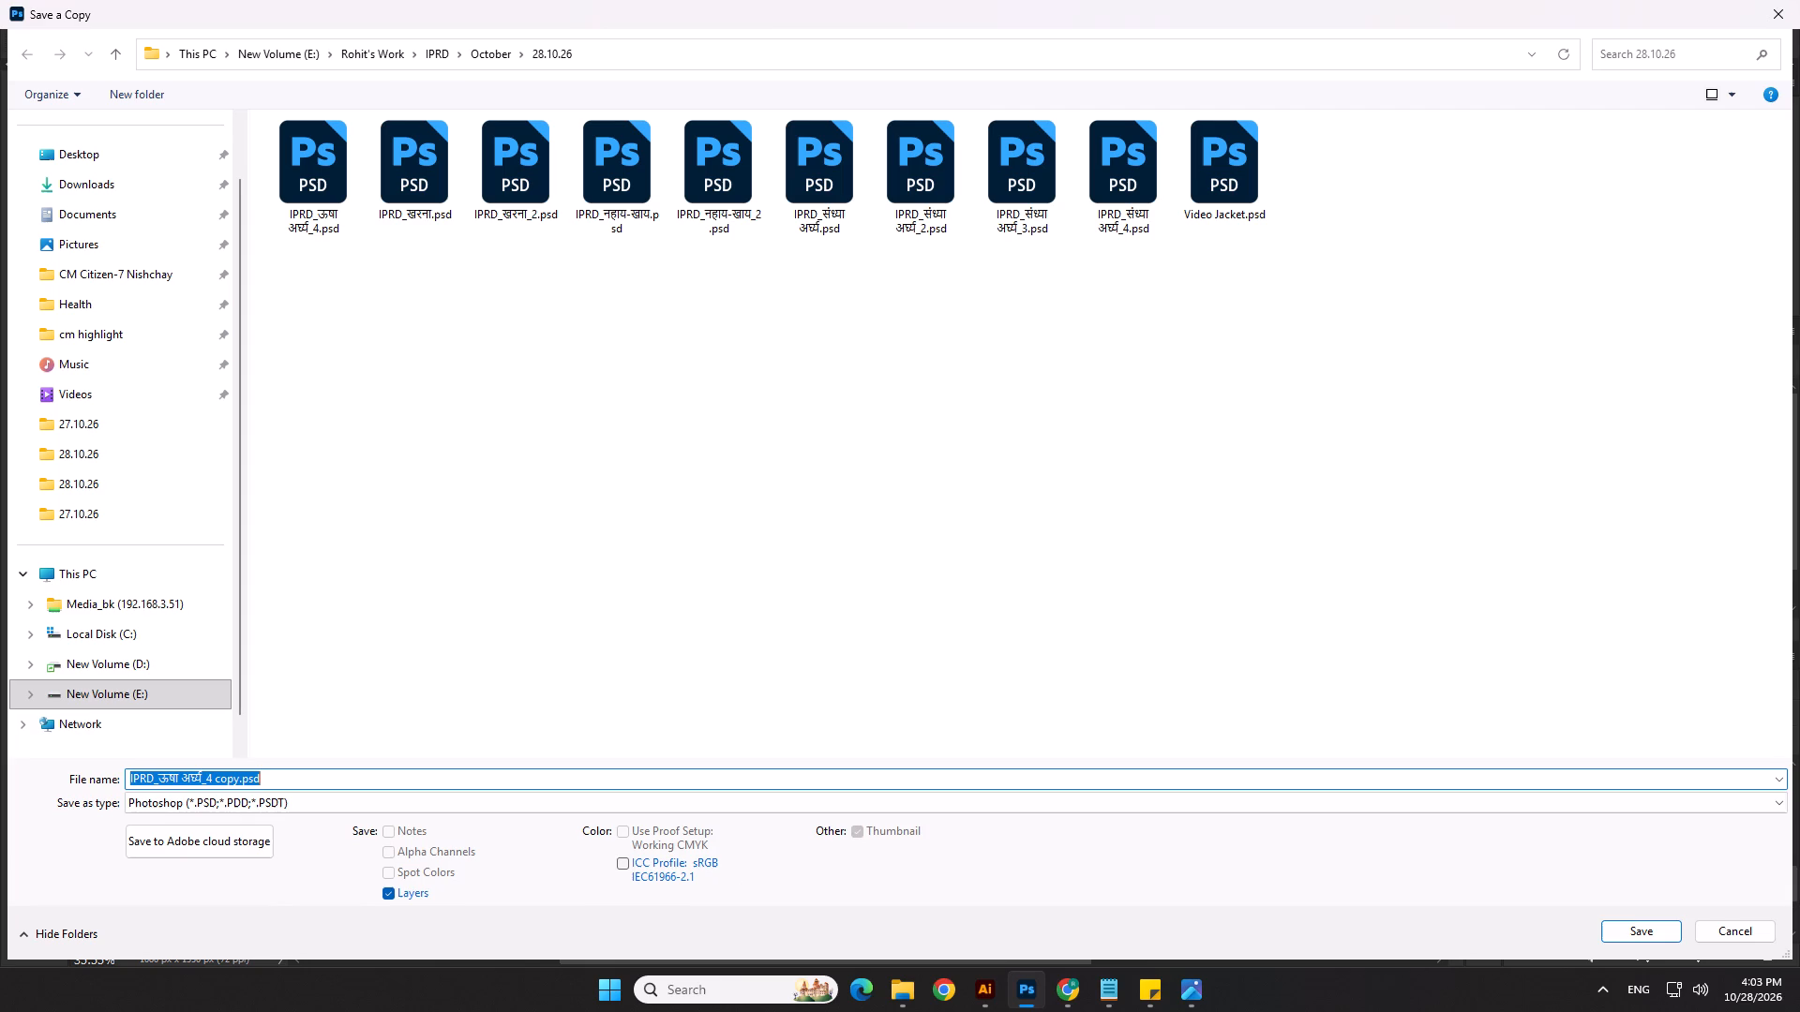
{"action": "left_click", "coordinate": [235, 812]}
{"action": "left_click", "coordinate": [211, 688]}
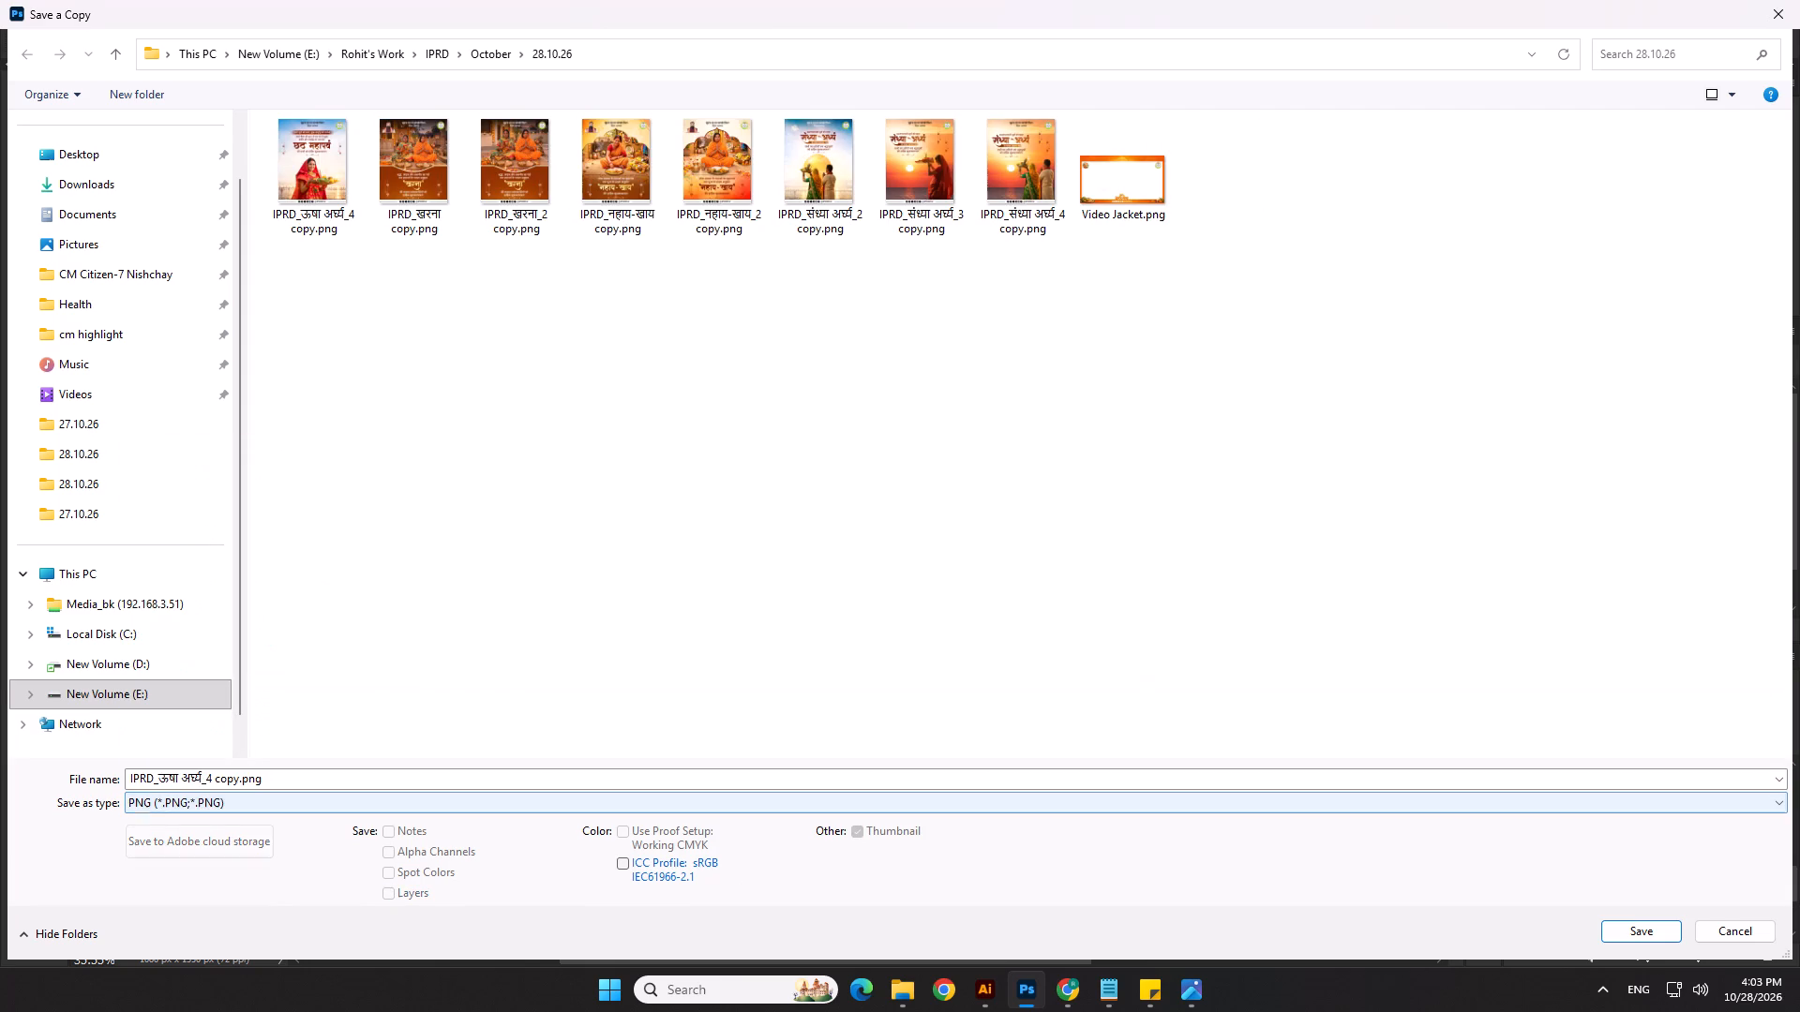
{"action": "left_click", "coordinate": [1597, 952]}
{"action": "left_click", "coordinate": [1612, 935]}
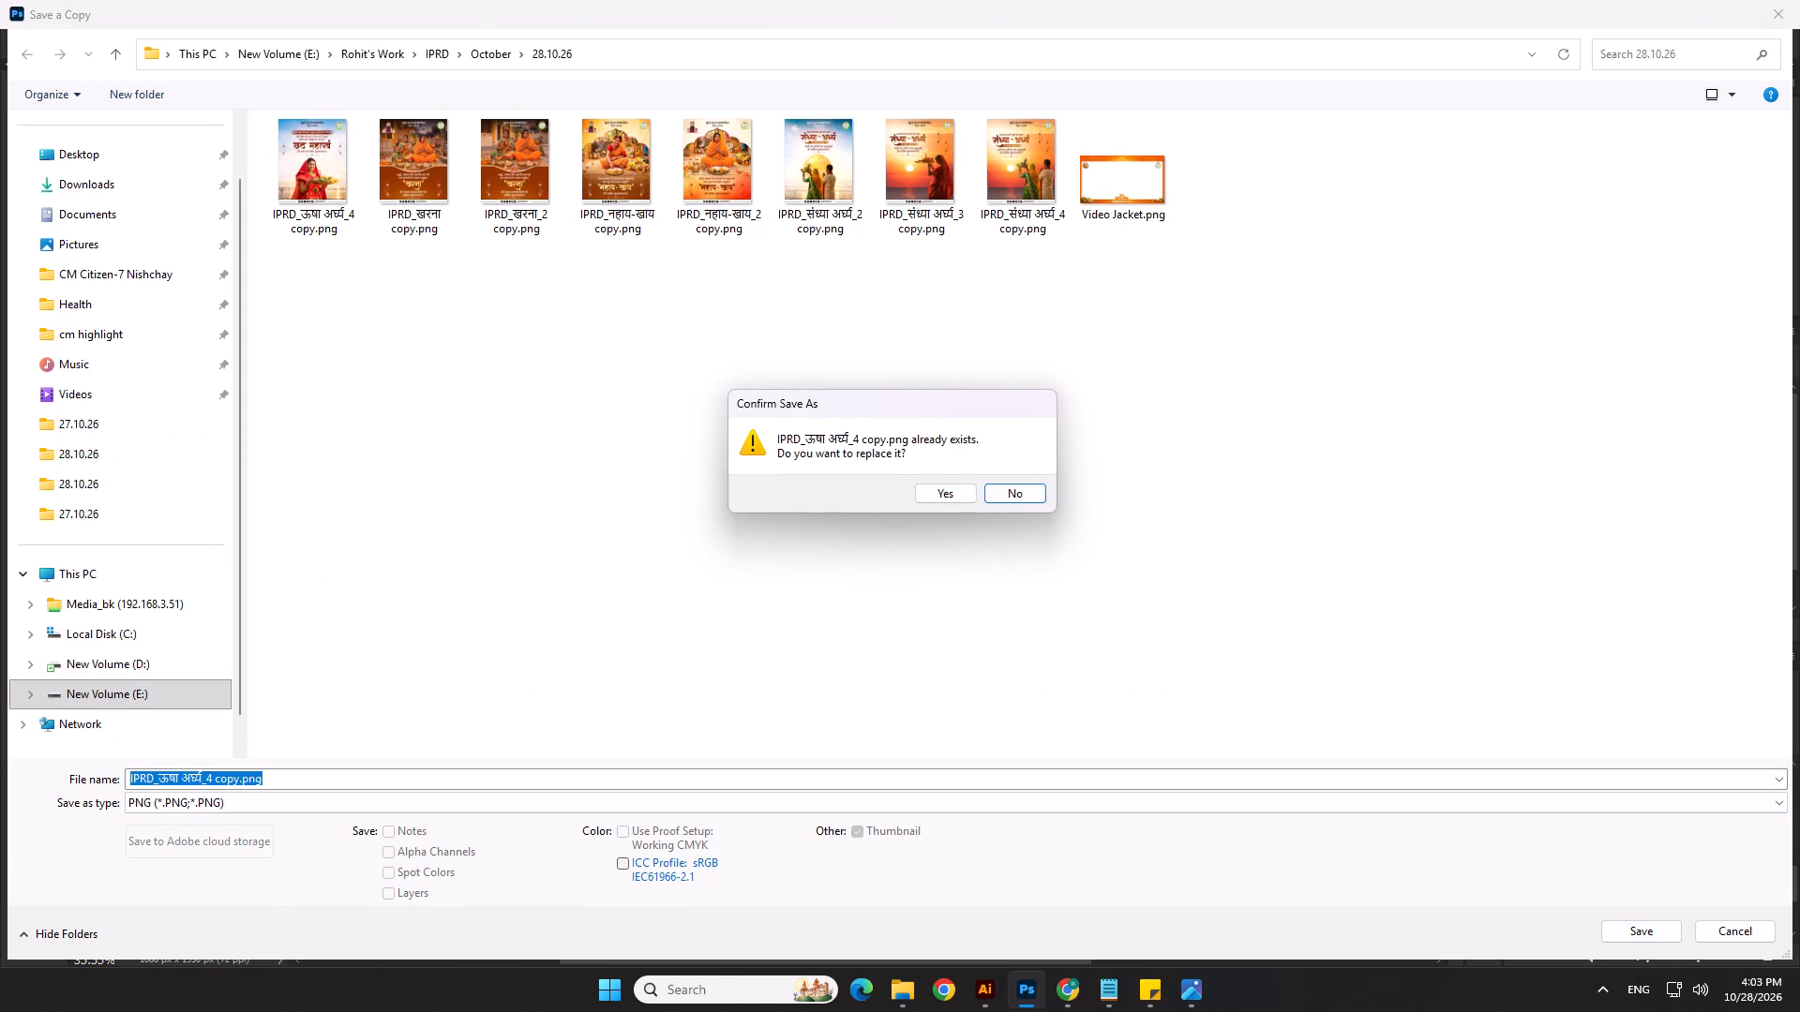
{"action": "left_click", "coordinate": [950, 499]}
{"action": "left_click", "coordinate": [1023, 290]}
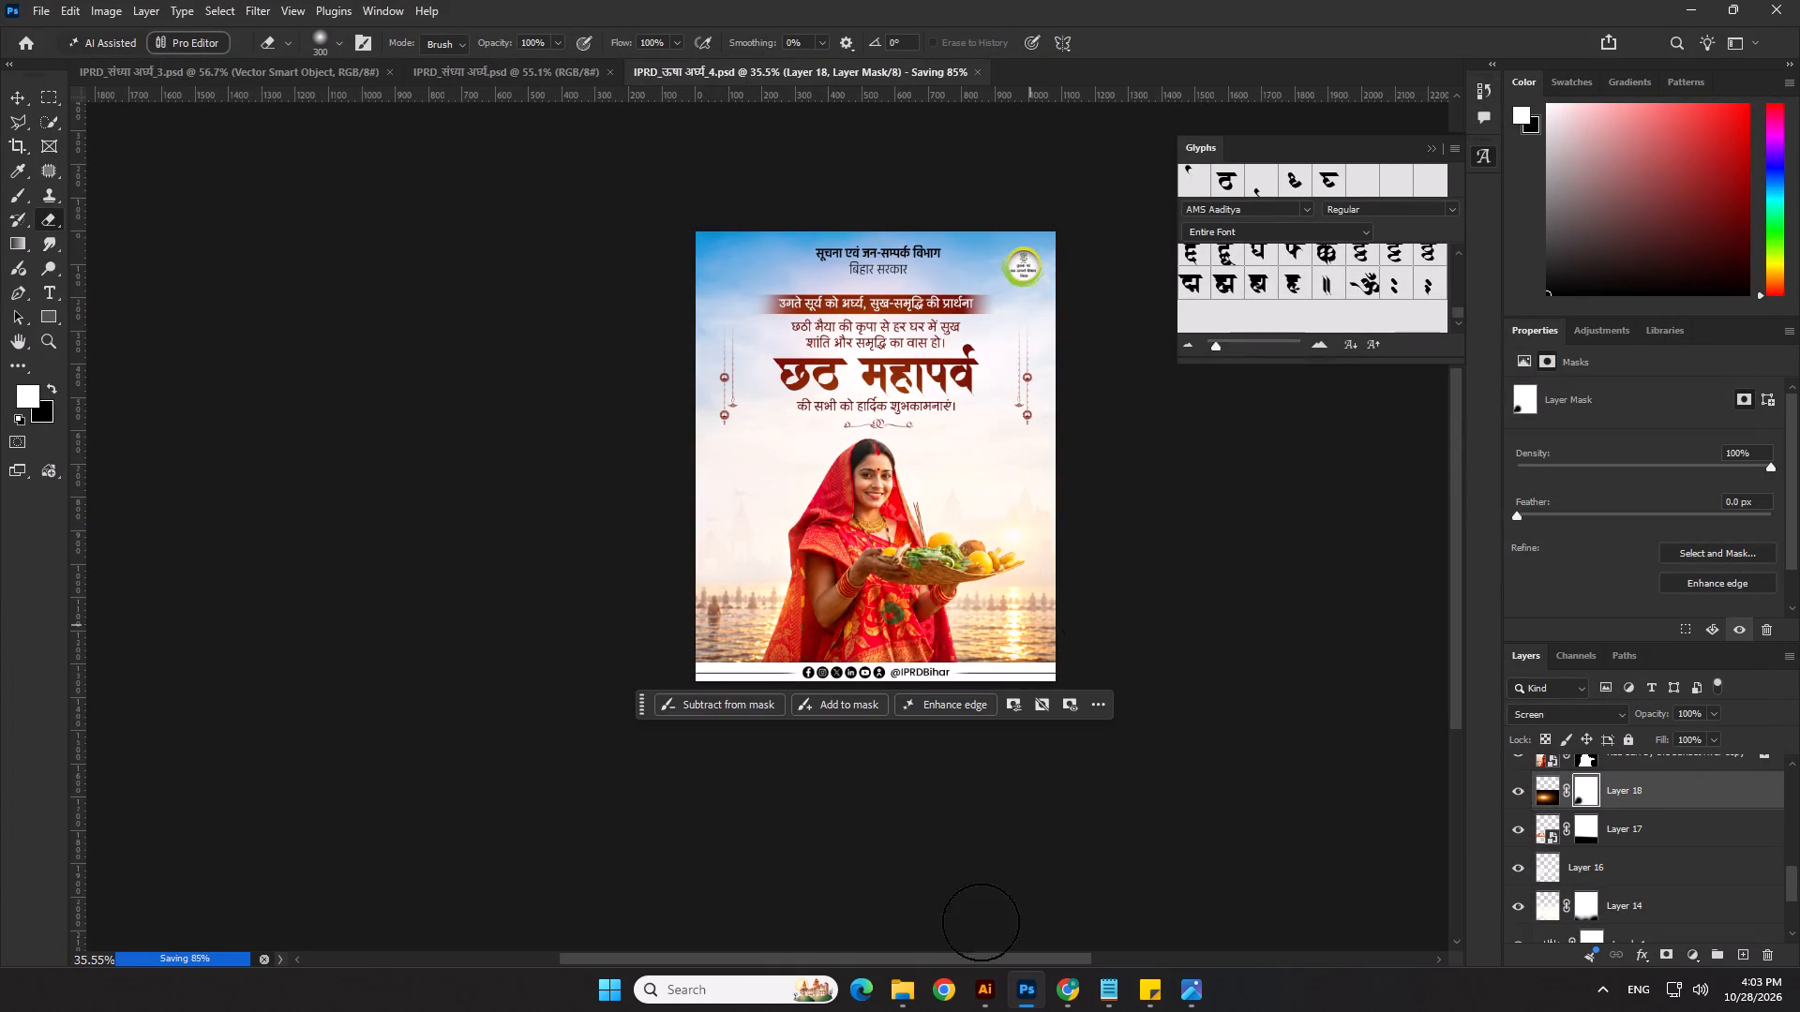
Switch to File Explorer's 28.10.26 folder and carry IPRD_ऊषा अर्घ्य_4 copy.png over to another open window.
{"action": "right_click_drag", "start_coordinate": [959, 959], "coordinate": [943, 967]}
{"action": "left_click", "coordinate": [910, 992]}
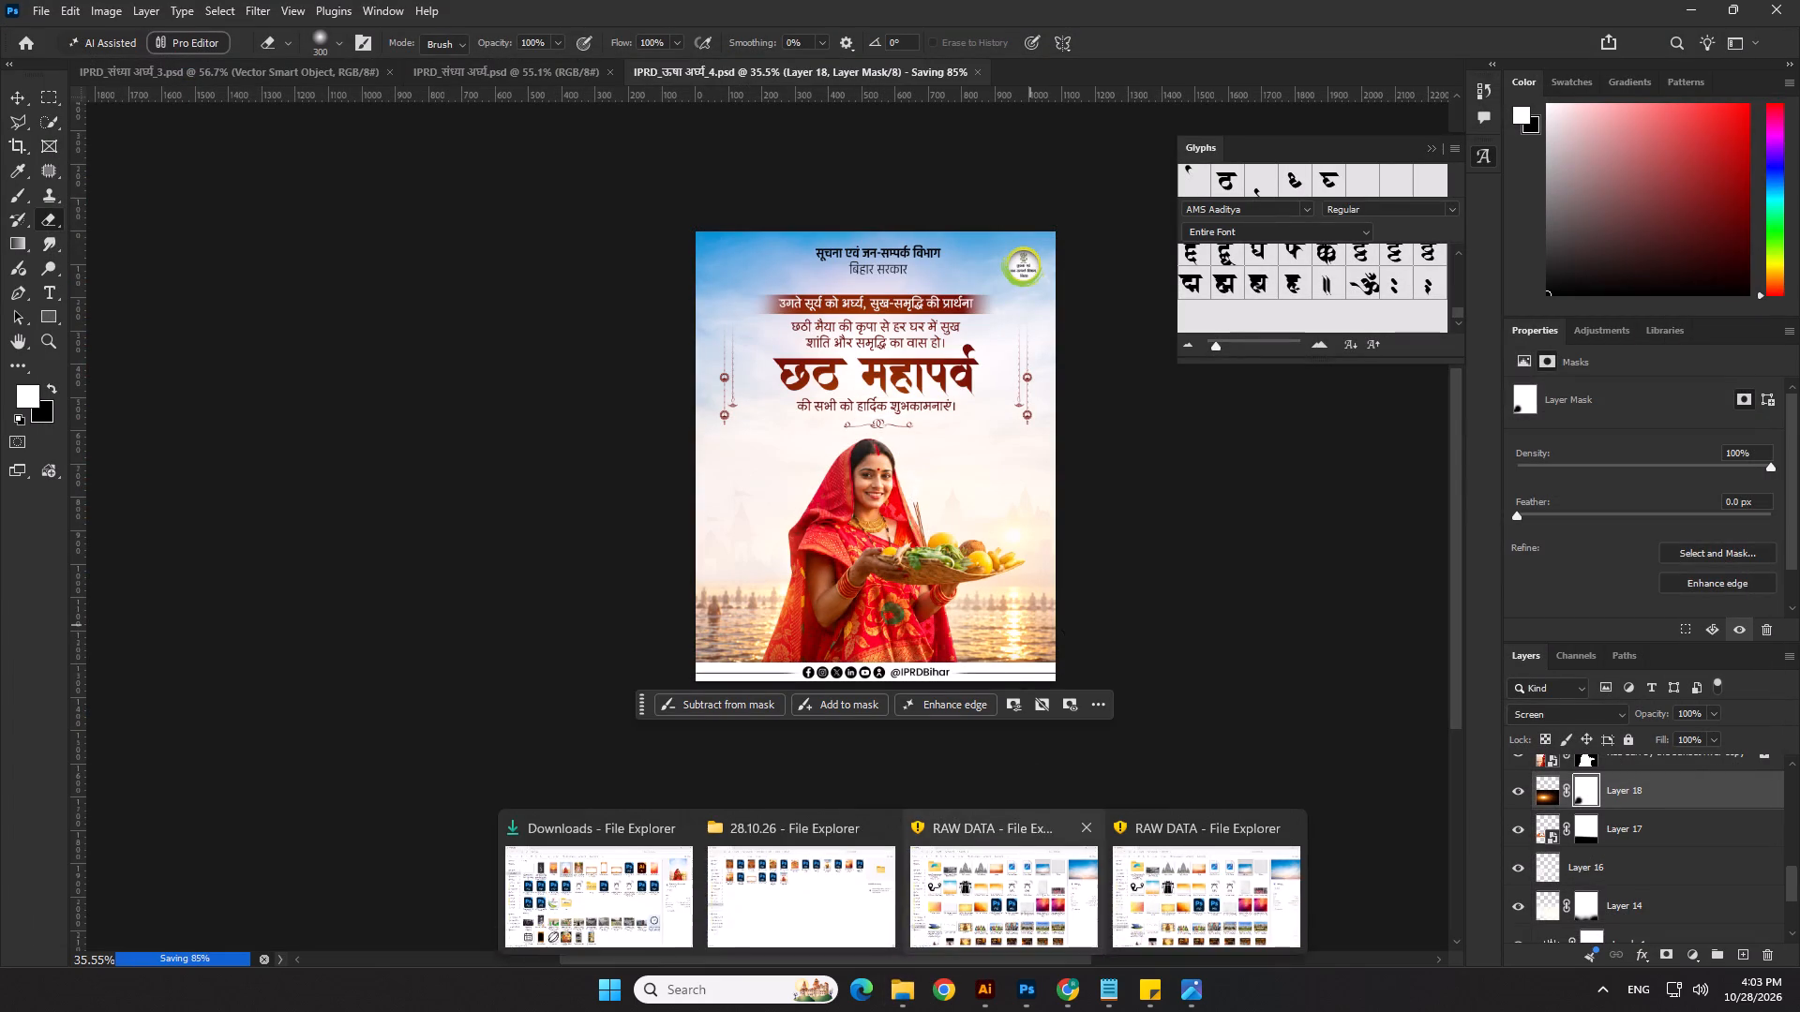
{"action": "left_click", "coordinate": [836, 897]}
{"action": "left_click", "coordinate": [901, 708]}
{"action": "left_click", "coordinate": [728, 318]}
{"action": "left_click", "coordinate": [717, 279]}
{"action": "key", "text": "alt+Tab"}
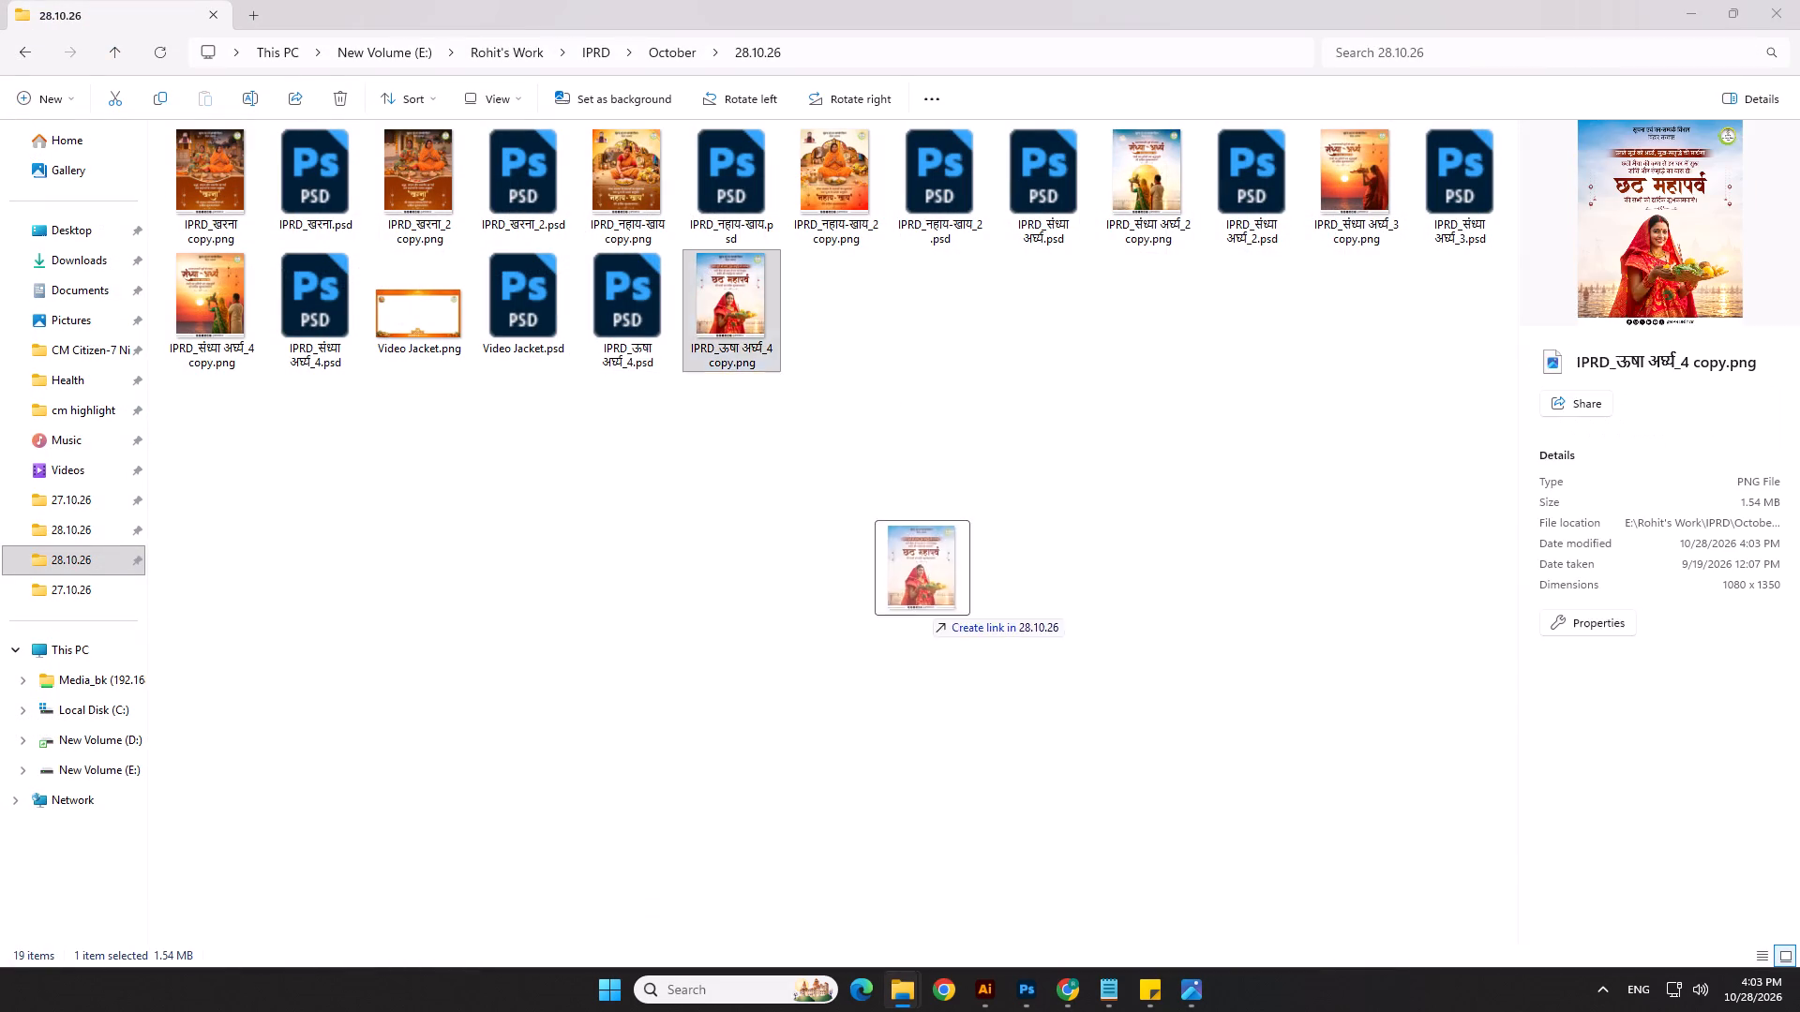
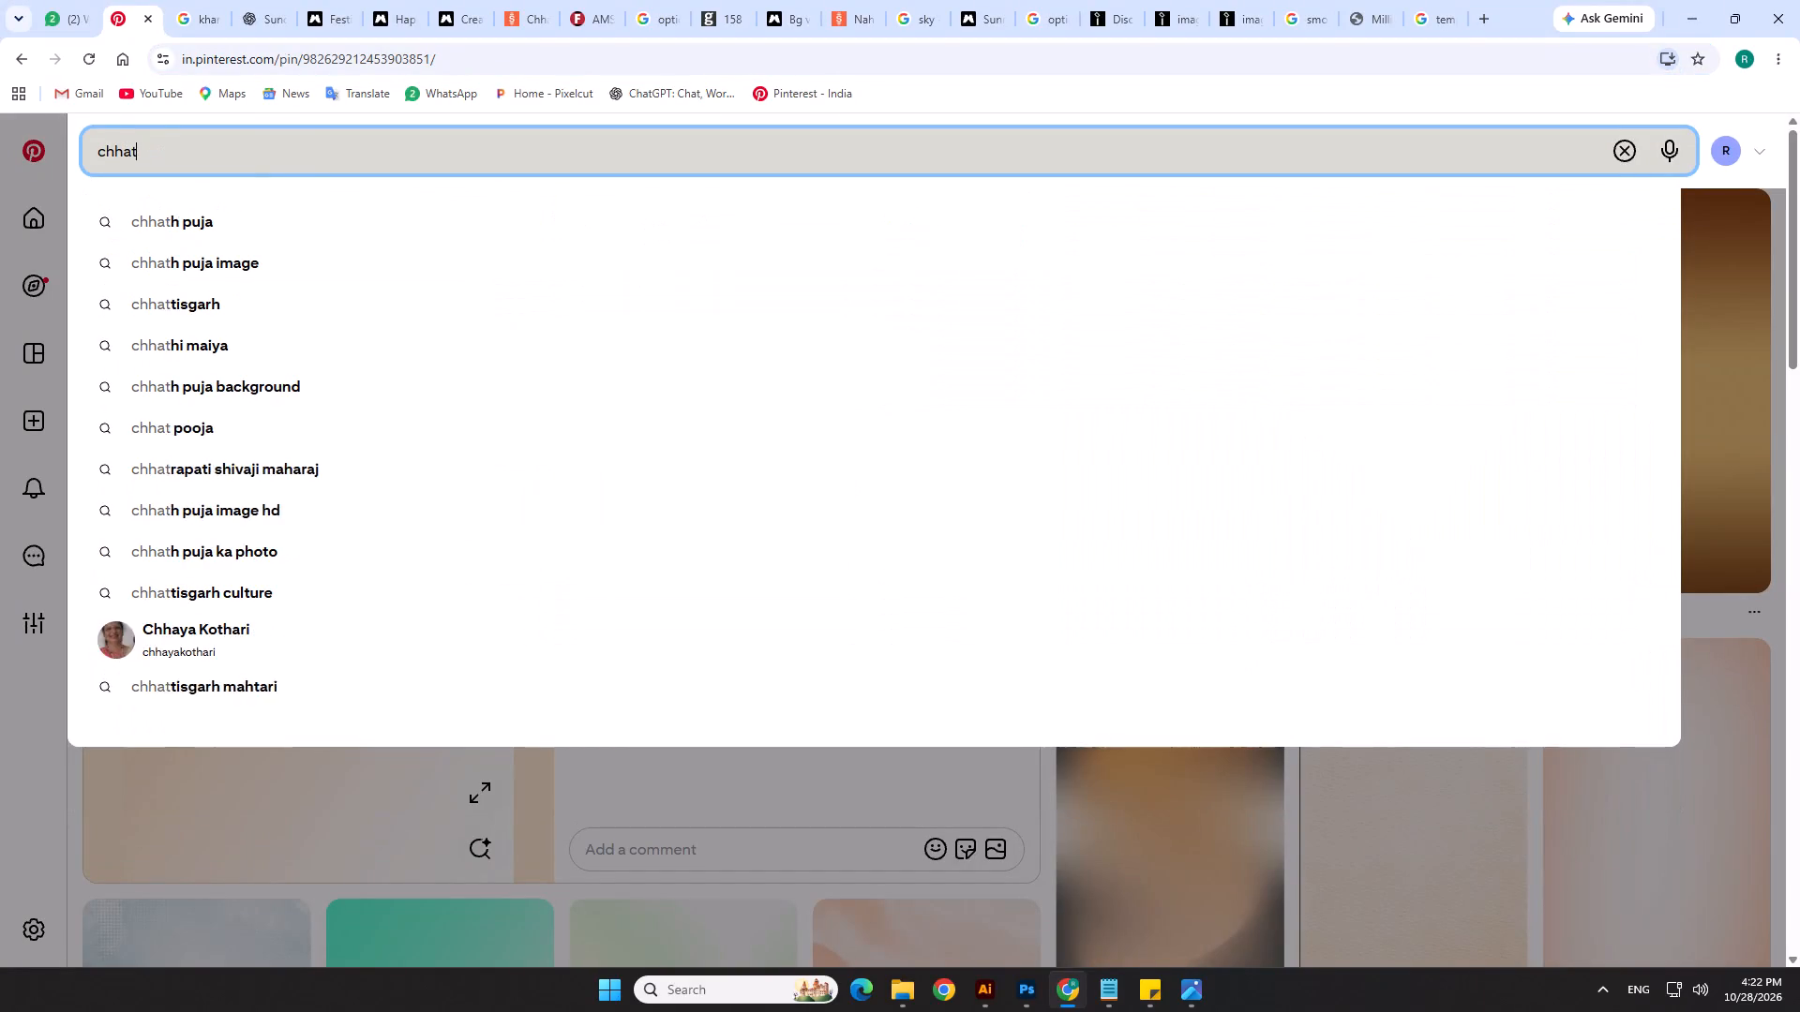
Complete the Pinterest search entry as "chhath puja" and search for the suggested "chhath puja creative ads".
{"action": "type", "text": "h puja"}
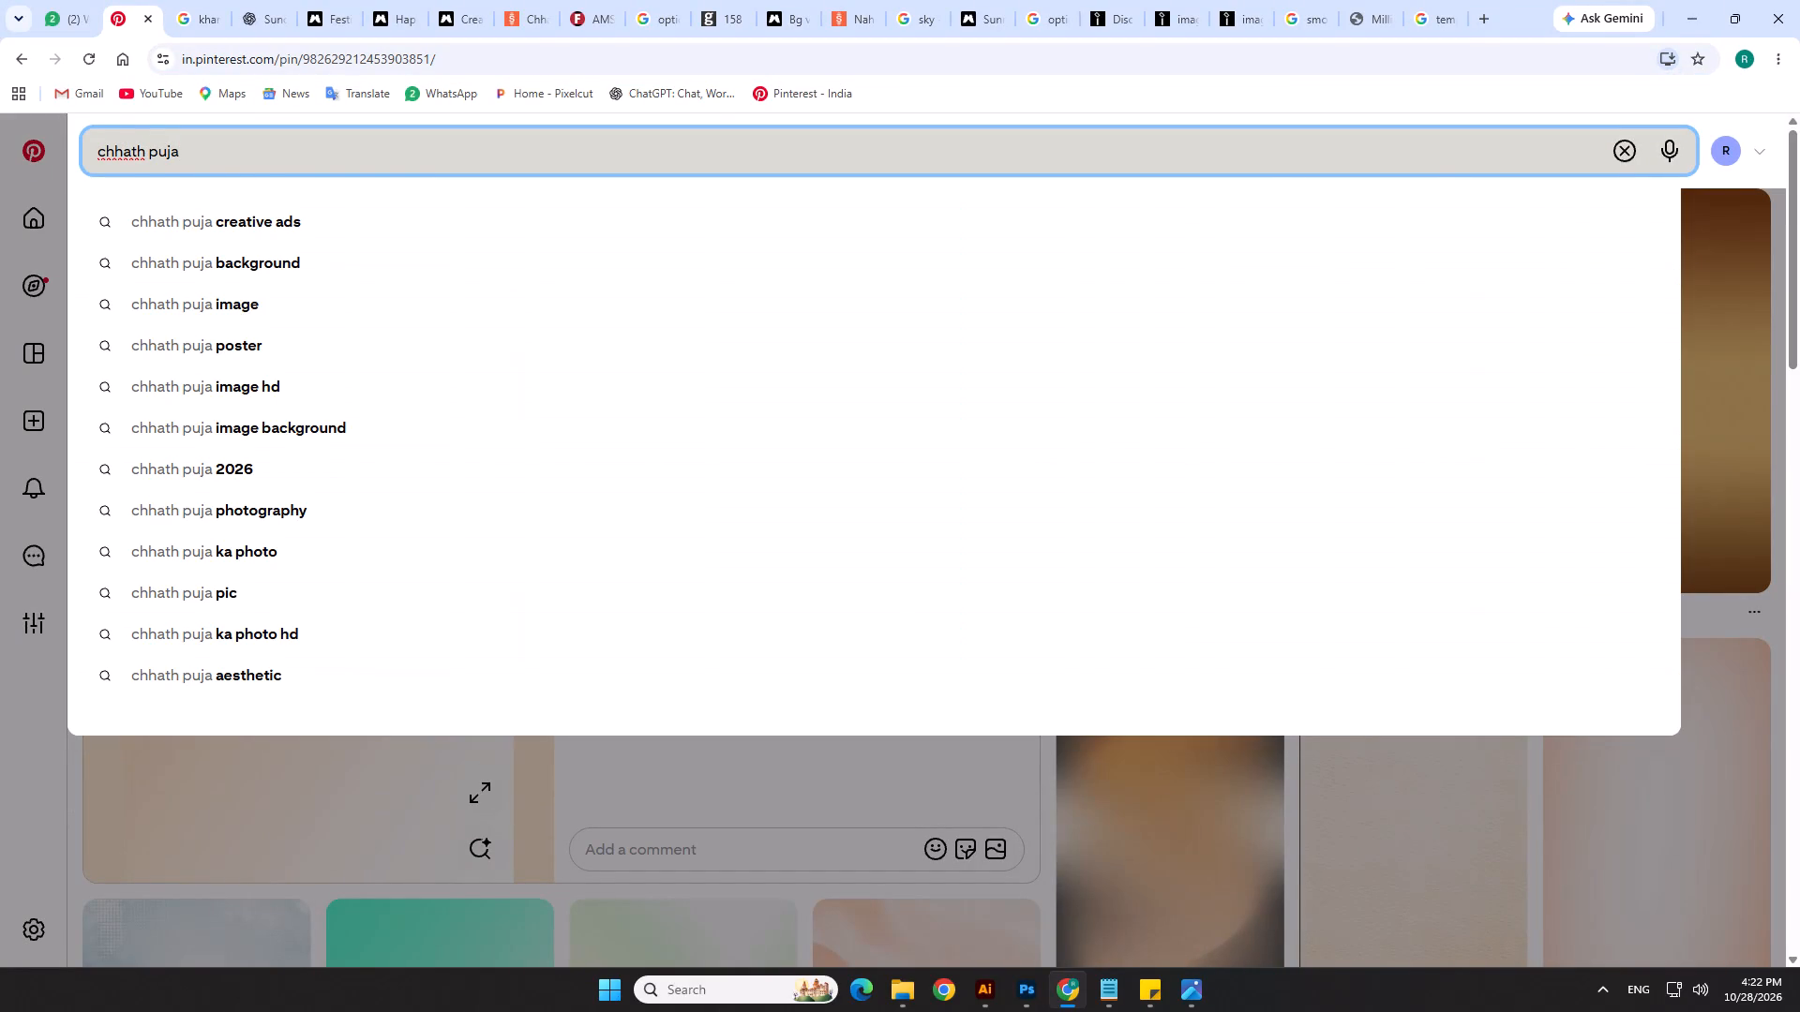
{"action": "key", "text": "Down"}
{"action": "key", "text": "Return"}
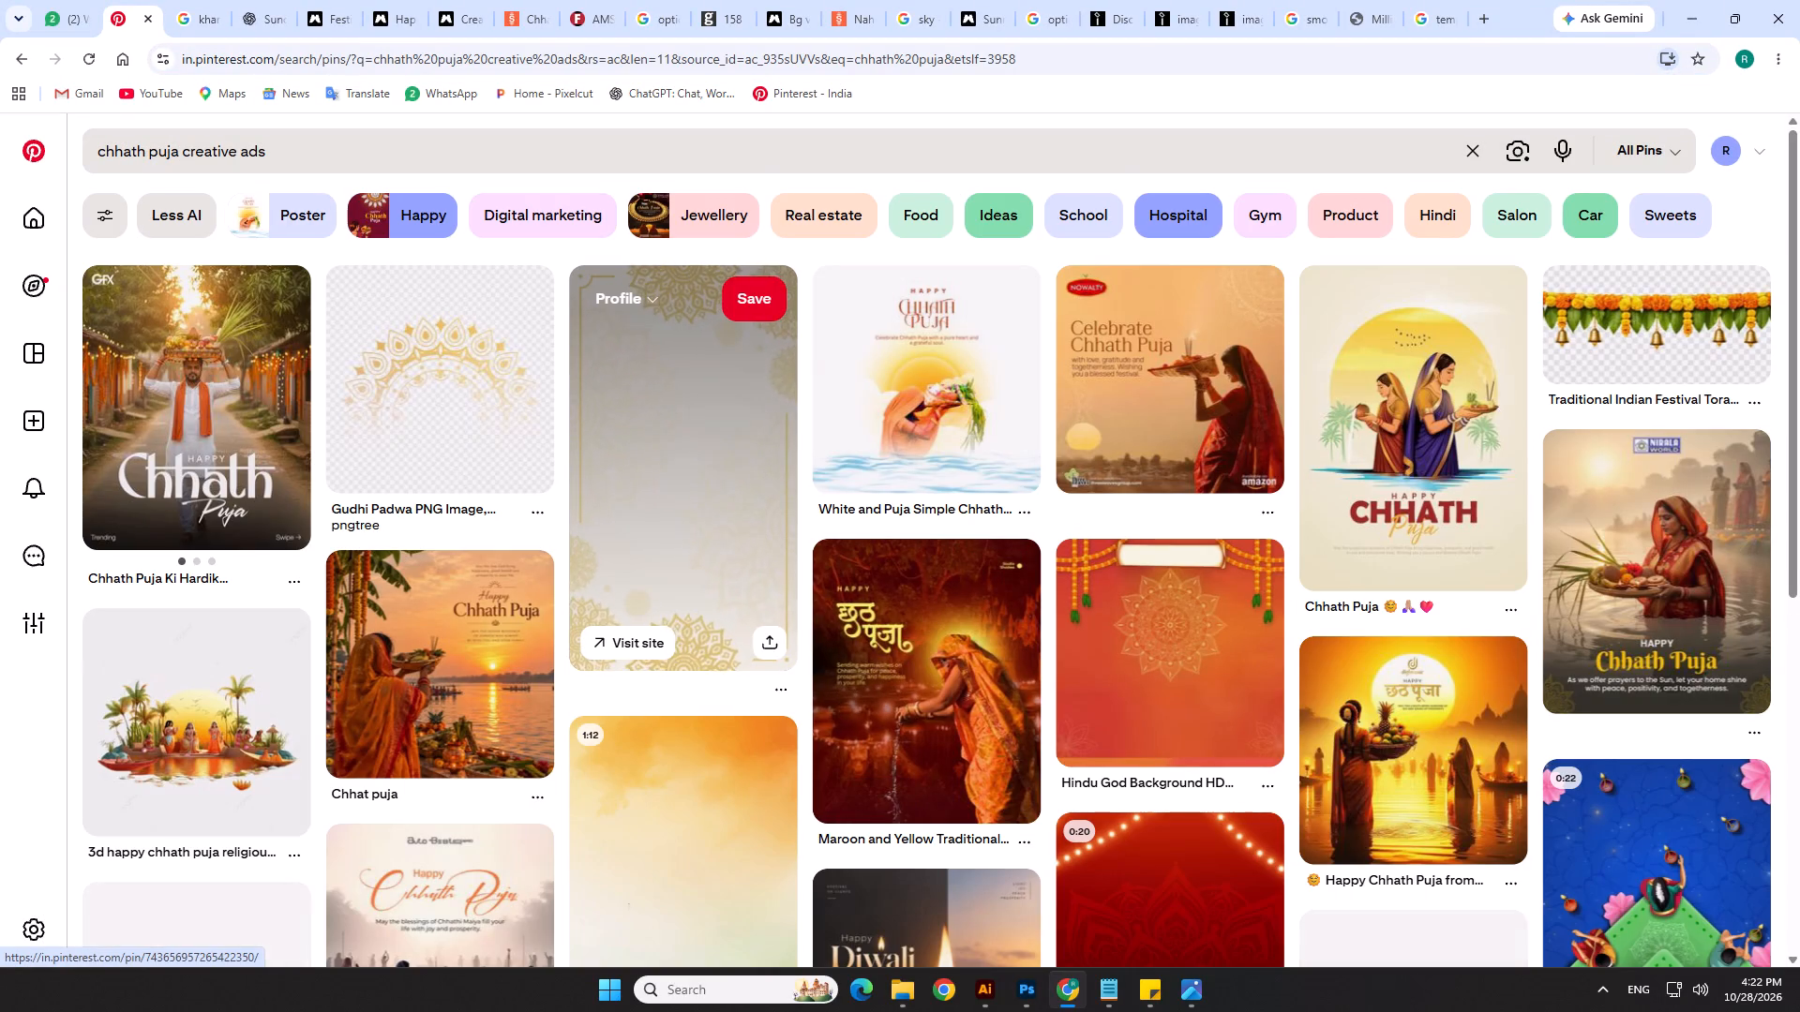
Browse the Chhath Puja creative ad pins for poster design and background references.
{"action": "scroll", "coordinate": [692, 643], "scroll_direction": "down", "scroll_amount": 4}
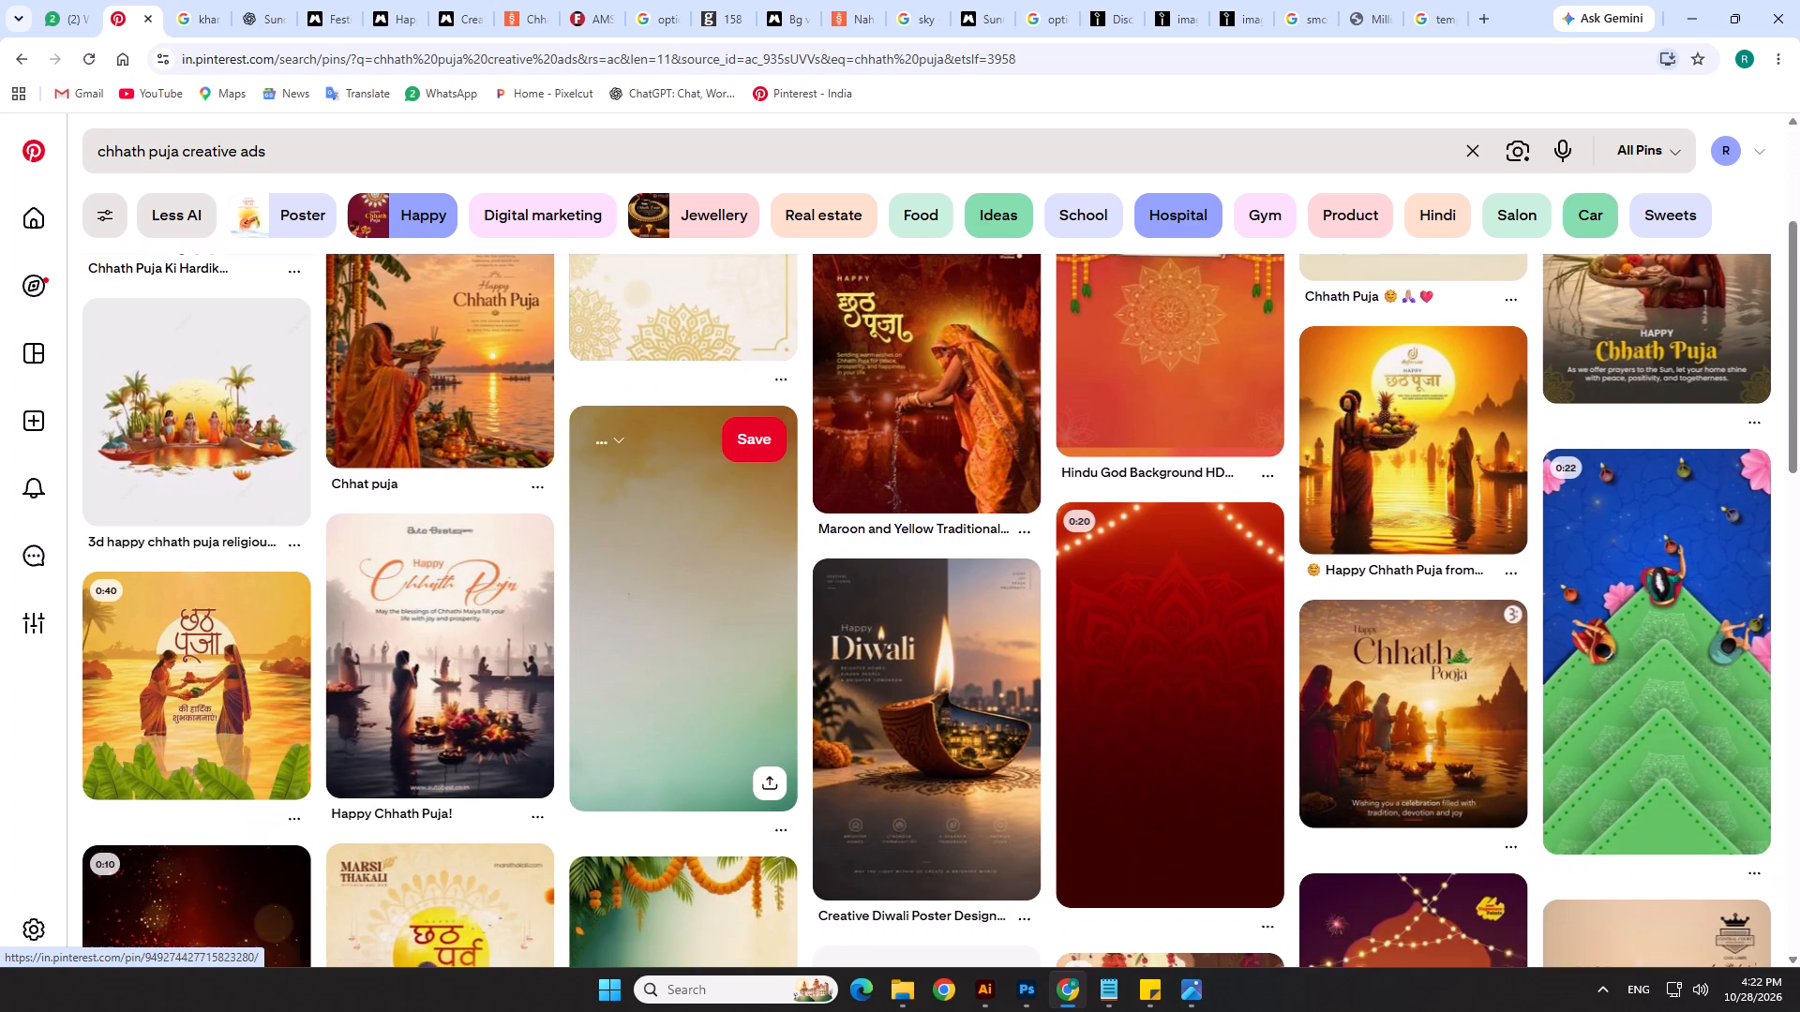
{"action": "scroll", "coordinate": [692, 643], "scroll_direction": "up", "scroll_amount": 2}
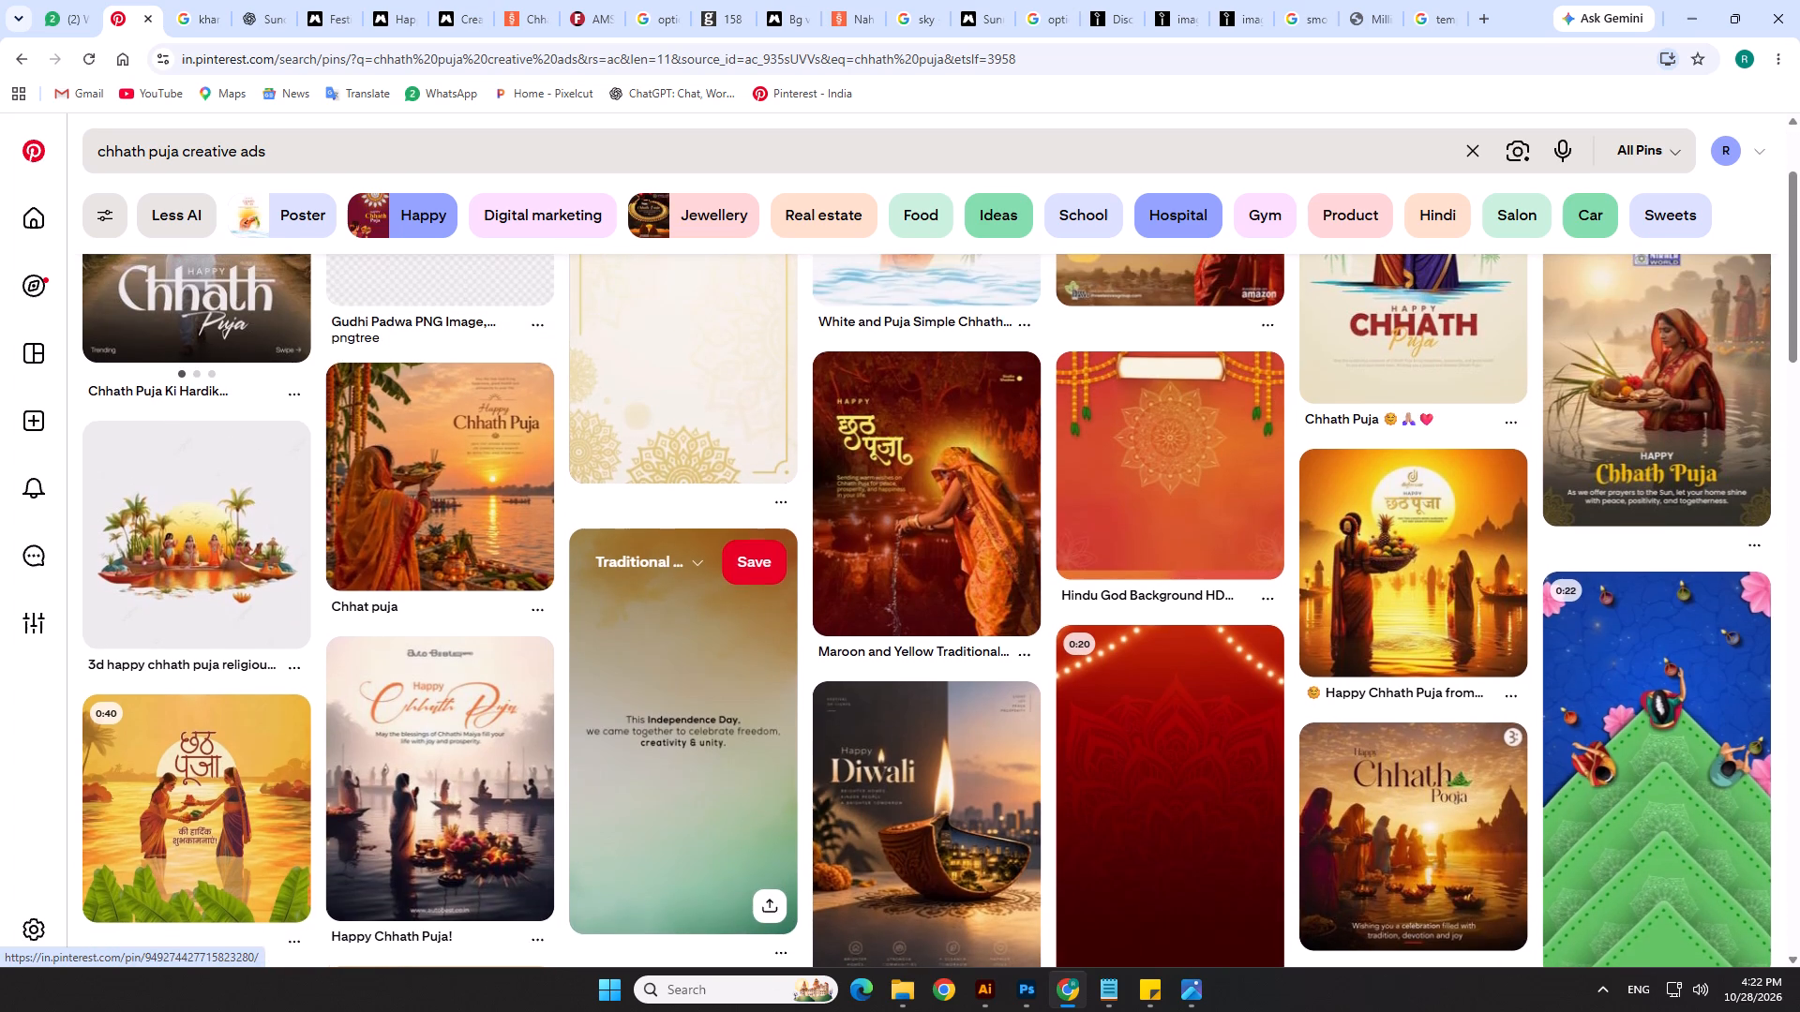
{"action": "scroll", "coordinate": [683, 681], "scroll_direction": "down", "scroll_amount": 4}
{"action": "scroll", "coordinate": [683, 681], "scroll_direction": "up", "scroll_amount": 1}
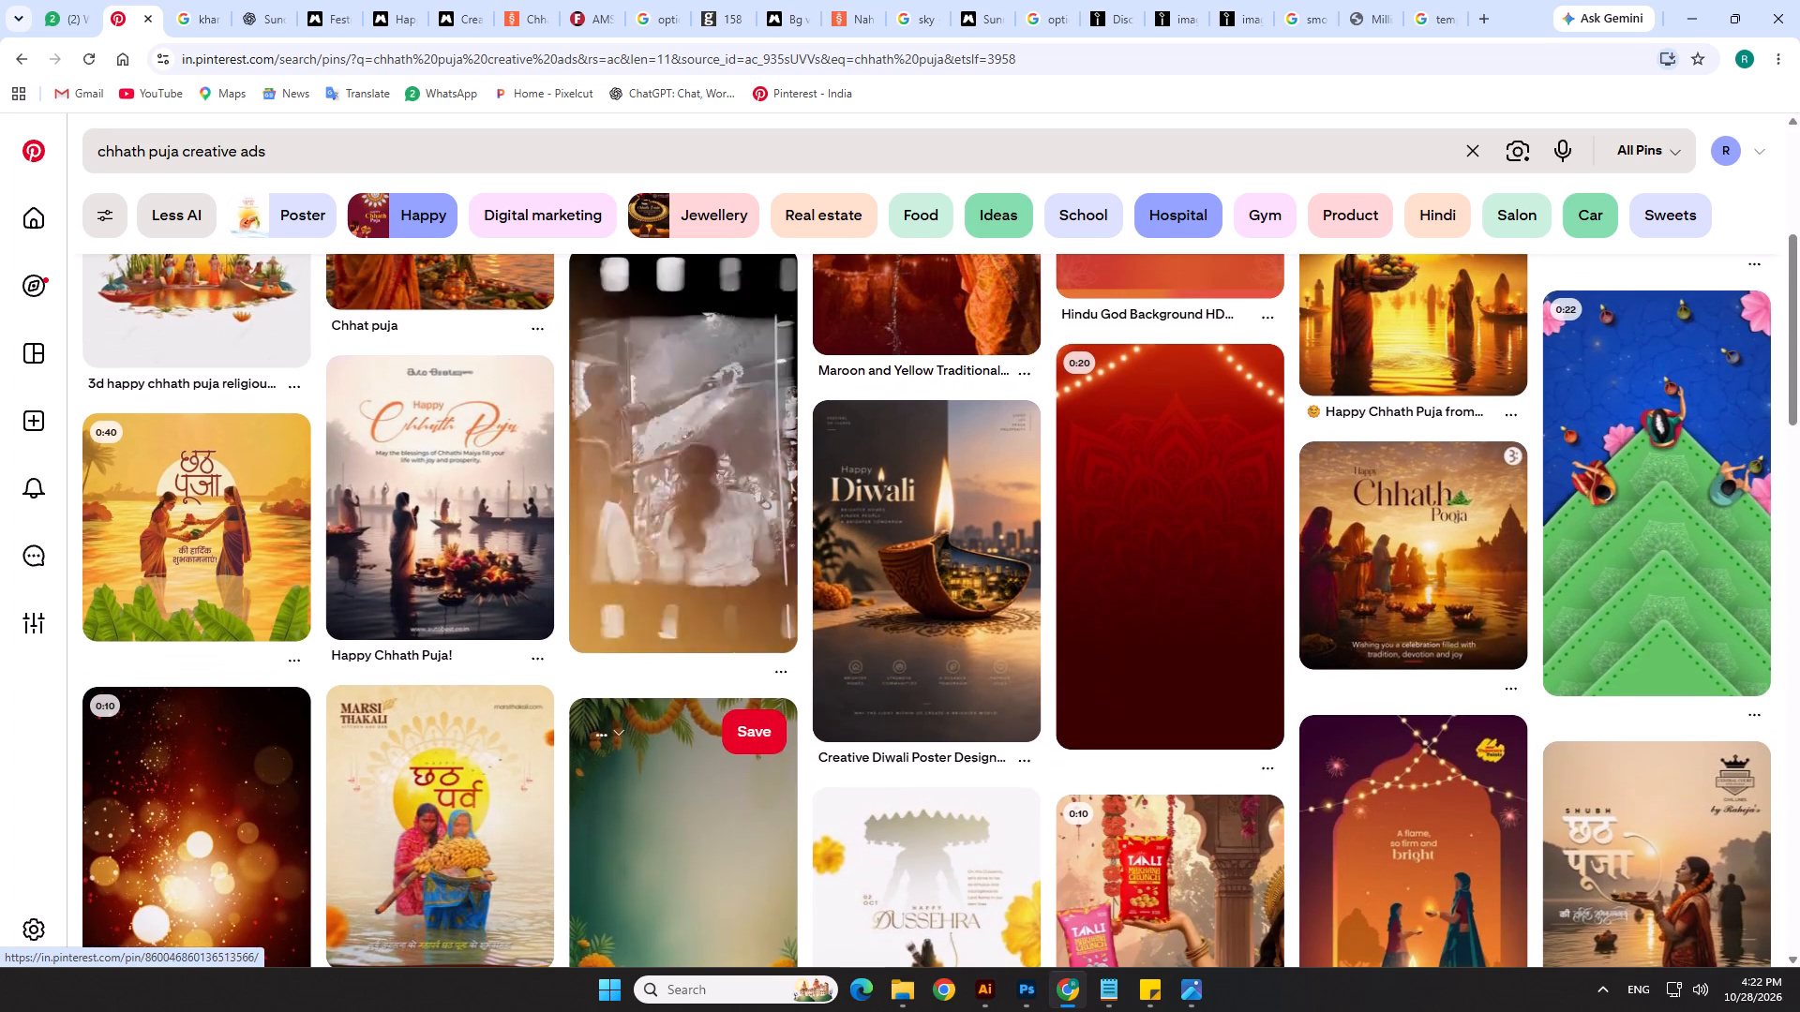
{"action": "scroll", "coordinate": [683, 681], "scroll_direction": "up", "scroll_amount": 2}
{"action": "scroll", "coordinate": [683, 681], "scroll_direction": "down", "scroll_amount": 4}
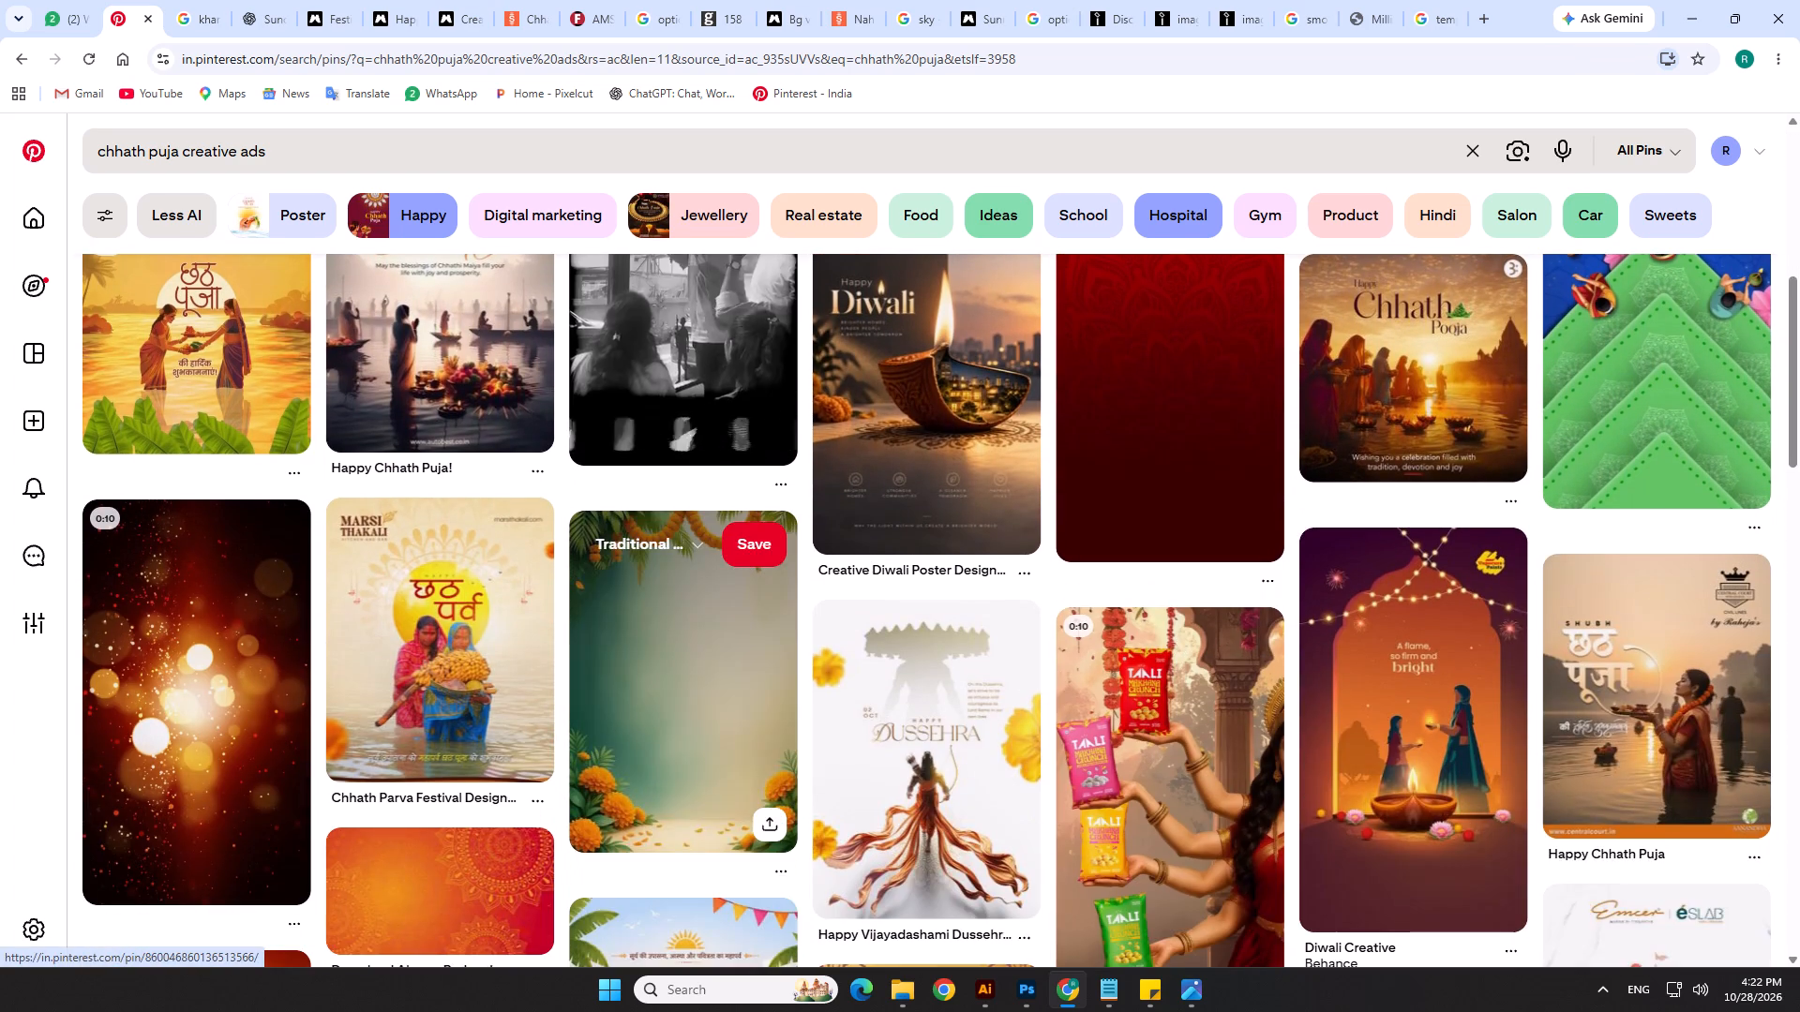
Open the Happy Chhath Pooja riverside sunset pin and, from its related pins, the Happy Chhath Puja video of a woman raising an offering basket.
{"action": "scroll", "coordinate": [683, 681], "scroll_direction": "up", "scroll_amount": 2}
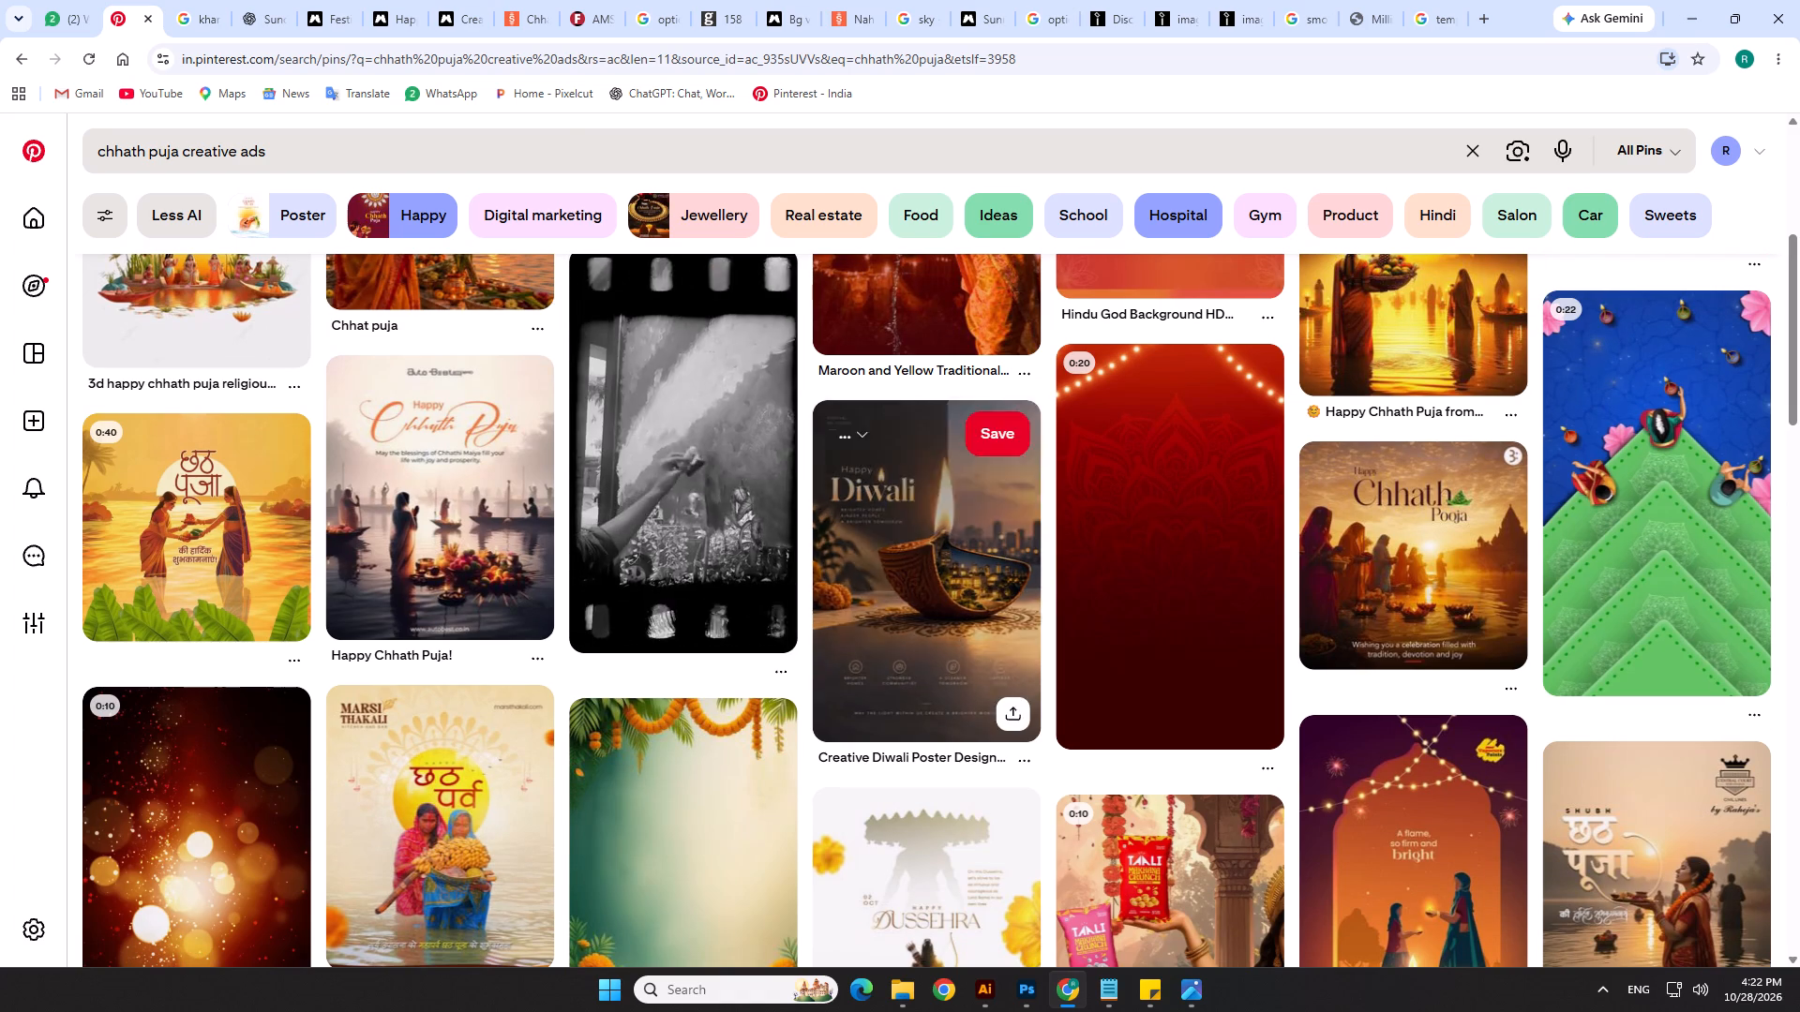
{"action": "left_click", "coordinate": [1374, 603]}
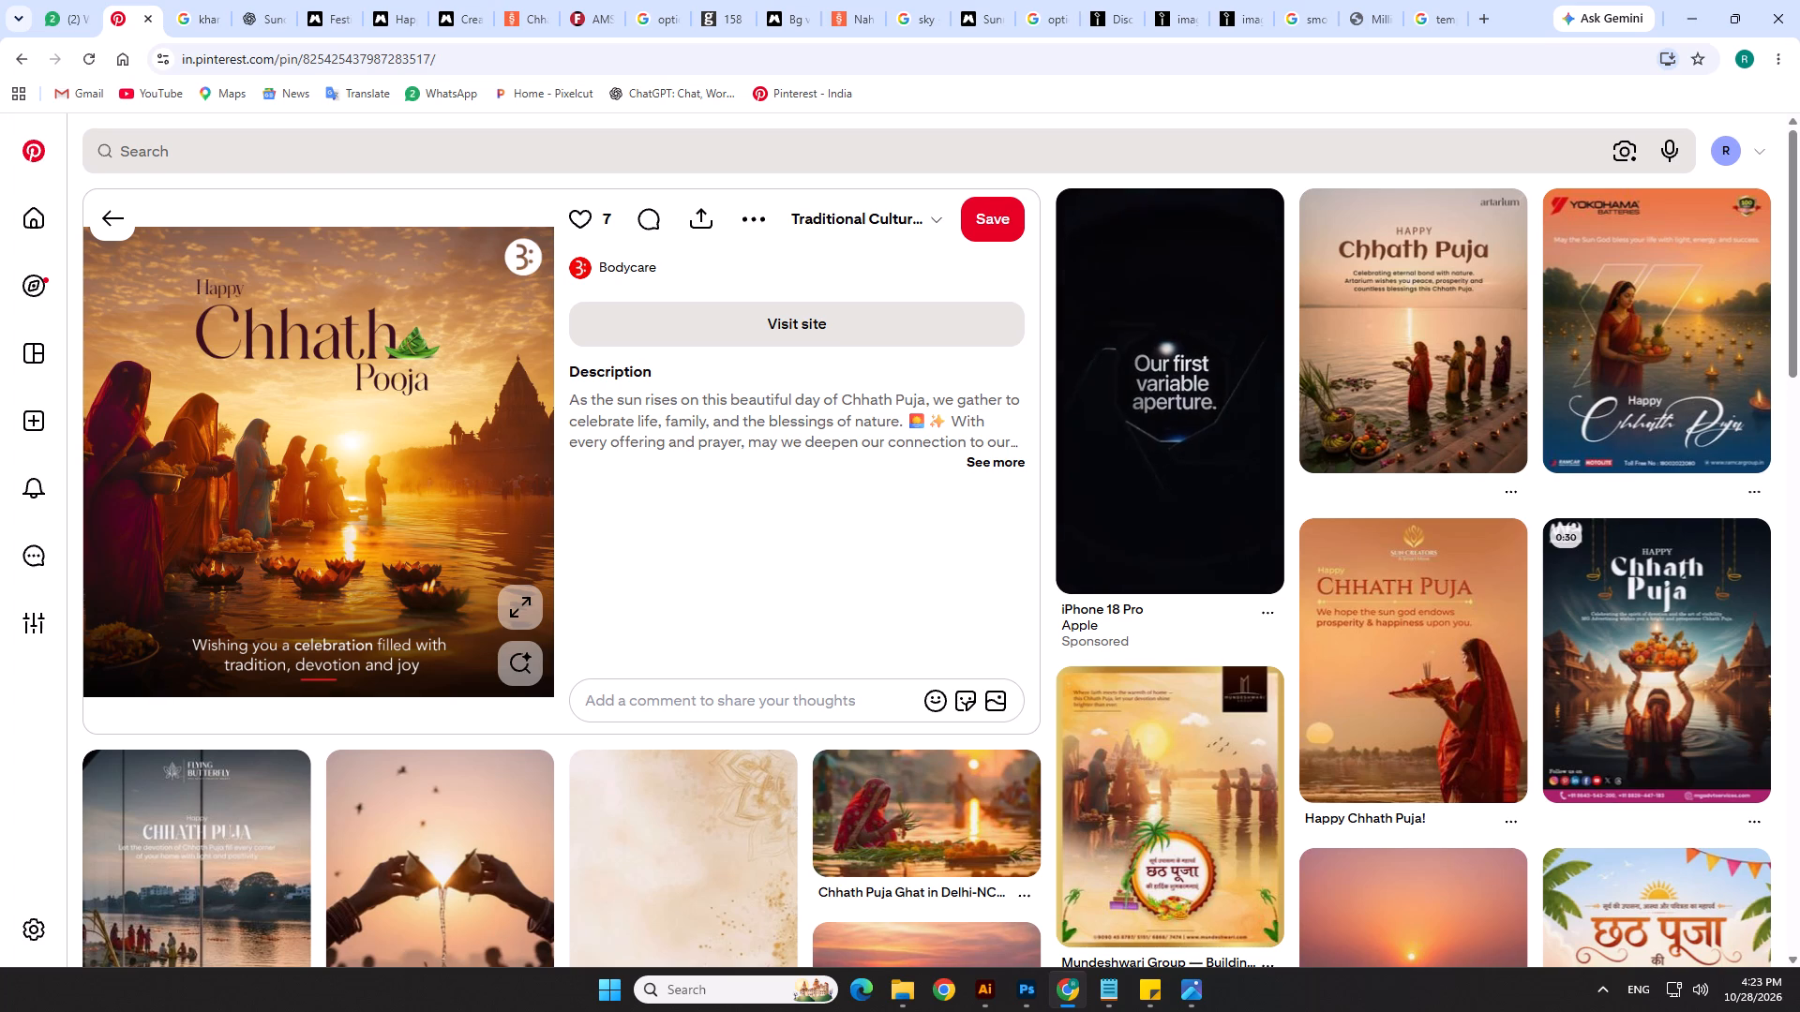
{"action": "left_click", "coordinate": [1687, 643]}
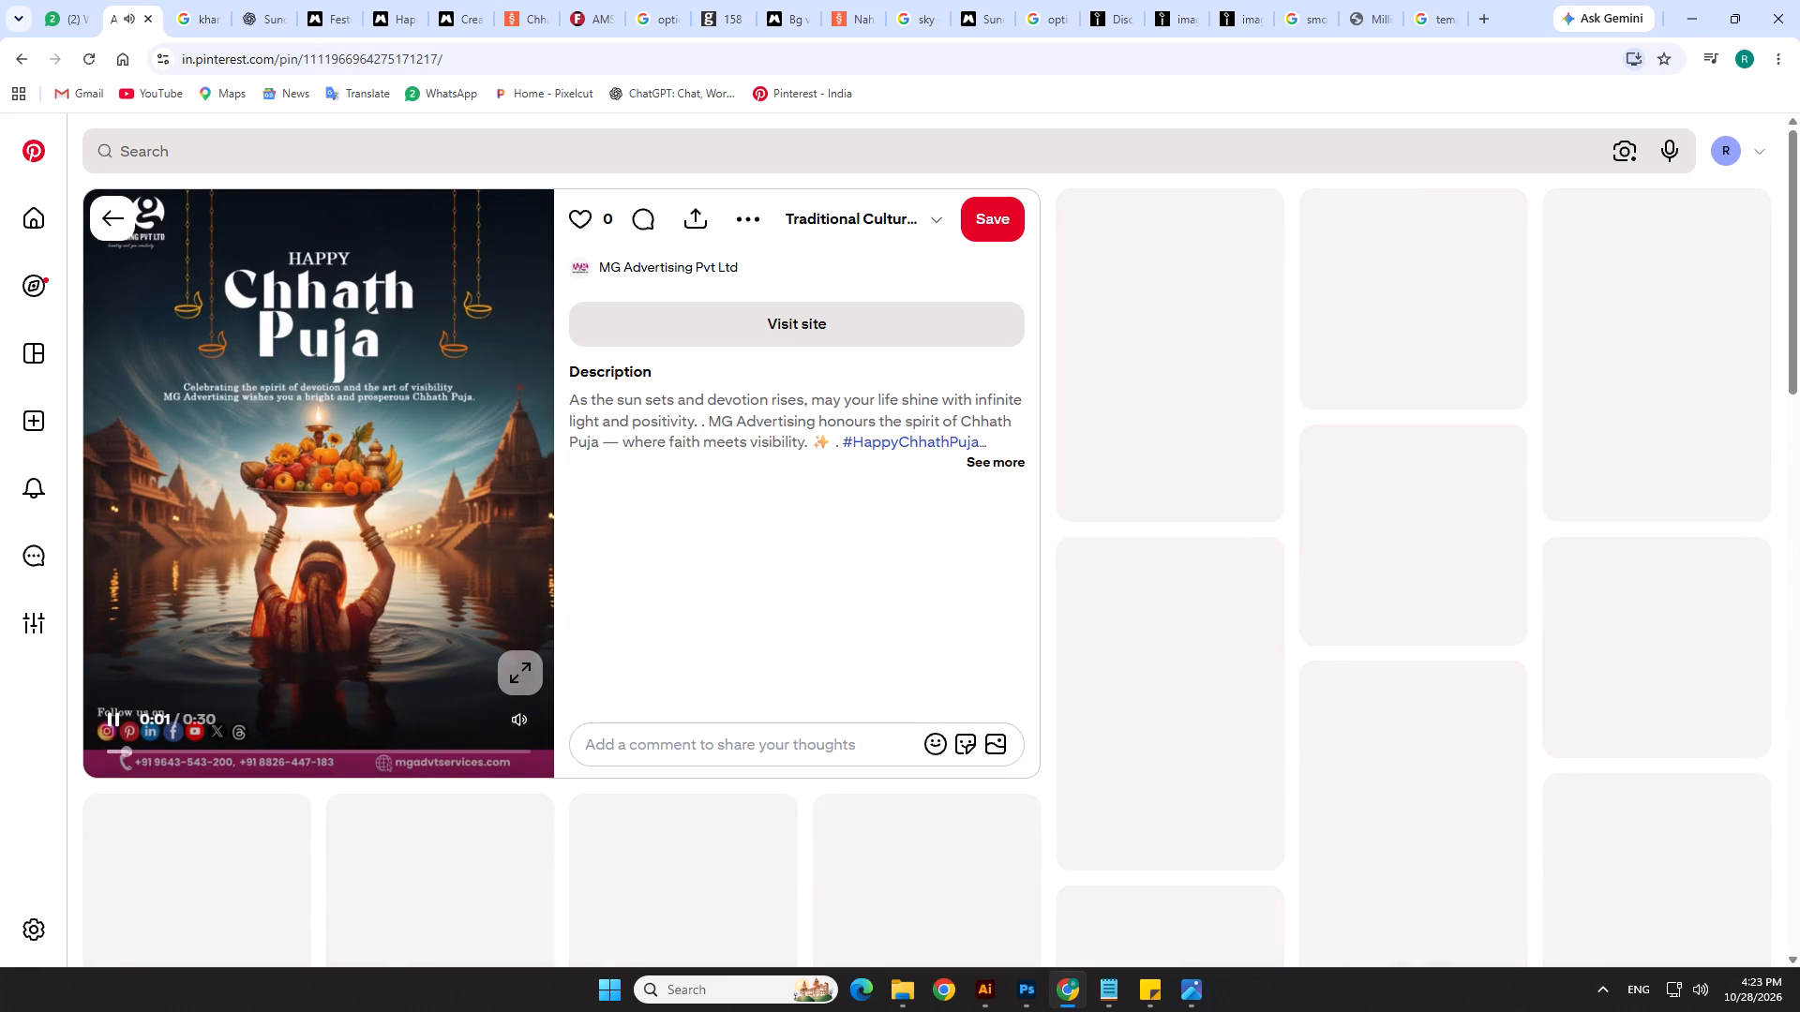
Bring up the frame saving and copying options for the MG Advertising Chhath Puja video.
{"action": "right_click", "coordinate": [327, 384]}
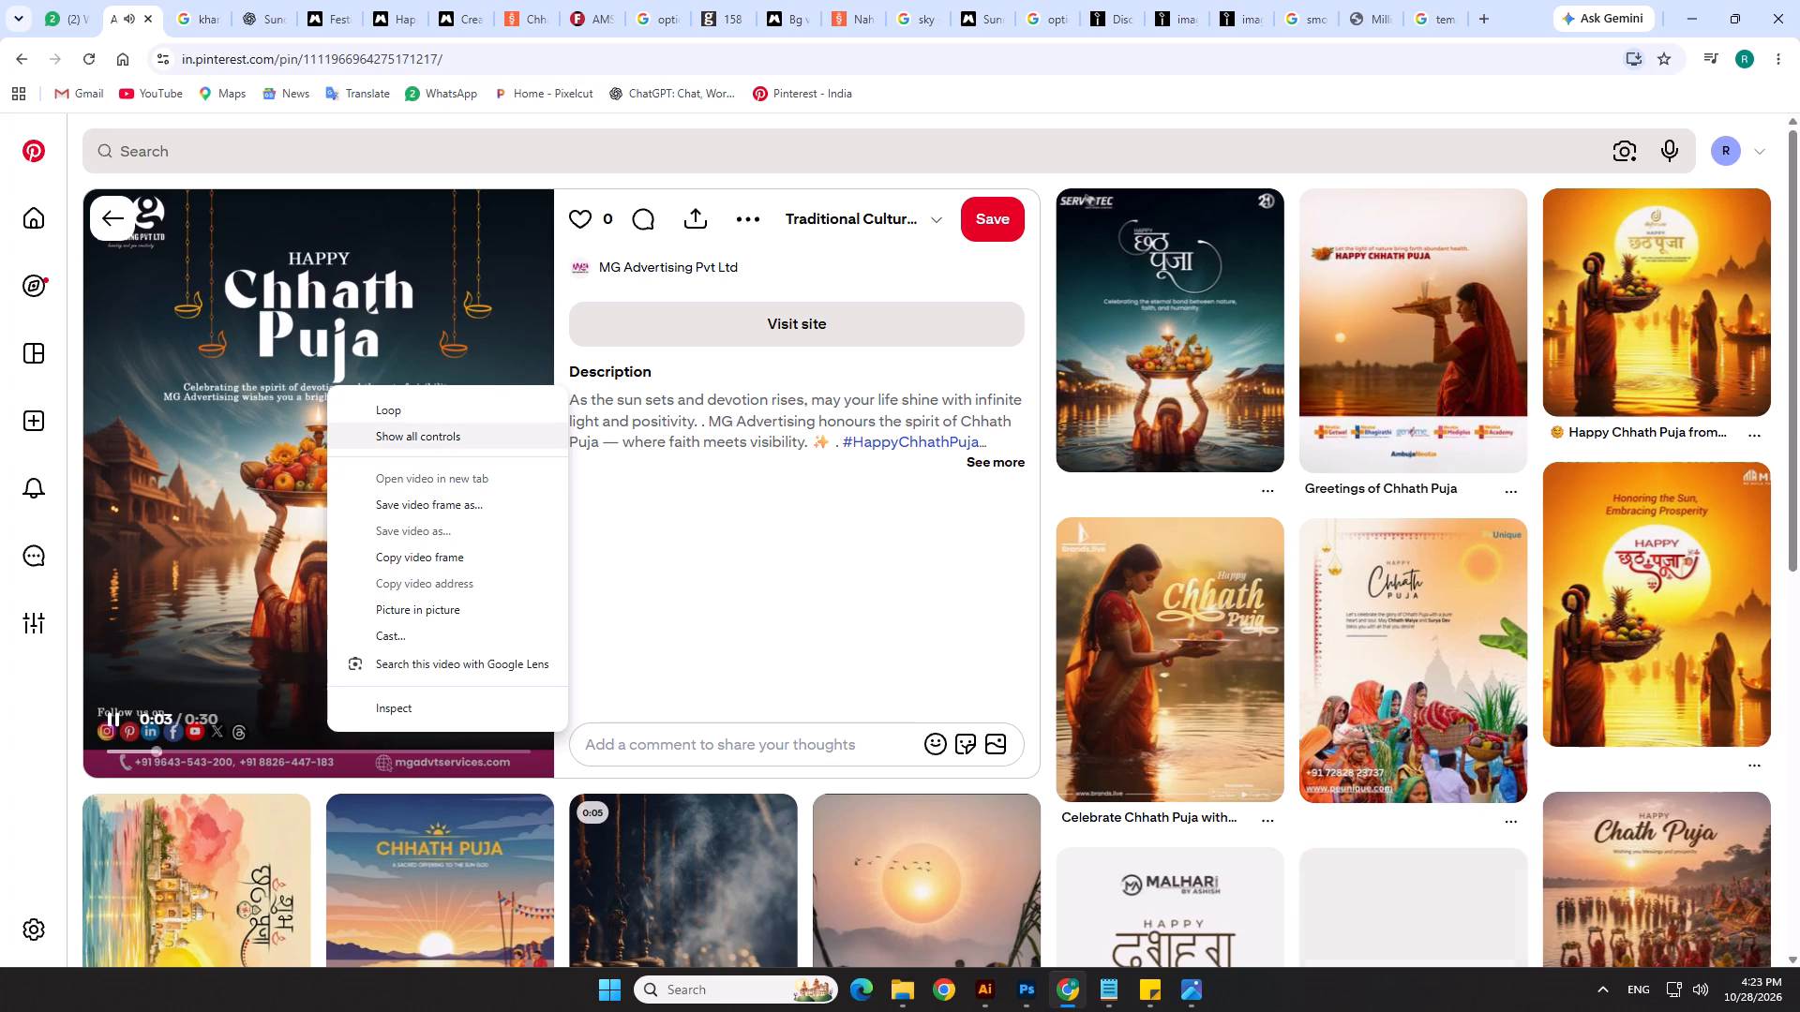
{"action": "left_click", "coordinate": [241, 511]}
{"action": "right_click", "coordinate": [242, 478]}
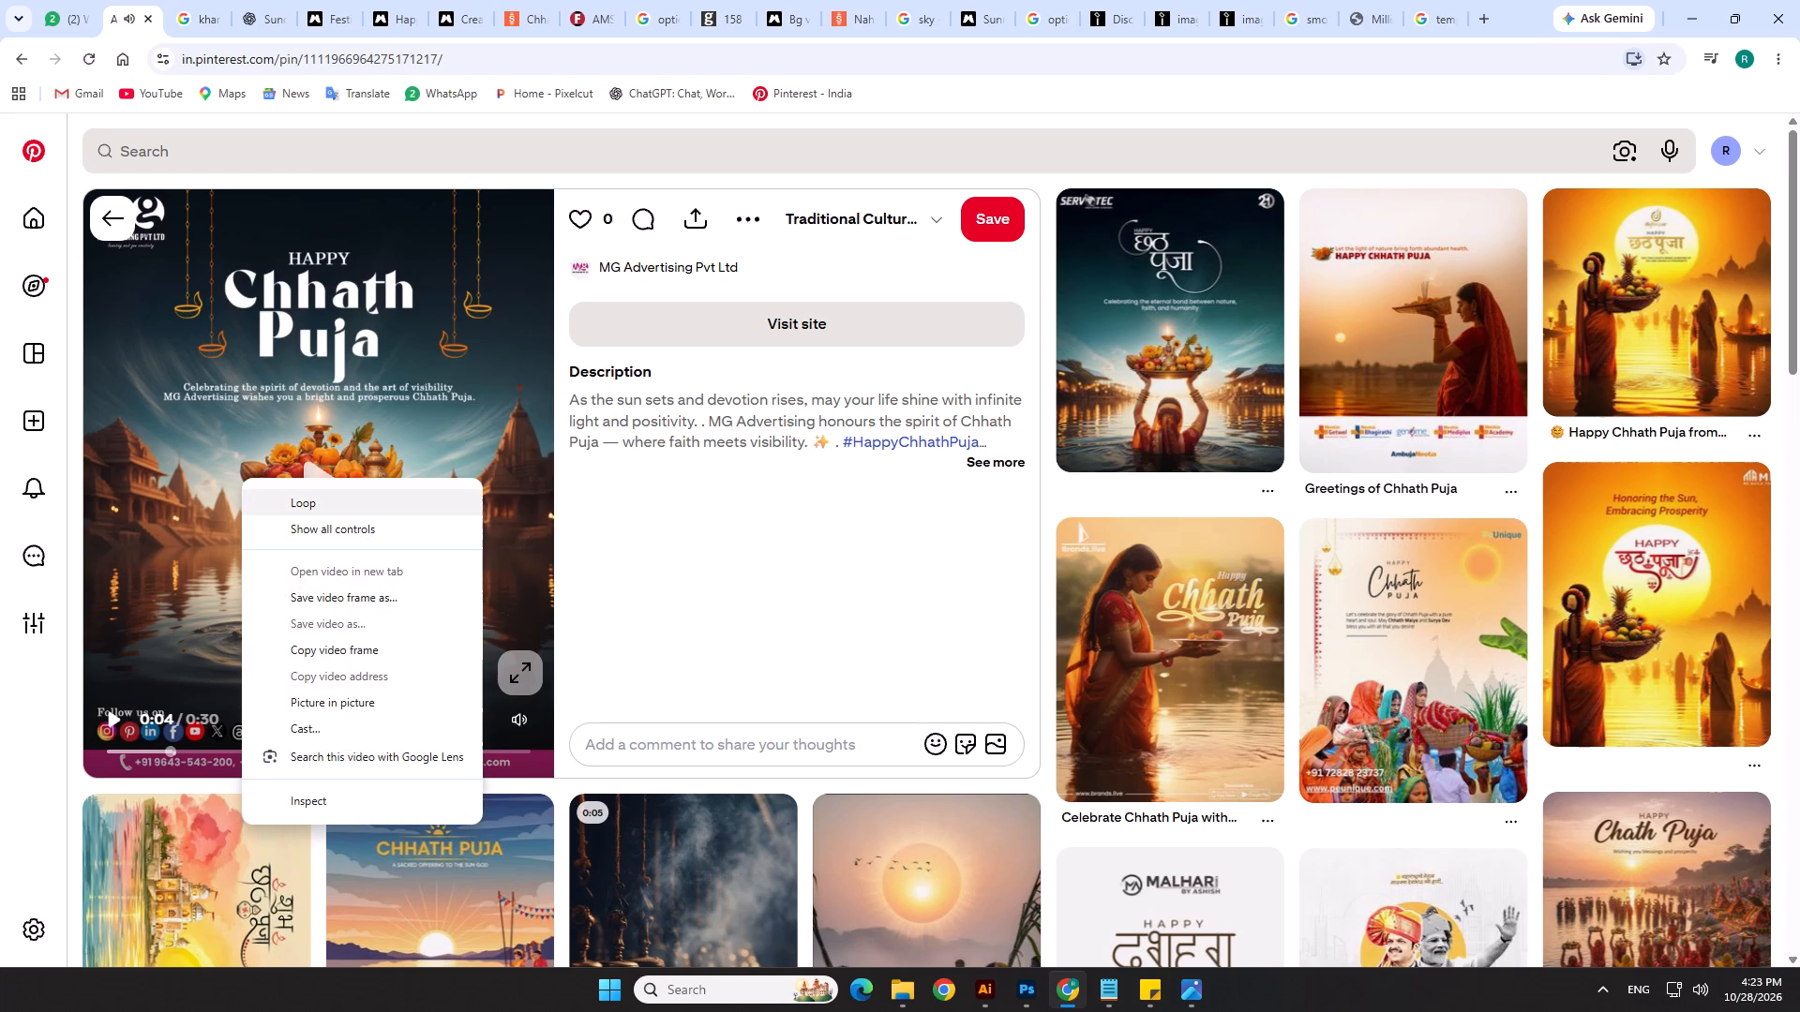
{"action": "left_click", "coordinate": [202, 385]}
{"action": "right_click", "coordinate": [233, 425]}
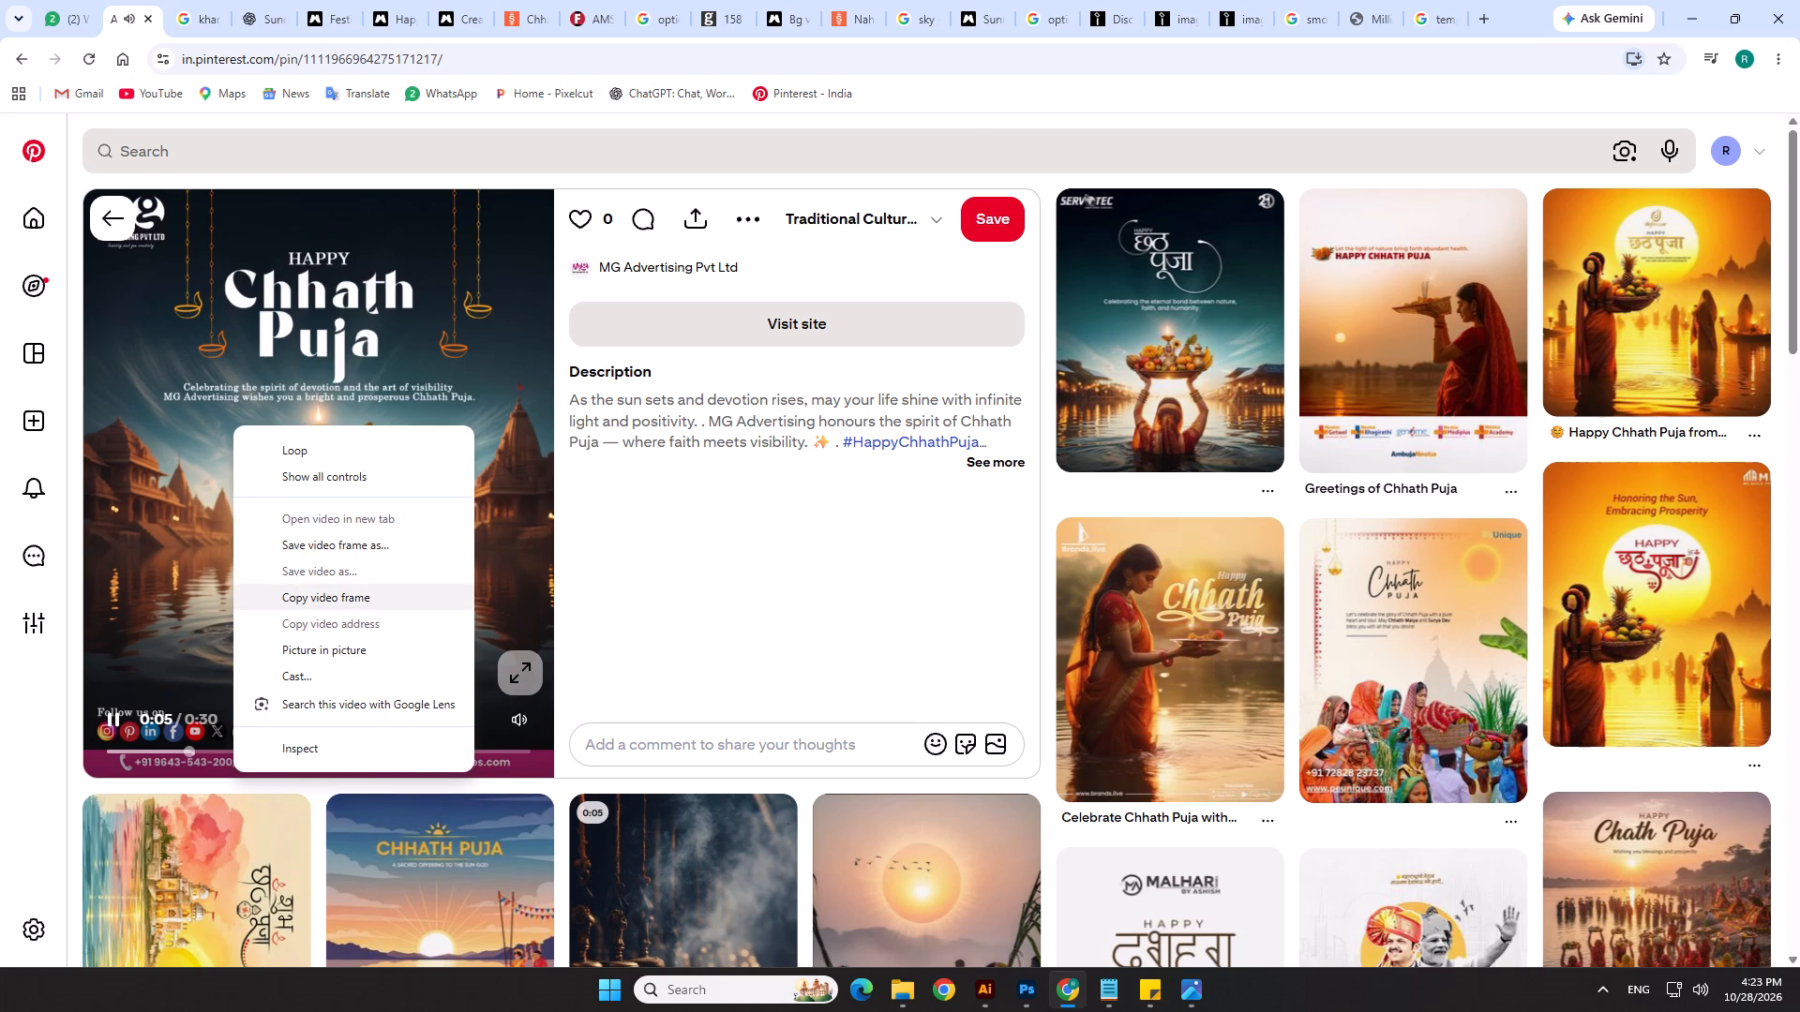
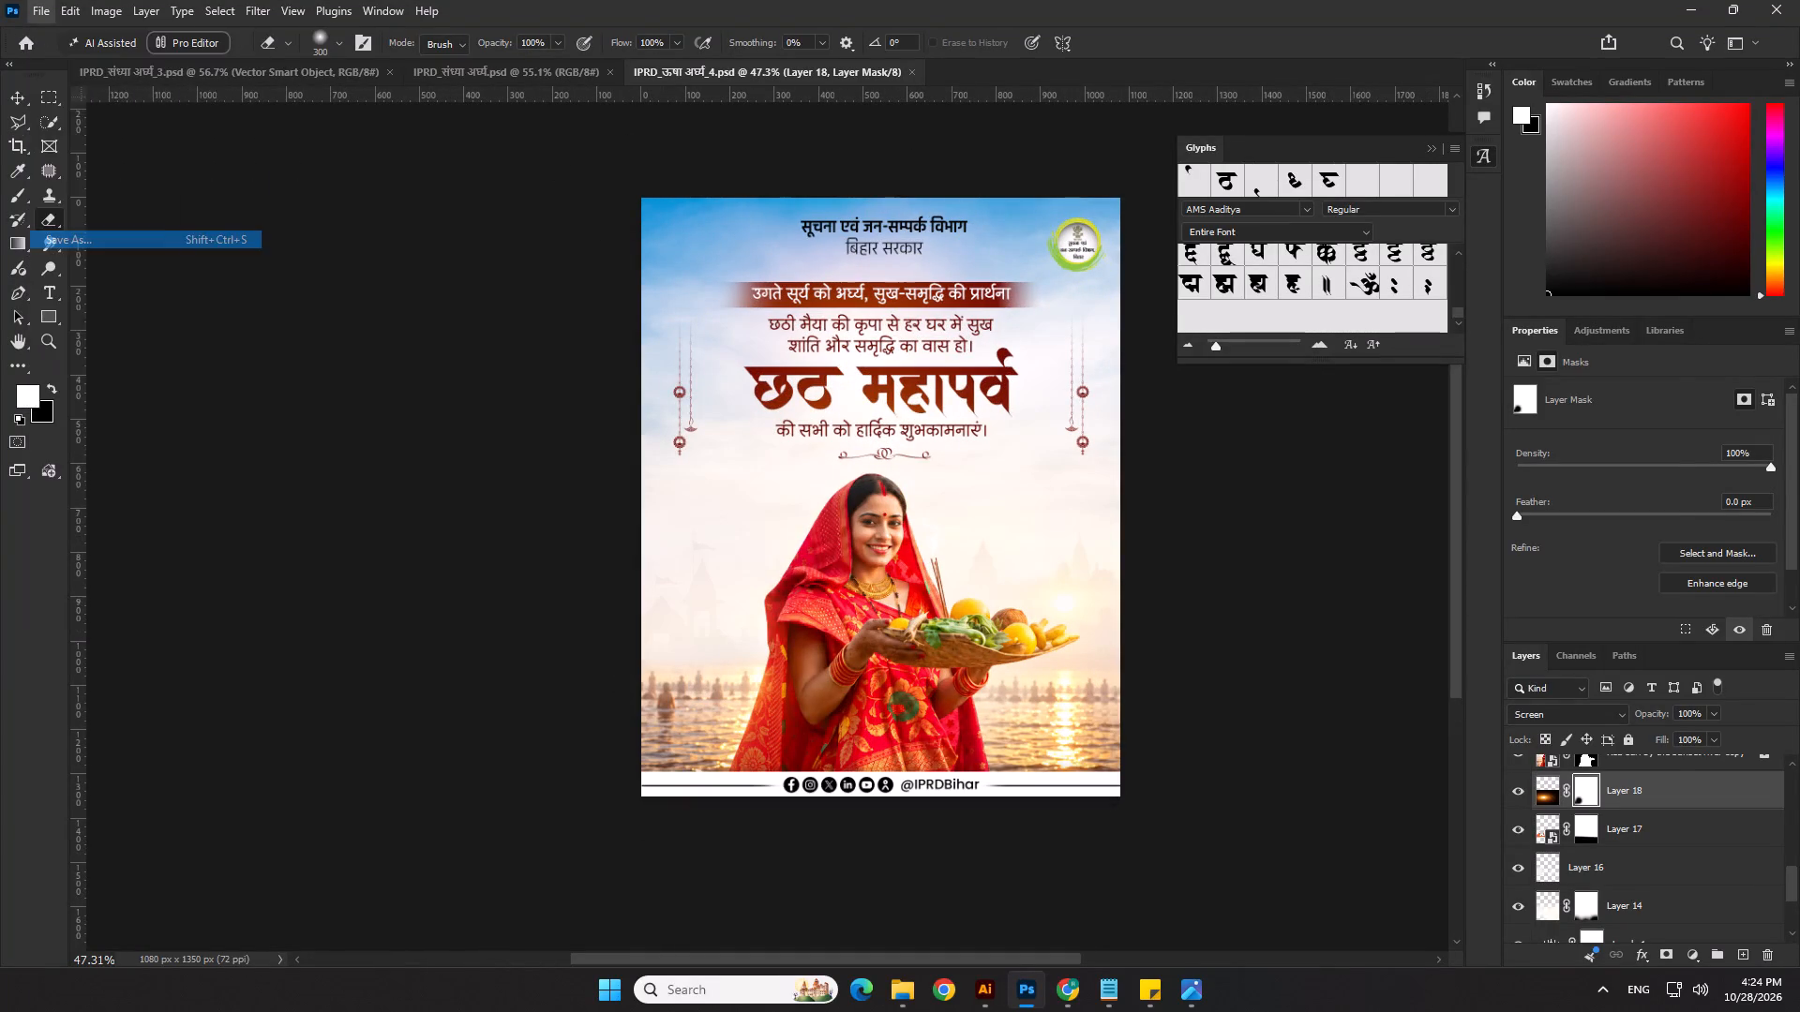
Save the poster document under the new name IPRD_ऊषा अर्घ्य_2.psd.
{"action": "left_click", "coordinate": [211, 803]}
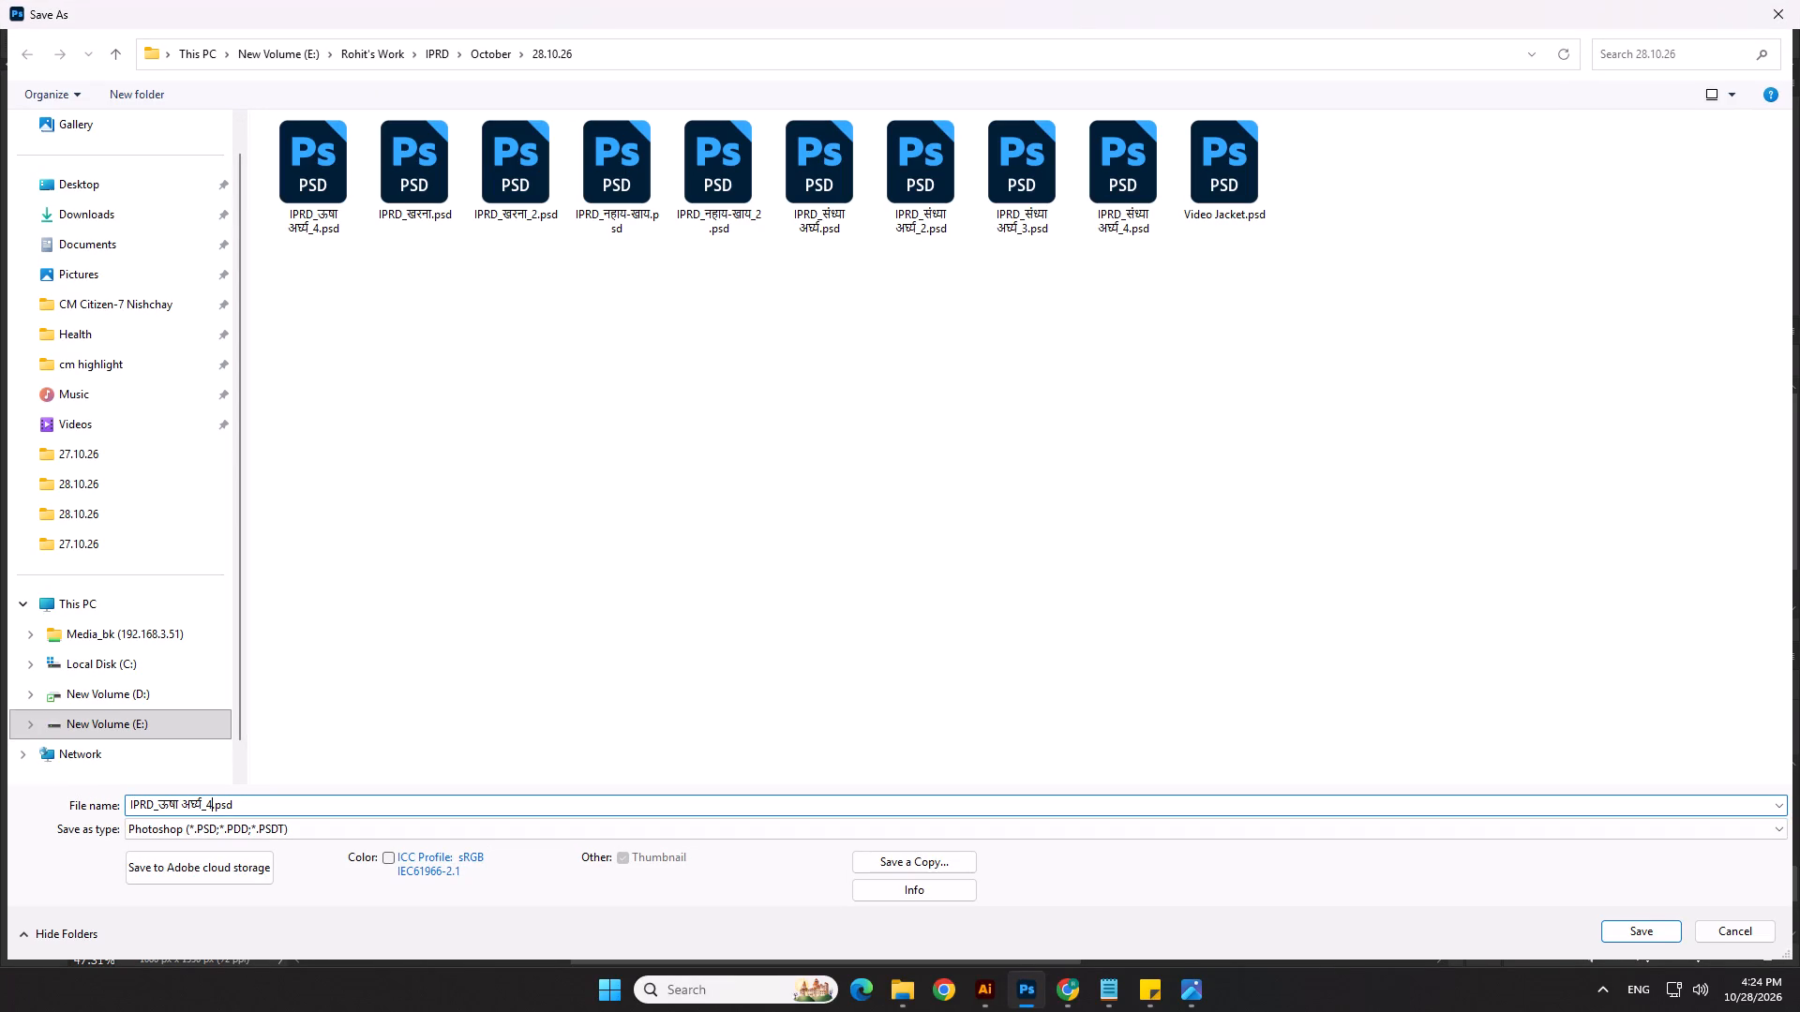
{"action": "key", "text": "BackSpace"}
{"action": "key", "text": "2"}
{"action": "key", "text": "Return"}
{"action": "key", "text": "Return"}
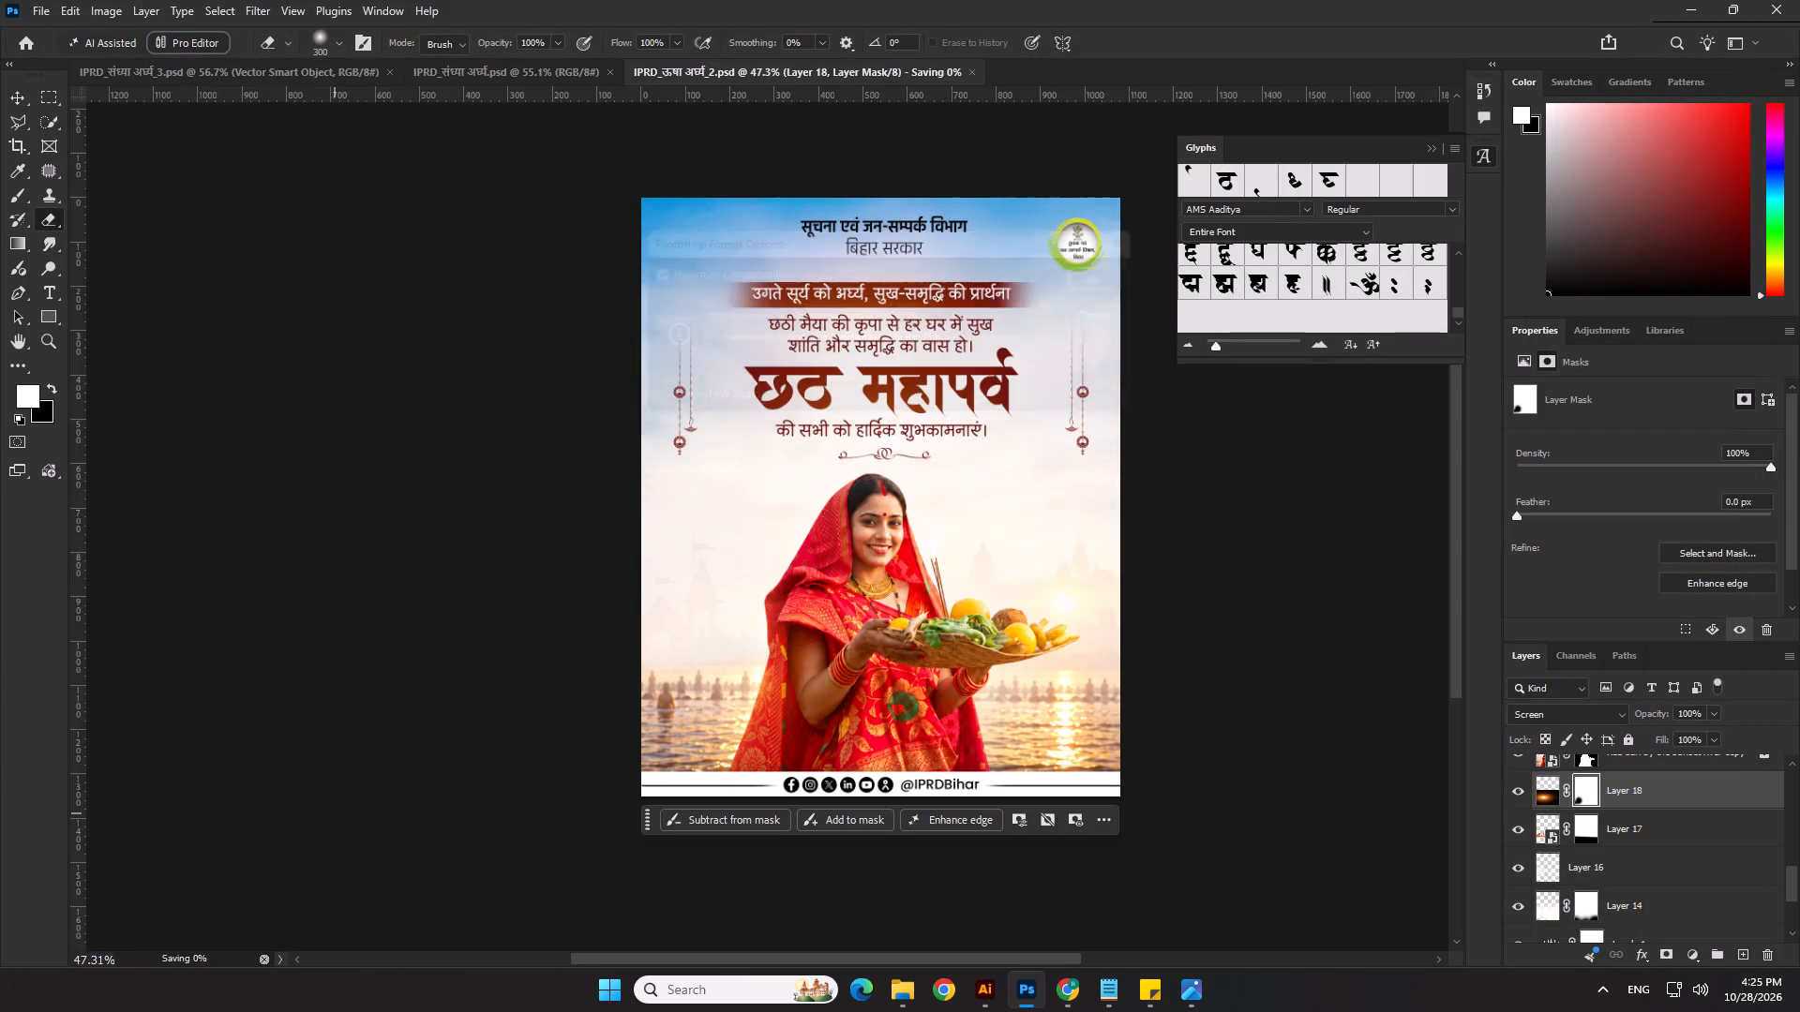
Delete the unlocked background overlay layers: Layer 18, Layer 17, Layer 16 and Layer 14.
{"action": "left_click", "coordinate": [27, 96]}
{"action": "left_click", "coordinate": [144, 322]}
{"action": "left_click", "coordinate": [882, 742]}
{"action": "key", "text": "Delete"}
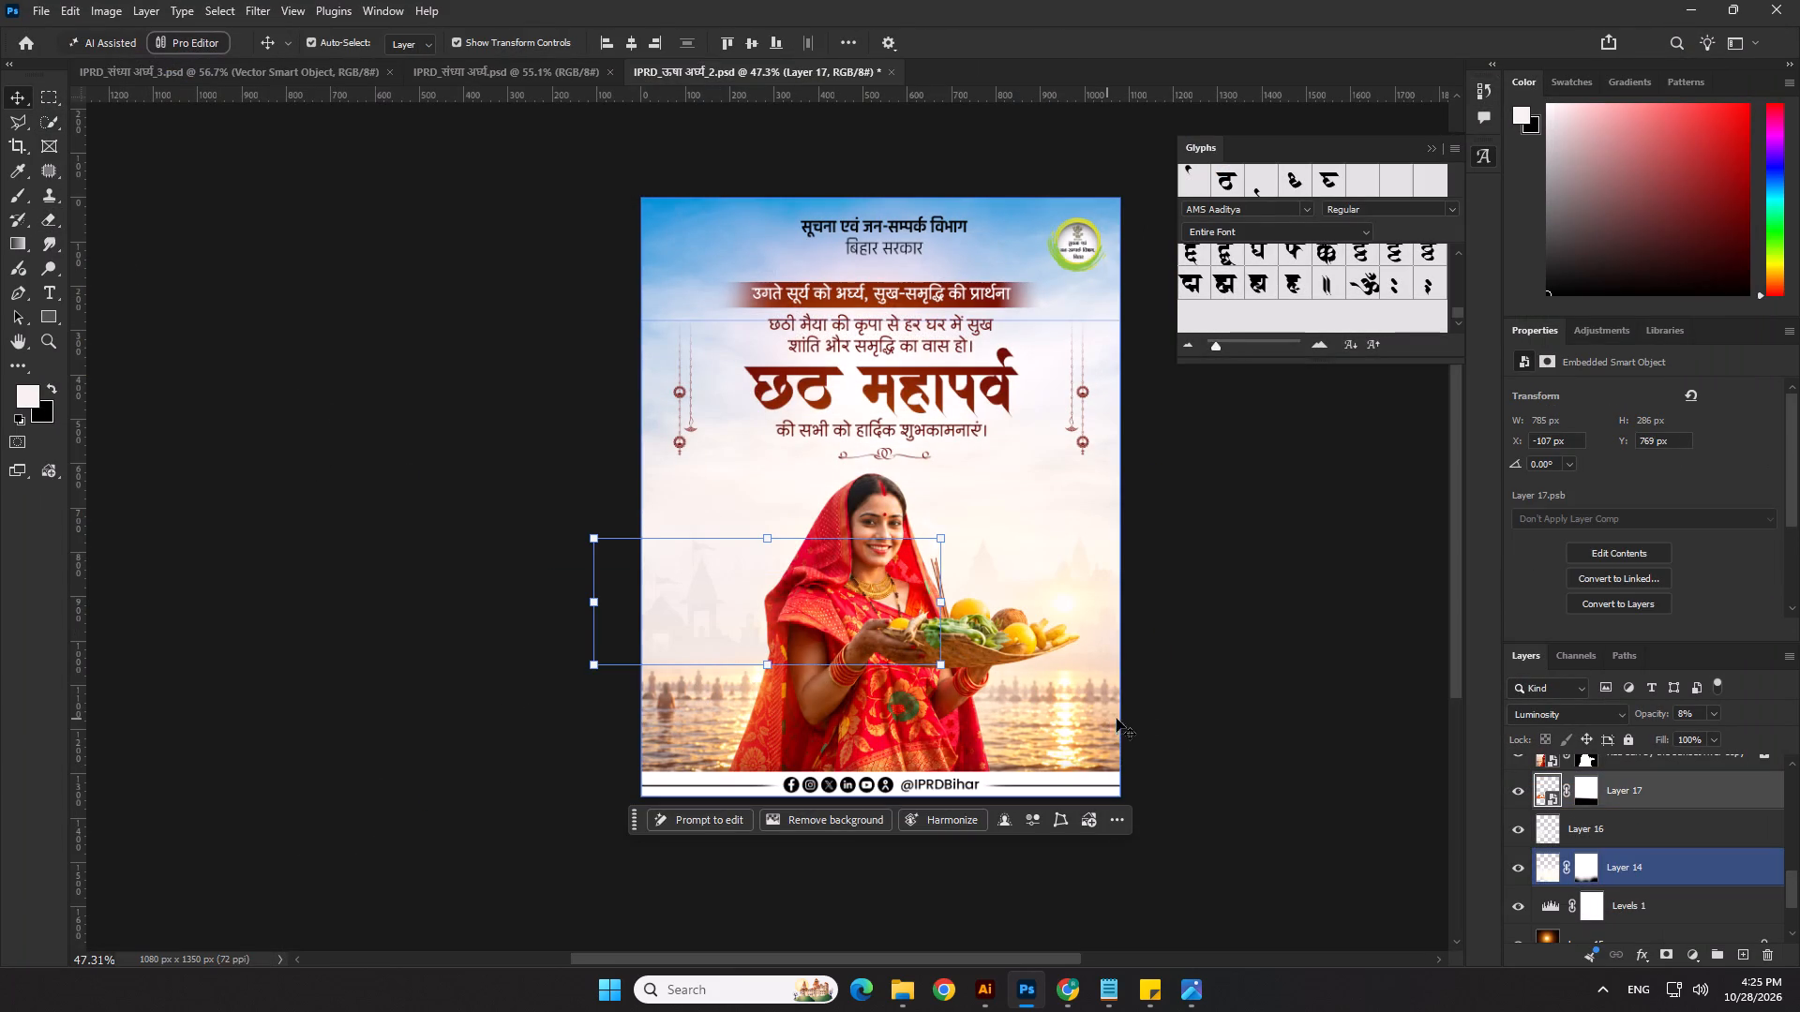
{"action": "key", "text": "Delete"}
{"action": "key", "text": "Delete"}
{"action": "left_click", "coordinate": [875, 660]}
{"action": "key", "text": "Delete"}
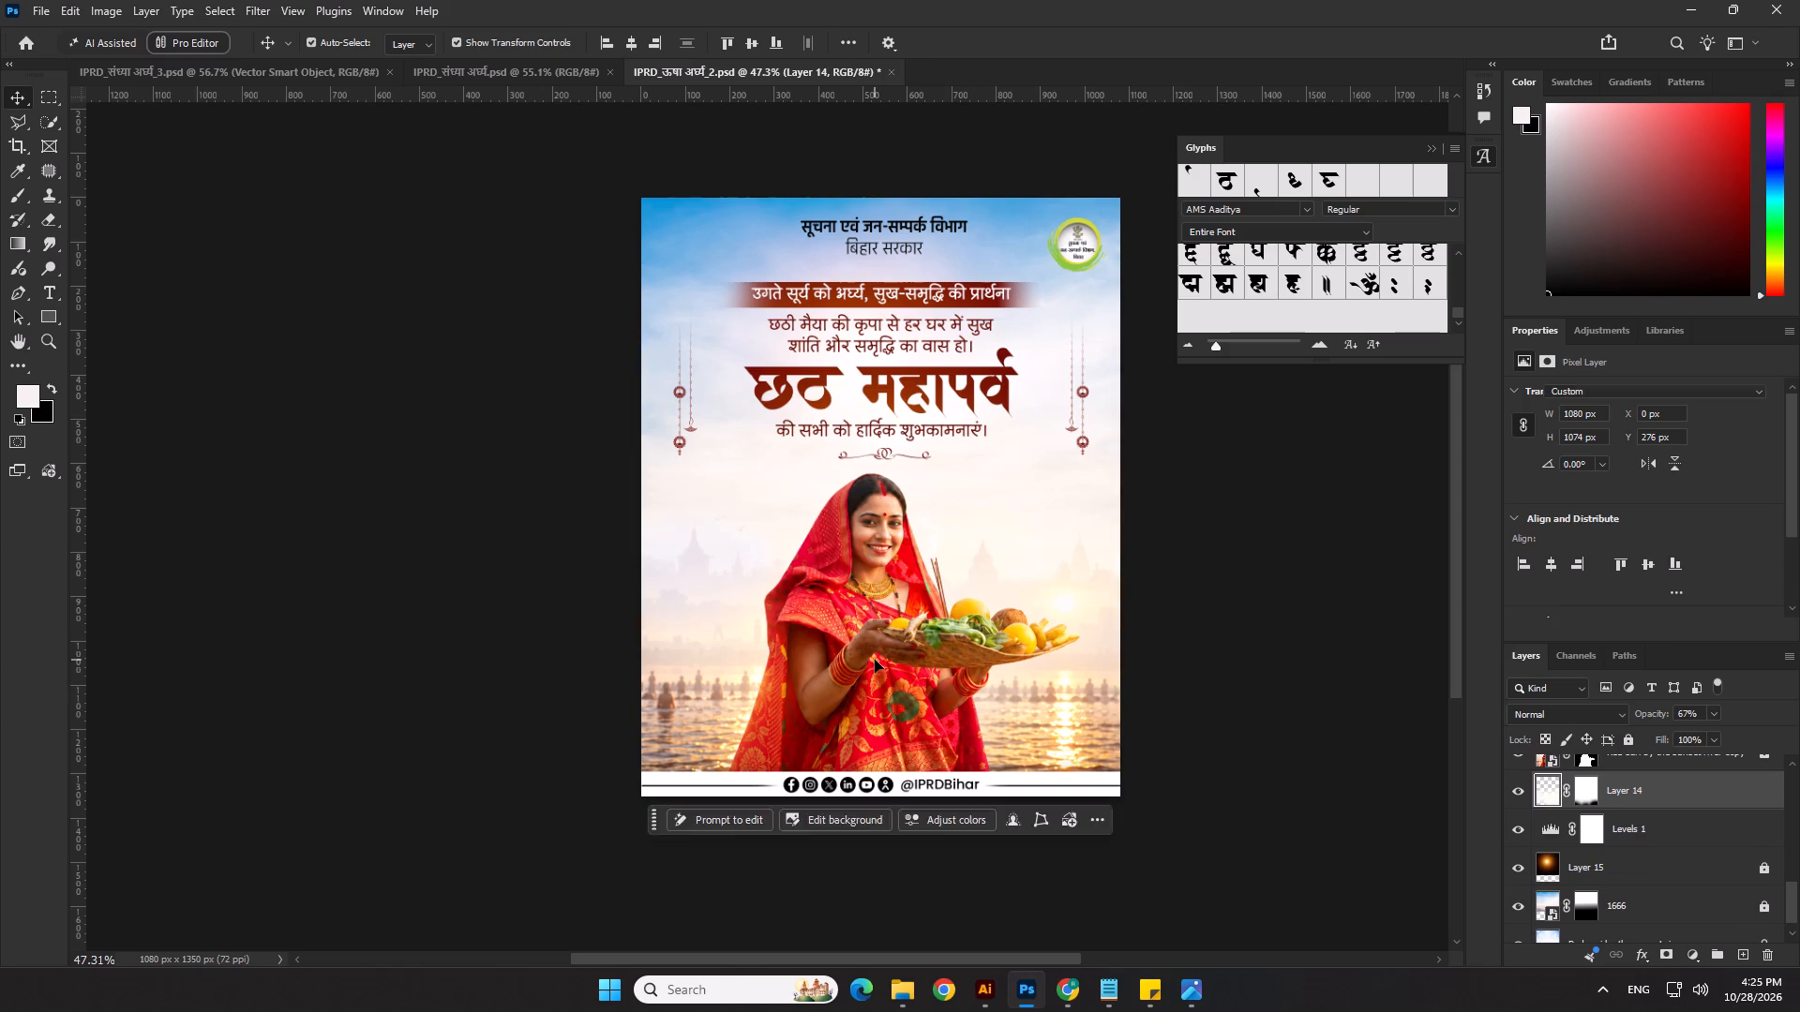
{"action": "left_click", "coordinate": [875, 652]}
{"action": "key", "text": "Delete"}
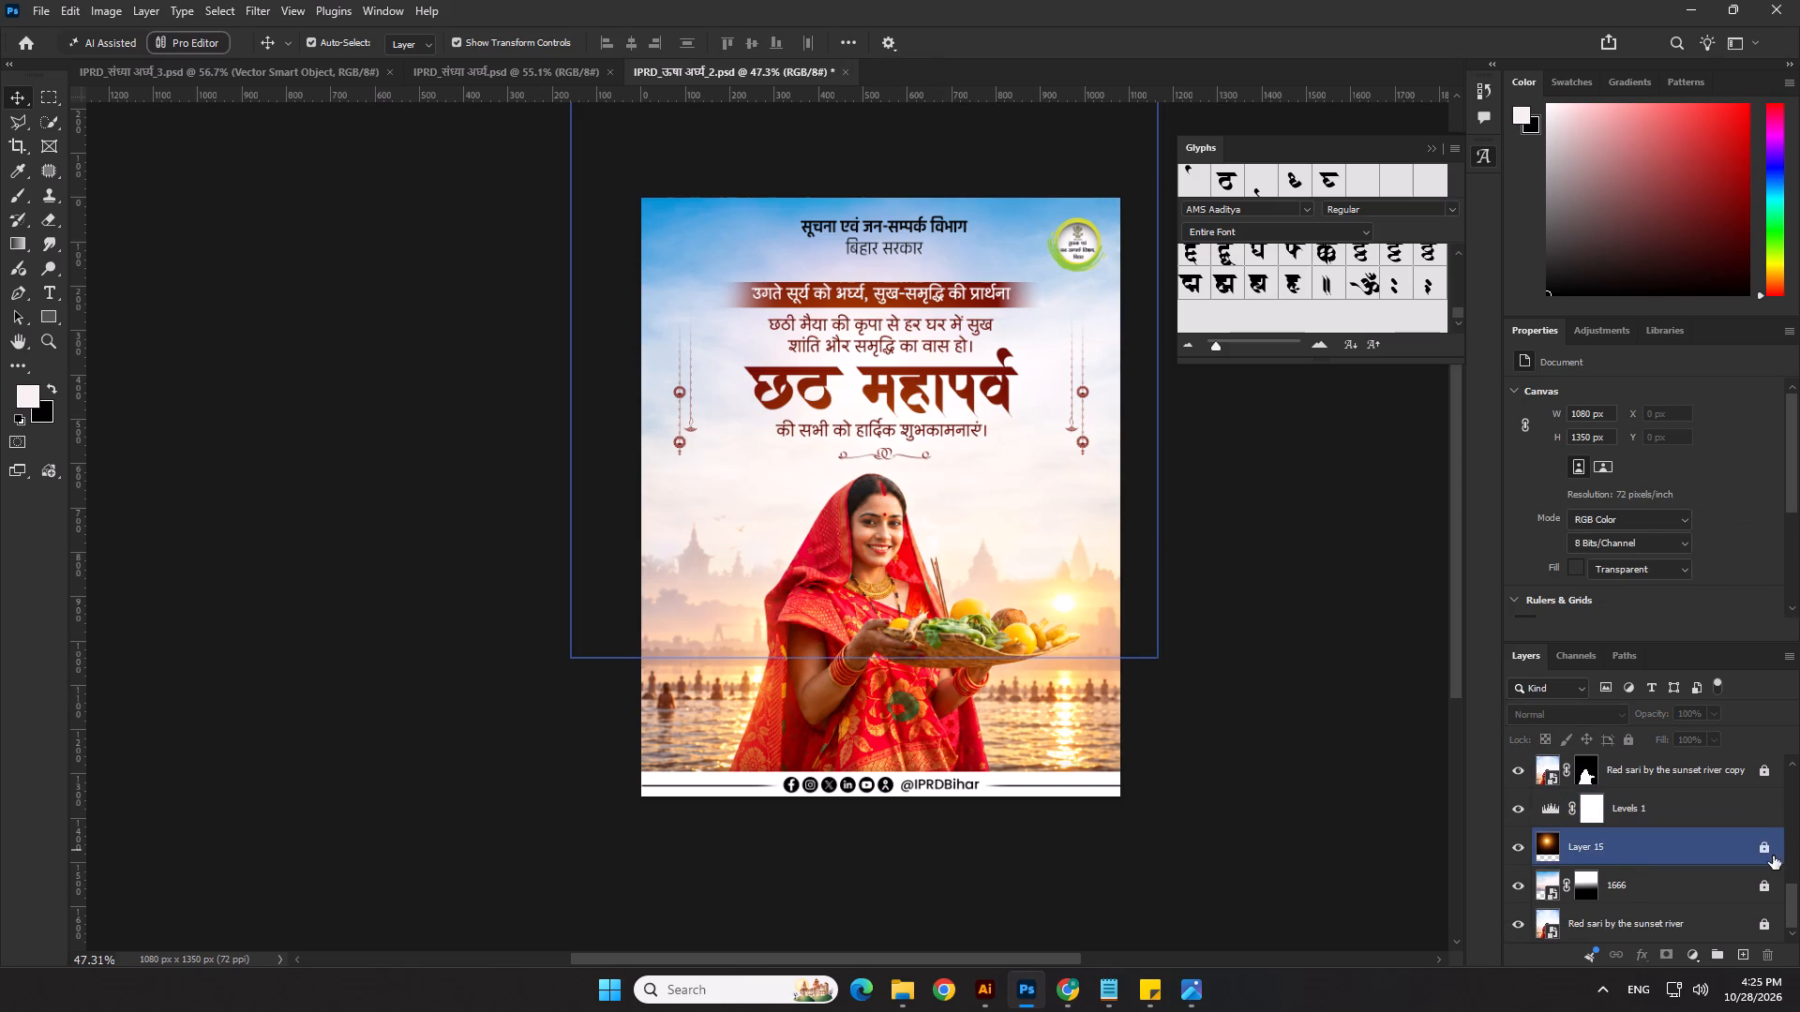
Unlock and delete the Layer 15 glow, and delete the Levels 1 adjustment layer.
{"action": "left_click", "coordinate": [1767, 841]}
{"action": "left_click", "coordinate": [1744, 845]}
{"action": "key", "text": "Delete"}
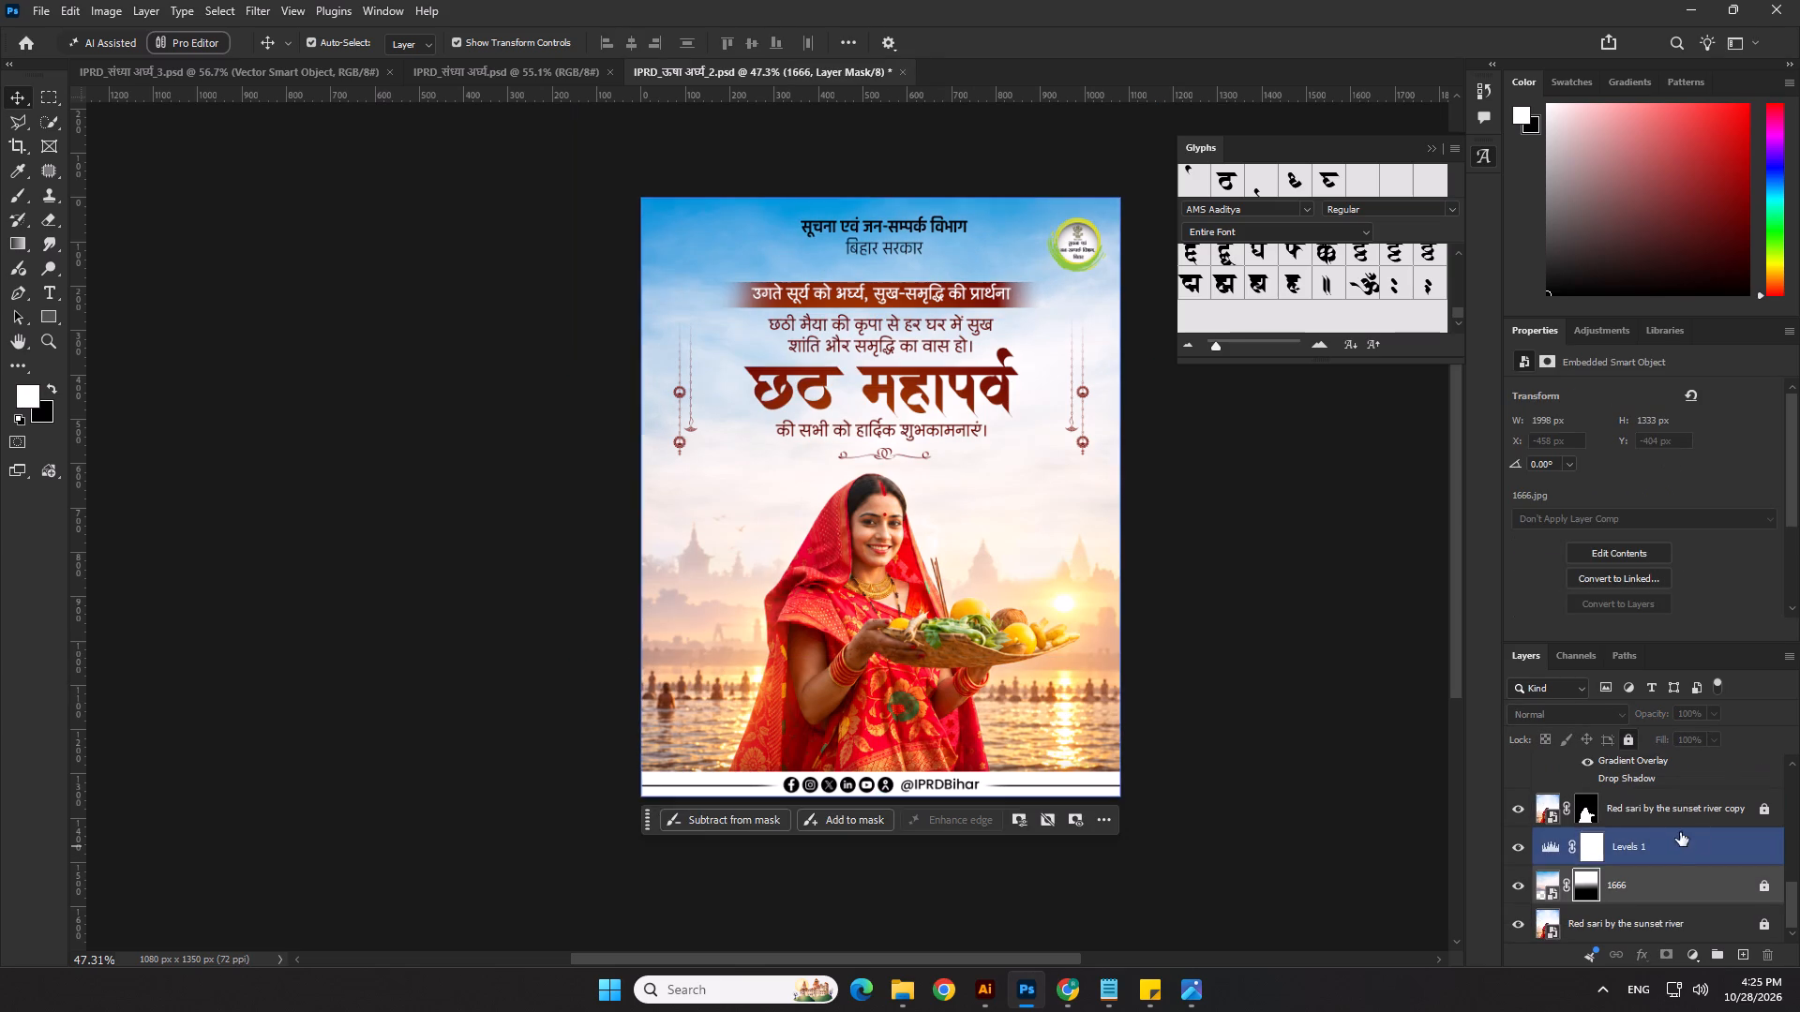
{"action": "left_click", "coordinate": [1662, 849]}
{"action": "key", "text": "Delete"}
{"action": "key", "text": "Delete"}
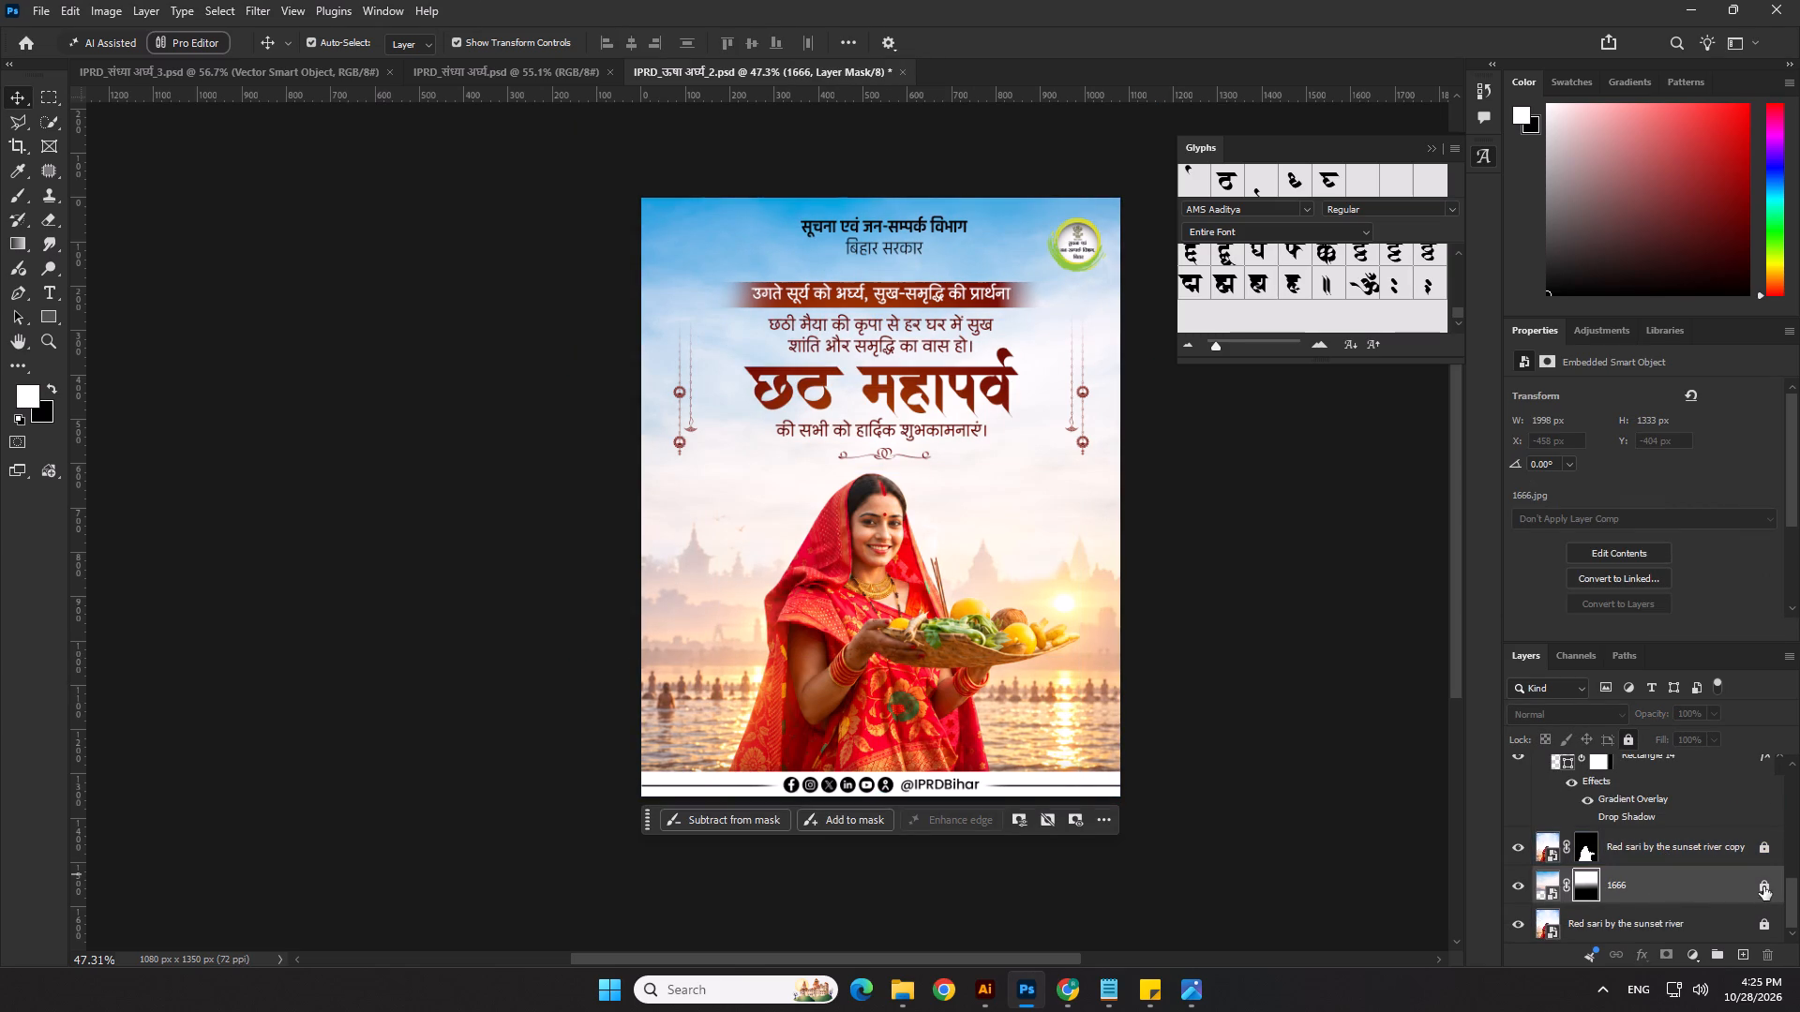
Unlock and delete the 1666 sky layer and both Red sari by the sunset river image layers.
{"action": "left_click", "coordinate": [1763, 886]}
{"action": "left_click", "coordinate": [1762, 855]}
{"action": "left_click", "coordinate": [1726, 859]}
{"action": "key", "text": "Delete"}
{"action": "key", "text": "Delete"}
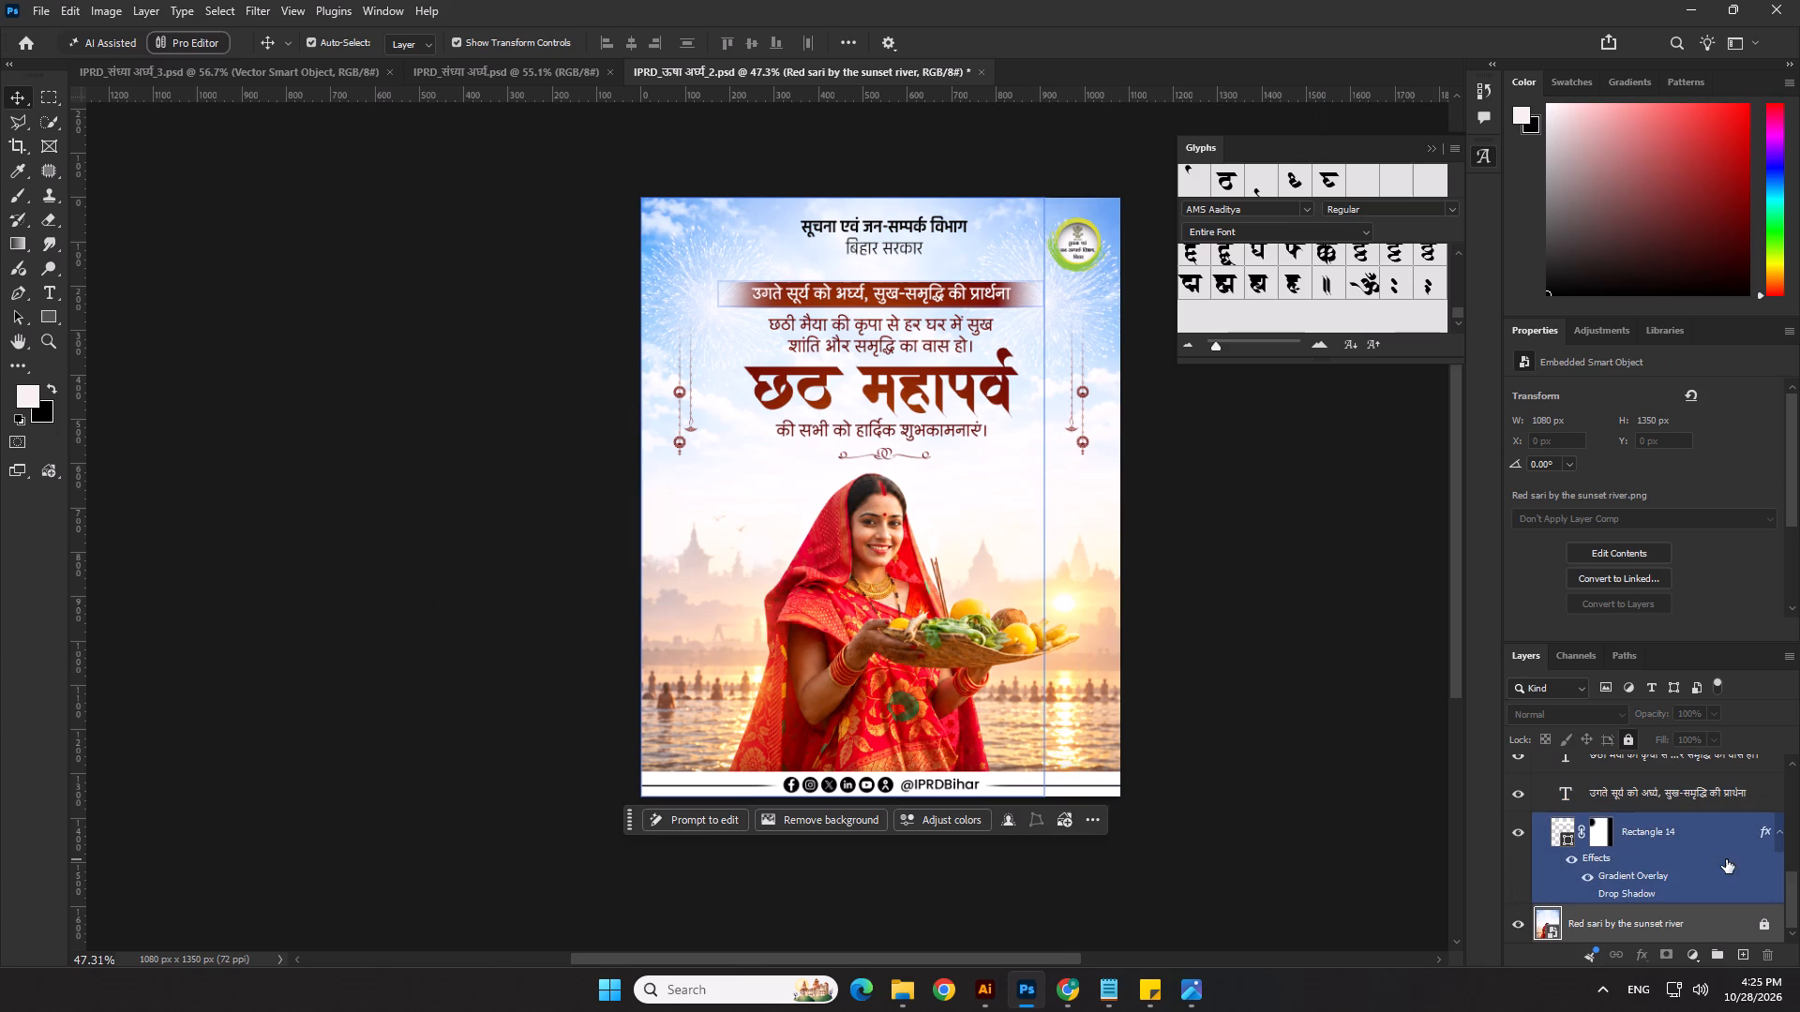
{"action": "key", "text": "Delete"}
{"action": "left_click", "coordinate": [1763, 929]}
{"action": "key", "text": "Delete"}
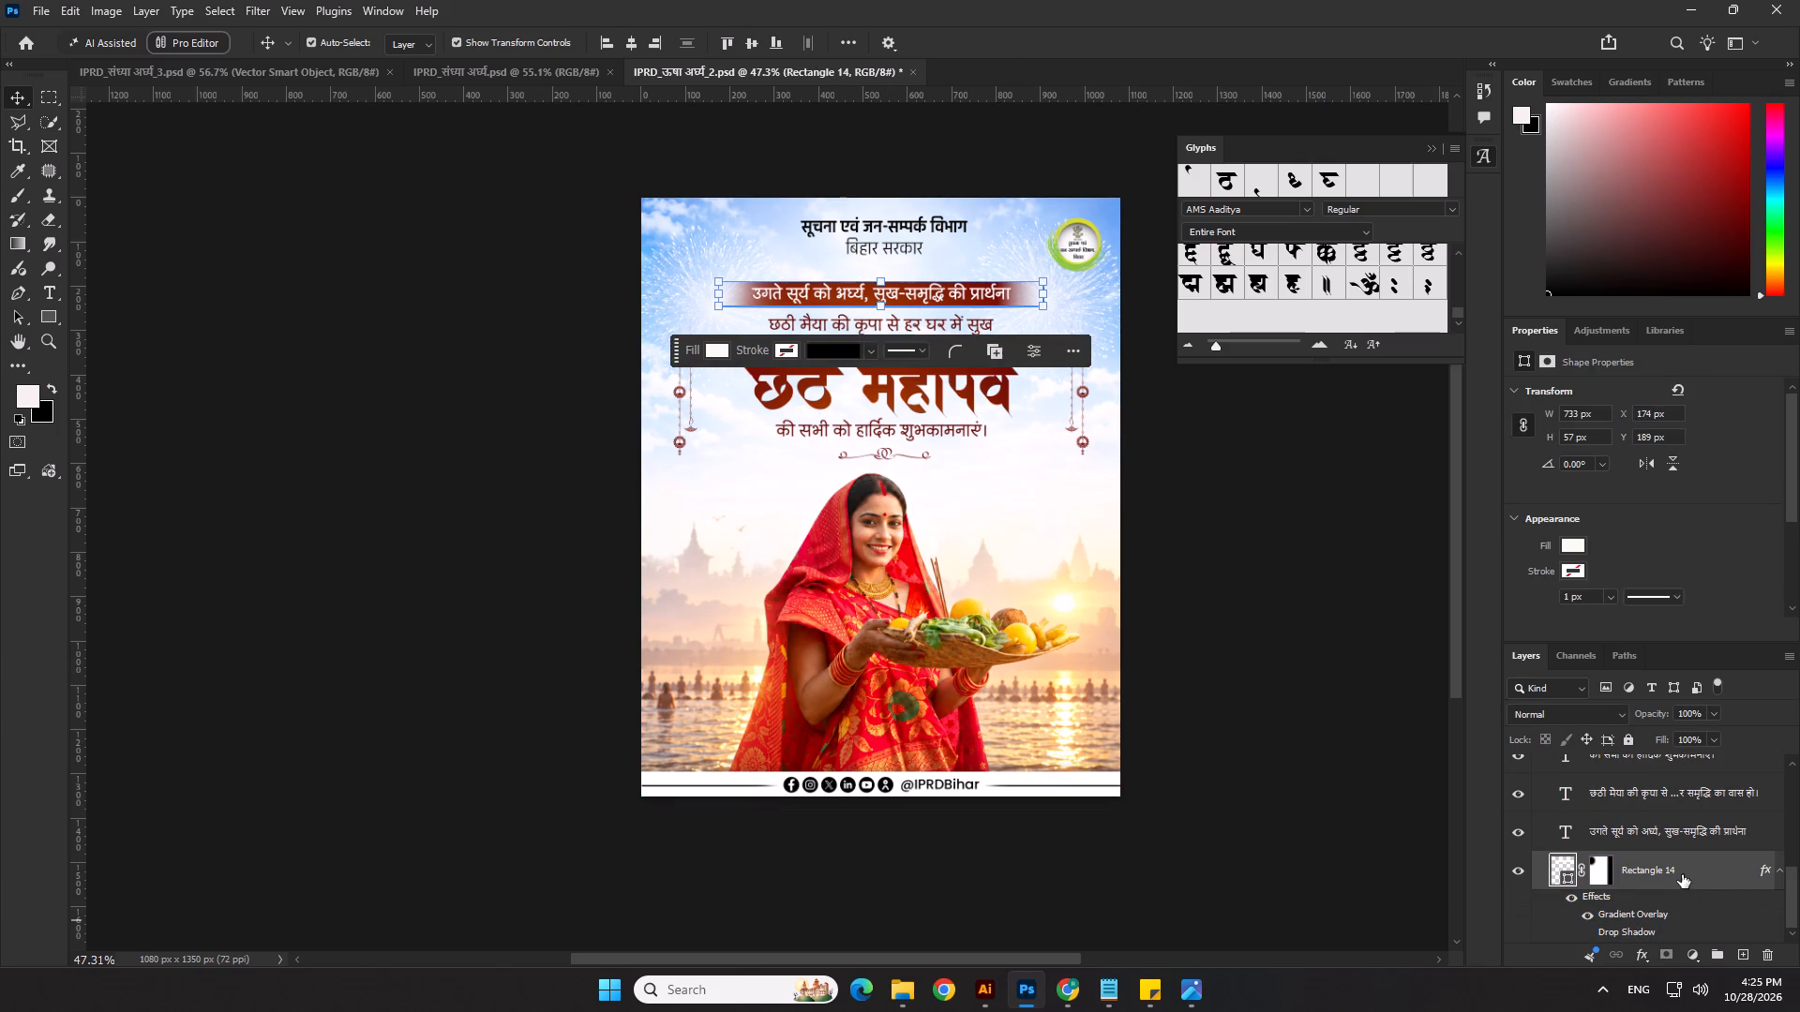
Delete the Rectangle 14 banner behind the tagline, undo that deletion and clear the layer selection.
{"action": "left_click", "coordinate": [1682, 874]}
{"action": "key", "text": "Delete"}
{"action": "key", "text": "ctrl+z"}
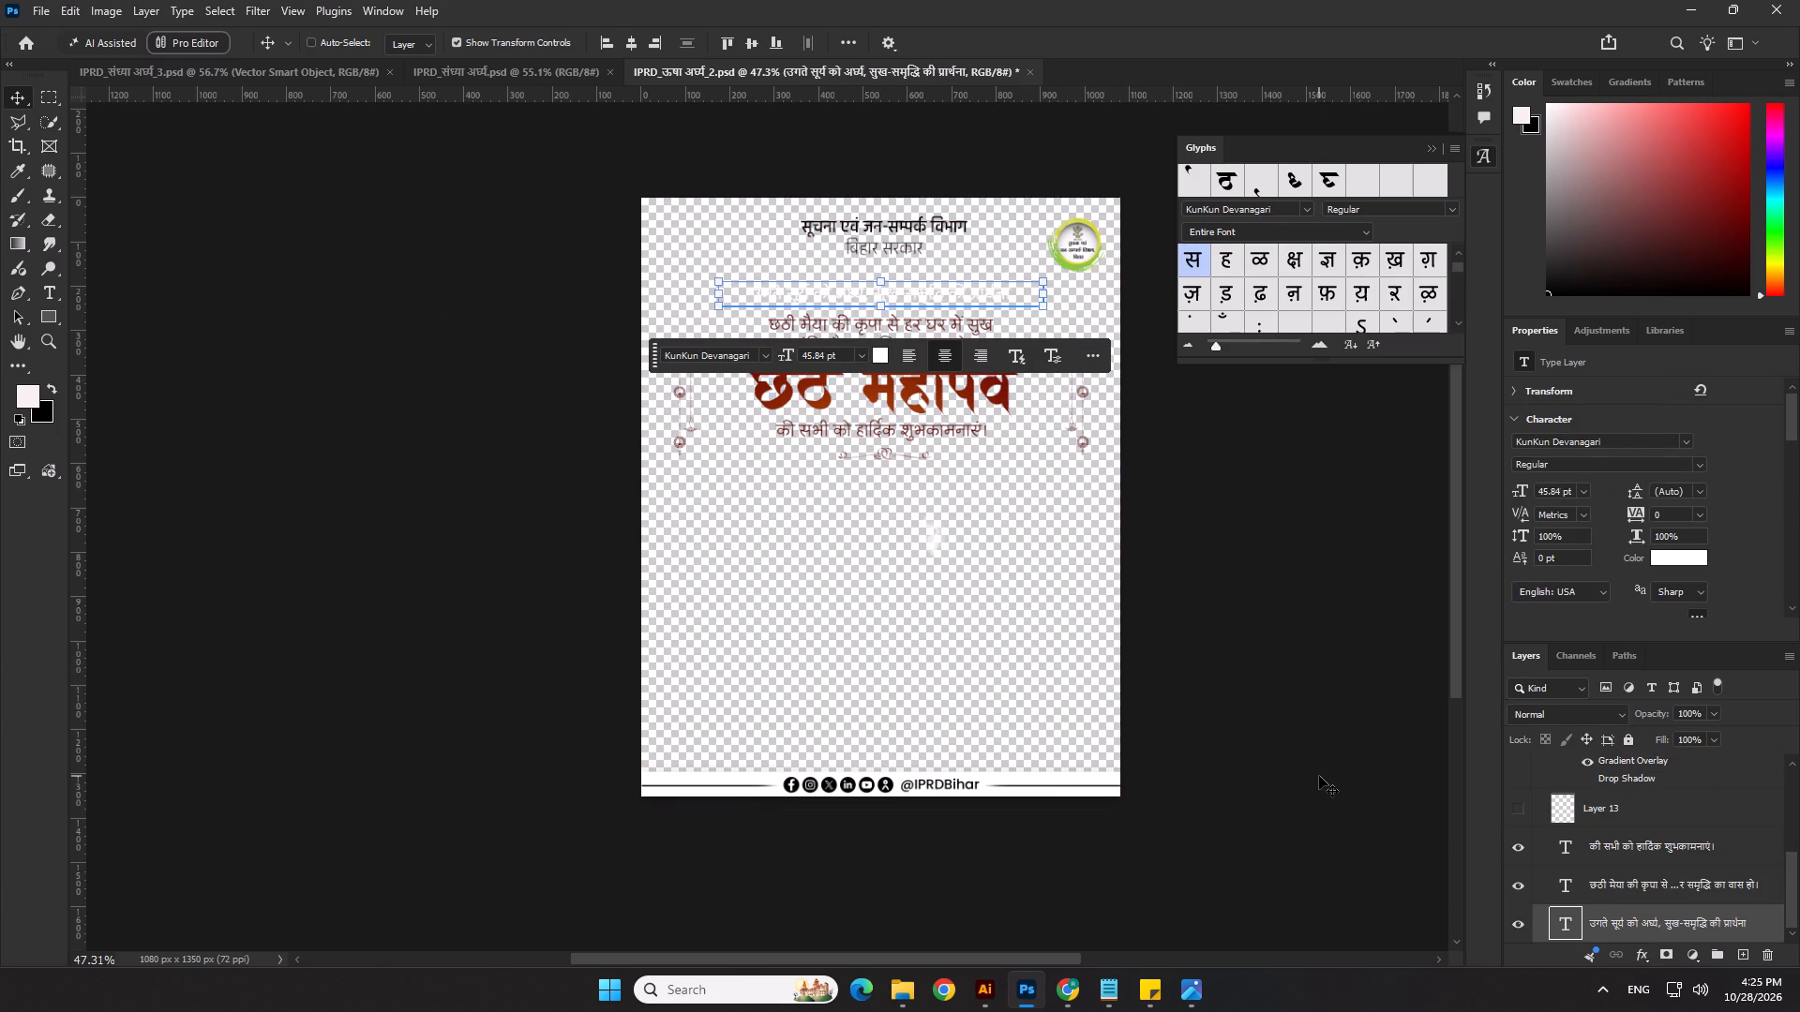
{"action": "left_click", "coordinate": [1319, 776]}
Check the greeting text in Notepad and replace "छठ" in the large headline with the AMS Aaditya glyph "ऊ".
{"action": "scroll", "coordinate": [862, 700], "scroll_direction": "down", "scroll_amount": 4}
{"action": "scroll", "coordinate": [814, 298], "scroll_direction": "up", "scroll_amount": 5}
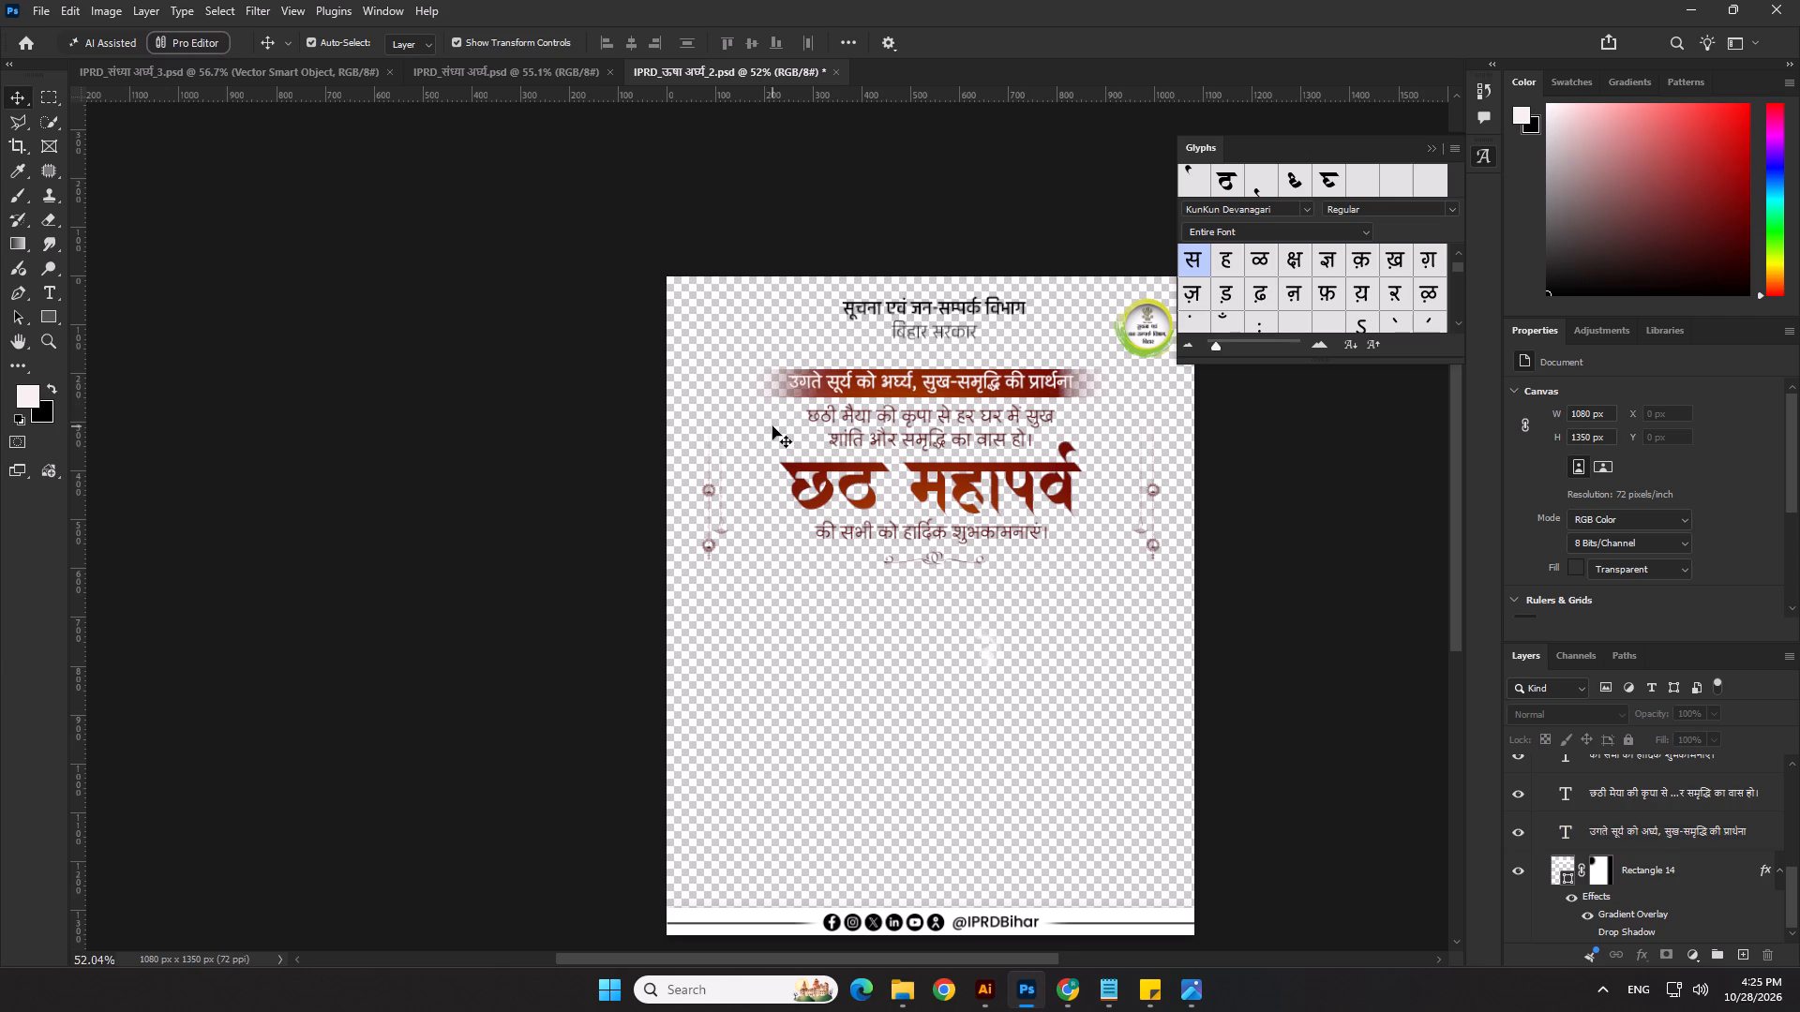
{"action": "left_click", "coordinate": [1188, 997]}
{"action": "left_click", "coordinate": [1102, 995]}
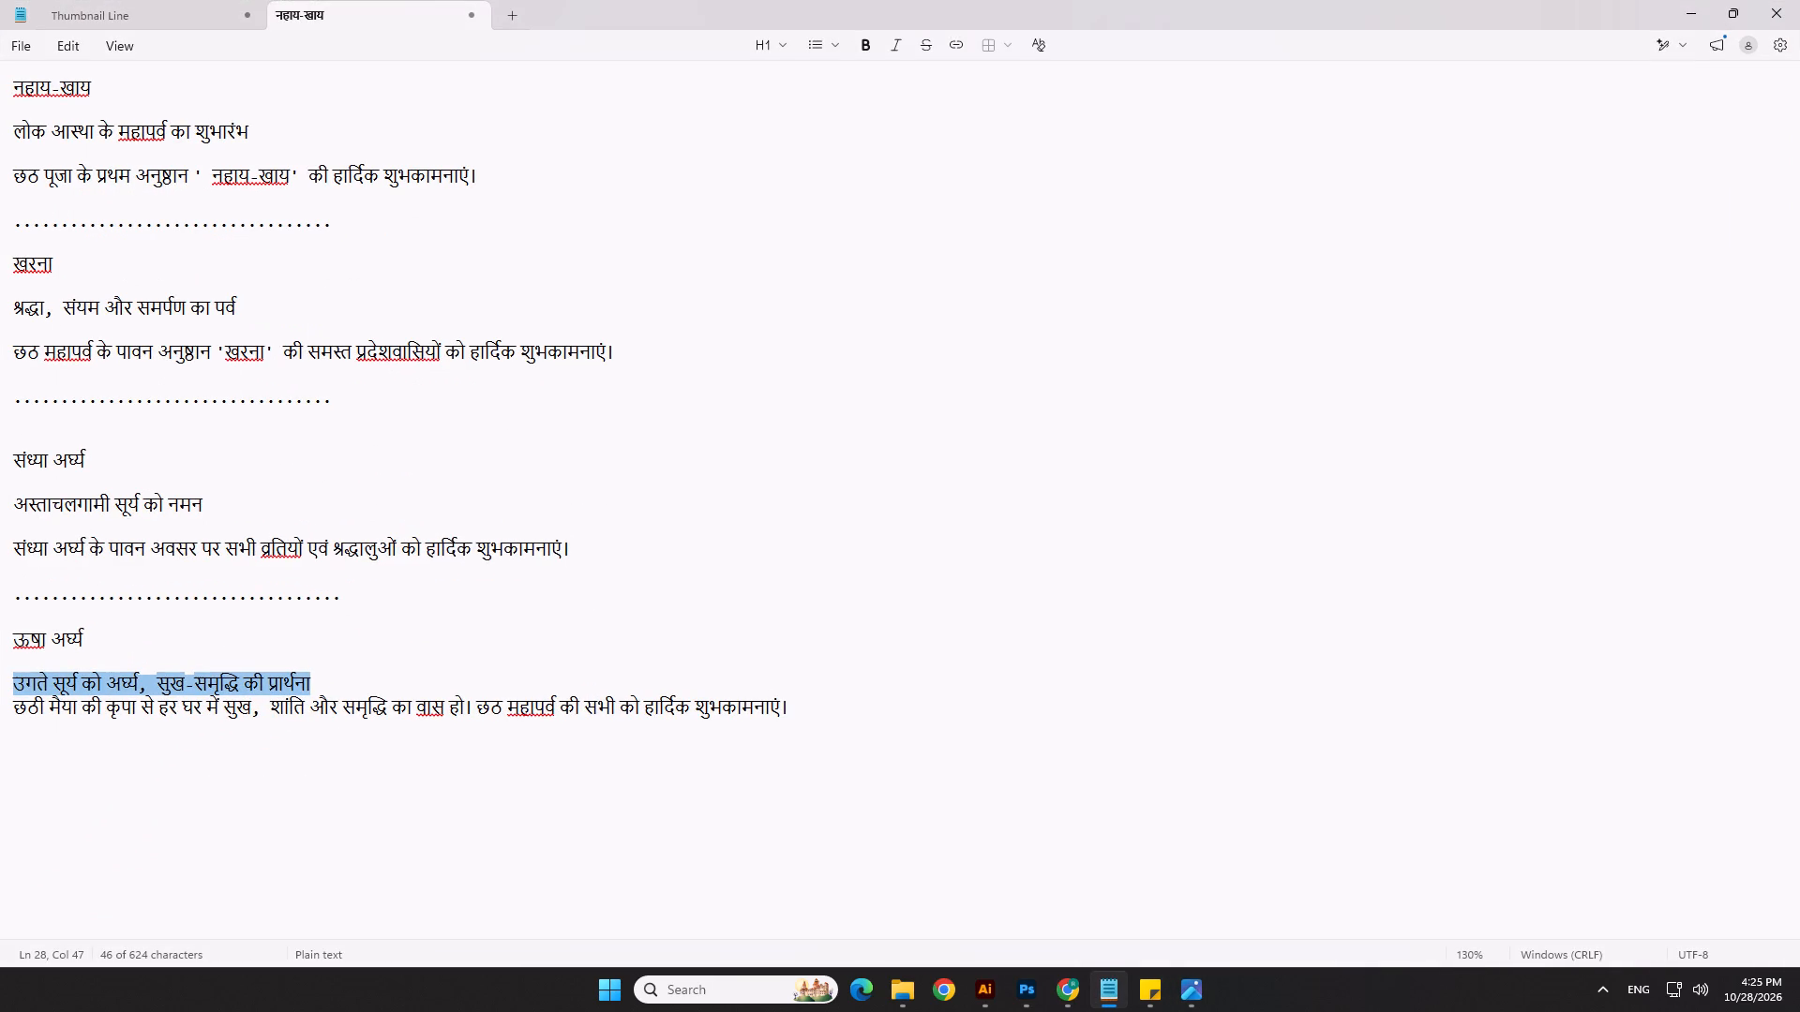
{"action": "left_click", "coordinate": [1105, 994]}
{"action": "scroll", "coordinate": [982, 609], "scroll_direction": "up", "scroll_amount": 4}
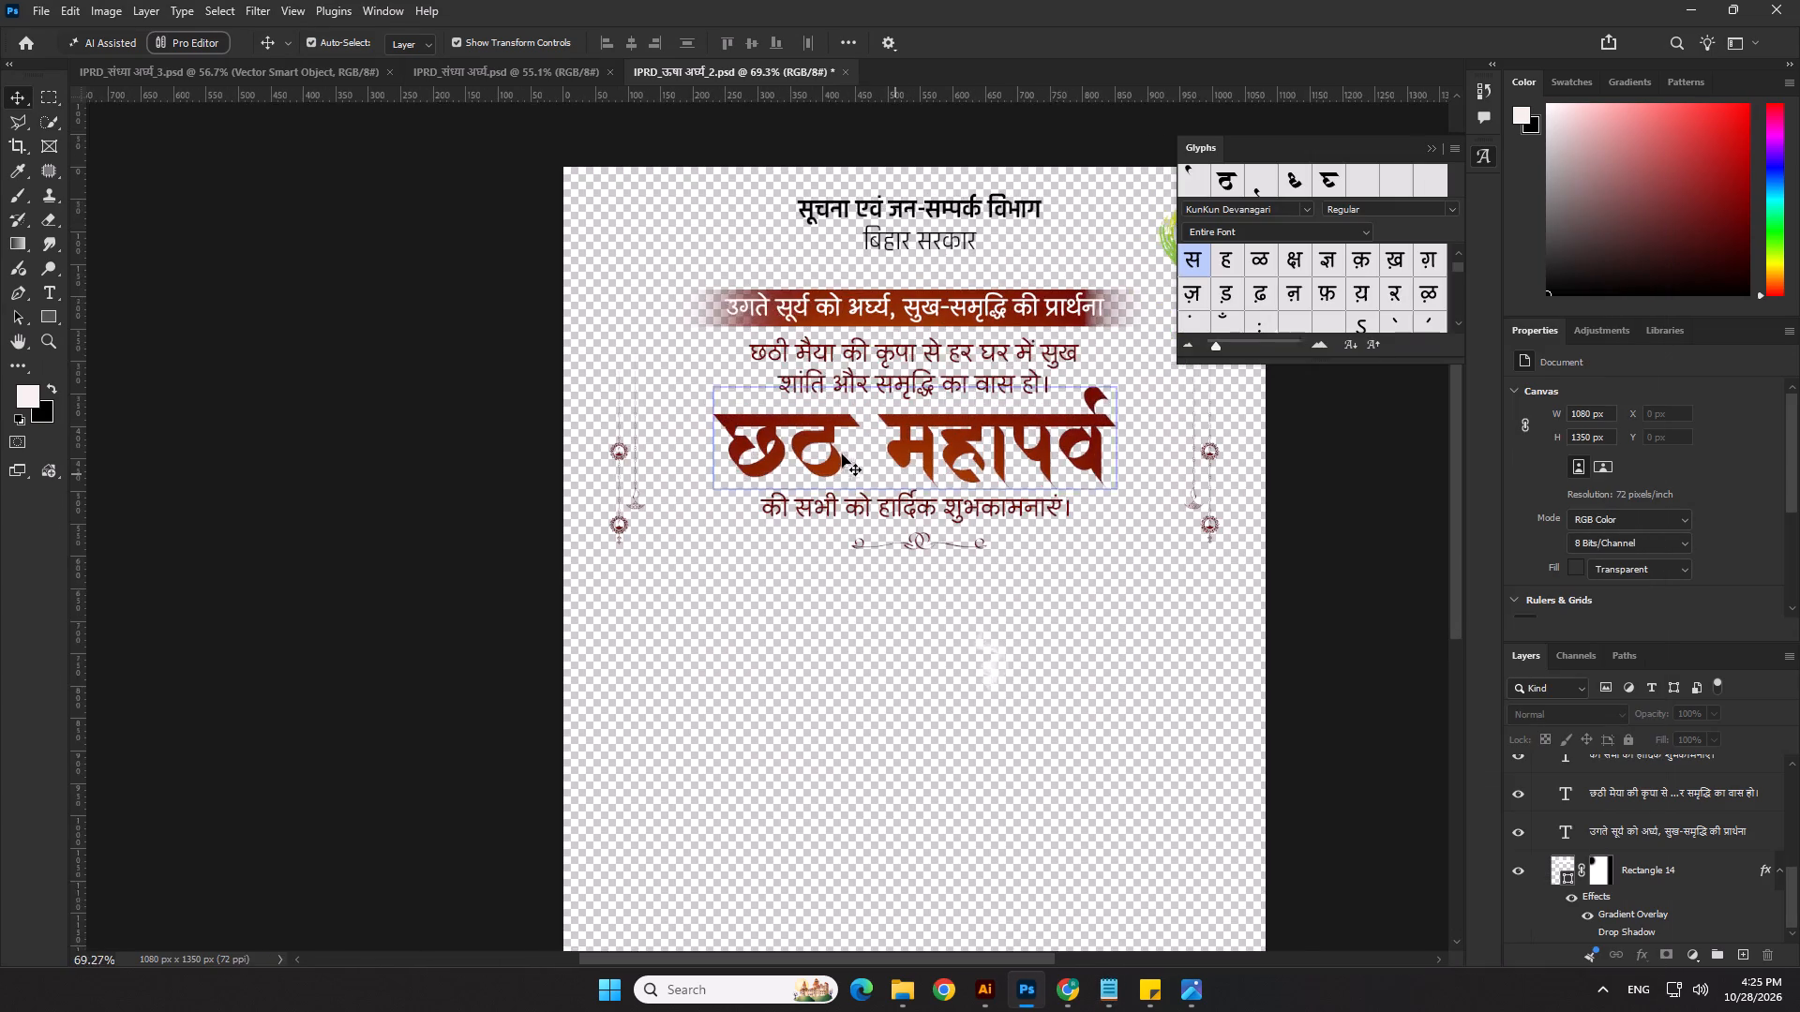
{"action": "double_click", "coordinate": [833, 451]}
{"action": "left_click_drag", "start_coordinate": [833, 445], "coordinate": [714, 462]}
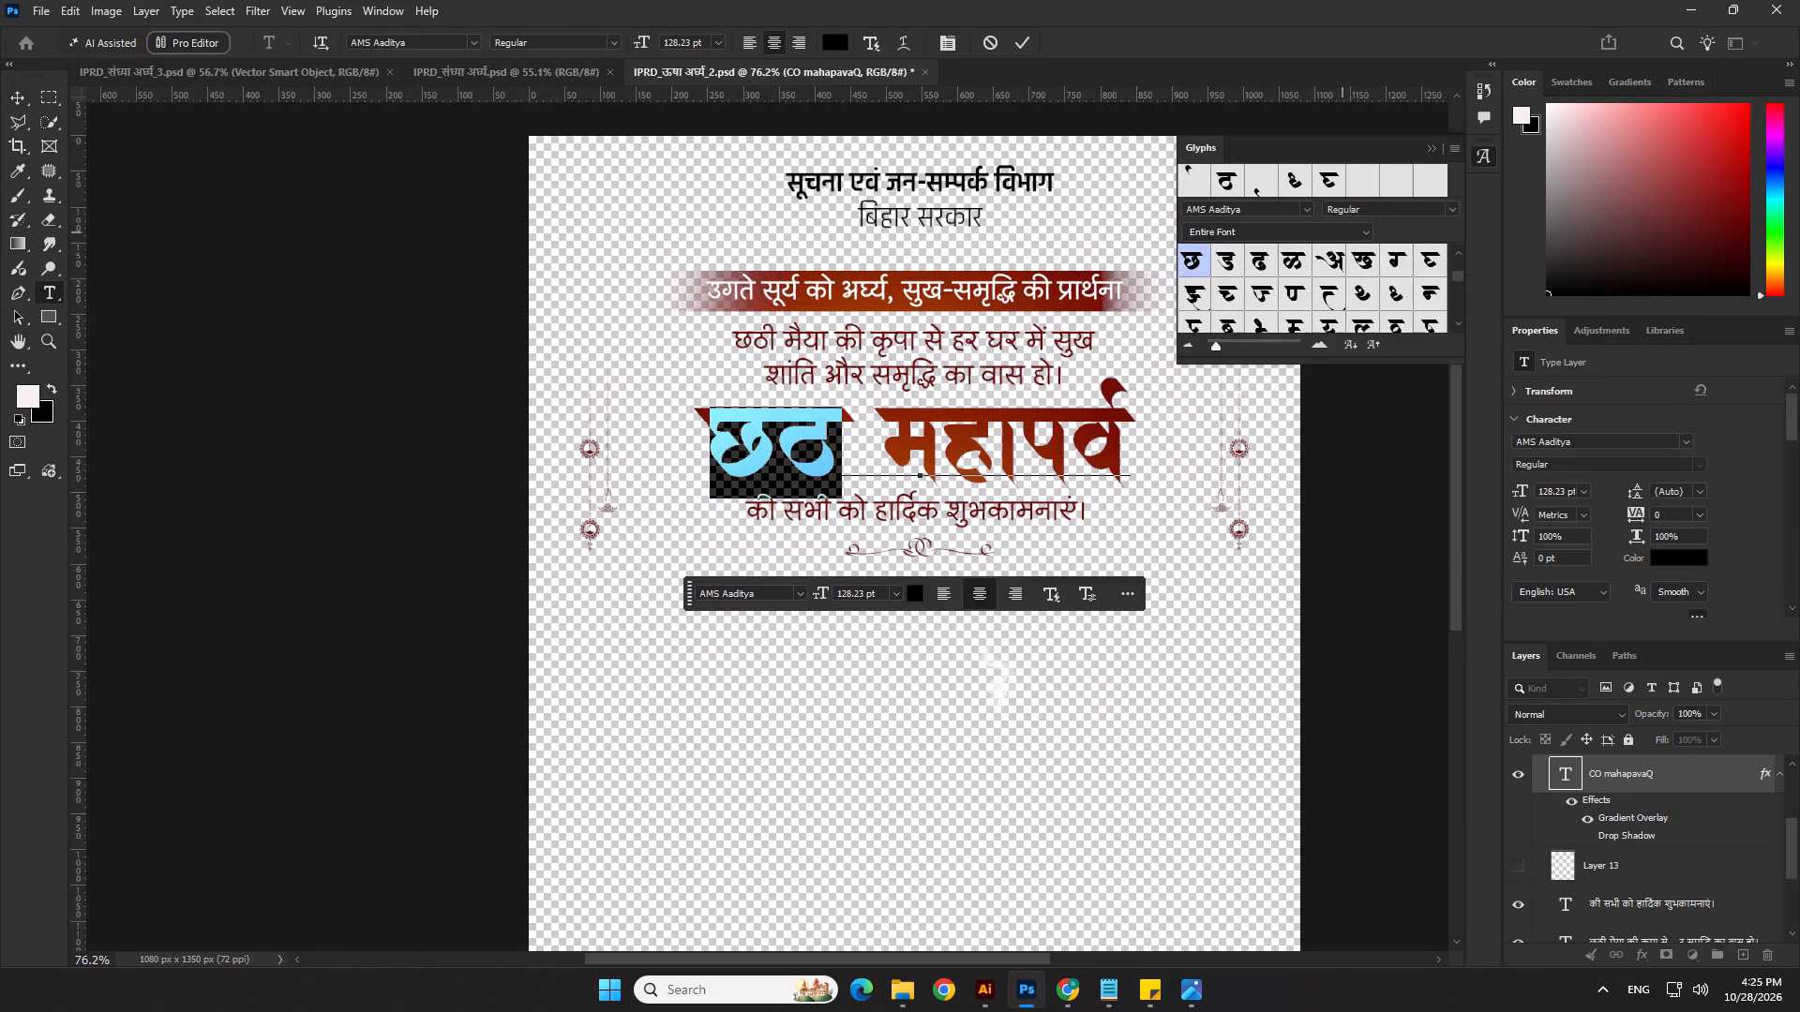
{"action": "scroll", "coordinate": [1310, 283], "scroll_direction": "up", "scroll_amount": 2}
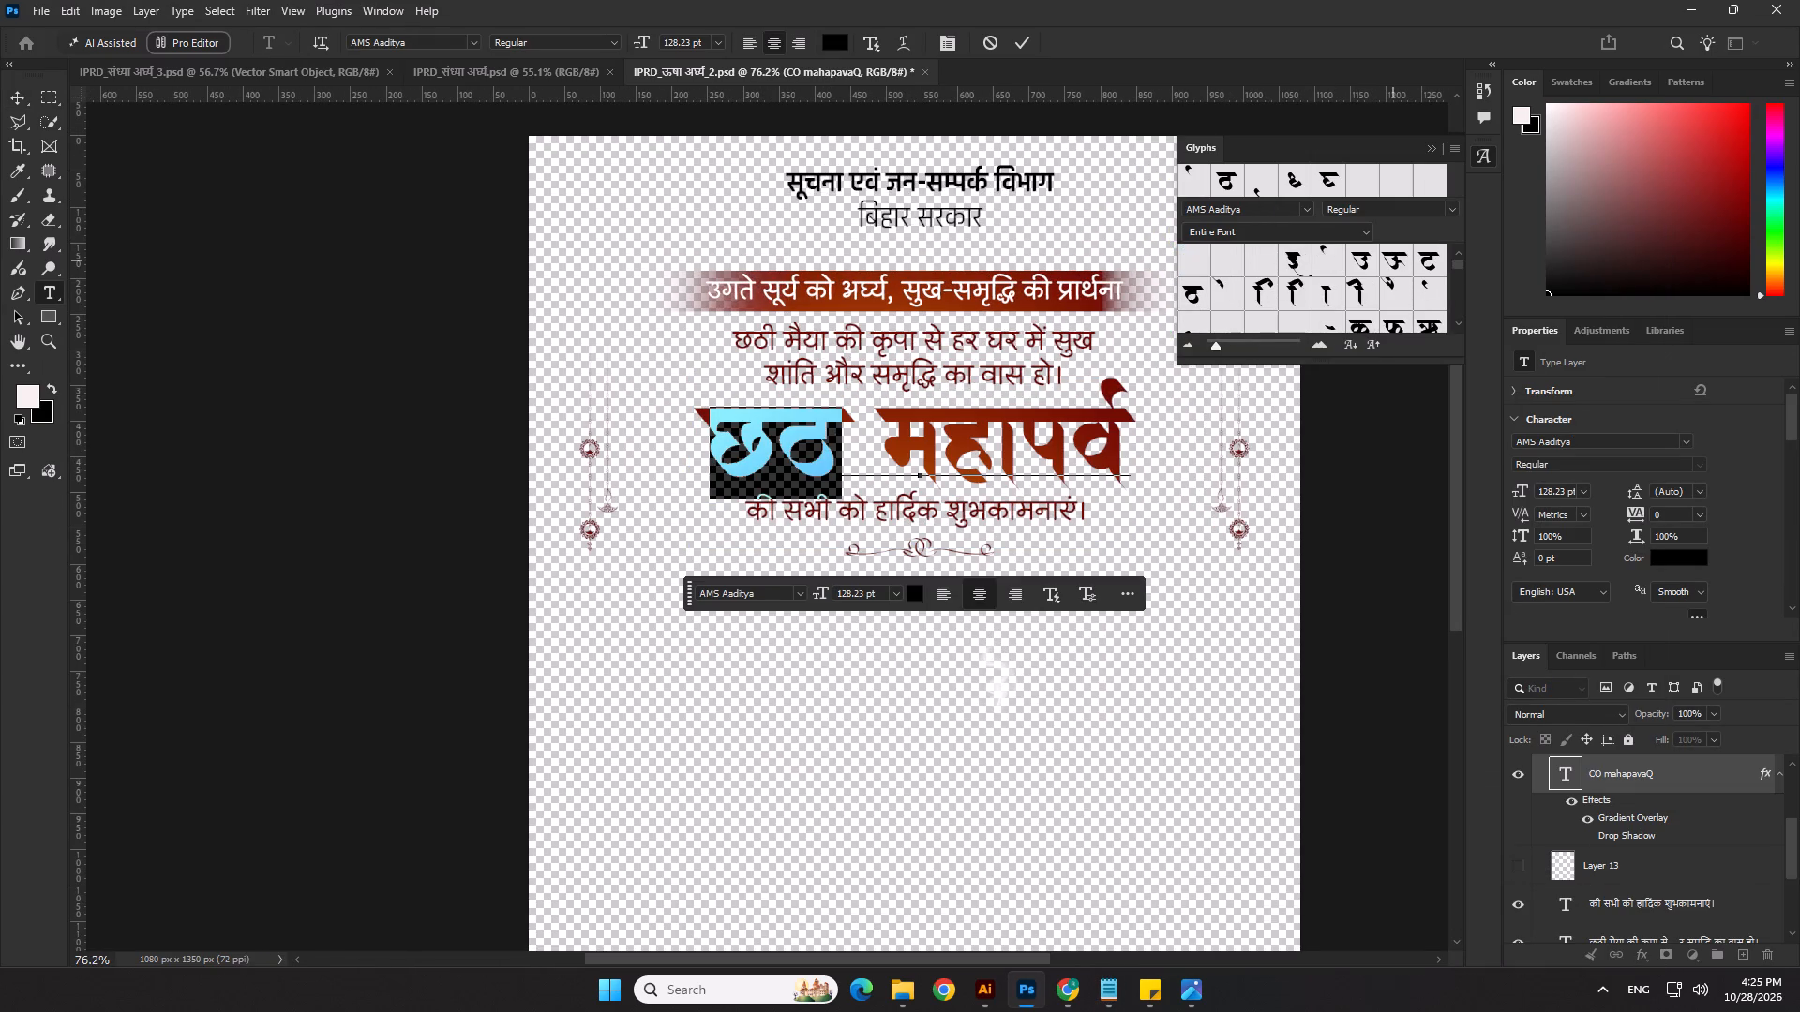
{"action": "left_click", "coordinate": [1395, 256]}
{"action": "double_click", "coordinate": [1395, 256]}
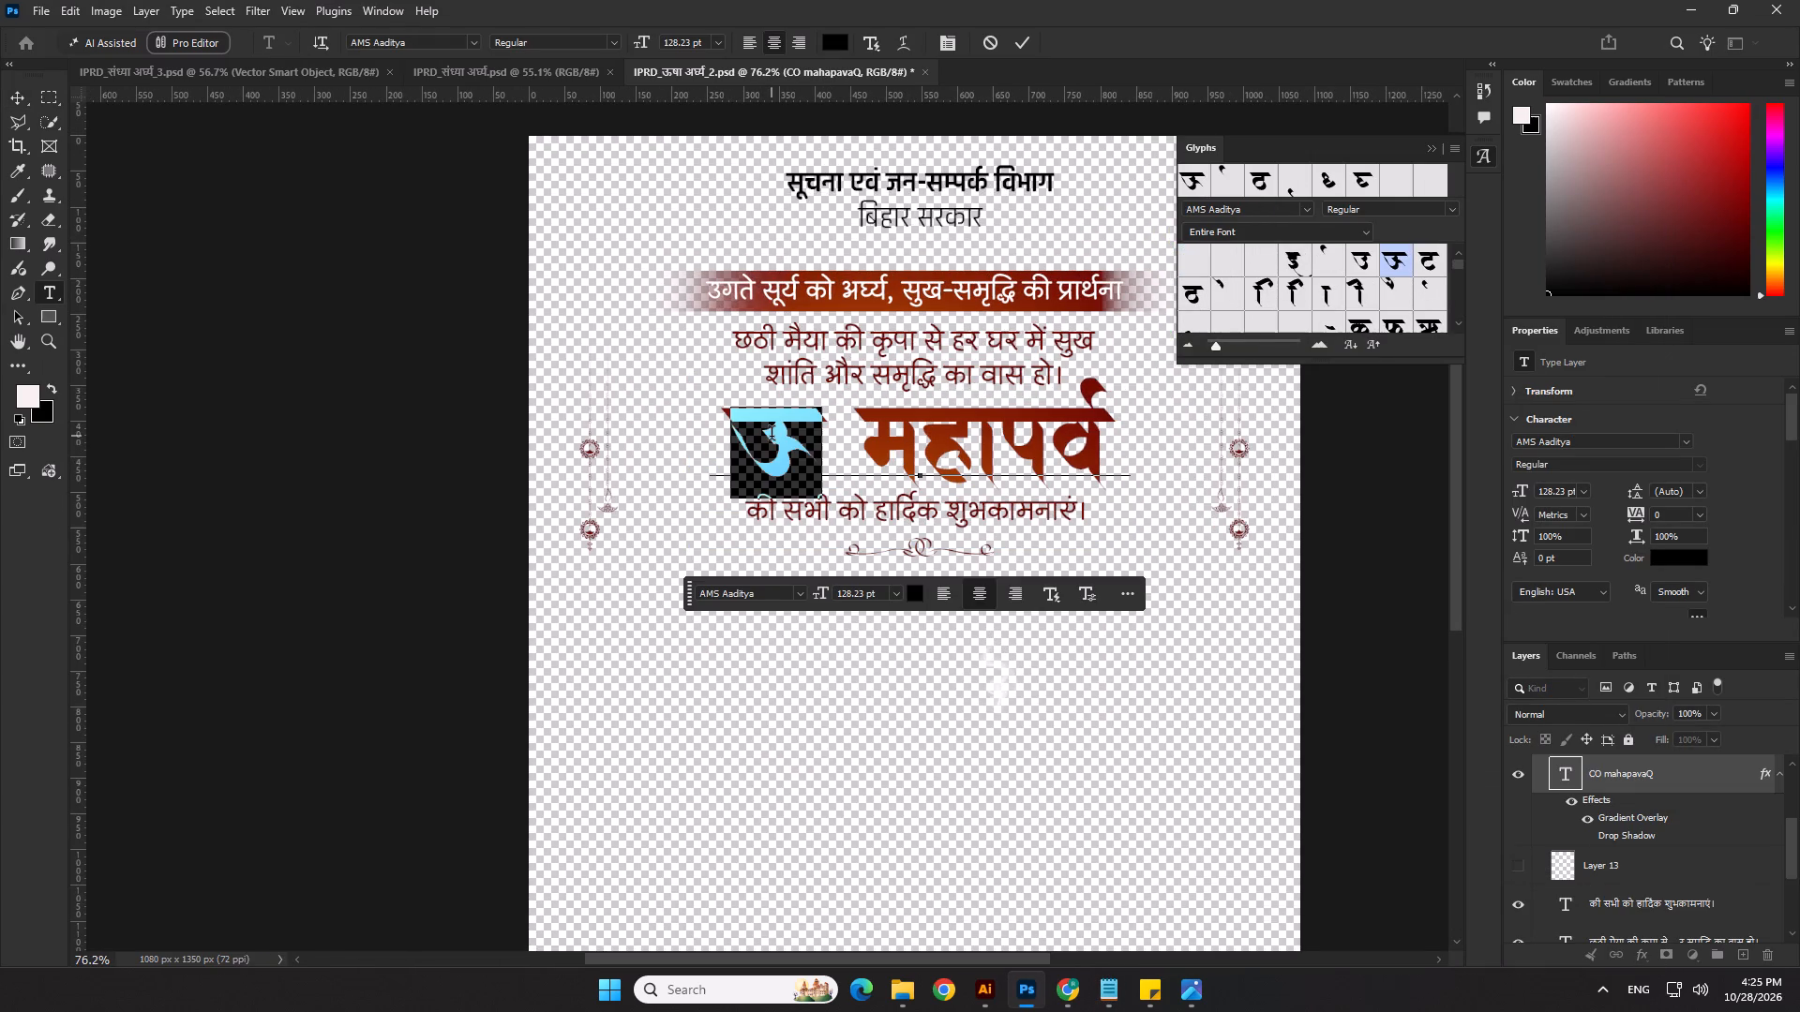
Look through the AMS Aaditya glyph set for the letter that follows "ऊ" in the headline.
{"action": "scroll", "coordinate": [1342, 252], "scroll_direction": "down", "scroll_amount": 1}
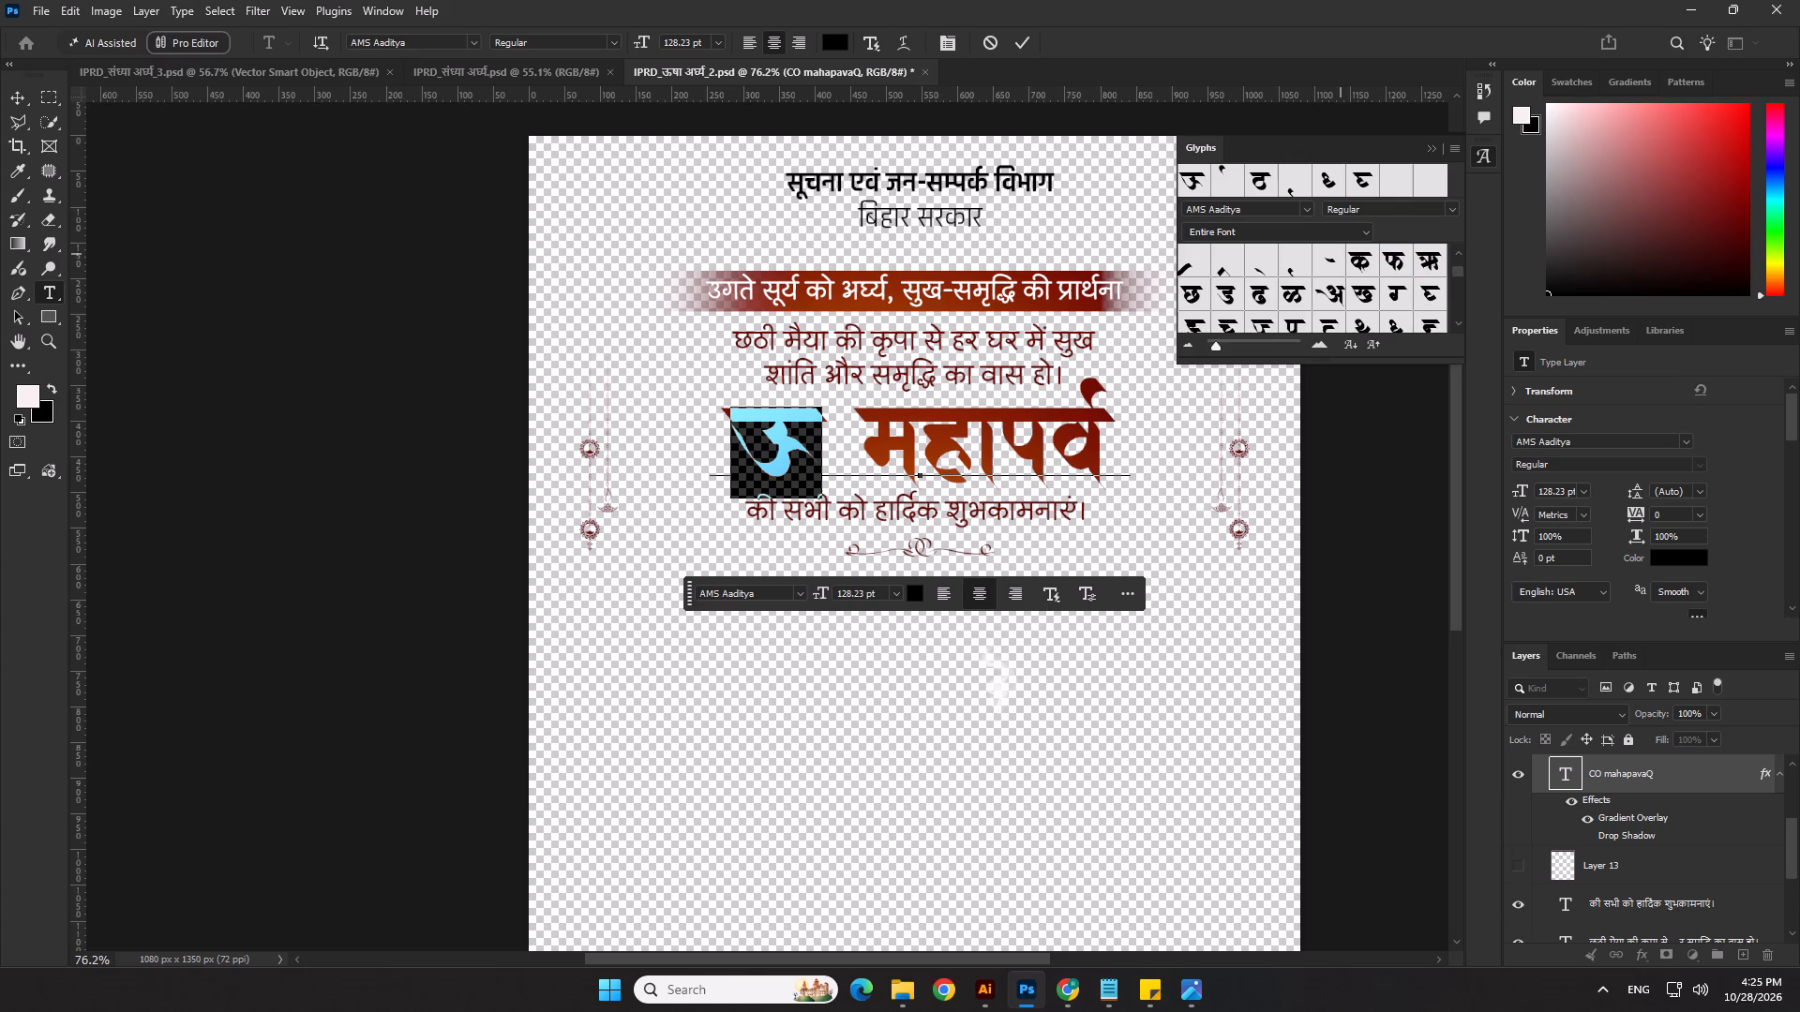
{"action": "scroll", "coordinate": [1341, 256], "scroll_direction": "down", "scroll_amount": 2}
{"action": "scroll", "coordinate": [1337, 272], "scroll_direction": "up", "scroll_amount": 1}
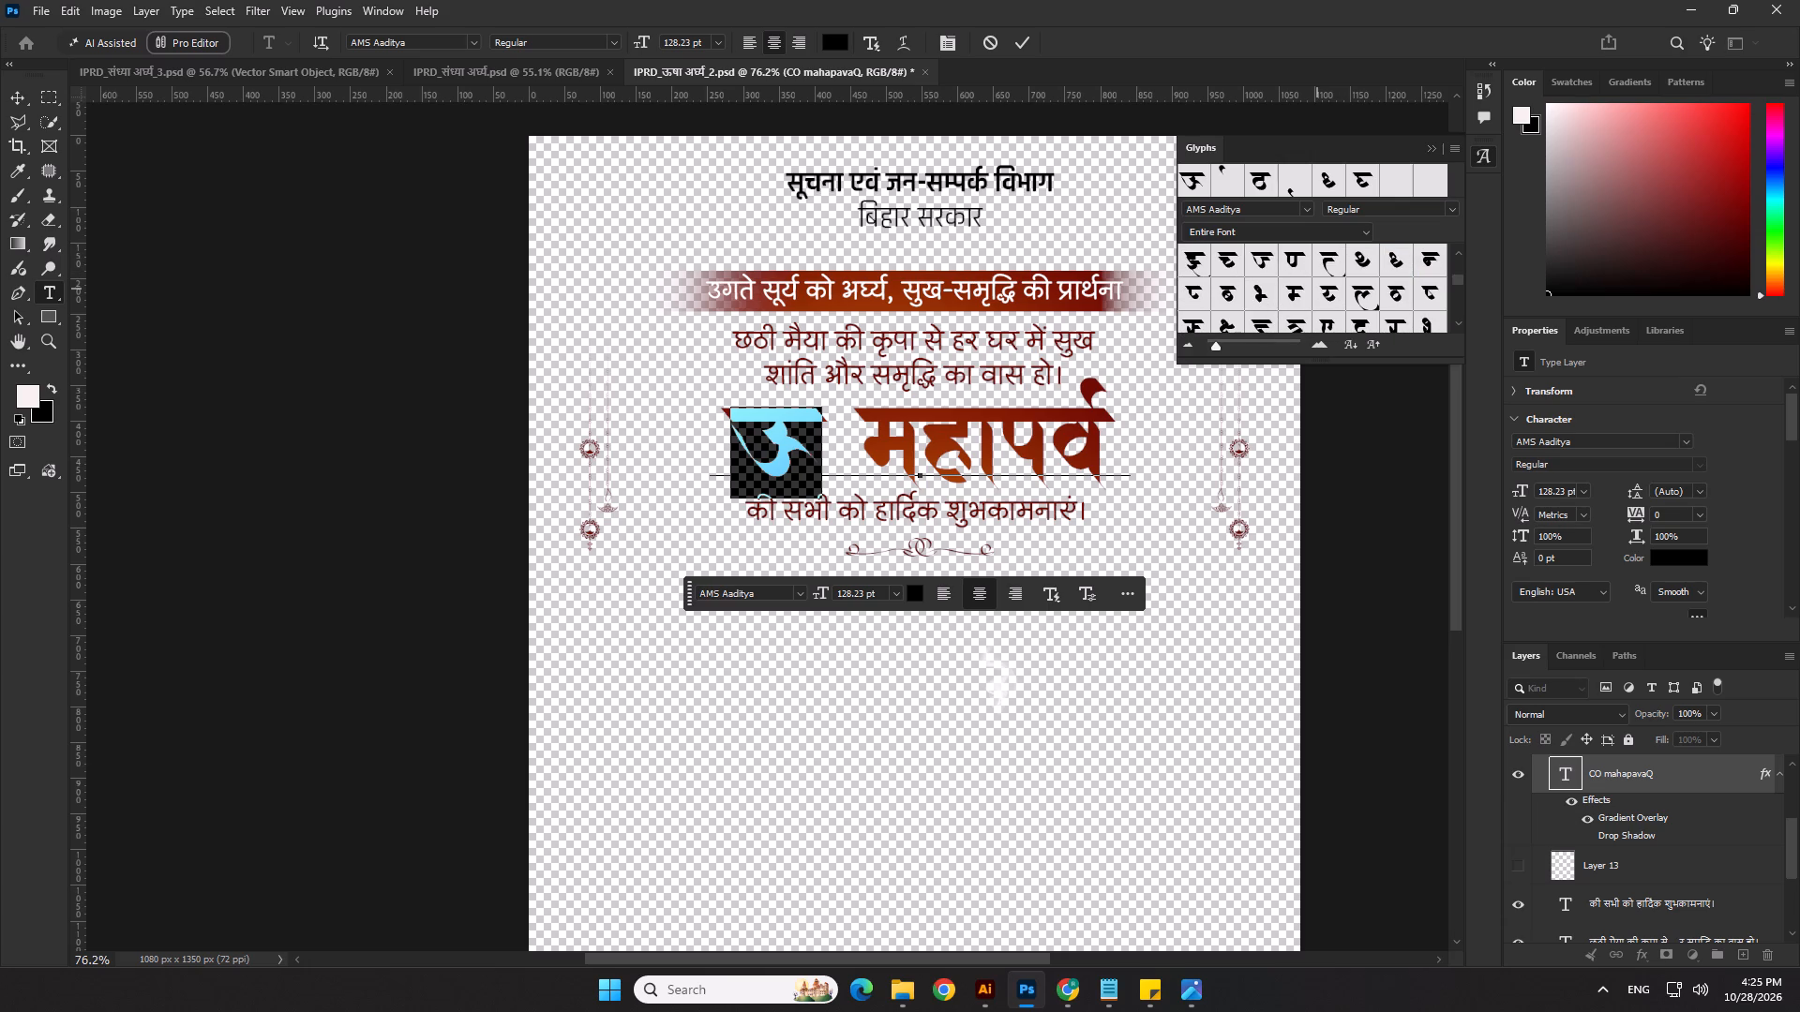
{"action": "scroll", "coordinate": [1317, 289], "scroll_direction": "down", "scroll_amount": 3}
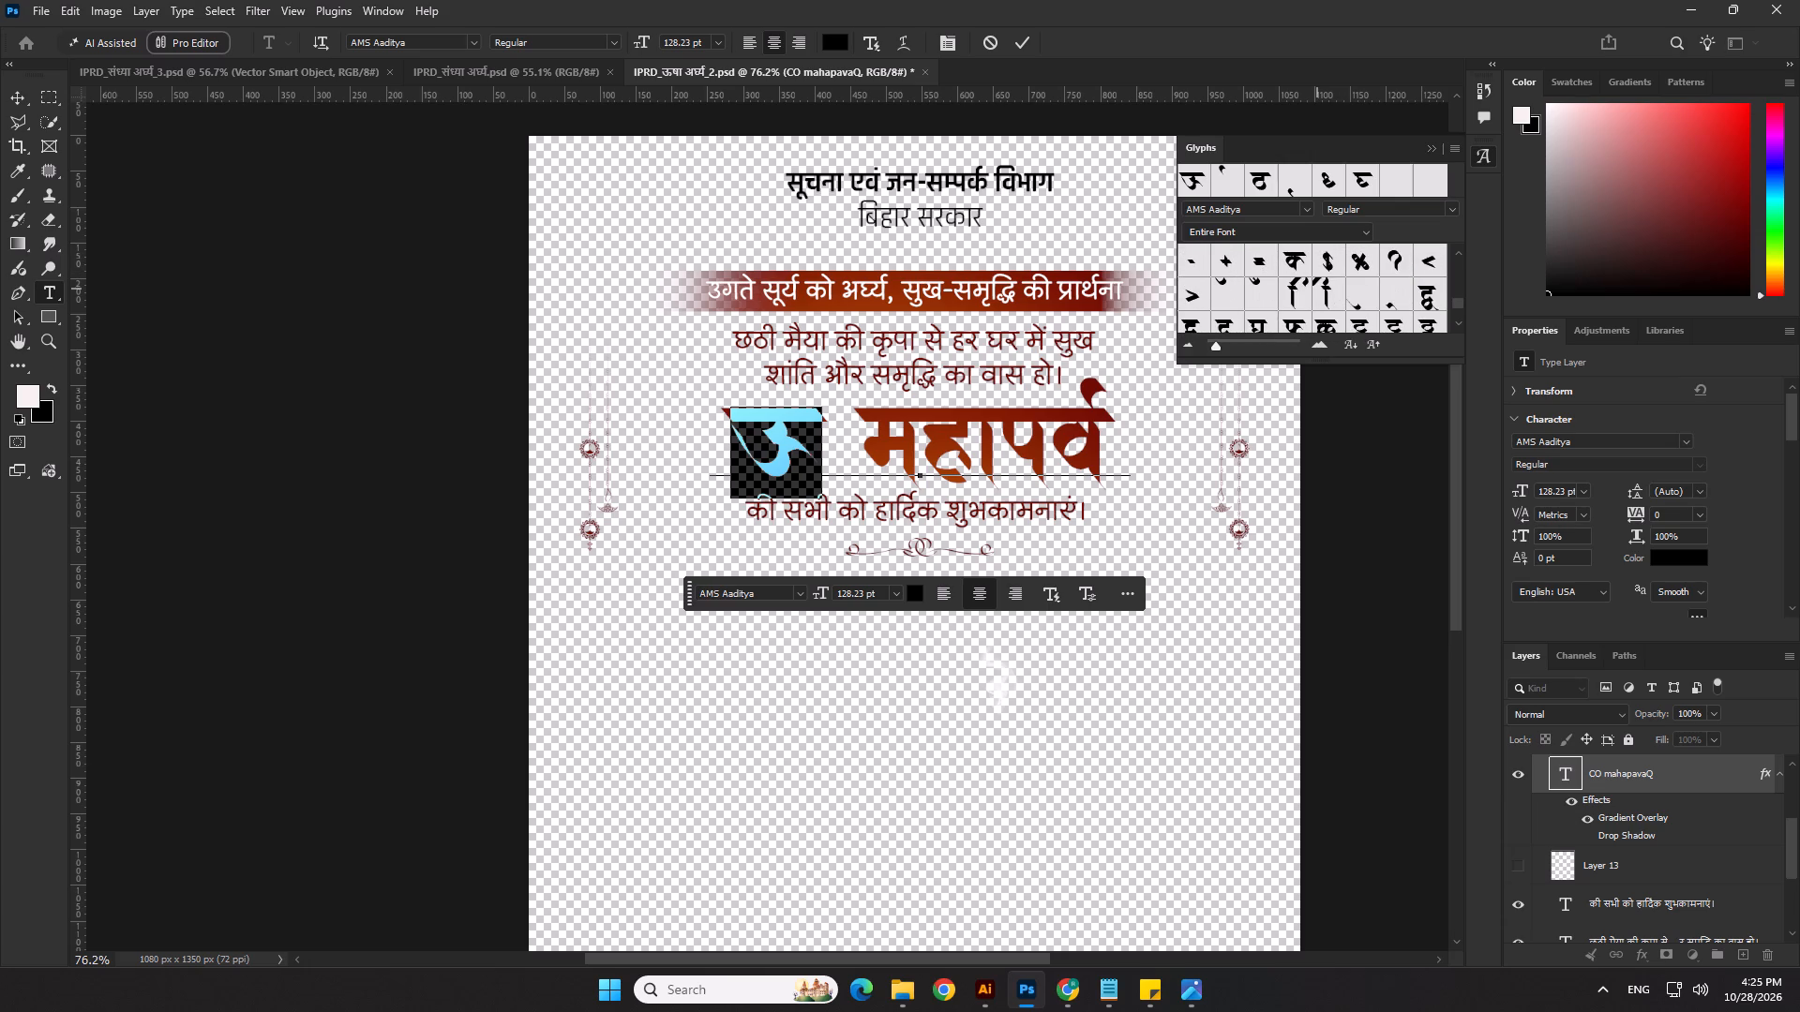
{"action": "scroll", "coordinate": [1317, 289], "scroll_direction": "down", "scroll_amount": 3}
{"action": "scroll", "coordinate": [1317, 289], "scroll_direction": "up", "scroll_amount": 6}
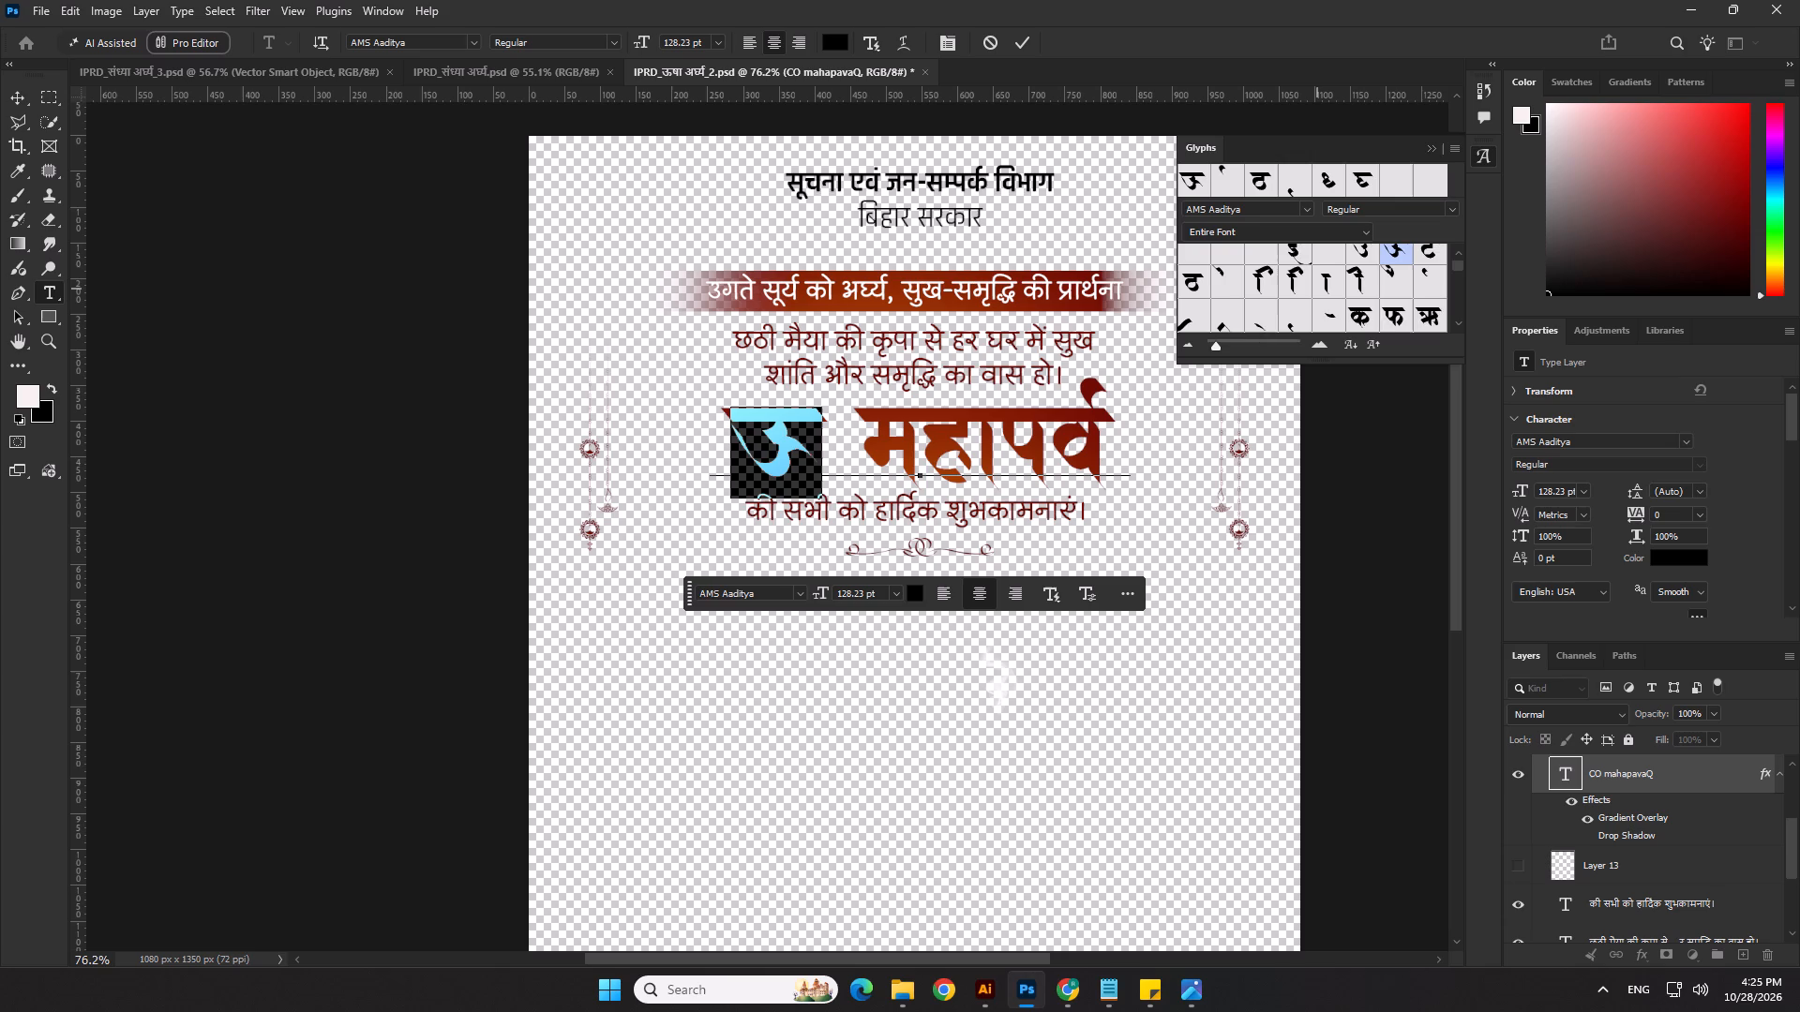
{"action": "scroll", "coordinate": [1317, 289], "scroll_direction": "up", "scroll_amount": 2}
{"action": "scroll", "coordinate": [1317, 289], "scroll_direction": "down", "scroll_amount": 3}
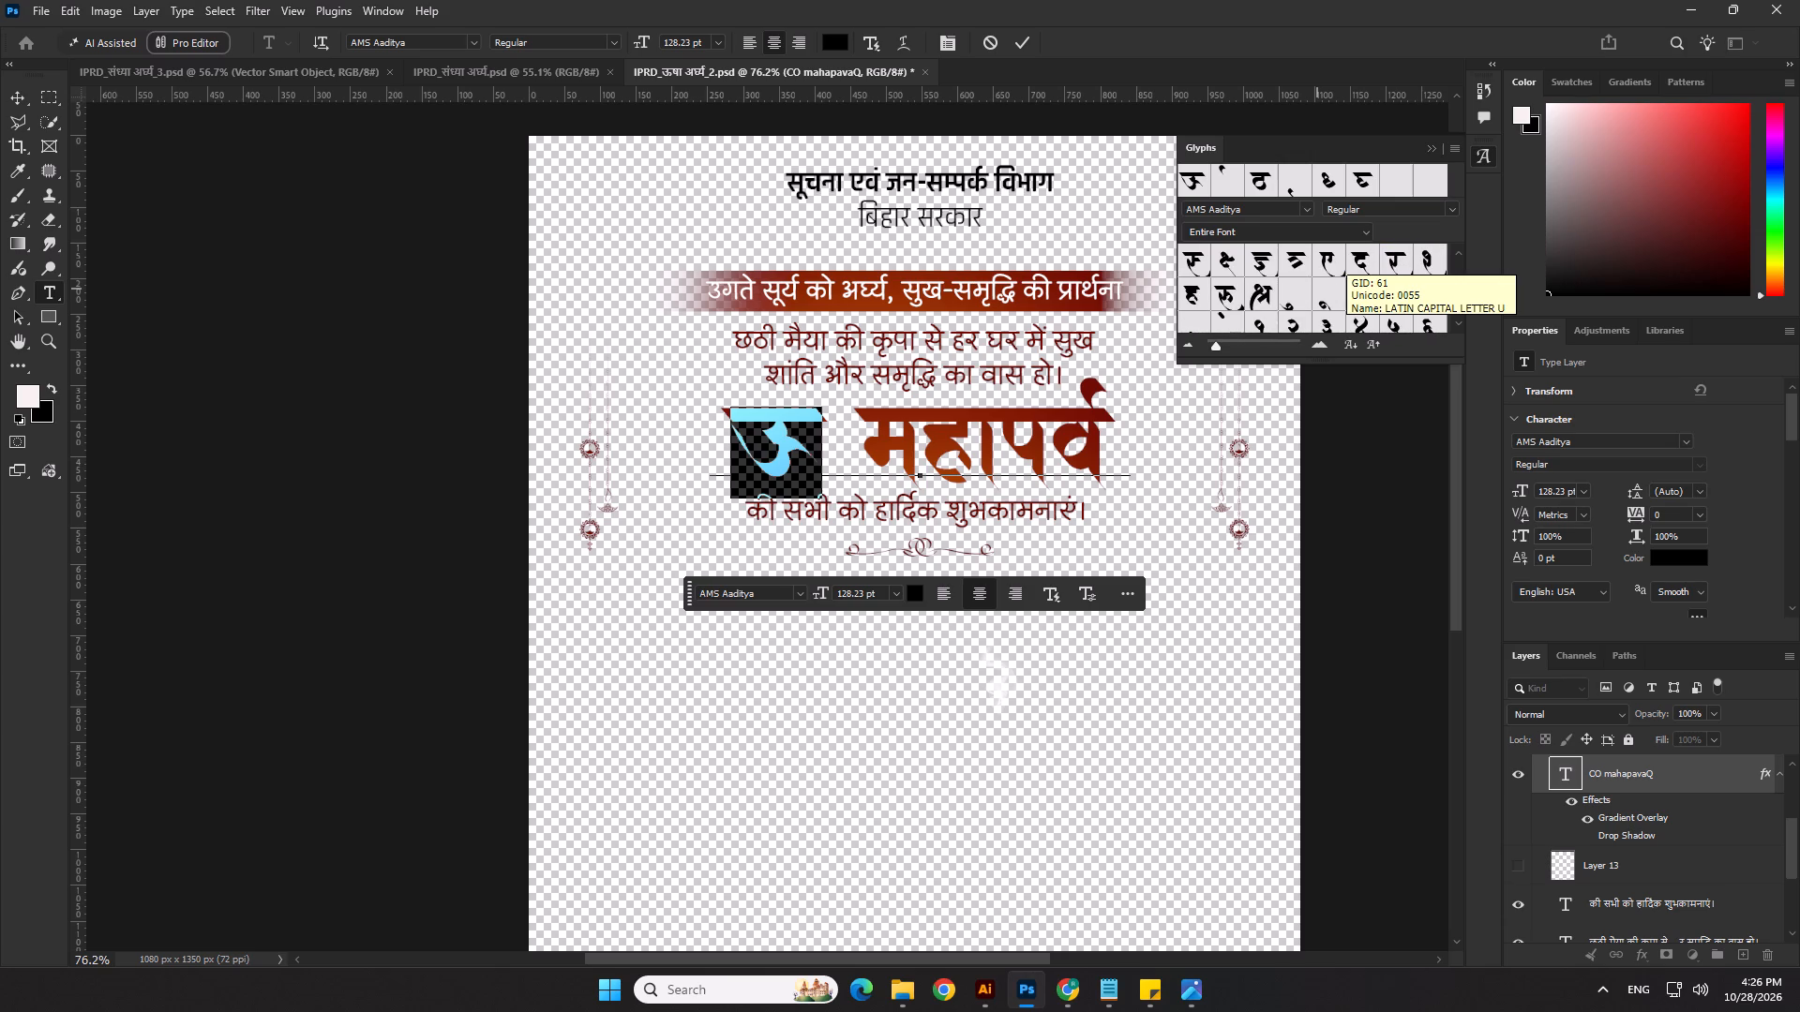
{"action": "scroll", "coordinate": [1317, 289], "scroll_direction": "down", "scroll_amount": 1}
Recheck the greeting text in Notepad and search the AMS Aaditya glyph set for the "ष" that follows "ऊ" in the headline.
{"action": "key", "text": "alt+Tab"}
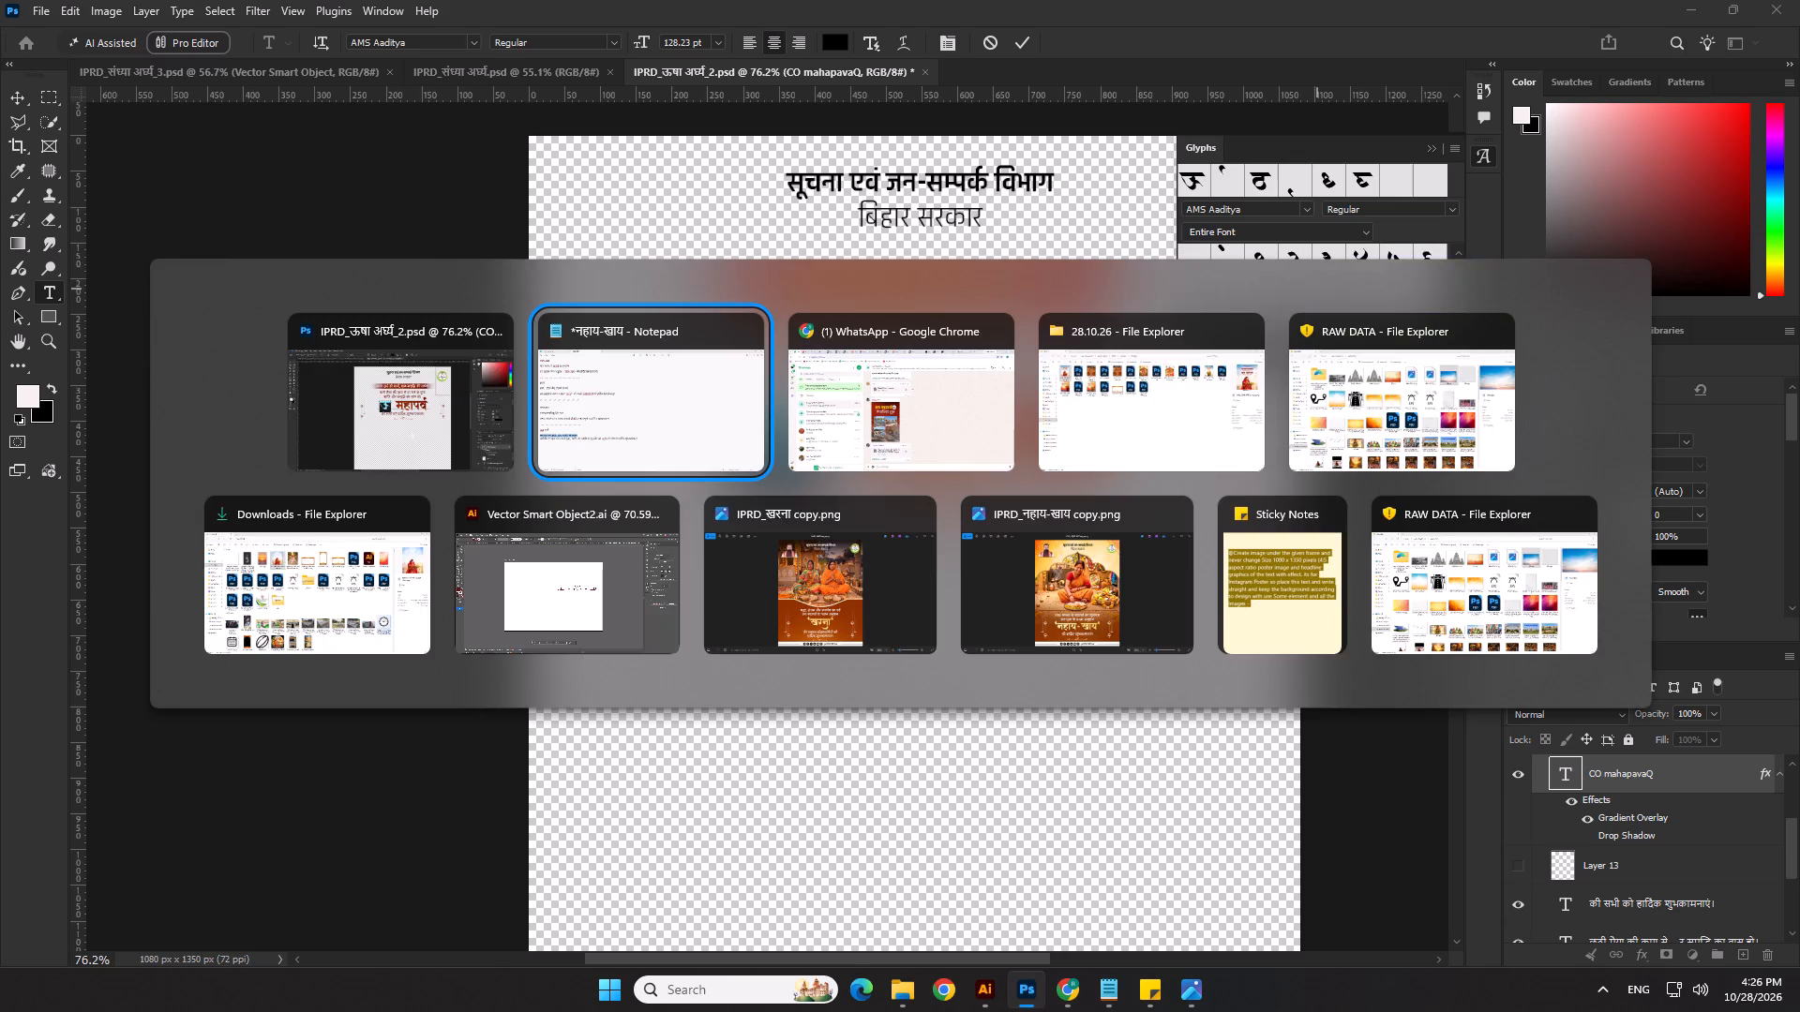
{"action": "key", "text": "alt+Tab"}
{"action": "scroll", "coordinate": [1317, 289], "scroll_direction": "up", "scroll_amount": 1}
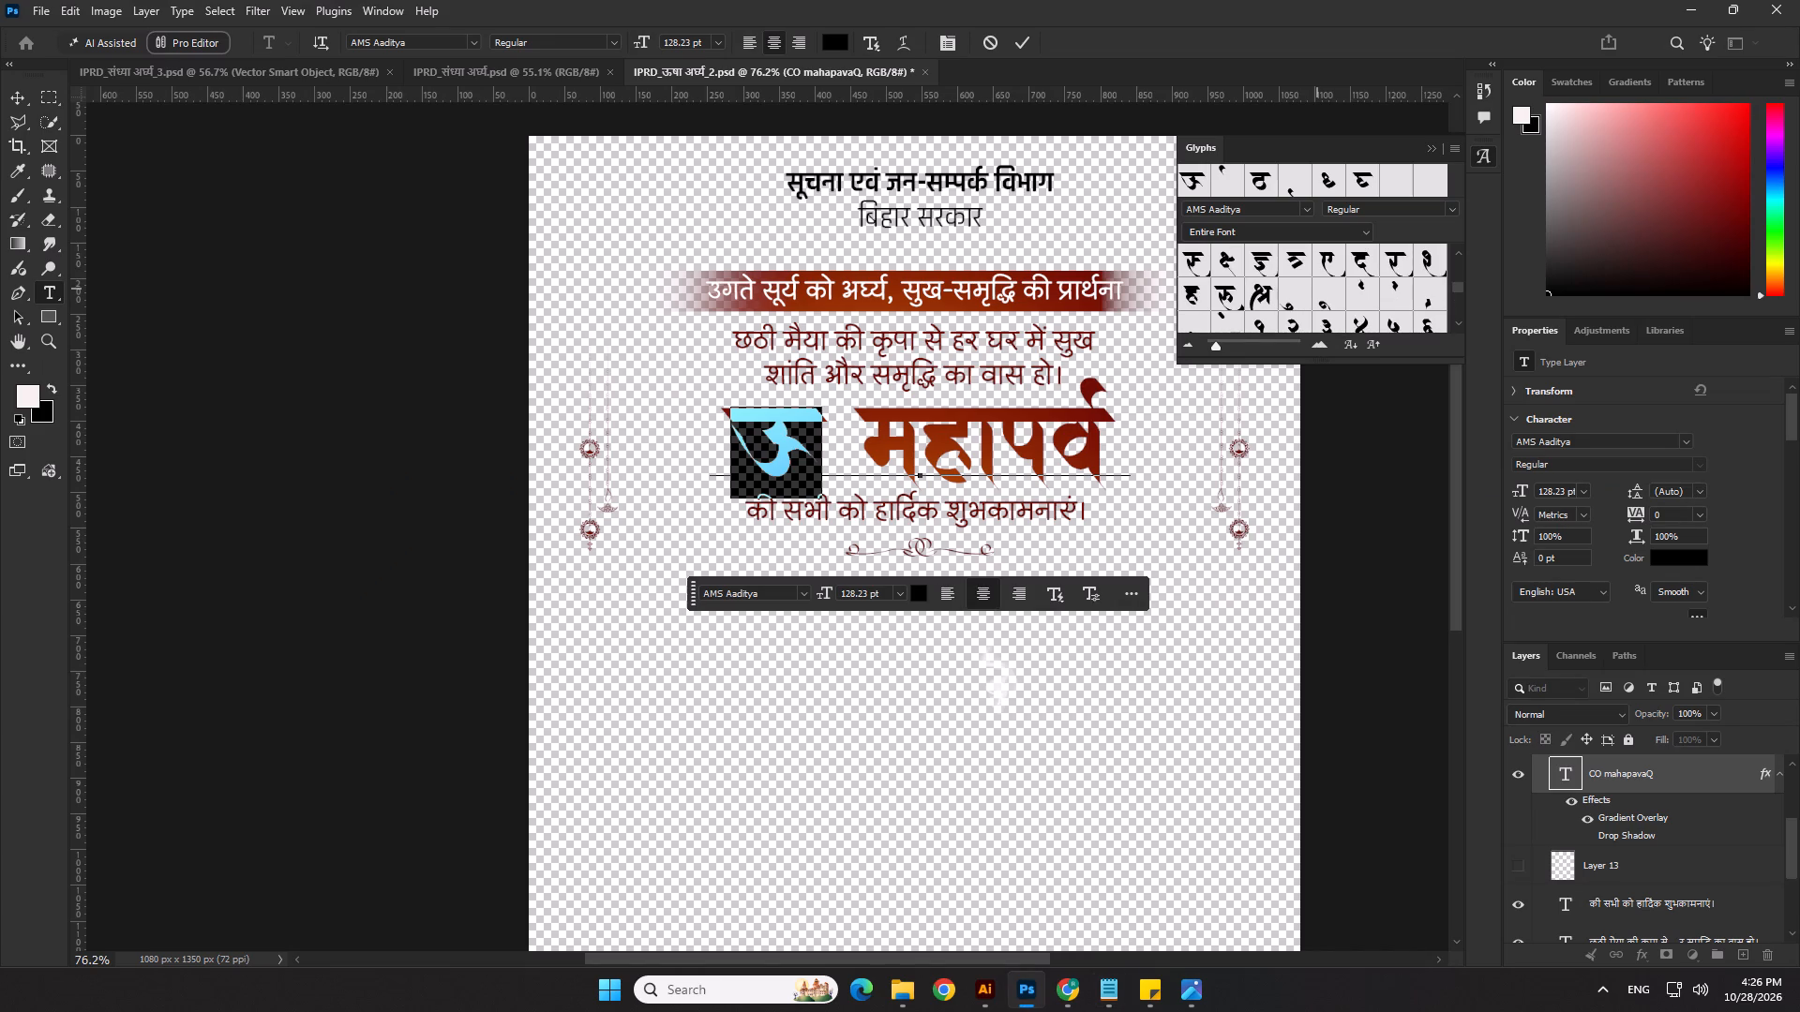
{"action": "scroll", "coordinate": [1317, 289], "scroll_direction": "up", "scroll_amount": 1}
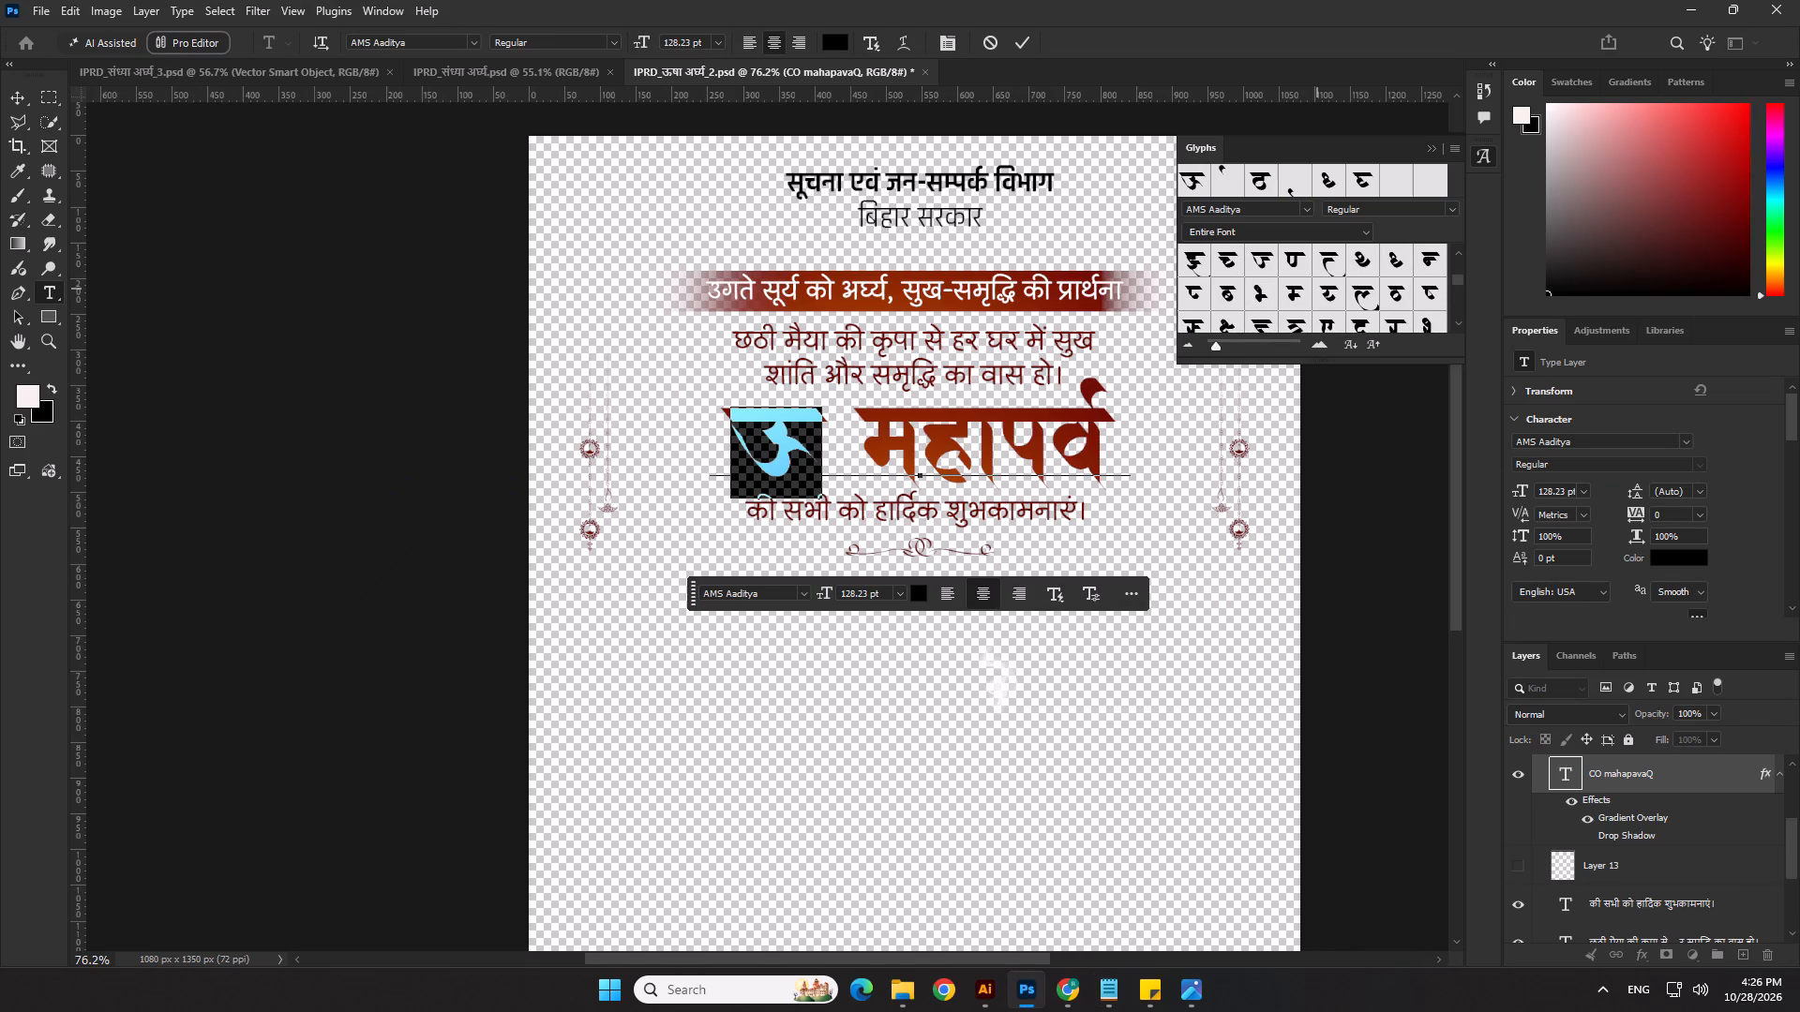
{"action": "scroll", "coordinate": [1317, 289], "scroll_direction": "up", "scroll_amount": 3}
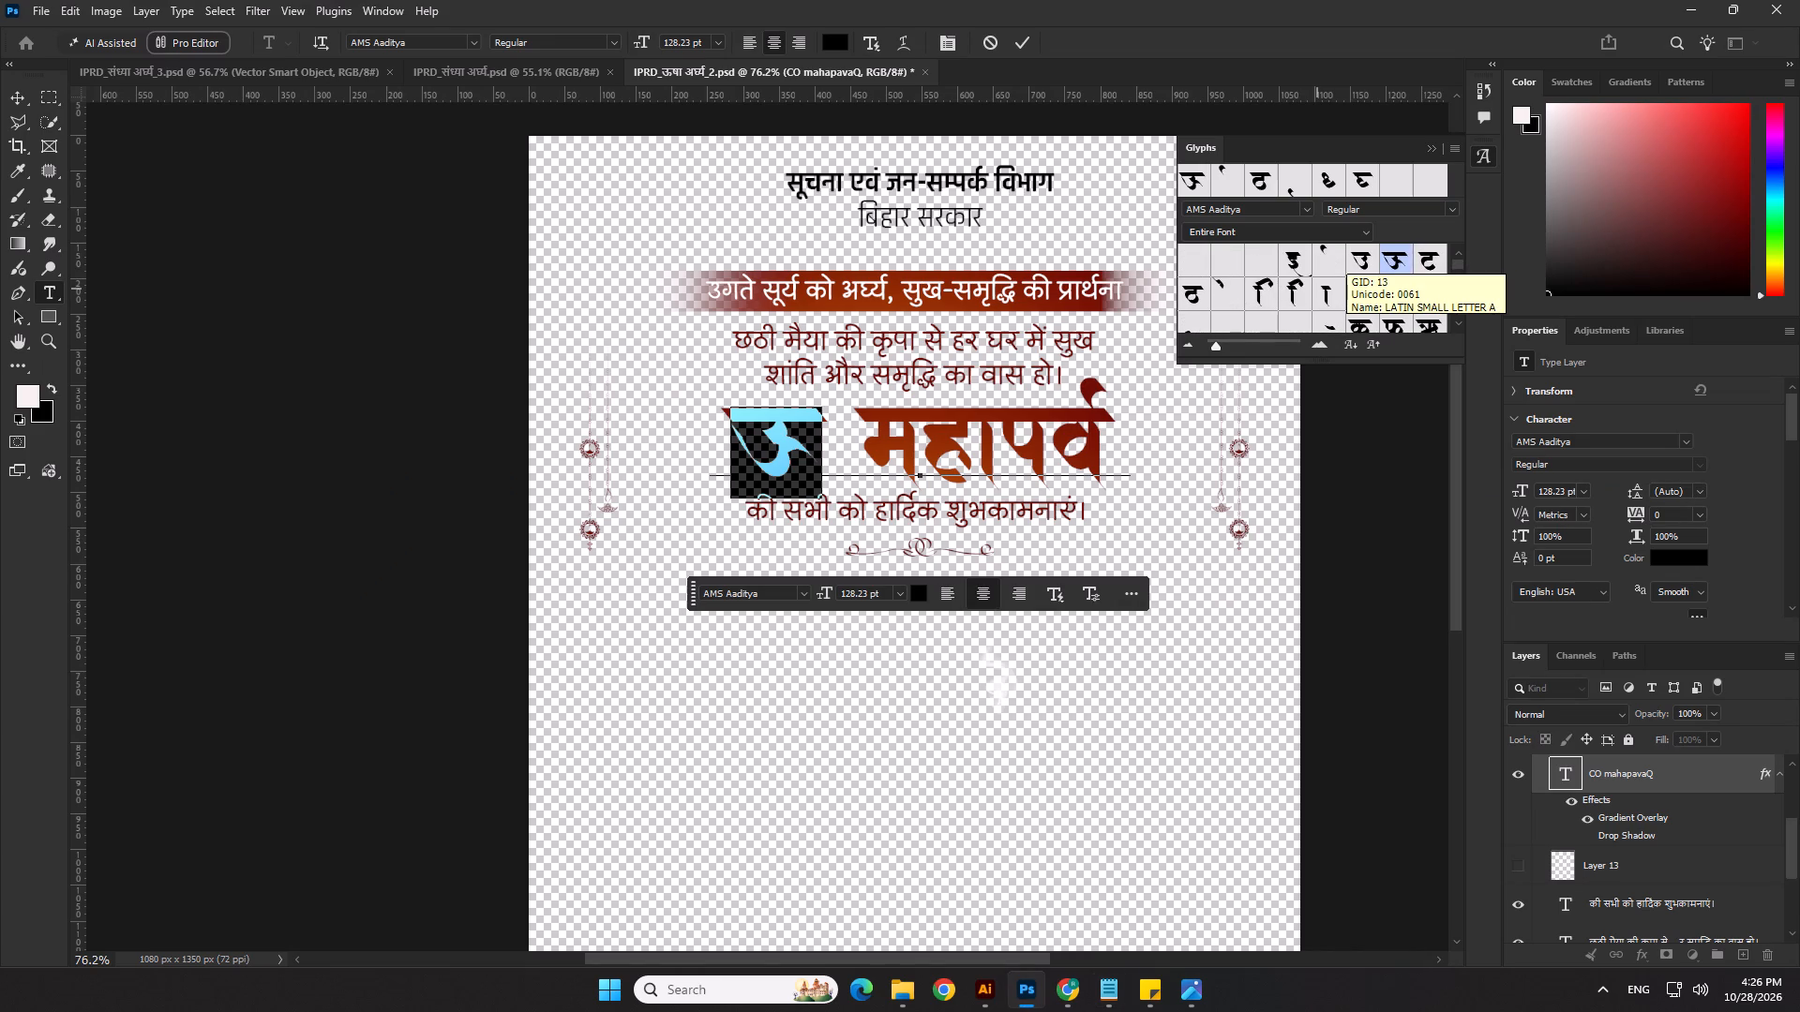
{"action": "scroll", "coordinate": [1251, 293], "scroll_direction": "down", "scroll_amount": 1}
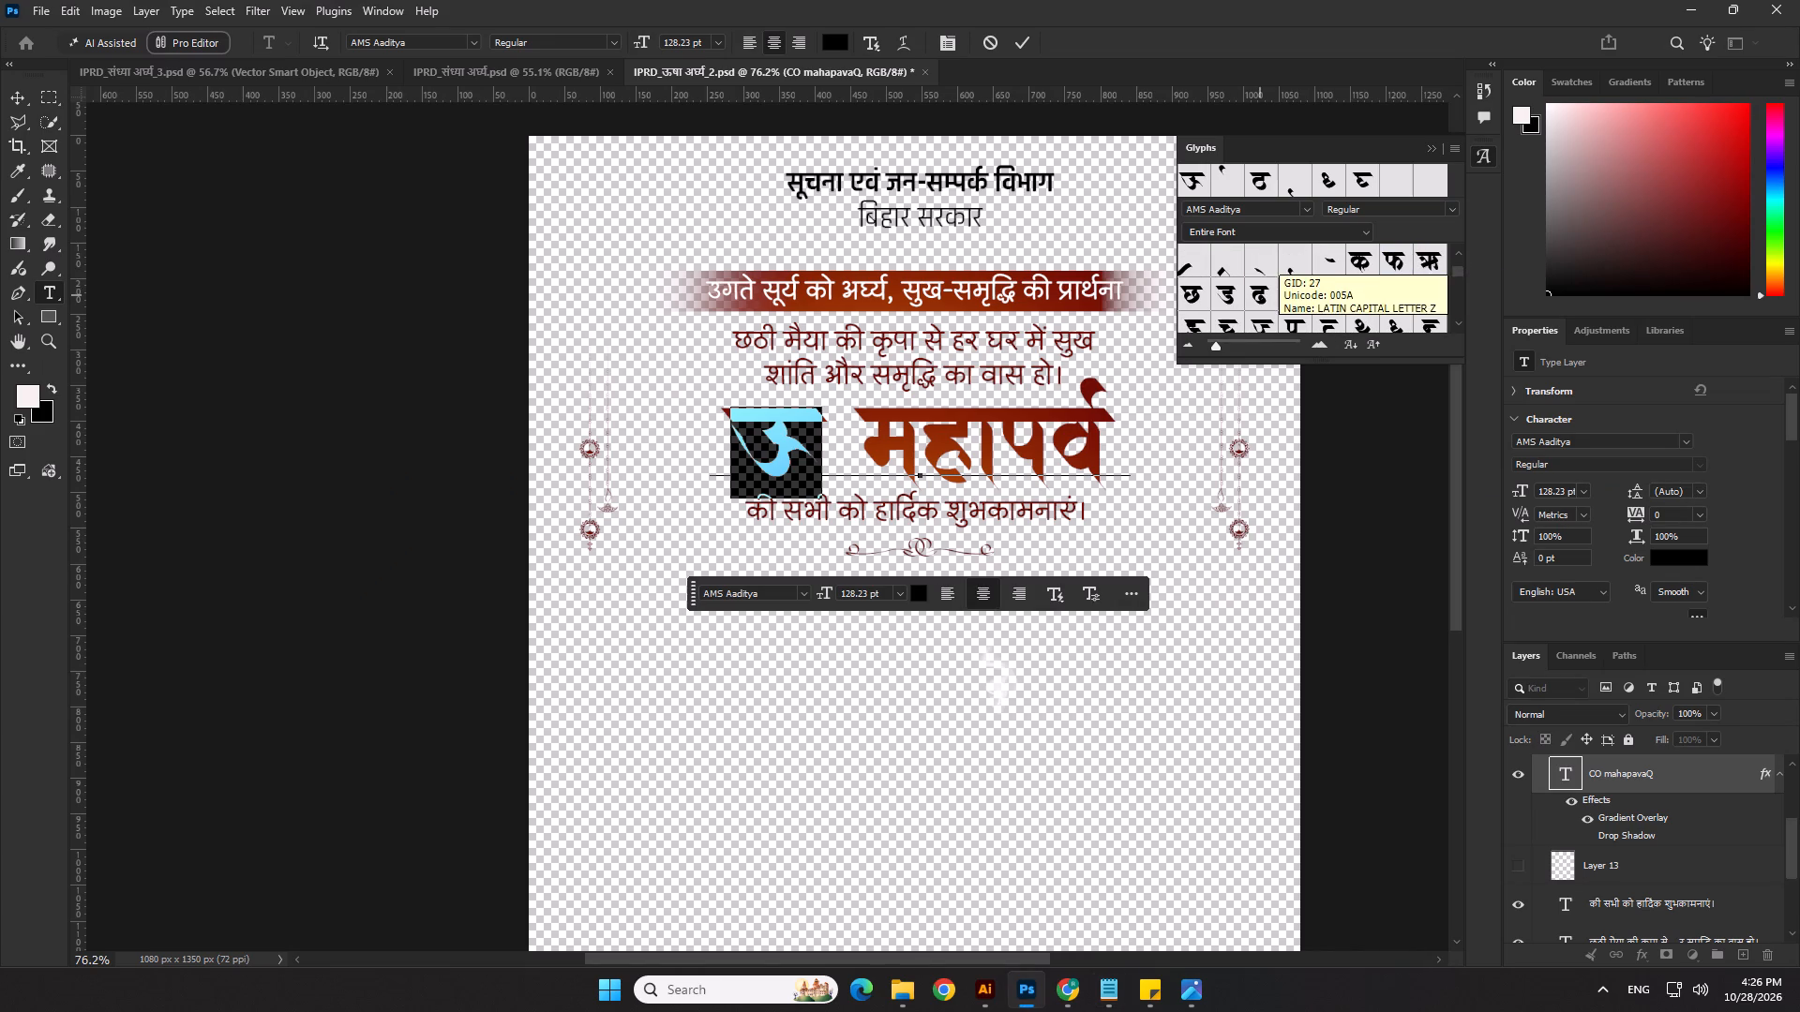
{"action": "scroll", "coordinate": [1298, 290], "scroll_direction": "down", "scroll_amount": 2}
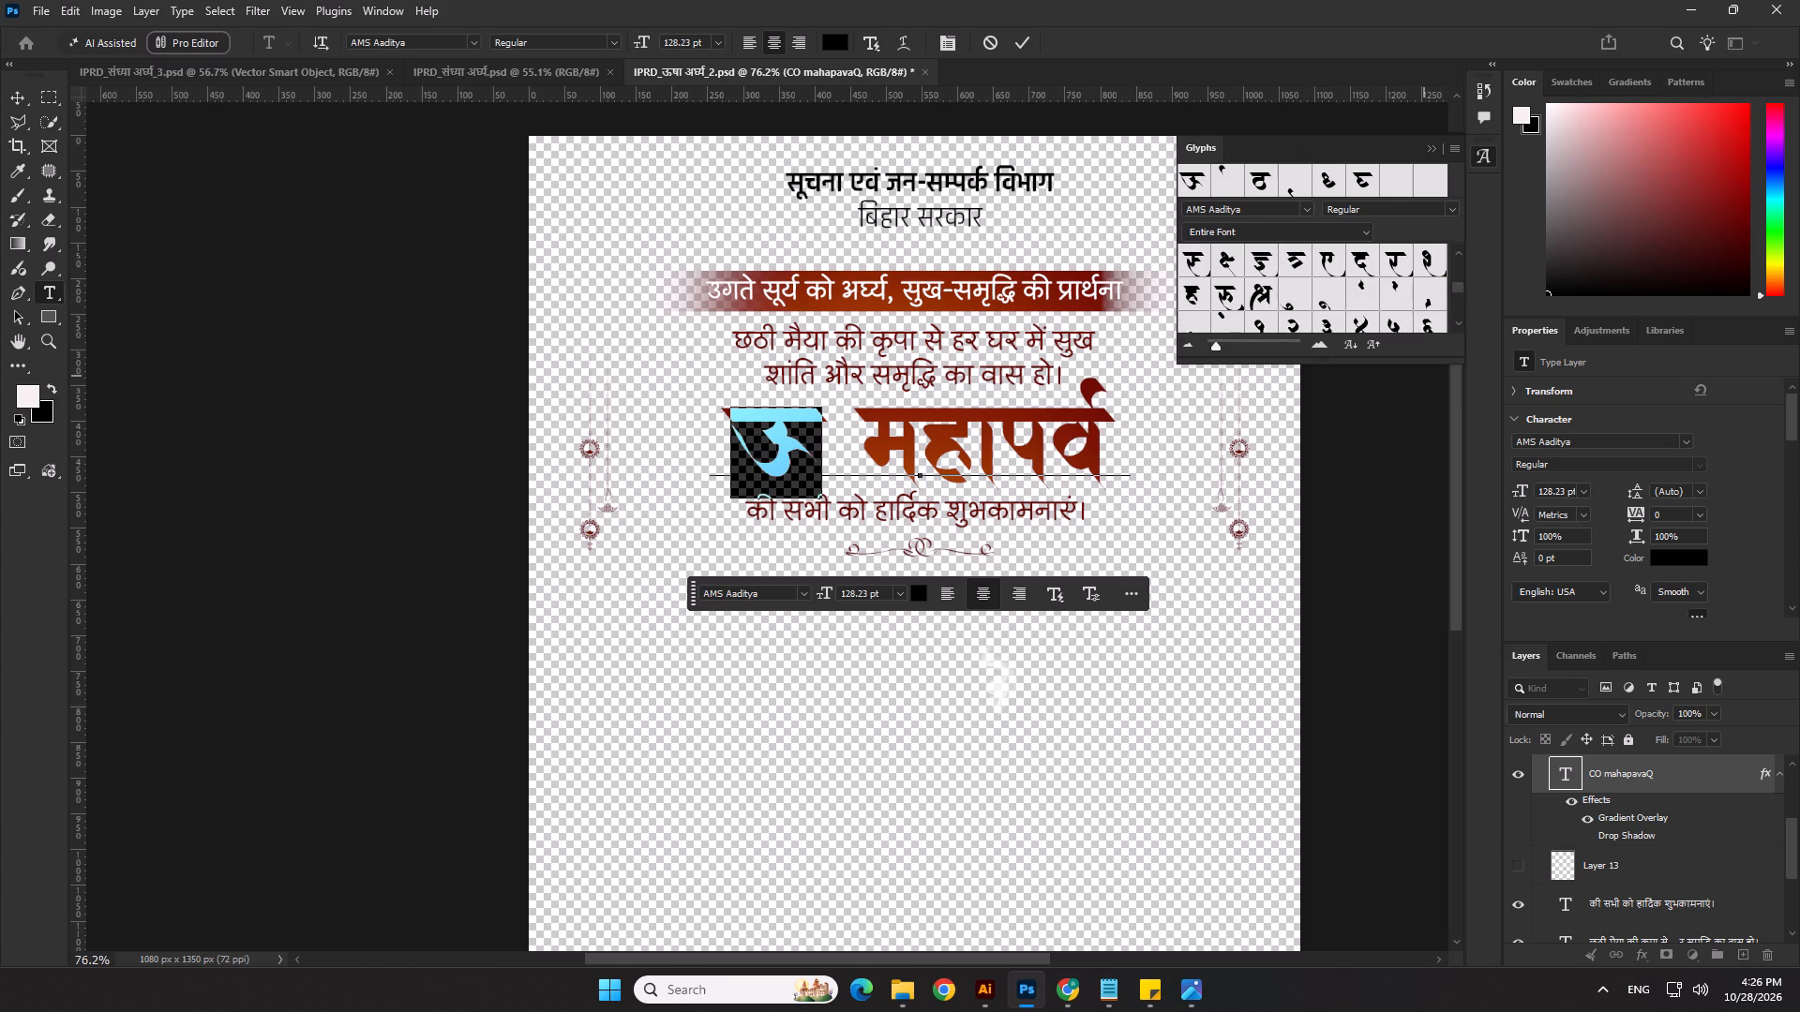
{"action": "scroll", "coordinate": [1375, 258], "scroll_direction": "down", "scroll_amount": 3}
{"action": "scroll", "coordinate": [1379, 292], "scroll_direction": "up", "scroll_amount": 1}
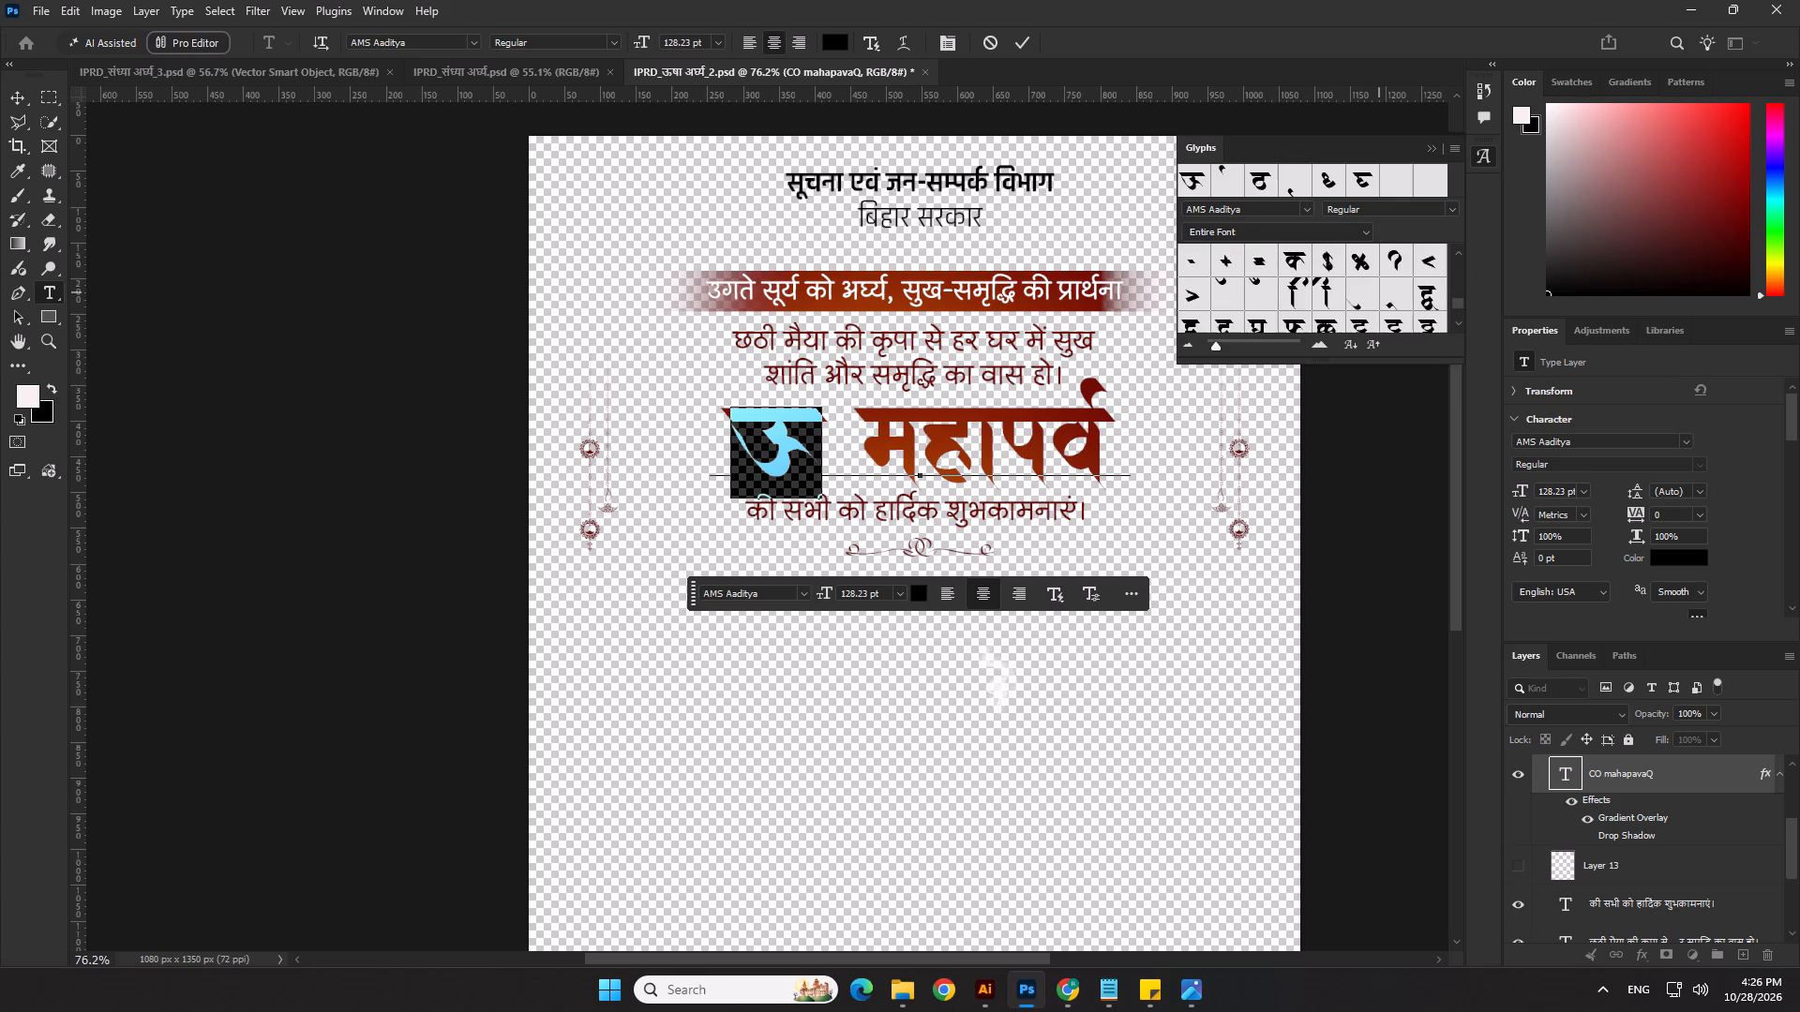
{"action": "scroll", "coordinate": [1379, 292], "scroll_direction": "down", "scroll_amount": 4}
{"action": "scroll", "coordinate": [1379, 292], "scroll_direction": "up", "scroll_amount": 2}
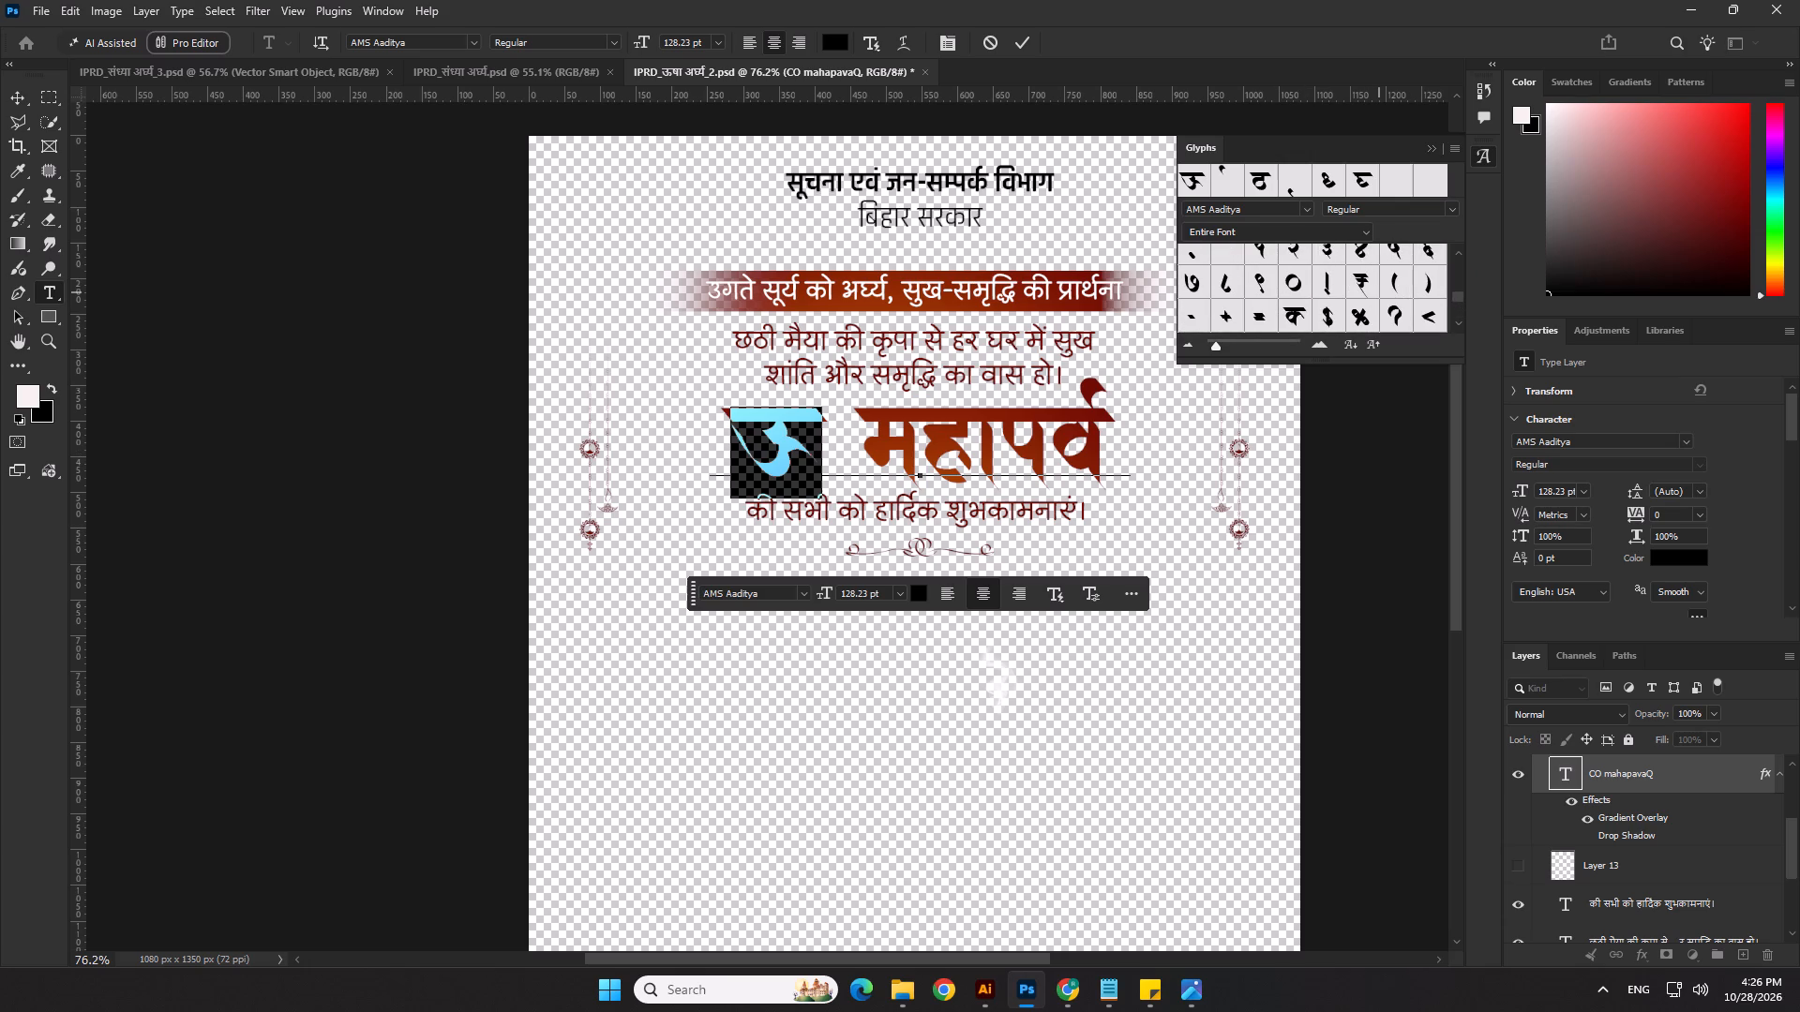
{"action": "scroll", "coordinate": [1379, 292], "scroll_direction": "up", "scroll_amount": 2}
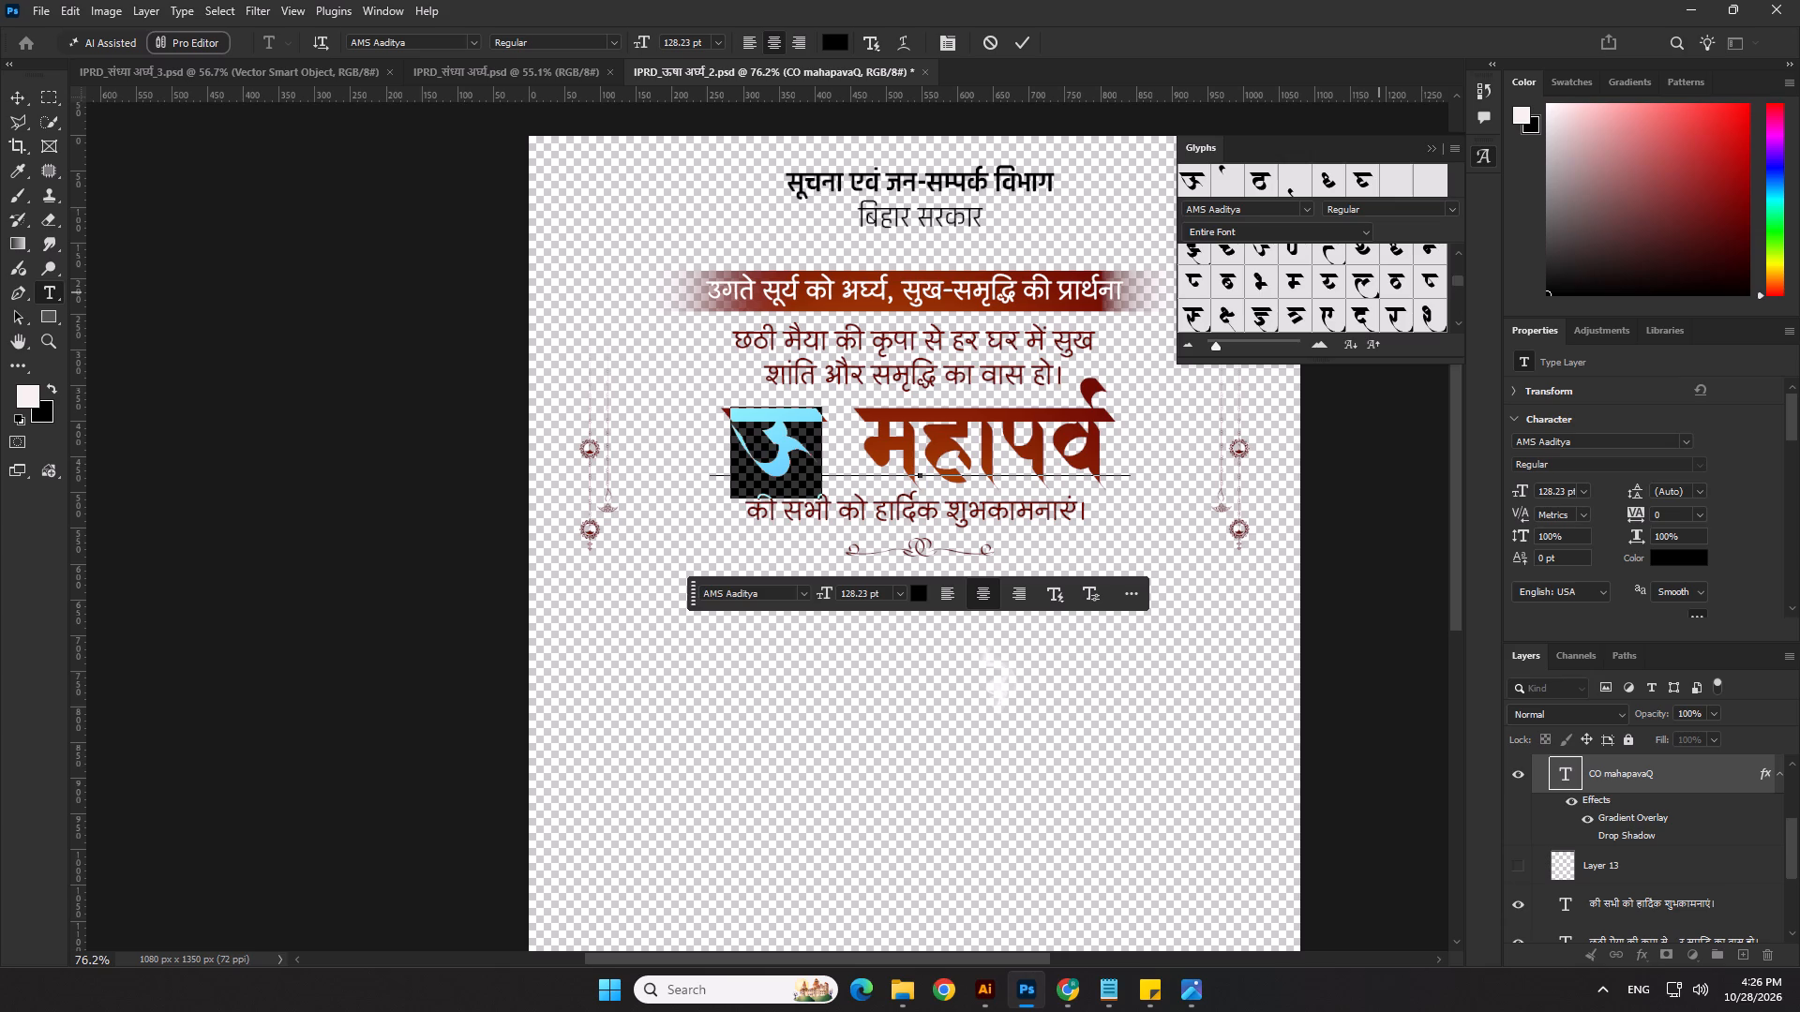
{"action": "scroll", "coordinate": [1379, 292], "scroll_direction": "up", "scroll_amount": 1}
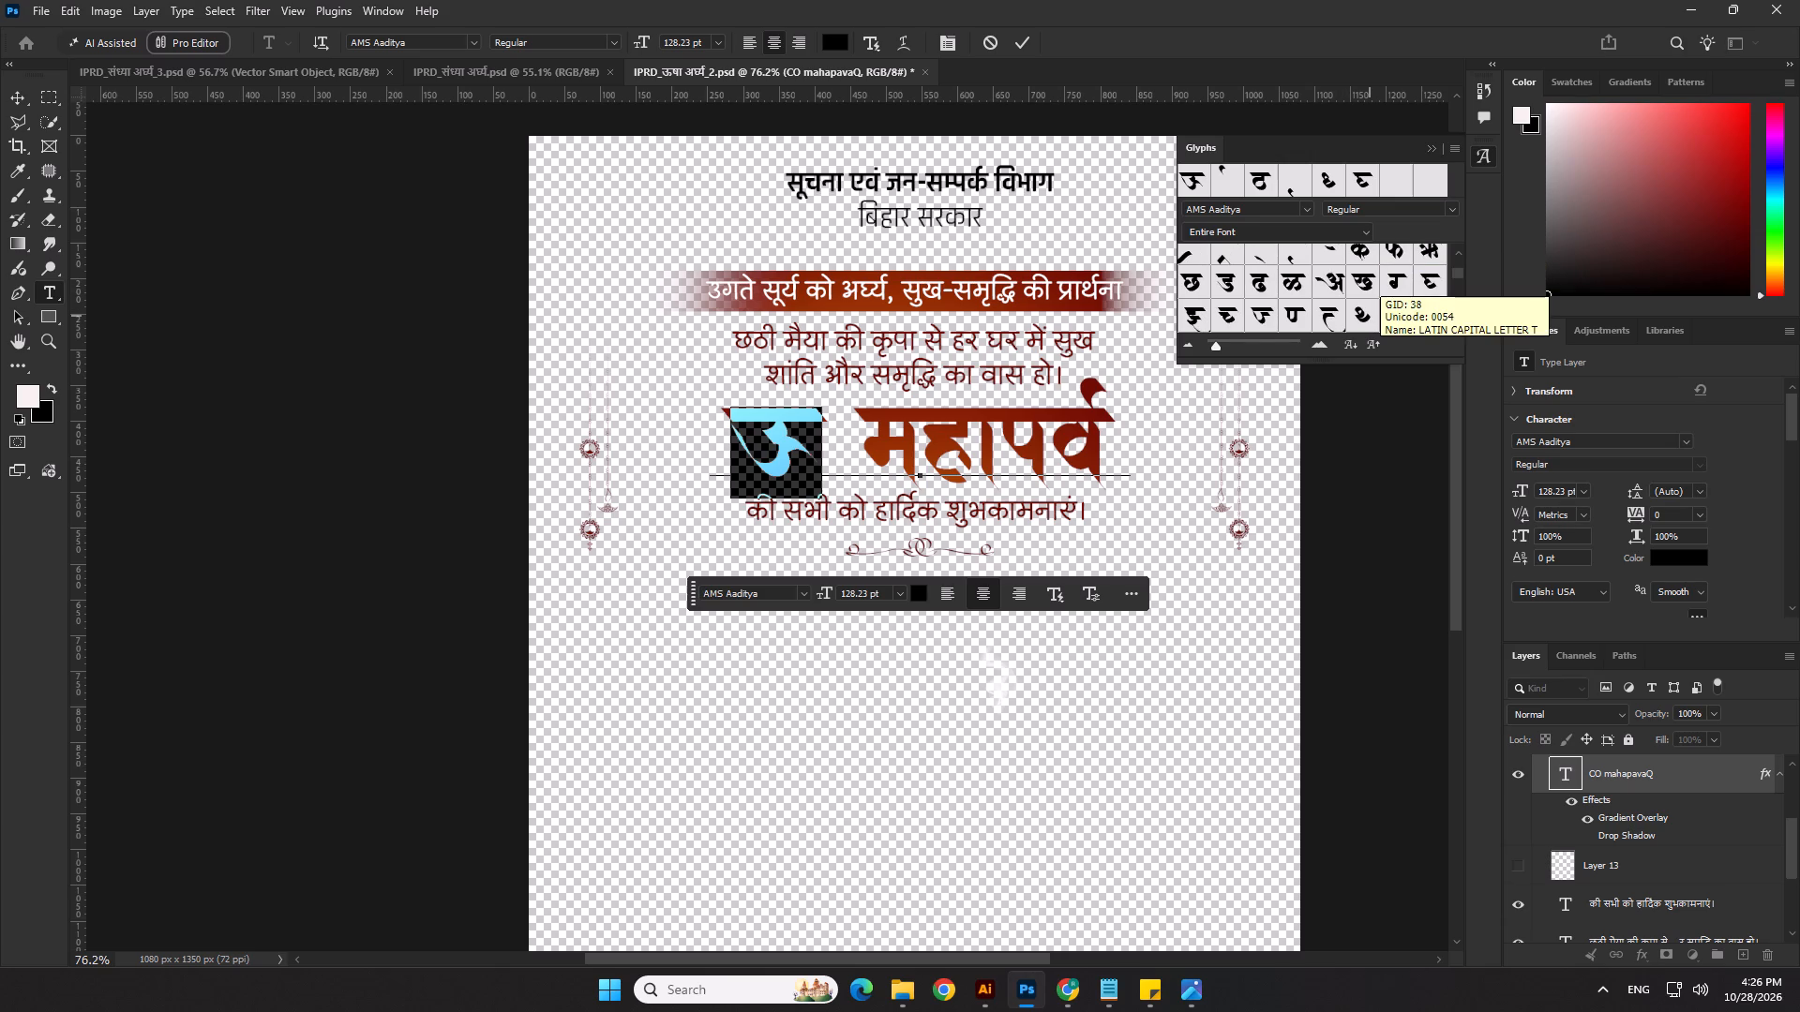
{"action": "scroll", "coordinate": [1370, 316], "scroll_direction": "up", "scroll_amount": 3}
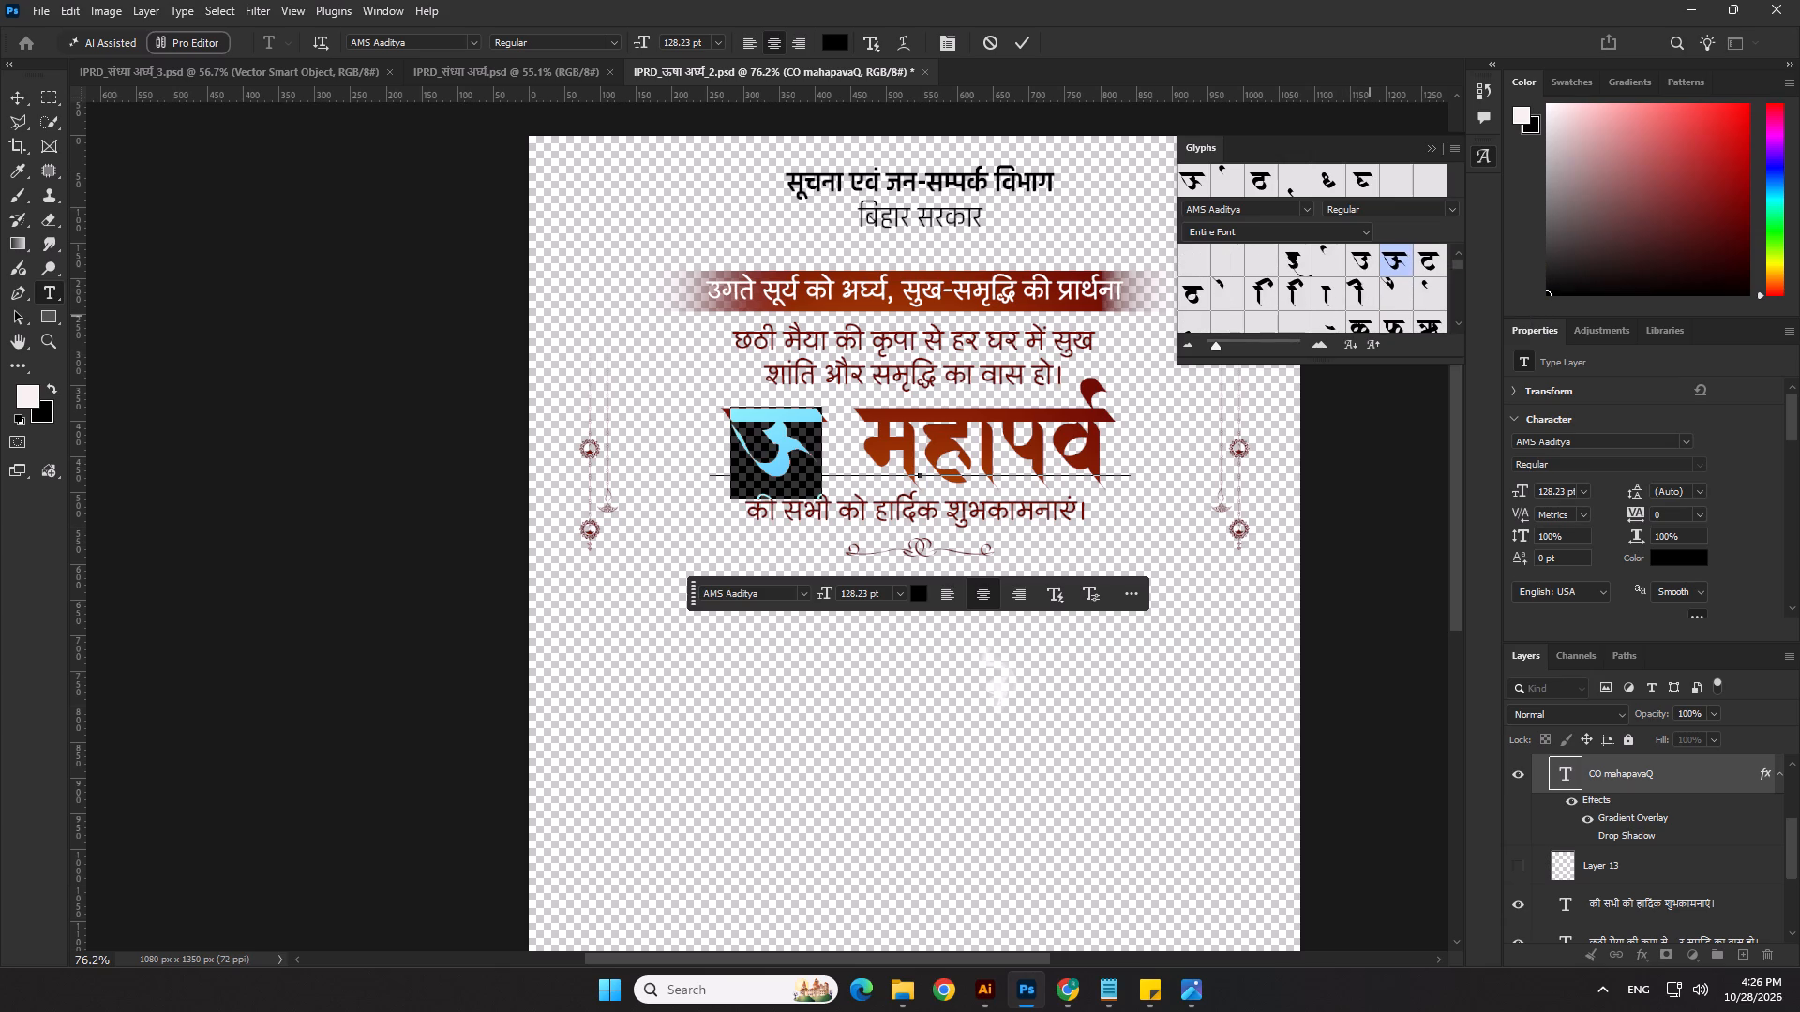
{"action": "scroll", "coordinate": [1370, 316], "scroll_direction": "down", "scroll_amount": 2}
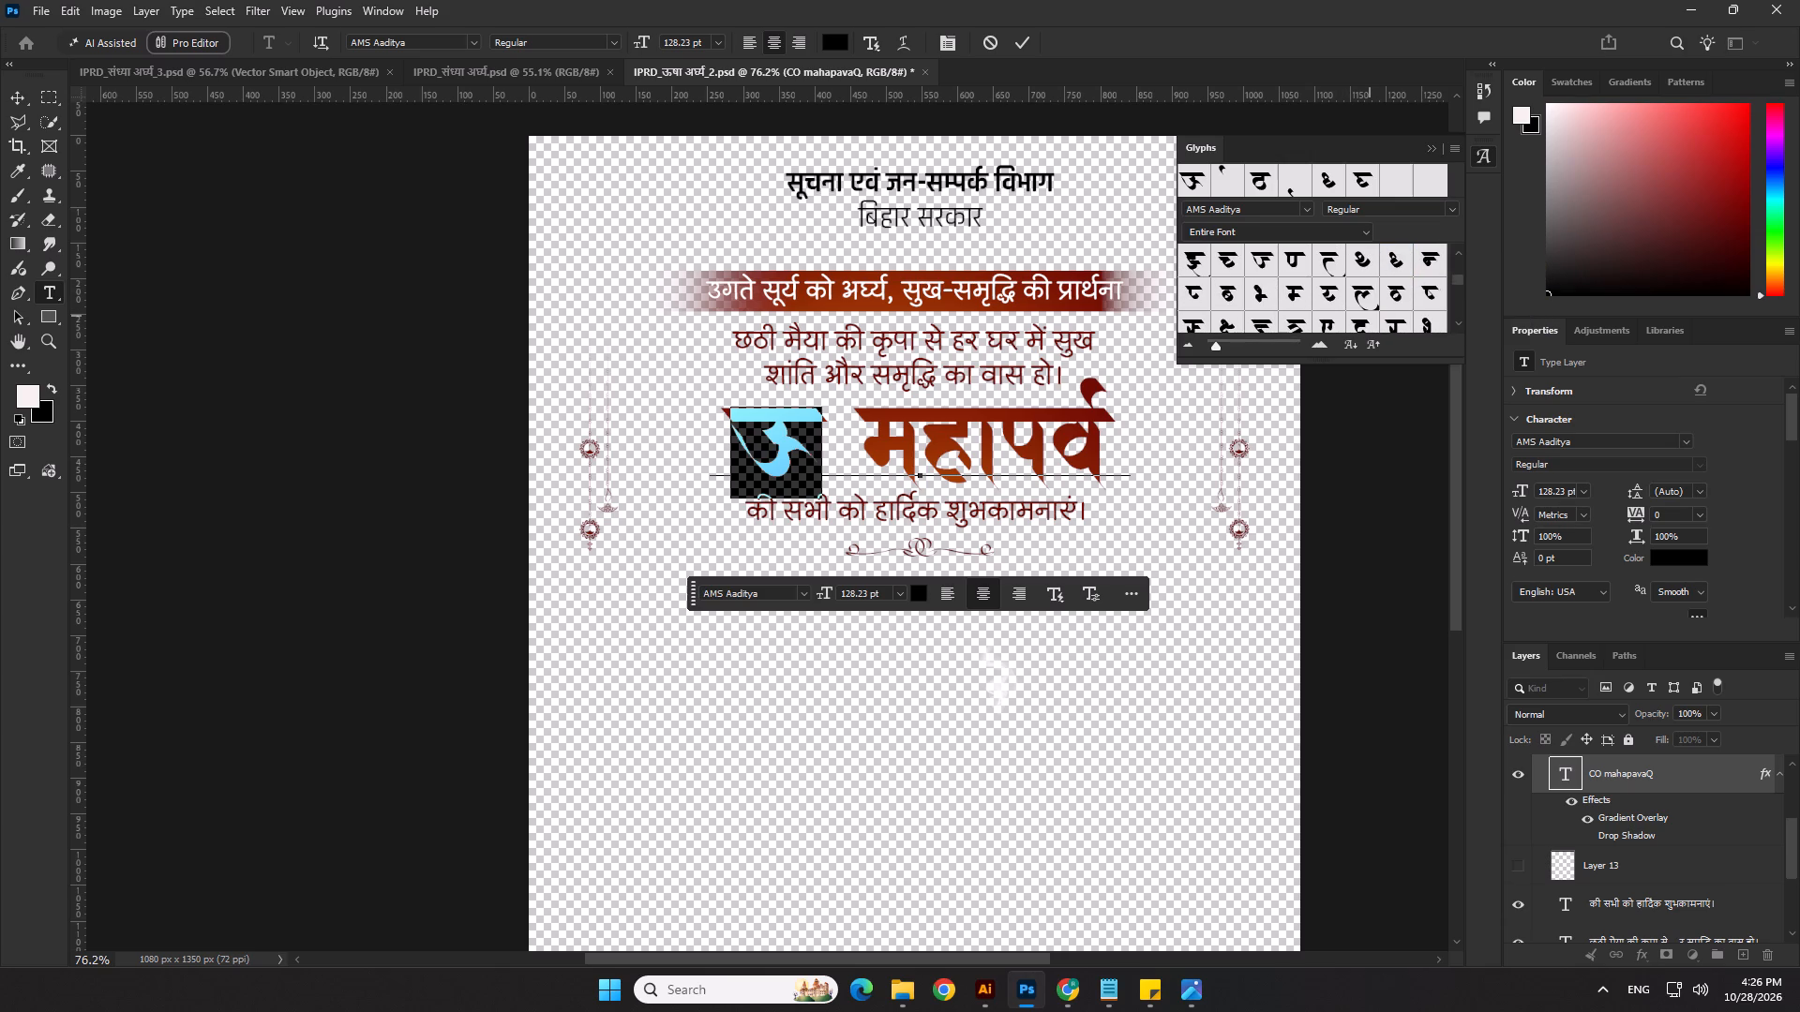
{"action": "scroll", "coordinate": [1370, 316], "scroll_direction": "down", "scroll_amount": 2}
{"action": "scroll", "coordinate": [1370, 316], "scroll_direction": "up", "scroll_amount": 2}
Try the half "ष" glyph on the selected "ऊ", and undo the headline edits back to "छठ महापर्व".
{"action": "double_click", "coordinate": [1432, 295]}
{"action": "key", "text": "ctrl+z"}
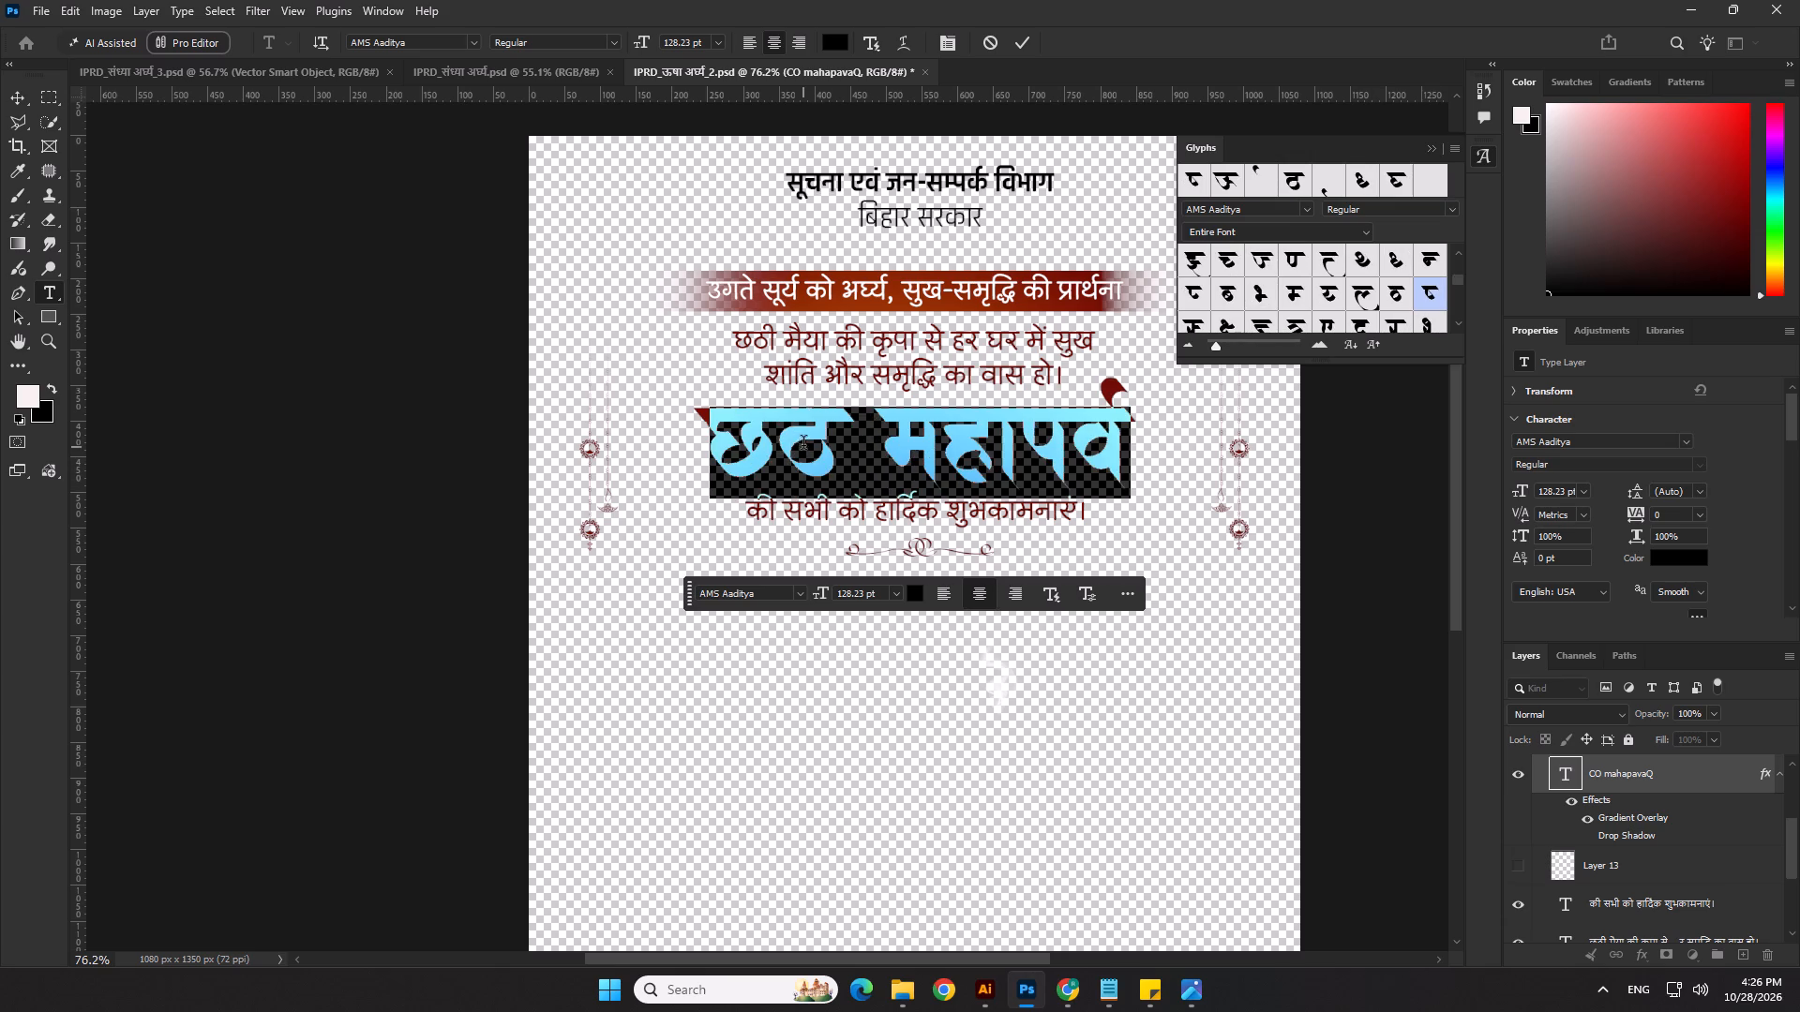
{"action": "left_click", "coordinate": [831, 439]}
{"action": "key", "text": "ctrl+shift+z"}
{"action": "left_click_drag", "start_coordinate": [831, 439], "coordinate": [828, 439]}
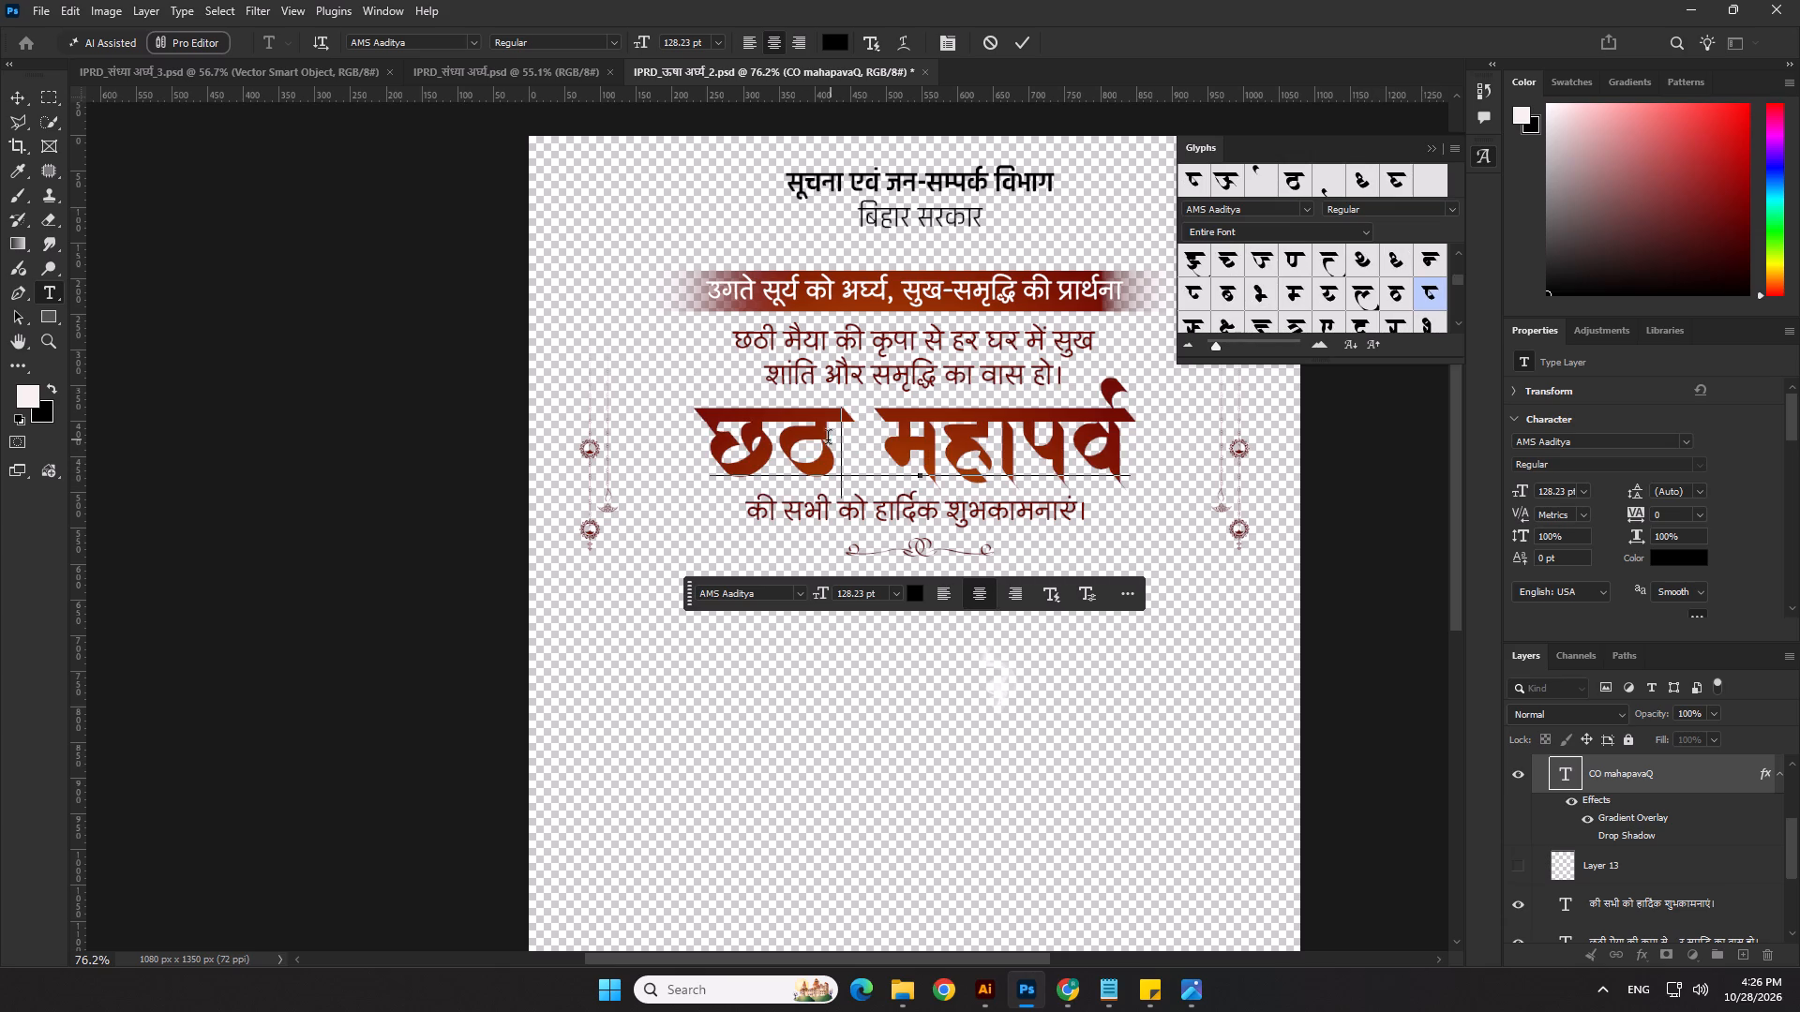
Replace "छठ" in the large headline with "ऊषा", using the AMS Aaditya "ऊ" and half "ष" glyphs plus the aa vowel sign.
{"action": "left_click_drag", "start_coordinate": [828, 439], "coordinate": [710, 444]}
{"action": "scroll", "coordinate": [1227, 185], "scroll_direction": "up", "scroll_amount": 1}
{"action": "double_click", "coordinate": [1227, 185]}
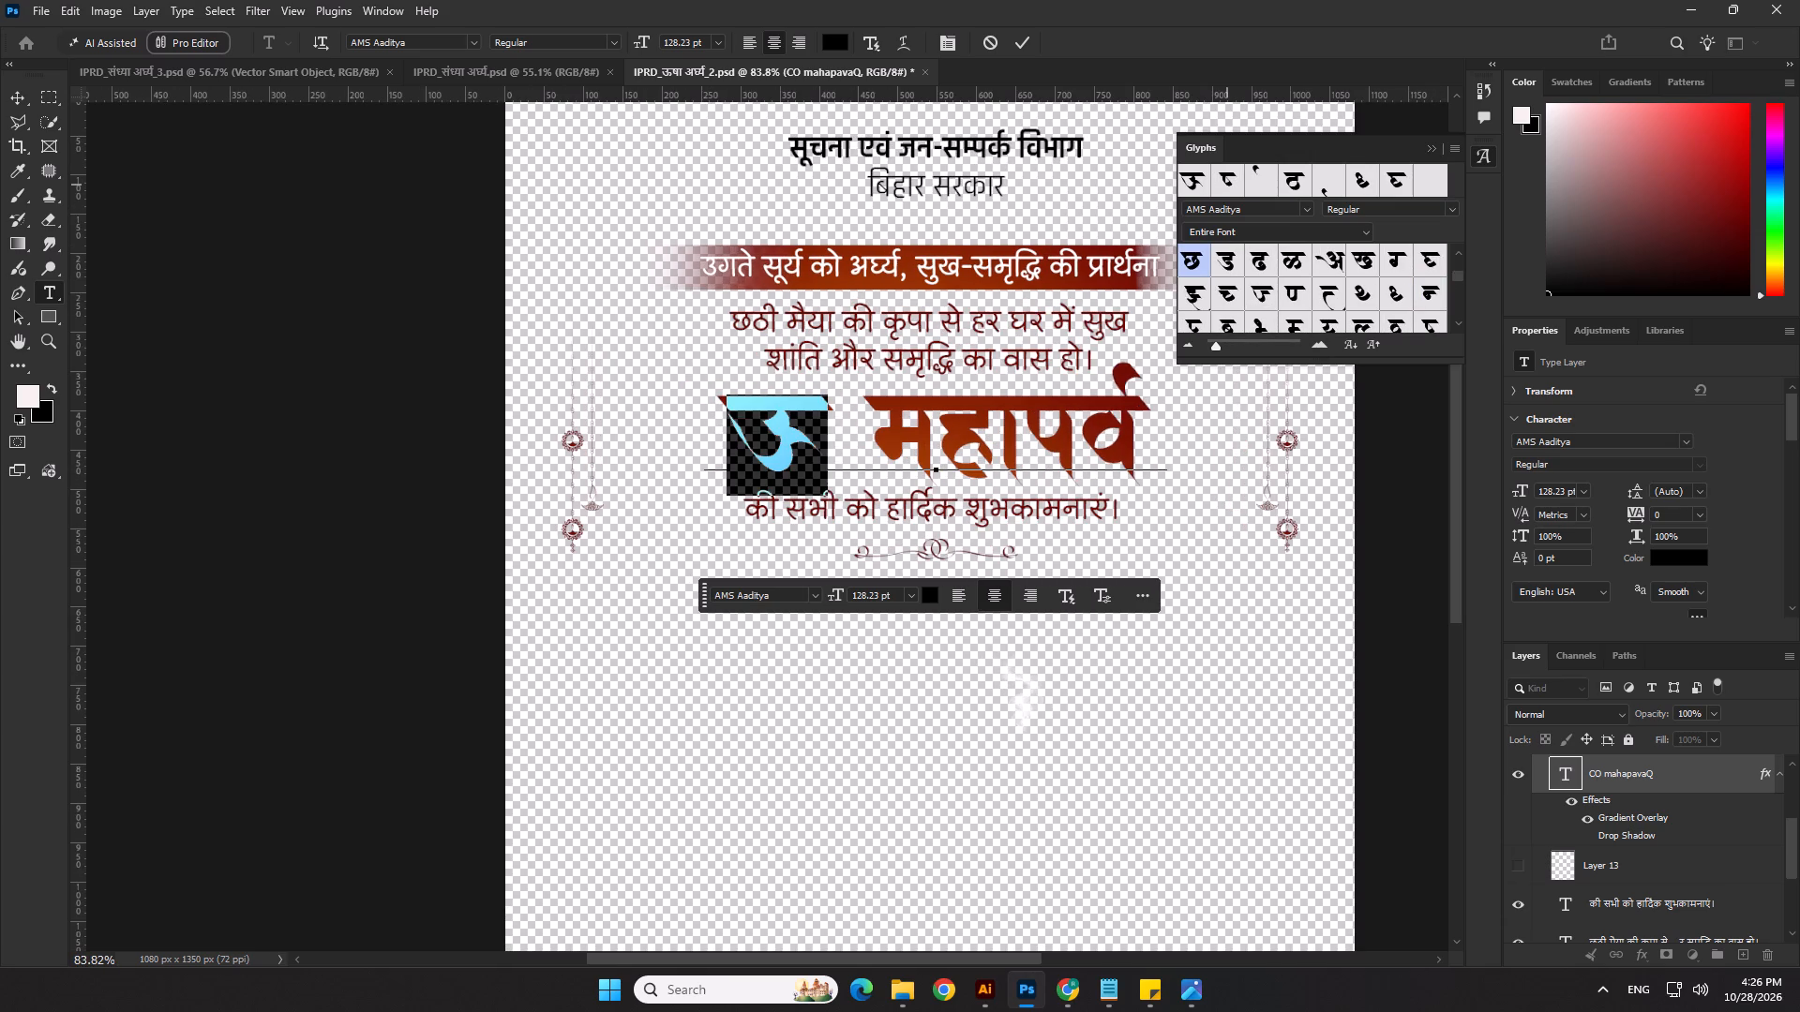
{"action": "left_click", "coordinate": [834, 430]}
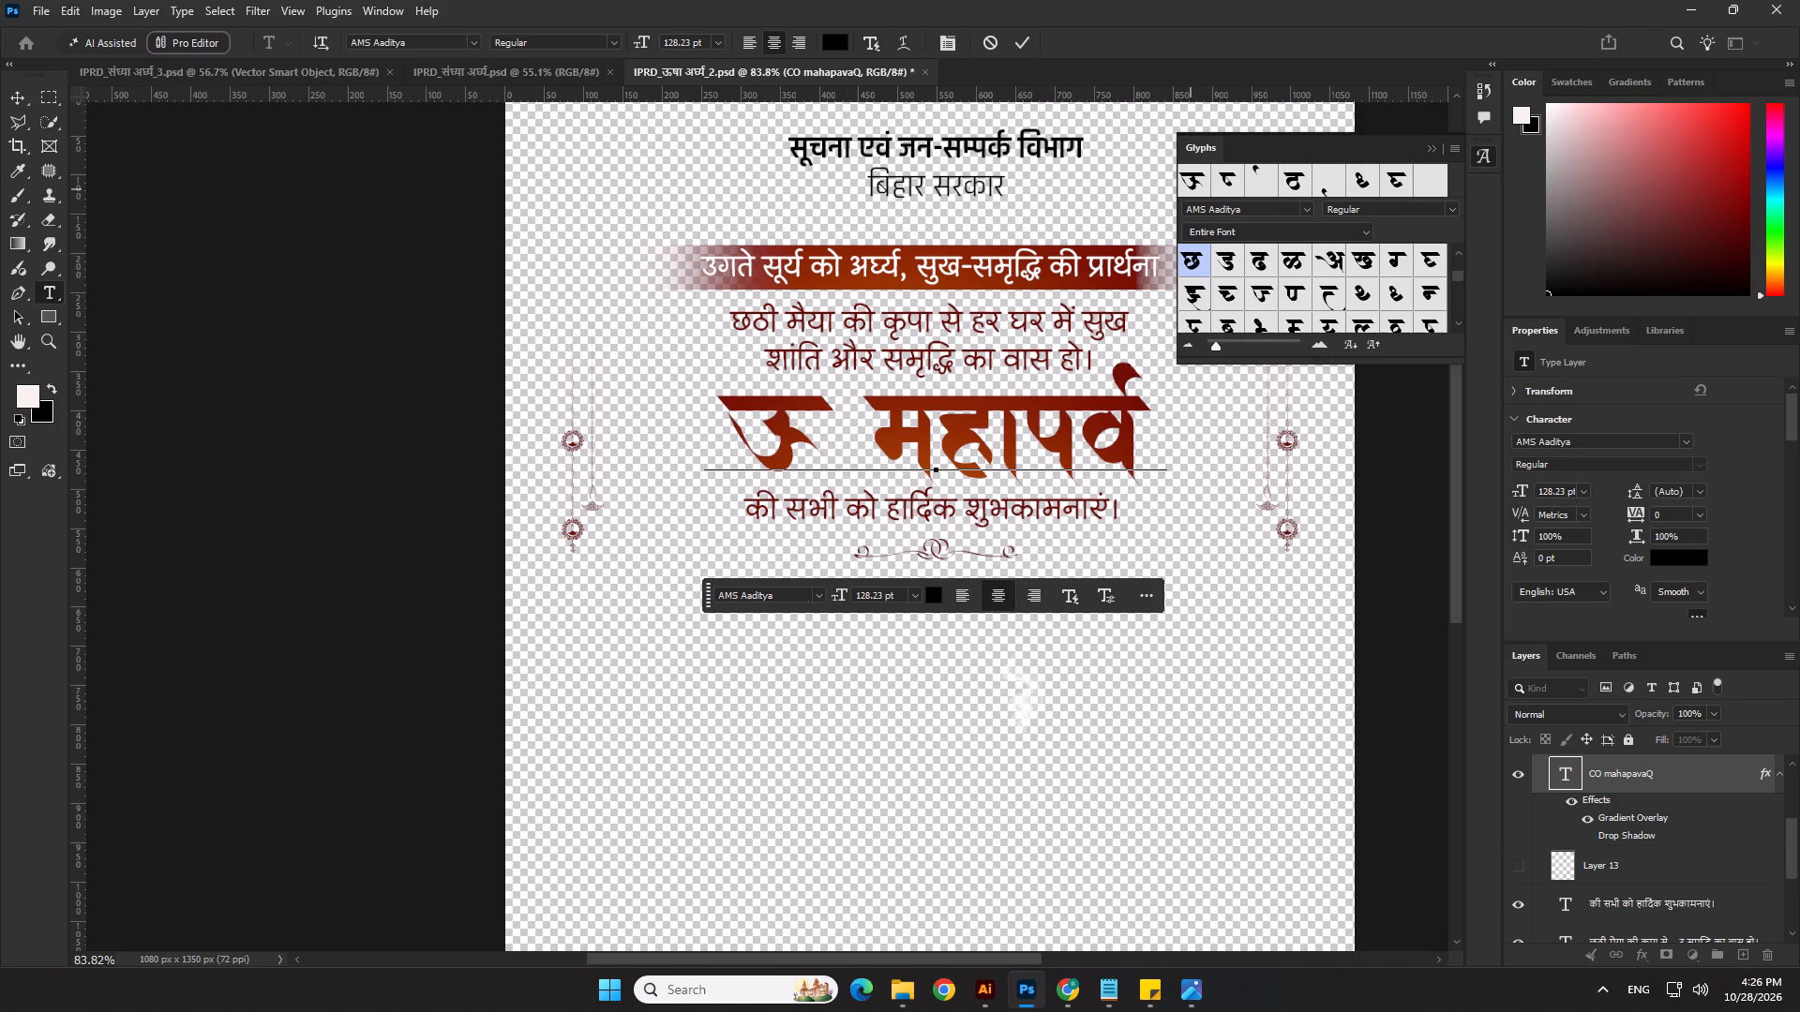
{"action": "double_click", "coordinate": [1224, 183]}
{"action": "key", "text": "a"}
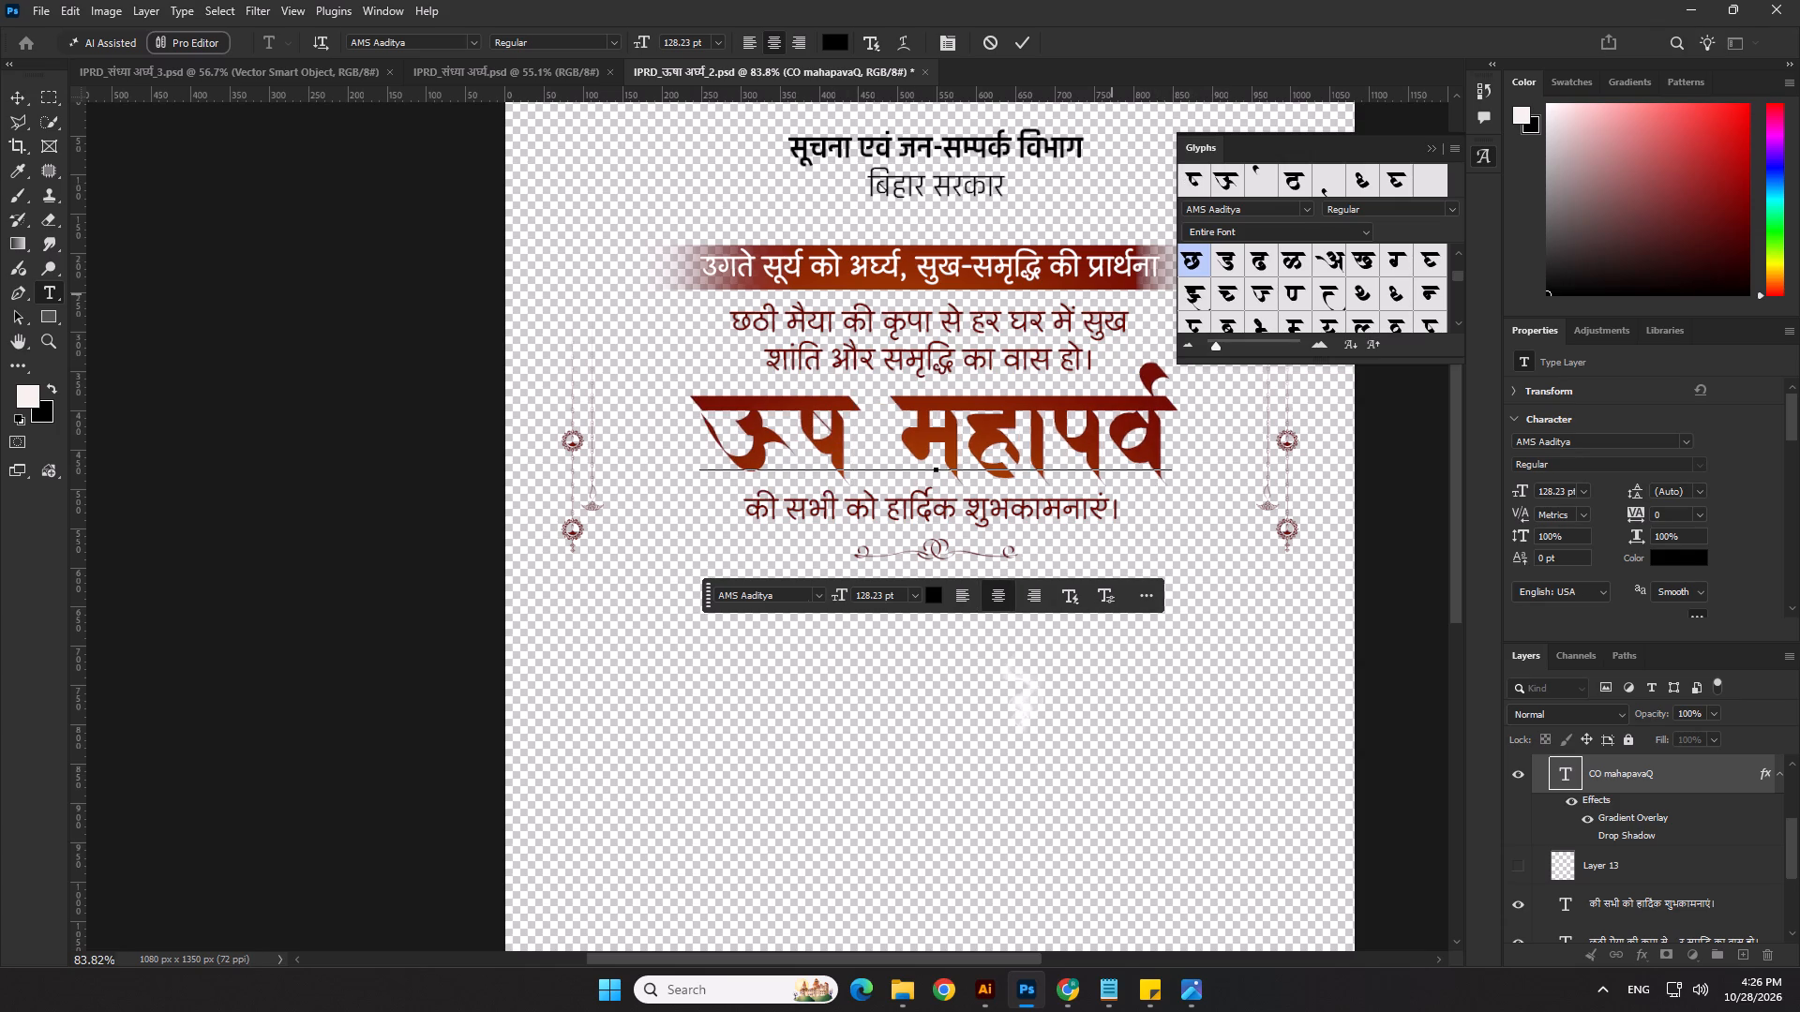
{"action": "key", "text": "BackSpace"}
{"action": "type", "text": "aa"}
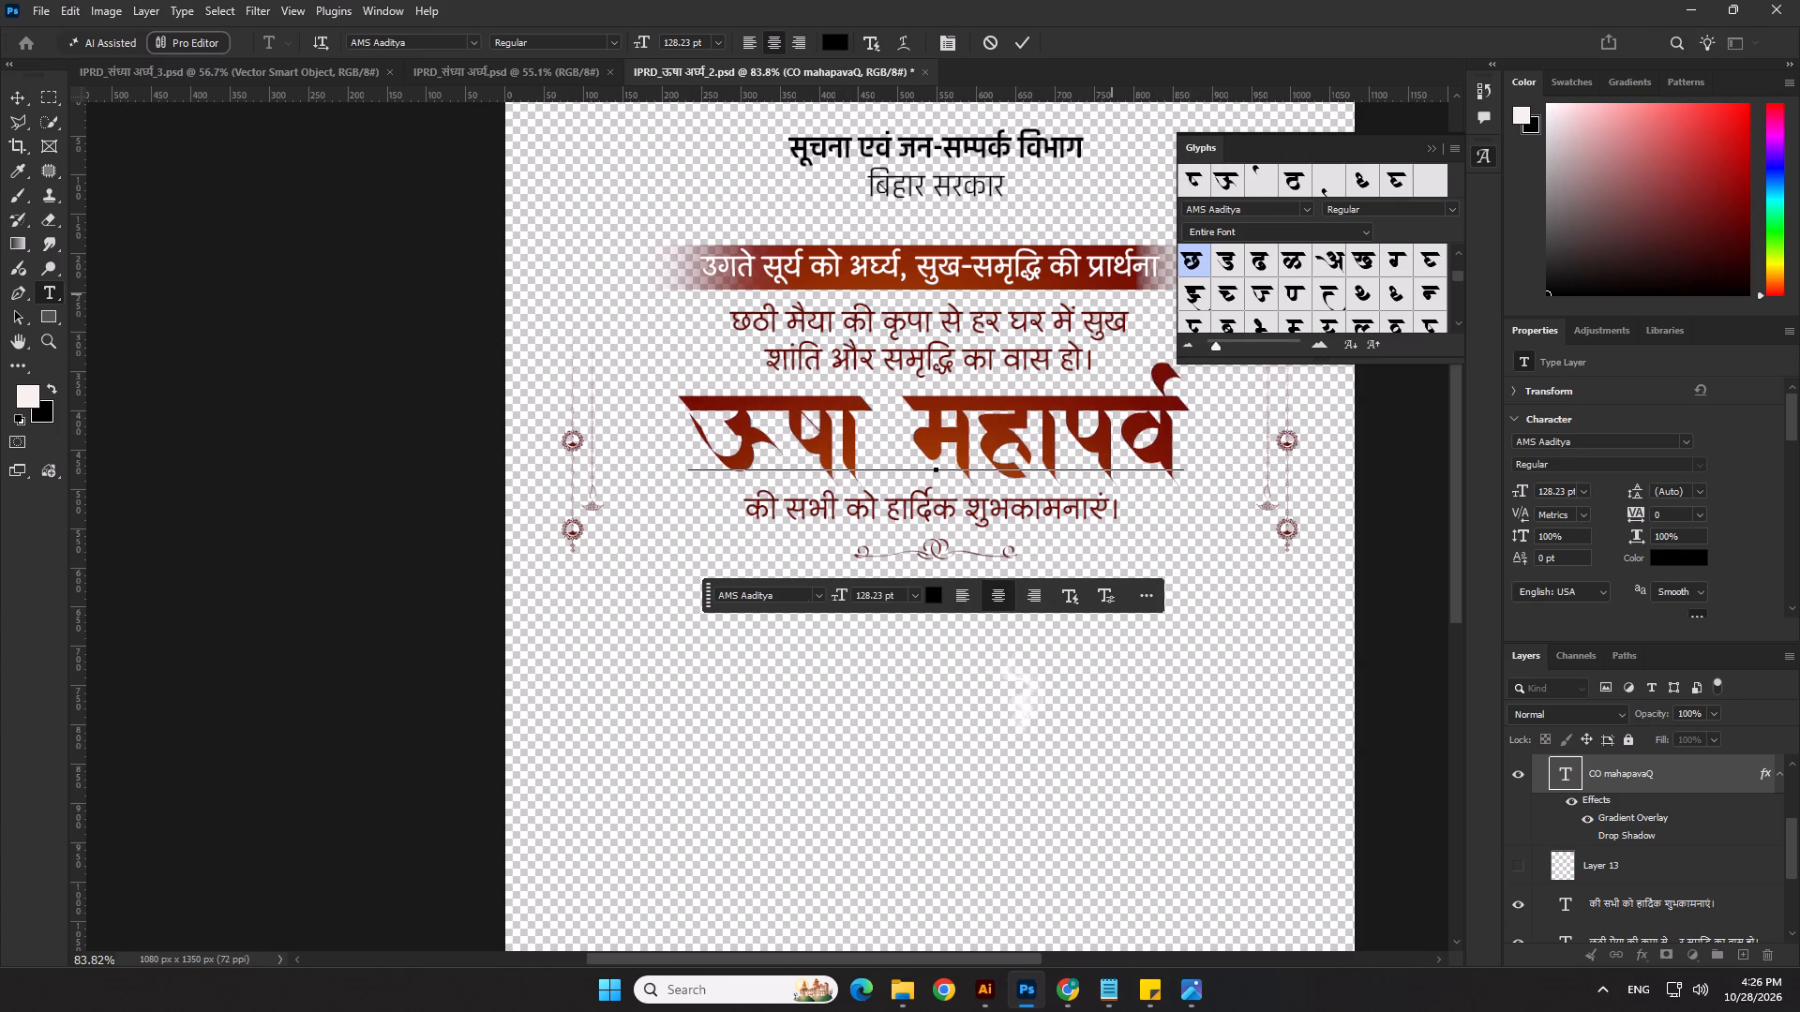
Delete the word "महापर्व" from the large headline, leaving only "ऊषा" followed by a space.
{"action": "key", "text": "space"}
{"action": "key", "text": "Delete"}
{"action": "key", "text": "Delete"}
{"action": "key", "text": "Delete"}
{"action": "key", "text": "Delete"}
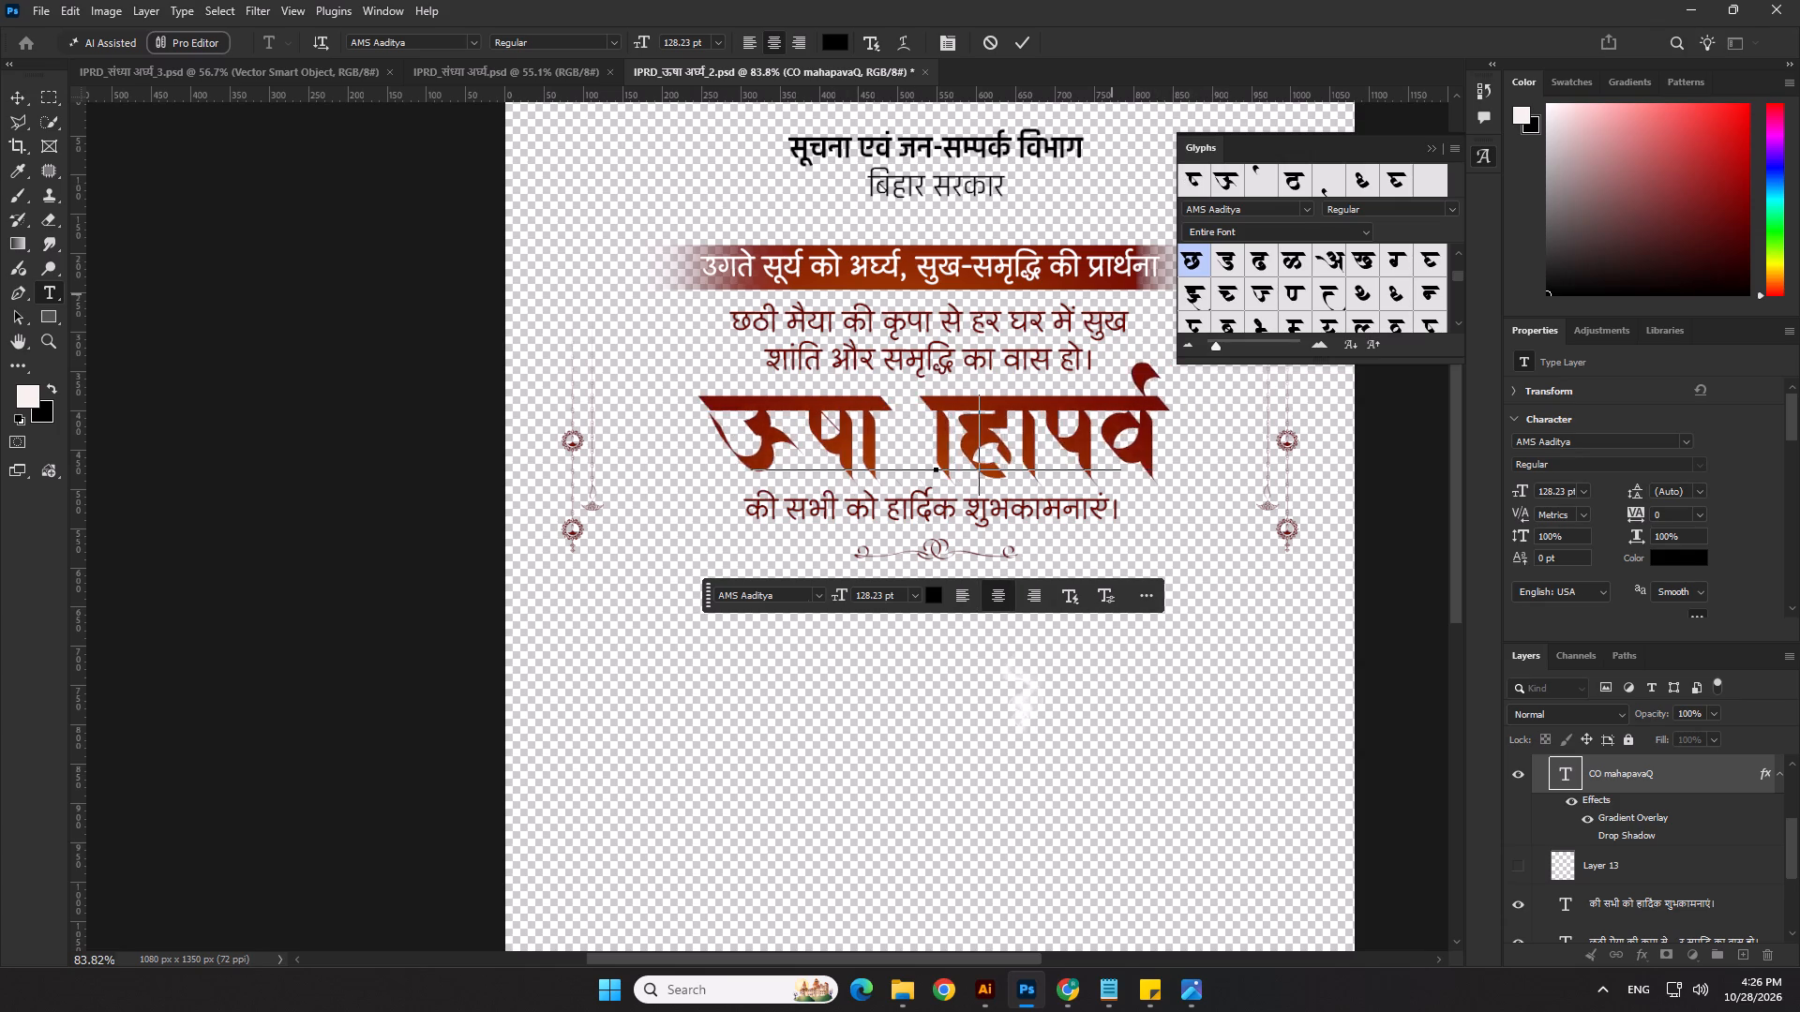
{"action": "key", "text": "Delete"}
{"action": "key", "text": "Delete"}
{"action": "key", "text": "Delete"}
{"action": "key", "text": "Delete"}
{"action": "key", "text": "Delete"}
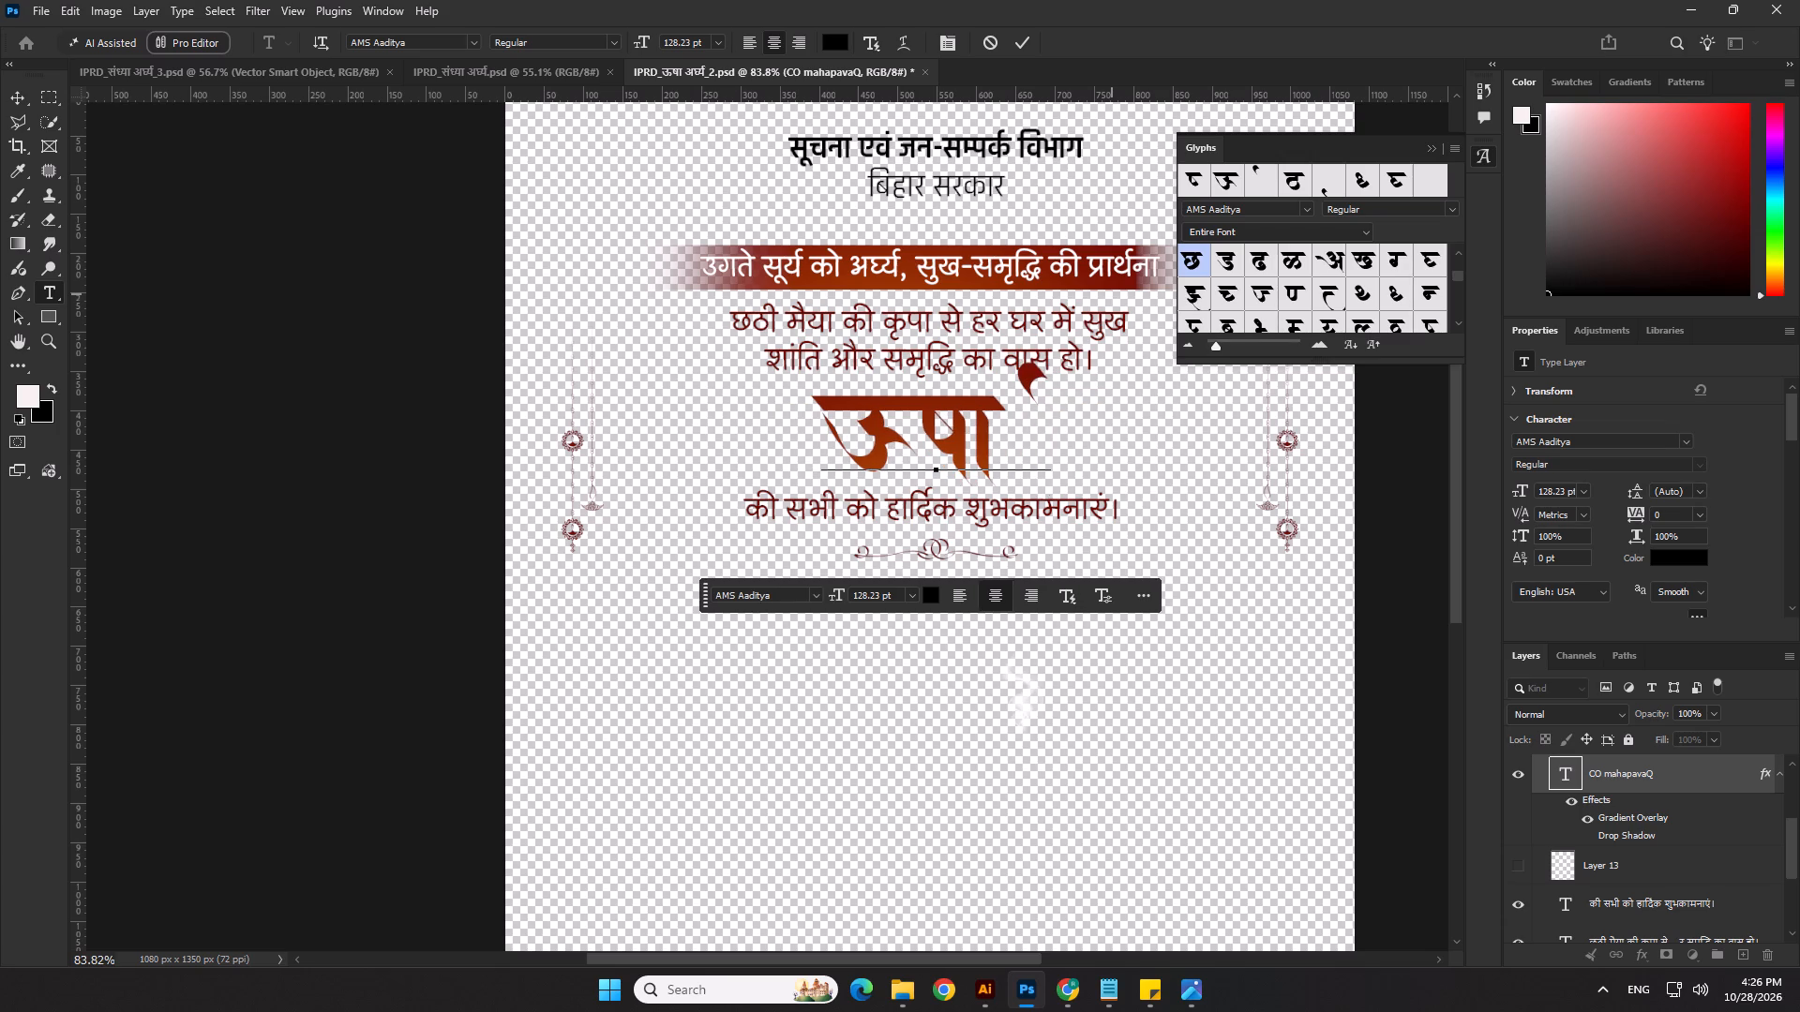
{"action": "key", "text": "BackSpace"}
{"action": "key", "text": "BackSpace"}
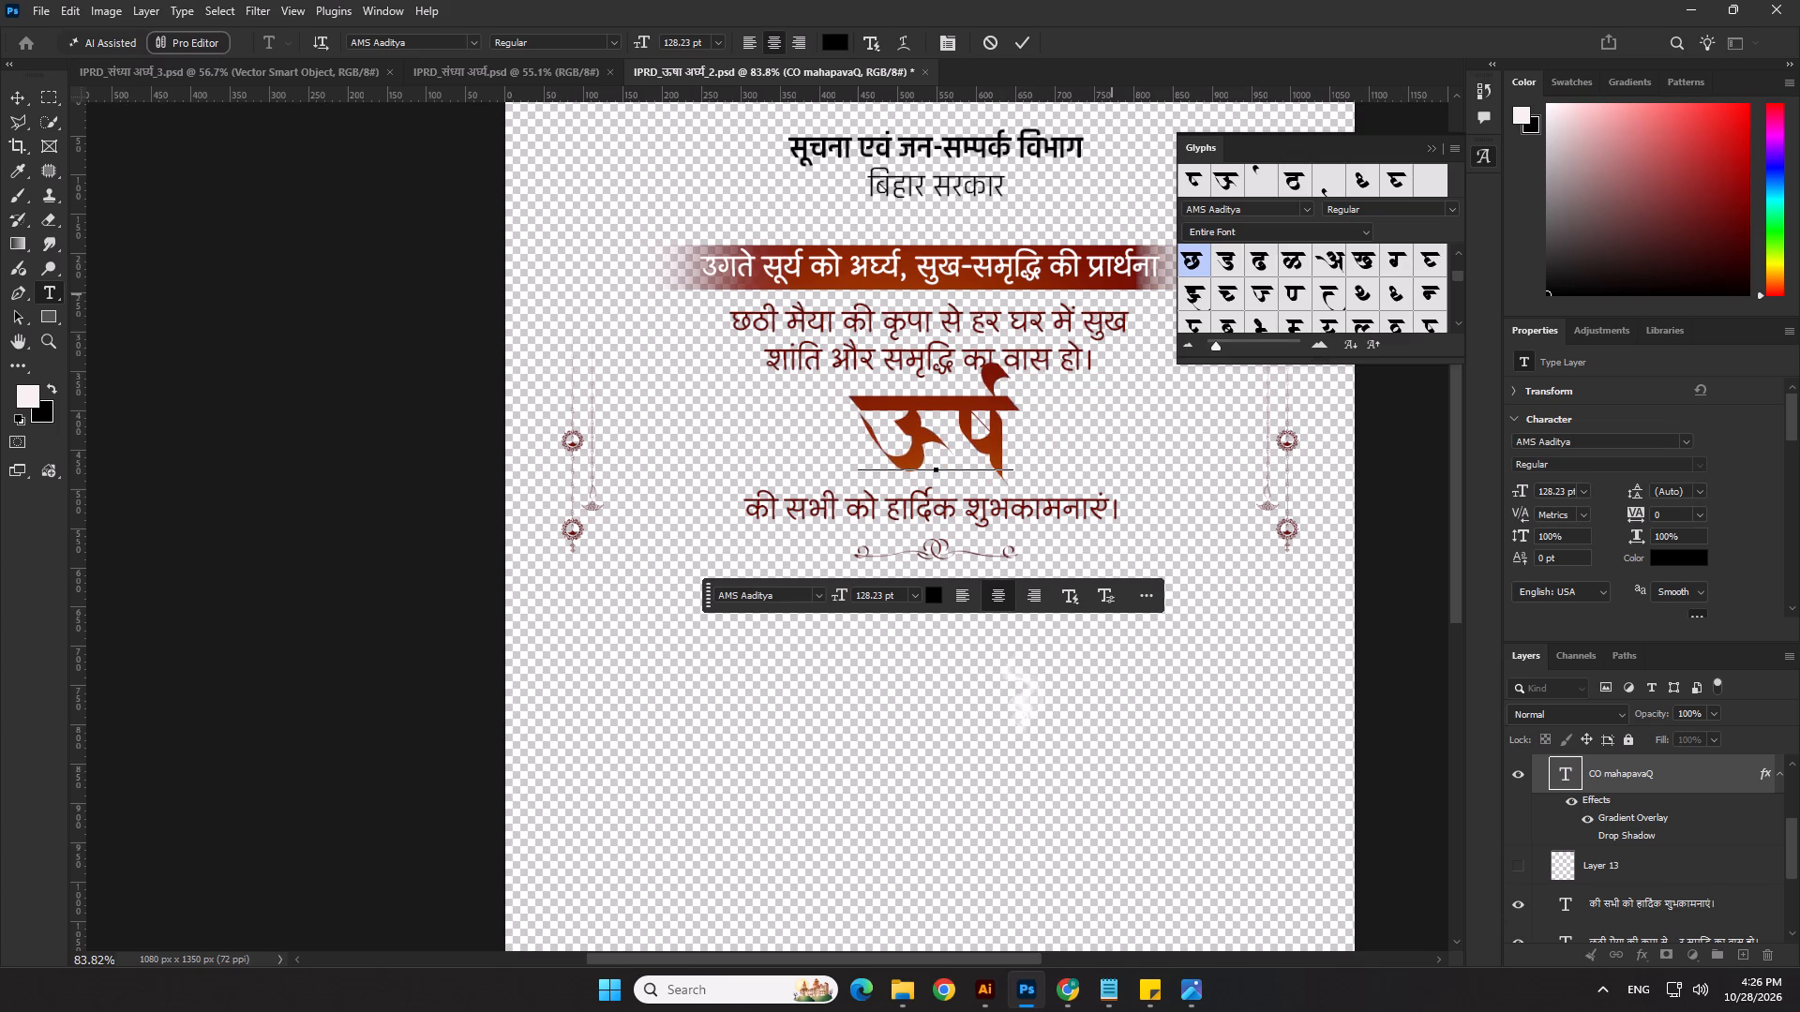
{"action": "key", "text": "Delete"}
{"action": "key", "text": "s"}
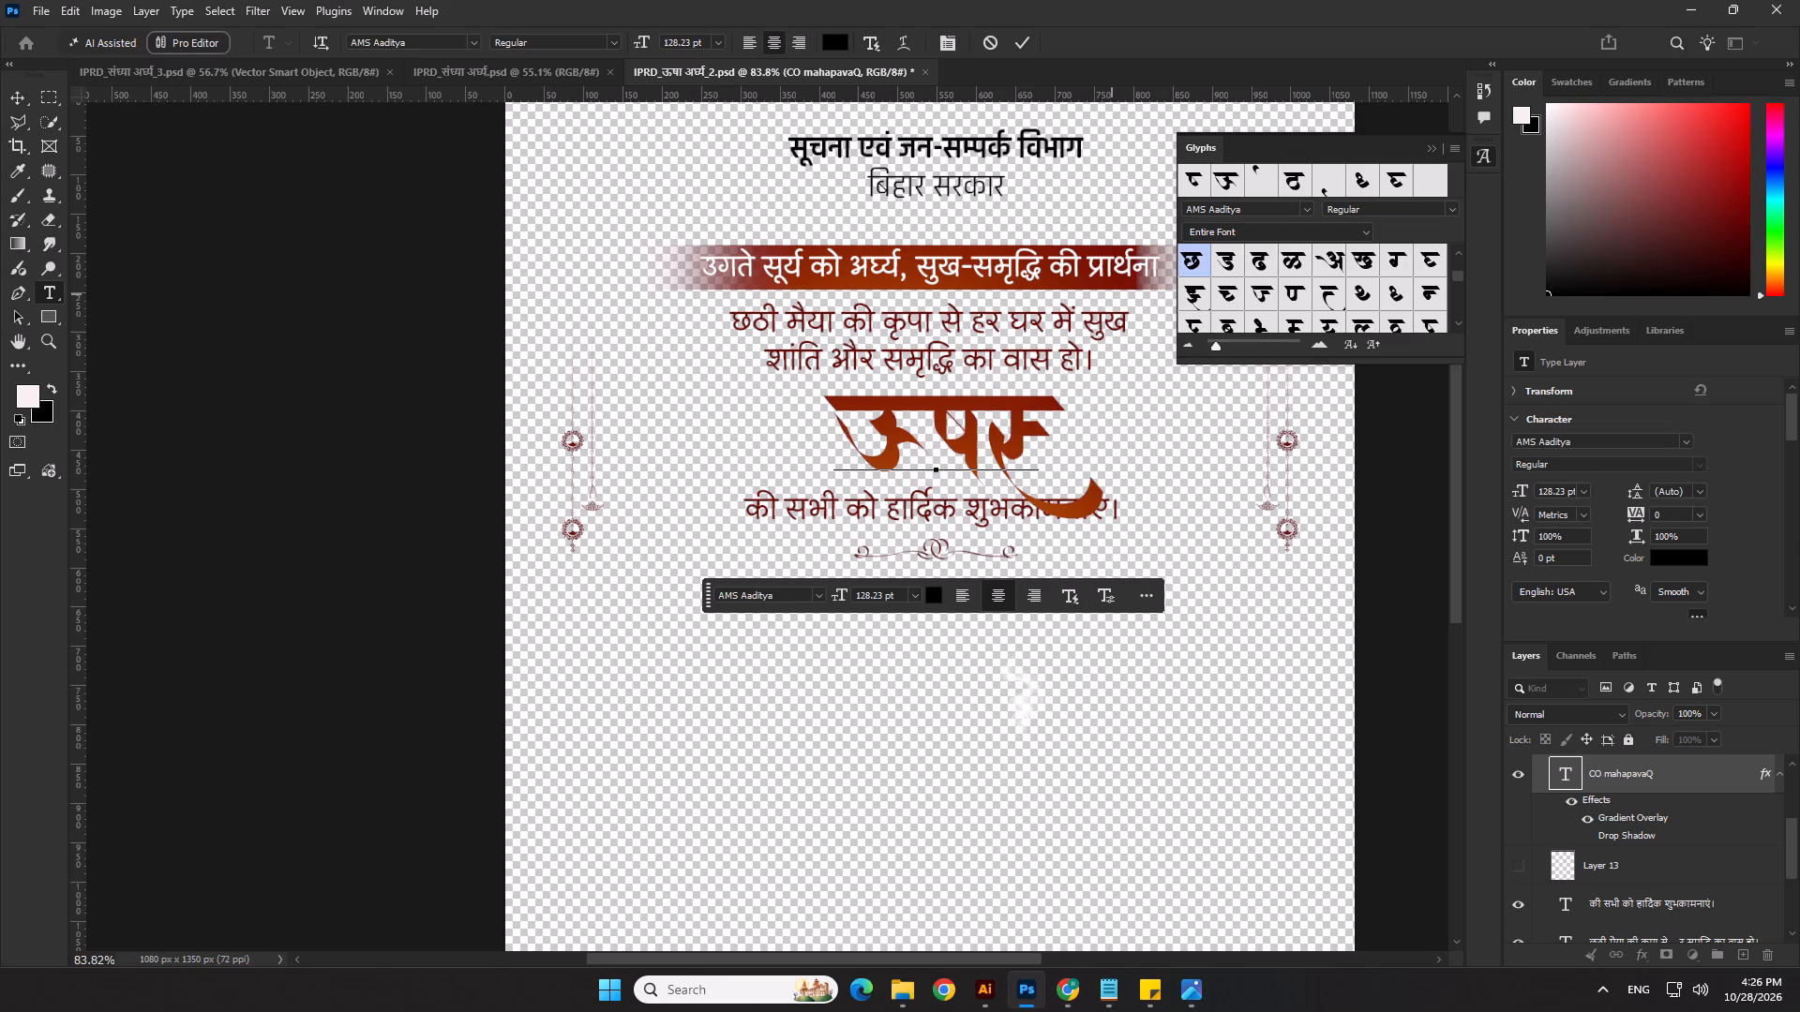
{"action": "key", "text": "BackSpace"}
{"action": "type", "text": "a"}
{"action": "key", "text": "space"}
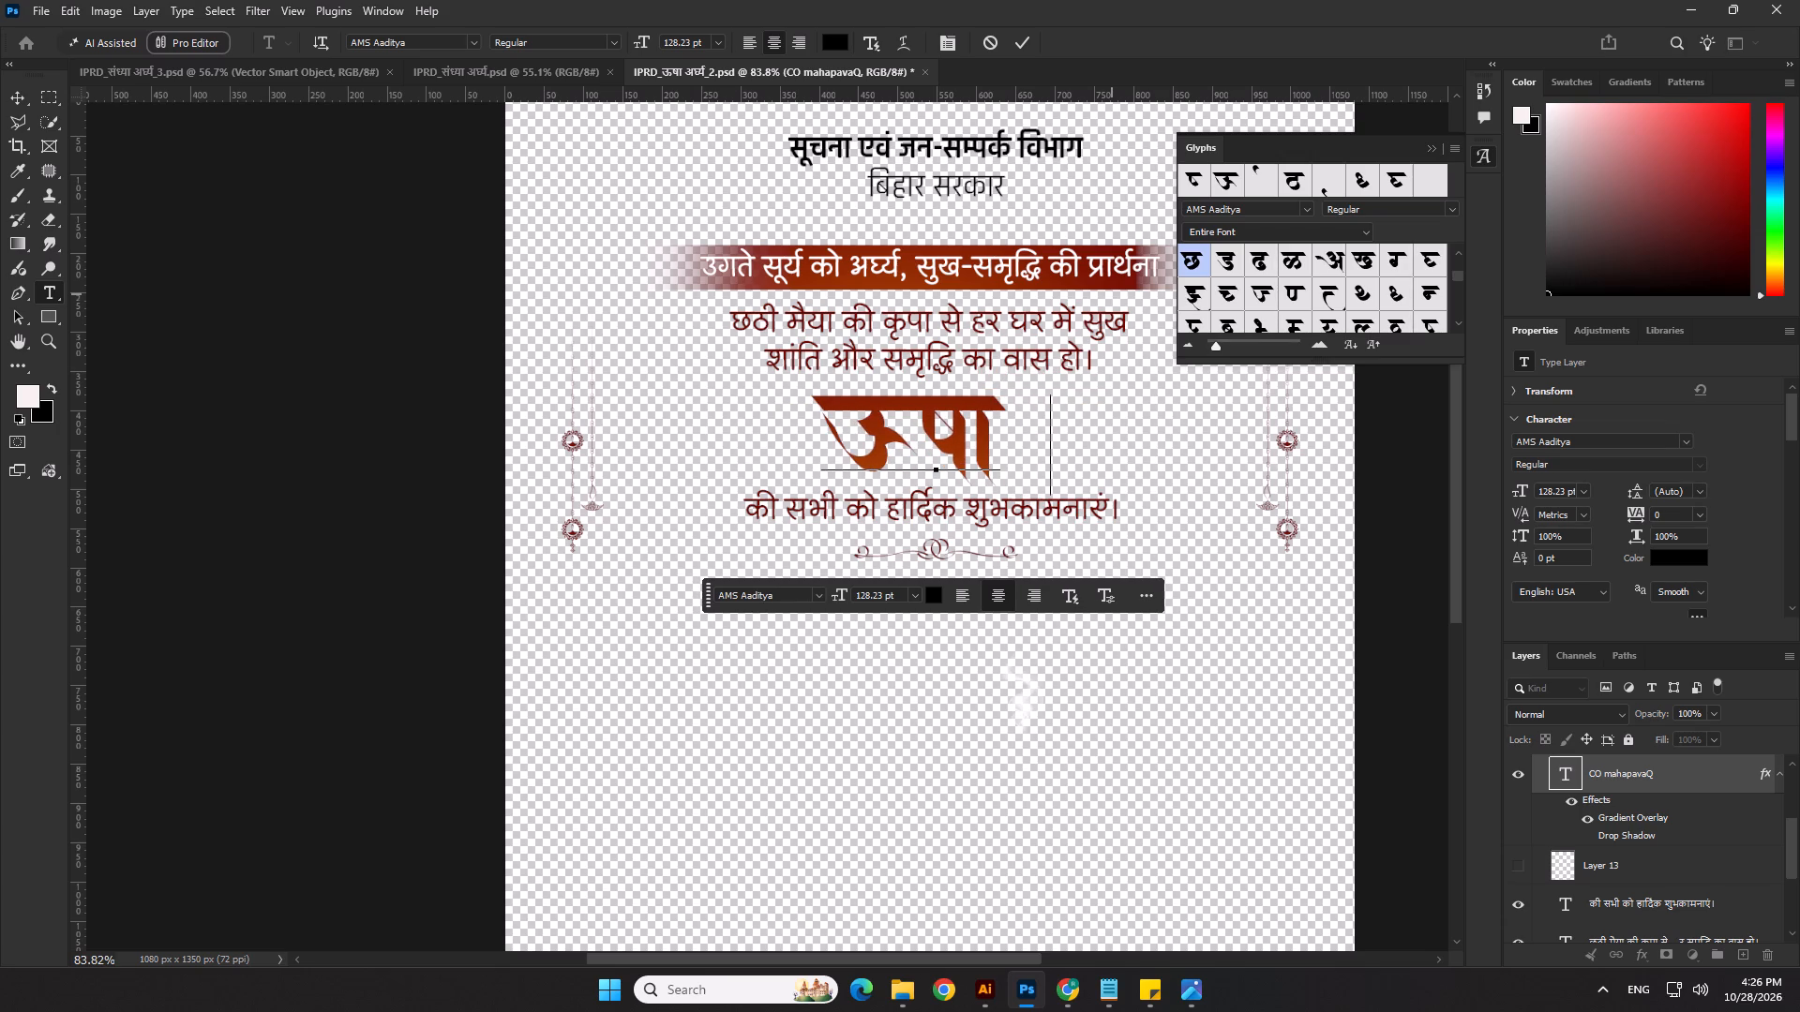
Check the wording in Notepad and add "अर्घ्य" after "ऊषा", using the AMS Aaditya half "घ" and reph glyphs.
{"action": "key", "text": "alt+Tab"}
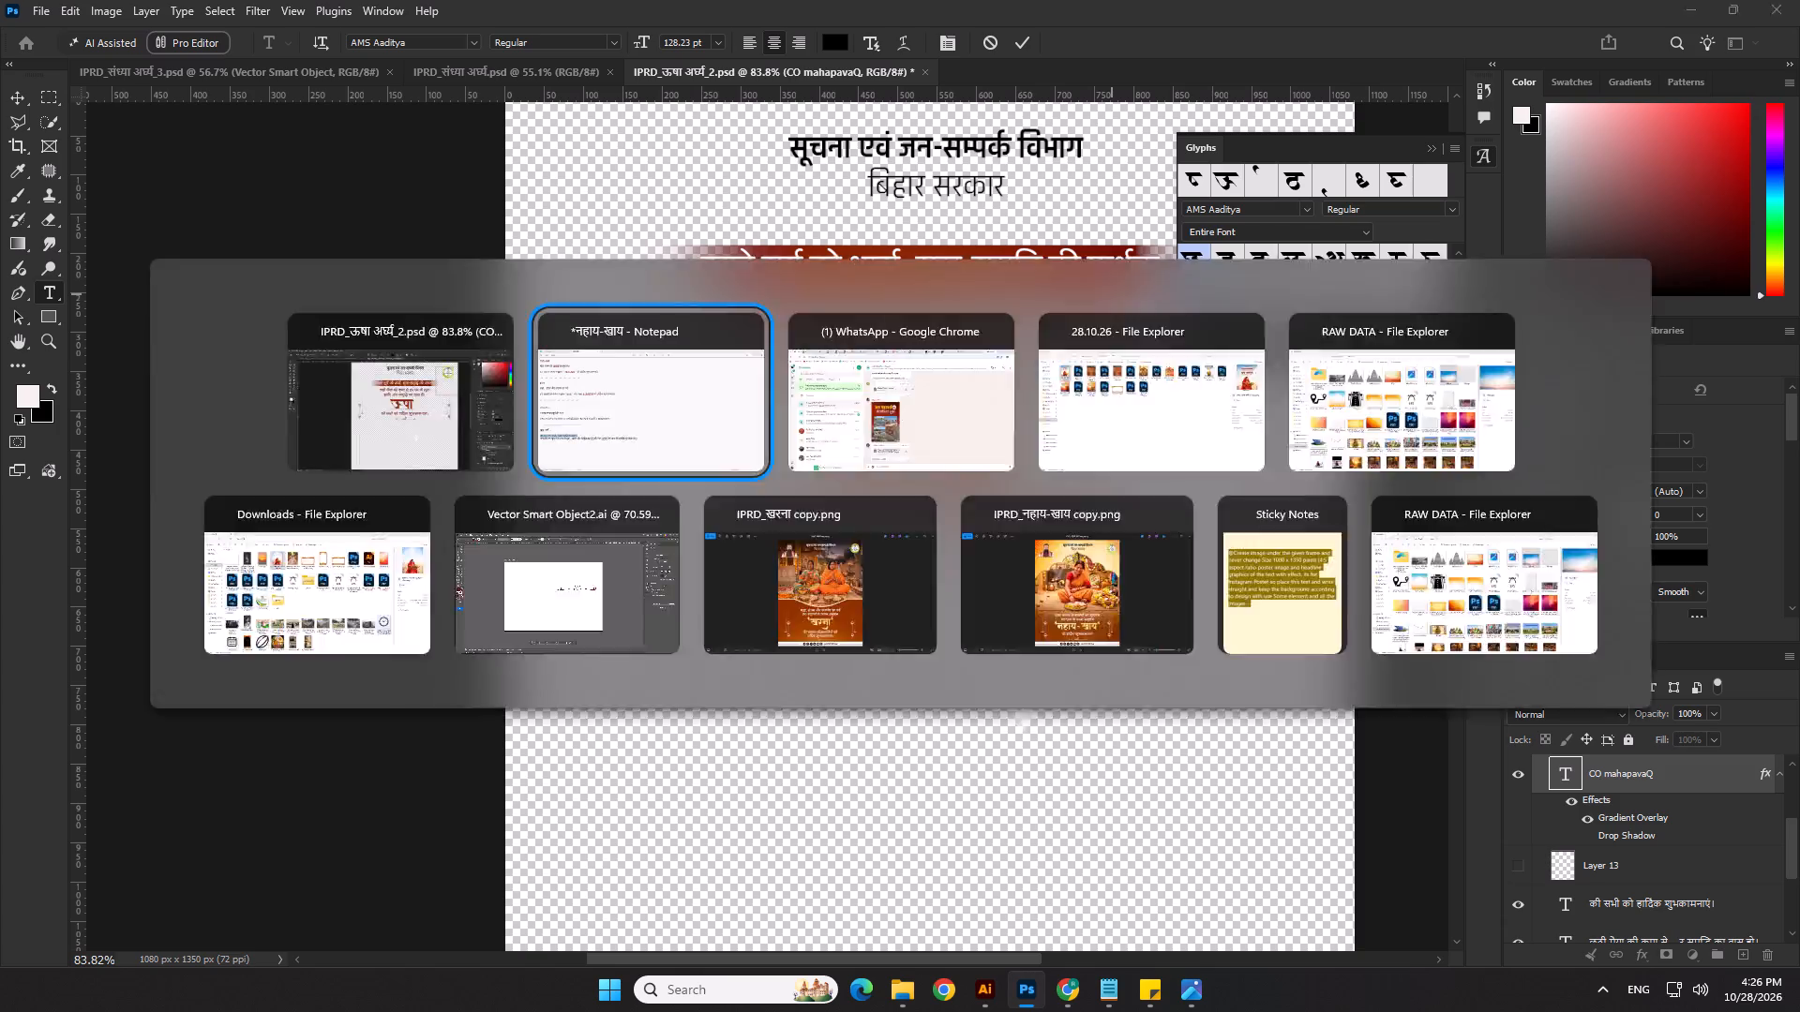
{"action": "key", "text": "alt+Tab"}
{"action": "key", "text": "a"}
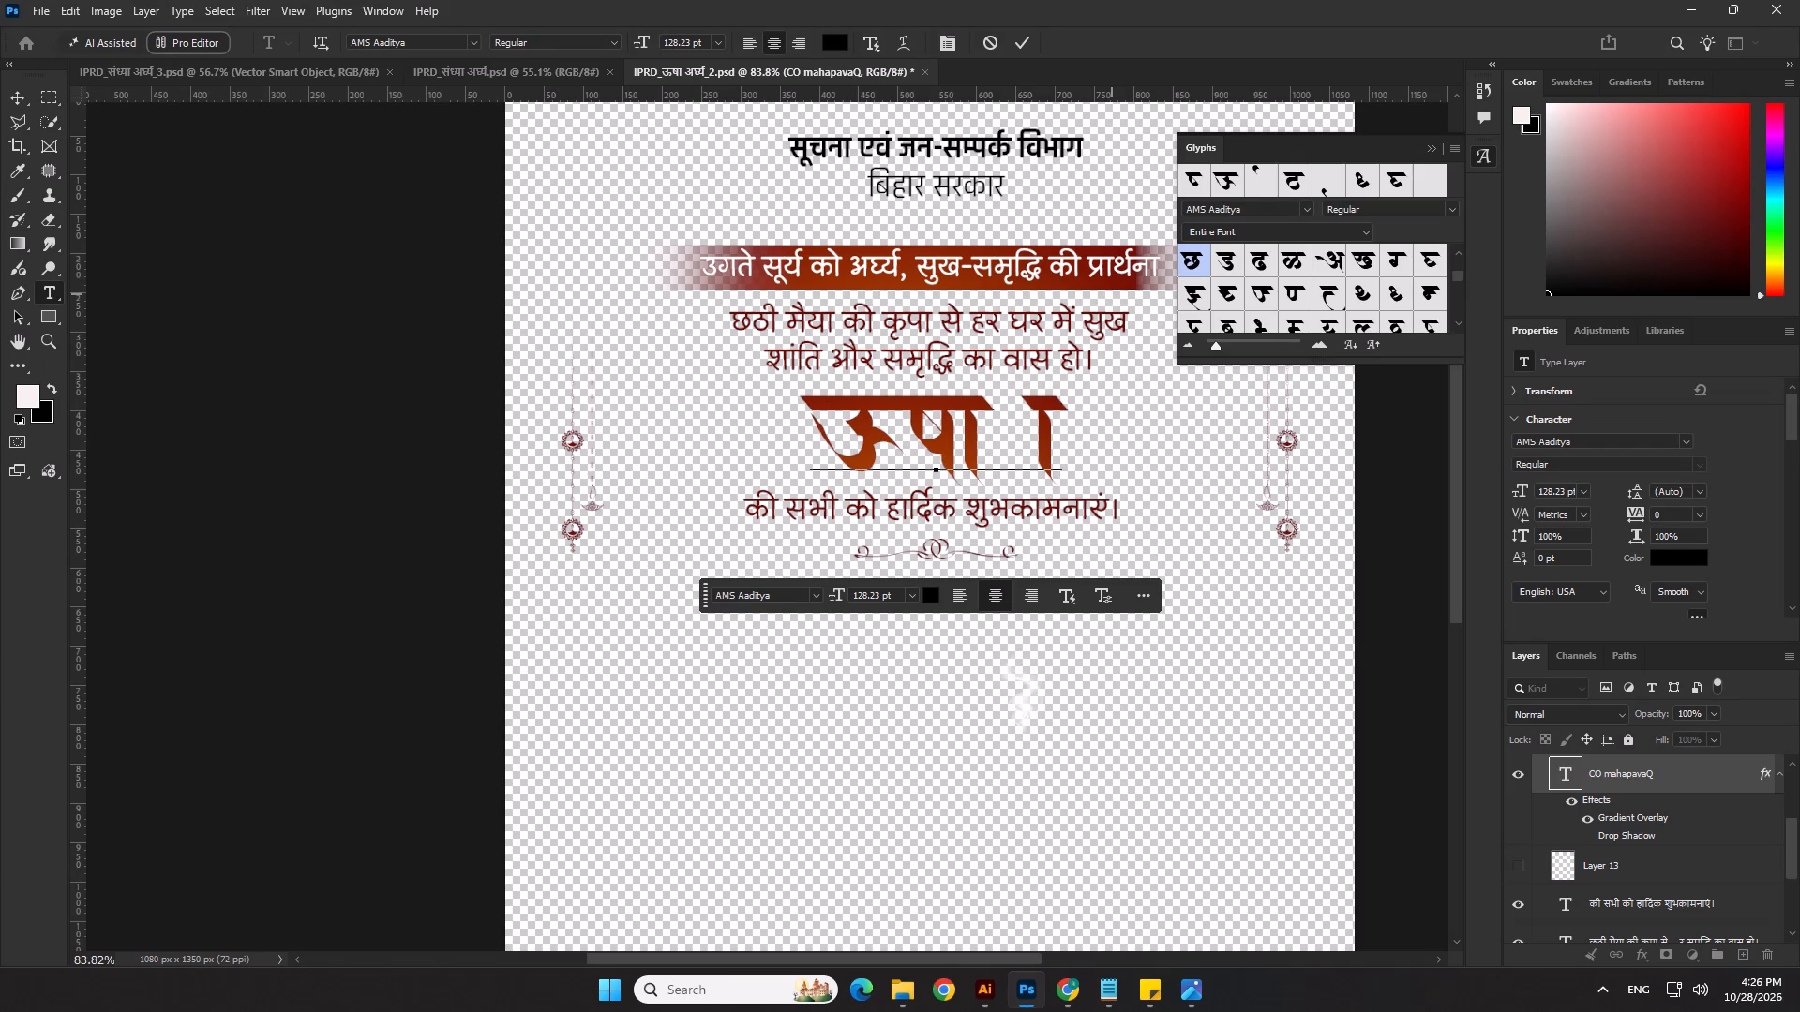
{"action": "key", "text": "BackSpace"}
{"action": "key", "text": "shift+a"}
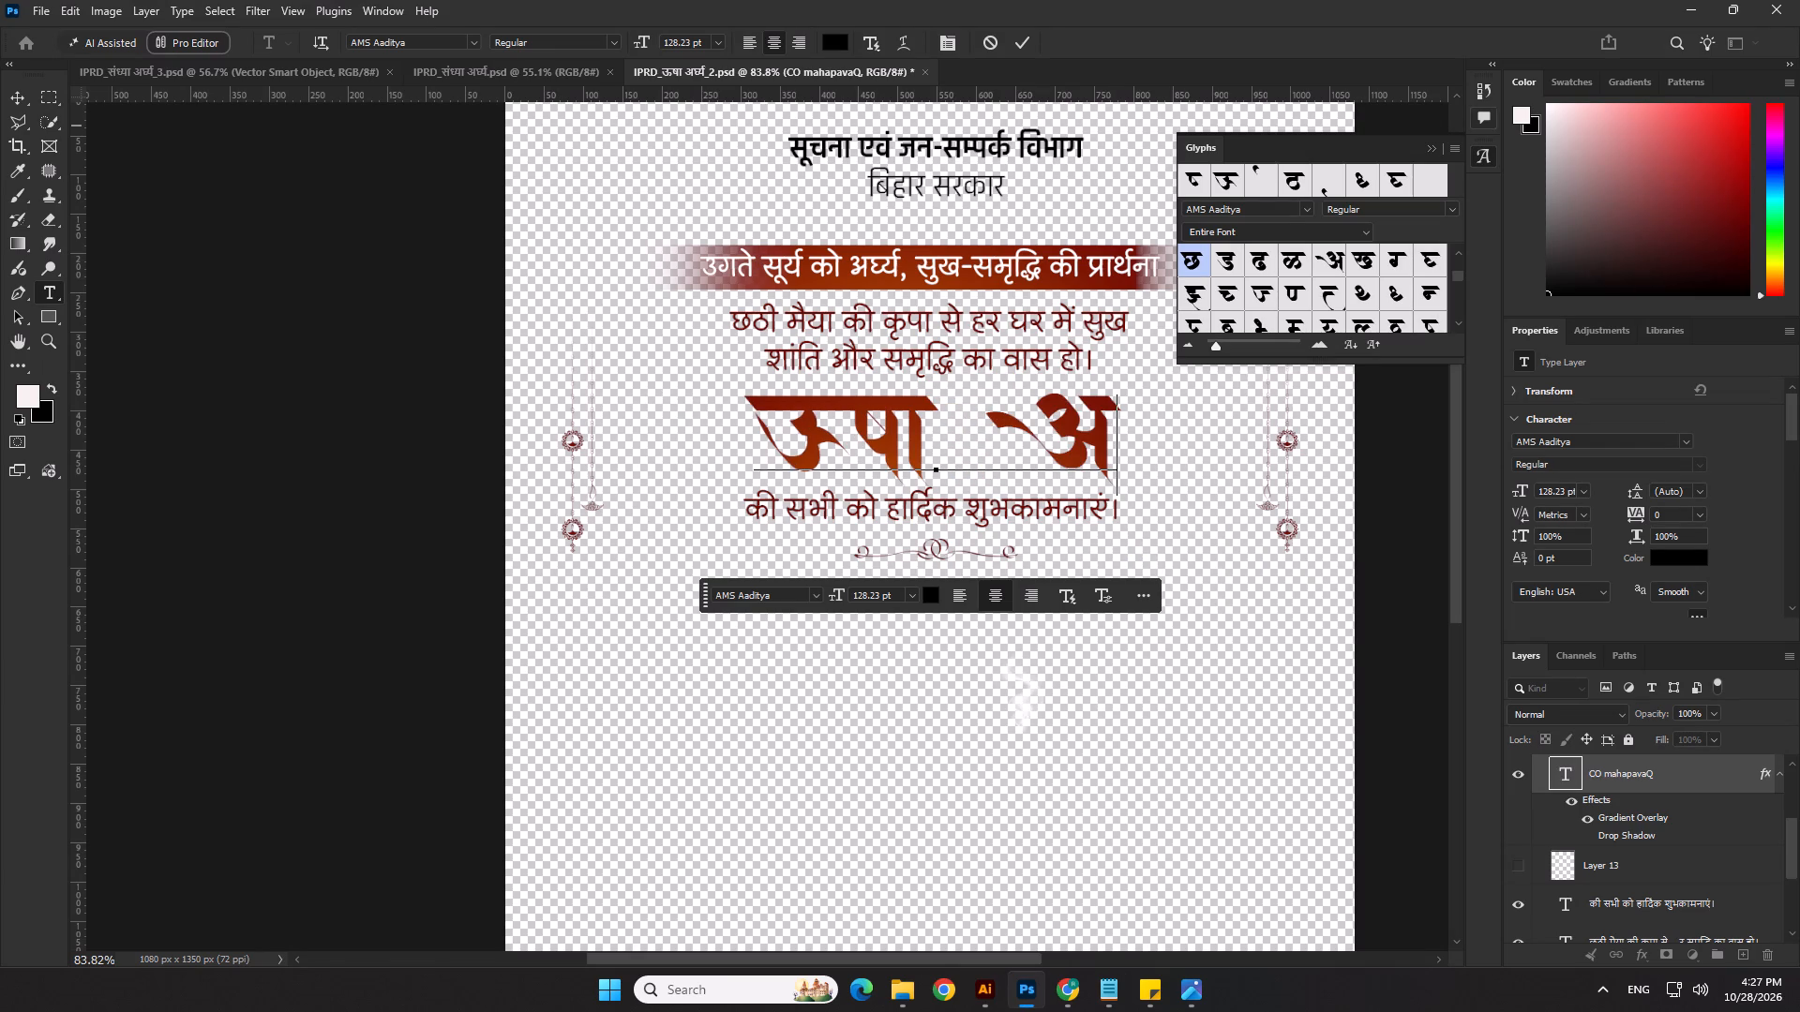
{"action": "double_click", "coordinate": [1352, 184]}
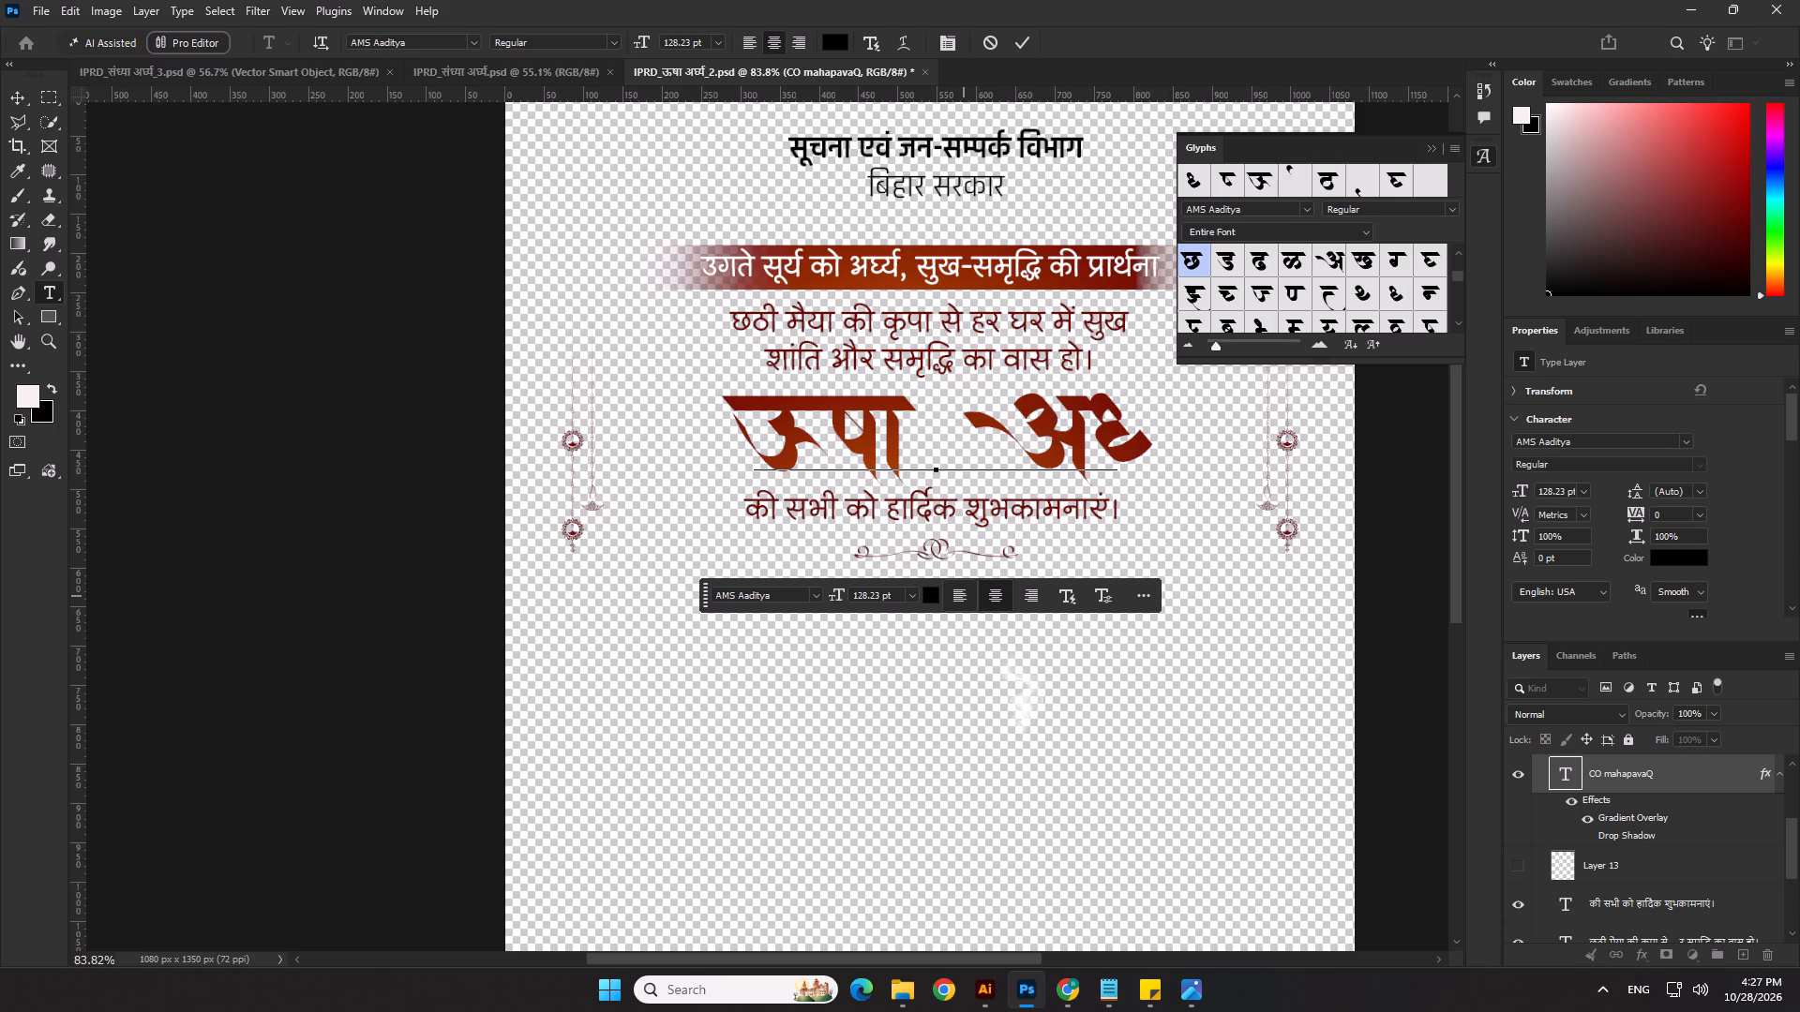
{"action": "type", "text": "ya"}
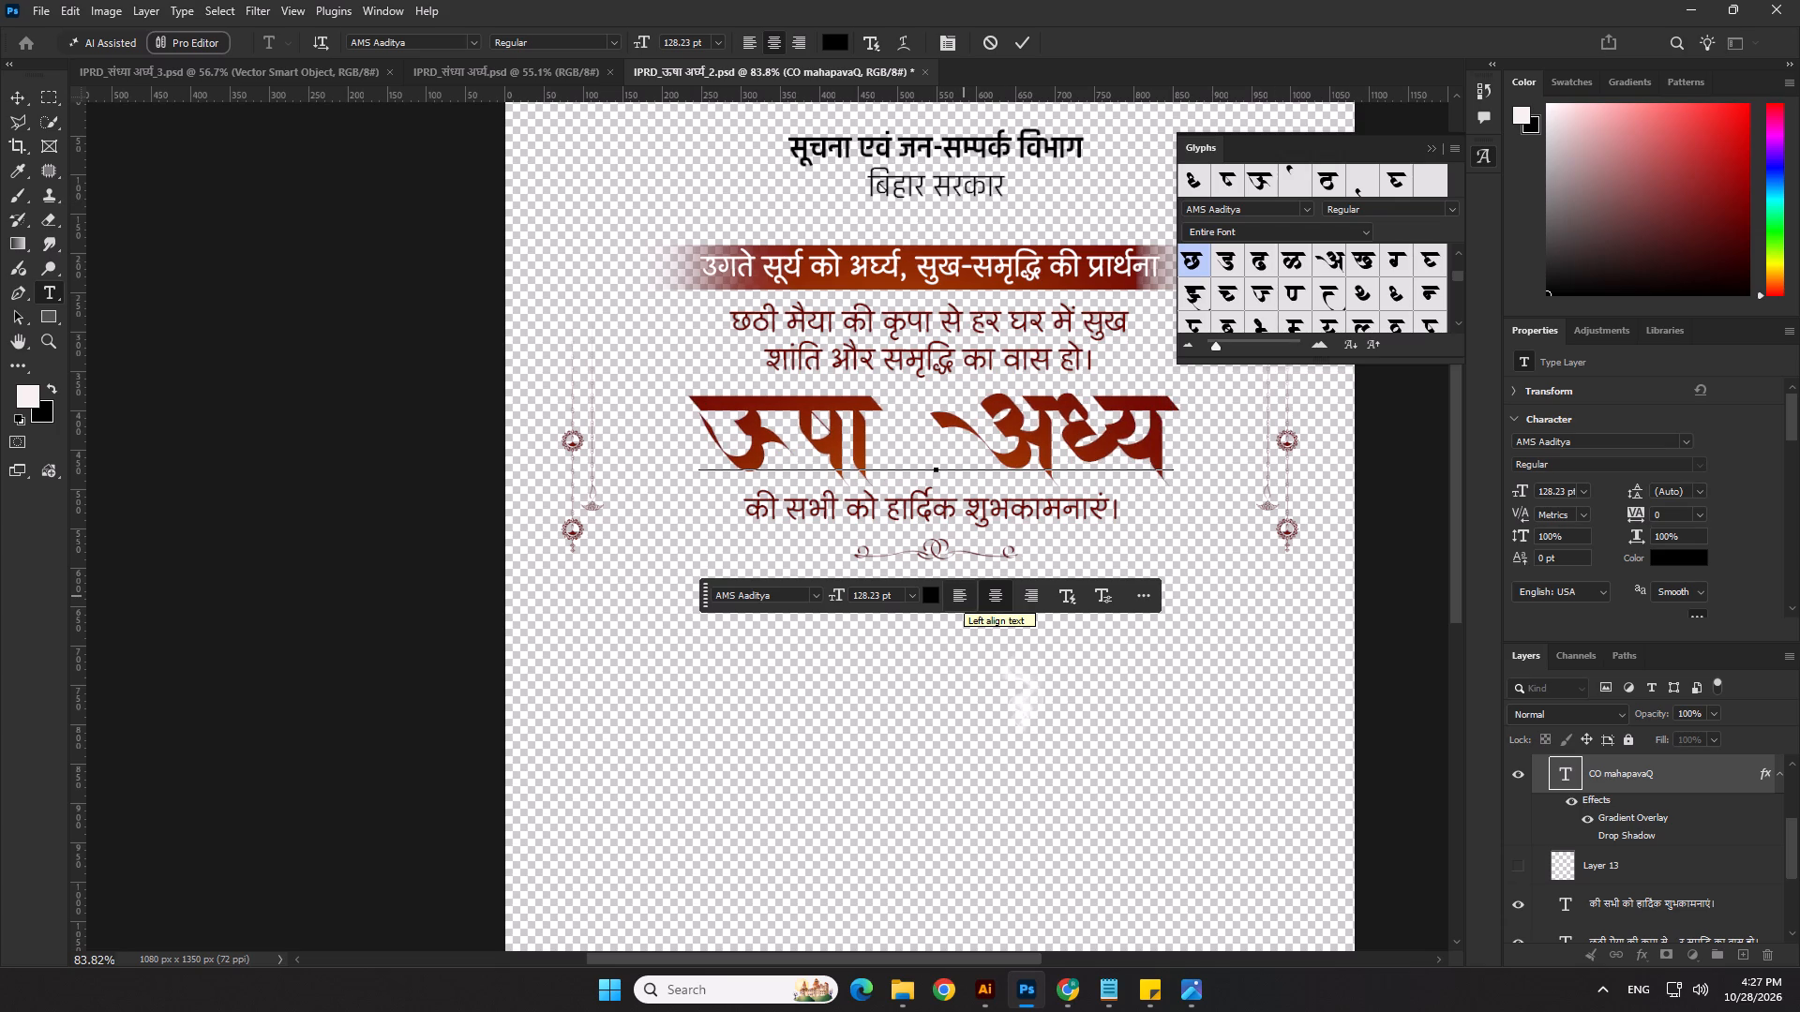
{"action": "double_click", "coordinate": [1284, 174]}
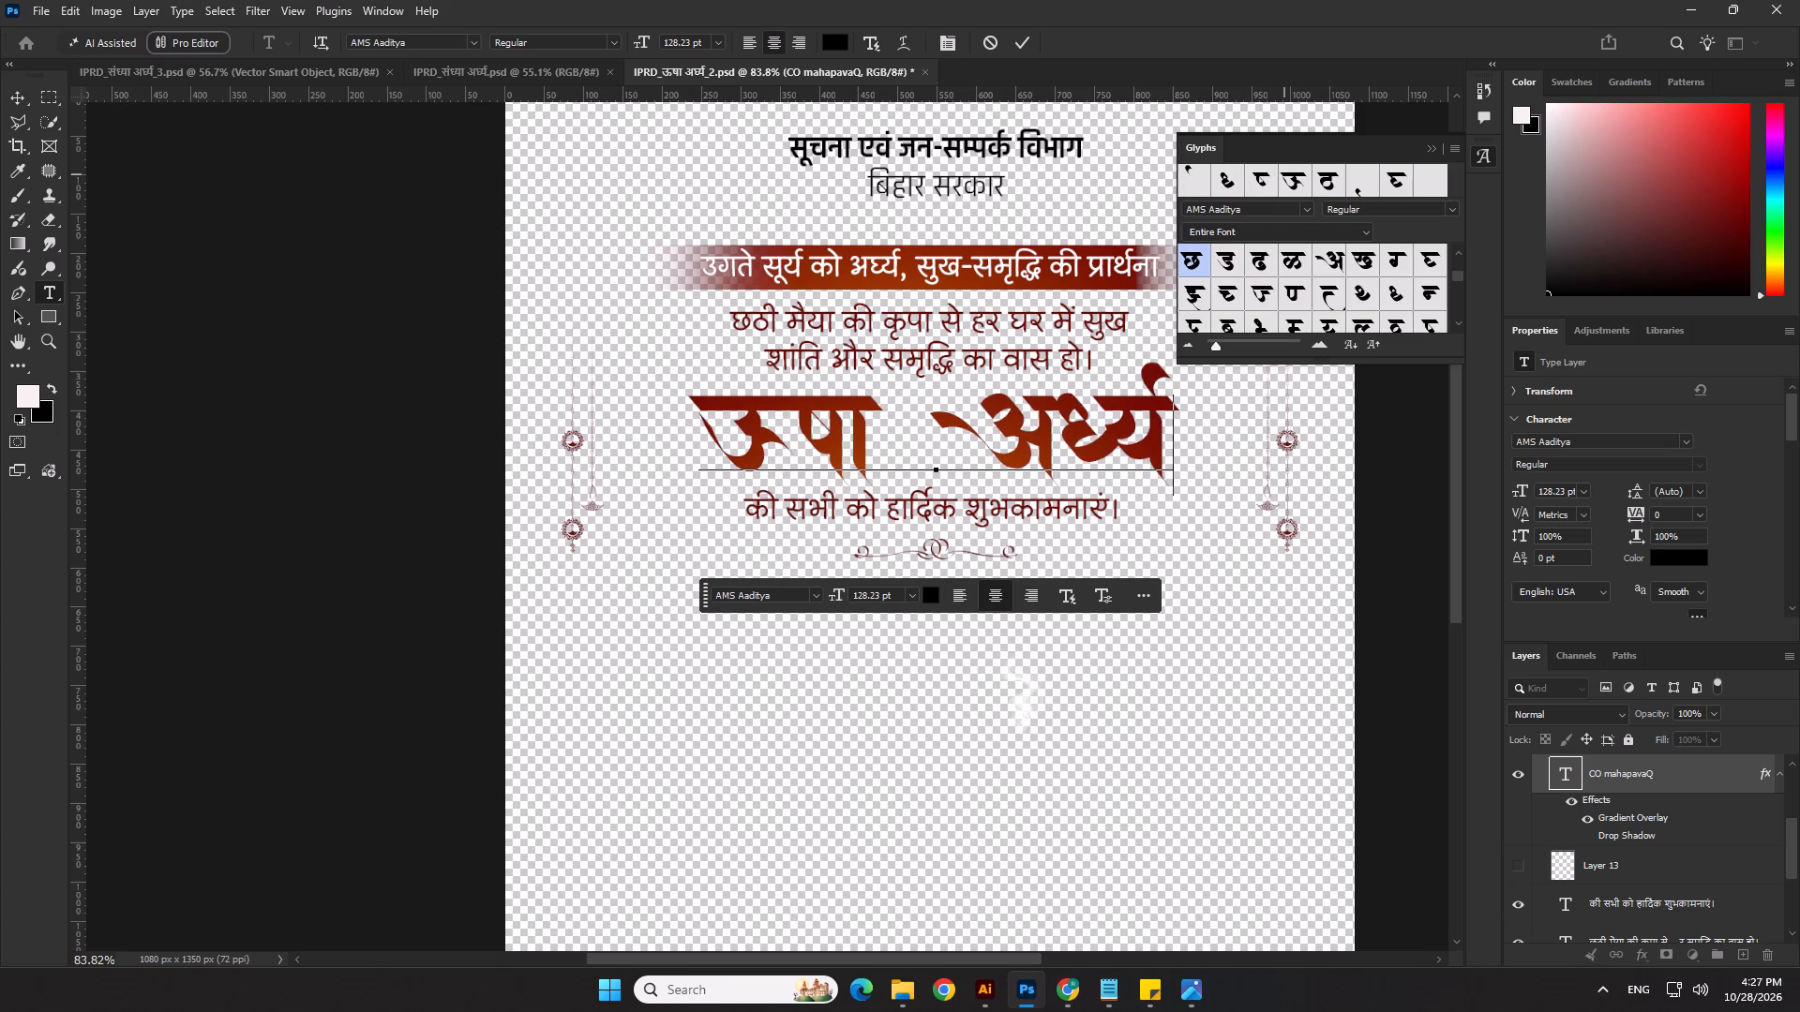
Narrow the space between "ऊषा" and "अर्घ्य" by setting its horizontal scale to about 61%.
{"action": "left_click_drag", "start_coordinate": [936, 436], "coordinate": [883, 445]}
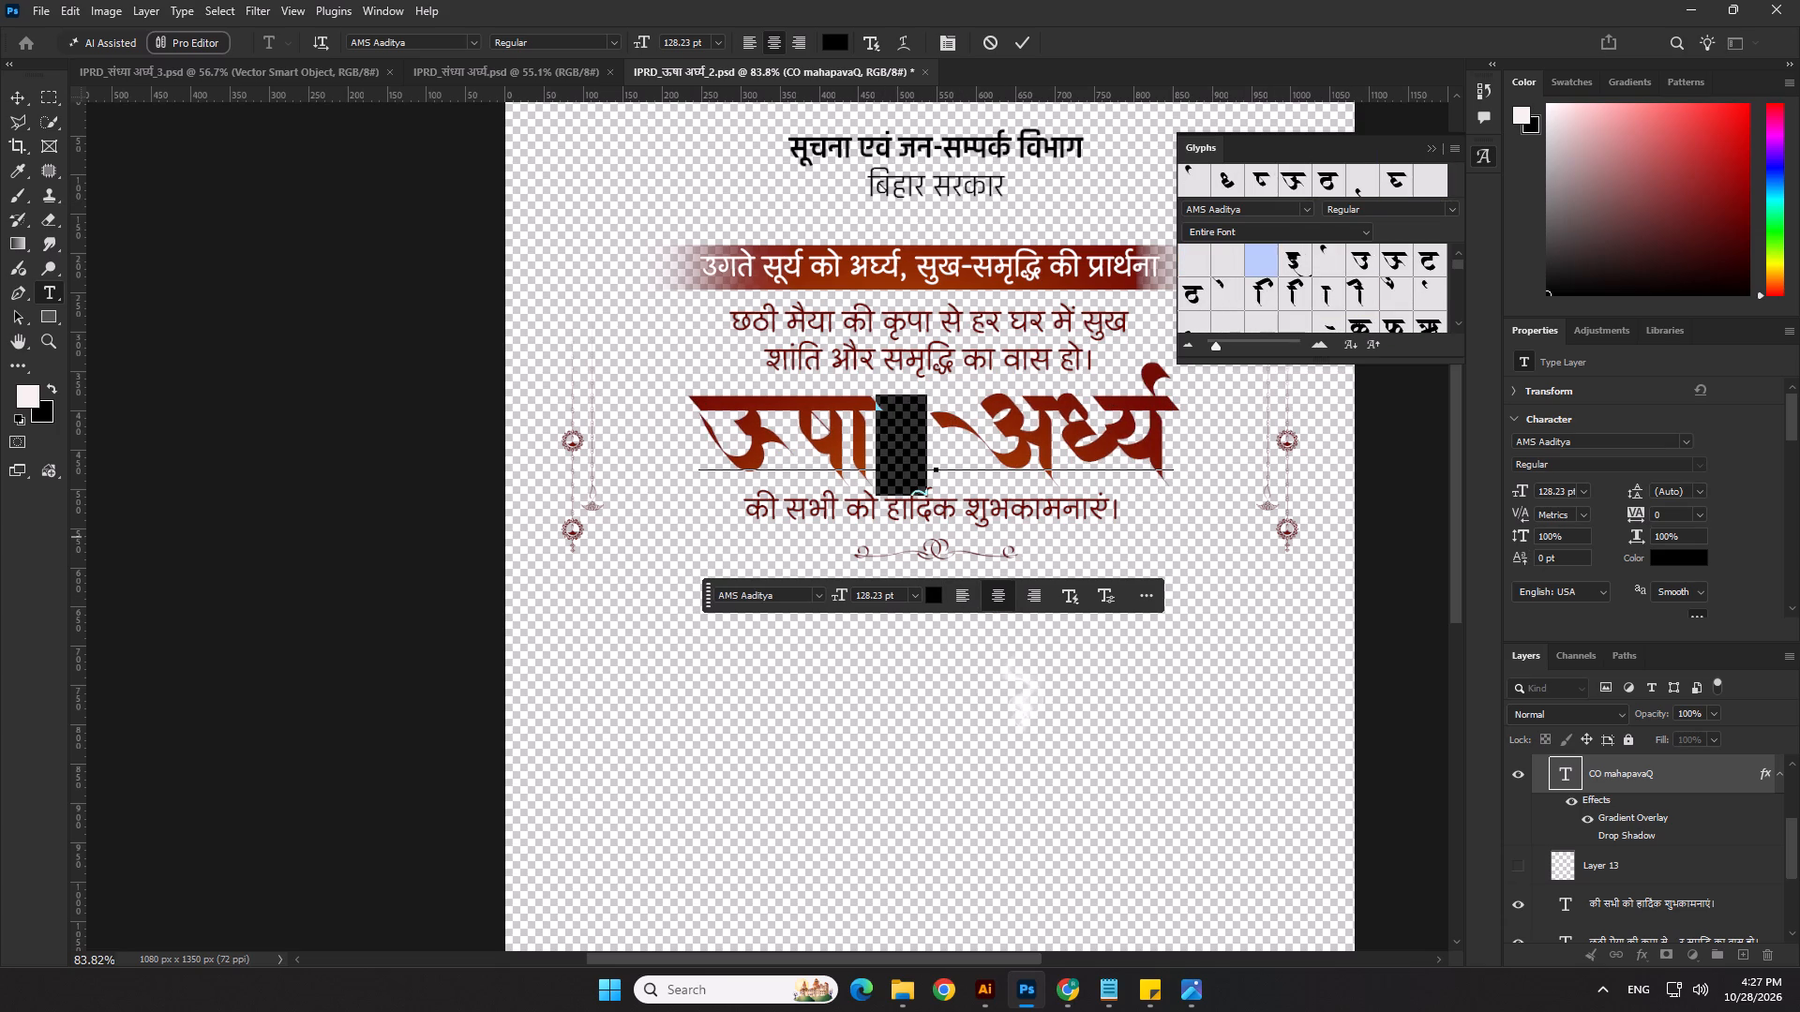
{"action": "left_click_drag", "start_coordinate": [1635, 534], "coordinate": [1598, 542]}
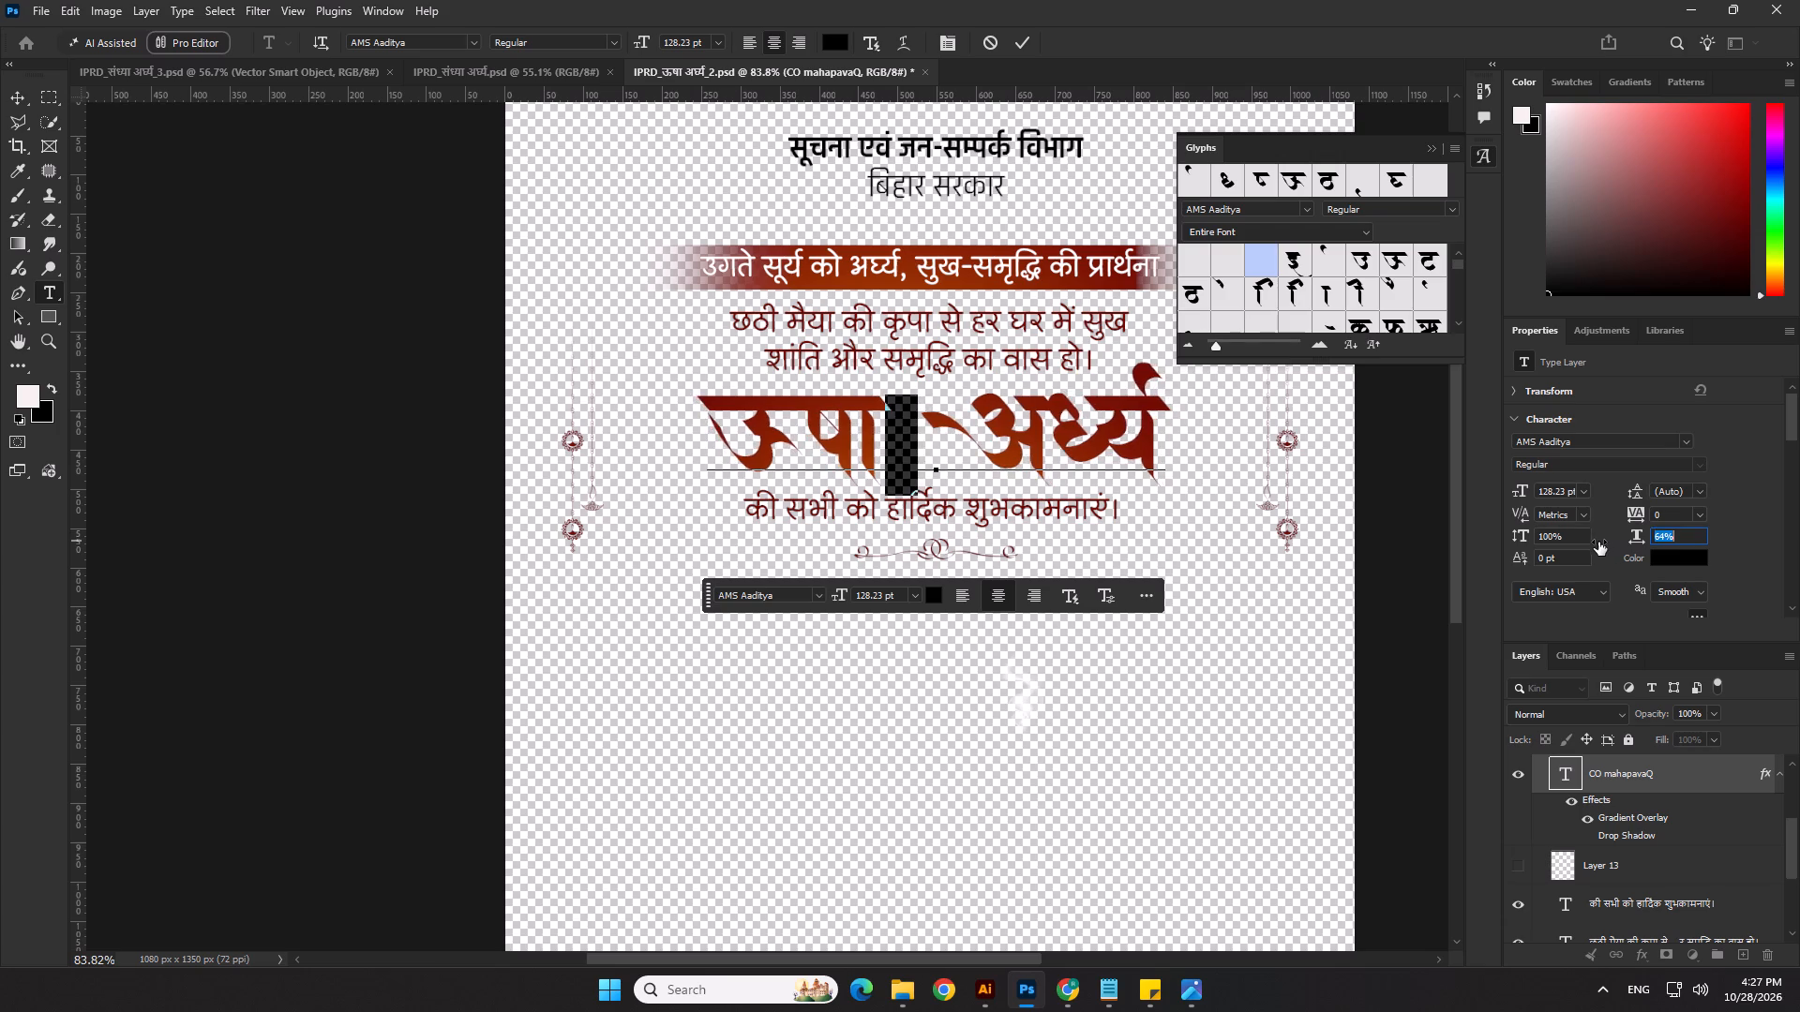
{"action": "left_click_drag", "start_coordinate": [1598, 542], "coordinate": [1585, 545]}
{"action": "left_click_drag", "start_coordinate": [1665, 537], "coordinate": [1650, 540]}
{"action": "key", "text": "ctrl+z"}
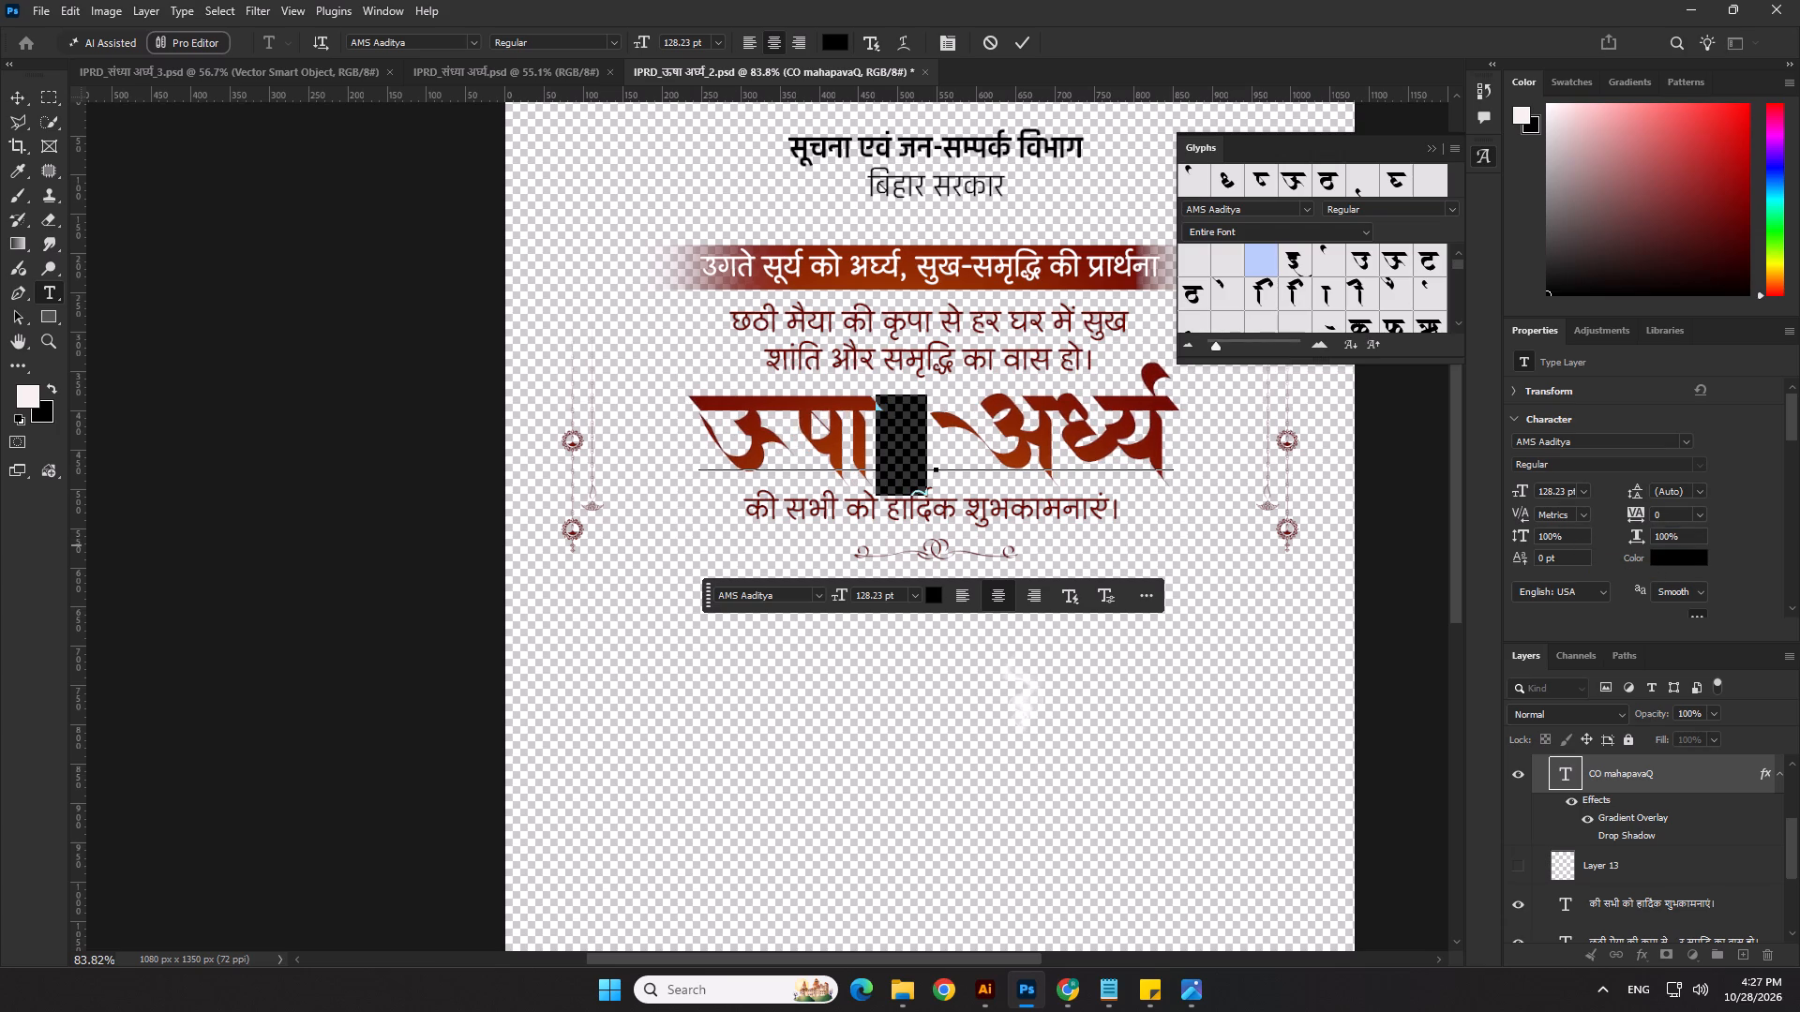
{"action": "left_click_drag", "start_coordinate": [1640, 537], "coordinate": [1639, 539]}
{"action": "left_click_drag", "start_coordinate": [1639, 539], "coordinate": [1603, 542]}
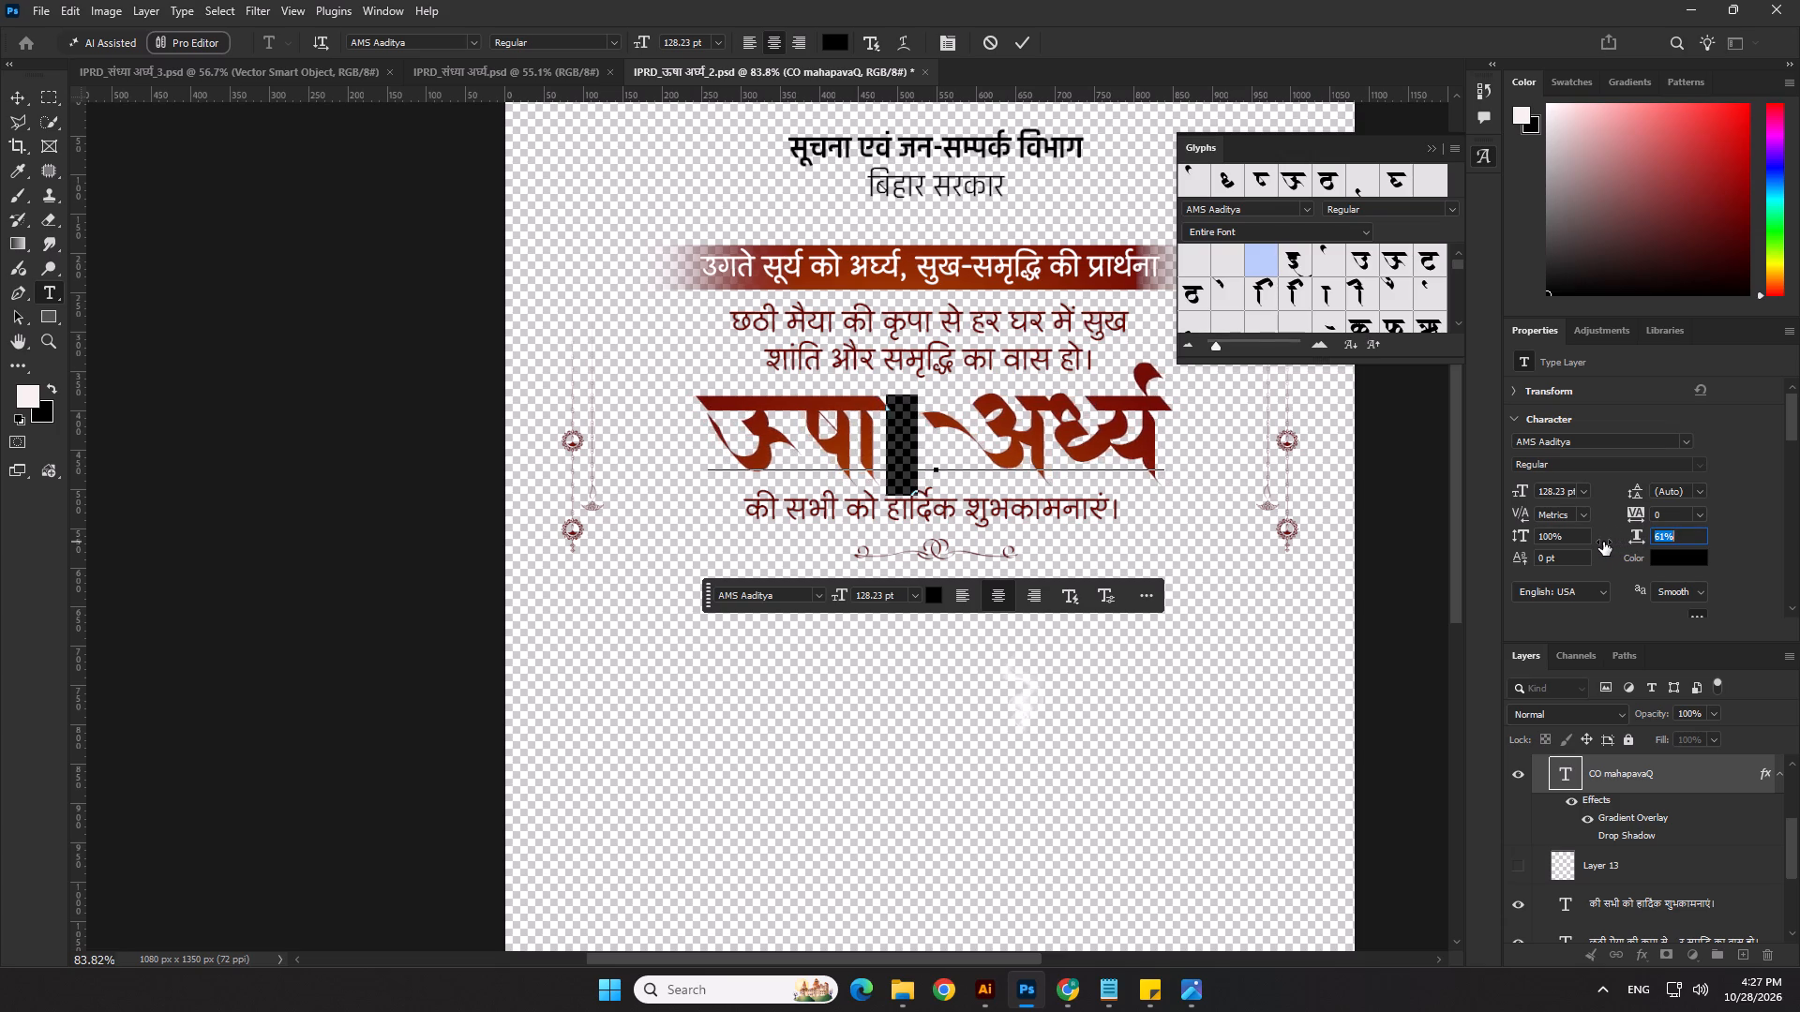
Narrow the space between "ऊषा" and "अर्घ्य" further by setting its horizontal scale to 32%, and commit the headline text.
{"action": "left_click_drag", "start_coordinate": [1603, 542], "coordinate": [1576, 548]}
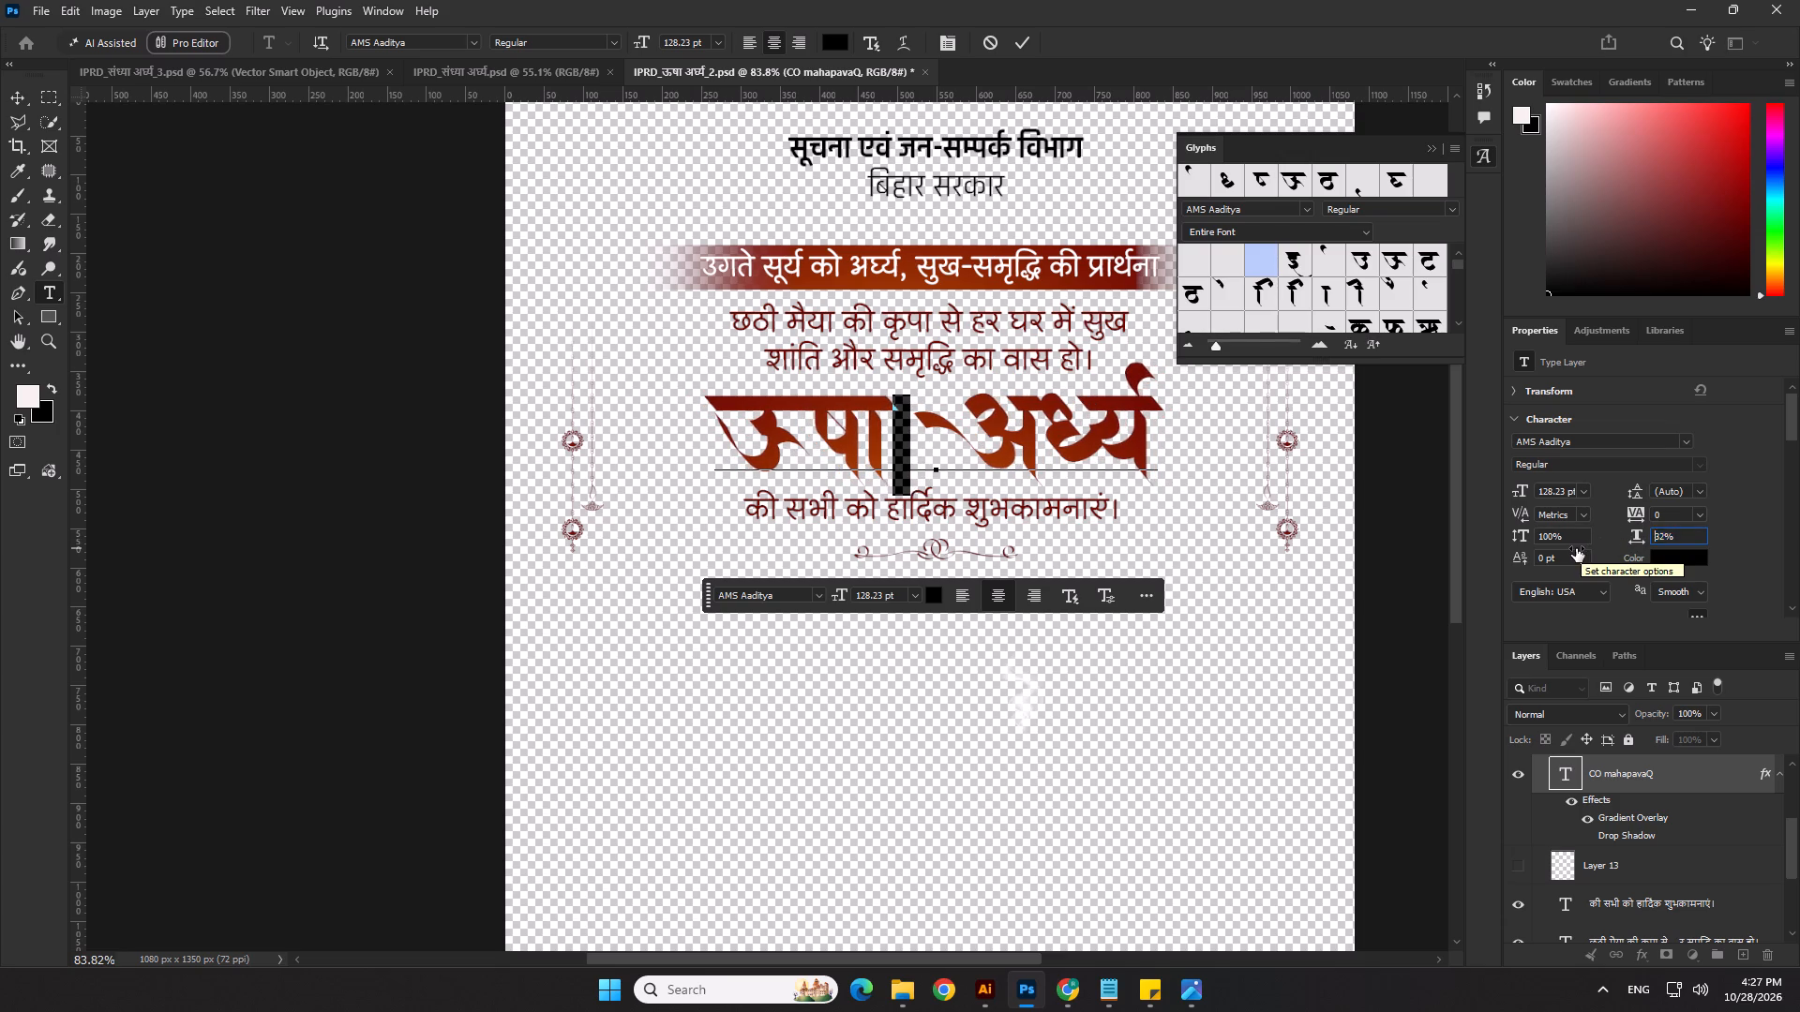
{"action": "left_click_drag", "start_coordinate": [1576, 548], "coordinate": [1569, 549]}
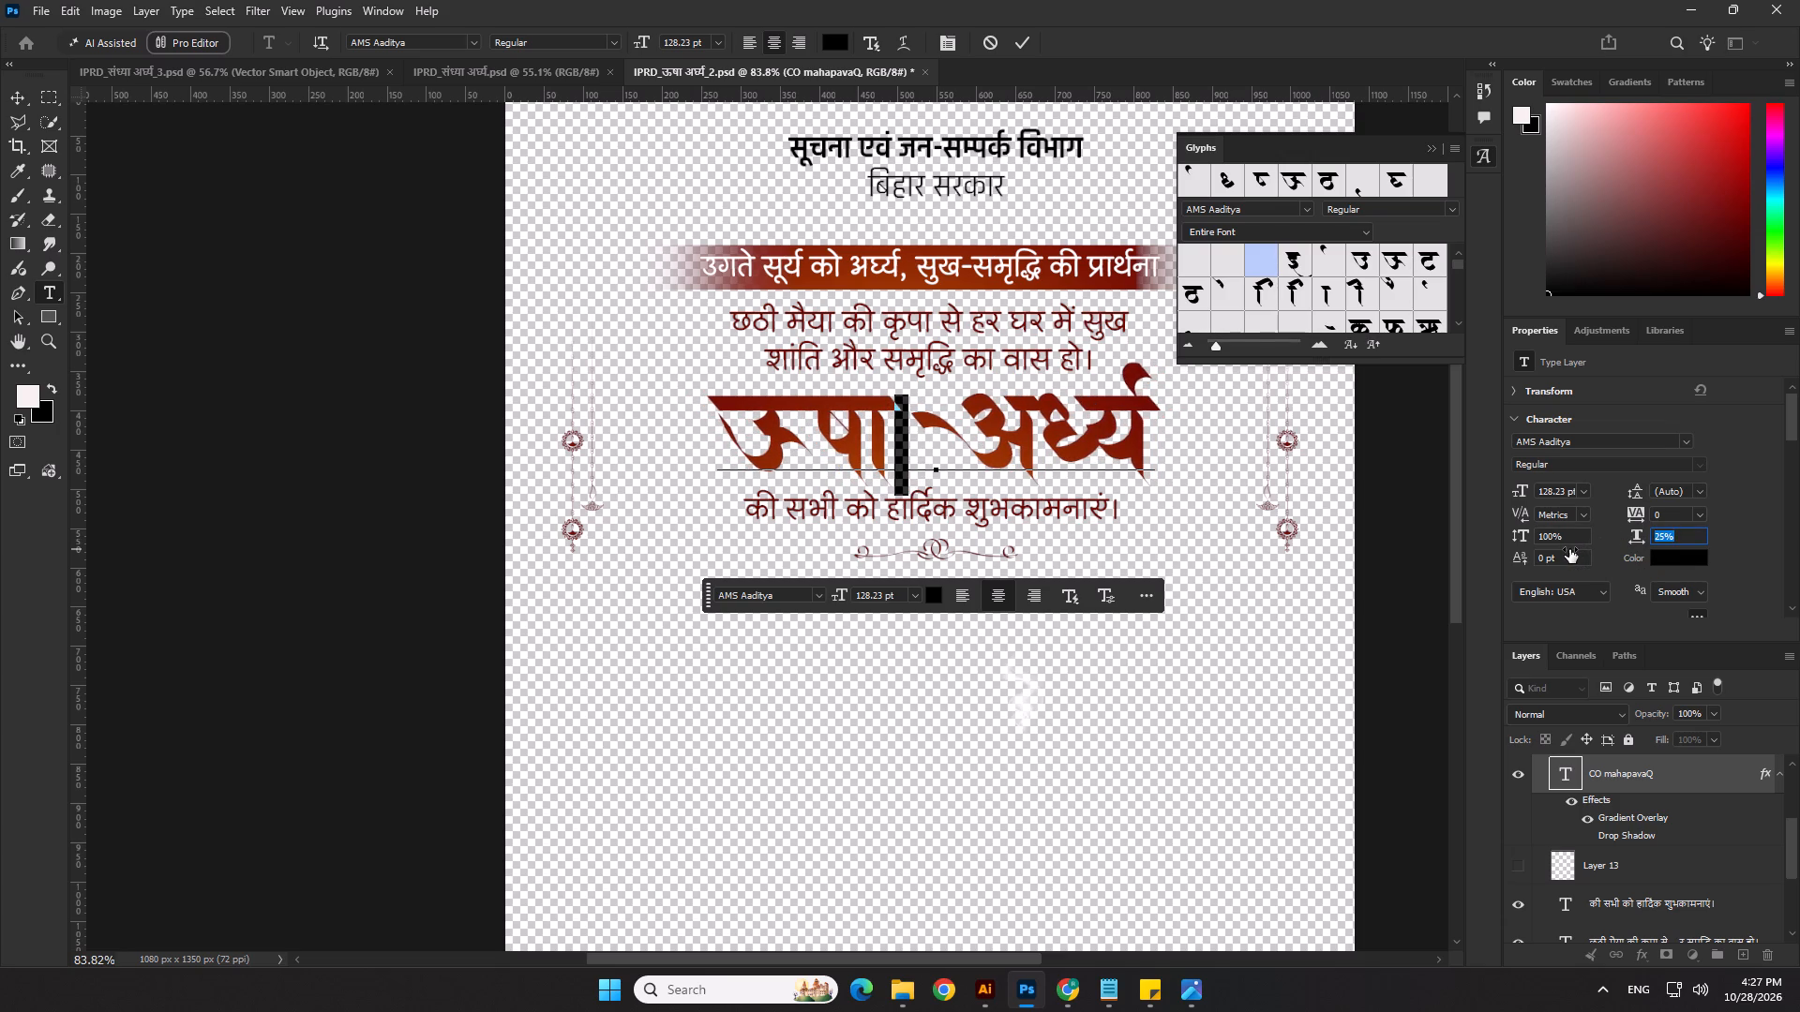
{"action": "left_click_drag", "start_coordinate": [1569, 549], "coordinate": [1576, 549]}
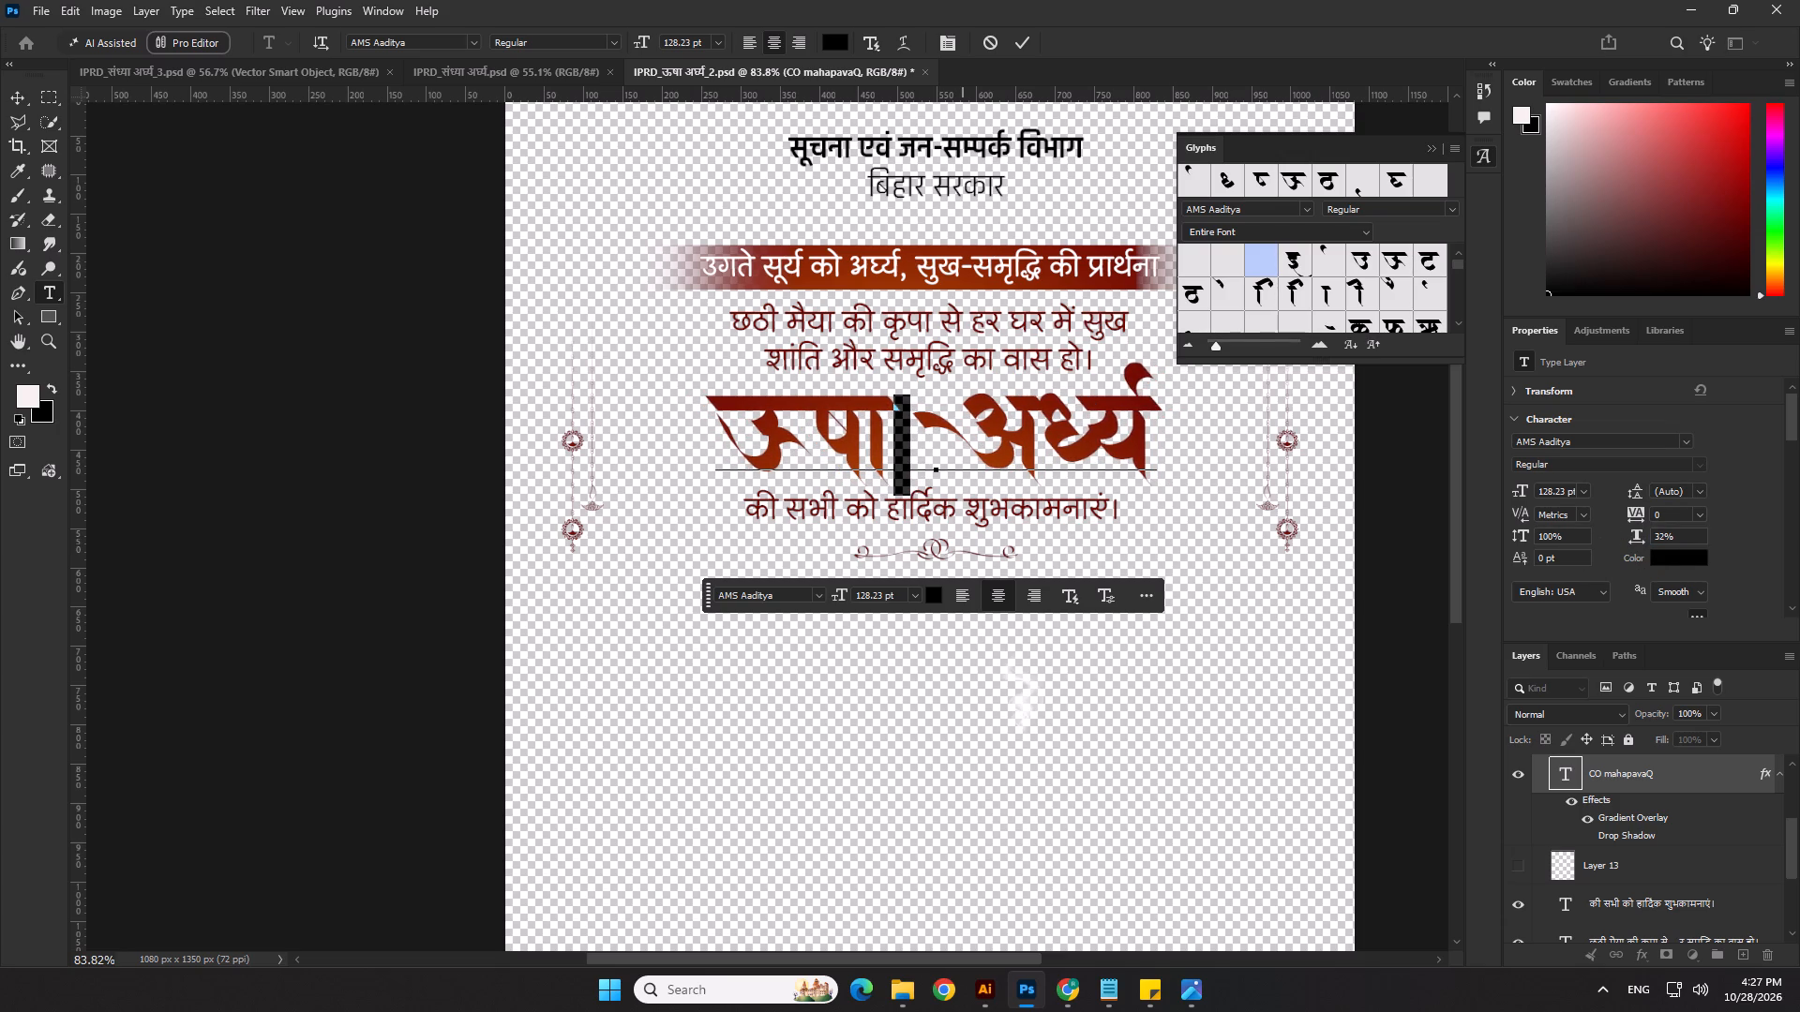
{"action": "left_click", "coordinate": [1022, 41]}
Centre the "ऊषा अर्घ्य" headline horizontally on the poster, nudge it slightly upward and deselect it.
{"action": "scroll", "coordinate": [742, 542], "scroll_direction": "down", "scroll_amount": 5}
{"action": "scroll", "coordinate": [849, 564], "scroll_direction": "up", "scroll_amount": 1}
{"action": "scroll", "coordinate": [1081, 582], "scroll_direction": "down", "scroll_amount": 1}
{"action": "left_click", "coordinate": [634, 33]}
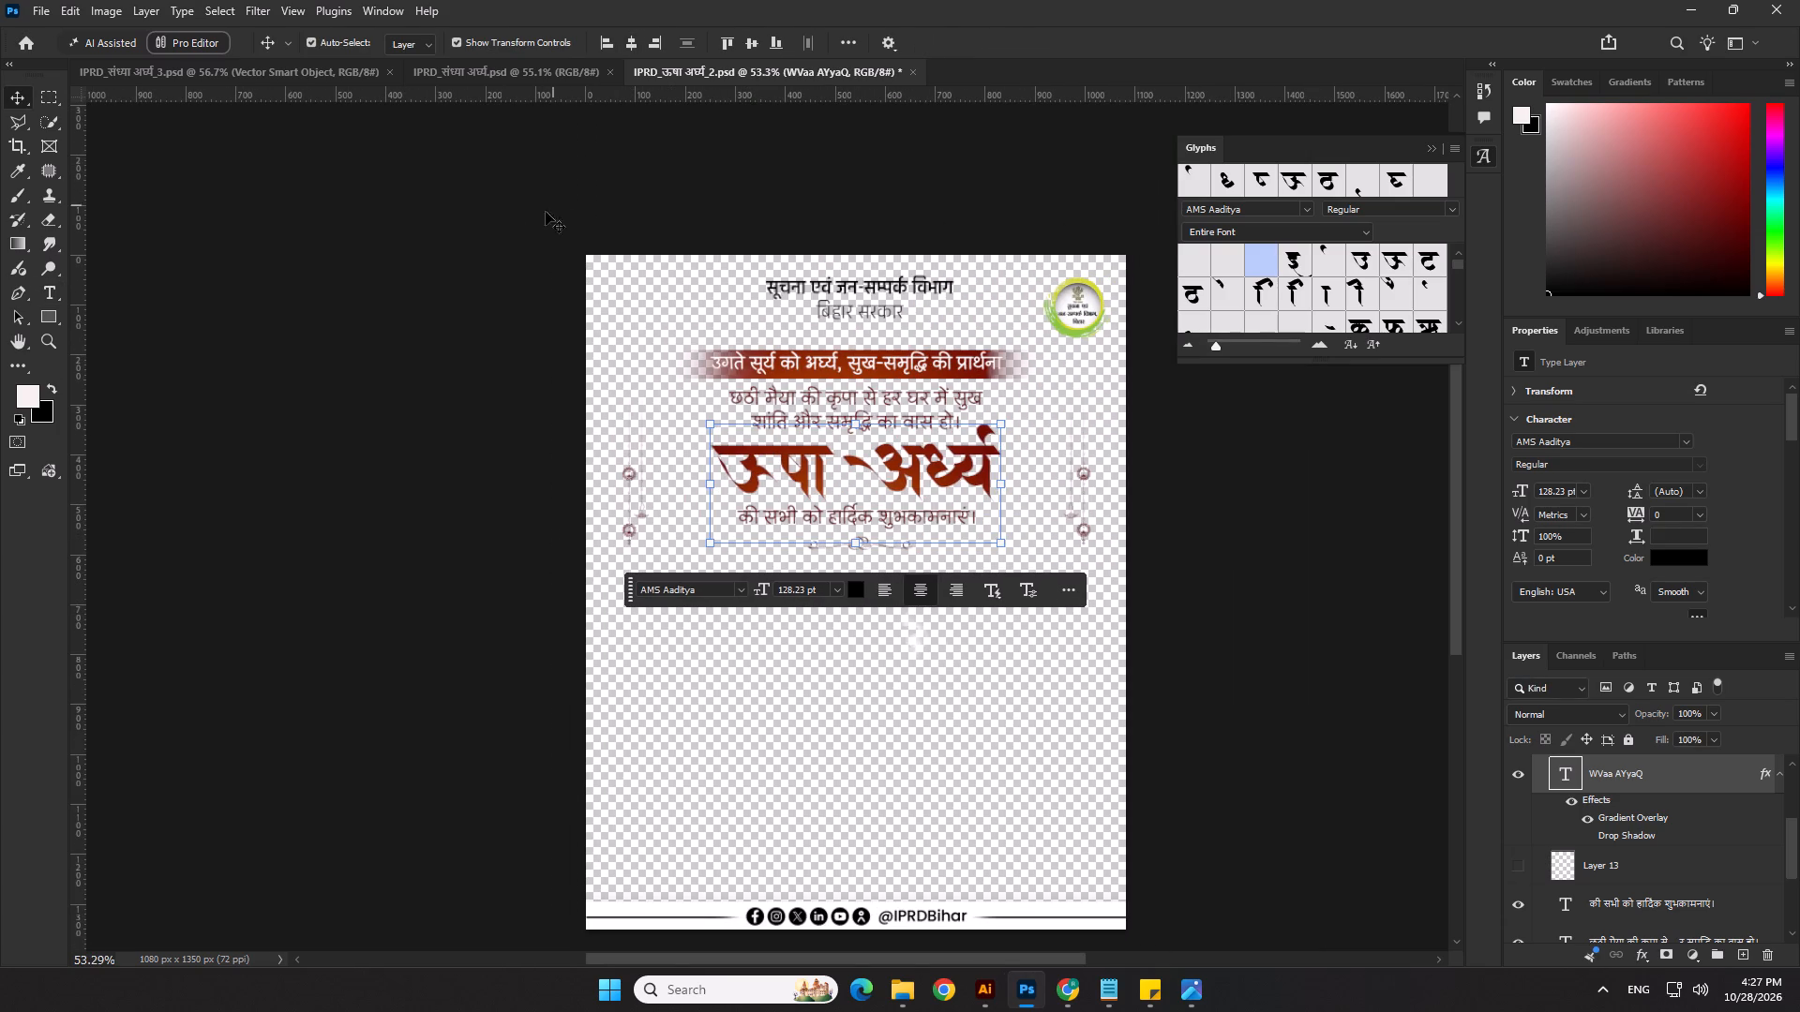
{"action": "key", "text": "Up"}
{"action": "left_click", "coordinate": [399, 355]}
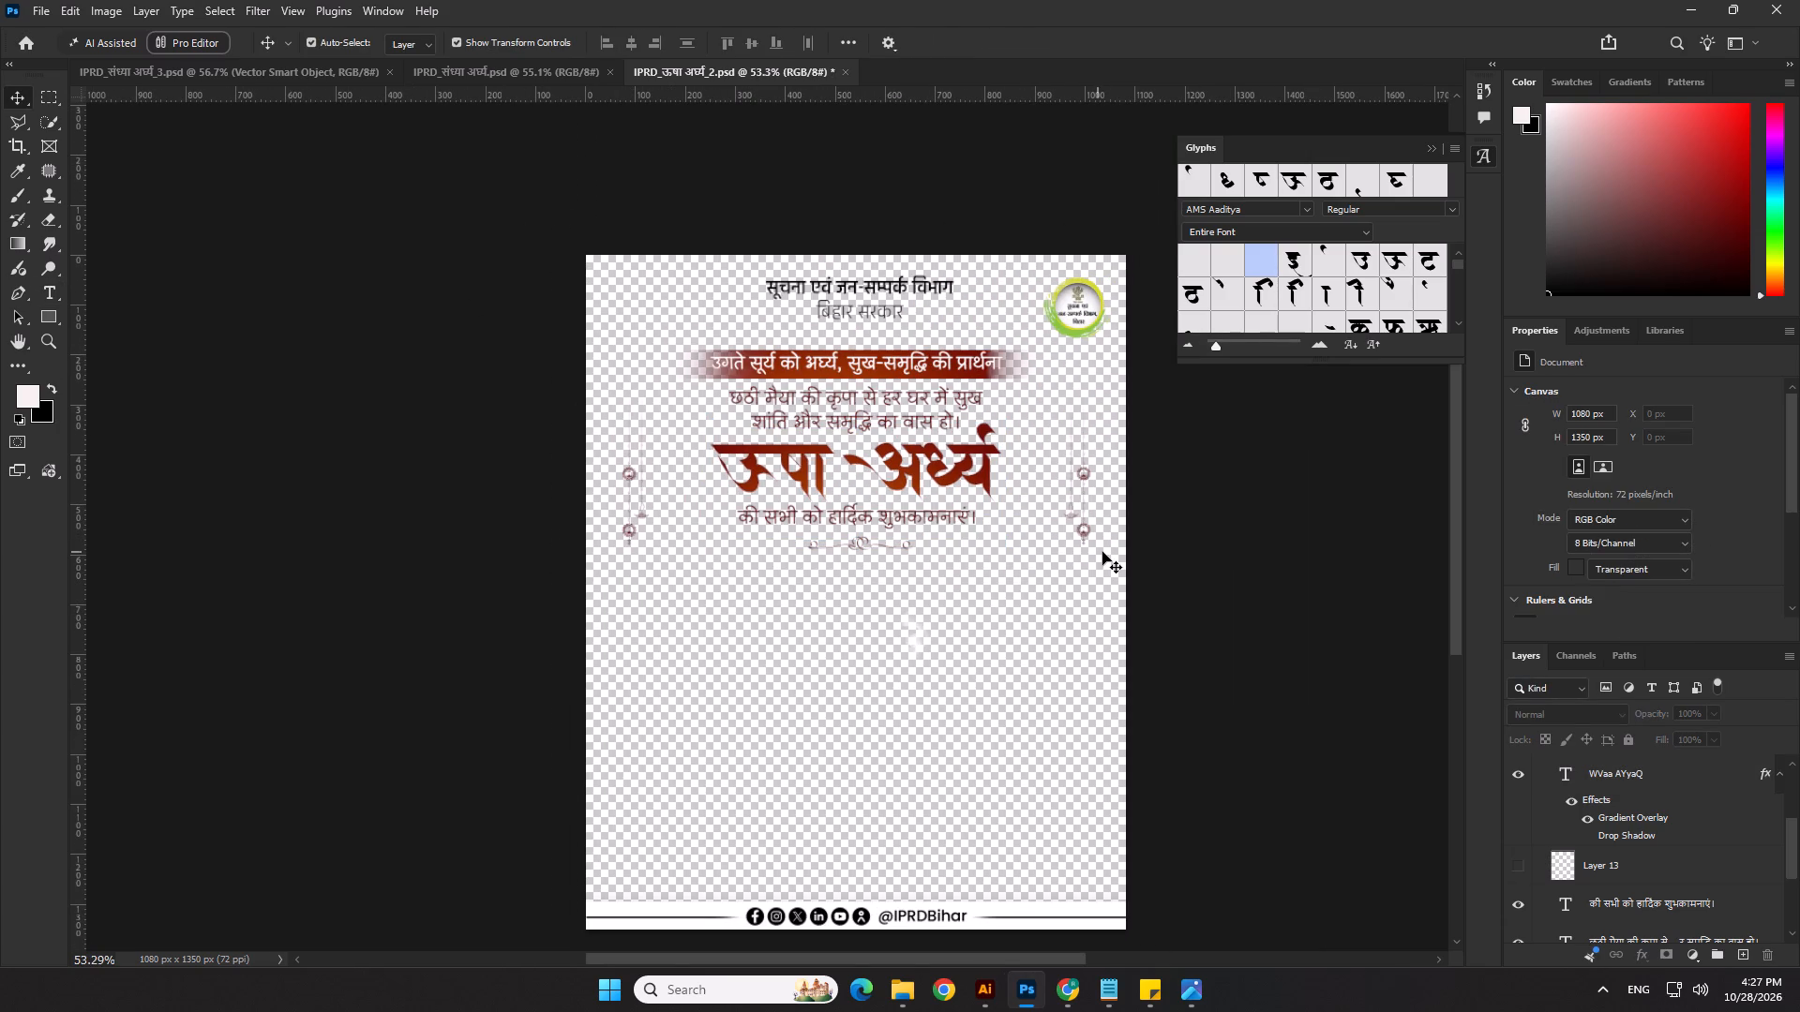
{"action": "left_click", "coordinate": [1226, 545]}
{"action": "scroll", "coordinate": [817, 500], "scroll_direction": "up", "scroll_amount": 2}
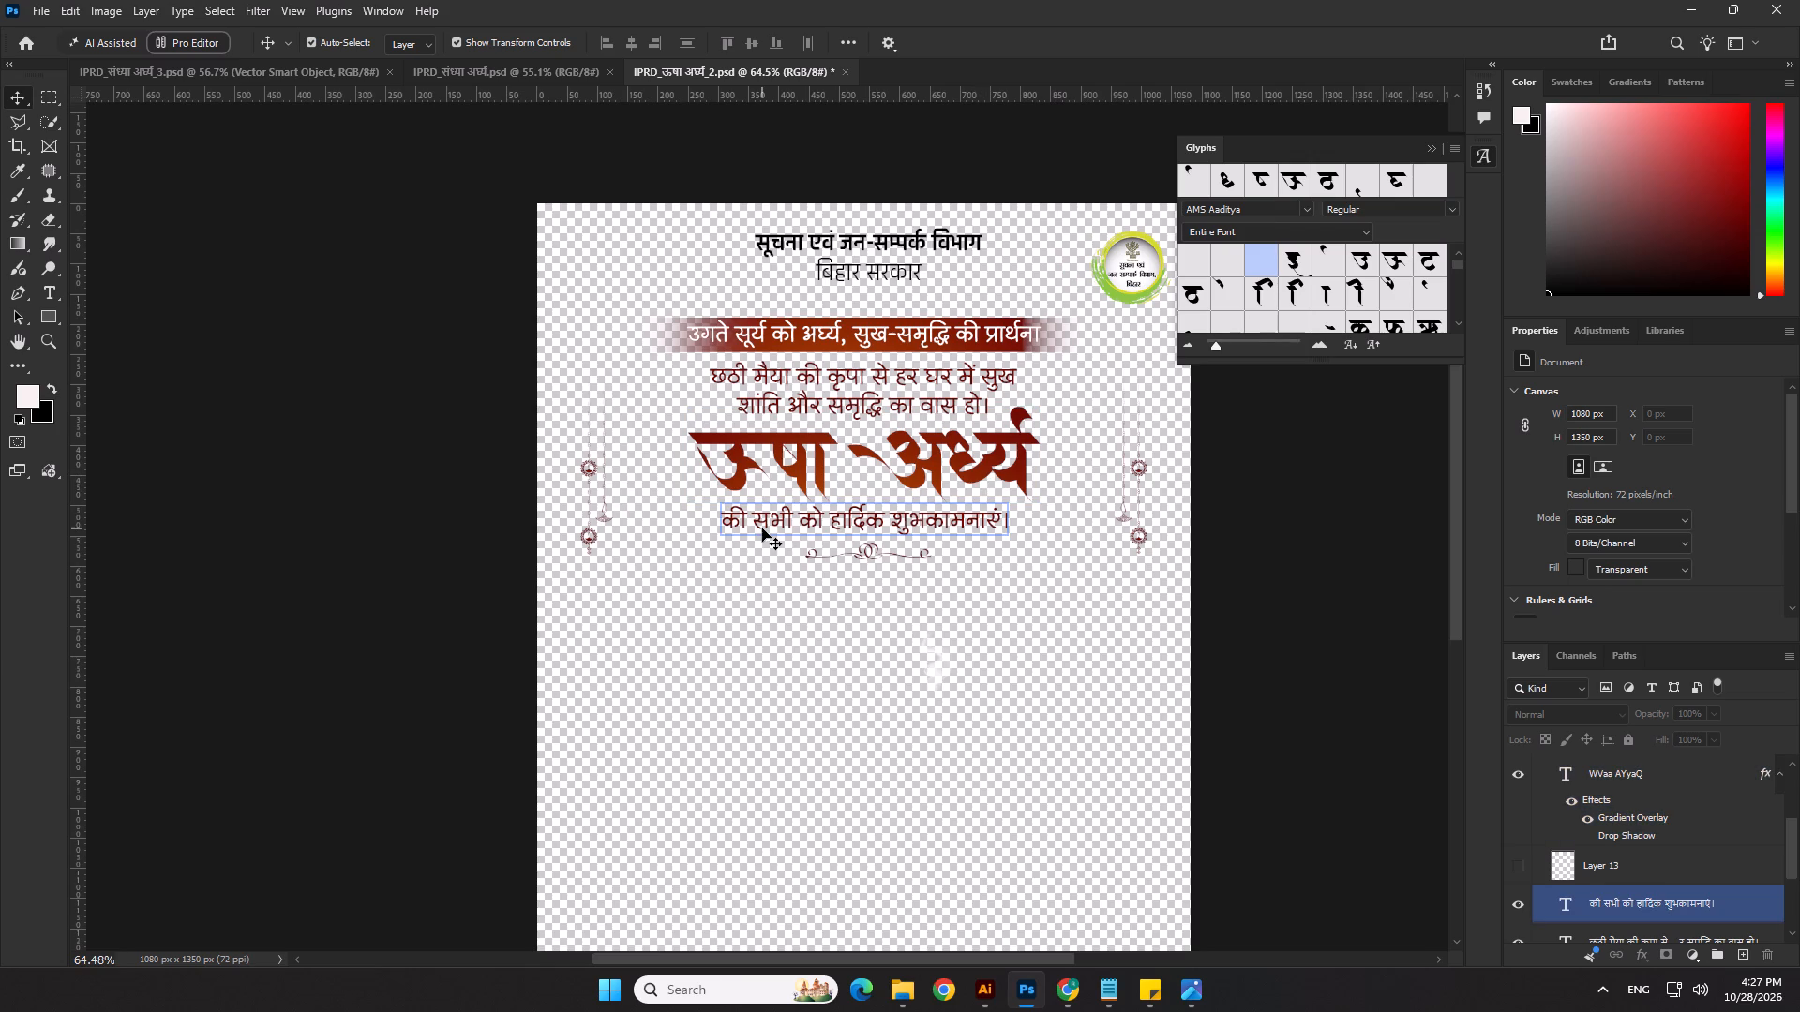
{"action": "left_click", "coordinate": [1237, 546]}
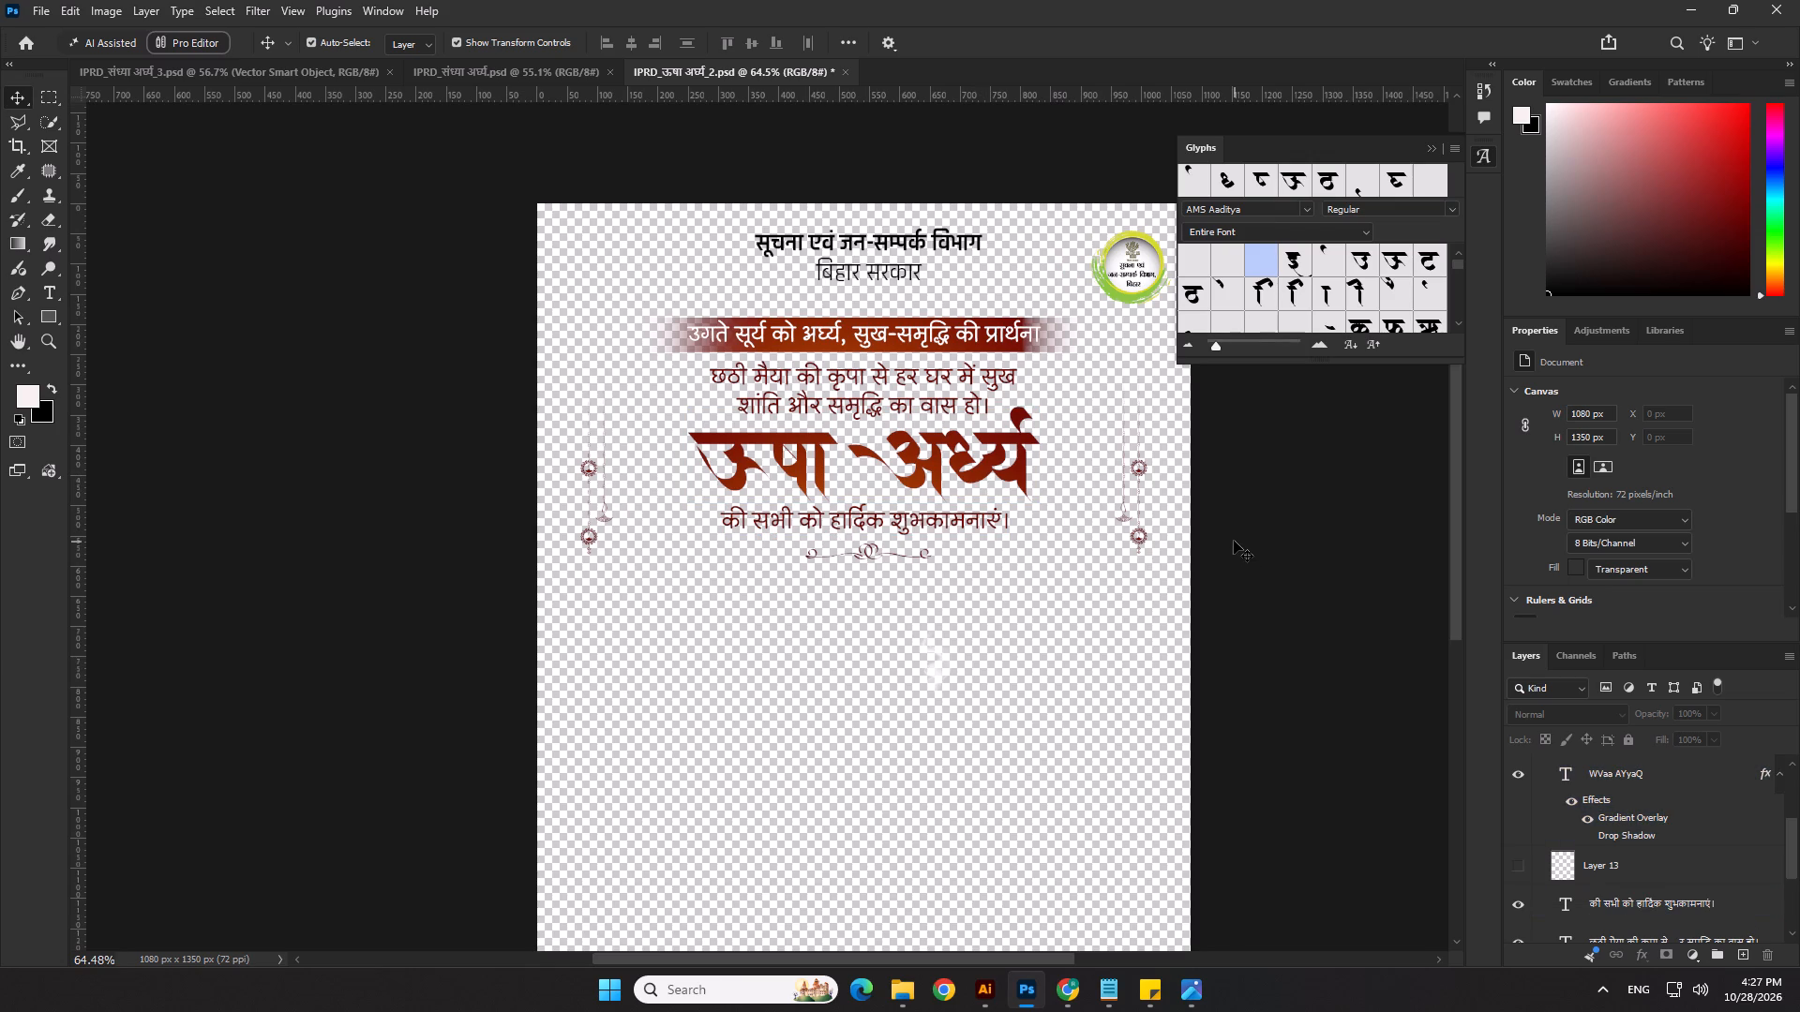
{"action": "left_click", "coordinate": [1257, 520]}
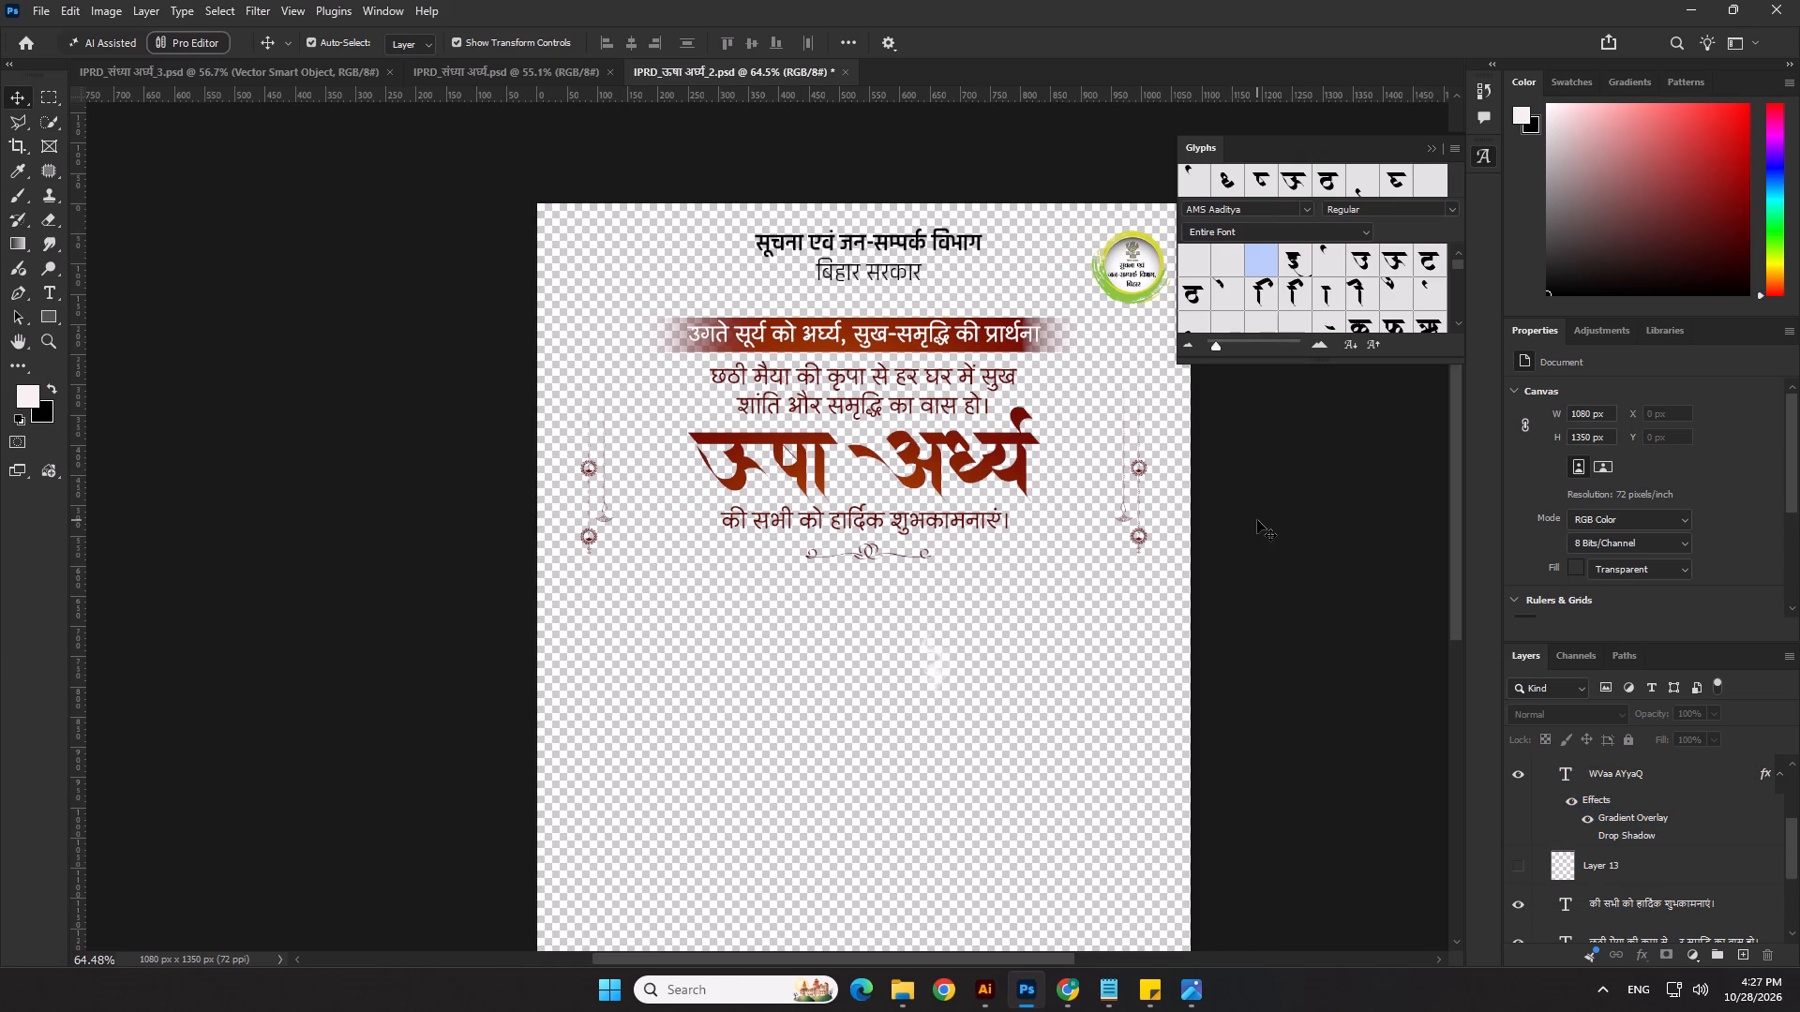
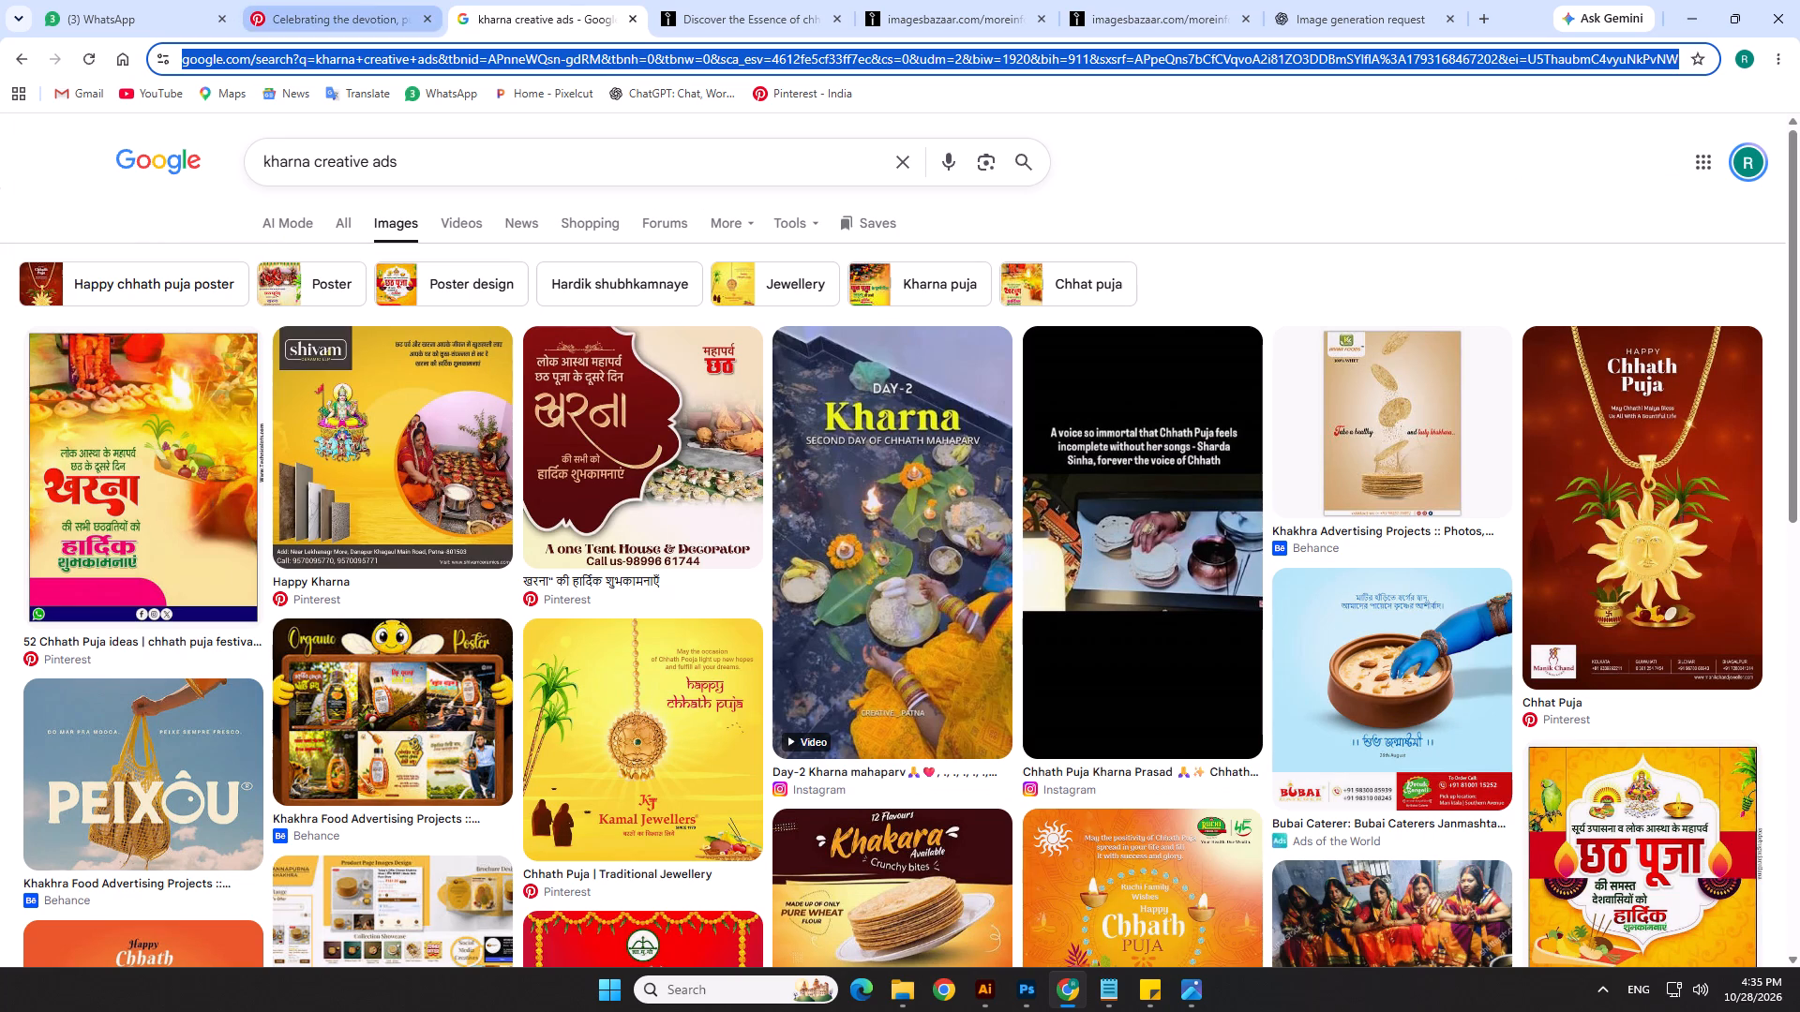
{"action": "left_click", "coordinate": [309, 0]}
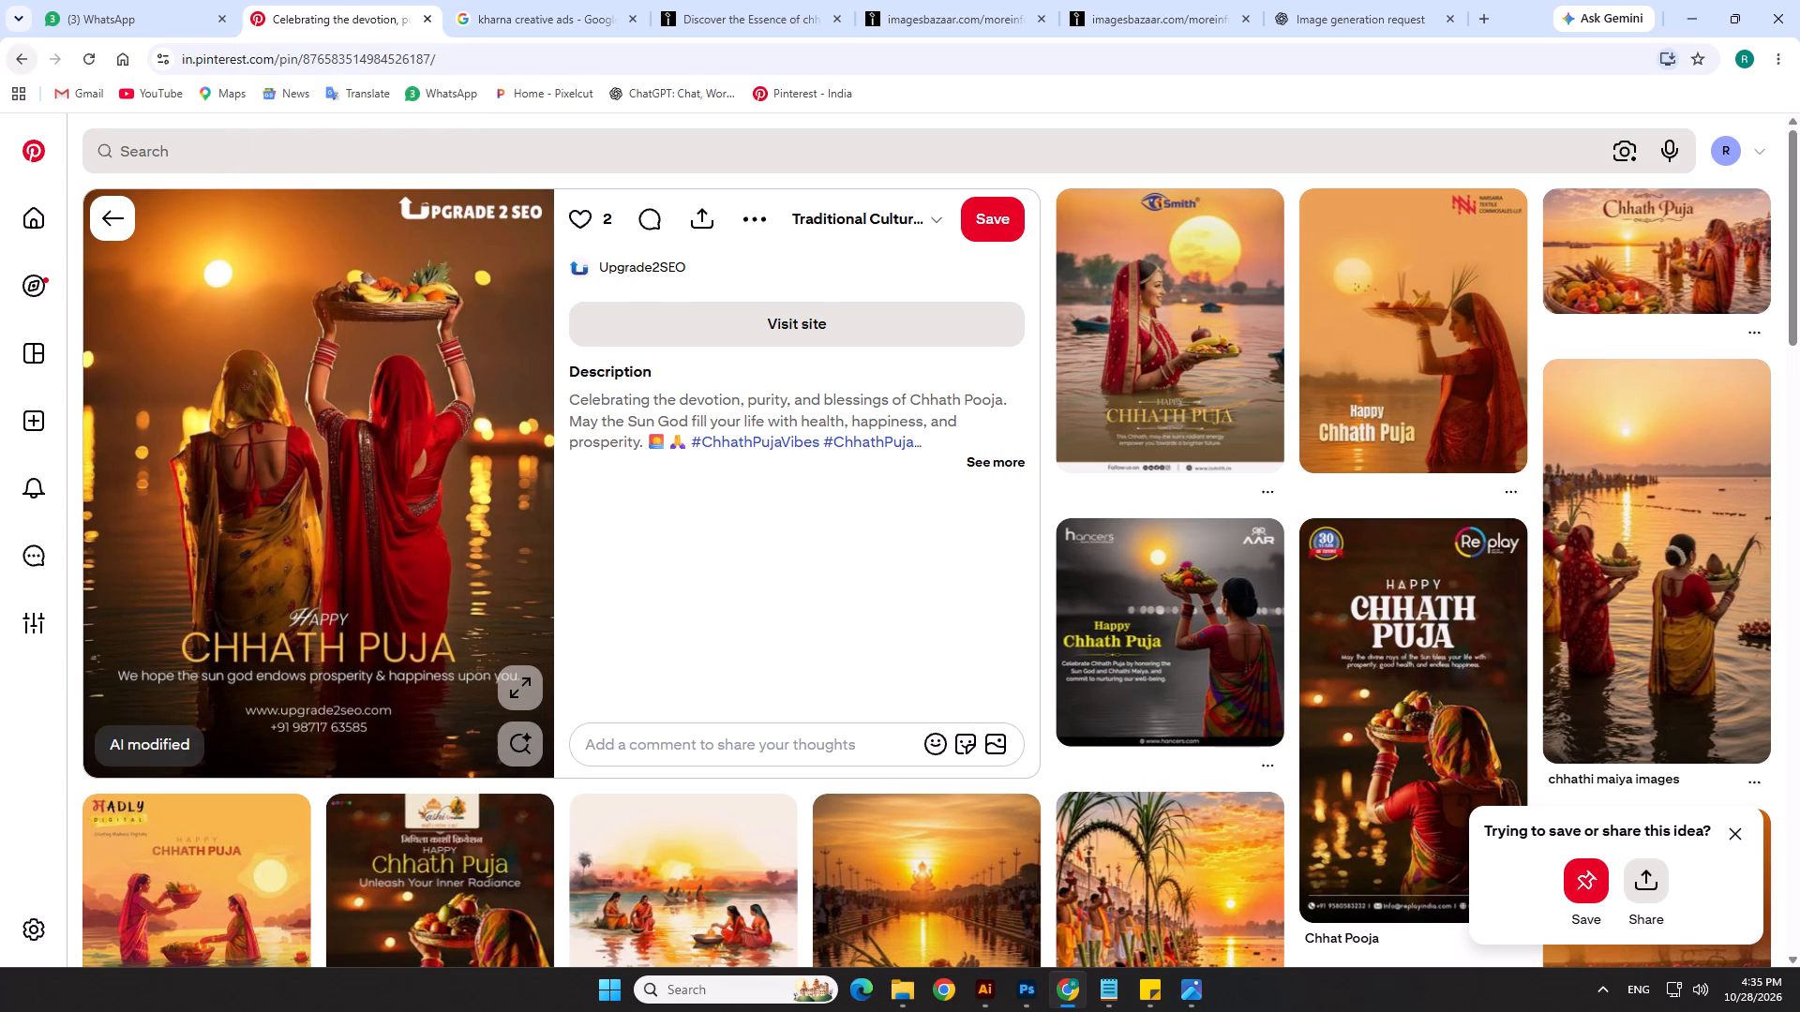
{"action": "scroll", "coordinate": [531, 383], "scroll_direction": "down", "scroll_amount": 4}
{"action": "scroll", "coordinate": [727, 476], "scroll_direction": "up", "scroll_amount": 2}
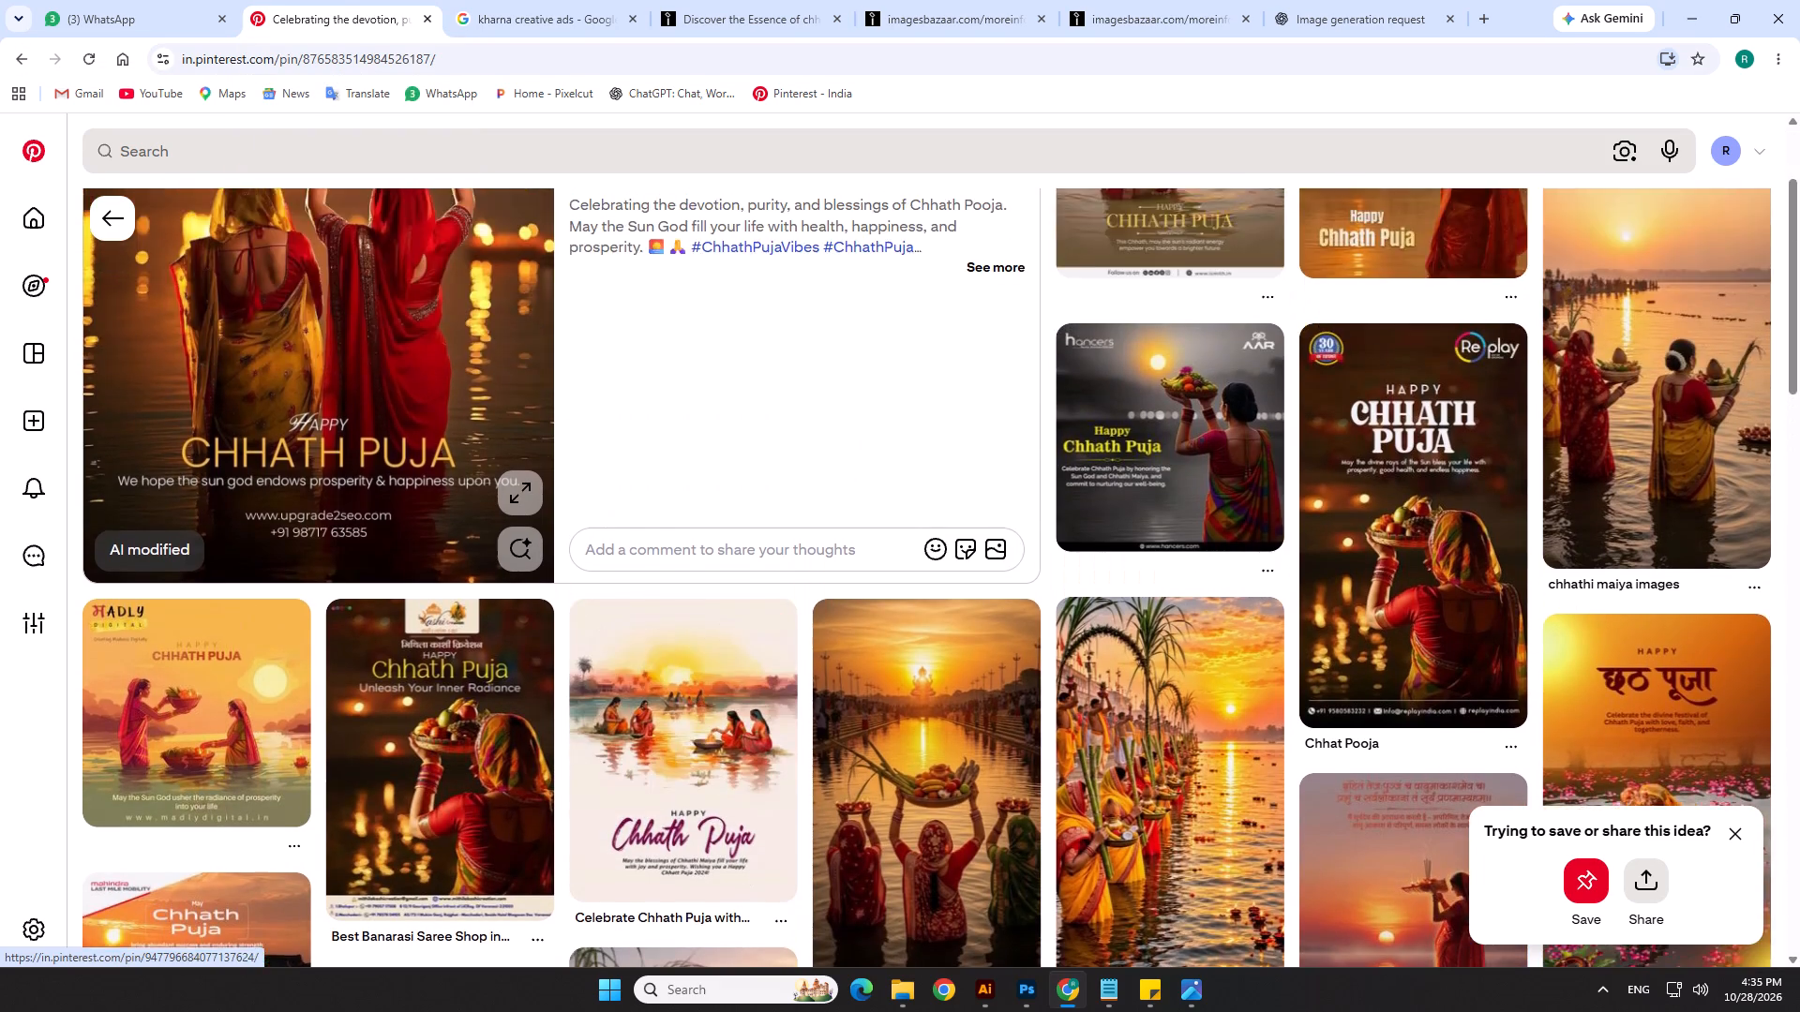
{"action": "scroll", "coordinate": [727, 476], "scroll_direction": "down", "scroll_amount": 5}
{"action": "scroll", "coordinate": [727, 476], "scroll_direction": "up", "scroll_amount": 1}
{"action": "scroll", "coordinate": [727, 476], "scroll_direction": "down", "scroll_amount": 2}
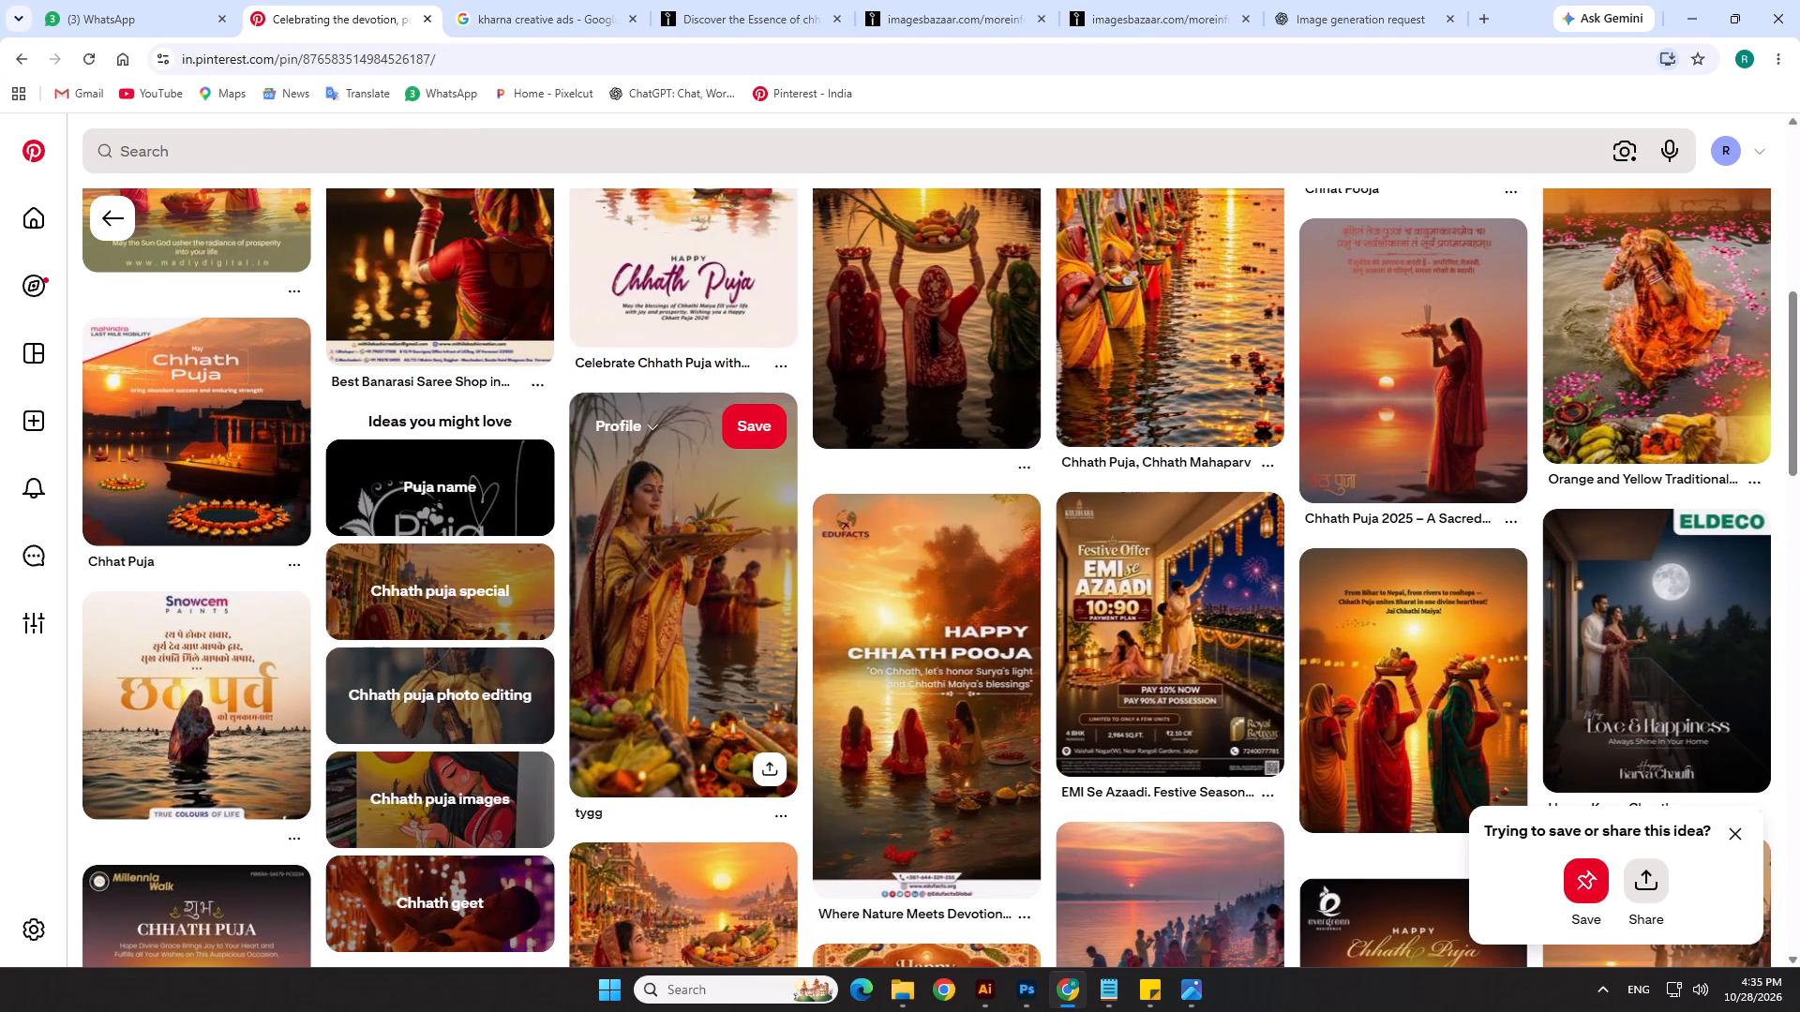
{"action": "scroll", "coordinate": [664, 448], "scroll_direction": "down", "scroll_amount": 4}
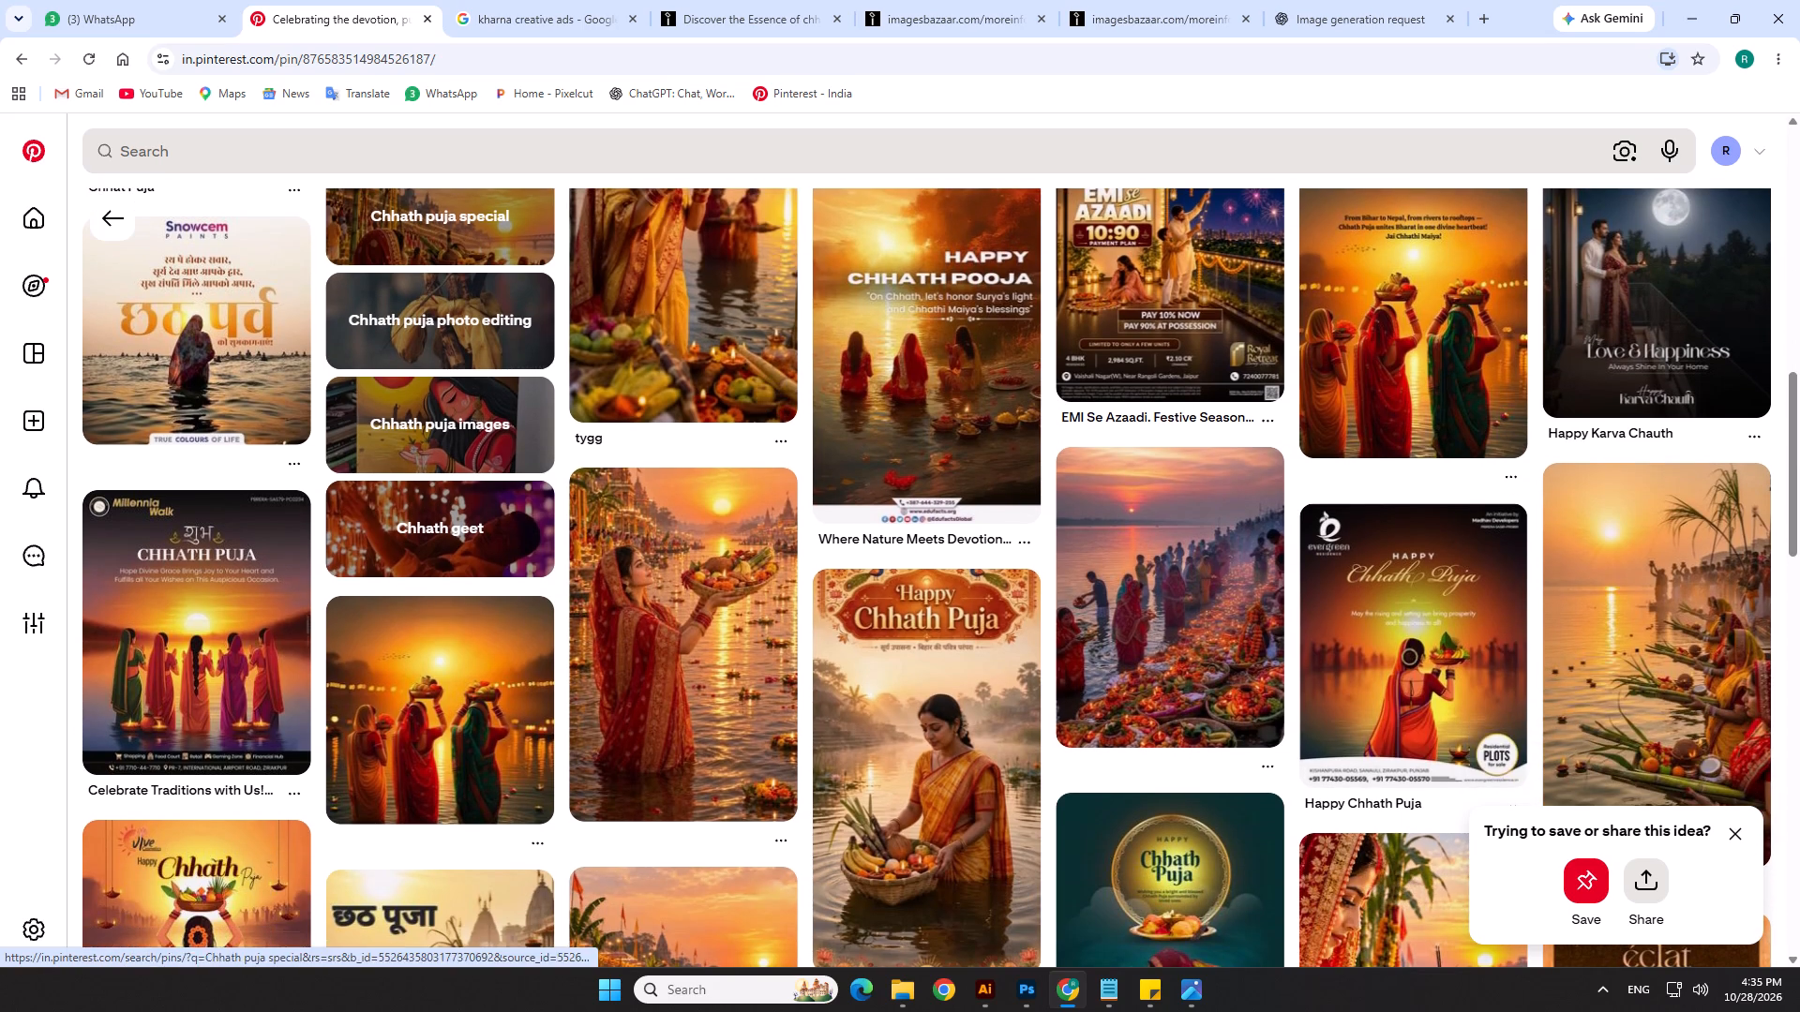
{"action": "left_click", "coordinate": [21, 51]}
{"action": "scroll", "coordinate": [512, 409], "scroll_direction": "down", "scroll_amount": 5}
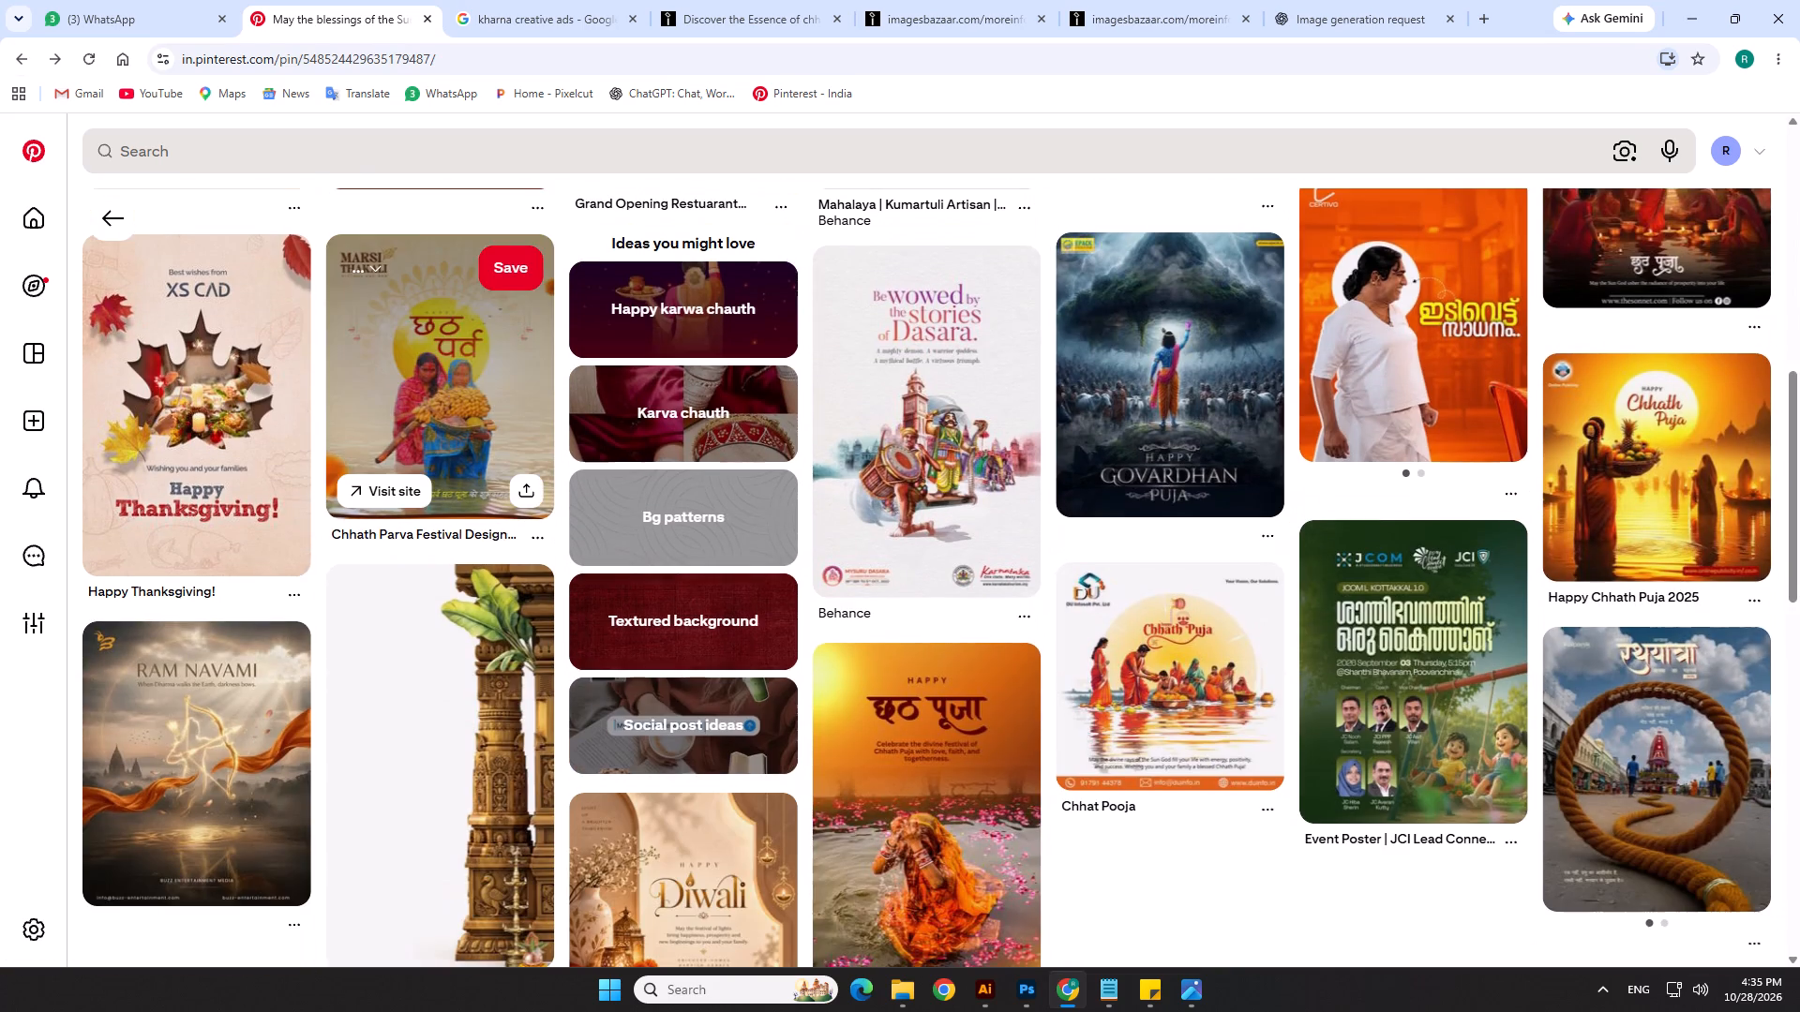
{"action": "scroll", "coordinate": [547, 526], "scroll_direction": "down", "scroll_amount": 3}
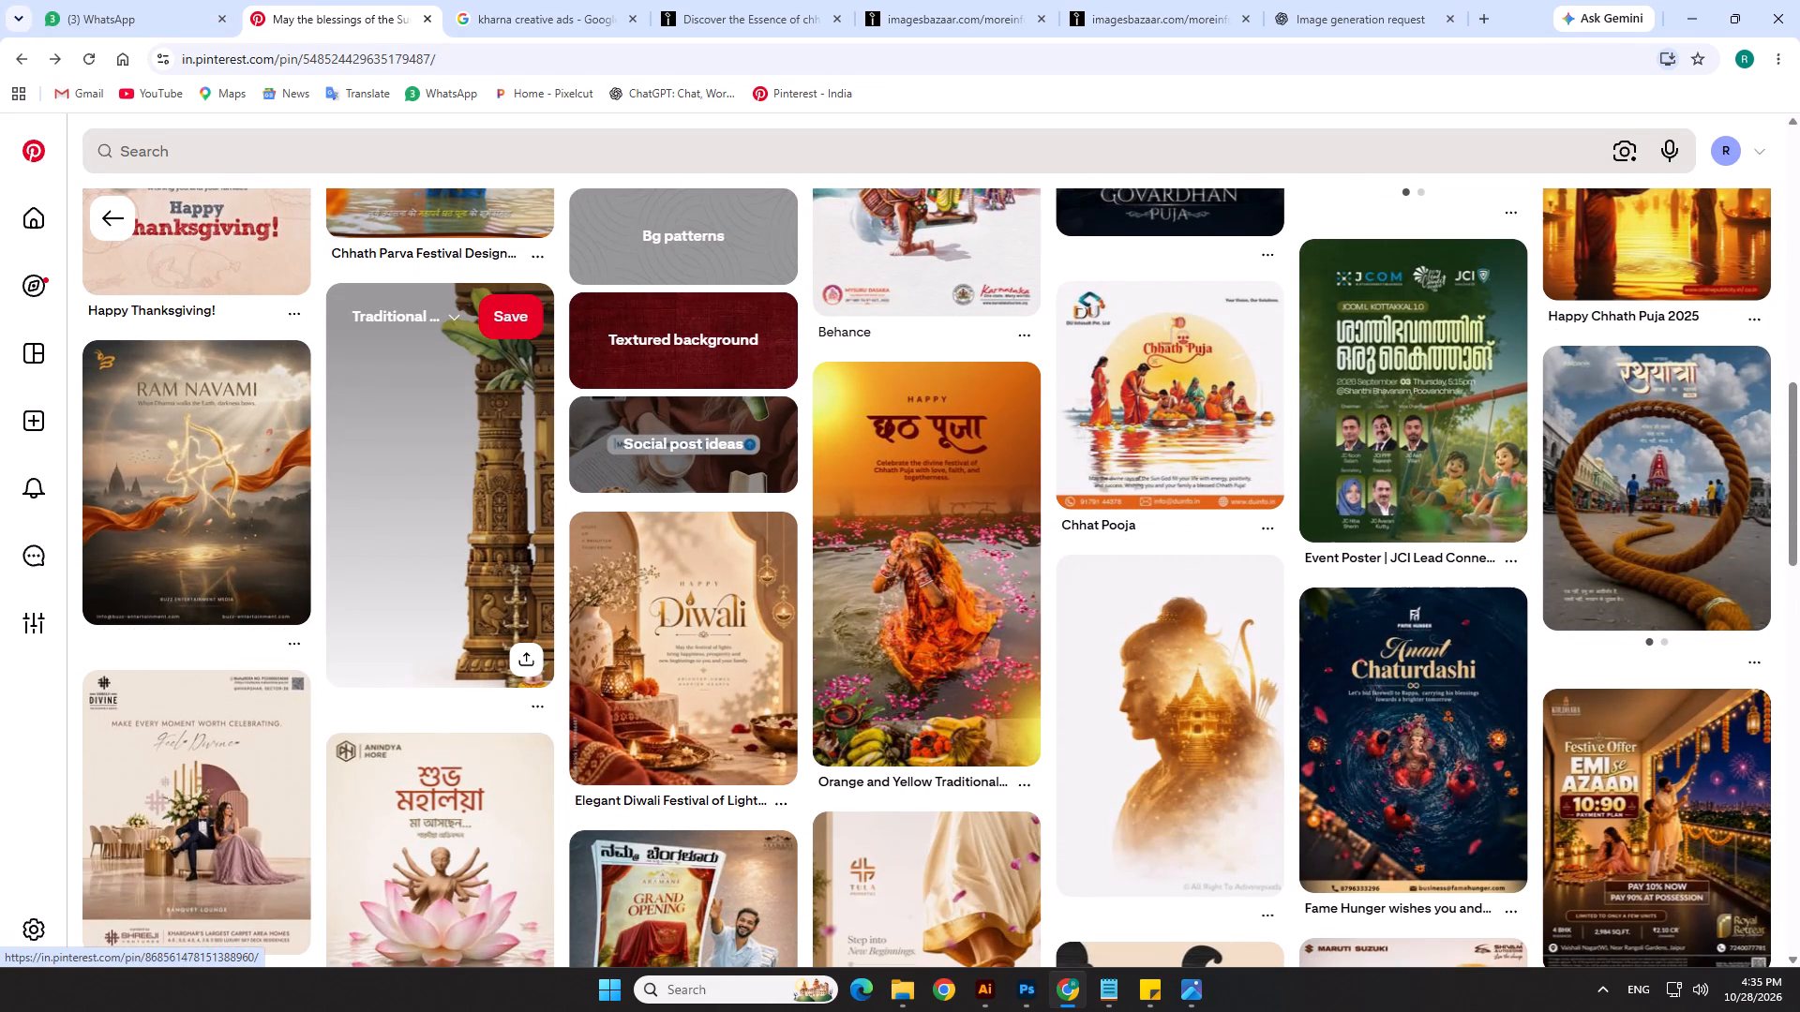
{"action": "left_click", "coordinate": [508, 0]}
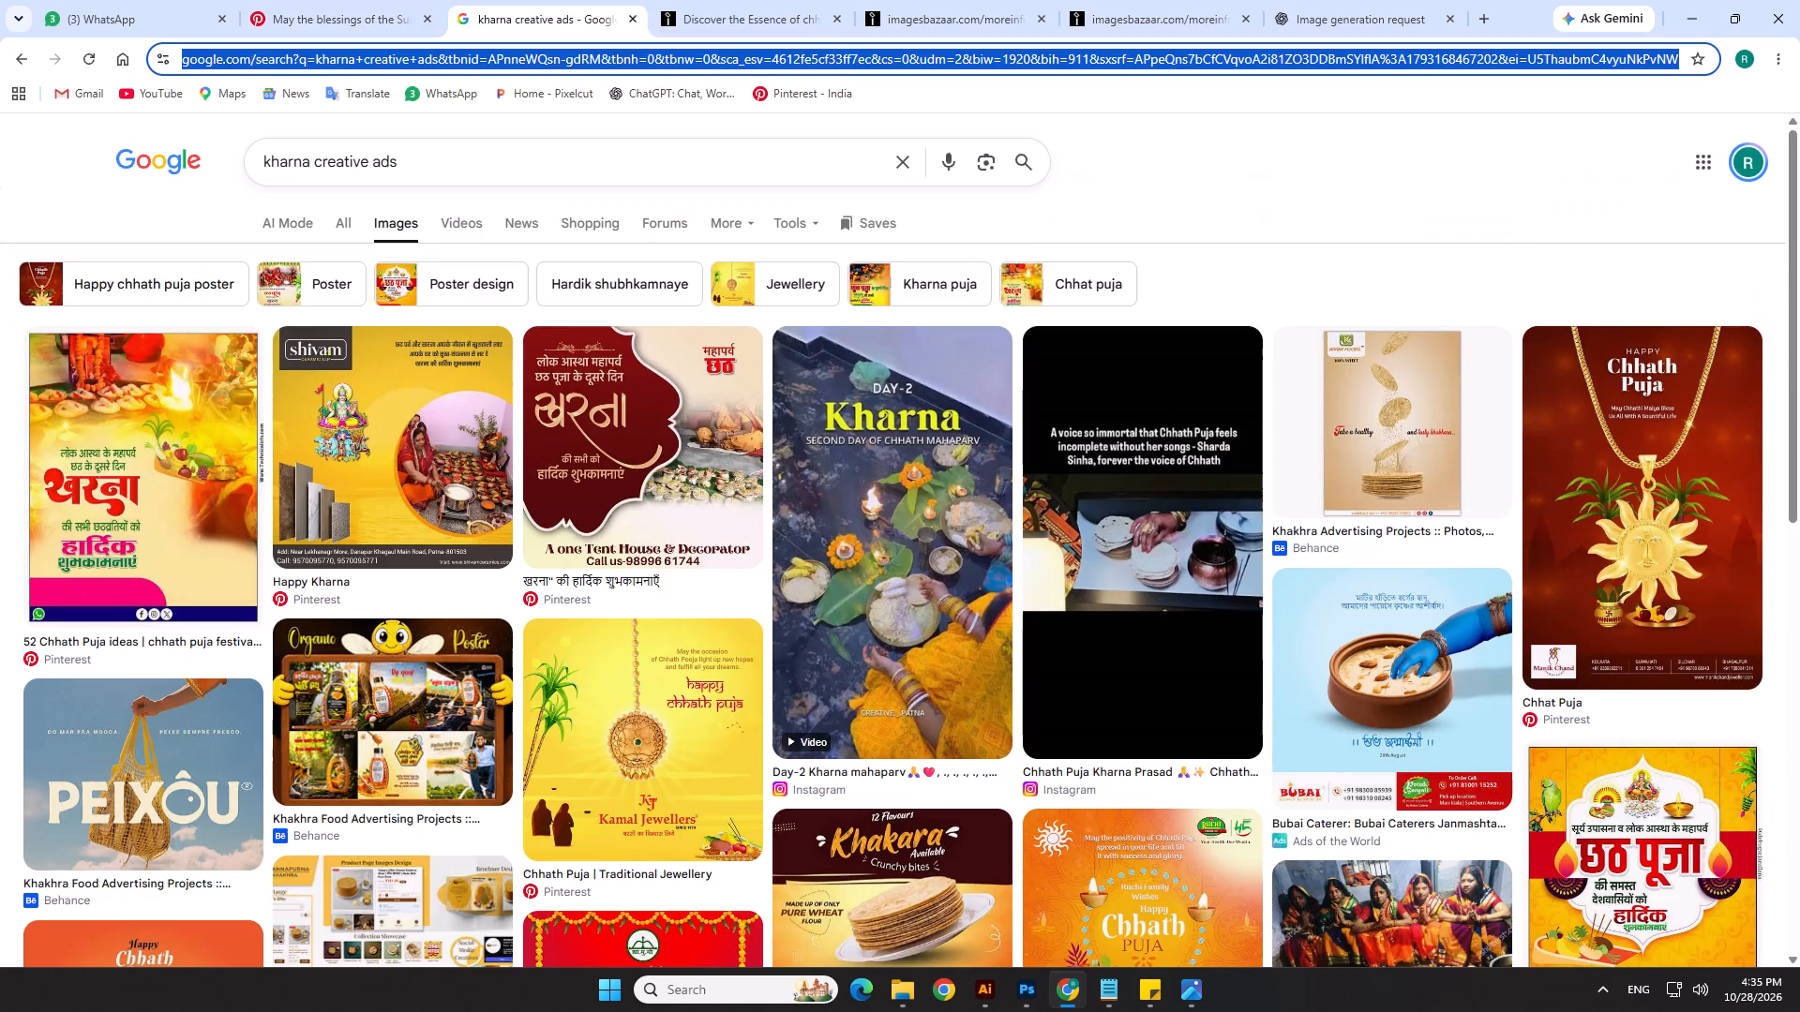
{"action": "left_click", "coordinate": [701, 0]}
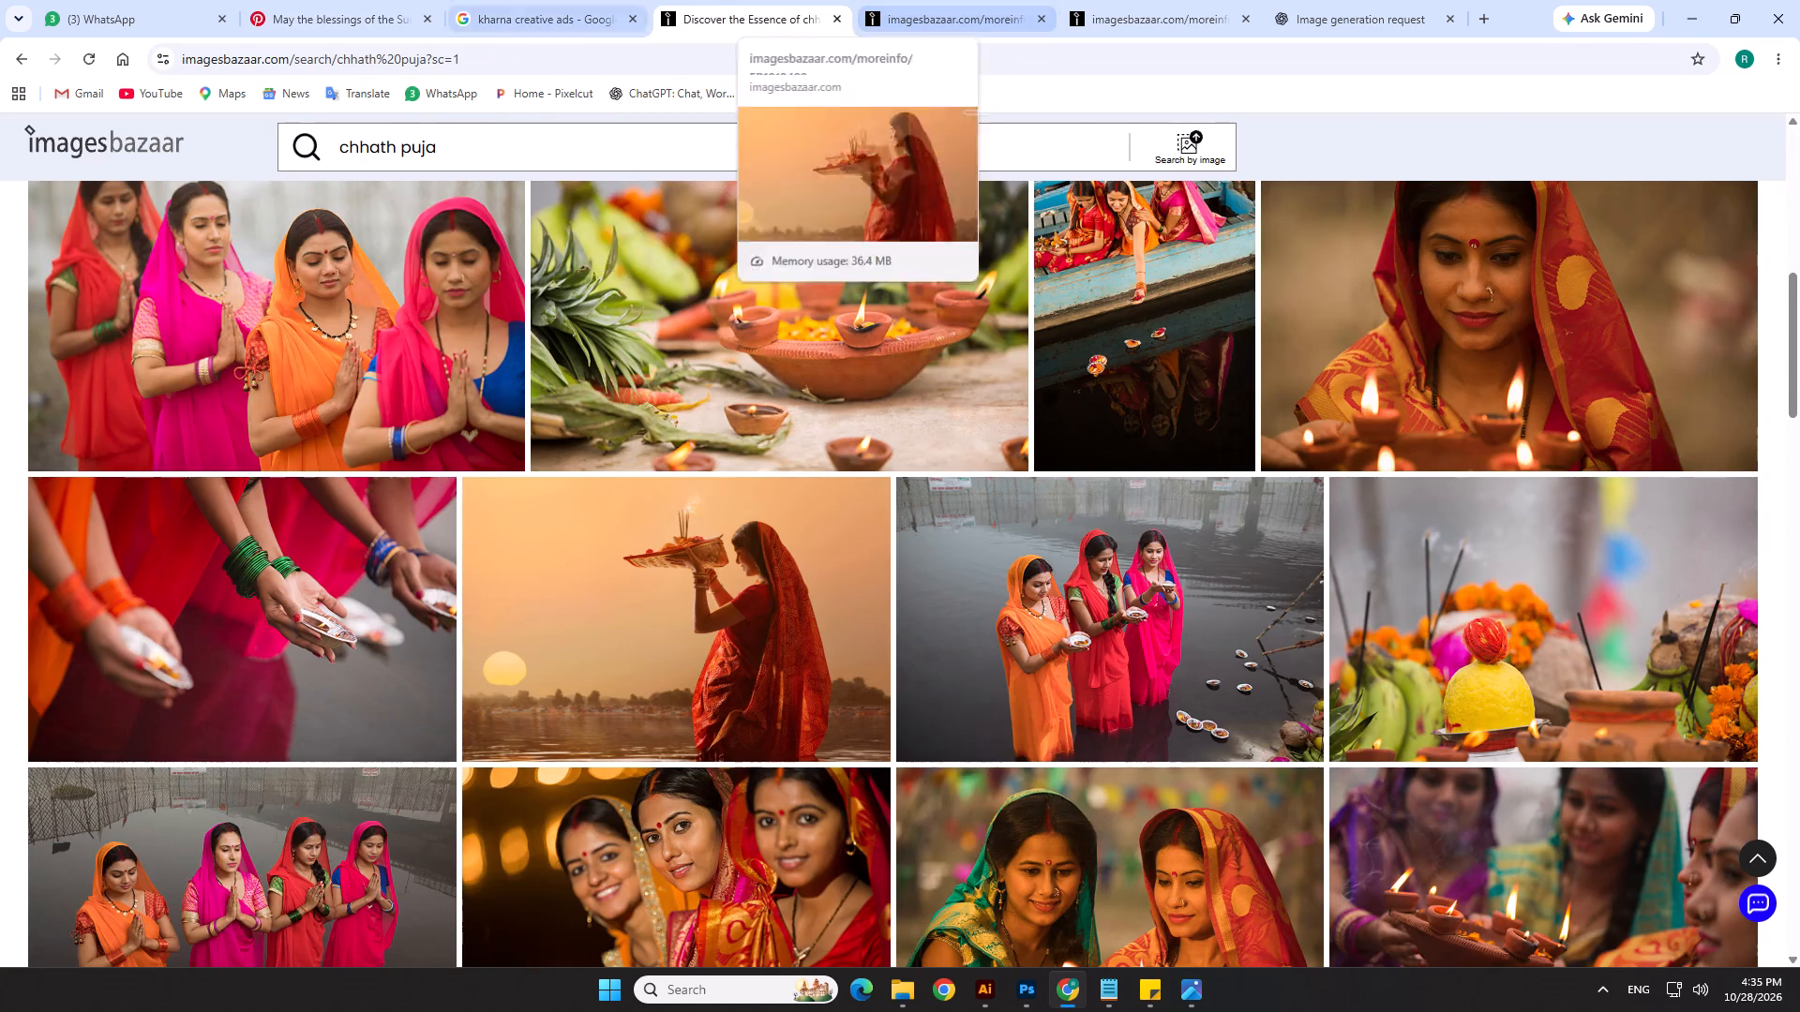
Return to the ChatGPT image request and copy the generated text-free image of the two women at sunset.
{"action": "left_click", "coordinate": [1336, 0]}
{"action": "scroll", "coordinate": [824, 553], "scroll_direction": "down", "scroll_amount": 2}
{"action": "left_click", "coordinate": [880, 489]}
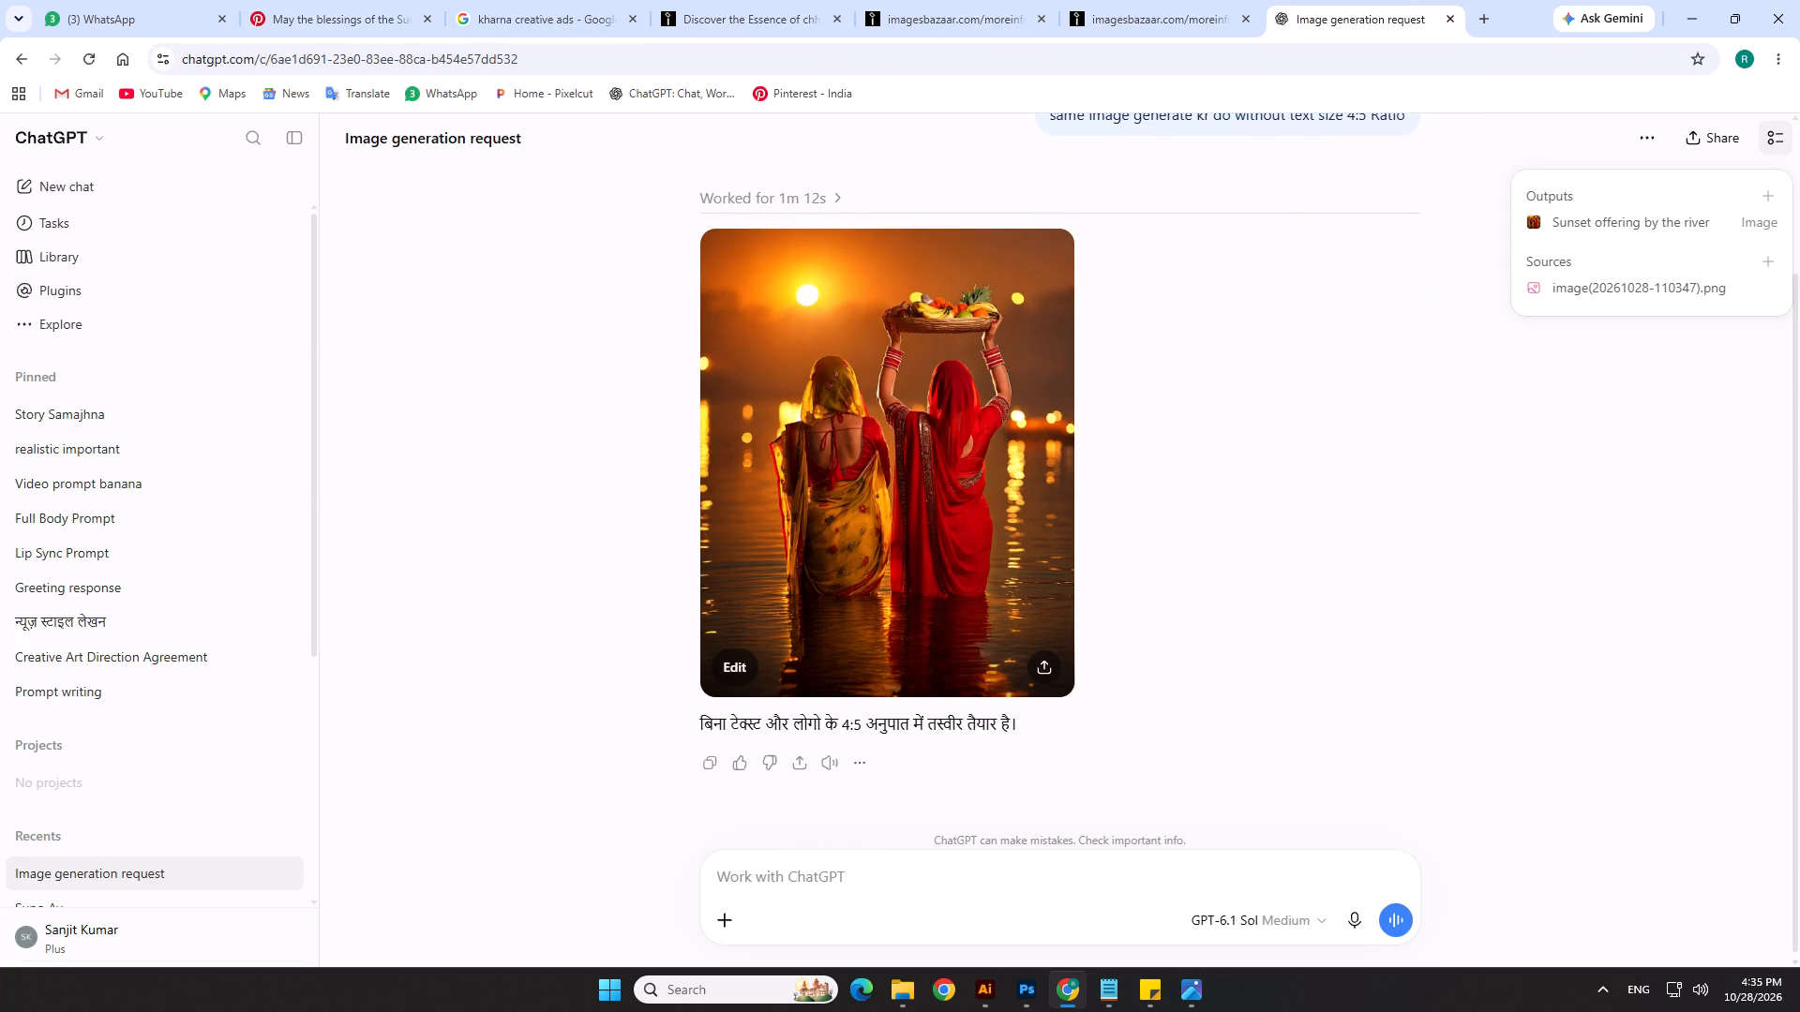
{"action": "right_click", "coordinate": [853, 386]}
{"action": "left_click", "coordinate": [915, 469]}
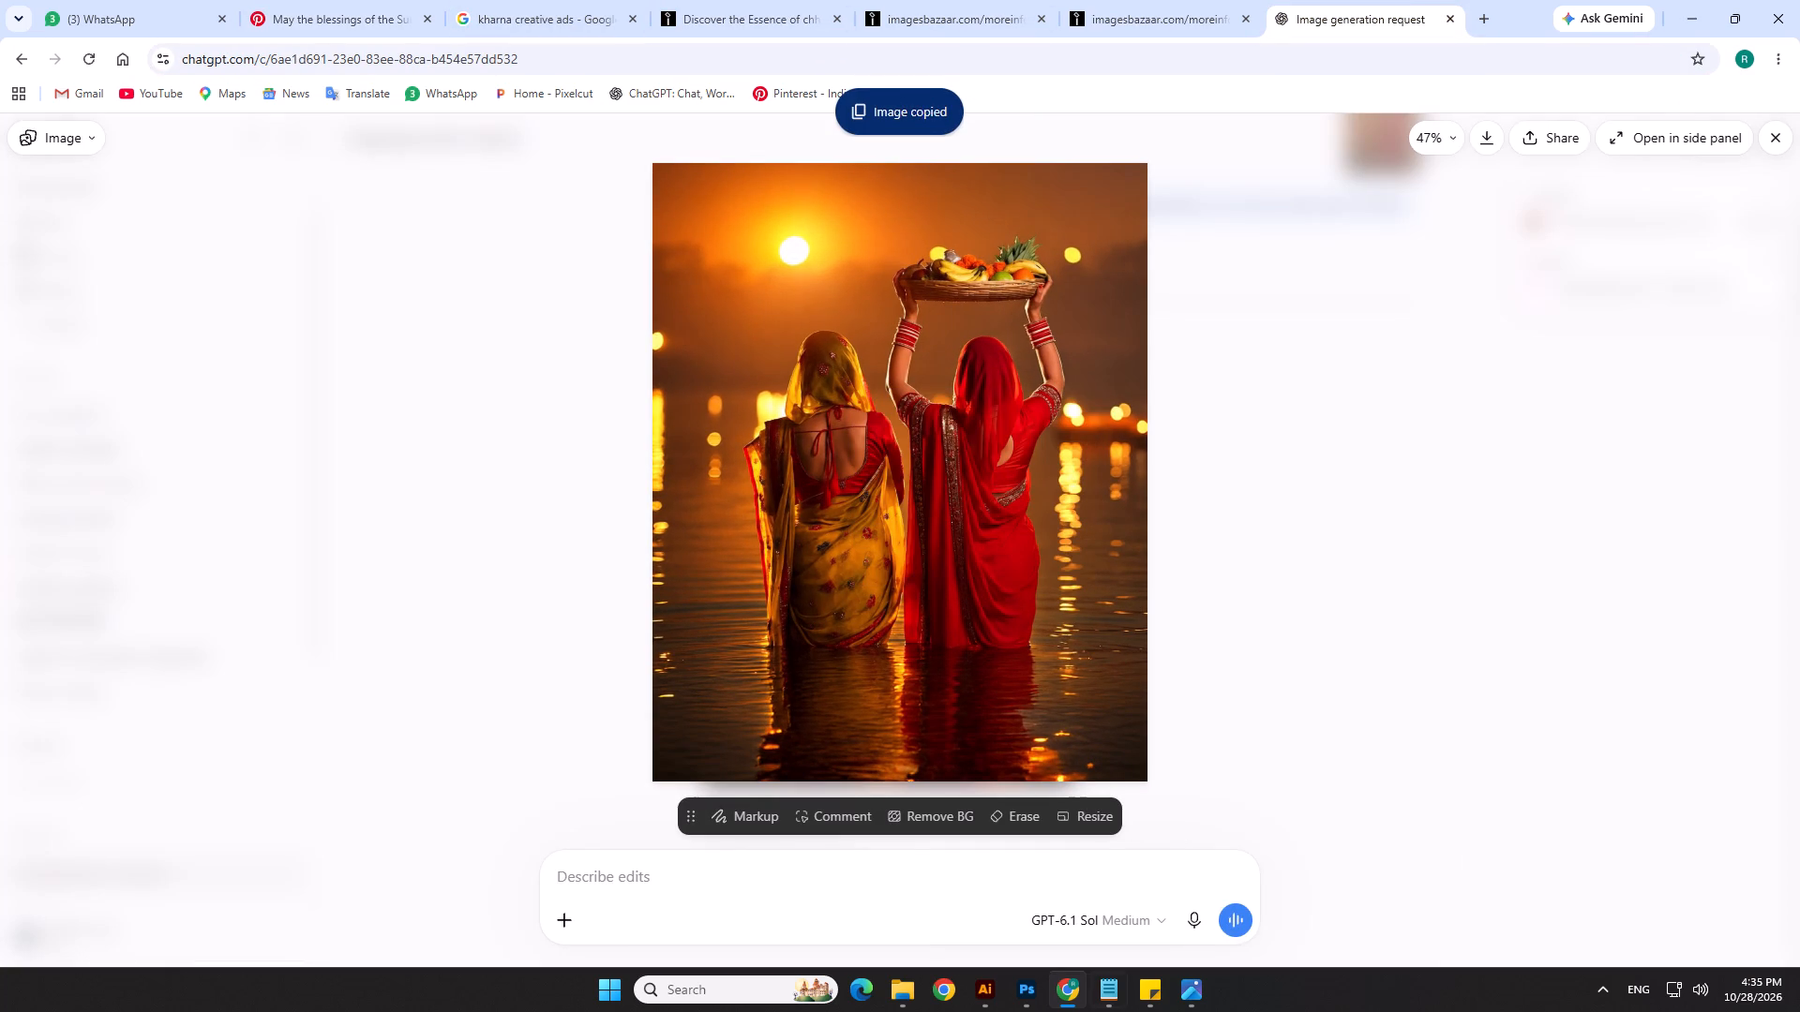
Switch to the ऊषा अर्घ्य_2 document in Photoshop, paste the copied artwork and place its layer below Rectangle 14.
{"action": "left_click", "coordinate": [1068, 987]}
{"action": "left_click", "coordinate": [1074, 767]}
{"action": "scroll", "coordinate": [1612, 892], "scroll_direction": "down", "scroll_amount": 4}
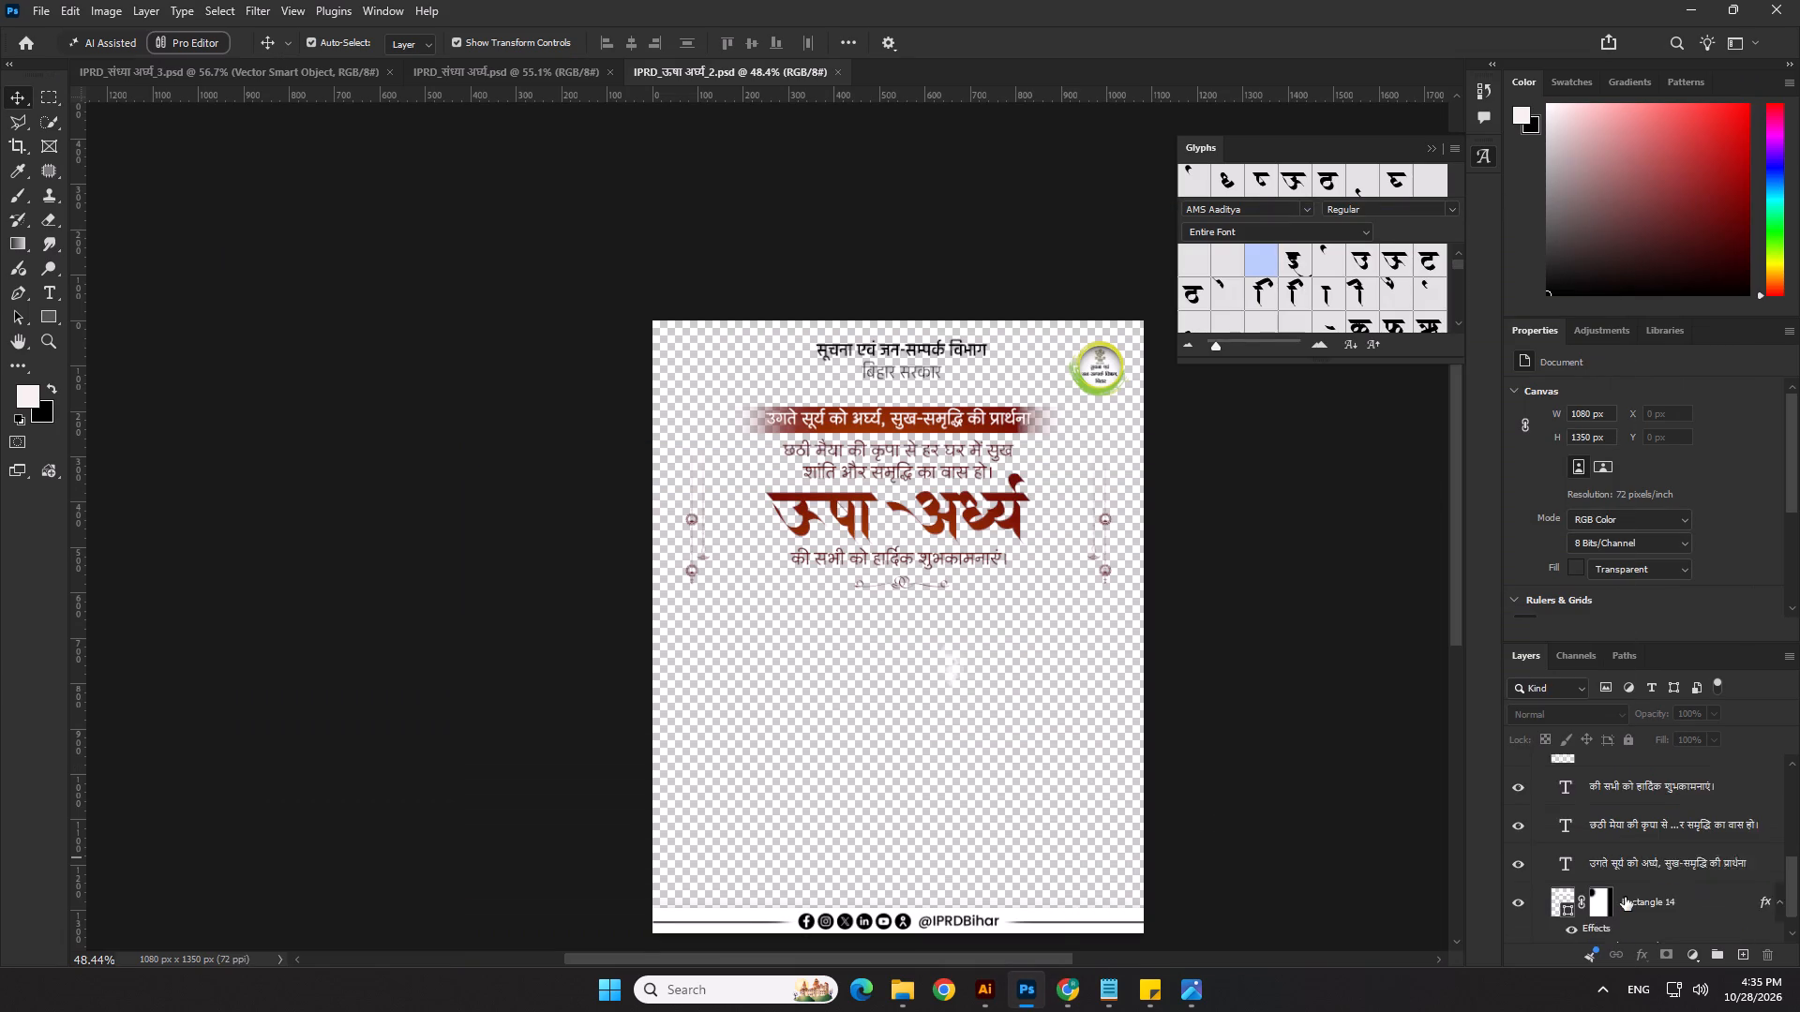
{"action": "scroll", "coordinate": [1625, 897], "scroll_direction": "down", "scroll_amount": 14}
{"action": "left_click", "coordinate": [1646, 878]}
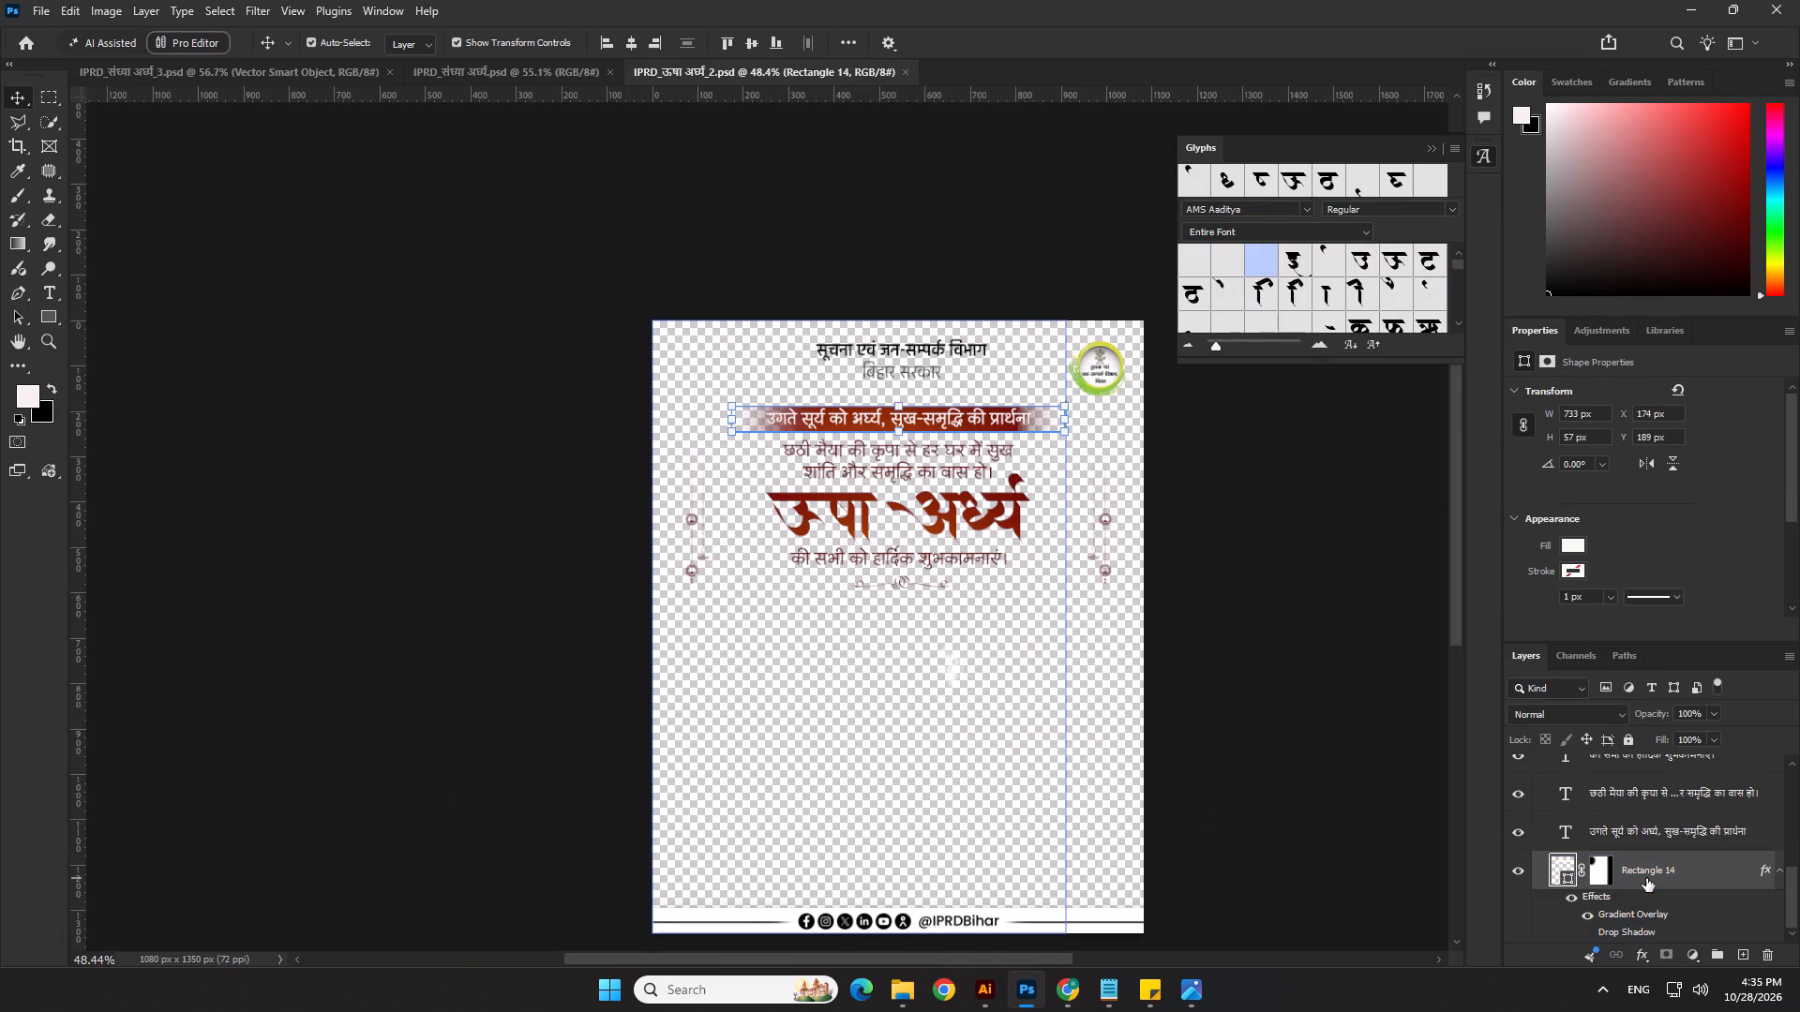
{"action": "scroll", "coordinate": [1646, 878], "scroll_direction": "down", "scroll_amount": 1}
{"action": "key", "text": "ctrl+v"}
{"action": "scroll", "coordinate": [1637, 853], "scroll_direction": "down", "scroll_amount": 4}
{"action": "left_click_drag", "start_coordinate": [1619, 840], "coordinate": [1614, 939]}
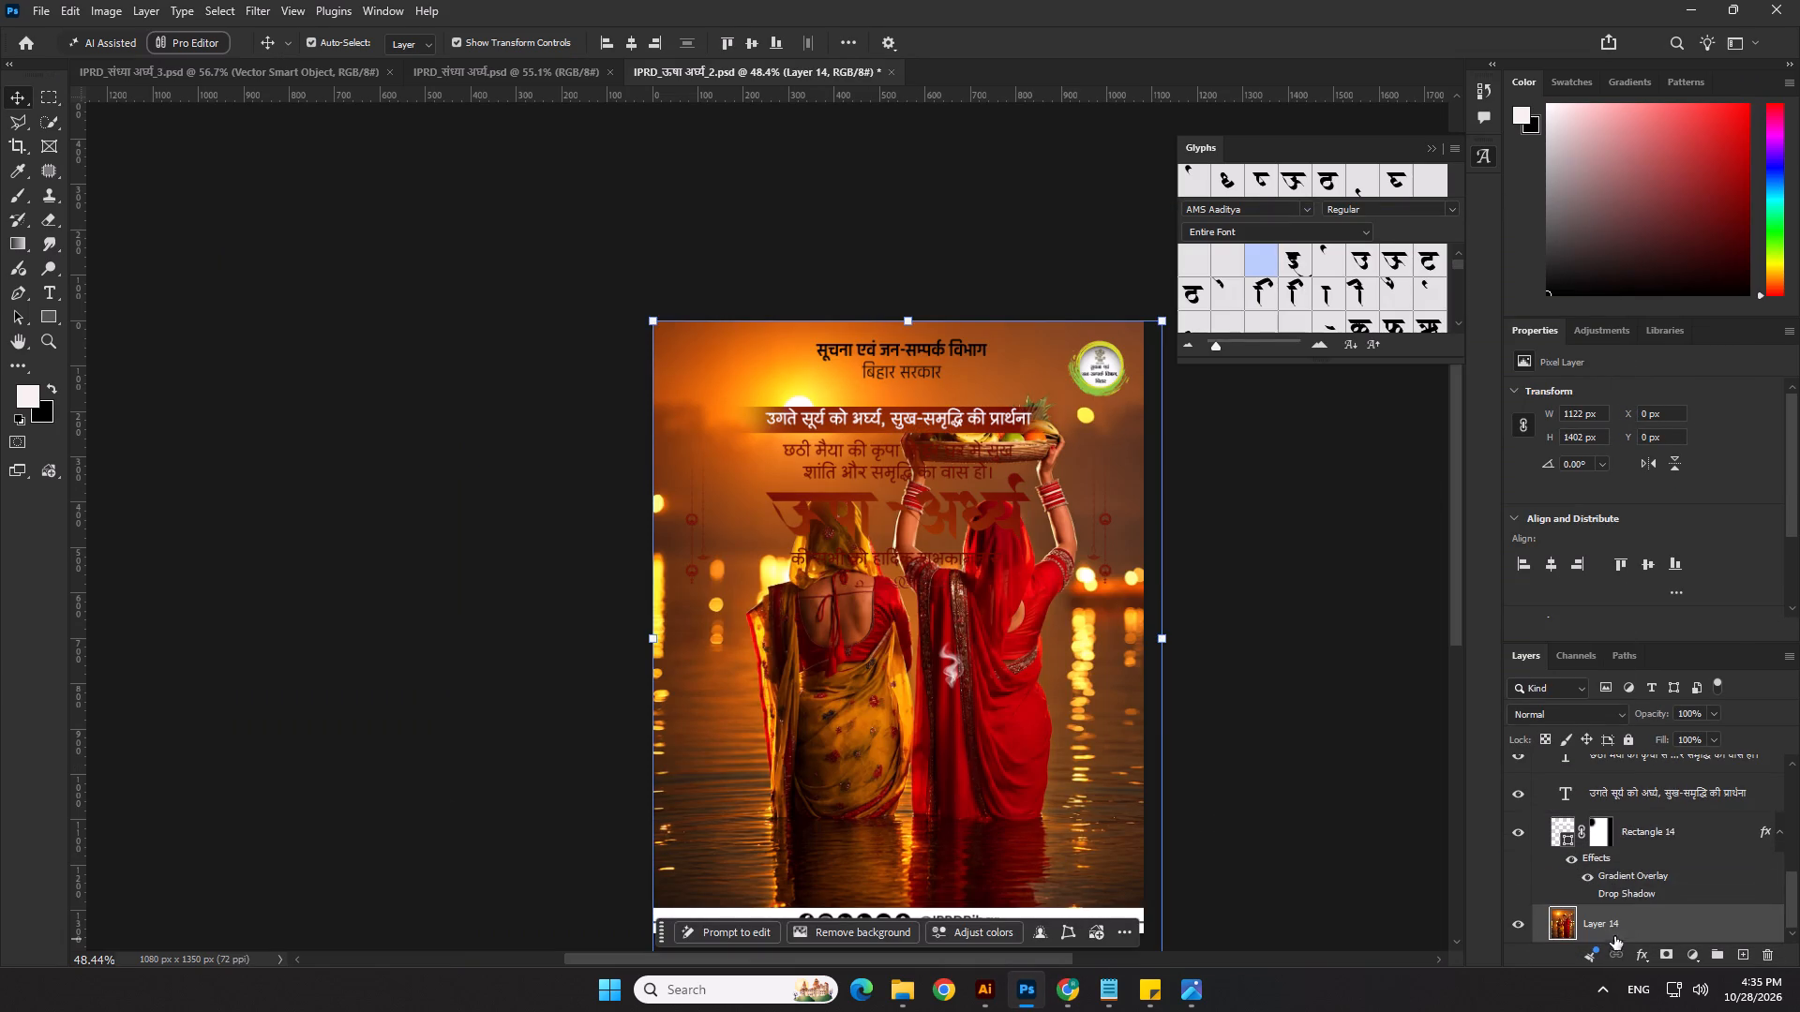
{"action": "left_click", "coordinate": [1271, 677]}
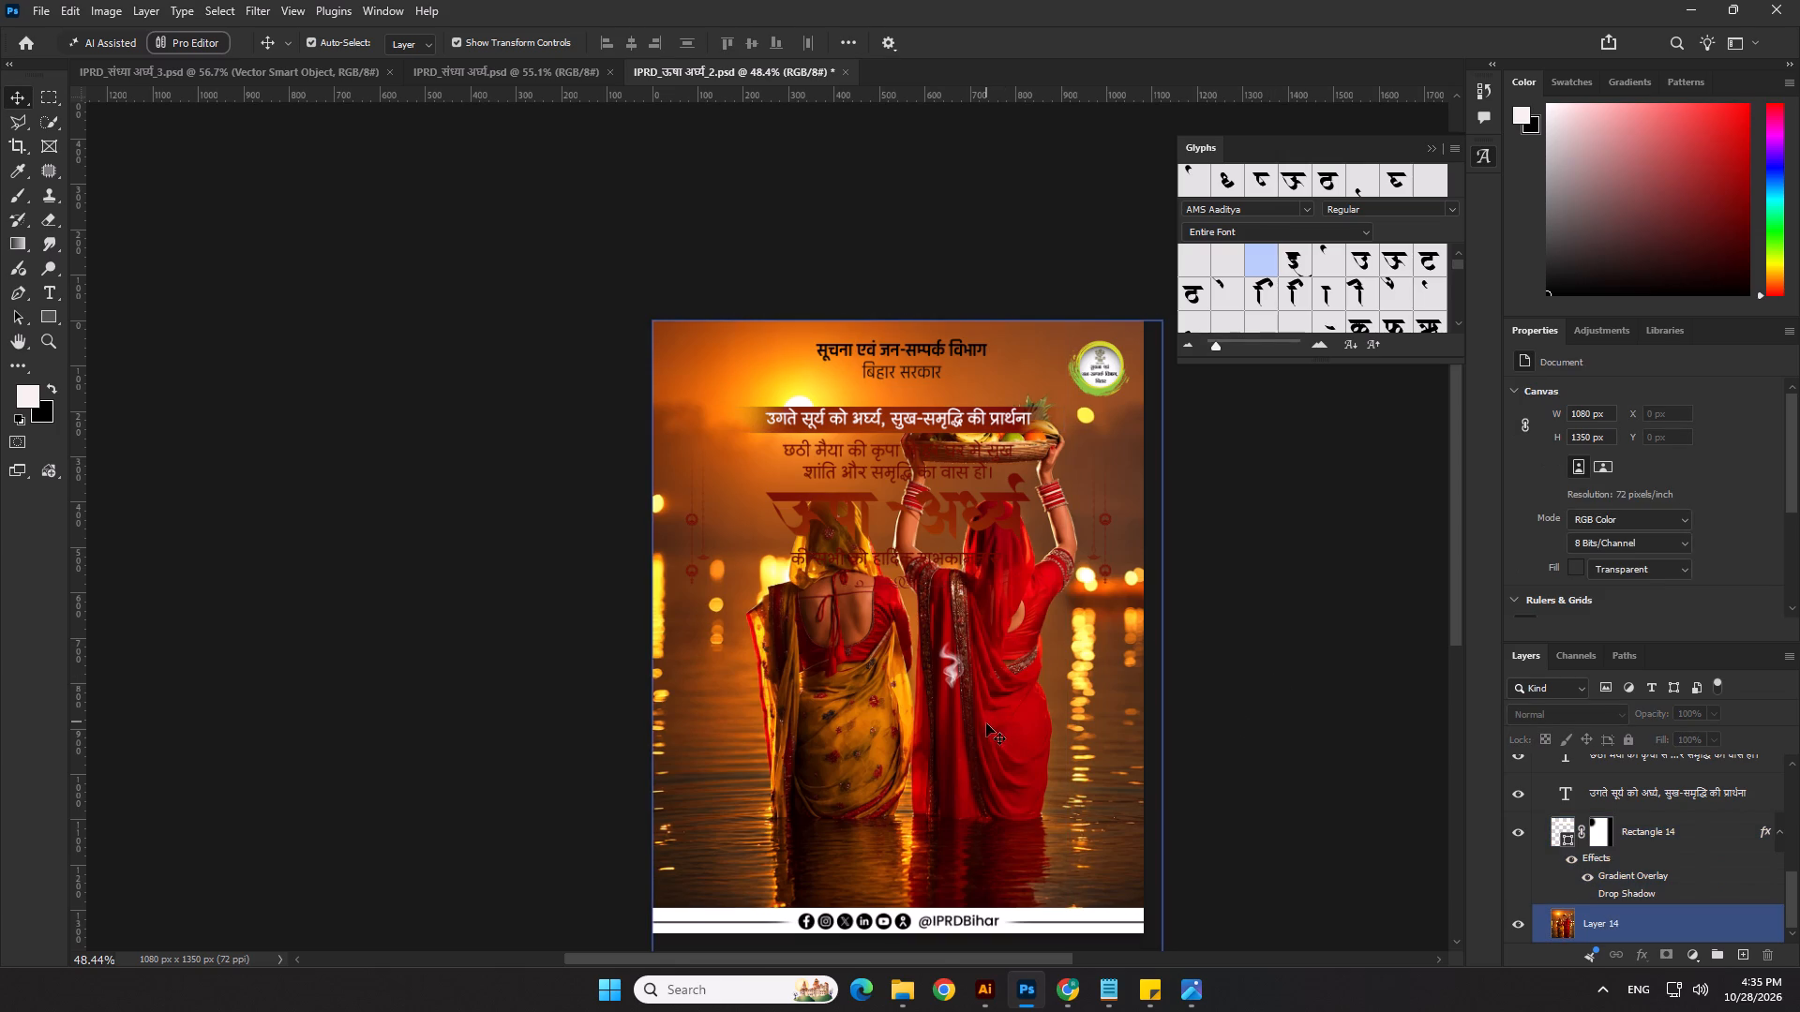
Scale the pasted two-women artwork down proportionally from its top edge to about 970 × 1213 px.
{"action": "left_click", "coordinate": [988, 738]}
{"action": "scroll", "coordinate": [904, 575], "scroll_direction": "down", "scroll_amount": 1}
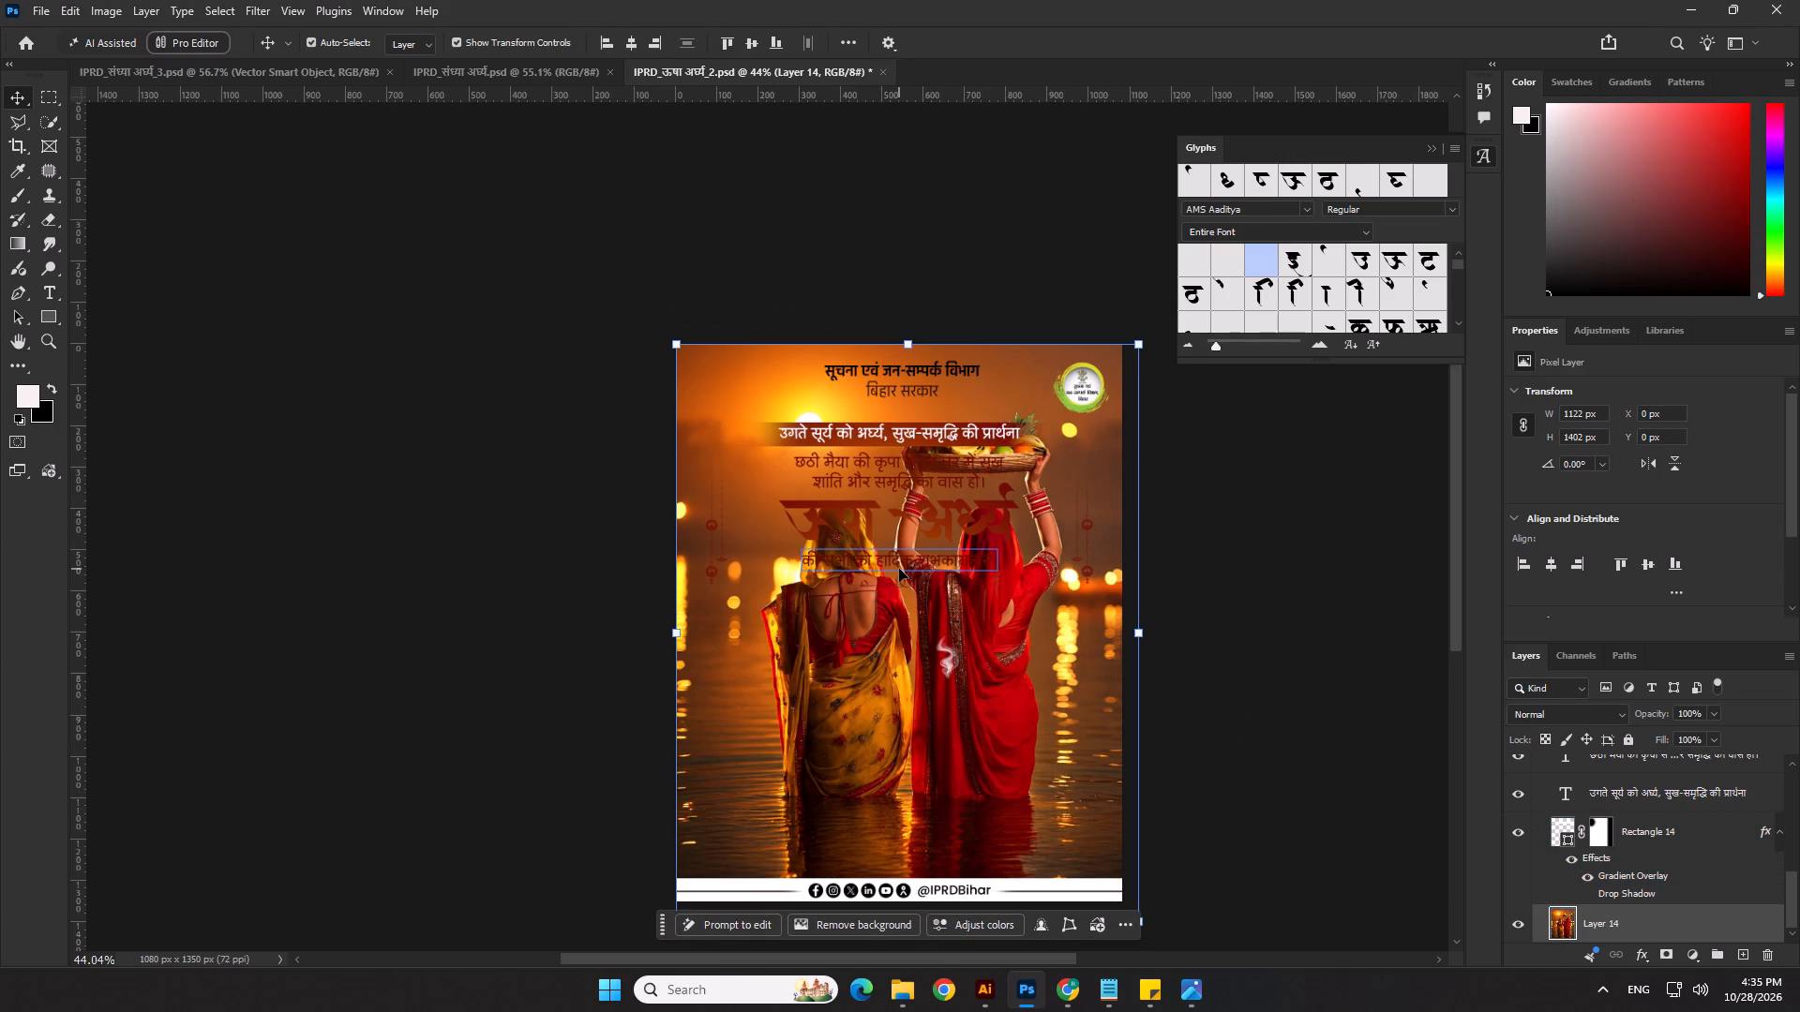
{"action": "left_click_drag", "start_coordinate": [909, 346], "coordinate": [905, 393]}
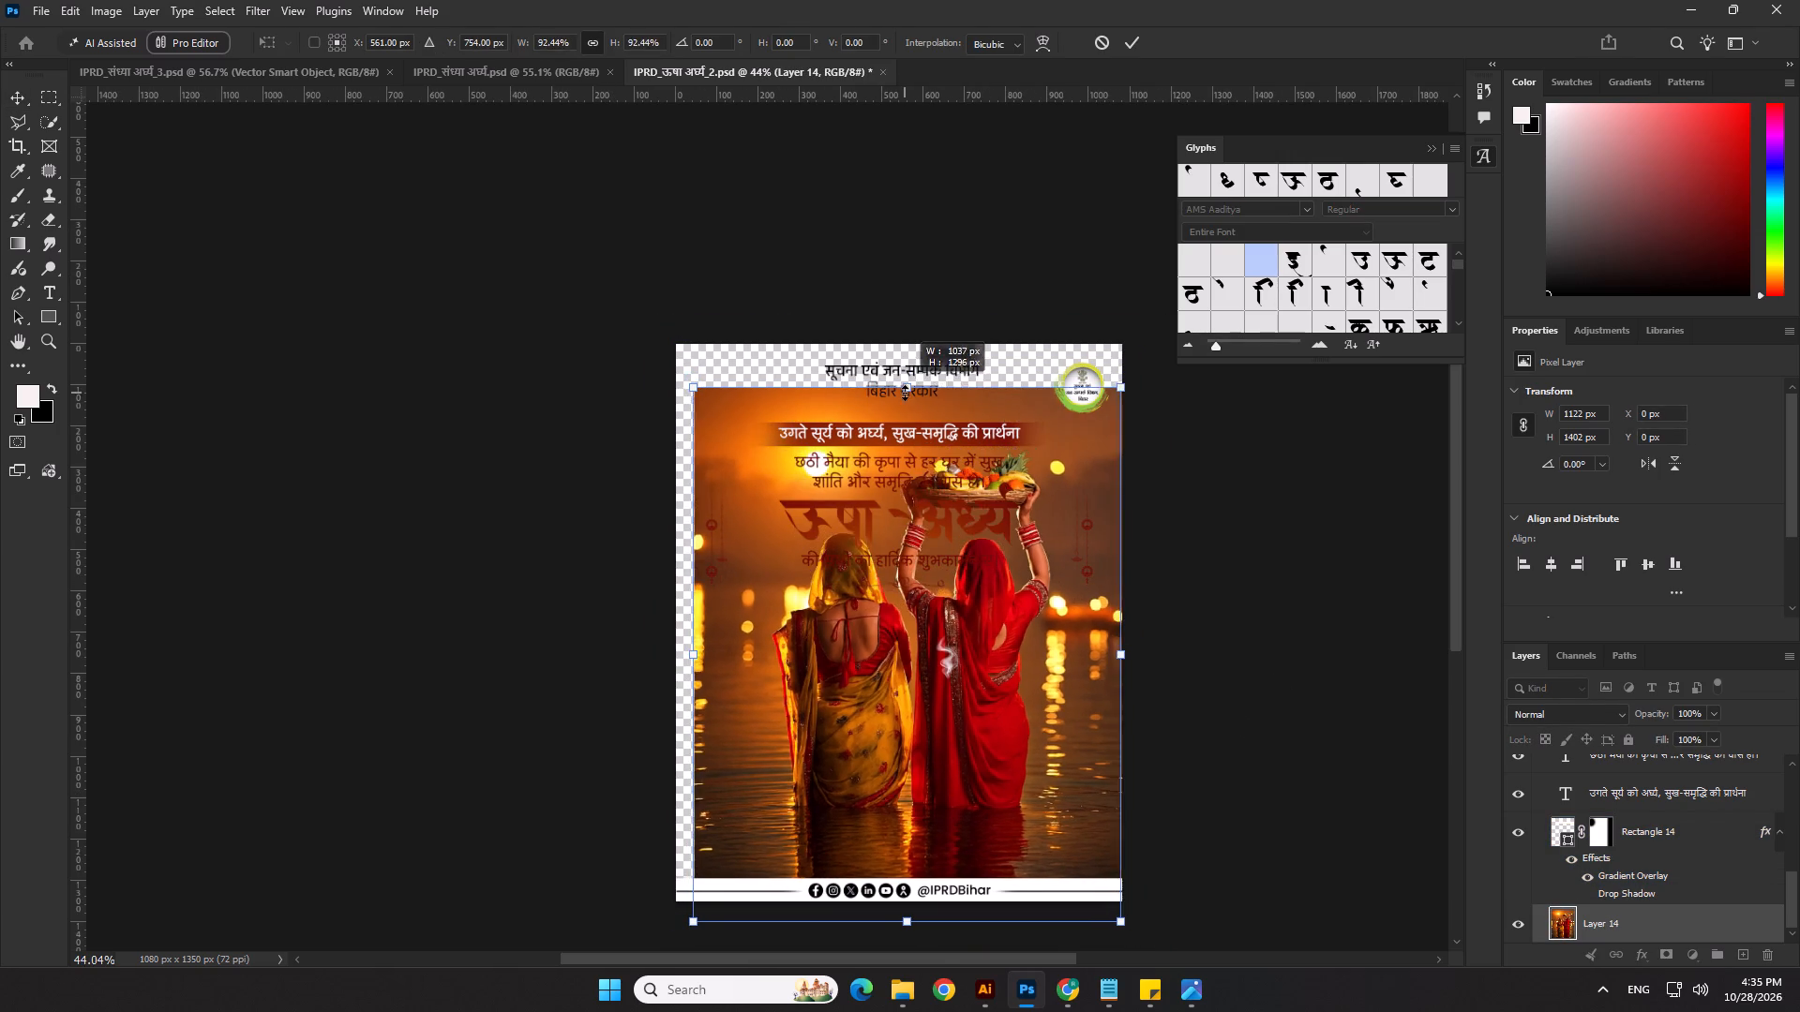
{"action": "left_click_drag", "start_coordinate": [905, 393], "coordinate": [897, 415]}
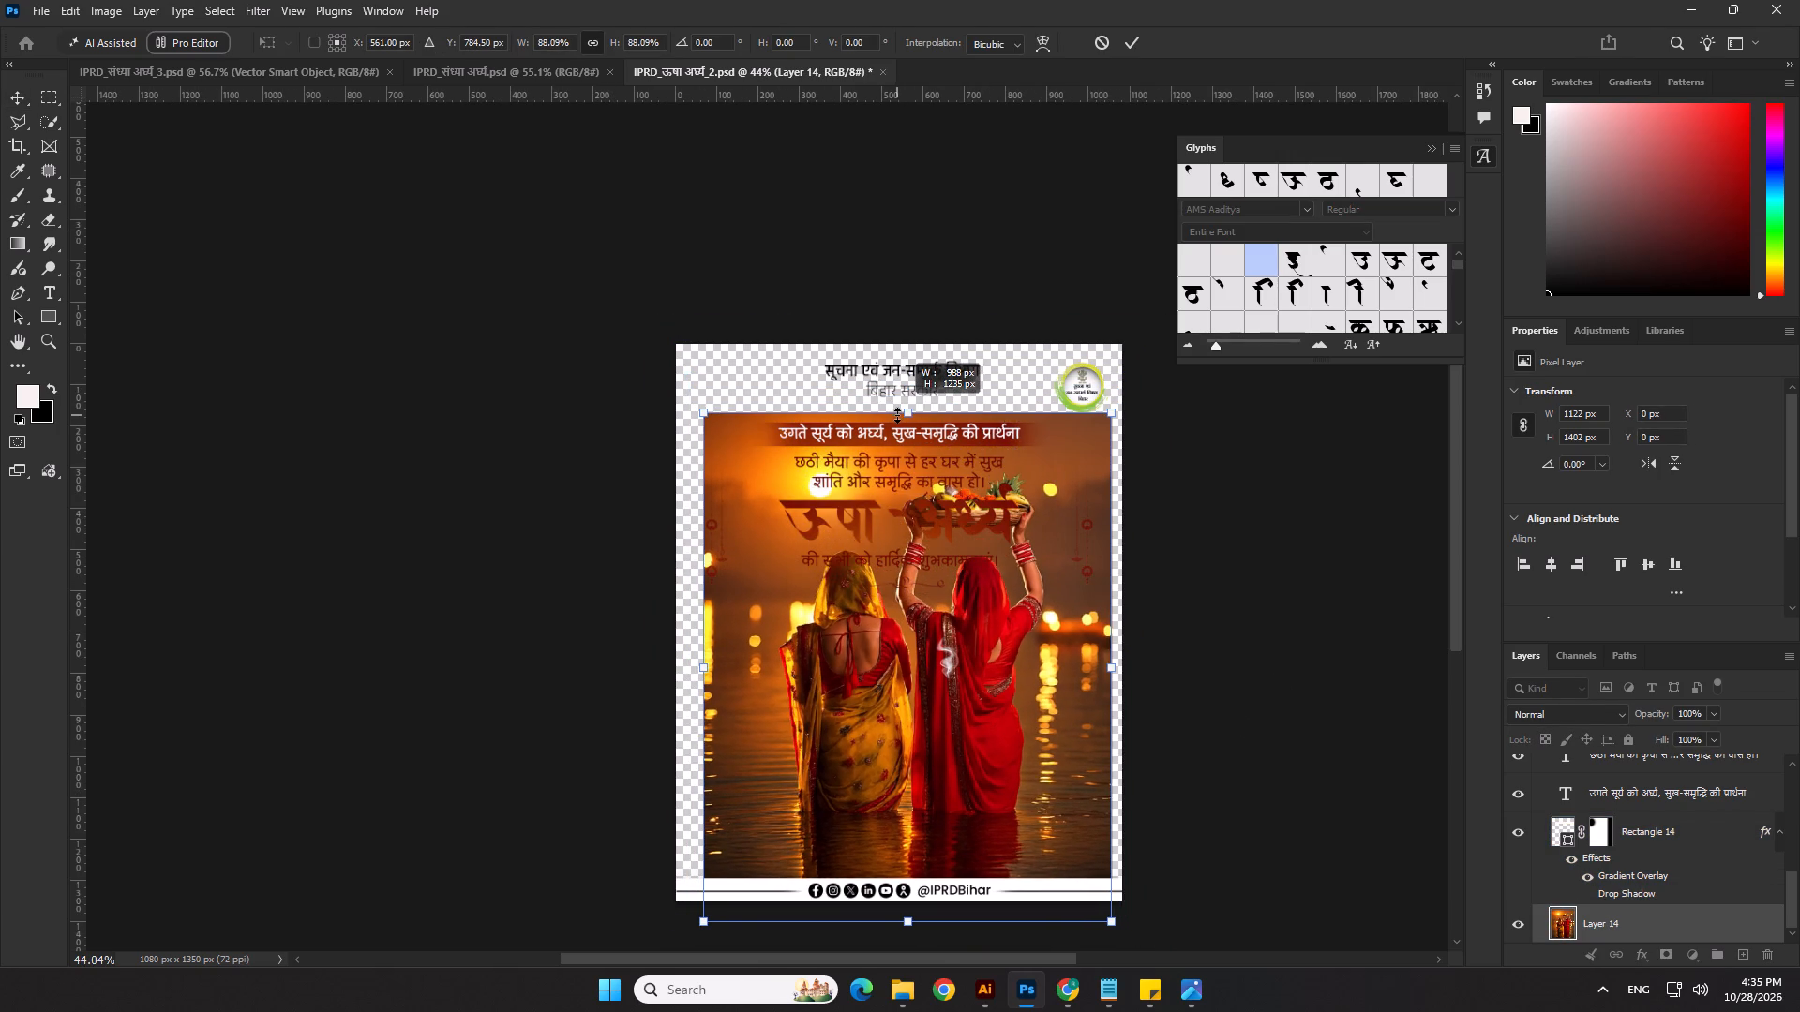
{"action": "left_click_drag", "start_coordinate": [897, 415], "coordinate": [895, 423]}
{"action": "key", "text": "Return"}
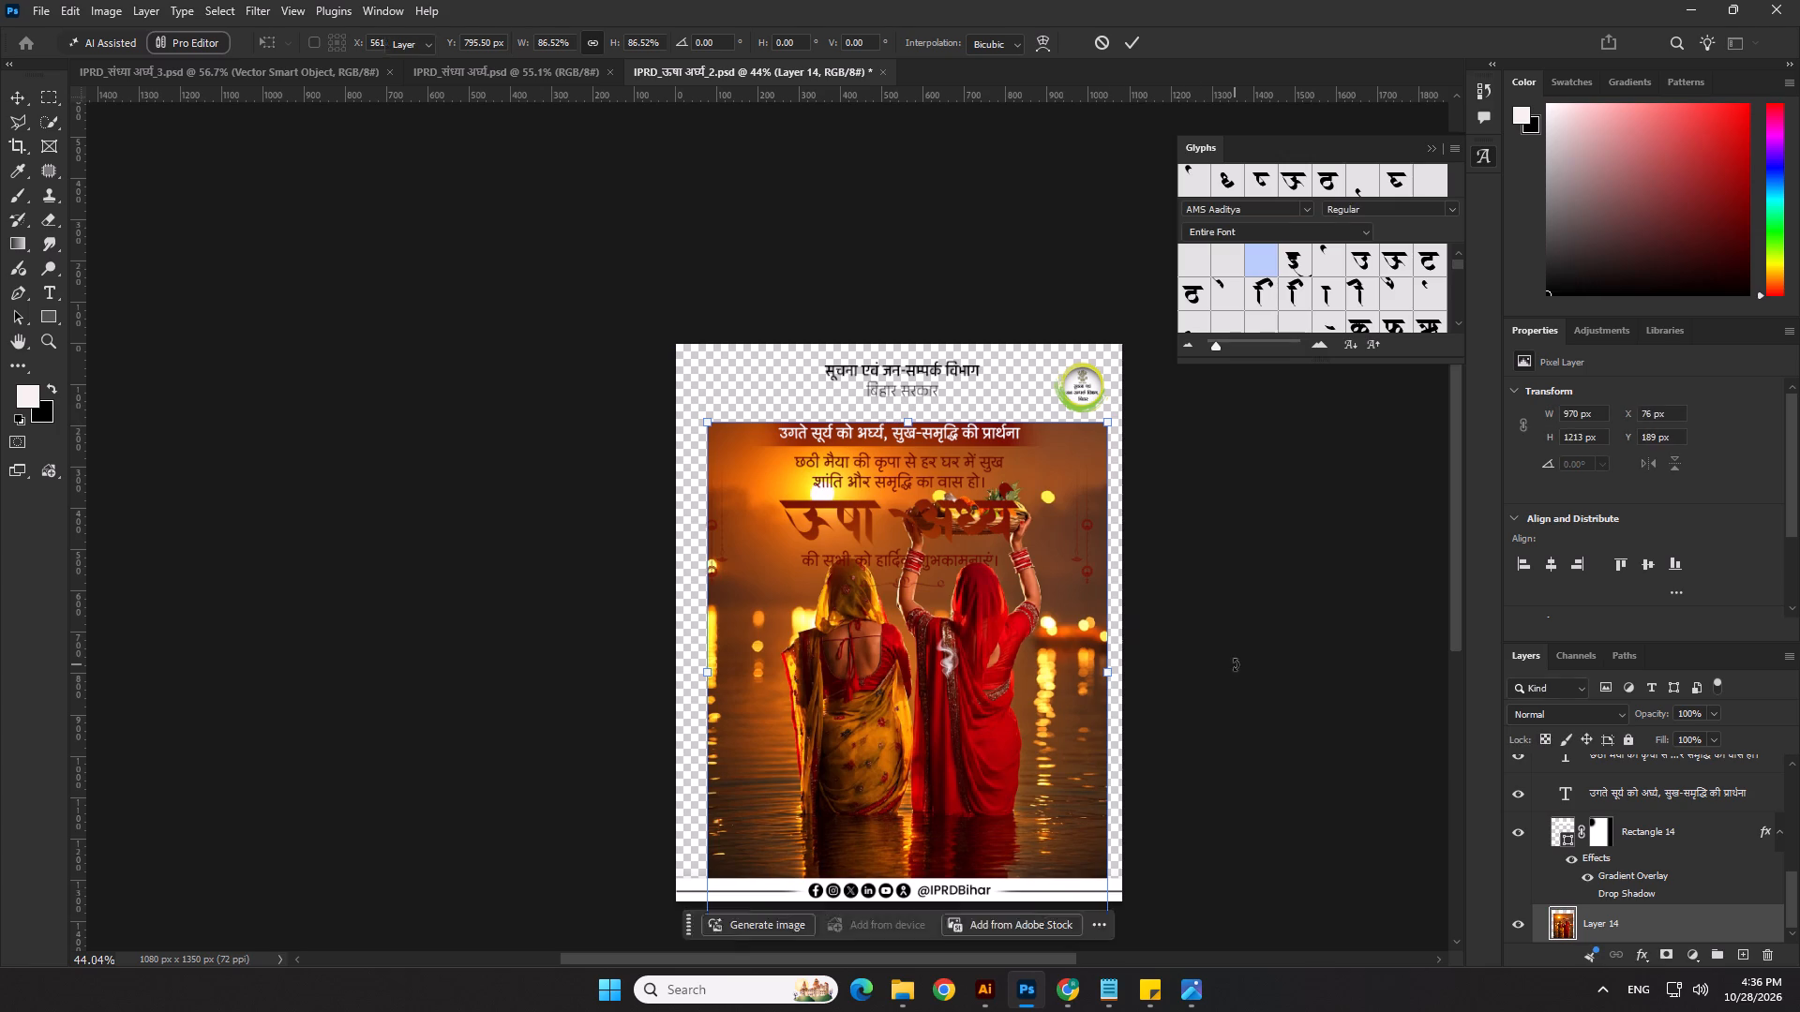
{"action": "left_click", "coordinate": [1235, 664]}
Hide the Pngtree white smoke overlay layer that sits over the woman in red.
{"action": "left_click", "coordinate": [952, 662]}
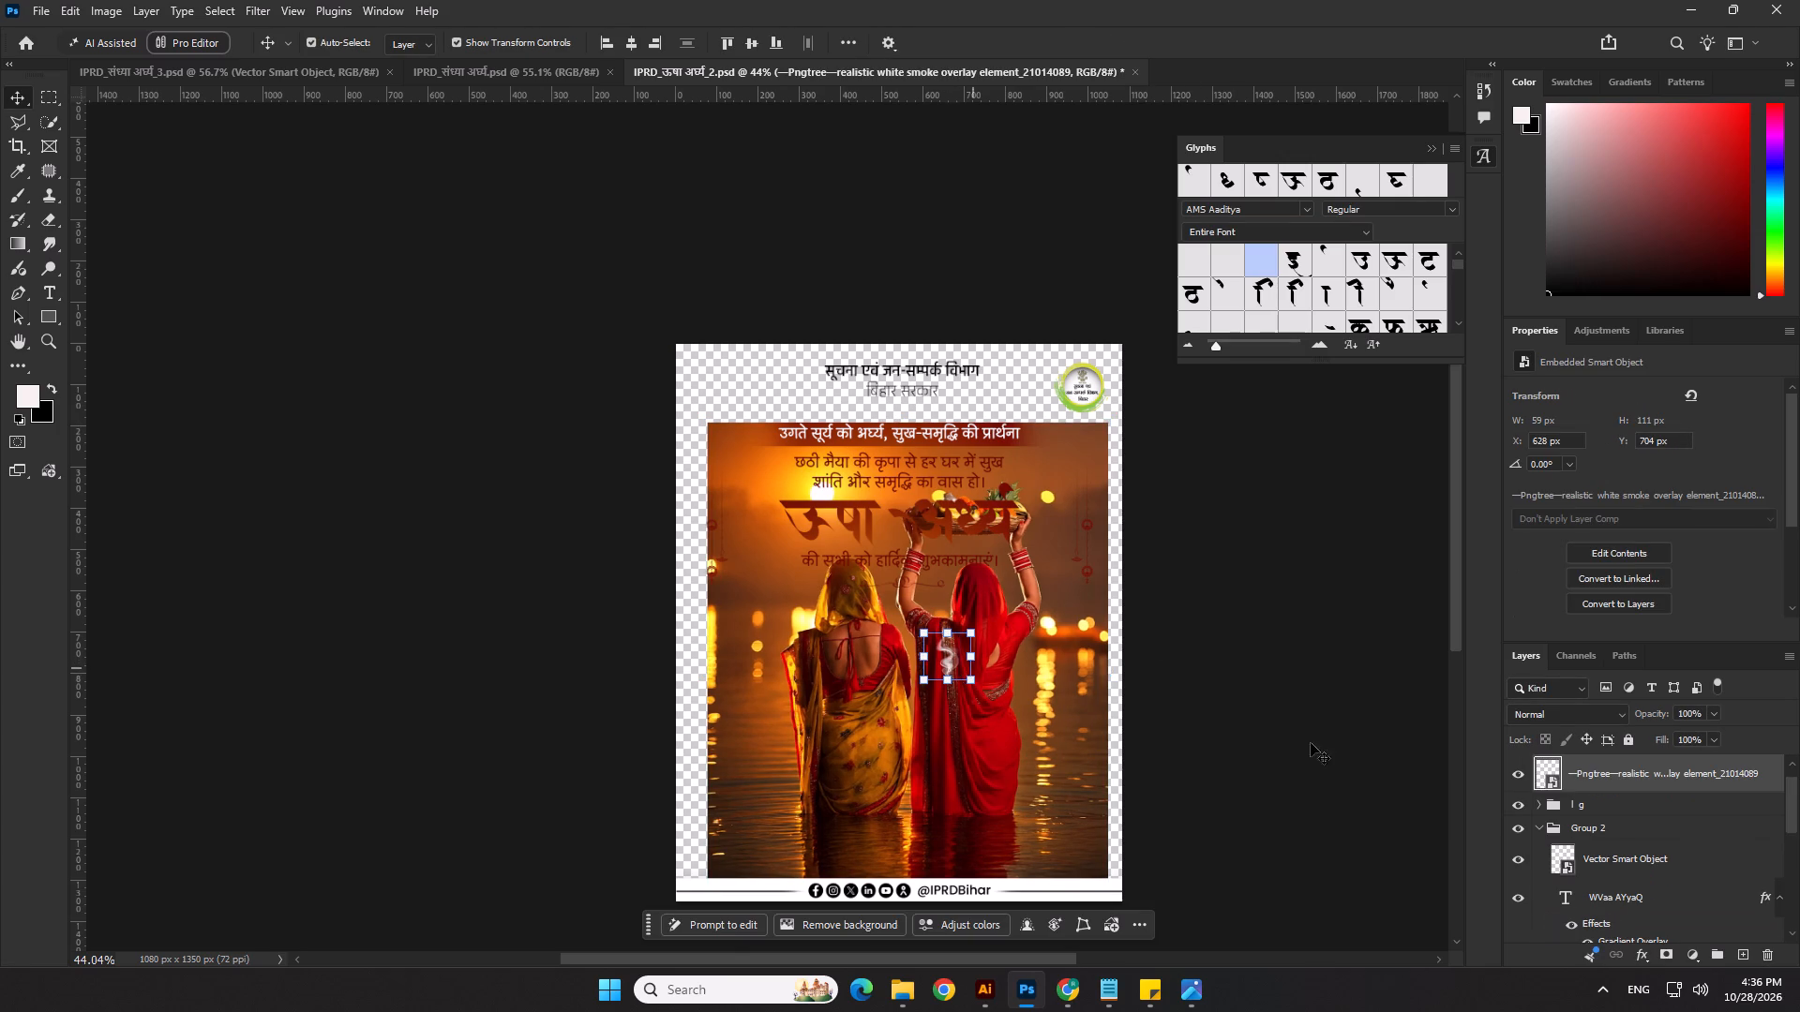
{"action": "left_click", "coordinate": [1522, 770]}
{"action": "left_click", "coordinate": [1264, 699]}
Scale the two-women artwork down further from its top edge to about 910 × 1138 px.
{"action": "scroll", "coordinate": [993, 528], "scroll_direction": "up", "scroll_amount": 1}
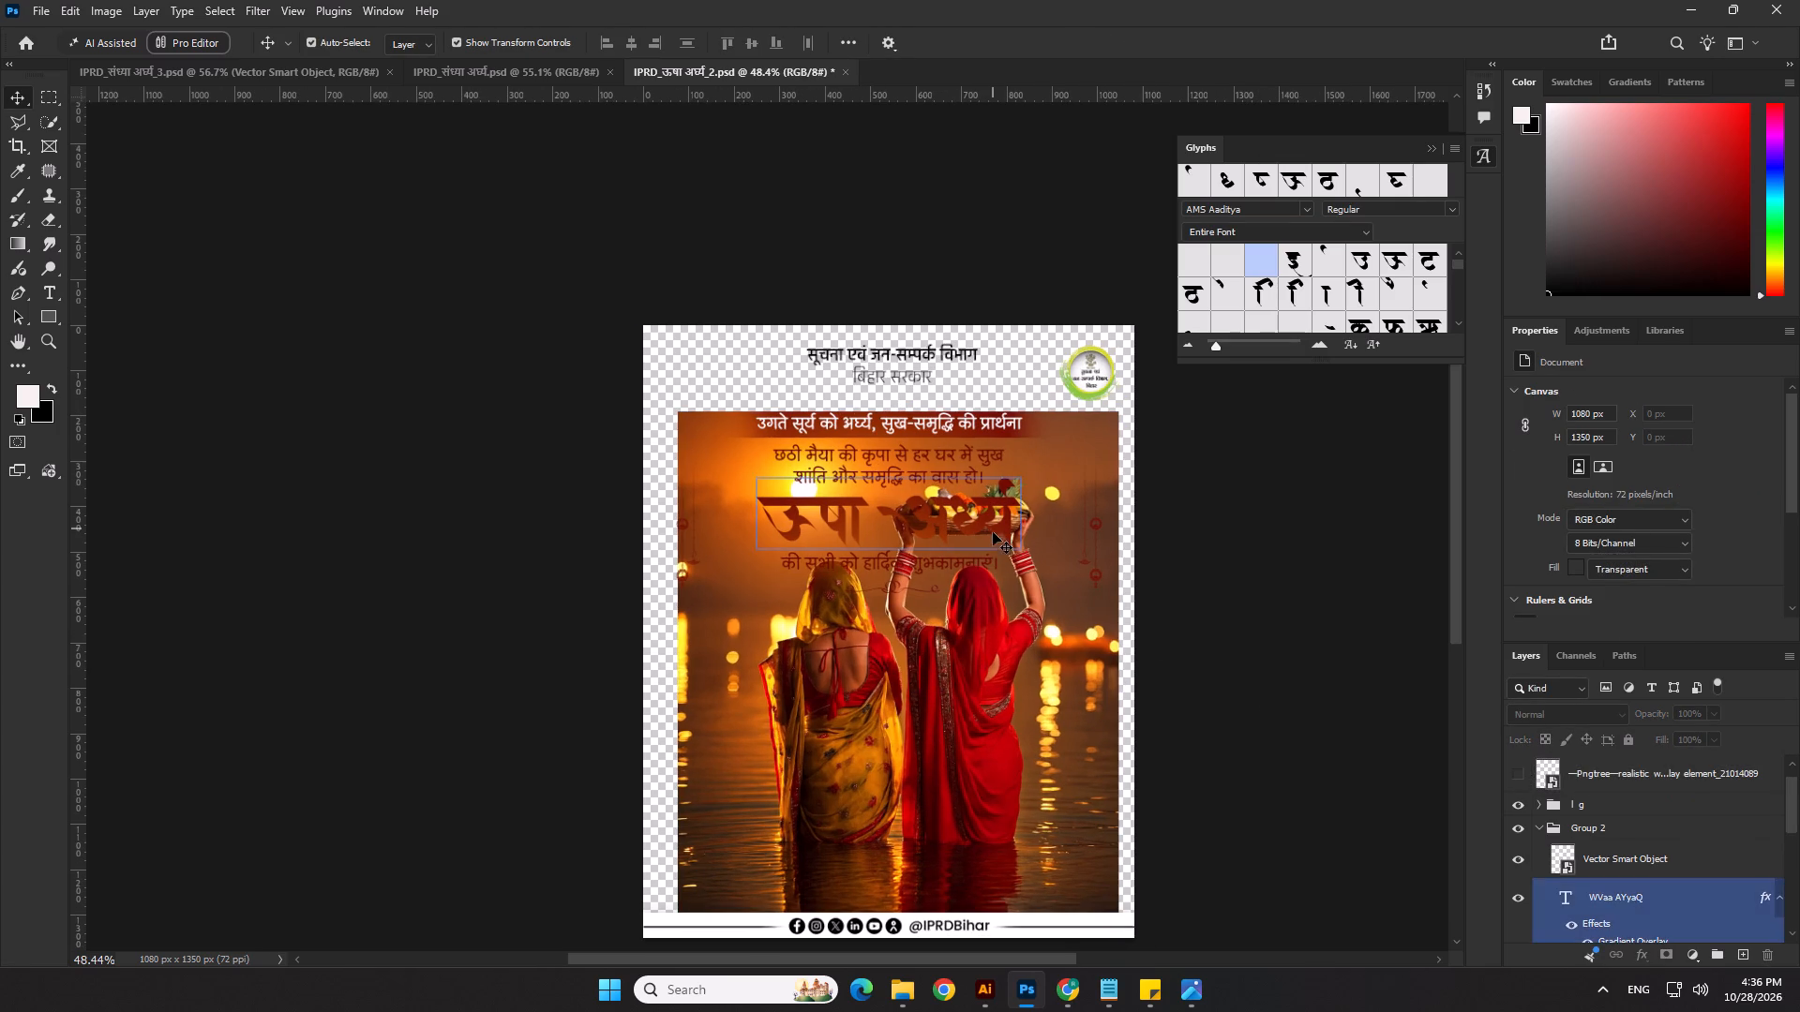
{"action": "left_click", "coordinate": [1015, 626]}
{"action": "left_click_drag", "start_coordinate": [901, 414], "coordinate": [893, 451]}
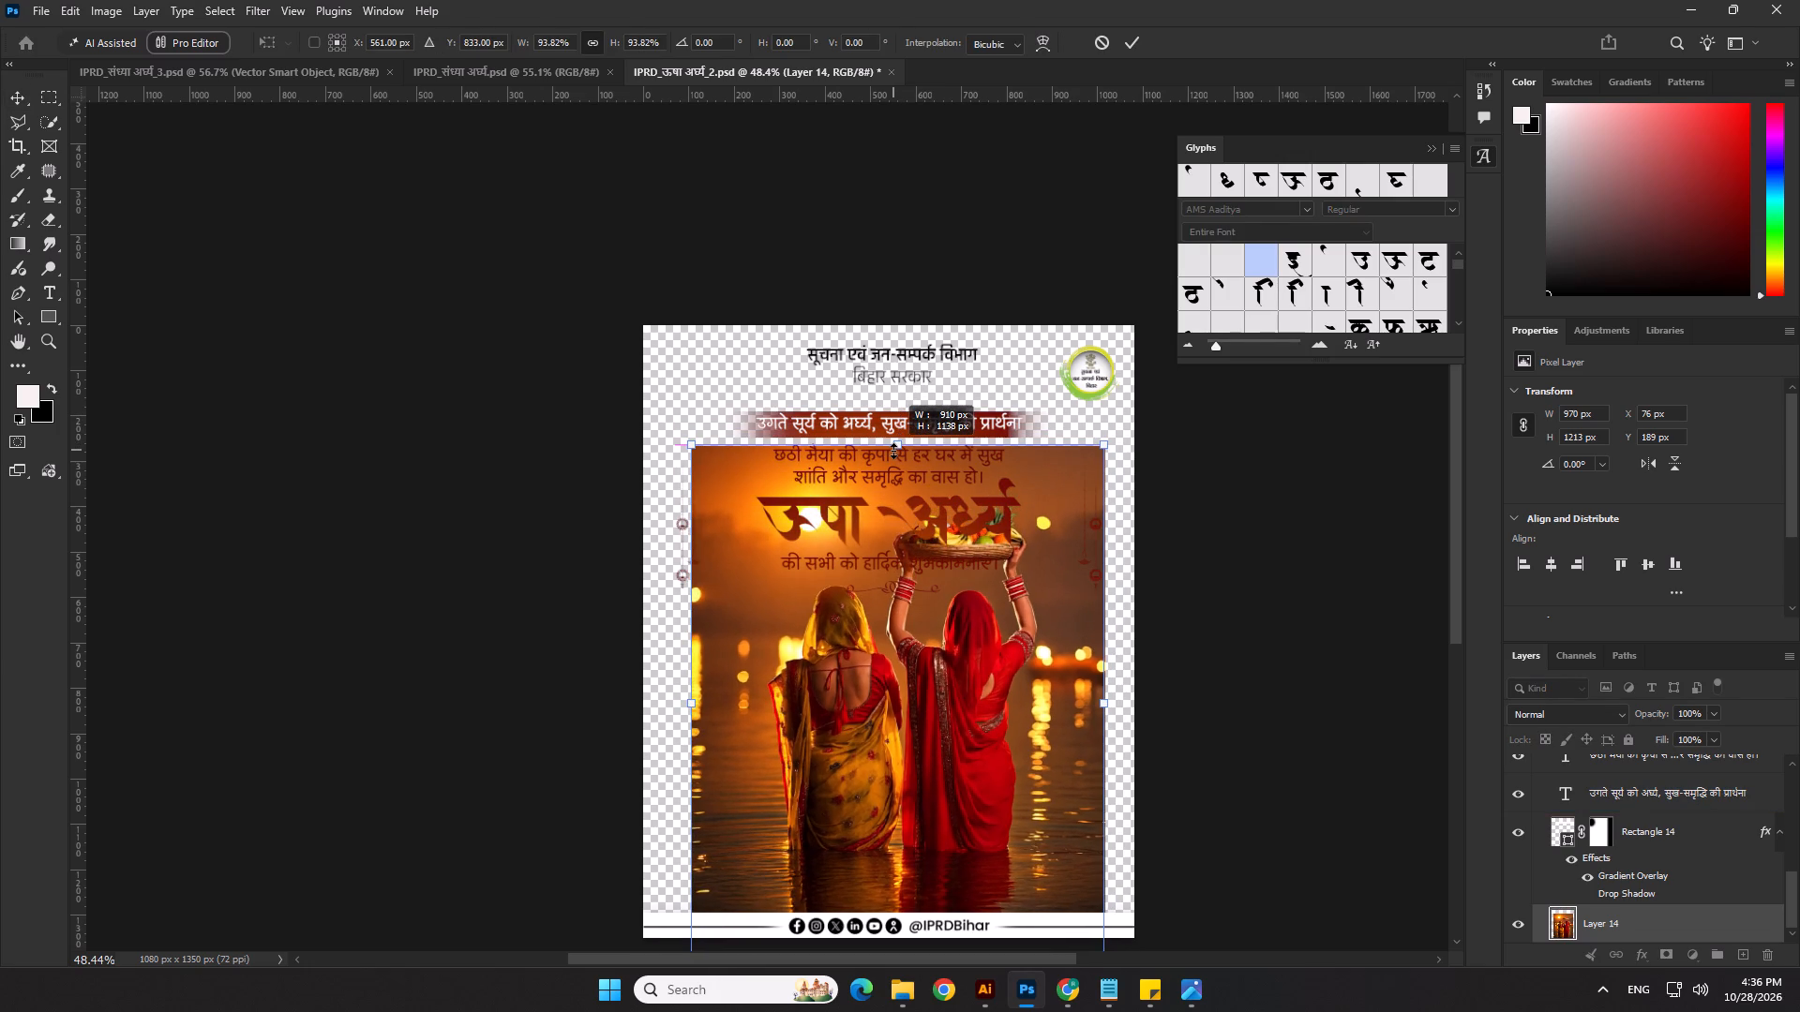
{"action": "left_click_drag", "start_coordinate": [893, 451], "coordinate": [896, 455]}
{"action": "key", "text": "Return"}
{"action": "left_click", "coordinate": [1283, 607]}
Centre the two-women artwork horizontally on the canvas.
{"action": "scroll", "coordinate": [1046, 677], "scroll_direction": "up", "scroll_amount": 2}
{"action": "left_click", "coordinate": [1042, 676]}
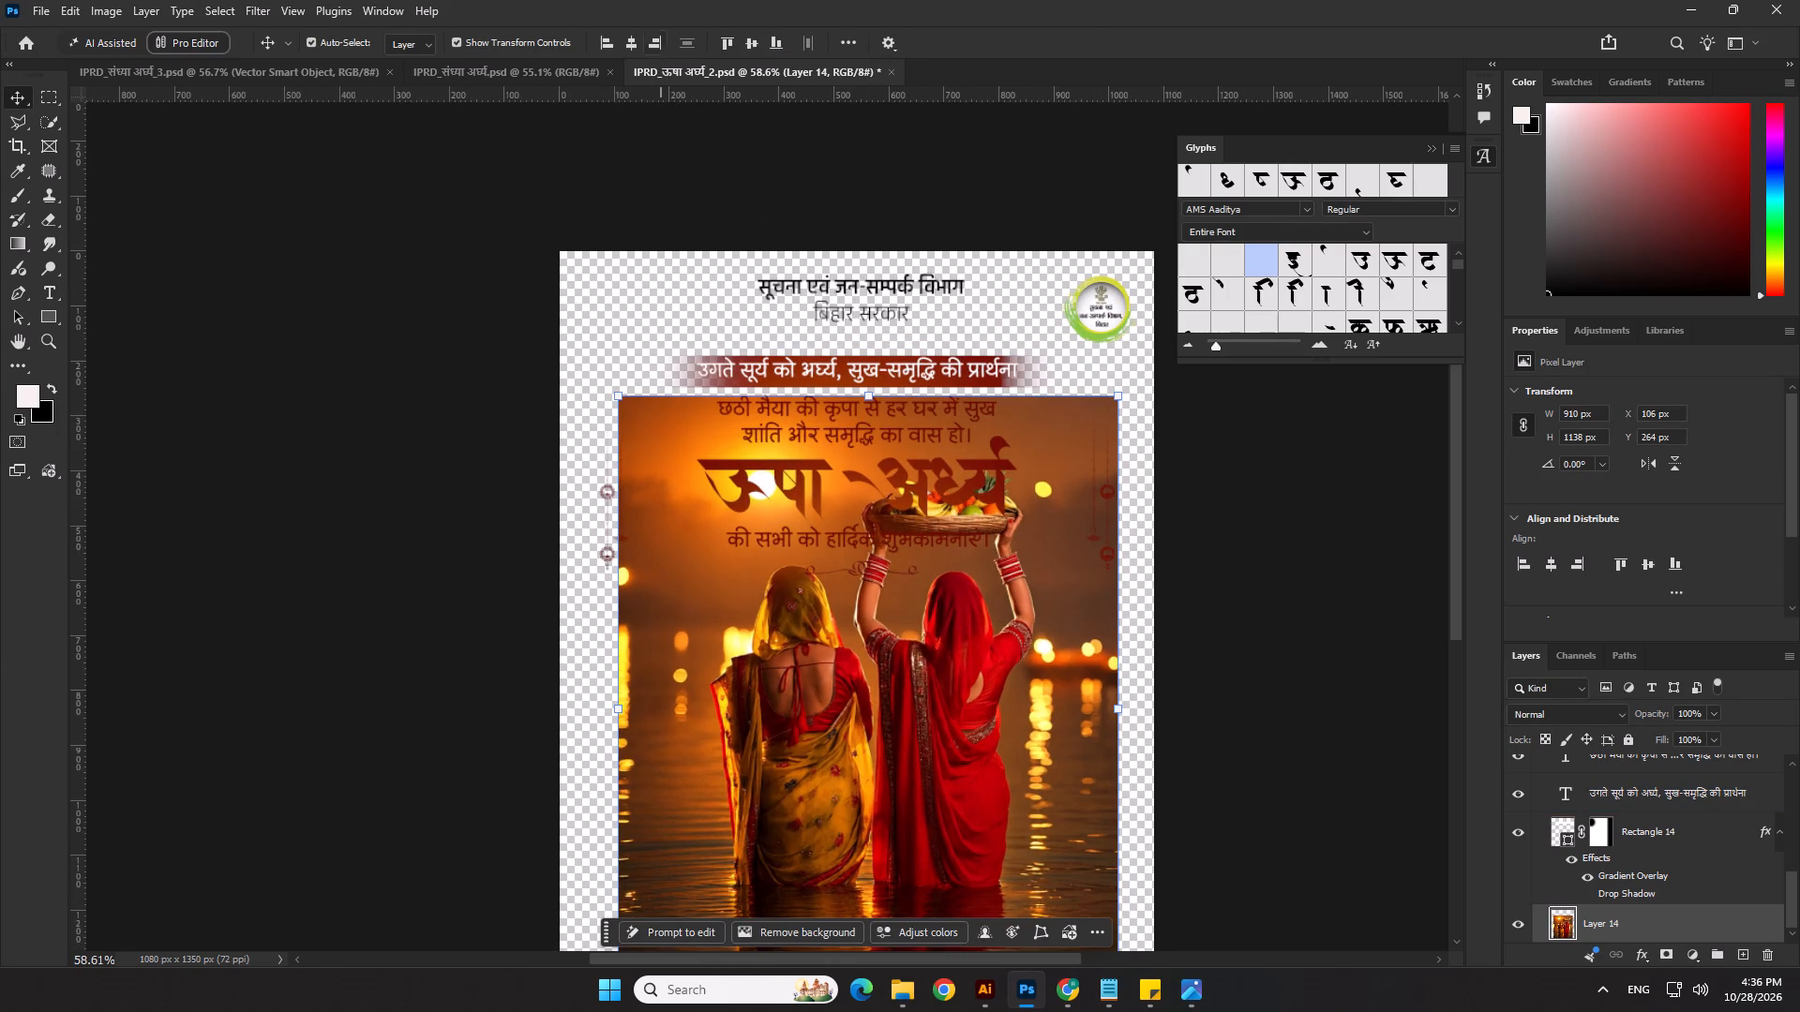
{"action": "left_click", "coordinate": [634, 44]}
{"action": "left_click", "coordinate": [316, 491]}
{"action": "scroll", "coordinate": [781, 647], "scroll_direction": "down", "scroll_amount": 4}
Load the artwork's outline as a selection, invert it and extend the background across the empty canvas using Generative Fill without a prompt.
{"action": "left_click", "coordinate": [860, 662]}
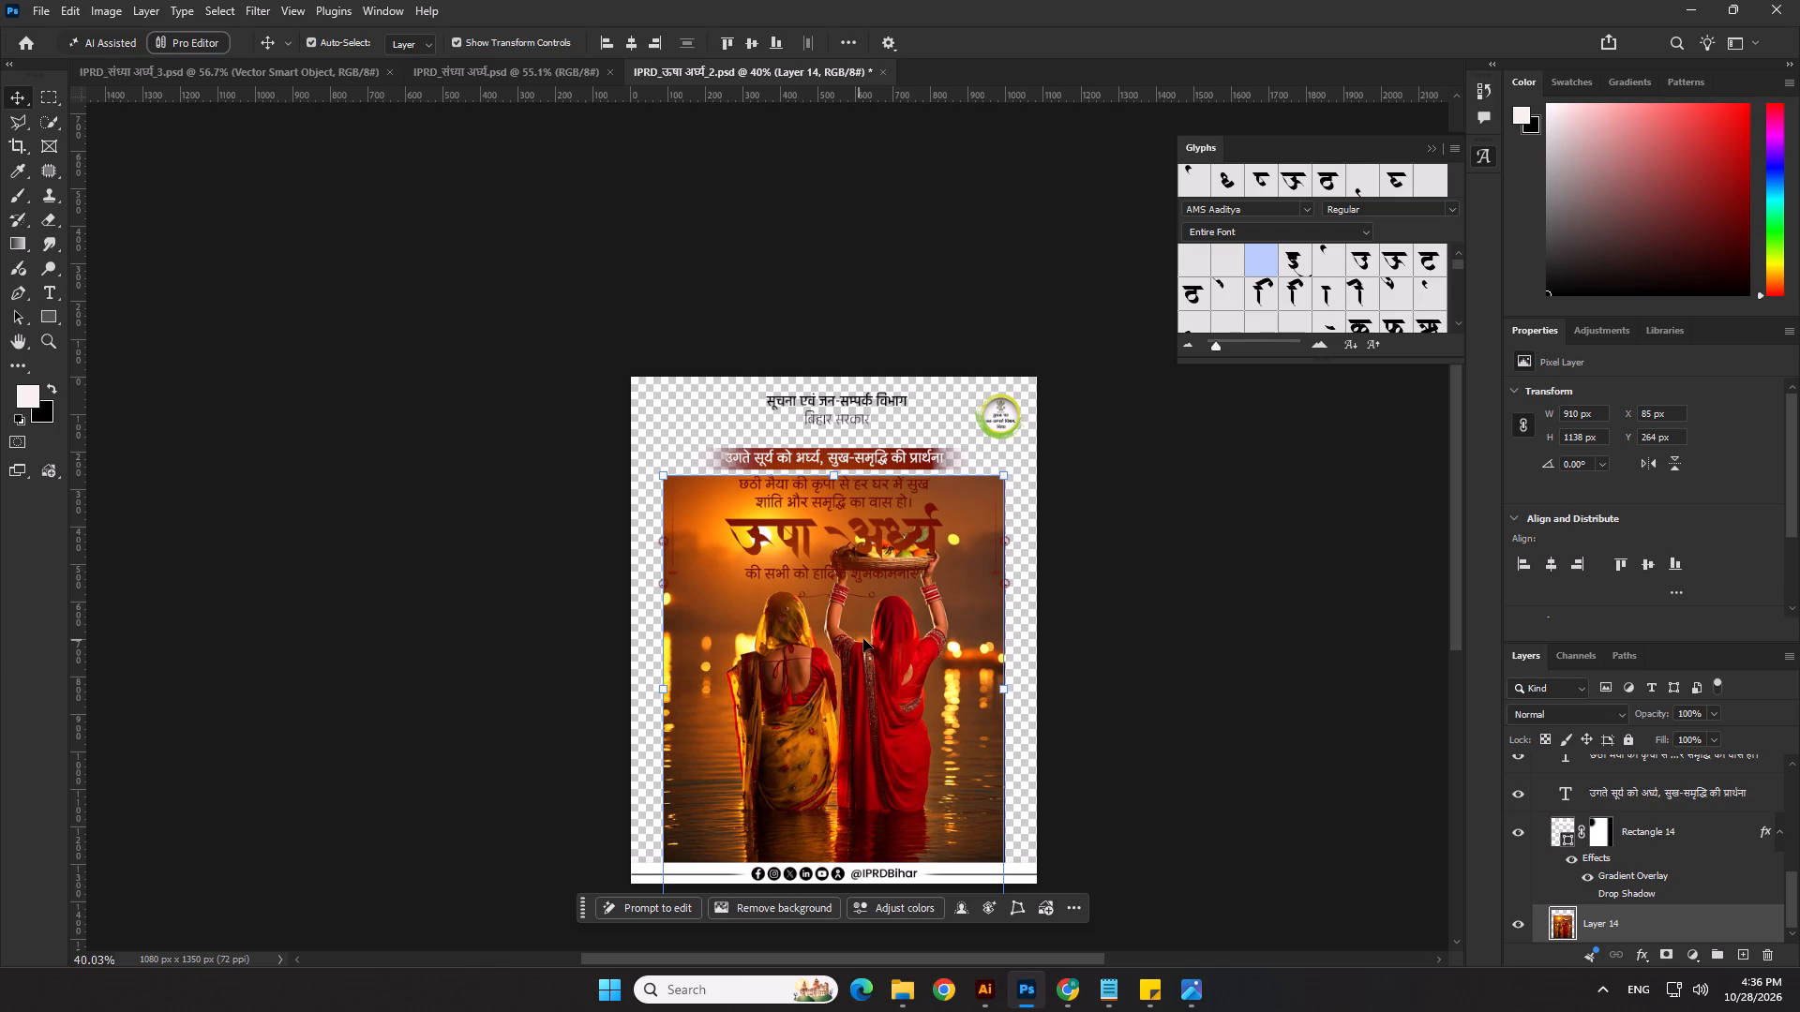
{"action": "left_click", "coordinate": [1562, 922], "text": "shift"}
{"action": "left_click", "coordinate": [1567, 931], "text": "ctrl"}
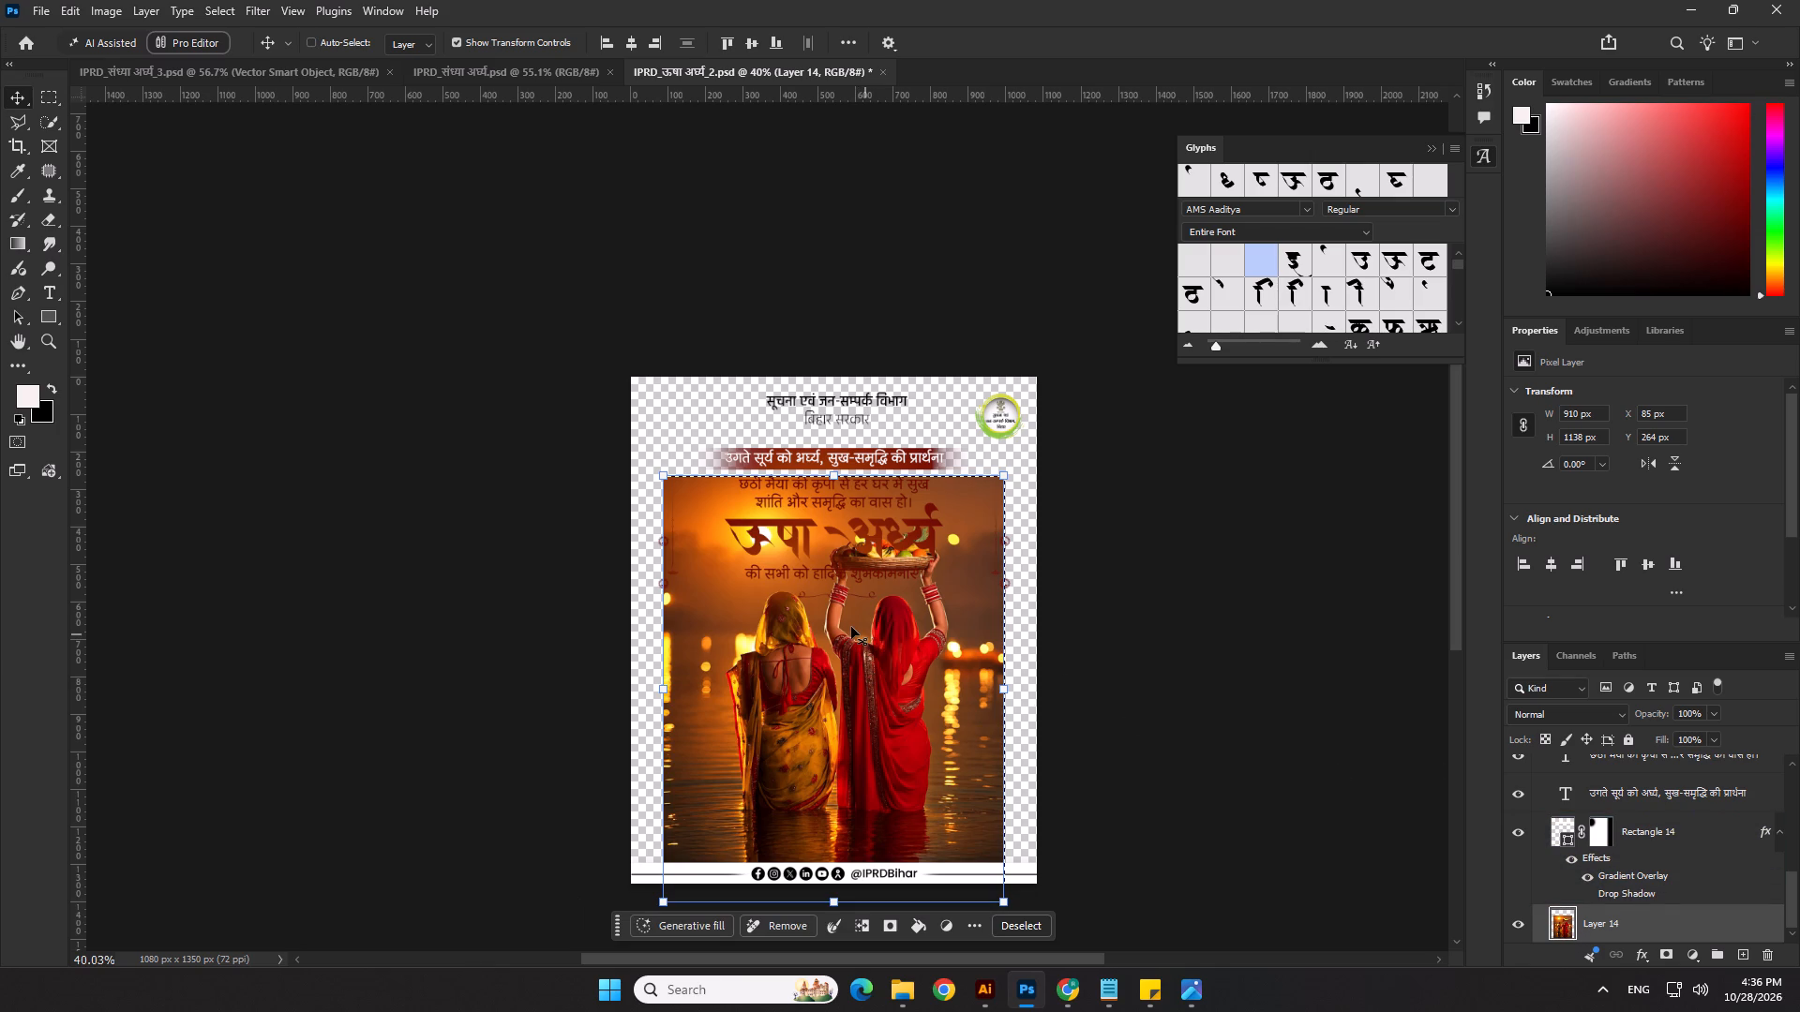
{"action": "key", "text": "ctrl+shift+i"}
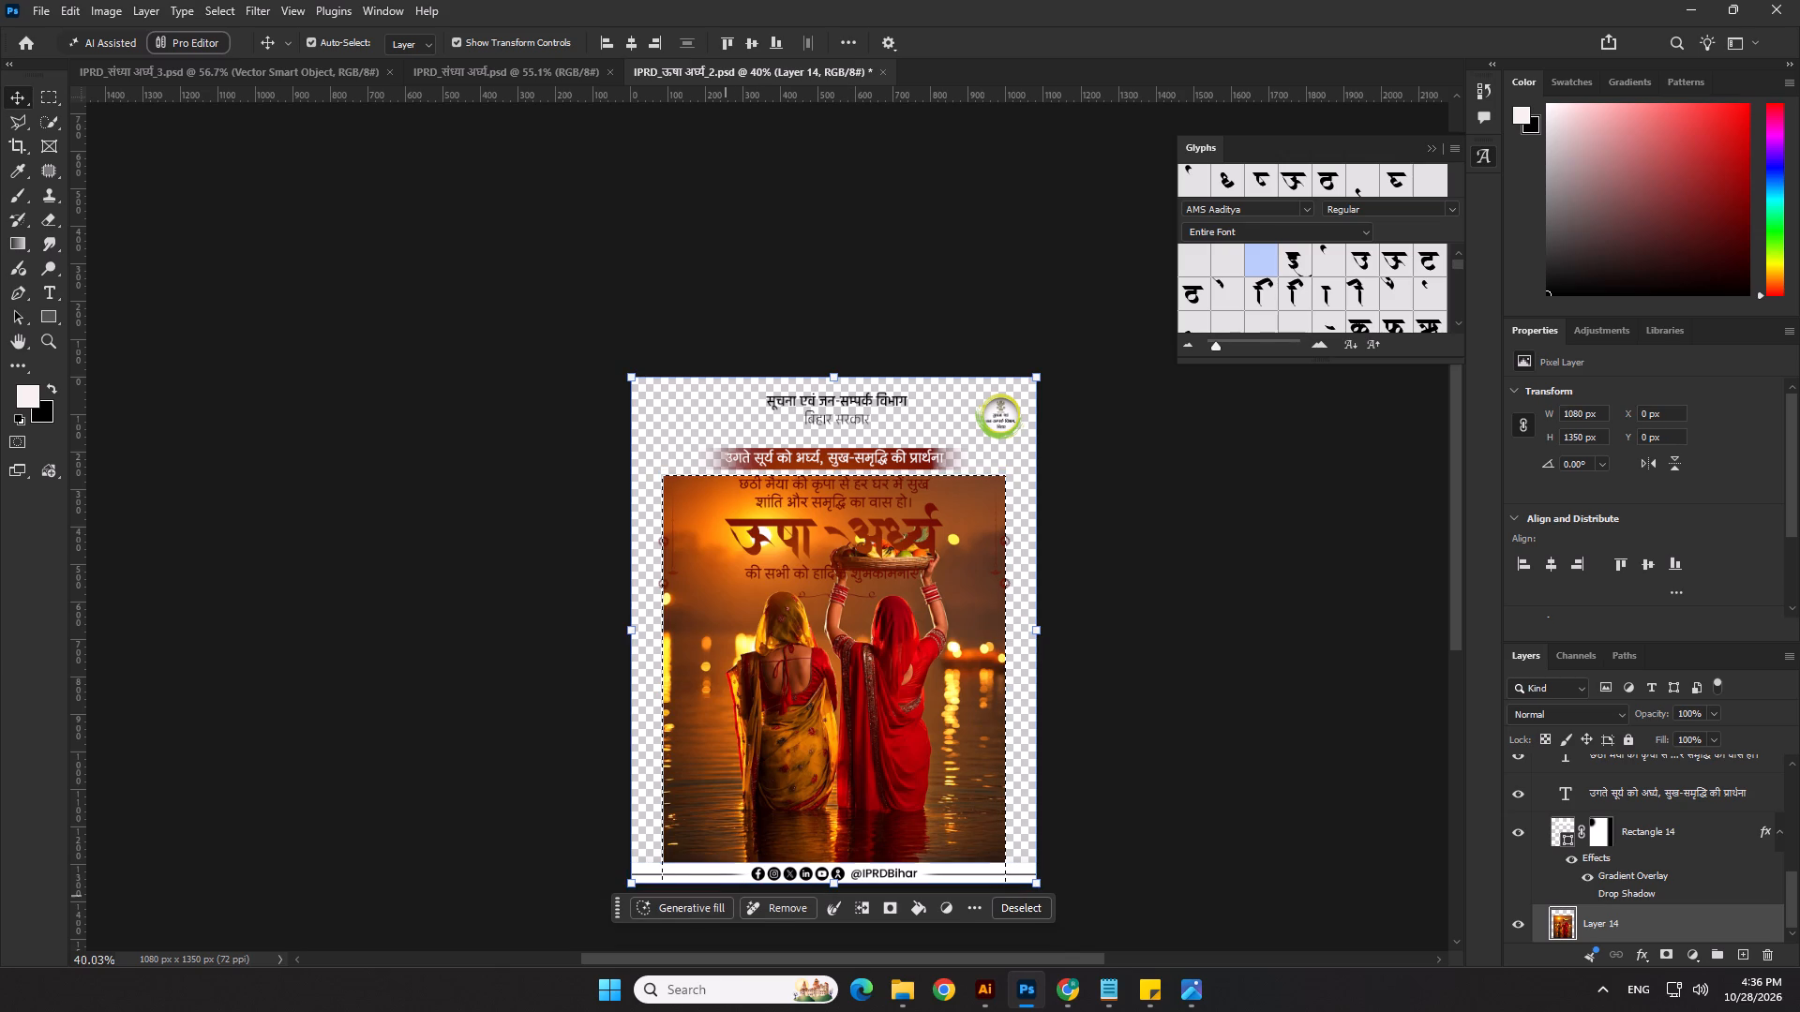
{"action": "left_click", "coordinate": [713, 909]}
{"action": "left_click", "coordinate": [990, 338]}
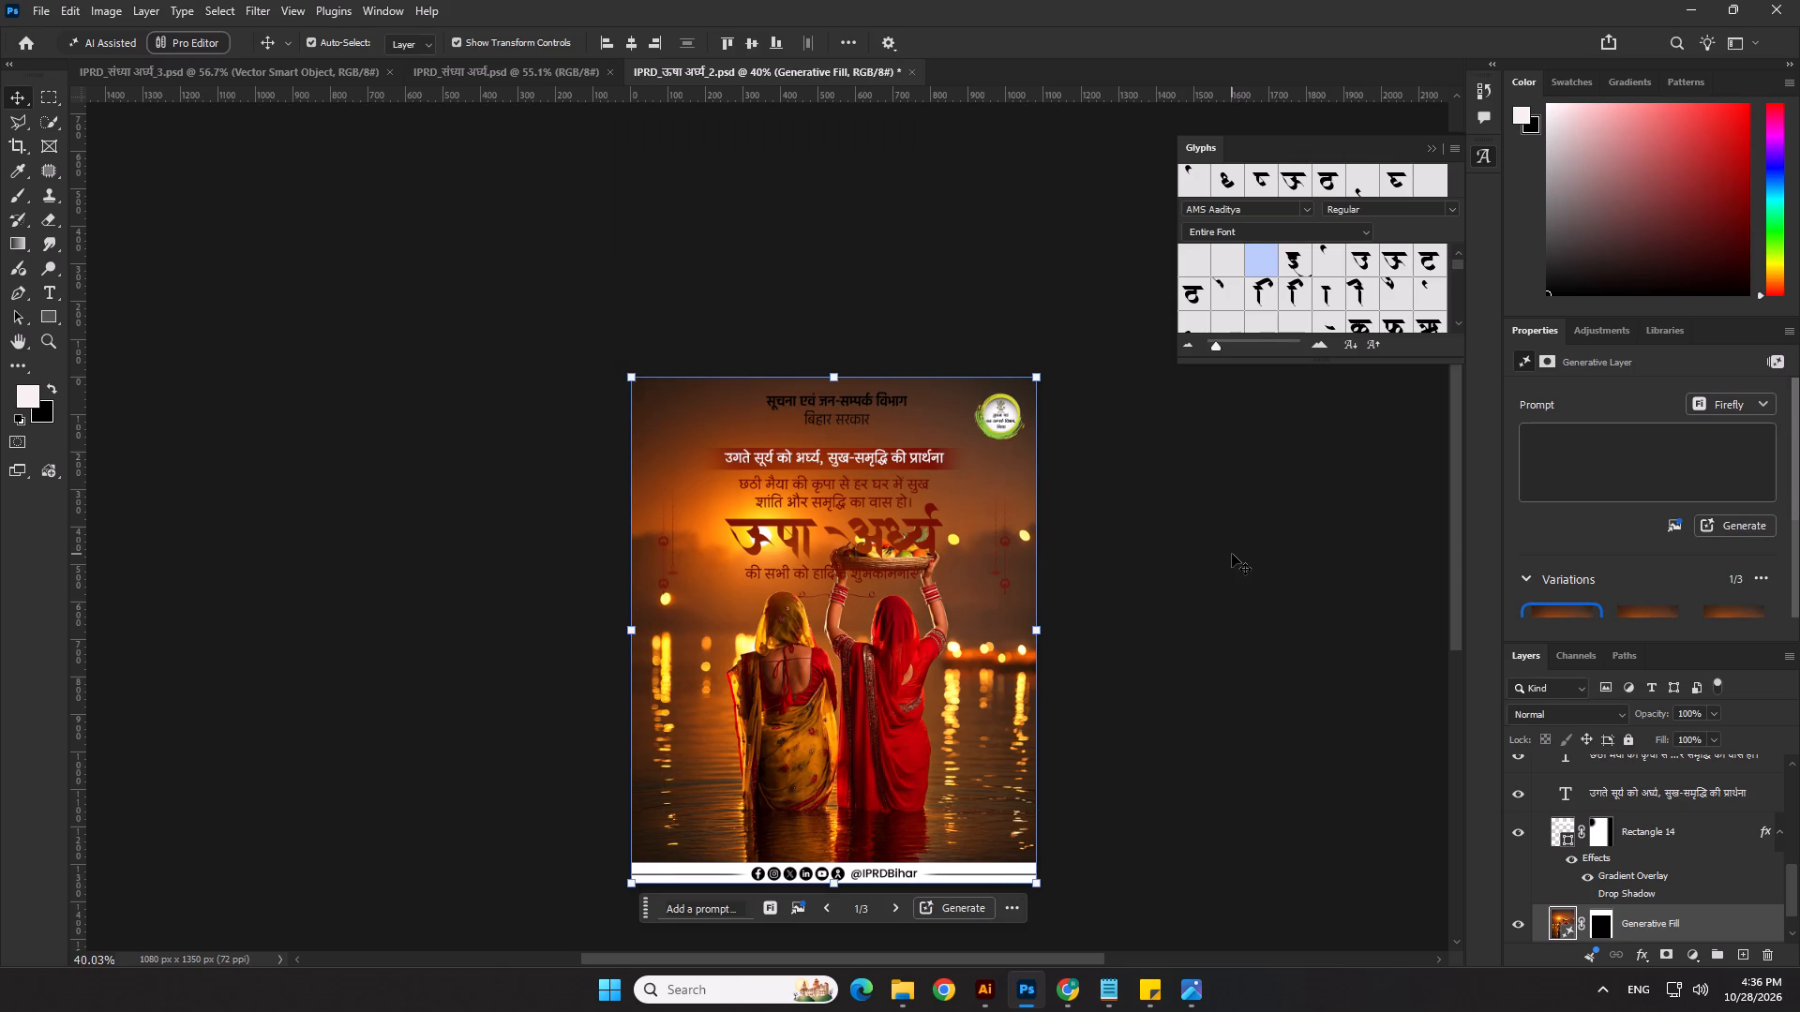
{"action": "left_click", "coordinate": [1232, 621]}
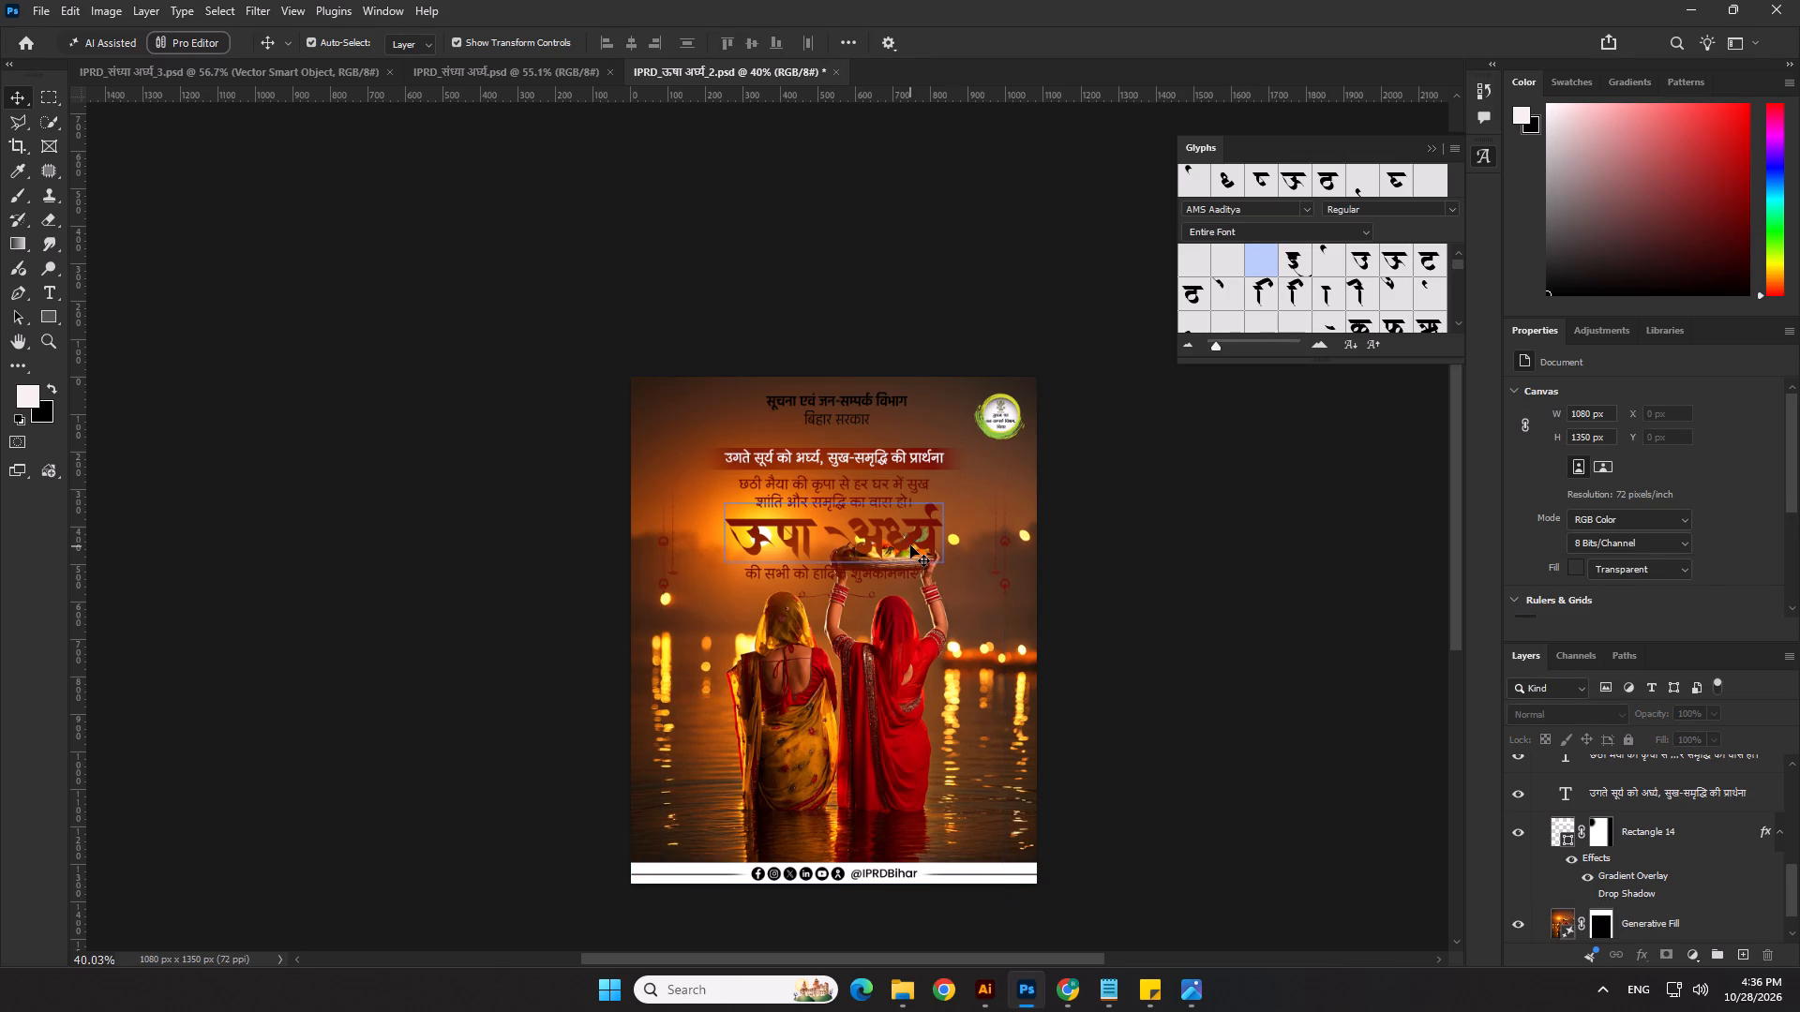
Move the ऊषा अर्घ्य title together with the हार्दिक शुभकामनाएं line down about 685 px, to the water above the footer.
{"action": "left_click", "coordinate": [910, 545]}
{"action": "scroll", "coordinate": [909, 587], "scroll_direction": "up", "scroll_amount": 6}
{"action": "left_click", "coordinate": [900, 573], "text": "shift"}
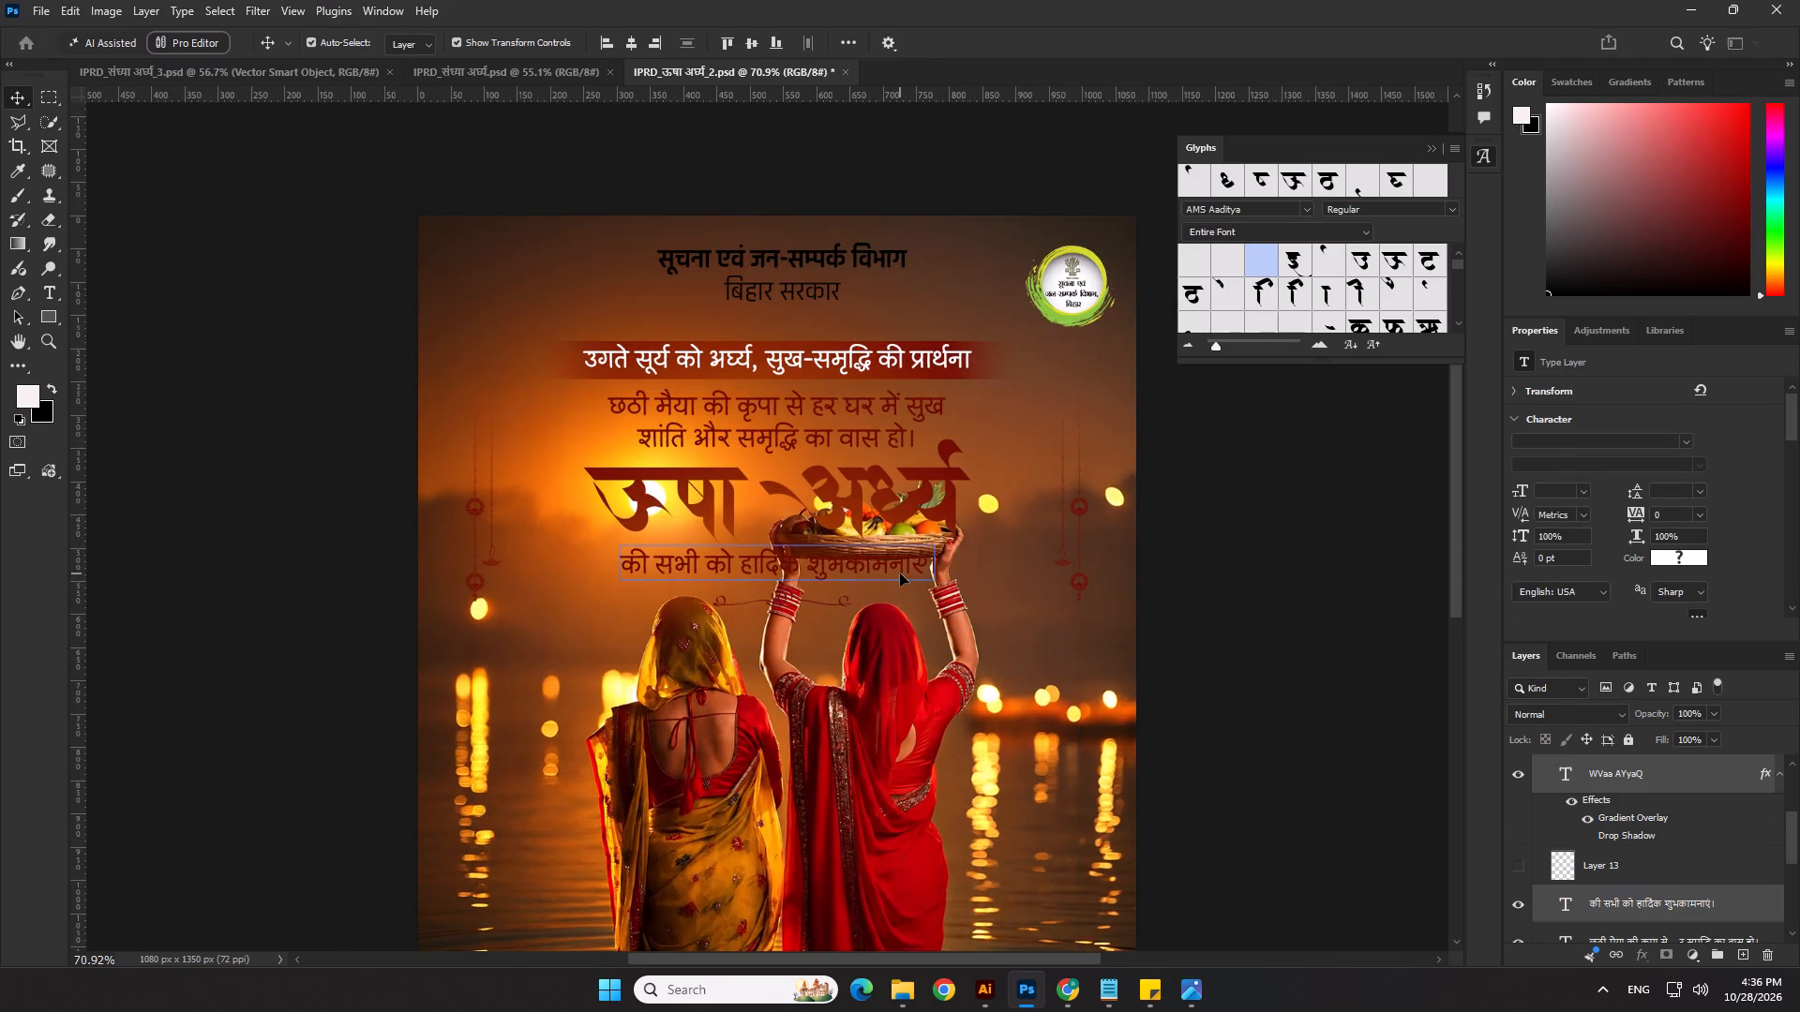
{"action": "scroll", "coordinate": [903, 521], "scroll_direction": "down", "scroll_amount": 4}
{"action": "left_click_drag", "start_coordinate": [905, 513], "coordinate": [922, 834]}
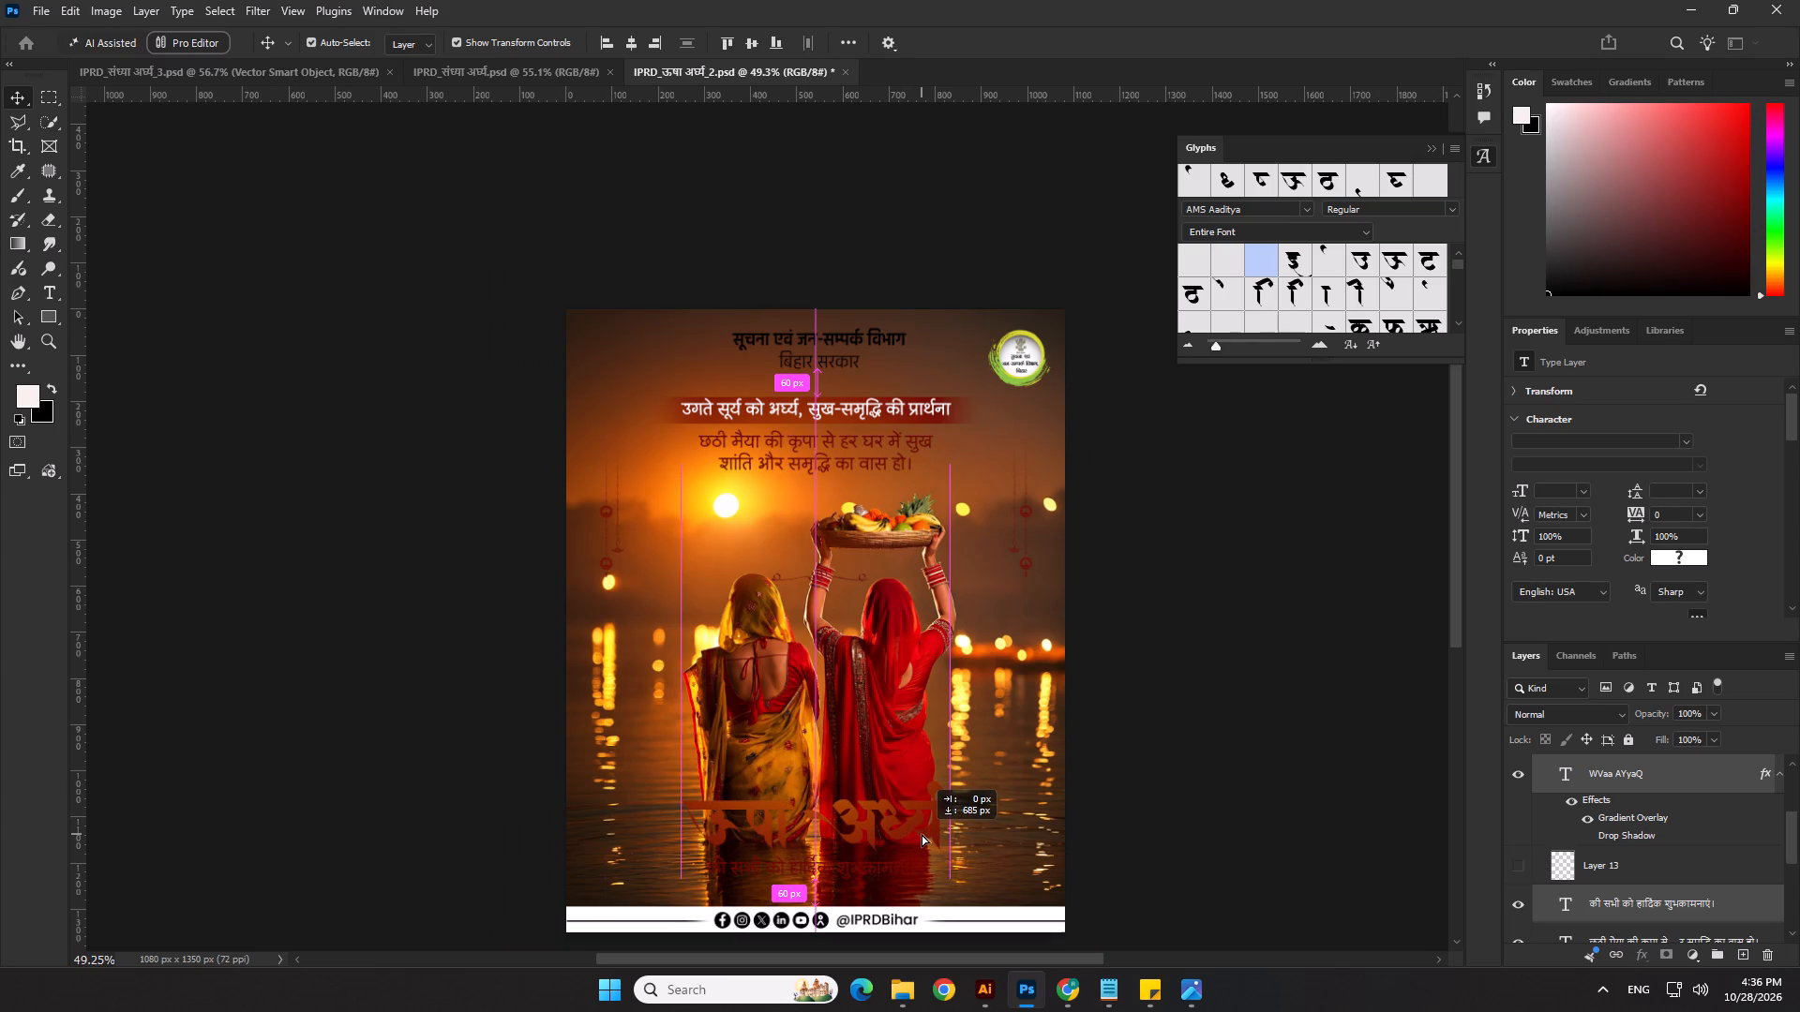
{"action": "left_click_drag", "start_coordinate": [922, 834], "coordinate": [926, 839]}
{"action": "key", "text": "Return"}
{"action": "left_click", "coordinate": [1229, 652]}
Recolour the two-line छठी मैया की कृपा text below the red heading band to white.
{"action": "scroll", "coordinate": [838, 420], "scroll_direction": "up", "scroll_amount": 2}
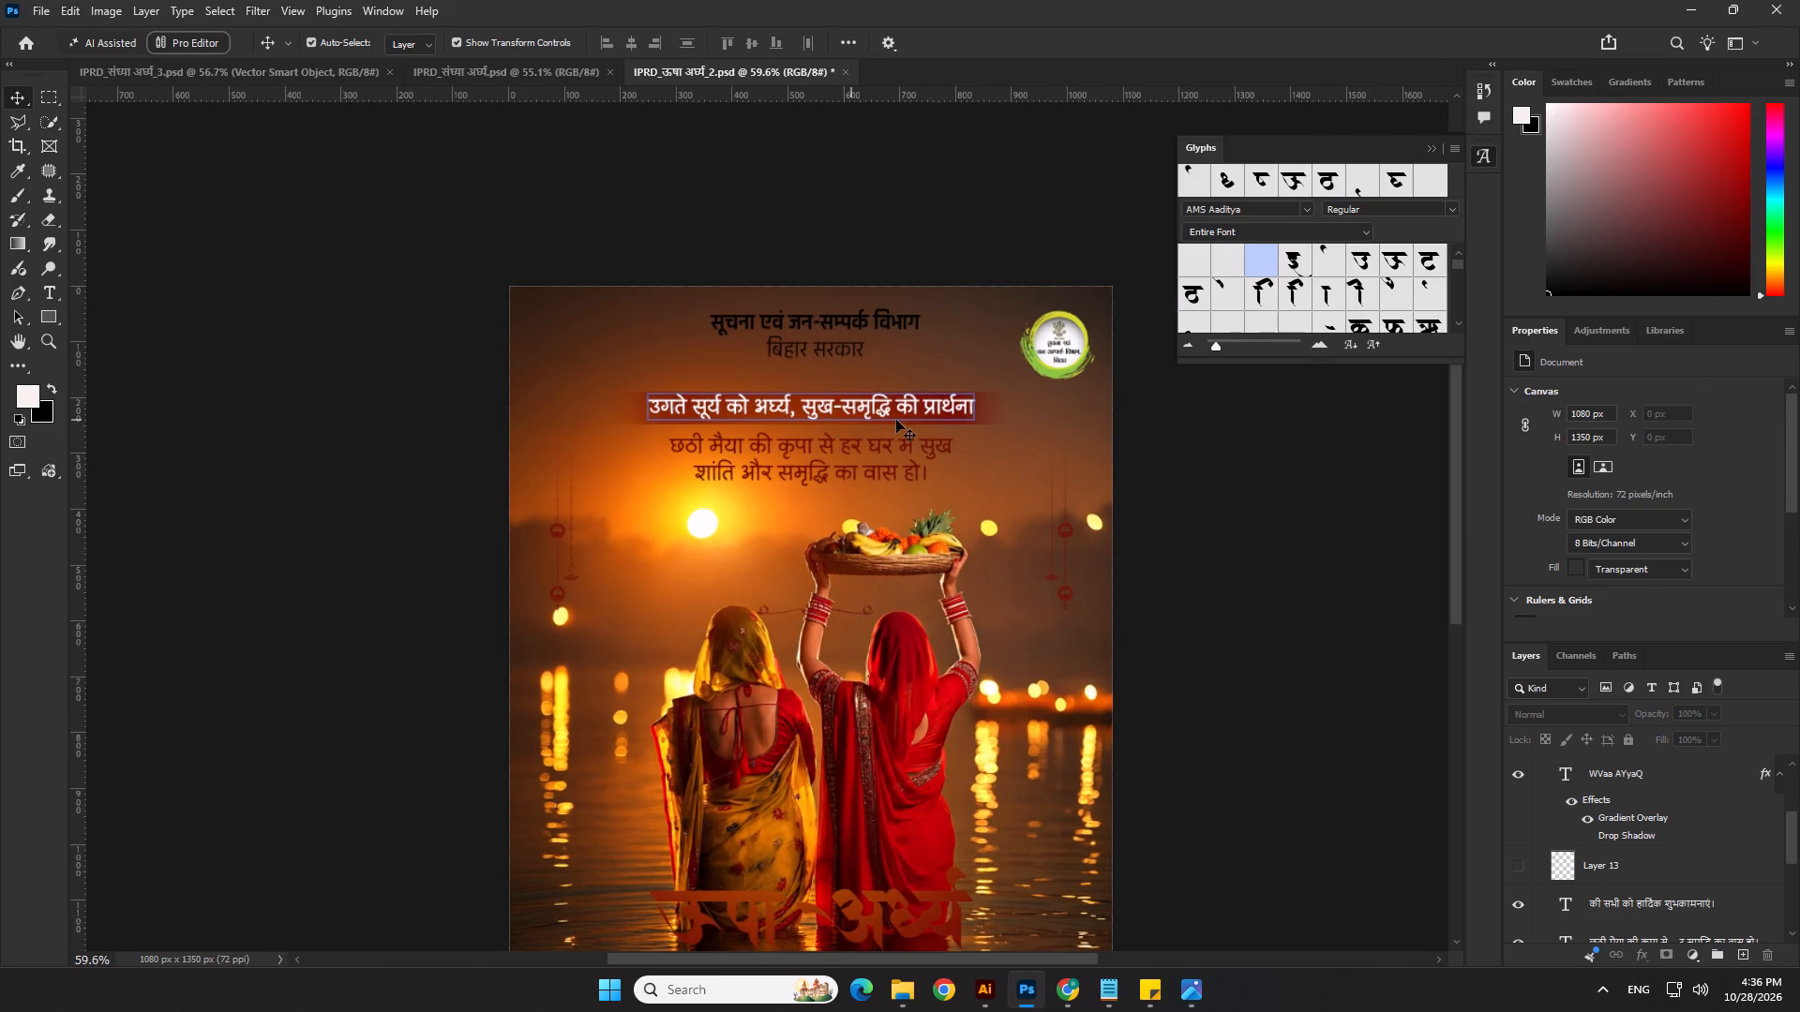
{"action": "left_click", "coordinate": [1072, 454]}
{"action": "scroll", "coordinate": [985, 484], "scroll_direction": "down", "scroll_amount": 2}
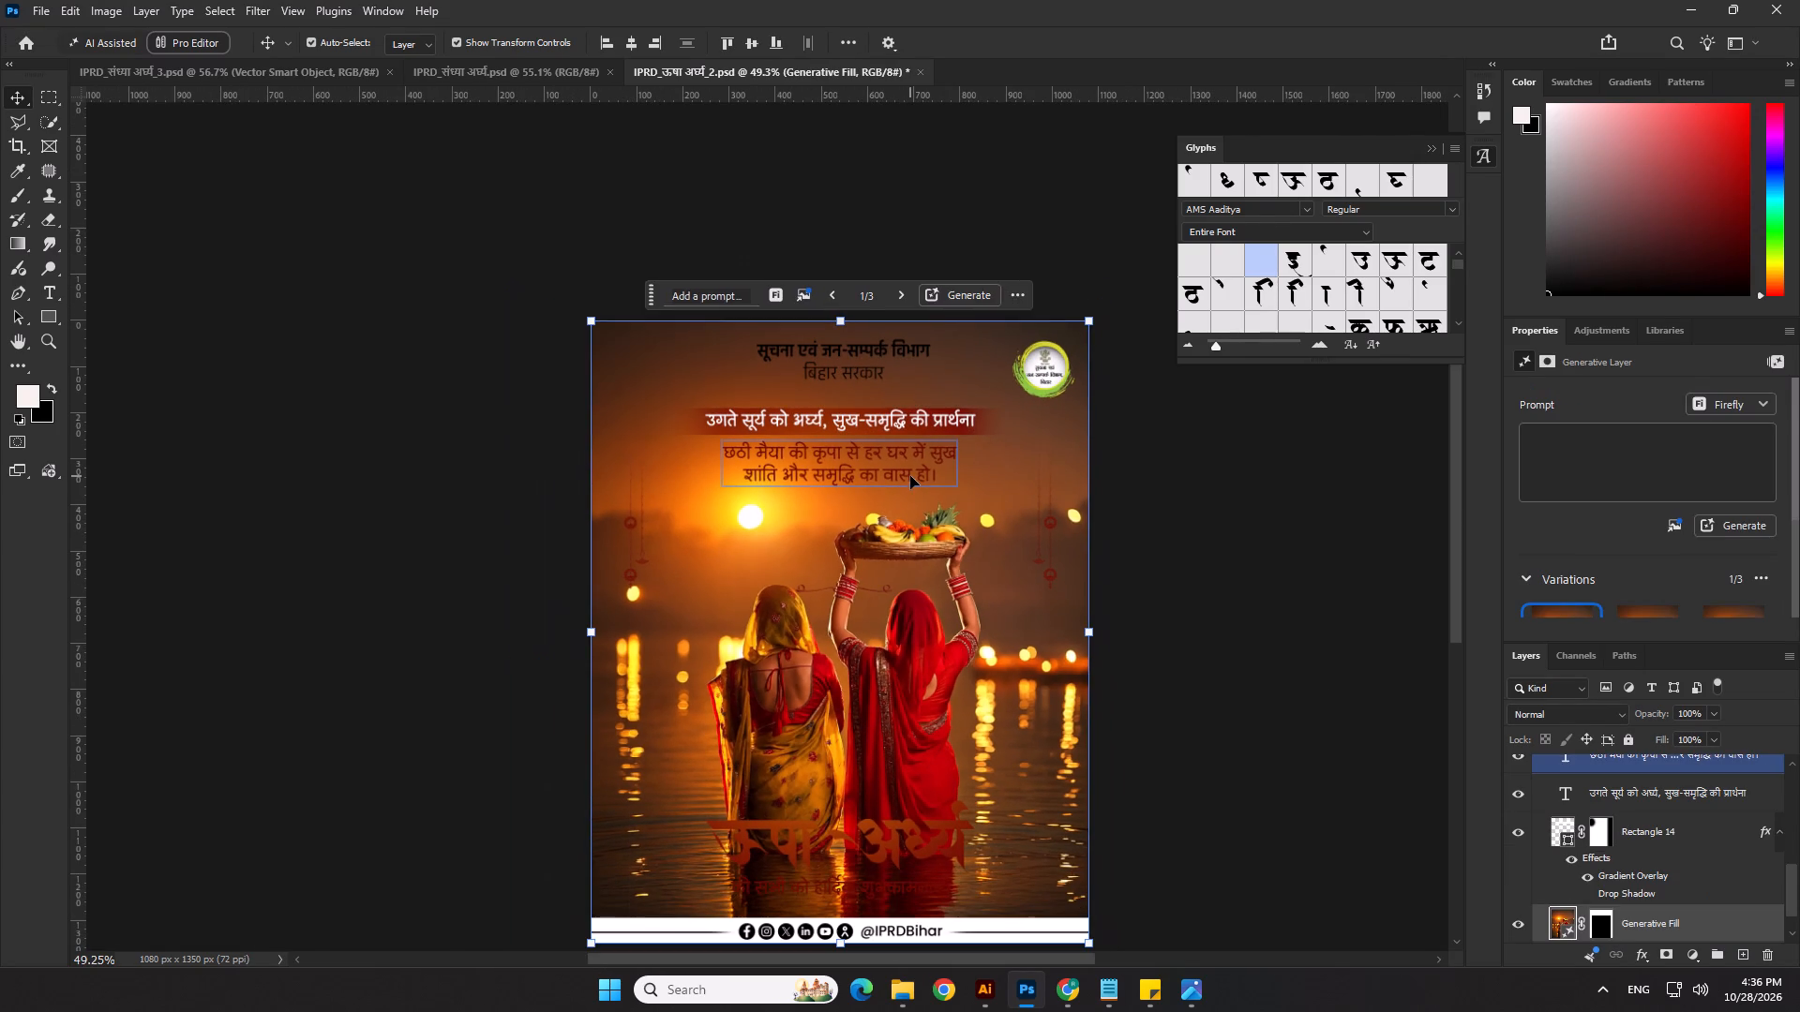
{"action": "left_click", "coordinate": [908, 473]}
{"action": "left_click", "coordinate": [1678, 564]}
{"action": "left_click_drag", "start_coordinate": [1334, 713], "coordinate": [1287, 604]}
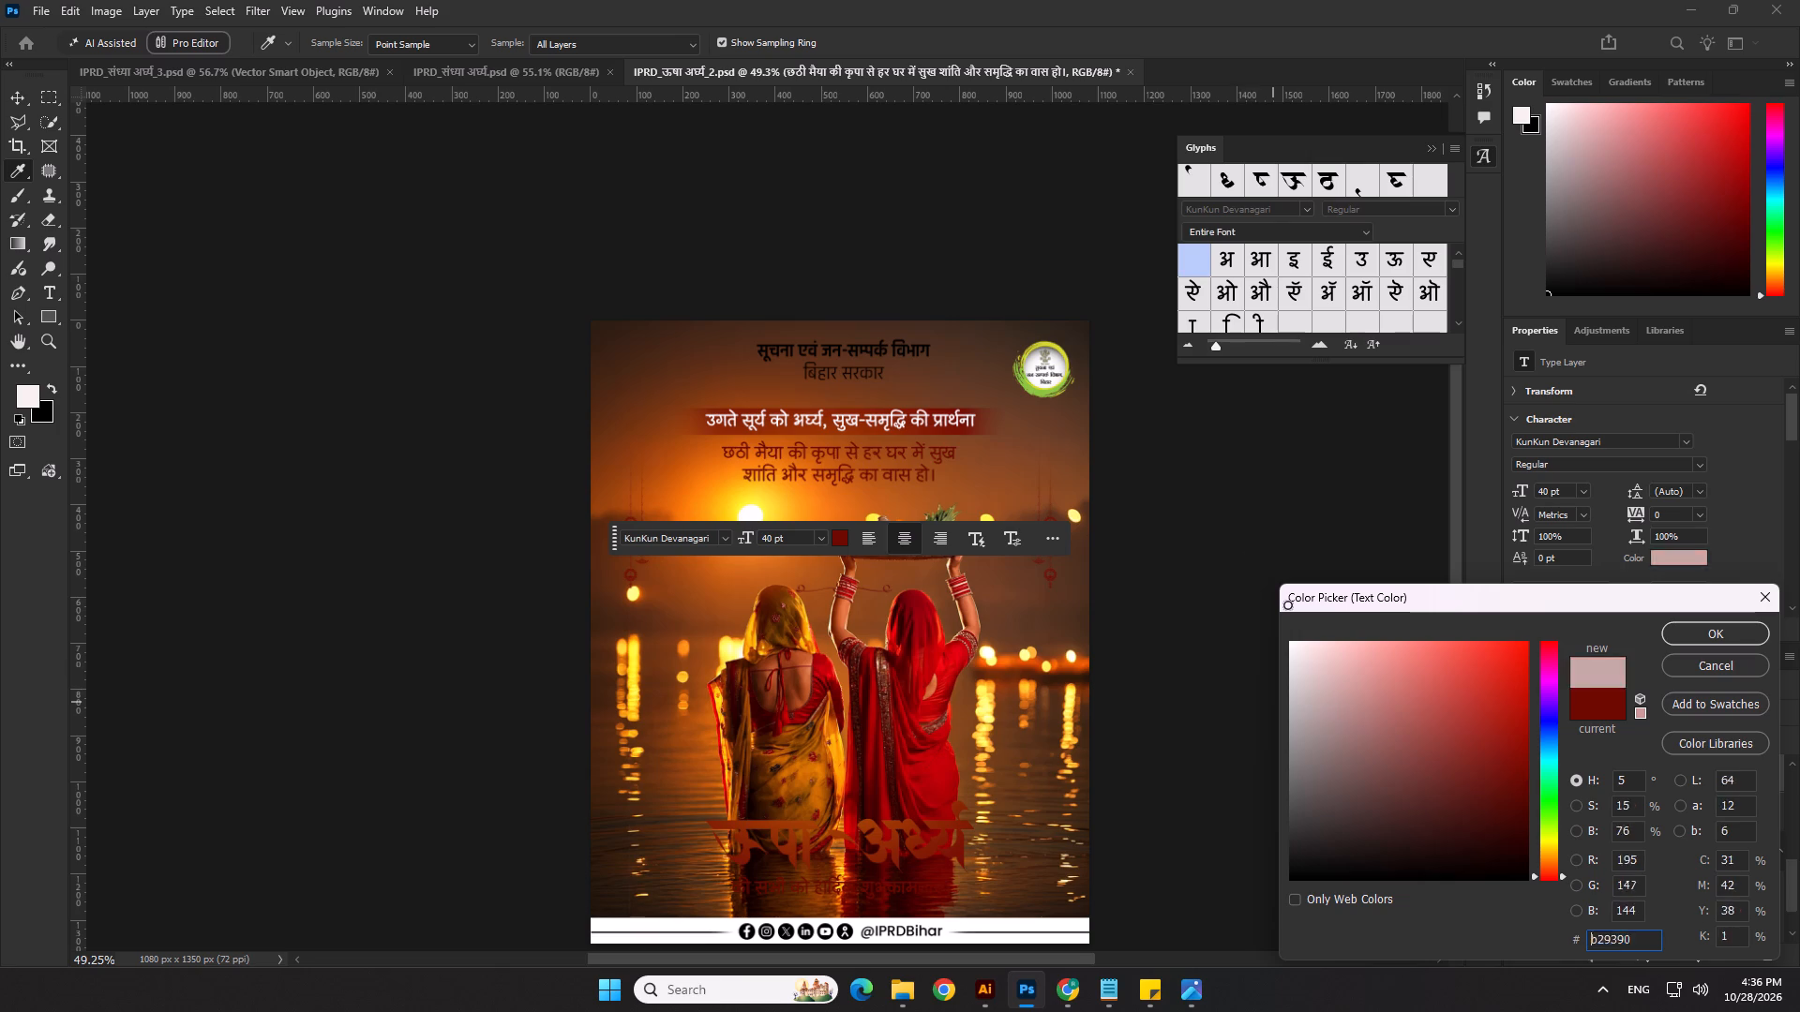
{"action": "left_click_drag", "start_coordinate": [1287, 604], "coordinate": [1252, 549]}
{"action": "left_click", "coordinate": [1721, 638]}
{"action": "left_click", "coordinate": [1302, 653]}
Open the left hanging ornament's smart object in Illustrator, fill its artwork white, save it and return to the Photoshop poster.
{"action": "scroll", "coordinate": [1096, 446], "scroll_direction": "down", "scroll_amount": 5}
{"action": "scroll", "coordinate": [750, 528], "scroll_direction": "up", "scroll_amount": 5}
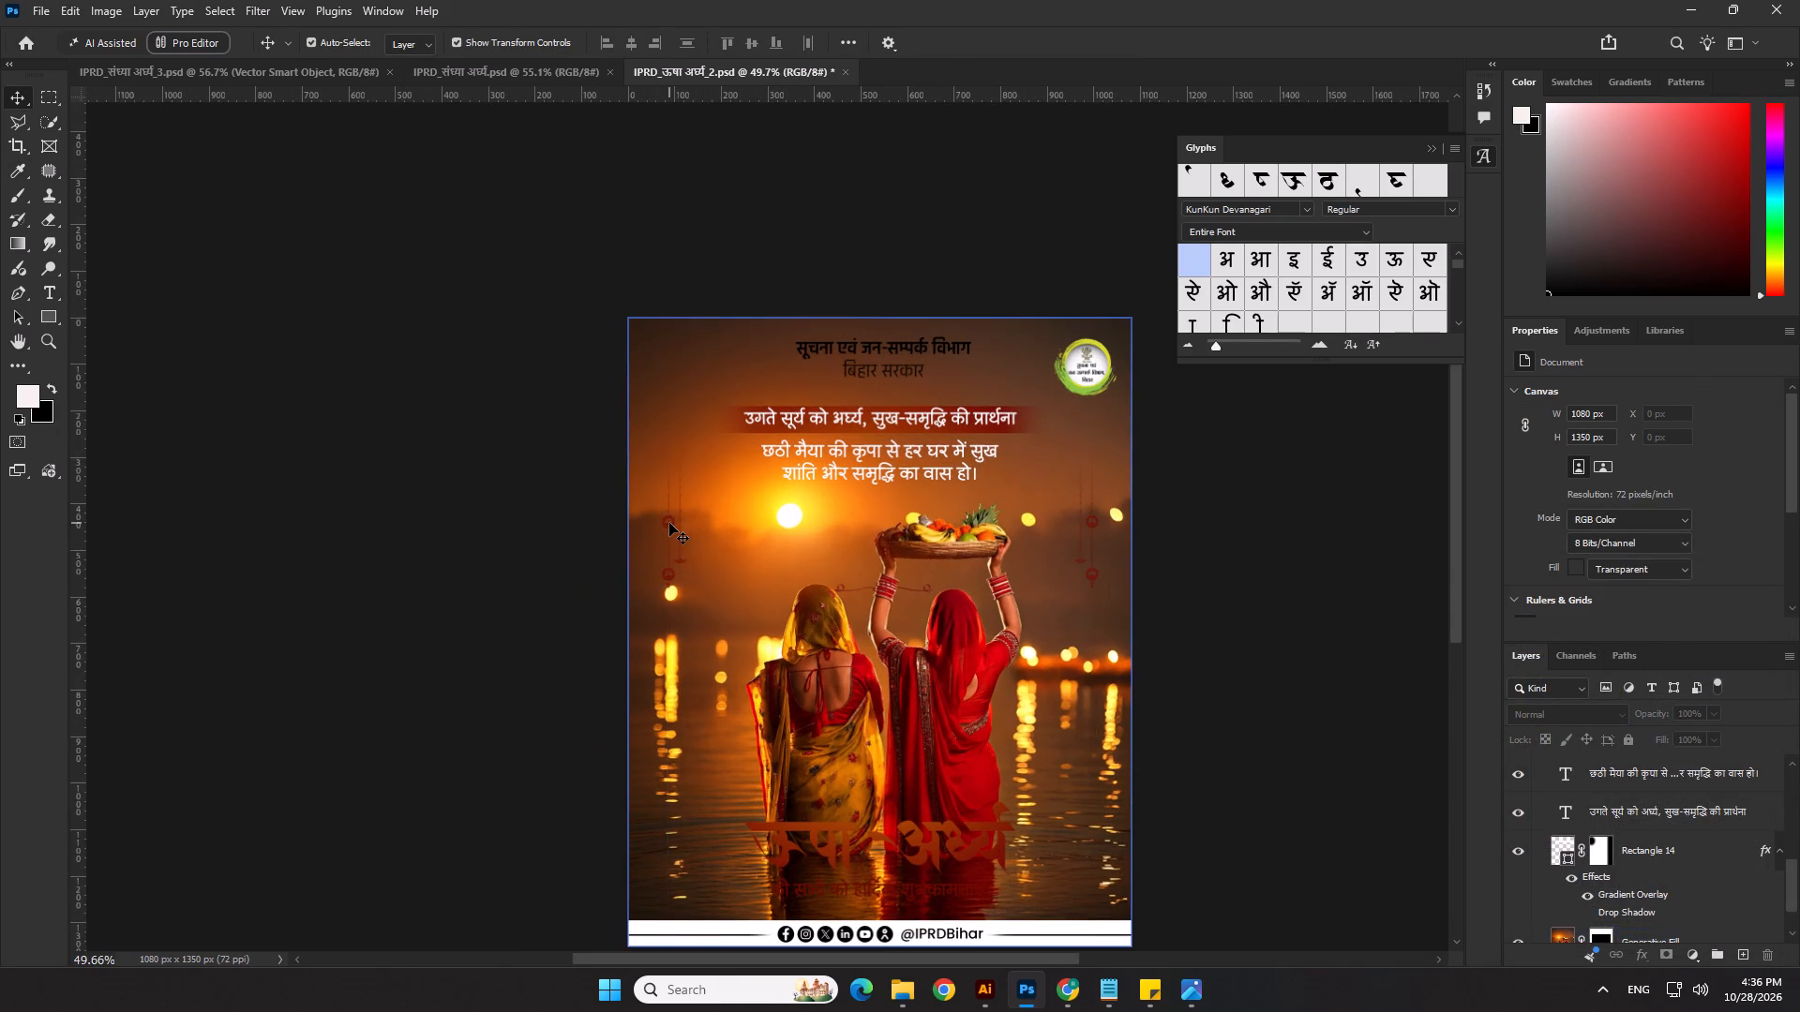
{"action": "left_click", "coordinate": [669, 523]}
{"action": "left_click", "coordinate": [672, 523]}
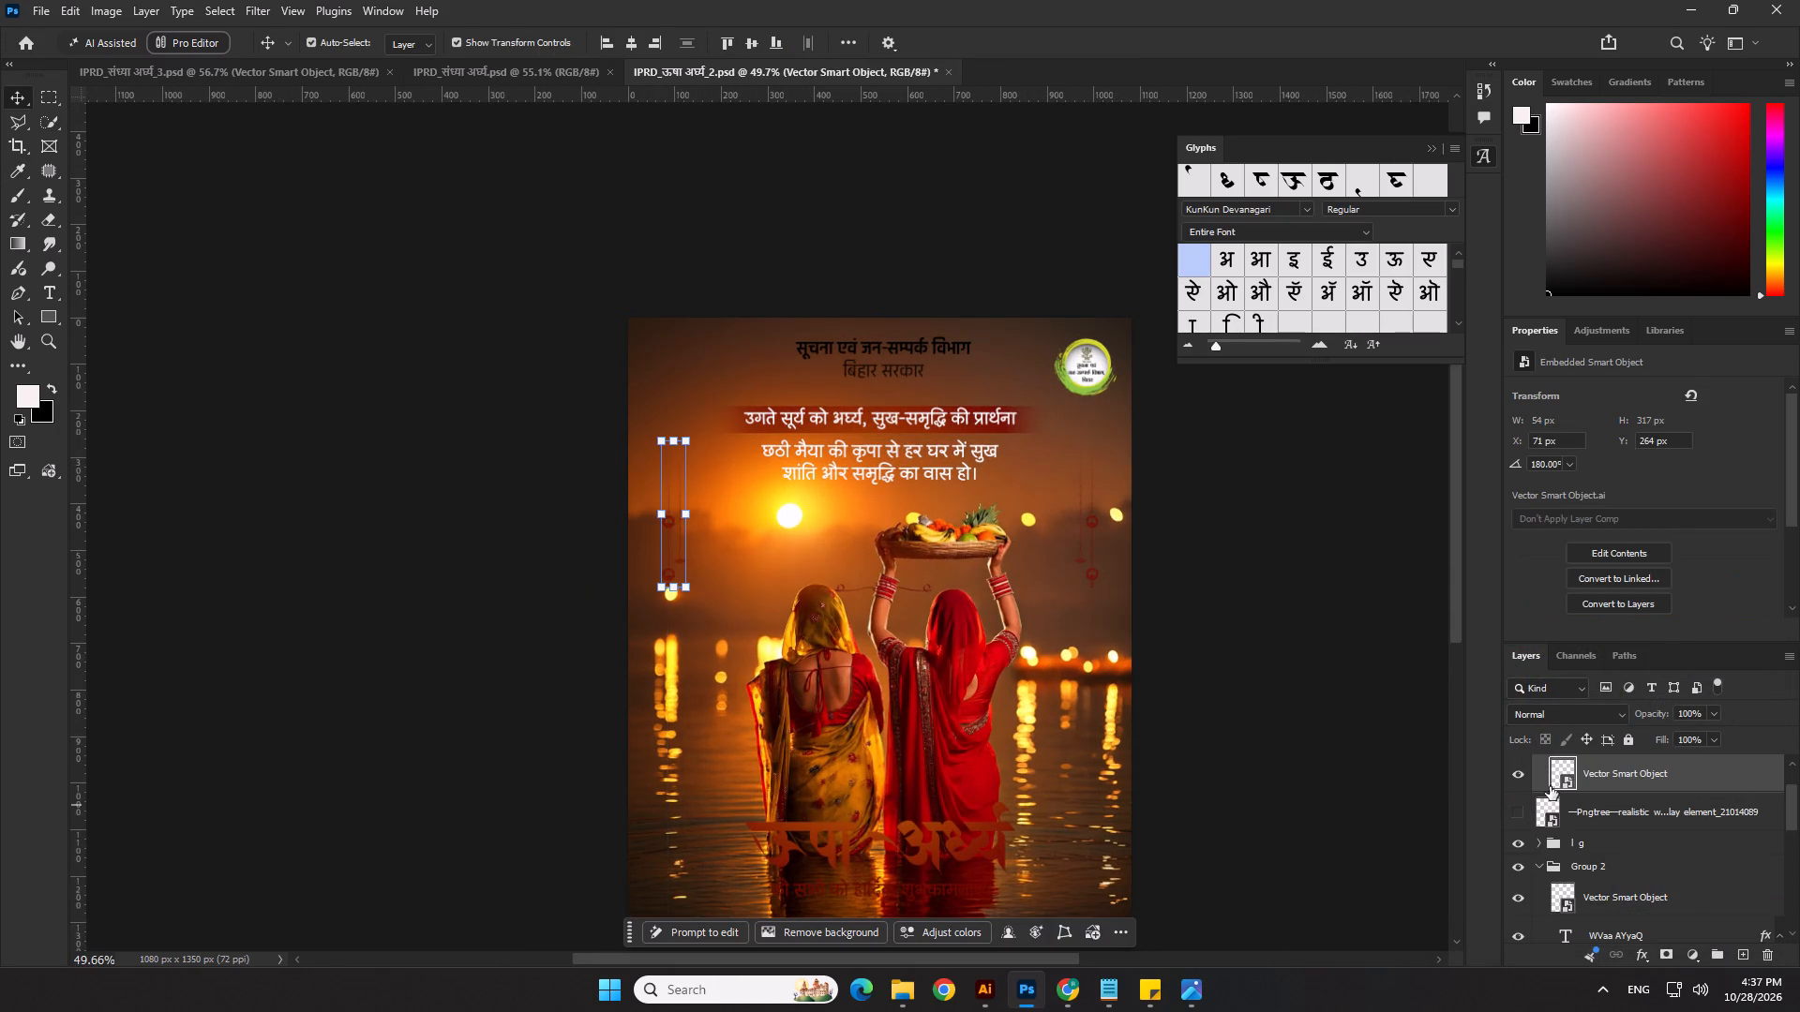
{"action": "double_click", "coordinate": [1572, 782]}
{"action": "scroll", "coordinate": [831, 520], "scroll_direction": "down", "scroll_amount": 5}
{"action": "scroll", "coordinate": [810, 511], "scroll_direction": "up", "scroll_amount": 1}
{"action": "scroll", "coordinate": [807, 509], "scroll_direction": "down", "scroll_amount": 2}
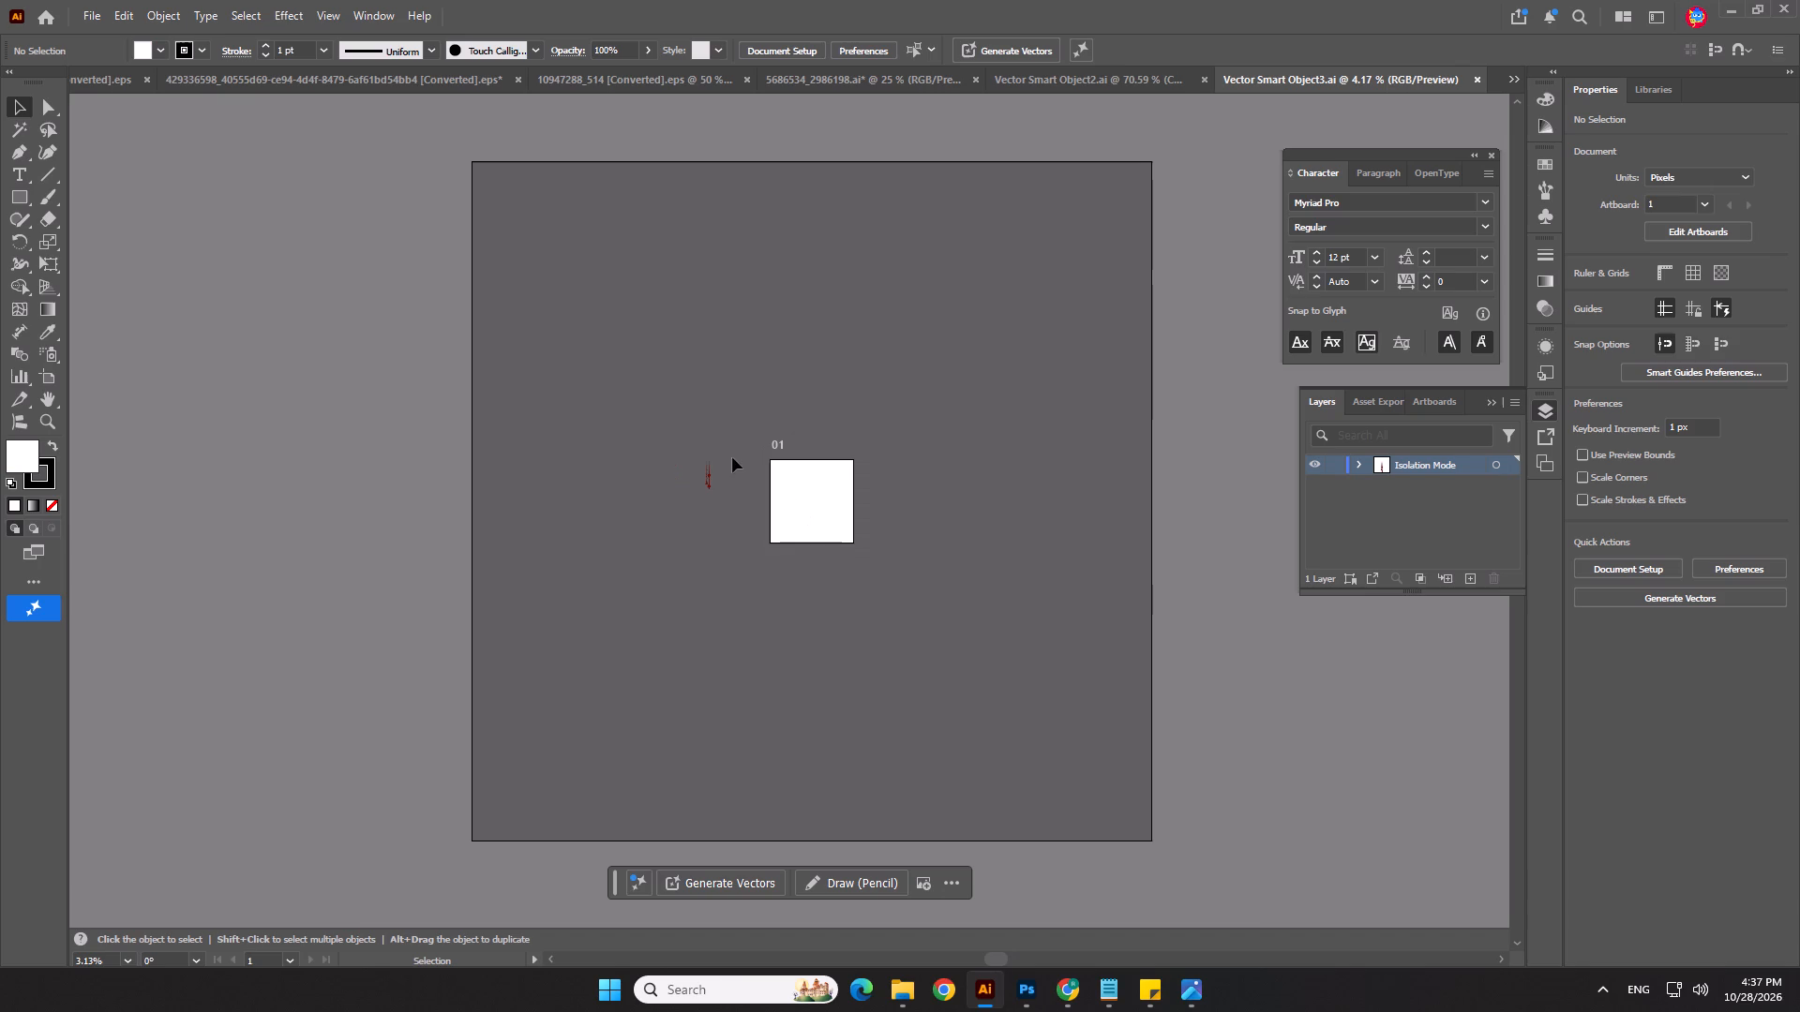
{"action": "left_click_drag", "start_coordinate": [678, 423], "coordinate": [743, 541]}
{"action": "double_click", "coordinate": [6, 450]}
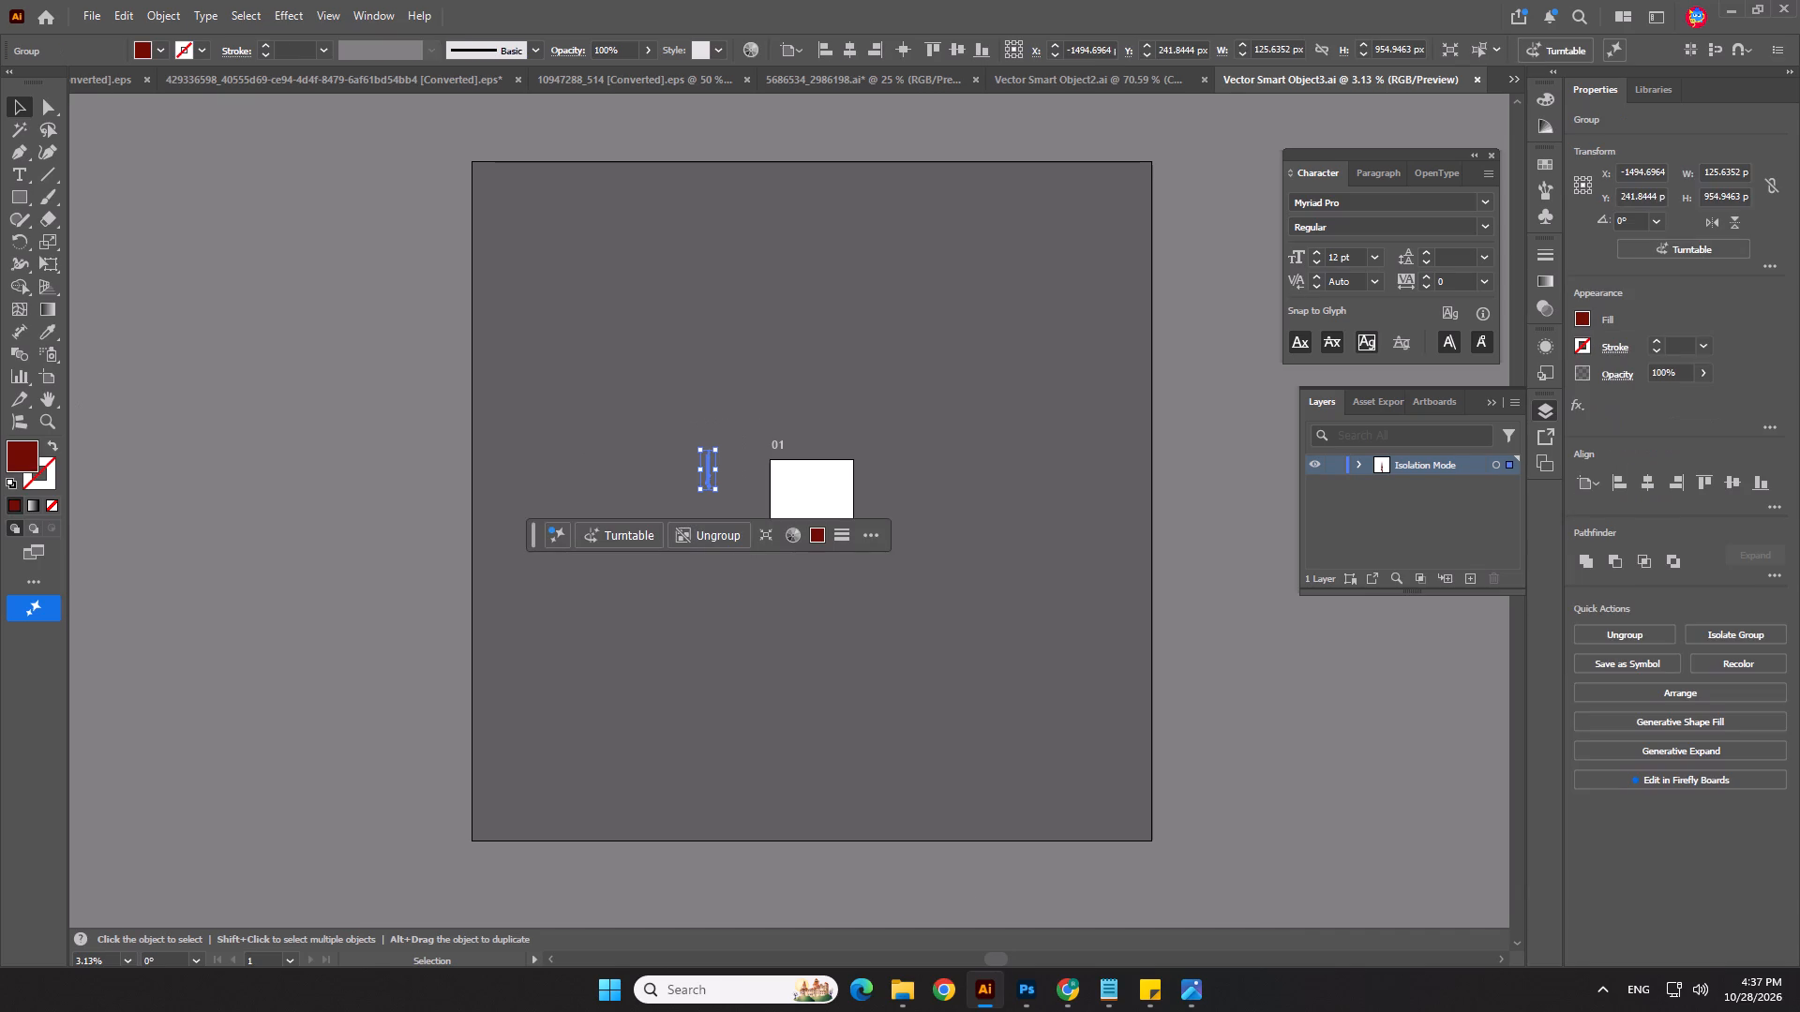
{"action": "left_click_drag", "start_coordinate": [1147, 510], "coordinate": [1035, 343]}
{"action": "left_click", "coordinate": [1512, 389]}
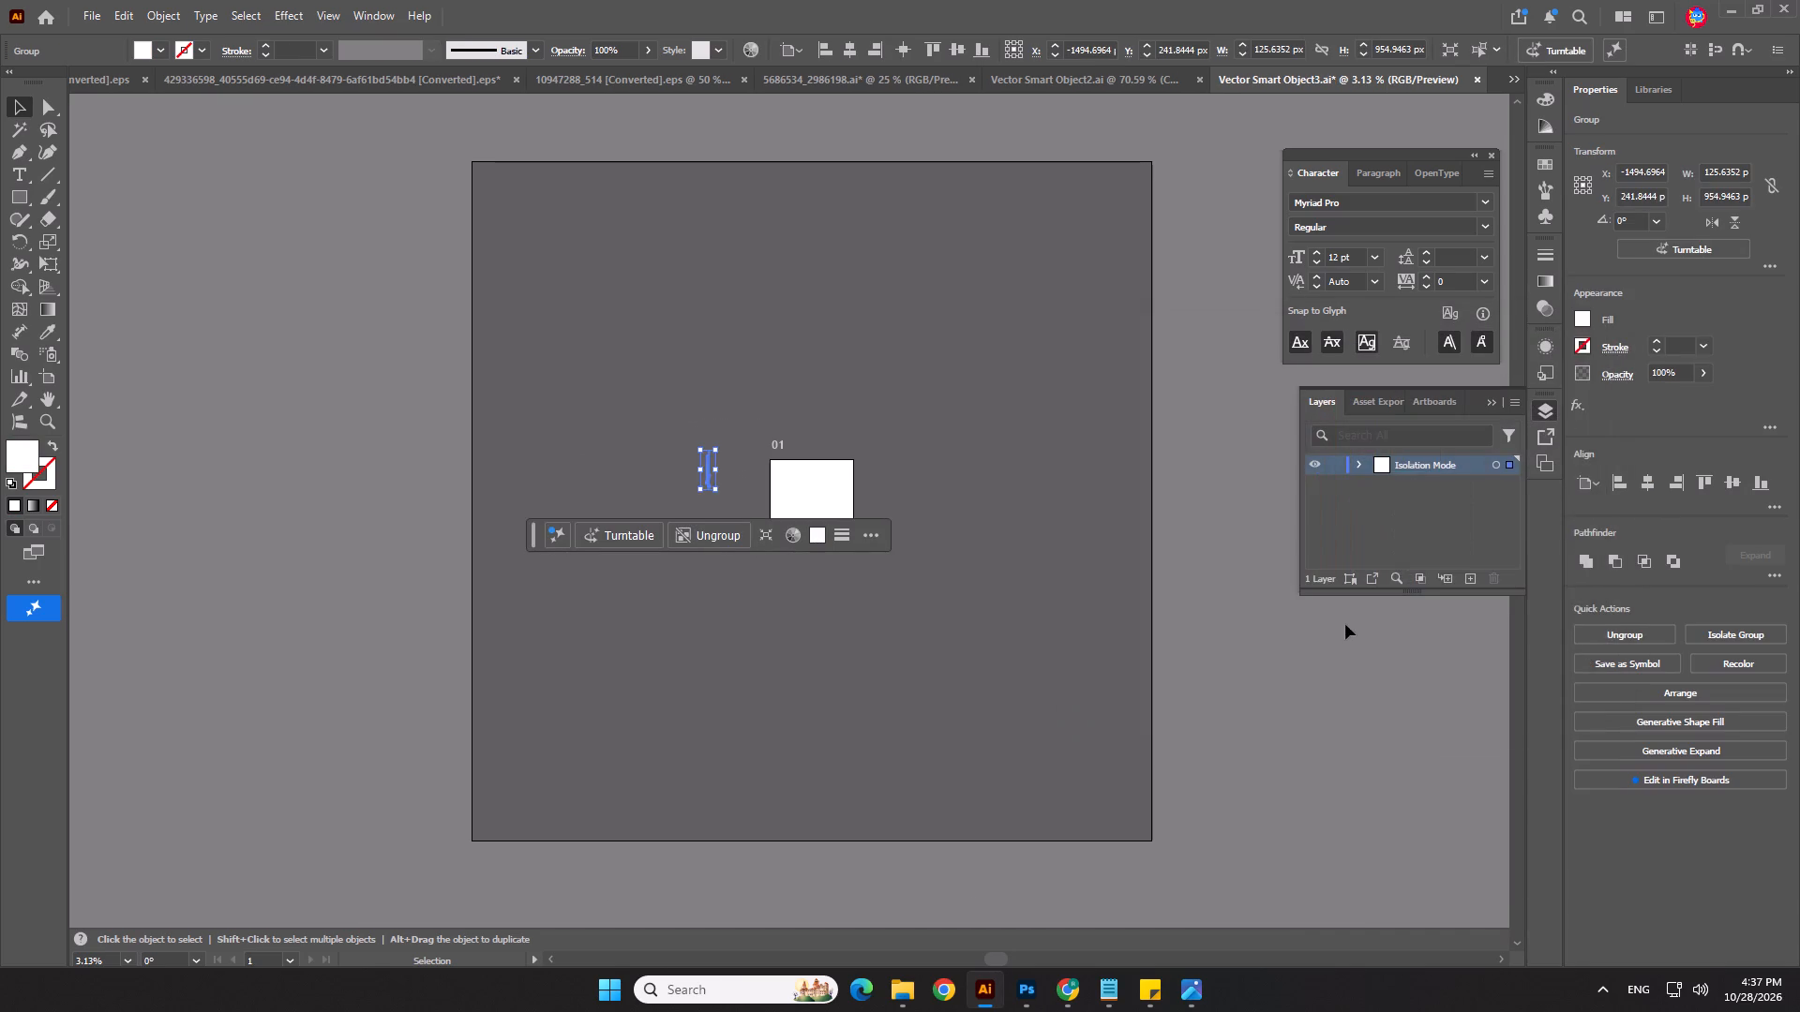
{"action": "double_click", "coordinate": [1337, 632]}
{"action": "key", "text": "ctrl+s"}
{"action": "key", "text": "alt+Tab"}
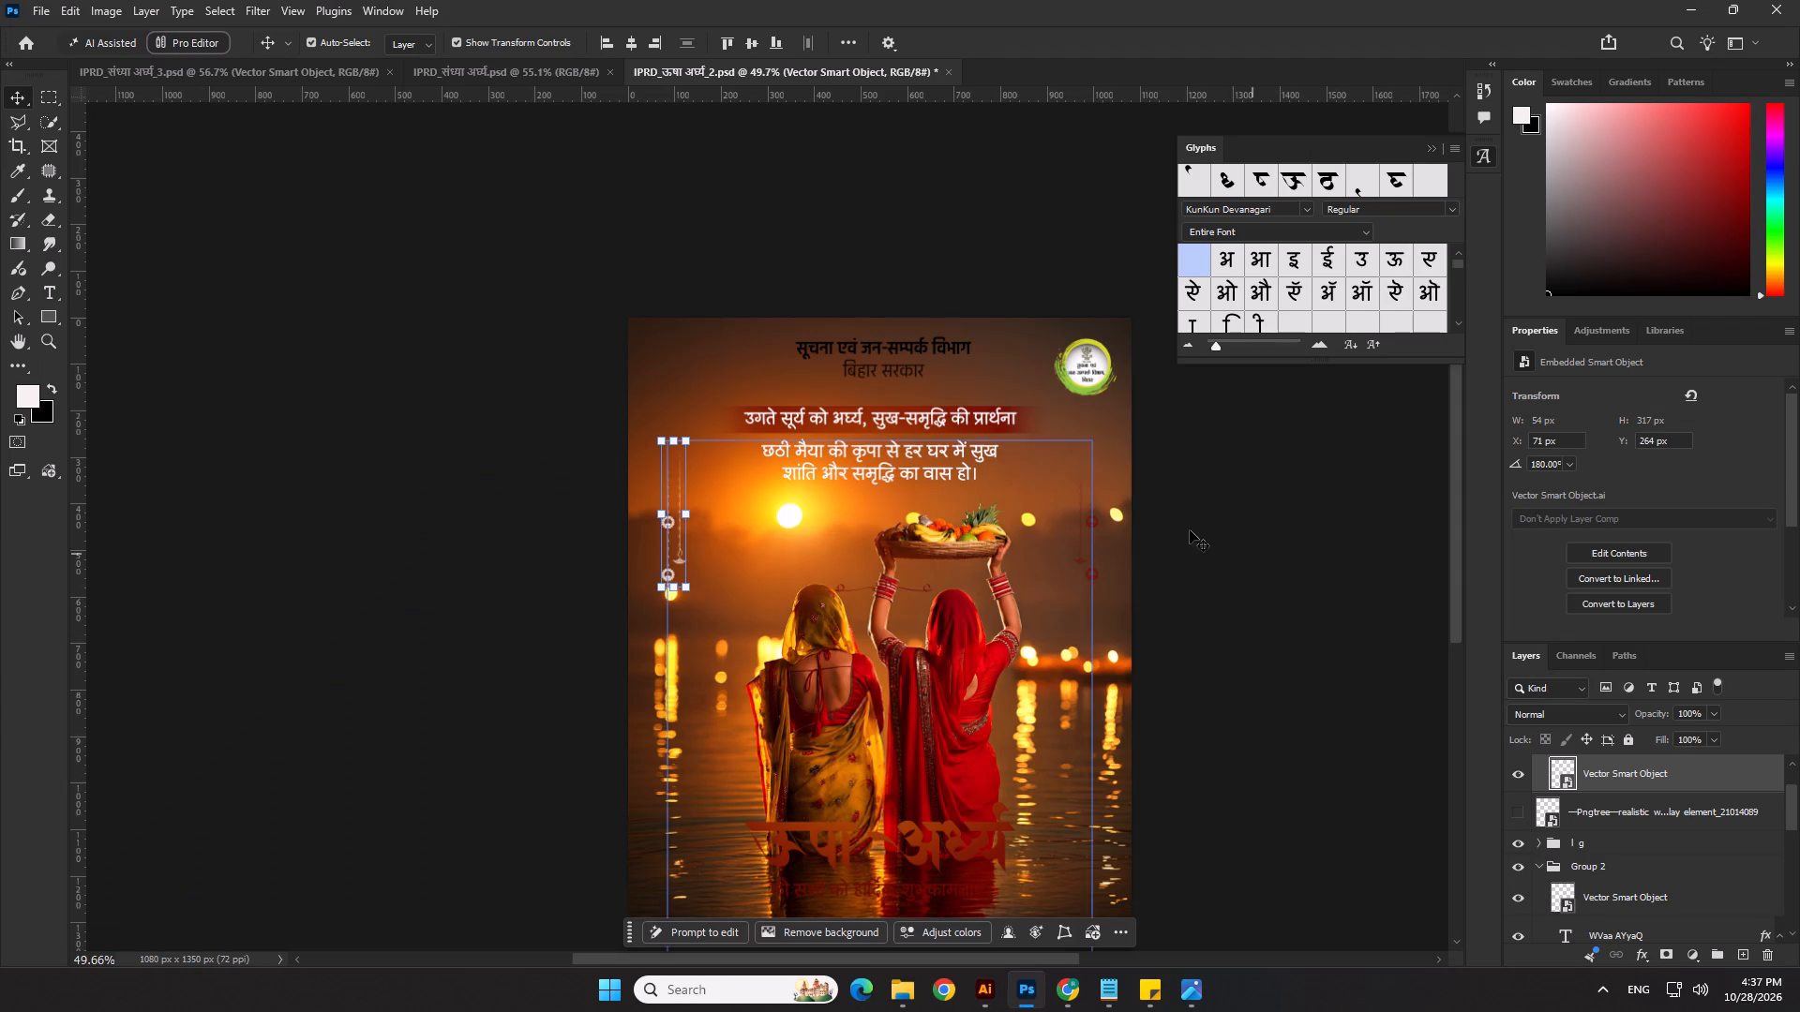
Open the right hanging ornament's smart object in Illustrator, fill its artwork white, save it and return to the Photoshop poster.
{"action": "left_click", "coordinate": [1088, 527]}
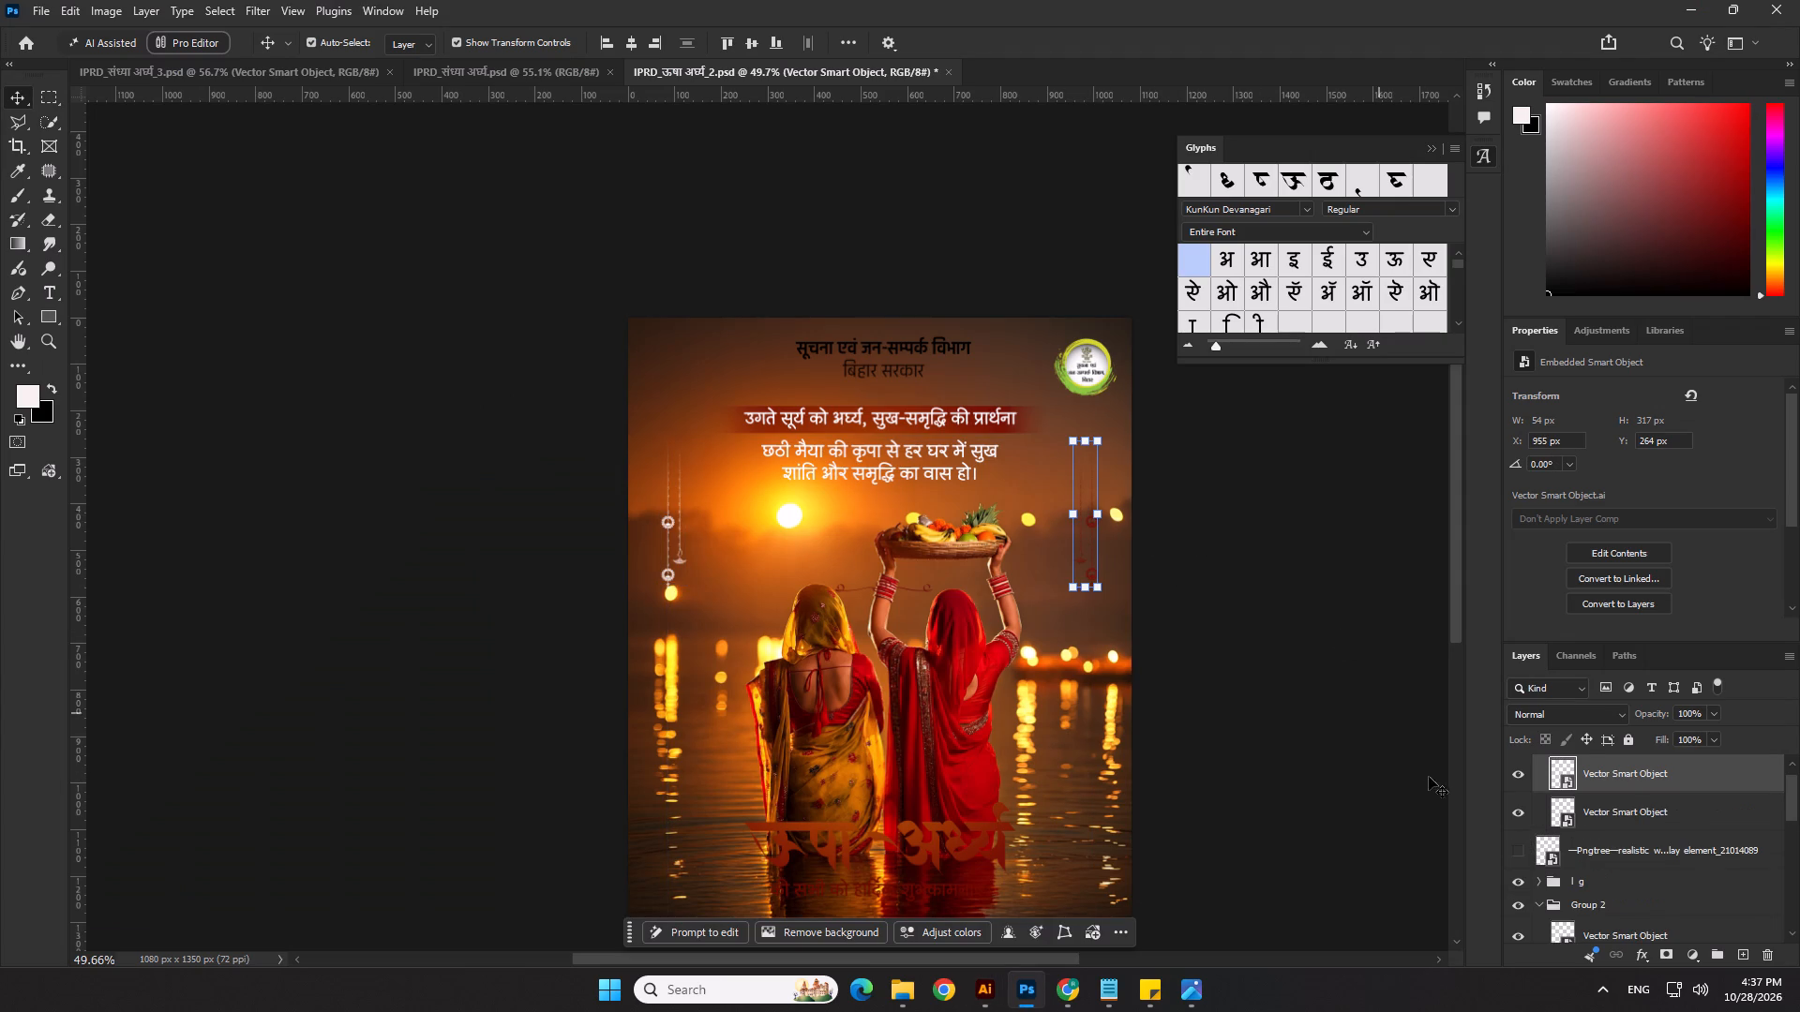
{"action": "double_click", "coordinate": [1563, 783]}
{"action": "scroll", "coordinate": [640, 418], "scroll_direction": "down", "scroll_amount": 1}
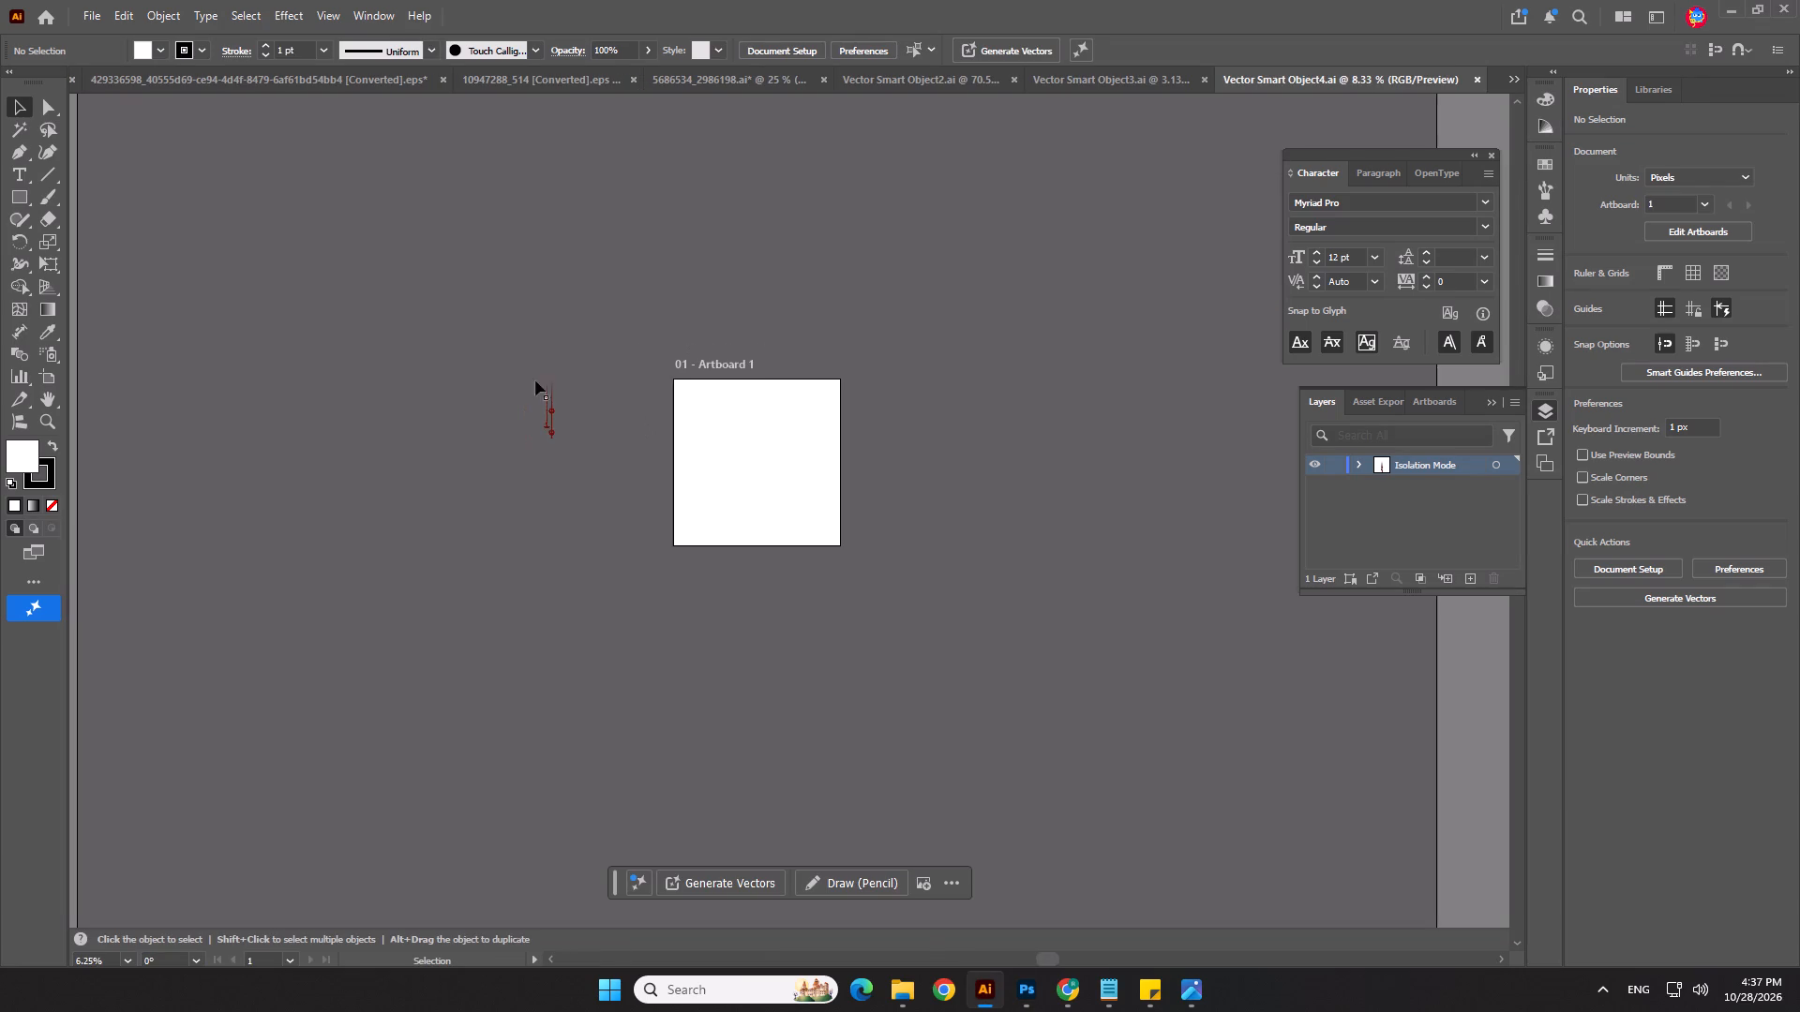
{"action": "left_click_drag", "start_coordinate": [504, 351], "coordinate": [643, 505]}
{"action": "double_click", "coordinate": [19, 465]}
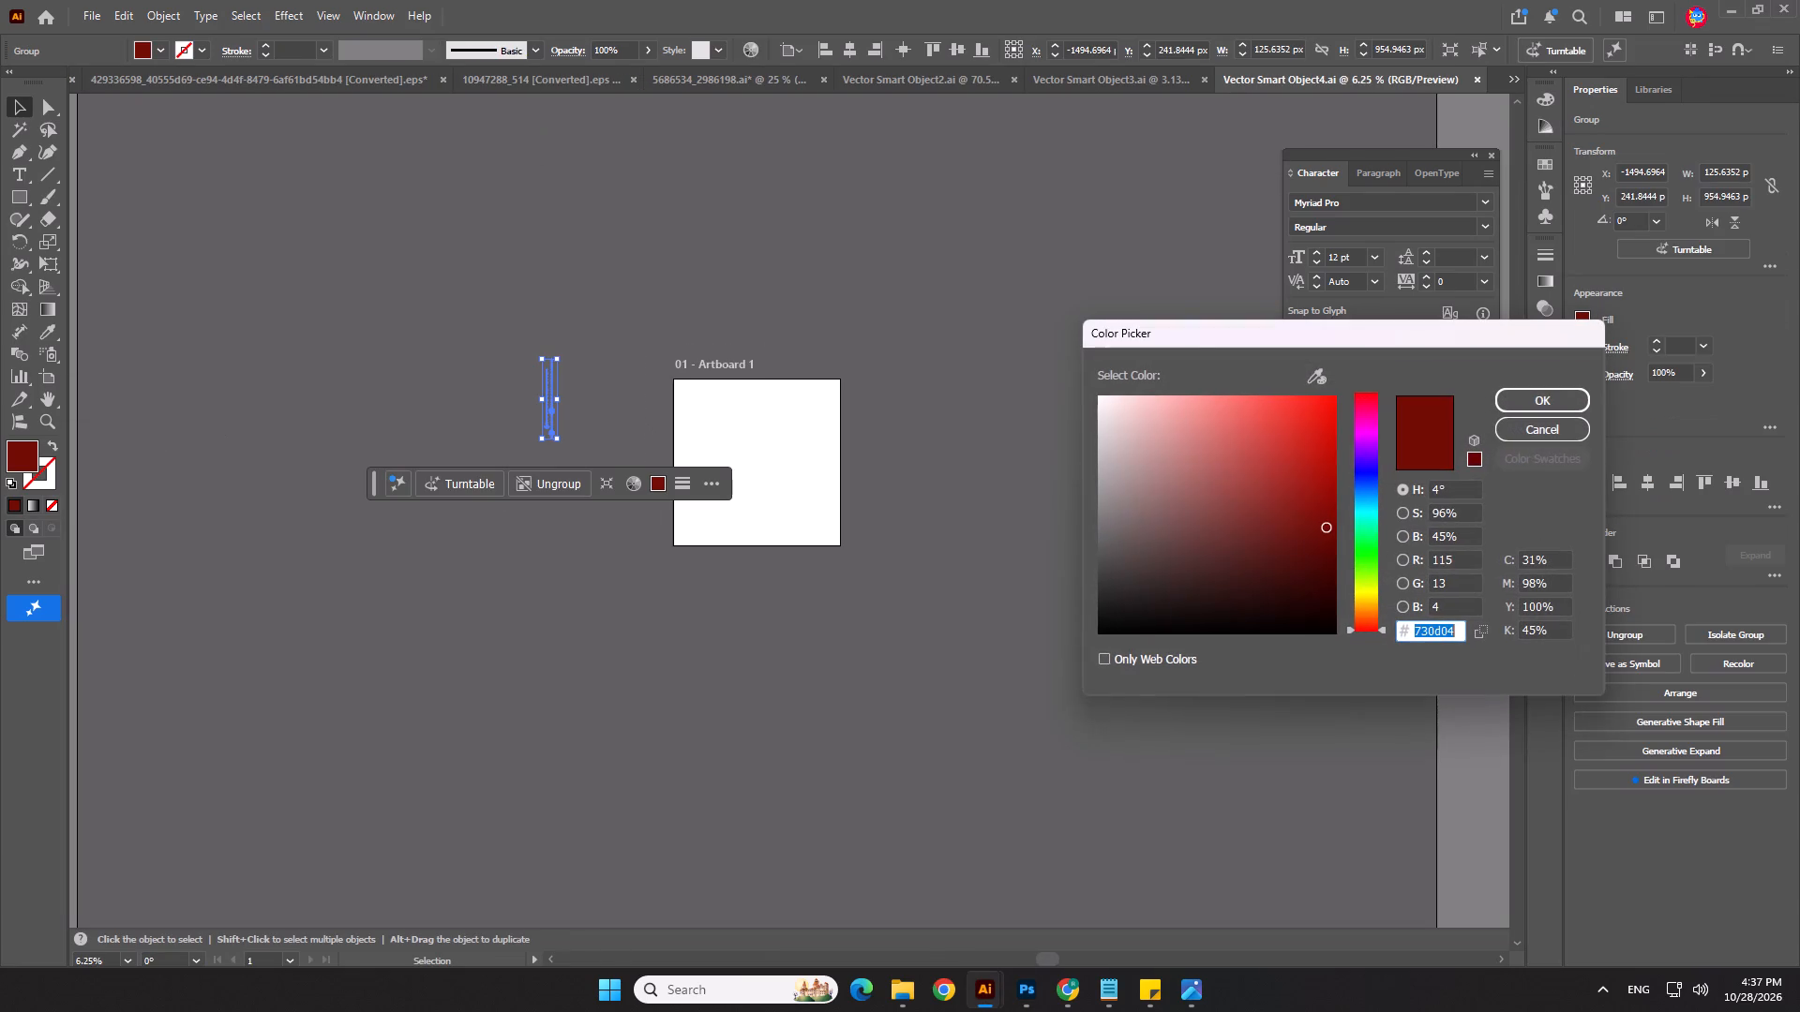
{"action": "left_click_drag", "start_coordinate": [1197, 525], "coordinate": [1075, 337]}
{"action": "left_click", "coordinate": [1529, 407]}
{"action": "left_click", "coordinate": [1115, 653]}
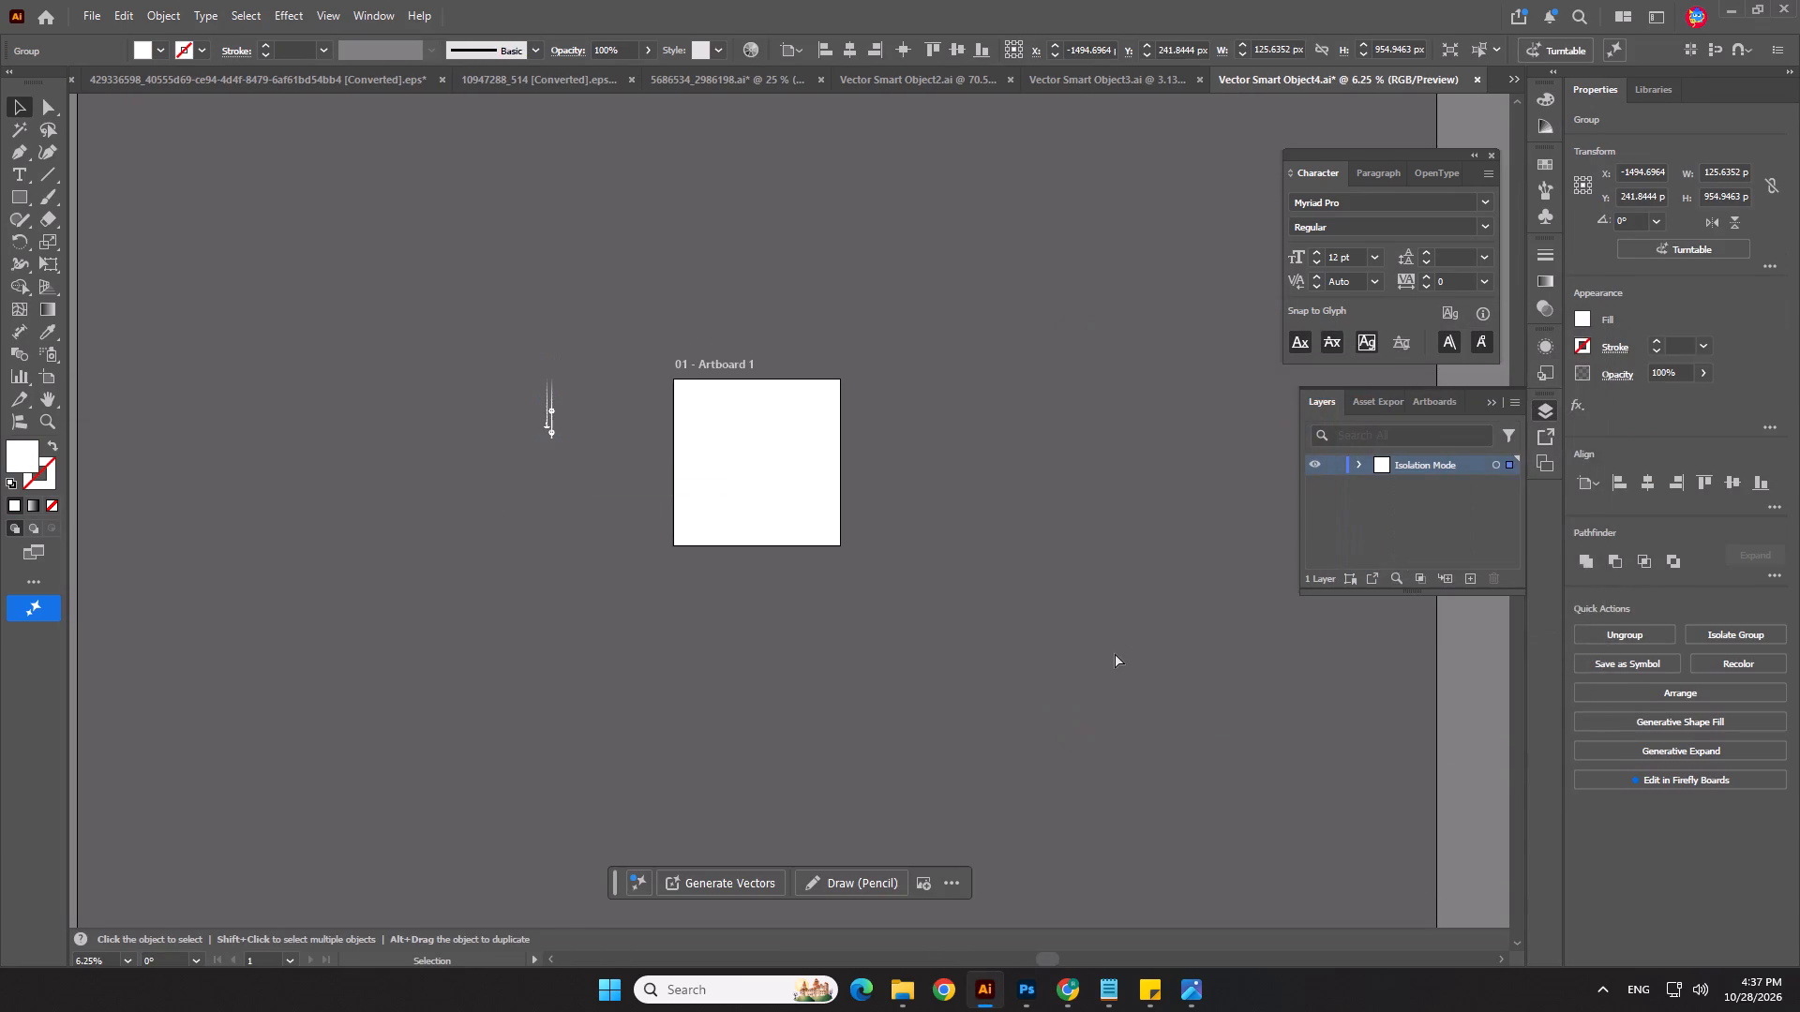
{"action": "key", "text": "ctrl+s"}
{"action": "key", "text": "ctrl+s"}
{"action": "key", "text": "ctrl+s"}
{"action": "key", "text": "alt+Tab"}
{"action": "scroll", "coordinate": [1084, 612], "scroll_direction": "down", "scroll_amount": 2}
{"action": "scroll", "coordinate": [1285, 626], "scroll_direction": "up", "scroll_amount": 1}
{"action": "left_click", "coordinate": [1285, 626]}
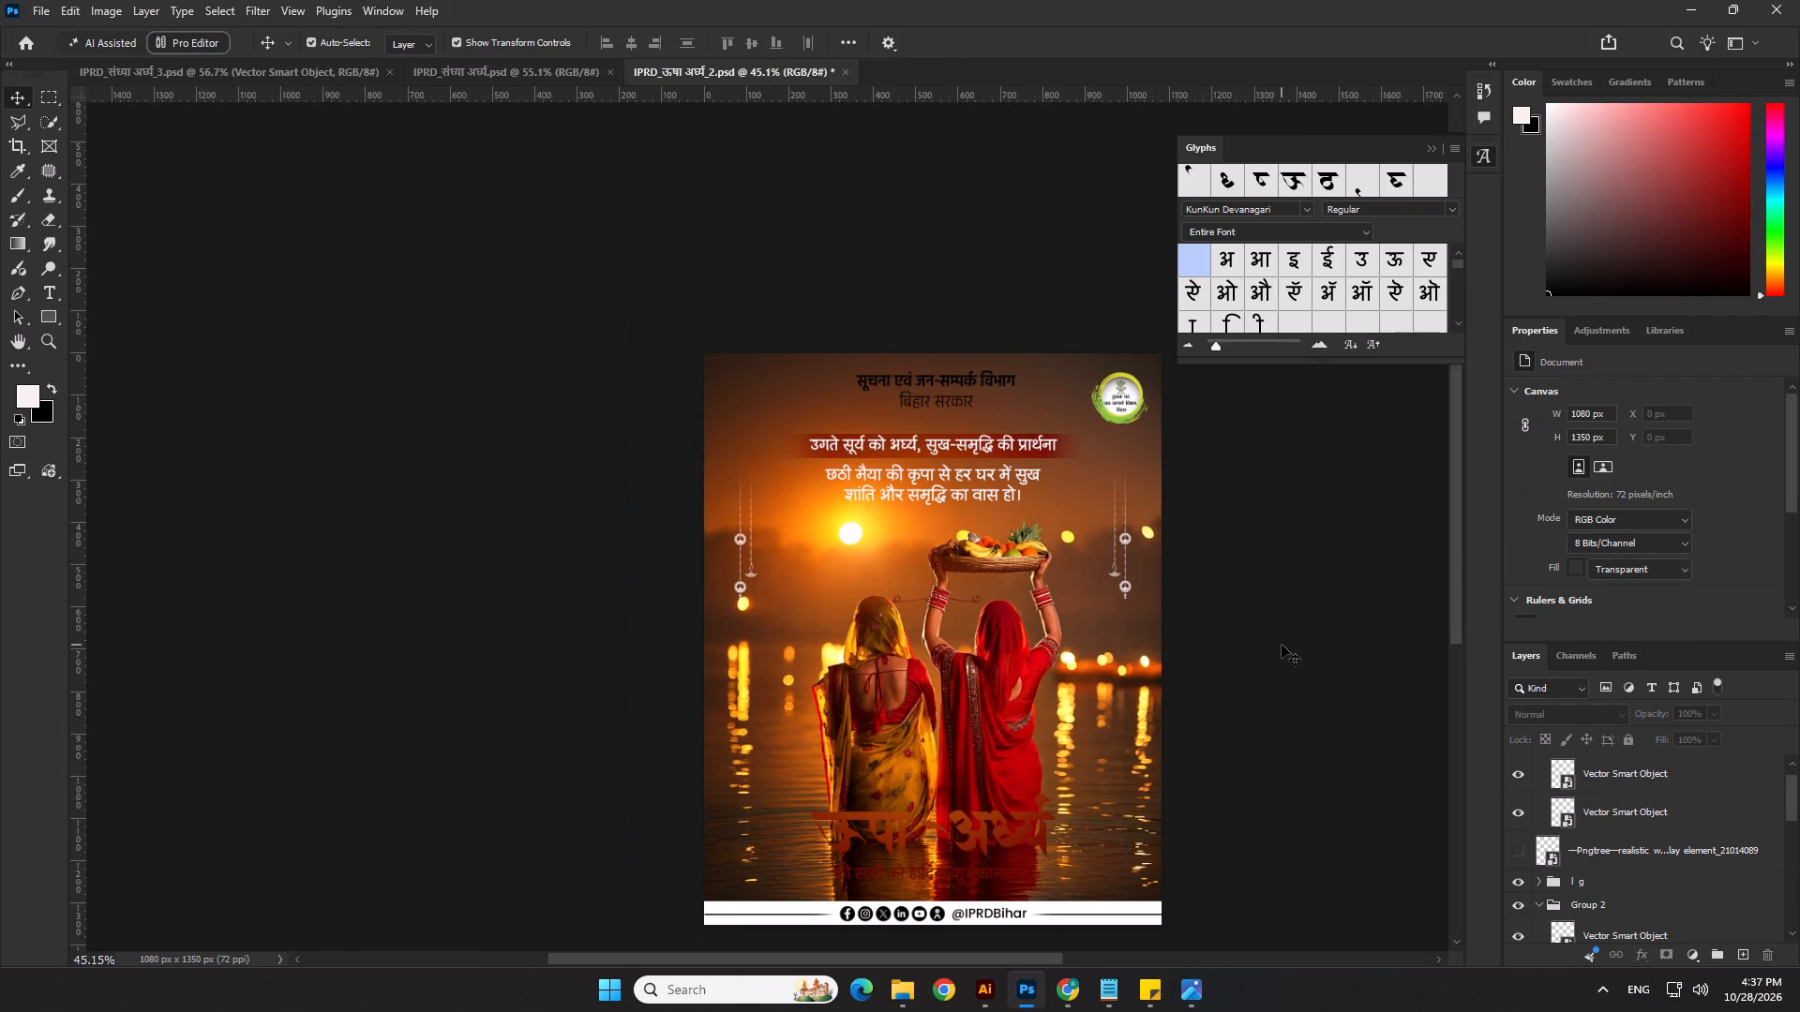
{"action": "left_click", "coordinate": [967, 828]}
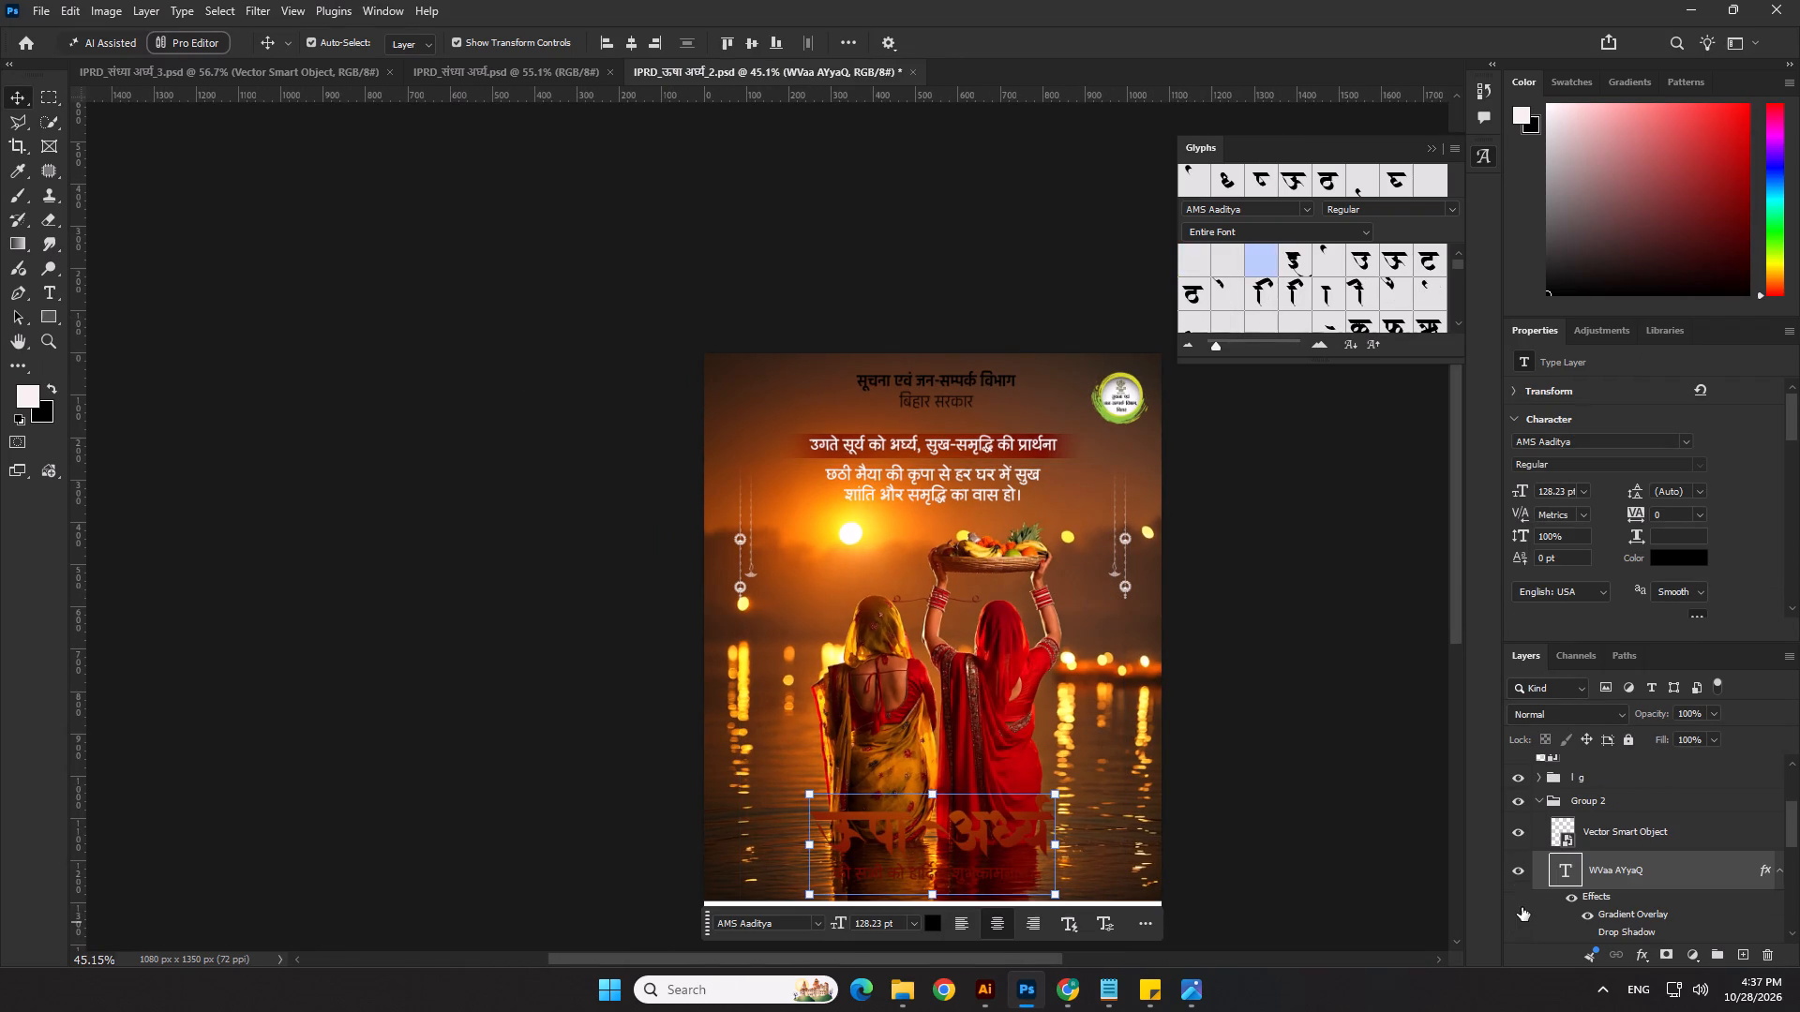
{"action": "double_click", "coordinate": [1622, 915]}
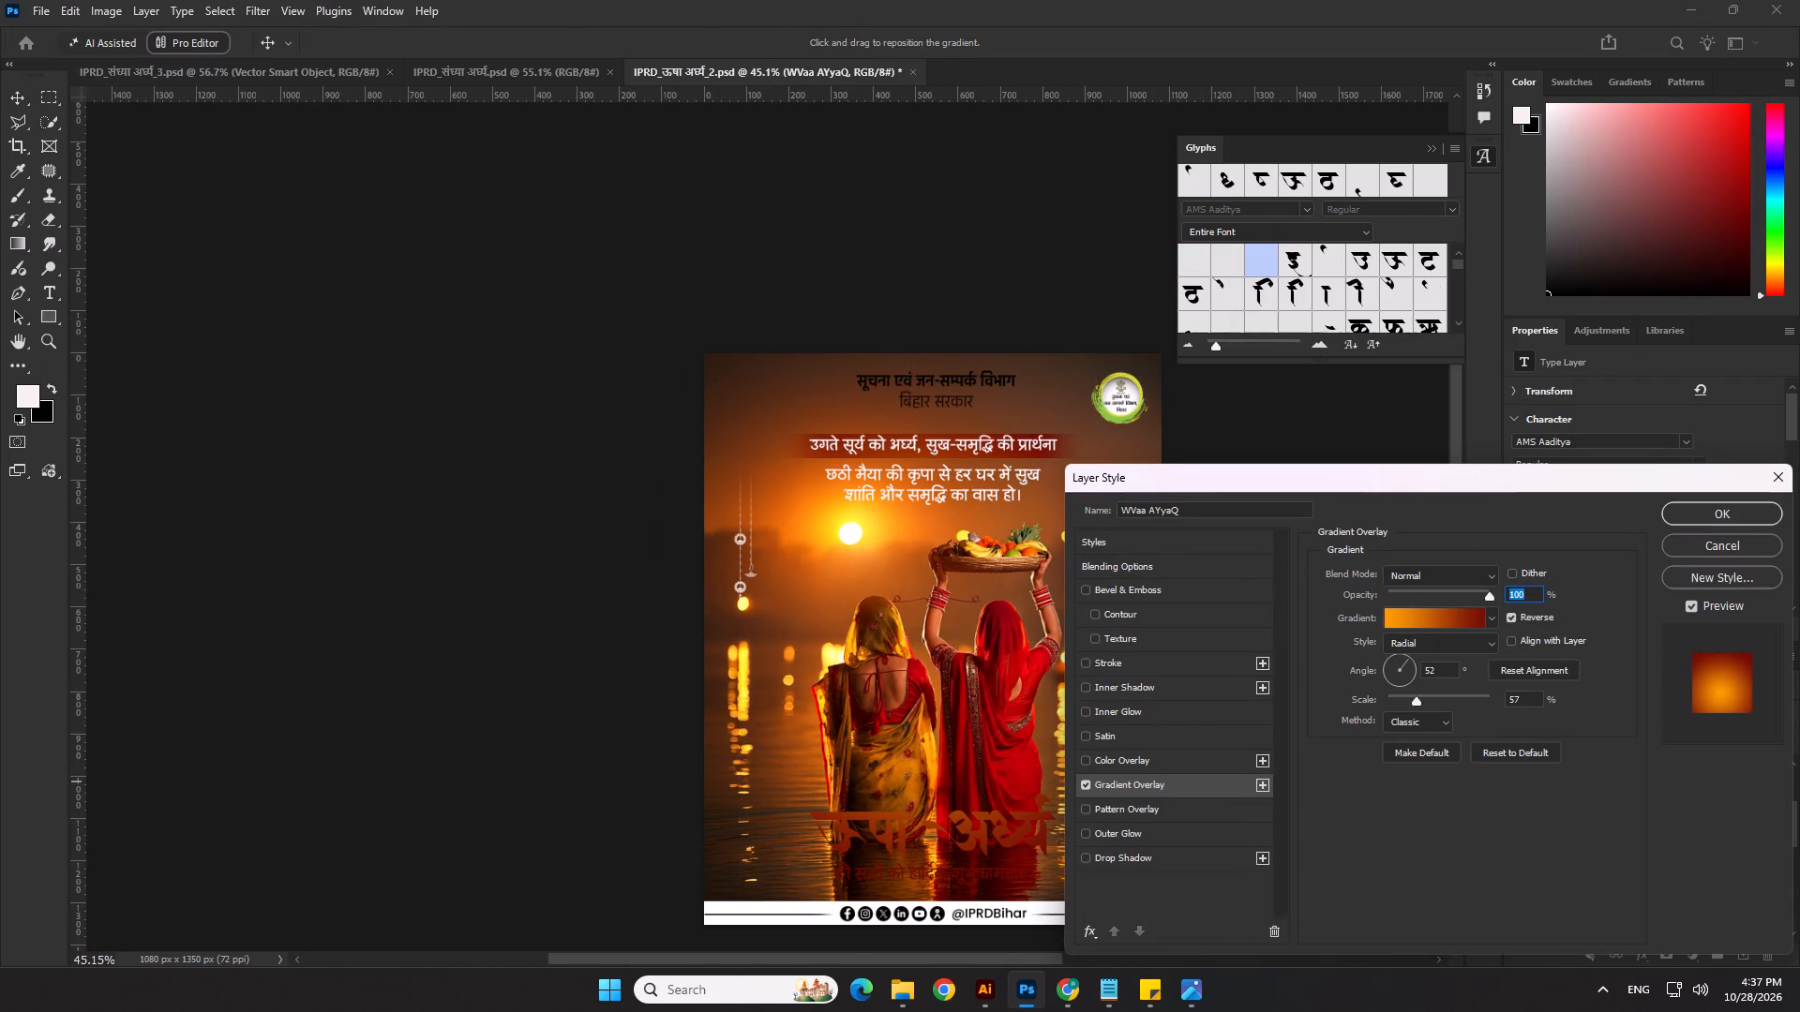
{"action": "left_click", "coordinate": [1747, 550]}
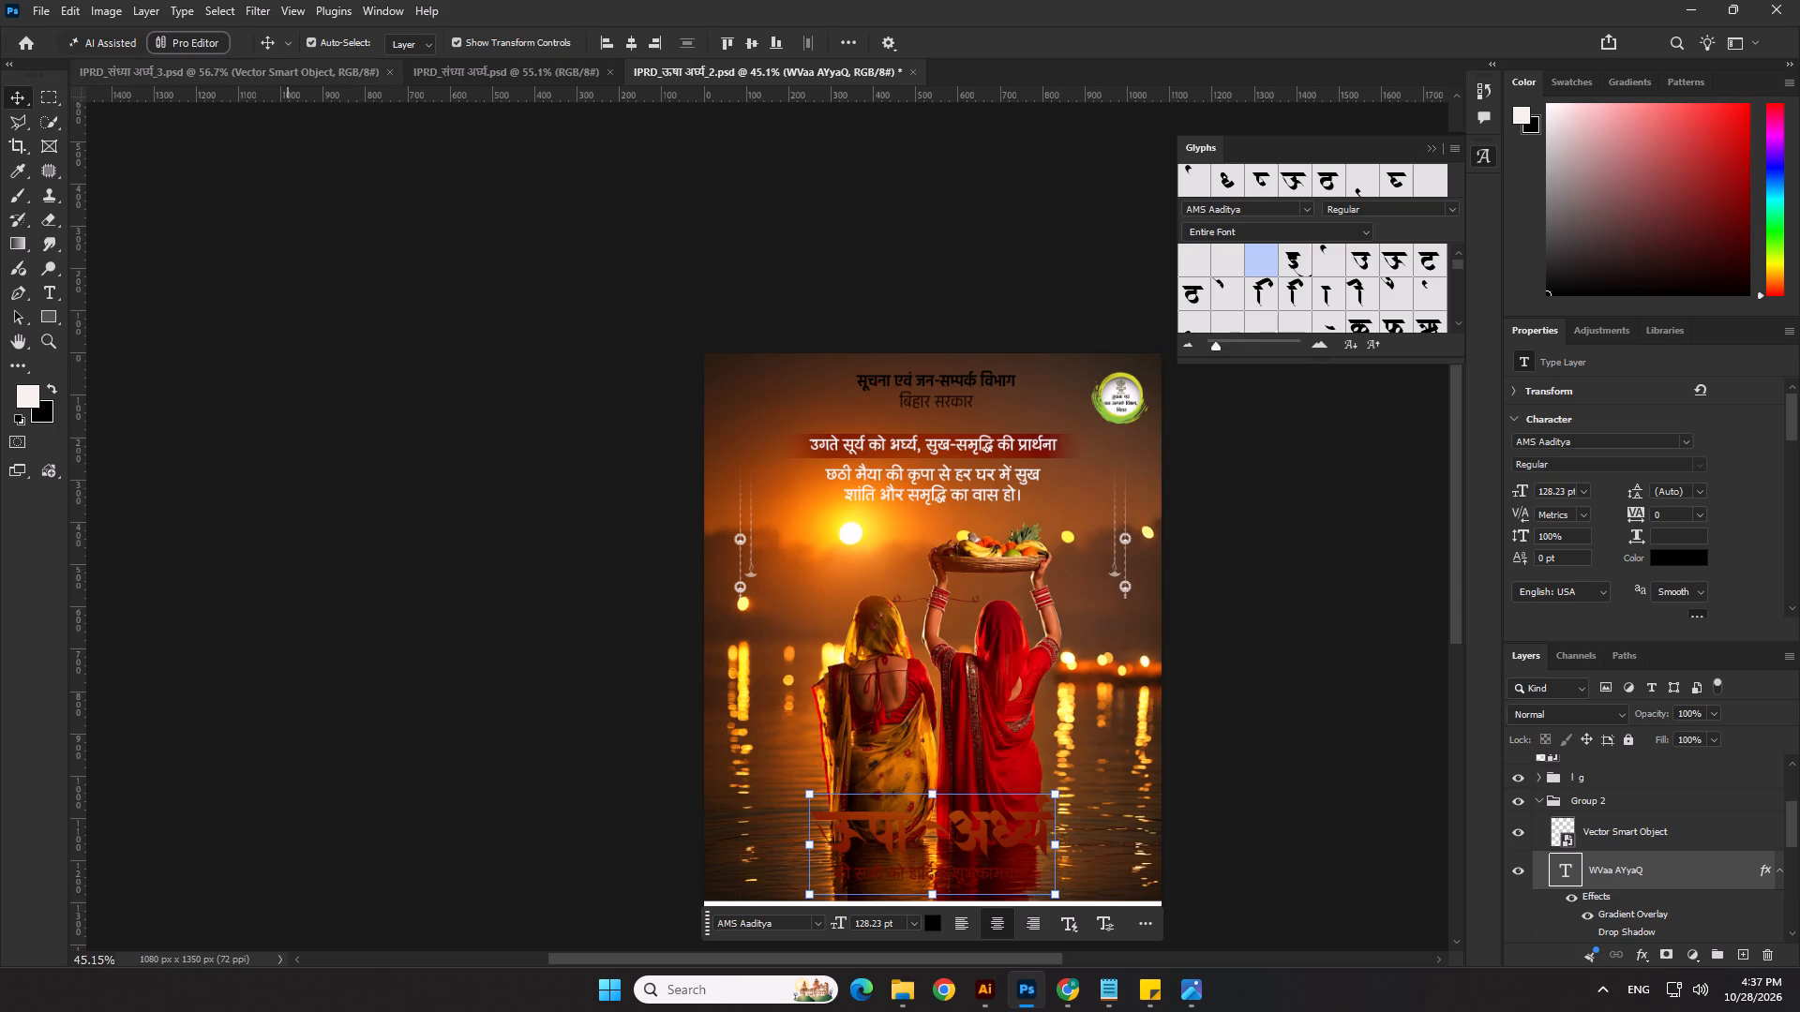
Replace the ऊषा अर्घ्य title's effects with the gold gradient and drop shadow from the संध्या अर्घ्य poster's title, removing the pasted title.
{"action": "left_click", "coordinate": [288, 65]}
{"action": "left_click", "coordinate": [472, 59]}
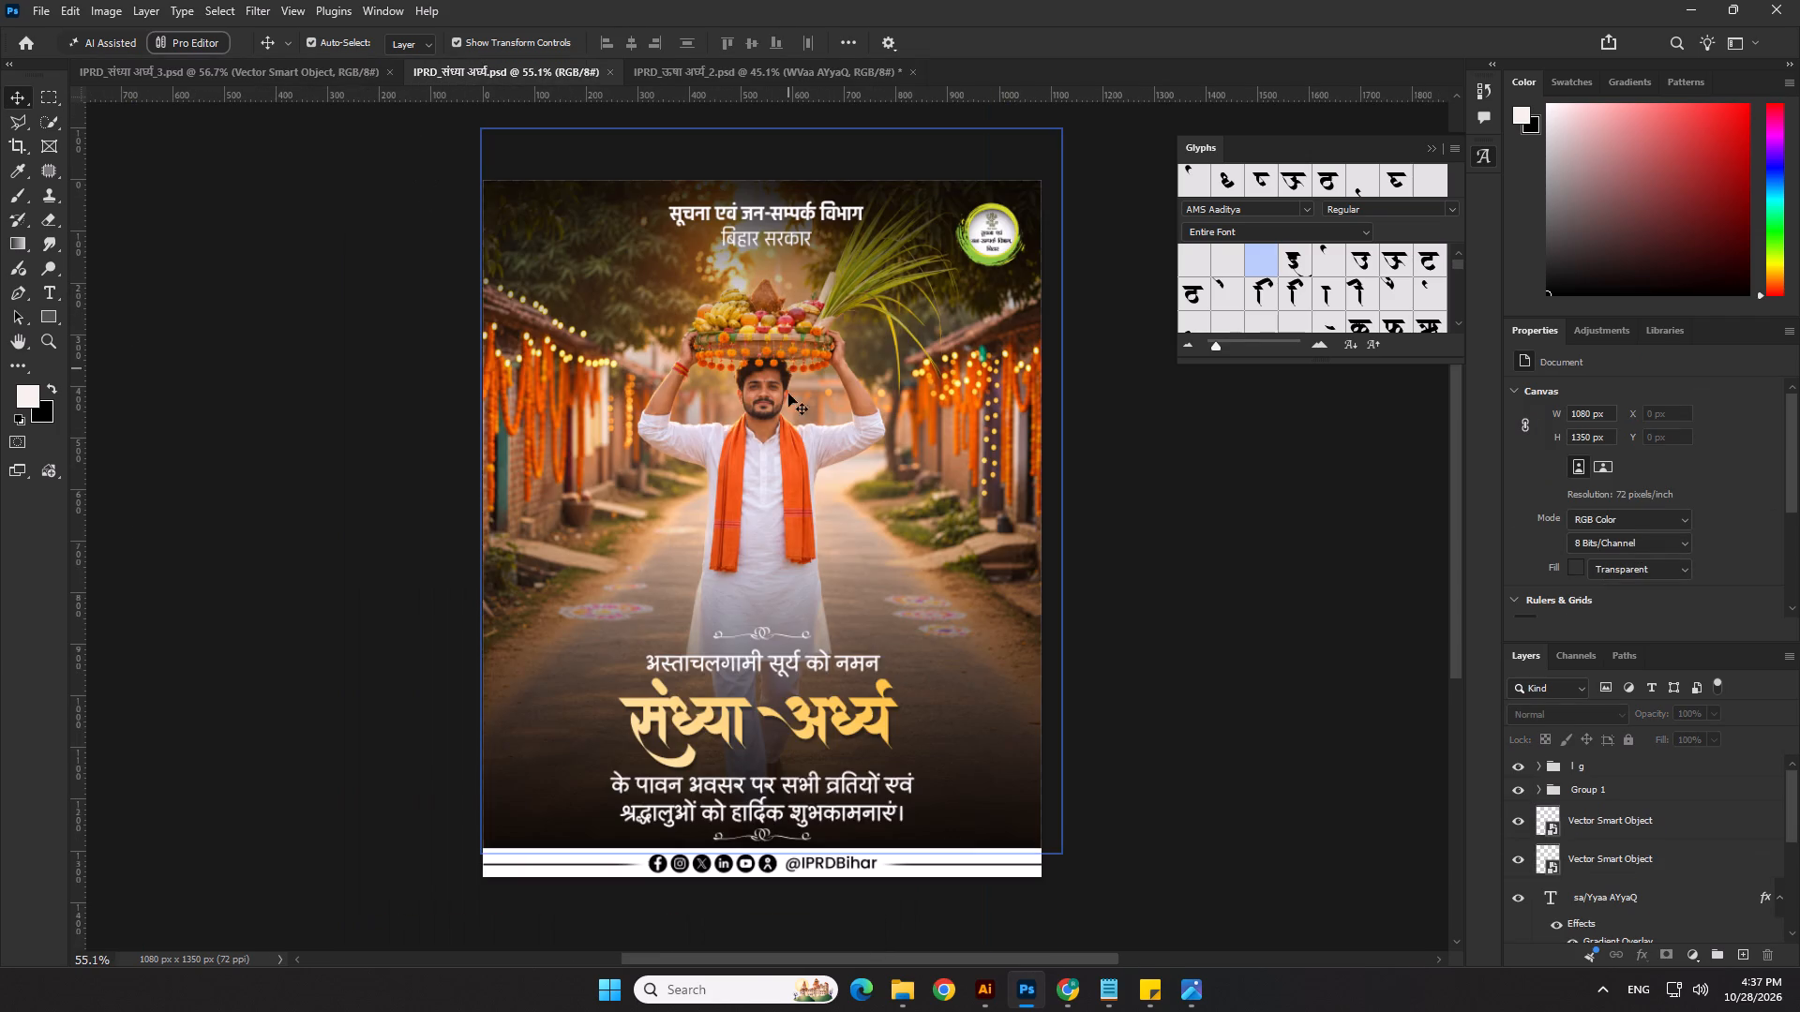
{"action": "left_click", "coordinate": [716, 728]}
{"action": "key", "text": "ctrl+c"}
{"action": "key", "text": "ctrl+c"}
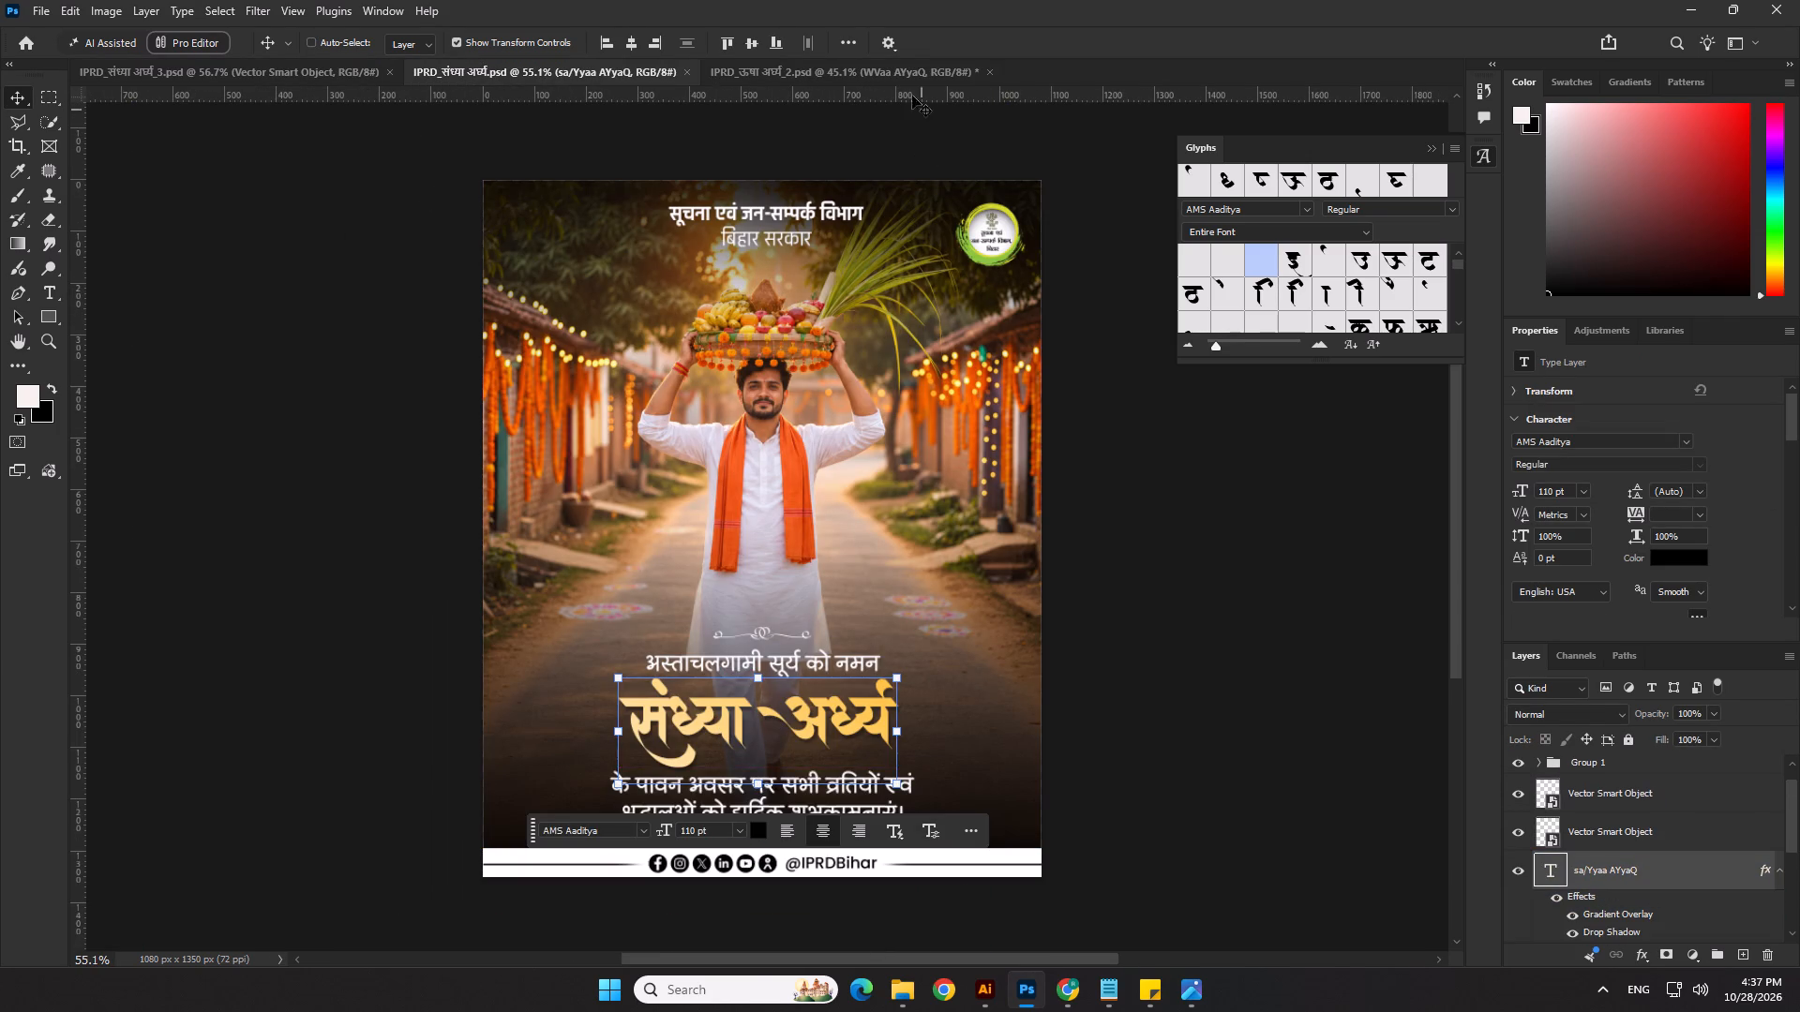
{"action": "left_click", "coordinate": [873, 75]}
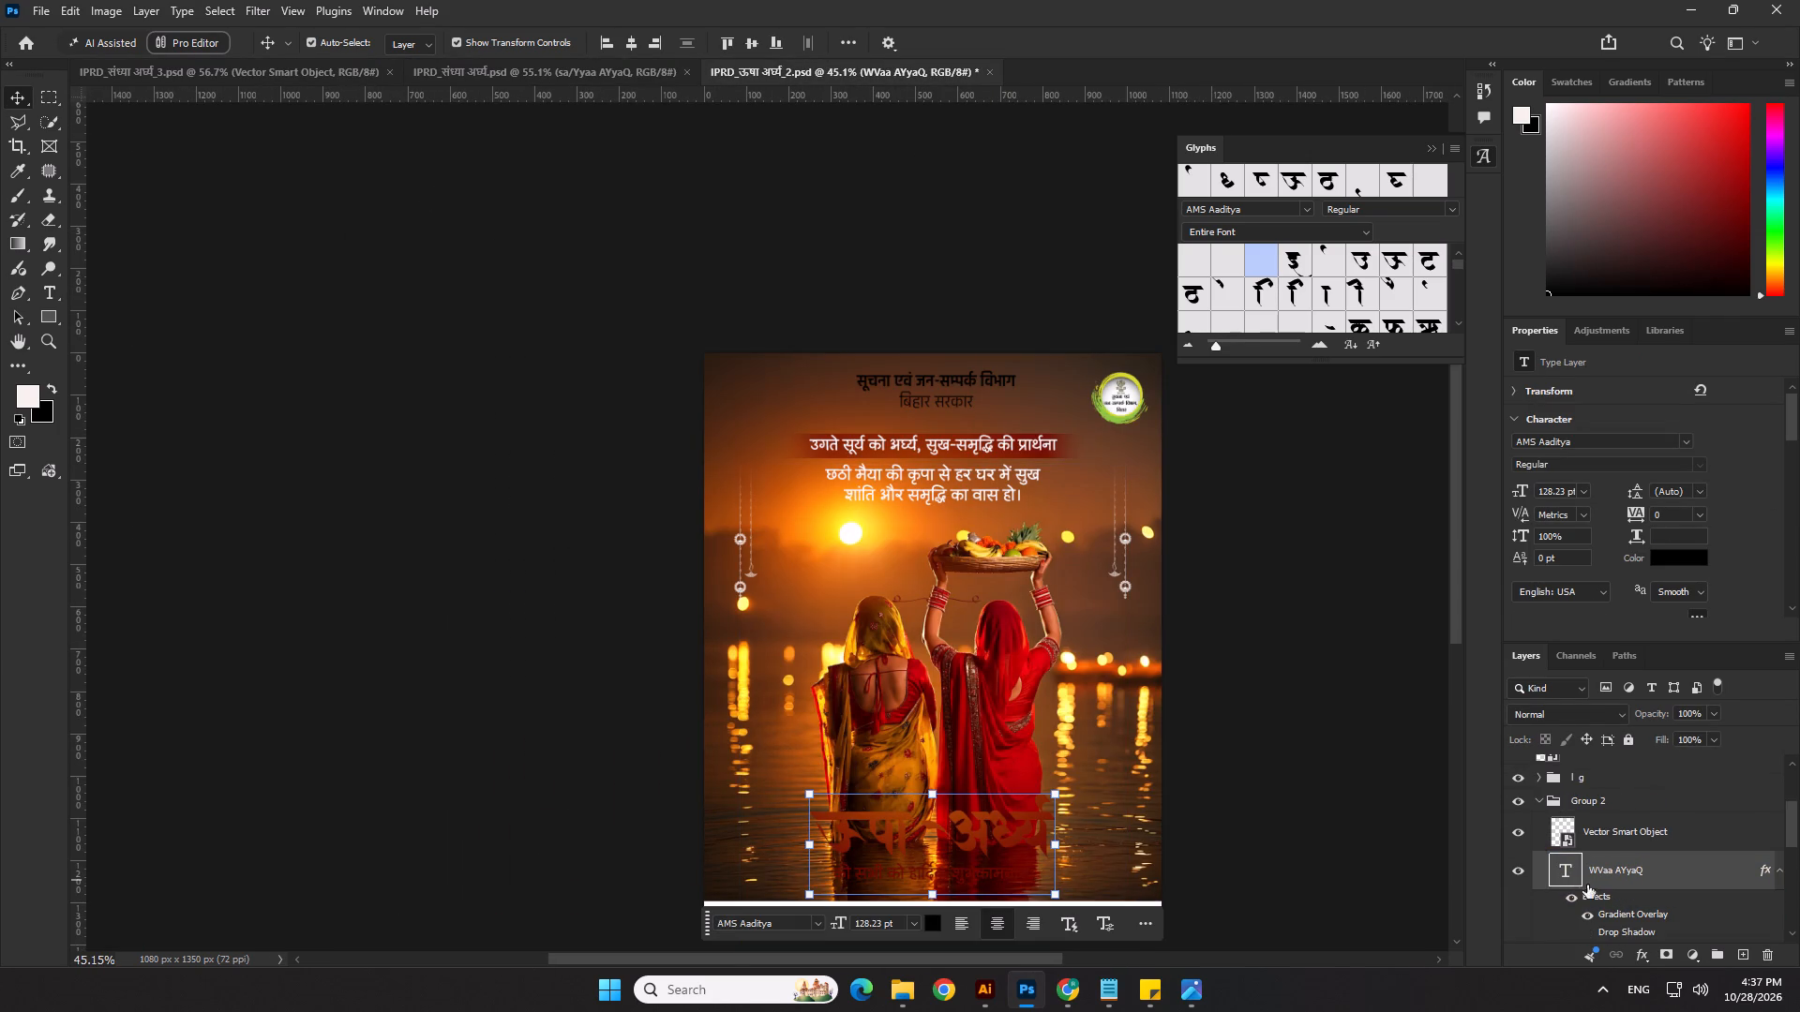
{"action": "left_click_drag", "start_coordinate": [1597, 893], "coordinate": [1769, 960]}
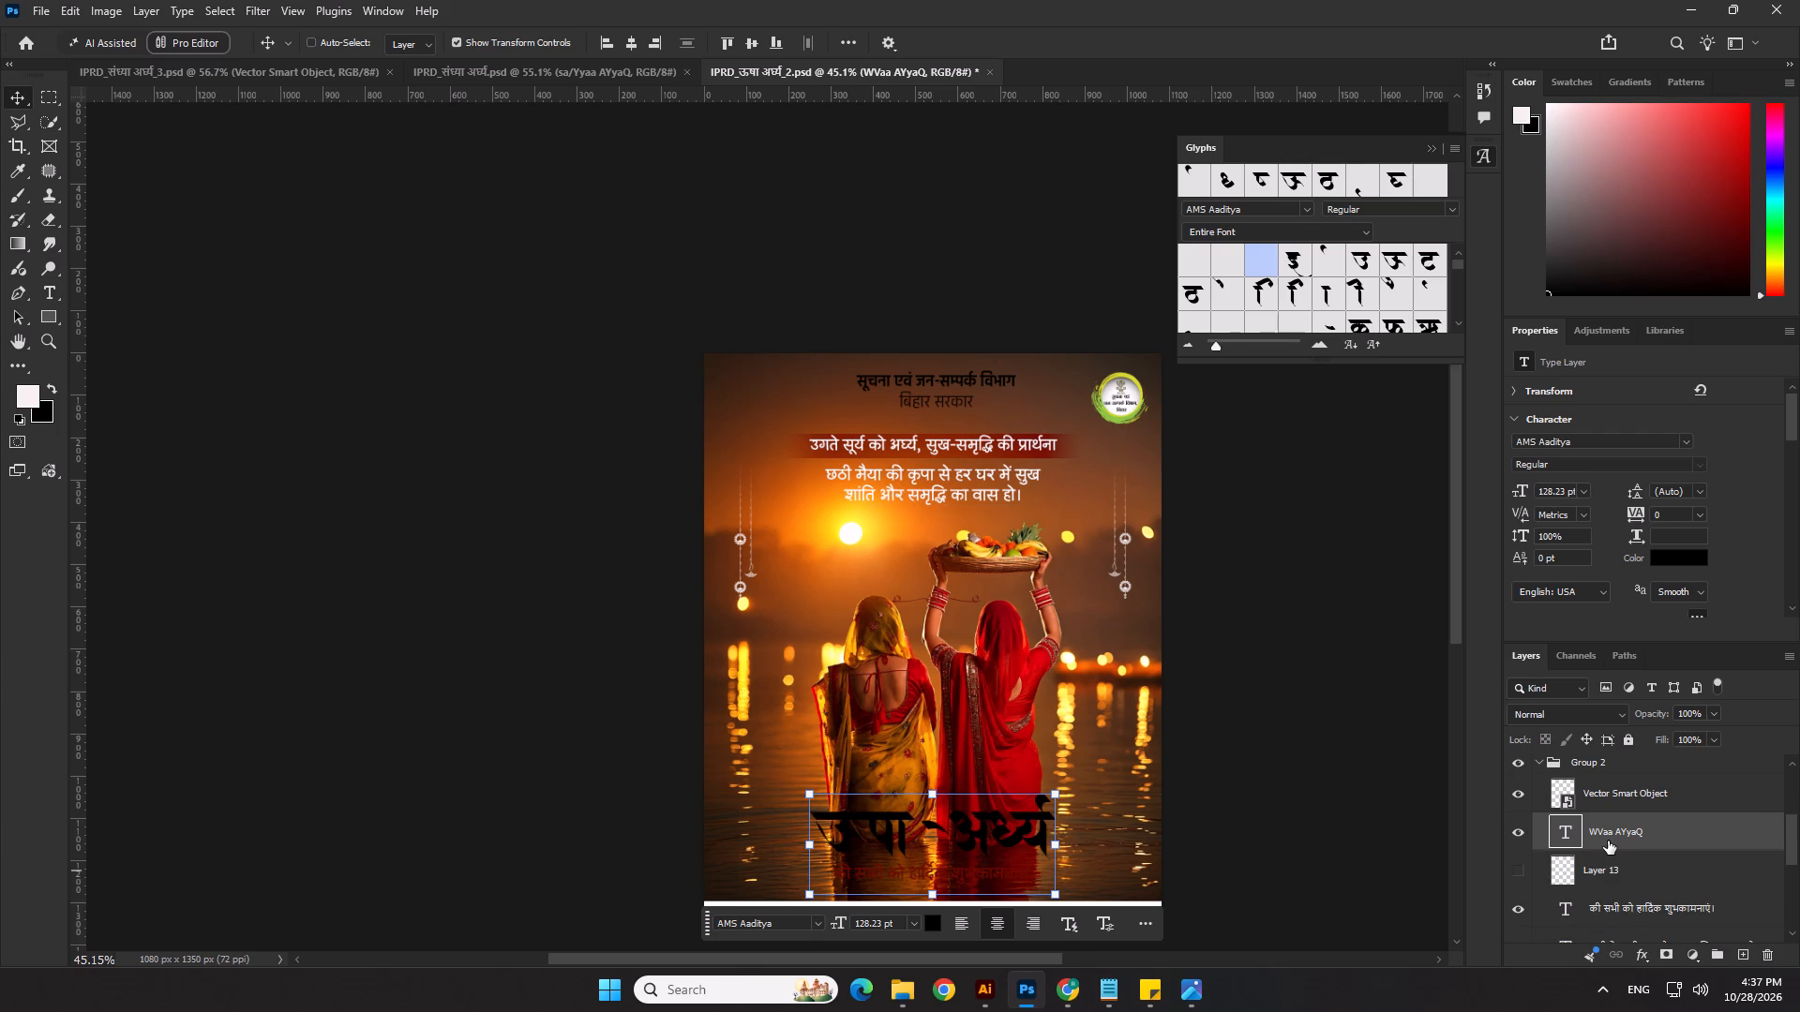
{"action": "key", "text": "ctrl+v"}
{"action": "left_click_drag", "start_coordinate": [1593, 856], "coordinate": [1598, 930]}
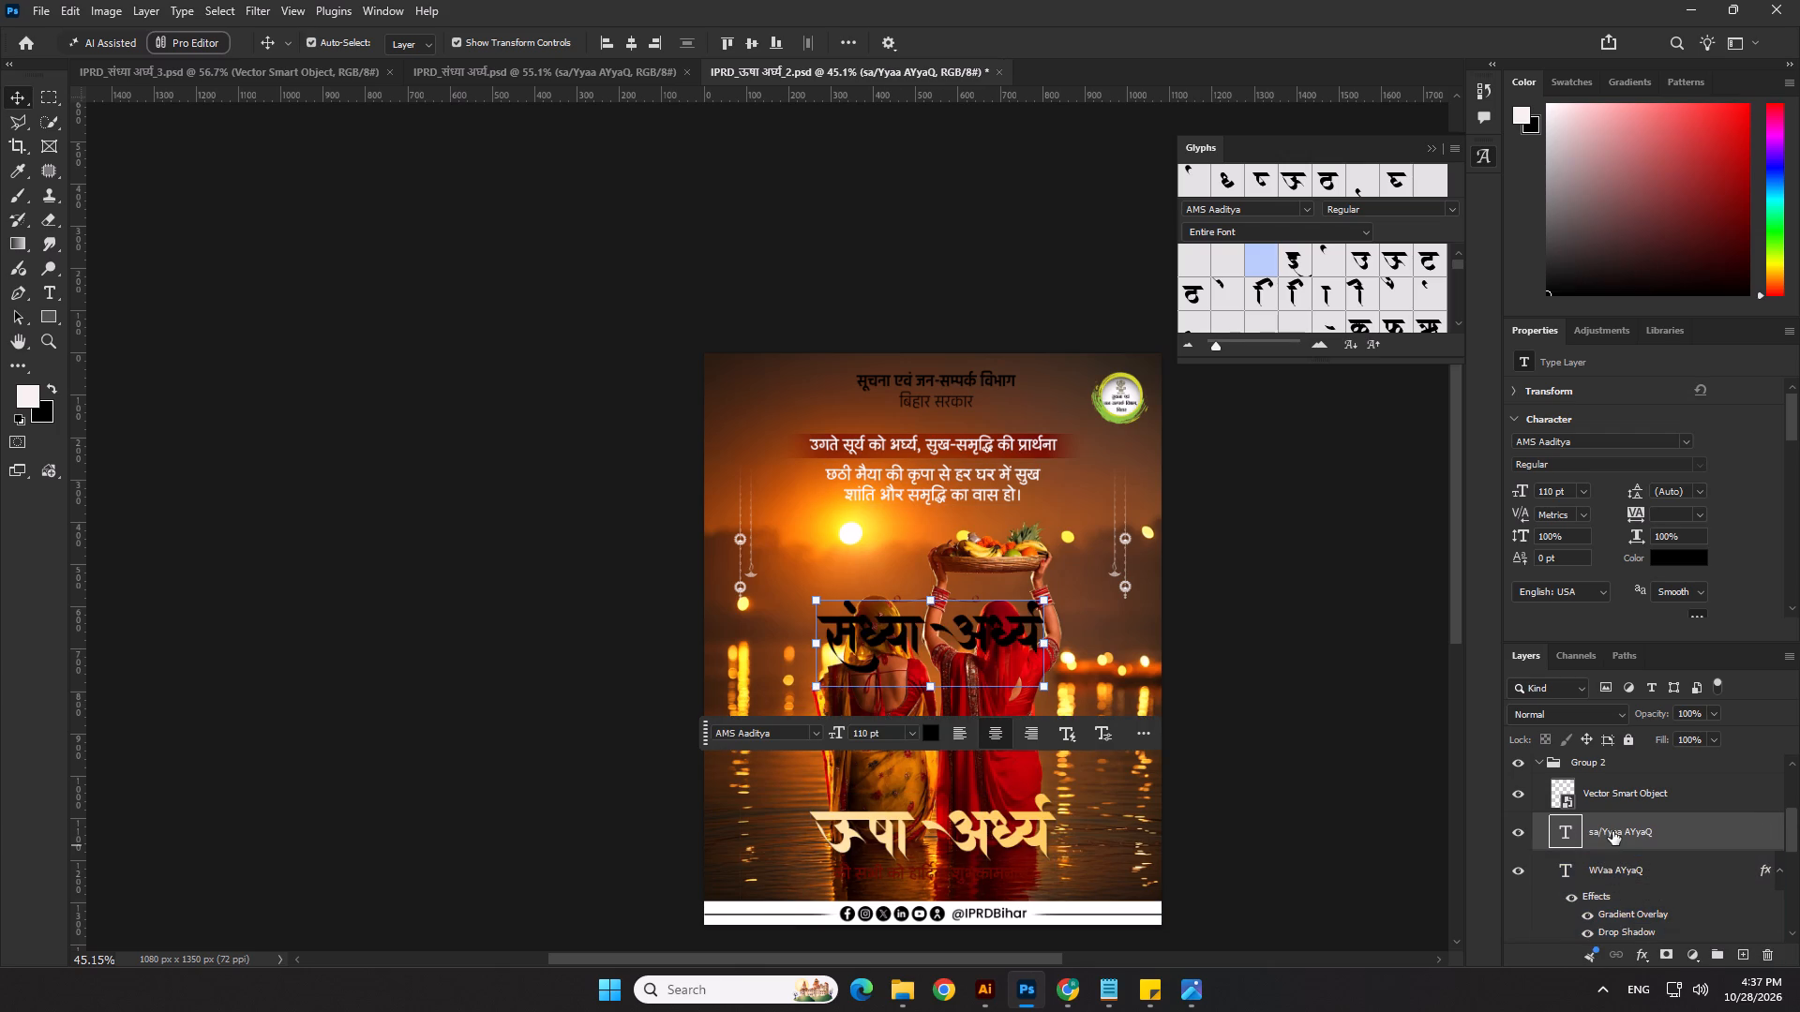
{"action": "left_click", "coordinate": [1612, 831]}
{"action": "key", "text": "Delete"}
{"action": "left_click", "coordinate": [1252, 729]}
{"action": "scroll", "coordinate": [1011, 876], "scroll_direction": "up", "scroll_amount": 1}
Transfer the gold gradient and drop shadow from a pasted copy of the title to the हार्दिक शुभकामनाएं line, deleting the copy.
{"action": "left_click", "coordinate": [1006, 875]}
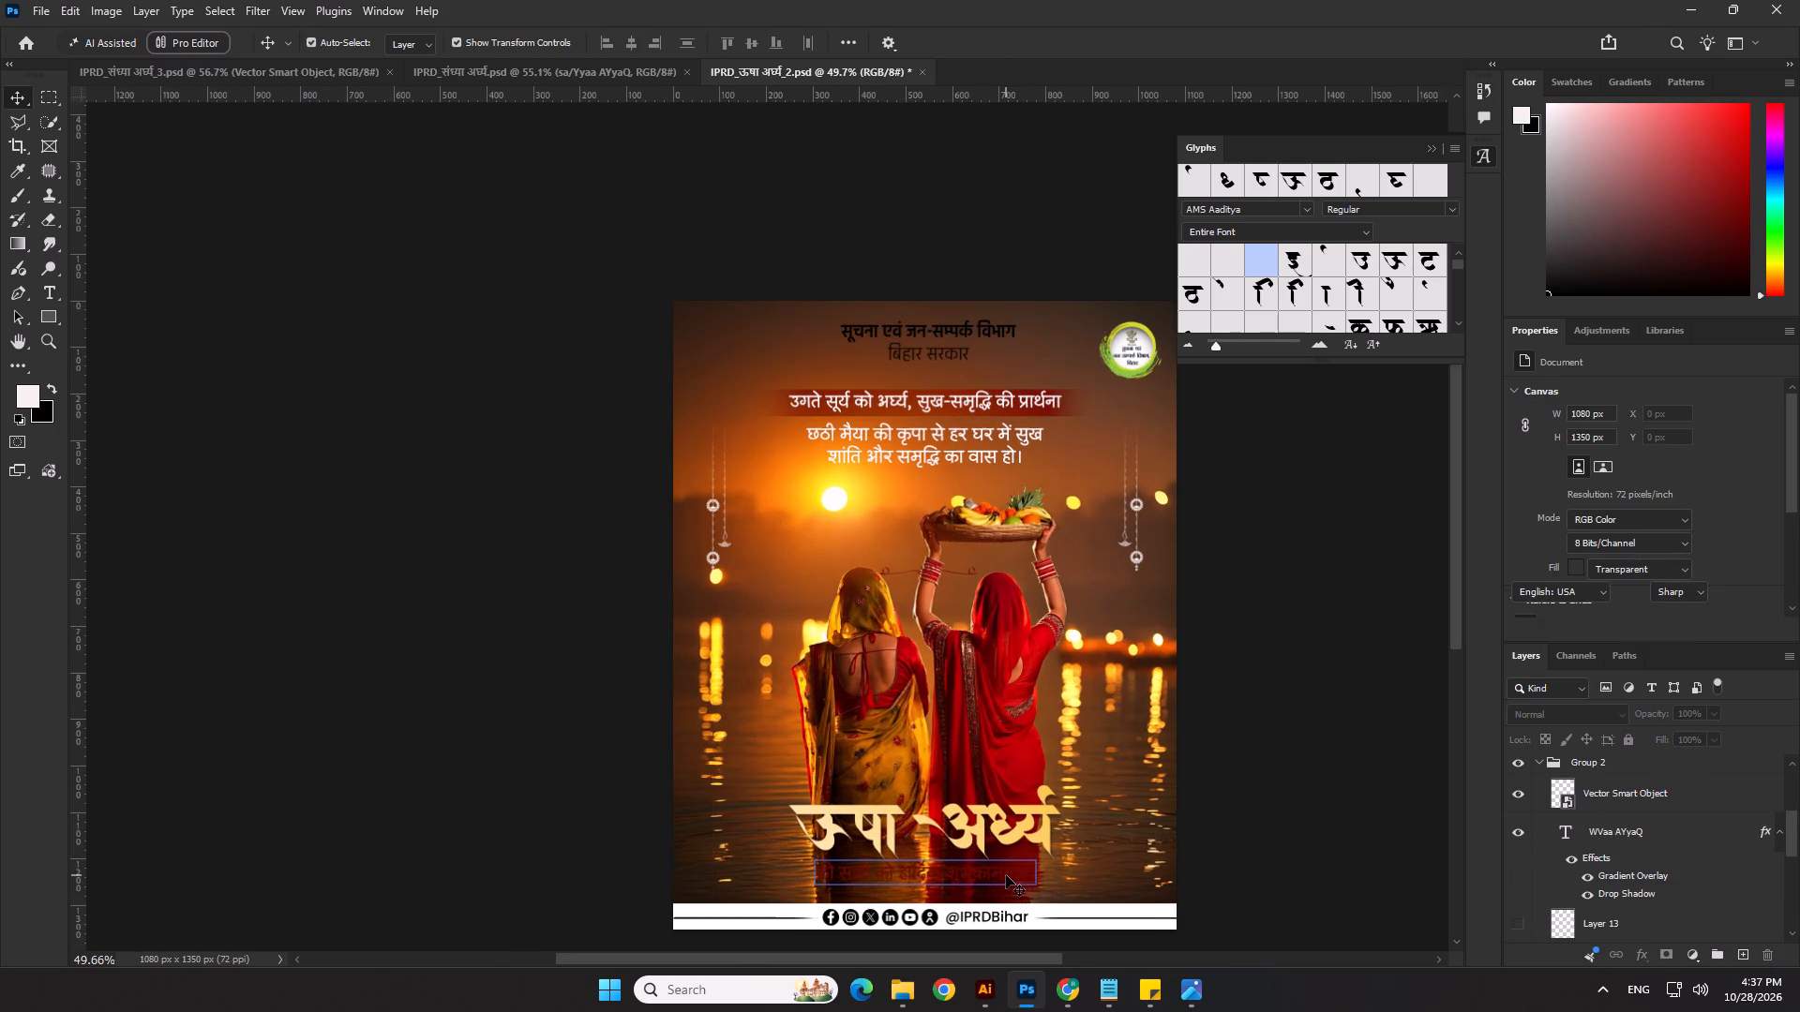
{"action": "left_click", "coordinate": [977, 804]}
{"action": "key", "text": "ctrl+c"}
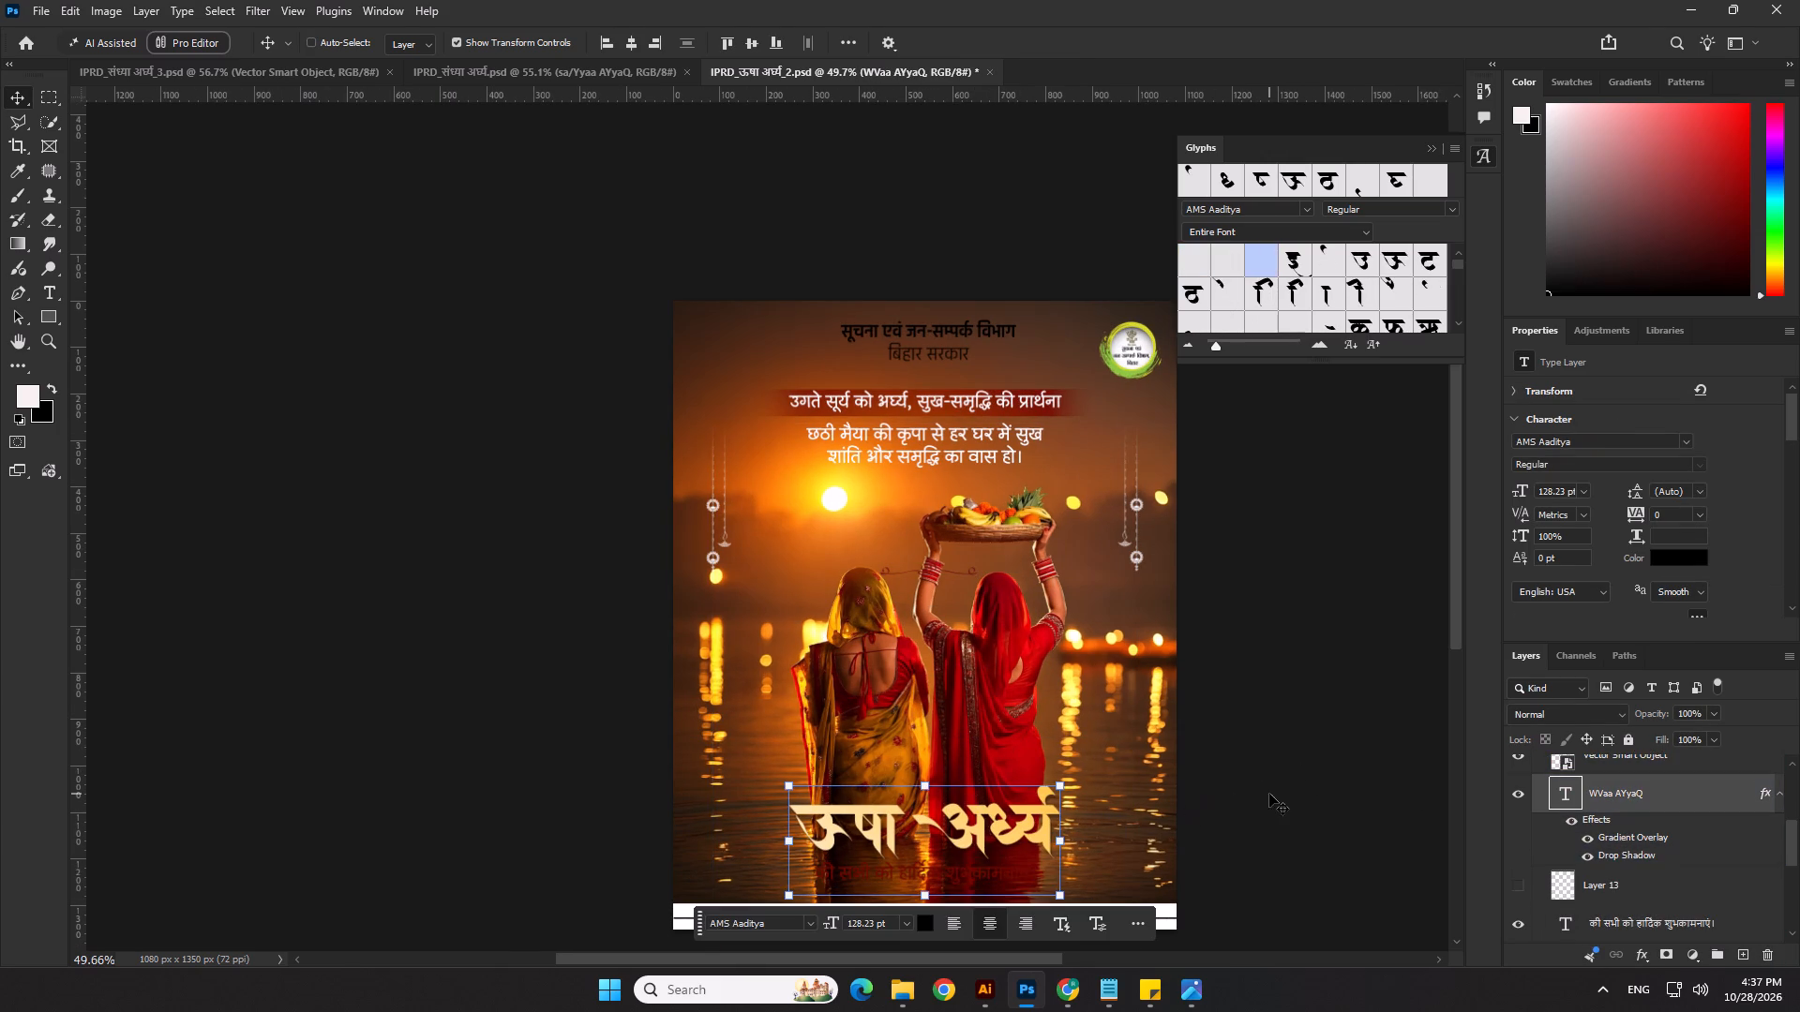
{"action": "left_click", "coordinate": [1269, 794]}
{"action": "left_click", "coordinate": [999, 873]}
{"action": "scroll", "coordinate": [1600, 876], "scroll_direction": "down", "scroll_amount": 2}
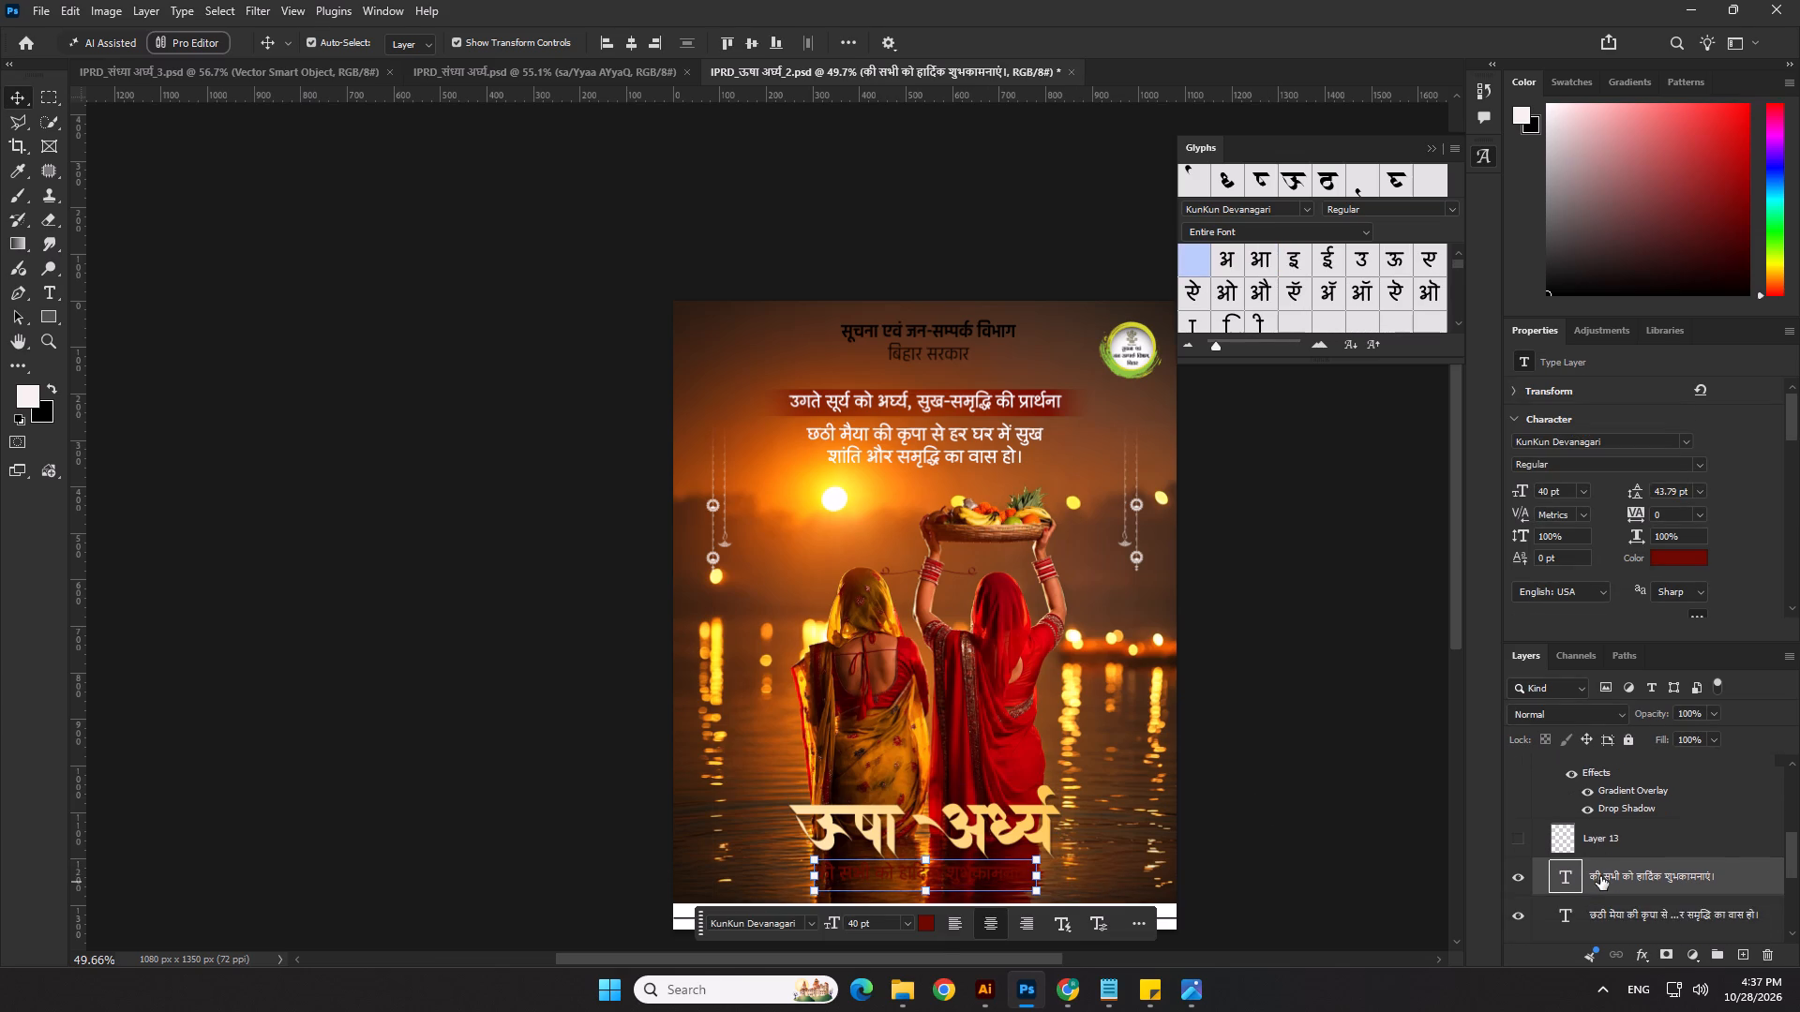
{"action": "key", "text": "ctrl+v"}
{"action": "scroll", "coordinate": [1600, 881], "scroll_direction": "down", "scroll_amount": 1}
{"action": "left_click_drag", "start_coordinate": [1594, 878], "coordinate": [1614, 935]}
{"action": "left_click", "coordinate": [1621, 856]}
{"action": "key", "text": "Delete"}
{"action": "left_click", "coordinate": [1317, 735]}
{"action": "scroll", "coordinate": [1072, 705], "scroll_direction": "down", "scroll_amount": 2}
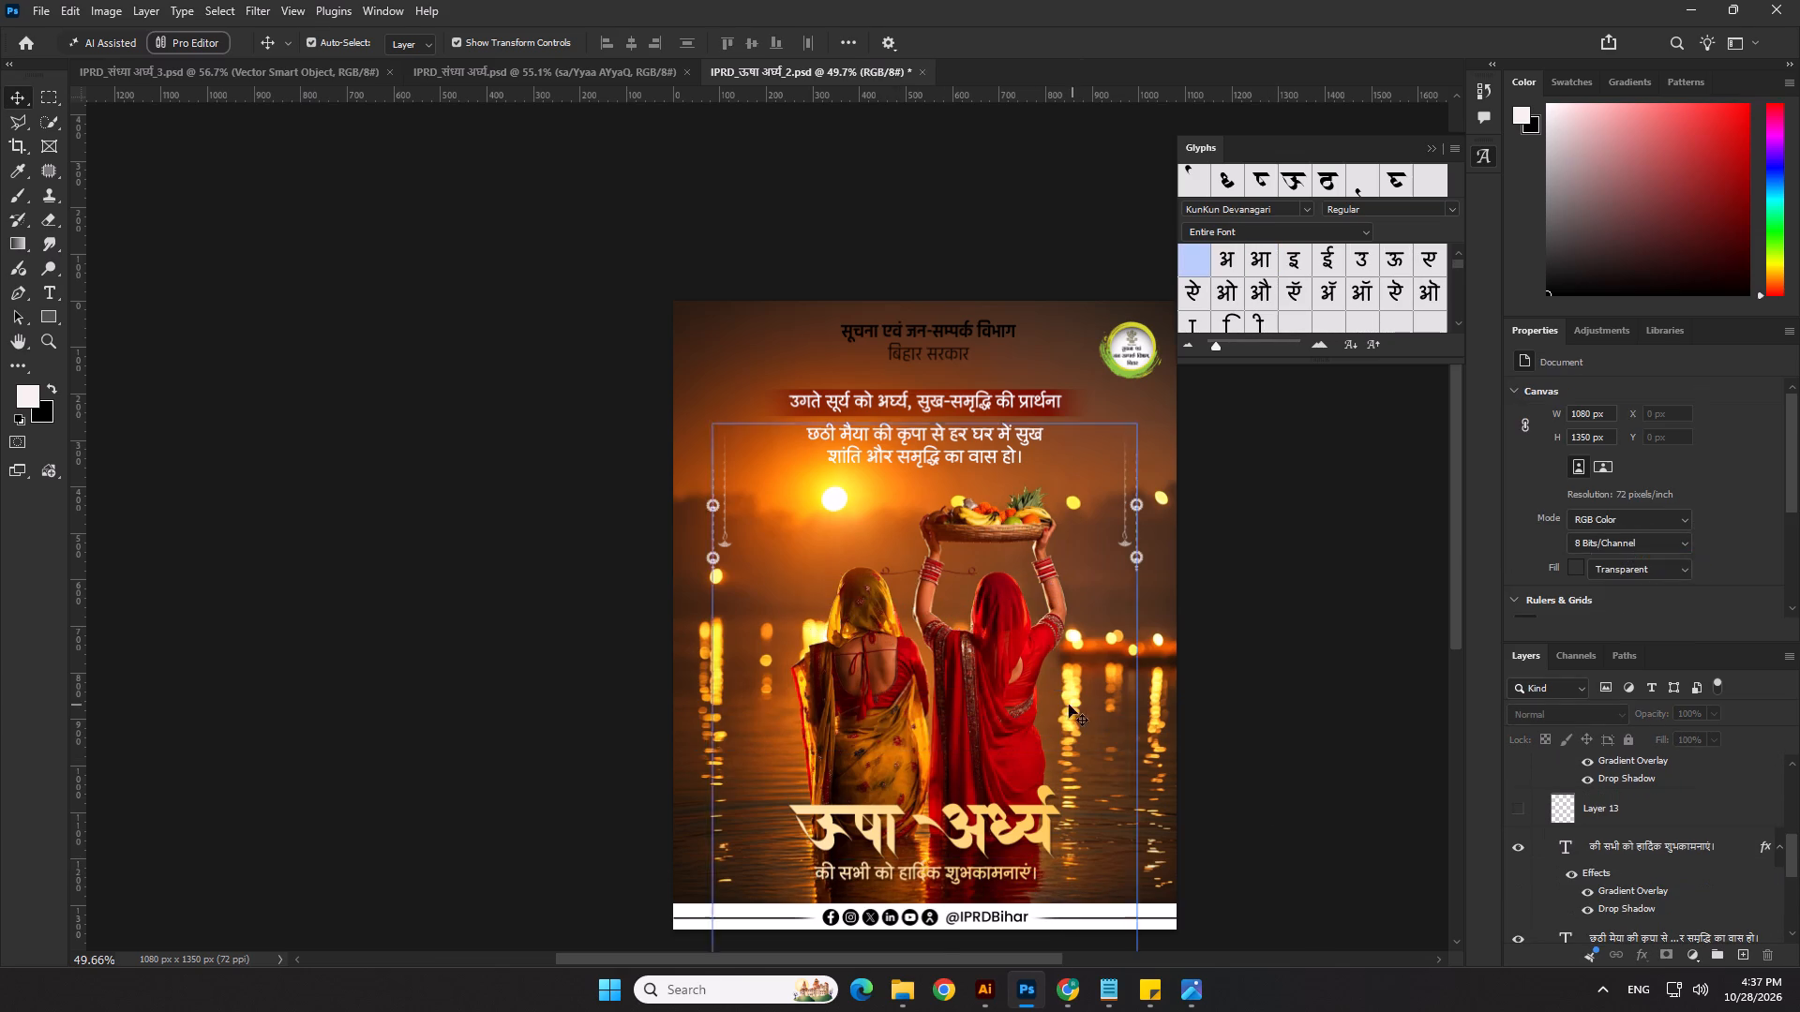
Convert the two-women artwork layer and the Generative Fill layer together into one smart object.
{"action": "scroll", "coordinate": [1069, 705], "scroll_direction": "down", "scroll_amount": 2}
{"action": "left_click", "coordinate": [1295, 762]}
{"action": "scroll", "coordinate": [1162, 765], "scroll_direction": "up", "scroll_amount": 2}
{"action": "left_click", "coordinate": [1057, 726]}
{"action": "scroll", "coordinate": [1603, 845], "scroll_direction": "down", "scroll_amount": 2}
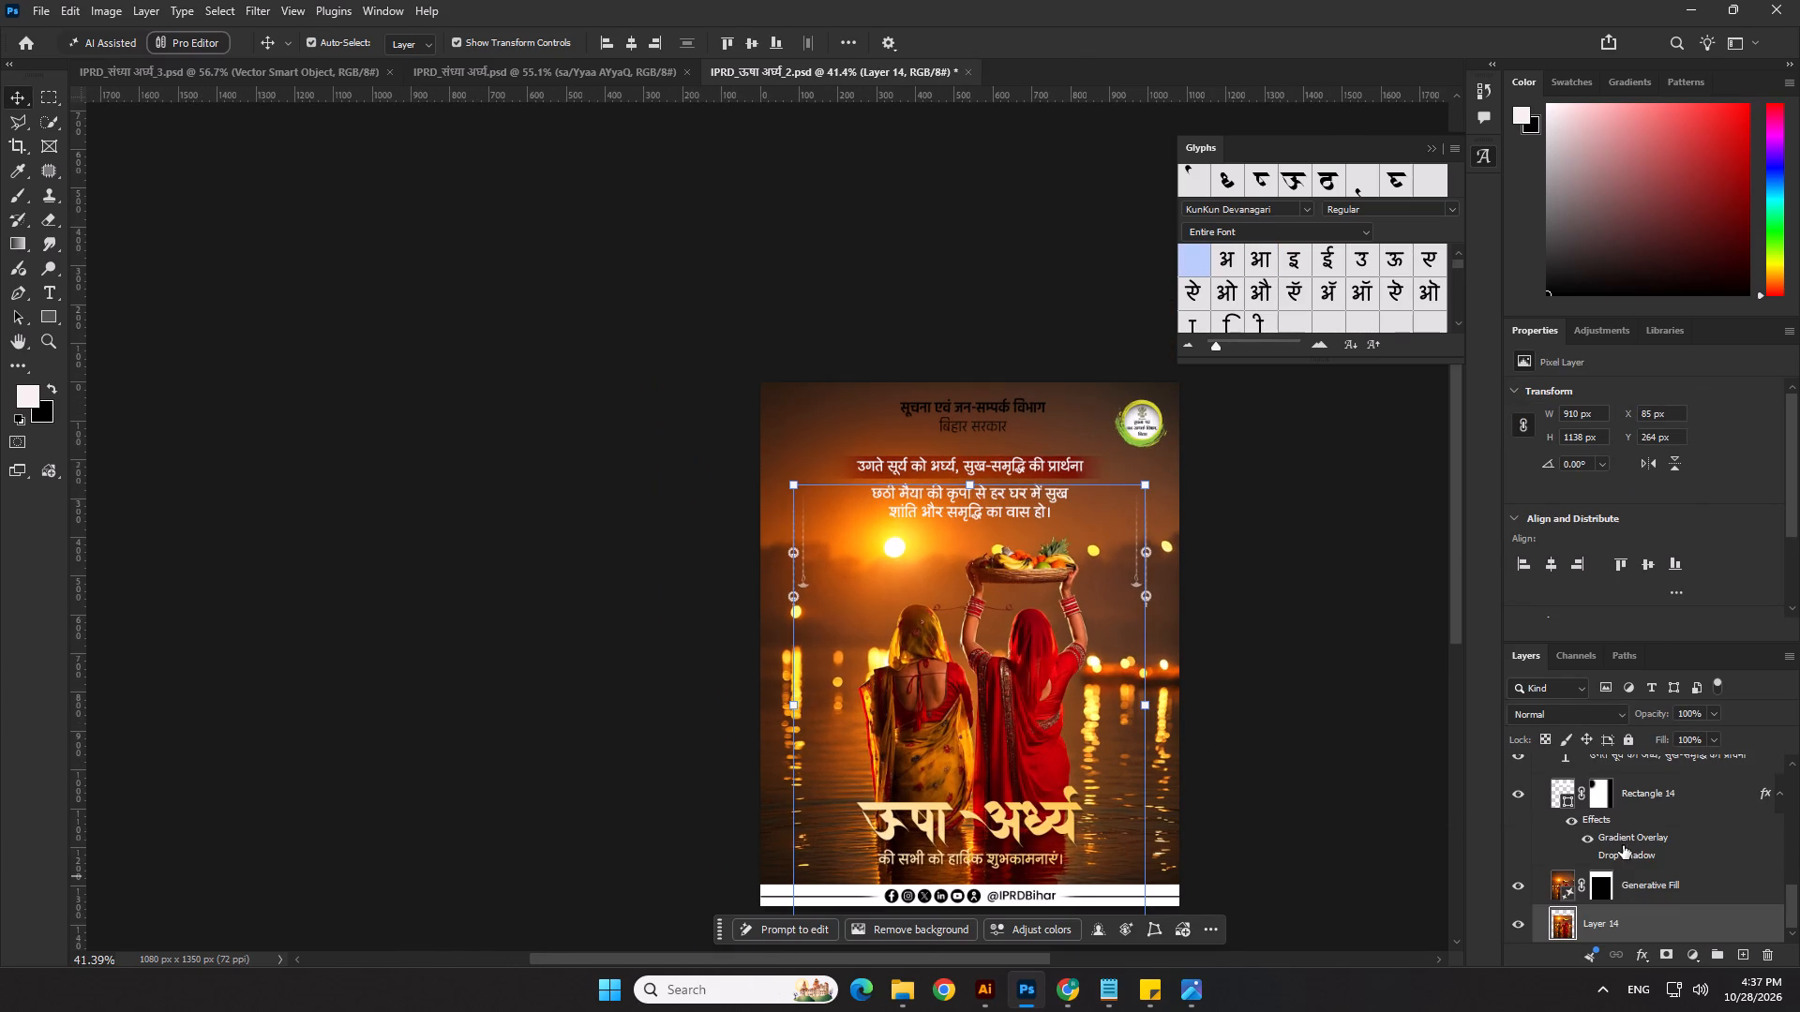
{"action": "left_click", "coordinate": [1706, 892], "text": "ctrl"}
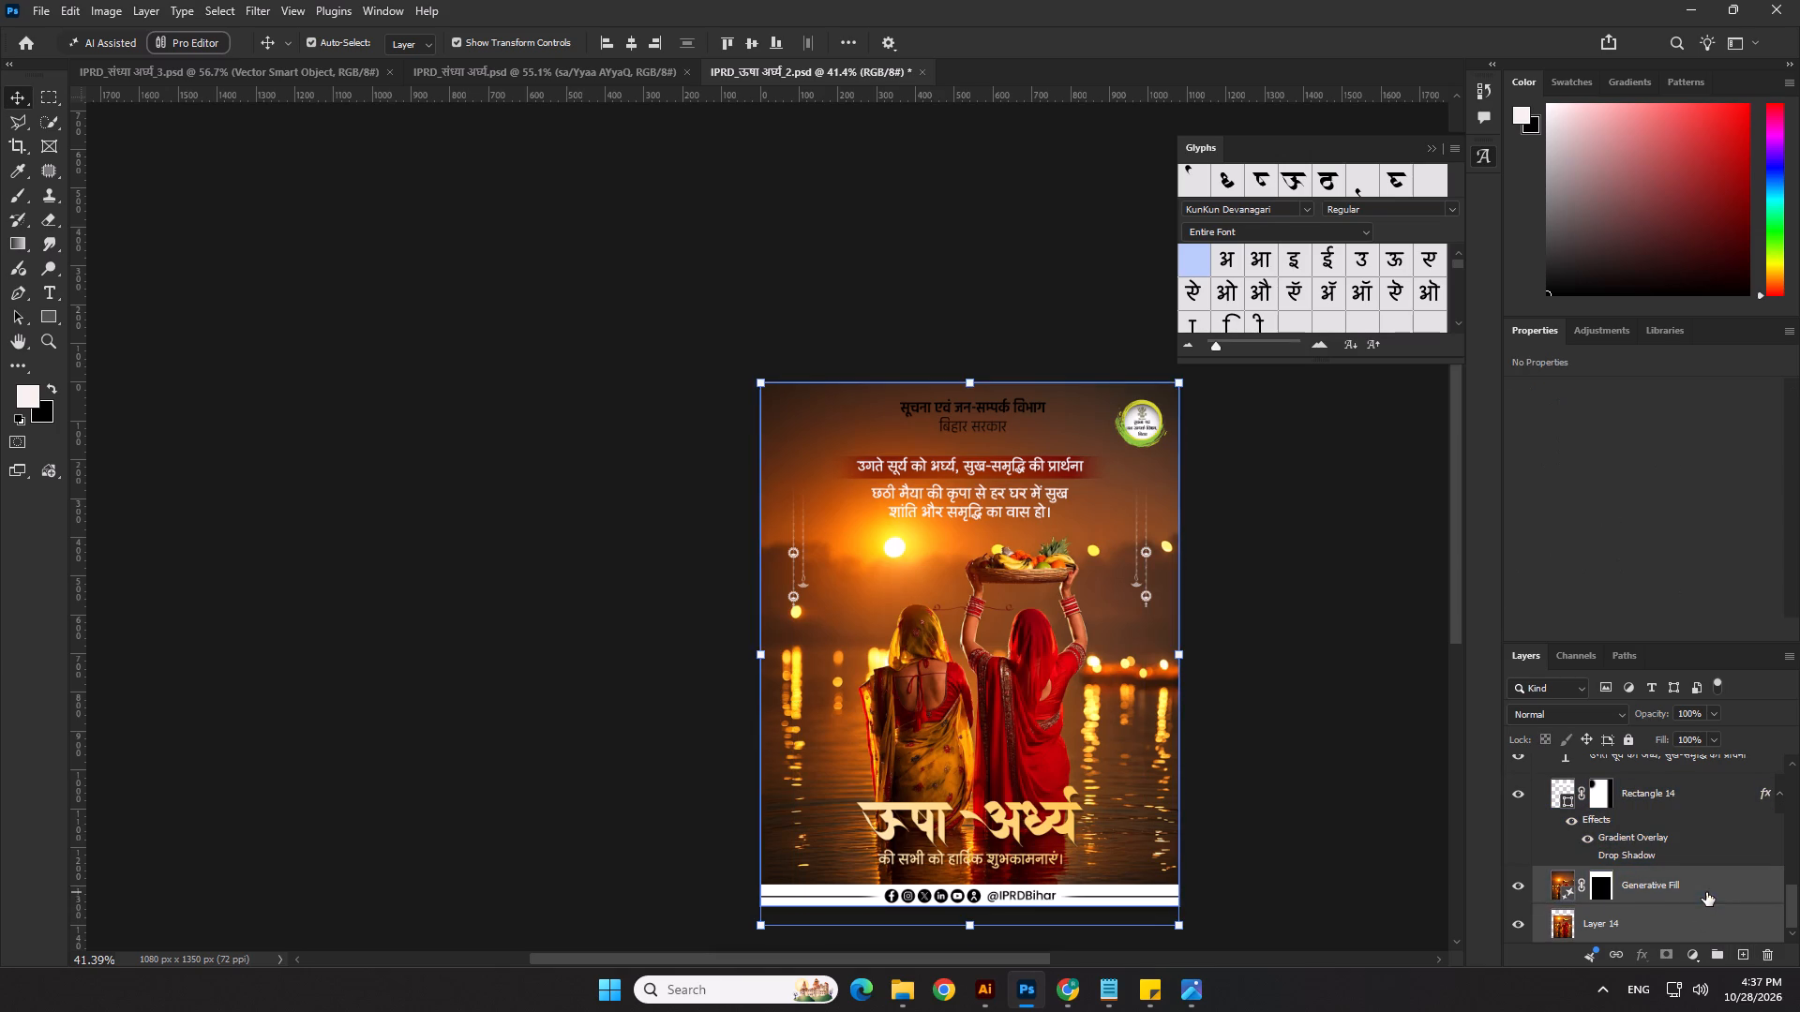
{"action": "right_click", "coordinate": [1706, 892]}
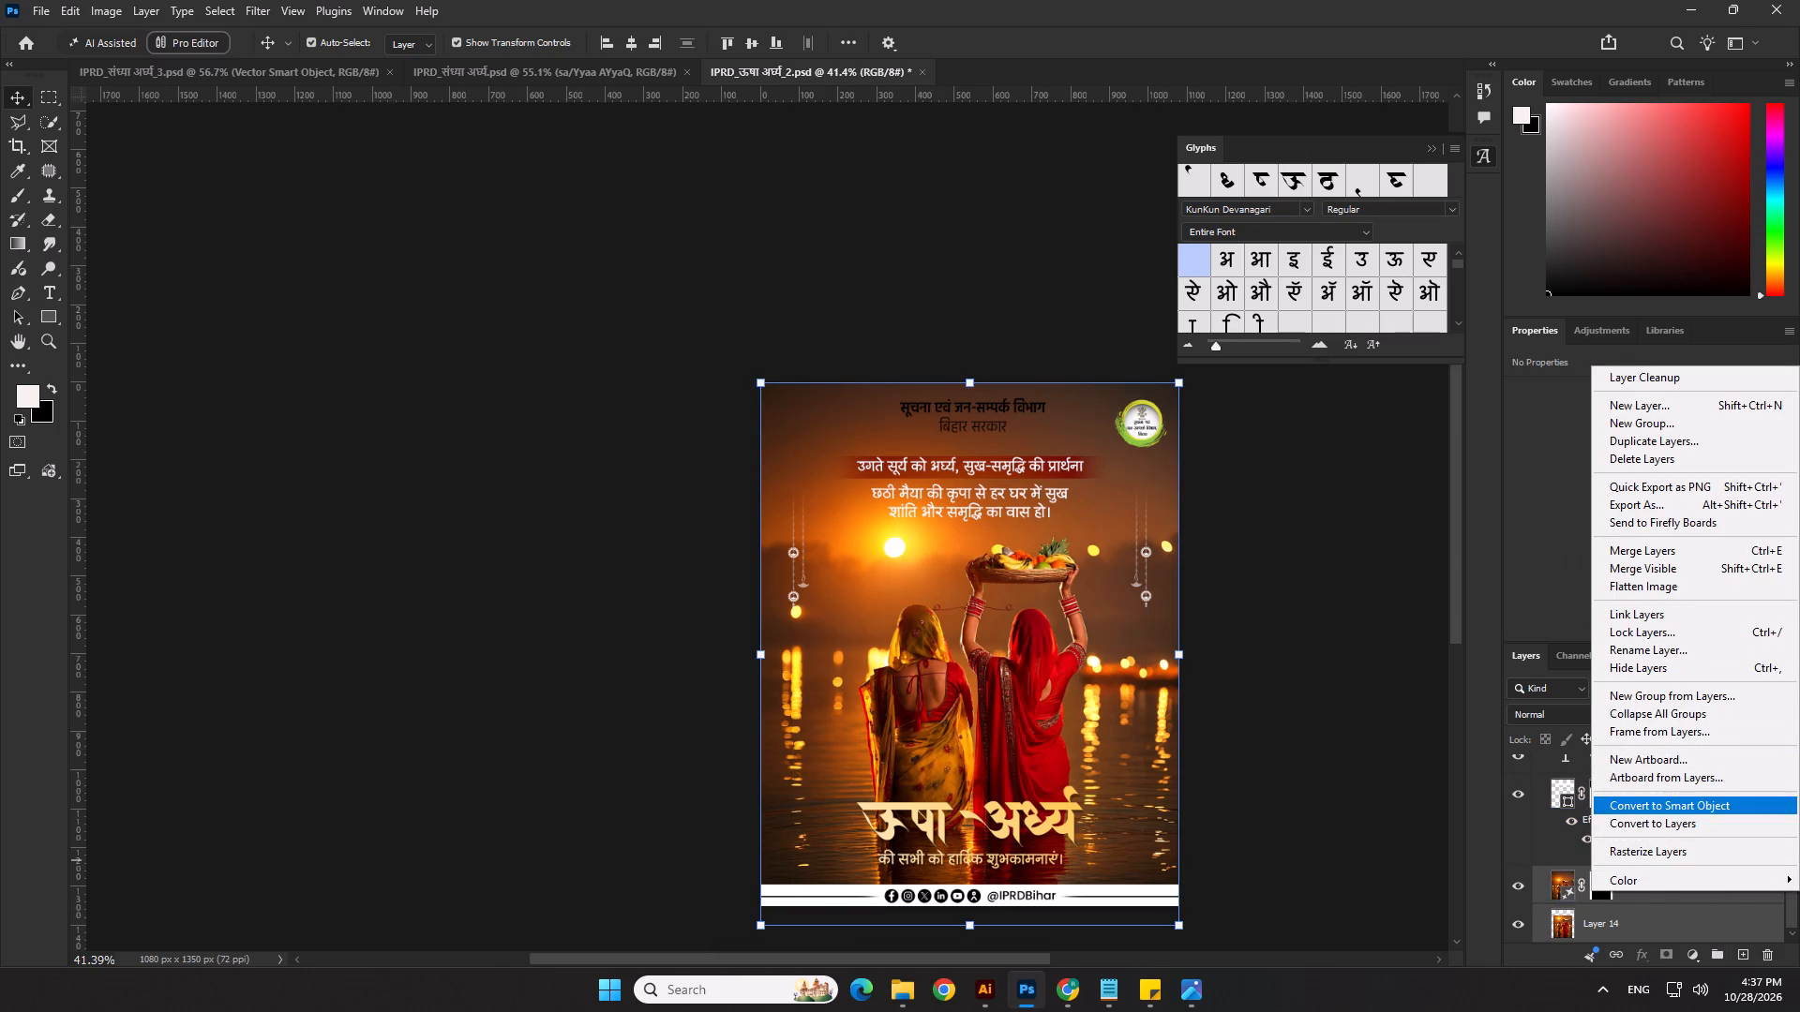
{"action": "left_click", "coordinate": [1640, 810]}
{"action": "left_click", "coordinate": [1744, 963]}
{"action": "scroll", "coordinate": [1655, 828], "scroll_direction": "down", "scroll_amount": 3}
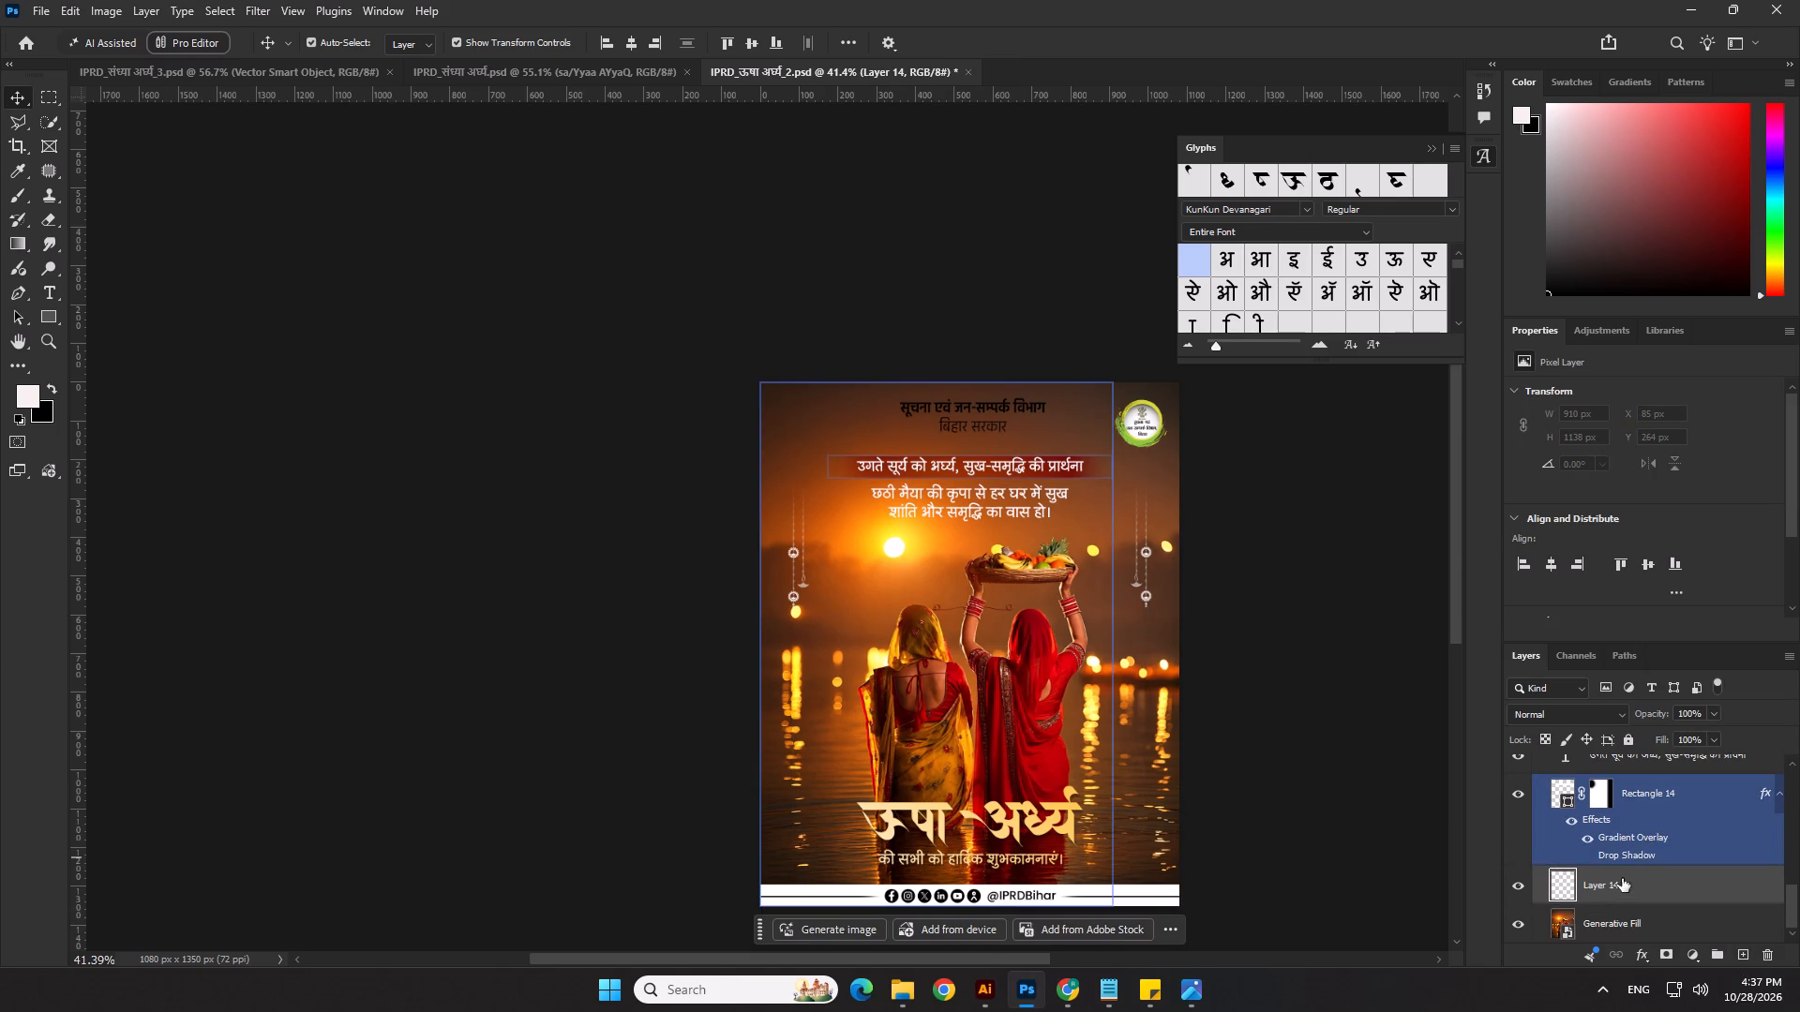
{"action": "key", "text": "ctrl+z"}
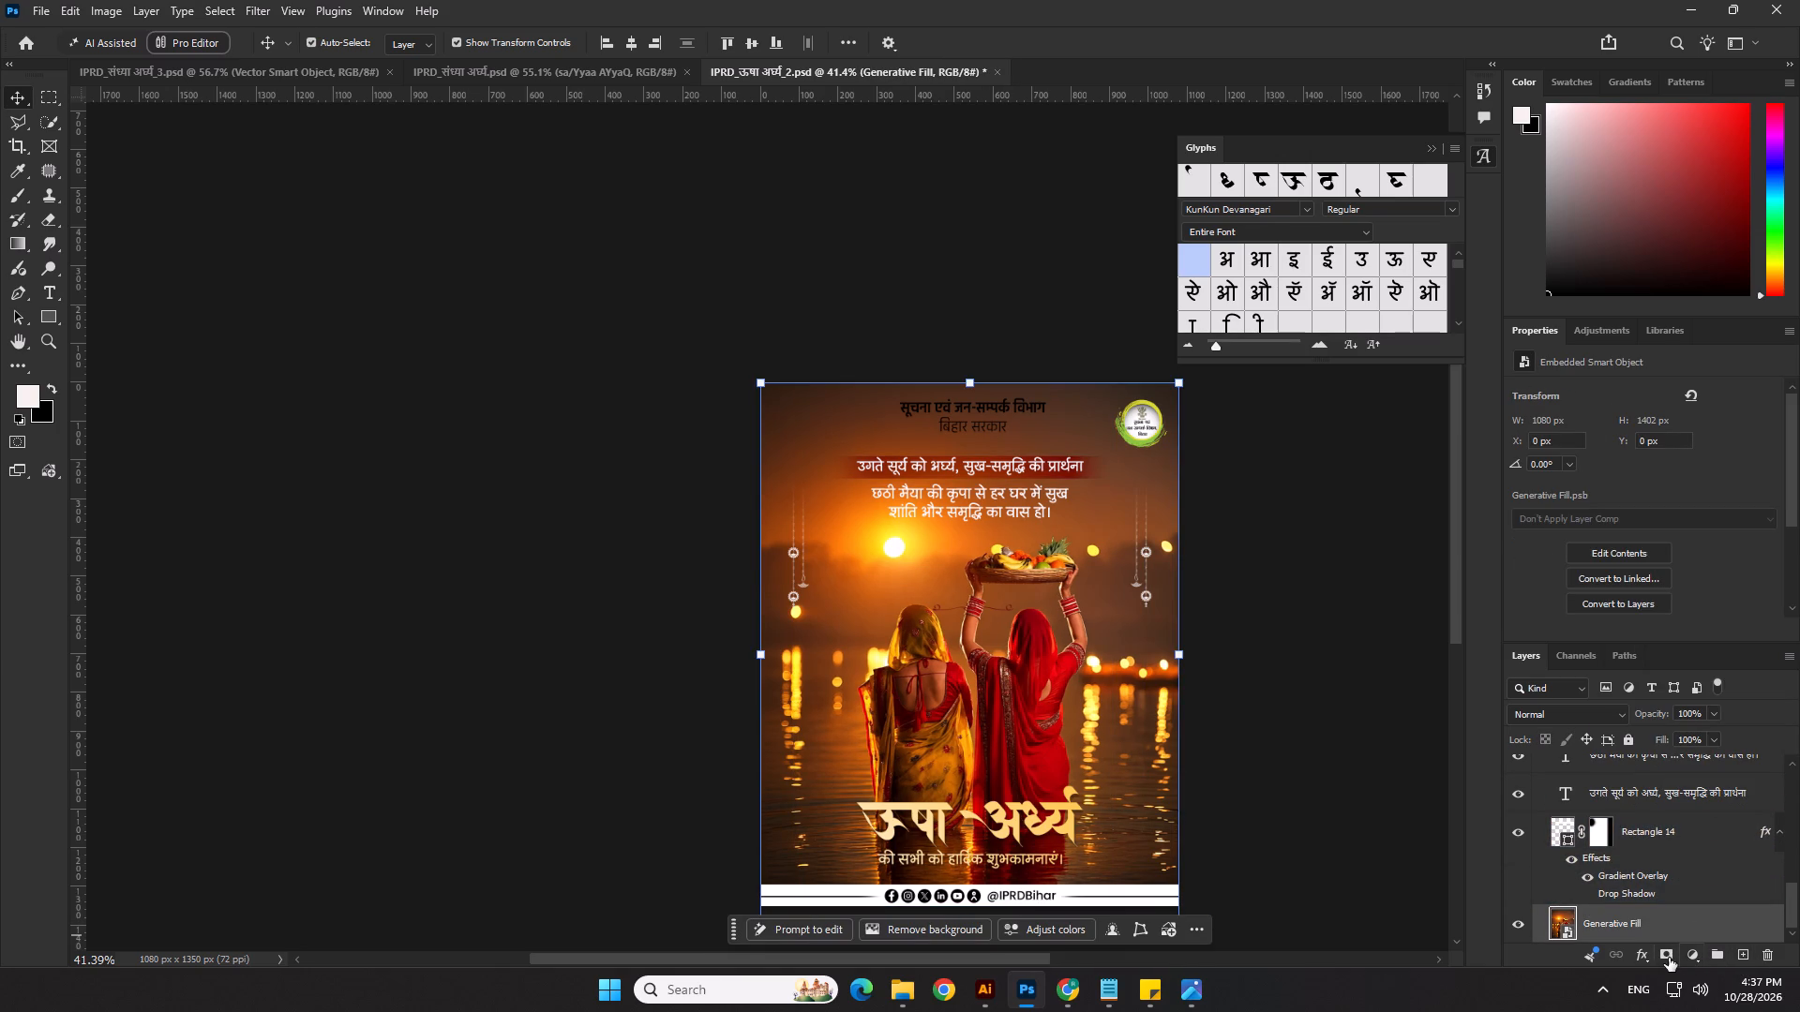
Add a Solid Color fill layer in #f5f0eb directly above the combined artwork.
{"action": "left_click", "coordinate": [1693, 957]}
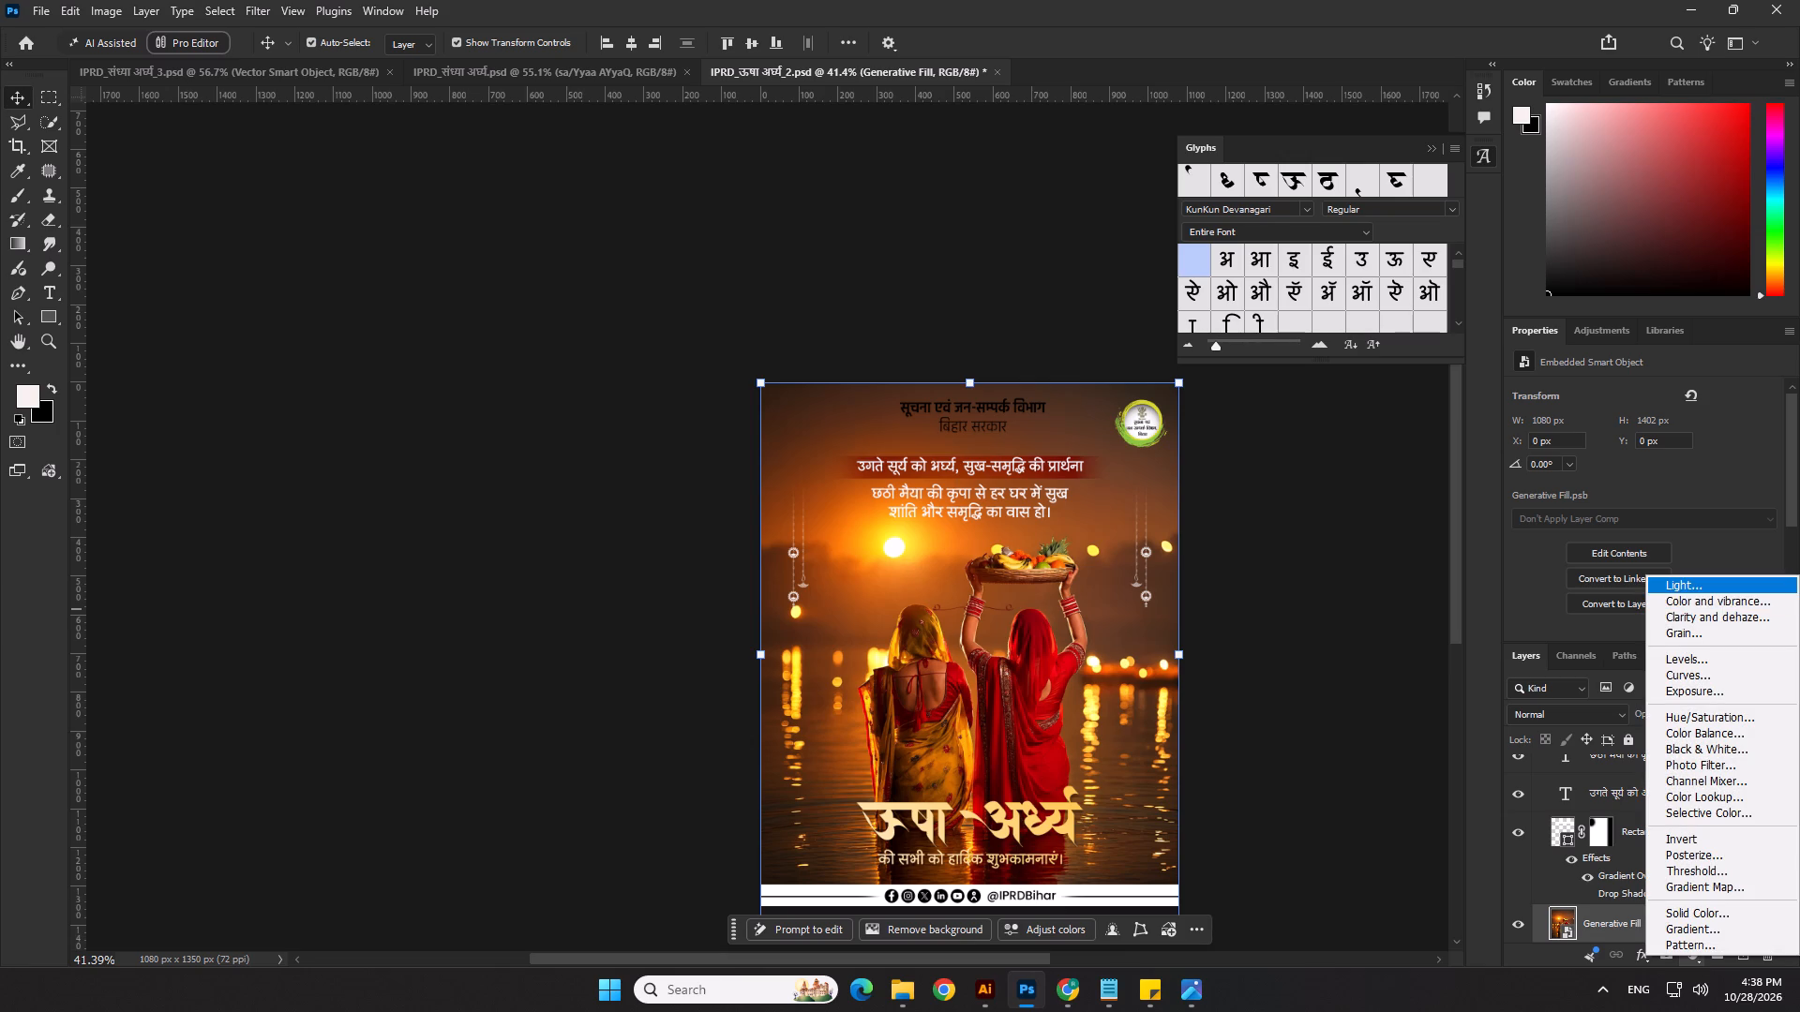
{"action": "left_click", "coordinate": [1691, 908]}
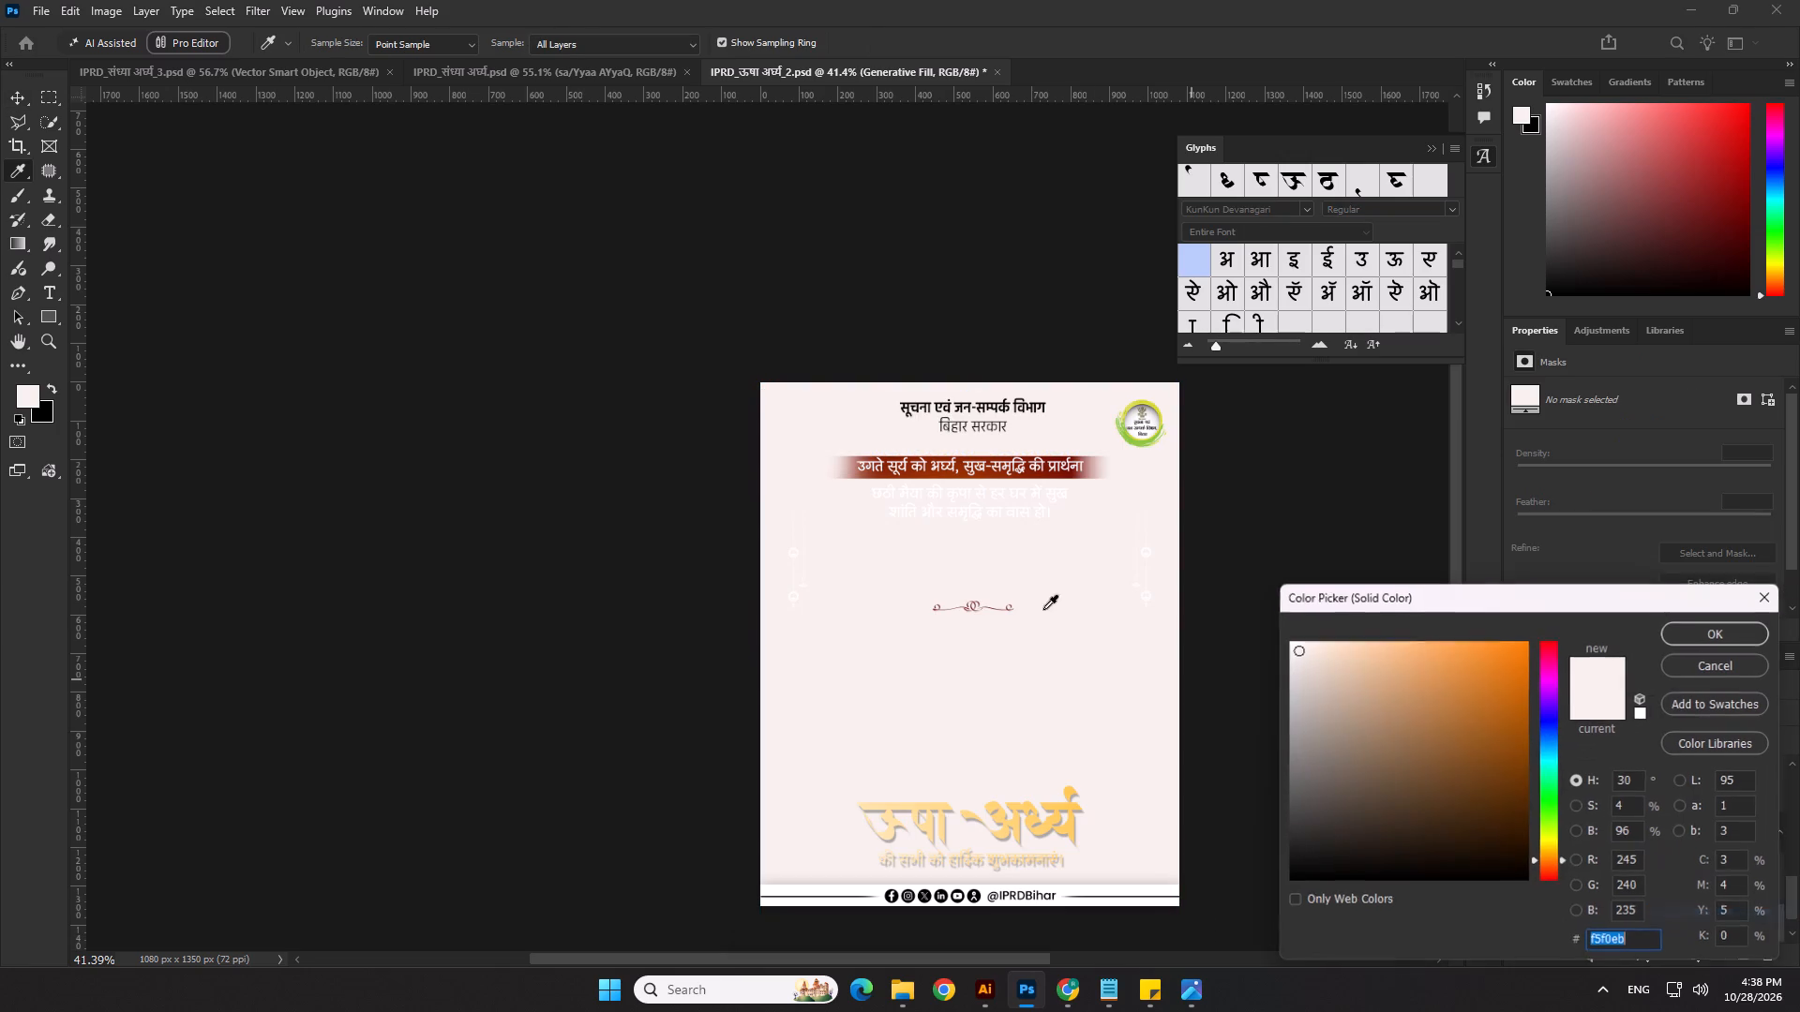
{"action": "left_click", "coordinate": [1711, 630]}
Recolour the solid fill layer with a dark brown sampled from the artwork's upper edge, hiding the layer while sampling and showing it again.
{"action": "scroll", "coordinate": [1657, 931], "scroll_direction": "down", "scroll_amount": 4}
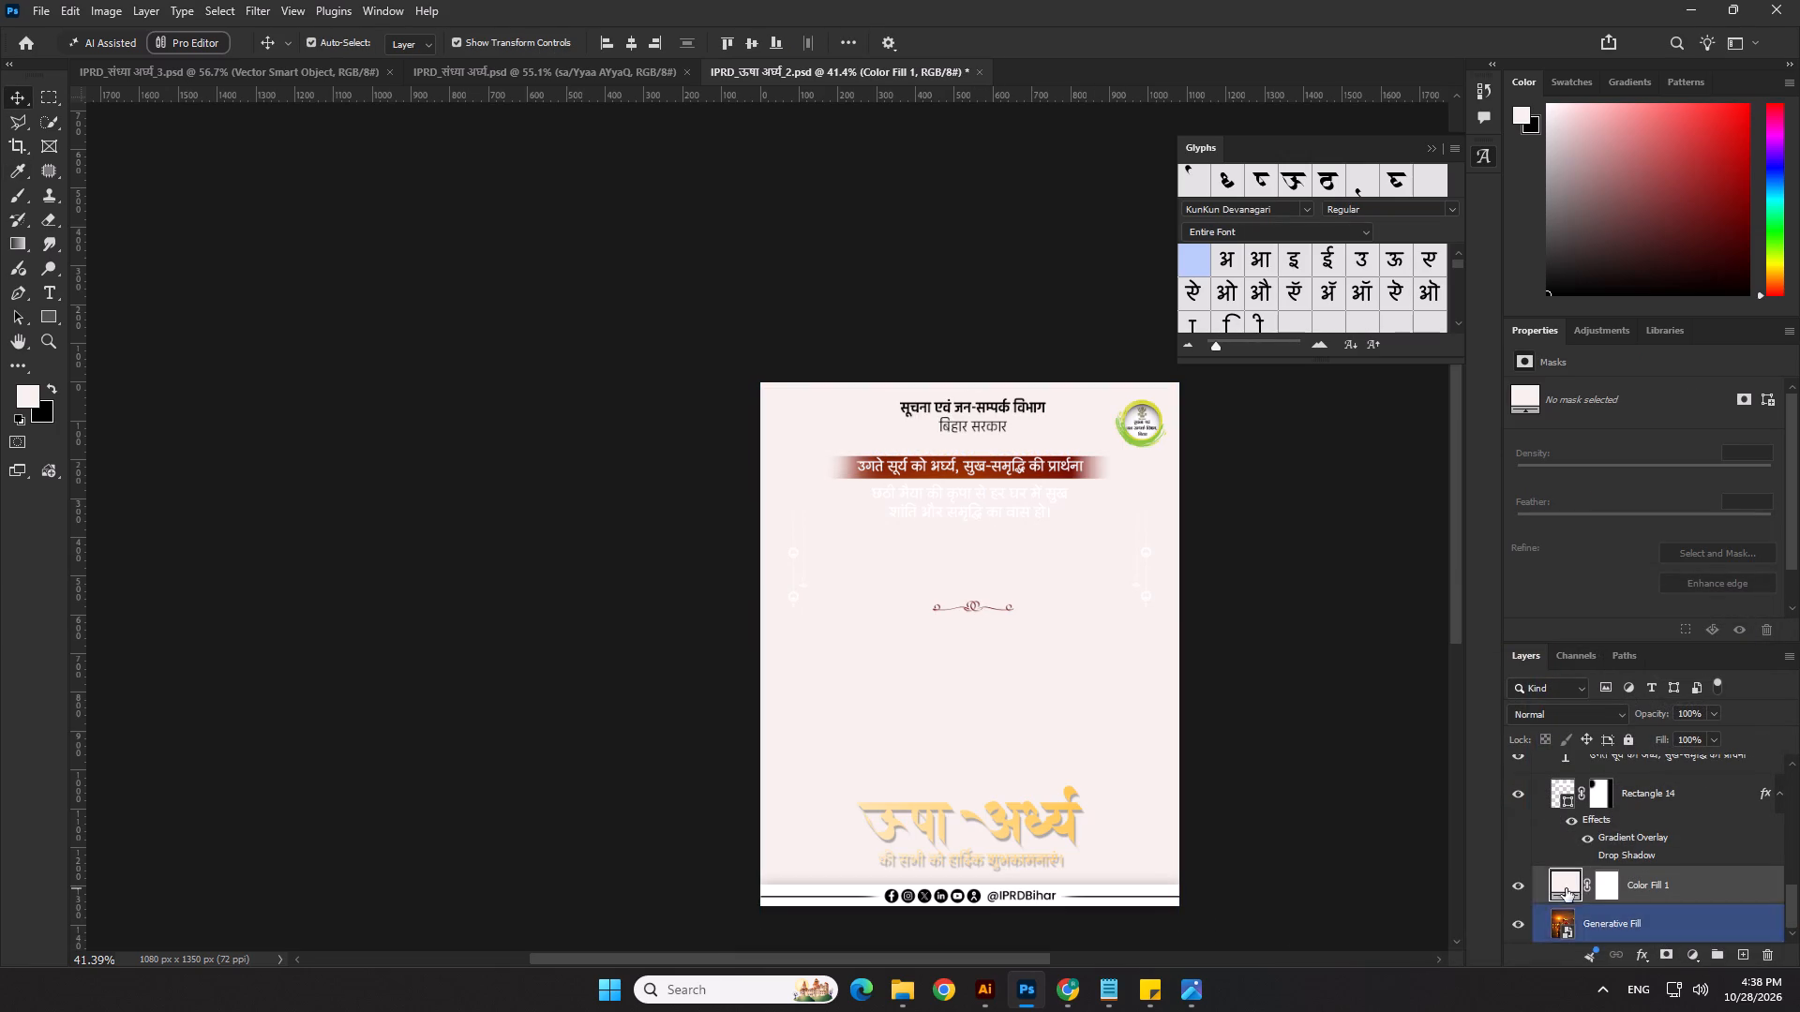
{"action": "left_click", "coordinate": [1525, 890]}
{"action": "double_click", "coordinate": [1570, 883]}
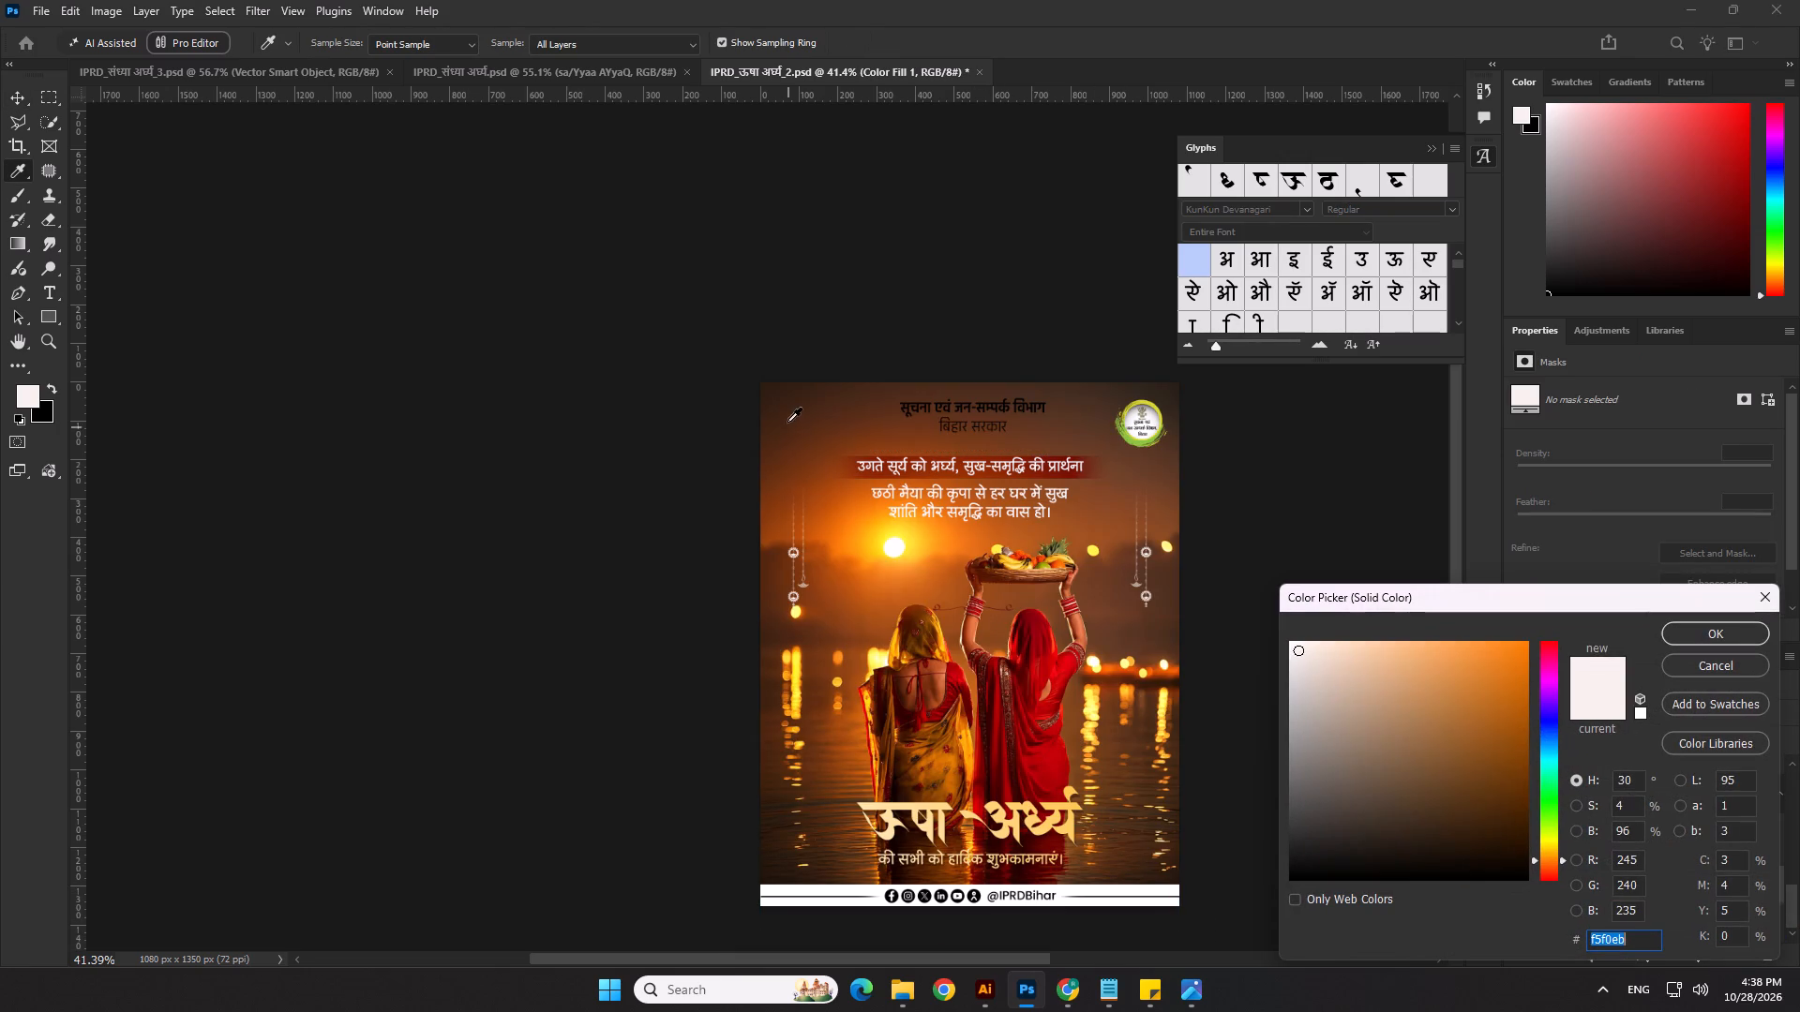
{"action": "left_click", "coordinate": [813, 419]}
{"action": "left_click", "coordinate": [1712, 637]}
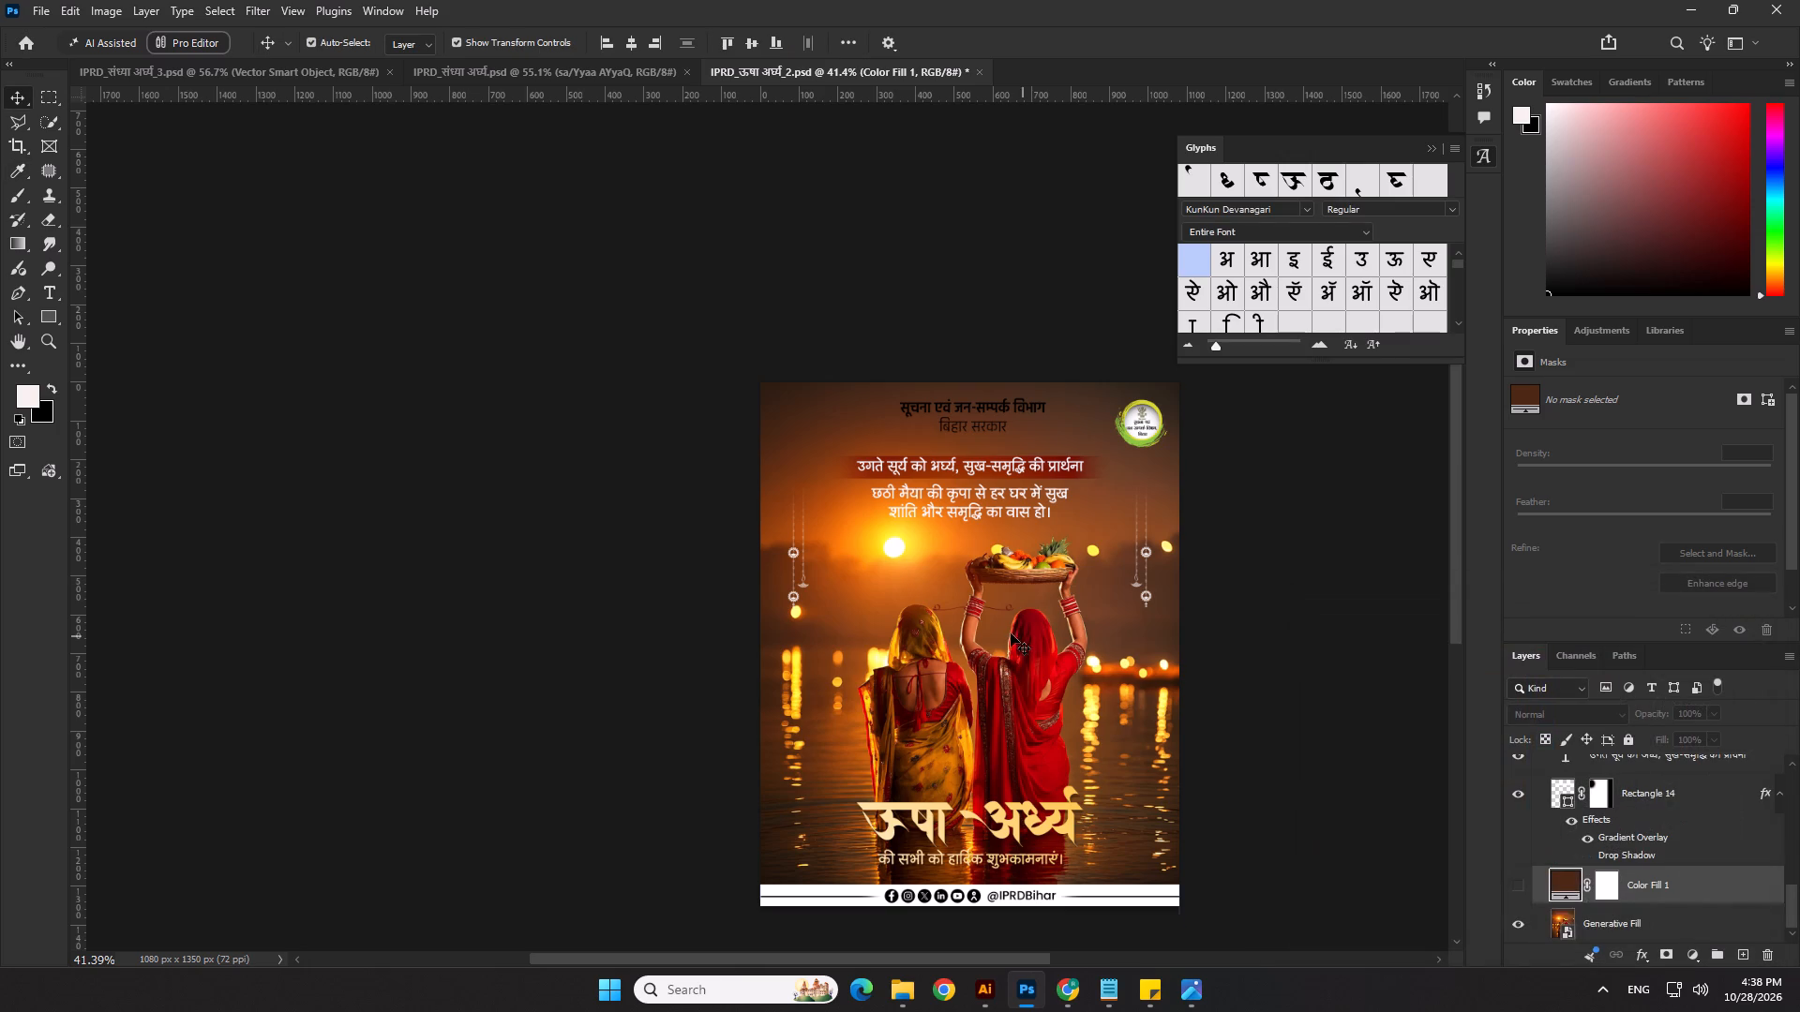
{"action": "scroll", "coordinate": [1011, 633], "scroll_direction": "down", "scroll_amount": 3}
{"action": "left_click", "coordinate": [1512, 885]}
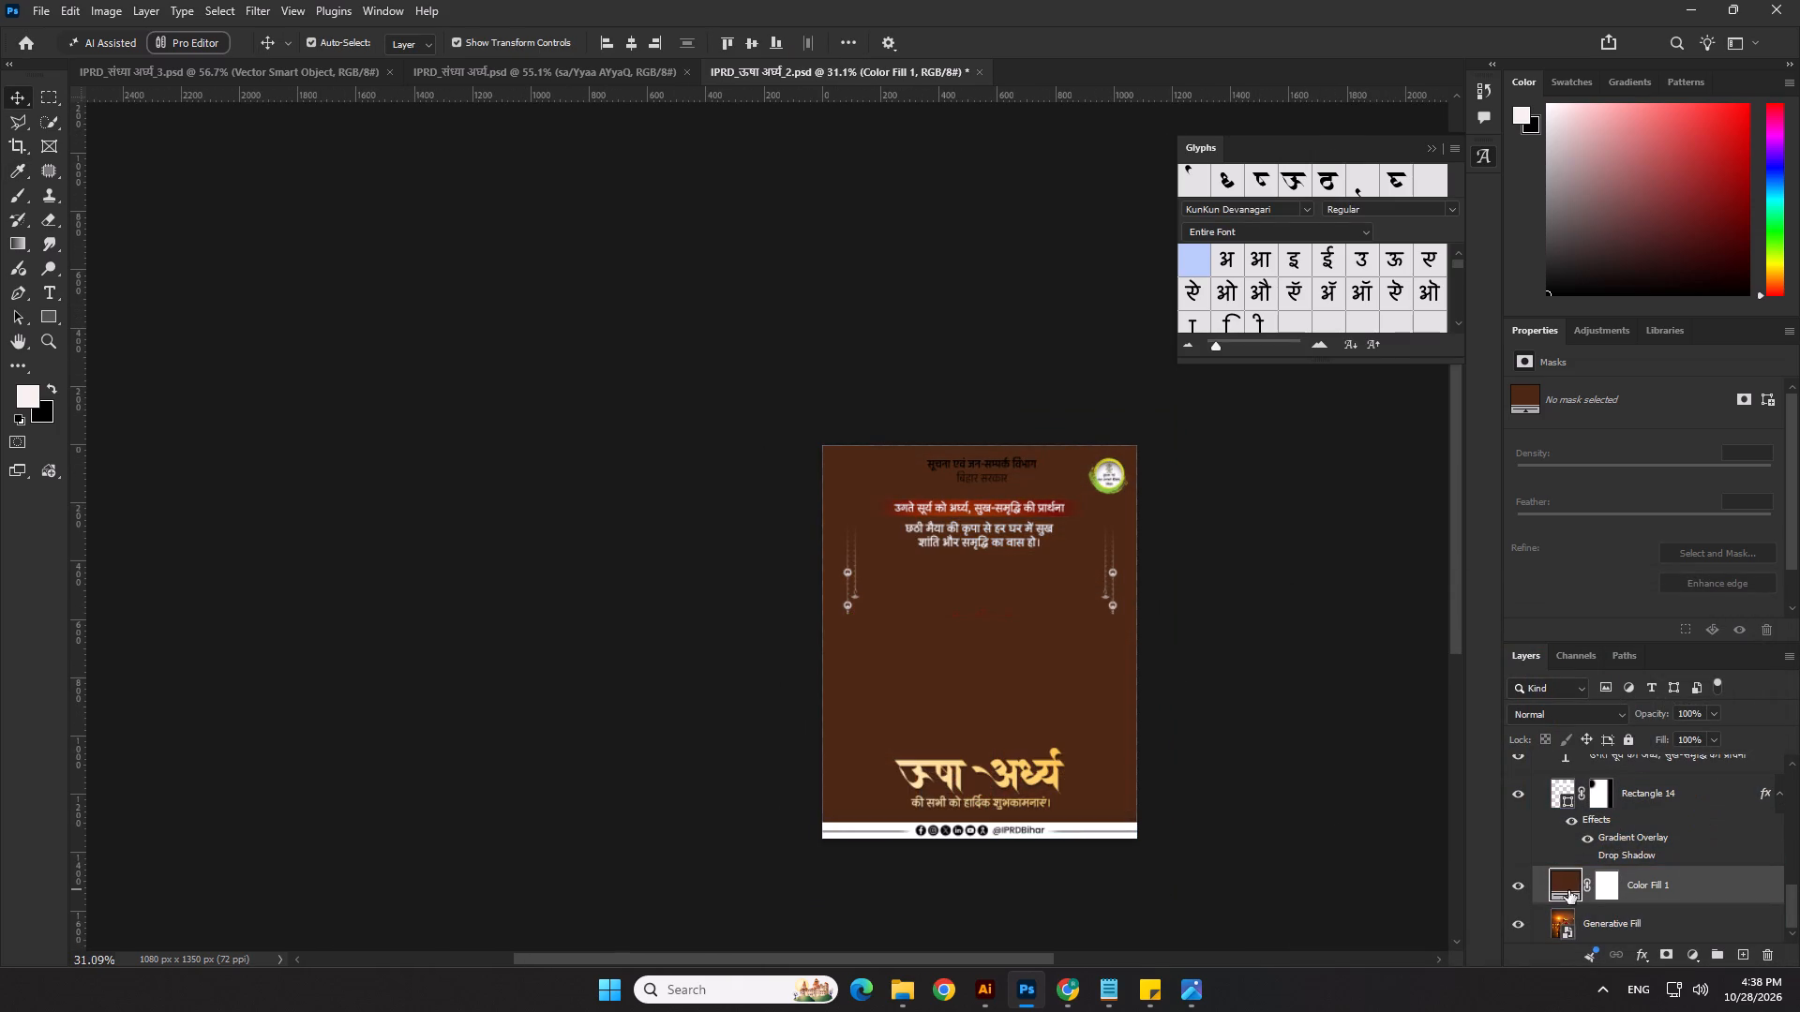
Fade the colour fill's mask with a linear gradient from the greeting line up to the women's backs, keeping colour only at the poster's bottom.
{"action": "left_click", "coordinate": [1608, 886]}
{"action": "left_click", "coordinate": [18, 246]}
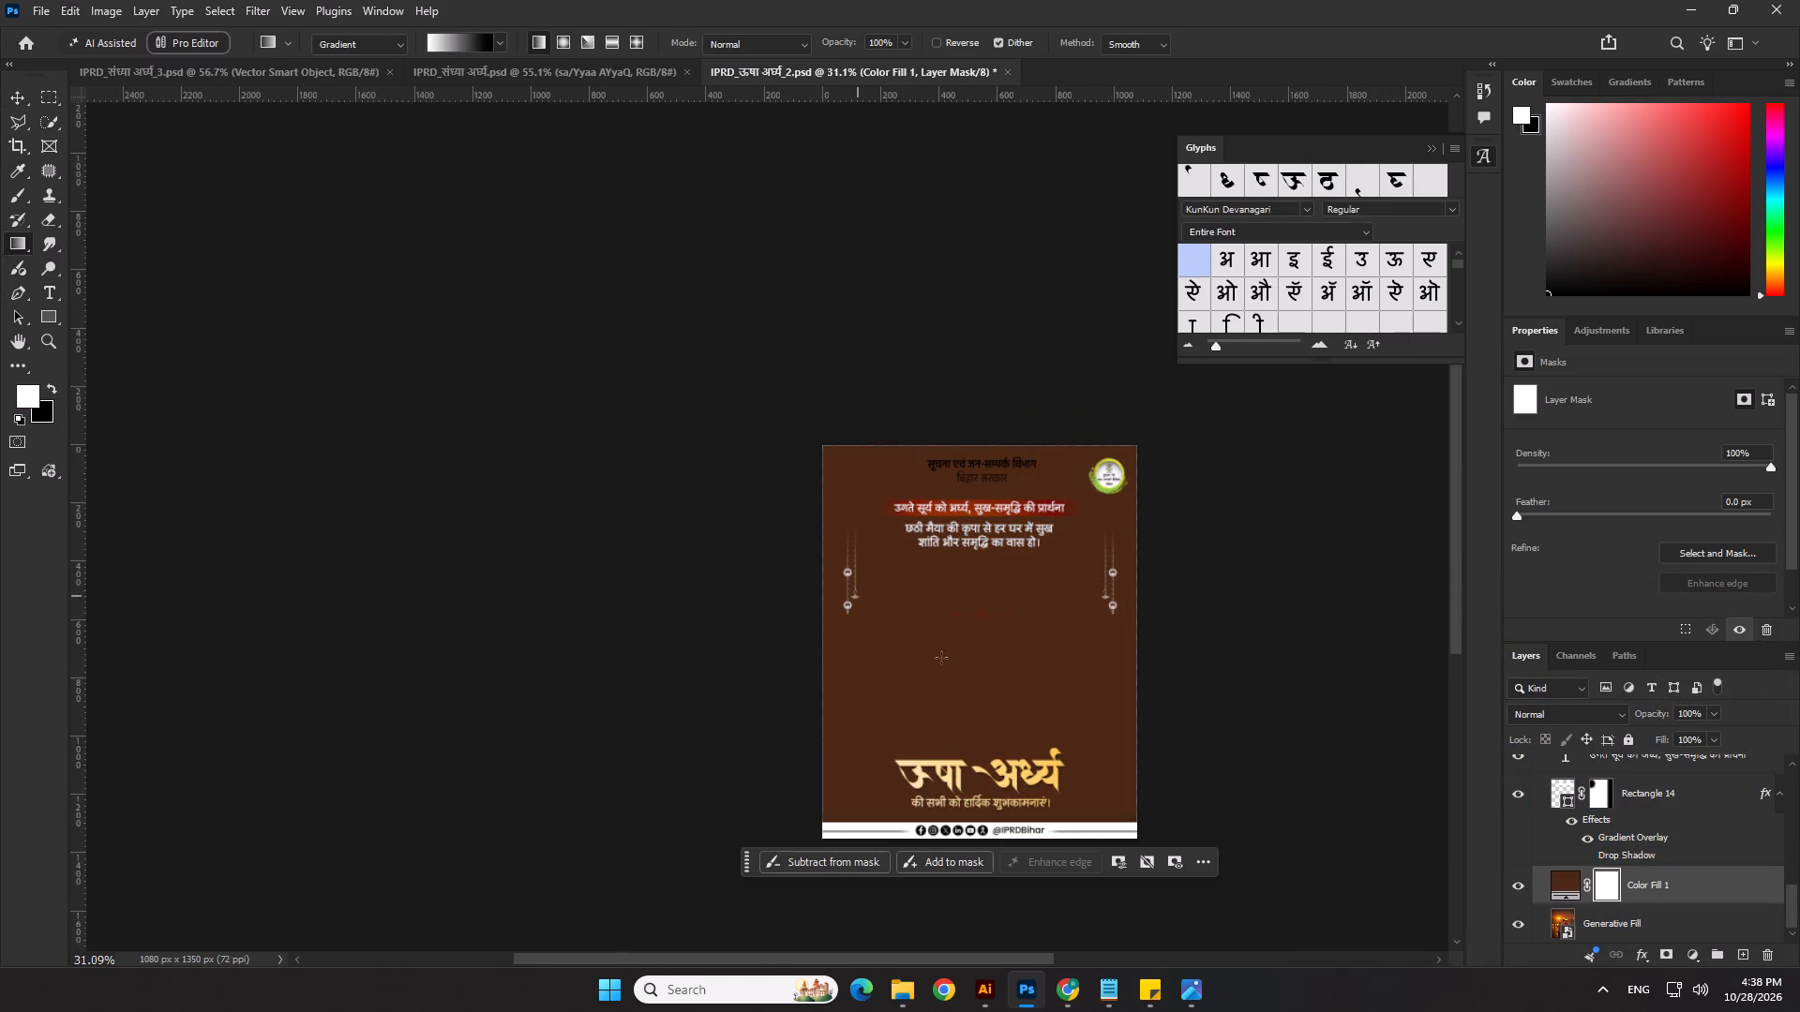
{"action": "left_click_drag", "start_coordinate": [983, 804], "coordinate": [978, 665]}
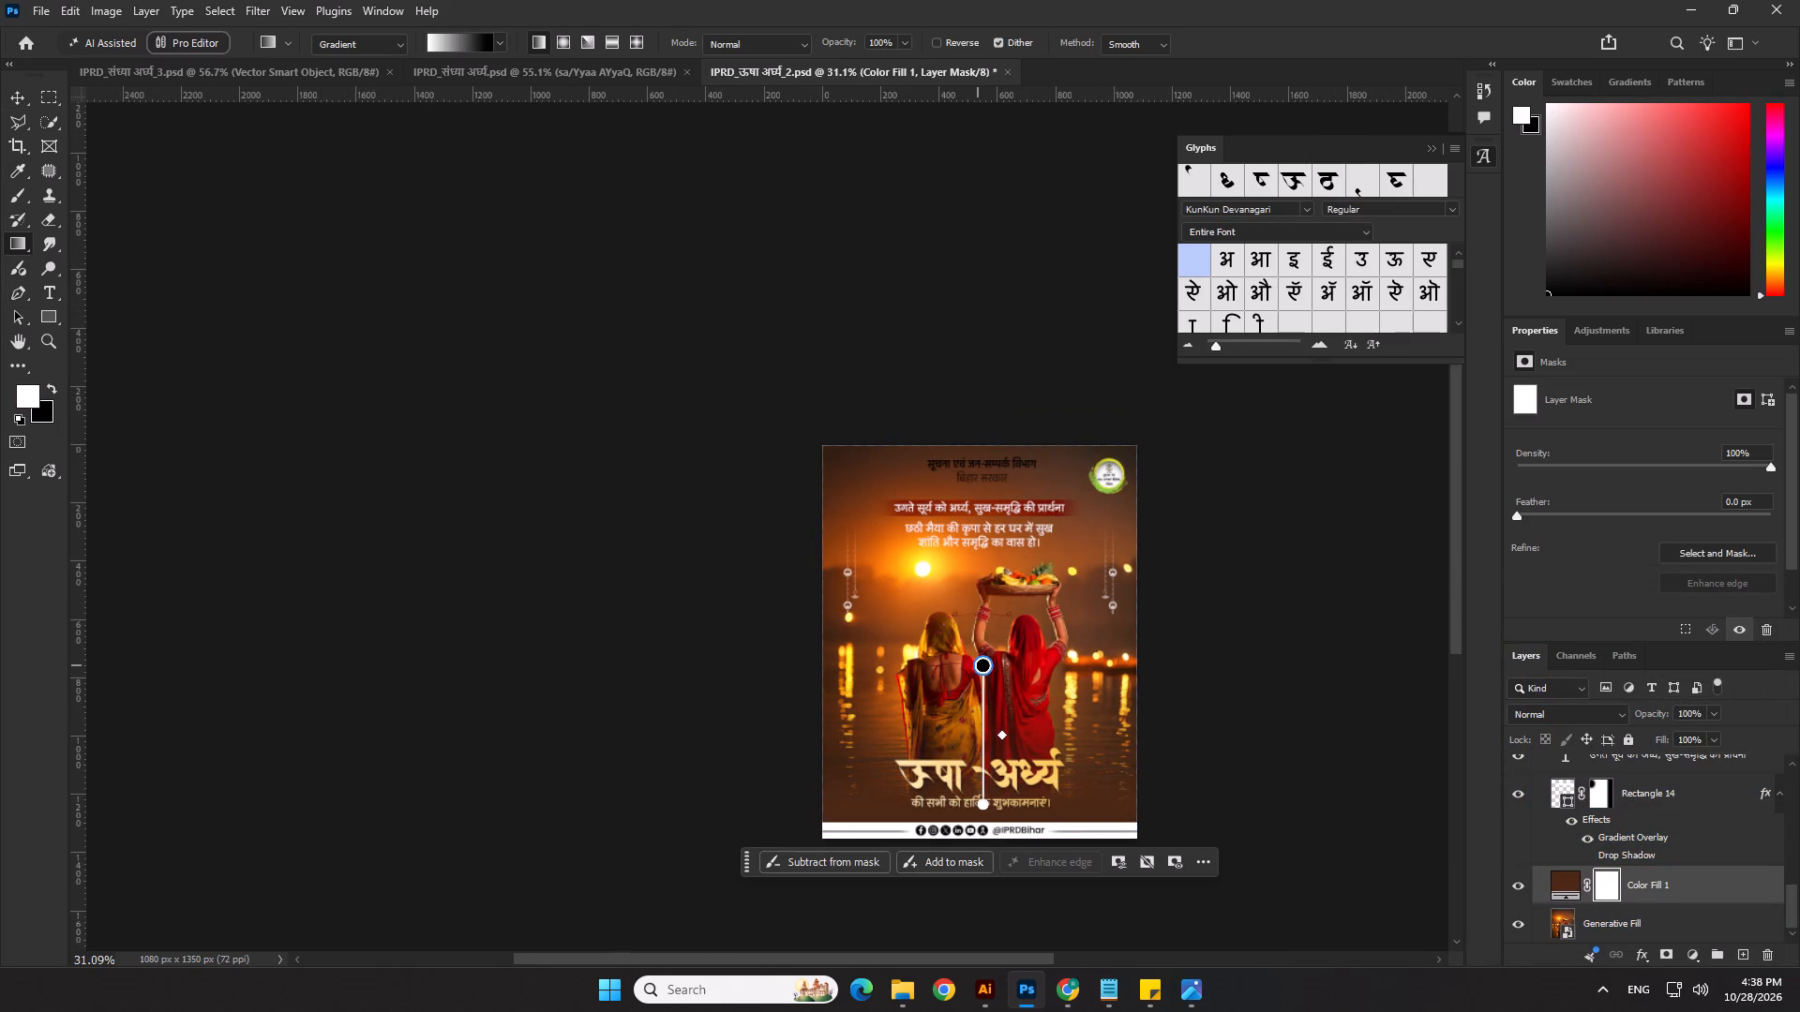
{"action": "left_click_drag", "start_coordinate": [978, 665], "coordinate": [980, 654]}
Set the solid fill layer's colour to the reddish brown #6c2604.
{"action": "double_click", "coordinate": [1569, 877]}
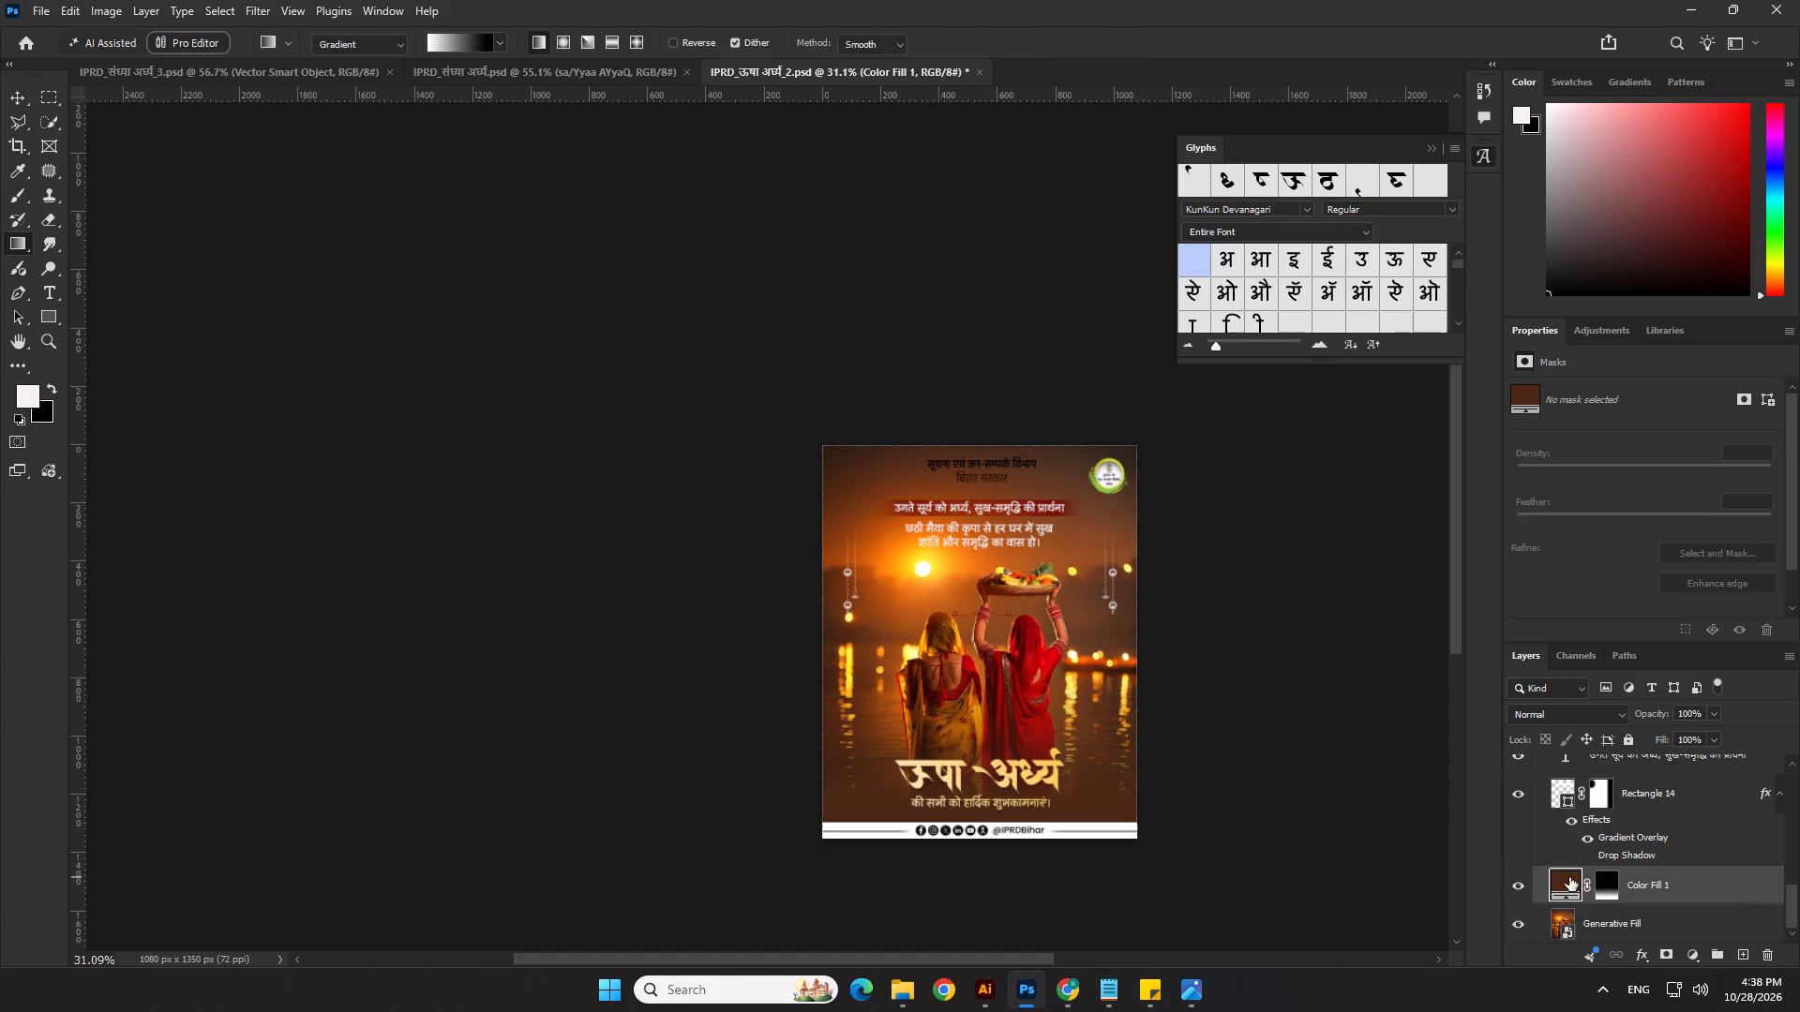
{"action": "left_click", "coordinate": [1518, 797]}
{"action": "left_click_drag", "start_coordinate": [1519, 788], "coordinate": [1519, 779]}
{"action": "left_click", "coordinate": [1547, 875]}
{"action": "left_click", "coordinate": [1550, 873]}
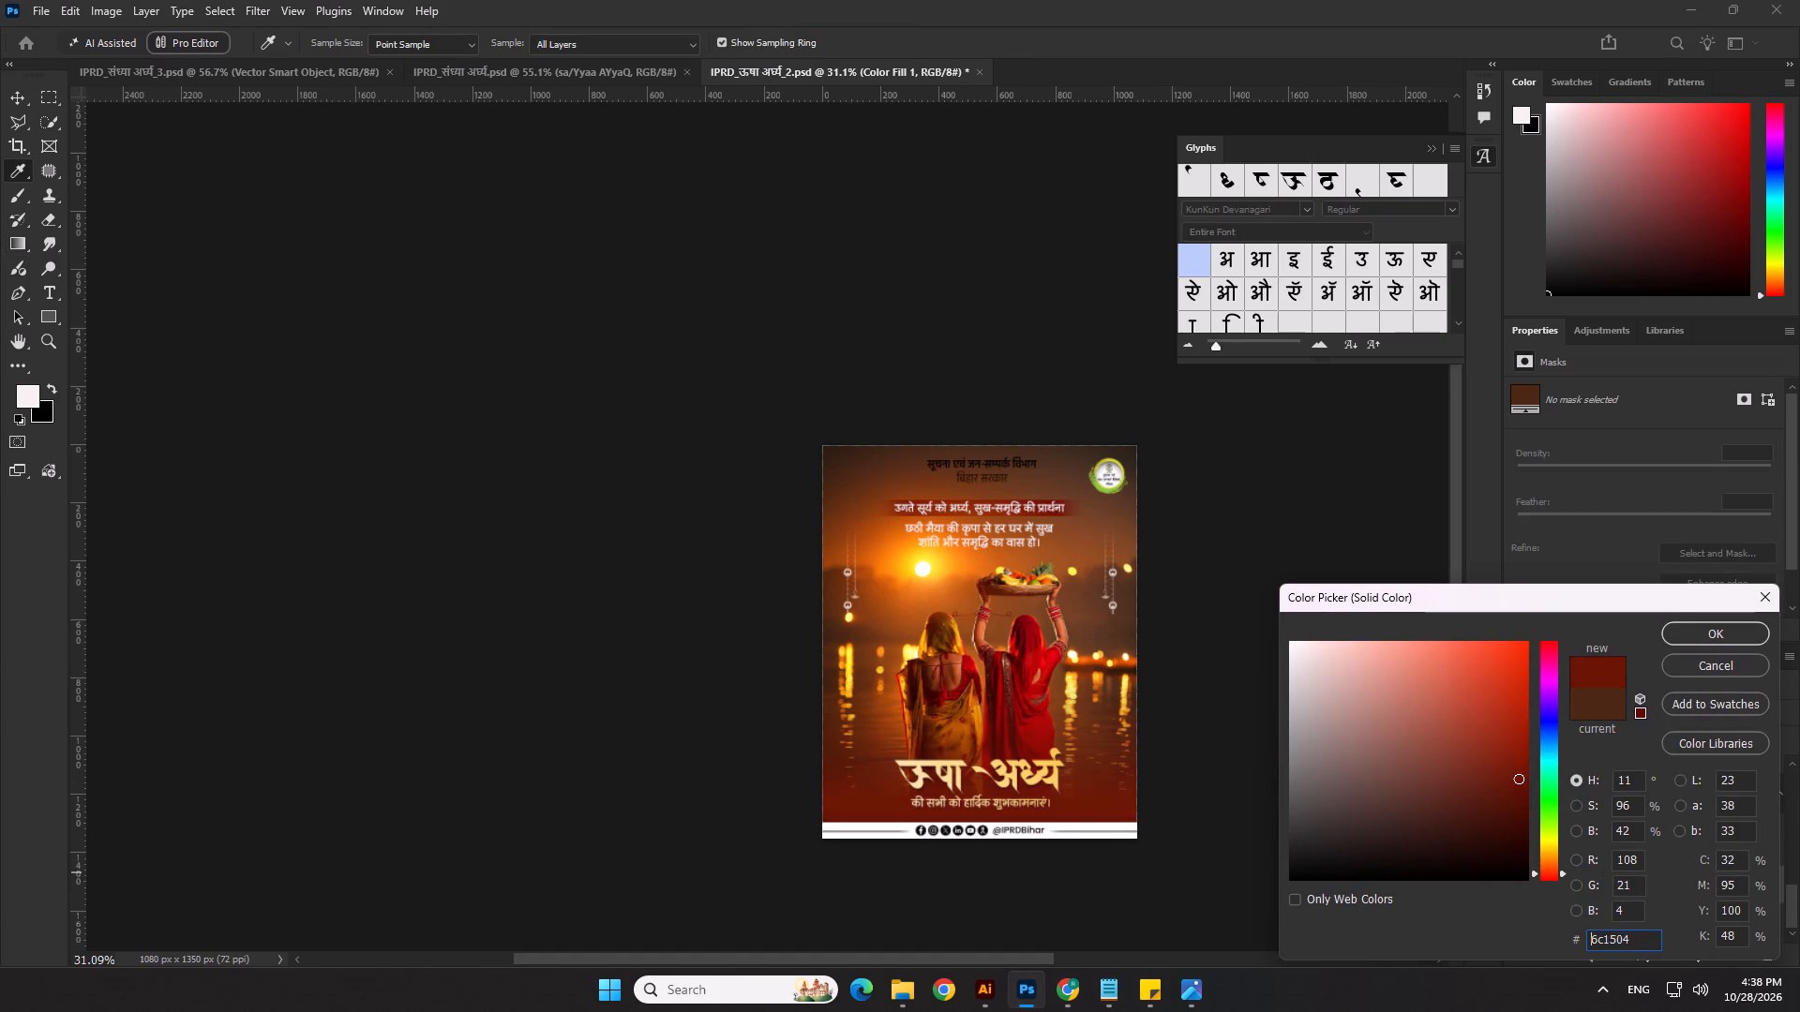
{"action": "left_click", "coordinate": [1553, 865]}
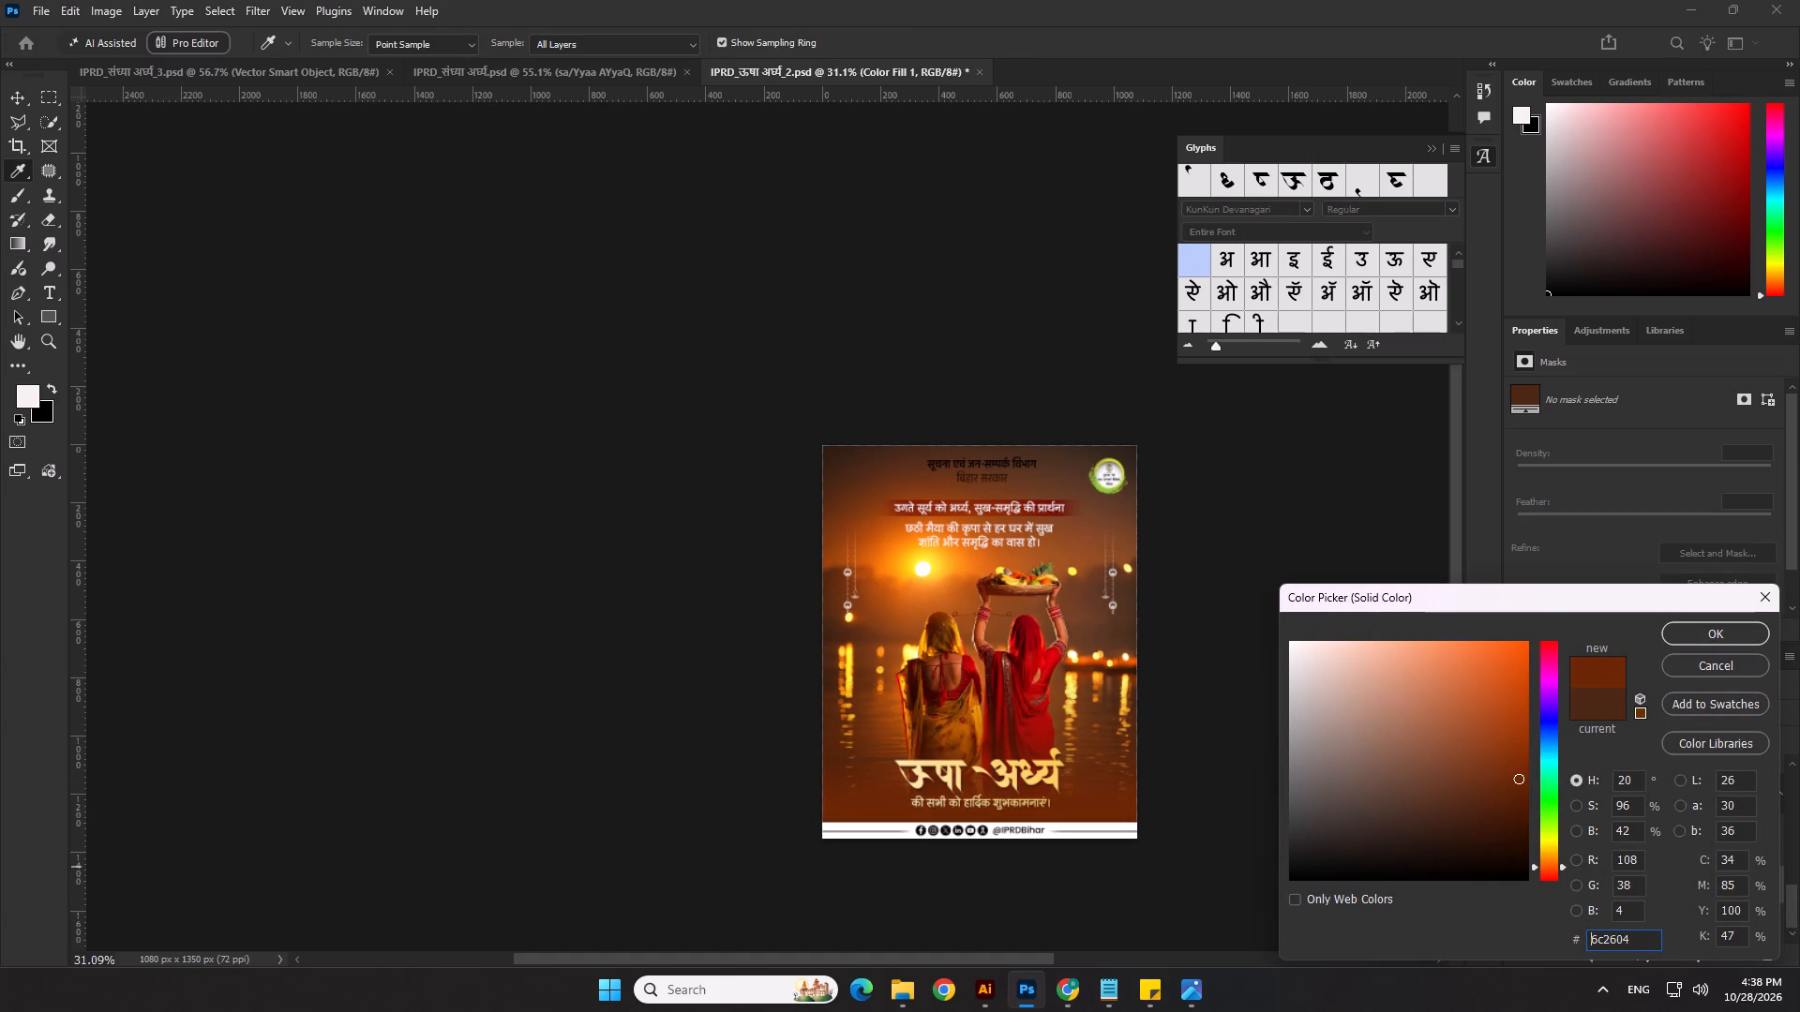
{"action": "left_click", "coordinate": [1680, 640]}
{"action": "left_click", "coordinate": [1299, 766]}
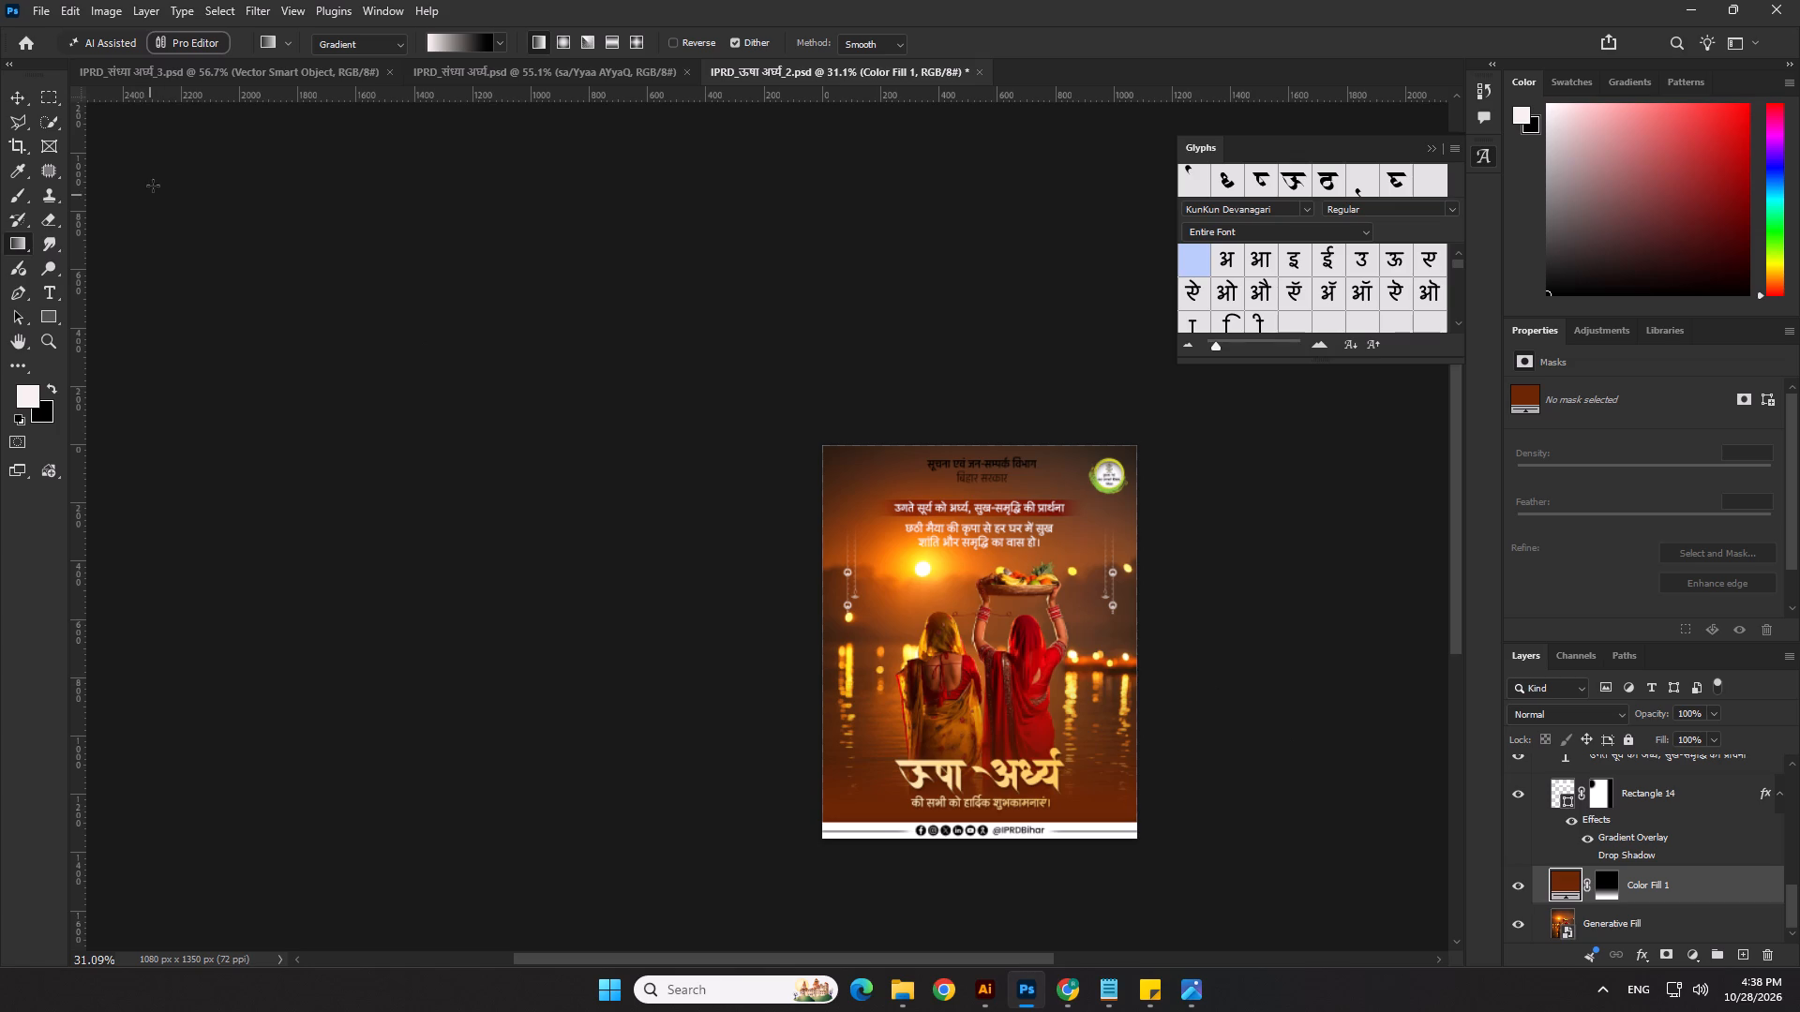
{"action": "left_click", "coordinate": [7, 97]}
{"action": "left_click", "coordinate": [557, 328]}
Change the सूचना एवं जन-सम्पर्क विभाग बिहार सरकार heading's text colour from black to white.
{"action": "scroll", "coordinate": [1026, 525], "scroll_direction": "up", "scroll_amount": 5}
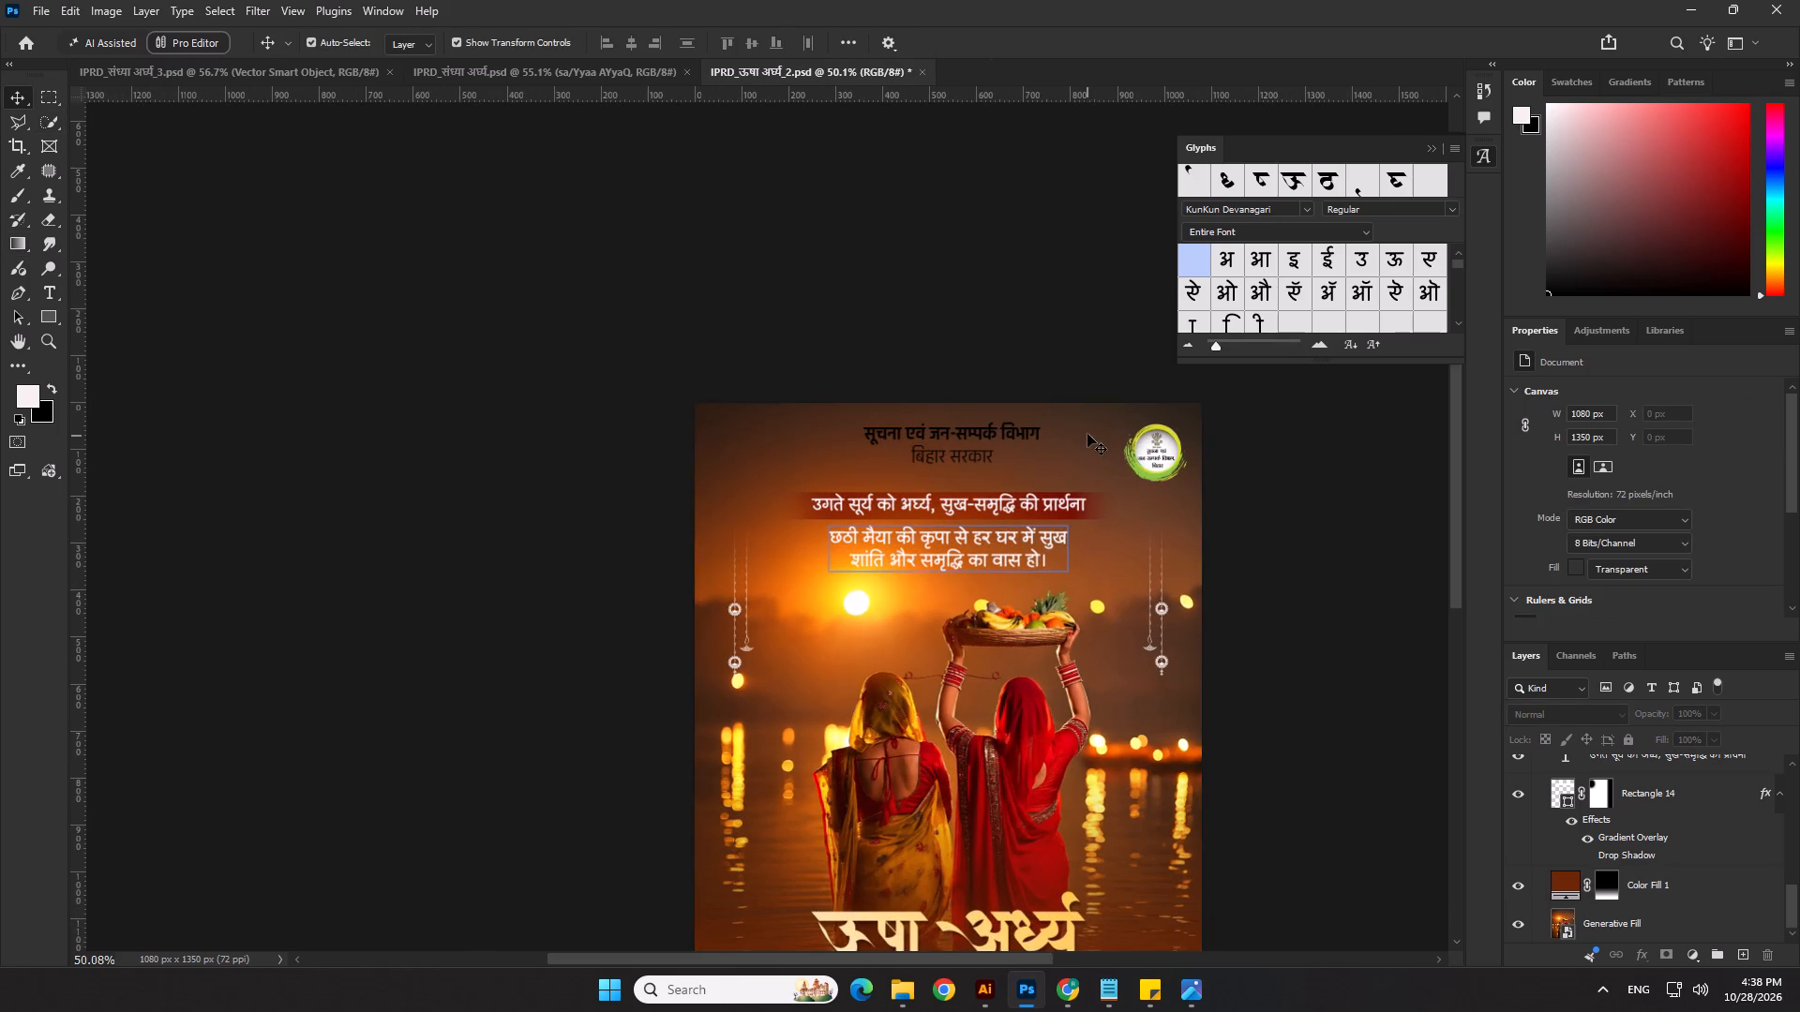
{"action": "left_click", "coordinate": [1015, 435]}
{"action": "left_click", "coordinate": [1681, 558]}
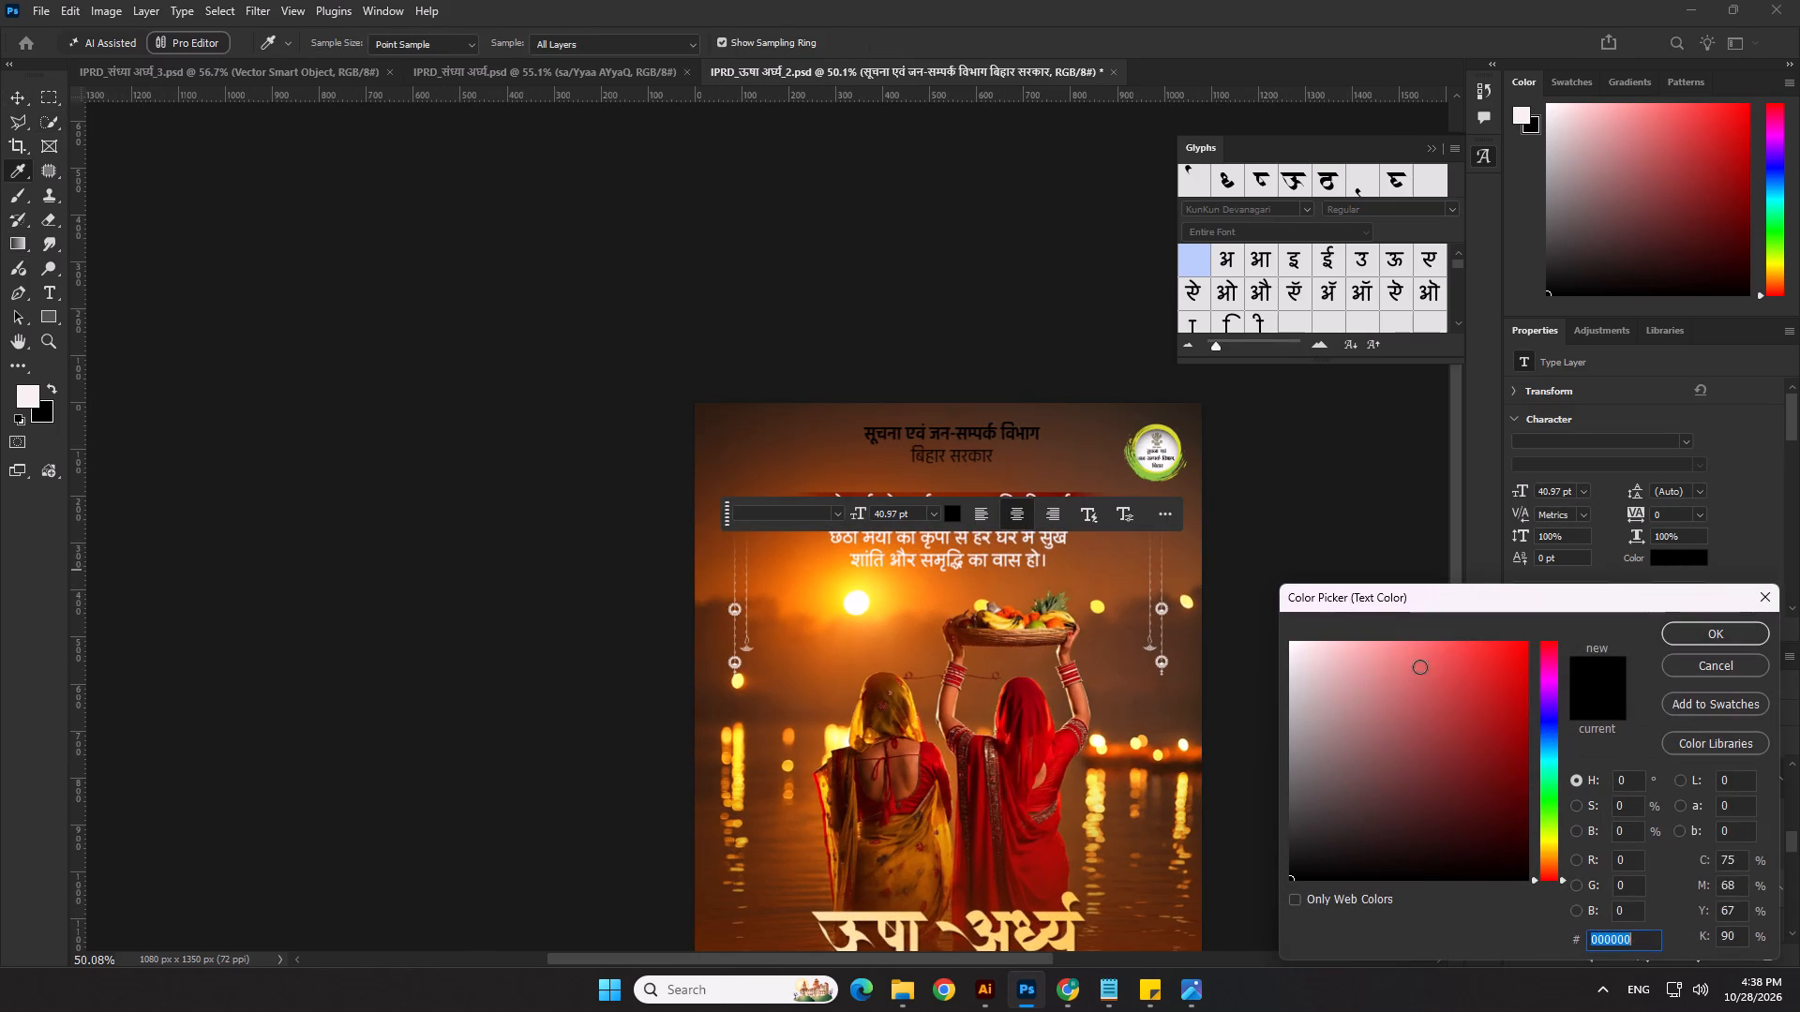
{"action": "left_click_drag", "start_coordinate": [1413, 667], "coordinate": [1077, 578]}
{"action": "left_click", "coordinate": [1700, 632]}
{"action": "left_click", "coordinate": [1307, 632]}
Move both hanging ornaments inward and up, the right one to X 927, Y 239 px and the left one to X 83, Y 229 px.
{"action": "scroll", "coordinate": [927, 526], "scroll_direction": "down", "scroll_amount": 2}
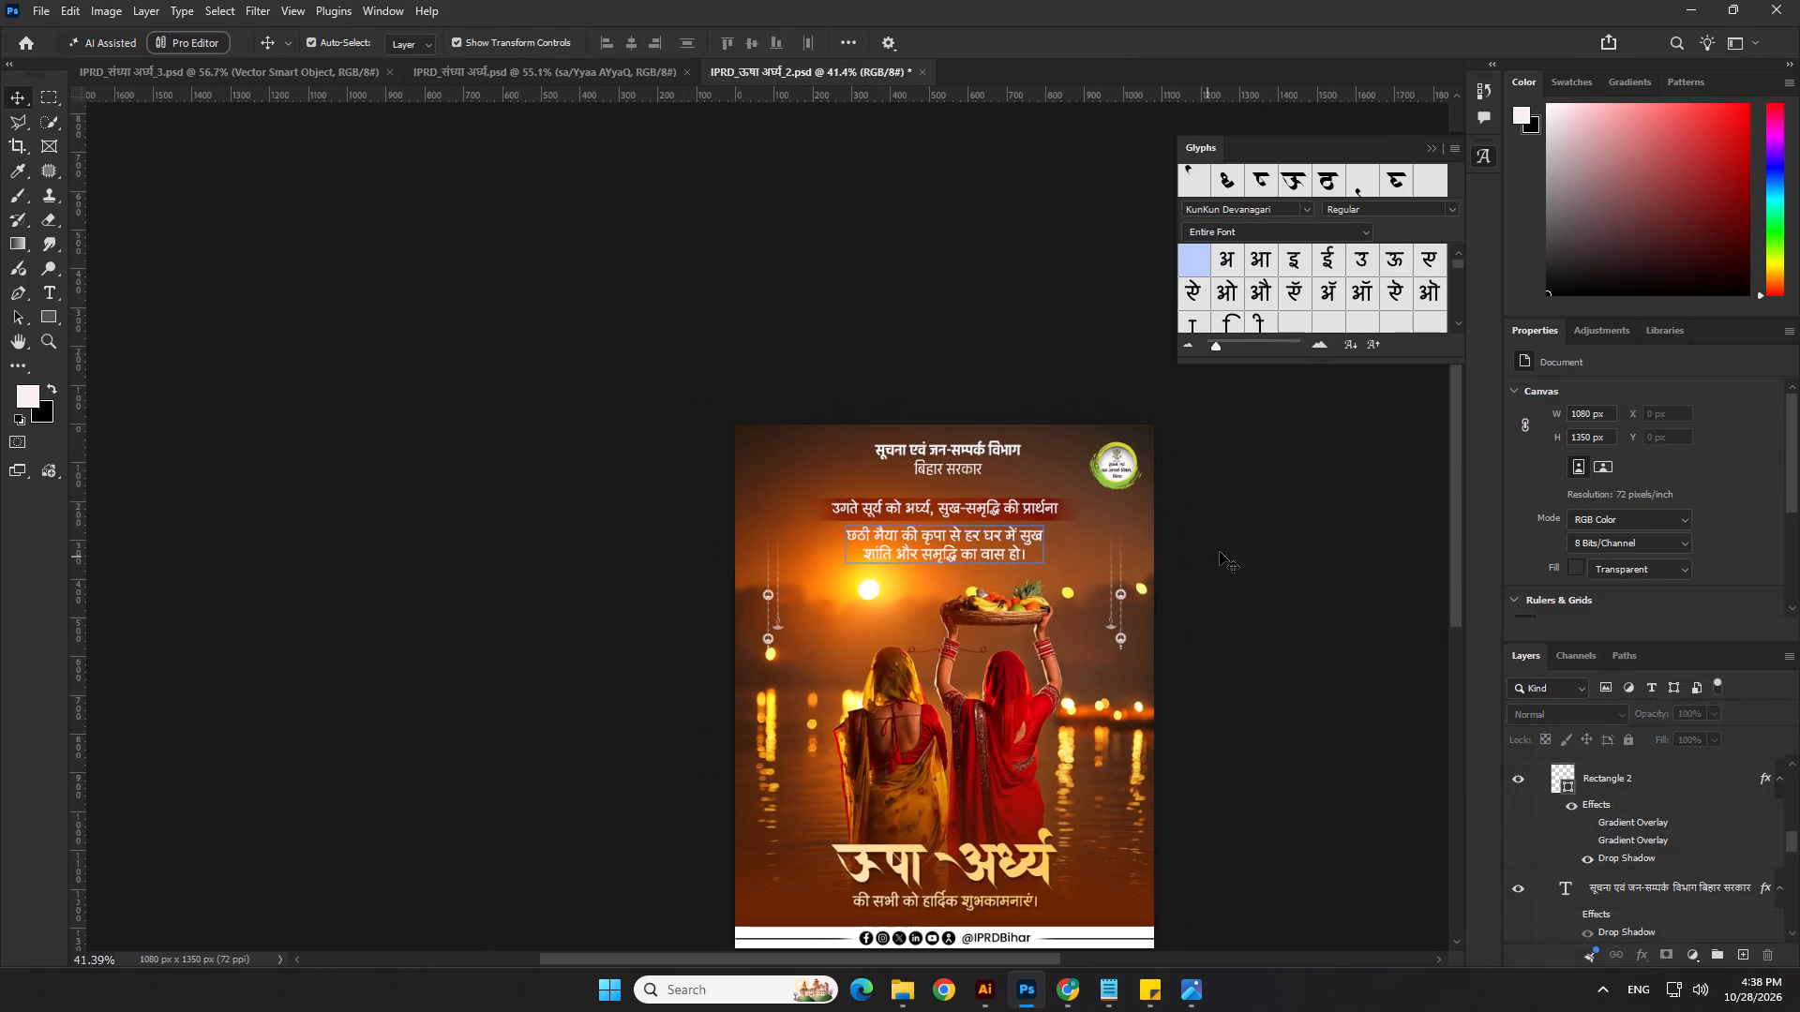
{"action": "left_click", "coordinate": [1246, 547]}
{"action": "scroll", "coordinate": [1246, 547], "scroll_direction": "down", "scroll_amount": 3}
{"action": "left_click", "coordinate": [494, 695]}
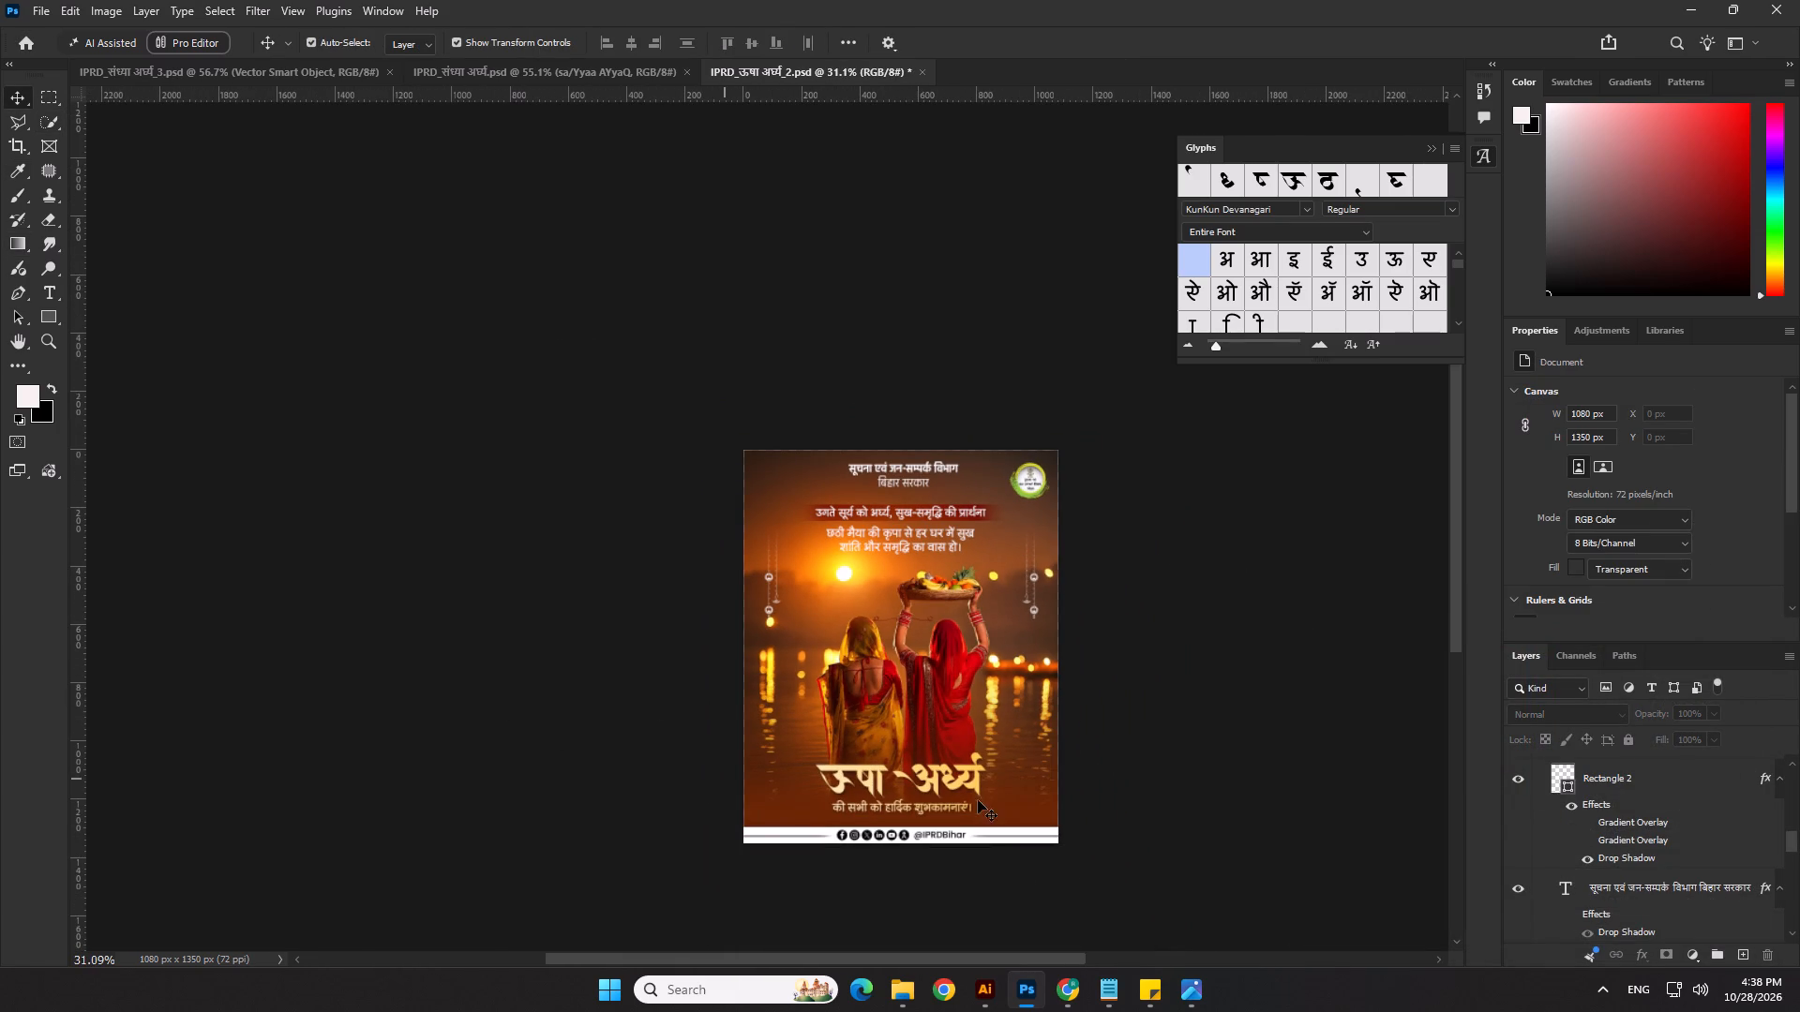
{"action": "scroll", "coordinate": [992, 706], "scroll_direction": "up", "scroll_amount": 5}
{"action": "left_click_drag", "start_coordinate": [1043, 530], "coordinate": [1040, 523]}
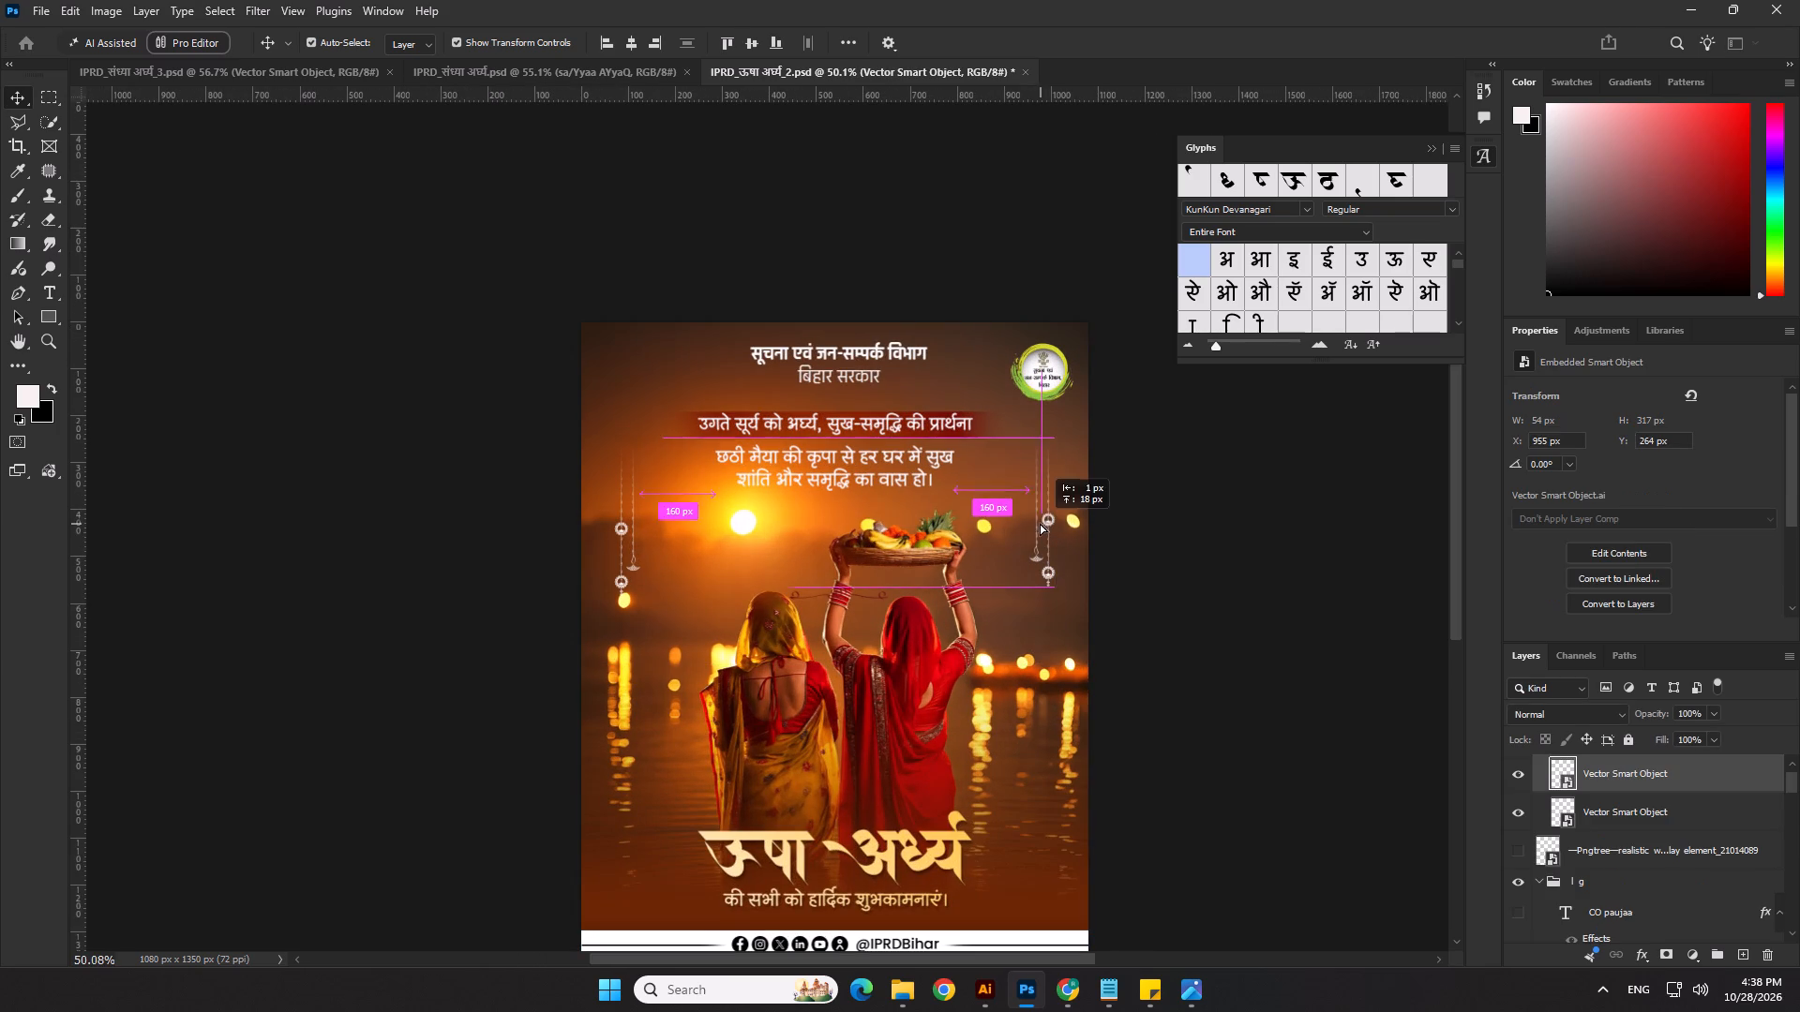
{"action": "left_click_drag", "start_coordinate": [1040, 523], "coordinate": [1033, 518]}
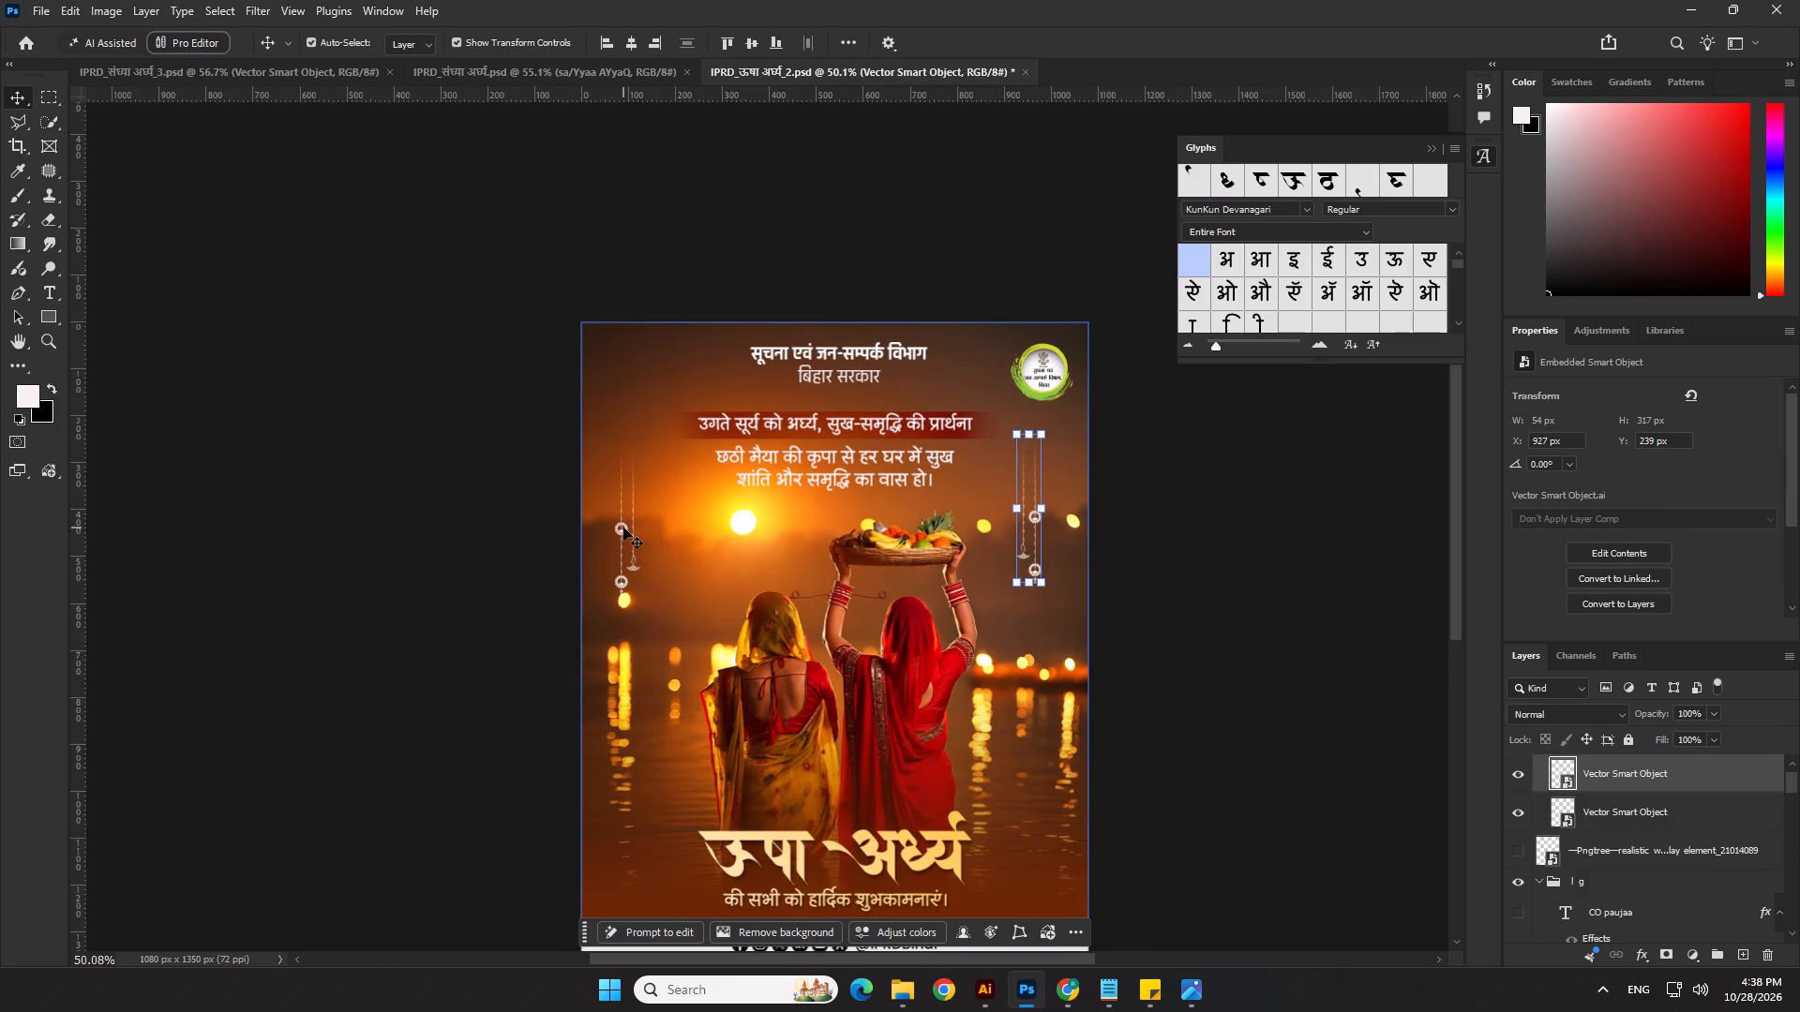
{"action": "left_click", "coordinate": [624, 537]}
{"action": "scroll", "coordinate": [622, 537], "scroll_direction": "up", "scroll_amount": 4}
{"action": "left_click_drag", "start_coordinate": [626, 529], "coordinate": [635, 508]}
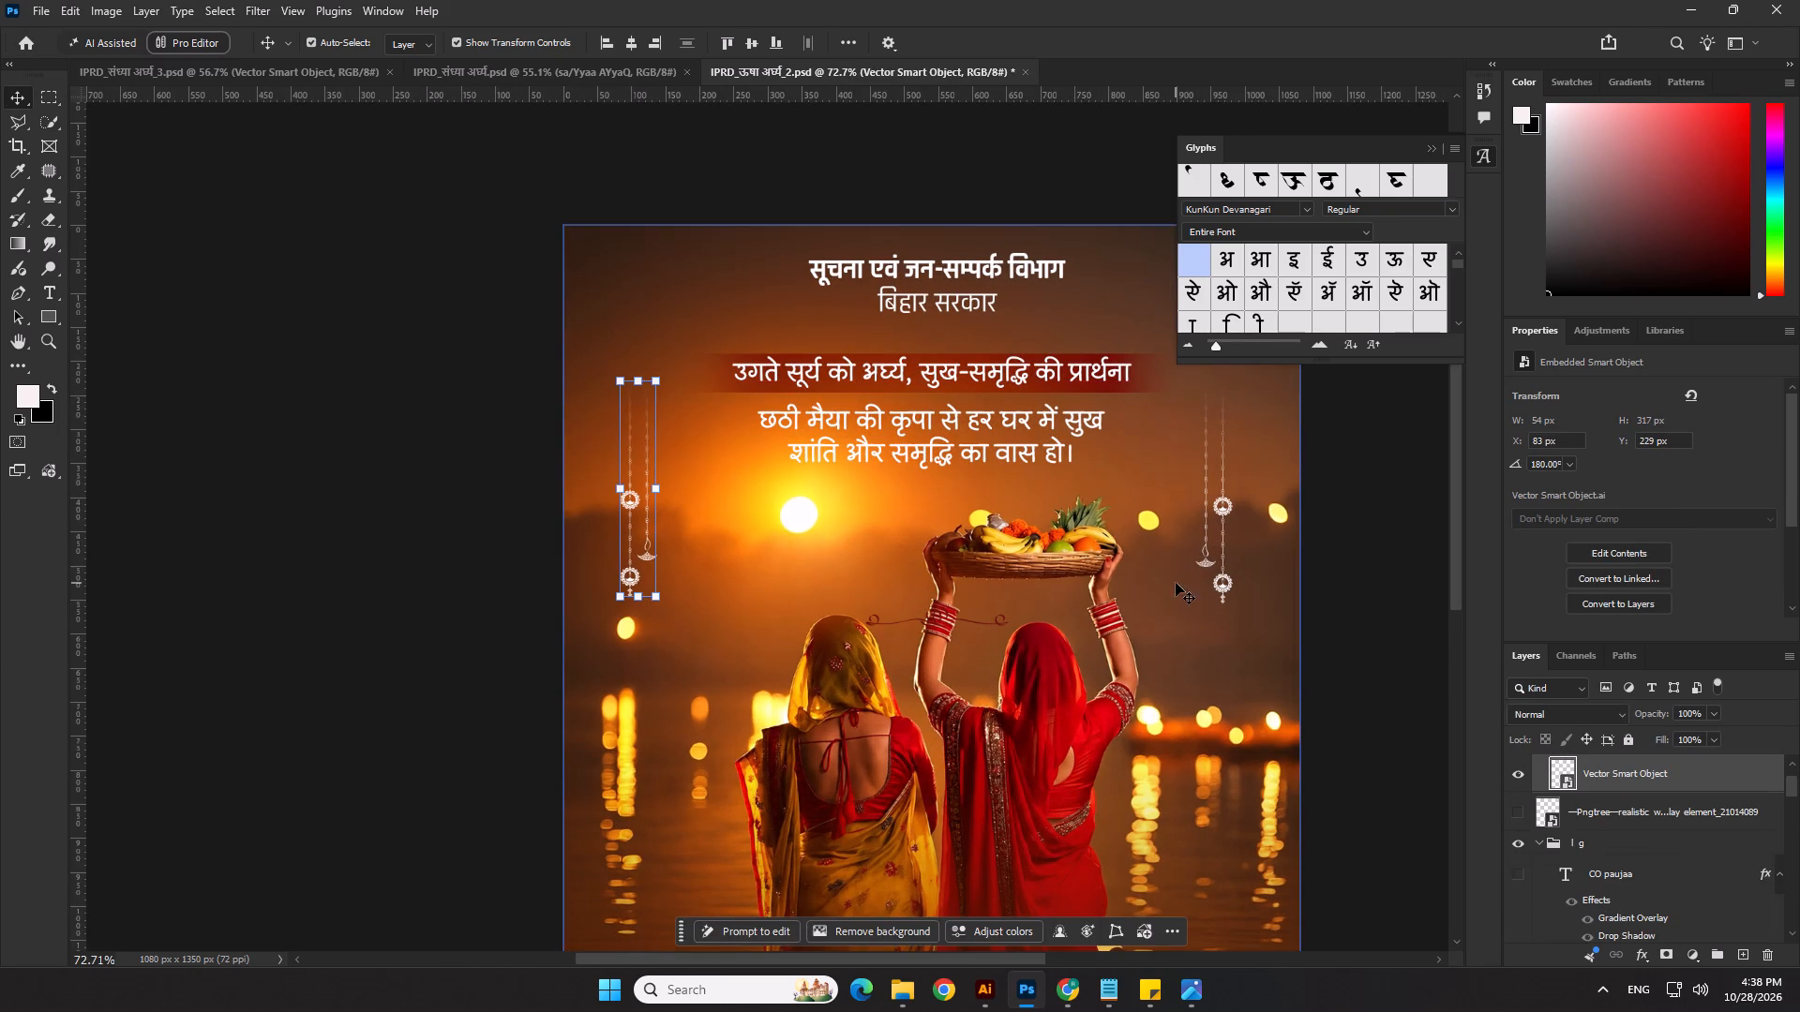
Align the bottom edges of the two hanging ornaments to each other, using the selection as the alignment reference.
{"action": "left_click", "coordinate": [1226, 588], "text": "shift"}
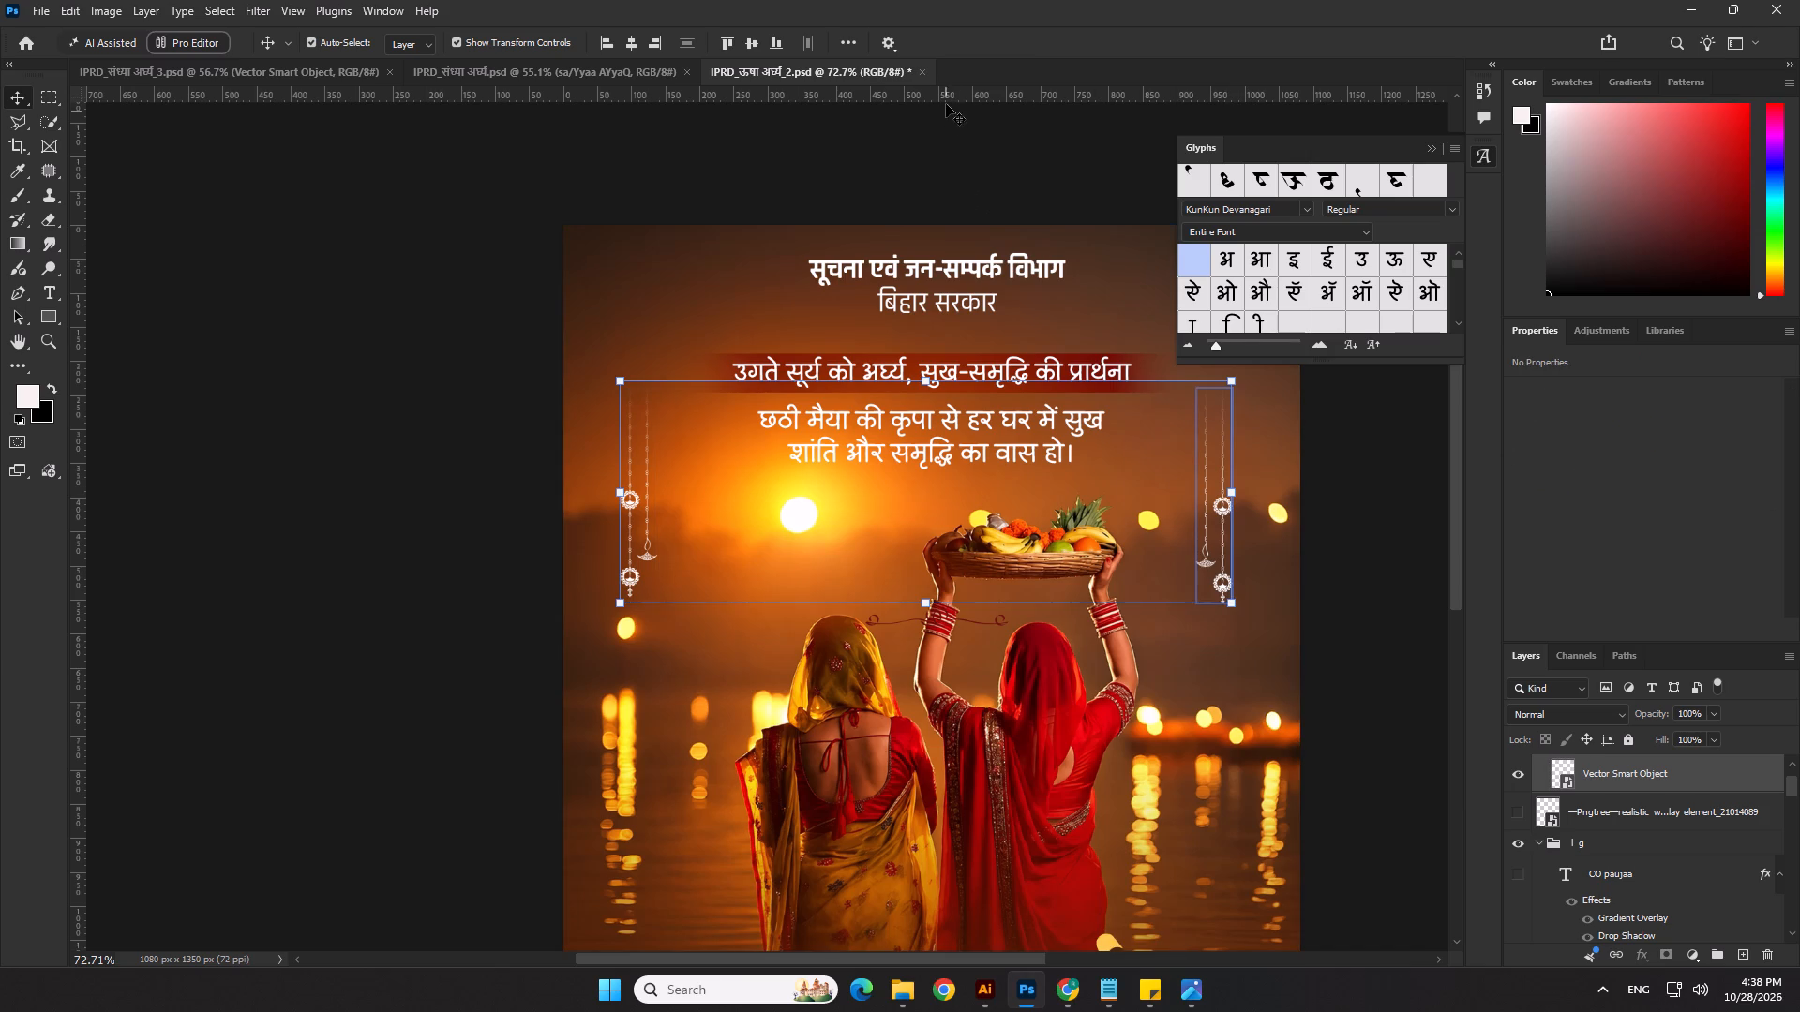
{"action": "left_click", "coordinate": [842, 48]}
{"action": "left_click", "coordinate": [904, 214]}
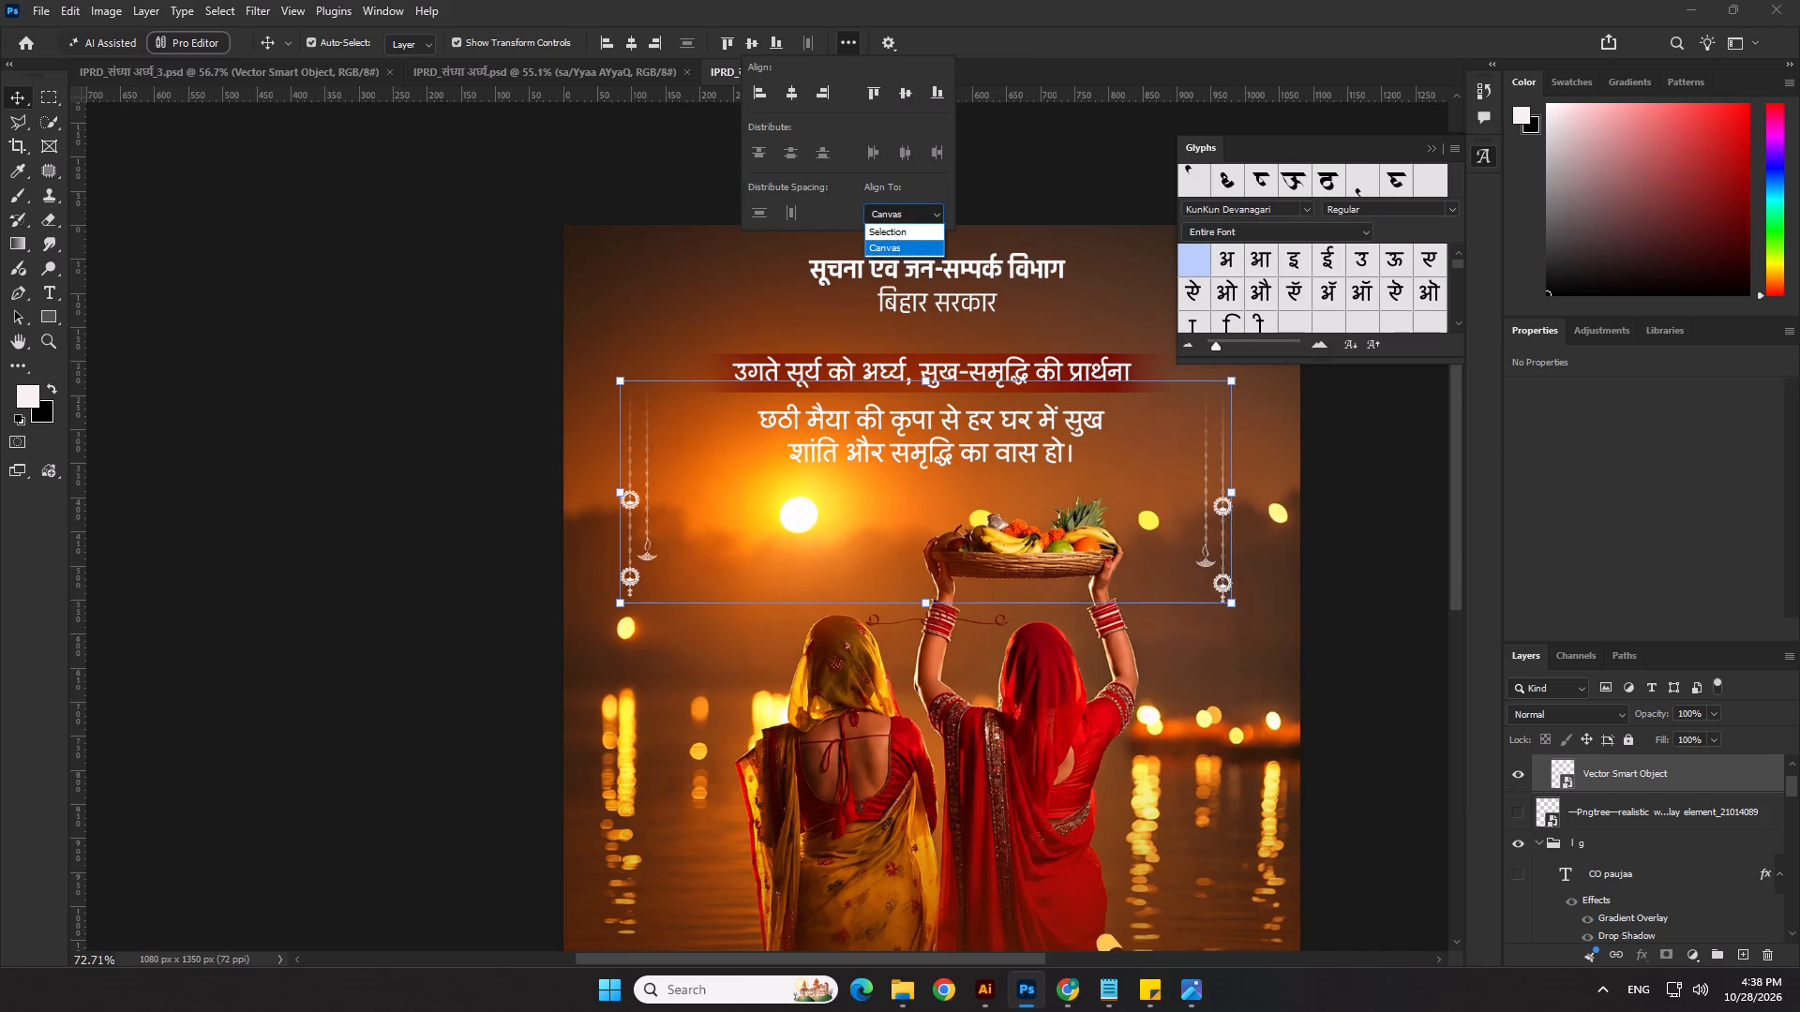
{"action": "left_click", "coordinate": [903, 239]}
{"action": "left_click", "coordinate": [780, 34]}
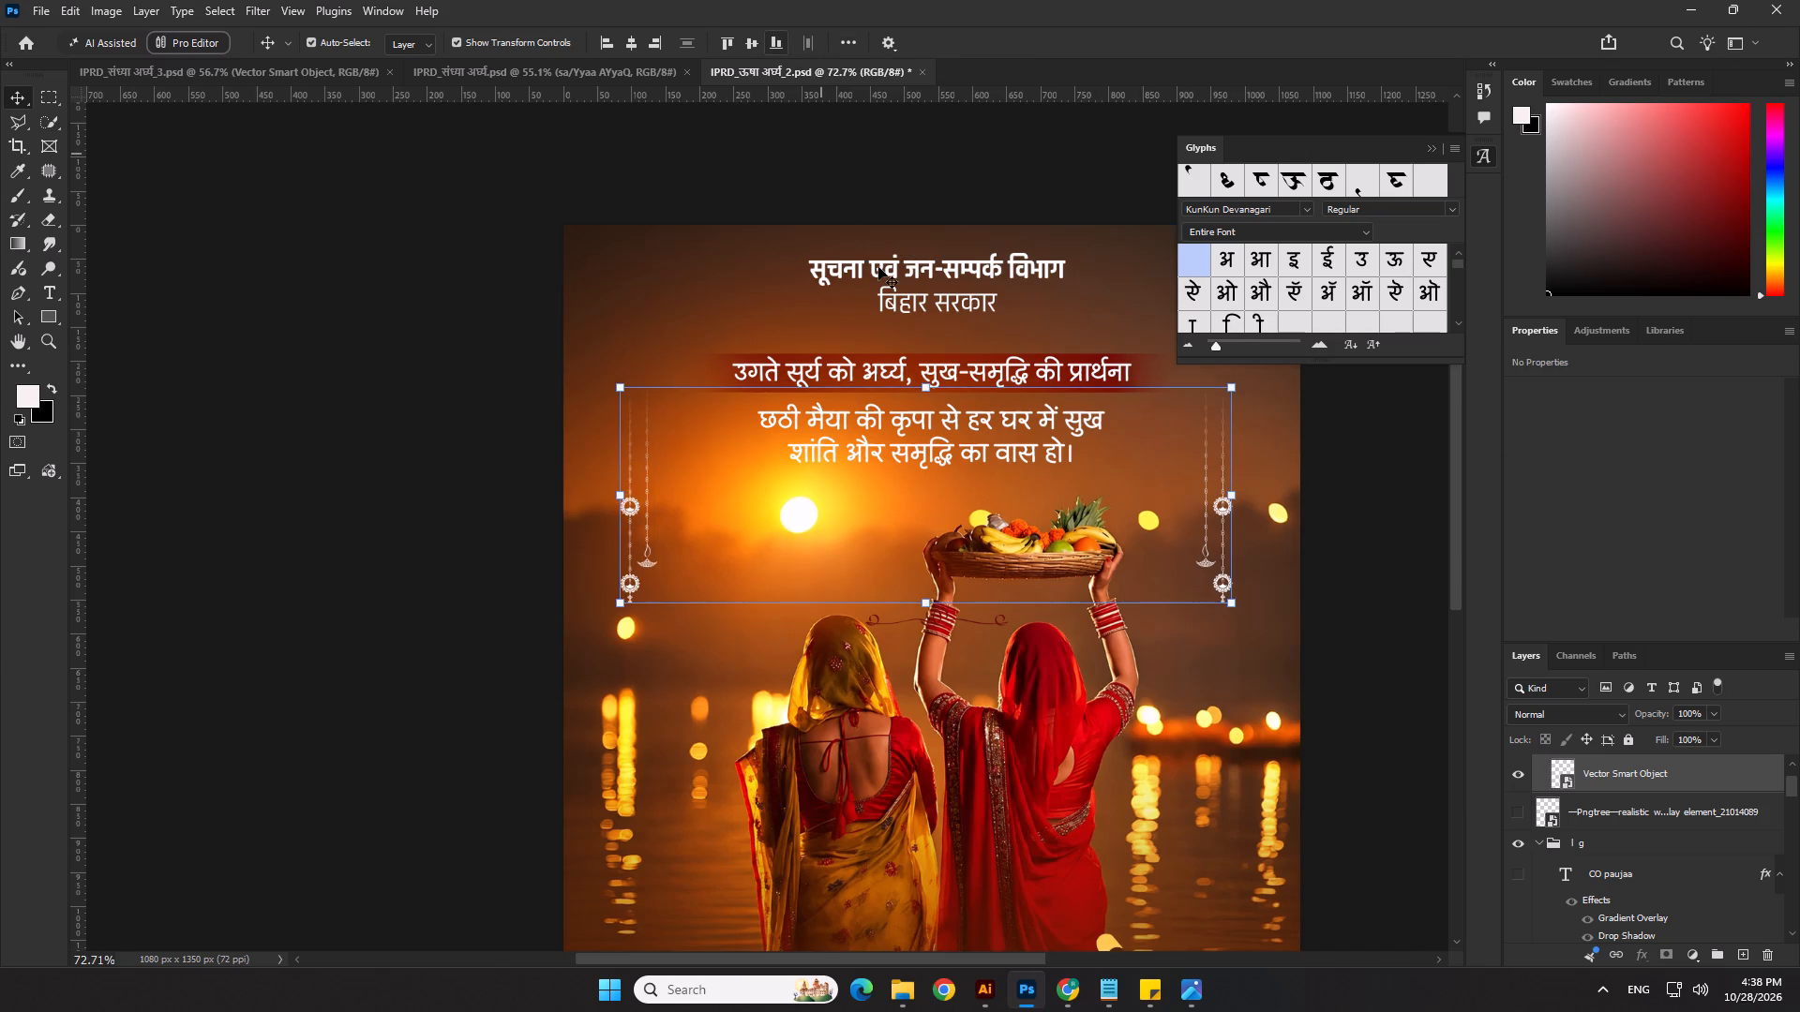
Group the two hanging ornaments and centre the group horizontally on the canvas.
{"action": "scroll", "coordinate": [897, 308], "scroll_direction": "down", "scroll_amount": 4}
{"action": "scroll", "coordinate": [1637, 782], "scroll_direction": "up", "scroll_amount": 4}
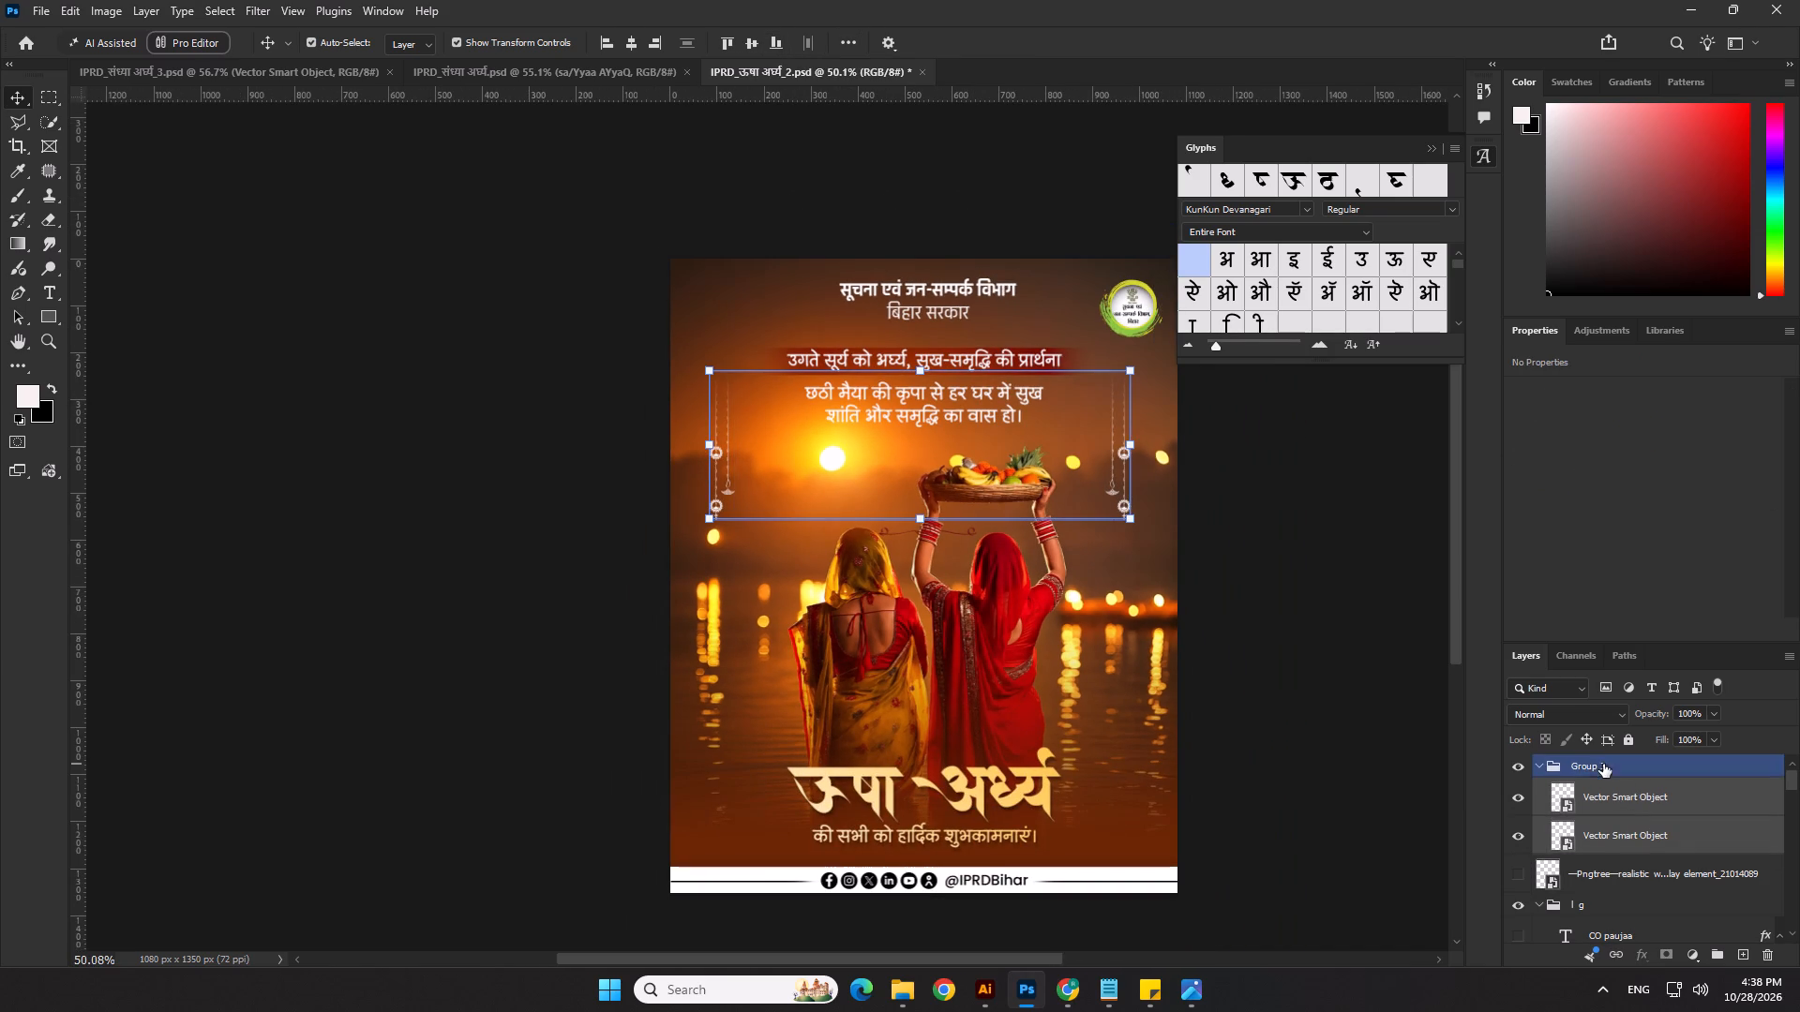
{"action": "left_click", "coordinate": [1603, 764]}
{"action": "left_click", "coordinate": [848, 39]}
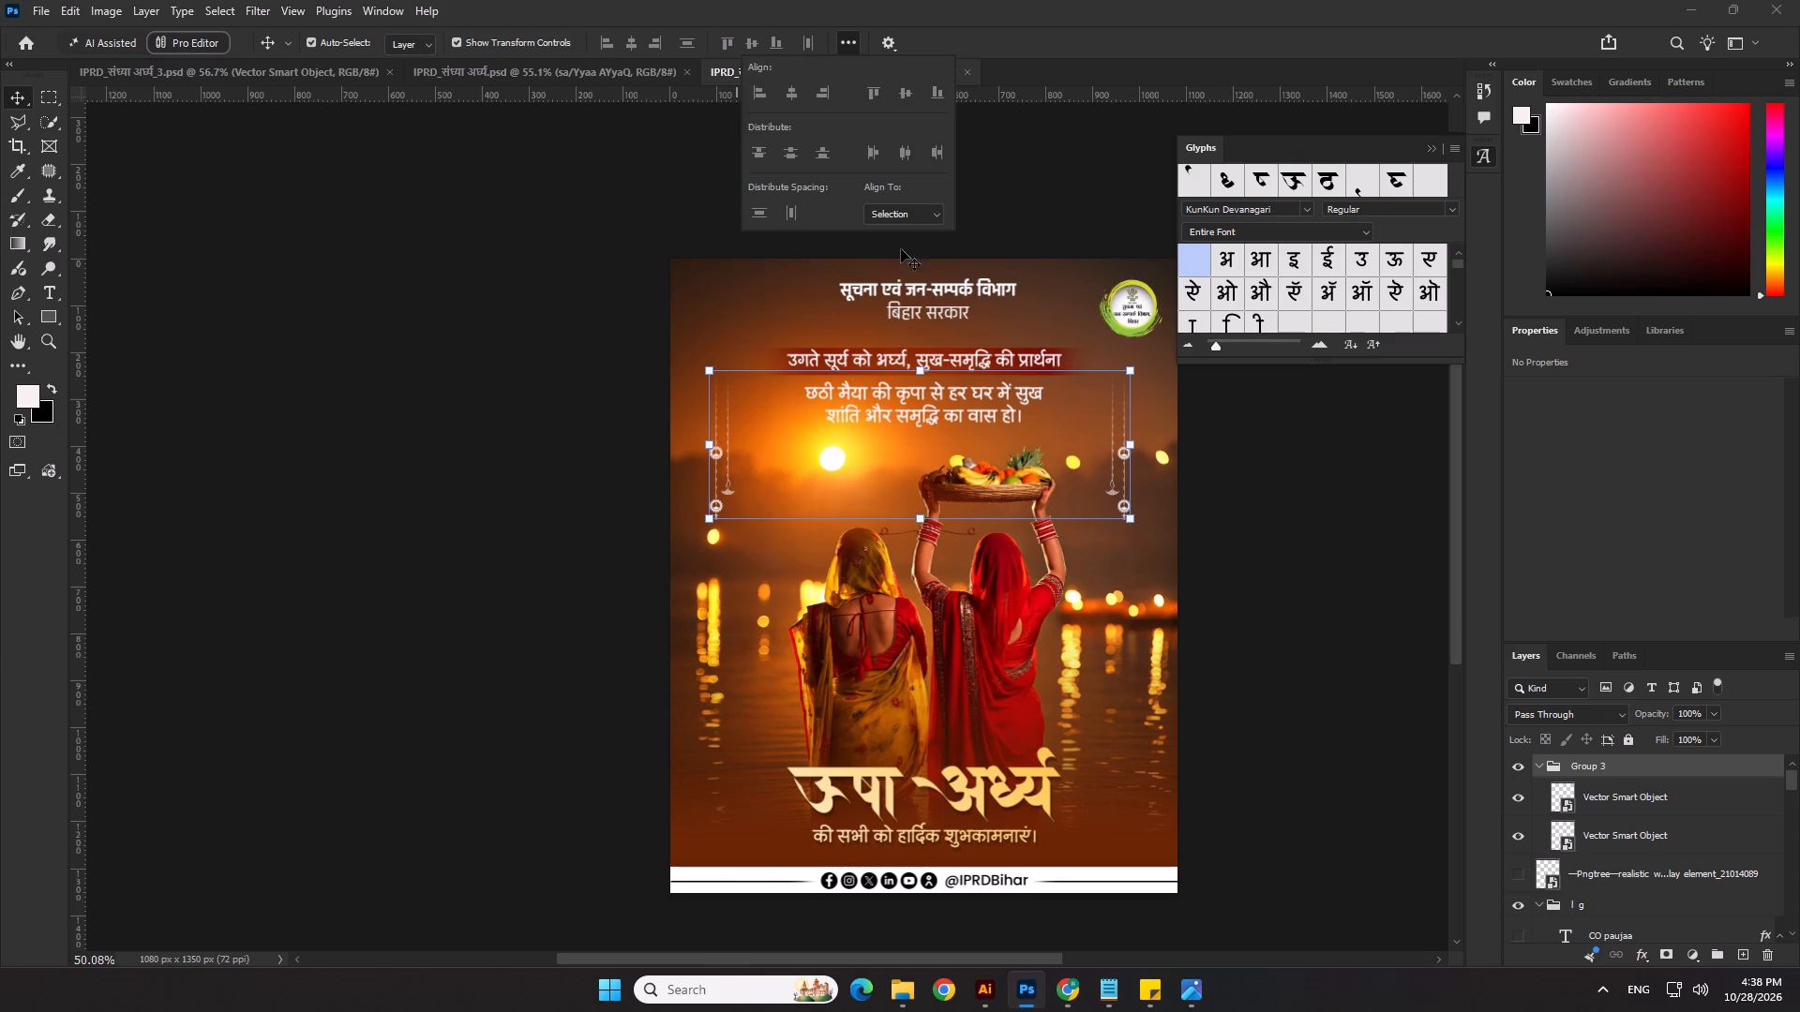
{"action": "left_click", "coordinate": [908, 211]}
{"action": "left_click", "coordinate": [903, 247]}
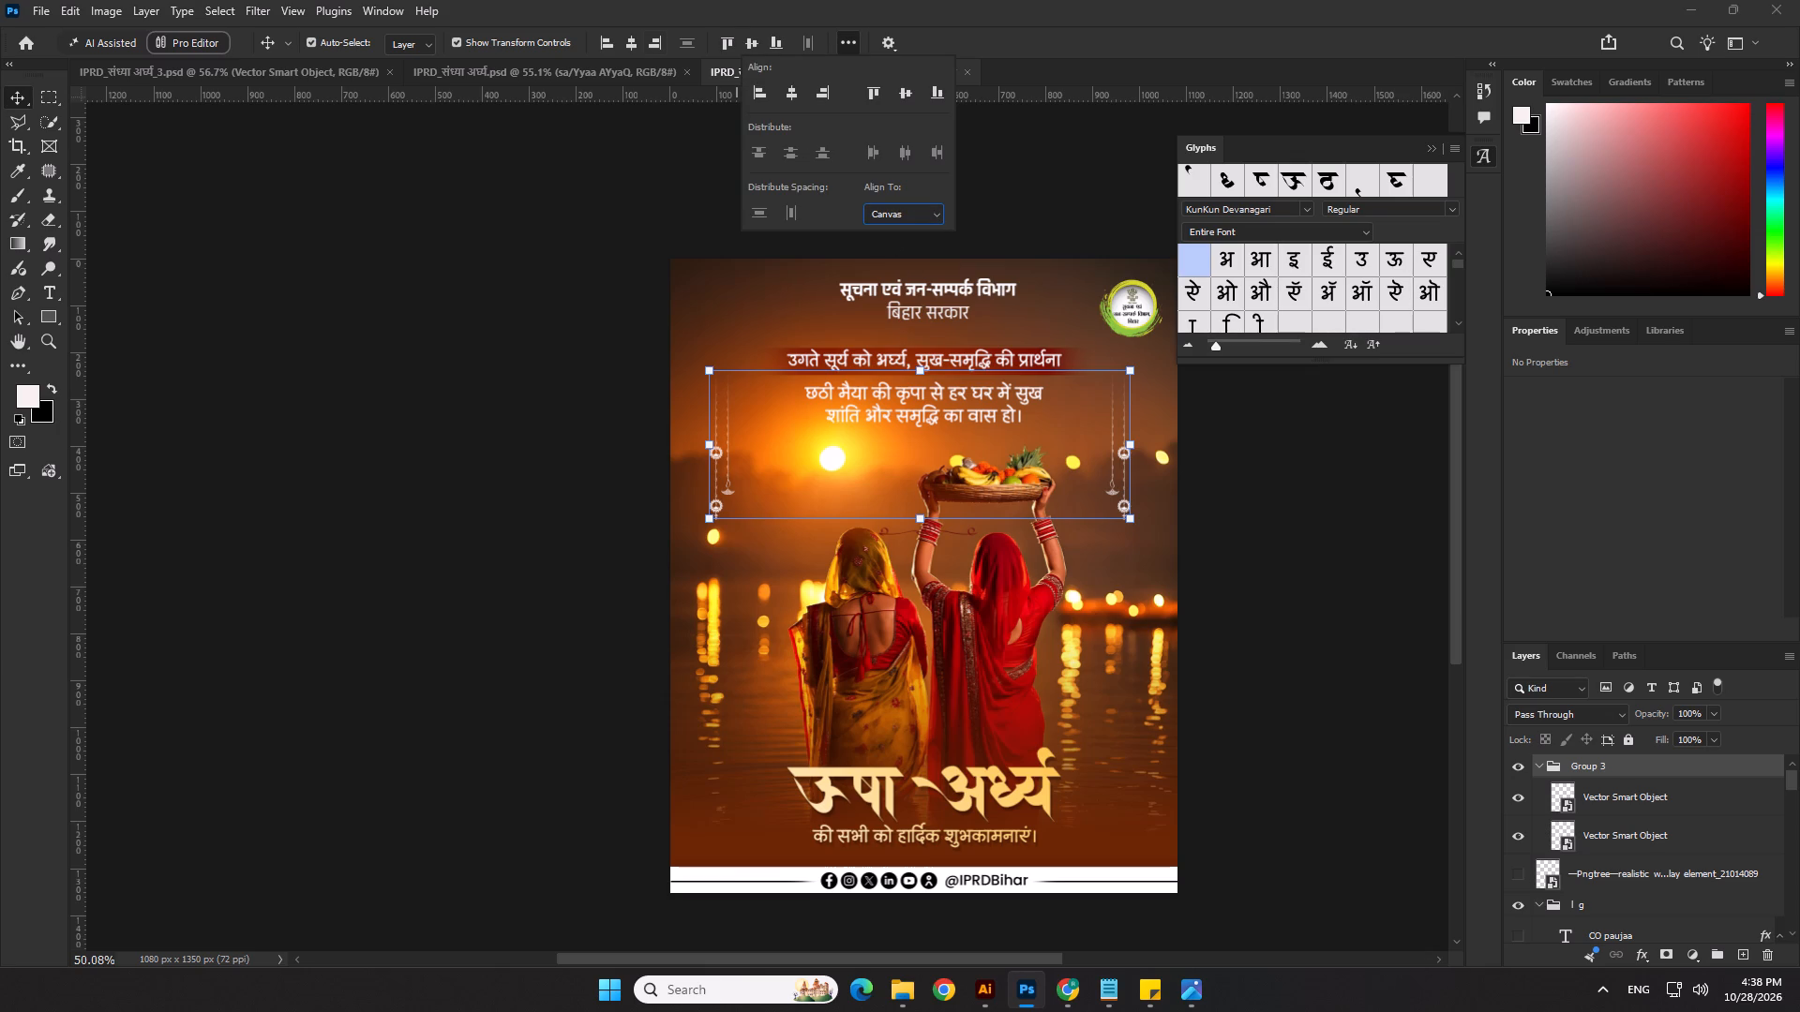
{"action": "left_click", "coordinate": [633, 43]}
{"action": "left_click", "coordinate": [513, 238]}
Examine the poster's overall composition, checking the placement of the text, ornaments and bottom colour fade.
{"action": "scroll", "coordinate": [708, 353], "scroll_direction": "down", "scroll_amount": 5}
{"action": "left_click", "coordinate": [1190, 532]}
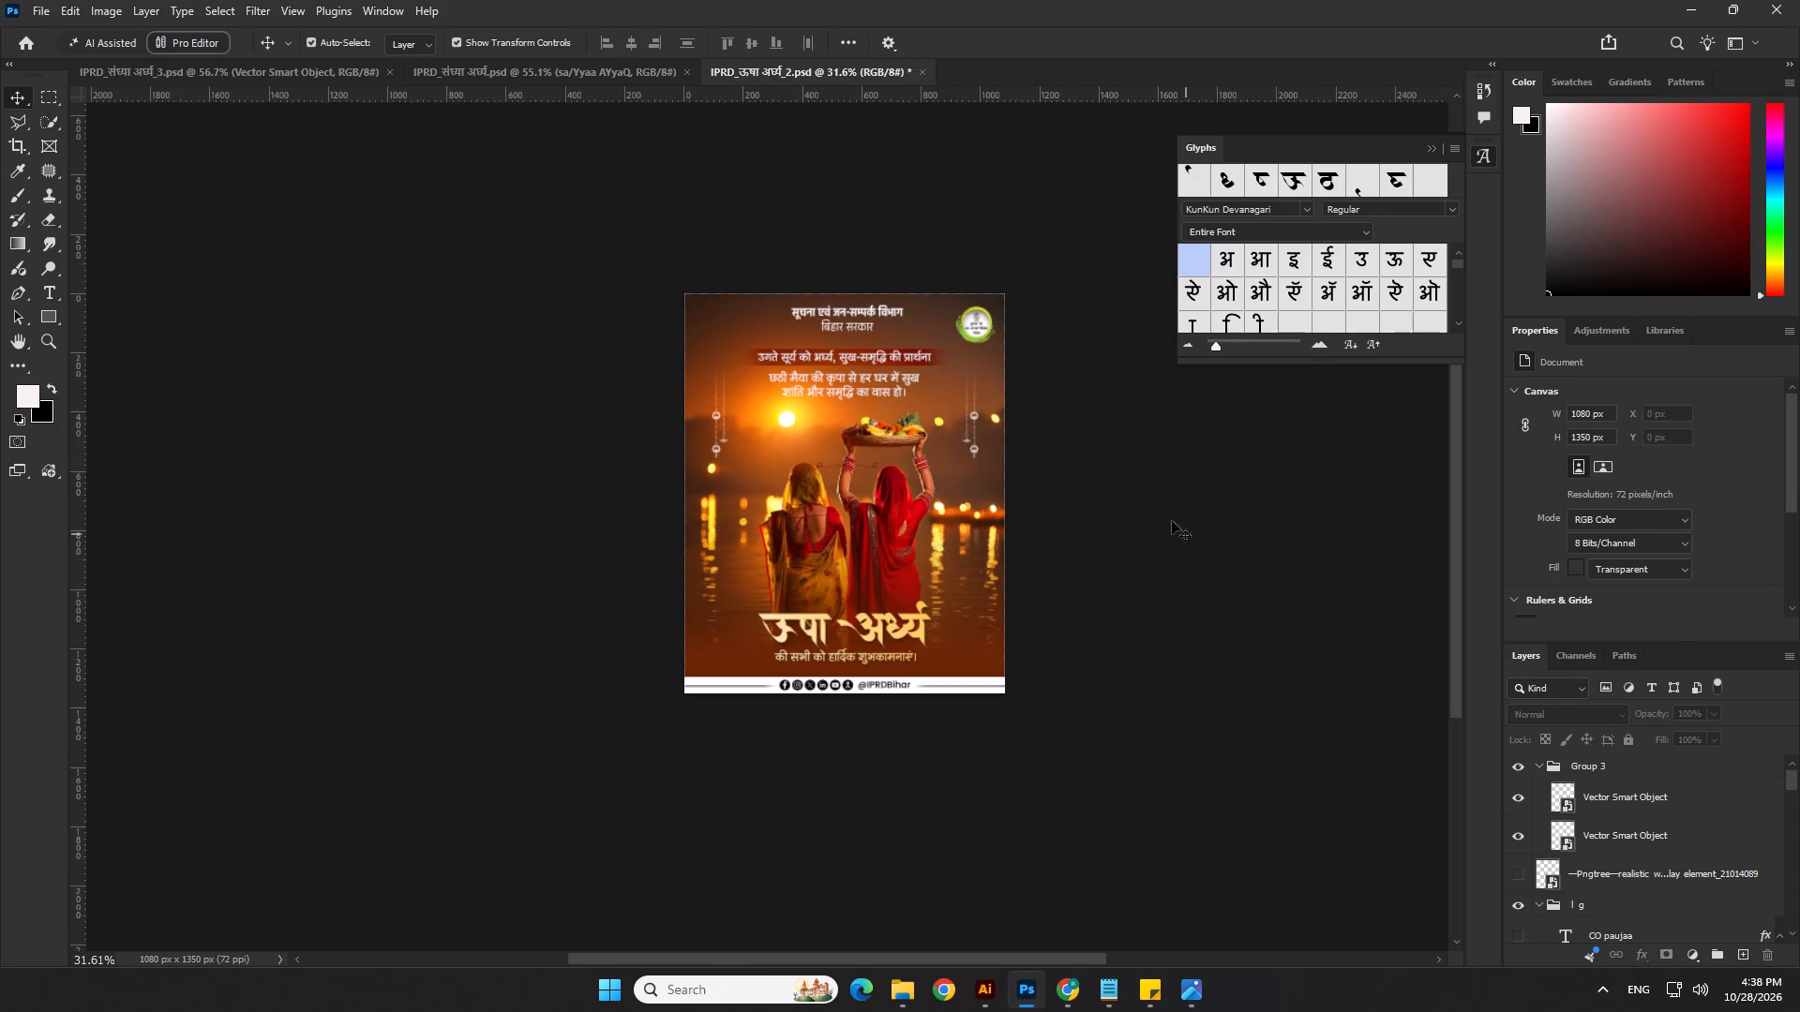
{"action": "scroll", "coordinate": [957, 439], "scroll_direction": "up", "scroll_amount": 5}
{"action": "left_click", "coordinate": [1144, 499]}
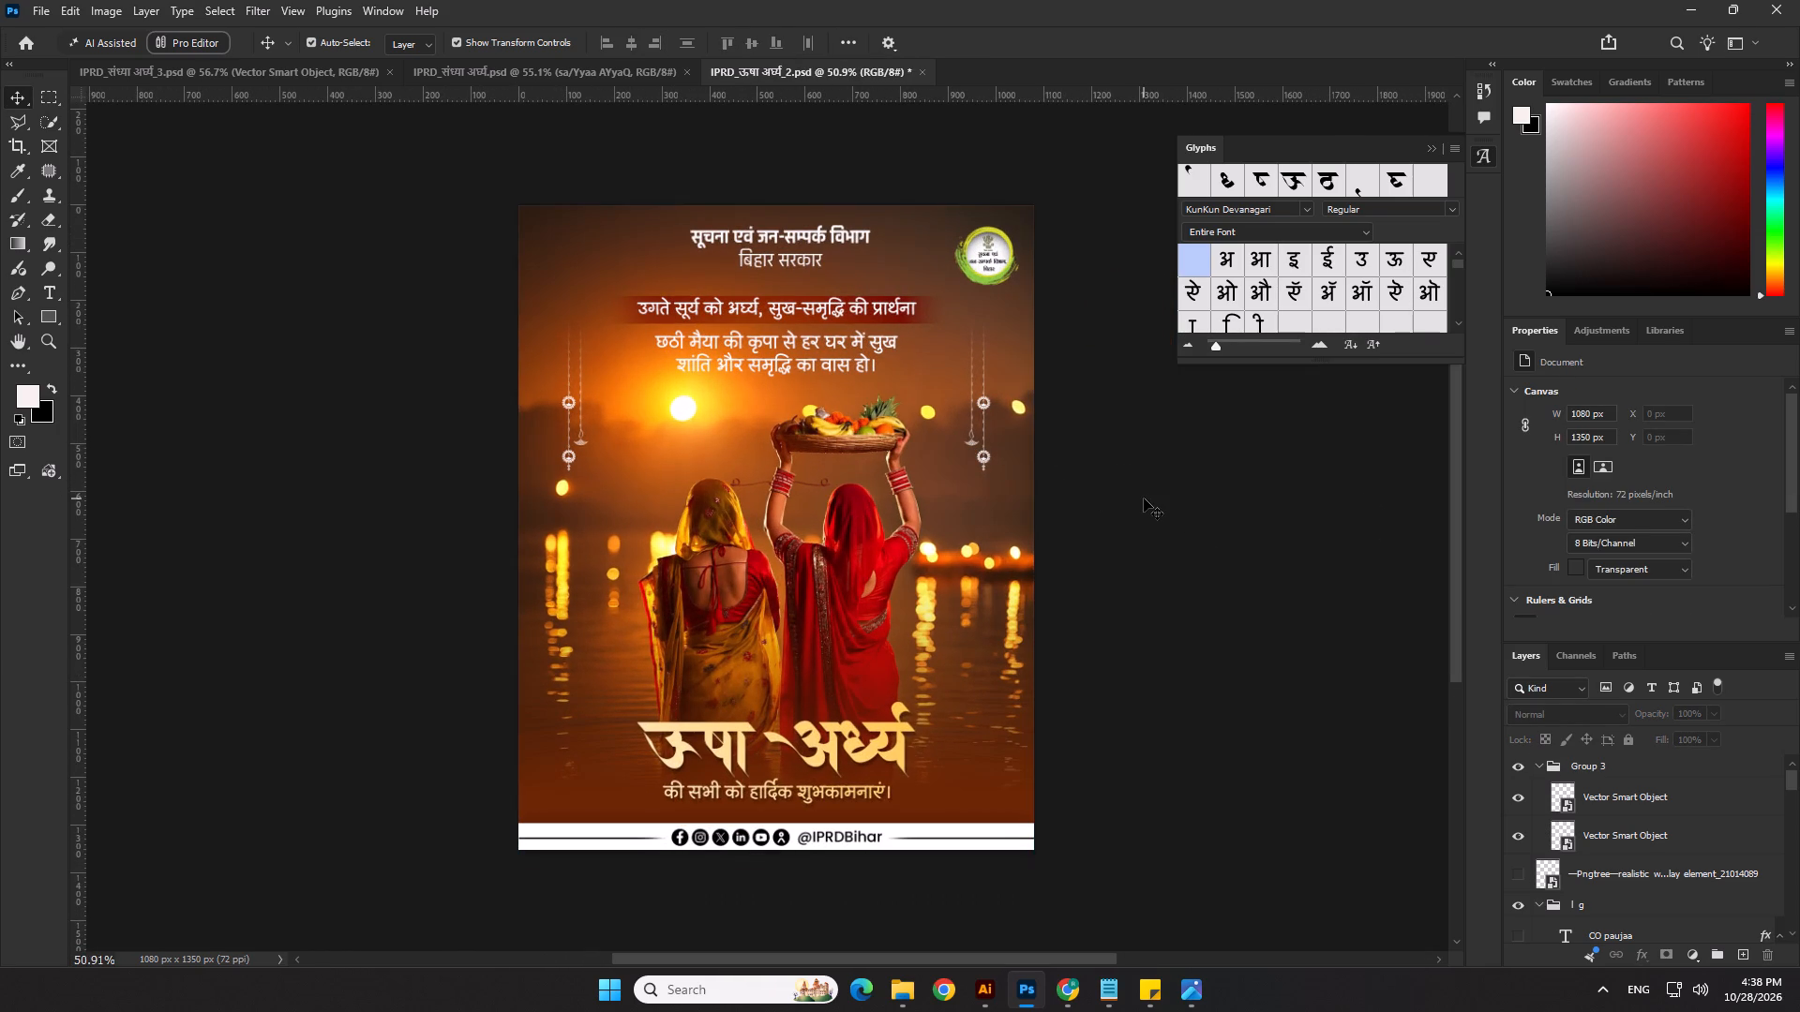
{"action": "left_click", "coordinate": [1065, 466]}
{"action": "scroll", "coordinate": [1185, 532], "scroll_direction": "down", "scroll_amount": 3}
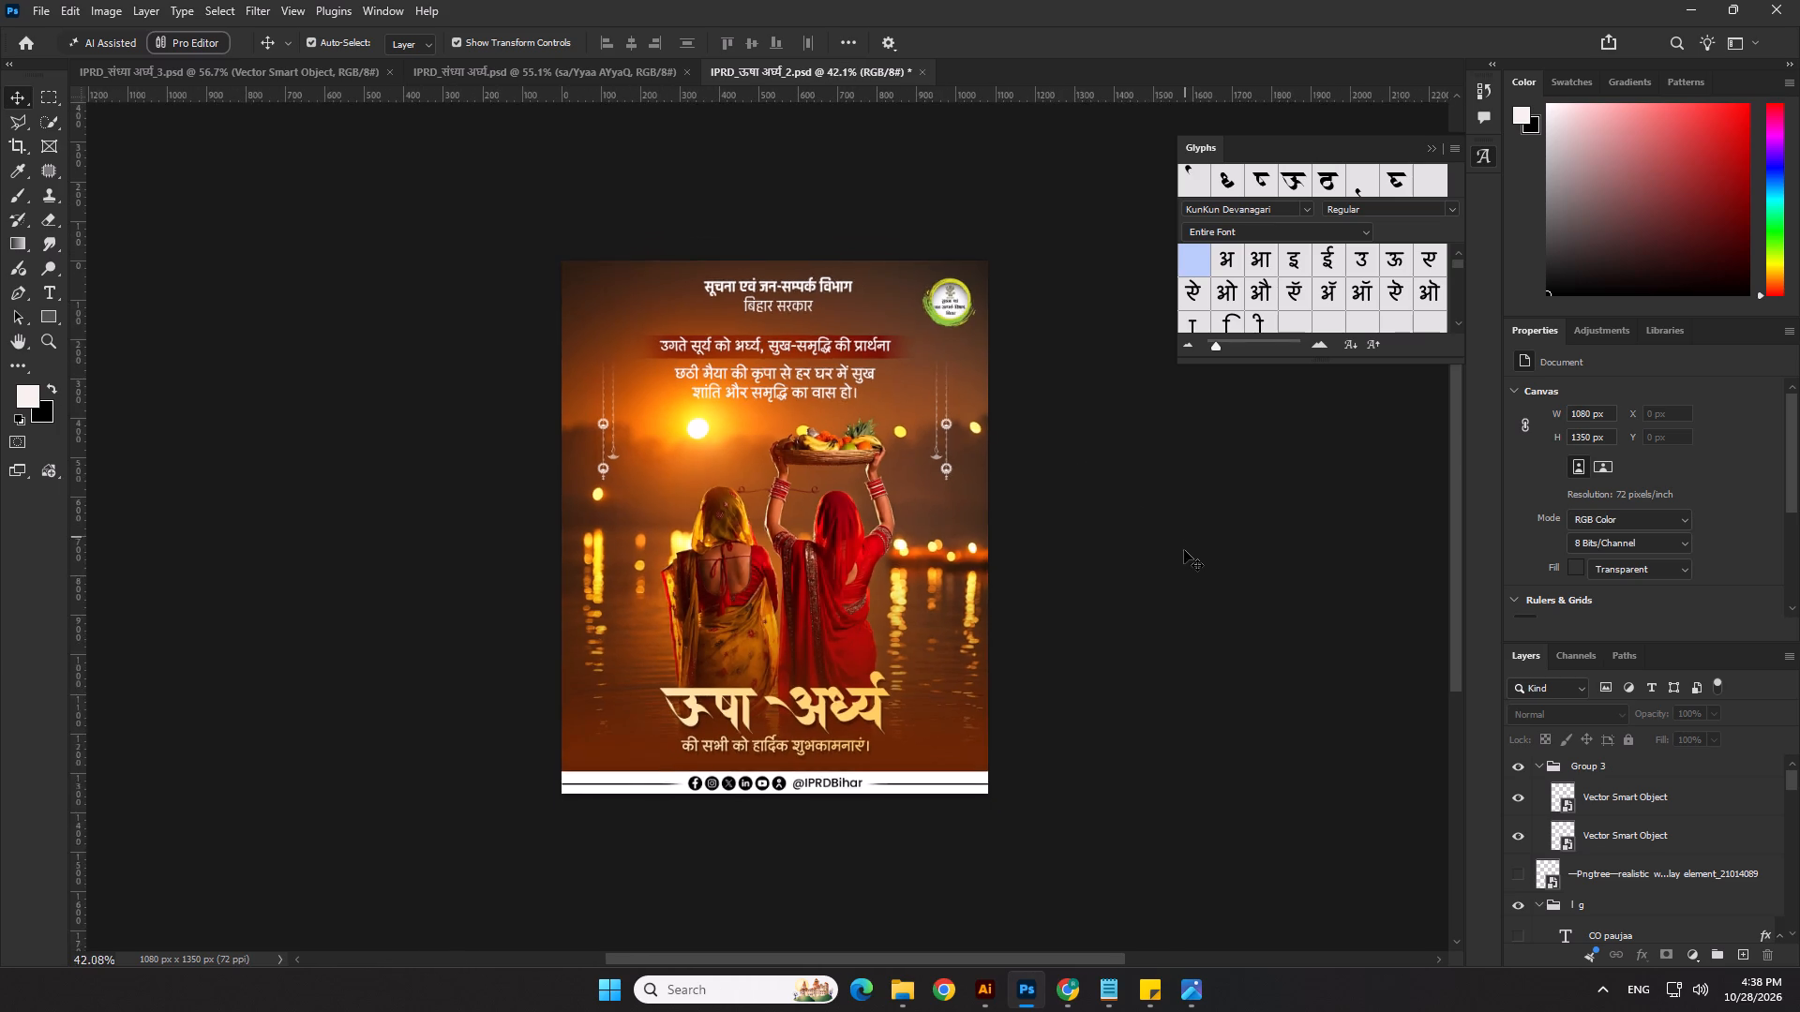
{"action": "scroll", "coordinate": [1184, 550], "scroll_direction": "down", "scroll_amount": 2}
{"action": "left_click", "coordinate": [1135, 658]}
Centre the ऊषा अर्घ्य title horizontally on the canvas and nudge it slightly upward.
{"action": "scroll", "coordinate": [782, 474], "scroll_direction": "up", "scroll_amount": 4}
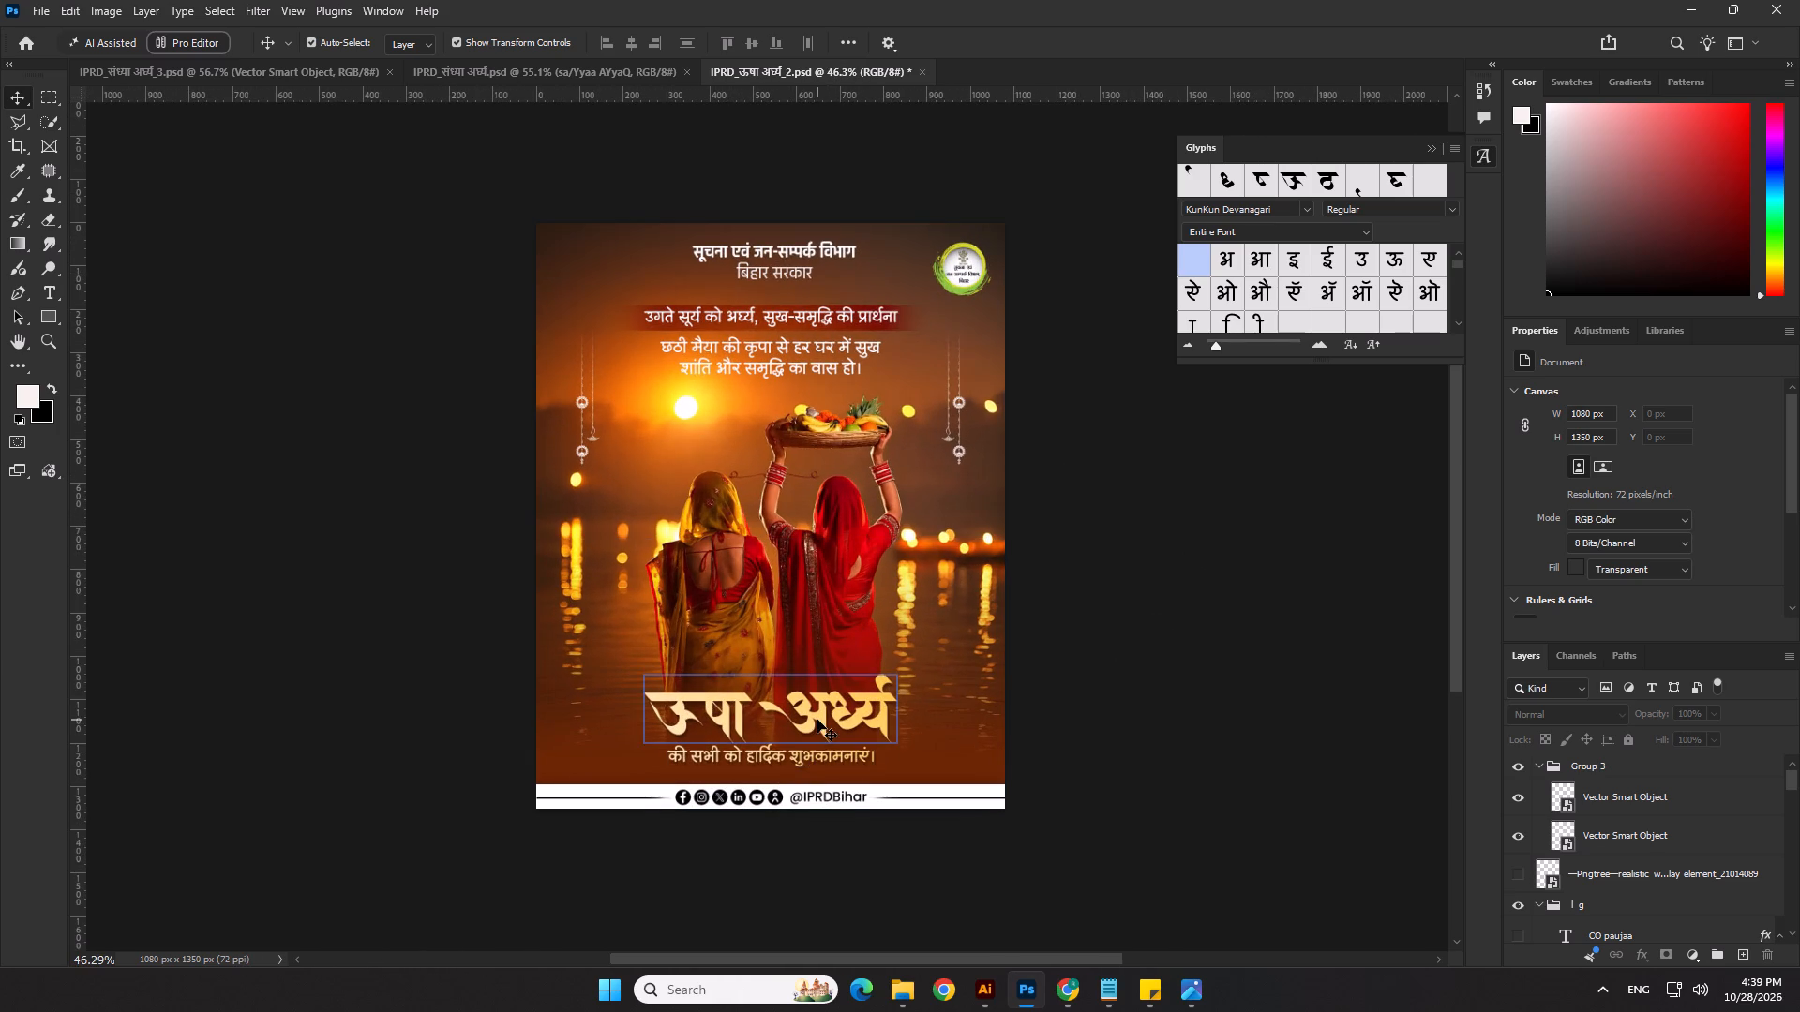
{"action": "left_click", "coordinate": [817, 720]}
{"action": "left_click", "coordinate": [635, 35]}
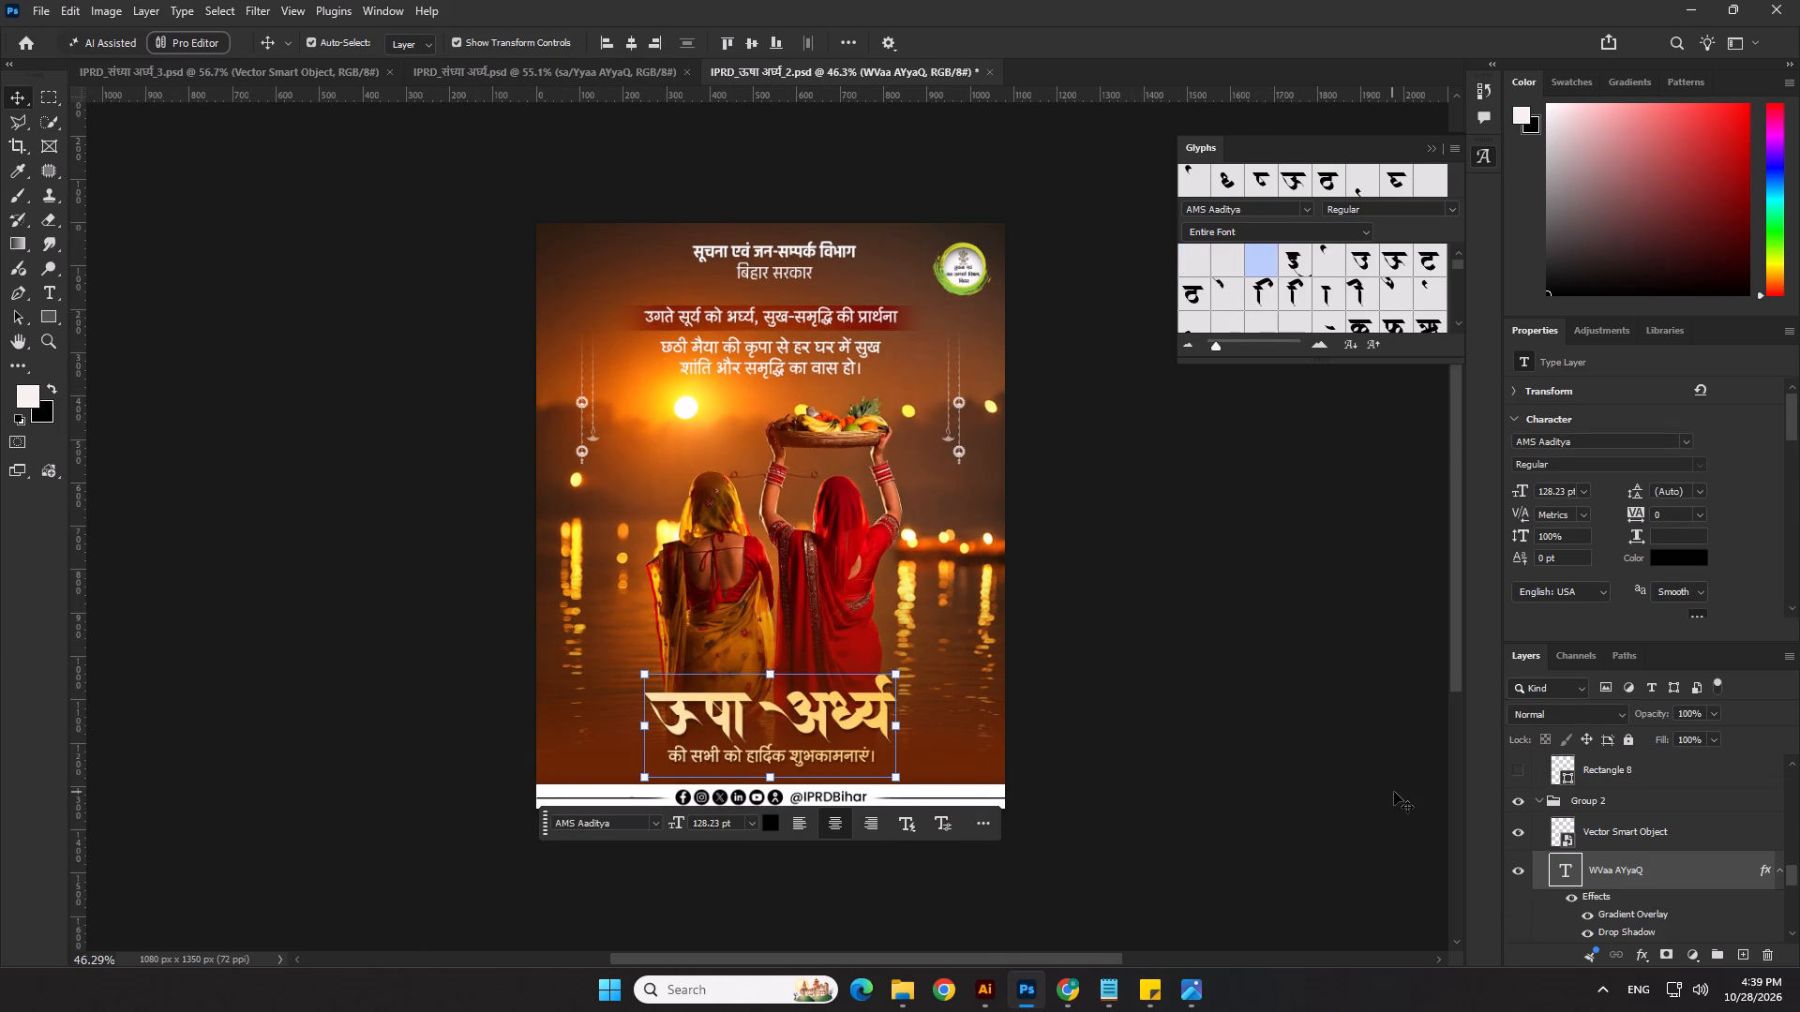
{"action": "key", "text": "shift+Up"}
{"action": "left_click", "coordinate": [1189, 829]}
Centre the की सभी को हार्दिक शुभकामनाएं line horizontally on the canvas and nudge it slightly closer to the title.
{"action": "left_click", "coordinate": [849, 753]}
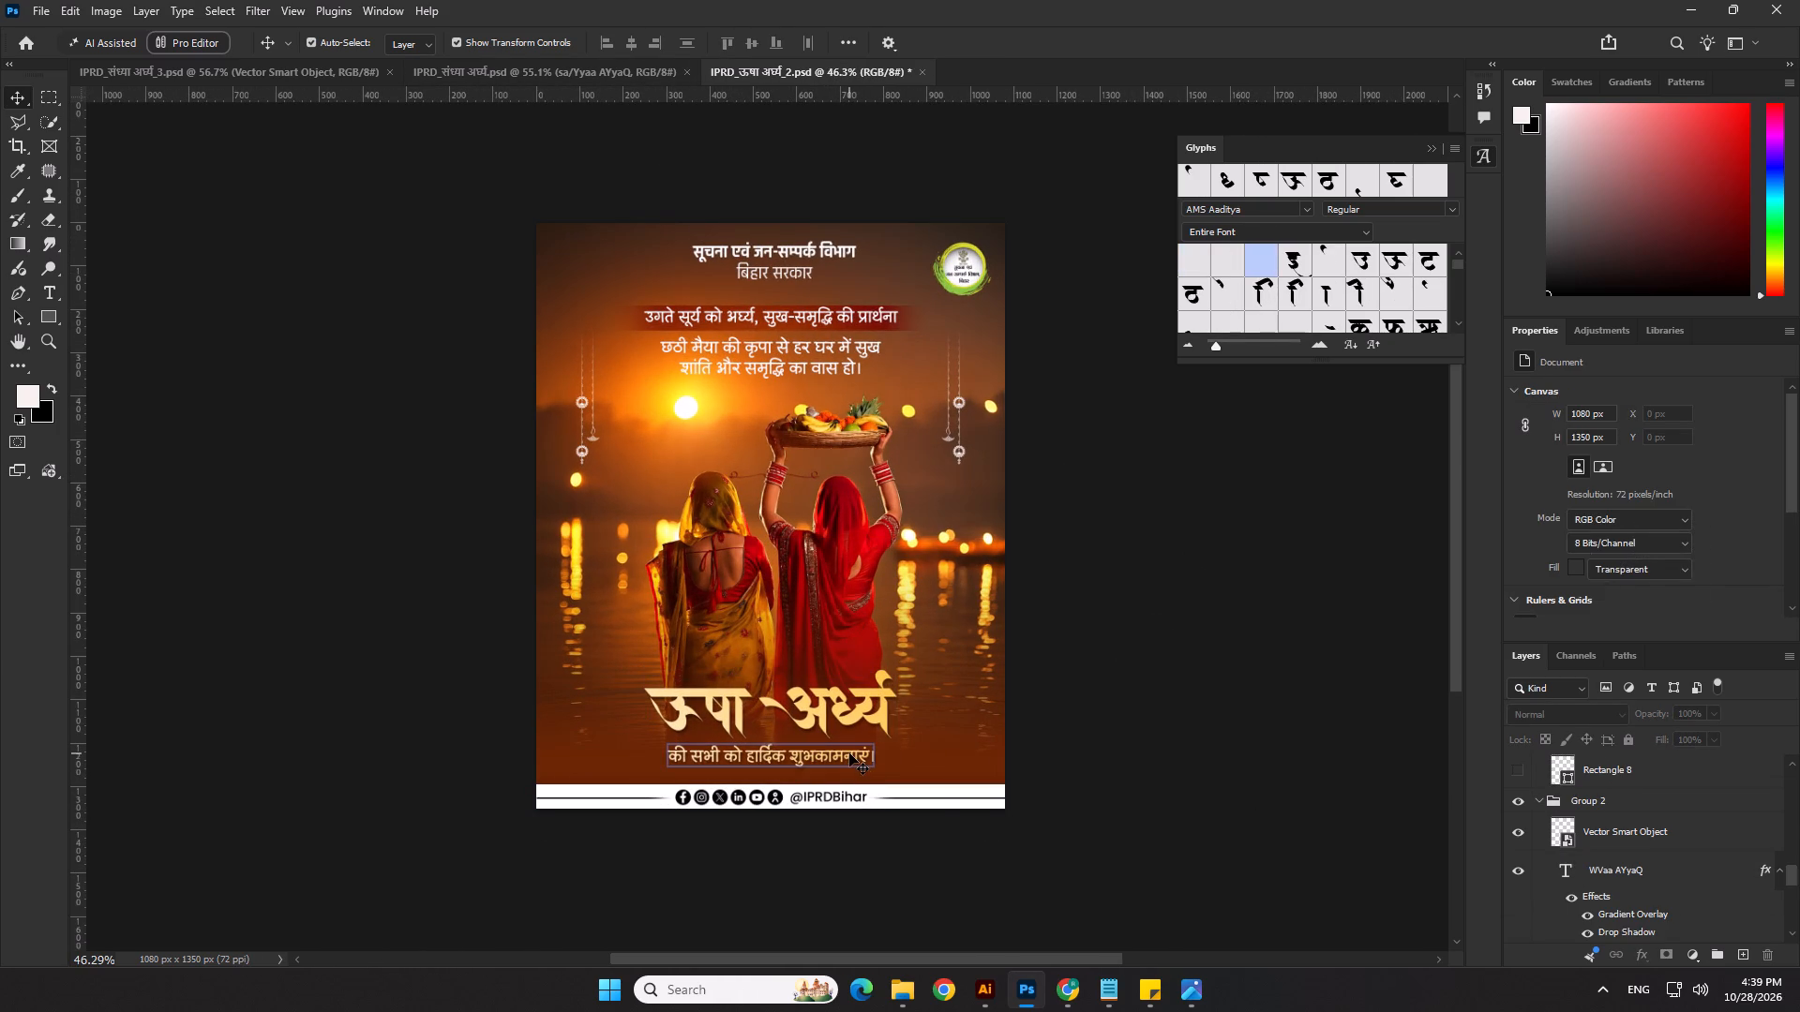
{"action": "key", "text": "shift+Up"}
{"action": "left_click", "coordinate": [629, 38]}
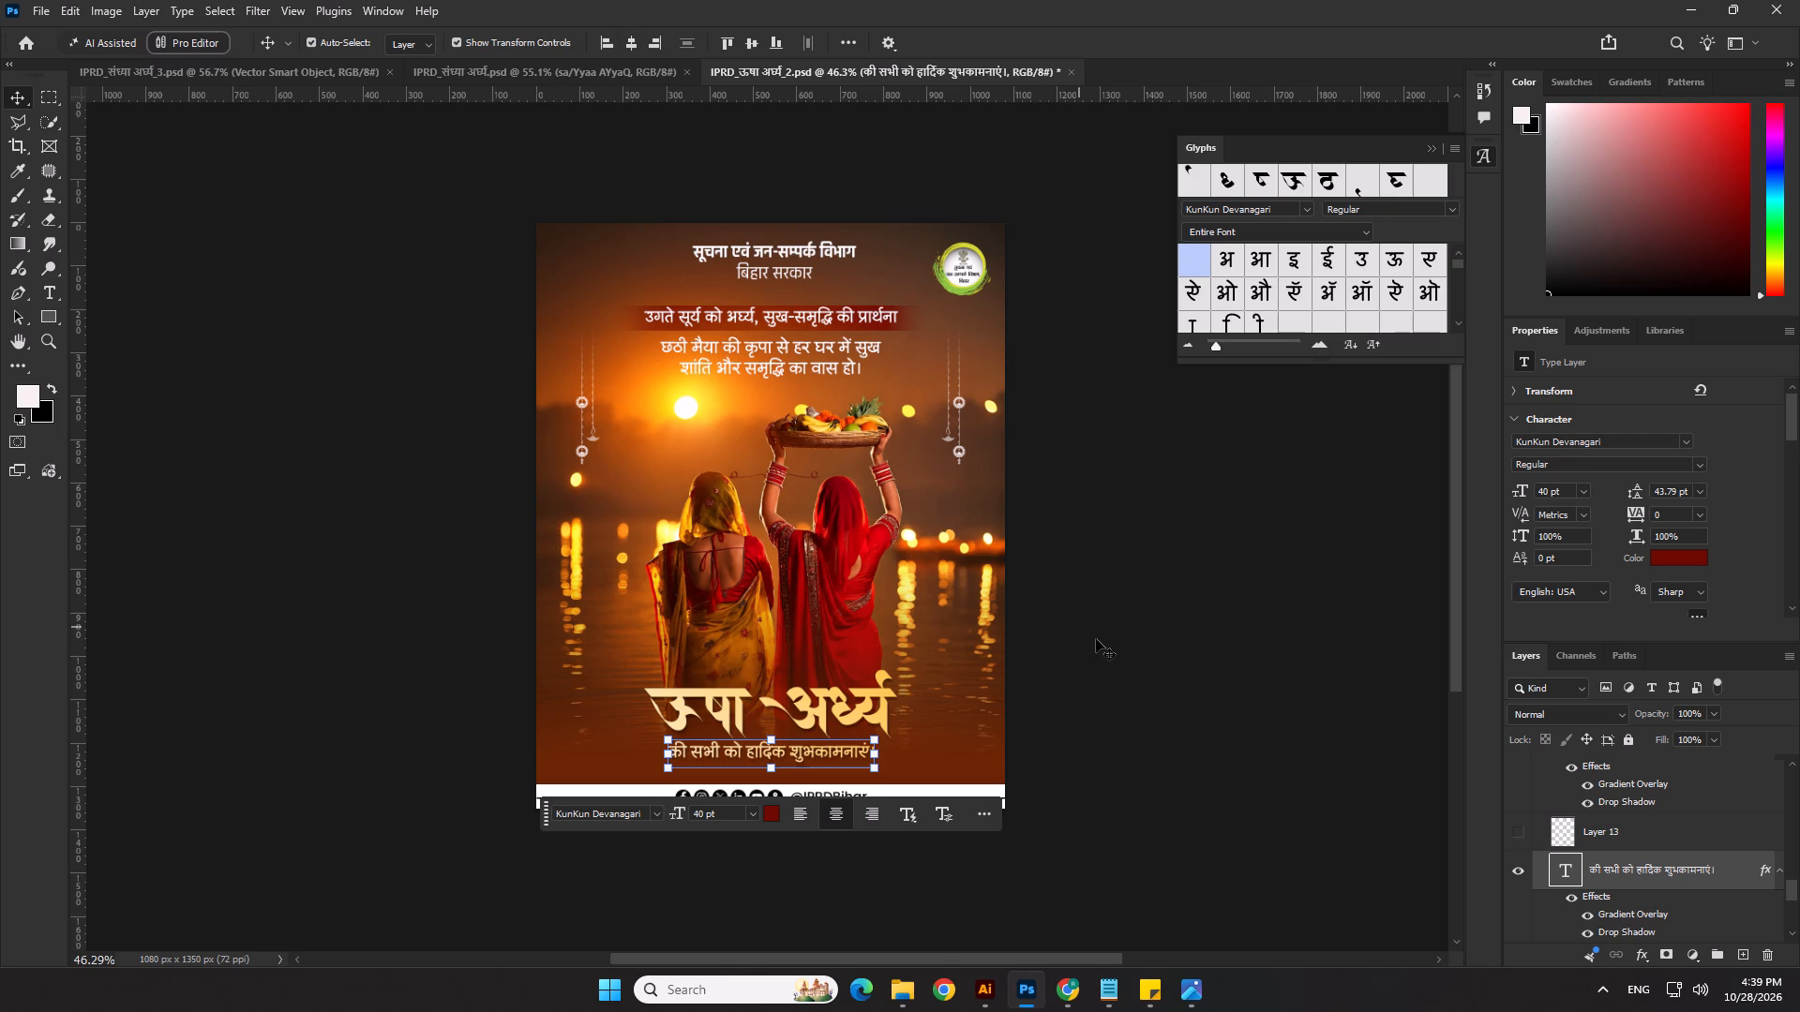
{"action": "key", "text": "Down"}
Set the anti-aliasing of the की सभी को हार्दिक शुभकामनाएं text to Smooth.
{"action": "scroll", "coordinate": [1487, 827], "scroll_direction": "up", "scroll_amount": 2}
{"action": "scroll", "coordinate": [772, 688], "scroll_direction": "up", "scroll_amount": 2}
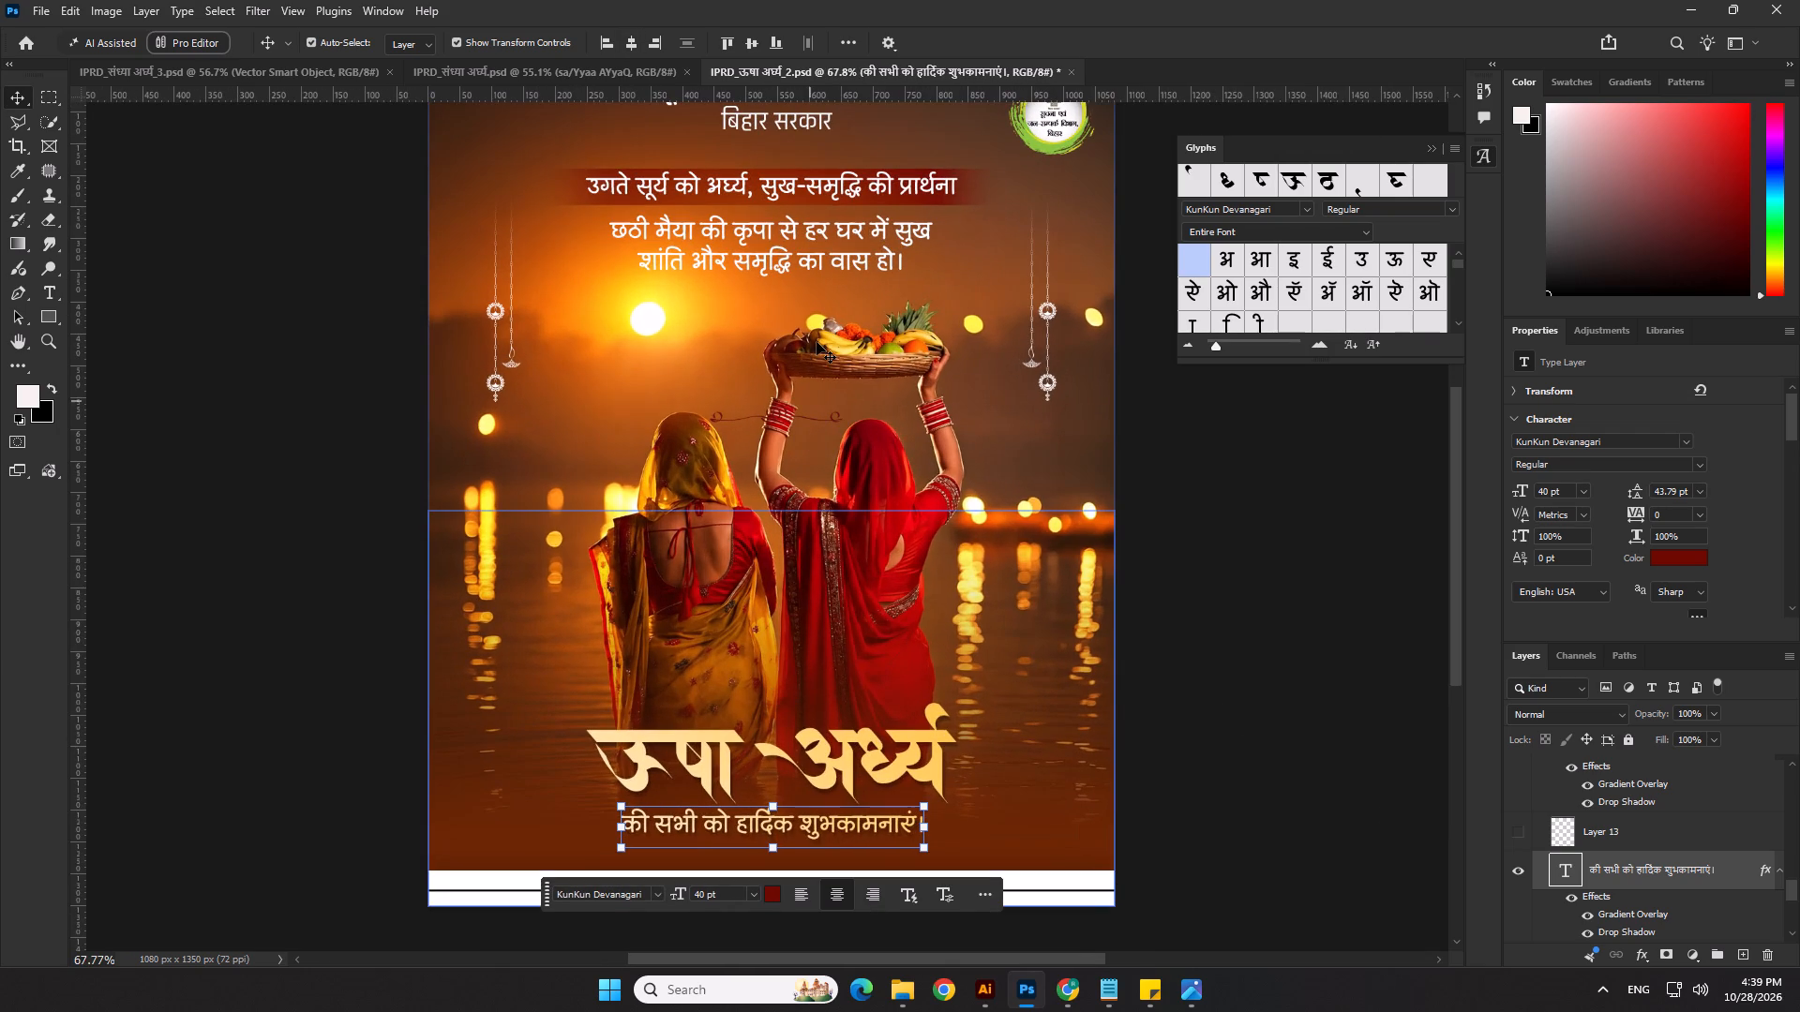
{"action": "scroll", "coordinate": [887, 856], "scroll_direction": "up", "scroll_amount": 6}
{"action": "double_click", "coordinate": [877, 807]}
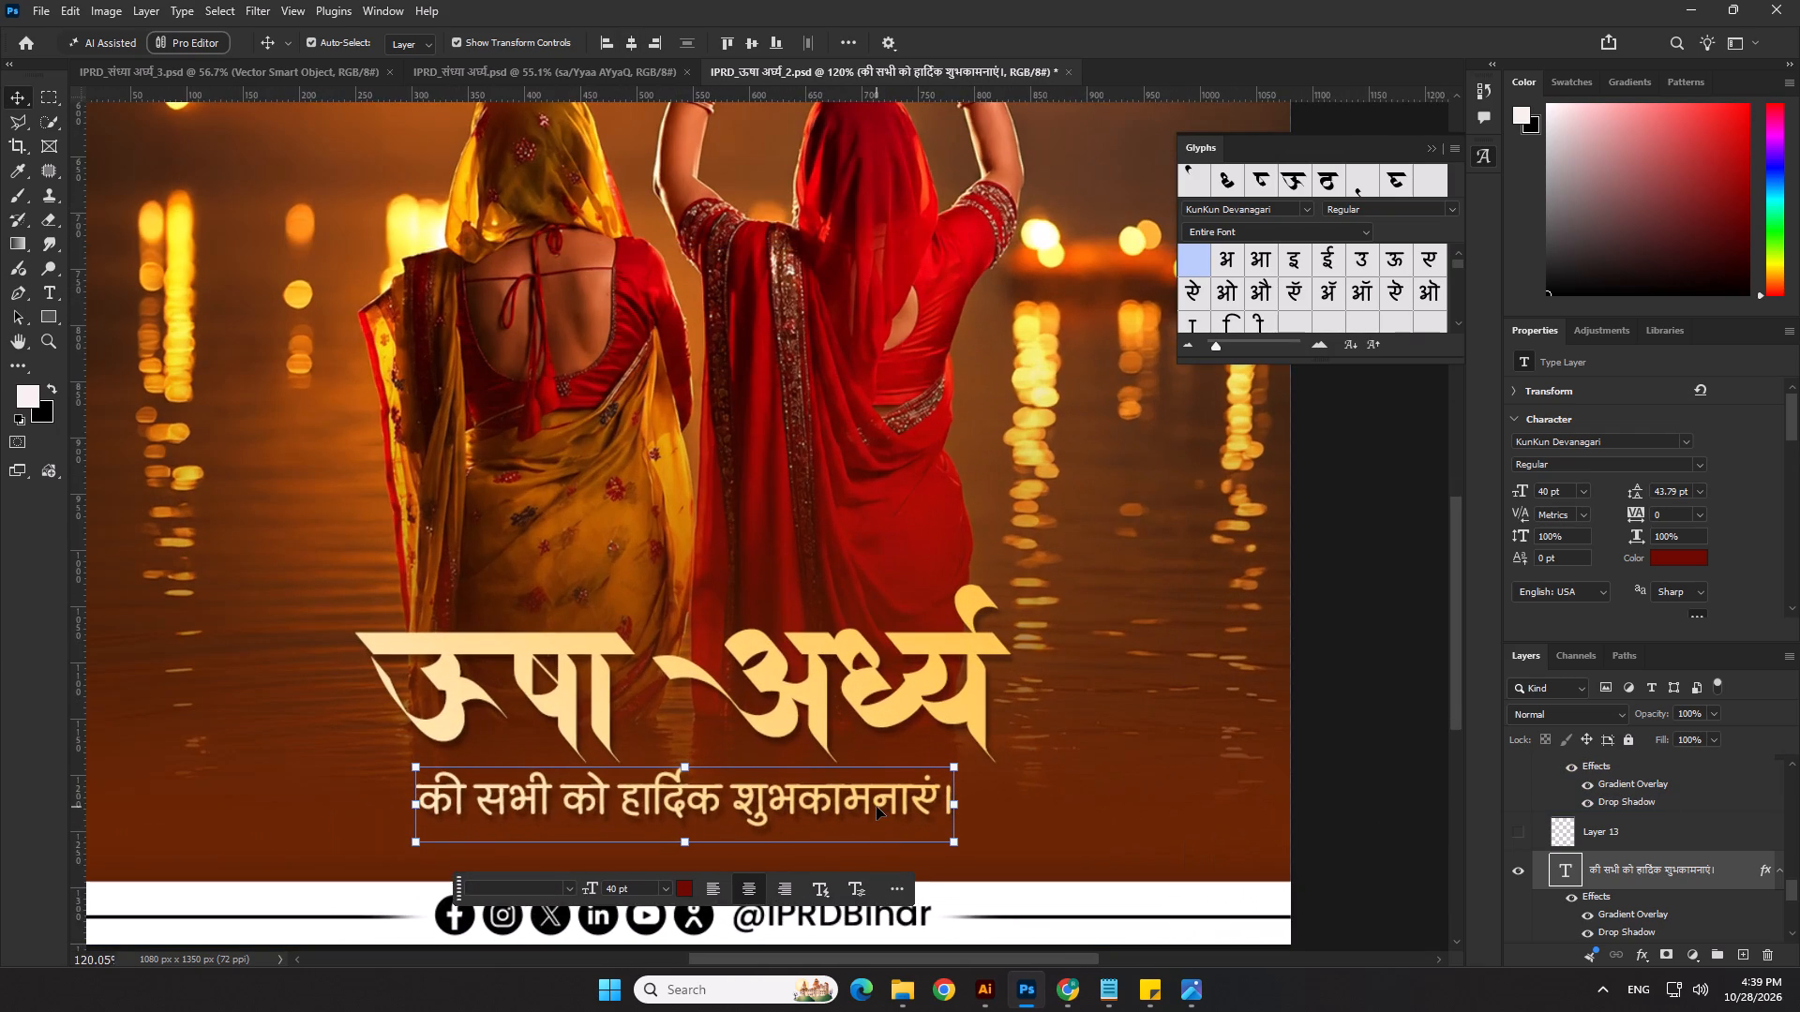
{"action": "scroll", "coordinate": [1708, 527], "scroll_direction": "down", "scroll_amount": 3}
{"action": "left_click", "coordinate": [1704, 550]}
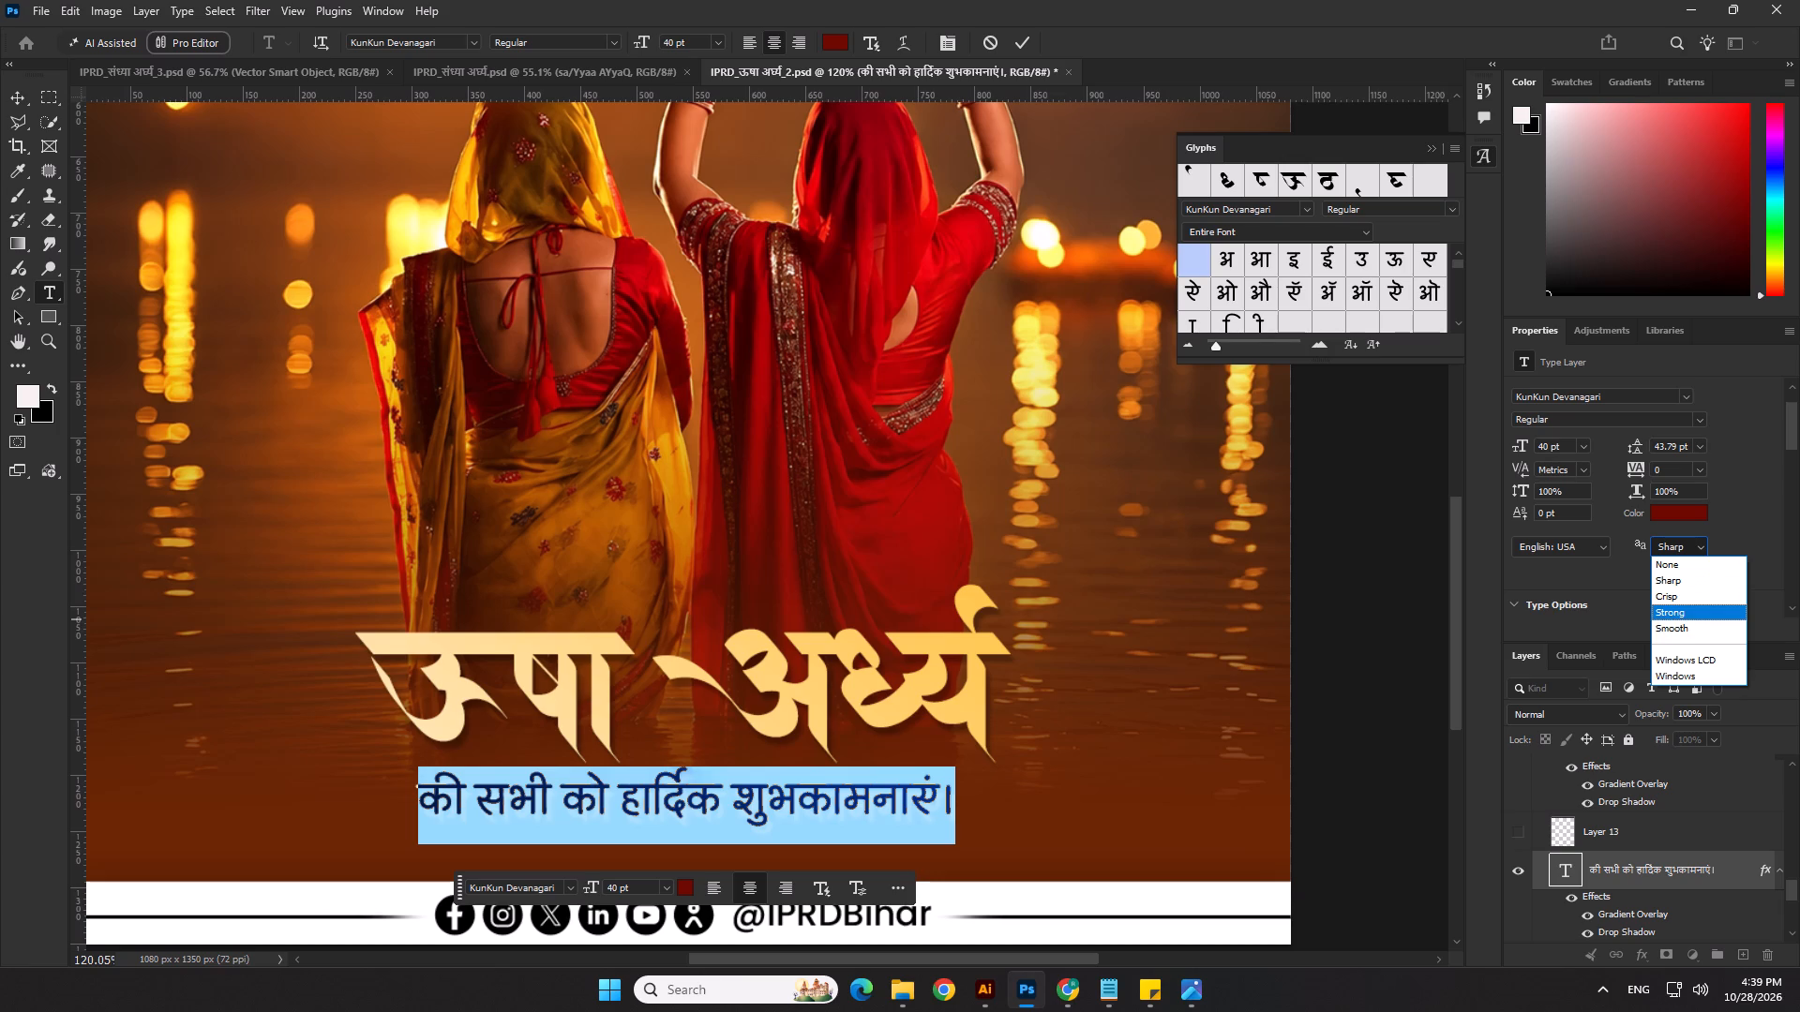
{"action": "left_click", "coordinate": [1682, 624]}
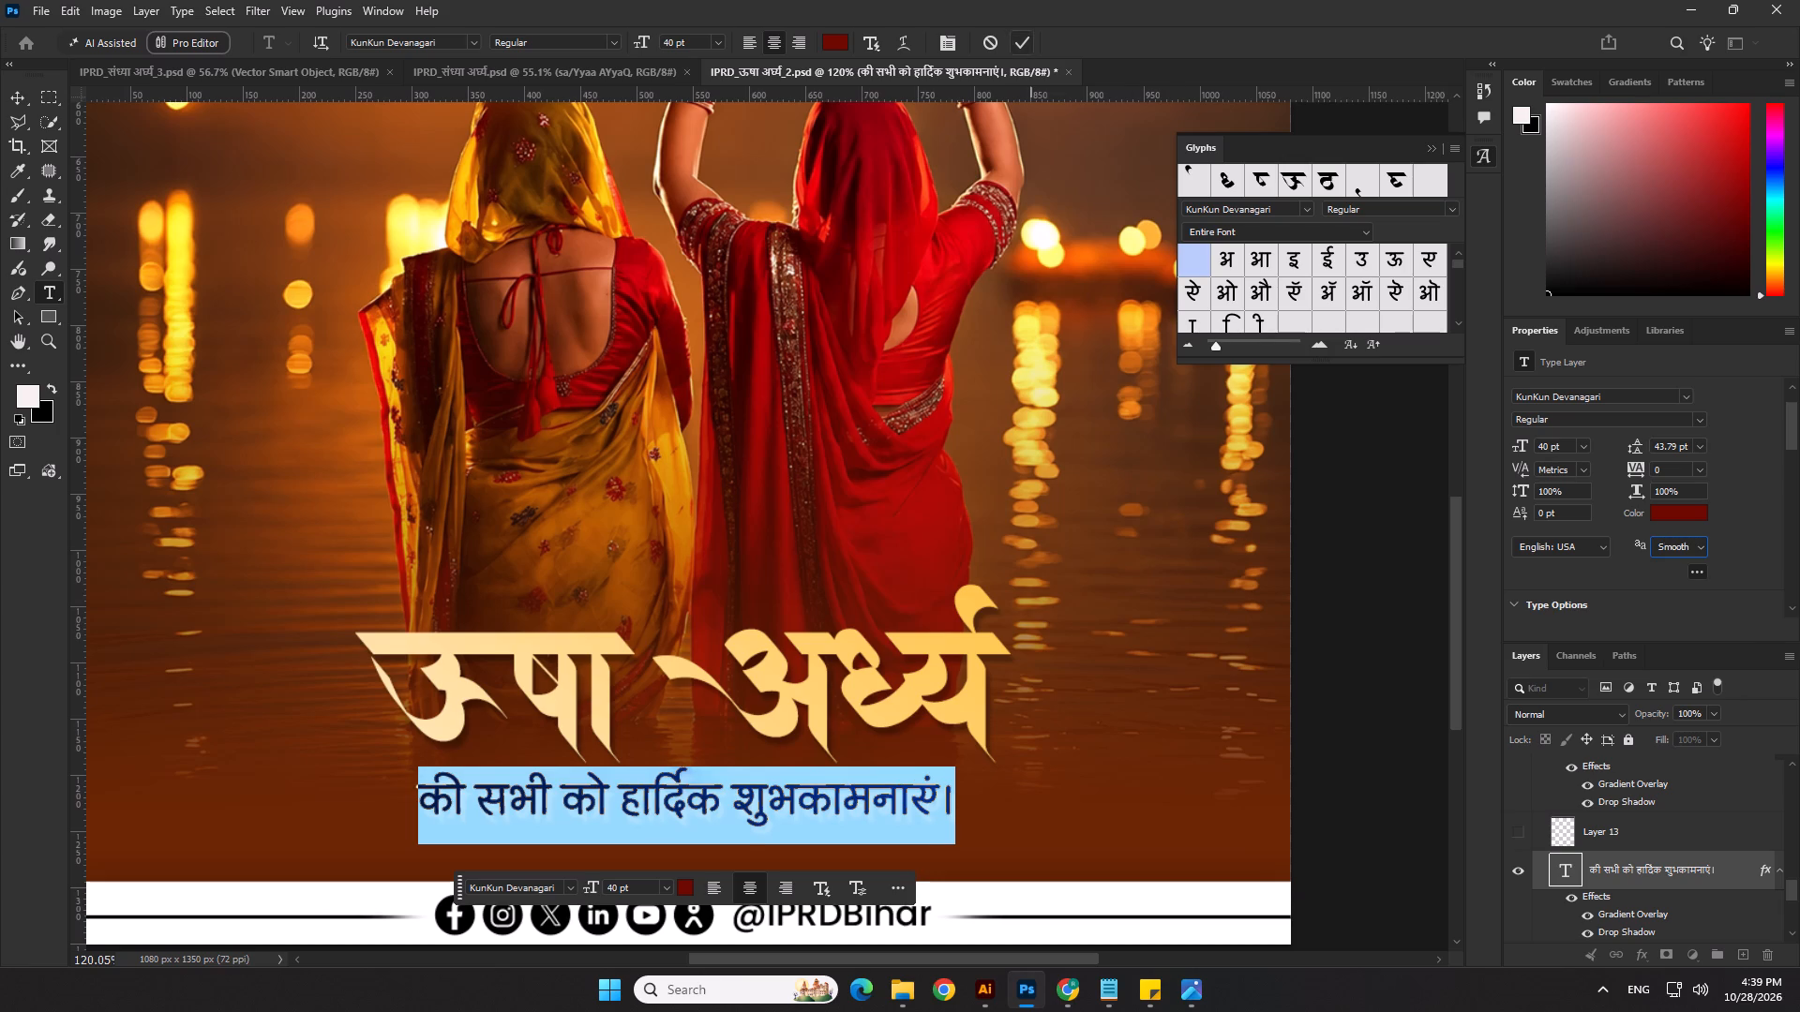
{"action": "left_click", "coordinate": [1031, 44]}
Apply the शुभकामनाएं line's gradient overlay and drop shadow to the छठी मैया text by moving effects from a temporary copy, and delete that copy.
{"action": "scroll", "coordinate": [1029, 648], "scroll_direction": "down", "scroll_amount": 5}
{"action": "key", "text": "ctrl+c"}
{"action": "scroll", "coordinate": [937, 613], "scroll_direction": "down", "scroll_amount": 5}
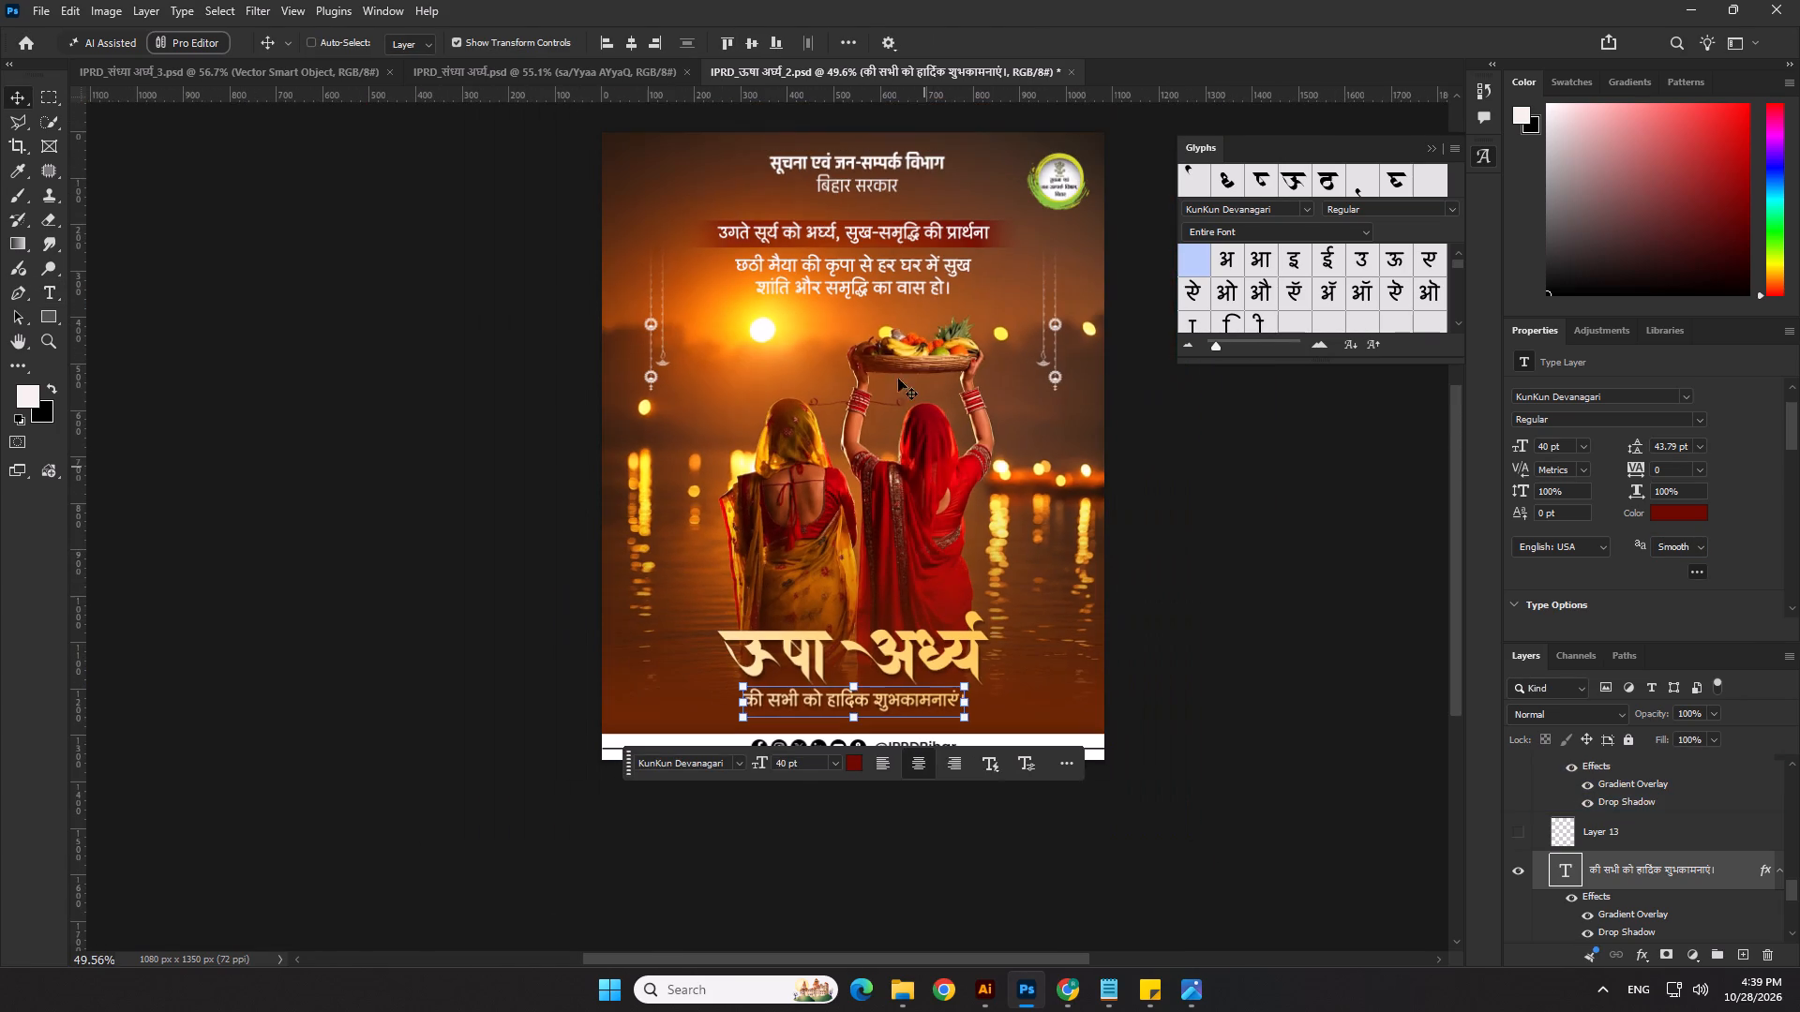
{"action": "left_click", "coordinate": [911, 290]}
{"action": "scroll", "coordinate": [1643, 872], "scroll_direction": "down", "scroll_amount": 1}
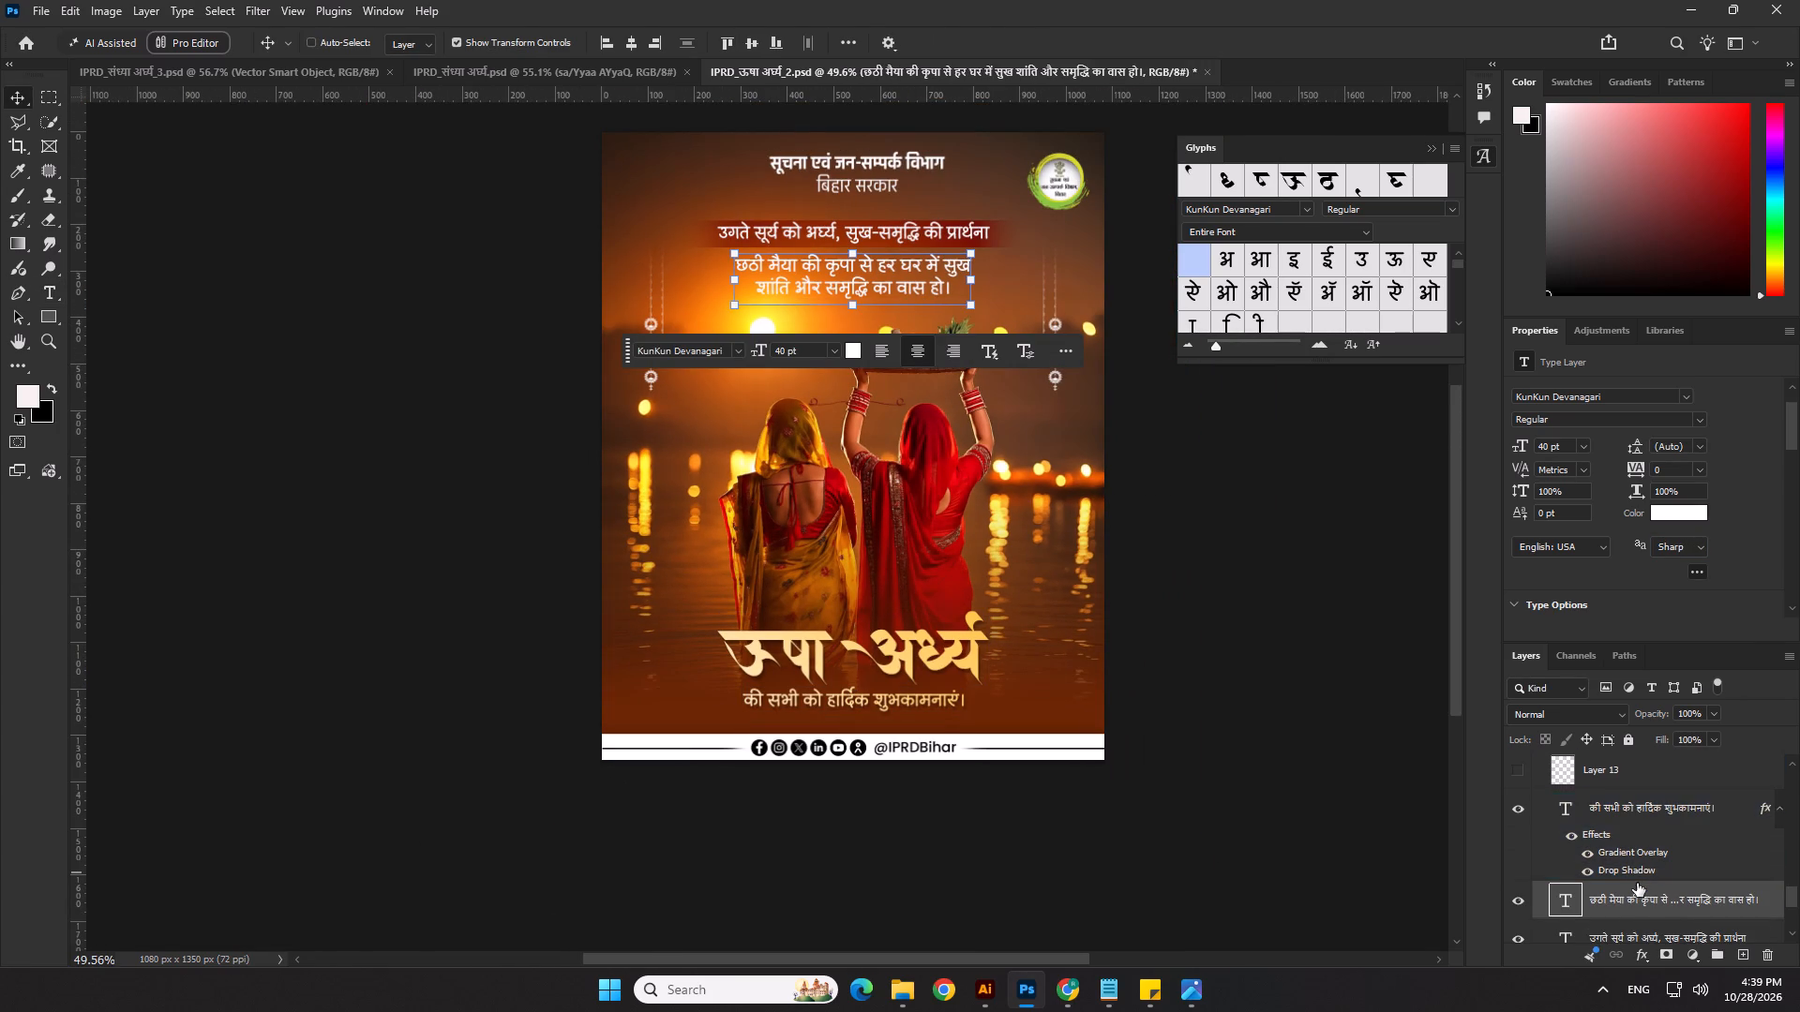
{"action": "key", "text": "ctrl+v"}
{"action": "scroll", "coordinate": [1631, 886], "scroll_direction": "down", "scroll_amount": 3}
{"action": "left_click_drag", "start_coordinate": [1595, 832], "coordinate": [1614, 898]}
{"action": "left_click", "coordinate": [1632, 804]}
{"action": "key", "text": "Delete"}
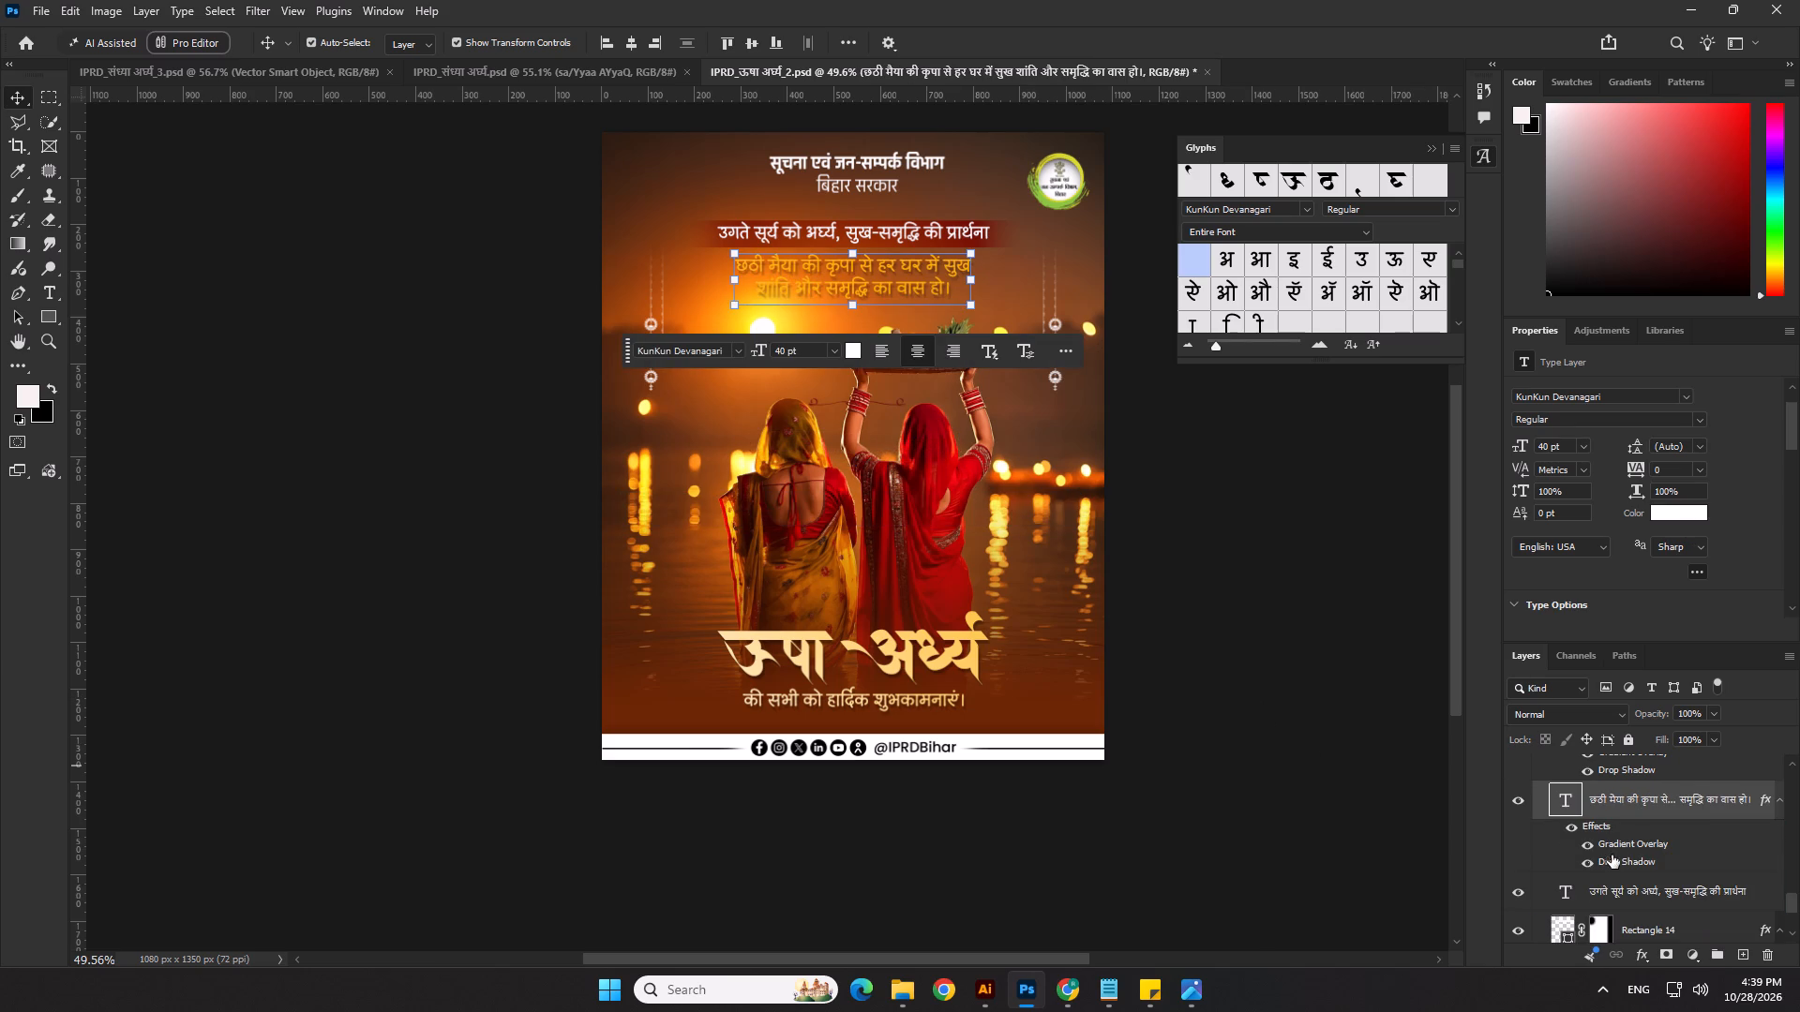
Shift the छठी मैया text's gradient overlay upward for paler gold lettering, and set its drop shadow distance to 5 px.
{"action": "double_click", "coordinate": [1626, 845]}
{"action": "left_click_drag", "start_coordinate": [864, 302], "coordinate": [872, 166]}
{"action": "left_click_drag", "start_coordinate": [869, 306], "coordinate": [872, 174]}
{"action": "left_click_drag", "start_coordinate": [877, 248], "coordinate": [880, 168]}
{"action": "left_click_drag", "start_coordinate": [892, 274], "coordinate": [891, 173]}
{"action": "left_click_drag", "start_coordinate": [892, 267], "coordinate": [896, 199]}
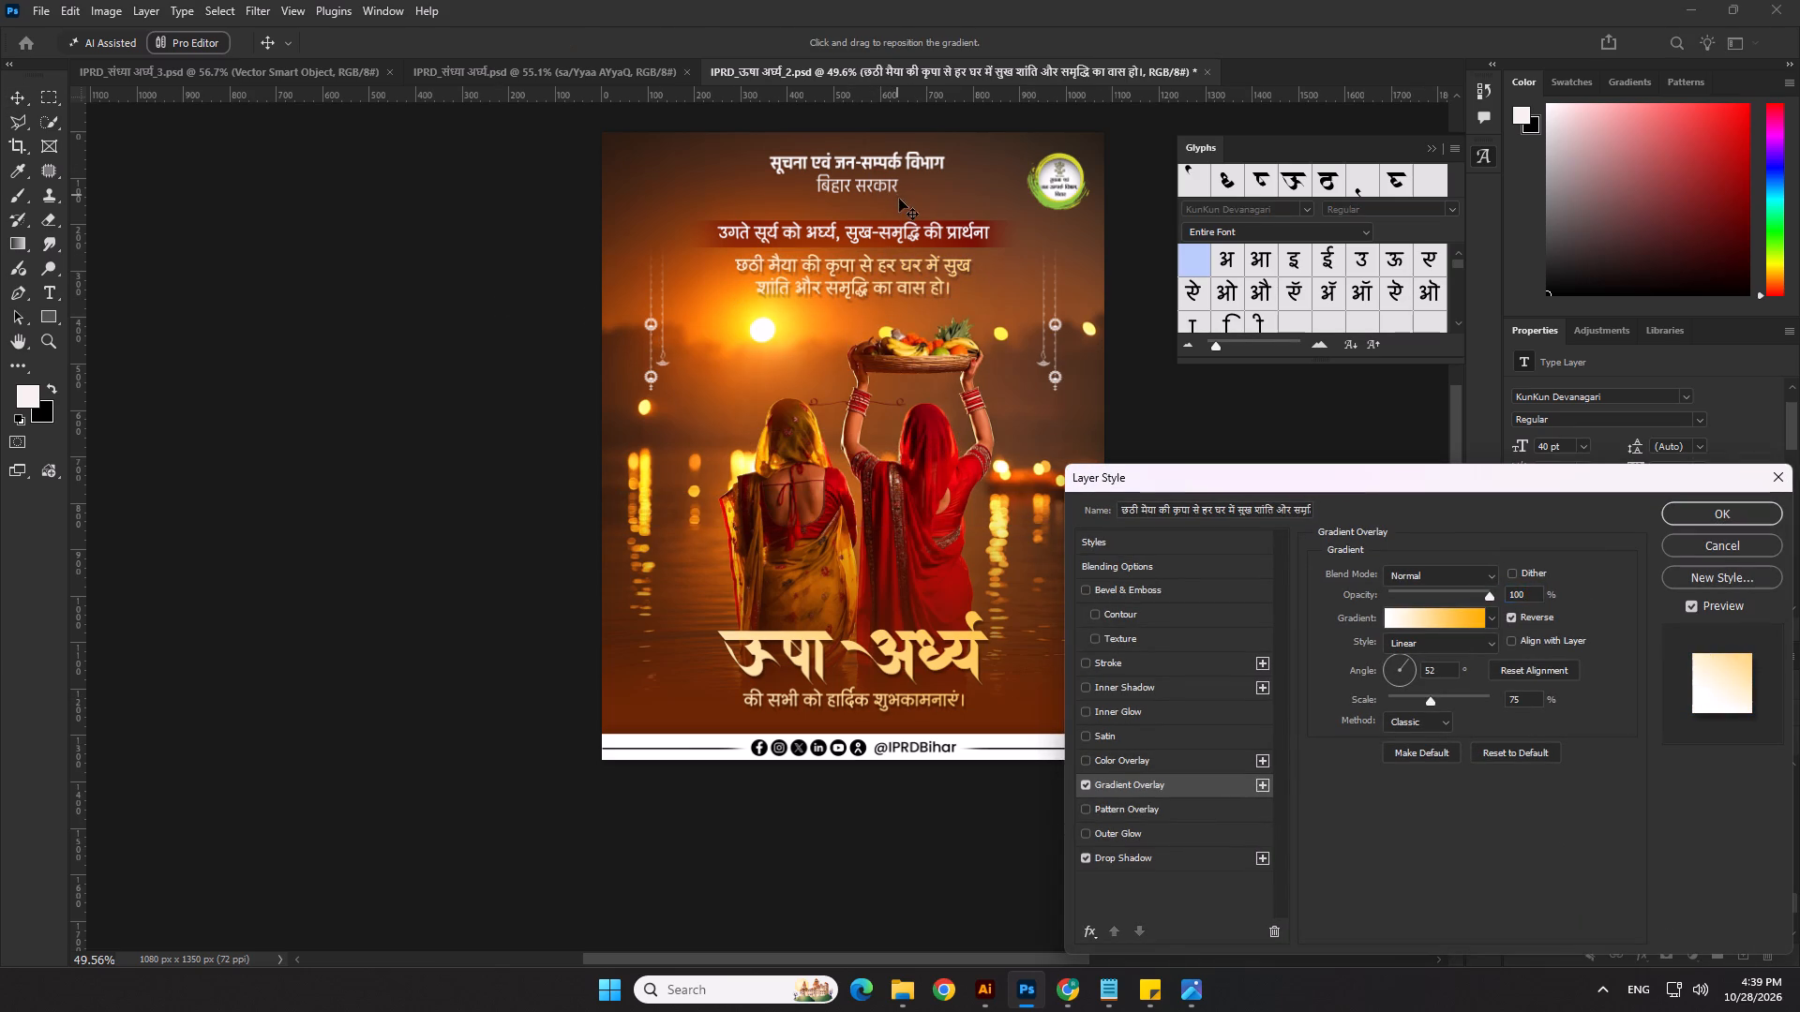
{"action": "left_click", "coordinate": [897, 251]}
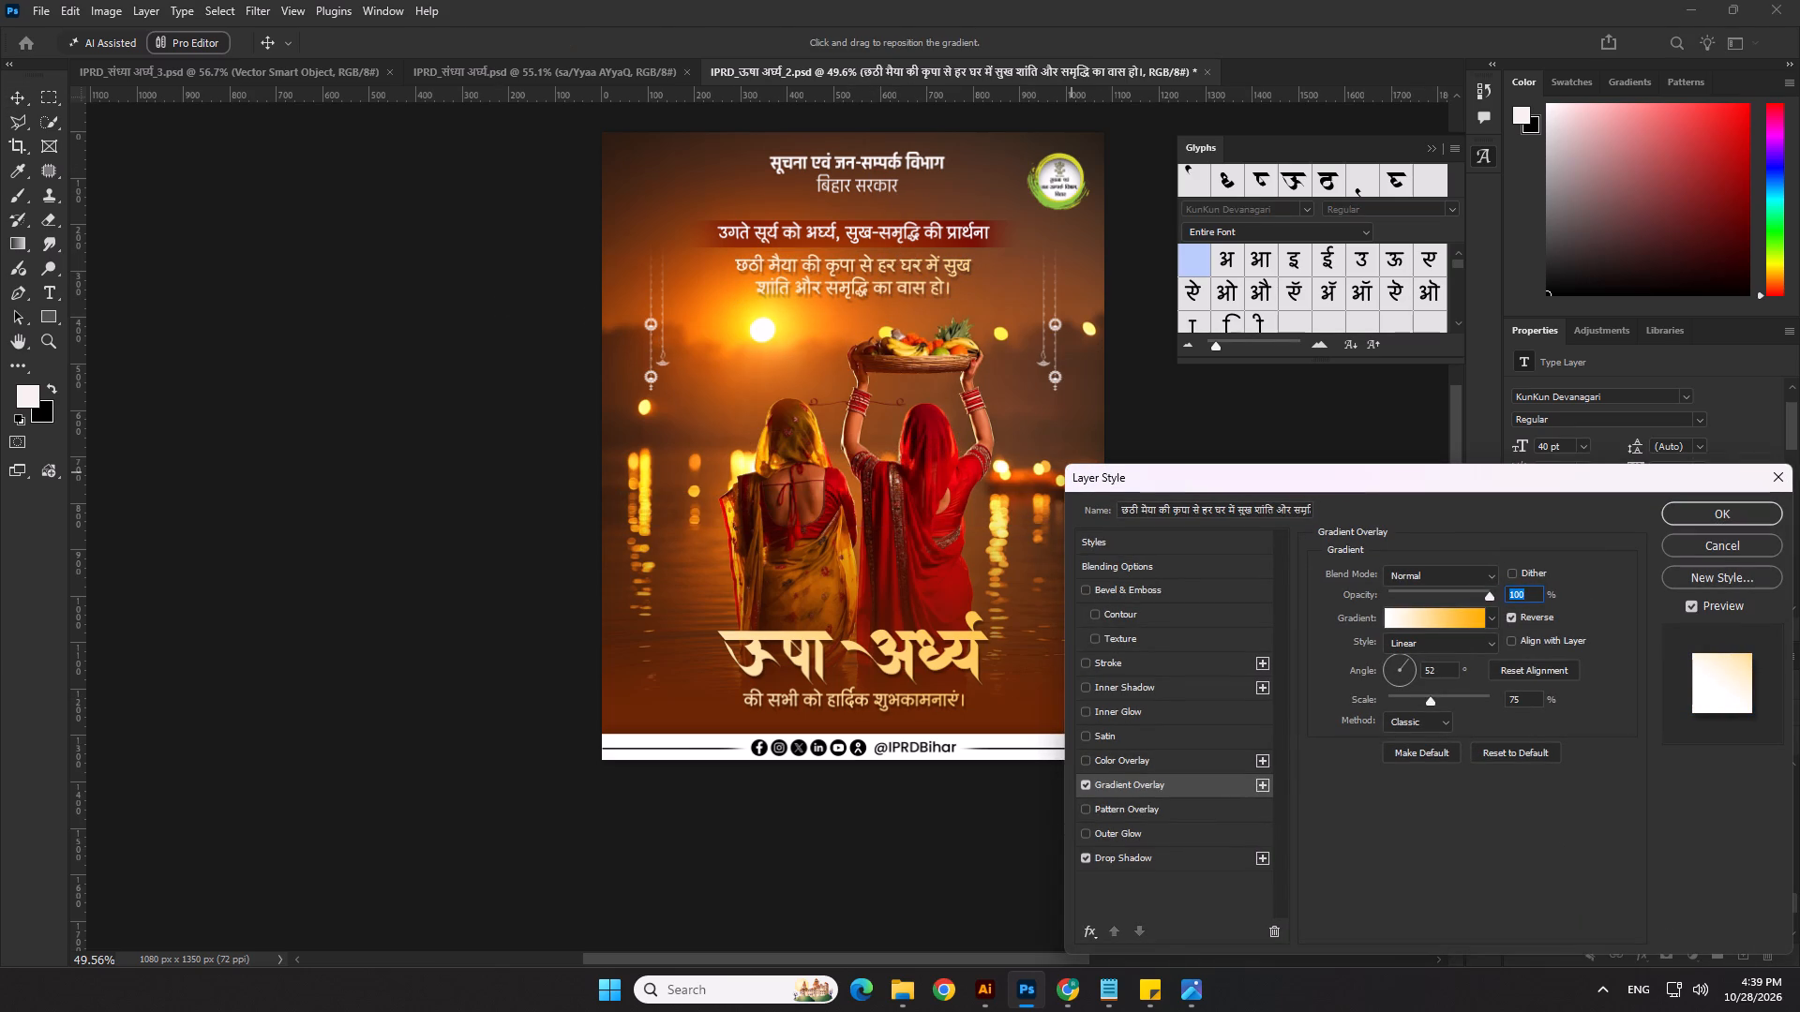
{"action": "left_click", "coordinate": [1161, 857]}
{"action": "left_click", "coordinate": [1394, 662]}
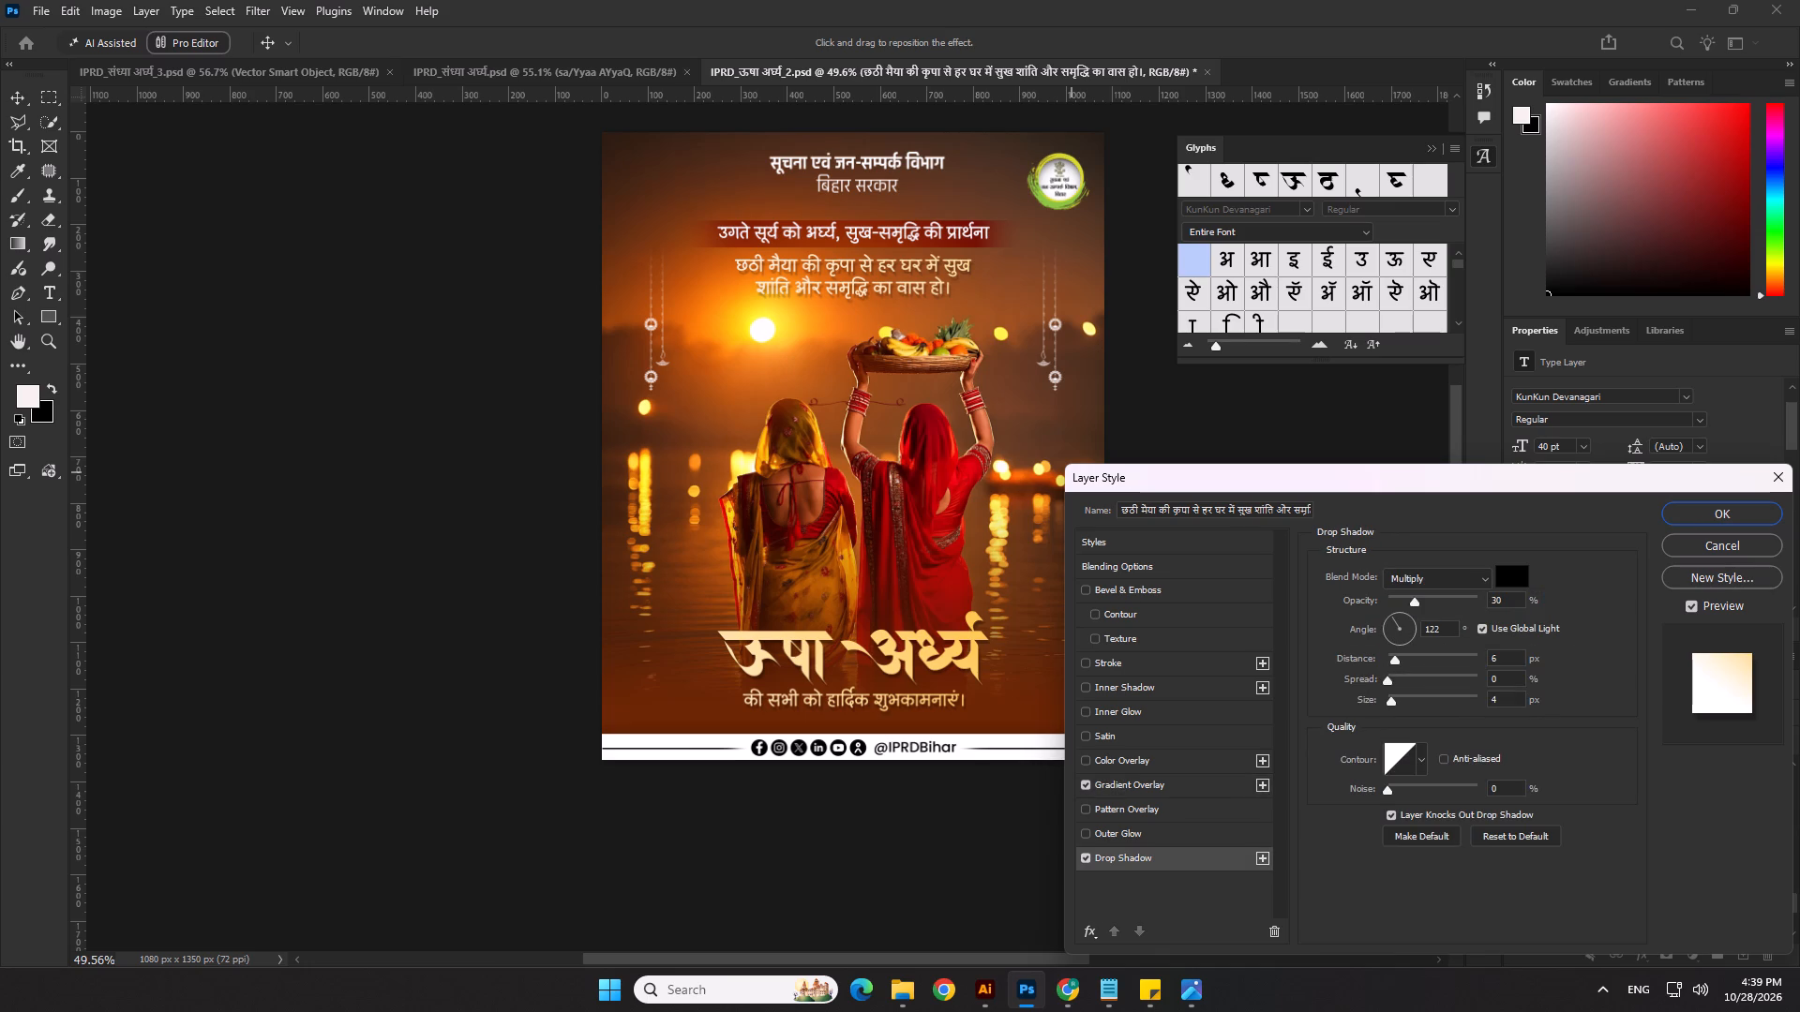
{"action": "left_click", "coordinate": [1700, 519]}
{"action": "scroll", "coordinate": [950, 538], "scroll_direction": "down", "scroll_amount": 5}
{"action": "left_click", "coordinate": [1220, 497]}
{"action": "scroll", "coordinate": [1056, 415], "scroll_direction": "up", "scroll_amount": 3}
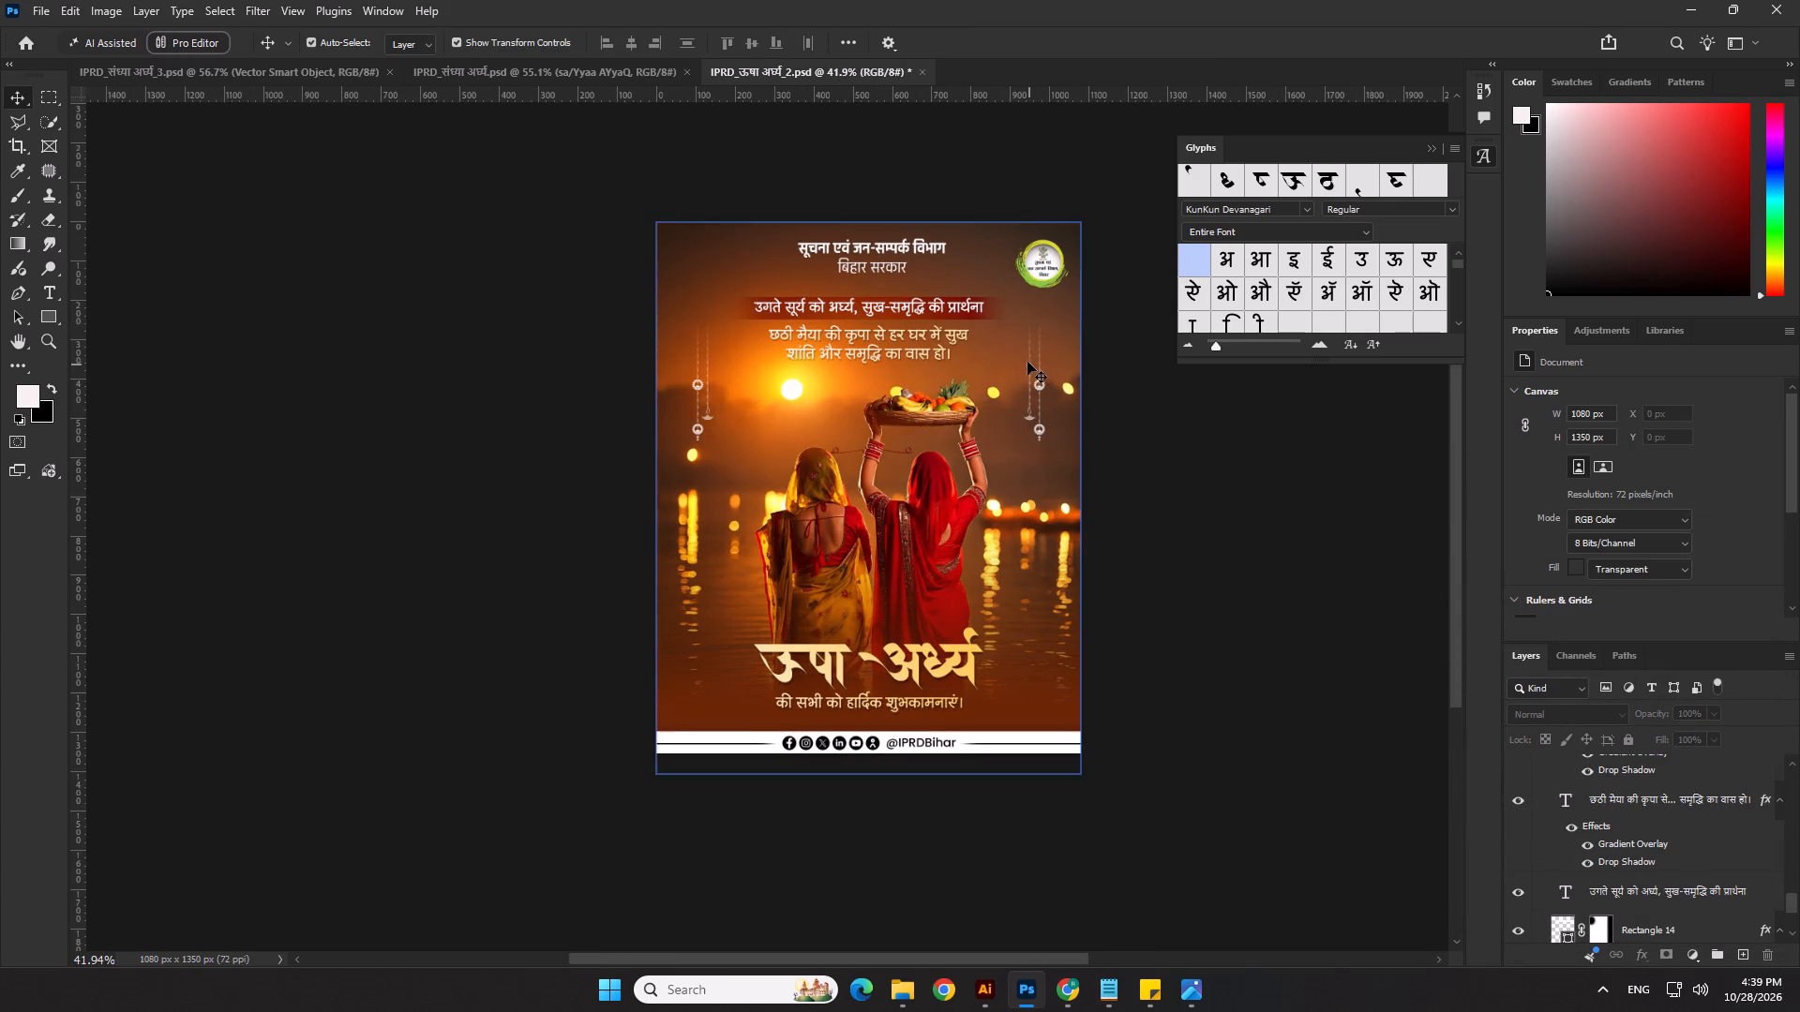
{"action": "scroll", "coordinate": [982, 330], "scroll_direction": "up", "scroll_amount": 5}
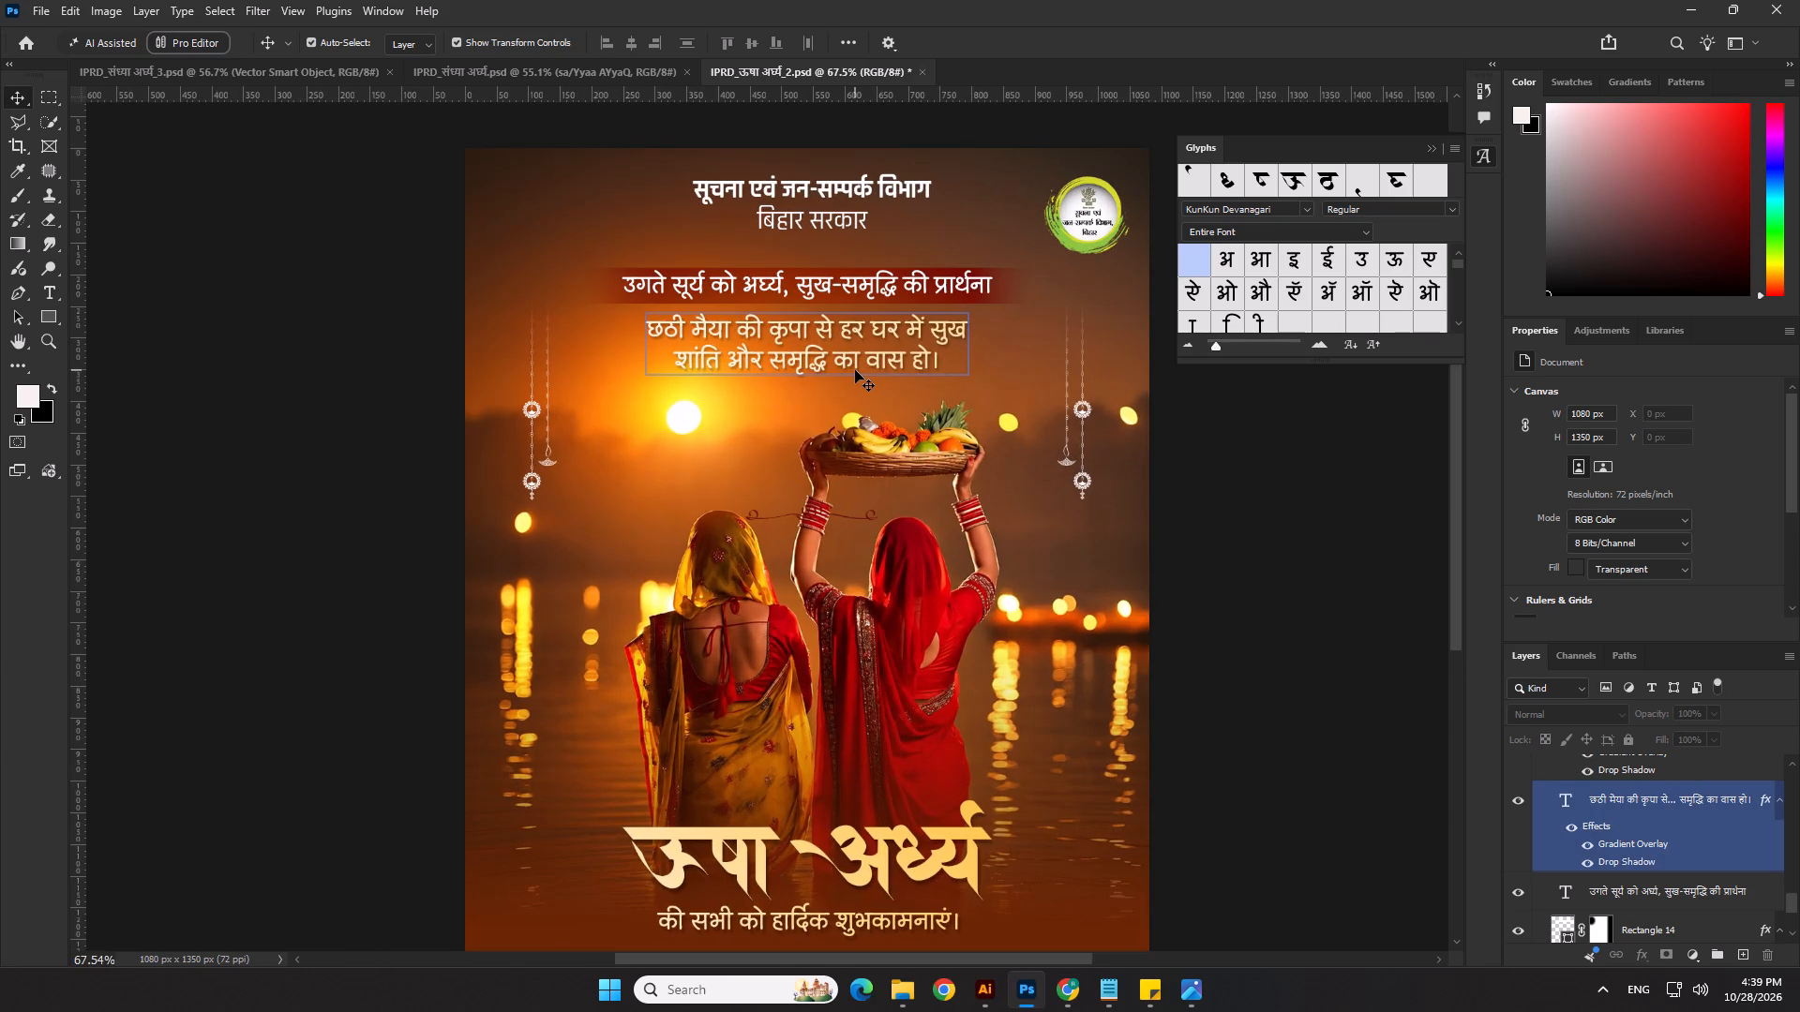
Reposition the छठी मैया text's gradient overlay further upward to make the lettering whiter.
{"action": "left_click", "coordinate": [855, 370]}
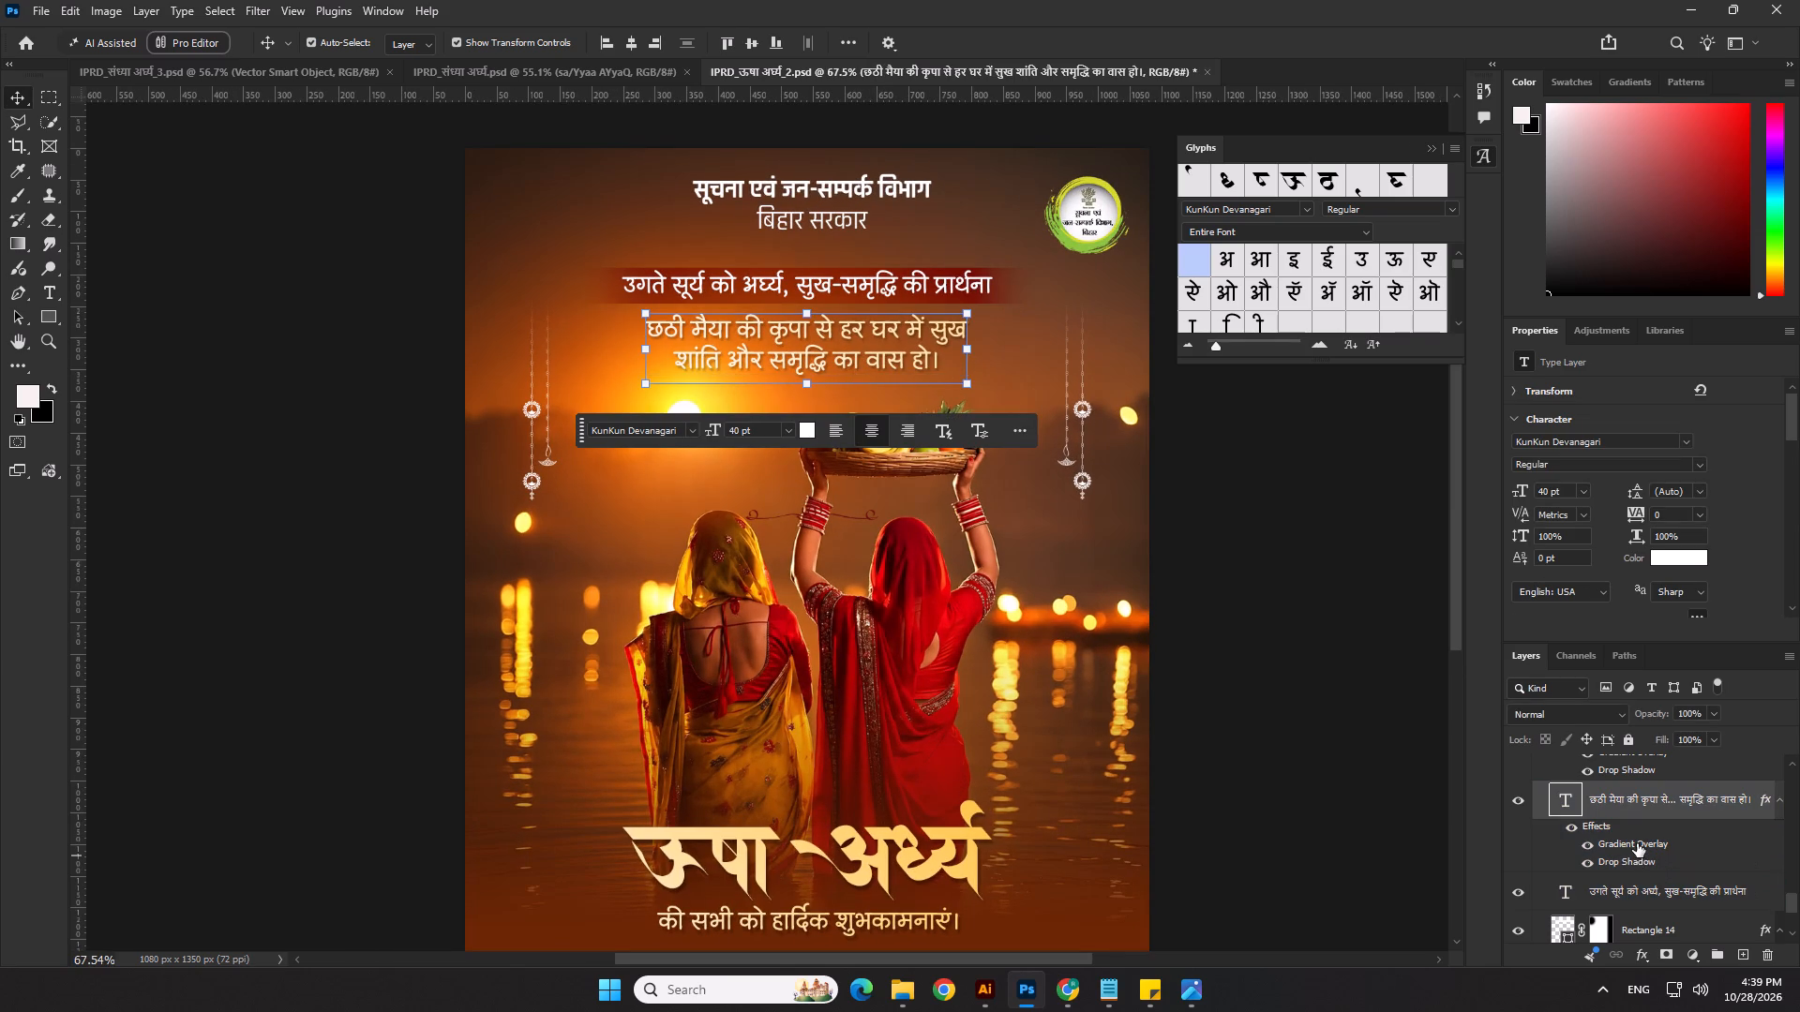
{"action": "double_click", "coordinate": [1637, 843]}
{"action": "left_click_drag", "start_coordinate": [877, 372], "coordinate": [879, 308]}
{"action": "left_click_drag", "start_coordinate": [885, 367], "coordinate": [898, 322]}
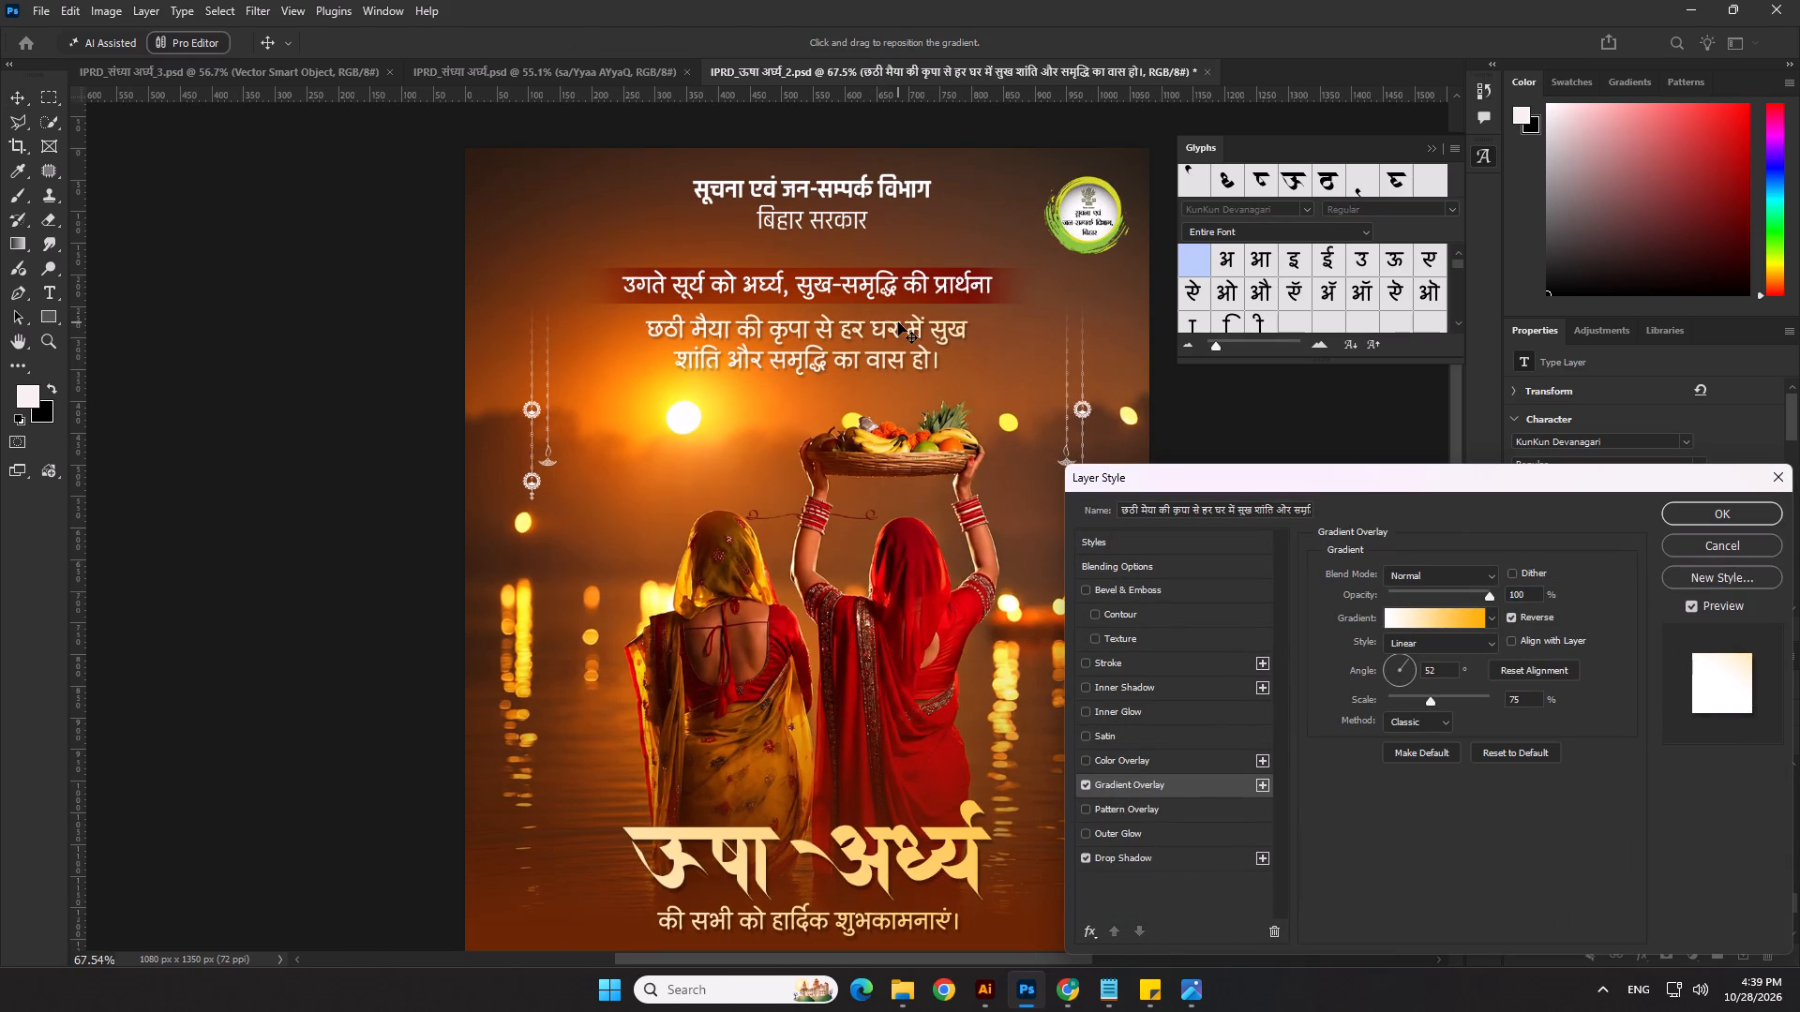
{"action": "left_click_drag", "start_coordinate": [898, 322], "coordinate": [830, 266]}
{"action": "left_click", "coordinate": [1744, 514]}
{"action": "left_click", "coordinate": [1339, 677]}
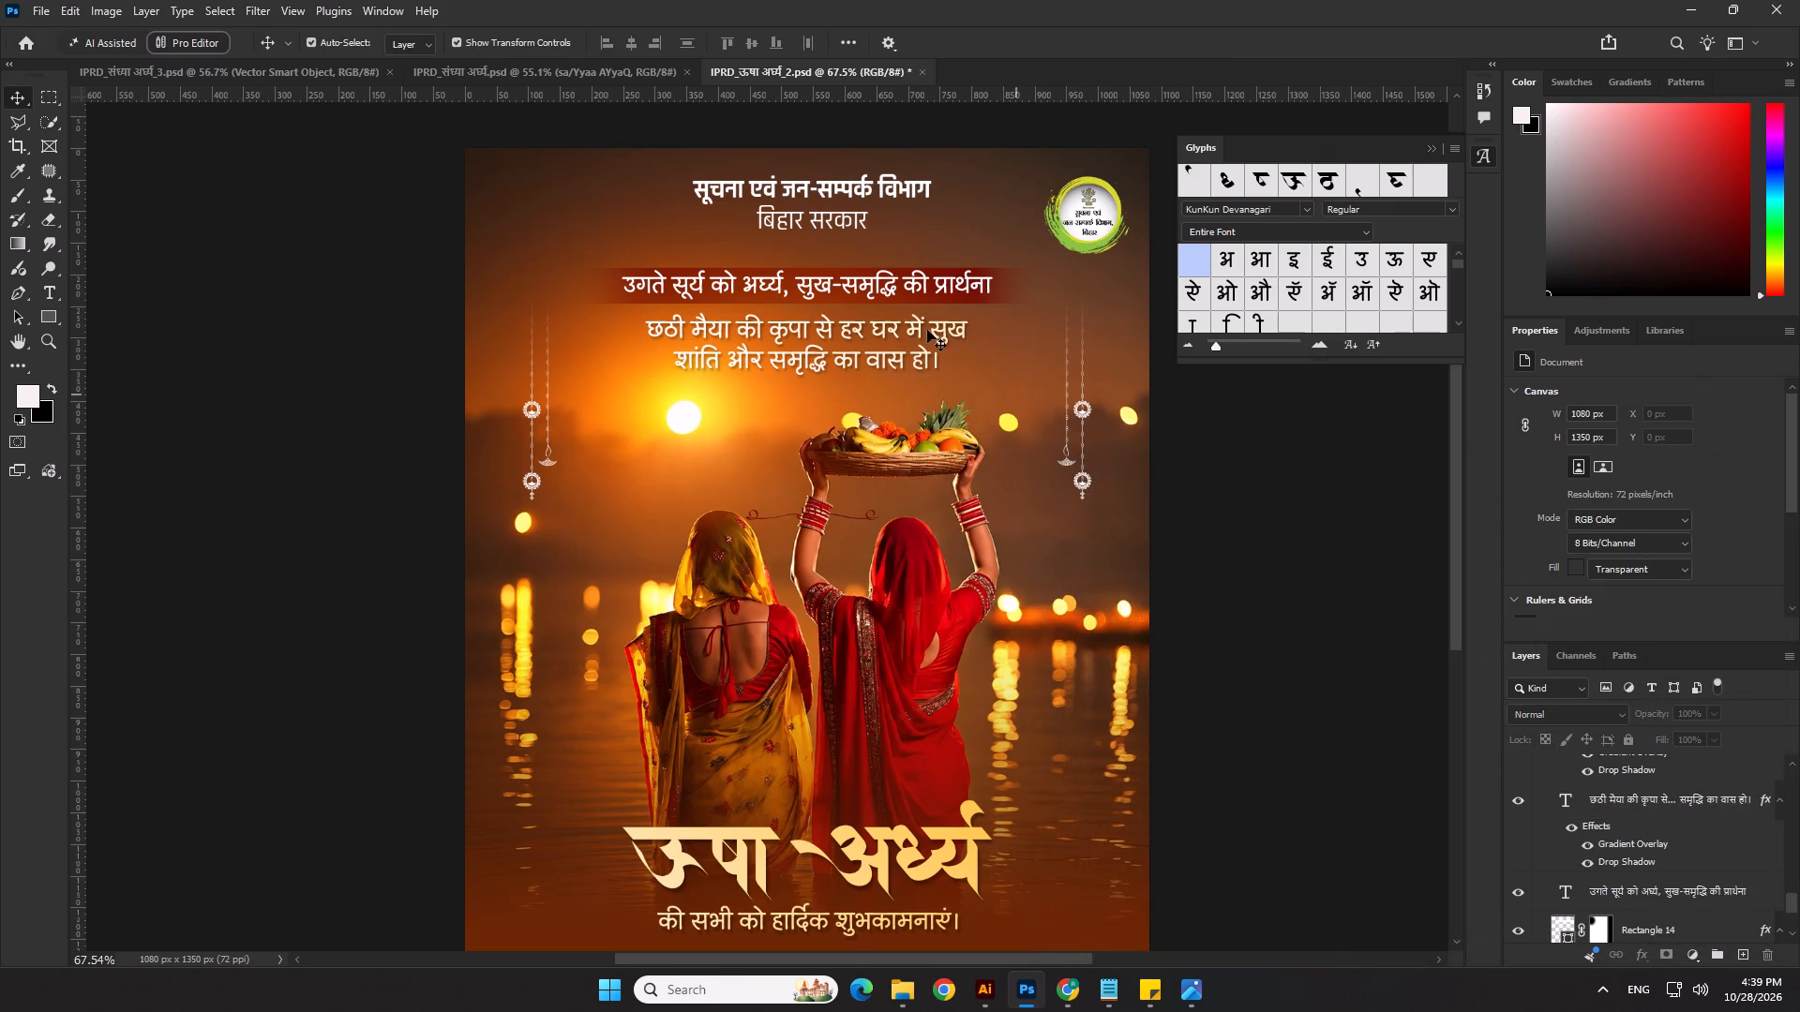
Give the उगते सूर्य को अर्घ्य line the gold gradient and drop shadow from a pasted शुभकामनाएं text copy, and delete the copy.
{"action": "scroll", "coordinate": [967, 283], "scroll_direction": "up", "scroll_amount": 1}
{"action": "left_click", "coordinate": [967, 283]}
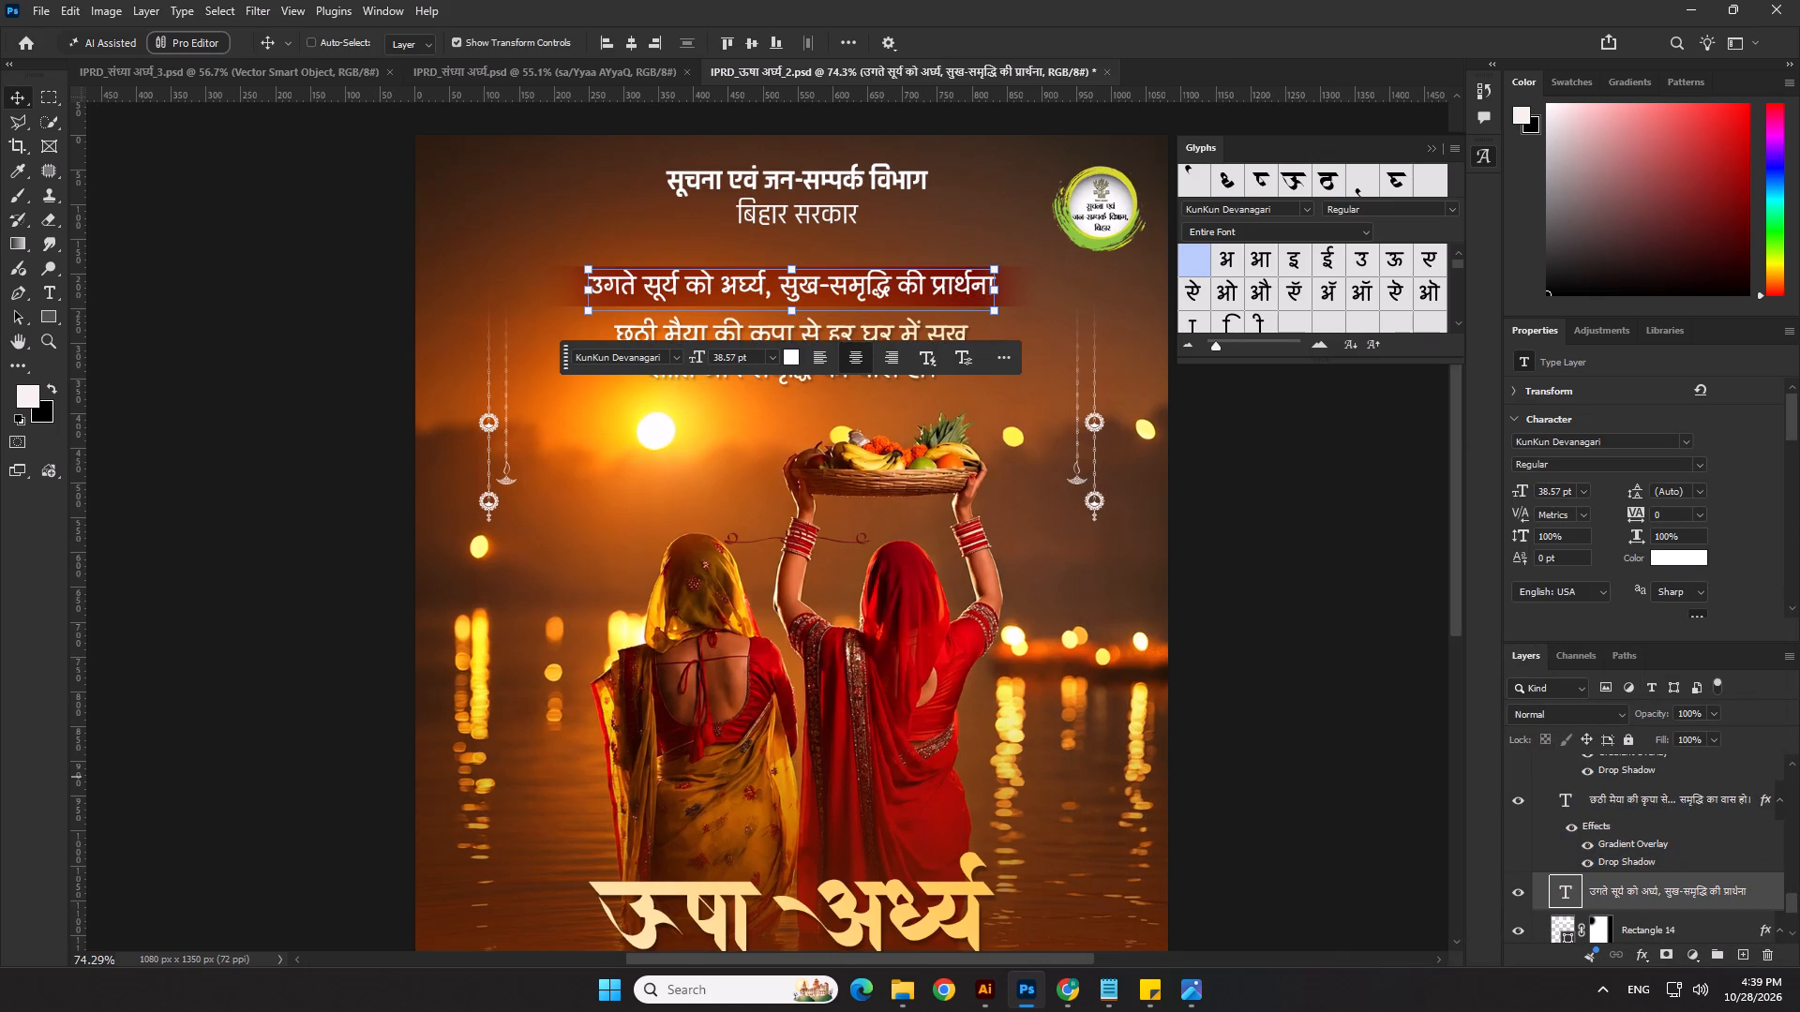
{"action": "key", "text": "ctrl+v"}
{"action": "scroll", "coordinate": [1611, 870], "scroll_direction": "down", "scroll_amount": 1}
{"action": "left_click_drag", "start_coordinate": [1605, 874], "coordinate": [1613, 931]}
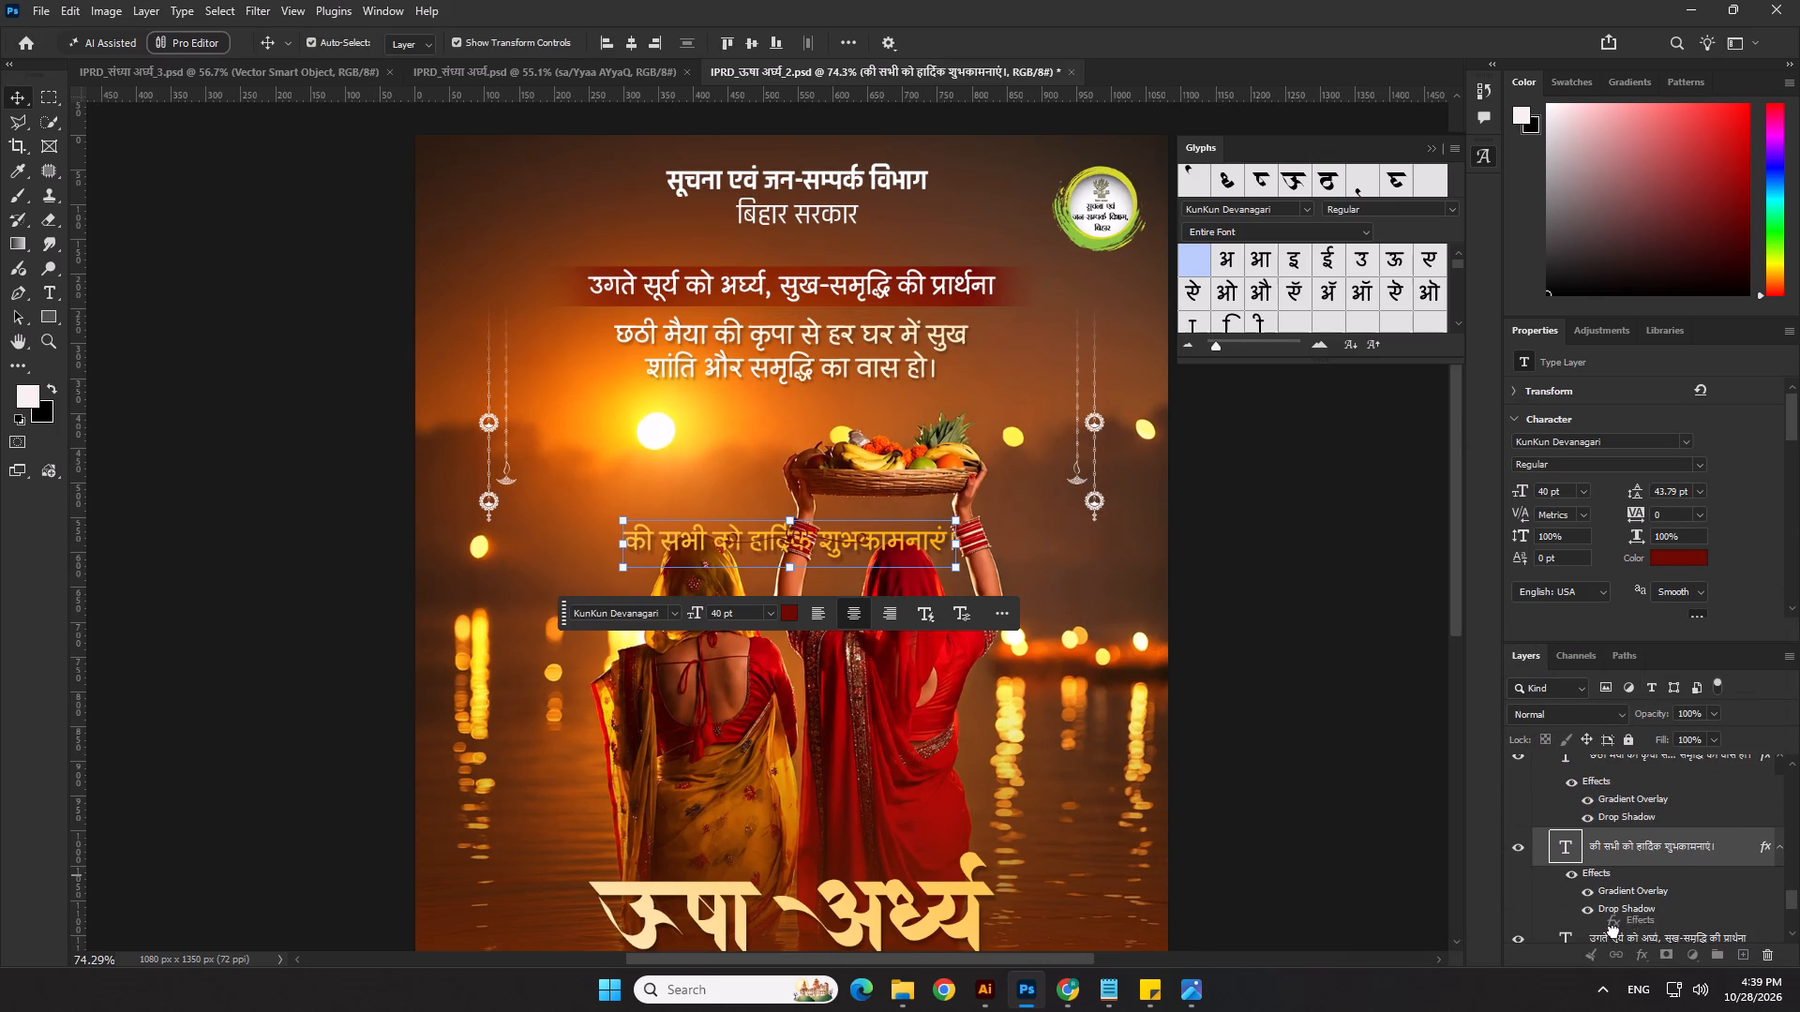
{"action": "left_click_drag", "start_coordinate": [1613, 931], "coordinate": [1613, 941]}
{"action": "left_click", "coordinate": [1629, 856]}
{"action": "key", "text": "Delete"}
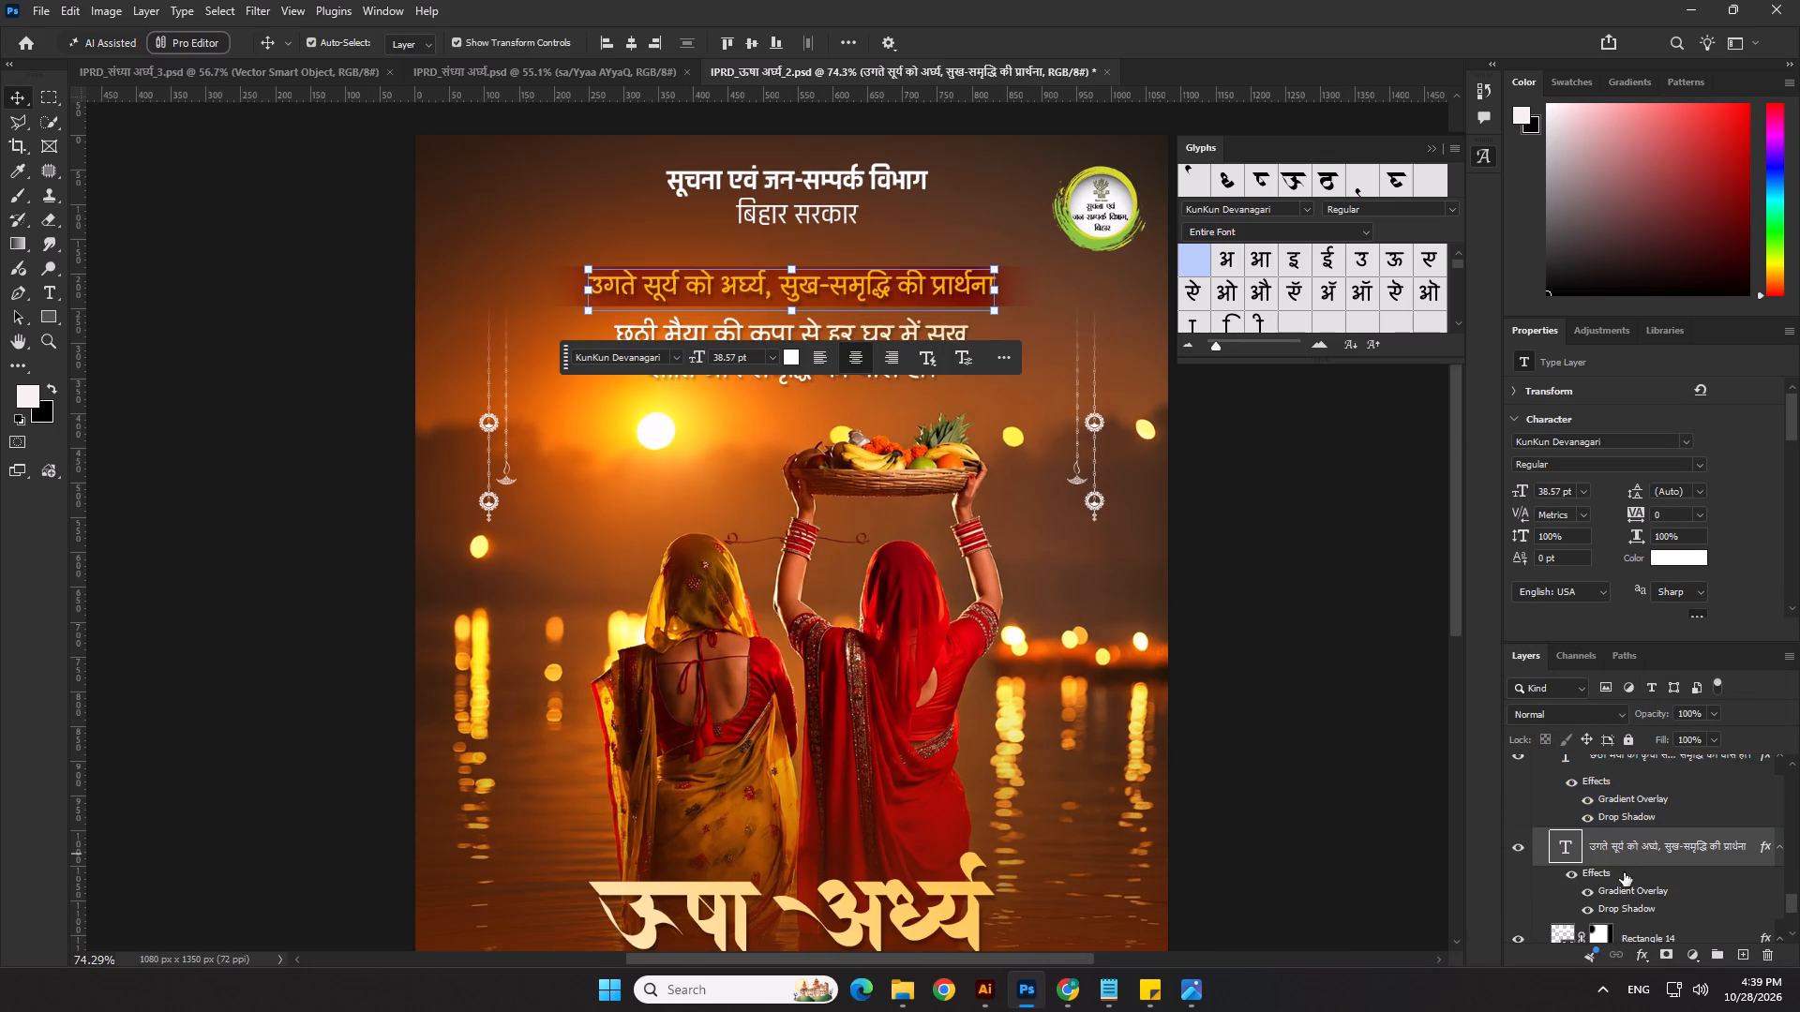
Reposition the gradient overlay on the उगते सूर्य को अर्घ्य line so its lettering is mostly white with a faint gold tint.
{"action": "double_click", "coordinate": [1625, 895]}
{"action": "left_click_drag", "start_coordinate": [826, 291], "coordinate": [817, 208]}
{"action": "left_click_drag", "start_coordinate": [824, 305], "coordinate": [828, 201]}
{"action": "left_click_drag", "start_coordinate": [833, 296], "coordinate": [831, 201]}
{"action": "left_click_drag", "start_coordinate": [834, 304], "coordinate": [832, 195]}
{"action": "left_click_drag", "start_coordinate": [841, 294], "coordinate": [835, 197]}
{"action": "left_click_drag", "start_coordinate": [849, 305], "coordinate": [847, 219]}
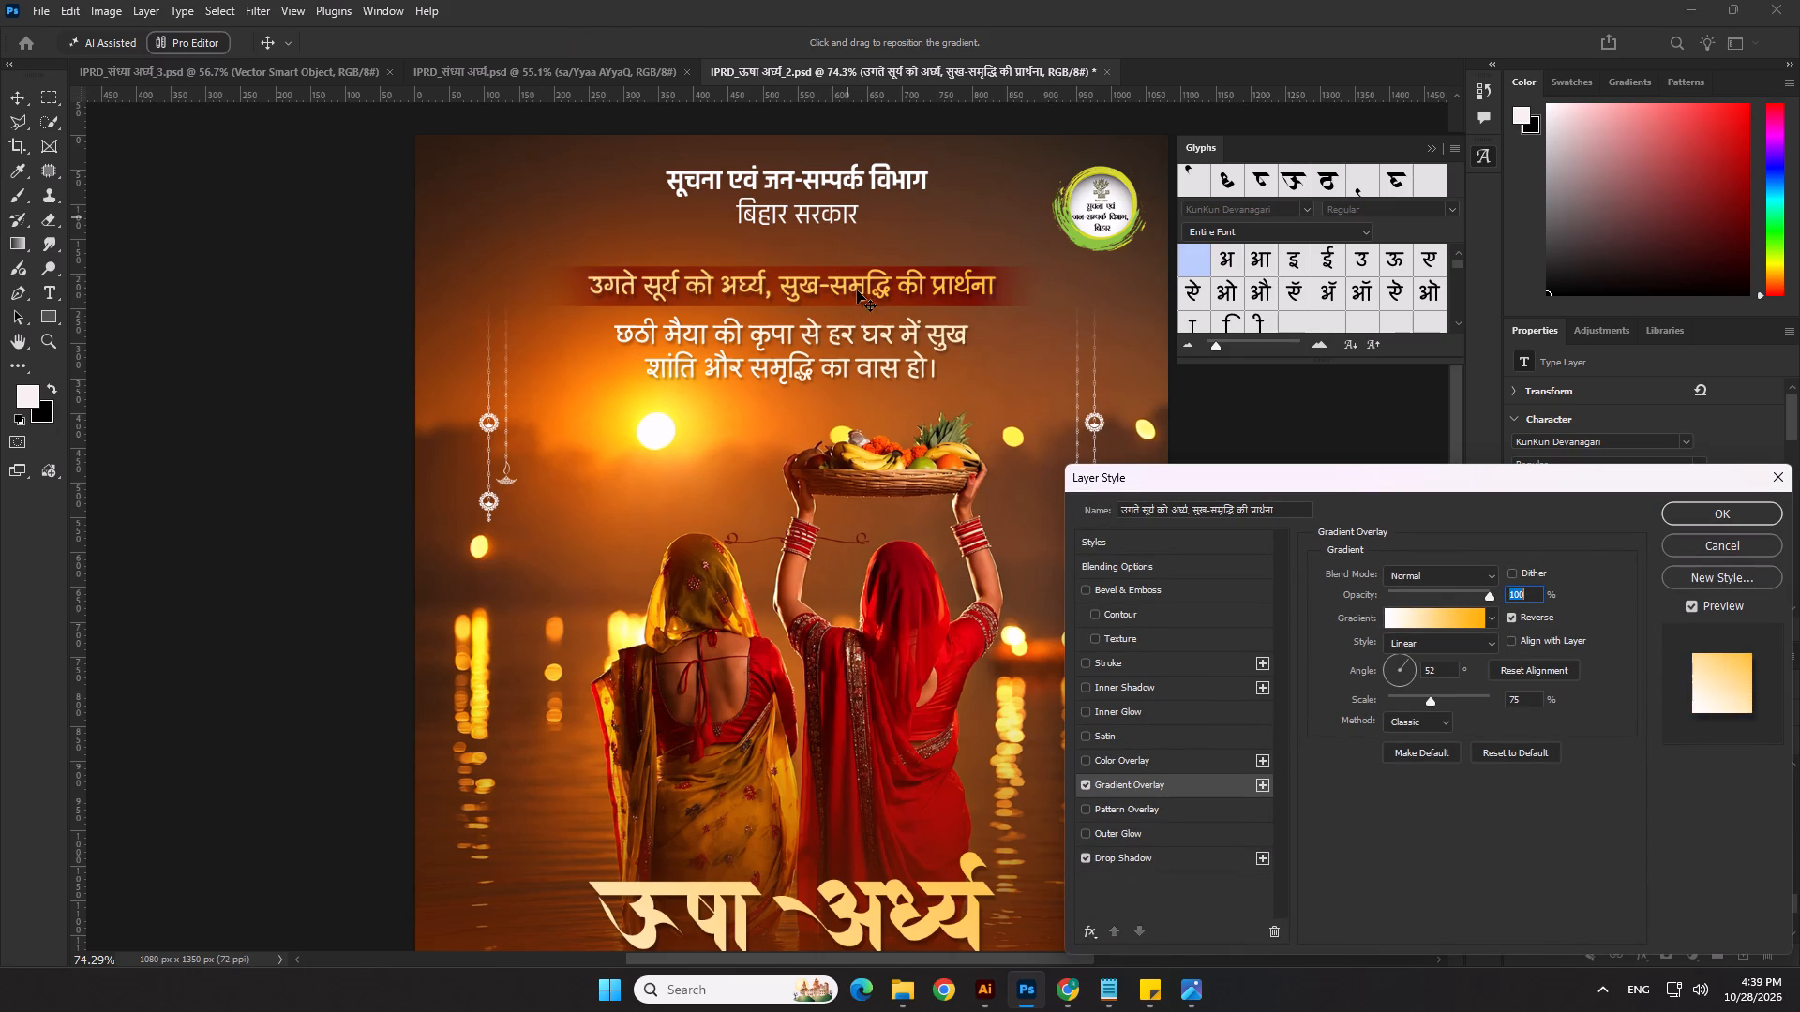
{"action": "left_click_drag", "start_coordinate": [857, 318], "coordinate": [862, 216]}
{"action": "left_click_drag", "start_coordinate": [874, 286], "coordinate": [874, 206]}
{"action": "left_click_drag", "start_coordinate": [873, 287], "coordinate": [884, 204]}
{"action": "left_click_drag", "start_coordinate": [891, 278], "coordinate": [952, 220]}
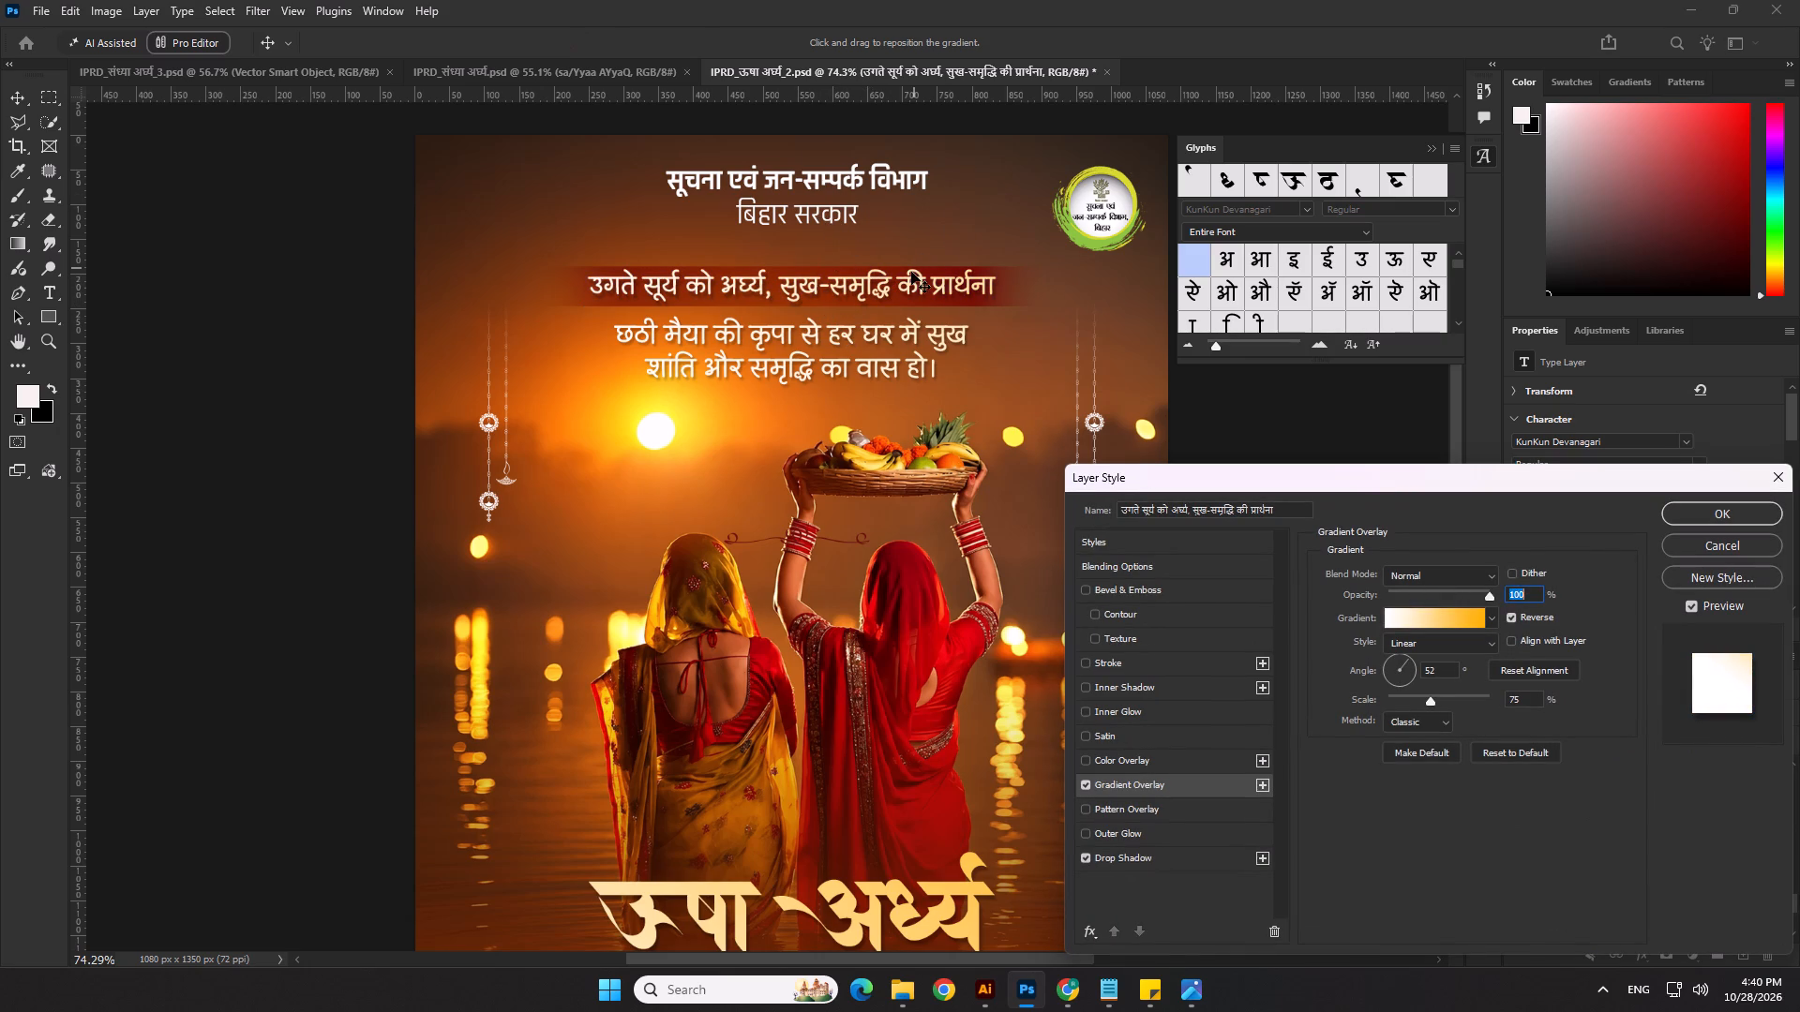
{"action": "left_click_drag", "start_coordinate": [911, 275], "coordinate": [924, 267]}
{"action": "left_click_drag", "start_coordinate": [924, 267], "coordinate": [943, 267]}
{"action": "left_click_drag", "start_coordinate": [932, 267], "coordinate": [913, 270]}
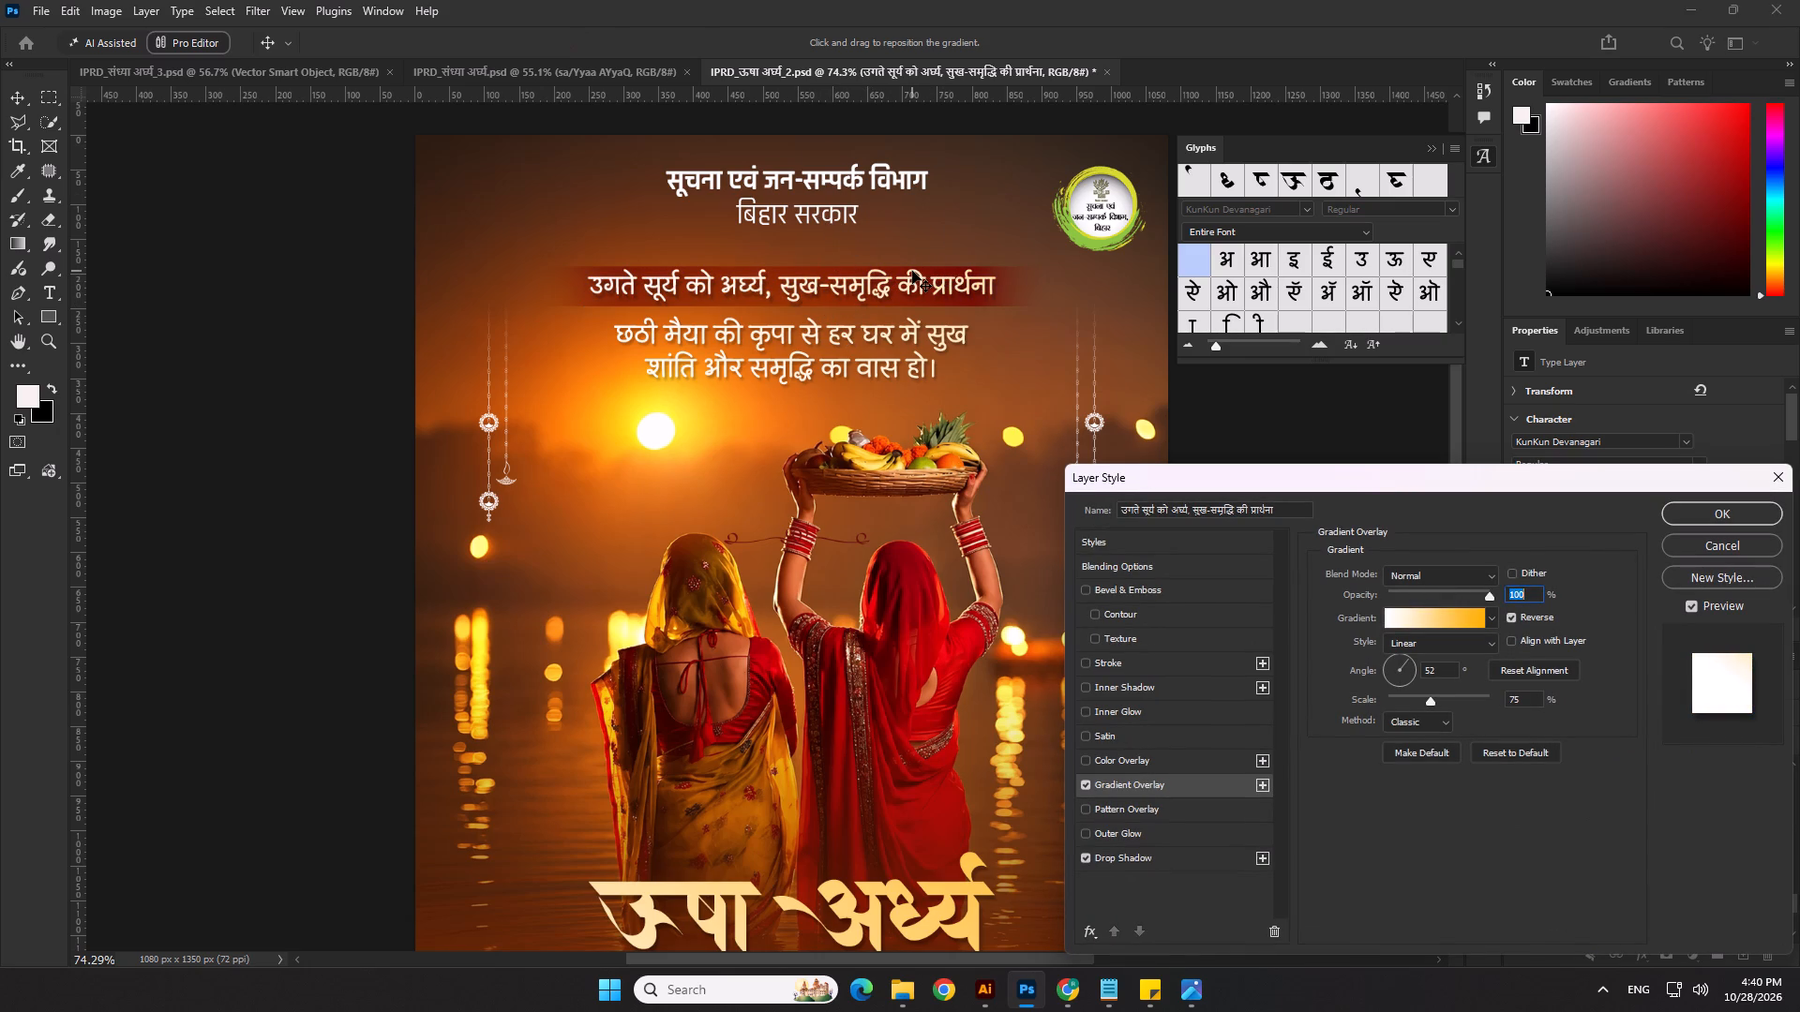
{"action": "left_click_drag", "start_coordinate": [912, 271], "coordinate": [911, 252]}
{"action": "left_click", "coordinate": [901, 288]}
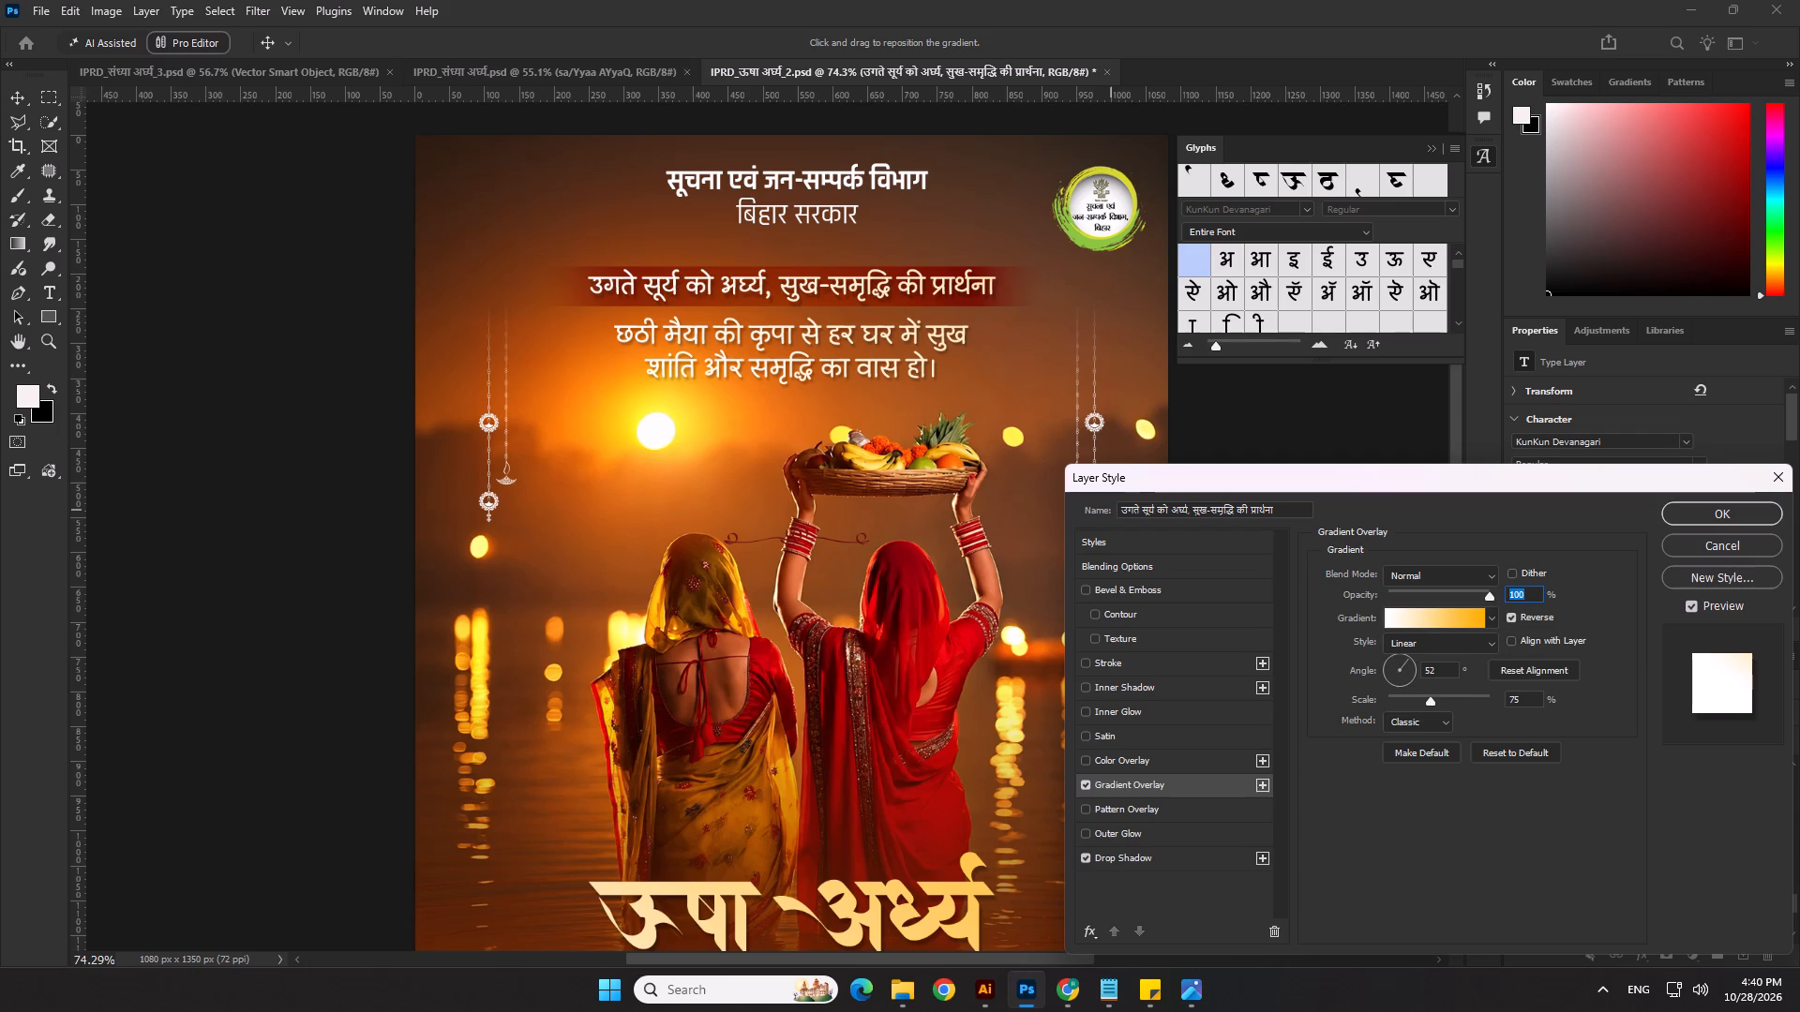
Set the उगते सूर्य को अर्घ्य line's drop shadow to distance 4 px and size 3 px.
{"action": "left_click", "coordinate": [1181, 858]}
{"action": "left_click_drag", "start_coordinate": [1502, 655], "coordinate": [1470, 652]}
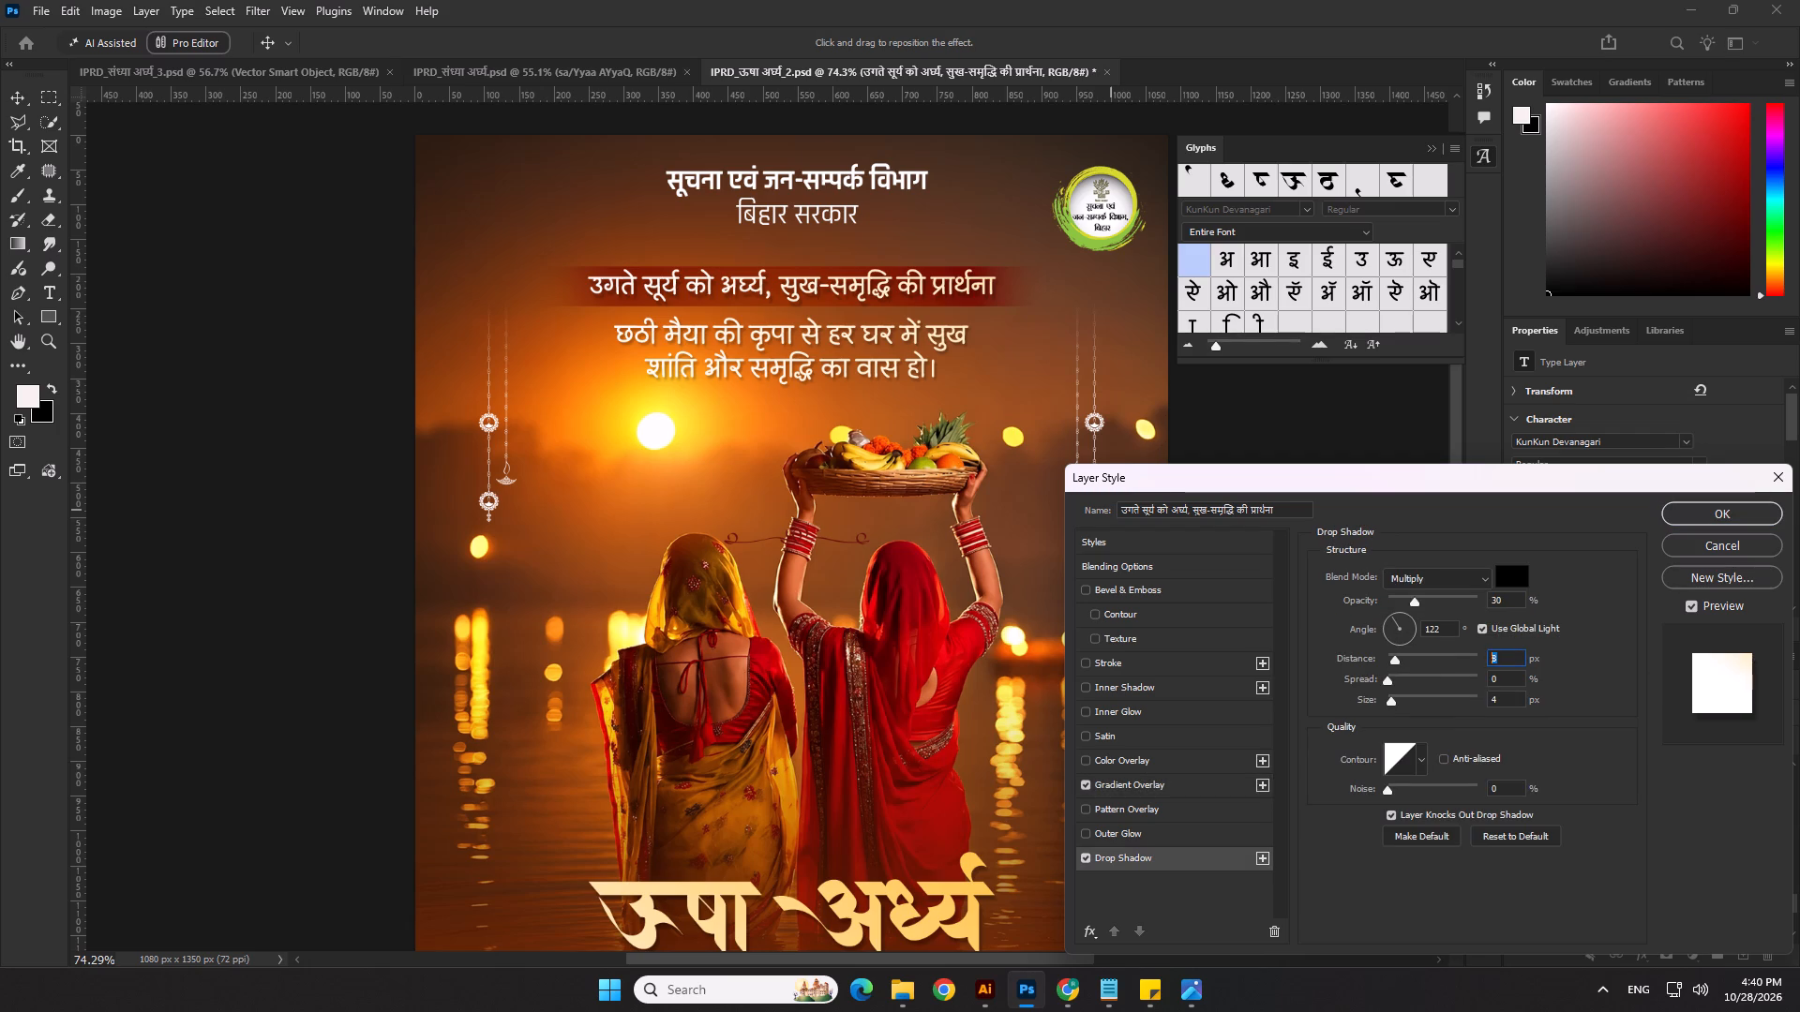
{"action": "key", "text": "4"}
{"action": "left_click_drag", "start_coordinate": [1507, 702], "coordinate": [1417, 719]}
{"action": "key", "text": "3"}
{"action": "left_click", "coordinate": [1688, 509]}
{"action": "left_click", "coordinate": [1370, 575]}
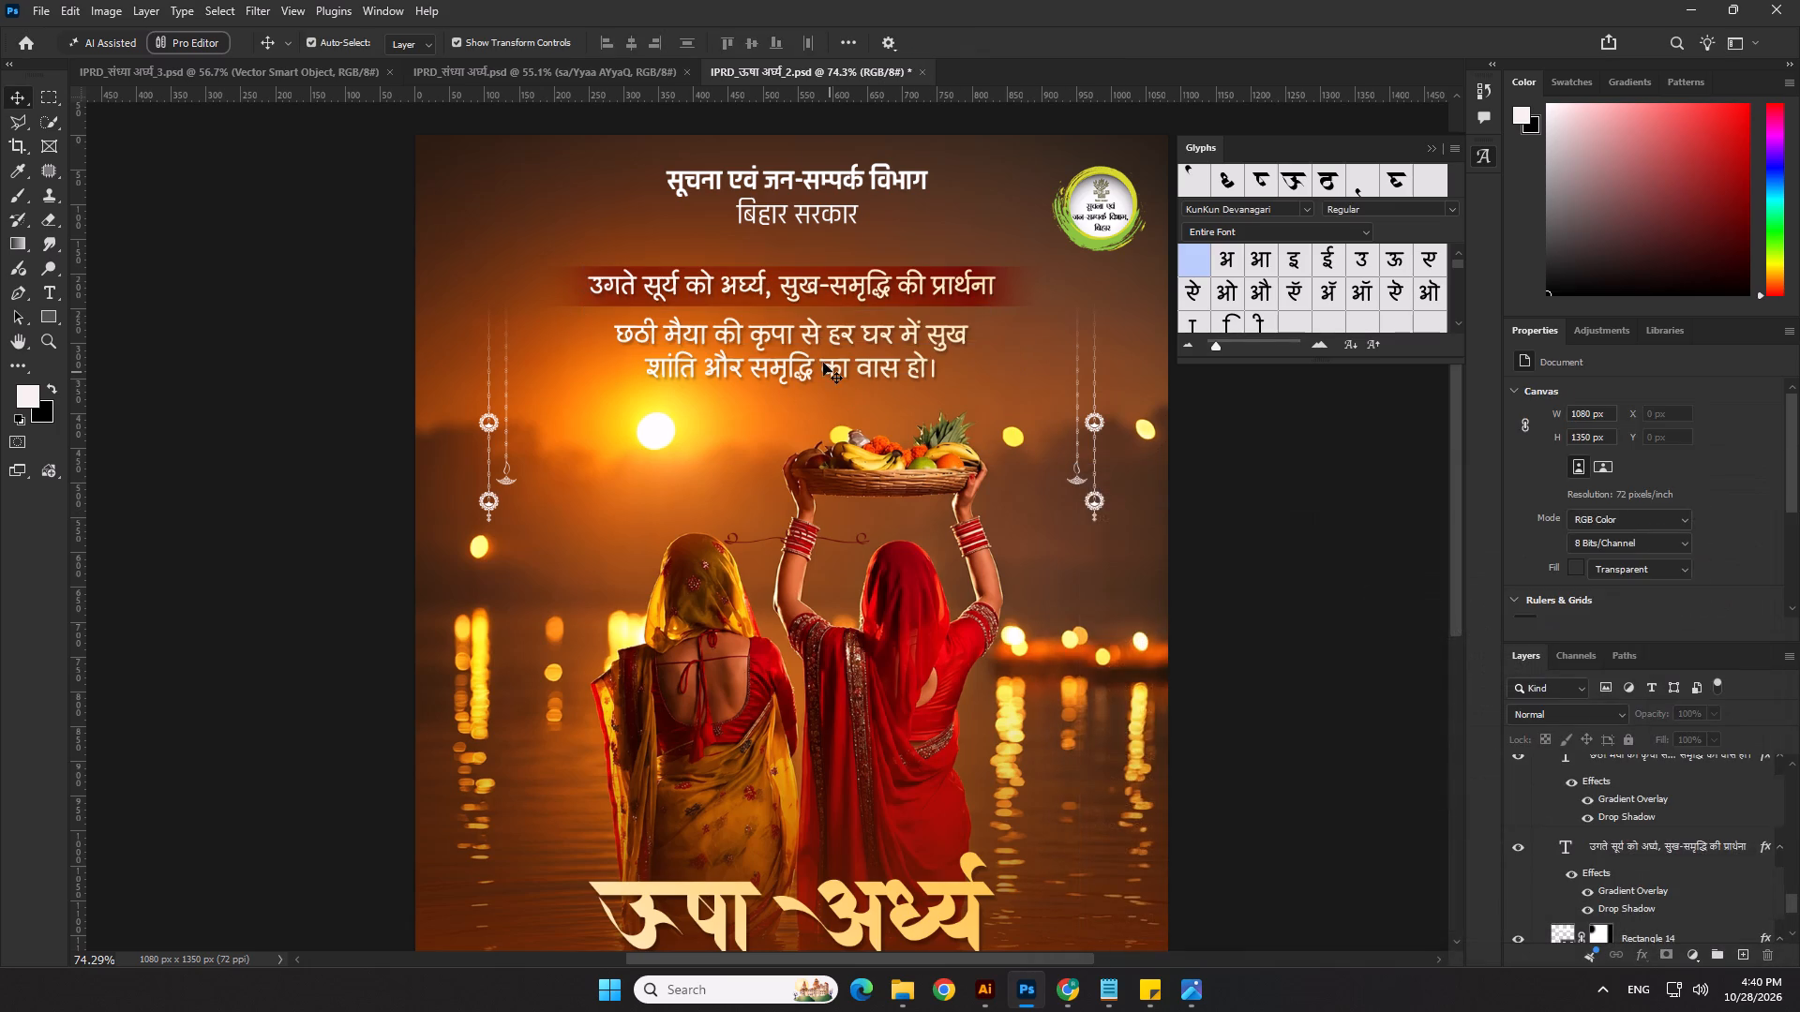
Set the छठी मैया text's drop shadow to distance 4 px and size 3 px.
{"action": "left_click", "coordinate": [823, 363]}
{"action": "double_click", "coordinate": [1618, 840]}
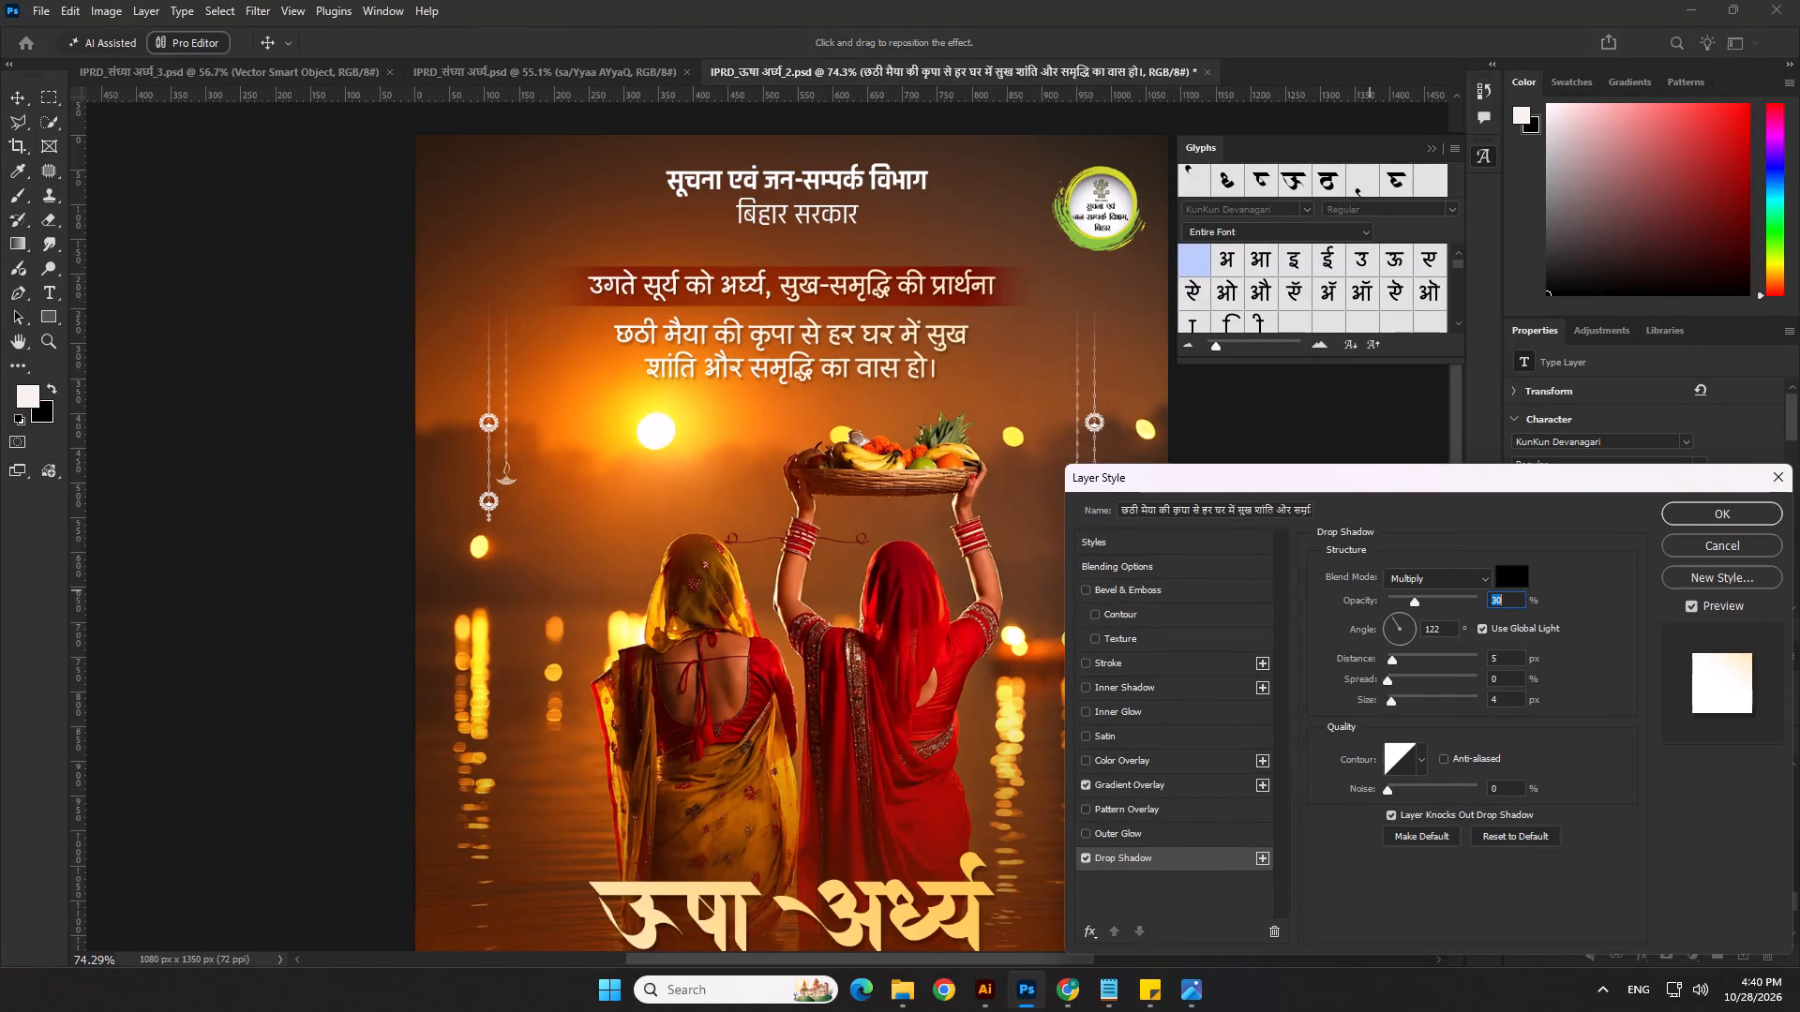
{"action": "left_click_drag", "start_coordinate": [1503, 657], "coordinate": [1457, 657]}
{"action": "key", "text": "4"}
{"action": "left_click_drag", "start_coordinate": [1514, 696], "coordinate": [1509, 702]}
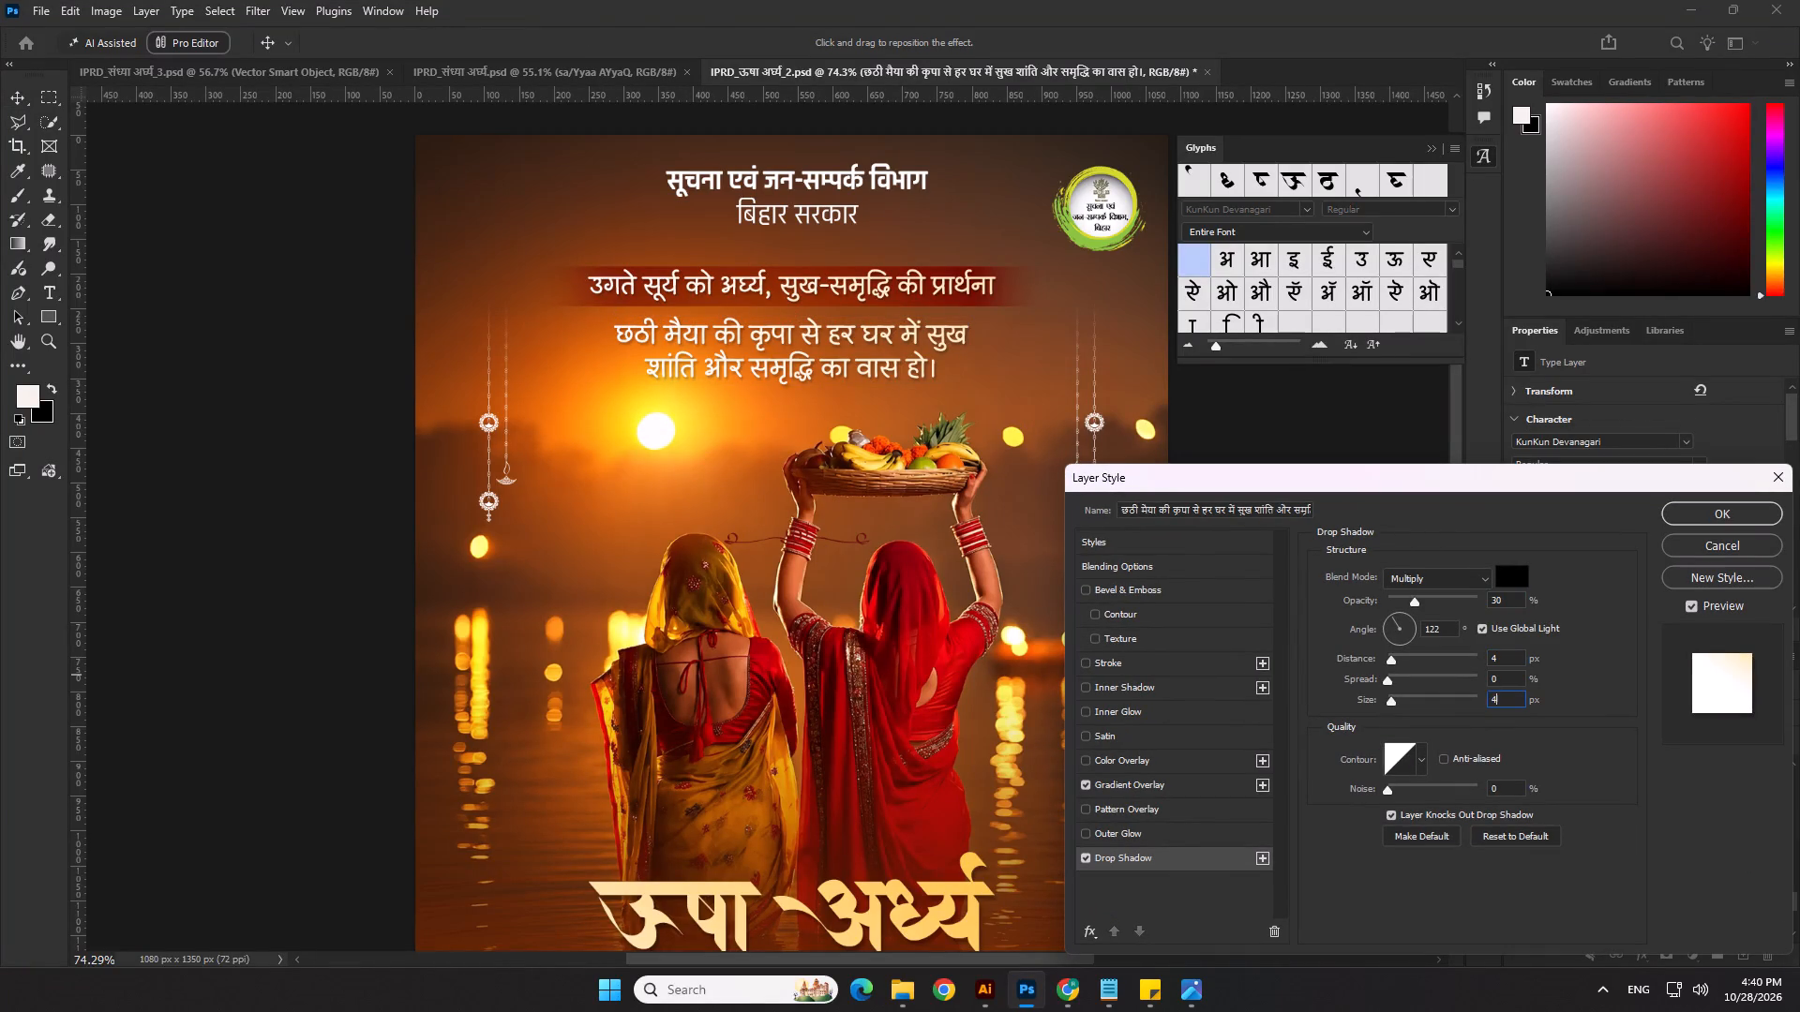
{"action": "left_click_drag", "start_coordinate": [1509, 702], "coordinate": [1293, 742]}
{"action": "key", "text": "3"}
{"action": "left_click", "coordinate": [1687, 509]}
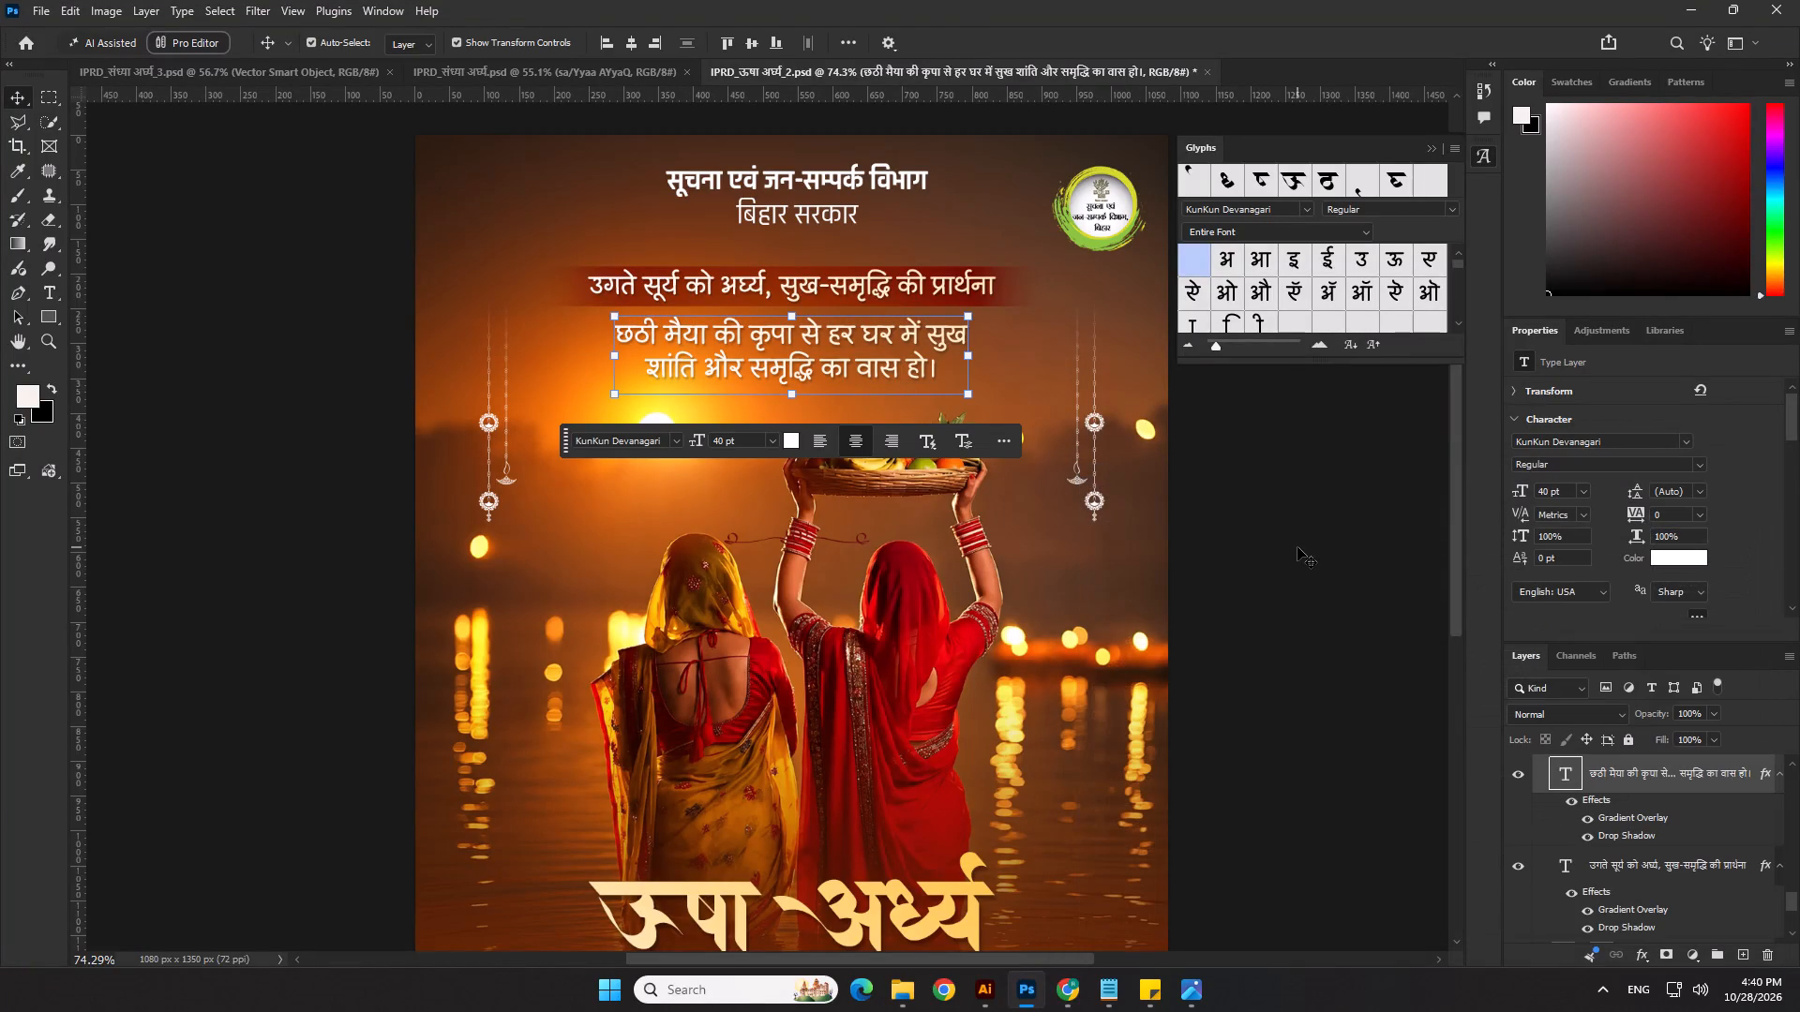
Nudge the छठी मैया text up two steps, closer to the red-banded line, and check the whole poster.
{"action": "key", "text": "Up"}
{"action": "key", "text": "Up"}
{"action": "left_click", "coordinate": [1312, 558]}
{"action": "scroll", "coordinate": [865, 480], "scroll_direction": "down", "scroll_amount": 7}
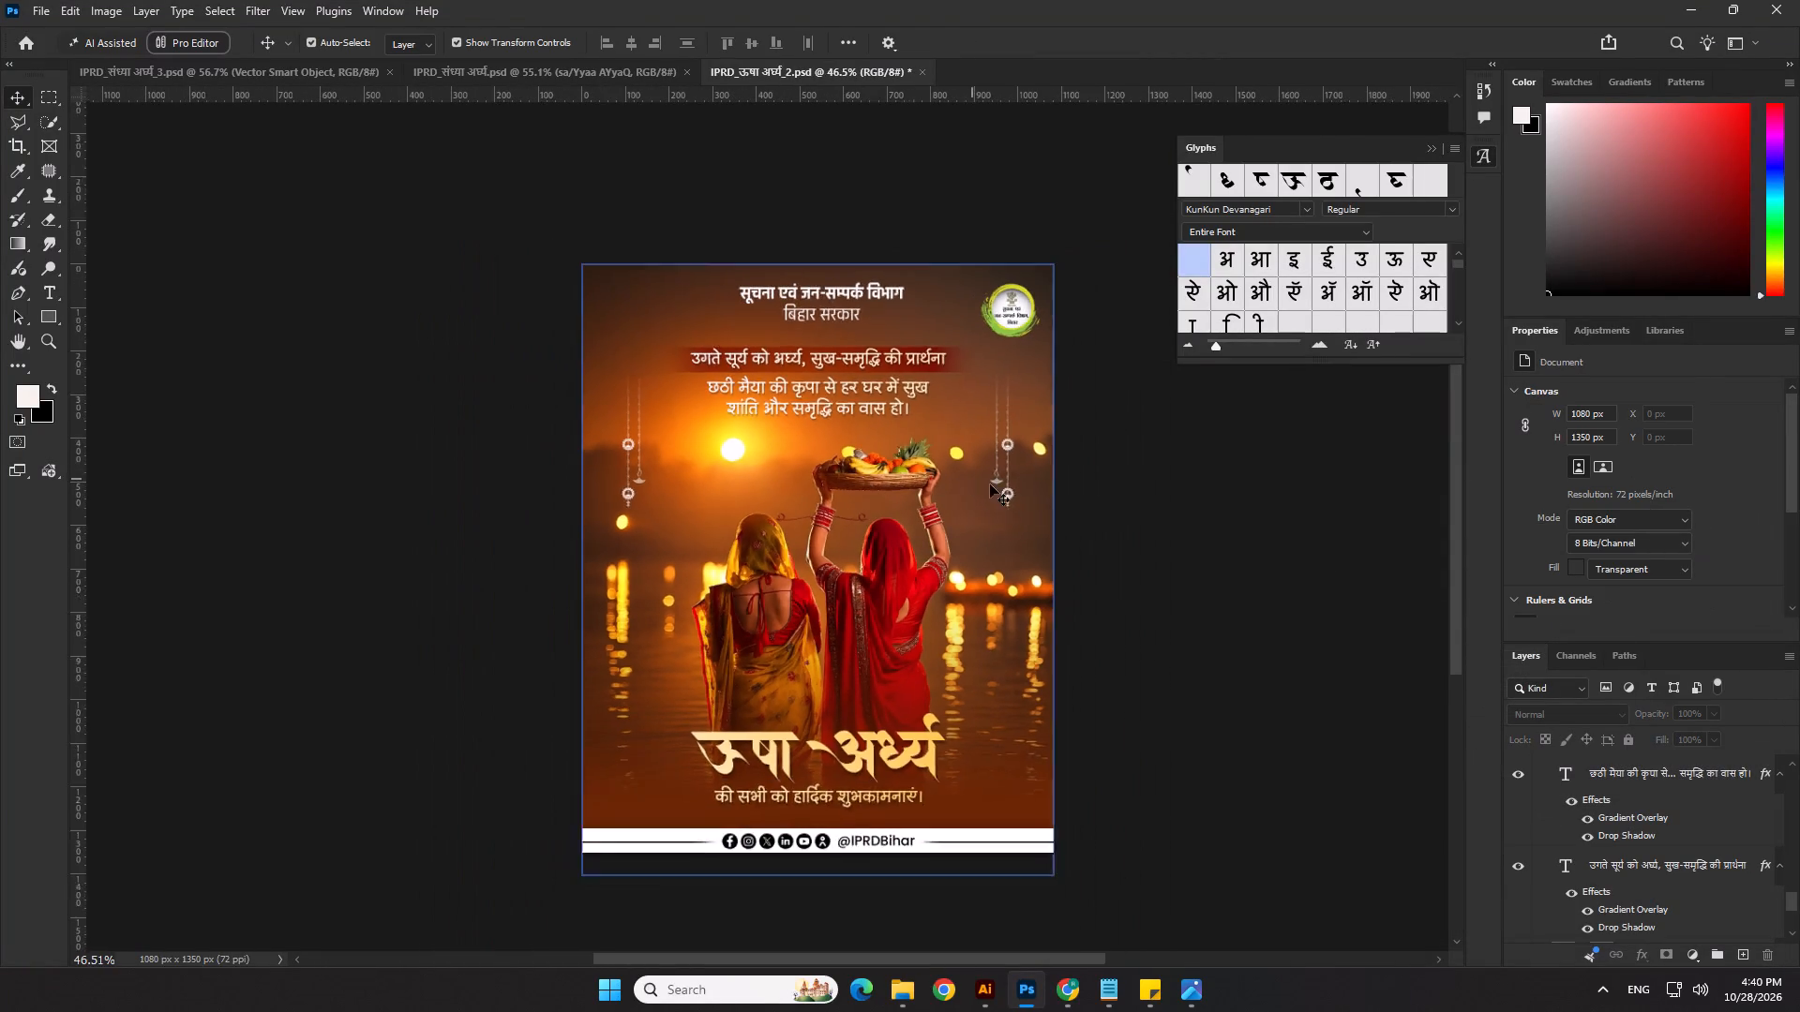
{"action": "left_click", "coordinate": [1227, 489]}
{"action": "scroll", "coordinate": [1215, 496], "scroll_direction": "down", "scroll_amount": 1}
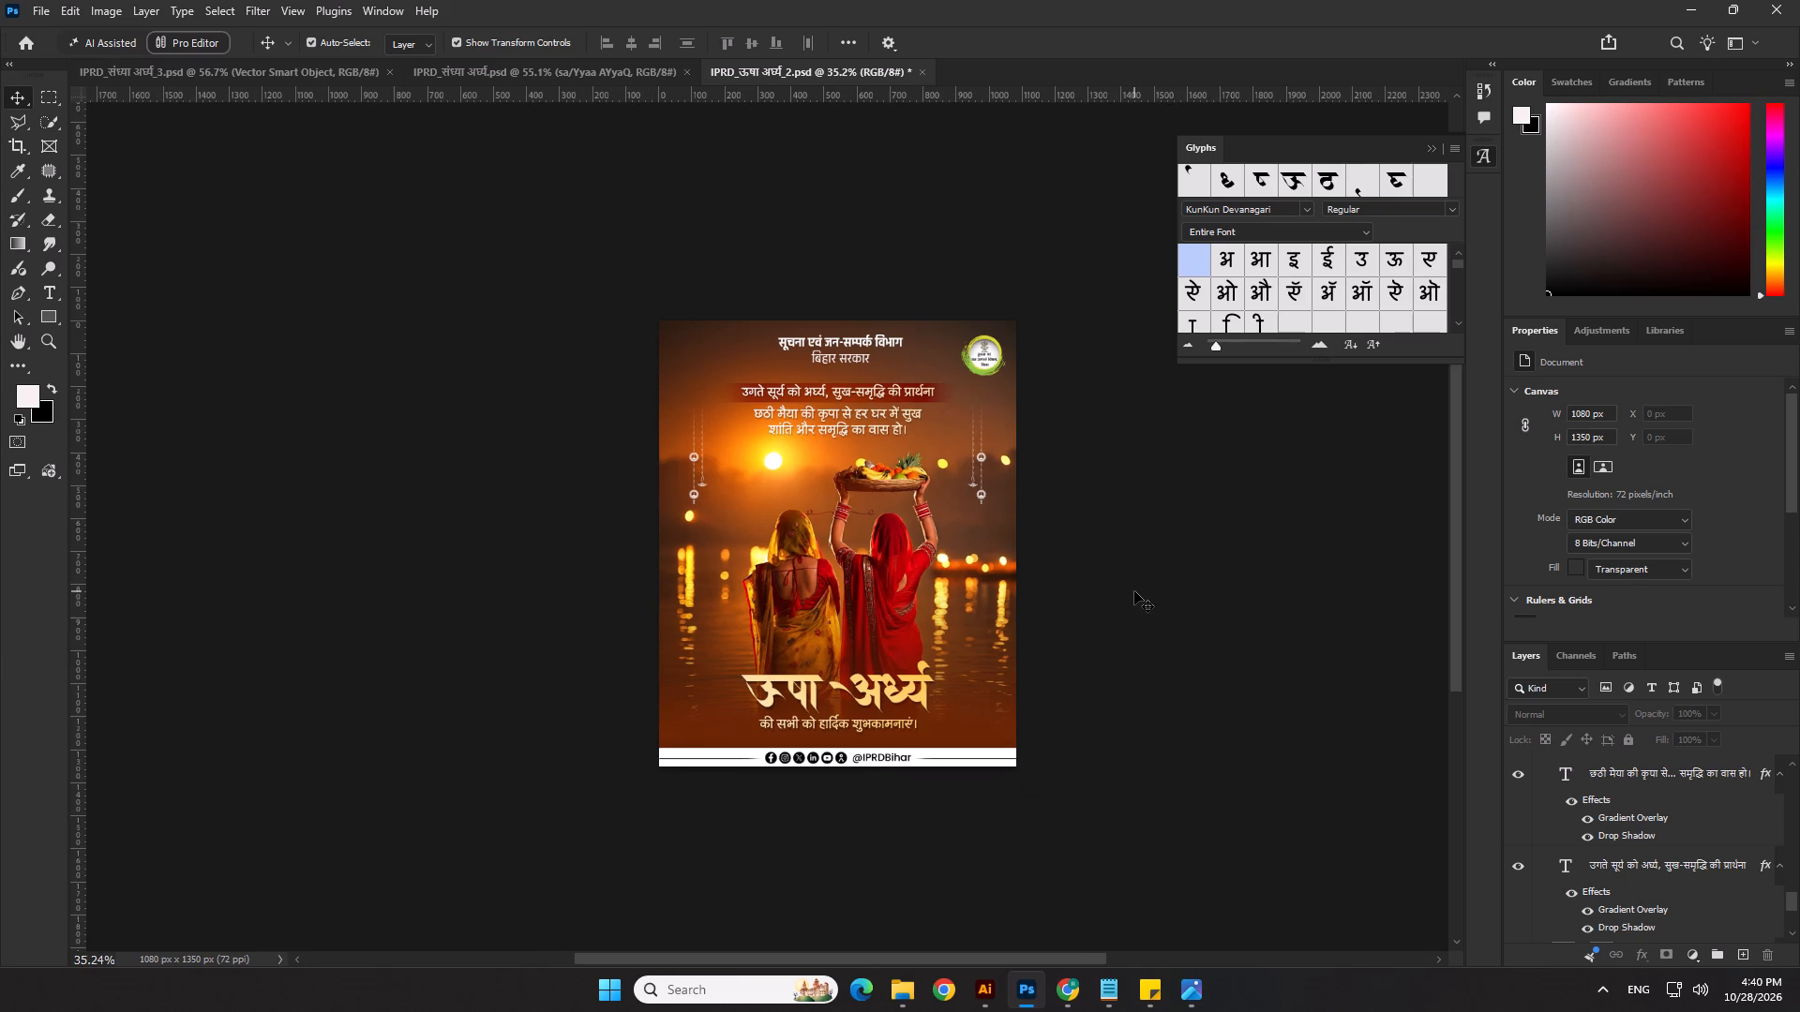
{"action": "left_click", "coordinate": [1134, 591]}
Move the gold gradient from a pasted शुभकामनाएं text copy to the poster's left hanging ornament, delete the copy and hide the ornament's drop shadow.
{"action": "scroll", "coordinate": [848, 525], "scroll_direction": "up", "scroll_amount": 6}
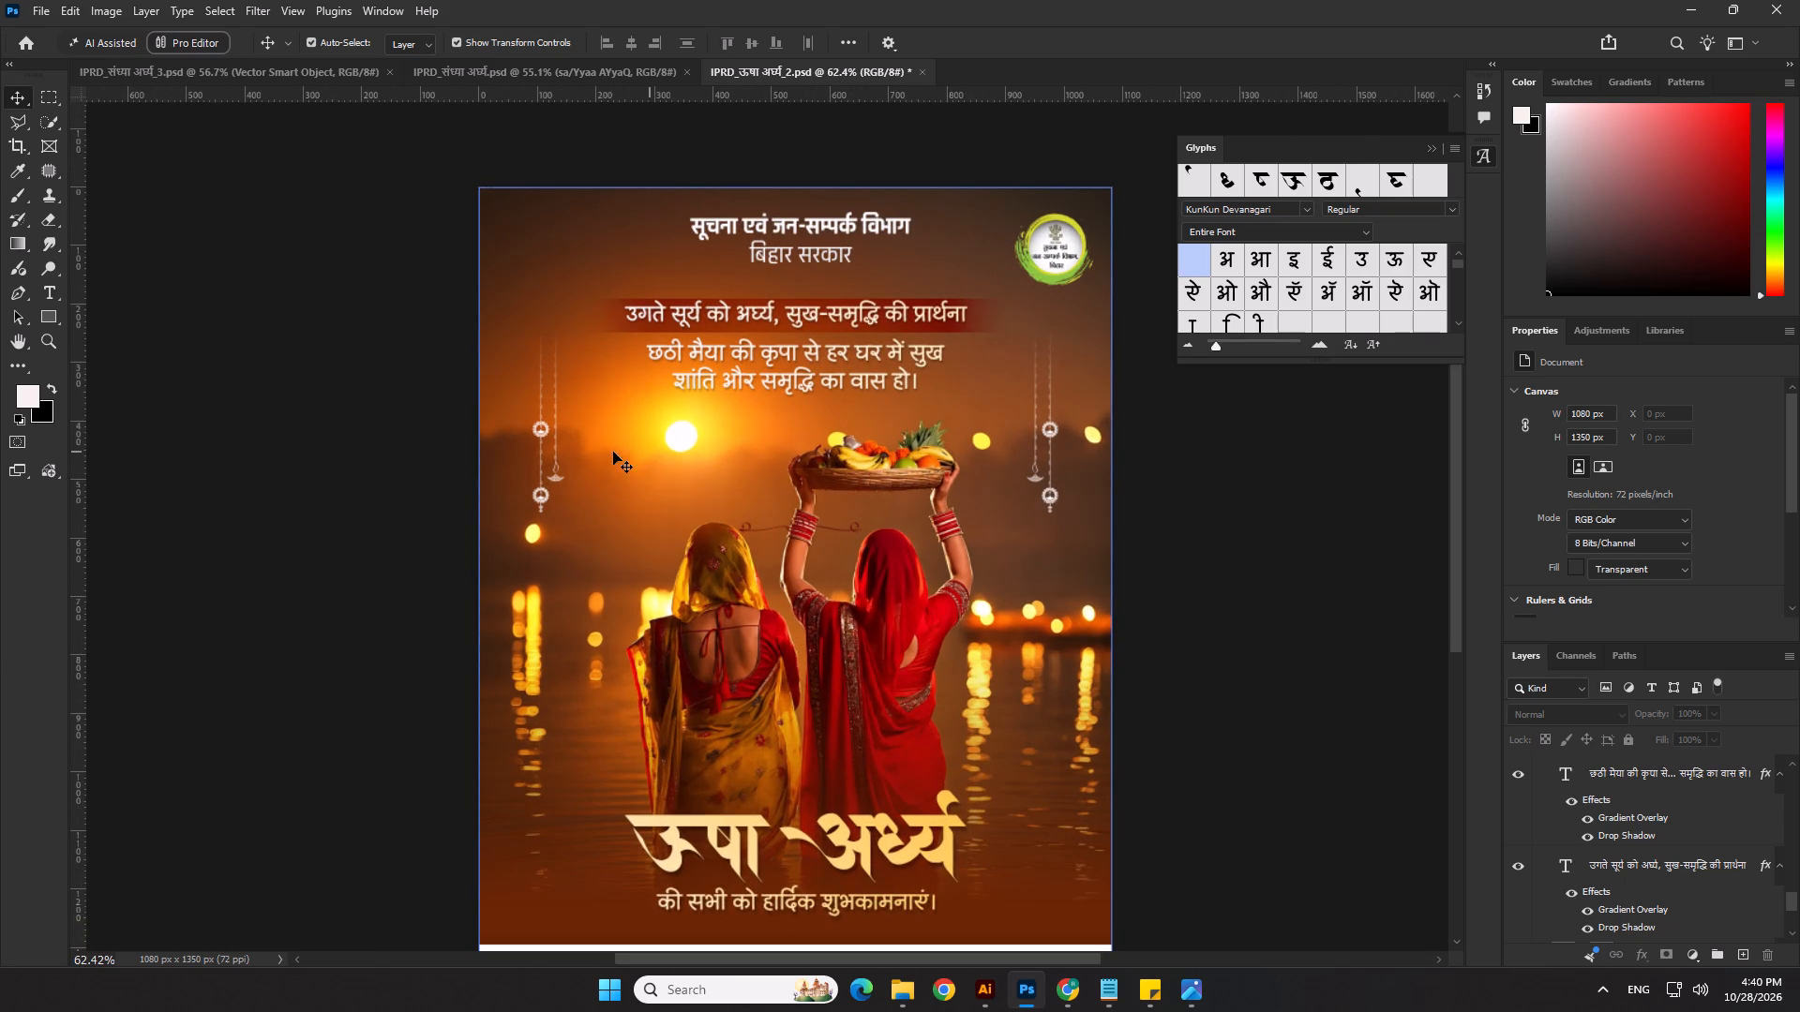
{"action": "left_click", "coordinate": [541, 430]}
{"action": "key", "text": "ctrl+v"}
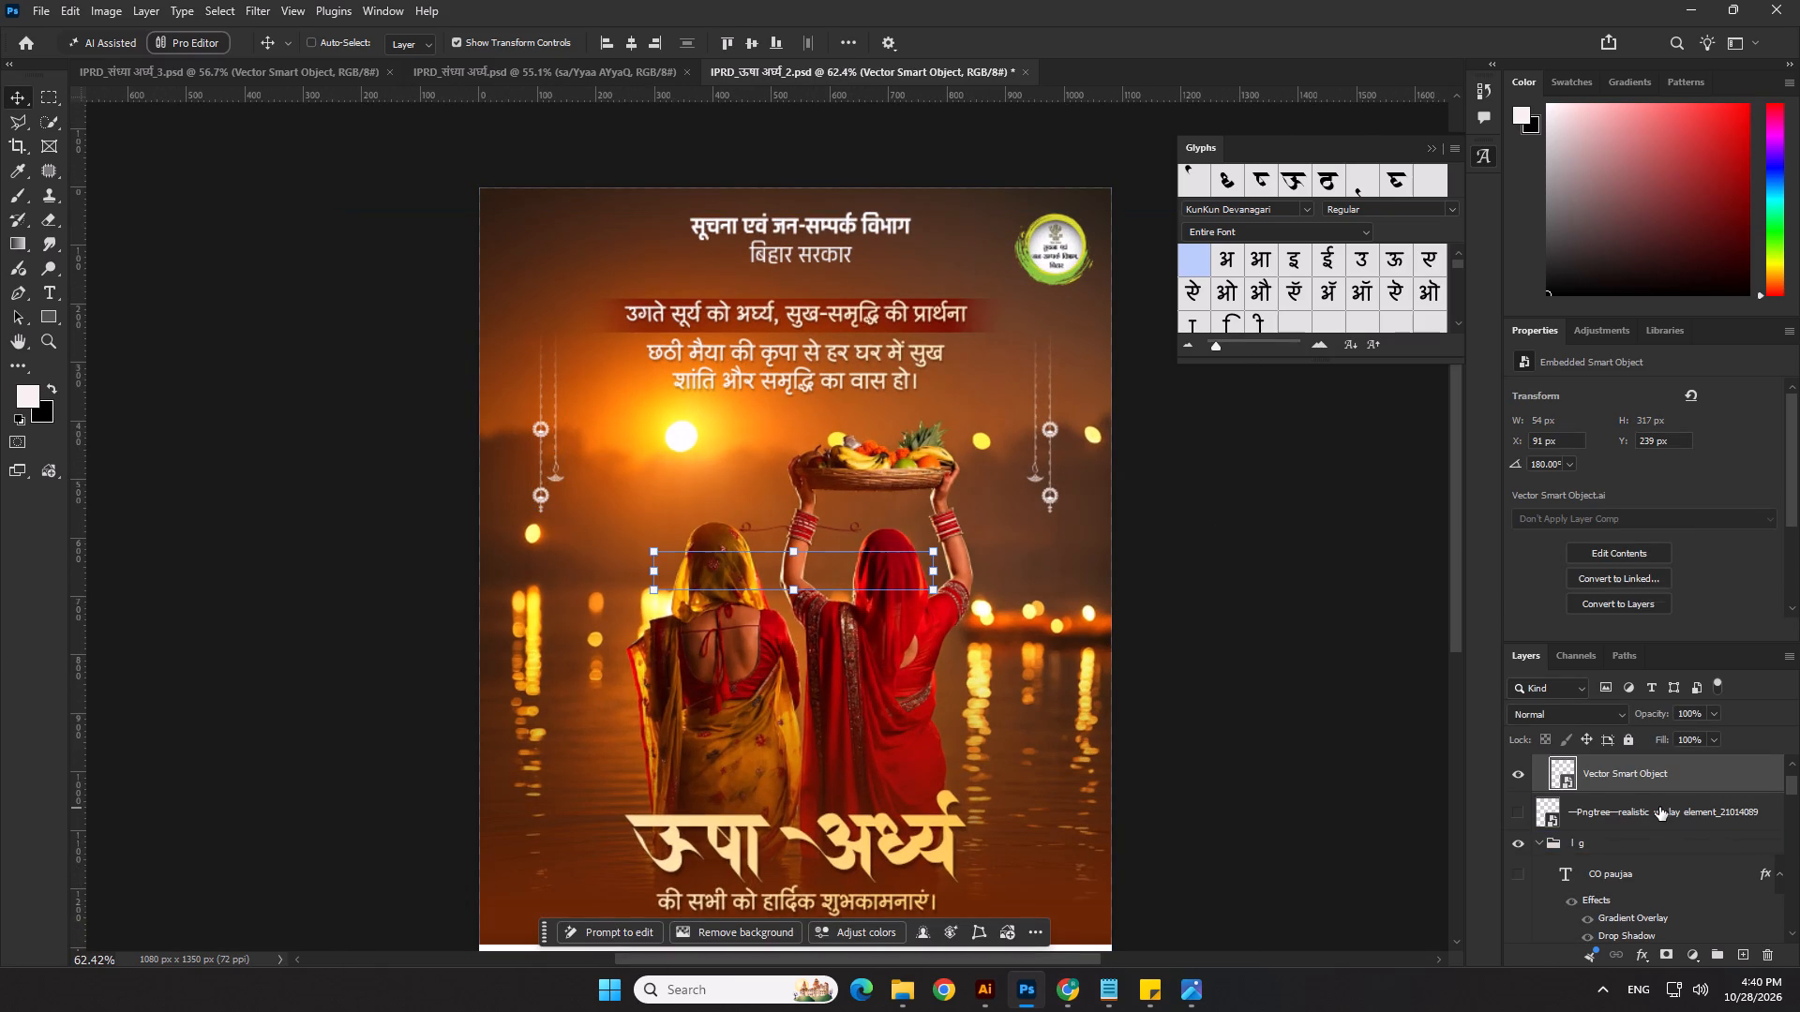
{"action": "left_click_drag", "start_coordinate": [1598, 797], "coordinate": [1597, 872]}
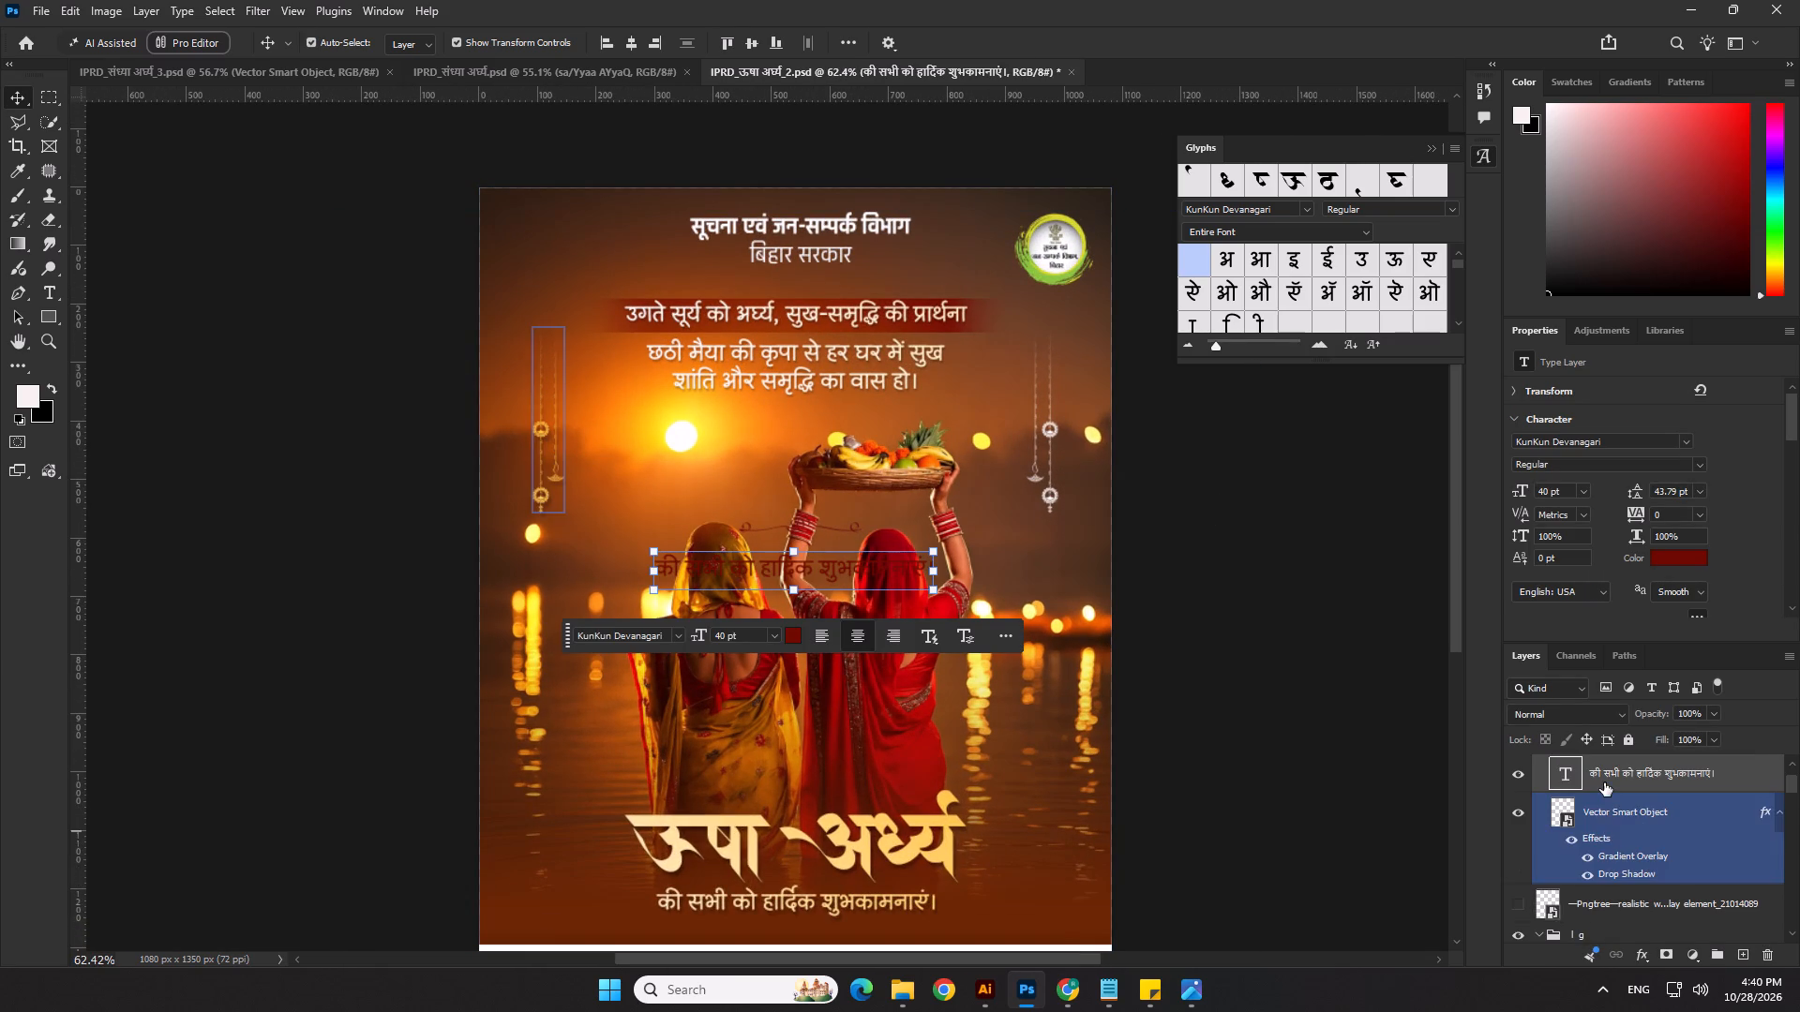
{"action": "left_click", "coordinate": [1604, 782]}
{"action": "key", "text": "Delete"}
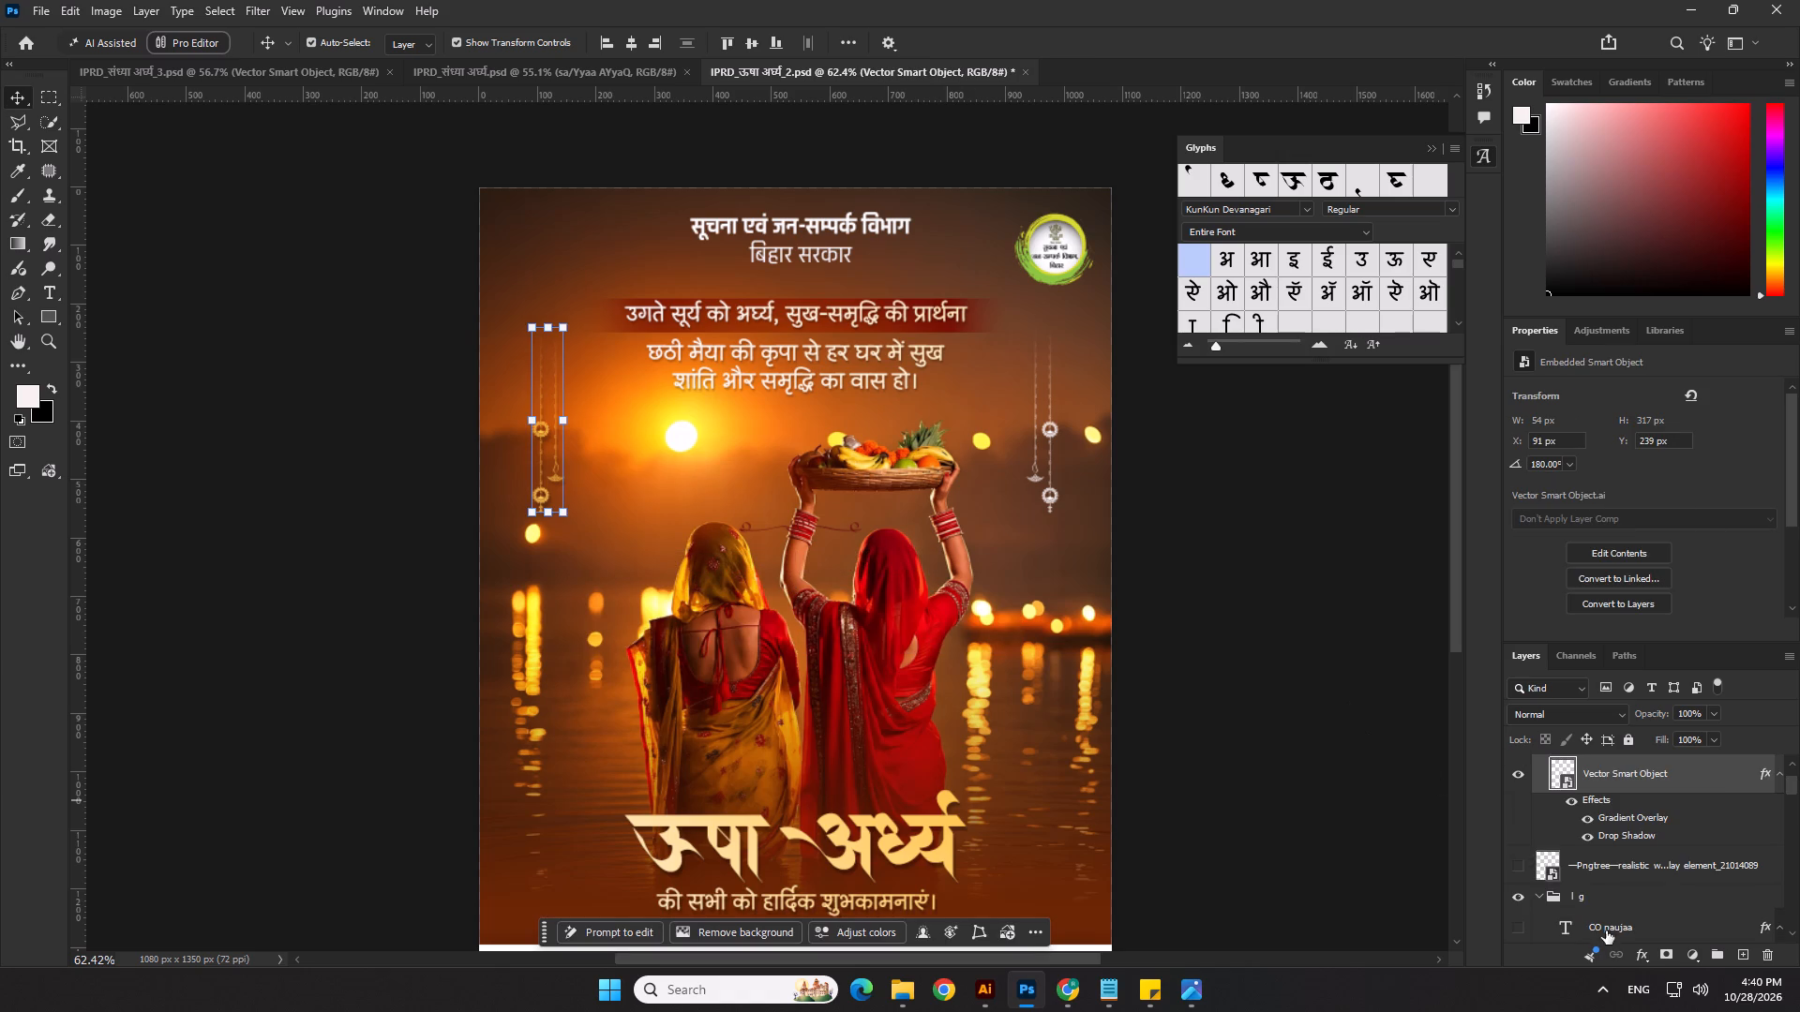
{"action": "left_click", "coordinate": [1587, 841]}
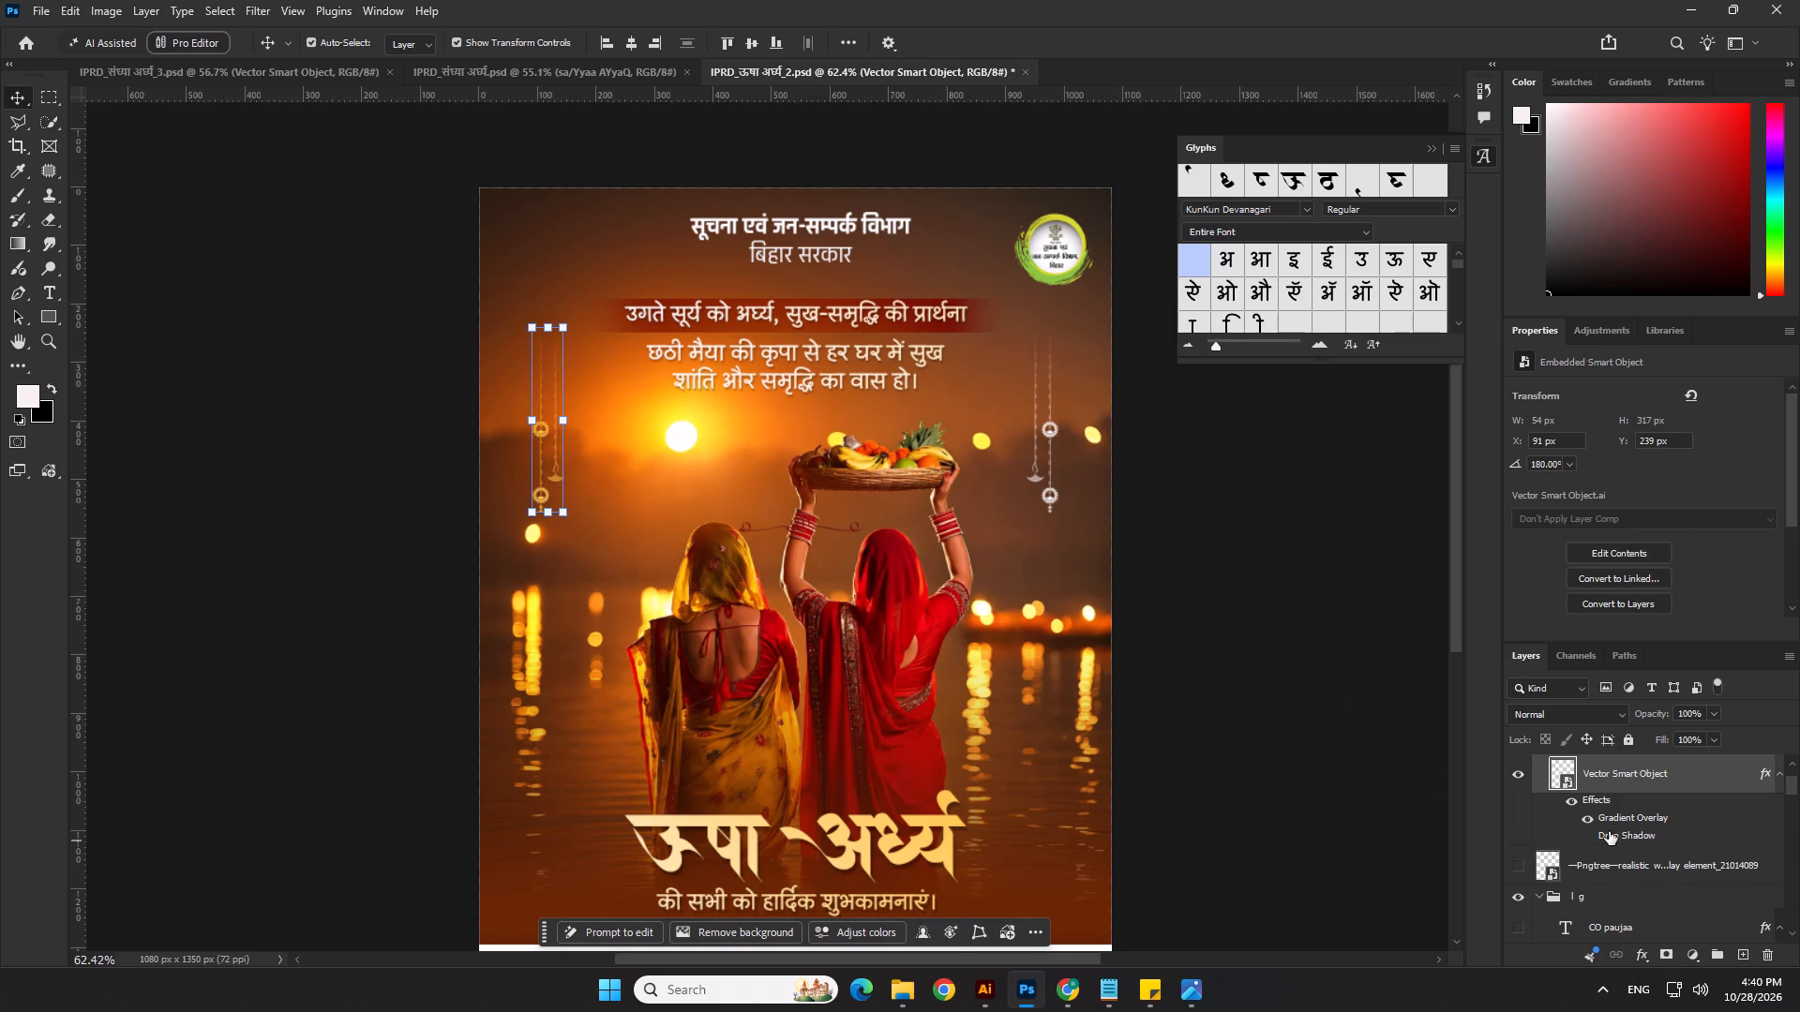
Reposition the left hanging ornament's gradient overlay upward so the ornament is mostly white with a light gold tint.
{"action": "double_click", "coordinate": [1616, 820]}
{"action": "left_click_drag", "start_coordinate": [528, 470], "coordinate": [563, 280]}
{"action": "left_click_drag", "start_coordinate": [555, 422], "coordinate": [584, 329]}
{"action": "left_click_drag", "start_coordinate": [560, 418], "coordinate": [572, 338]}
{"action": "left_click_drag", "start_coordinate": [573, 397], "coordinate": [570, 348]}
{"action": "left_click", "coordinate": [1703, 513]}
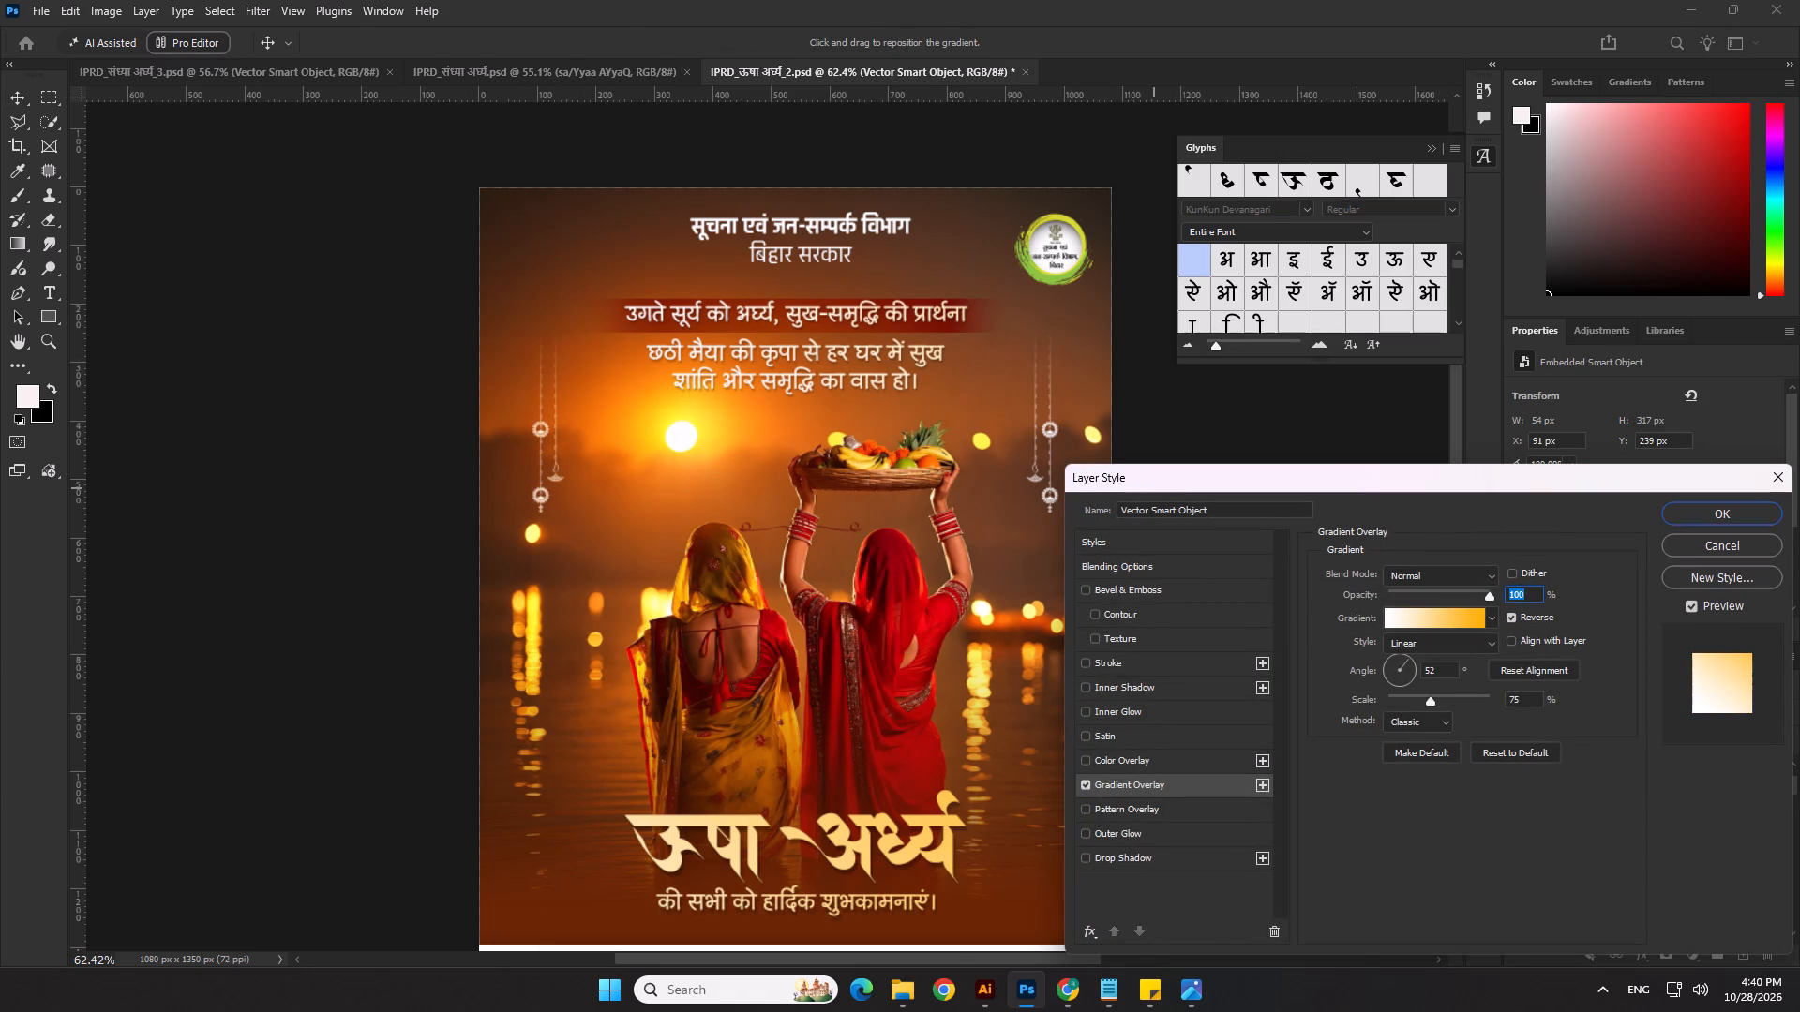
Transfer the left ornament's gradient overlay to the right hanging ornament using a temporary pasted copy, and delete that copy.
{"action": "key", "text": "ctrl+c"}
{"action": "key", "text": "ctrl+c"}
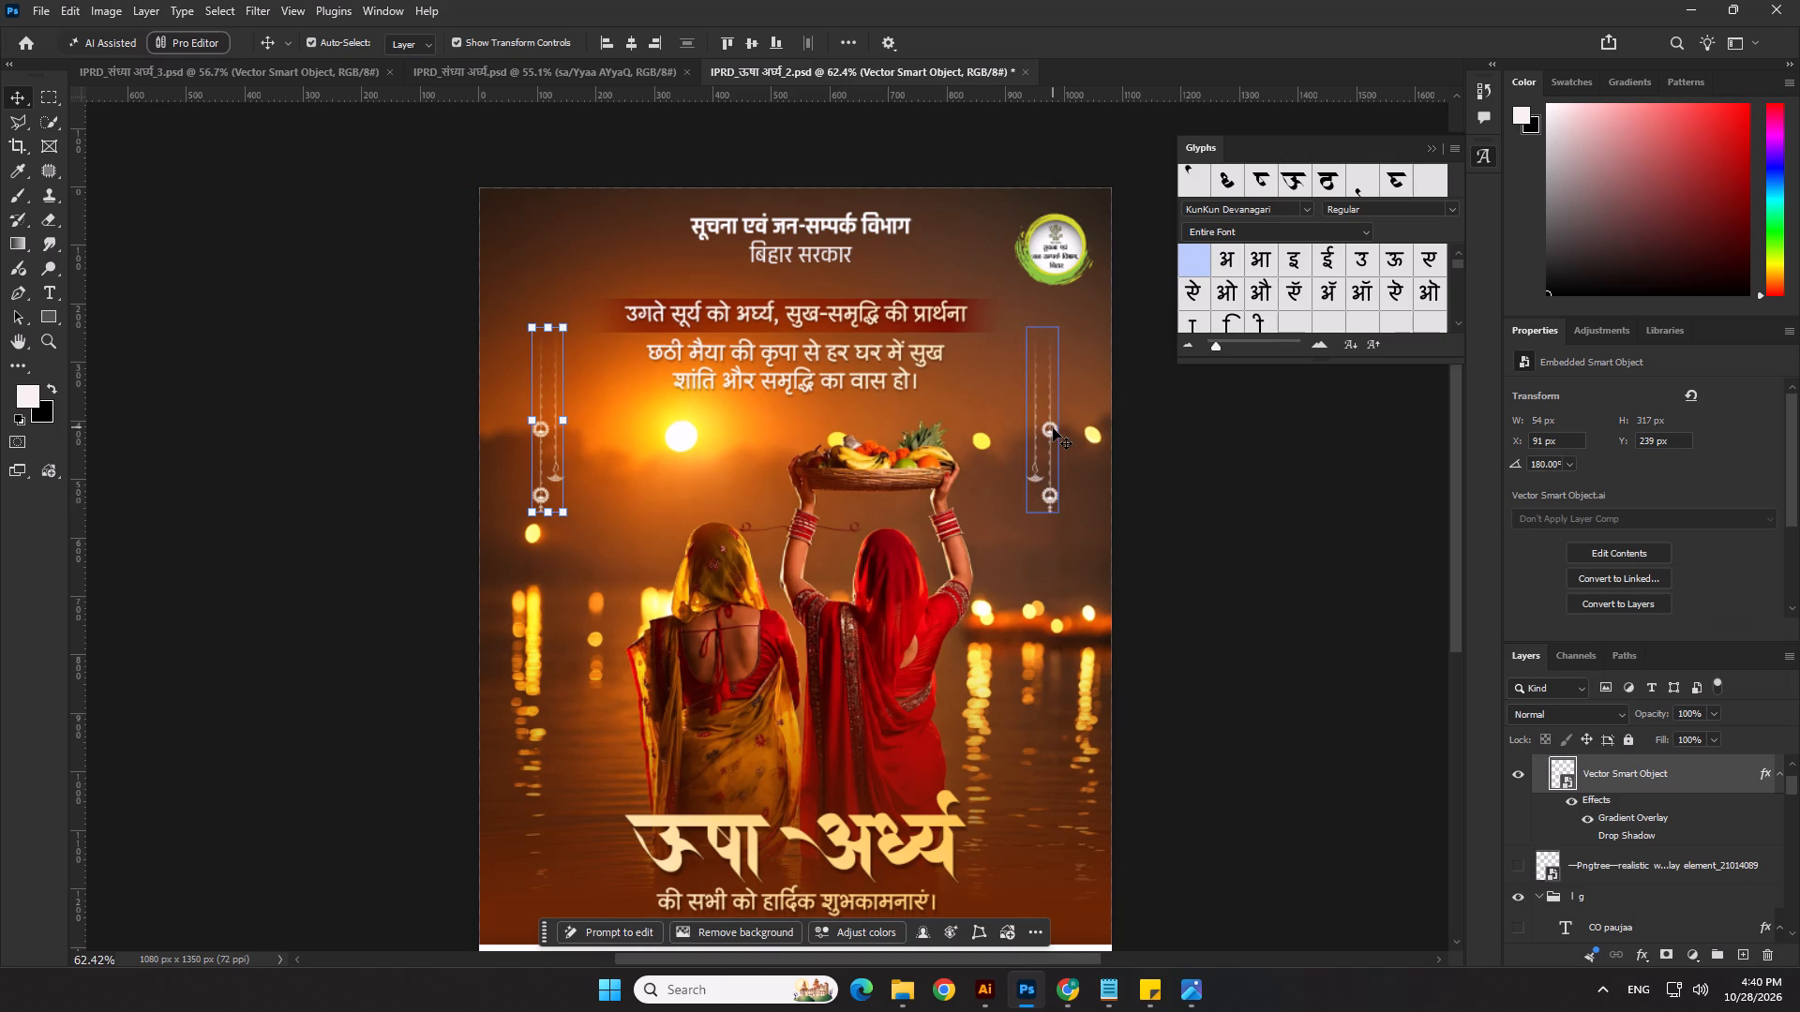
{"action": "left_click", "coordinate": [1053, 428]}
{"action": "left_click", "coordinate": [1050, 434]}
{"action": "key", "text": "ctrl+v"}
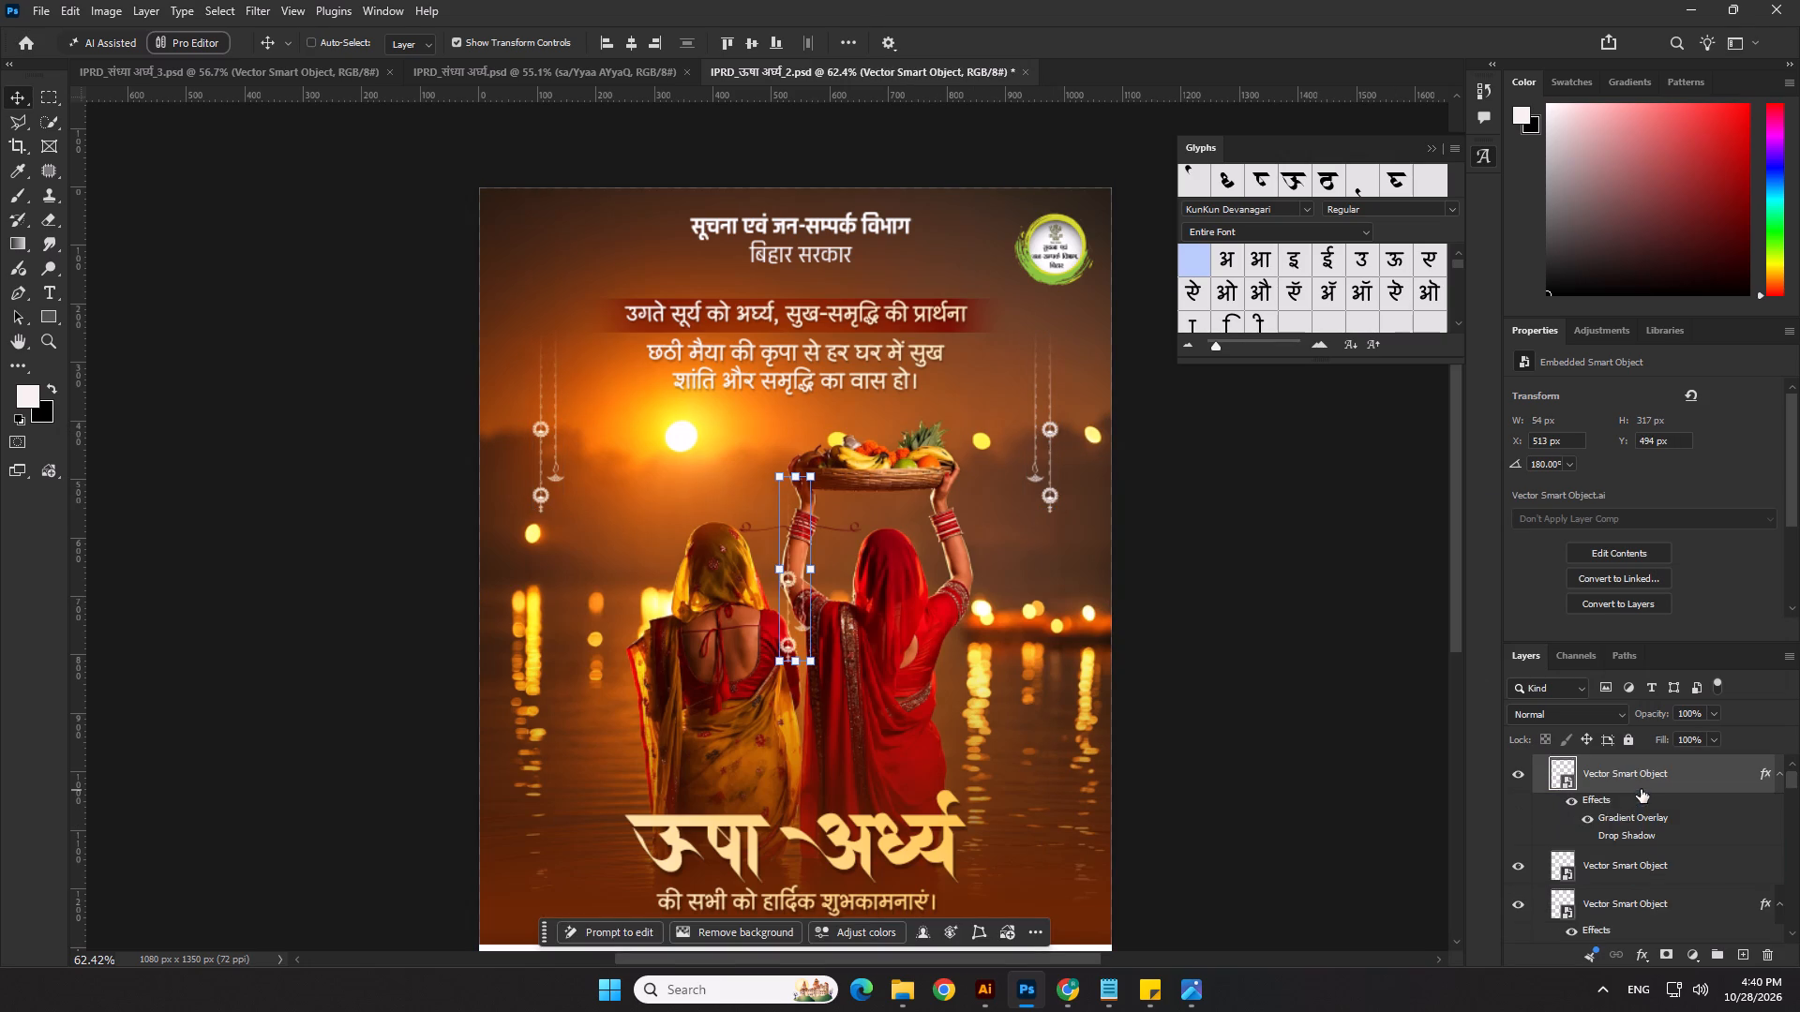
{"action": "left_click_drag", "start_coordinate": [1601, 802], "coordinate": [1601, 872]}
{"action": "left_click", "coordinate": [1606, 784]}
{"action": "key", "text": "Delete"}
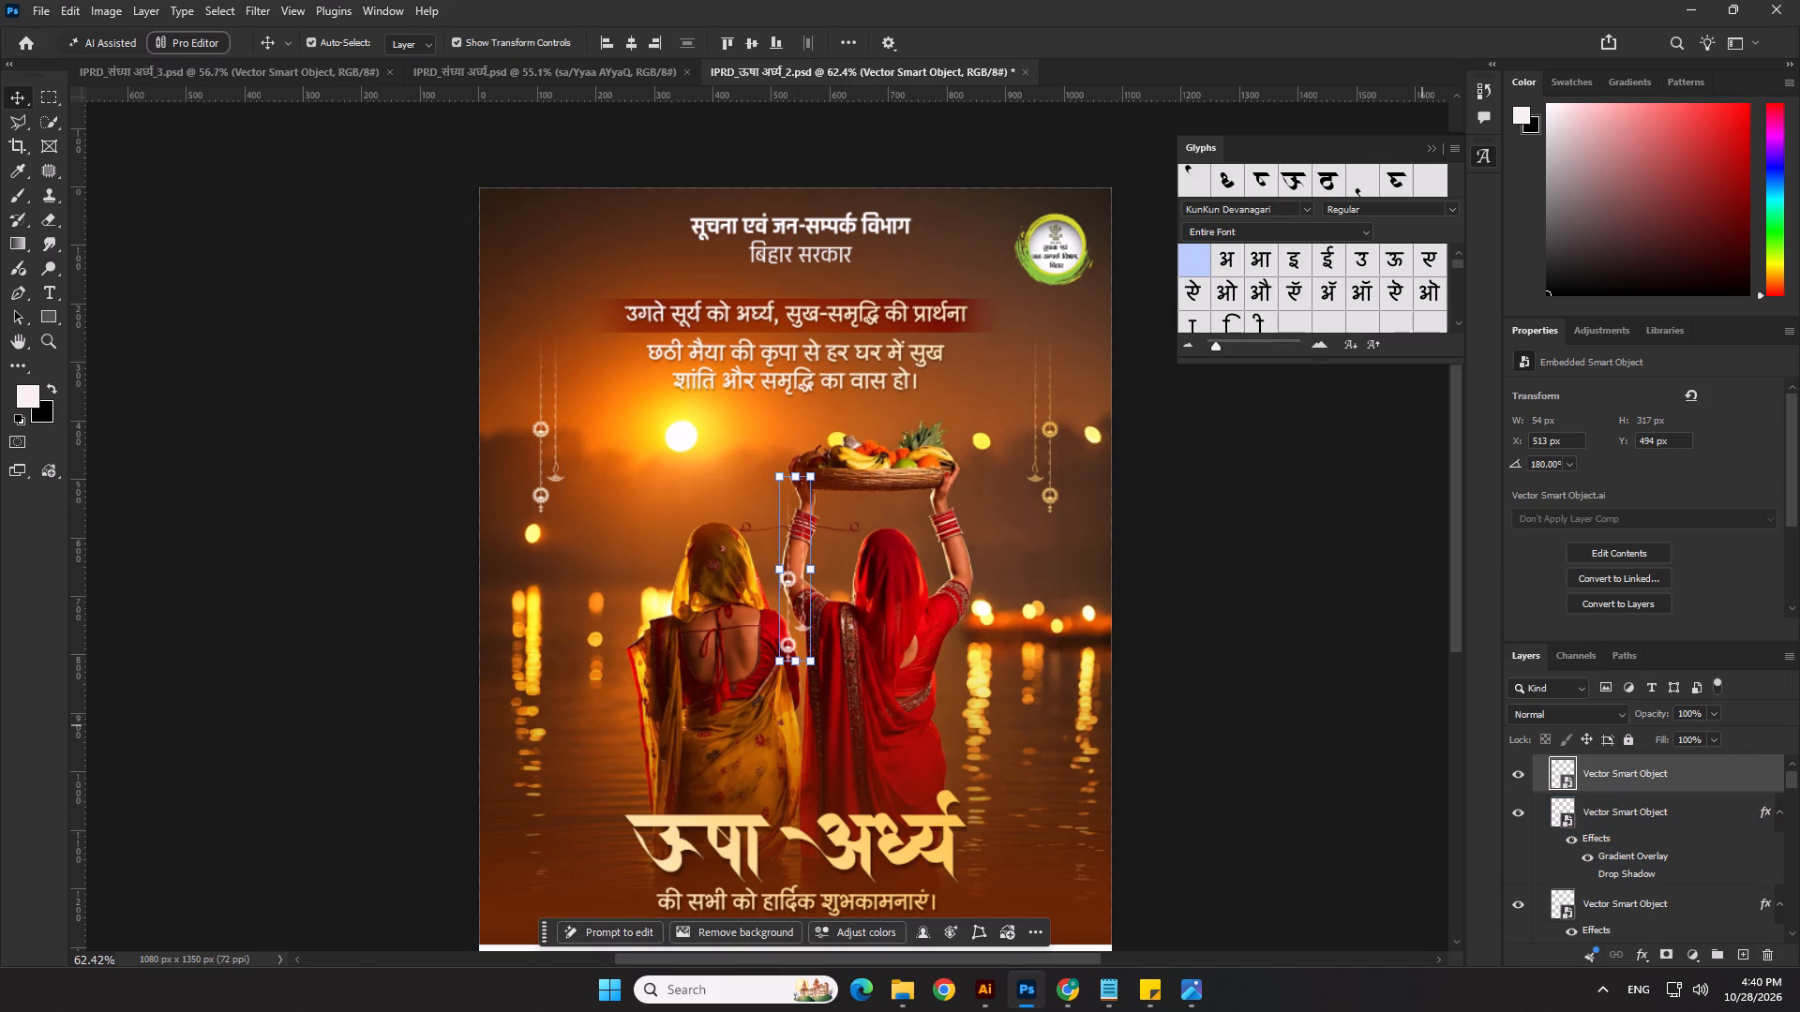
Reposition the right hanging ornament's gradient overlay so the ornament is almost entirely white, like the left one.
{"action": "double_click", "coordinate": [1627, 820]}
{"action": "left_click_drag", "start_coordinate": [1001, 510], "coordinate": [1120, 295]}
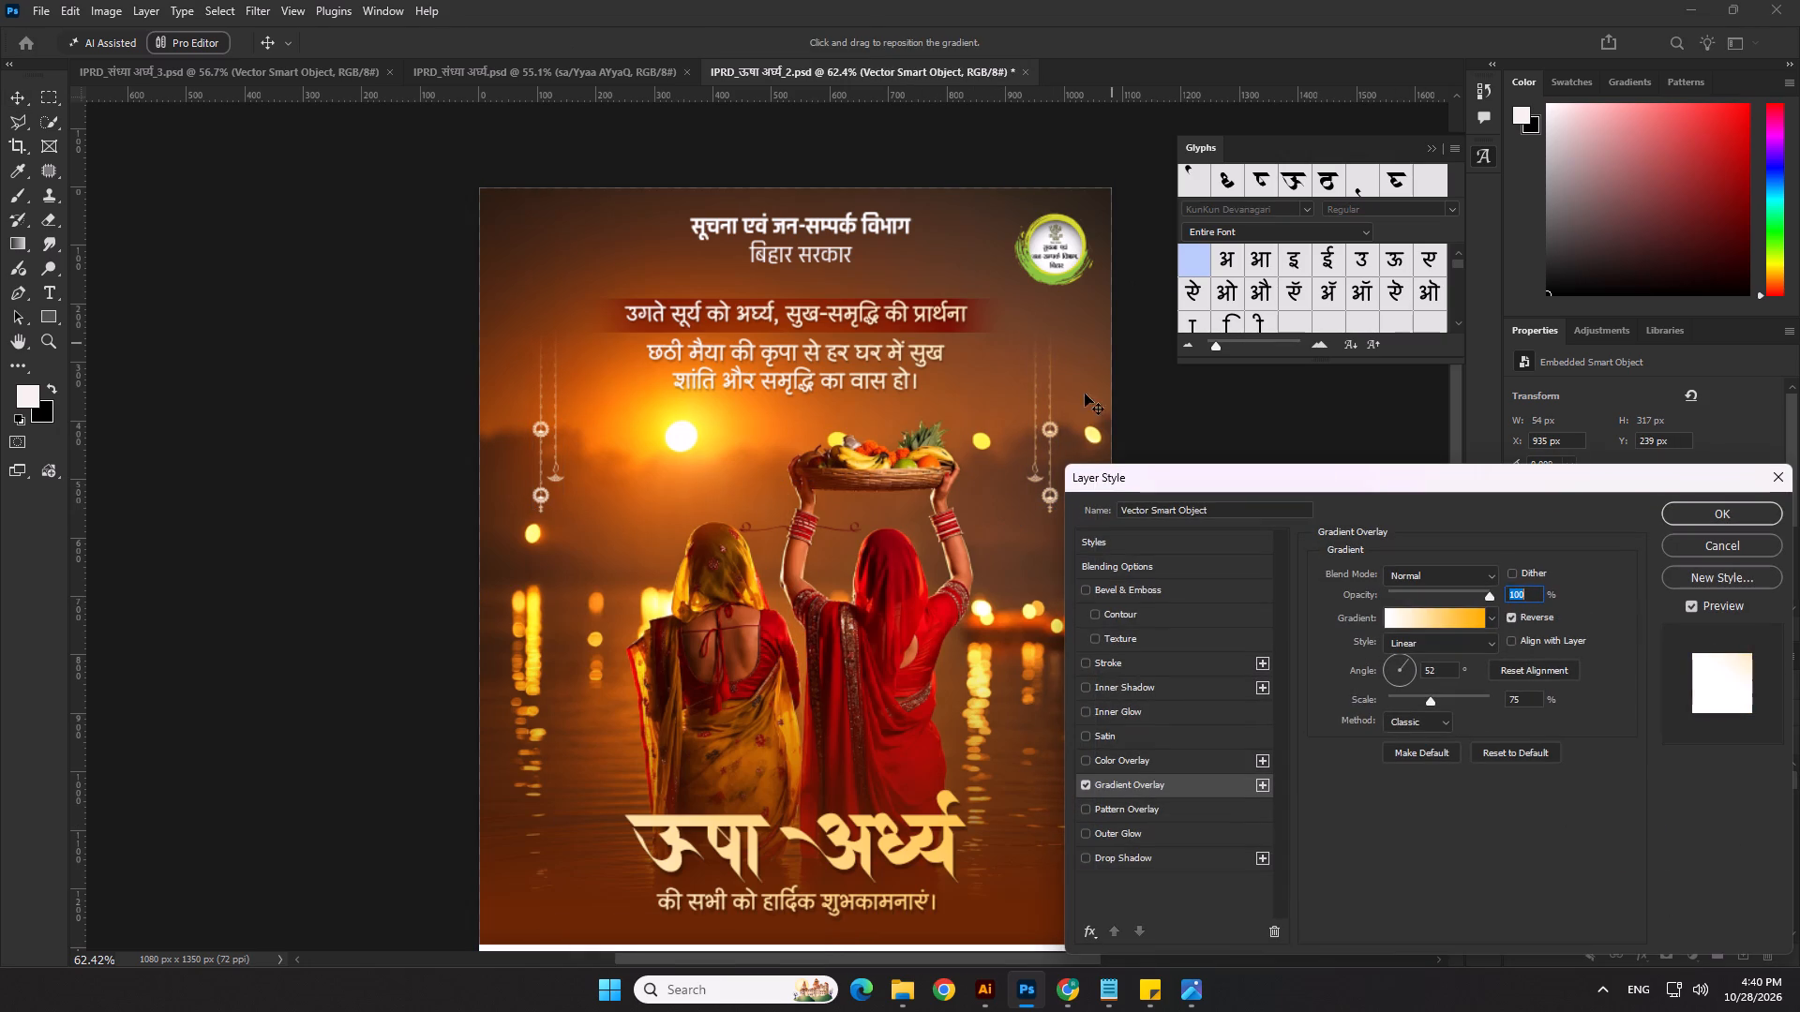
{"action": "left_click_drag", "start_coordinate": [1078, 414], "coordinate": [1108, 338]}
{"action": "left_click_drag", "start_coordinate": [1086, 388], "coordinate": [1082, 413]}
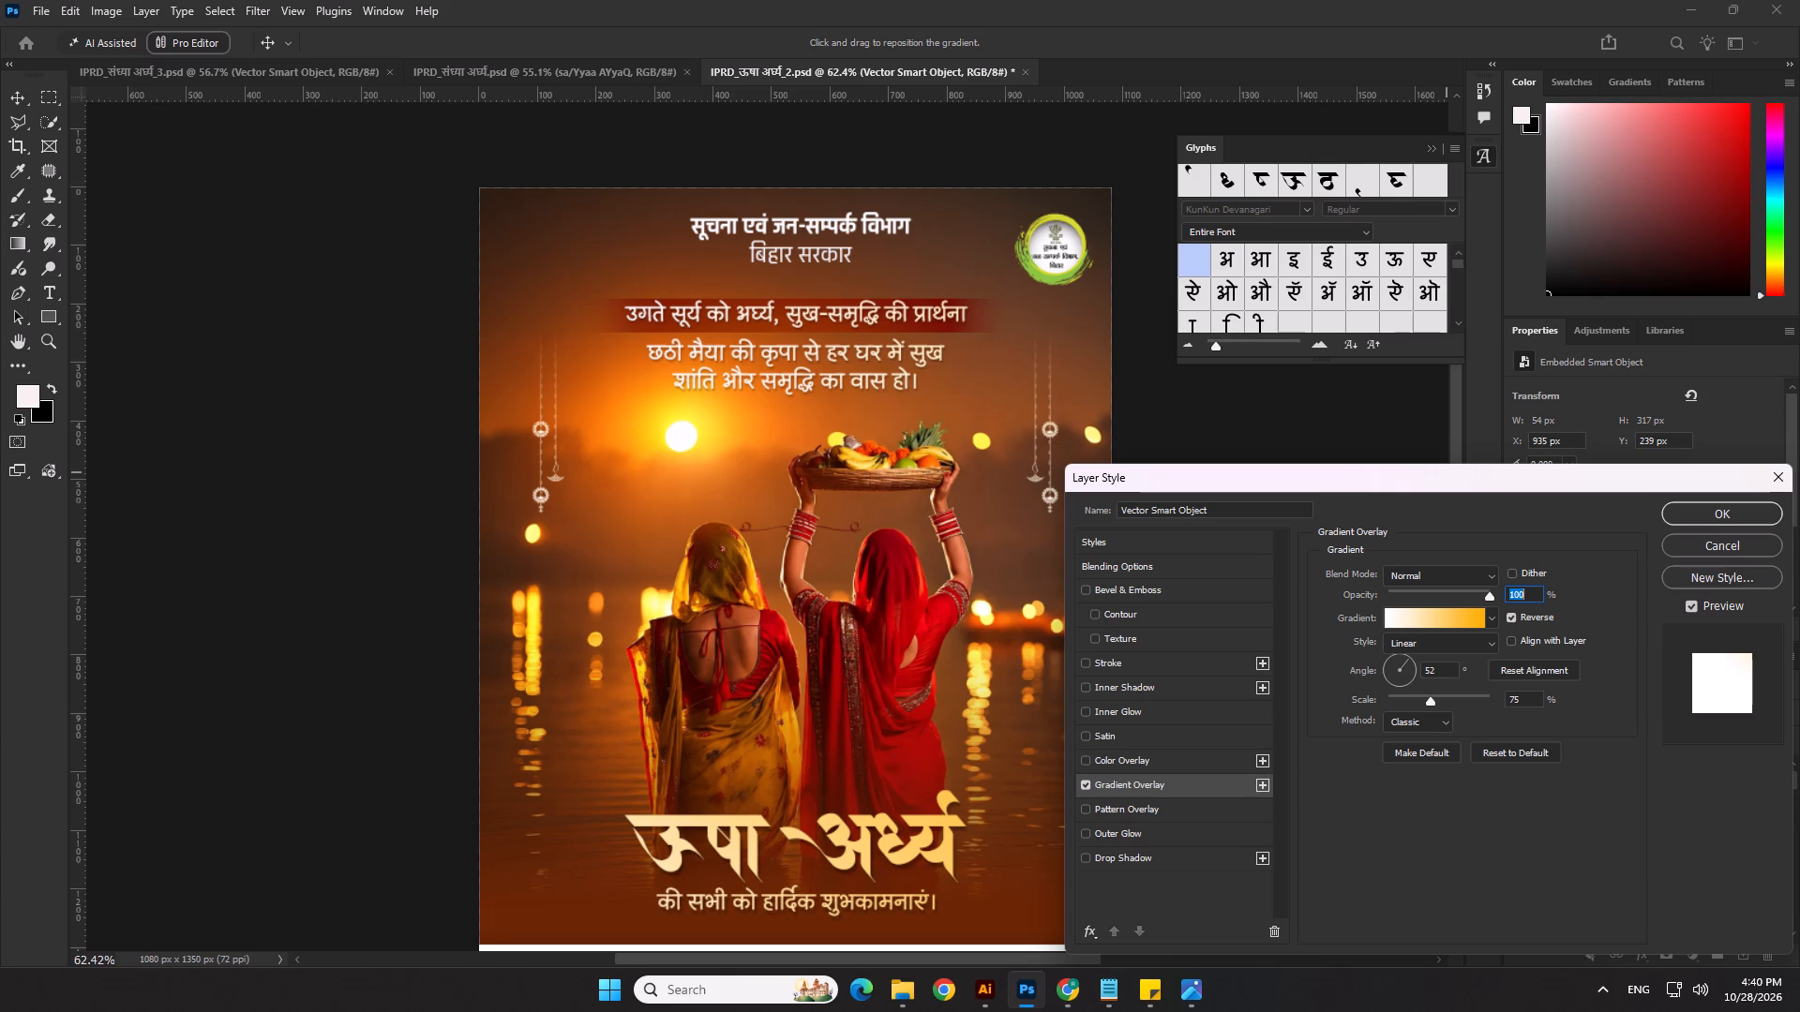
{"action": "left_click", "coordinate": [1752, 520]}
{"action": "left_click", "coordinate": [1389, 588]}
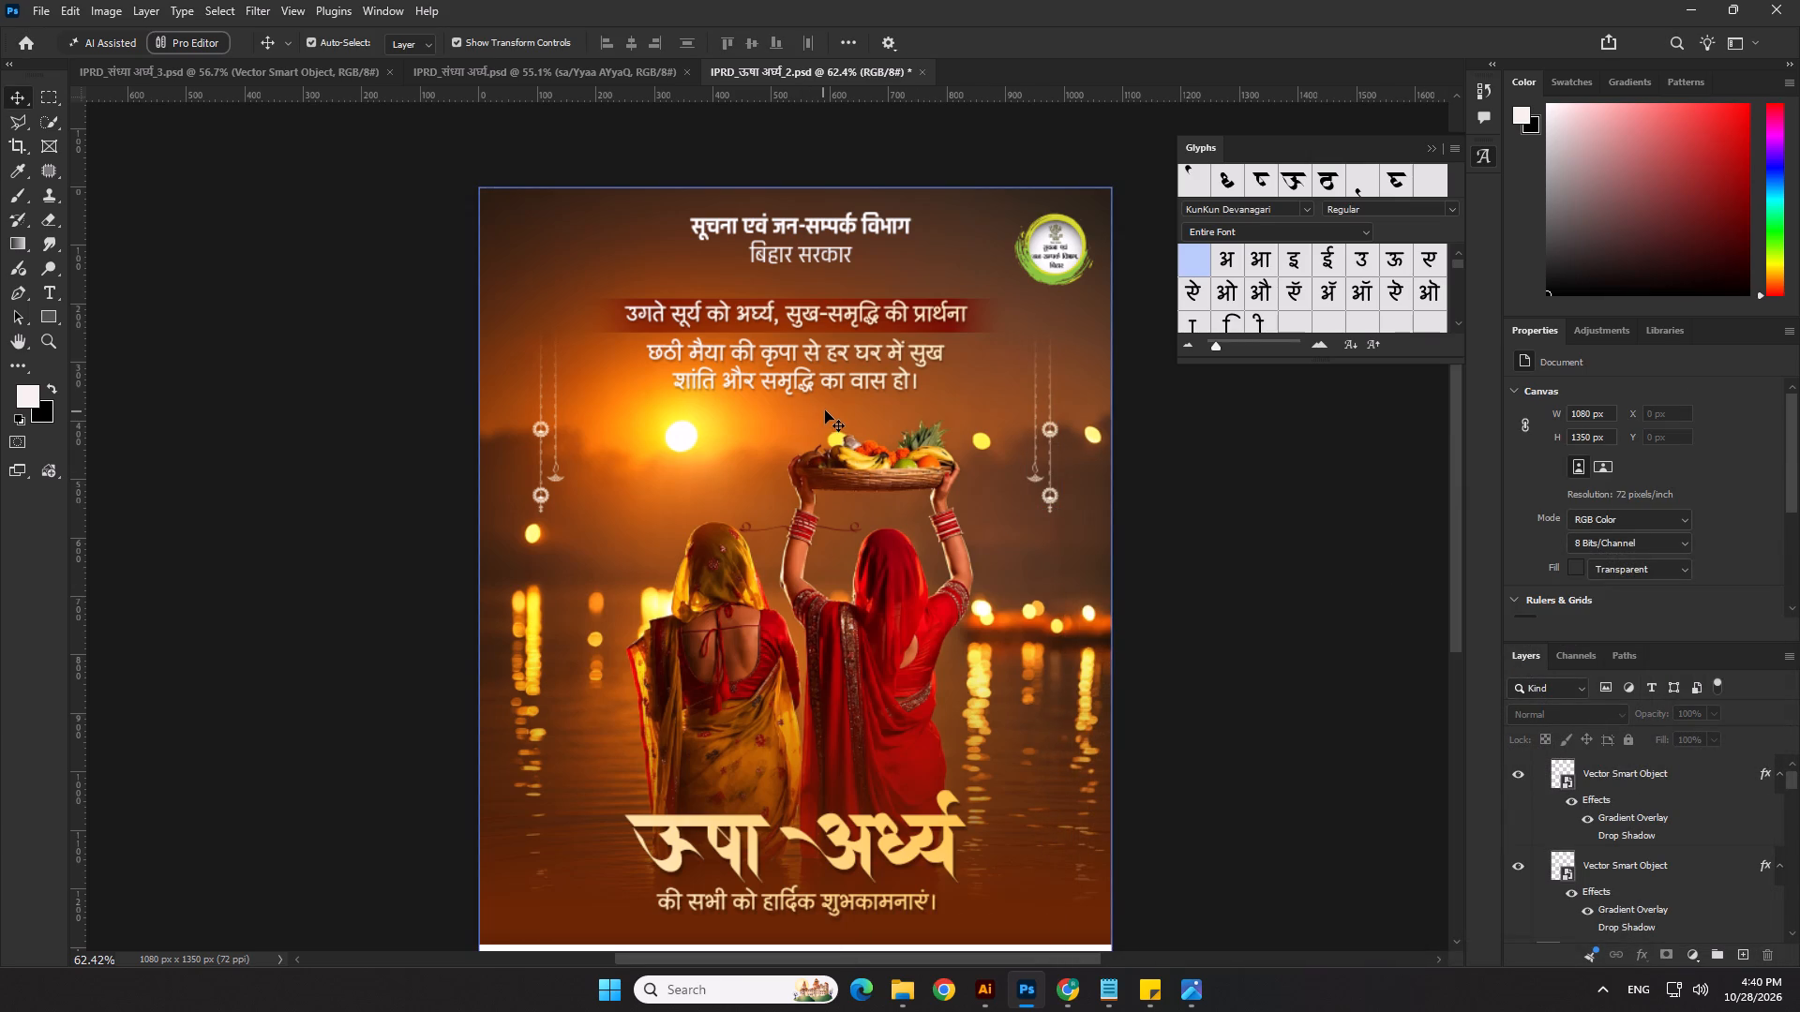
Check the whole ऊषा अर्घ्य poster and save it.
{"action": "scroll", "coordinate": [825, 410], "scroll_direction": "down", "scroll_amount": 4}
{"action": "left_click", "coordinate": [1153, 499]}
{"action": "scroll", "coordinate": [902, 632], "scroll_direction": "up", "scroll_amount": 1}
{"action": "left_click", "coordinate": [1111, 618]}
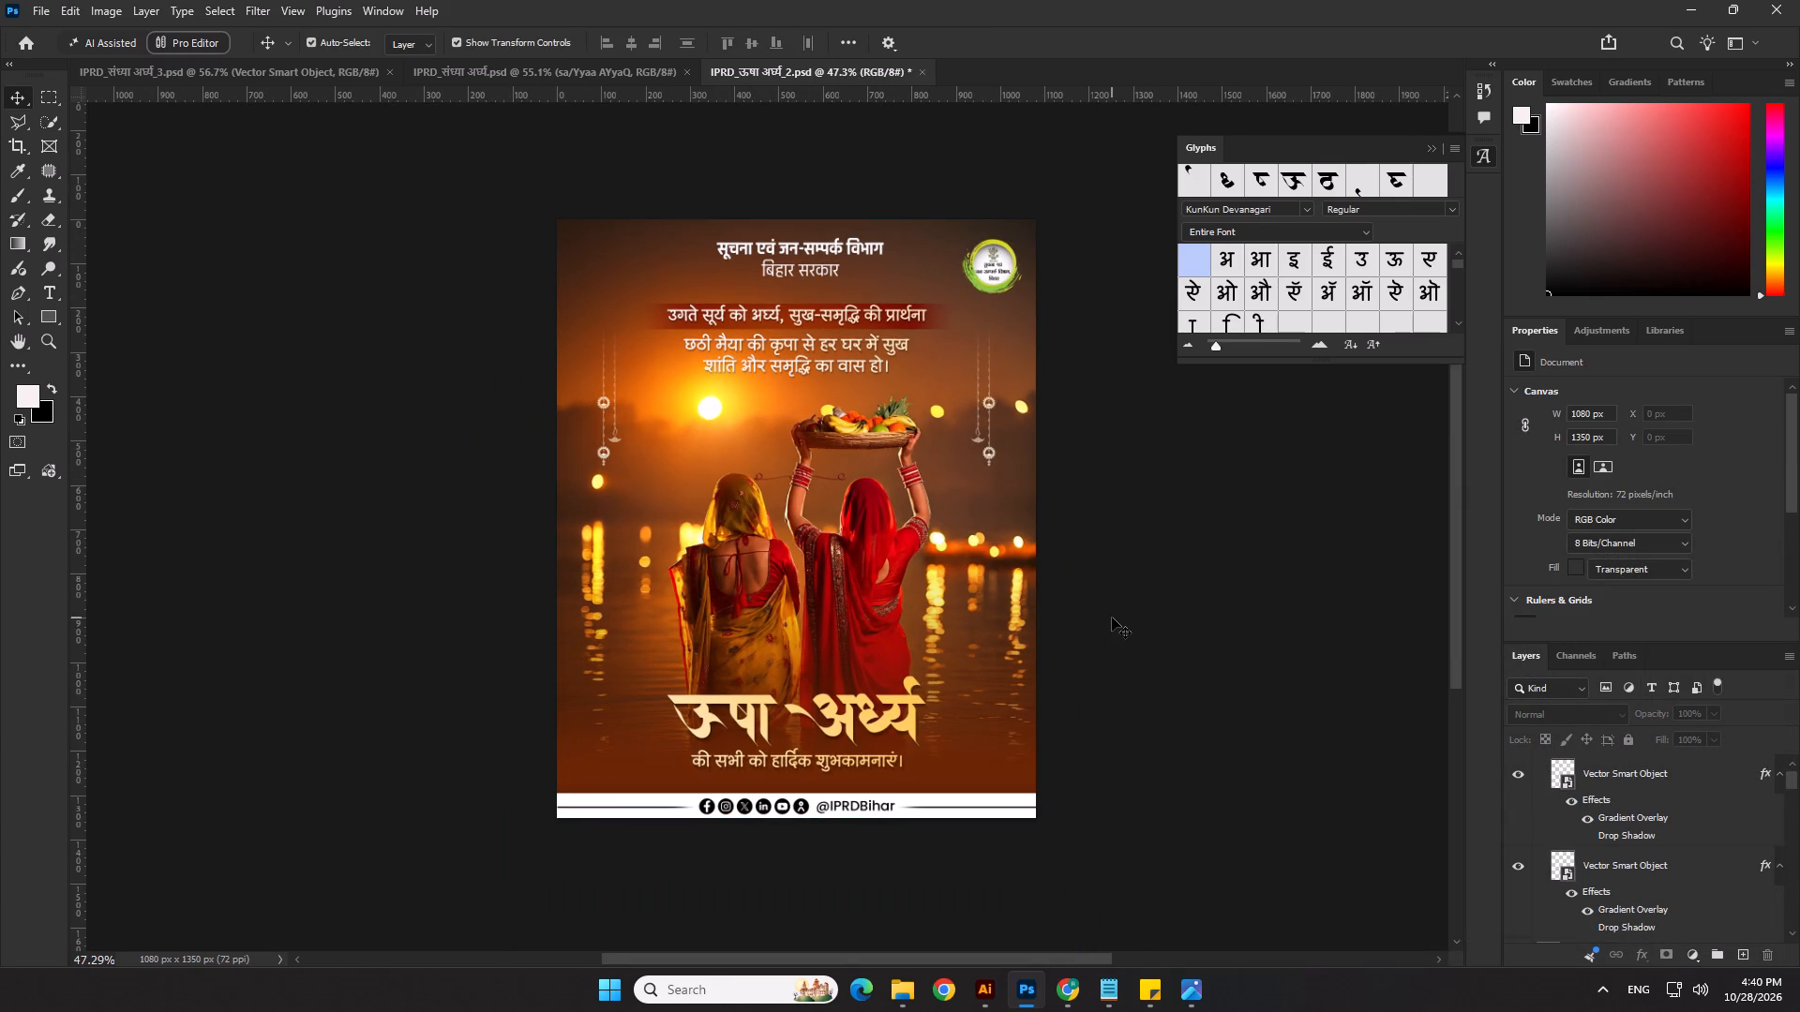
{"action": "scroll", "coordinate": [1112, 618], "scroll_direction": "up", "scroll_amount": 2}
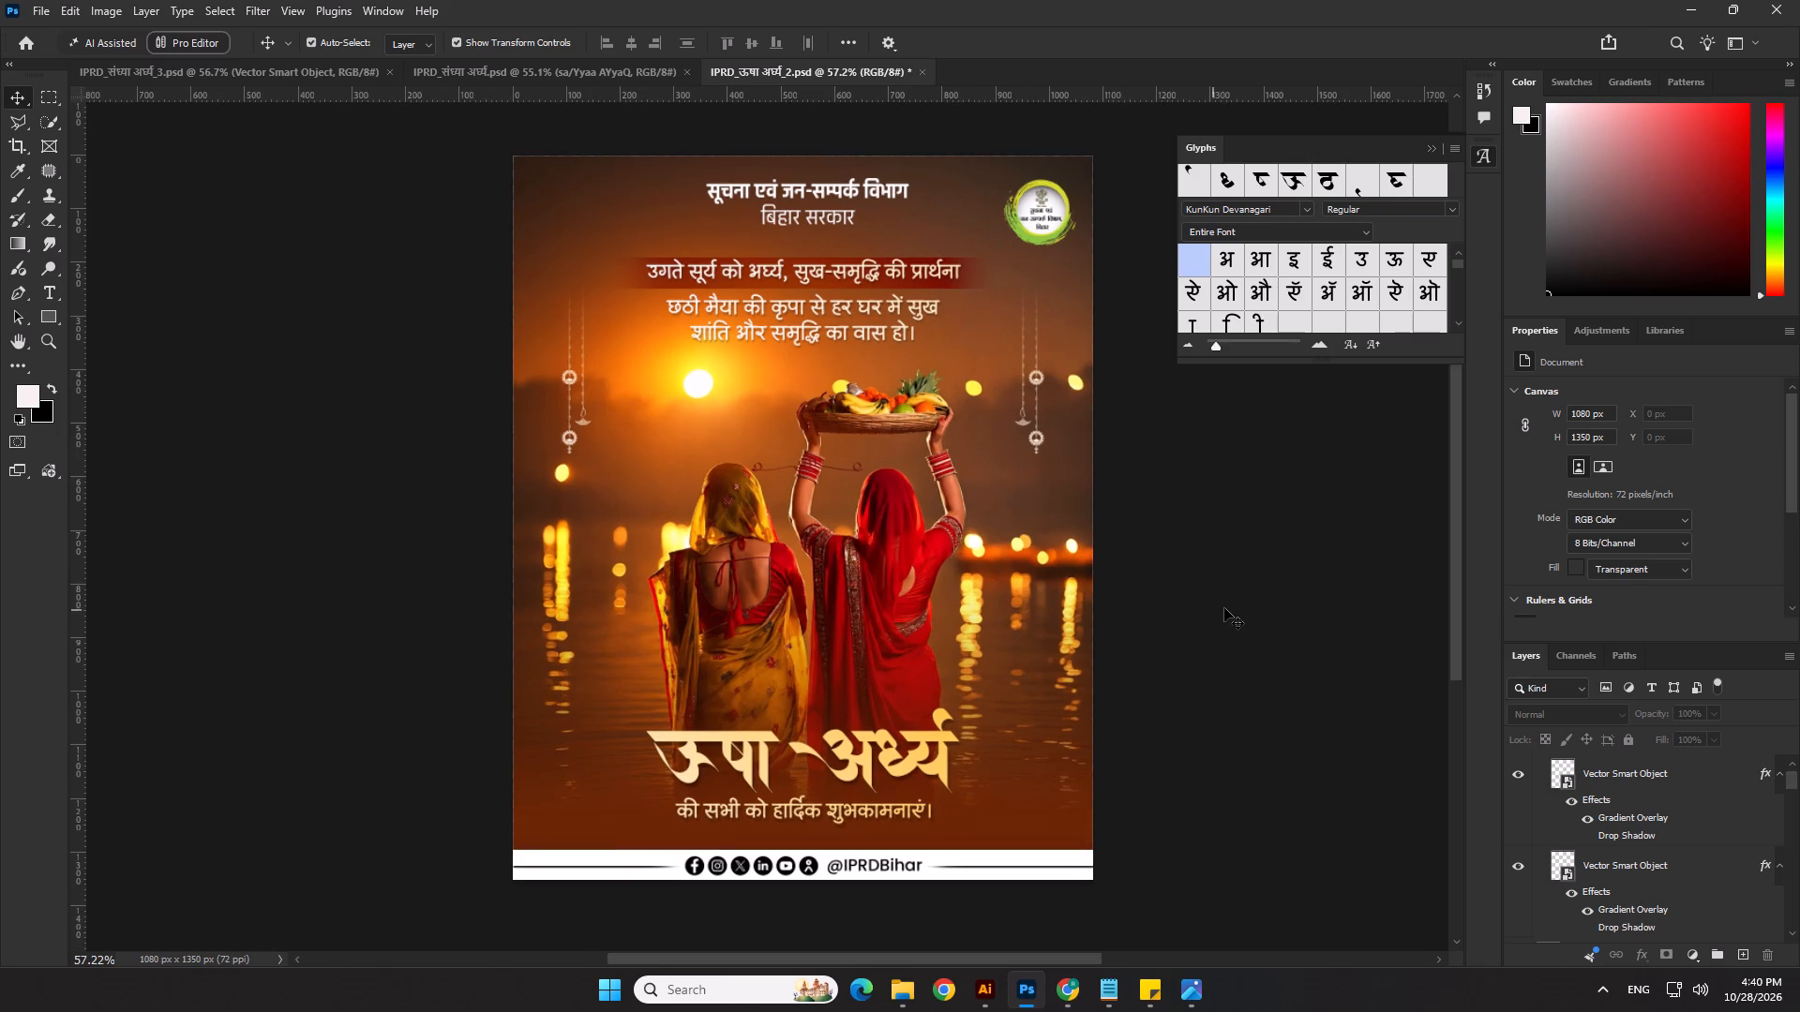
{"action": "left_click", "coordinate": [1226, 608]}
{"action": "scroll", "coordinate": [1065, 662], "scroll_direction": "down", "scroll_amount": 5}
{"action": "key", "text": "ctrl+s"}
{"action": "scroll", "coordinate": [1035, 822], "scroll_direction": "up", "scroll_amount": 2}
Enlarge the white brush to 700 px, try a full-strength dab on the Color Fill 1 mask at the poster's lower left, and undo it.
{"action": "left_click", "coordinate": [1041, 780]}
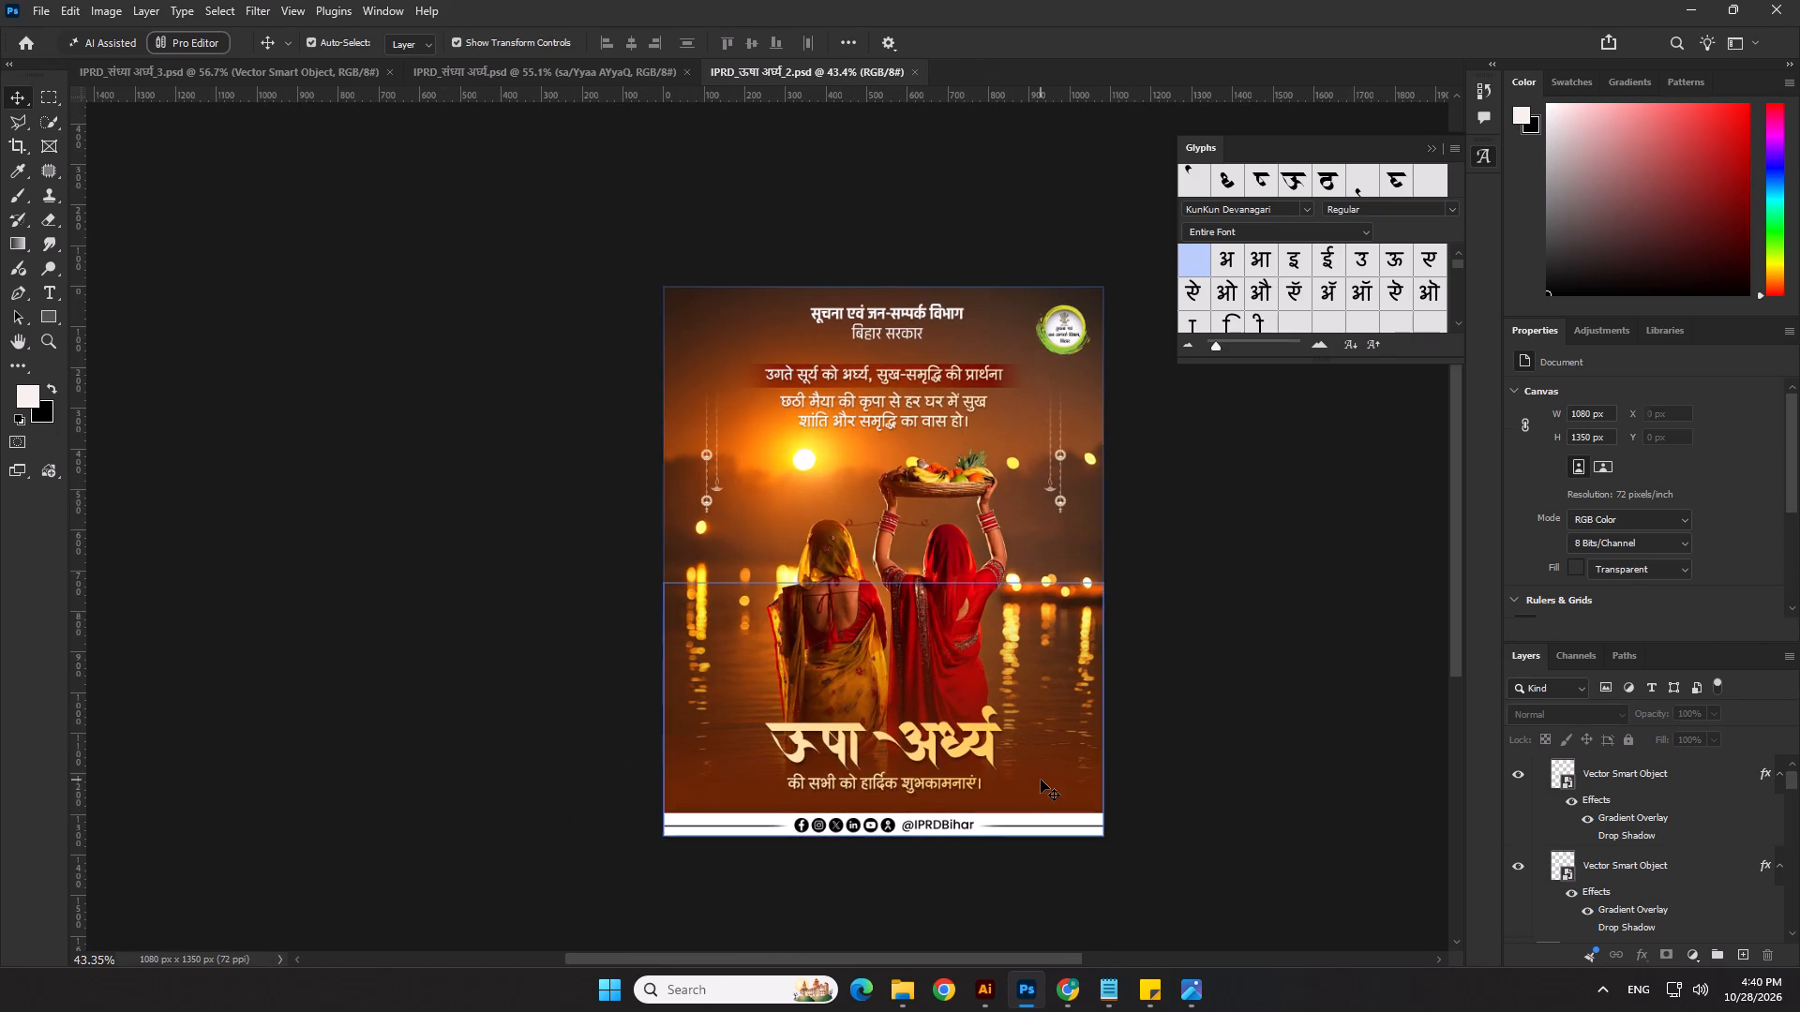
{"action": "left_click", "coordinate": [1612, 929]}
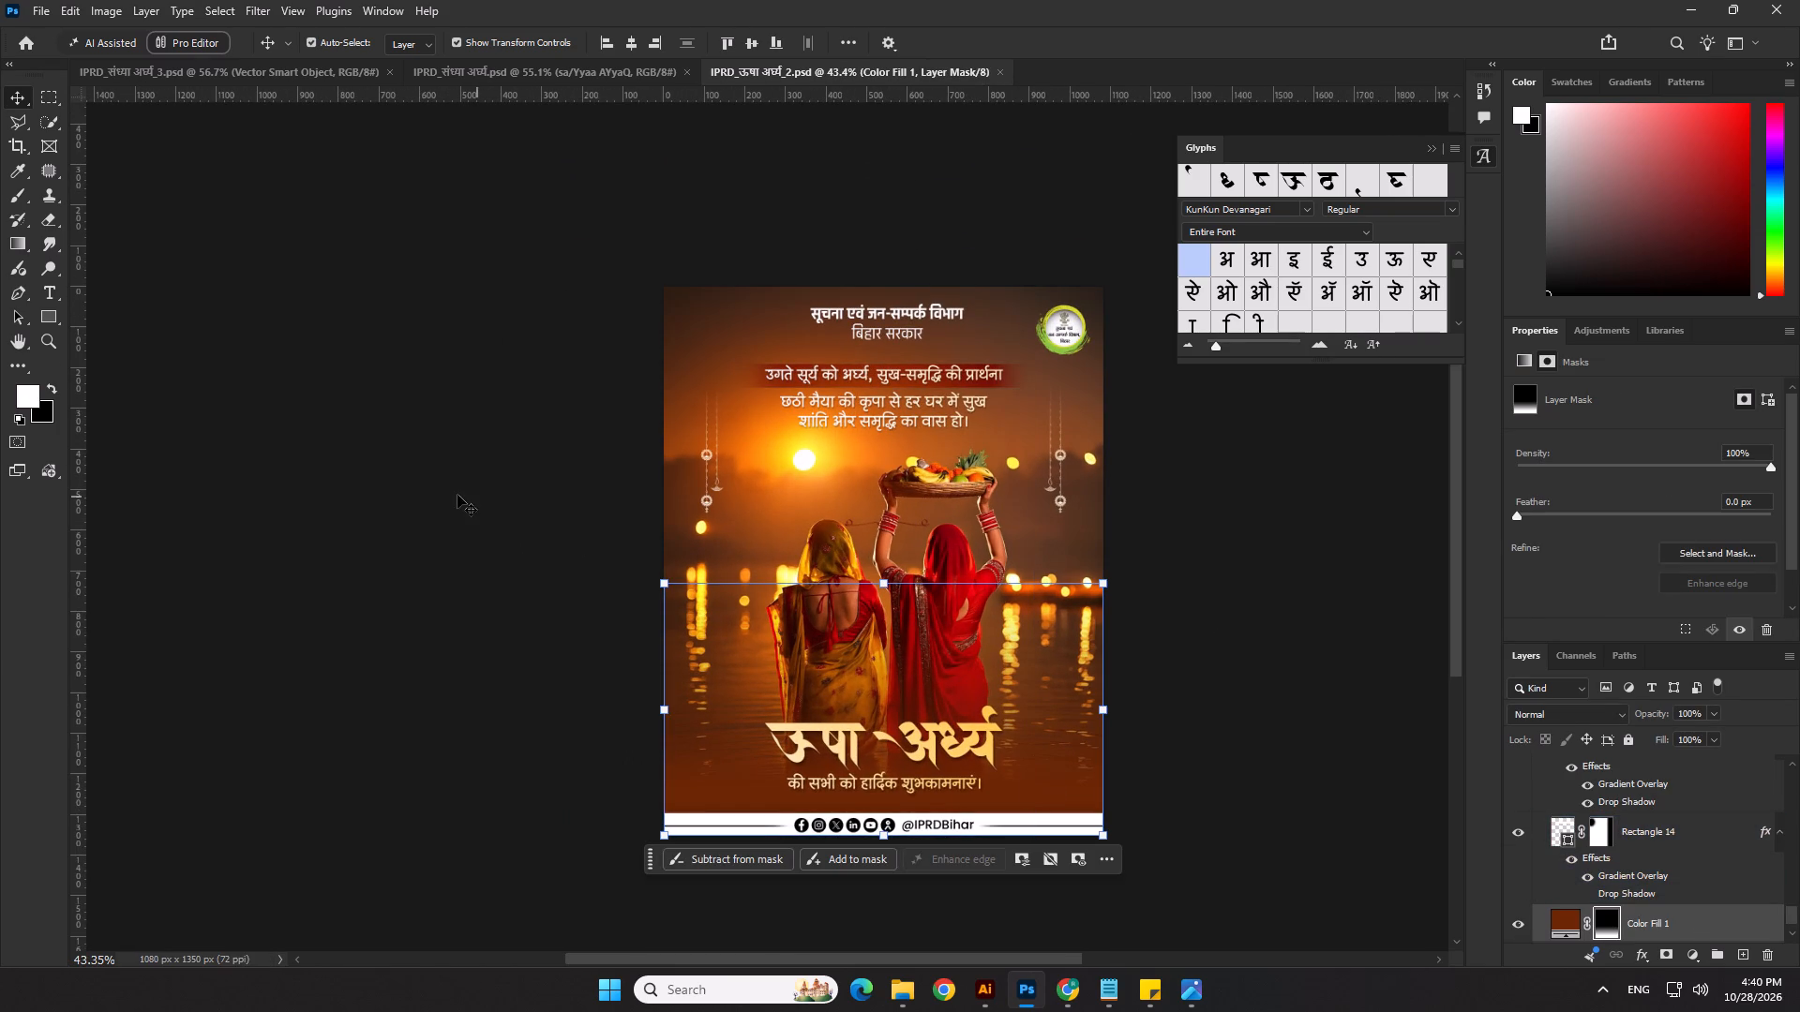
{"action": "left_click", "coordinate": [14, 203]}
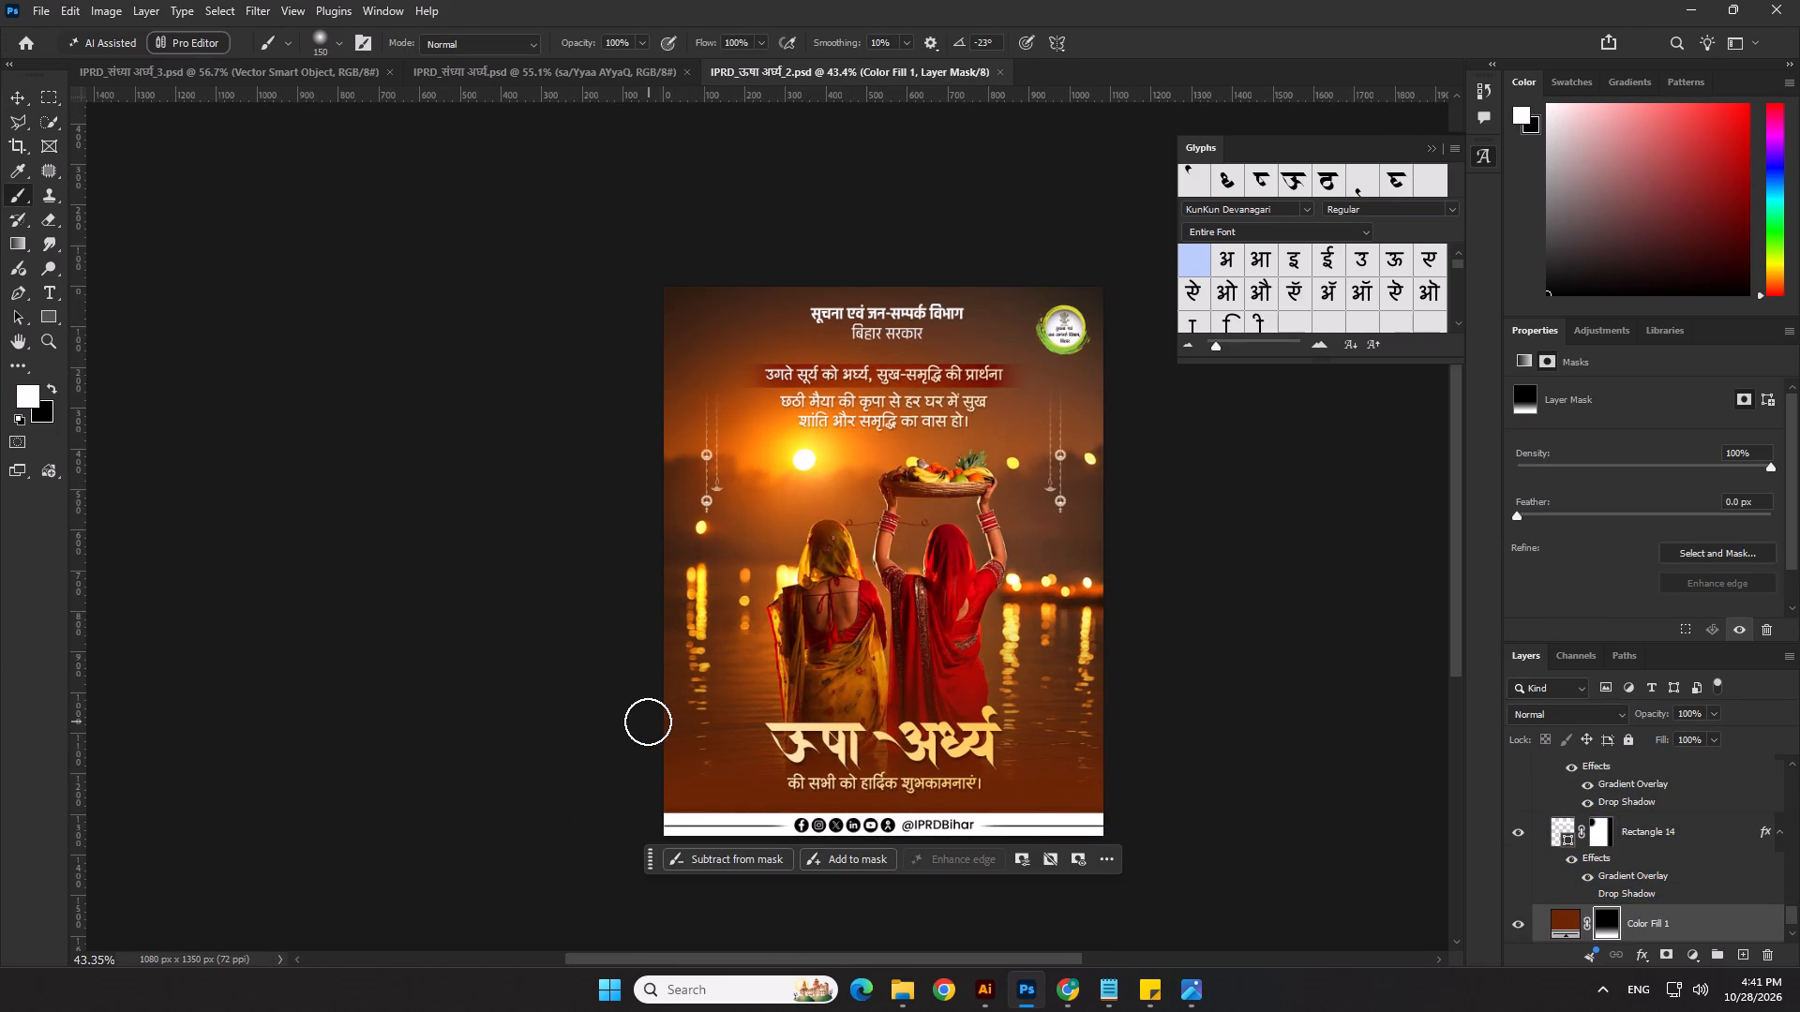
{"action": "key", "text": "bracketright"}
{"action": "key", "text": "bracketright"}
{"action": "key", "text": "bracketright"}
{"action": "key", "text": "bracketright"}
{"action": "key", "text": "bracketright"}
{"action": "key", "text": "bracketright"}
{"action": "key", "text": "bracketright"}
{"action": "key", "text": "bracketright"}
{"action": "left_click", "coordinate": [701, 763]}
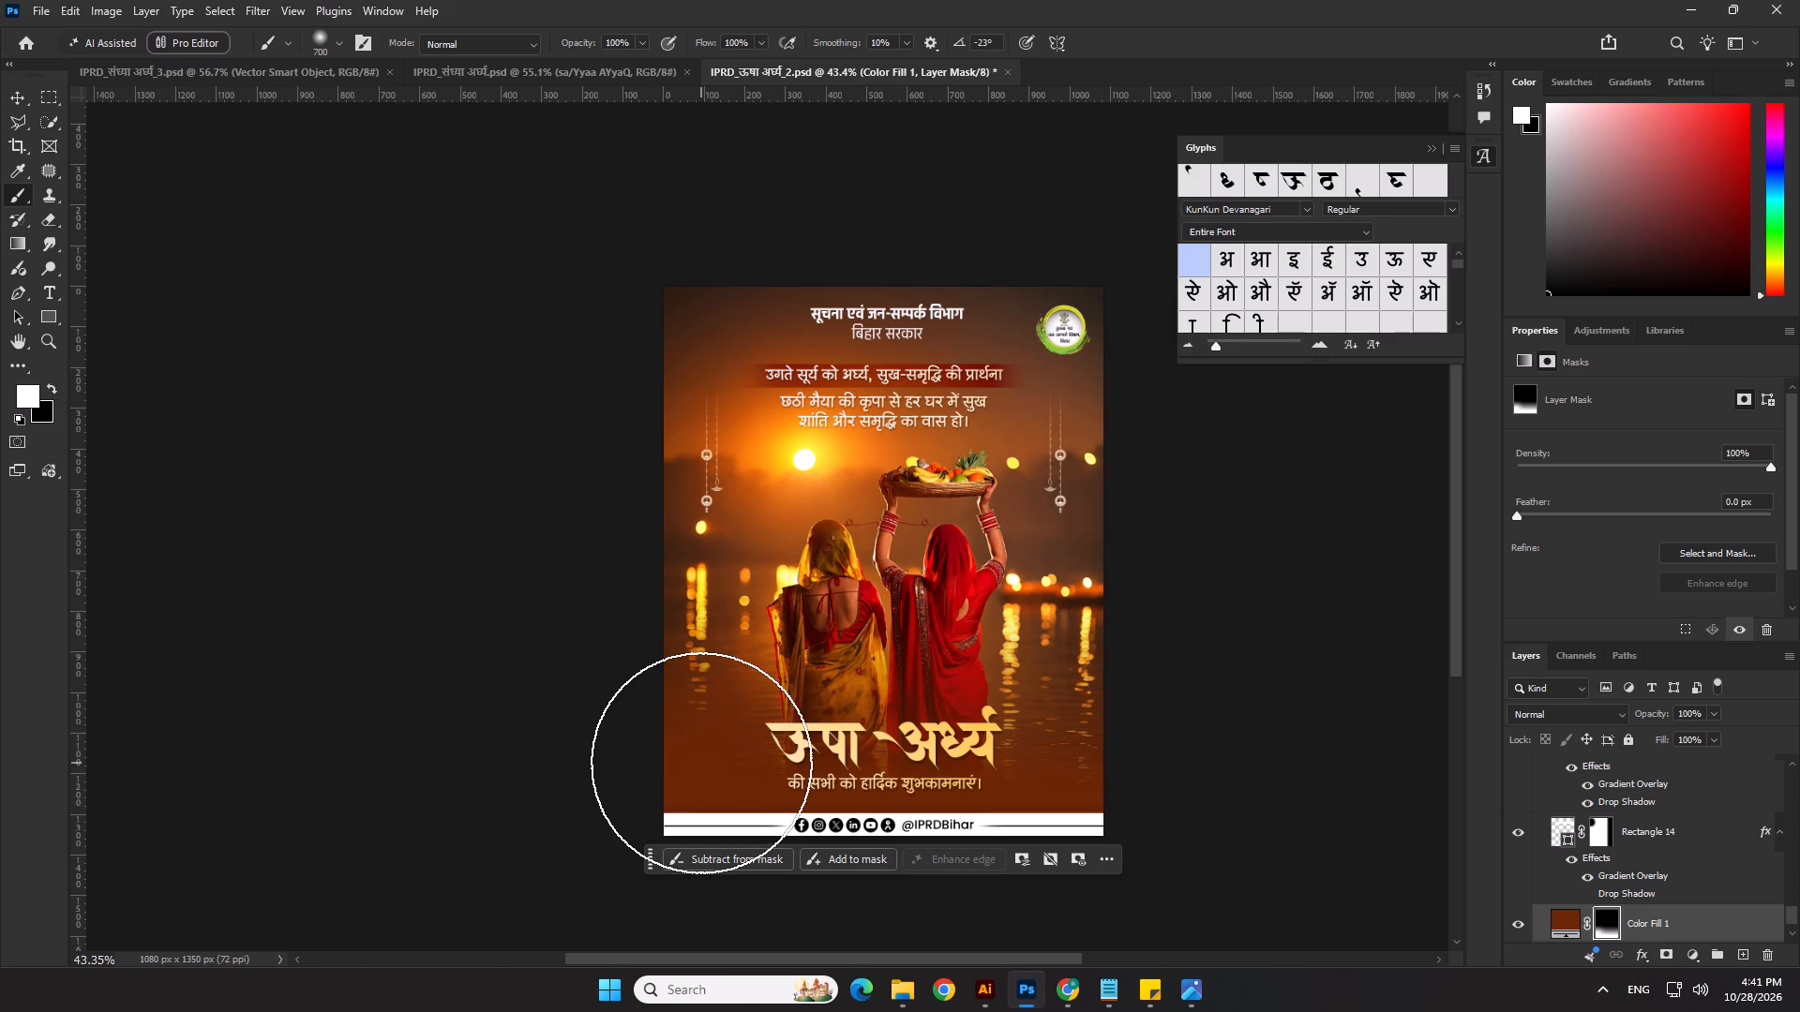
{"action": "key", "text": "ctrl+z"}
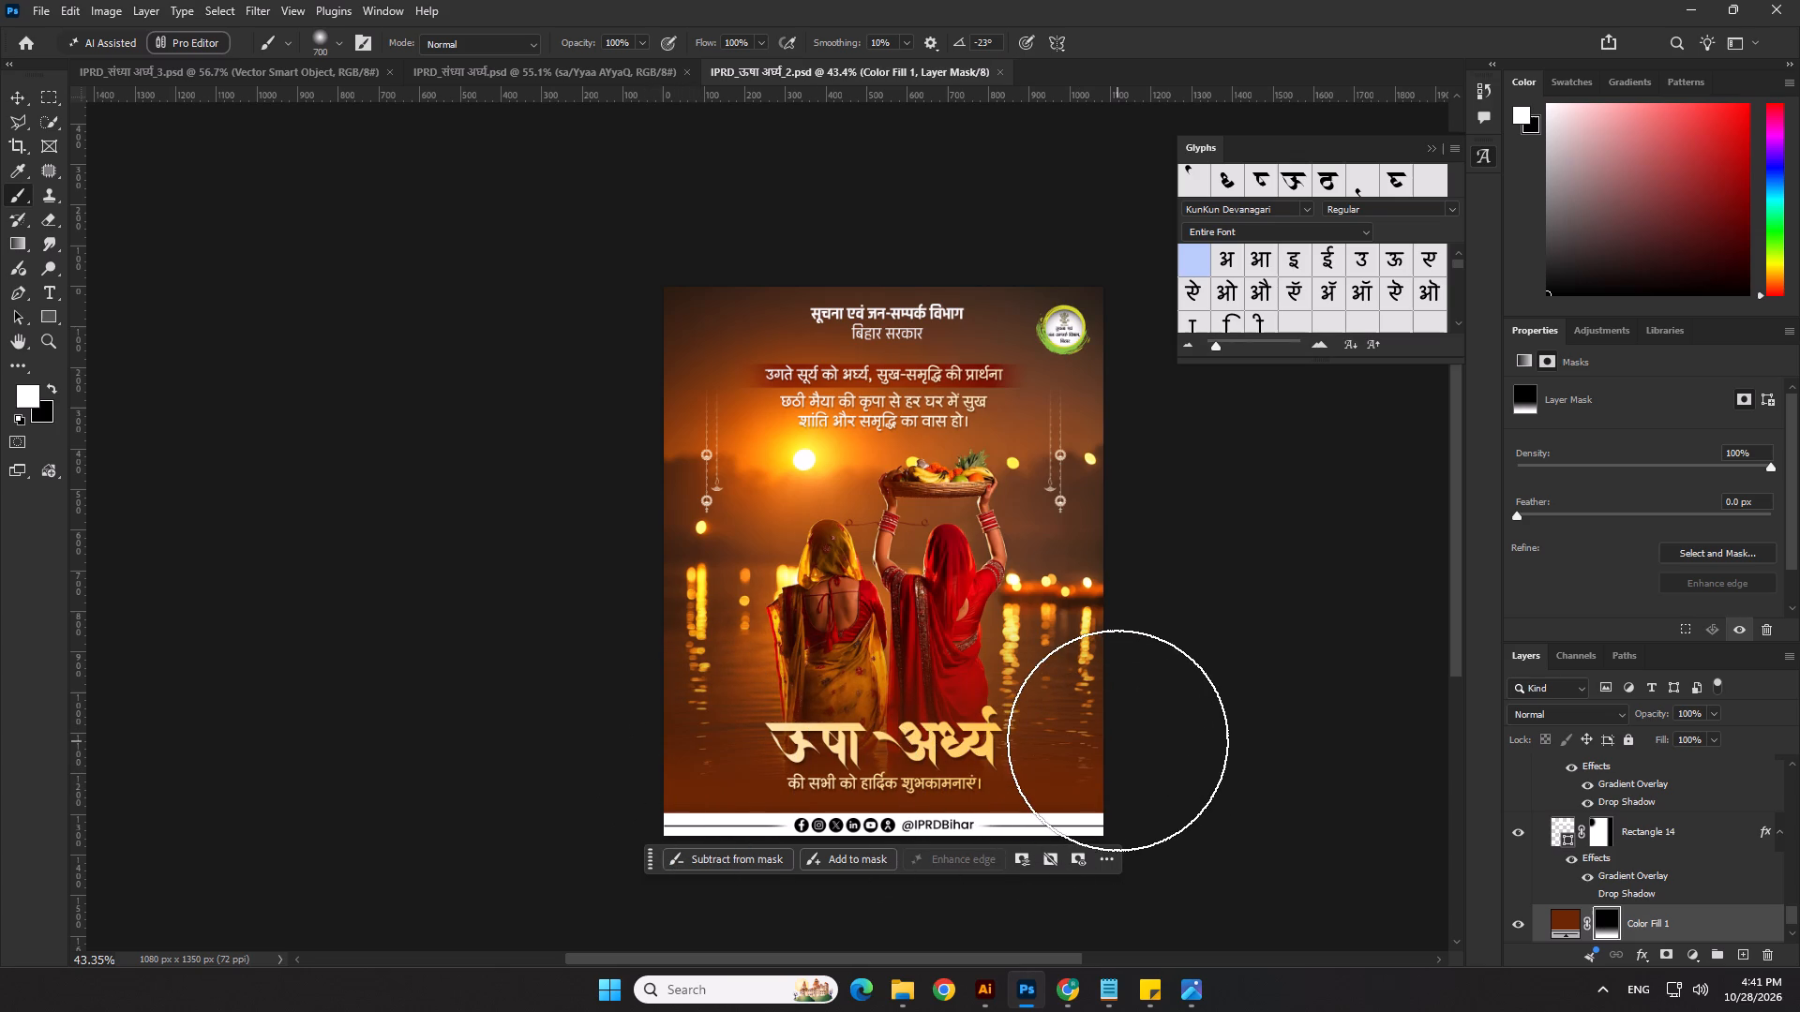
With the brush at 36% opacity and 39% flow, dab white across the bottom of the Color Fill 1 mask to strengthen the fill around the title.
{"action": "left_click_drag", "start_coordinate": [587, 47], "coordinate": [550, 59]}
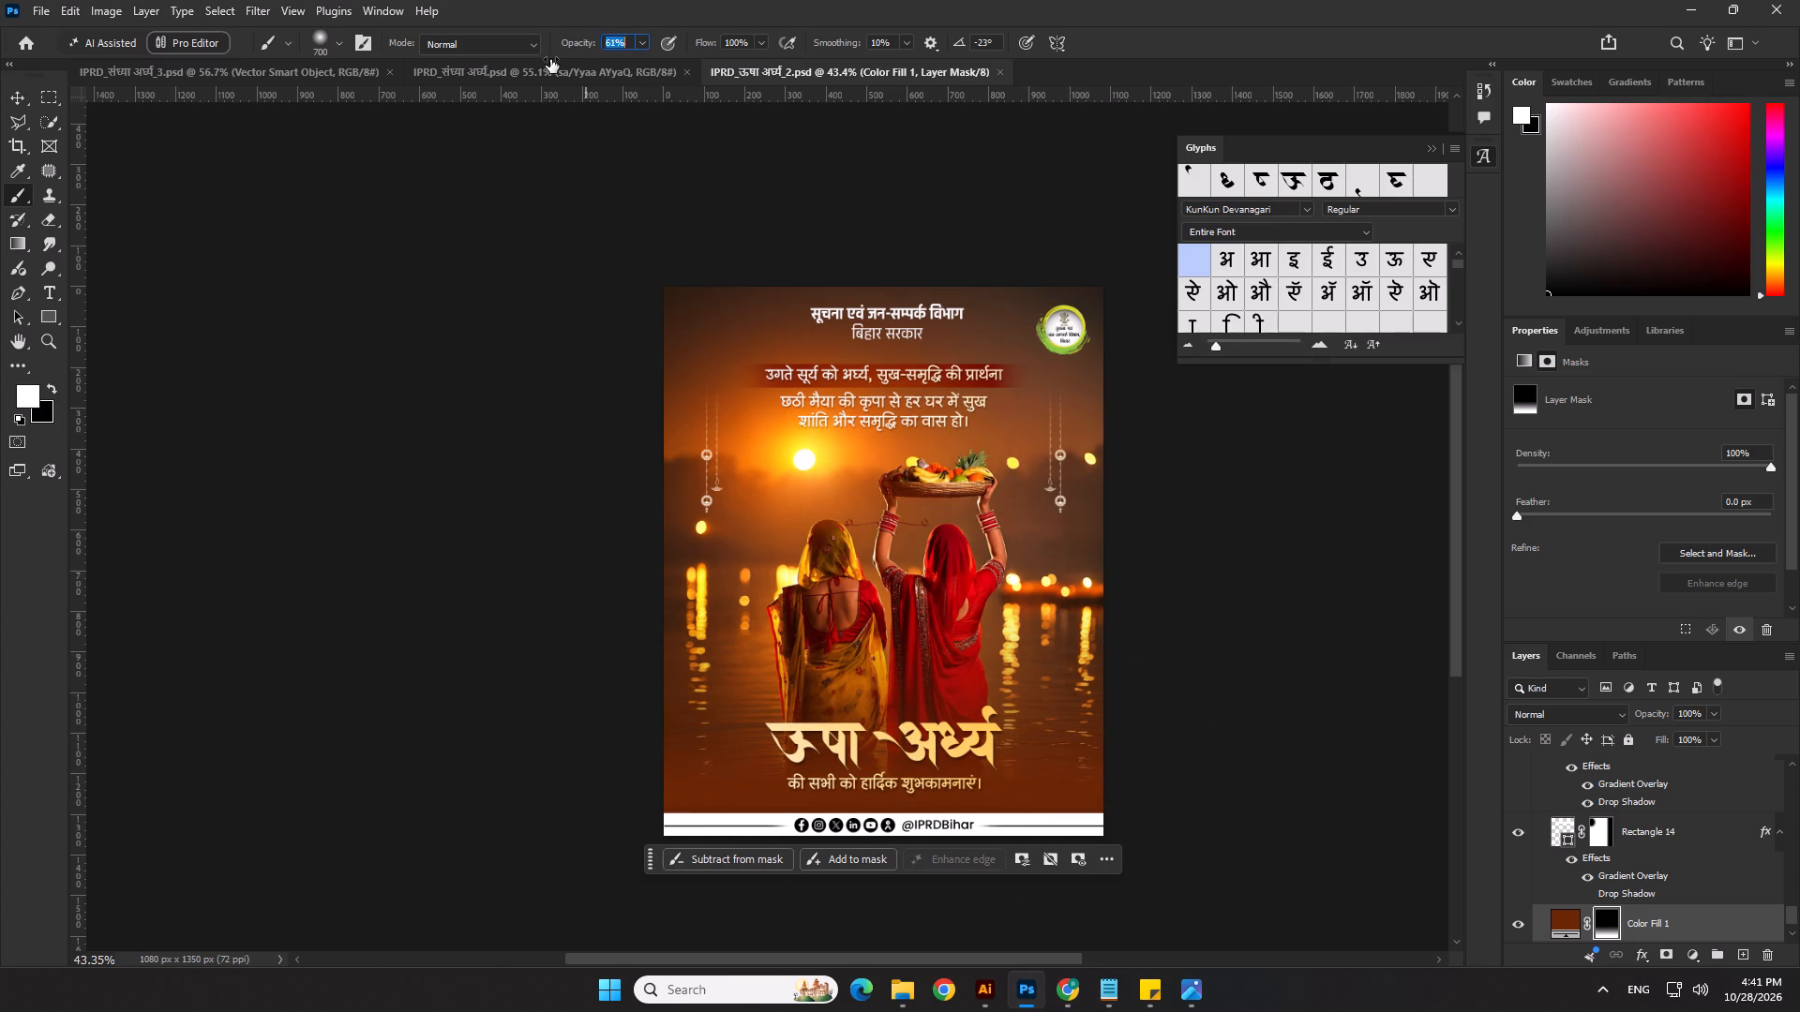
{"action": "left_click_drag", "start_coordinate": [550, 59], "coordinate": [527, 57]}
{"action": "left_click_drag", "start_coordinate": [704, 42], "coordinate": [647, 57]}
{"action": "left_click", "coordinate": [1086, 757]}
{"action": "left_click", "coordinate": [1082, 741]}
{"action": "left_click", "coordinate": [1071, 722]}
{"action": "left_click", "coordinate": [1051, 727]}
{"action": "left_click", "coordinate": [1013, 747]}
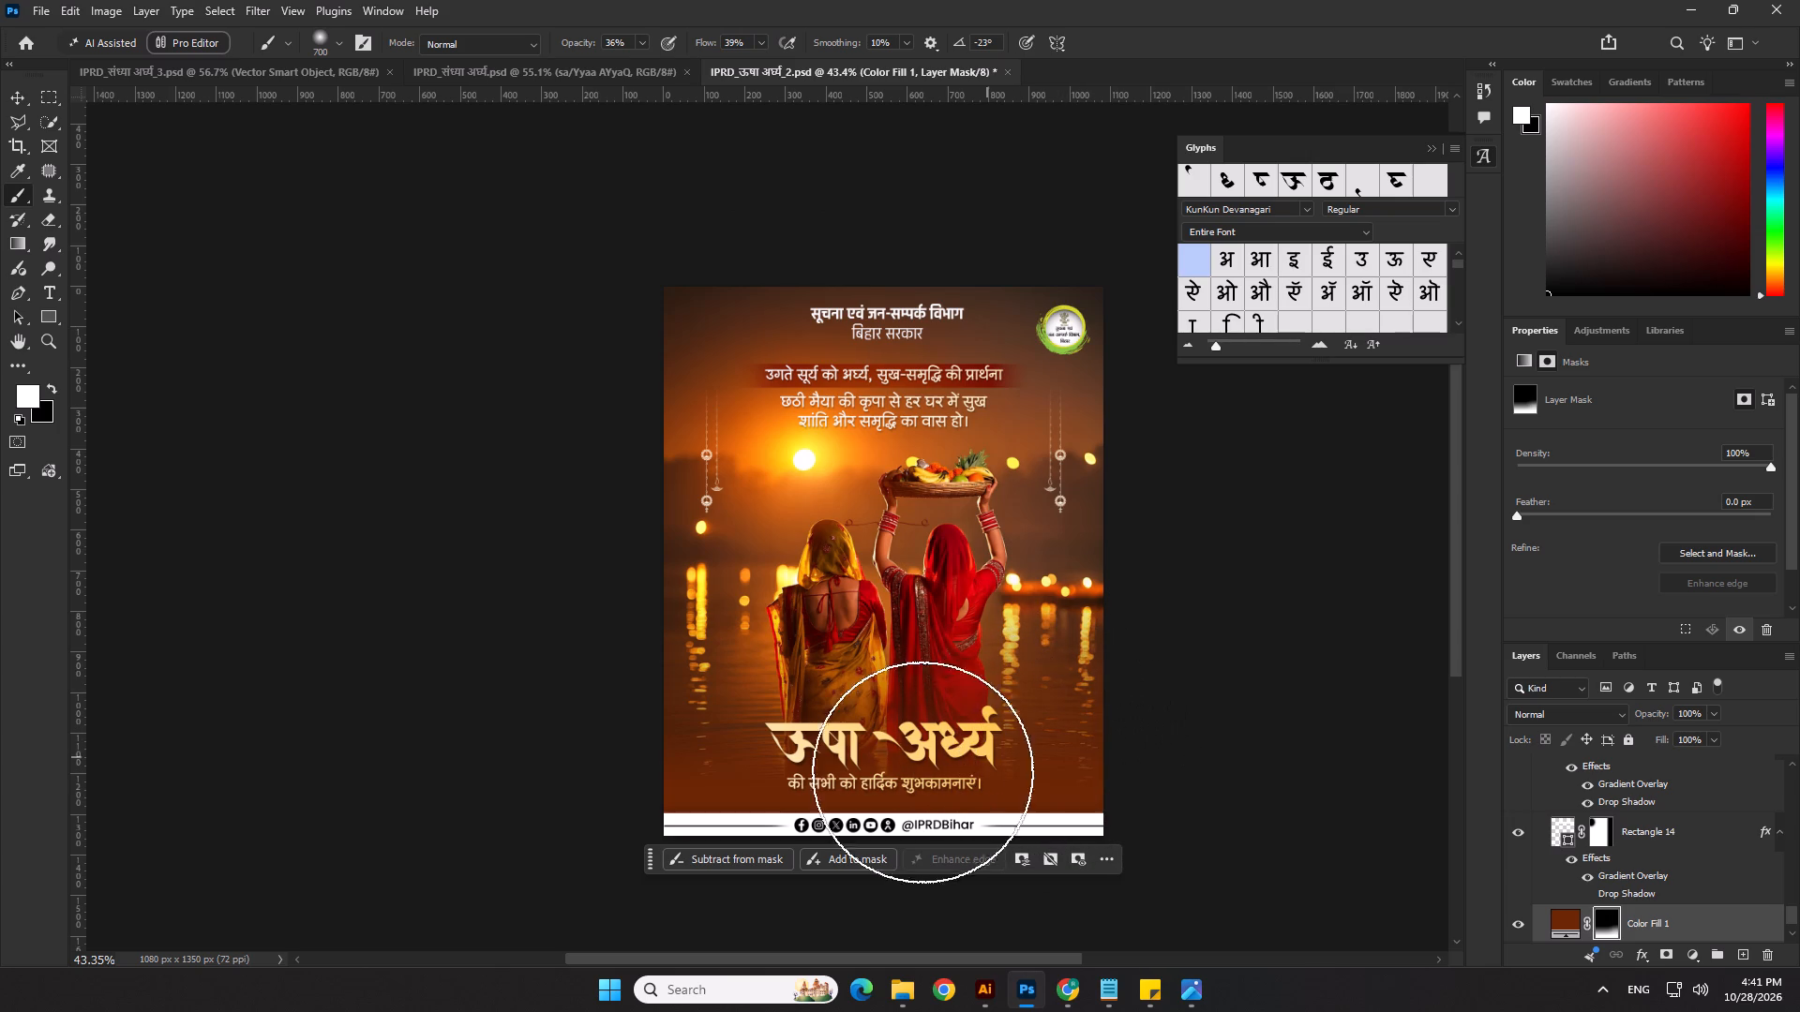
{"action": "double_click", "coordinate": [903, 775]}
{"action": "double_click", "coordinate": [723, 760]}
{"action": "double_click", "coordinate": [704, 744]}
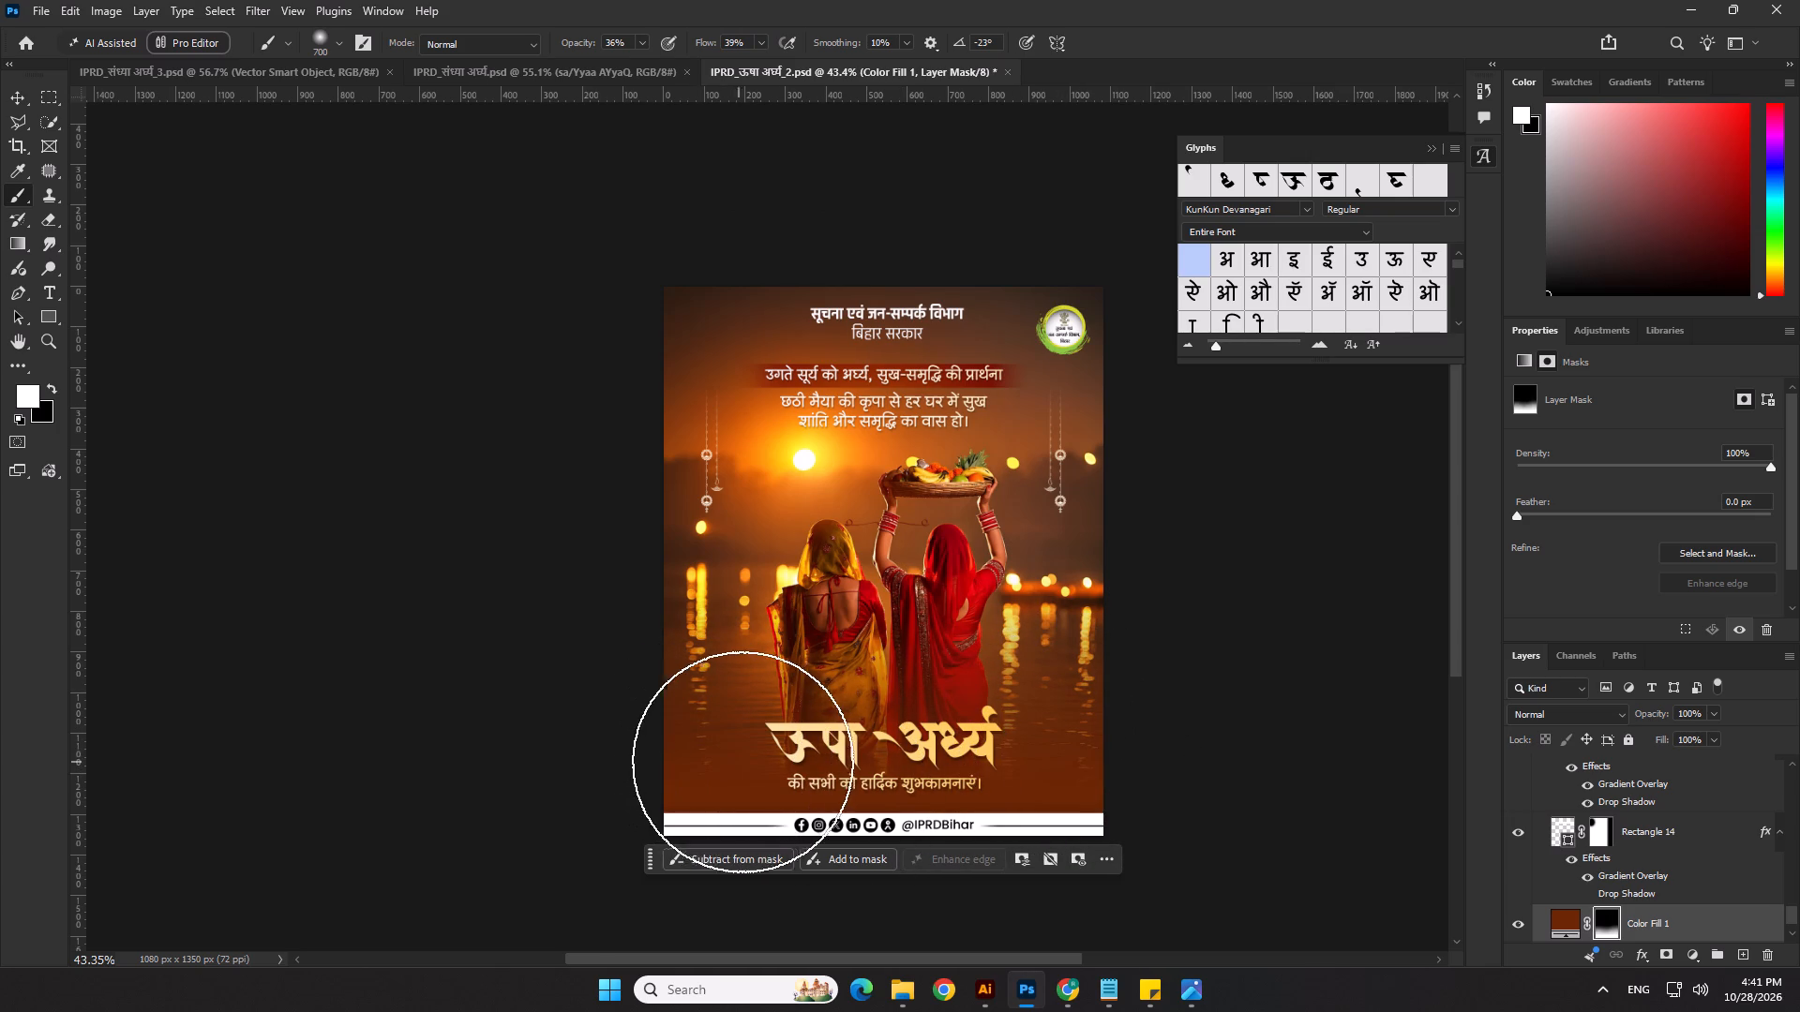
{"action": "left_click", "coordinate": [749, 764]}
{"action": "left_click", "coordinate": [820, 778]}
{"action": "double_click", "coordinate": [1075, 730]}
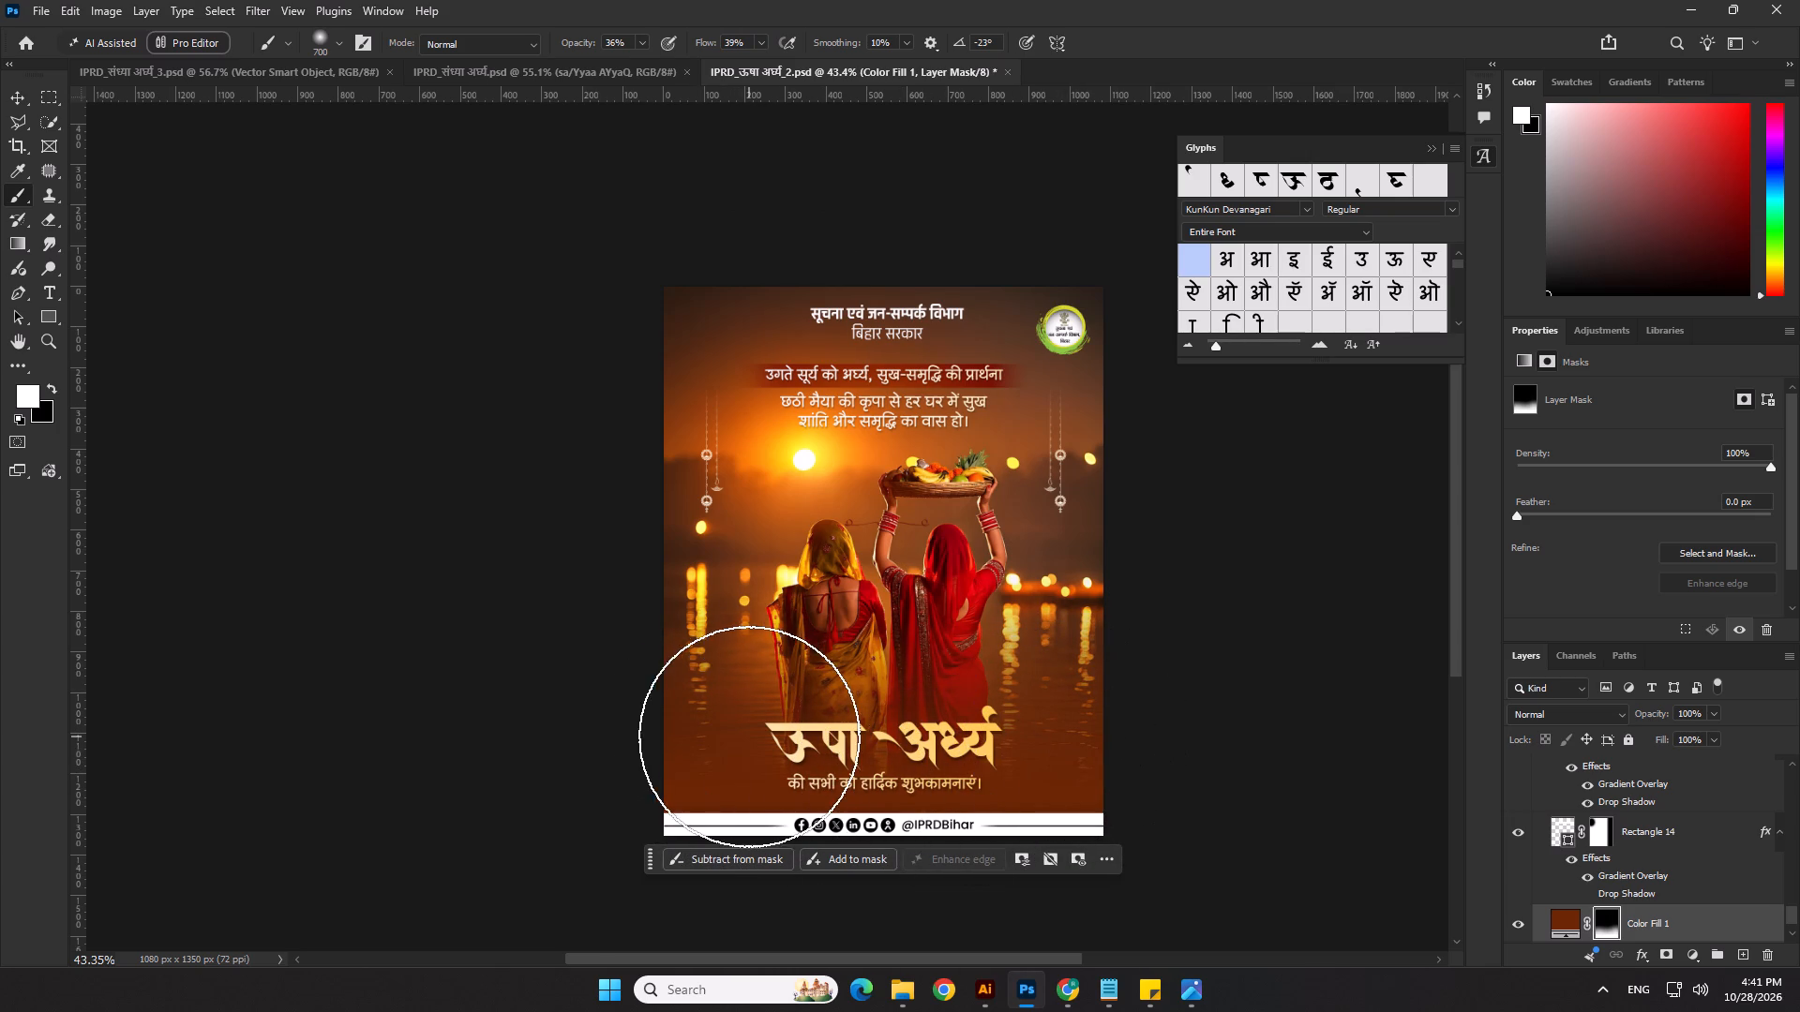
{"action": "left_click", "coordinate": [749, 737]}
Set the Color Fill 1 layer to Linear Burn blending at 32% opacity and deselect it.
{"action": "left_click", "coordinate": [1573, 926]}
{"action": "left_click", "coordinate": [1582, 719]}
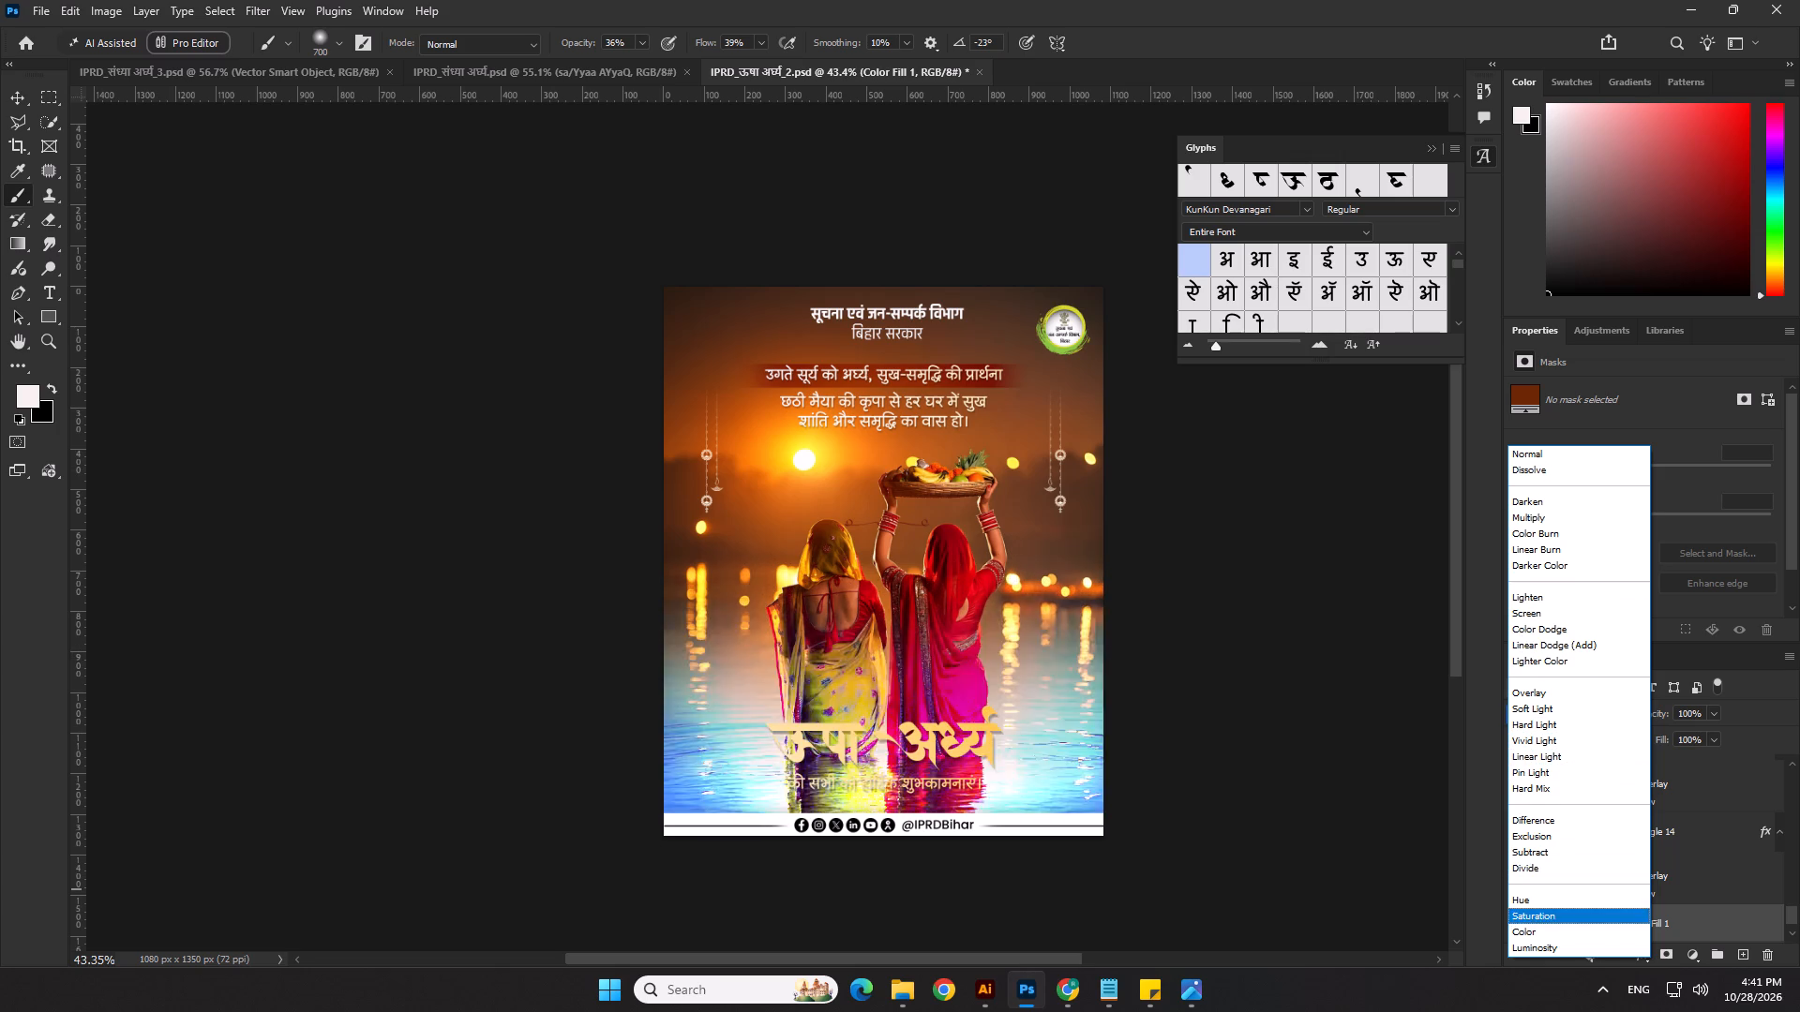
{"action": "left_click", "coordinate": [1561, 556]}
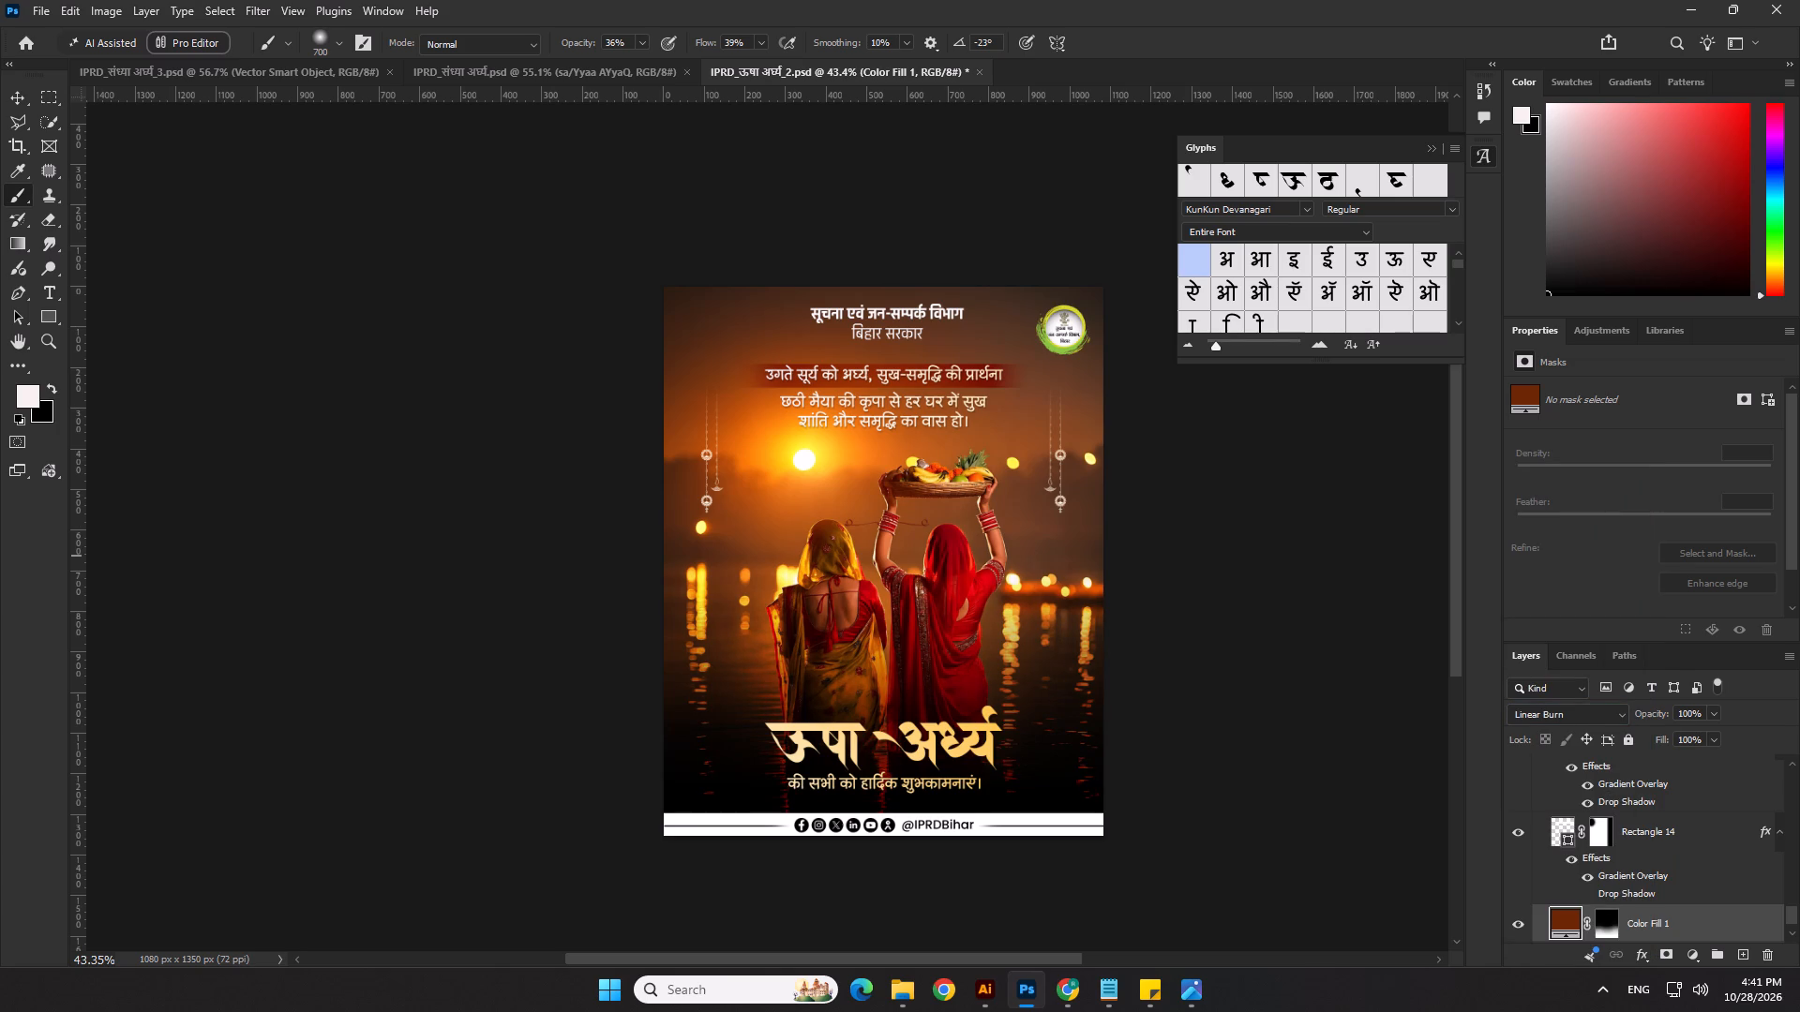
{"action": "left_click_drag", "start_coordinate": [1661, 715], "coordinate": [1616, 721]}
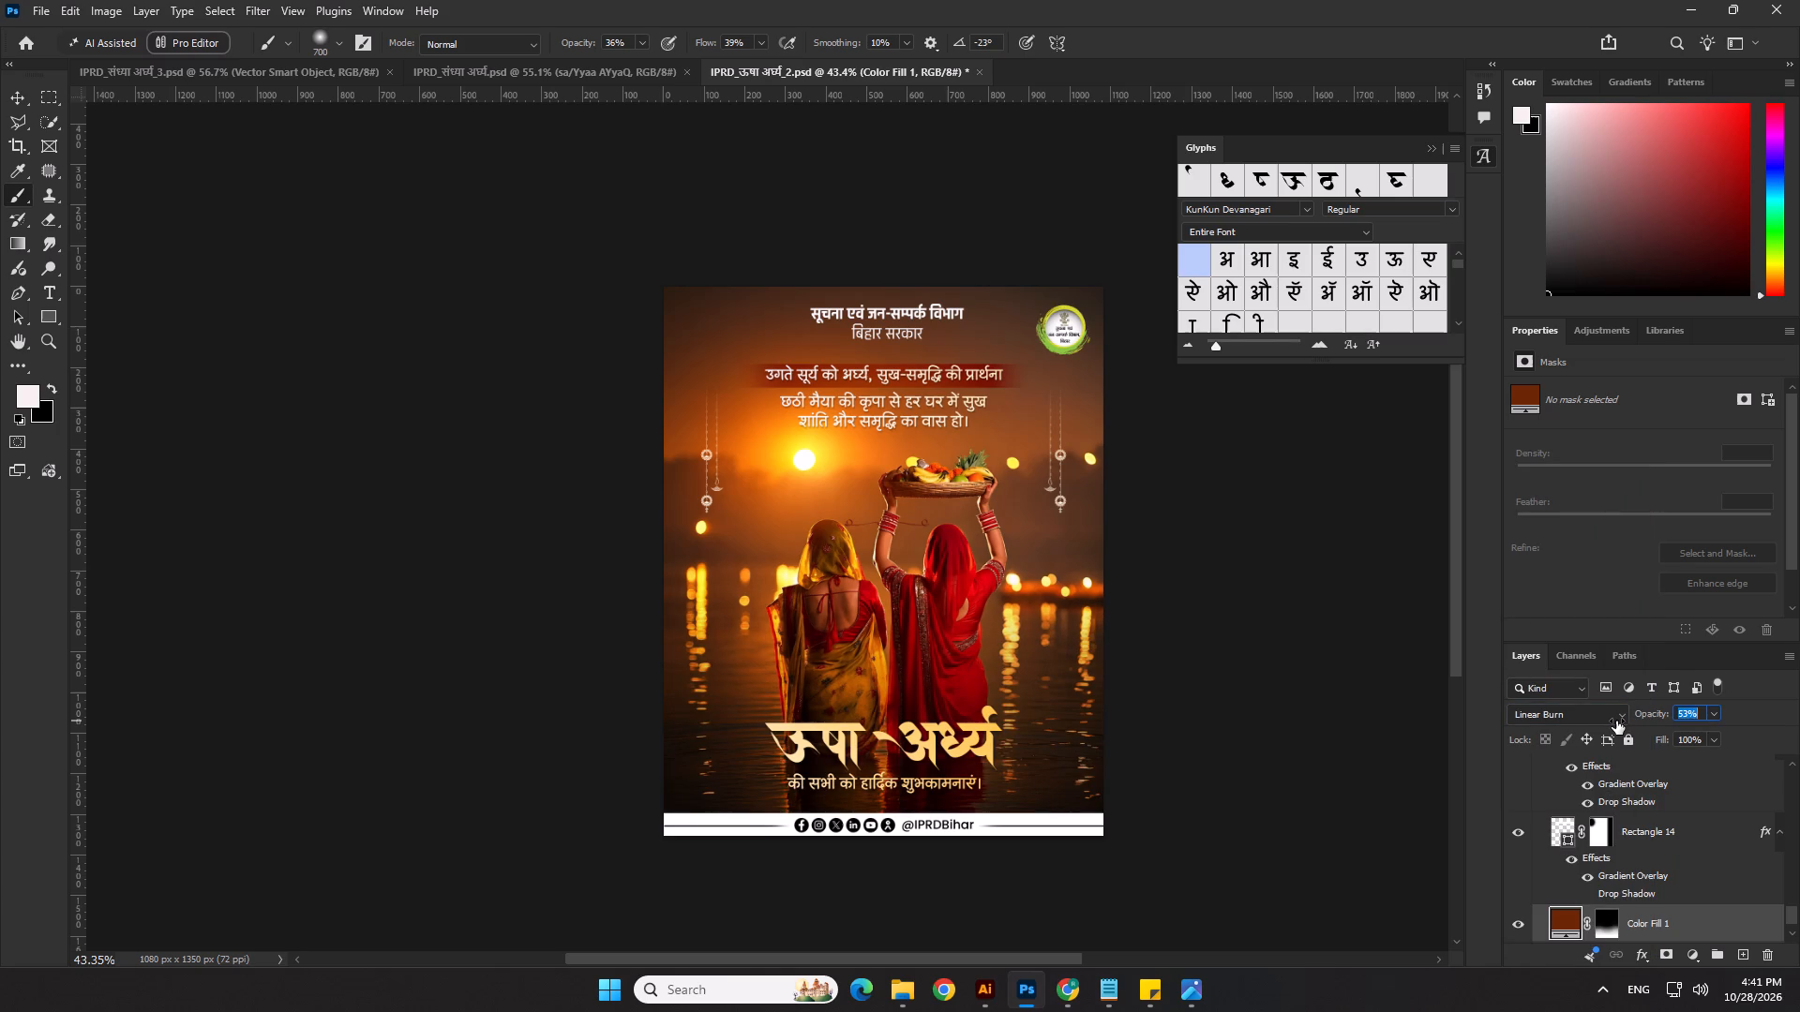
{"action": "left_click_drag", "start_coordinate": [1616, 721], "coordinate": [1605, 723]}
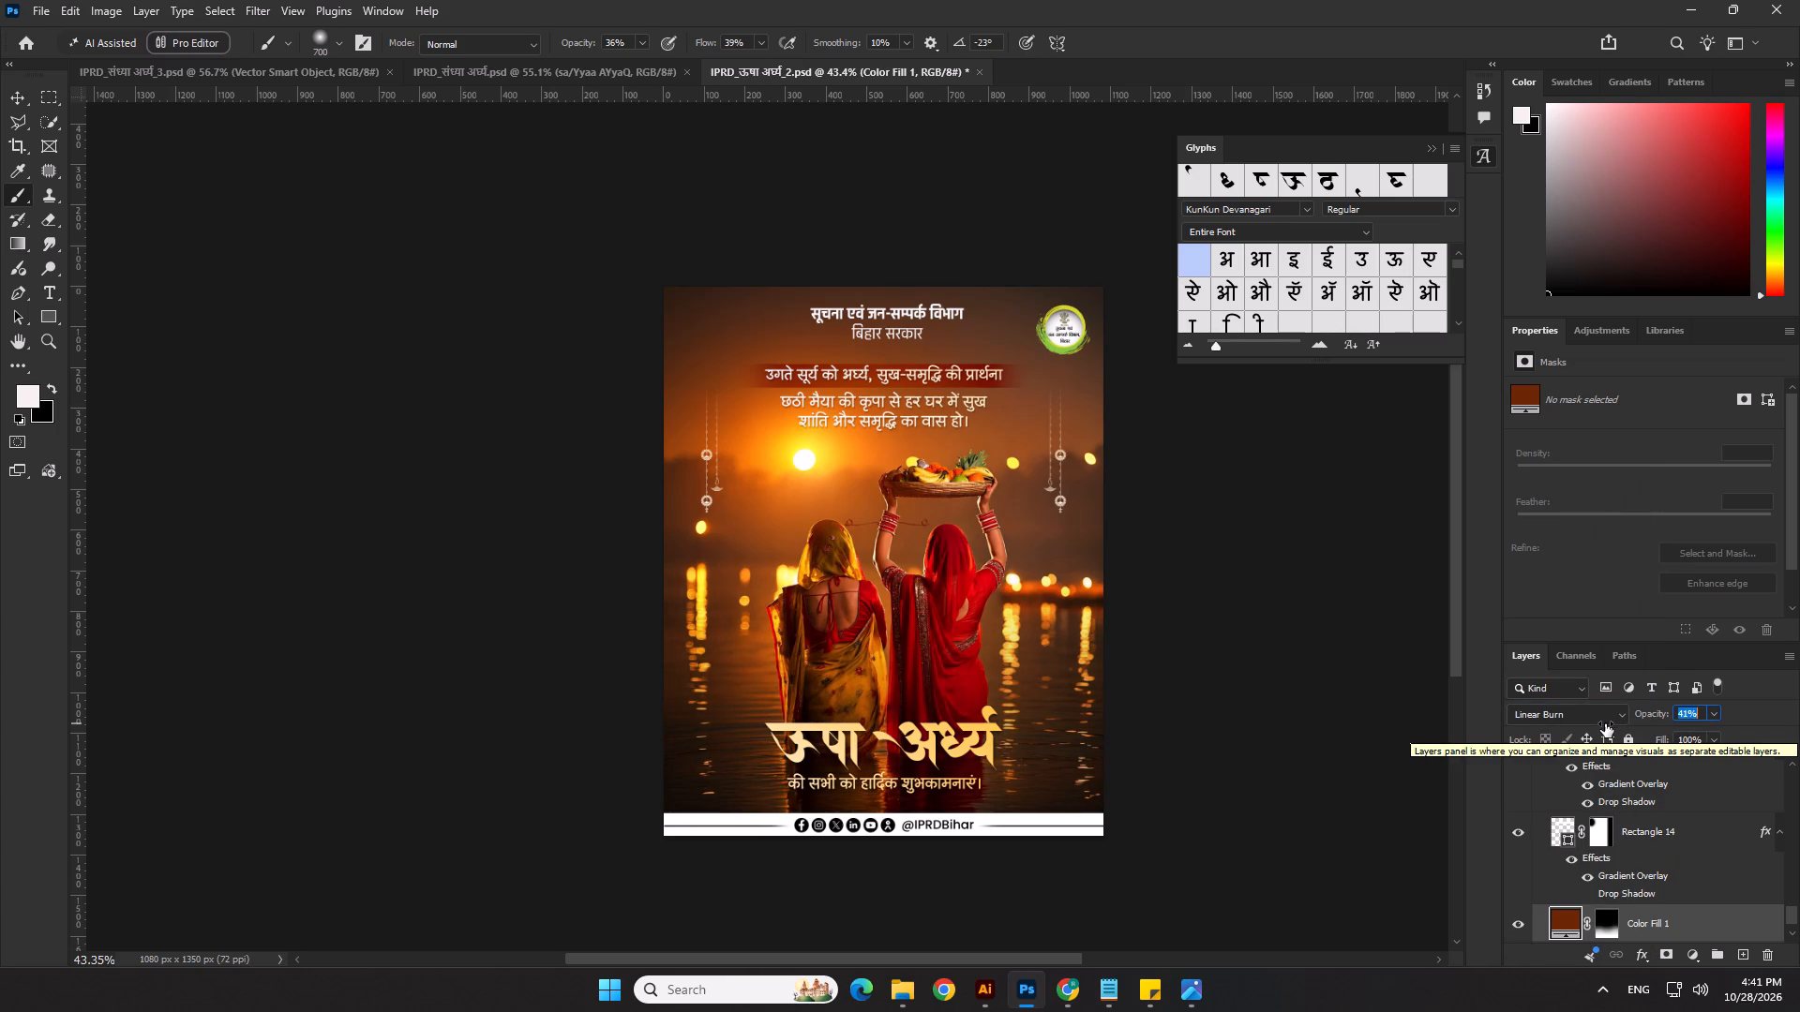
{"action": "left_click_drag", "start_coordinate": [1605, 723], "coordinate": [1601, 722]}
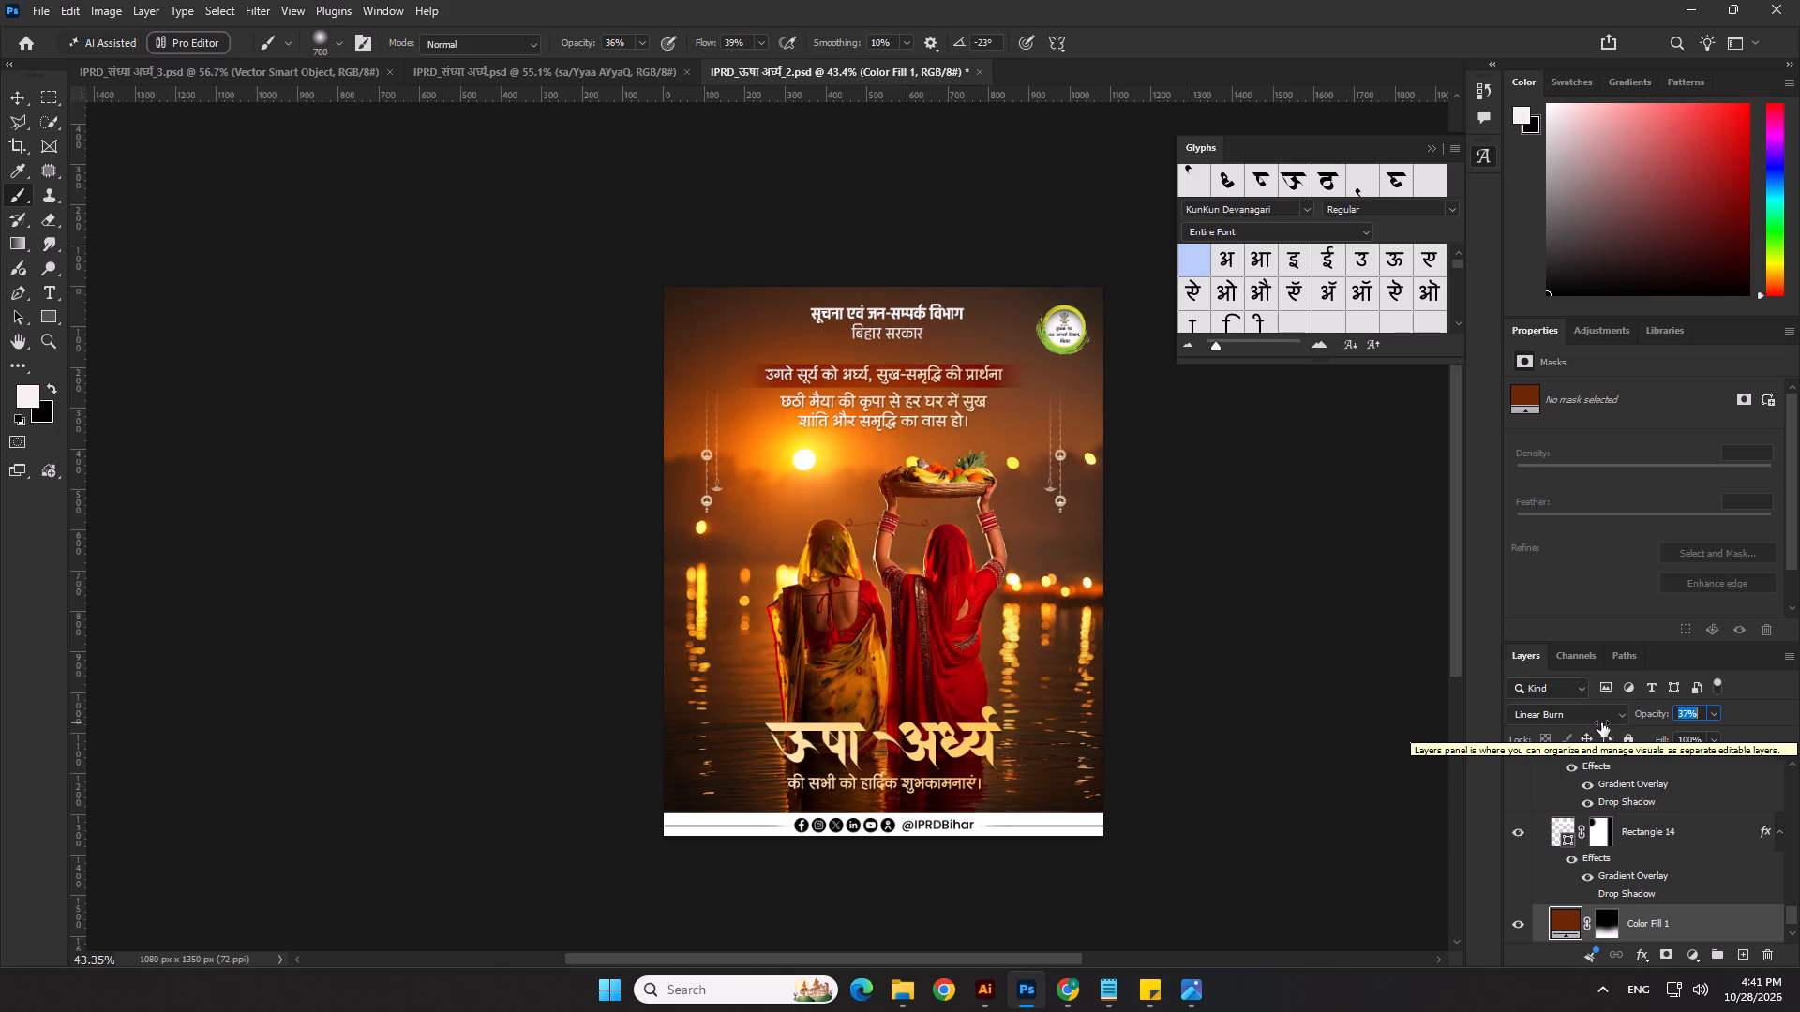
{"action": "left_click_drag", "start_coordinate": [1601, 722], "coordinate": [1597, 722]}
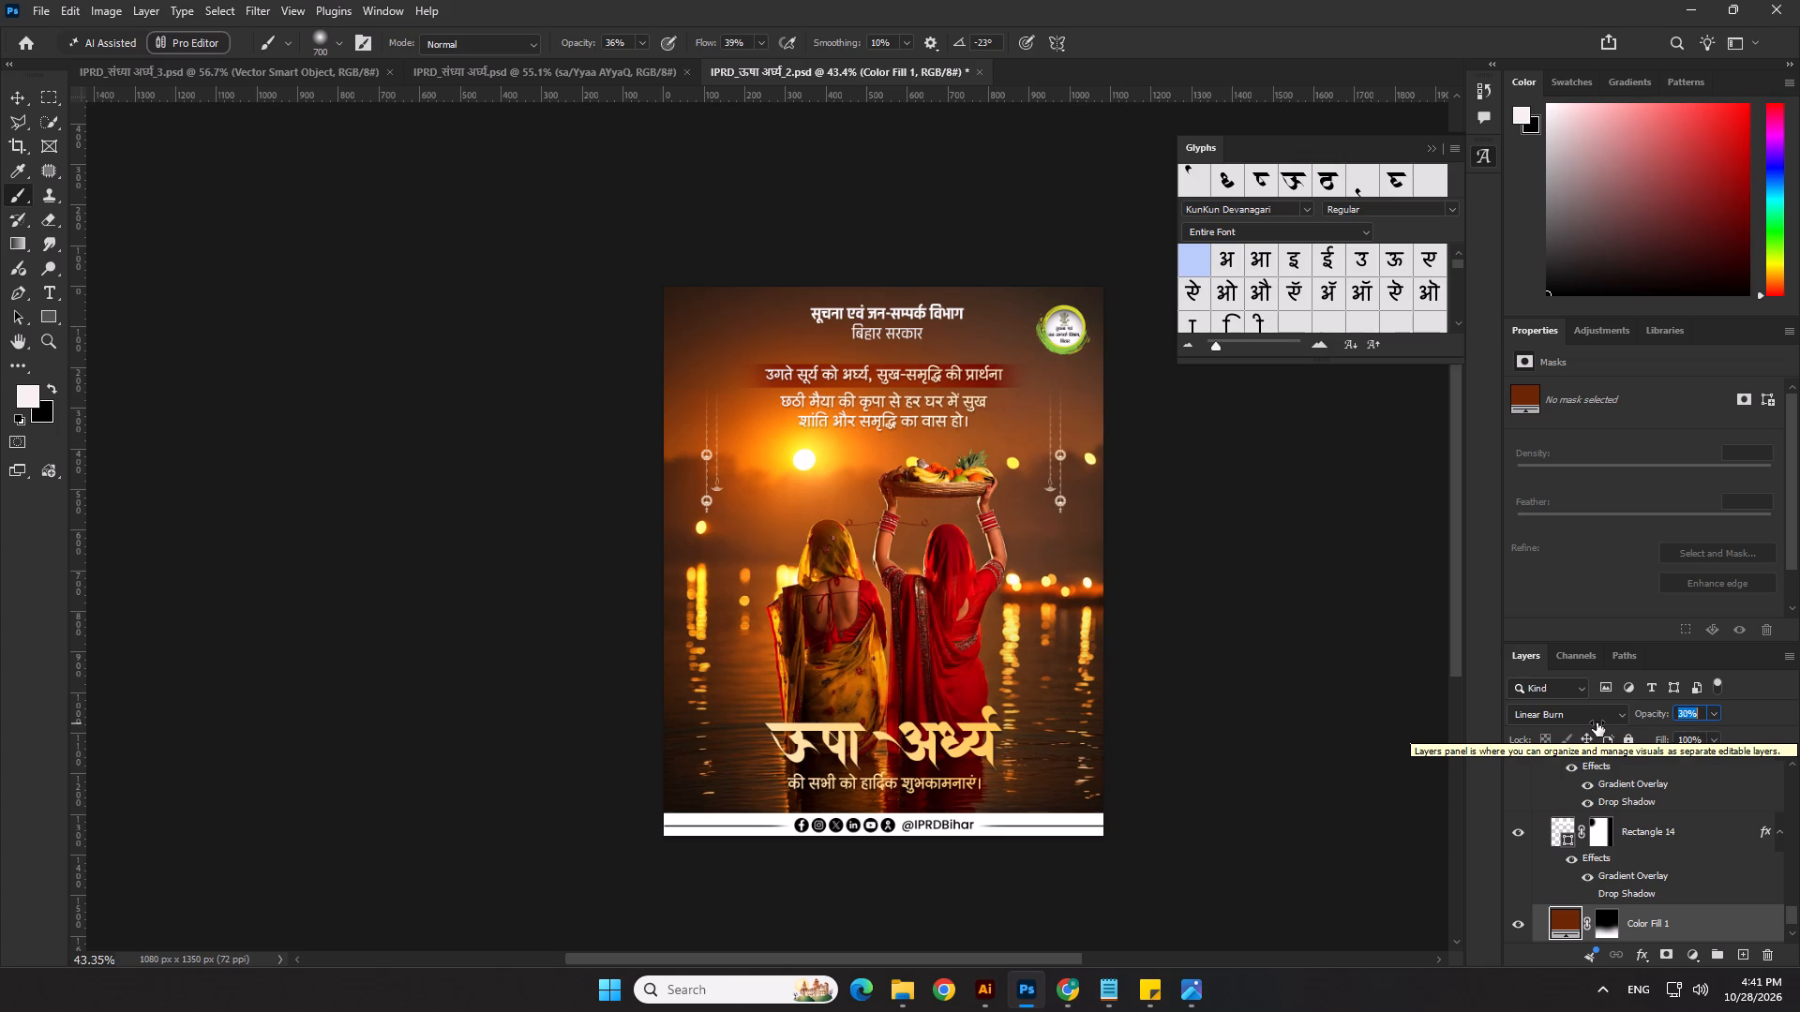
{"action": "left_click_drag", "start_coordinate": [1597, 722], "coordinate": [1597, 721]}
{"action": "scroll", "coordinate": [705, 692], "scroll_direction": "down", "scroll_amount": 3}
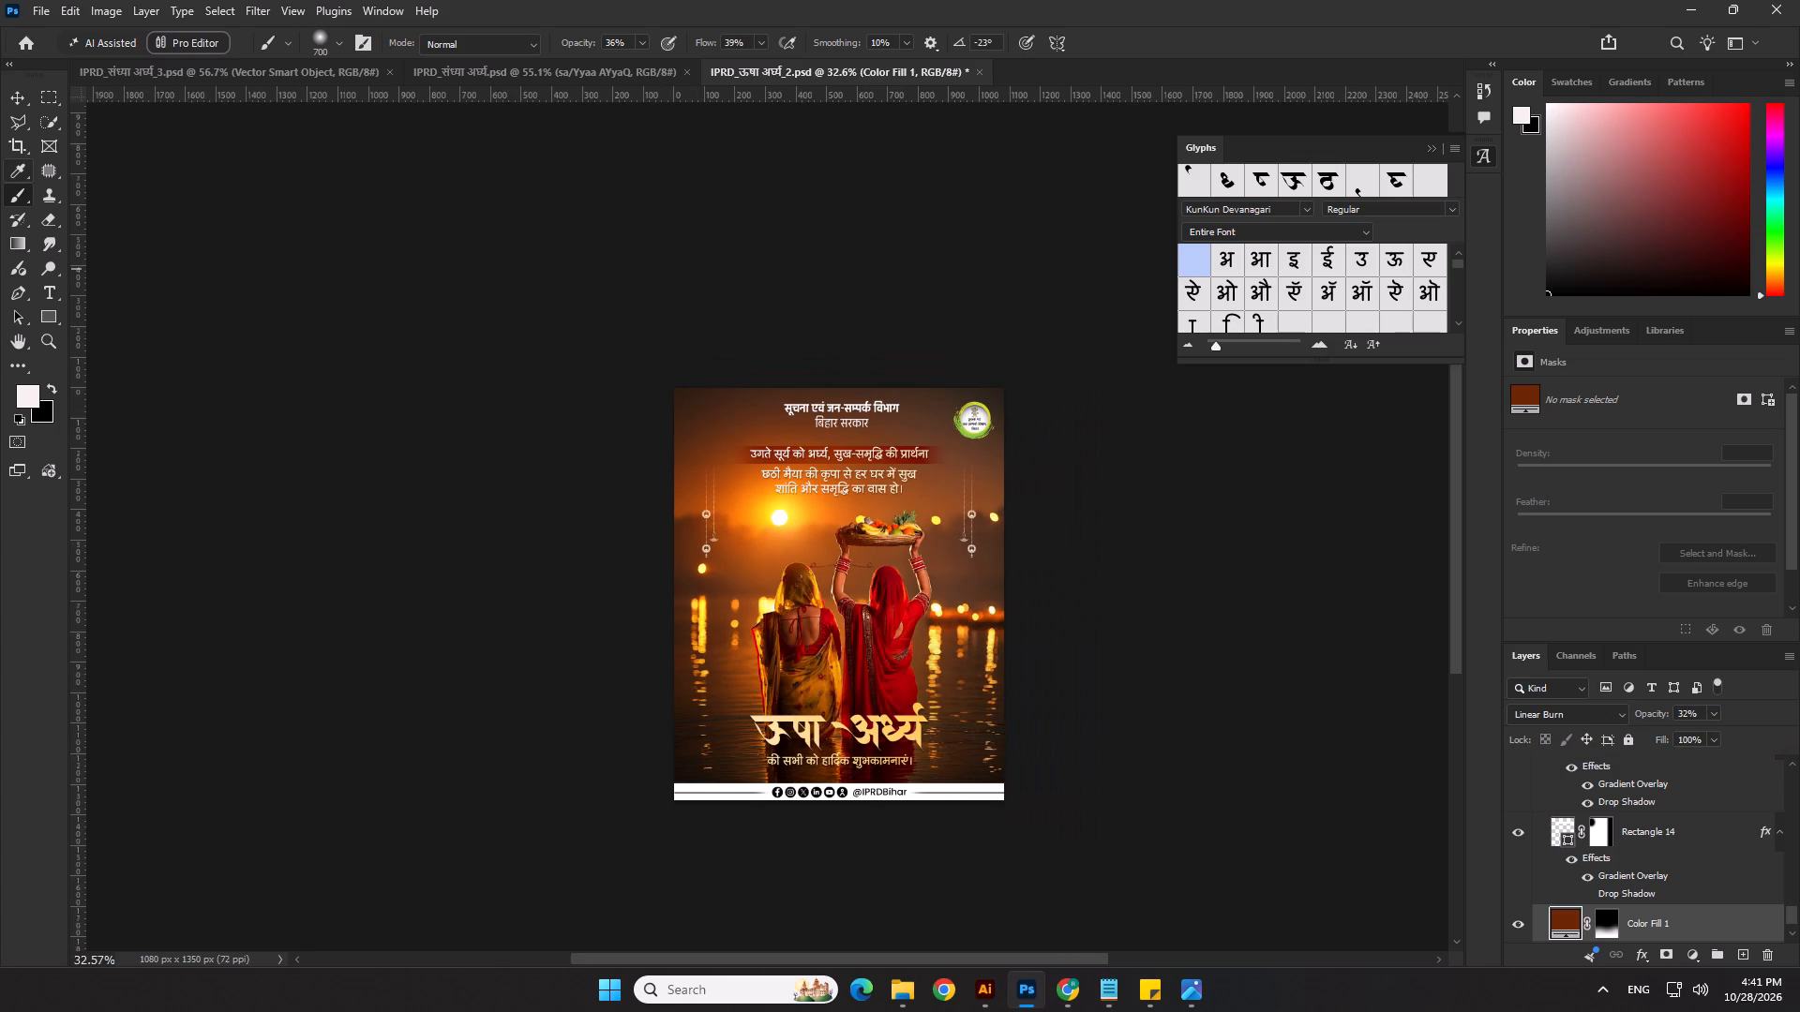
{"action": "left_click", "coordinate": [19, 101]}
{"action": "left_click", "coordinate": [168, 275]}
Hide the drop shadows of the छठी मैया text and the उगते सूर्य को अर्घ्य line.
{"action": "scroll", "coordinate": [837, 510], "scroll_direction": "up", "scroll_amount": 5}
{"action": "left_click", "coordinate": [843, 484]}
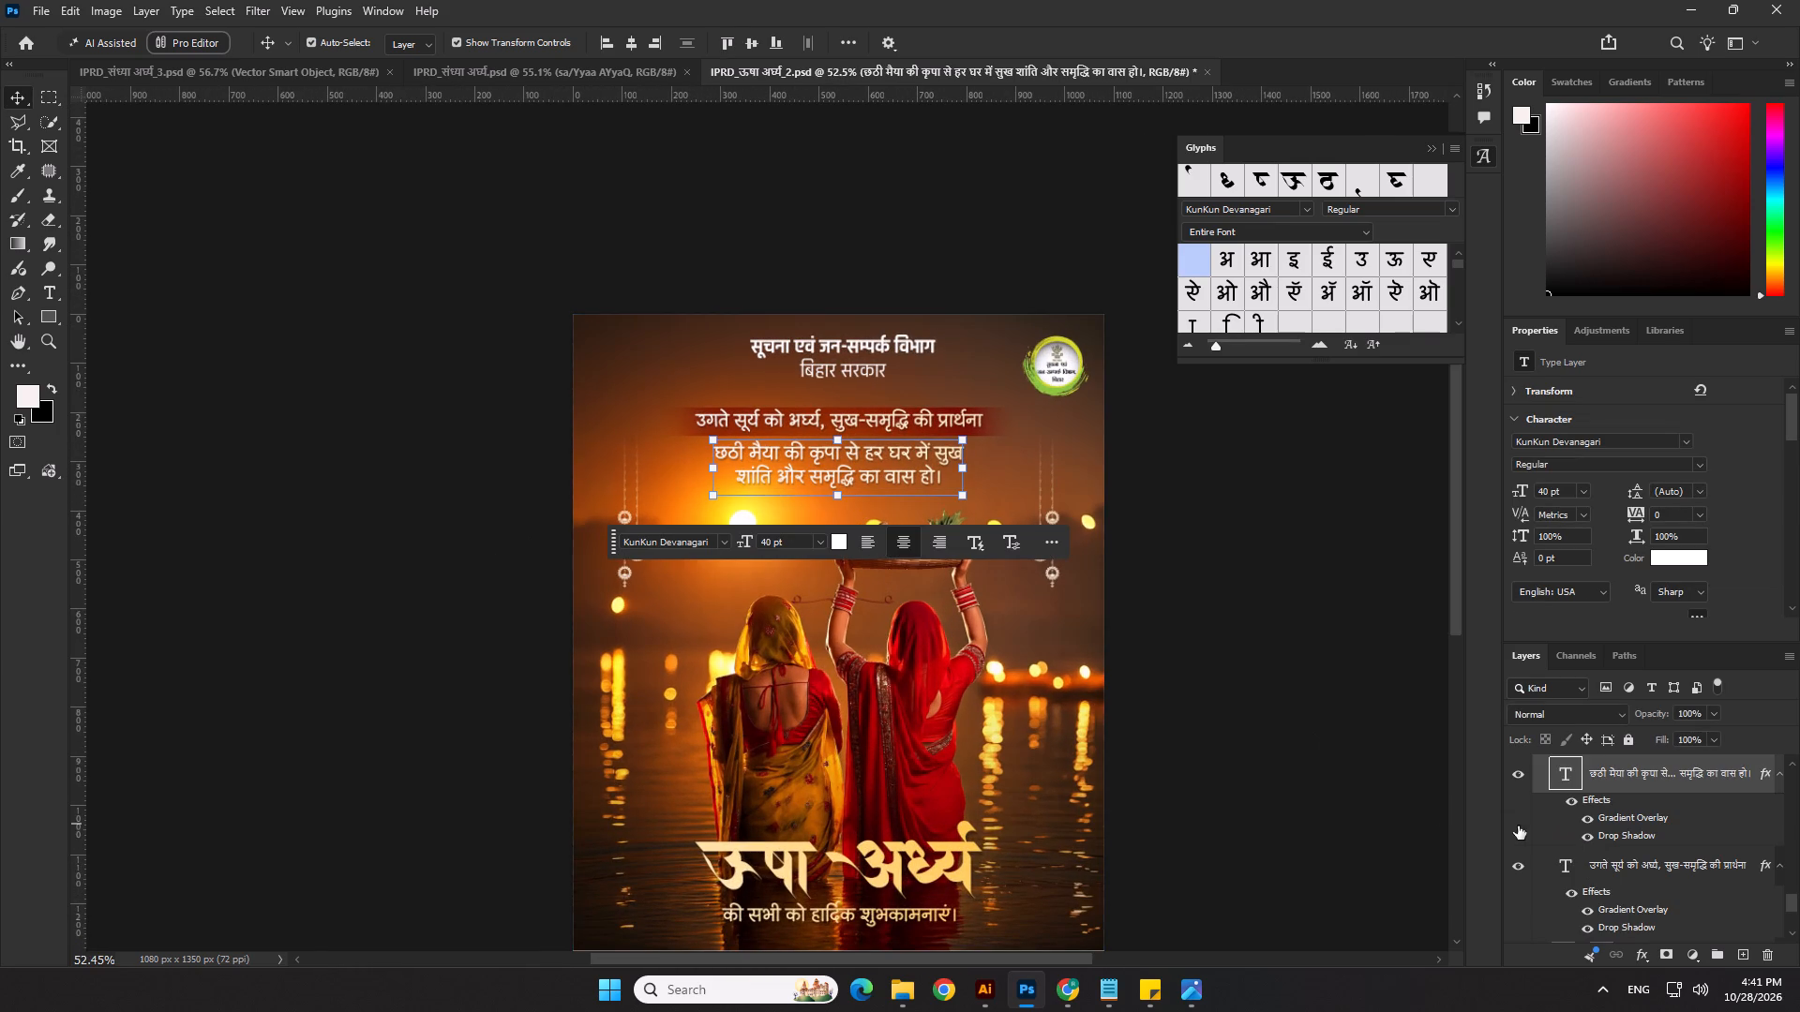
{"action": "left_click", "coordinate": [1585, 838]}
{"action": "left_click", "coordinate": [1355, 700]}
{"action": "left_click", "coordinate": [941, 427]}
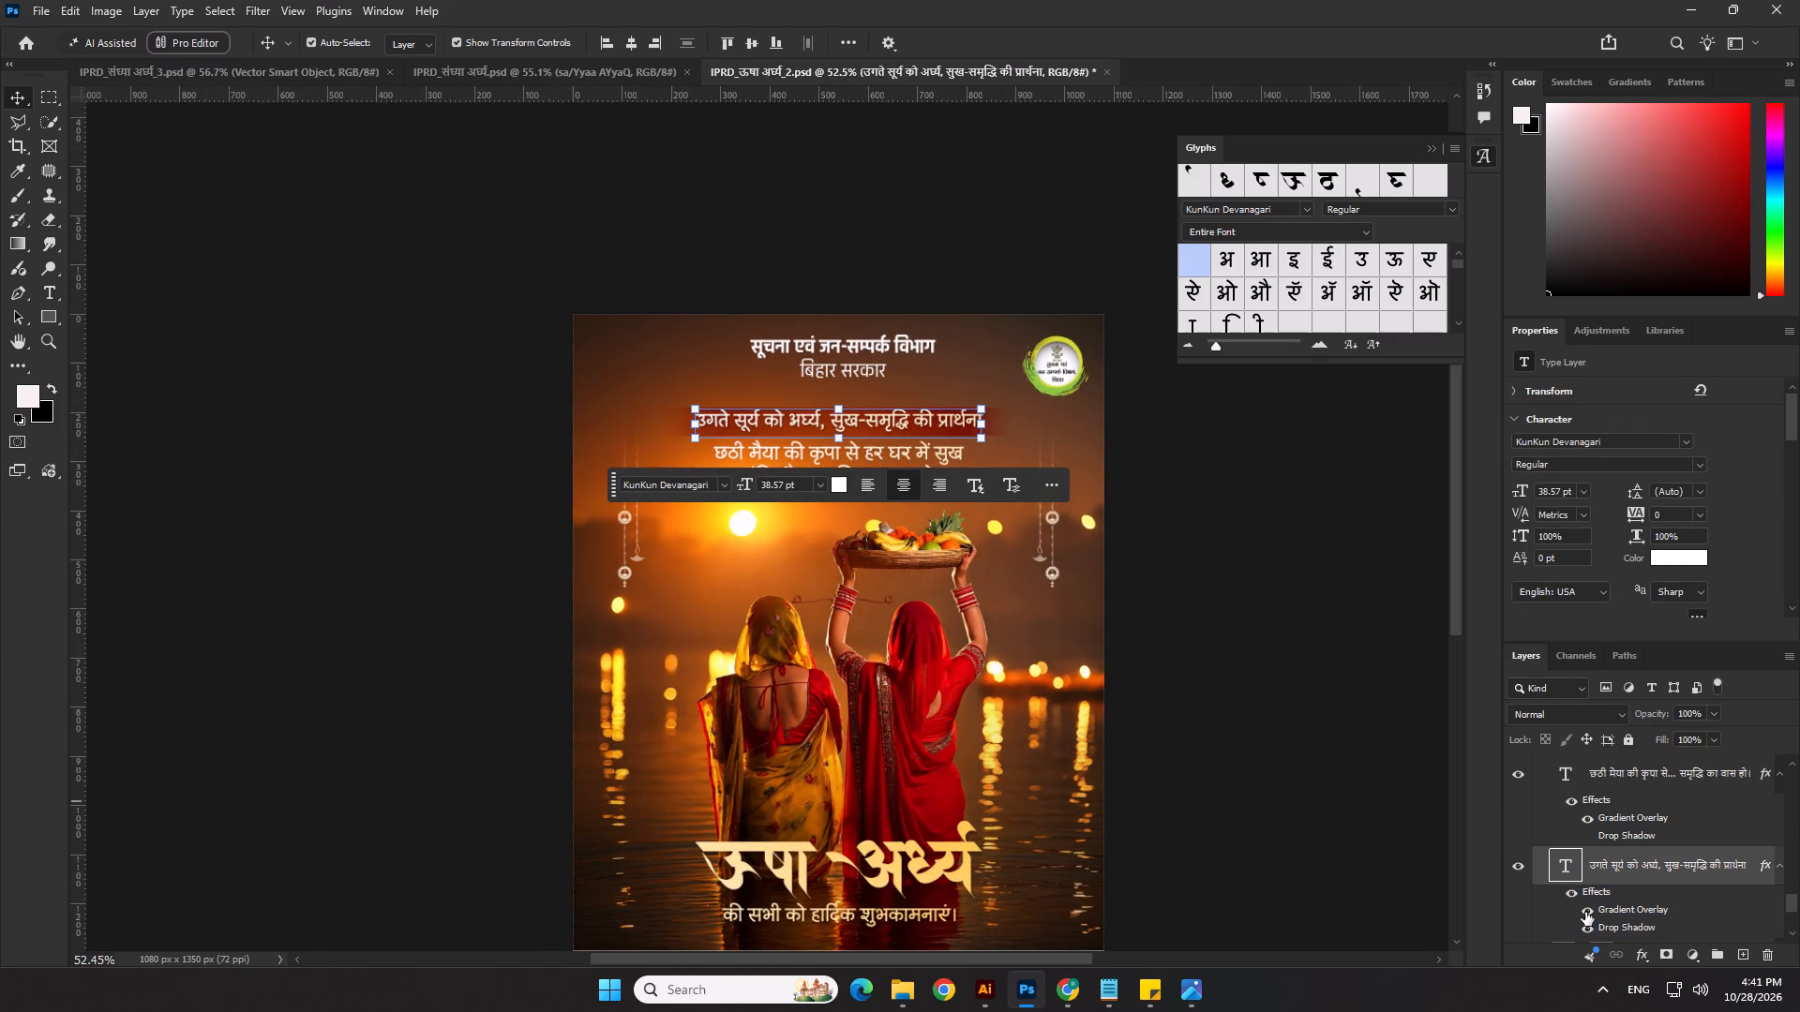
{"action": "left_click", "coordinate": [1588, 924]}
{"action": "left_click", "coordinate": [1322, 761]}
Save the poster after viewing it whole.
{"action": "scroll", "coordinate": [1107, 611], "scroll_direction": "down", "scroll_amount": 3}
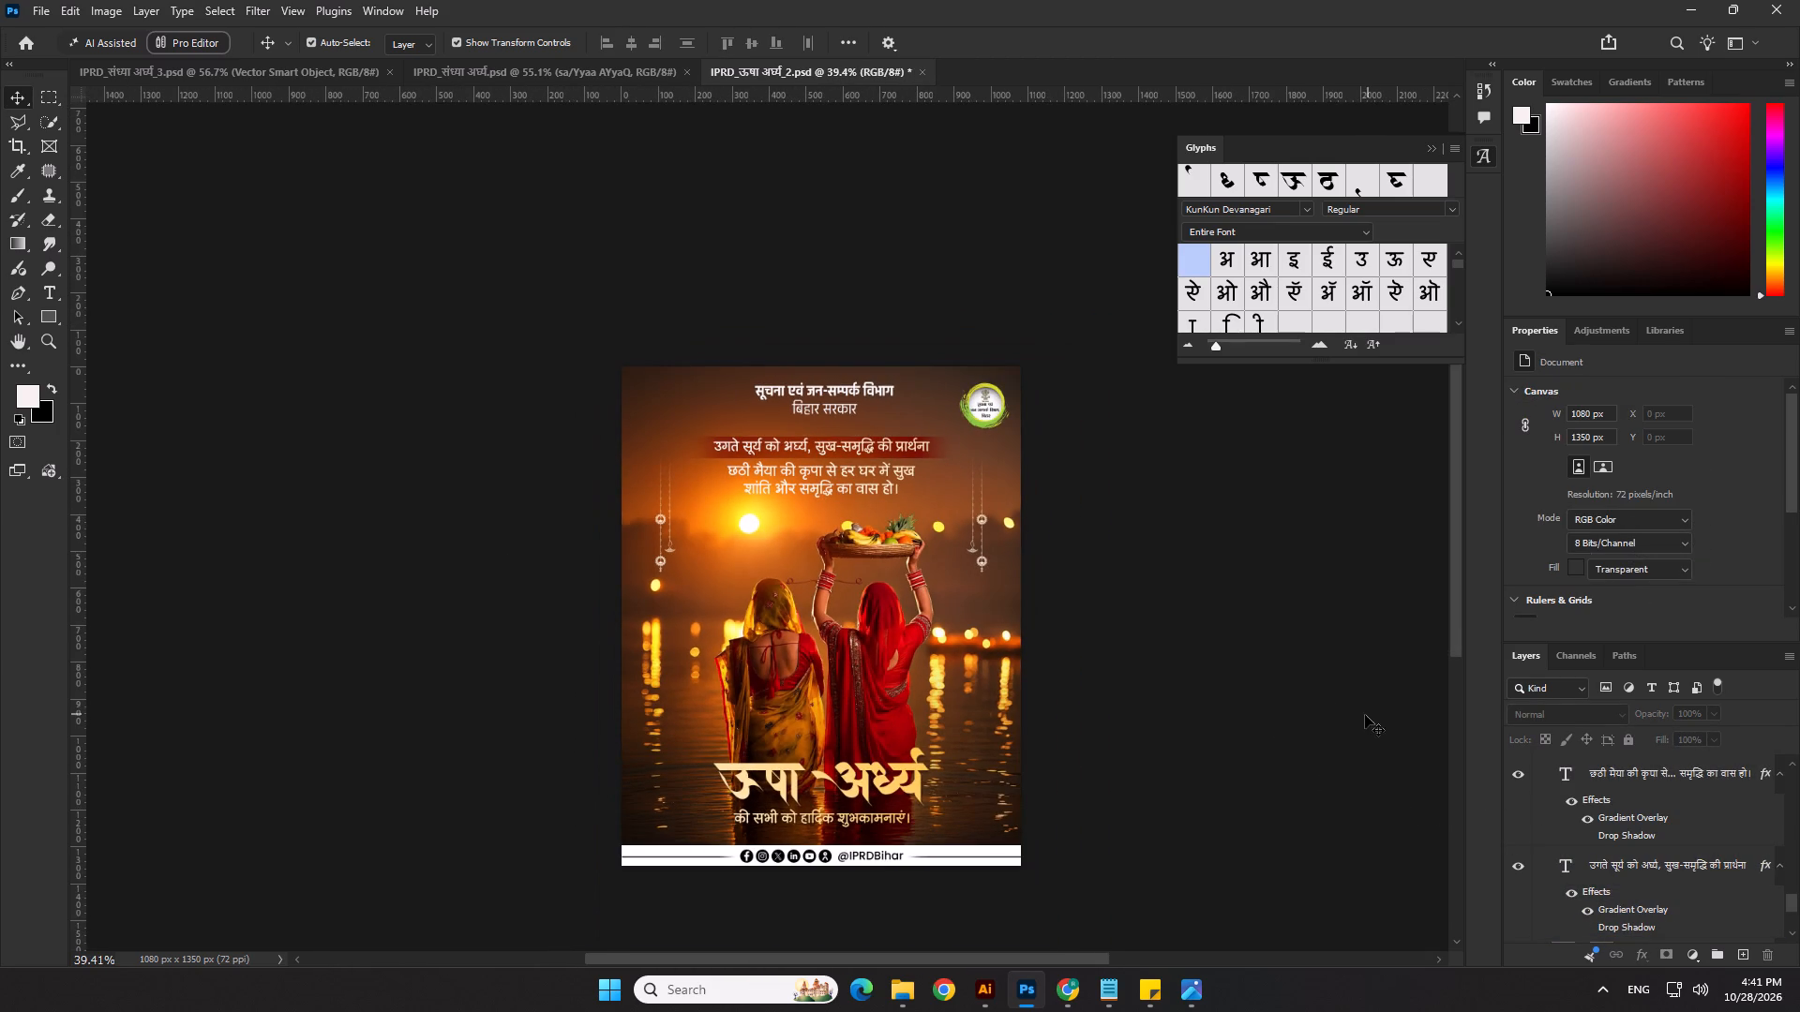
{"action": "left_click", "coordinate": [1257, 704]}
{"action": "key", "text": "ctrl+s"}
Switch to the IPRD_संध्या अर्घ्य.psd poster and examine its text block and ornaments up close.
{"action": "left_click", "coordinate": [599, 80]}
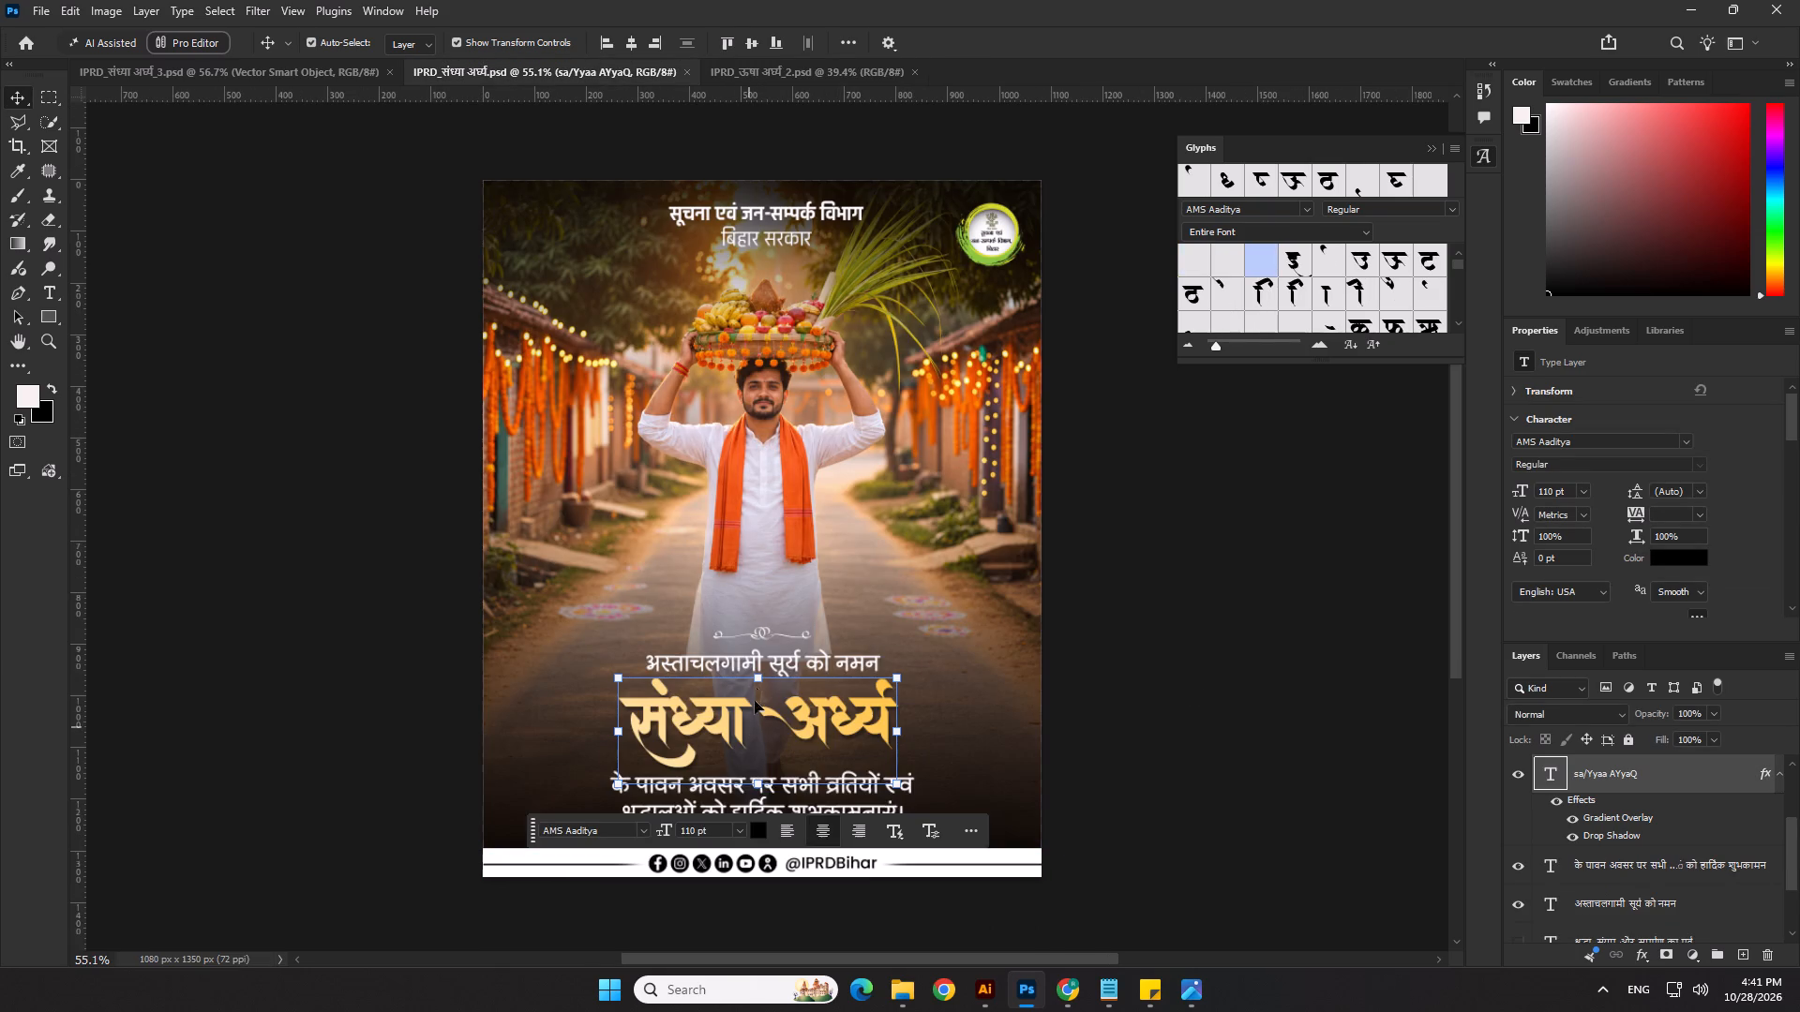
{"action": "left_click", "coordinate": [1178, 736]}
{"action": "scroll", "coordinate": [831, 841], "scroll_direction": "up", "scroll_amount": 3}
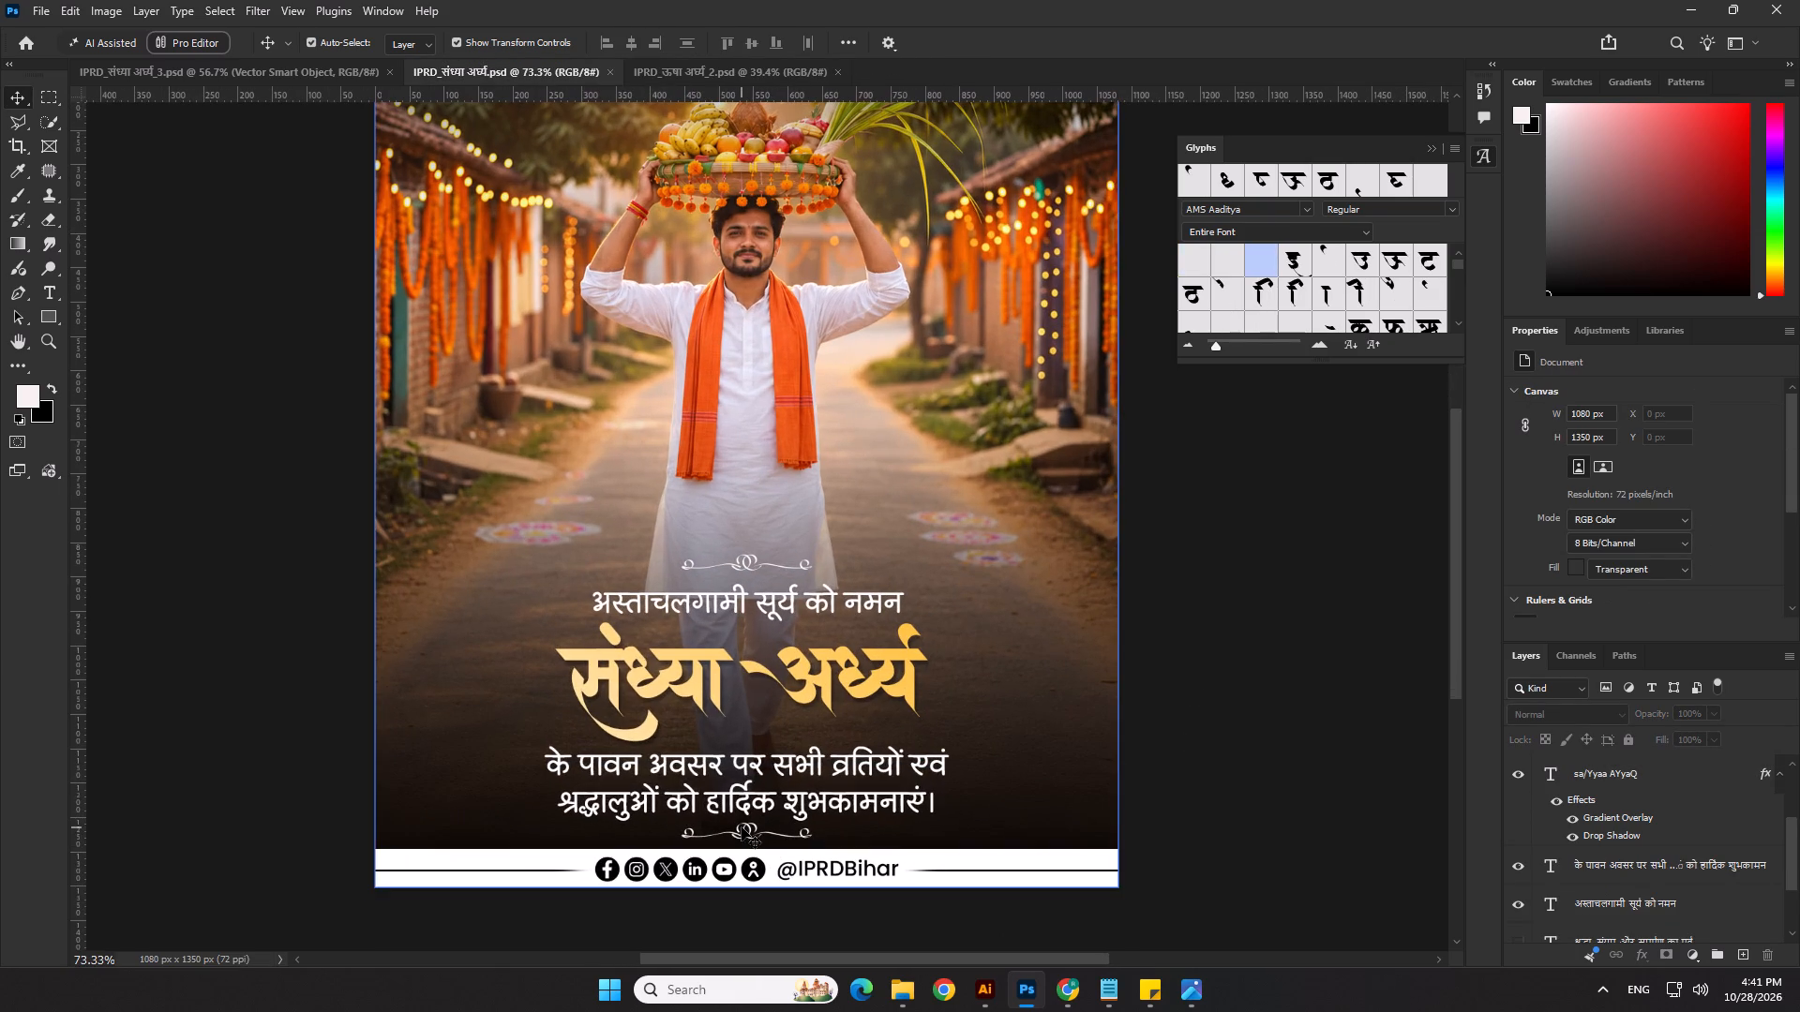
Return to the ऊषा अर्घ्य poster and look through its whole layer stack down to the background artwork.
{"action": "left_click", "coordinate": [762, 73]}
{"action": "scroll", "coordinate": [1530, 845], "scroll_direction": "up", "scroll_amount": 5}
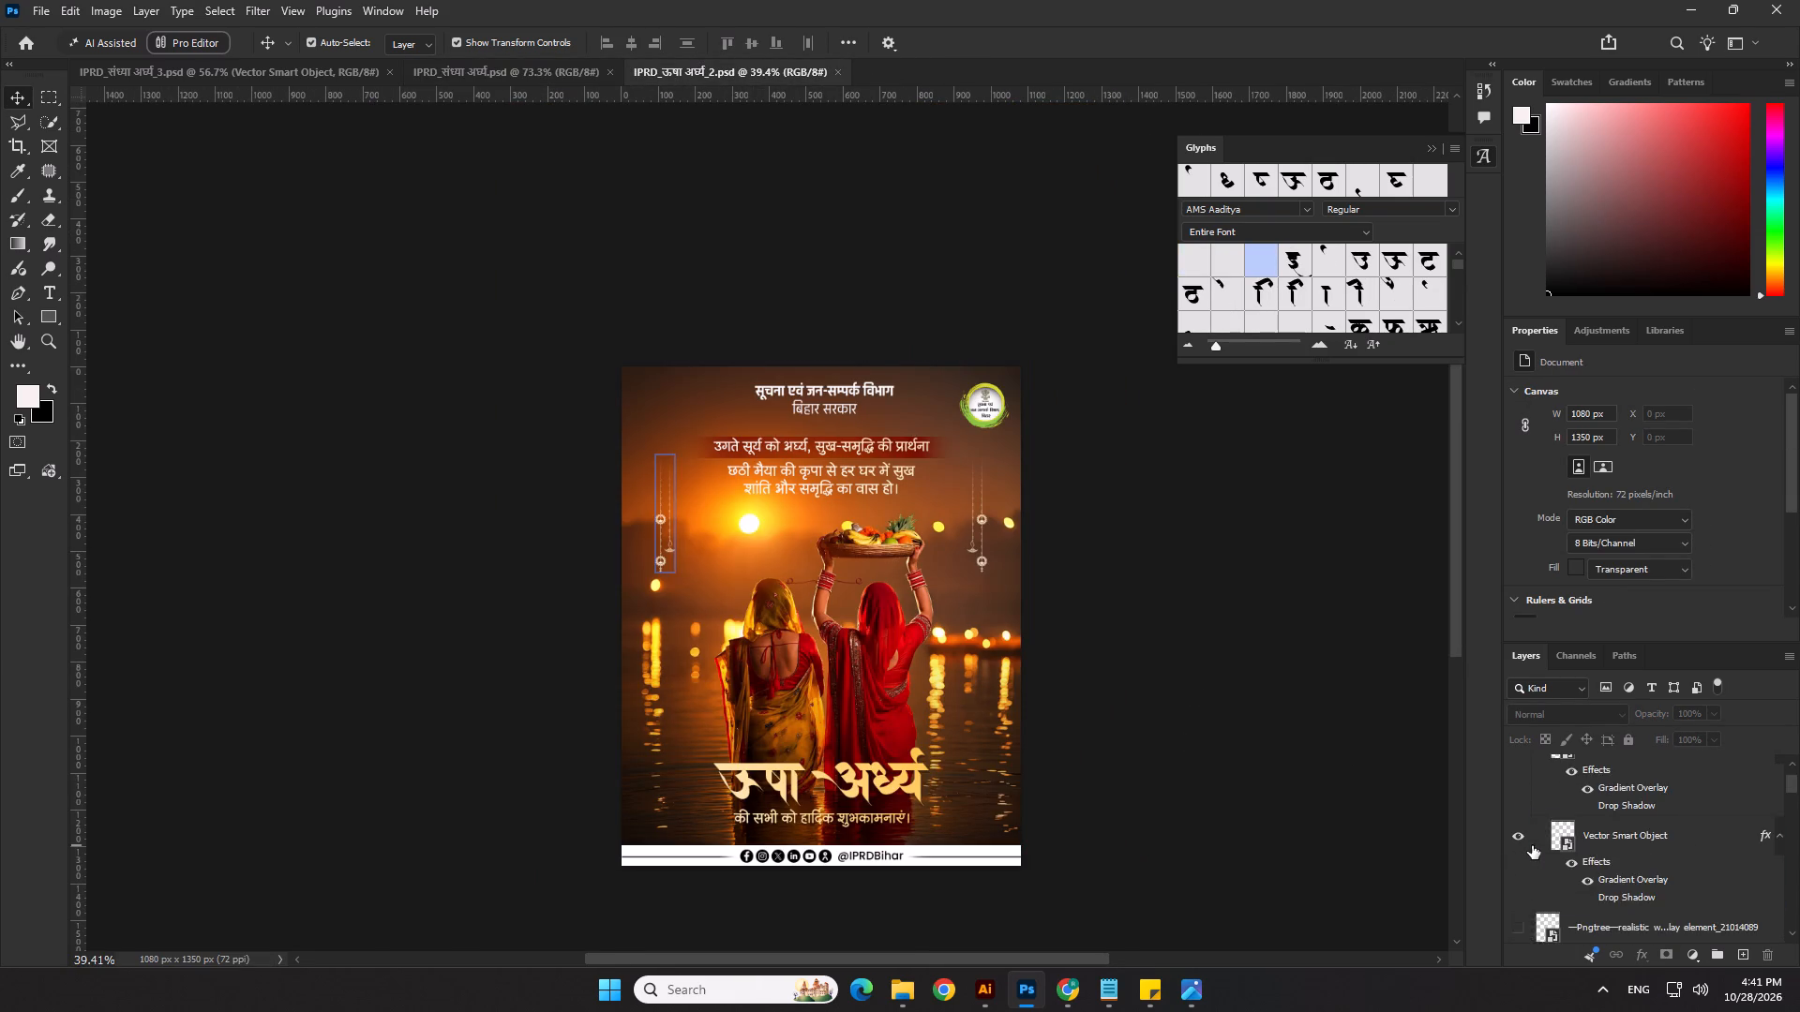
{"action": "scroll", "coordinate": [1532, 845], "scroll_direction": "up", "scroll_amount": 6}
{"action": "scroll", "coordinate": [1532, 845], "scroll_direction": "down", "scroll_amount": 9}
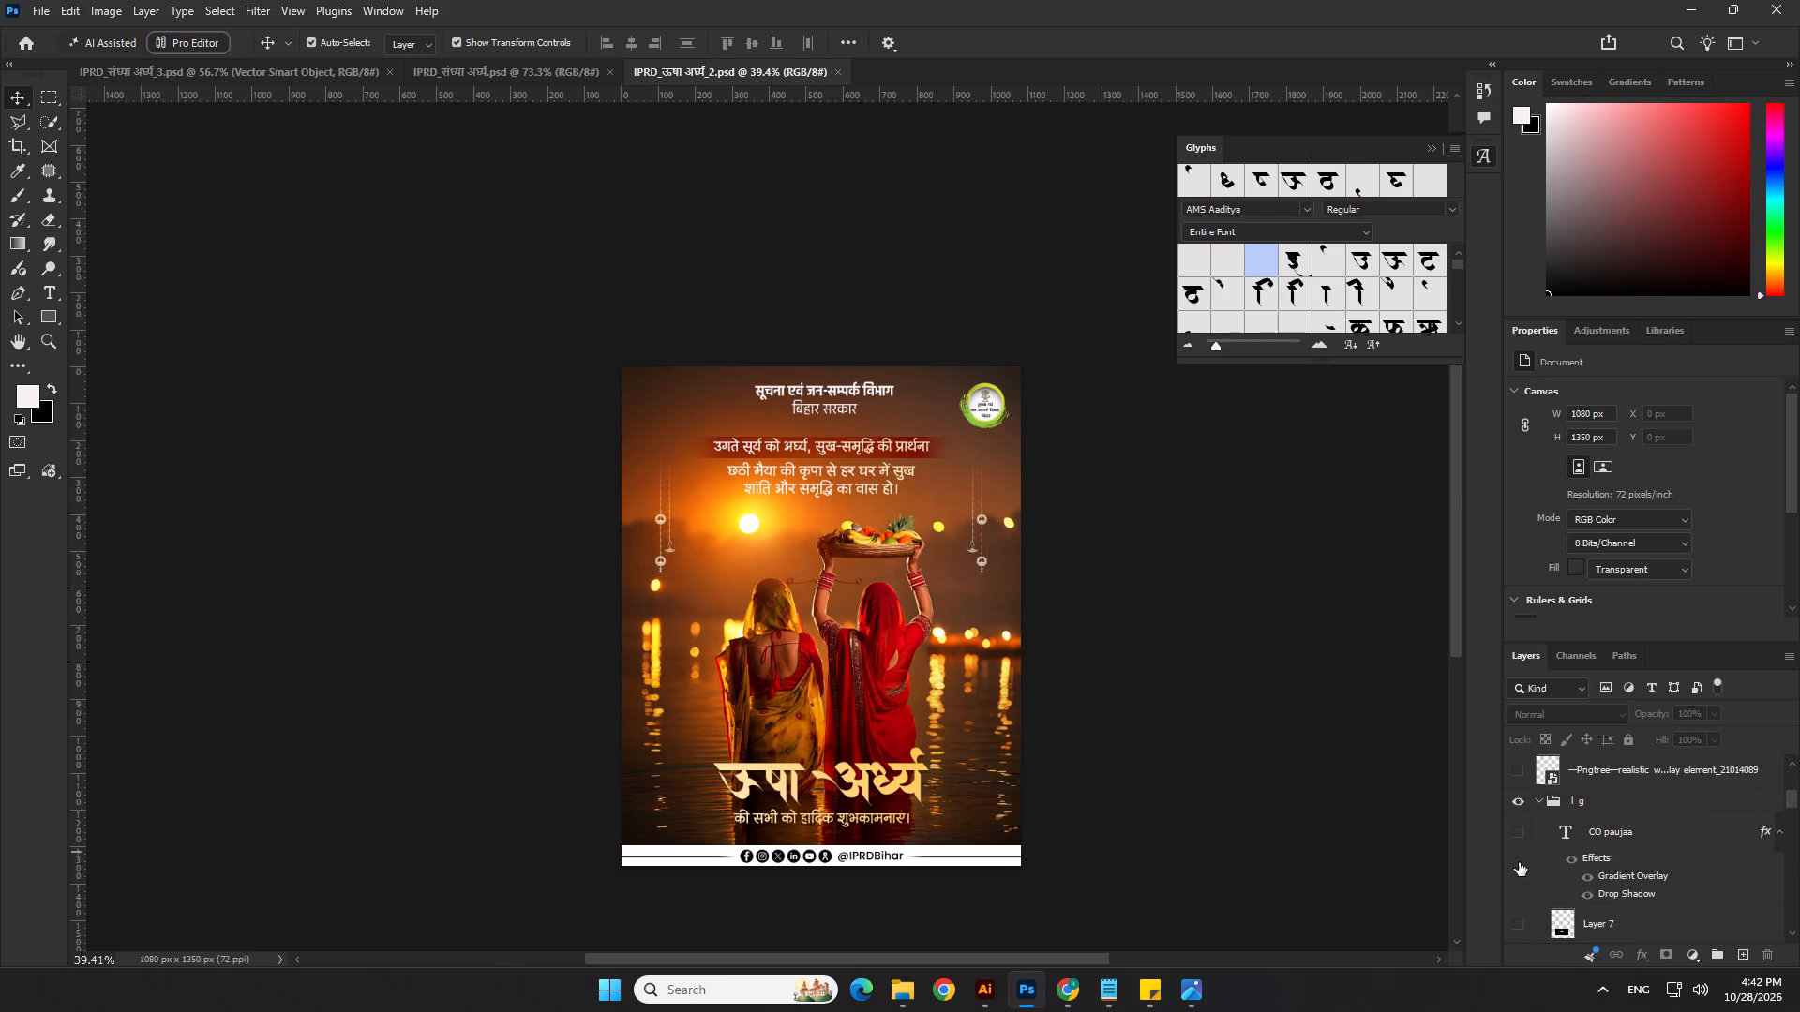
{"action": "scroll", "coordinate": [1519, 862], "scroll_direction": "down", "scroll_amount": 3}
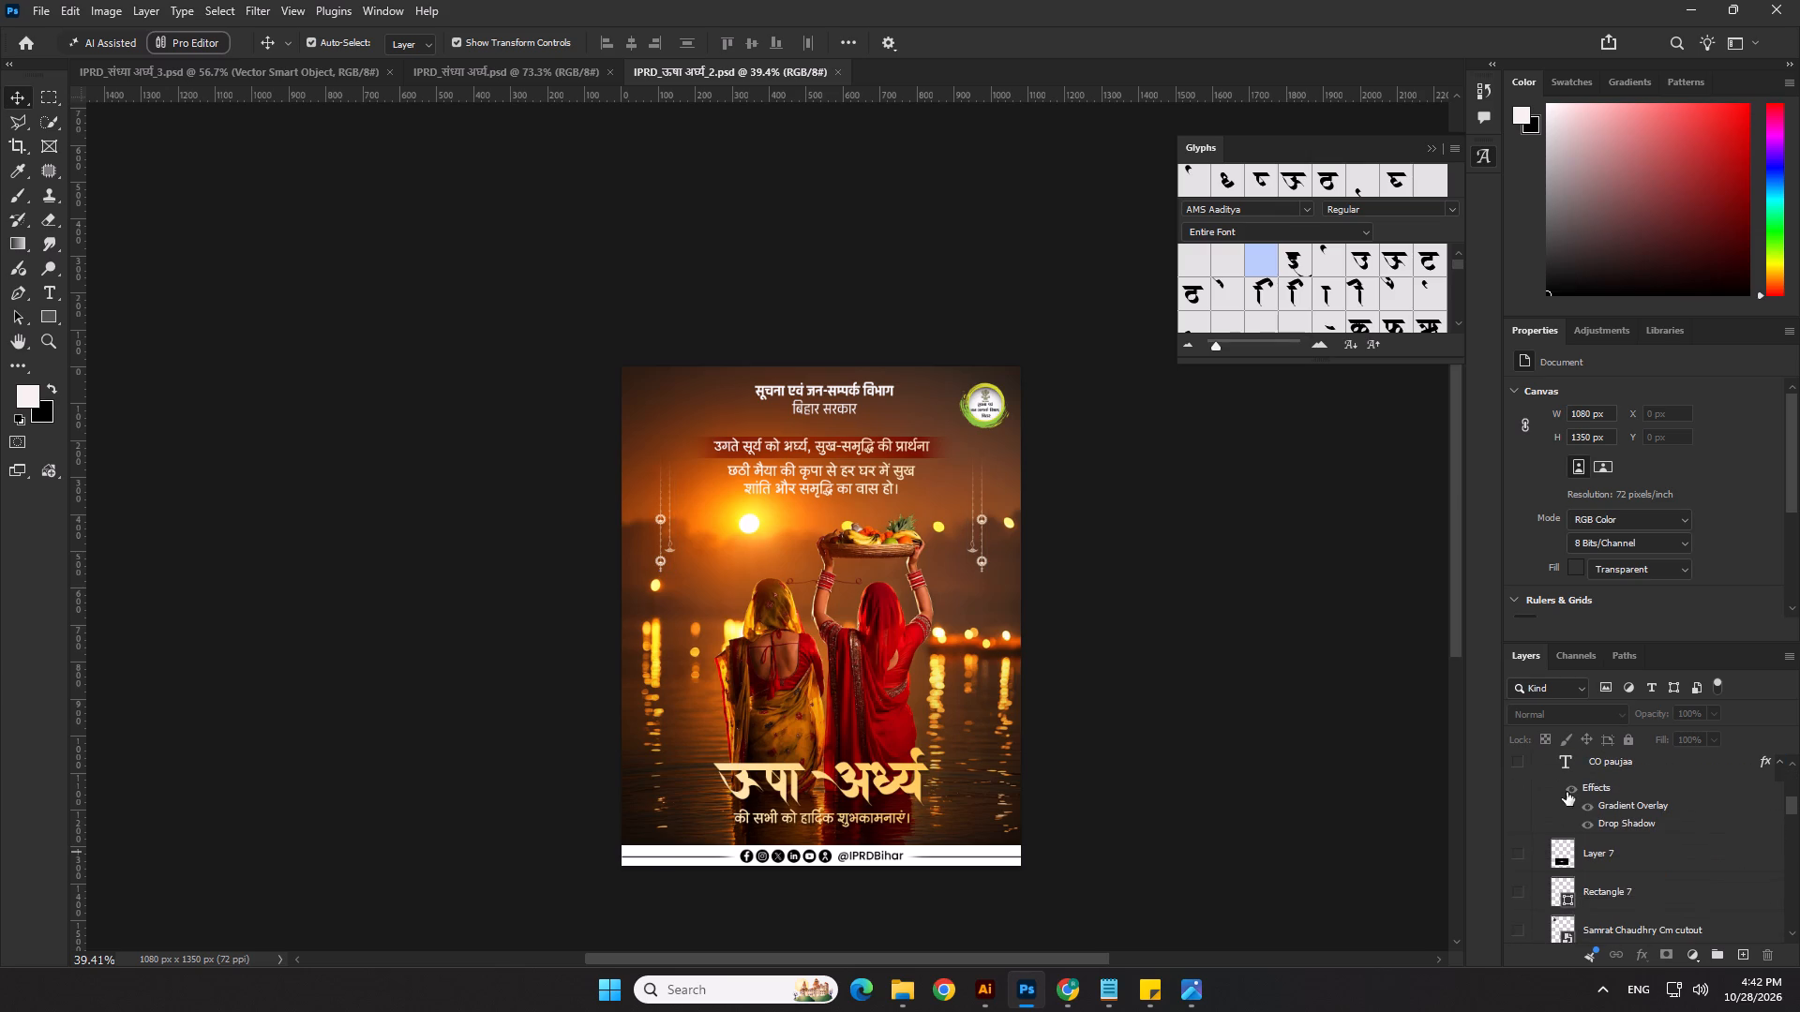
{"action": "scroll", "coordinate": [1576, 861], "scroll_direction": "down", "scroll_amount": 12}
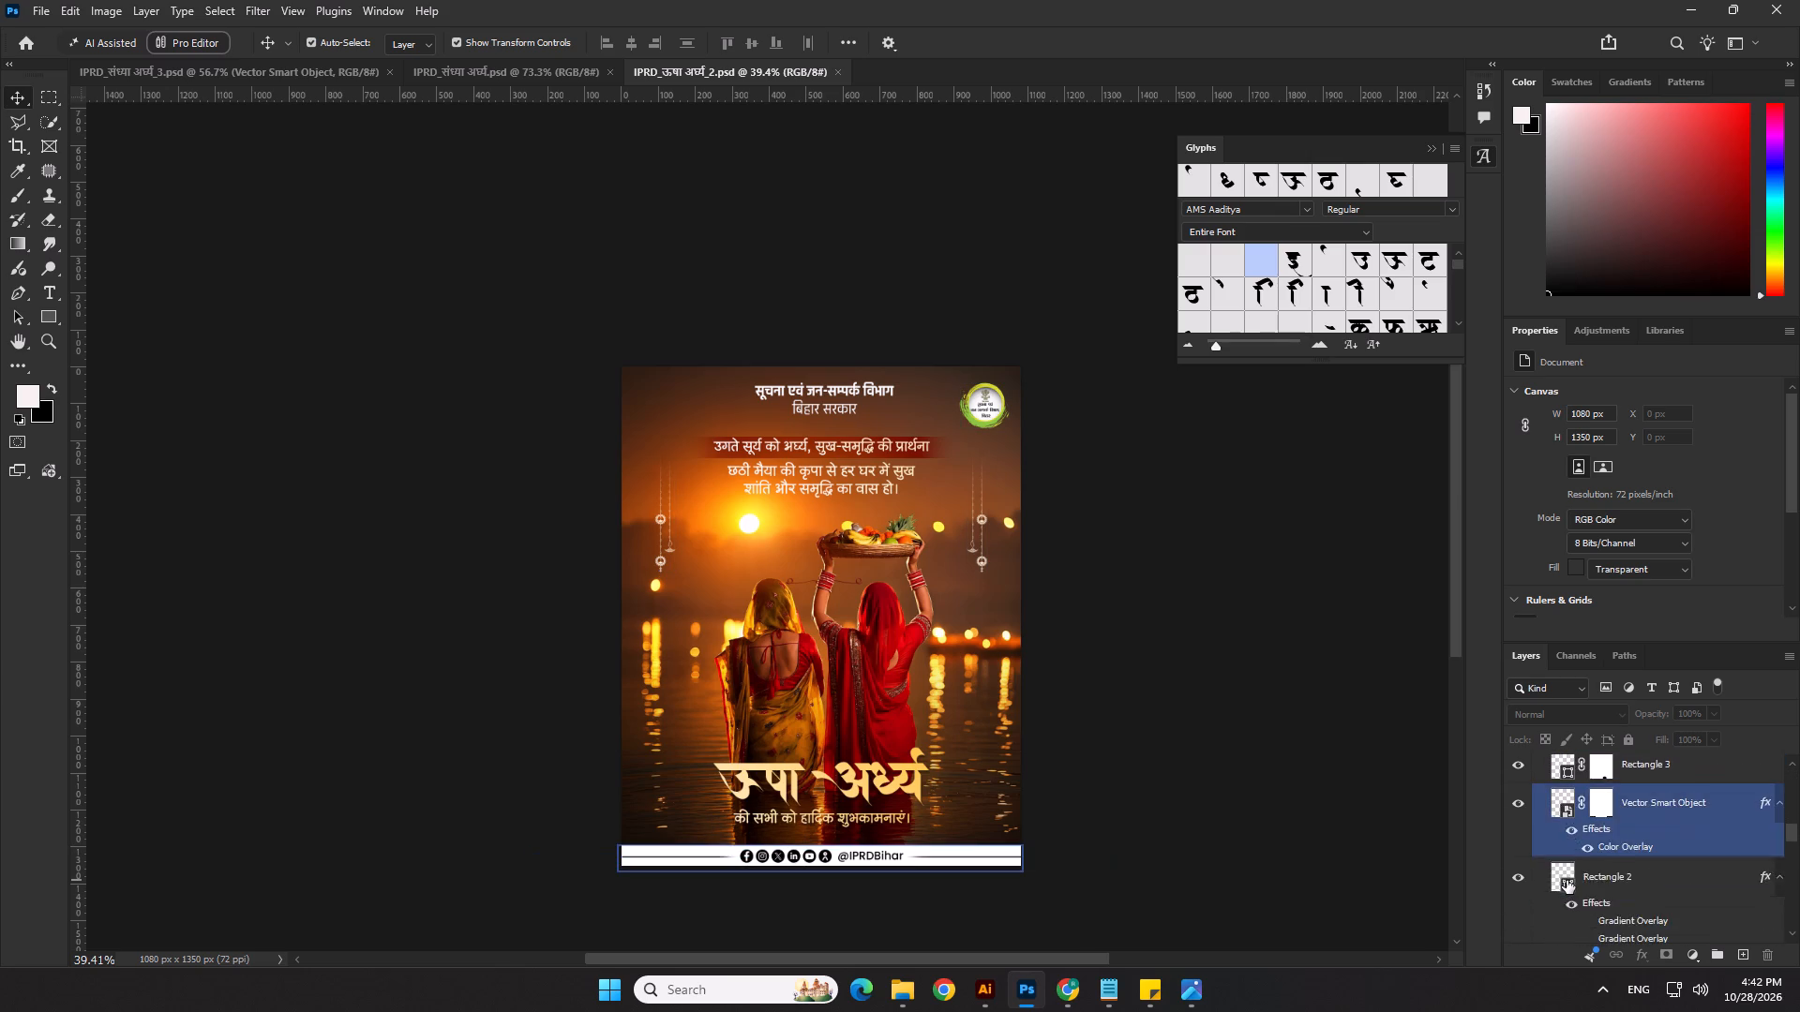
{"action": "scroll", "coordinate": [1567, 880], "scroll_direction": "down", "scroll_amount": 15}
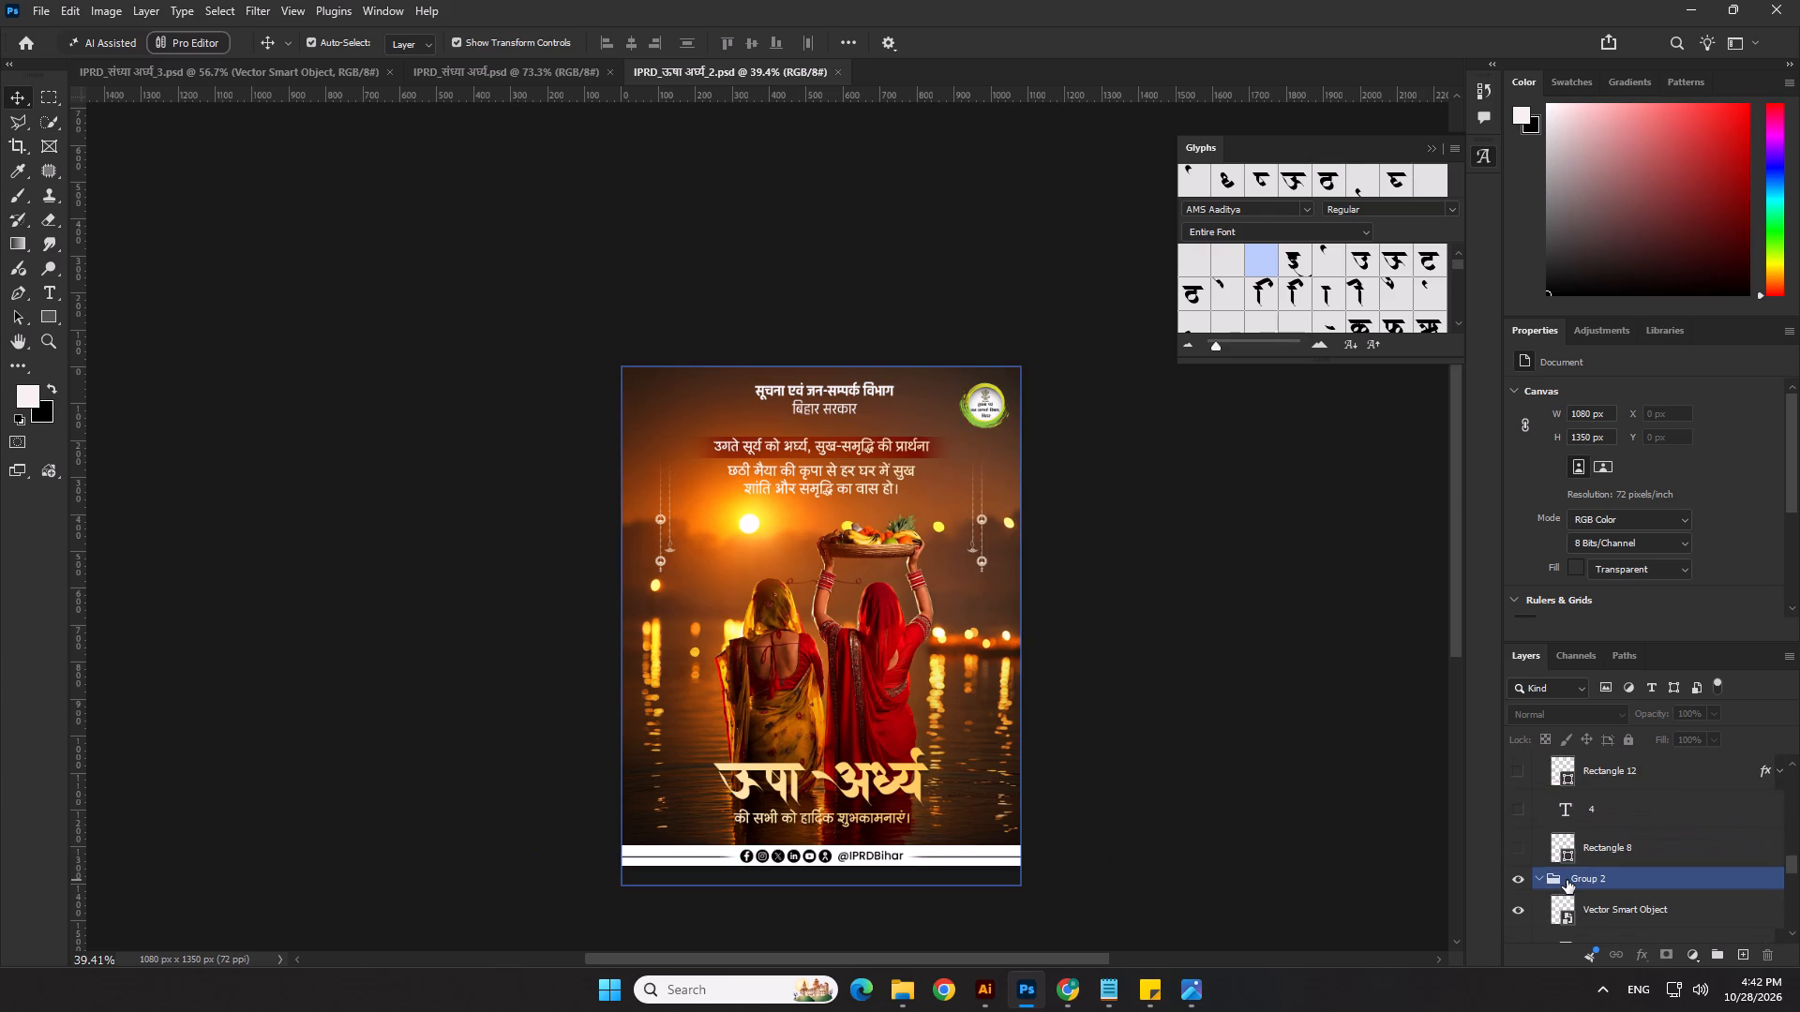
{"action": "scroll", "coordinate": [1567, 880], "scroll_direction": "down", "scroll_amount": 8}
{"action": "scroll", "coordinate": [1567, 880], "scroll_direction": "down", "scroll_amount": 14}
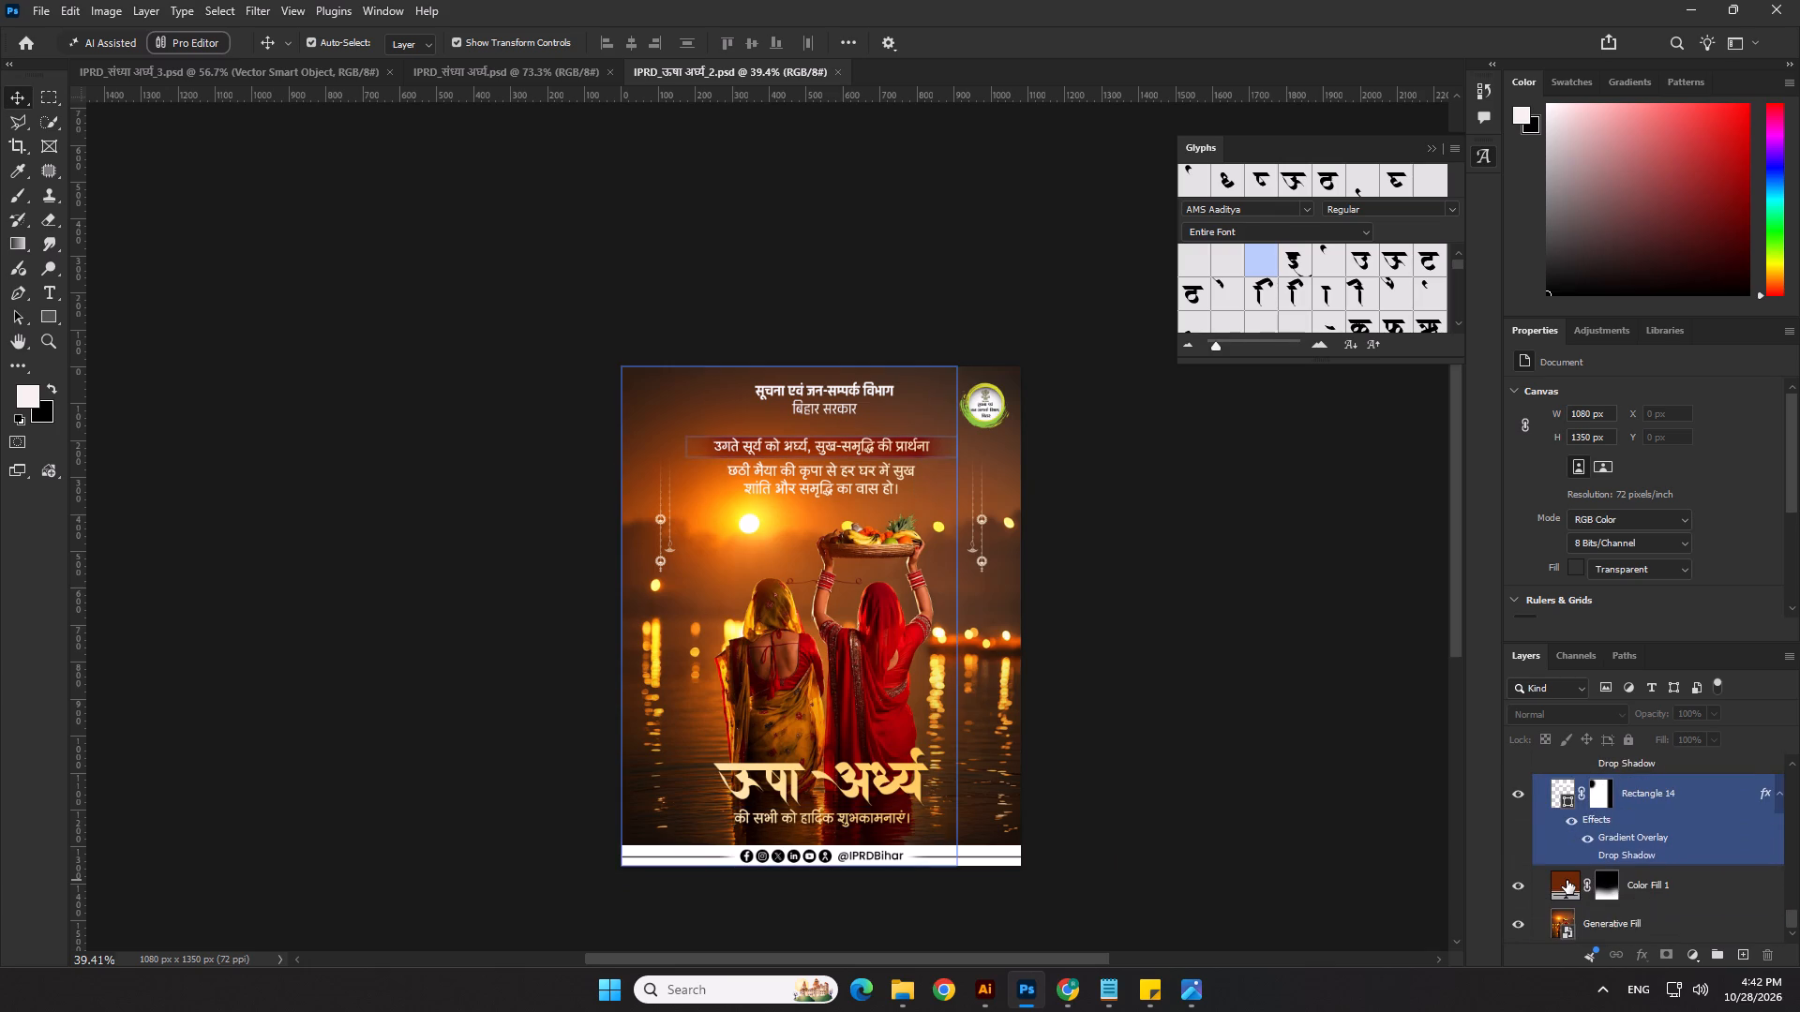
{"action": "scroll", "coordinate": [1567, 880], "scroll_direction": "down", "scroll_amount": 6}
{"action": "scroll", "coordinate": [1567, 880], "scroll_direction": "up", "scroll_amount": 9}
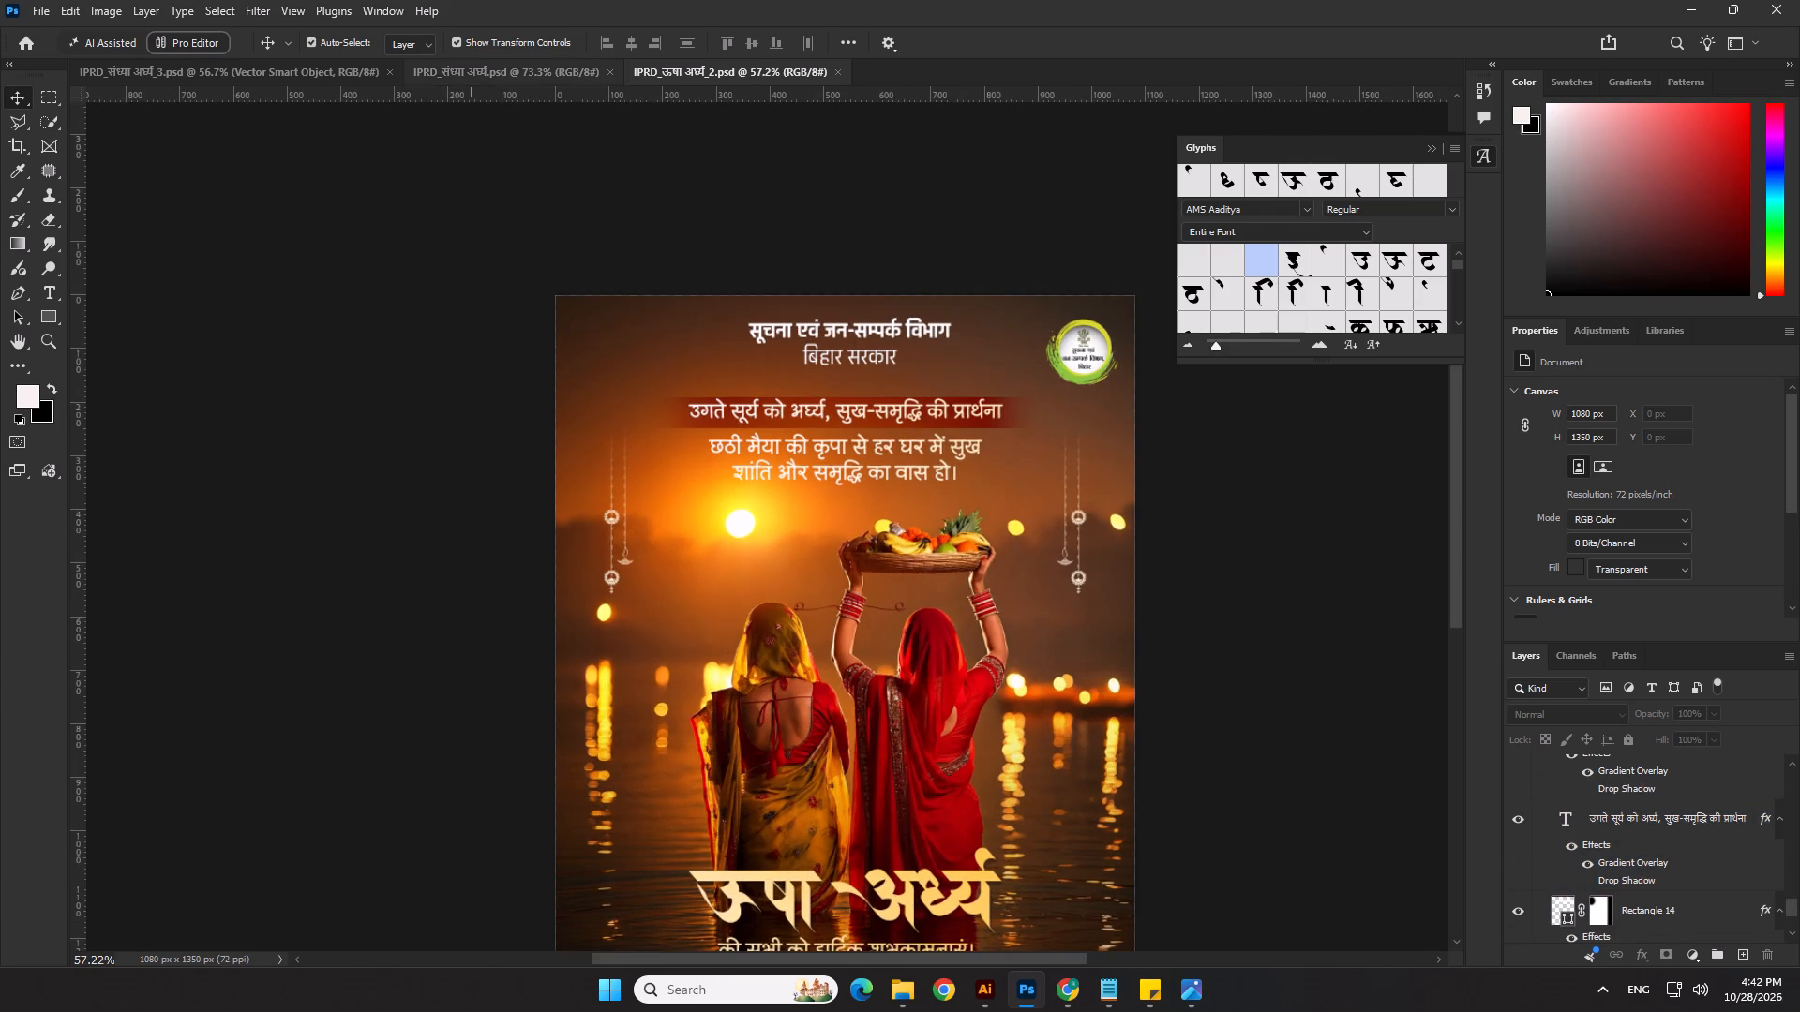
Copy the white ornament below the closing text in the IPRD_संध्या अर्घ्य.psd poster and paste it into the ऊषा अर्घ्य poster.
{"action": "left_click", "coordinate": [472, 82]}
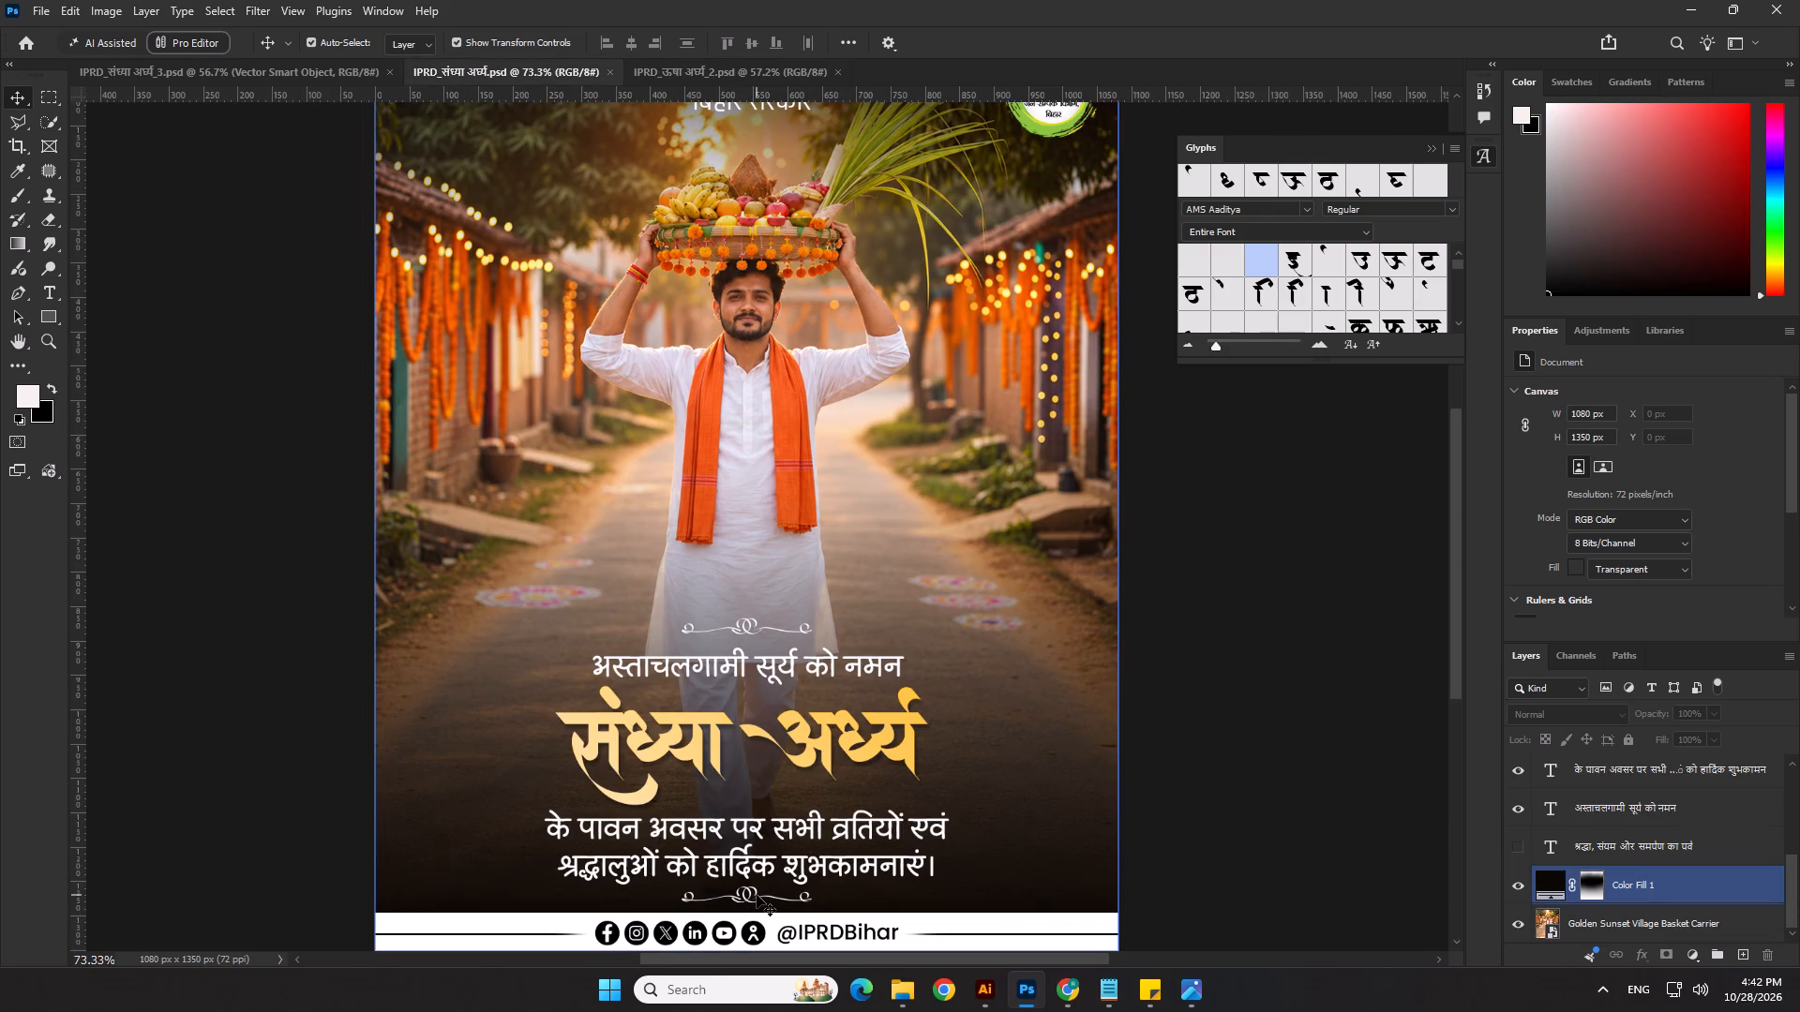
{"action": "scroll", "coordinate": [745, 896], "scroll_direction": "up", "scroll_amount": 8}
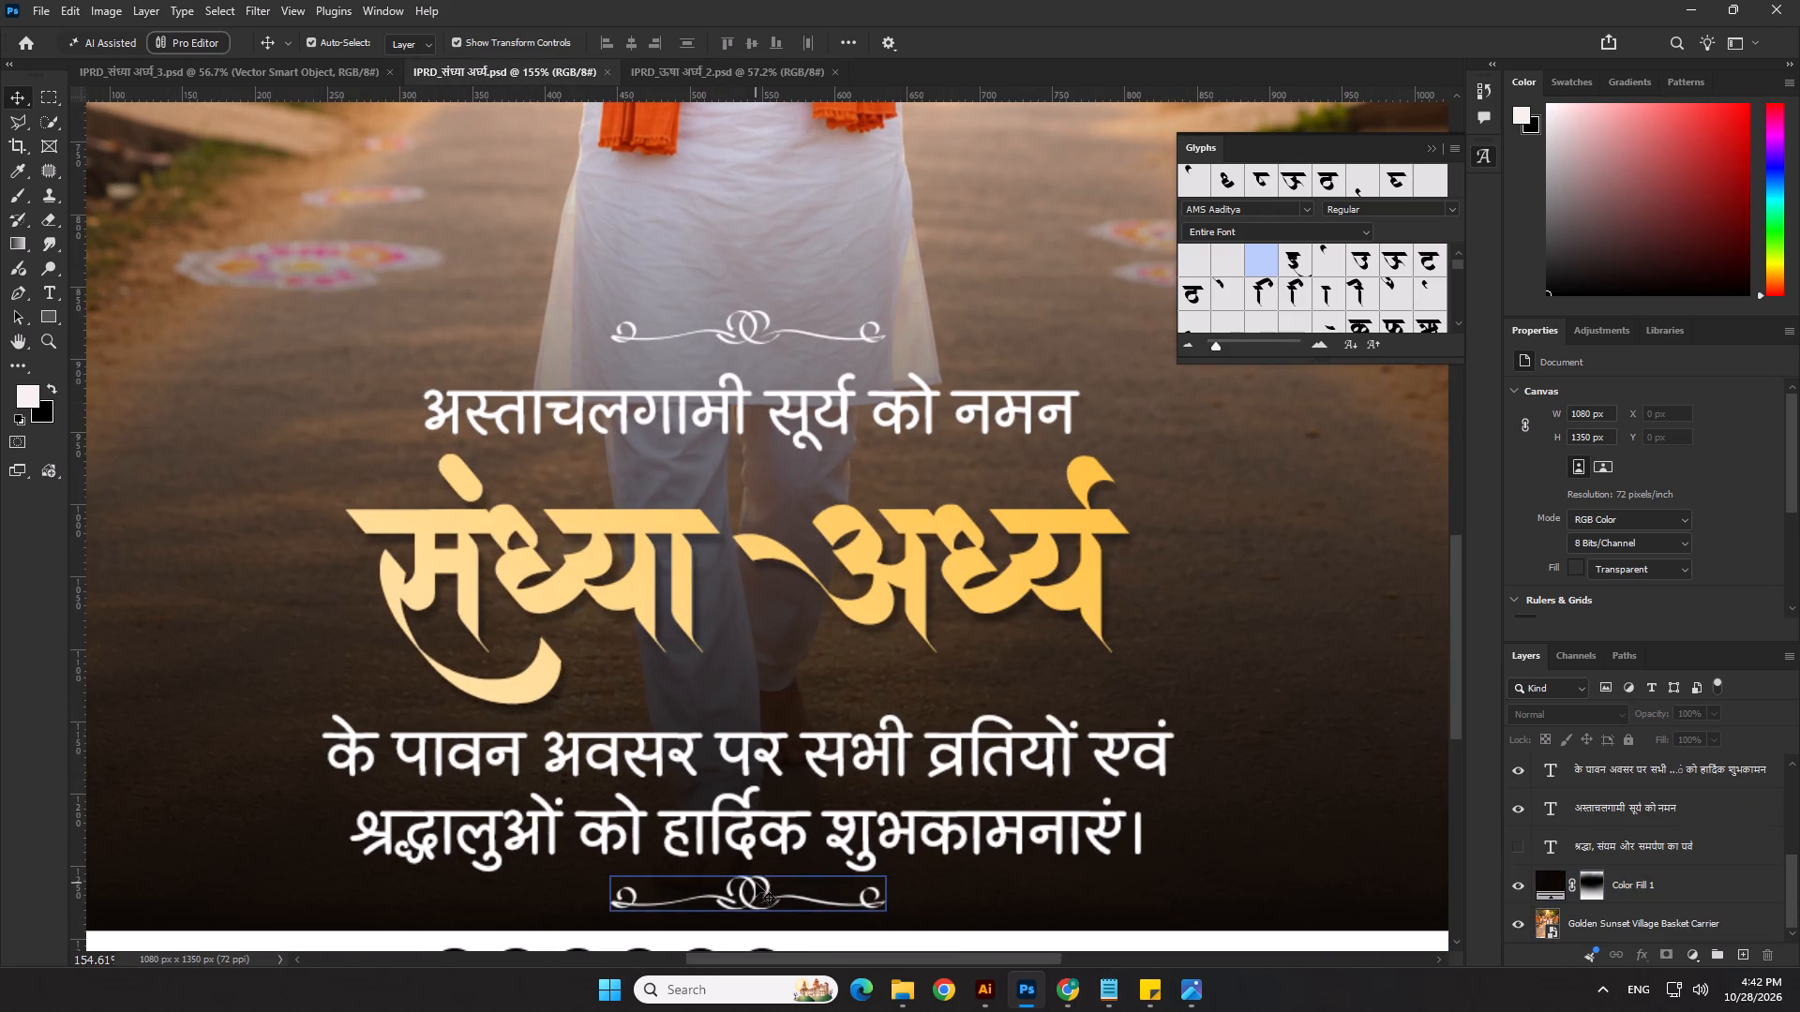
{"action": "left_click", "coordinate": [756, 883]}
{"action": "left_click", "coordinate": [750, 883]}
{"action": "key", "text": "ctrl+c"}
{"action": "key", "text": "ctrl+c"}
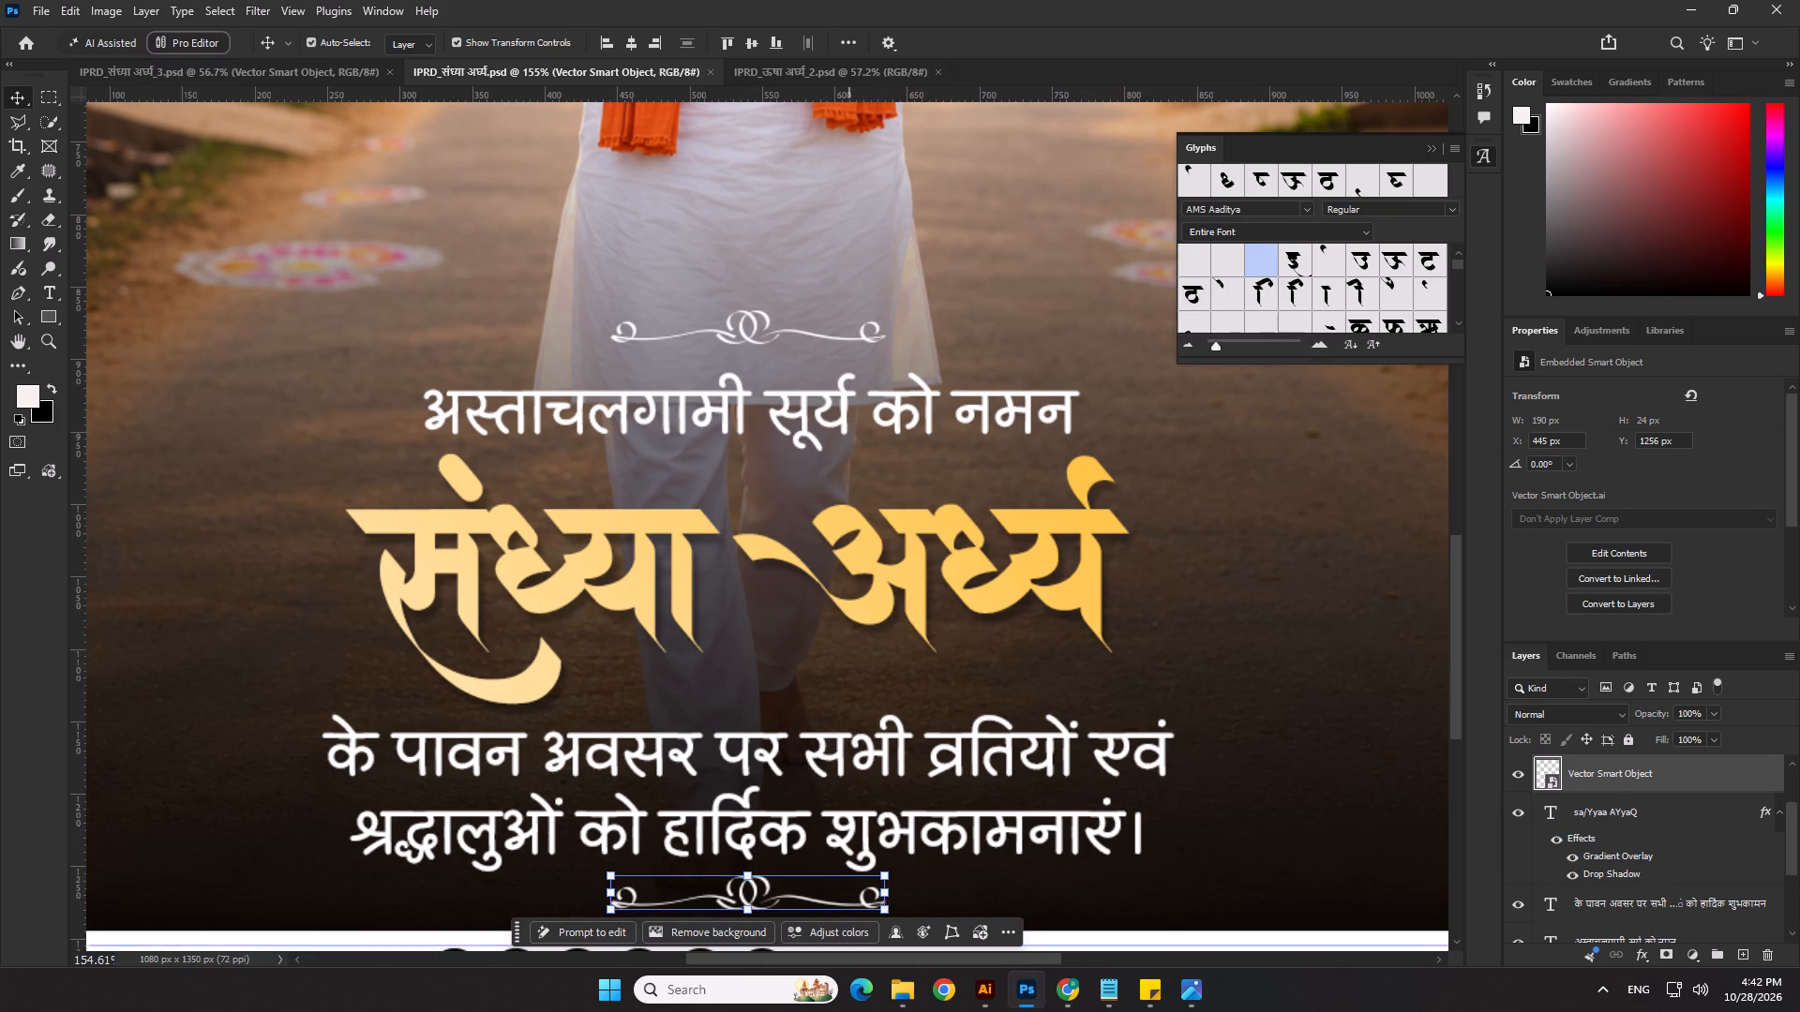
{"action": "left_click", "coordinate": [849, 72]}
{"action": "scroll", "coordinate": [946, 780], "scroll_direction": "down", "scroll_amount": 9}
{"action": "key", "text": "ctrl+v"}
{"action": "scroll", "coordinate": [922, 758], "scroll_direction": "up", "scroll_amount": 3}
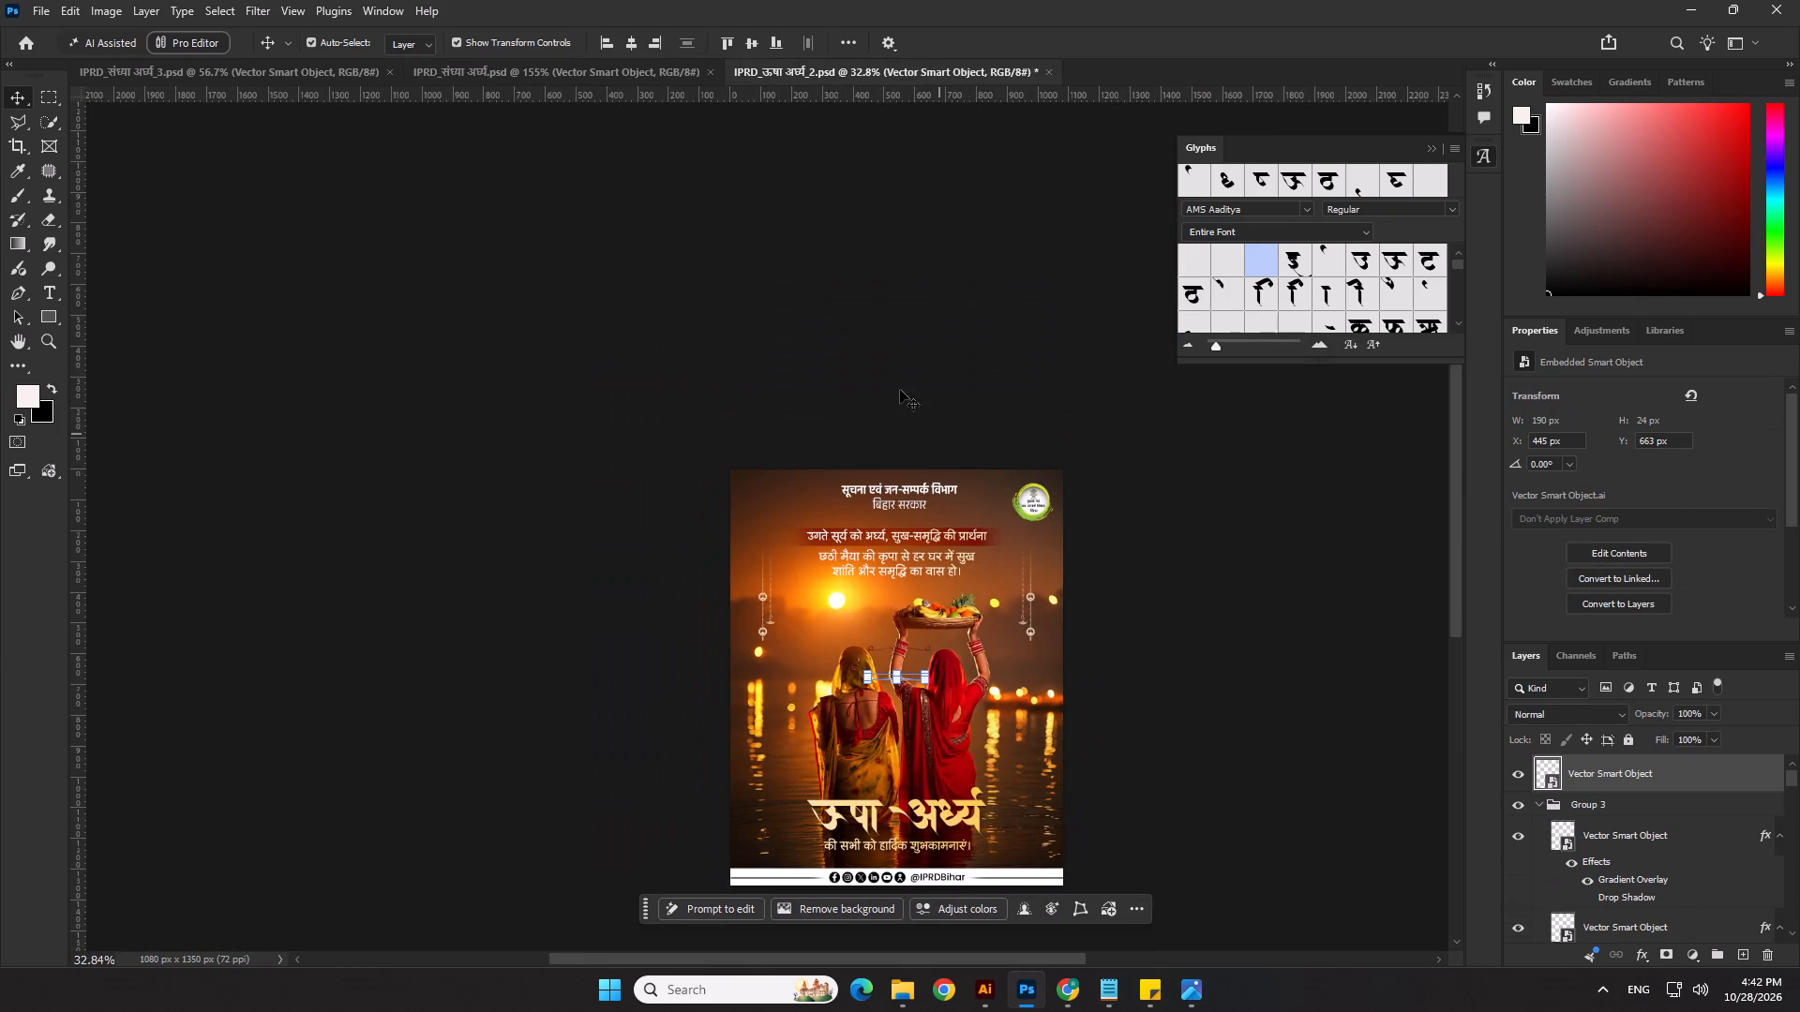
{"action": "scroll", "coordinate": [1597, 832], "scroll_direction": "up", "scroll_amount": 4}
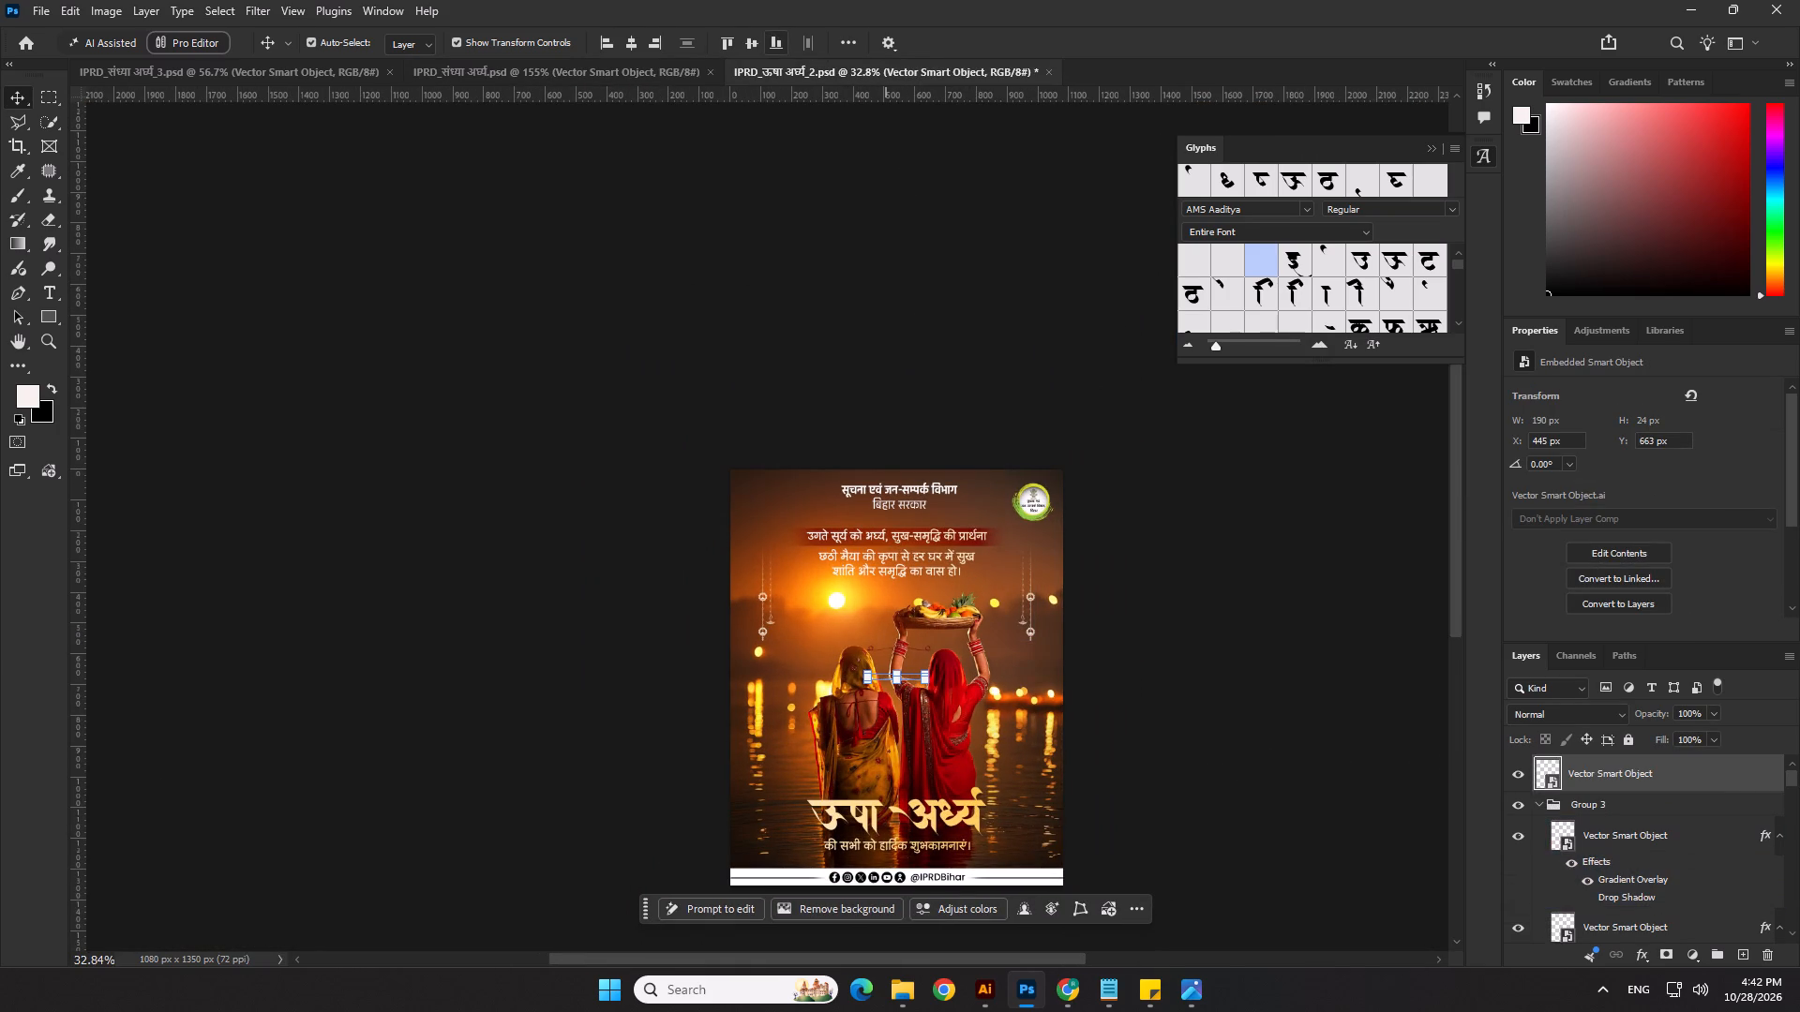
Place the pasted ornament beneath the greeting line, just above the white footer strip, nudging ornament and line to balance the spacing.
{"action": "left_click", "coordinate": [772, 46]}
{"action": "key", "text": "shift+Up"}
{"action": "key", "text": "shift+Up"}
{"action": "key", "text": "shift+Up"}
{"action": "key", "text": "shift+Up"}
{"action": "key", "text": "shift+Up"}
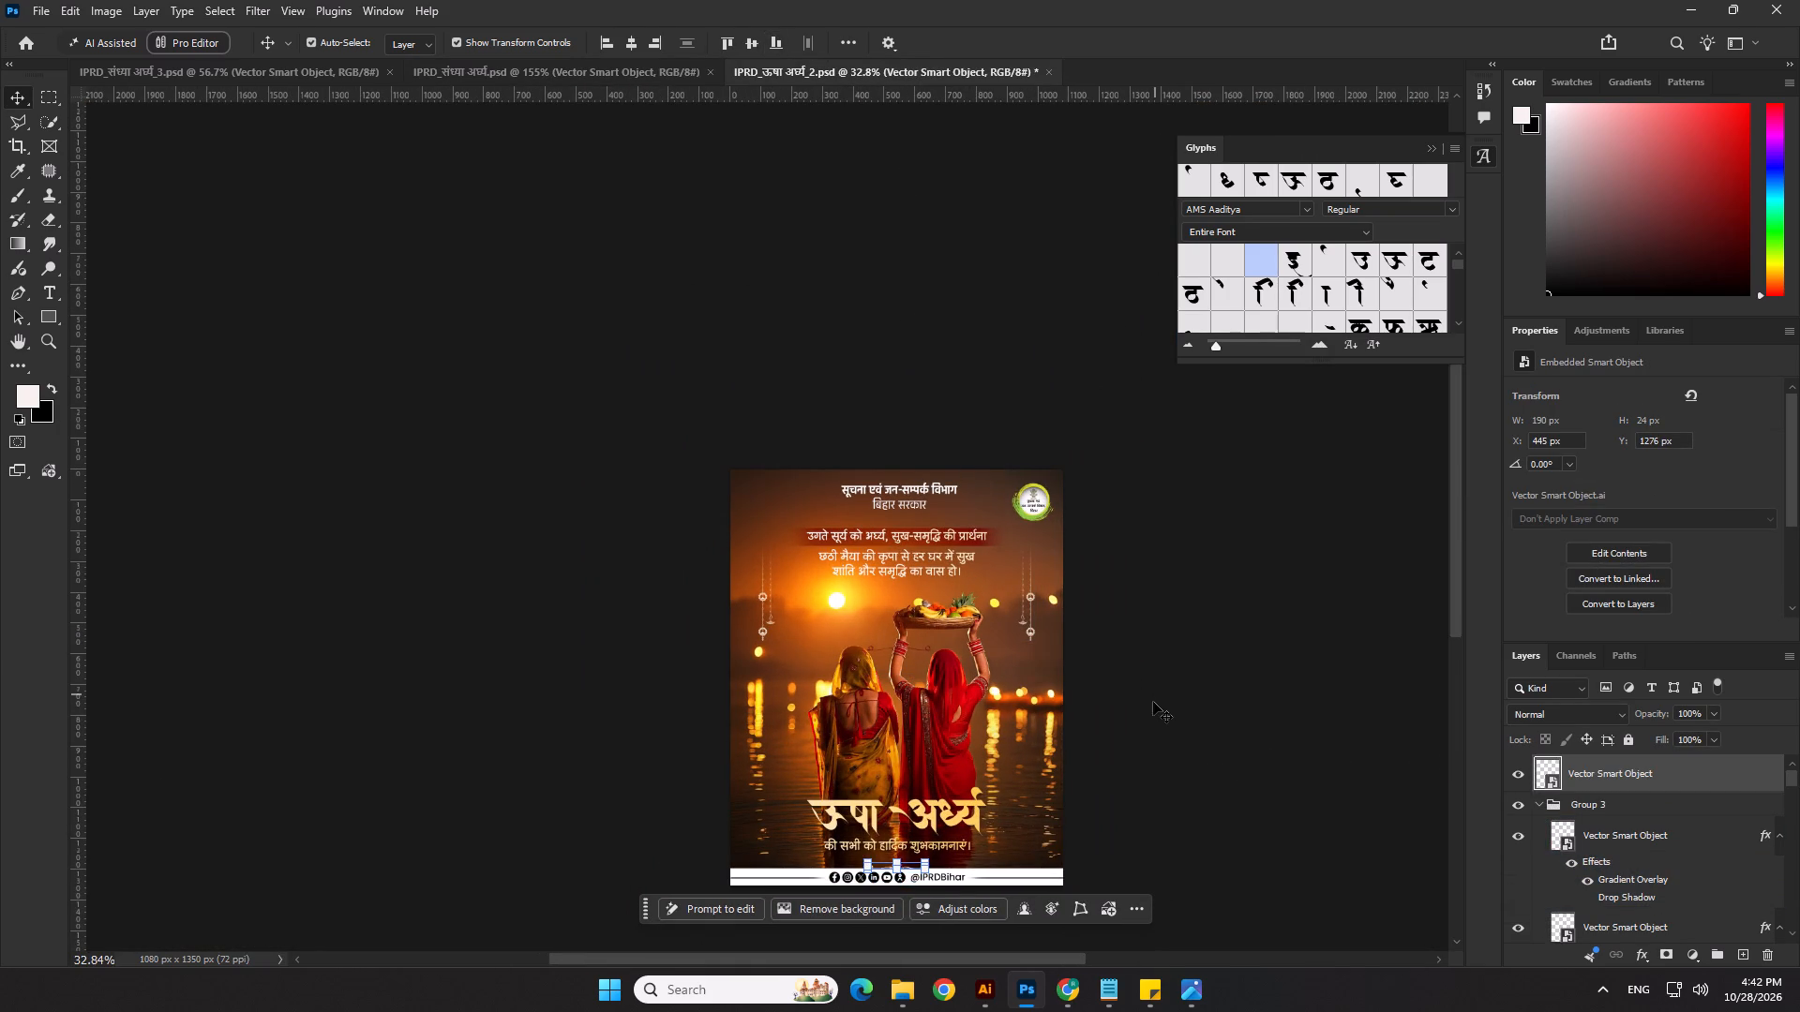
{"action": "key", "text": "shift+Up"}
{"action": "key", "text": "shift+Up"}
{"action": "scroll", "coordinate": [1024, 839], "scroll_direction": "up", "scroll_amount": 5}
{"action": "key", "text": "Up"}
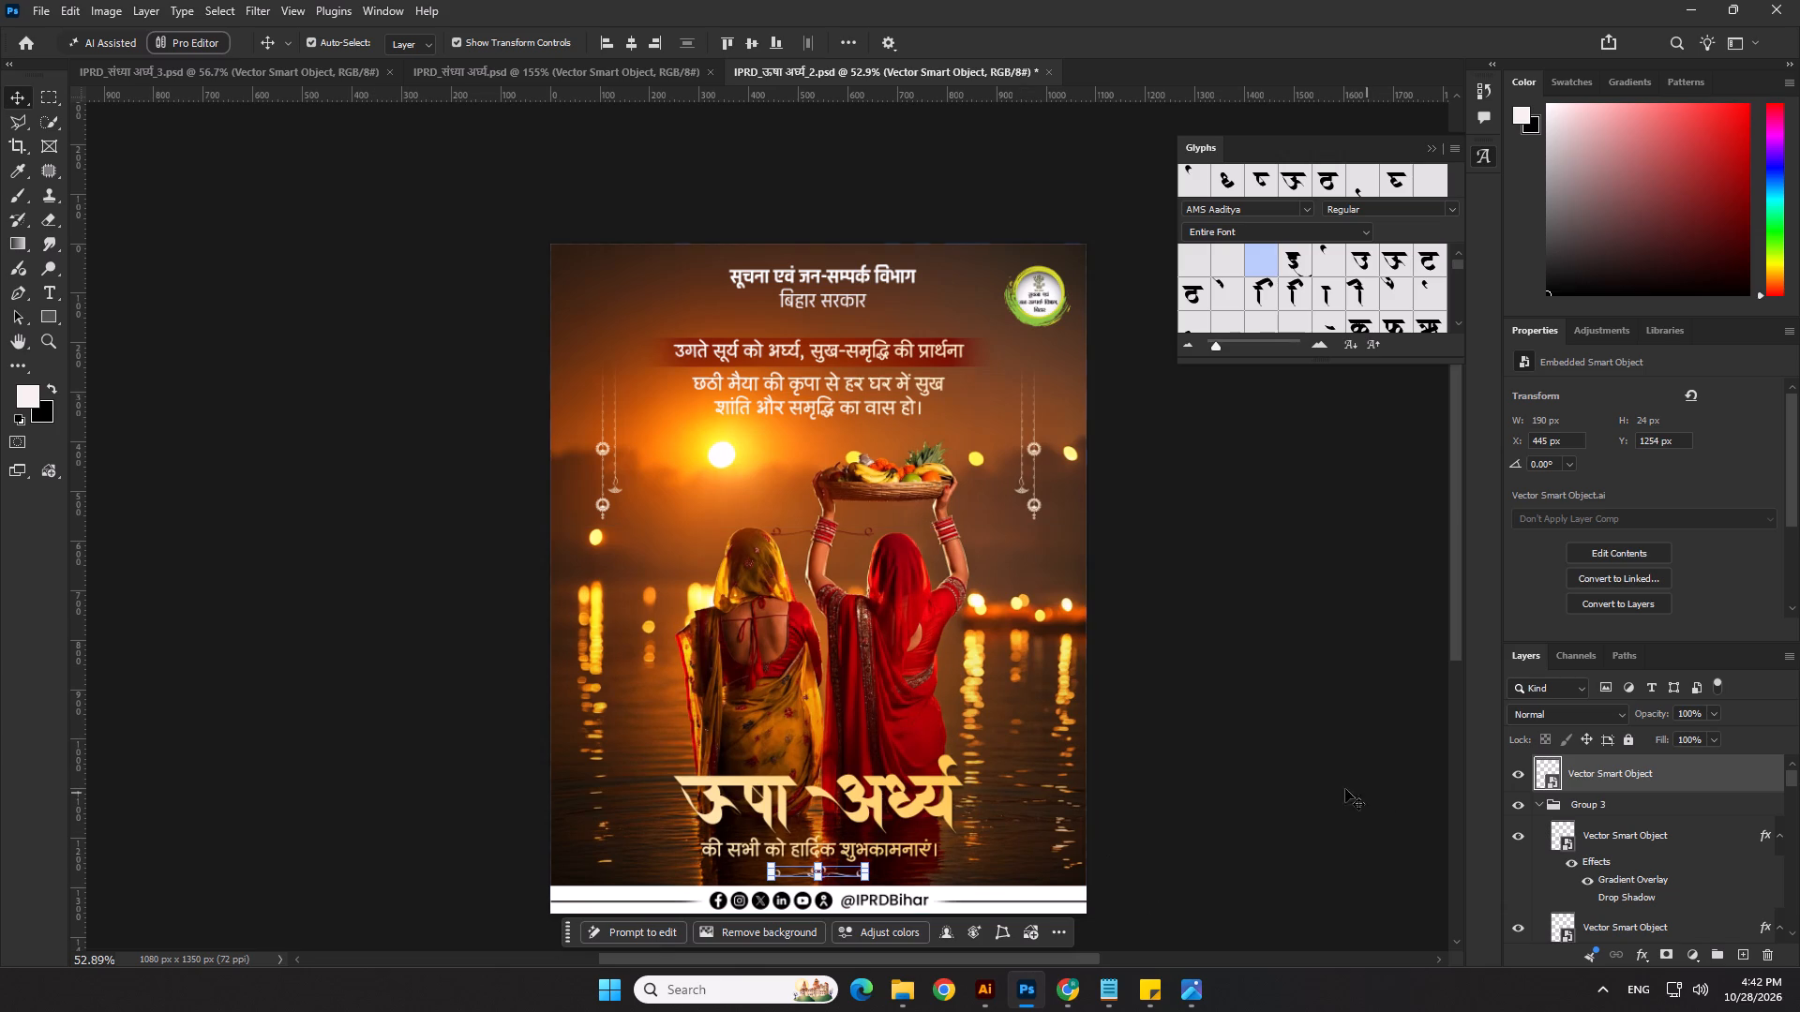
{"action": "key", "text": "Down"}
{"action": "left_click", "coordinate": [1252, 772]}
{"action": "scroll", "coordinate": [850, 857], "scroll_direction": "up", "scroll_amount": 5}
{"action": "left_click", "coordinate": [844, 857]}
{"action": "key", "text": "Up"}
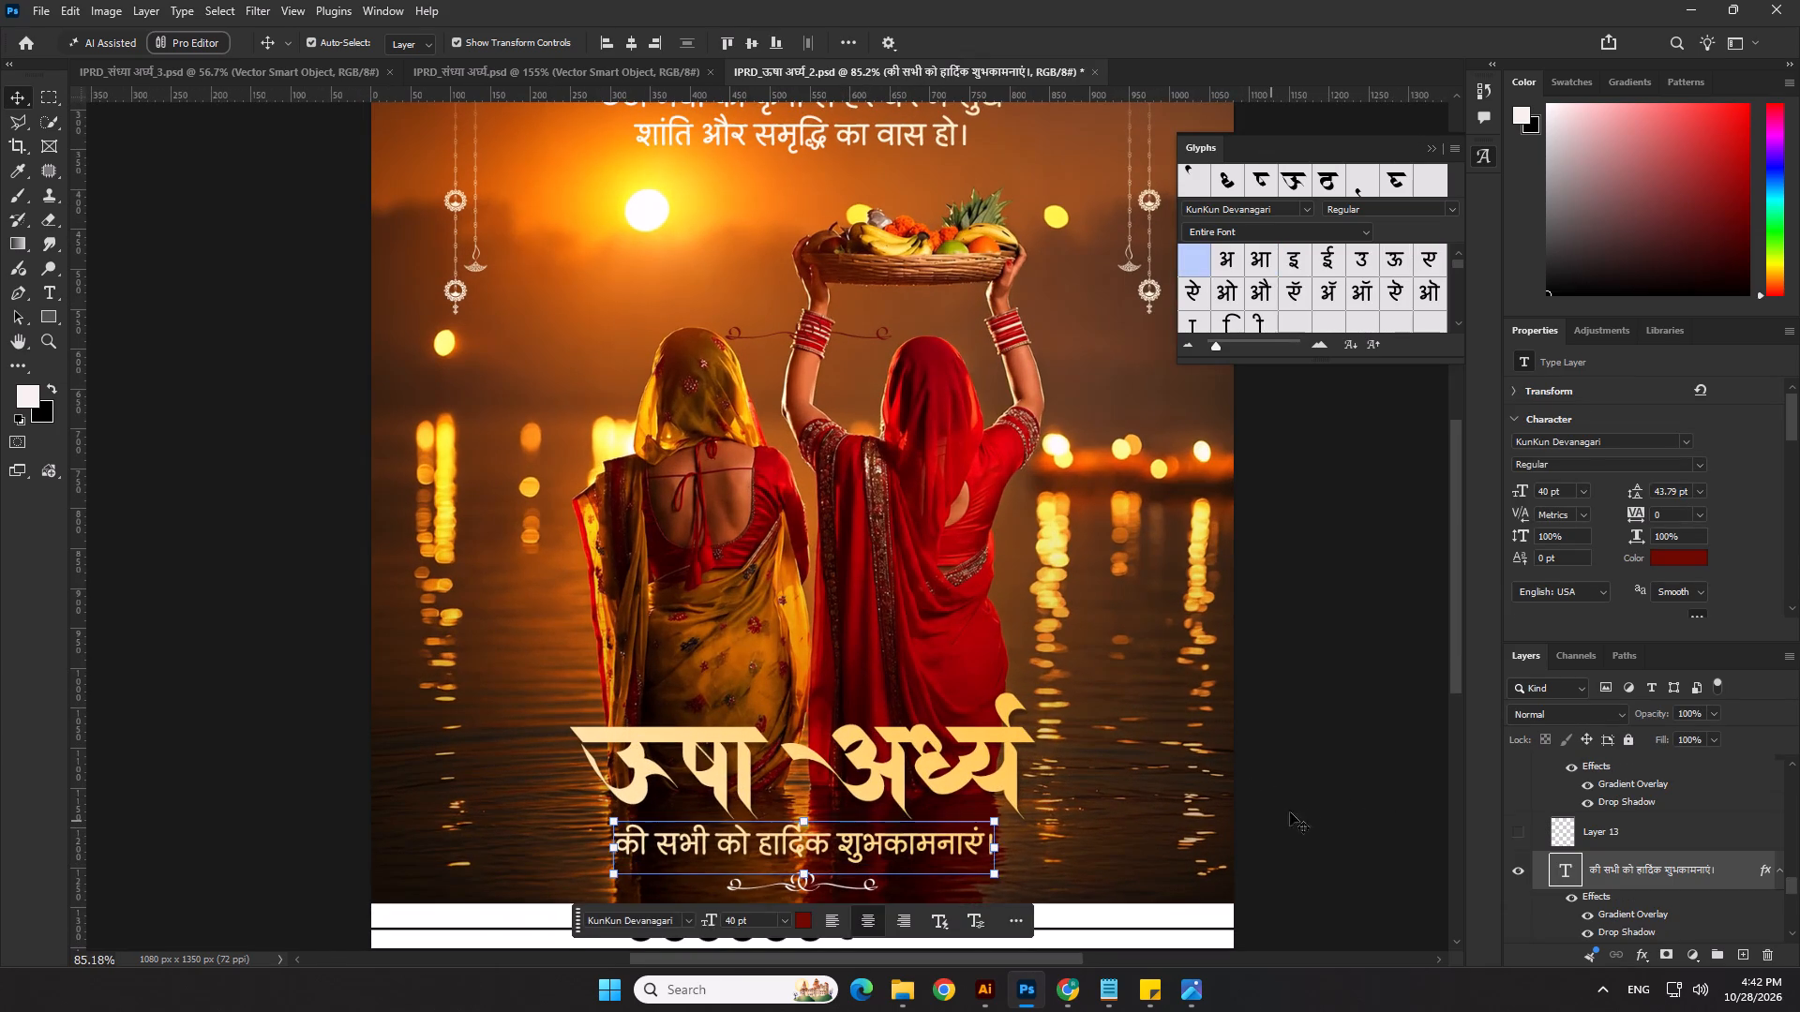
{"action": "key", "text": "Down"}
{"action": "left_click", "coordinate": [1297, 801]}
{"action": "scroll", "coordinate": [721, 907], "scroll_direction": "up", "scroll_amount": 3}
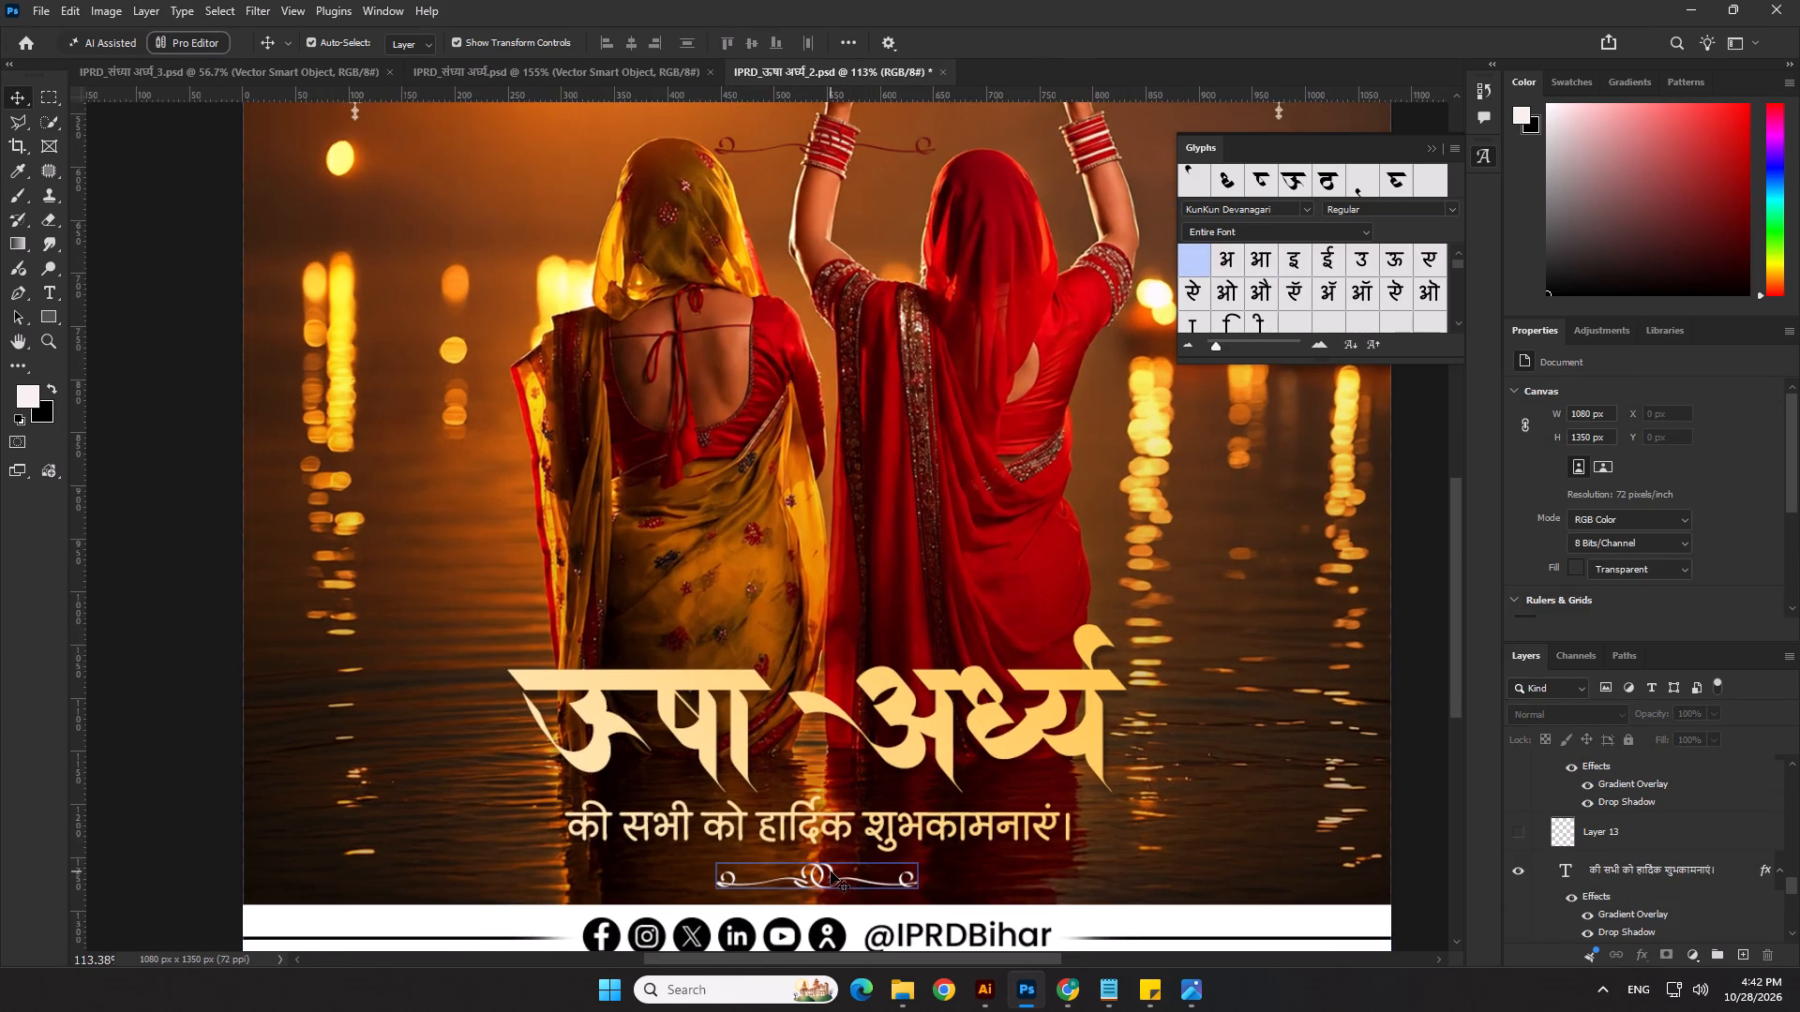
Enlarge the ornament slightly to about 196 px wide and place it at X 442 px, Y 1253 px.
{"action": "left_click", "coordinate": [831, 871]}
{"action": "scroll", "coordinate": [873, 873], "scroll_direction": "up", "scroll_amount": 2}
{"action": "left_click", "coordinate": [927, 861]}
{"action": "key", "text": "Return"}
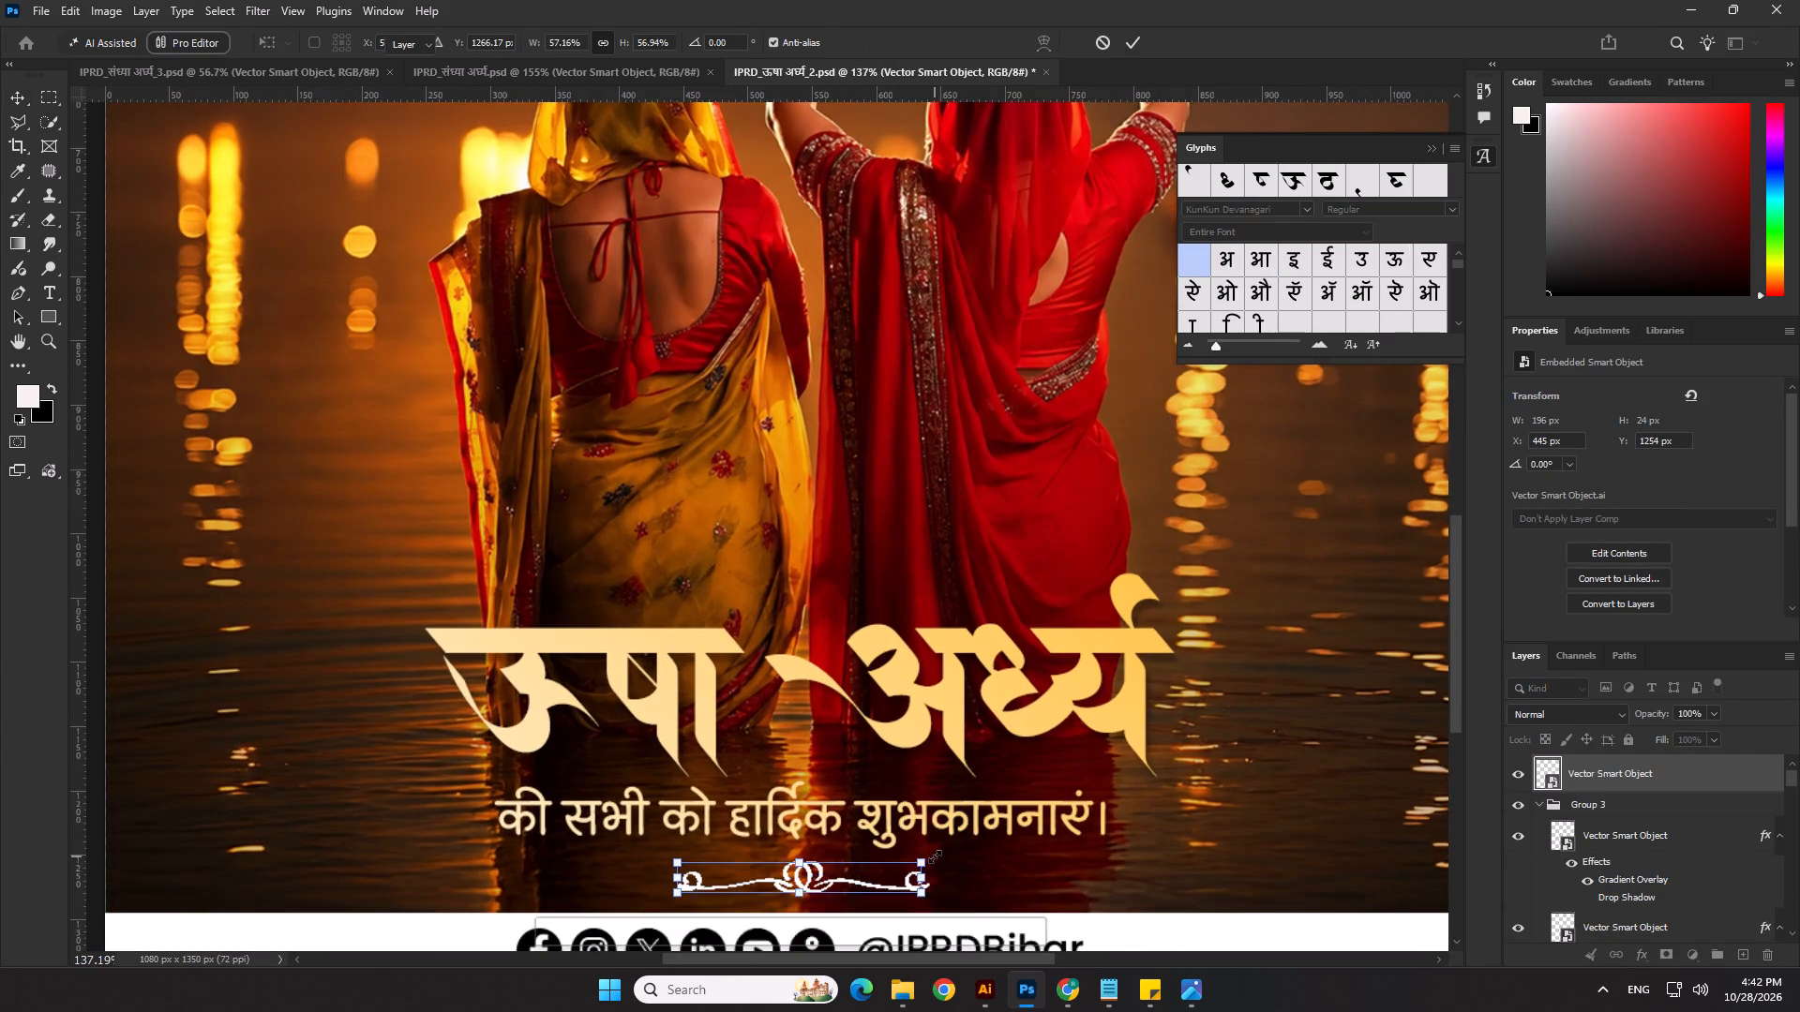
{"action": "left_click", "coordinate": [635, 41]}
{"action": "key", "text": "Up"}
{"action": "key", "text": "Down"}
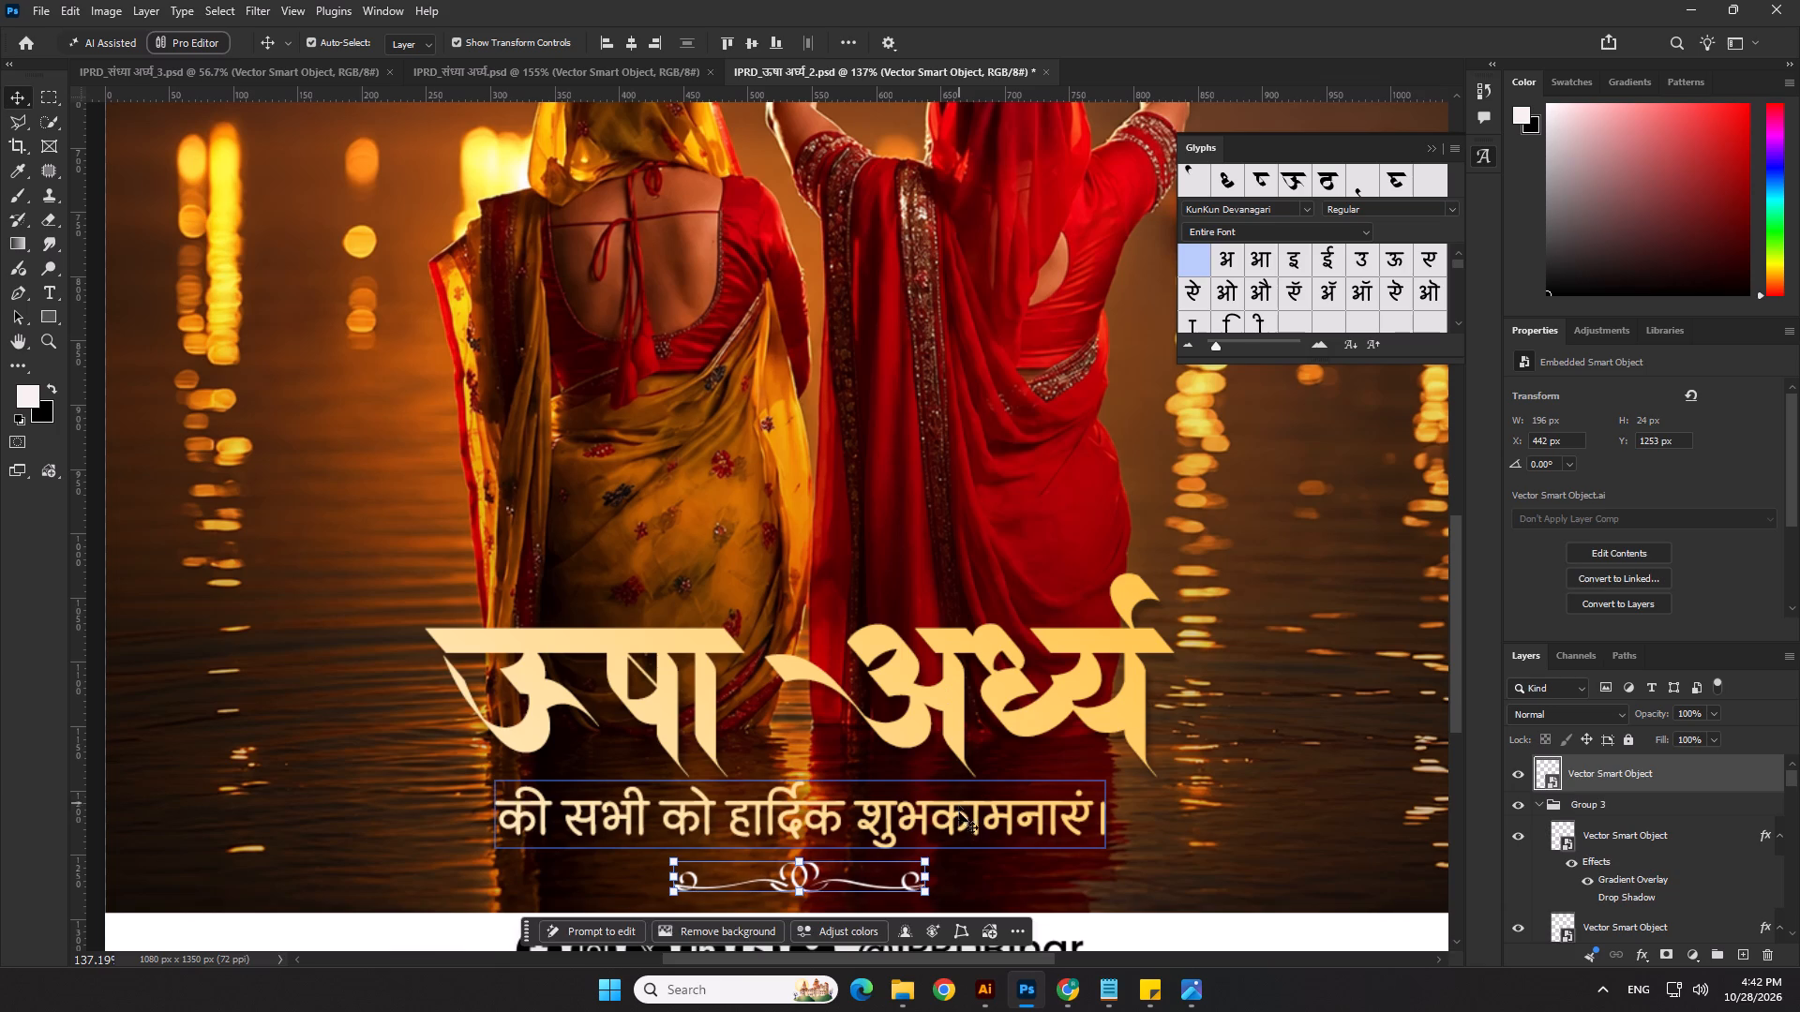
Transfer the greeting line's layer effects to the new ornament from a pasted copy of the line, and hide the ornament's drop shadow.
{"action": "left_click", "coordinate": [960, 818]}
{"action": "key", "text": "ctrl+c"}
{"action": "scroll", "coordinate": [1645, 806], "scroll_direction": "up", "scroll_amount": 3}
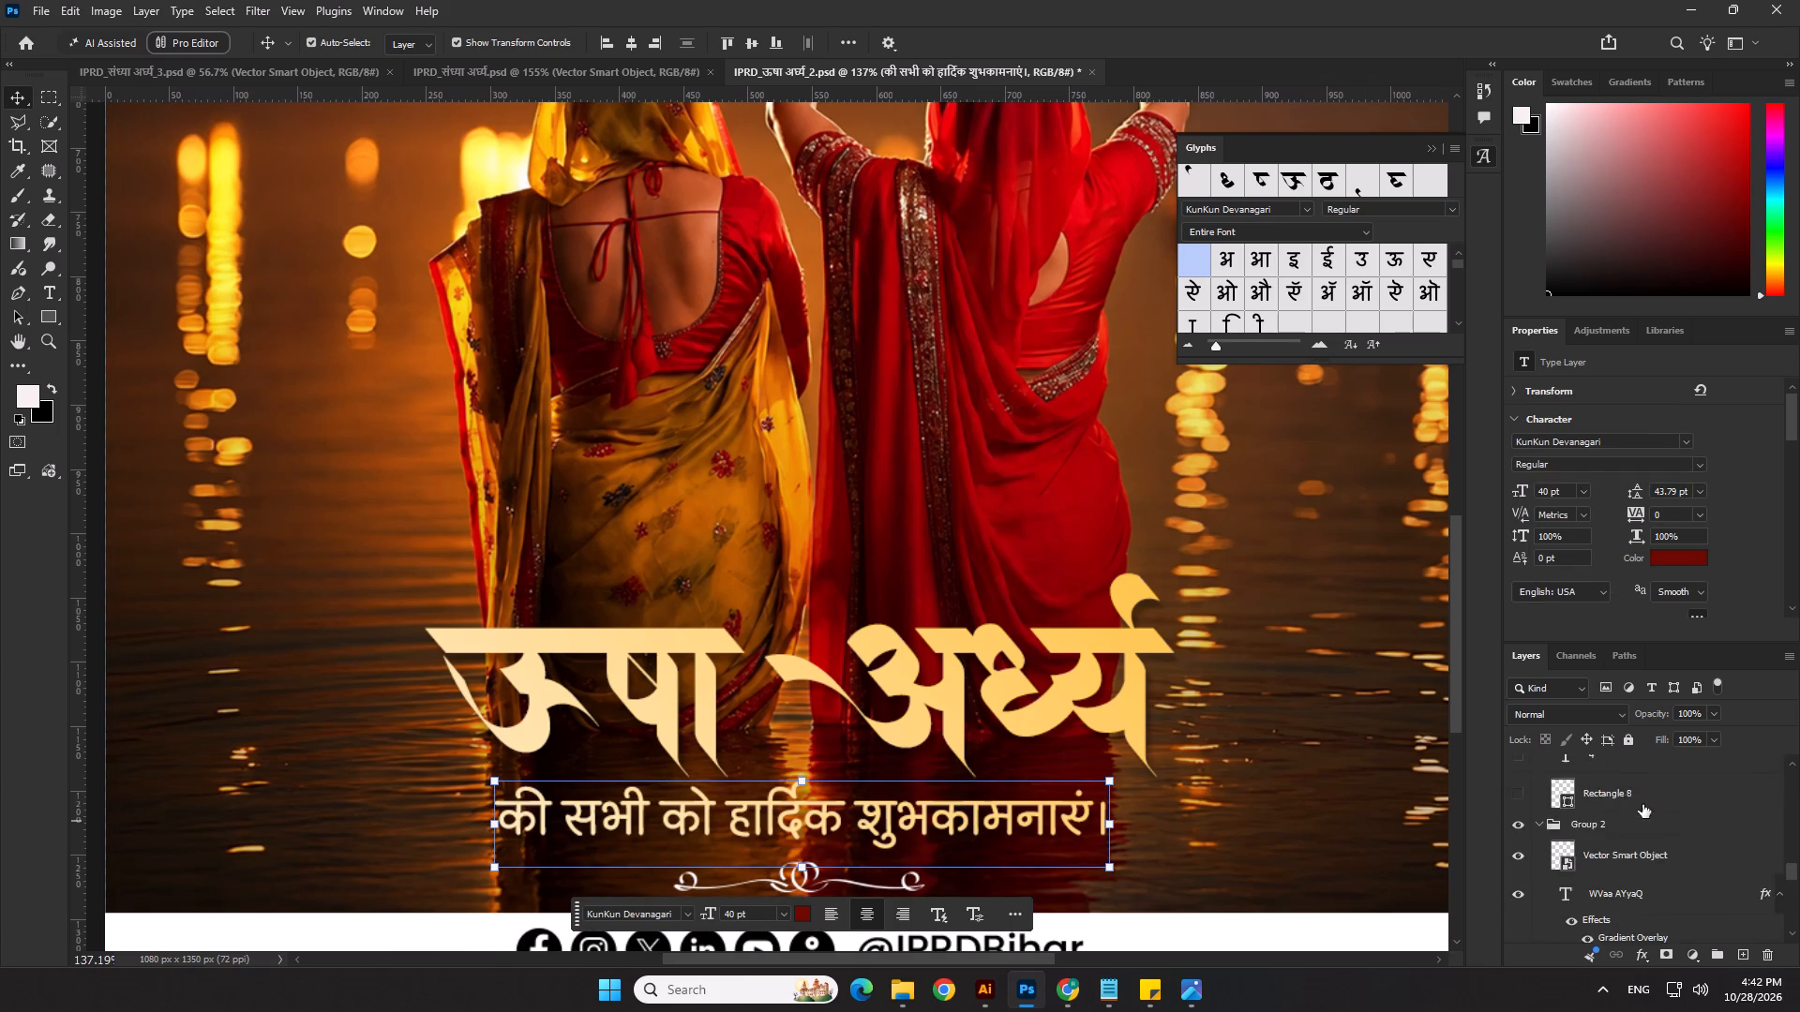
{"action": "scroll", "coordinate": [1642, 804], "scroll_direction": "up", "scroll_amount": 20}
{"action": "scroll", "coordinate": [1642, 804], "scroll_direction": "up", "scroll_amount": 13}
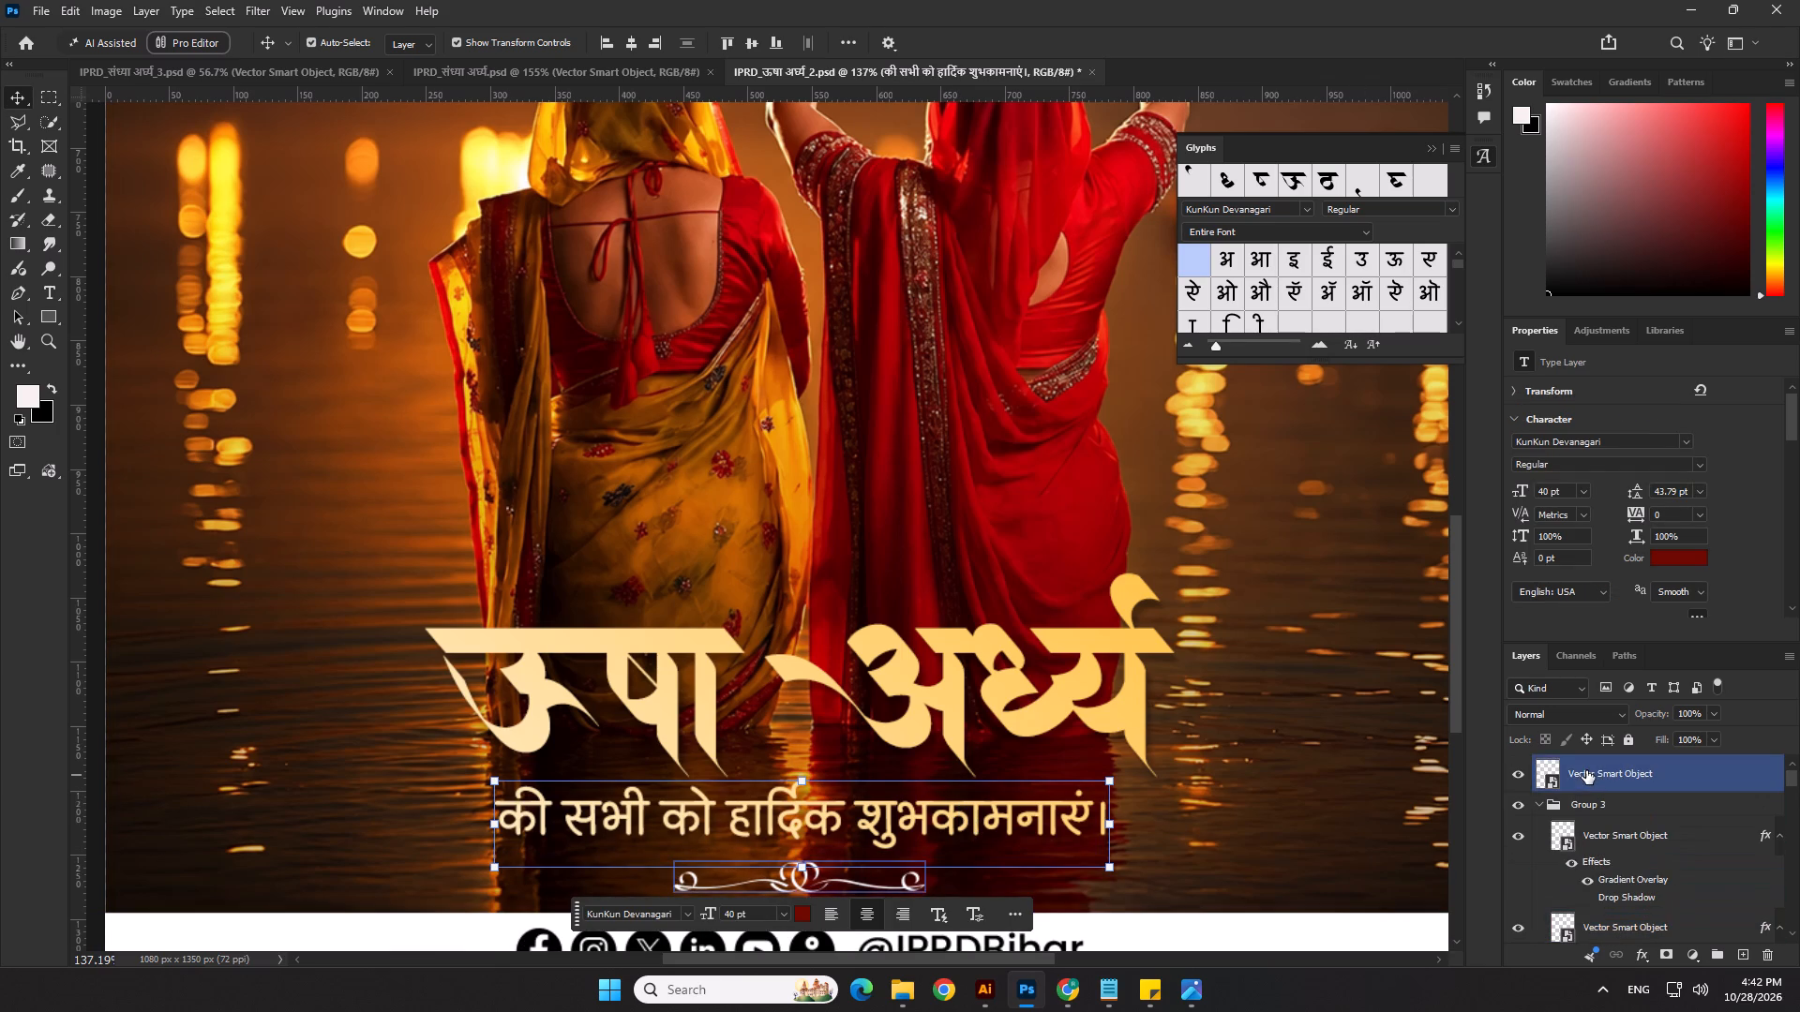
{"action": "left_click", "coordinate": [1586, 770]}
{"action": "key", "text": "ctrl+v"}
{"action": "left_click_drag", "start_coordinate": [1590, 802], "coordinate": [1591, 855]}
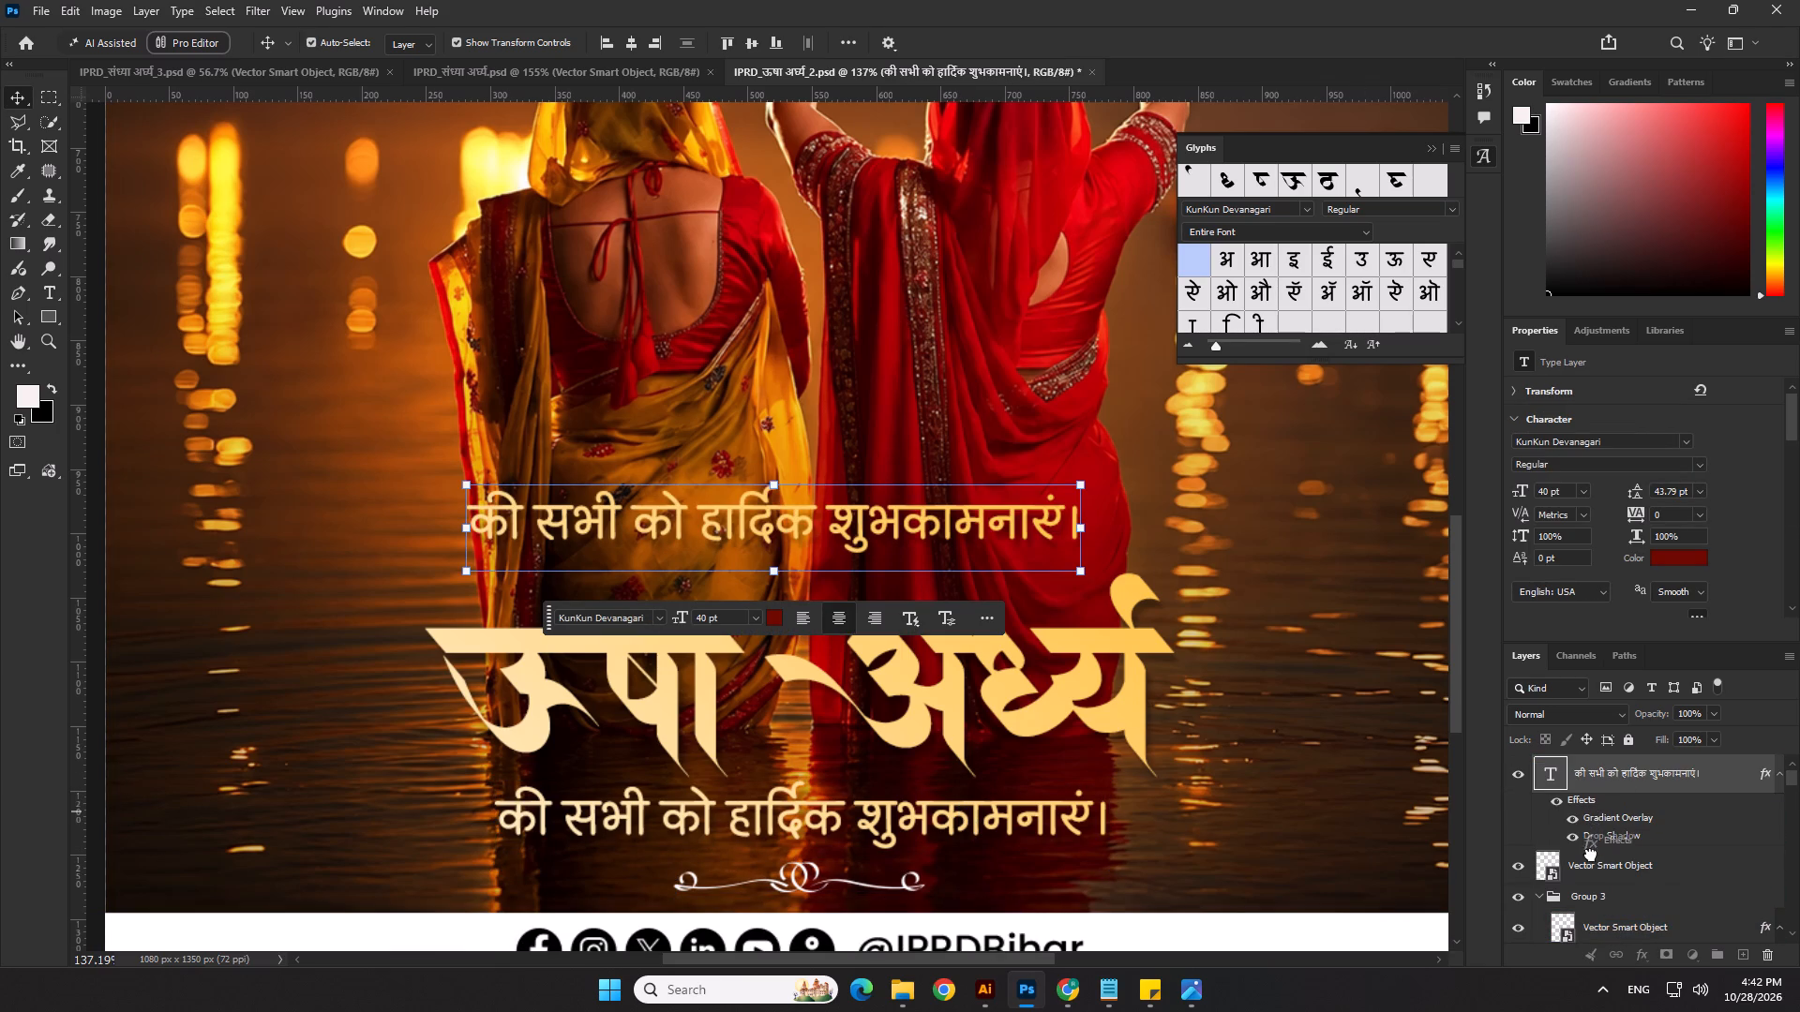
{"action": "left_click_drag", "start_coordinate": [1591, 855], "coordinate": [1589, 871]}
{"action": "left_click", "coordinate": [1573, 874]}
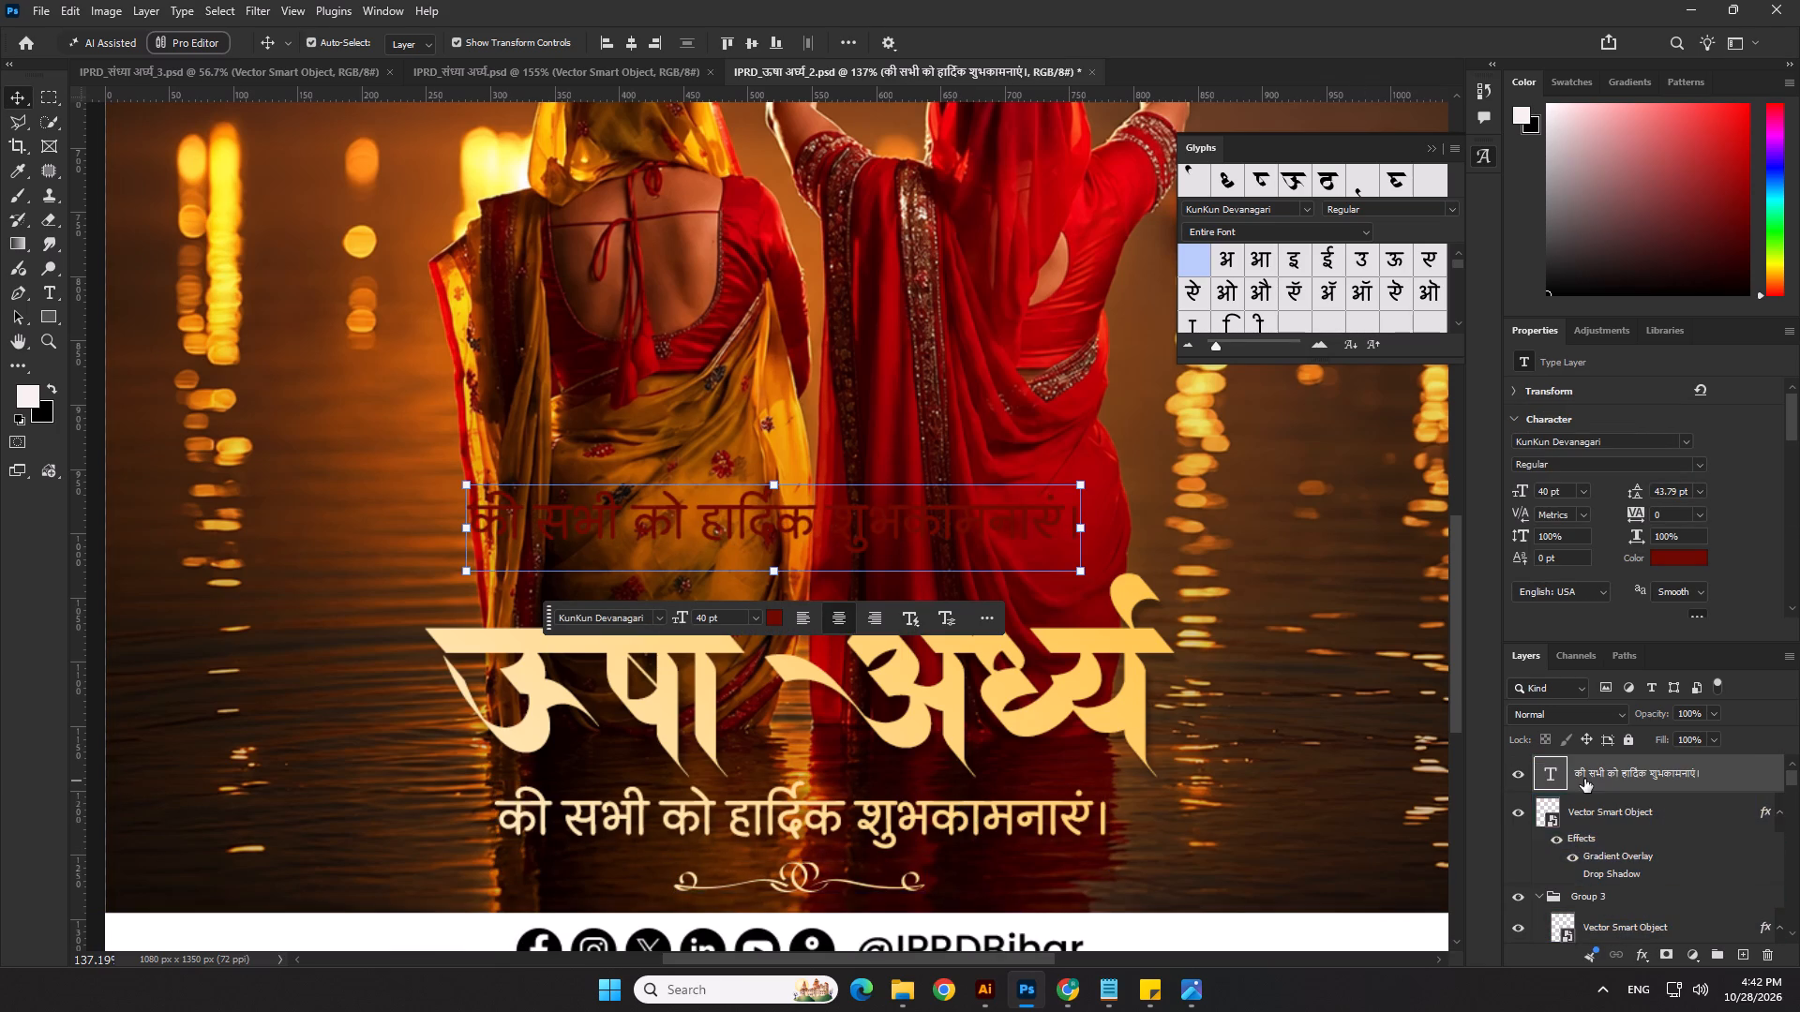
Delete the pasted copy of the greeting line and save the poster after viewing it whole.
{"action": "left_click", "coordinate": [1584, 777]}
{"action": "key", "text": "Delete"}
{"action": "scroll", "coordinate": [1120, 694], "scroll_direction": "down", "scroll_amount": 13}
{"action": "left_click", "coordinate": [1164, 702]}
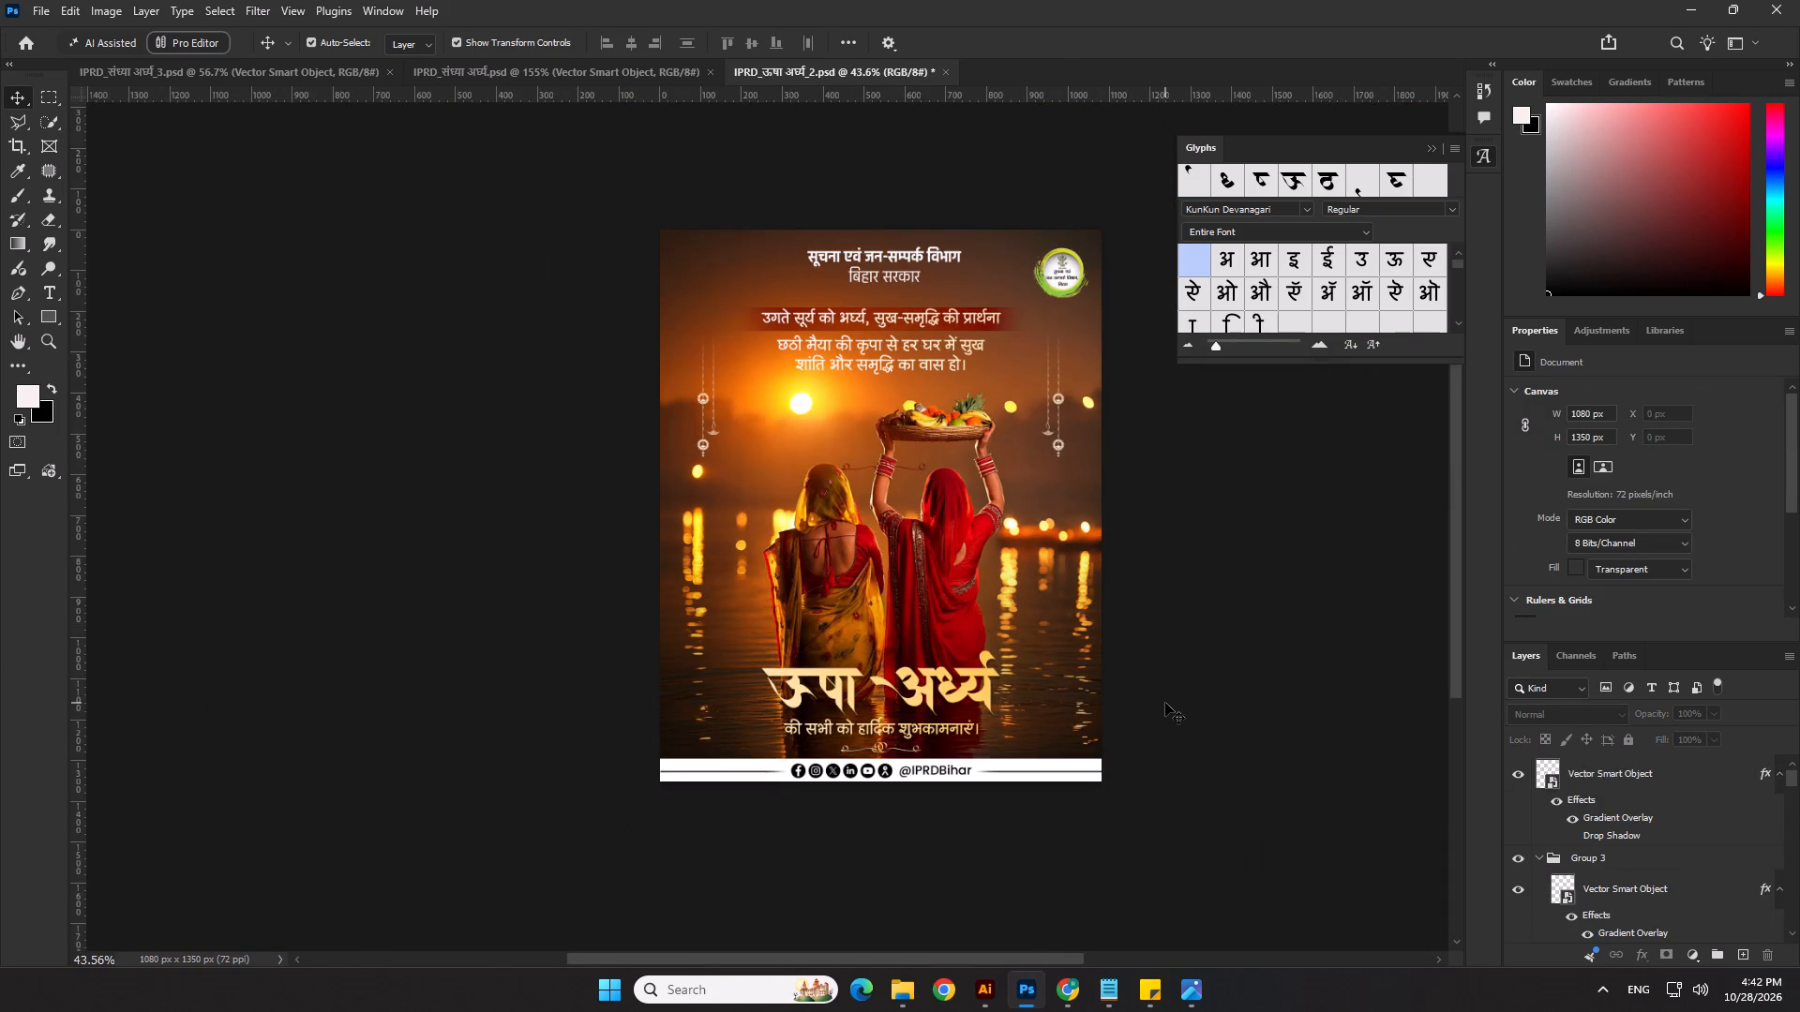
{"action": "scroll", "coordinate": [1165, 703], "scroll_direction": "down", "scroll_amount": 5}
{"action": "left_click", "coordinate": [1166, 616]}
{"action": "scroll", "coordinate": [972, 499], "scroll_direction": "up", "scroll_amount": 5}
{"action": "key", "text": "ctrl+s"}
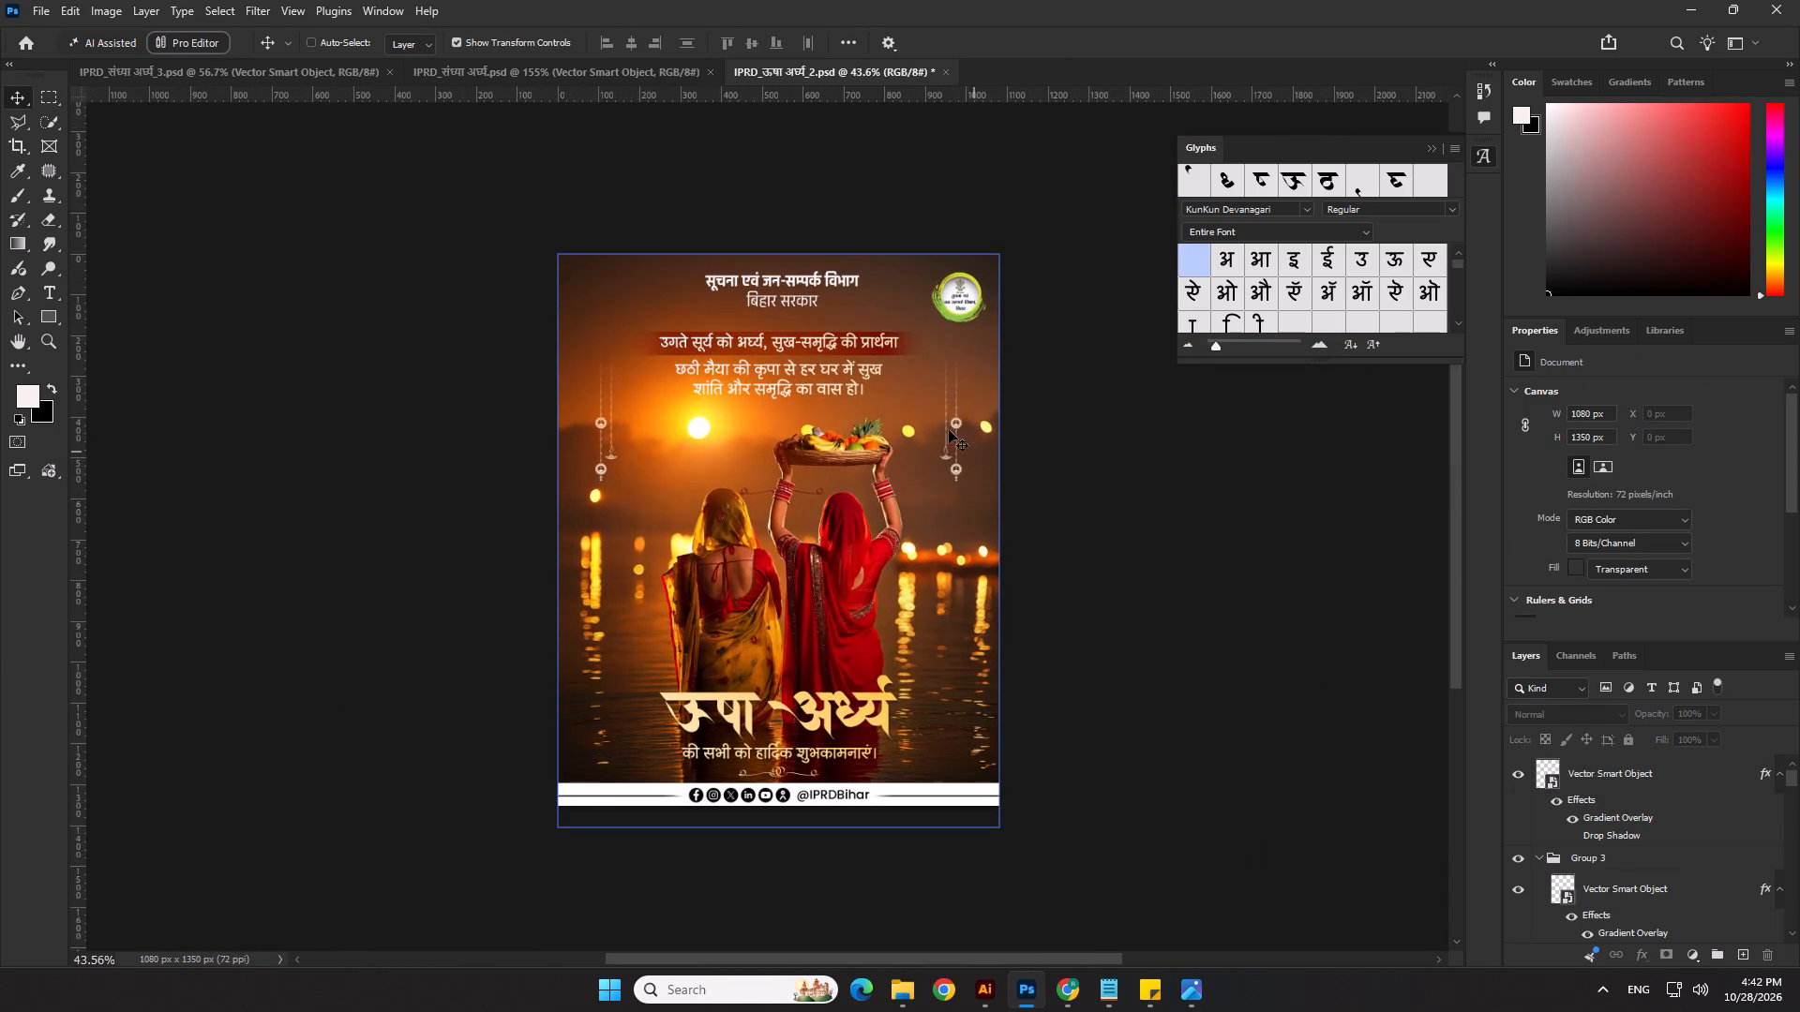
Duplicate the Generative Fill artwork layer and remove the background from the copy to isolate the two women.
{"action": "left_click", "coordinate": [899, 282]}
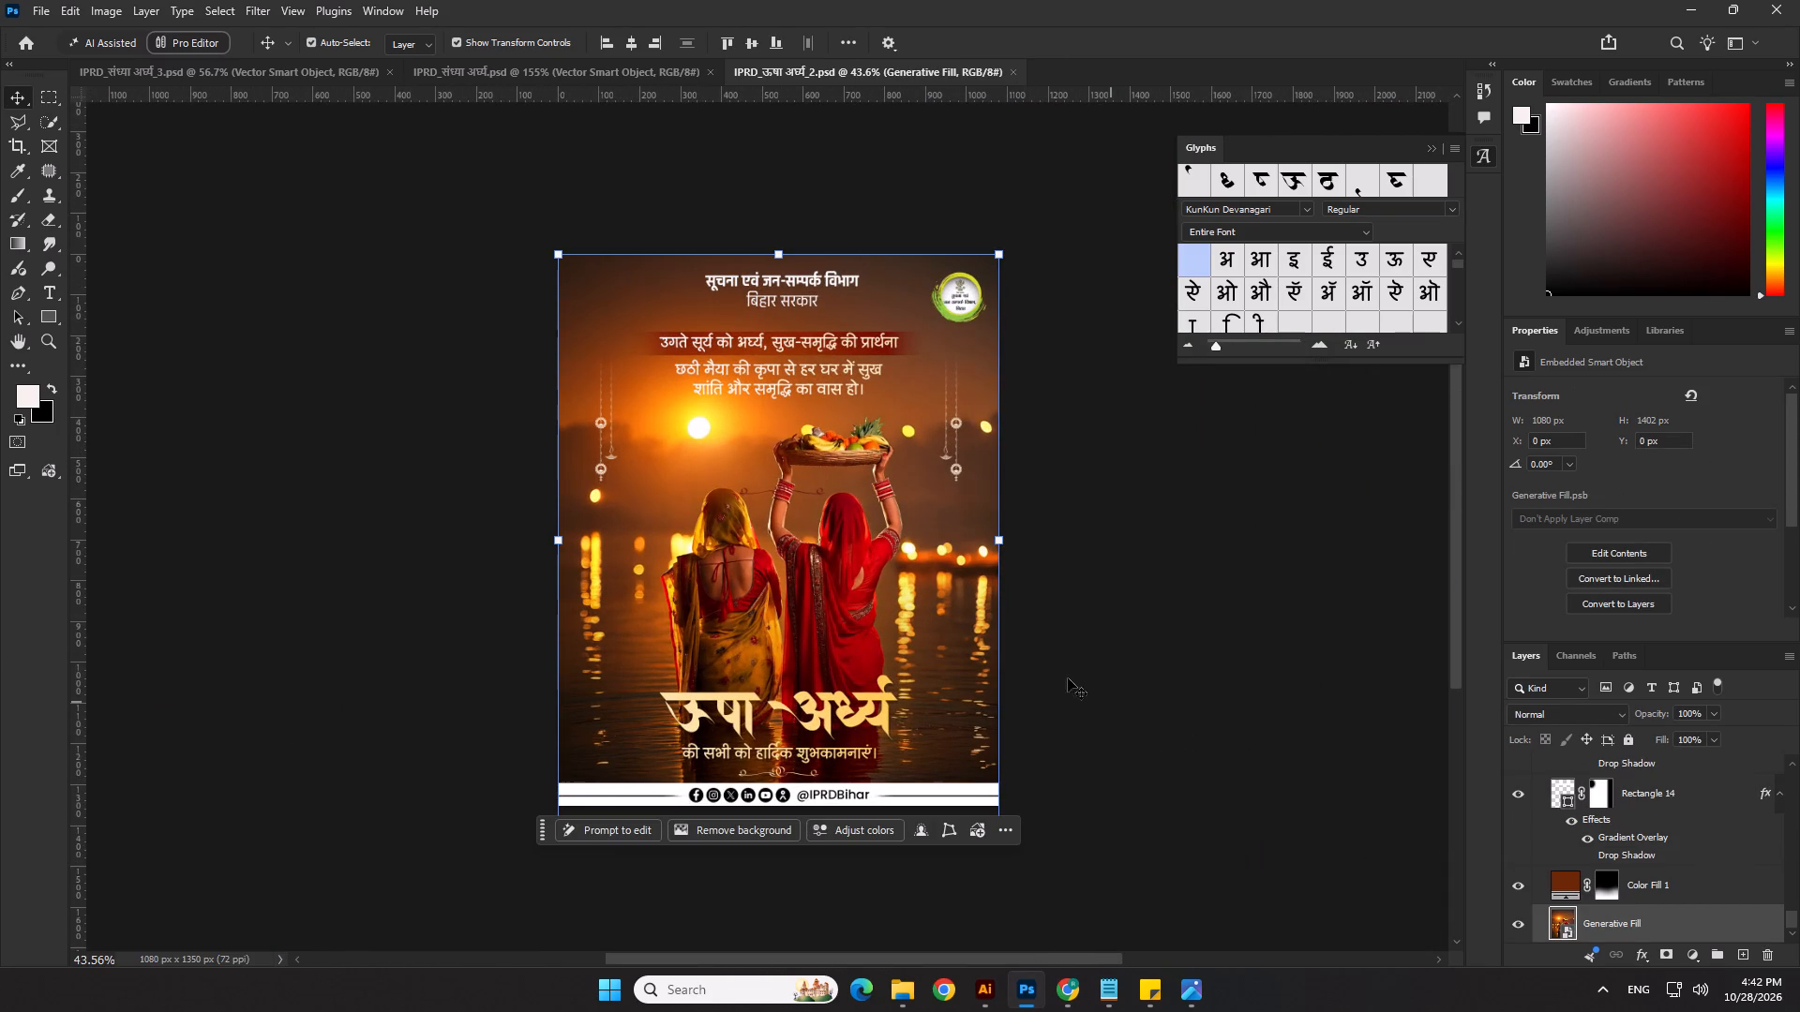
{"action": "left_click", "coordinate": [854, 637]}
{"action": "scroll", "coordinate": [1597, 917], "scroll_direction": "down", "scroll_amount": 2}
{"action": "left_click", "coordinate": [1618, 920]}
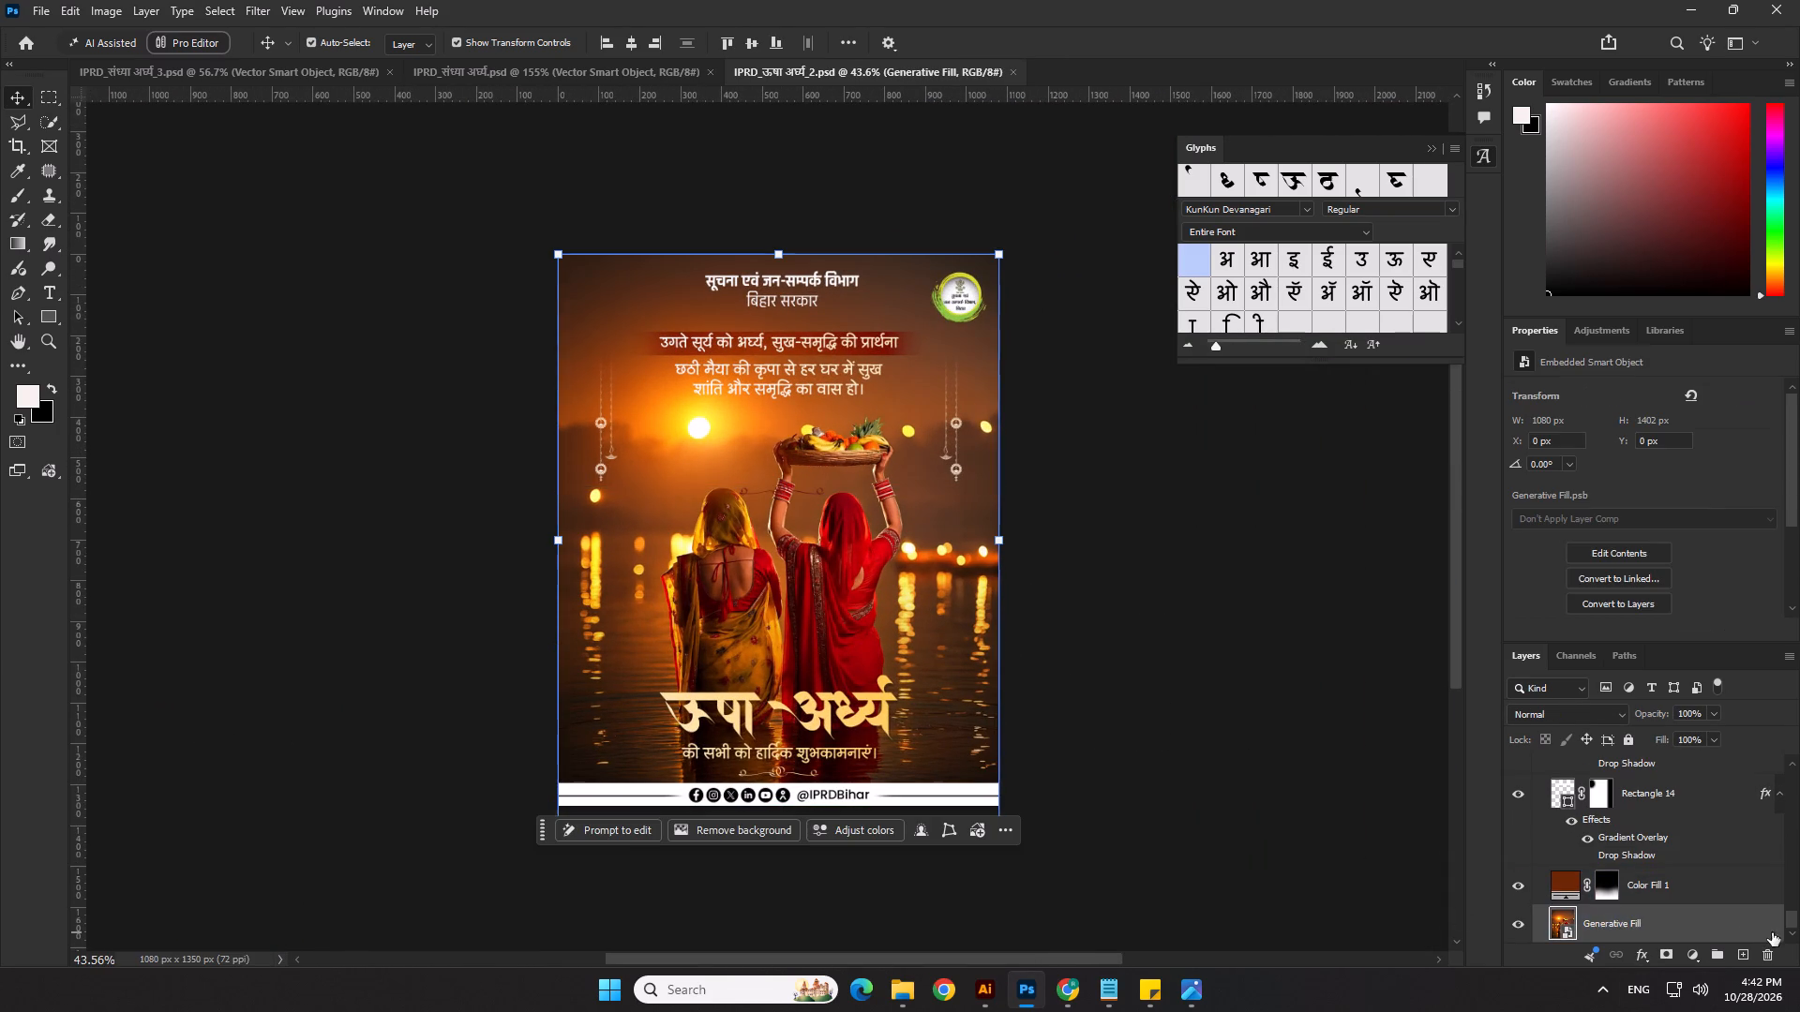
{"action": "left_click_drag", "start_coordinate": [1748, 930], "coordinate": [1746, 957]}
{"action": "scroll", "coordinate": [1693, 886], "scroll_direction": "down", "scroll_amount": 4}
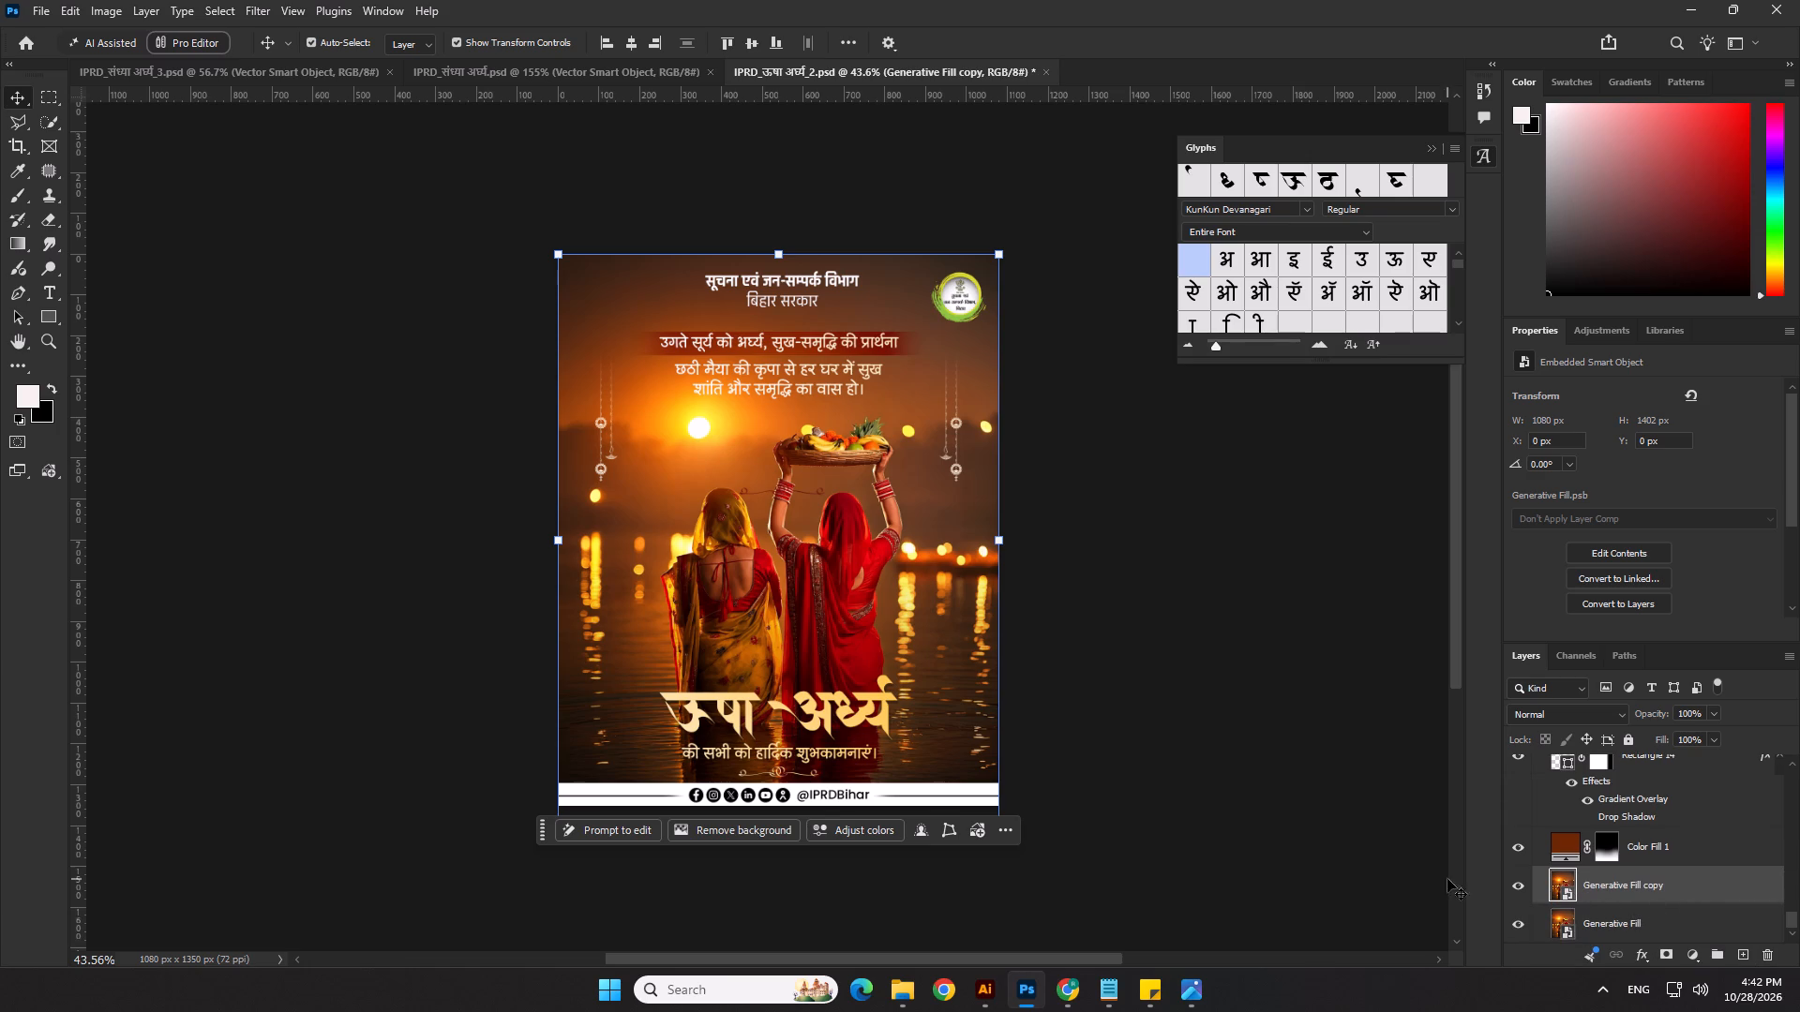
{"action": "left_click", "coordinate": [775, 834]}
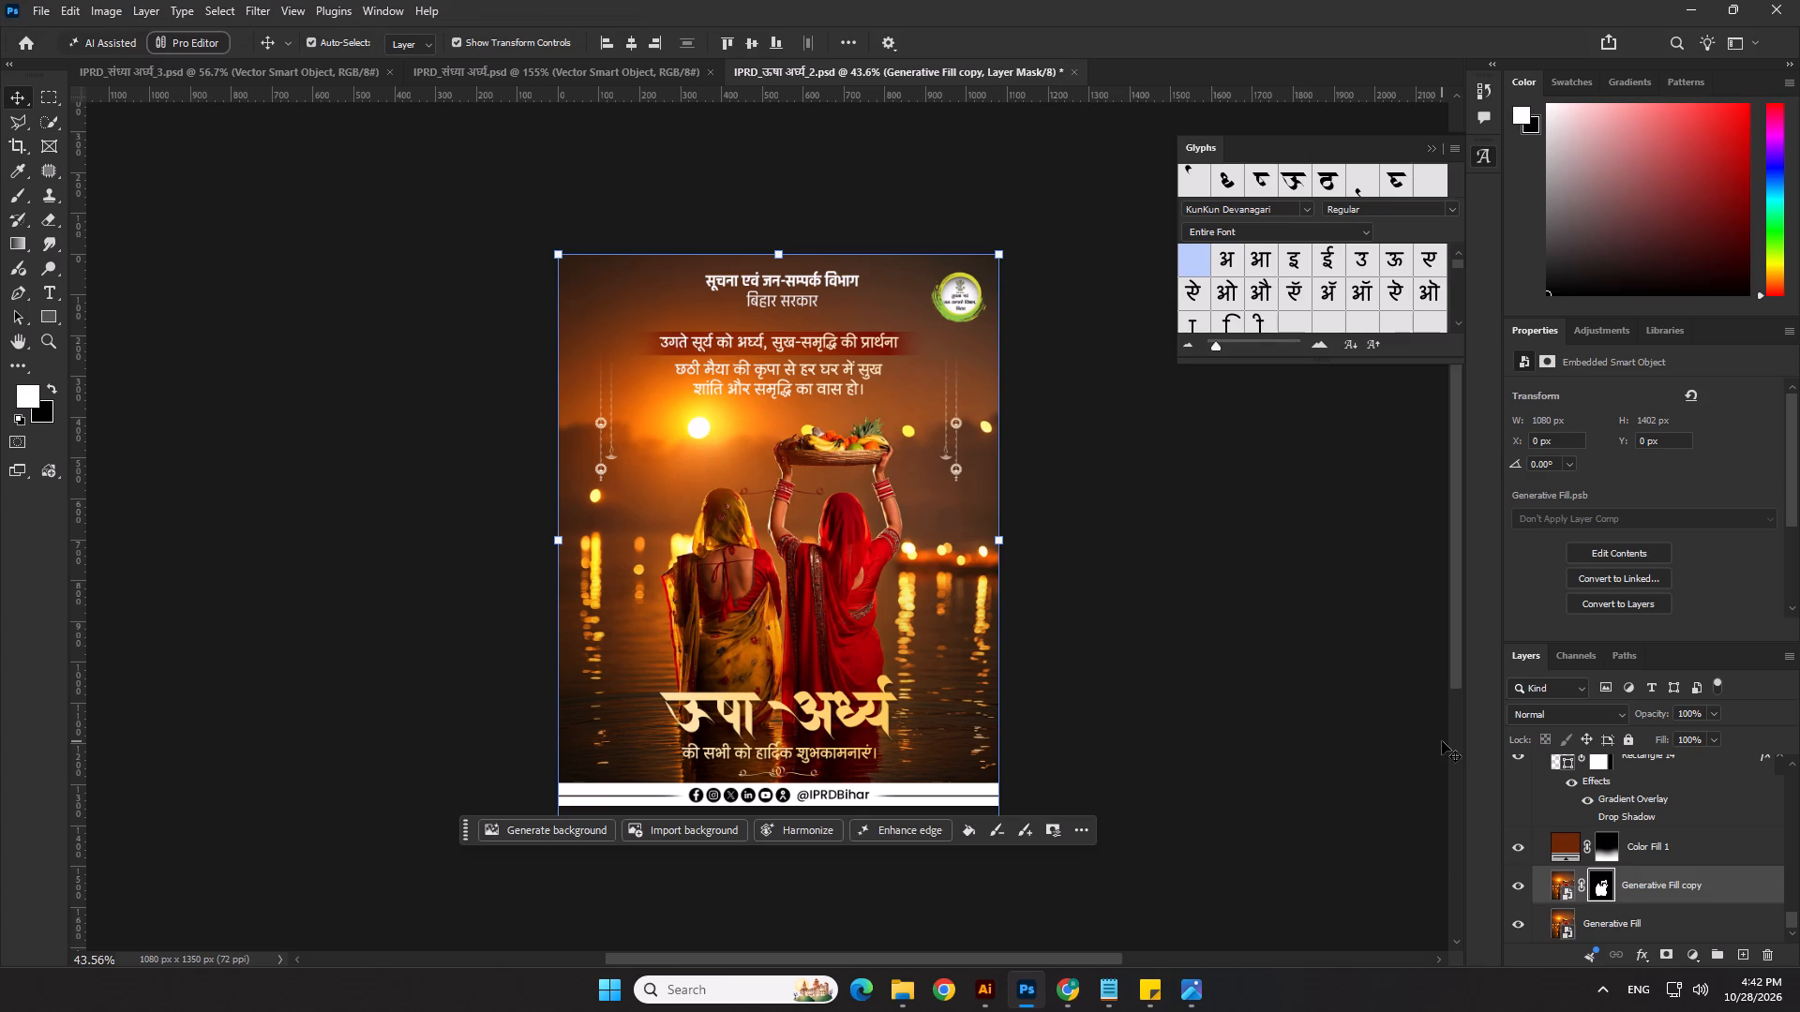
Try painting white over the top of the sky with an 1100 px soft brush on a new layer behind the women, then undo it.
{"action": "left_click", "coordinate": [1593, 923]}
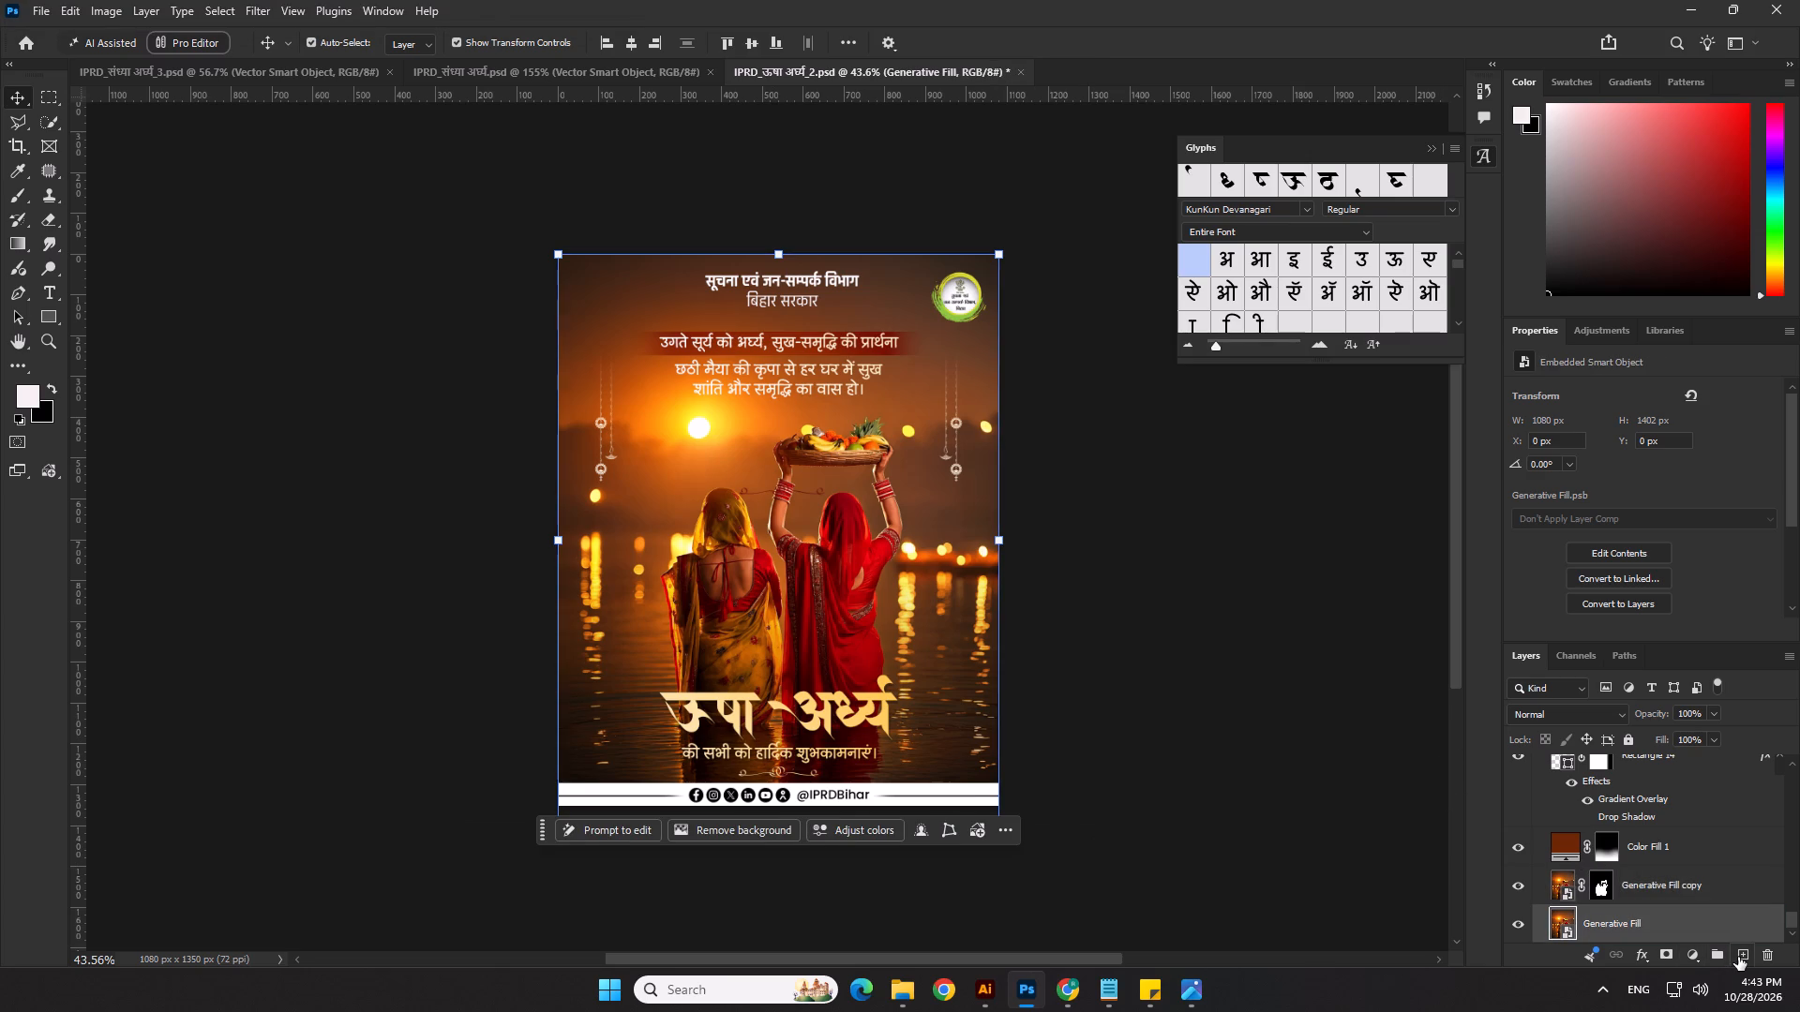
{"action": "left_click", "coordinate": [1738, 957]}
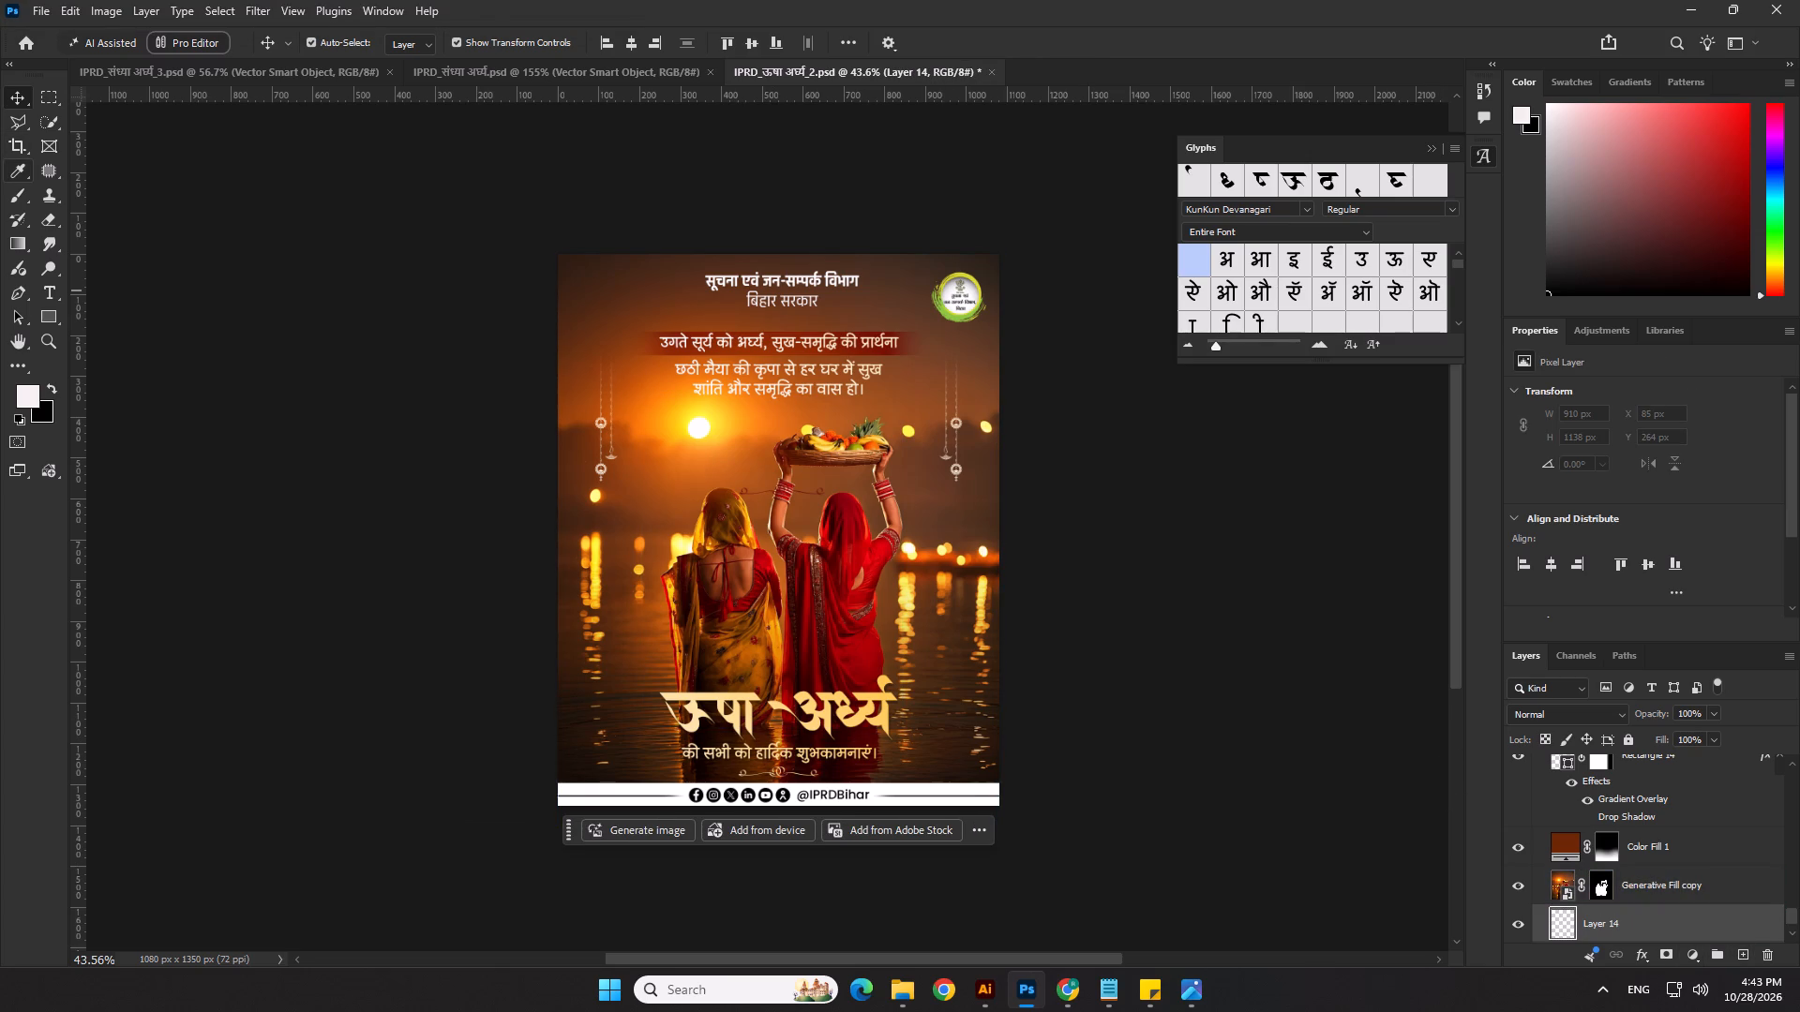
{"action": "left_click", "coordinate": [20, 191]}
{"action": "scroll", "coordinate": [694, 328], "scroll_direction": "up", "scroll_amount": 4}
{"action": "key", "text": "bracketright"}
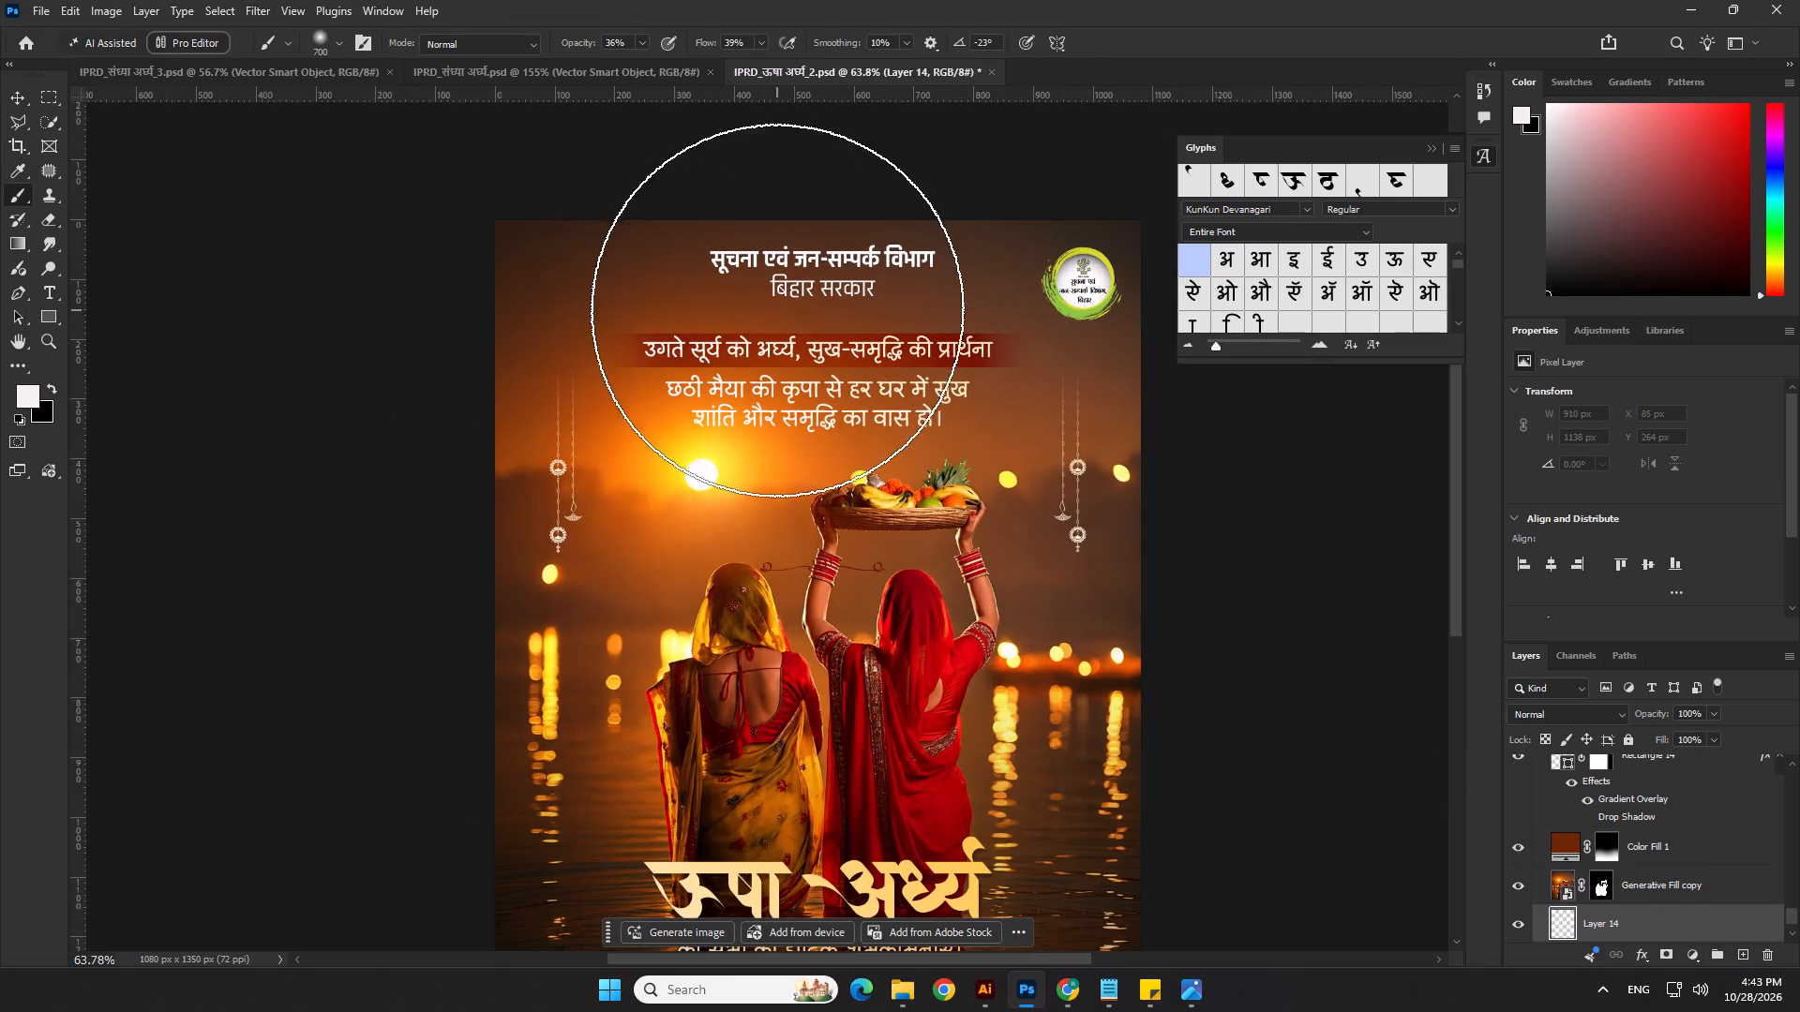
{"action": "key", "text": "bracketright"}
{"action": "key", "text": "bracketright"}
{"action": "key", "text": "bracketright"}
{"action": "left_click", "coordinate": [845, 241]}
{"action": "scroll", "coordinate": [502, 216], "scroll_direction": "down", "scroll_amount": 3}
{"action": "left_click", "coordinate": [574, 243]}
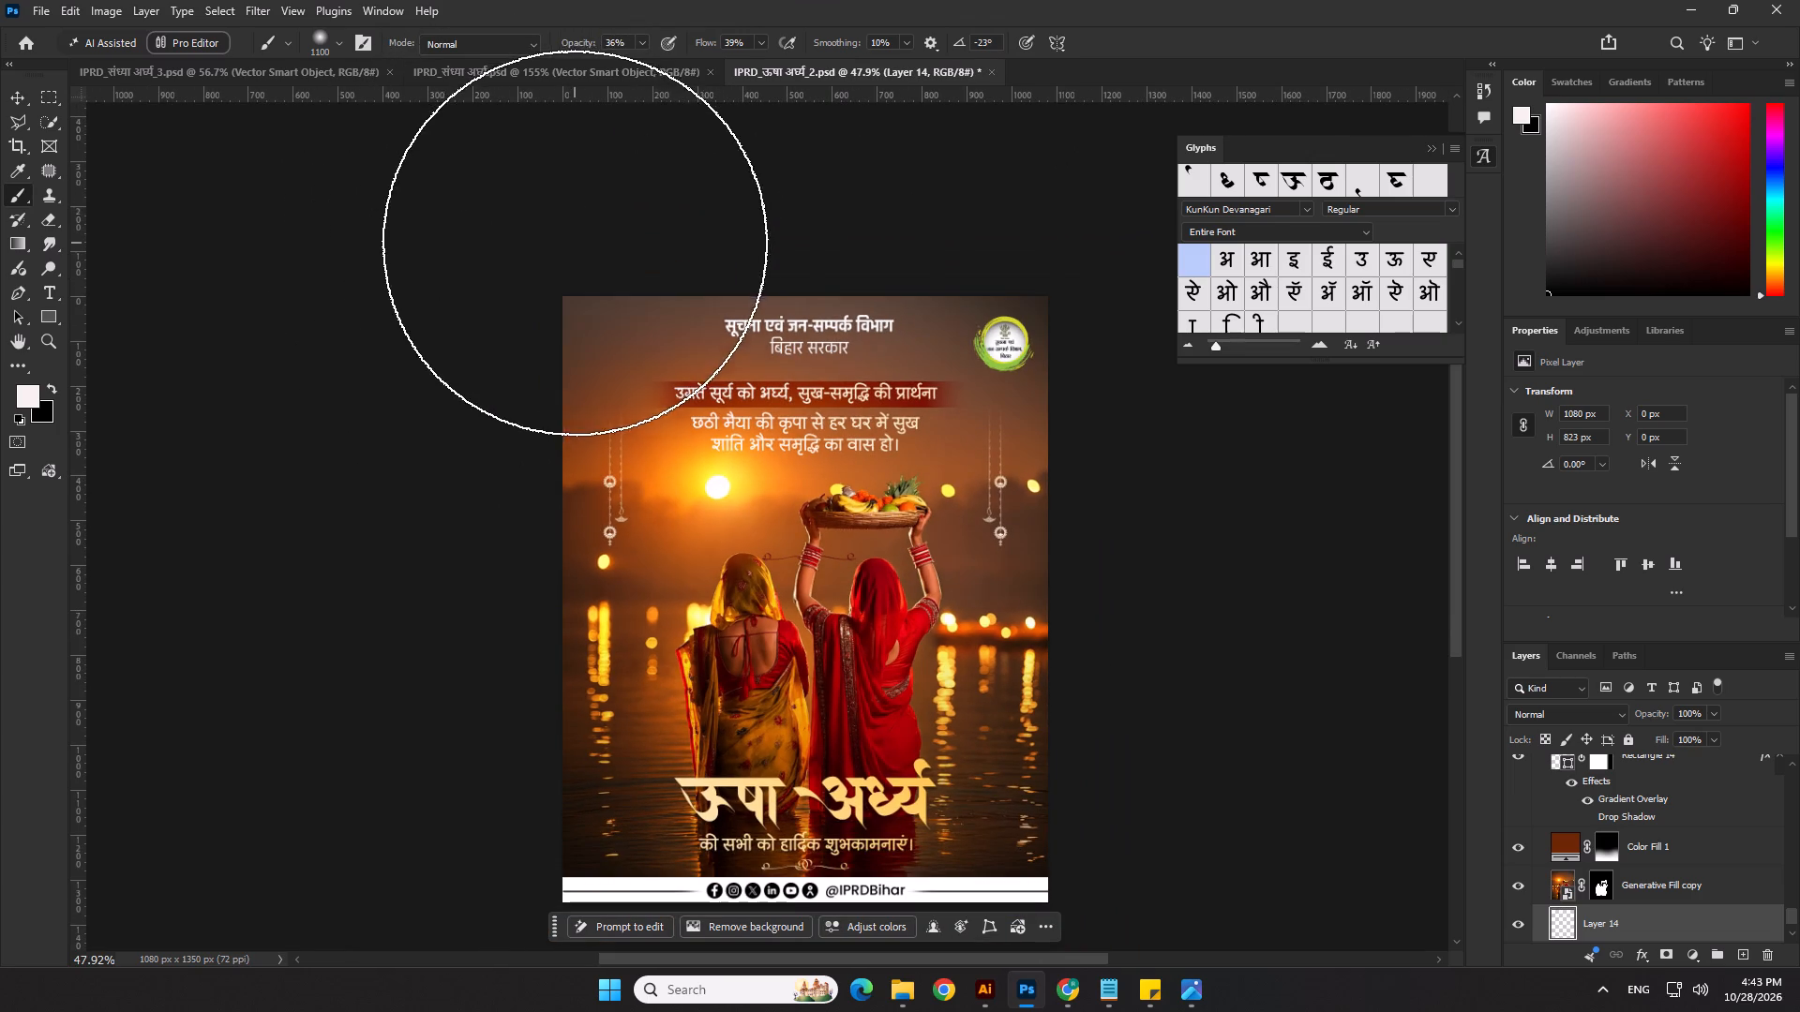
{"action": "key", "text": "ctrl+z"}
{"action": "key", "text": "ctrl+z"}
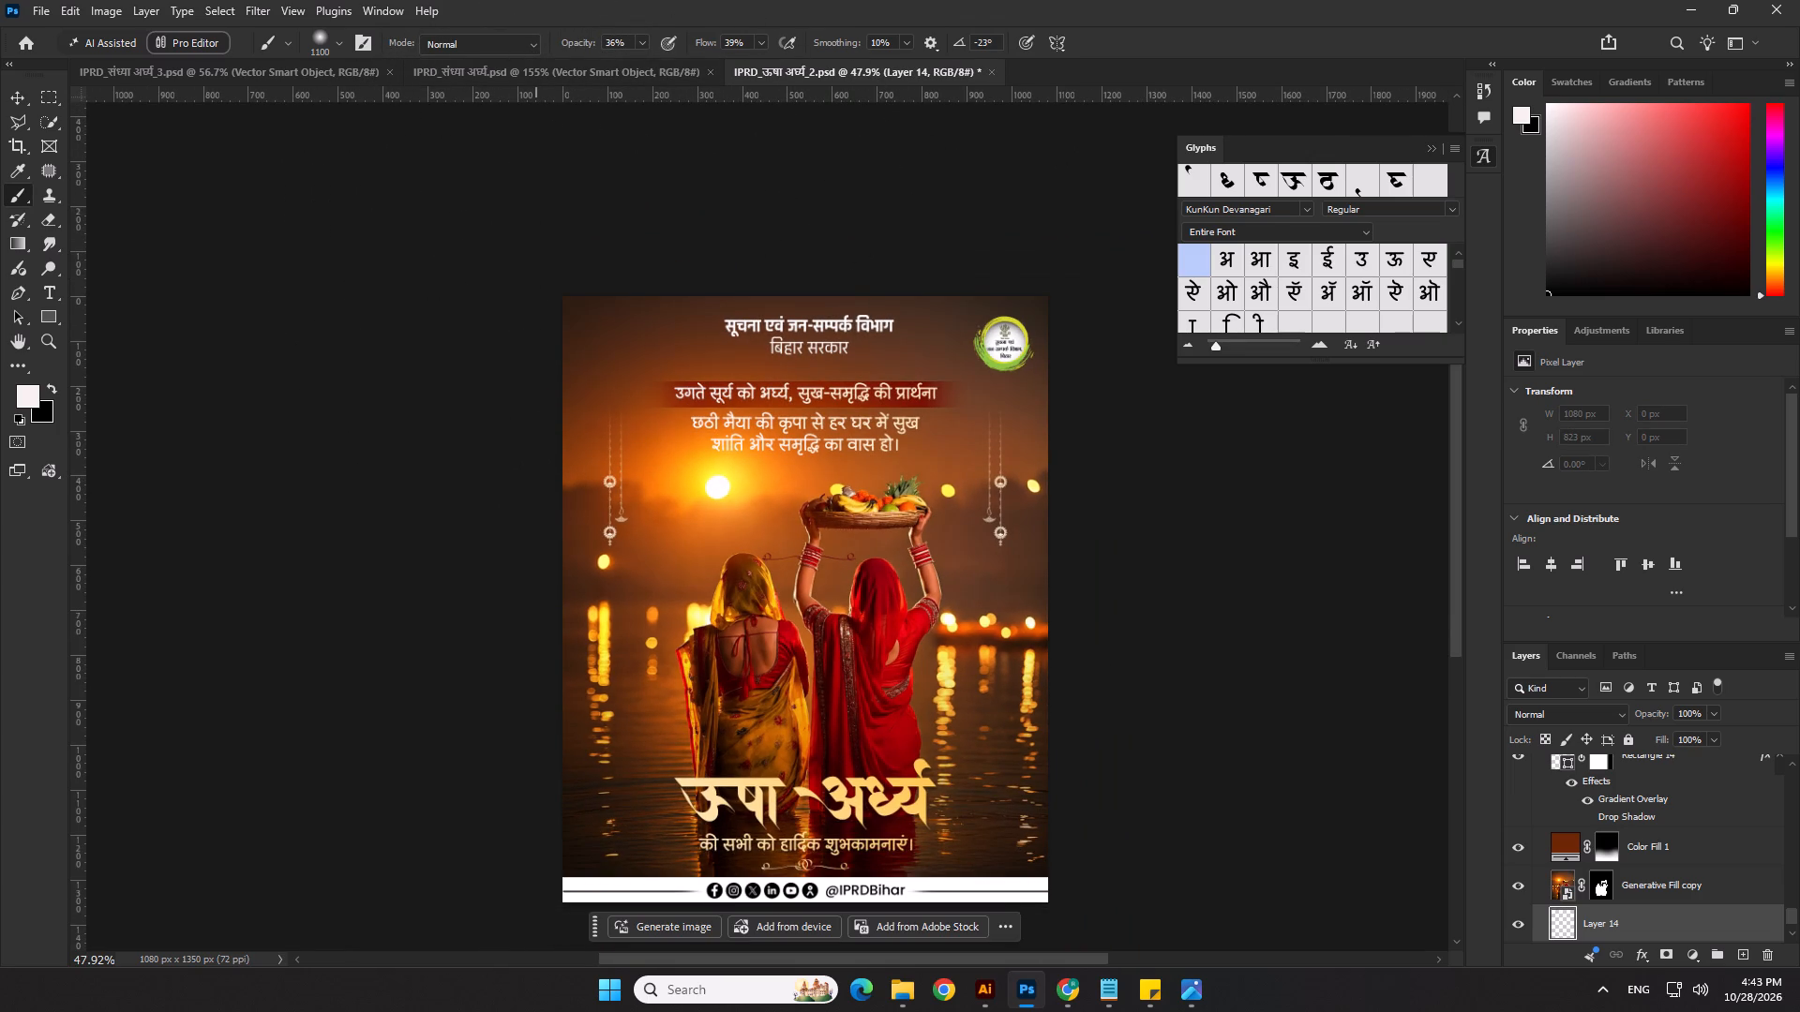
Set the brush's opacity and flow to 100%.
{"action": "left_click_drag", "start_coordinate": [574, 39], "coordinate": [804, 45]}
{"action": "left_click_drag", "start_coordinate": [707, 43], "coordinate": [1257, 128]}
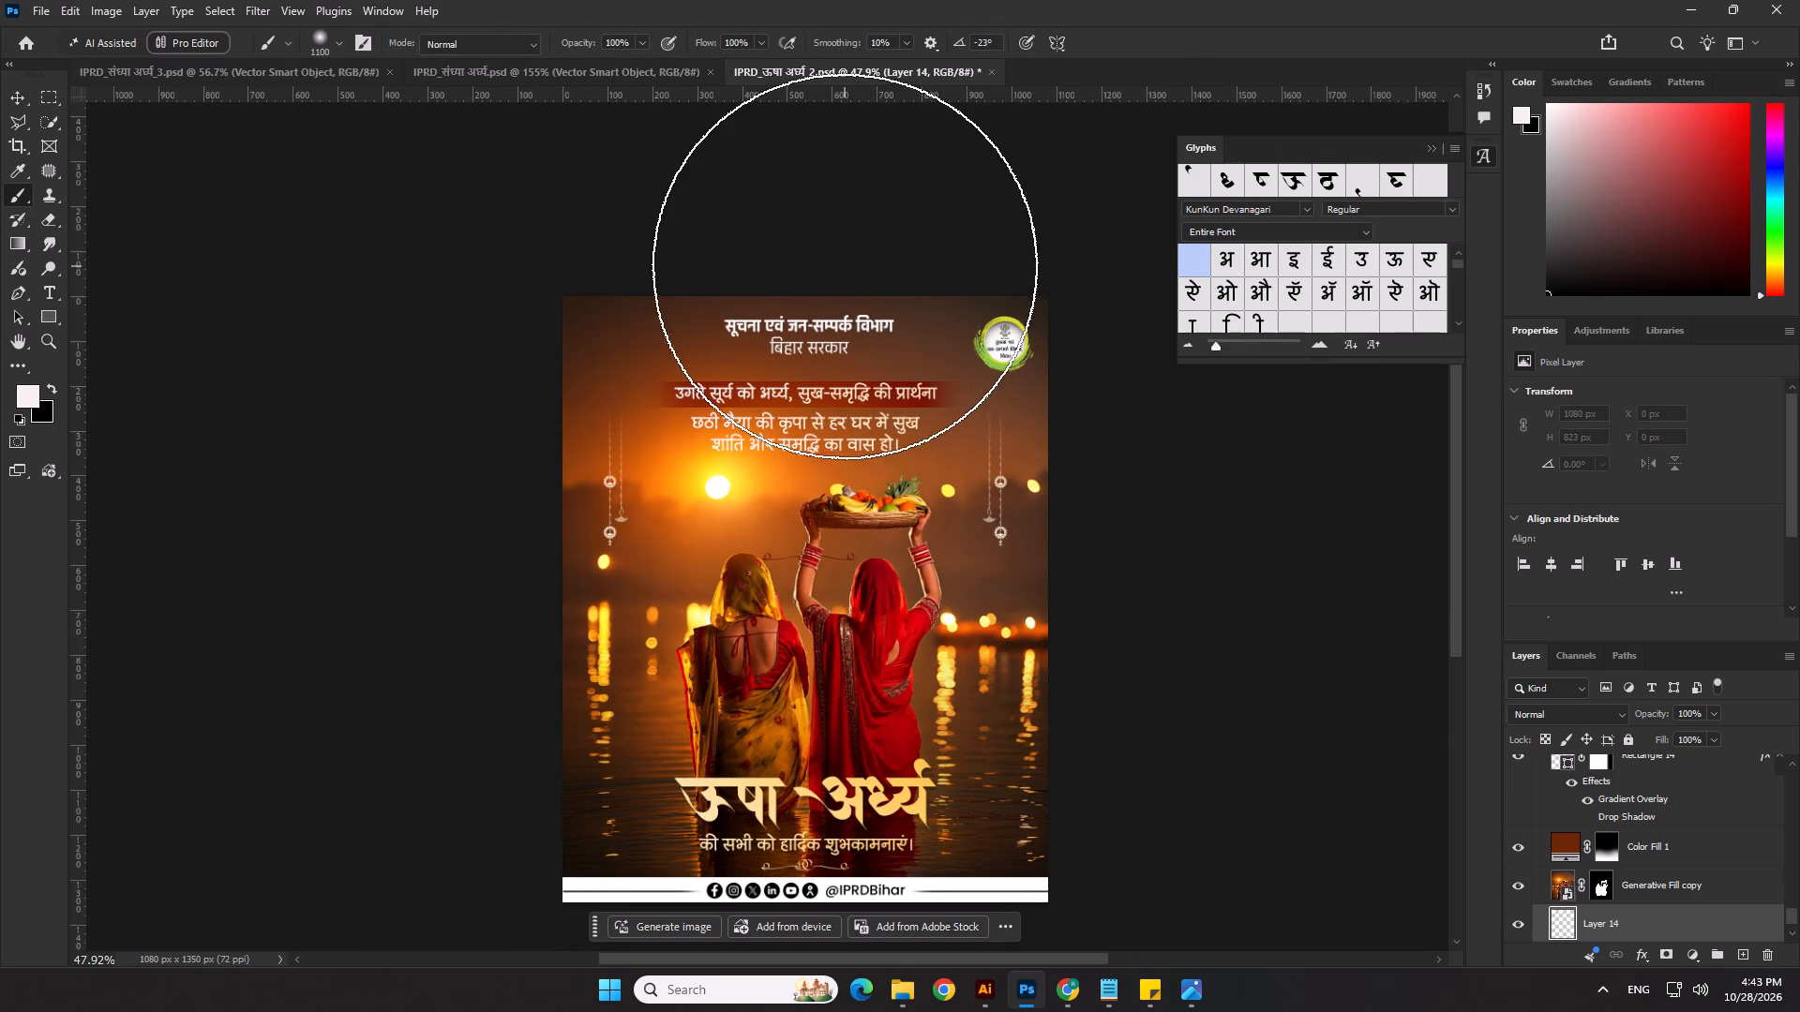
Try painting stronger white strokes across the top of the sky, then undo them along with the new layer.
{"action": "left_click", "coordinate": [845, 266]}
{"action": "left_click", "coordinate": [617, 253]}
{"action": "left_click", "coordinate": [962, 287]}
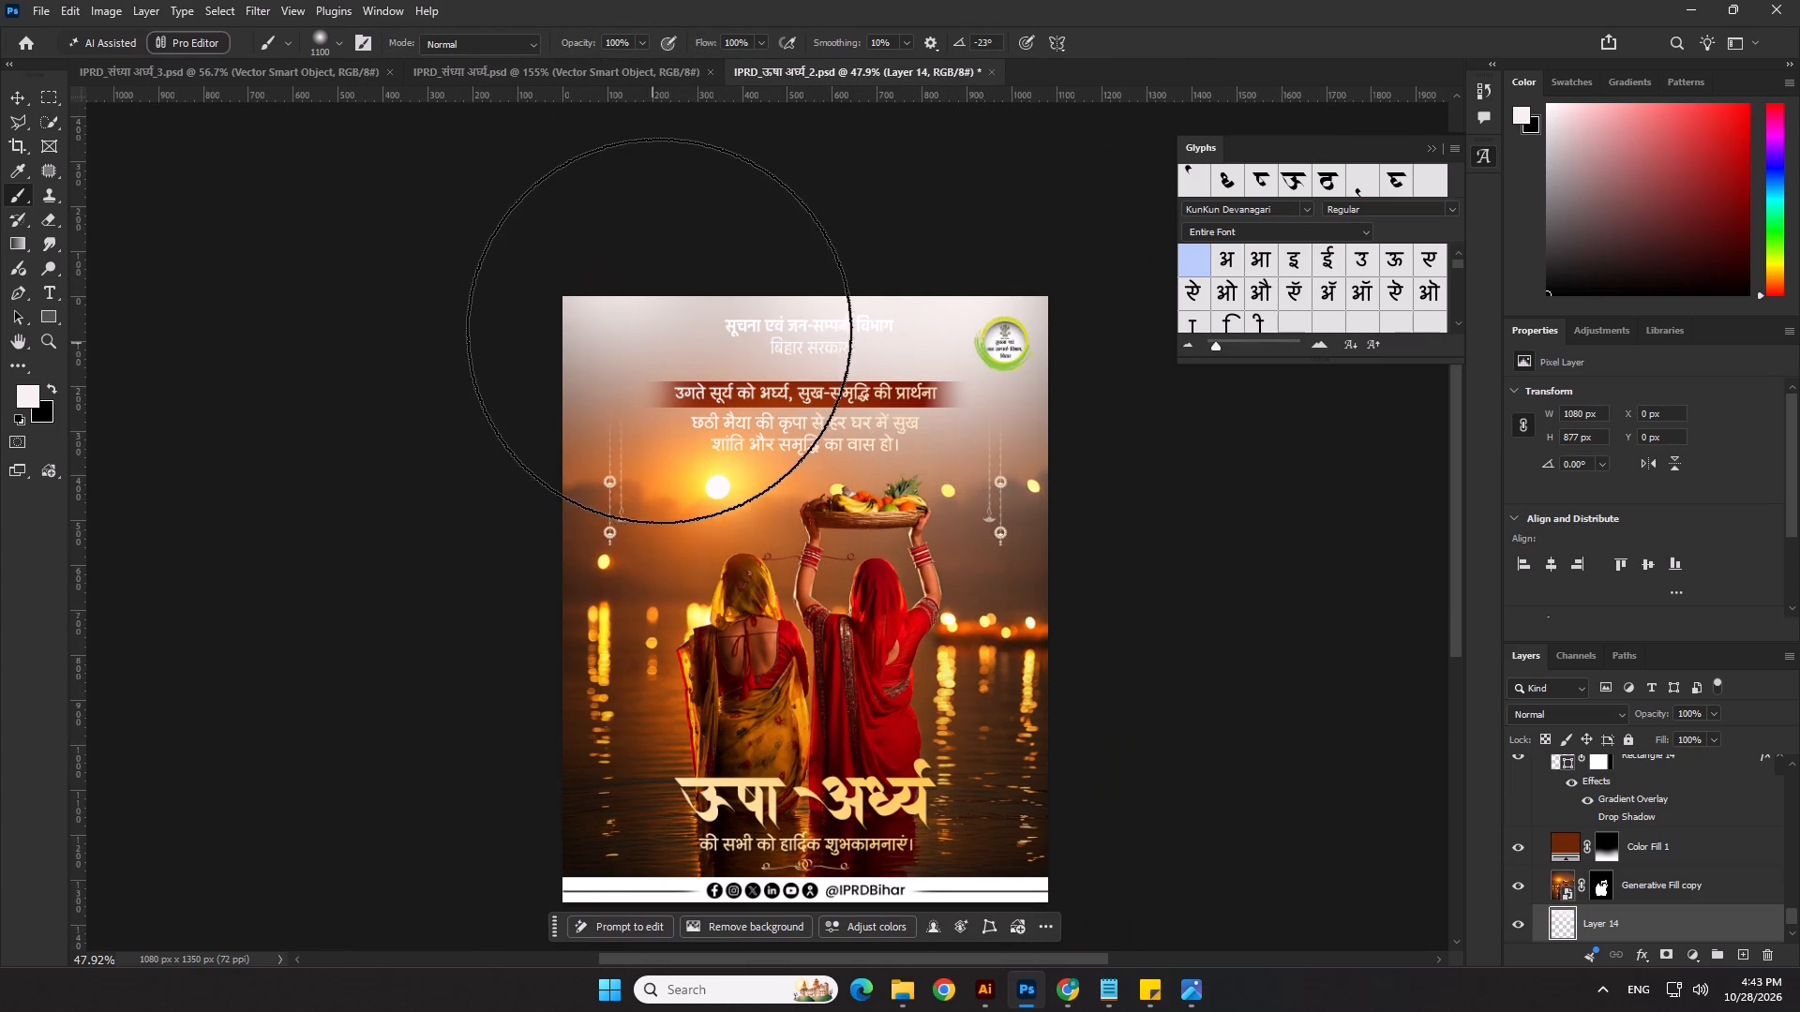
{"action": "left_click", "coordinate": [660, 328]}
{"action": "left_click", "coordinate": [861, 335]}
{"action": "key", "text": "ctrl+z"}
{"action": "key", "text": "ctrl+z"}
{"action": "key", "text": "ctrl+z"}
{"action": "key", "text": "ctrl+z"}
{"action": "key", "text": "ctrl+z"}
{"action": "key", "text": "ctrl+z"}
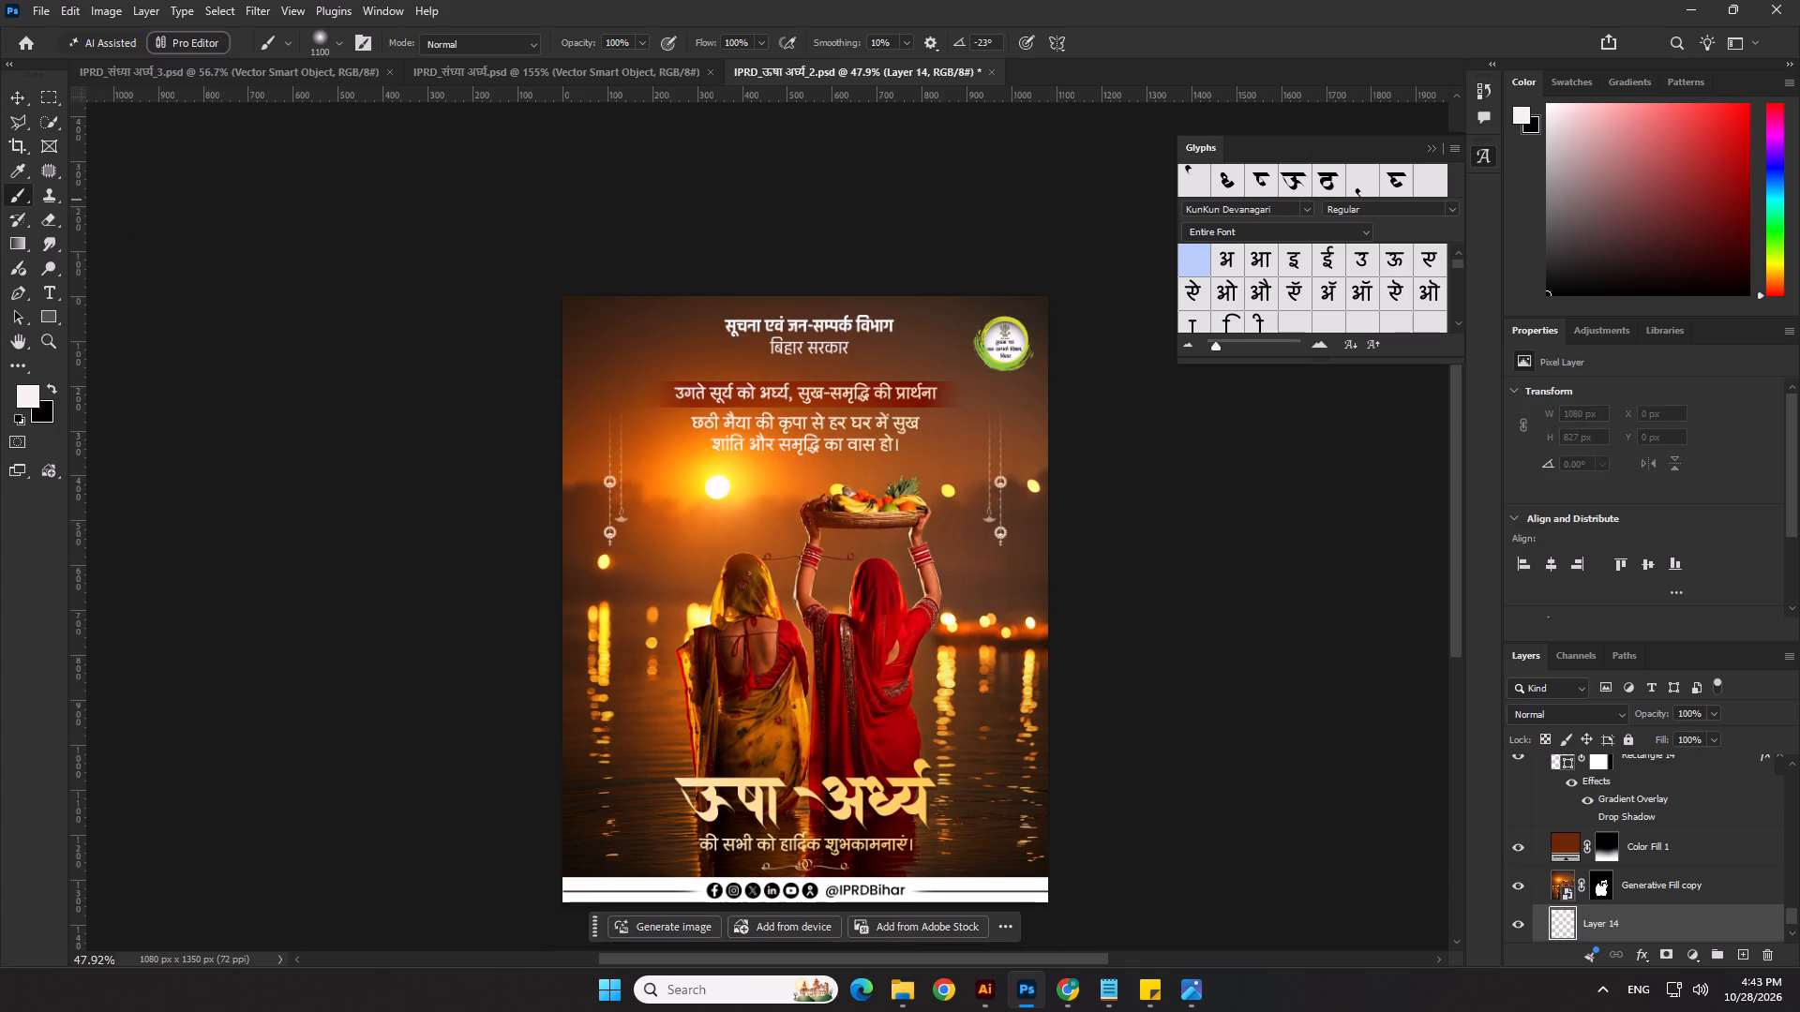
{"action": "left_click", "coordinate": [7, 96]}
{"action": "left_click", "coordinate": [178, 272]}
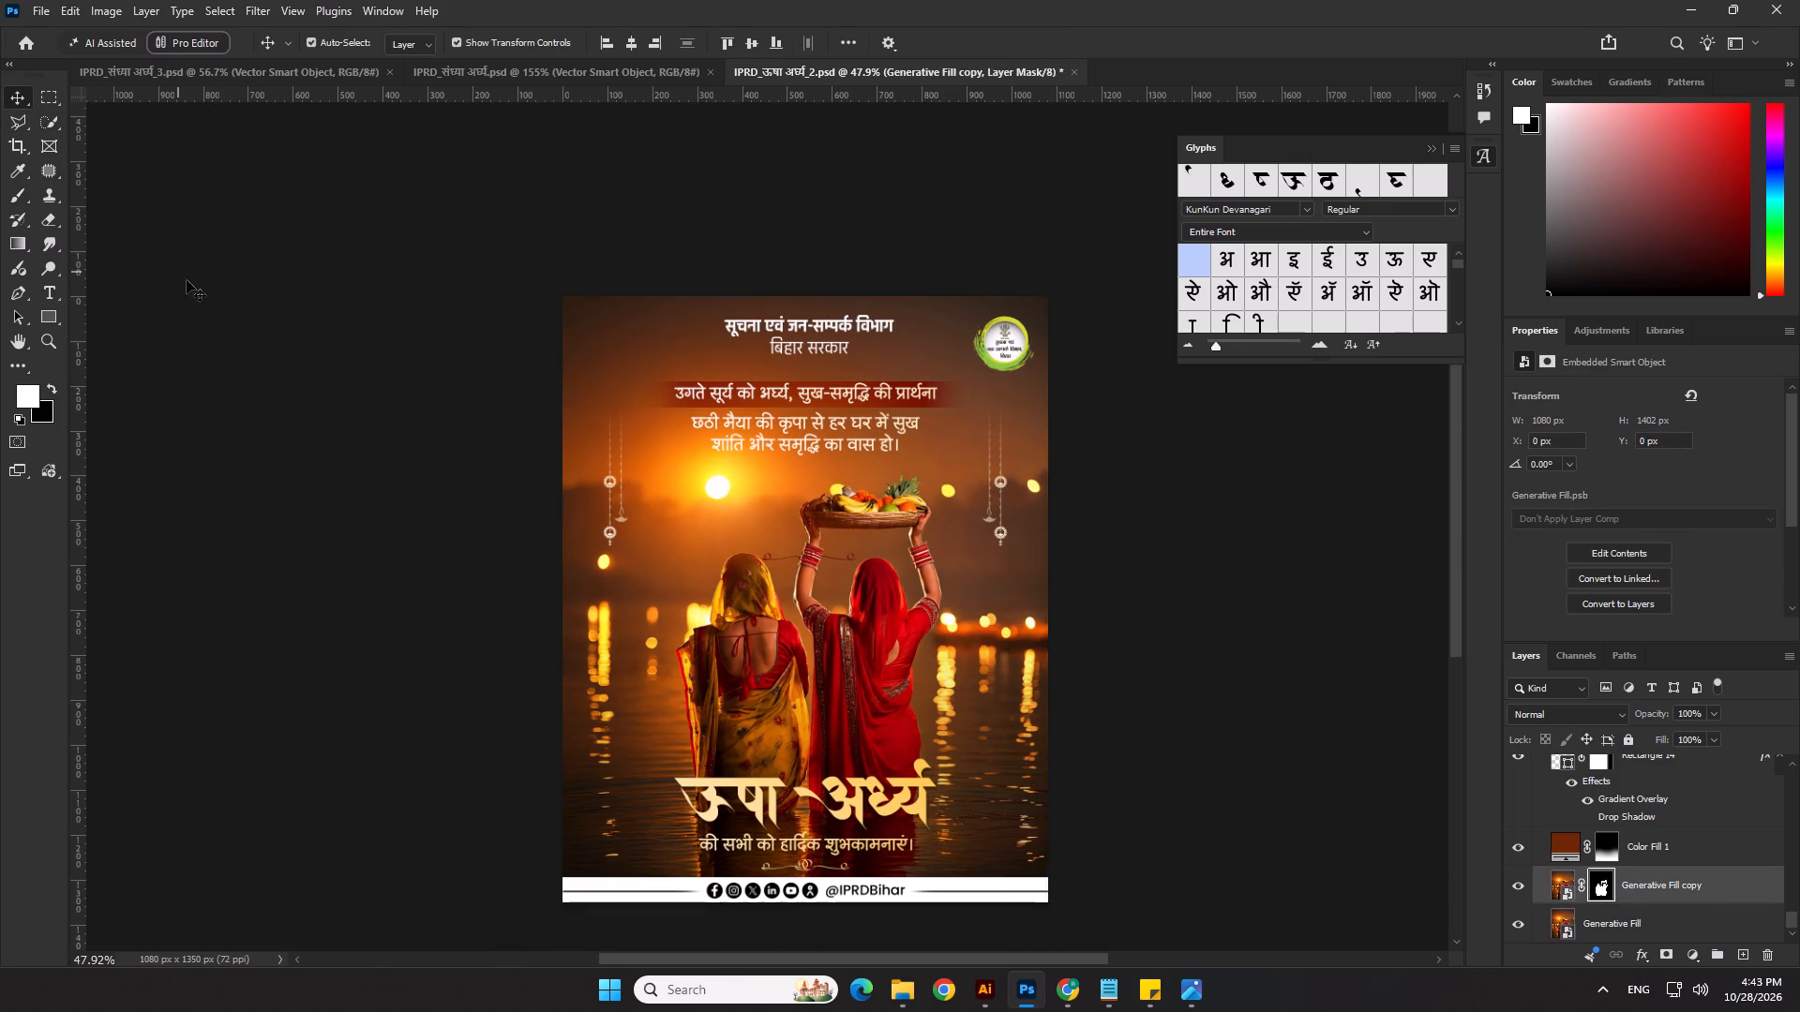
Paint white on the Color Fill 1 mask along the poster's top edge with the 1100 px soft brush to extend the fill there.
{"action": "scroll", "coordinate": [457, 395], "scroll_direction": "down", "scroll_amount": 4}
{"action": "left_click", "coordinate": [1129, 437]}
{"action": "scroll", "coordinate": [931, 485], "scroll_direction": "up", "scroll_amount": 2}
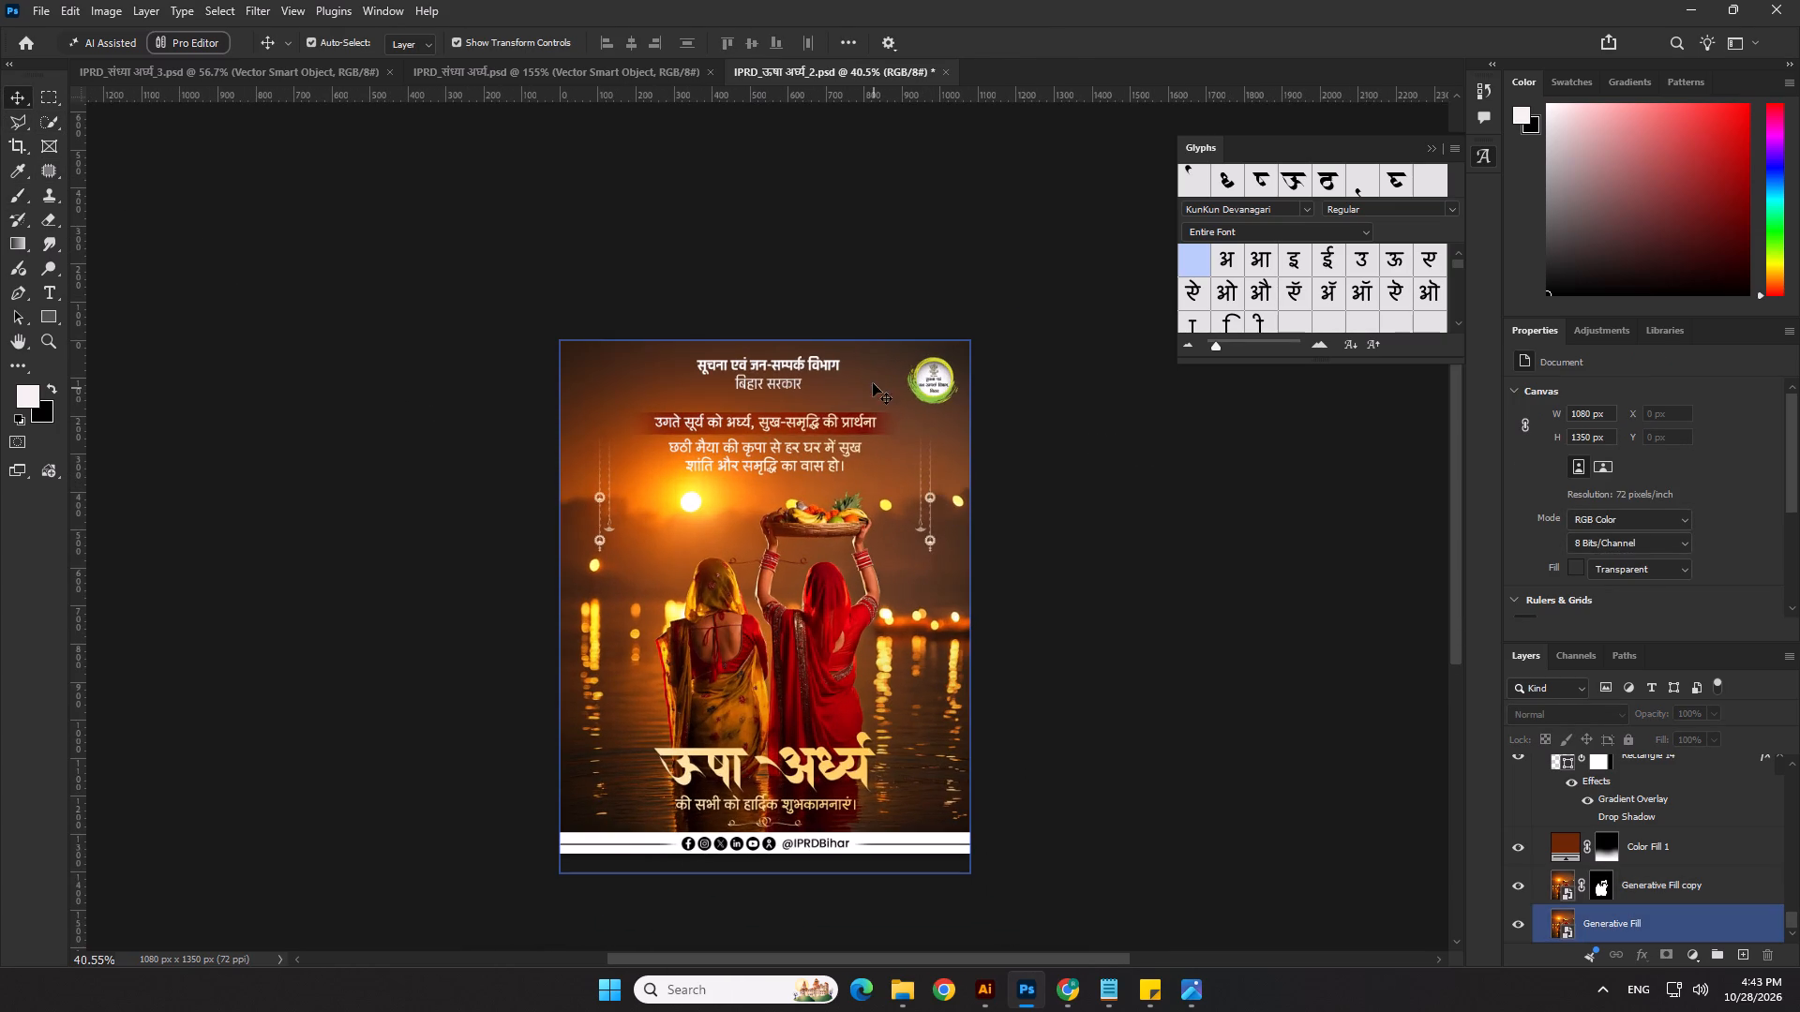
{"action": "scroll", "coordinate": [1654, 857], "scroll_direction": "down", "scroll_amount": 2}
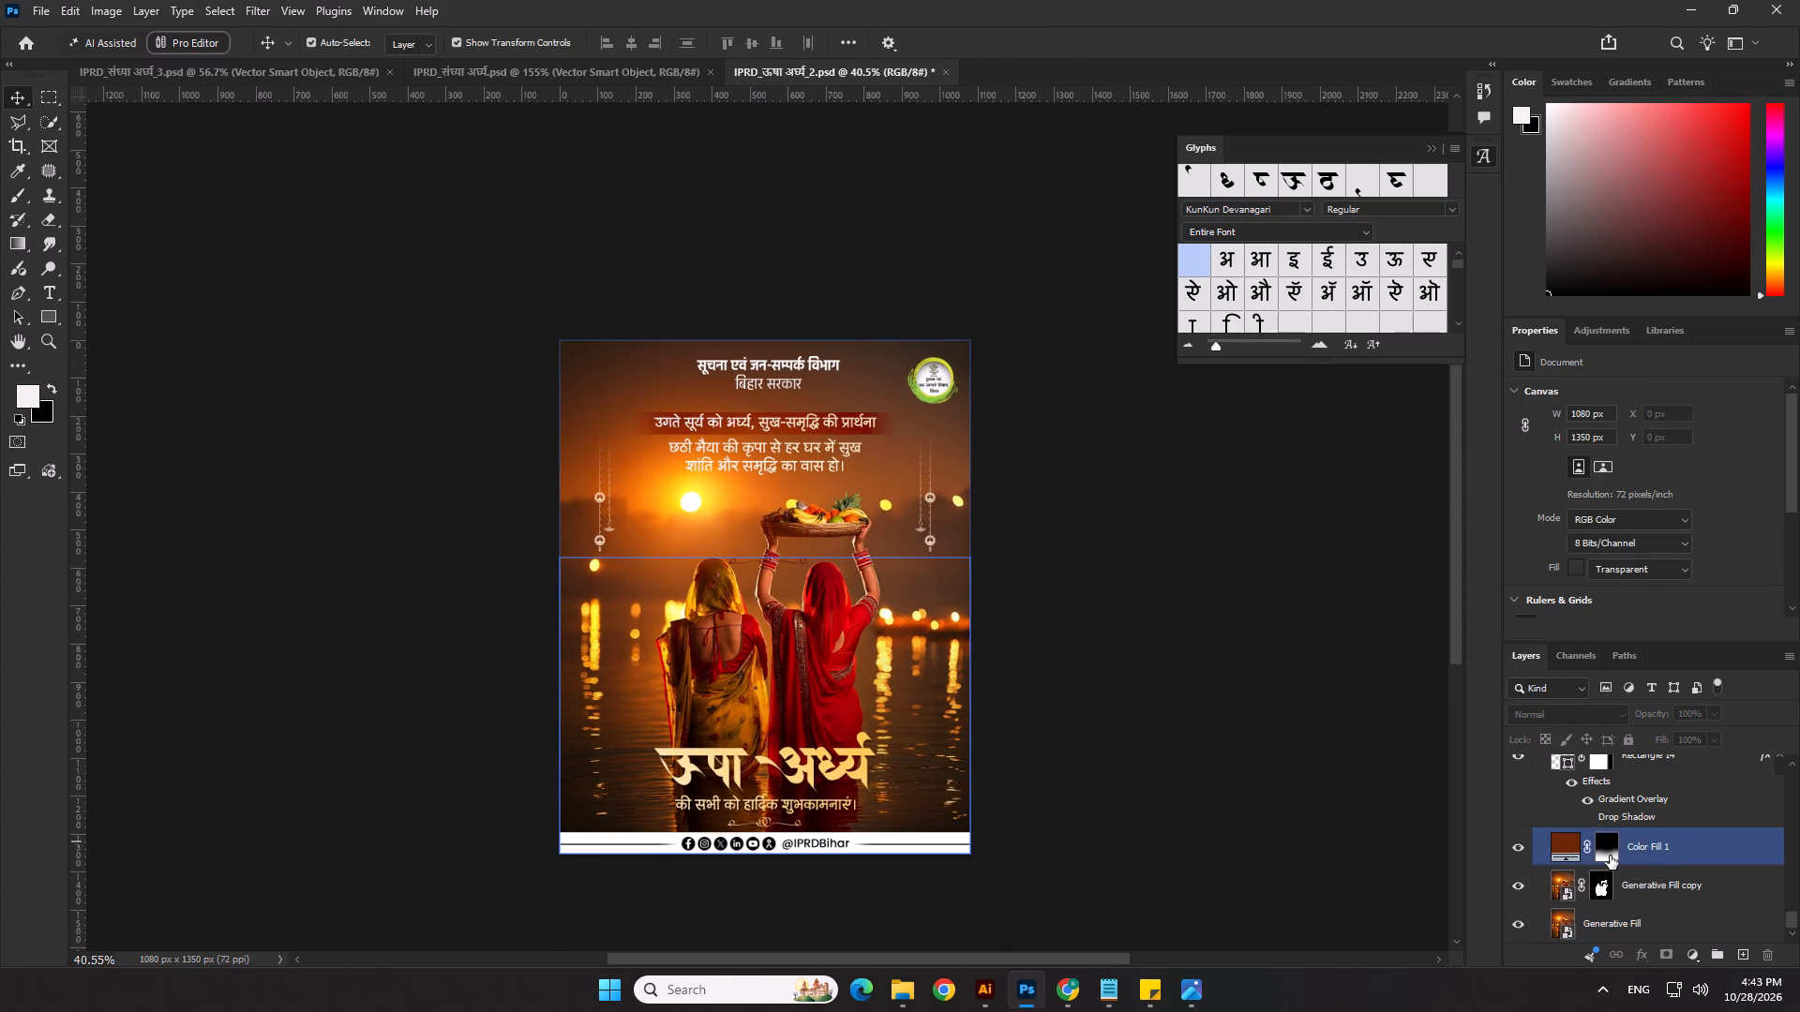
{"action": "left_click", "coordinate": [1605, 856]}
{"action": "left_click", "coordinate": [21, 195]}
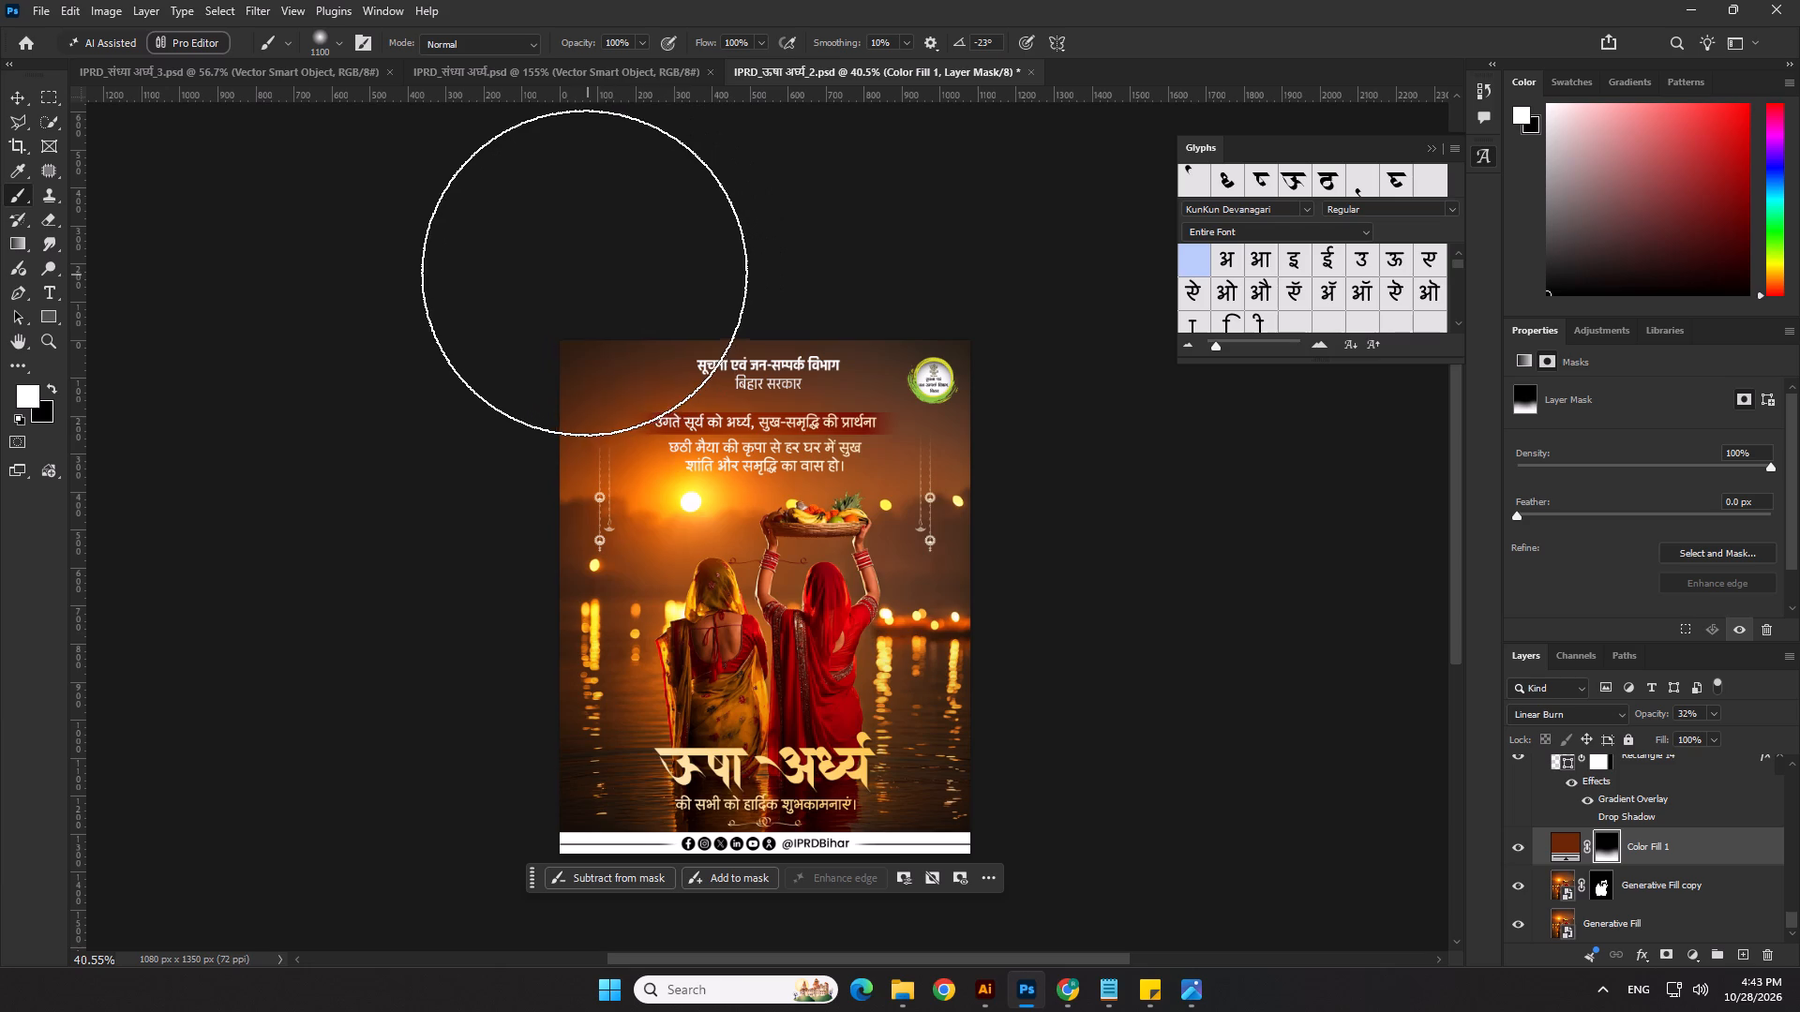
{"action": "left_click", "coordinate": [584, 273]}
{"action": "left_click", "coordinate": [655, 242]}
{"action": "left_click", "coordinate": [784, 232]}
{"action": "left_click", "coordinate": [861, 237]}
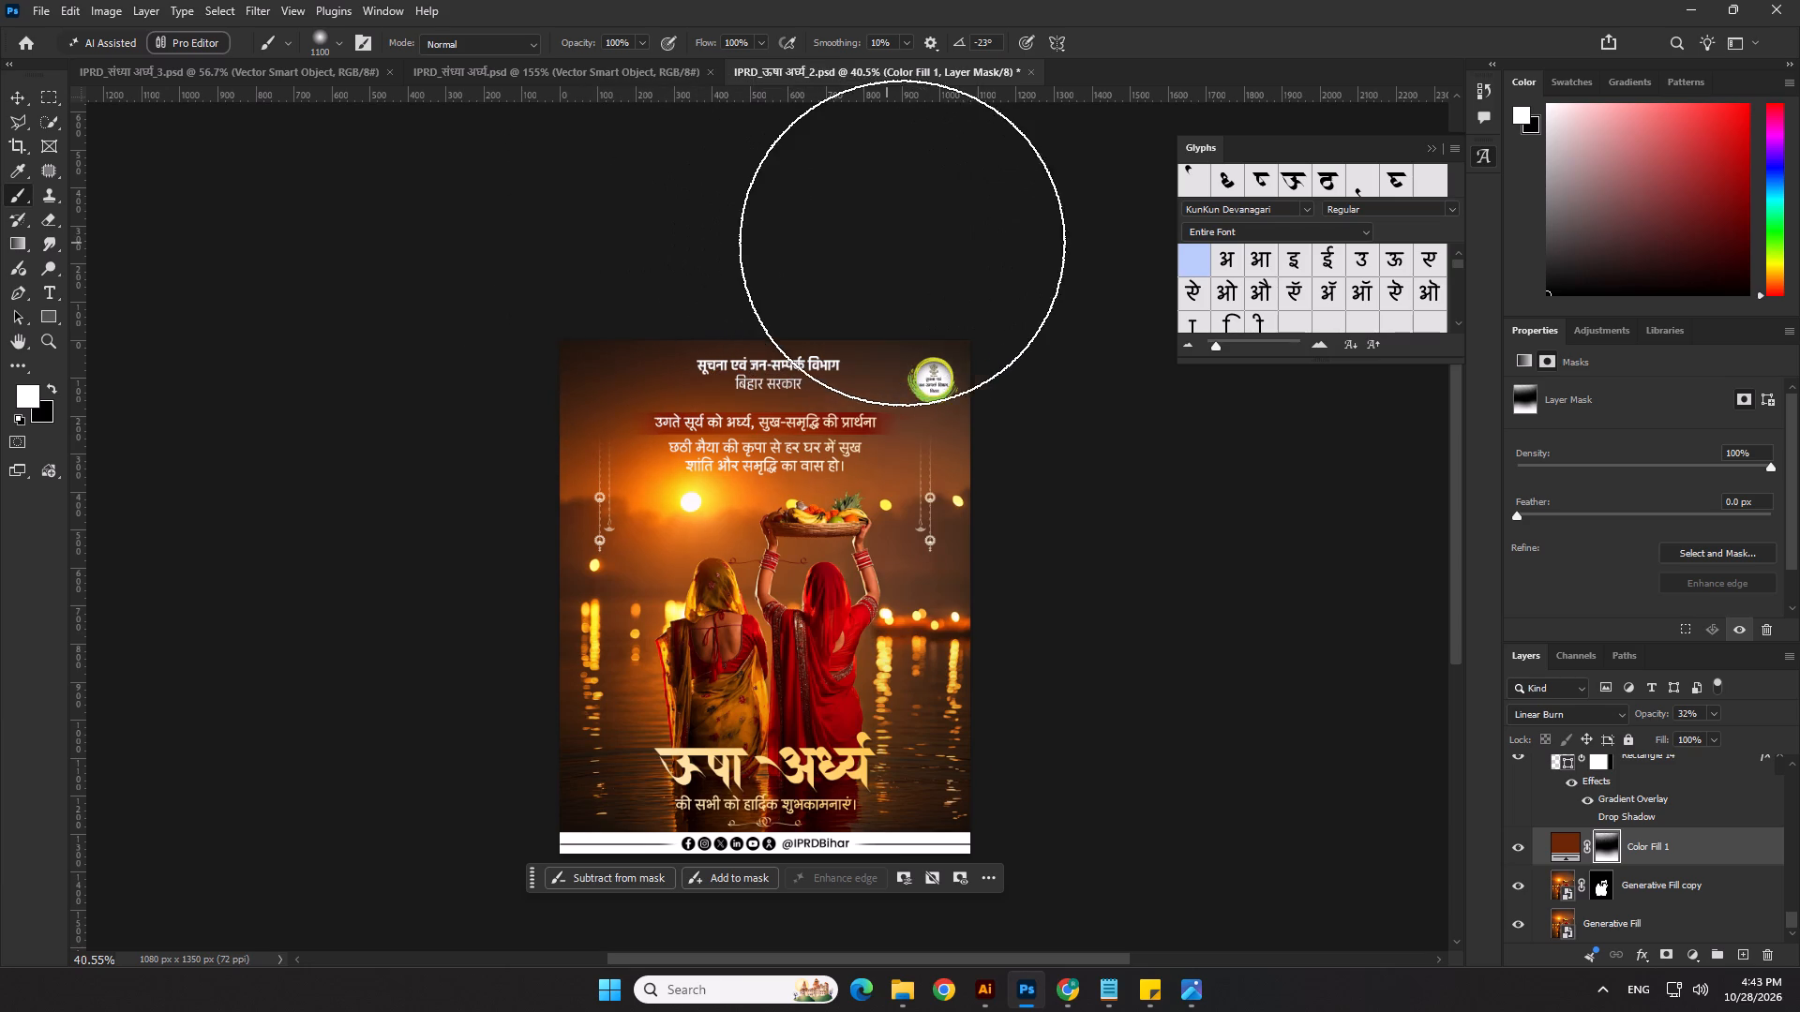
{"action": "left_click", "coordinate": [911, 242]}
{"action": "left_click", "coordinate": [773, 208]}
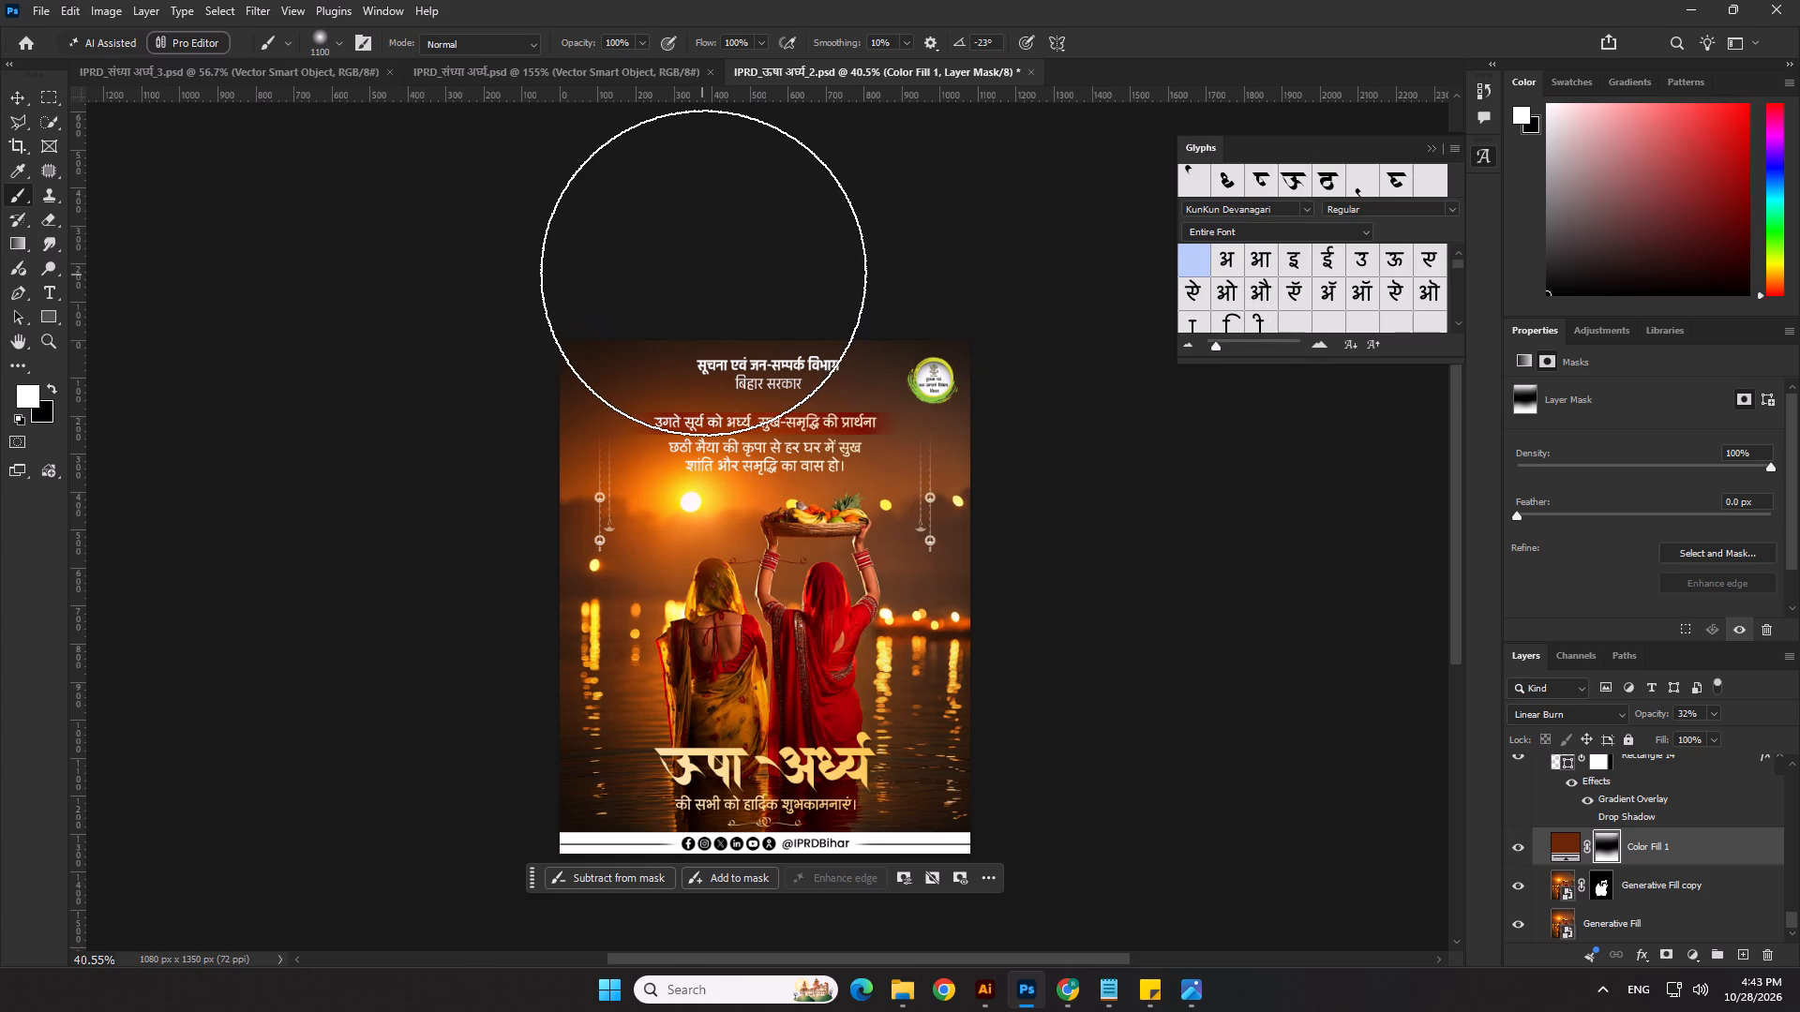
Add one more white dab on the Color Fill 1 mask above the poster's top edge with the 1100 px soft brush.
{"action": "left_click", "coordinate": [786, 225]}
{"action": "left_click", "coordinate": [10, 94]}
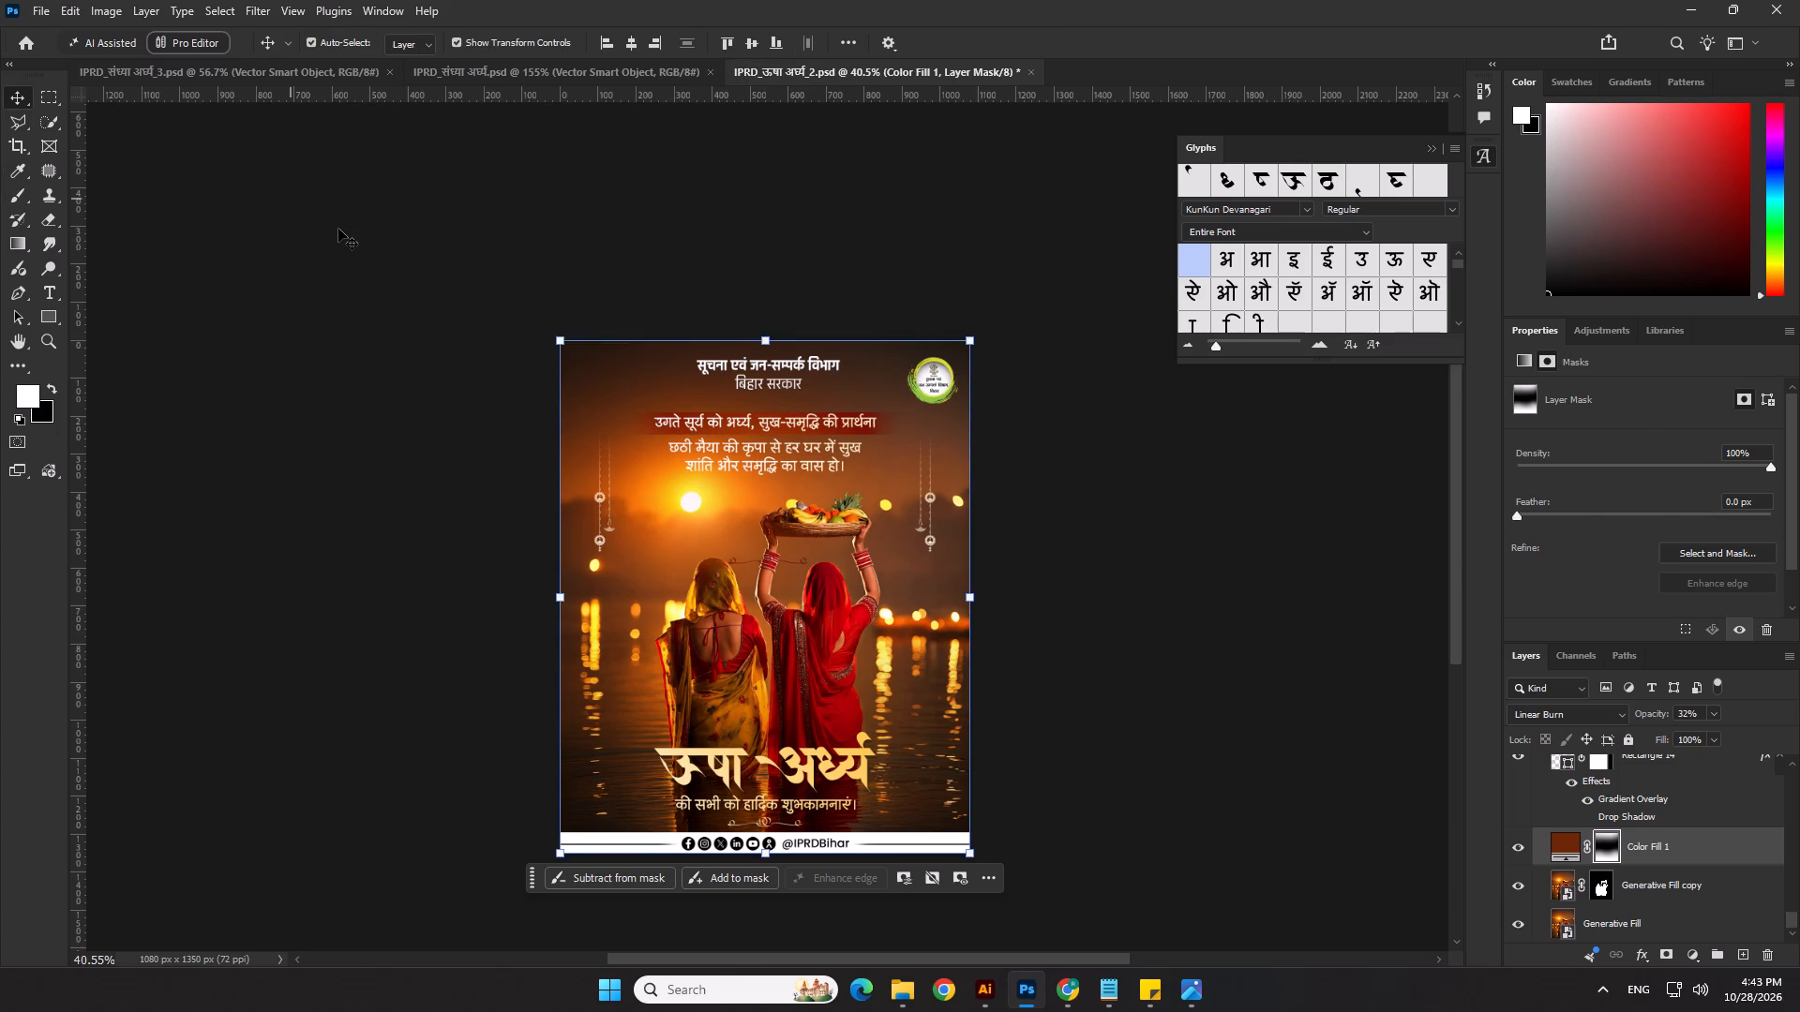
{"action": "left_click", "coordinate": [338, 230]}
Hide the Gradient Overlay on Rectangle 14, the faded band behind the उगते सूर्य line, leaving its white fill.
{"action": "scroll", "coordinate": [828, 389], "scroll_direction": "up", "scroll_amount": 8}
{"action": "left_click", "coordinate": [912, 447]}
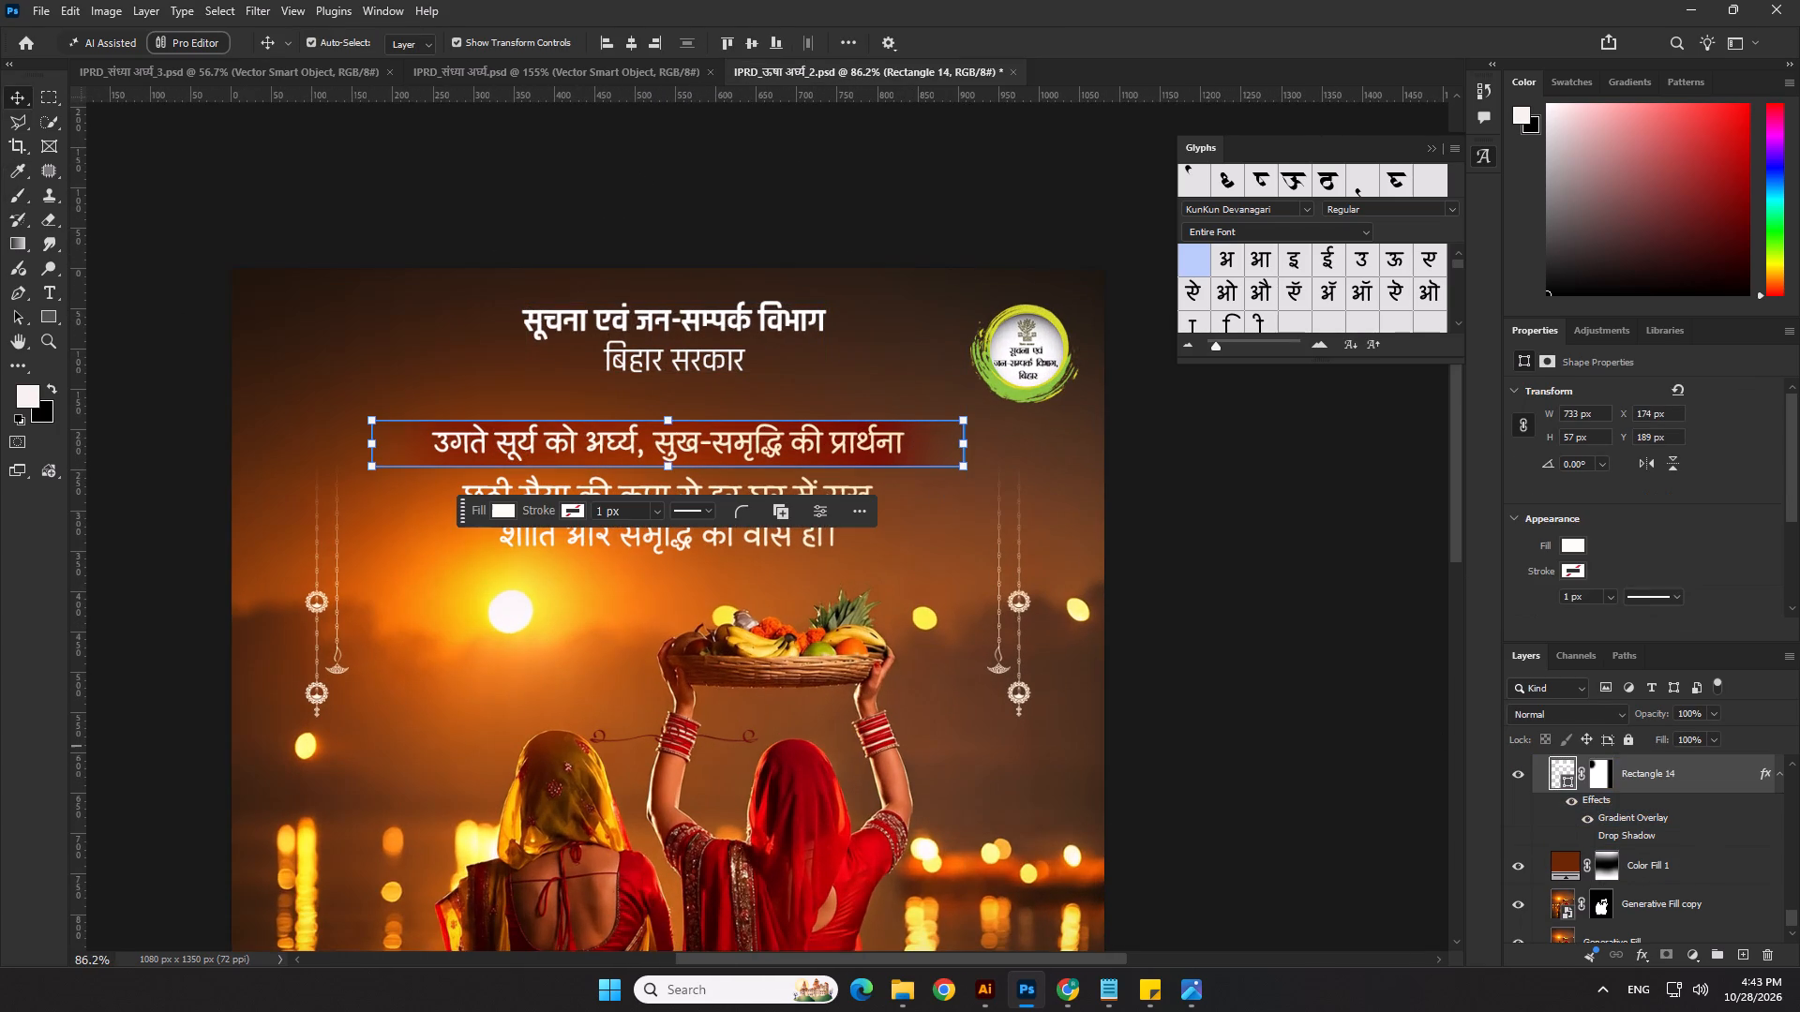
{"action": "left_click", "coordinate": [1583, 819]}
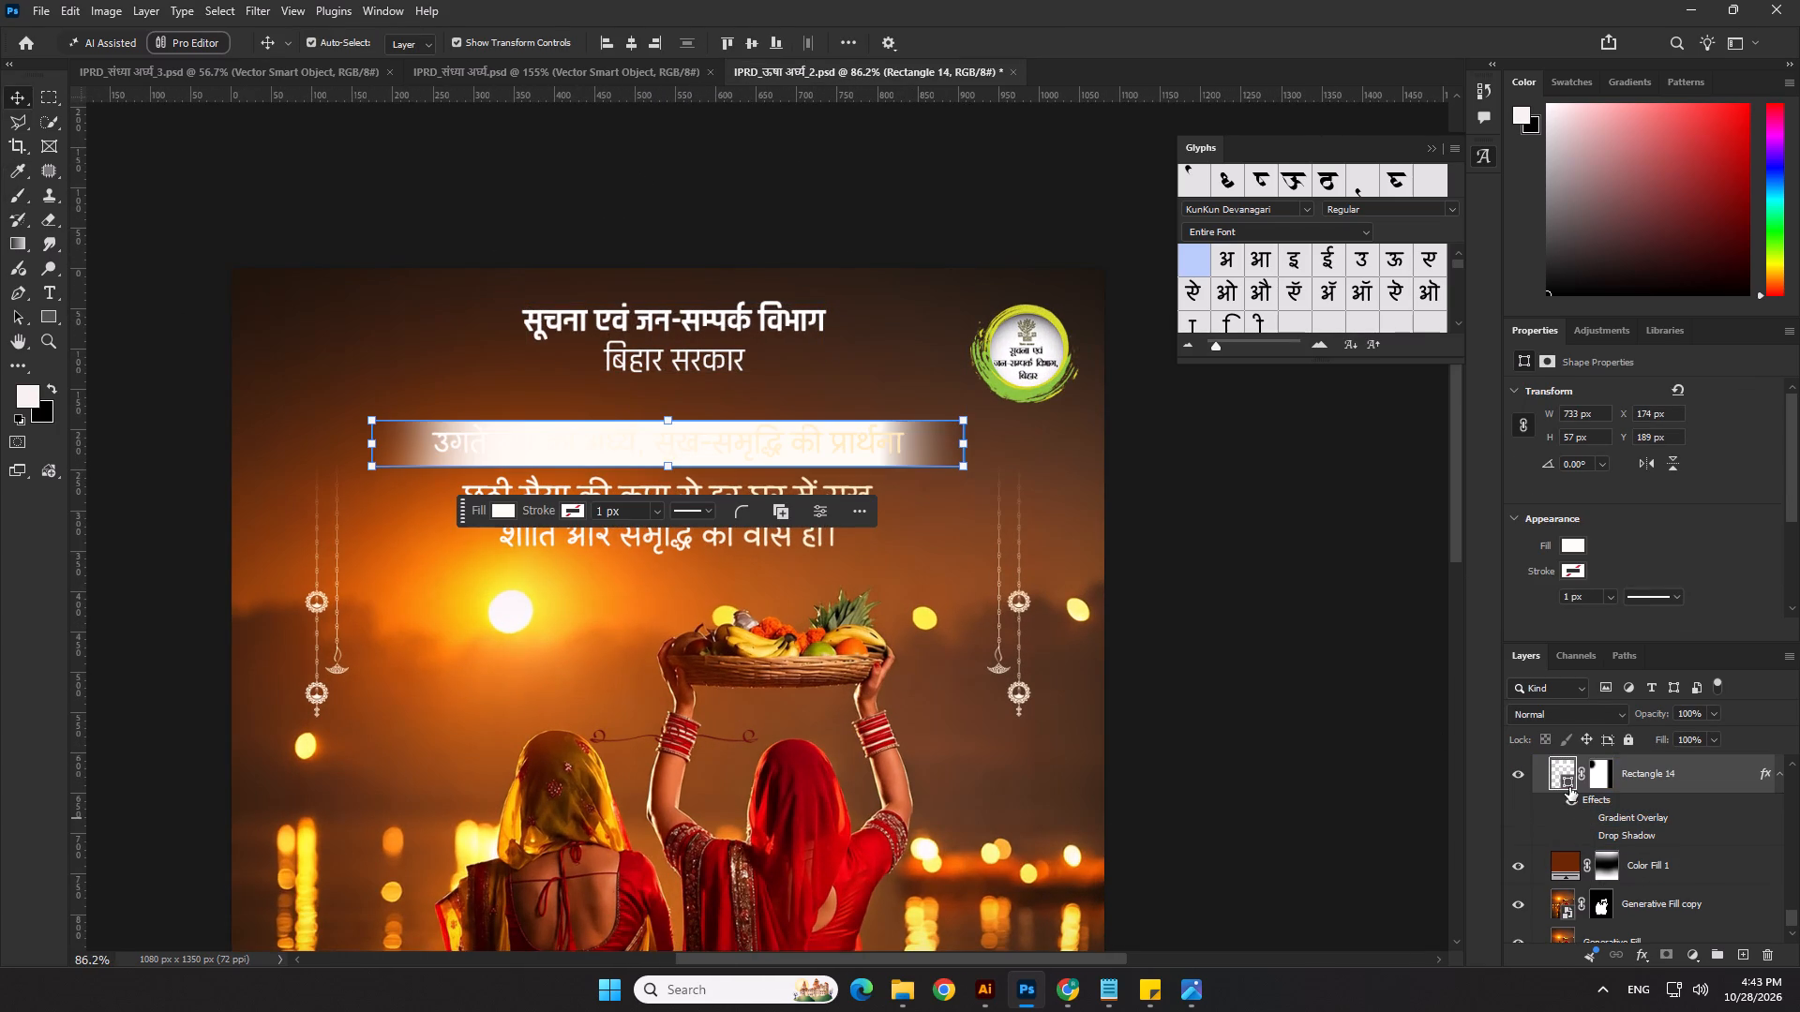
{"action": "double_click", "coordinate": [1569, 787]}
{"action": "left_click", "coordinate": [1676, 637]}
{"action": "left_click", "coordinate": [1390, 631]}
Set the text colour of the उगते सूर्य को अर्घ्य line to dark brown and hide that layer's effects.
{"action": "left_click", "coordinate": [814, 449]}
{"action": "left_click", "coordinate": [1684, 561]}
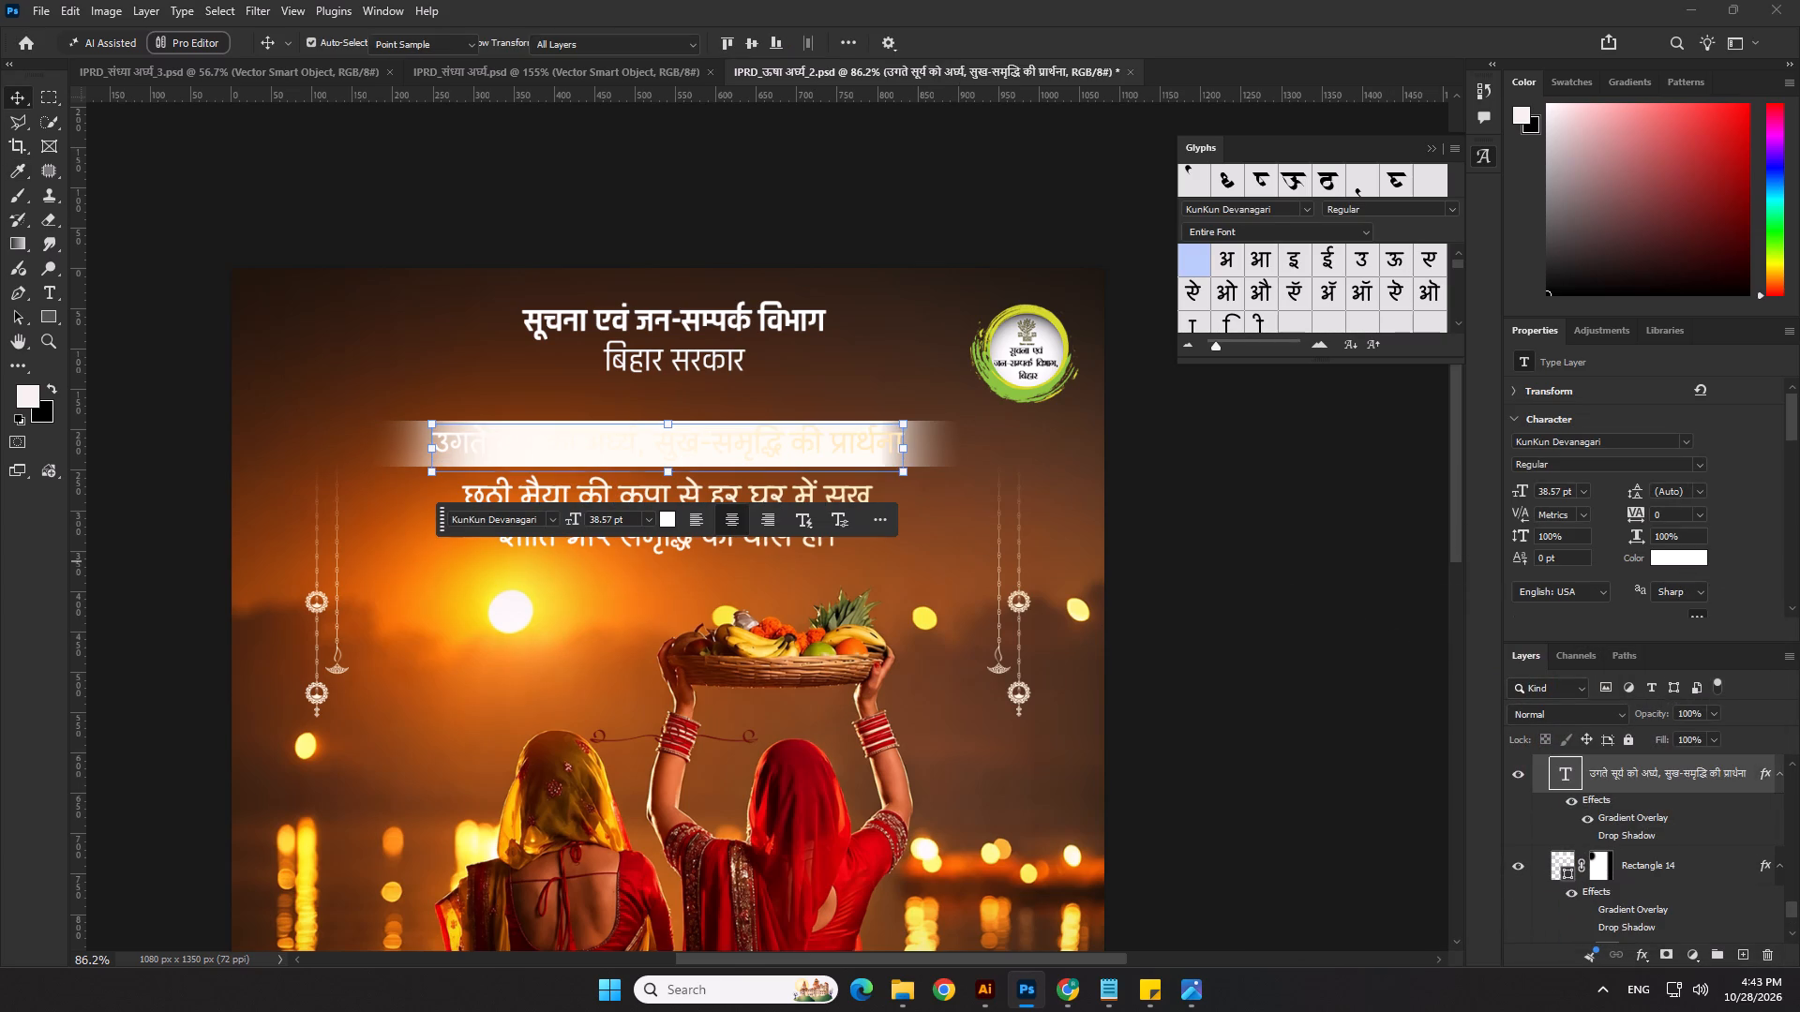
{"action": "left_click", "coordinate": [787, 394]}
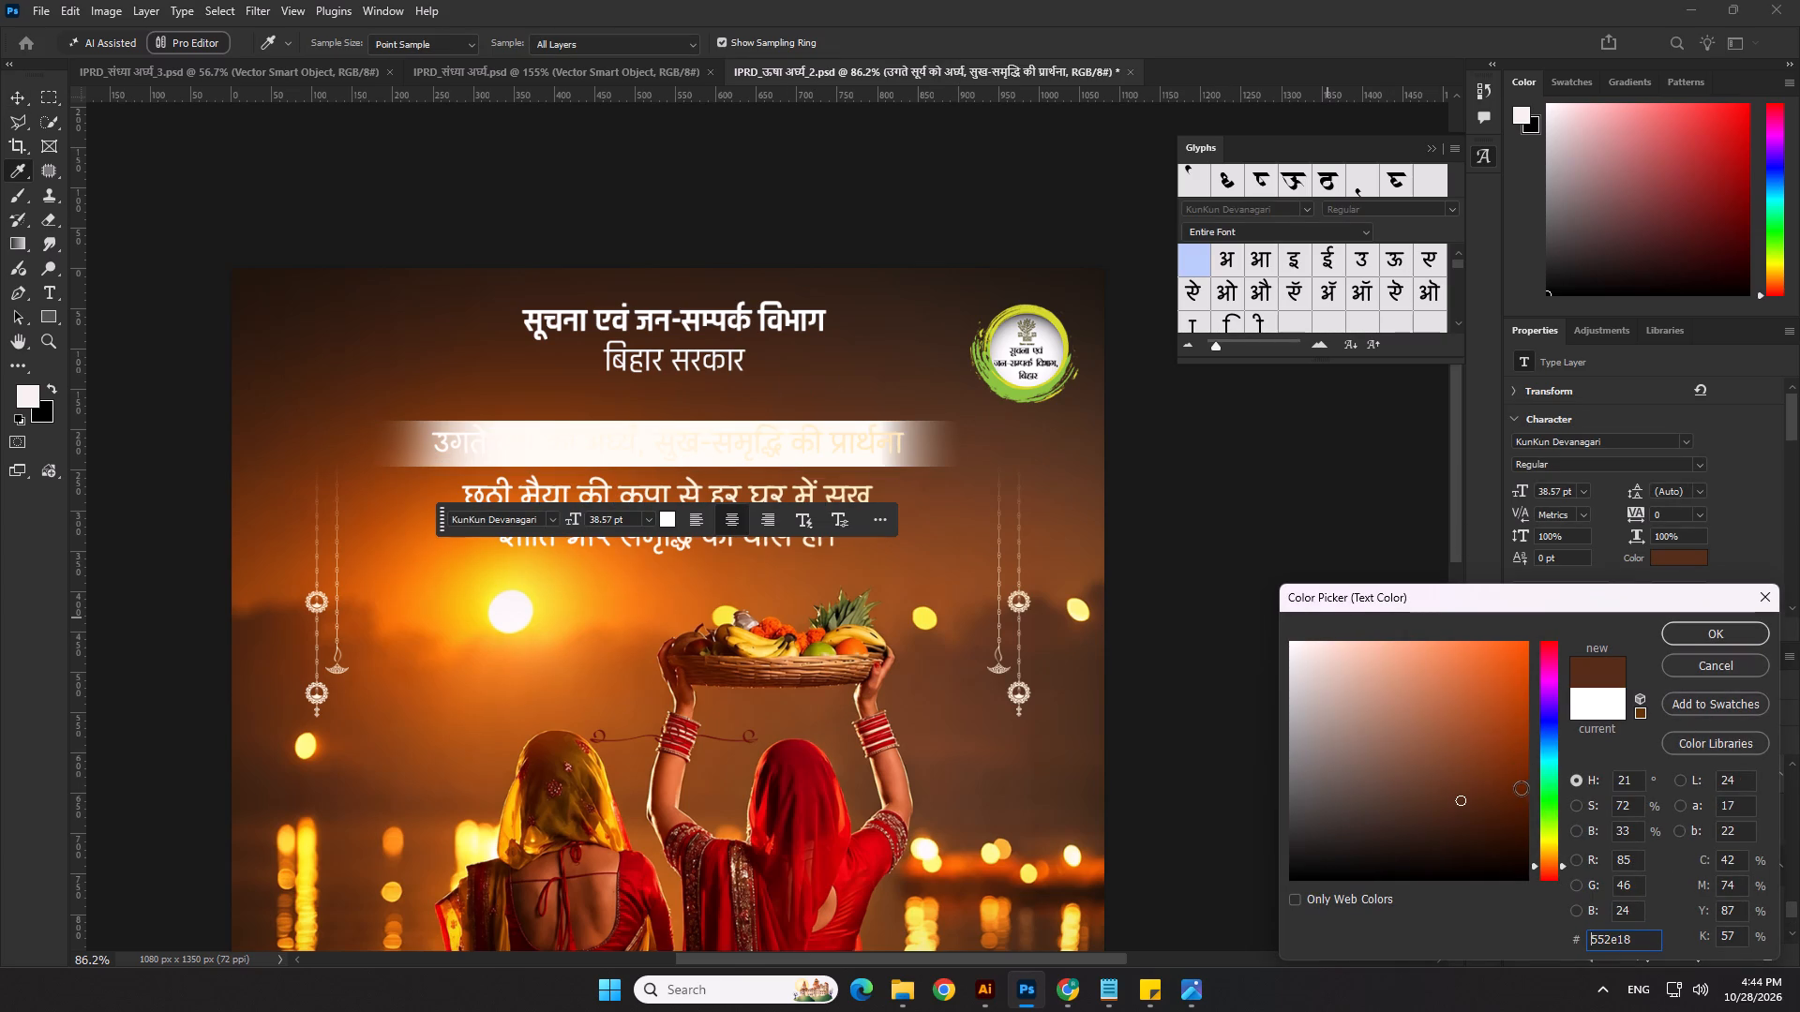
{"action": "left_click", "coordinate": [1521, 788]}
{"action": "left_click", "coordinate": [1678, 632]}
{"action": "left_click", "coordinate": [1386, 709]}
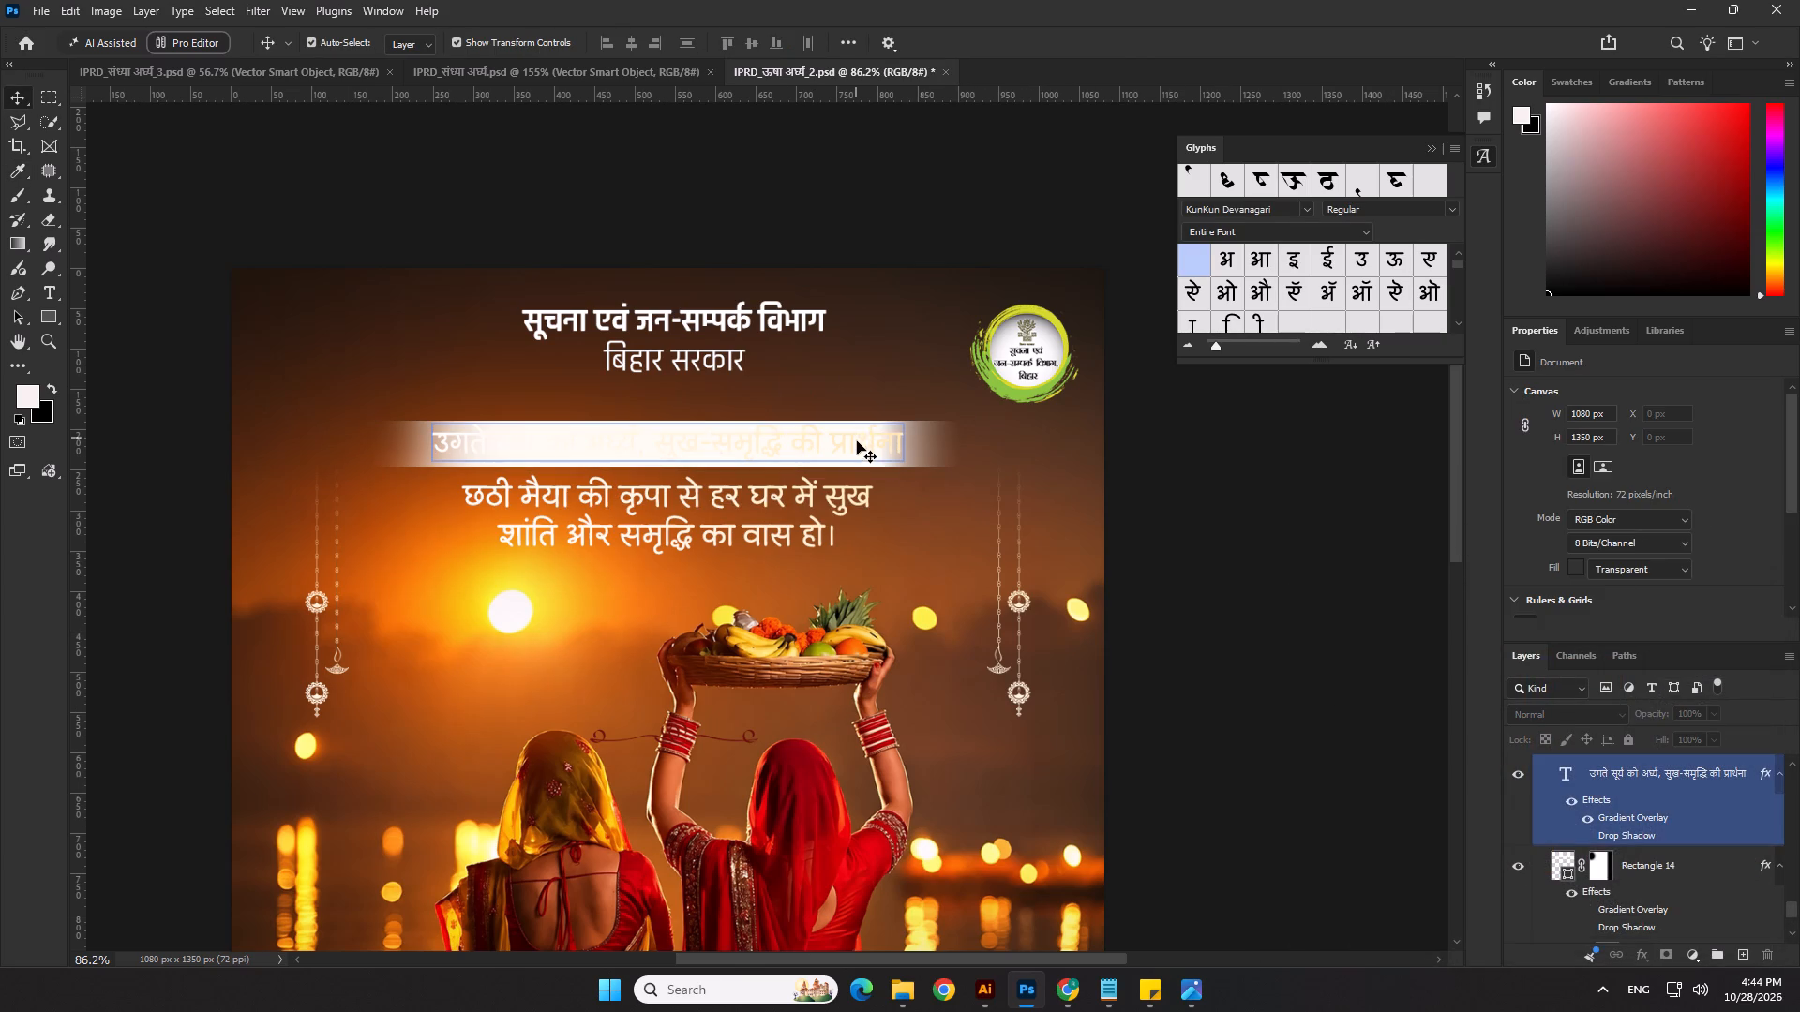
{"action": "left_click", "coordinate": [857, 442]}
{"action": "left_click", "coordinate": [1568, 807]}
{"action": "left_click", "coordinate": [1162, 780]}
Copy the उगते सूर्य text layer and delete all layer effects from the Rectangle 14 band behind it.
{"action": "scroll", "coordinate": [1179, 724], "scroll_direction": "down", "scroll_amount": 5}
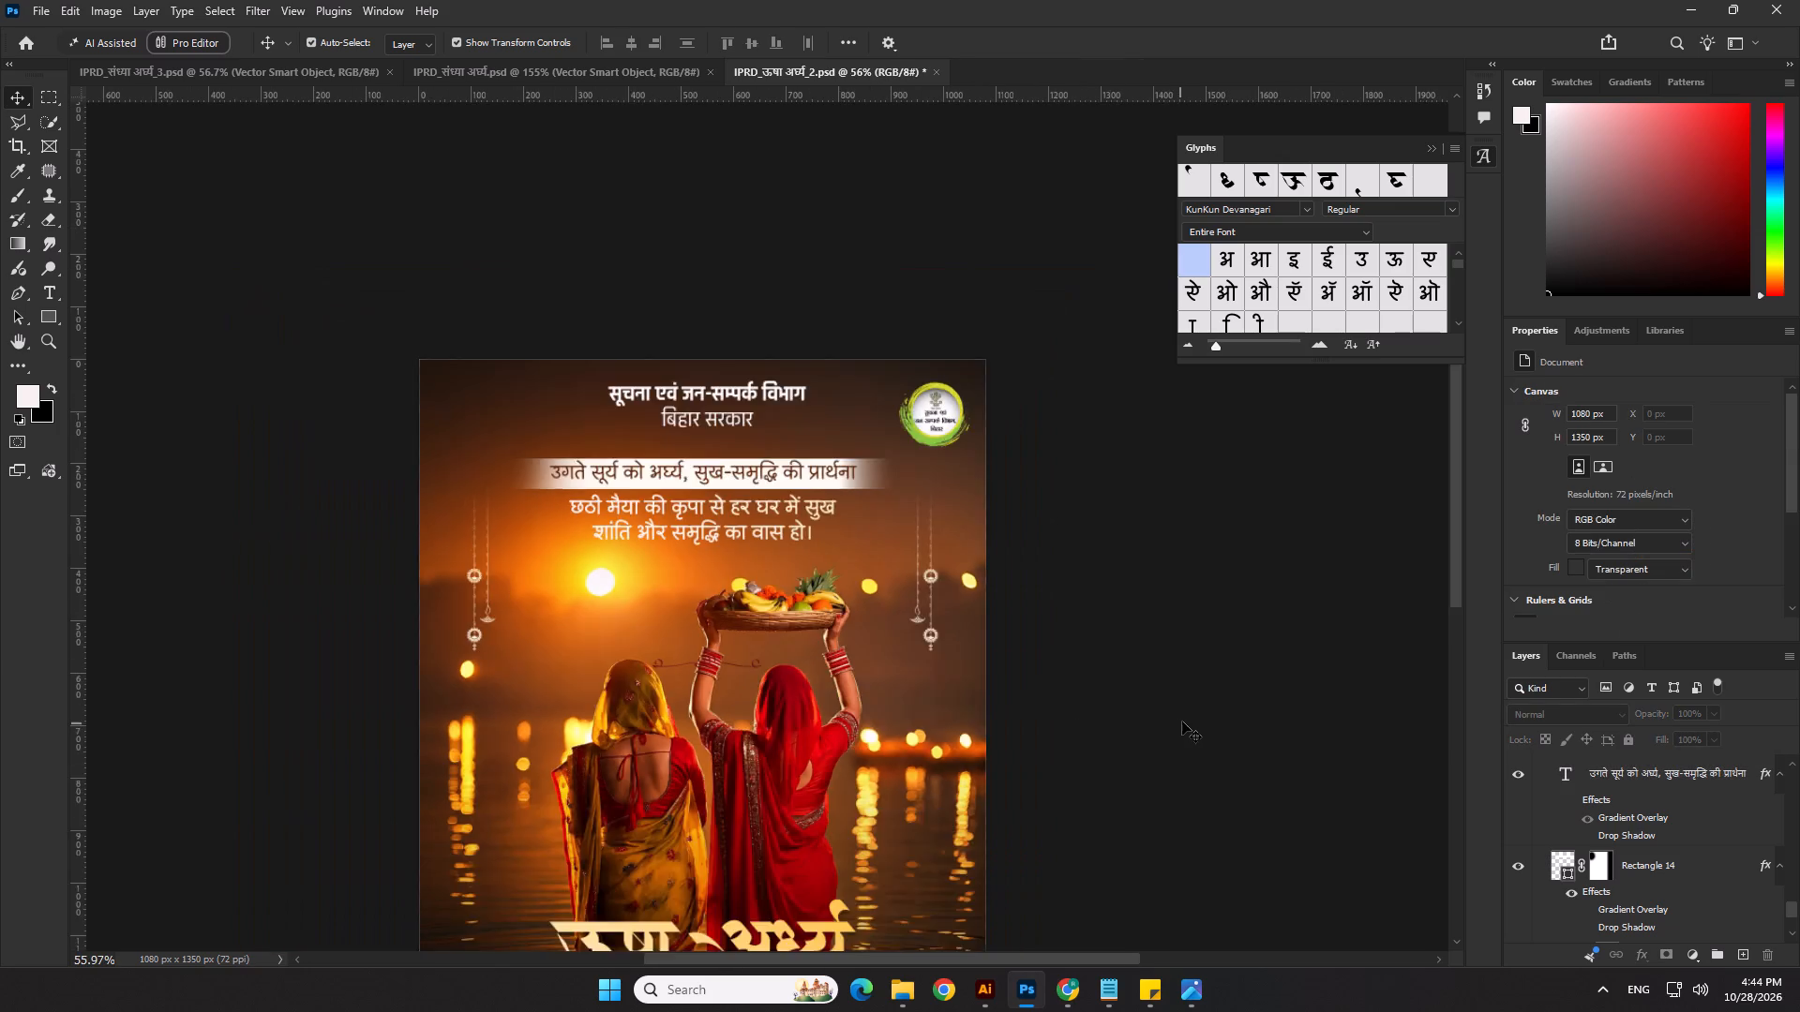
{"action": "scroll", "coordinate": [1182, 722], "scroll_direction": "down", "scroll_amount": 5}
{"action": "left_click", "coordinate": [1184, 726]}
{"action": "scroll", "coordinate": [734, 821], "scroll_direction": "up", "scroll_amount": 3}
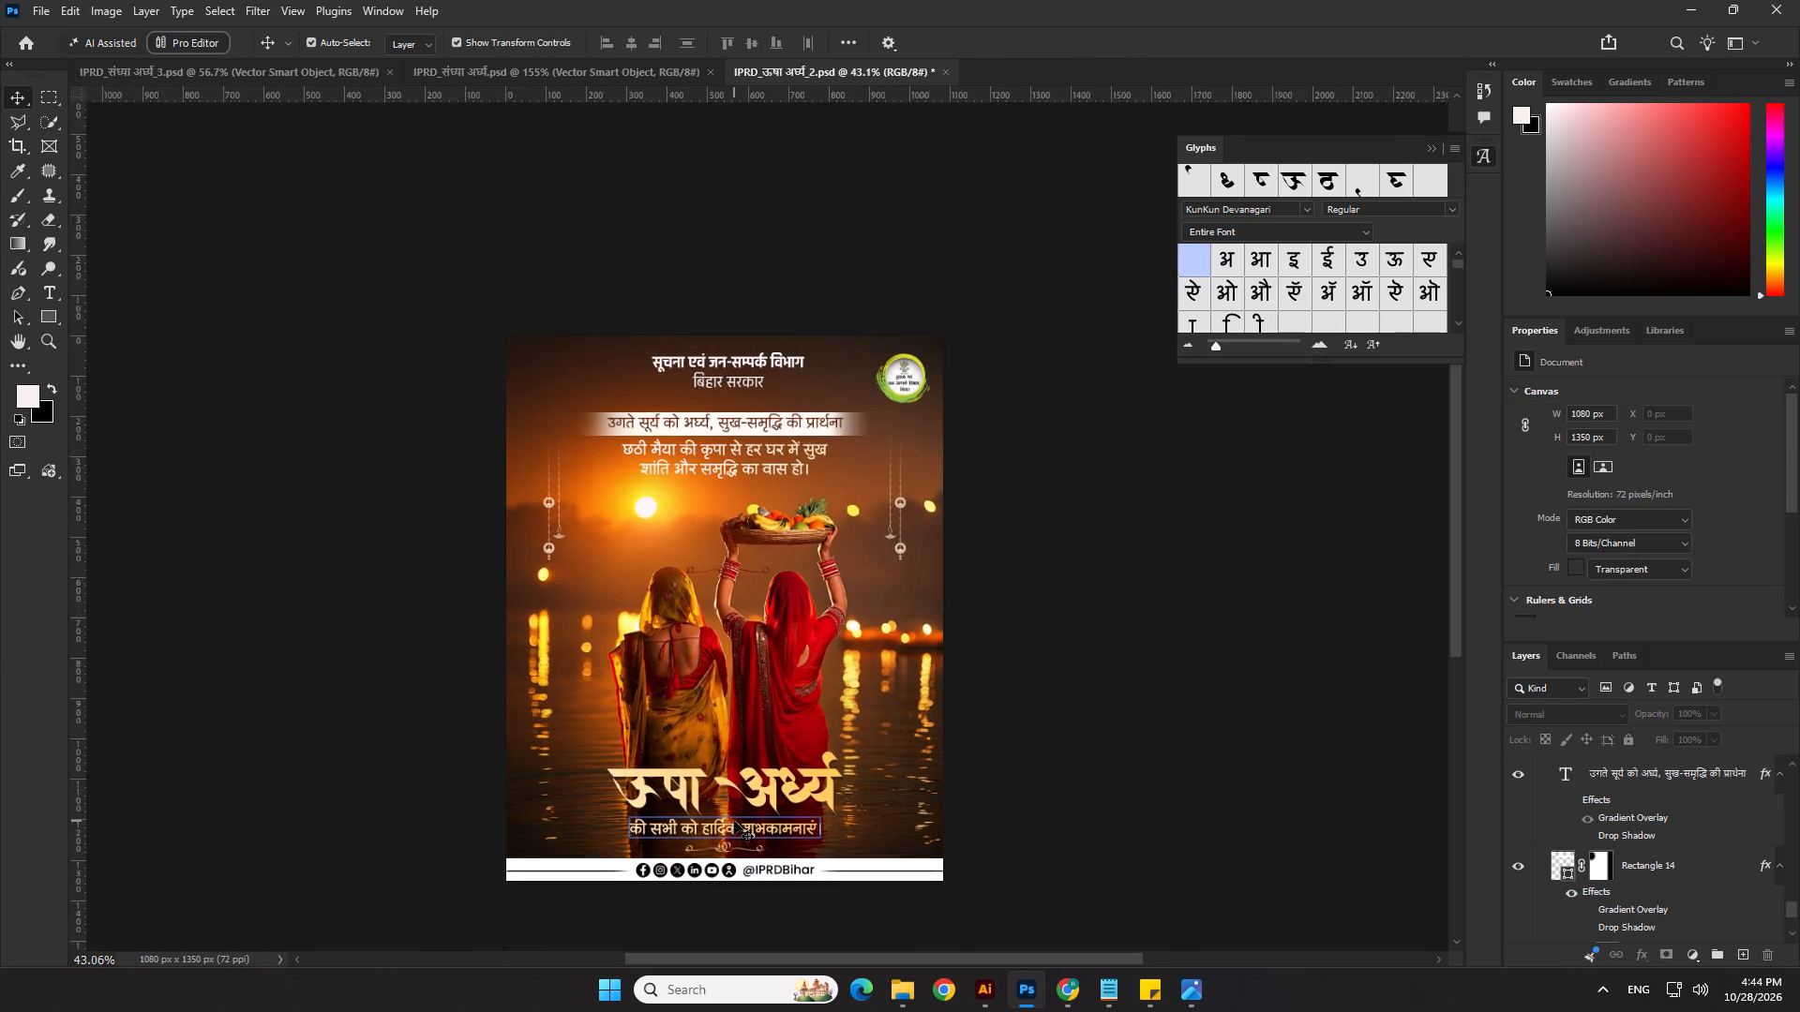
{"action": "scroll", "coordinate": [780, 454], "scroll_direction": "up", "scroll_amount": 2}
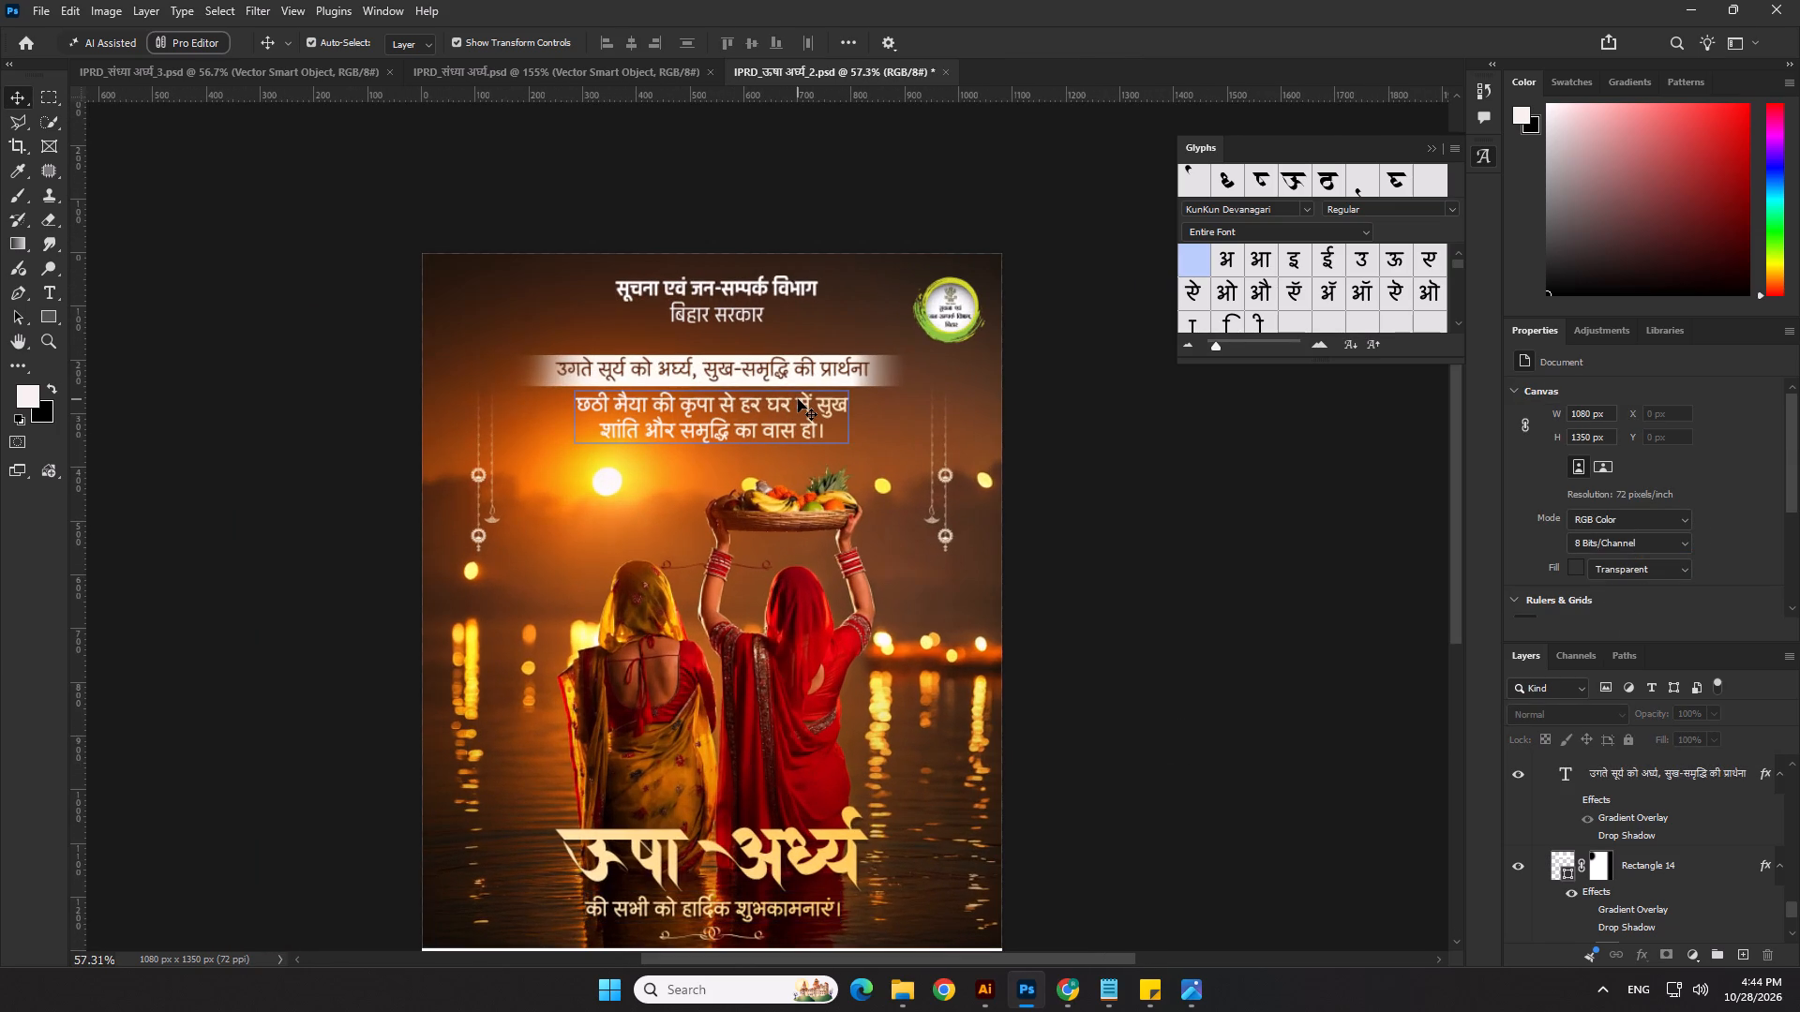
{"action": "left_click", "coordinate": [798, 399]}
{"action": "scroll", "coordinate": [820, 402], "scroll_direction": "up", "scroll_amount": 6}
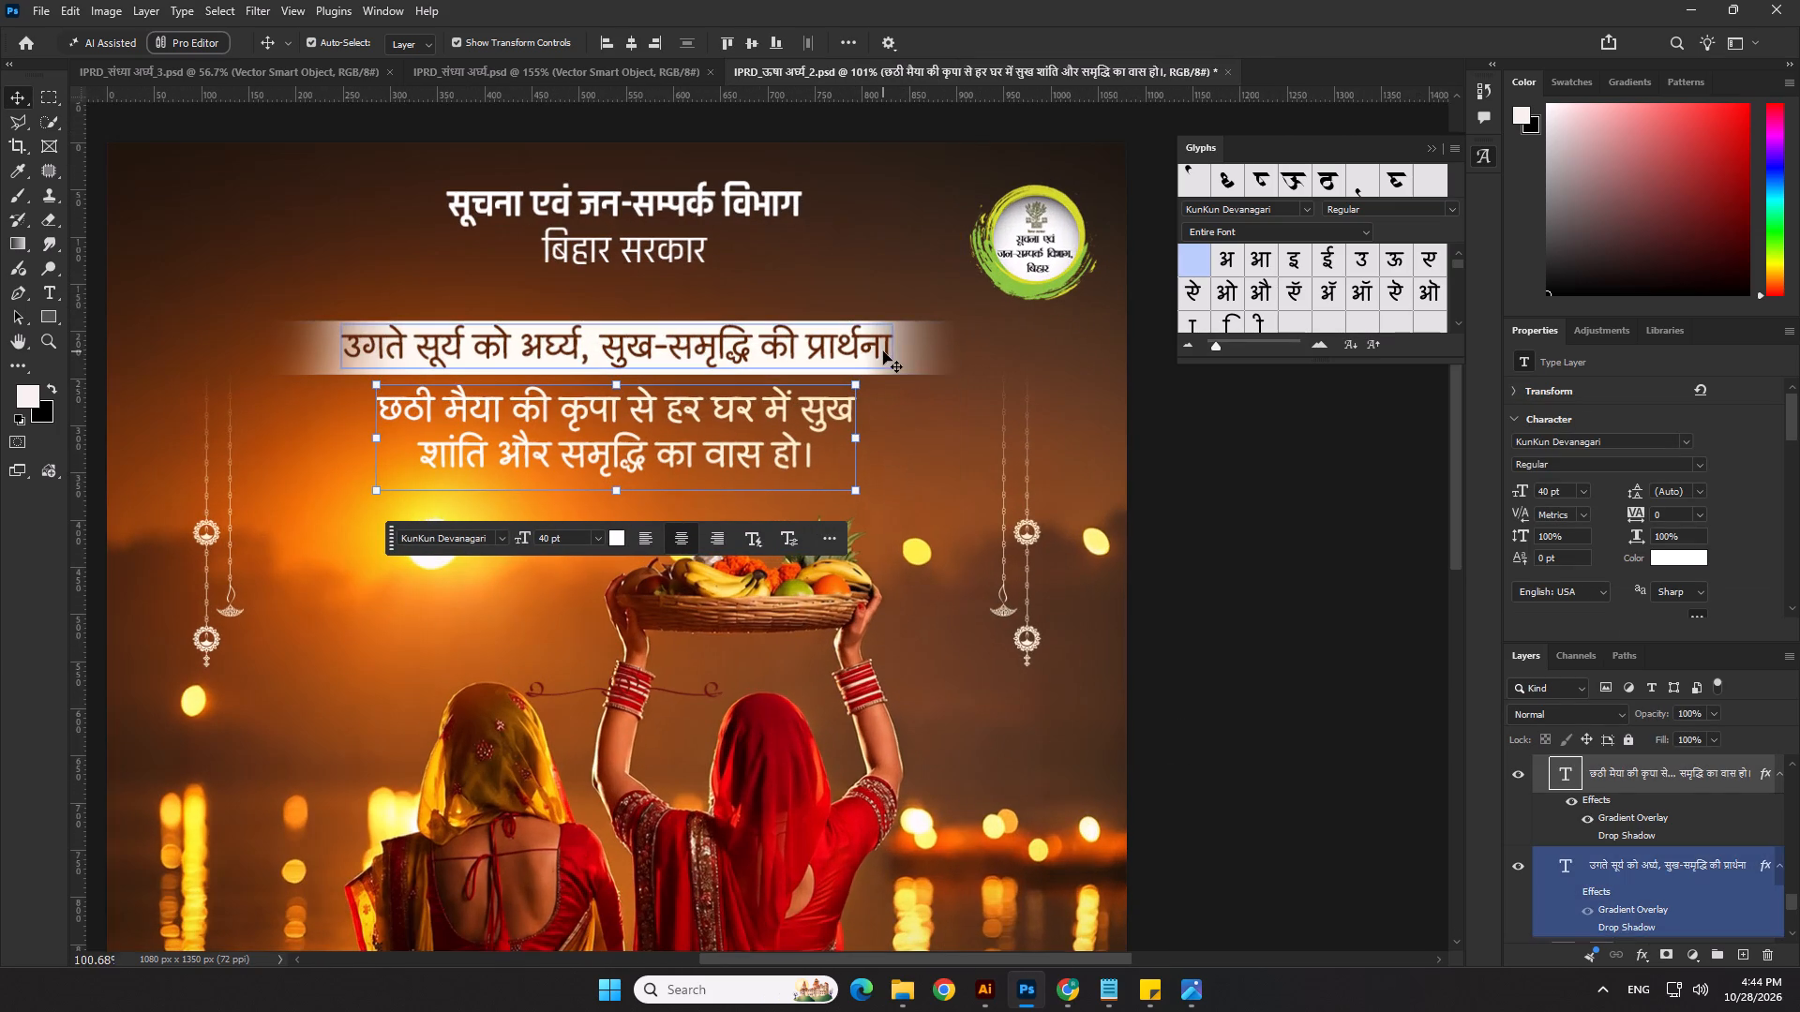
{"action": "left_click", "coordinate": [875, 342]}
{"action": "key", "text": "ctrl+c"}
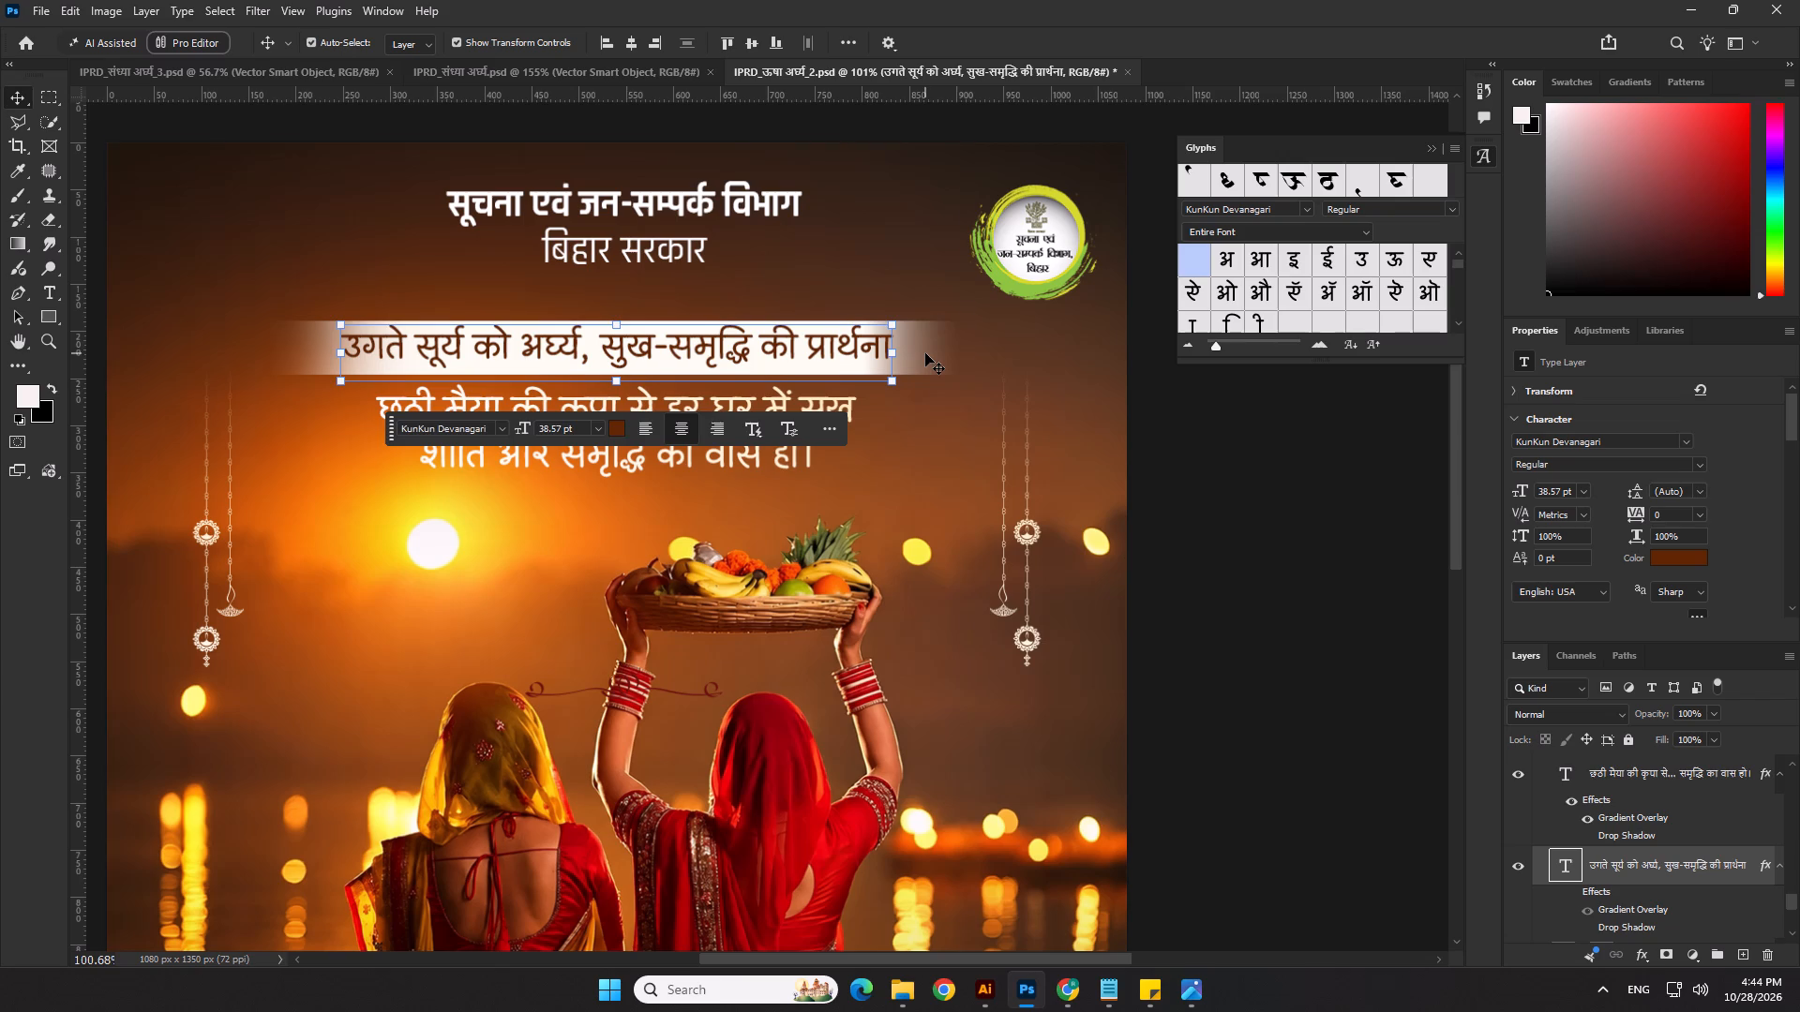
{"action": "left_click", "coordinate": [921, 352]}
{"action": "scroll", "coordinate": [1662, 890], "scroll_direction": "down", "scroll_amount": 1}
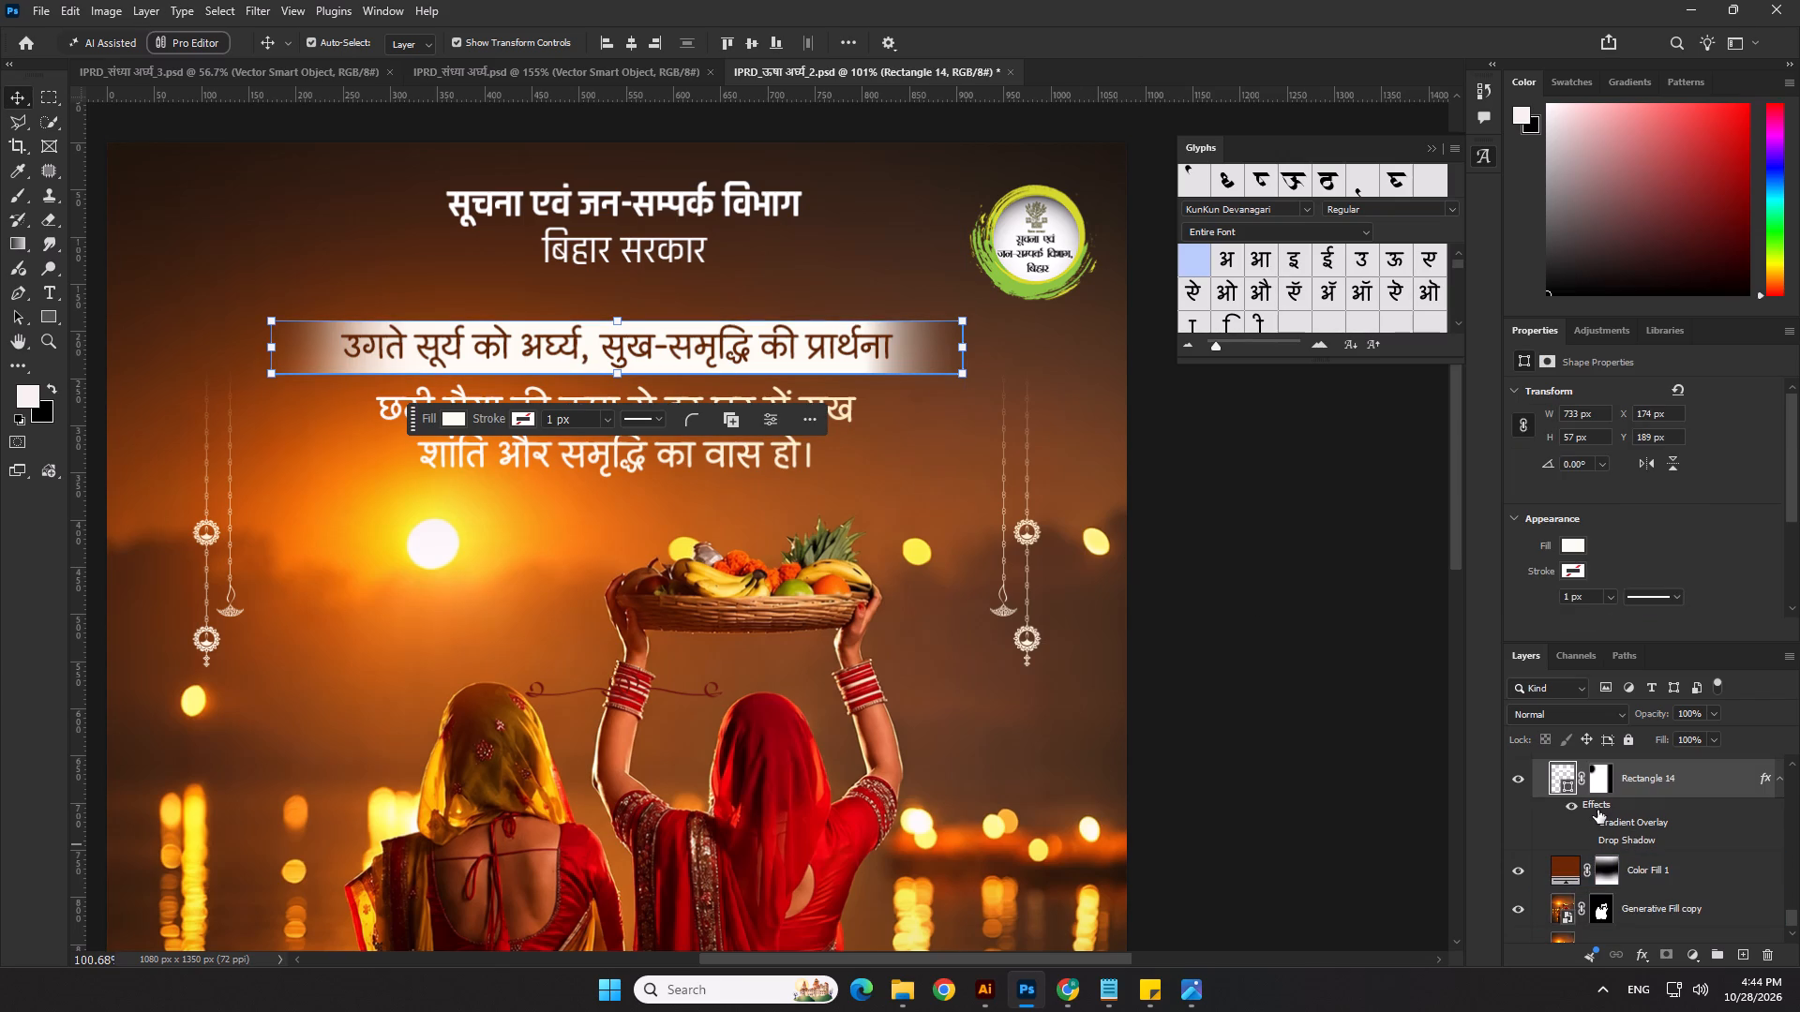
{"action": "left_click_drag", "start_coordinate": [1601, 809], "coordinate": [1773, 955]}
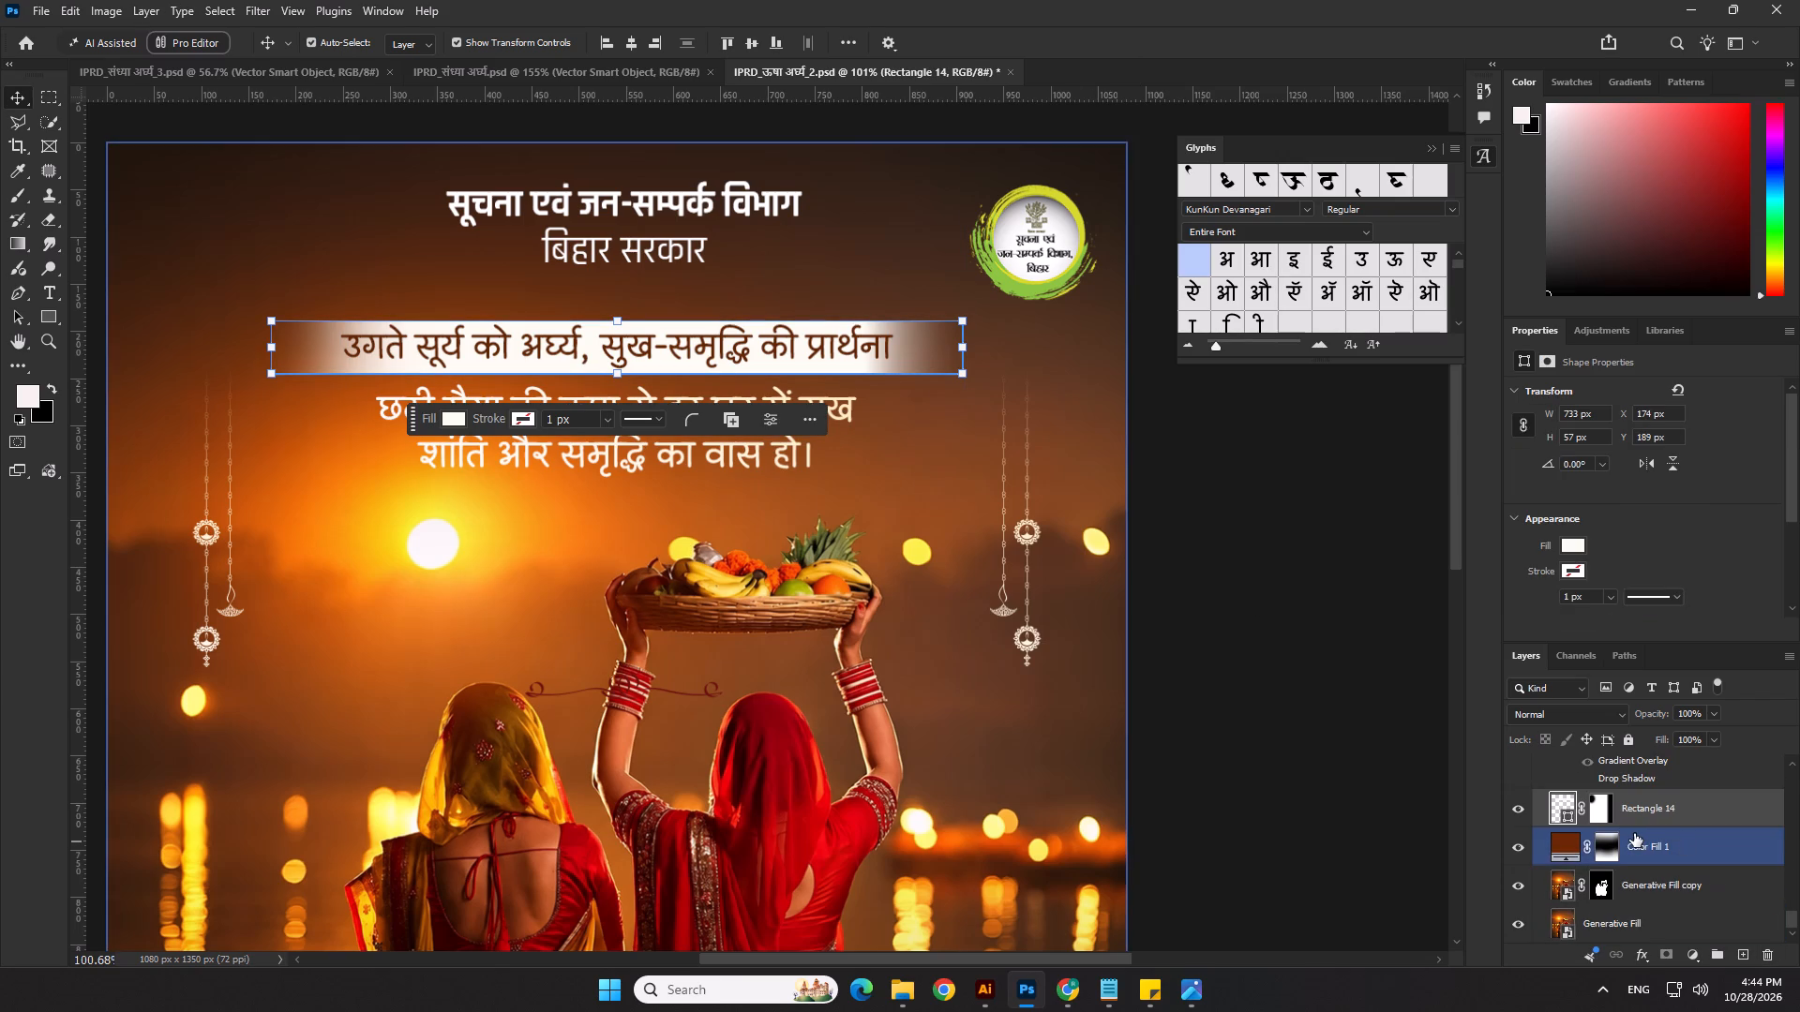
Paste the copied text layer, use it to transfer its cream Gradient Overlay effects to Rectangle 14, and delete the pasted copy.
{"action": "key", "text": "ctrl+v"}
{"action": "left_click", "coordinate": [1578, 832]}
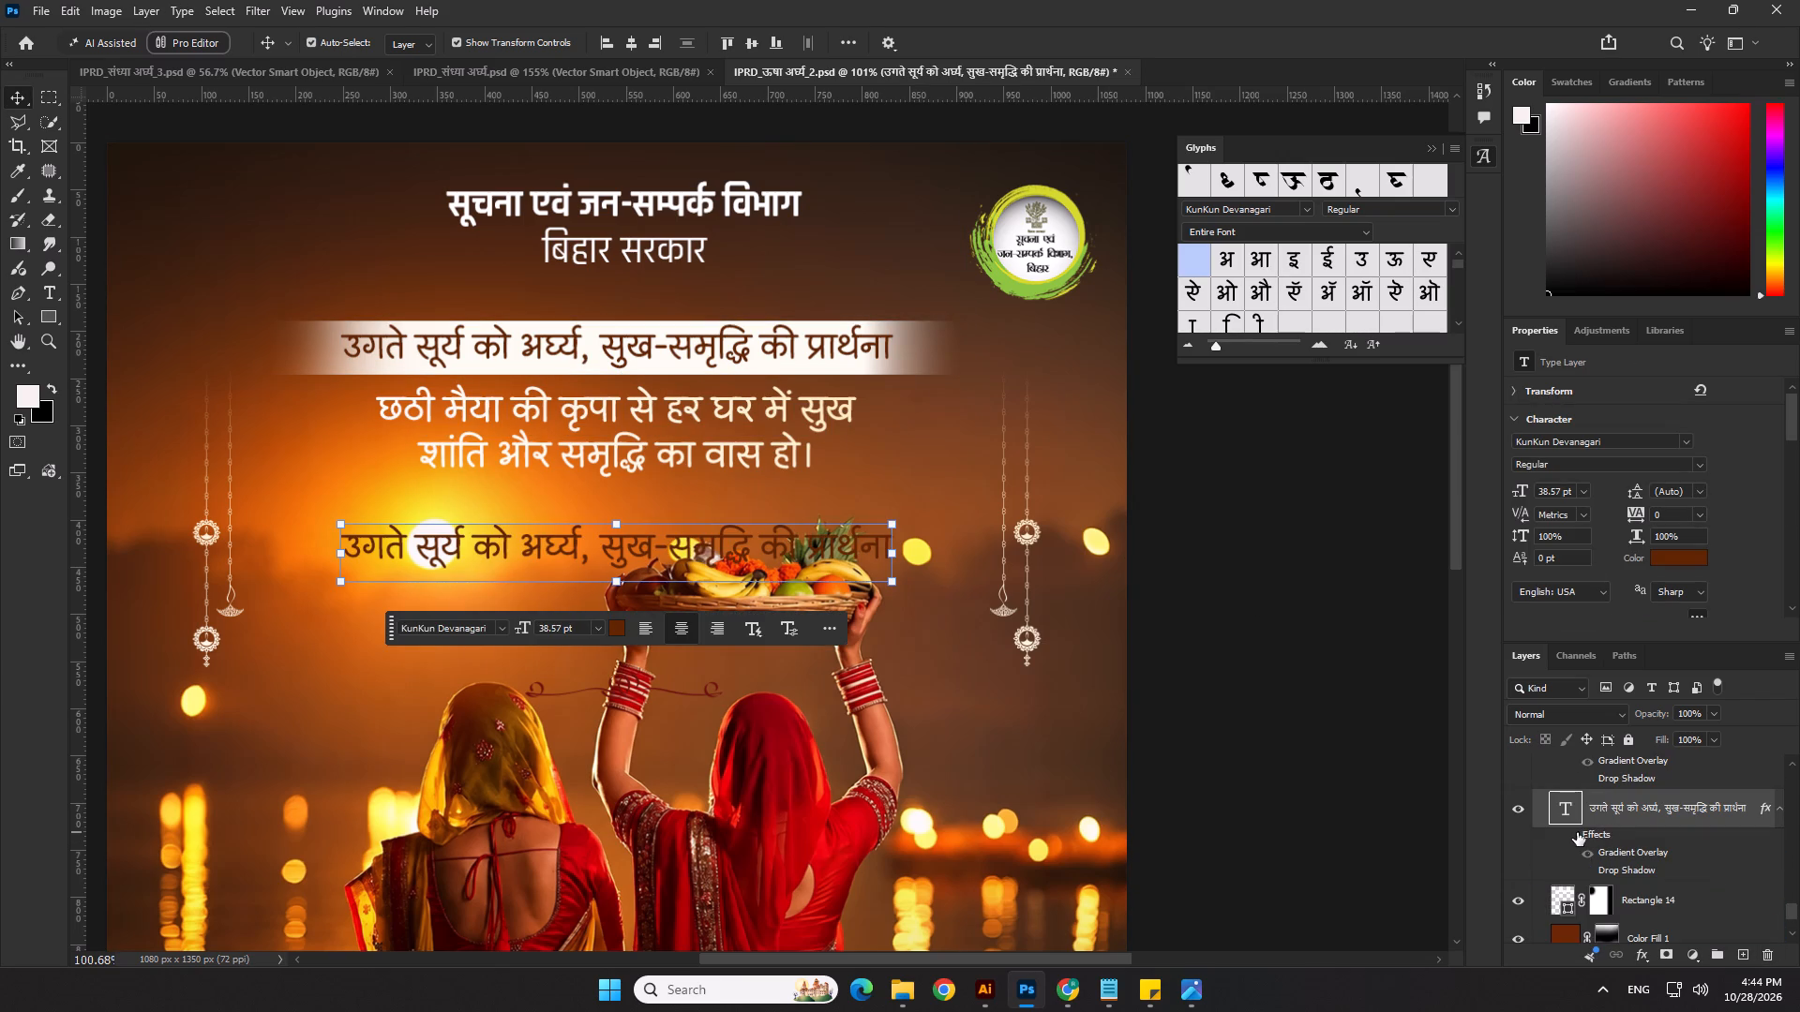
{"action": "left_click", "coordinate": [1575, 836]}
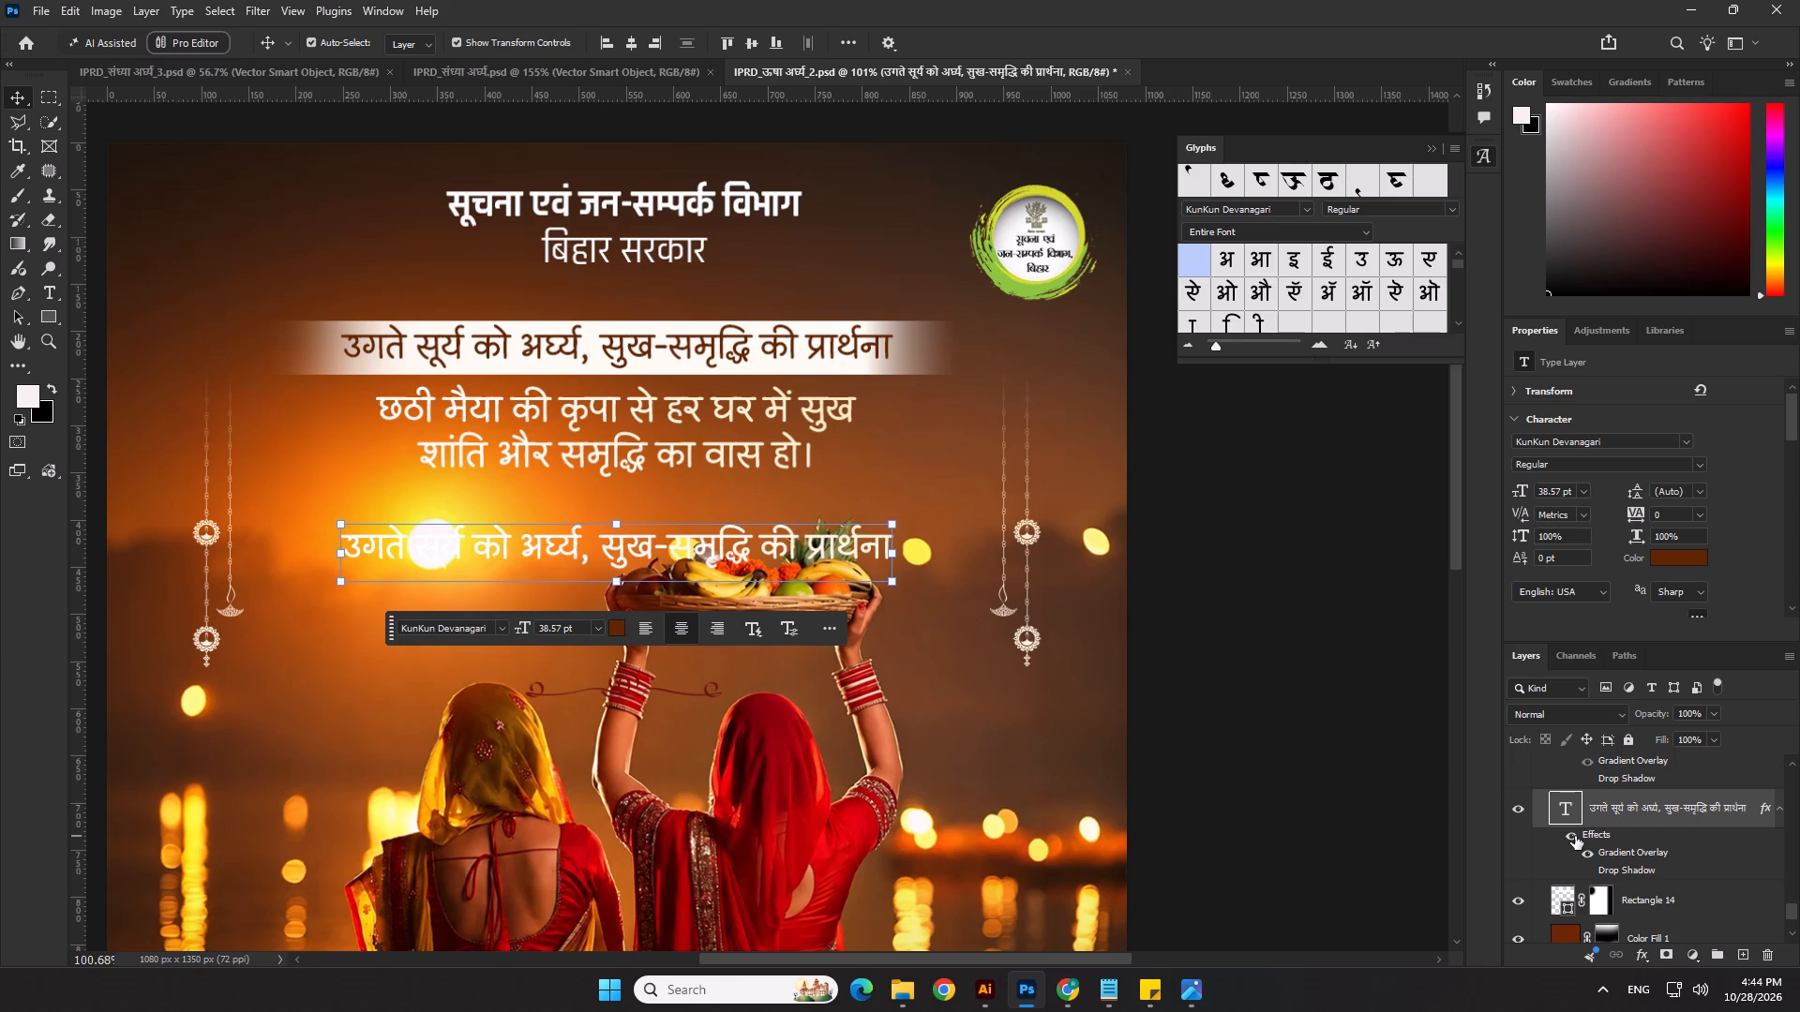
{"action": "left_click_drag", "start_coordinate": [1590, 838], "coordinate": [1629, 904]}
{"action": "left_click", "coordinate": [1618, 815]}
{"action": "key", "text": "Delete"}
{"action": "left_click", "coordinate": [1255, 722]}
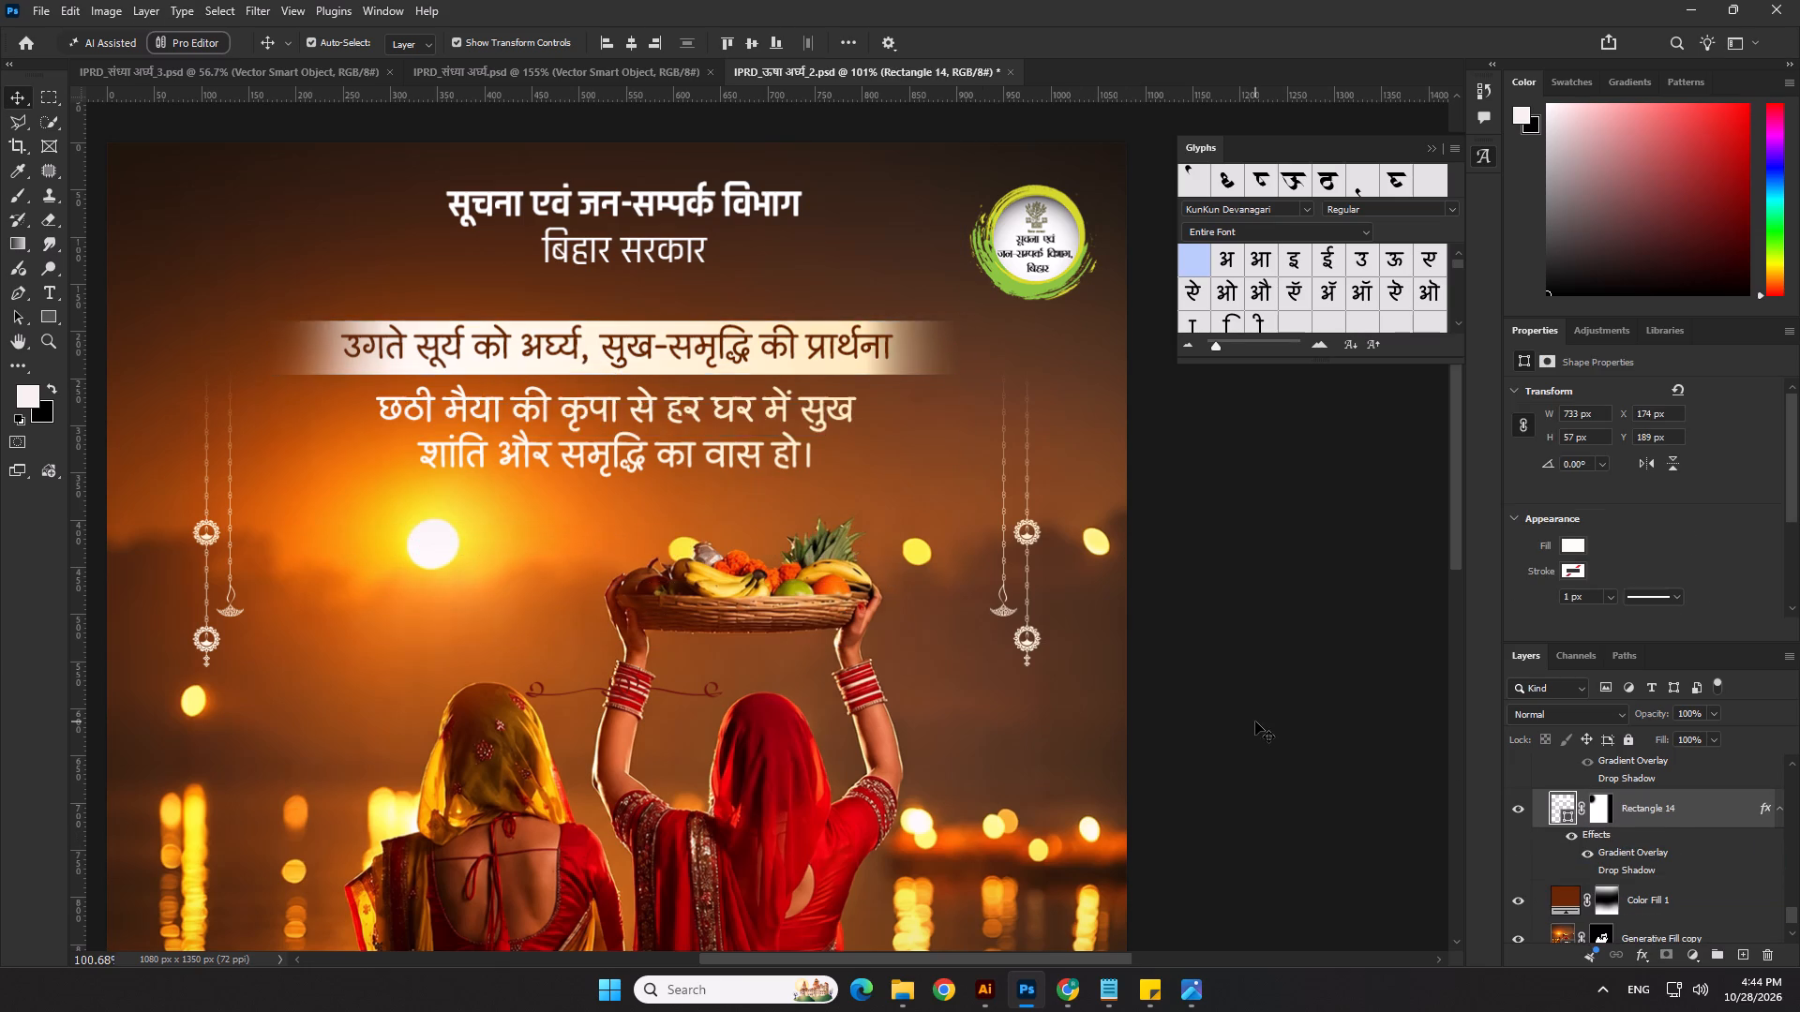
Save the poster file.
{"action": "scroll", "coordinate": [1274, 706], "scroll_direction": "down", "scroll_amount": 11}
{"action": "left_click", "coordinate": [1144, 703]}
{"action": "key", "text": "ctrl+s"}
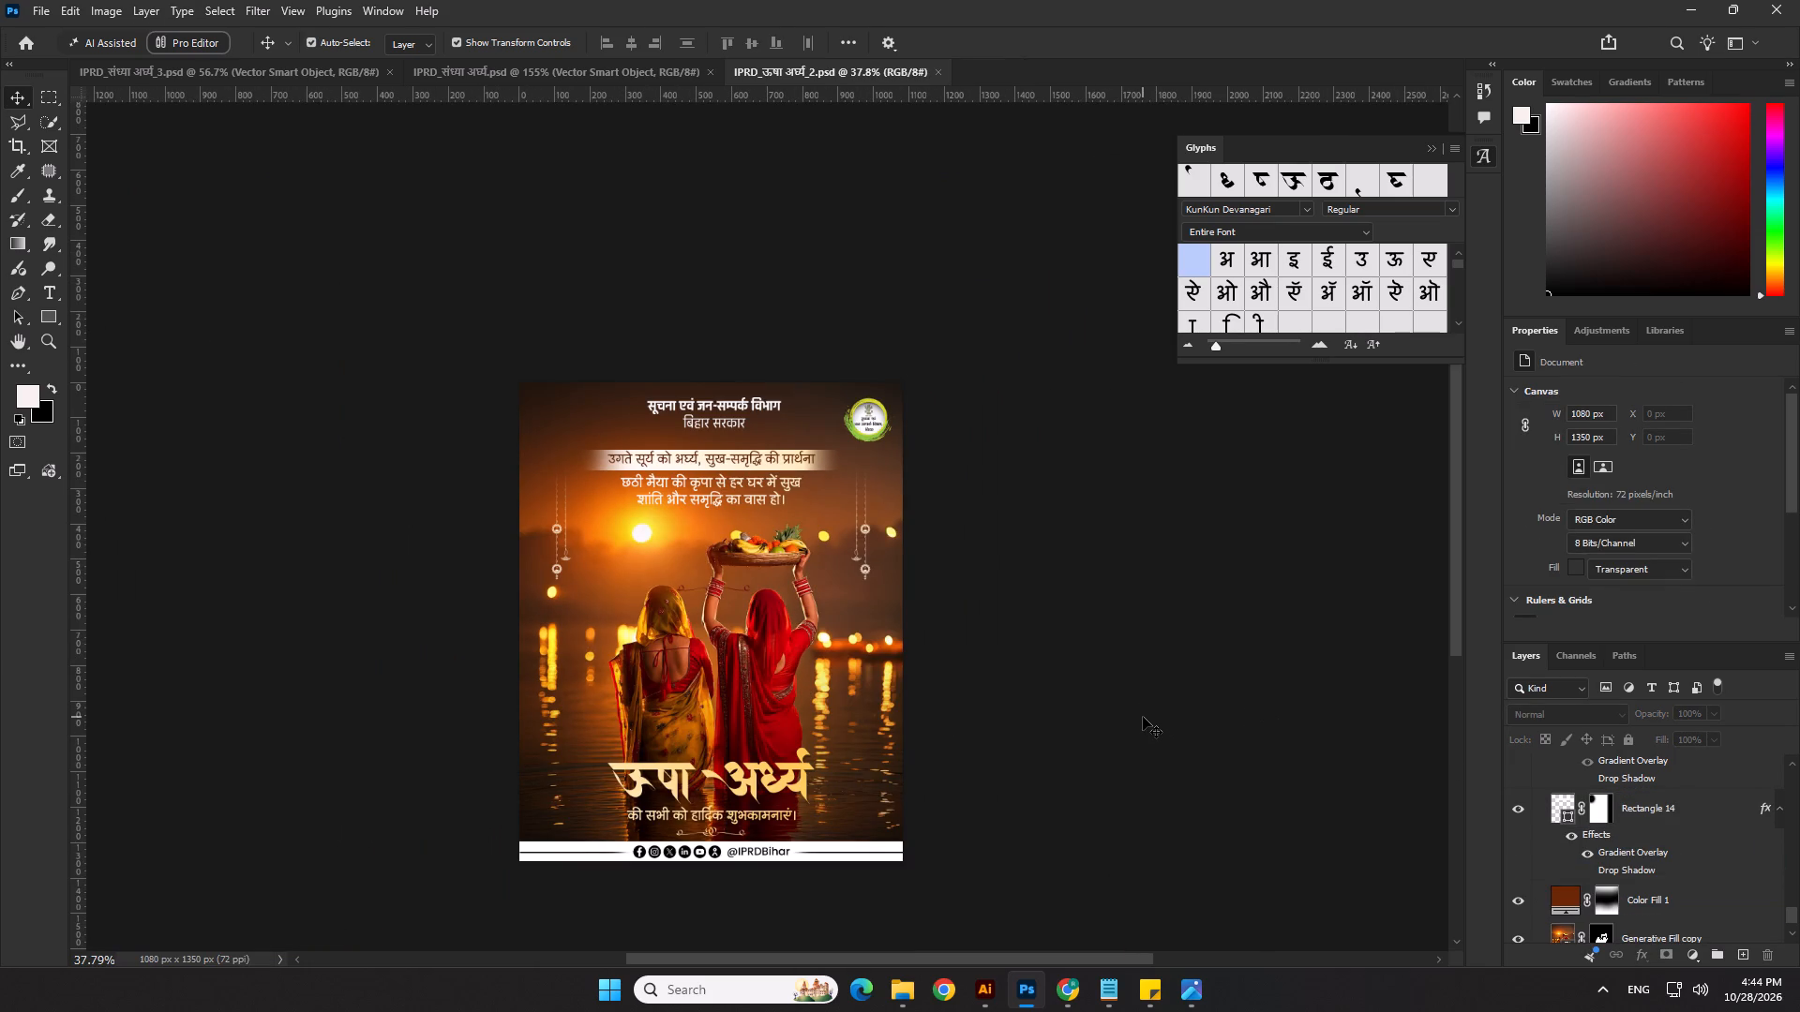
Move the hanging ornament beneath the logo 20 px toward the poster's right edge.
{"action": "scroll", "coordinate": [937, 647], "scroll_direction": "up", "scroll_amount": 4}
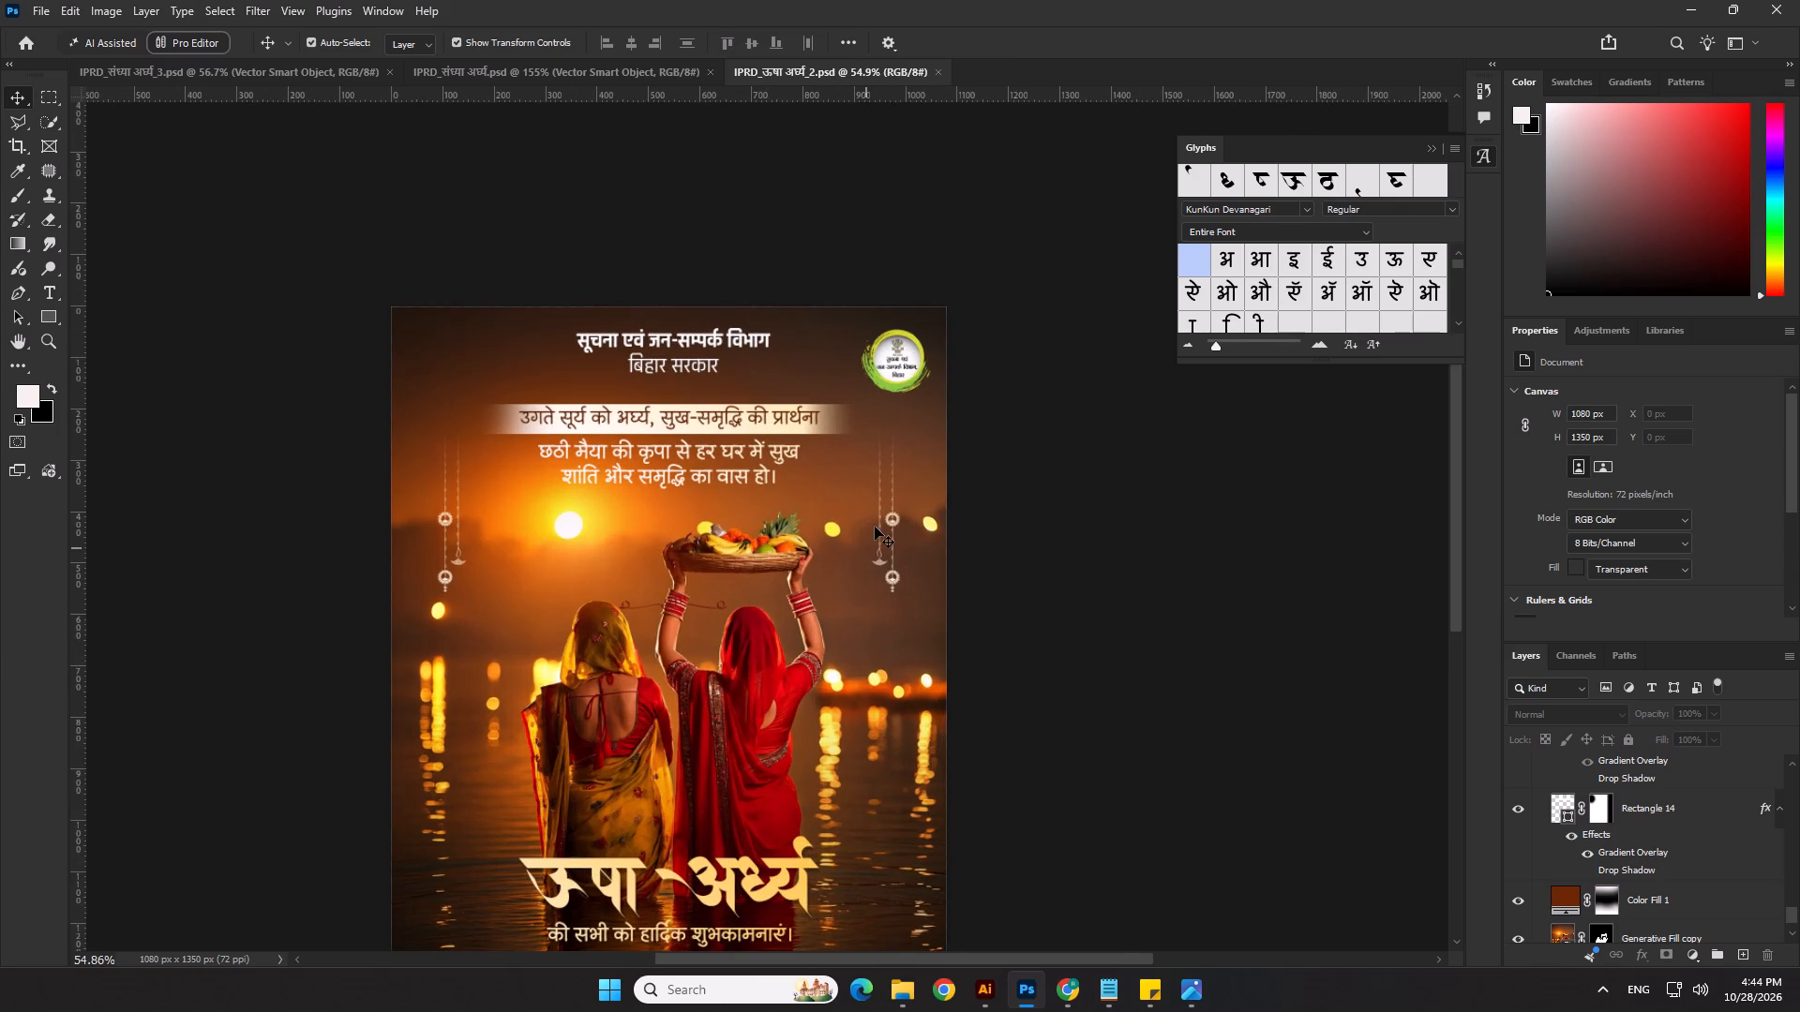
{"action": "left_click", "coordinate": [894, 584]}
{"action": "left_click", "coordinate": [894, 583]}
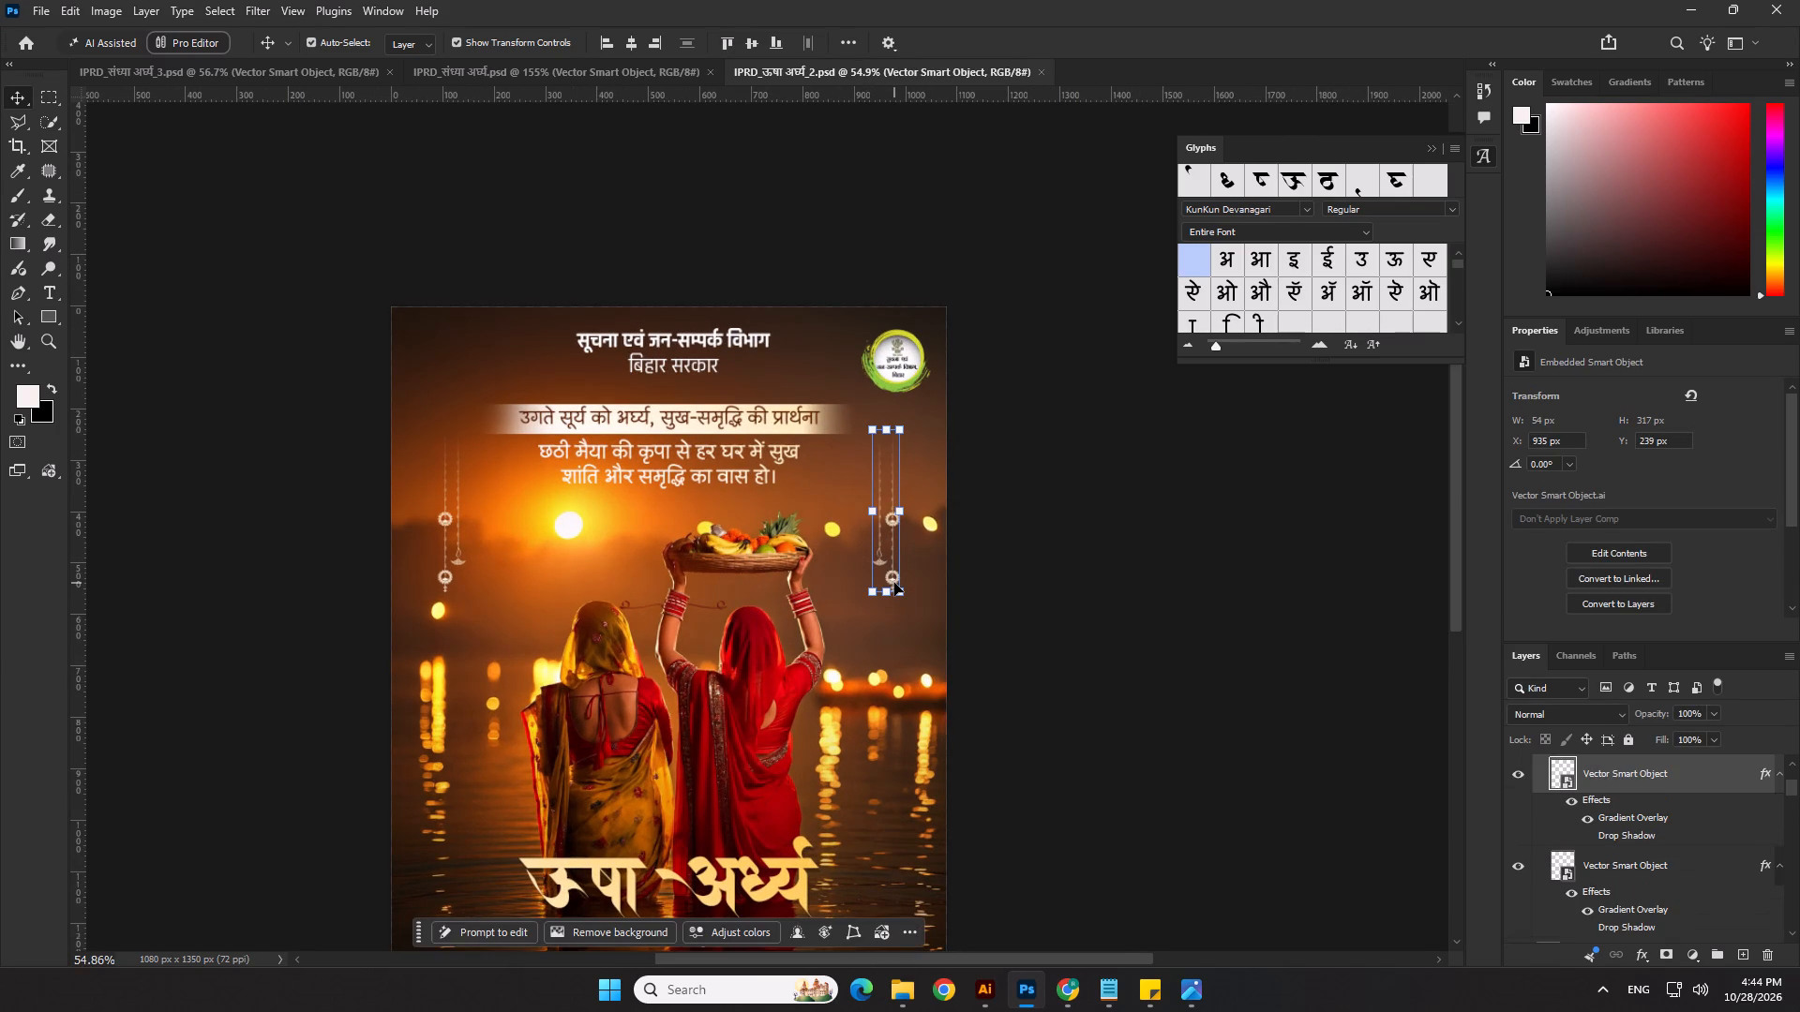
{"action": "key", "text": "shift+Right"}
{"action": "key", "text": "shift+Right"}
Centre Group 3, holding both hanging ornaments, horizontally on the poster.
{"action": "scroll", "coordinate": [1599, 787], "scroll_direction": "up", "scroll_amount": 4}
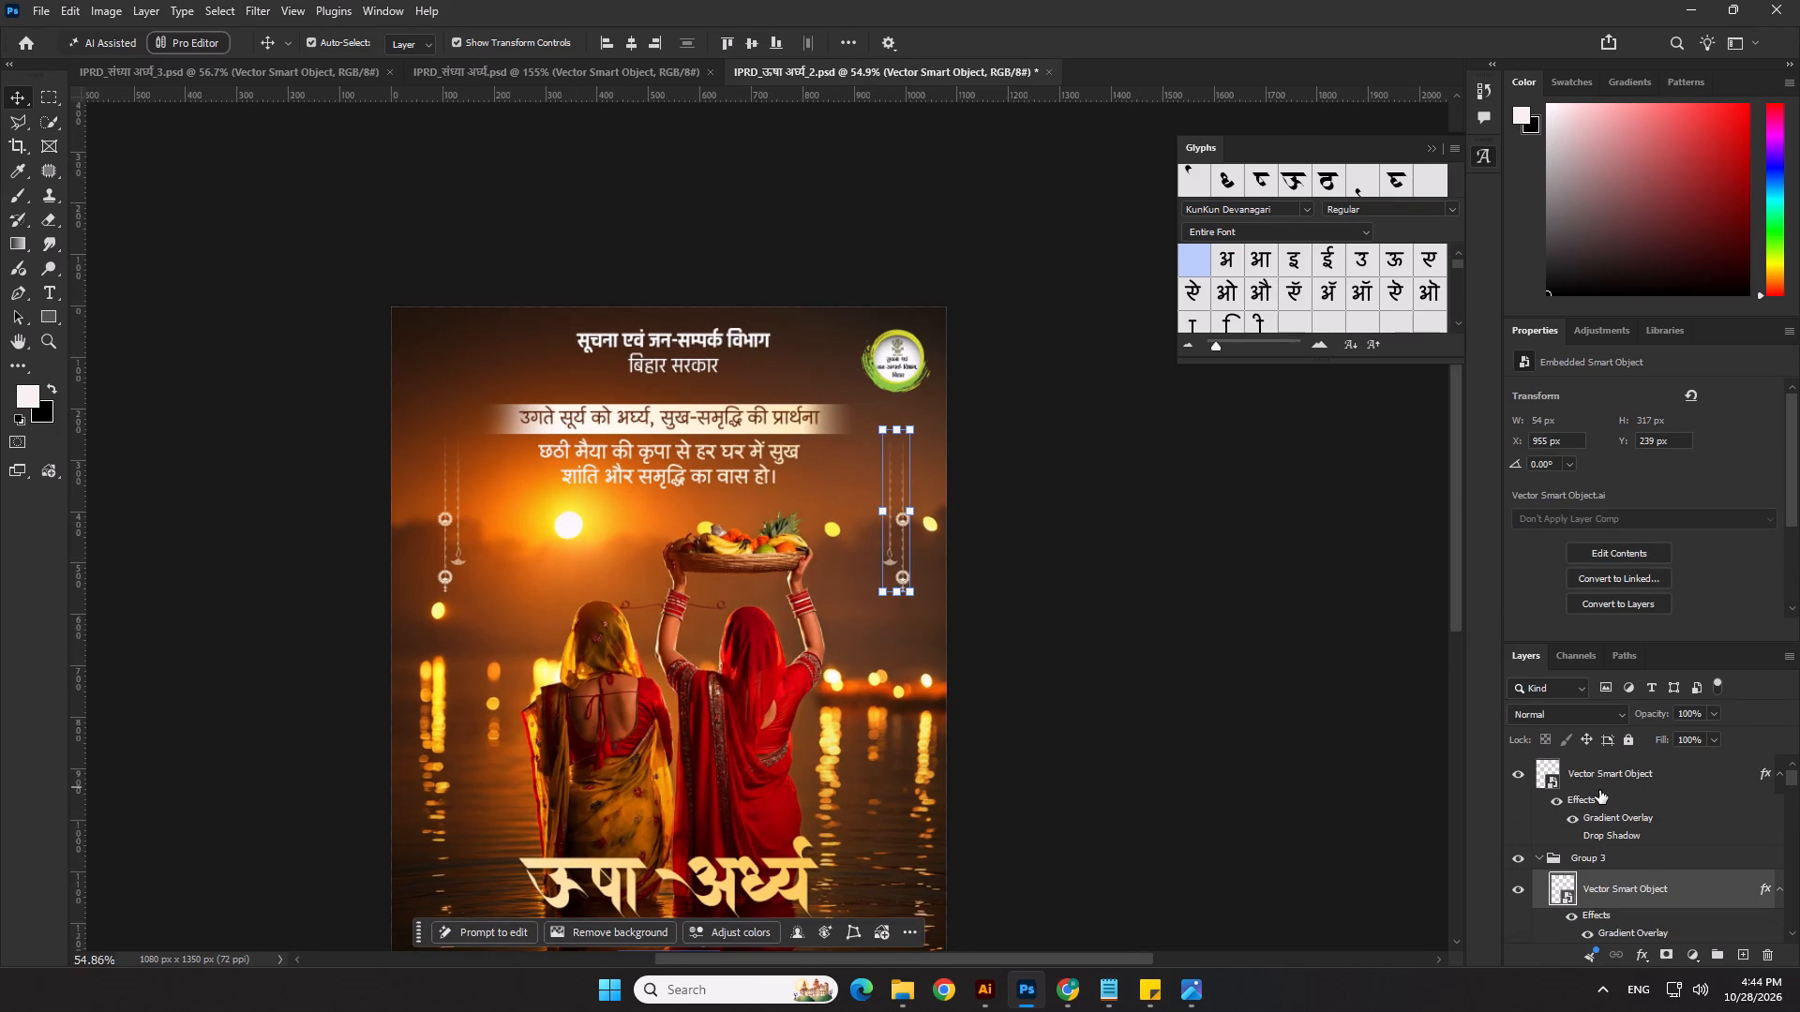
{"action": "scroll", "coordinate": [1599, 790], "scroll_direction": "up", "scroll_amount": 2}
{"action": "left_click", "coordinate": [1589, 859]}
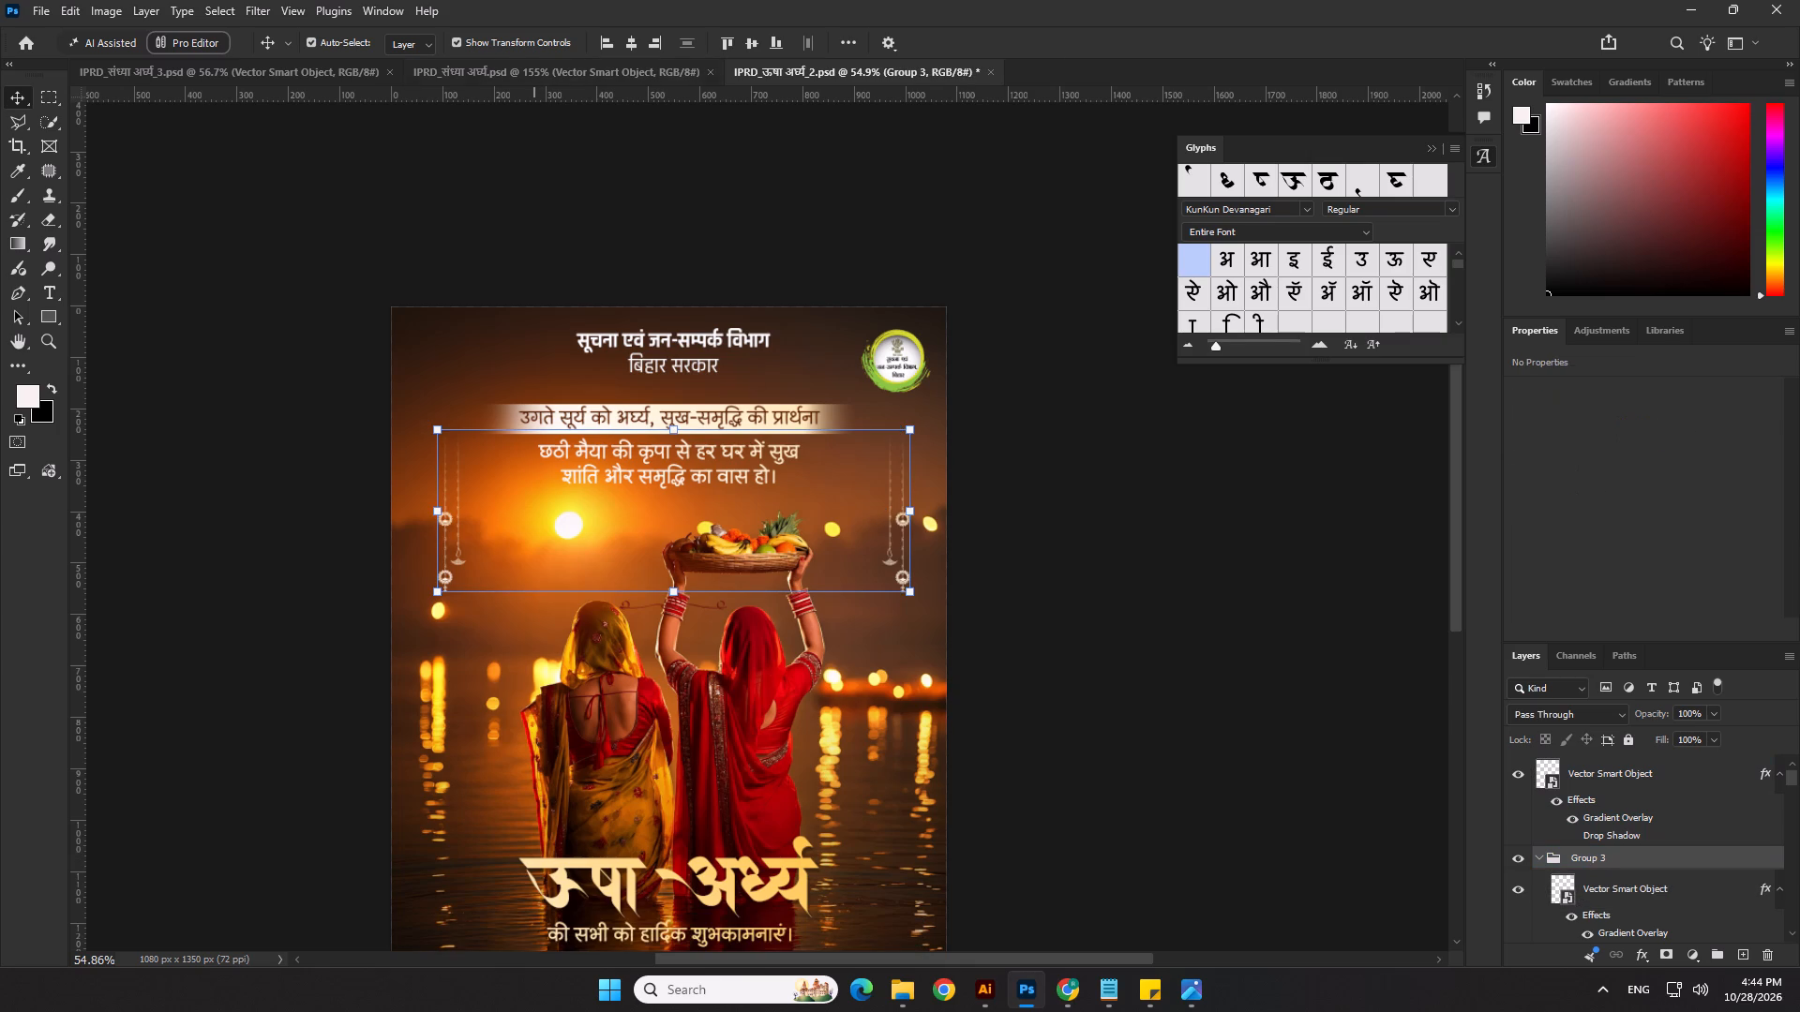
{"action": "left_click", "coordinate": [626, 49]}
{"action": "left_click", "coordinate": [1155, 634]}
{"action": "scroll", "coordinate": [1155, 634], "scroll_direction": "down", "scroll_amount": 4}
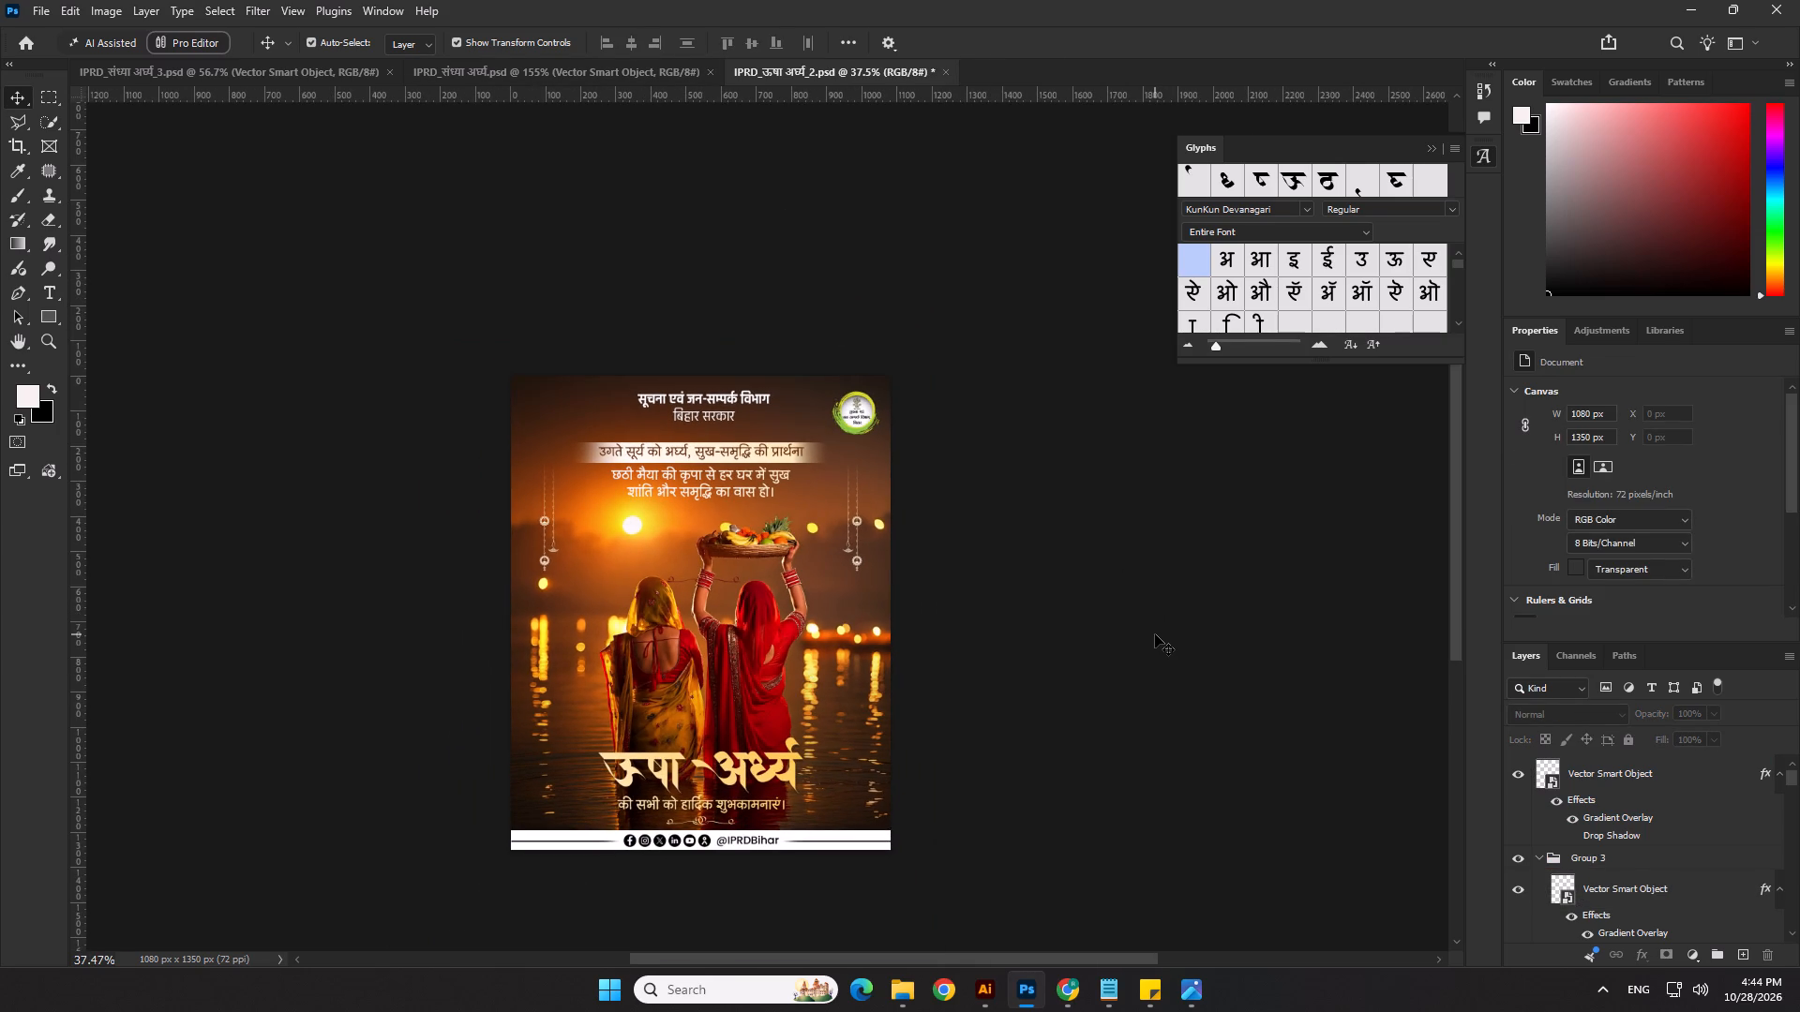
{"action": "left_click", "coordinate": [1031, 567]}
Move the उगते सूर्य line, its band and the two-line छठी मैया message up 9 px together.
{"action": "scroll", "coordinate": [710, 524], "scroll_direction": "up", "scroll_amount": 6}
{"action": "left_click", "coordinate": [724, 471]}
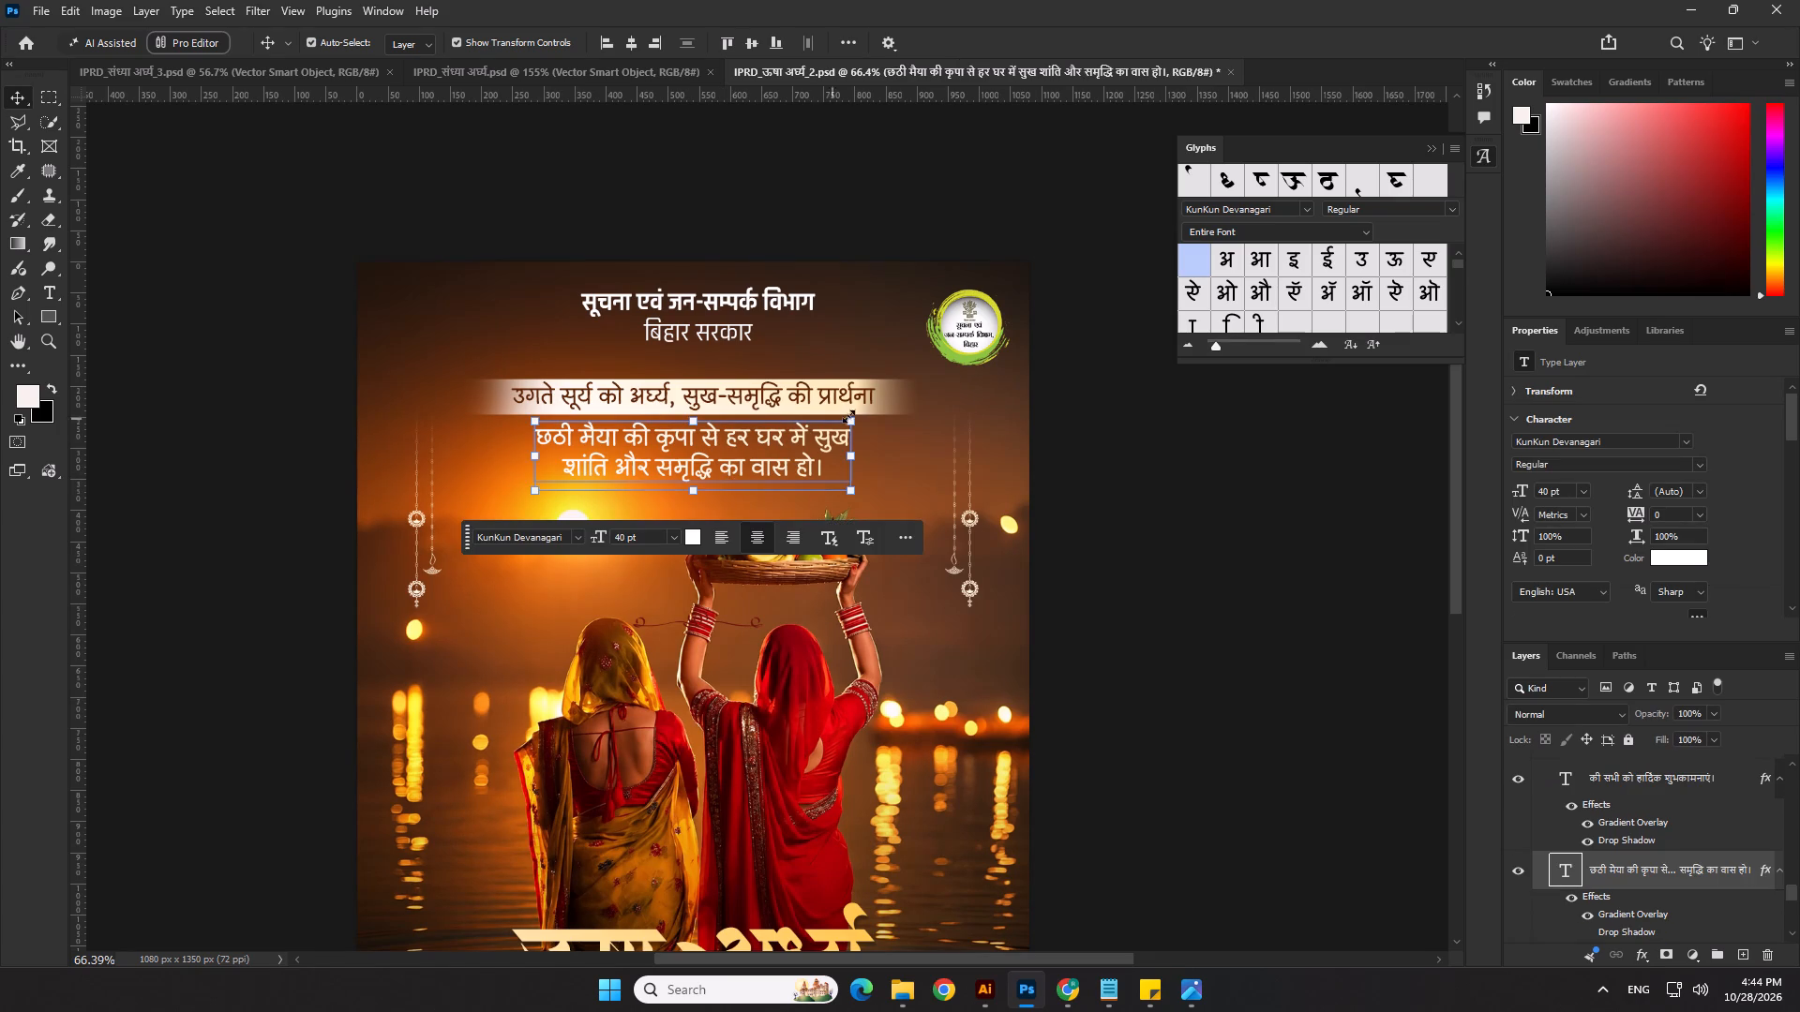
{"action": "left_click", "coordinate": [881, 400], "text": "shift"}
{"action": "left_click", "coordinate": [860, 391], "text": "shift"}
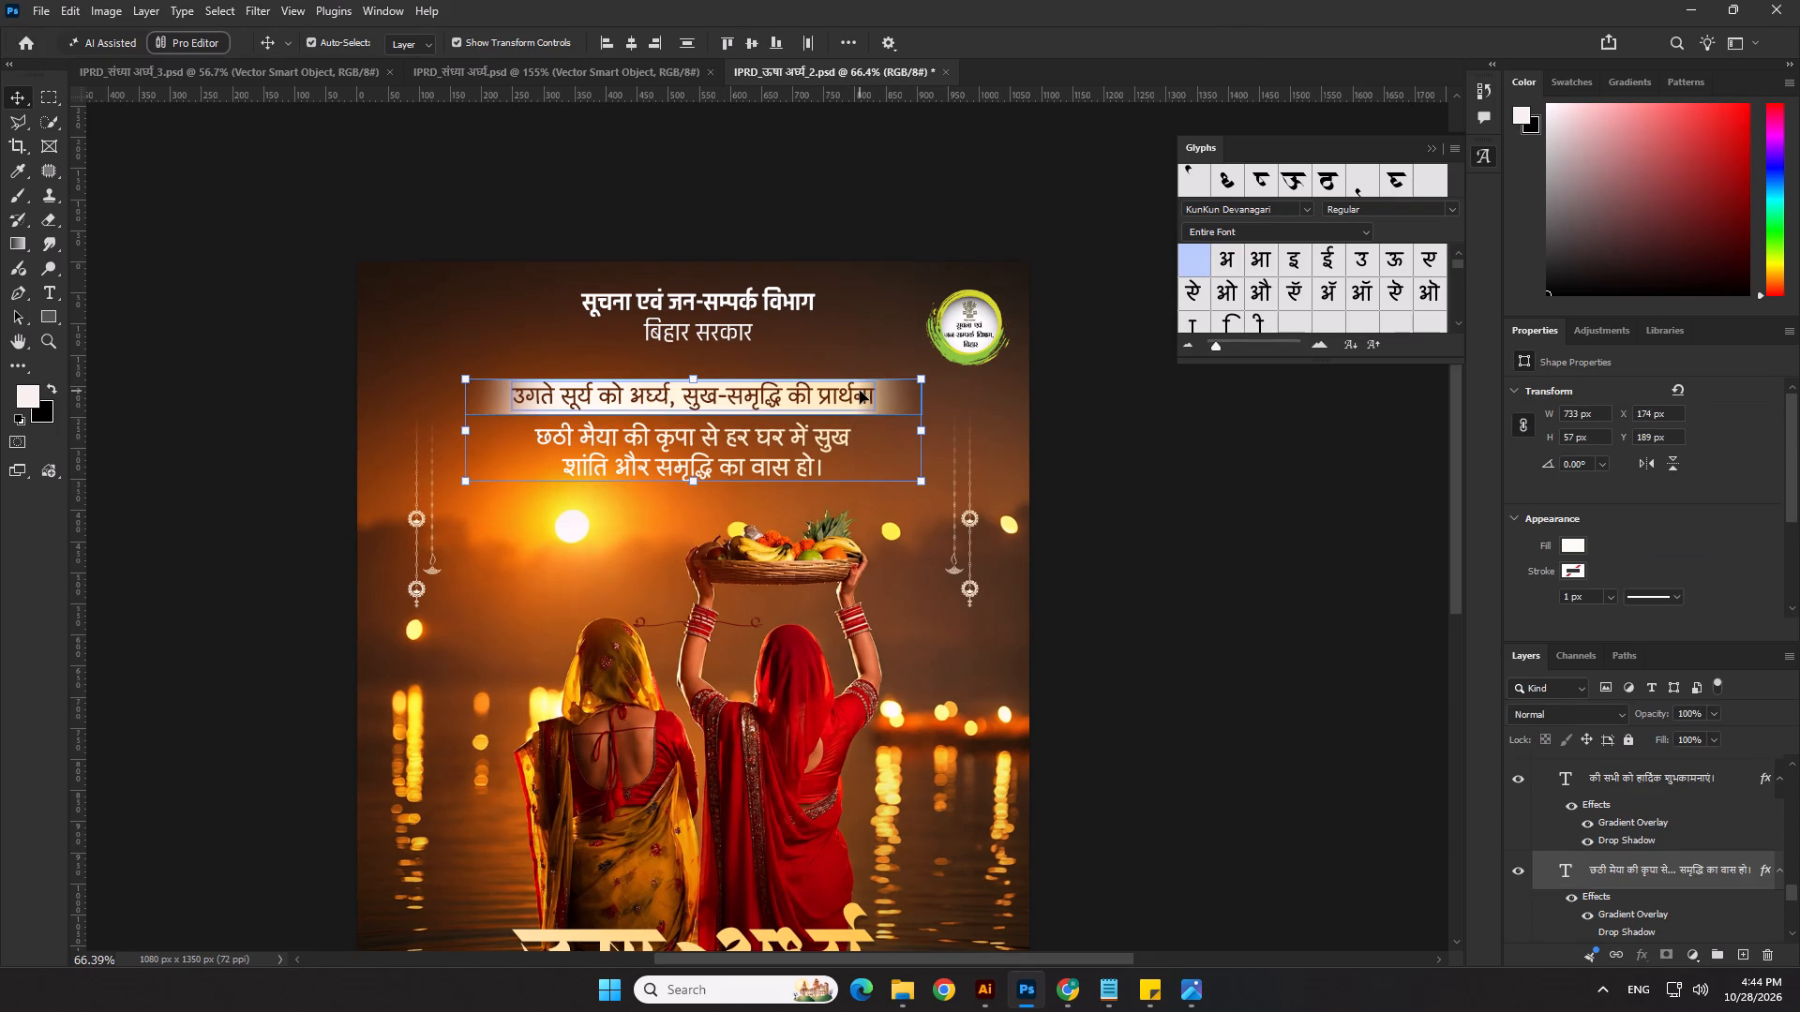
{"action": "key", "text": "shift+Up"}
{"action": "key", "text": "Down"}
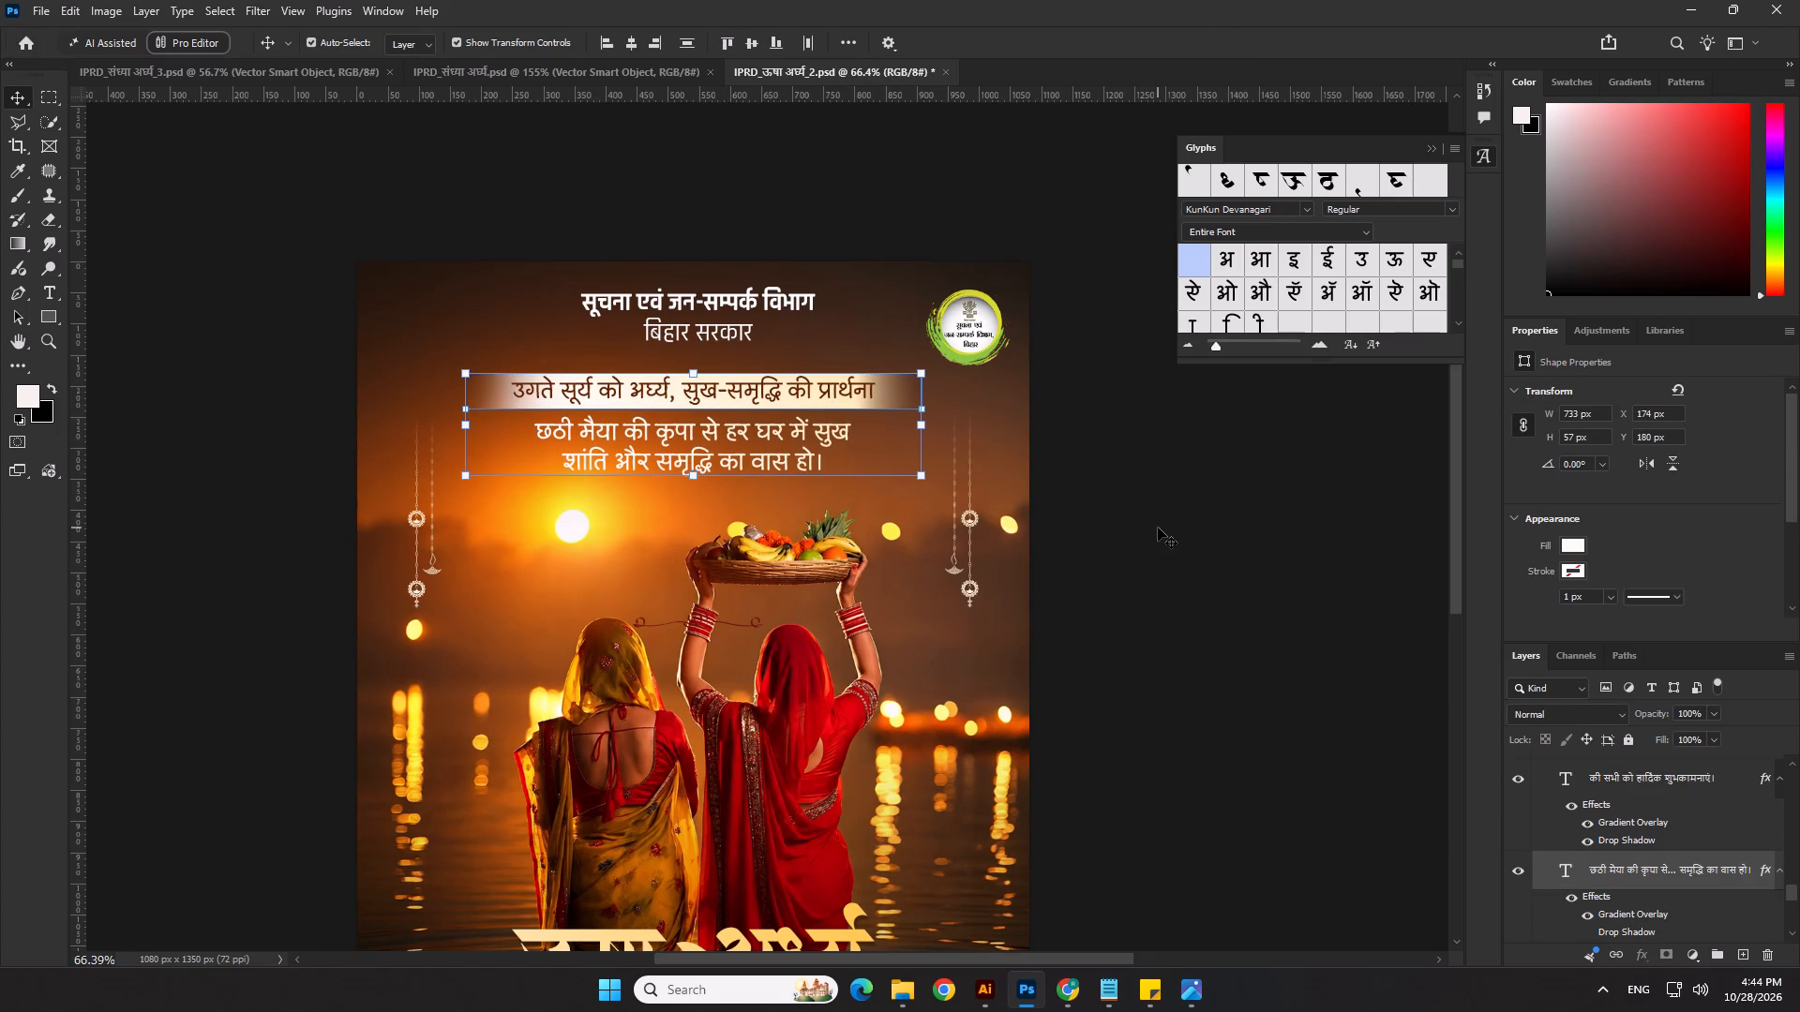
{"action": "left_click", "coordinate": [1158, 528]}
{"action": "scroll", "coordinate": [1097, 528], "scroll_direction": "down", "scroll_amount": 4}
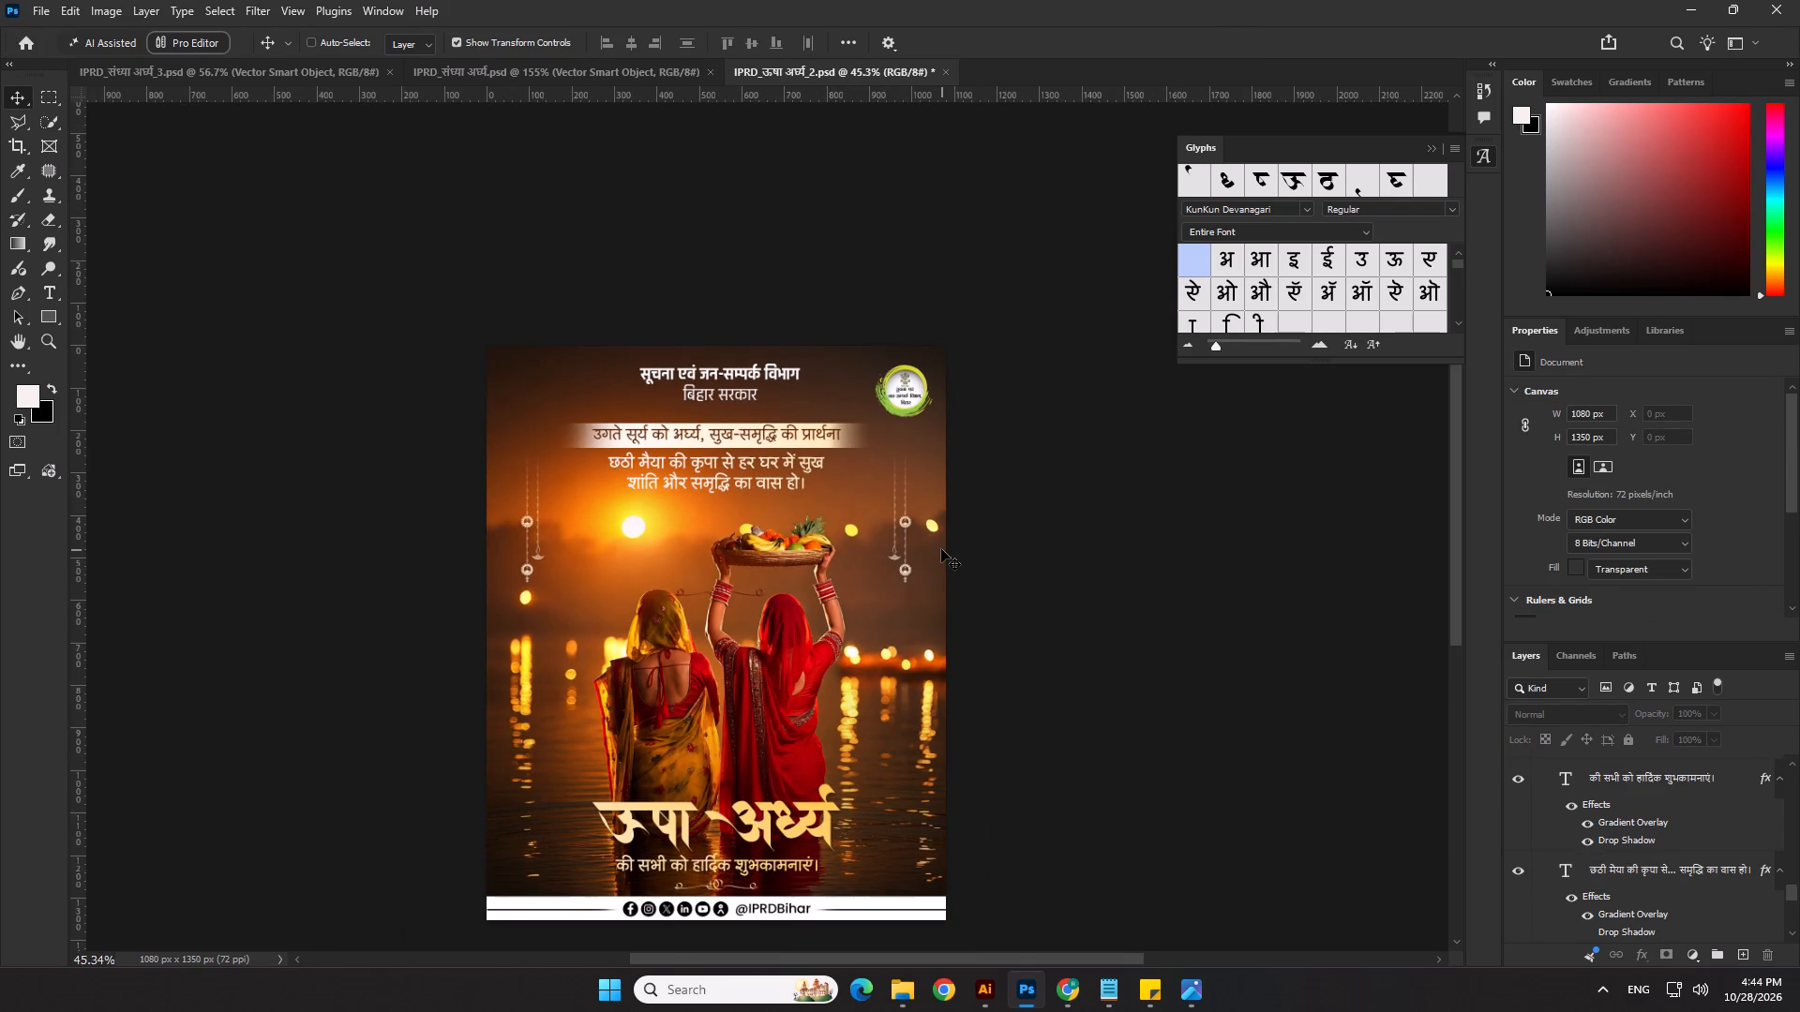
Move the उगते सूर्य line, its band and the छठी मैया message down 4 px together.
{"action": "key", "text": "ctrl+shift+z"}
{"action": "scroll", "coordinate": [820, 514], "scroll_direction": "down", "scroll_amount": 2}
{"action": "scroll", "coordinate": [816, 508], "scroll_direction": "up", "scroll_amount": 2}
{"action": "left_click", "coordinate": [795, 483]}
{"action": "scroll", "coordinate": [869, 450], "scroll_direction": "up", "scroll_amount": 6}
{"action": "left_click", "coordinate": [840, 435], "text": "shift"}
{"action": "left_click", "coordinate": [822, 425], "text": "shift"}
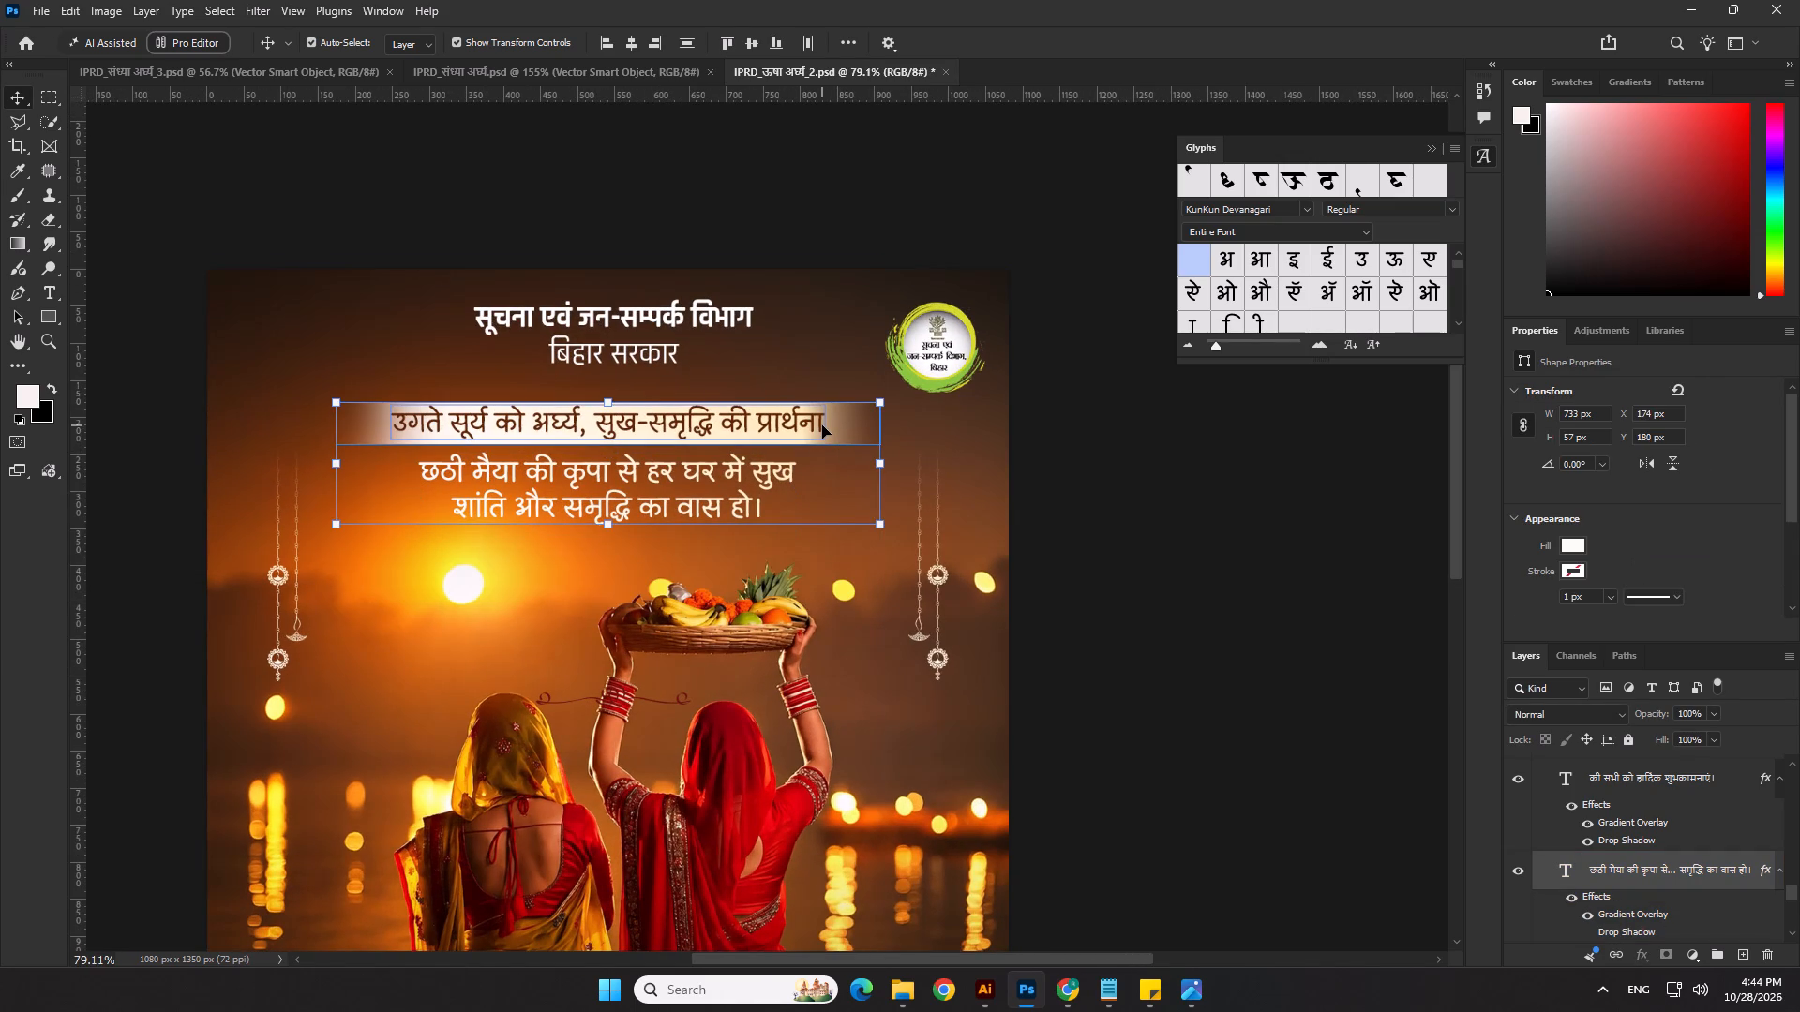
{"action": "key", "text": "Down"}
{"action": "key", "text": "Down"}
{"action": "key", "text": "Down"}
{"action": "key", "text": "Down"}
{"action": "left_click", "coordinate": [1172, 528]}
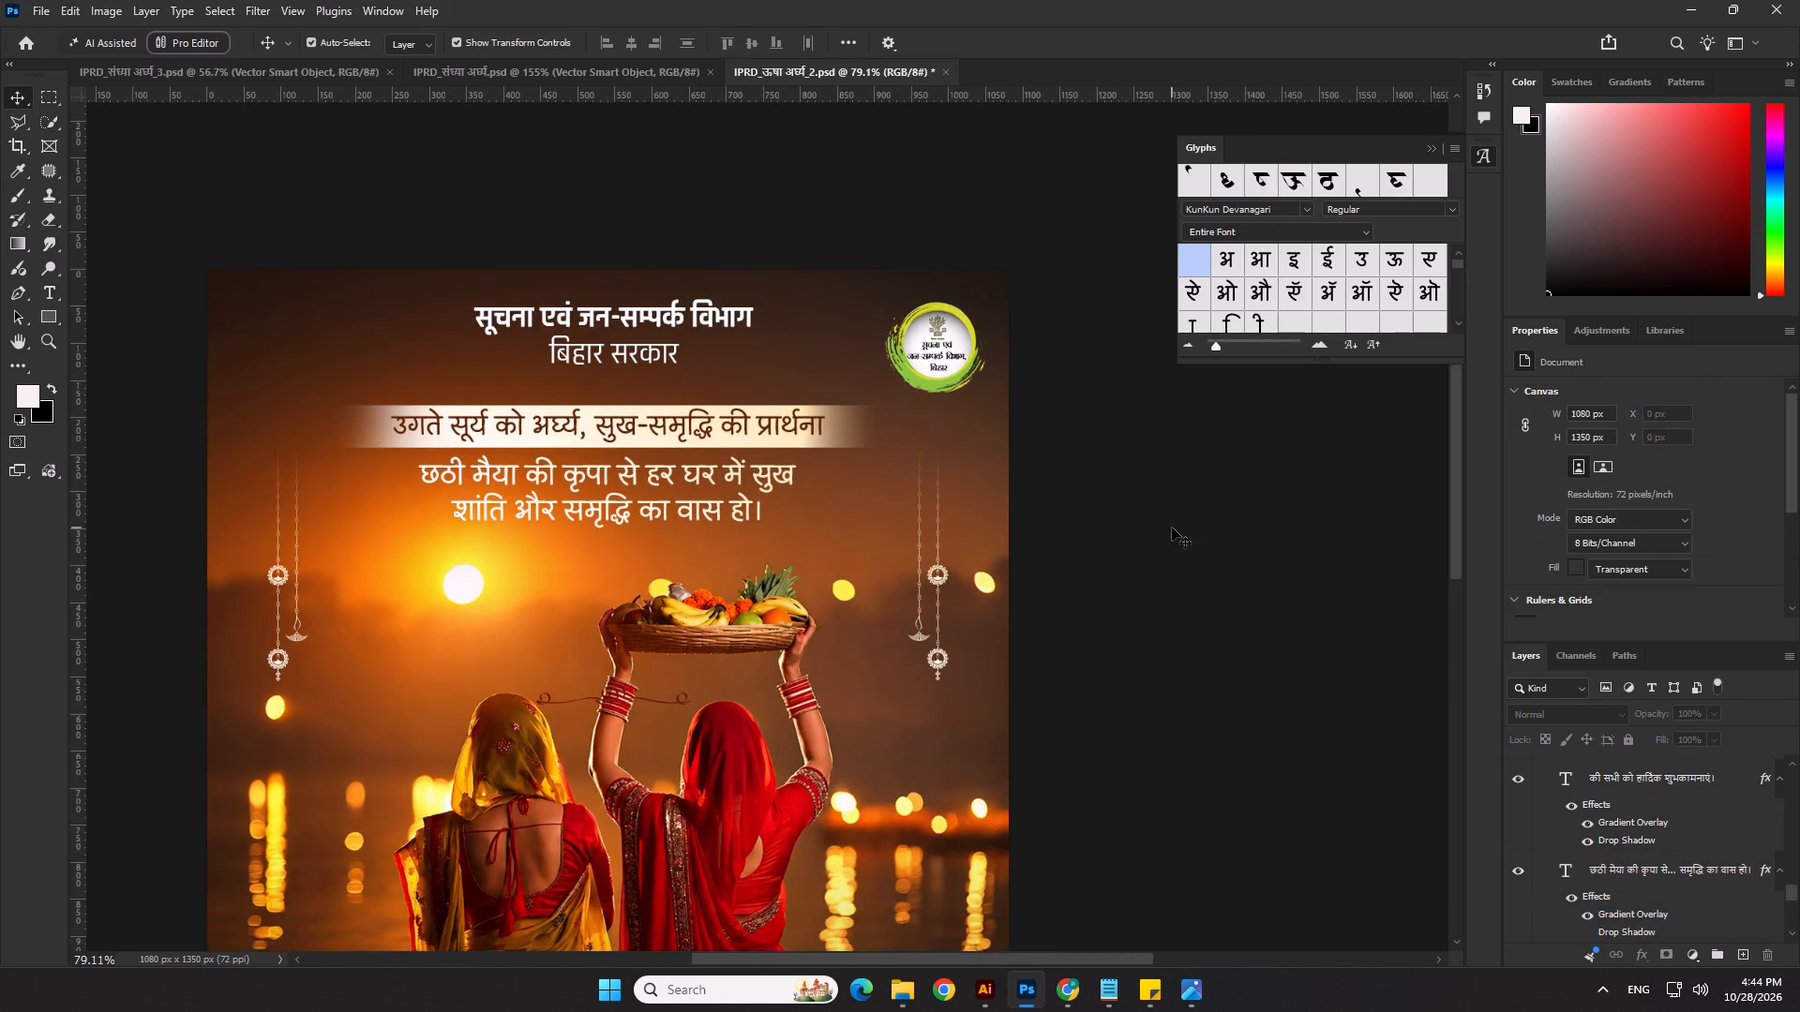
Examine the overall poster layout and look through the layer stack.
{"action": "scroll", "coordinate": [1172, 528], "scroll_direction": "down", "scroll_amount": 5}
{"action": "scroll", "coordinate": [1724, 697], "scroll_direction": "down", "scroll_amount": 2}
{"action": "scroll", "coordinate": [1645, 799], "scroll_direction": "up", "scroll_amount": 15}
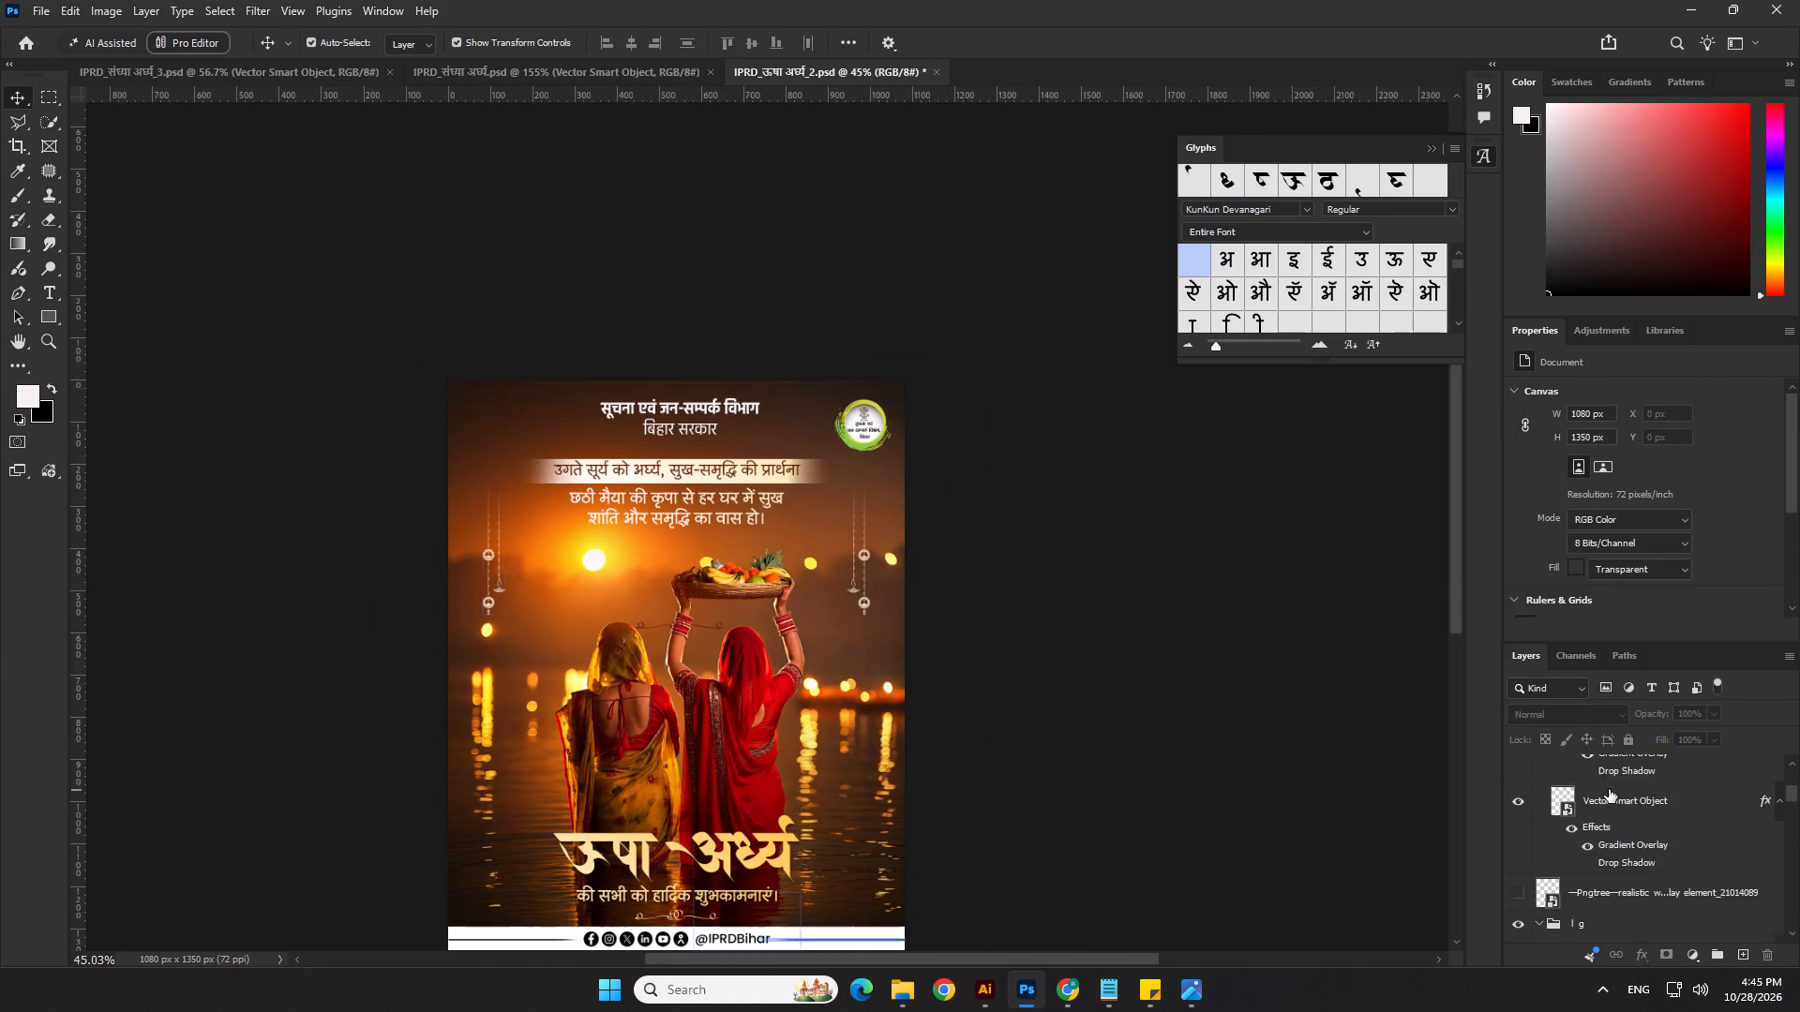
{"action": "scroll", "coordinate": [1609, 789], "scroll_direction": "up", "scroll_amount": 12}
{"action": "scroll", "coordinate": [1613, 807], "scroll_direction": "down", "scroll_amount": 17}
{"action": "scroll", "coordinate": [1613, 811], "scroll_direction": "up", "scroll_amount": 1}
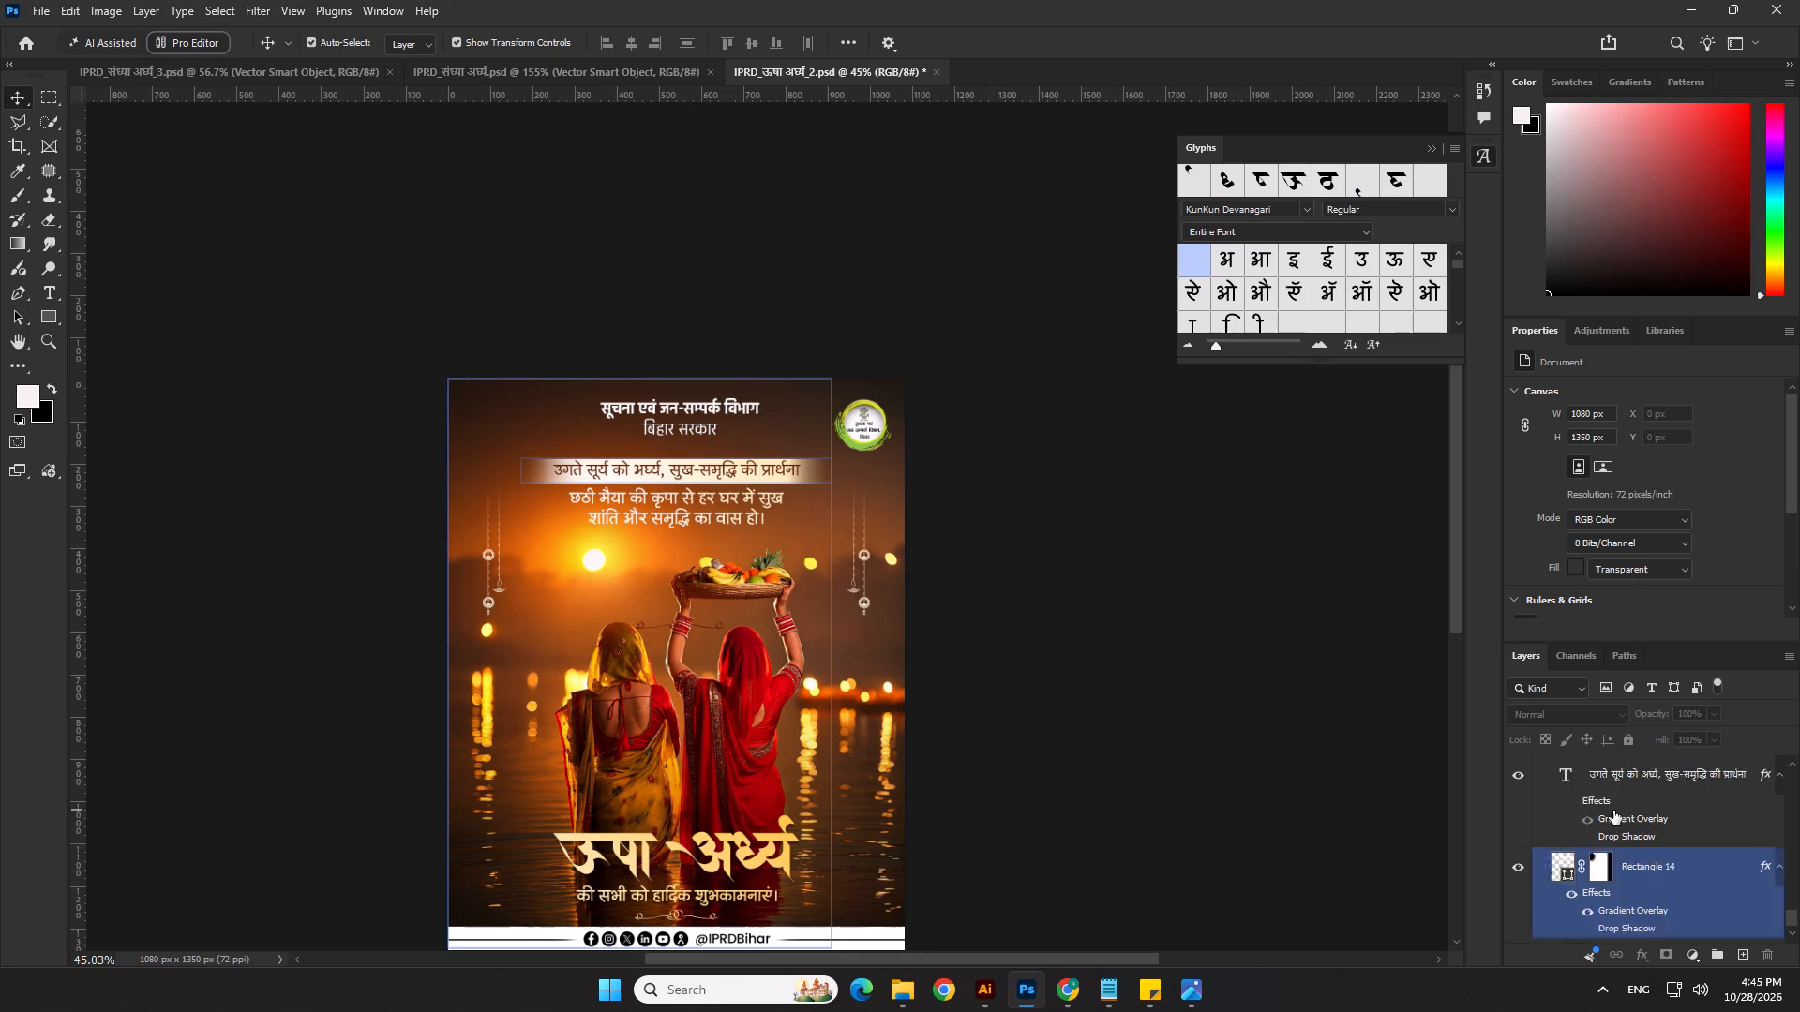
{"action": "scroll", "coordinate": [1613, 811], "scroll_direction": "up", "scroll_amount": 5}
{"action": "scroll", "coordinate": [1613, 814], "scroll_direction": "down", "scroll_amount": 4}
{"action": "scroll", "coordinate": [1612, 815], "scroll_direction": "up", "scroll_amount": 8}
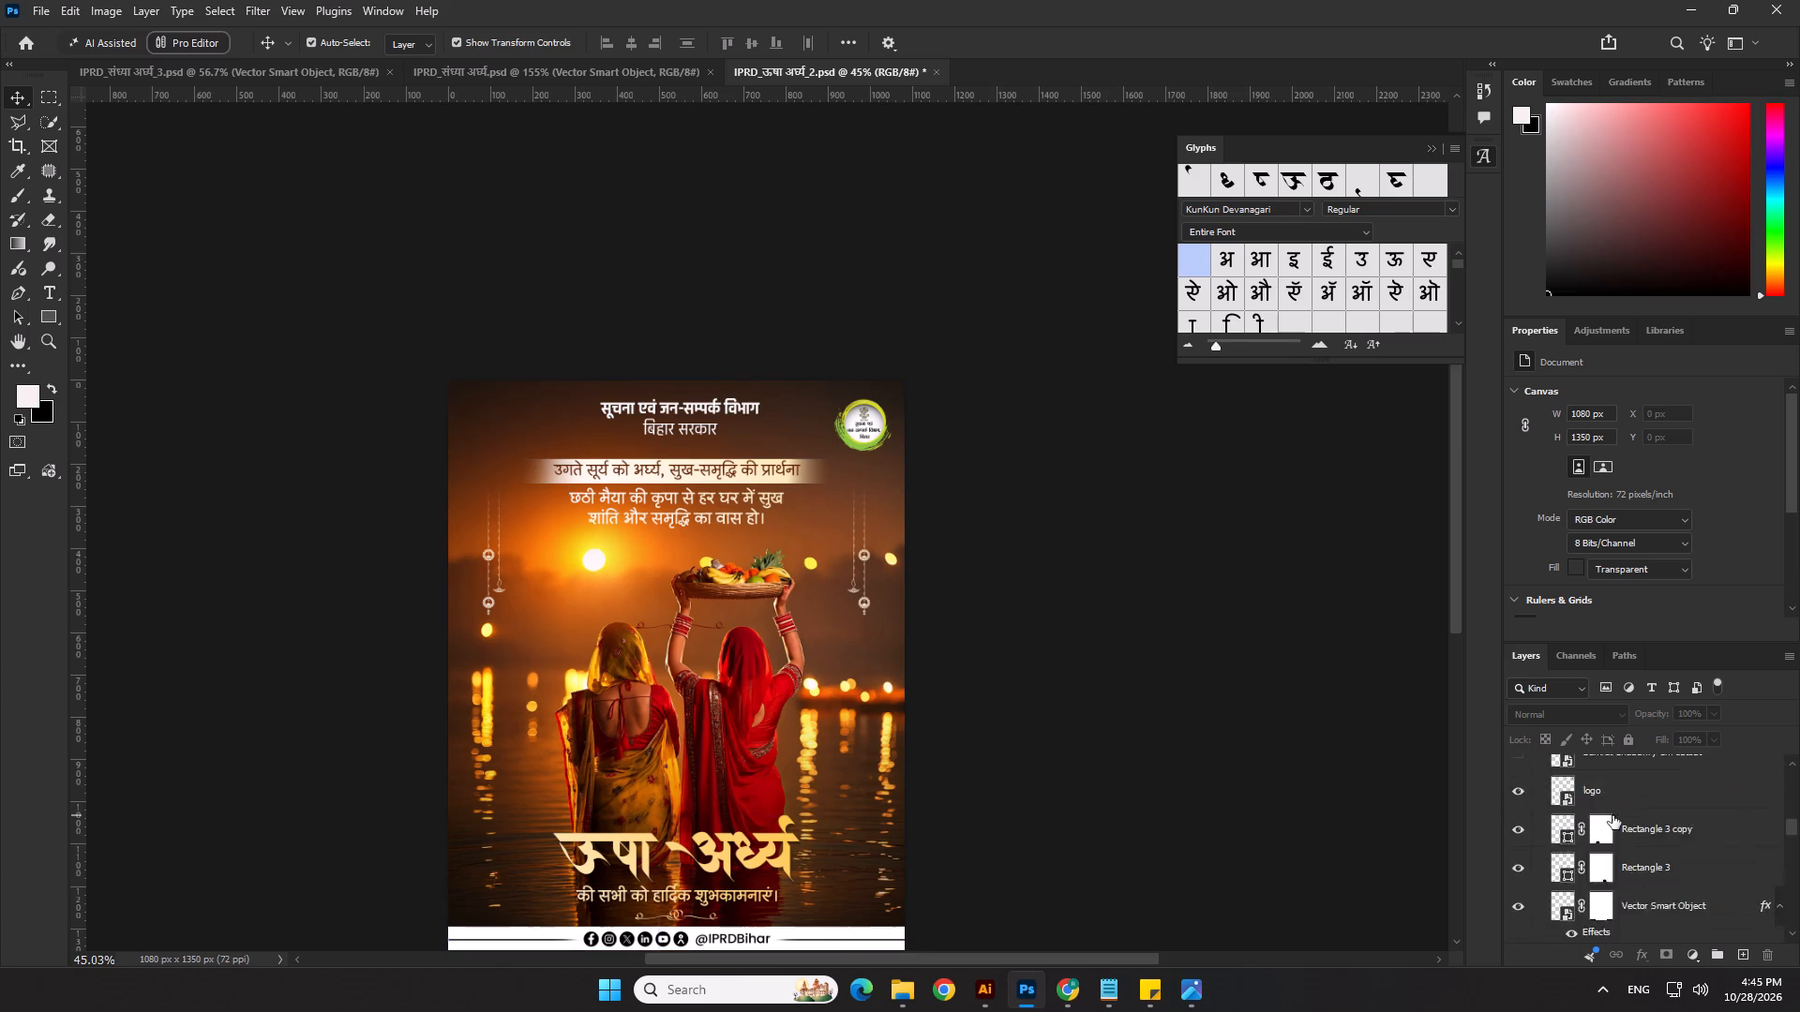
{"action": "scroll", "coordinate": [1612, 815], "scroll_direction": "up", "scroll_amount": 15}
Save the poster with the repositioned text and ornaments.
{"action": "key", "text": "ctrl+s"}
Add a Levels adjustment layer at the top of the stack with black input 4 and white input 247.
{"action": "left_click", "coordinate": [1612, 781]}
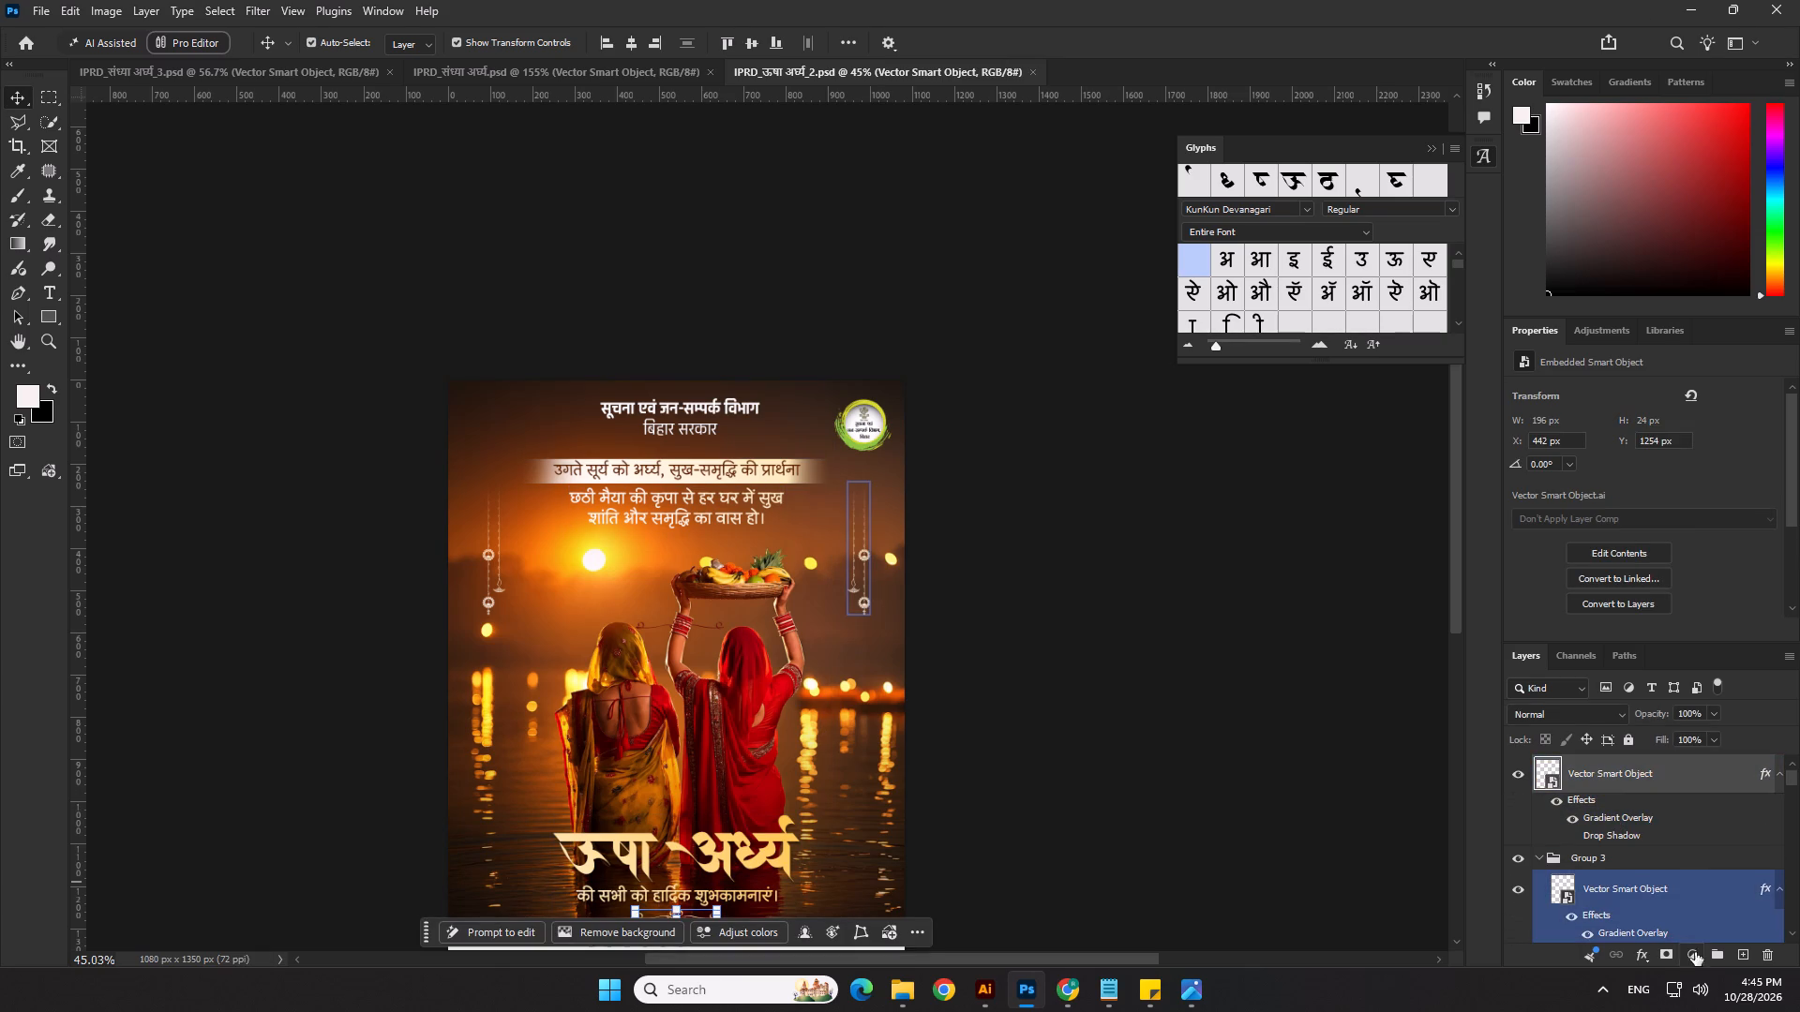
{"action": "left_click", "coordinate": [1692, 954]}
{"action": "left_click", "coordinate": [1689, 661]}
{"action": "scroll", "coordinate": [1630, 510], "scroll_direction": "down", "scroll_amount": 2}
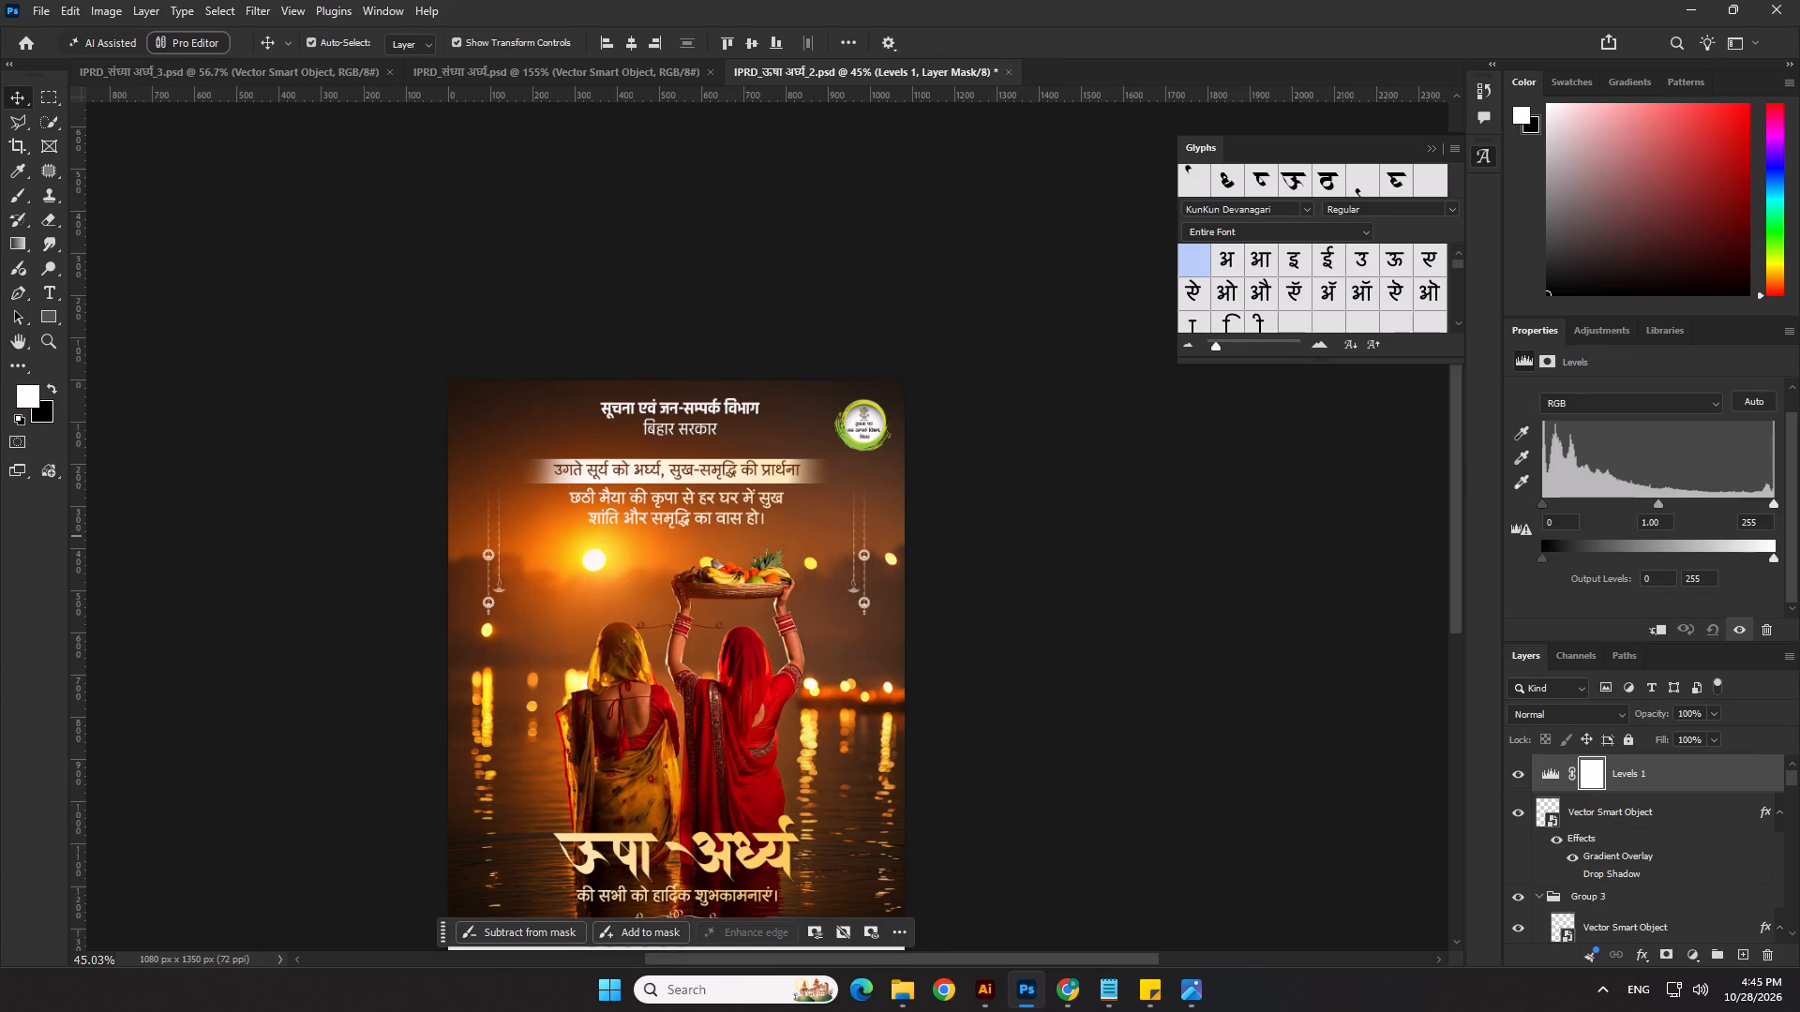
{"action": "left_click", "coordinate": [1544, 502]}
{"action": "left_click_drag", "start_coordinate": [1765, 509], "coordinate": [1738, 522]}
{"action": "left_click_drag", "start_coordinate": [1774, 506], "coordinate": [1762, 510]}
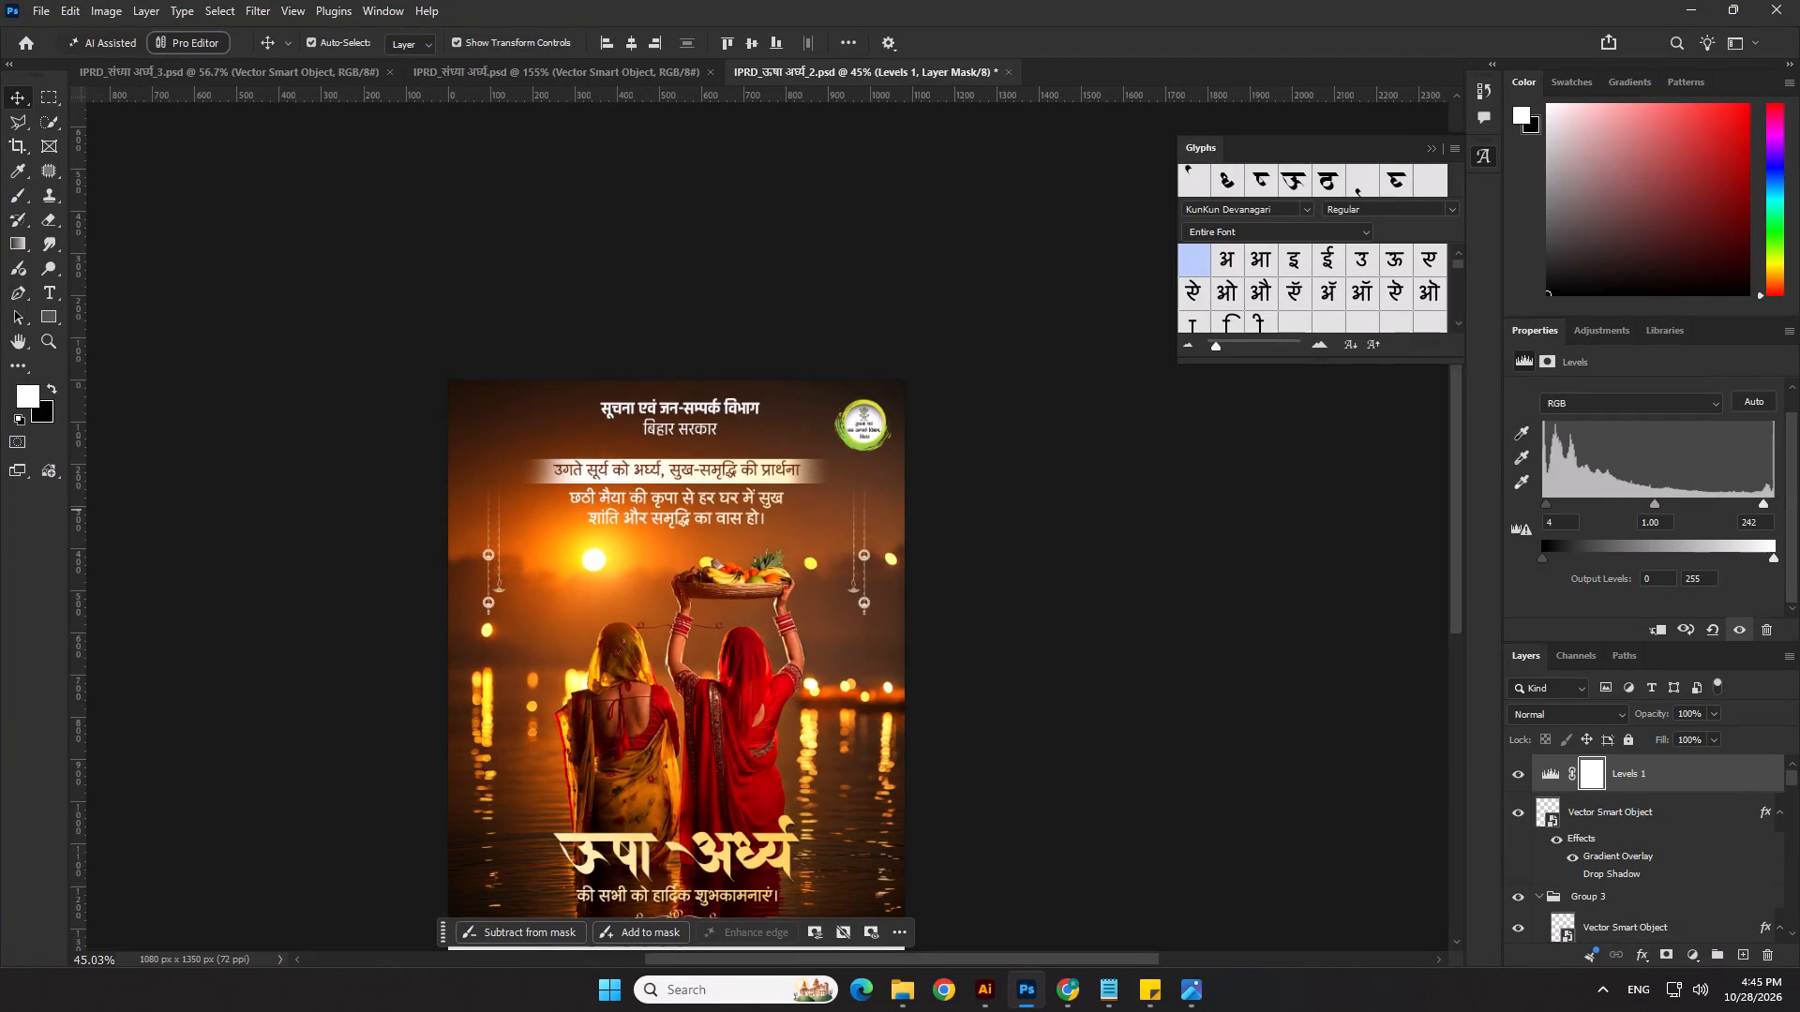
{"action": "left_click_drag", "start_coordinate": [1762, 510], "coordinate": [1756, 518]}
{"action": "left_click_drag", "start_coordinate": [1756, 518], "coordinate": [1766, 515]}
{"action": "left_click", "coordinate": [1195, 618]}
Examine the adjusted tones across the whole poster and around its lower footer area.
{"action": "scroll", "coordinate": [1210, 536], "scroll_direction": "down", "scroll_amount": 5}
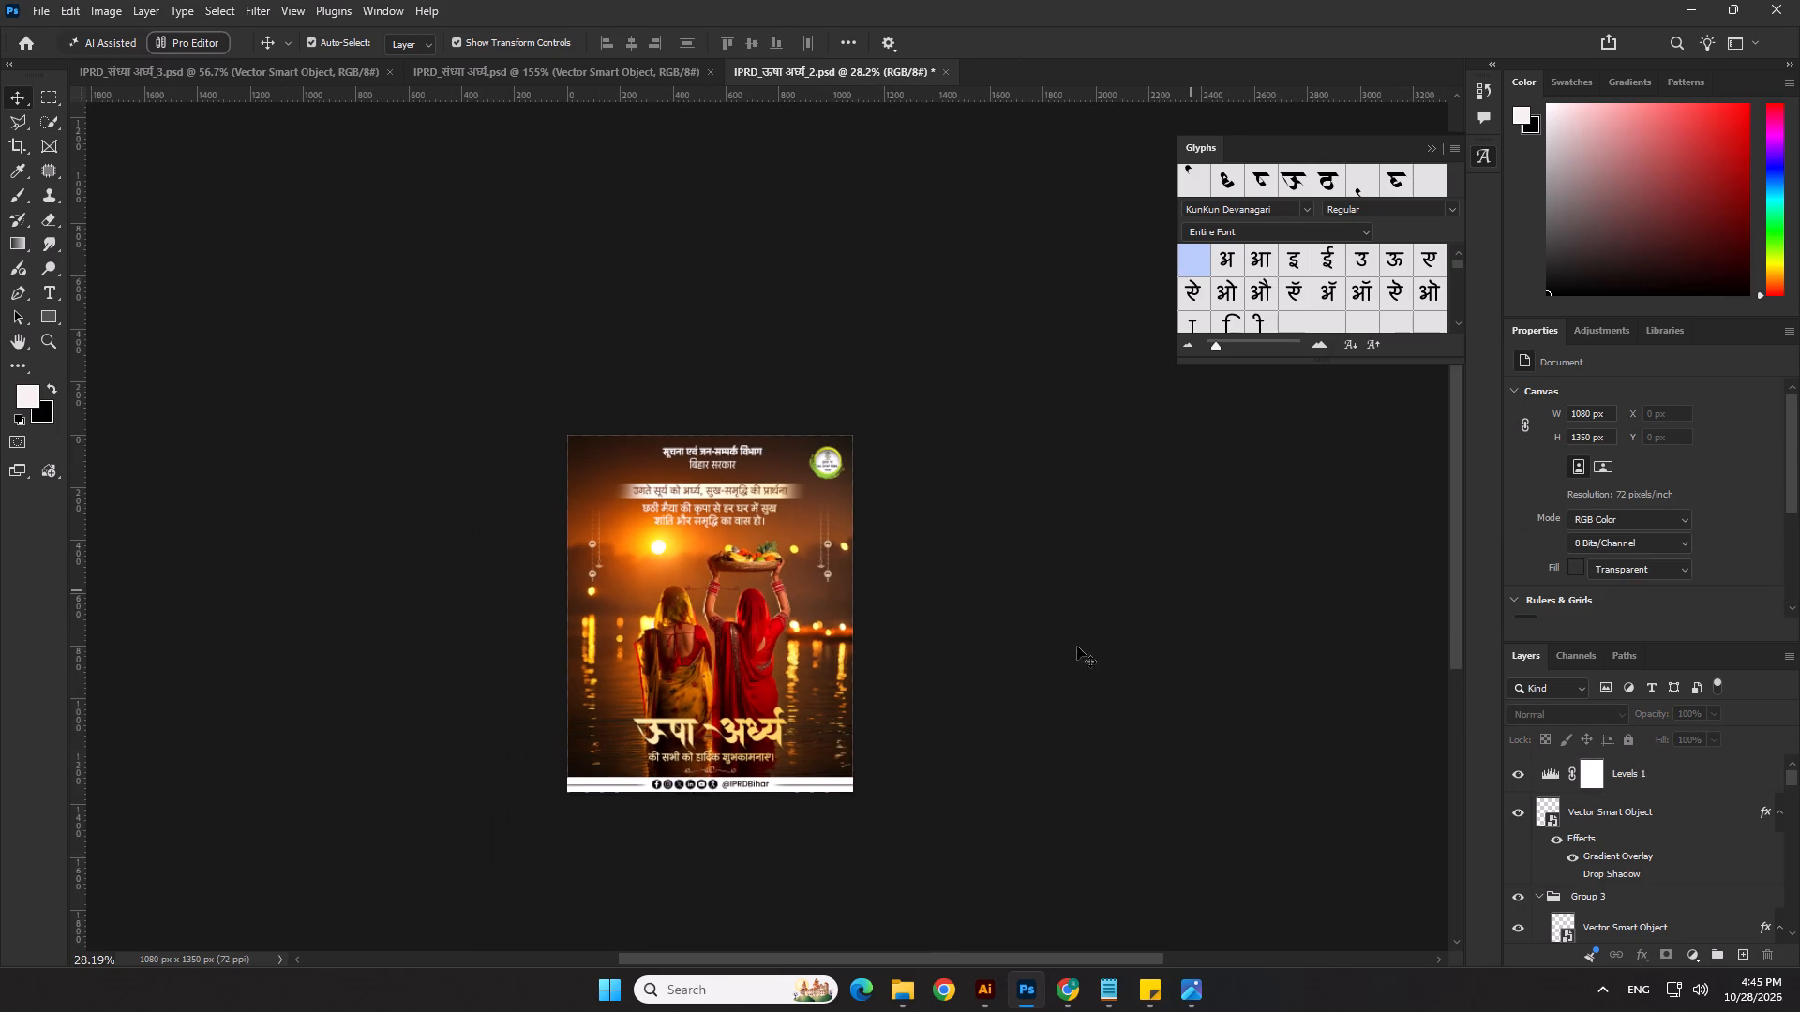
{"action": "scroll", "coordinate": [503, 764], "scroll_direction": "up", "scroll_amount": 3}
{"action": "scroll", "coordinate": [517, 778], "scroll_direction": "down", "scroll_amount": 1}
{"action": "scroll", "coordinate": [640, 867], "scroll_direction": "up", "scroll_amount": 3}
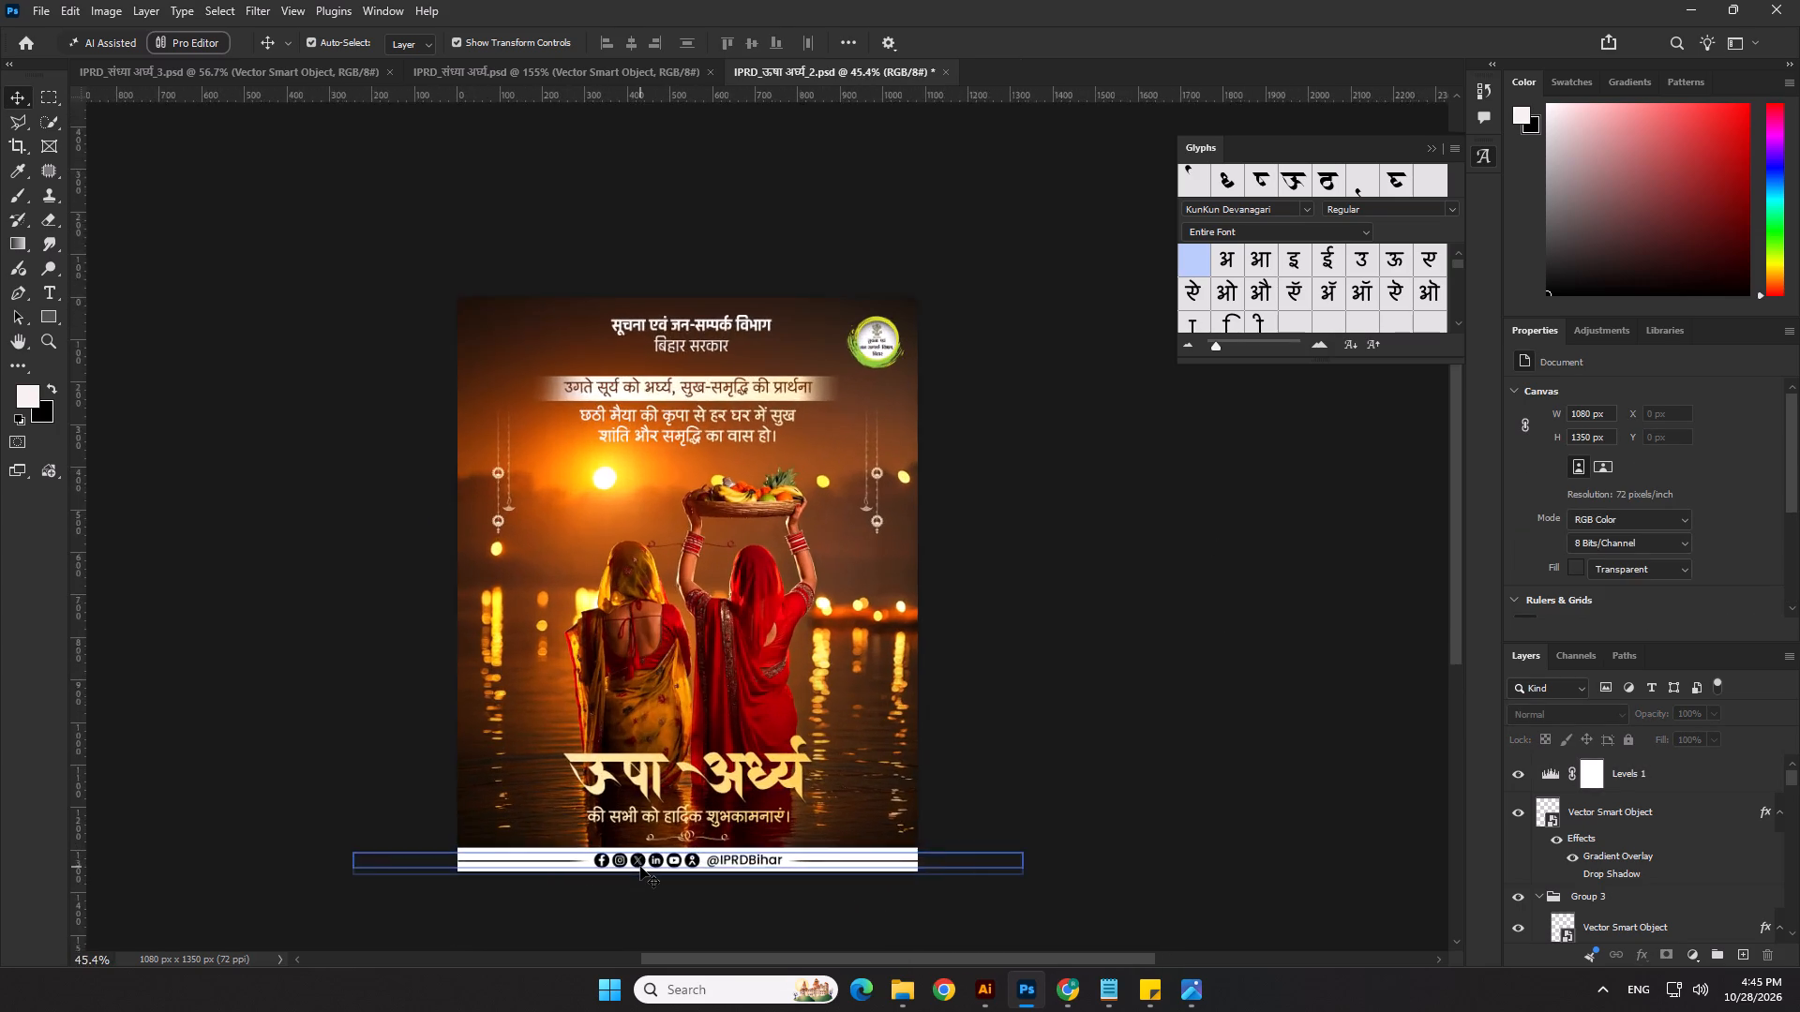
{"action": "scroll", "coordinate": [640, 867], "scroll_direction": "up", "scroll_amount": 3}
{"action": "left_click", "coordinate": [1323, 682]}
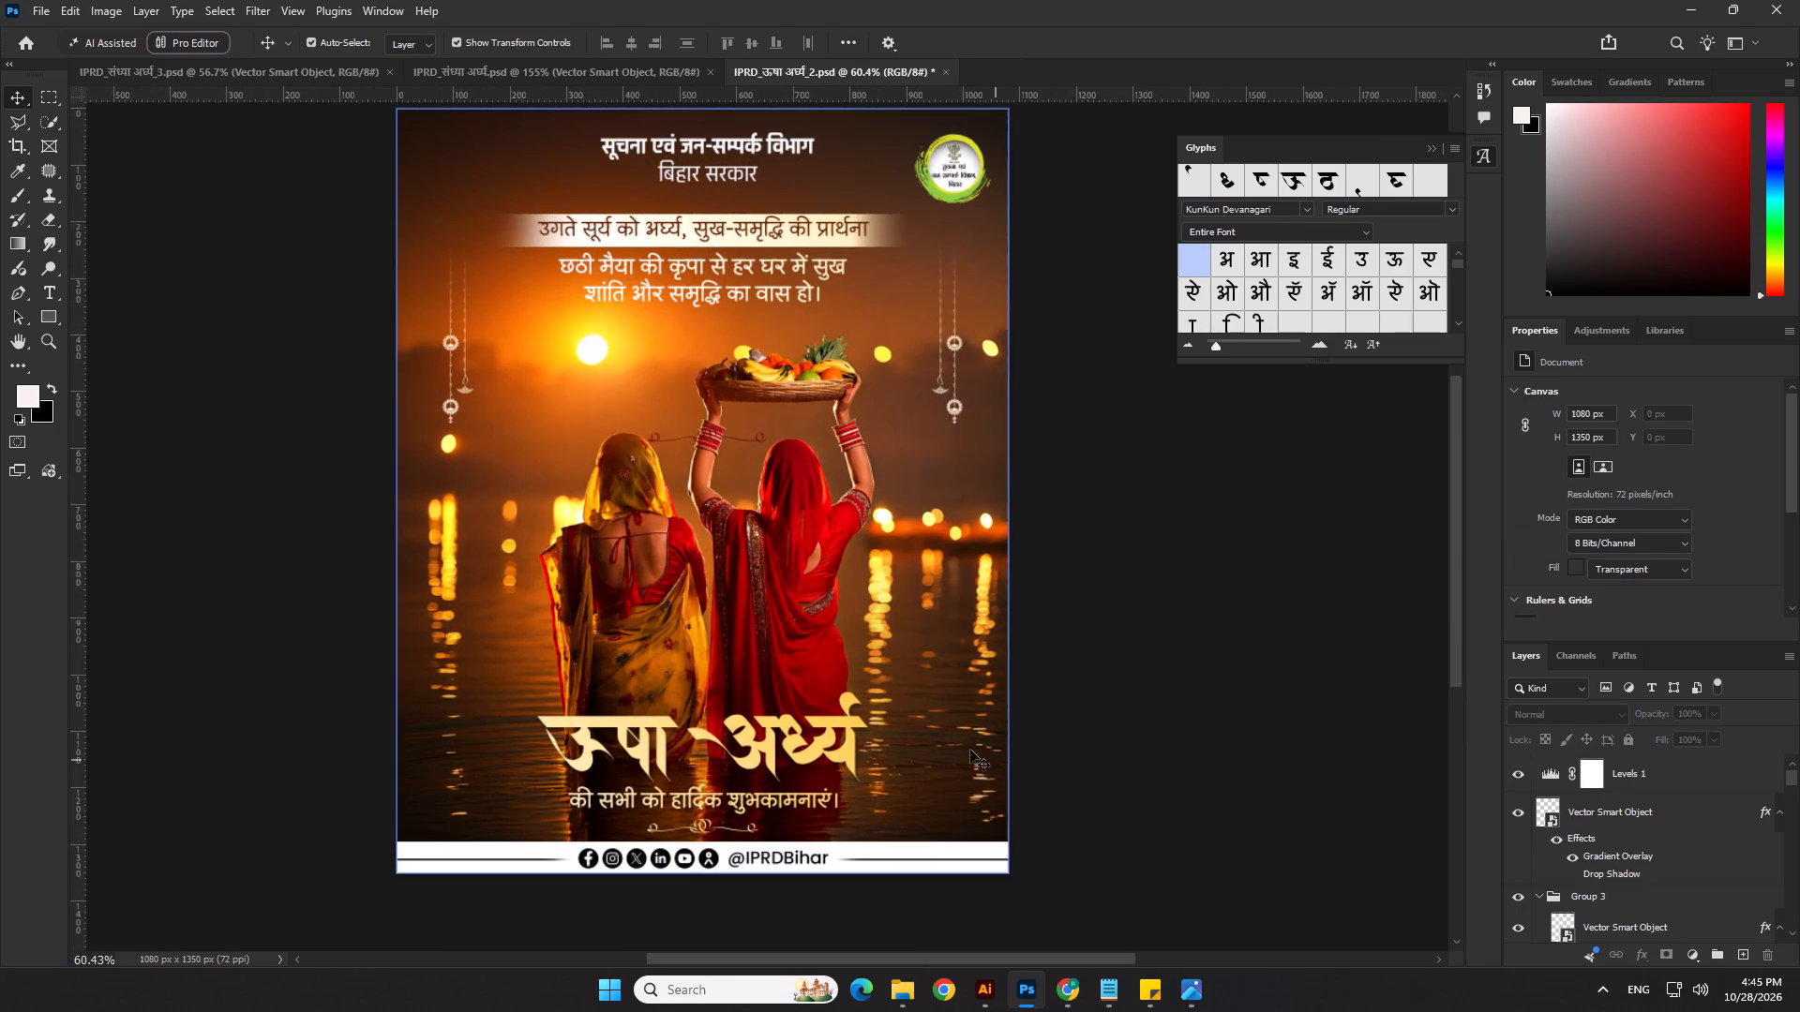
Paint the Color Fill 1 mask white with a 700 px soft brush along the poster's bottom, behind the greeting and footer.
{"action": "left_click", "coordinate": [960, 747]}
{"action": "scroll", "coordinate": [1488, 890], "scroll_direction": "down", "scroll_amount": 1}
{"action": "left_click", "coordinate": [1599, 925]}
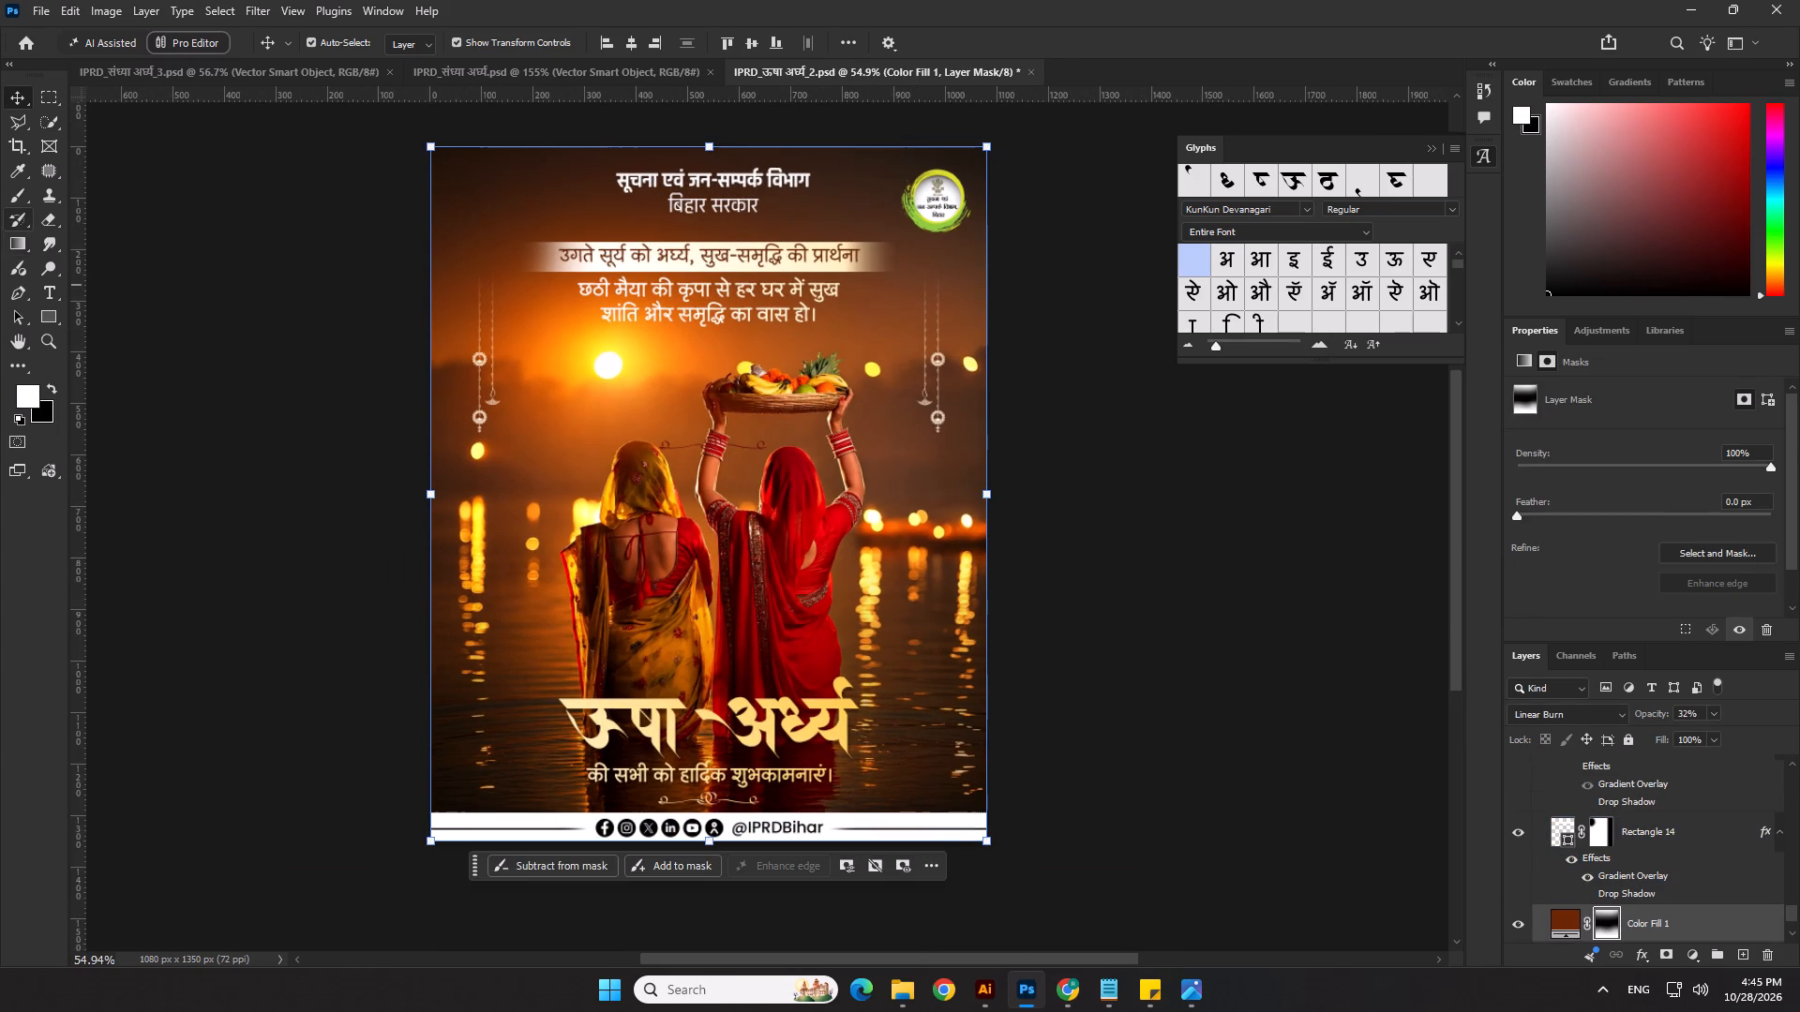
{"action": "left_click", "coordinate": [21, 206]}
{"action": "scroll", "coordinate": [729, 850], "scroll_direction": "up", "scroll_amount": 2}
{"action": "left_click", "coordinate": [676, 872]}
{"action": "scroll", "coordinate": [787, 598], "scroll_direction": "down", "scroll_amount": 4}
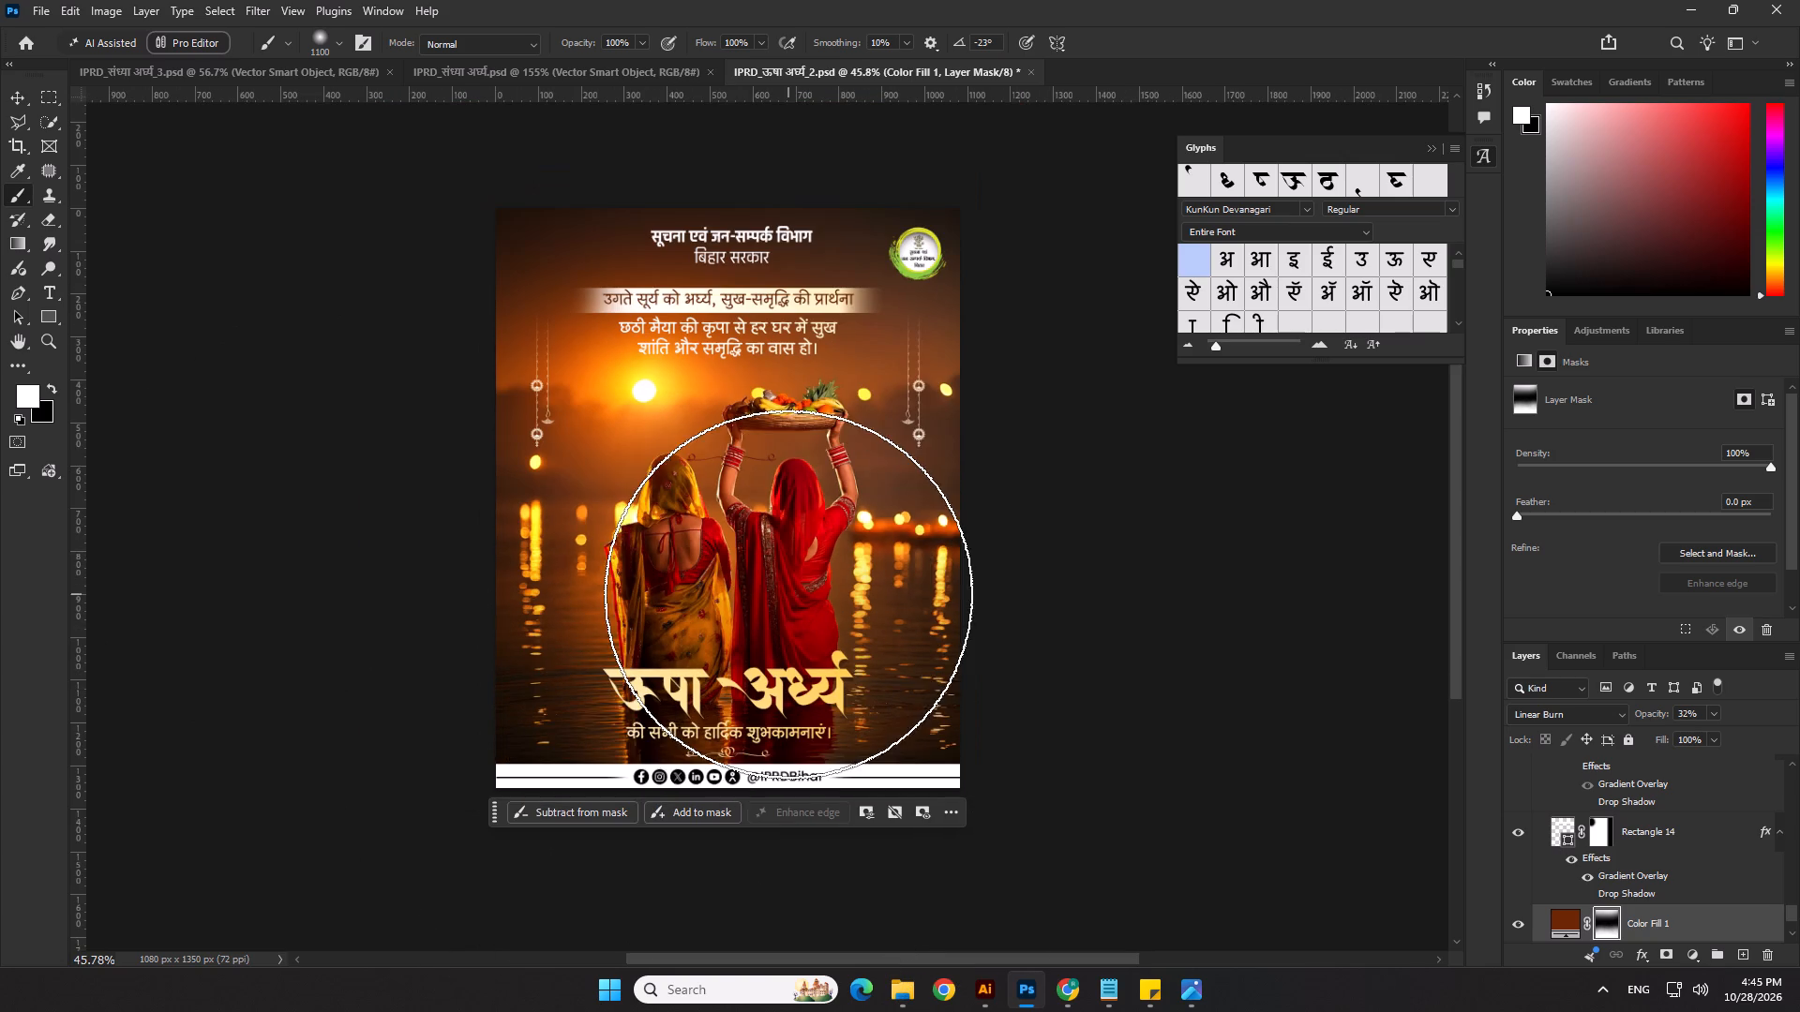
{"action": "key", "text": "bracketleft"}
{"action": "key", "text": "bracketleft"}
{"action": "key", "text": "bracketleft"}
{"action": "key", "text": "bracketleft"}
{"action": "double_click", "coordinate": [662, 776]}
{"action": "left_click_drag", "start_coordinate": [685, 778], "coordinate": [708, 779]}
{"action": "left_click_drag", "start_coordinate": [718, 779], "coordinate": [733, 779]}
{"action": "left_click", "coordinate": [747, 781]}
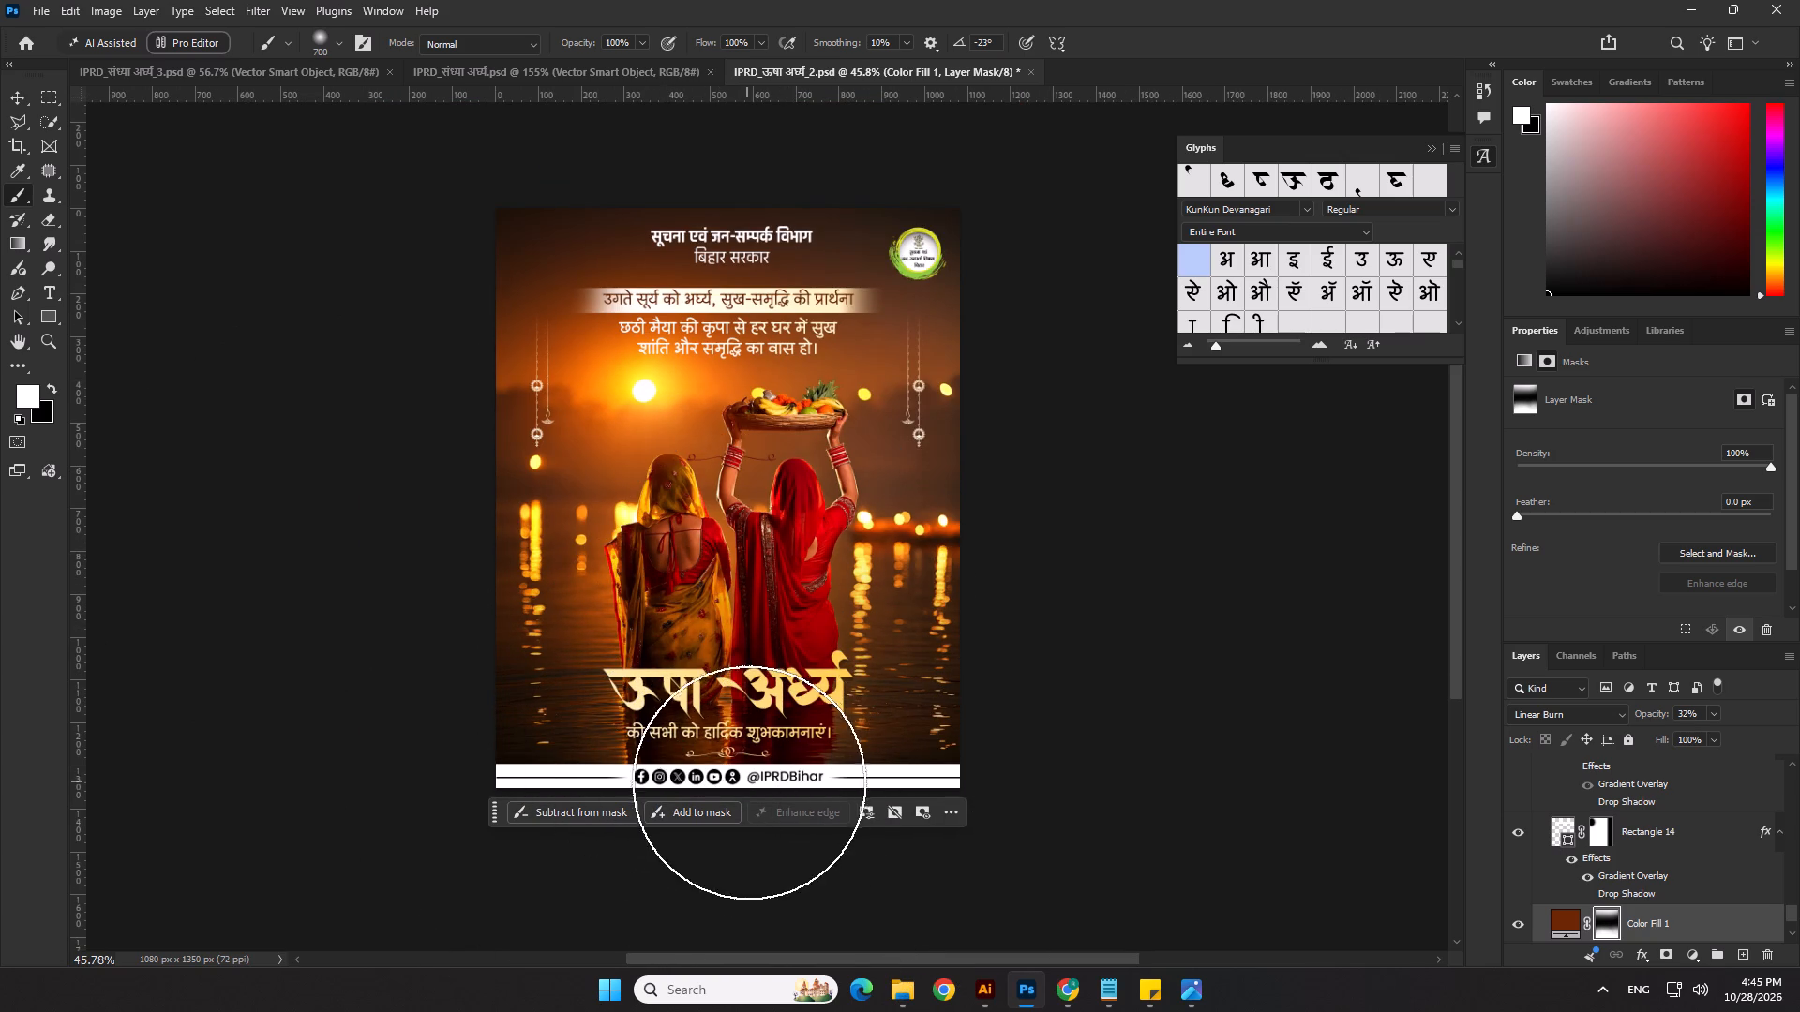
{"action": "left_click", "coordinate": [775, 783]}
{"action": "left_click", "coordinate": [792, 781]}
{"action": "left_click", "coordinate": [806, 778]}
{"action": "left_click", "coordinate": [664, 780]}
{"action": "left_click", "coordinate": [652, 780]}
{"action": "double_click", "coordinate": [641, 777]}
{"action": "left_click", "coordinate": [633, 773]}
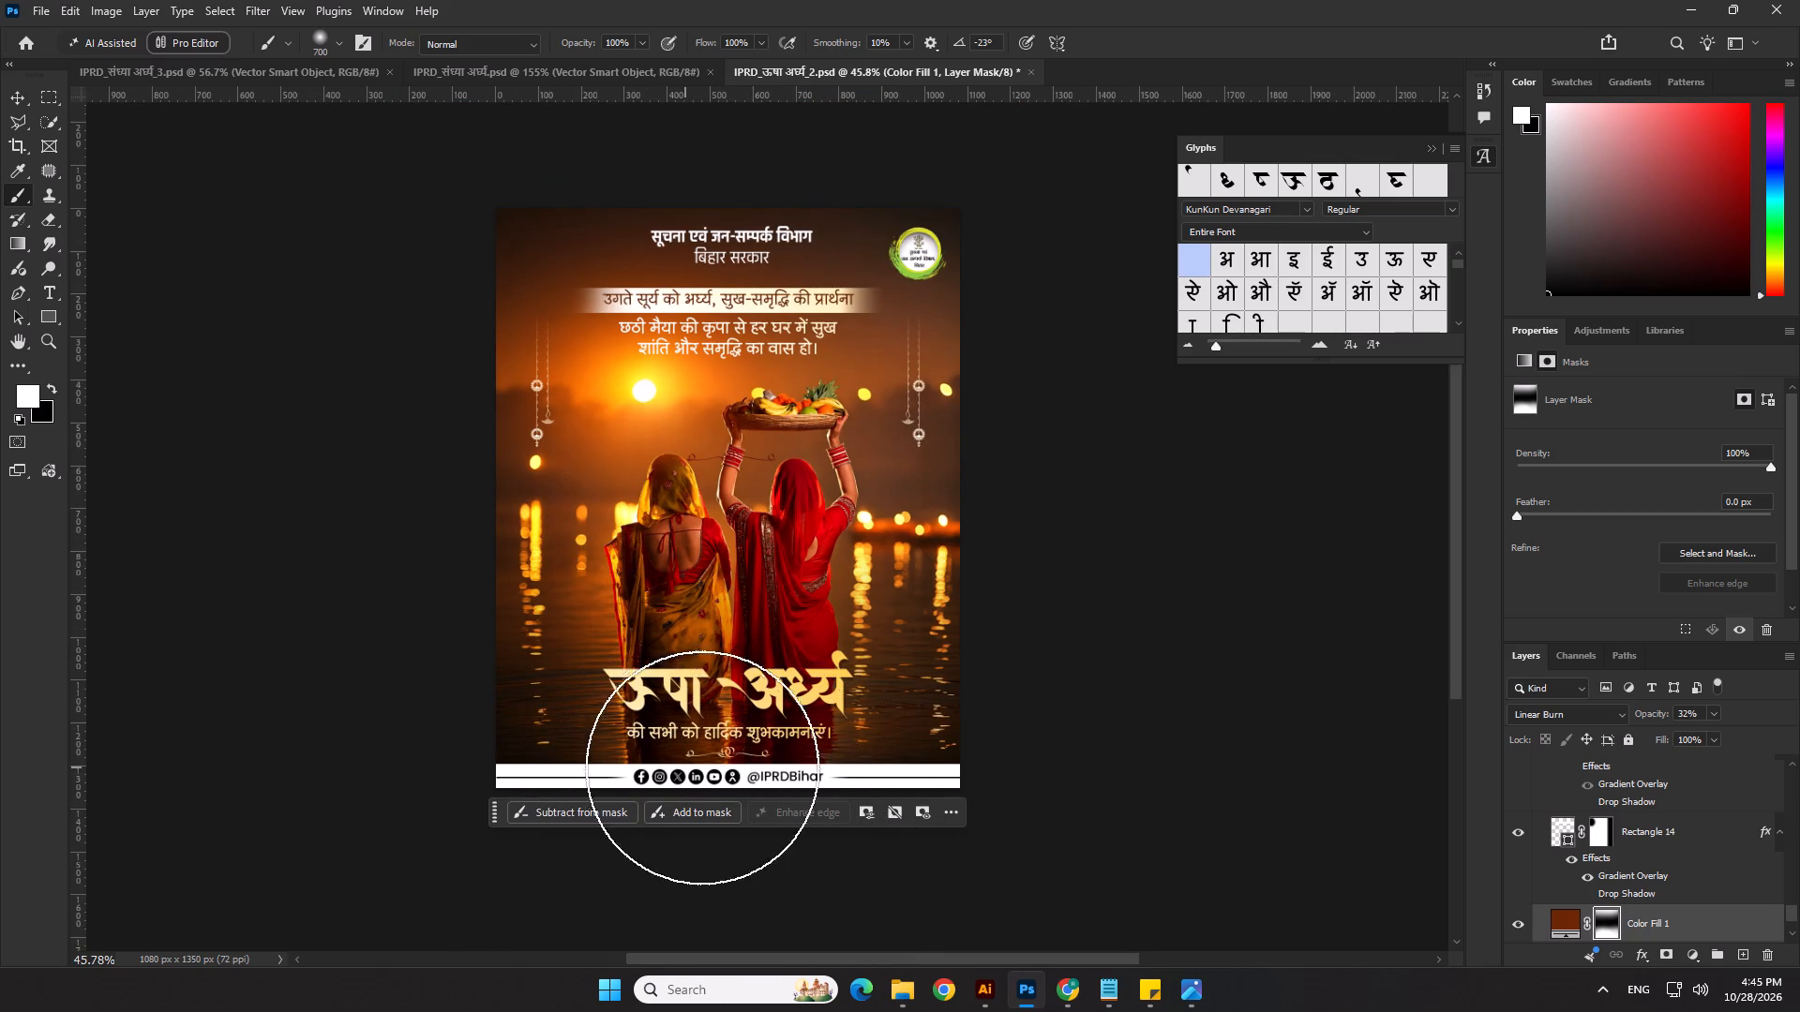
{"action": "left_click_drag", "start_coordinate": [757, 759], "coordinate": [786, 758]}
{"action": "double_click", "coordinate": [794, 758]}
Save the poster with the Levels adjustment and the darkened bottom.
{"action": "scroll", "coordinate": [1209, 769], "scroll_direction": "down", "scroll_amount": 4}
{"action": "key", "text": "ctrl+s"}
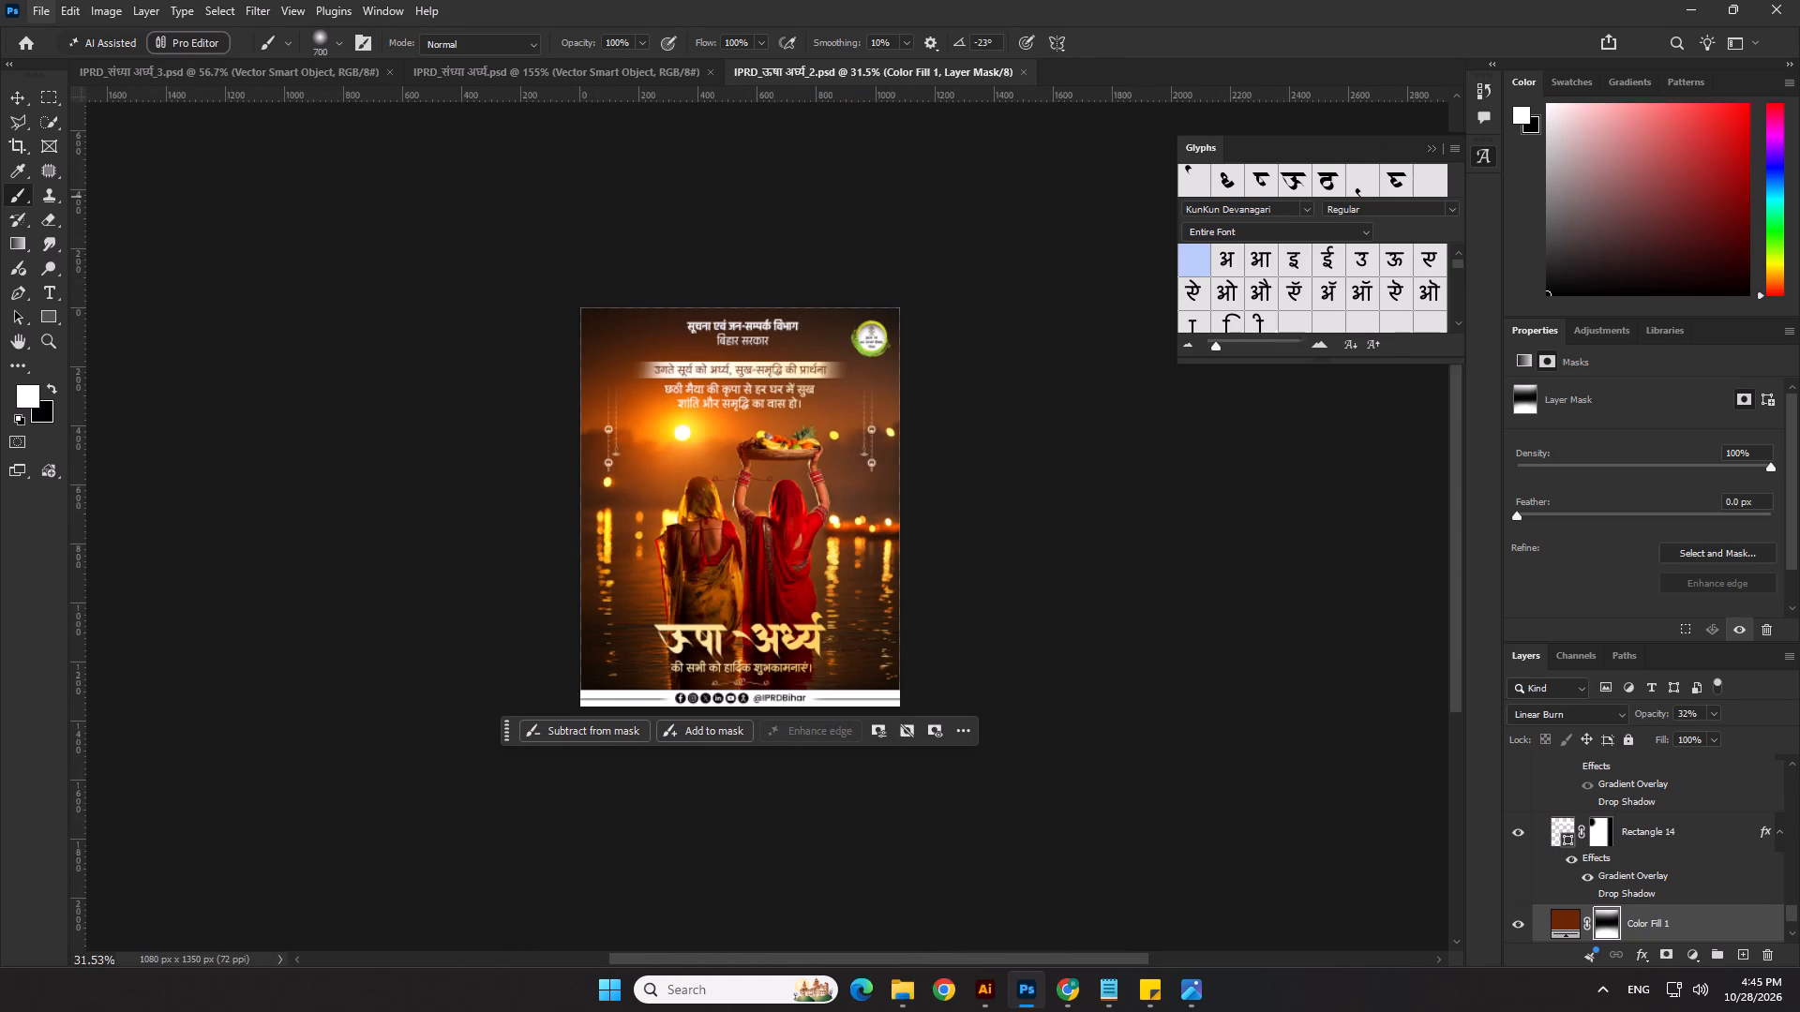
Save a copy of the poster in PNG format as IPRD_ऊषा अर्घ्य_2 copy.png in the 28.10.26 folder.
{"action": "left_click", "coordinate": [40, 13]}
{"action": "left_click", "coordinate": [117, 264]}
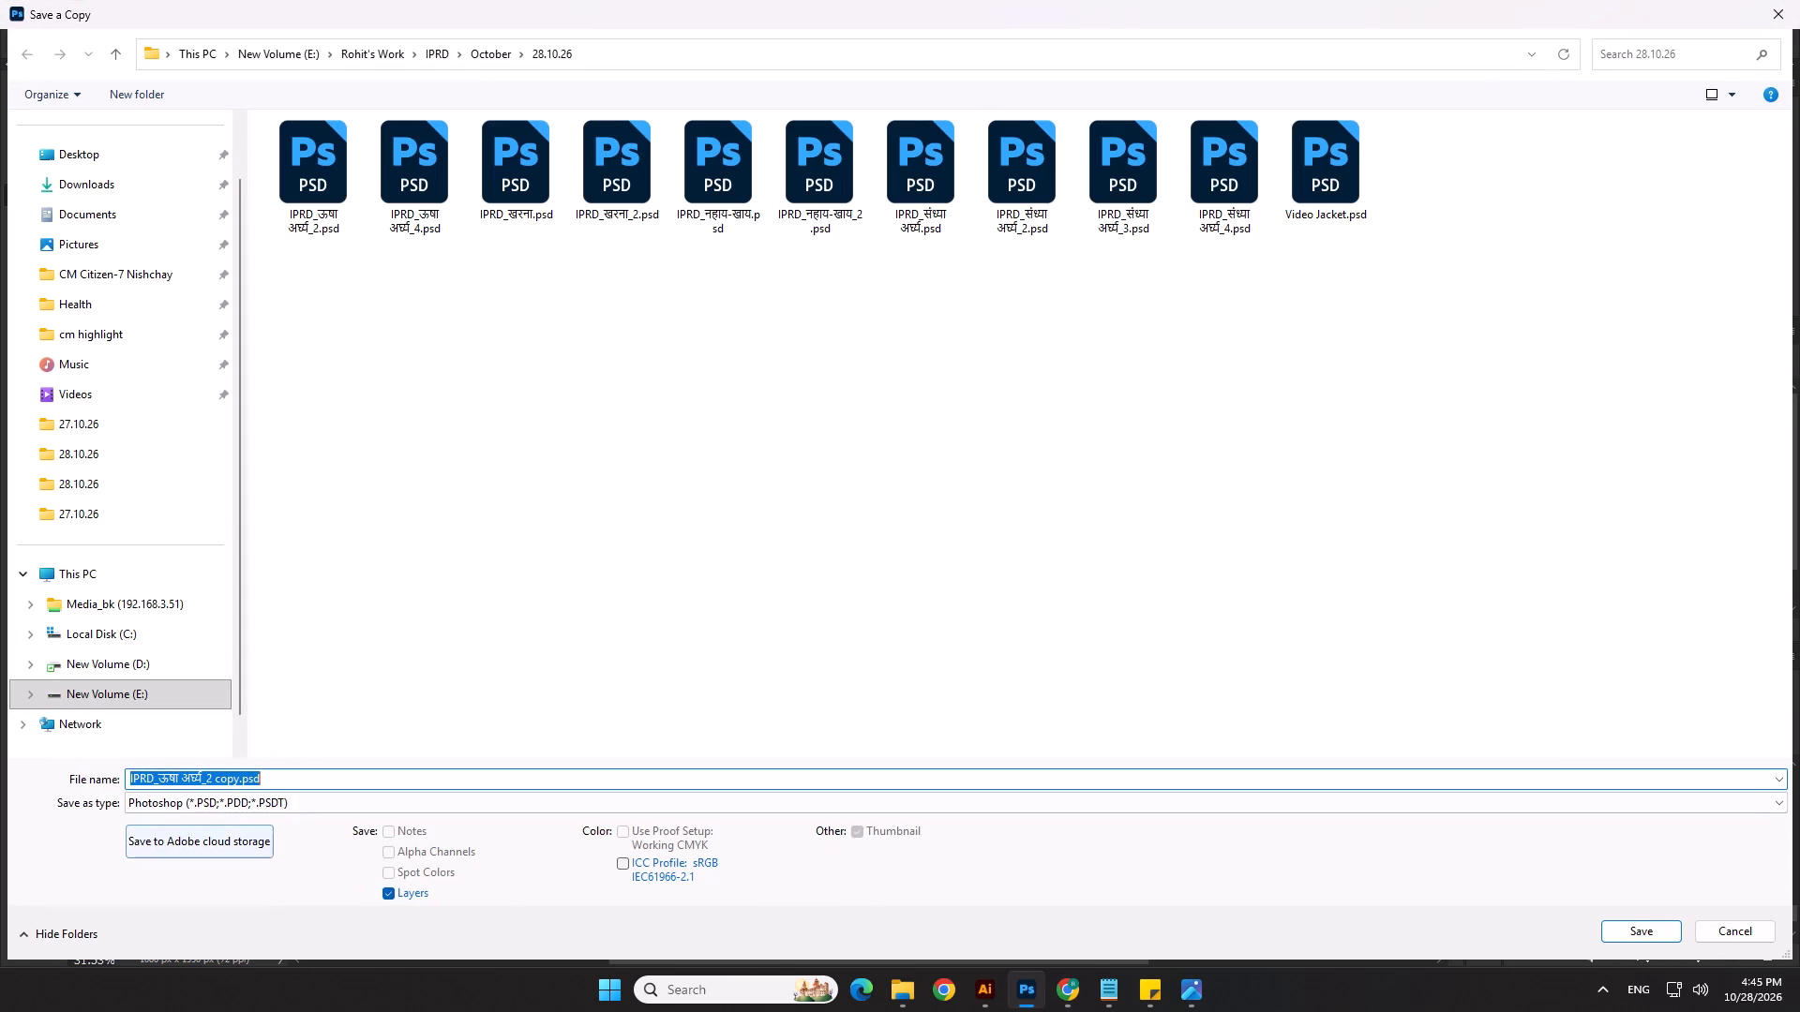
{"action": "left_click", "coordinate": [232, 807]}
{"action": "left_click", "coordinate": [226, 689]}
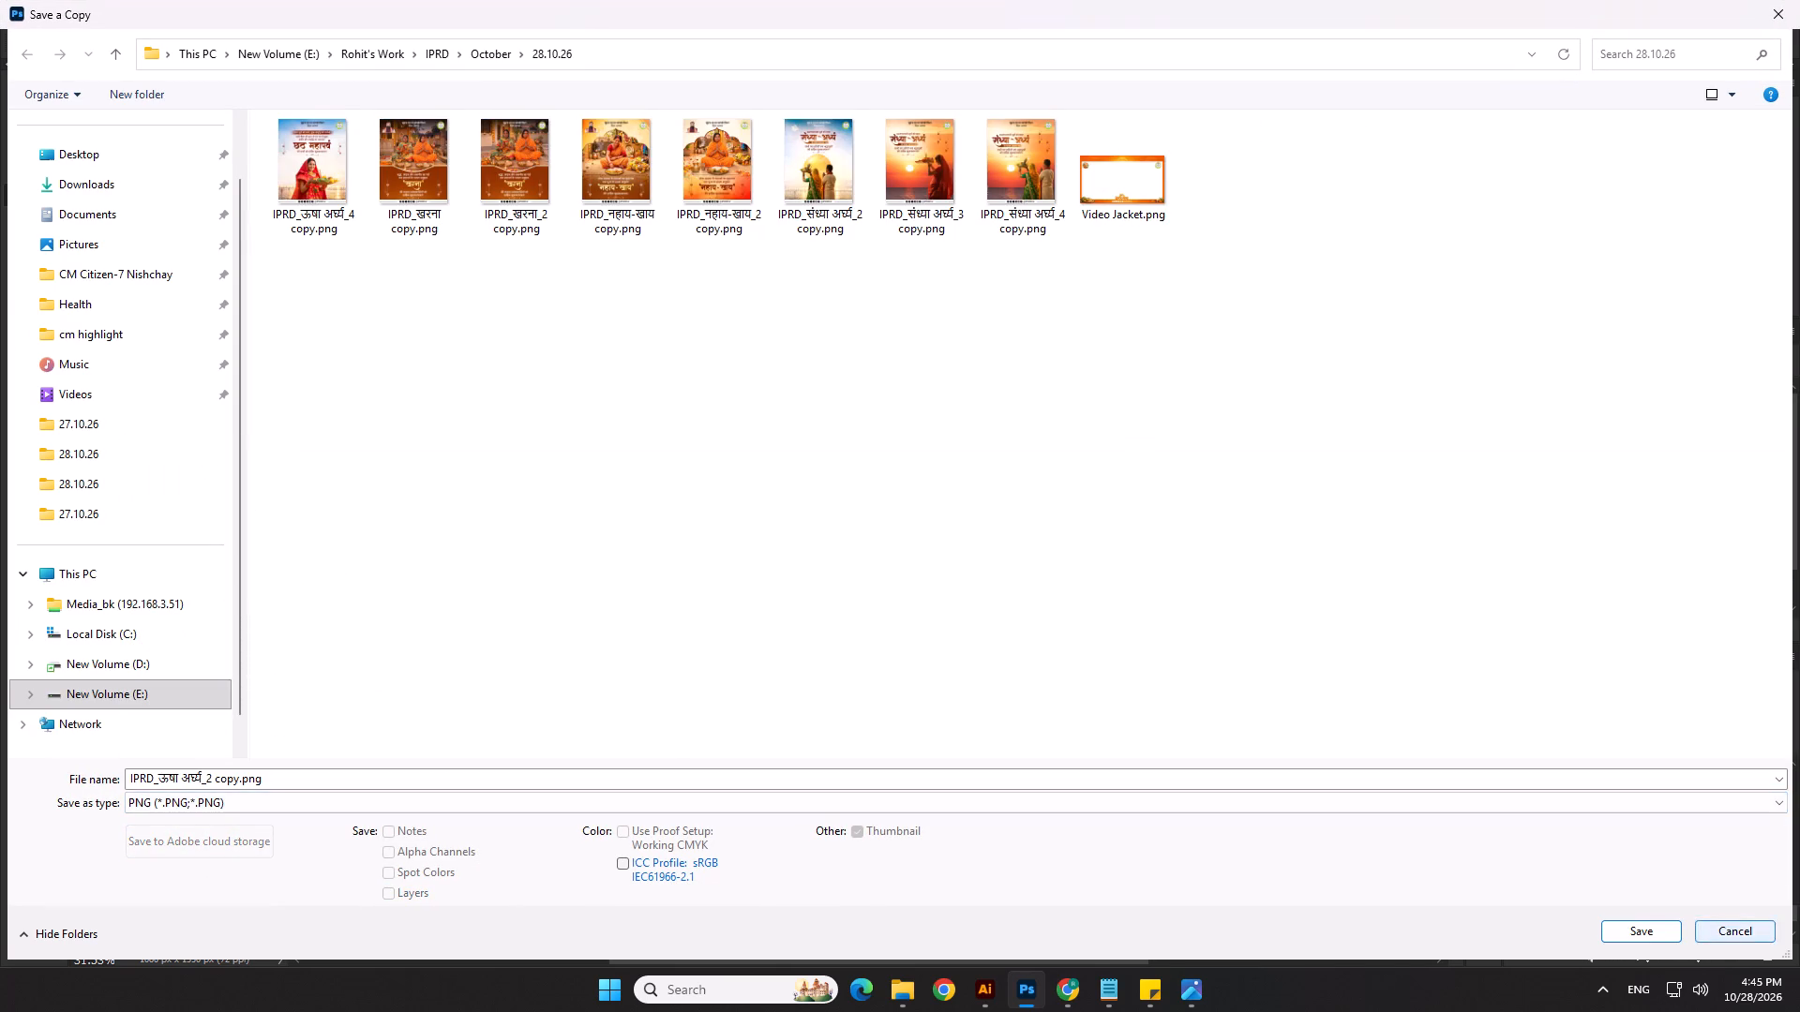
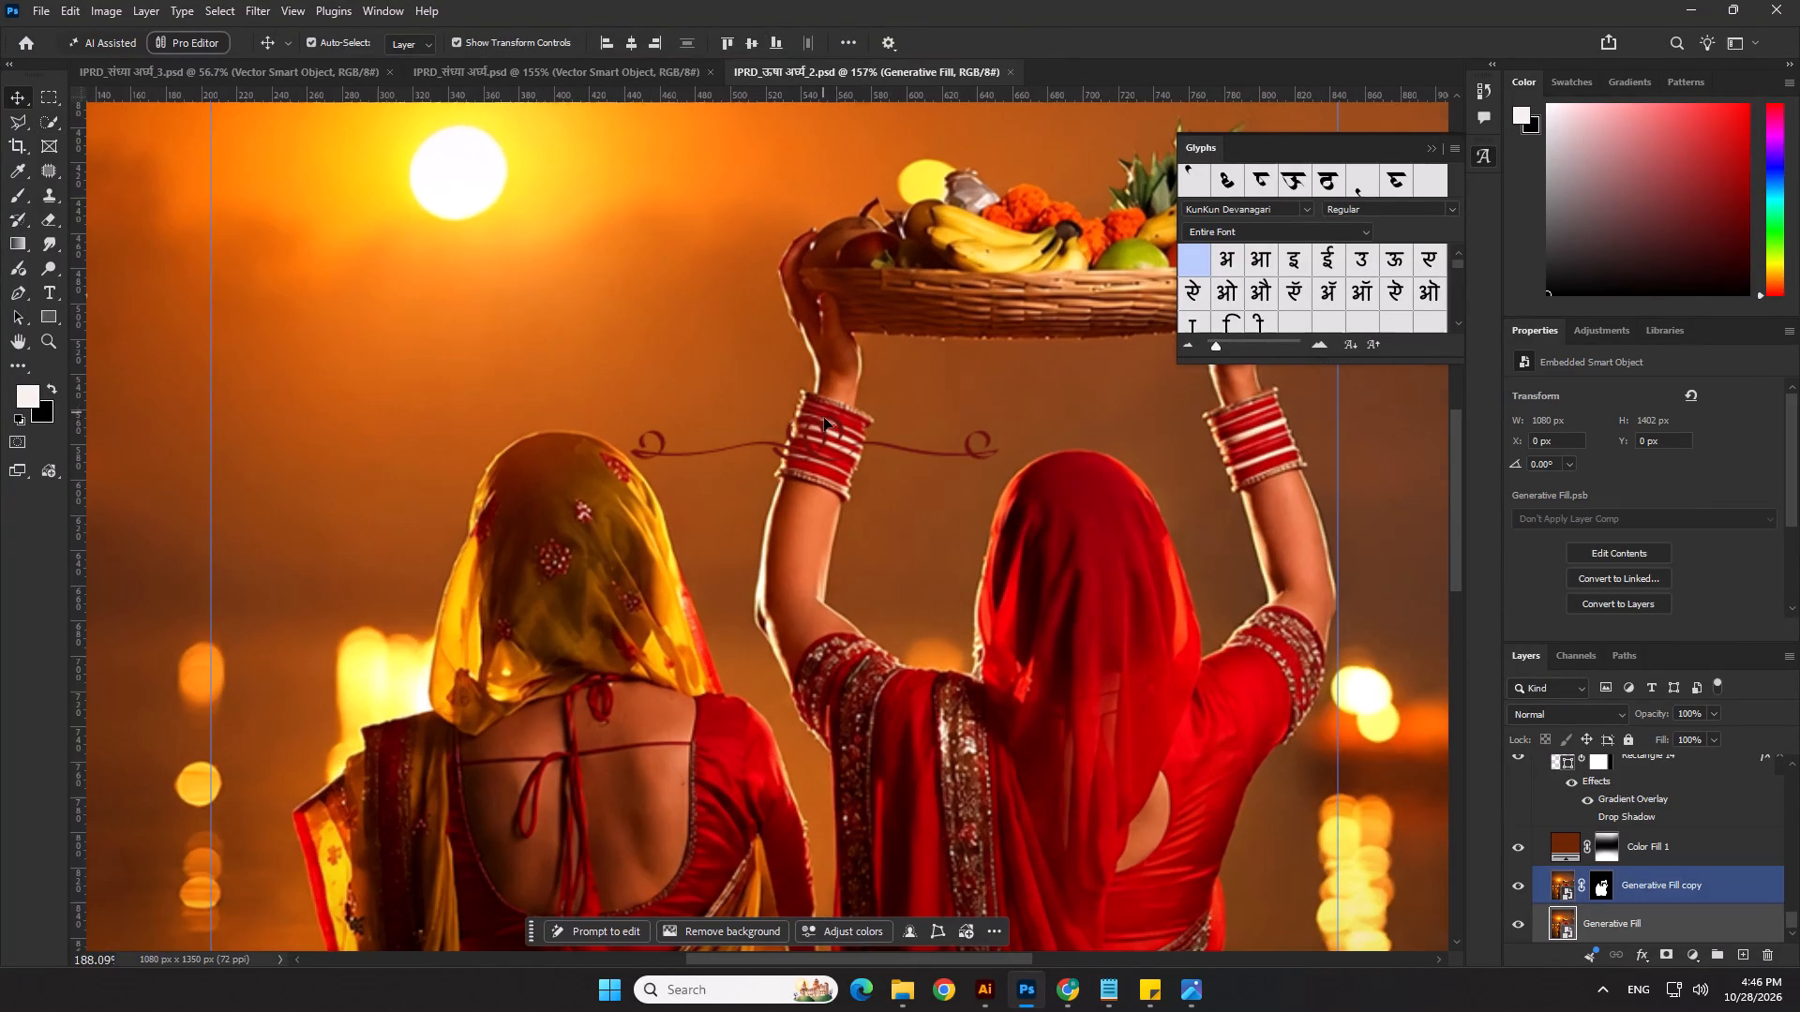
Hide the curled ornamental line Vector Smart Object above the two women's heads and save the poster.
{"action": "left_click", "coordinate": [822, 421]}
{"action": "left_click", "coordinate": [1522, 775]}
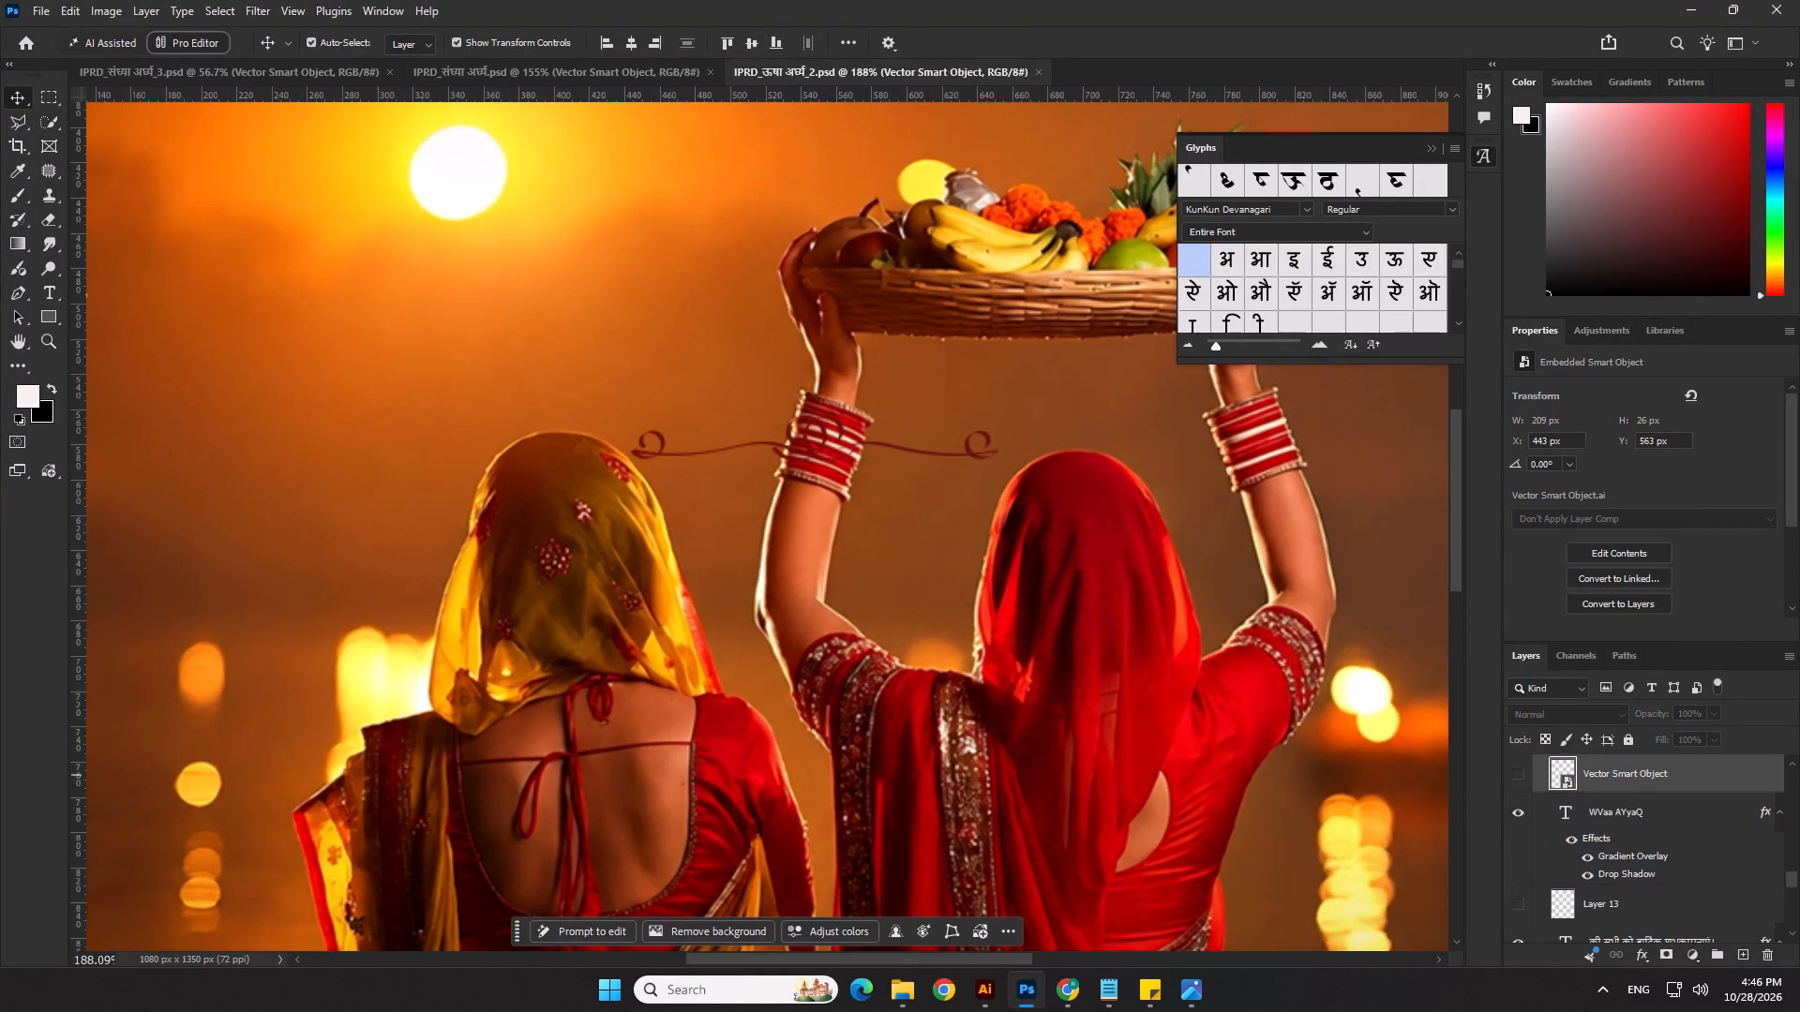
{"action": "scroll", "coordinate": [899, 429], "scroll_direction": "down", "scroll_amount": 10}
{"action": "key", "text": "ctrl+s"}
Save a PNG copy of the poster as IPRD_ऊषा अर्घ्य_2 copy.png in the 28.10.26 folder, replacing the existing file.
{"action": "left_click", "coordinate": [36, 15]}
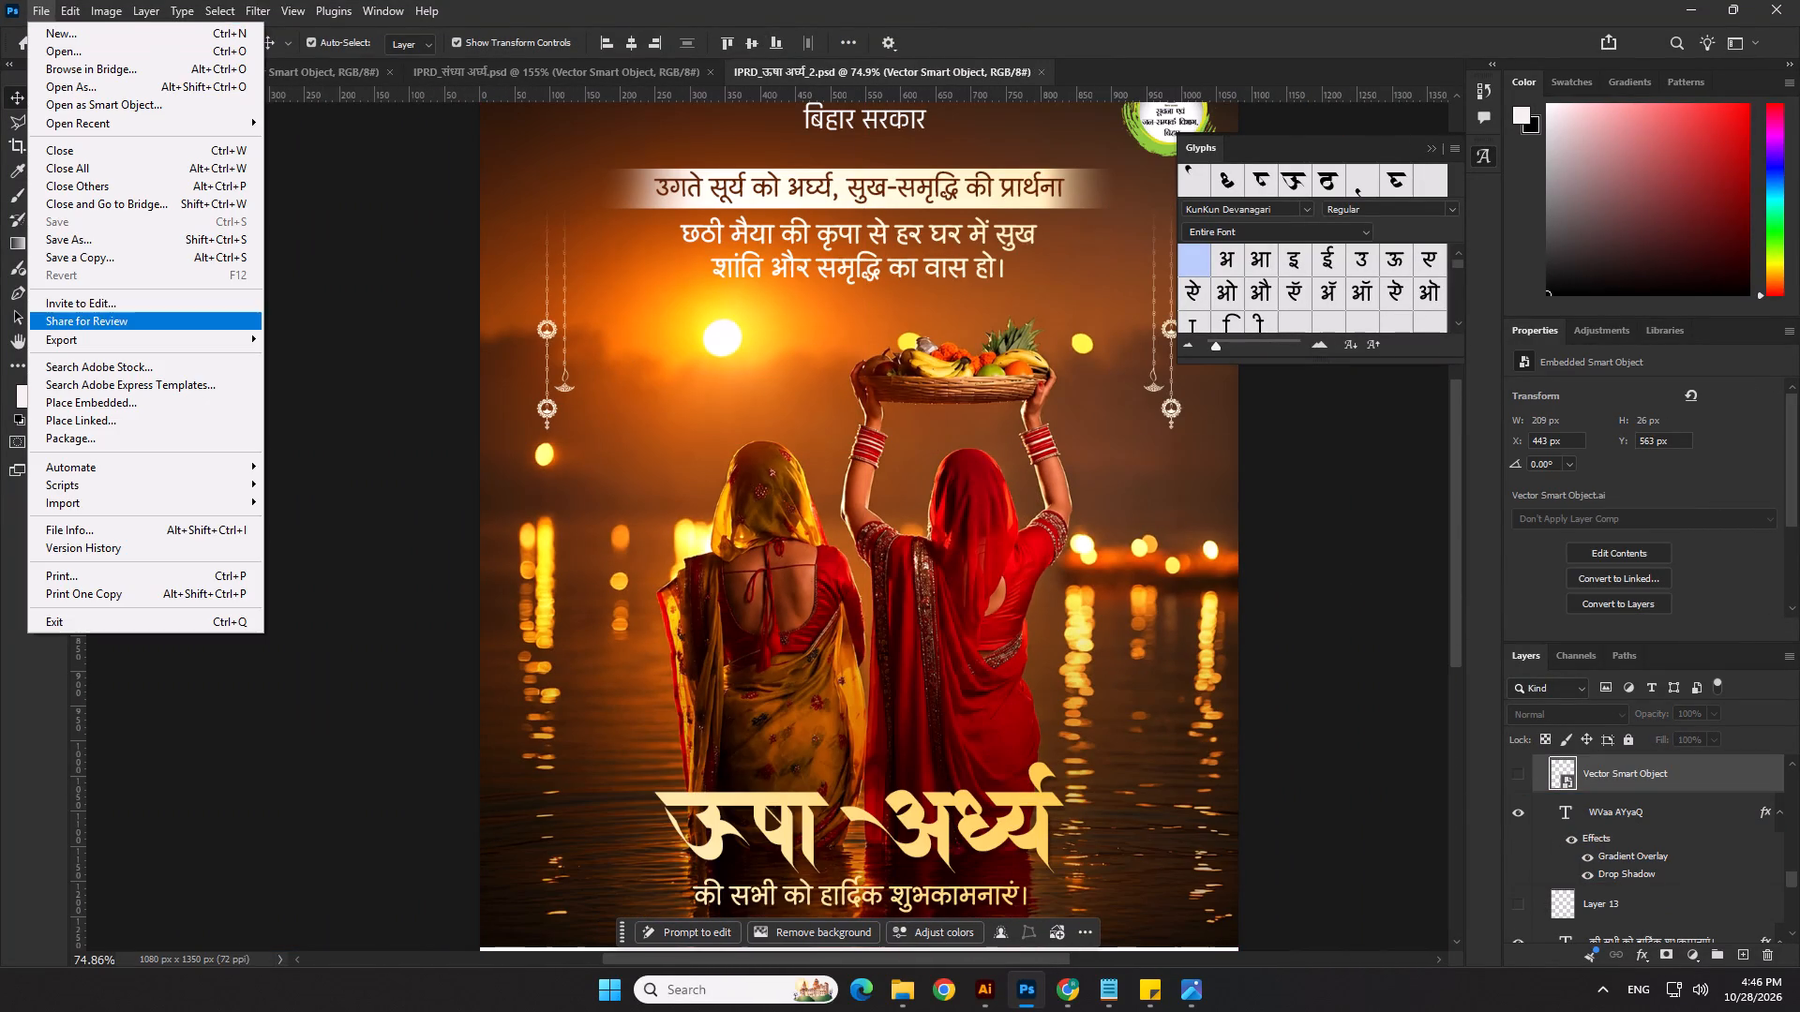
{"action": "left_click", "coordinate": [146, 261]}
{"action": "left_click", "coordinate": [267, 811]}
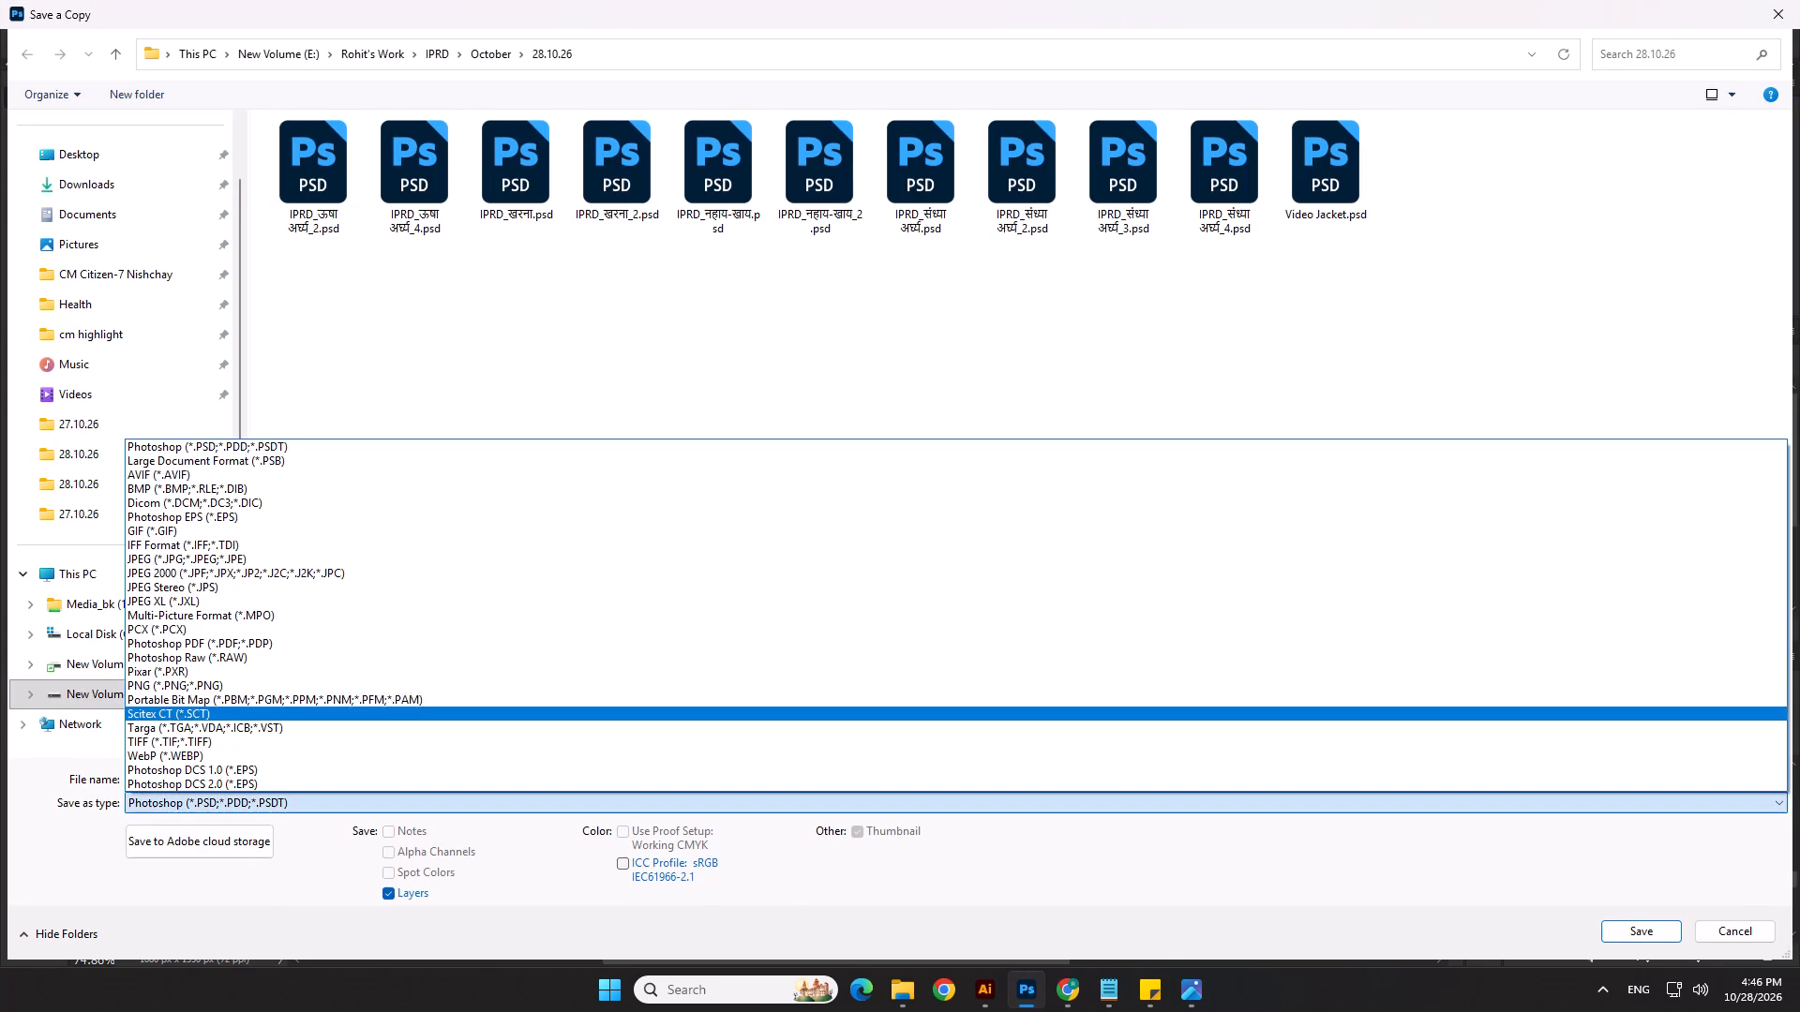
{"action": "left_click", "coordinate": [236, 683]}
{"action": "left_click", "coordinate": [1625, 931]}
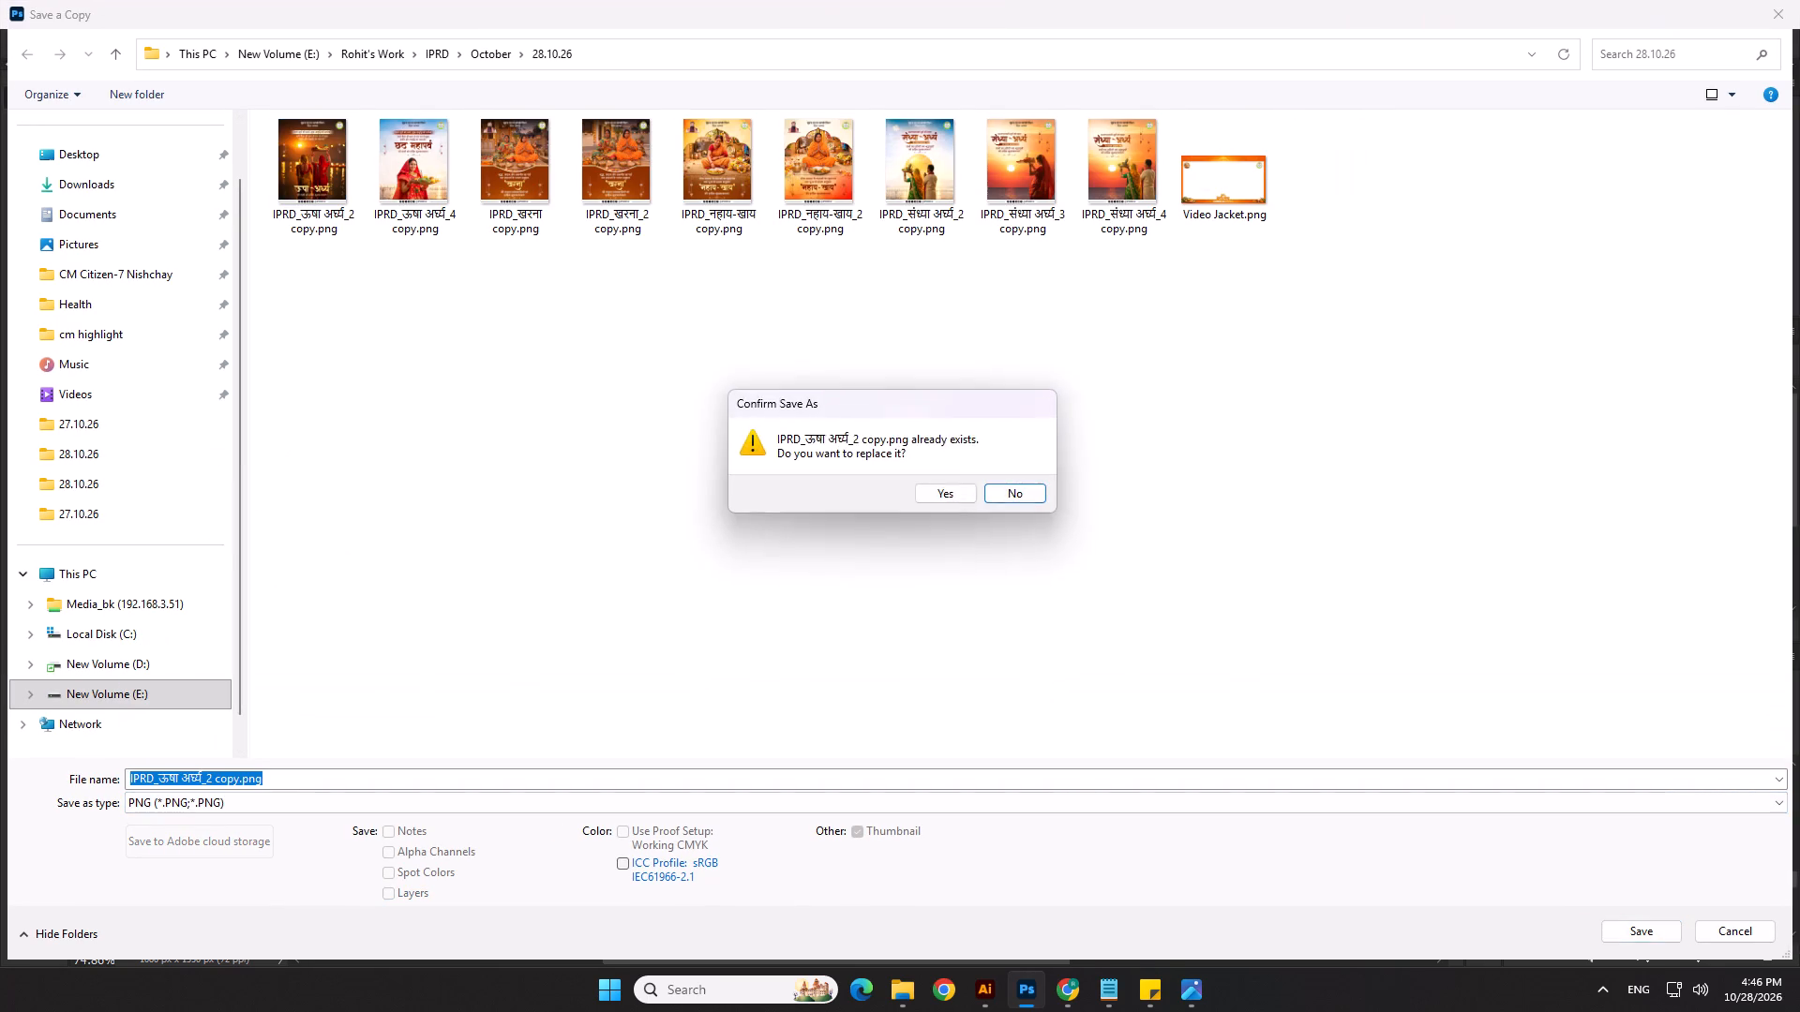
{"action": "left_click", "coordinate": [967, 495]}
{"action": "left_click", "coordinate": [1023, 284]}
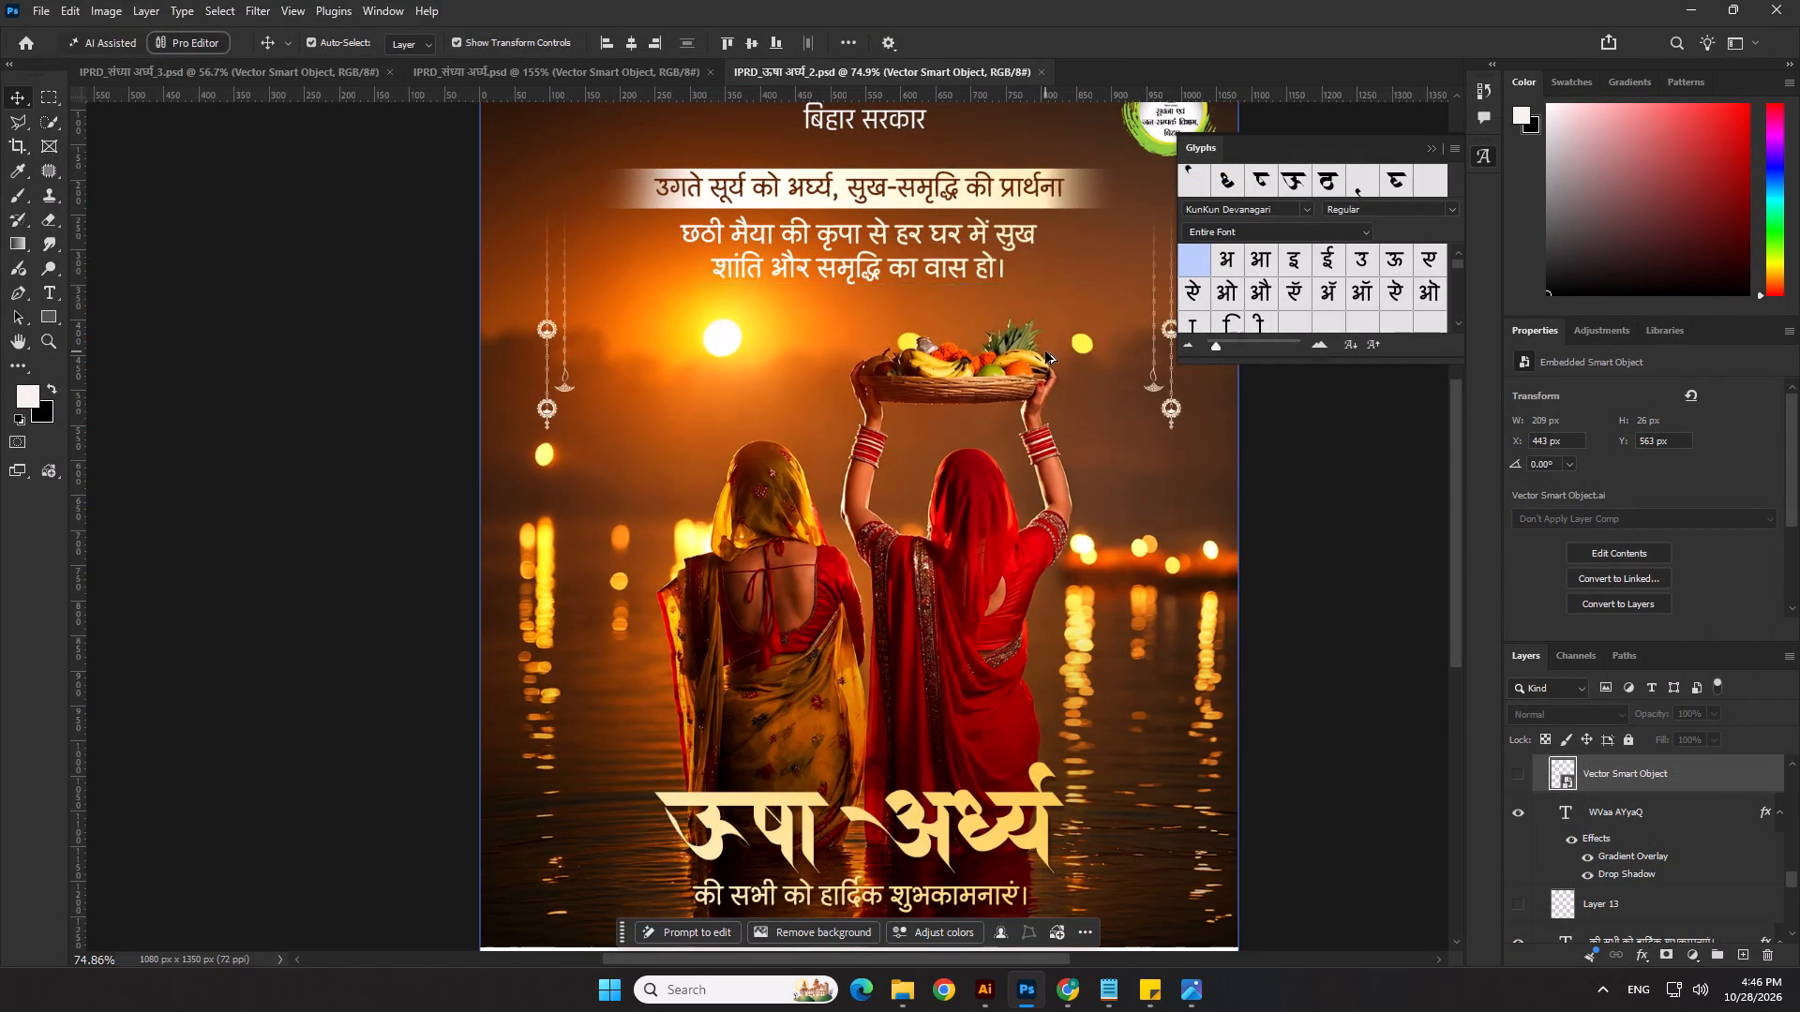
Switch to File Explorer at the 28.10.26 folder holding the exported poster files.
{"action": "key", "text": "alt+Tab"}
{"action": "left_click", "coordinate": [972, 446], "text": "alt"}
{"action": "left_click", "coordinate": [913, 493]}
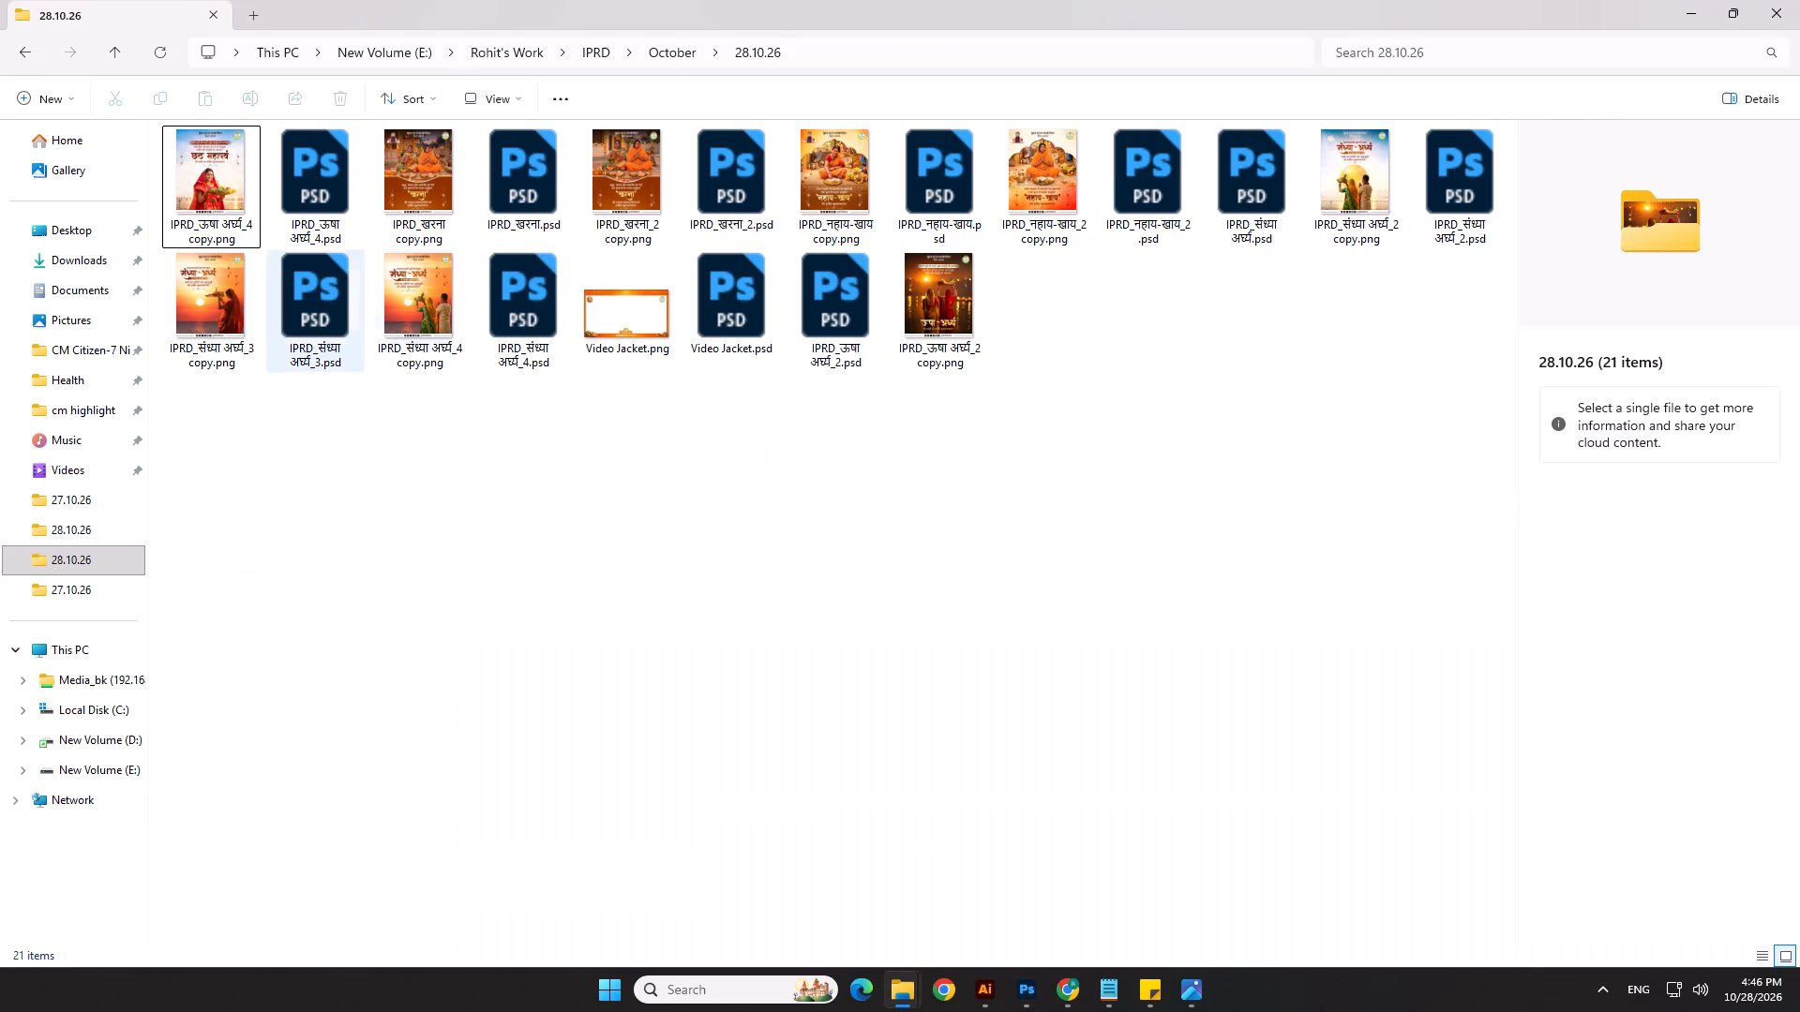
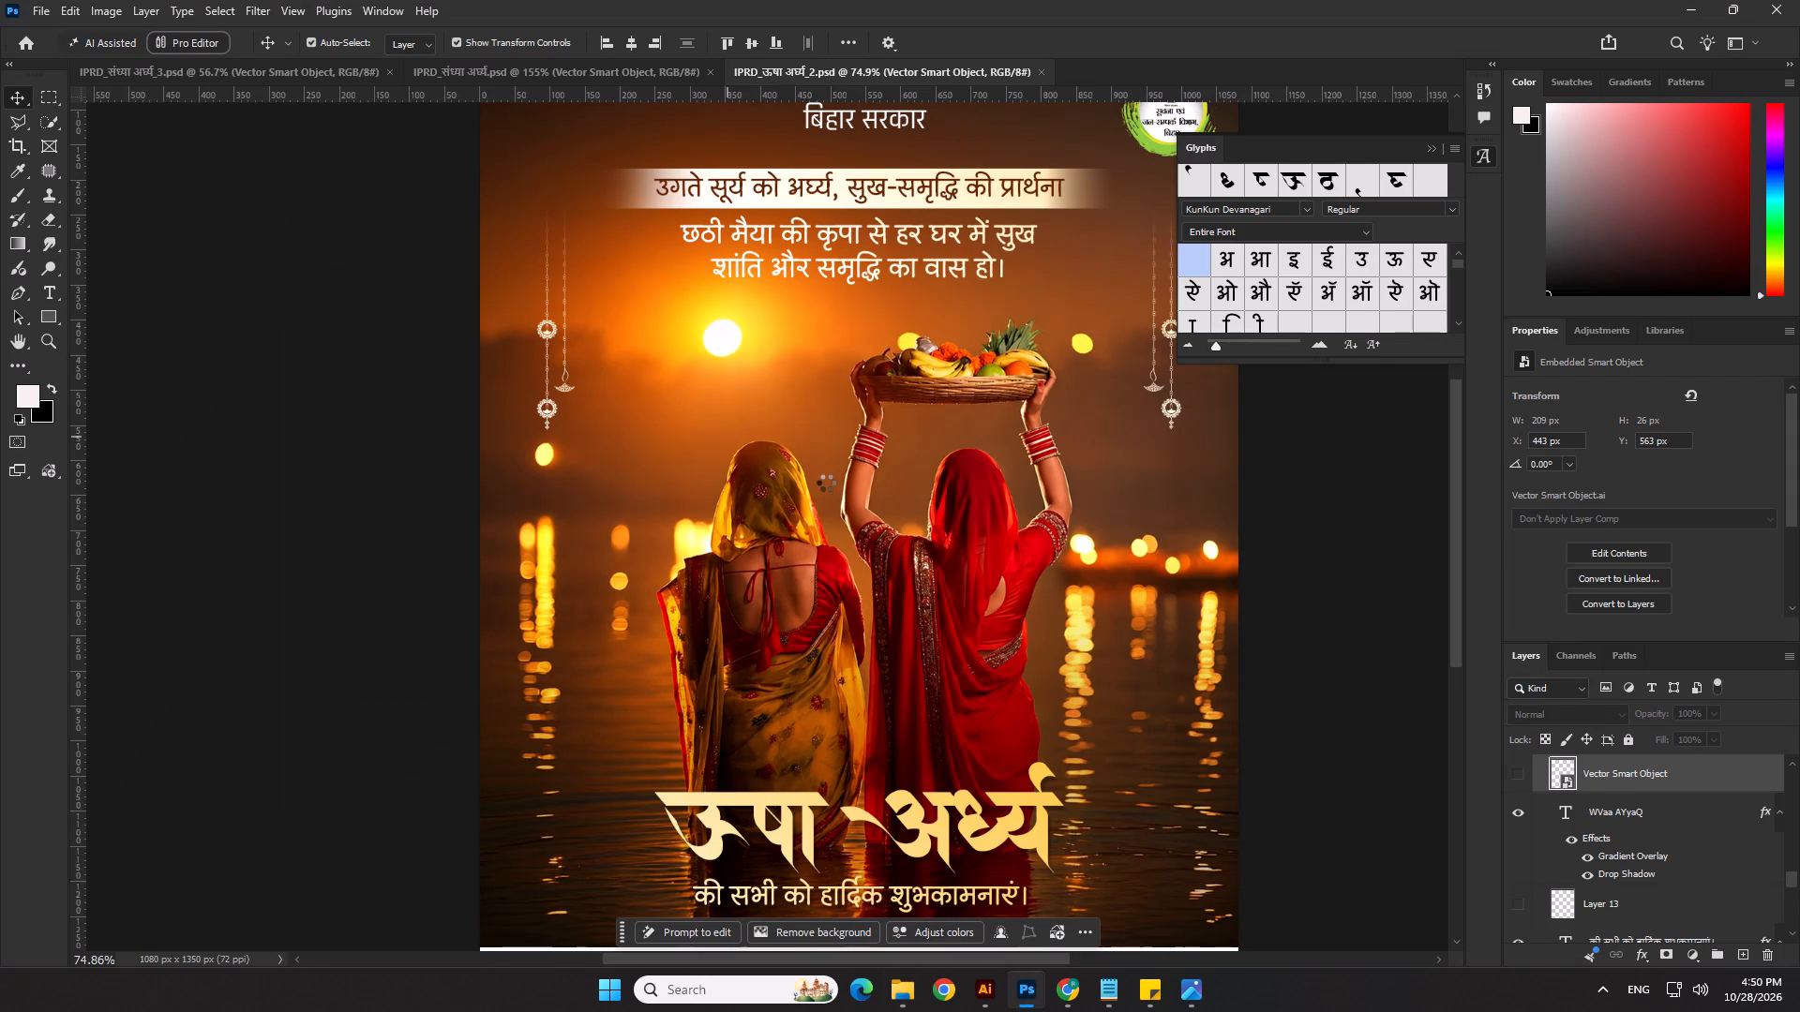
Close the IPRD_खरना.psd poster and open IPRD_खरना_2.psd from the 28.10.26 folder.
{"action": "scroll", "coordinate": [799, 442], "scroll_direction": "down", "scroll_amount": 5}
{"action": "left_click", "coordinate": [314, 515]}
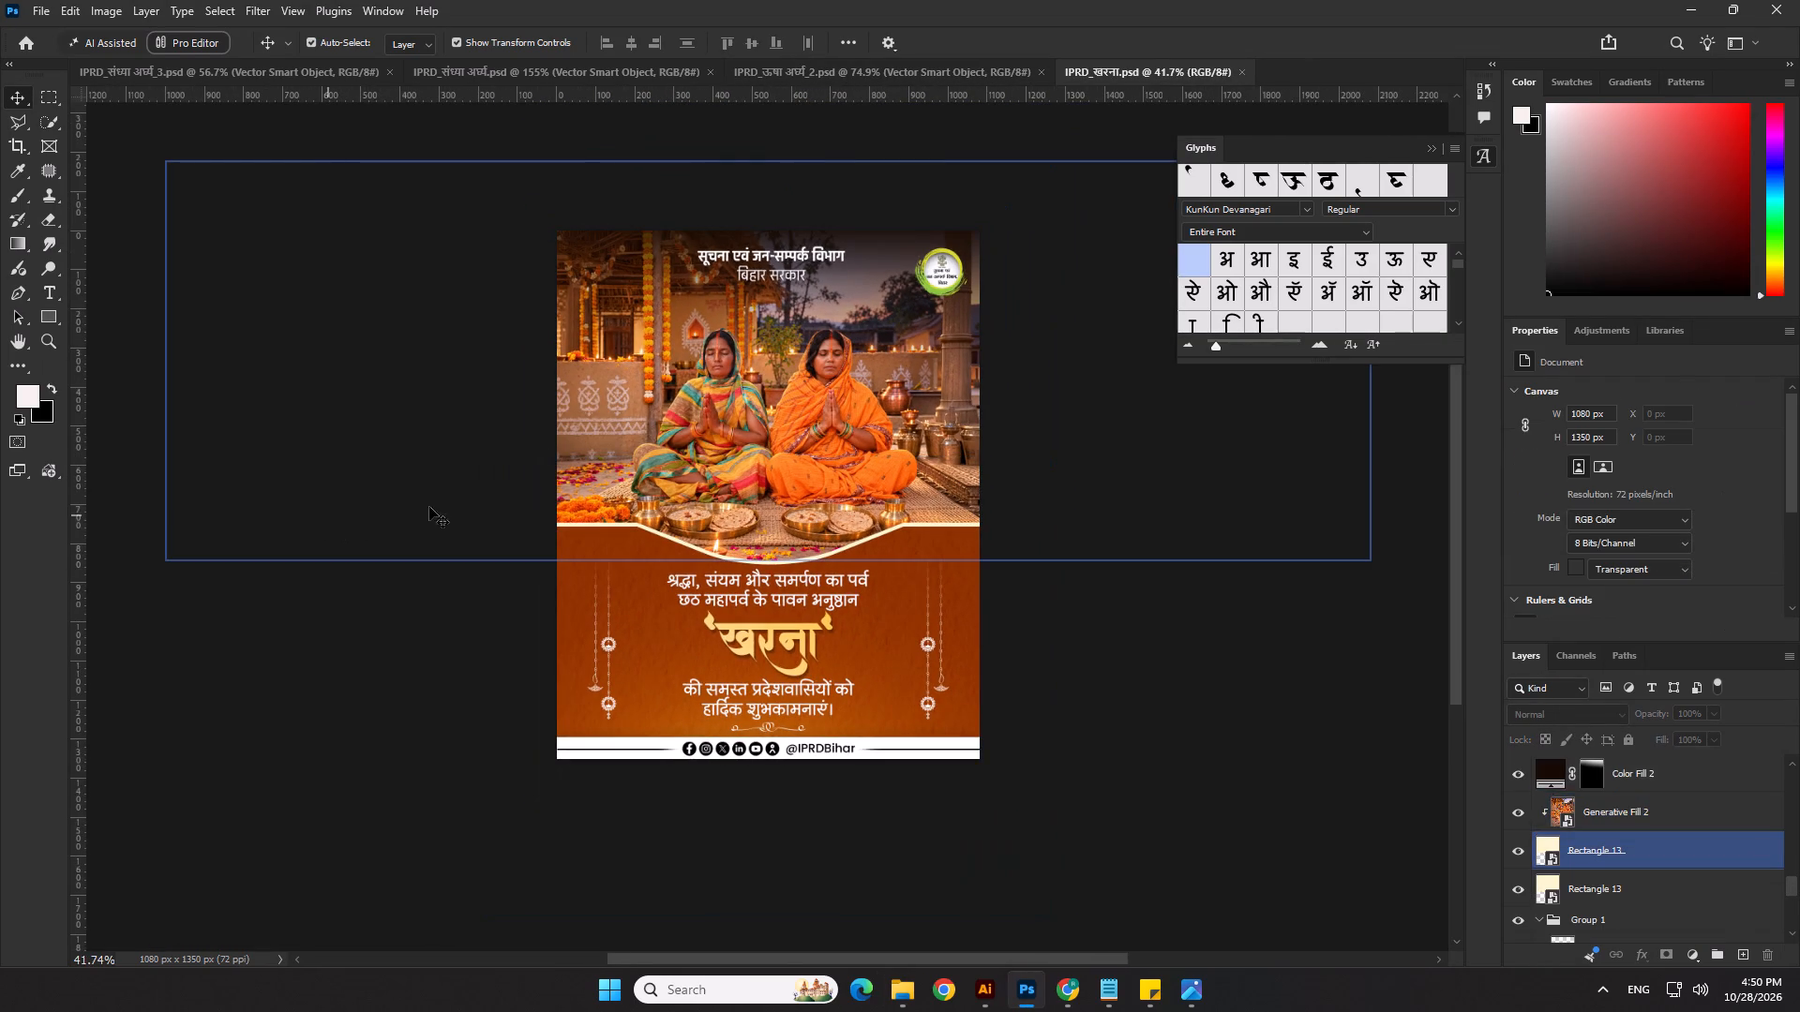
{"action": "left_click", "coordinate": [1240, 68]}
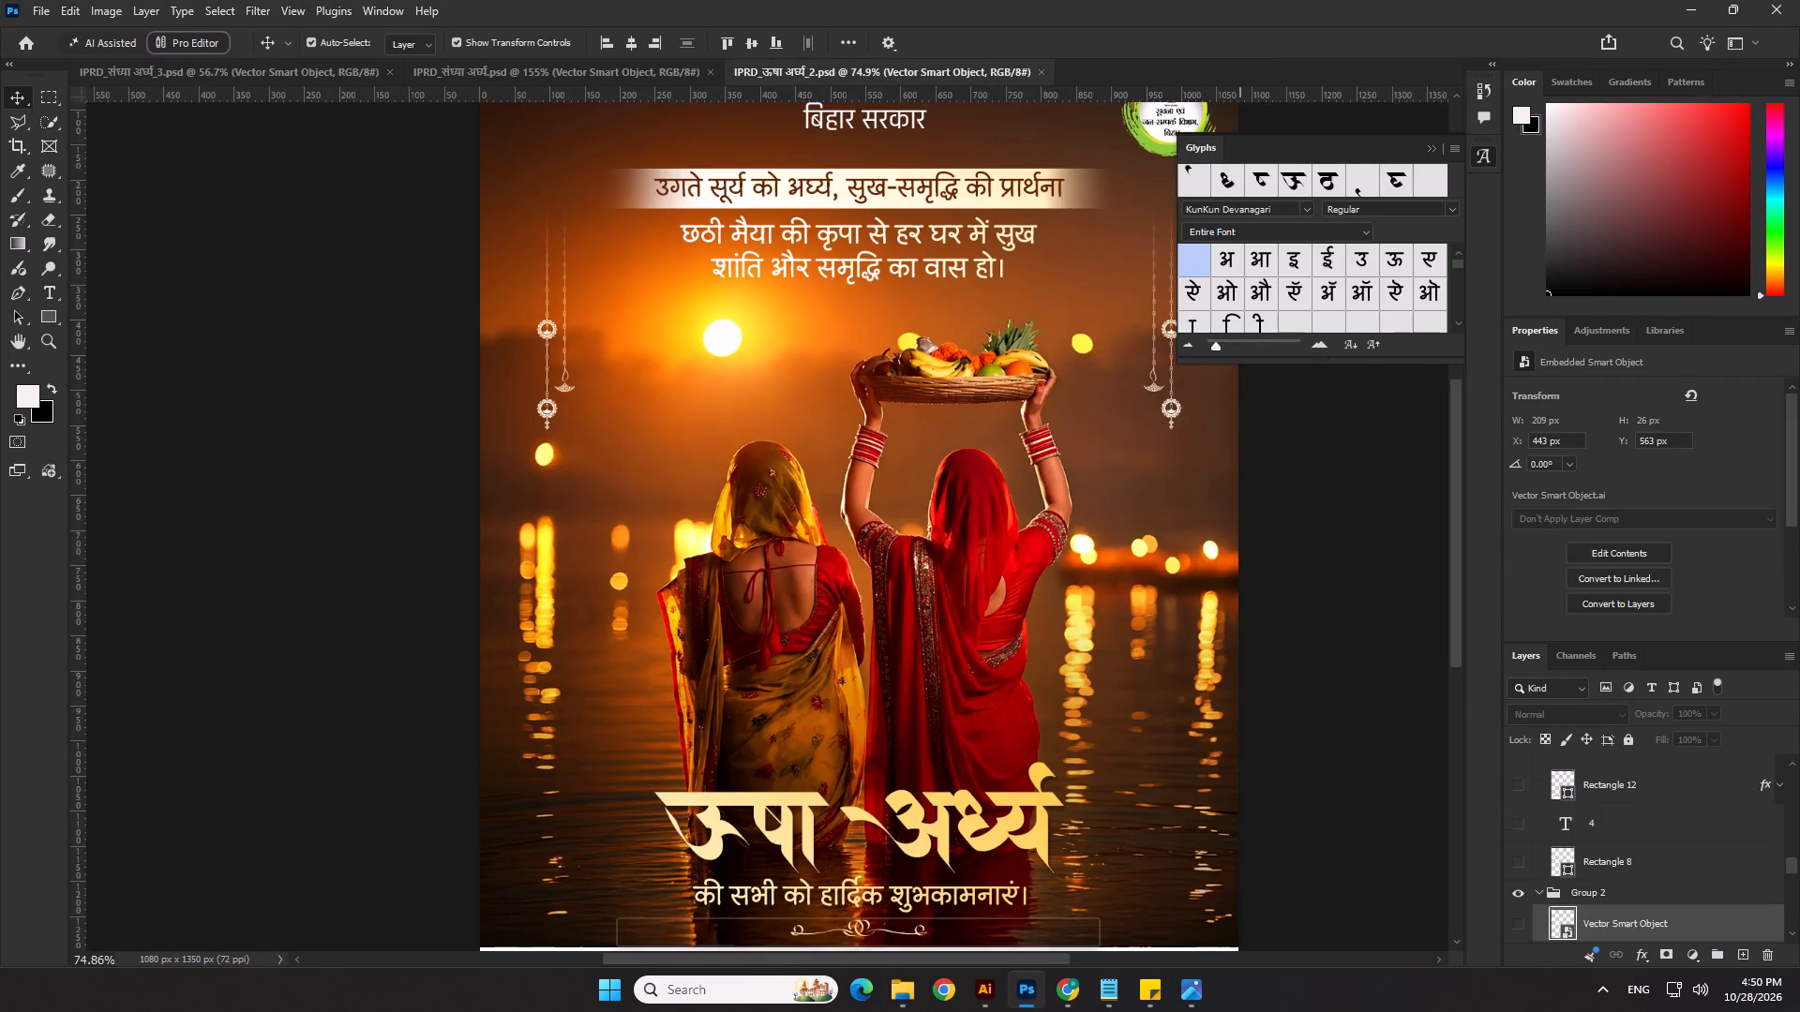
{"action": "key", "text": "alt+Tab"}
{"action": "double_click", "coordinate": [725, 194]}
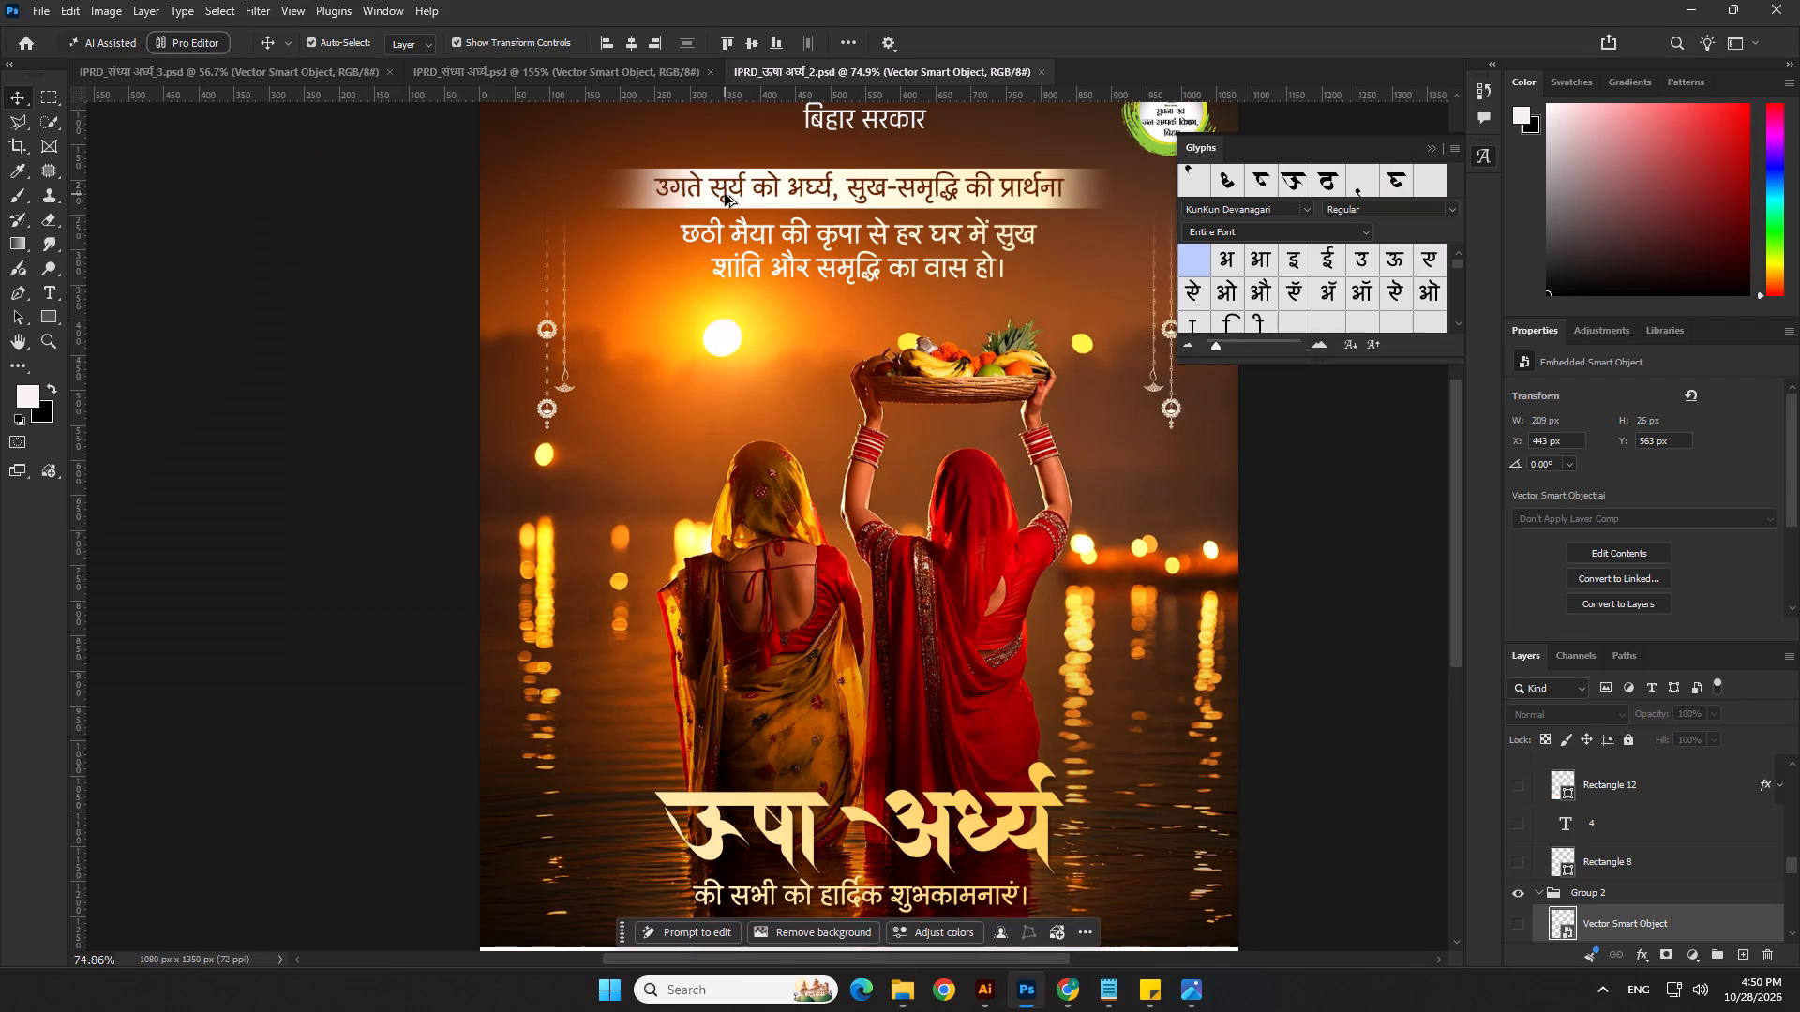
Examine the whole IPRD_खरना_2.psd poster, including its praying women, greeting text and hanging ornaments.
{"action": "scroll", "coordinate": [450, 399], "scroll_direction": "down", "scroll_amount": 5}
{"action": "left_click", "coordinate": [299, 530]}
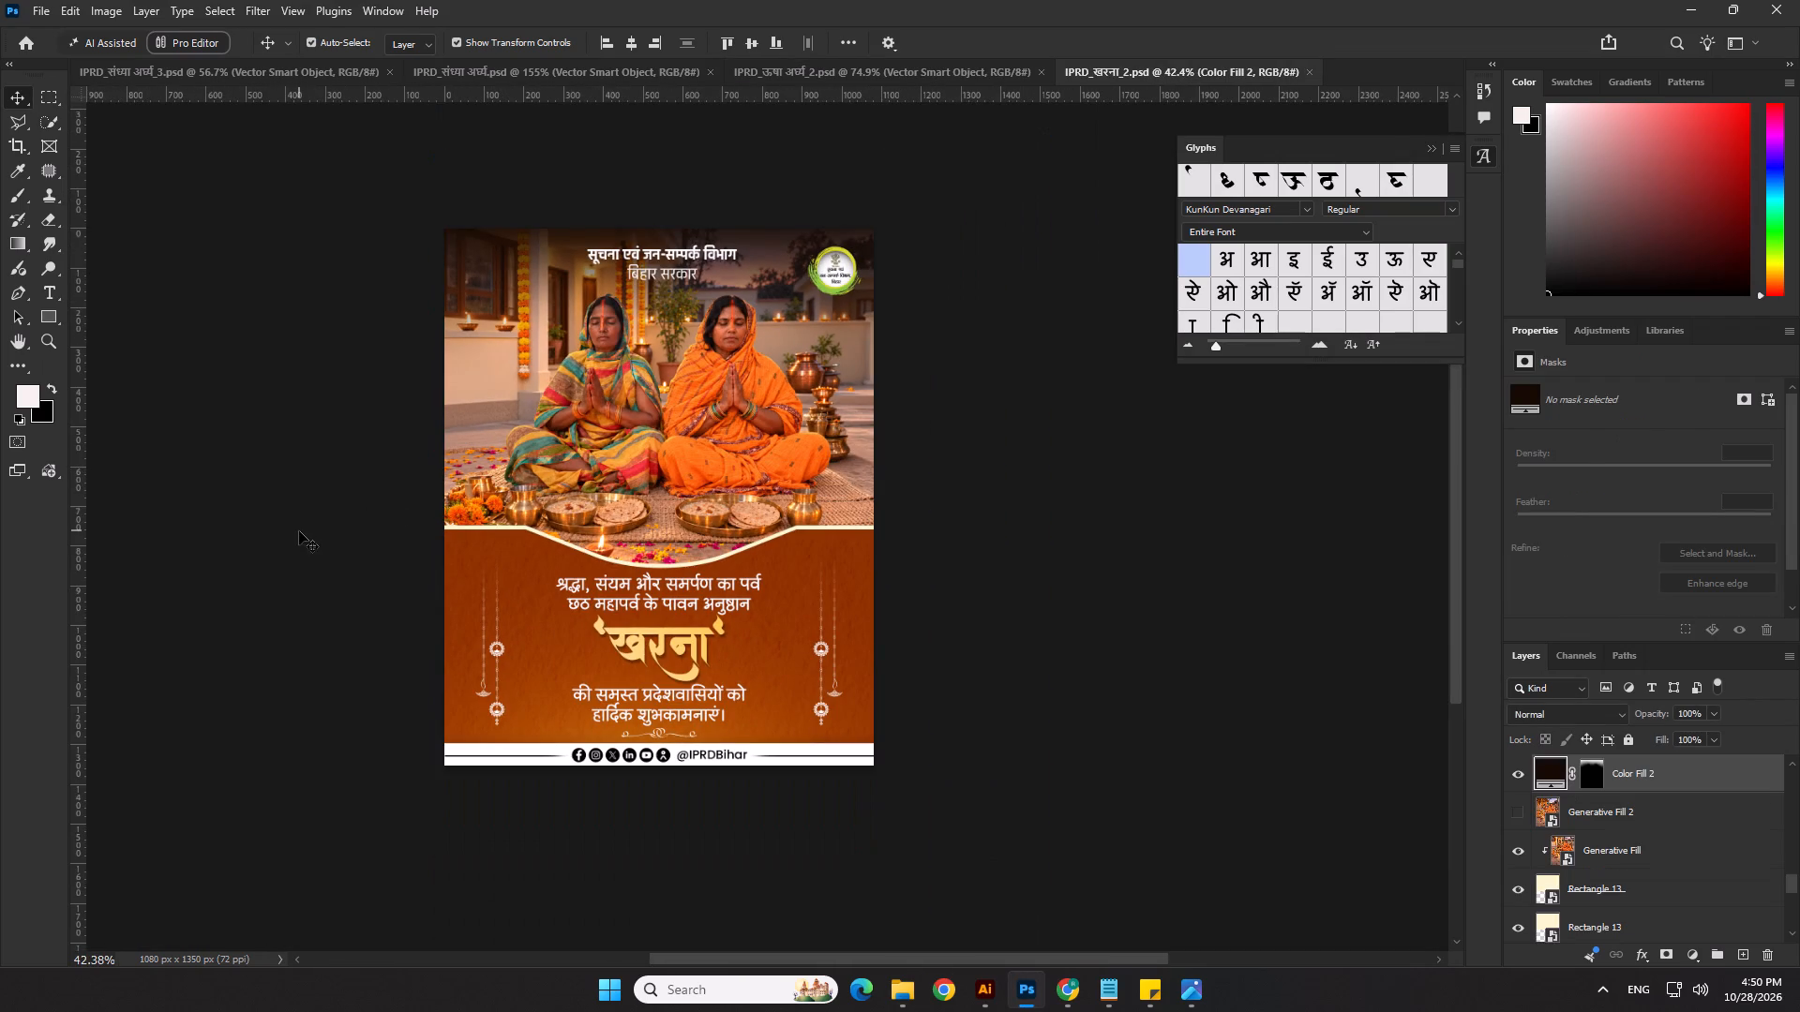
{"action": "scroll", "coordinate": [521, 379], "scroll_direction": "up", "scroll_amount": 3}
{"action": "scroll", "coordinate": [610, 437], "scroll_direction": "down", "scroll_amount": 1}
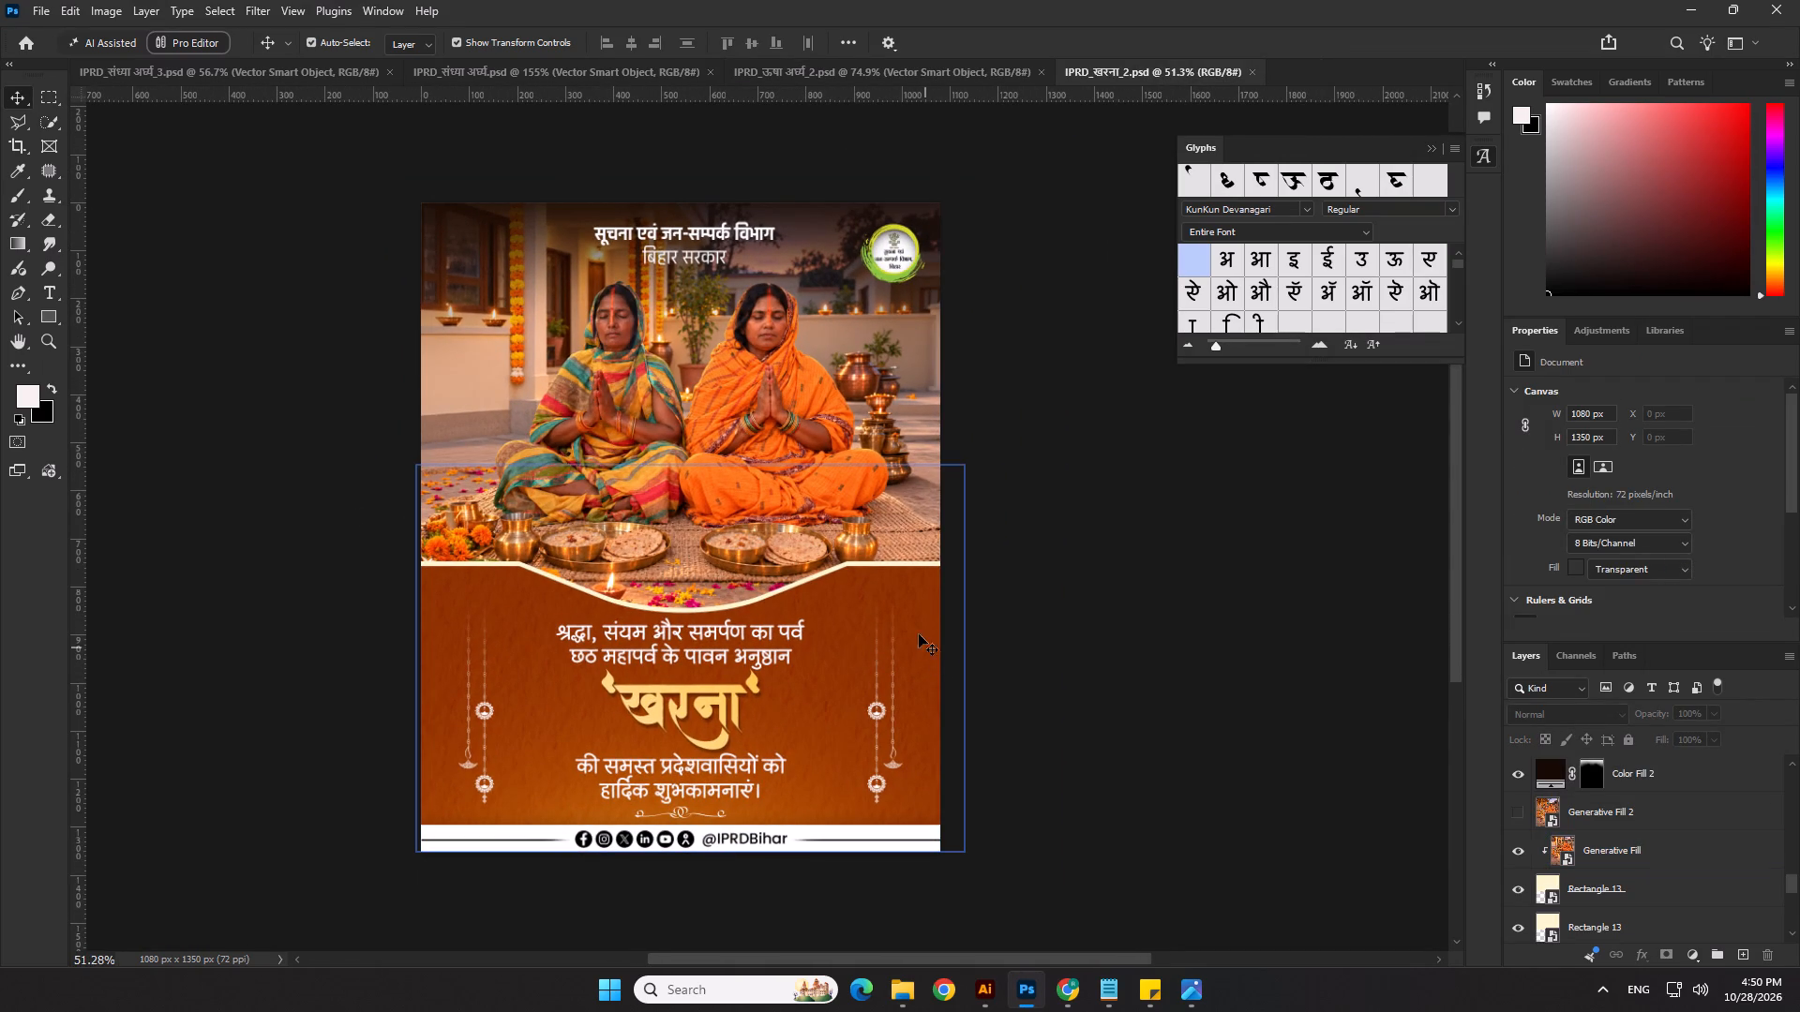
{"action": "left_click", "coordinate": [915, 610]}
{"action": "scroll", "coordinate": [1116, 726], "scroll_direction": "down", "scroll_amount": 3}
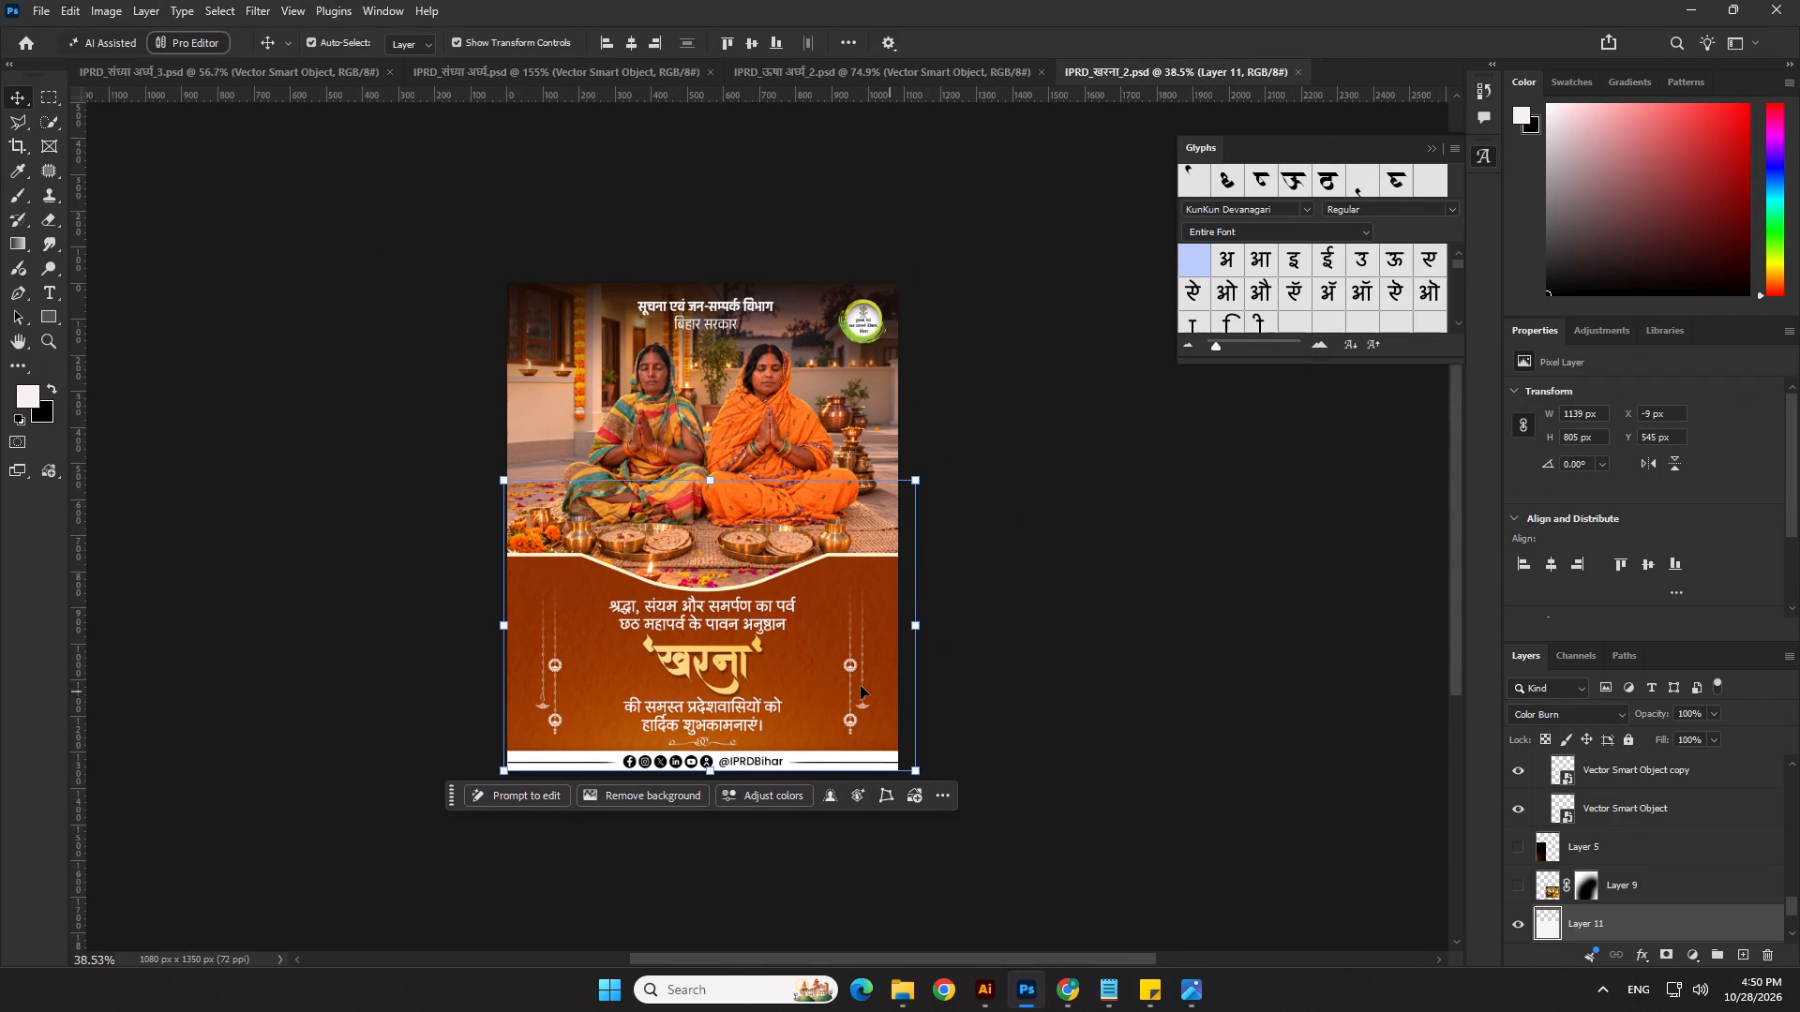
{"action": "scroll", "coordinate": [861, 686], "scroll_direction": "down", "scroll_amount": 1}
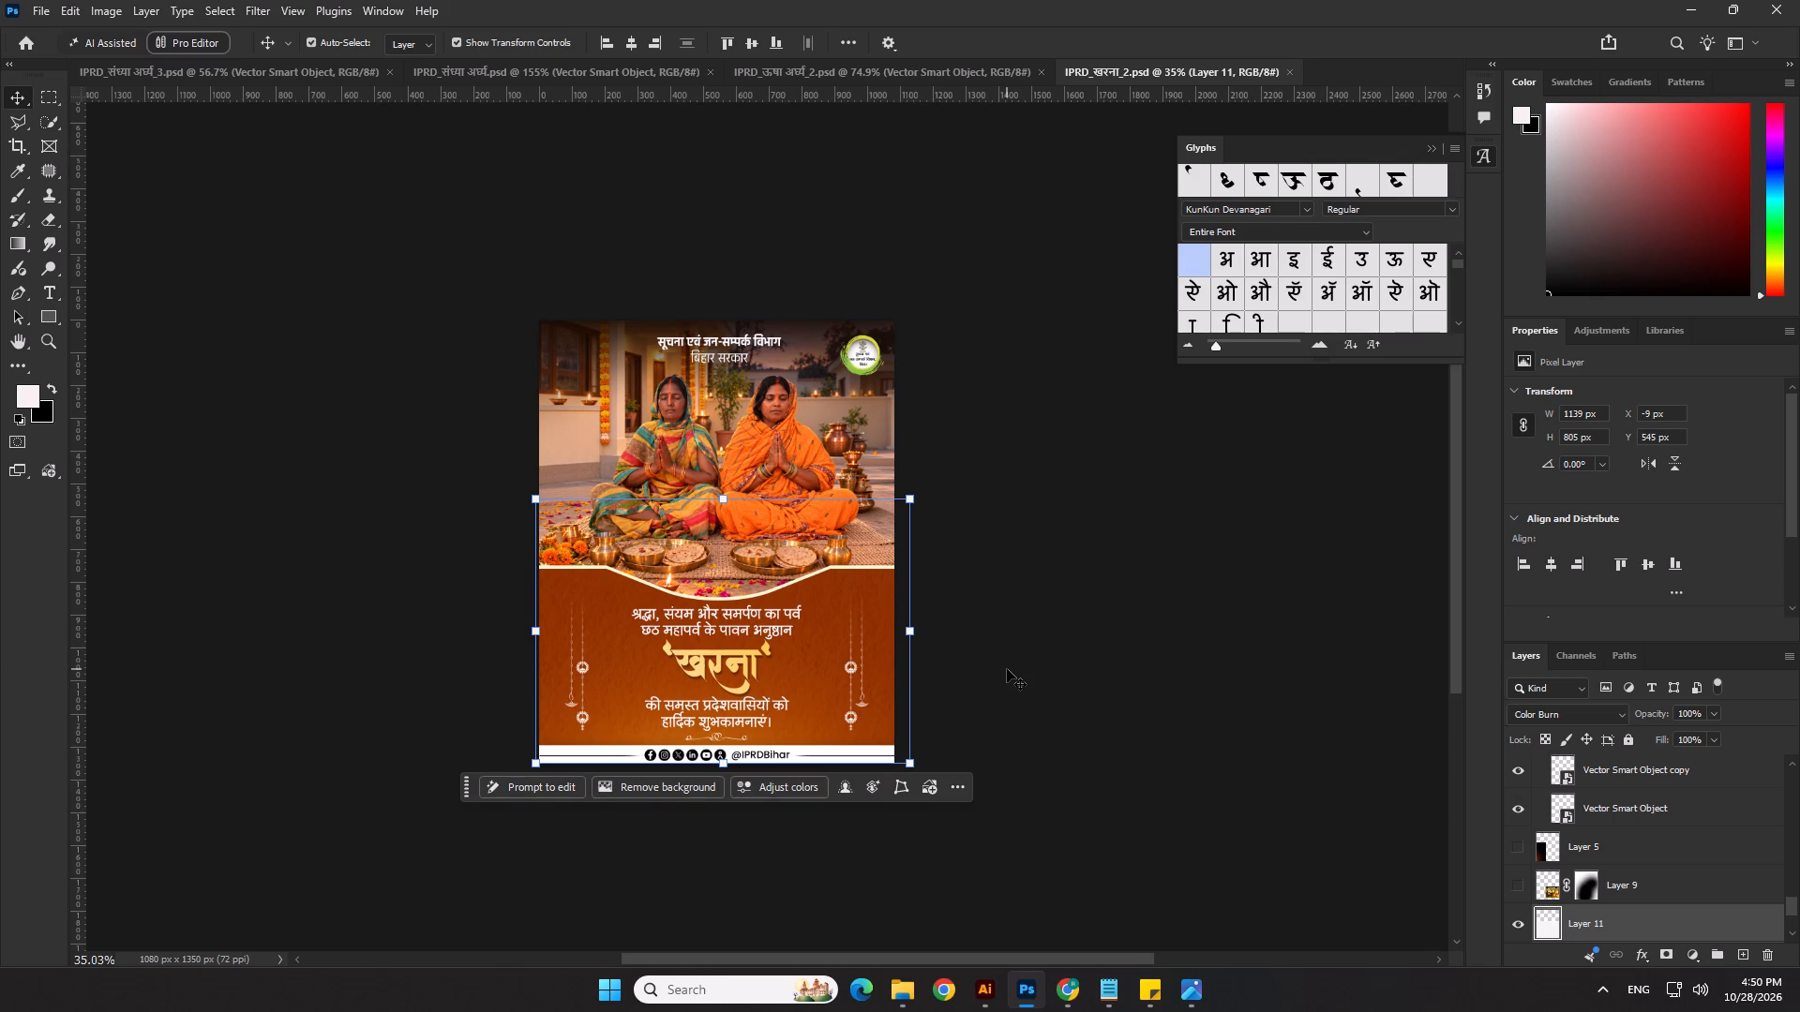
{"action": "left_click", "coordinate": [1007, 669]}
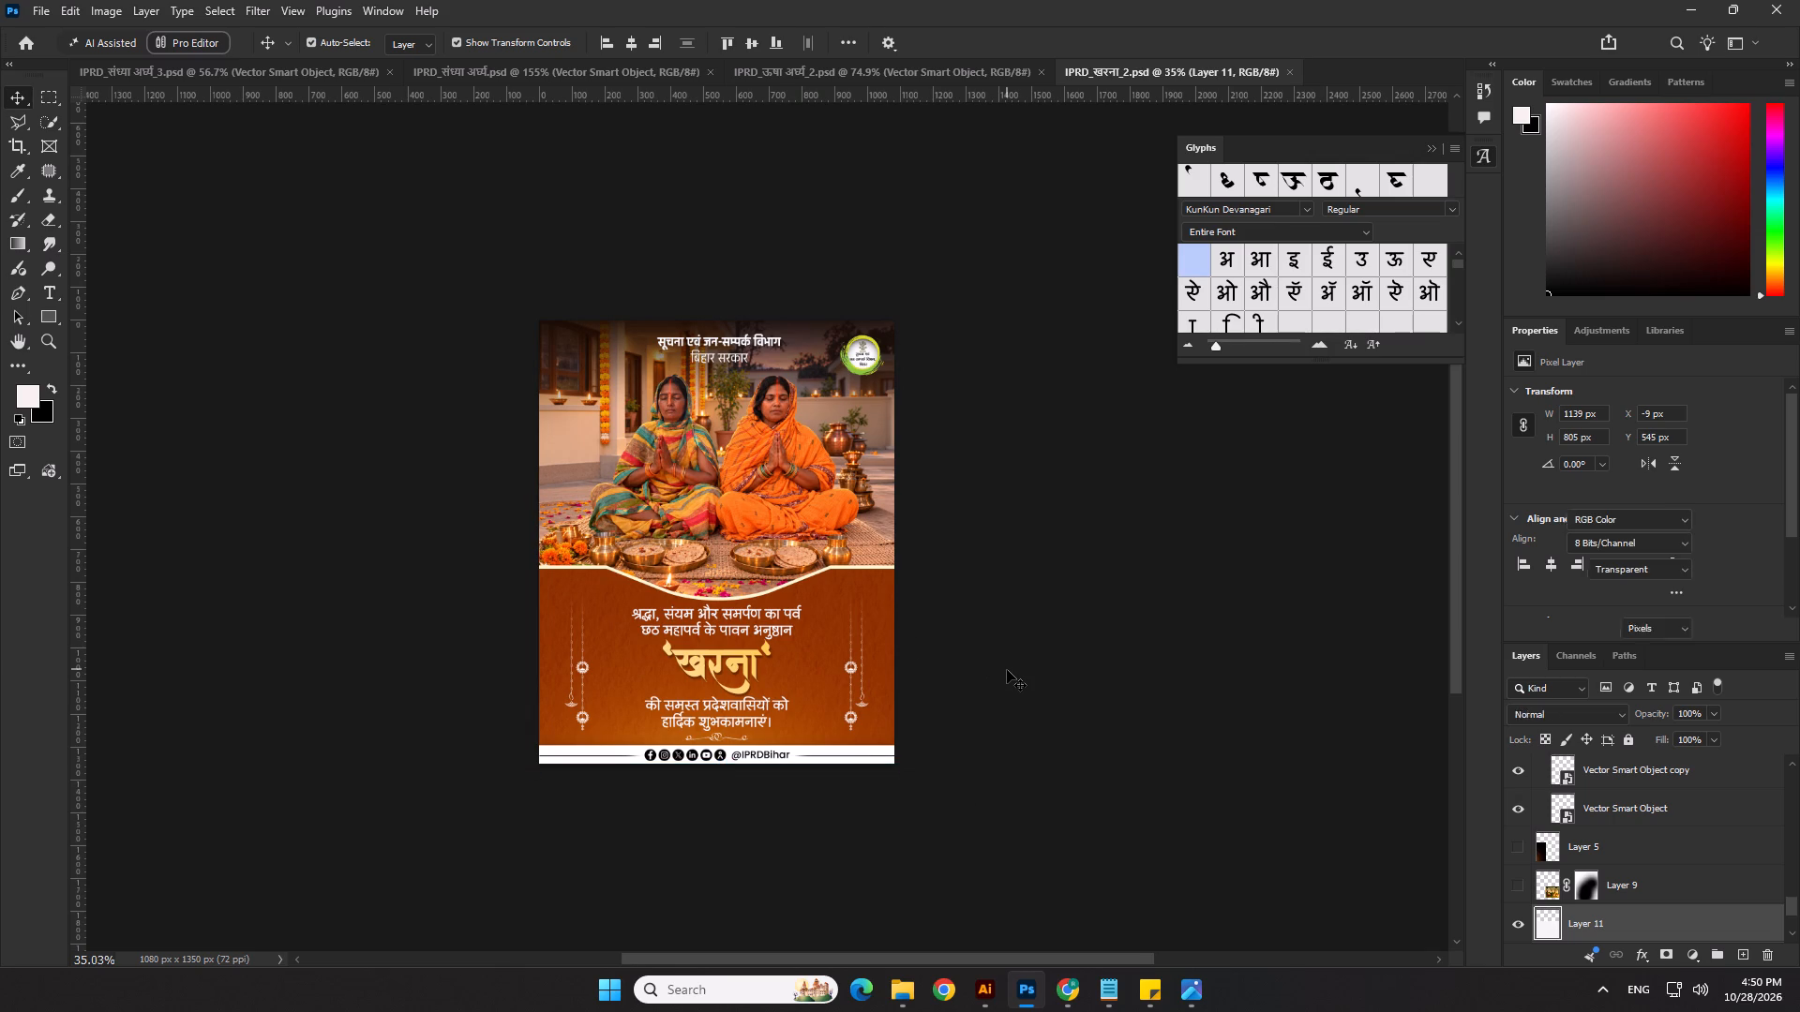
{"action": "scroll", "coordinate": [889, 594], "scroll_direction": "up", "scroll_amount": 1}
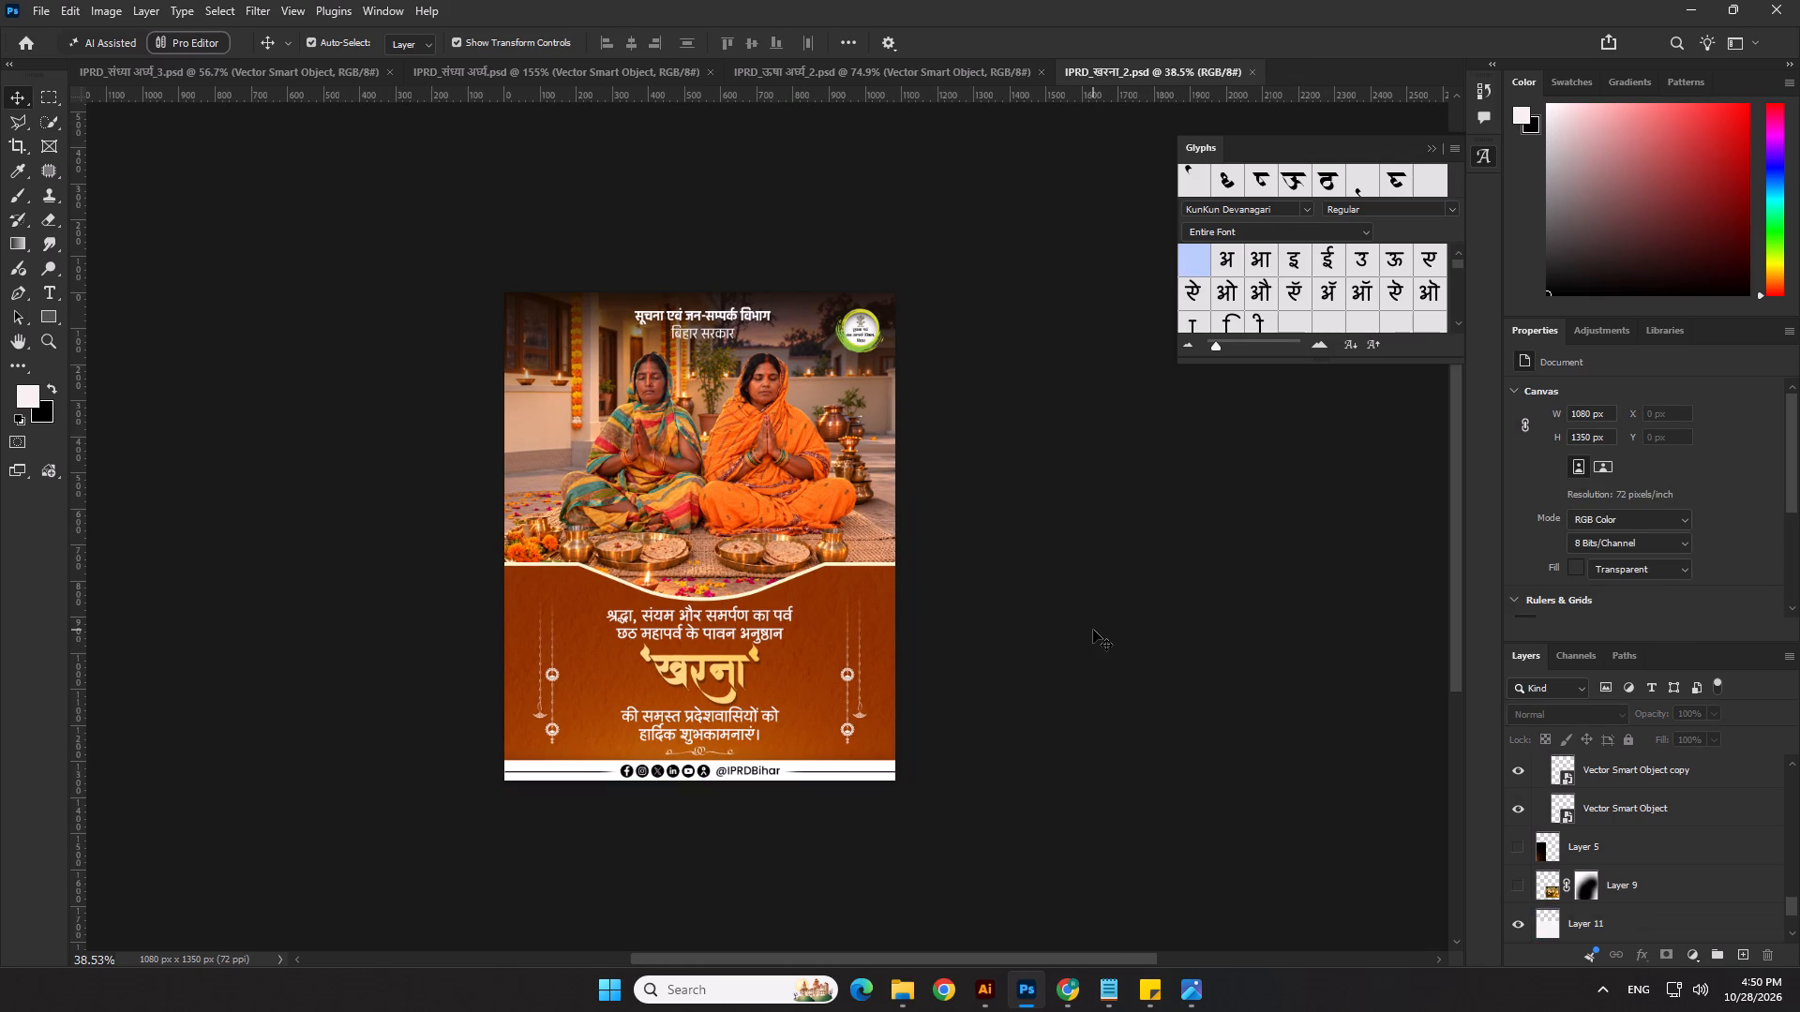
Review and compare the IPRD_संध्या अर्घ्य_3, IPRD_संध्या अर्घ्य and IPRD_ऊषा अर्घ्य_2 posters as complete layouts.
{"action": "left_click", "coordinate": [315, 76]}
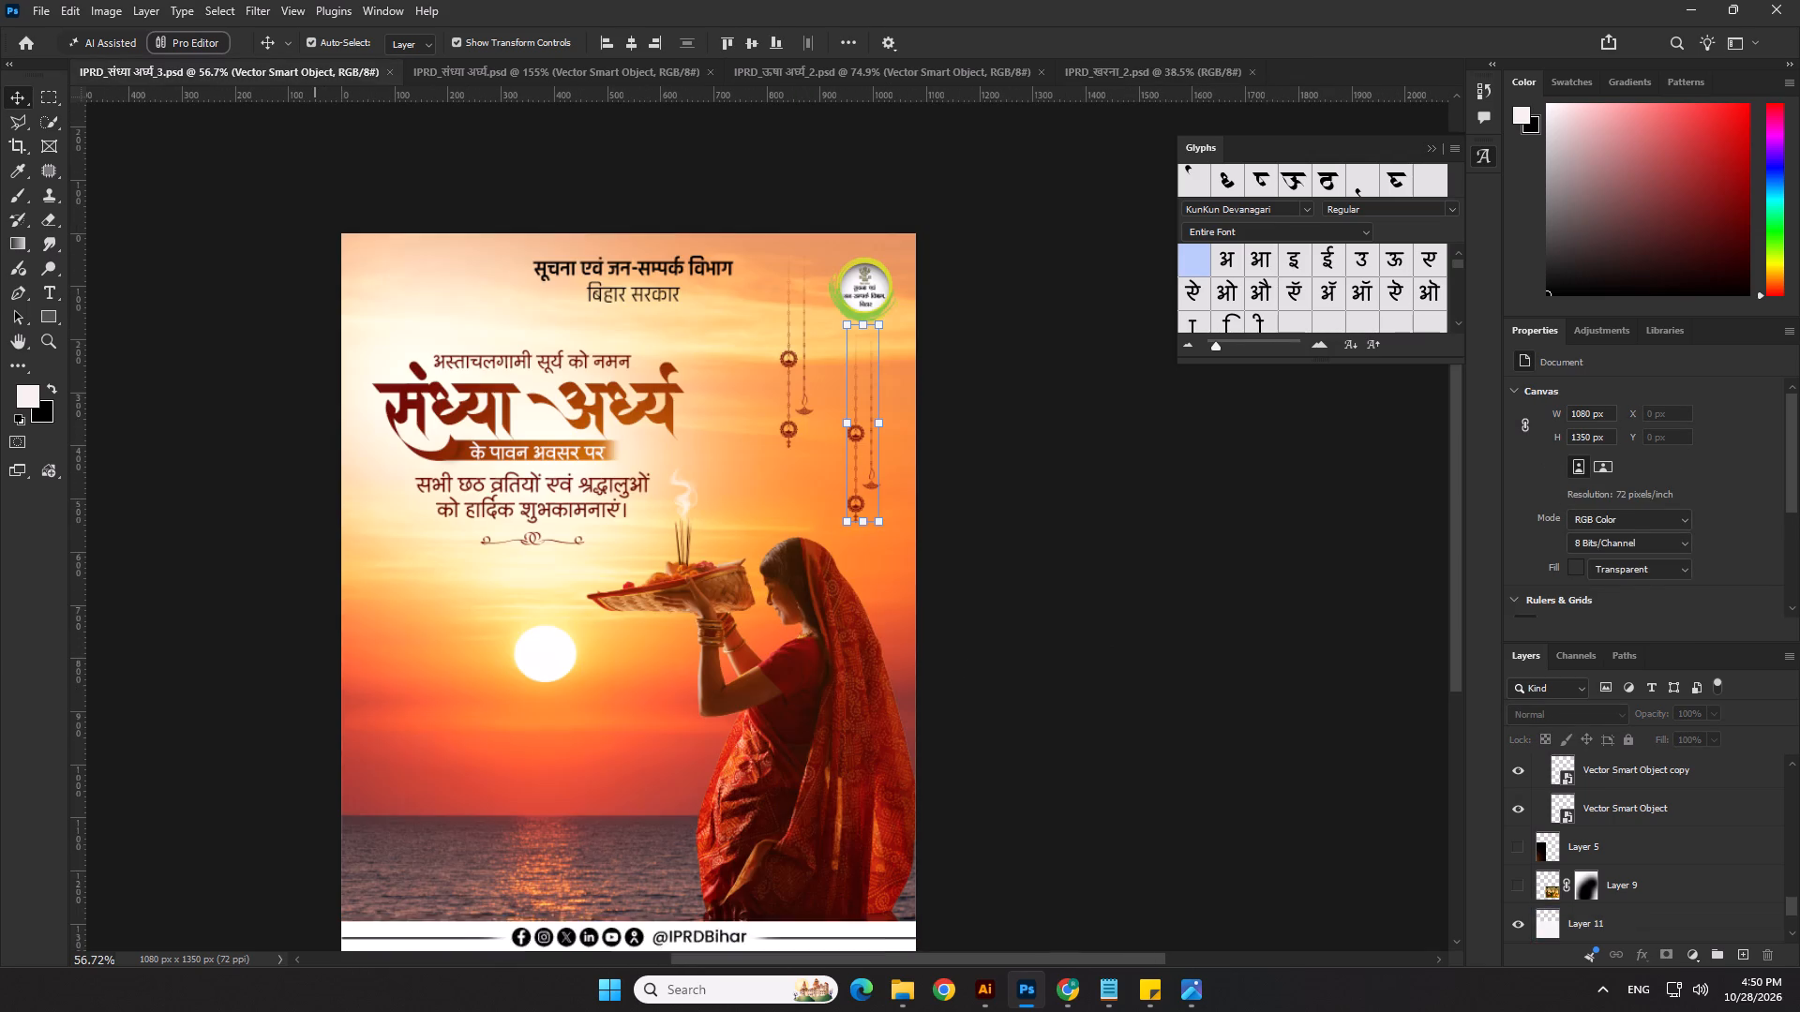
{"action": "left_click", "coordinate": [453, 48]}
{"action": "left_click", "coordinate": [454, 46]}
{"action": "left_click", "coordinate": [462, 64]}
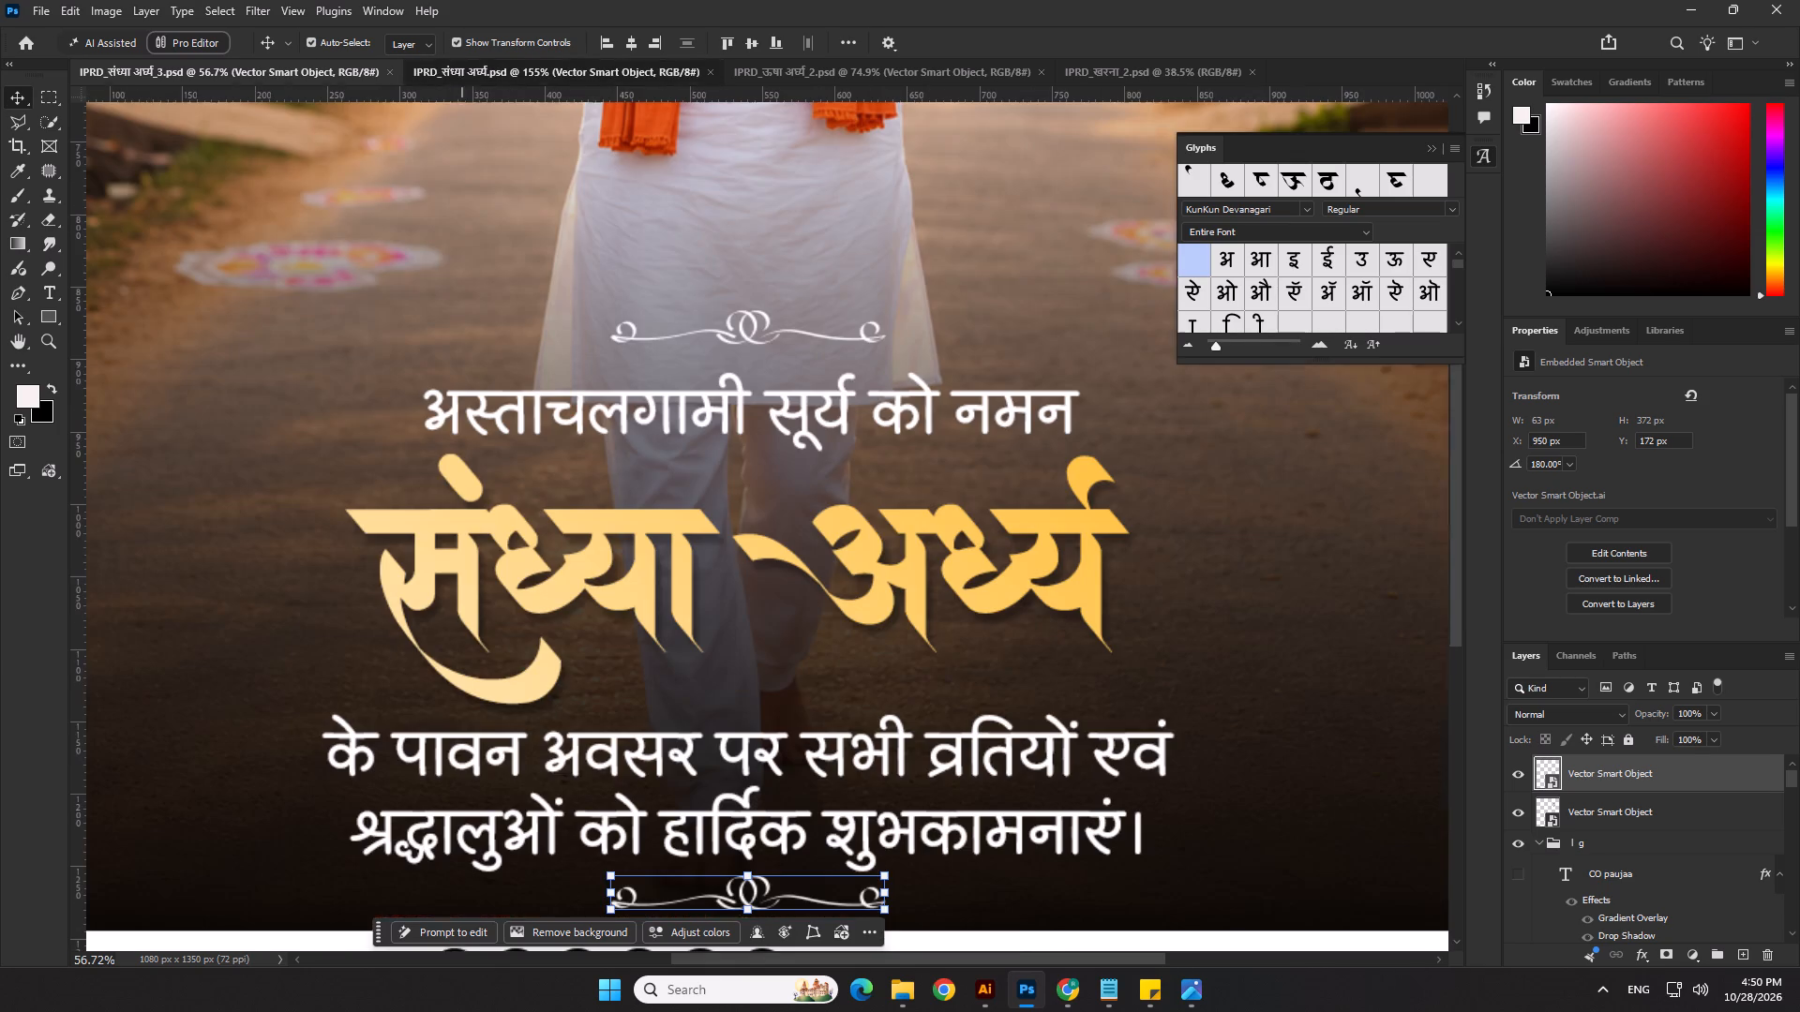
{"action": "left_click", "coordinate": [820, 85]}
{"action": "scroll", "coordinate": [720, 272], "scroll_direction": "down", "scroll_amount": 4}
{"action": "scroll", "coordinate": [880, 448], "scroll_direction": "down", "scroll_amount": 2}
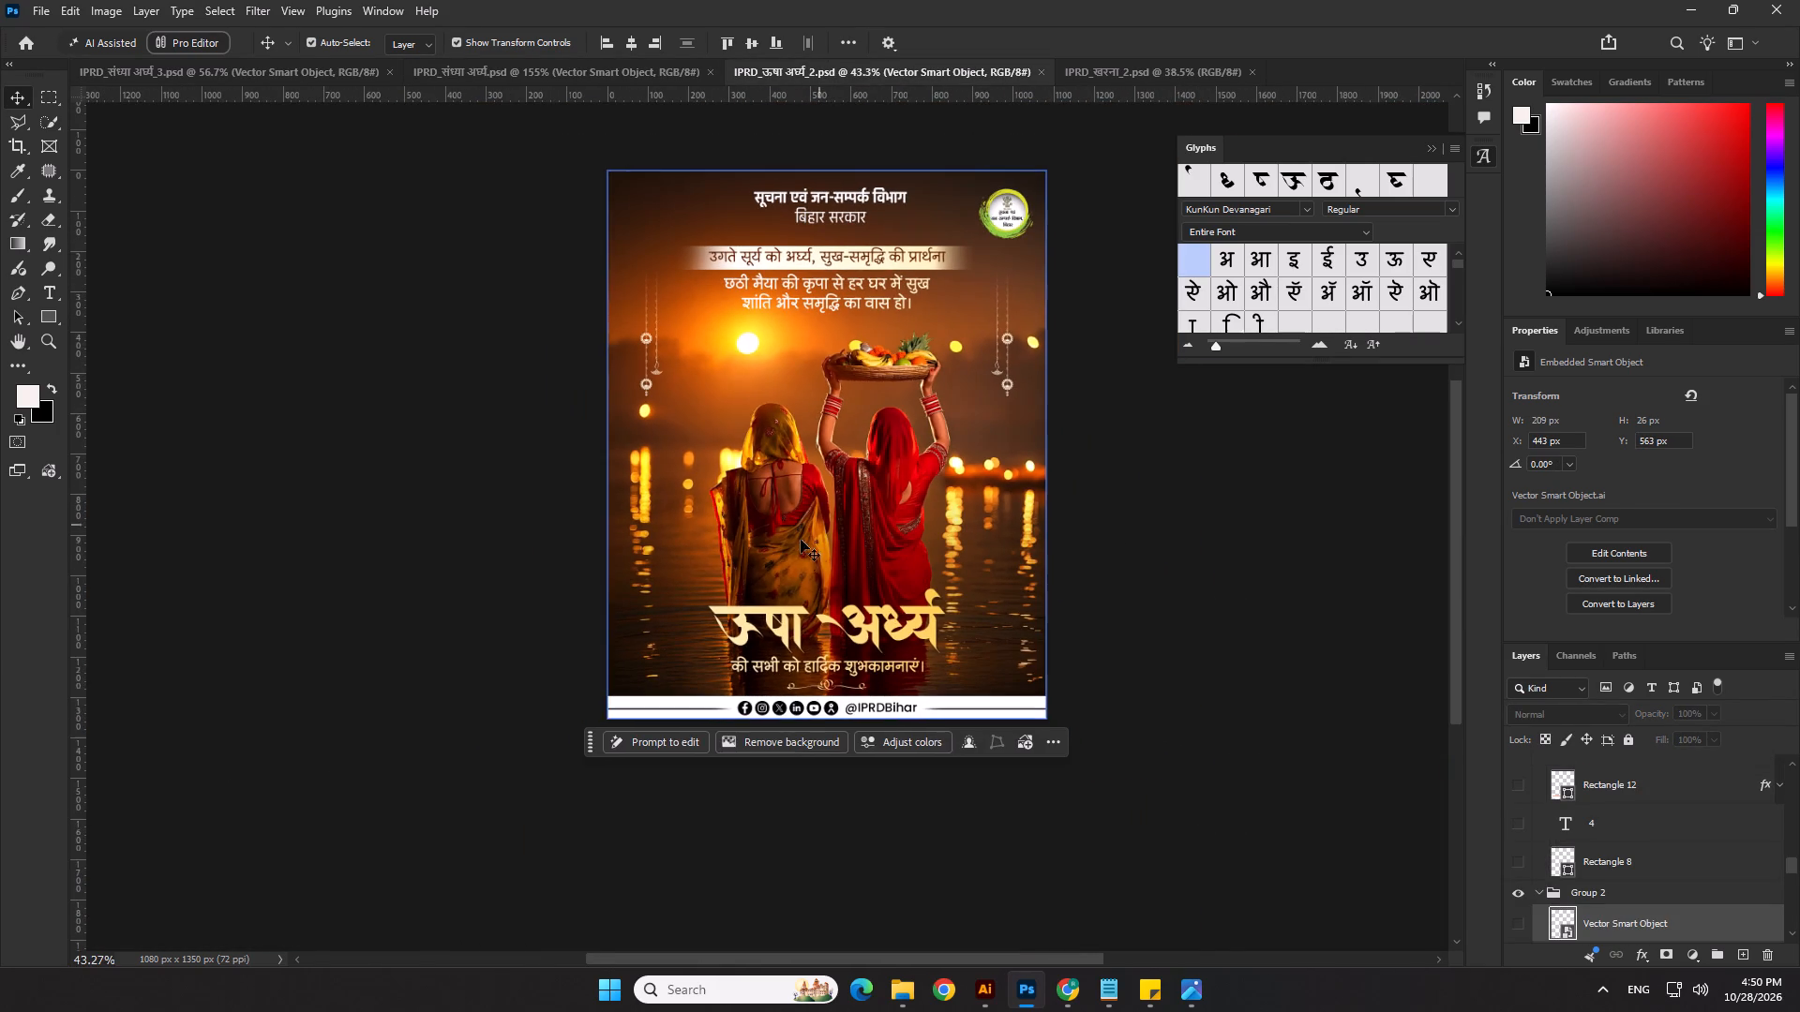
{"action": "left_click", "coordinate": [1154, 561]}
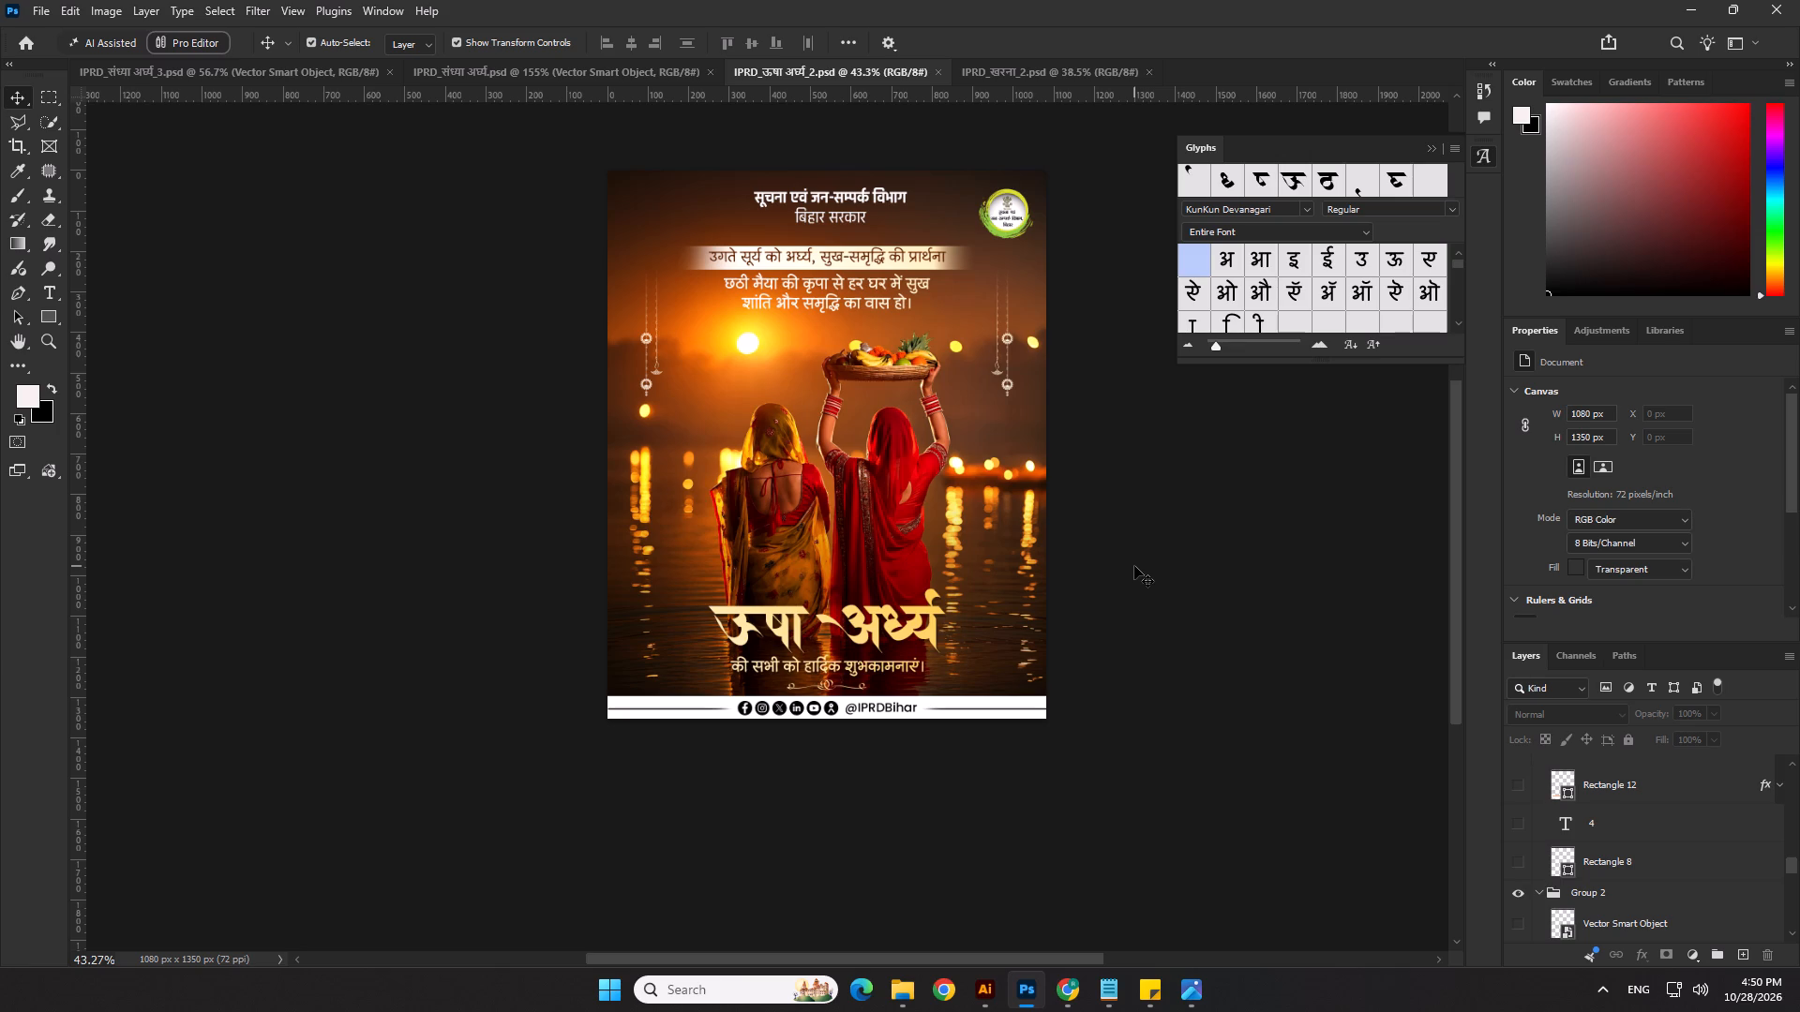
{"action": "left_click", "coordinate": [1191, 613]}
{"action": "scroll", "coordinate": [884, 543], "scroll_direction": "up", "scroll_amount": 1}
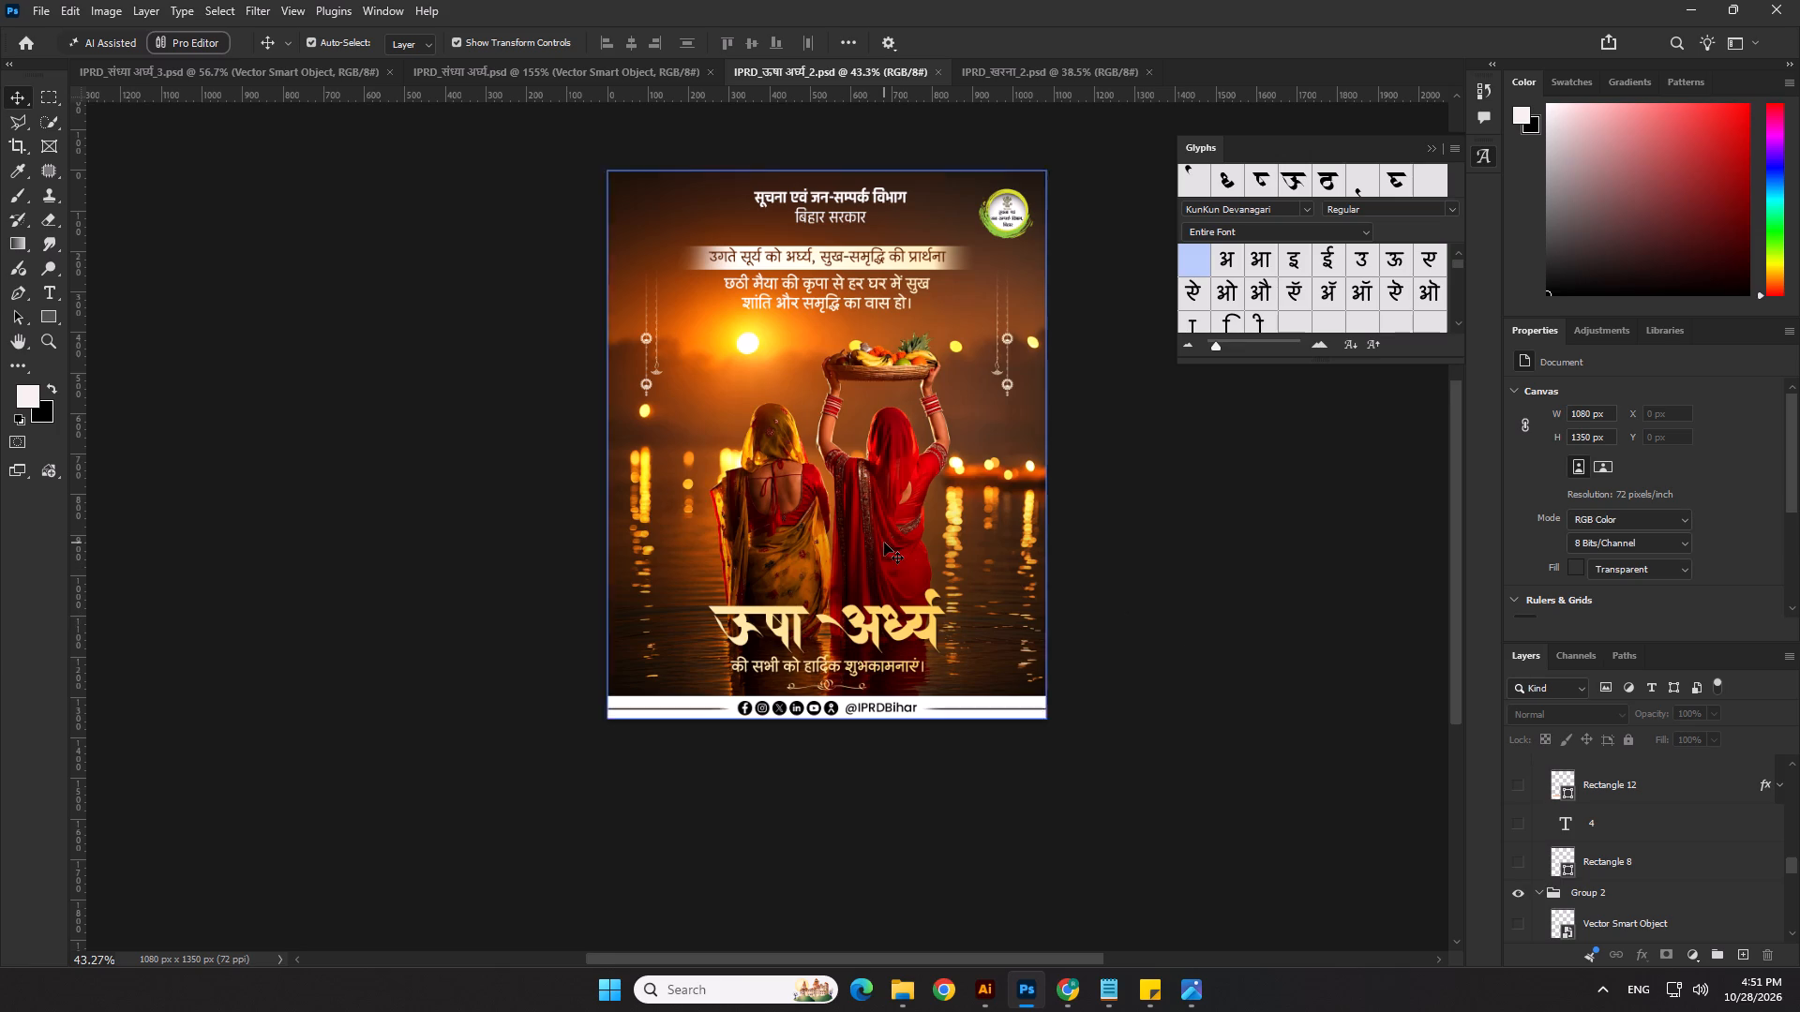
{"action": "scroll", "coordinate": [884, 543], "scroll_direction": "up", "scroll_amount": 1}
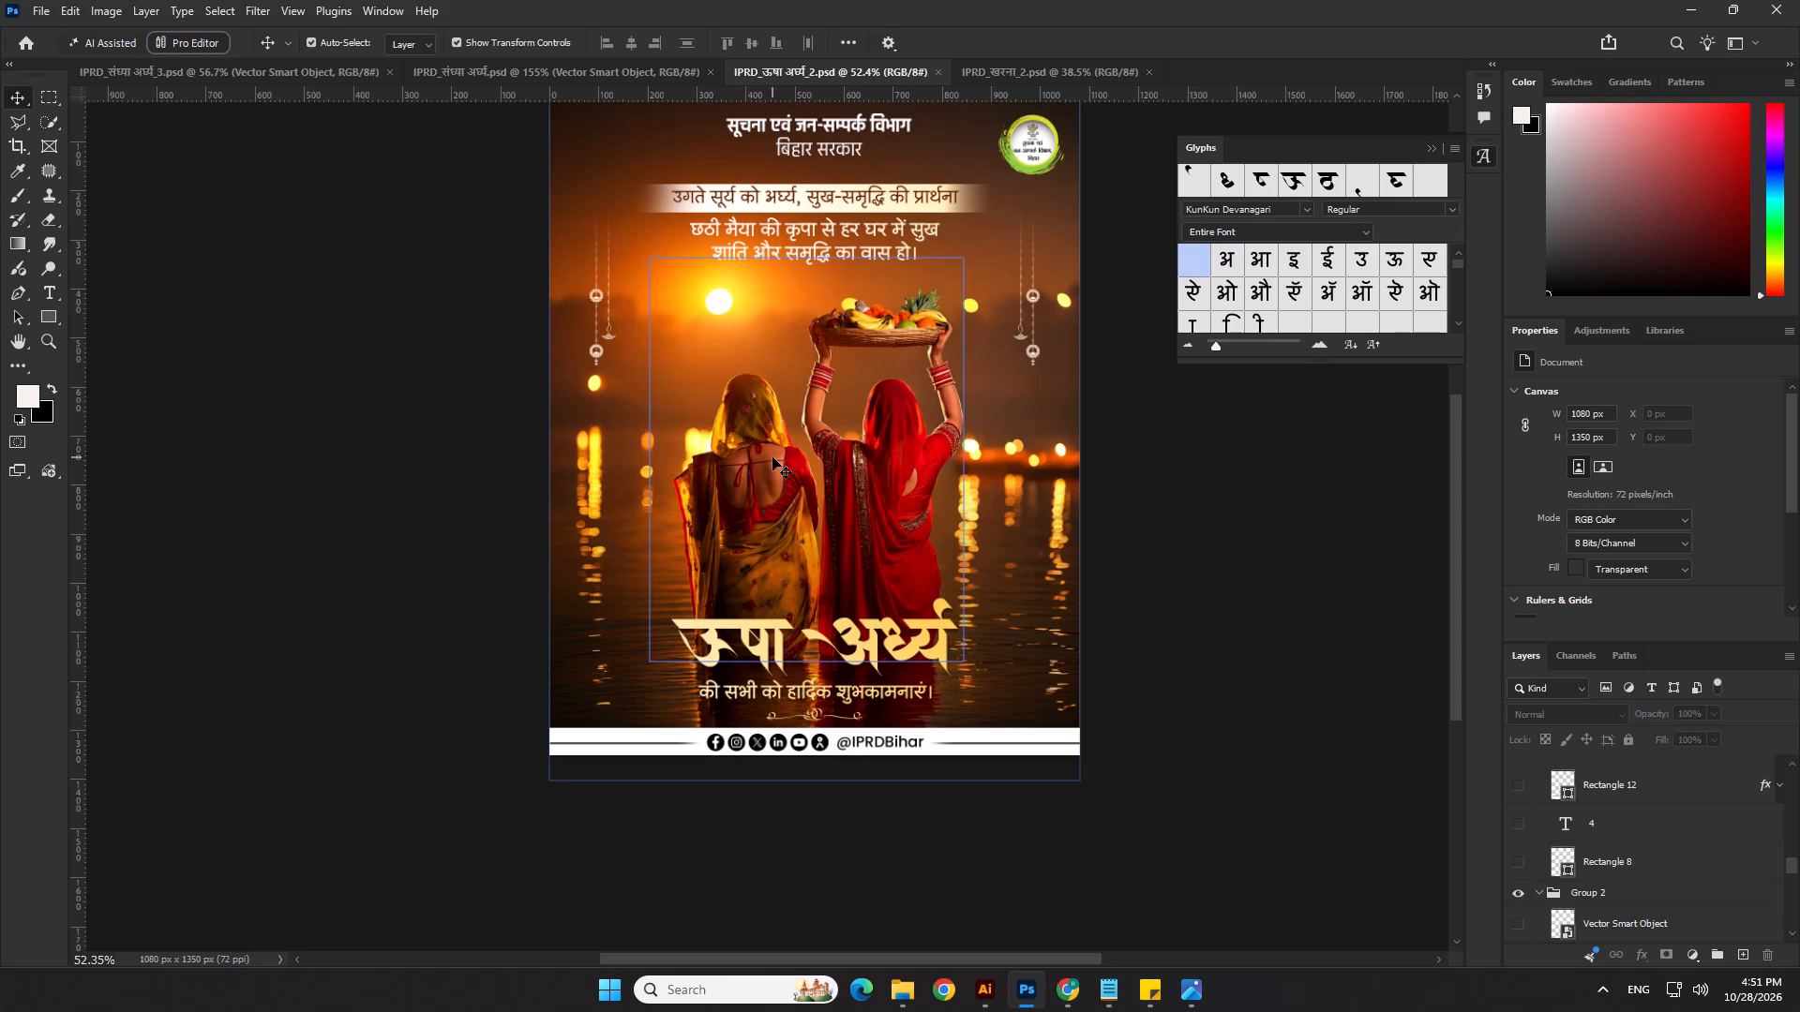
{"action": "scroll", "coordinate": [772, 457], "scroll_direction": "down", "scroll_amount": 4}
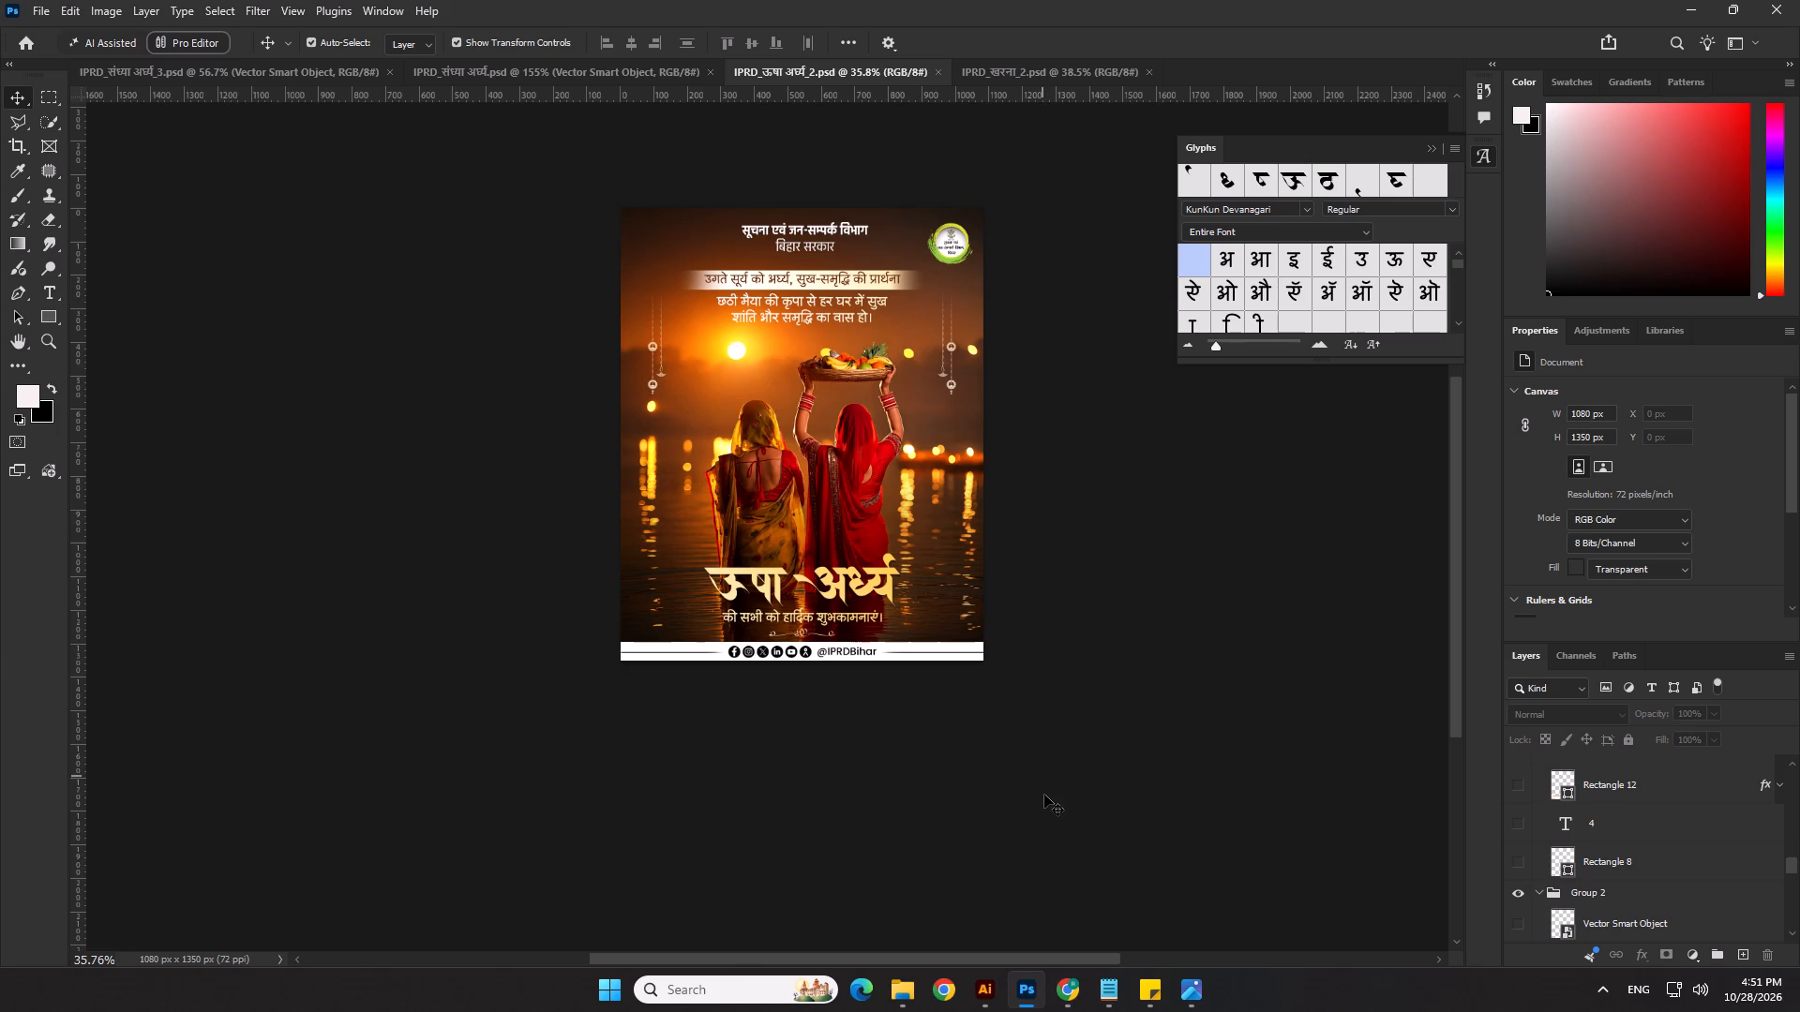
{"action": "left_click", "coordinate": [1047, 832]}
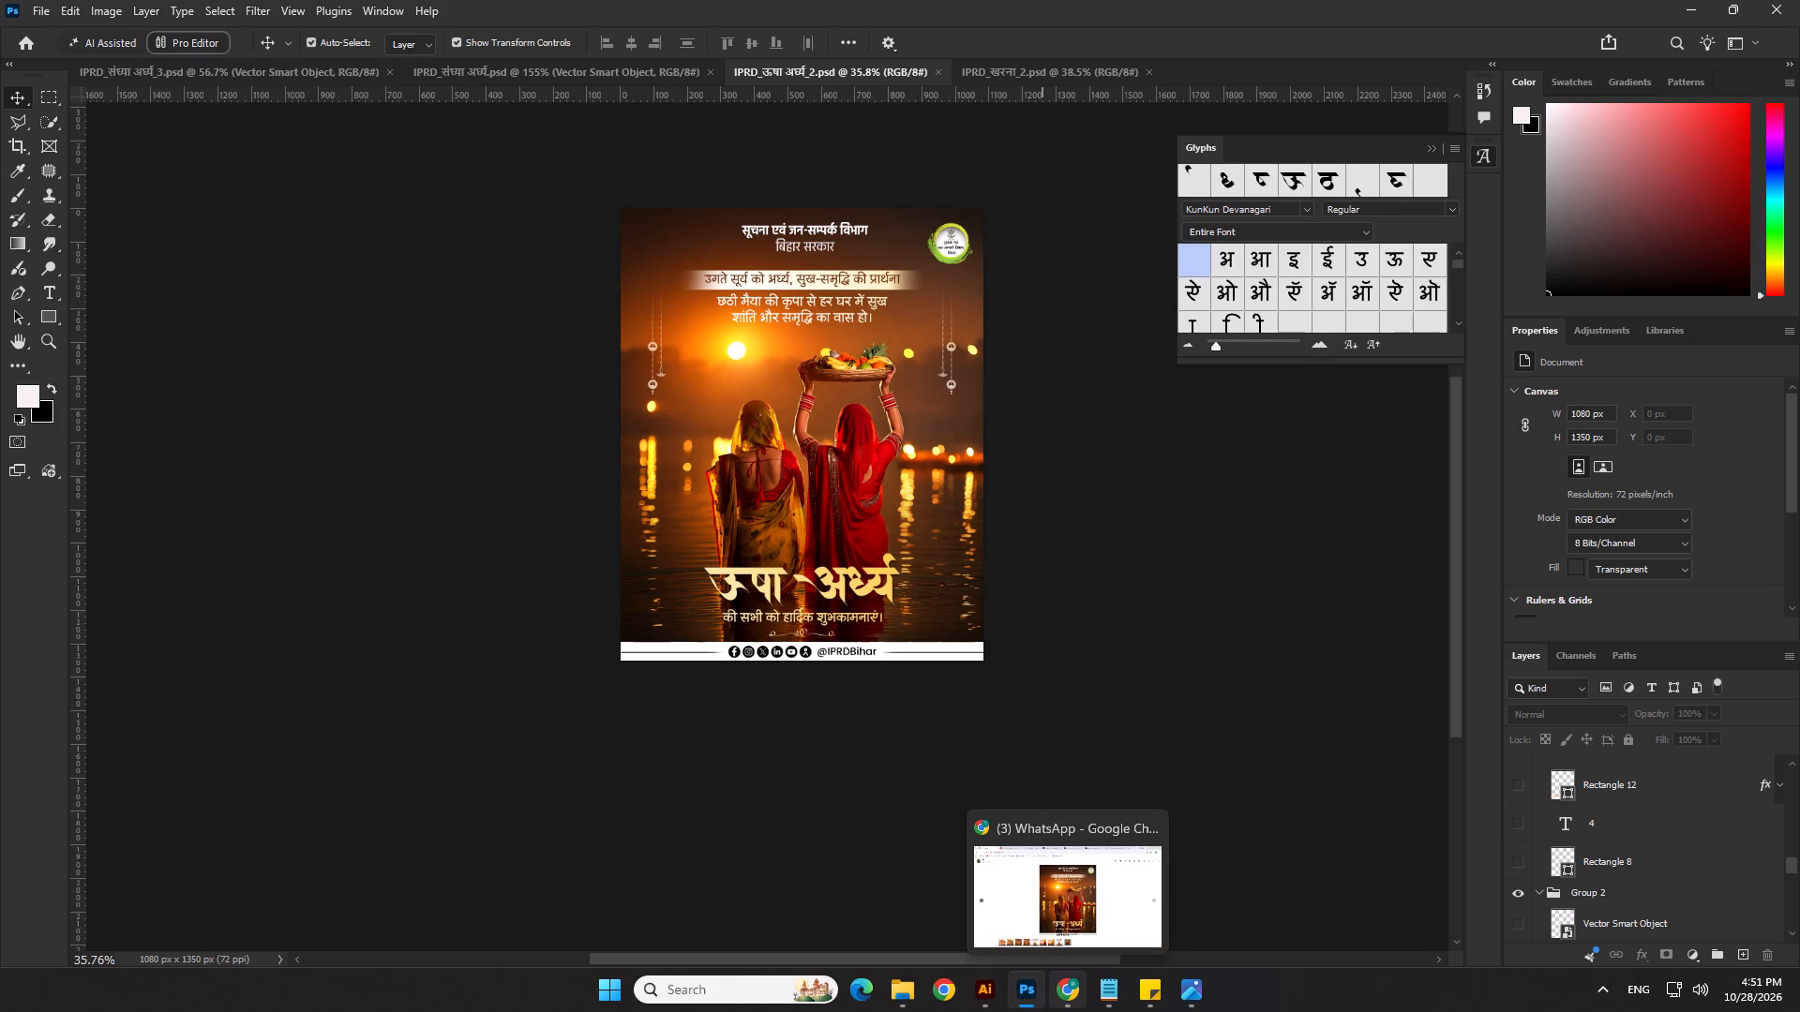
{"action": "left_click", "coordinate": [1303, 998]}
{"action": "left_click", "coordinate": [596, 79]}
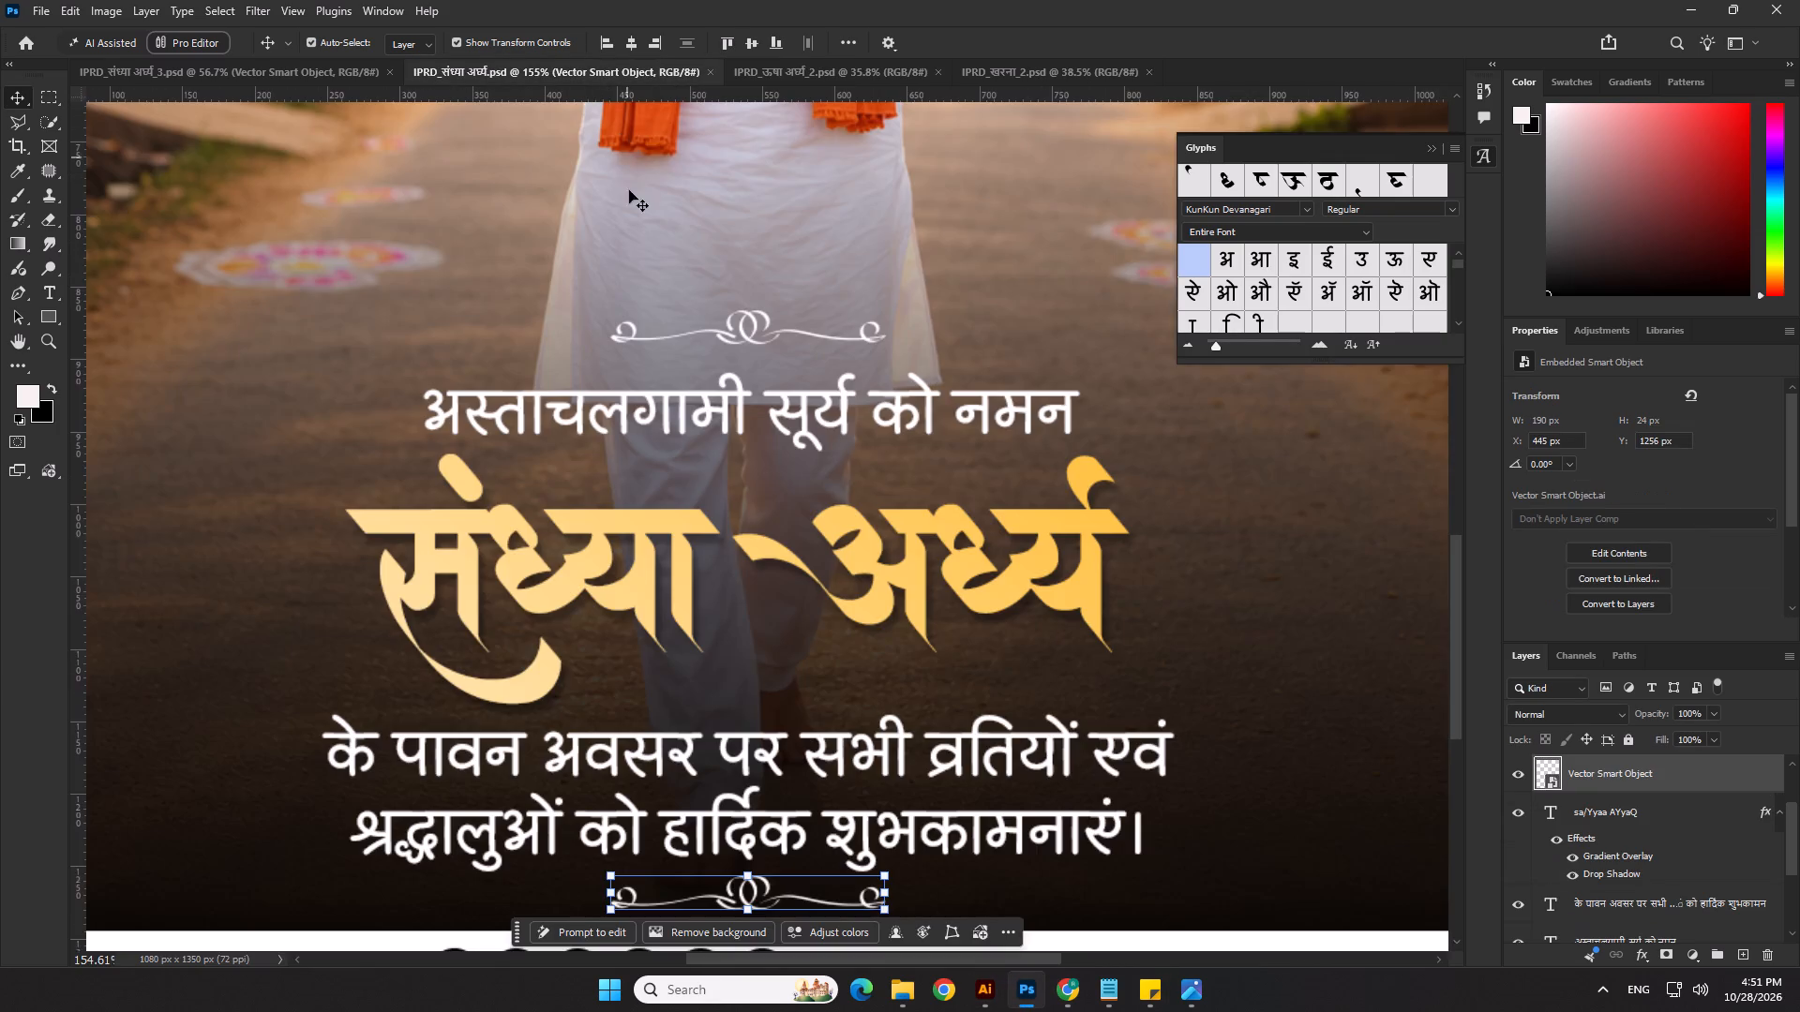
{"action": "scroll", "coordinate": [667, 517], "scroll_direction": "down", "scroll_amount": 16}
{"action": "left_click", "coordinate": [1195, 478]}
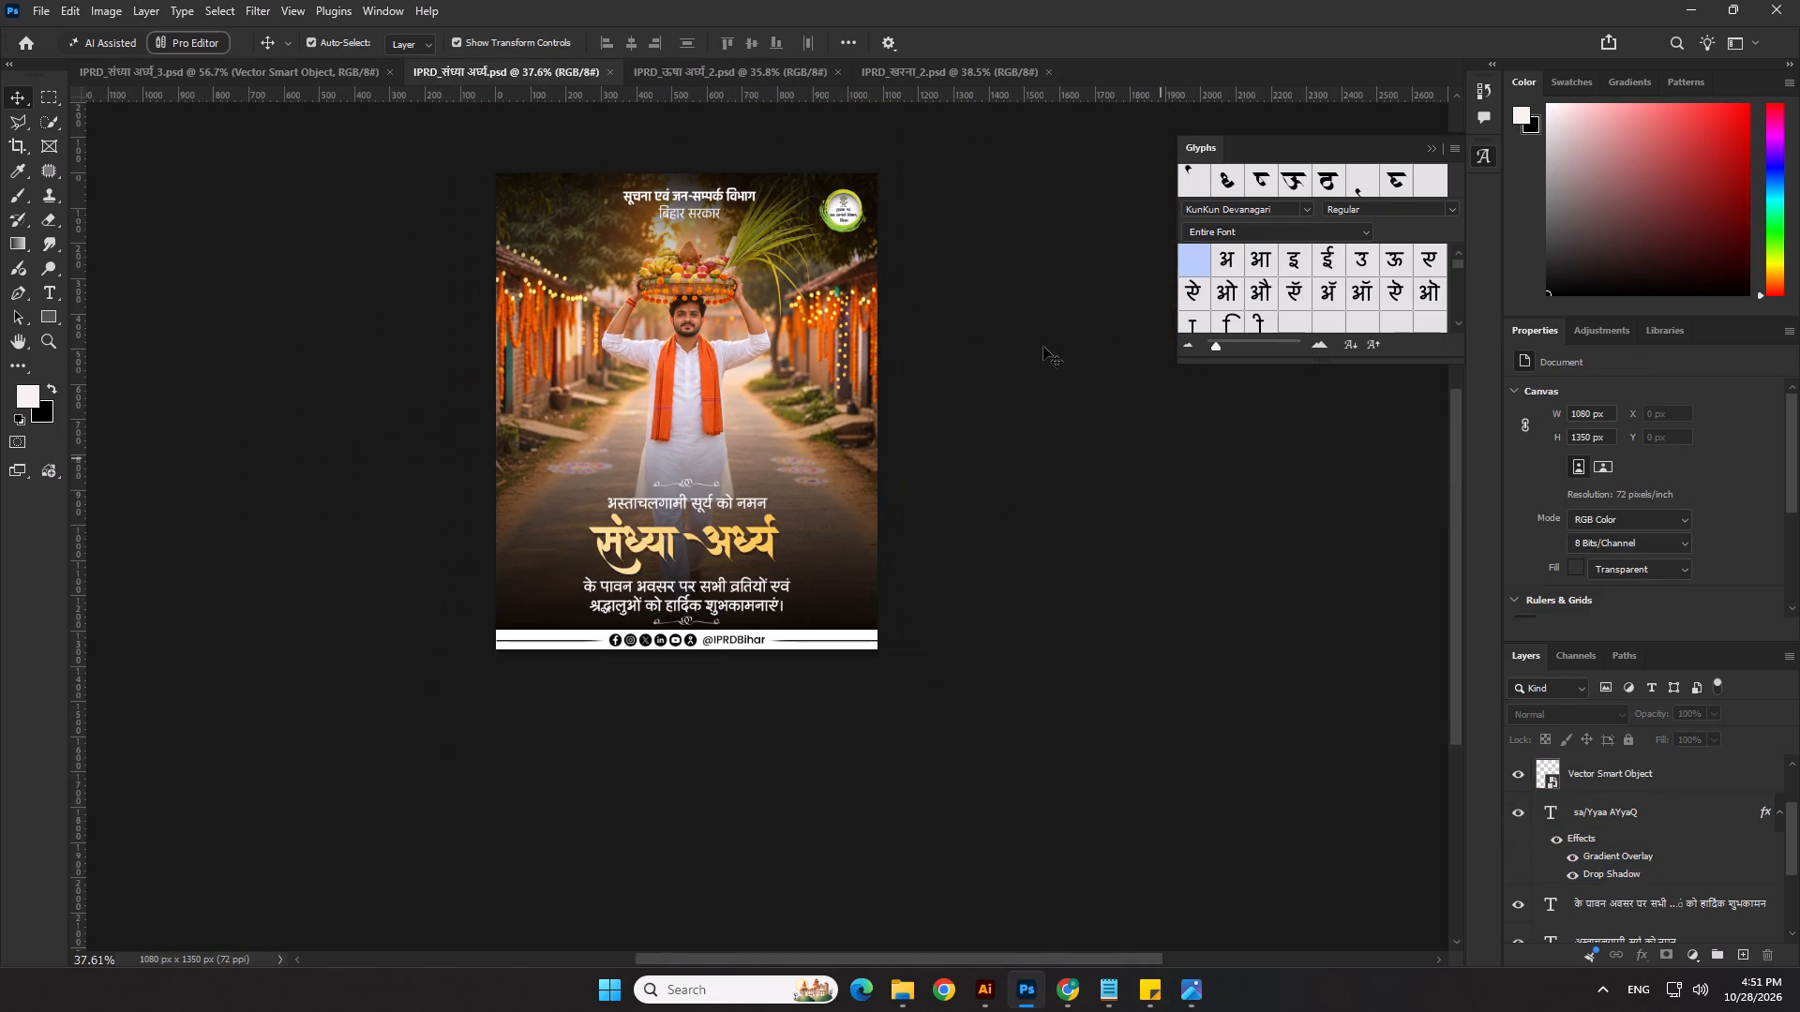
Make the Generative Fill copy layer active in the IPRD_ऊषा अर्घ्य_2.psd poster.
{"action": "left_click", "coordinate": [803, 67]}
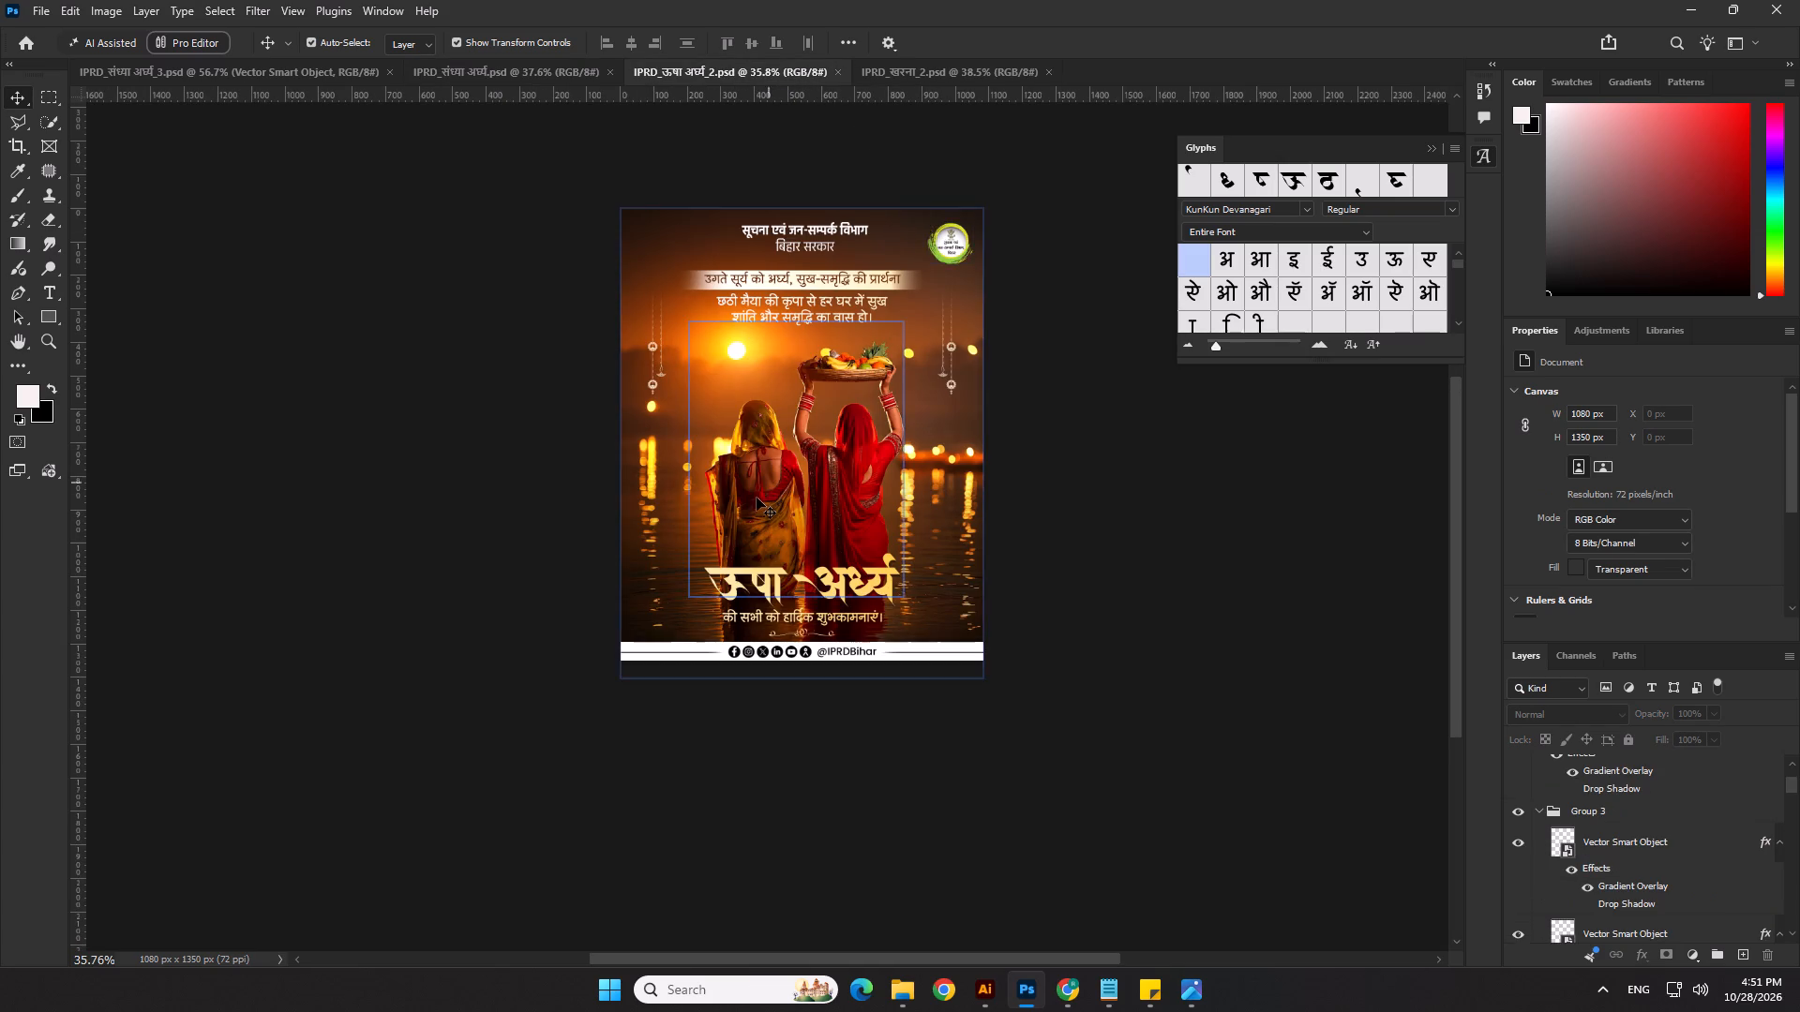
{"action": "scroll", "coordinate": [757, 499], "scroll_direction": "up", "scroll_amount": 7}
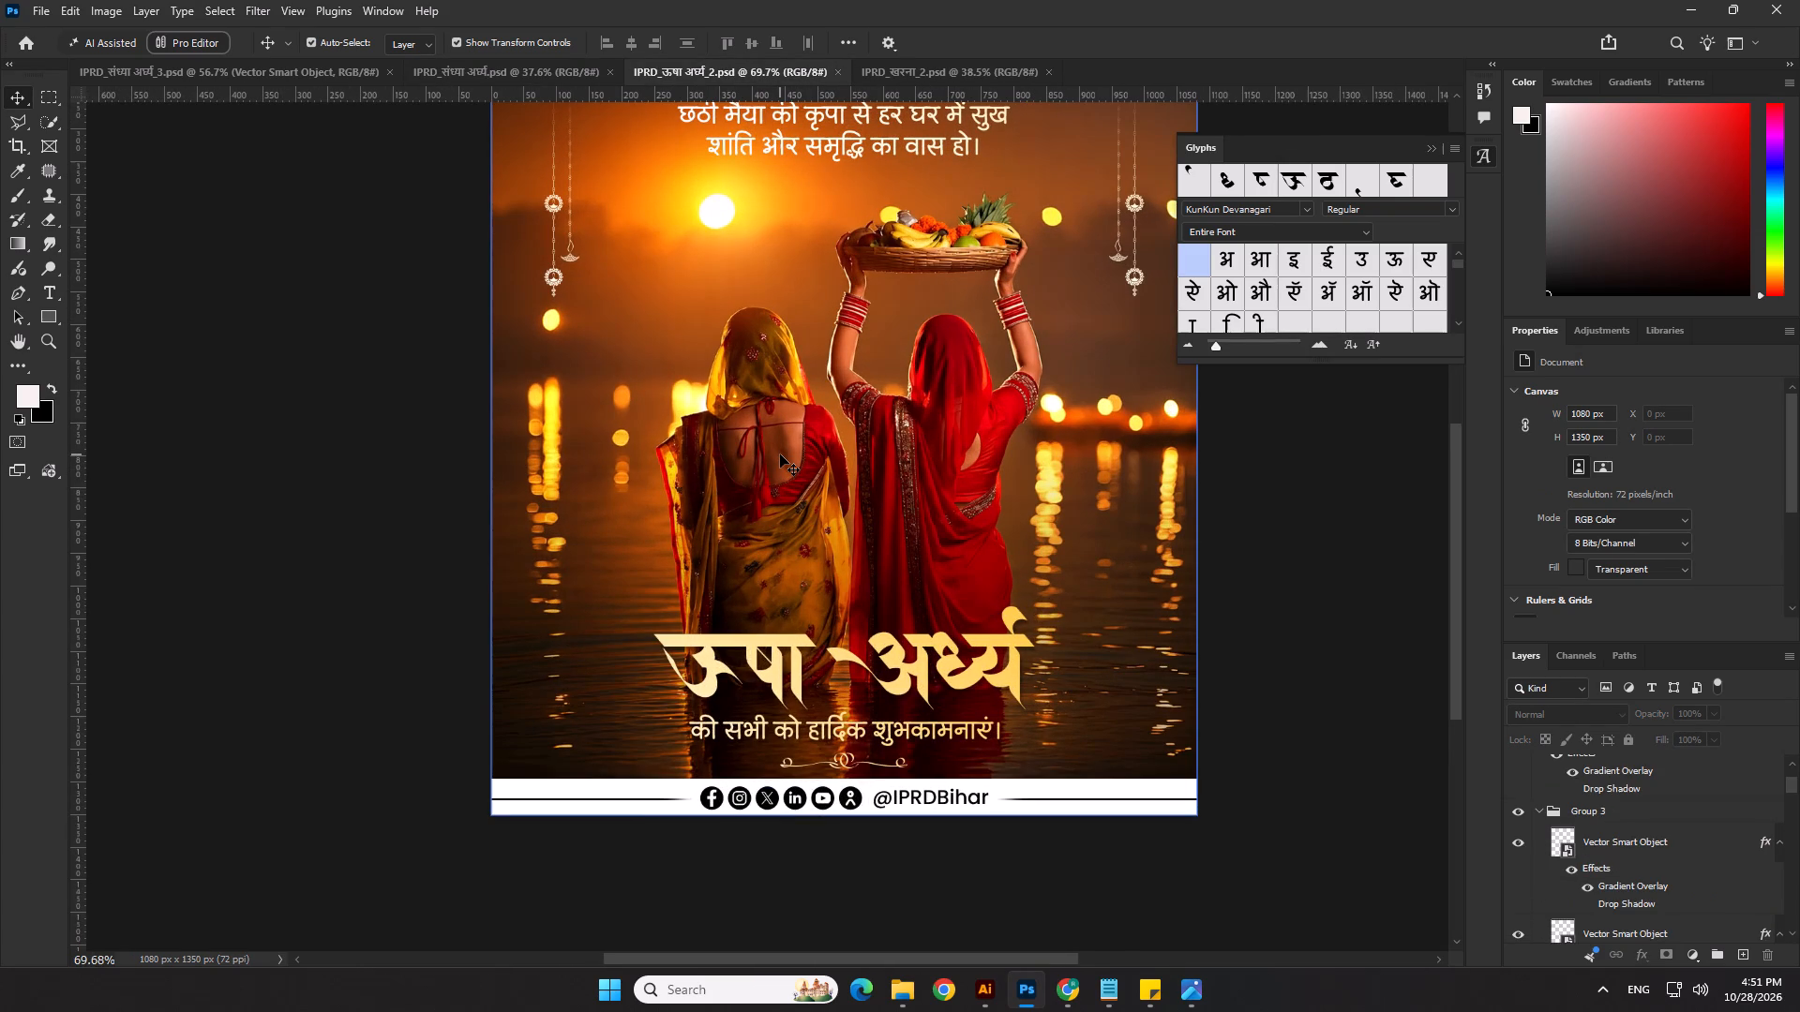
{"action": "scroll", "coordinate": [780, 454], "scroll_direction": "up", "scroll_amount": 2}
{"action": "left_click", "coordinate": [8, 119]}
{"action": "scroll", "coordinate": [825, 542], "scroll_direction": "up", "scroll_amount": 3}
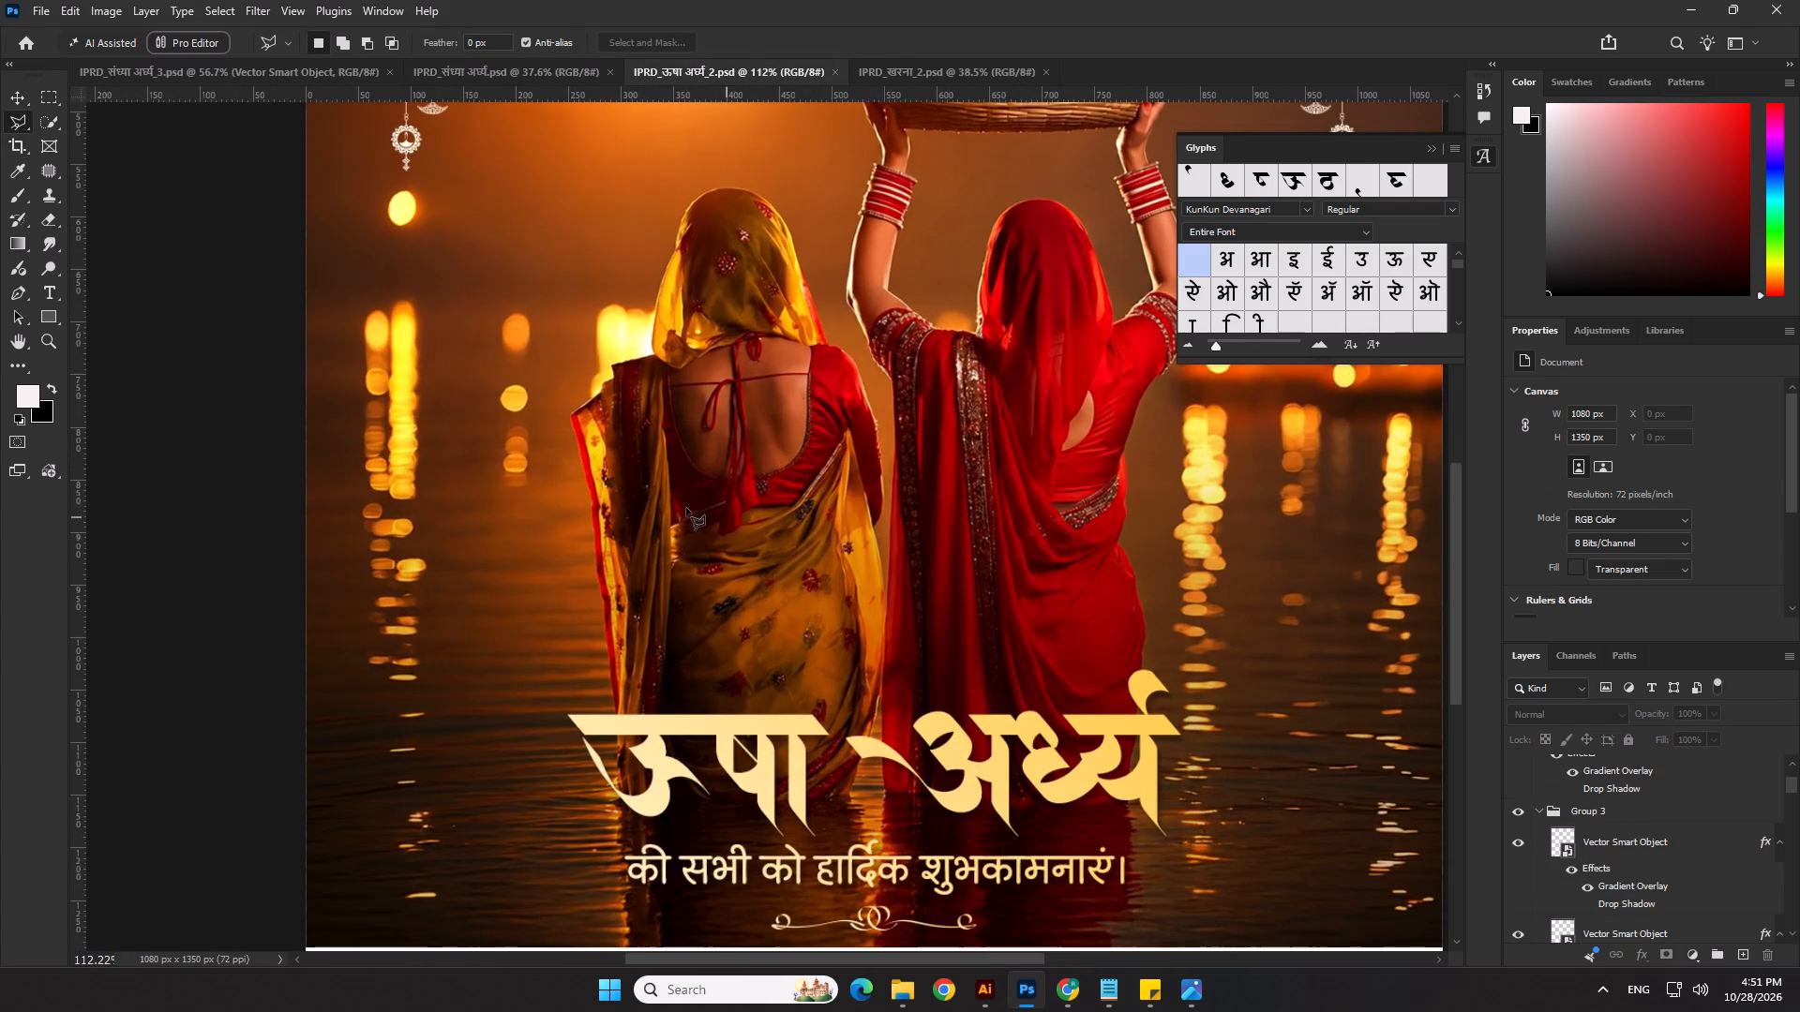
{"action": "scroll", "coordinate": [1252, 722], "scroll_direction": "down", "scroll_amount": 13}
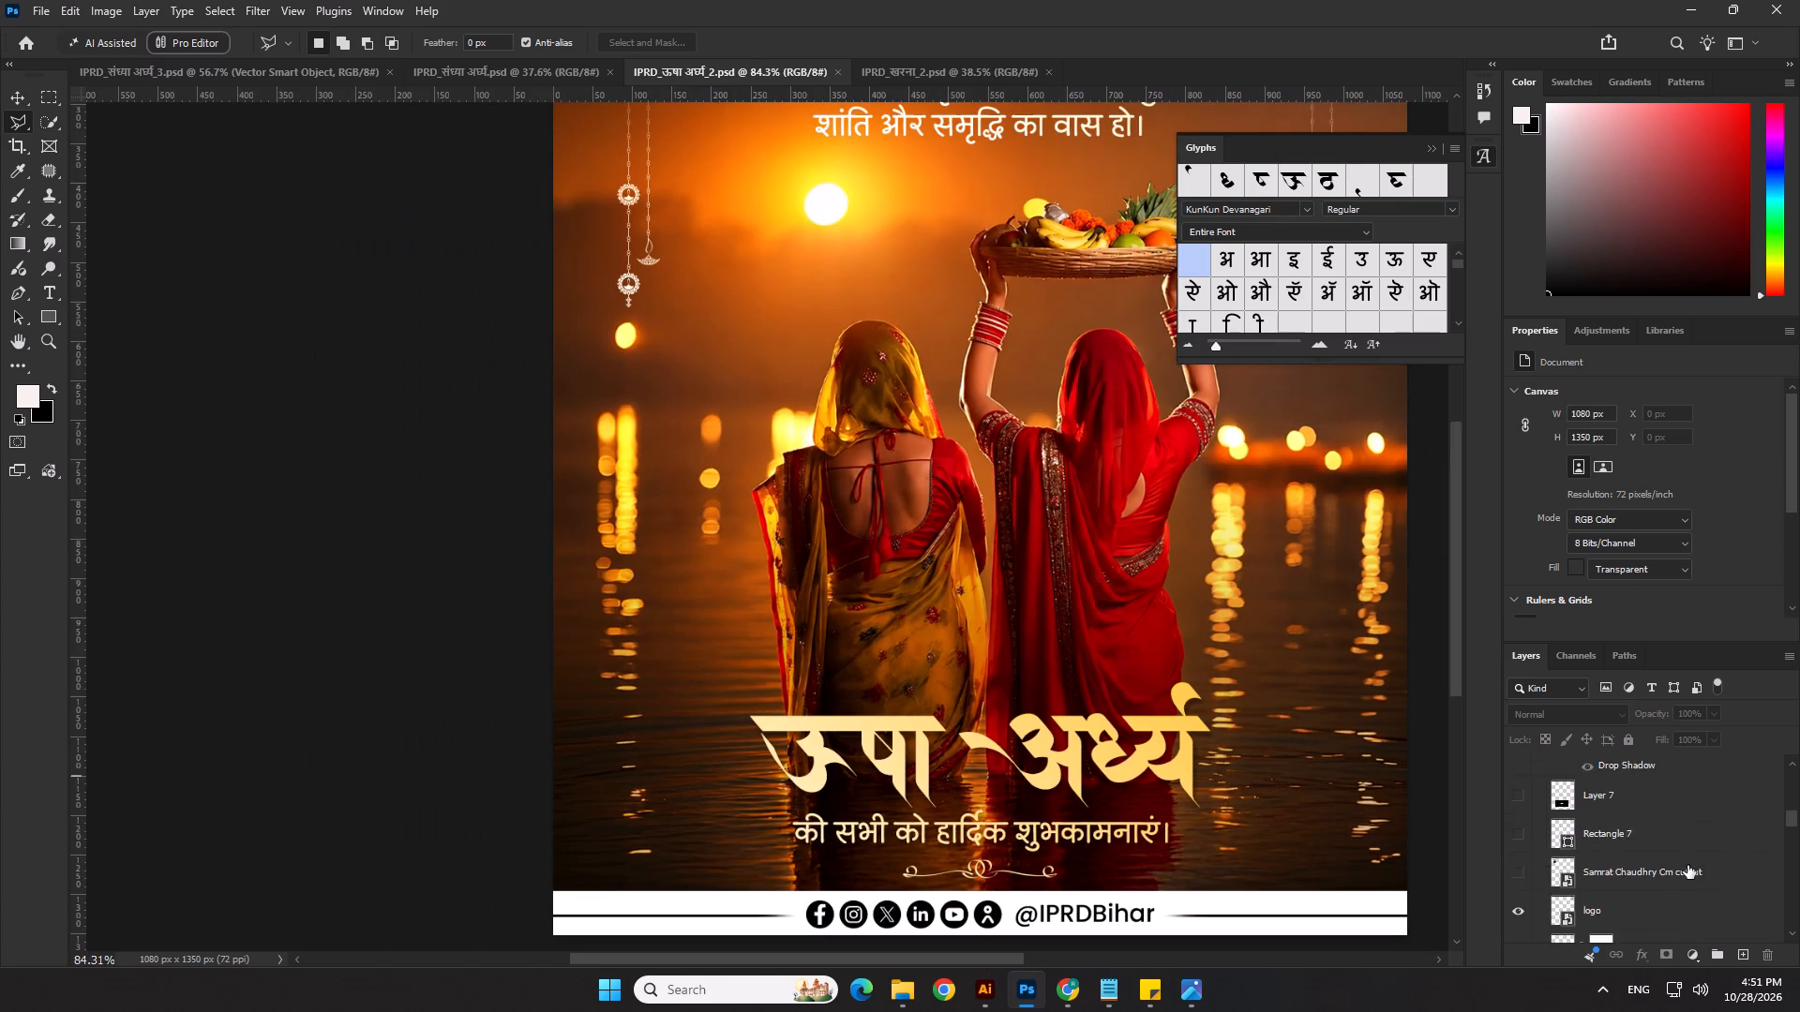
{"action": "scroll", "coordinate": [1687, 865], "scroll_direction": "down", "scroll_amount": 20}
{"action": "scroll", "coordinate": [1687, 865], "scroll_direction": "down", "scroll_amount": 10}
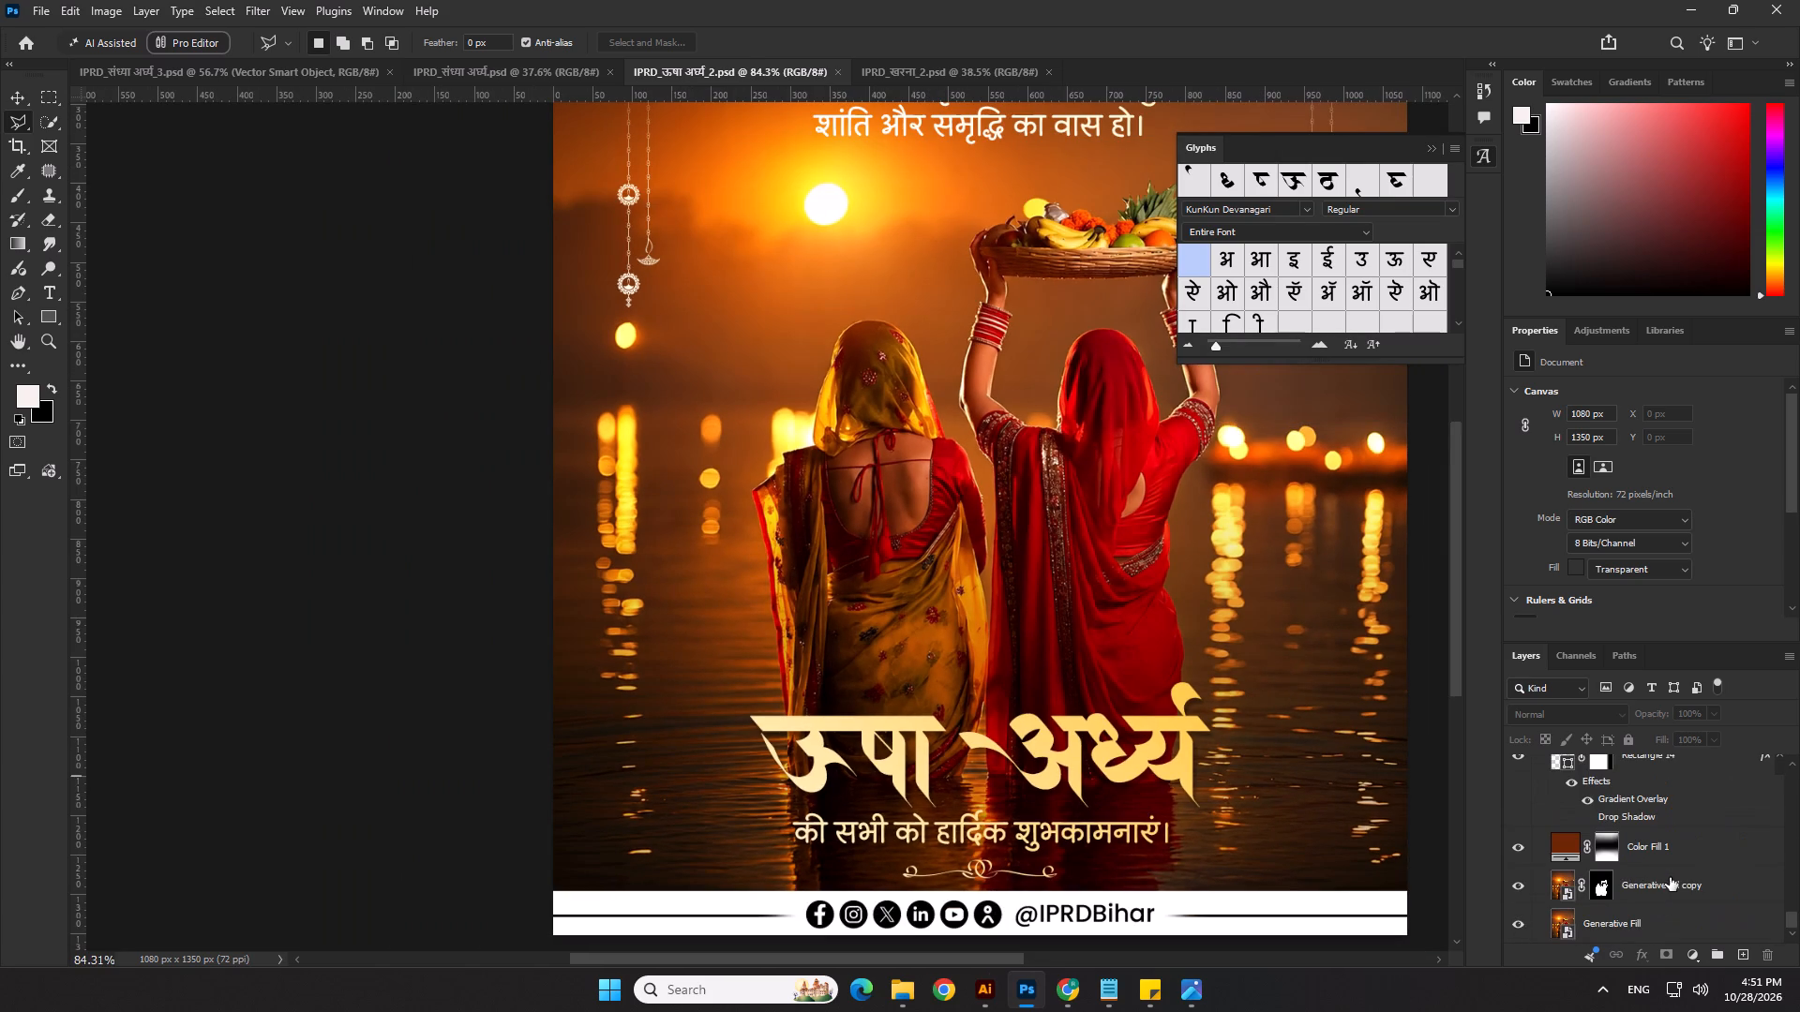
{"action": "scroll", "coordinate": [1670, 877], "scroll_direction": "down", "scroll_amount": 20}
{"action": "scroll", "coordinate": [1670, 877], "scroll_direction": "down", "scroll_amount": 8}
{"action": "scroll", "coordinate": [1625, 893], "scroll_direction": "up", "scroll_amount": 1}
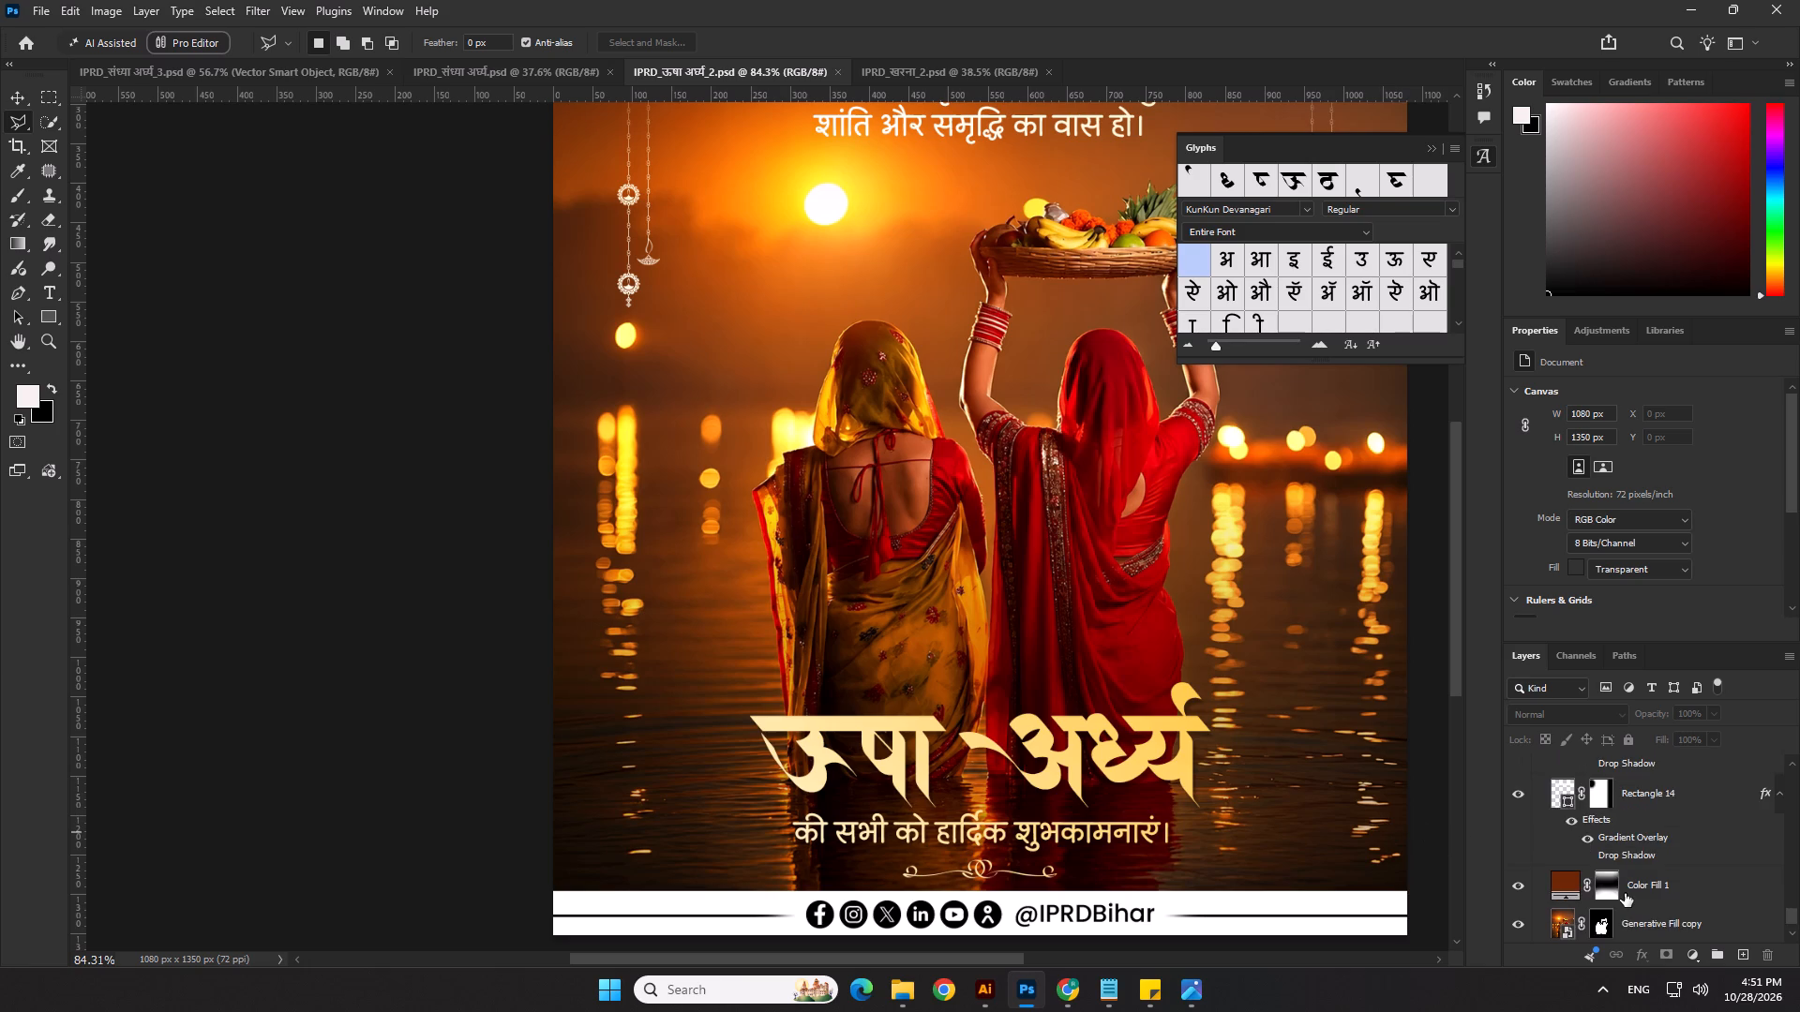
{"action": "scroll", "coordinate": [1625, 893], "scroll_direction": "down", "scroll_amount": 3}
{"action": "left_click", "coordinate": [1634, 892]}
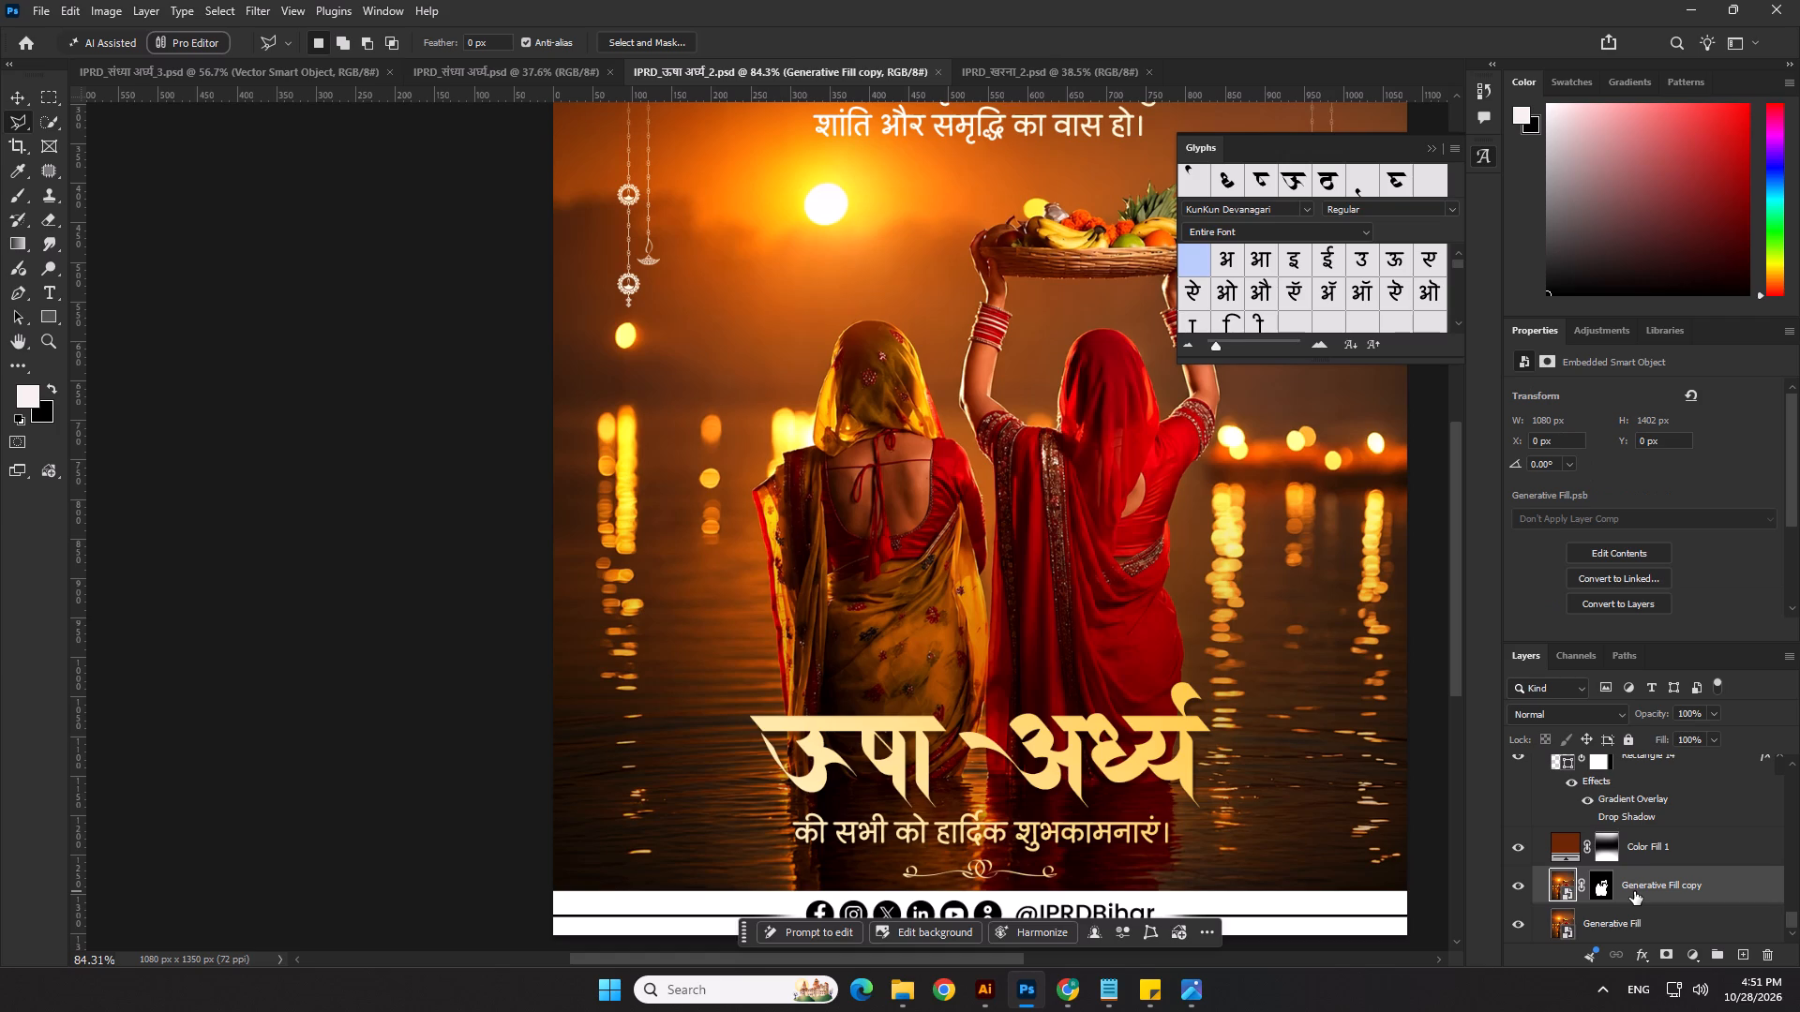
Outline the yellow-saree woman's bare back and blouse ties, from the veil's lower part to her waist, with a closed polygonal lasso selection.
{"action": "scroll", "coordinate": [850, 508], "scroll_direction": "up", "scroll_amount": 3}
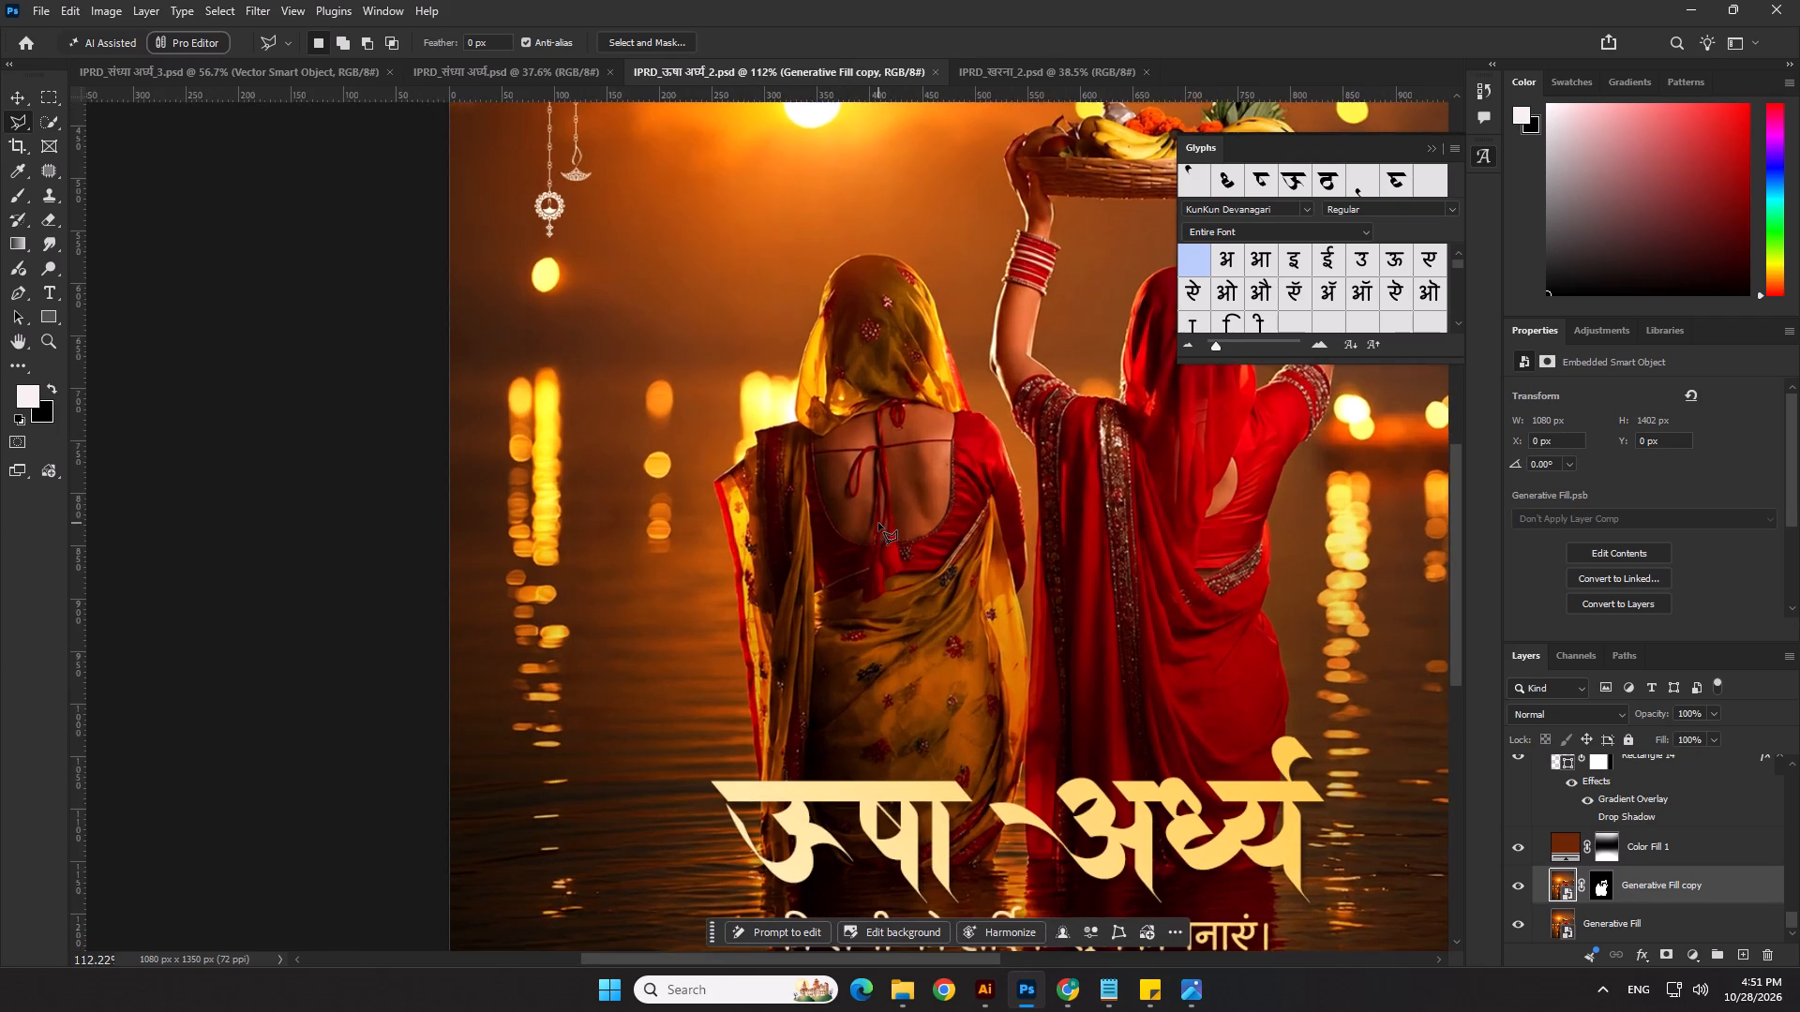
{"action": "scroll", "coordinate": [878, 523], "scroll_direction": "up", "scroll_amount": 1}
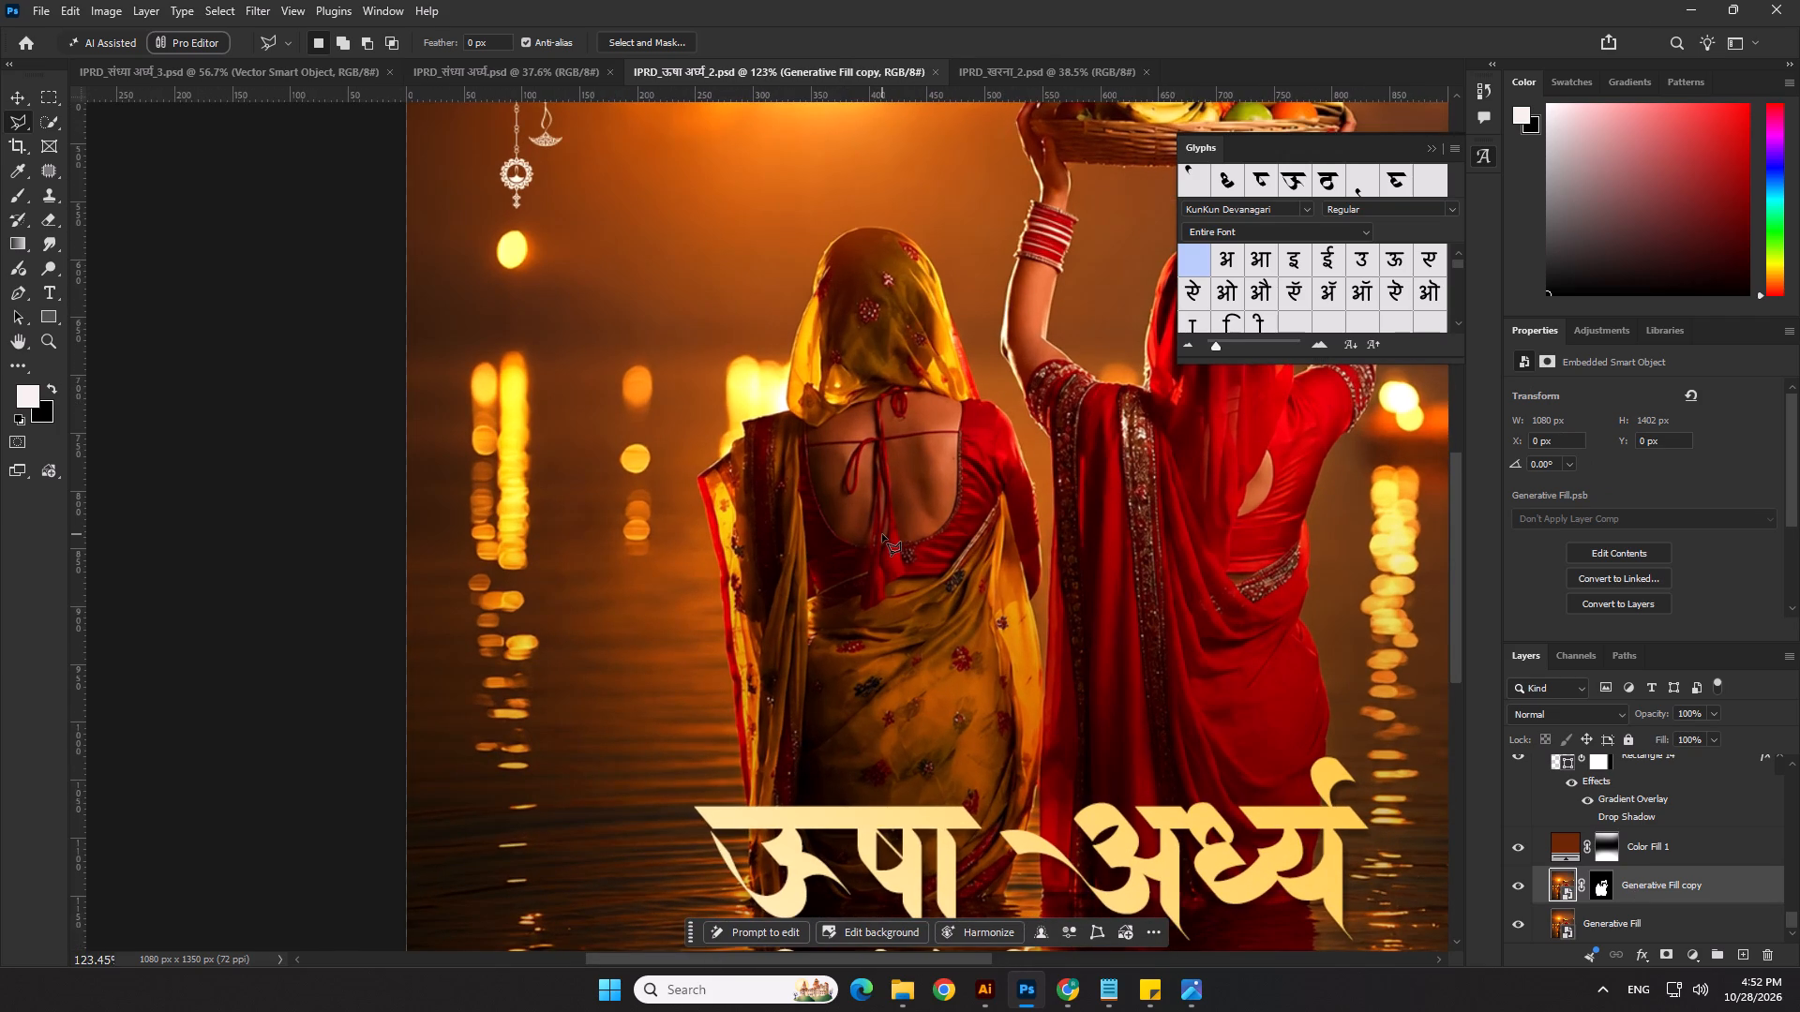
{"action": "scroll", "coordinate": [847, 586], "scroll_direction": "down", "scroll_amount": 5}
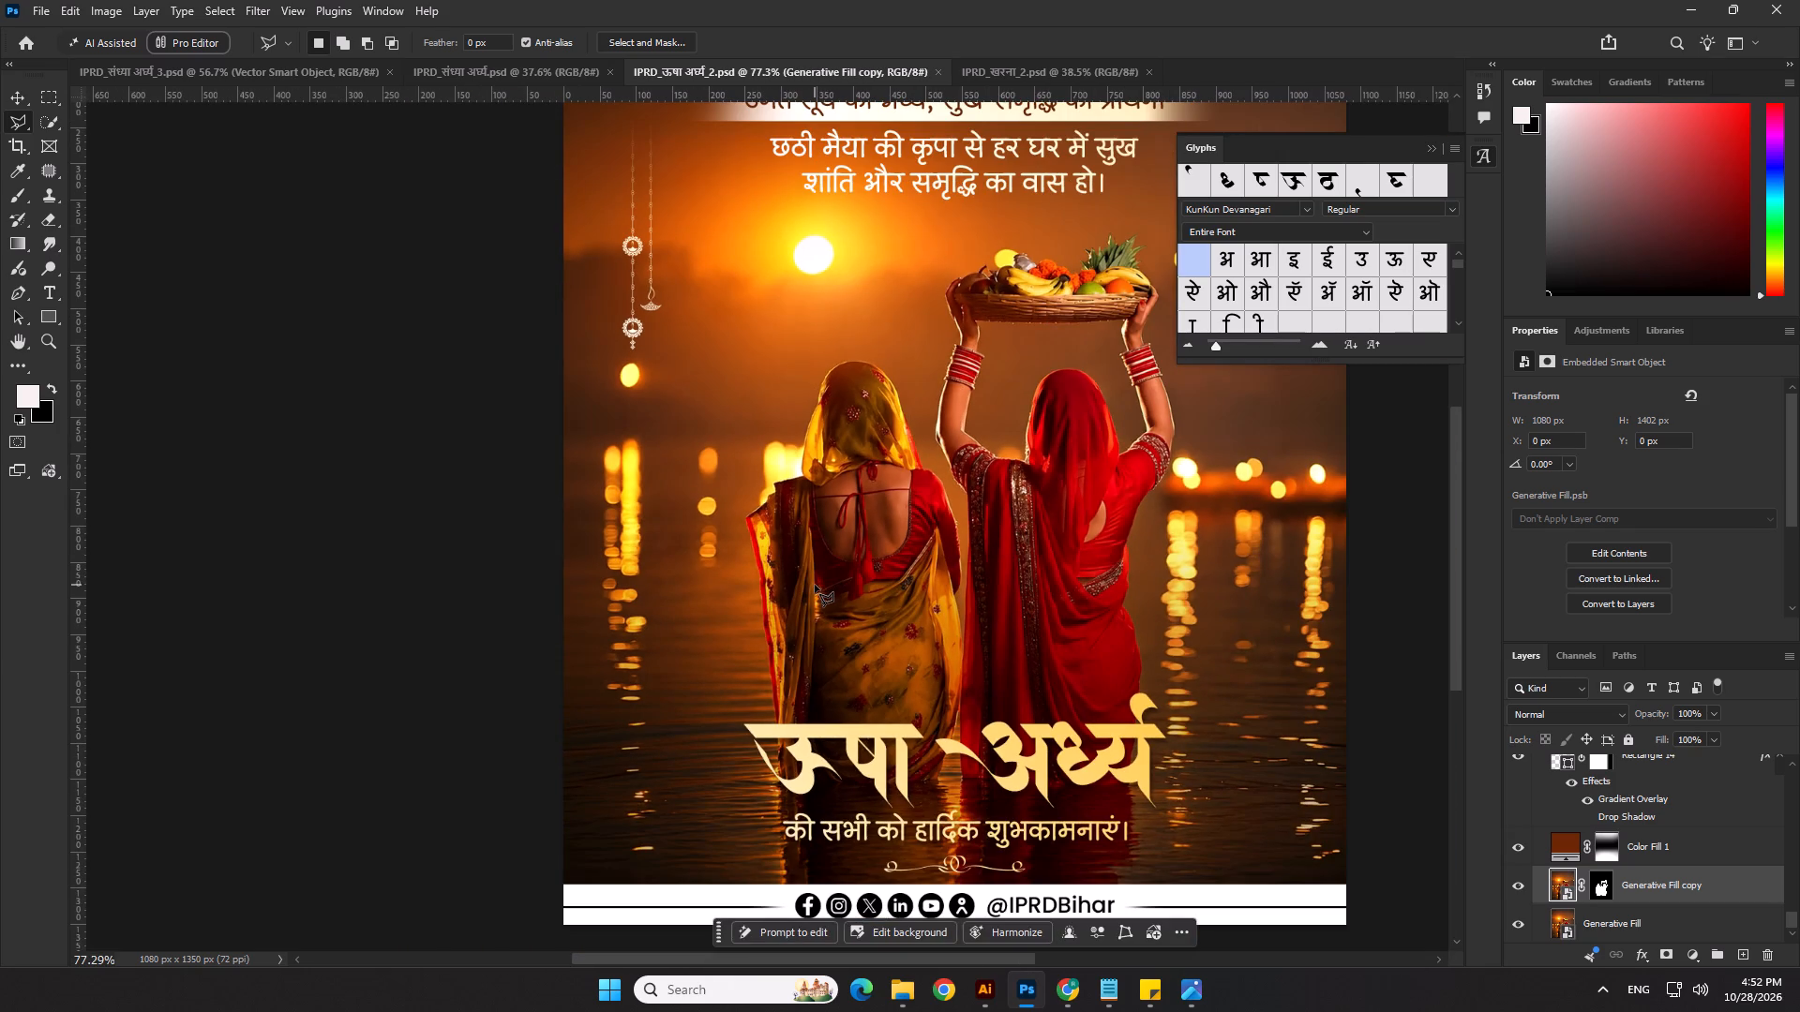
{"action": "scroll", "coordinate": [815, 585], "scroll_direction": "down", "scroll_amount": 9}
{"action": "scroll", "coordinate": [855, 558], "scroll_direction": "up", "scroll_amount": 5}
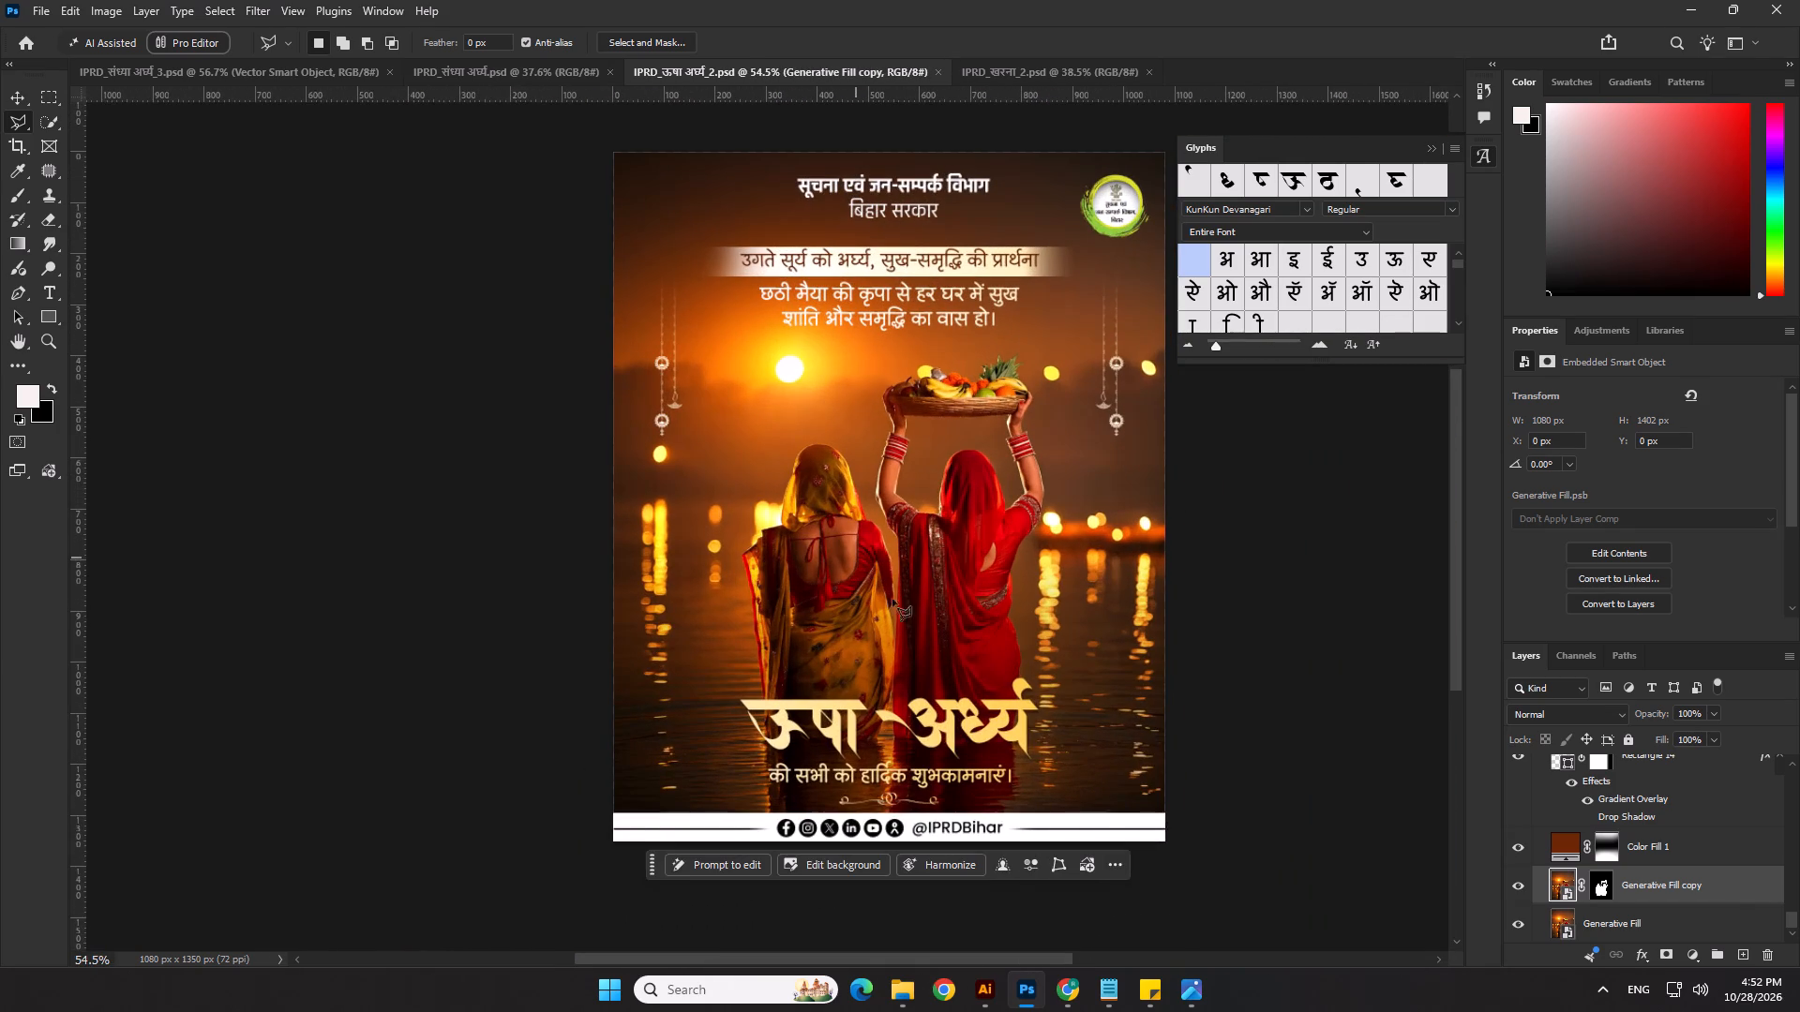
{"action": "scroll", "coordinate": [878, 565], "scroll_direction": "up", "scroll_amount": 9}
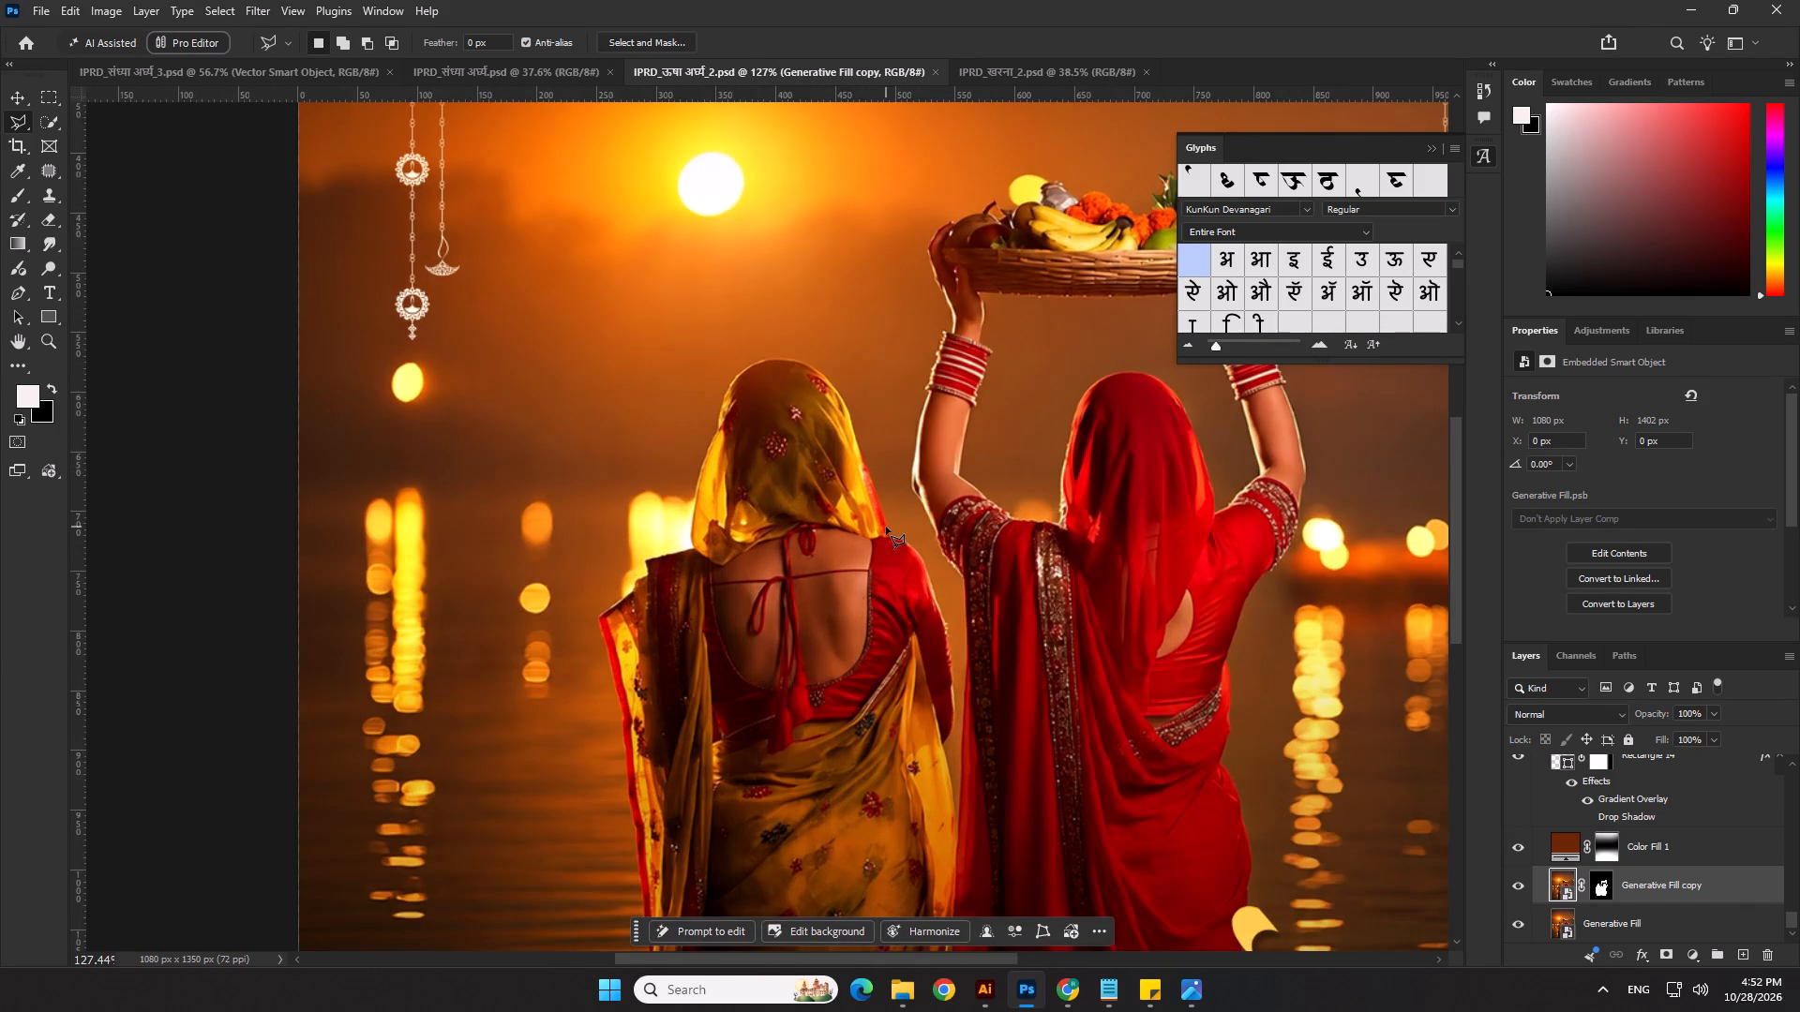
{"action": "left_click", "coordinate": [886, 527]}
{"action": "left_click", "coordinate": [857, 690]}
{"action": "left_click", "coordinate": [787, 765]}
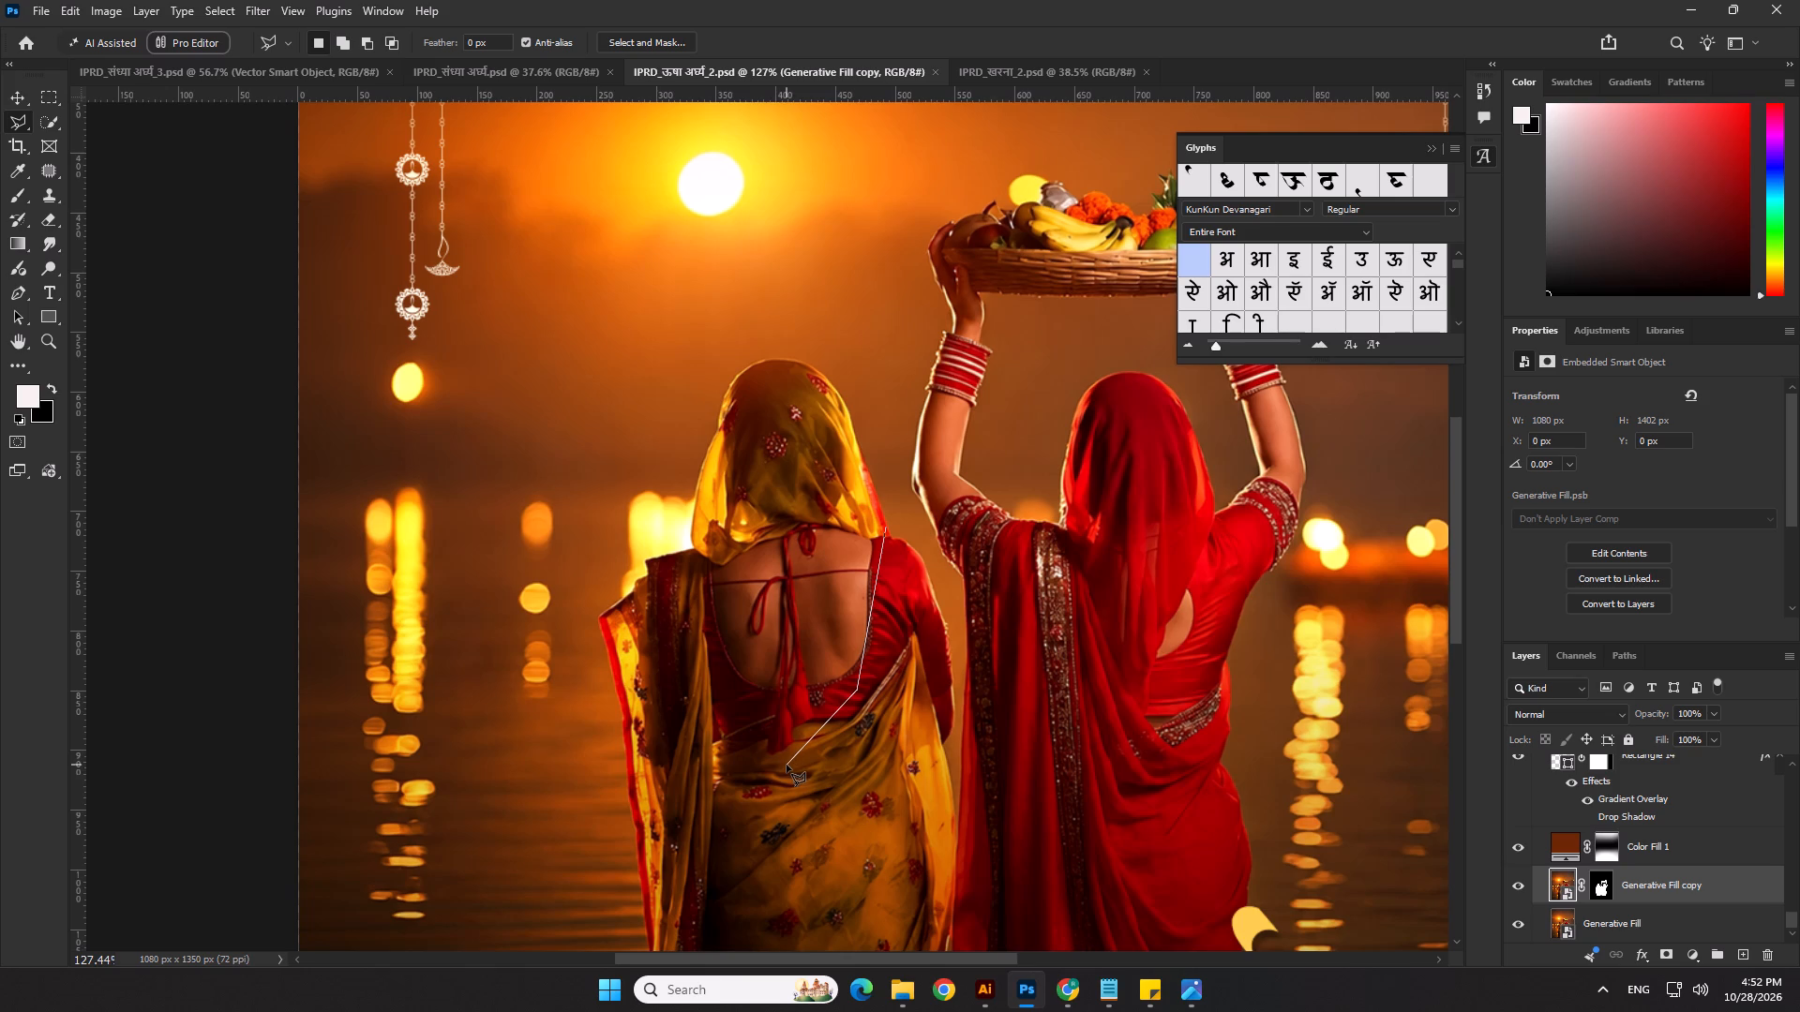
{"action": "left_click", "coordinate": [749, 753]}
{"action": "left_click", "coordinate": [706, 602]}
{"action": "left_click", "coordinate": [700, 547]}
{"action": "left_click", "coordinate": [779, 485]}
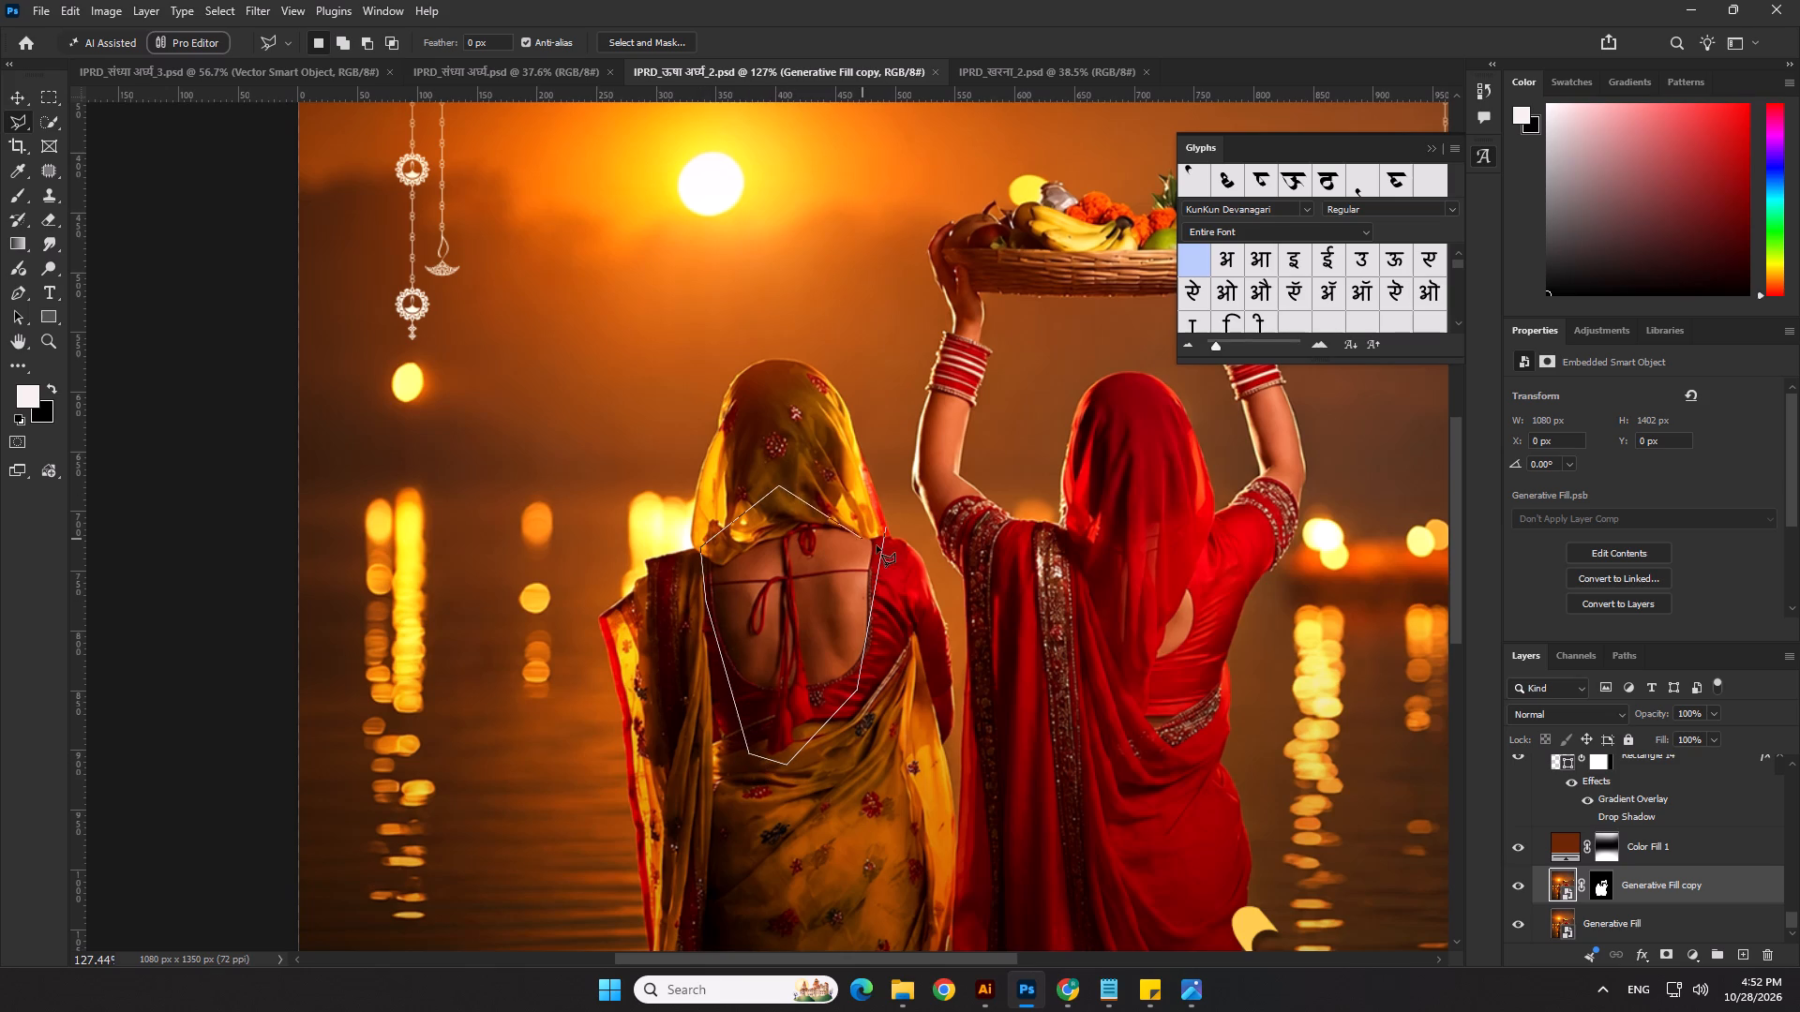
{"action": "left_click", "coordinate": [886, 525]}
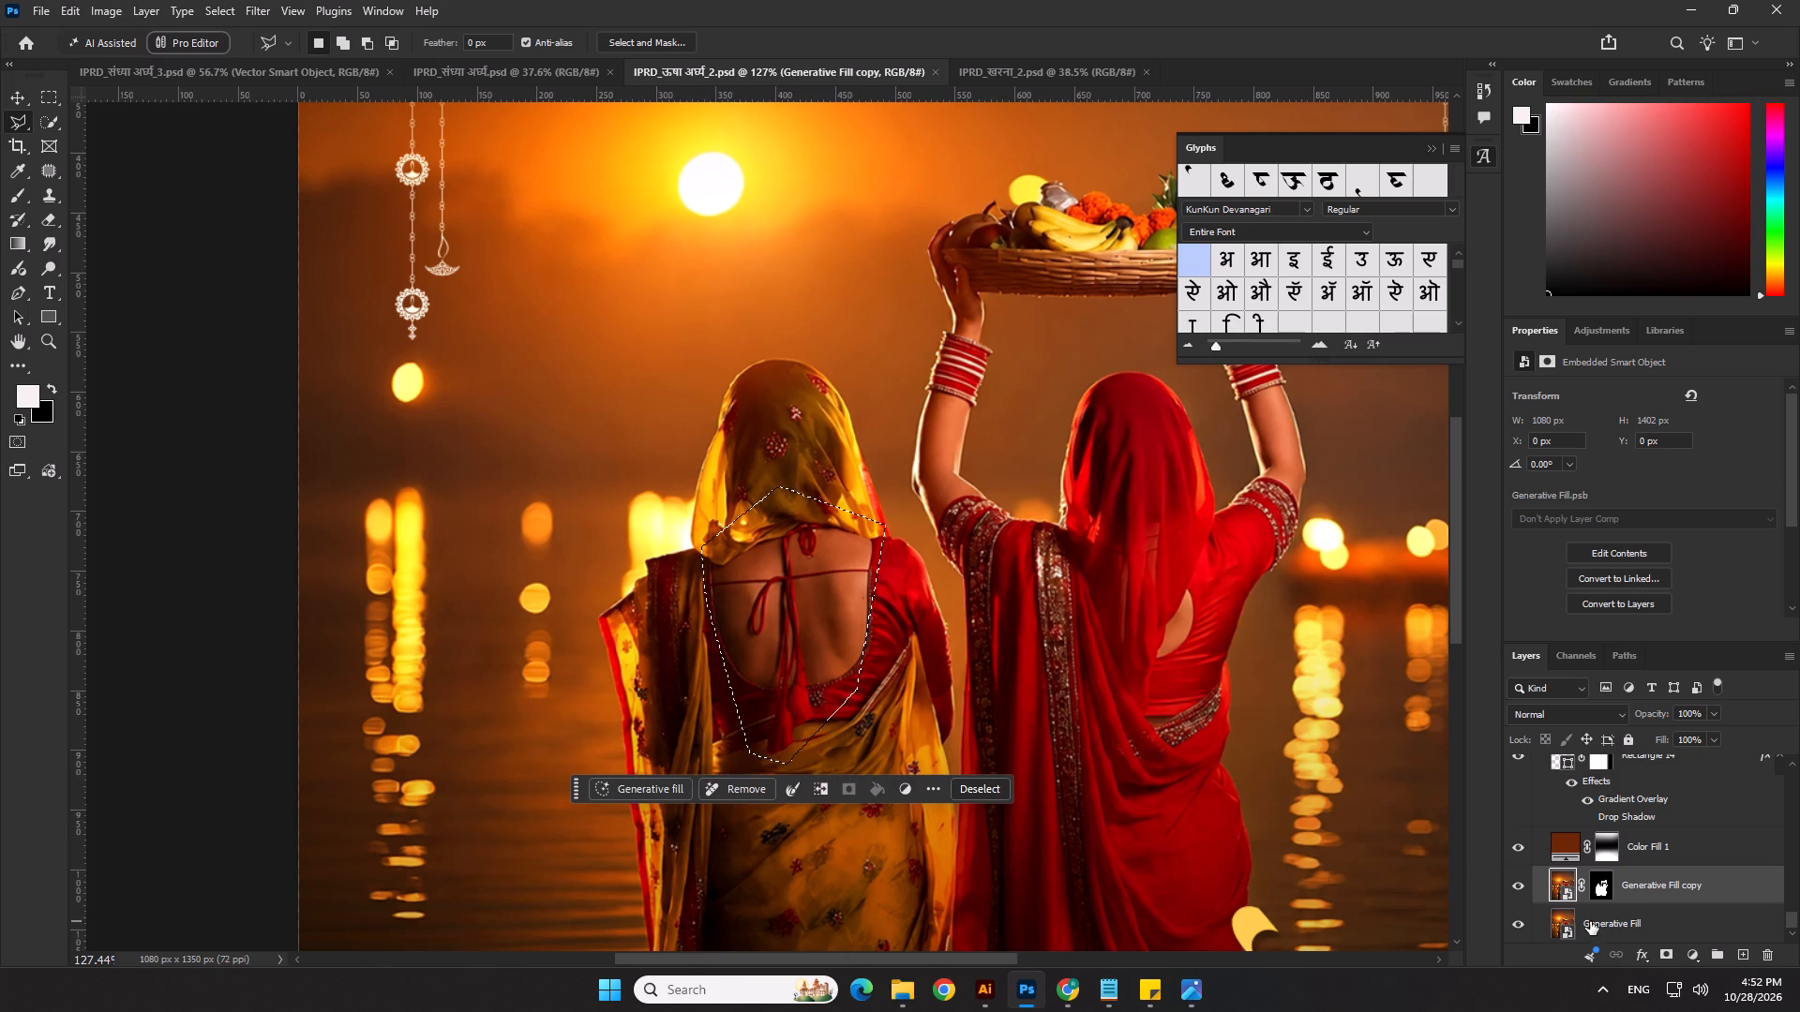
Run Generative Fill on the selected back area from the Generative Fill copy layer with the prompt "fill this part".
{"action": "left_click", "coordinate": [1590, 921]}
{"action": "double_click", "coordinate": [1523, 892]}
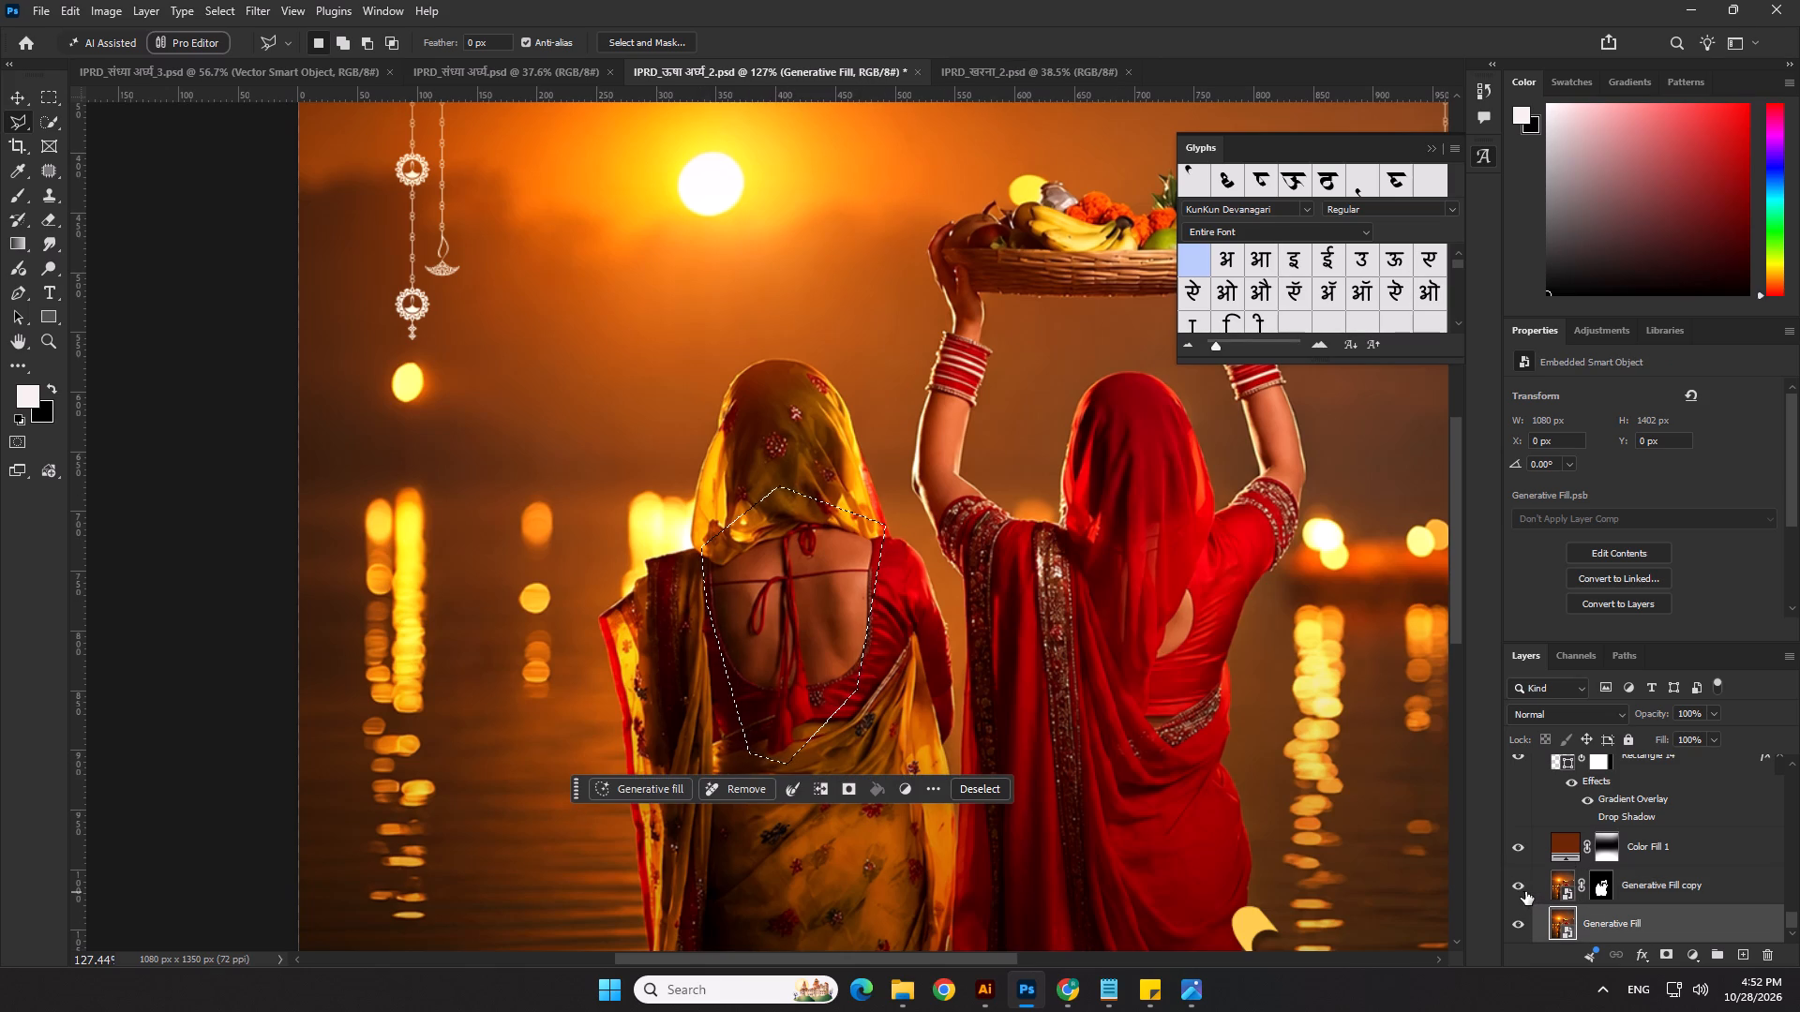
{"action": "left_click", "coordinate": [1645, 893], "text": "ctrl"}
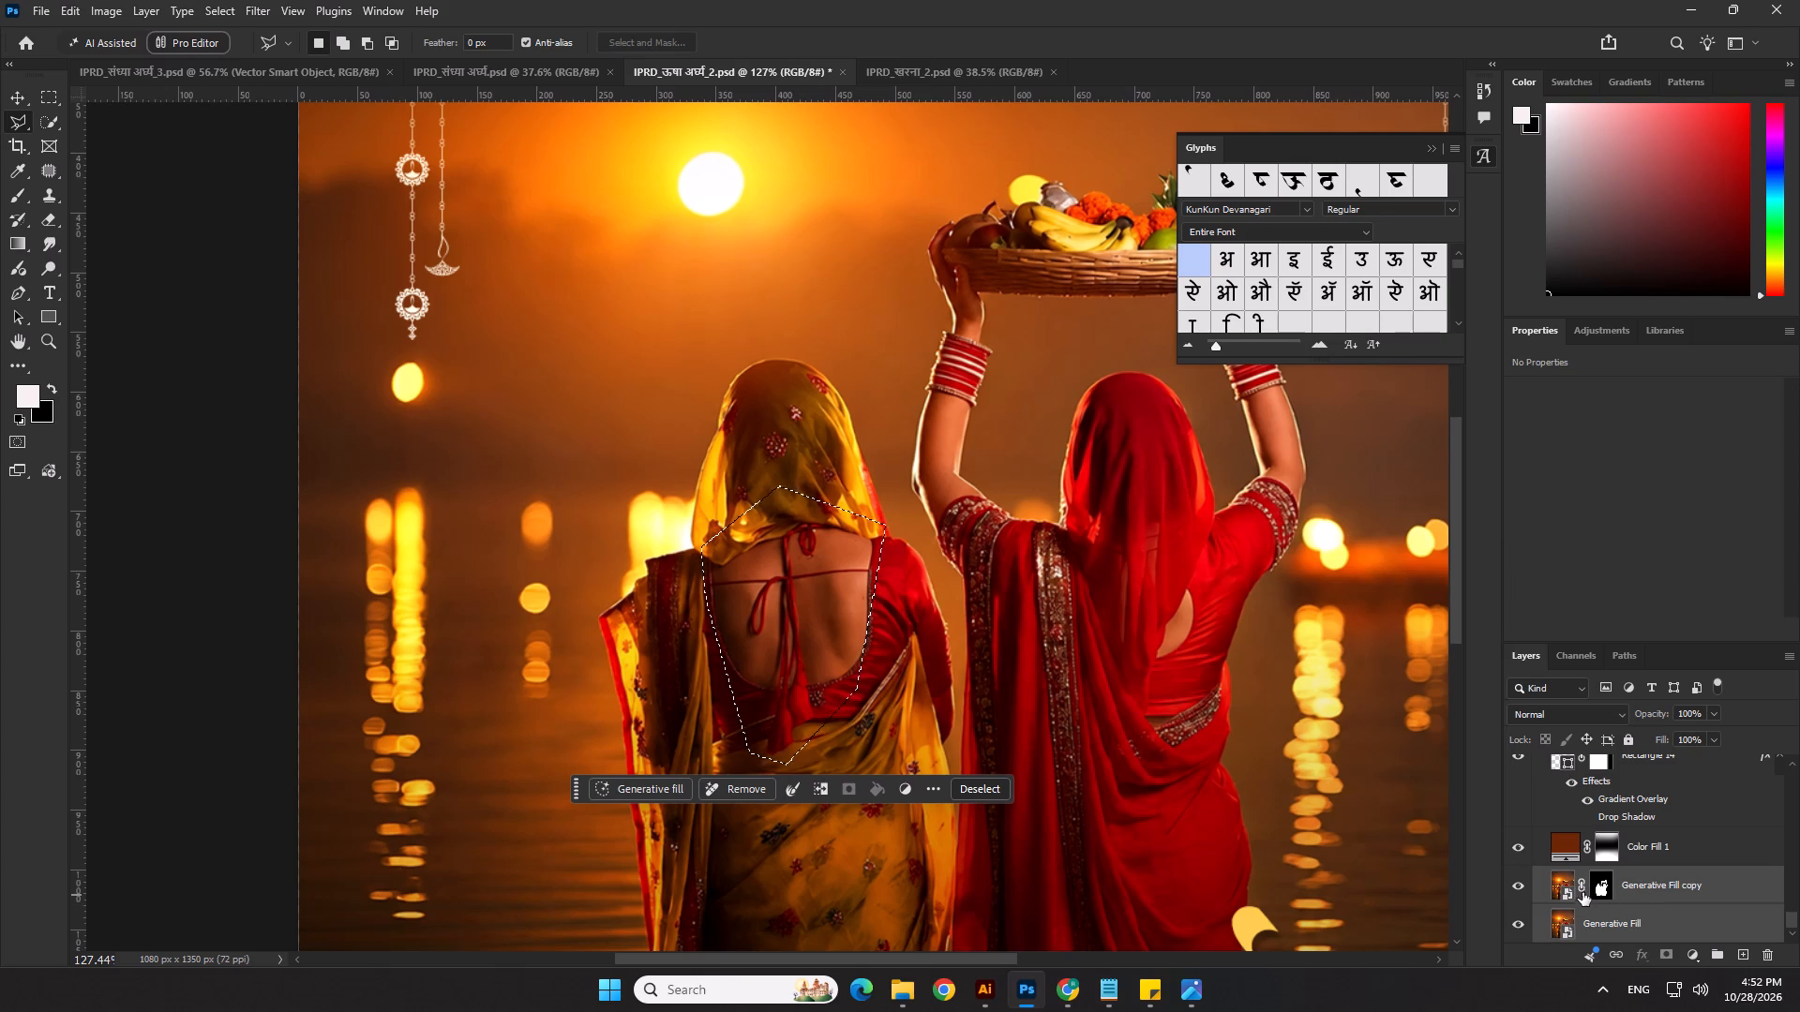
{"action": "left_click", "coordinate": [1558, 893]}
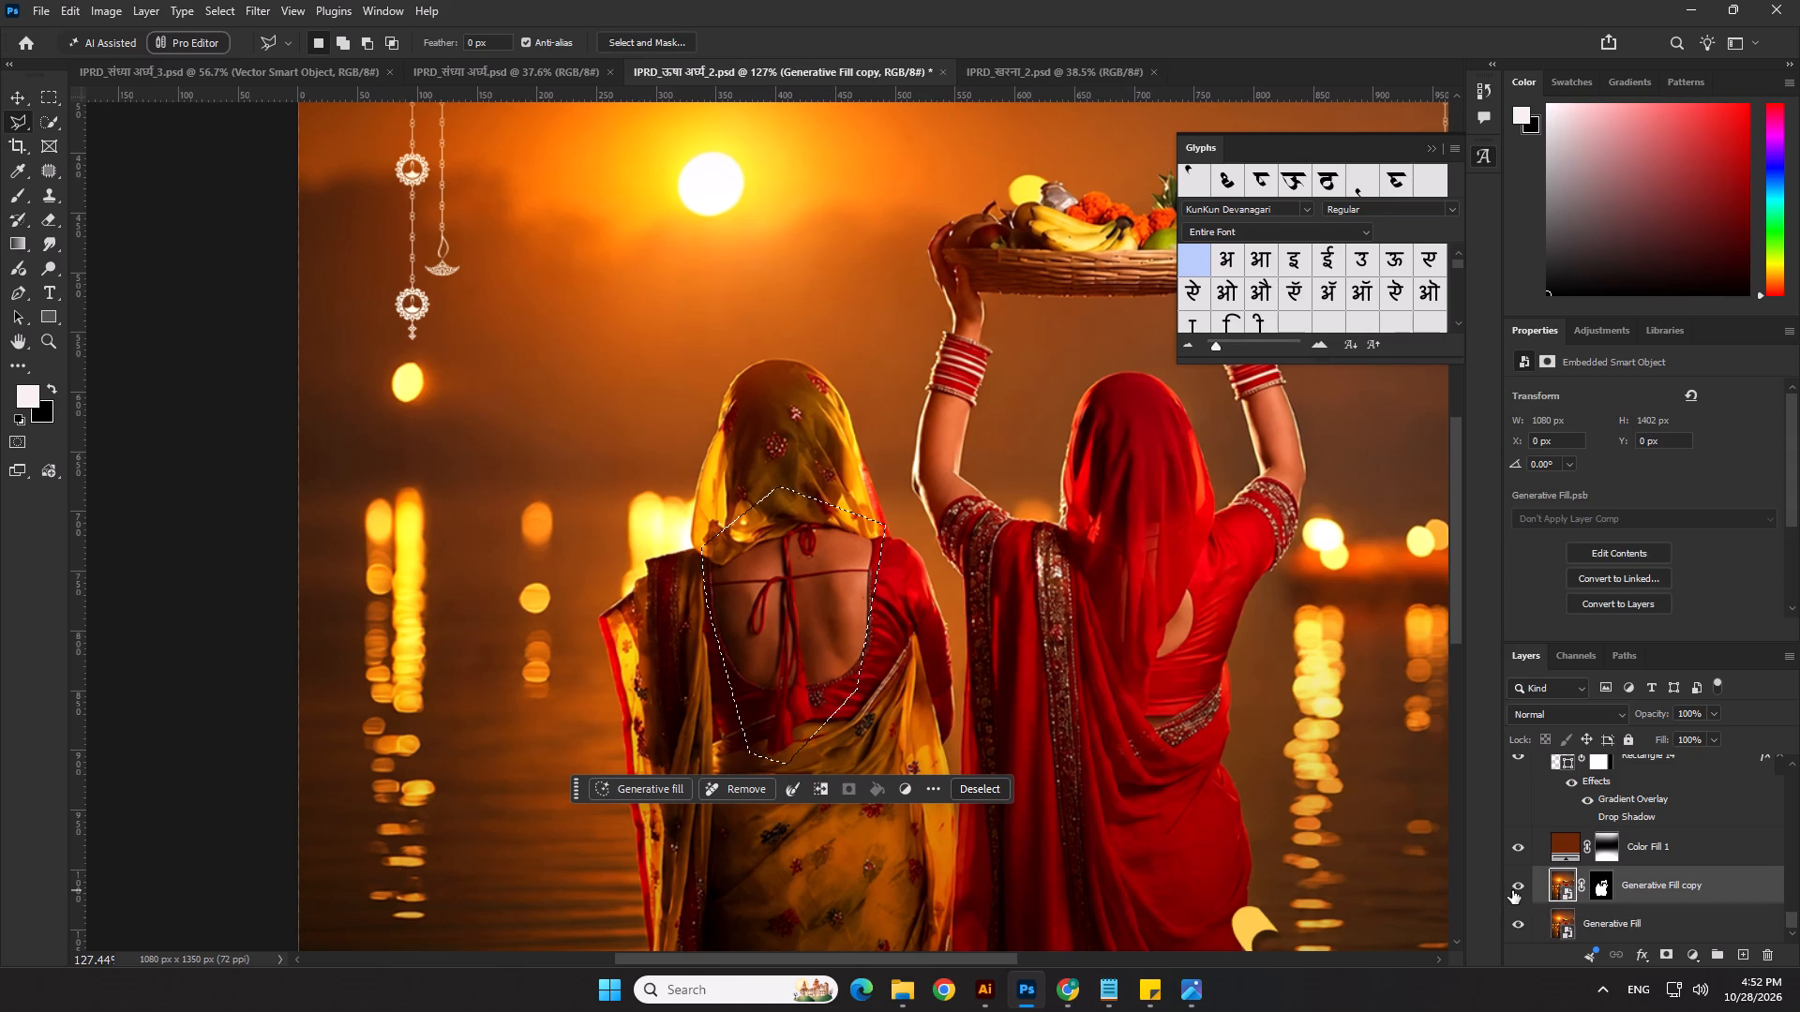
{"action": "left_click", "coordinate": [622, 788]}
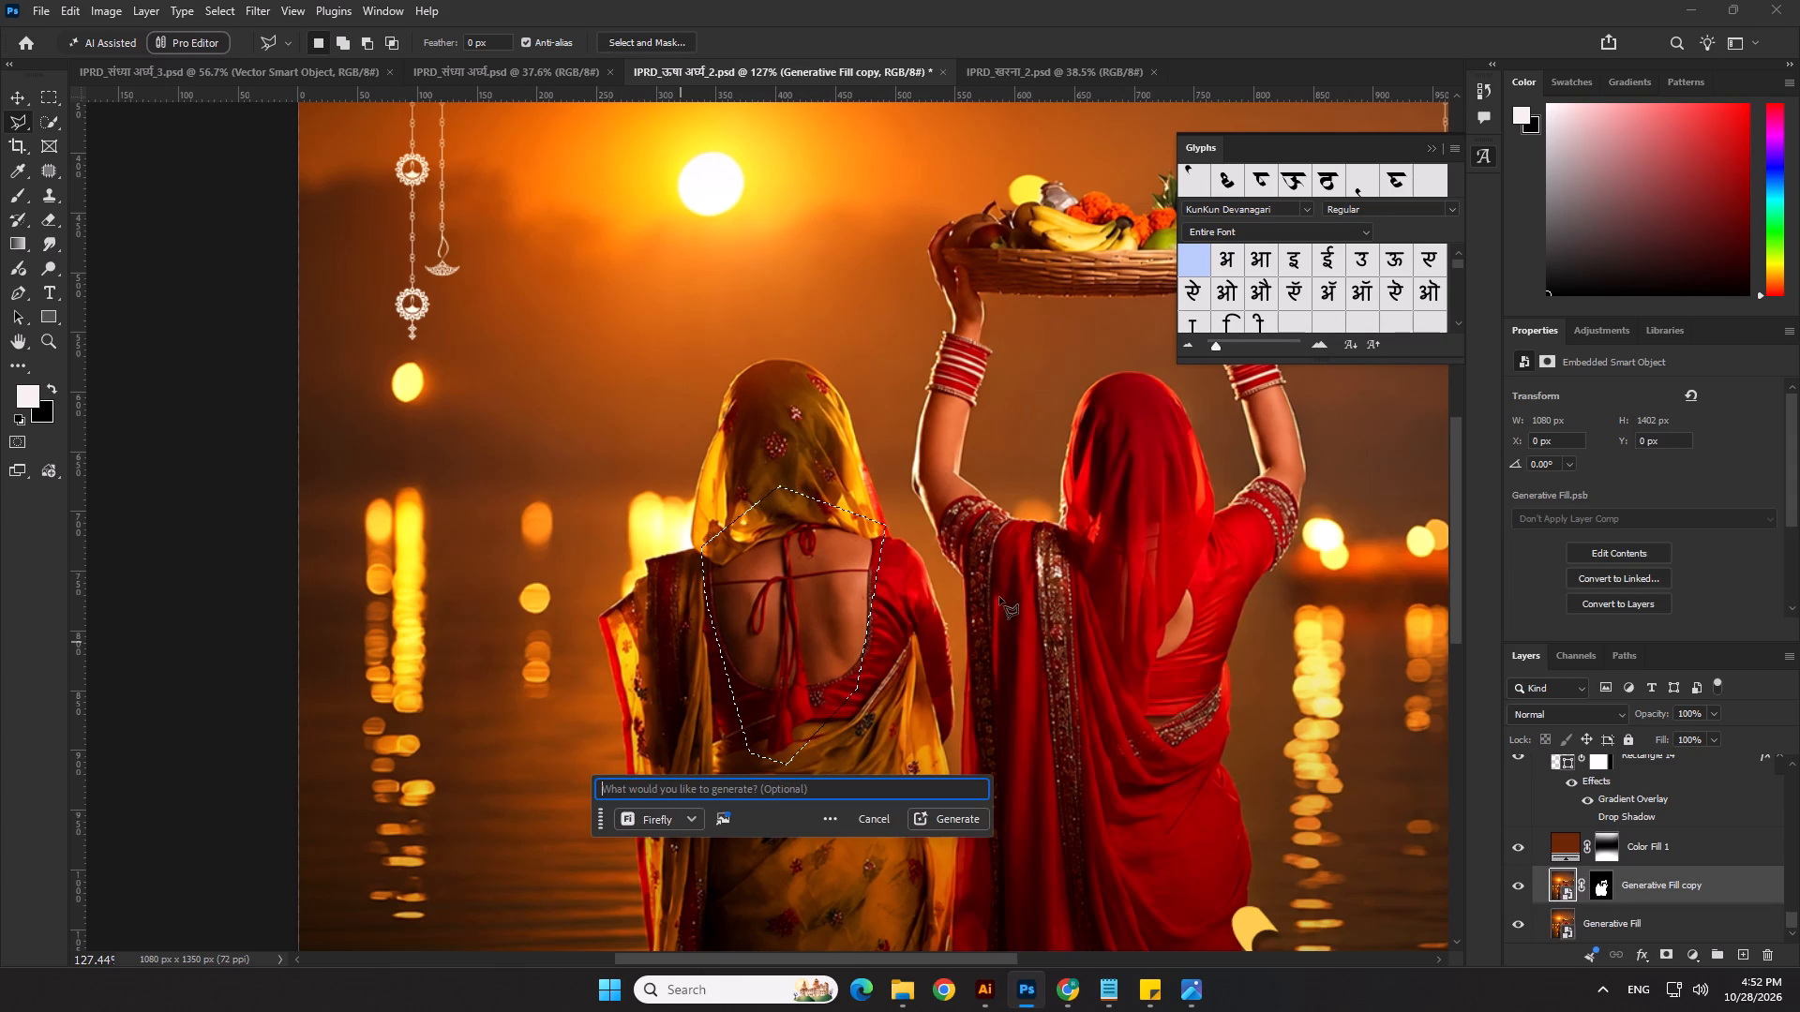
{"action": "left_click", "coordinate": [771, 795]}
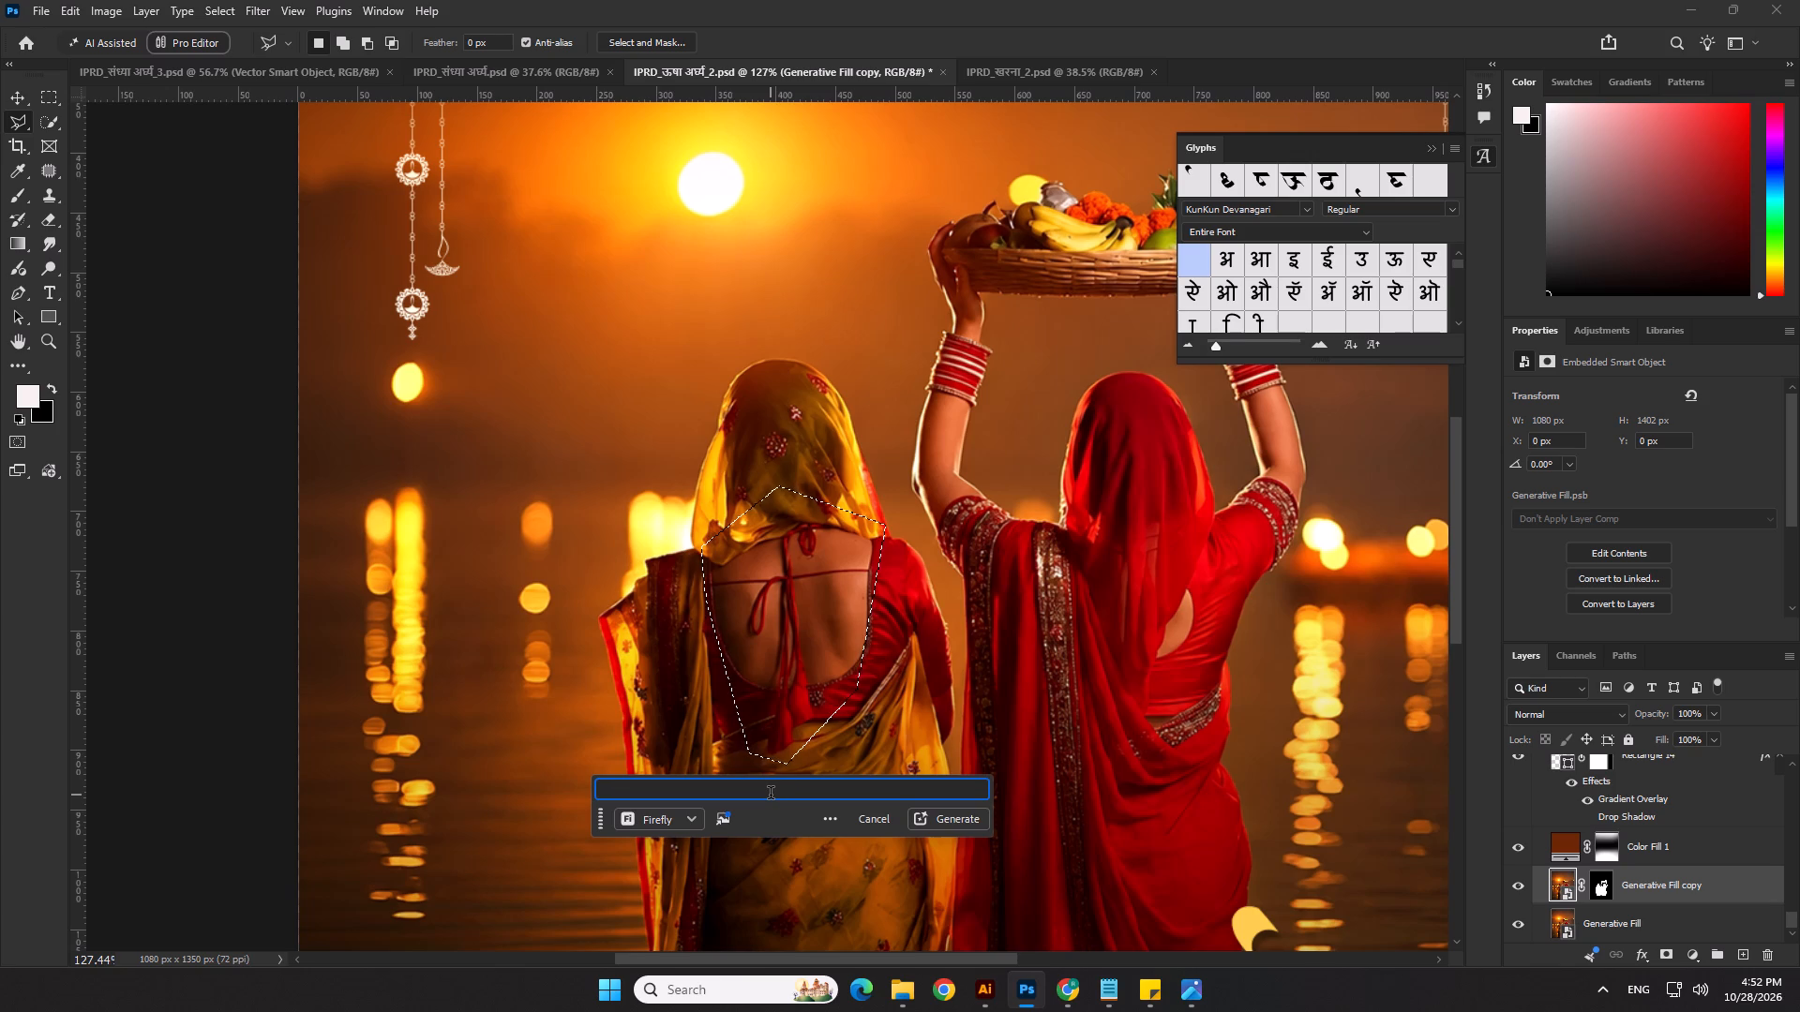
{"action": "type", "text": "fill this part"}
{"action": "key", "text": "Return"}
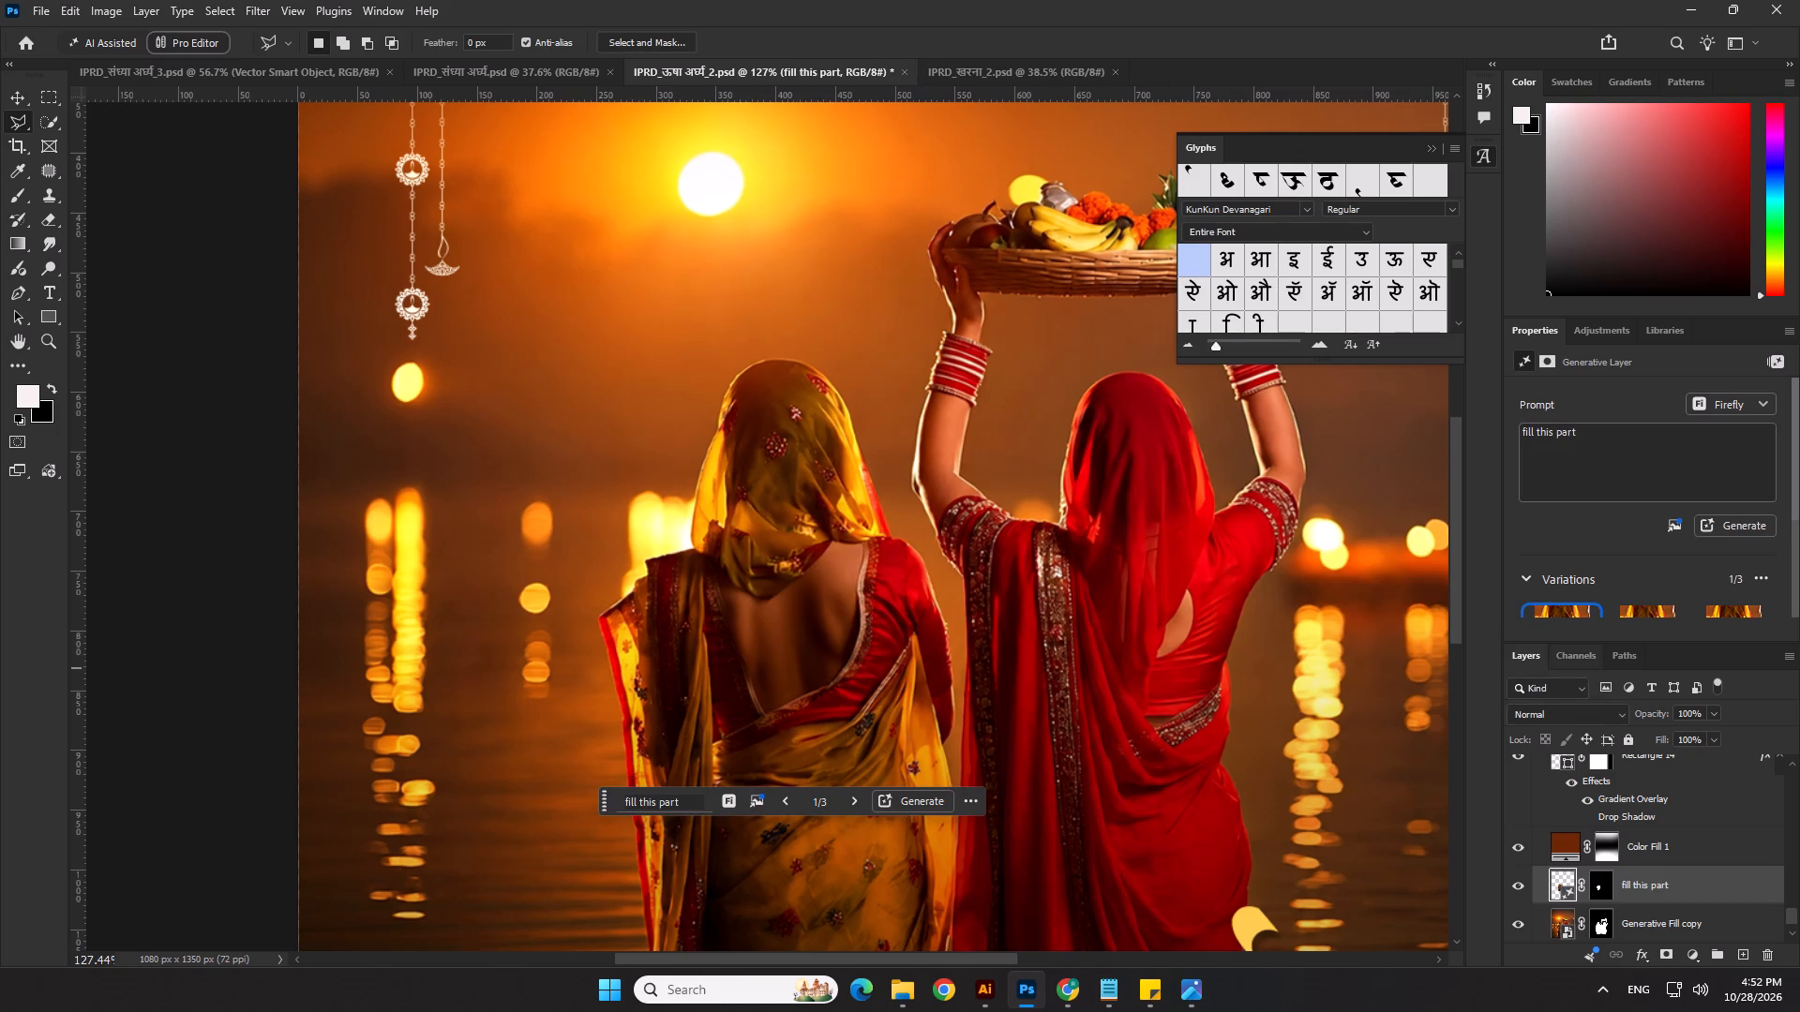
Choose the third generated variation for the woman's back.
{"action": "scroll", "coordinate": [1685, 578], "scroll_direction": "down", "scroll_amount": 3}
{"action": "left_click_drag", "start_coordinate": [1798, 458], "coordinate": [1799, 533]}
{"action": "left_click", "coordinate": [1733, 528]}
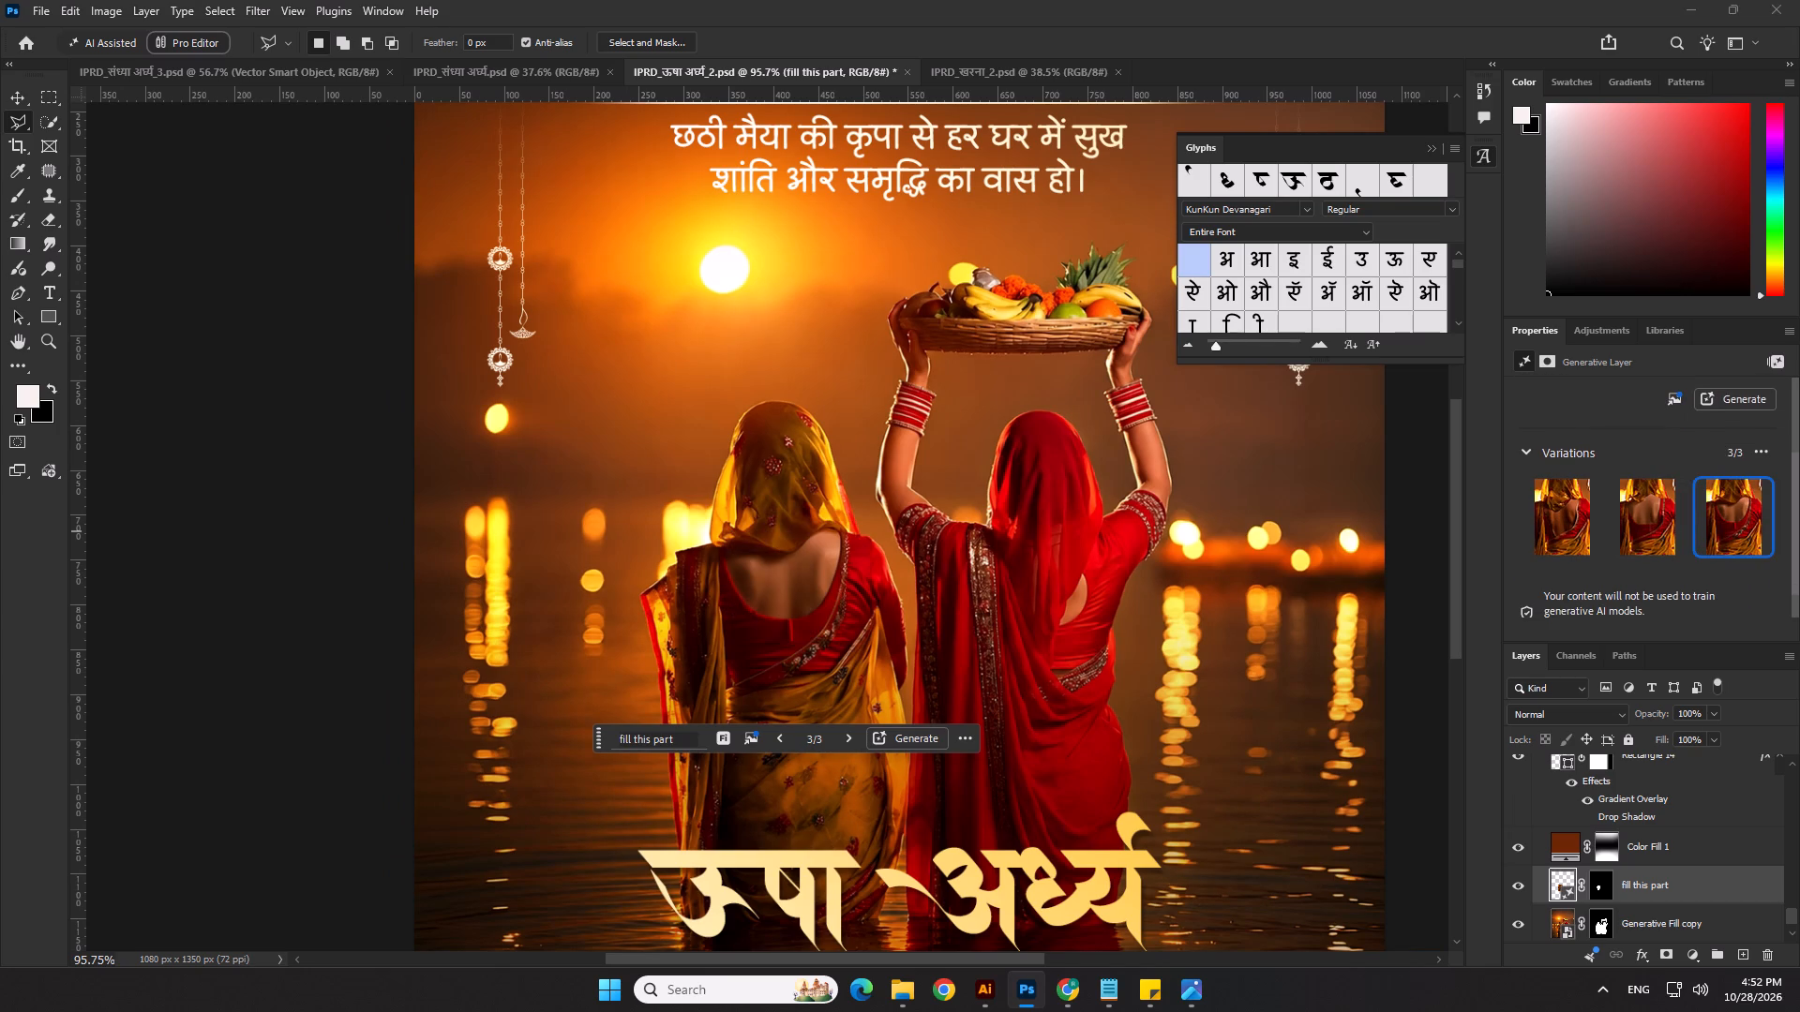
Examine the retouched back of the yellow-saree woman up close and within the whole poster.
{"action": "scroll", "coordinate": [1066, 676], "scroll_direction": "down", "scroll_amount": 7}
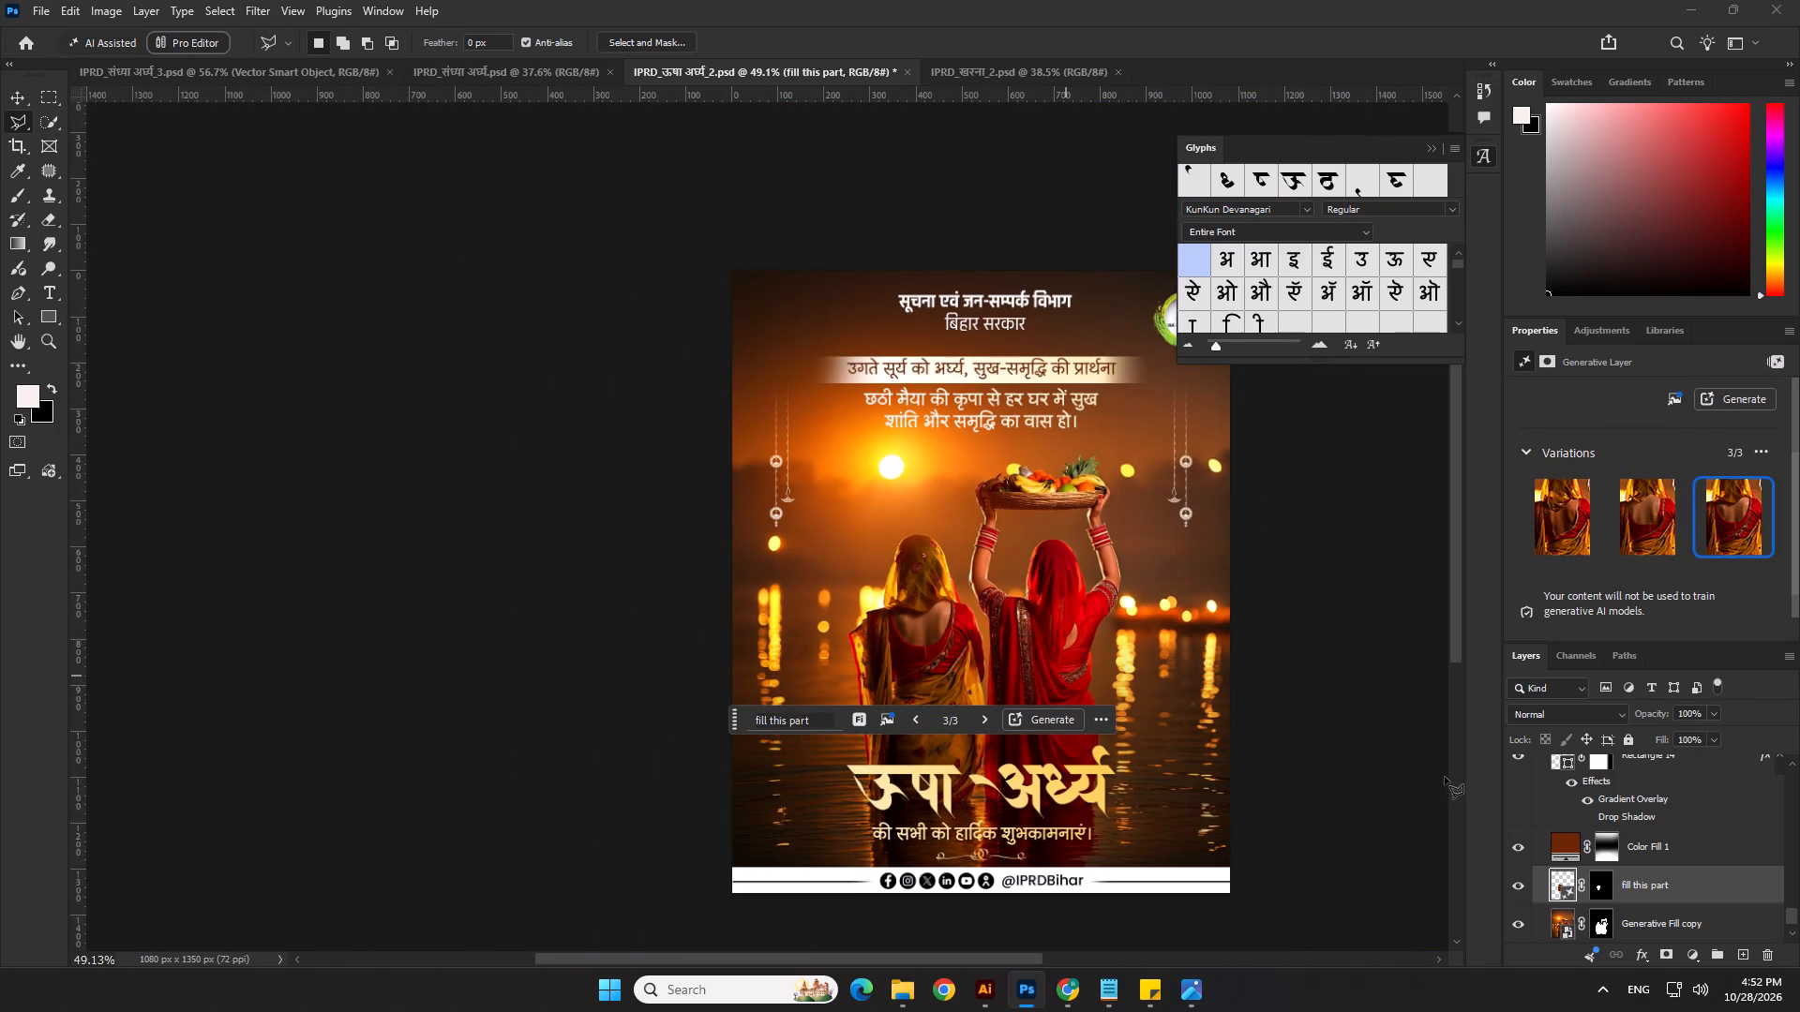
{"action": "scroll", "coordinate": [1417, 740], "scroll_direction": "up", "scroll_amount": 6}
{"action": "scroll", "coordinate": [1095, 789], "scroll_direction": "up", "scroll_amount": 3}
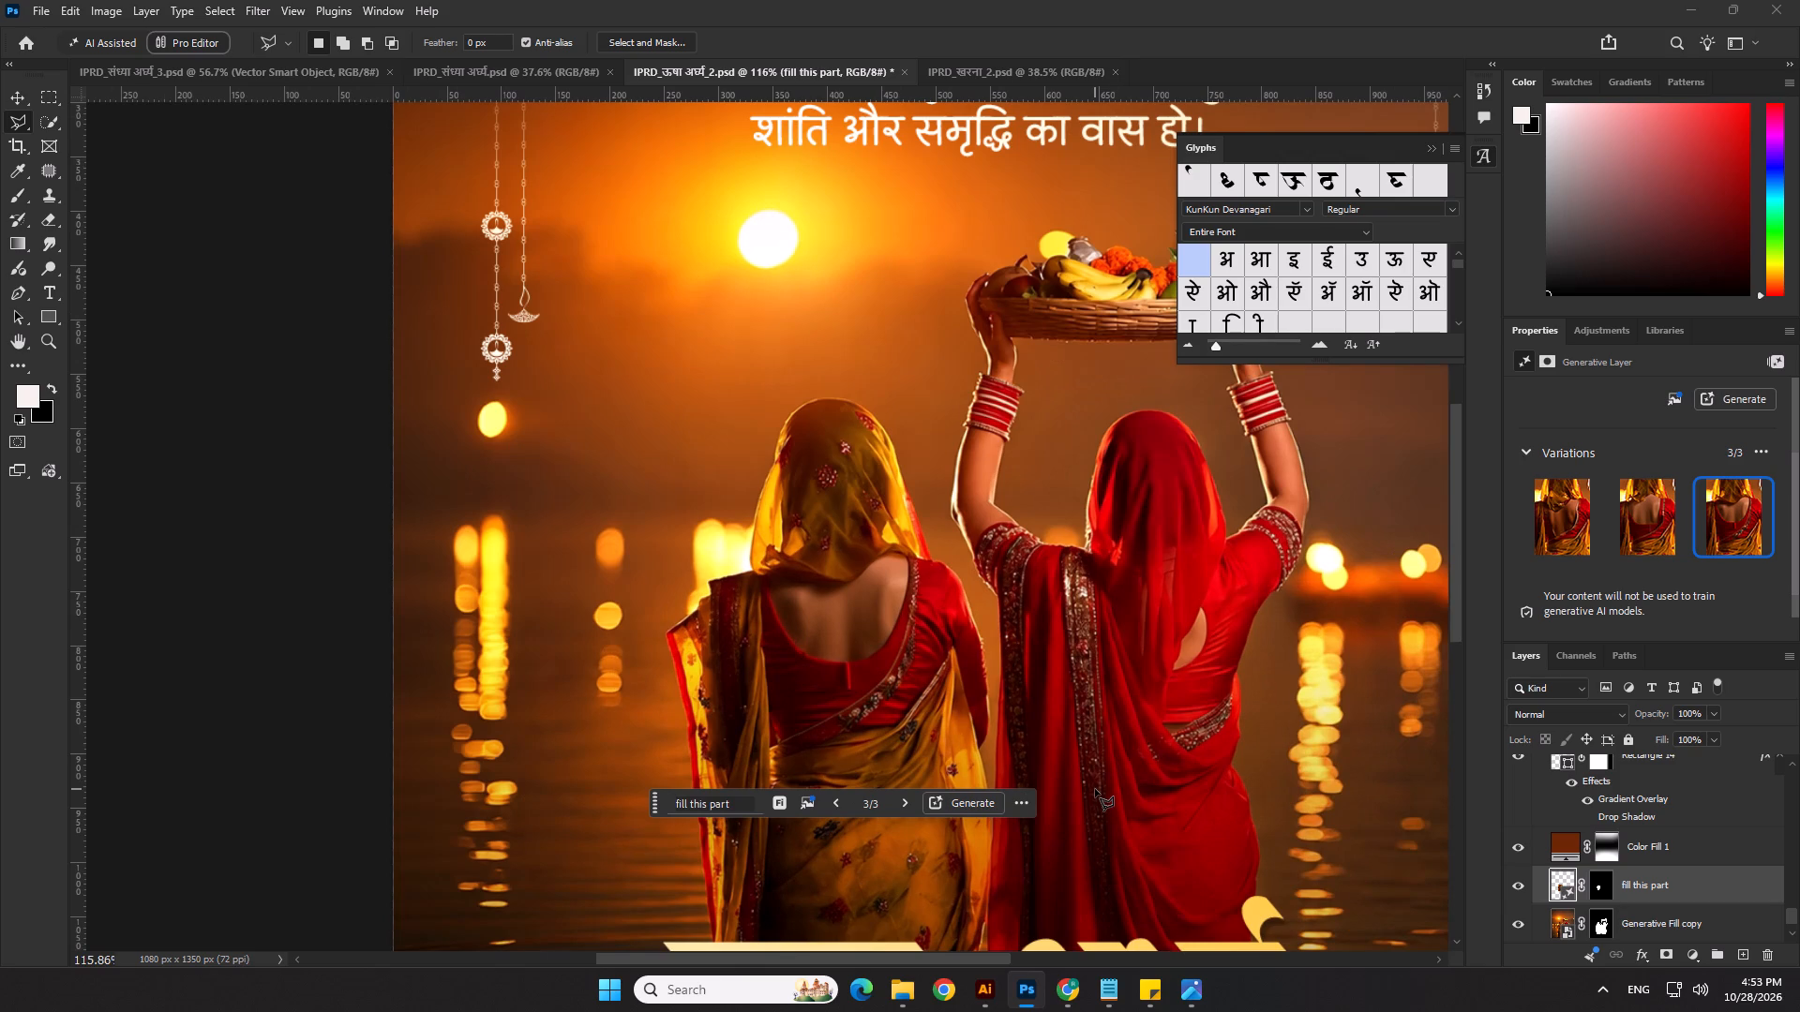
{"action": "scroll", "coordinate": [1095, 789], "scroll_direction": "down", "scroll_amount": 5}
{"action": "scroll", "coordinate": [645, 766], "scroll_direction": "down", "scroll_amount": 8}
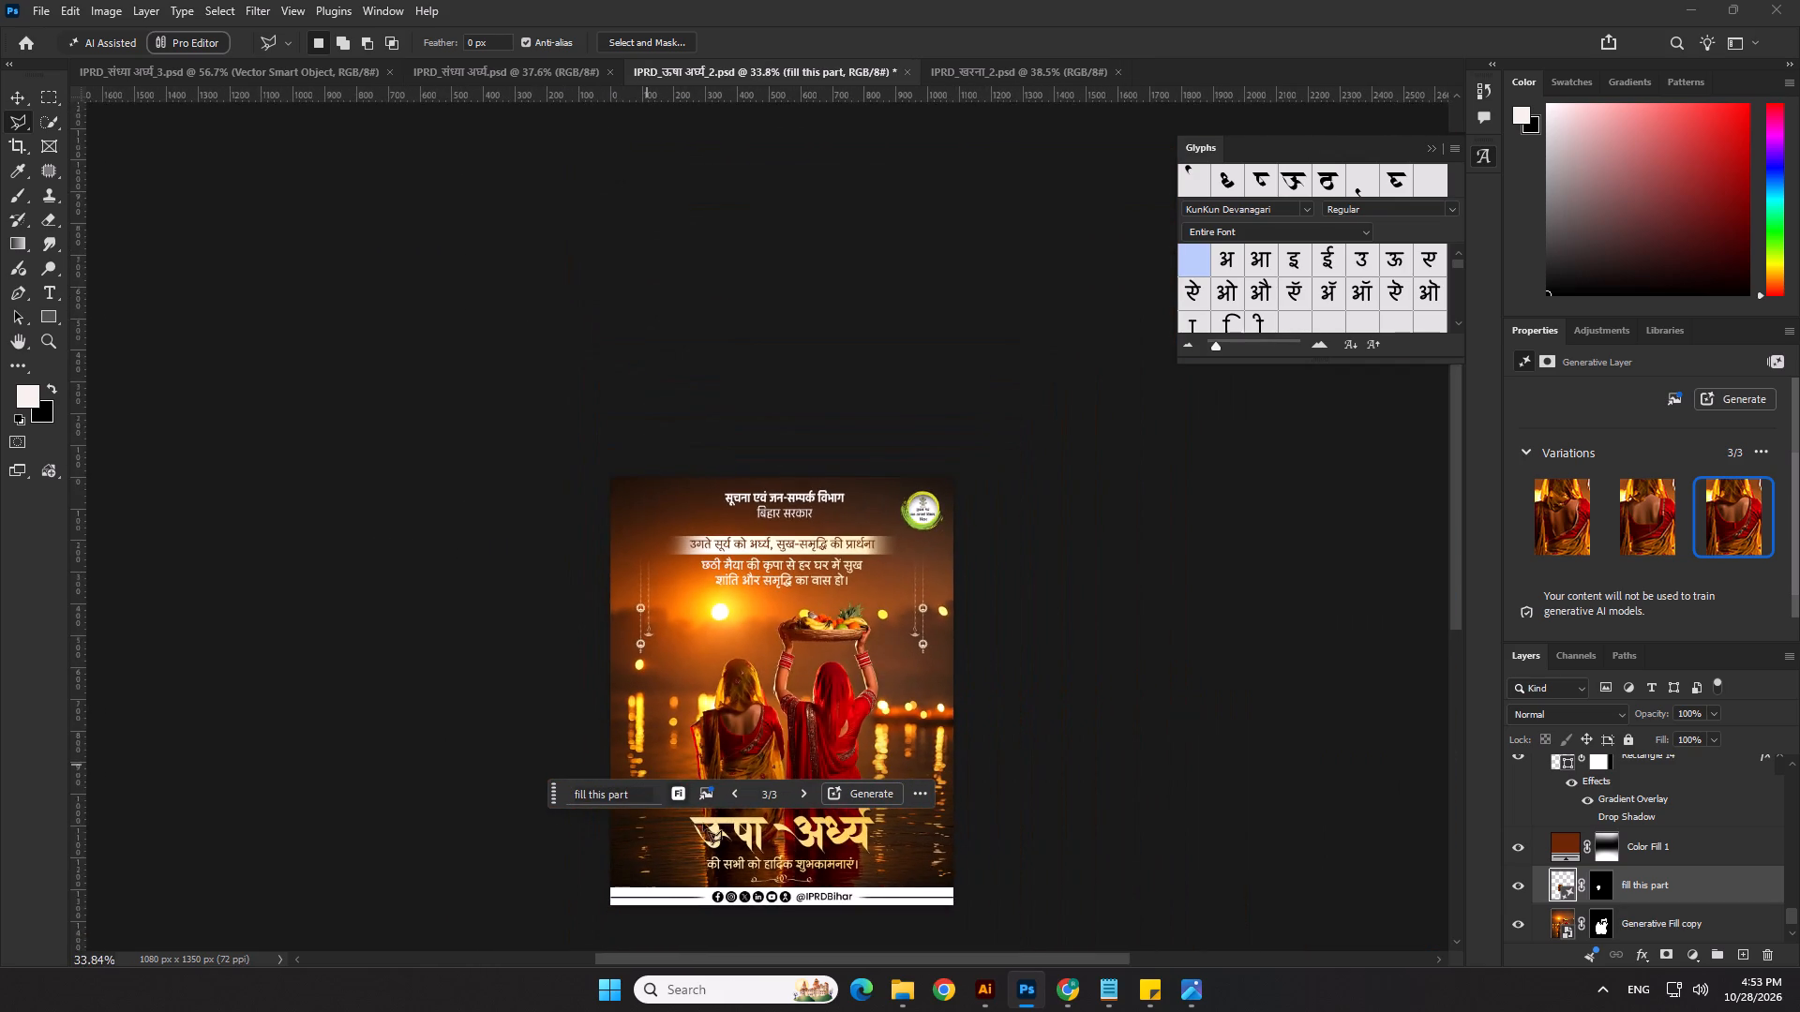
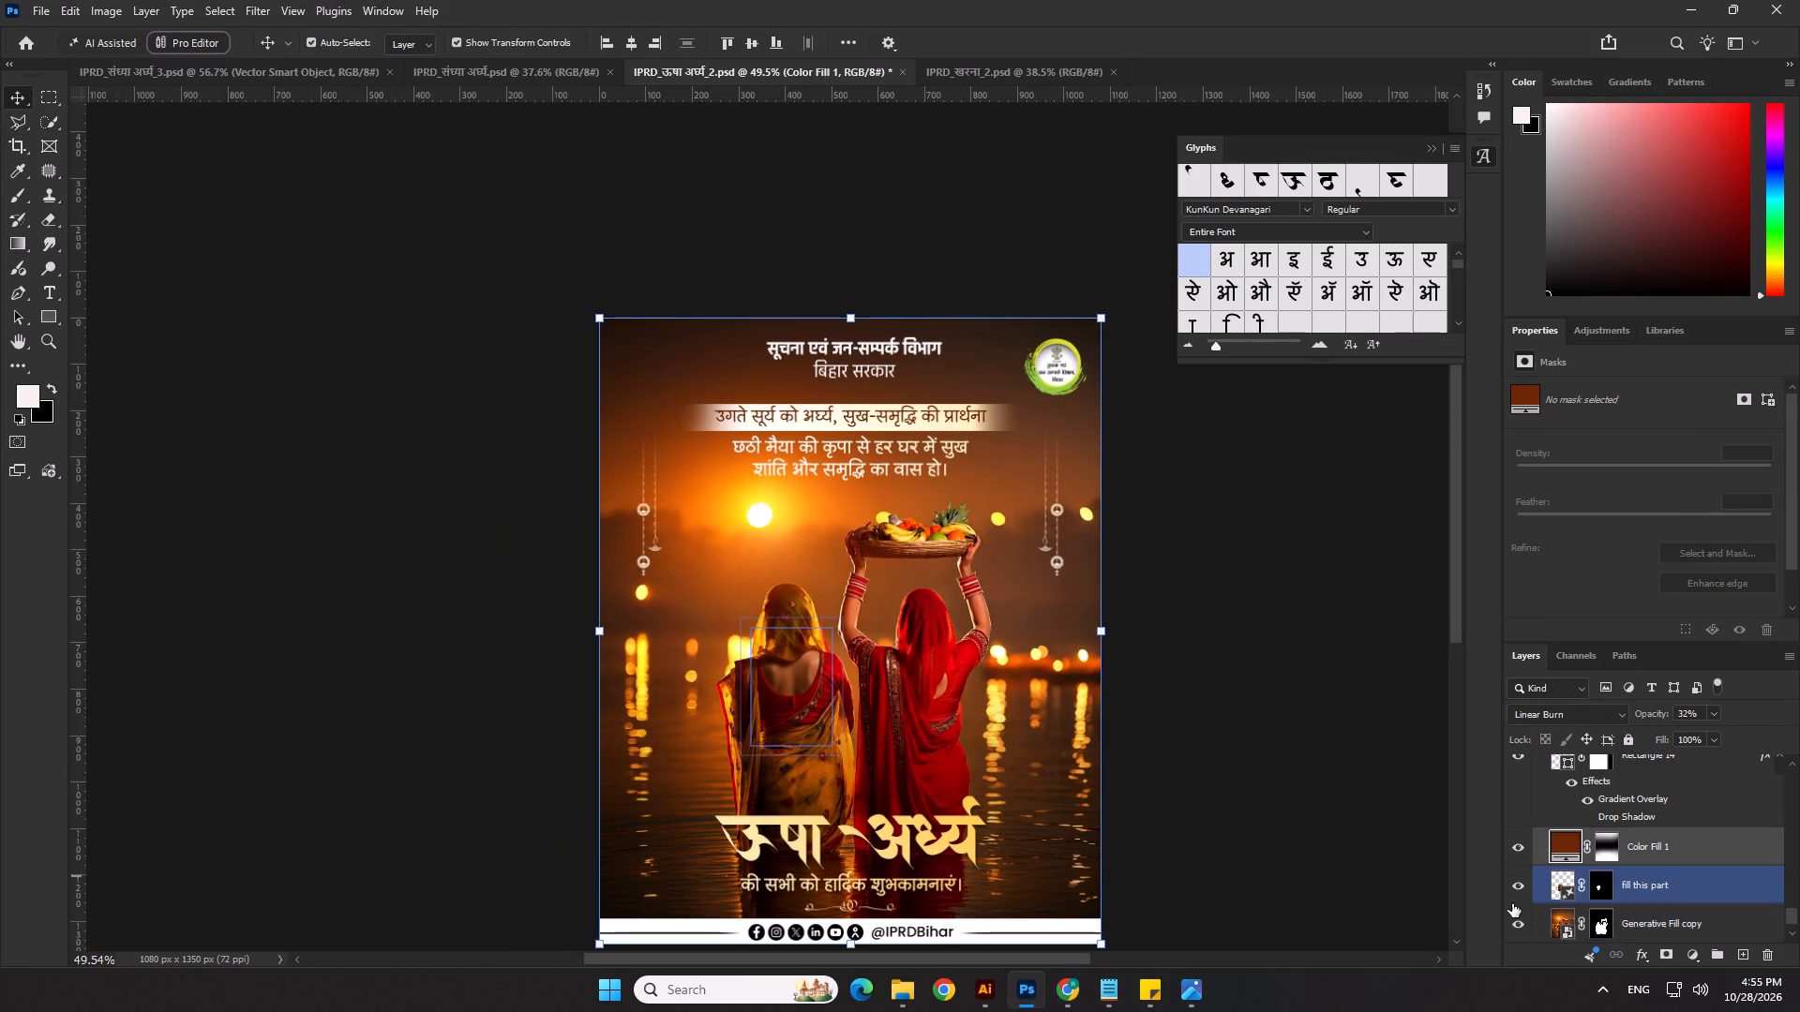
{"action": "left_click", "coordinate": [1521, 901]}
{"action": "left_click", "coordinate": [1521, 919]}
{"action": "scroll", "coordinate": [1553, 892], "scroll_direction": "down", "scroll_amount": 3}
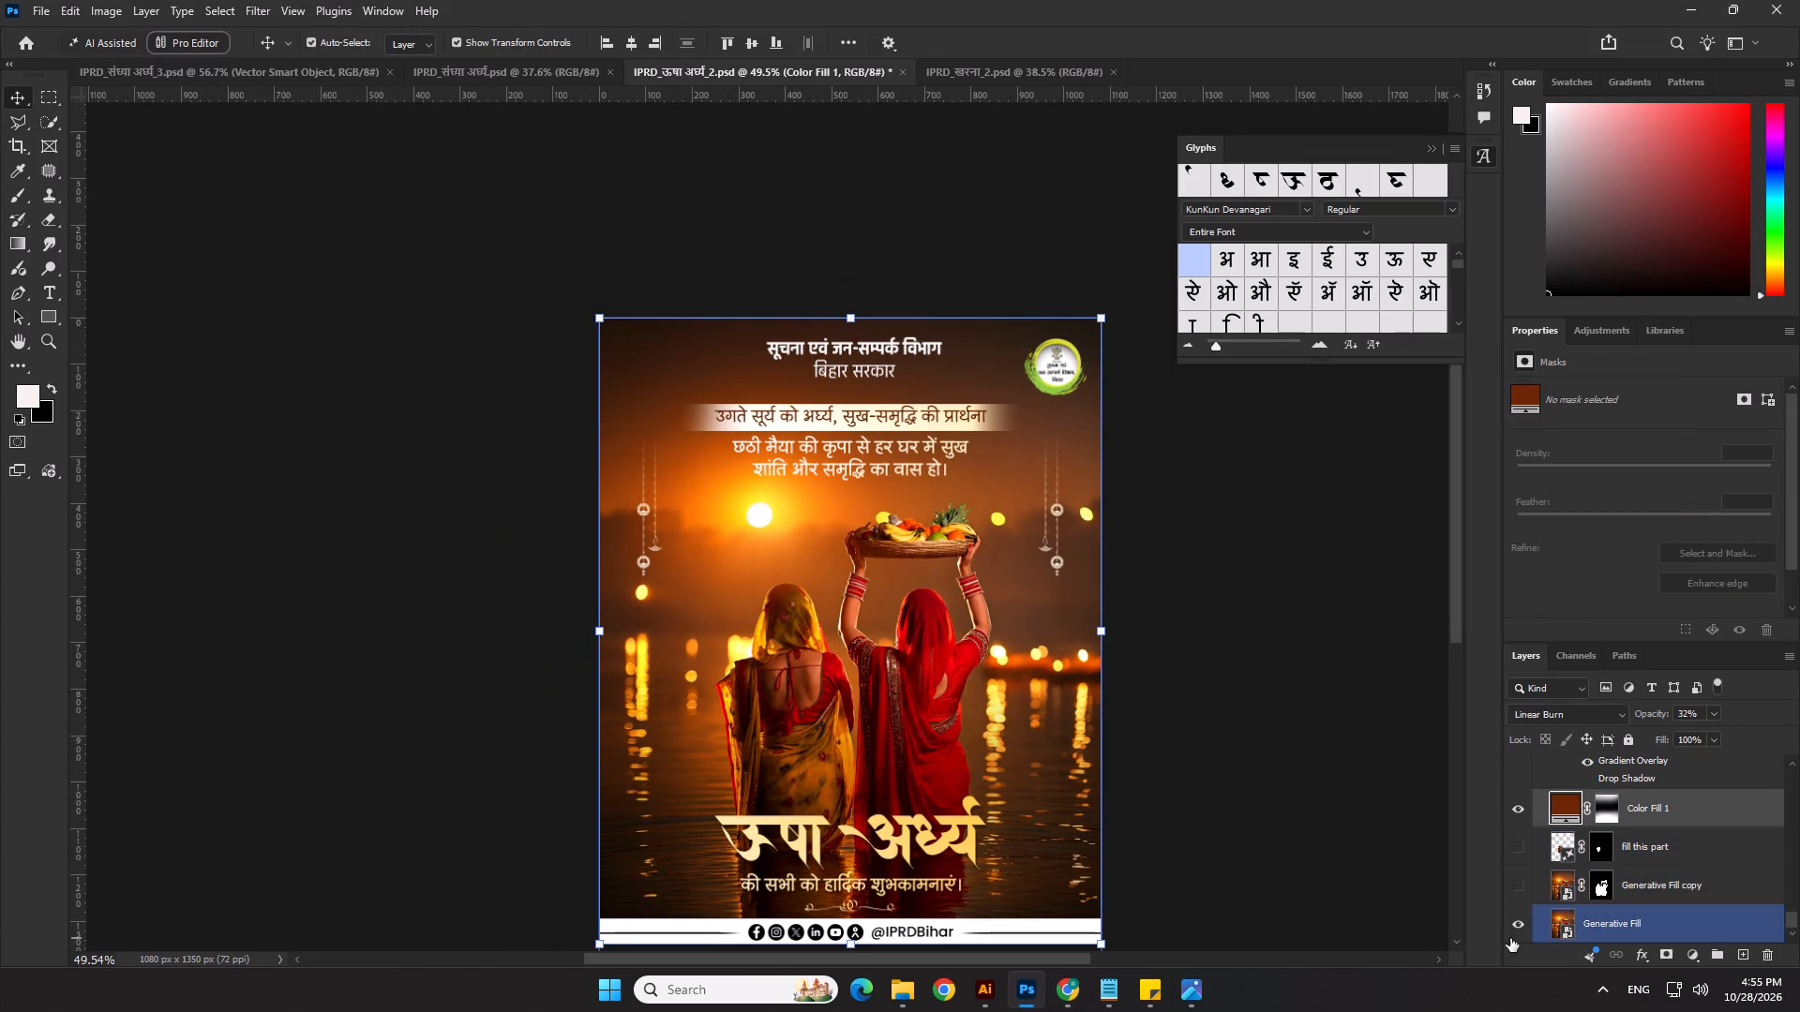
{"action": "left_click", "coordinate": [1510, 938]}
Paste the copied picture of the two women directly above the Generative Fill layer.
{"action": "left_click", "coordinate": [1638, 927]}
{"action": "key", "text": "ctrl+v"}
{"action": "scroll", "coordinate": [755, 434], "scroll_direction": "down", "scroll_amount": 1}
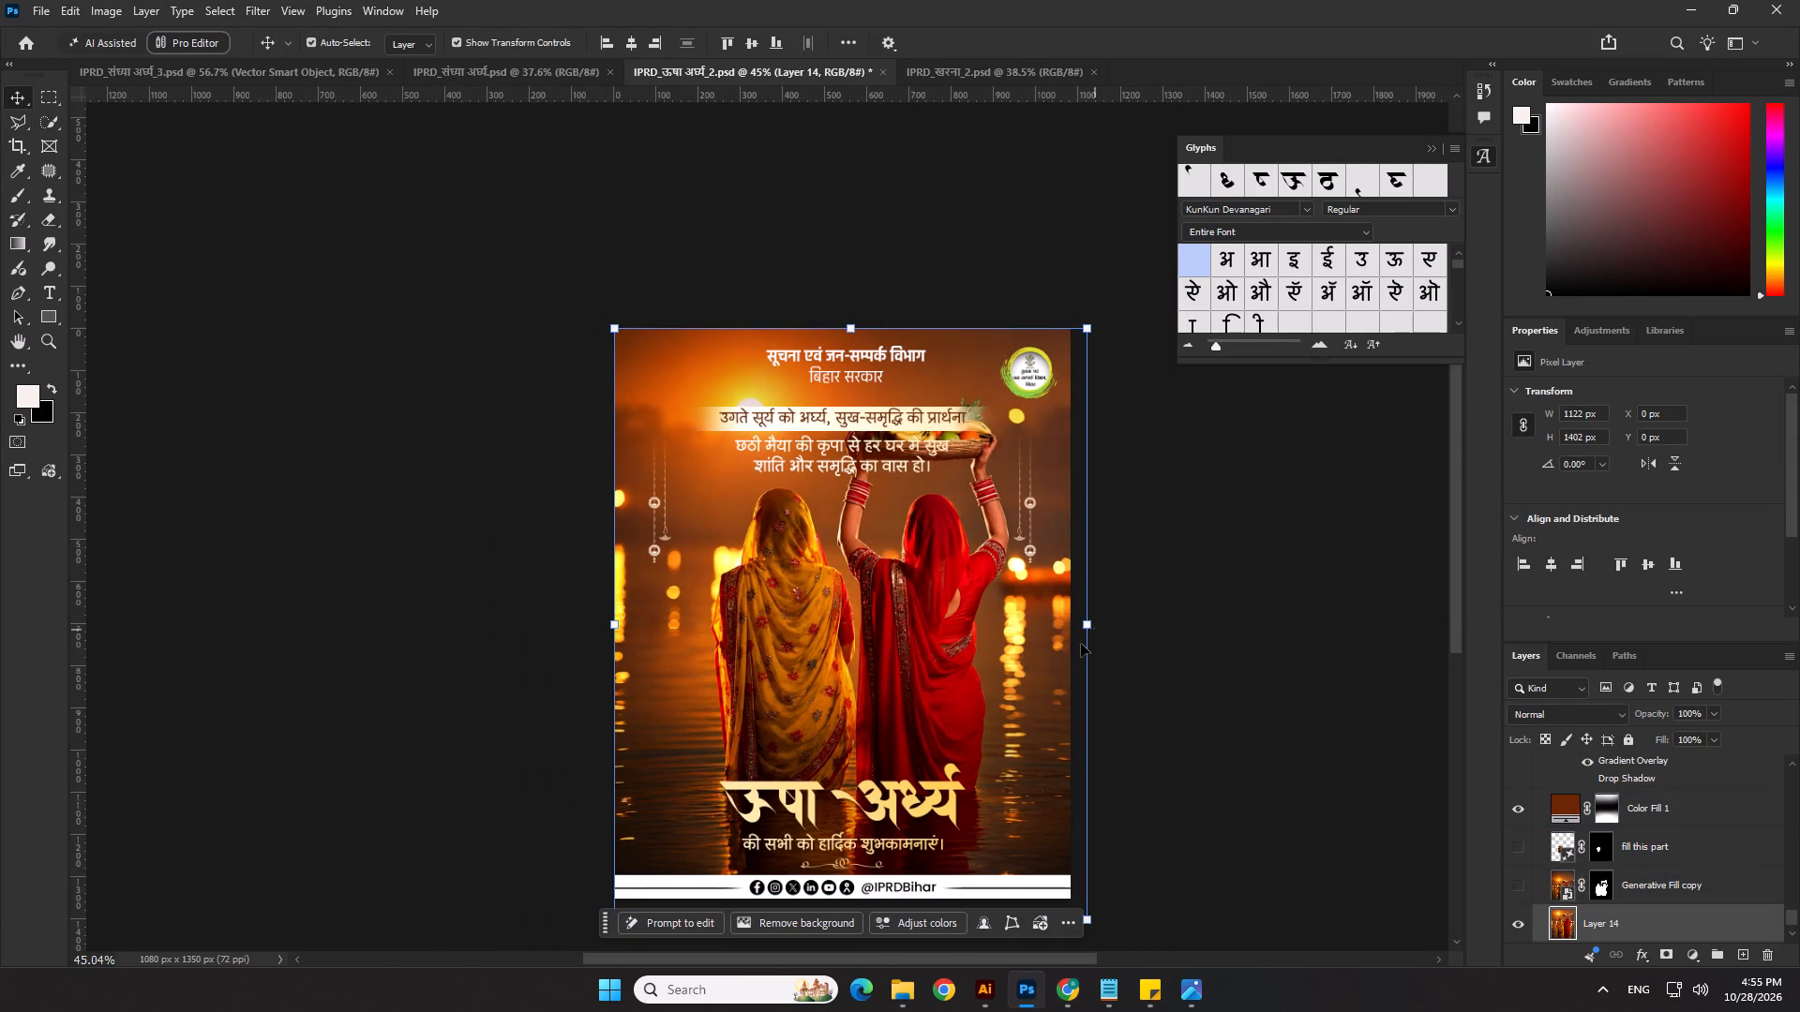
{"action": "scroll", "coordinate": [1621, 837], "scroll_direction": "down", "scroll_amount": 3}
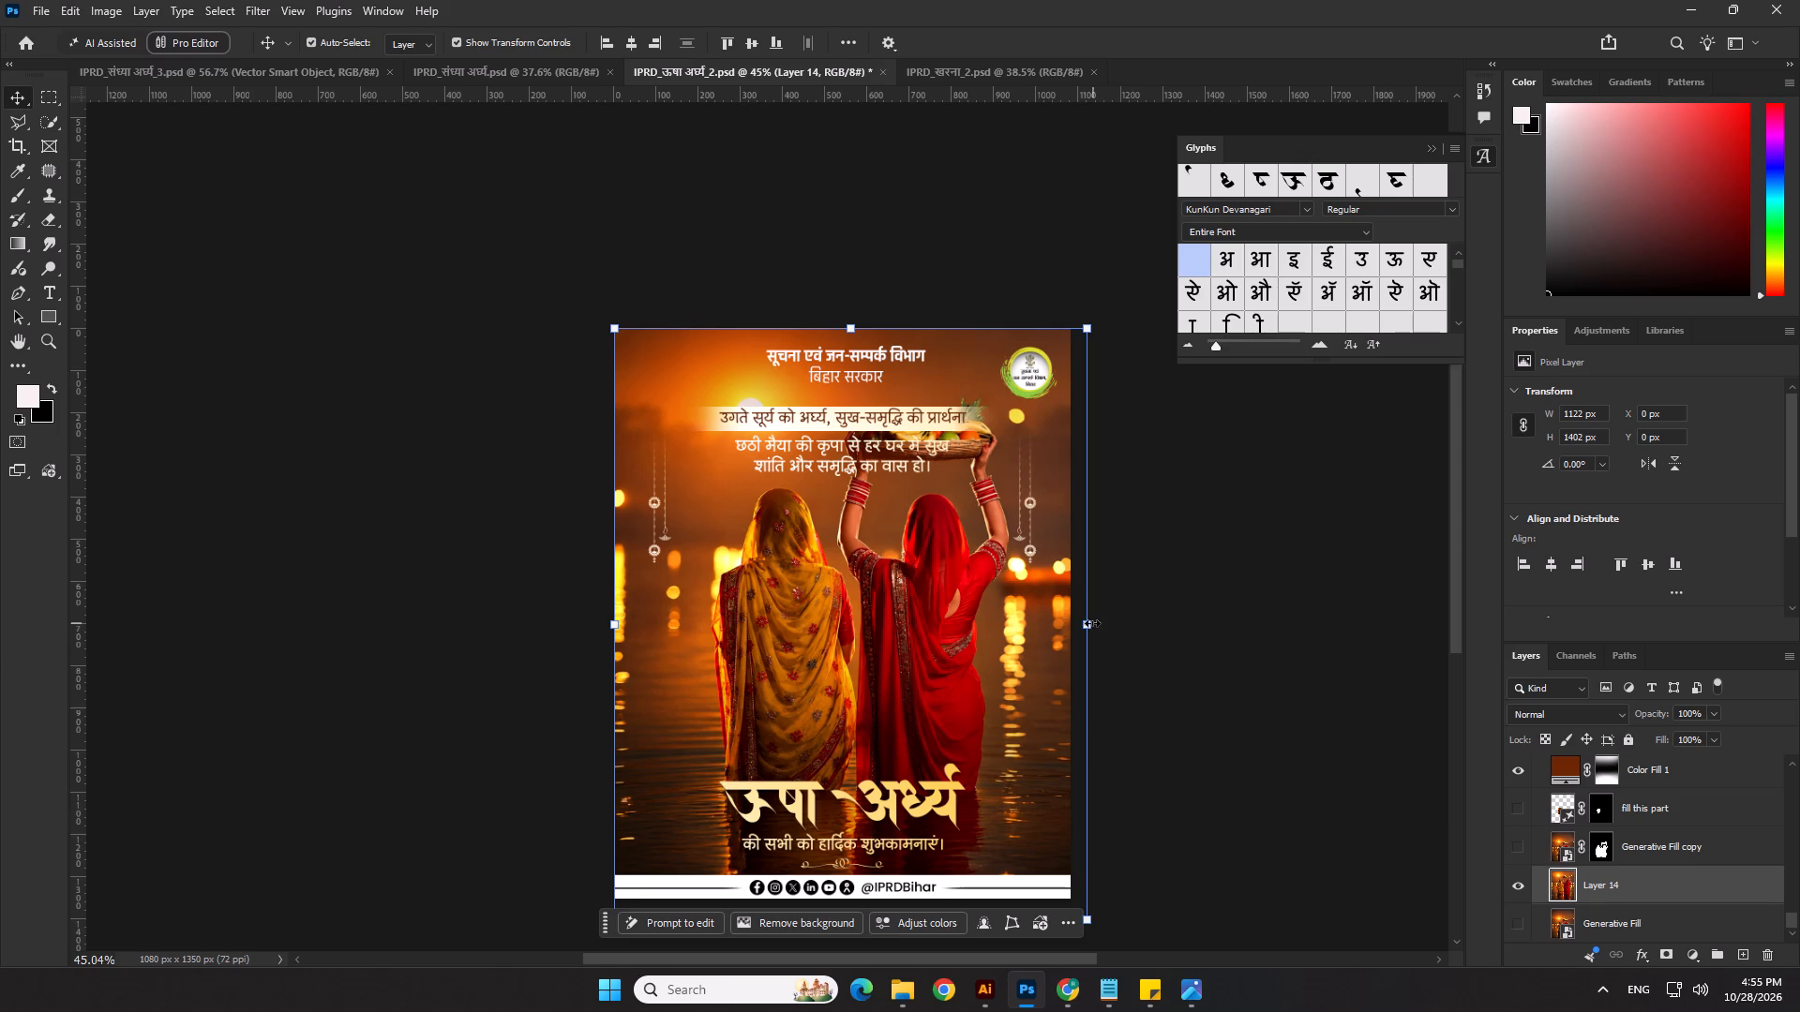
Scale the pasted picture down to about 846 × 1057 px over the old scene and show the Generative Fill layer beneath it.
{"action": "left_click_drag", "start_coordinate": [1092, 623], "coordinate": [1029, 601]}
{"action": "left_click_drag", "start_coordinate": [983, 624], "coordinate": [1012, 629]}
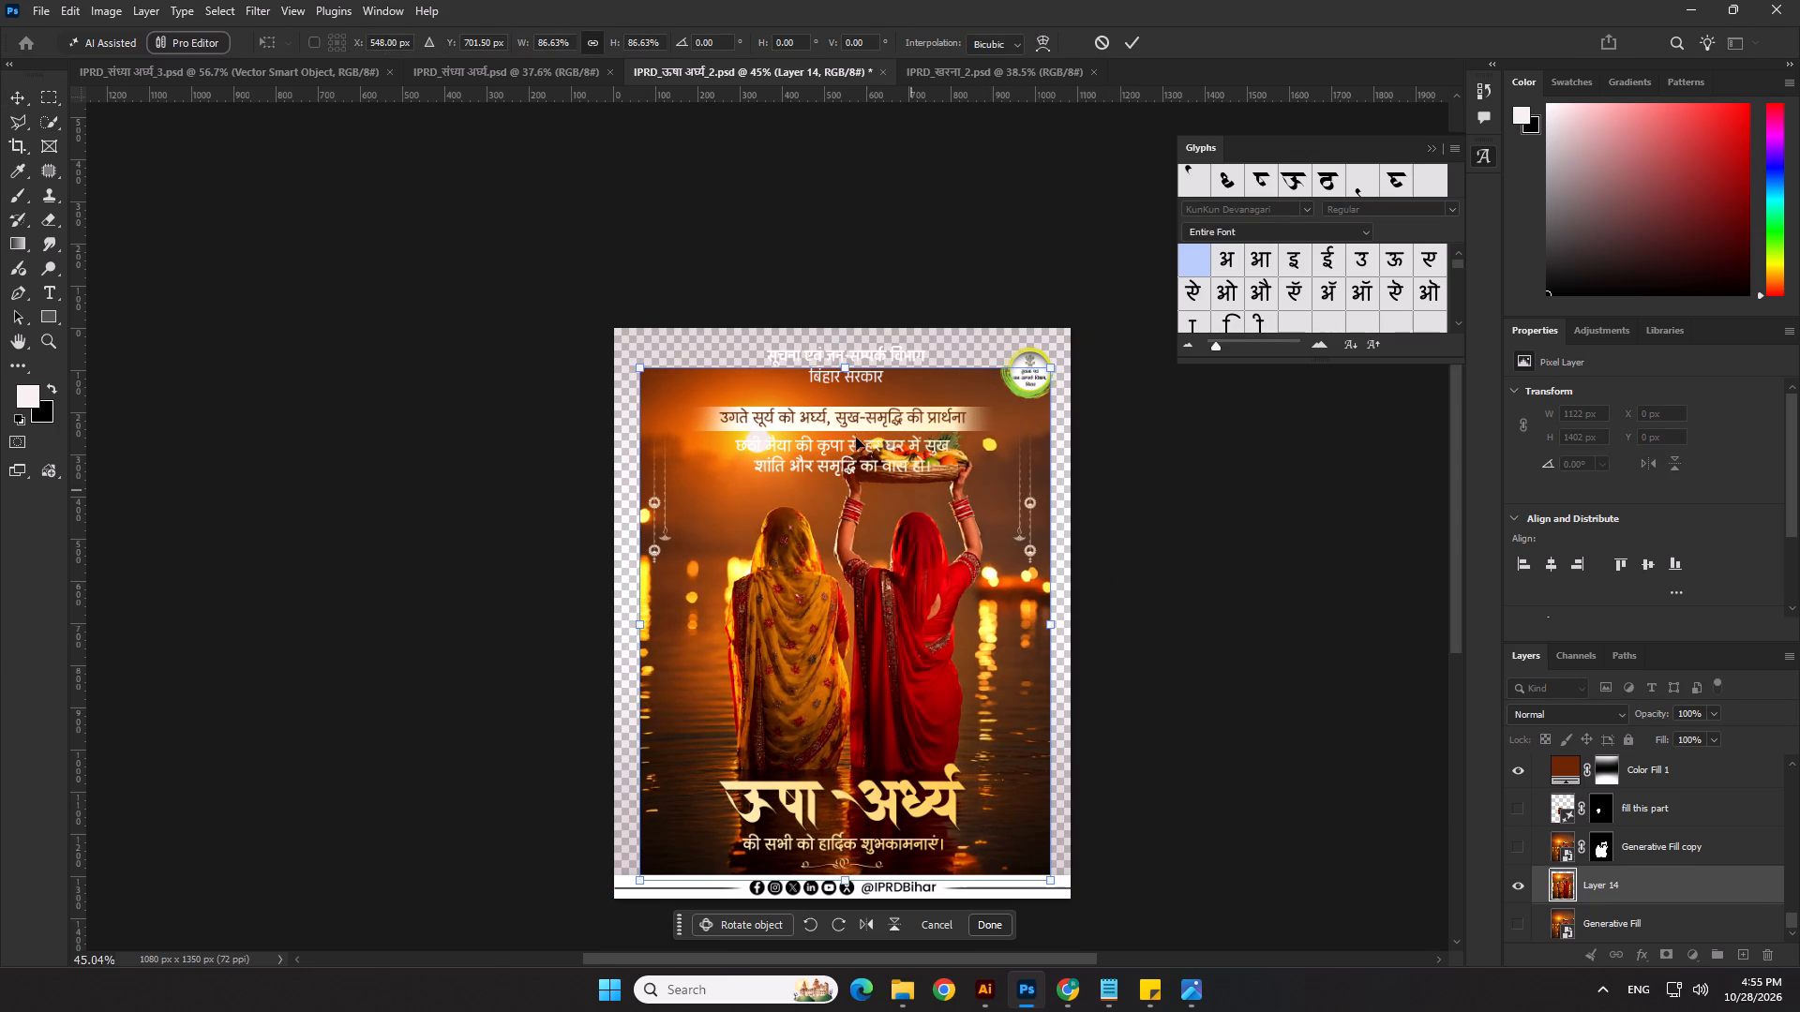
{"action": "left_click_drag", "start_coordinate": [848, 365], "coordinate": [837, 433]}
{"action": "key", "text": "Return"}
{"action": "left_click", "coordinate": [1516, 923]}
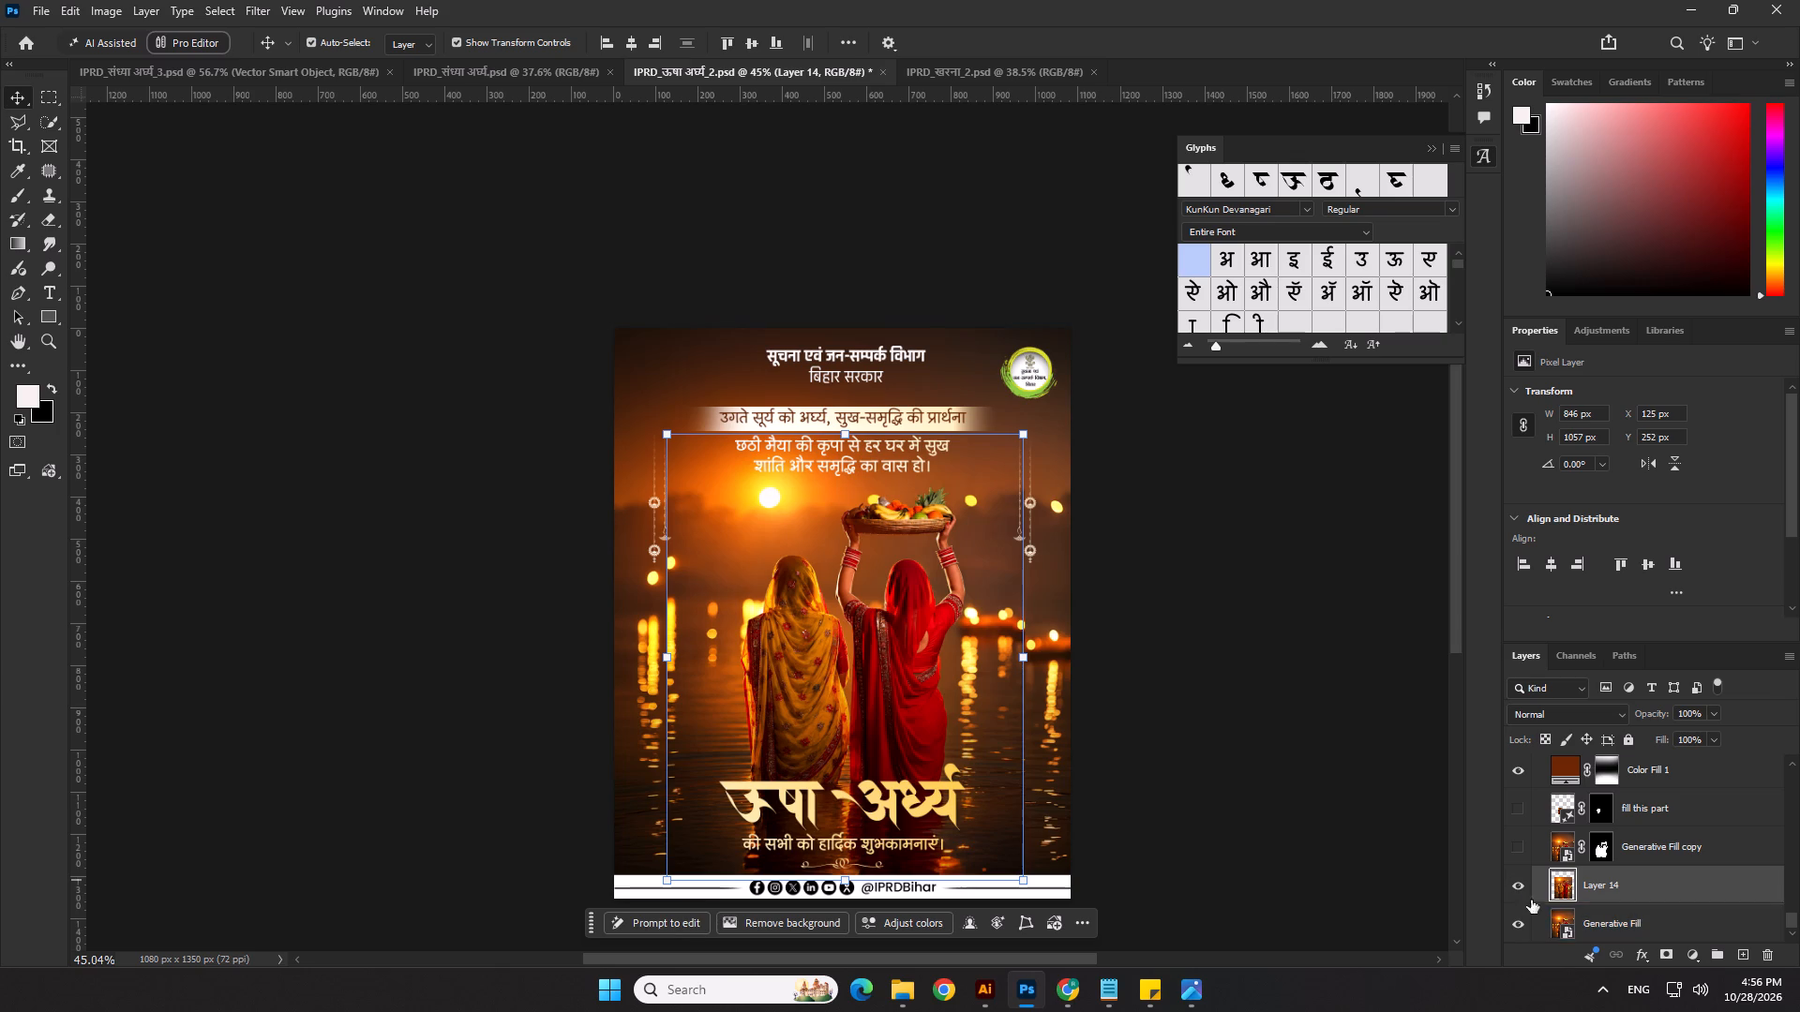
{"action": "scroll", "coordinate": [1547, 904], "scroll_direction": "down", "scroll_amount": 2}
Undo the accidental move of the Color Fill 1 layer and lock that layer.
{"action": "left_click_drag", "start_coordinate": [905, 690], "coordinate": [1003, 700]}
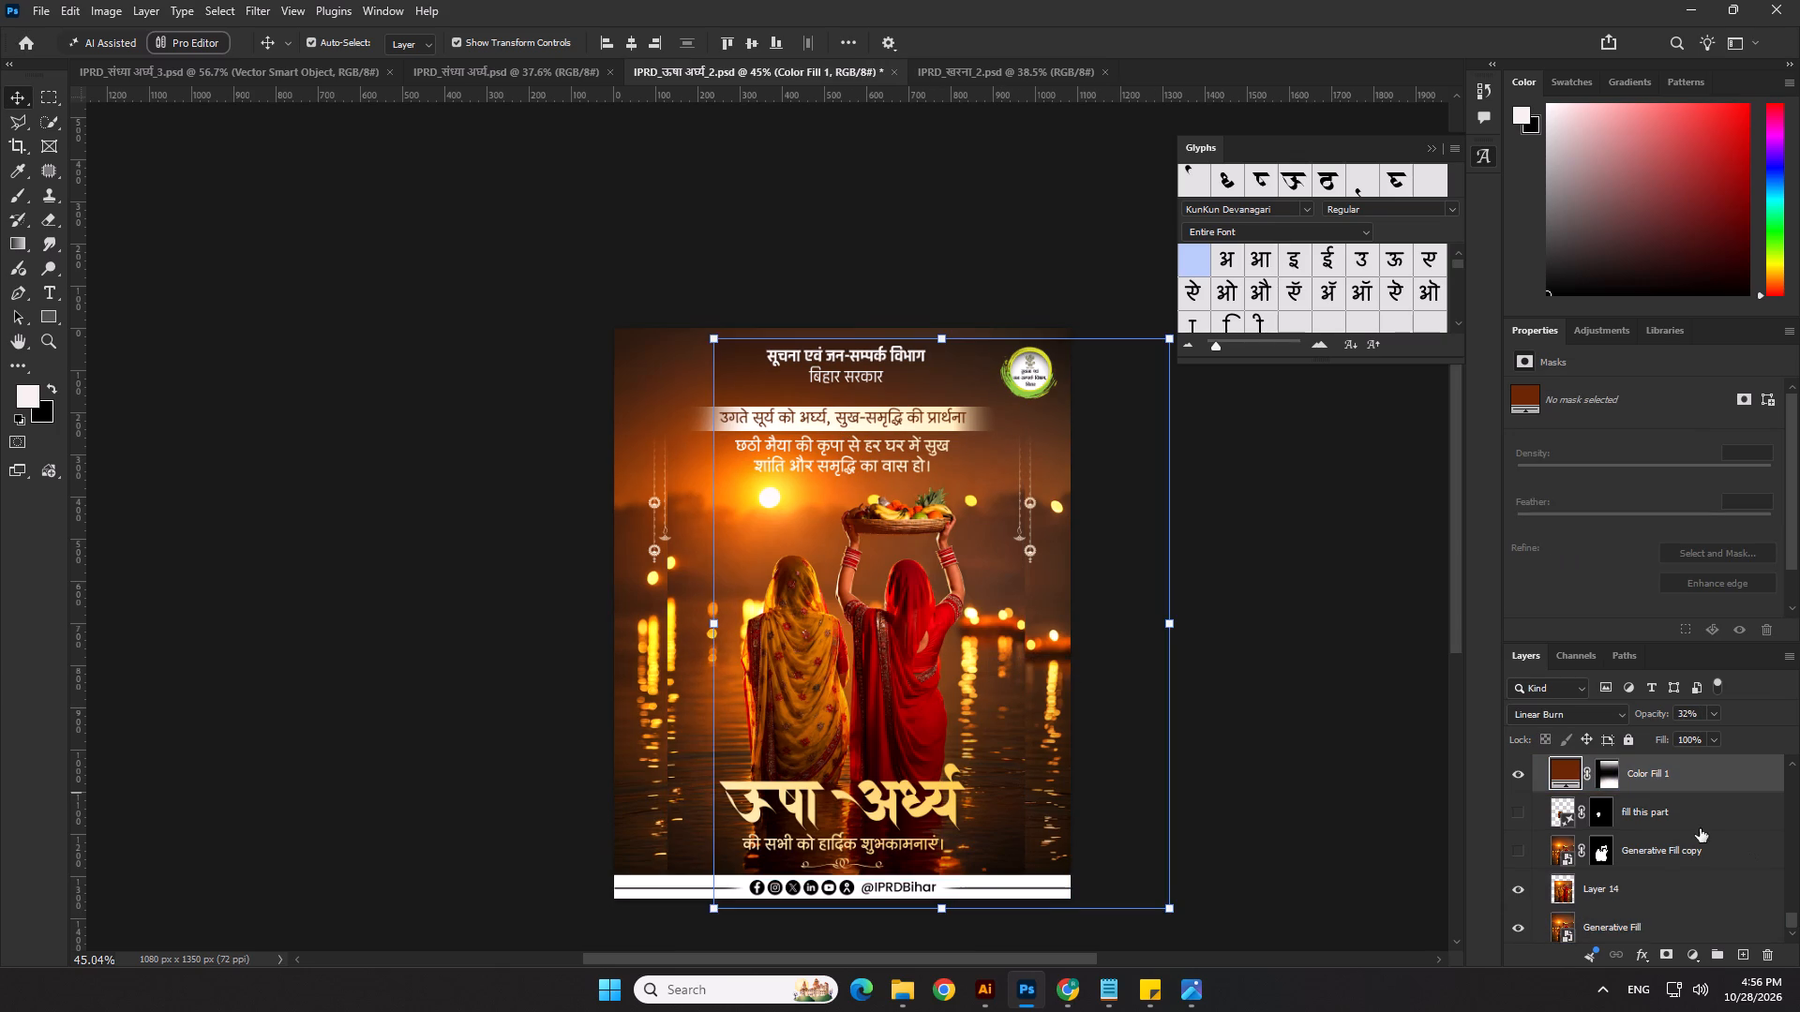
{"action": "key", "text": "ctrl+z"}
{"action": "left_click", "coordinate": [1629, 737]}
Move the pasted picture, Layer 14, slightly down and left to about X 117 px, Y 264 px.
{"action": "left_click", "coordinate": [1635, 898]}
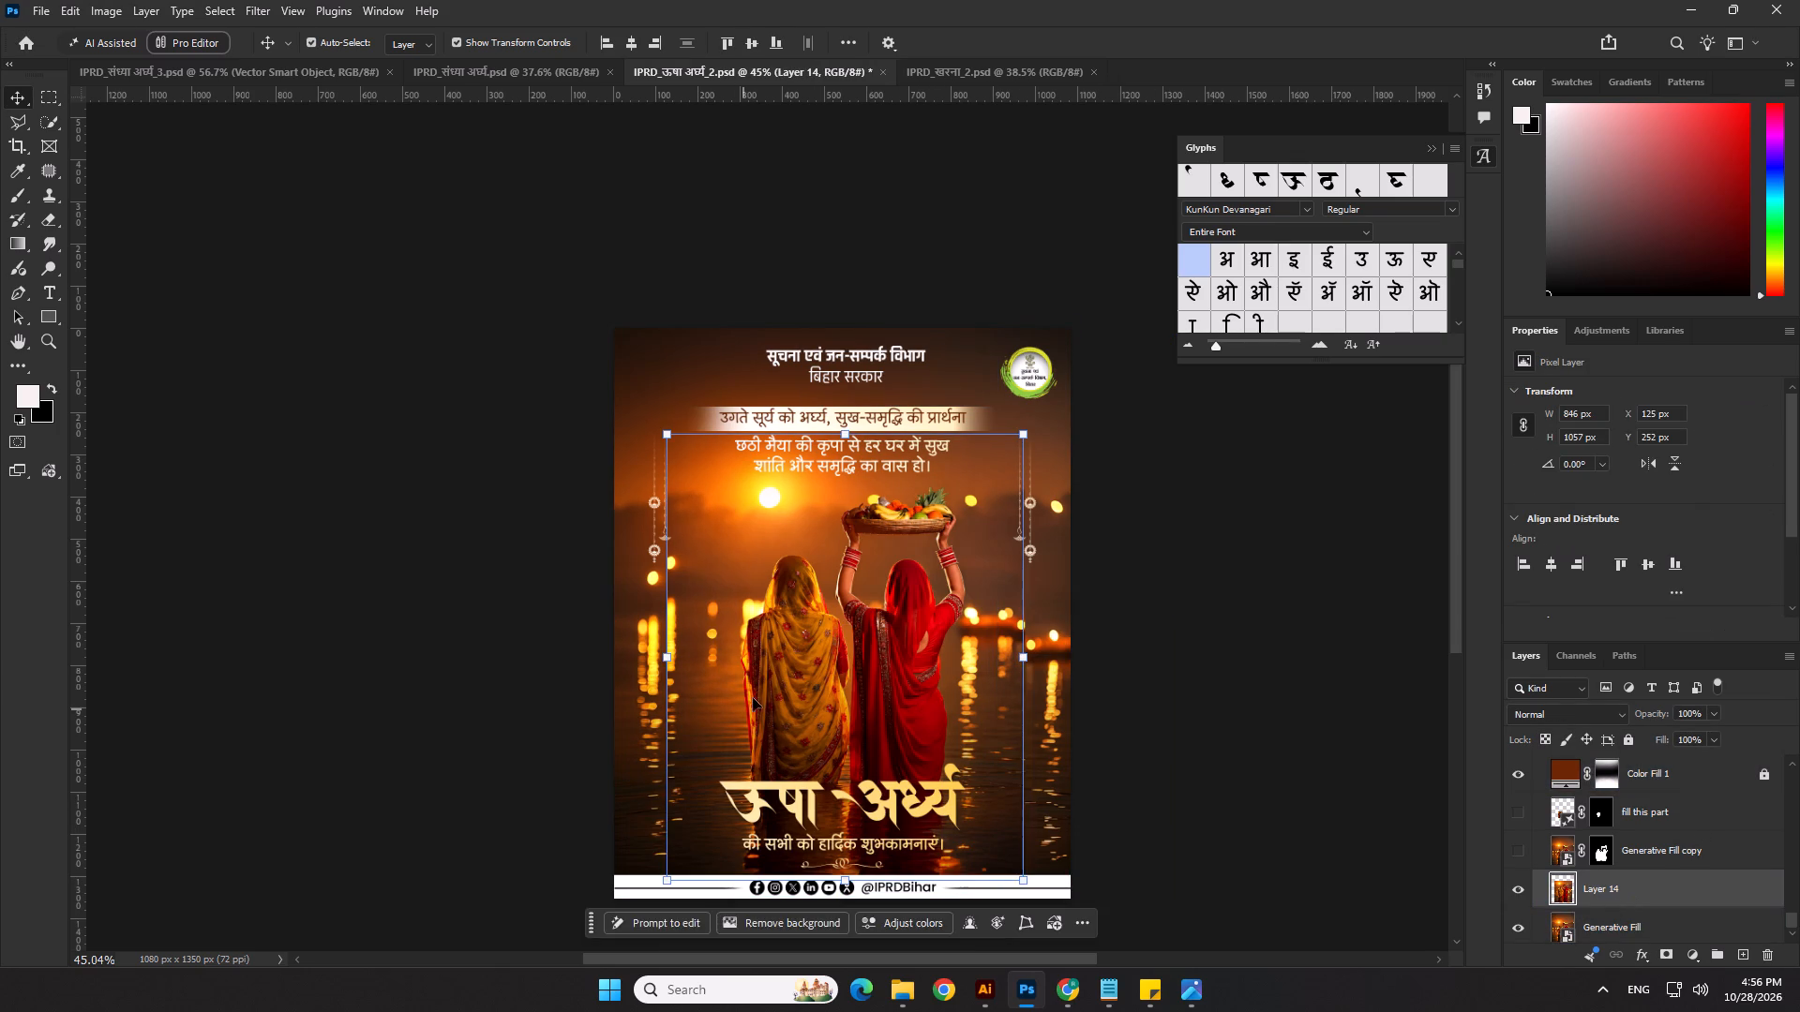
{"action": "left_click", "coordinate": [802, 679]}
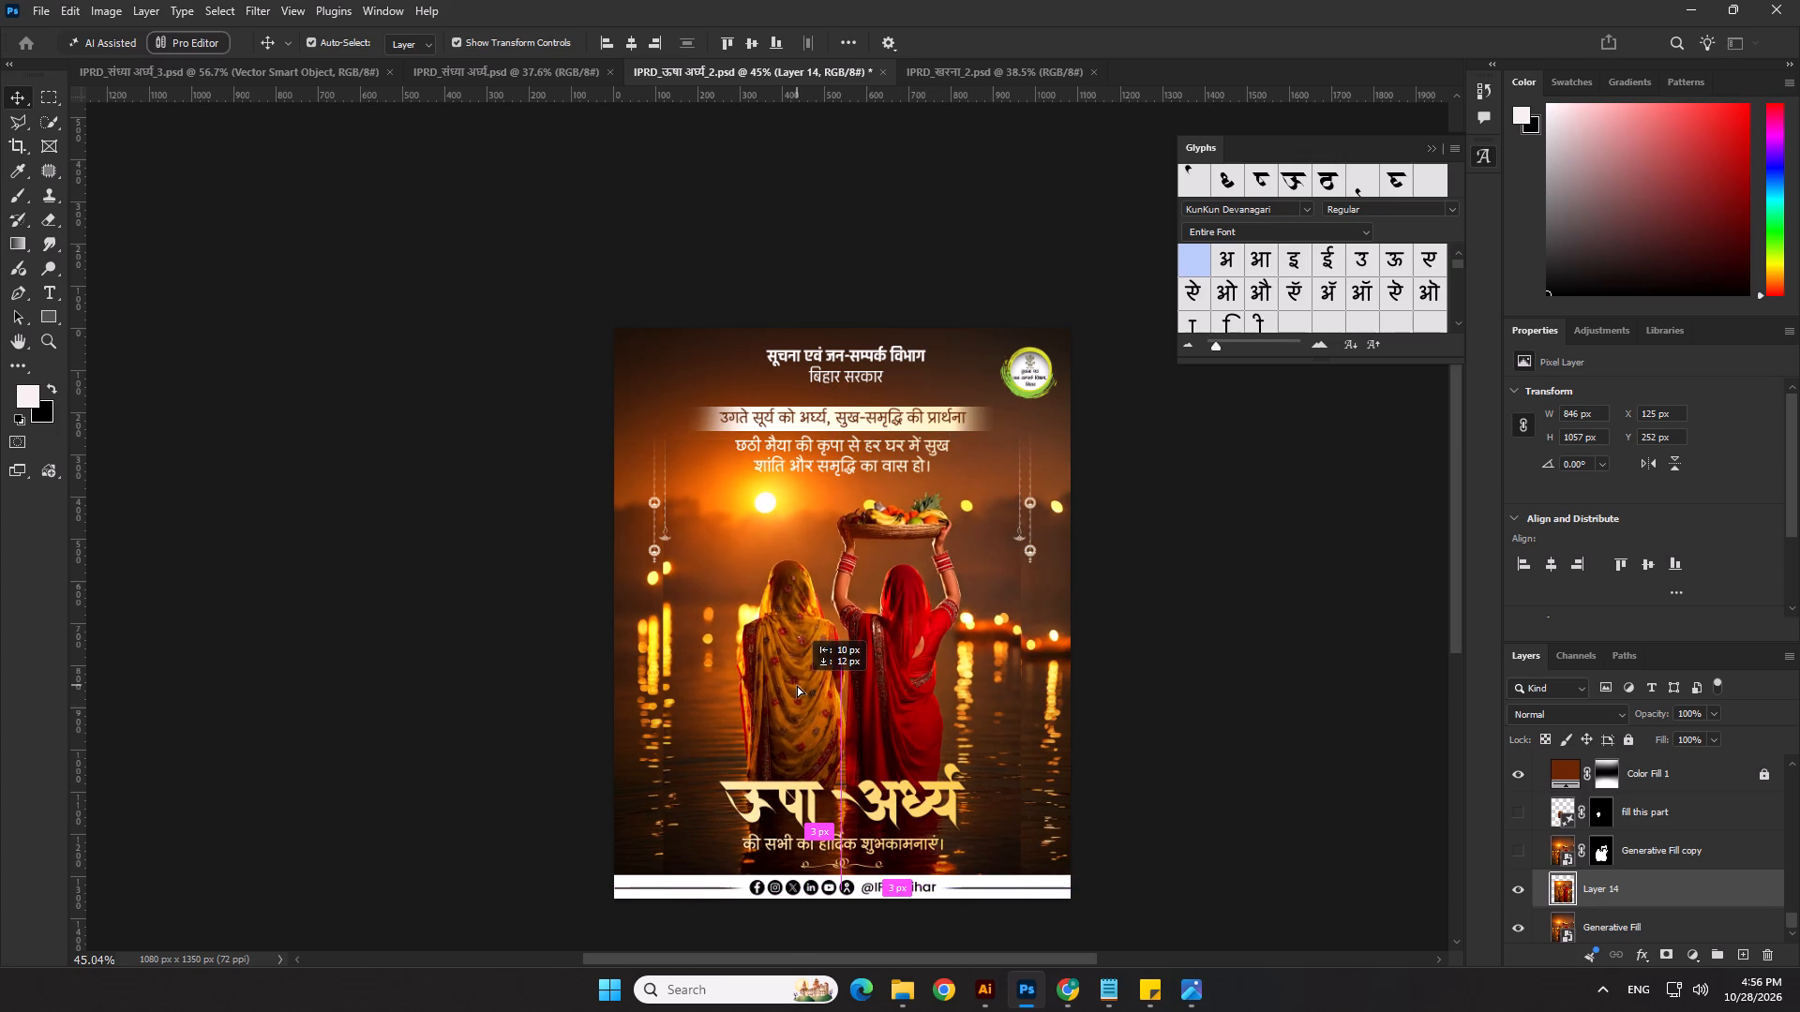
{"action": "key", "text": "Return"}
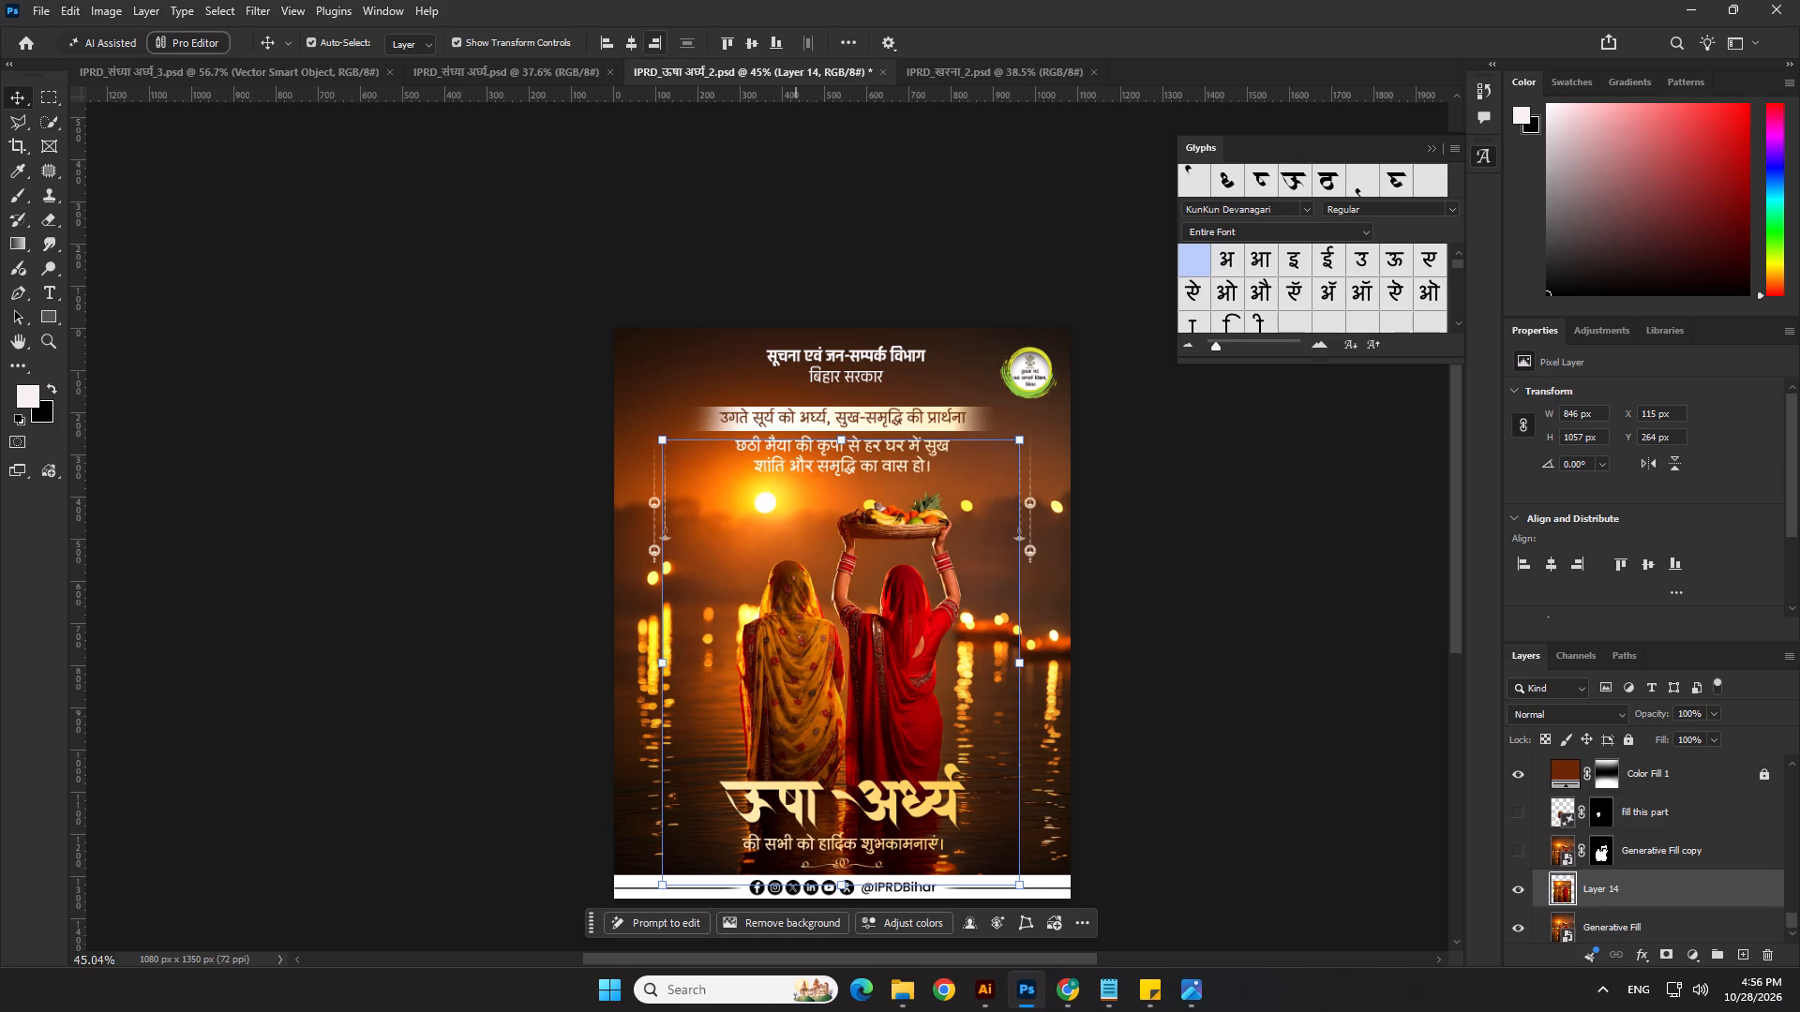
{"action": "left_click", "coordinate": [627, 40]}
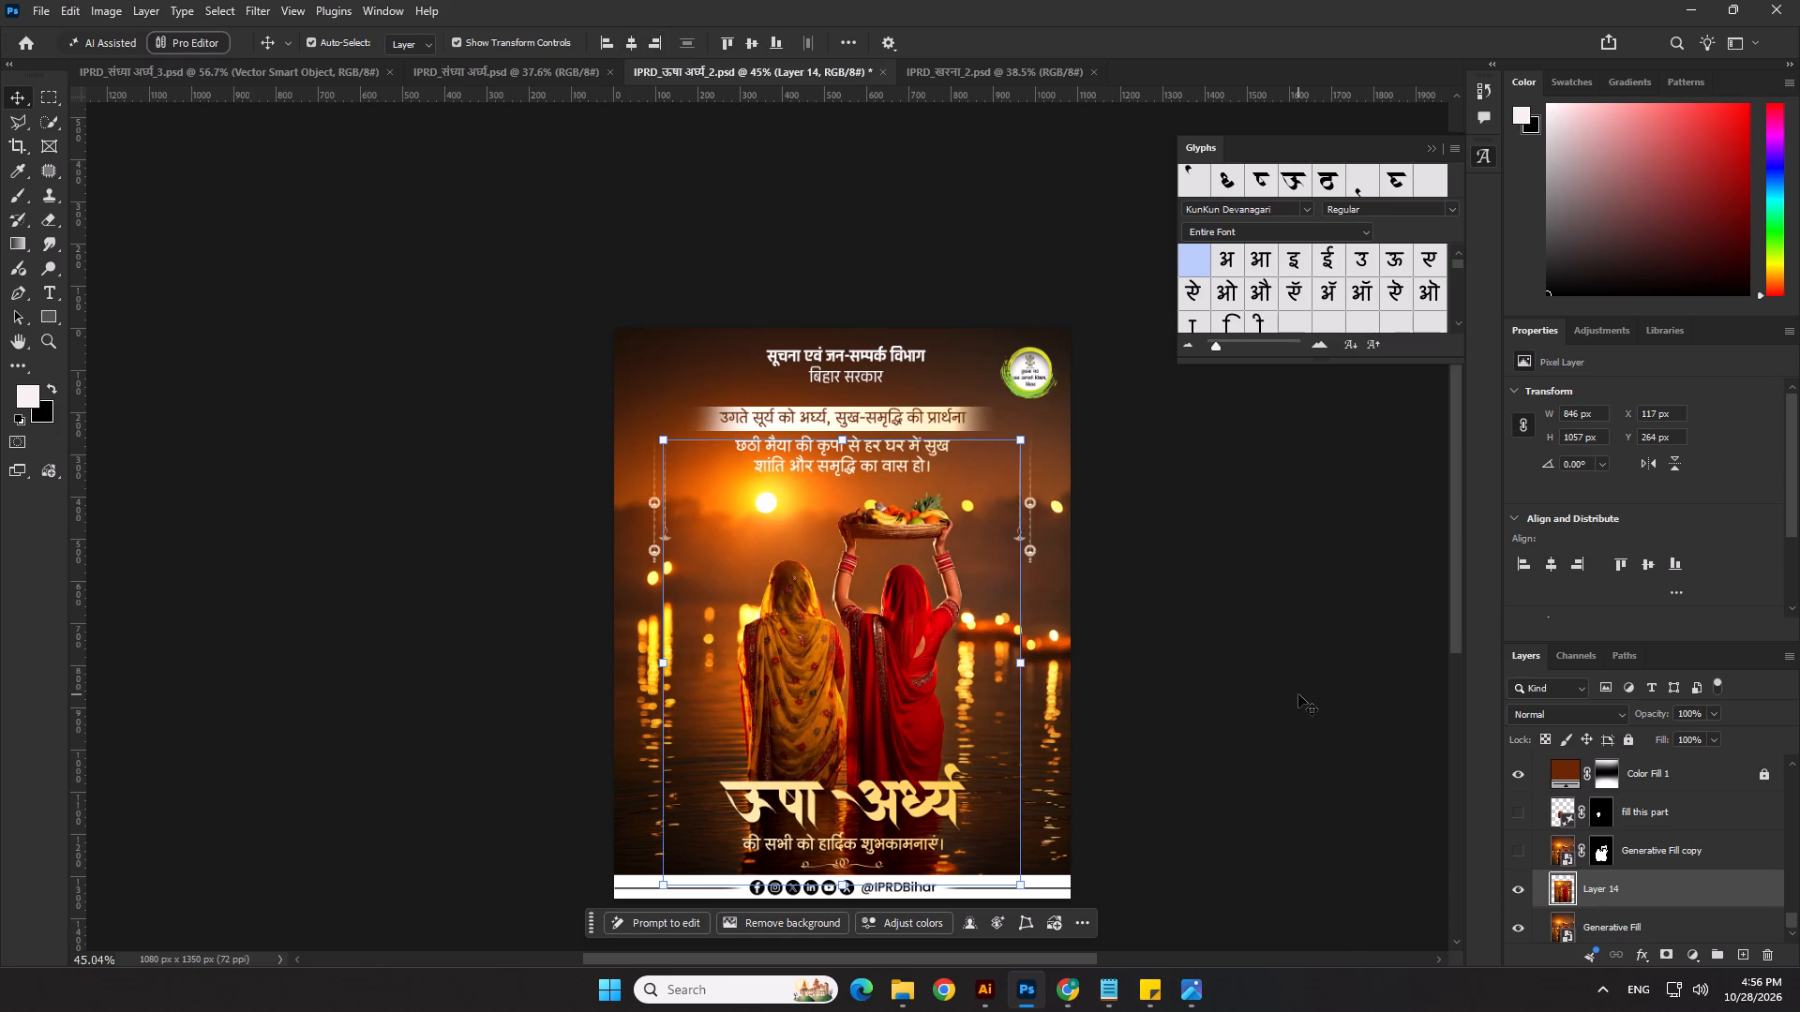
Hide the Generative Fill layer and extend Layer 14 over the empty canvas around it using Generative Fill without a prompt.
{"action": "left_click", "coordinate": [1524, 926]}
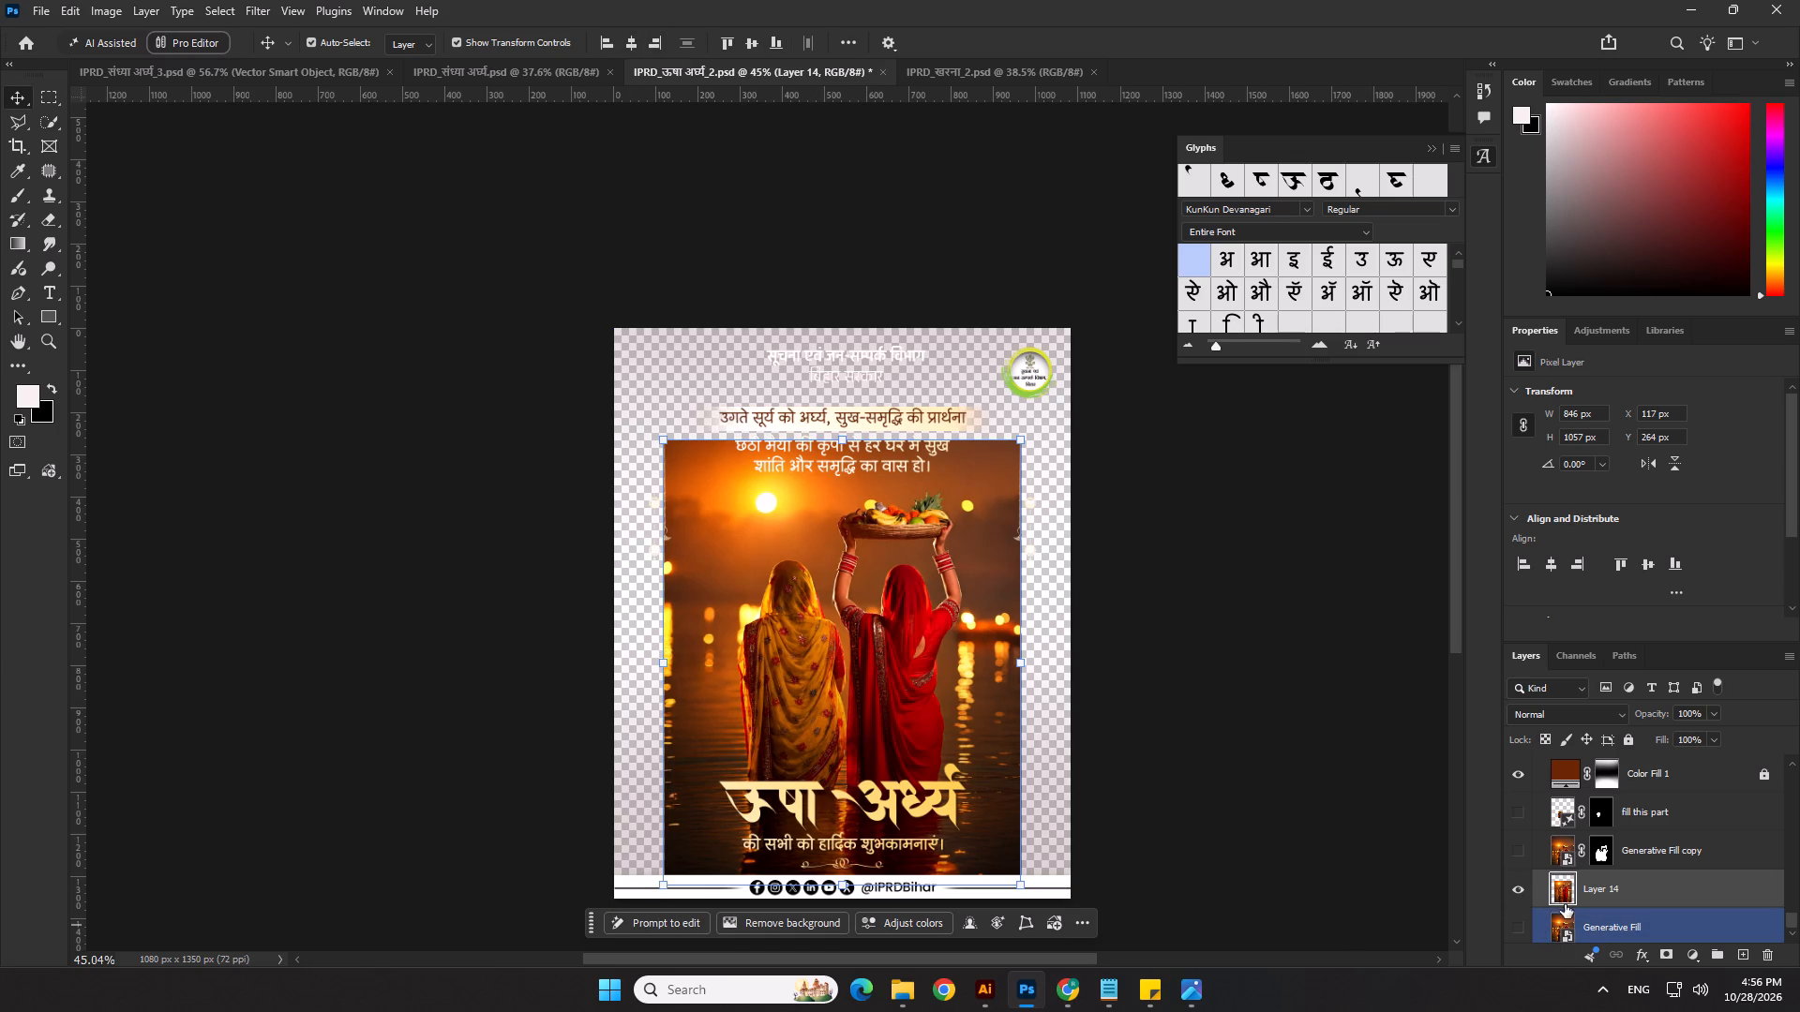
{"action": "left_click", "coordinate": [1565, 898]}
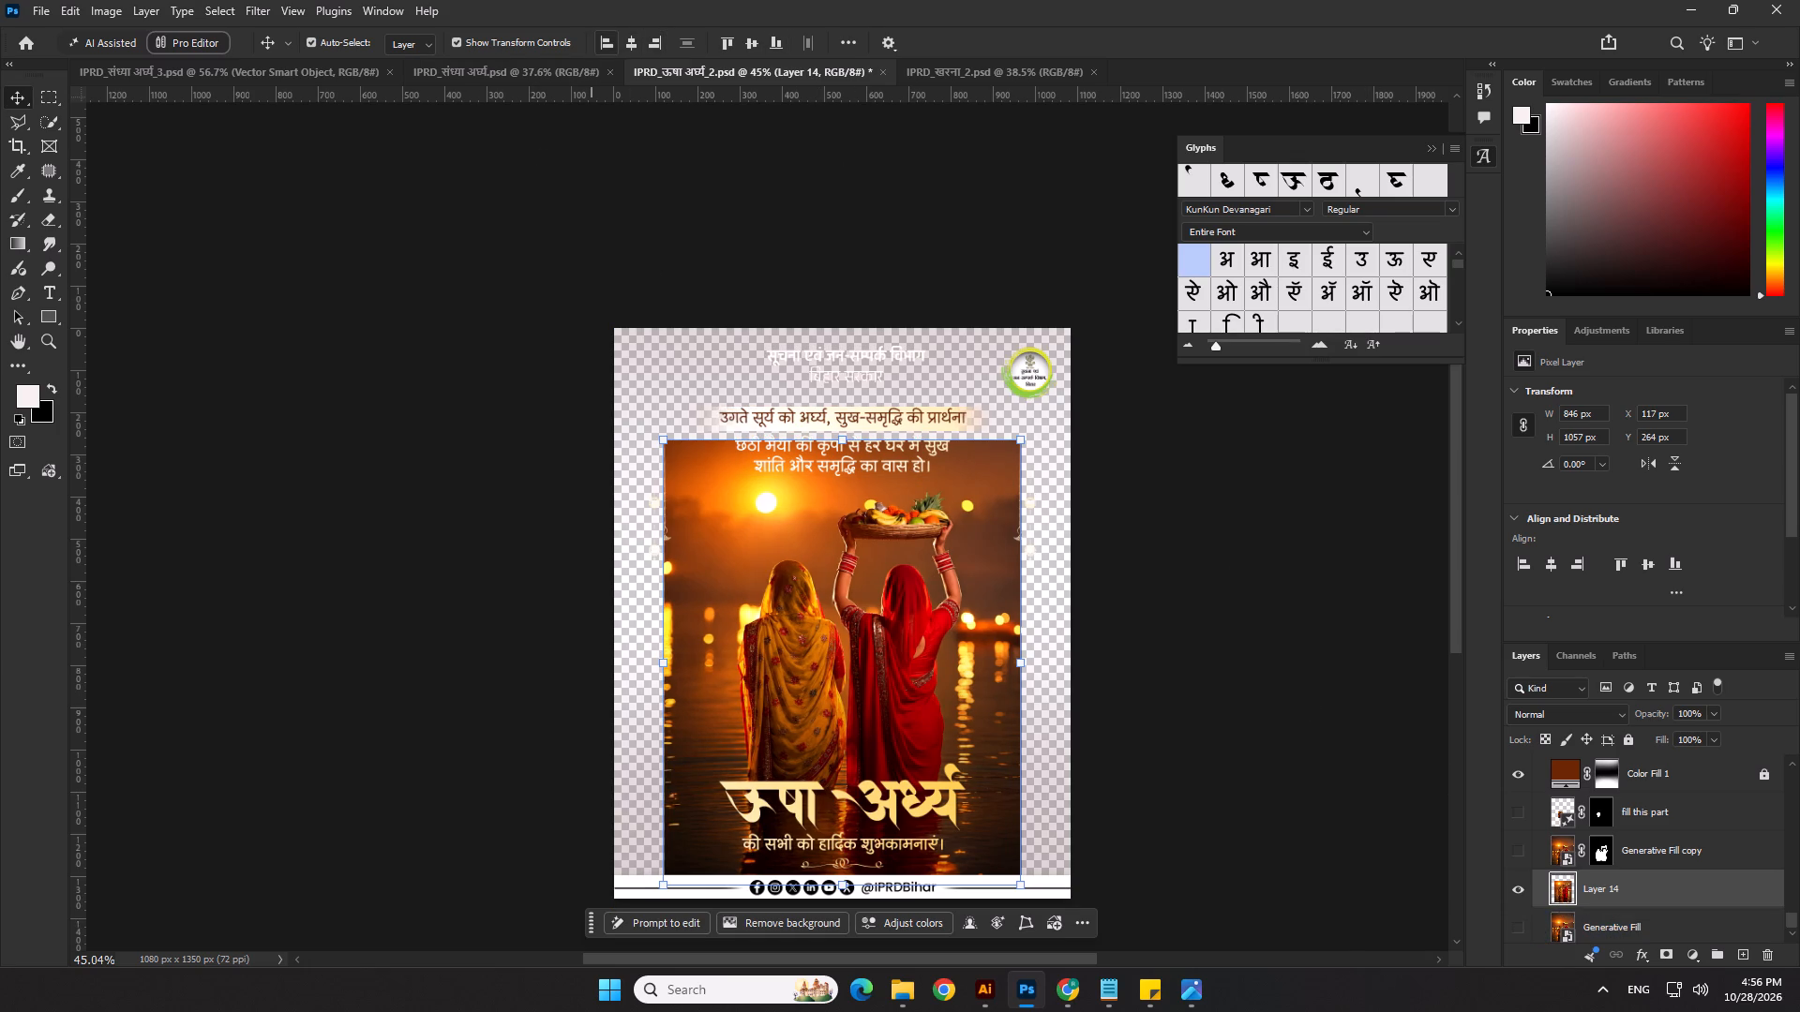
{"action": "left_click", "coordinate": [627, 47]}
{"action": "left_click", "coordinate": [1553, 891], "text": "ctrl"}
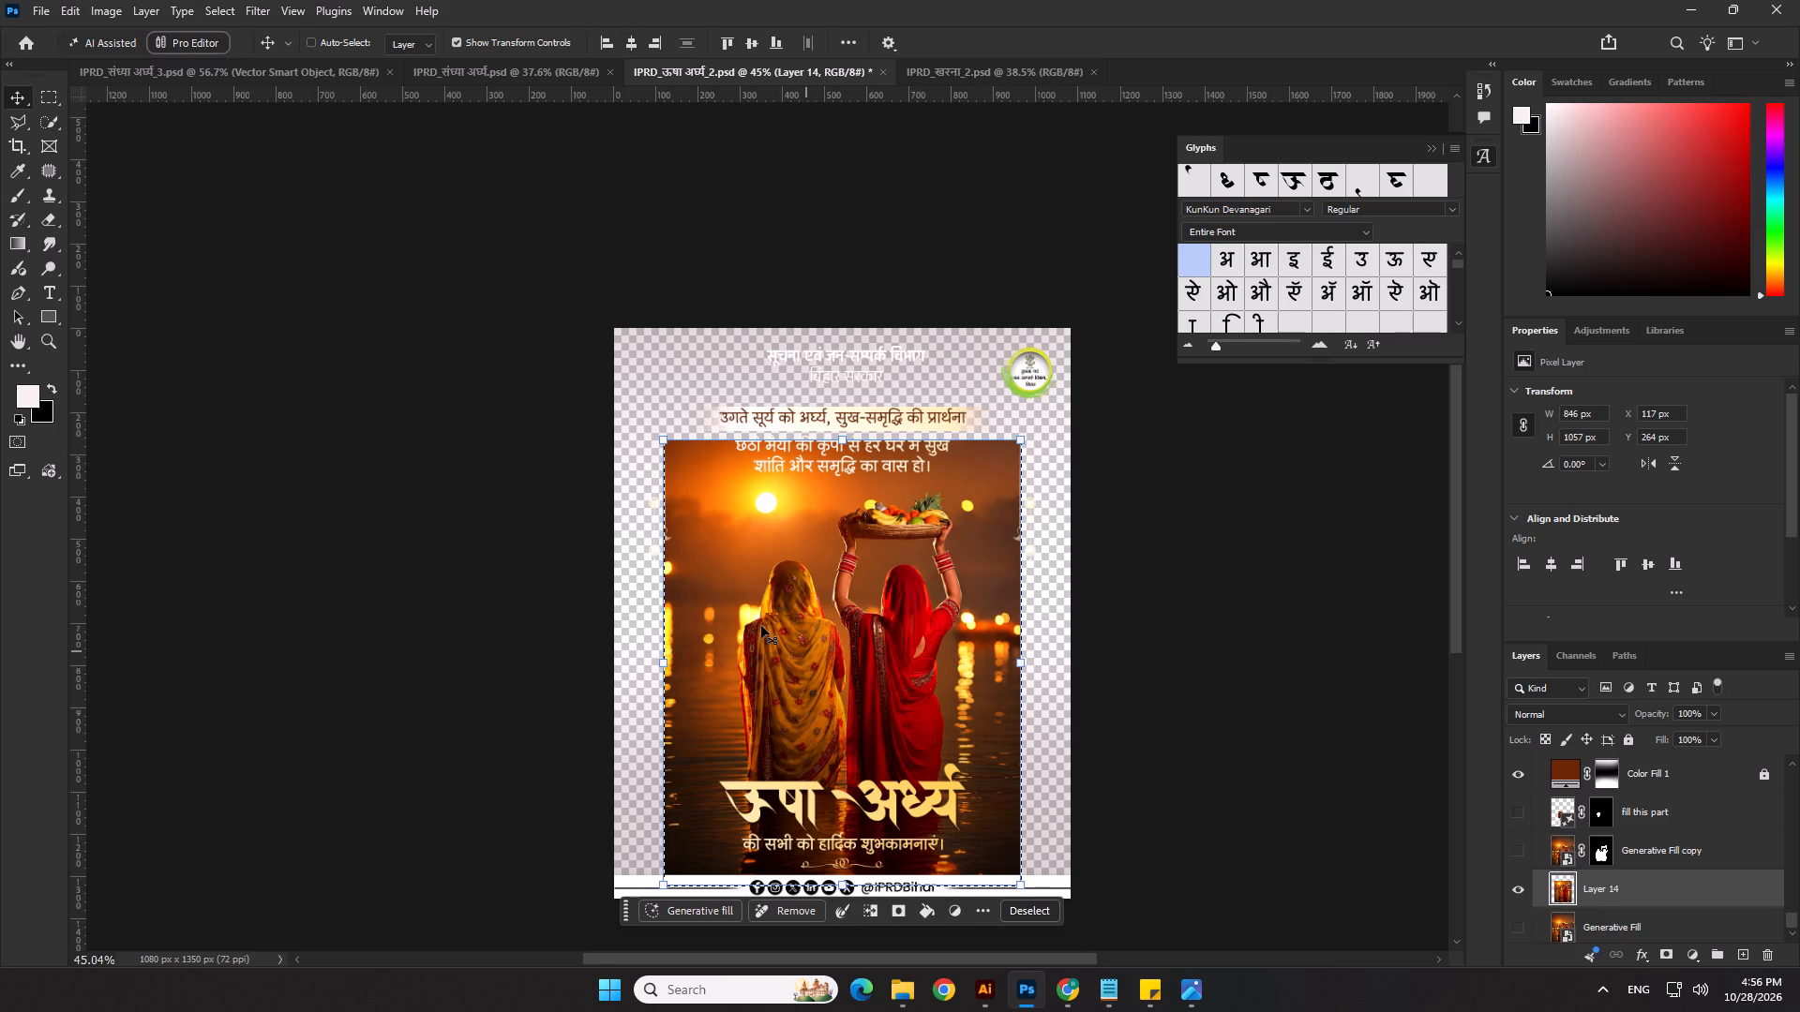
{"action": "key", "text": "ctrl+shift+i"}
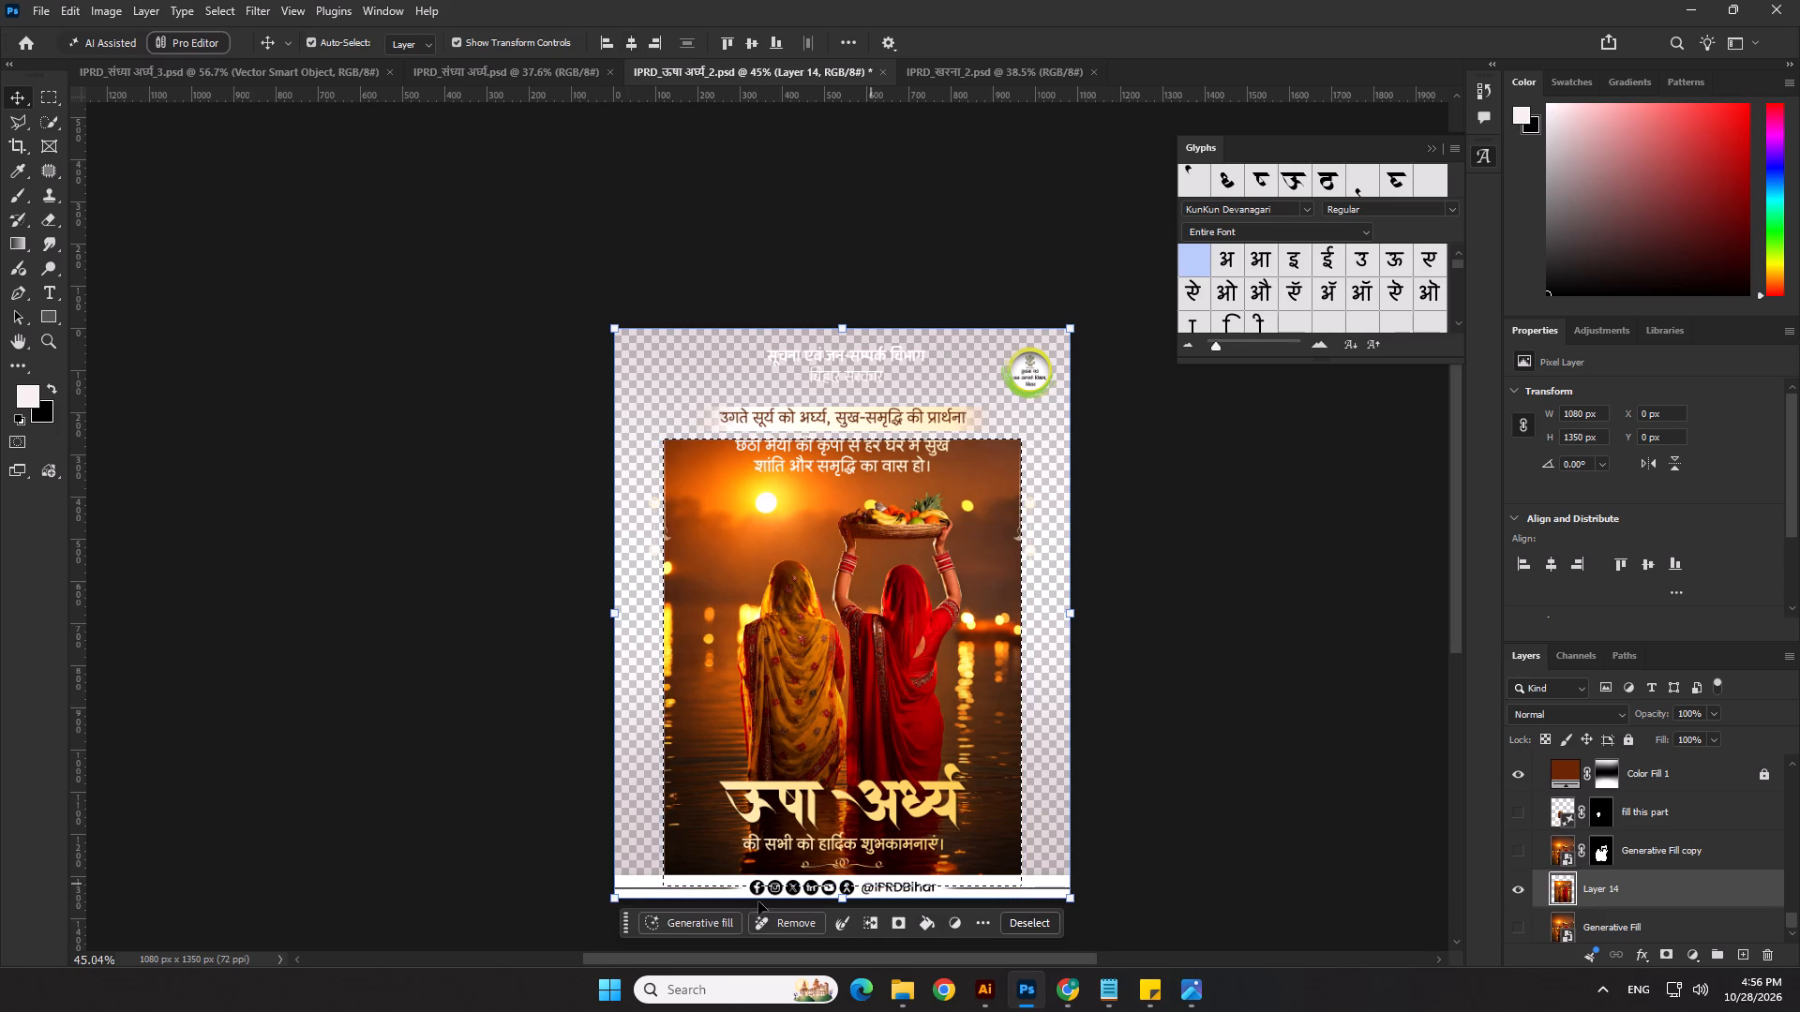
{"action": "left_click", "coordinate": [677, 929]}
{"action": "left_click", "coordinate": [992, 307]}
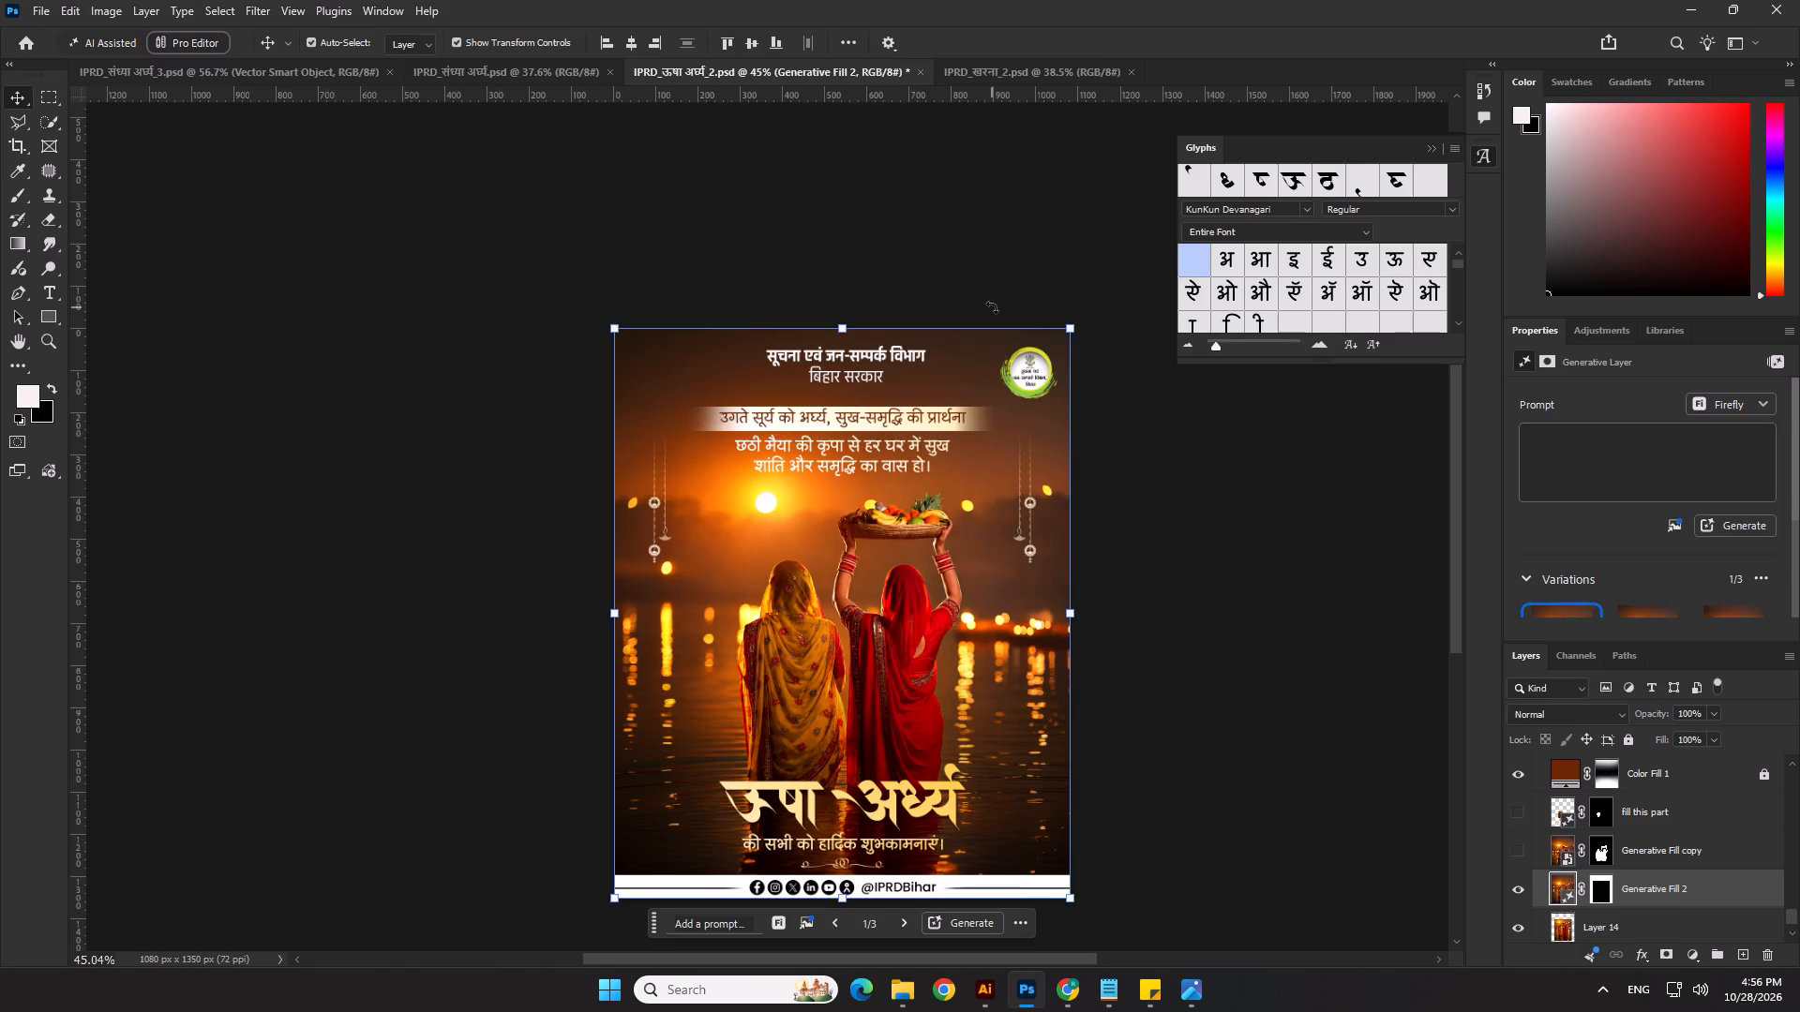
{"action": "left_click", "coordinate": [362, 424]}
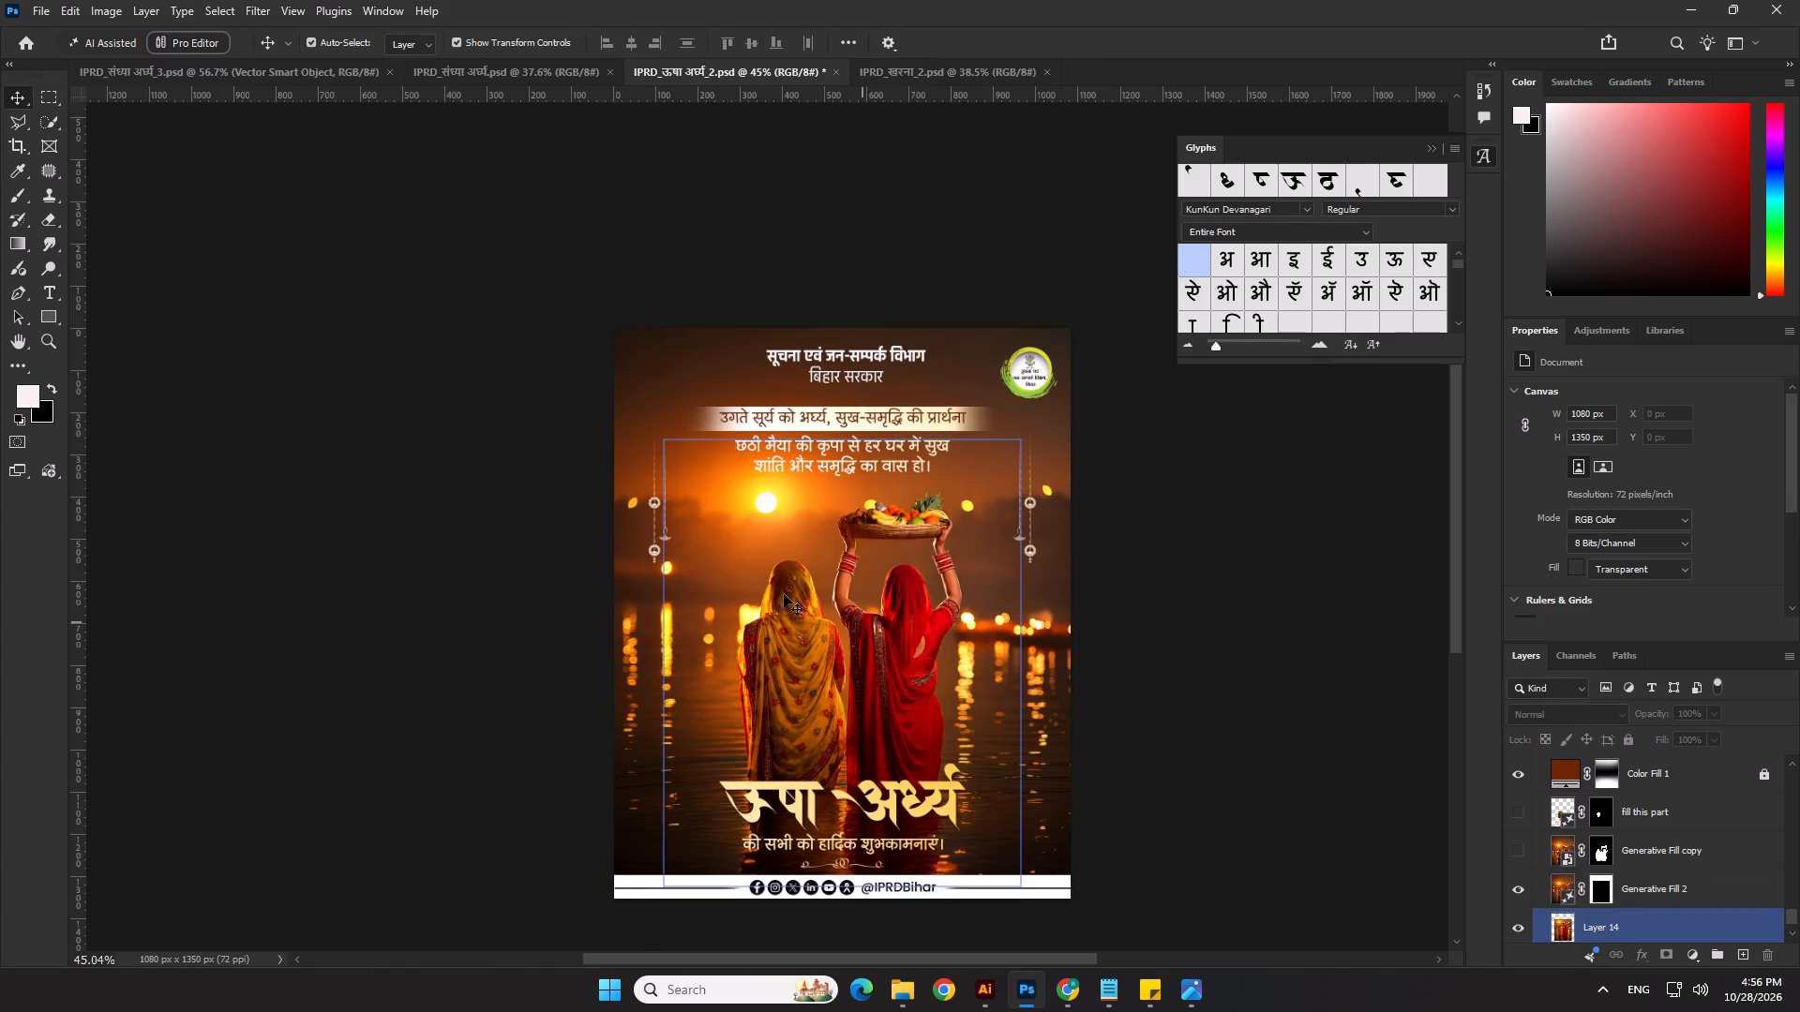
{"action": "scroll", "coordinate": [676, 544], "scroll_direction": "up", "scroll_amount": 1}
{"action": "scroll", "coordinate": [723, 633], "scroll_direction": "down", "scroll_amount": 4}
{"action": "left_click", "coordinate": [1147, 789]}
{"action": "scroll", "coordinate": [799, 730], "scroll_direction": "up", "scroll_amount": 2}
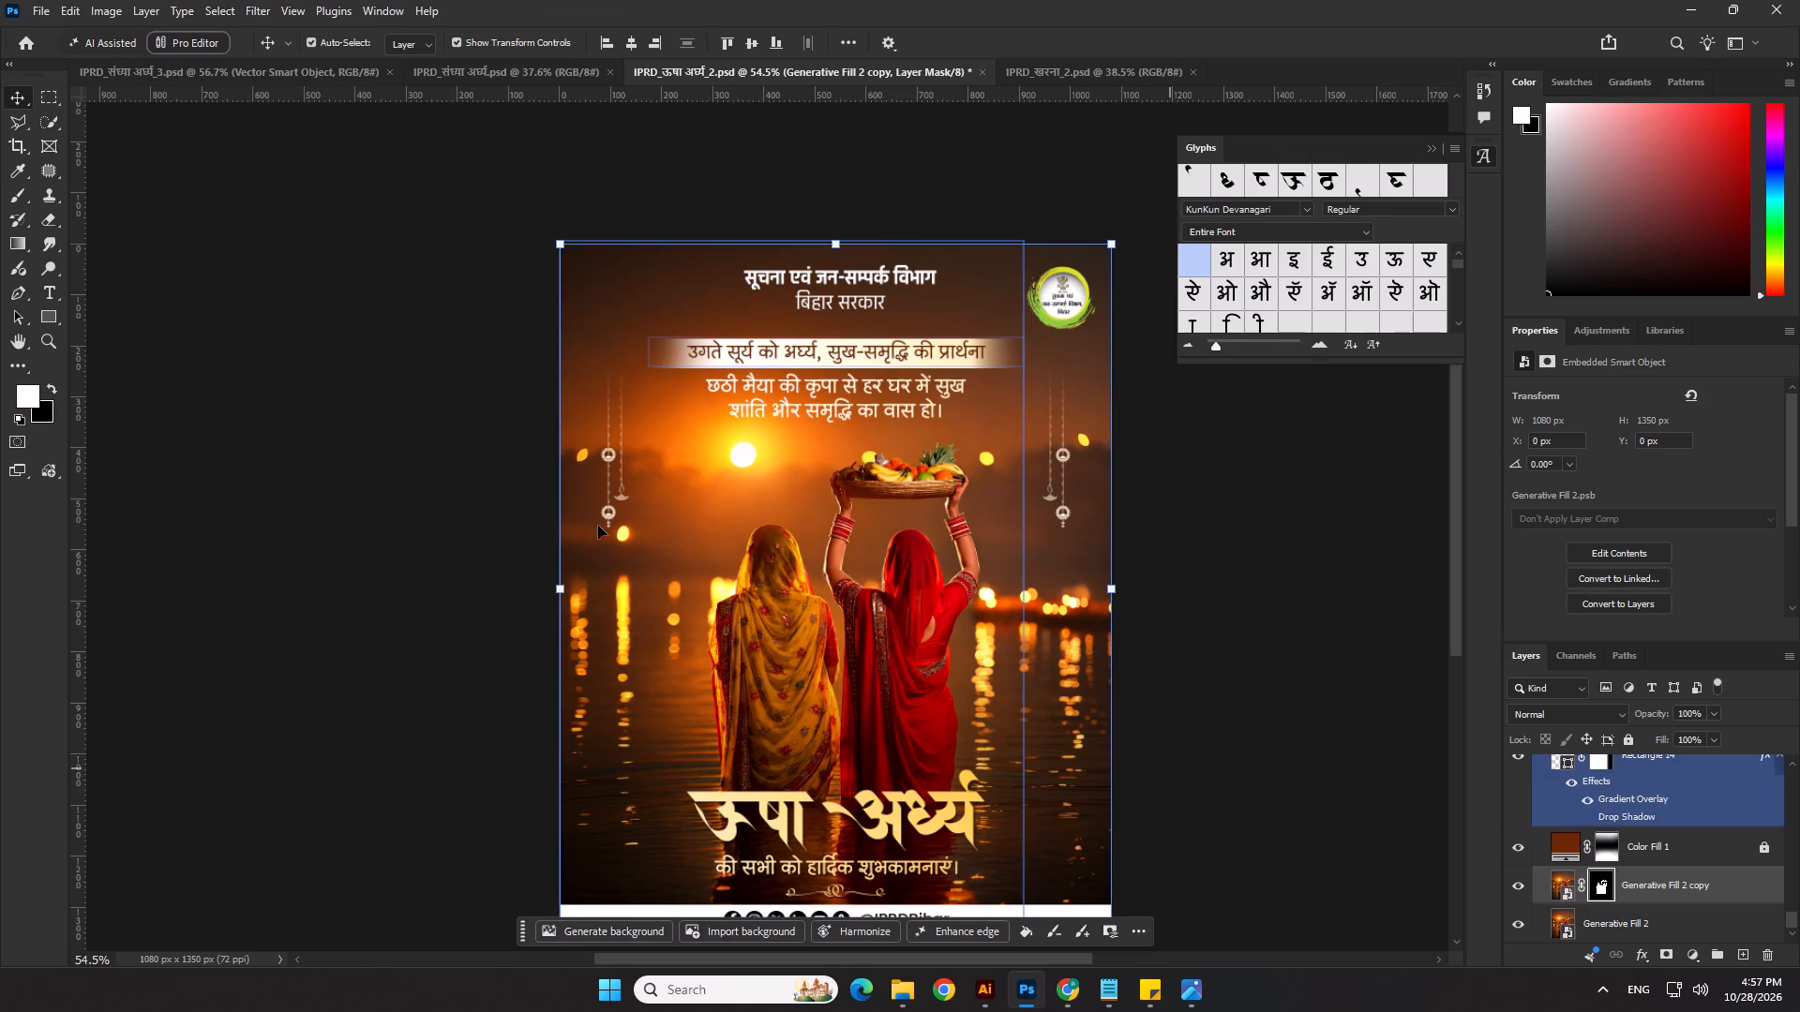
Switch to Chrome and browse Google Images results for "red sun png" in a new tab.
{"action": "left_click", "coordinate": [1068, 995]}
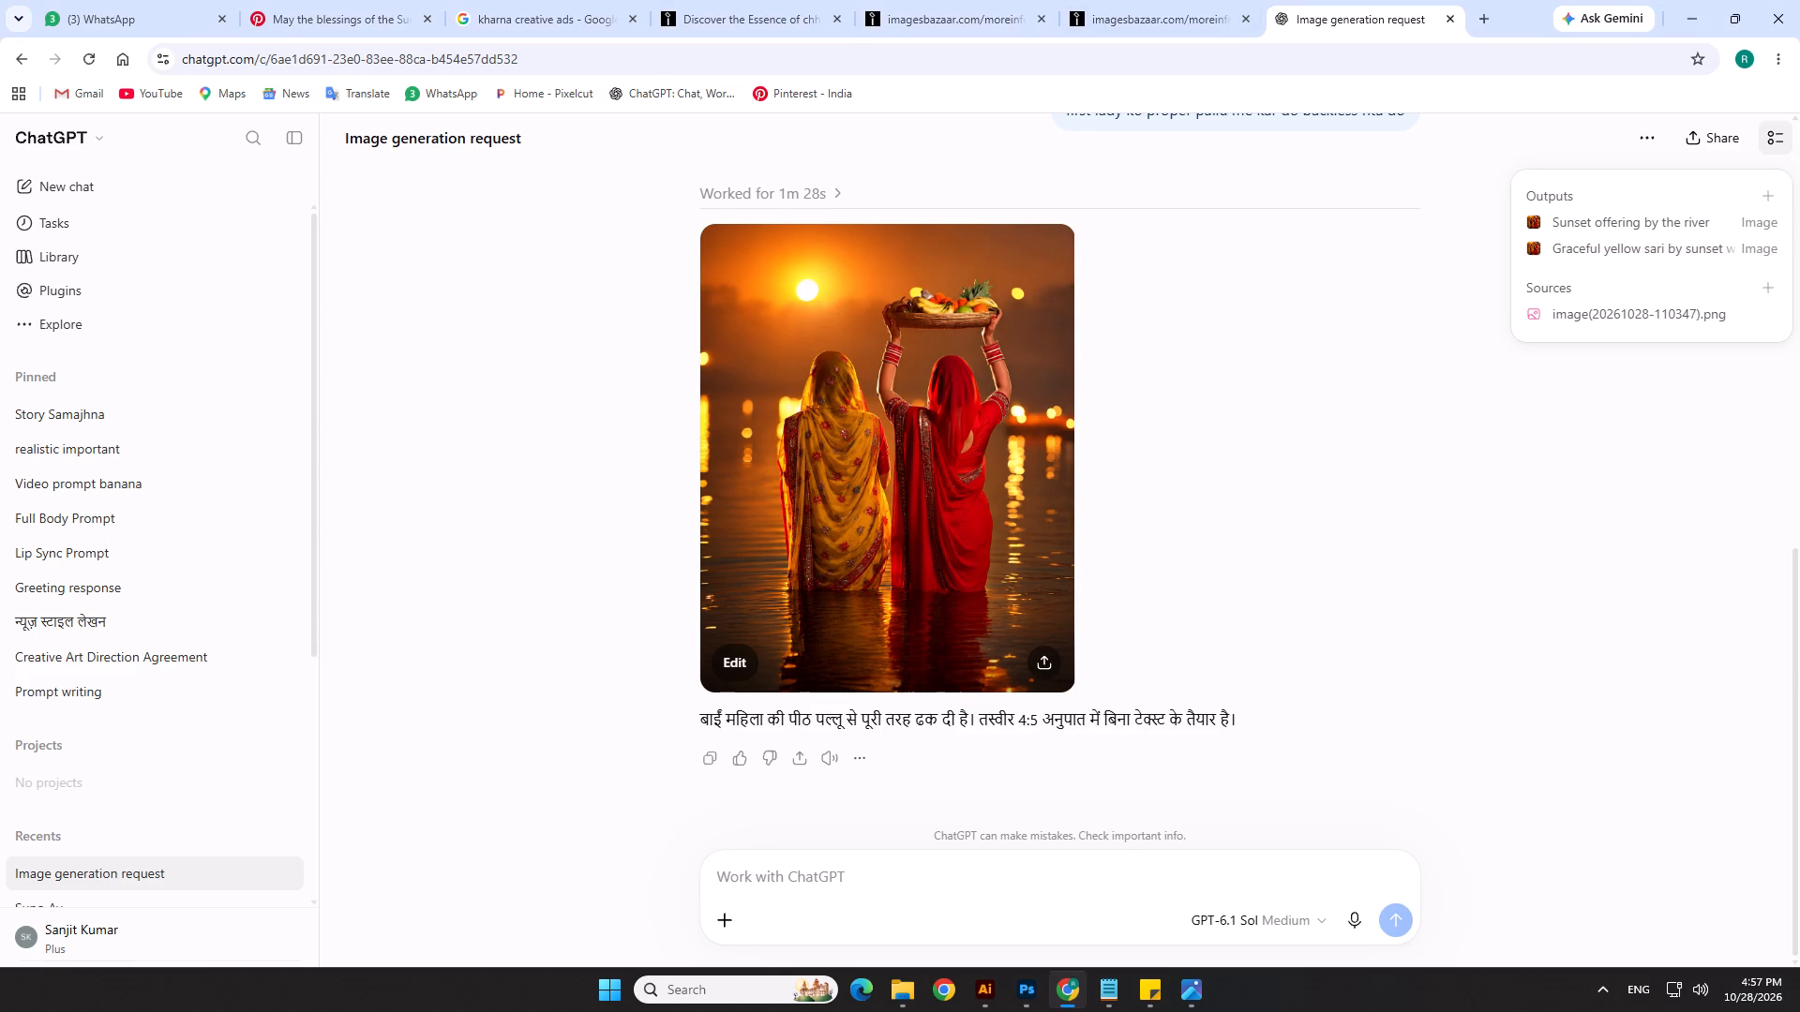
{"action": "left_click", "coordinate": [1492, 18]}
{"action": "left_click", "coordinate": [112, 65]}
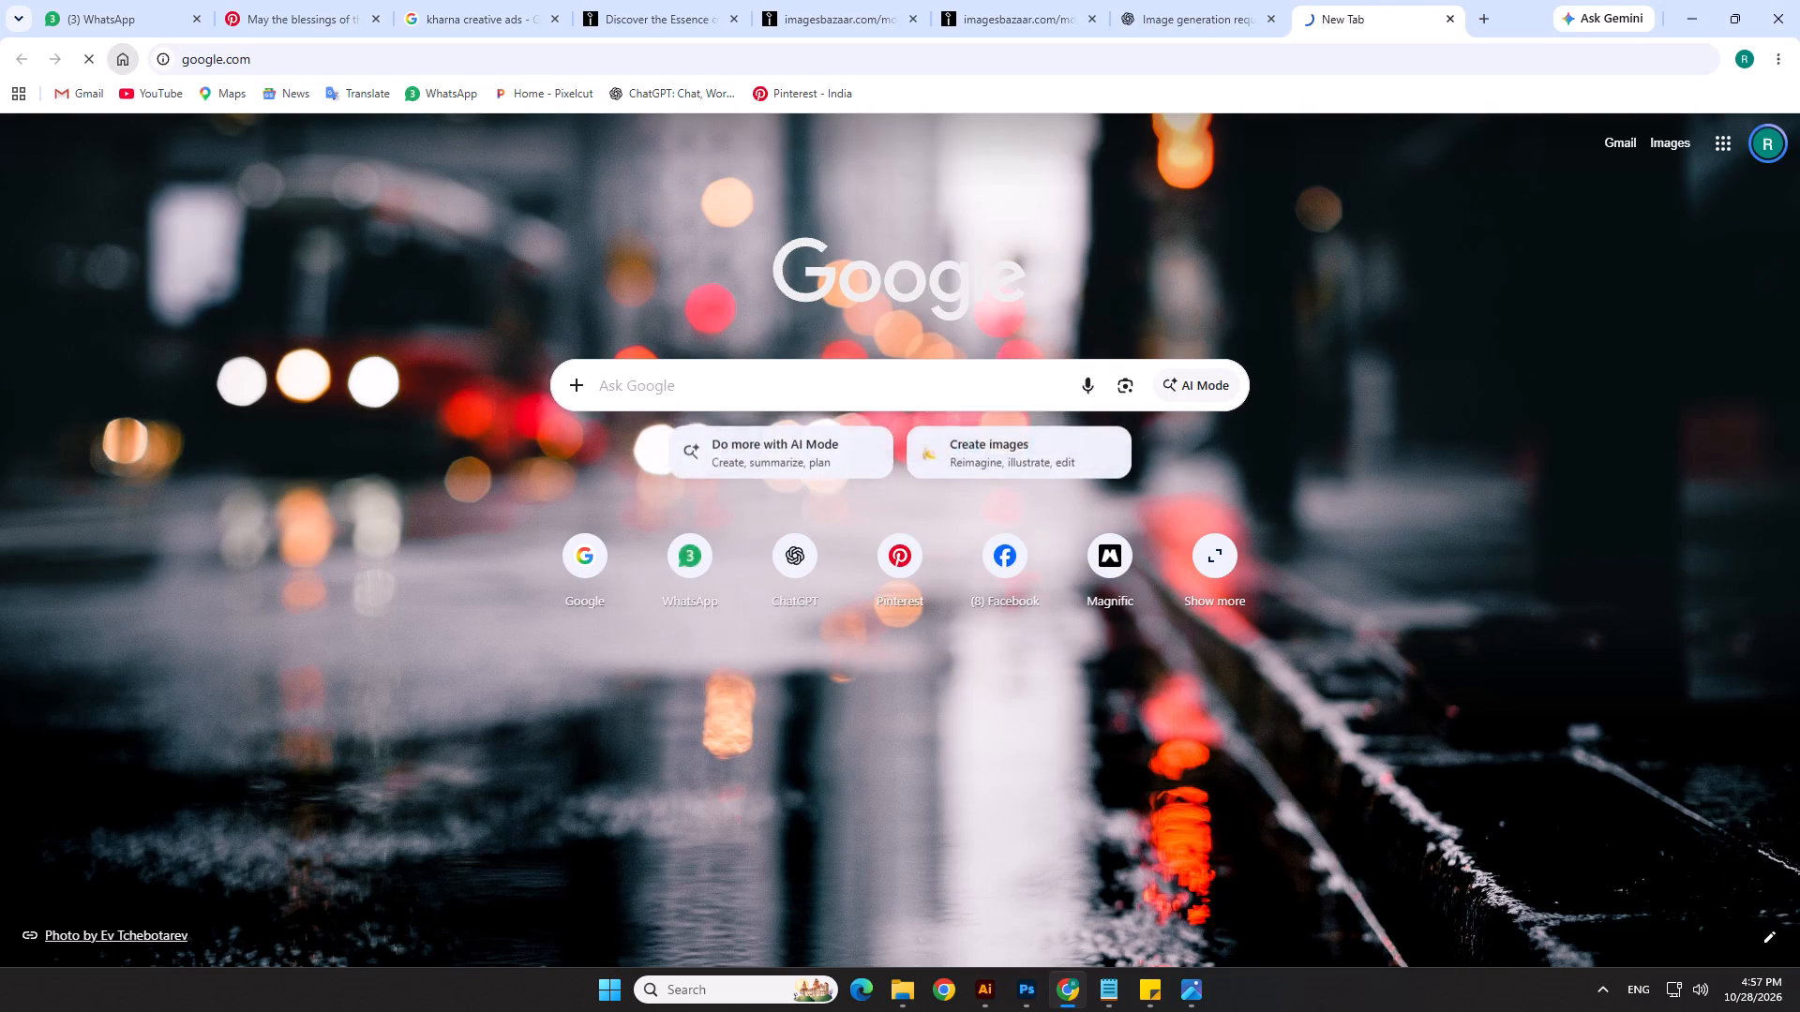
{"action": "left_click", "coordinate": [728, 474]}
{"action": "type", "text": "red sun"}
{"action": "key", "text": "space"}
{"action": "key", "text": "Down"}
{"action": "key", "text": "Return"}
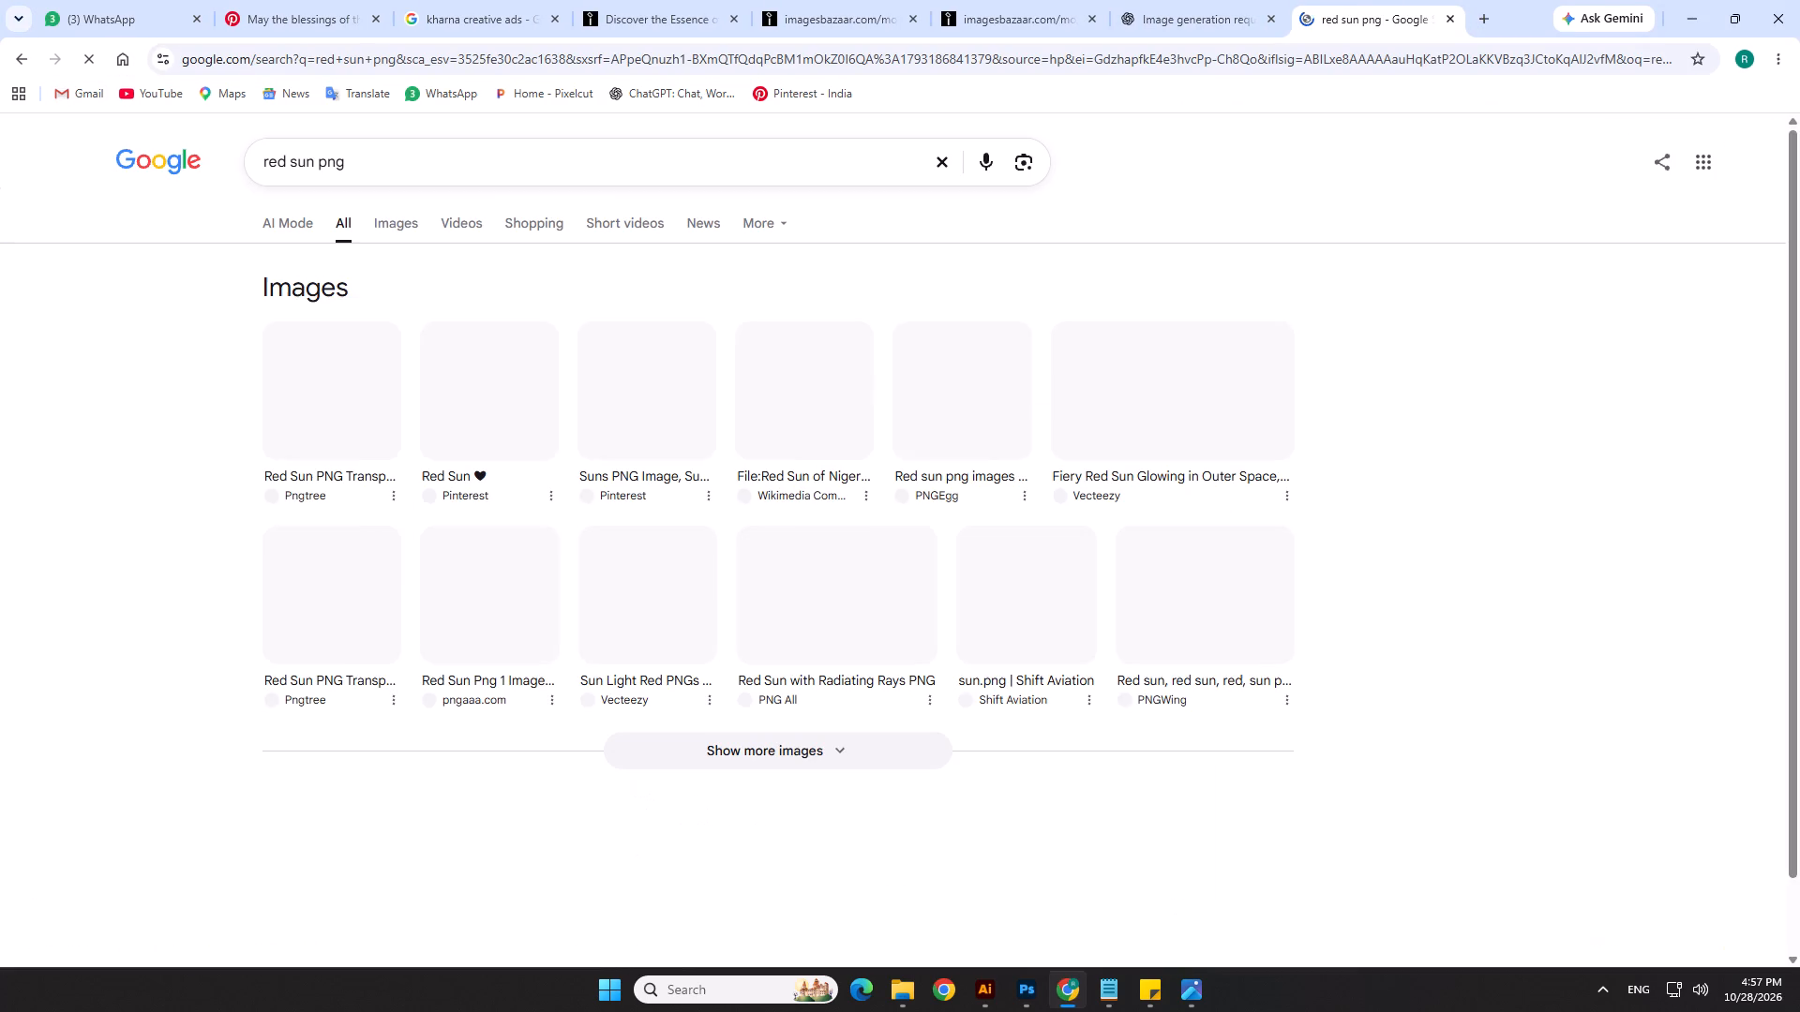
{"action": "left_click", "coordinate": [412, 223]}
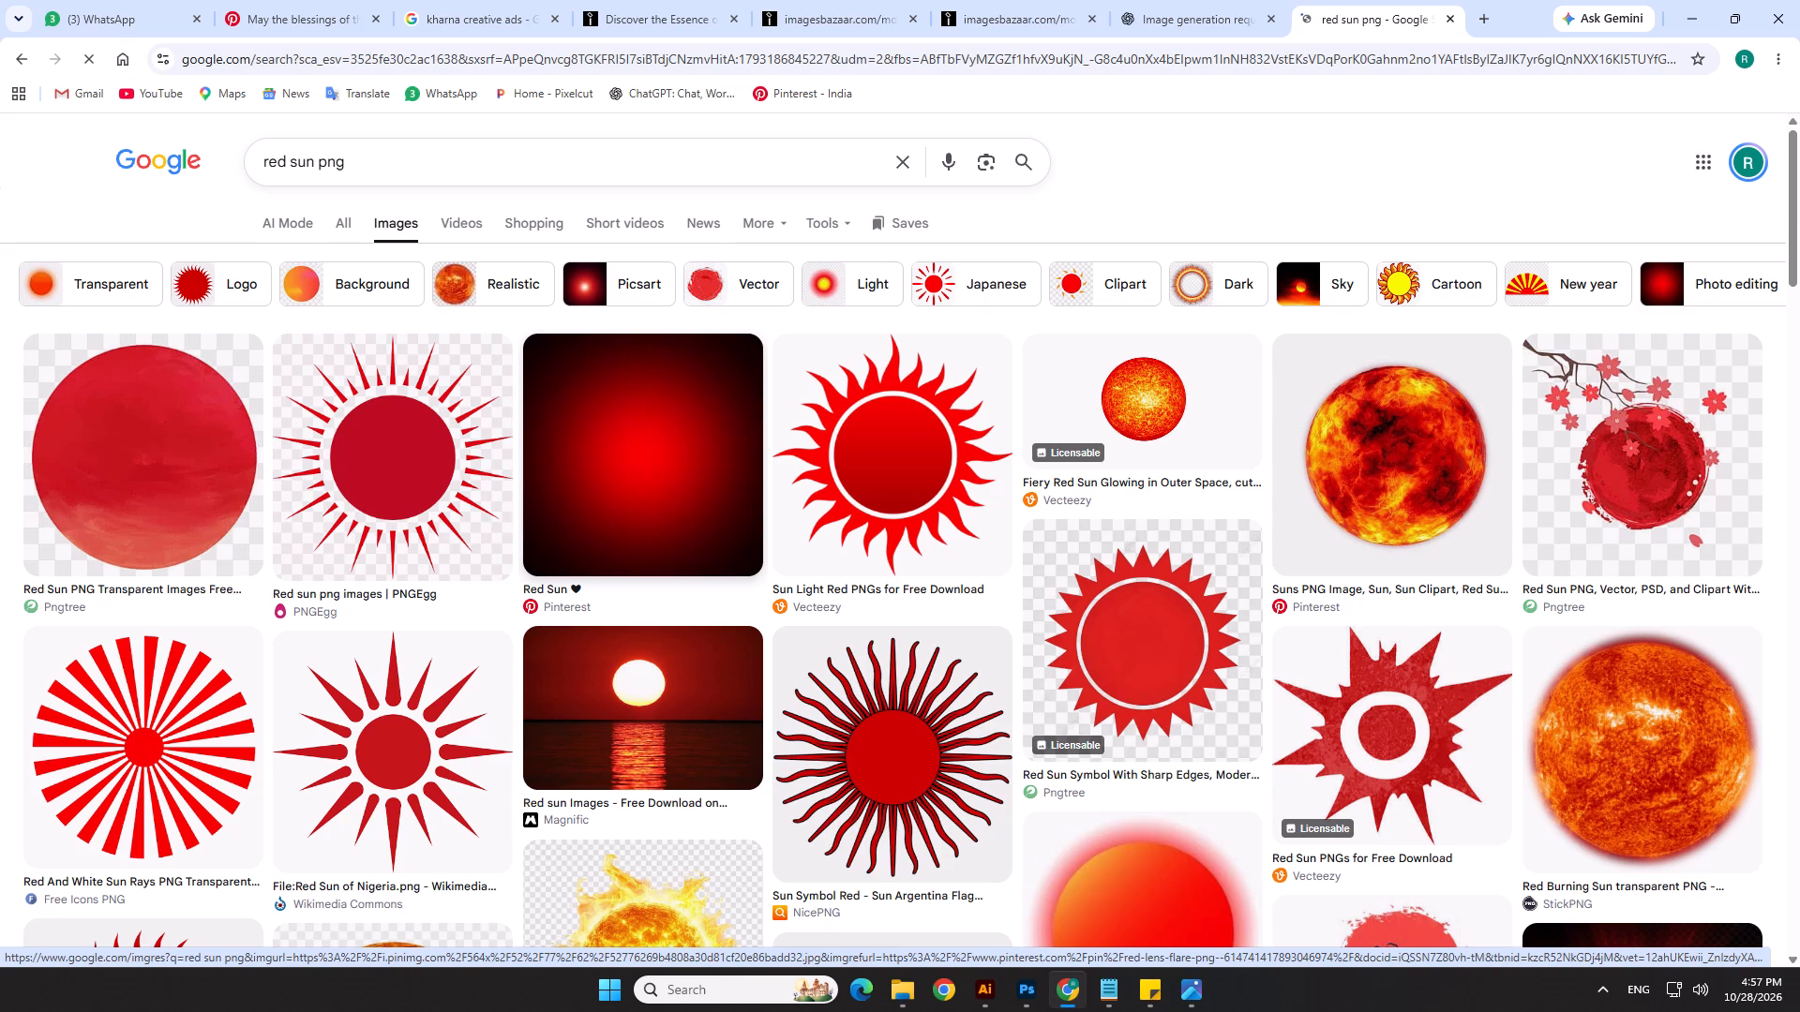
{"action": "scroll", "coordinate": [894, 676], "scroll_direction": "down", "scroll_amount": 5}
{"action": "scroll", "coordinate": [894, 676], "scroll_direction": "up", "scroll_amount": 4}
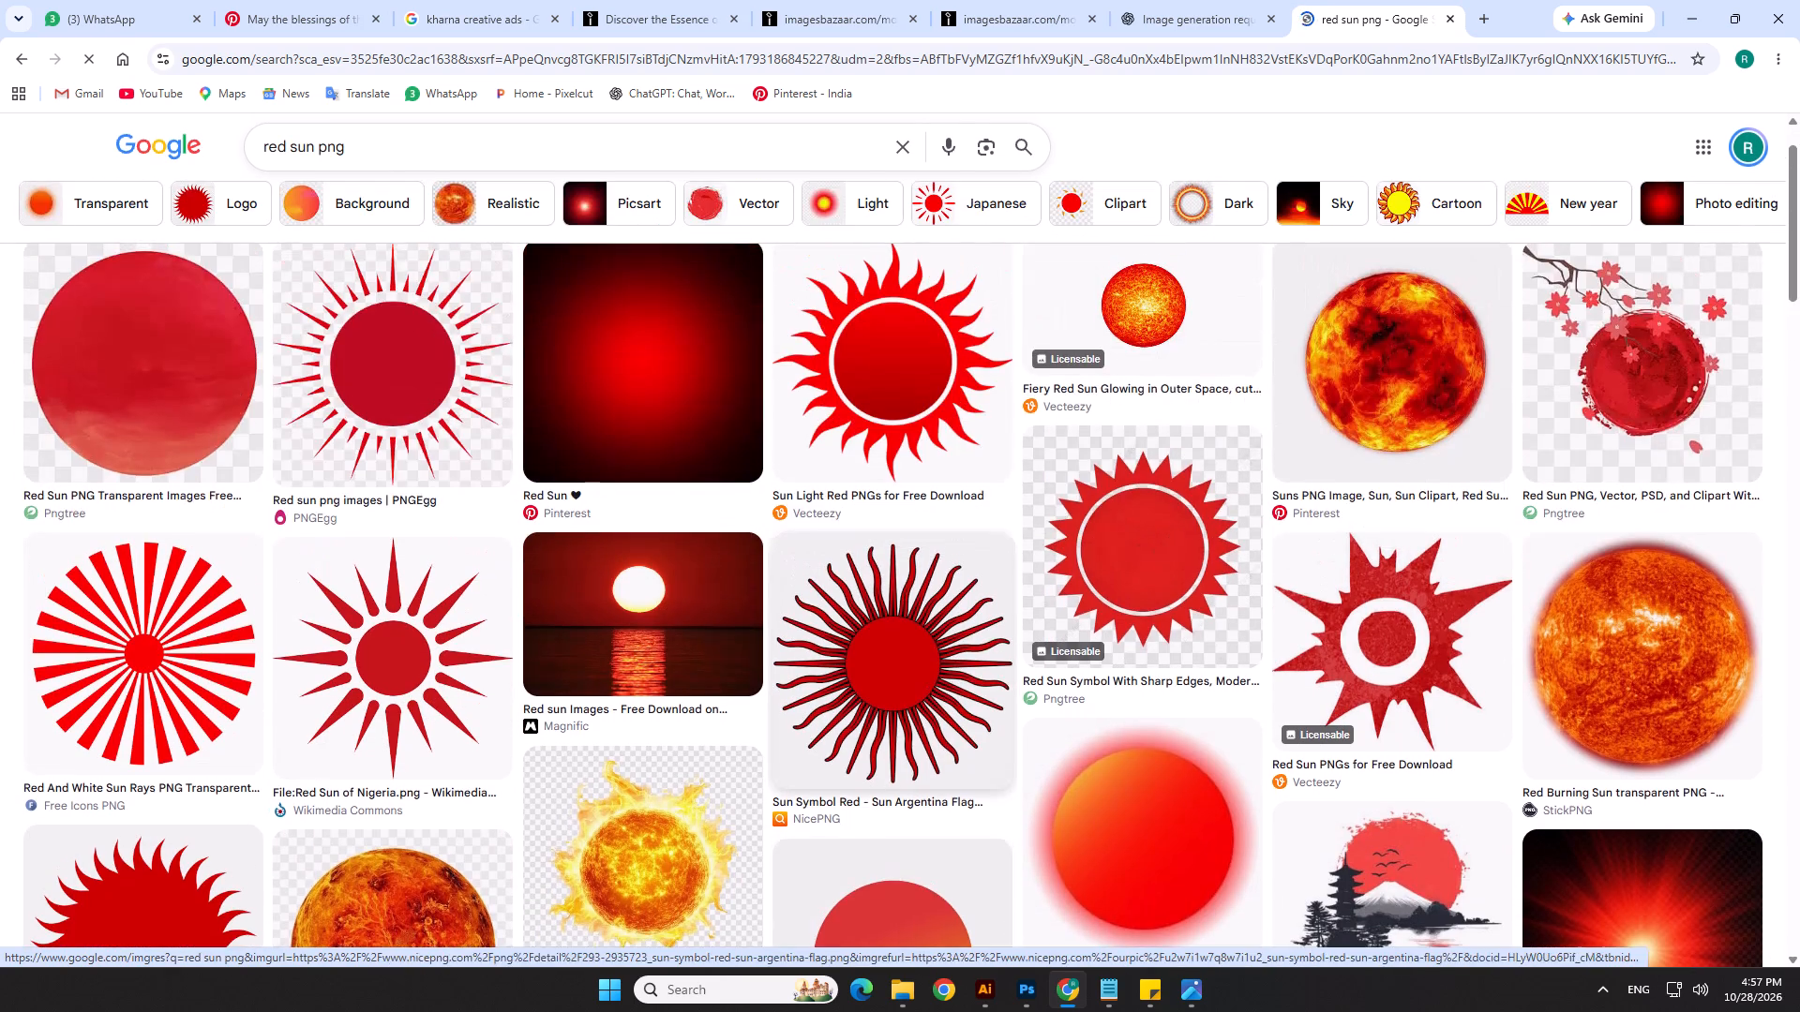
{"action": "scroll", "coordinate": [894, 676], "scroll_direction": "down", "scroll_amount": 9}
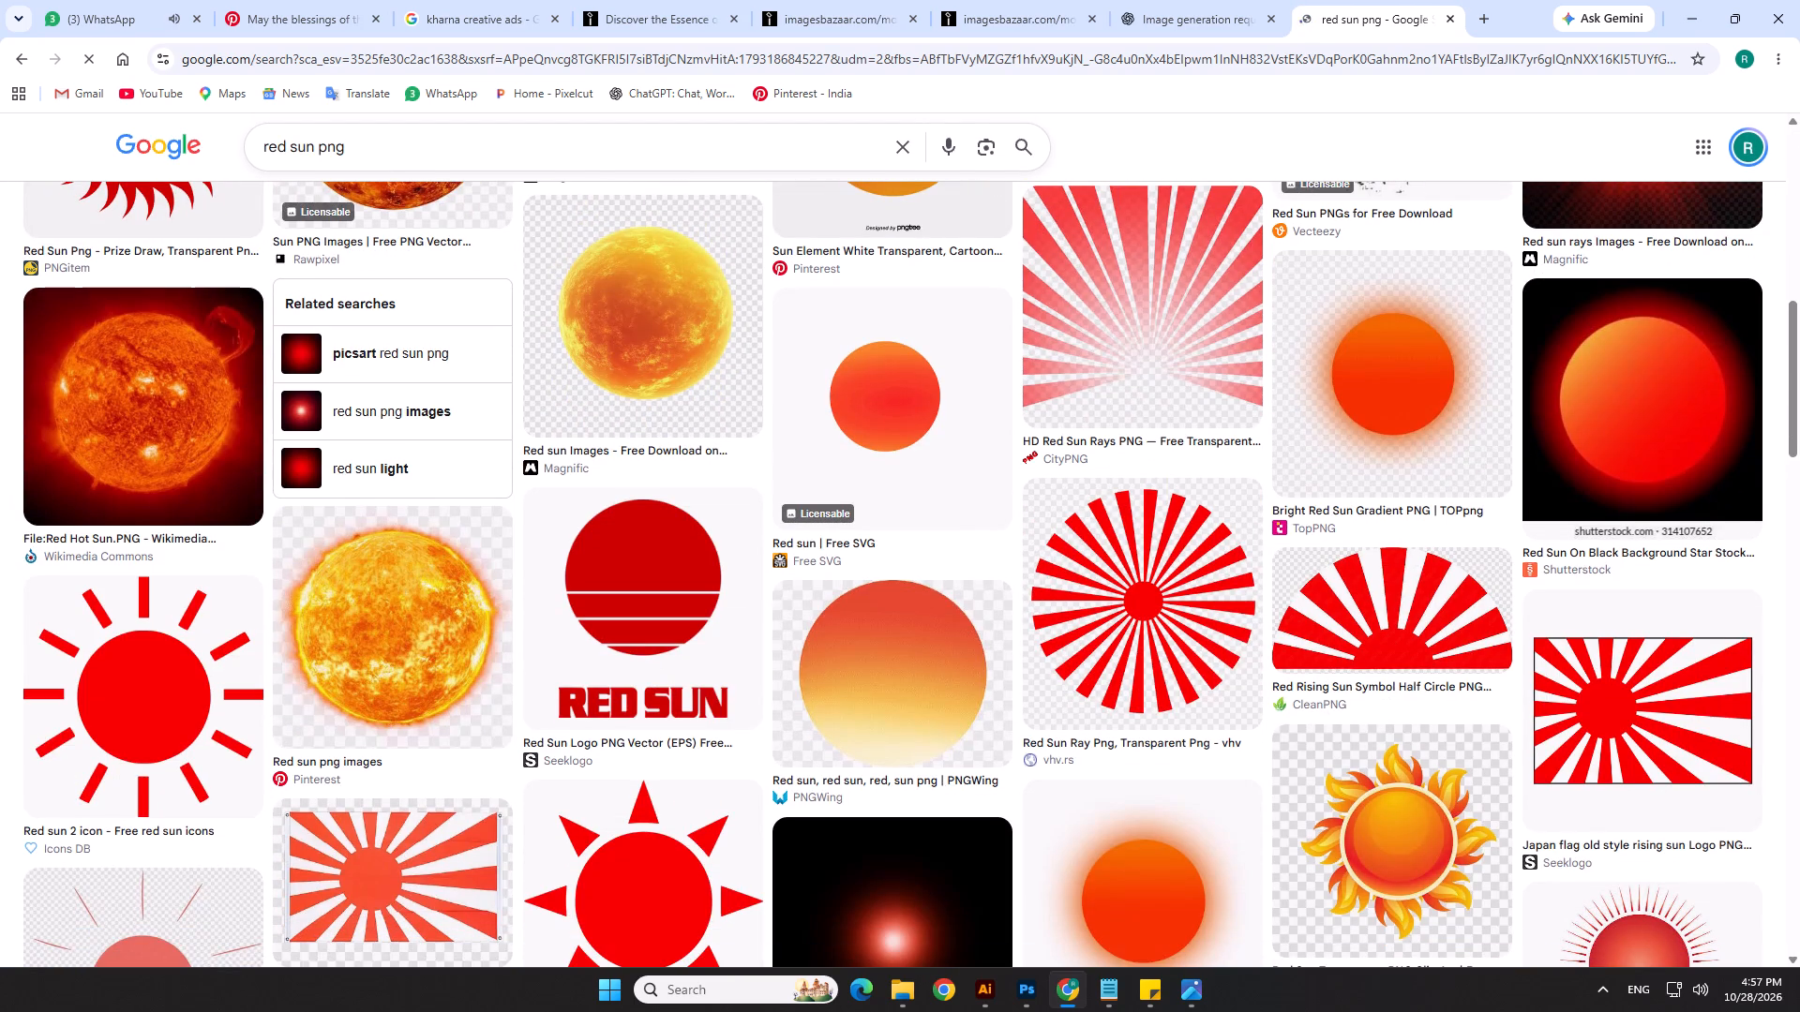
Change the image search to "sunrise png" and browse the pictures.
{"action": "left_click_drag", "start_coordinate": [315, 149], "coordinate": [235, 150]}
{"action": "type", "text": "sun"}
{"action": "key", "text": "space"}
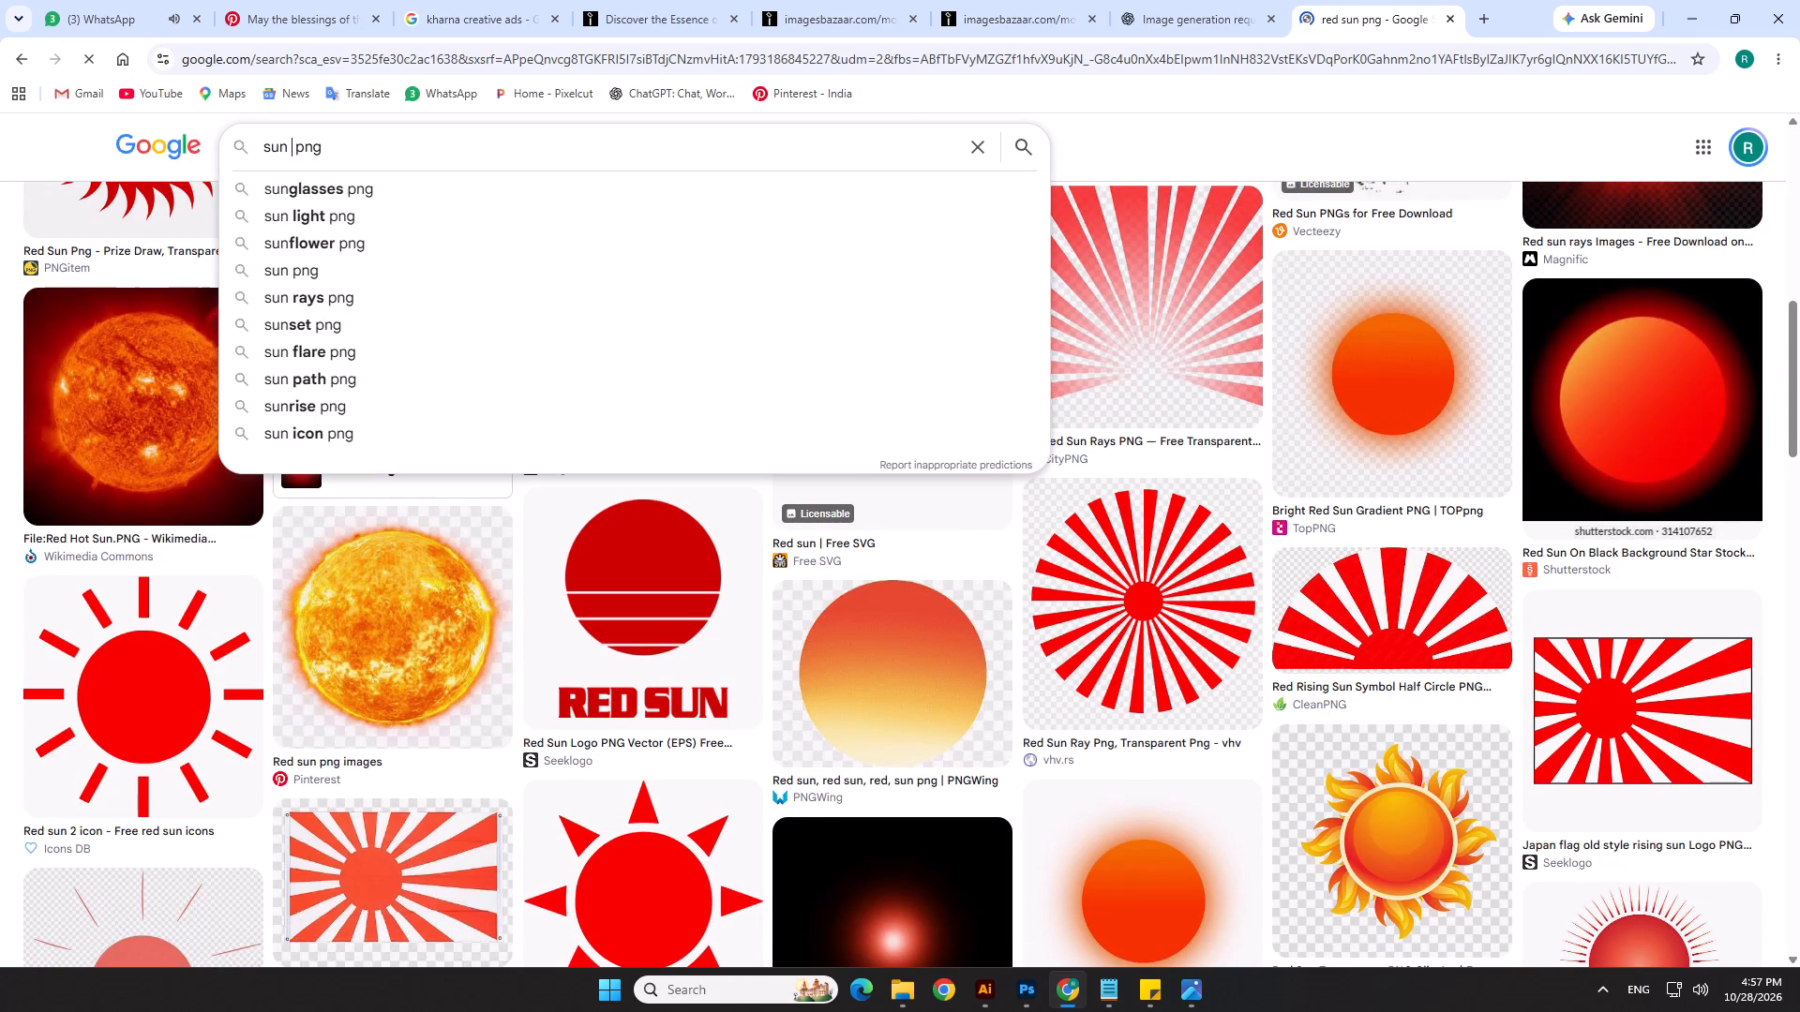
{"action": "key", "text": "BackSpace"}
{"action": "type", "text": "rise"}
{"action": "key", "text": "Return"}
{"action": "scroll", "coordinate": [235, 150], "scroll_direction": "up", "scroll_amount": 1}
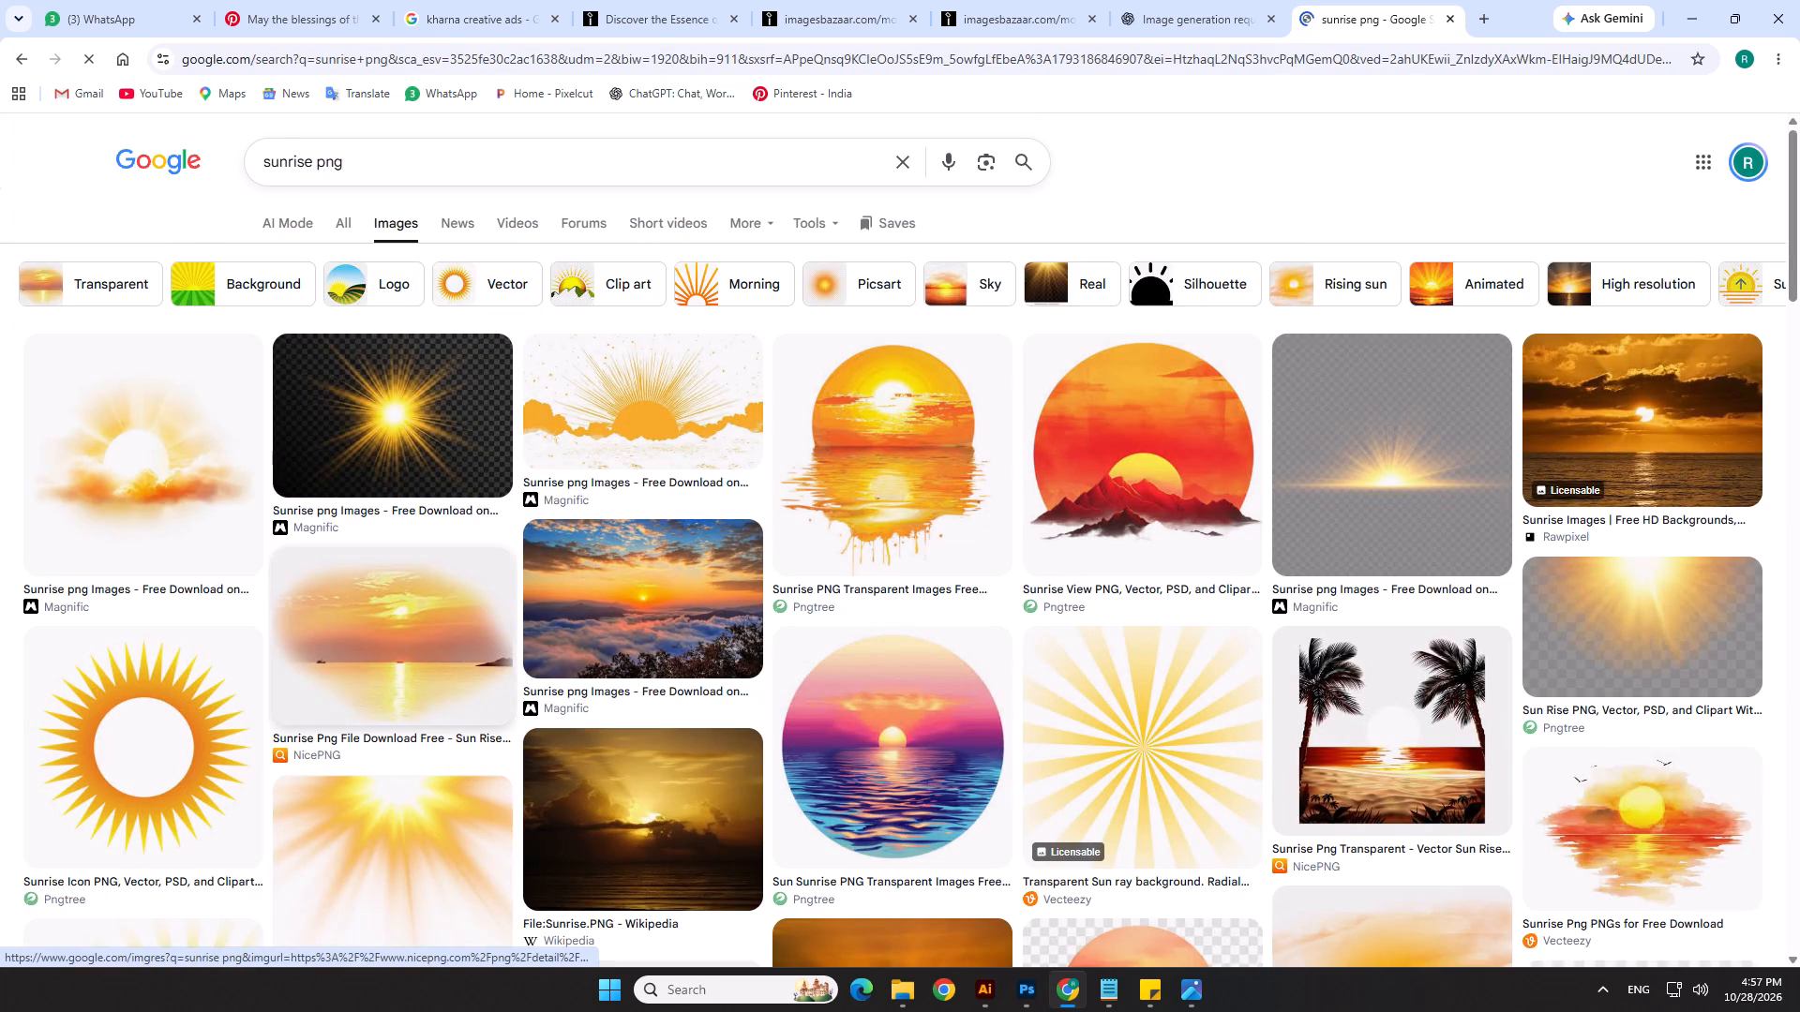
{"action": "scroll", "coordinate": [306, 551], "scroll_direction": "down", "scroll_amount": 4}
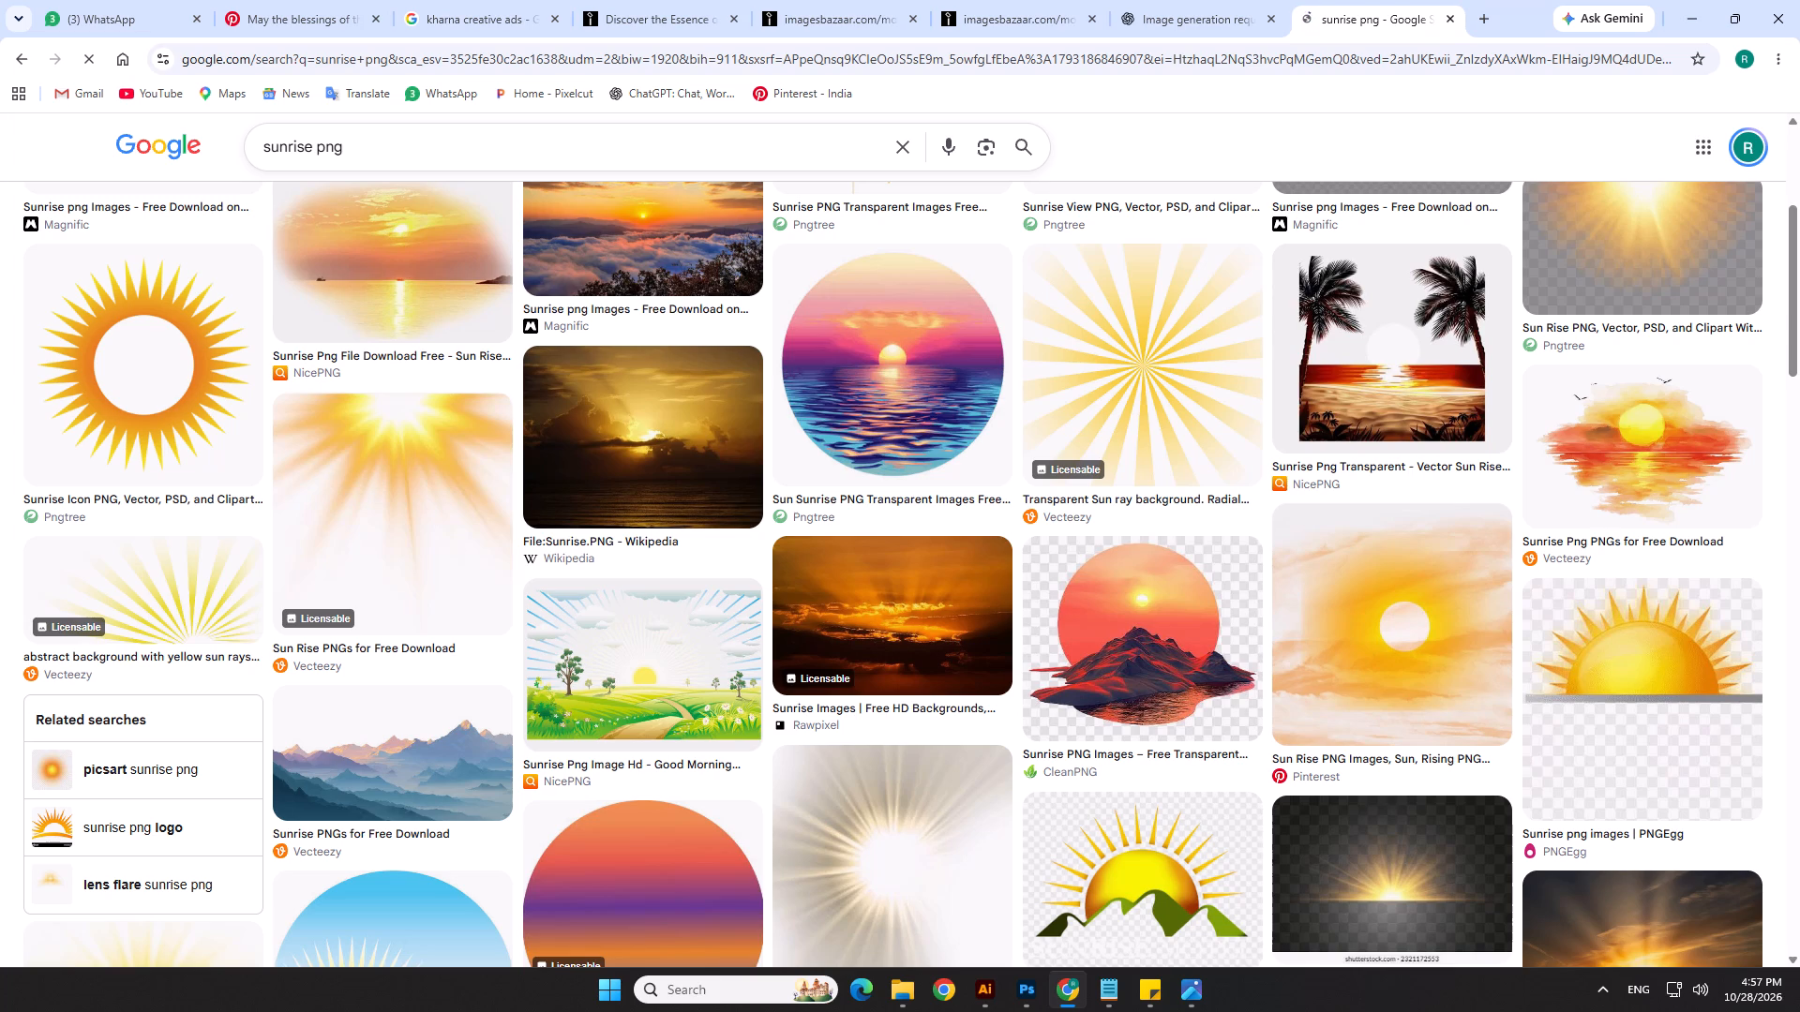
Refine the image search to "sunrise real sun png" and look for a realistic sun picture for the poster.
{"action": "left_click", "coordinate": [312, 143]}
{"action": "key", "text": "space"}
{"action": "type", "text": "real si"}
{"action": "key", "text": "BackSpace"}
{"action": "type", "text": "un"}
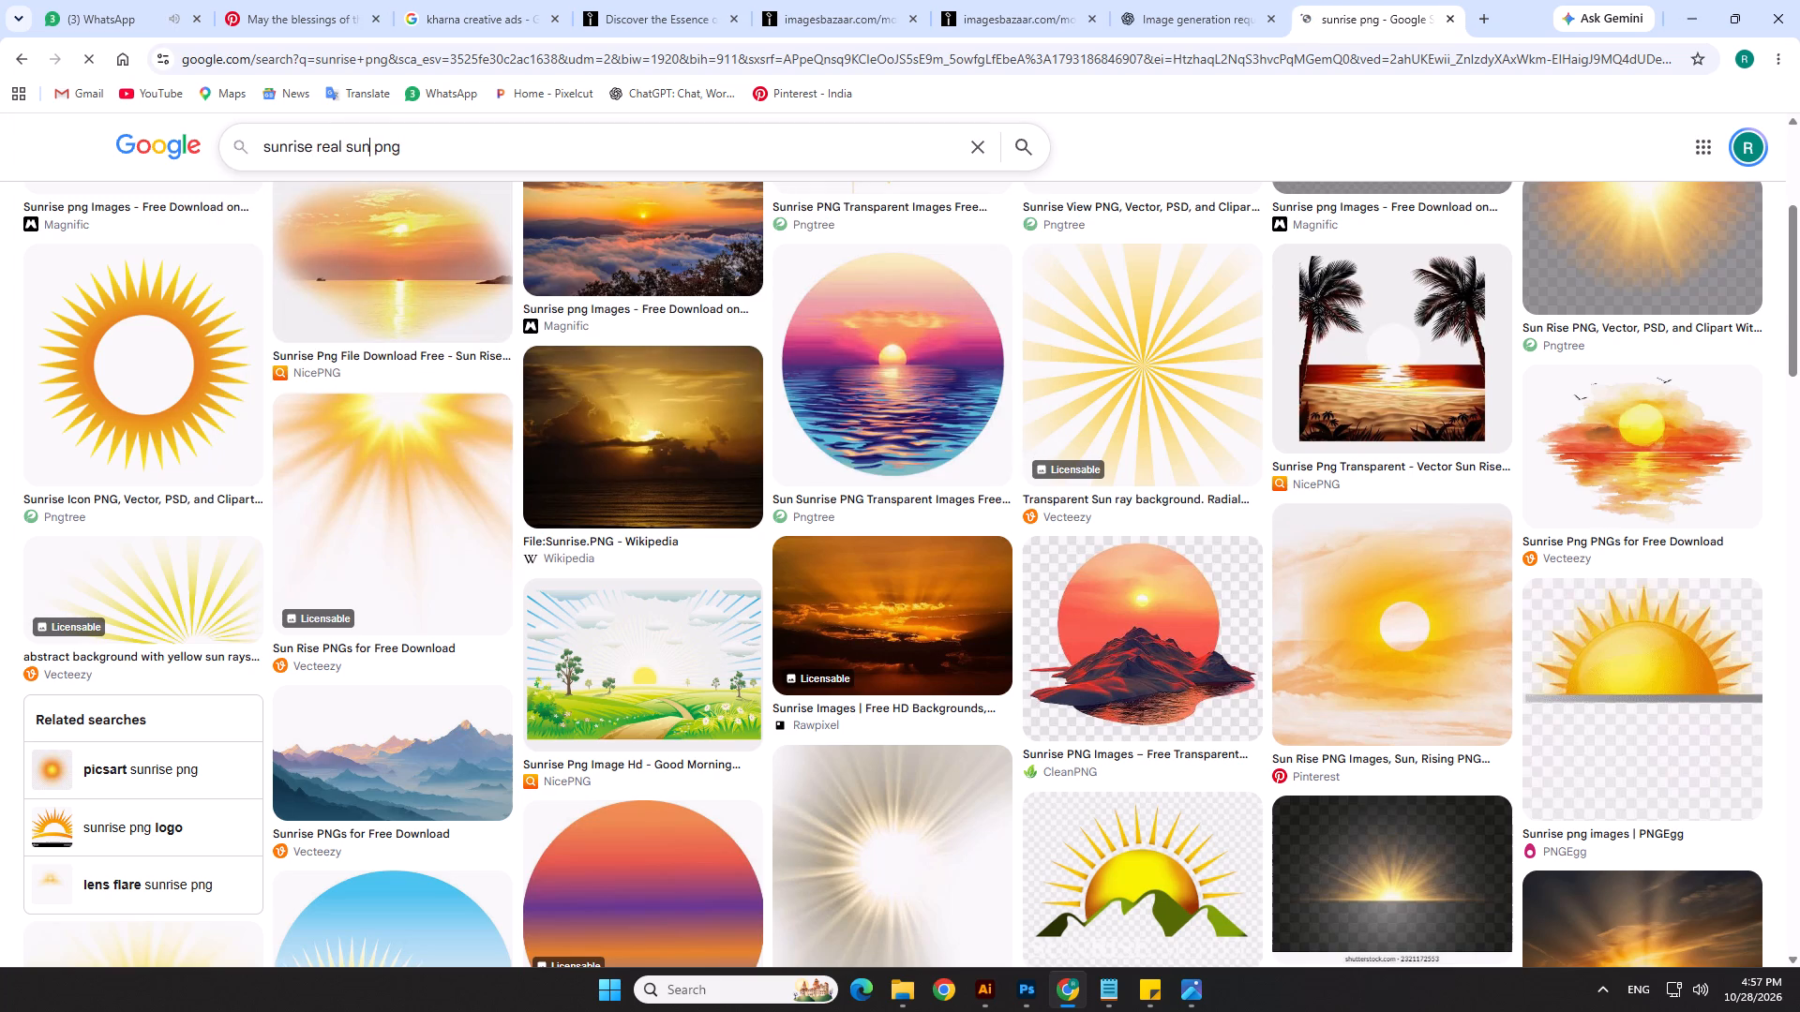
{"action": "key", "text": "Return"}
{"action": "scroll", "coordinate": [1024, 544], "scroll_direction": "down", "scroll_amount": 4}
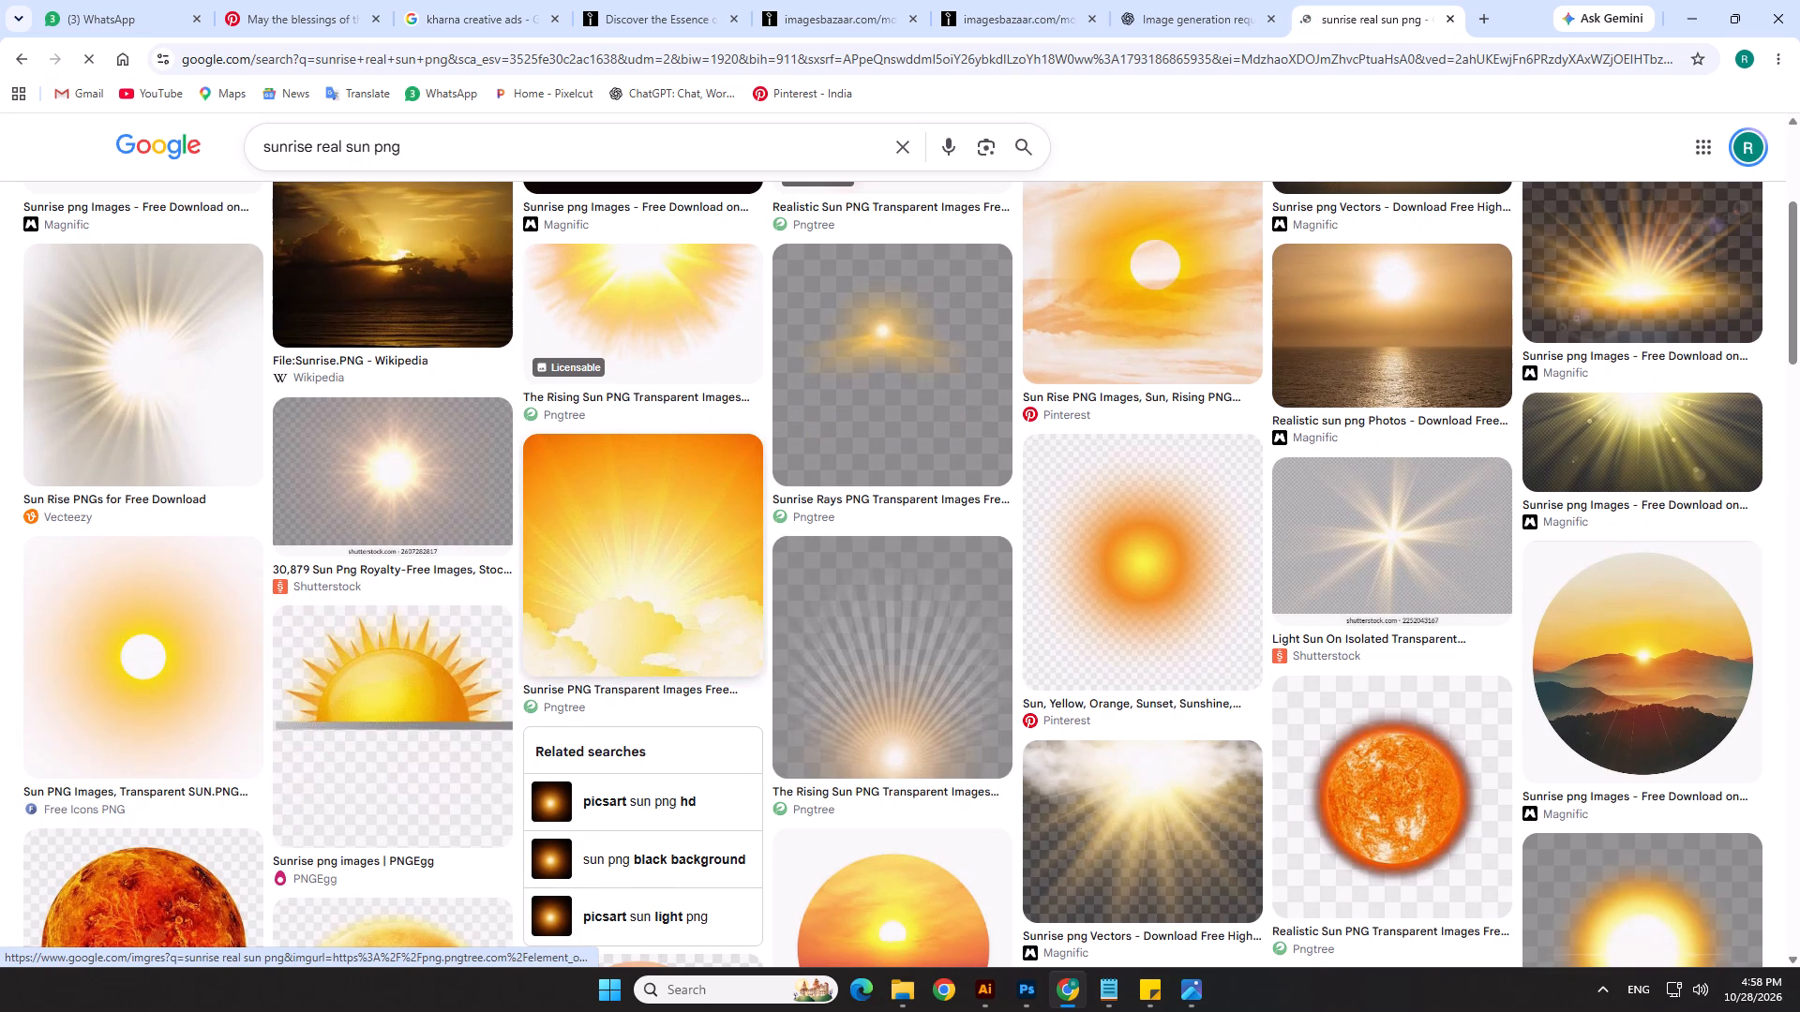
{"action": "scroll", "coordinate": [665, 523], "scroll_direction": "down", "scroll_amount": 4}
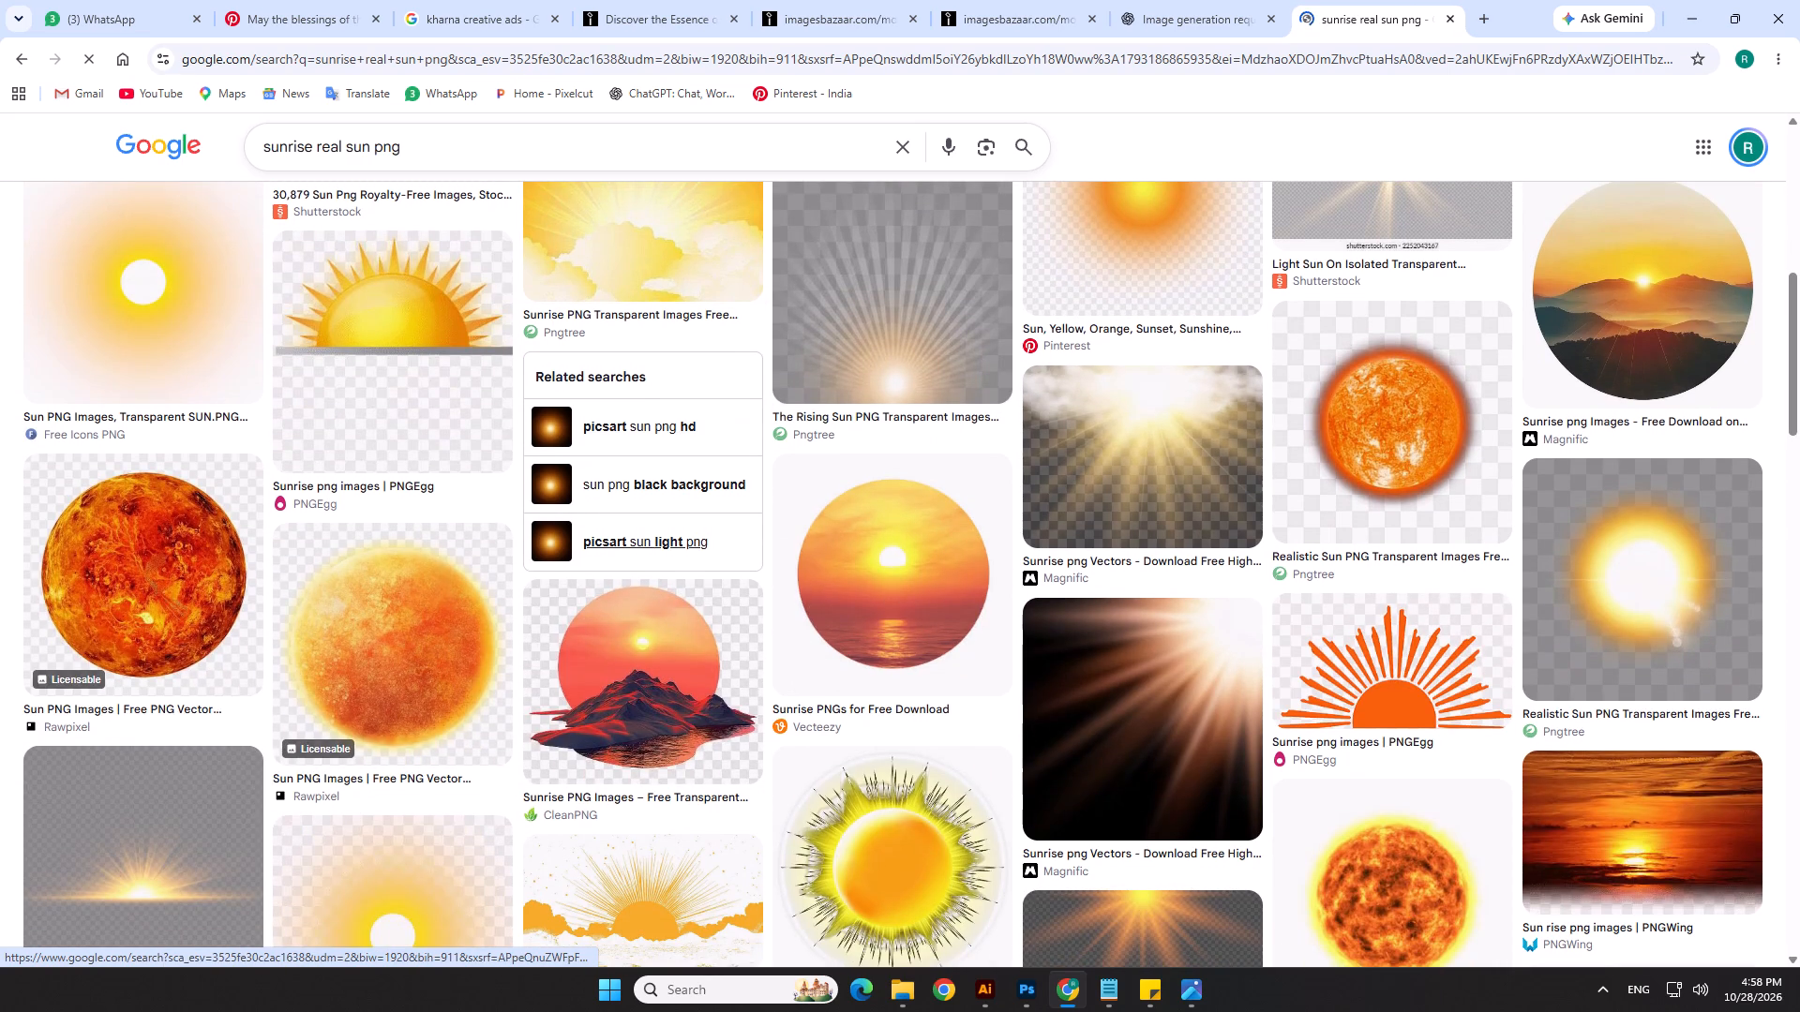
{"action": "scroll", "coordinate": [665, 523], "scroll_direction": "down", "scroll_amount": 8}
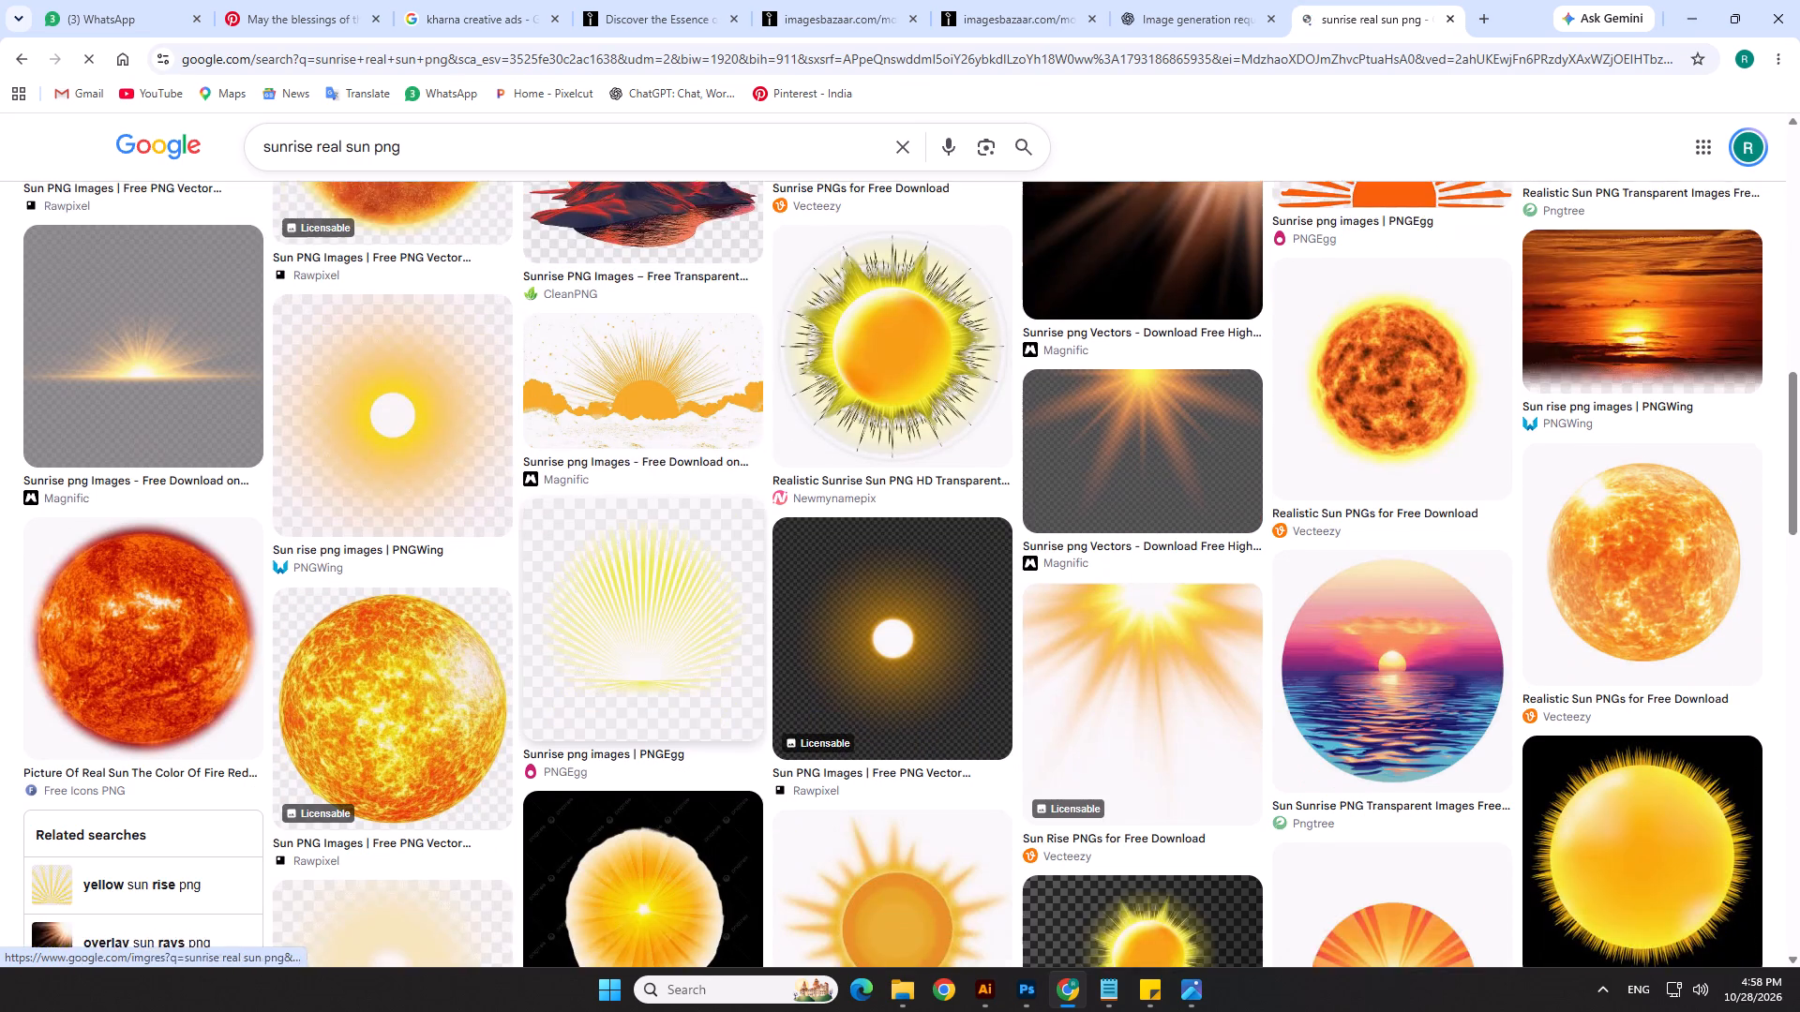
{"action": "scroll", "coordinate": [664, 523], "scroll_direction": "down", "scroll_amount": 15}
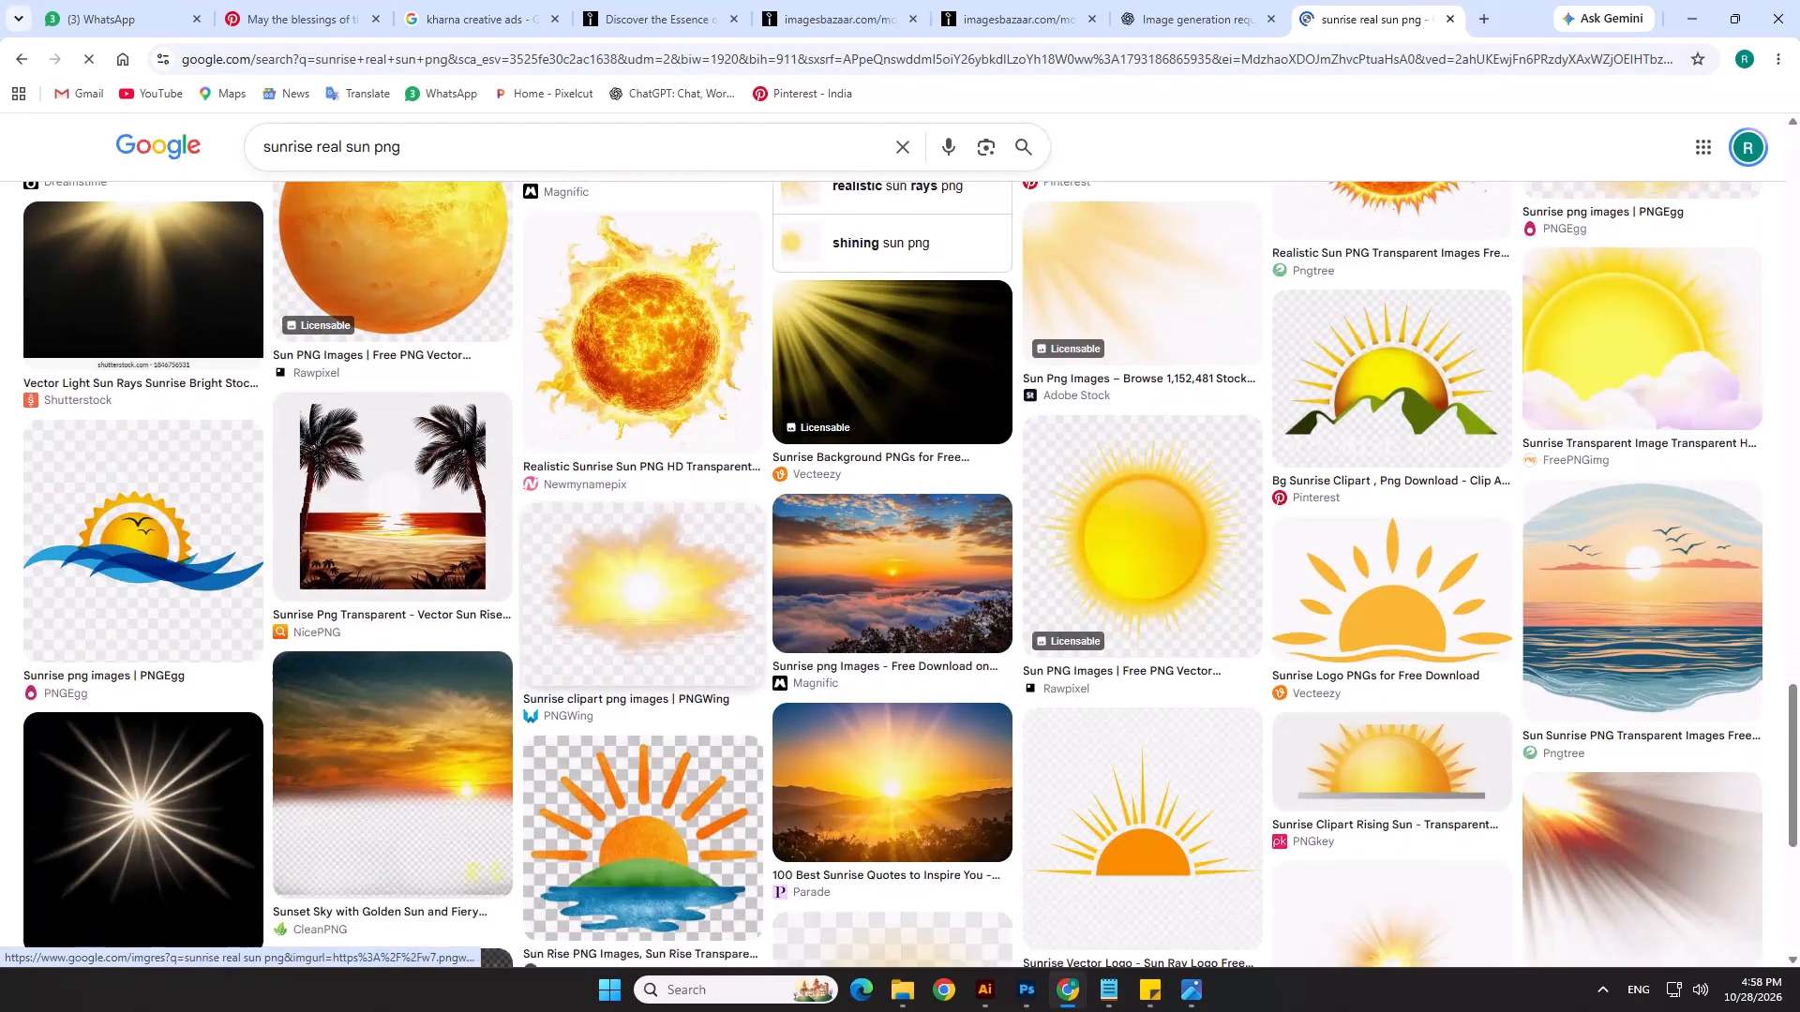
{"action": "scroll", "coordinate": [664, 523], "scroll_direction": "down", "scroll_amount": 8}
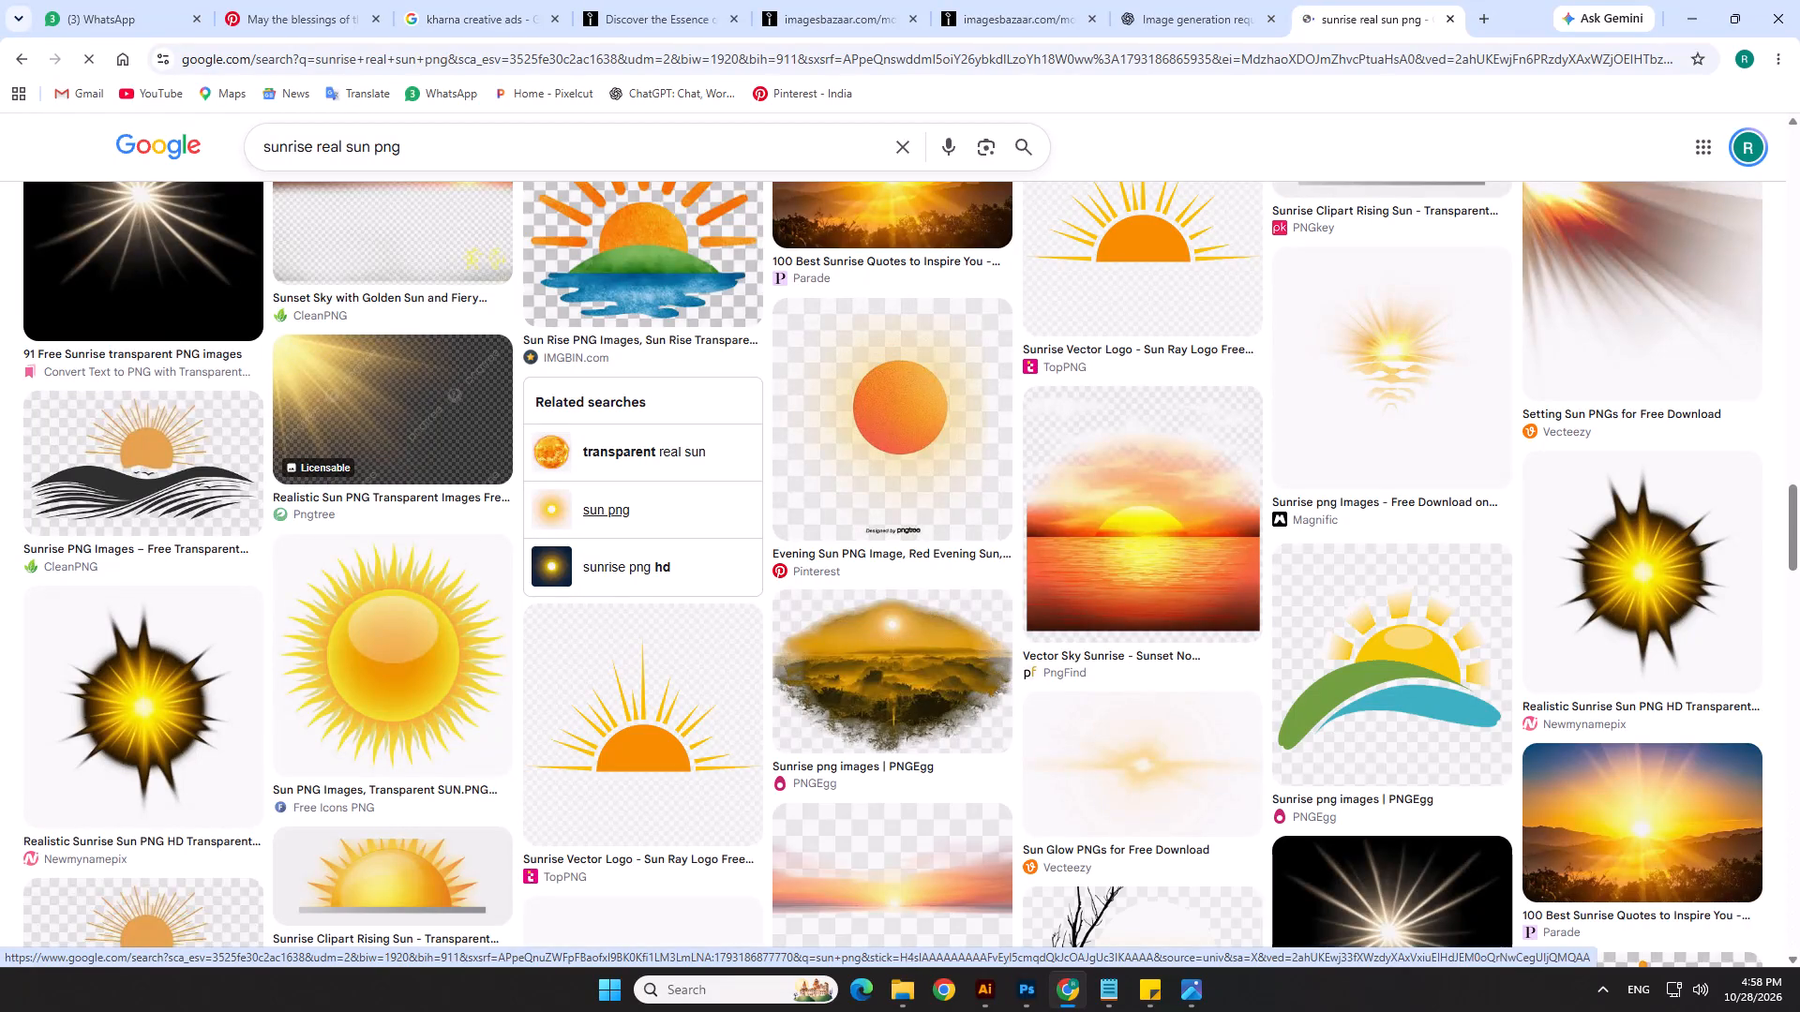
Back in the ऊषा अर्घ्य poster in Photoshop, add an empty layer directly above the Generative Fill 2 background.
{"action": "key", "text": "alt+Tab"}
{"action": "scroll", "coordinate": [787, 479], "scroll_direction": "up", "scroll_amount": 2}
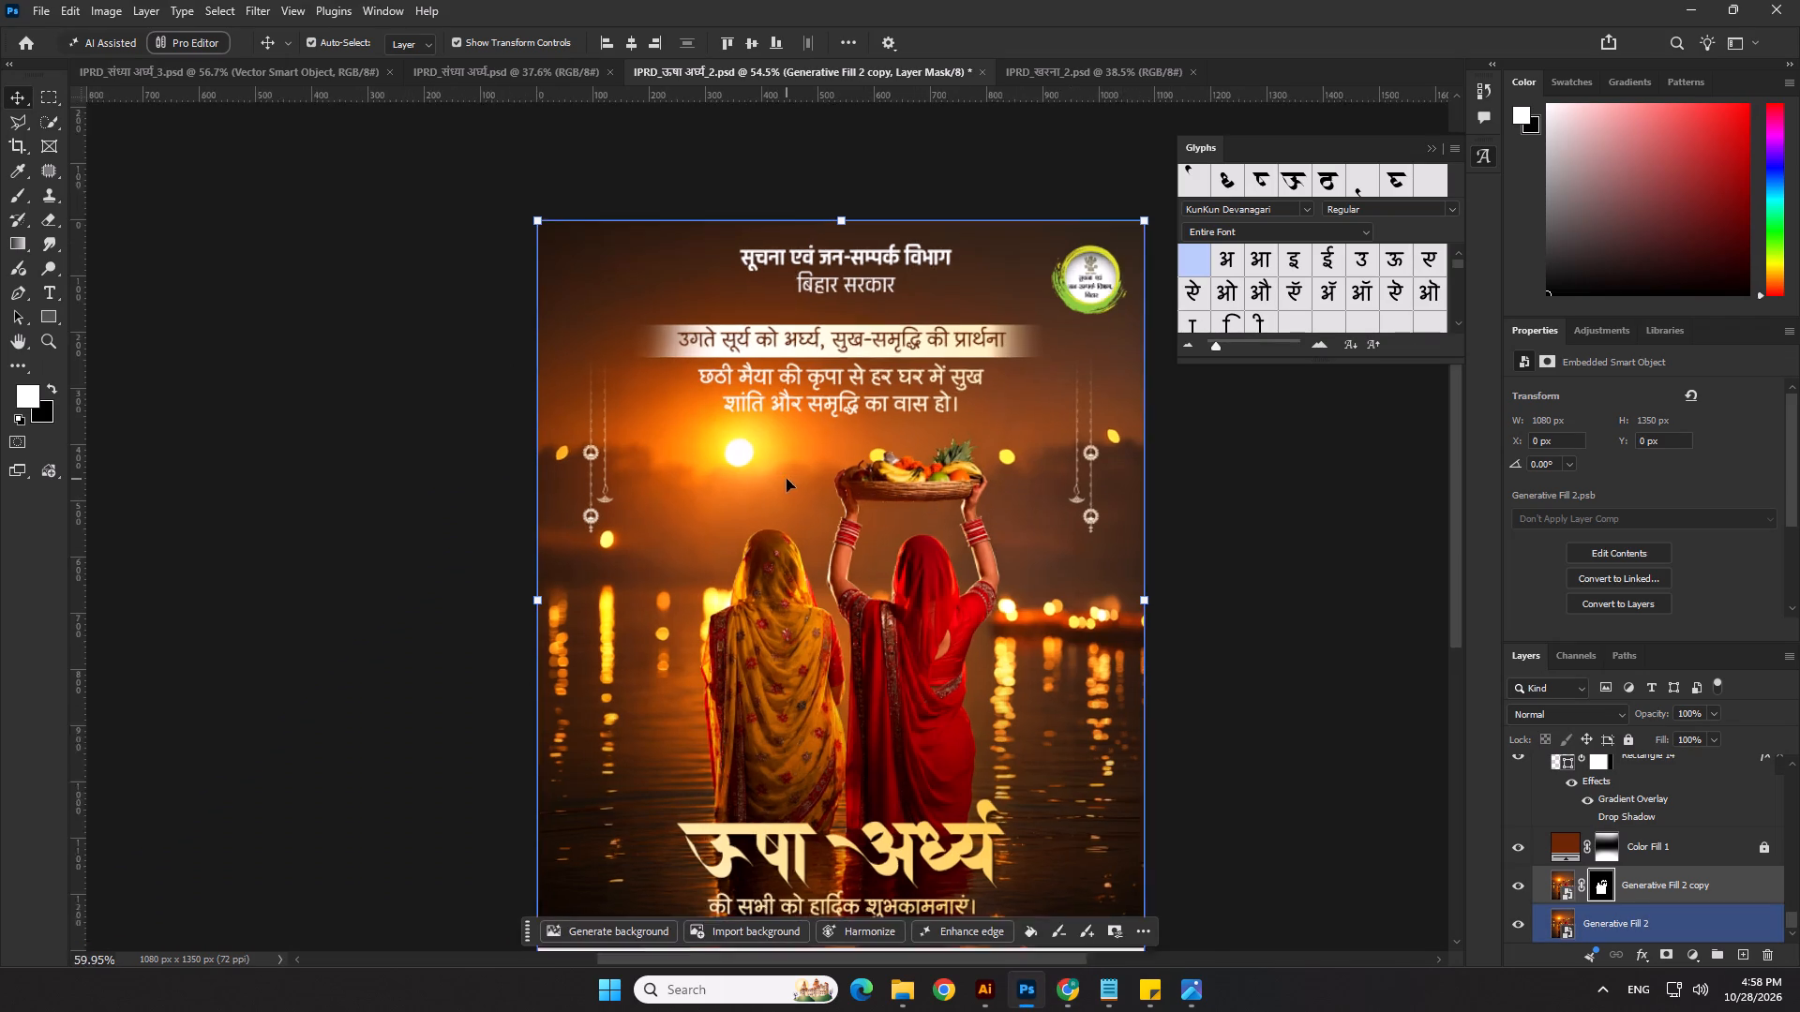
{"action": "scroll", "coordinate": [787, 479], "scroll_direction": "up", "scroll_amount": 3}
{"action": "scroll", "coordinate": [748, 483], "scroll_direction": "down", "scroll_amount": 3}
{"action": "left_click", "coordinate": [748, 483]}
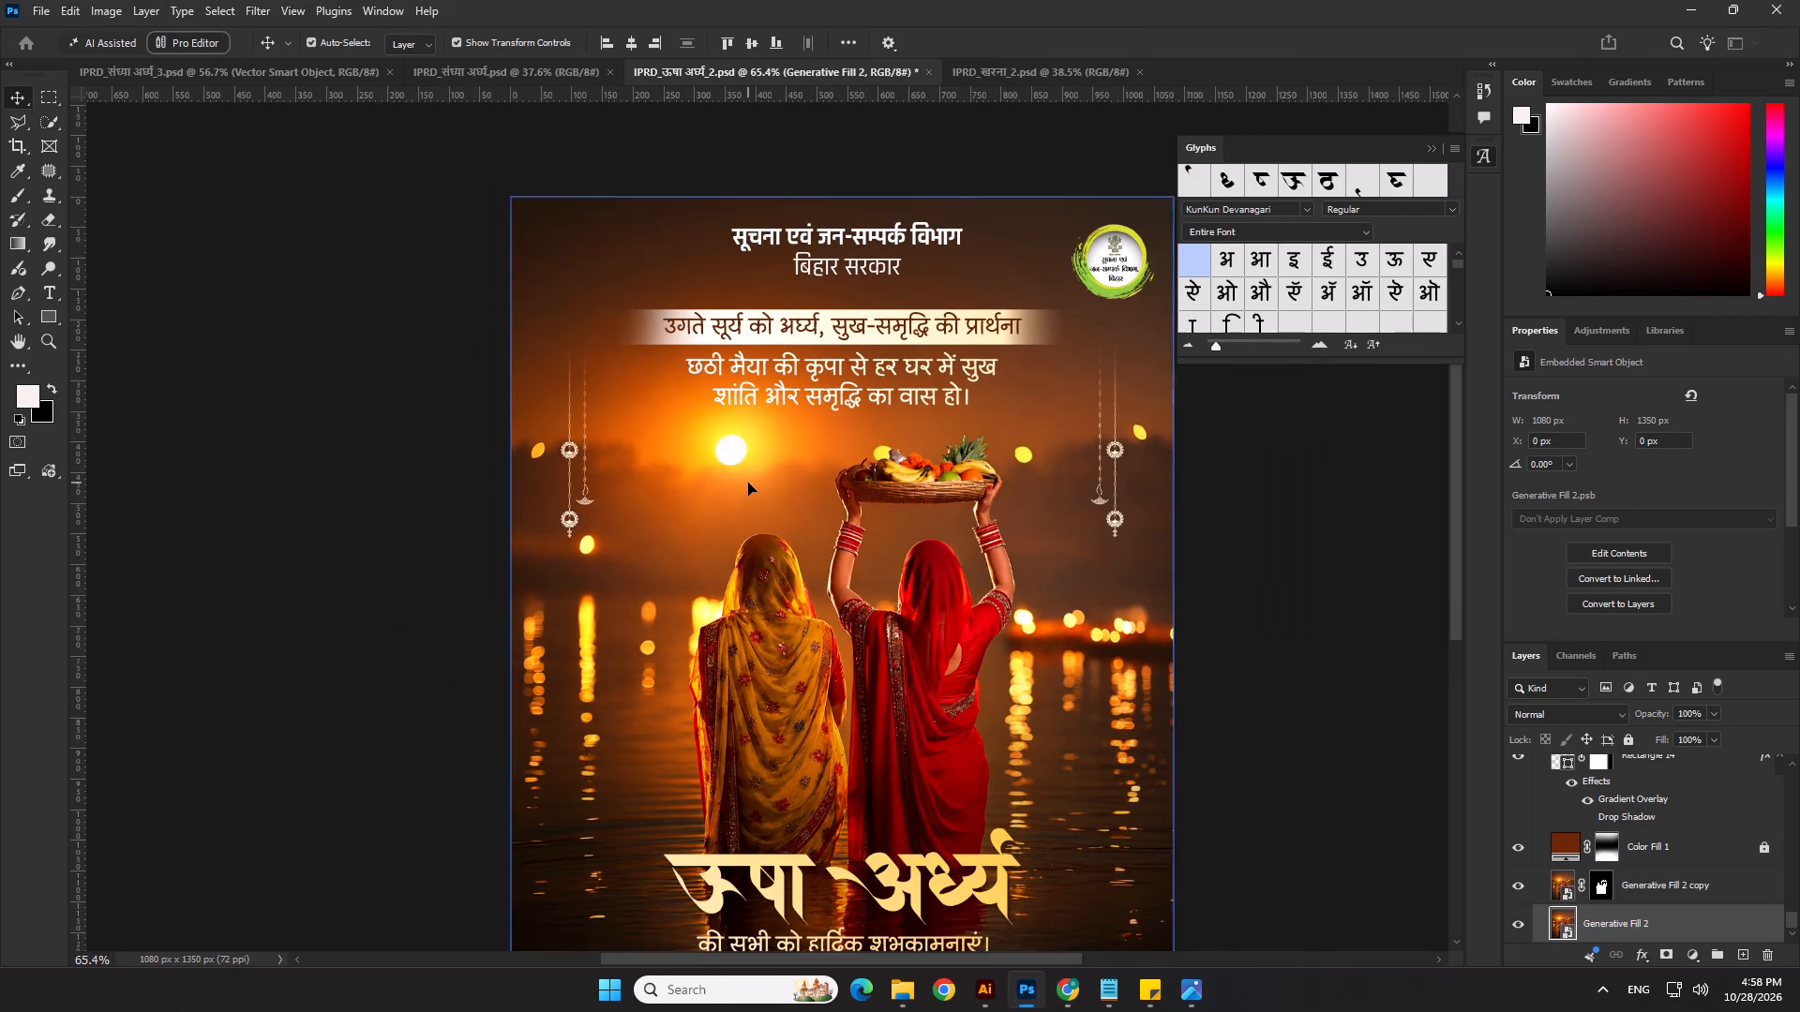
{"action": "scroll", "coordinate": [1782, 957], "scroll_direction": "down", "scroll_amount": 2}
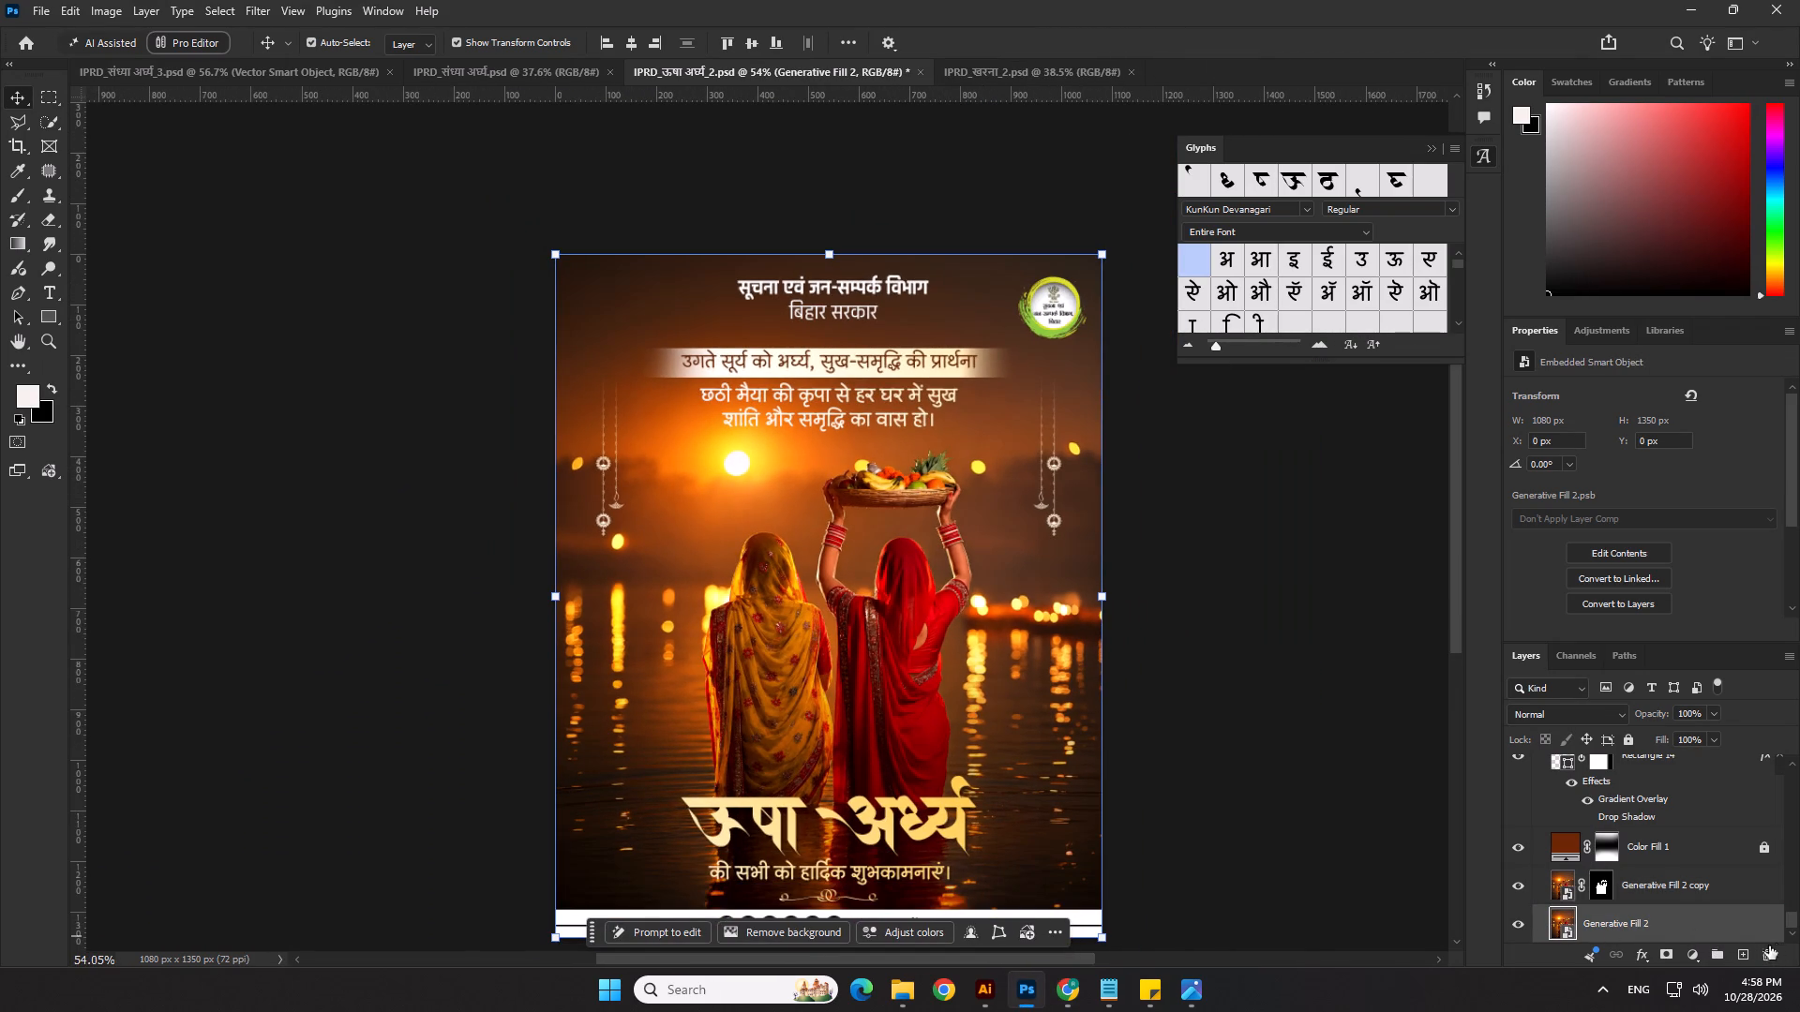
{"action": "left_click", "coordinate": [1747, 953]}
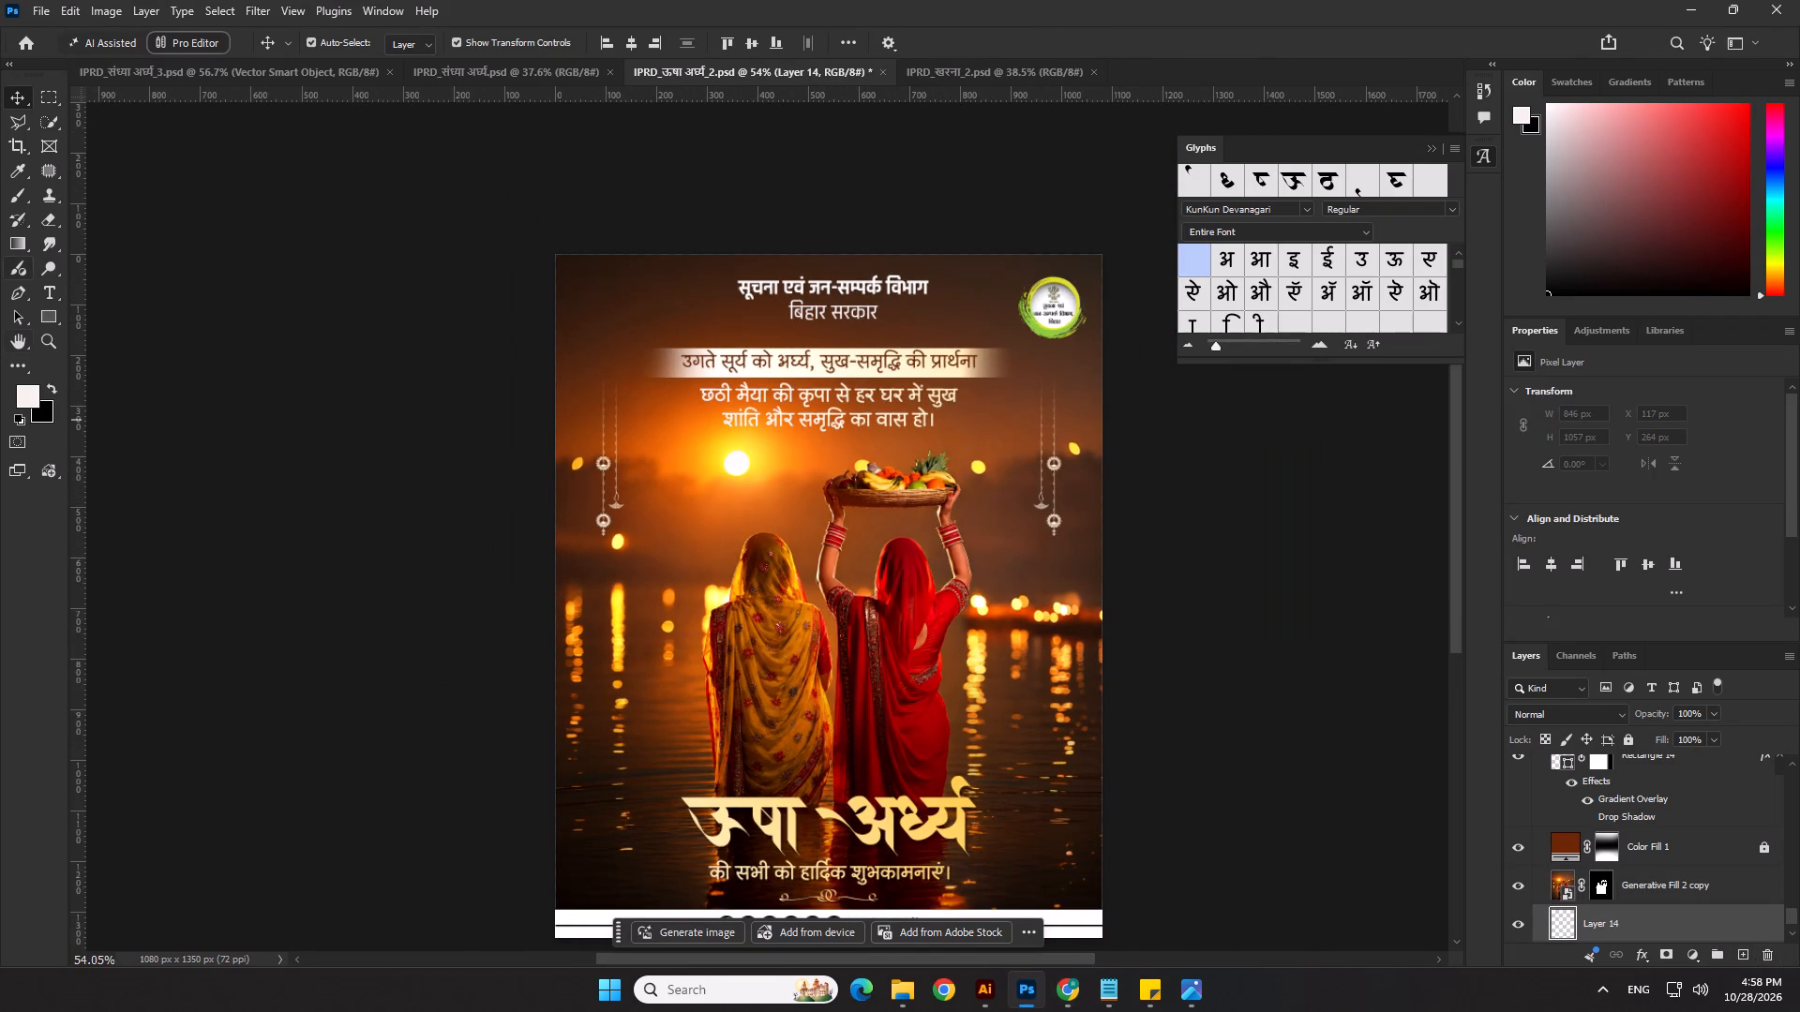
Set the foreground colour to a bright, fully saturated red.
{"action": "left_click", "coordinate": [24, 399]}
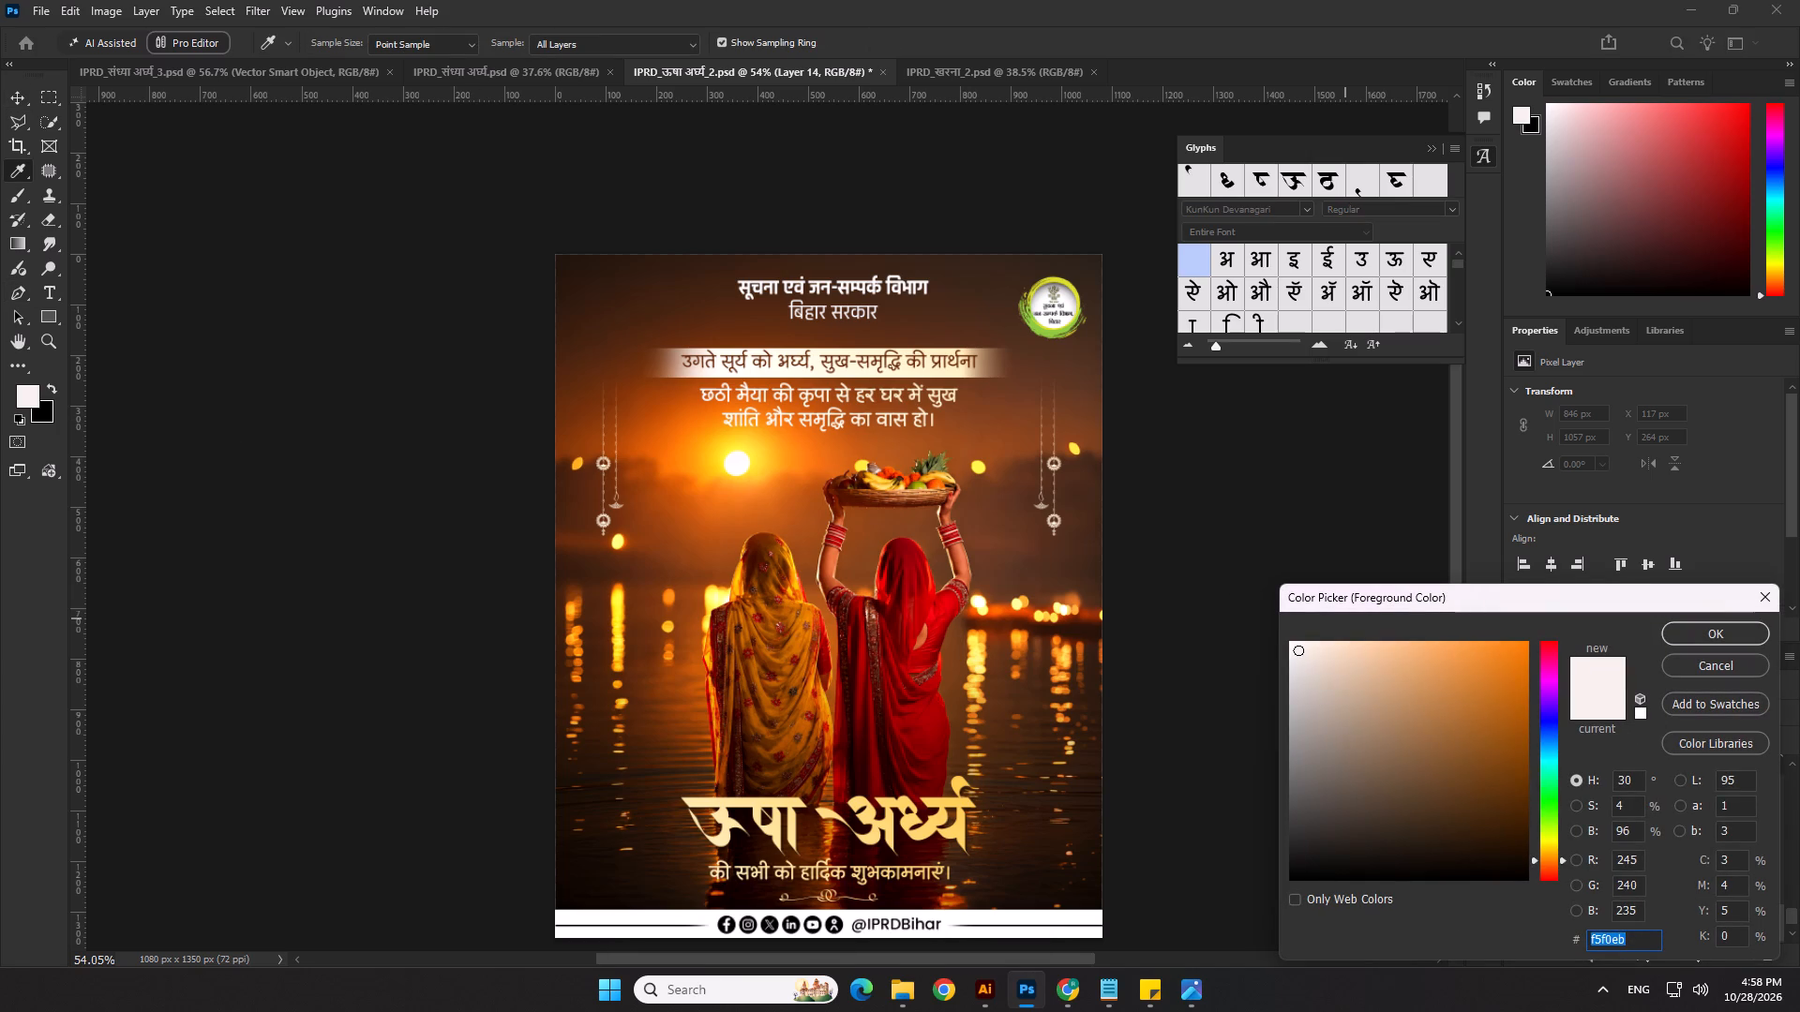
{"action": "left_click", "coordinate": [1554, 874]}
{"action": "left_click_drag", "start_coordinate": [1510, 735], "coordinate": [1528, 624]}
{"action": "left_click", "coordinate": [1702, 638]}
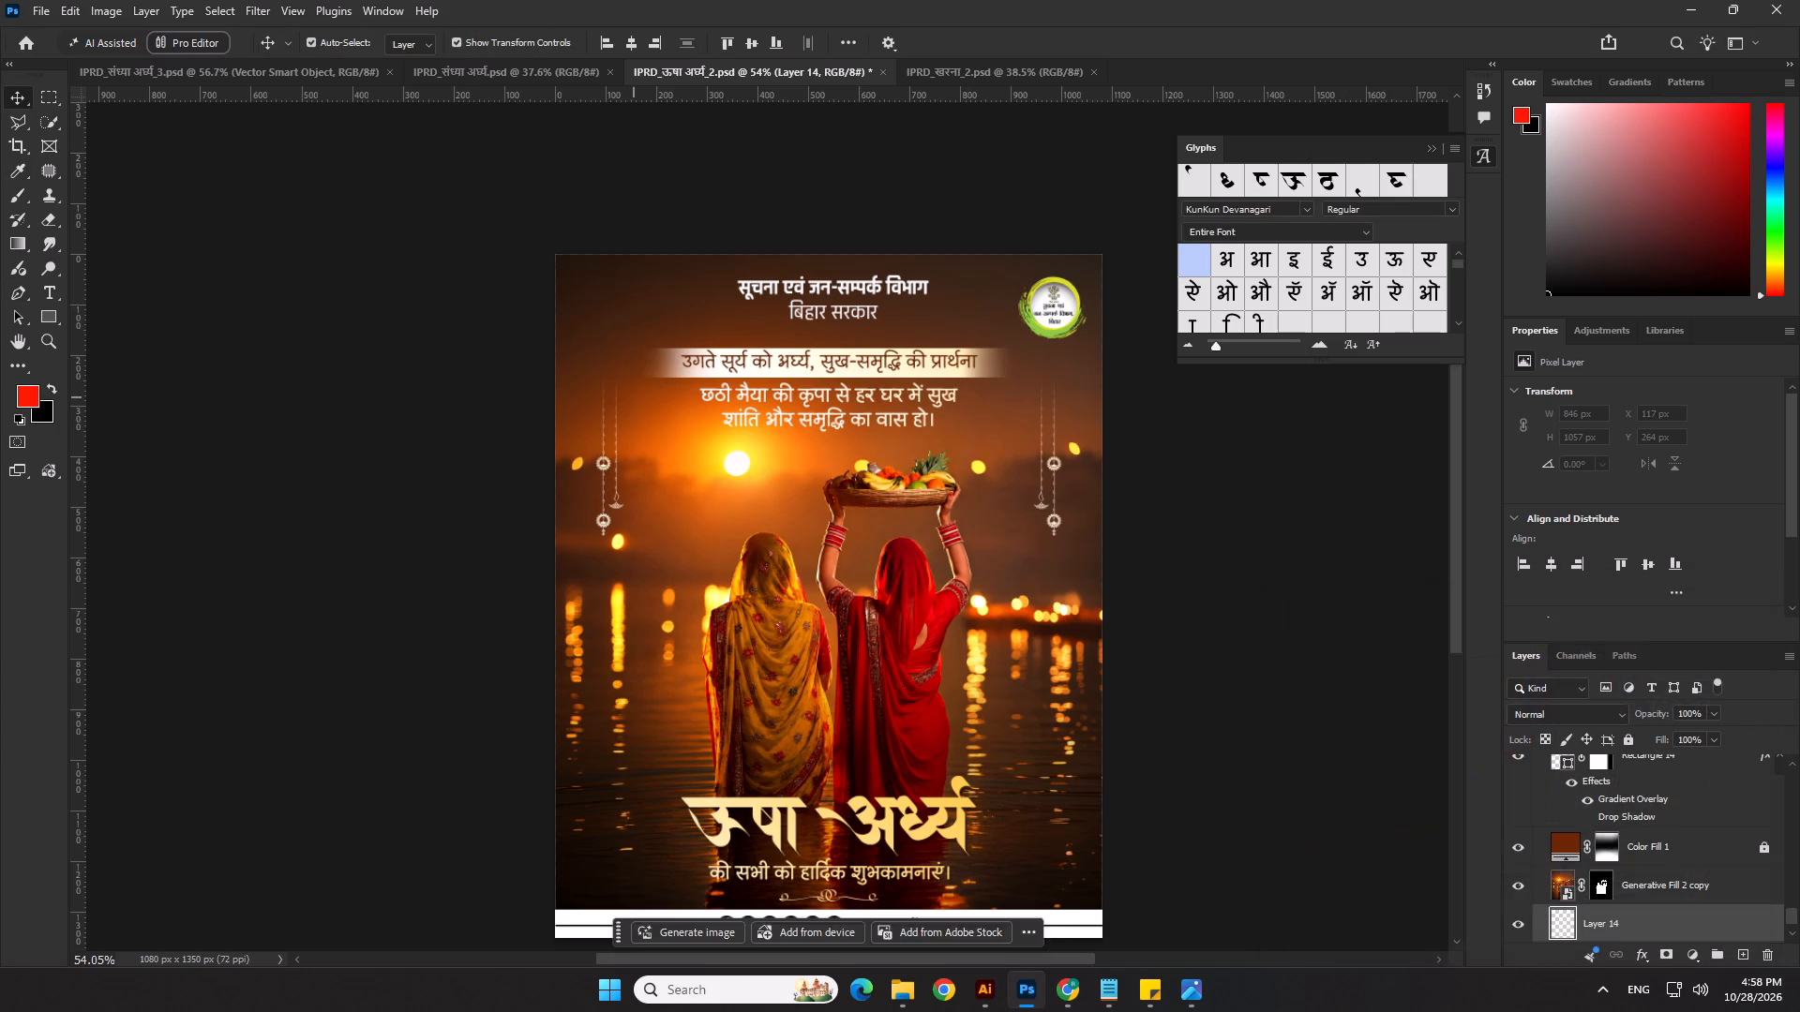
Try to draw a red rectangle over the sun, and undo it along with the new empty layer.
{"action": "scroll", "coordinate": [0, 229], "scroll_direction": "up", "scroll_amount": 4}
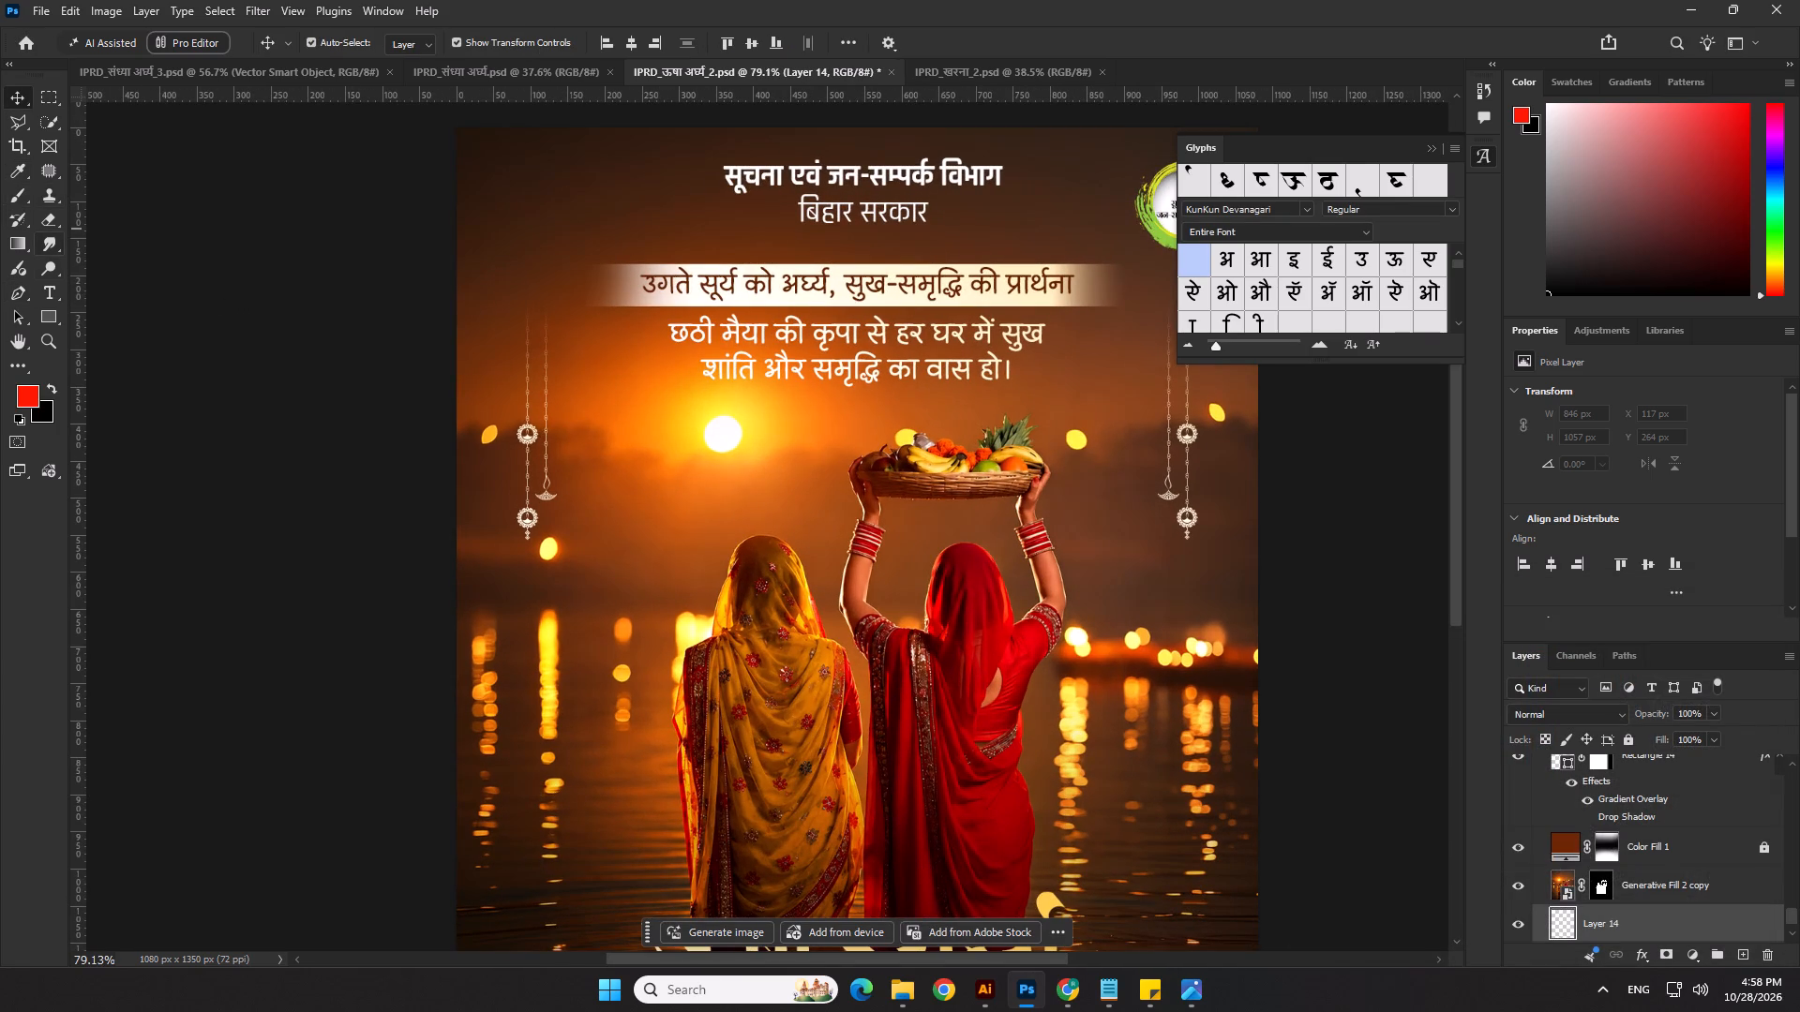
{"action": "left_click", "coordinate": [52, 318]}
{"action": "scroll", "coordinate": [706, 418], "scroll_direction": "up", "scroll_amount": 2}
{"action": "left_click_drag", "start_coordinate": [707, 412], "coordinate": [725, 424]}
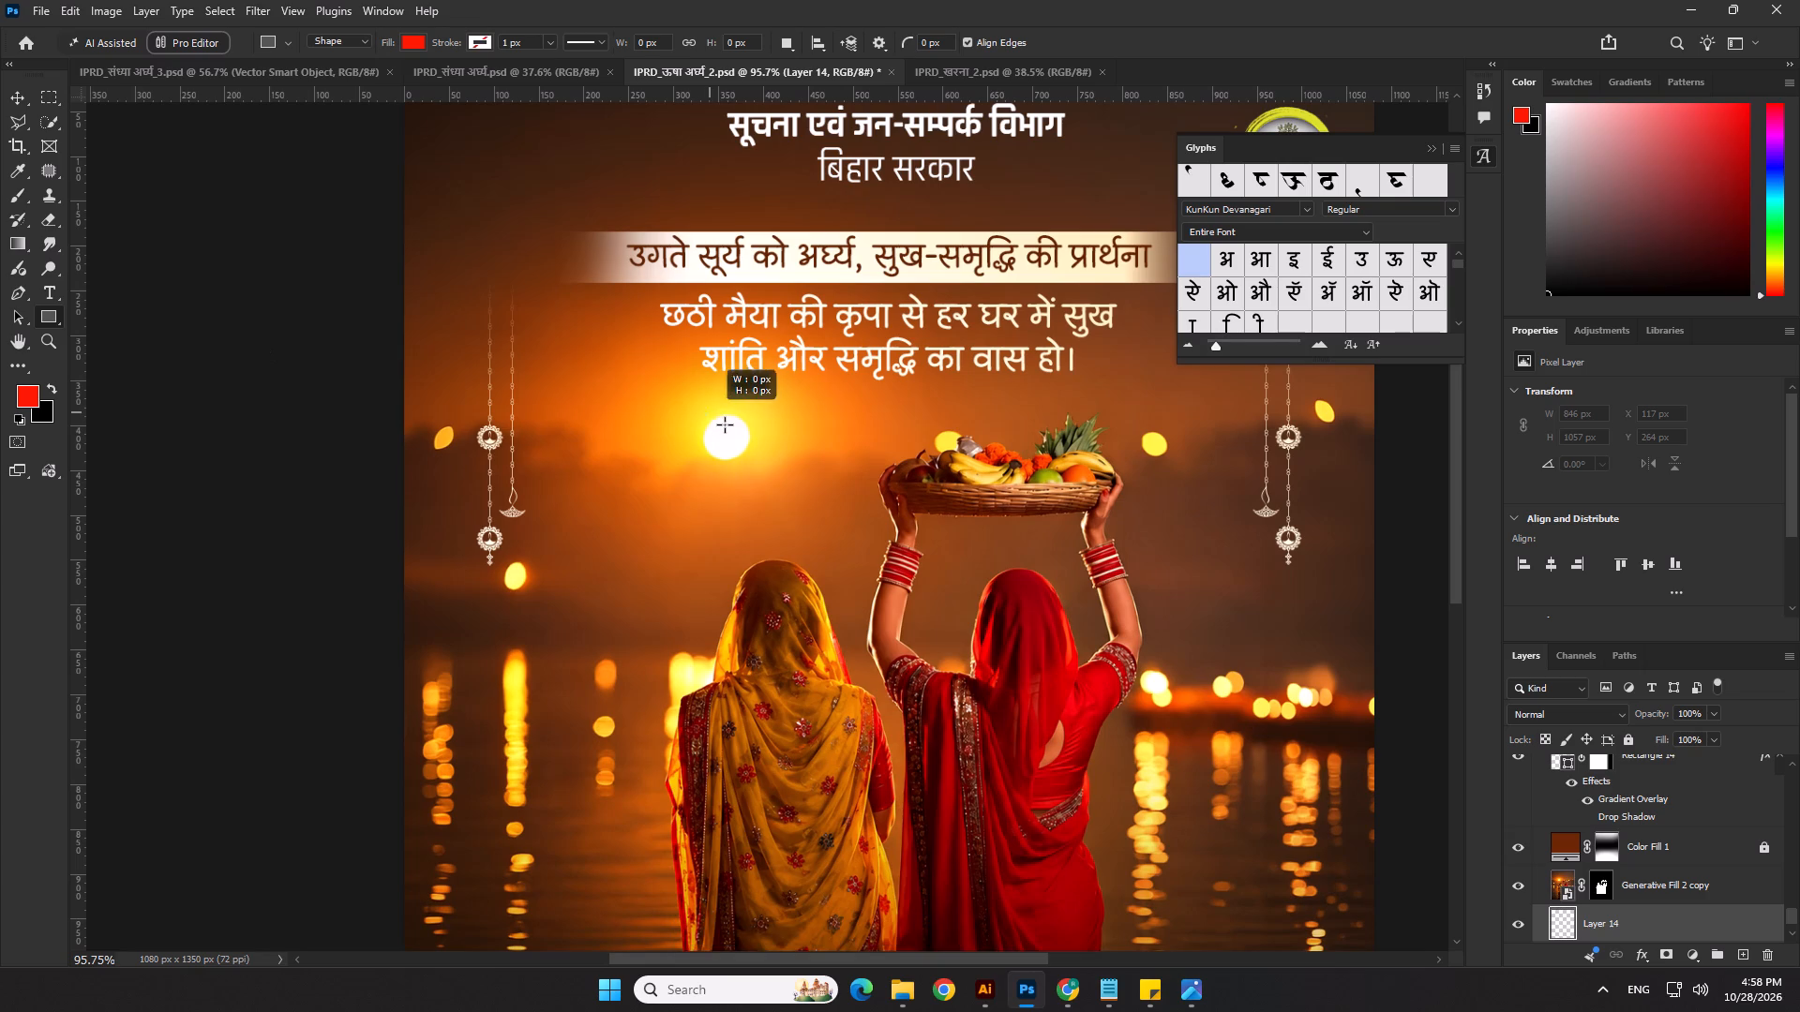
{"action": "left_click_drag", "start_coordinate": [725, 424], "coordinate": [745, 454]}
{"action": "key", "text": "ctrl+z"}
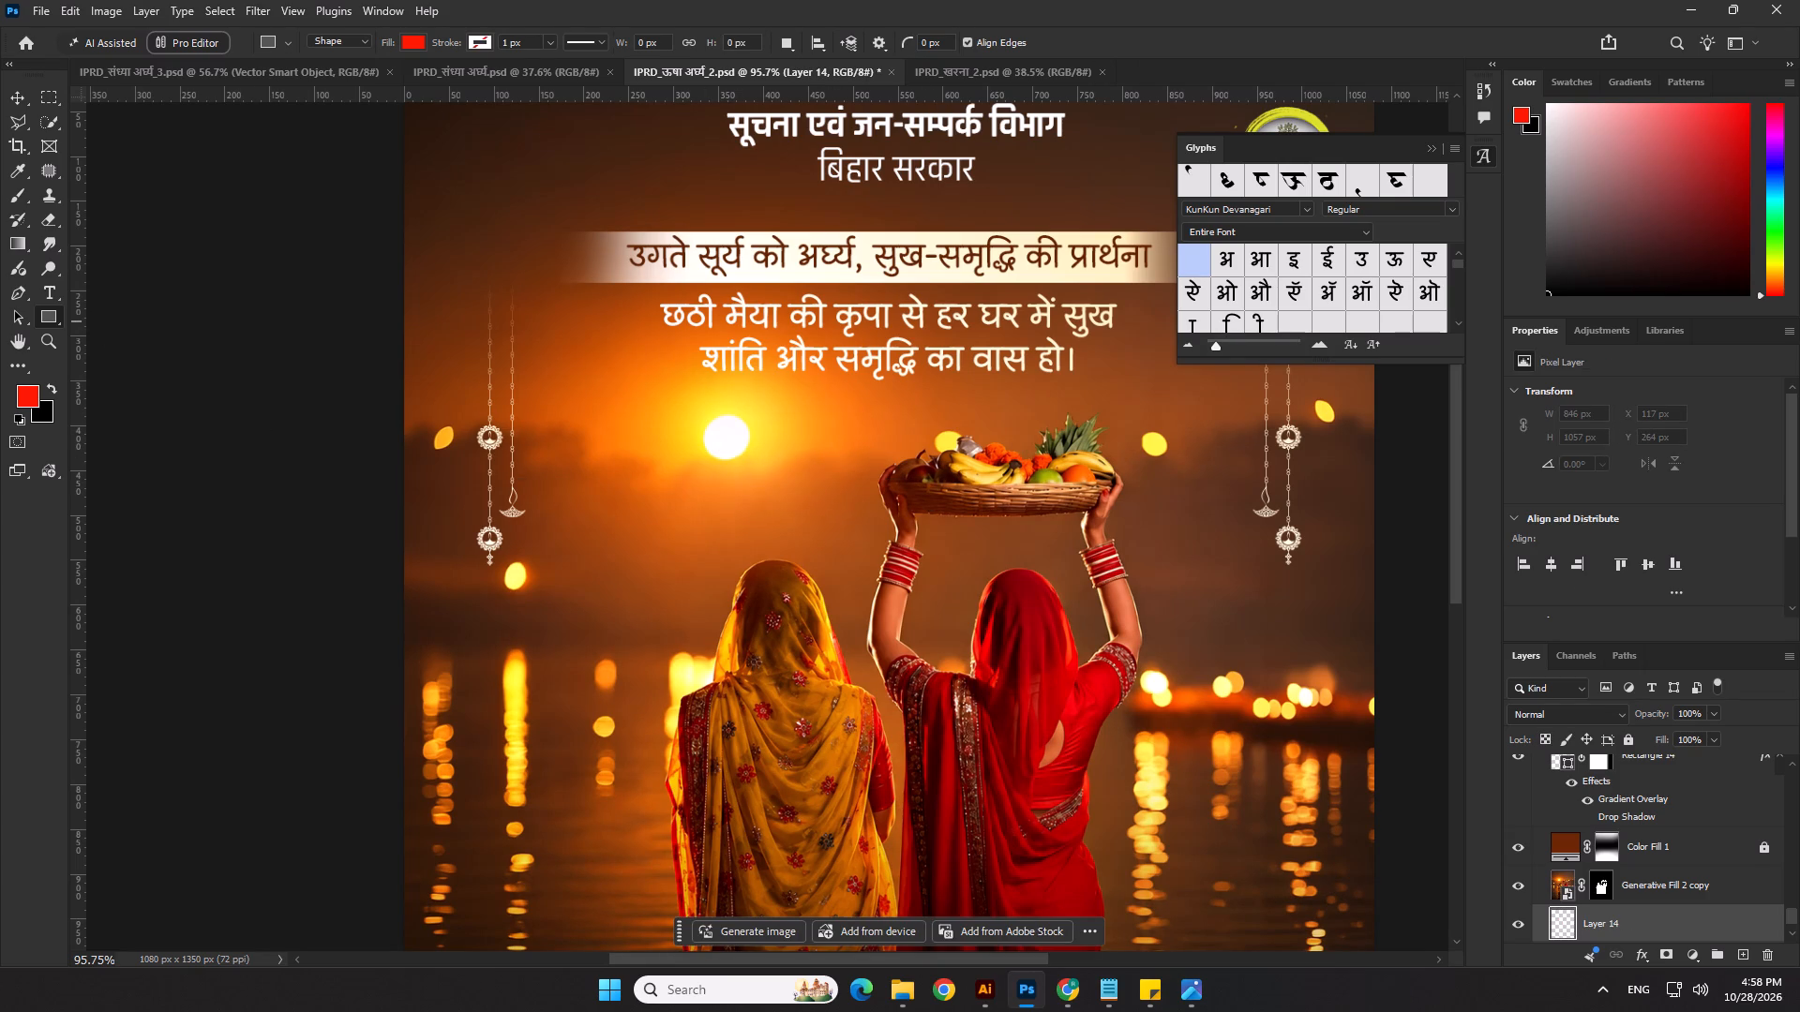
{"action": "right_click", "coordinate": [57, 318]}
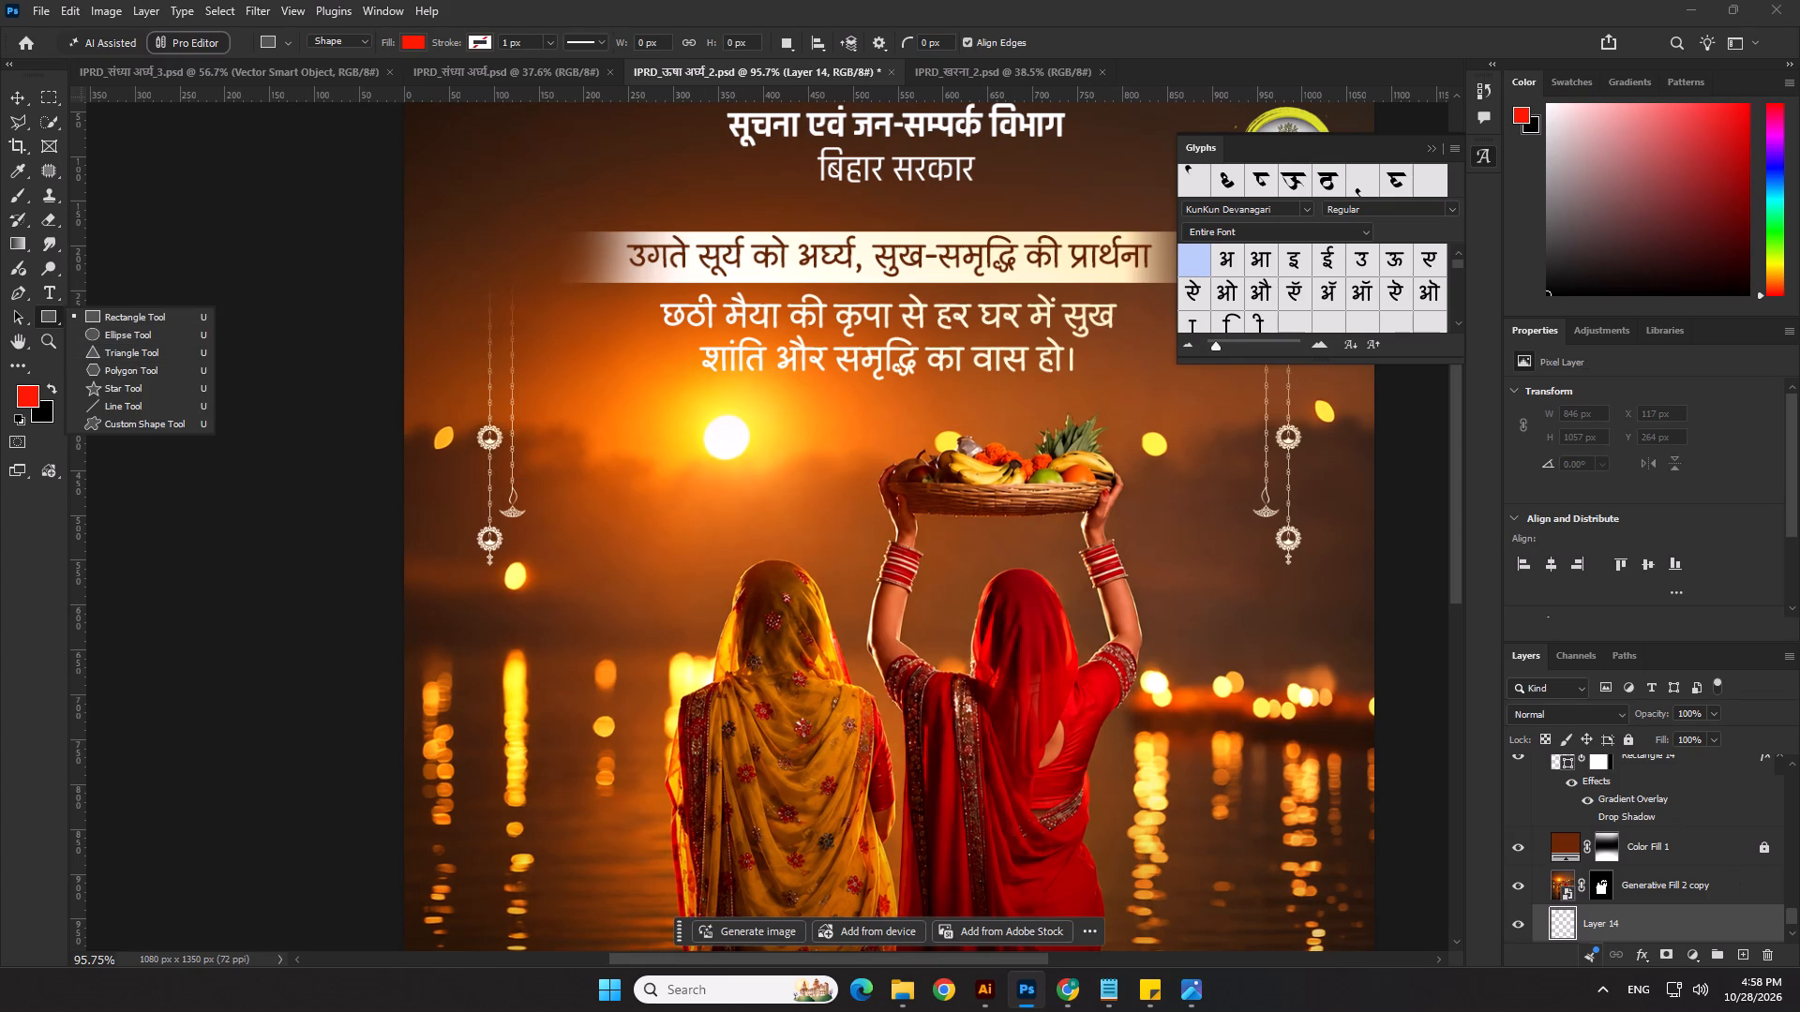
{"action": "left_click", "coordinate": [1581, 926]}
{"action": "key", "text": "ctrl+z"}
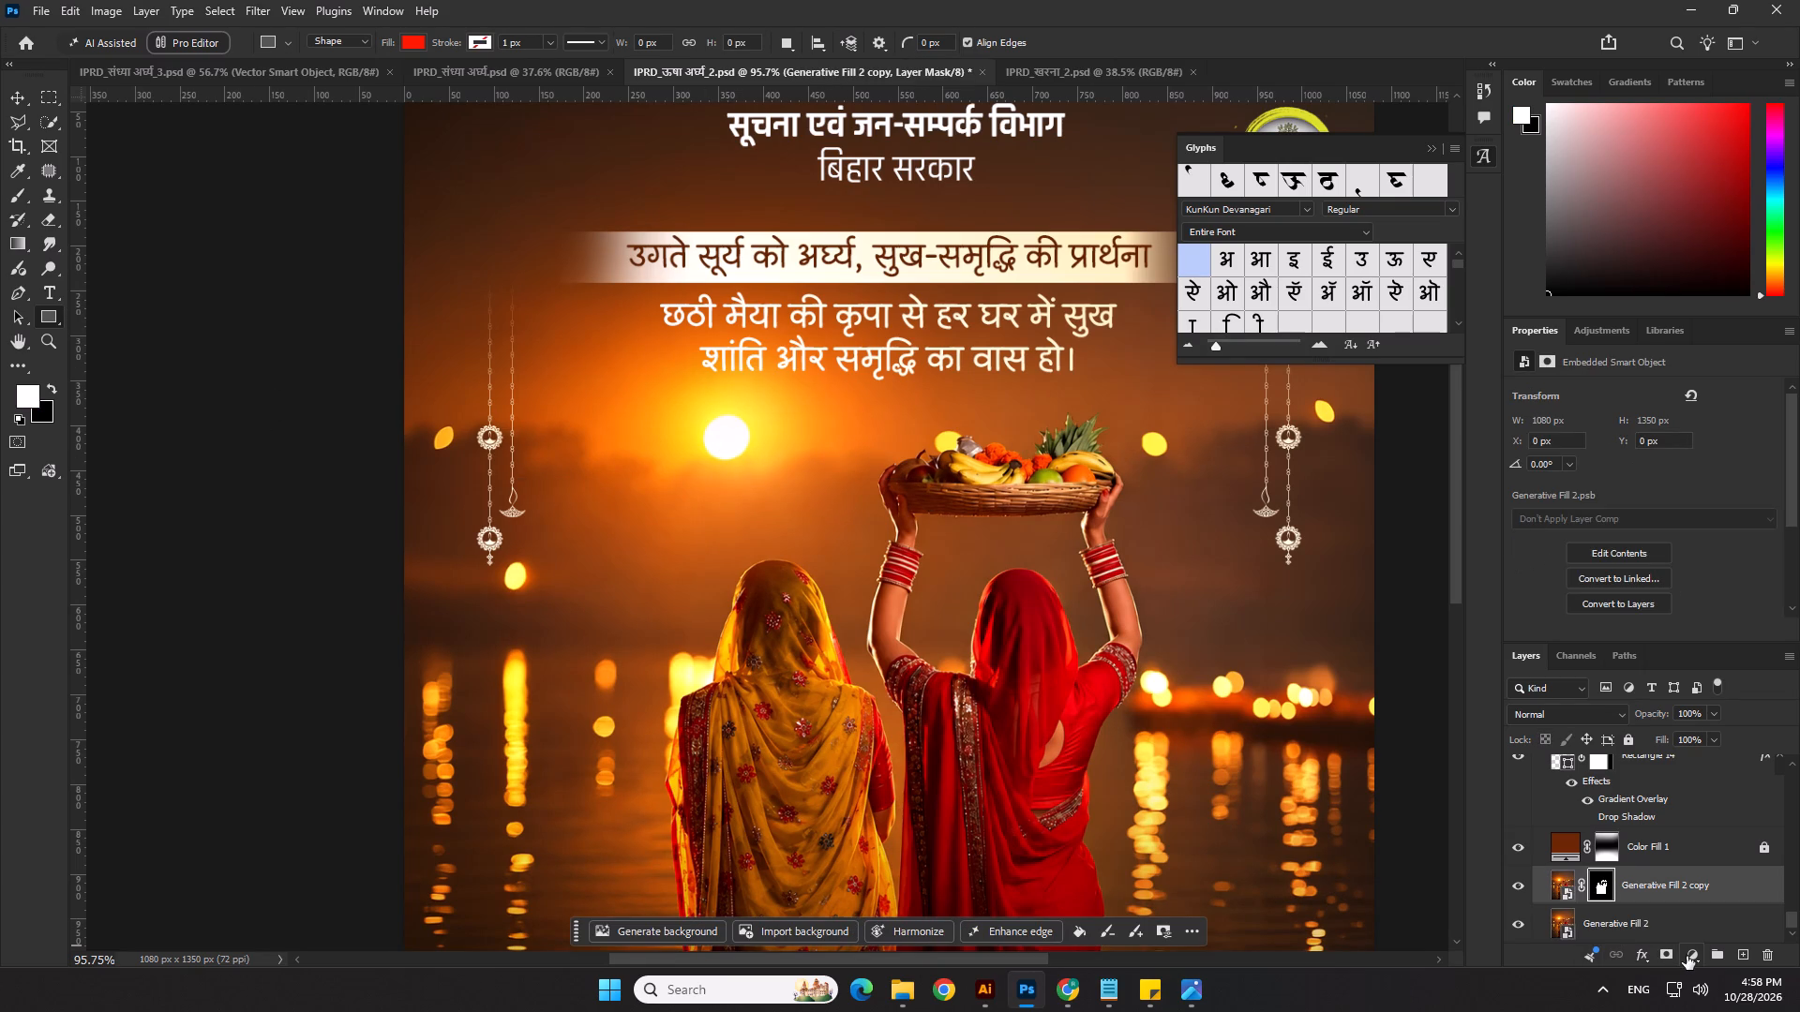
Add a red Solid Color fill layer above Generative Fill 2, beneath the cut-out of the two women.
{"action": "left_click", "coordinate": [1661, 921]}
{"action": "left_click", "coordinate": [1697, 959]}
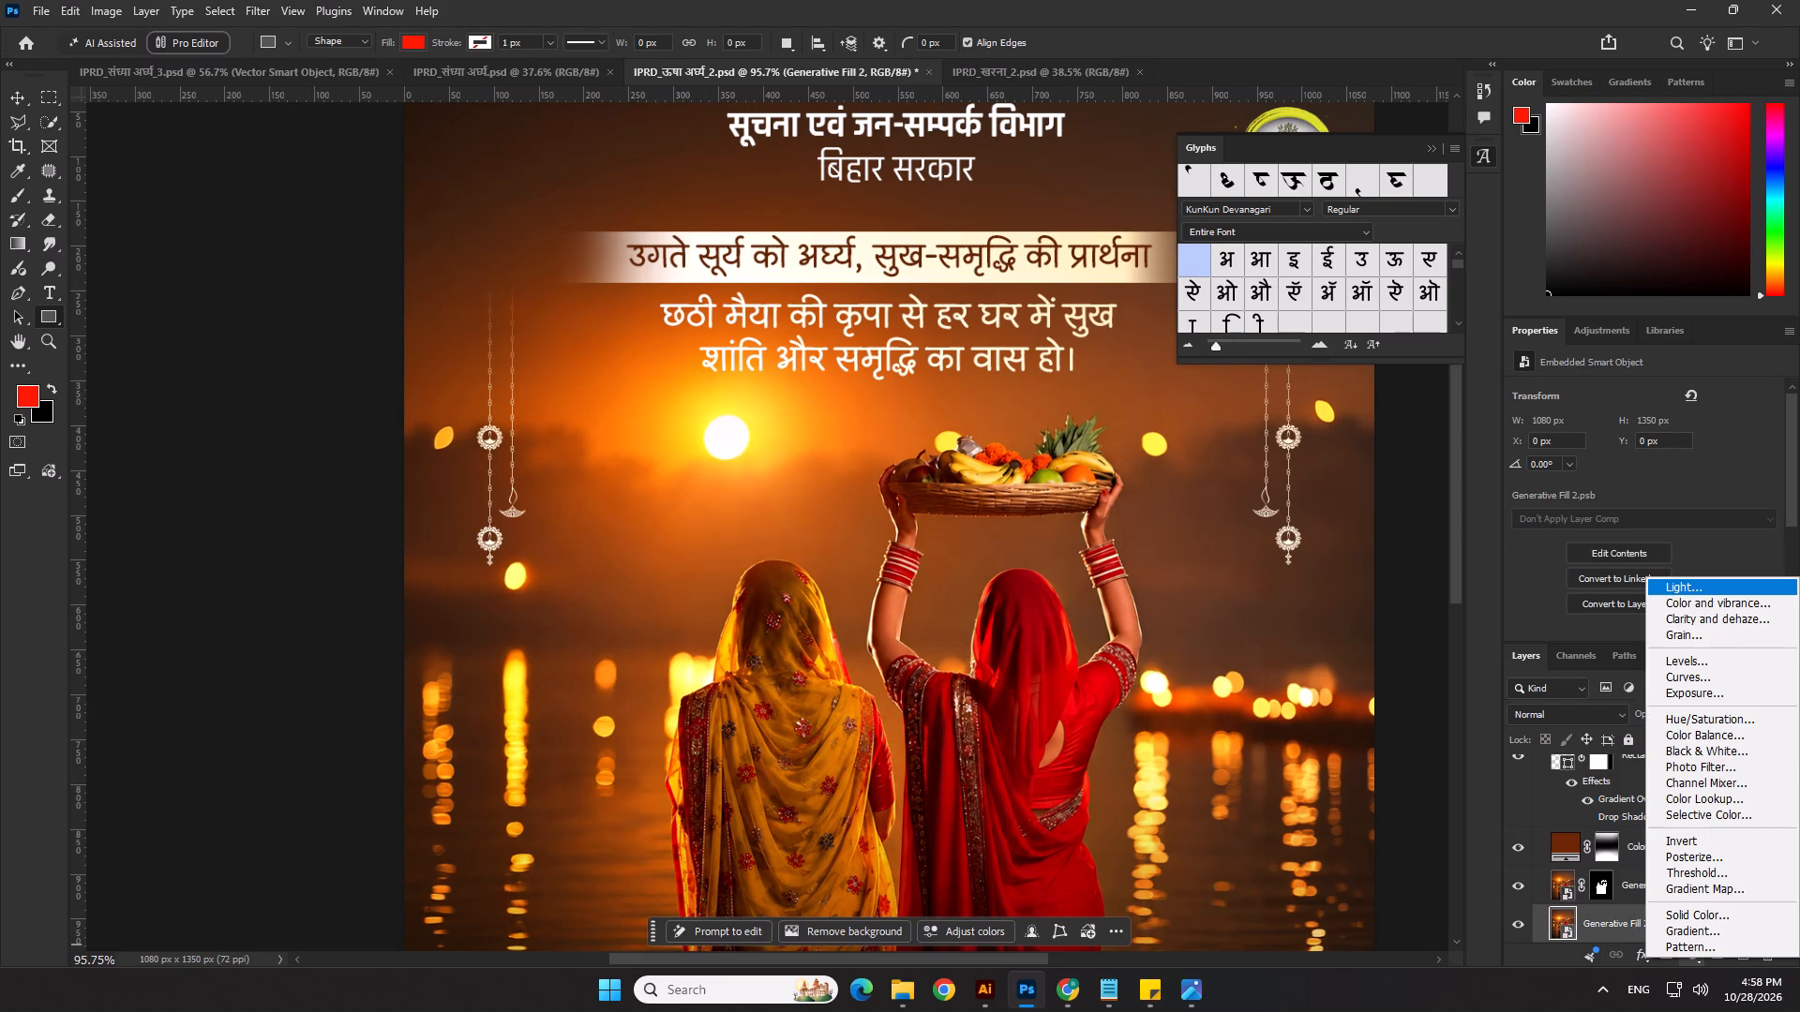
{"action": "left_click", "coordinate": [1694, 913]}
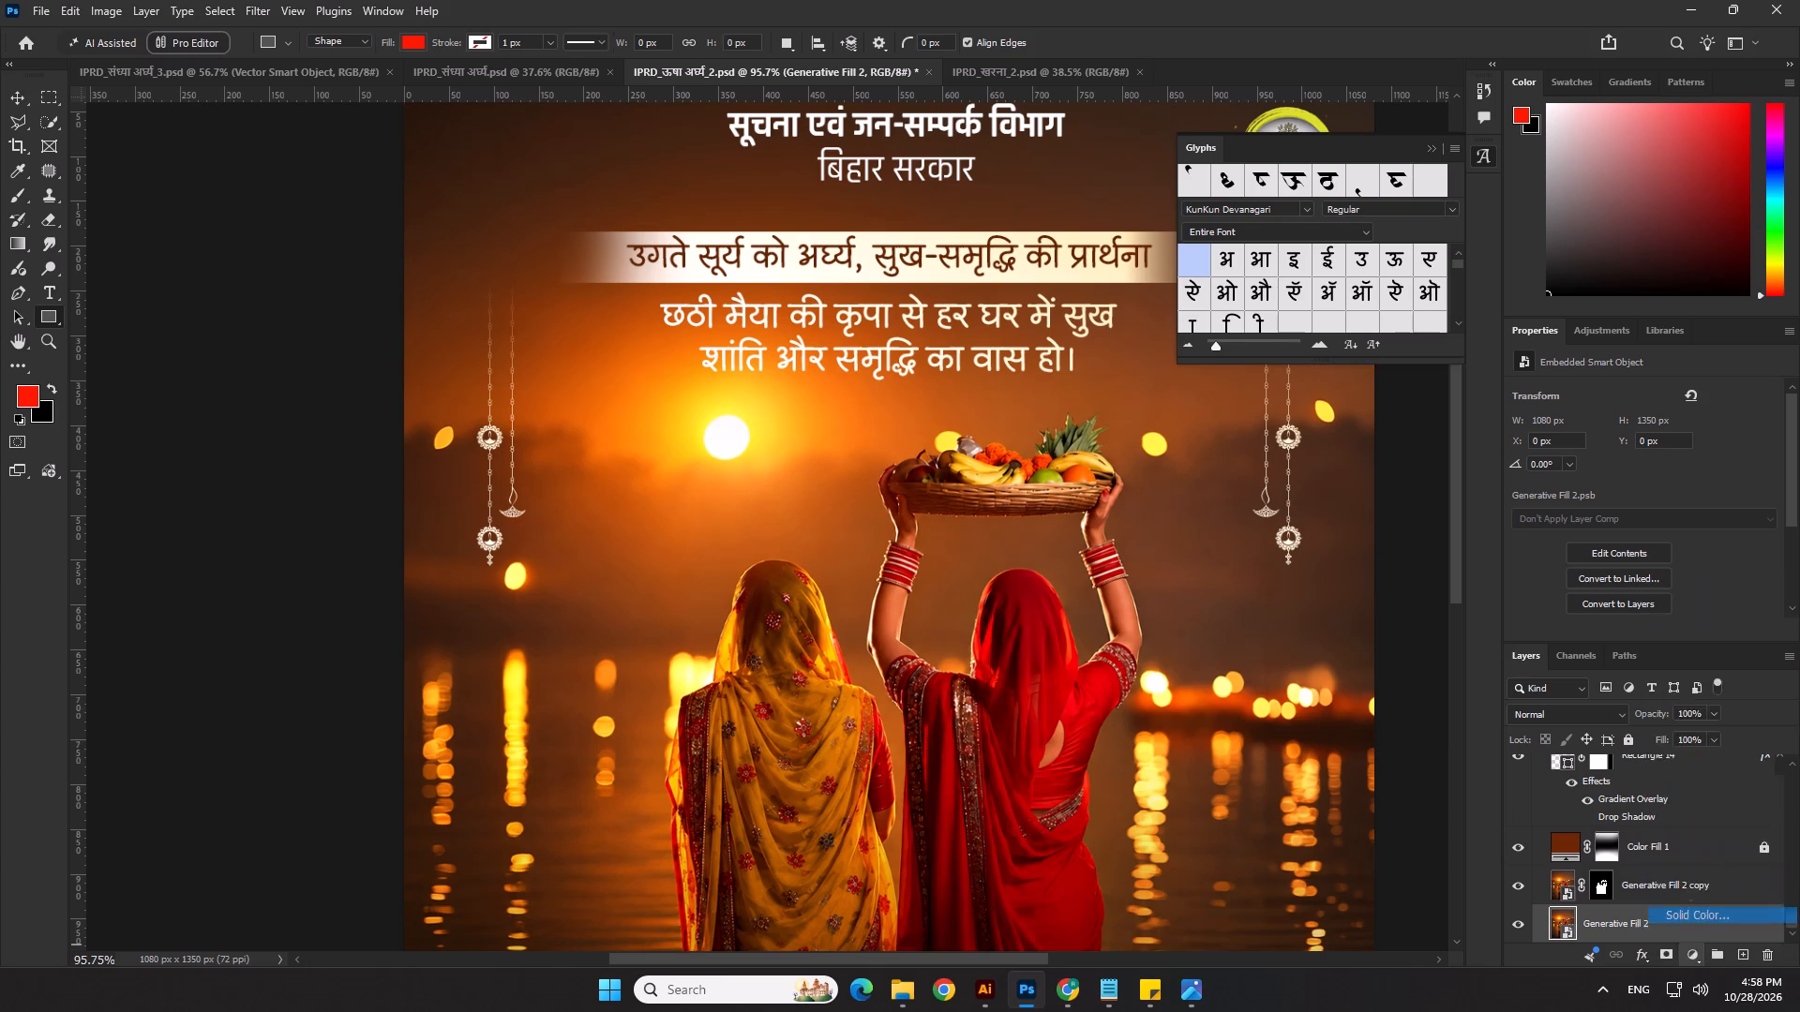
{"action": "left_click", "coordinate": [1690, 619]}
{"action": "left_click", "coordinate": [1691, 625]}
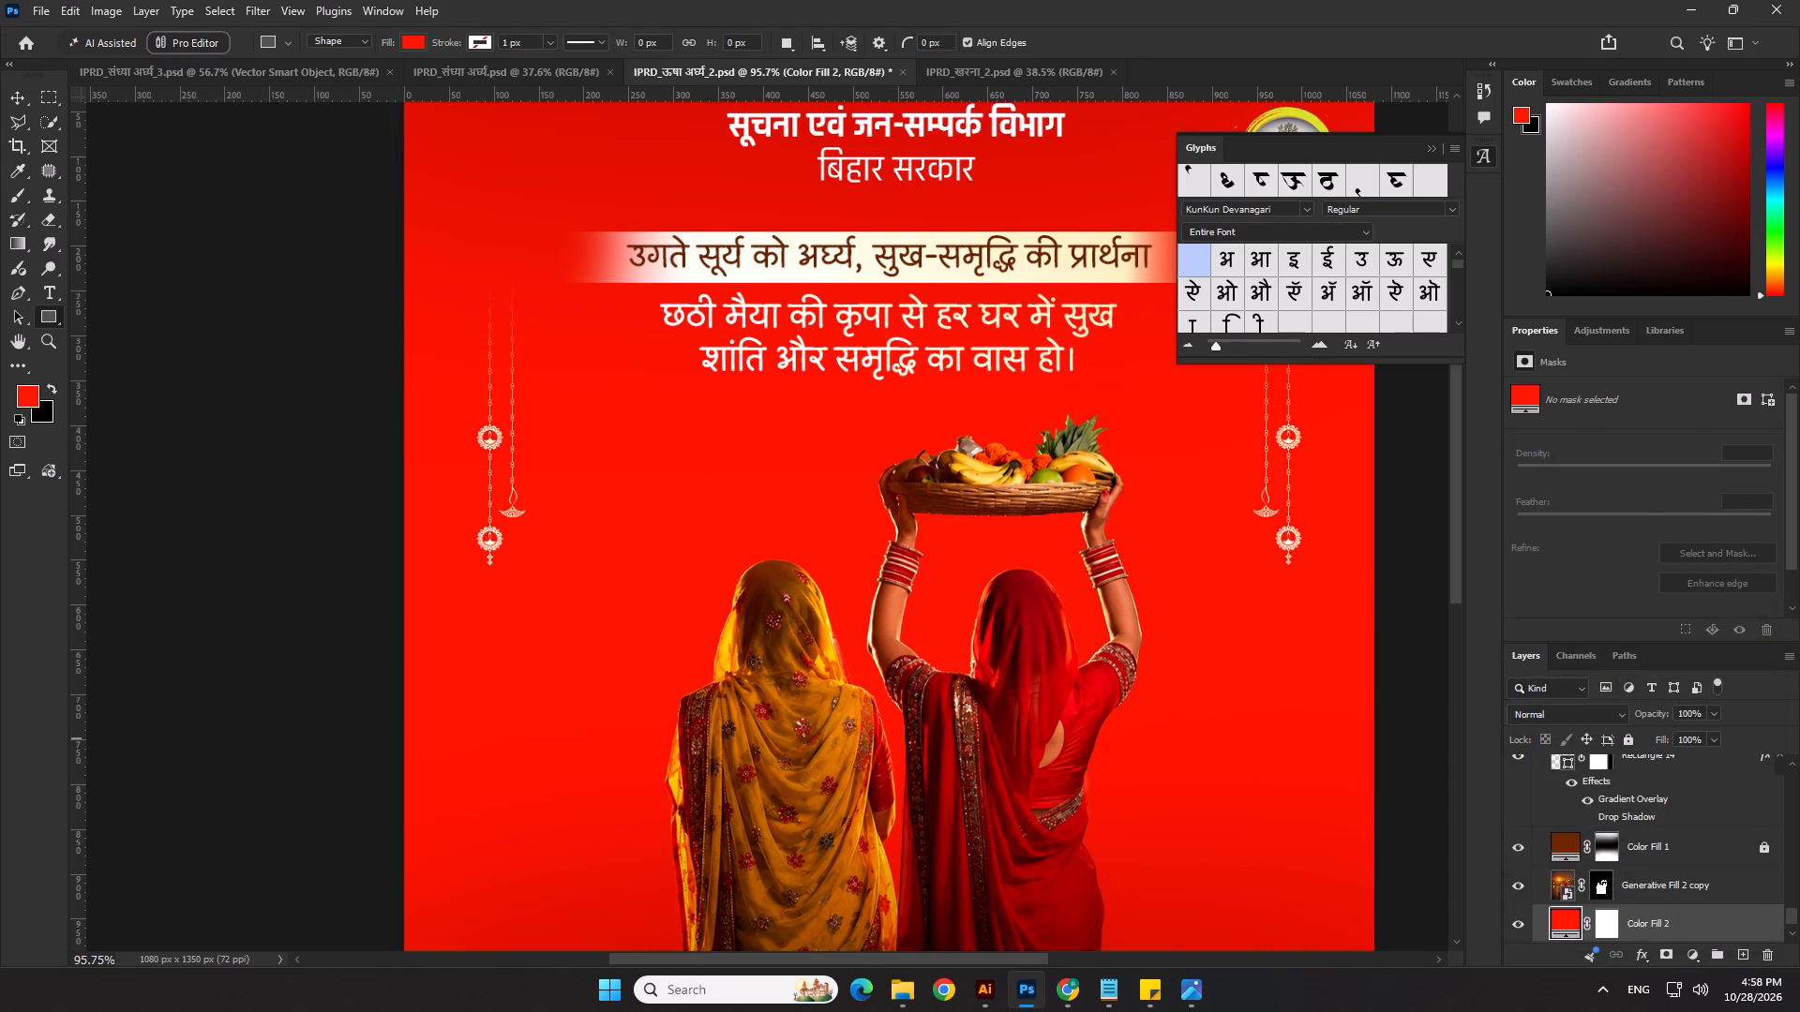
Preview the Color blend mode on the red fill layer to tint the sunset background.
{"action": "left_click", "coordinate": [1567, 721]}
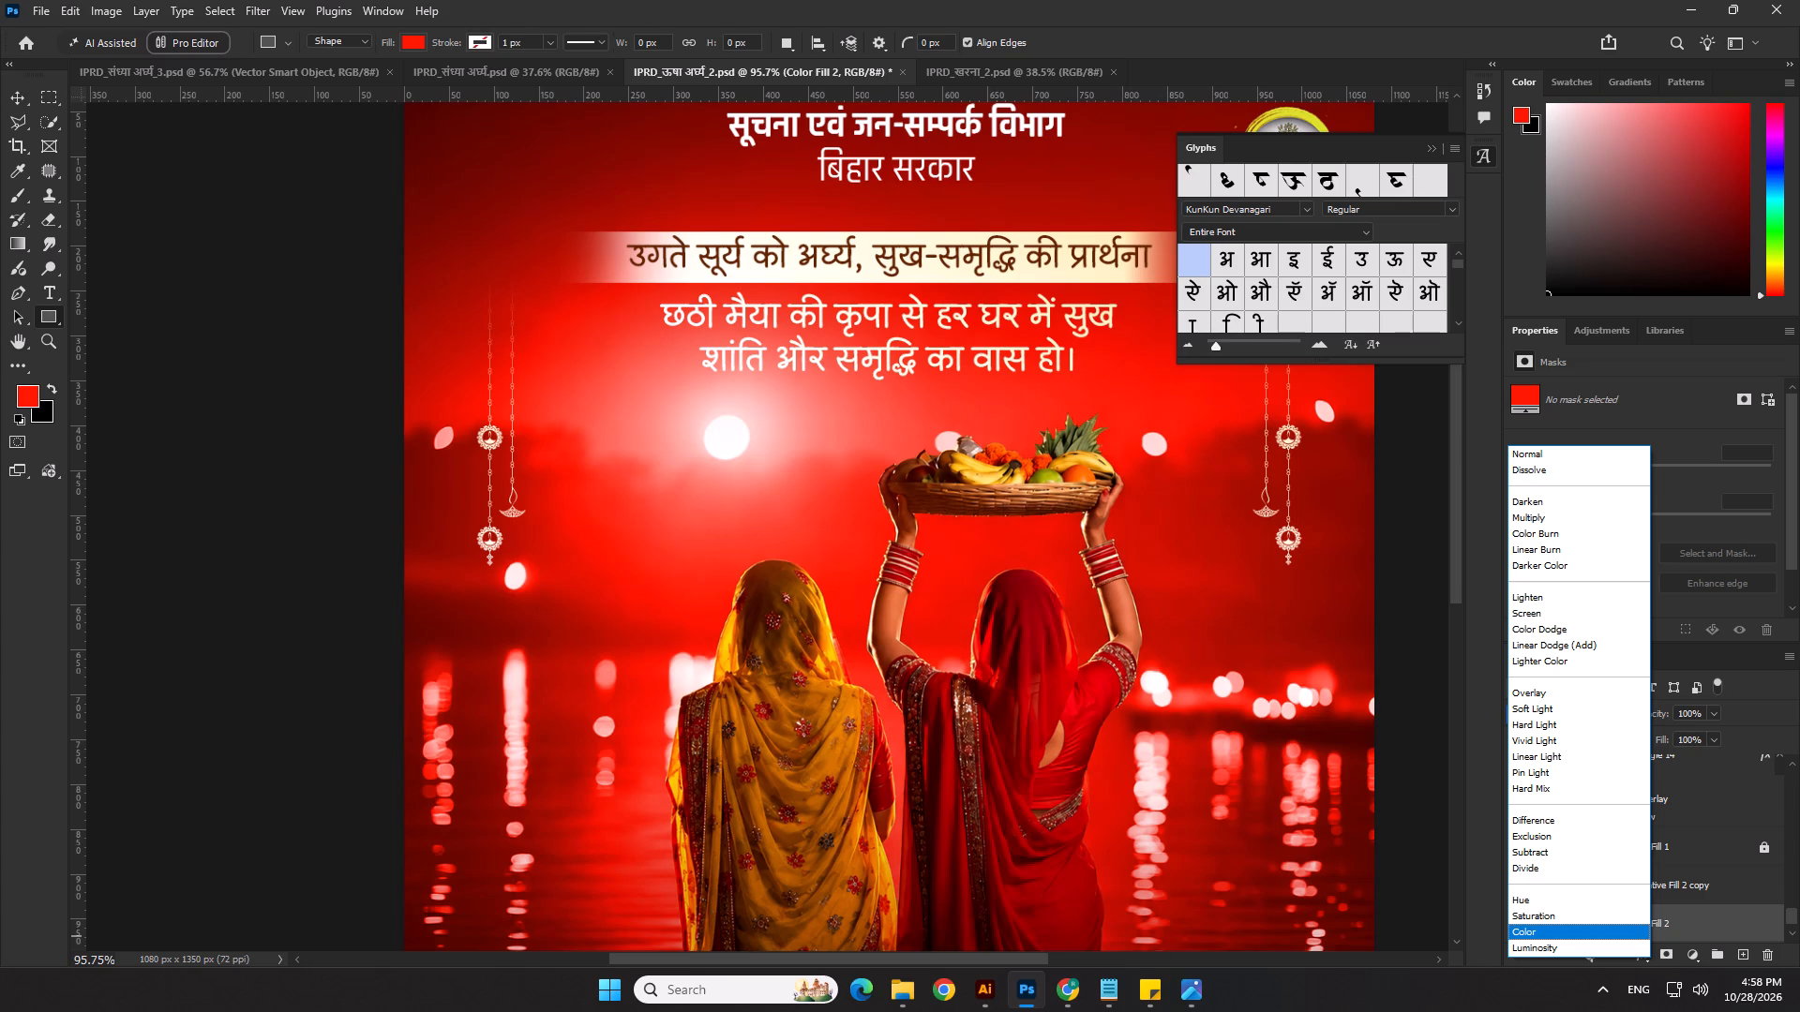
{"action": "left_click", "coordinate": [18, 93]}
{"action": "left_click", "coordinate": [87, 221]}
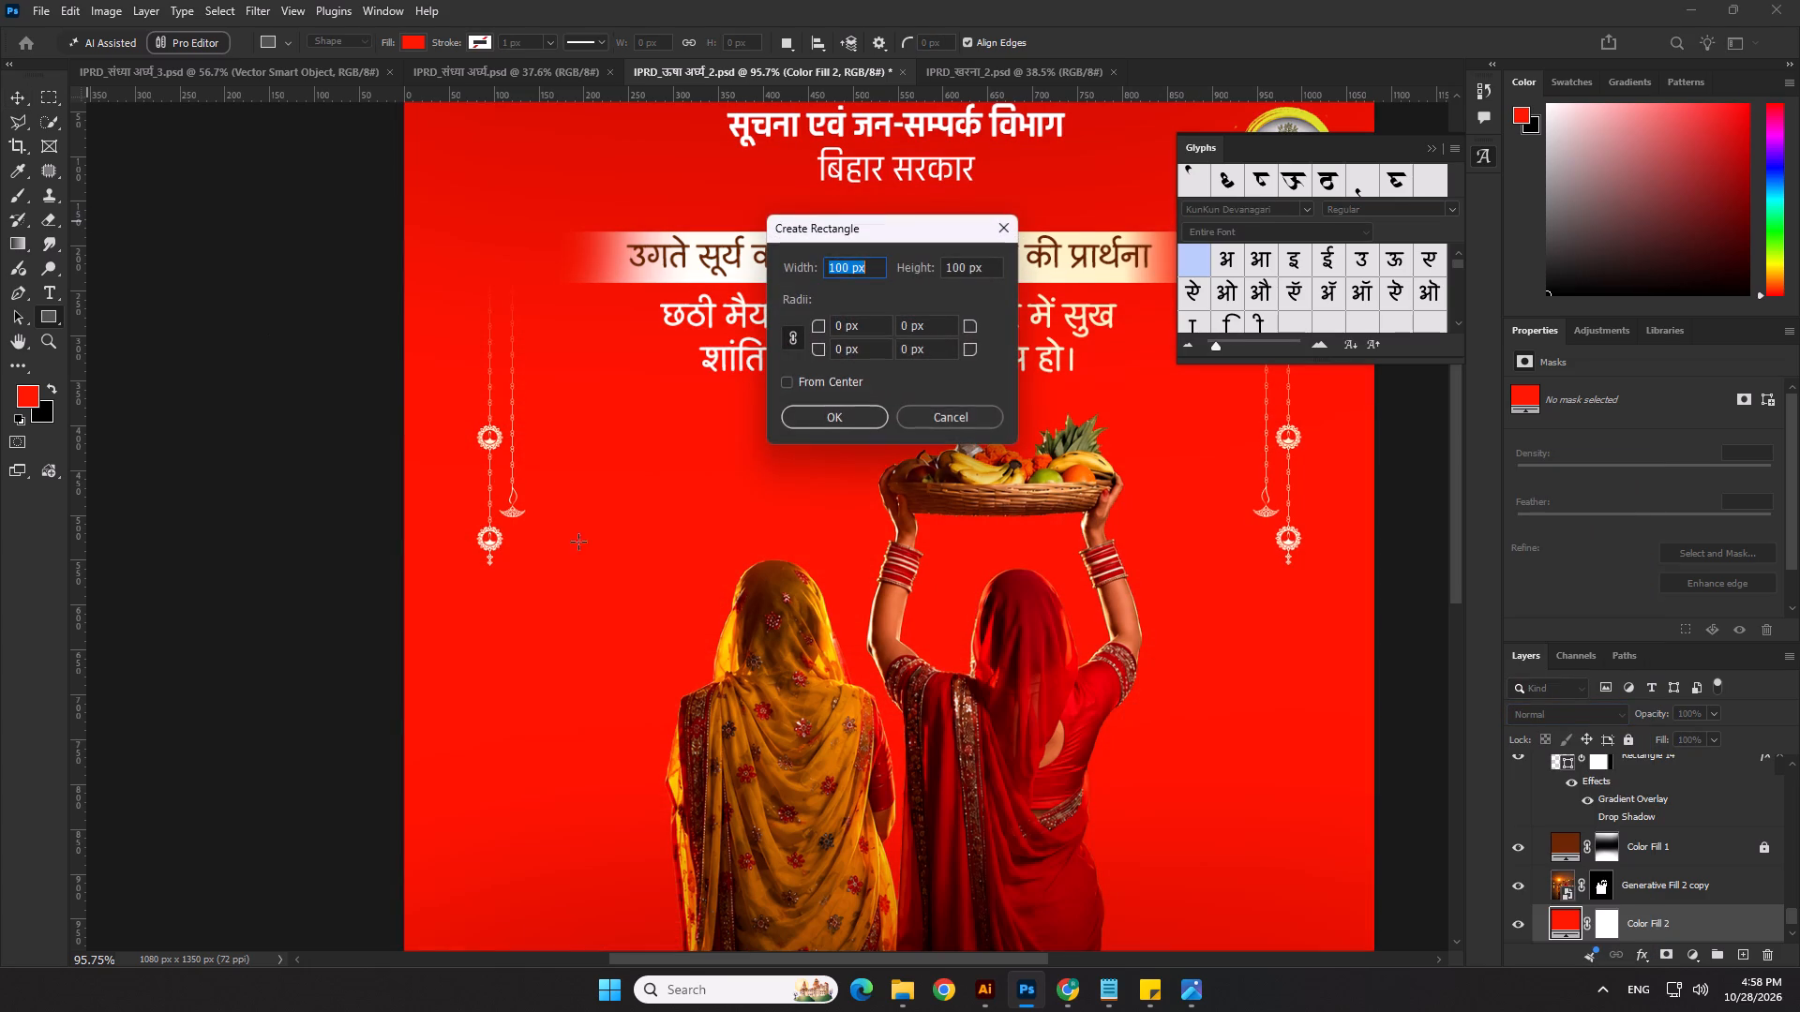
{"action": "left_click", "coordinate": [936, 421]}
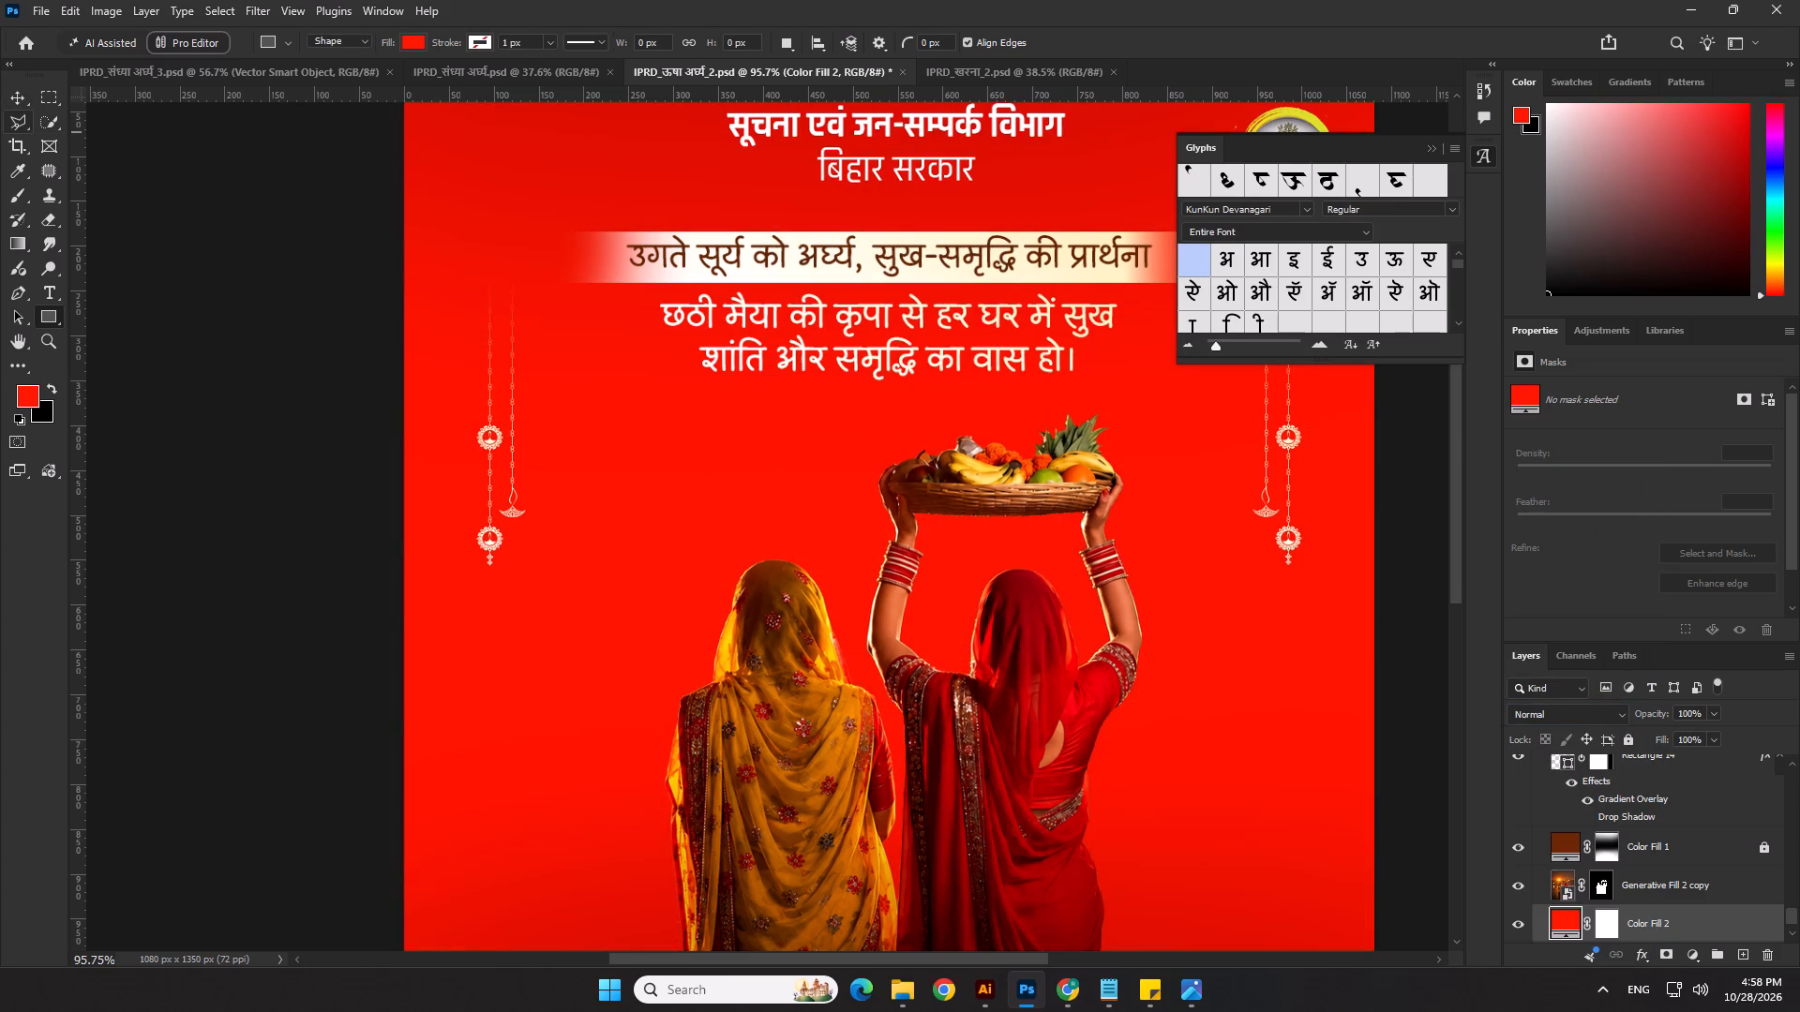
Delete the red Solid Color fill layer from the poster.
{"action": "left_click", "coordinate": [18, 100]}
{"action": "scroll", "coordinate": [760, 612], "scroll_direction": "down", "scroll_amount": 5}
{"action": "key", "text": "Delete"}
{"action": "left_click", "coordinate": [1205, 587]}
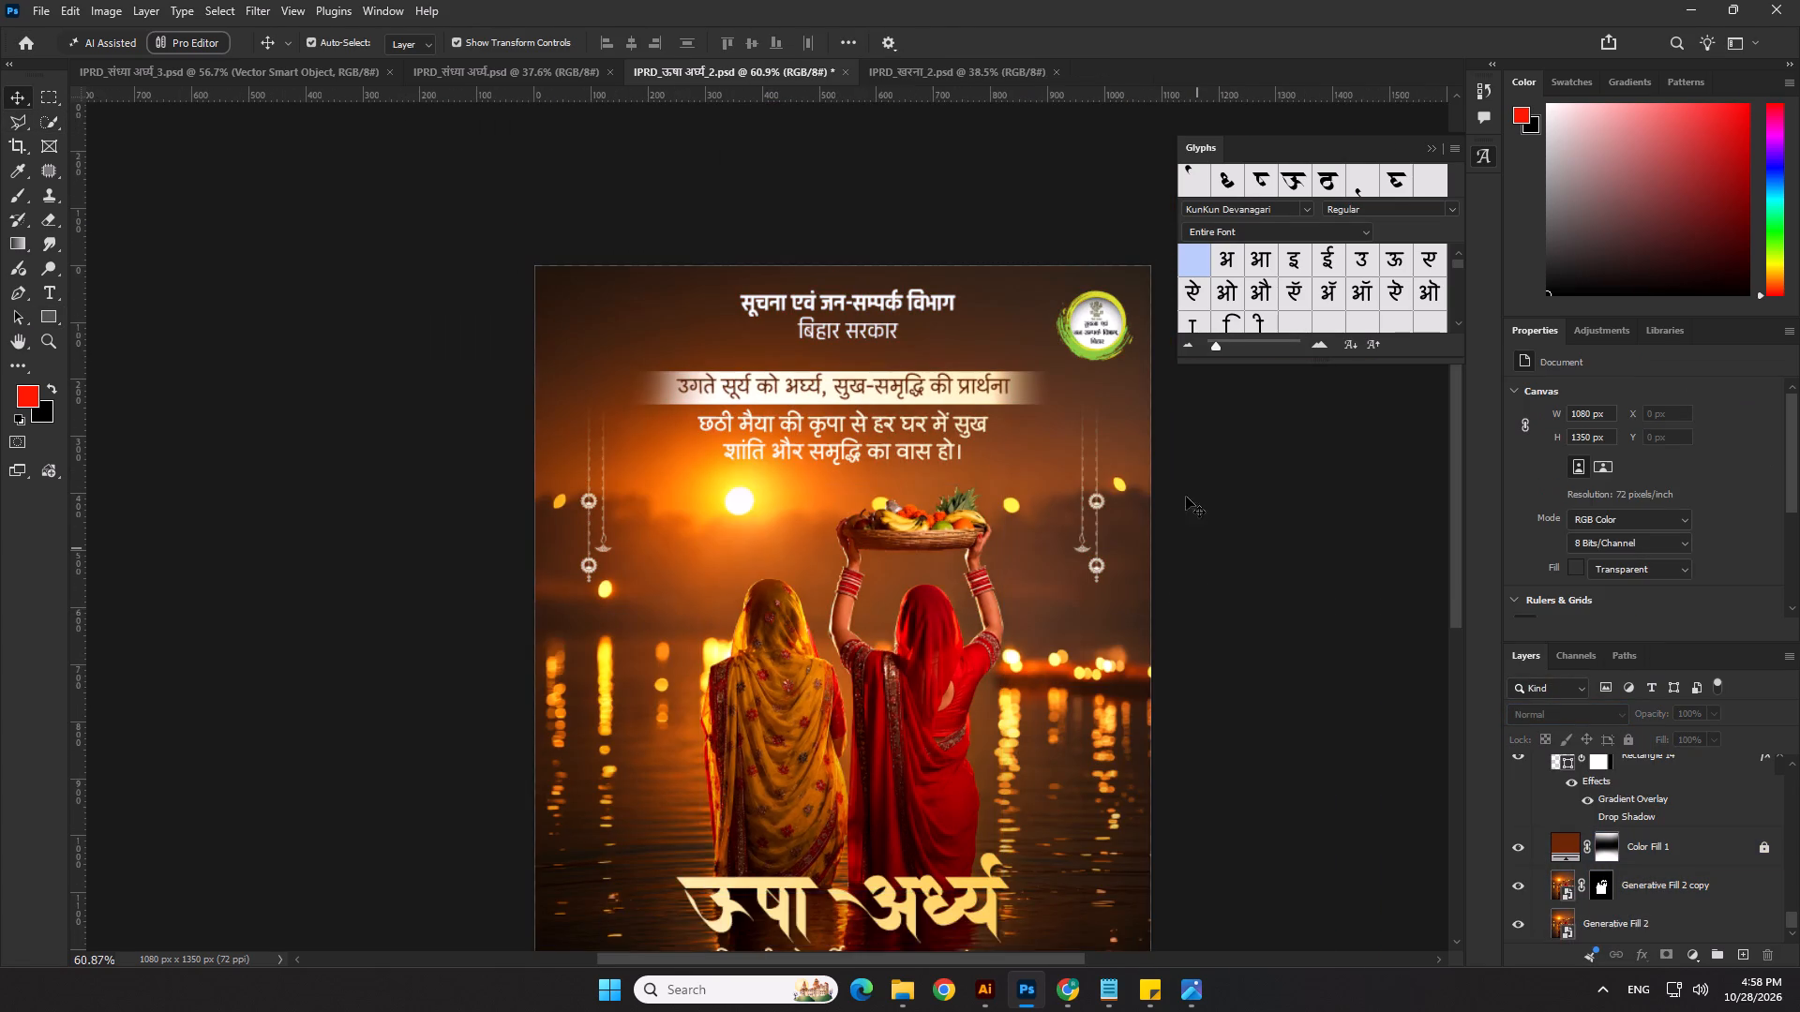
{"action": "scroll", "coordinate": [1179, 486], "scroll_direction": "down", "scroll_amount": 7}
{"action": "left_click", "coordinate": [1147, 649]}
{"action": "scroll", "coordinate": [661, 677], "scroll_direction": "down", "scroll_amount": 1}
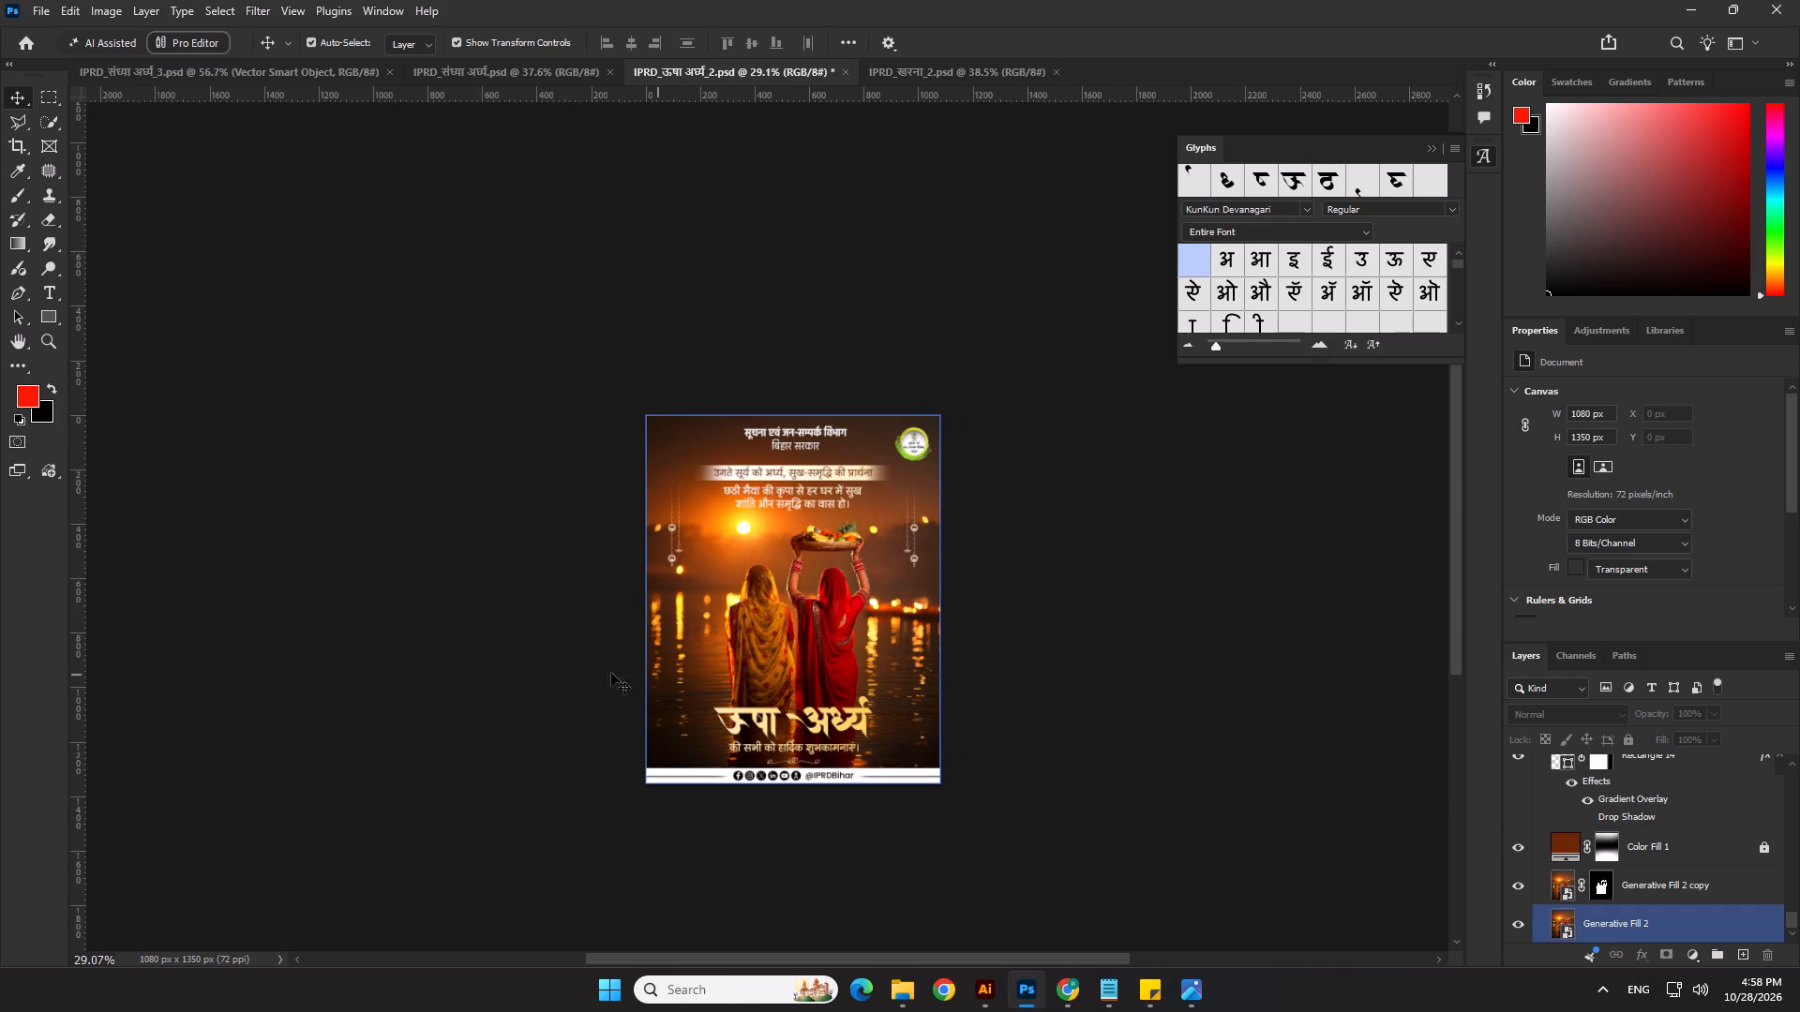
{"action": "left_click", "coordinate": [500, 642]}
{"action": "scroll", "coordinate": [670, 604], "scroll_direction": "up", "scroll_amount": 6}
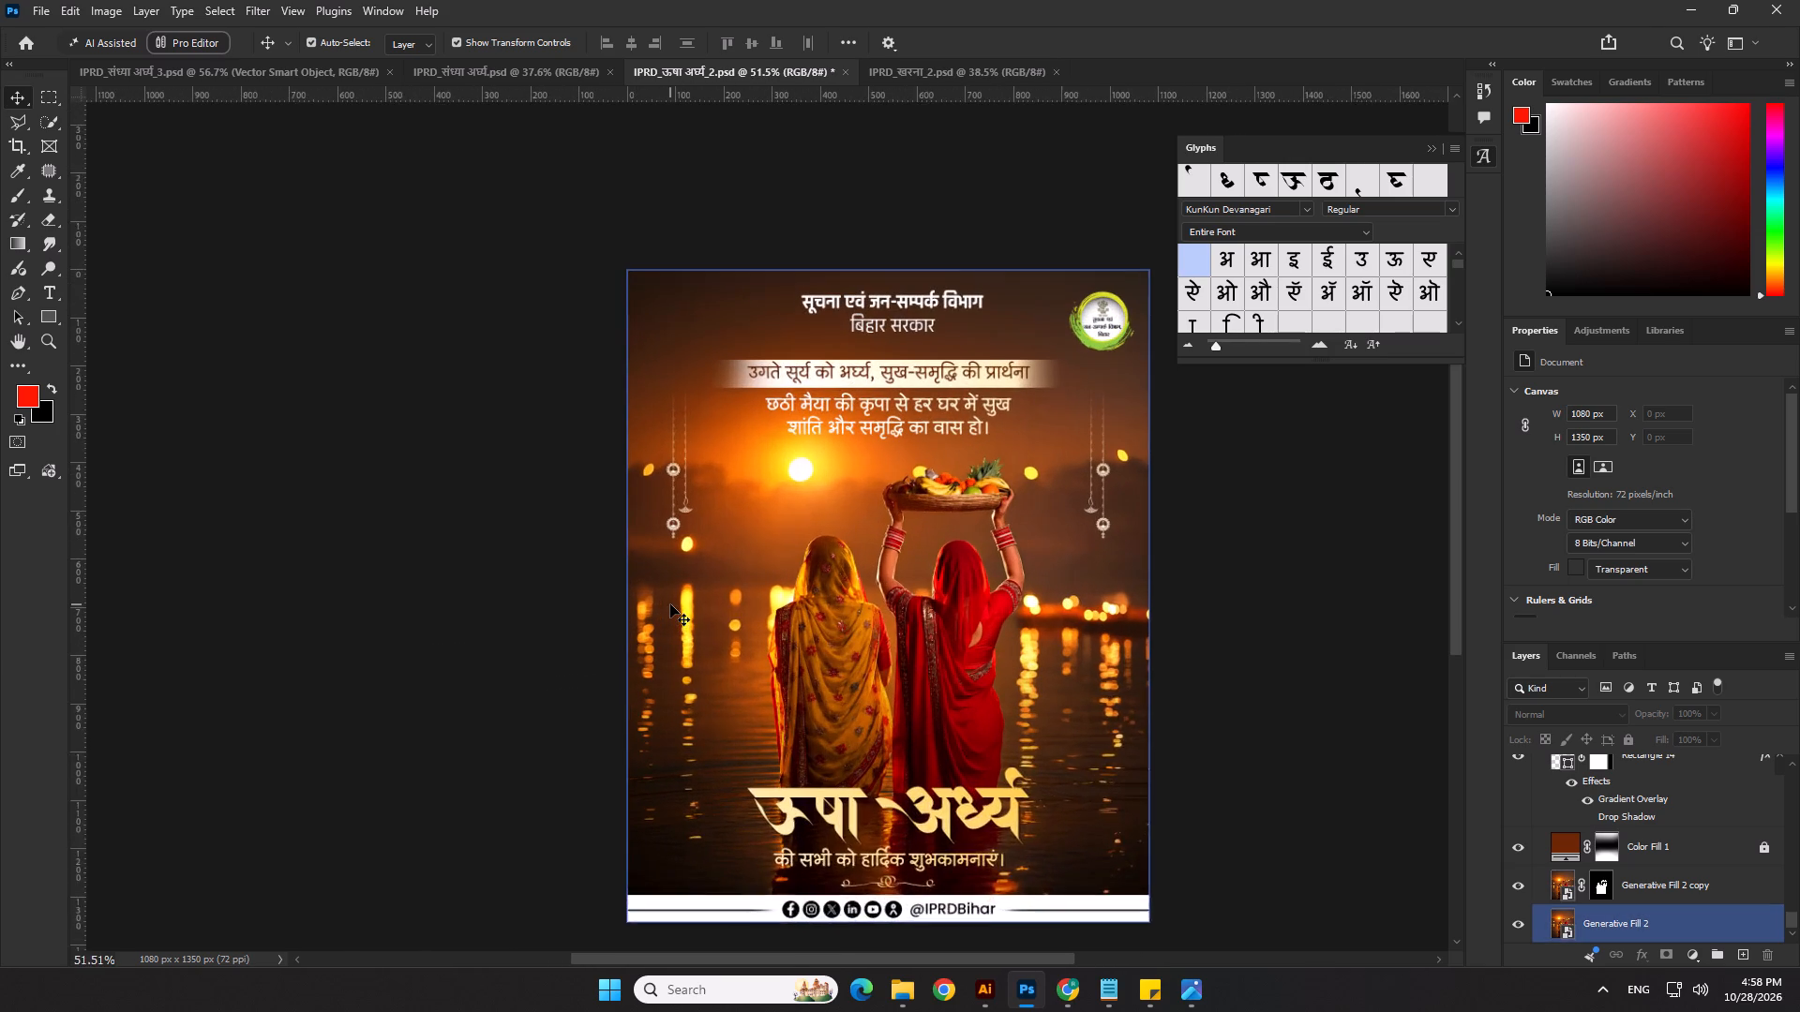
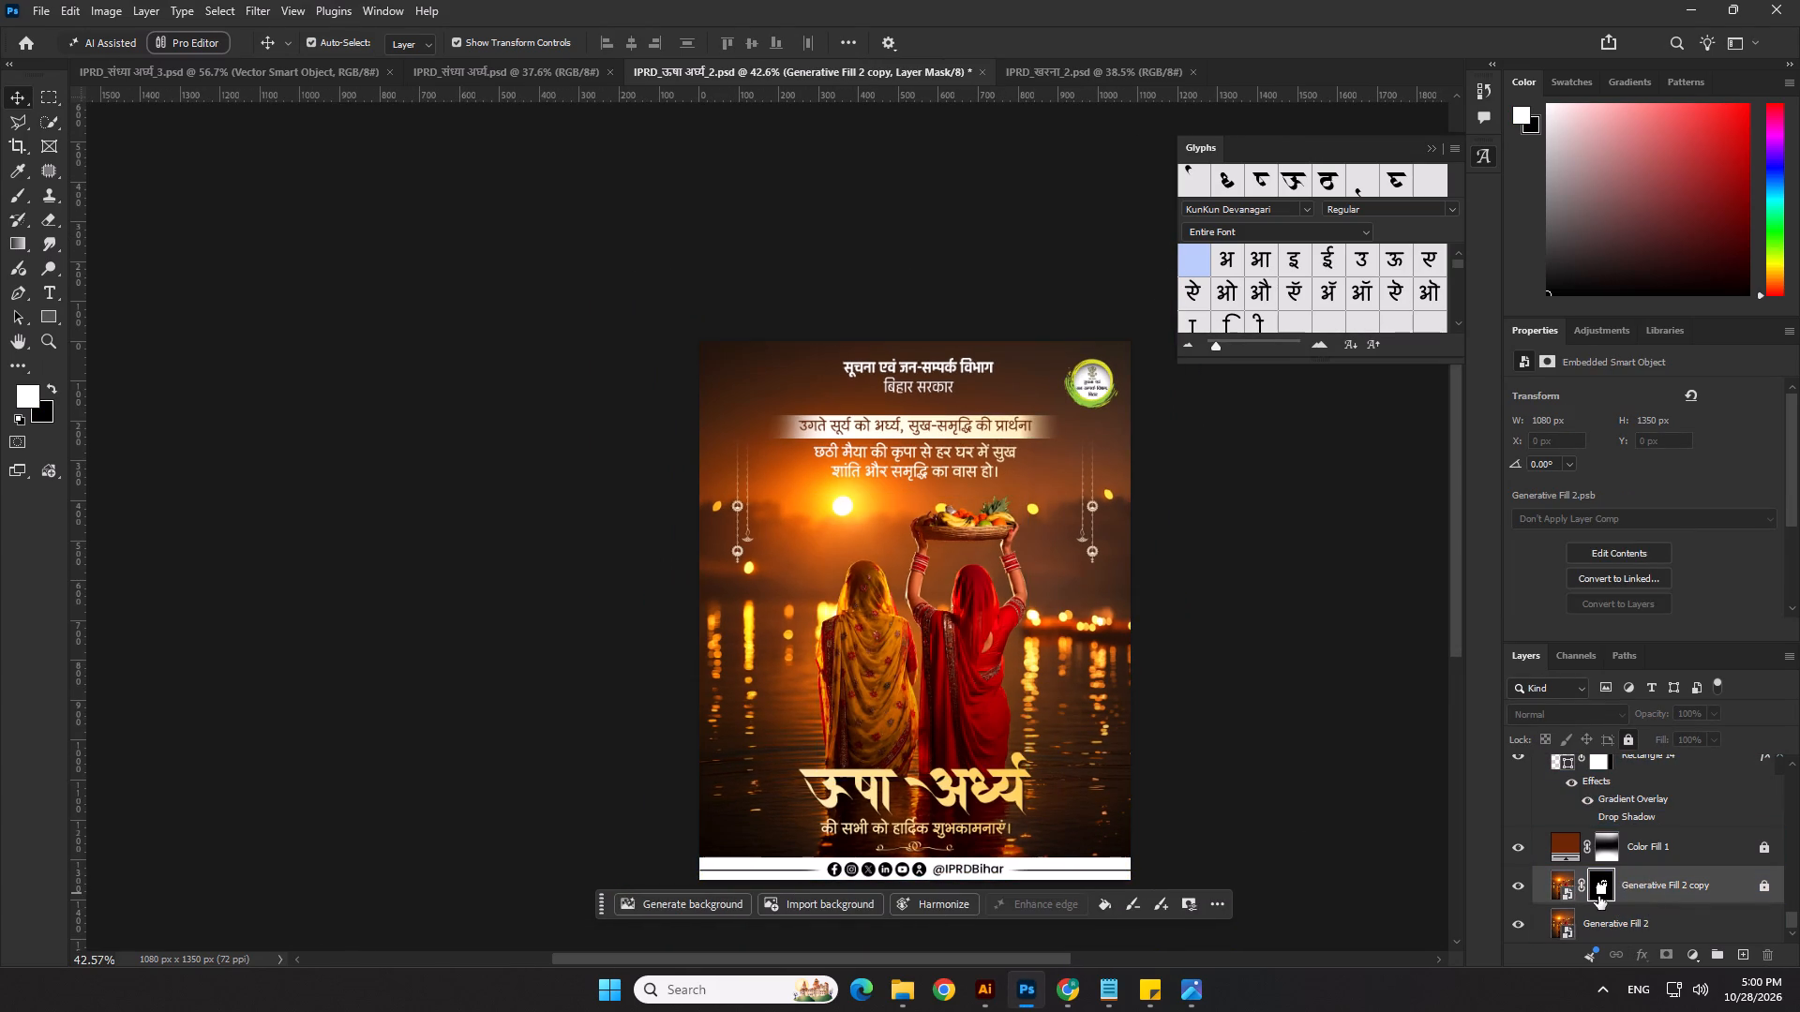
{"action": "left_click", "coordinate": [1517, 889]}
{"action": "left_click", "coordinate": [1515, 937]}
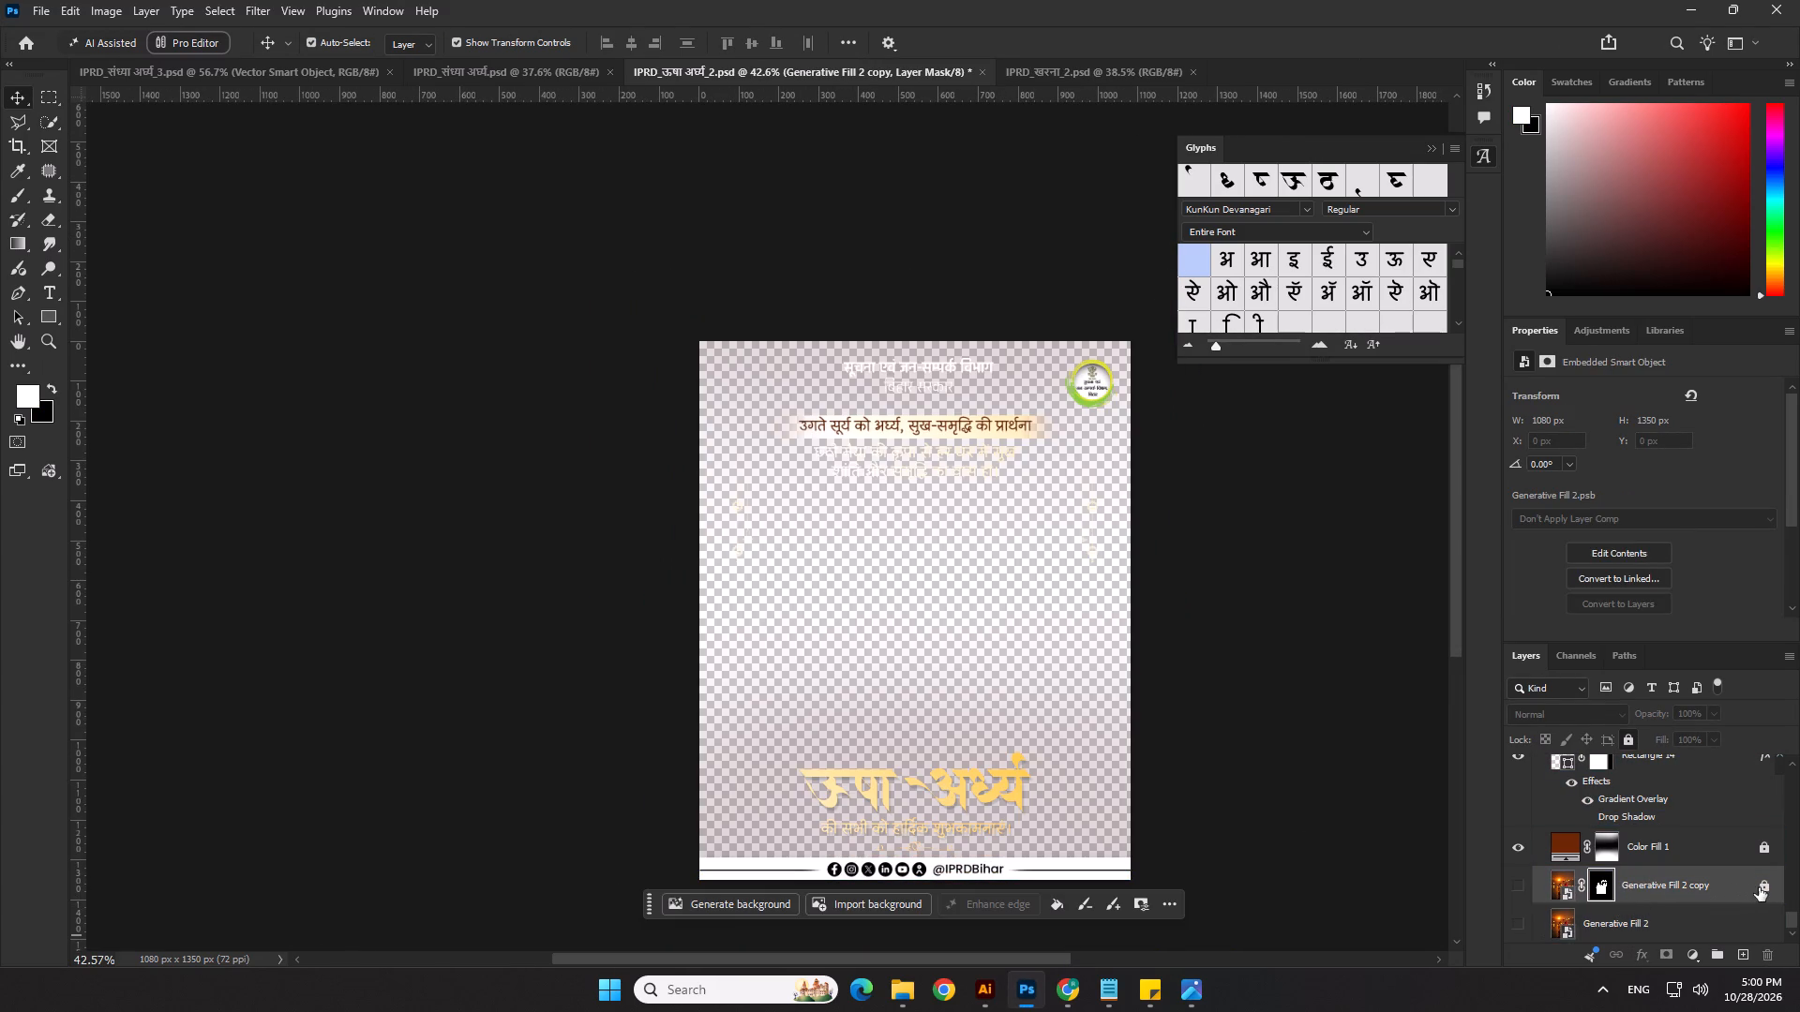
Unlock Generative Fill 2 copy, paste the copied sunrise picture above it, and scale it to about 81%, lowering it towards the poster's bottom edge.
{"action": "left_click", "coordinate": [1762, 887]}
{"action": "left_click", "coordinate": [1715, 885]}
{"action": "key", "text": "ctrl+v"}
{"action": "scroll", "coordinate": [1029, 609], "scroll_direction": "down", "scroll_amount": 2}
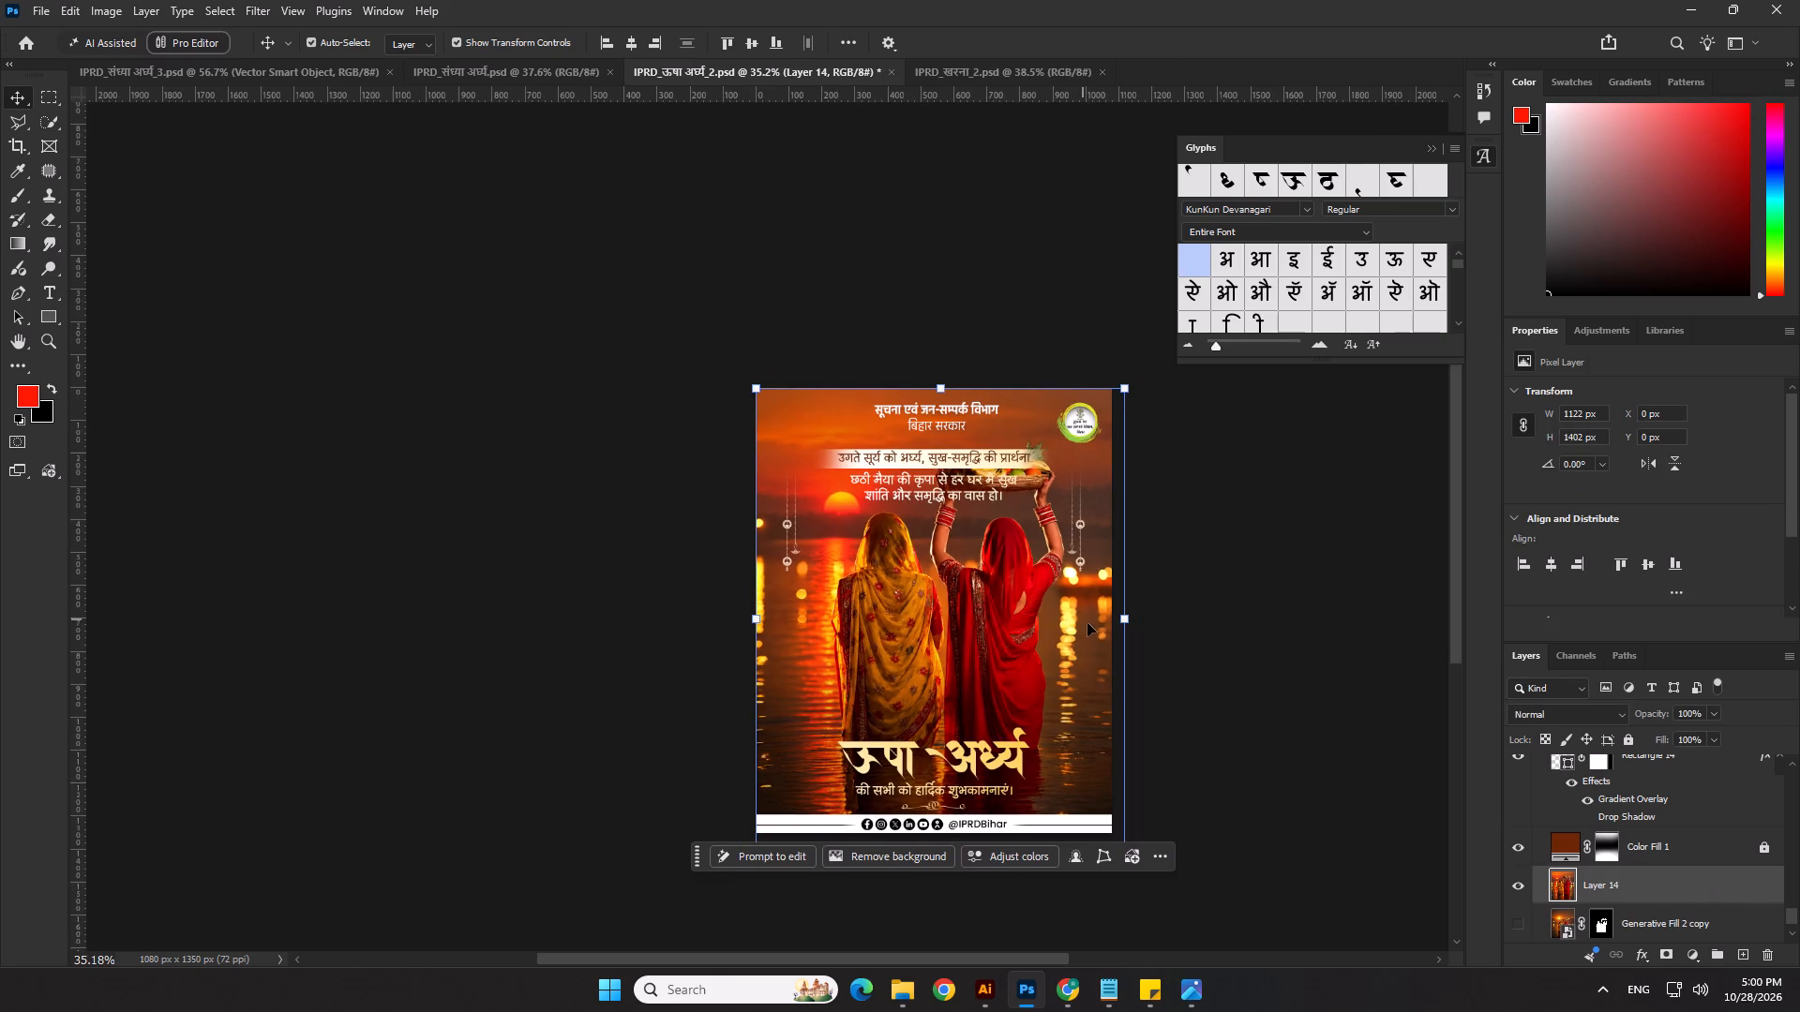
{"action": "left_click_drag", "start_coordinate": [1125, 624], "coordinate": [1057, 642]}
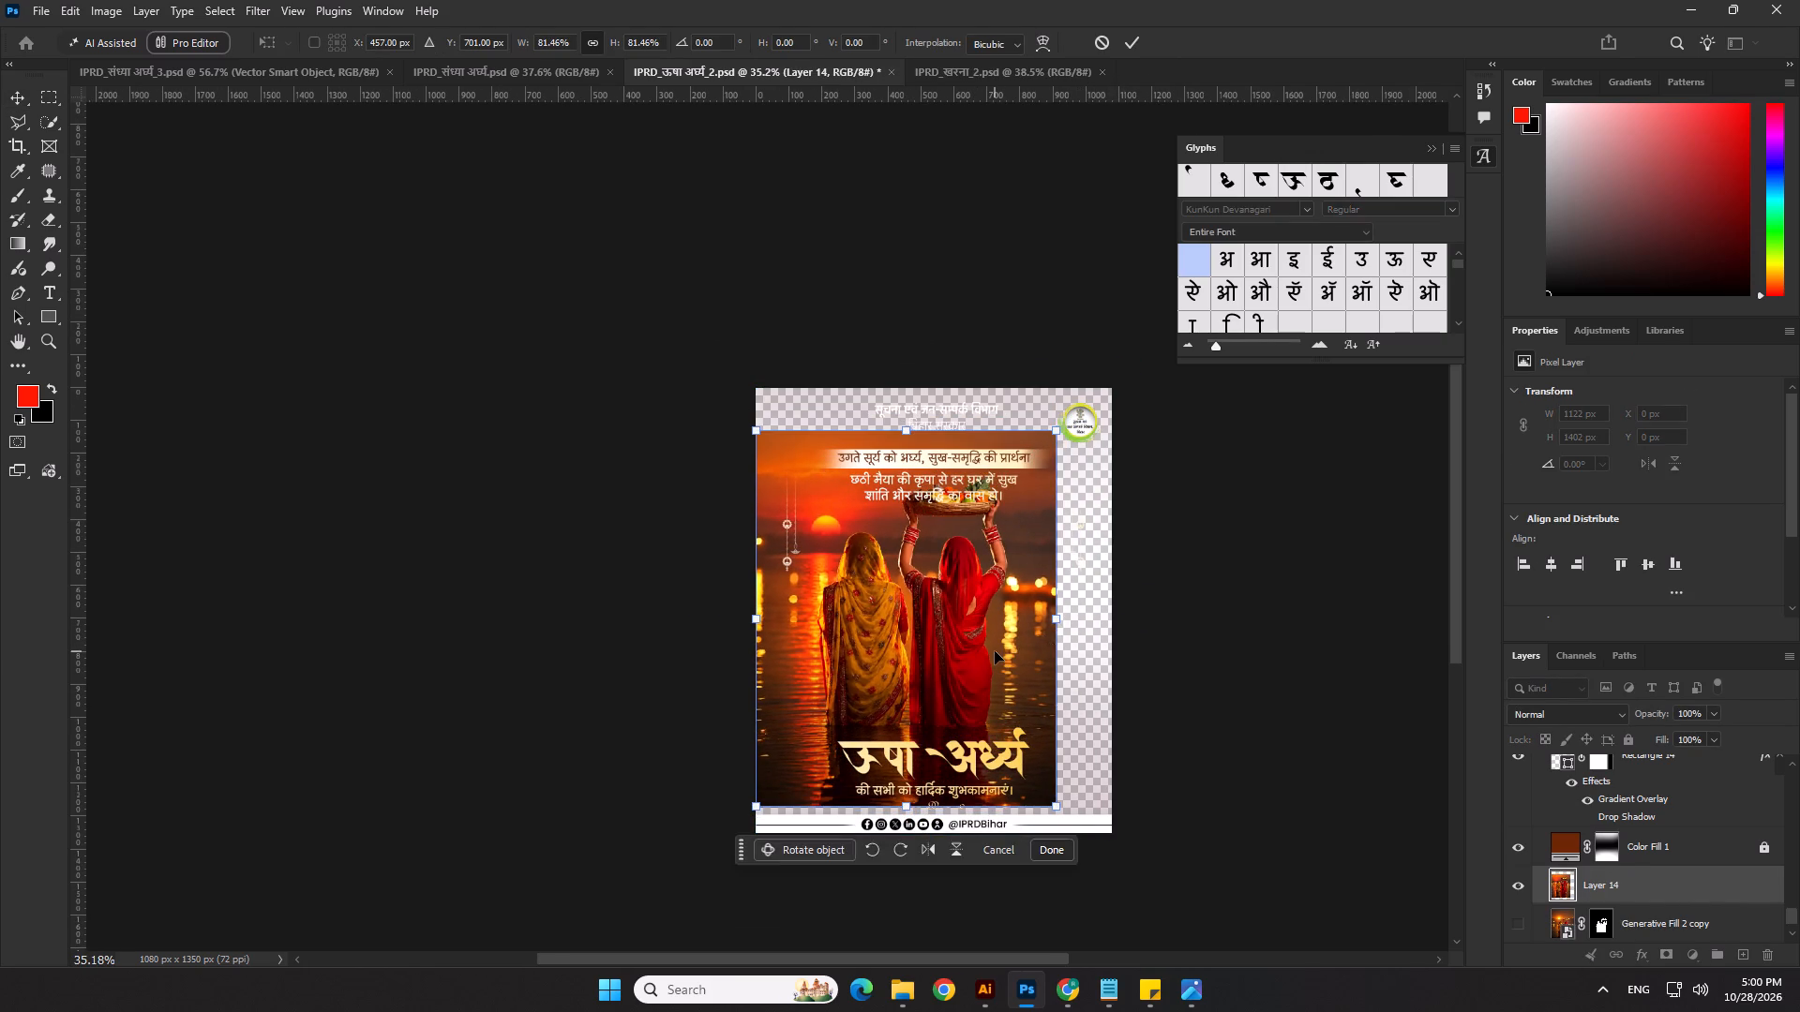
{"action": "left_click_drag", "start_coordinate": [995, 651], "coordinate": [1016, 653]}
{"action": "left_click_drag", "start_coordinate": [1016, 653], "coordinate": [1017, 673]}
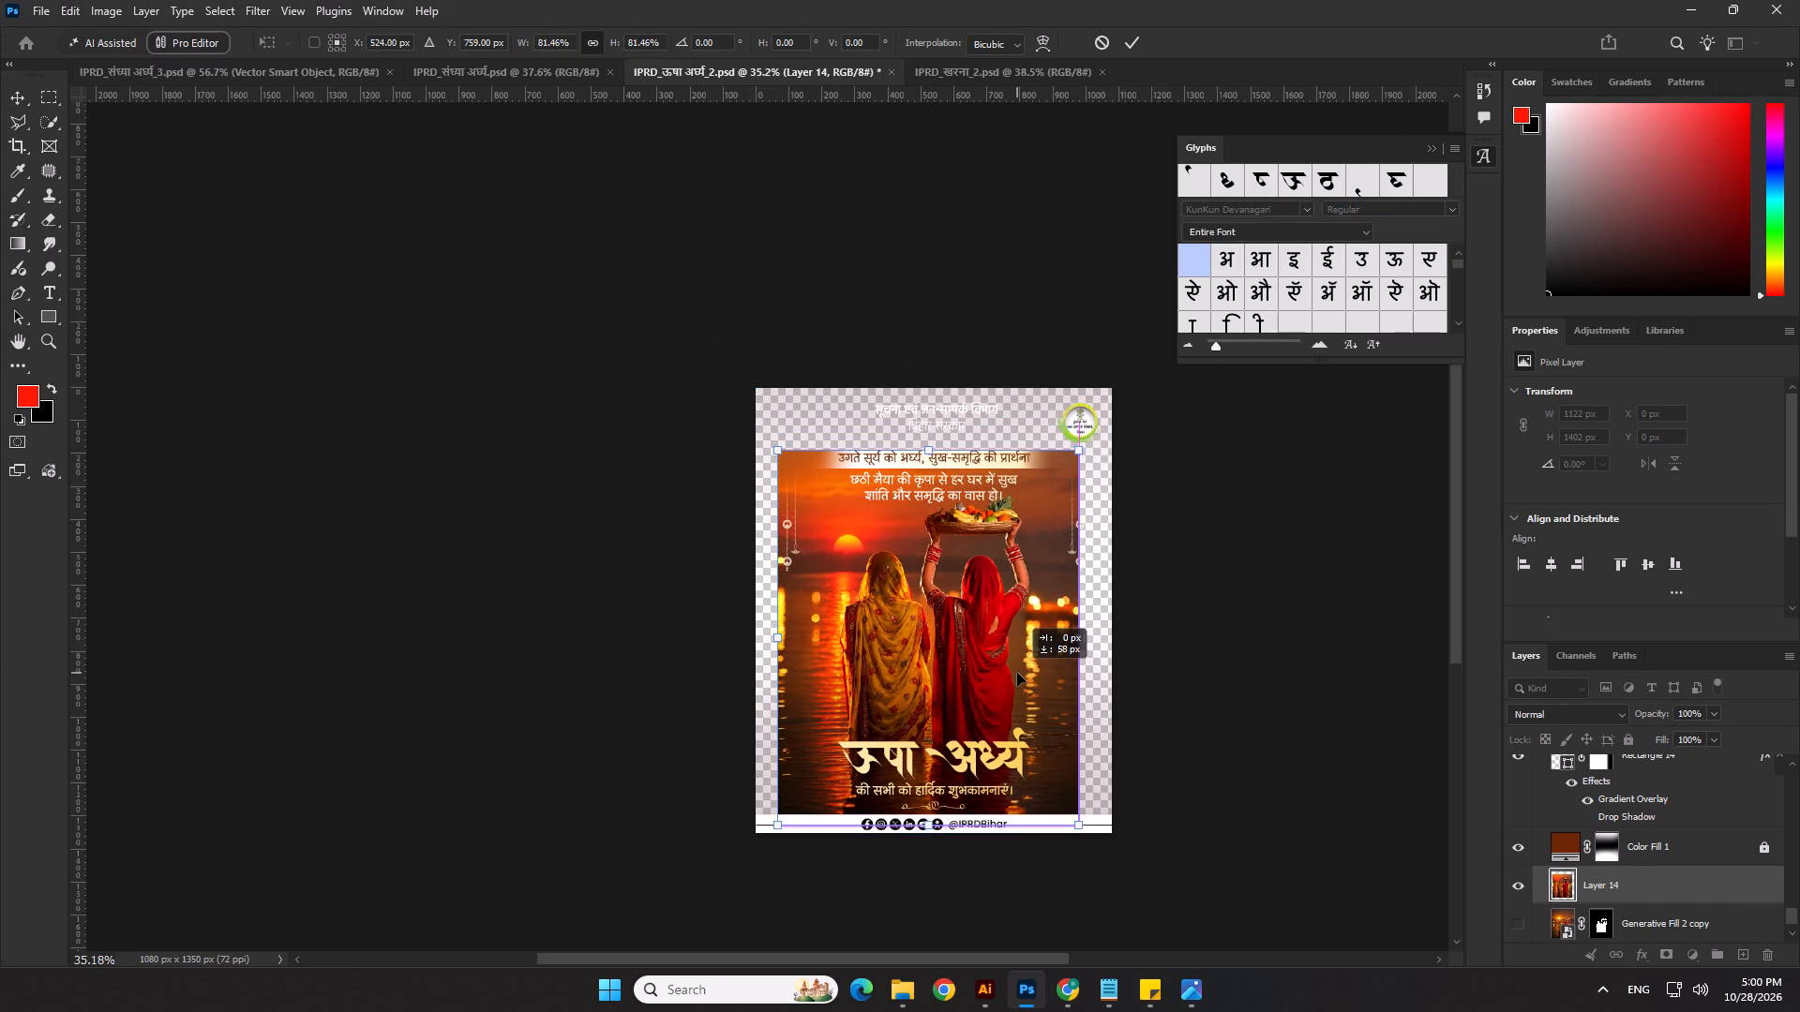
{"action": "left_click_drag", "start_coordinate": [1017, 673], "coordinate": [1015, 678]}
{"action": "key", "text": "Return"}
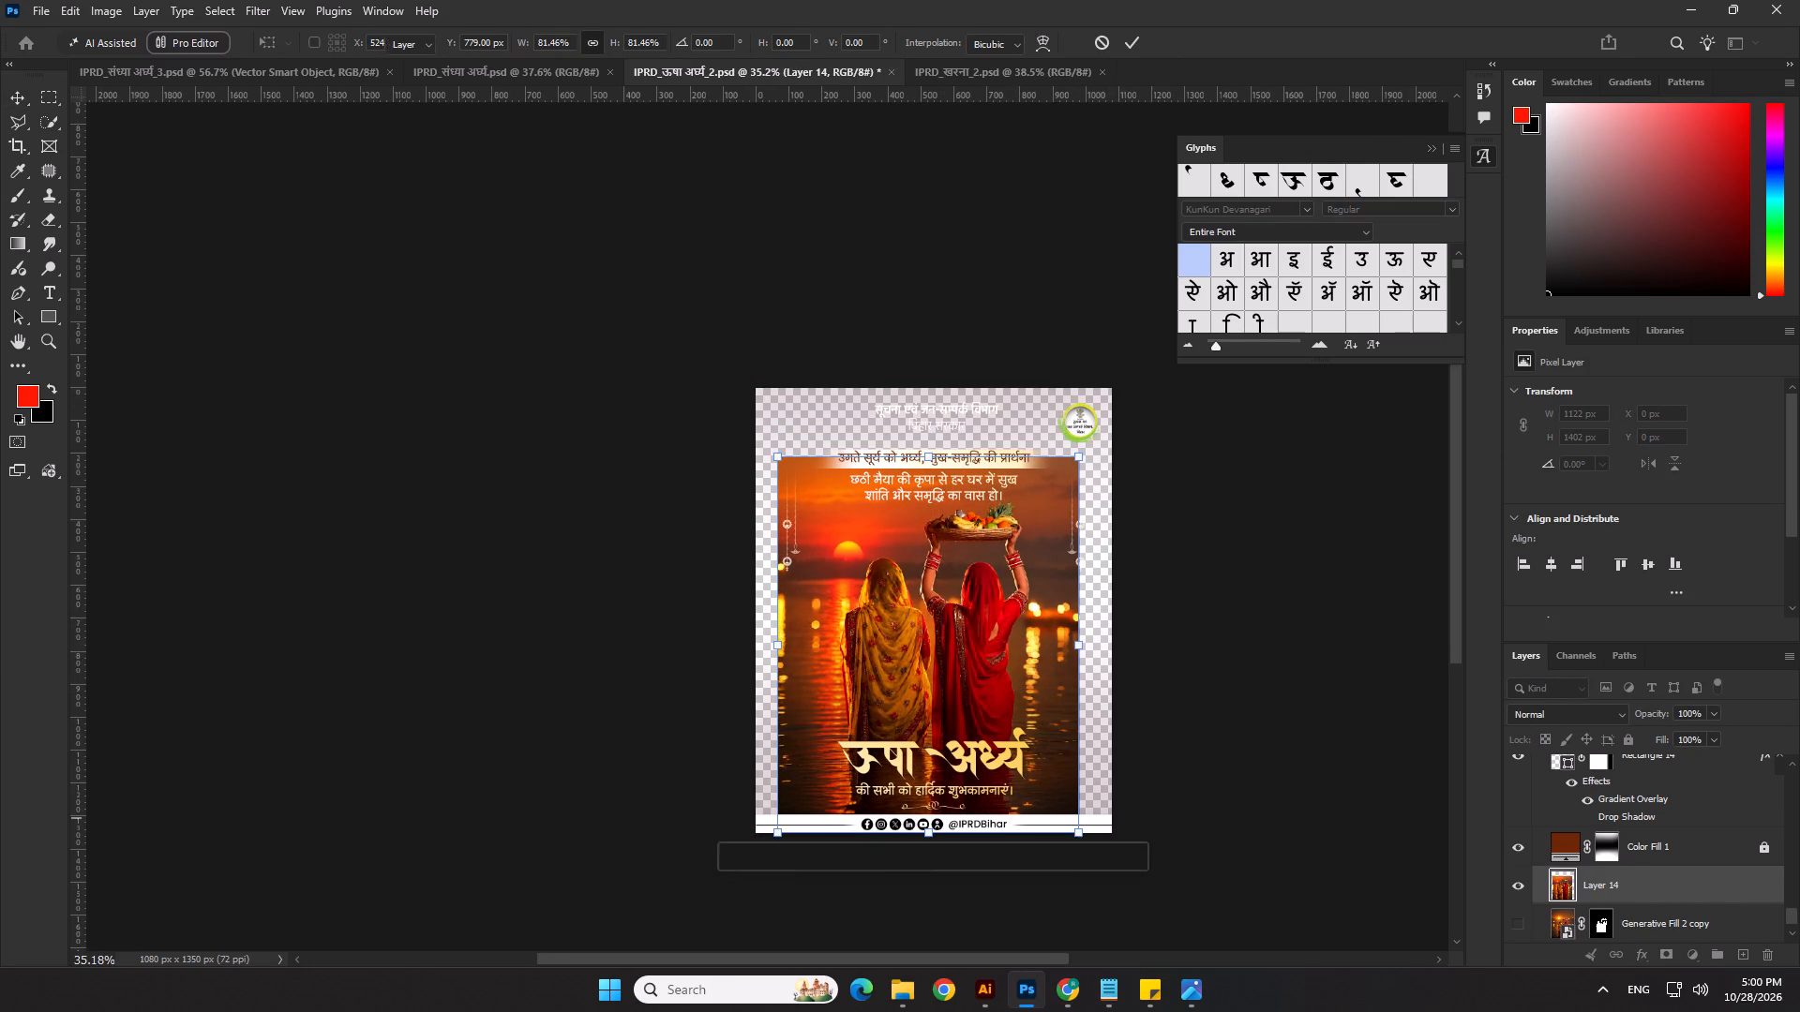
Scale the pasted sunrise picture down to about 902 × 1126 px and centre it horizontally on the poster.
{"action": "scroll", "coordinate": [1027, 543], "scroll_direction": "up", "scroll_amount": 4}
{"action": "double_click", "coordinate": [1522, 852]}
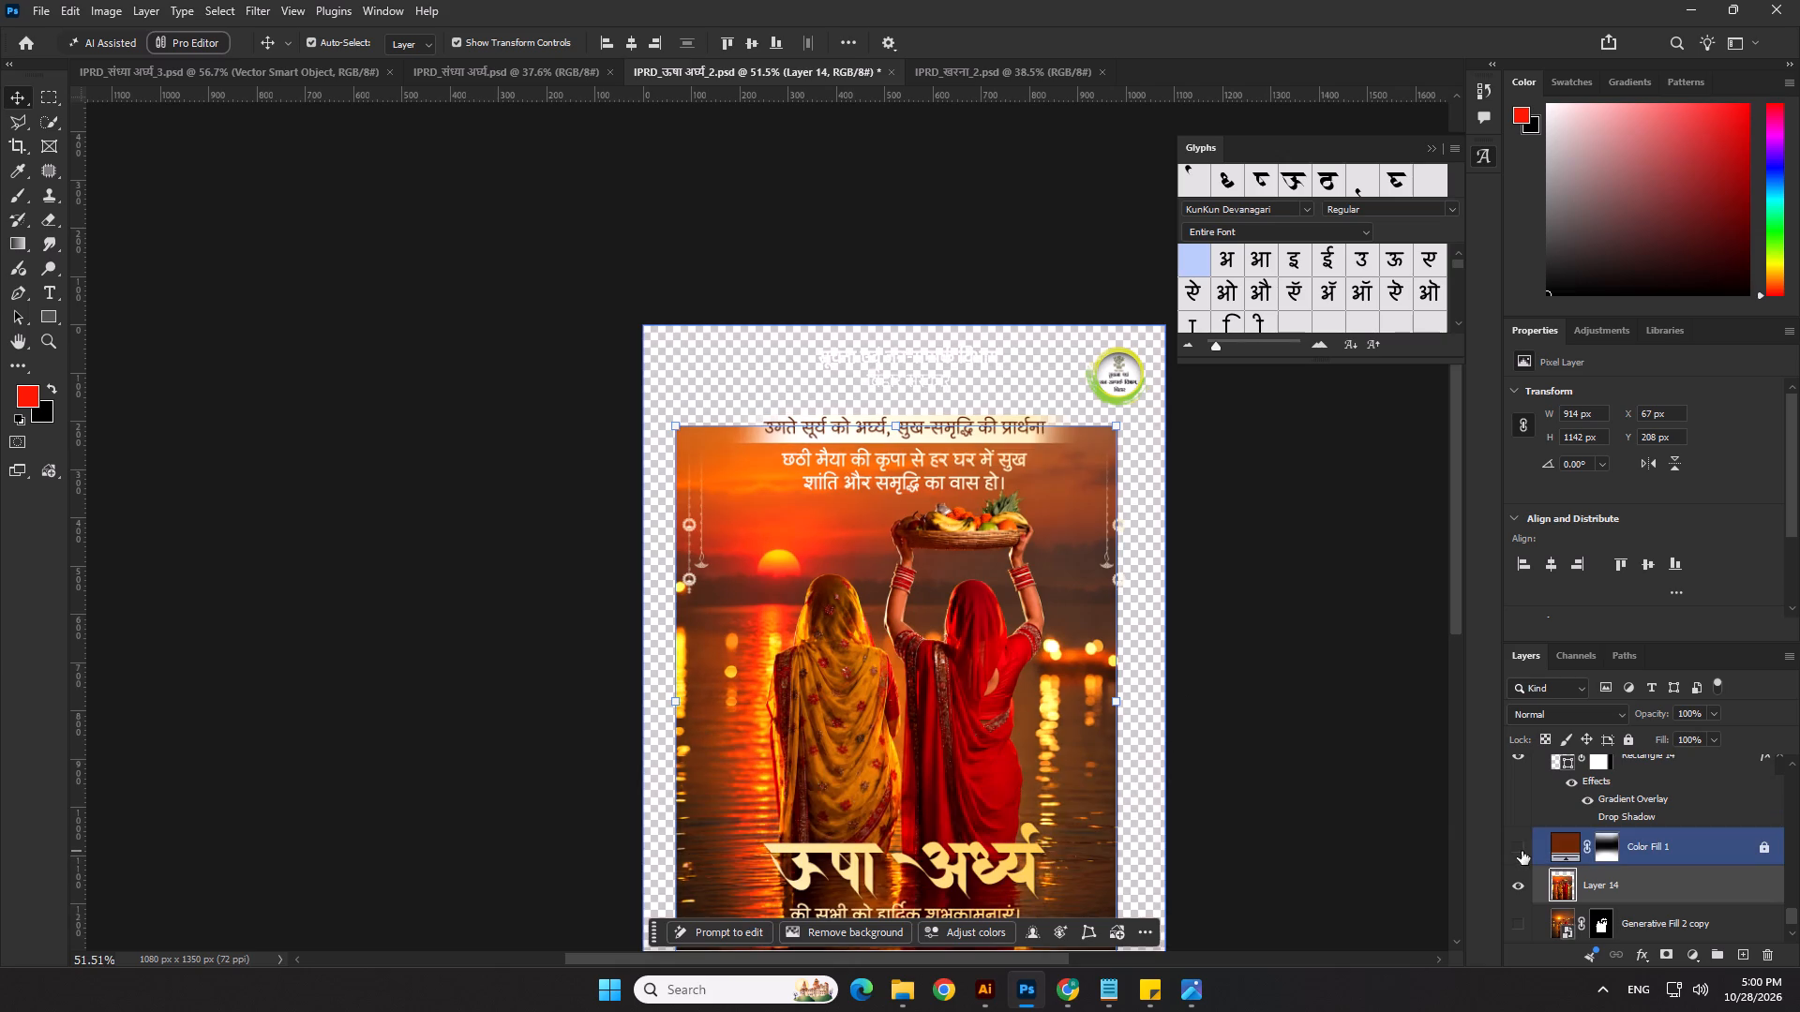
{"action": "scroll", "coordinate": [865, 473], "scroll_direction": "down", "scroll_amount": 2}
{"action": "left_click", "coordinate": [887, 426]}
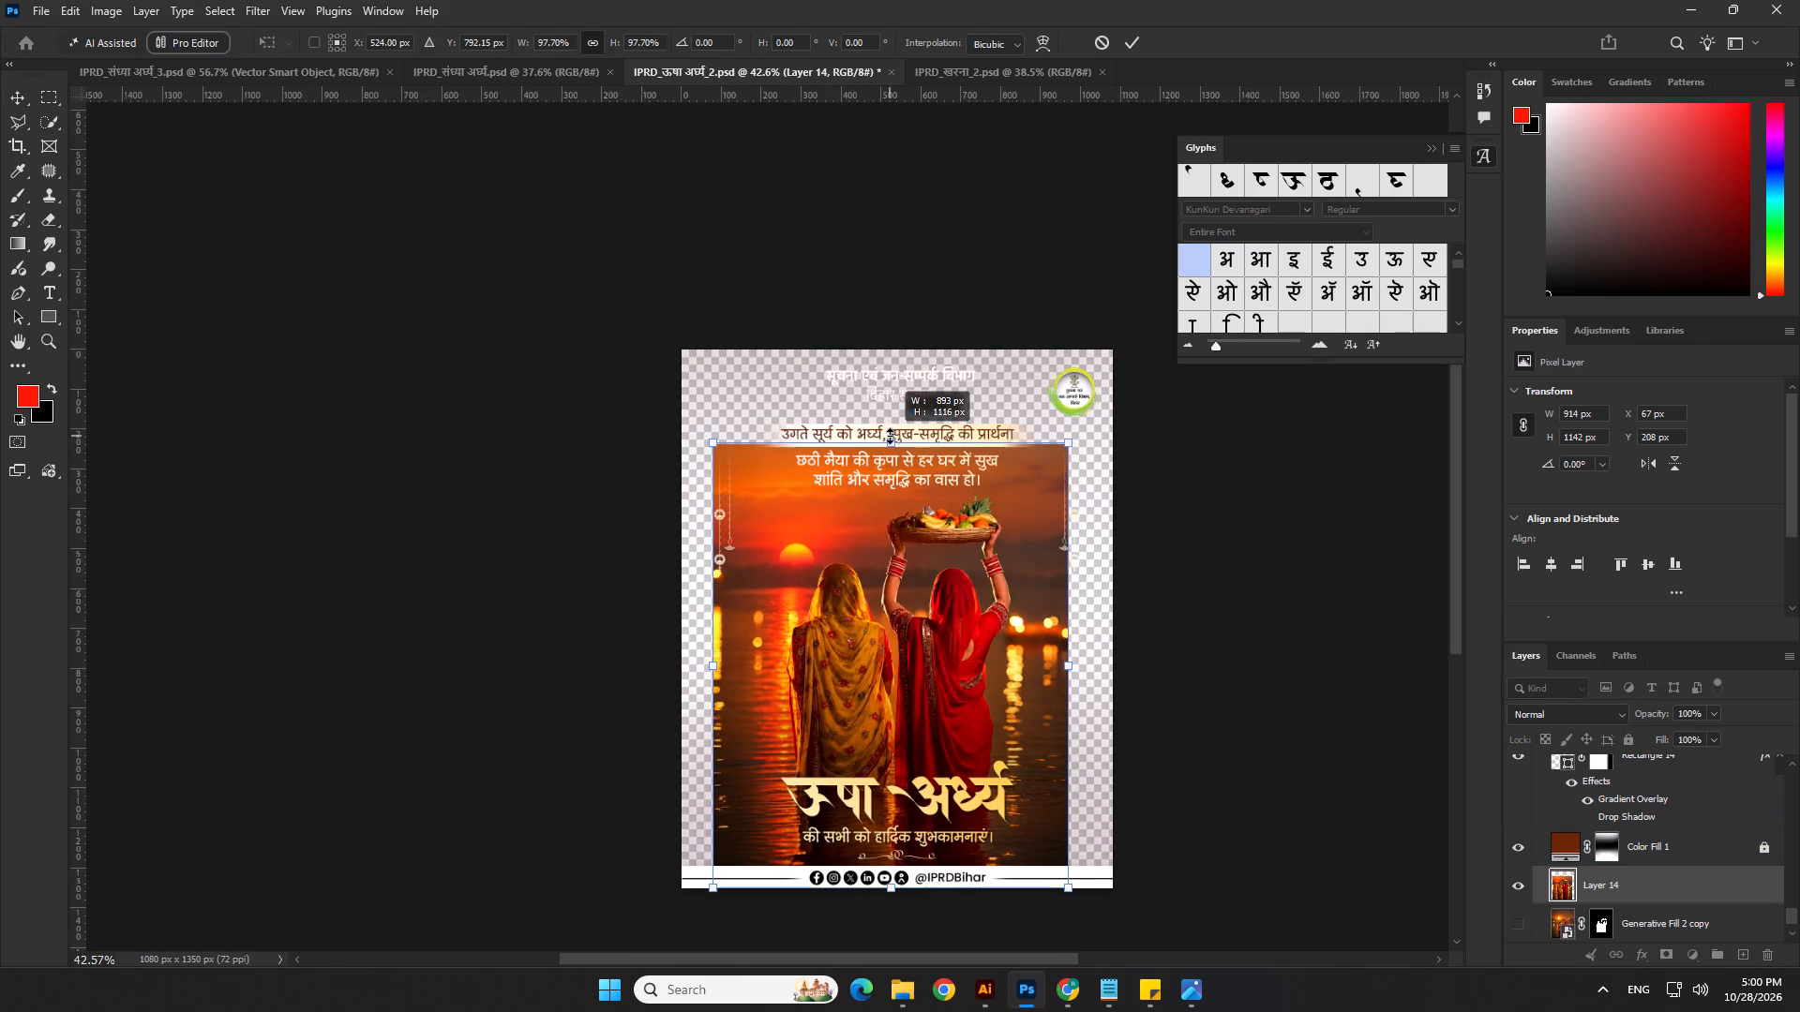
{"action": "scroll", "coordinate": [891, 430], "scroll_direction": "down", "scroll_amount": 4}
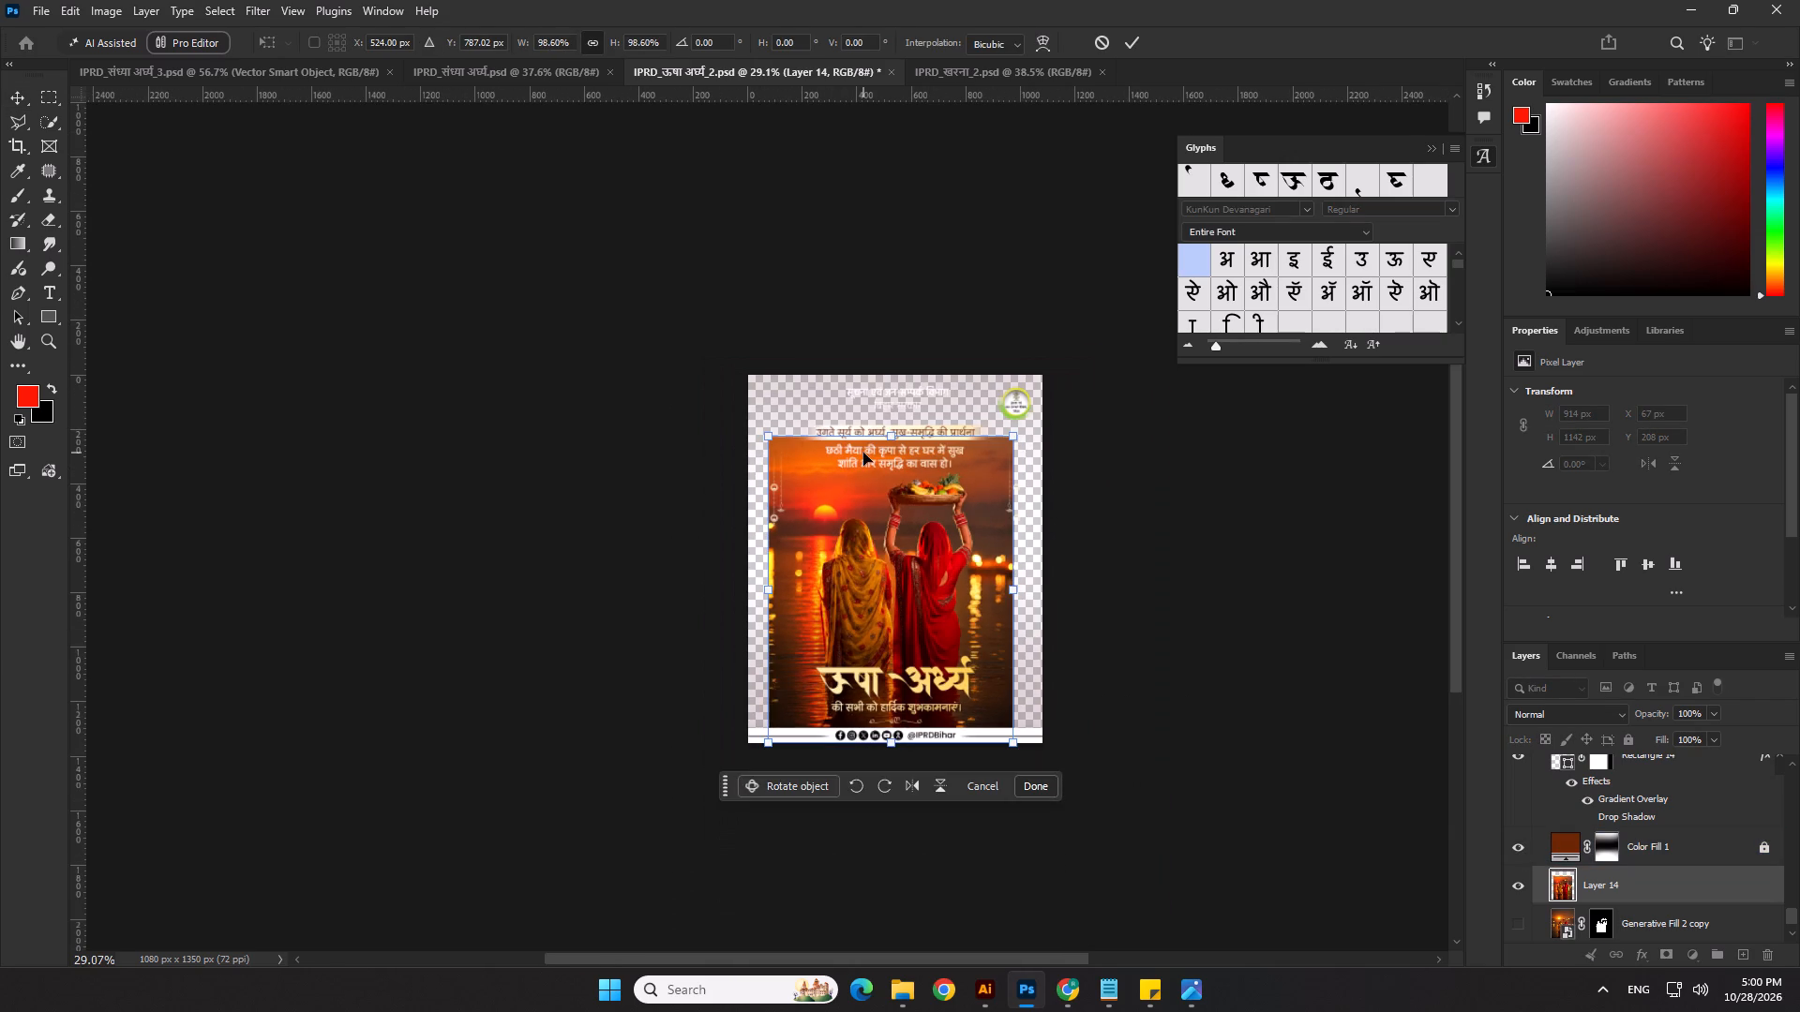
{"action": "key", "text": "Return"}
{"action": "left_click", "coordinate": [627, 52]}
{"action": "left_click", "coordinate": [519, 499]}
Nudge the centred sunrise picture vertically to Y 225 px so it reaches the poster's bottom edge.
{"action": "scroll", "coordinate": [1106, 647], "scroll_direction": "up", "scroll_amount": 1}
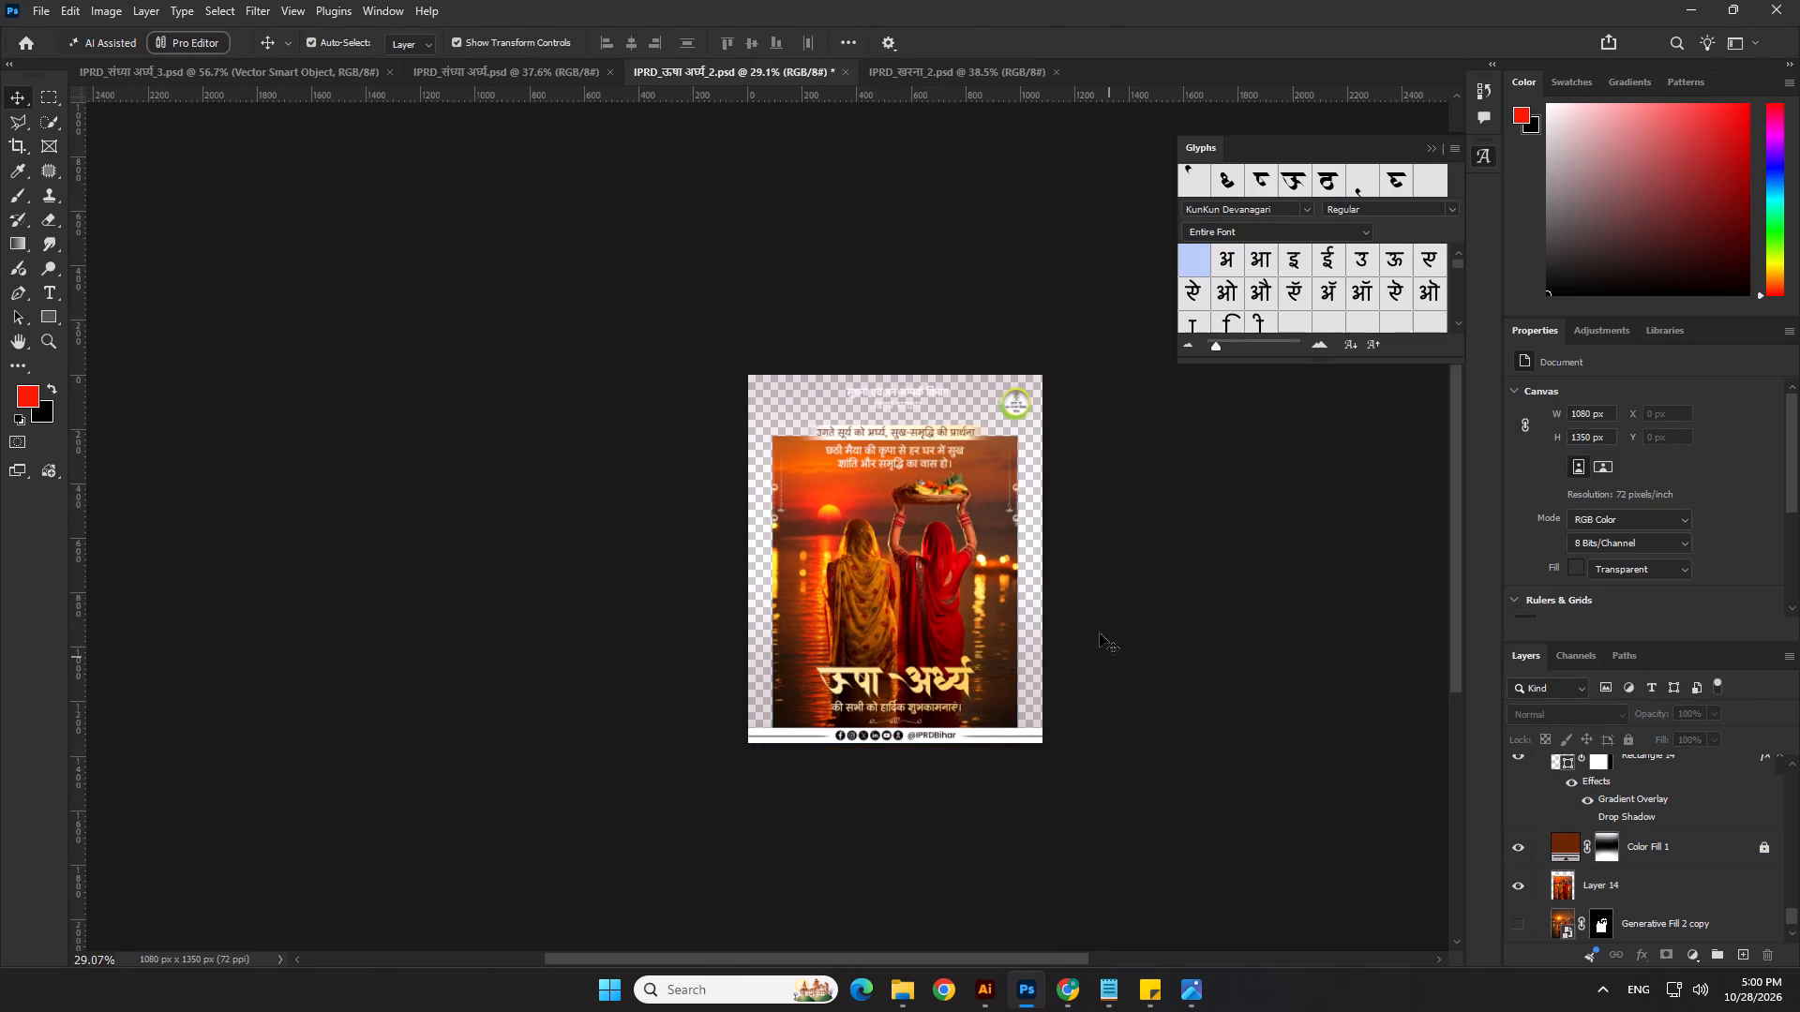
{"action": "scroll", "coordinate": [1100, 633], "scroll_direction": "up", "scroll_amount": 4}
{"action": "left_click", "coordinate": [1010, 636]}
{"action": "key", "text": "shift+Up"}
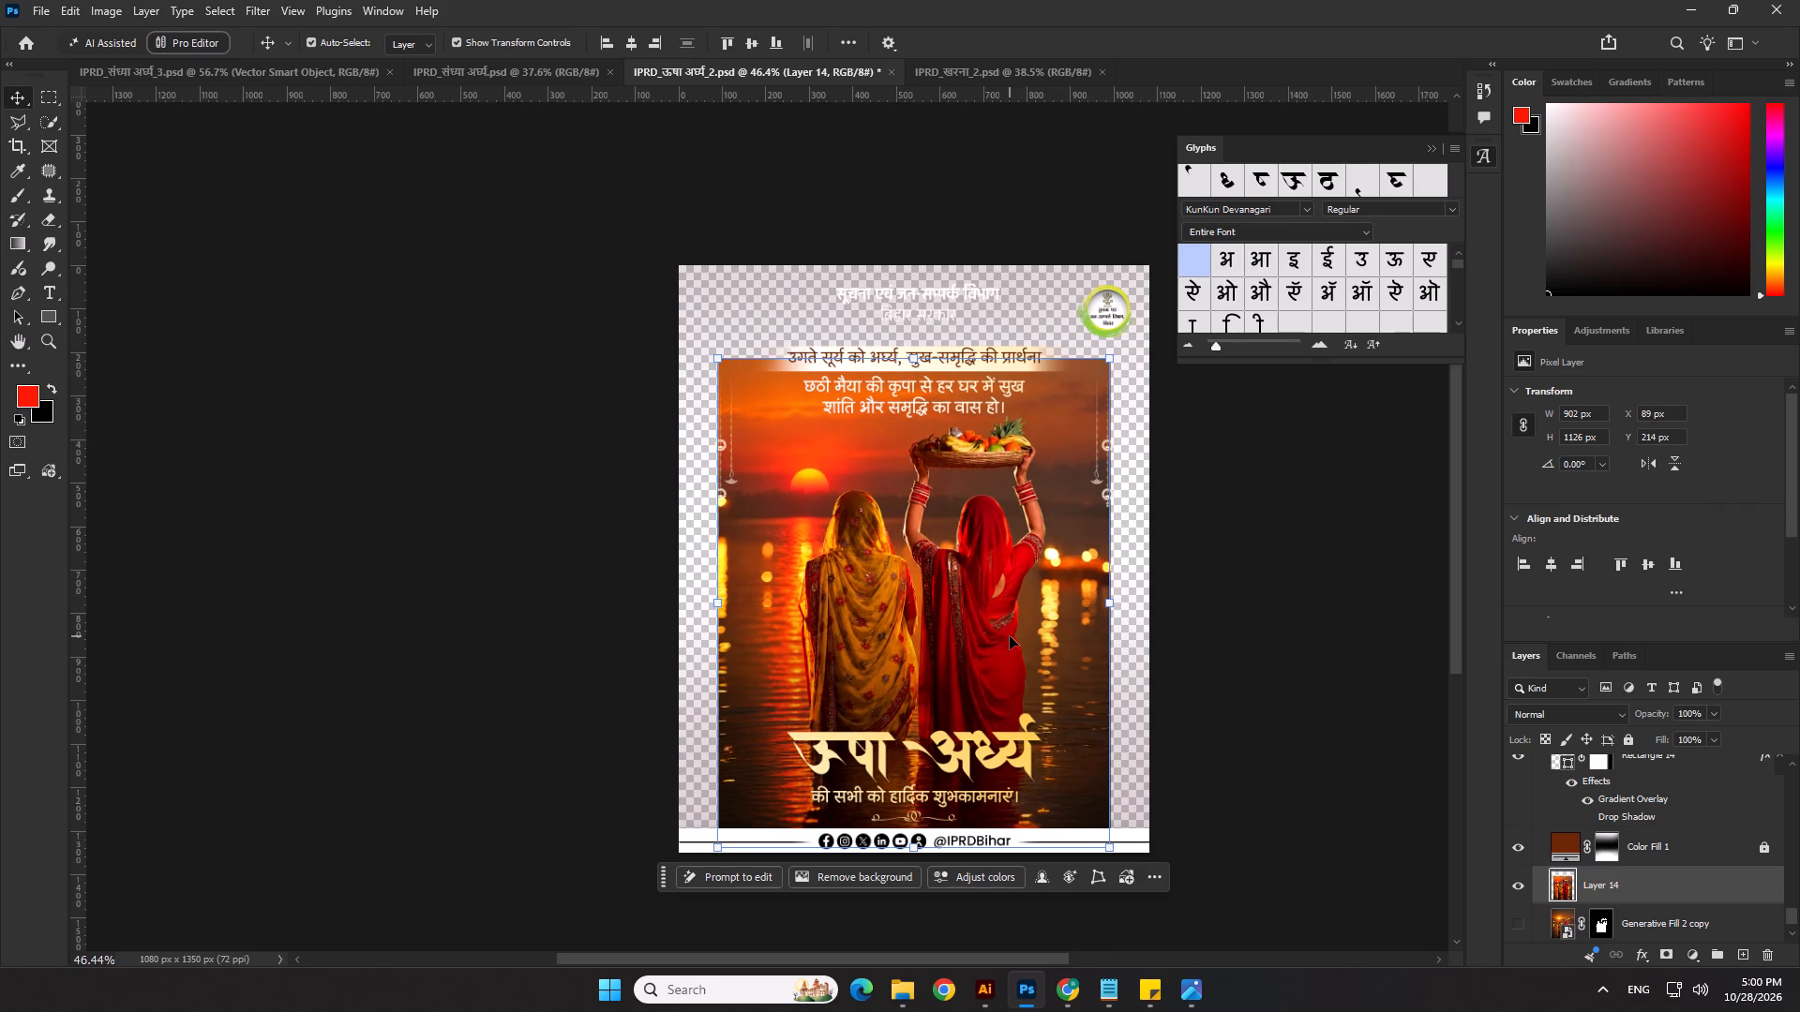
{"action": "key", "text": "shift+Up"}
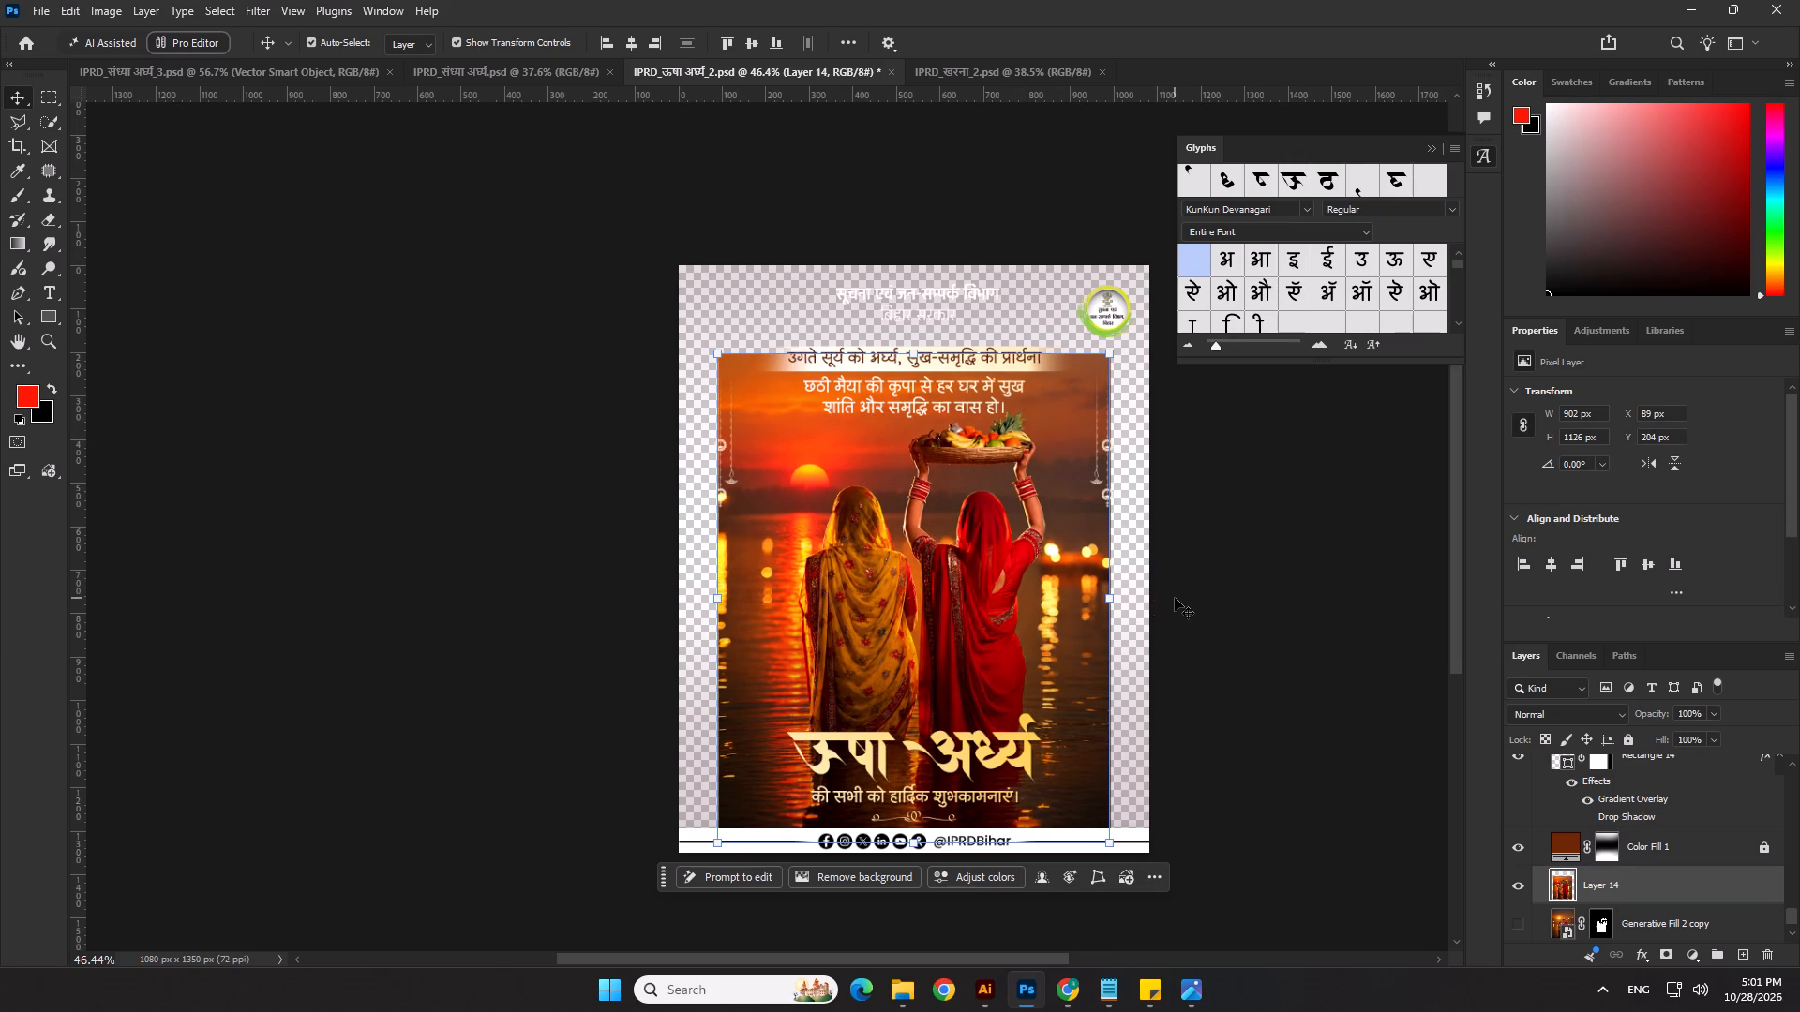
{"action": "key", "text": "shift+Down"}
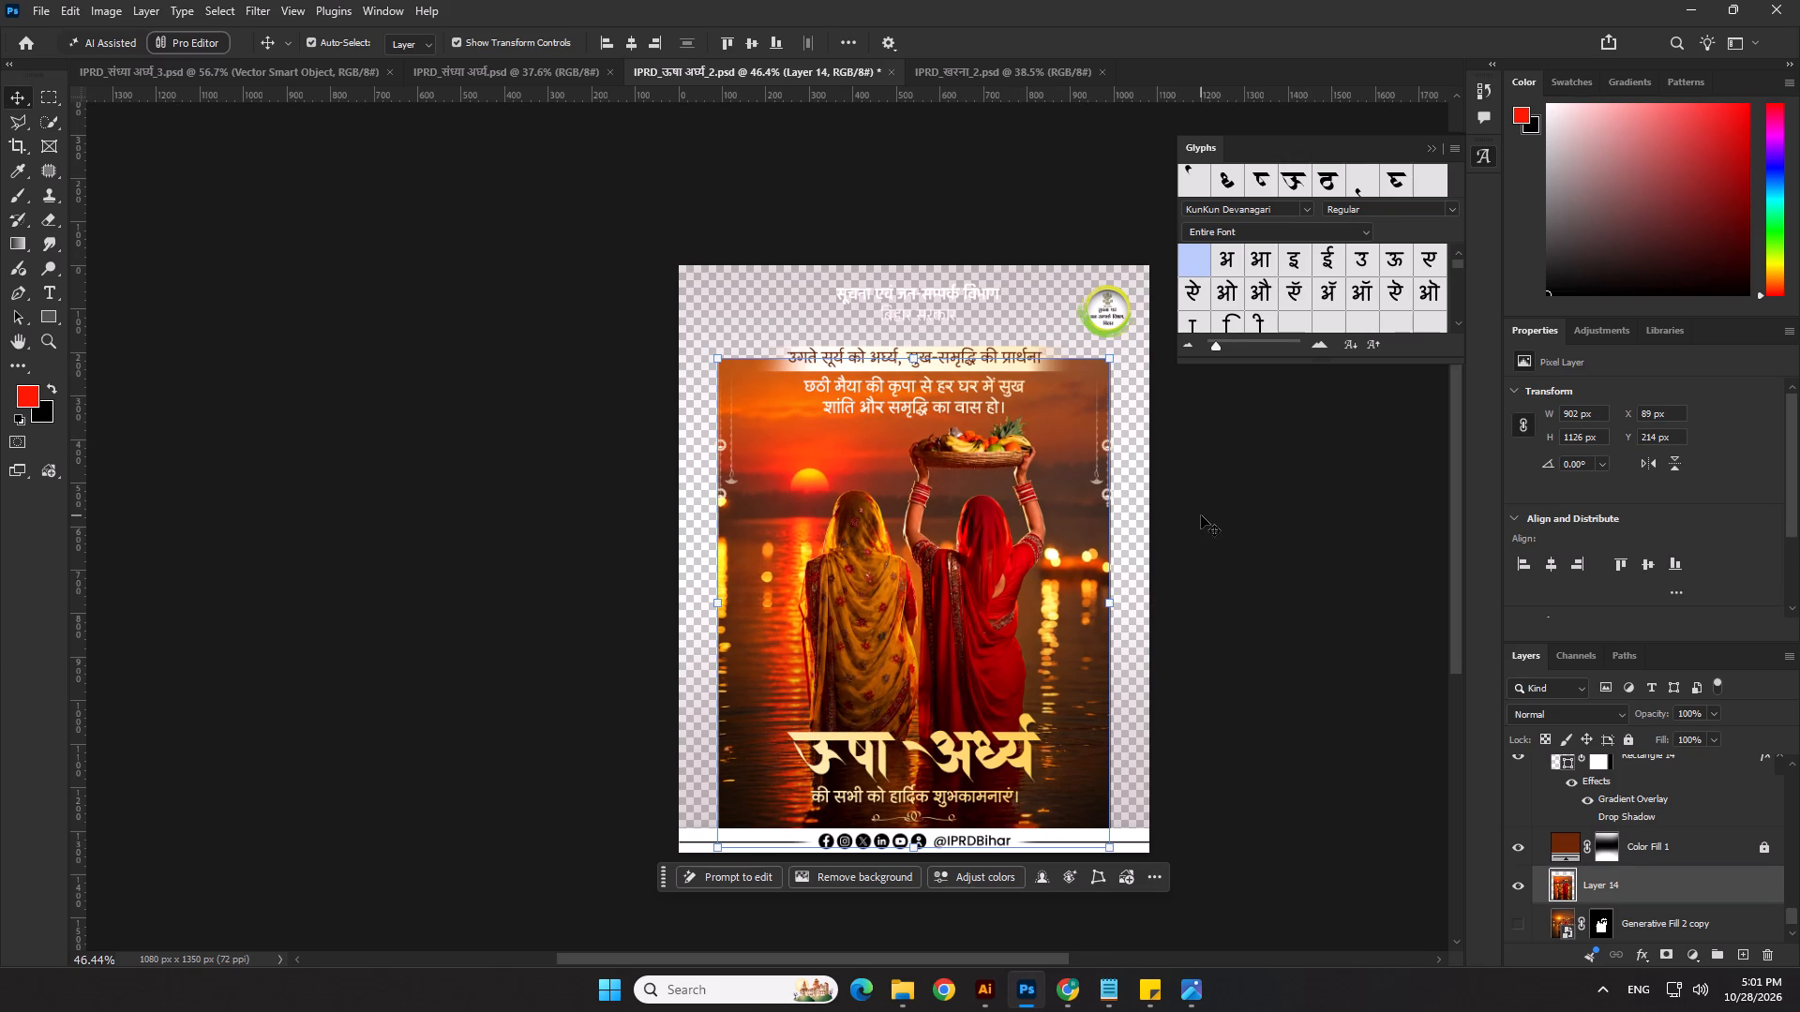
{"action": "left_click", "coordinate": [1262, 535]}
{"action": "left_click", "coordinate": [832, 637]}
{"action": "left_click", "coordinate": [632, 44]}
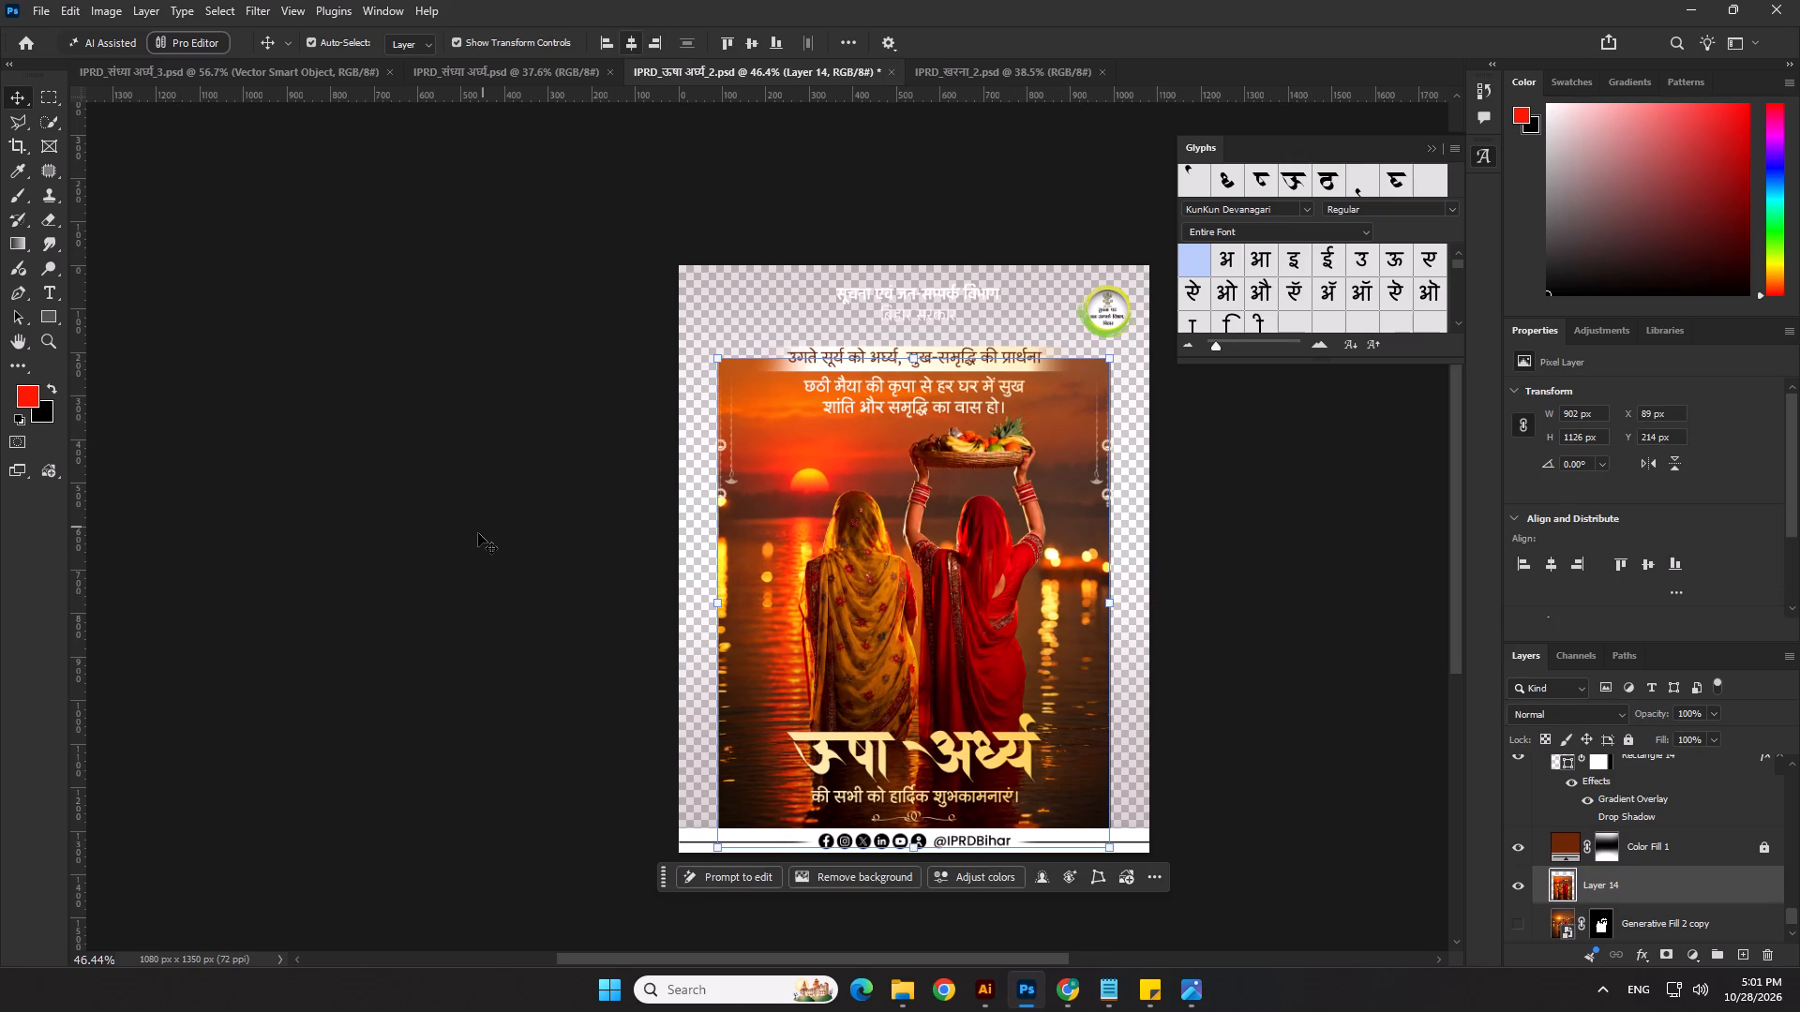
{"action": "left_click", "coordinate": [478, 533]}
{"action": "left_click", "coordinate": [1018, 636]}
{"action": "key", "text": "Down"}
{"action": "key", "text": "Down"}
{"action": "key", "text": "Down"}
{"action": "key", "text": "Down"}
{"action": "key", "text": "Down"}
{"action": "key", "text": "Down"}
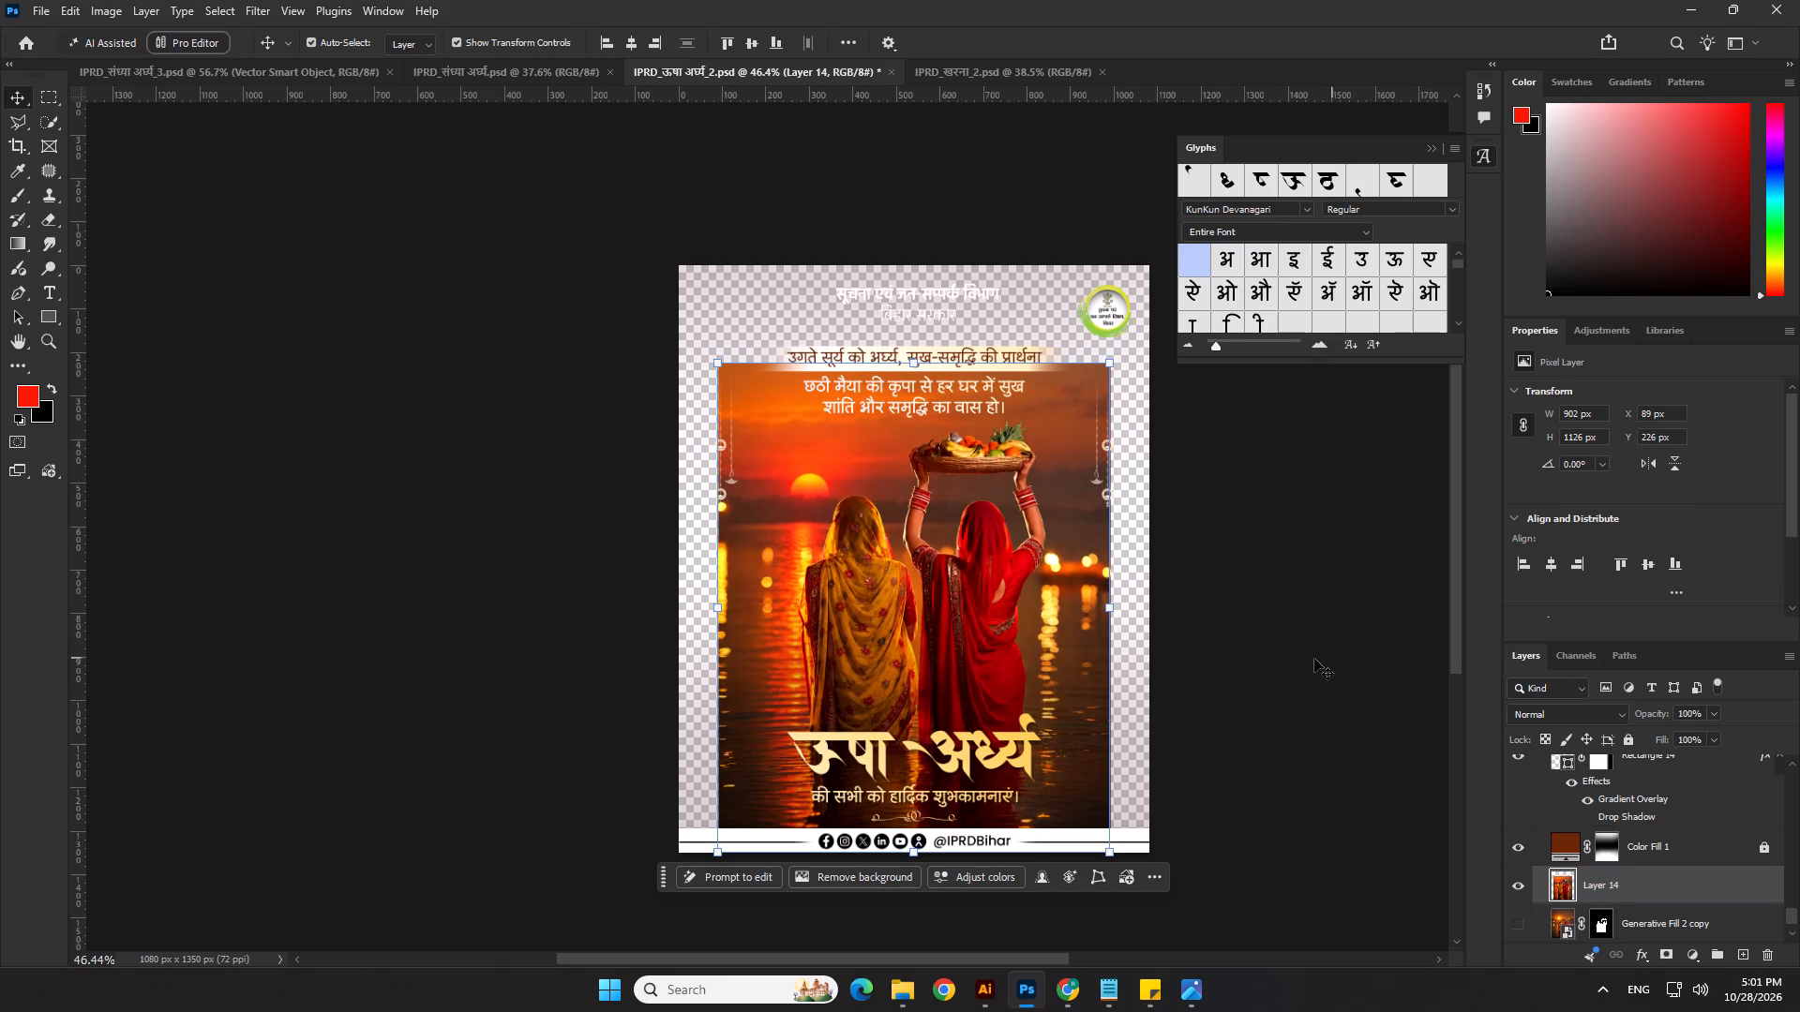
{"action": "key", "text": "Down"}
{"action": "key", "text": "Up"}
Select the empty area around the sunrise picture and extend the scene into it using Generative Fill without a prompt.
{"action": "left_click", "coordinate": [1515, 899]}
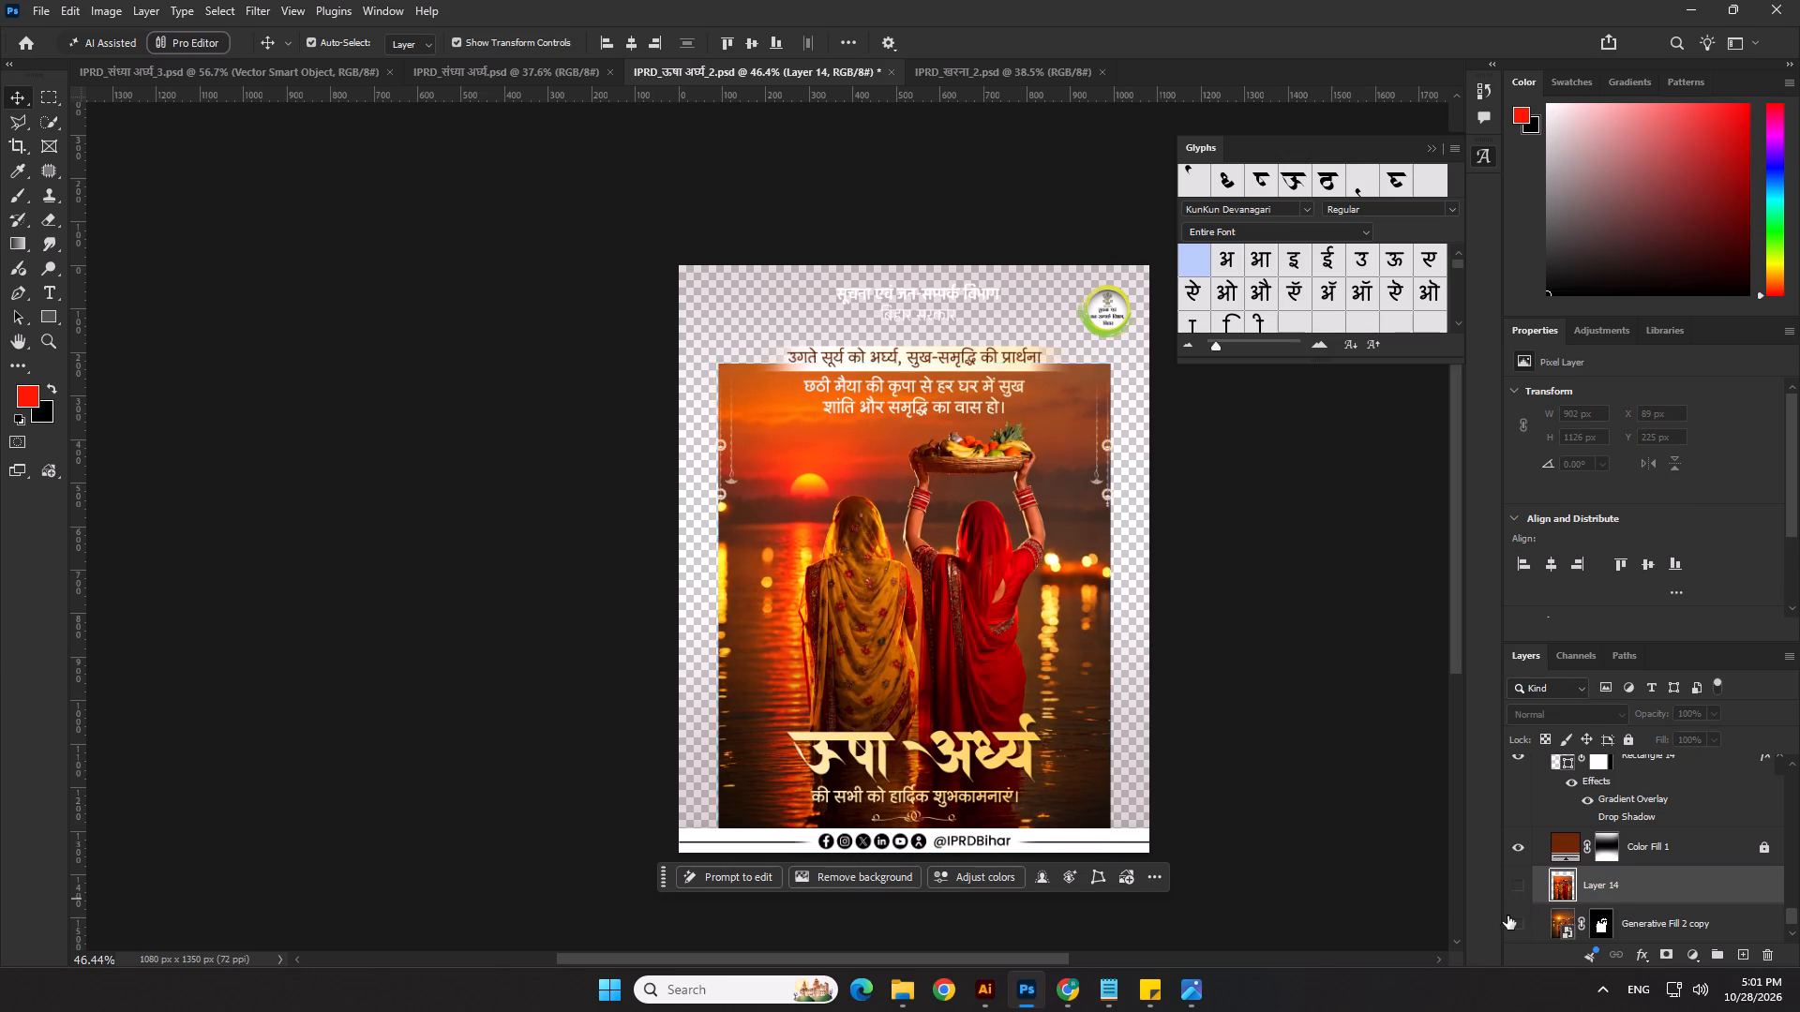
{"action": "left_click", "coordinate": [1506, 928]}
{"action": "left_click", "coordinate": [1507, 928]}
{"action": "left_click", "coordinate": [1514, 881]}
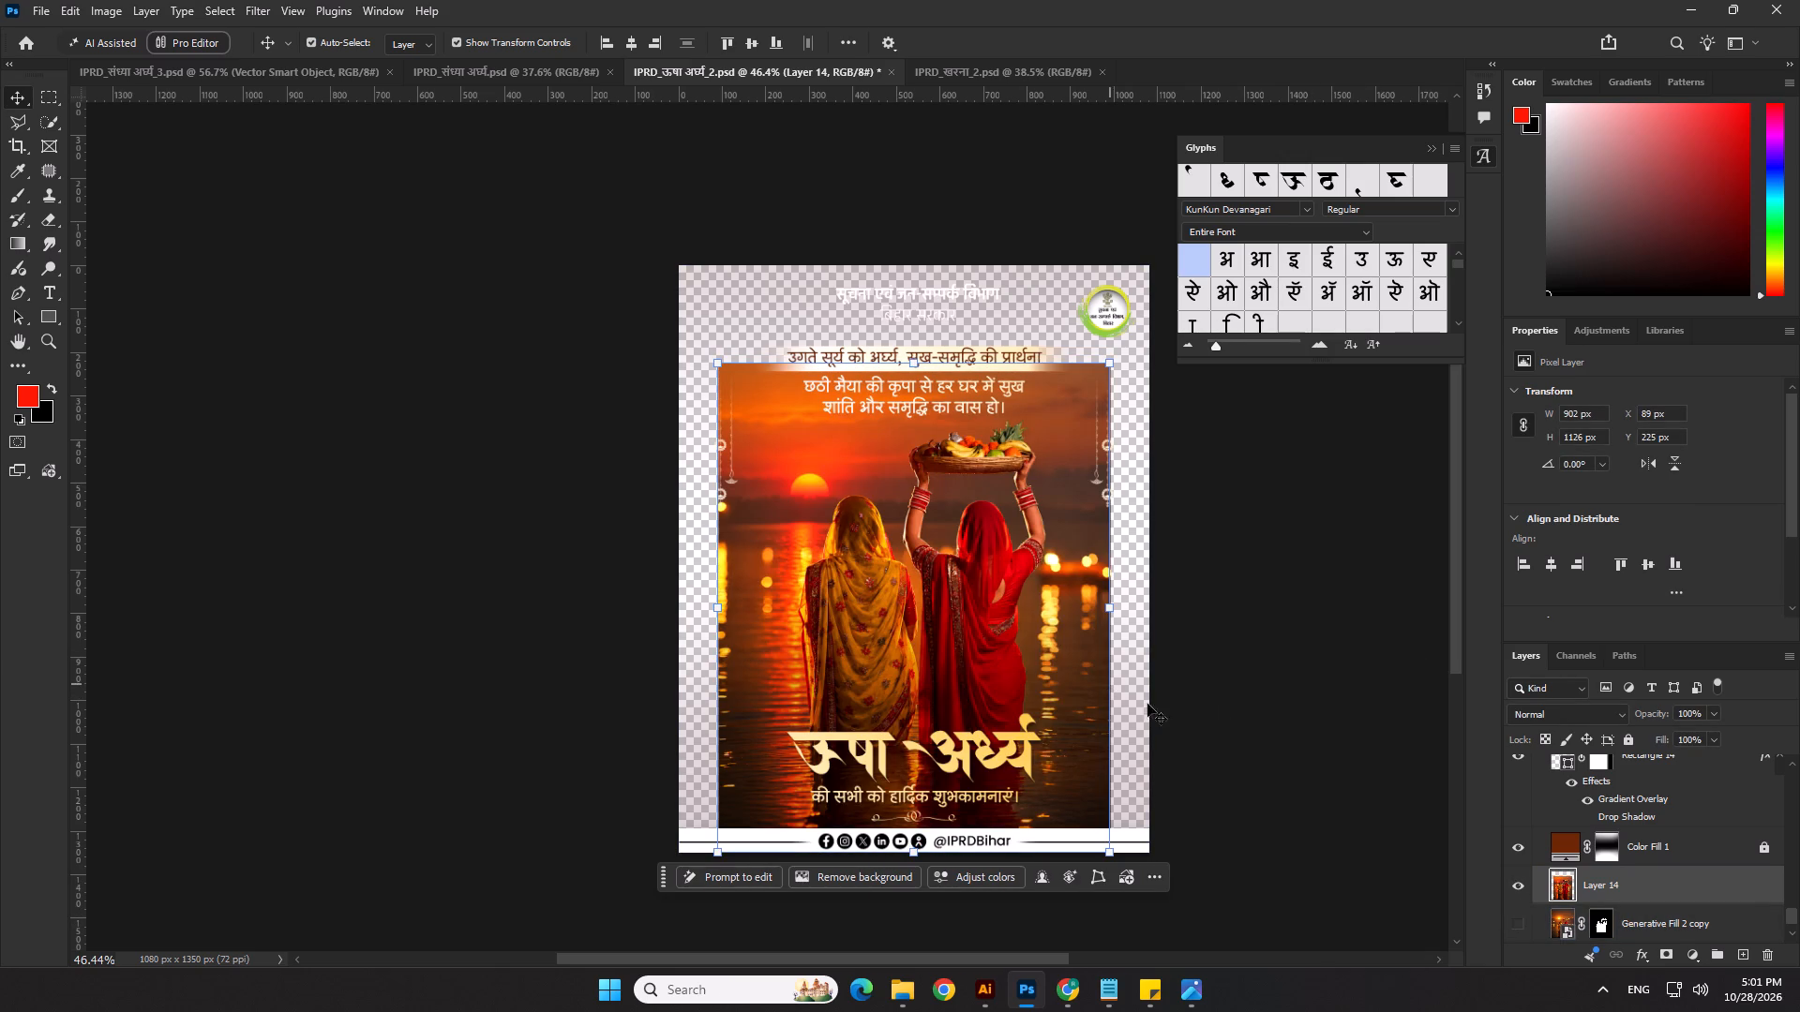
{"action": "left_click", "coordinate": [1563, 884], "text": "ctrl"}
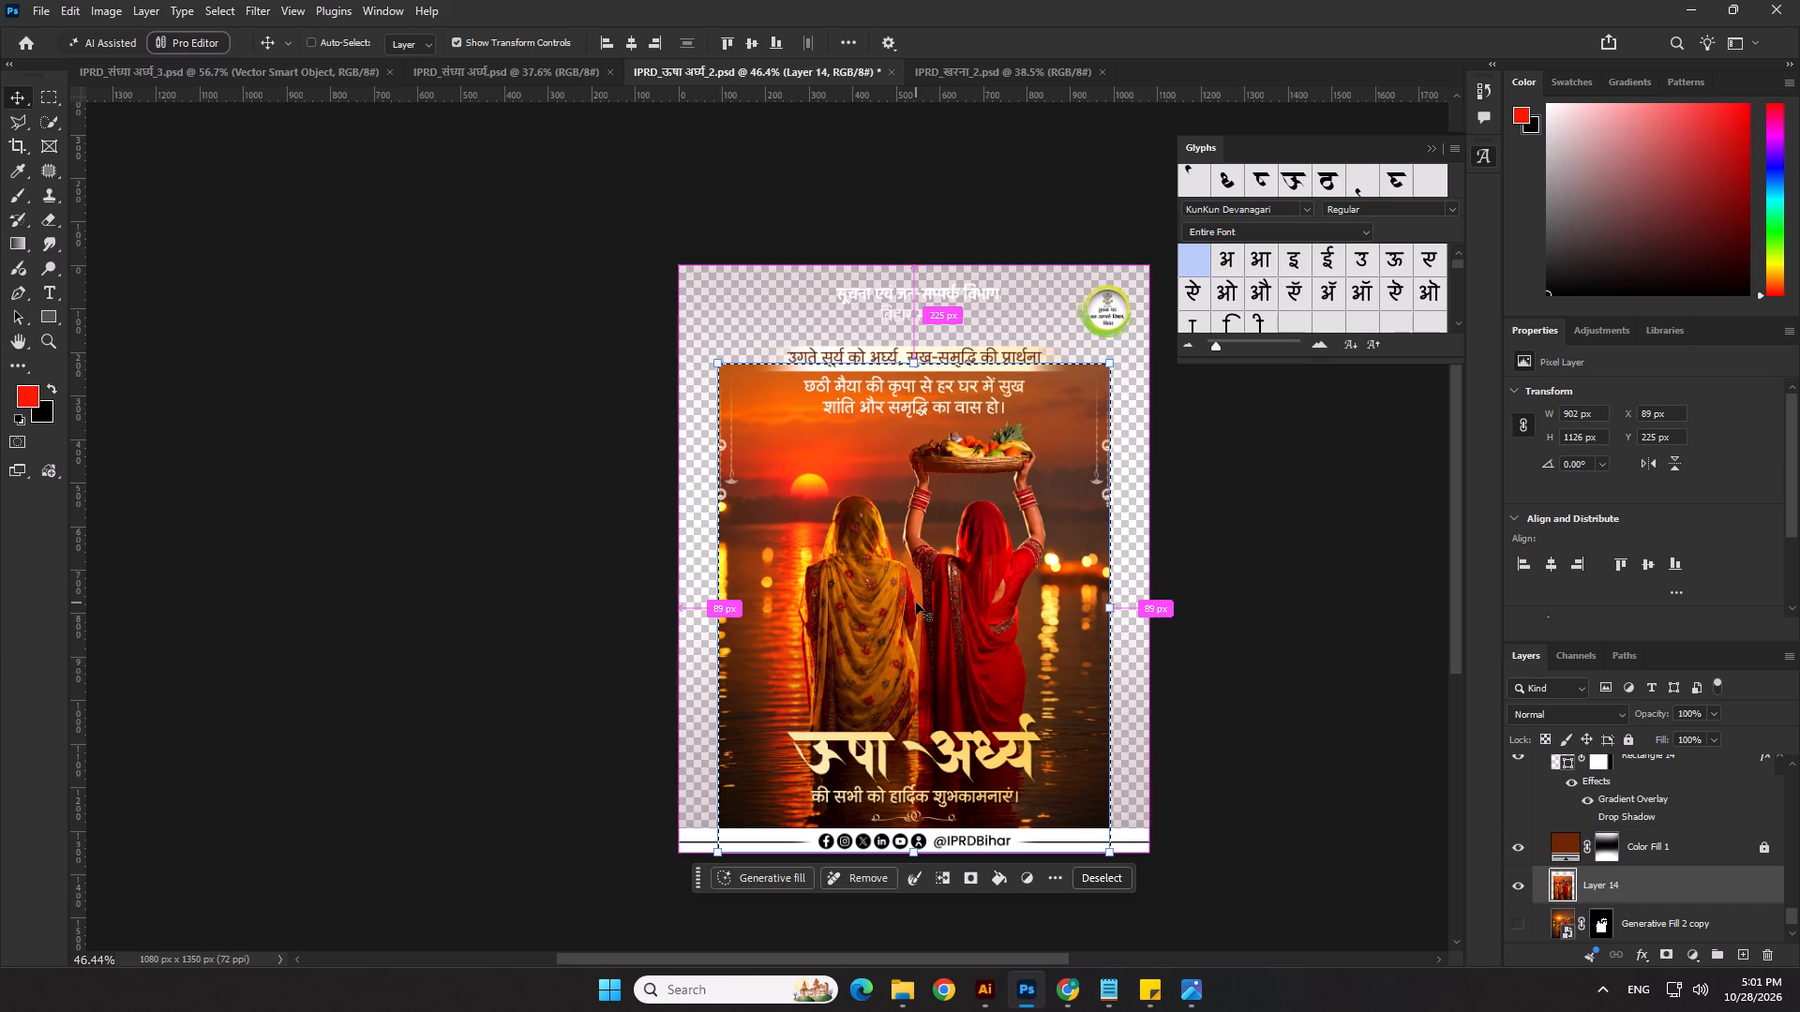
{"action": "key", "text": "ctrl+shift+i"}
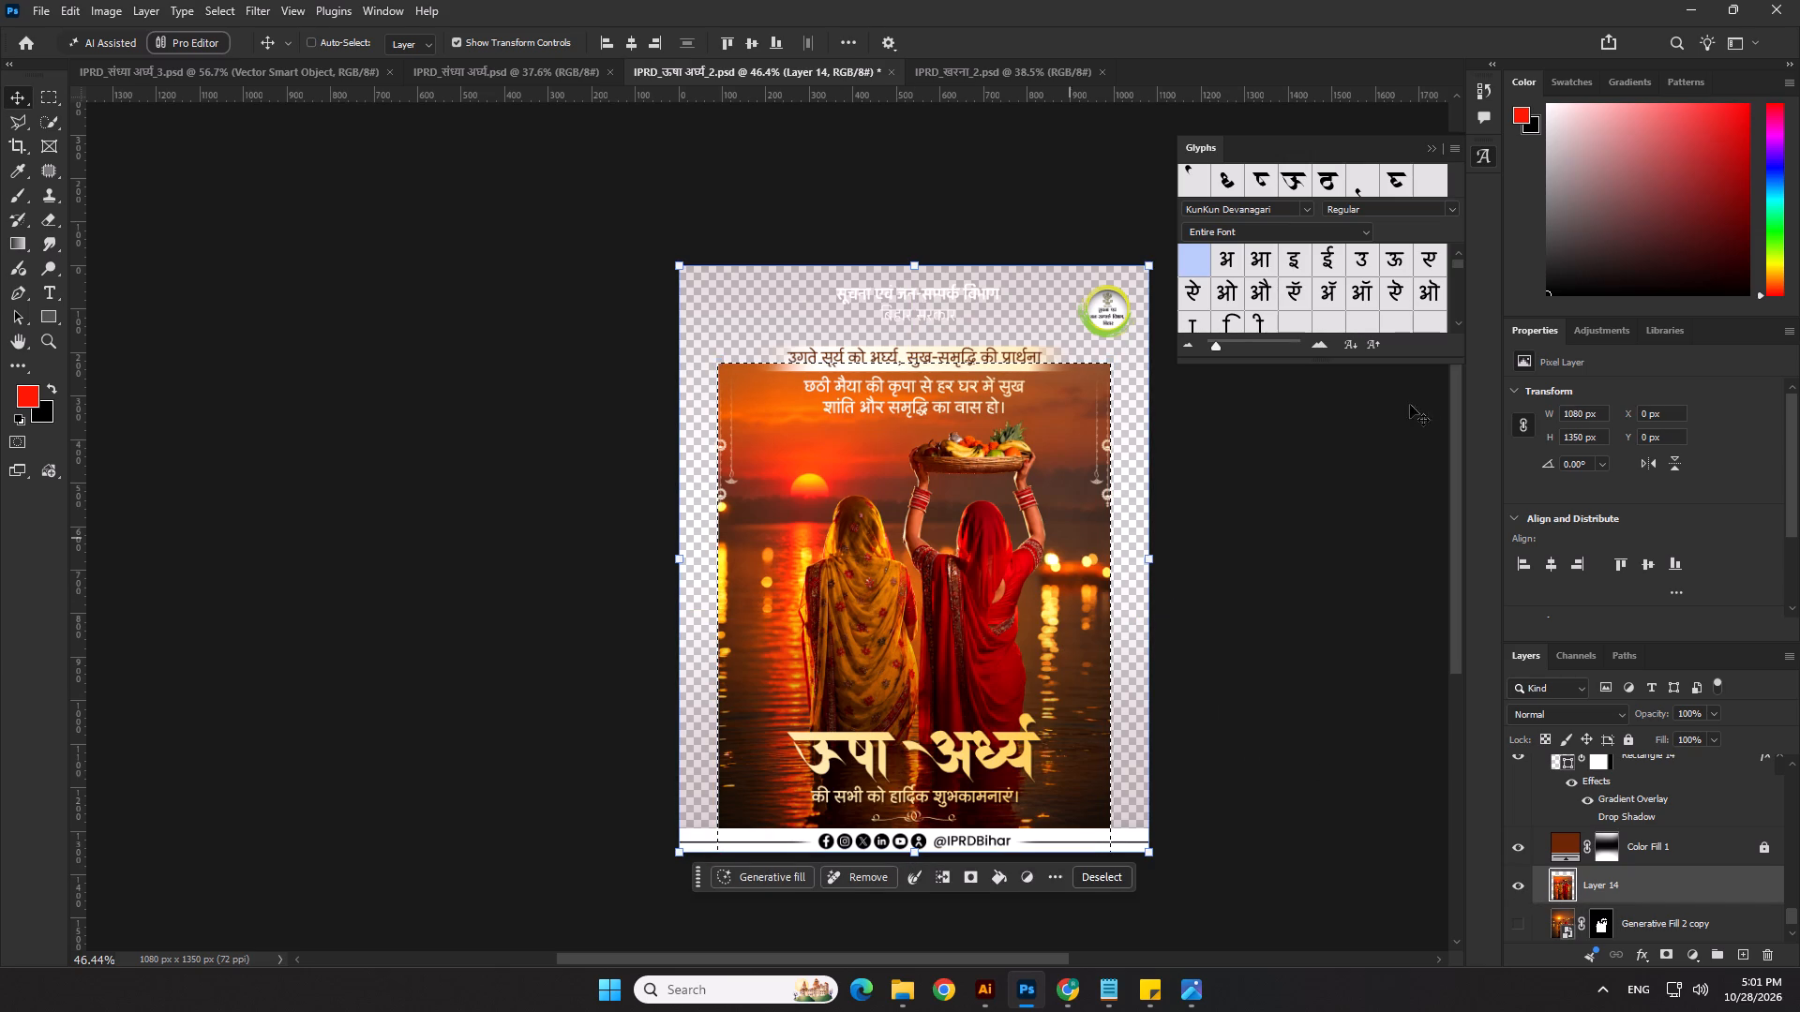
{"action": "left_click", "coordinate": [743, 877]}
{"action": "left_click", "coordinate": [1040, 912]}
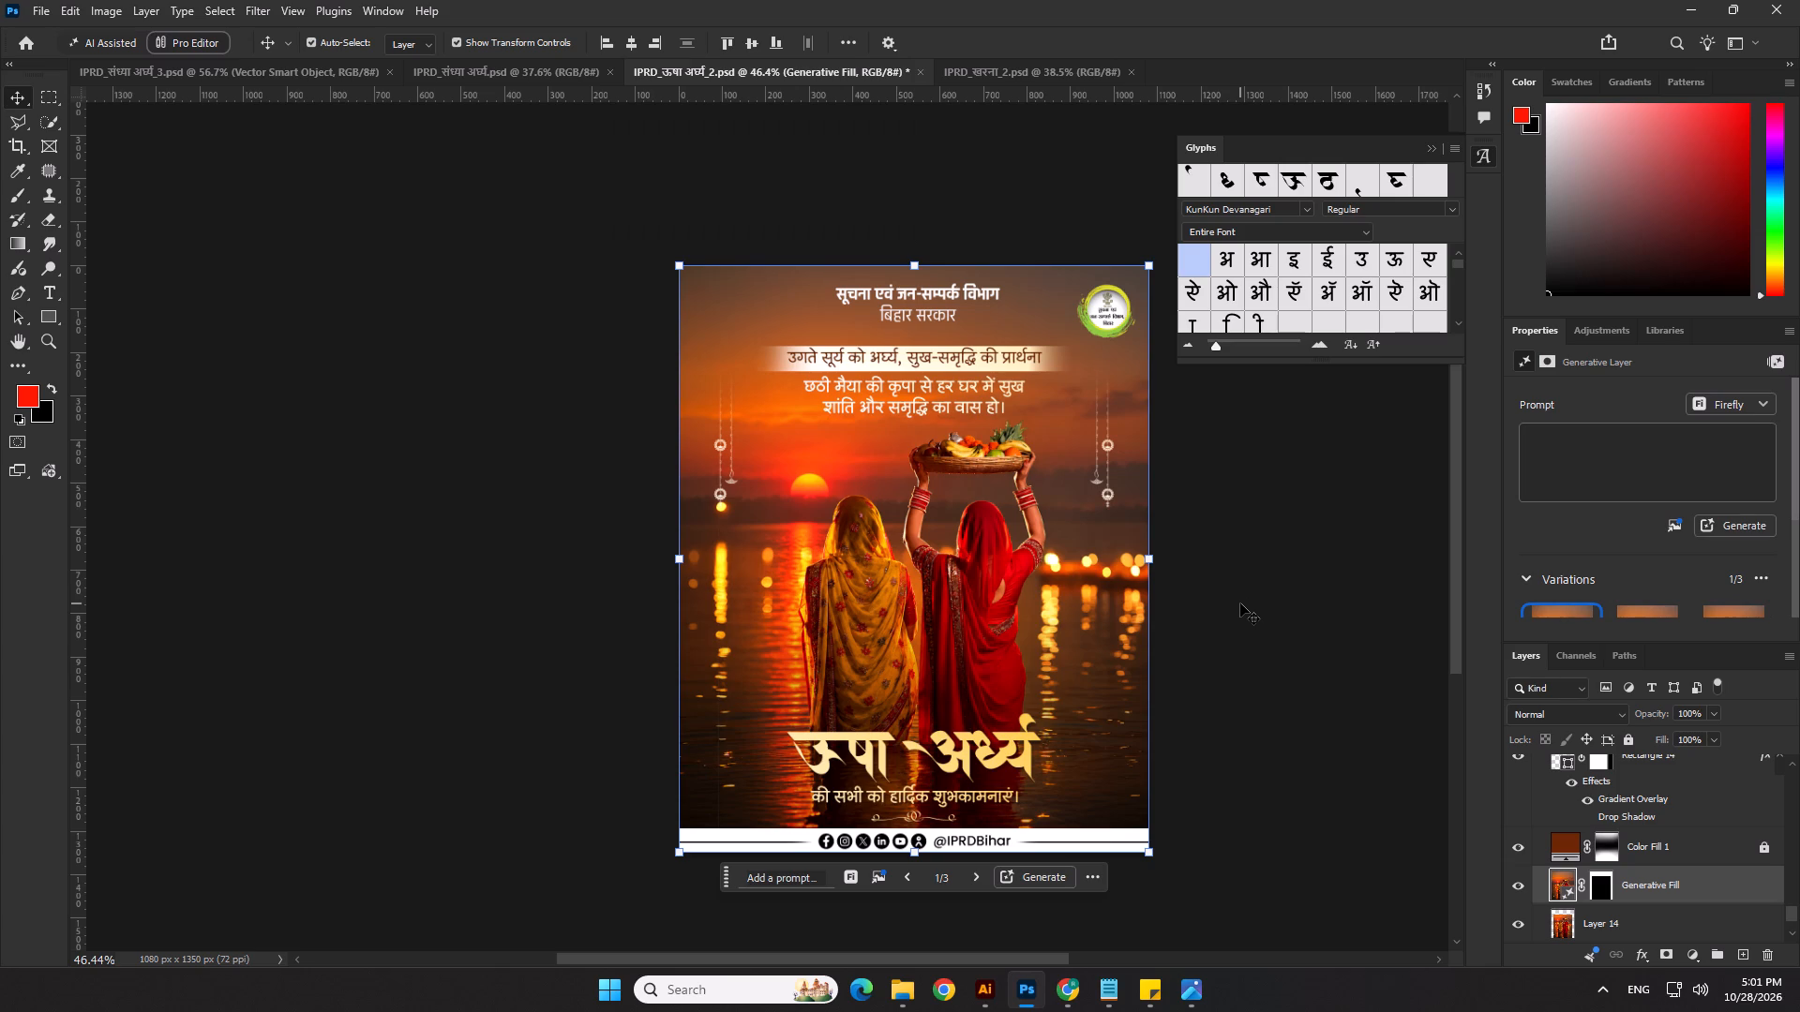
{"action": "left_click", "coordinate": [1283, 686]}
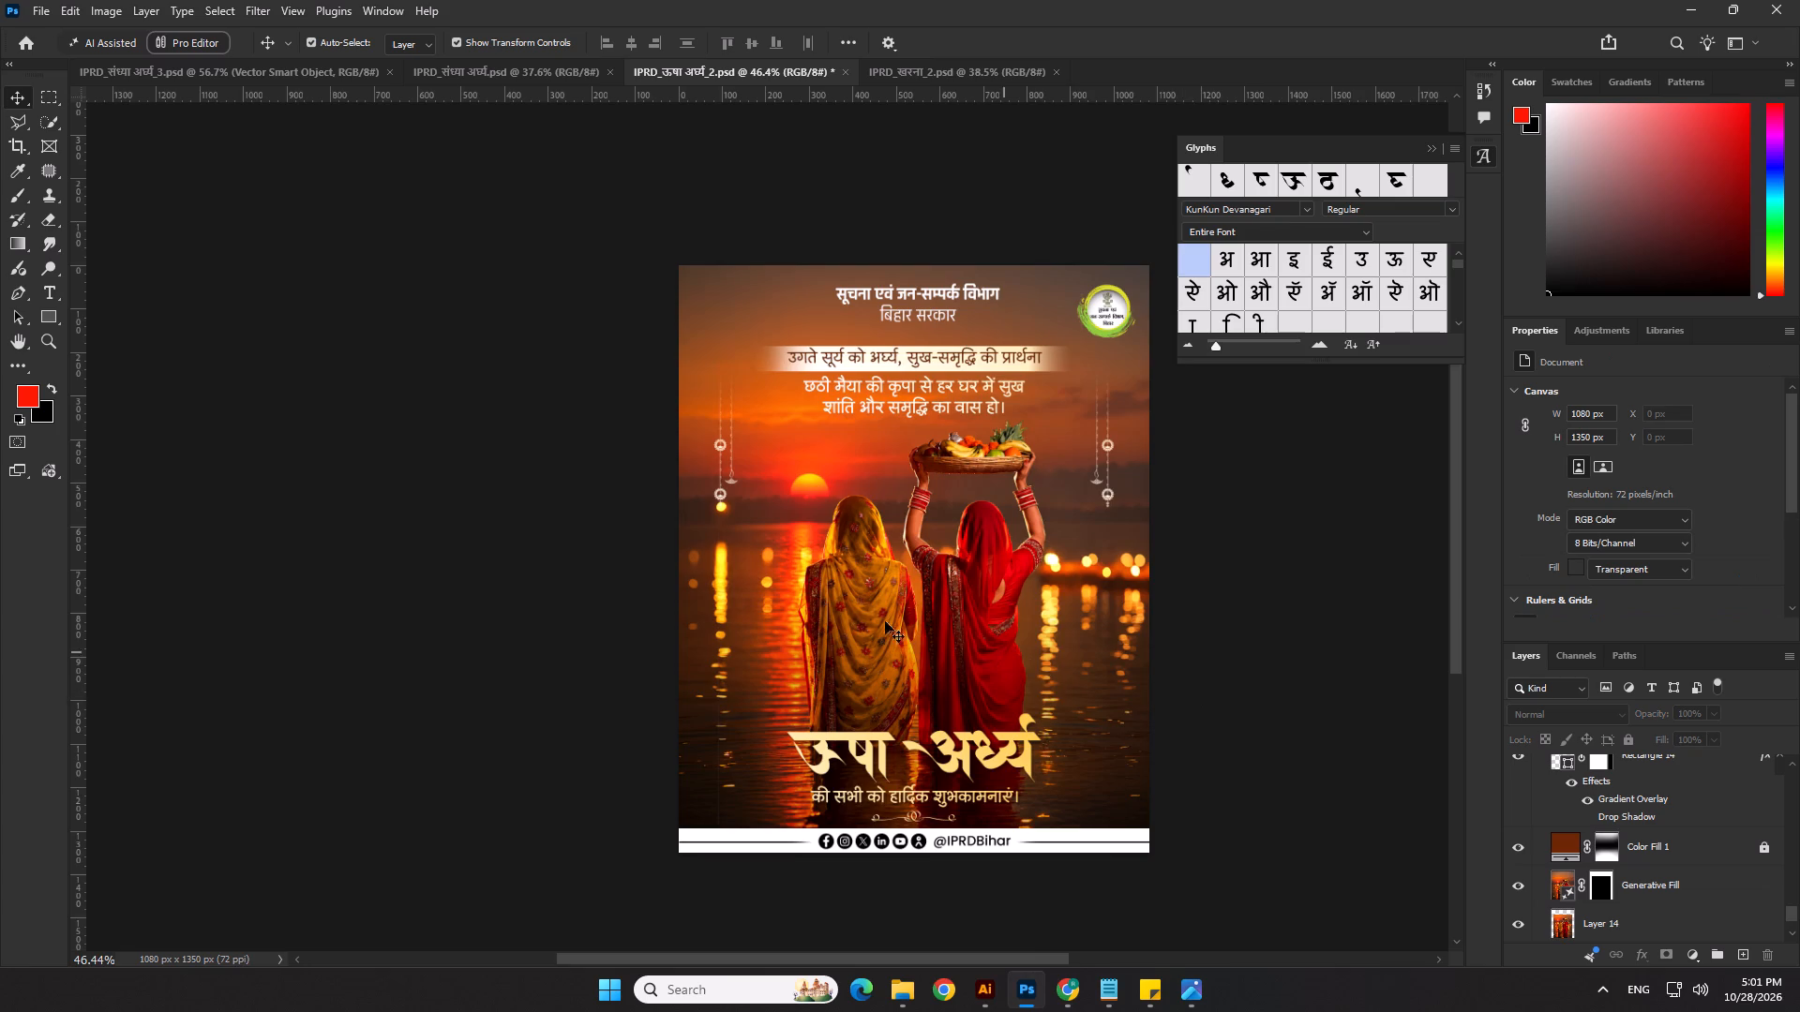
Combine the Generative Fill layer and the pasted picture, Layer 14, into one smart object.
{"action": "scroll", "coordinate": [822, 594], "scroll_direction": "up", "scroll_amount": 5}
{"action": "left_click", "coordinate": [715, 484]}
{"action": "scroll", "coordinate": [1744, 995], "scroll_direction": "down", "scroll_amount": 2}
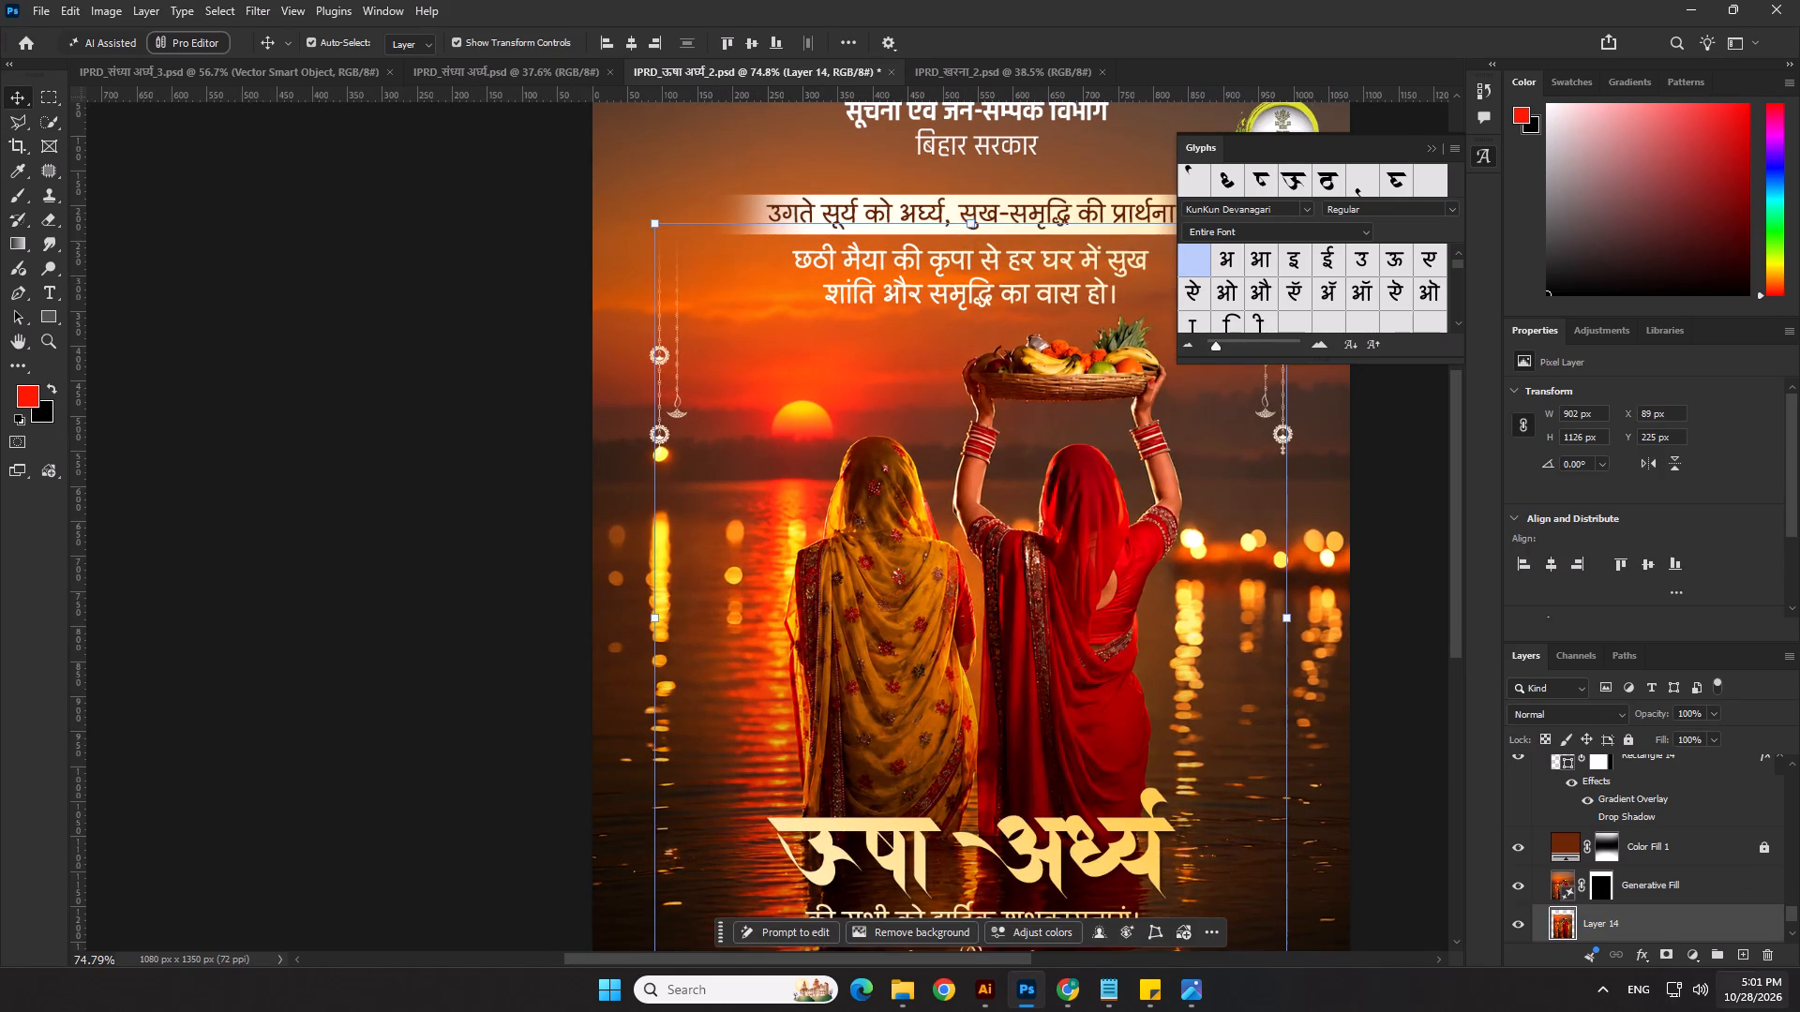
{"action": "scroll", "coordinate": [1739, 977], "scroll_direction": "down", "scroll_amount": 1}
{"action": "scroll", "coordinate": [1646, 879], "scroll_direction": "down", "scroll_amount": 2}
{"action": "left_click", "coordinate": [1637, 822], "text": "ctrl"}
{"action": "right_click", "coordinate": [1646, 813]}
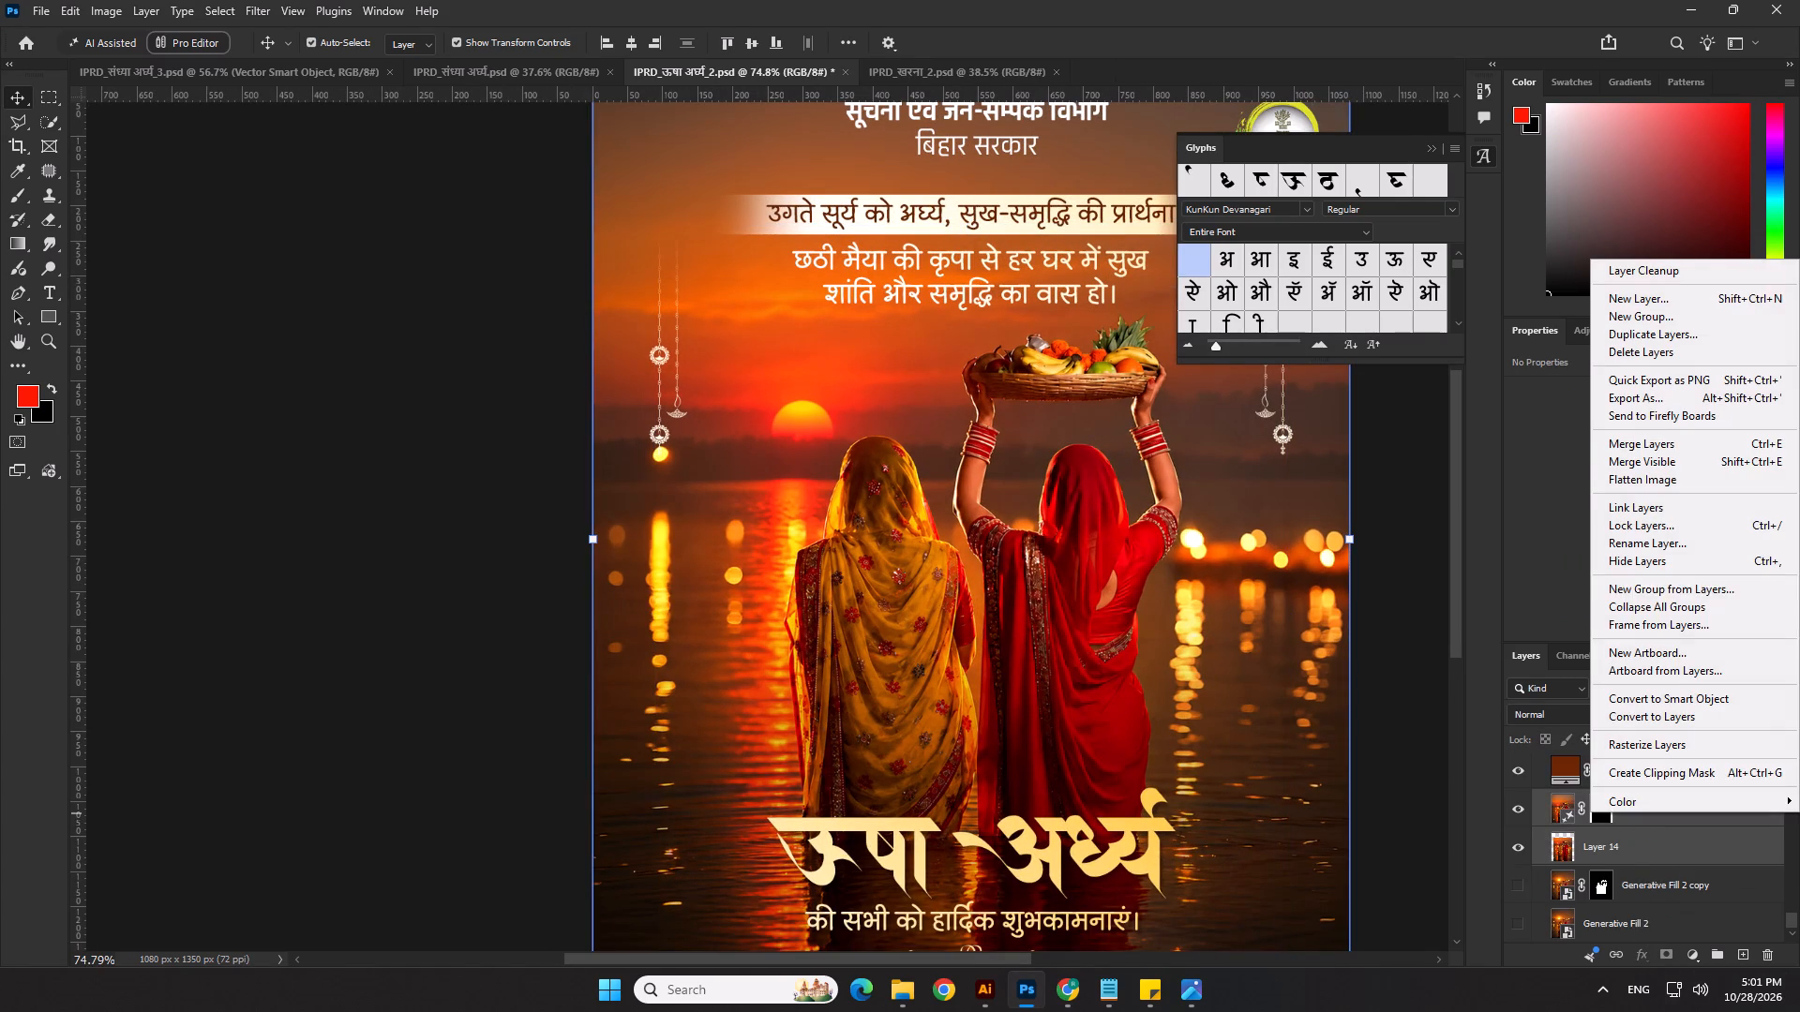
{"action": "left_click", "coordinate": [1638, 698]}
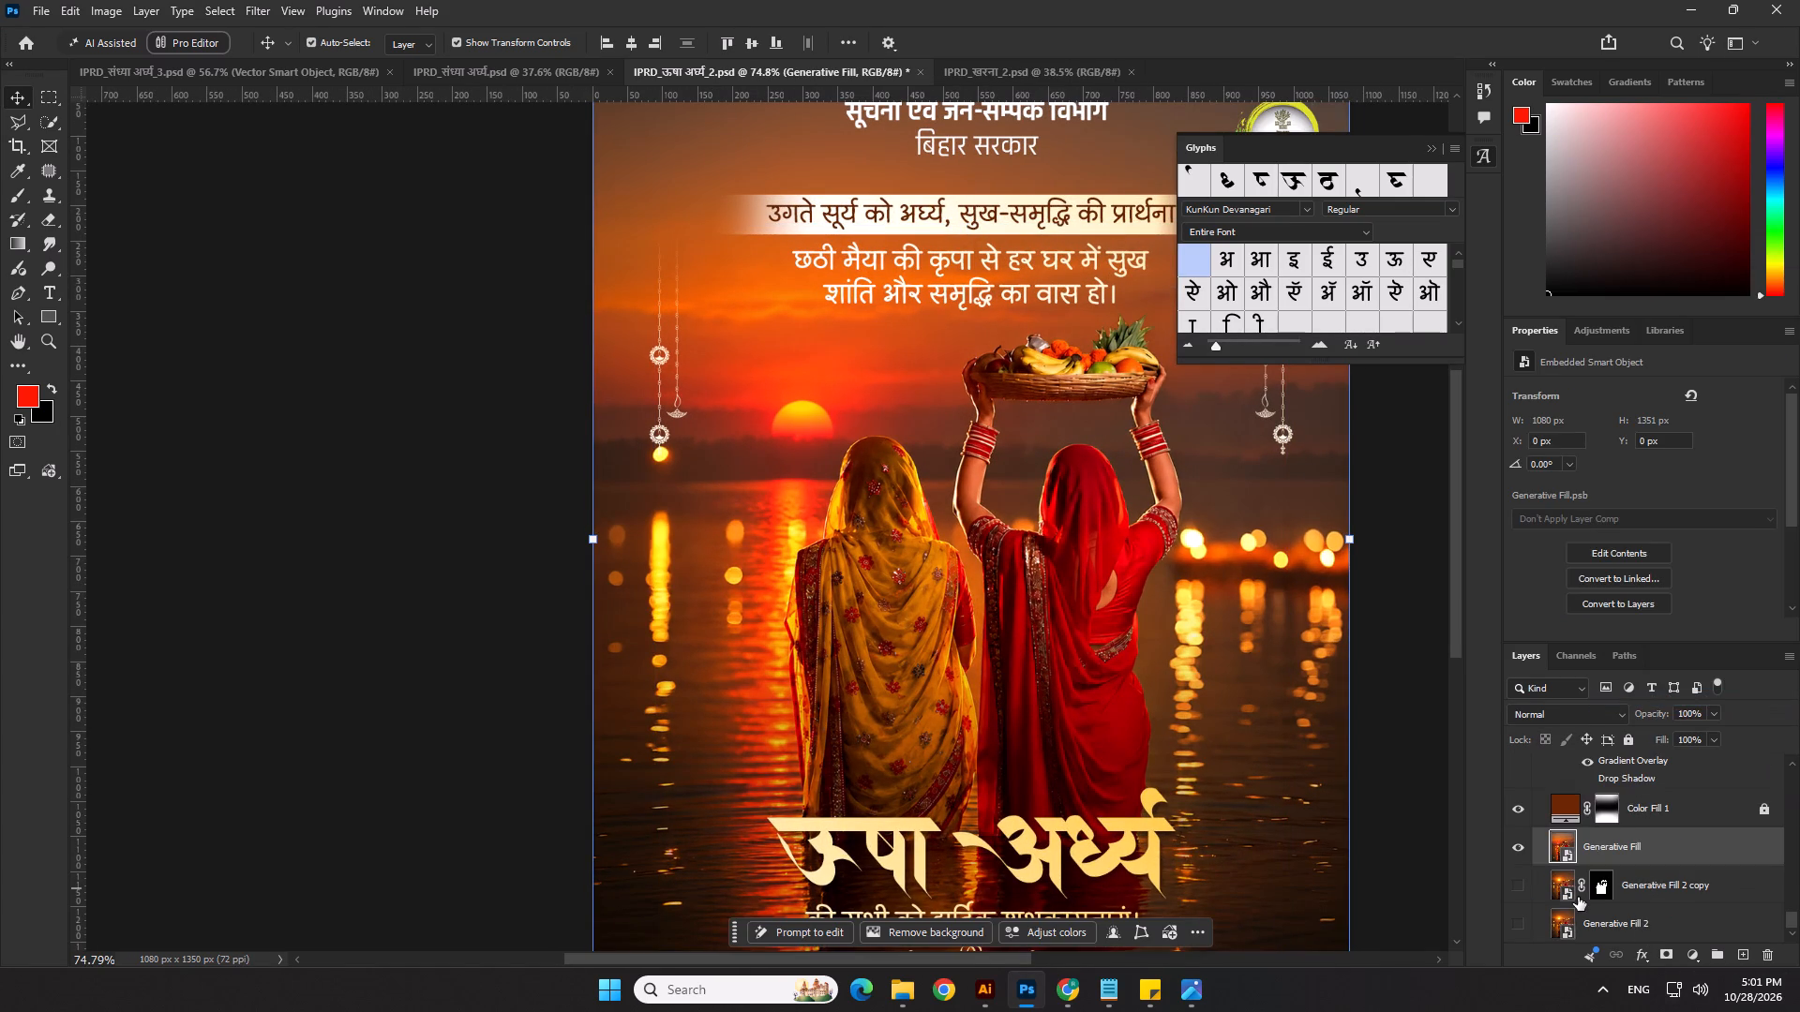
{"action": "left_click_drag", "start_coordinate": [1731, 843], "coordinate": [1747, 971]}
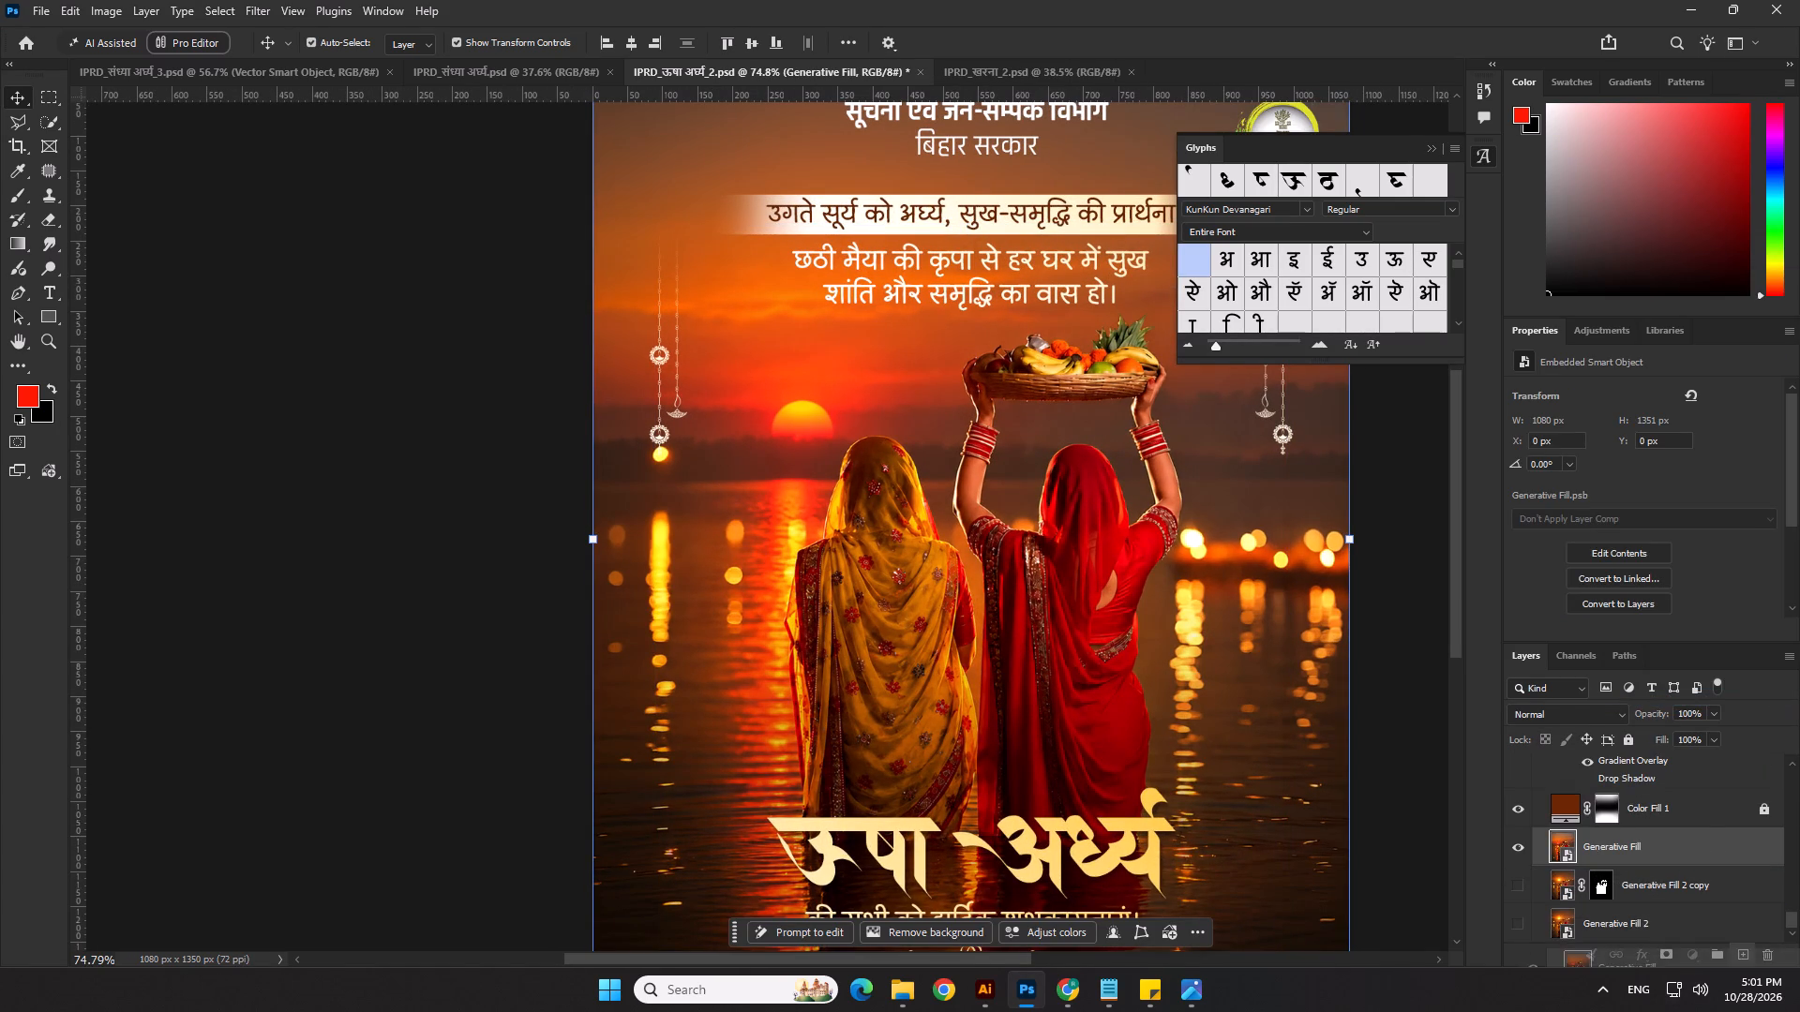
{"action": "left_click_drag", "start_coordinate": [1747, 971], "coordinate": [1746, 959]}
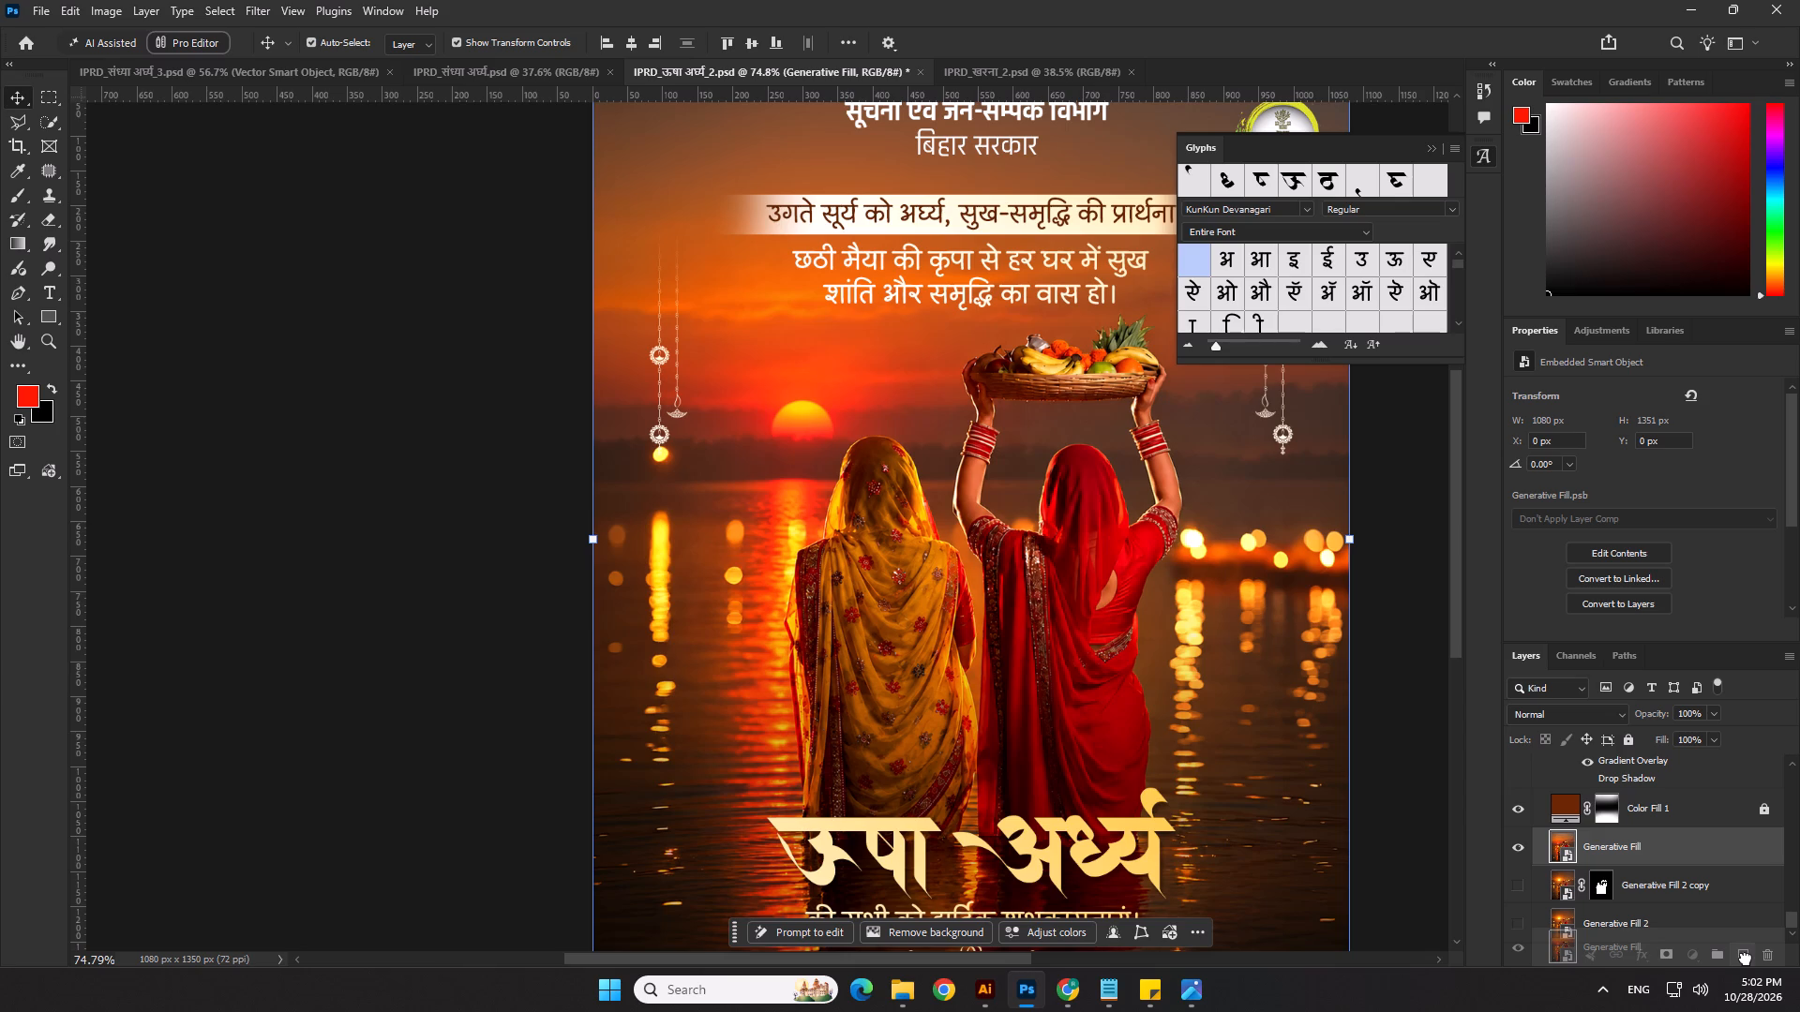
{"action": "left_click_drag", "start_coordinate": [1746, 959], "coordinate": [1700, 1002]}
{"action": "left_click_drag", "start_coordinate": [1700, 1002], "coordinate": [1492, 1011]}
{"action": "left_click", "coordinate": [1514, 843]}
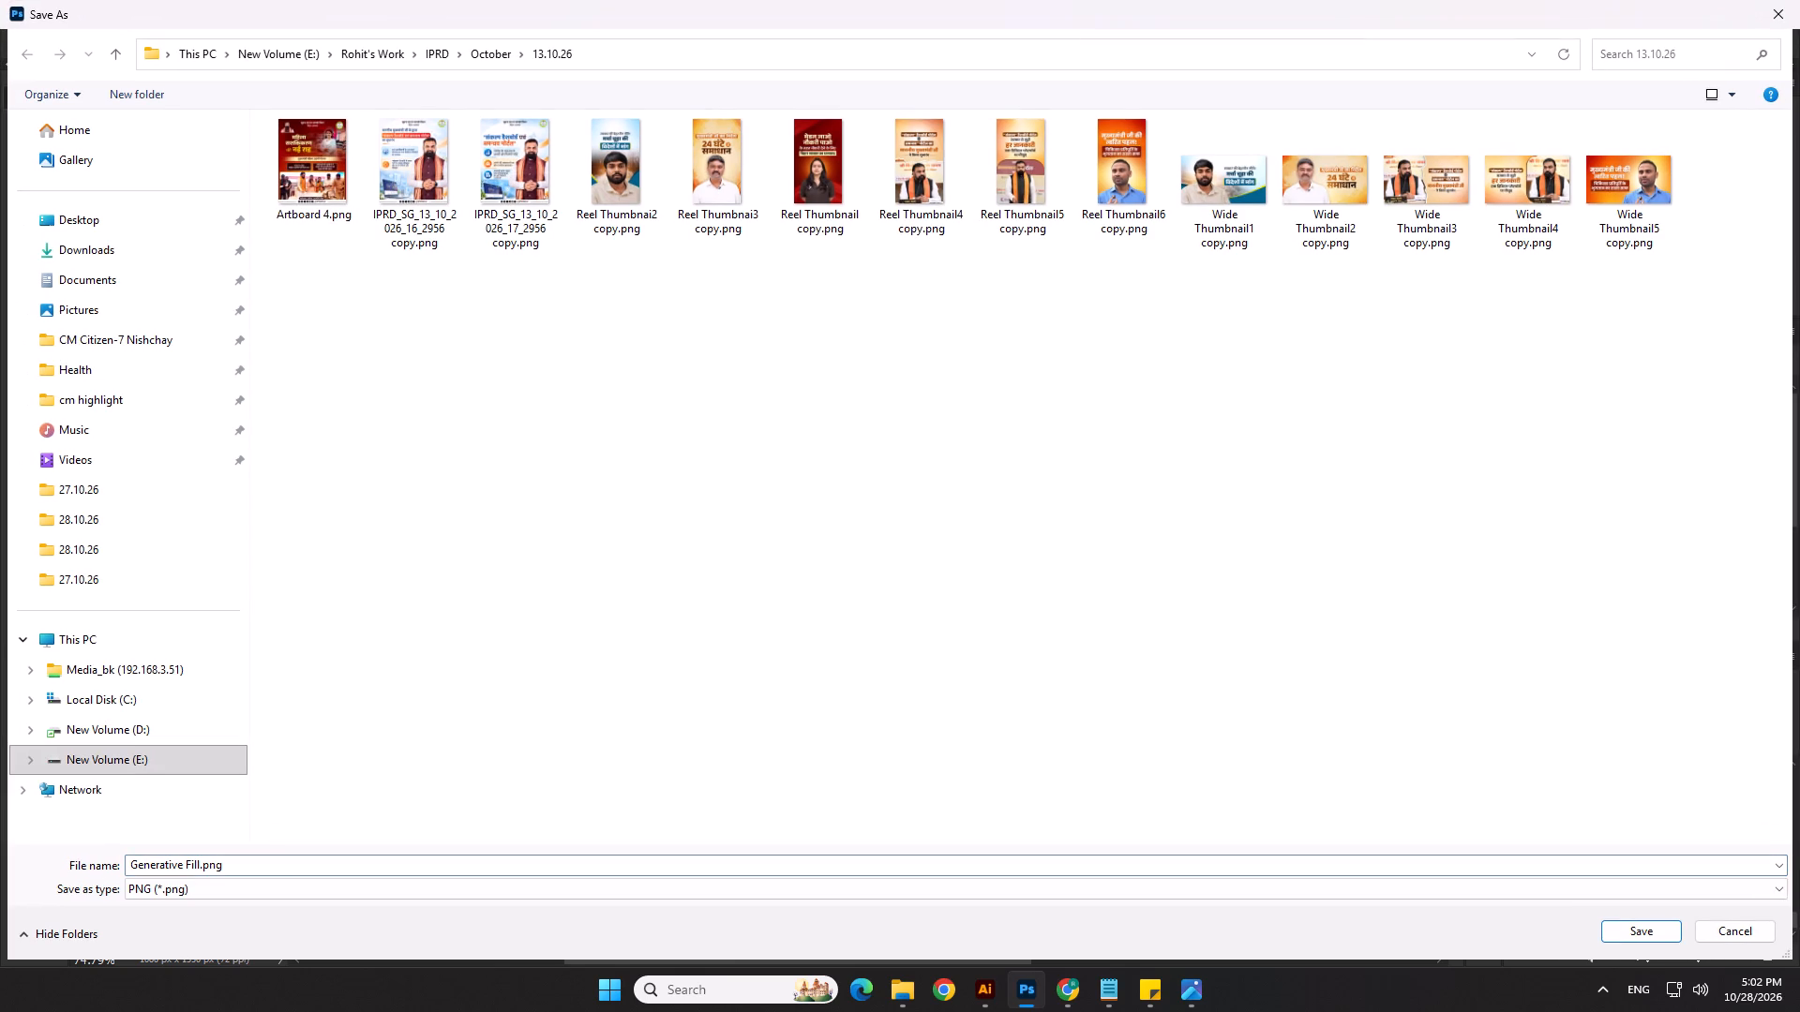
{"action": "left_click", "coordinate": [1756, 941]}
Compare the new Generative Fill background with the earlier Generative Fill 2 layers by toggling their visibility, ending with only the new one shown.
{"action": "left_click", "coordinate": [1522, 855]}
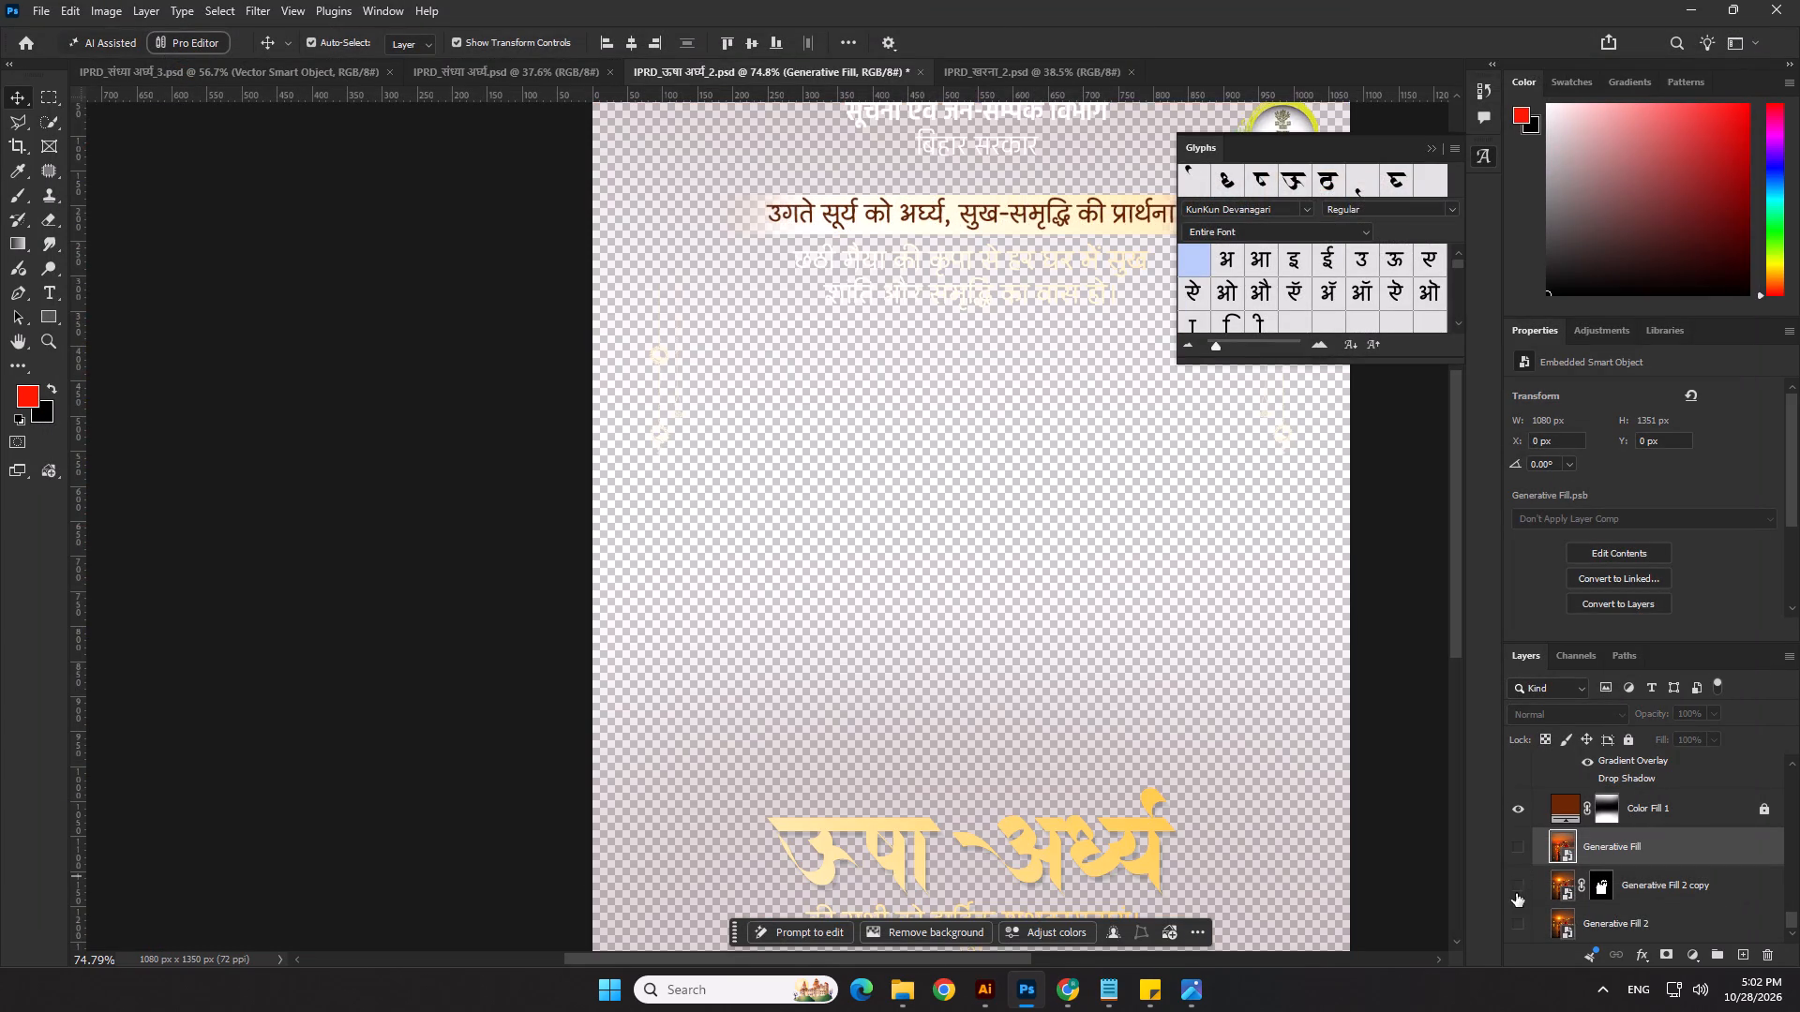
{"action": "left_click", "coordinate": [1513, 915]}
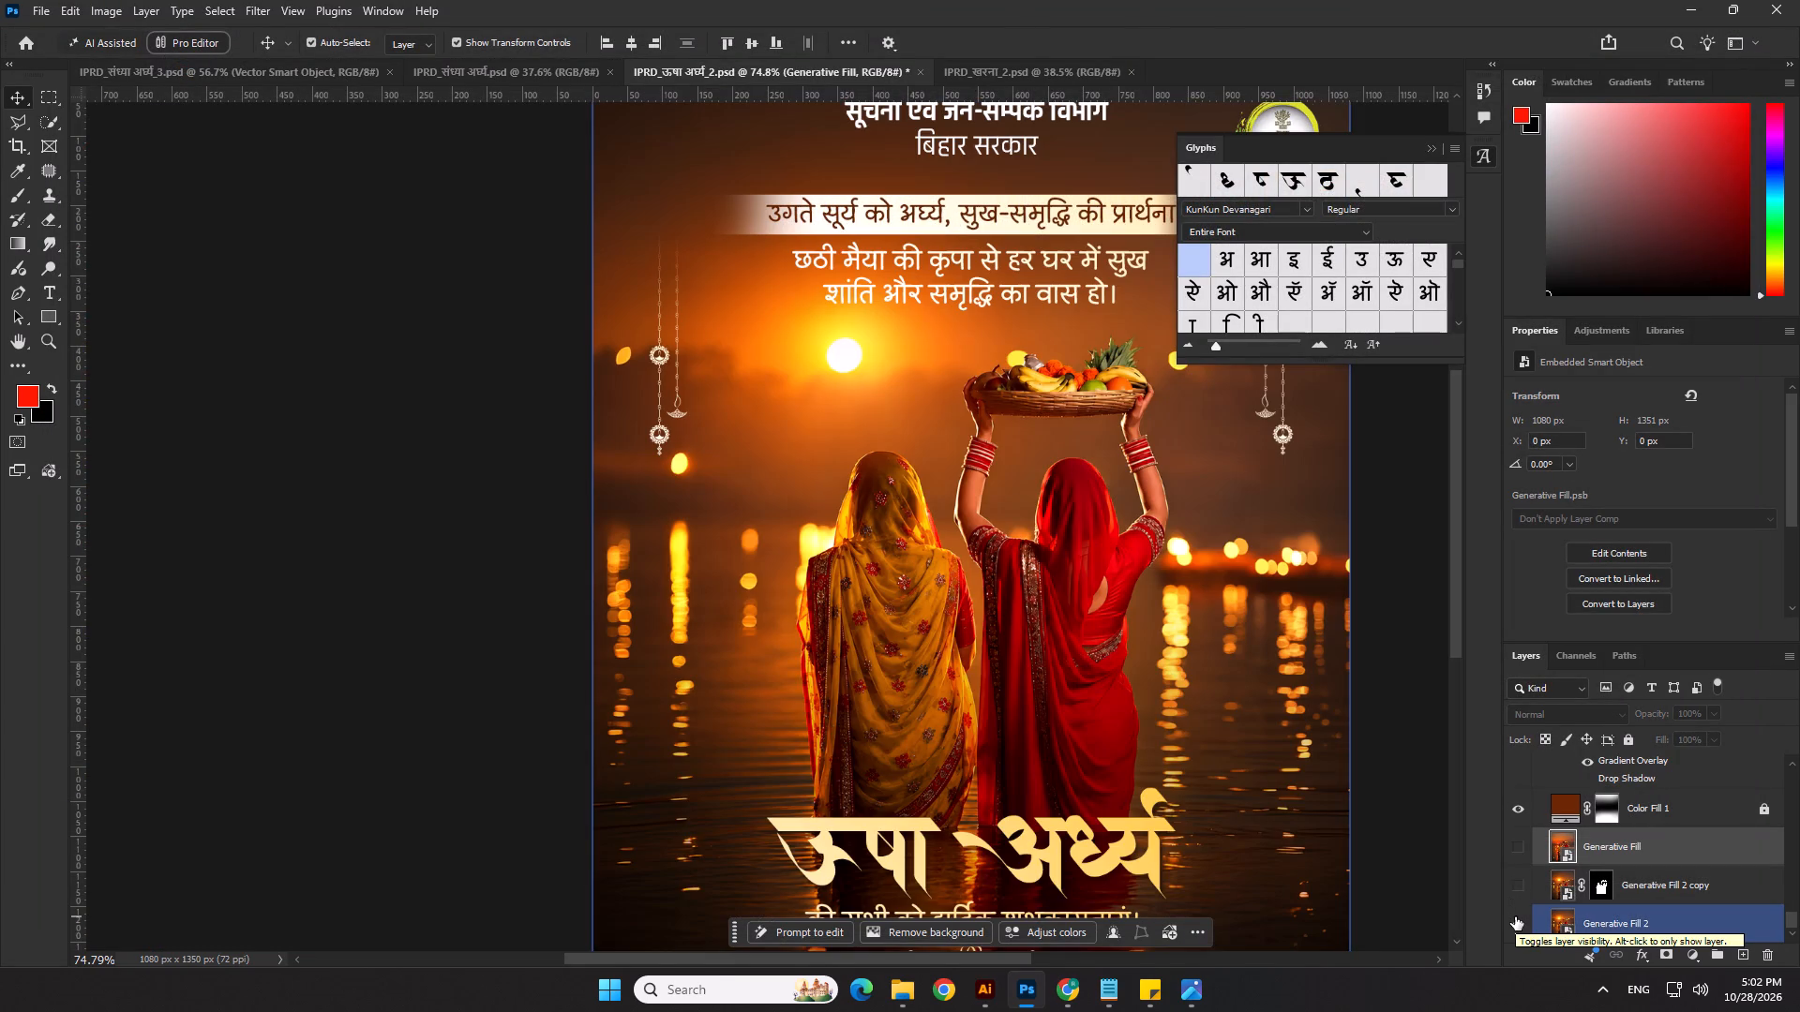
{"action": "left_click", "coordinate": [1515, 916]}
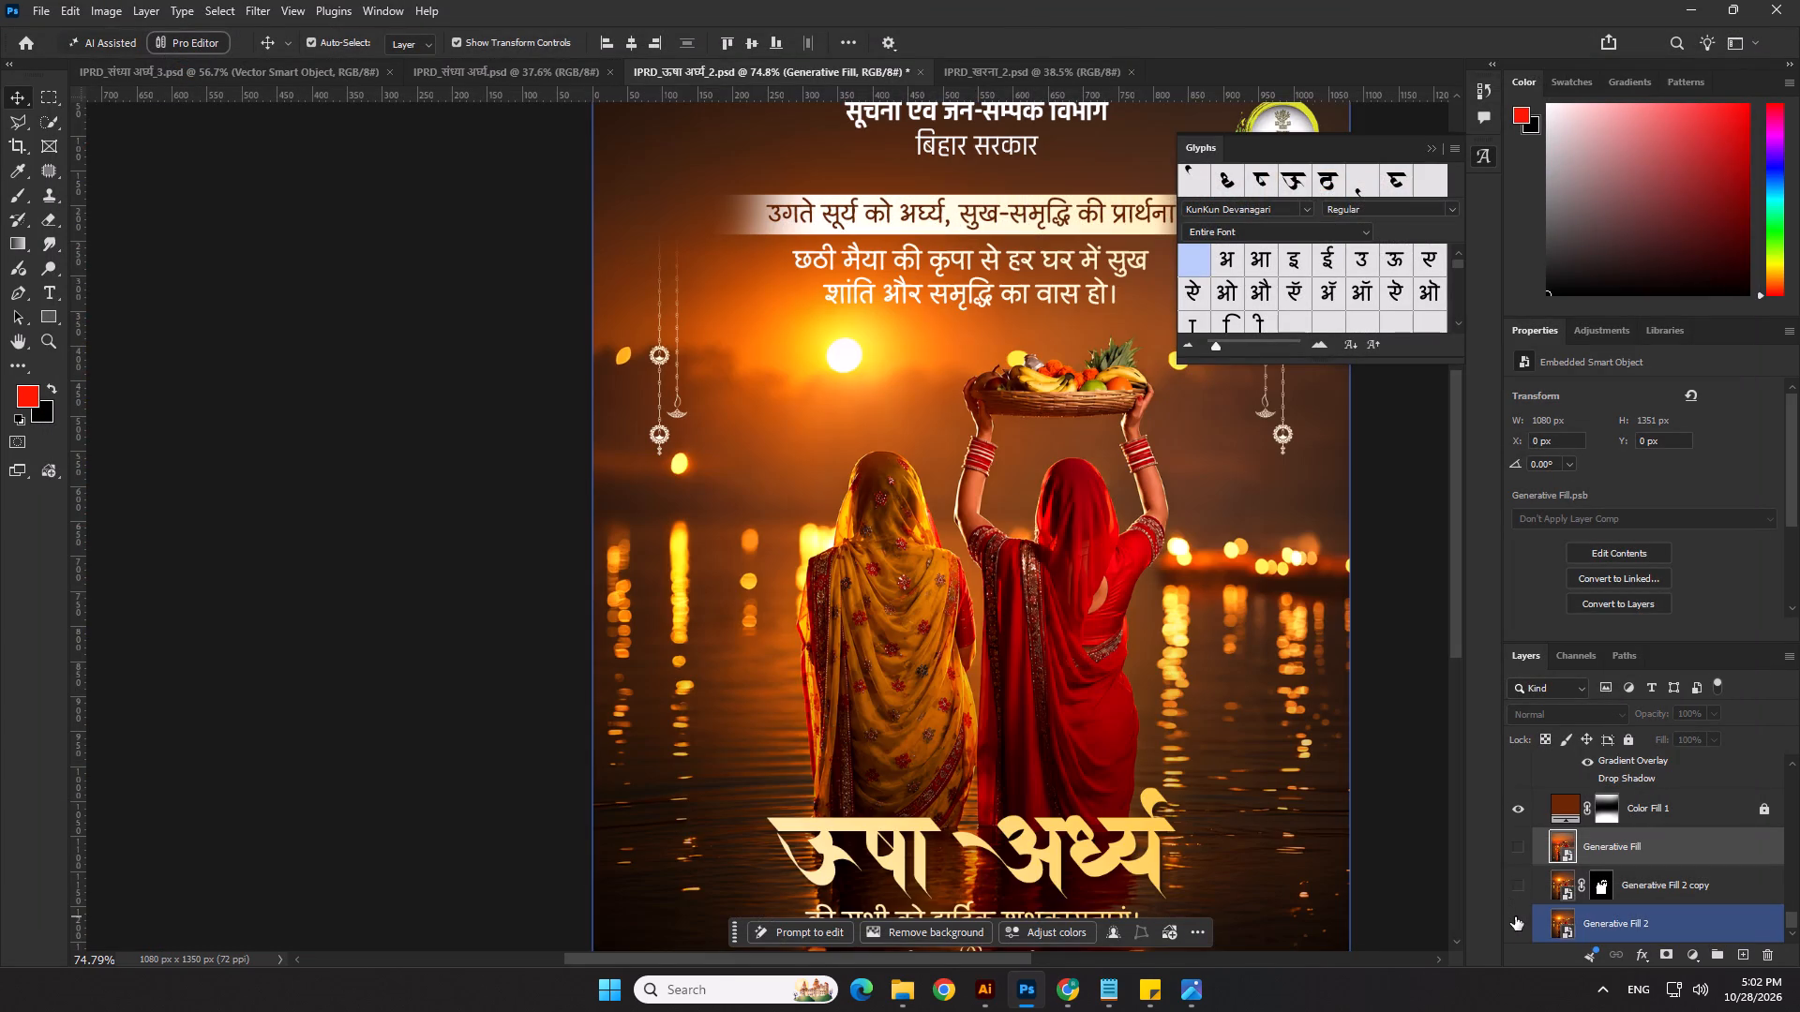
{"action": "left_click", "coordinate": [1516, 887]}
{"action": "left_click", "coordinate": [1516, 887]}
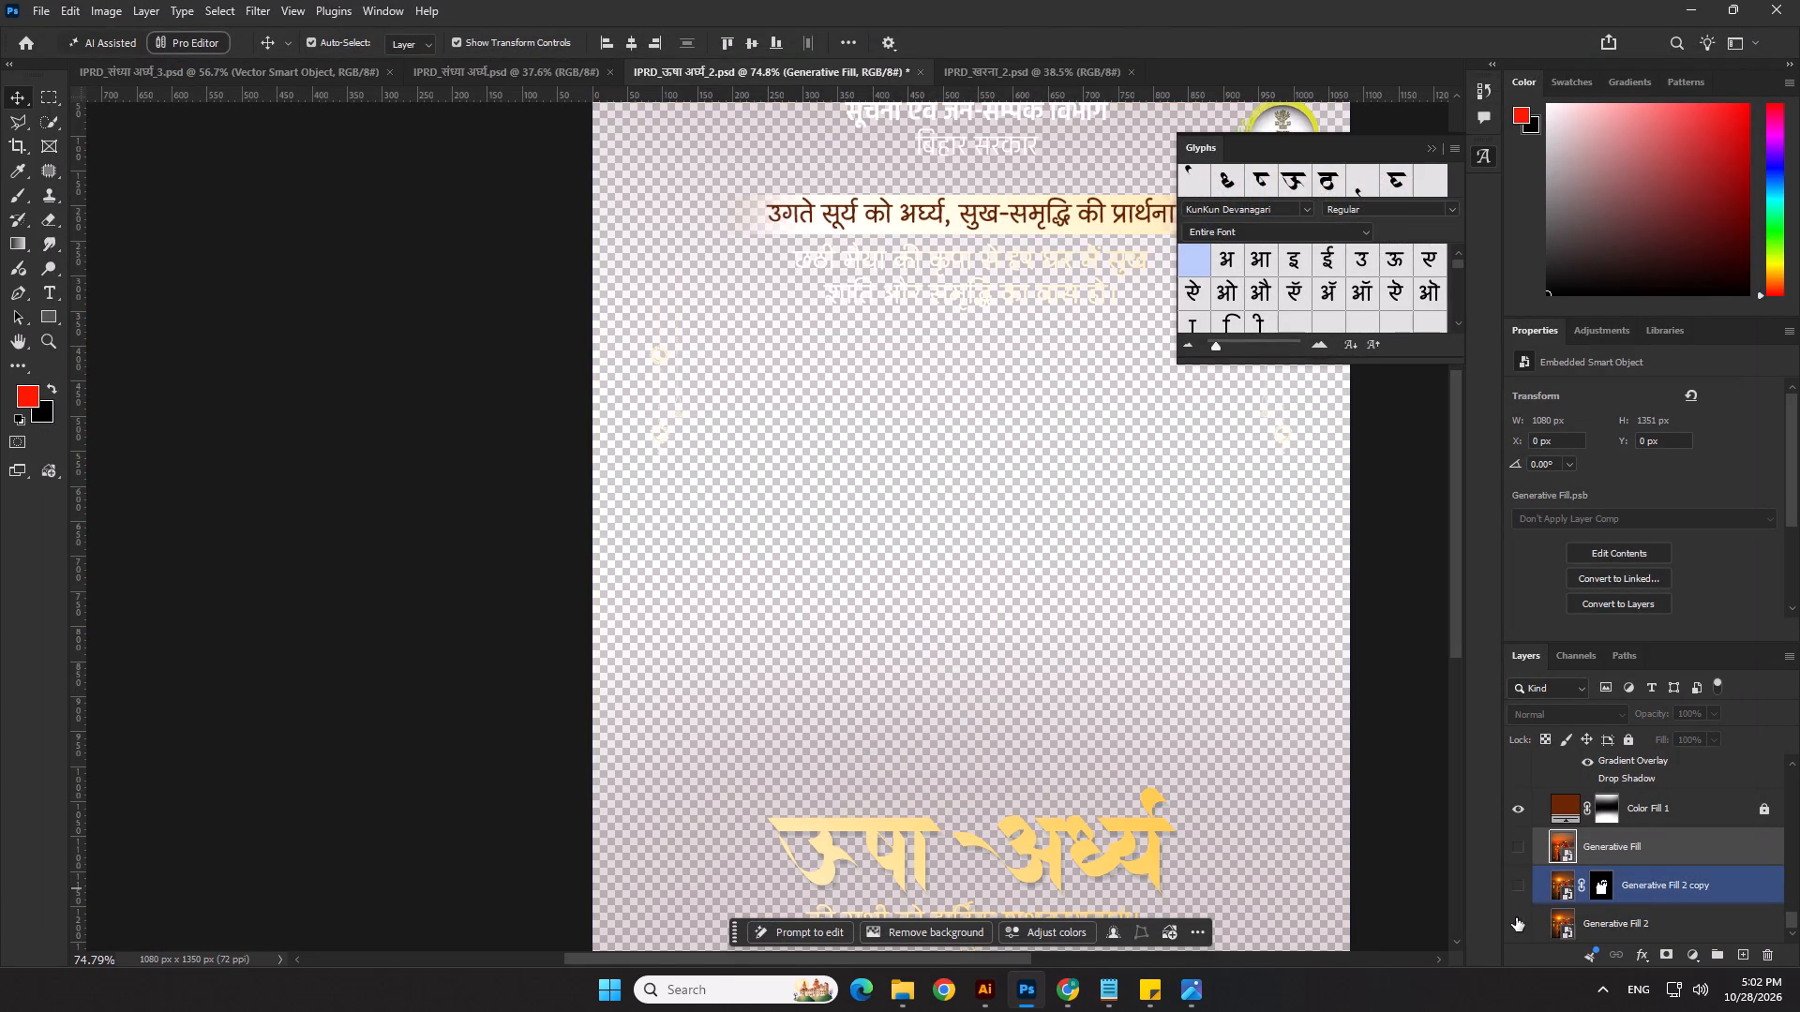
{"action": "left_click", "coordinate": [1517, 919]}
{"action": "left_click", "coordinate": [1517, 919]}
{"action": "left_click", "coordinate": [1520, 845]}
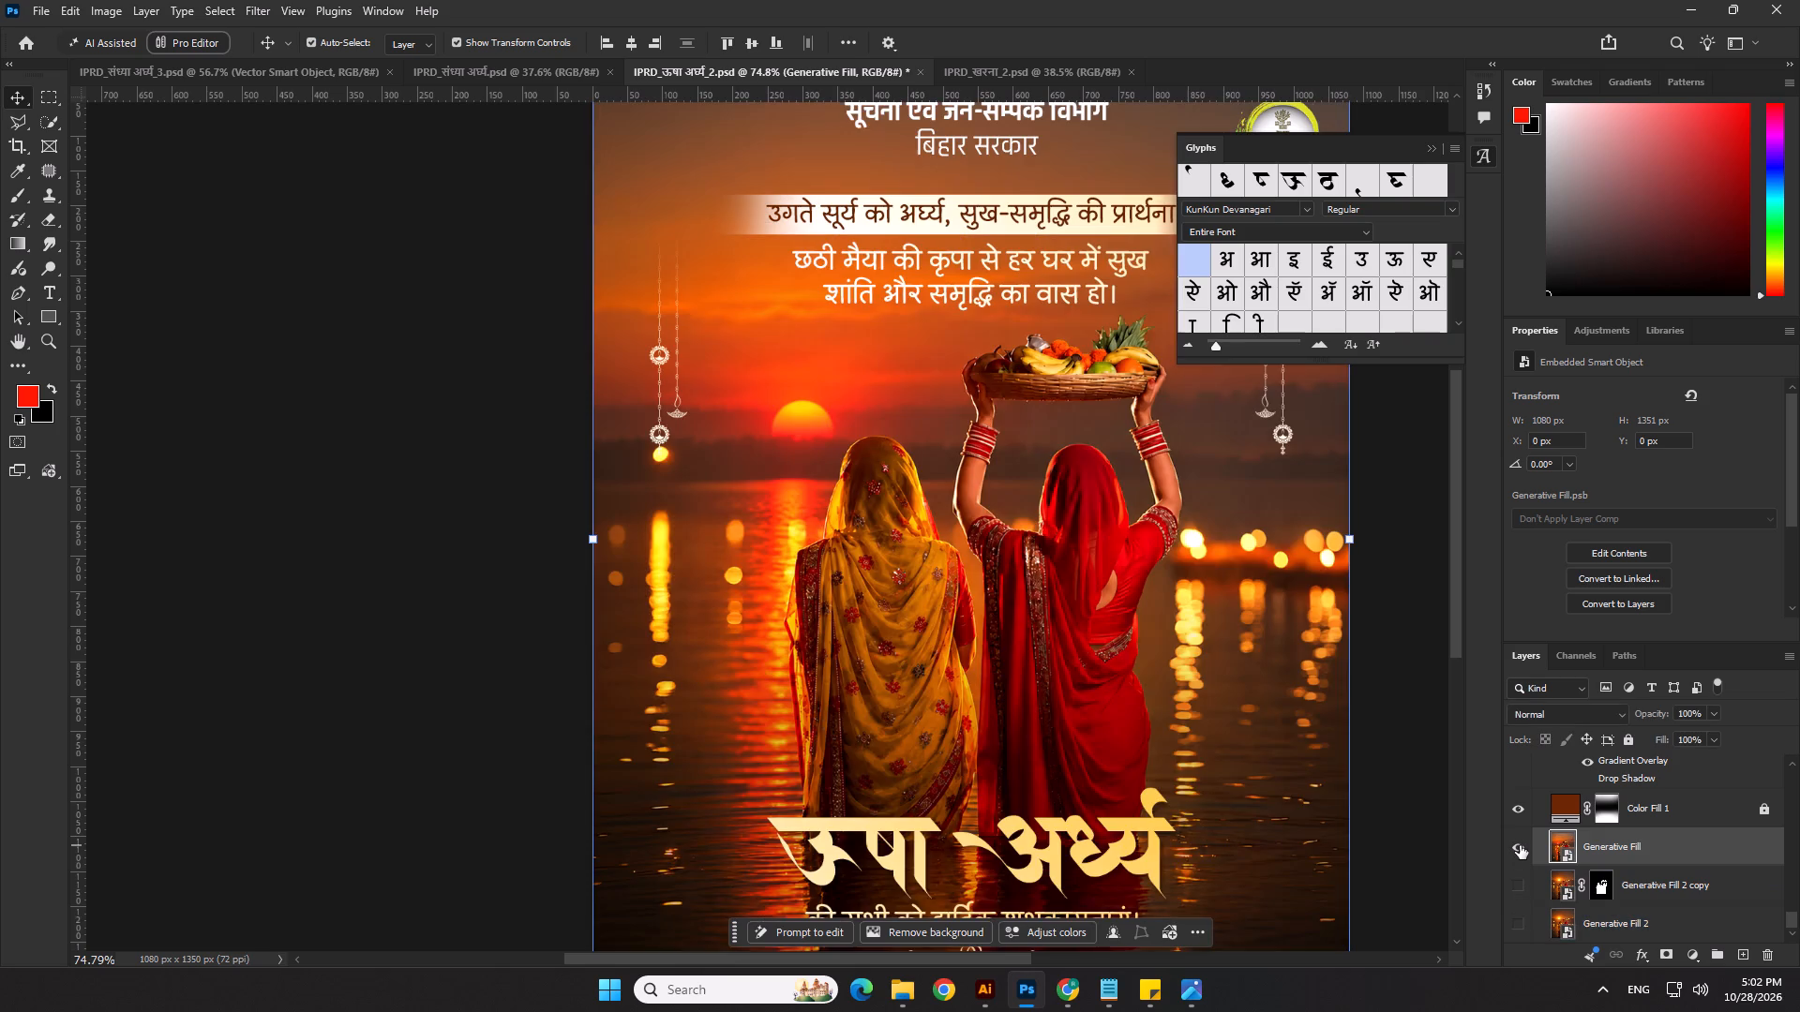
{"action": "scroll", "coordinate": [652, 670], "scroll_direction": "down", "scroll_amount": 4}
{"action": "left_click", "coordinate": [399, 609]}
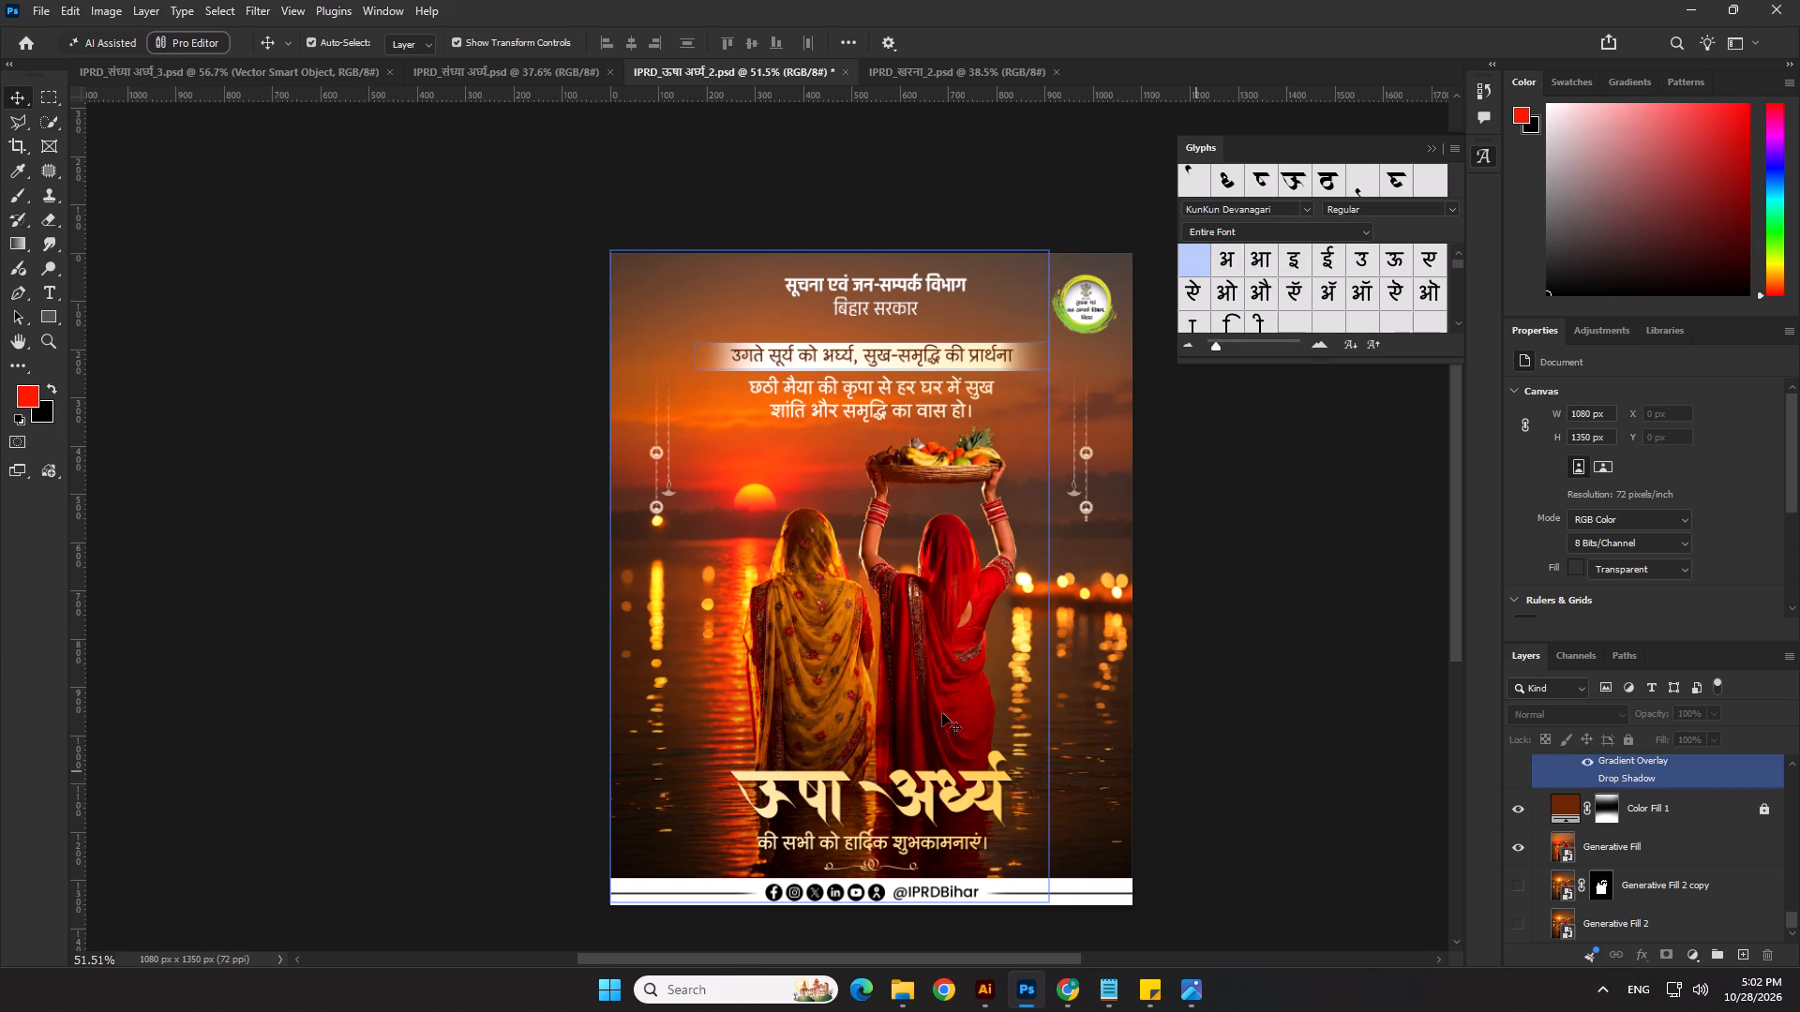
Duplicate the new Generative Fill background layer and hide the original beneath the copy.
{"action": "left_click", "coordinate": [683, 531]}
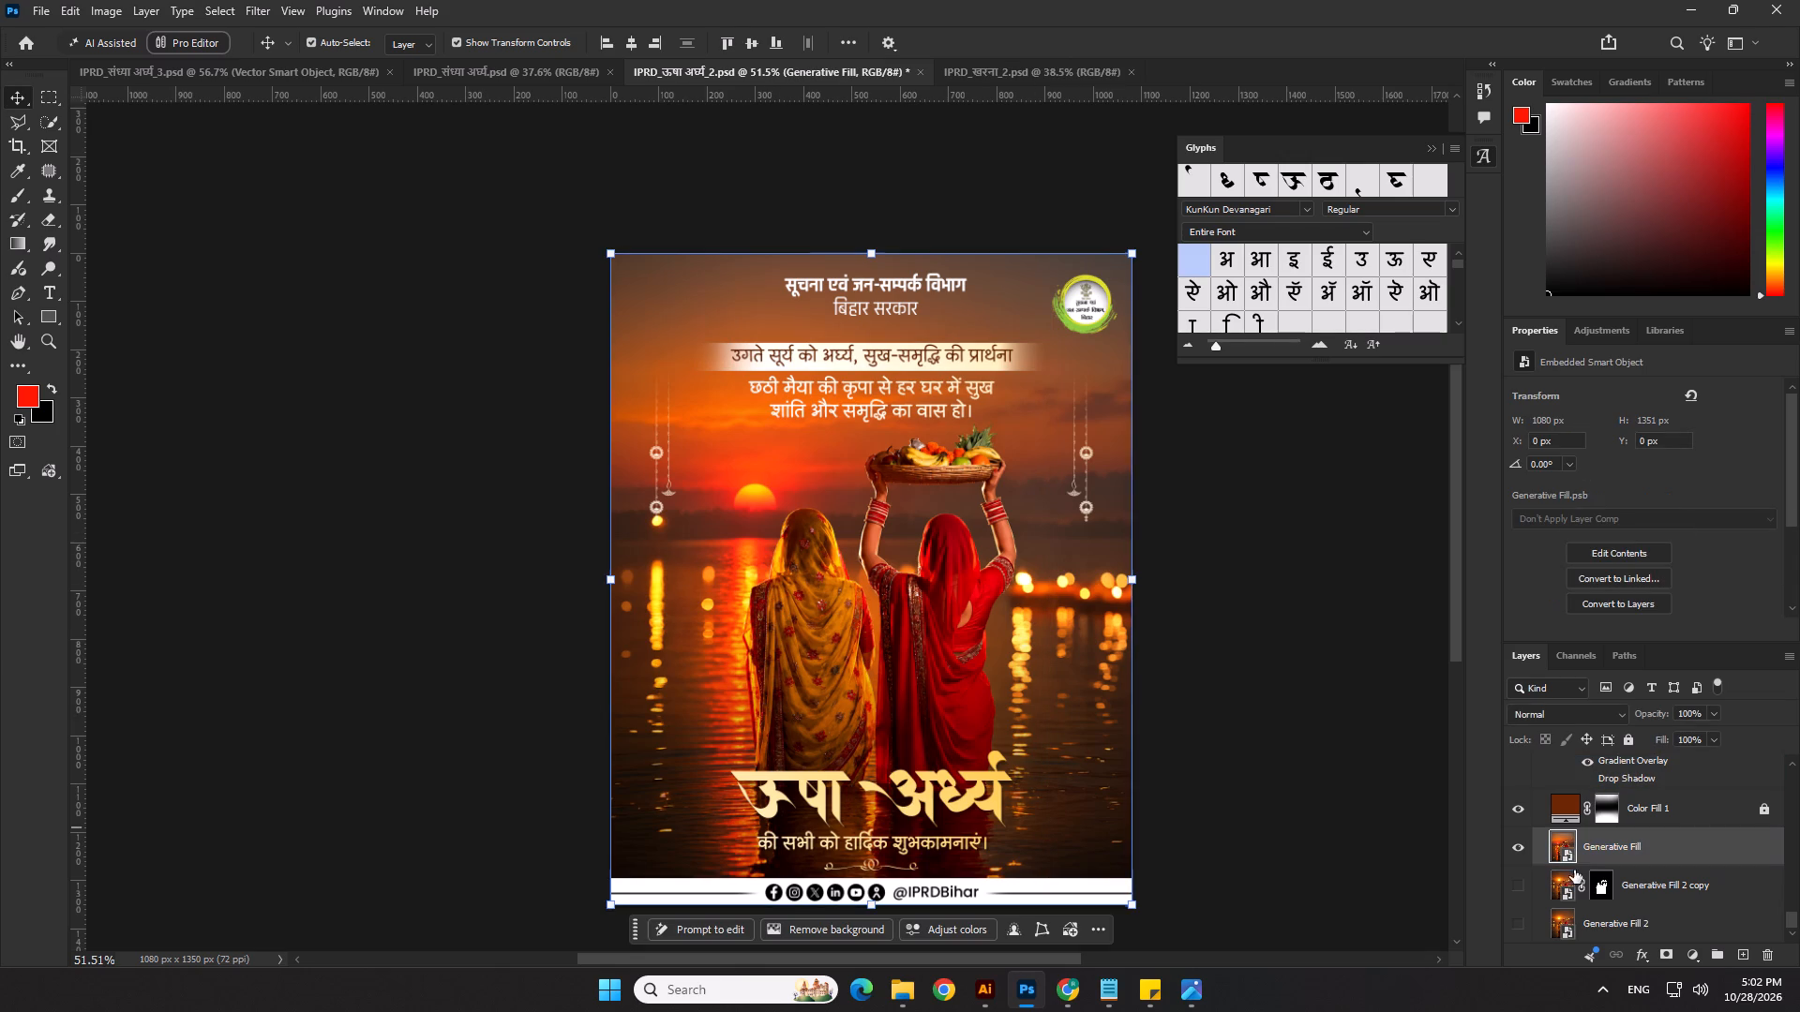
{"action": "left_click_drag", "start_coordinate": [1730, 845], "coordinate": [1741, 962]}
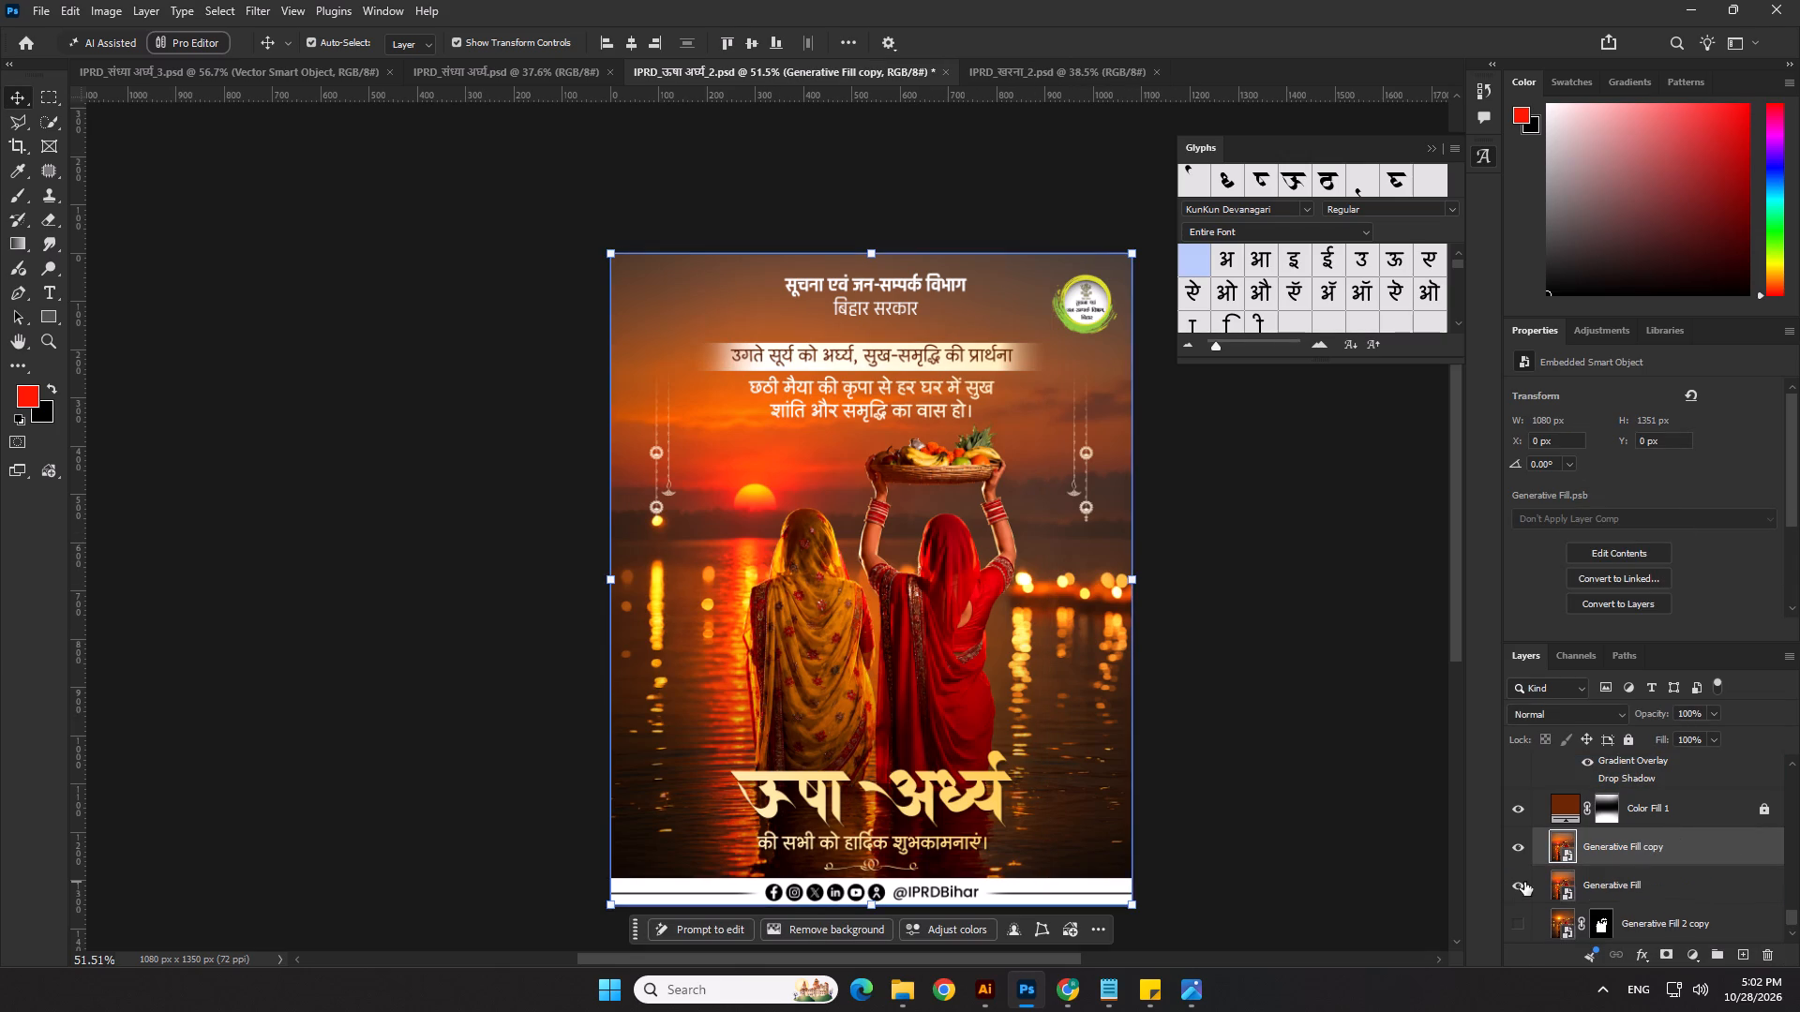
{"action": "left_click", "coordinate": [1524, 882]}
Rasterize the Generative Fill copy layer so that it can be retouched with the Patch tool.
{"action": "left_click", "coordinate": [46, 179]}
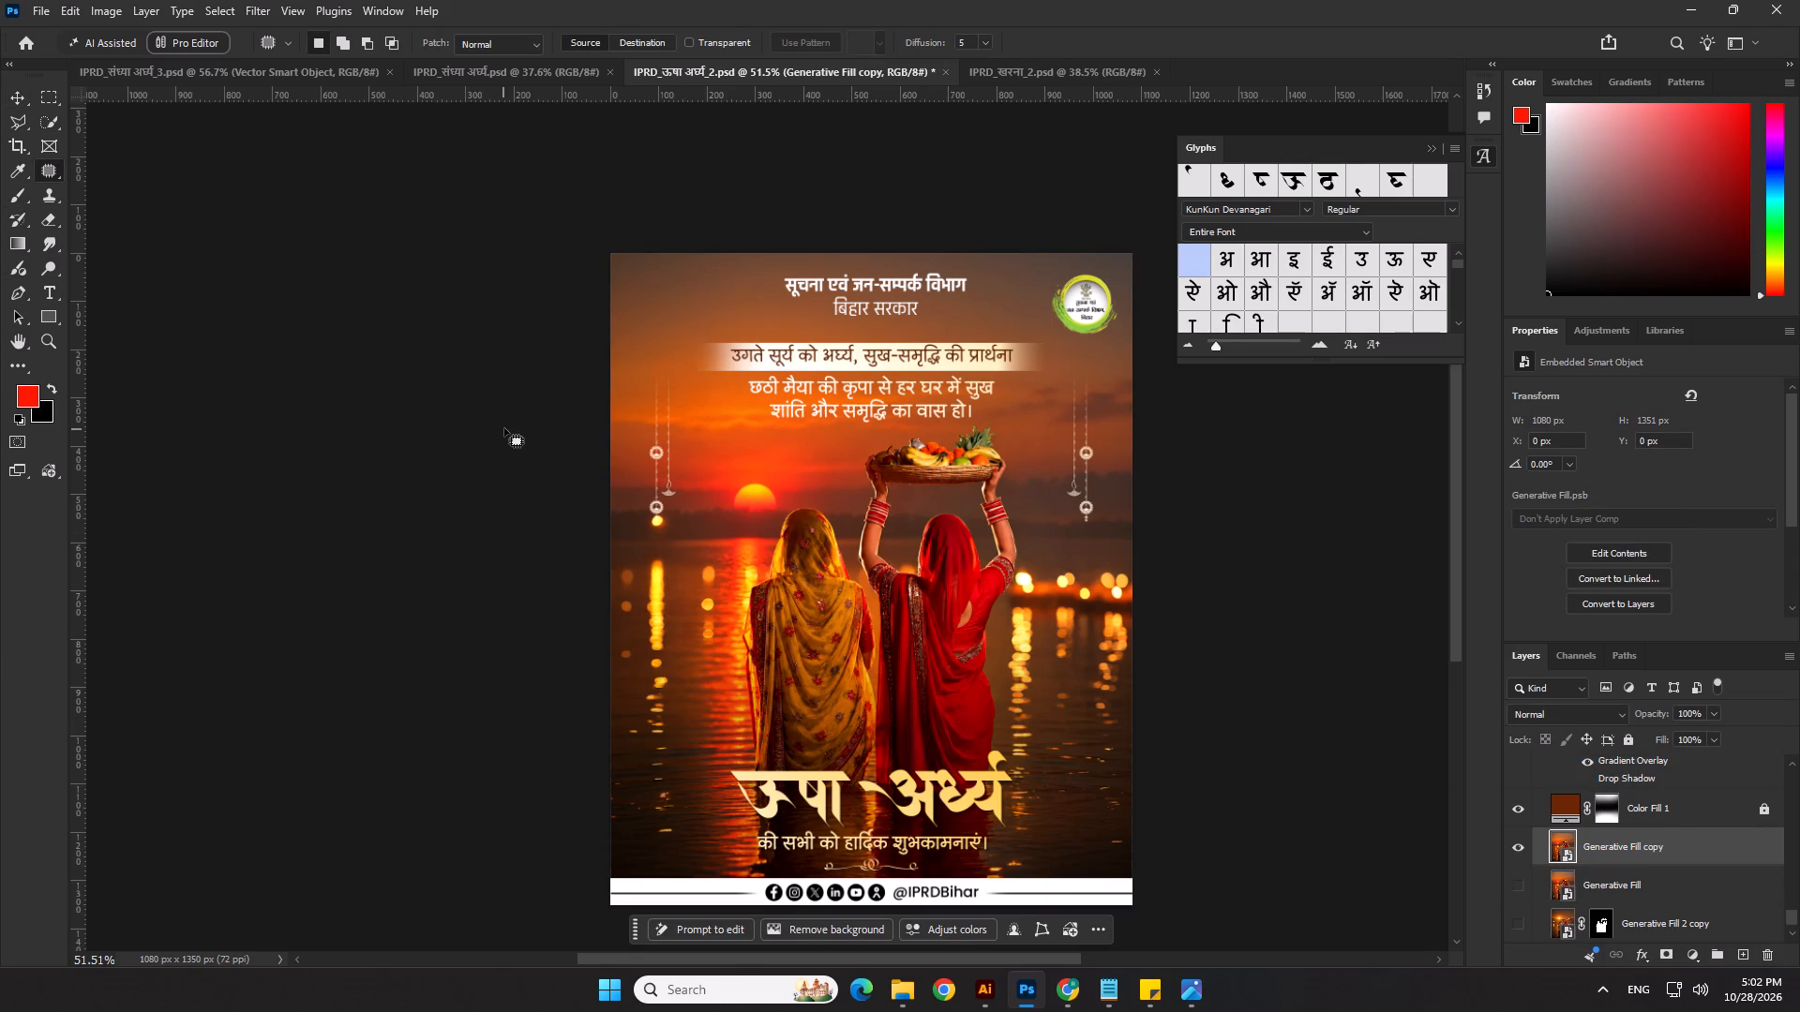
{"action": "left_click", "coordinate": [636, 535]}
{"action": "left_click", "coordinate": [696, 534]}
{"action": "left_click", "coordinate": [1584, 853]}
{"action": "right_click", "coordinate": [865, 646]}
{"action": "left_click_drag", "start_coordinate": [710, 579], "coordinate": [760, 544]}
{"action": "right_click", "coordinate": [1635, 841]}
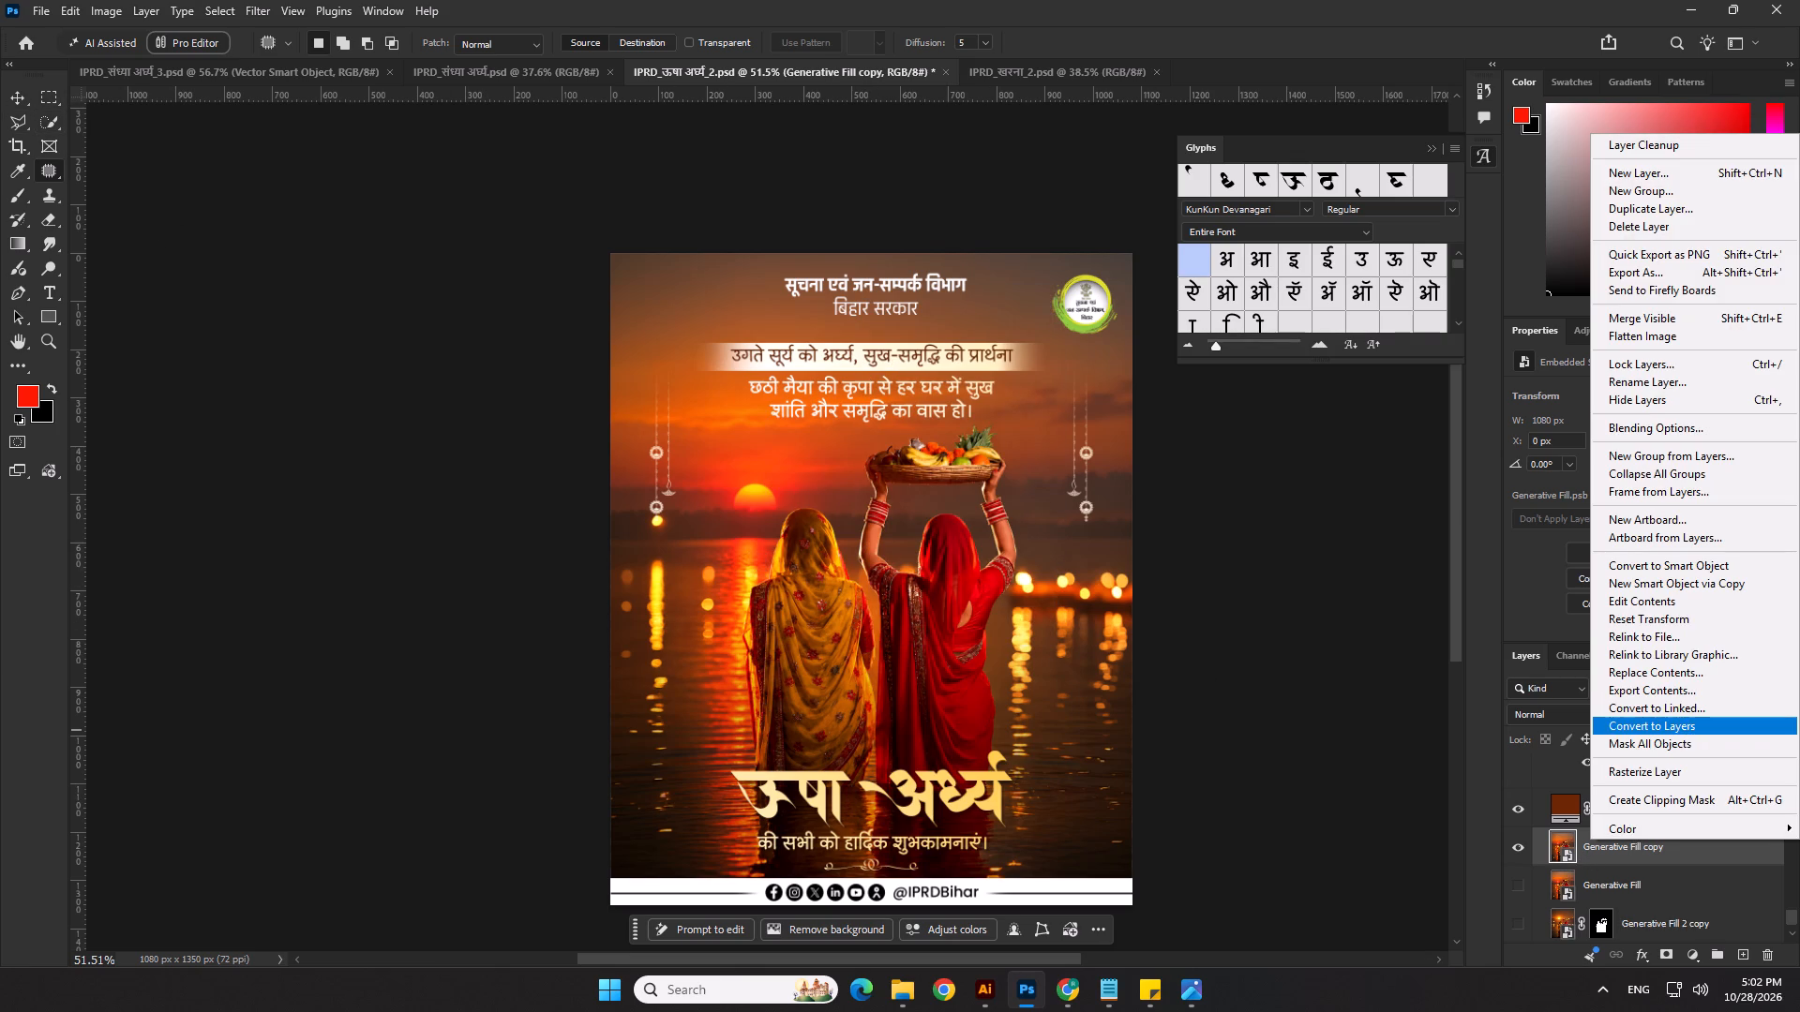
{"action": "left_click", "coordinate": [1640, 765]}
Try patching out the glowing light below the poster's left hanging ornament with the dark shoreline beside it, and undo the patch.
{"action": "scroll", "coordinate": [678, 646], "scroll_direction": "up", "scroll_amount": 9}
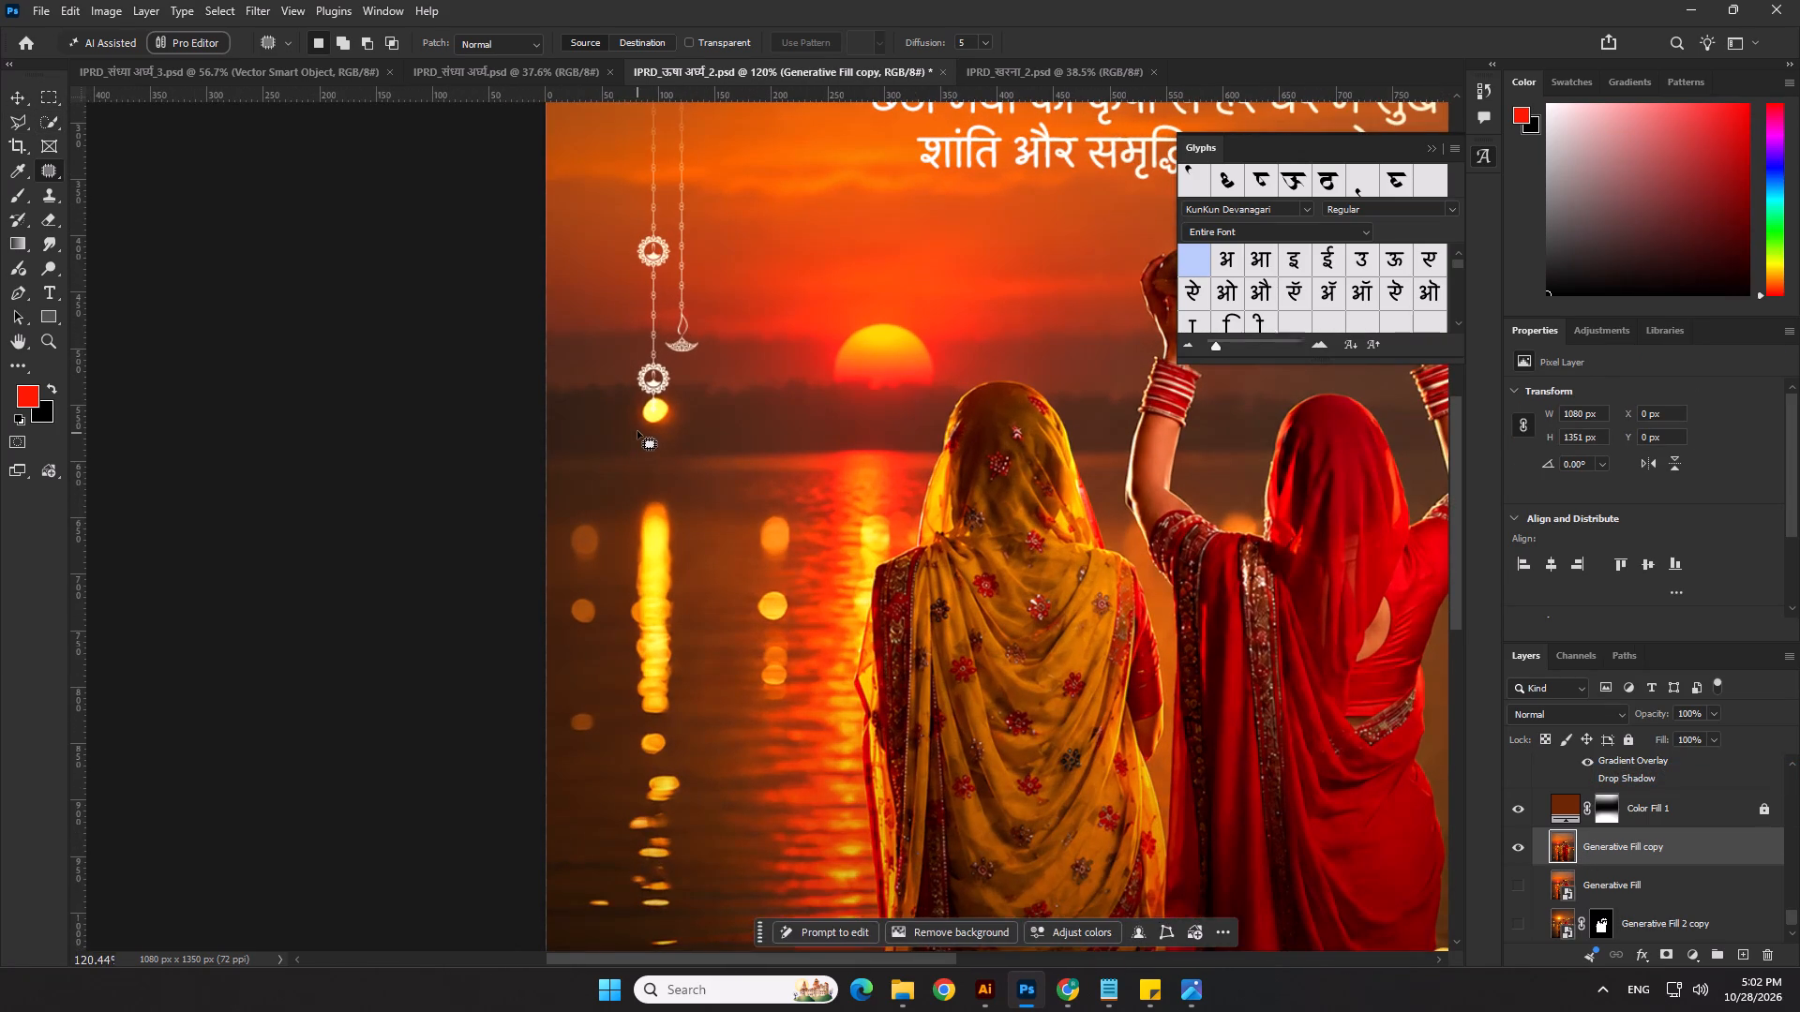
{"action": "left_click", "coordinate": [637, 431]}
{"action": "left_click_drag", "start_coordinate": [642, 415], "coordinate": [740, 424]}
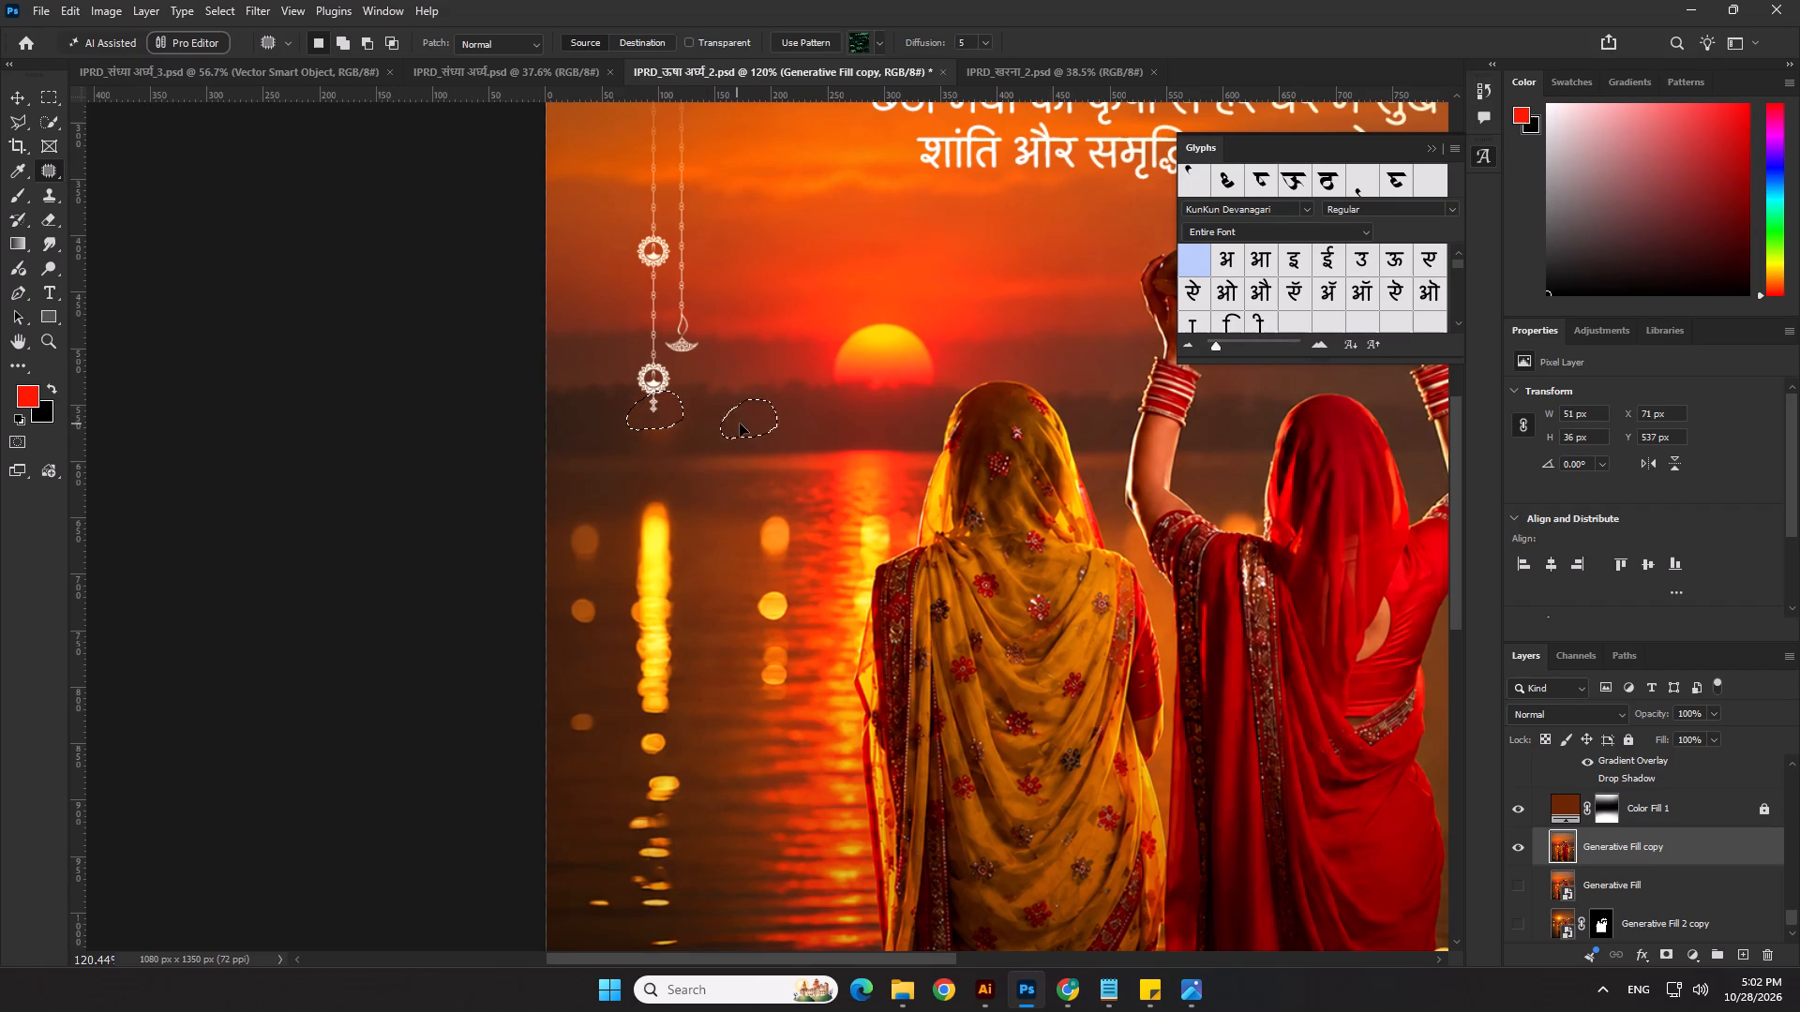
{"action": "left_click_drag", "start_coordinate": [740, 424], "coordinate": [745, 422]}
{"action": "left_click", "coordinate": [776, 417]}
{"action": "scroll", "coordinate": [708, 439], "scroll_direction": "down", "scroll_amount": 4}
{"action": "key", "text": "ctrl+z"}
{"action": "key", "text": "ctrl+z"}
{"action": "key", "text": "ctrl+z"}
Select the area around the glowing light below the left hanging ornament and replace it using Generative Fill without a prompt.
{"action": "scroll", "coordinate": [685, 431], "scroll_direction": "up", "scroll_amount": 3}
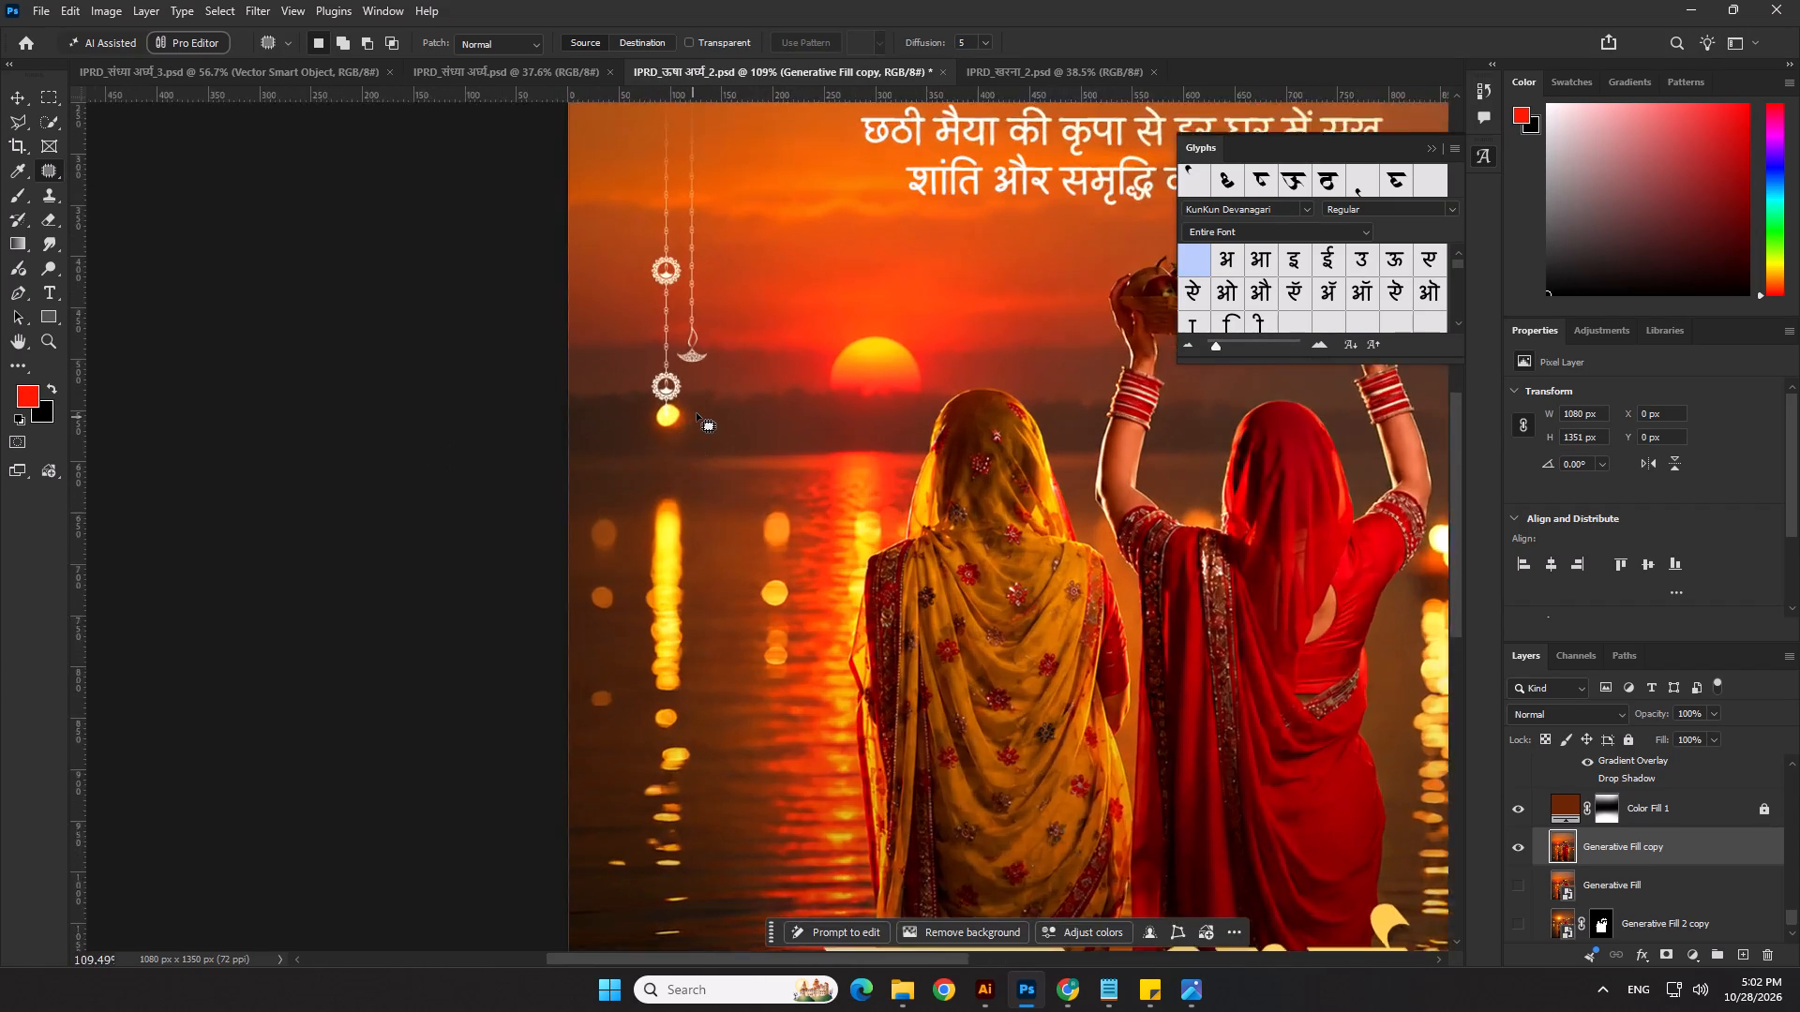
{"action": "scroll", "coordinate": [697, 413], "scroll_direction": "up", "scroll_amount": 3}
{"action": "left_click", "coordinate": [706, 396]}
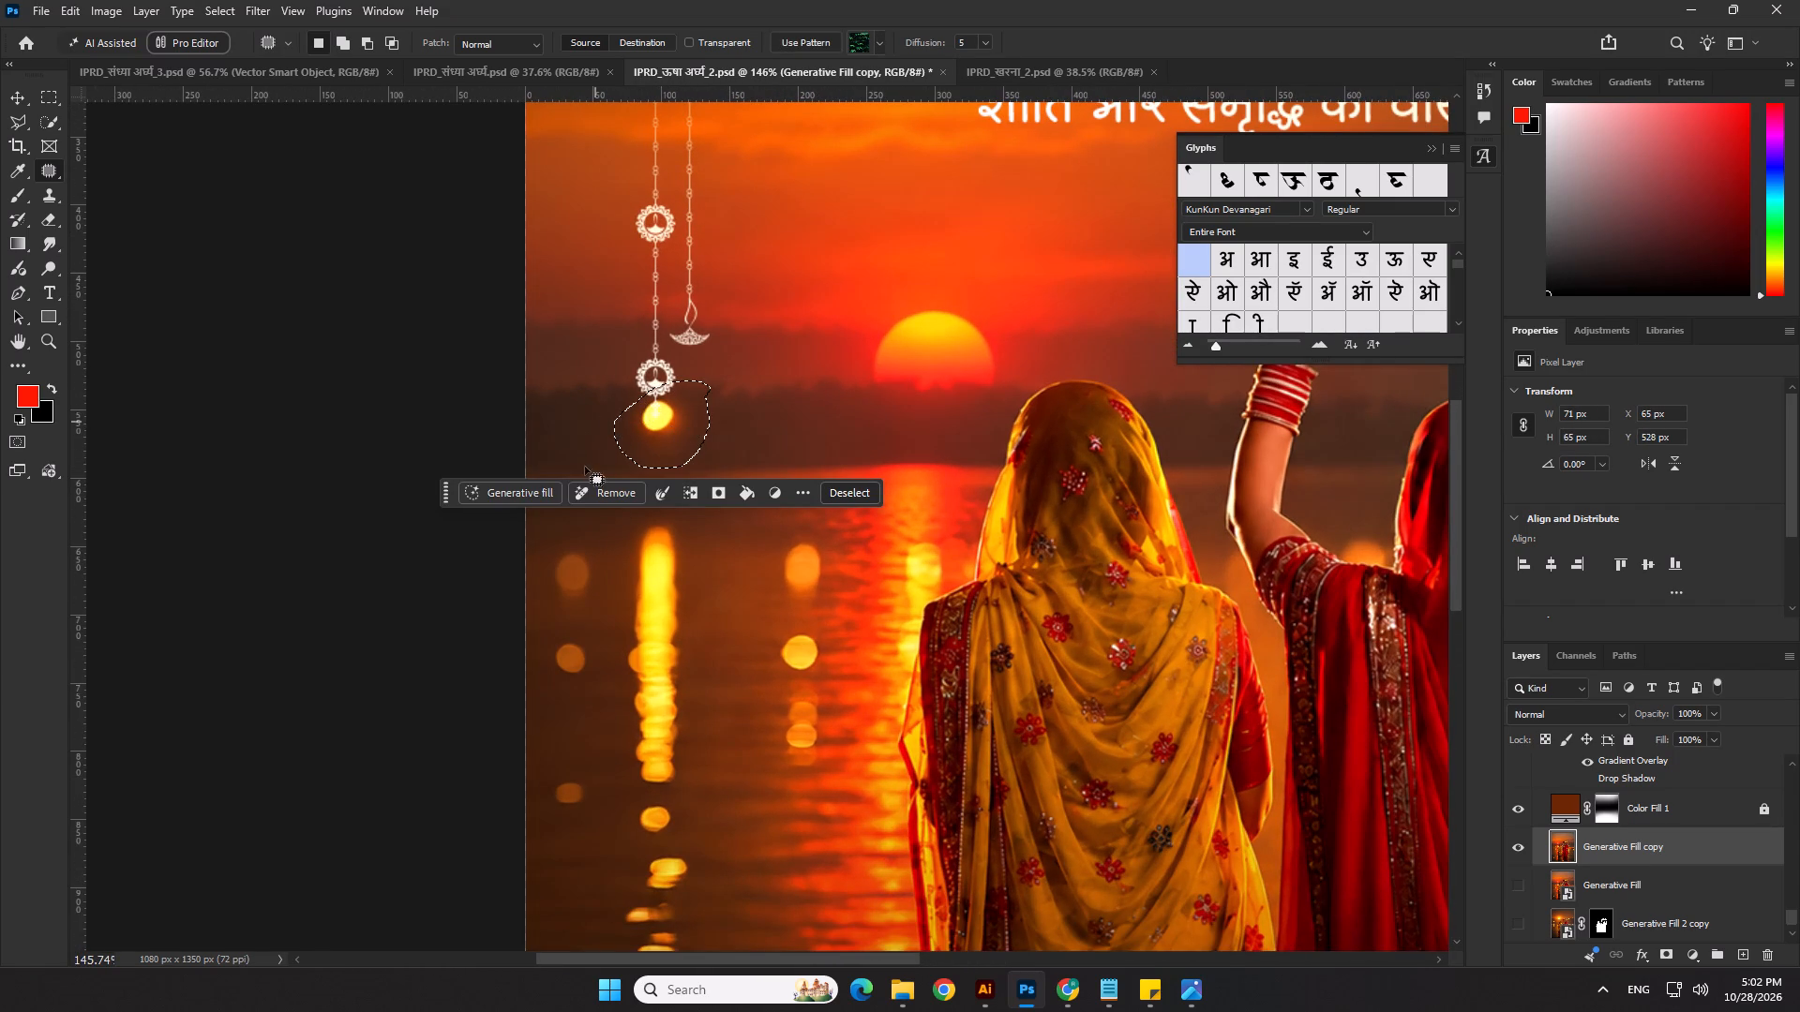
{"action": "left_click", "coordinate": [543, 487]}
{"action": "left_click", "coordinate": [809, 516]}
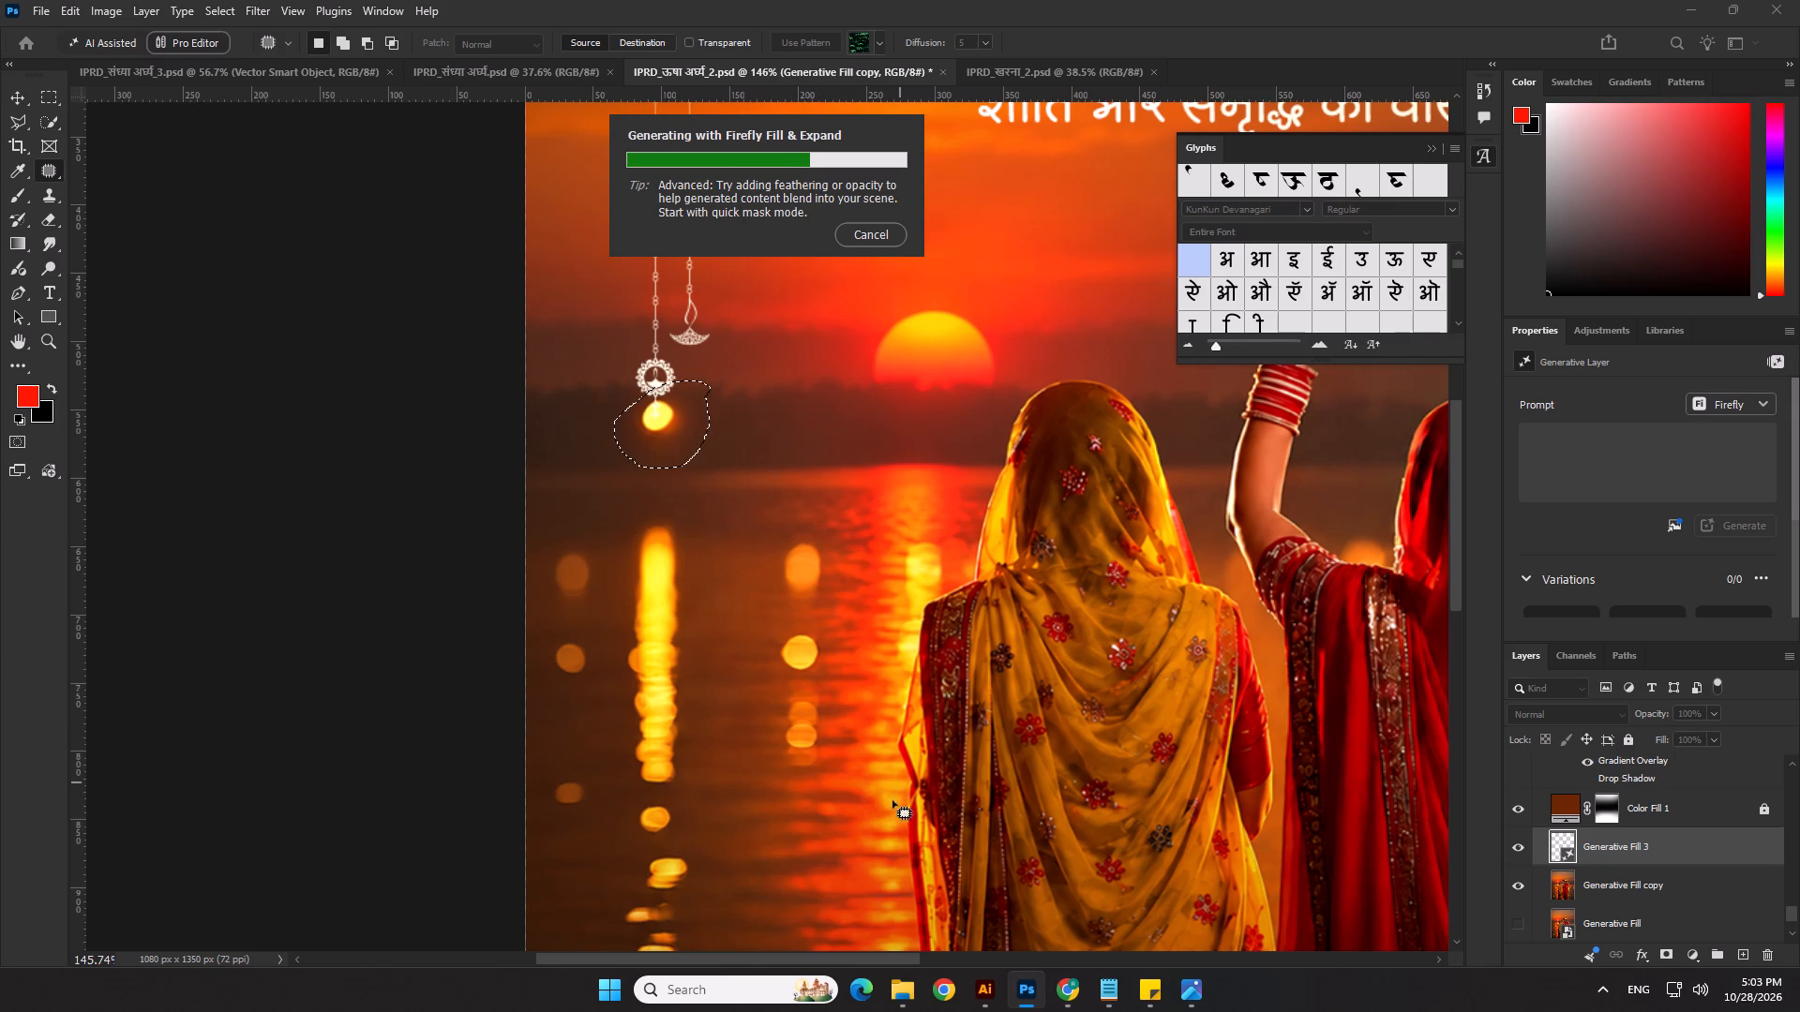
Switch to File Explorer, browse the Downloads folder and preview the cut-out PNG of the man speaking behind the flowers.
{"action": "left_click", "coordinate": [908, 1005]}
{"action": "left_click", "coordinate": [637, 911]}
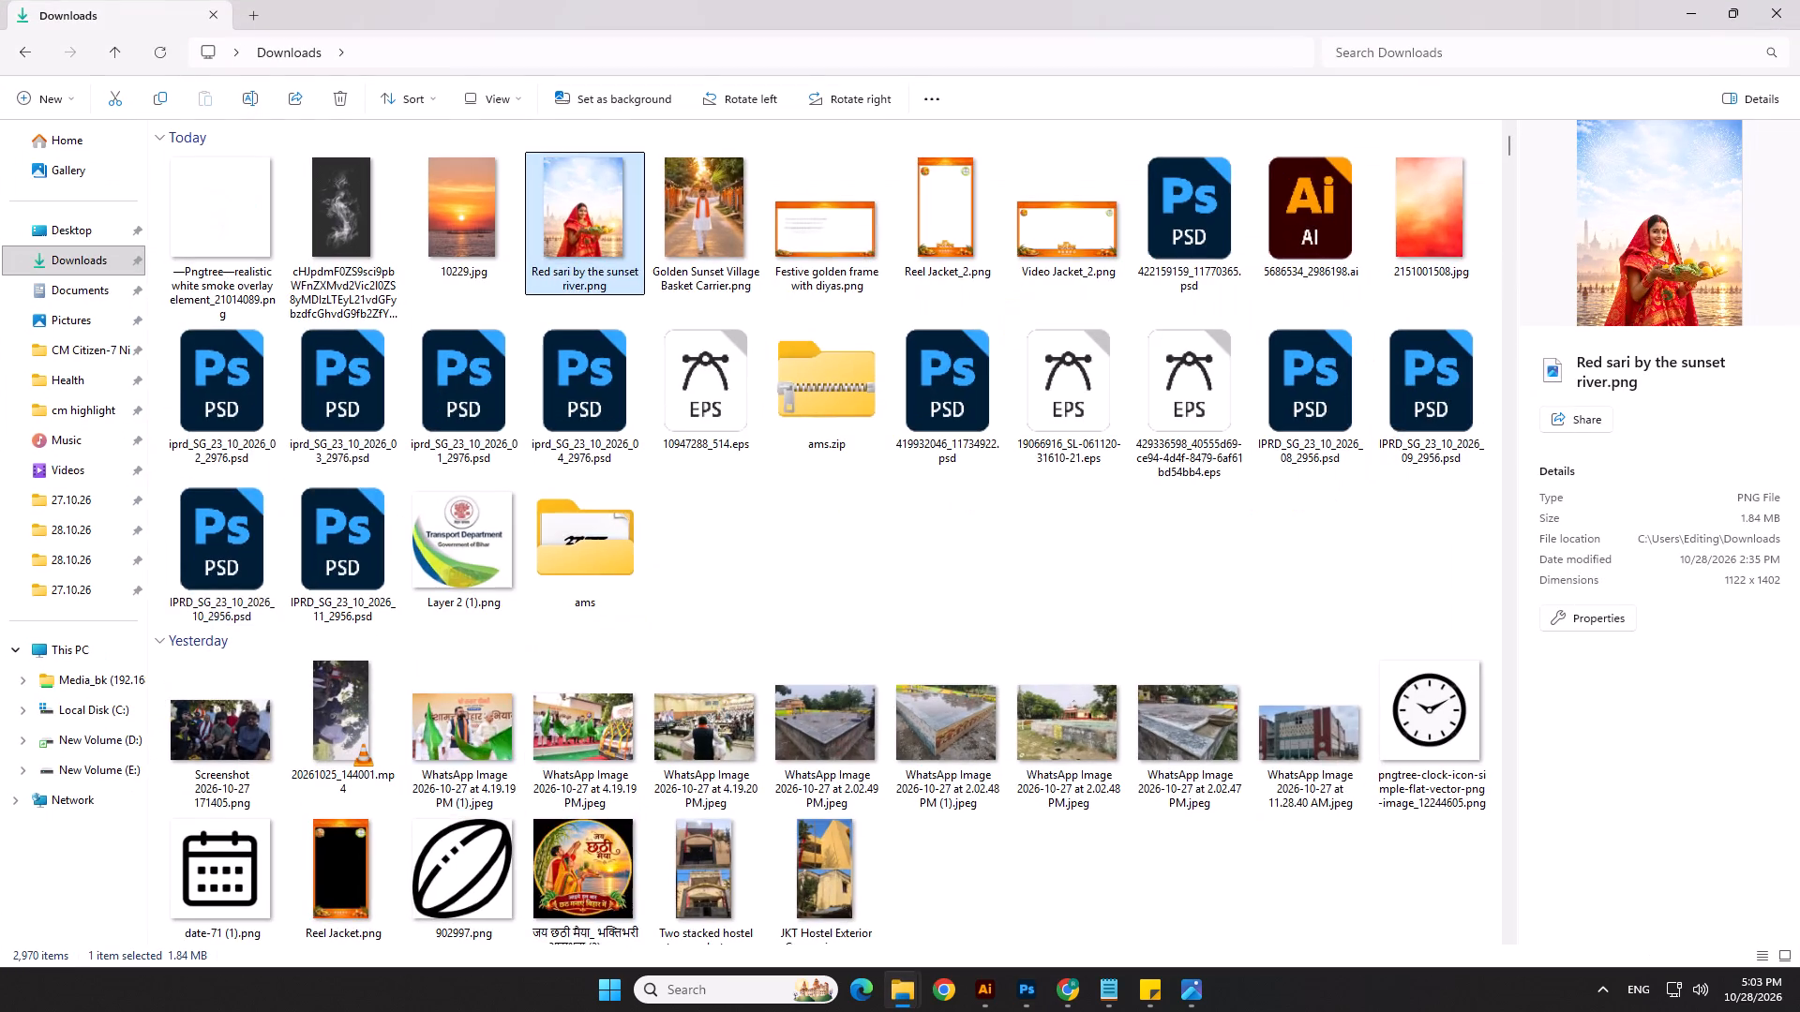
{"action": "scroll", "coordinate": [853, 502], "scroll_direction": "down", "scroll_amount": 6}
{"action": "scroll", "coordinate": [911, 653], "scroll_direction": "down", "scroll_amount": 3}
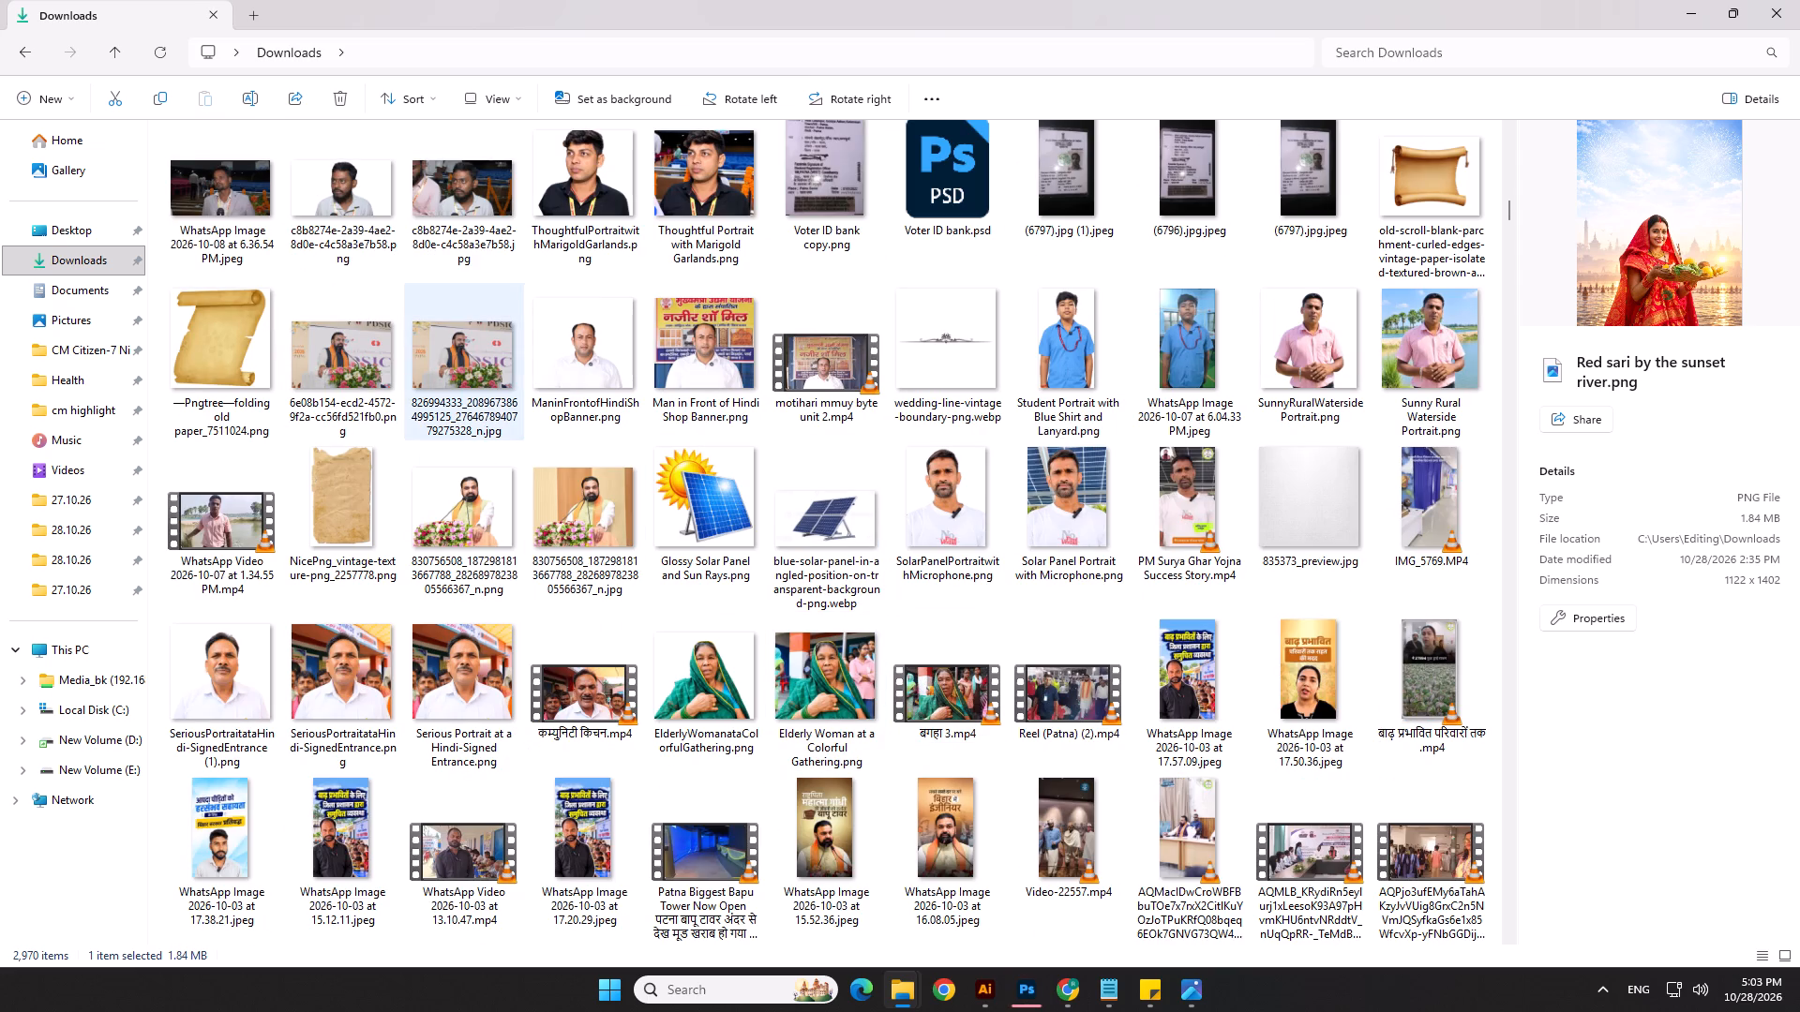
{"action": "double_click", "coordinate": [449, 520]}
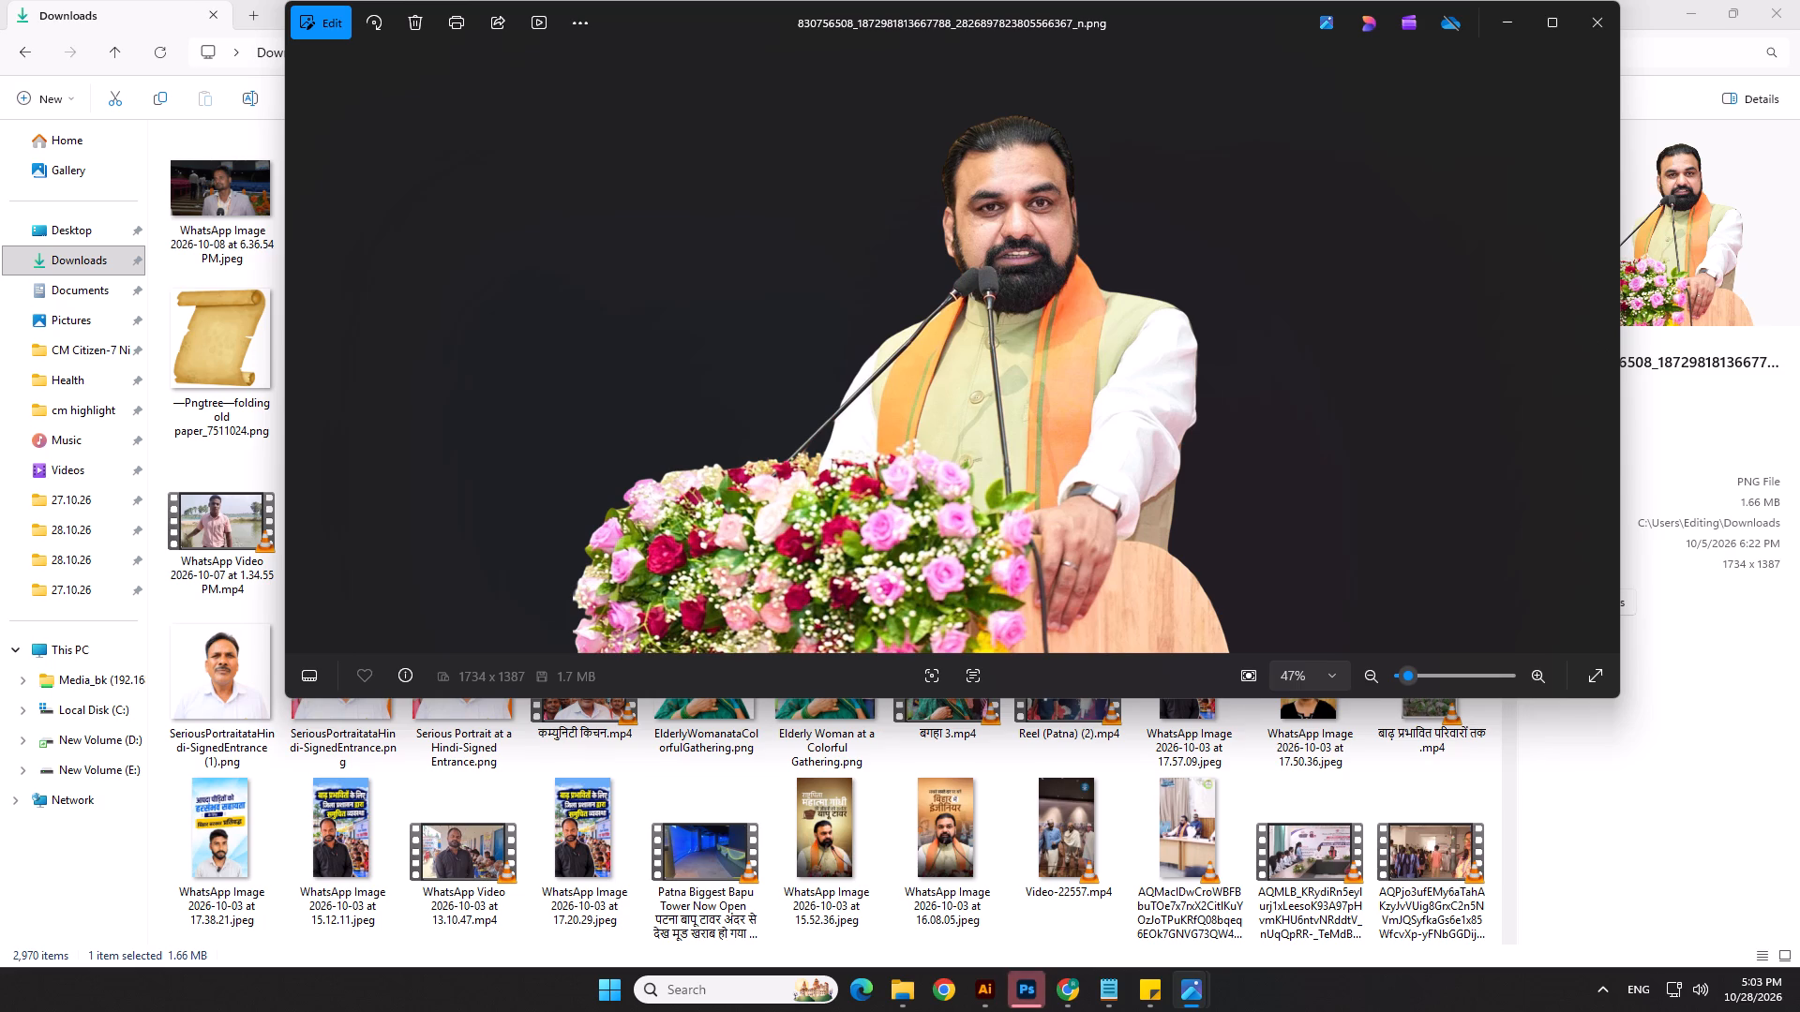
{"action": "left_click", "coordinate": [1592, 29]}
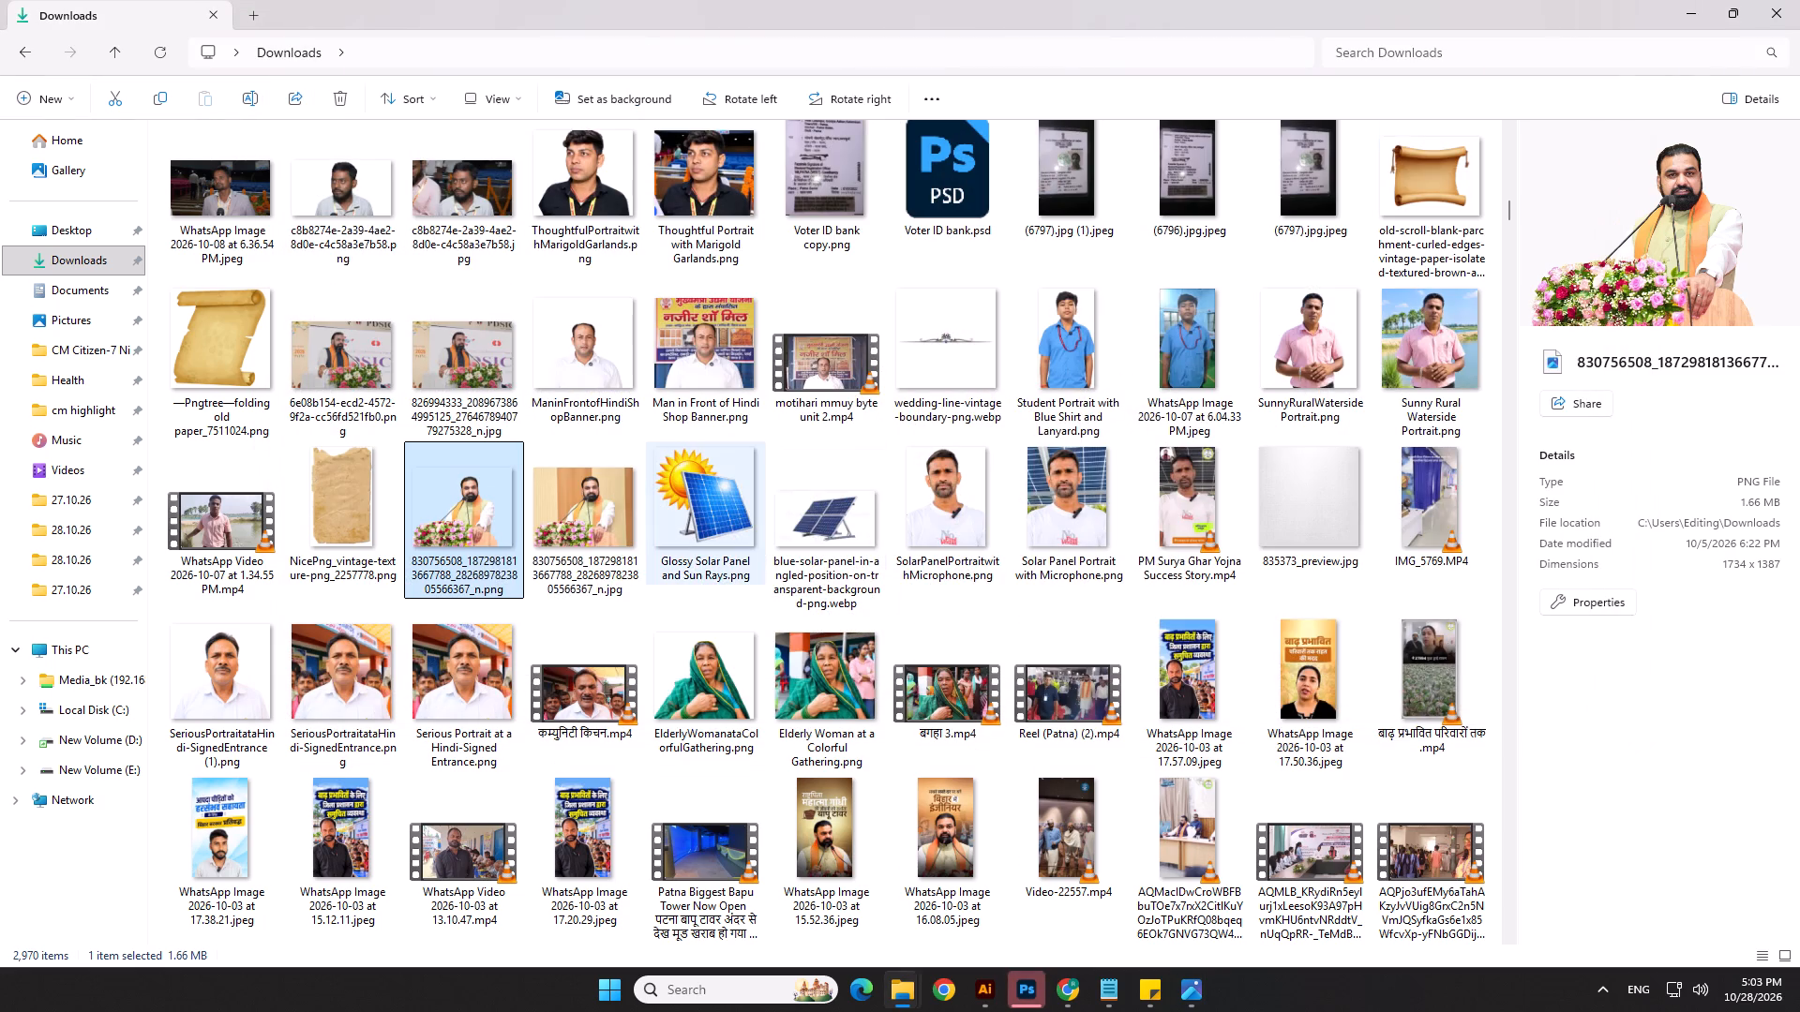
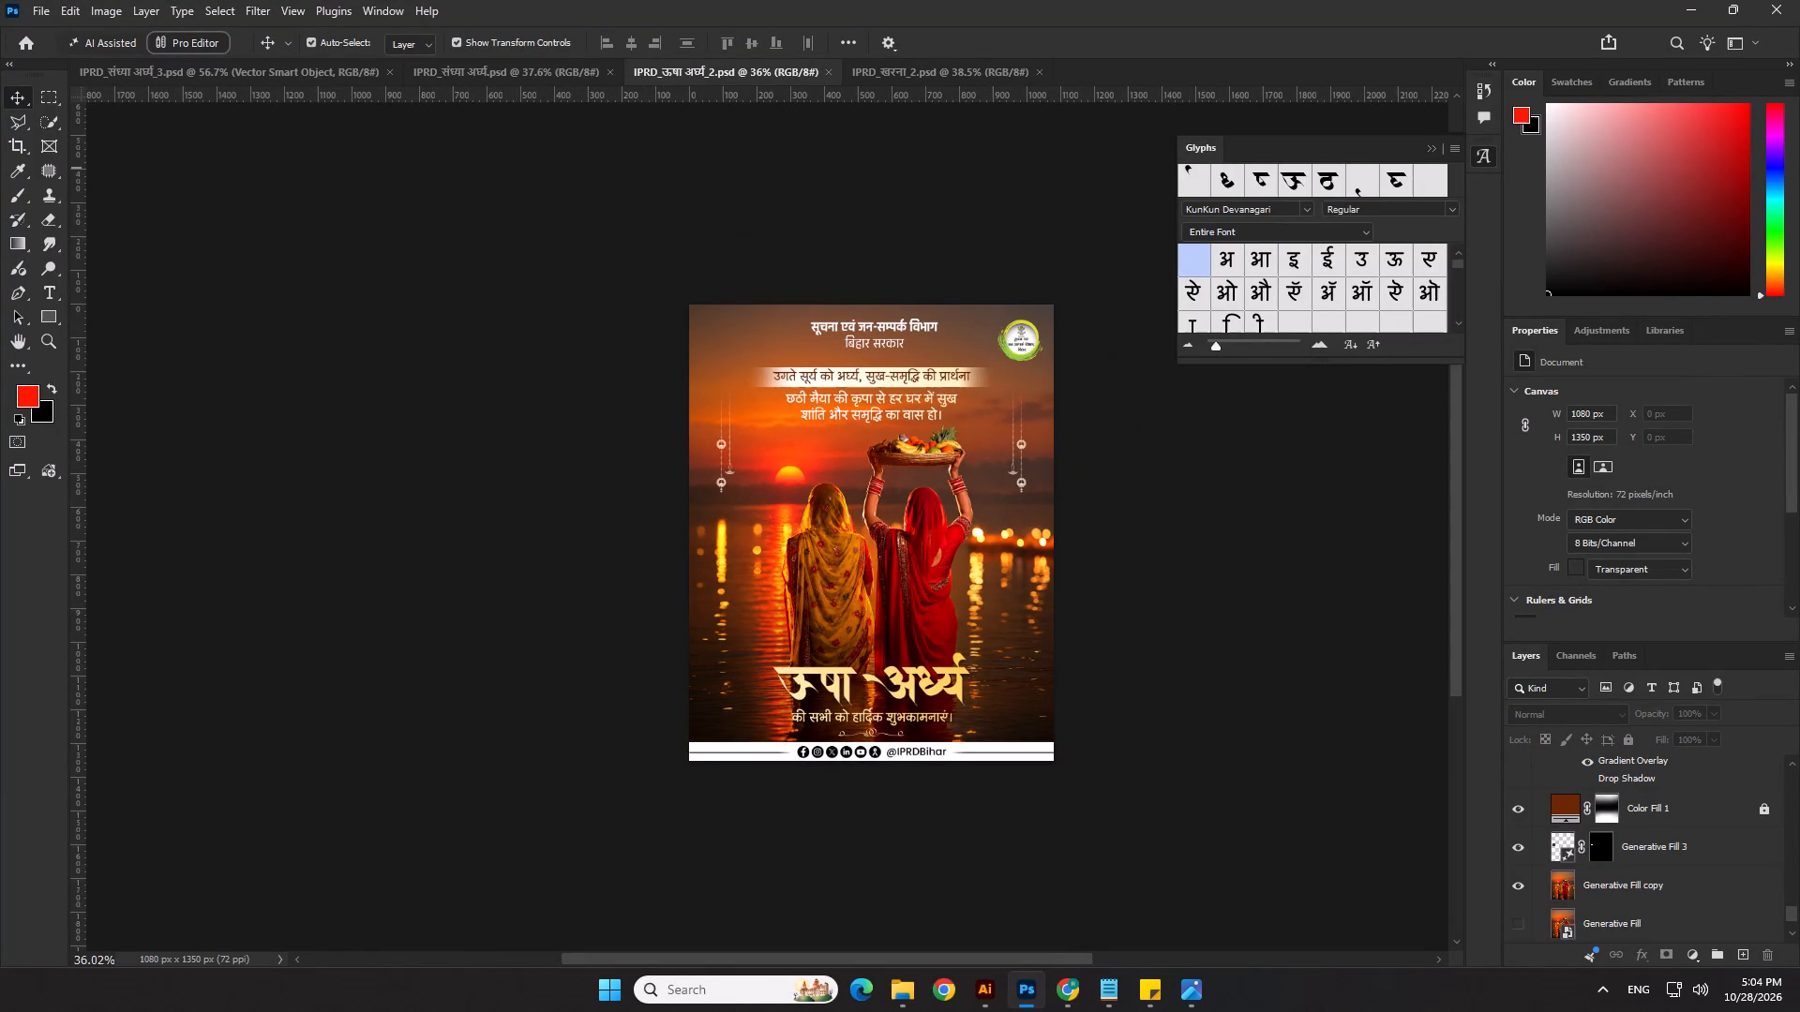
Center the ऊषा अर्घ्य title and the greeting line below it horizontally on the poster.
{"action": "left_click", "coordinate": [937, 685]}
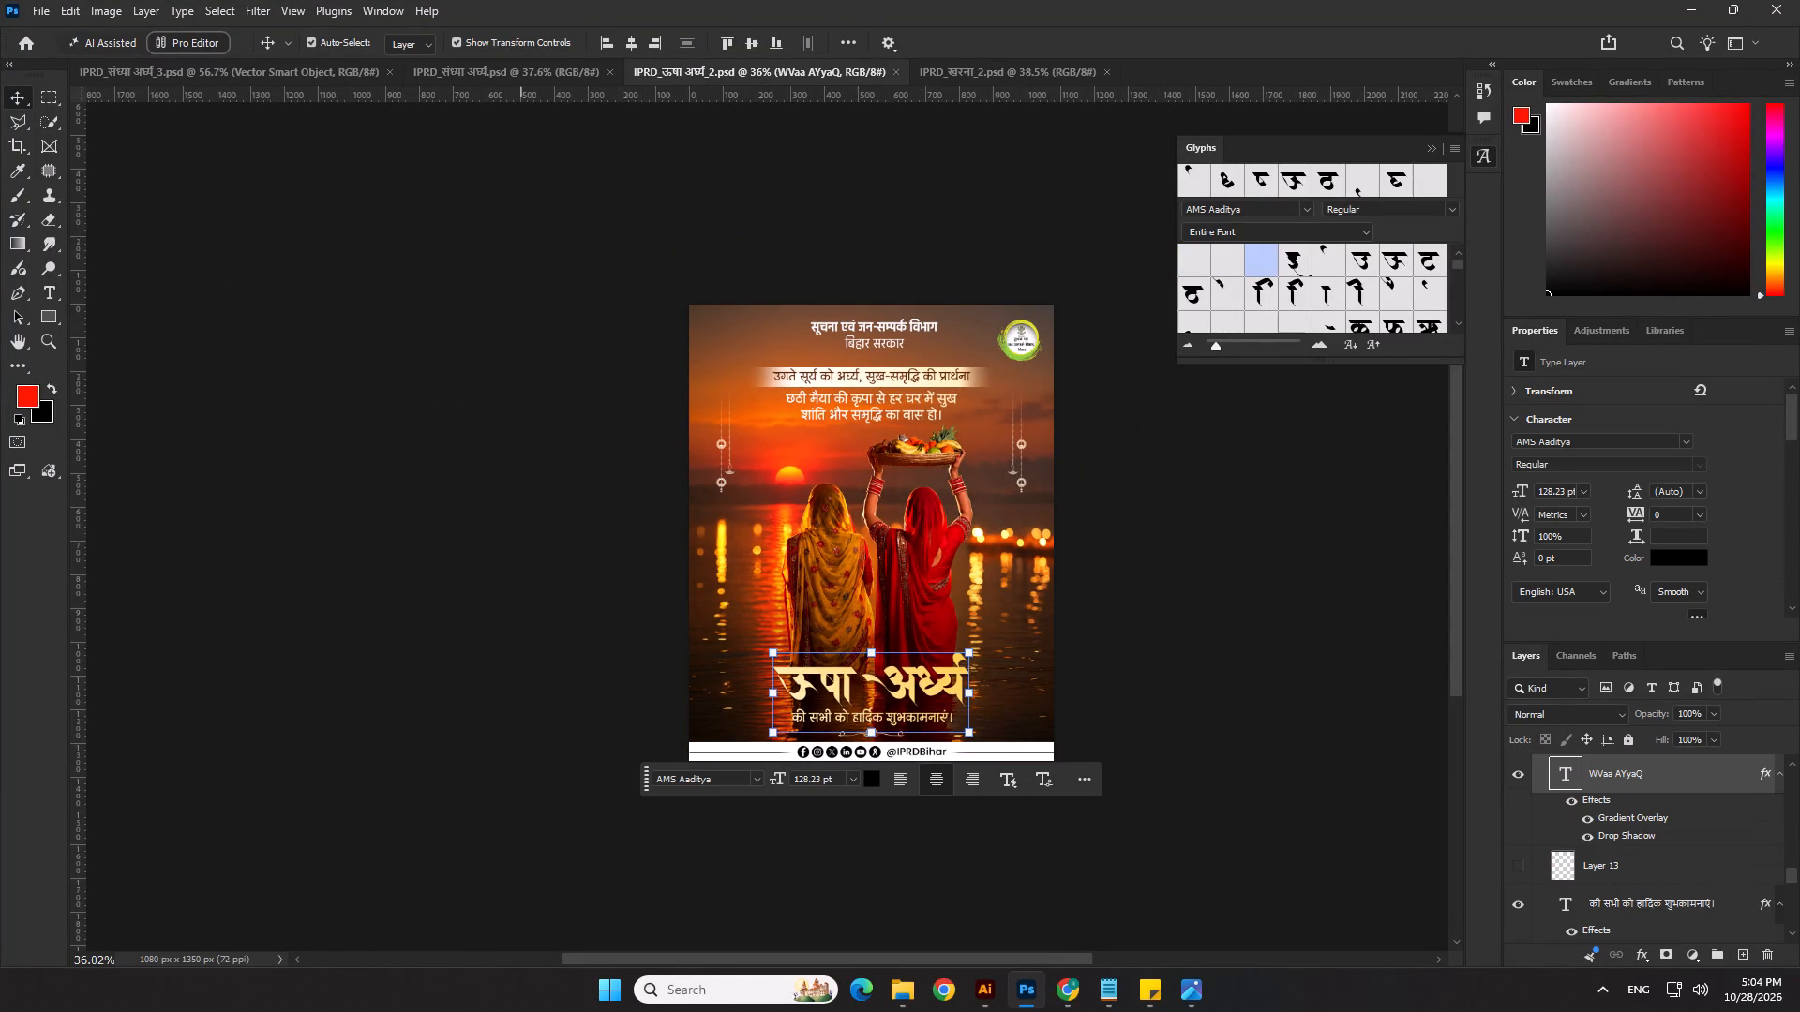
{"action": "left_click", "coordinate": [629, 45]}
{"action": "left_click", "coordinate": [491, 568]}
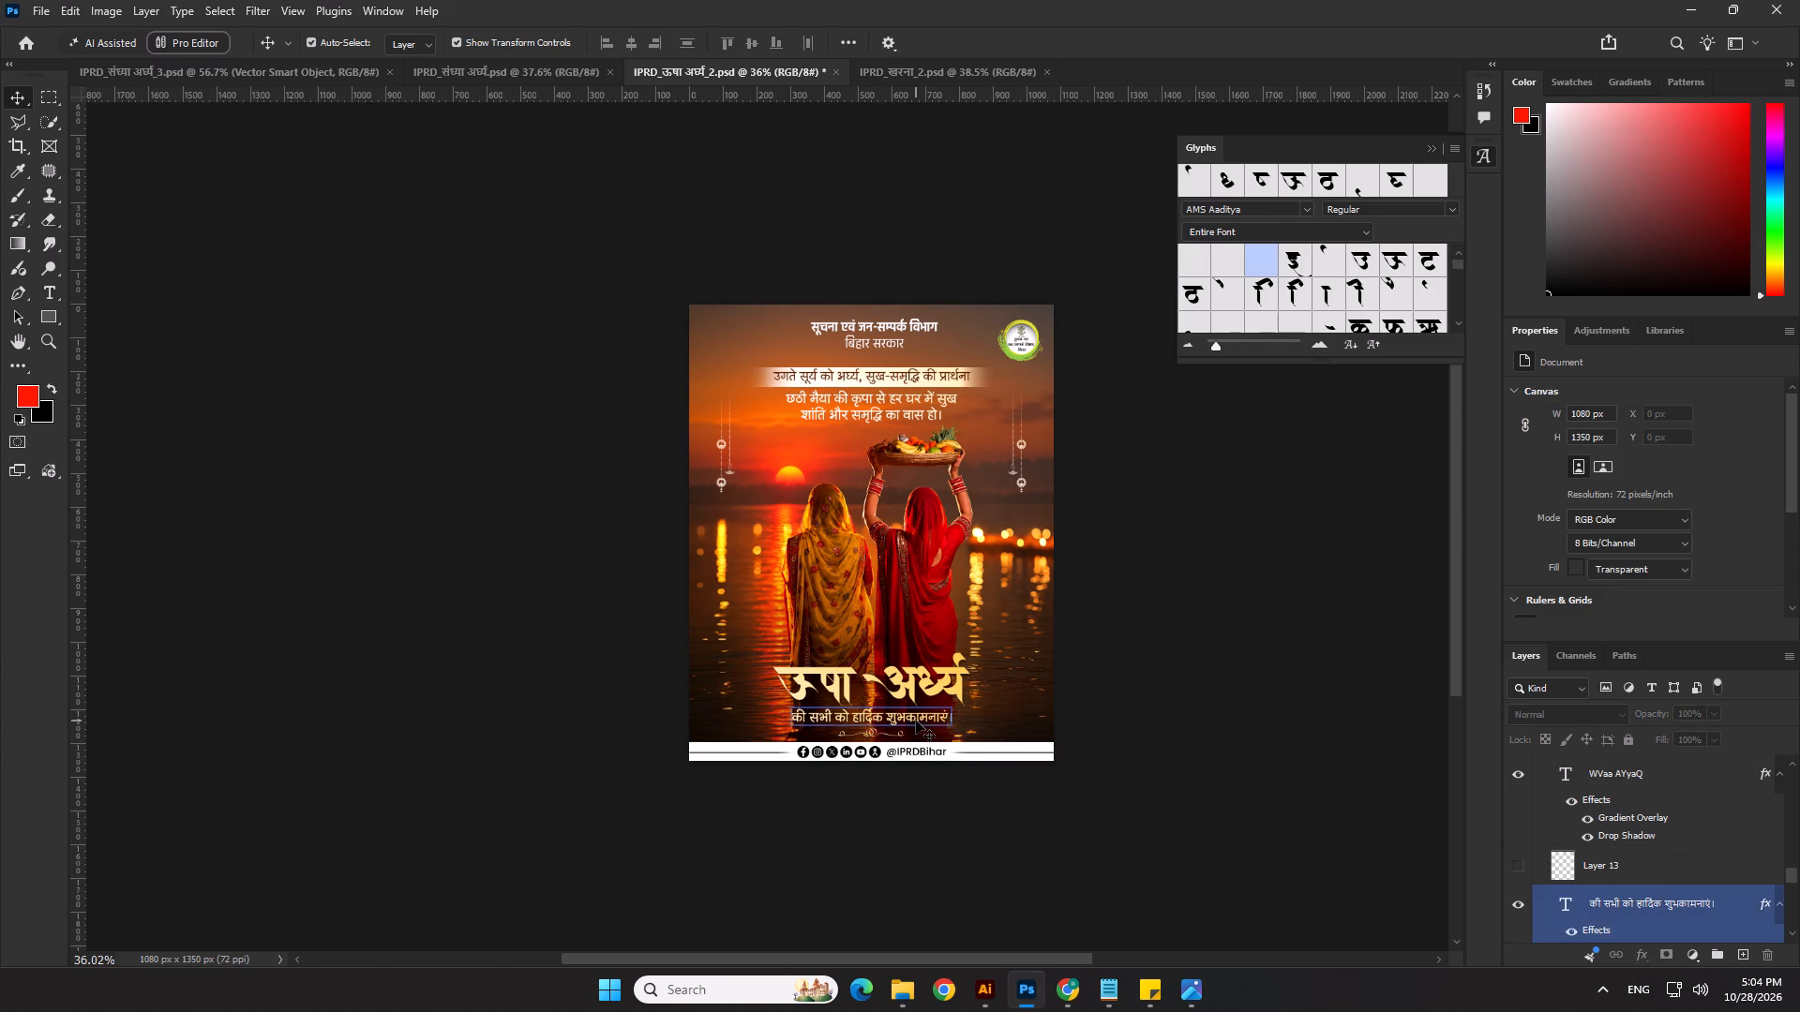
{"action": "left_click", "coordinate": [916, 721]}
{"action": "left_click", "coordinate": [637, 34]}
{"action": "left_click", "coordinate": [431, 500]}
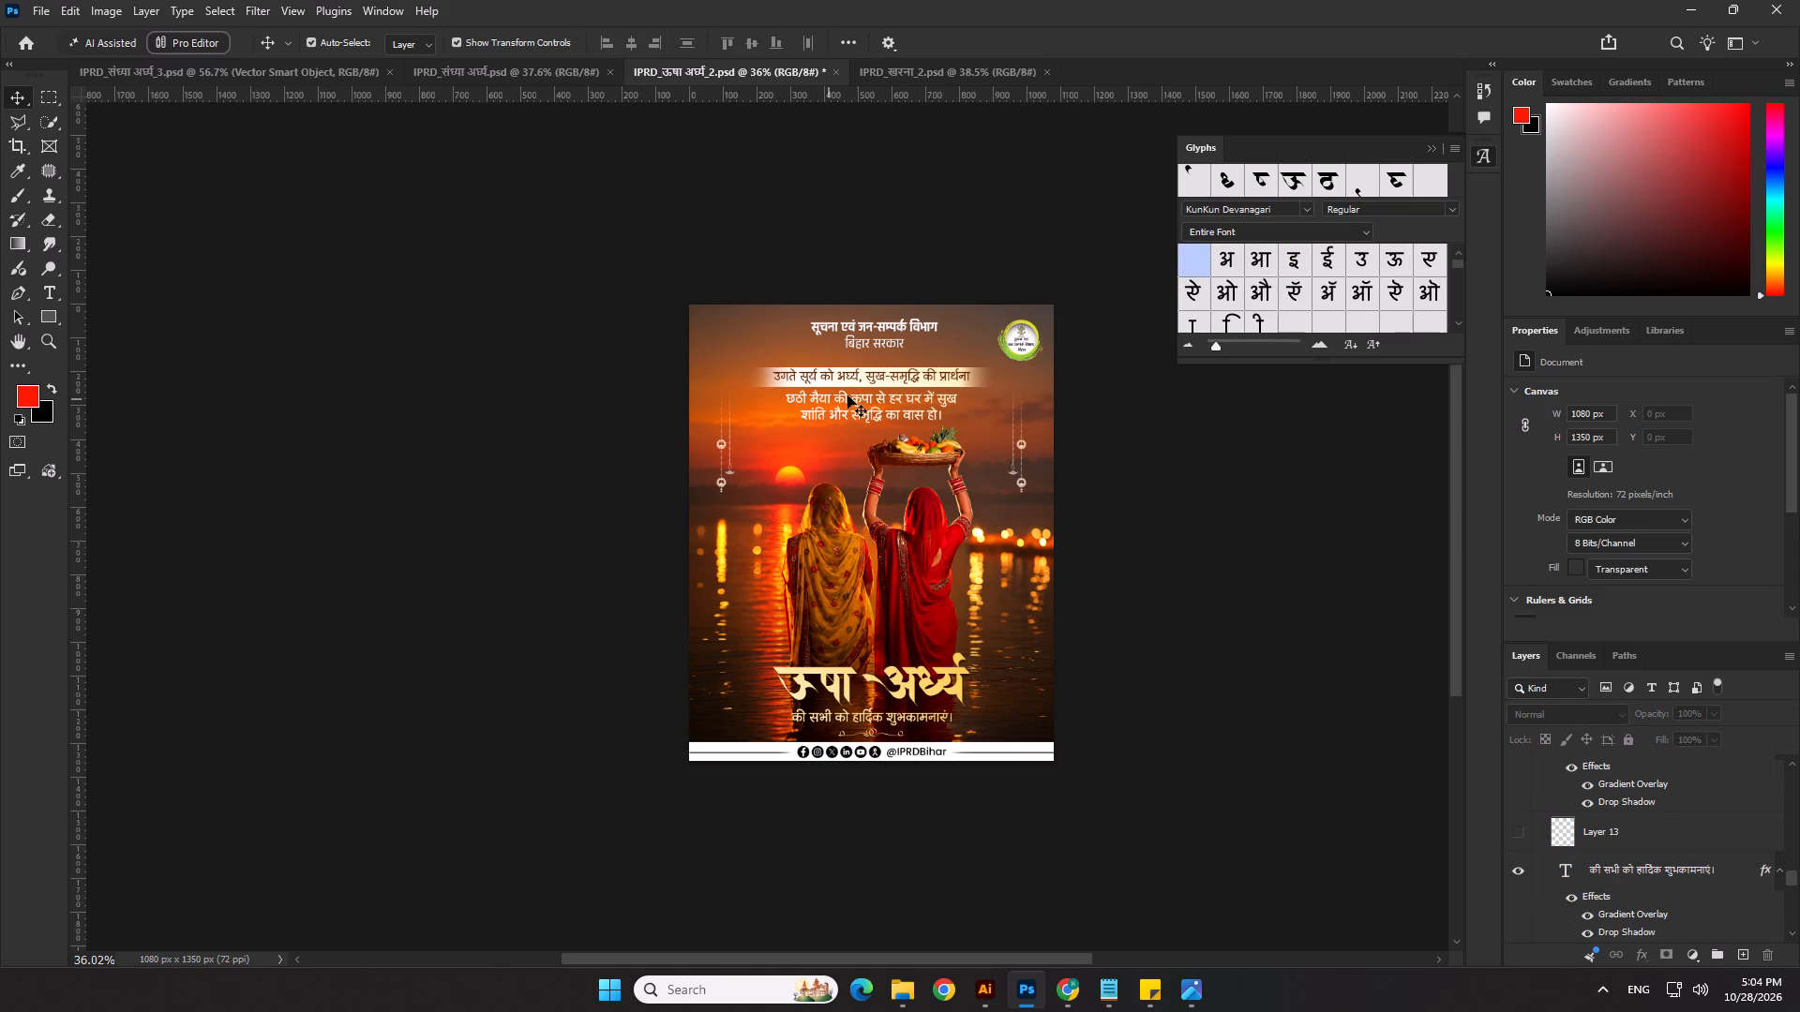
Reposition the Gradient Overlay on the two-line छठी मैया message slightly downward within its text.
{"action": "scroll", "coordinate": [964, 487], "scroll_direction": "up", "scroll_amount": 3}
{"action": "left_click", "coordinate": [906, 391]}
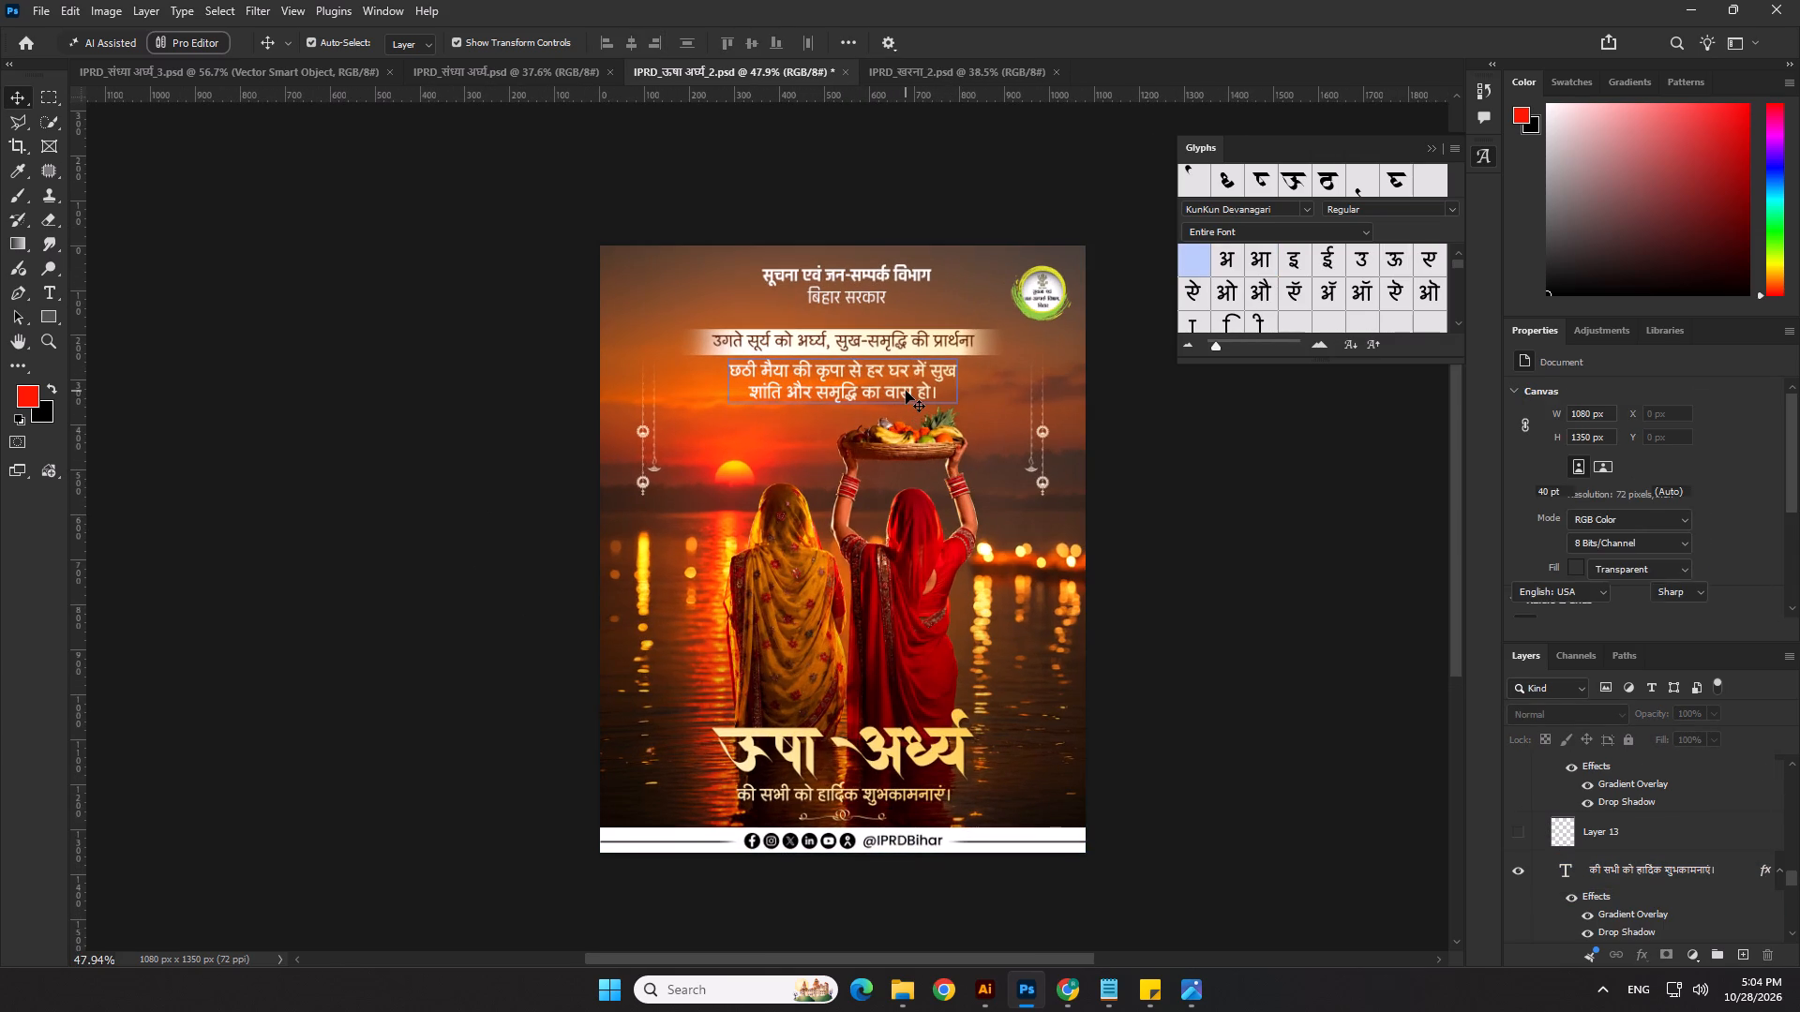
{"action": "double_click", "coordinate": [1612, 919]}
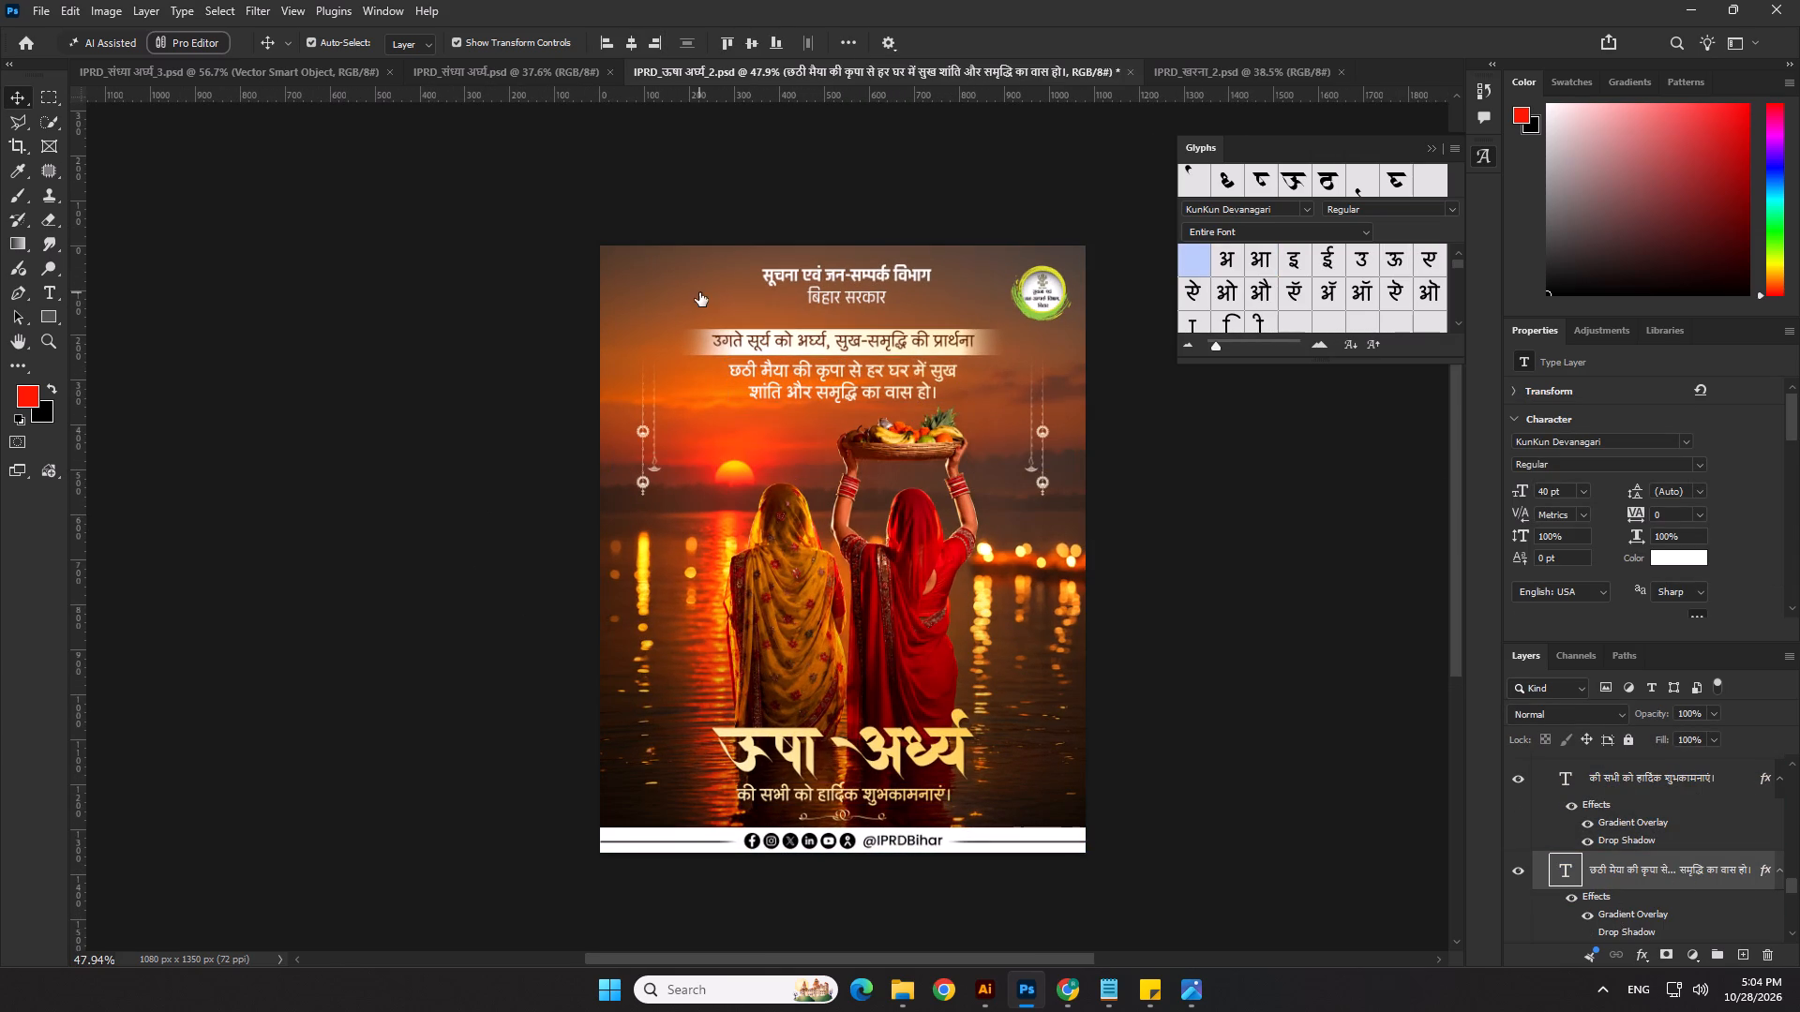
{"action": "left_click_drag", "start_coordinate": [889, 367], "coordinate": [896, 403]}
{"action": "left_click", "coordinate": [1683, 512]}
{"action": "left_click", "coordinate": [1278, 539]}
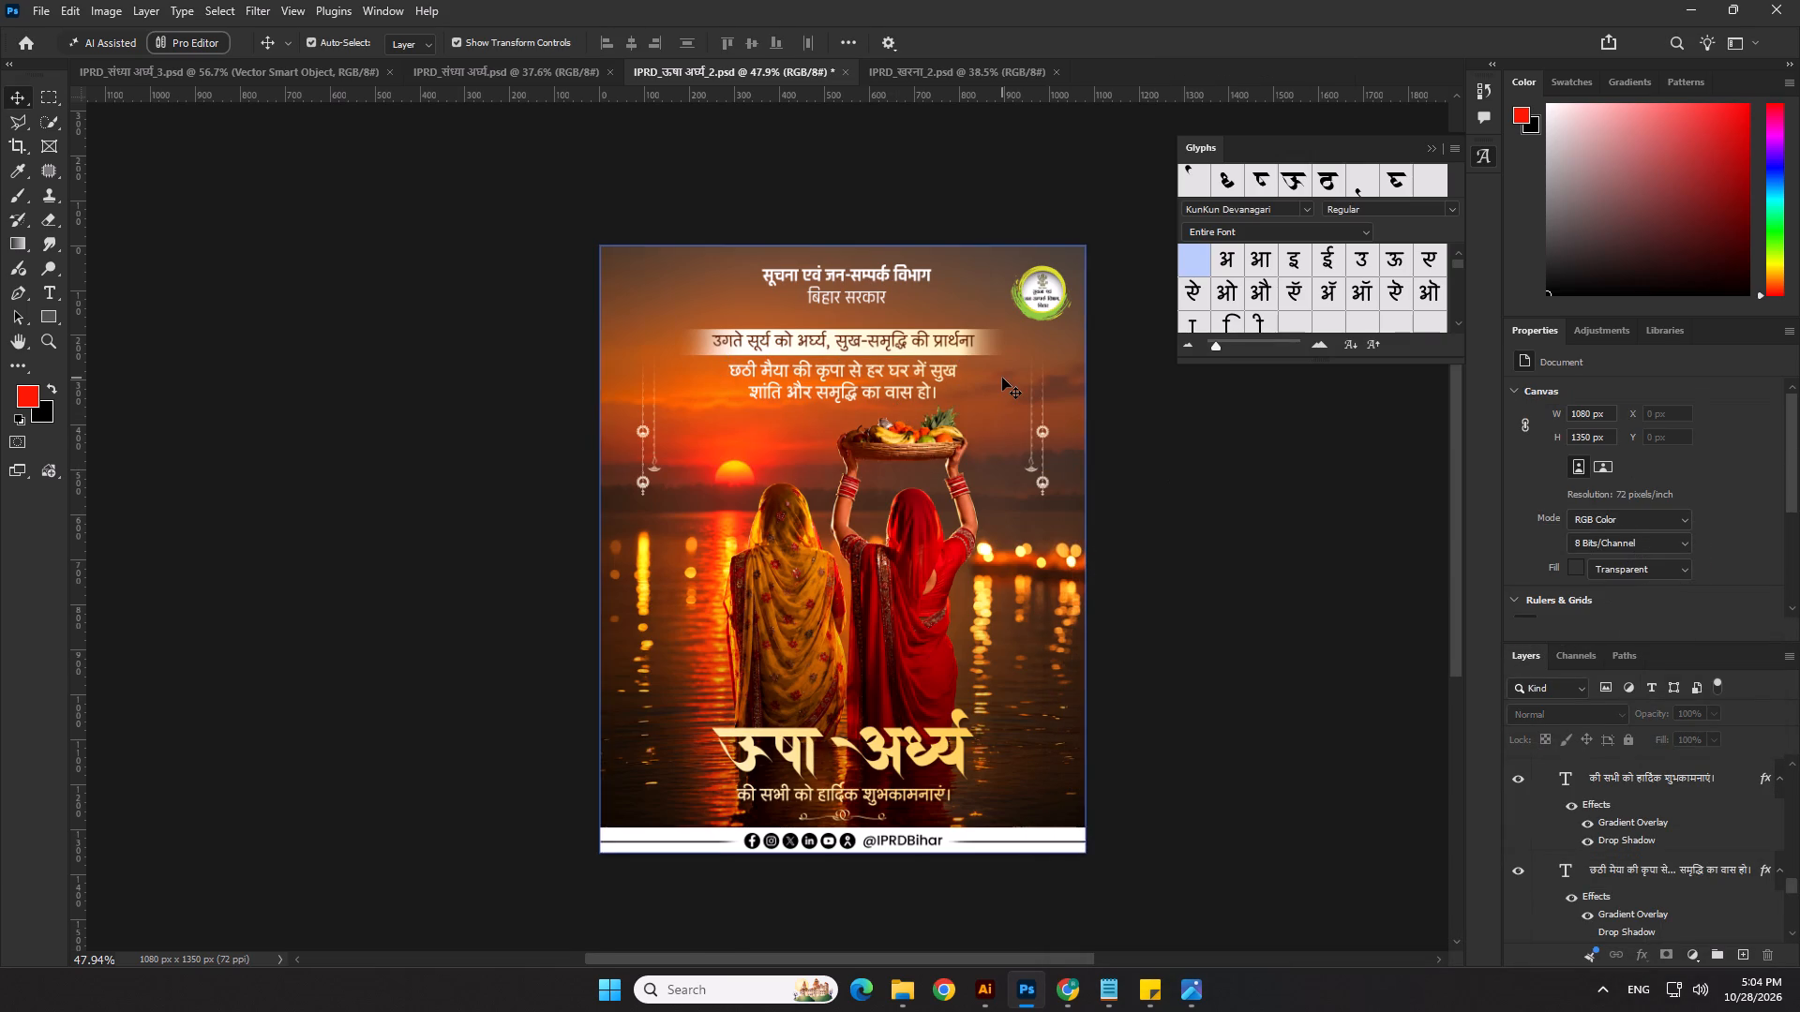
Reposition the Gradient Overlay of the Rectangle 14 band behind the उगते सूर्य headline and save the poster.
{"action": "scroll", "coordinate": [1002, 378], "scroll_direction": "up", "scroll_amount": 2}
{"action": "left_click", "coordinate": [979, 342]}
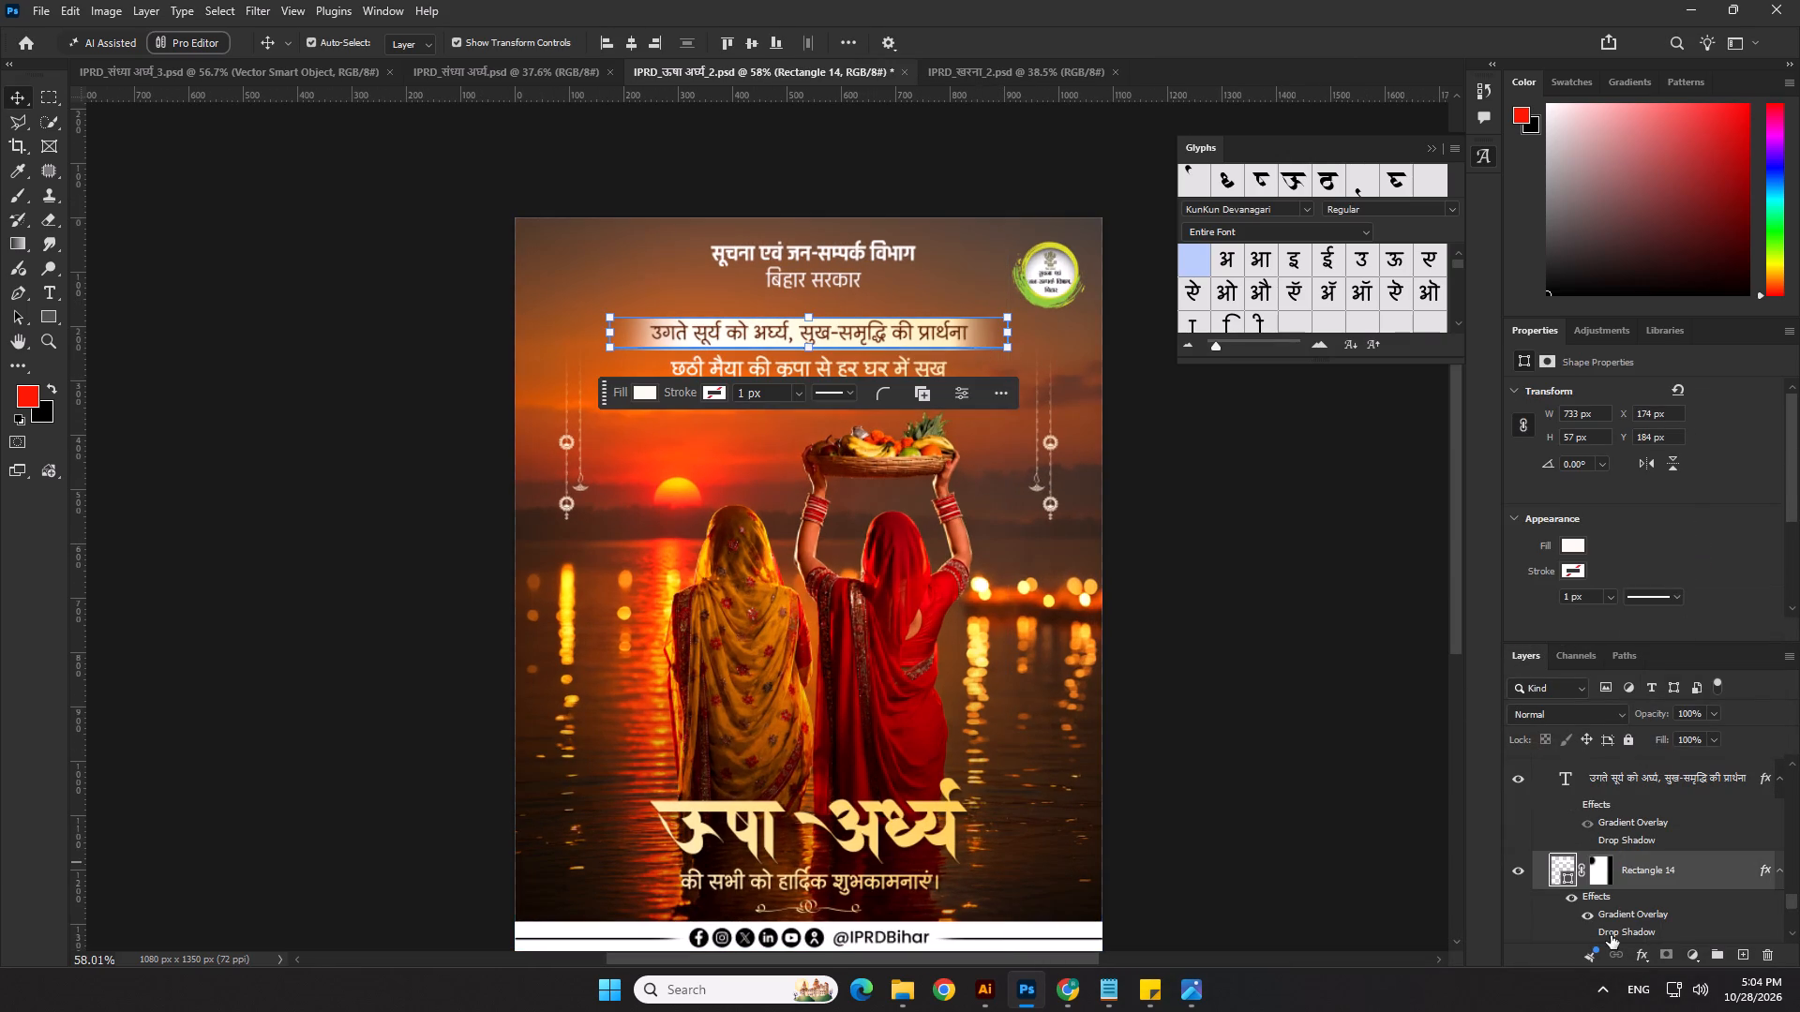
{"action": "double_click", "coordinate": [1615, 915]}
{"action": "left_click_drag", "start_coordinate": [883, 314], "coordinate": [876, 446]}
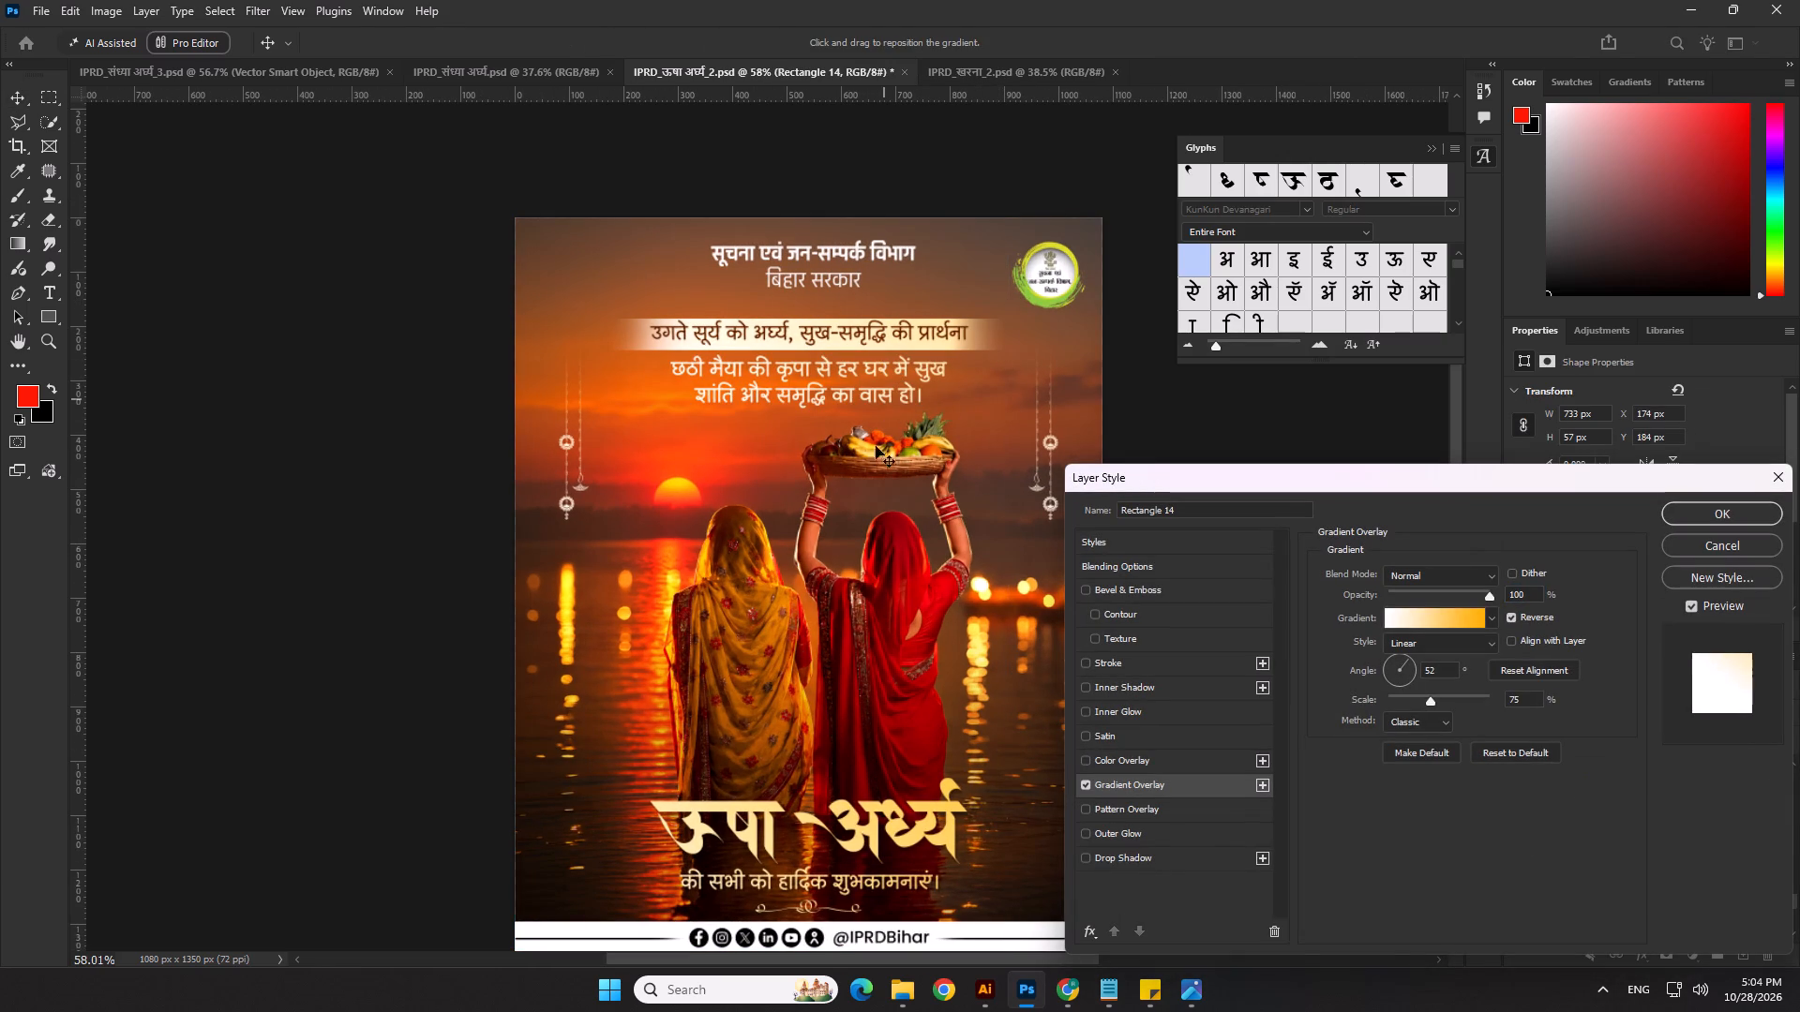
{"action": "left_click_drag", "start_coordinate": [876, 446], "coordinate": [885, 435]}
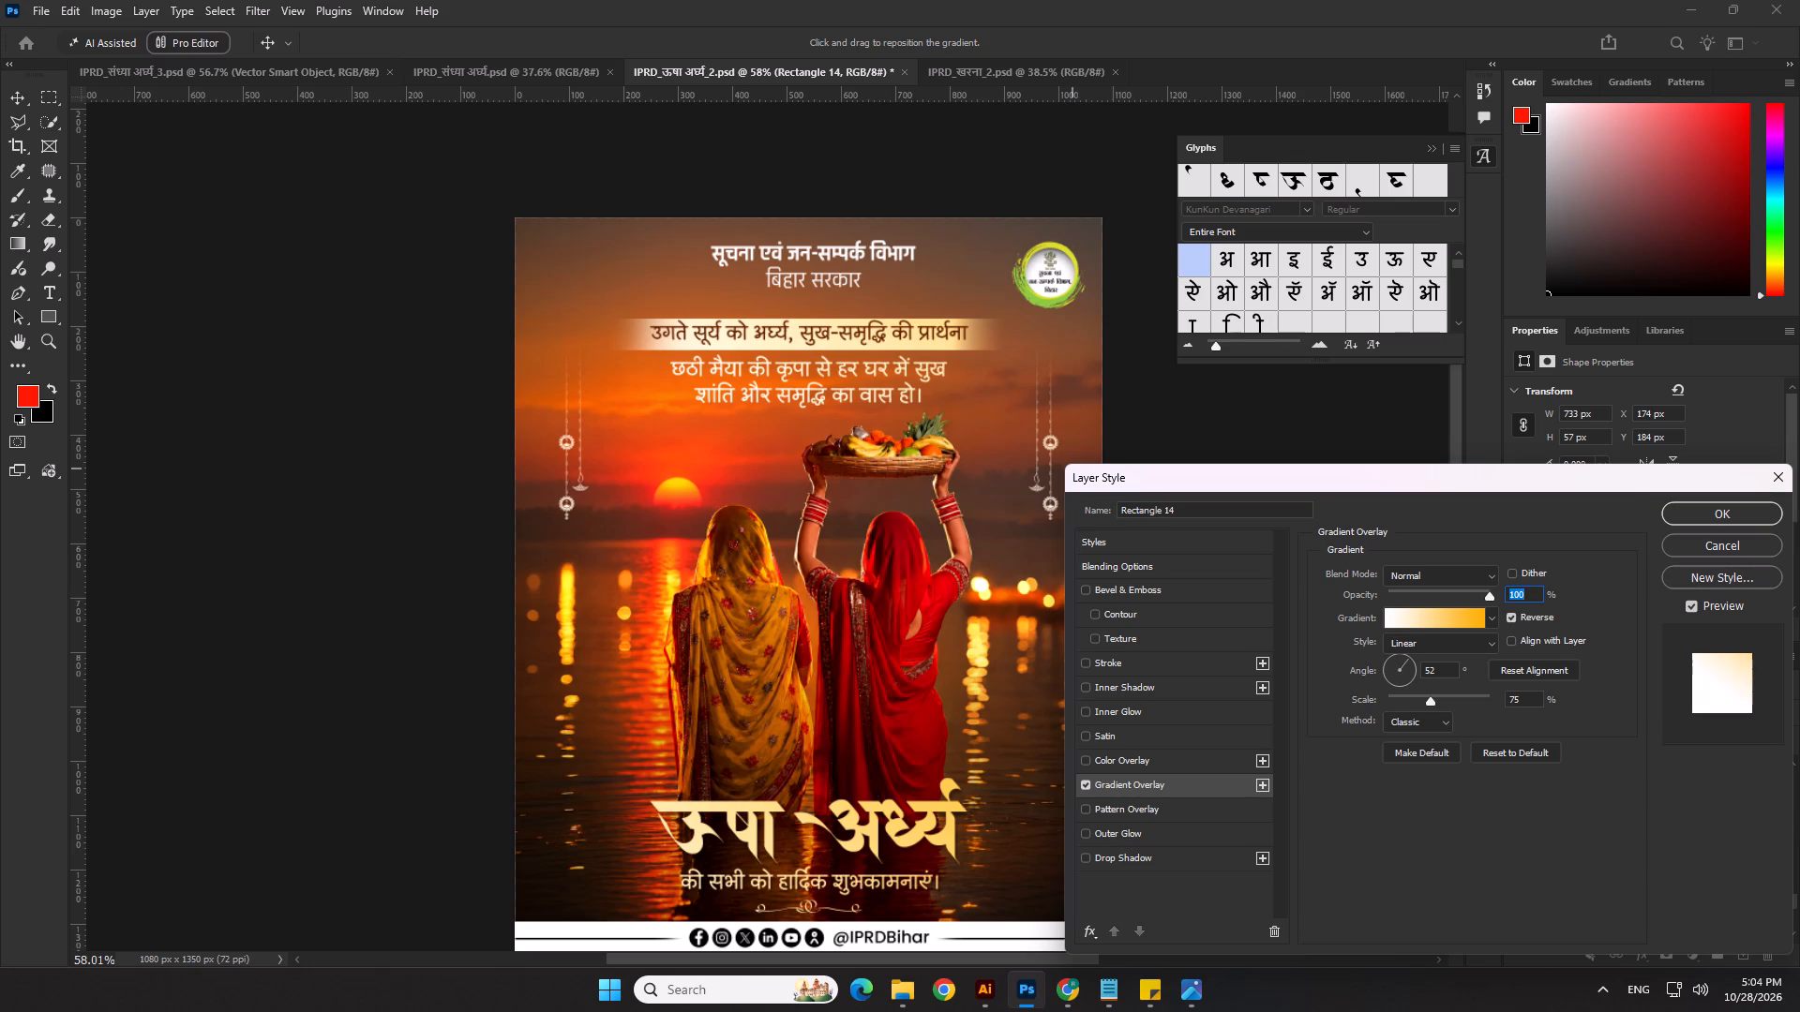
{"action": "left_click", "coordinate": [1747, 523]}
{"action": "left_click", "coordinate": [1272, 644]}
{"action": "key", "text": "ctrl+s"}
Nudge the उगते सूर्य headline text slightly down on its band, center it horizontally and save the poster.
{"action": "scroll", "coordinate": [787, 321], "scroll_direction": "up", "scroll_amount": 2}
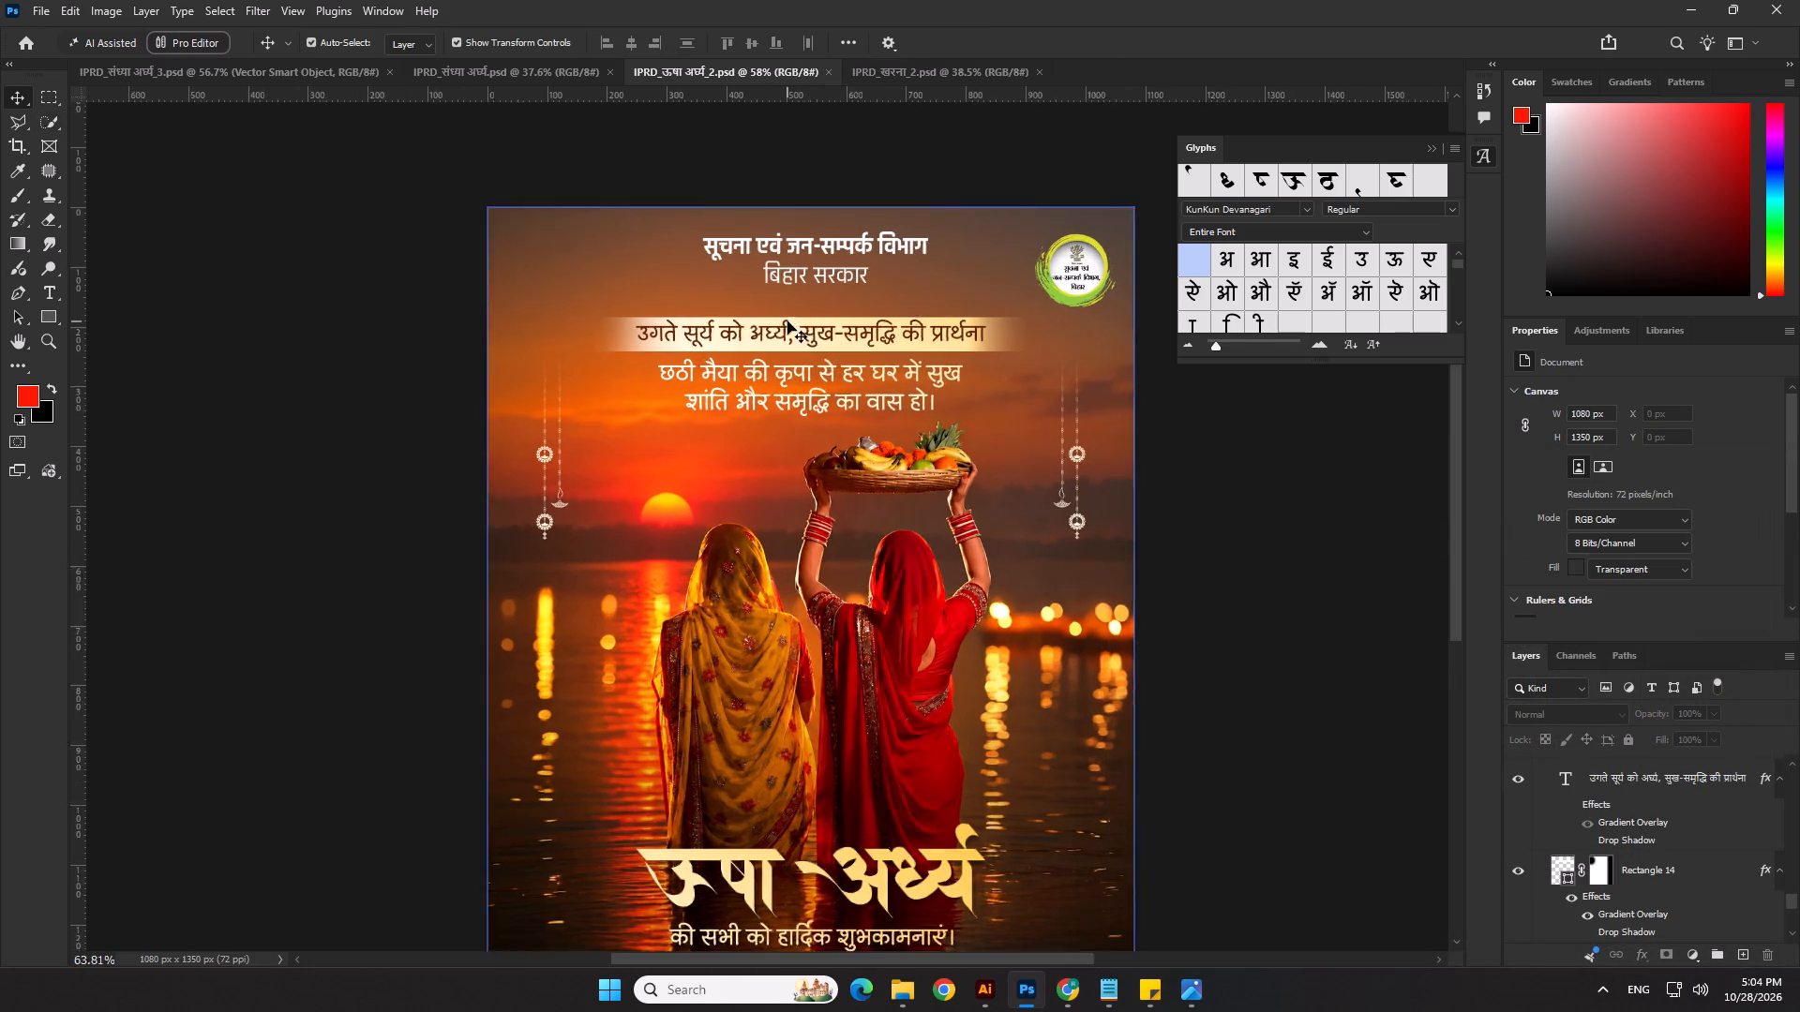
{"action": "scroll", "coordinate": [787, 321], "scroll_direction": "up", "scroll_amount": 1}
{"action": "left_click", "coordinate": [833, 331]}
{"action": "scroll", "coordinate": [1101, 350], "scroll_direction": "up", "scroll_amount": 6}
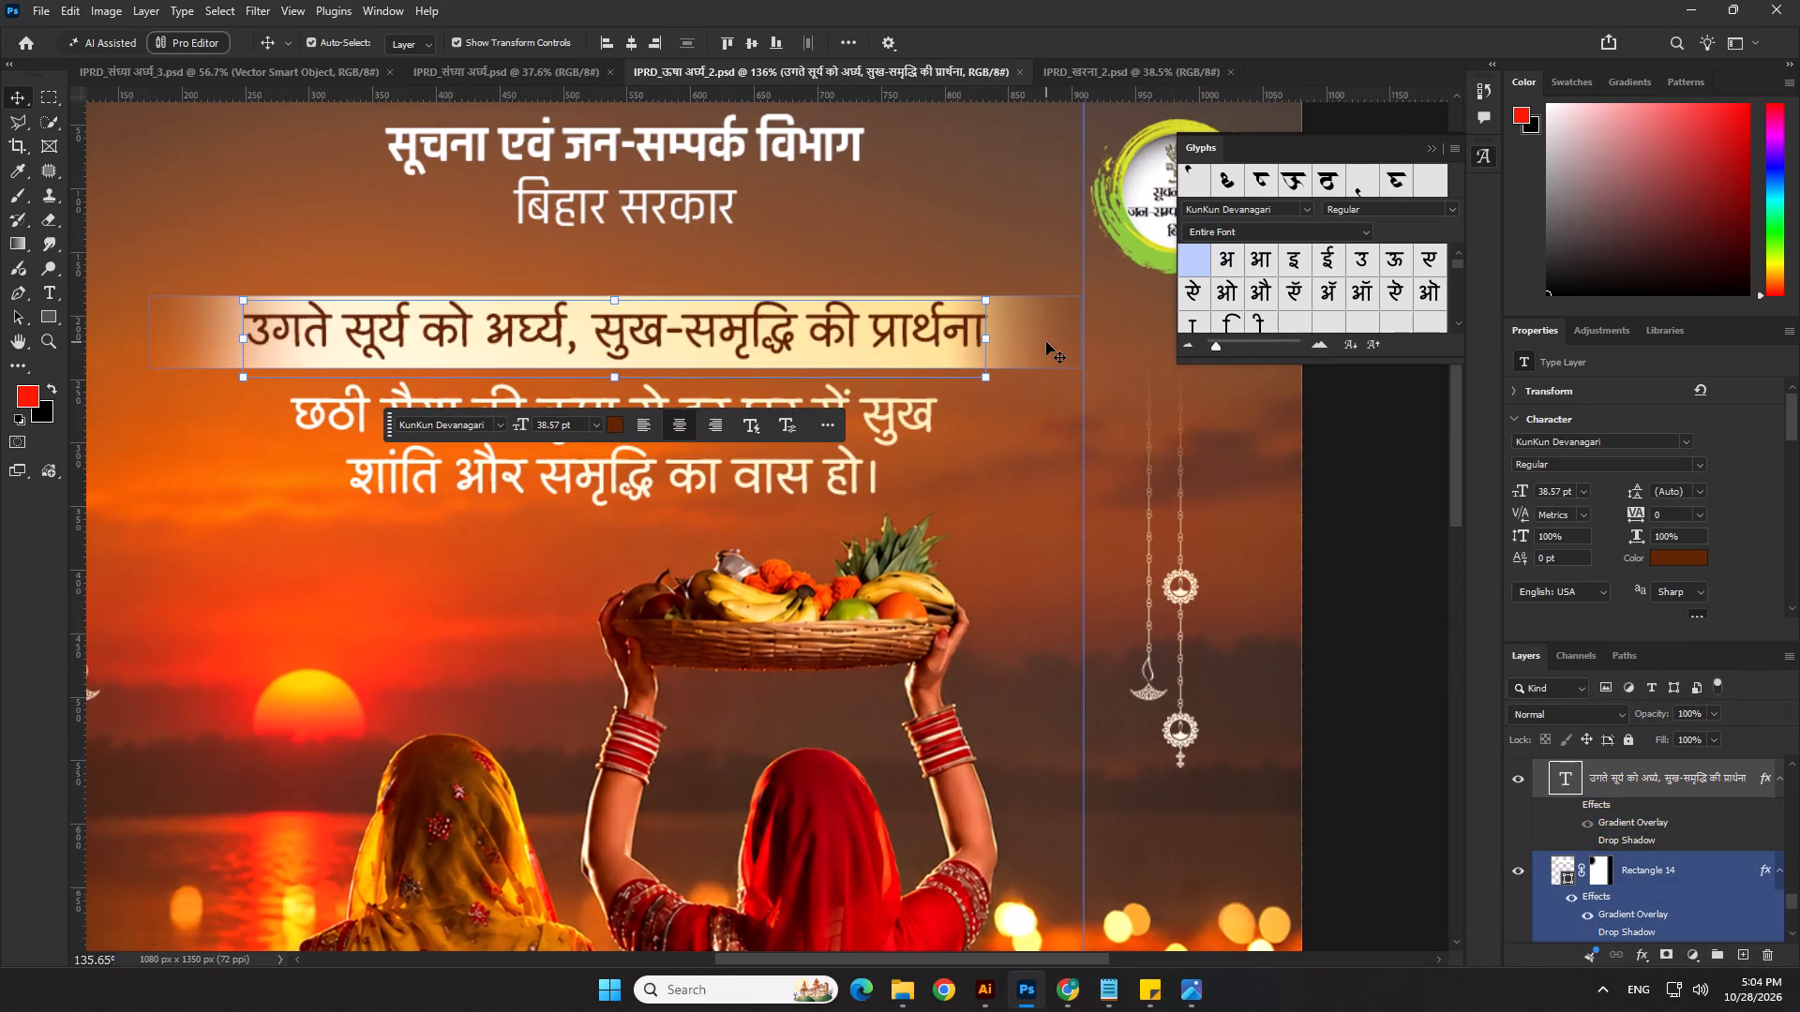
{"action": "key", "text": "Down"}
{"action": "scroll", "coordinate": [885, 338], "scroll_direction": "down", "scroll_amount": 9}
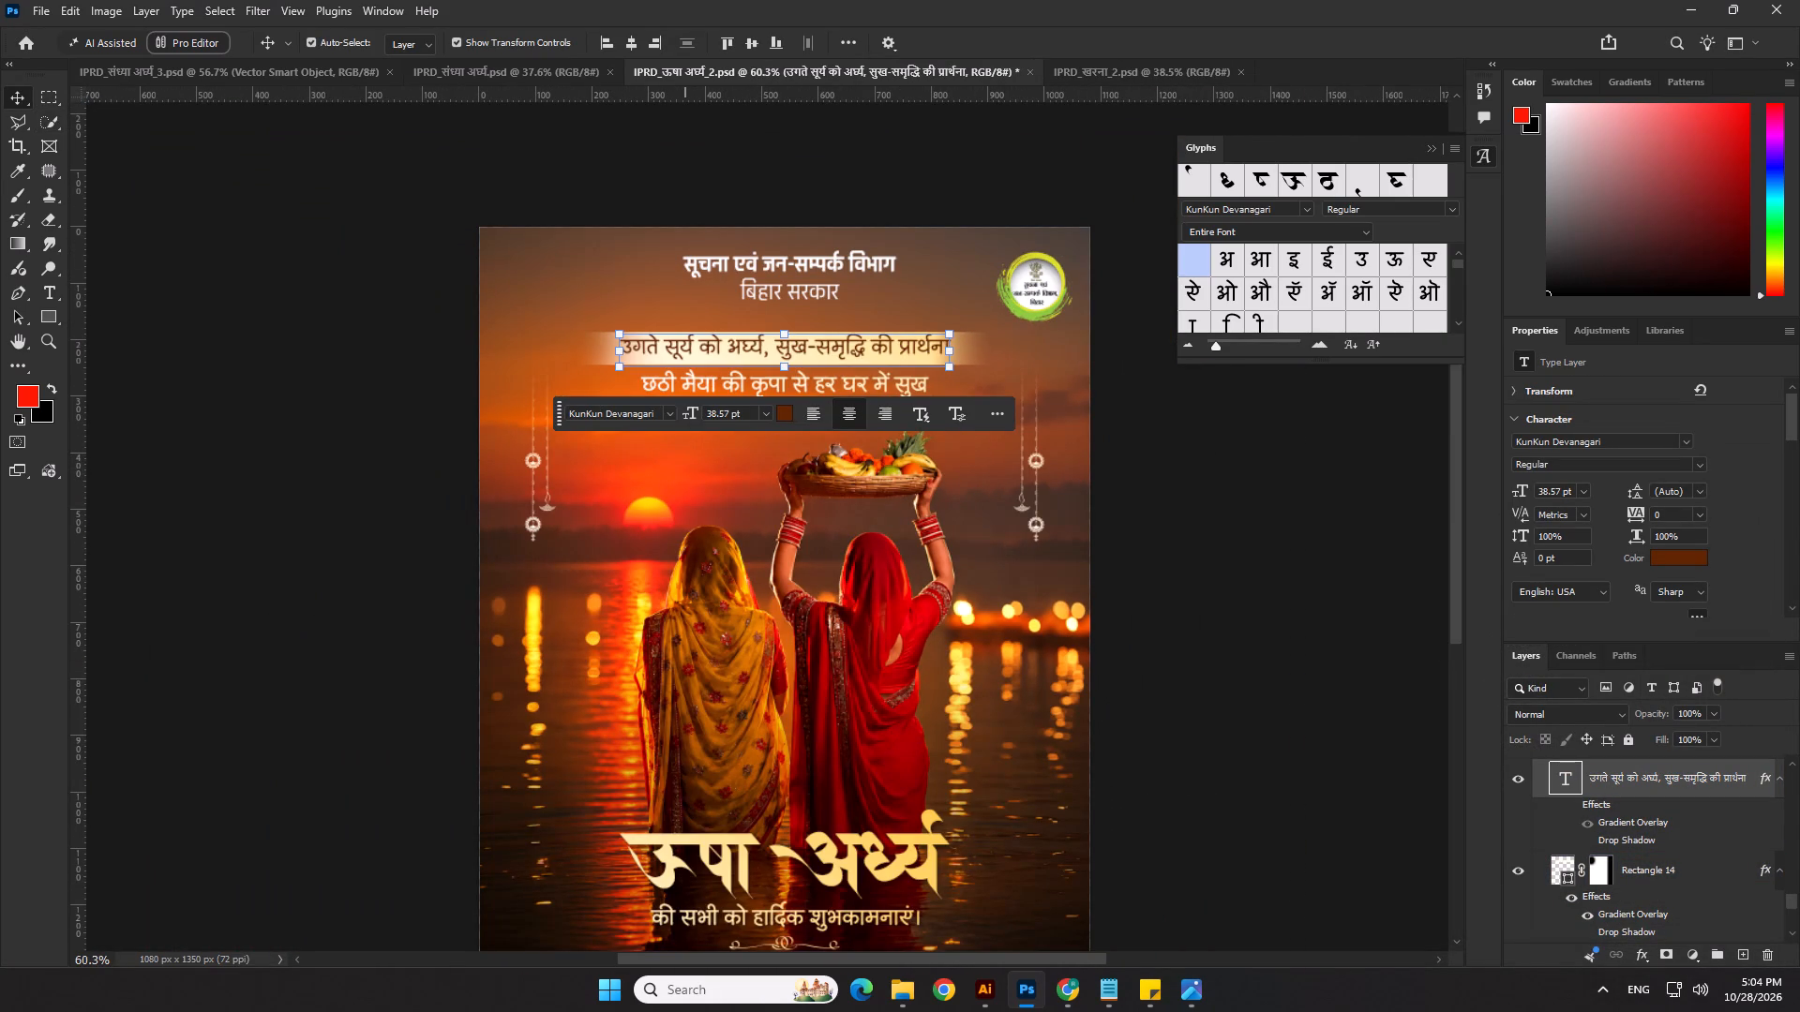
{"action": "left_click", "coordinate": [636, 37]}
{"action": "left_click", "coordinate": [405, 415]}
{"action": "key", "text": "ctrl+s"}
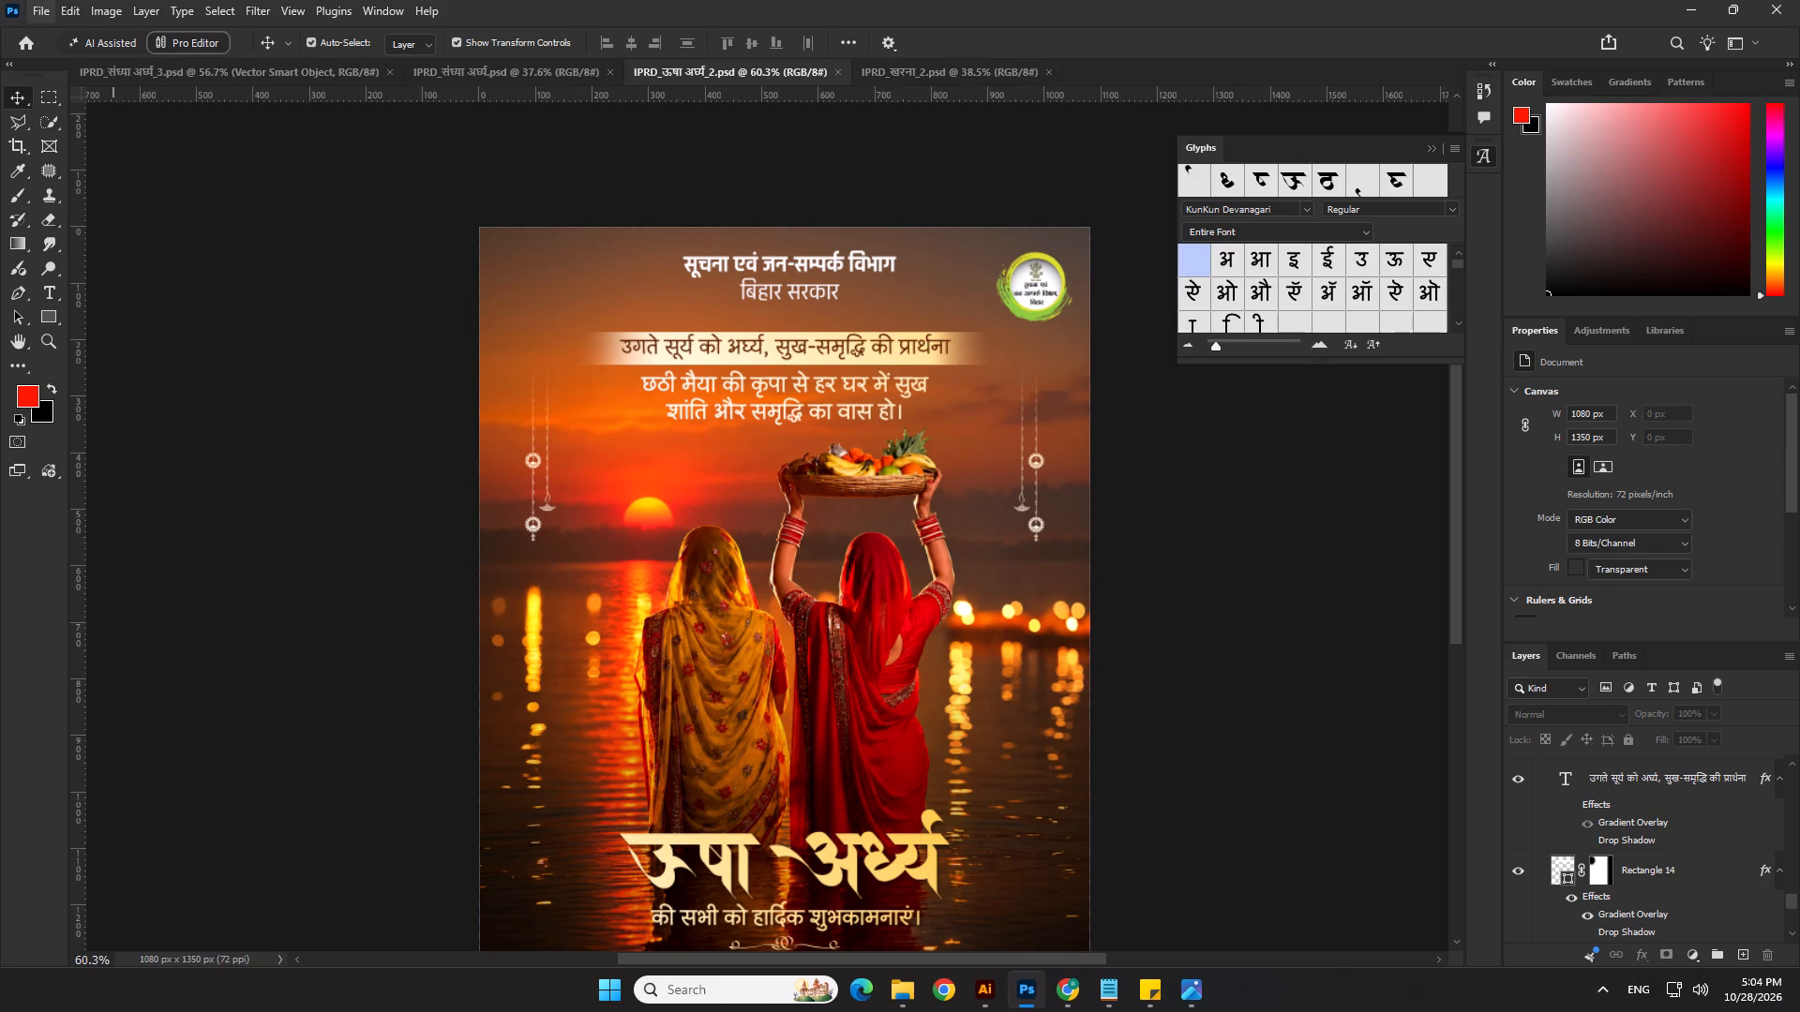
Narrow the Rectangle 14 band behind the headline to 722 px, center it horizontally and save the poster.
{"action": "left_click", "coordinate": [171, 379]}
{"action": "scroll", "coordinate": [419, 469], "scroll_direction": "up", "scroll_amount": 3}
{"action": "left_click", "coordinate": [587, 290]}
{"action": "scroll", "coordinate": [566, 293], "scroll_direction": "up", "scroll_amount": 2}
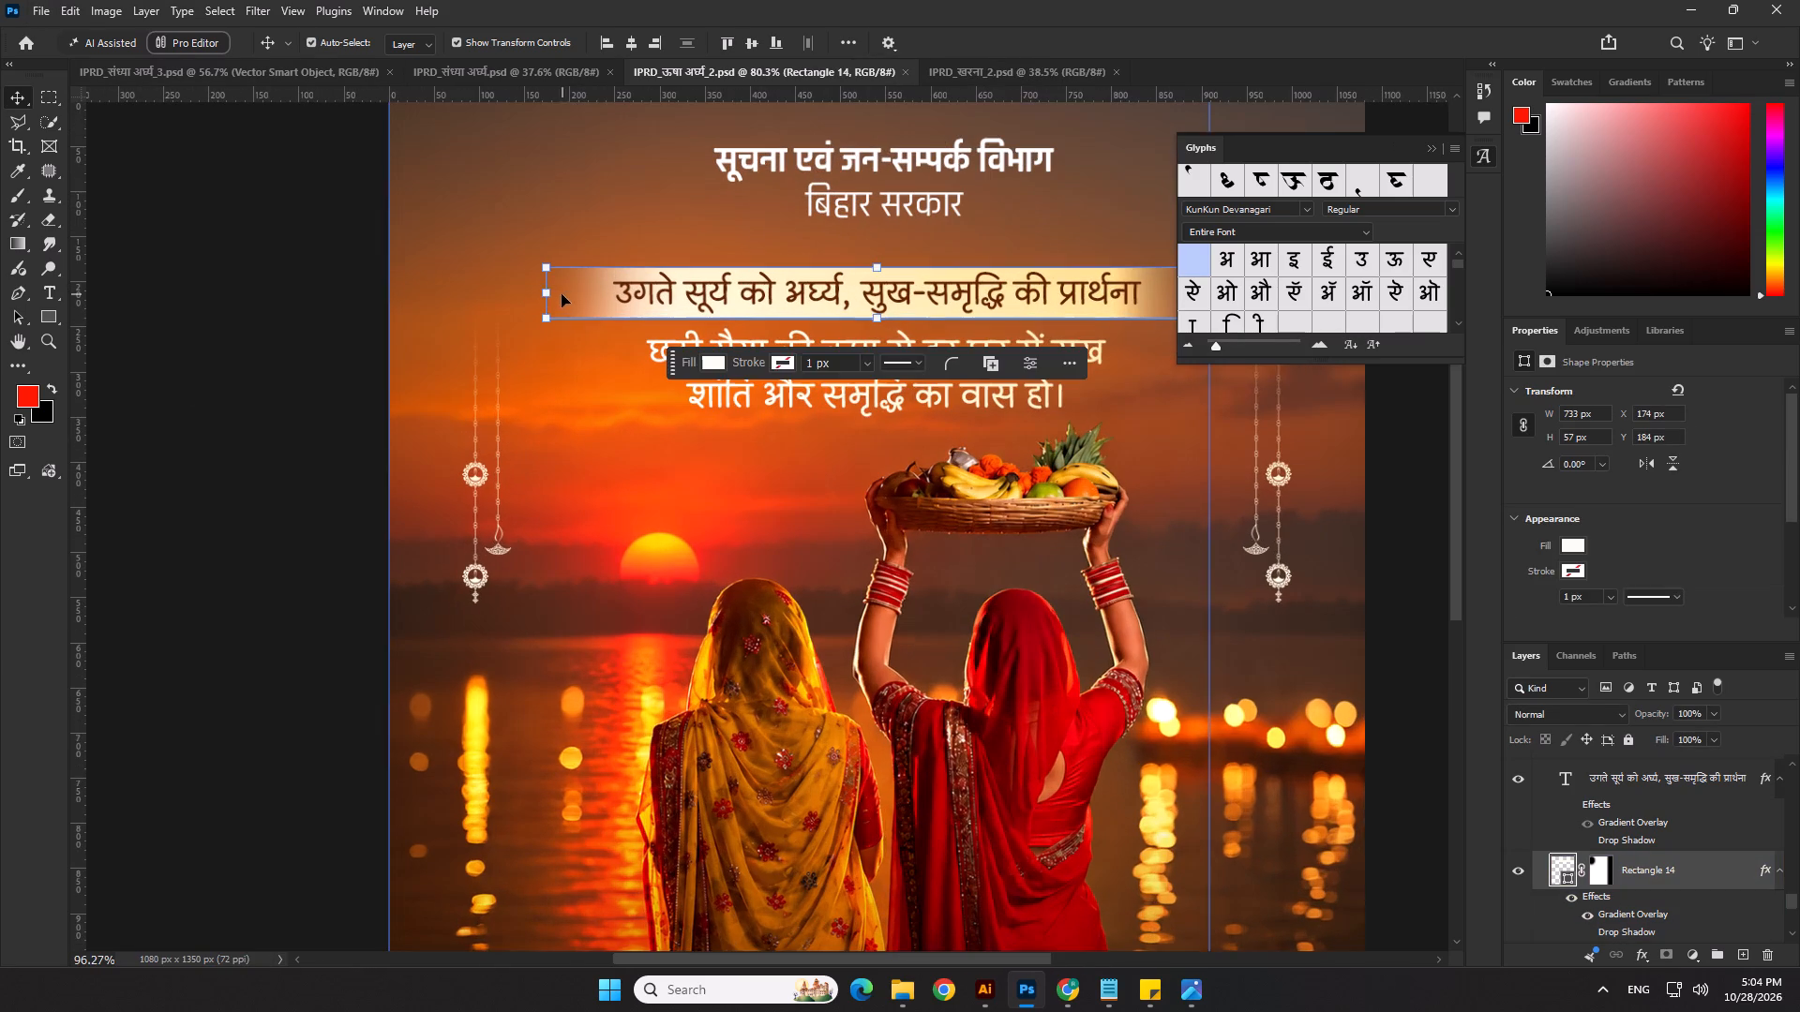
{"action": "left_click_drag", "start_coordinate": [547, 294], "coordinate": [557, 291], "text": "shift"}
{"action": "scroll", "coordinate": [536, 299], "scroll_direction": "down", "scroll_amount": 4}
{"action": "key", "text": "Return"}
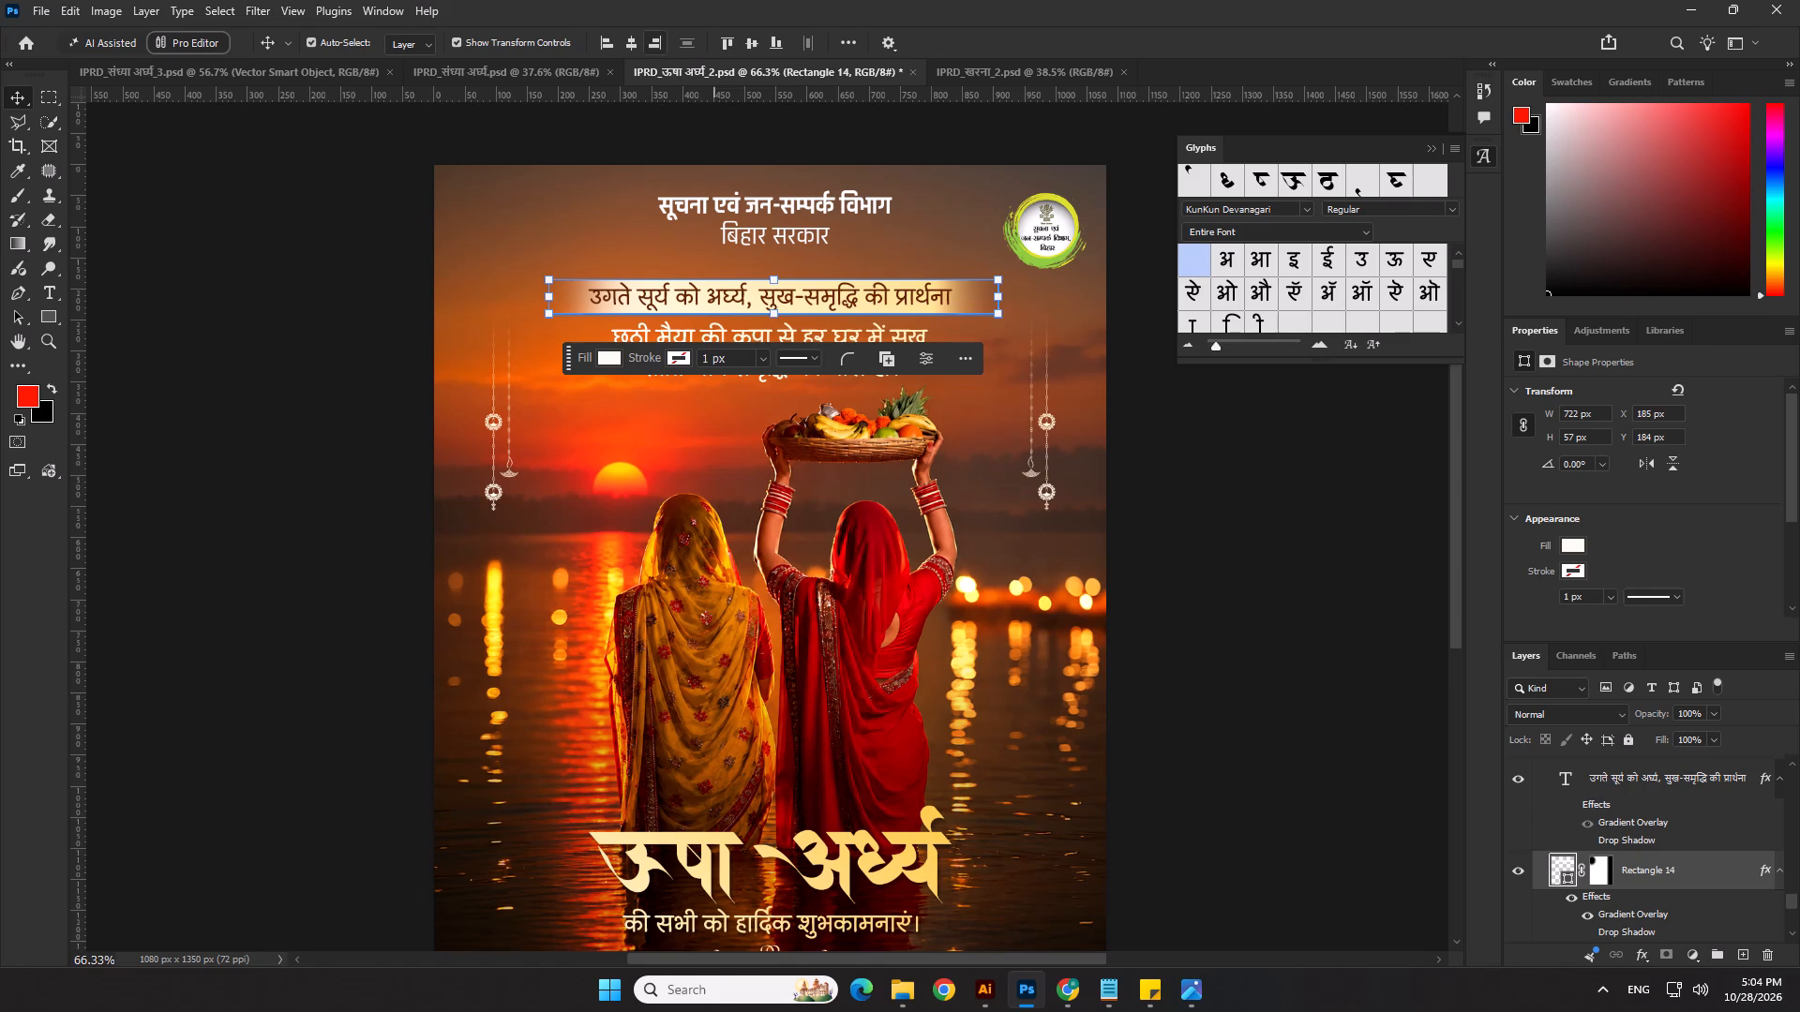
{"action": "left_click", "coordinate": [637, 36]}
{"action": "left_click", "coordinate": [295, 404]}
{"action": "key", "text": "ctrl+z"}
{"action": "key", "text": "ctrl+z"}
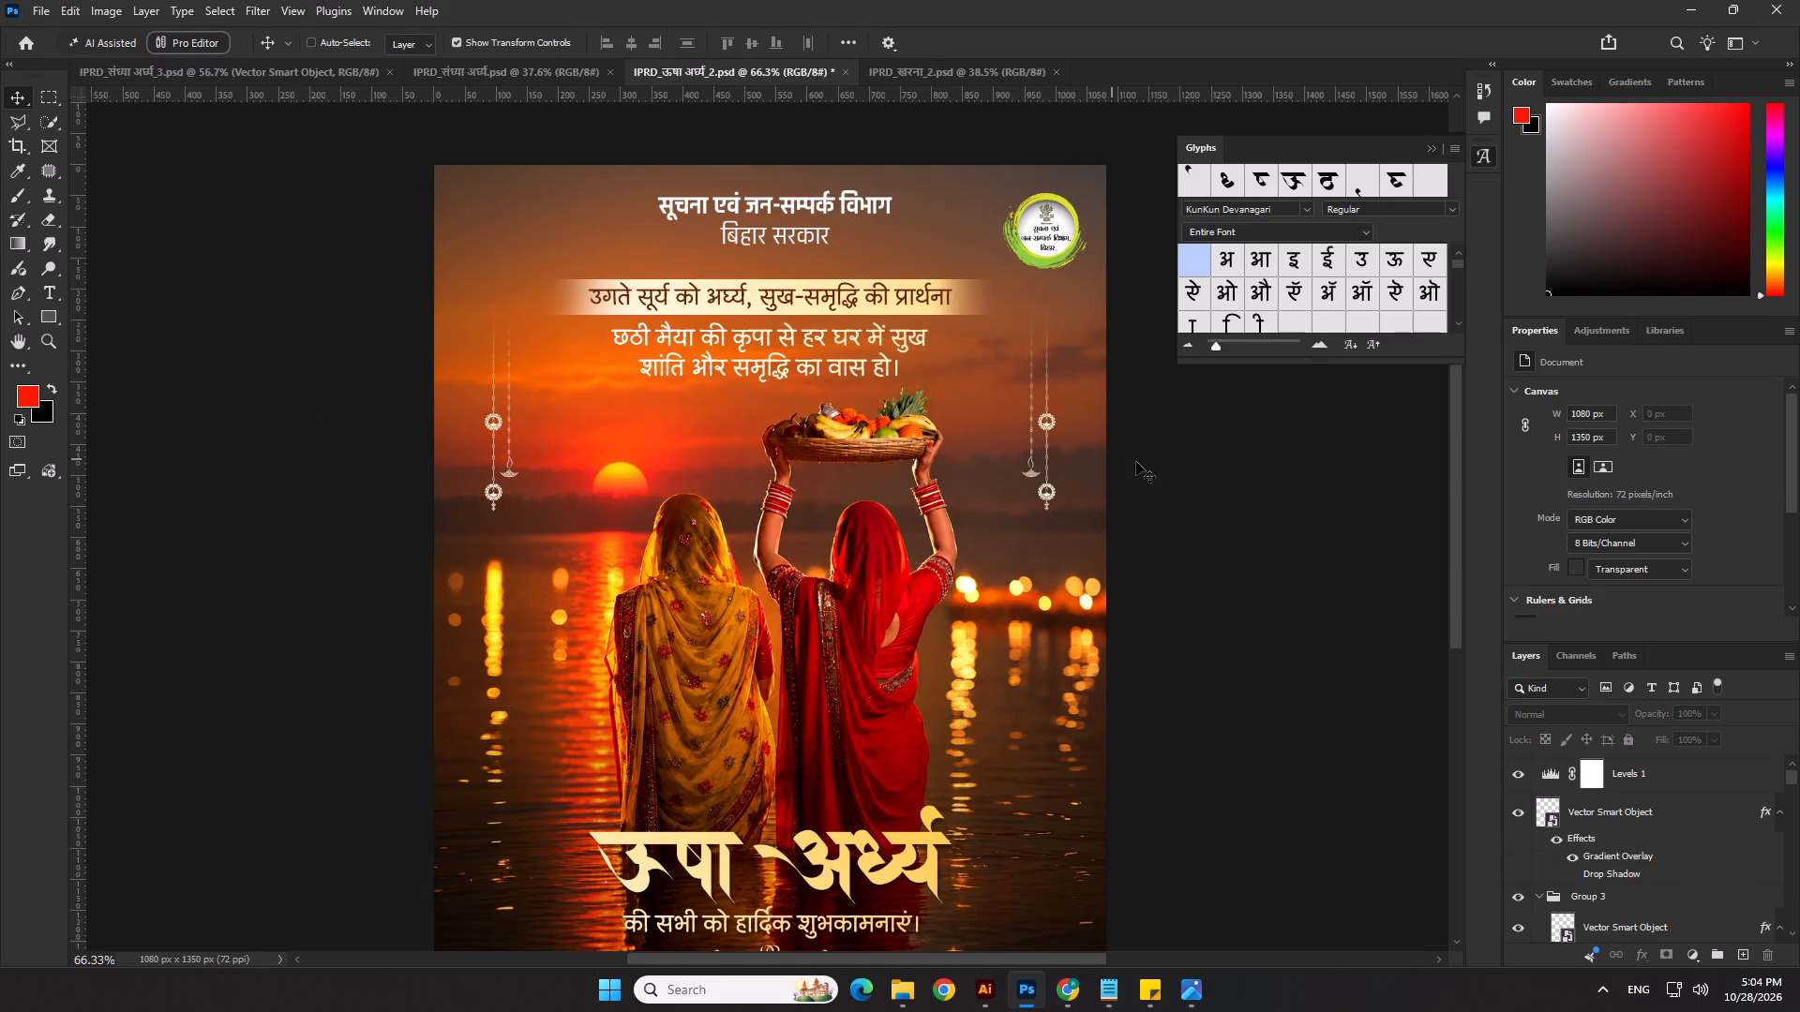
{"action": "key", "text": "ctrl+shift+z"}
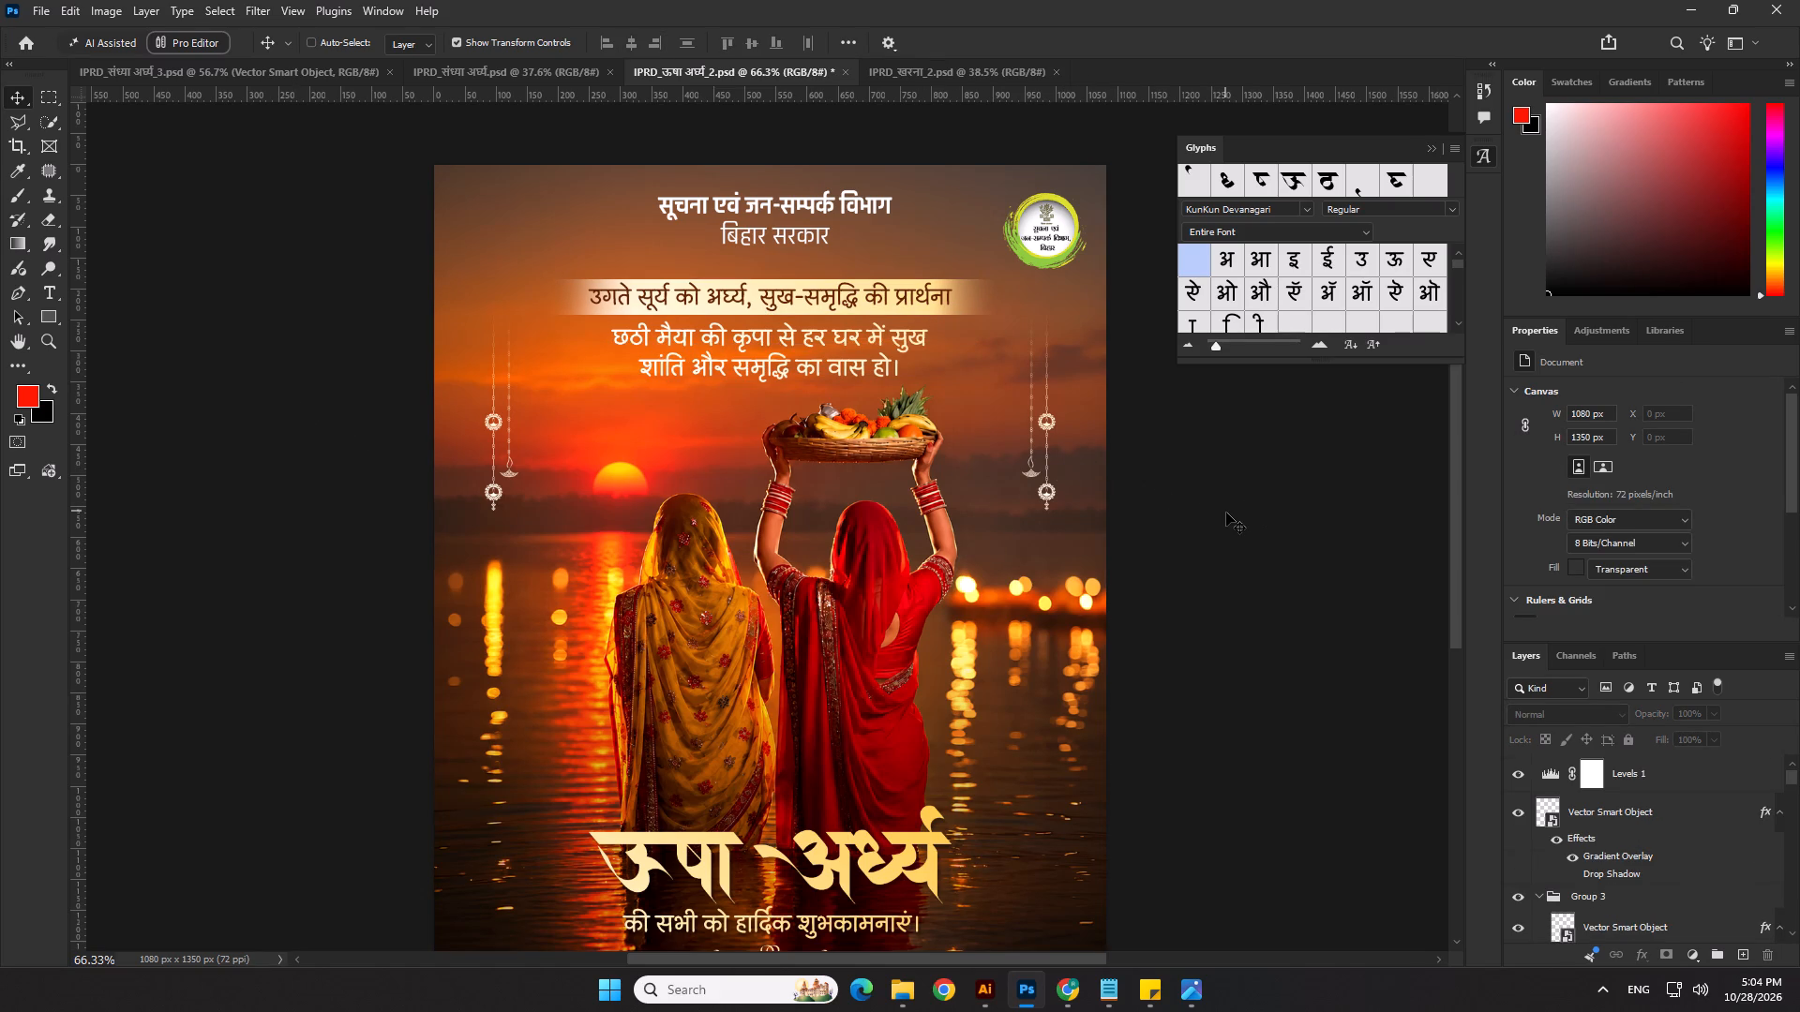
{"action": "left_click", "coordinate": [1227, 517]}
{"action": "key", "text": "ctrl+s"}
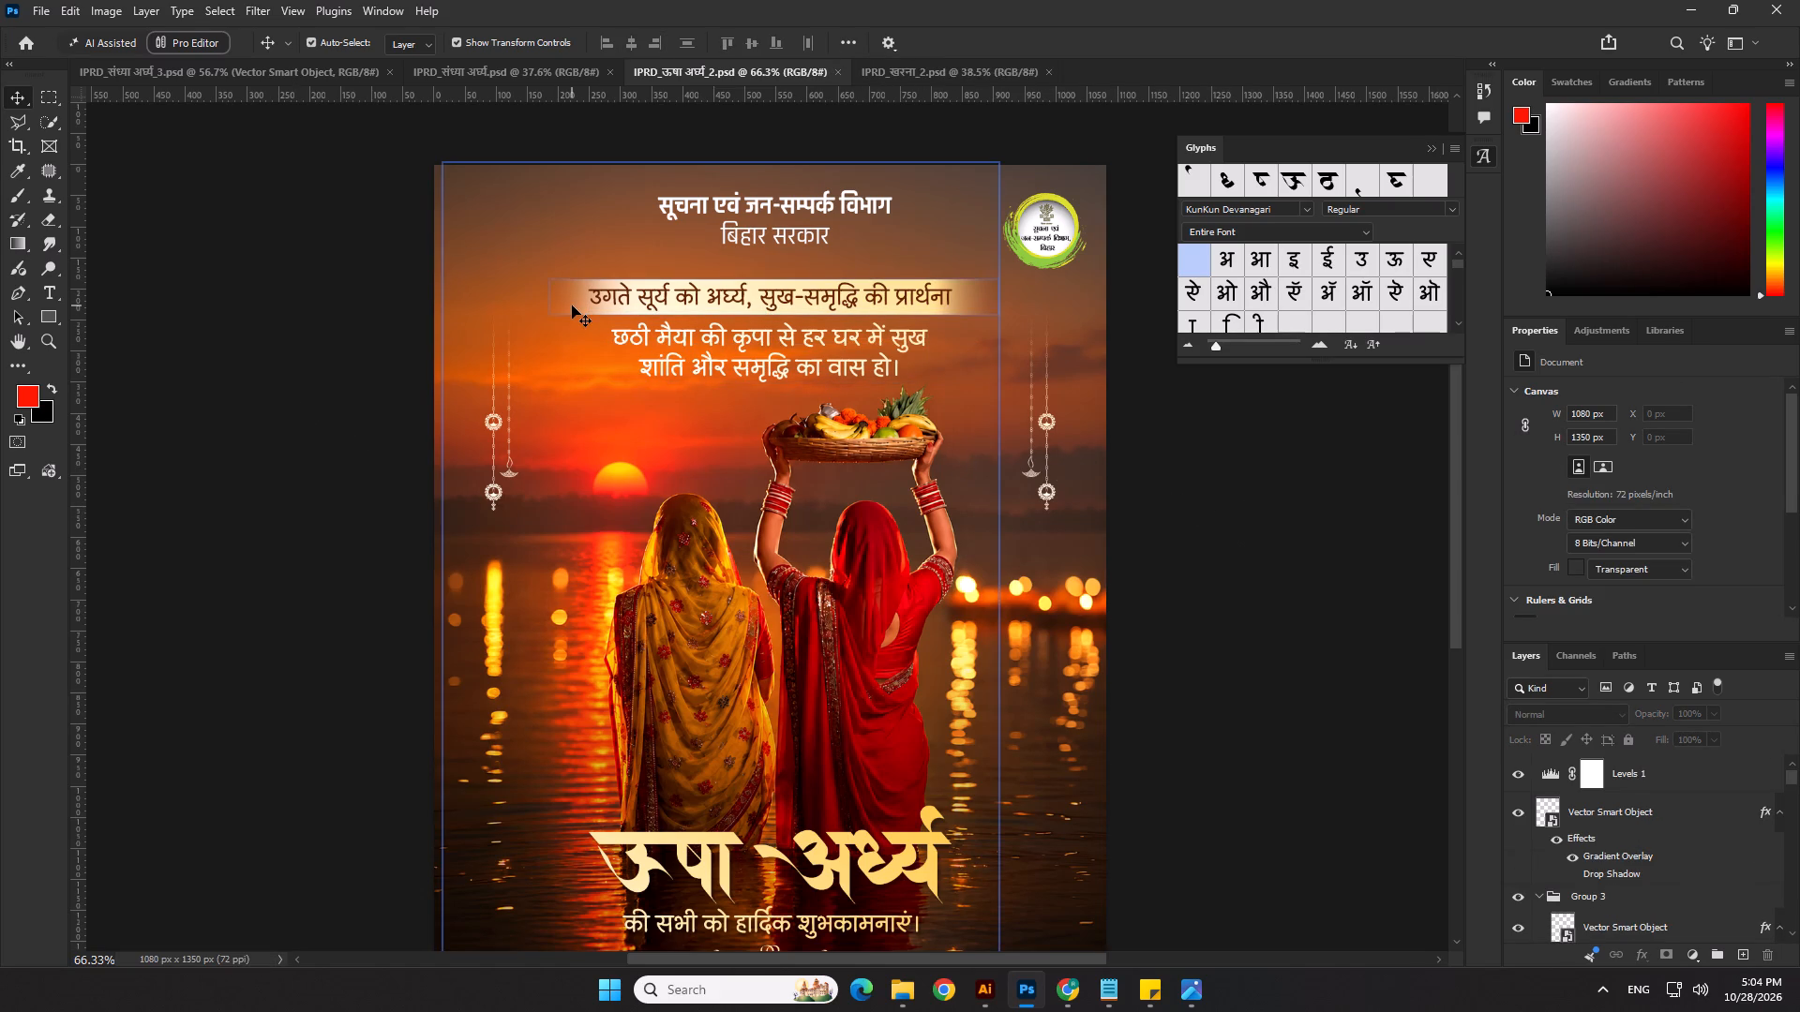
Nudge the band behind the उगते सूर्य headline slightly to the left and save the poster.
{"action": "left_click", "coordinate": [572, 305]}
{"action": "key", "text": "Left"}
{"action": "left_click", "coordinate": [1202, 435]}
{"action": "scroll", "coordinate": [1205, 453], "scroll_direction": "down", "scroll_amount": 5}
{"action": "key", "text": "ctrl+s"}
Compare the latest headline band edits by stepping back and forward through them, undo the last one and save the poster.
{"action": "scroll", "coordinate": [445, 318], "scroll_direction": "up", "scroll_amount": 1}
{"action": "key", "text": "ctrl+shift+z"}
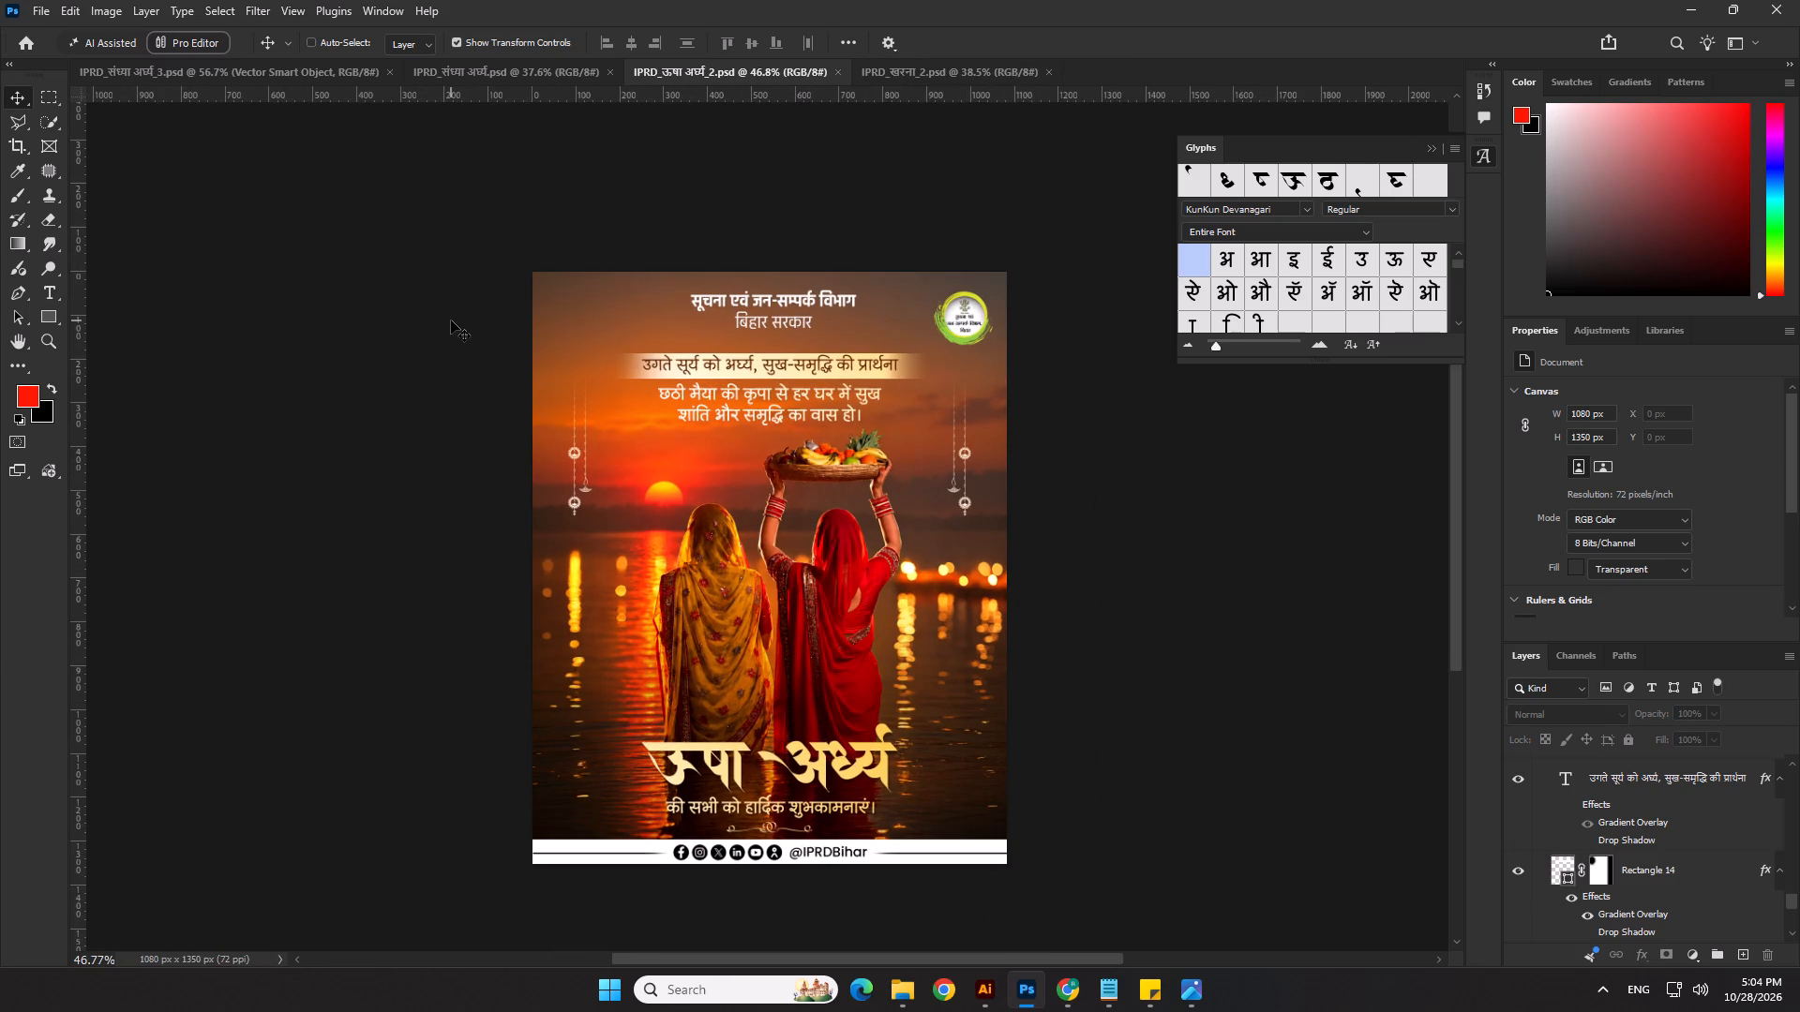
{"action": "key", "text": "ctrl+z"}
{"action": "key", "text": "ctrl+shift+z"}
{"action": "key", "text": "ctrl+shift+z"}
{"action": "key", "text": "ctrl+shift+z"}
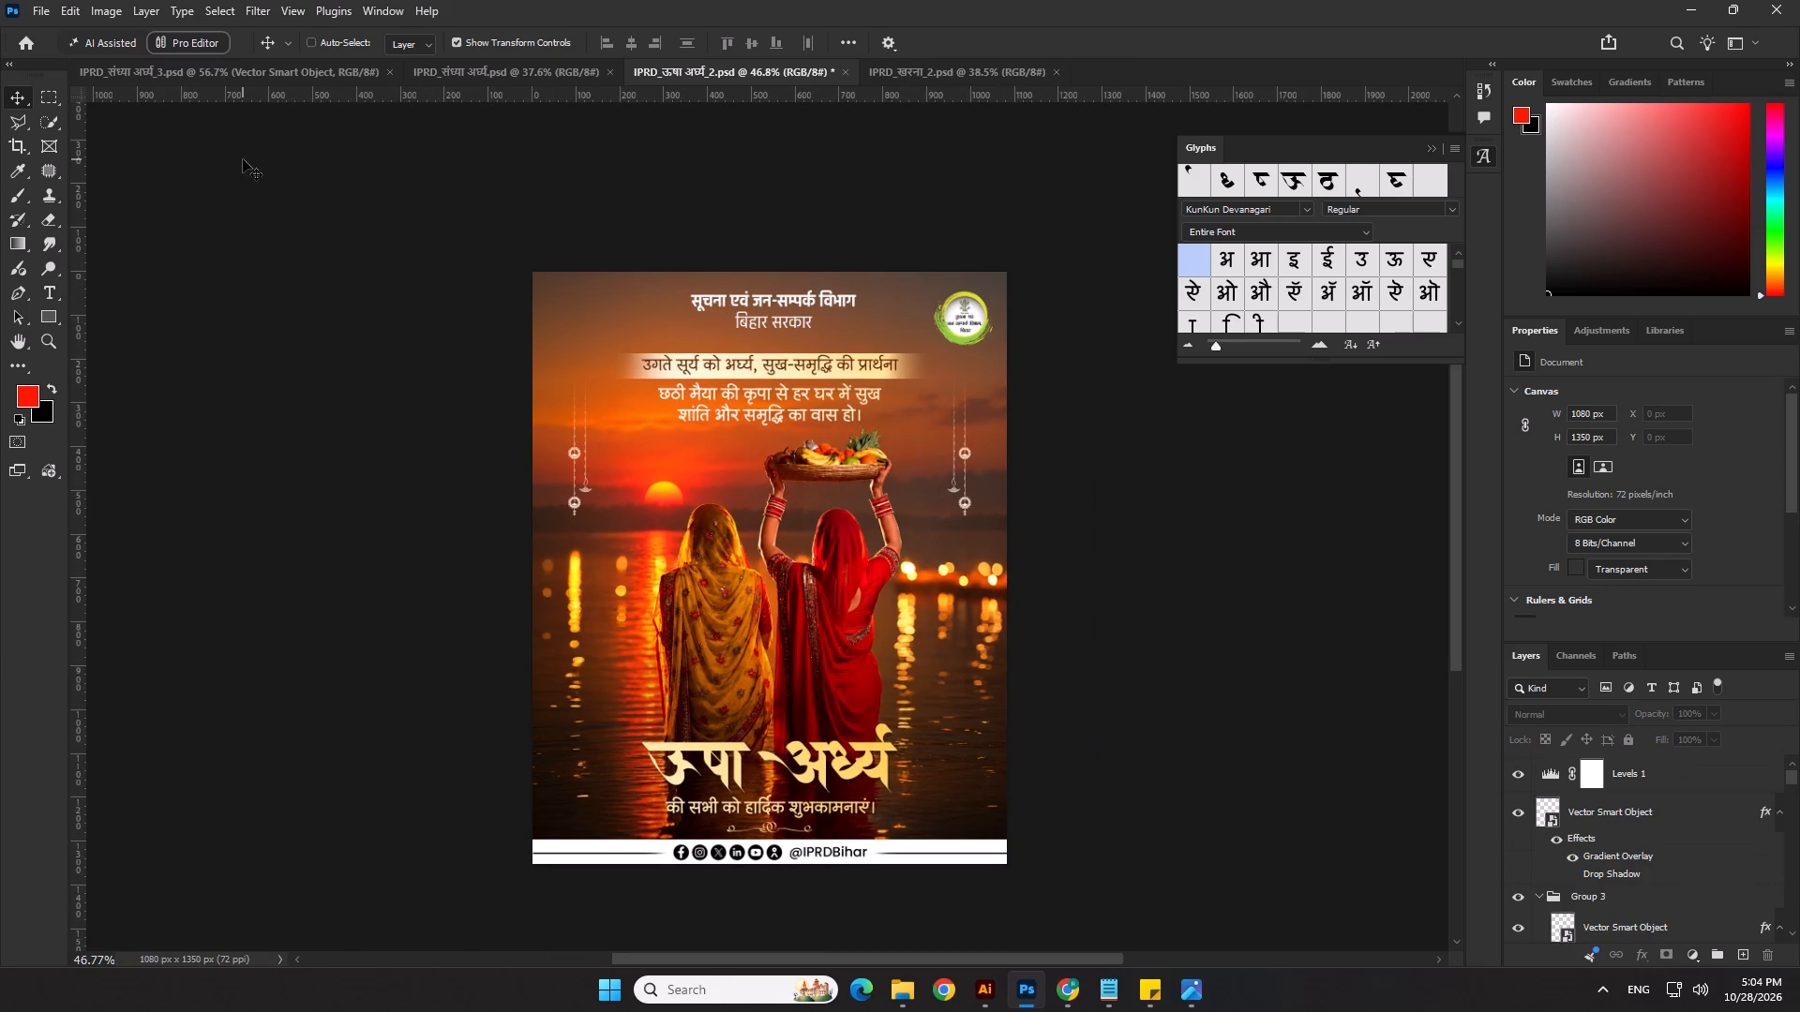
{"action": "key", "text": "ctrl+z"}
{"action": "key", "text": "ctrl+z"}
{"action": "key", "text": "ctrl+z"}
{"action": "key", "text": "ctrl+shift+z"}
{"action": "key", "text": "ctrl+shift+z"}
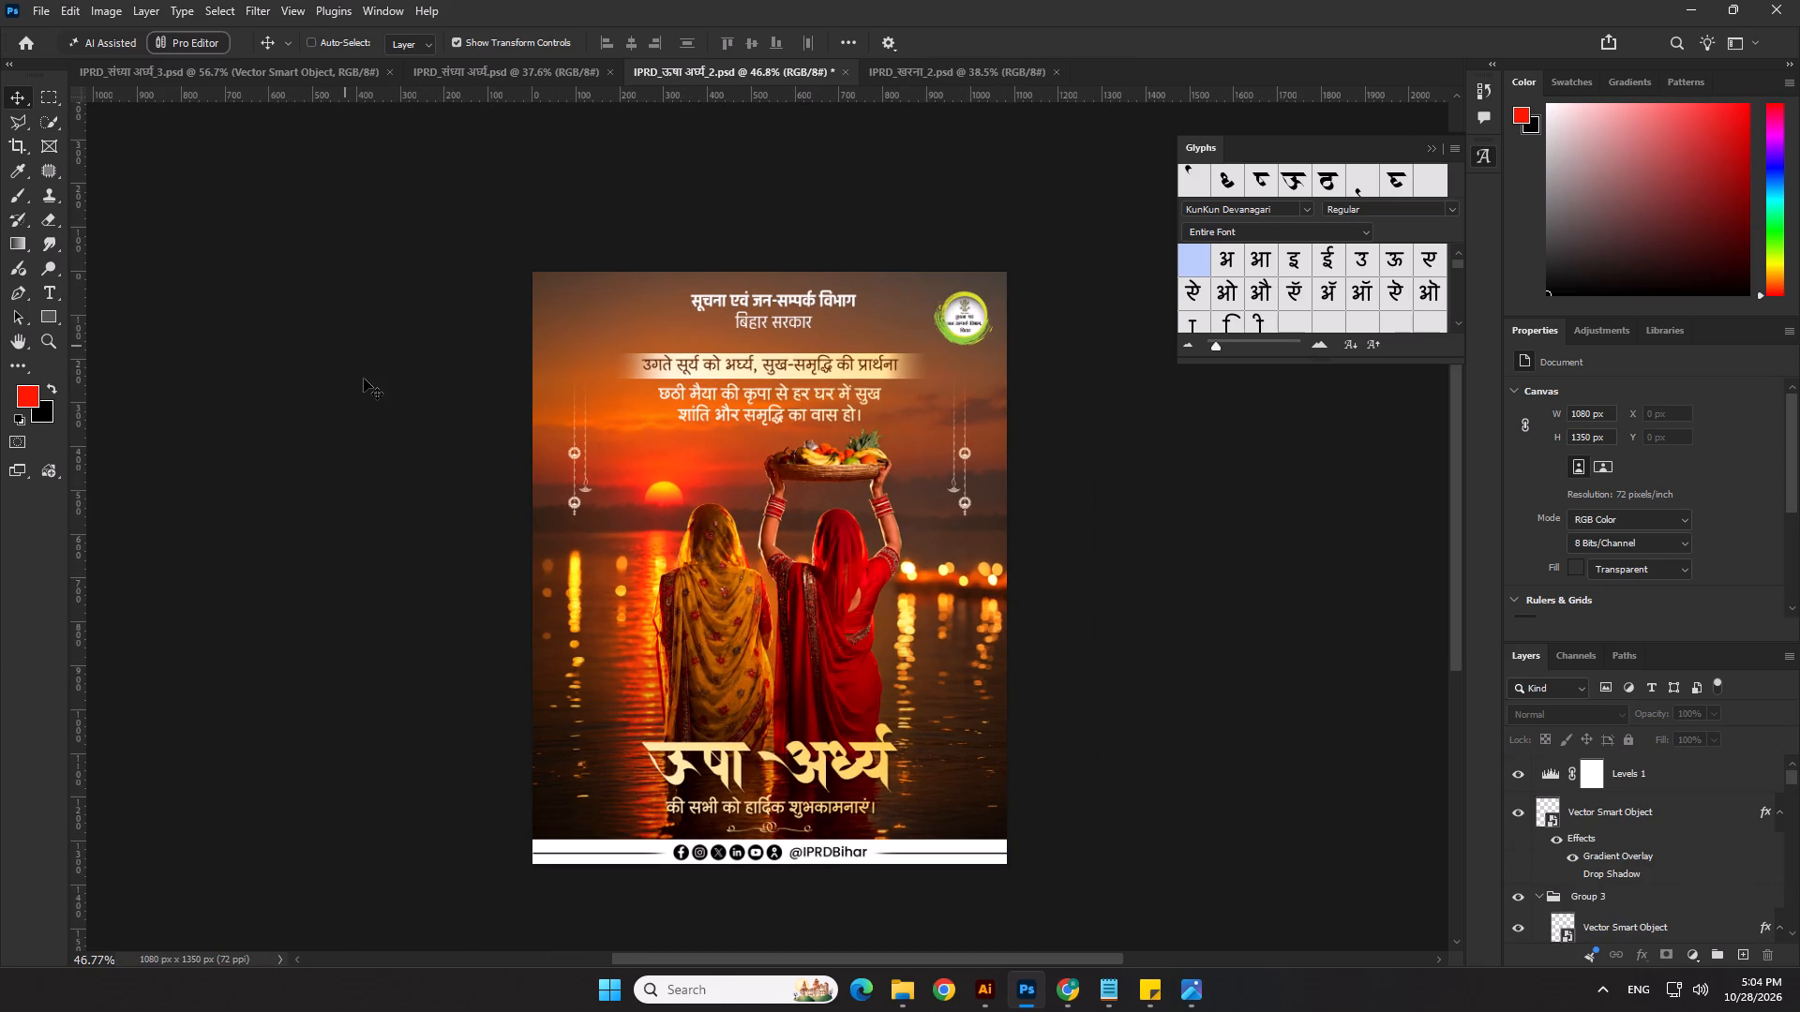
{"action": "left_click", "coordinate": [364, 379]}
{"action": "scroll", "coordinate": [643, 392], "scroll_direction": "up", "scroll_amount": 6}
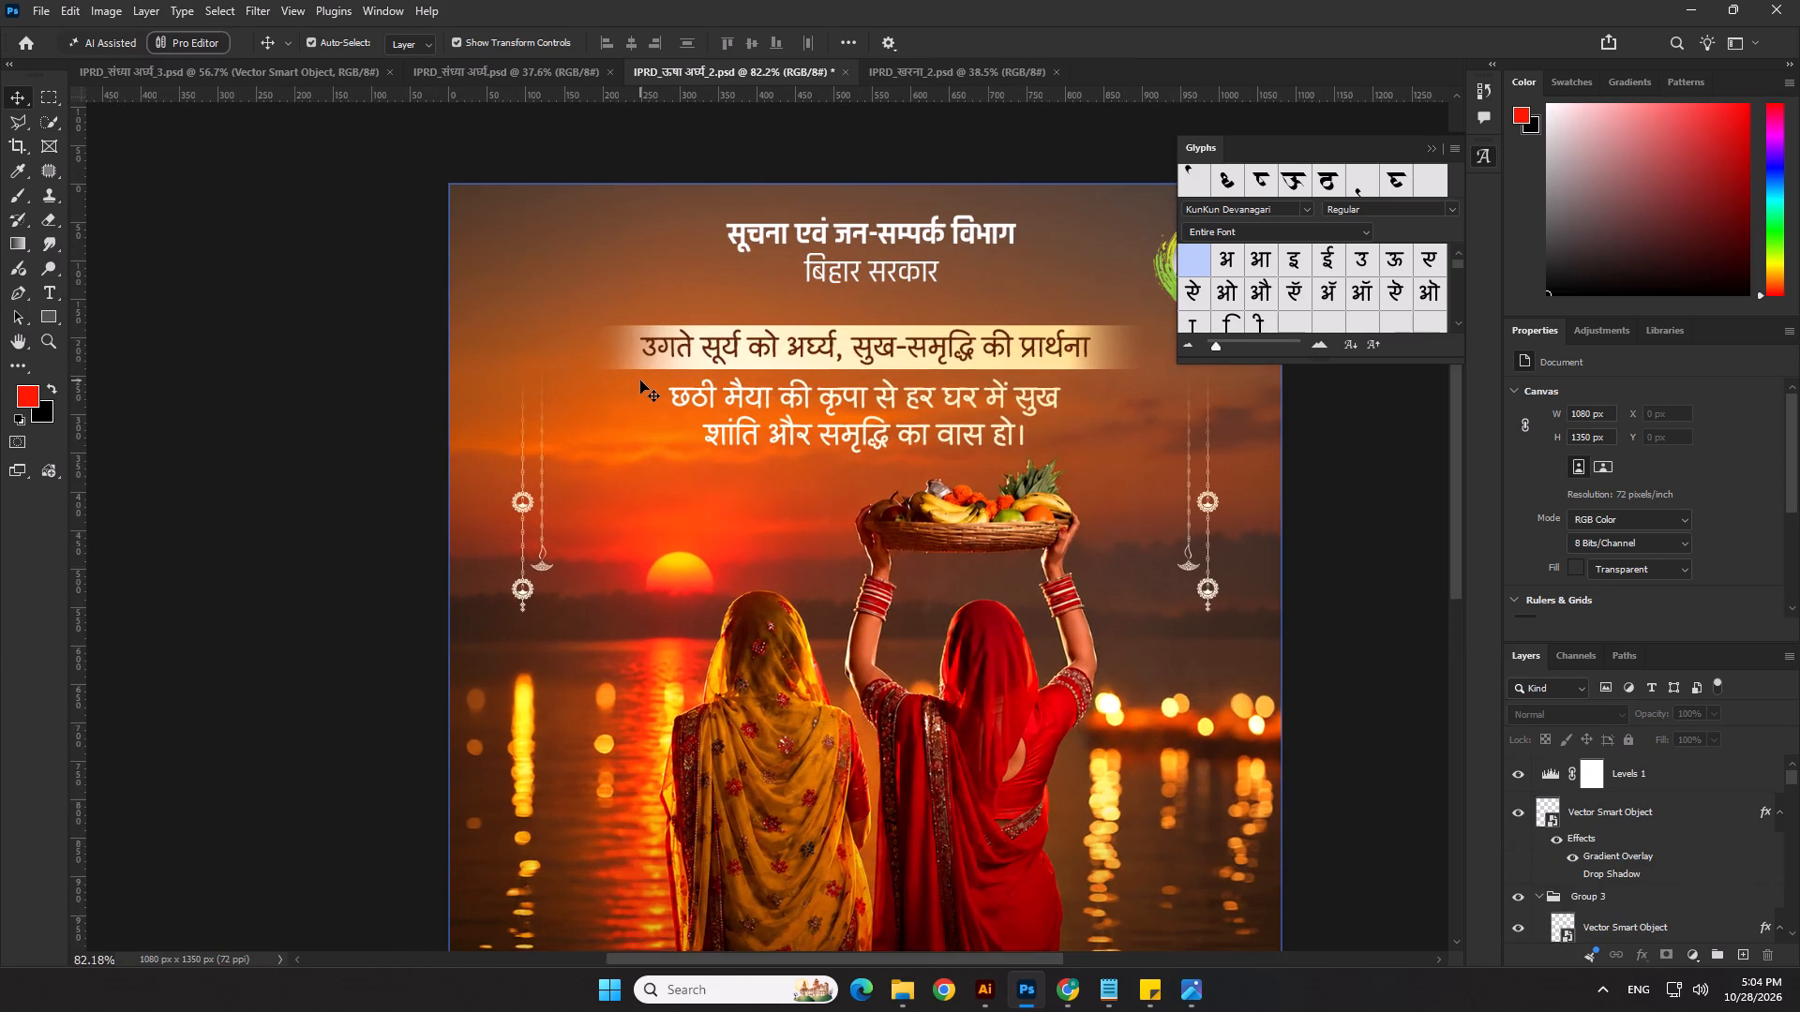
{"action": "scroll", "coordinate": [640, 380], "scroll_direction": "down", "scroll_amount": 1}
{"action": "key", "text": "ctrl+z"}
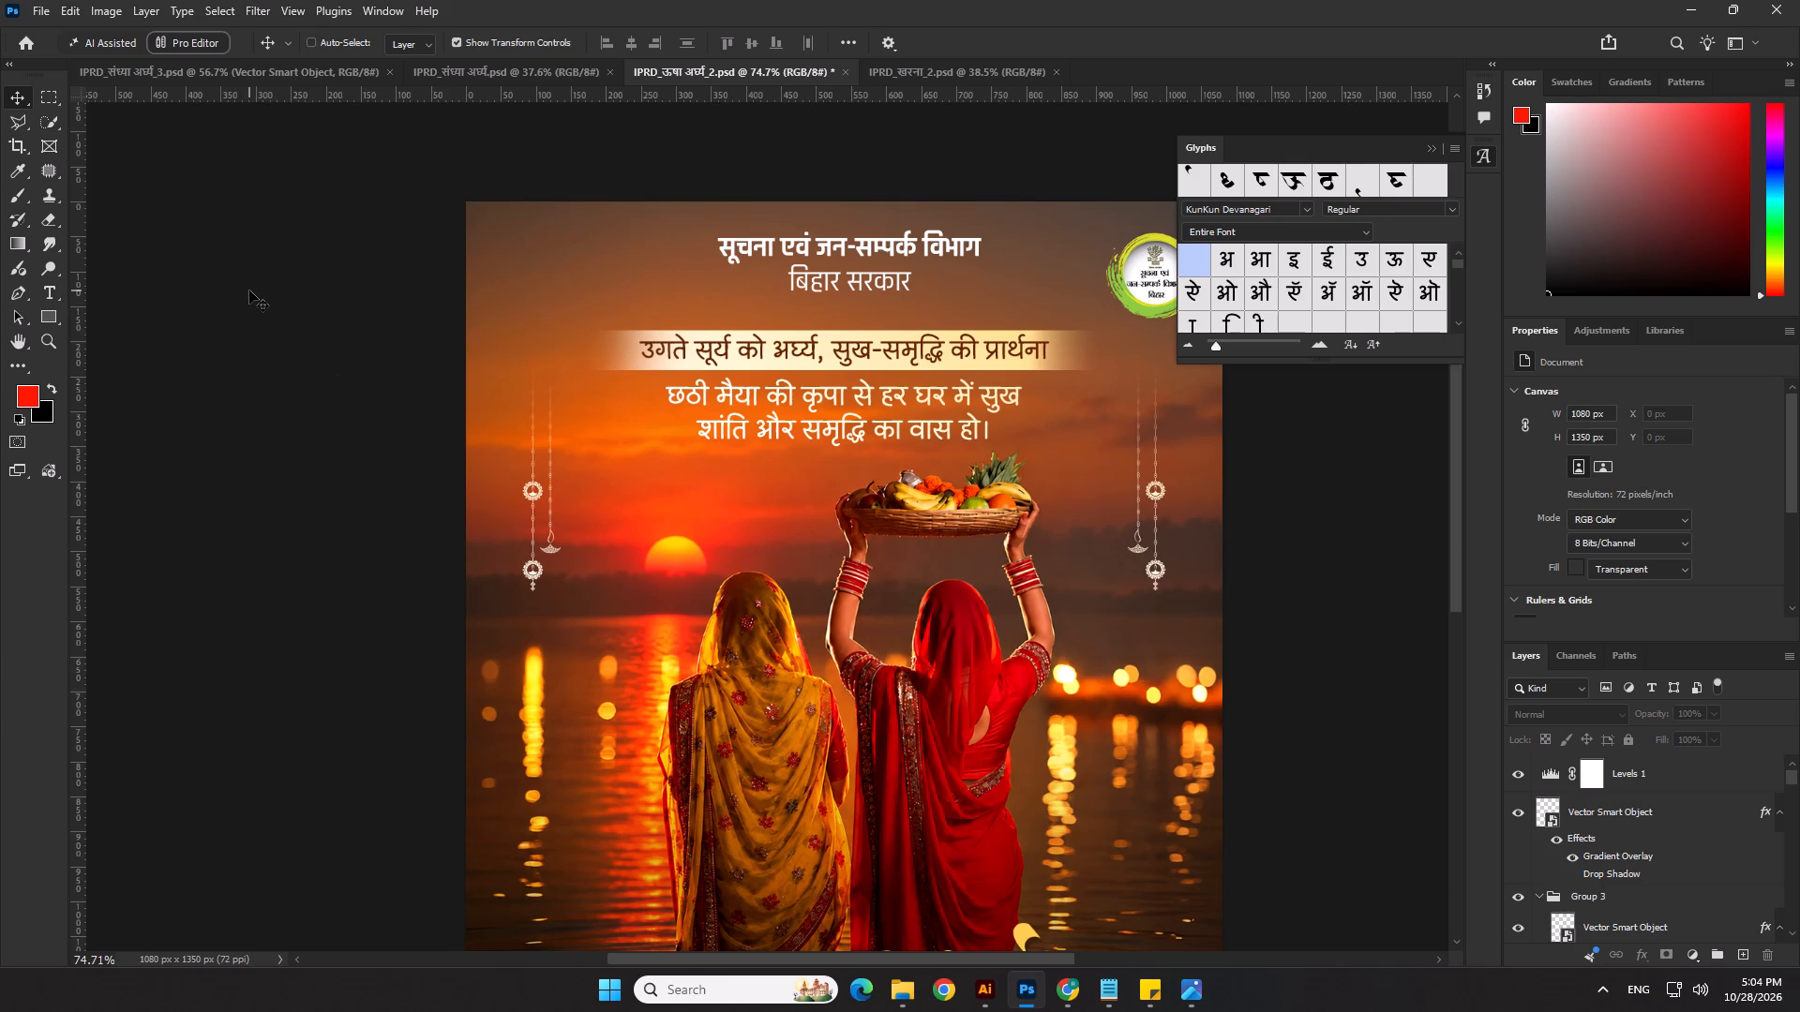
{"action": "key", "text": "ctrl+s"}
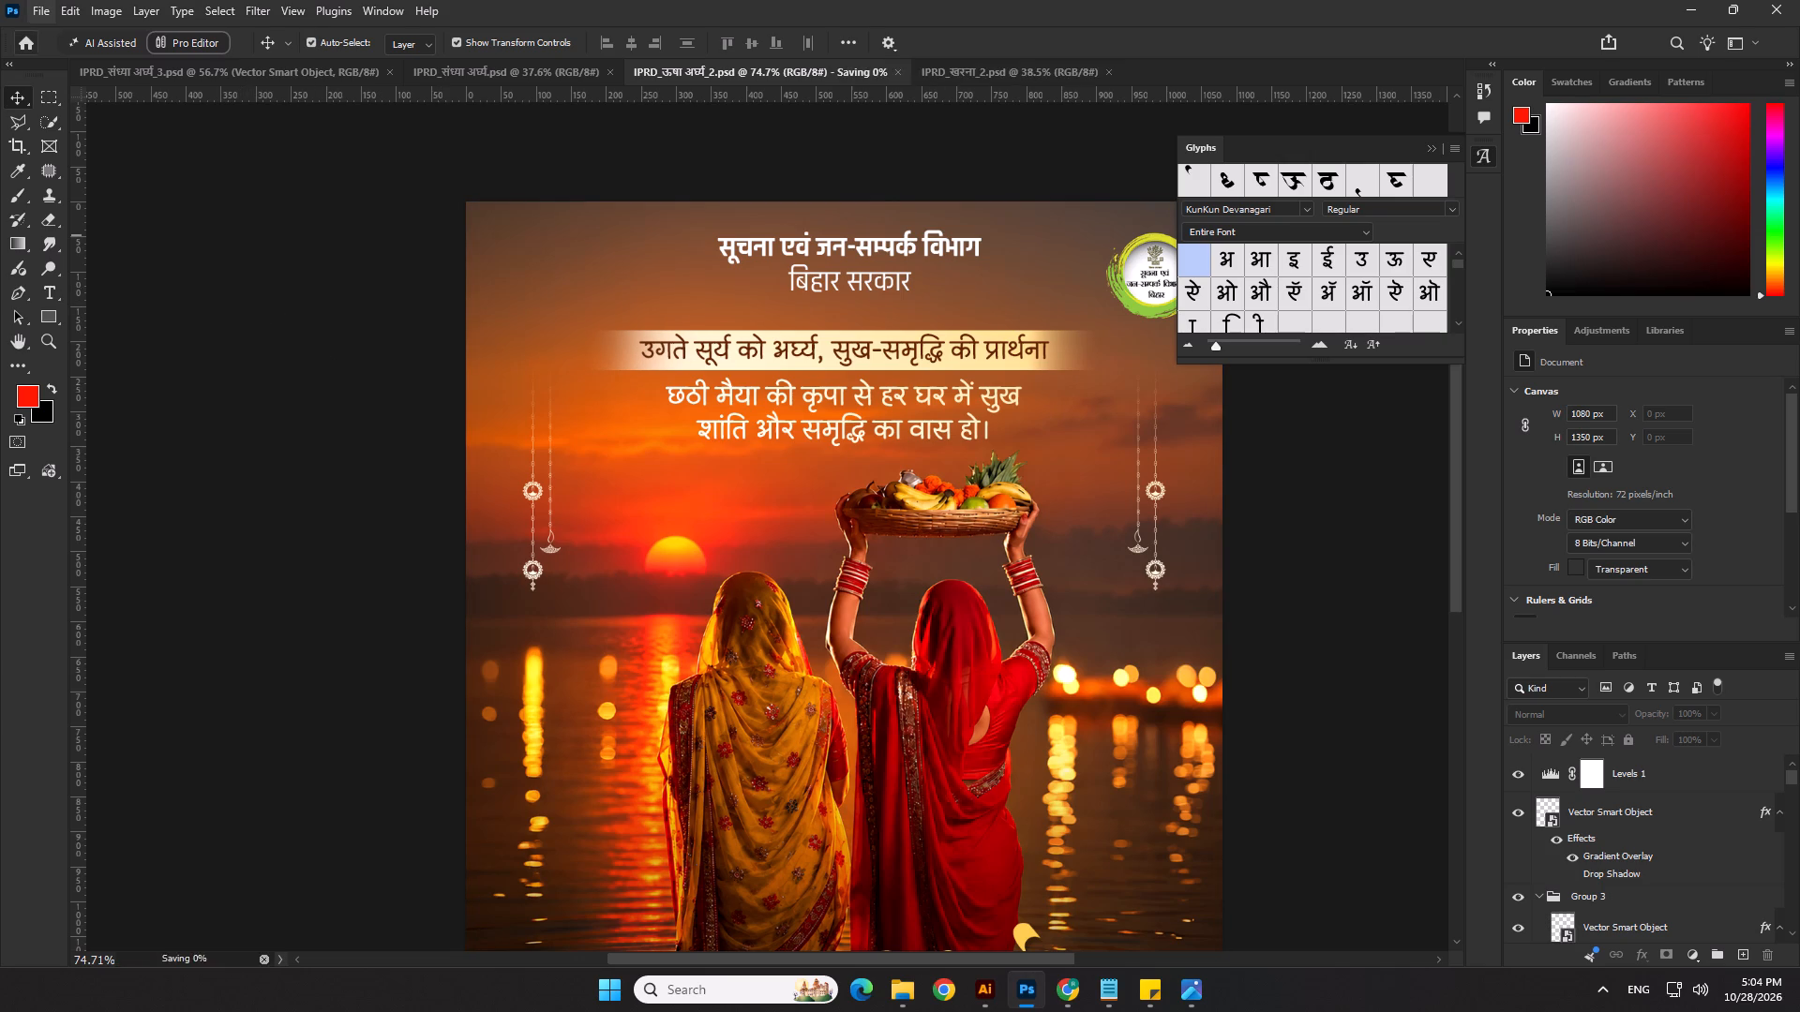
Save a PNG copy of the poster as IPRD_ऊषा अर्घ्य_2 copy.png in the 28.10.26 folder, replacing the existing file.
{"action": "left_click", "coordinate": [37, 5]}
{"action": "left_click", "coordinate": [88, 253]}
{"action": "left_click", "coordinate": [194, 797]}
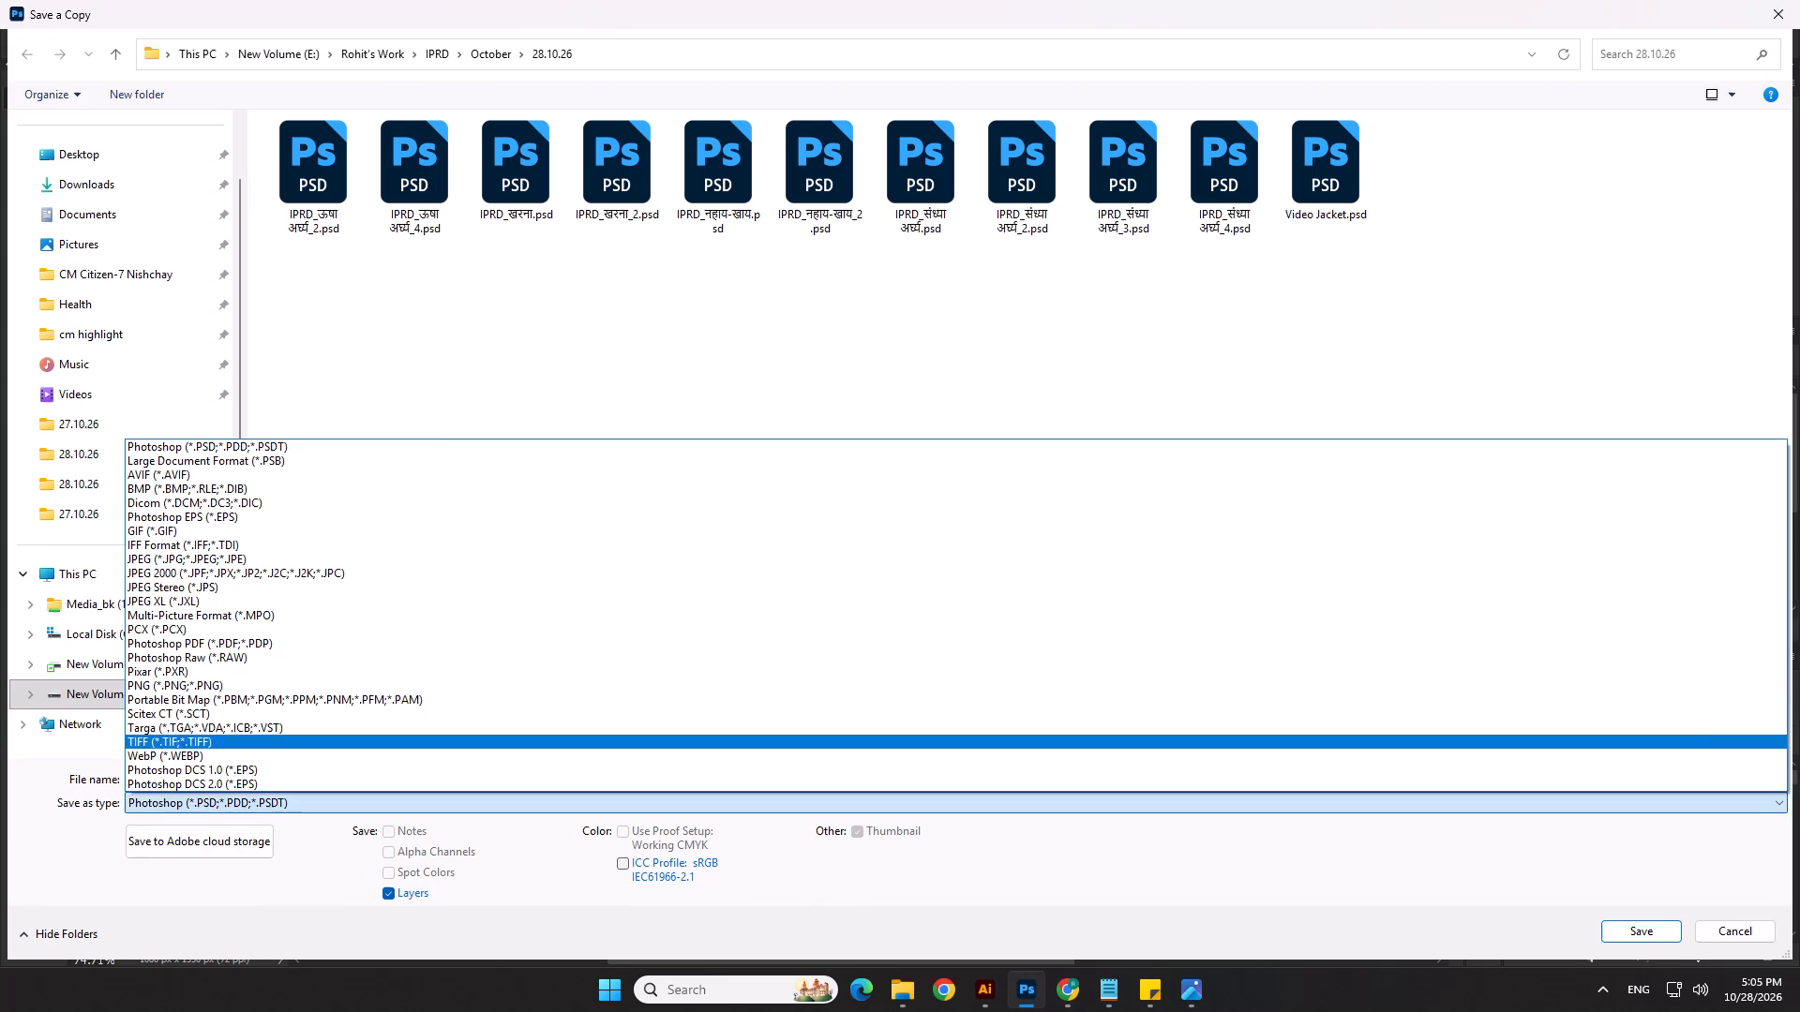
{"action": "left_click", "coordinate": [165, 686]}
{"action": "left_click", "coordinate": [1616, 934]}
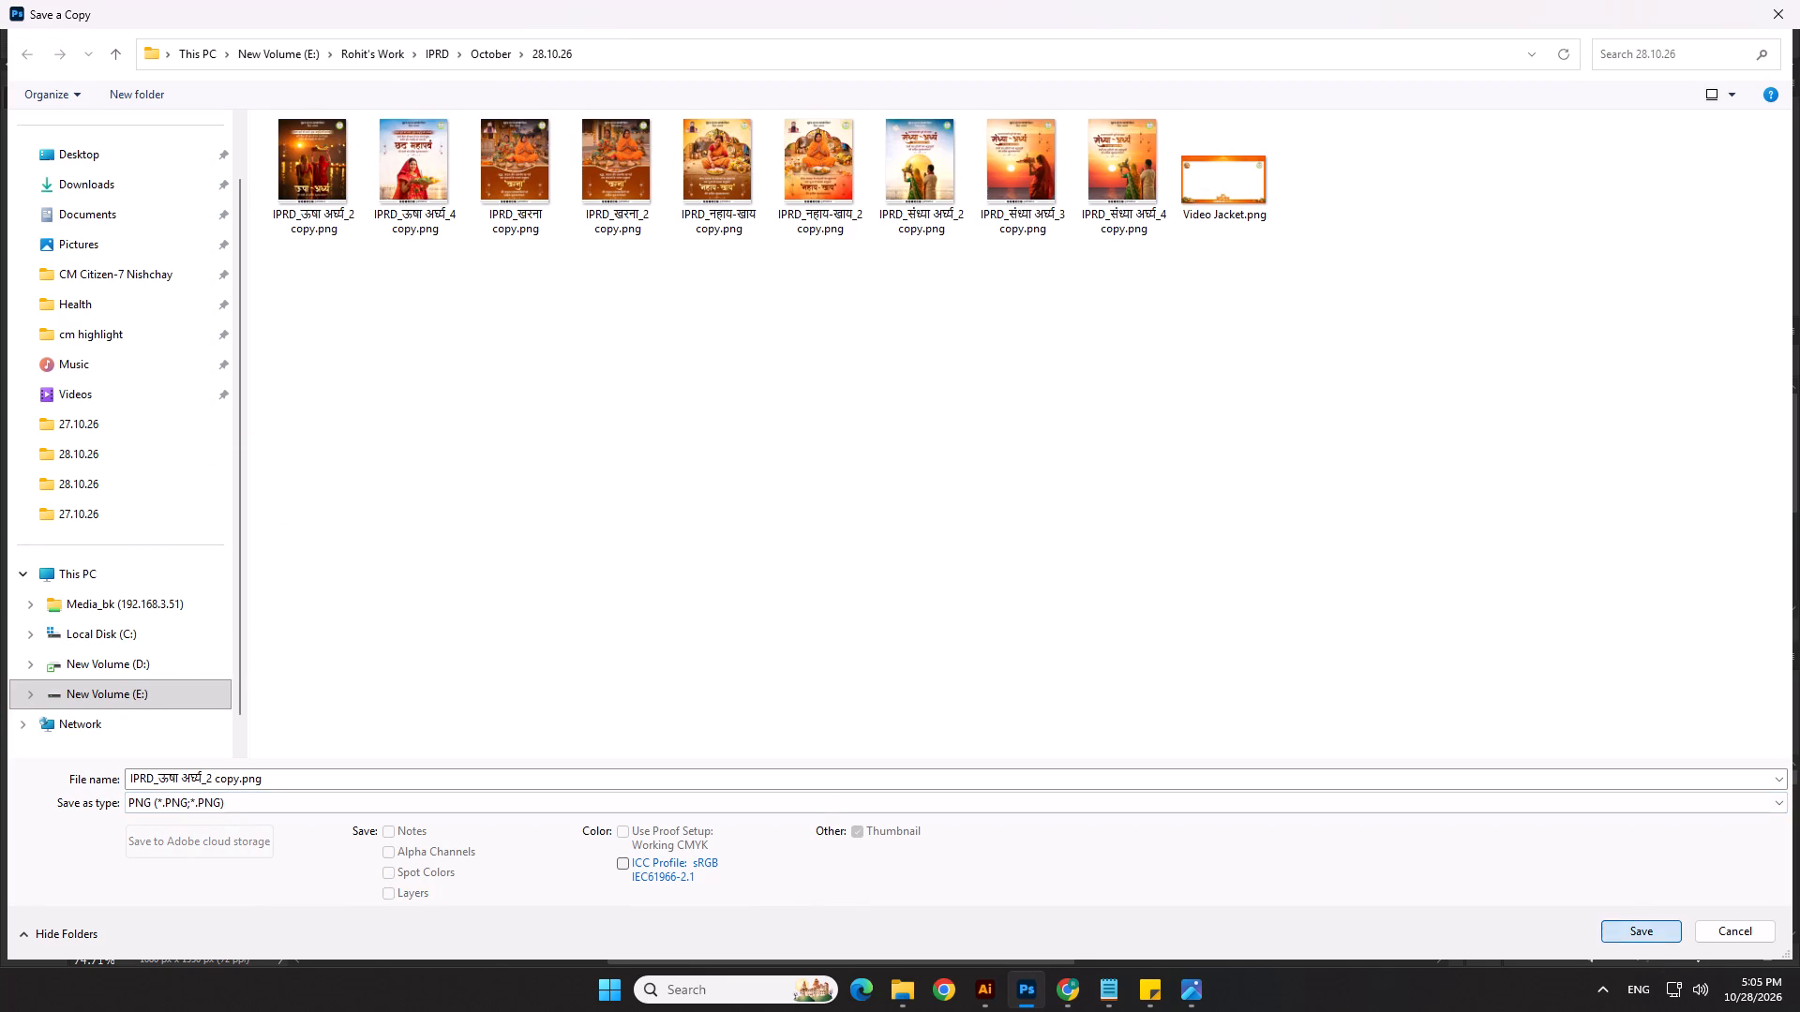
{"action": "left_click", "coordinate": [931, 488]}
{"action": "left_click", "coordinate": [1027, 287]}
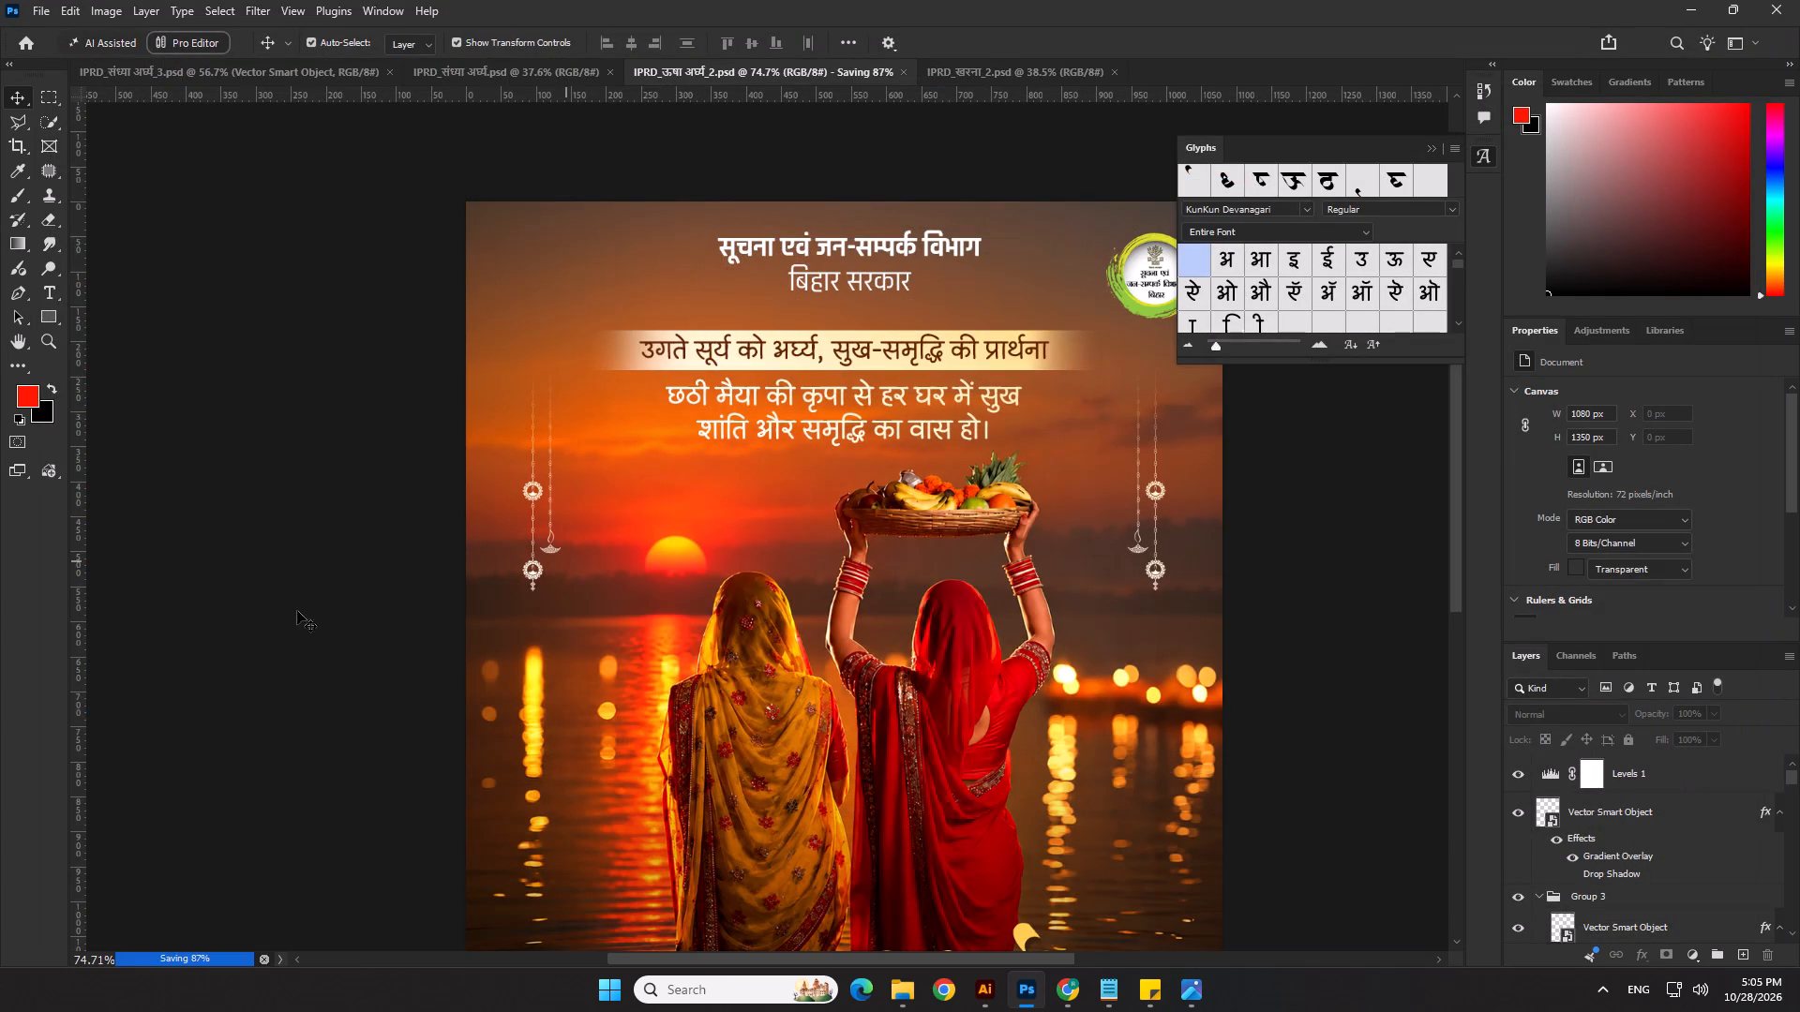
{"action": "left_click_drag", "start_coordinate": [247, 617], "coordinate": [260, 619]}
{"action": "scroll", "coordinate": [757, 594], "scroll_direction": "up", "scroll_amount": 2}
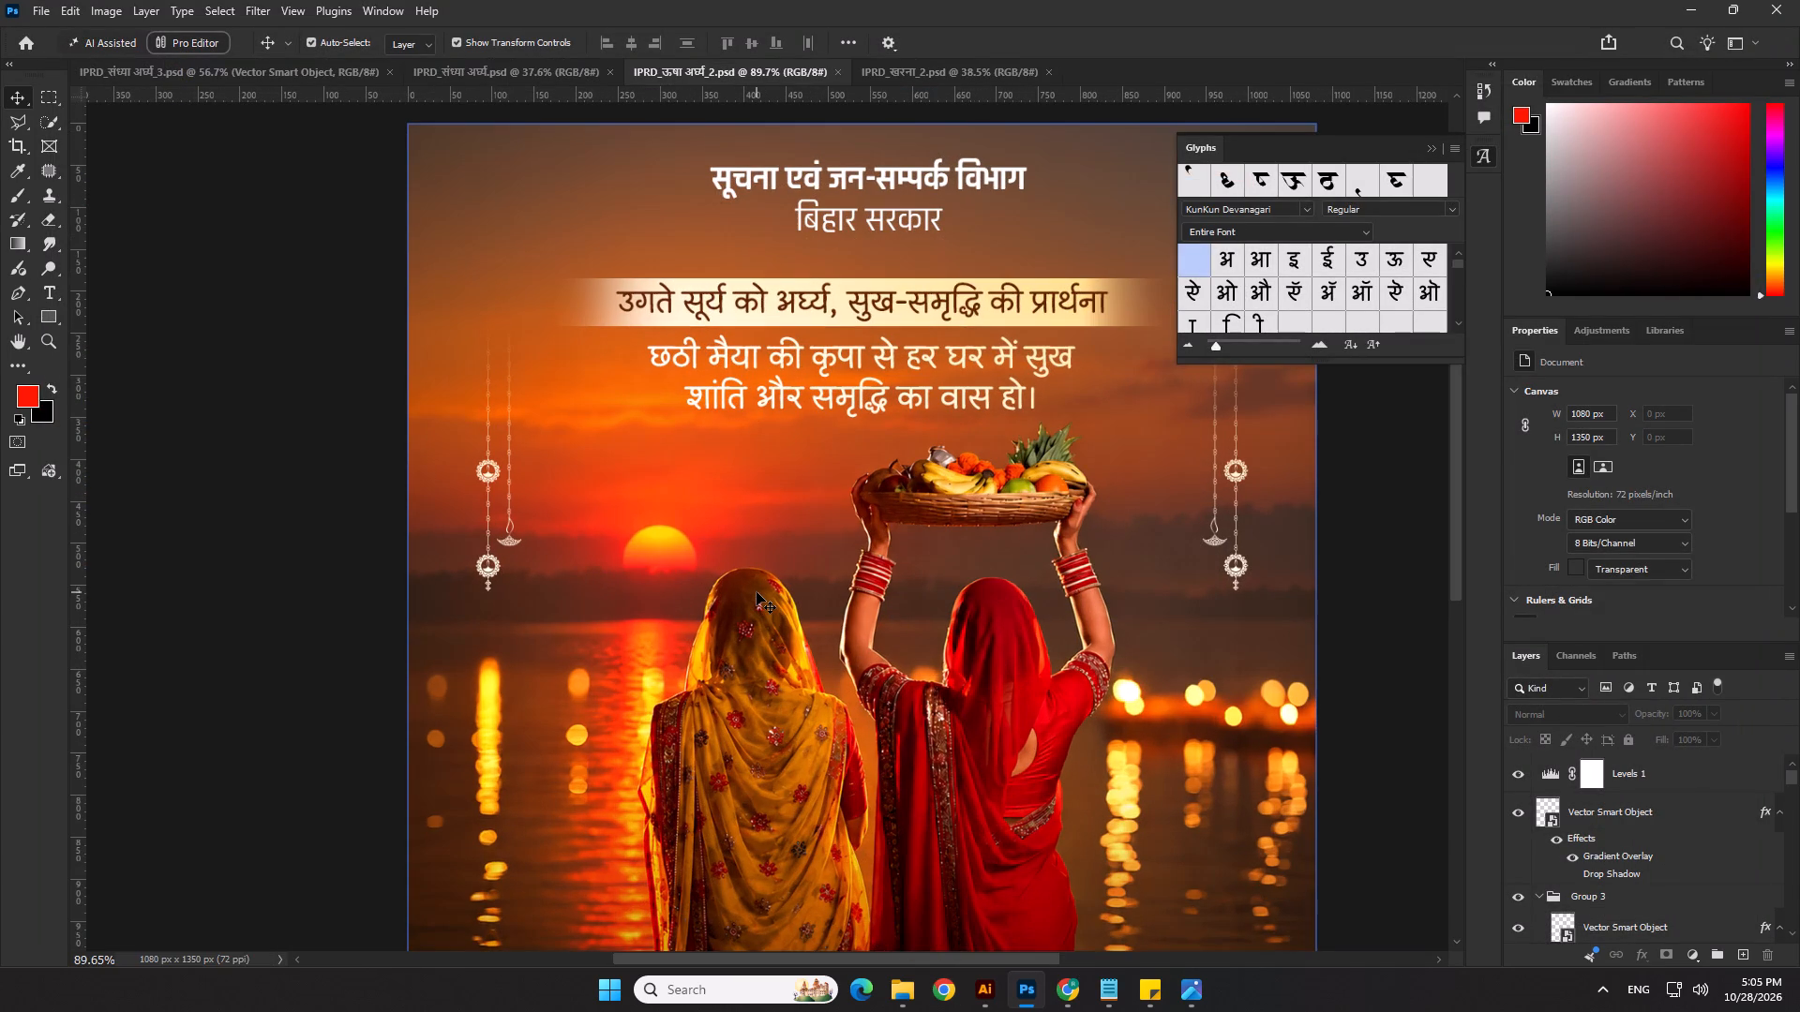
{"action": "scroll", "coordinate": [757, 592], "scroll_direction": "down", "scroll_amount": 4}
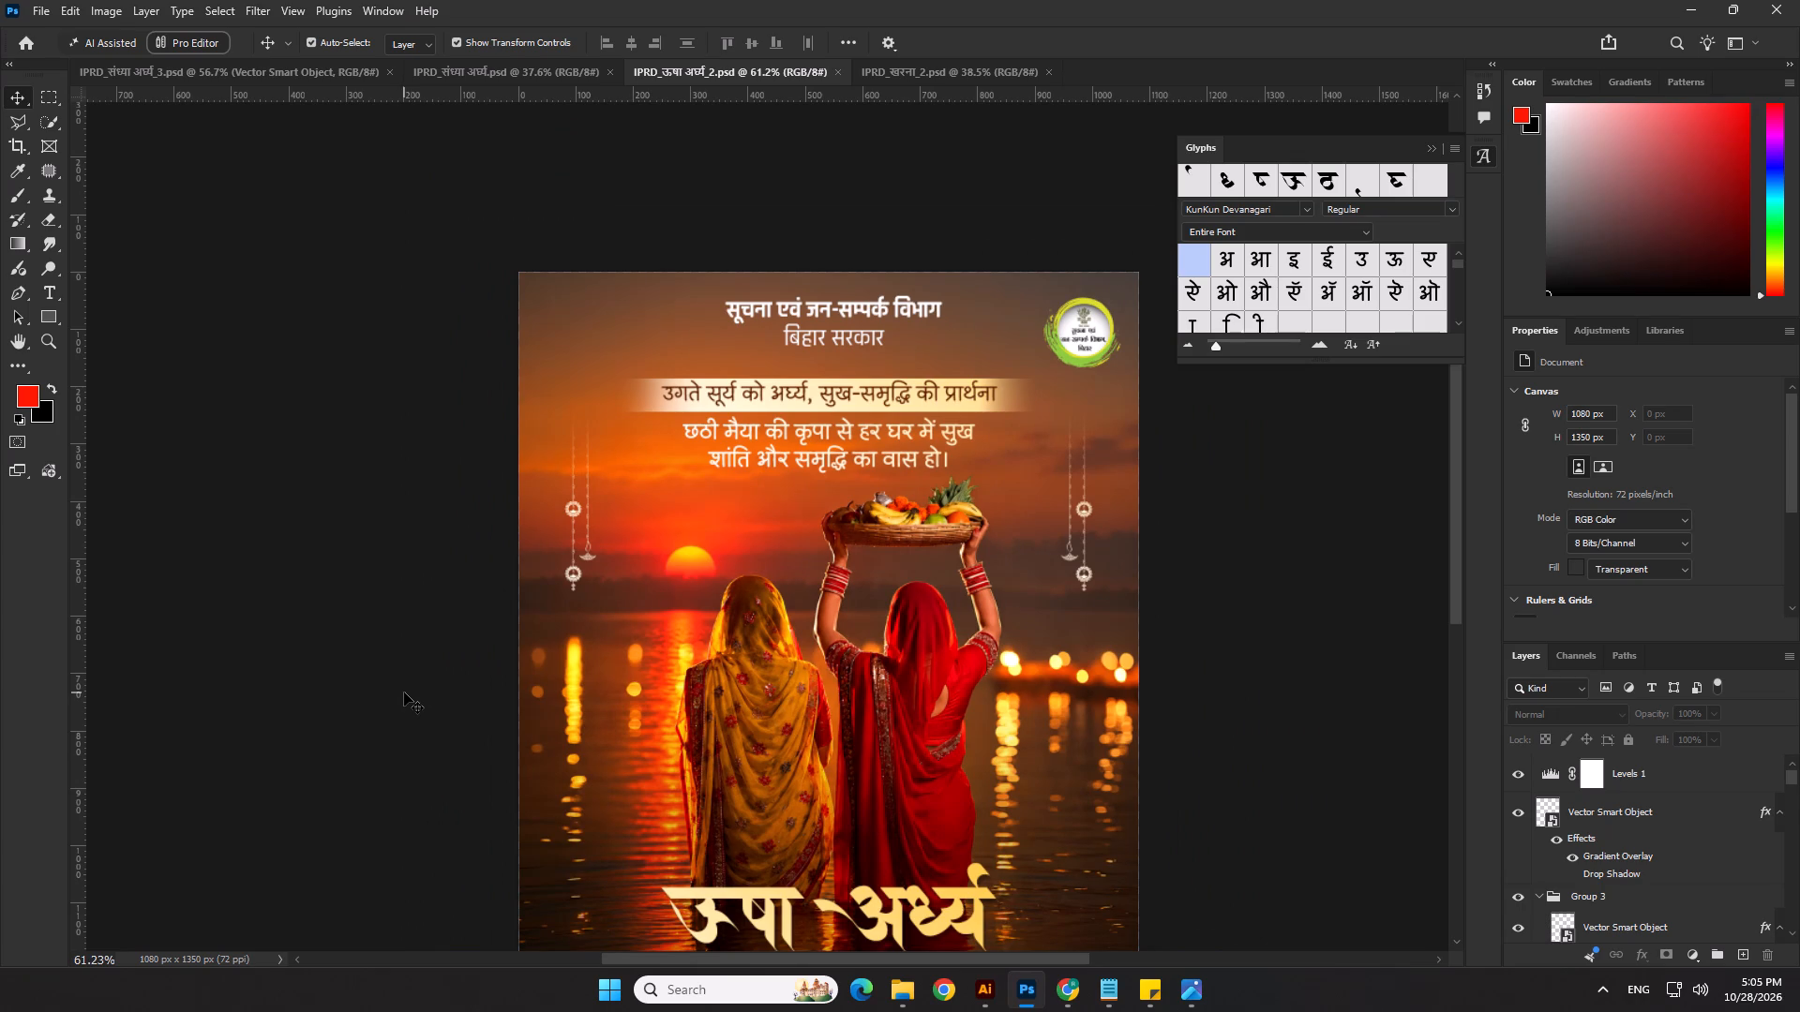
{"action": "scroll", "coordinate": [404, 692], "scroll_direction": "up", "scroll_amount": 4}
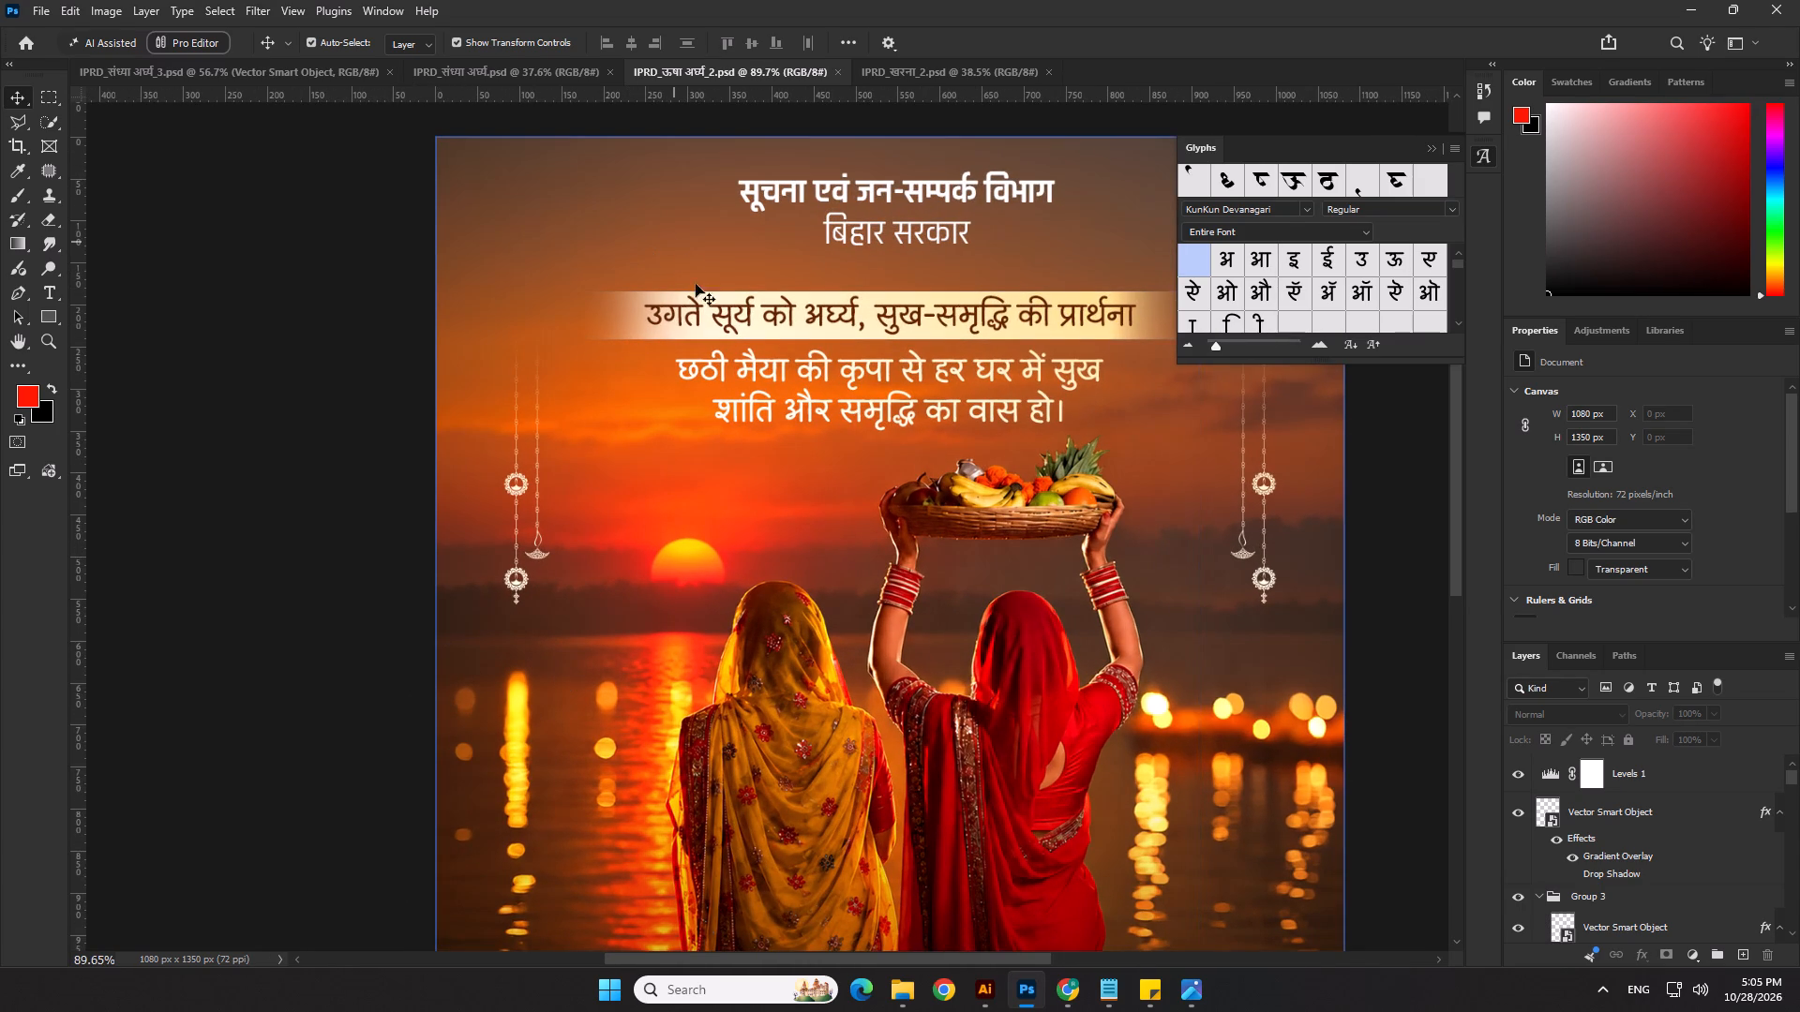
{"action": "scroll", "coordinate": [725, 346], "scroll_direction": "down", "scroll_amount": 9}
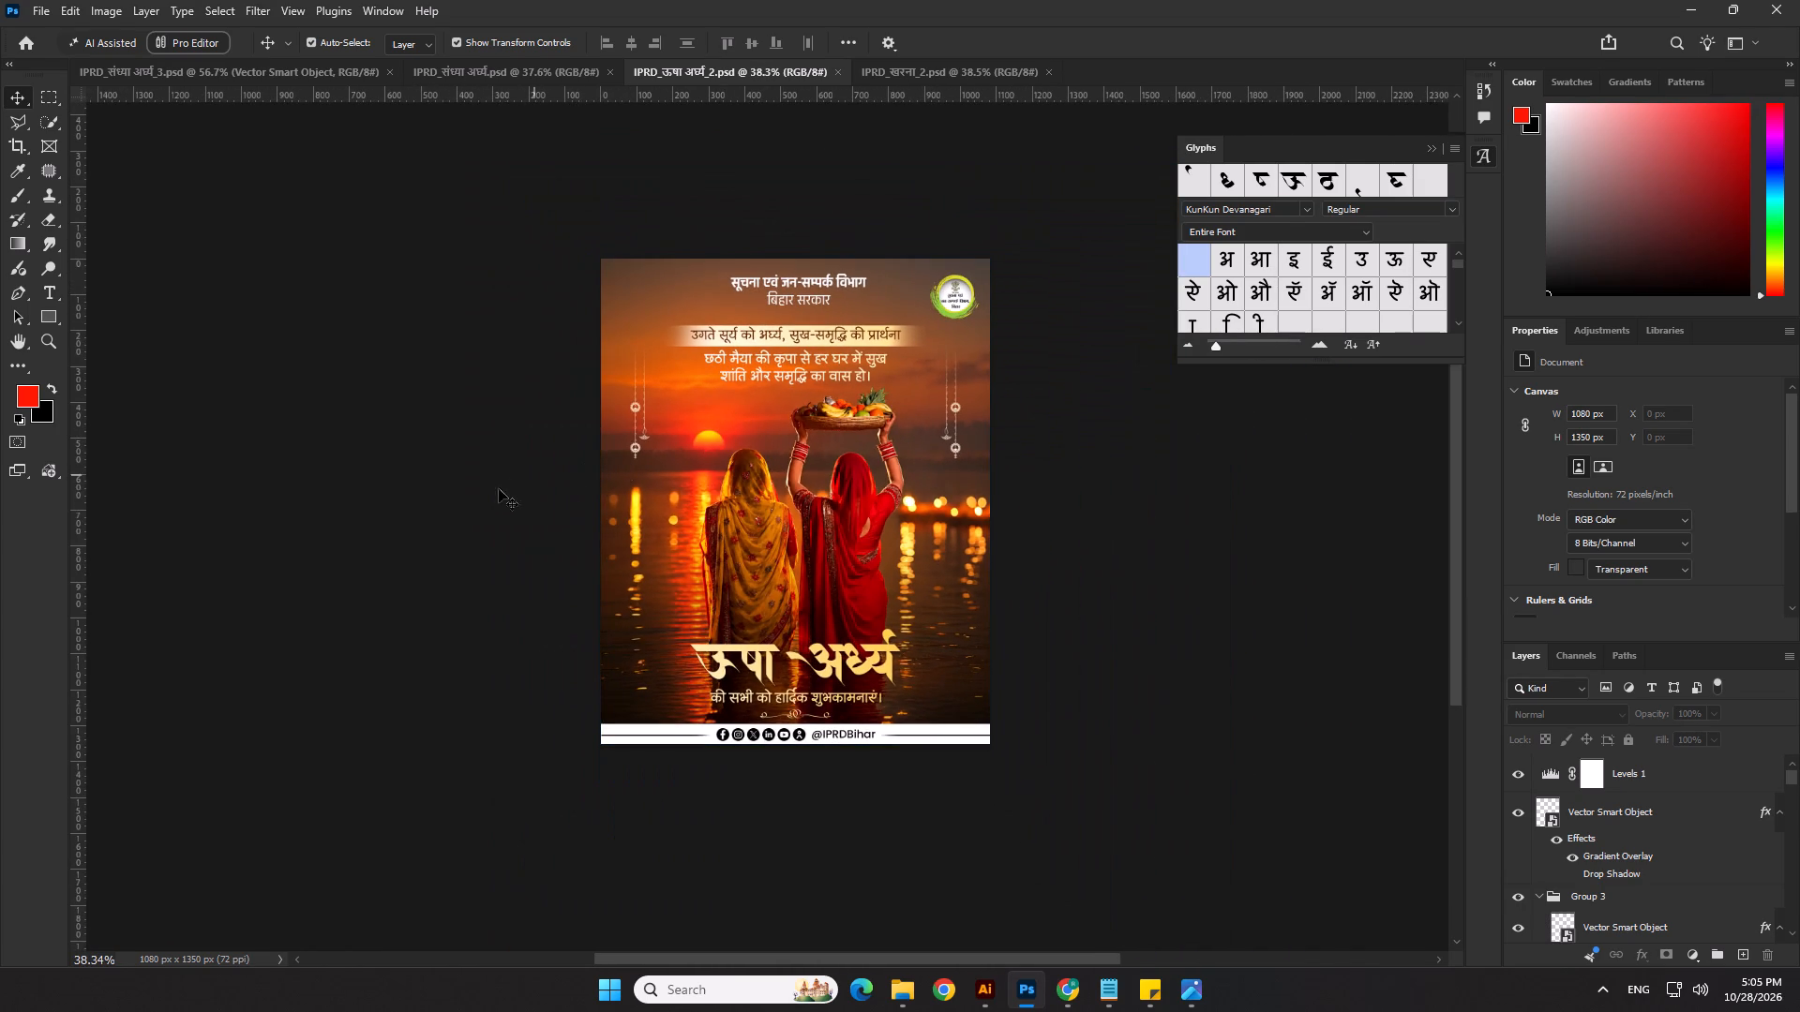
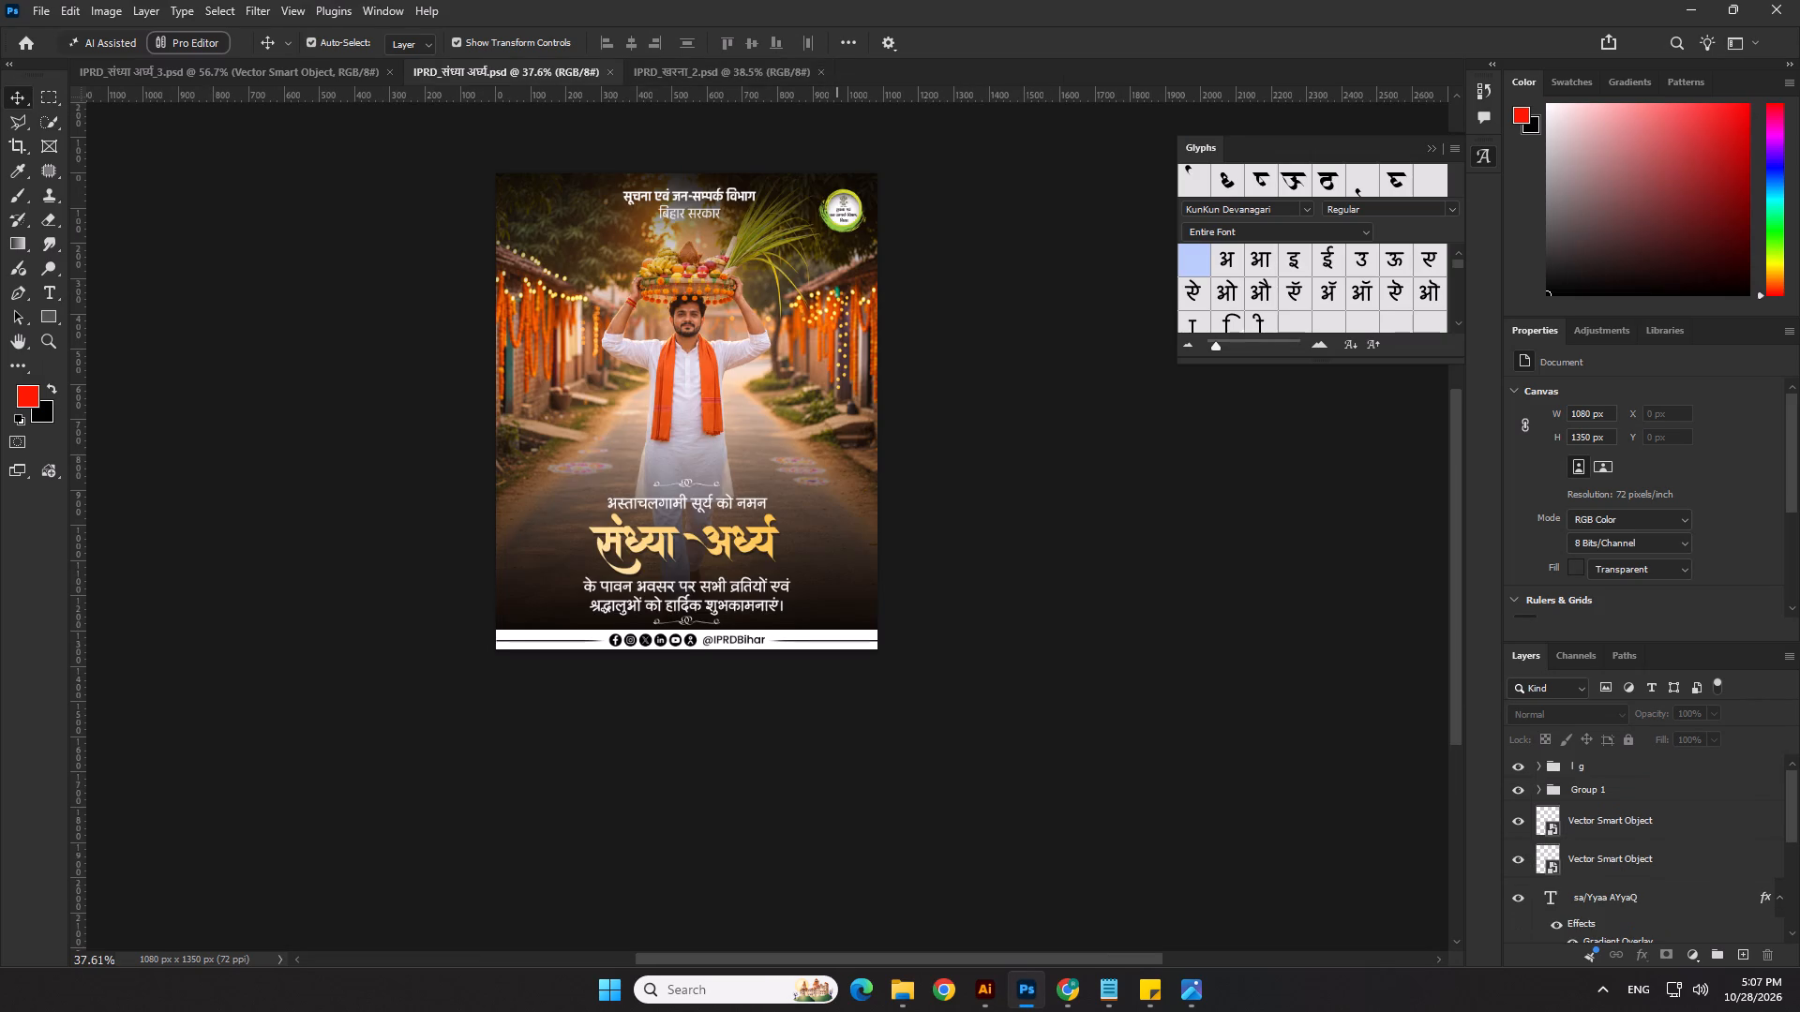
Save and close the IPRD_संध्या अर्घ्य.psd poster.
{"action": "key", "text": "ctrl+s"}
{"action": "left_click", "coordinate": [609, 72]}
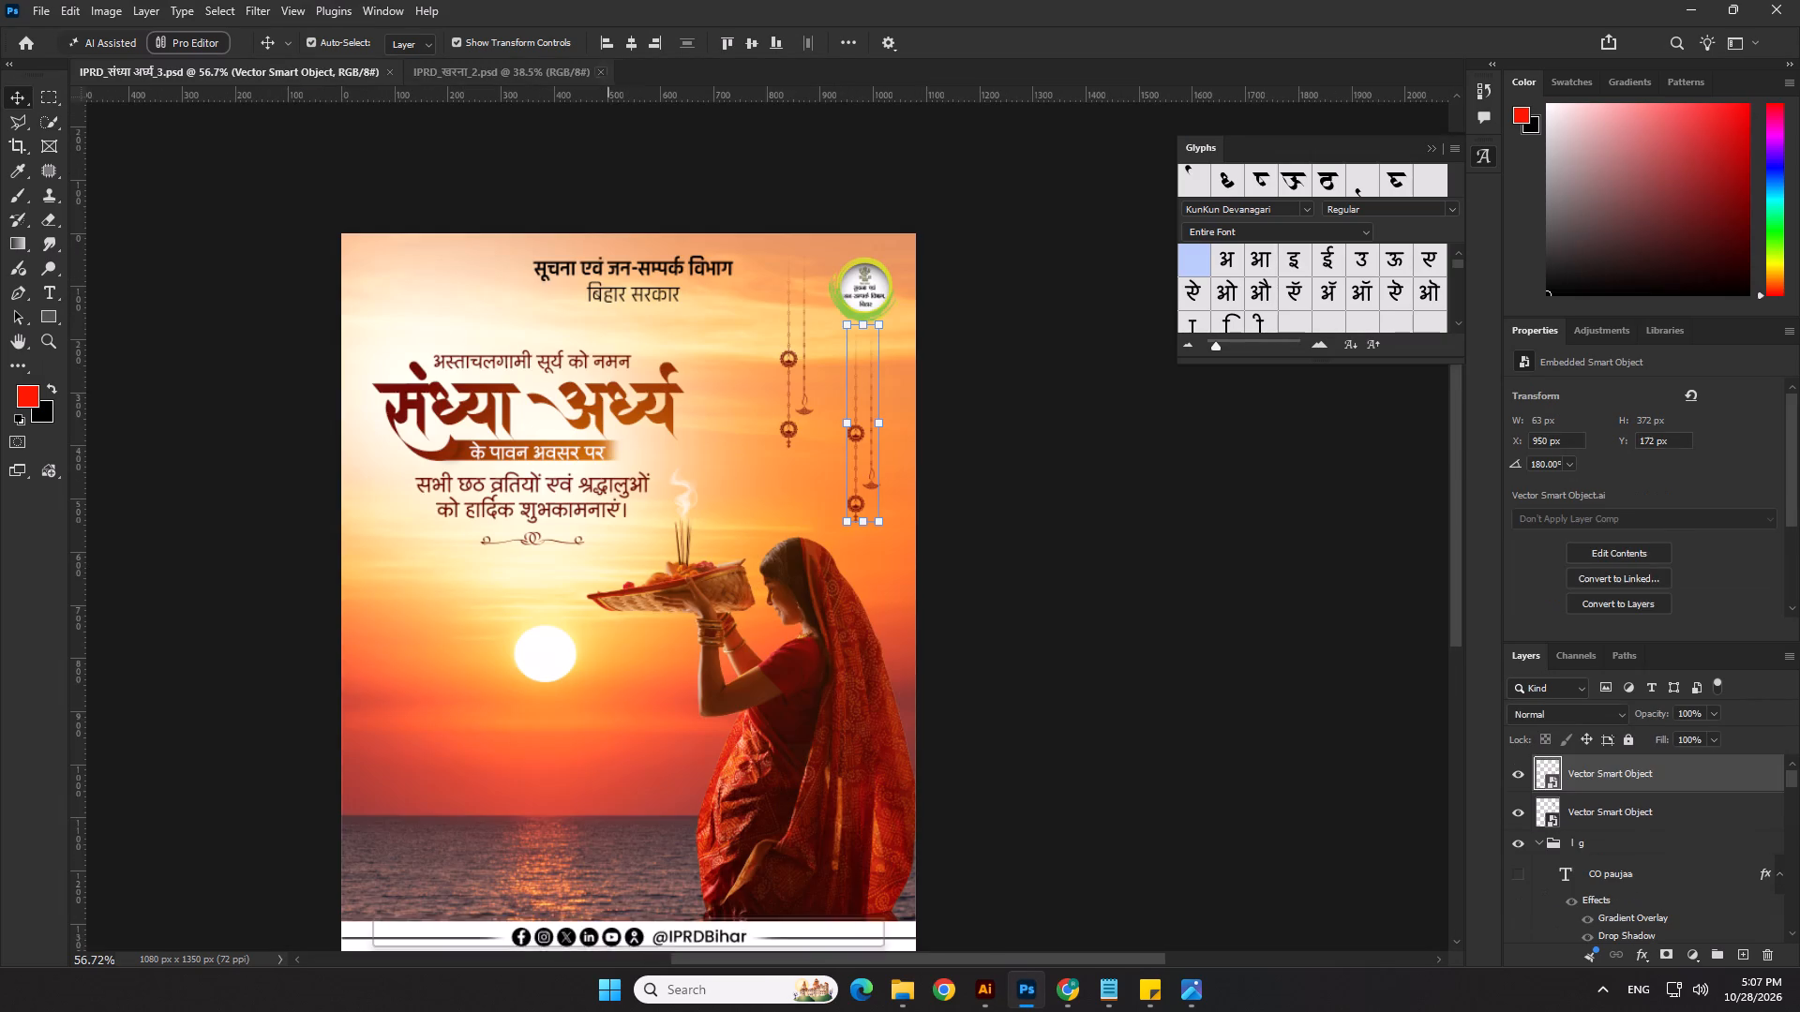
Save the IPRD_संध्या अर्घ्य_3.psd and IPRD_खरना_2.psd posters.
{"action": "scroll", "coordinate": [752, 324], "scroll_direction": "down", "scroll_amount": 1}
{"action": "key", "text": "ctrl+s"}
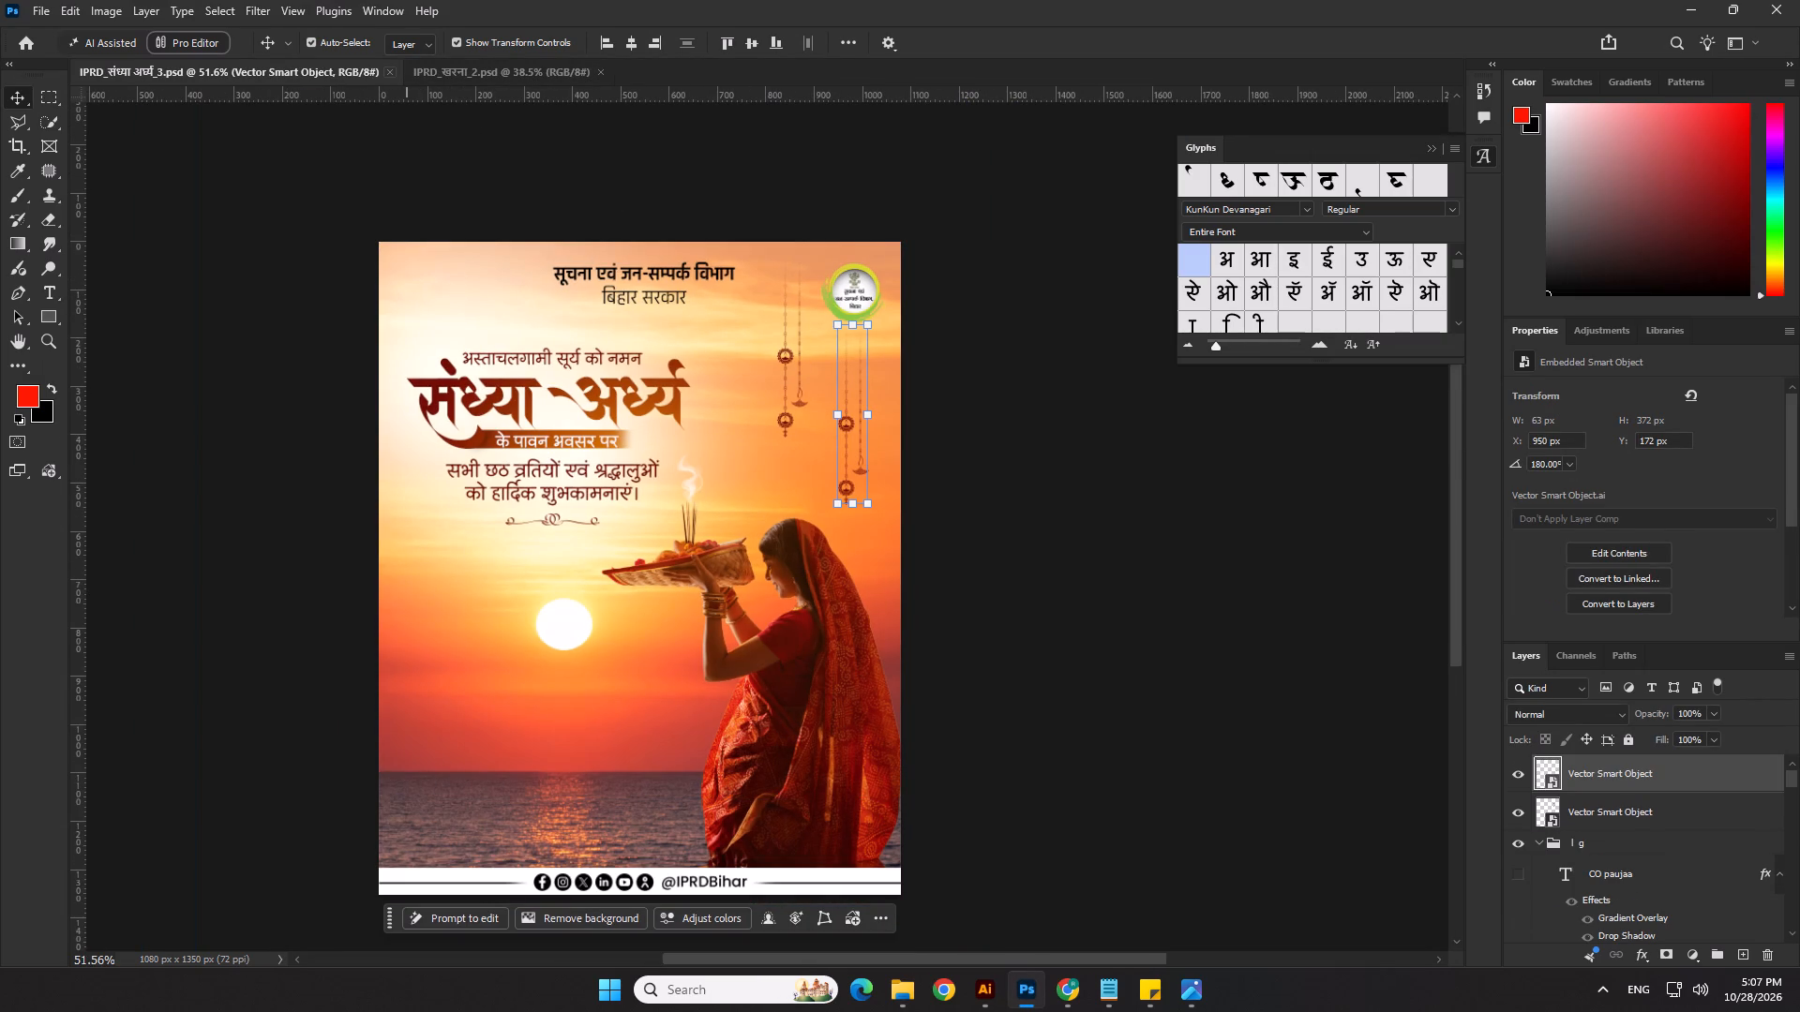
{"action": "left_click", "coordinate": [483, 79]}
{"action": "key", "text": "ctrl+s"}
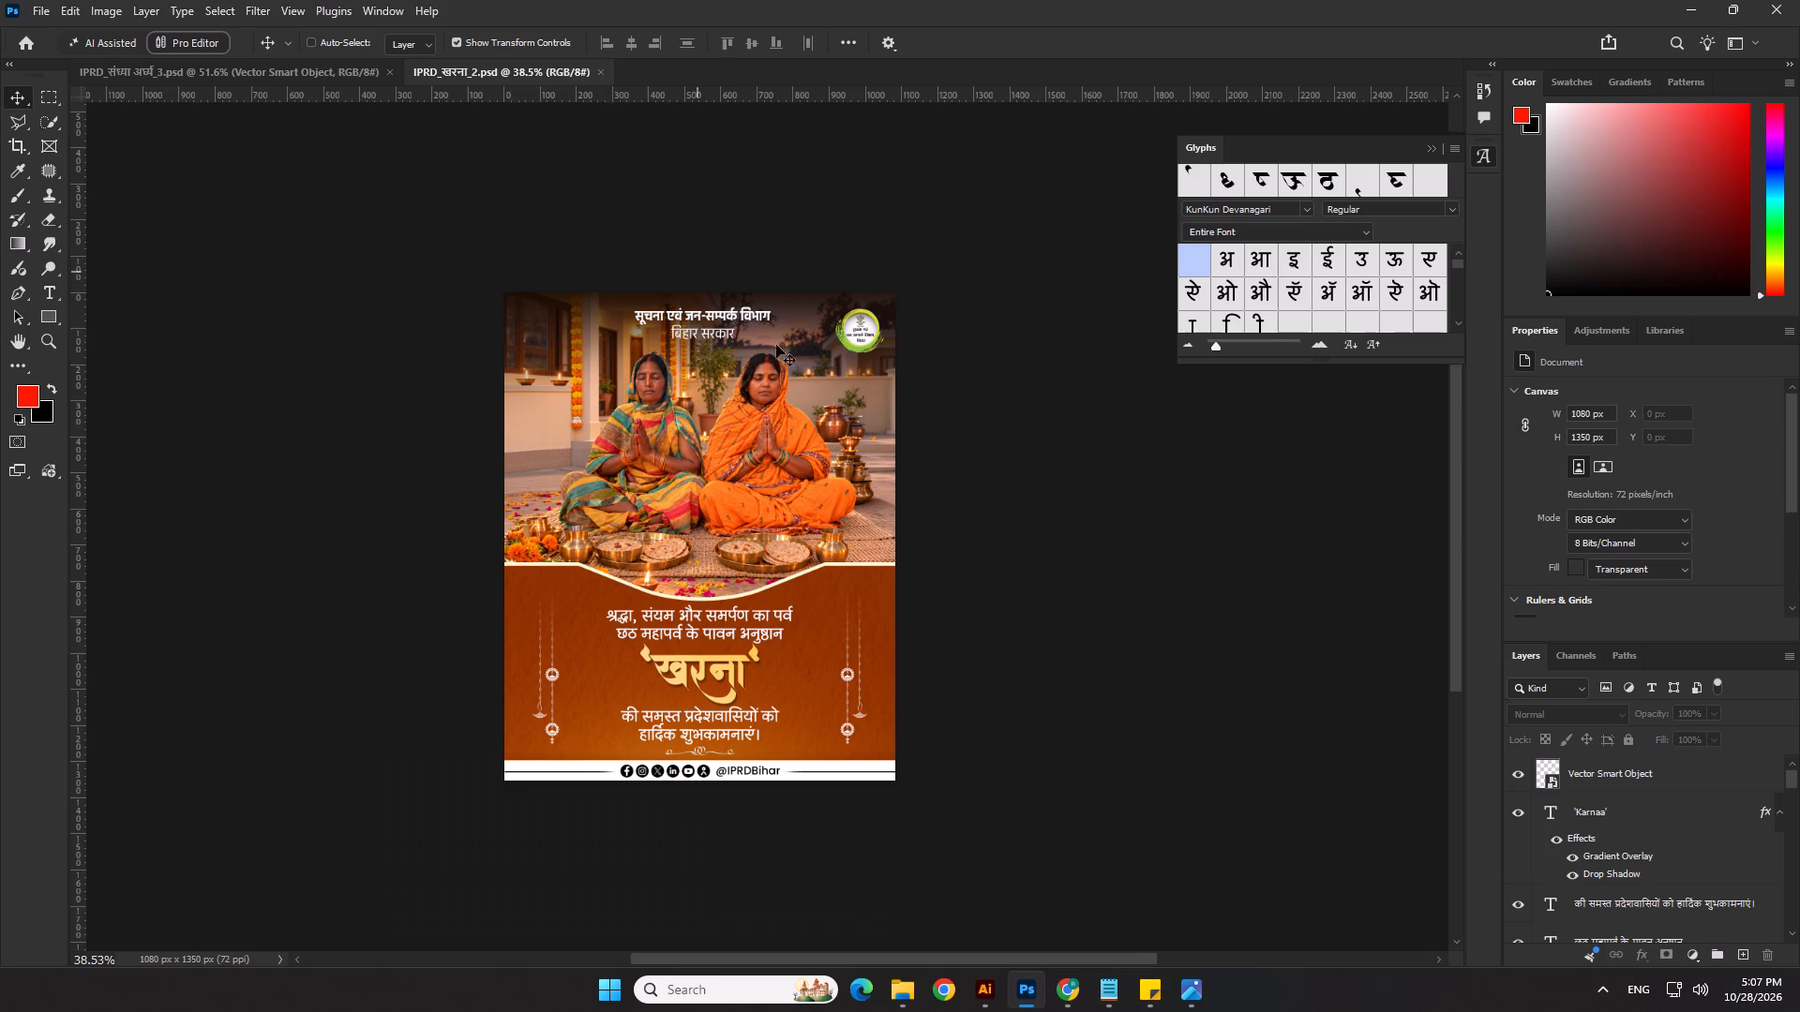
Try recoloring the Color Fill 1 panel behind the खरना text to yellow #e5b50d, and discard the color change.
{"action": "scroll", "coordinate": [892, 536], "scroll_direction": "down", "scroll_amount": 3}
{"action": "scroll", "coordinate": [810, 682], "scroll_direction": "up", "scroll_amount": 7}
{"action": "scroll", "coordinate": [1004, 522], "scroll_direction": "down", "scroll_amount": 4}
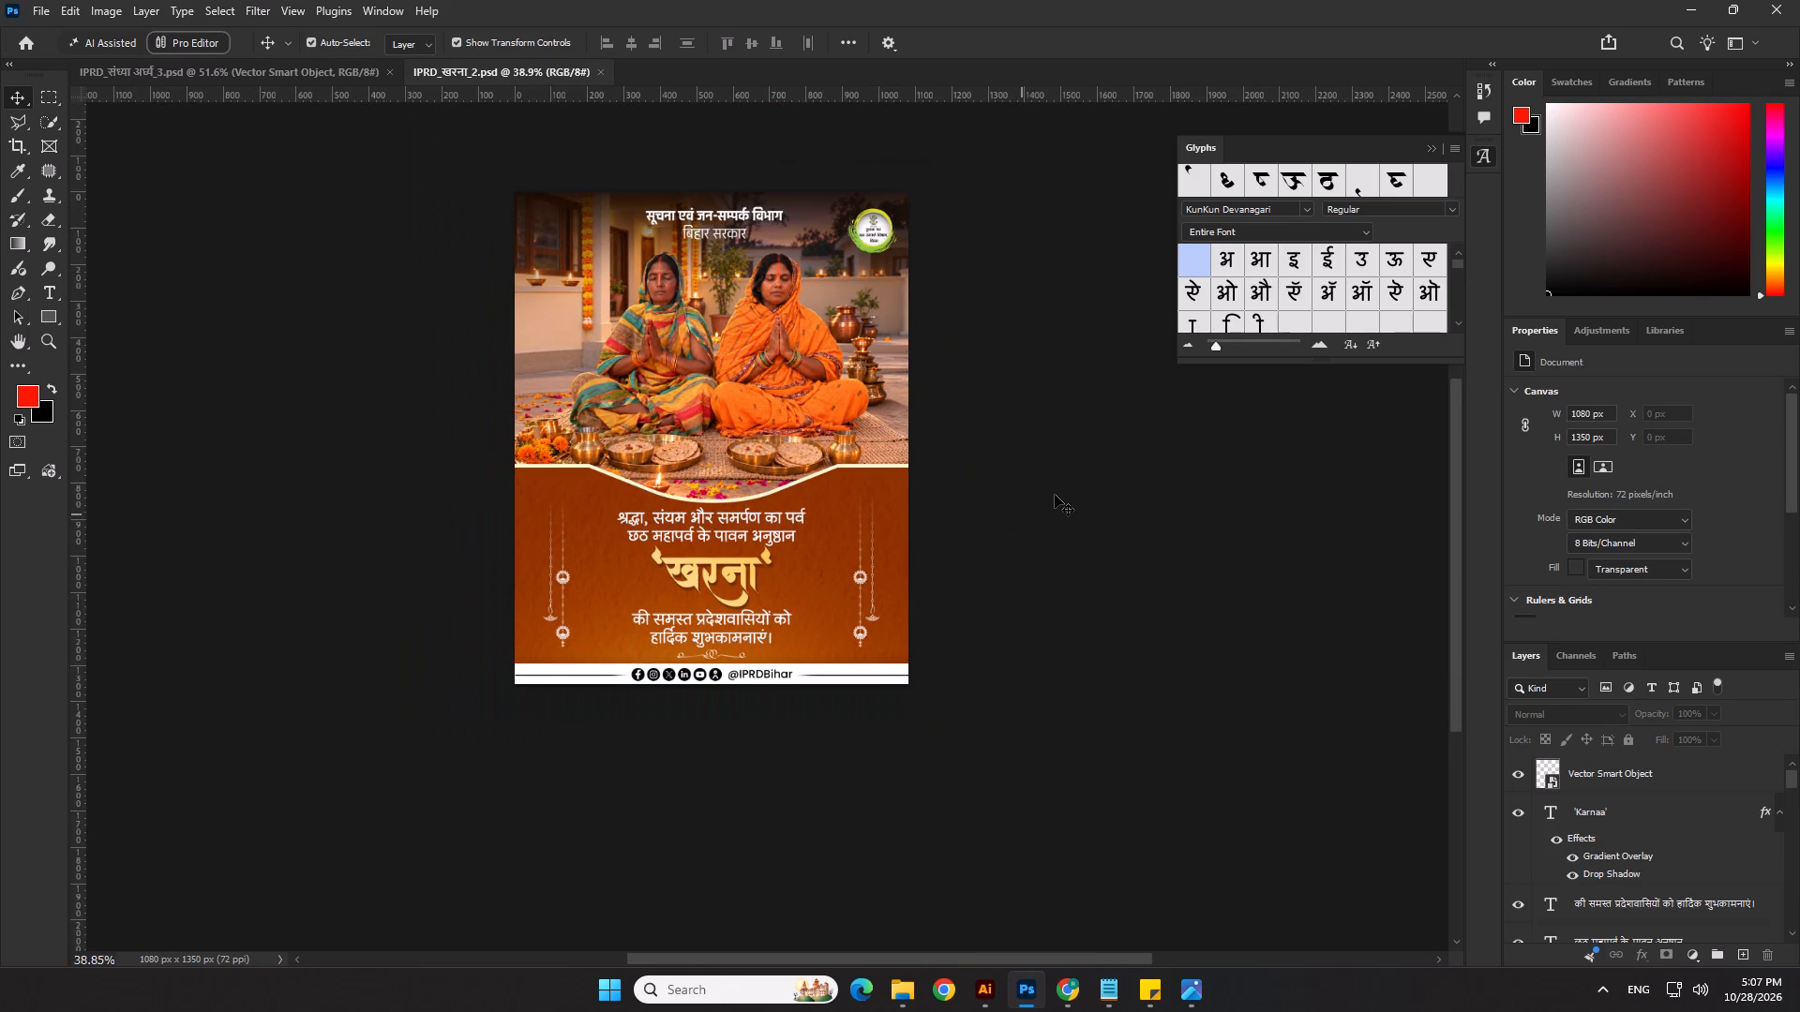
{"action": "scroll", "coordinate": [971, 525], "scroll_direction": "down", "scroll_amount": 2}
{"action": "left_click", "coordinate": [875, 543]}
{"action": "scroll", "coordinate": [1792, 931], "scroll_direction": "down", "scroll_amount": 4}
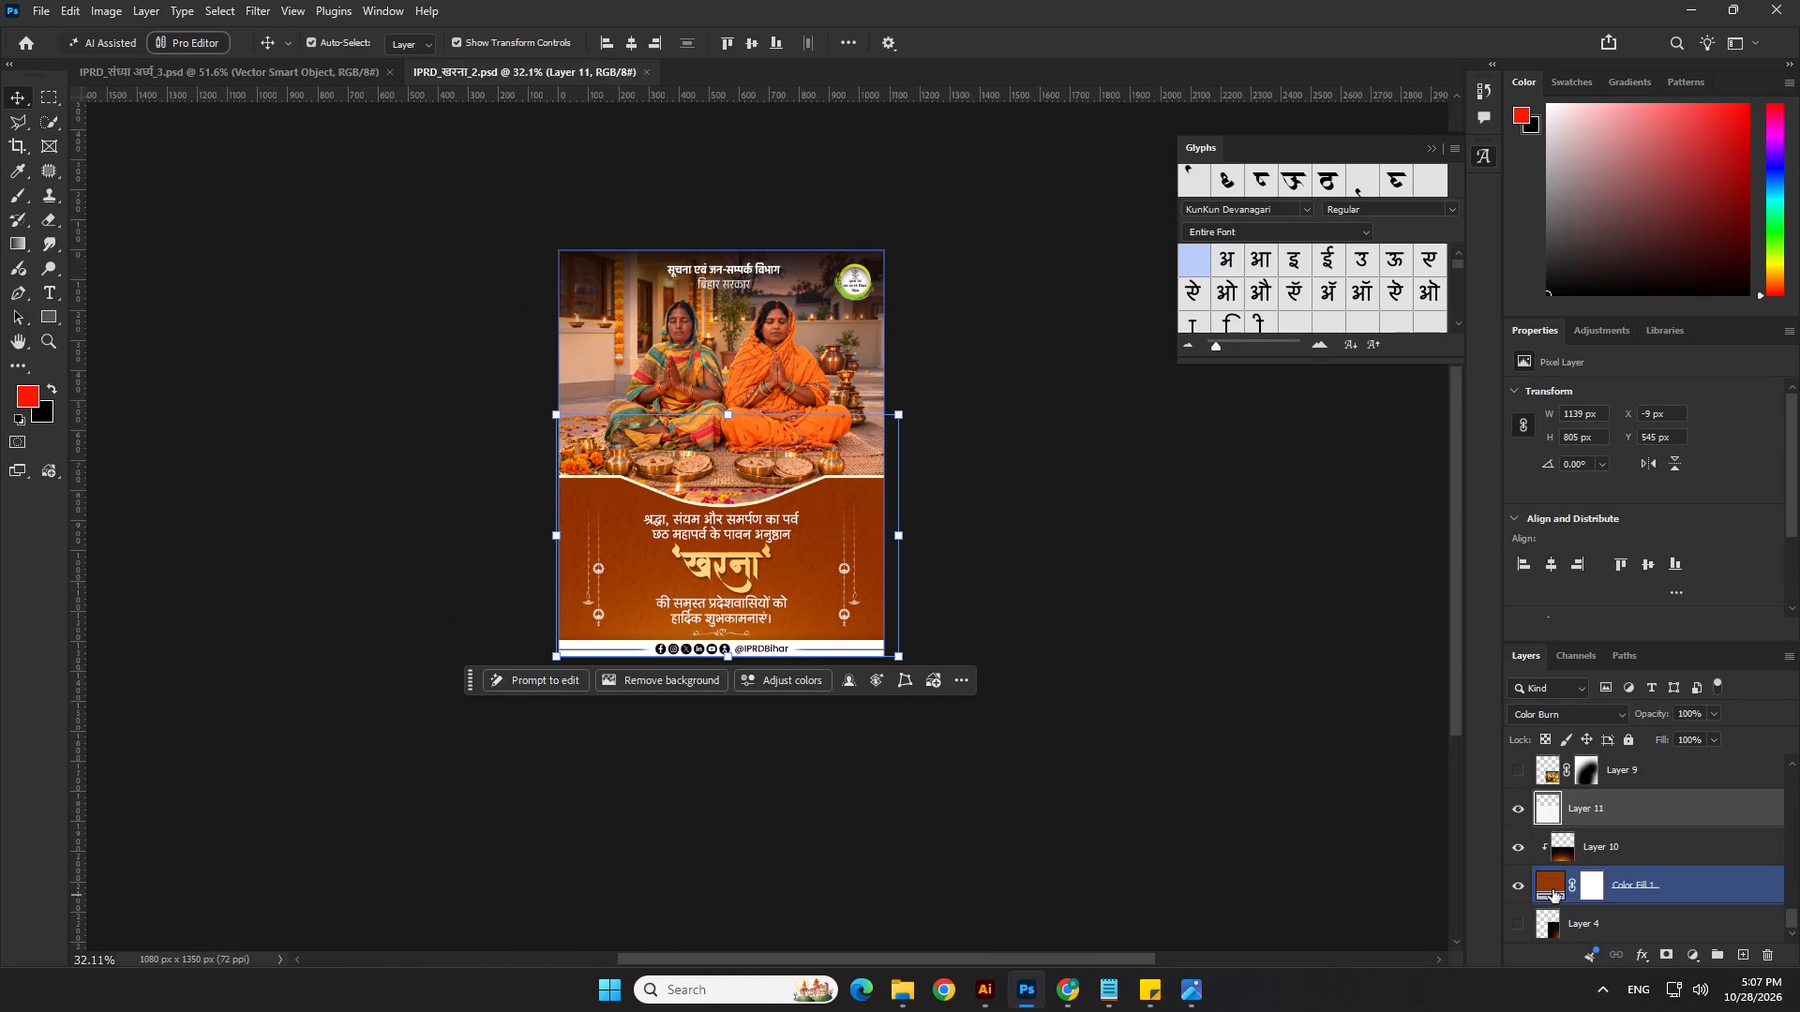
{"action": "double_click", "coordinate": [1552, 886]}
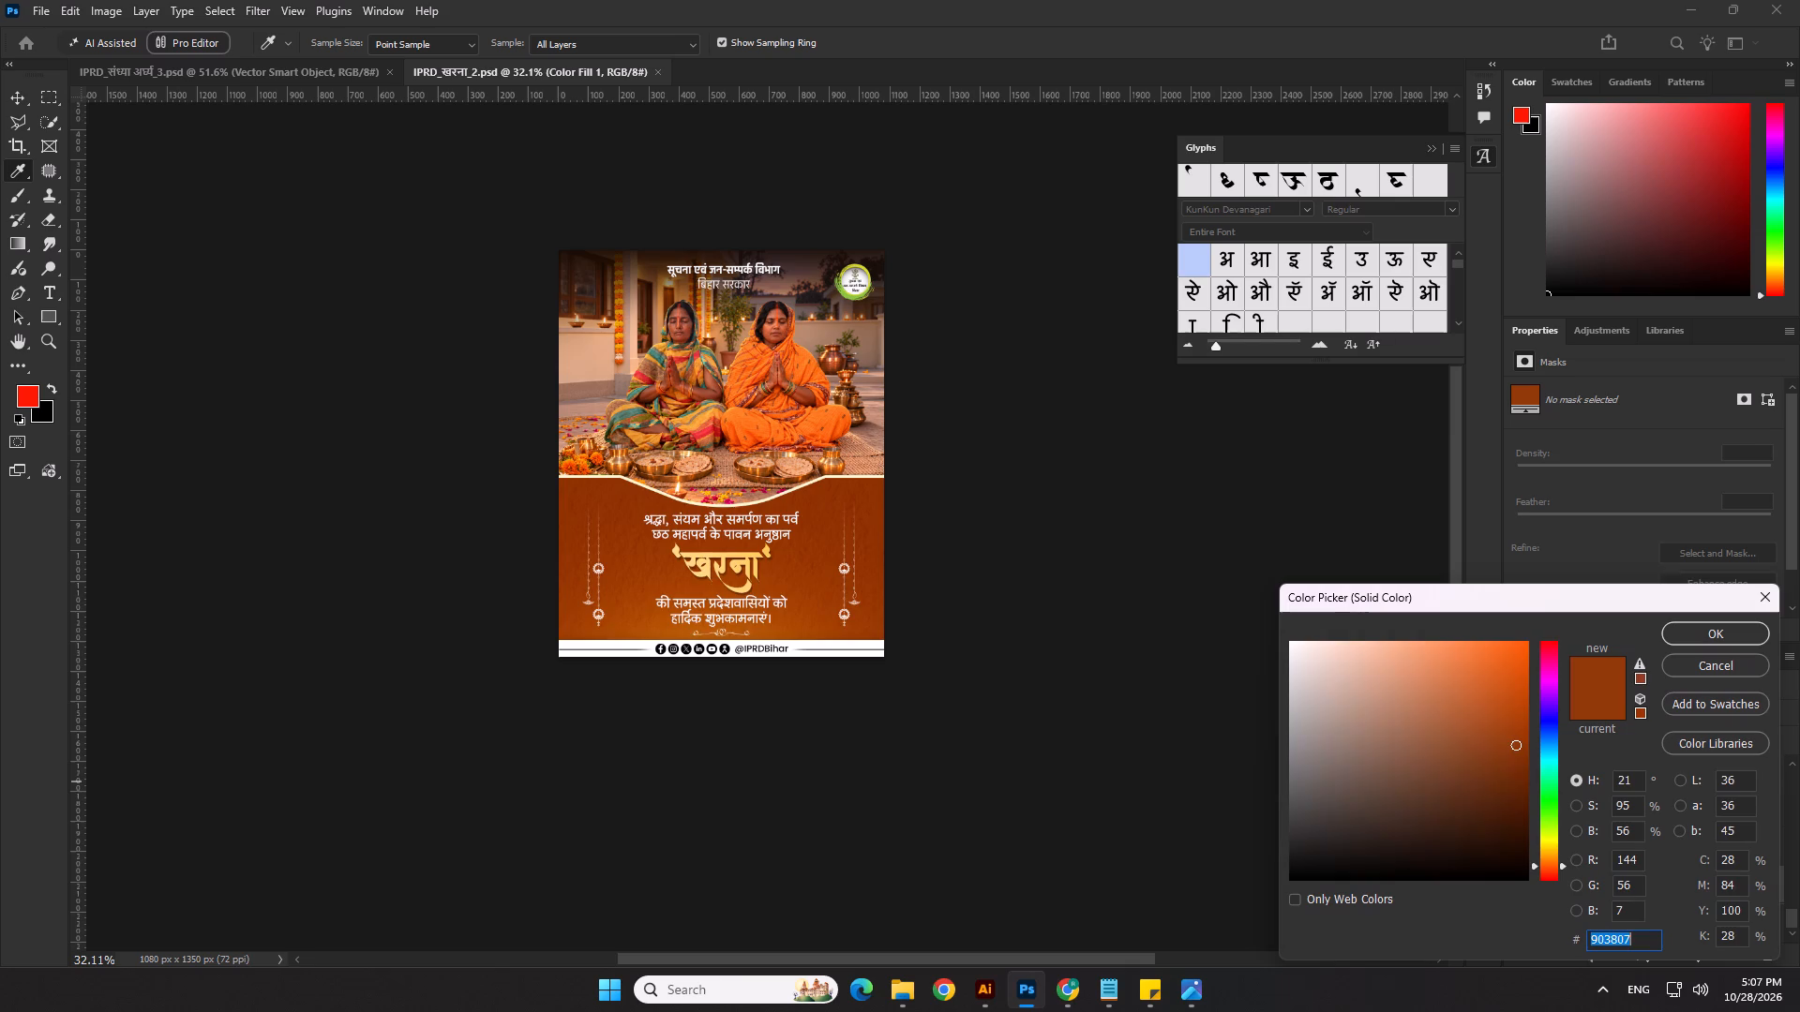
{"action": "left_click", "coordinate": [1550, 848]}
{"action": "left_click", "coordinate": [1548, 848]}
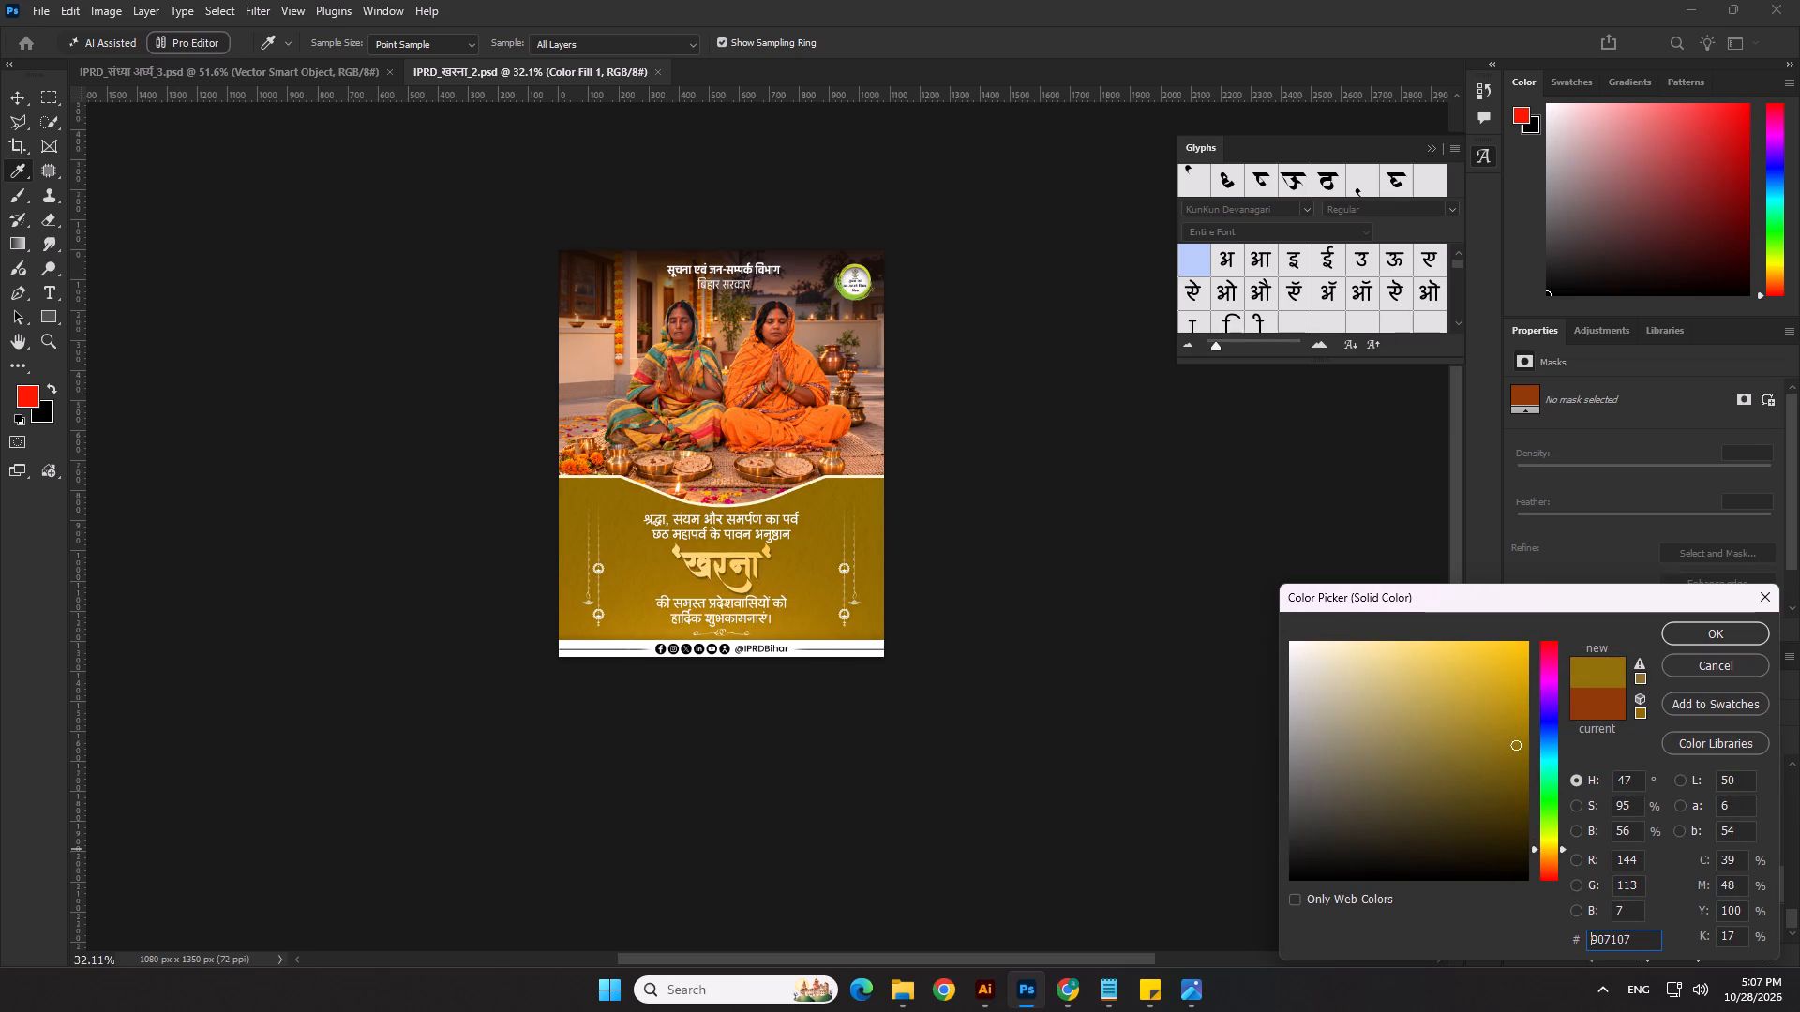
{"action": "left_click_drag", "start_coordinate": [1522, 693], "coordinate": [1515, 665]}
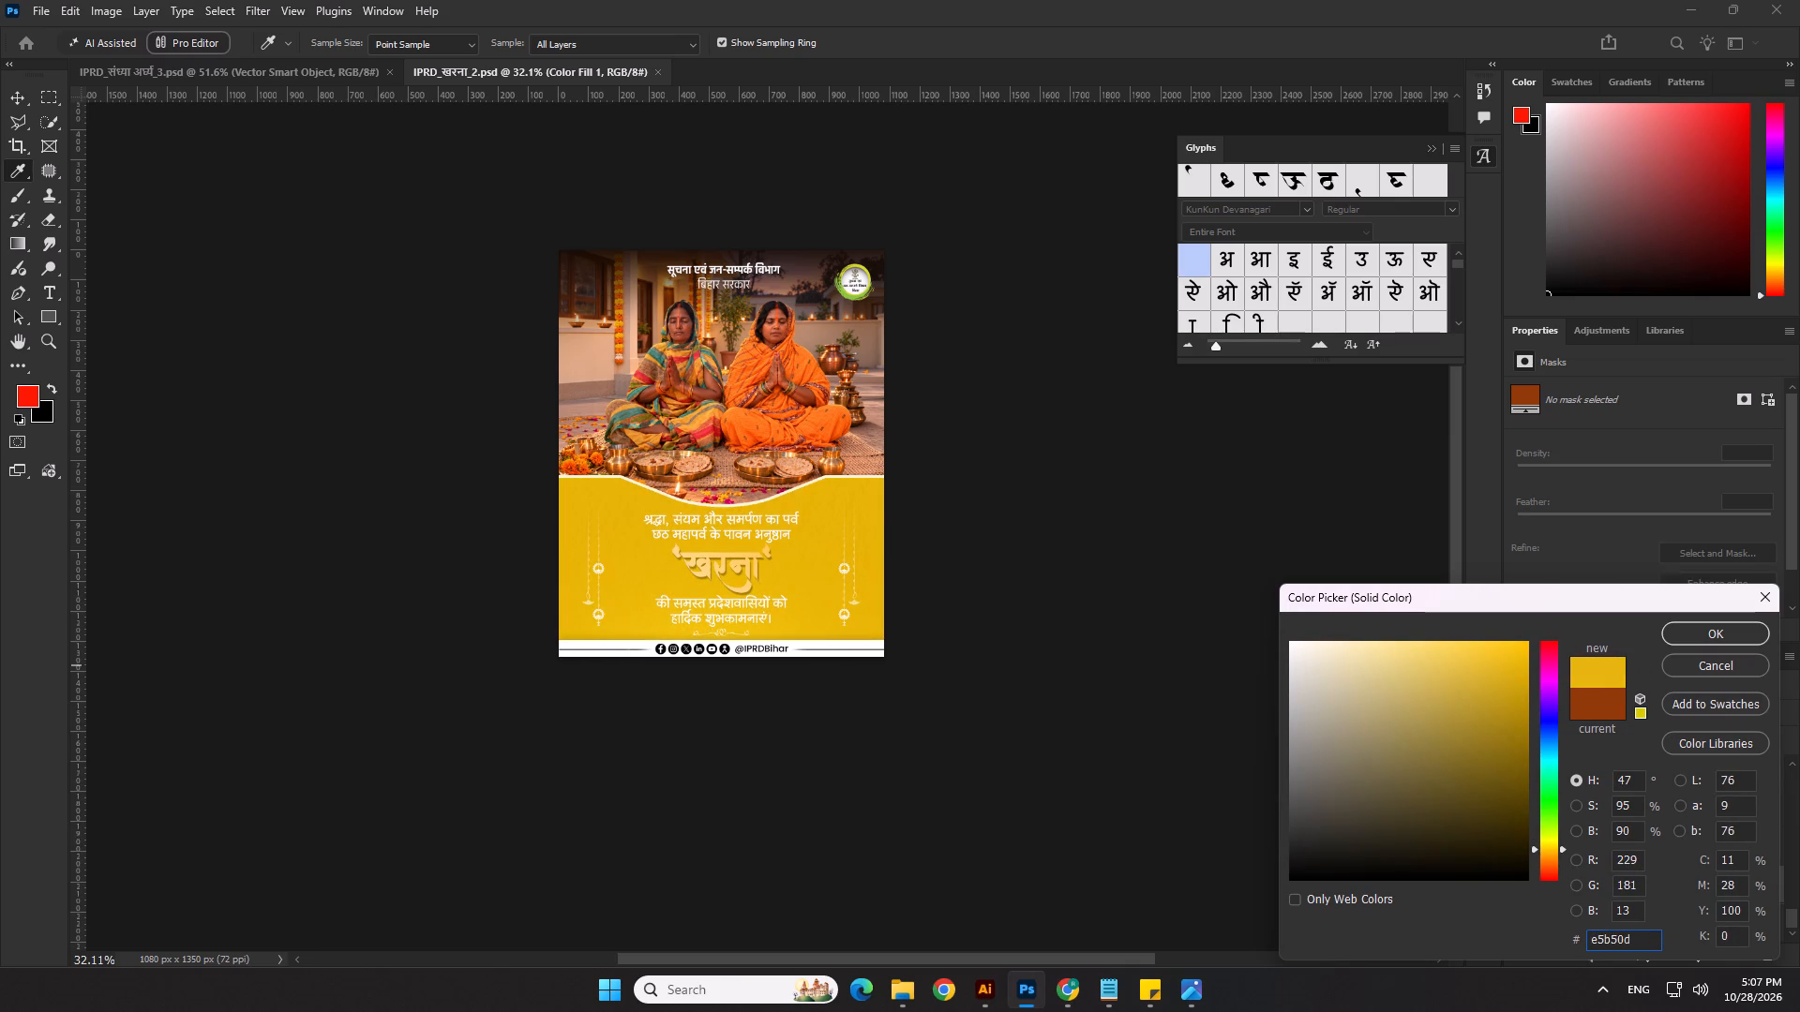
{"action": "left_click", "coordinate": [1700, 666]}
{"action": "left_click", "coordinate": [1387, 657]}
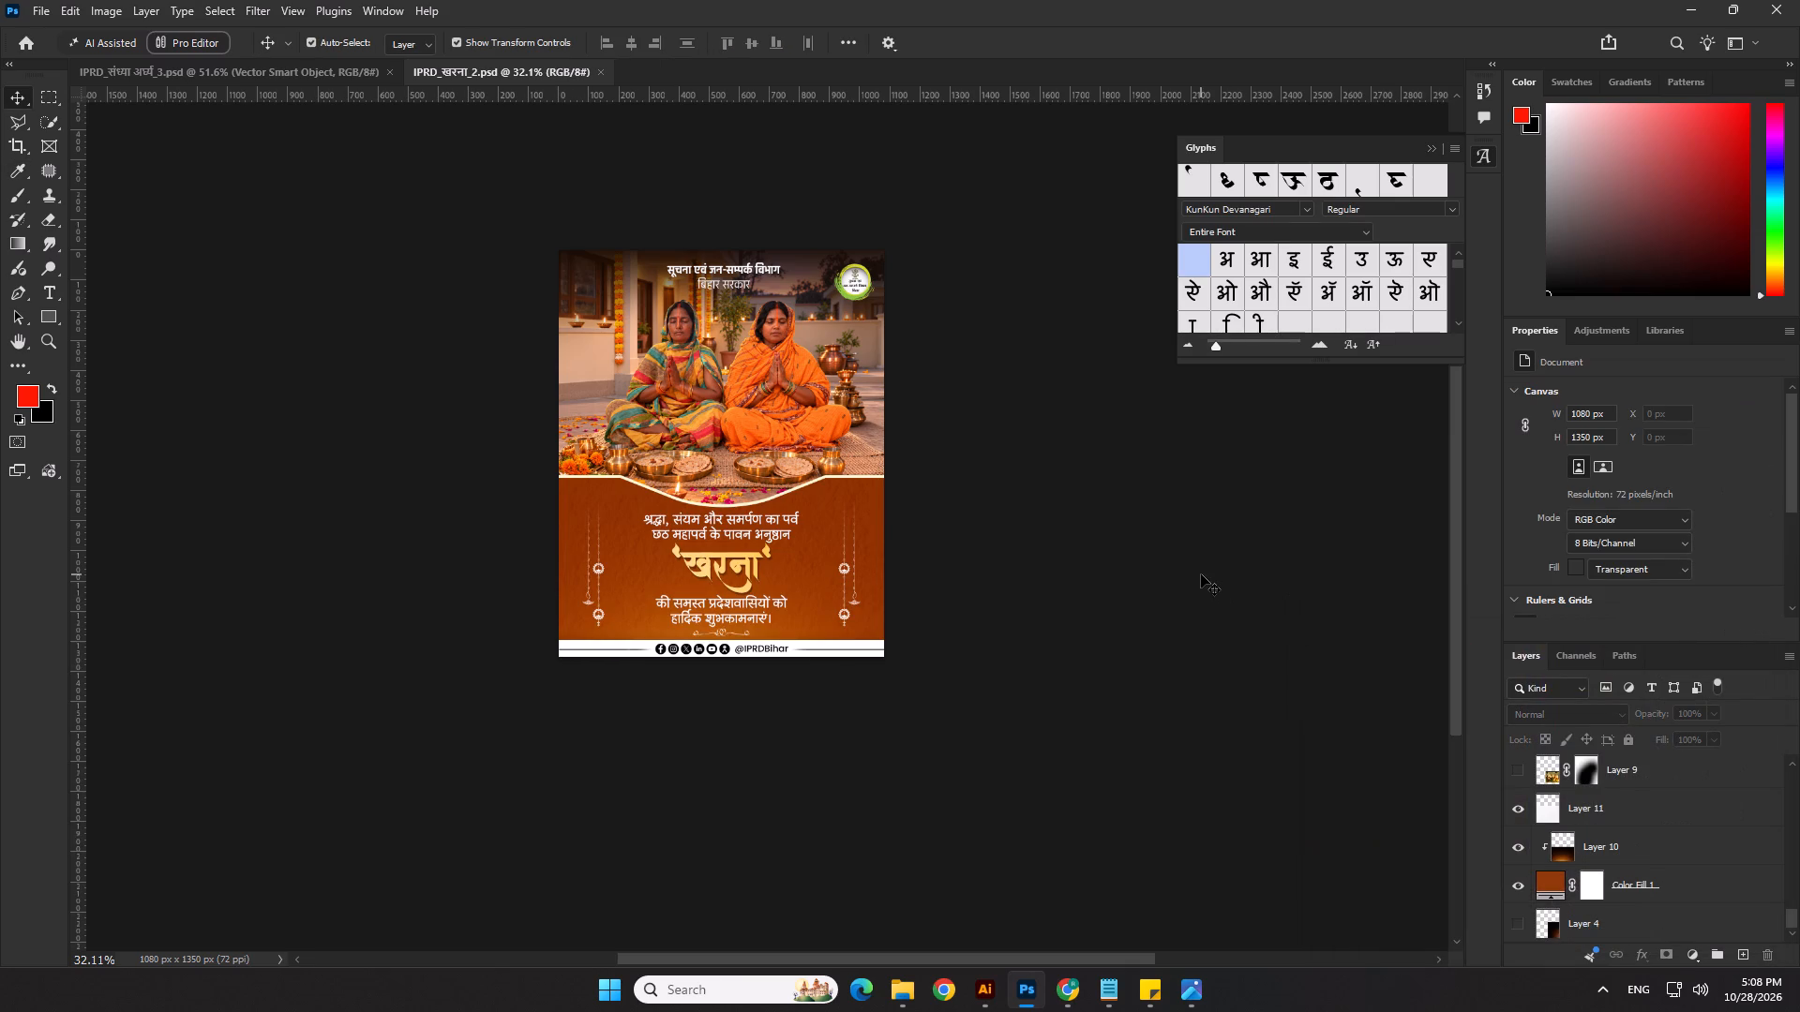
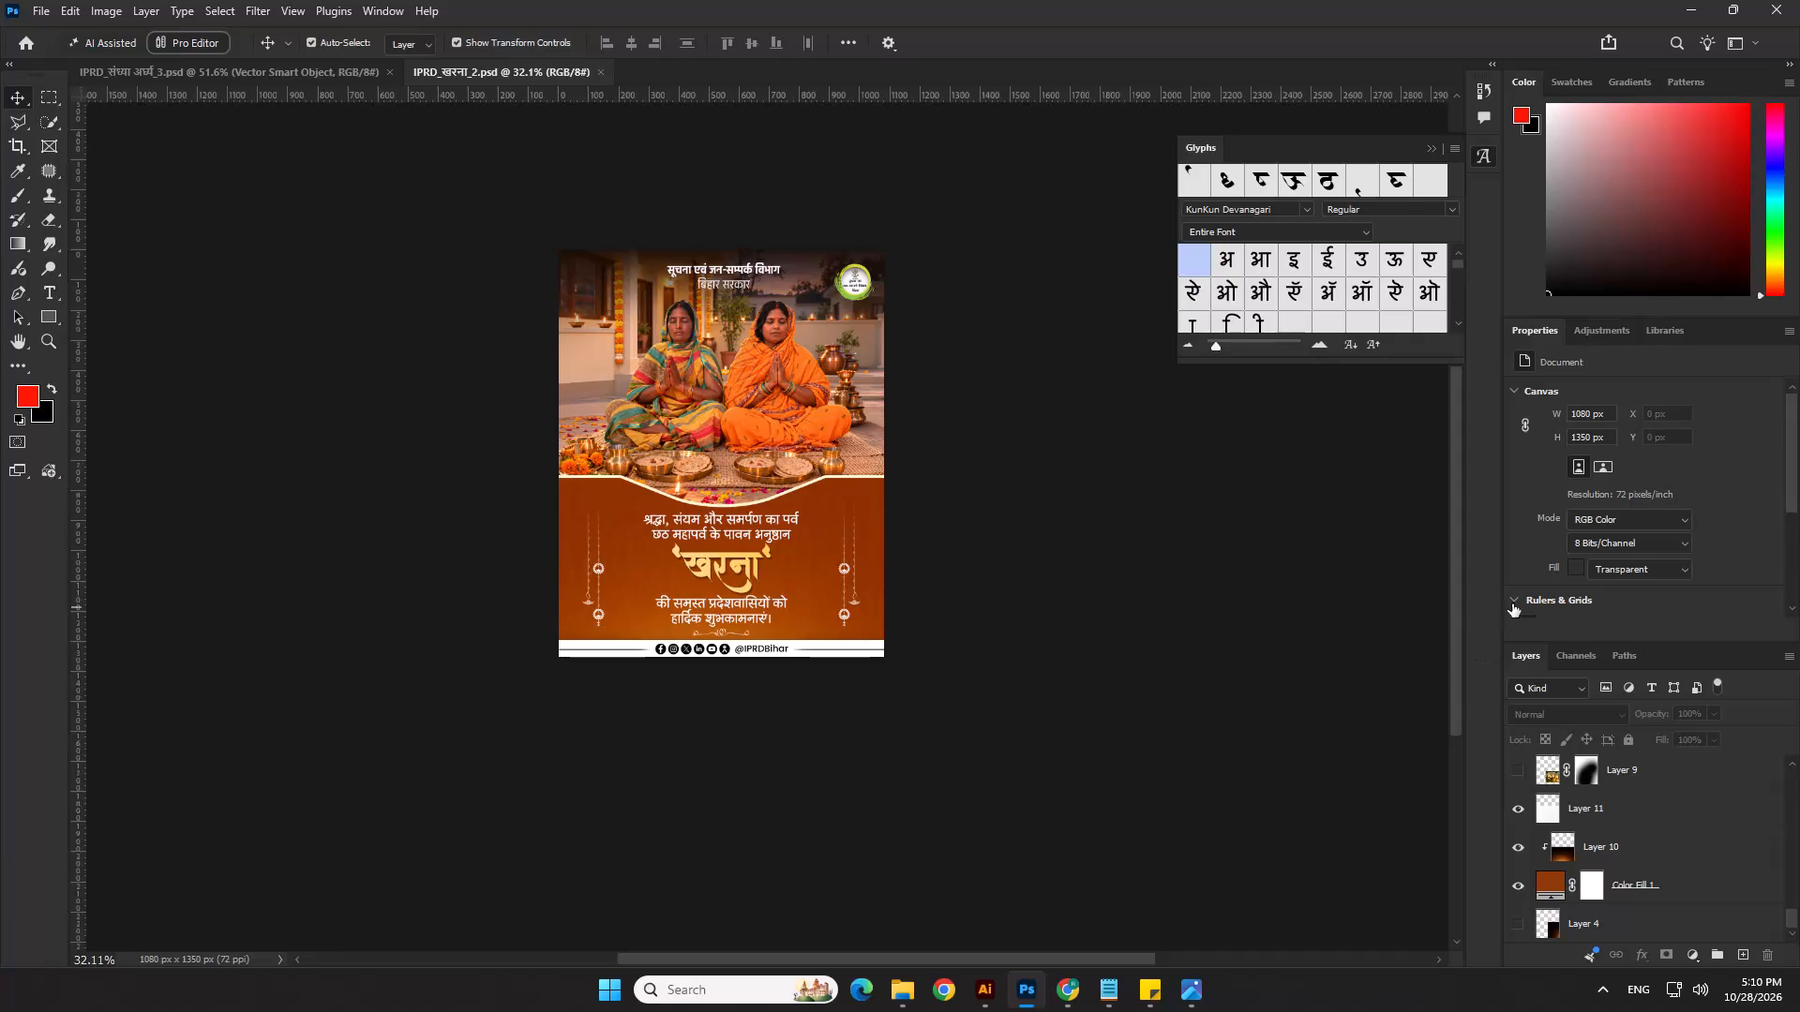
Switch to File Explorer and preview the Reel Jacket.png frame from the Downloads folder.
{"action": "left_click", "coordinate": [592, 896]}
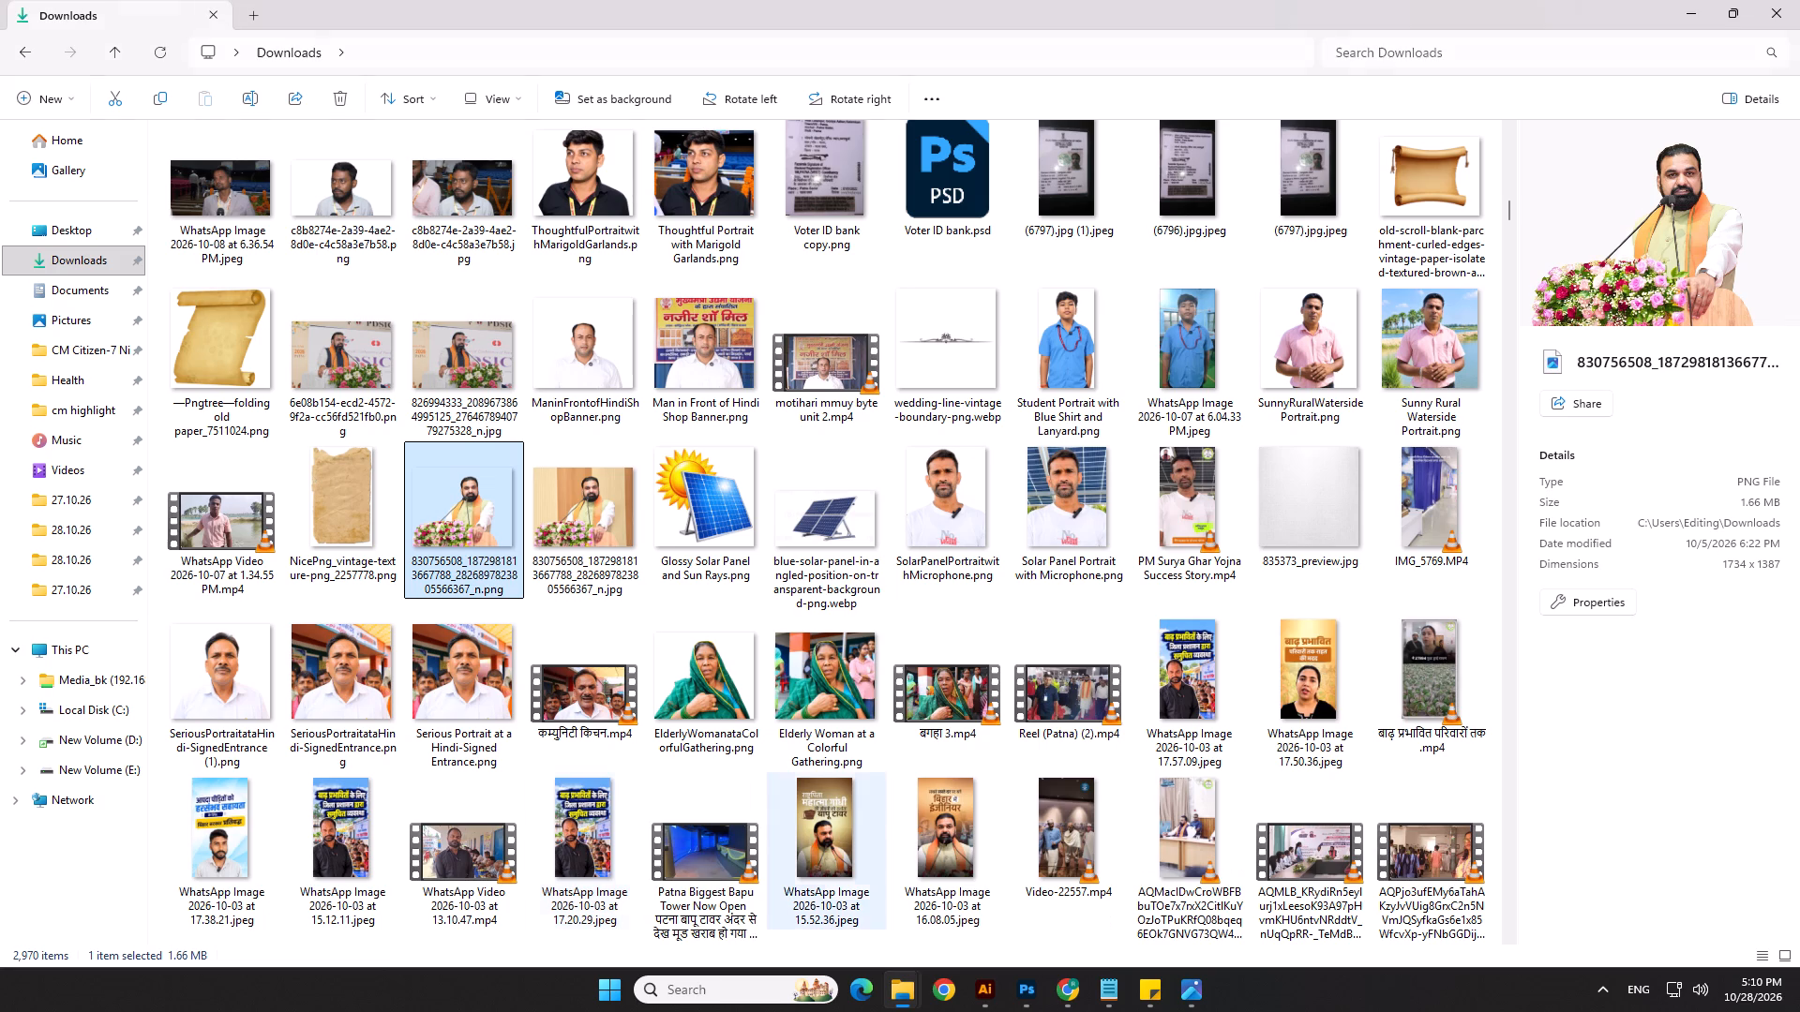
{"action": "left_click", "coordinate": [103, 271]}
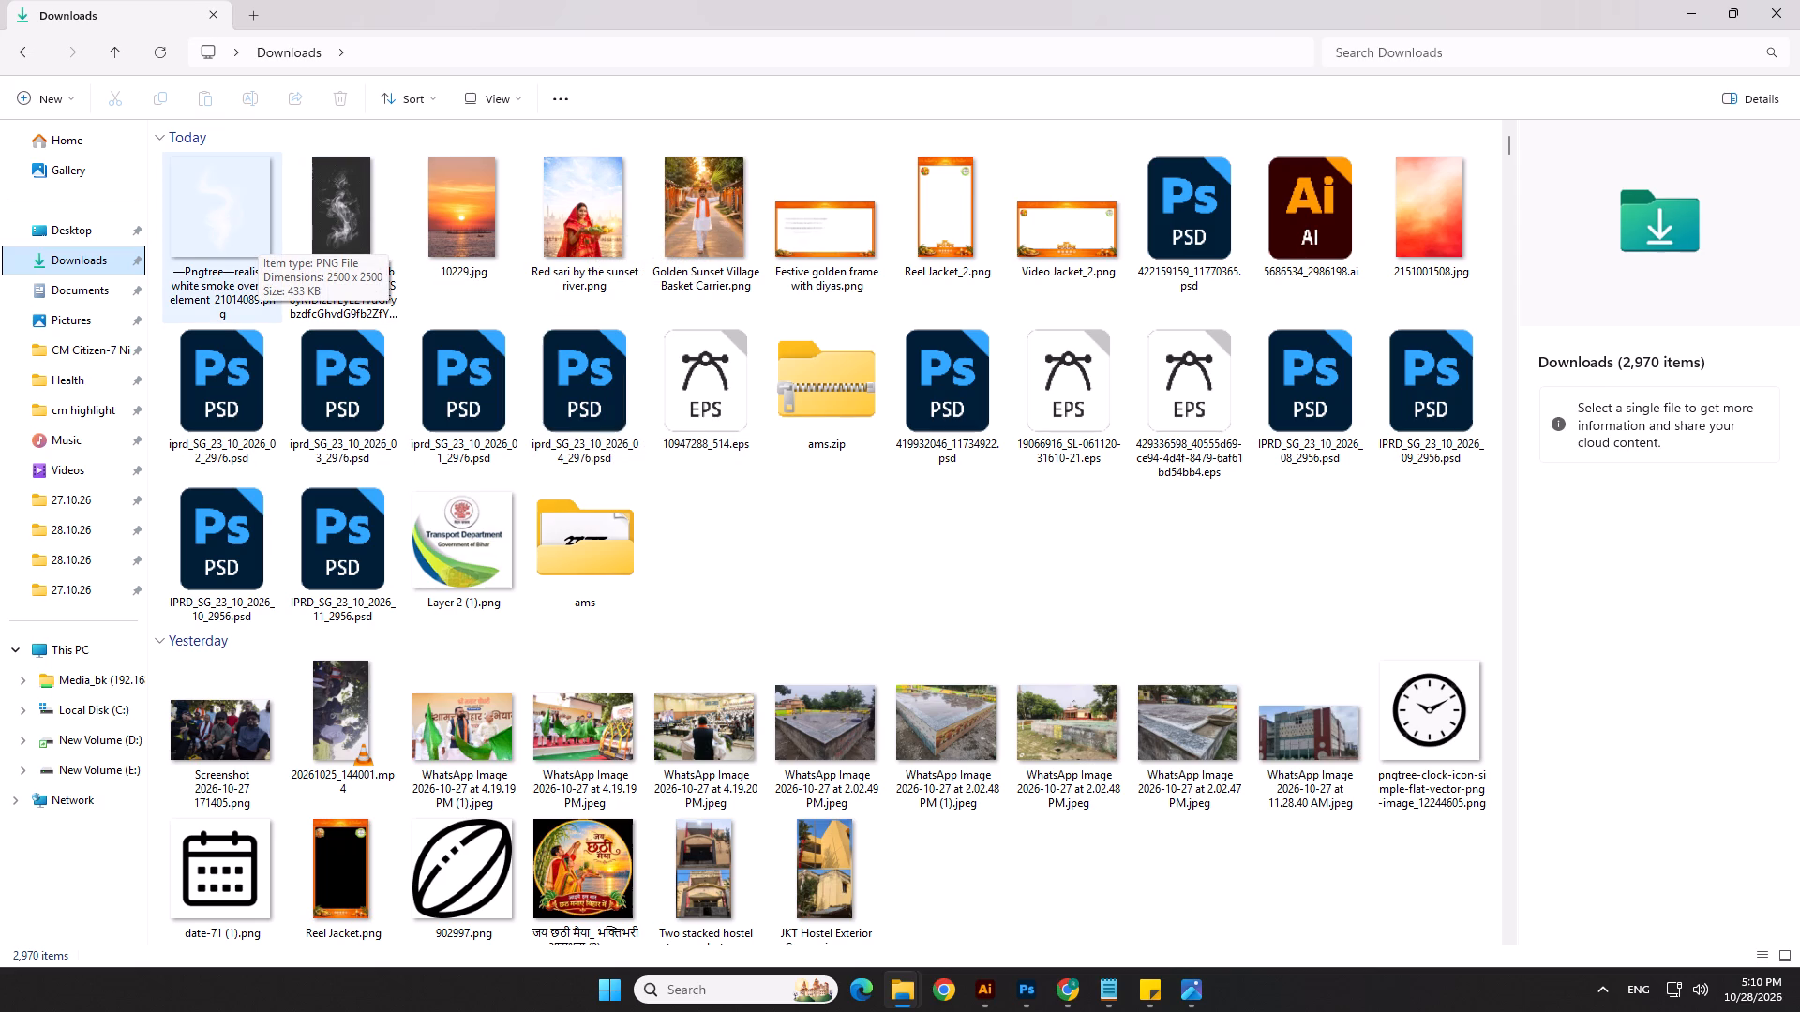
{"action": "left_click", "coordinate": [880, 521]}
{"action": "double_click", "coordinate": [331, 825]}
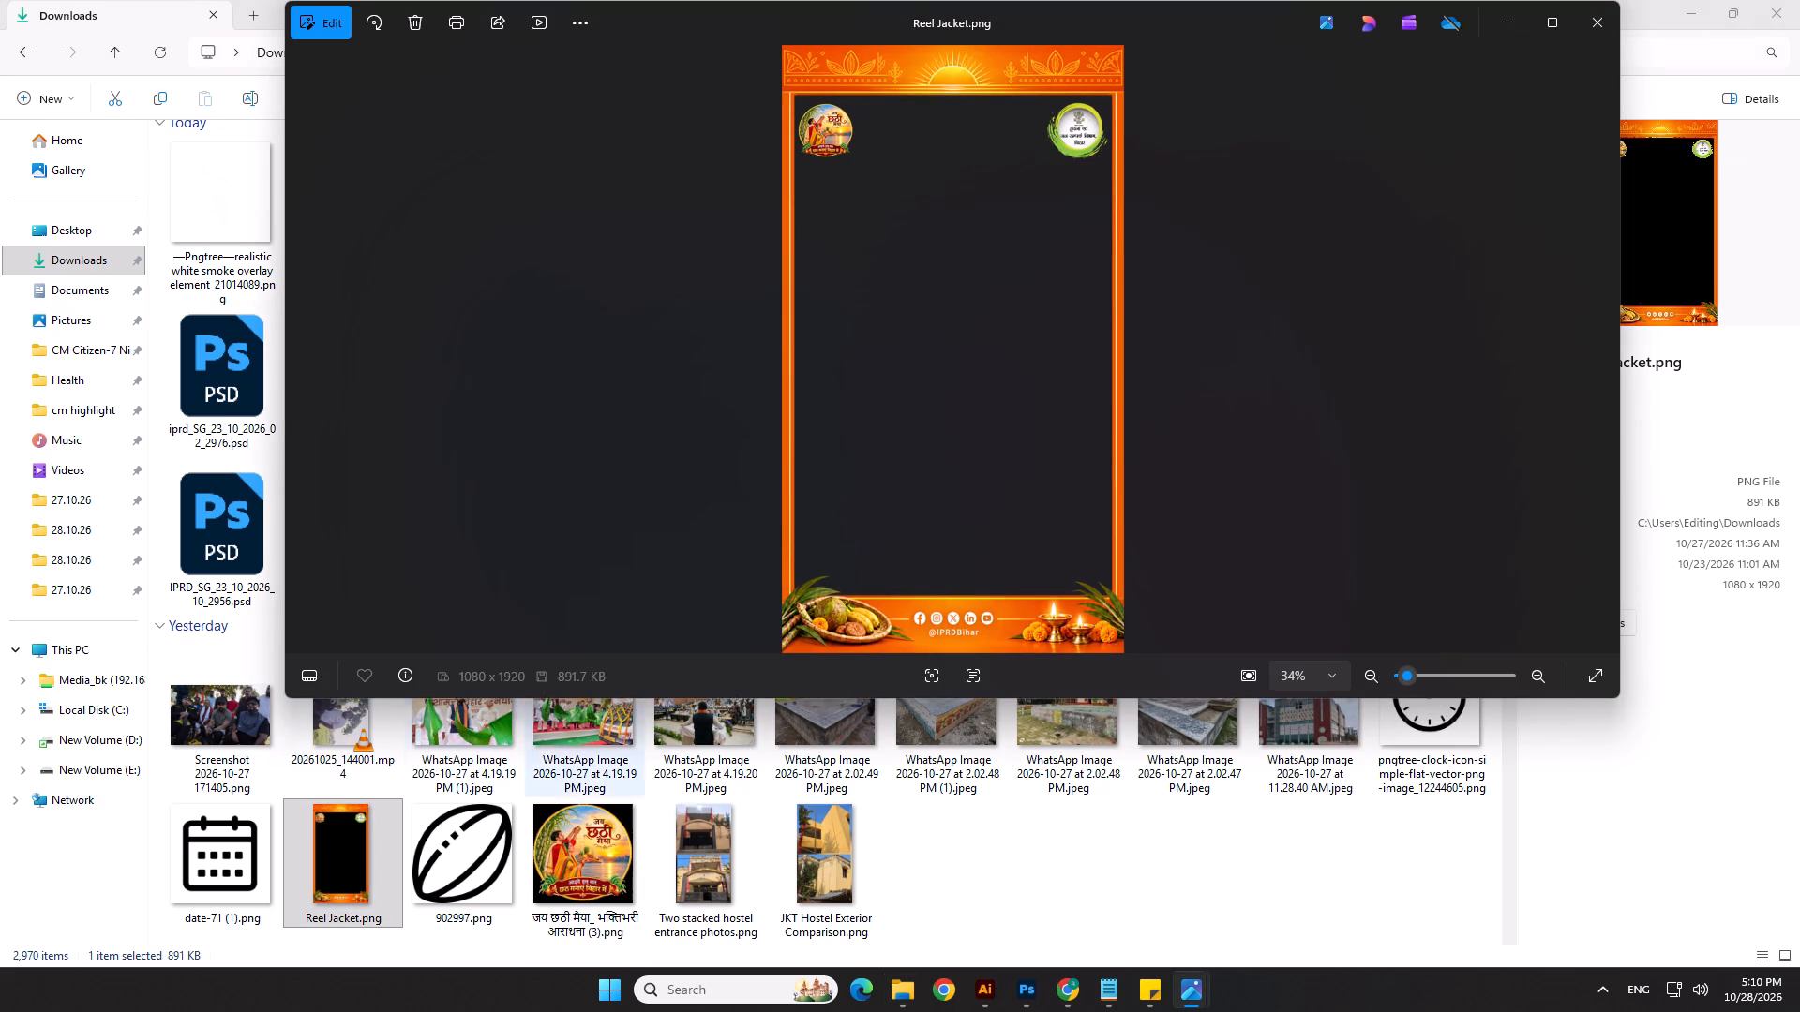
{"action": "left_click", "coordinate": [1589, 25]}
Open the जय छठी मैया_ भक्तिभरी आराधना (3).png emblem and examine its lower banner lettering, leaves and diya up close.
{"action": "double_click", "coordinate": [563, 874]}
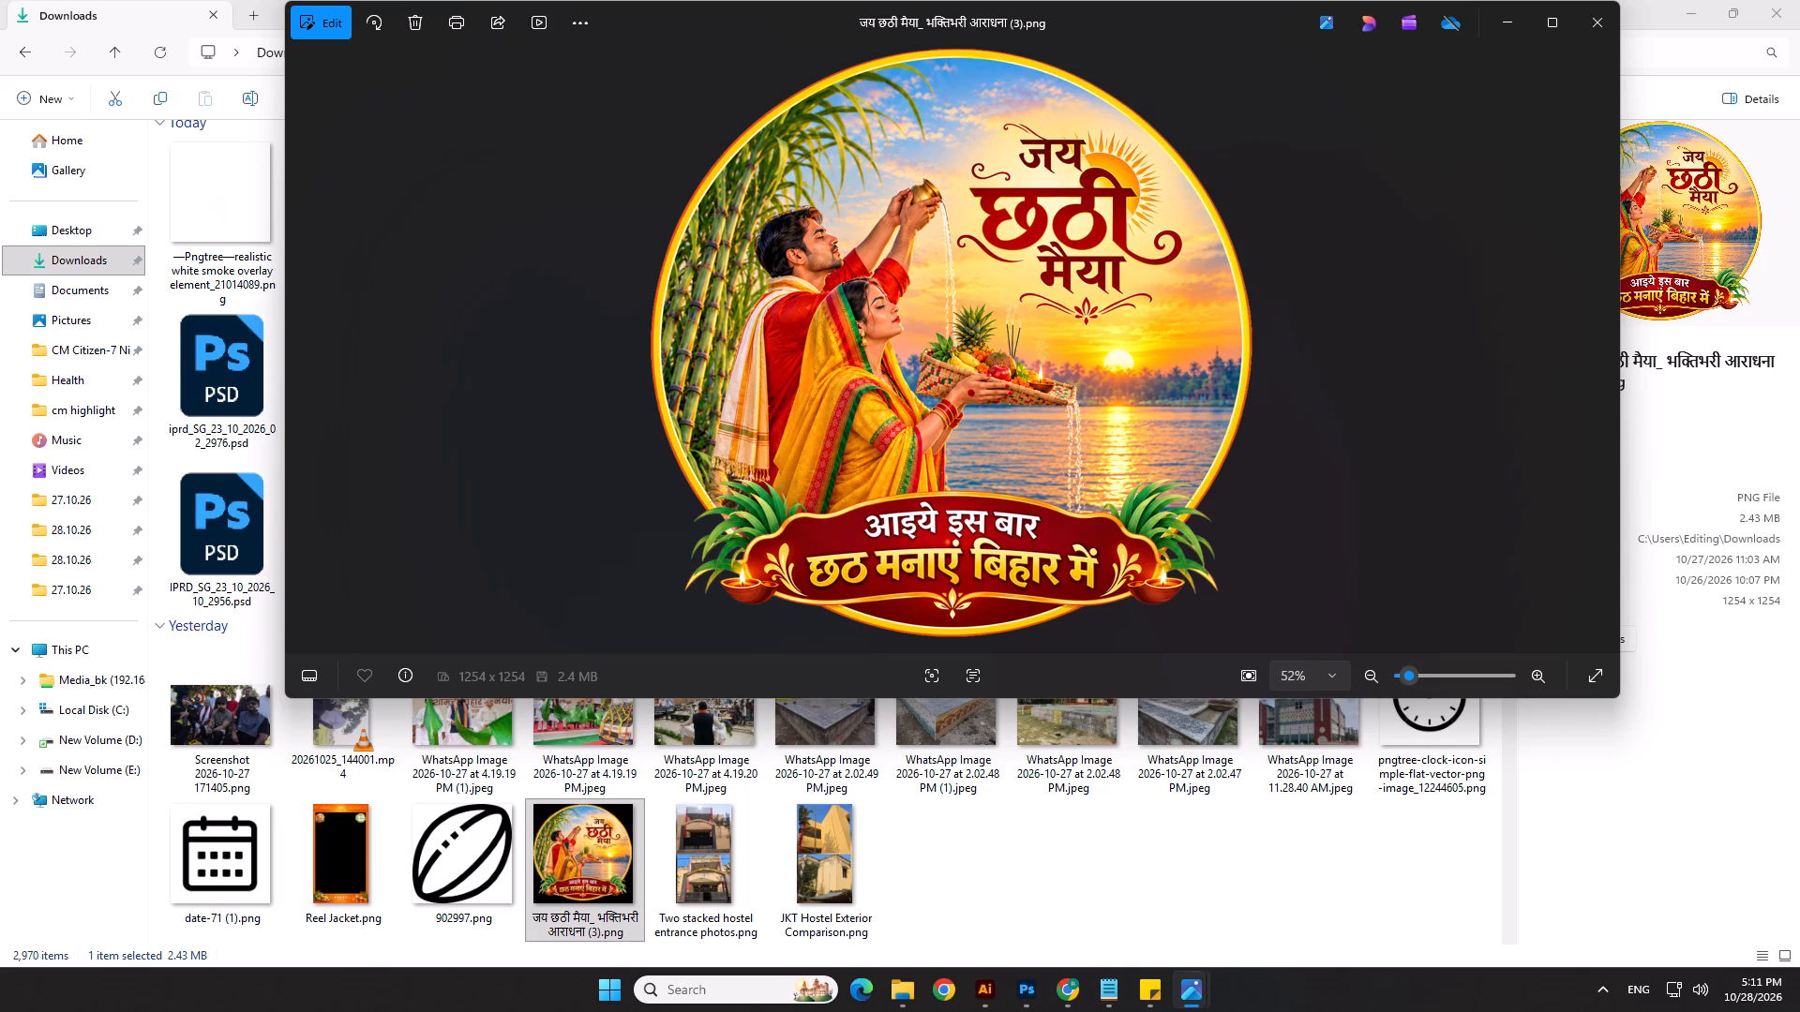
{"action": "scroll", "coordinate": [651, 603], "scroll_direction": "up", "scroll_amount": 9}
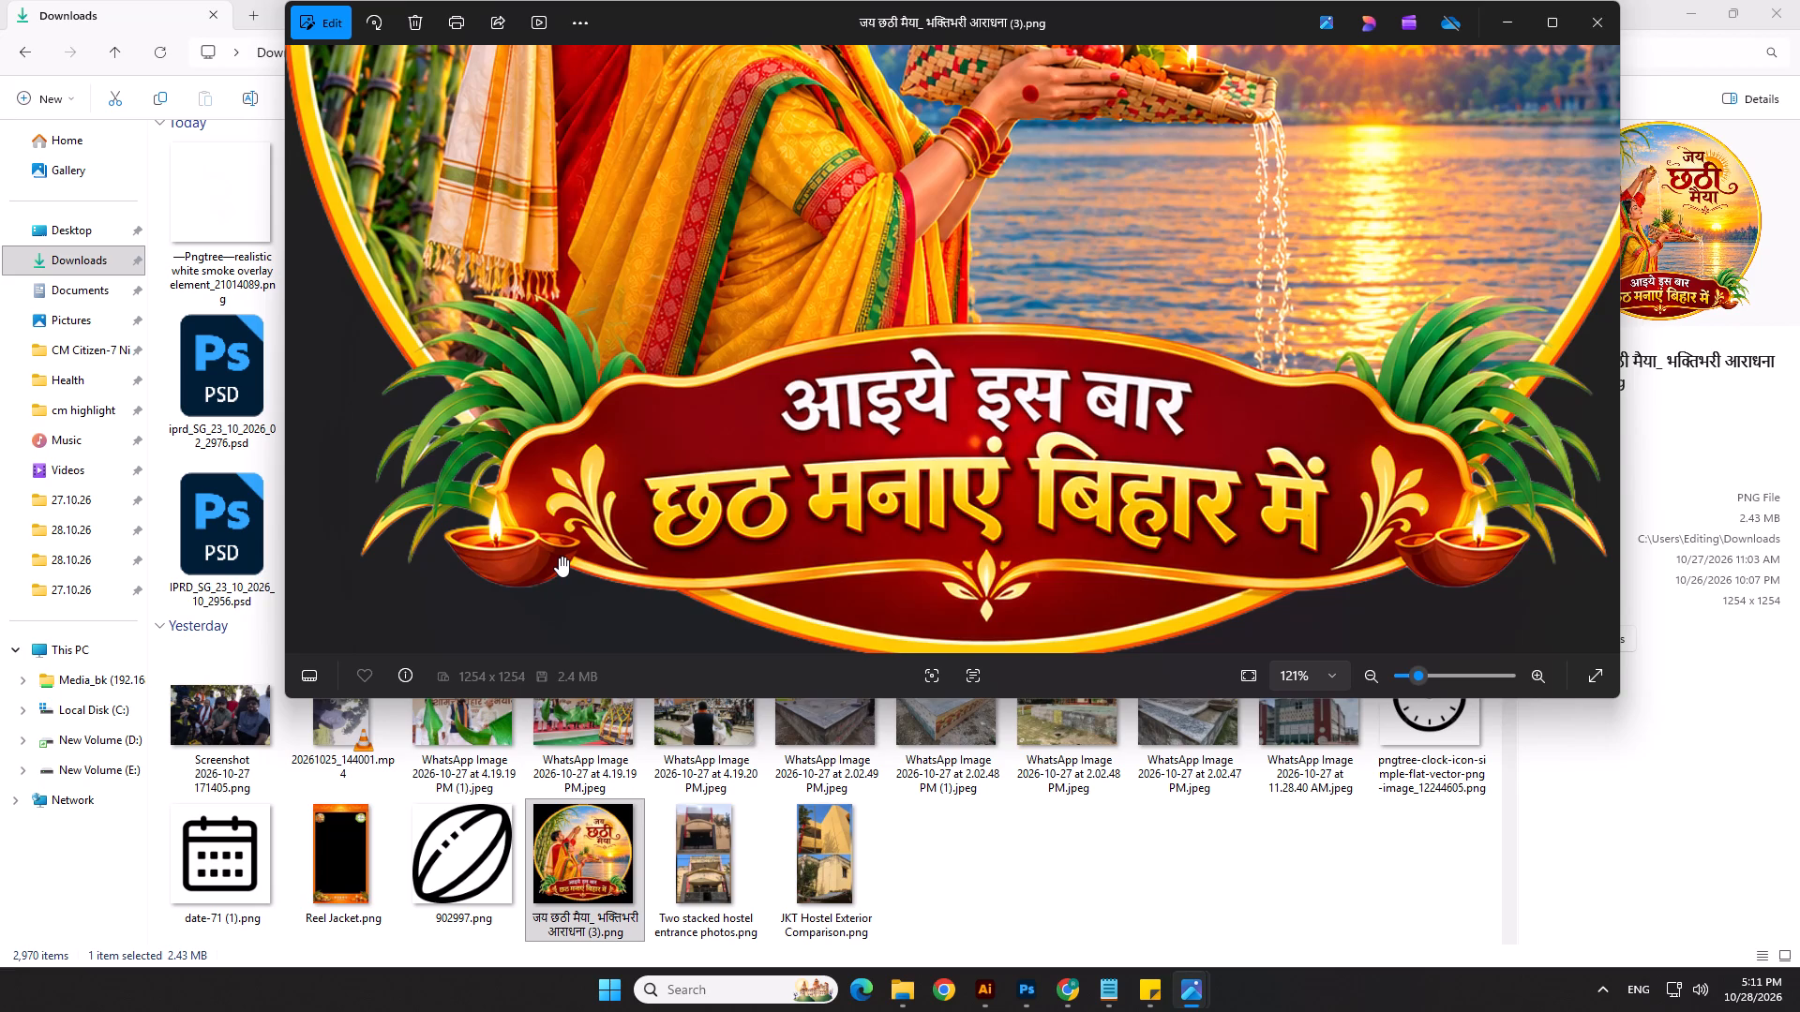
{"action": "scroll", "coordinate": [628, 565], "scroll_direction": "up", "scroll_amount": 1}
{"action": "scroll", "coordinate": [506, 588], "scroll_direction": "down", "scroll_amount": 2}
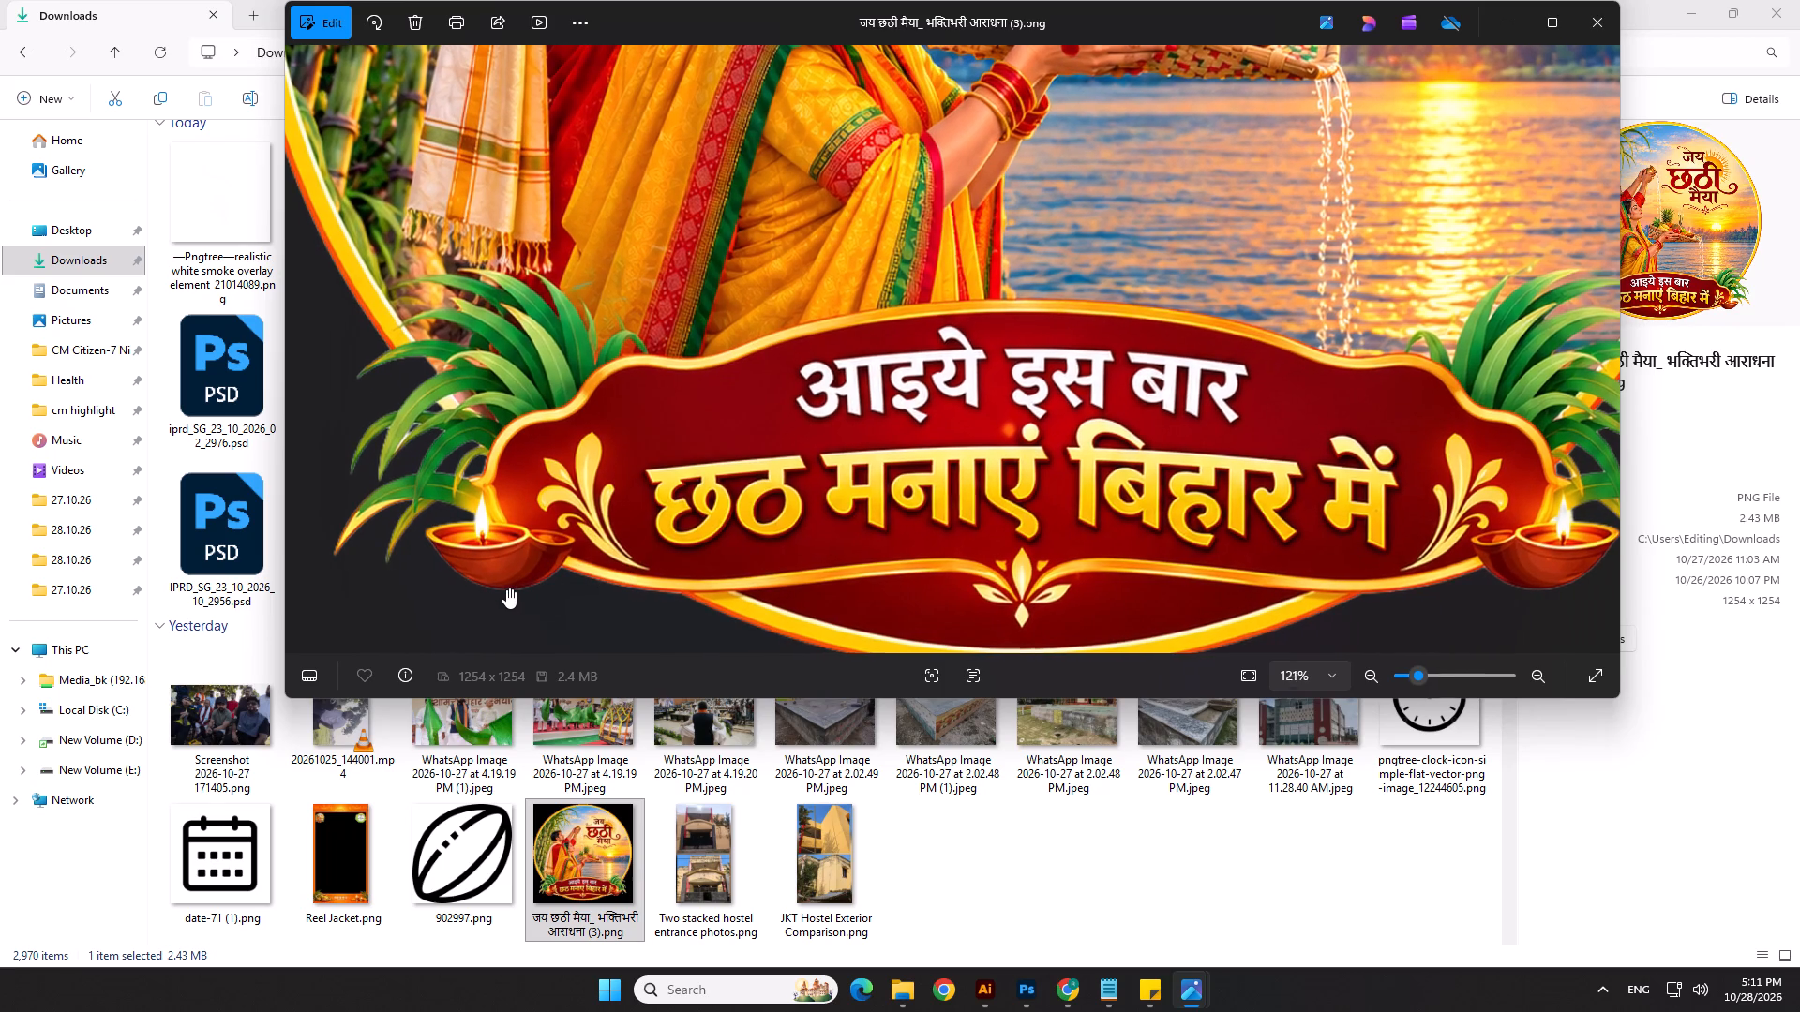
{"action": "scroll", "coordinate": [506, 588], "scroll_direction": "down", "scroll_amount": 13}
{"action": "scroll", "coordinate": [1040, 360], "scroll_direction": "up", "scroll_amount": 1}
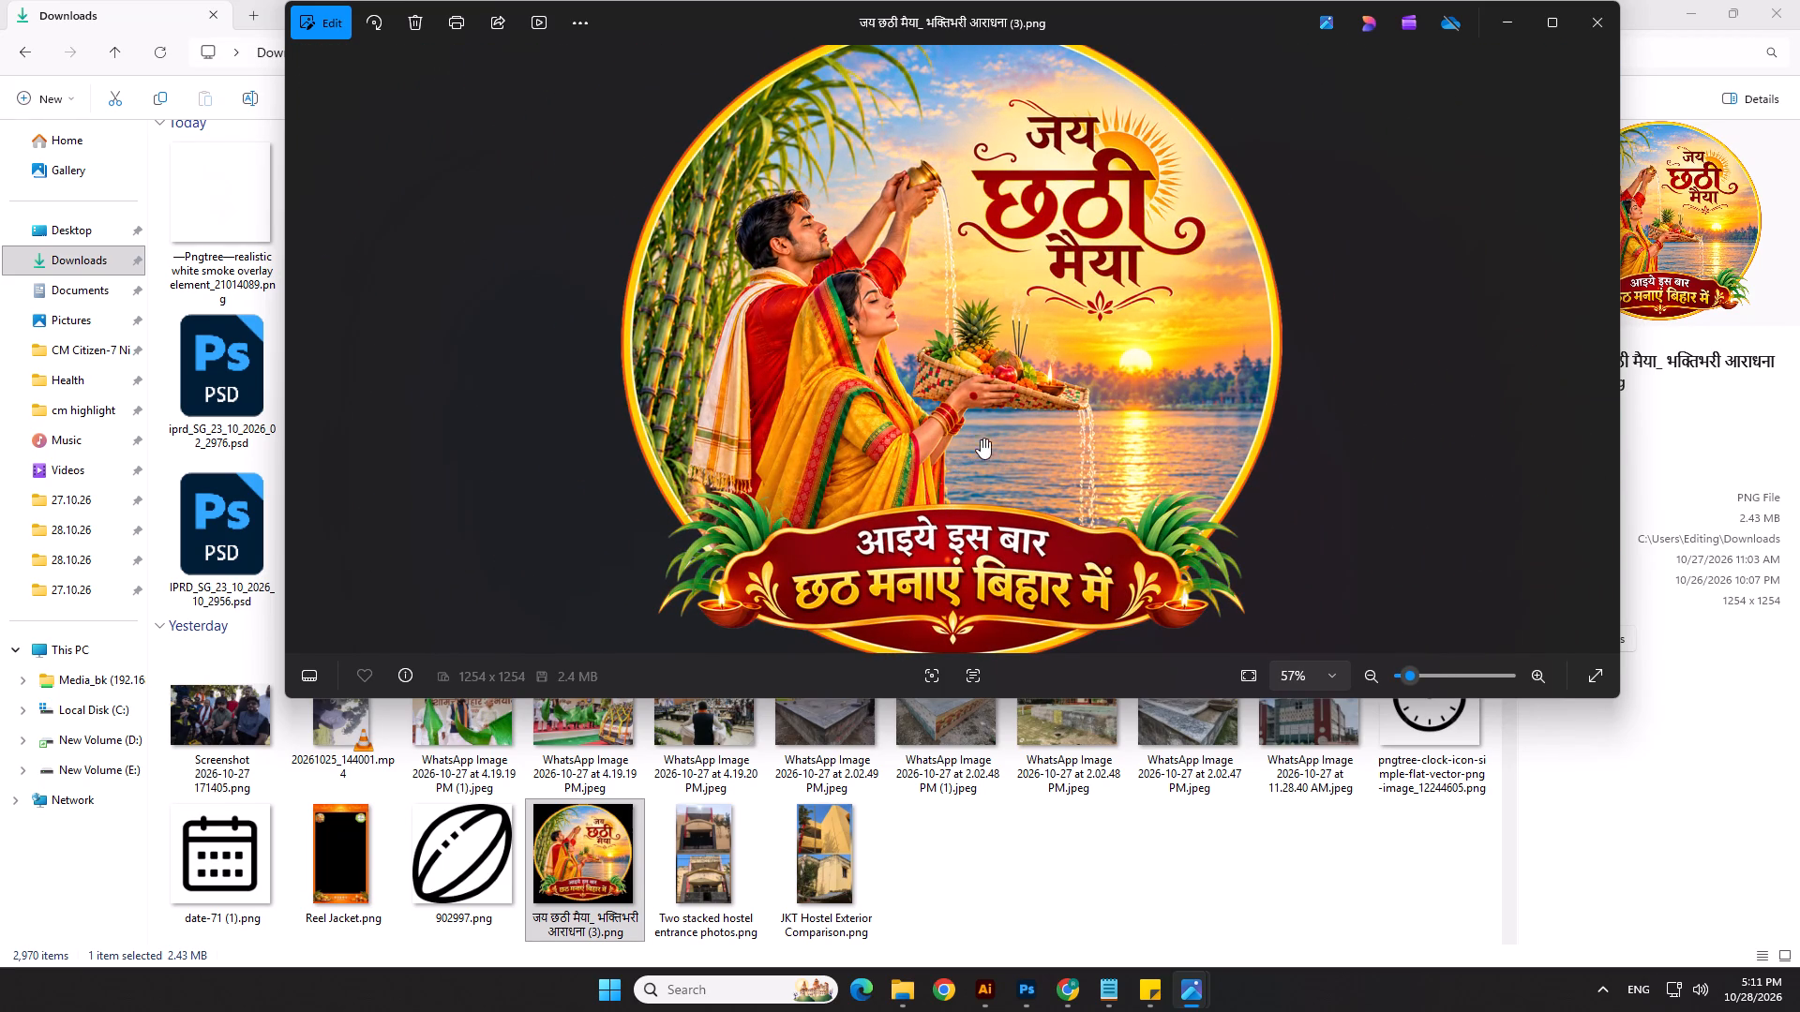
{"action": "scroll", "coordinate": [1082, 527], "scroll_direction": "up", "scroll_amount": 3}
{"action": "left_click_drag", "start_coordinate": [859, 594], "coordinate": [900, 439]}
{"action": "scroll", "coordinate": [740, 555], "scroll_direction": "up", "scroll_amount": 3}
{"action": "left_click_drag", "start_coordinate": [712, 583], "coordinate": [742, 491]}
{"action": "scroll", "coordinate": [548, 532], "scroll_direction": "up", "scroll_amount": 2}
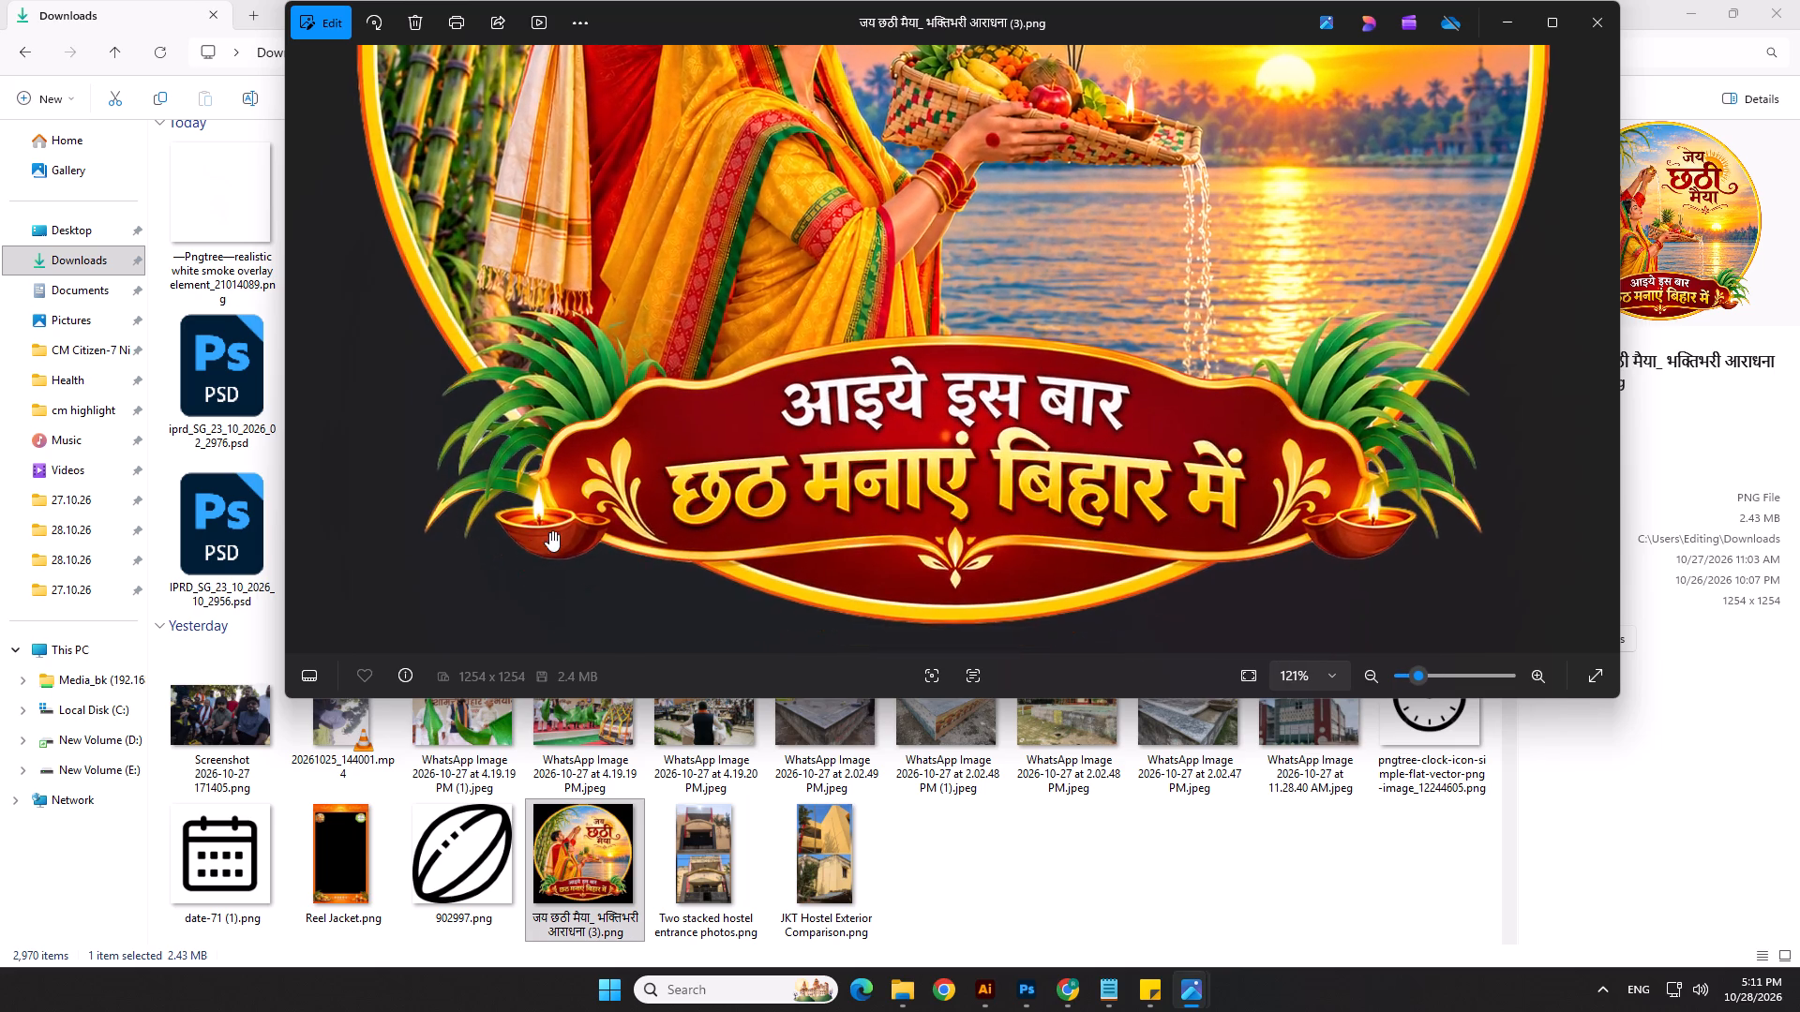
{"action": "scroll", "coordinate": [549, 531], "scroll_direction": "up", "scroll_amount": 4}
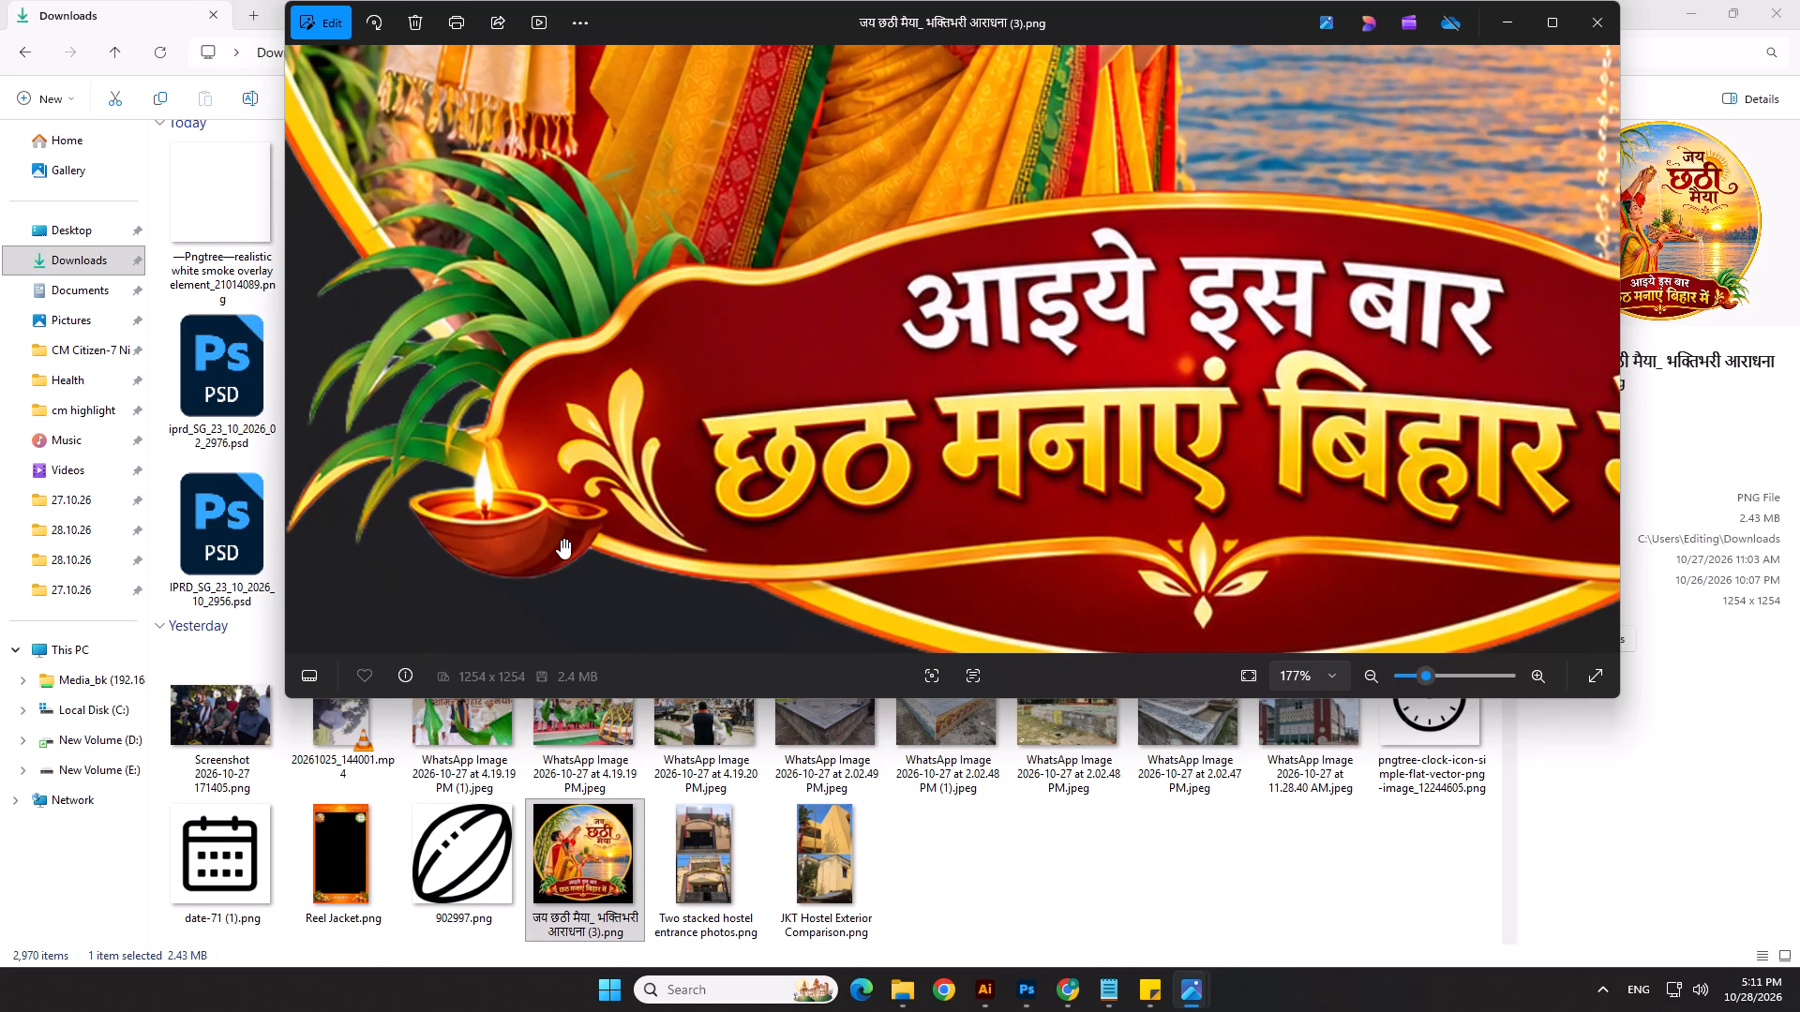
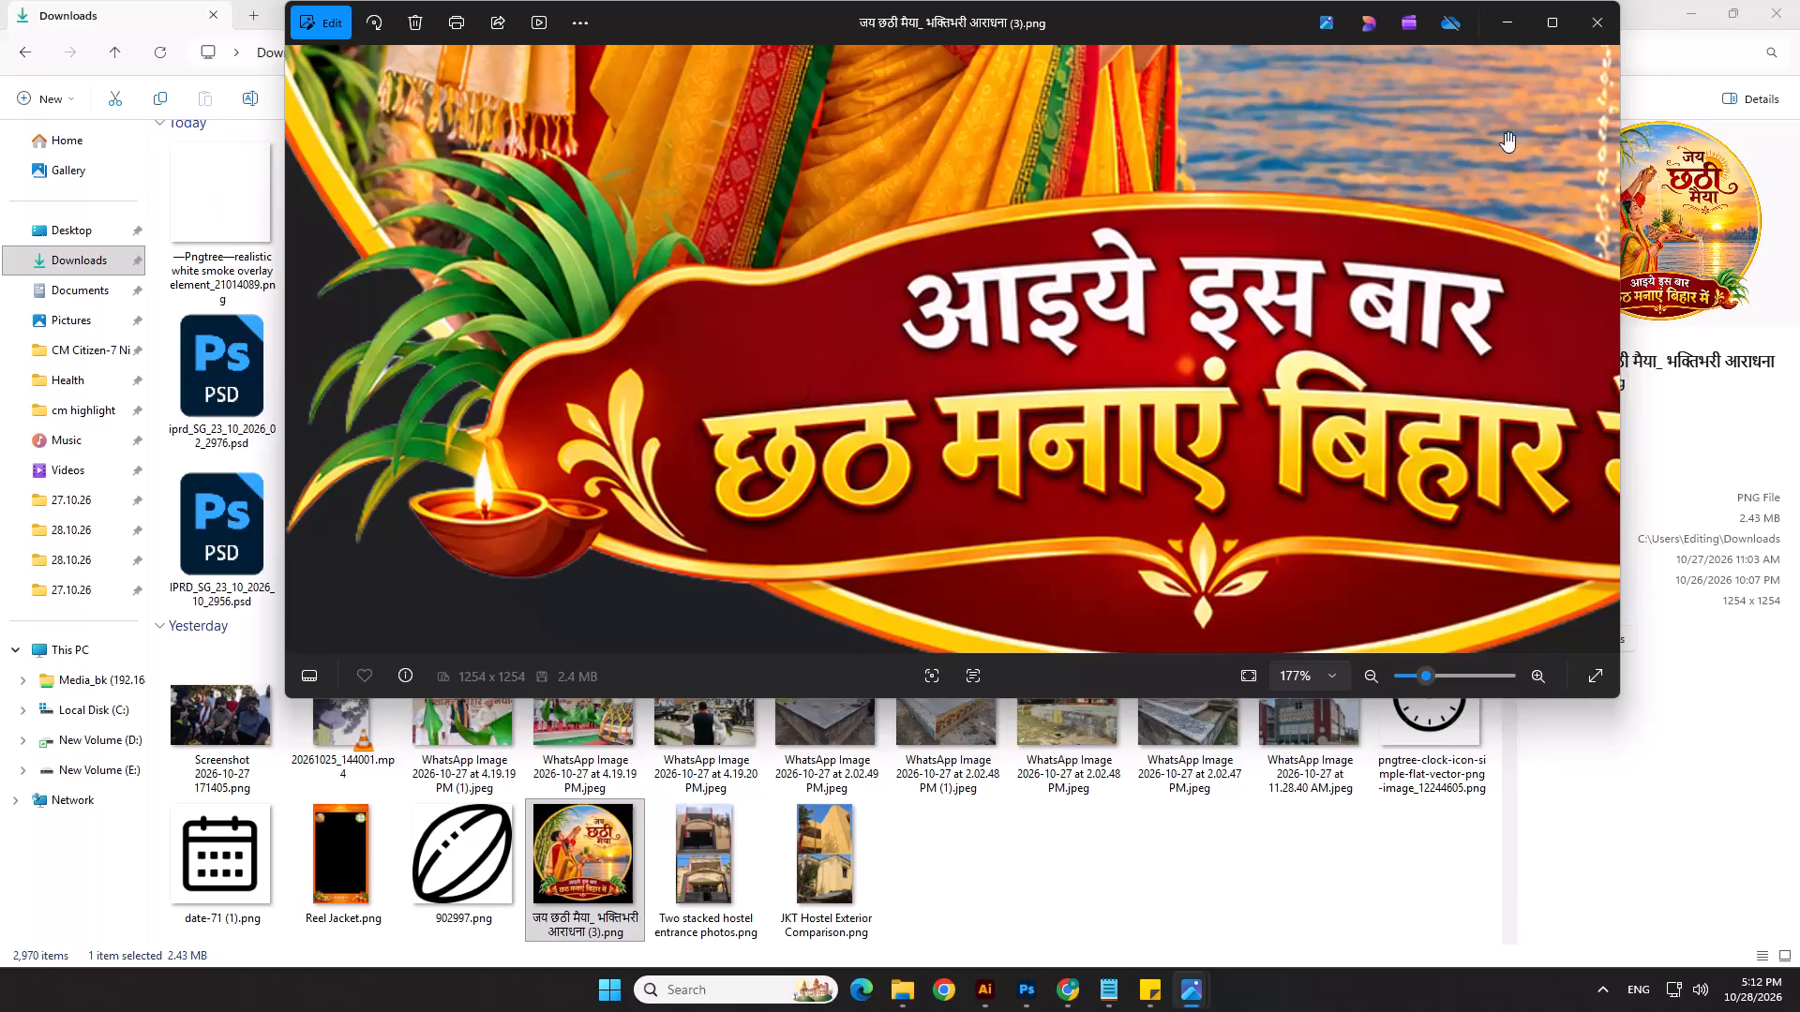
Maximize the image viewer window showing the जय छठी मैया_ भक्तिभरी आराधना (3).png emblem.
{"action": "left_click", "coordinate": [1537, 14]}
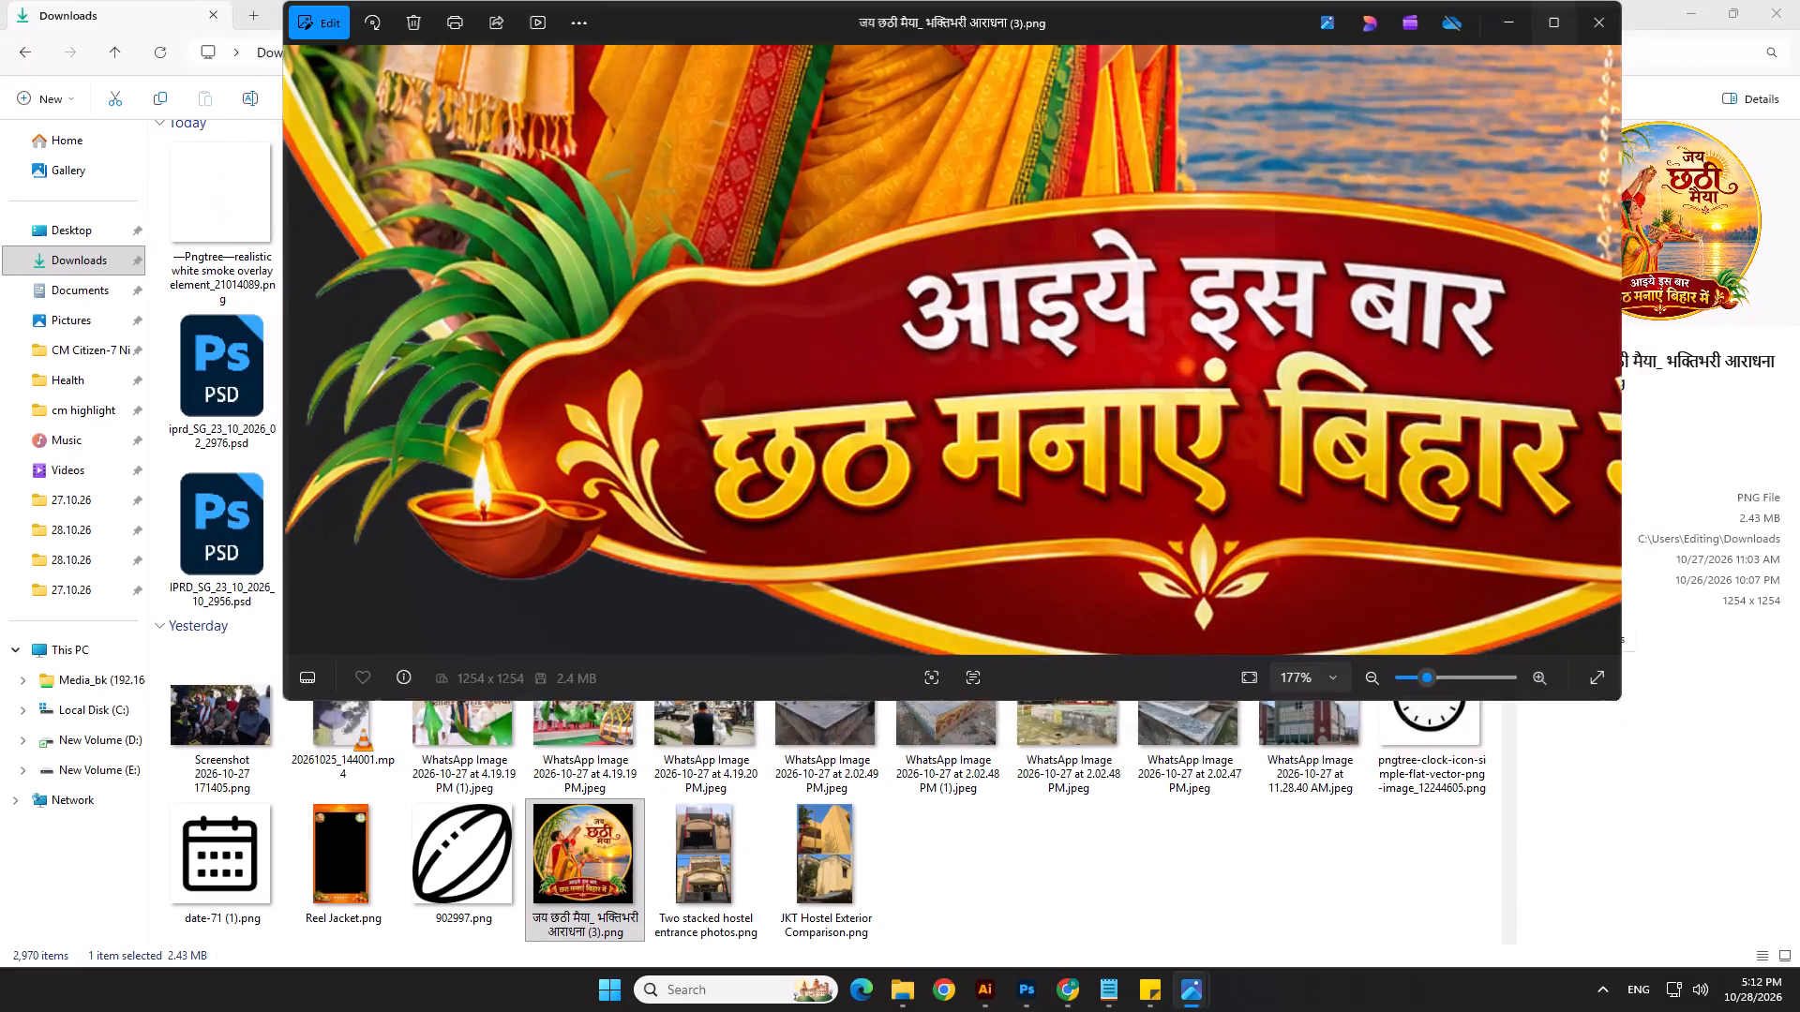
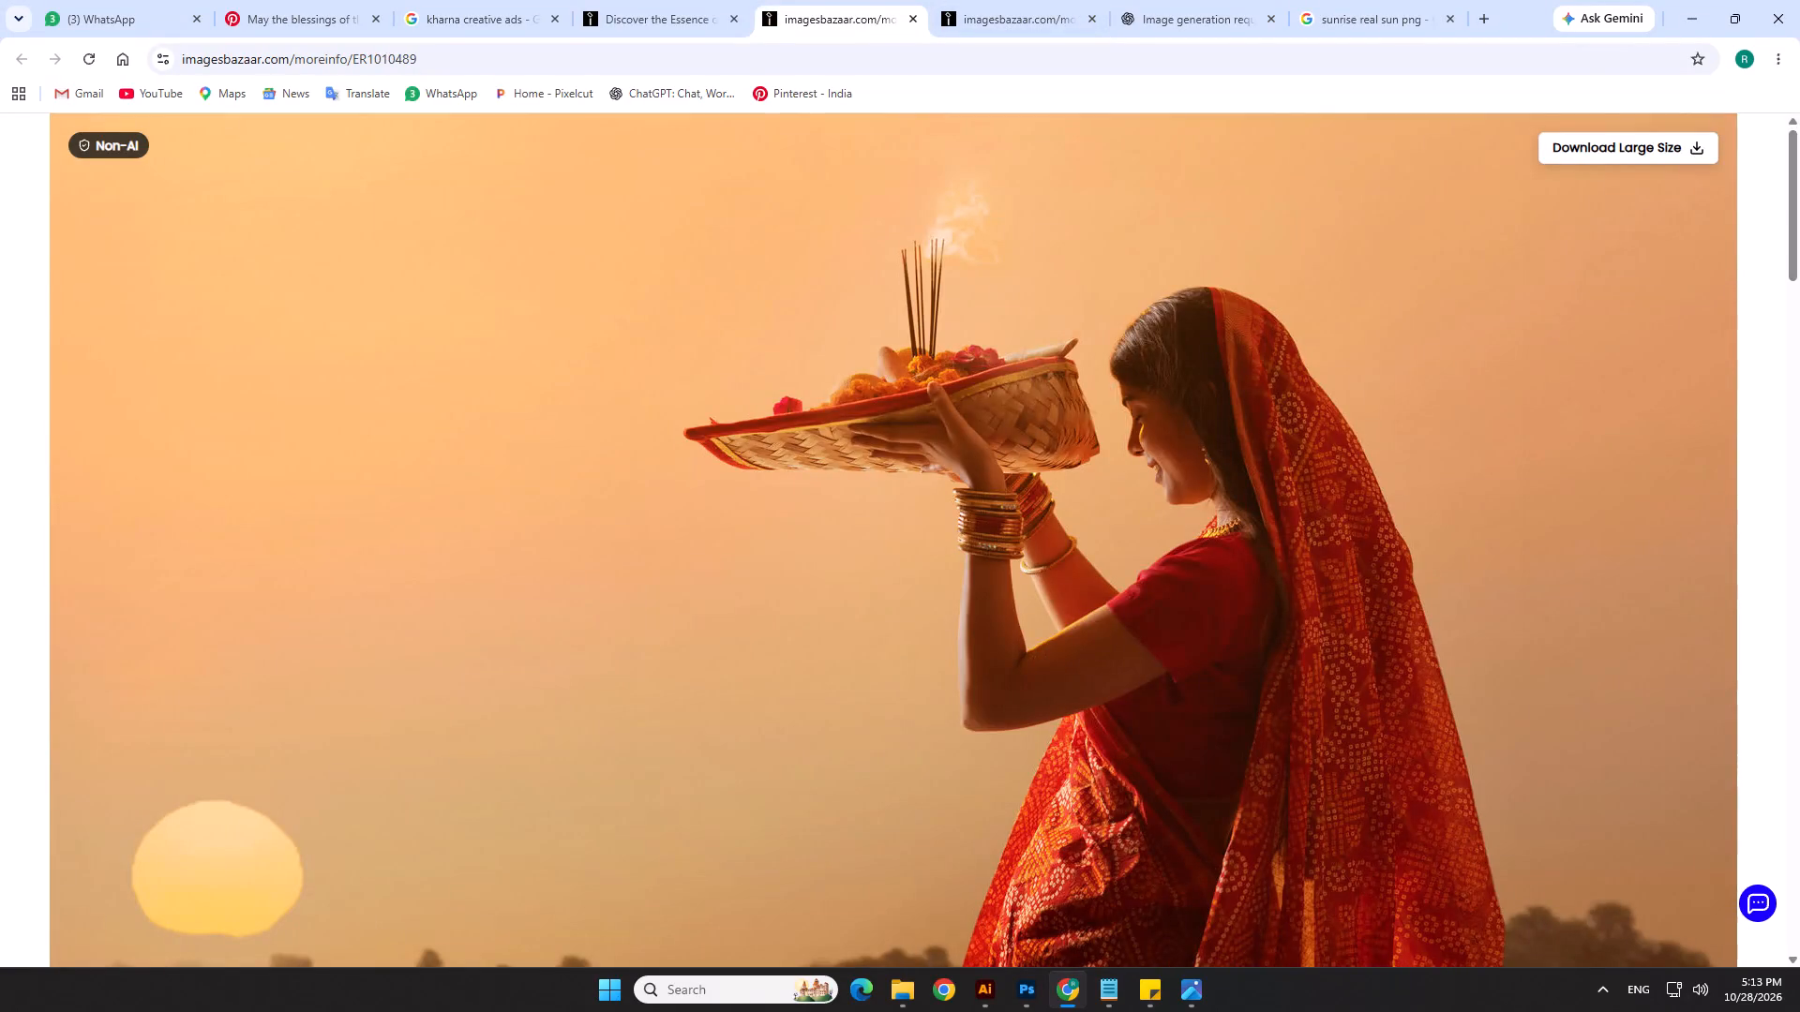
Search Pinterest for "diwali logo design".
{"action": "left_click", "coordinate": [721, 0]}
{"action": "left_click", "coordinate": [423, 0]}
{"action": "left_click", "coordinate": [343, 0]}
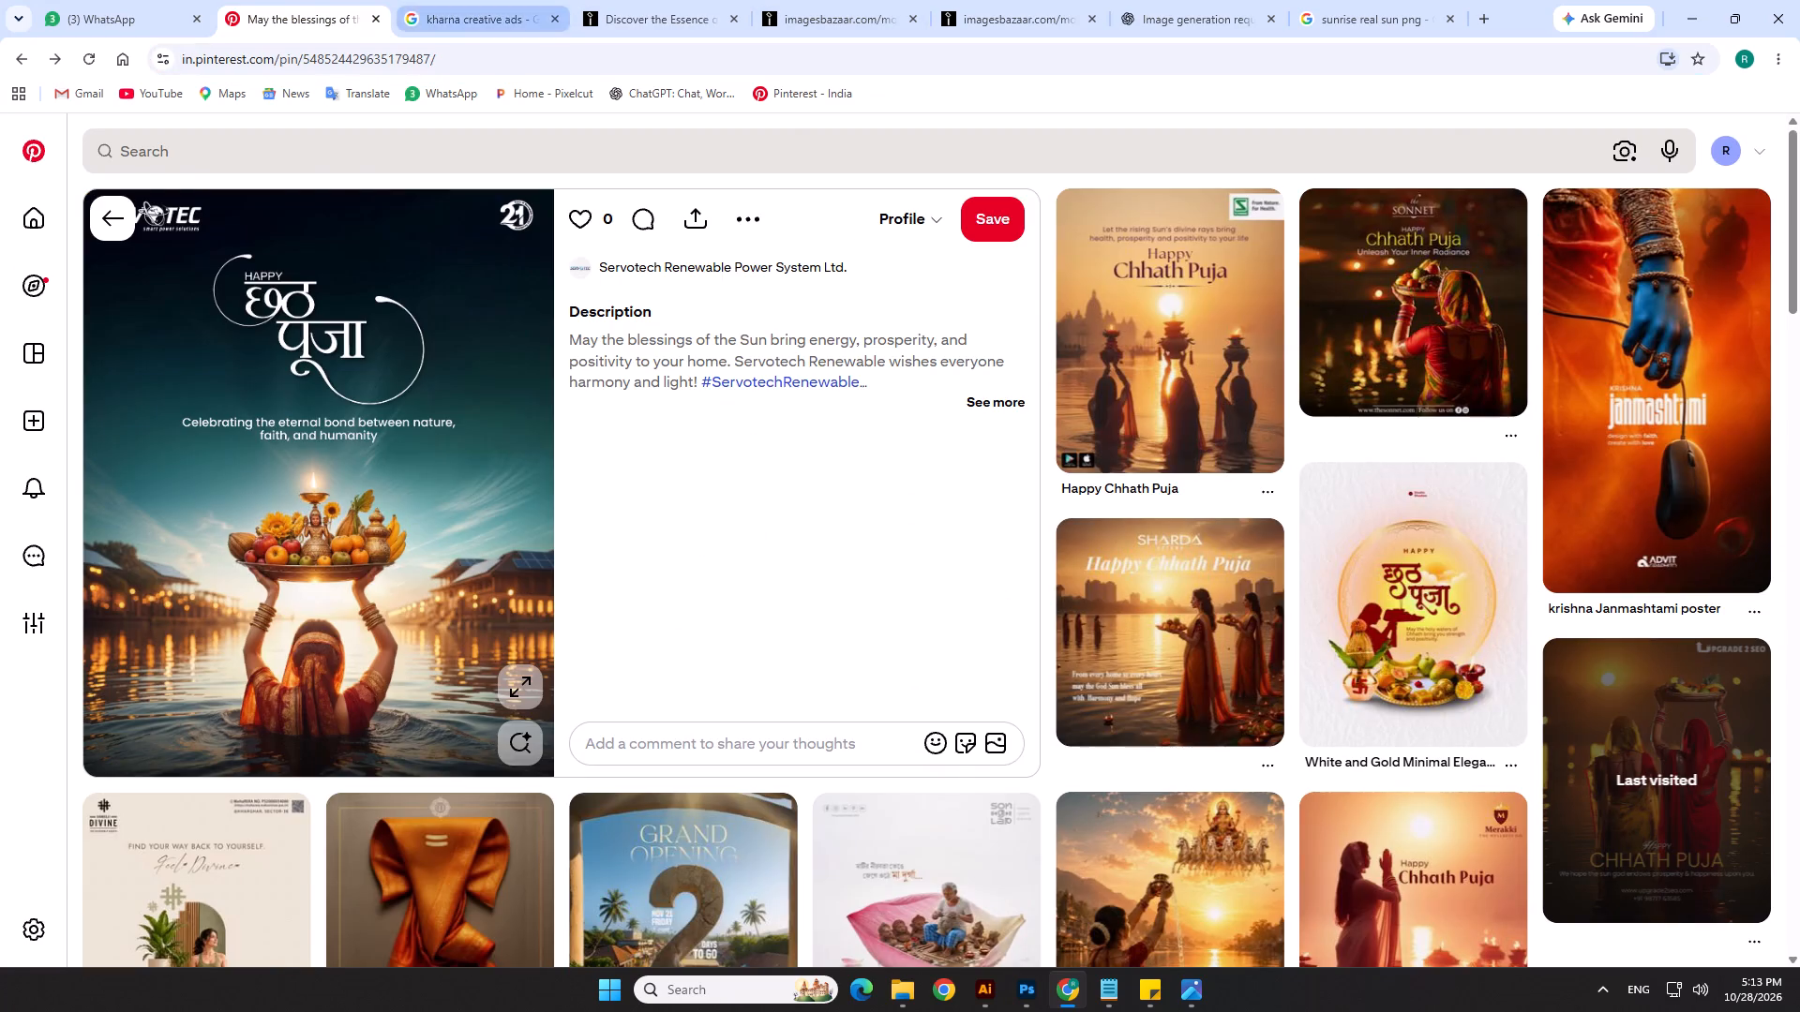
{"action": "left_click", "coordinate": [489, 0]}
{"action": "scroll", "coordinate": [497, 429], "scroll_direction": "up", "scroll_amount": 5}
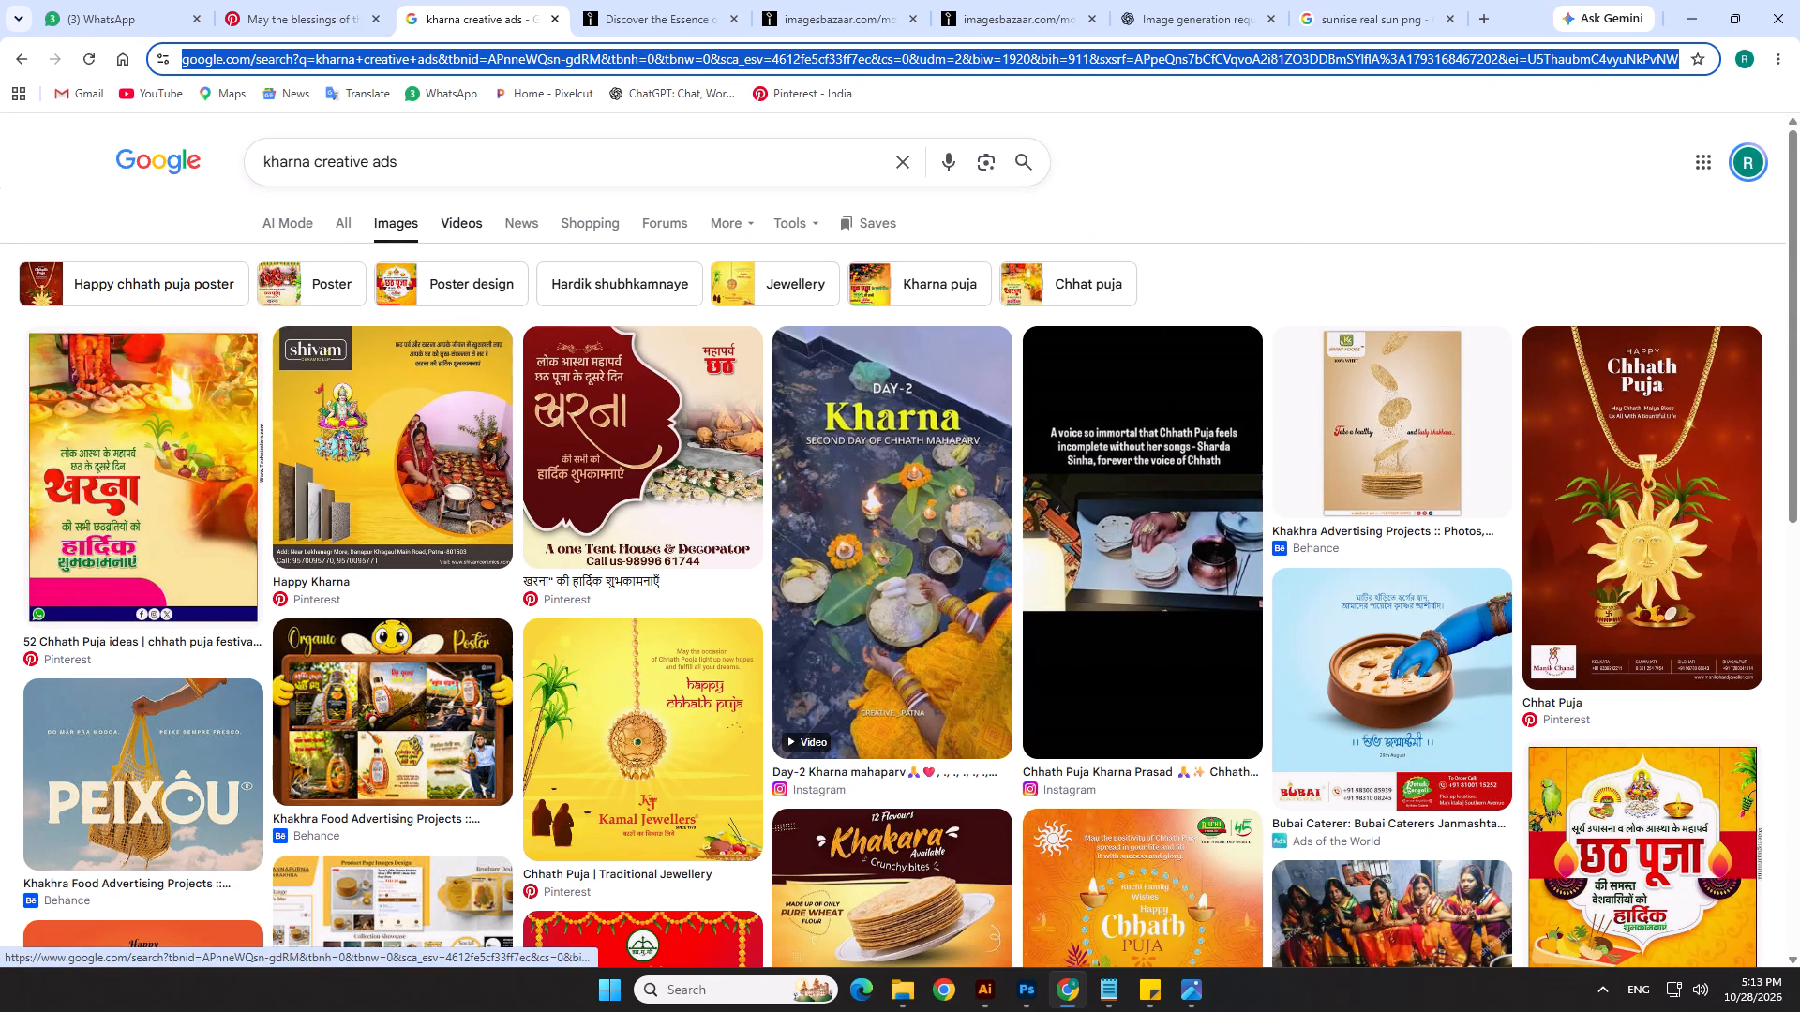
{"action": "left_click_drag", "start_coordinate": [461, 145], "coordinate": [242, 183]}
{"action": "left_click", "coordinate": [353, 0]}
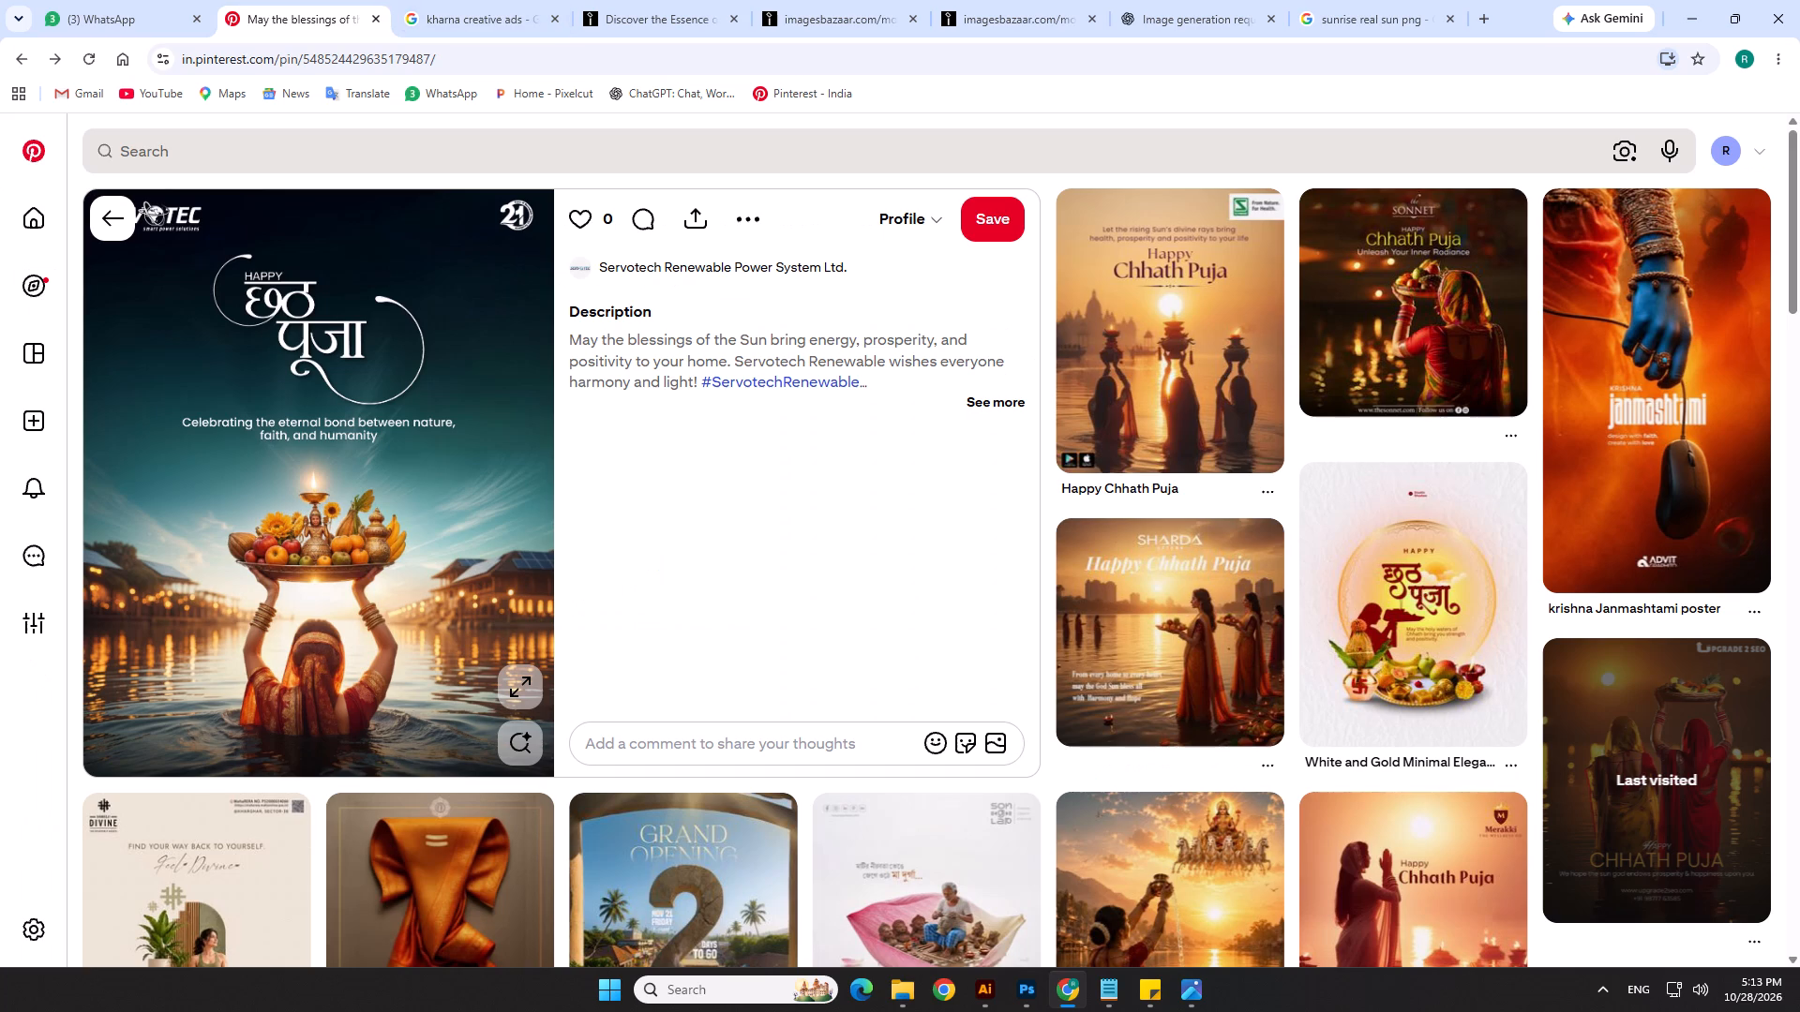
{"action": "left_click", "coordinate": [542, 144]}
{"action": "type", "text": "diwali logo"}
{"action": "key", "text": "Down"}
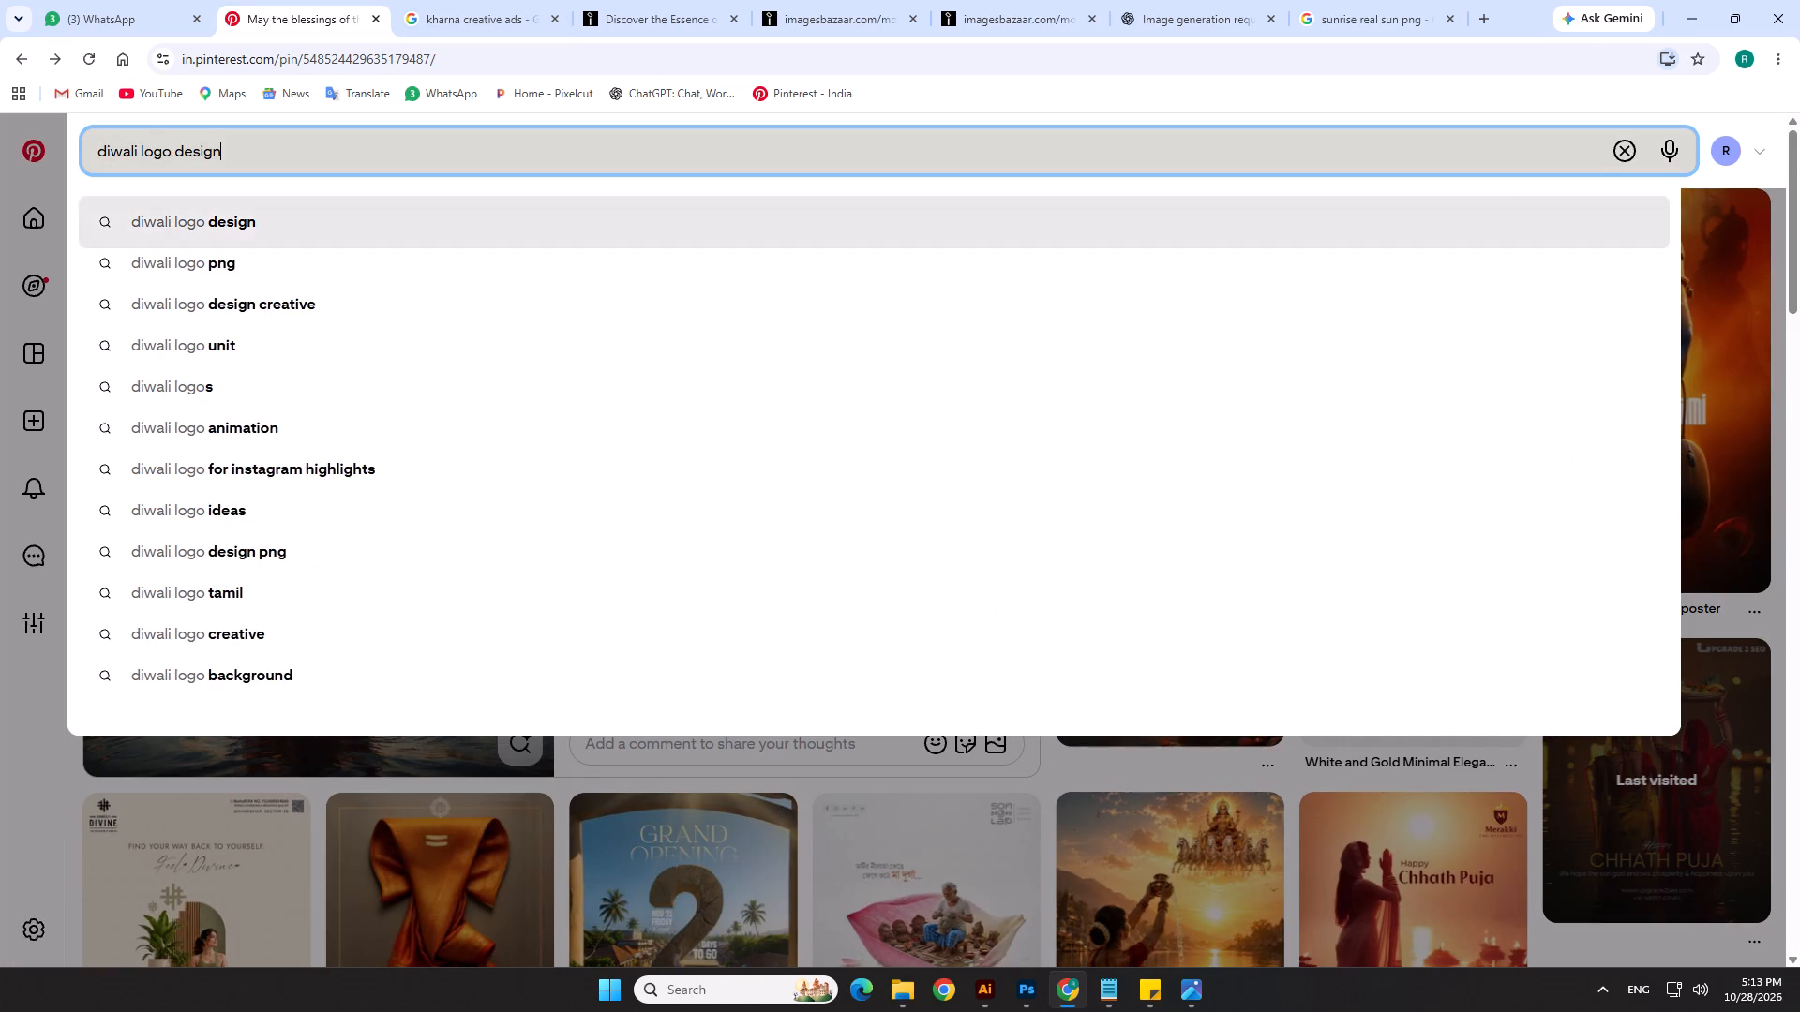
{"action": "key", "text": "Return"}
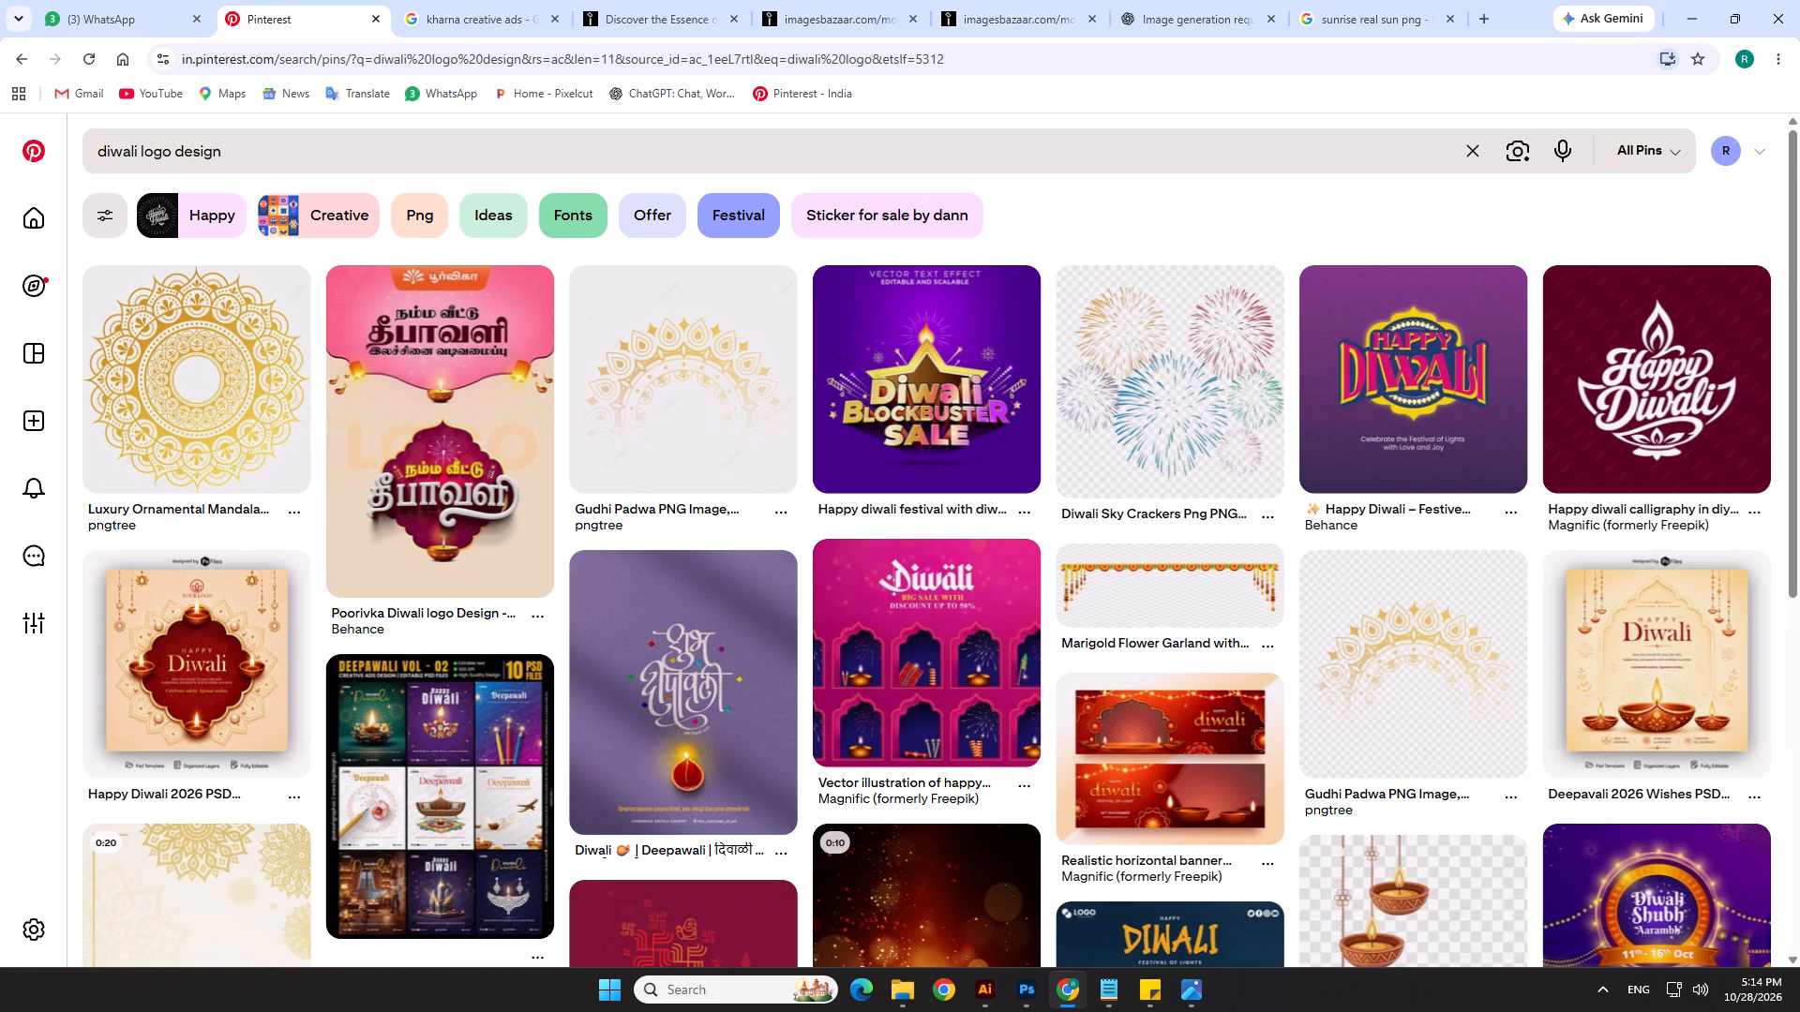
Browse the Diwali logo design results for reference, and close the Pinterest page when done.
{"action": "scroll", "coordinate": [793, 888], "scroll_direction": "down", "scroll_amount": 4}
{"action": "scroll", "coordinate": [798, 879], "scroll_direction": "up", "scroll_amount": 4}
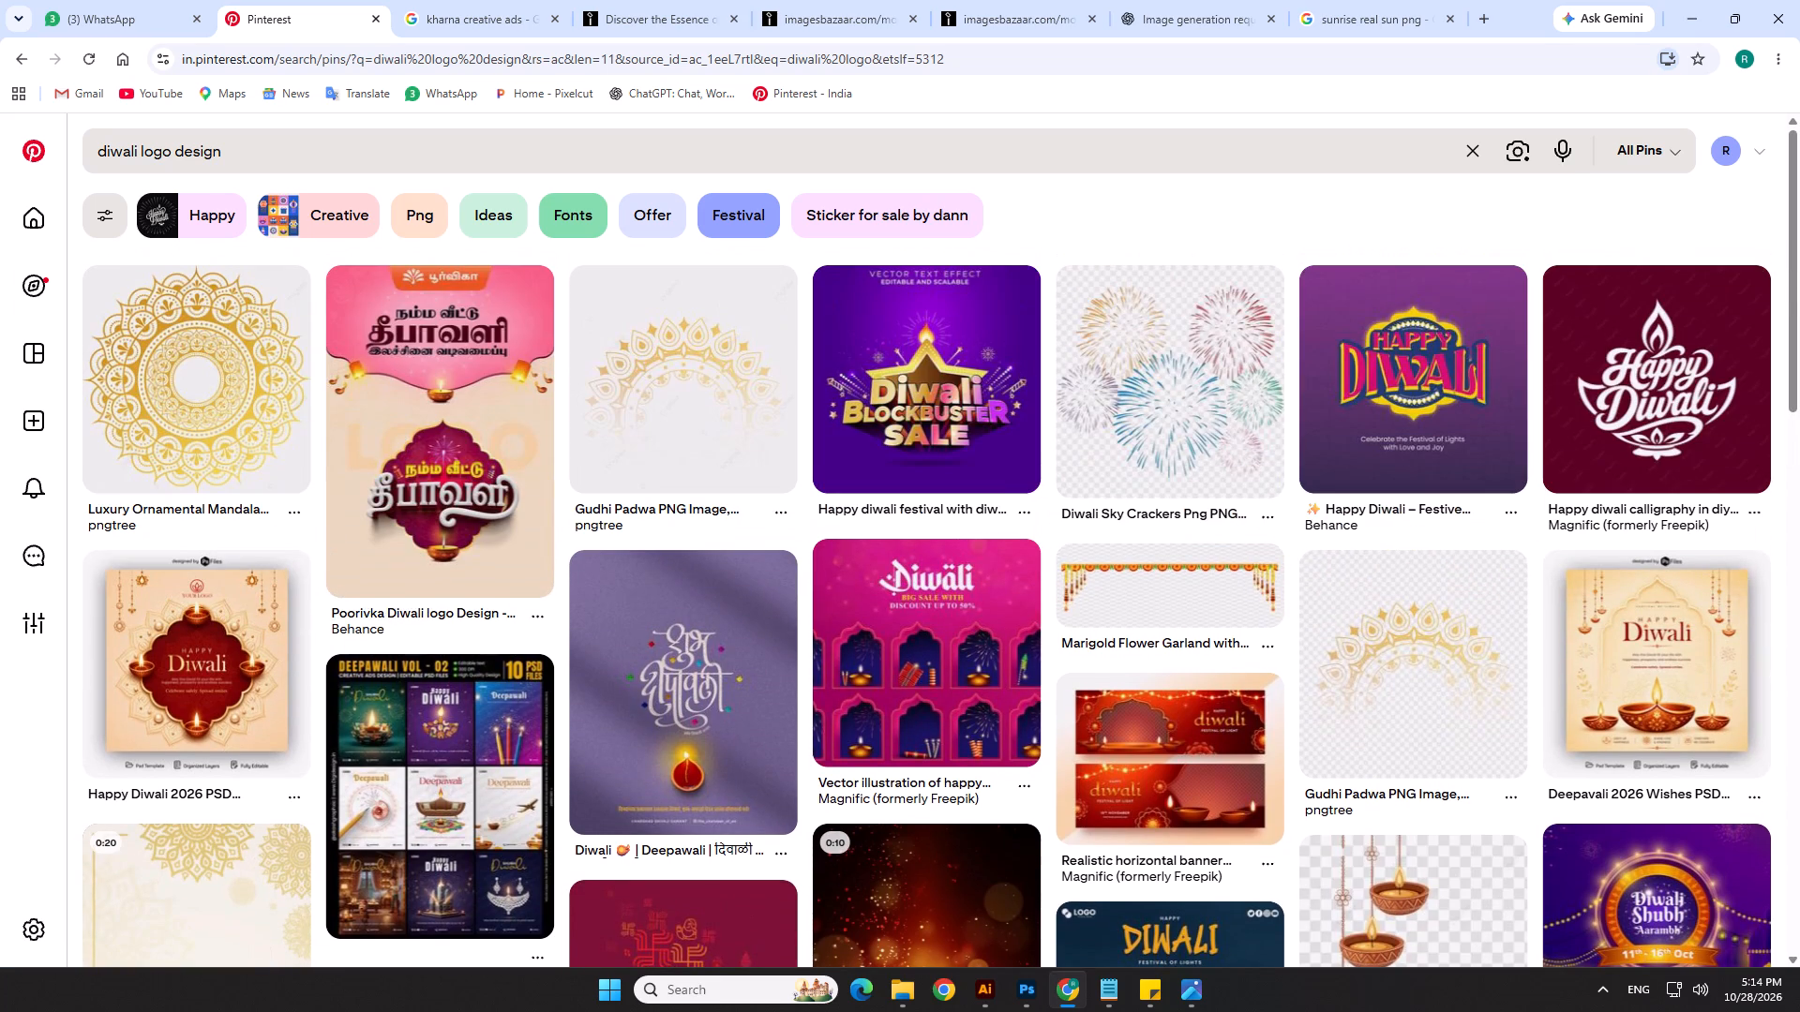
{"action": "scroll", "coordinate": [802, 877], "scroll_direction": "down", "scroll_amount": 11}
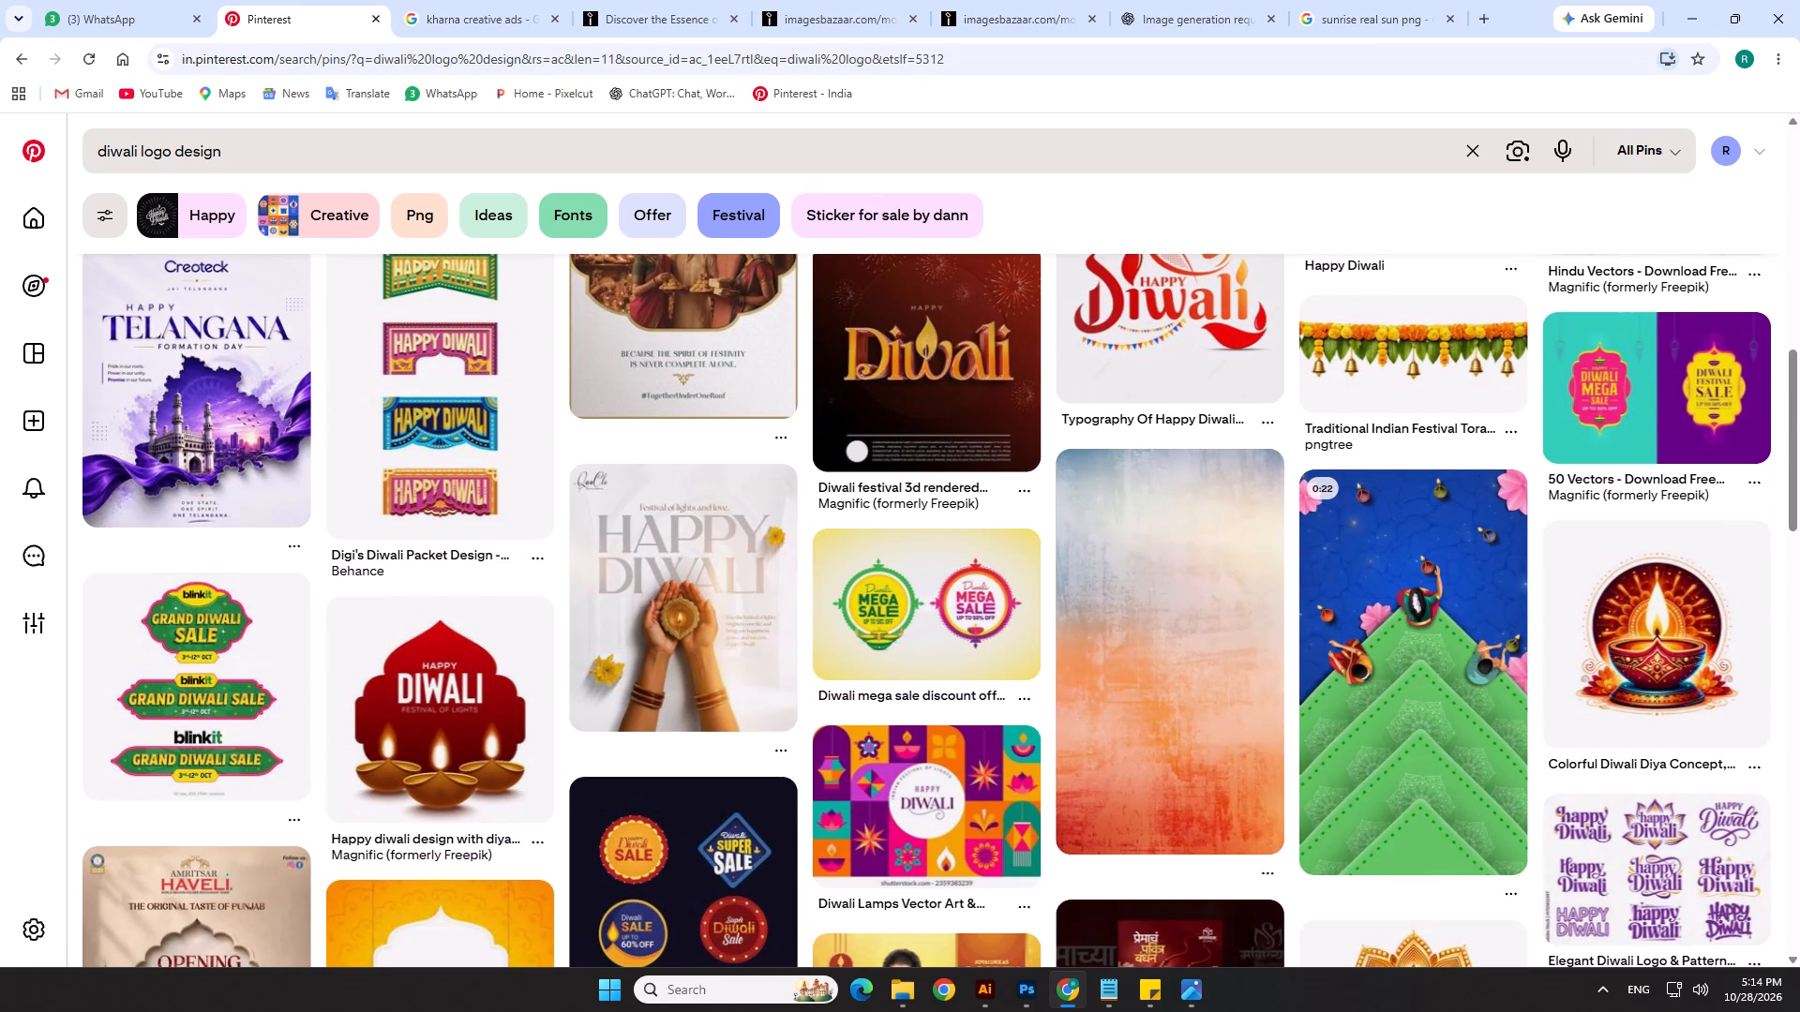
{"action": "scroll", "coordinate": [797, 866], "scroll_direction": "down", "scroll_amount": 6}
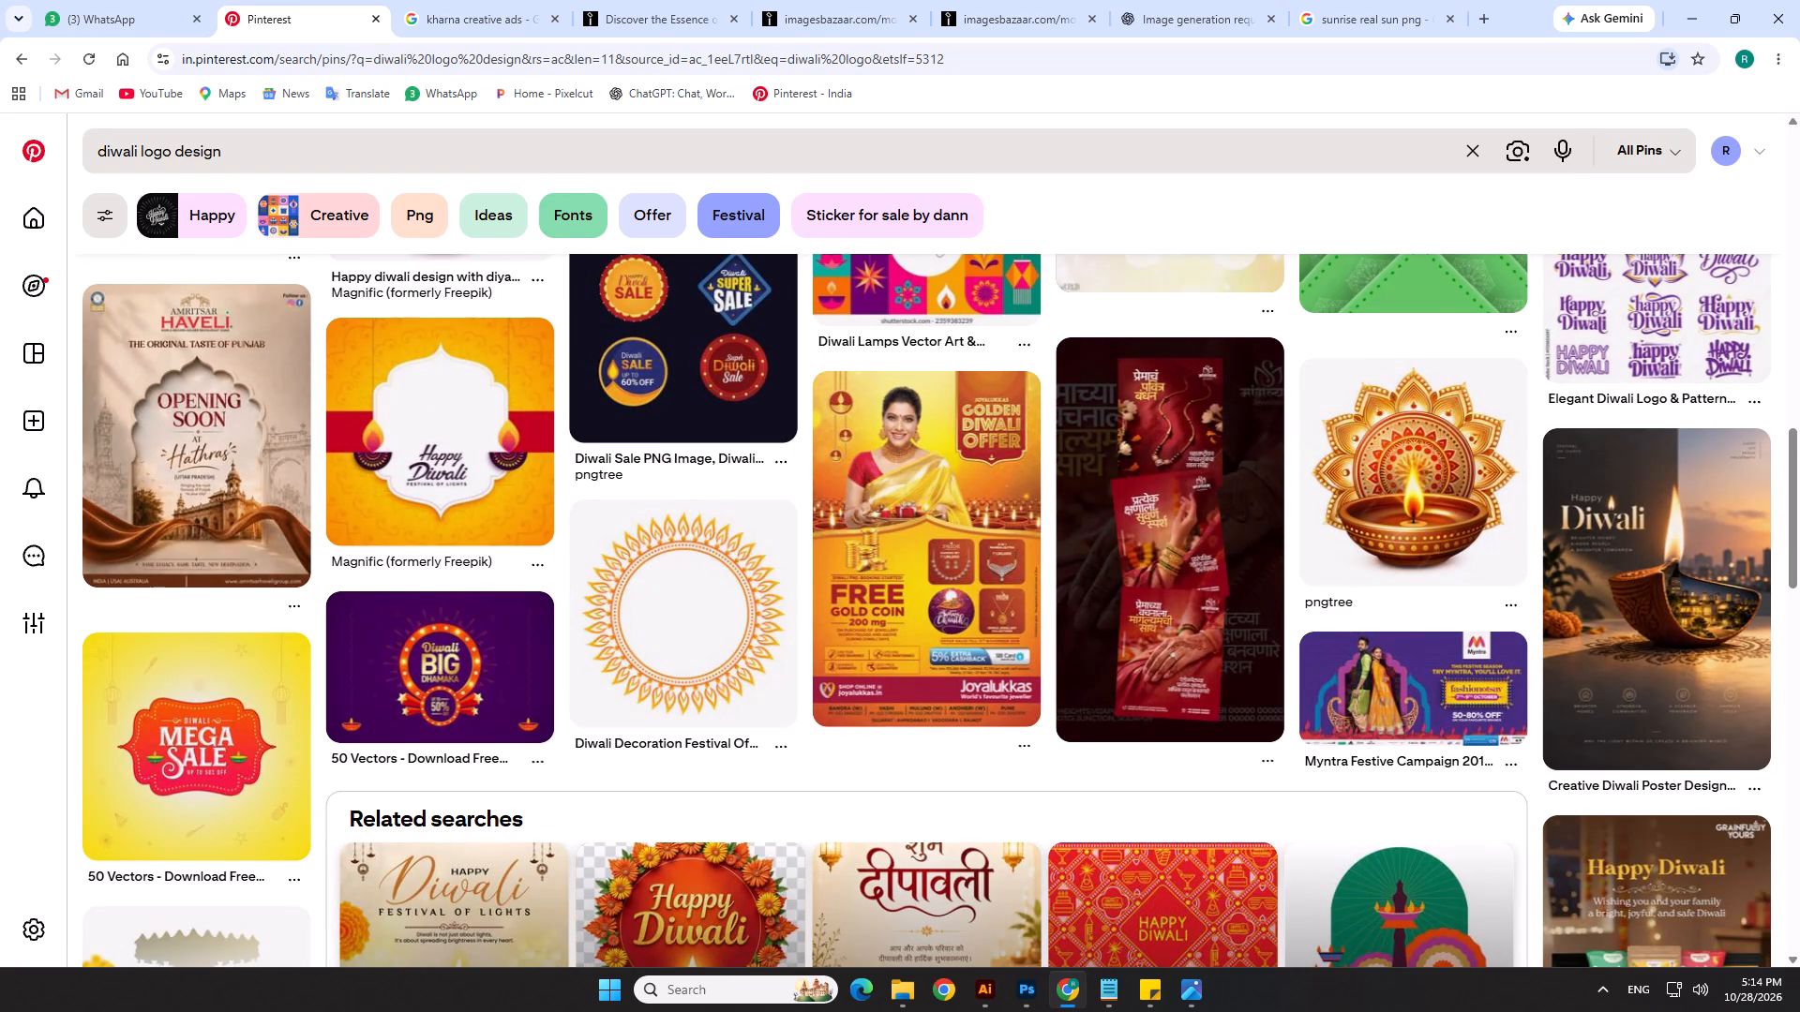
{"action": "left_click", "coordinate": [373, 16]}
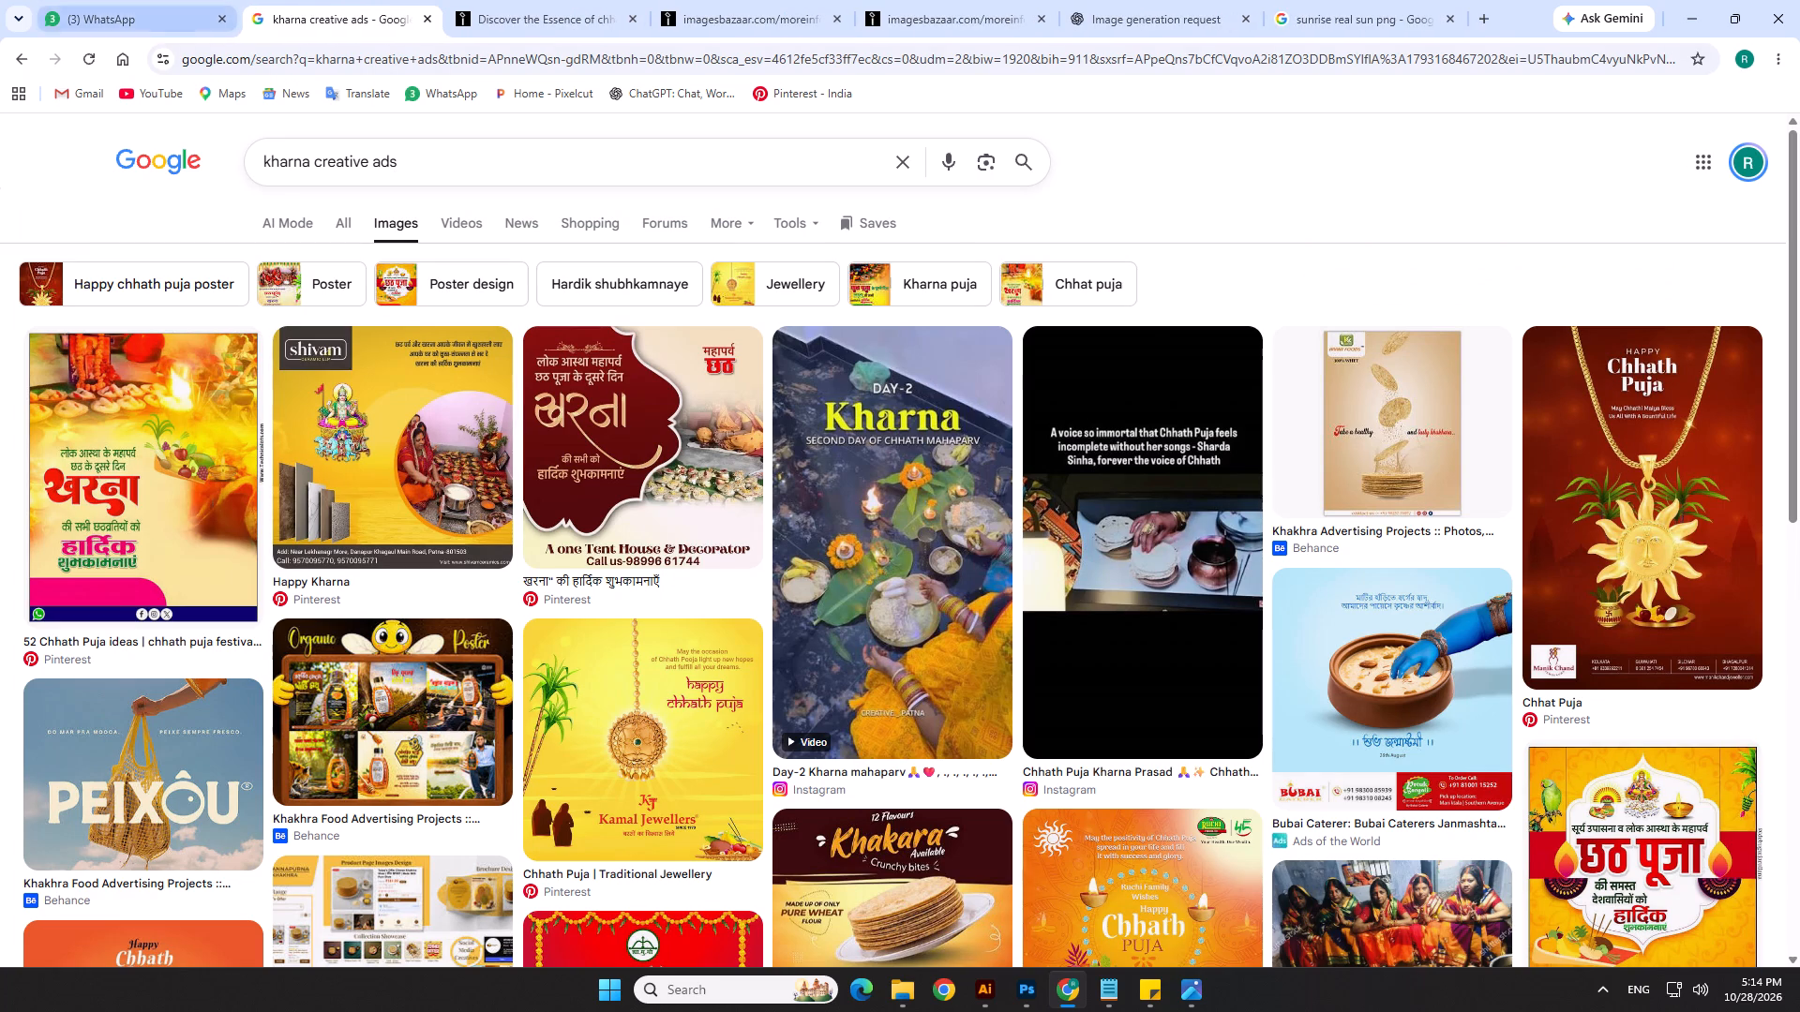
Switch to Photoshop and save the IPRD_खरना_2.psd poster.
{"action": "left_click", "coordinate": [1030, 1006]}
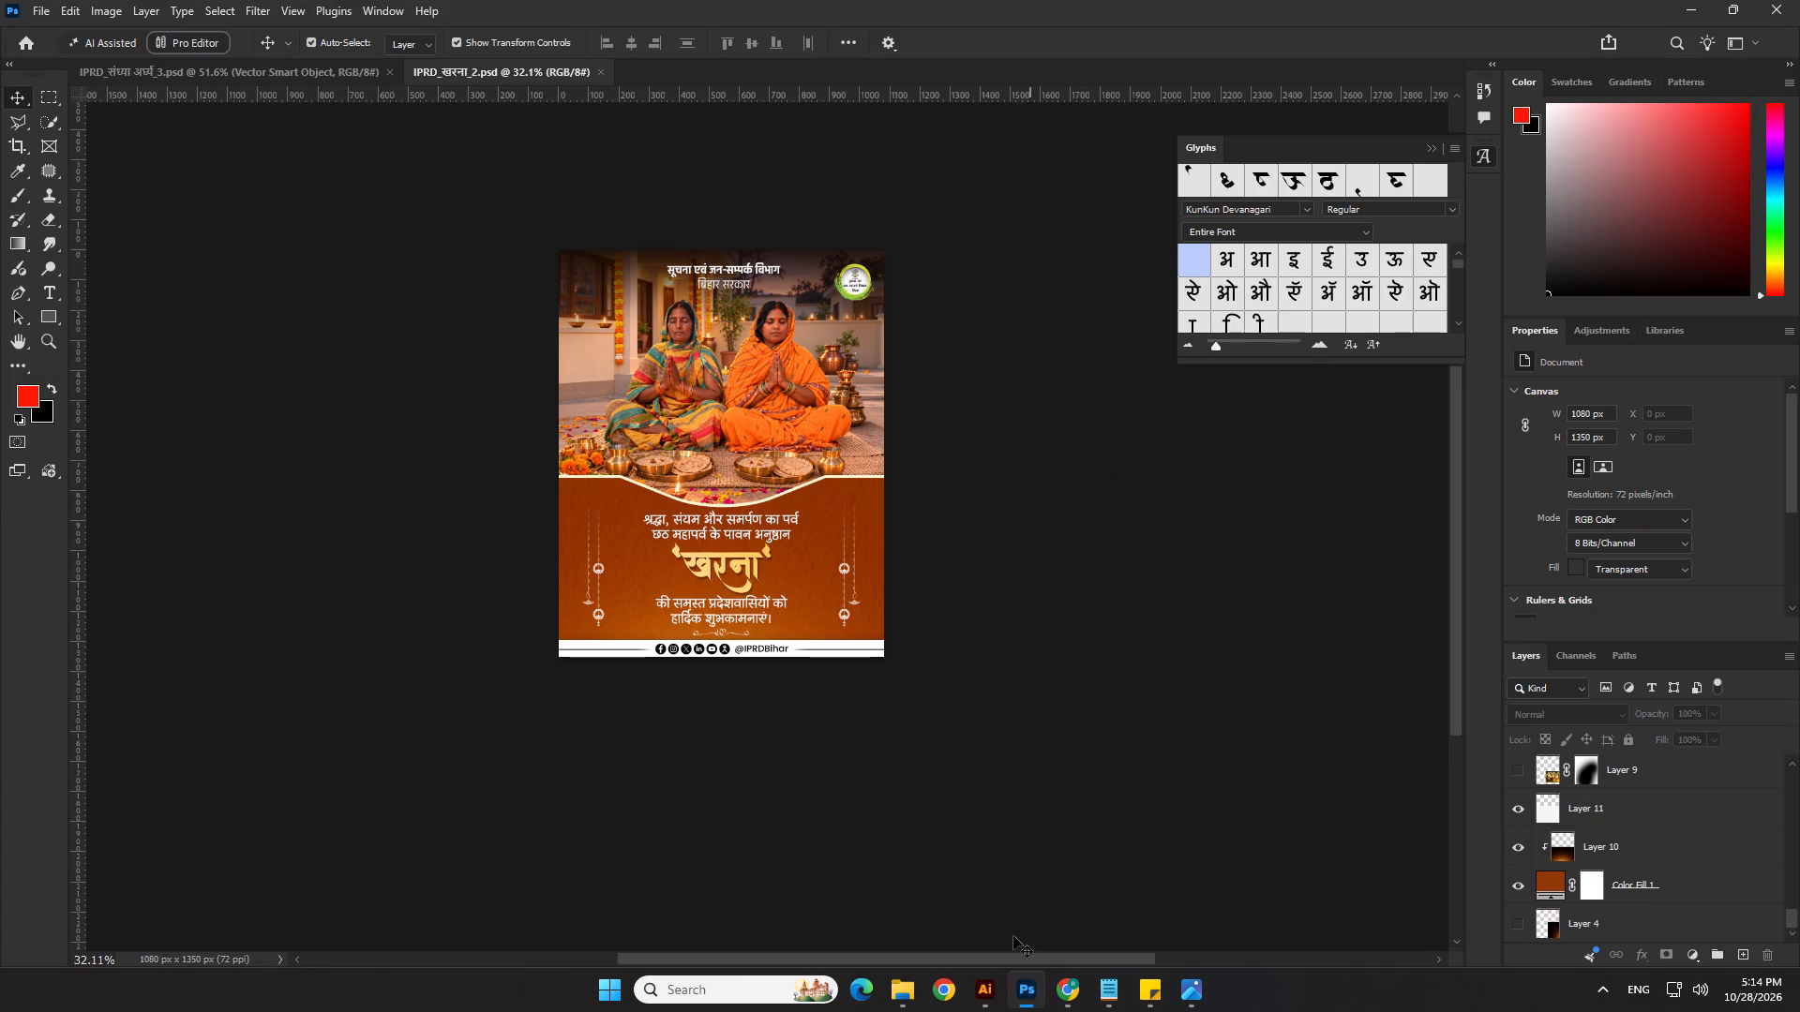
{"action": "left_click", "coordinate": [992, 771]}
{"action": "scroll", "coordinate": [541, 348], "scroll_direction": "up", "scroll_amount": 2}
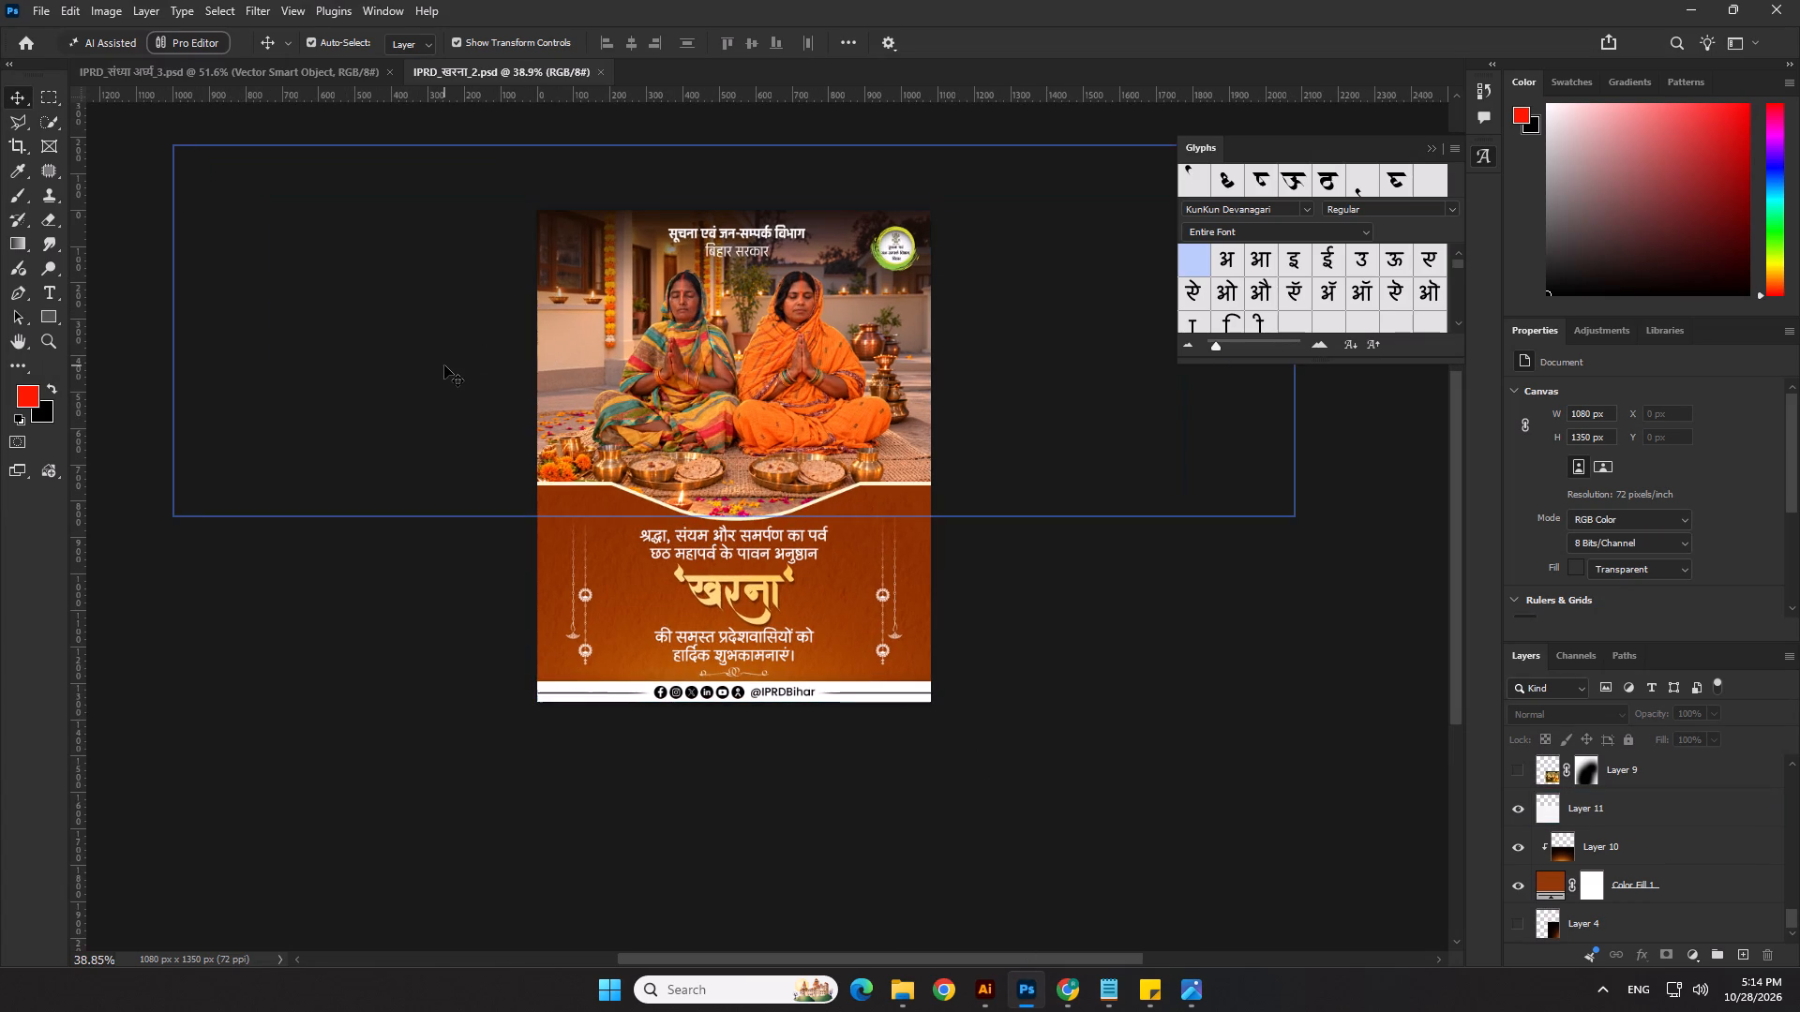
{"action": "left_click", "coordinate": [444, 365]}
{"action": "key", "text": "ctrl+s"}
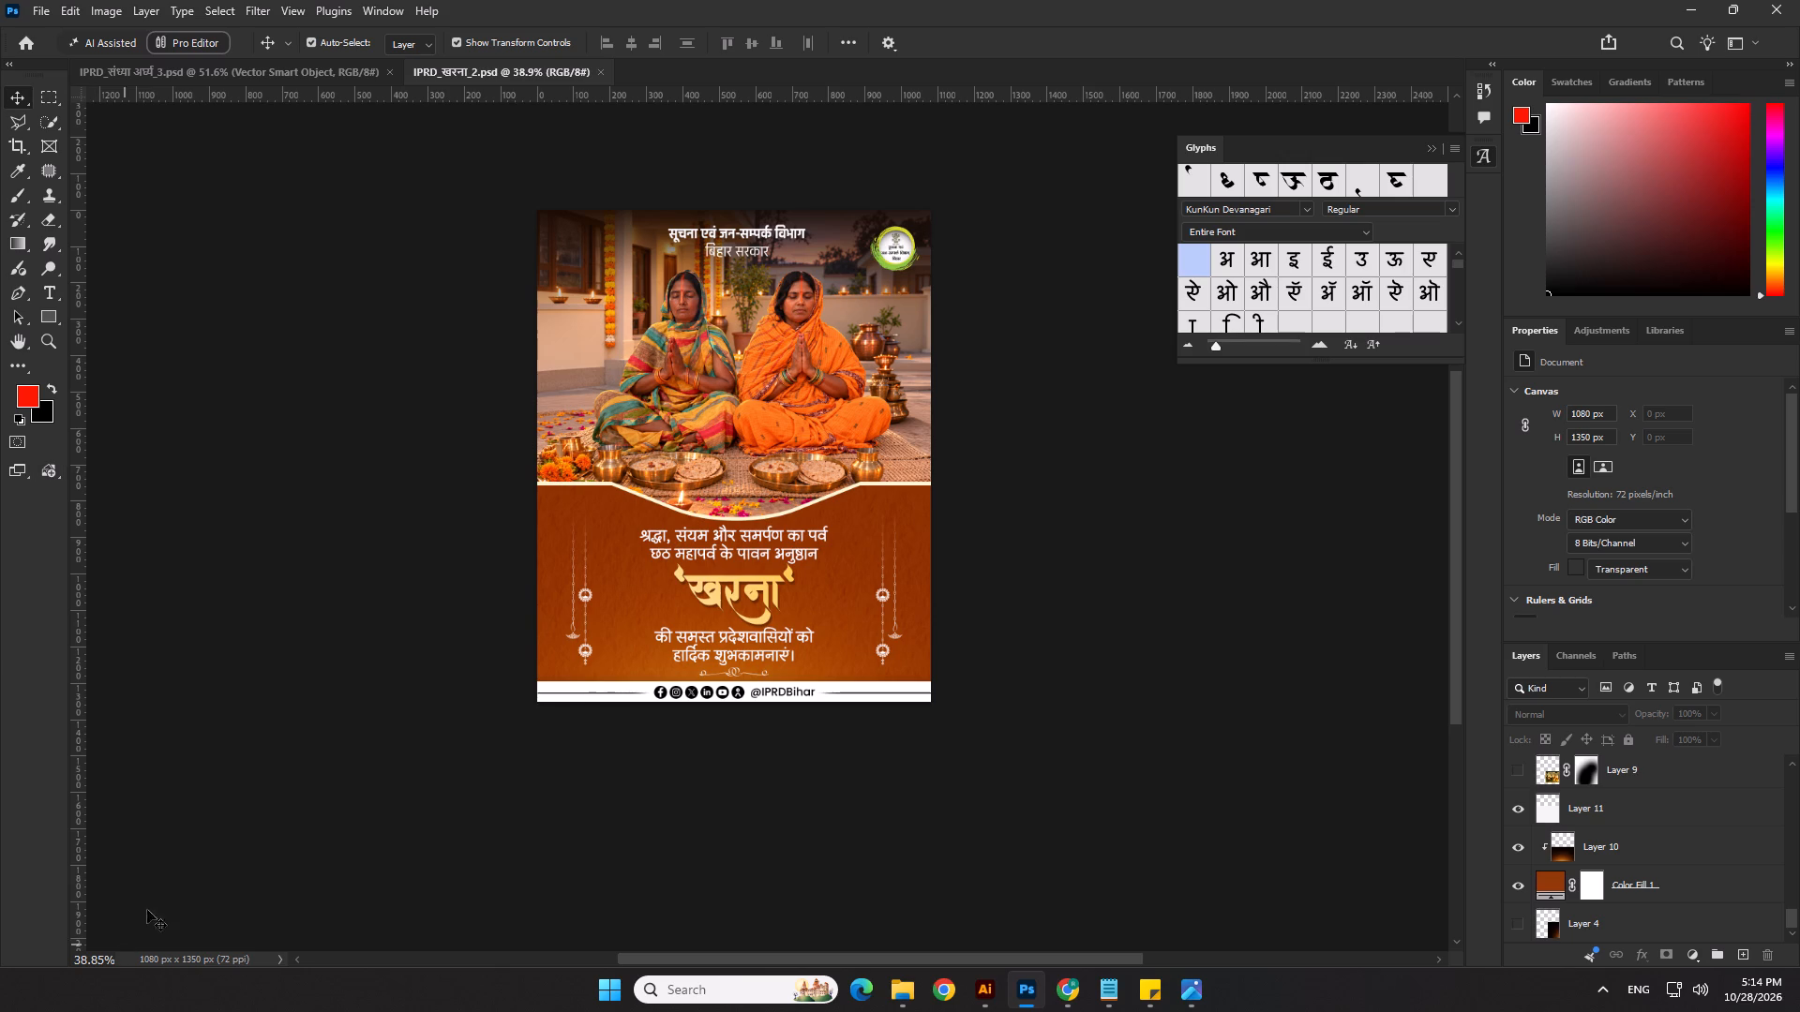
Examine the खरना poster up close, checking its greeting text, ornaments, social media footer and overall layout.
{"action": "scroll", "coordinate": [295, 773], "scroll_direction": "up", "scroll_amount": 1}
{"action": "scroll", "coordinate": [595, 717], "scroll_direction": "up", "scroll_amount": 1}
{"action": "left_click", "coordinate": [278, 614]}
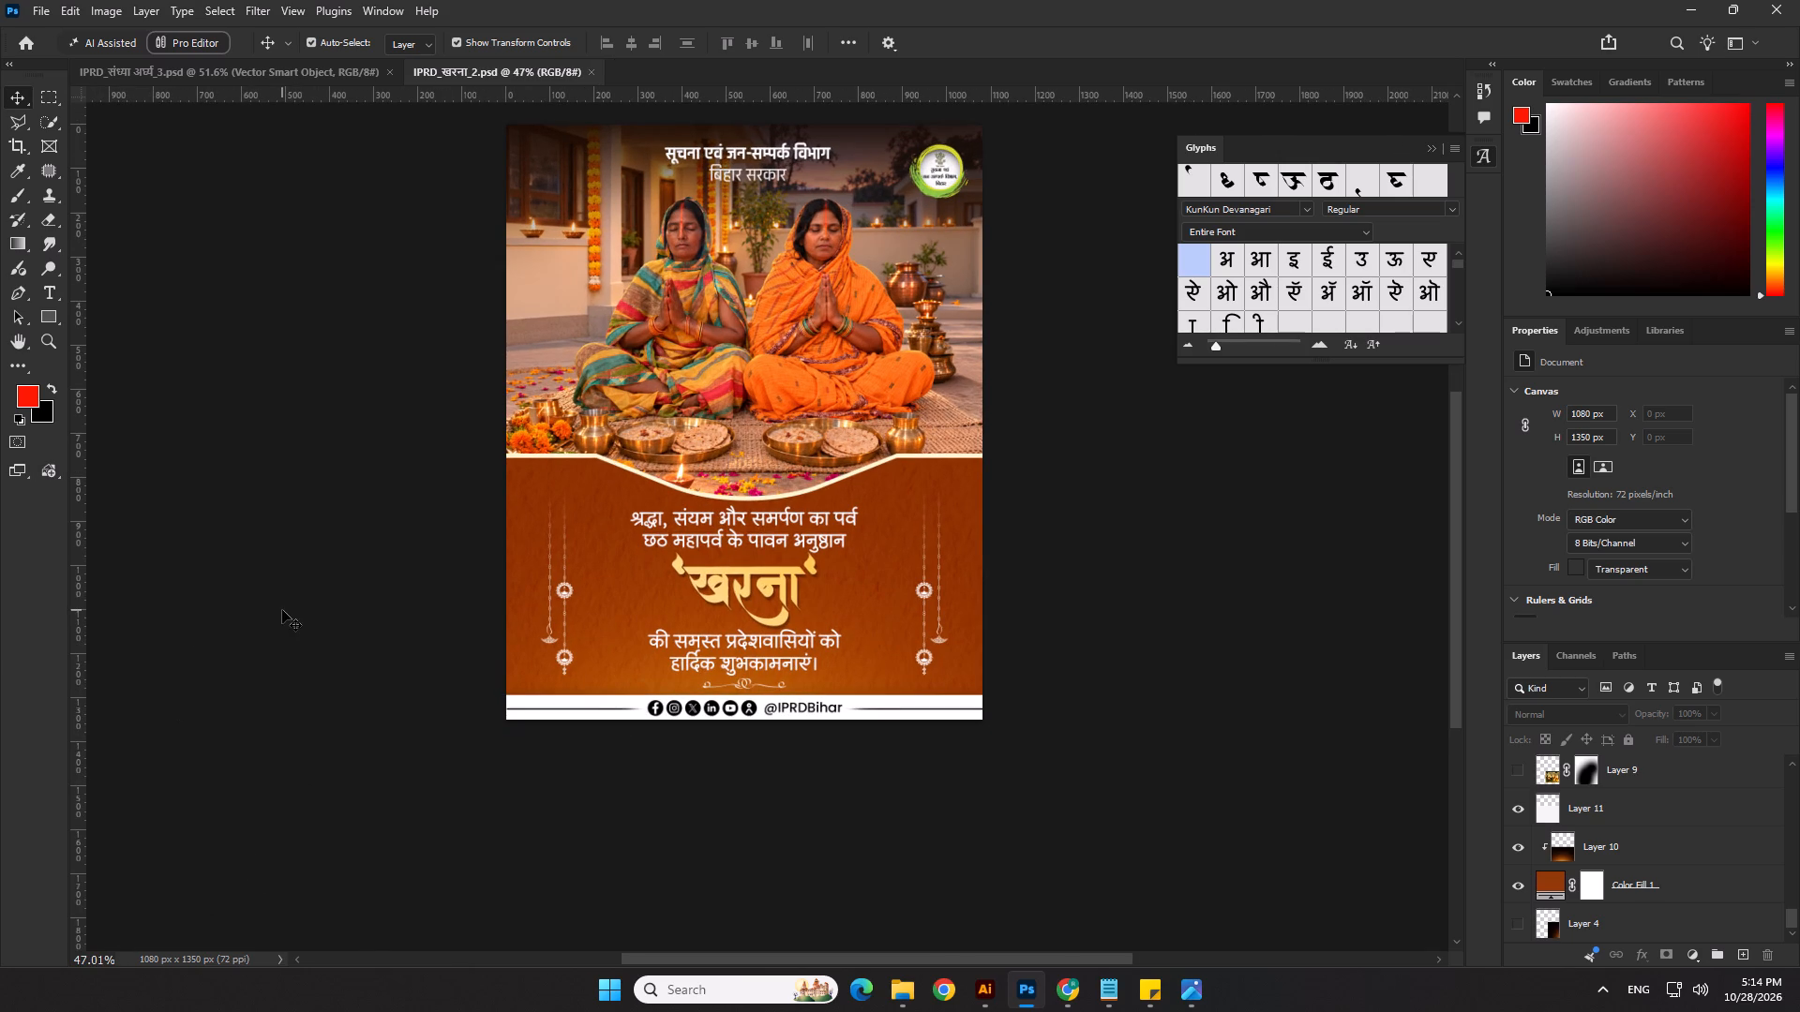
{"action": "scroll", "coordinate": [409, 575], "scroll_direction": "up", "scroll_amount": 2}
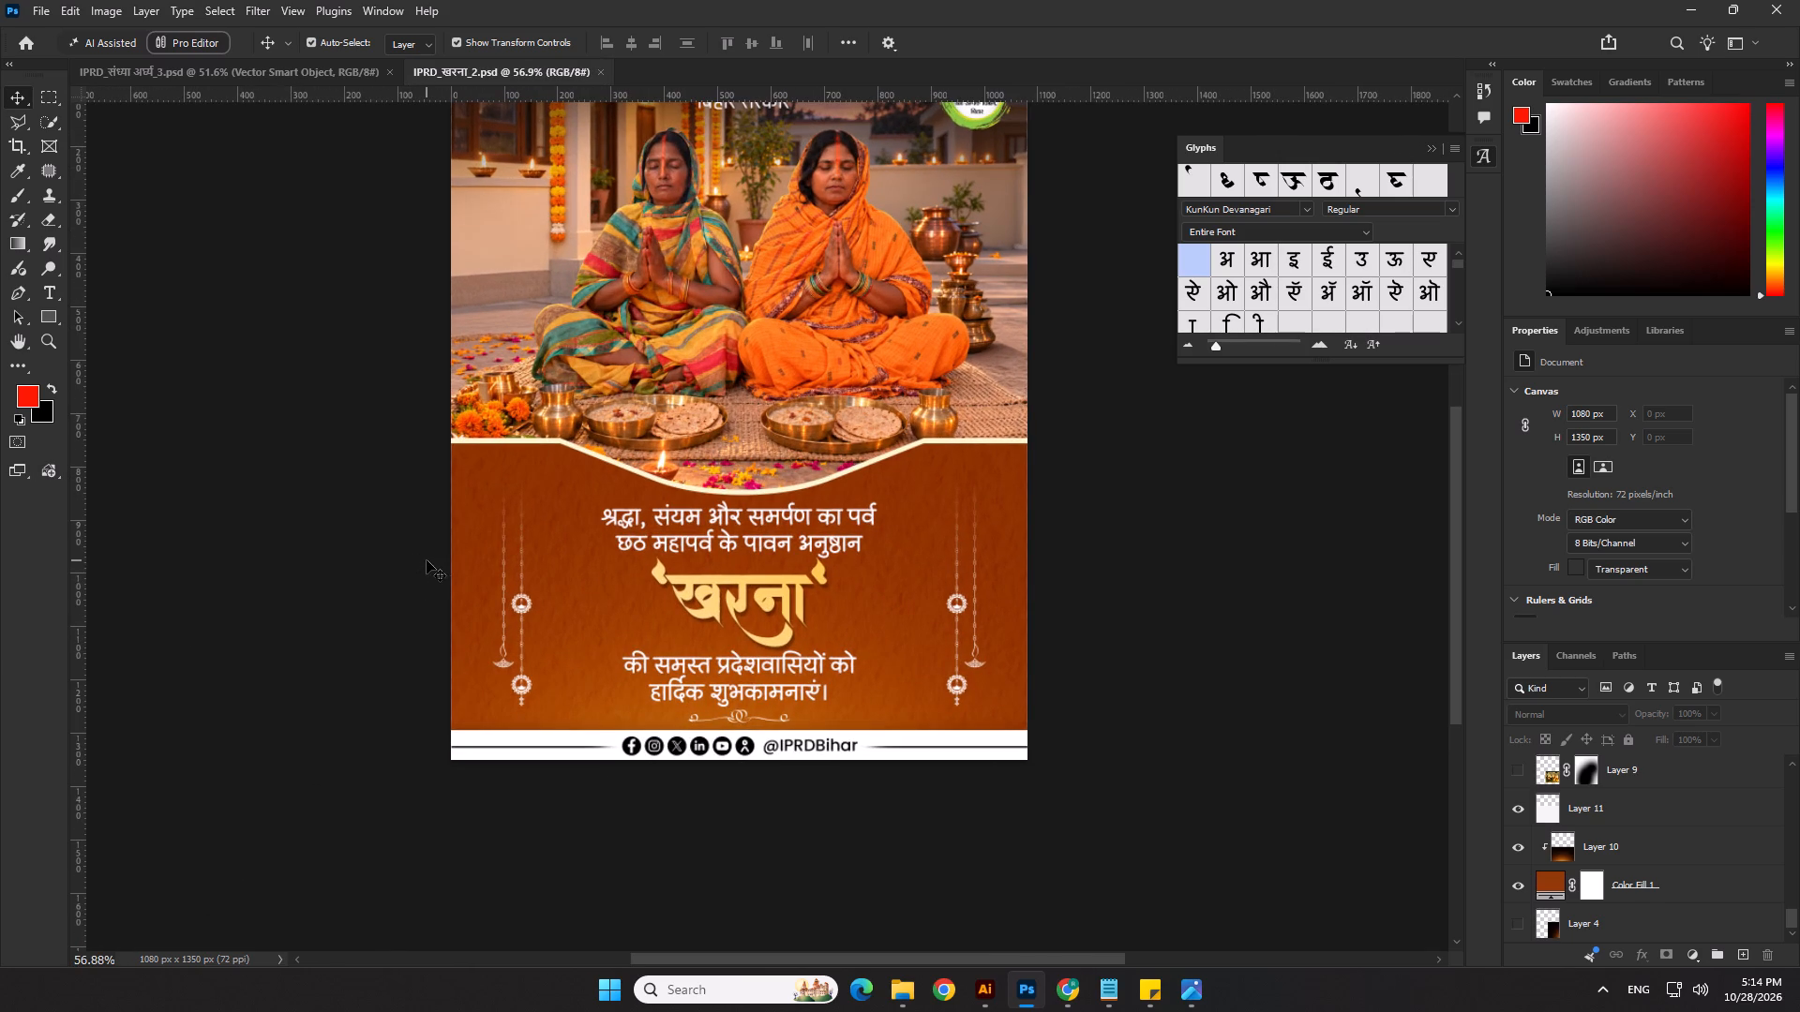
{"action": "scroll", "coordinate": [607, 629], "scroll_direction": "down", "scroll_amount": 3}
{"action": "left_click", "coordinate": [391, 522]}
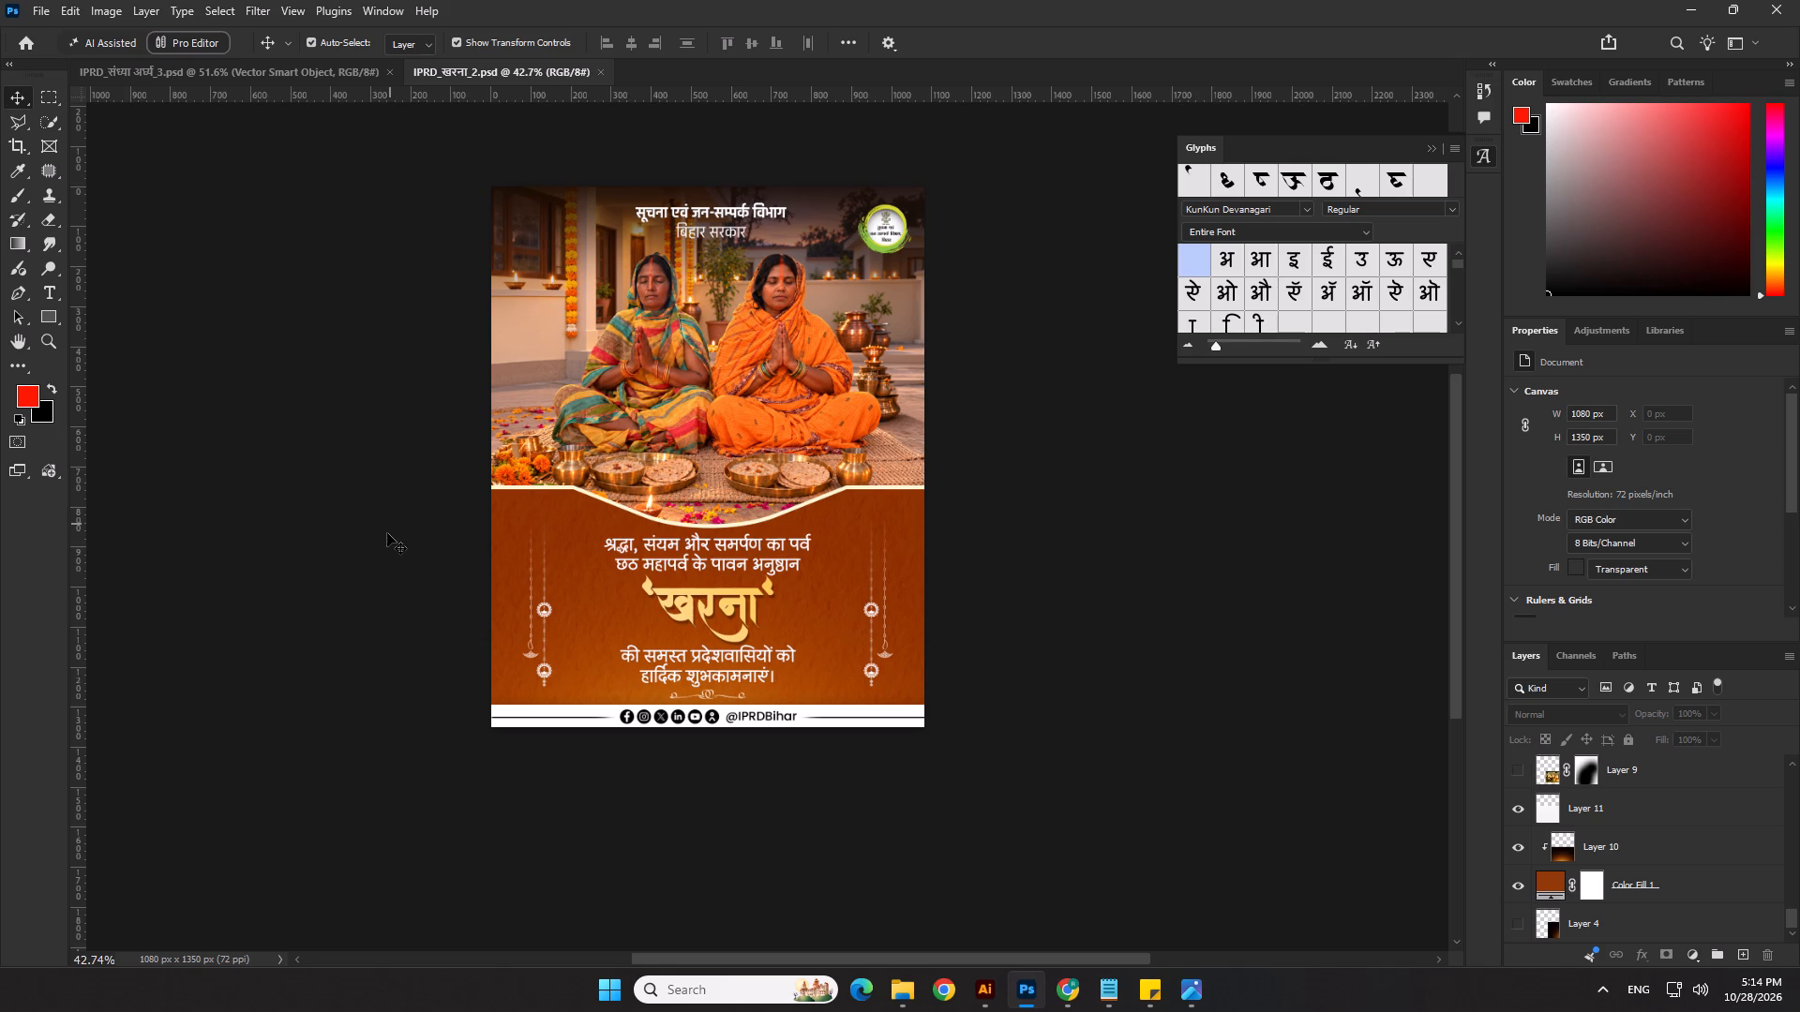
{"action": "left_click", "coordinate": [390, 516]}
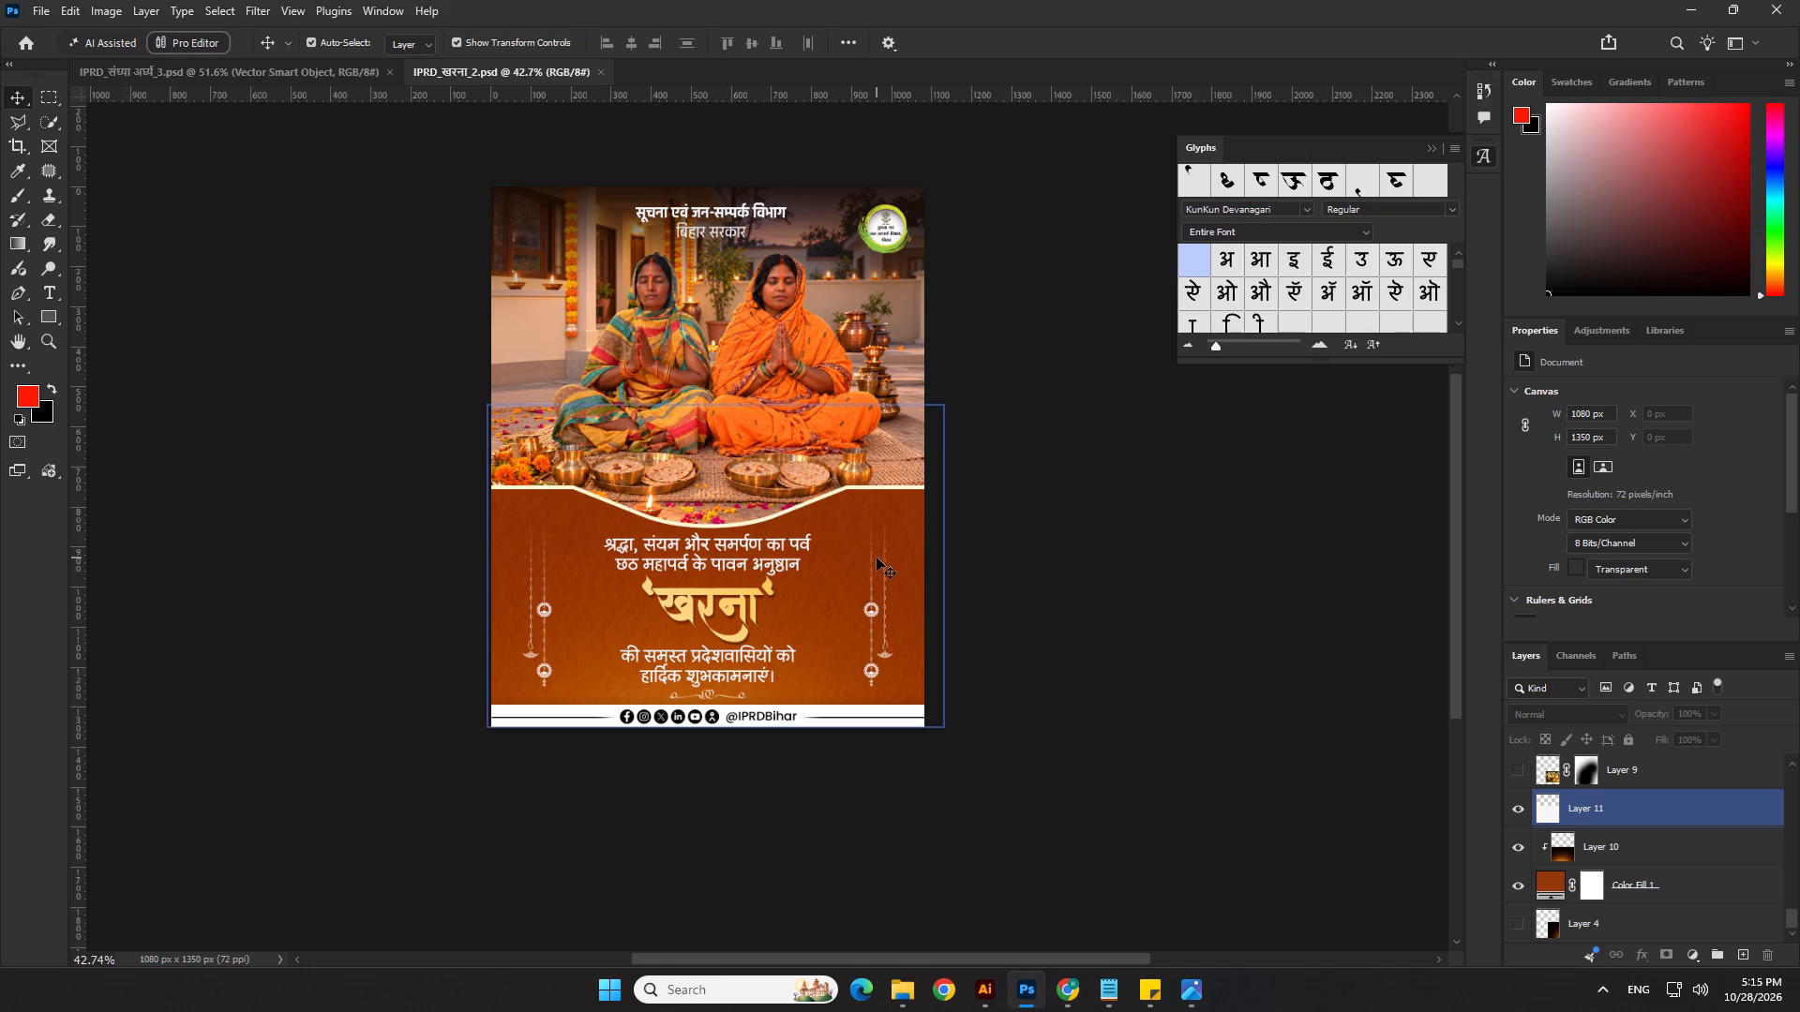
{"action": "left_click", "coordinate": [1091, 451]}
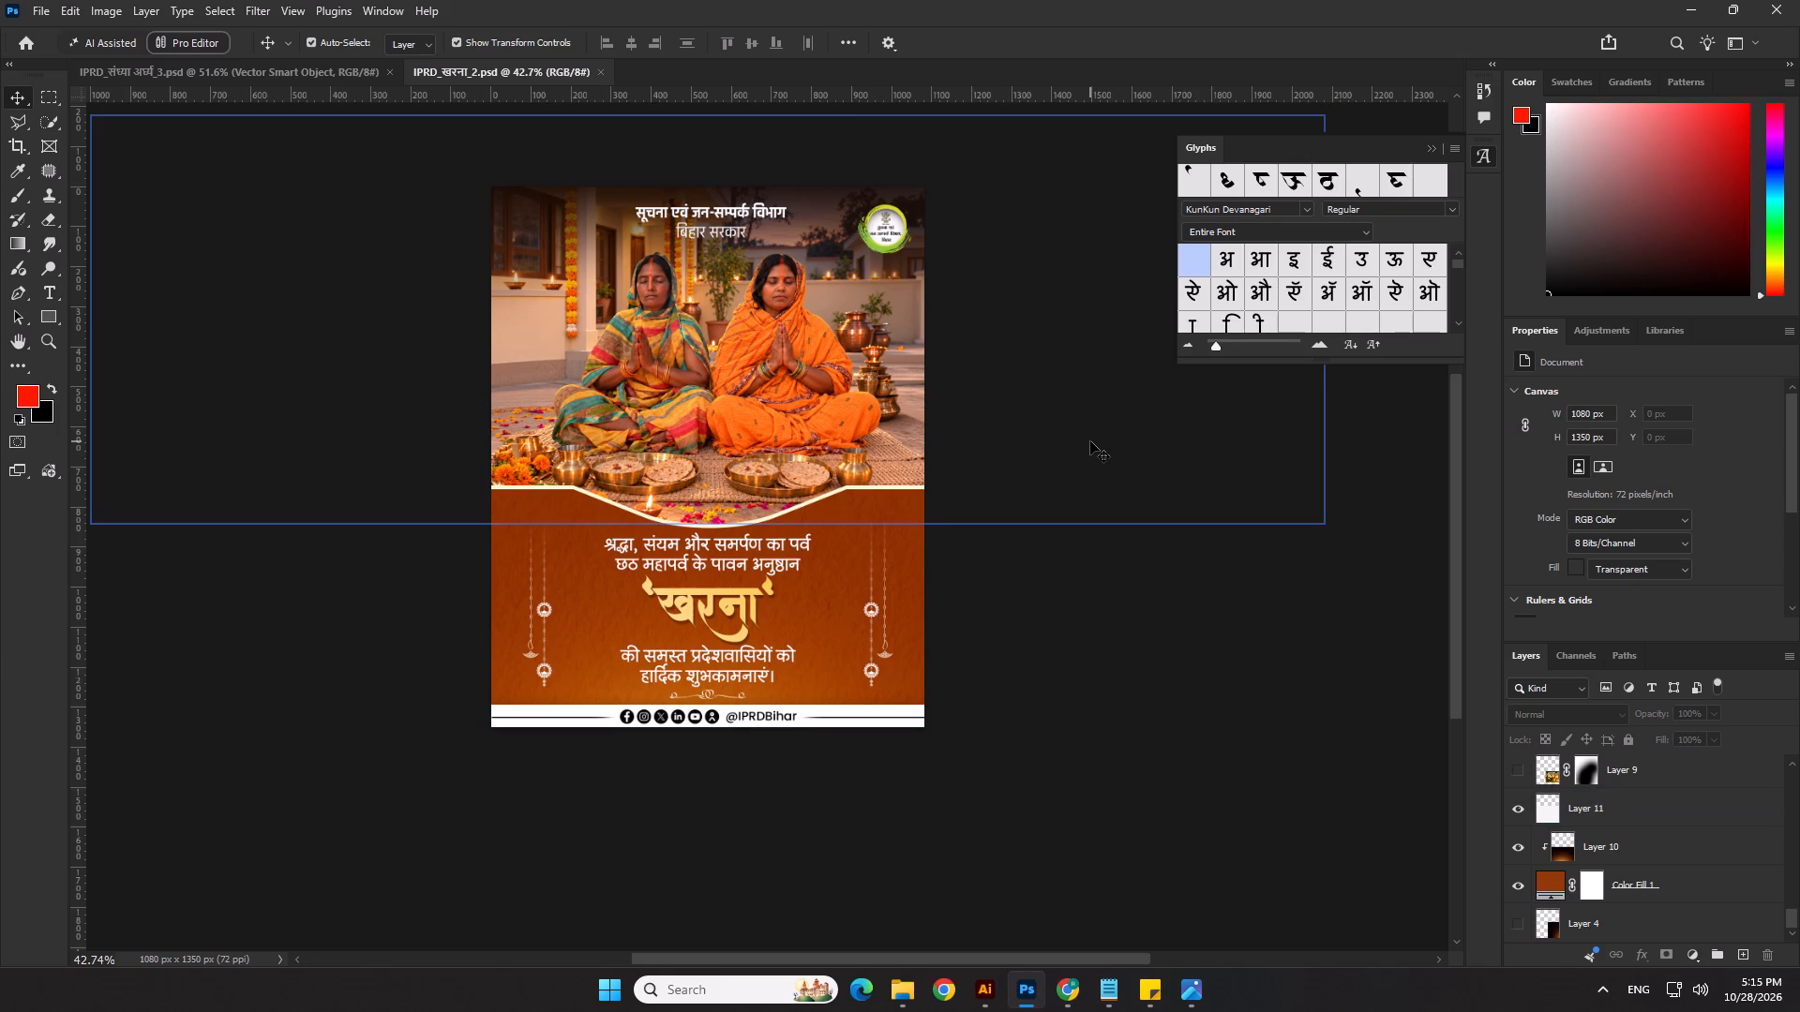
{"action": "left_click", "coordinate": [1030, 811]}
Switch to Chrome and open a new browser tab ready for a web search.
{"action": "left_click", "coordinate": [1063, 1011]}
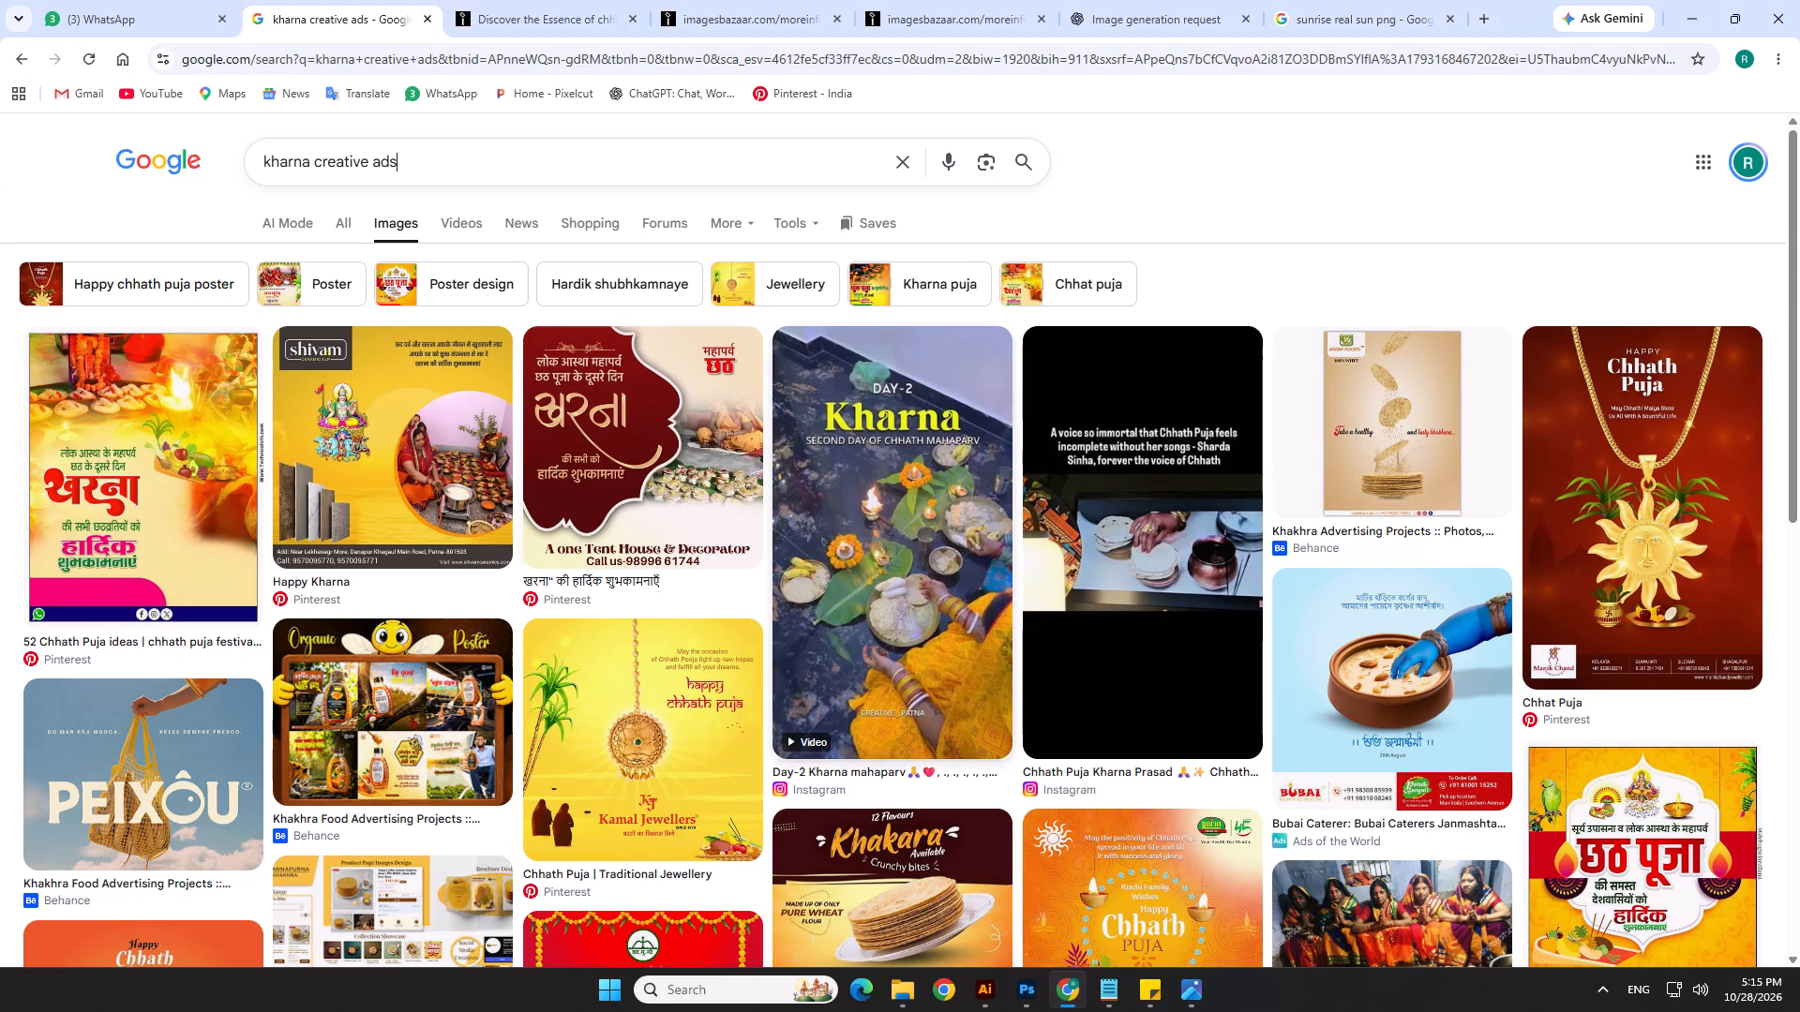
{"action": "left_click", "coordinate": [509, 14]}
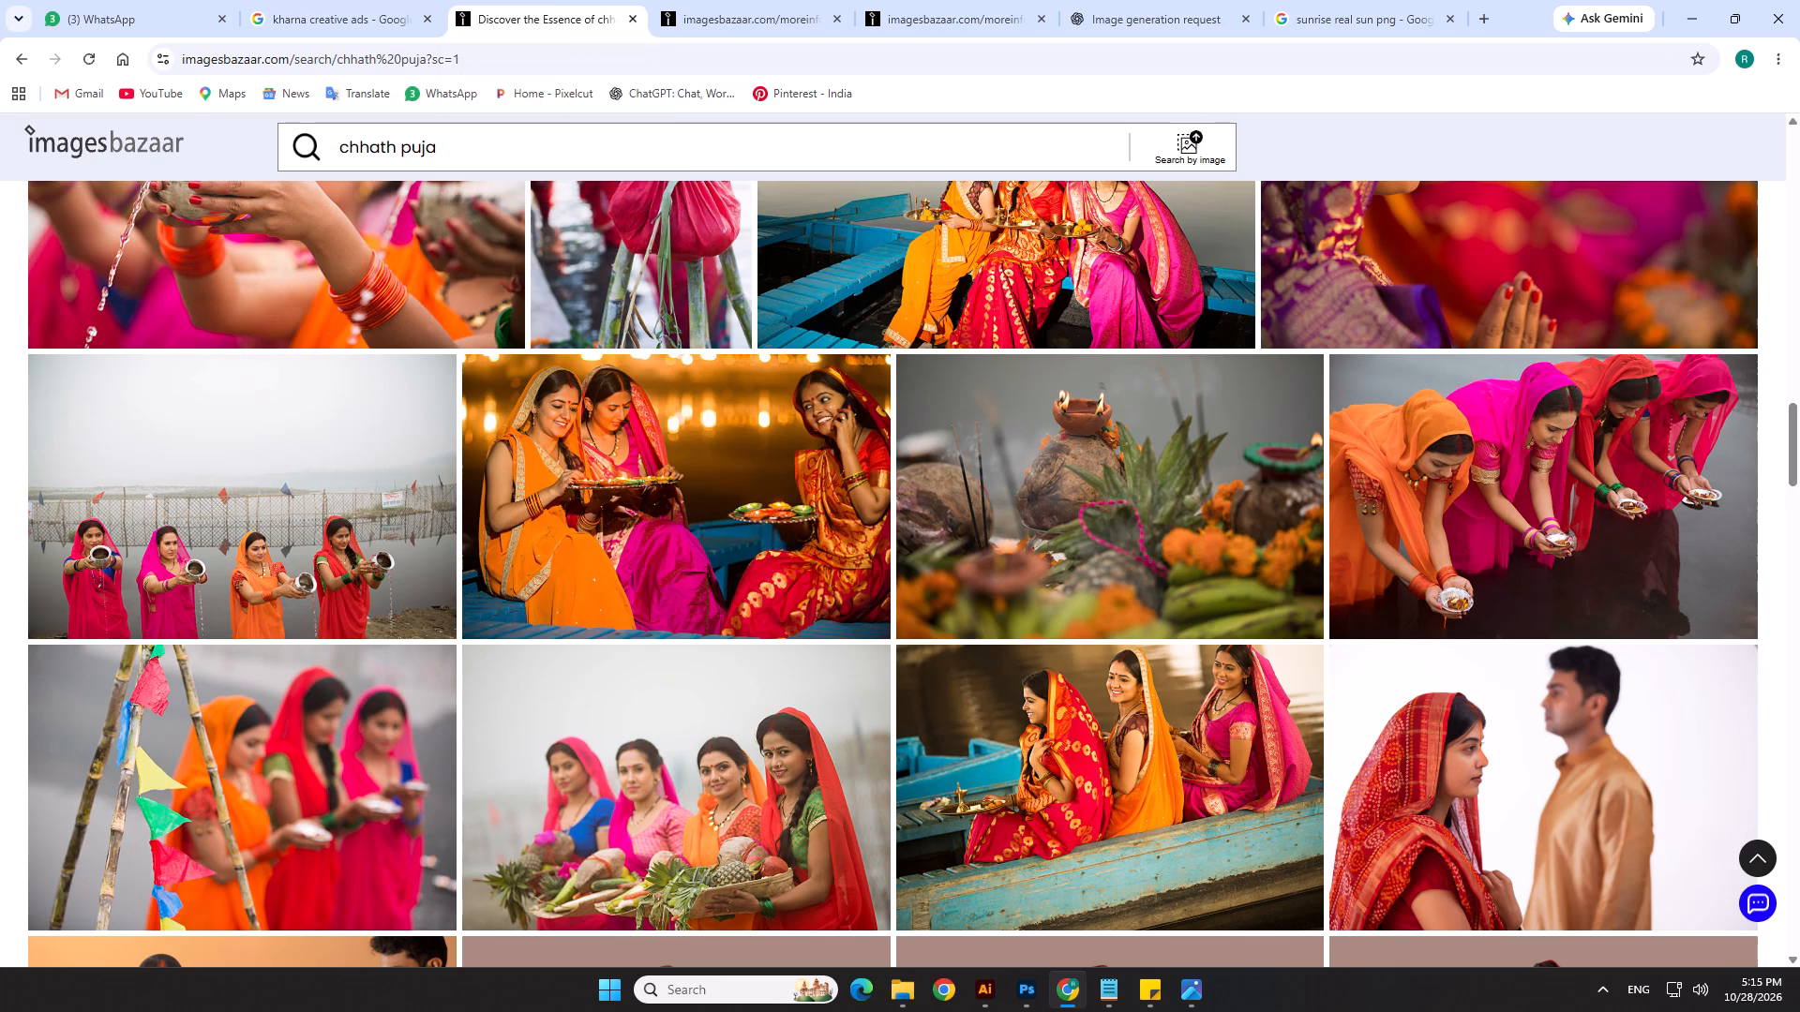
{"action": "left_click", "coordinate": [1327, 0]}
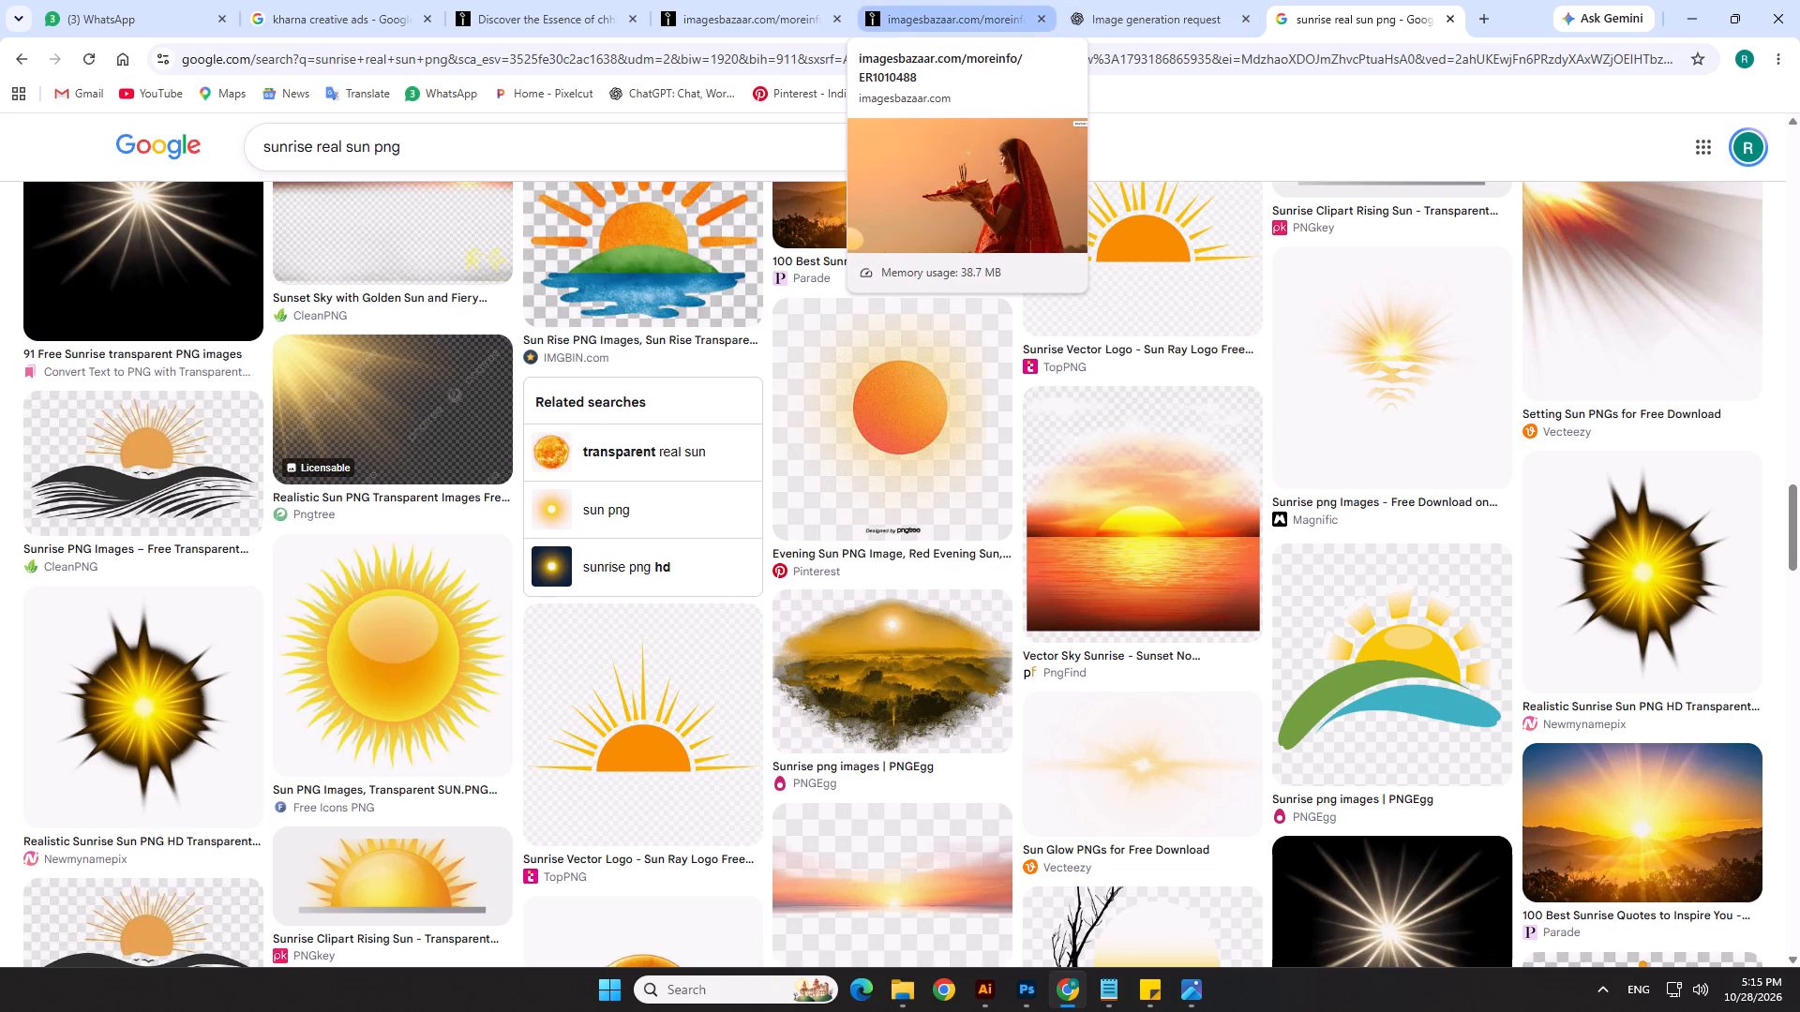
{"action": "left_click", "coordinate": [1477, 17]}
{"action": "left_click", "coordinate": [1434, 64]}
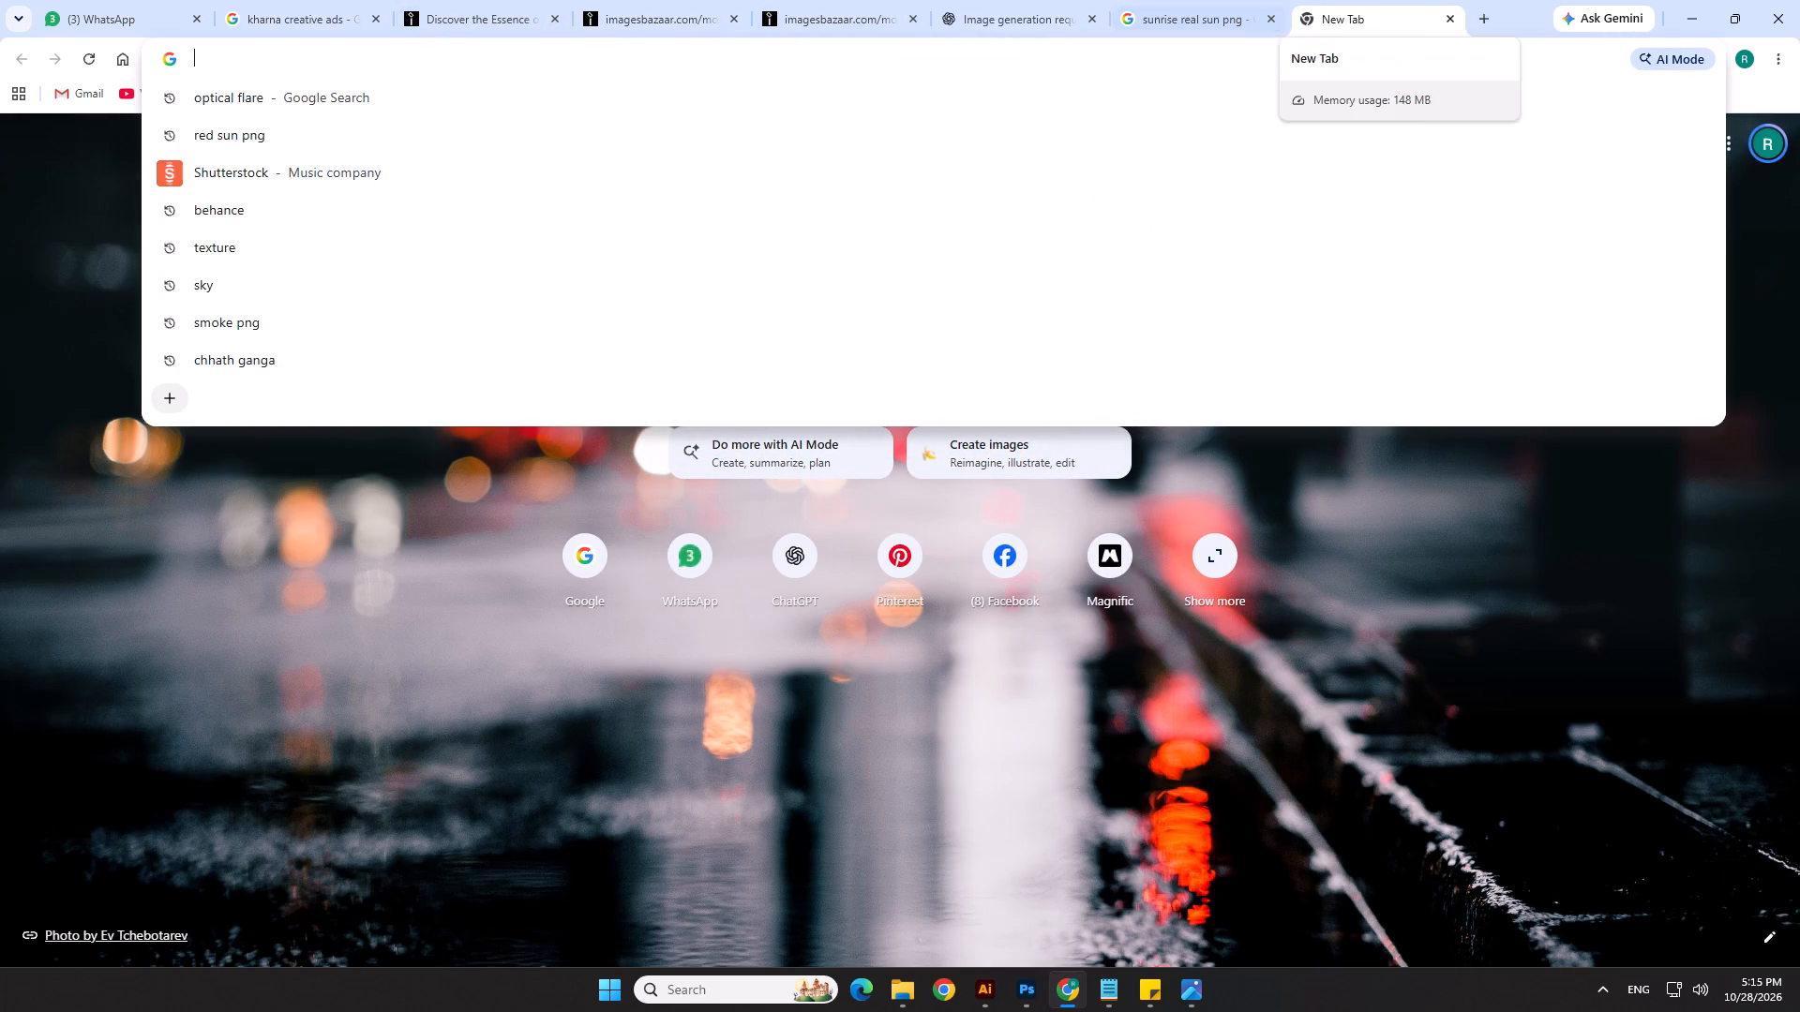
{"action": "left_click", "coordinate": [1526, 0]}
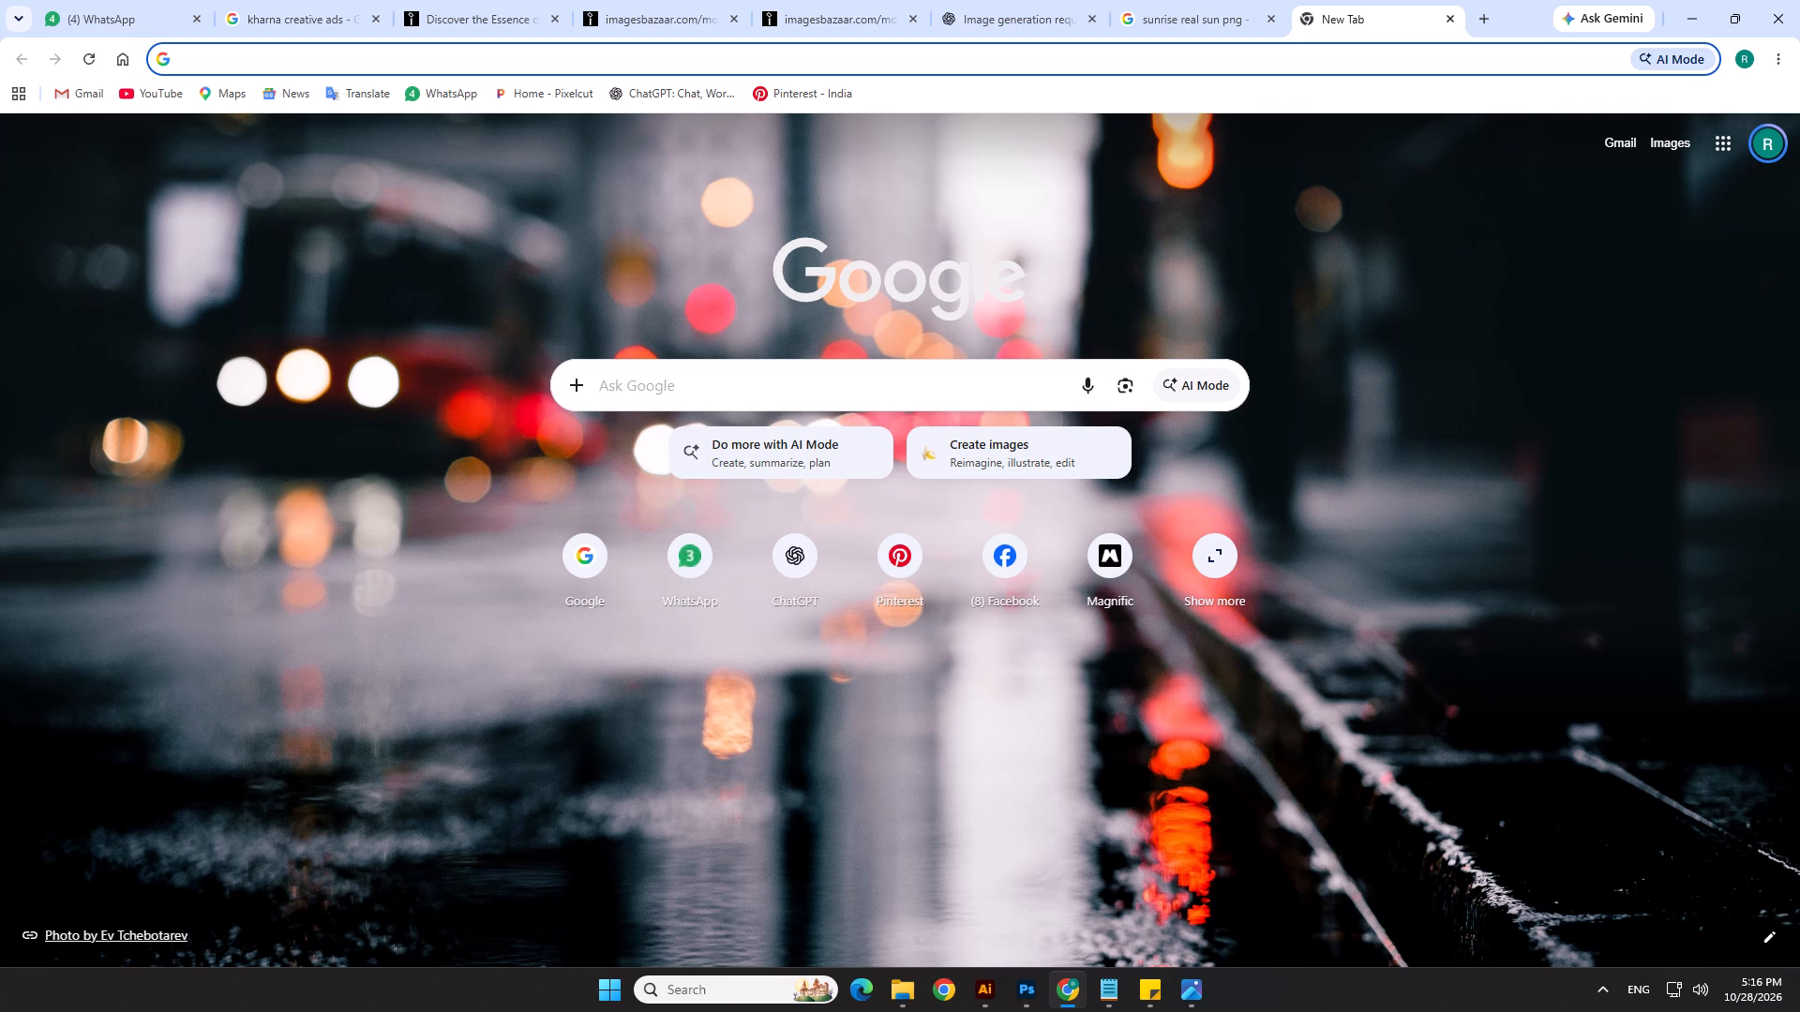
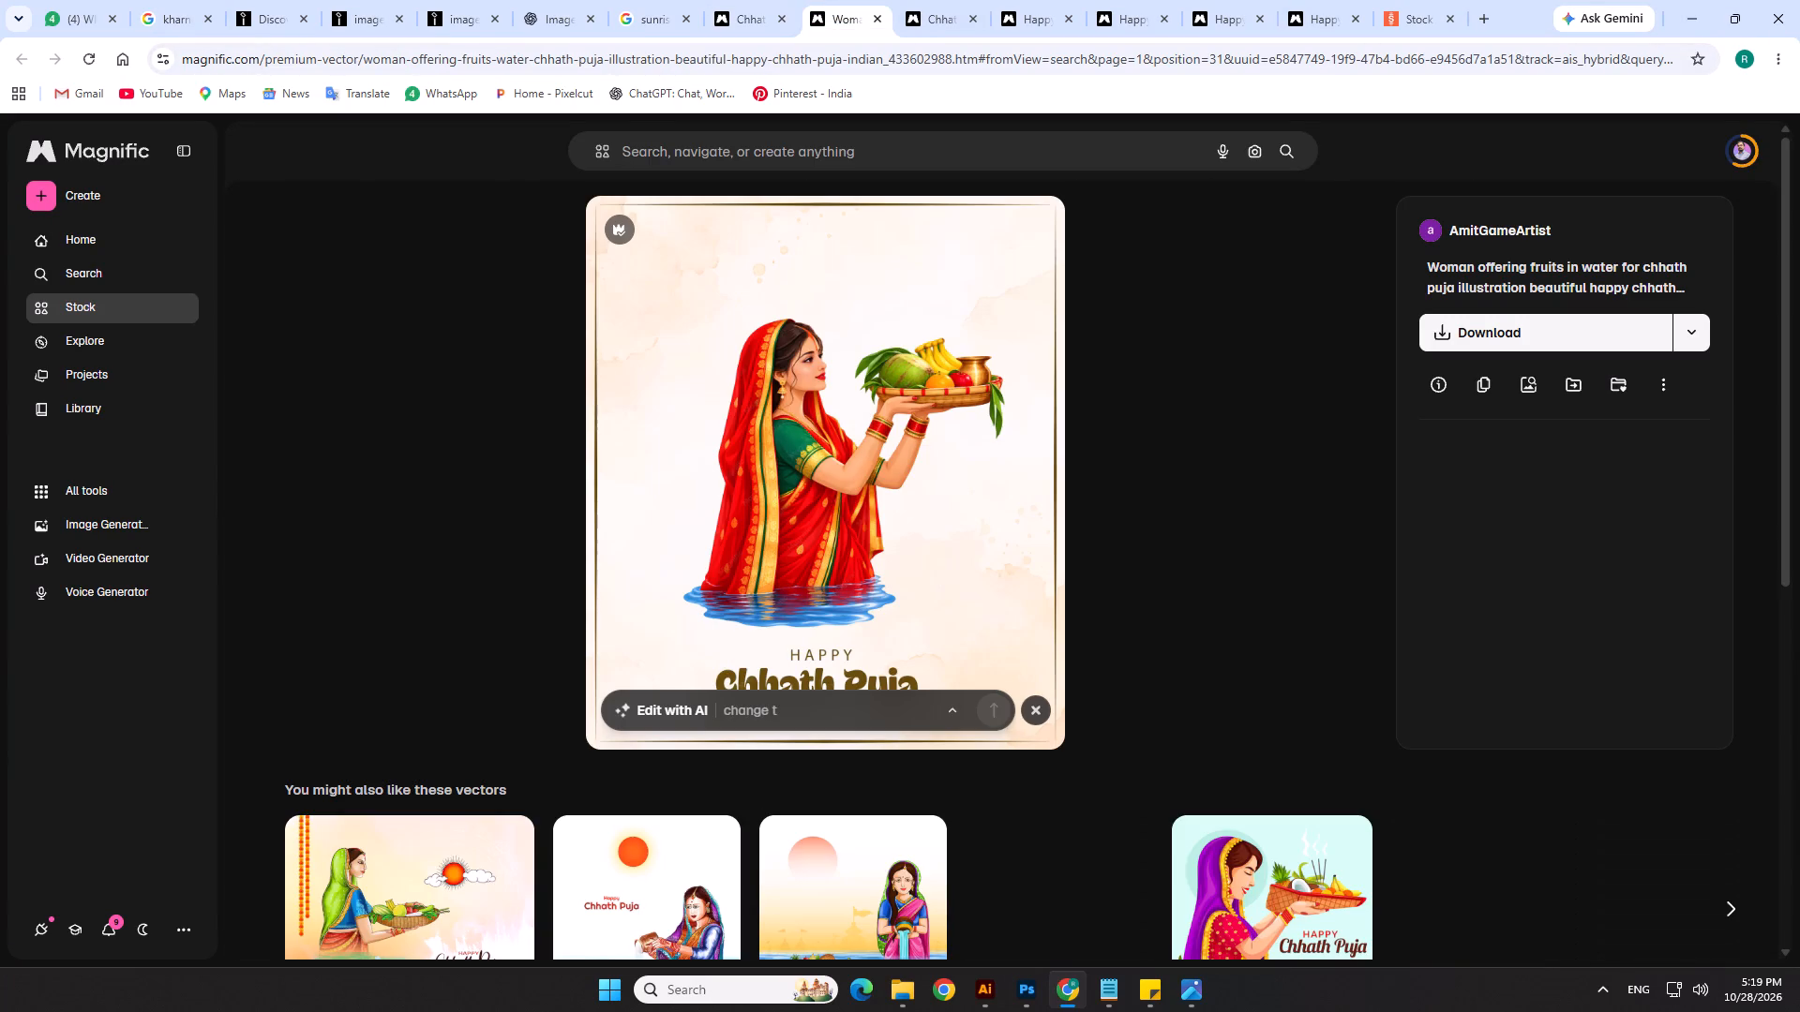
{"action": "left_click", "coordinate": [937, 19]}
{"action": "left_click", "coordinate": [1034, 22]}
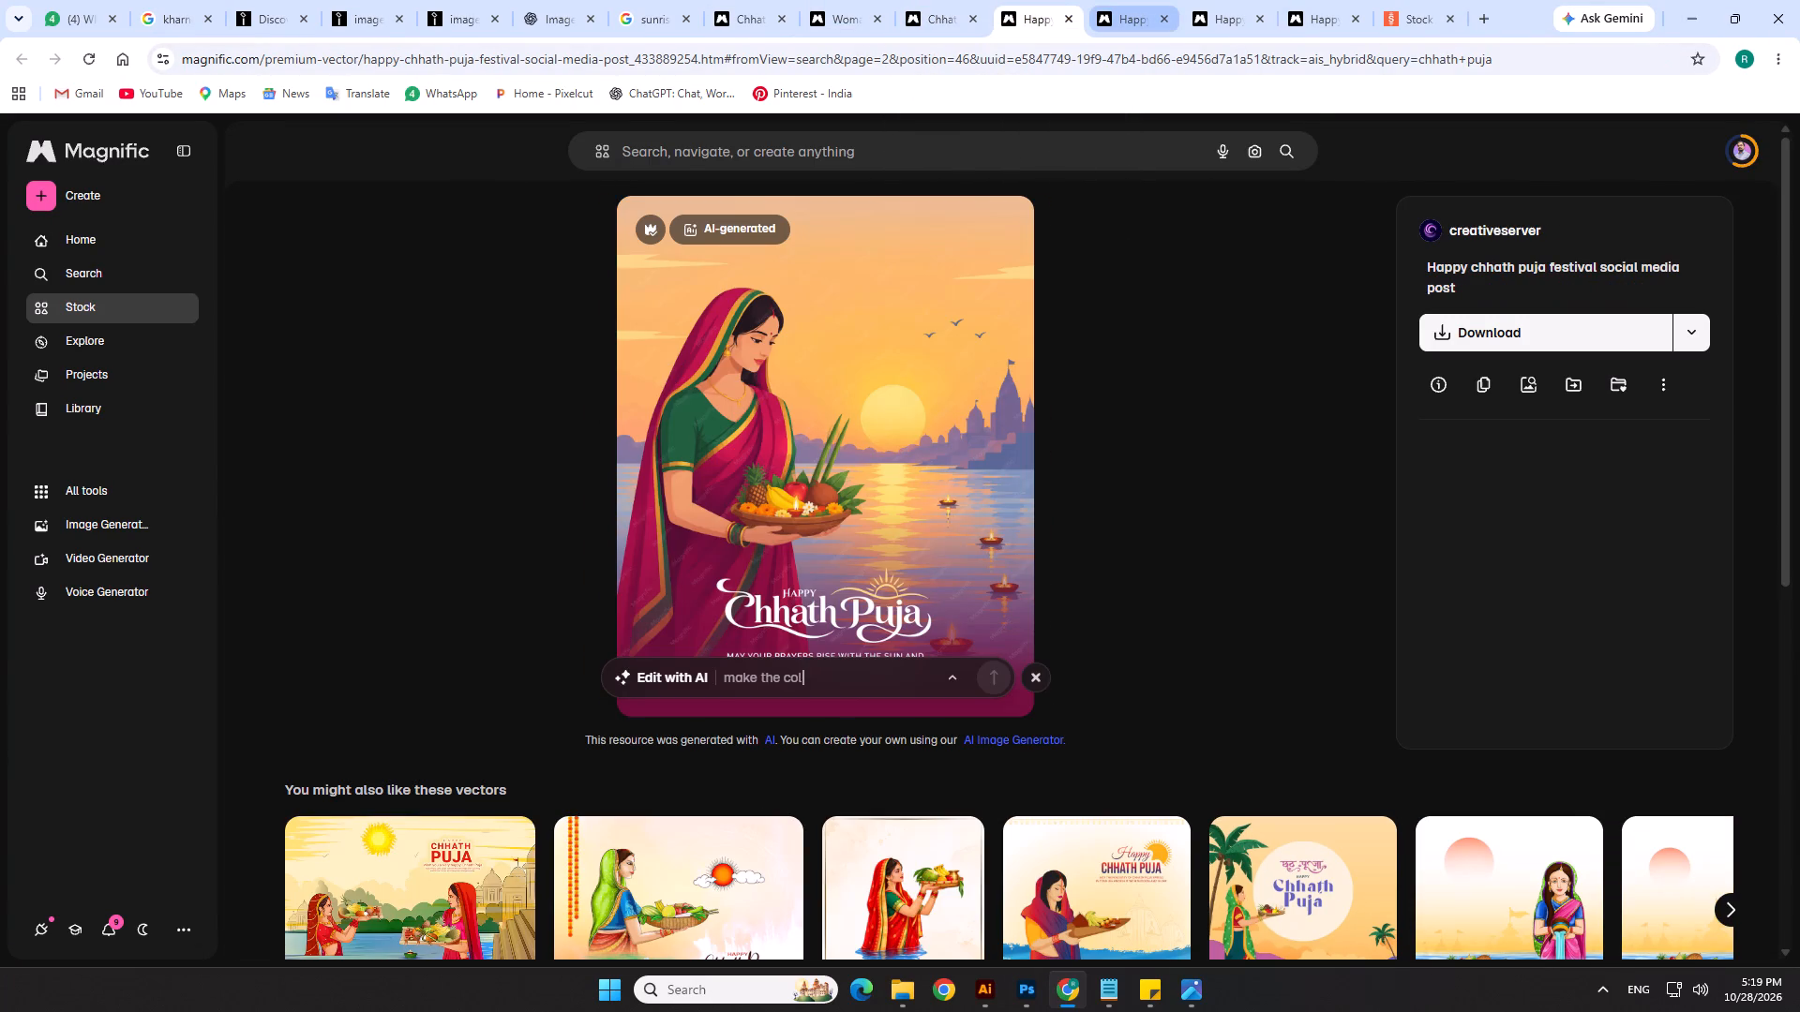
{"action": "left_click", "coordinate": [1140, 17]}
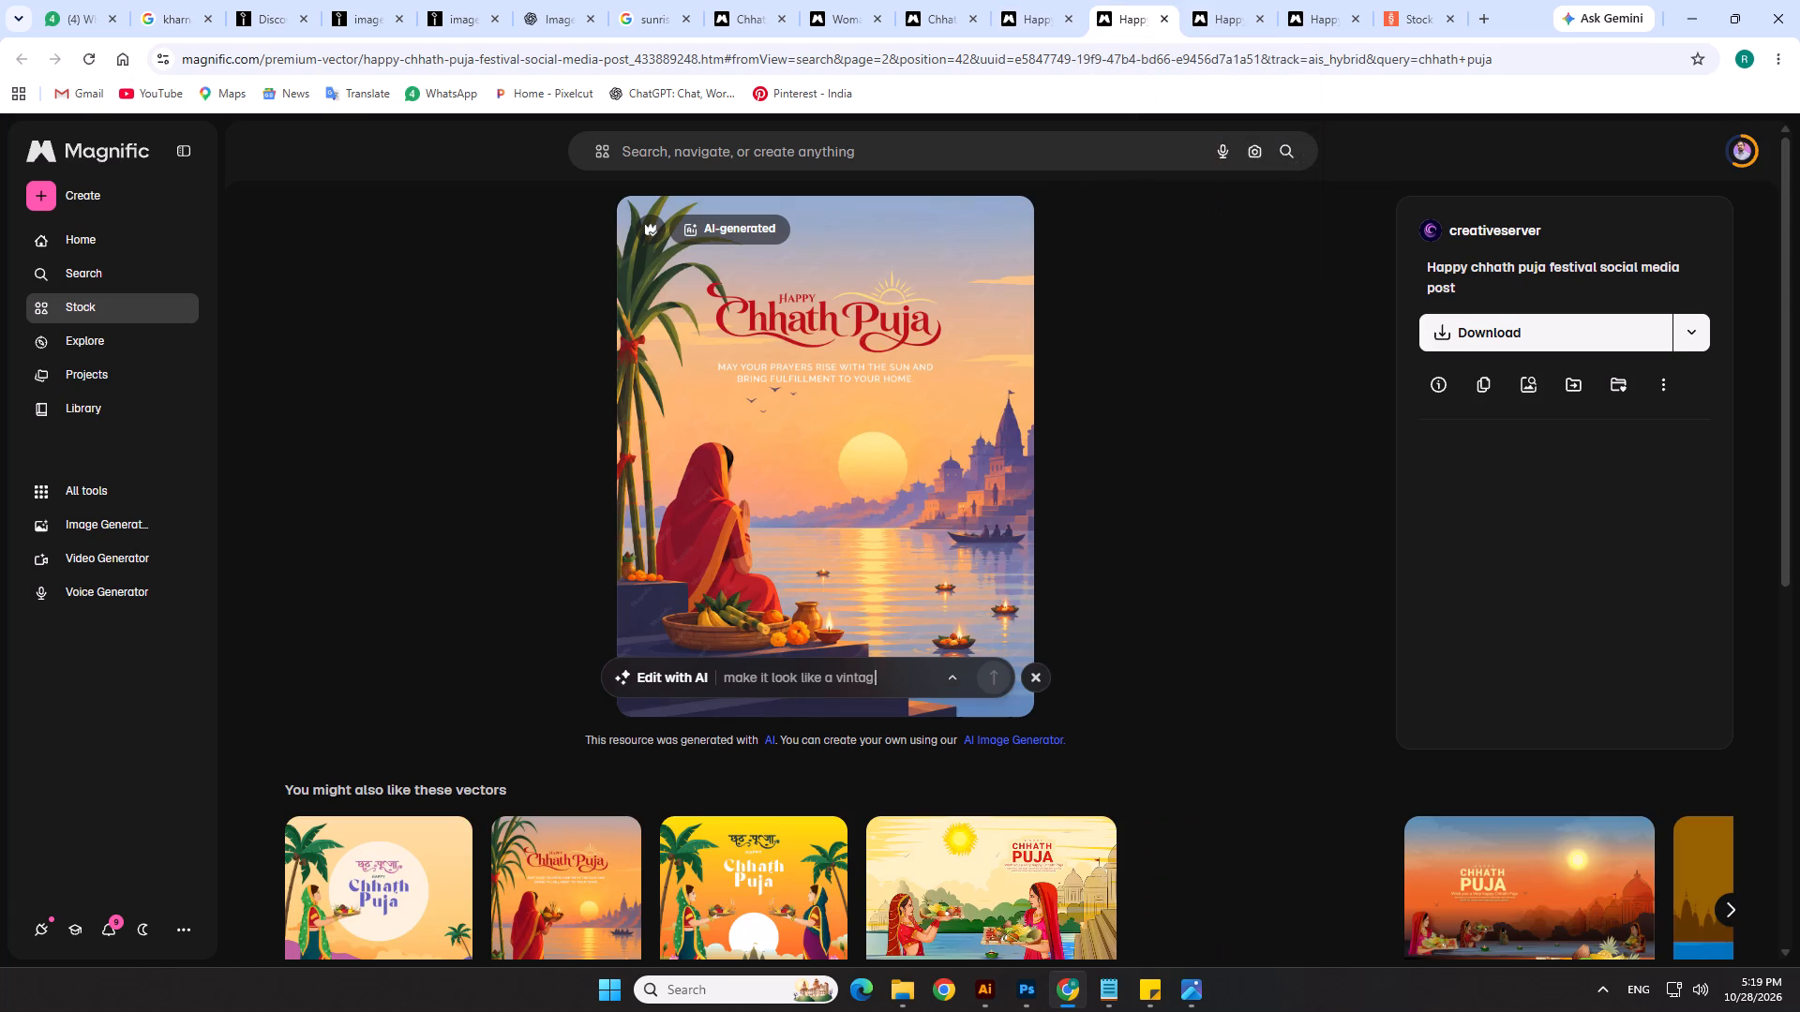
{"action": "left_click", "coordinate": [730, 21]}
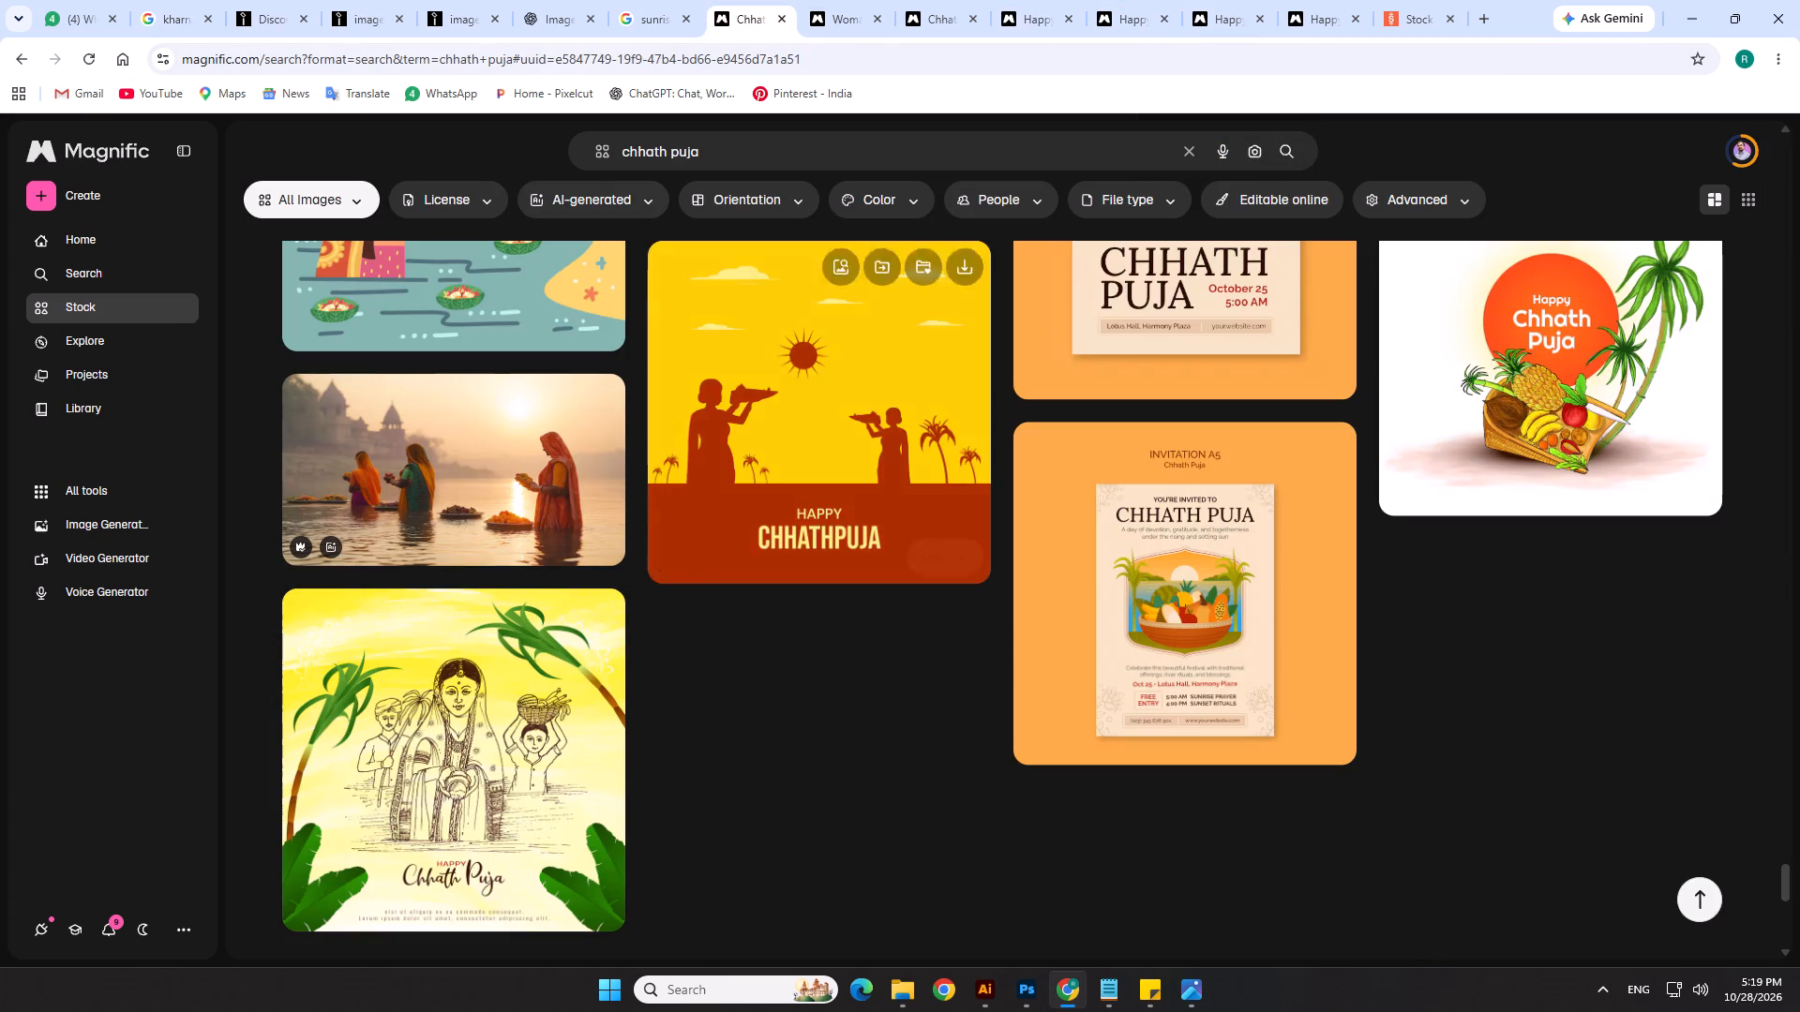
Download the cream-background vector of the woman offering fruits as EPS and open it in Illustrator, dismissing the missing fonts notice.
{"action": "left_click", "coordinate": [838, 25]}
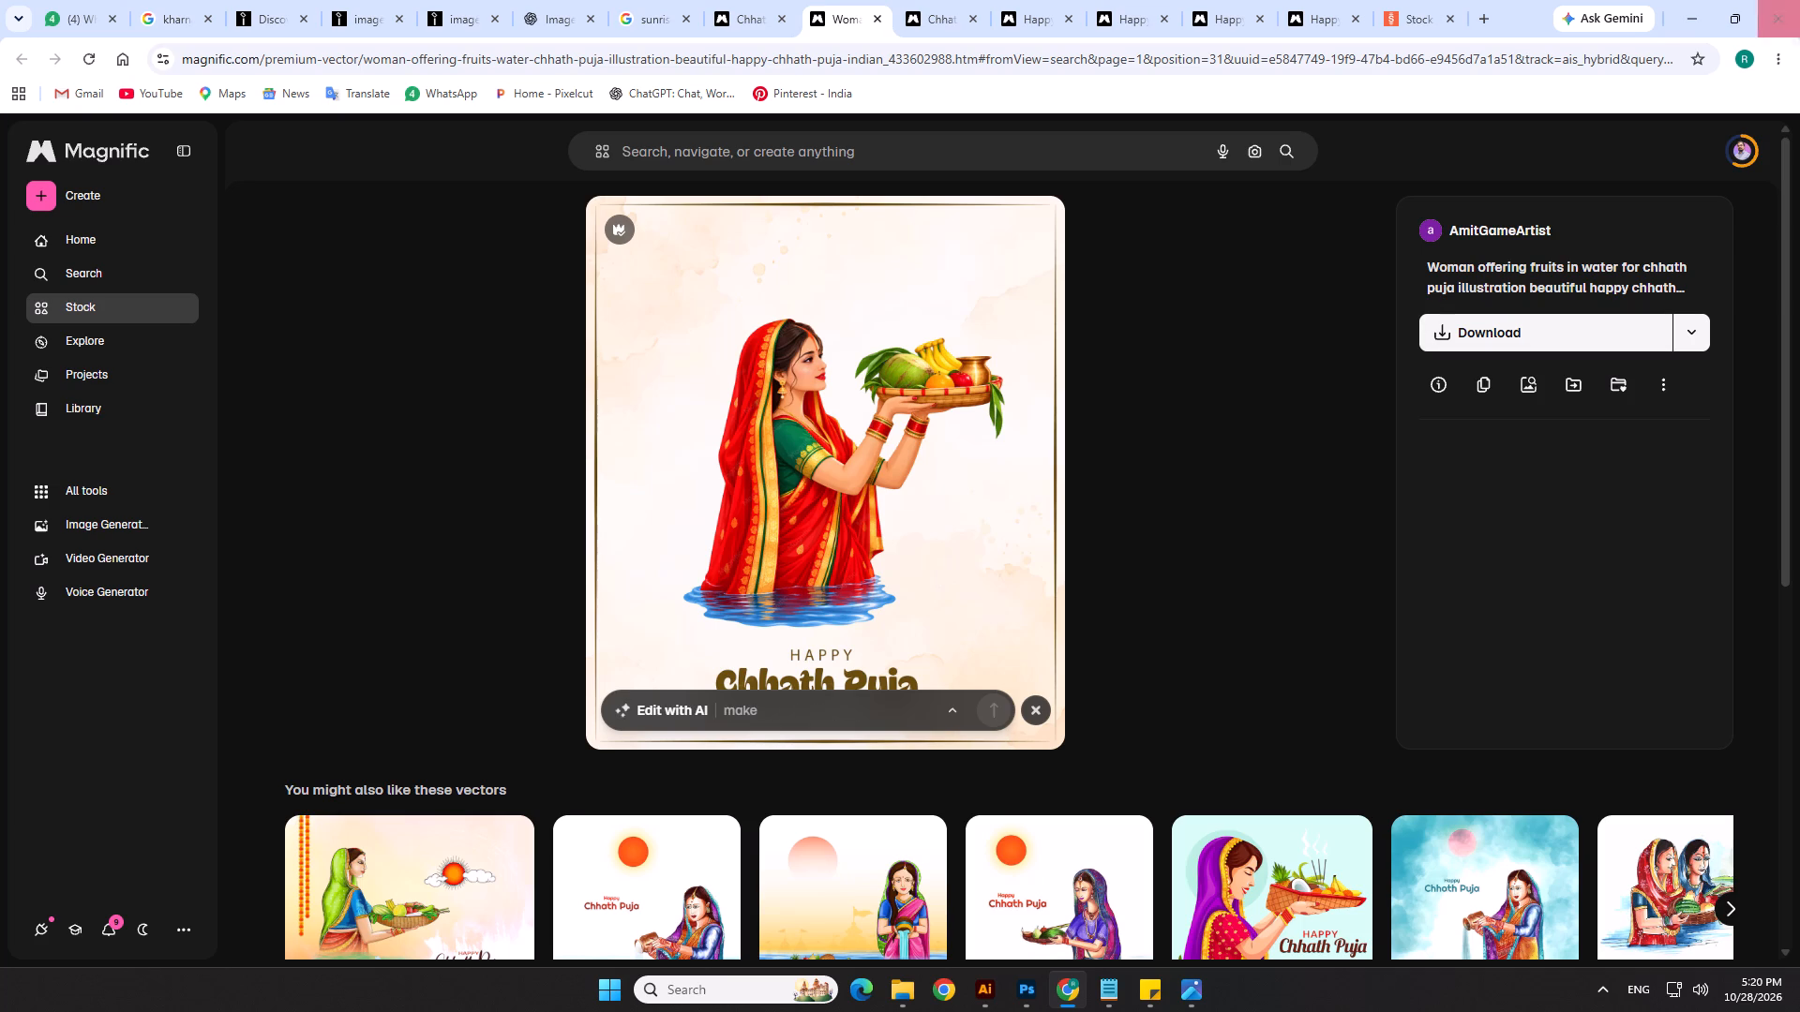
{"action": "left_click", "coordinate": [1692, 344]}
{"action": "left_click", "coordinate": [1649, 408]}
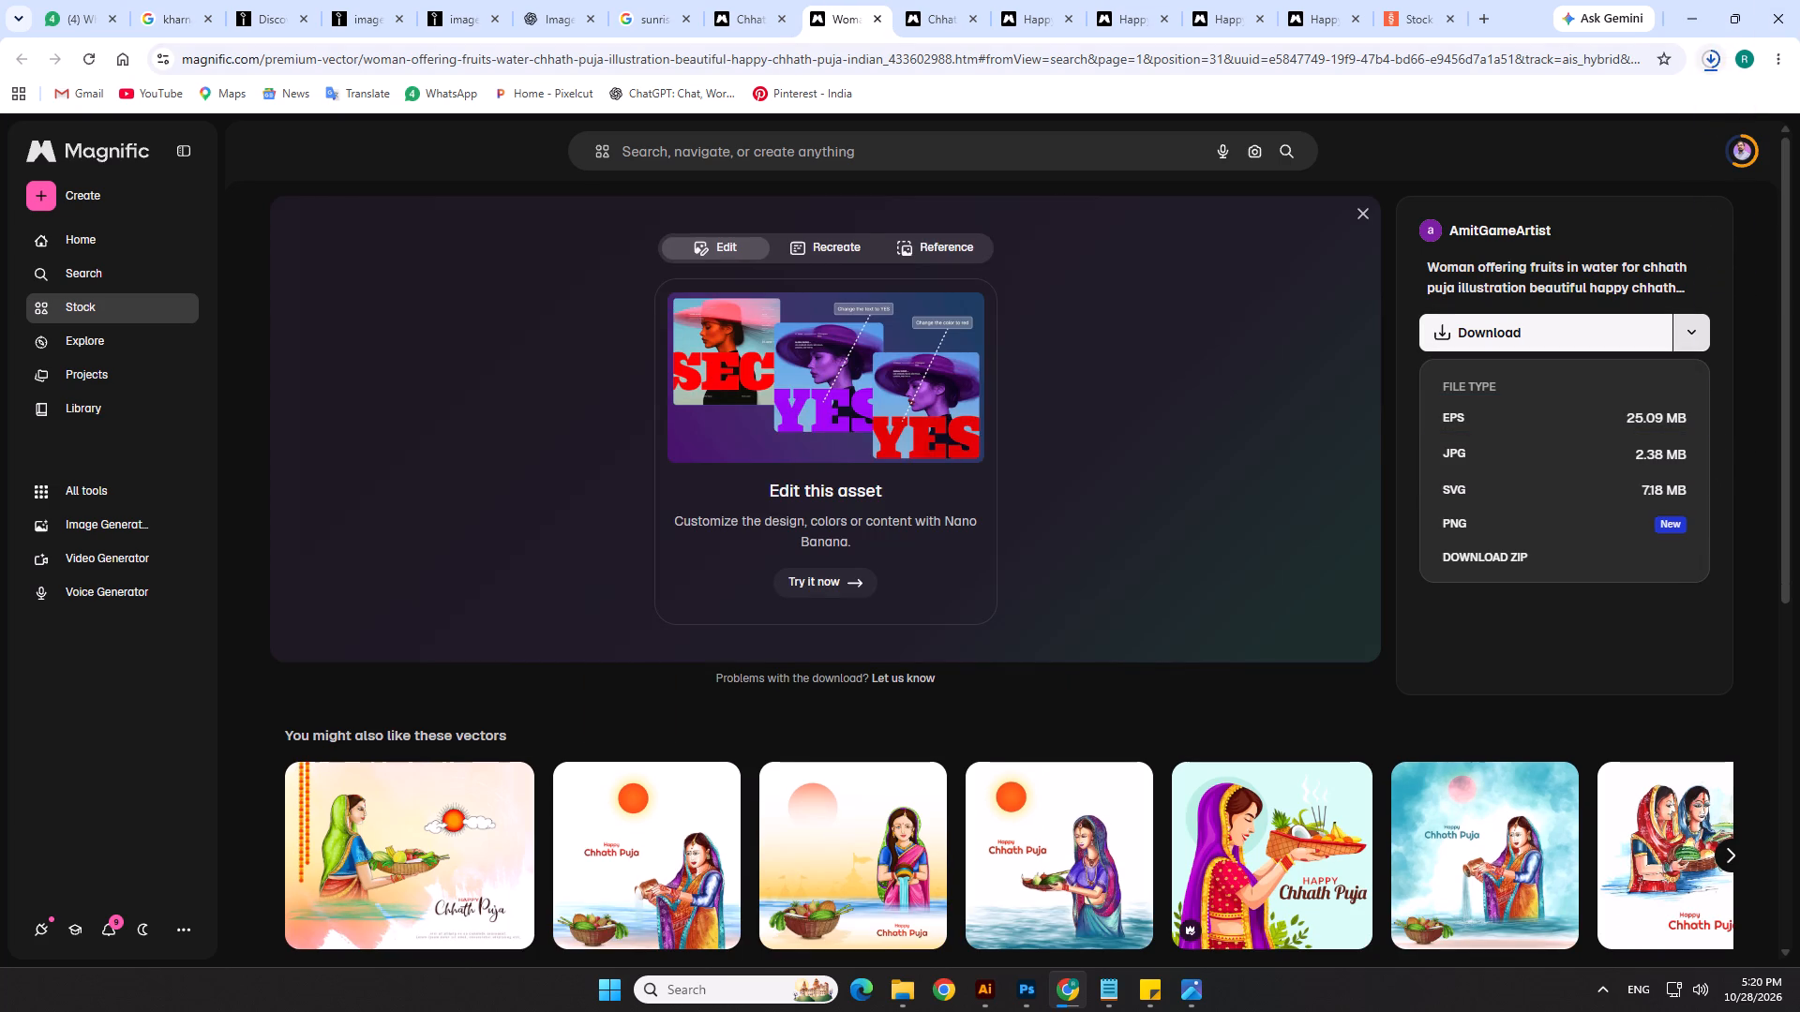
{"action": "left_click", "coordinate": [1609, 116]}
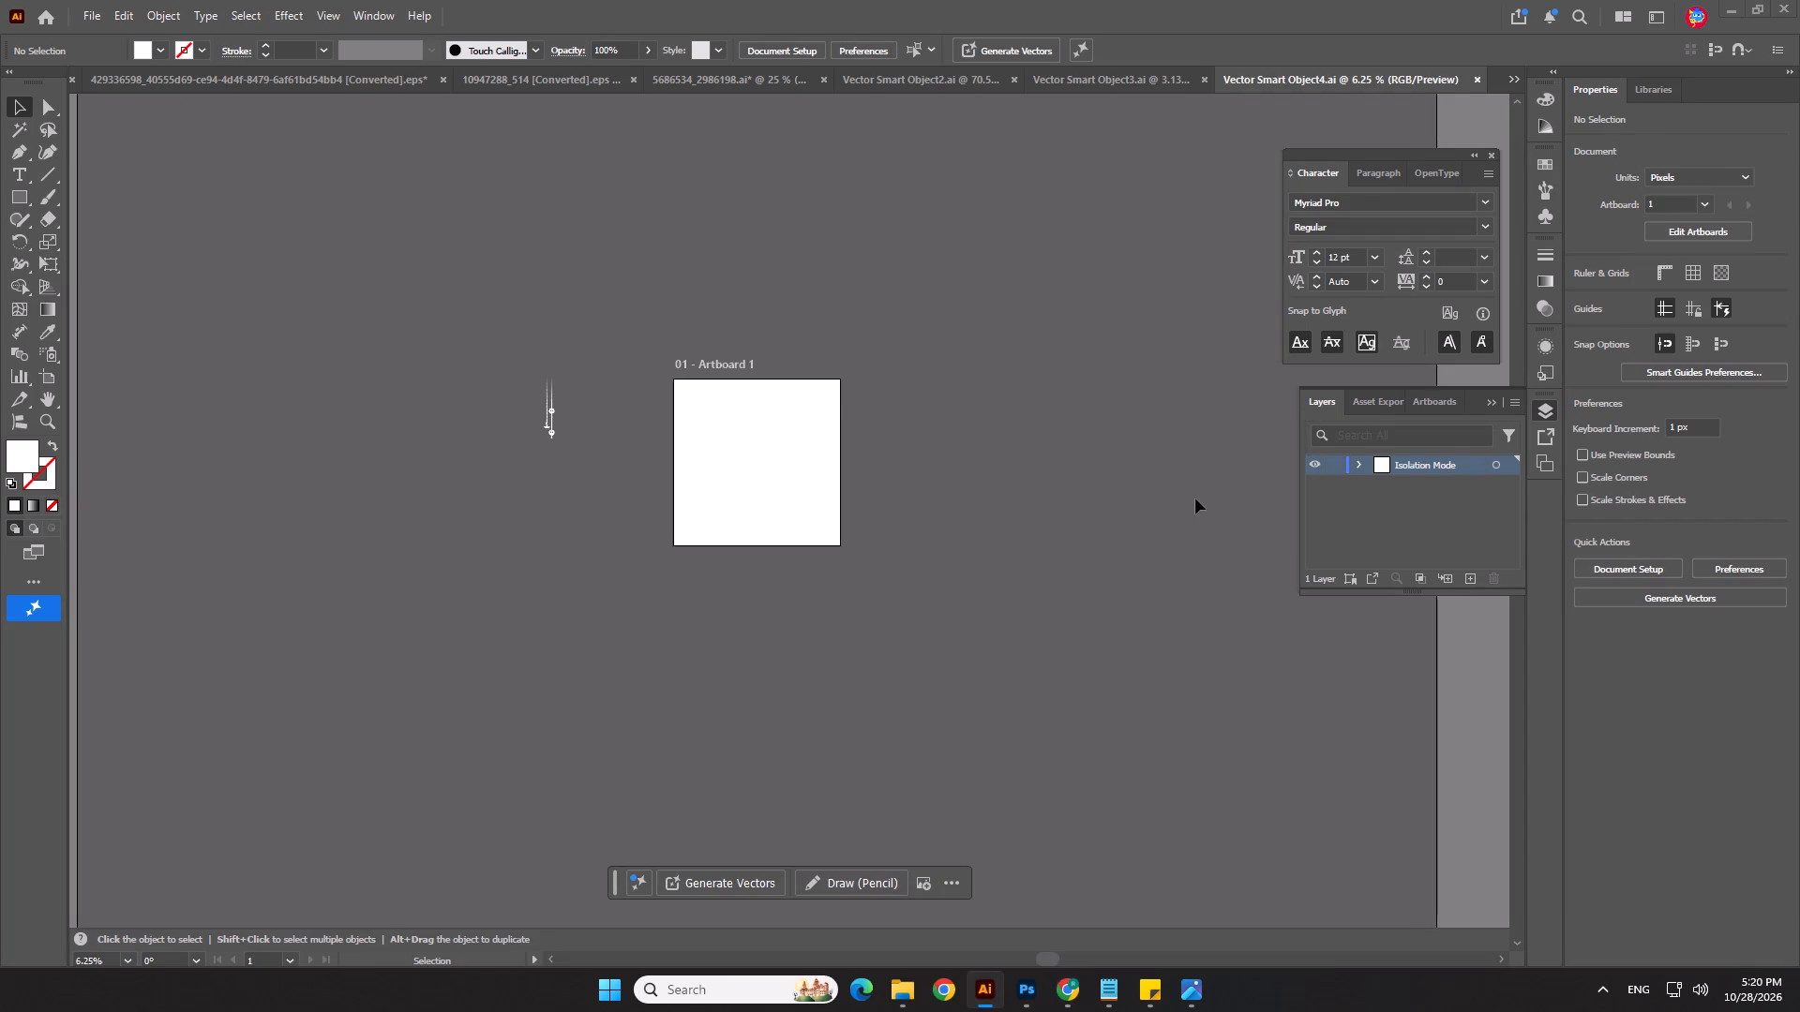
{"action": "scroll", "coordinate": [753, 469], "scroll_direction": "down", "scroll_amount": 2}
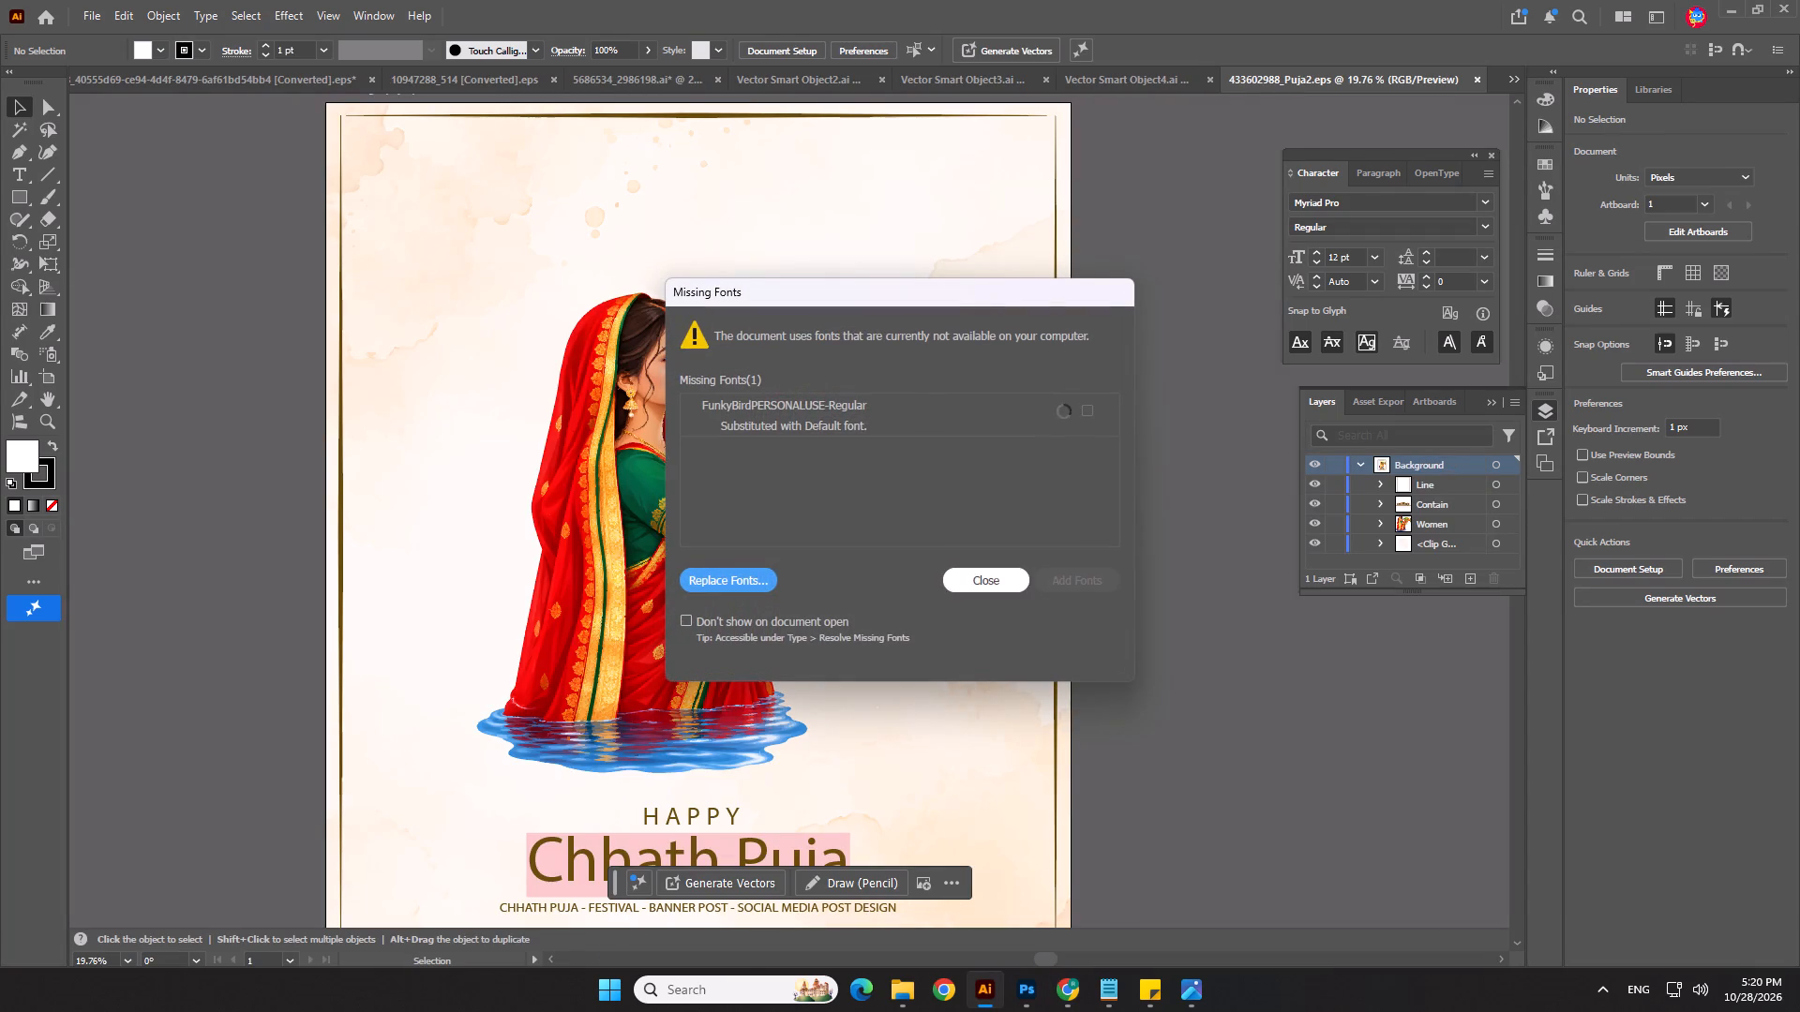
{"action": "left_click", "coordinate": [1001, 570]}
Delete the Happy Chhath Puja text group below the woman.
{"action": "scroll", "coordinate": [906, 507], "scroll_direction": "down", "scroll_amount": 2}
{"action": "left_click", "coordinate": [769, 718]}
{"action": "key", "text": "Delete"}
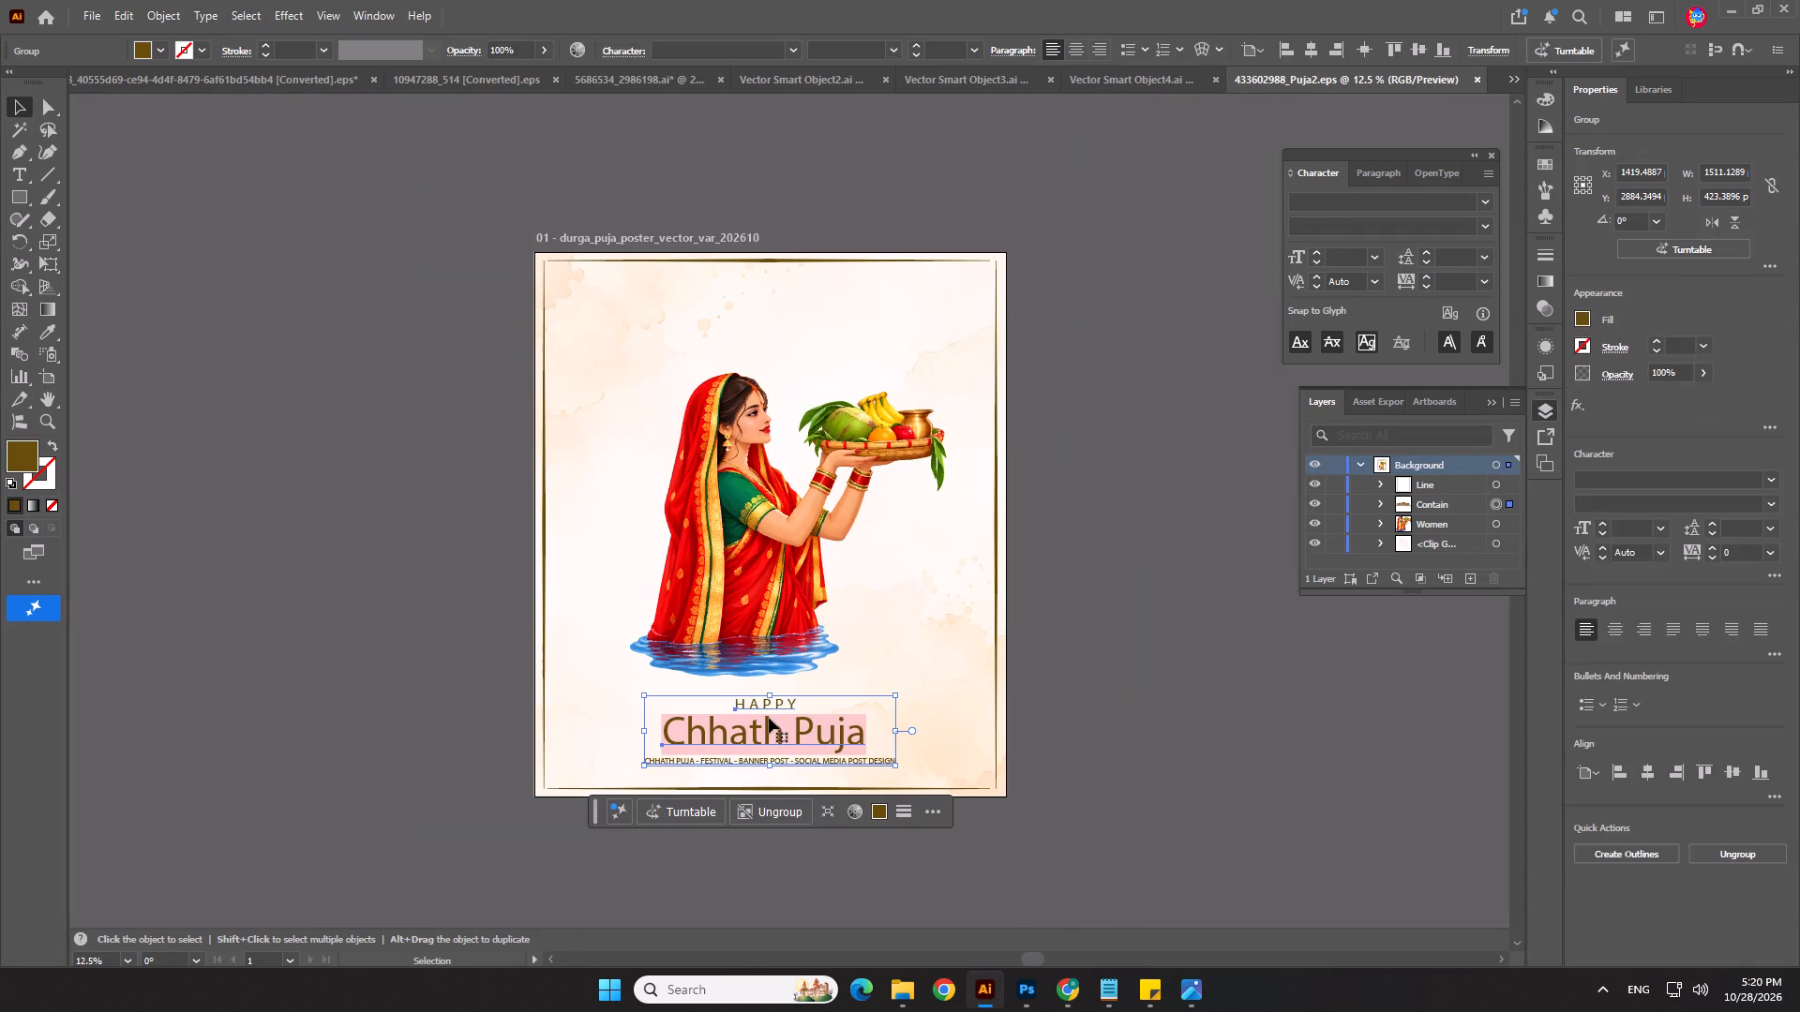
Isolate the Women group and copy the illustration of the woman offering fruits.
{"action": "left_click", "coordinate": [951, 351]}
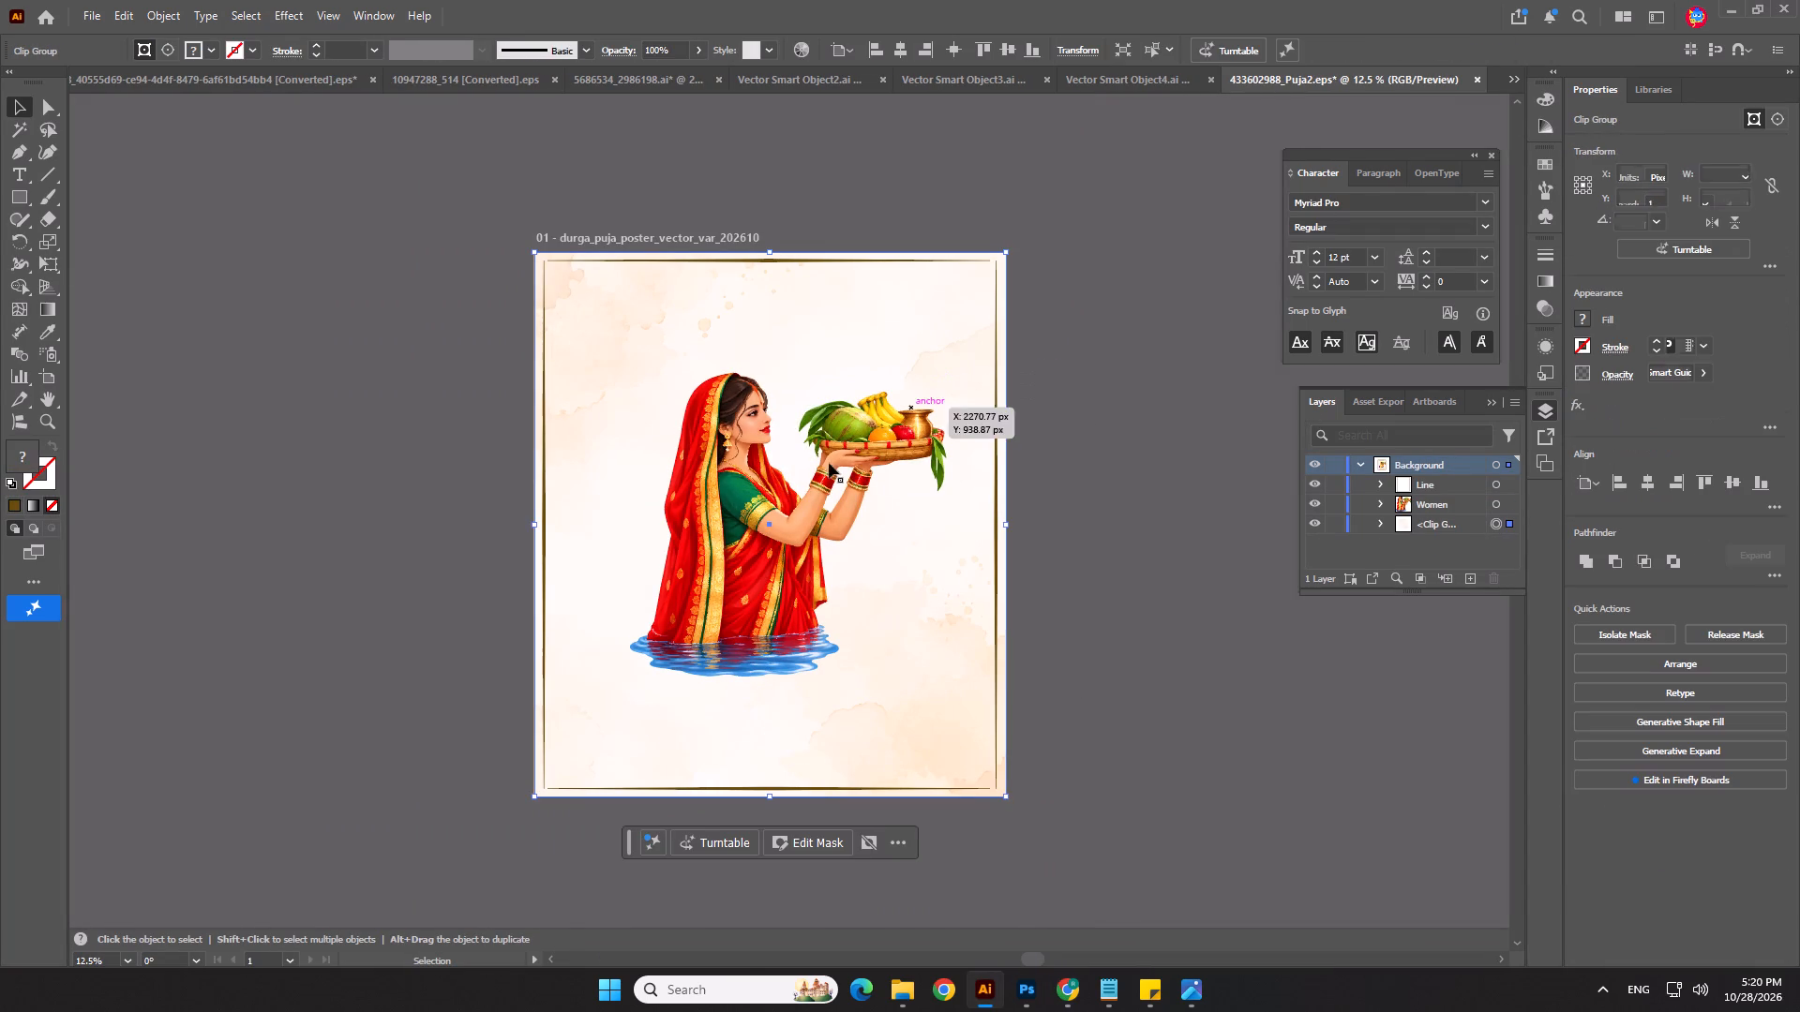
{"action": "left_click", "coordinate": [806, 474]}
{"action": "double_click", "coordinate": [744, 524]}
{"action": "key", "text": "ctrl+c"}
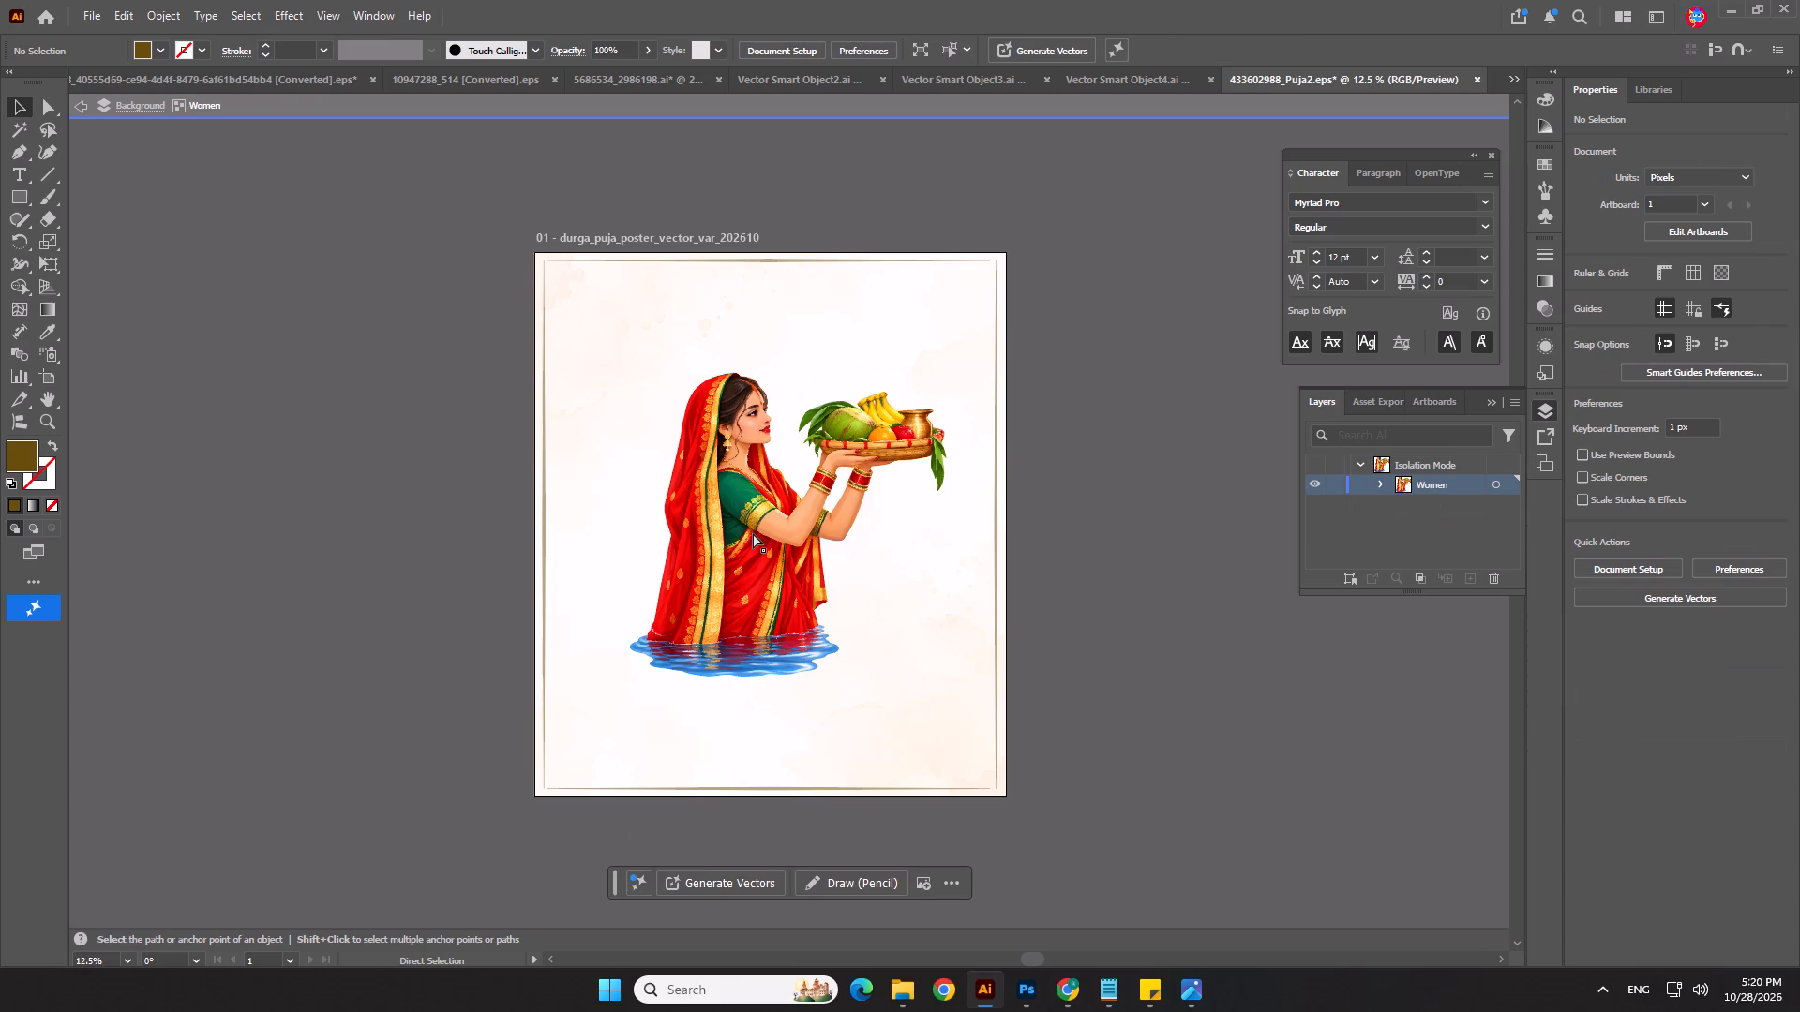
{"action": "key", "text": "ctrl+c"}
{"action": "key", "text": "ctrl+c"}
Switch to Photoshop and bring up the IPRD_संध्या अर्घ्य_3 poster for review.
{"action": "key", "text": "alt+Tab"}
{"action": "key", "text": "alt+Tab"}
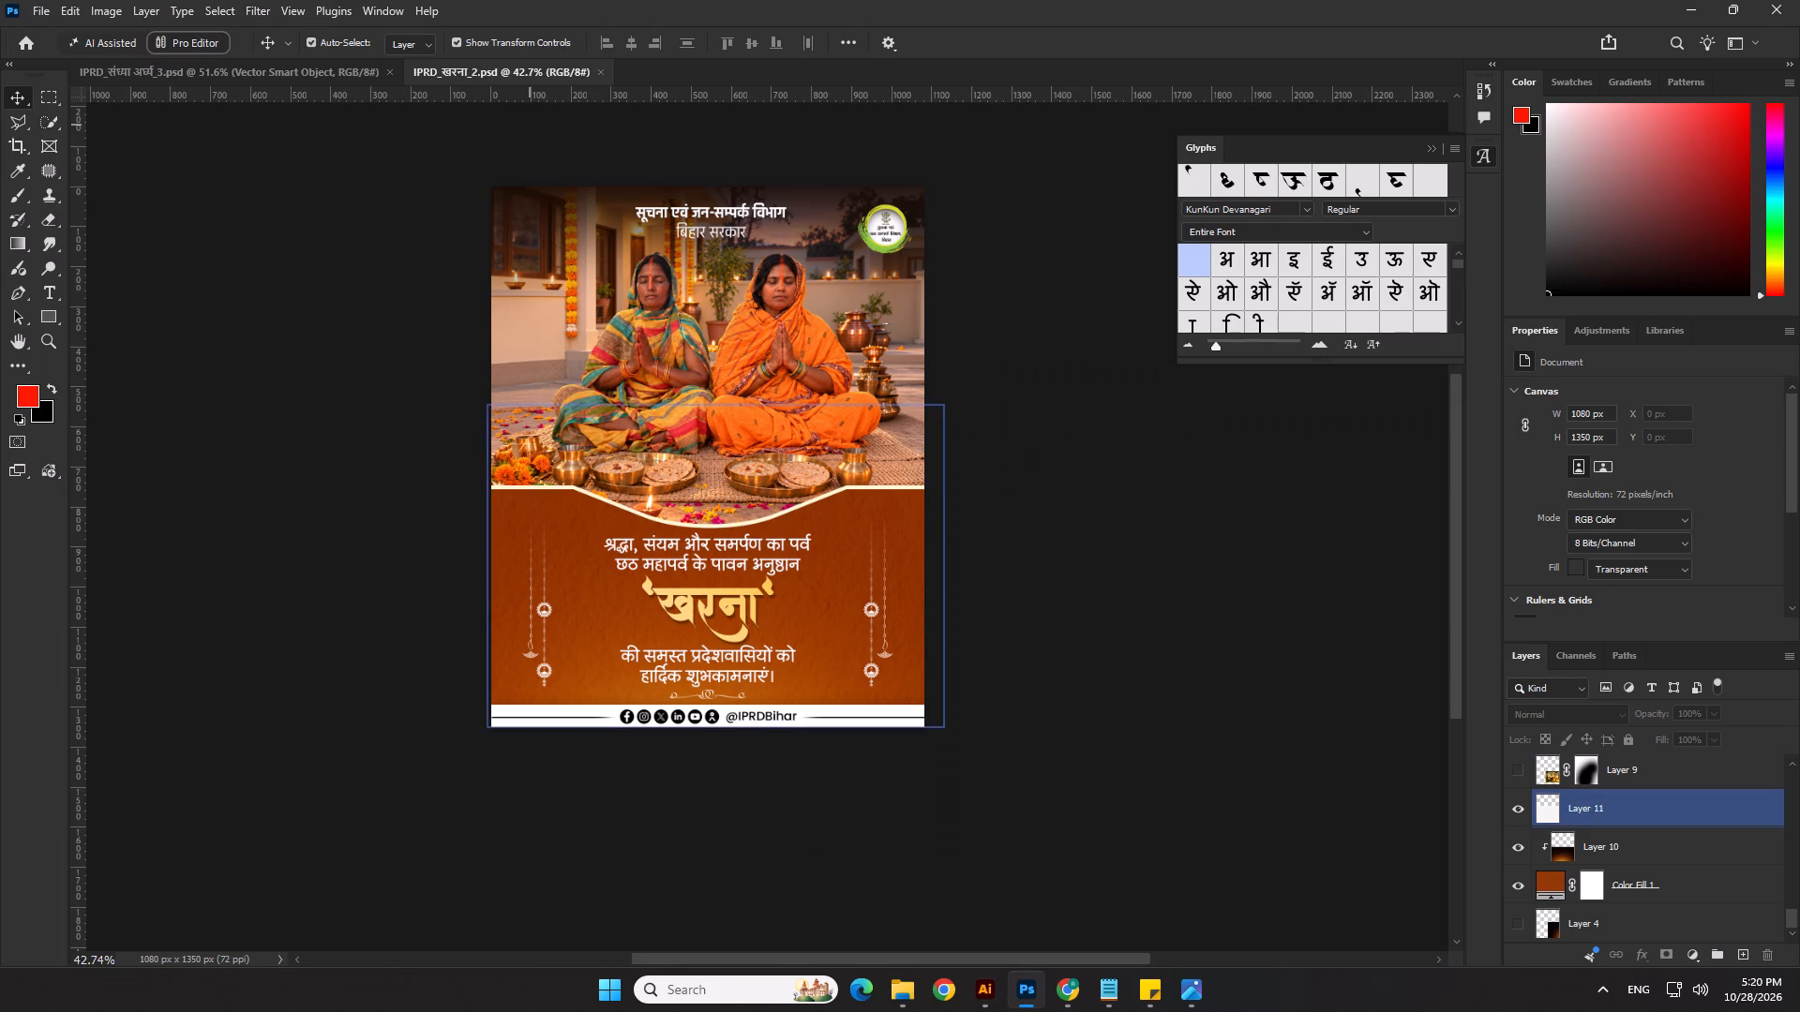
{"action": "left_click", "coordinate": [363, 80]}
{"action": "left_click", "coordinate": [1089, 754]}
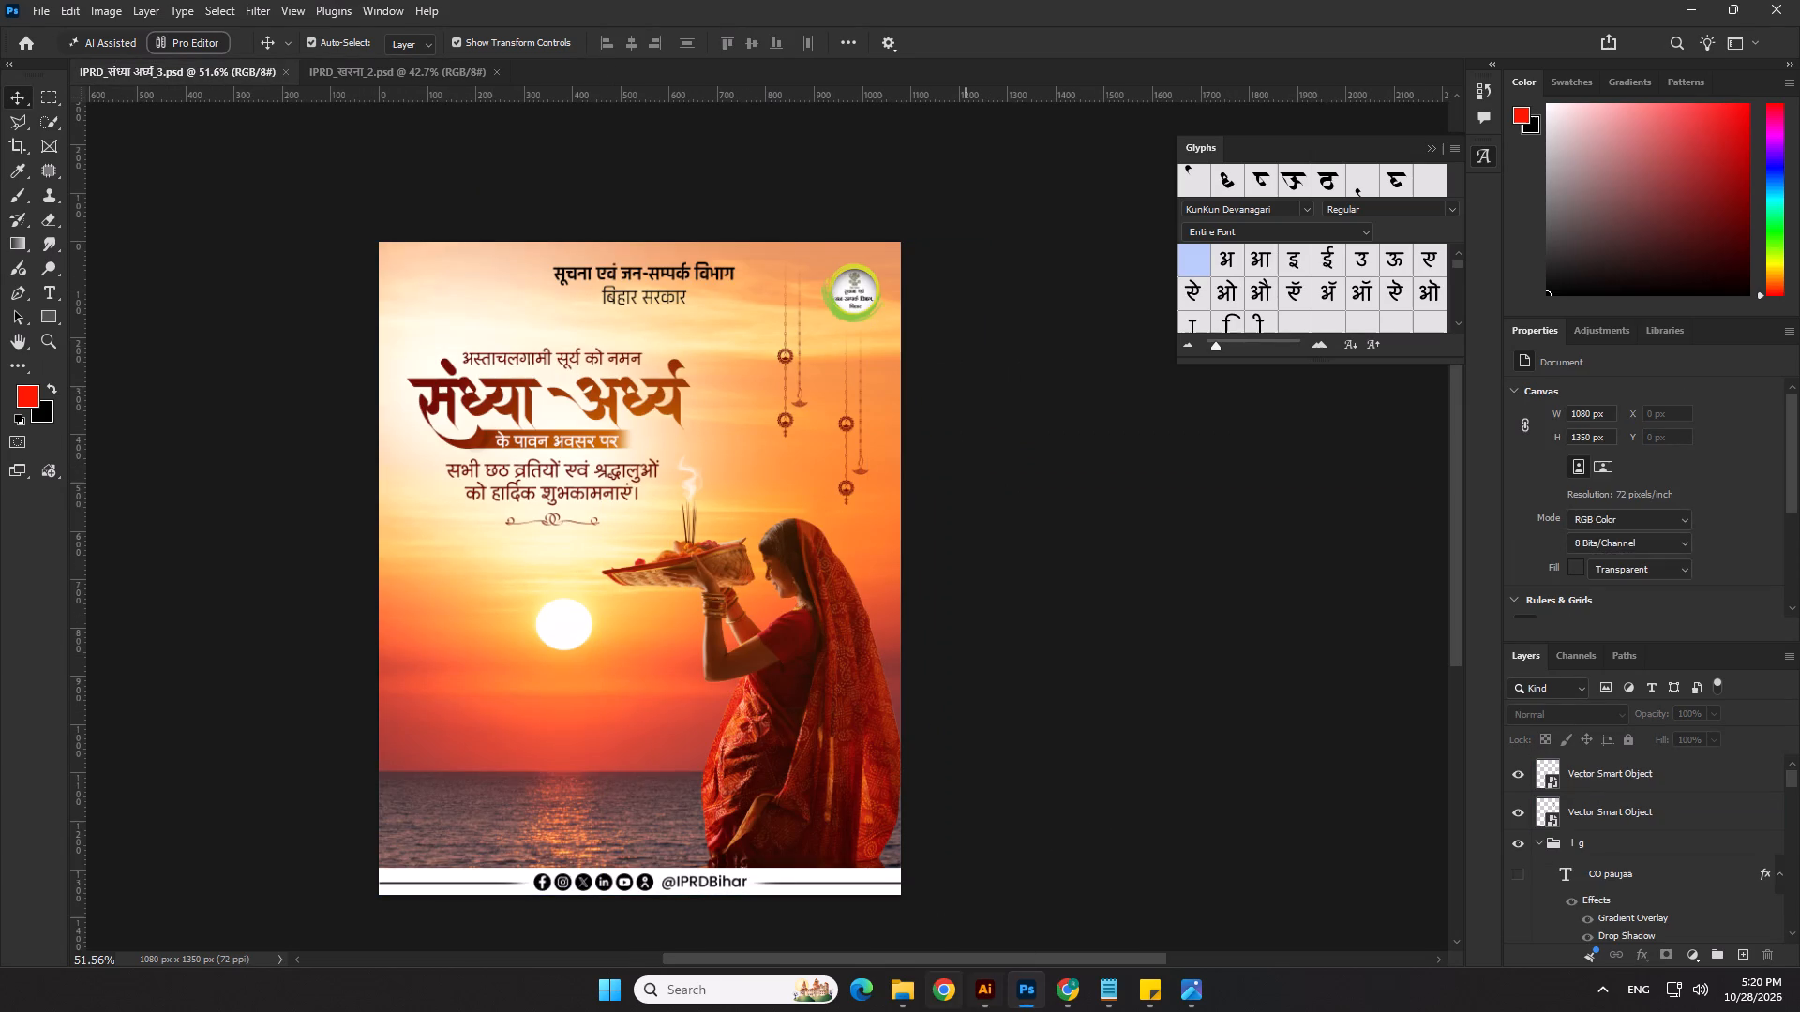
Open IPRD_ऊषा अर्घ्य_2.psd from the 28.10.26 folder in Photoshop.
{"action": "left_click", "coordinate": [907, 990]}
{"action": "left_click", "coordinate": [832, 898]}
{"action": "left_click", "coordinate": [901, 729]}
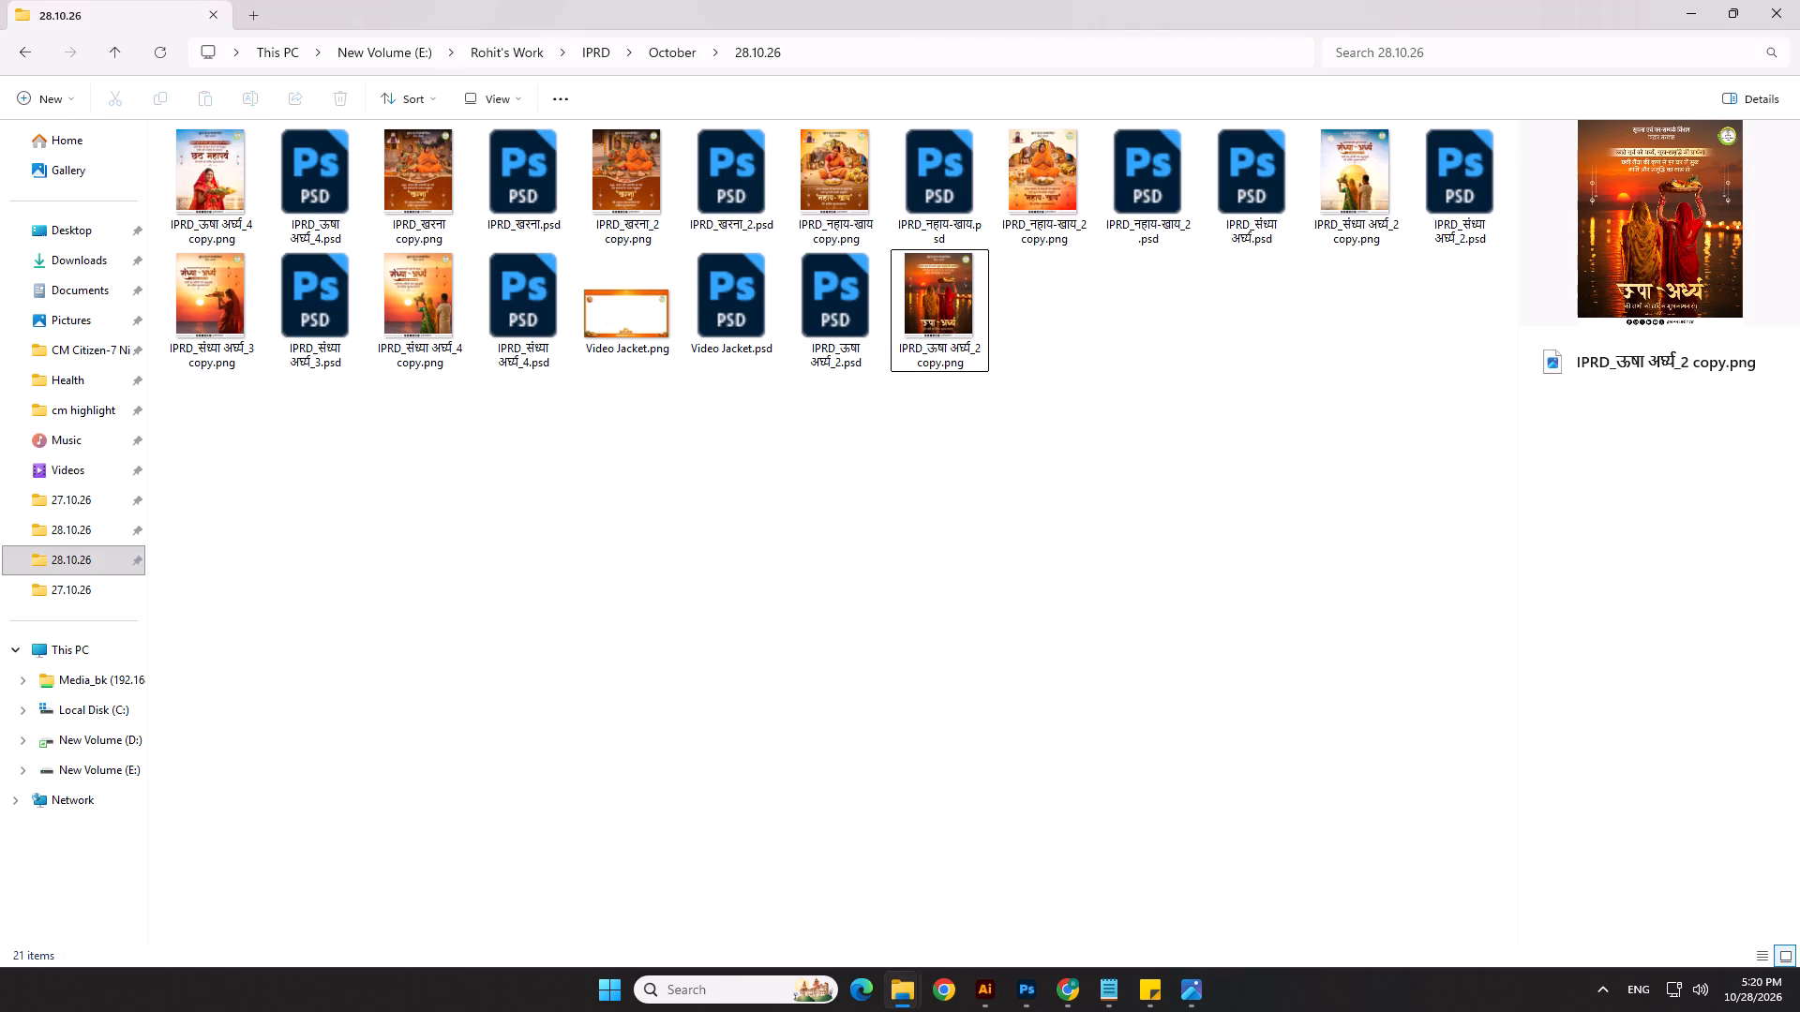
{"action": "left_click", "coordinate": [807, 520]}
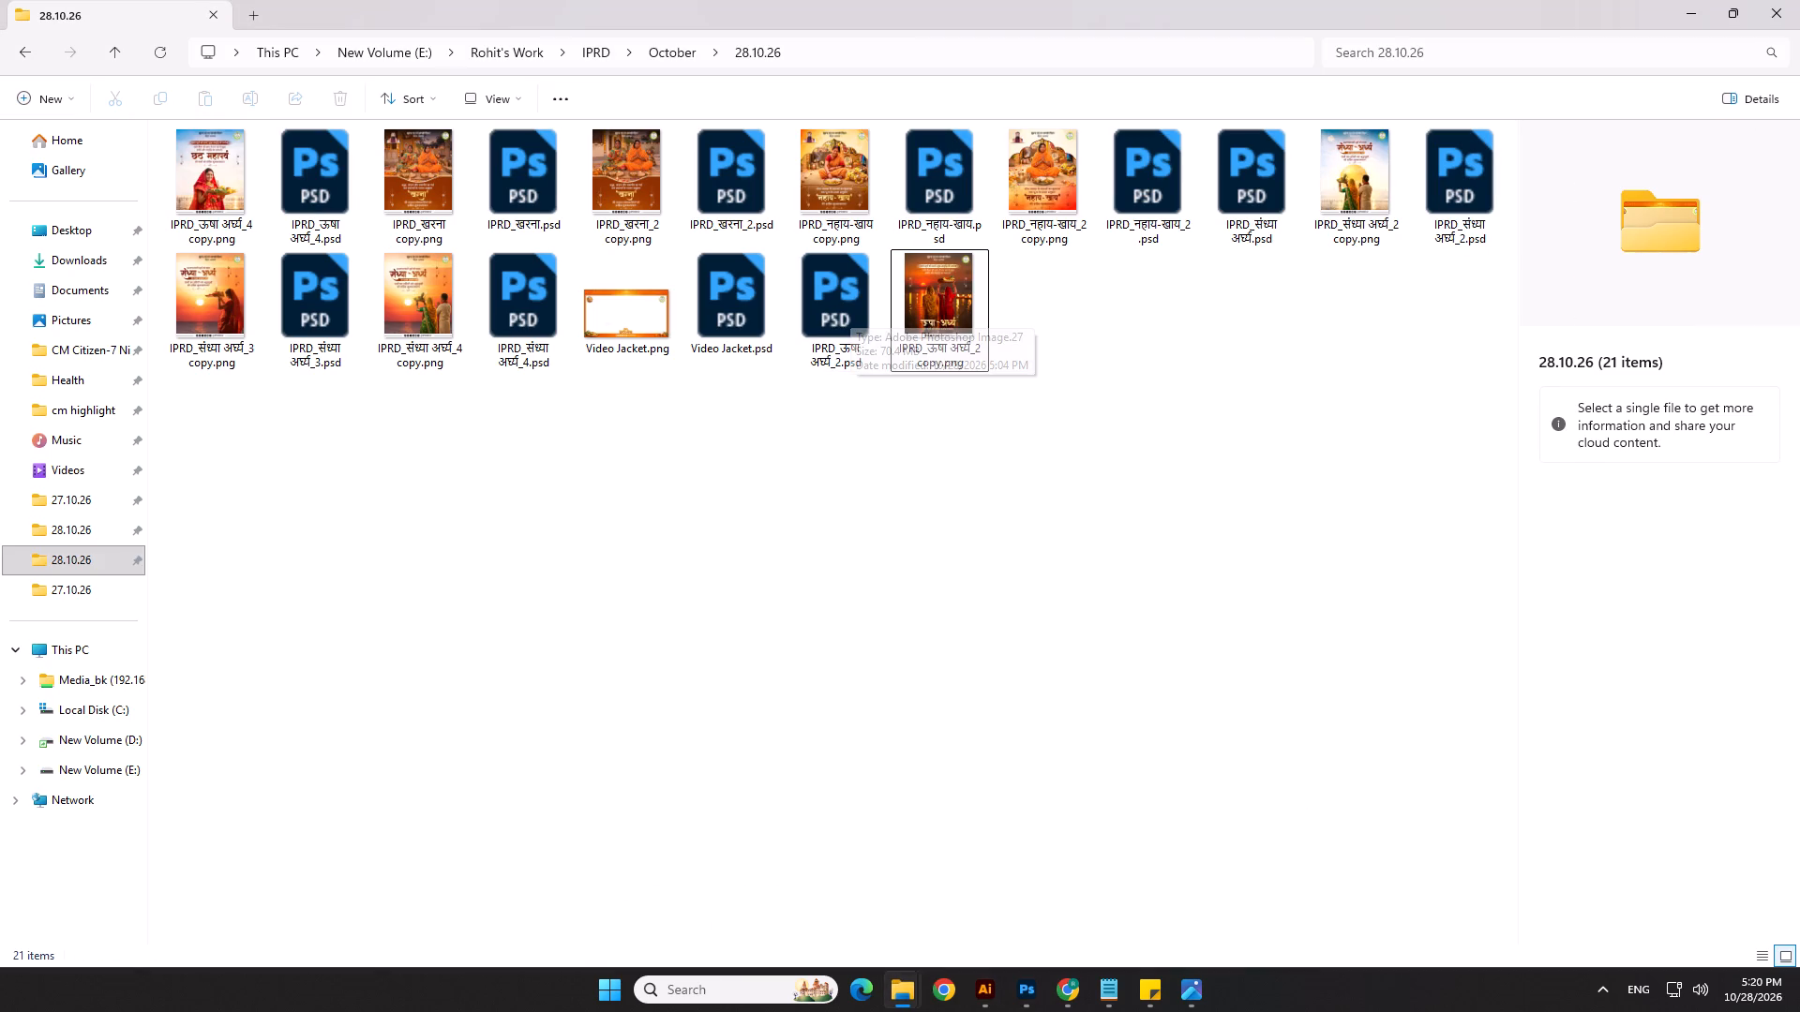
{"action": "double_click", "coordinate": [830, 340]}
{"action": "scroll", "coordinate": [813, 420], "scroll_direction": "down", "scroll_amount": 5}
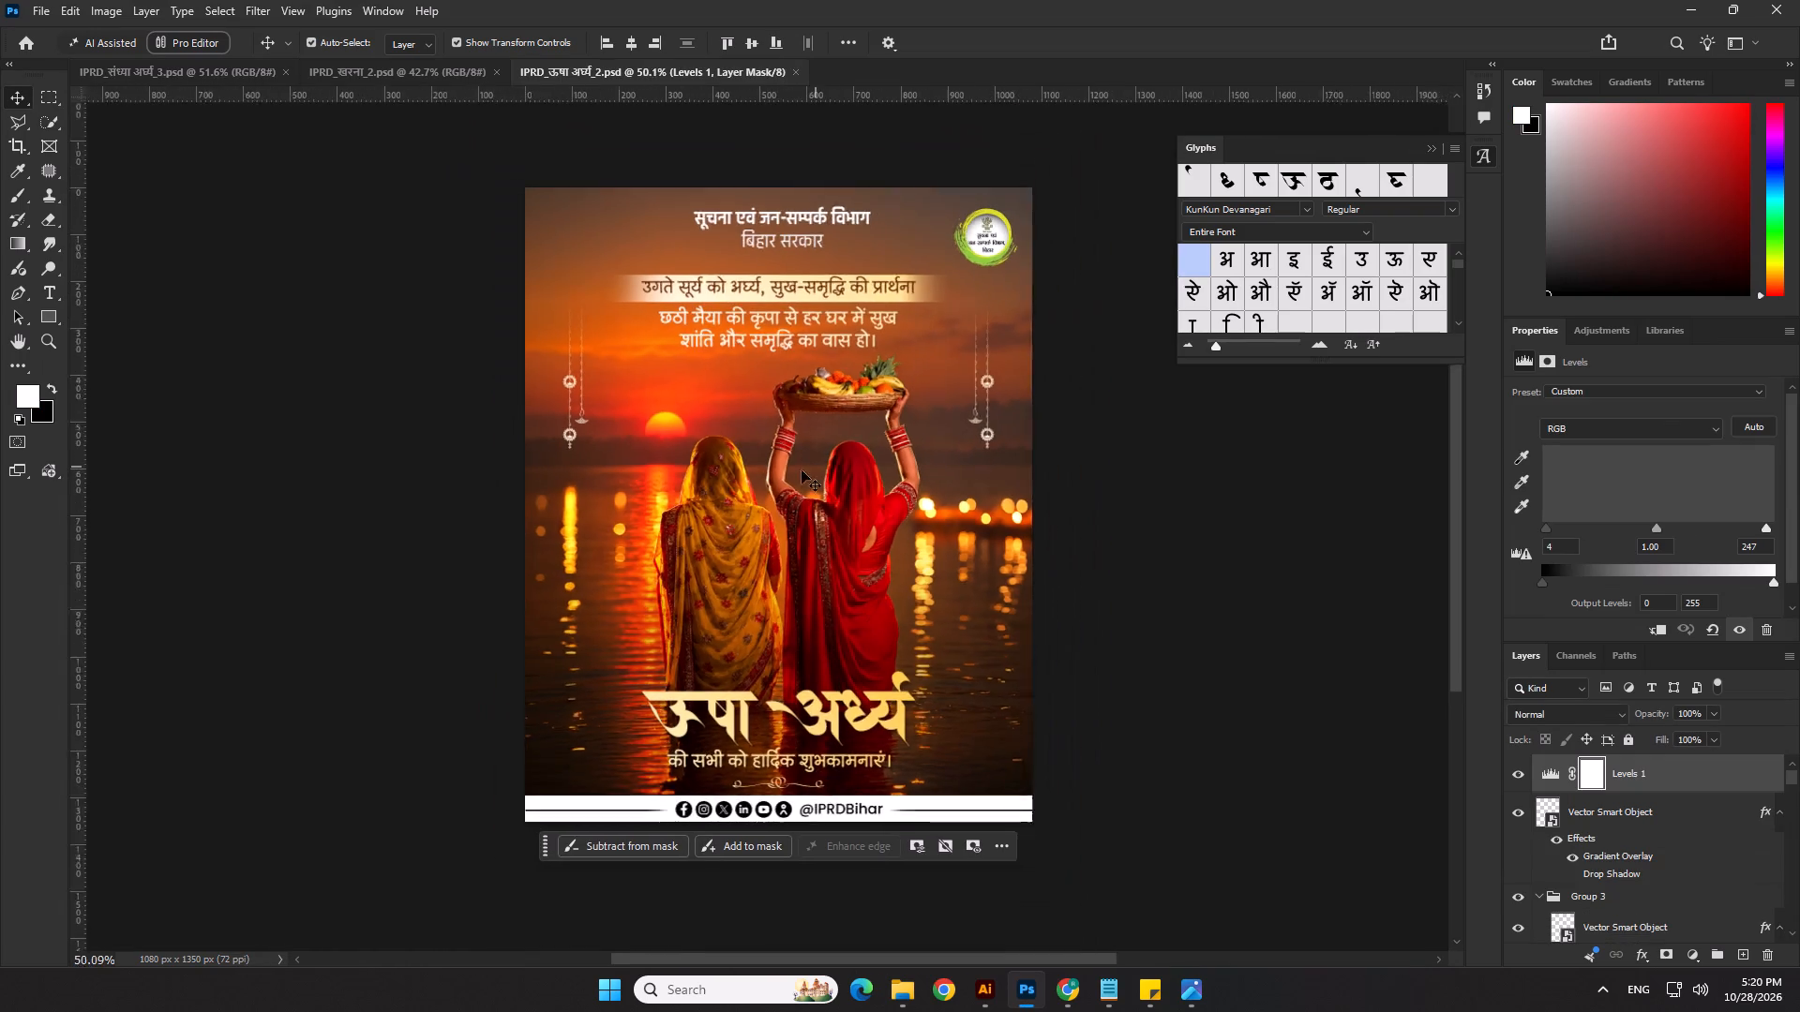
Save the open poster as a new version named IPRD_ऊषा अर्घ्य_3.psd in the 28.10.26 folder.
{"action": "left_click", "coordinate": [43, 12]}
{"action": "left_click", "coordinate": [85, 243]}
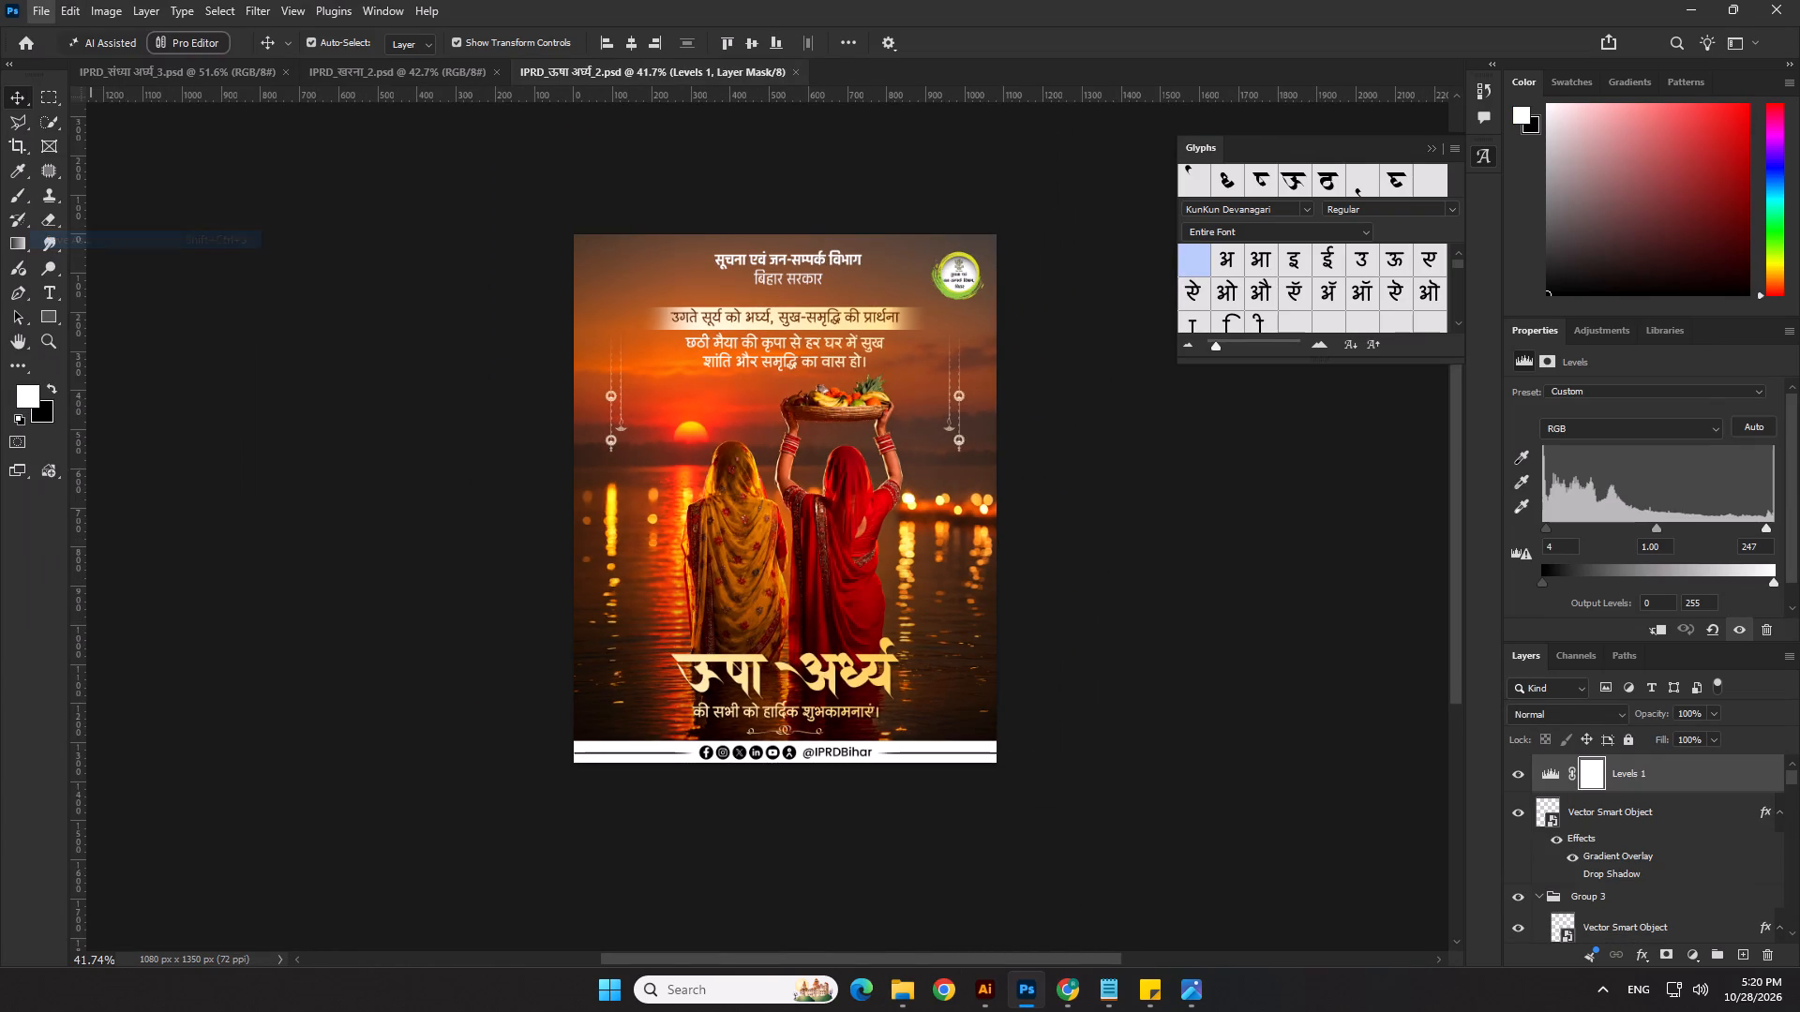
{"action": "left_click", "coordinate": [211, 798]}
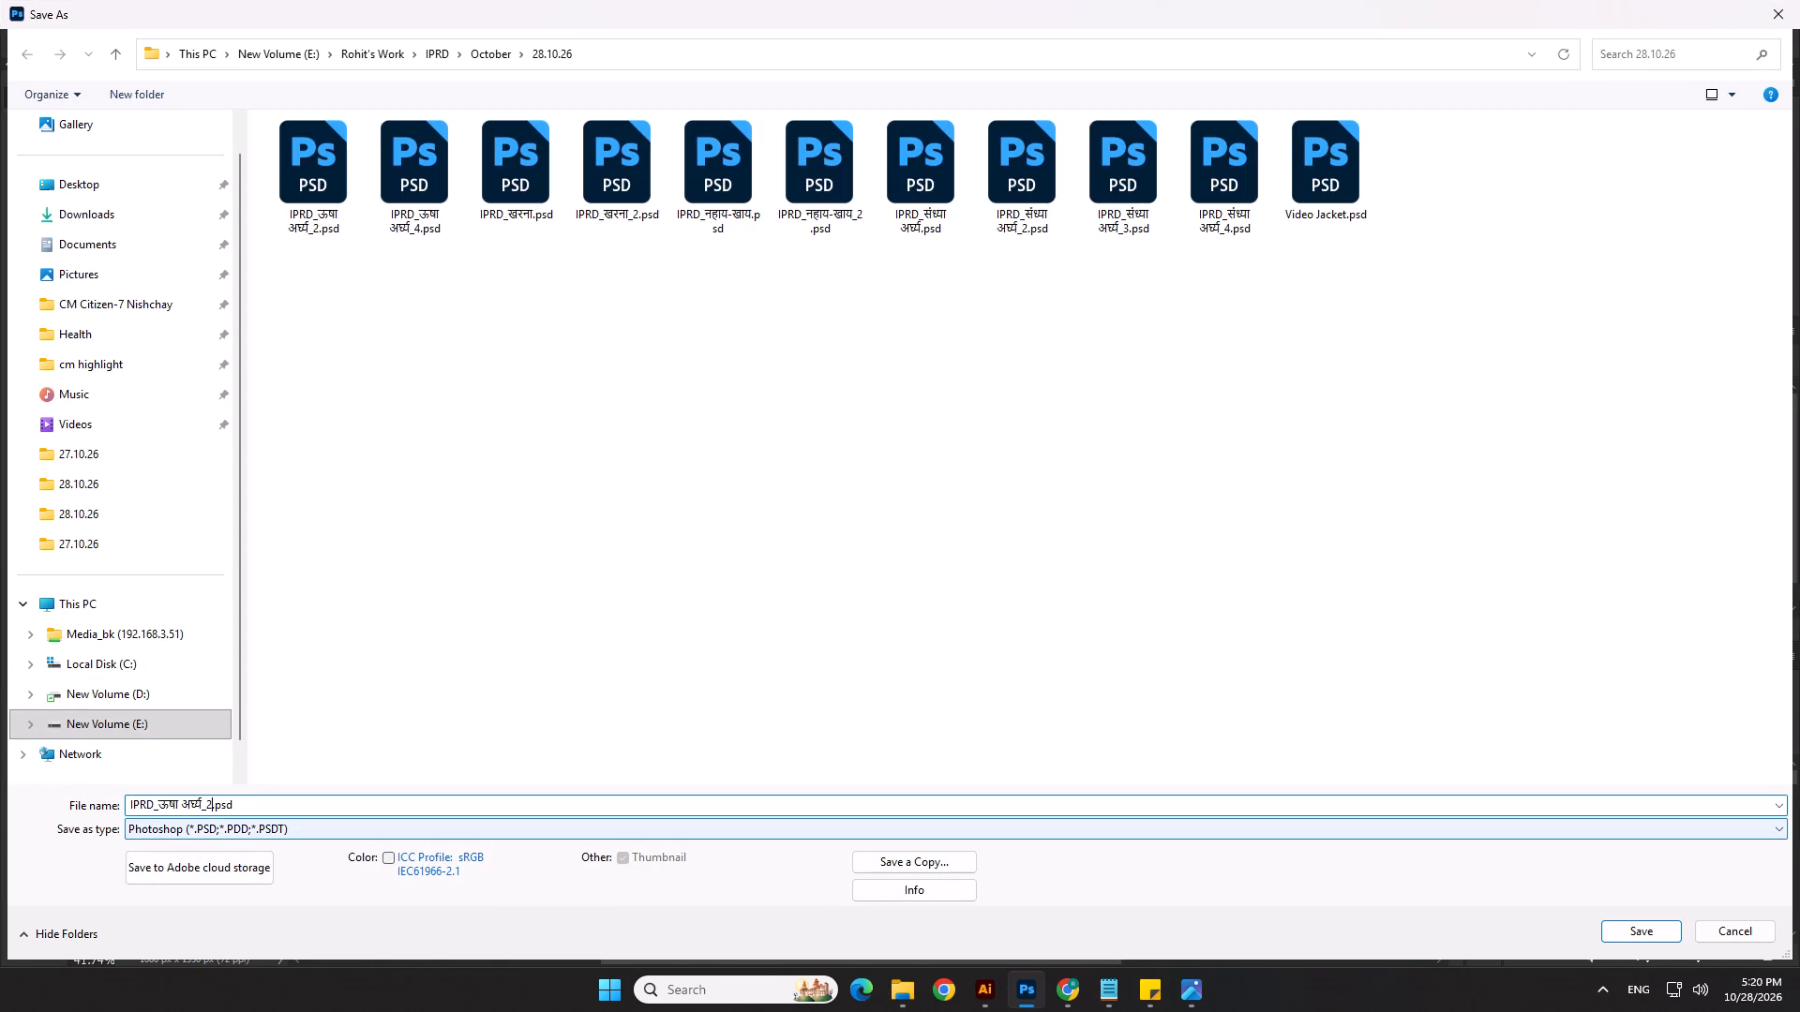
{"action": "key", "text": "BackSpace"}
{"action": "key", "text": "3"}
{"action": "key", "text": "Return"}
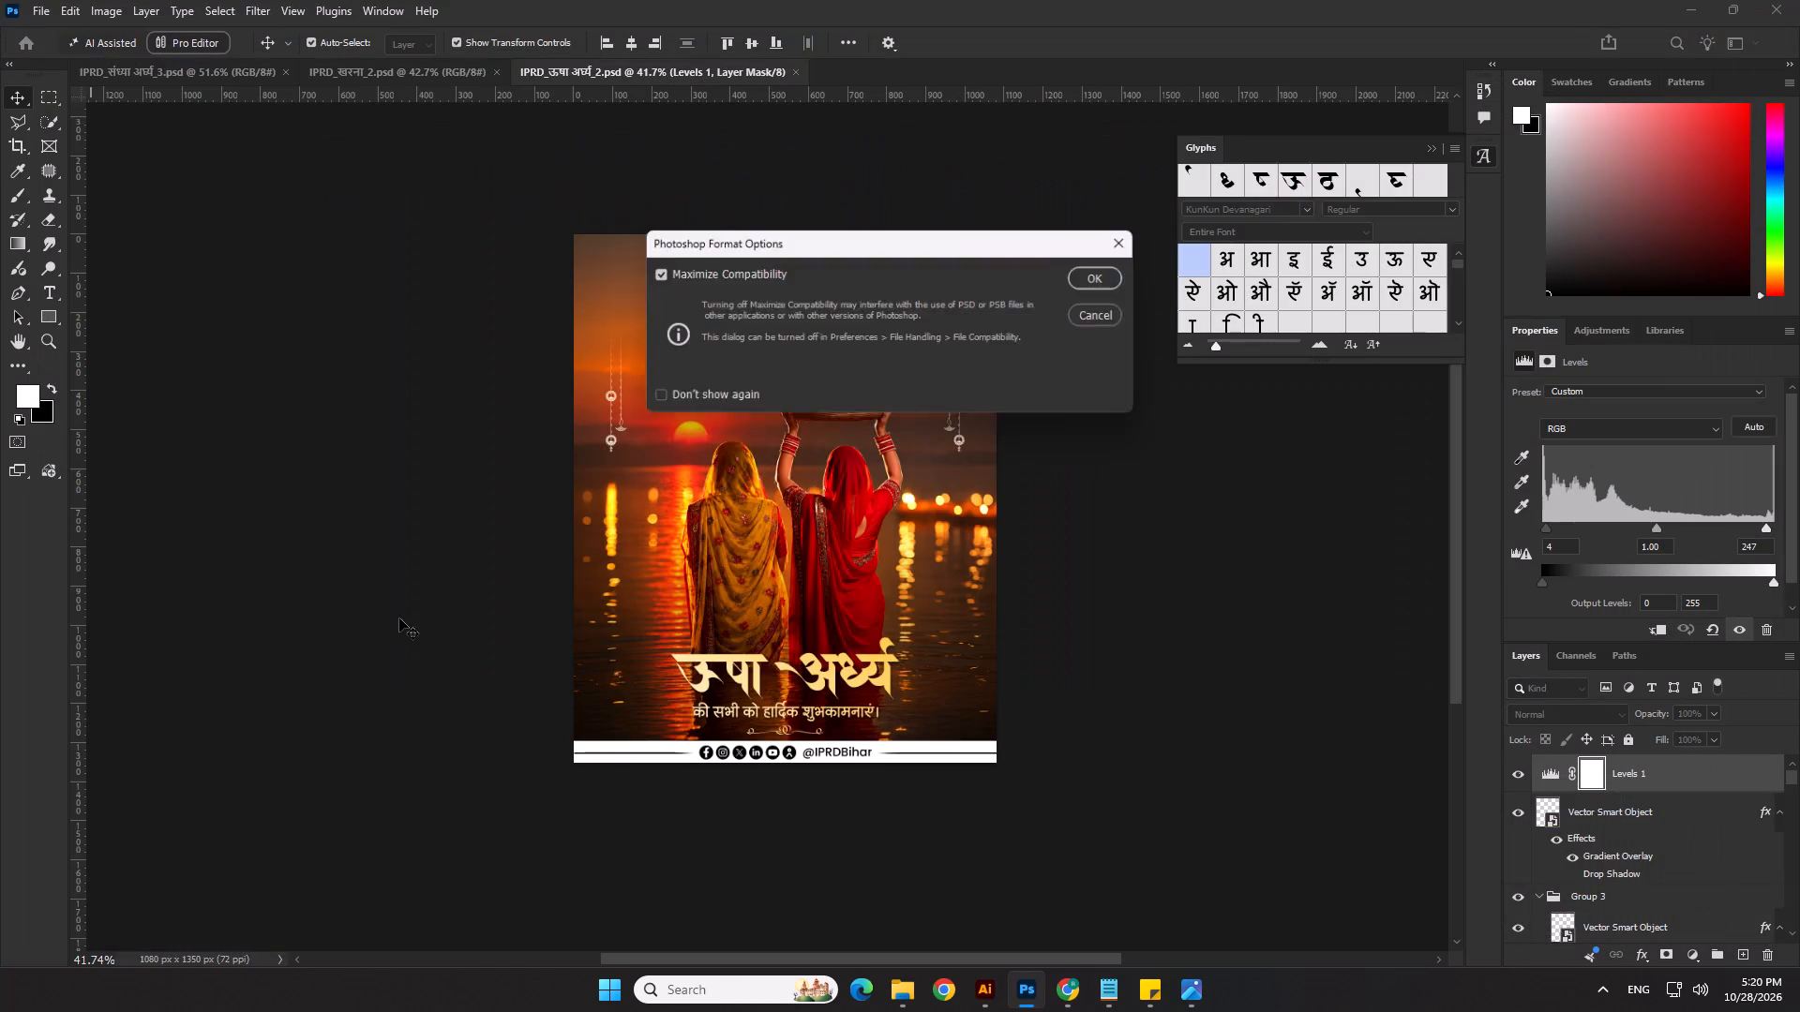
{"action": "key", "text": "Return"}
Delete the sunset background picture of the two women and the leftover brown patch near the hanging ornament.
{"action": "left_click", "coordinate": [775, 549]}
{"action": "key", "text": "Delete"}
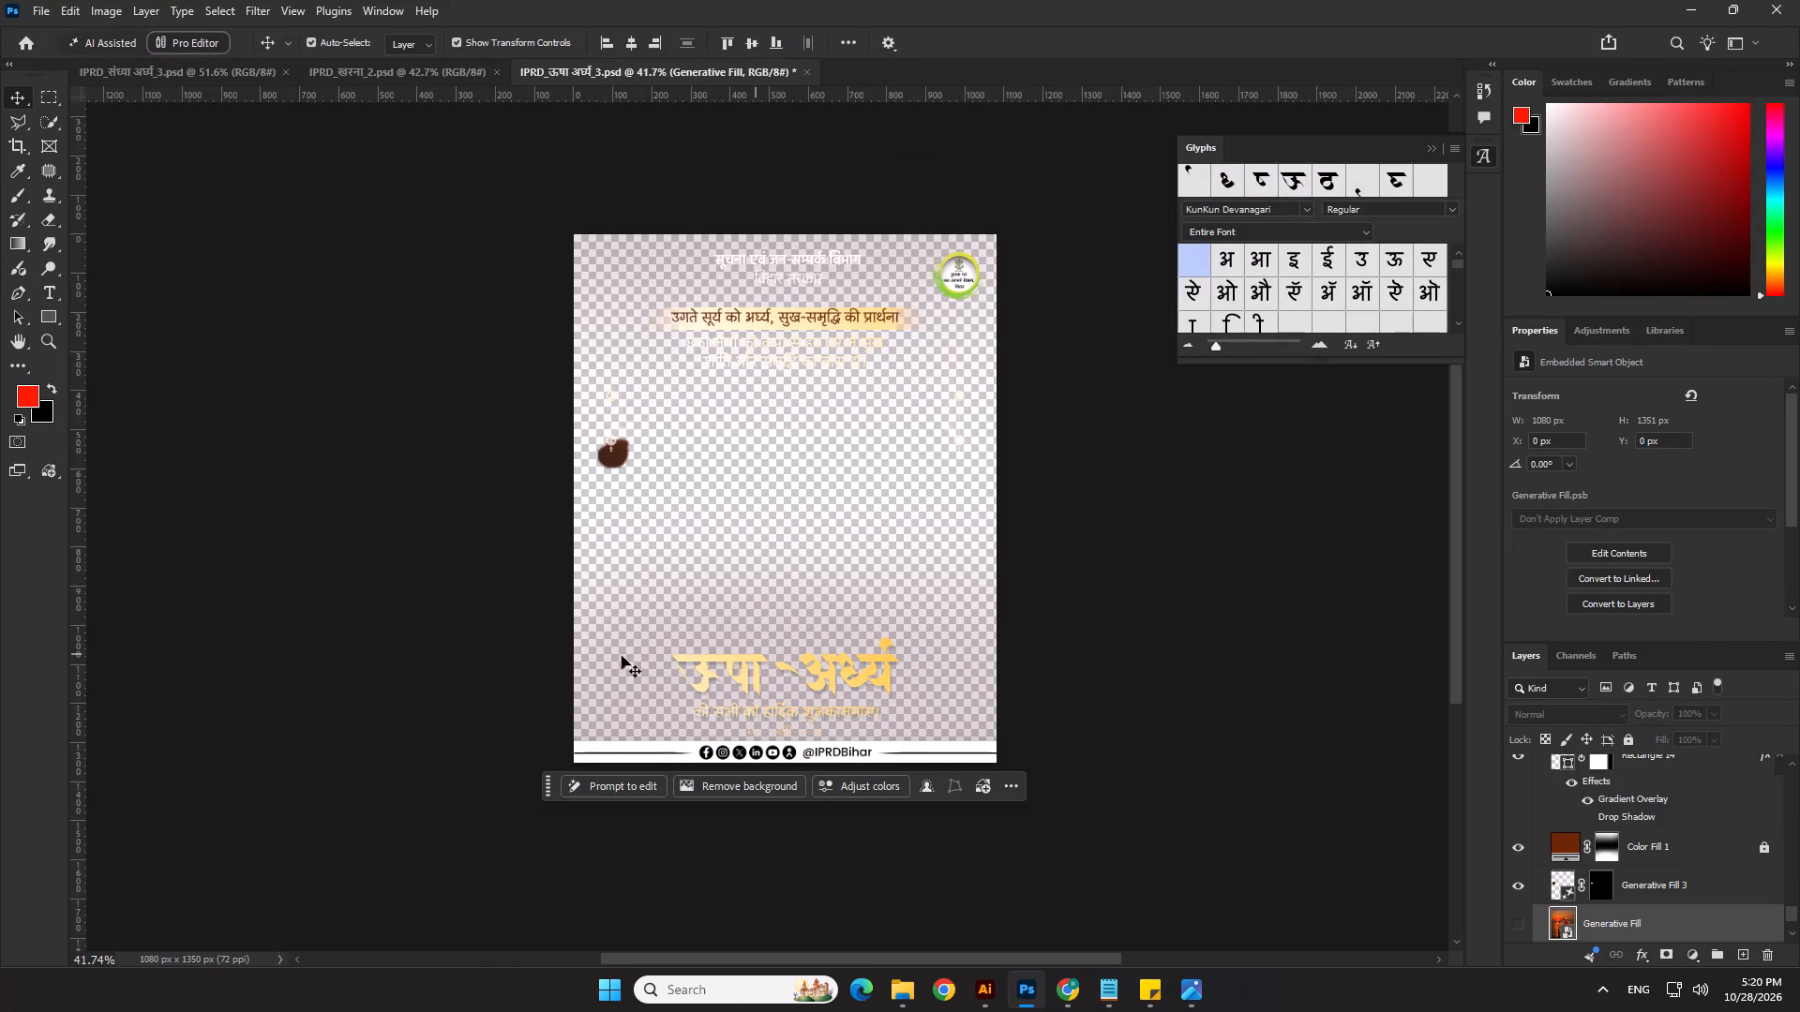
{"action": "left_click_drag", "start_coordinate": [503, 409], "coordinate": [906, 542]}
{"action": "key", "text": "Delete"}
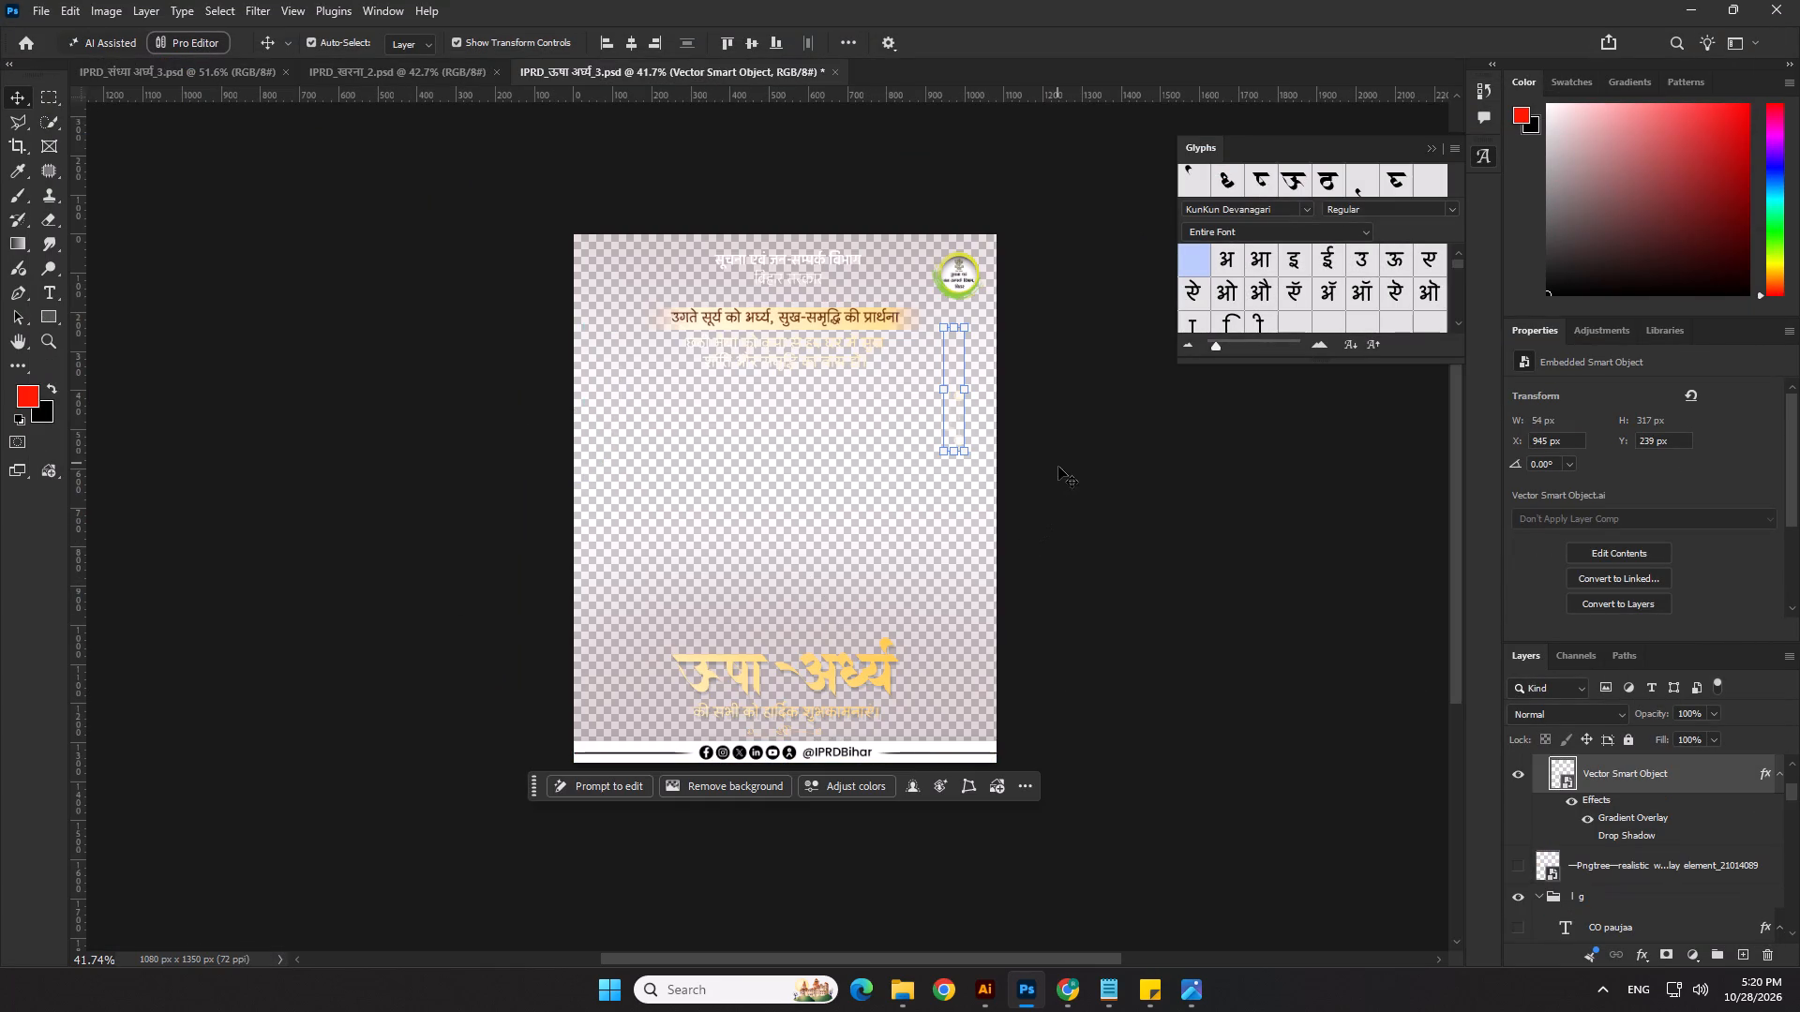
{"action": "key", "text": "ctrl+z"}
{"action": "left_click", "coordinate": [532, 518]}
{"action": "left_click", "coordinate": [607, 463]}
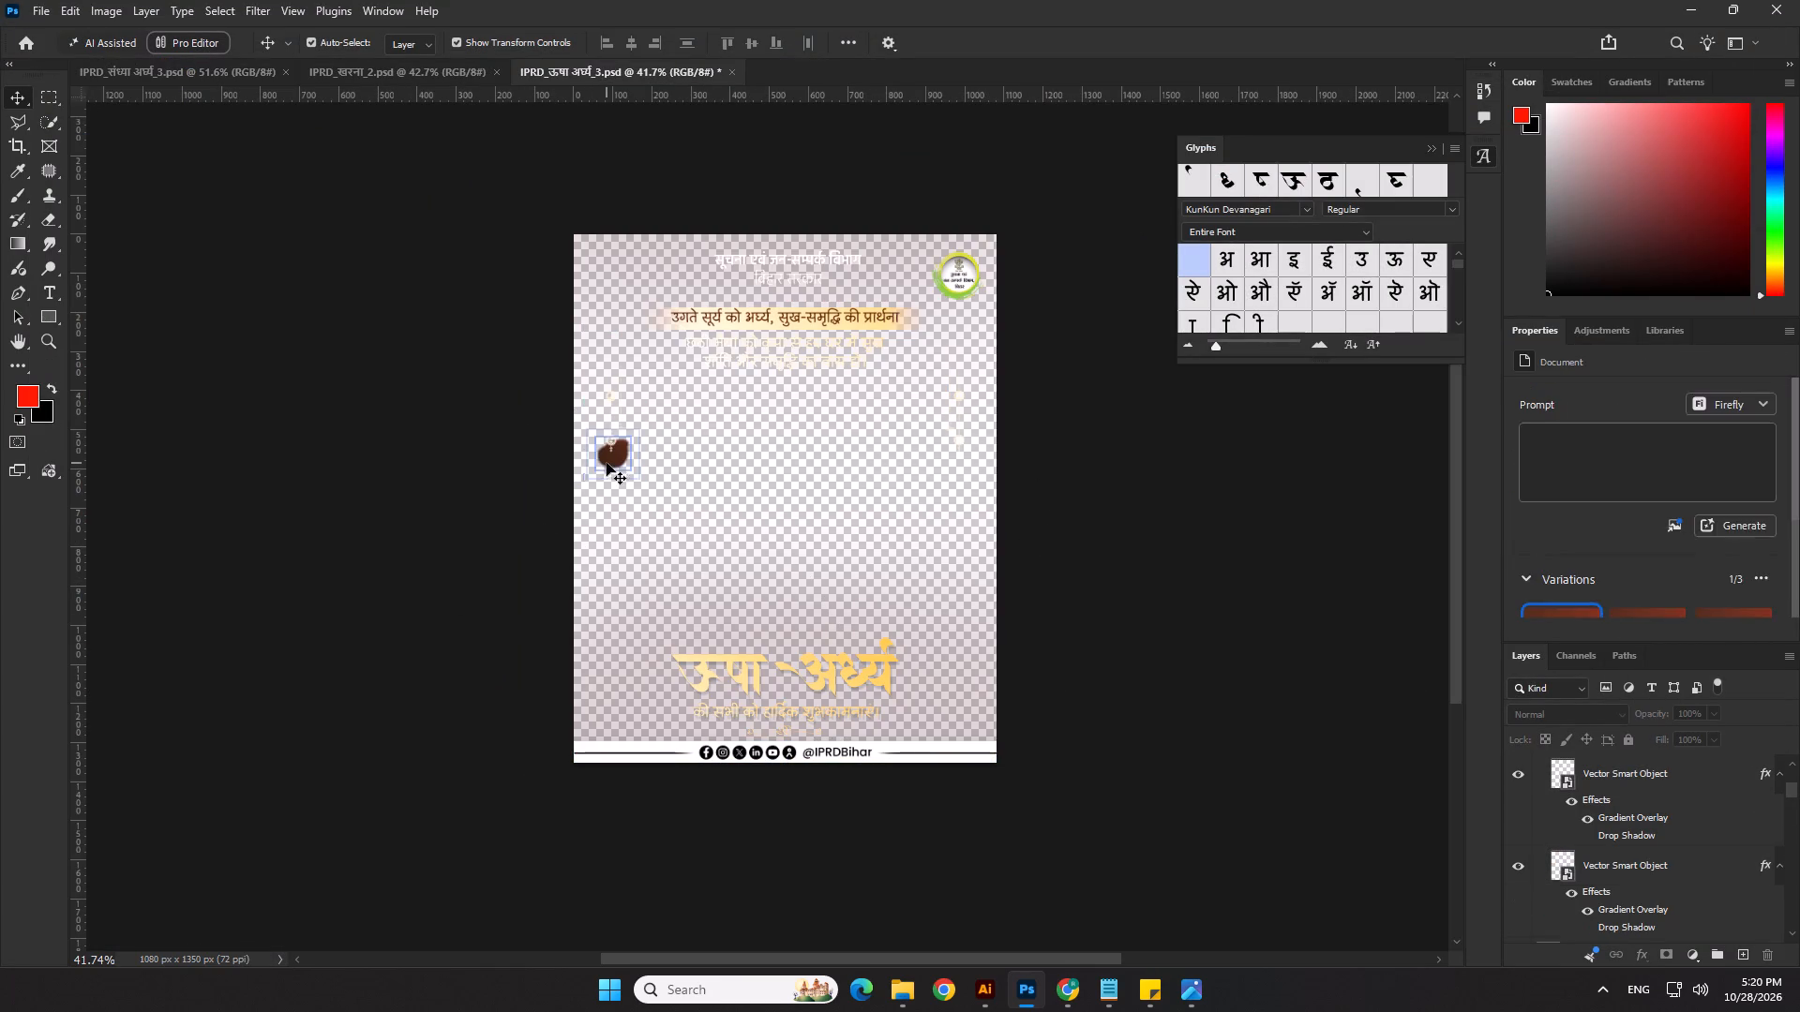
{"action": "key", "text": "Delete"}
{"action": "left_click", "coordinate": [475, 558]}
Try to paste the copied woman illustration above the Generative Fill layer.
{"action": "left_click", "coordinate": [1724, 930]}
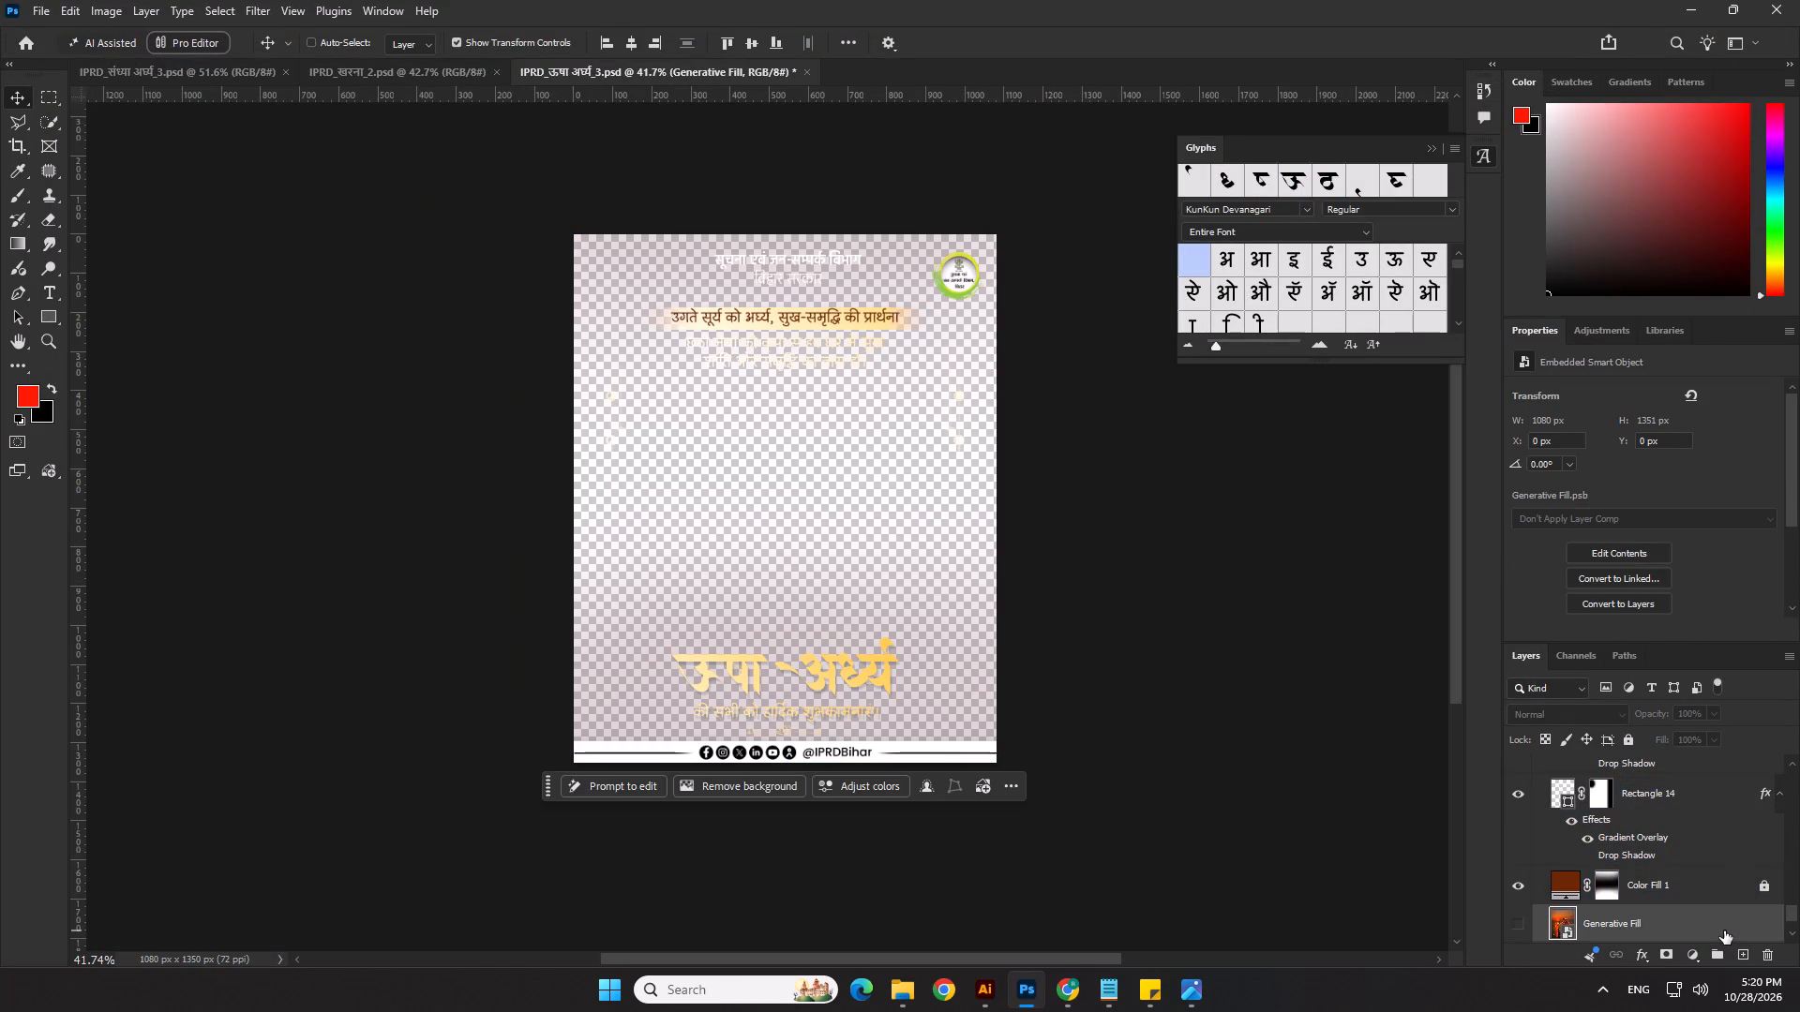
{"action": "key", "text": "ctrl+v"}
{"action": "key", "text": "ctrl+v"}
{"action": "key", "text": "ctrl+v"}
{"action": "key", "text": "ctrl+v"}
Switch to Illustrator, leave isolation mode and copy the whole Women group.
{"action": "key", "text": "alt+Tab"}
{"action": "key", "text": "alt+Tab"}
{"action": "key", "text": "alt+Tab"}
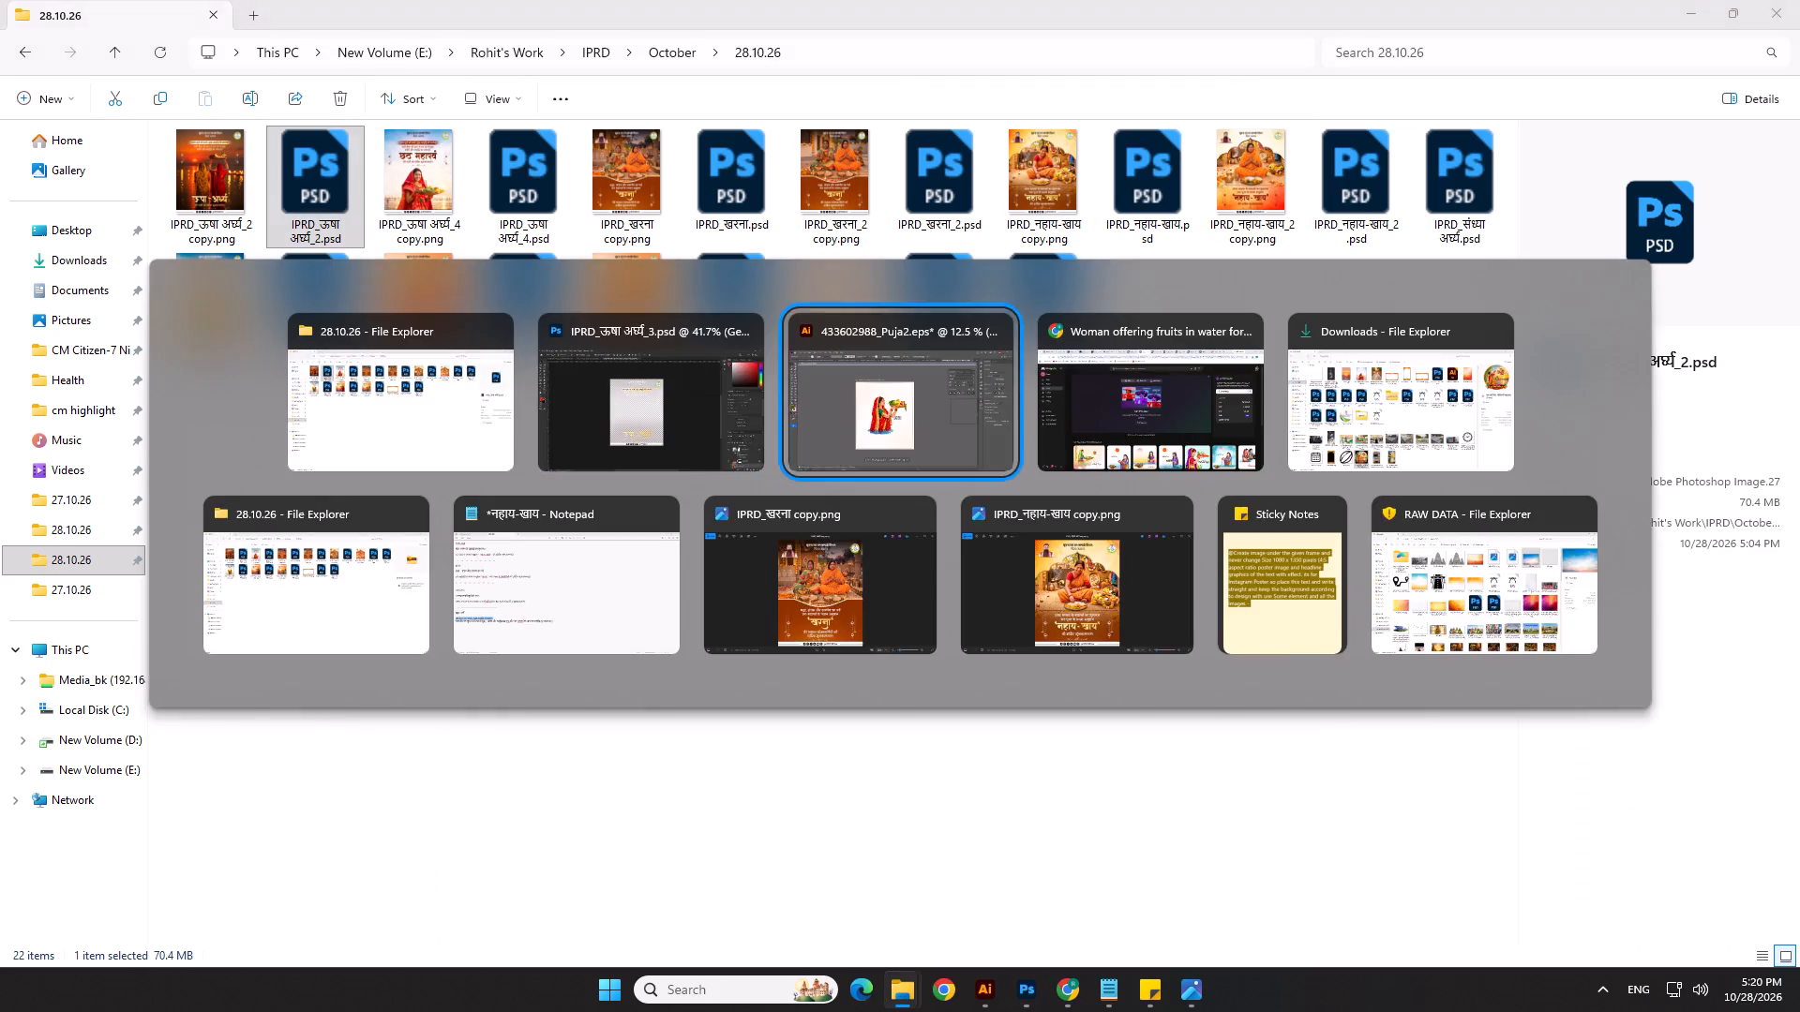
{"action": "left_click", "coordinate": [790, 513]}
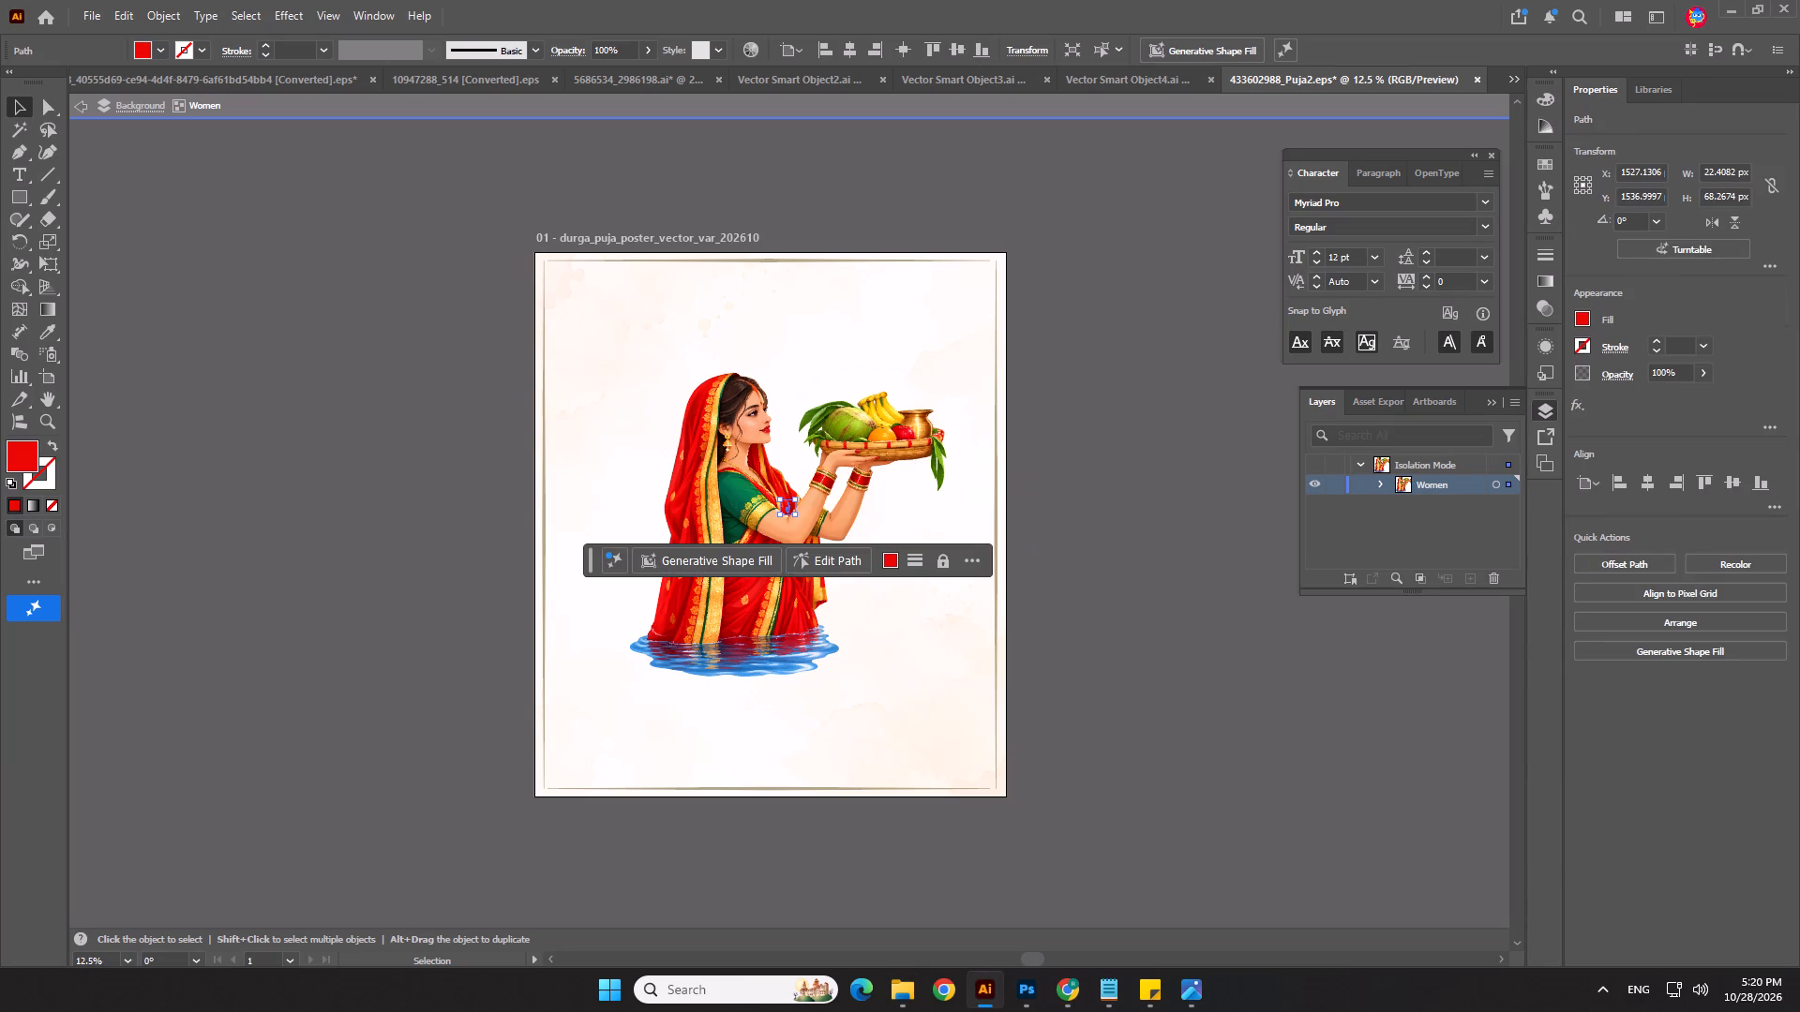
{"action": "left_click", "coordinate": [25, 109]}
{"action": "double_click", "coordinate": [241, 274]}
{"action": "left_click", "coordinate": [708, 486]}
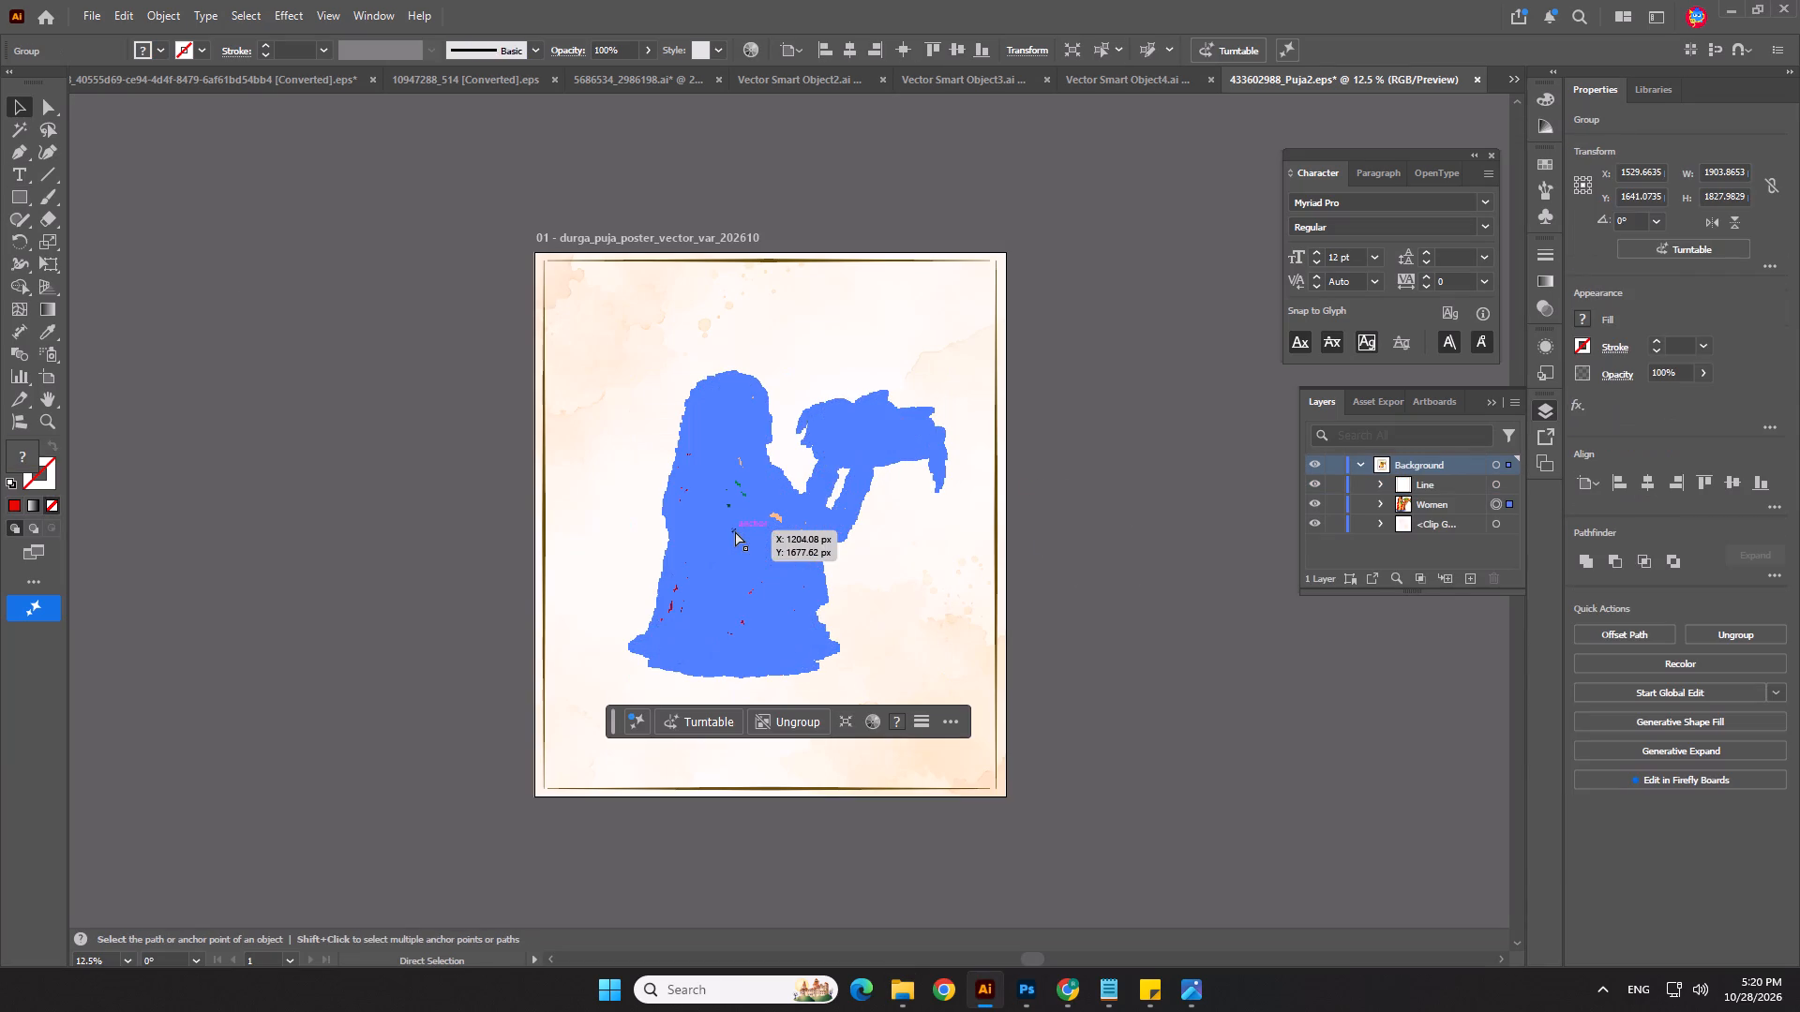
{"action": "key", "text": "ctrl+c"}
{"action": "key", "text": "ctrl+c"}
{"action": "key", "text": "ctrl+c"}
{"action": "key", "text": "ctrl+c"}
{"action": "key", "text": "ctrl+c"}
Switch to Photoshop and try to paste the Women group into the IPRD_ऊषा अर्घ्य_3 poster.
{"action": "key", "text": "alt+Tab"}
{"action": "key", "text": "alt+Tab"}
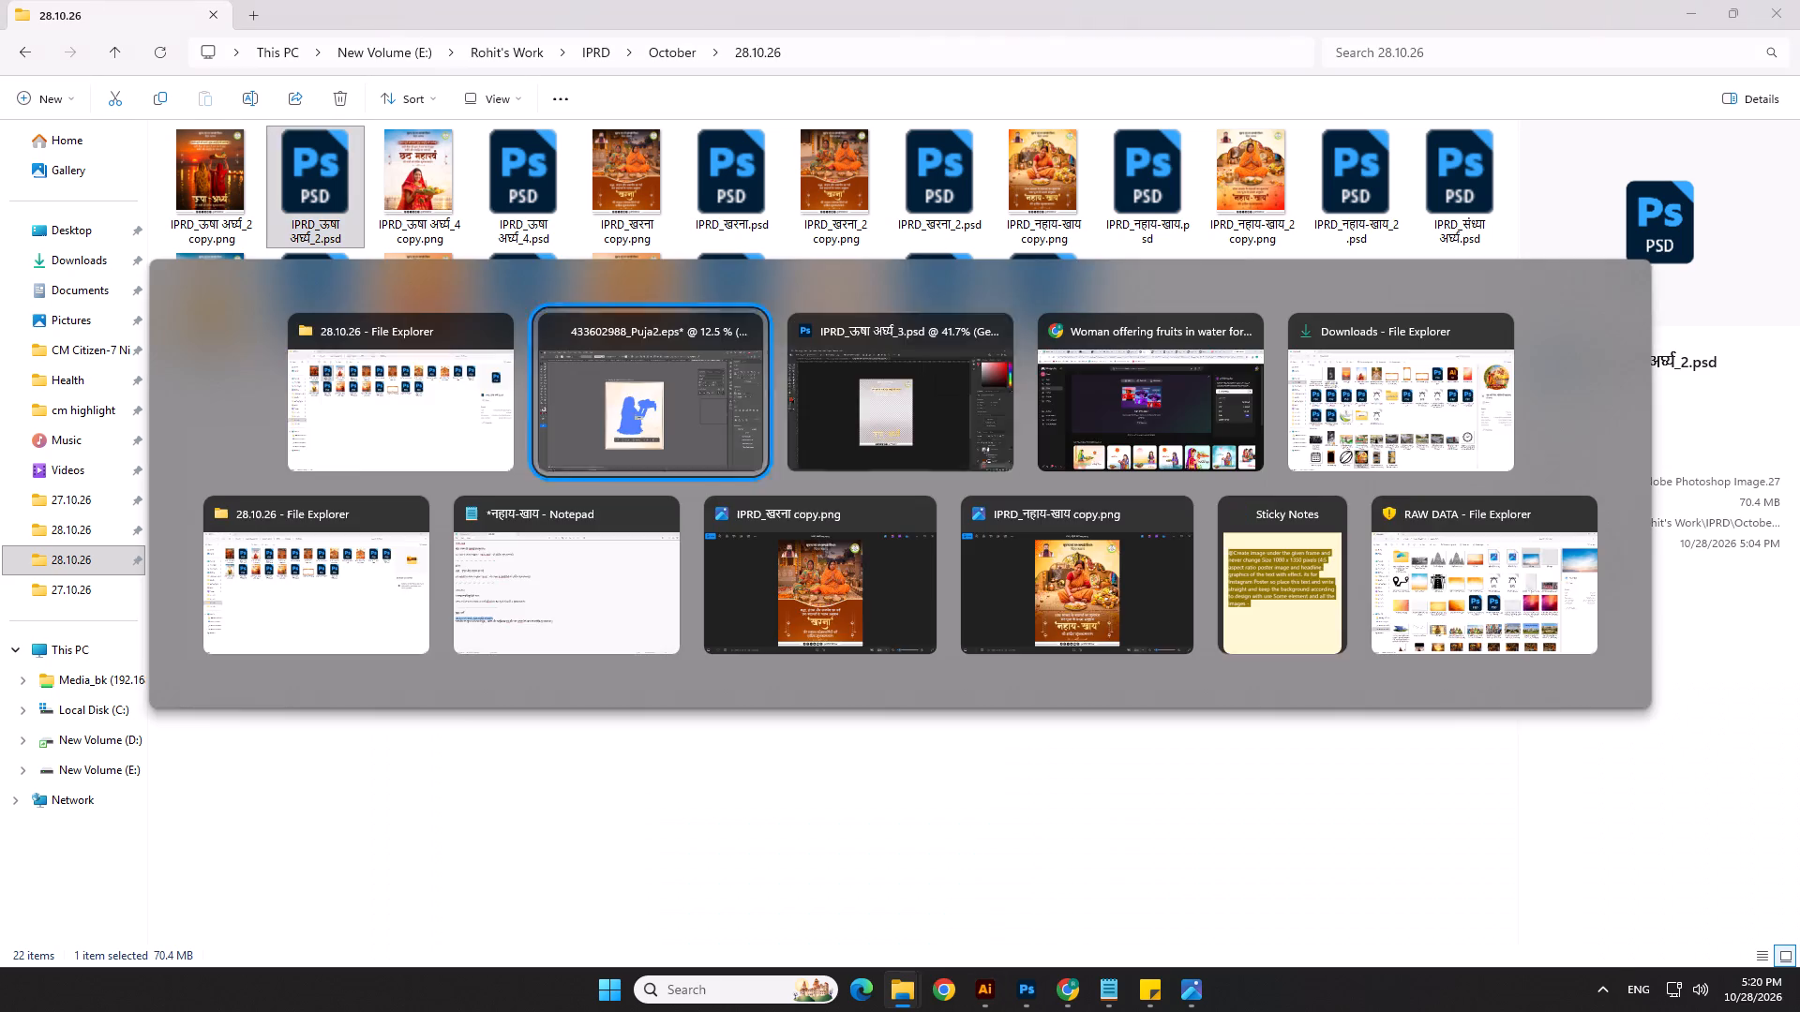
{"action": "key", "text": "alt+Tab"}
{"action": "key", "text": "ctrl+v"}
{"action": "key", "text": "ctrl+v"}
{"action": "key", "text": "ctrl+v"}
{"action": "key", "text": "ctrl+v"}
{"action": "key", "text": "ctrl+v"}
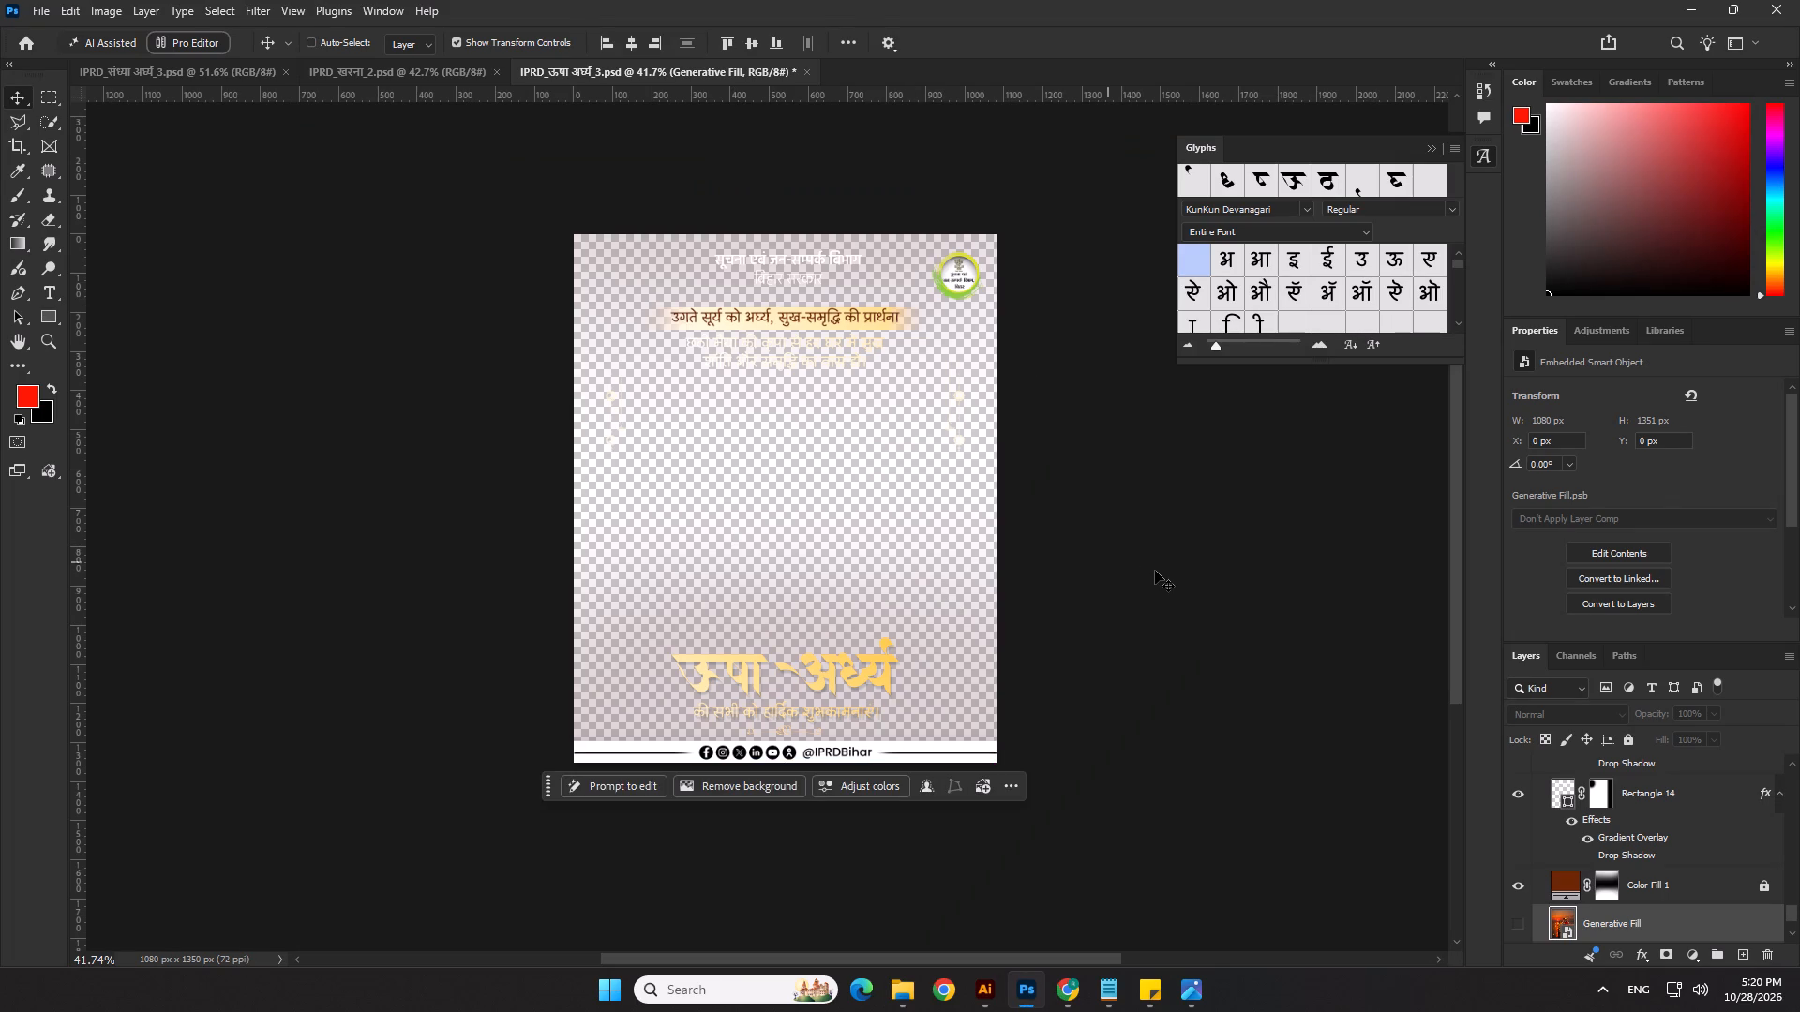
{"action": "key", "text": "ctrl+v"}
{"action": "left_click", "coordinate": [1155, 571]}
Switch to Illustrator and cut the cream watercolour background clip group from behind the woman.
{"action": "key", "text": "alt+Tab"}
{"action": "key", "text": "alt+Tab"}
{"action": "double_click", "coordinate": [1126, 736]}
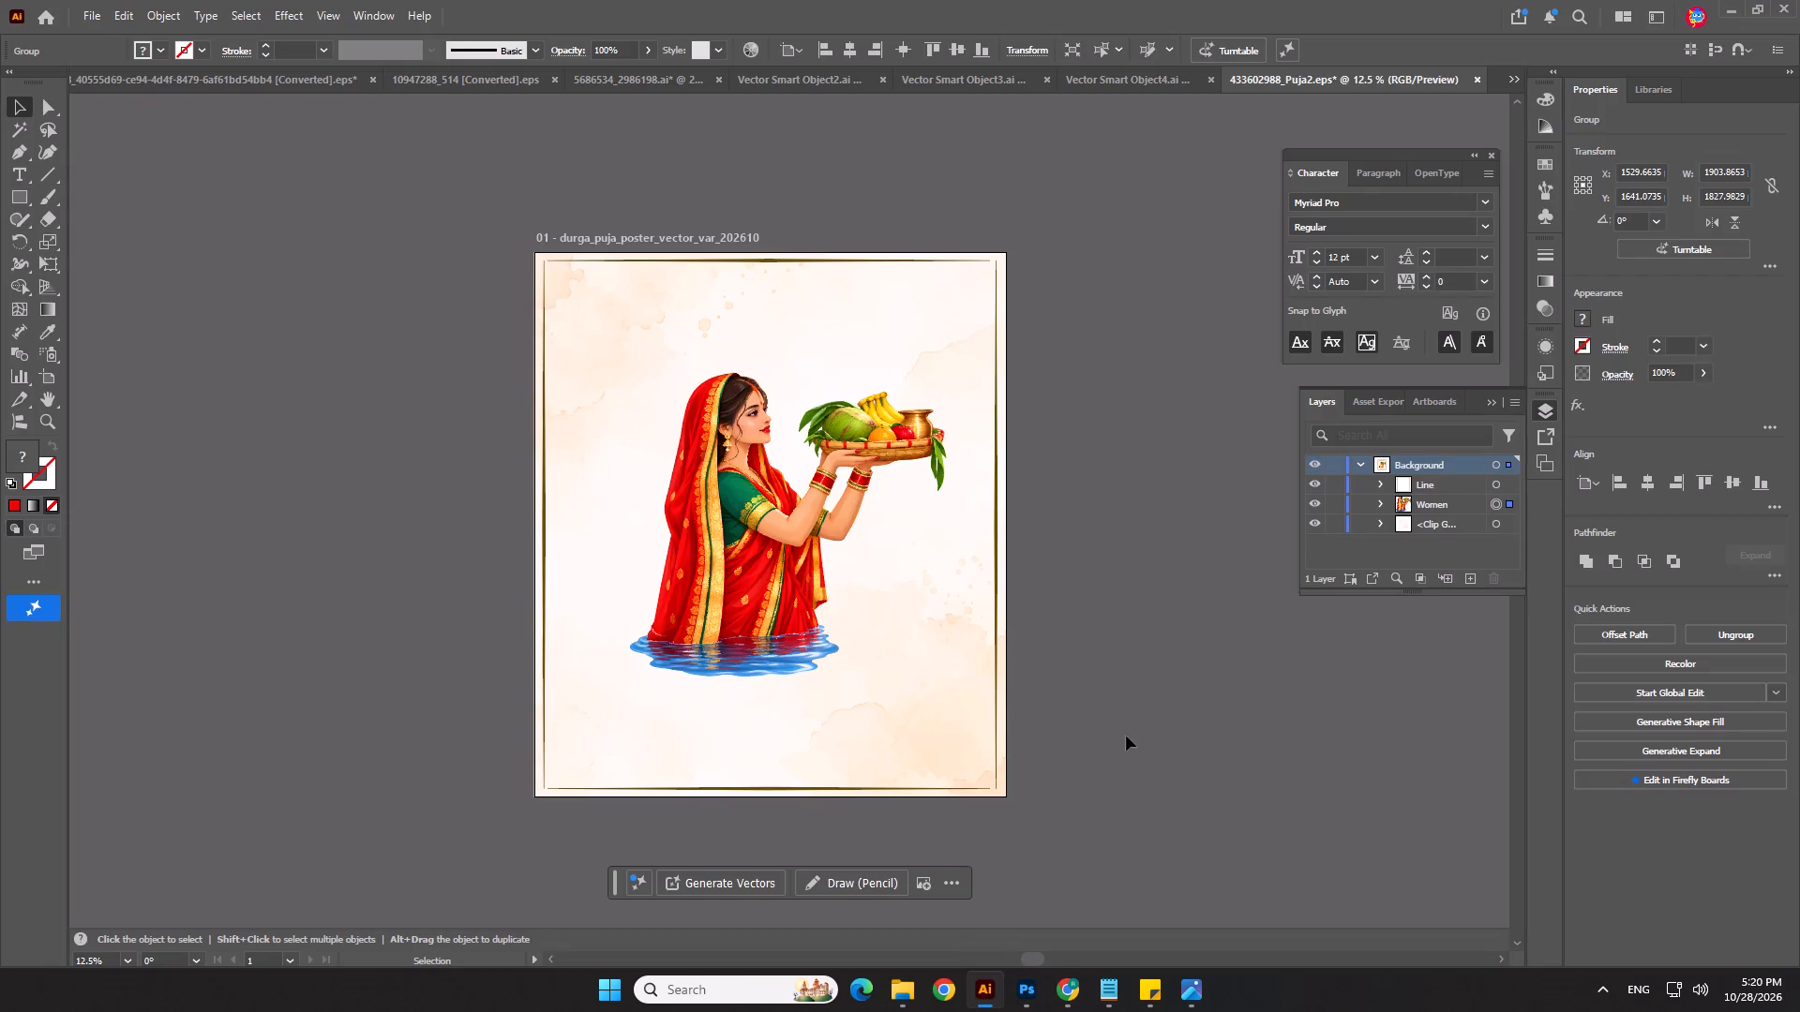
{"action": "left_click", "coordinate": [1004, 603]}
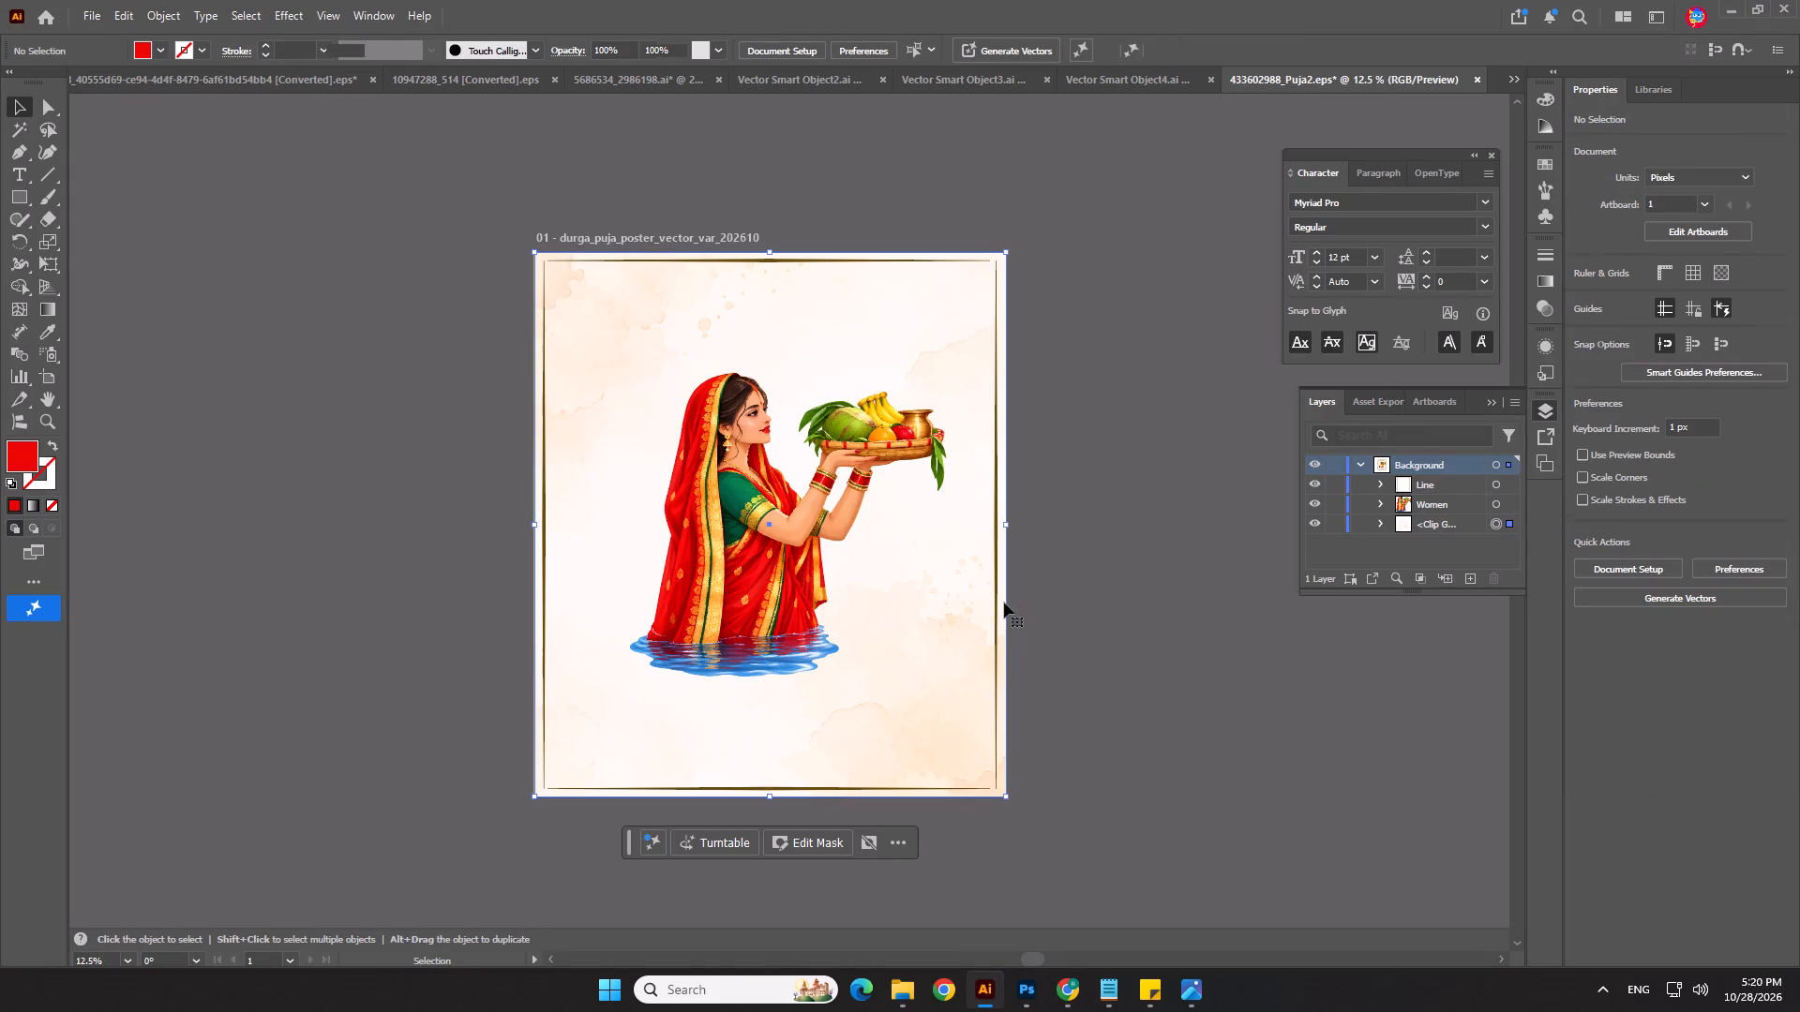
{"action": "left_click", "coordinate": [963, 621], "text": "shift"}
{"action": "left_click_drag", "start_coordinate": [965, 638], "coordinate": [873, 741], "text": "shift"}
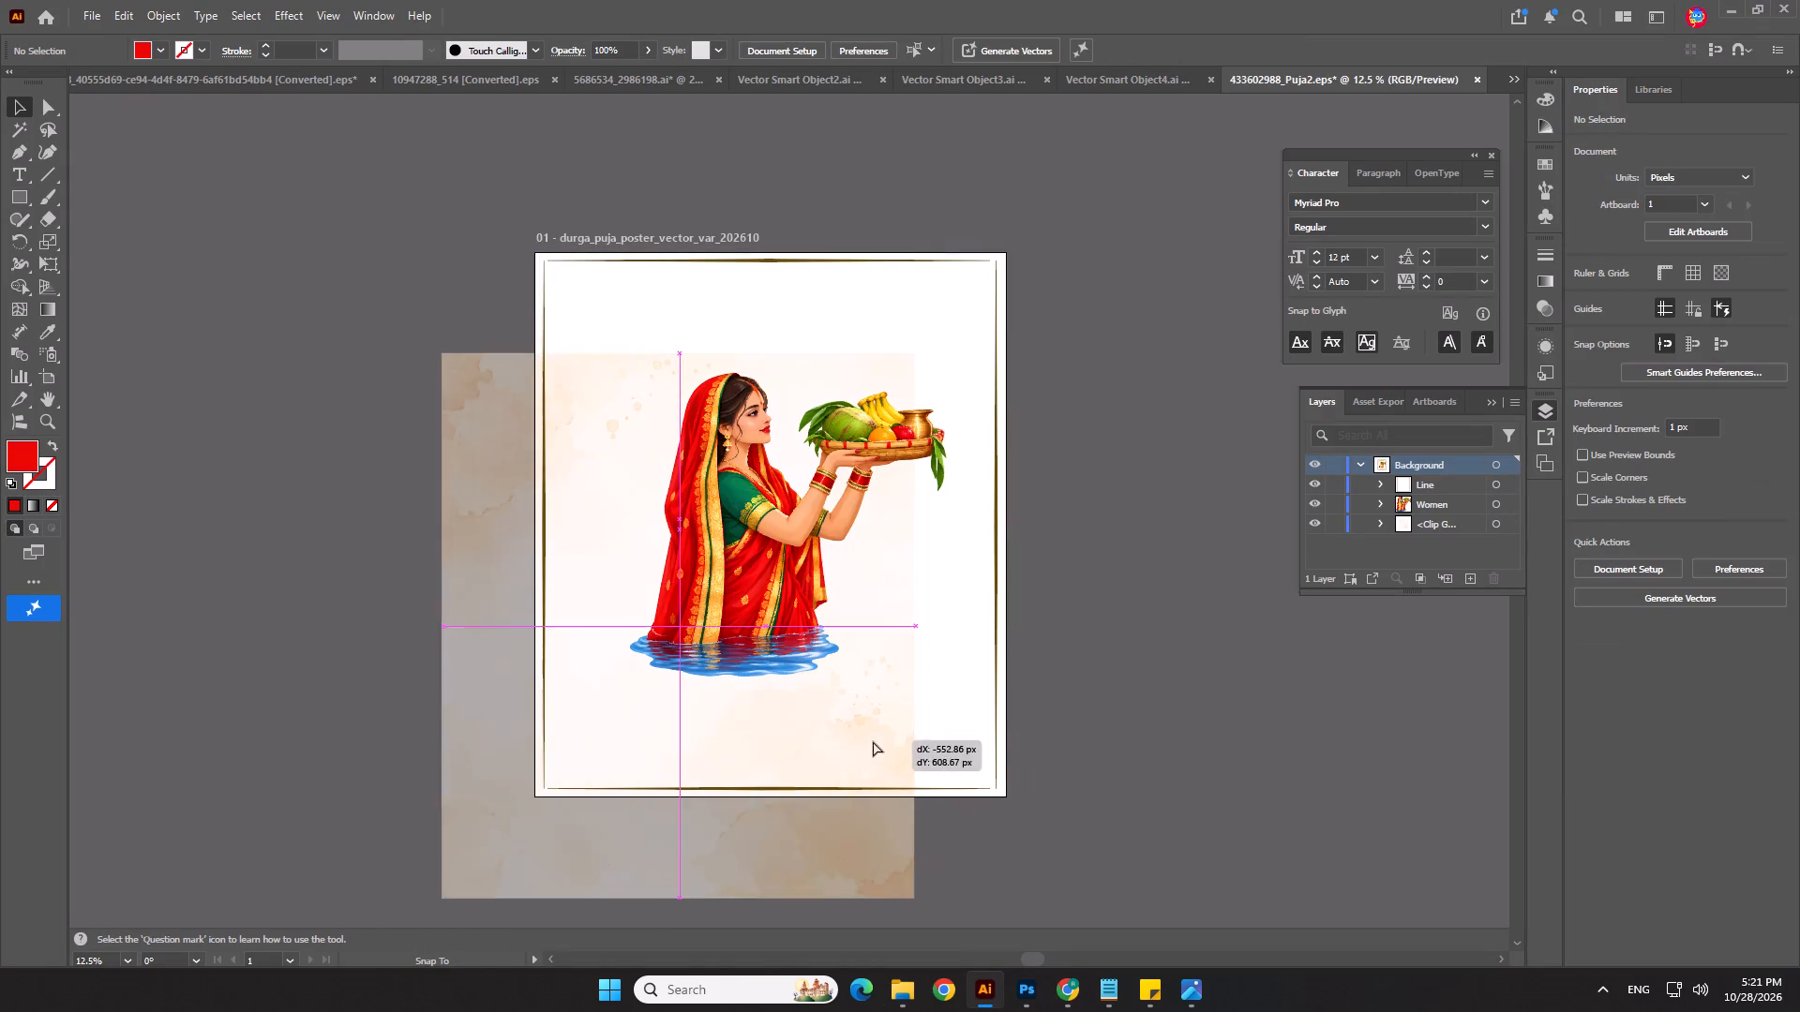
{"action": "left_click_drag", "start_coordinate": [873, 741], "coordinate": [877, 632], "text": "shift"}
{"action": "key", "text": "ctrl+z"}
{"action": "key", "text": "ctrl+c"}
{"action": "key", "text": "ctrl+c"}
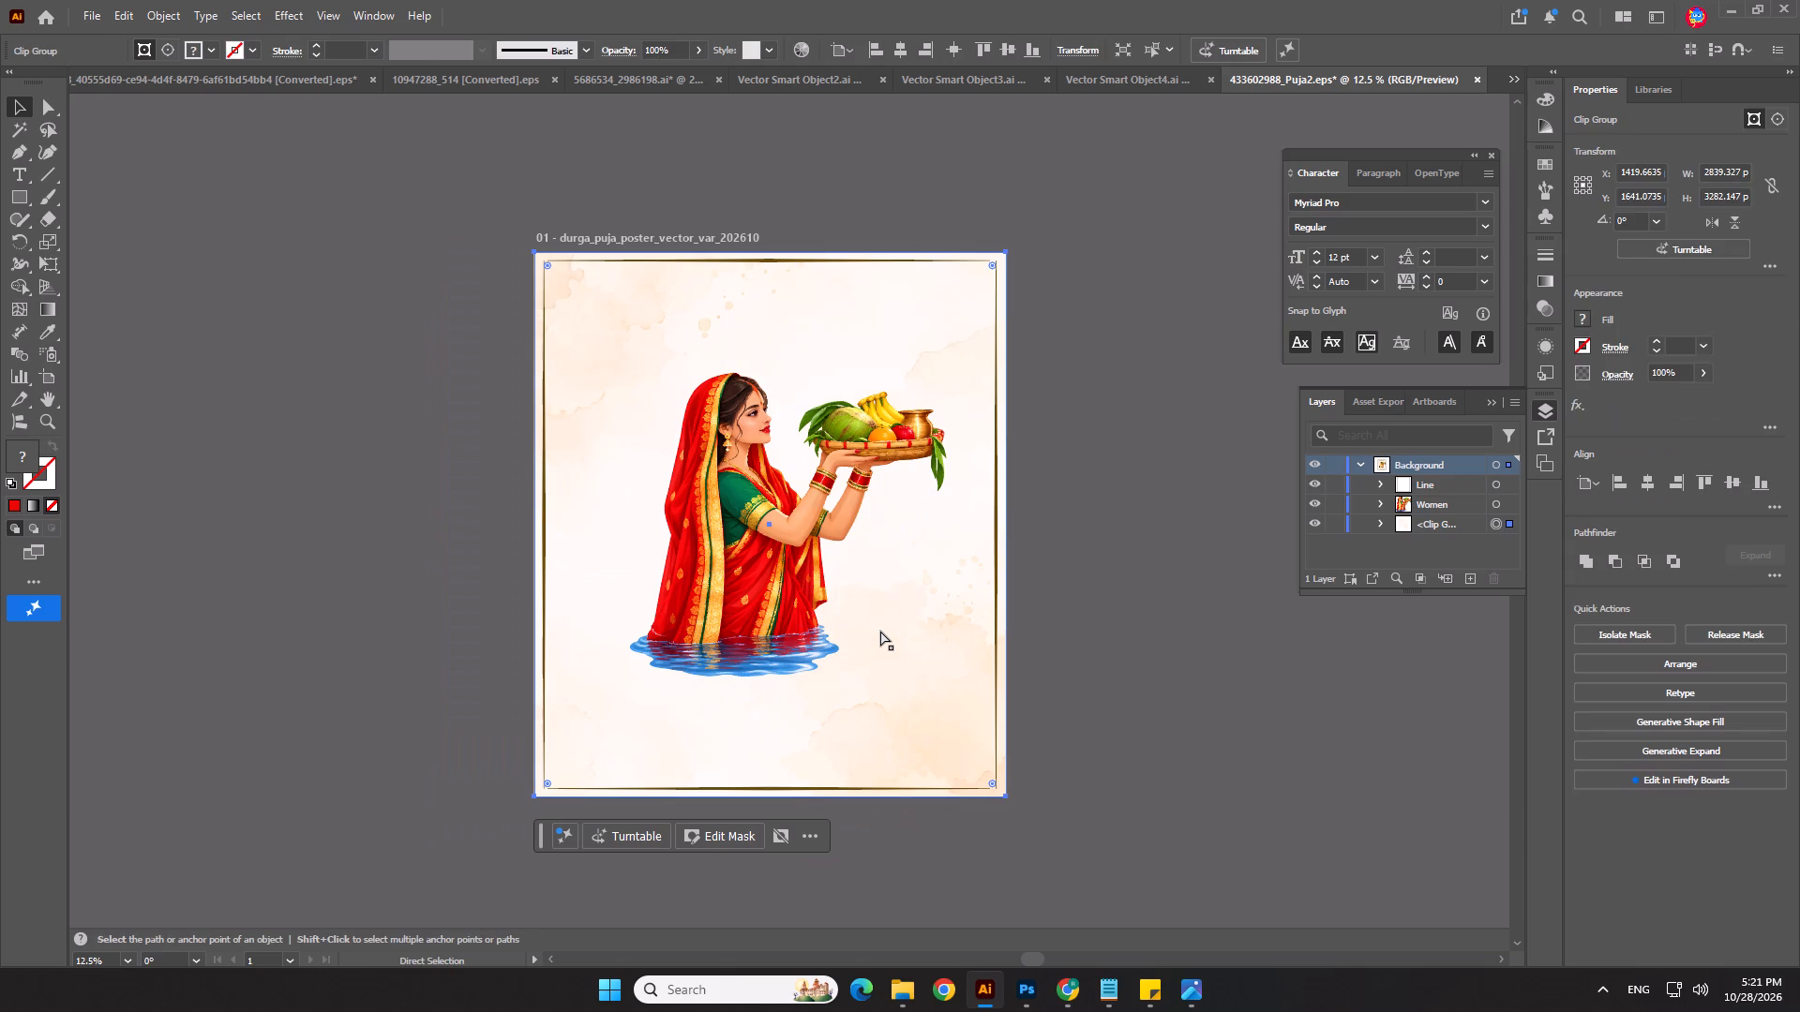
{"action": "key", "text": "ctrl+c"}
{"action": "key", "text": "ctrl+c"}
{"action": "key", "text": "ctrl+c"}
{"action": "key", "text": "ctrl+x"}
{"action": "key", "text": "ctrl+c"}
{"action": "key", "text": "ctrl+c"}
{"action": "key", "text": "ctrl+c"}
{"action": "key", "text": "ctrl+c"}
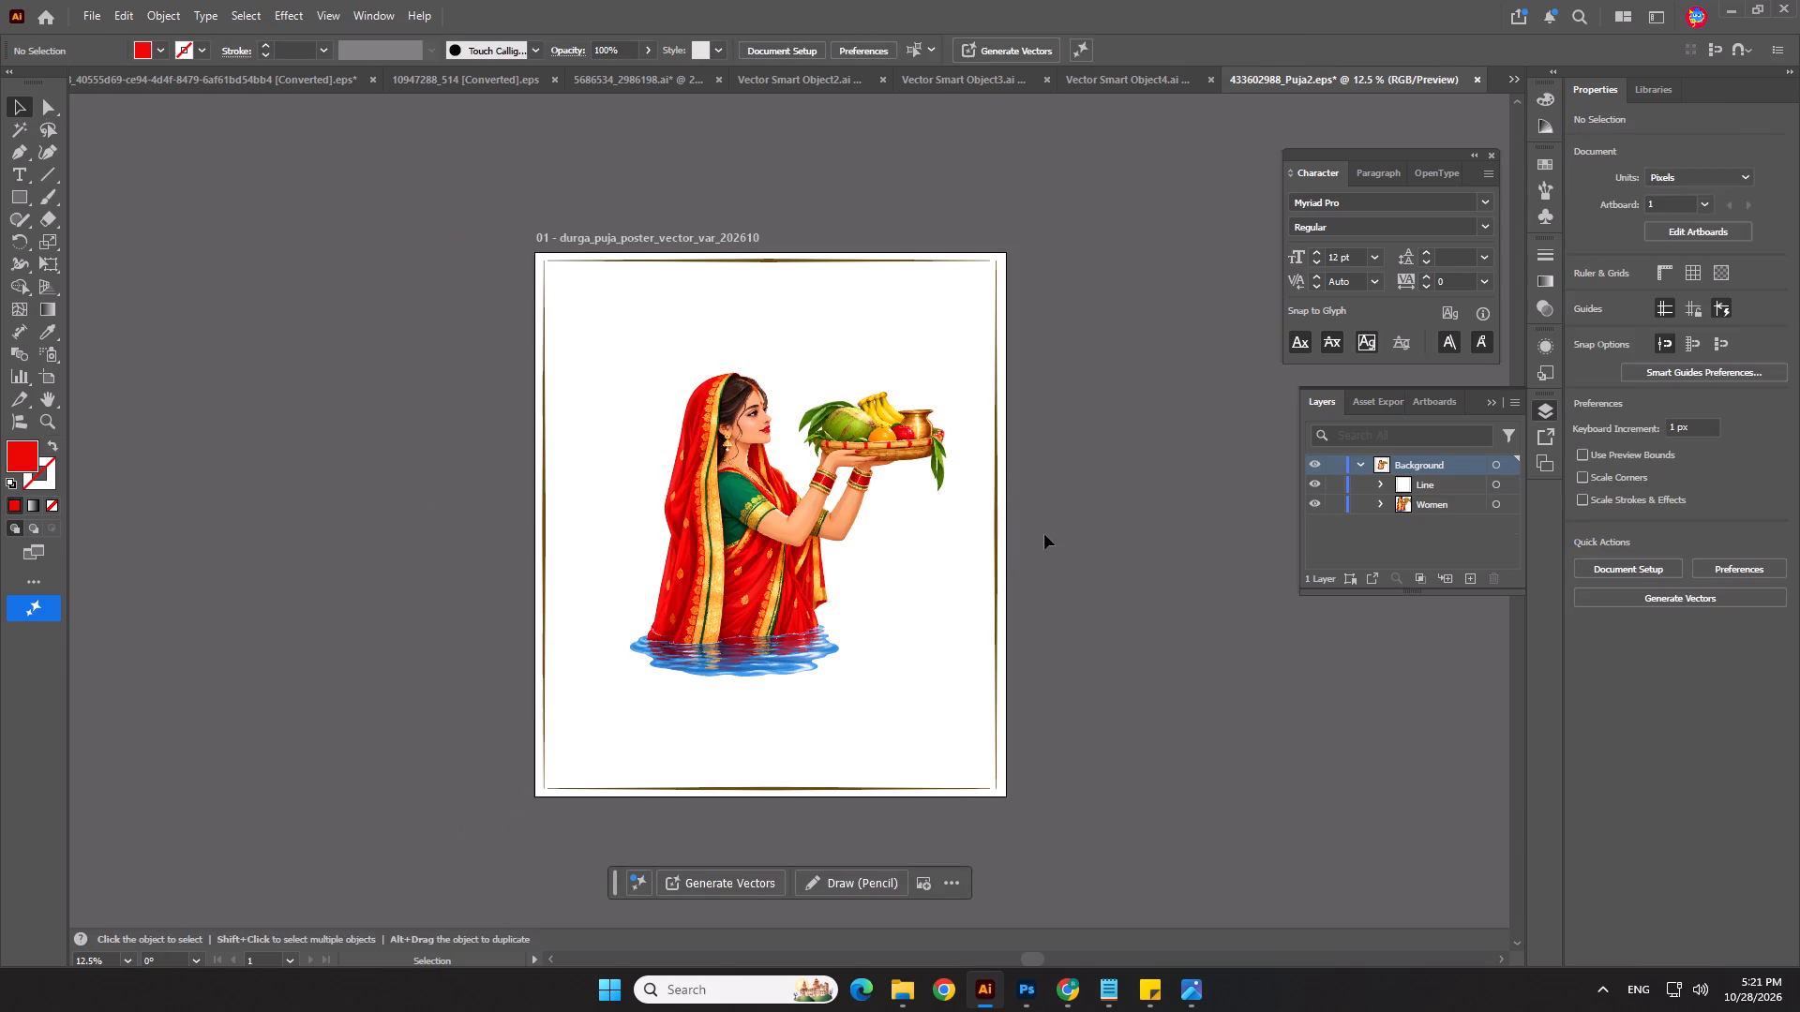
In Photoshop, paste the background above Color Fill 1 as a smart object and enlarge it to about 1410 × 1630 px, covering the canvas.
{"action": "key", "text": "alt+Tab"}
{"action": "left_click", "coordinate": [1646, 896]}
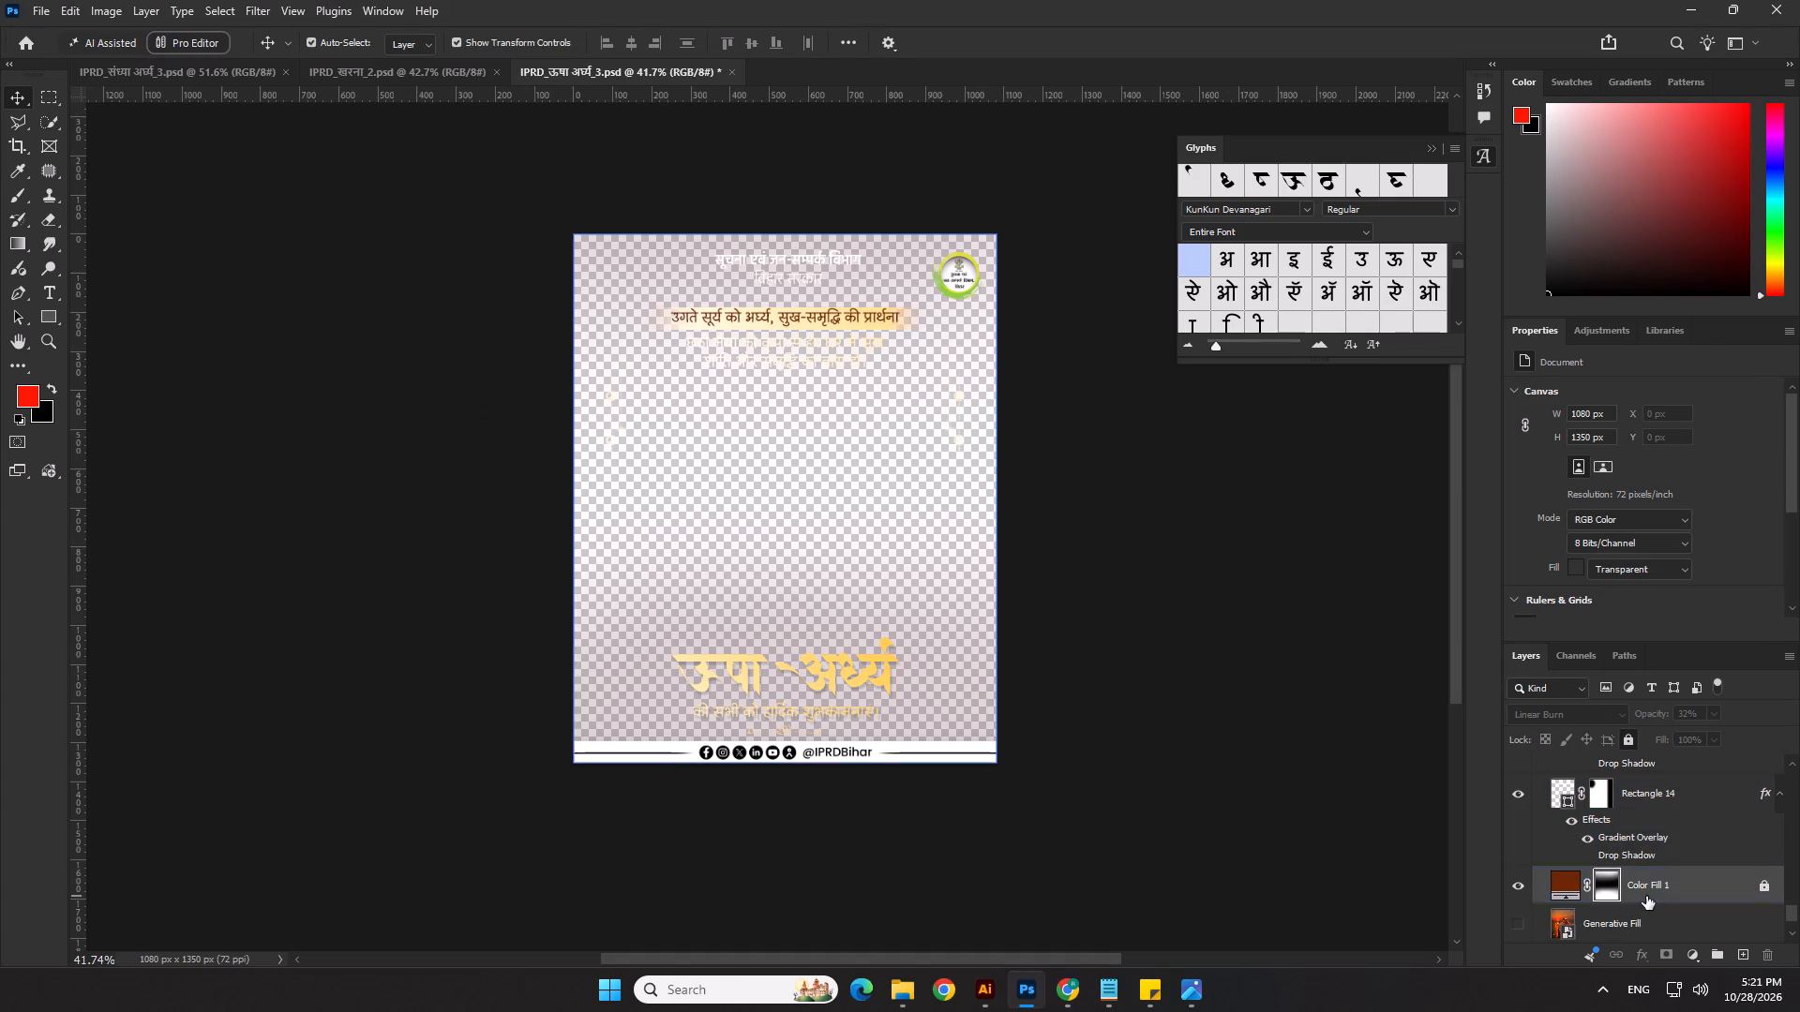
{"action": "key", "text": "ctrl+v"}
{"action": "left_click", "coordinate": [815, 303]}
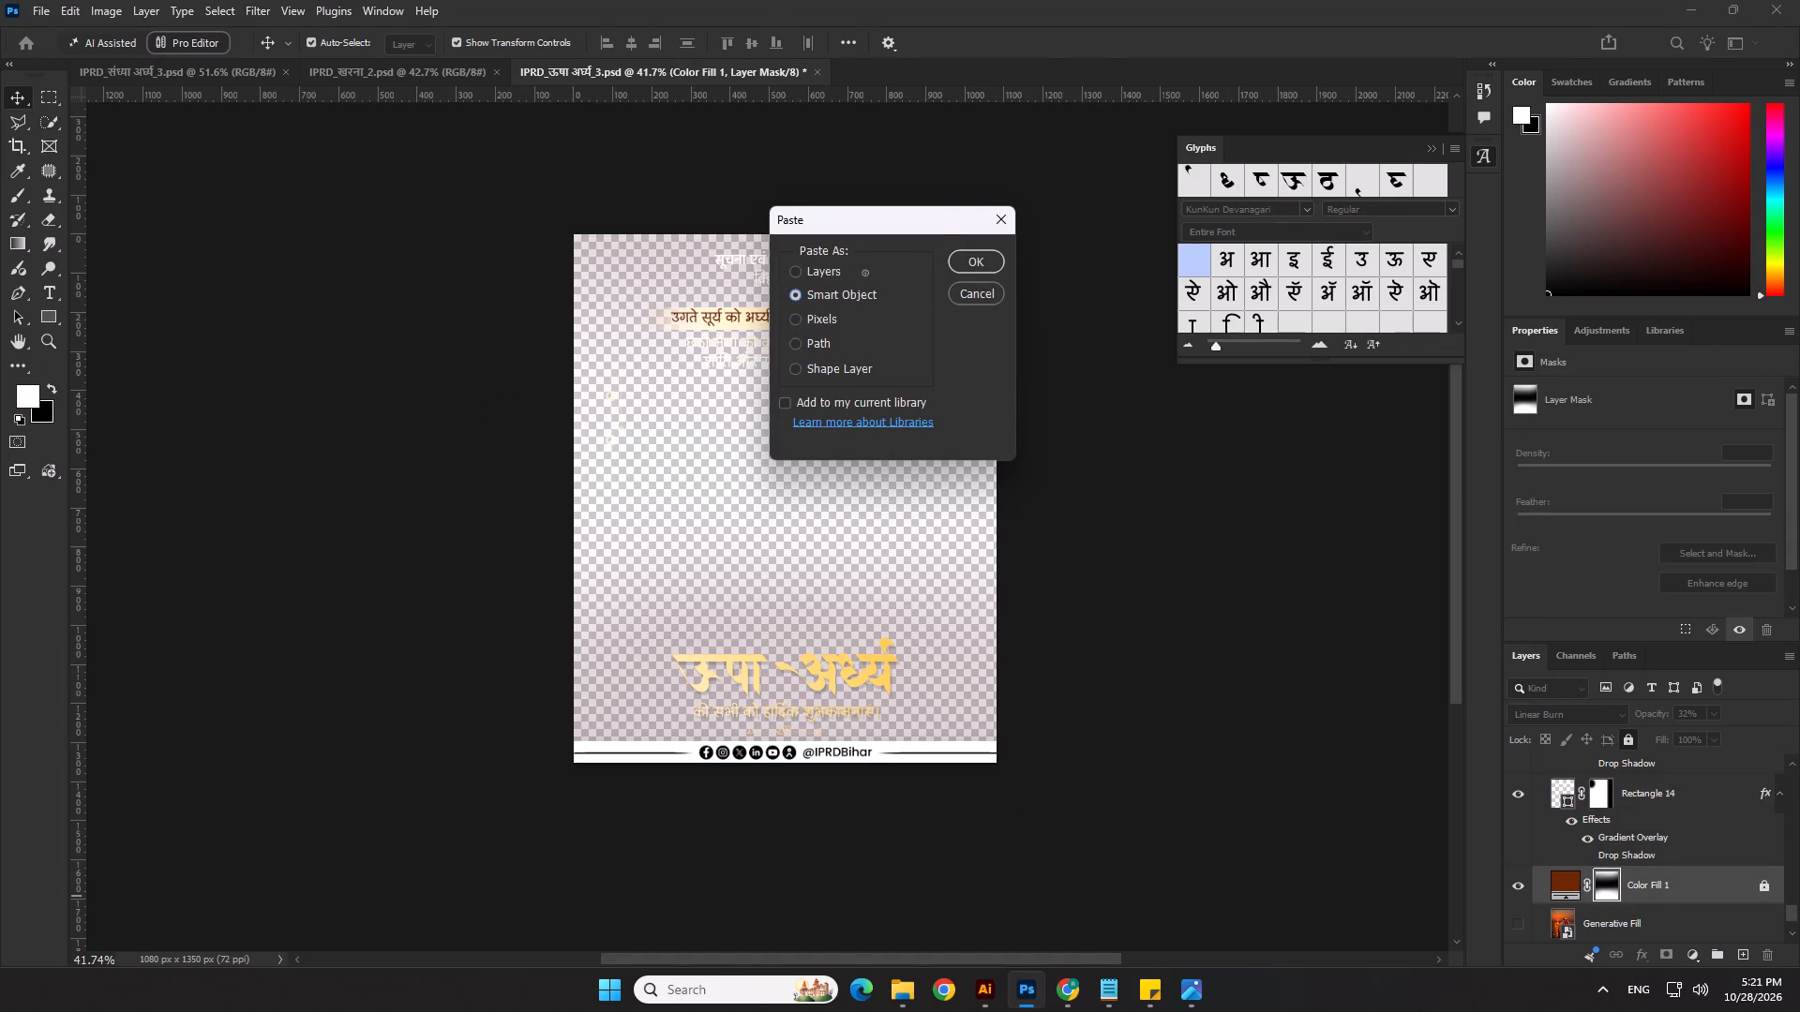
{"action": "left_click", "coordinate": [959, 257]}
{"action": "left_click_drag", "start_coordinate": [758, 353], "coordinate": [773, 249]}
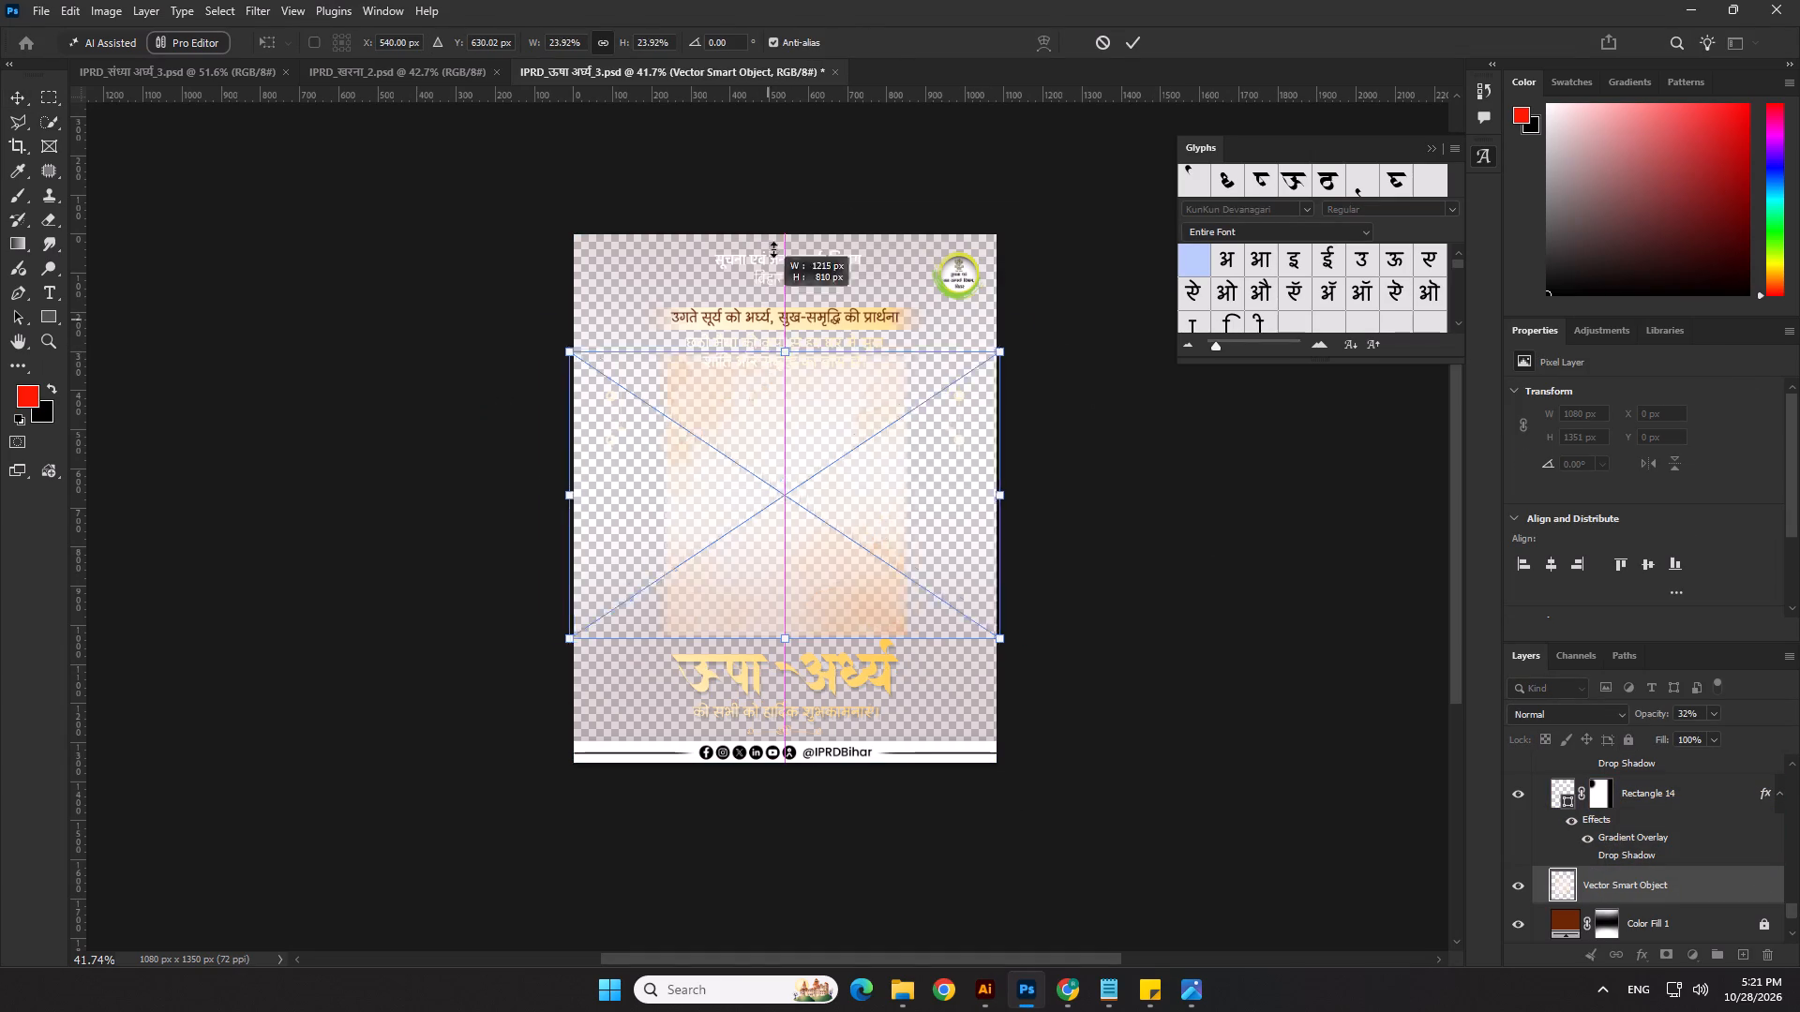
{"action": "left_click_drag", "start_coordinate": [773, 249], "coordinate": [787, 123]}
{"action": "scroll", "coordinate": [816, 419], "scroll_direction": "down", "scroll_amount": 3}
{"action": "left_click_drag", "start_coordinate": [802, 592], "coordinate": [798, 697]}
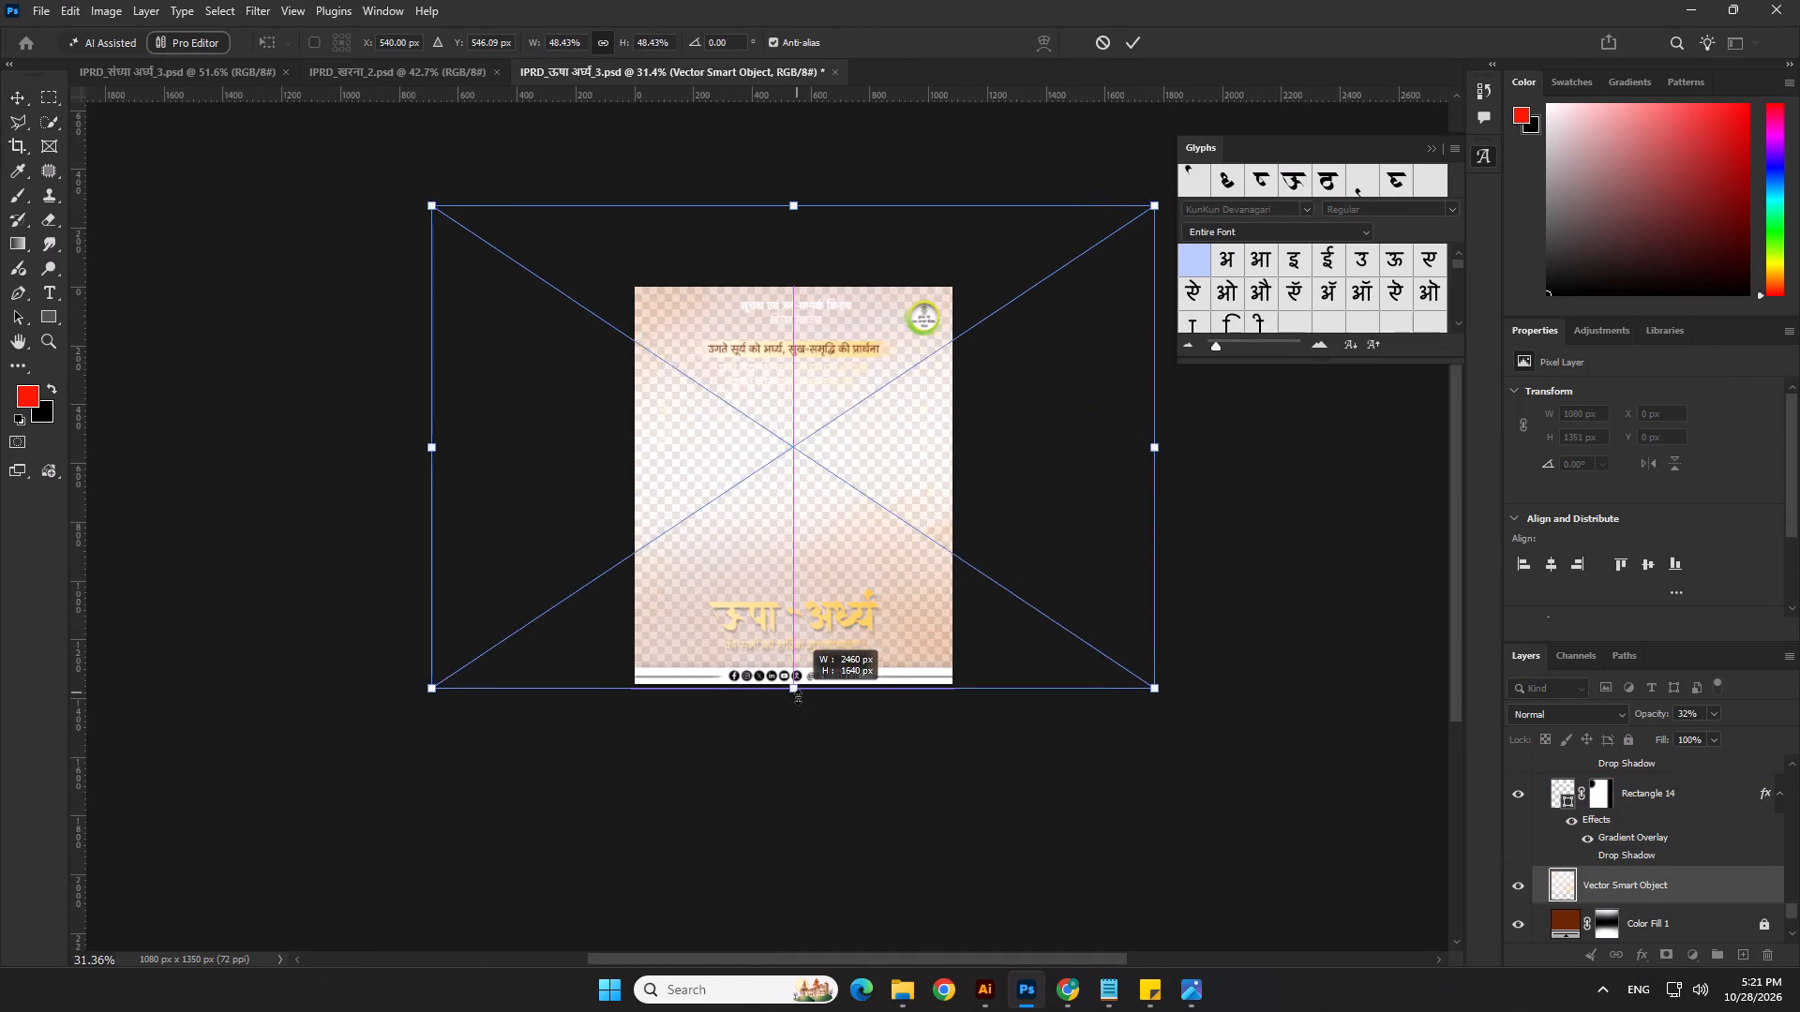
{"action": "left_click_drag", "start_coordinate": [798, 697], "coordinate": [799, 702]}
{"action": "key", "text": "Return"}
Unlock the Color Fill 1 layer, delete its layer mask and change its colour to white (ffffff).
{"action": "left_click", "coordinate": [1765, 923]}
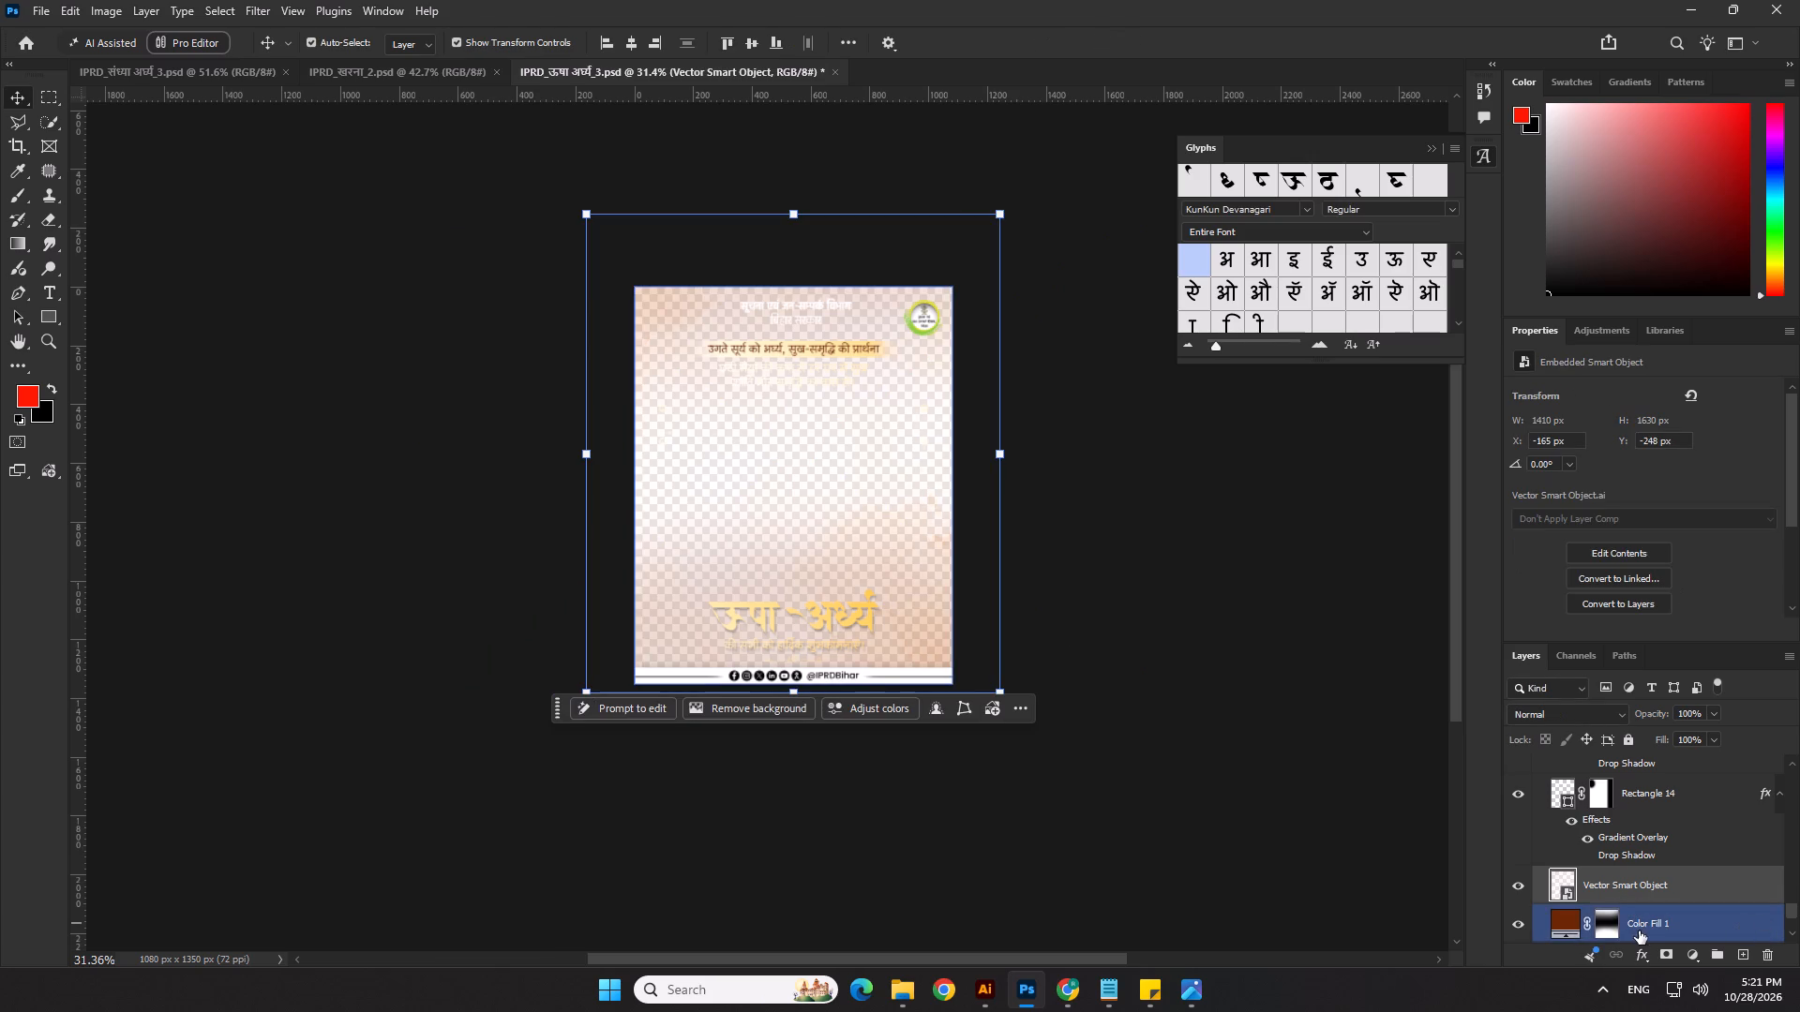
{"action": "left_click", "coordinate": [1610, 926]}
{"action": "right_click", "coordinate": [1610, 926]}
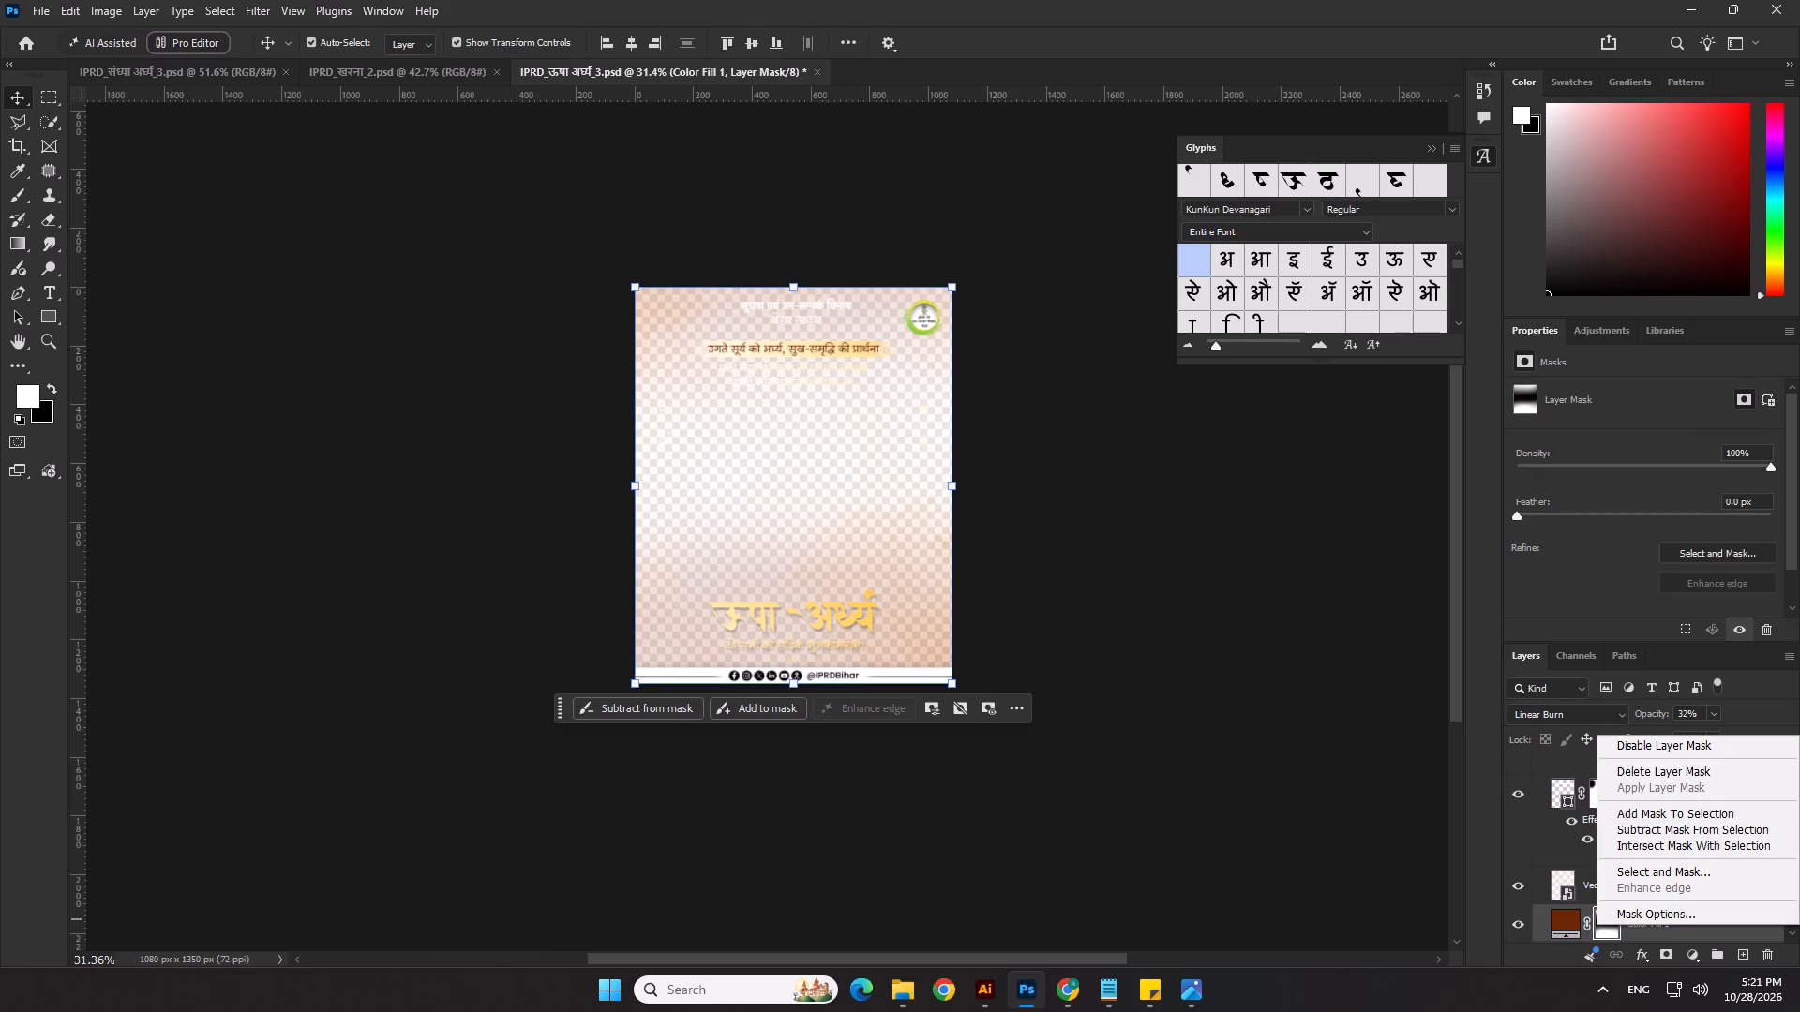
{"action": "left_click", "coordinate": [1634, 777]}
{"action": "double_click", "coordinate": [1565, 923]}
{"action": "left_click_drag", "start_coordinate": [1366, 754], "coordinate": [1214, 590]}
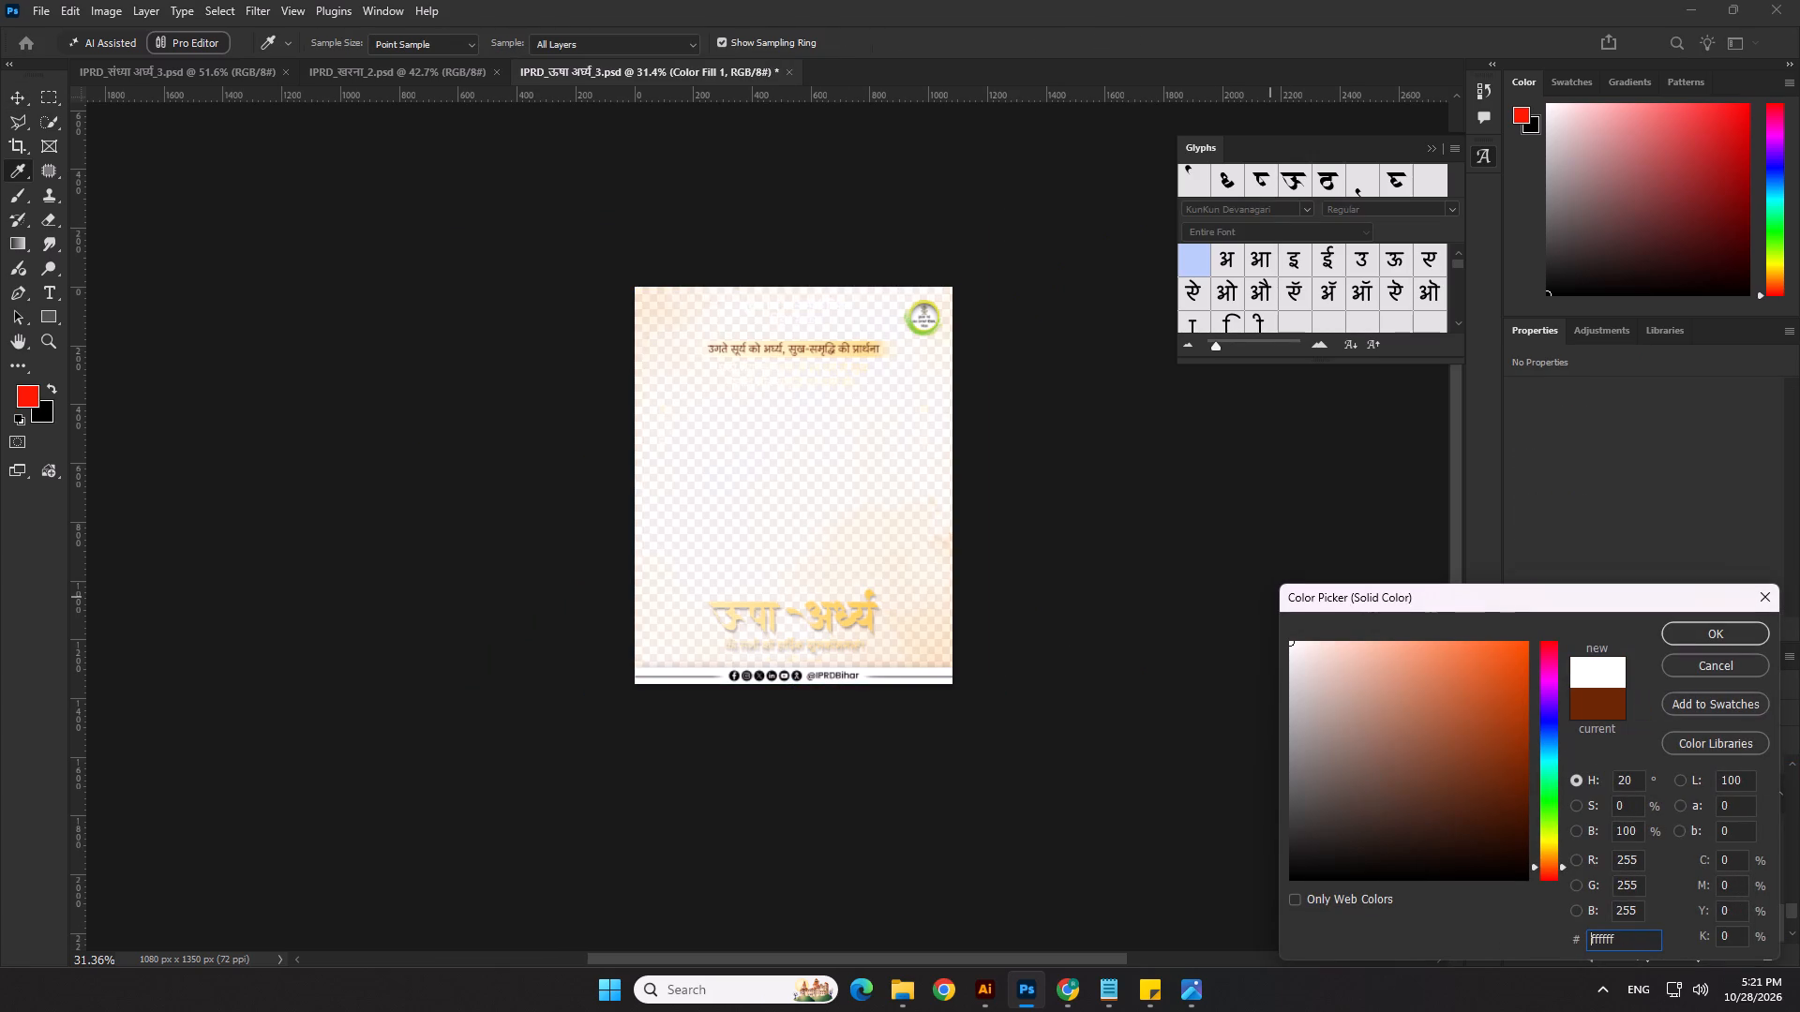
{"action": "left_click", "coordinate": [1701, 635]}
{"action": "left_click", "coordinate": [1327, 618]}
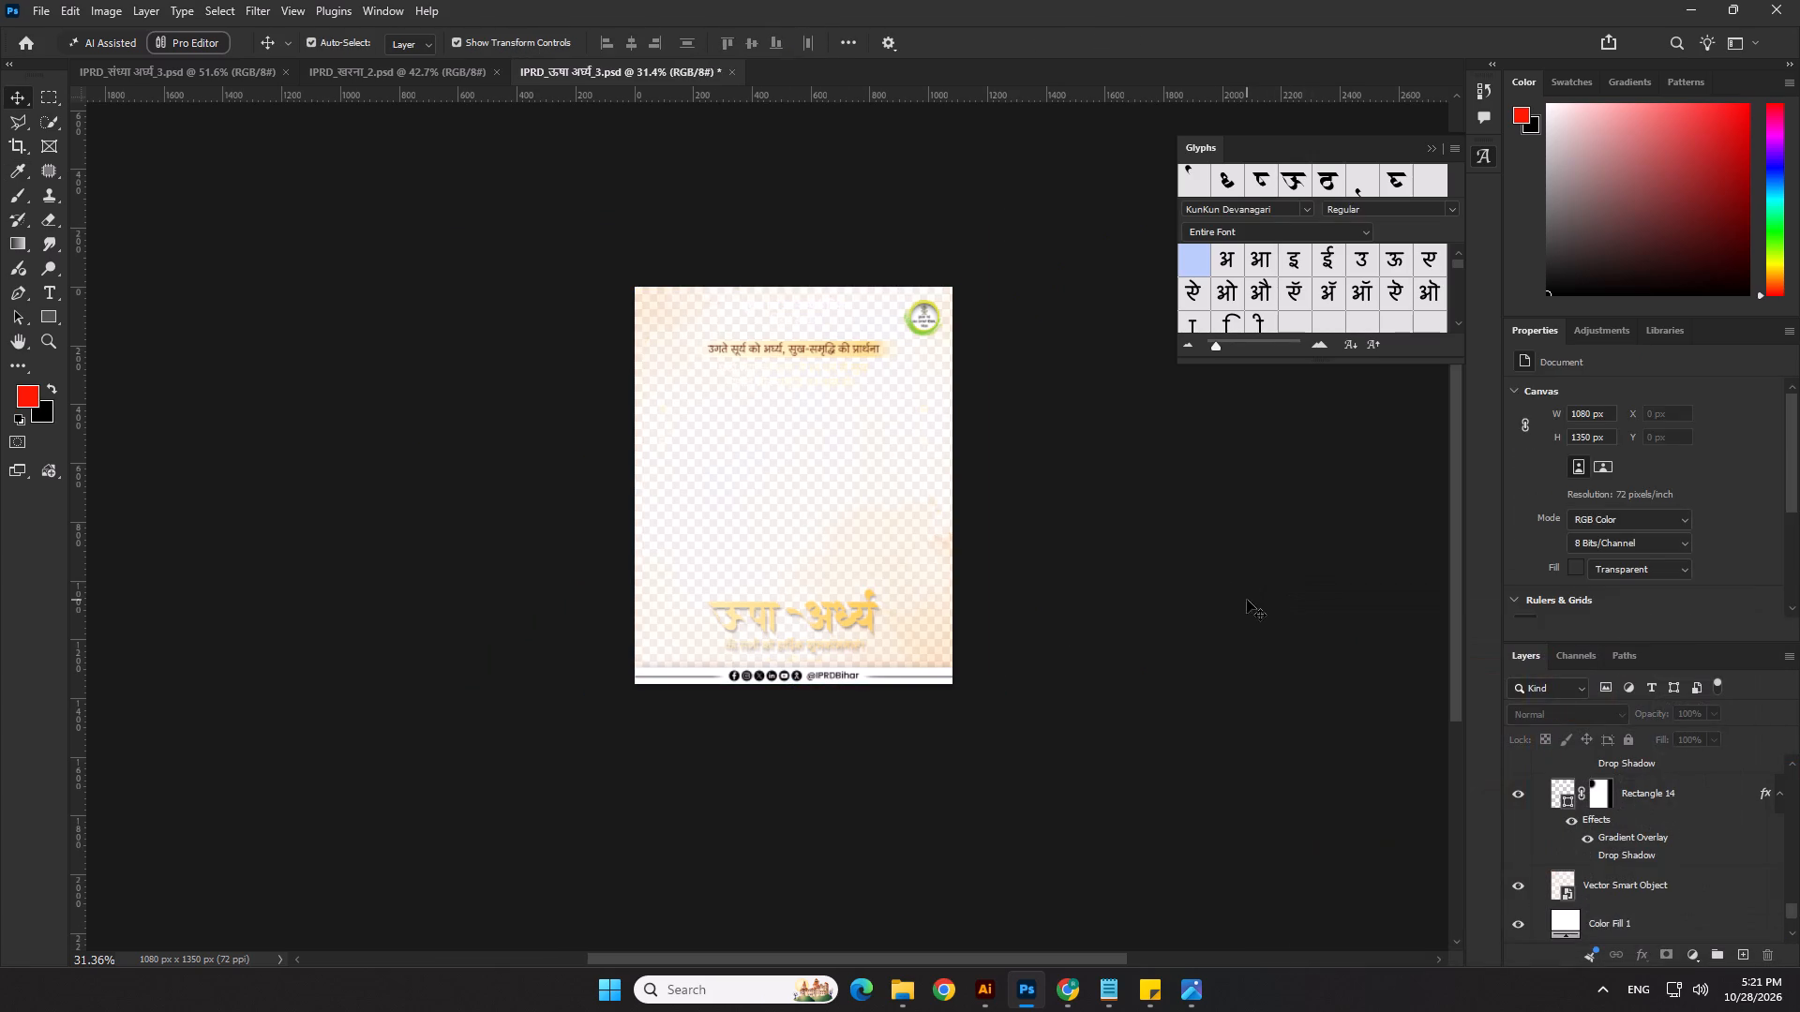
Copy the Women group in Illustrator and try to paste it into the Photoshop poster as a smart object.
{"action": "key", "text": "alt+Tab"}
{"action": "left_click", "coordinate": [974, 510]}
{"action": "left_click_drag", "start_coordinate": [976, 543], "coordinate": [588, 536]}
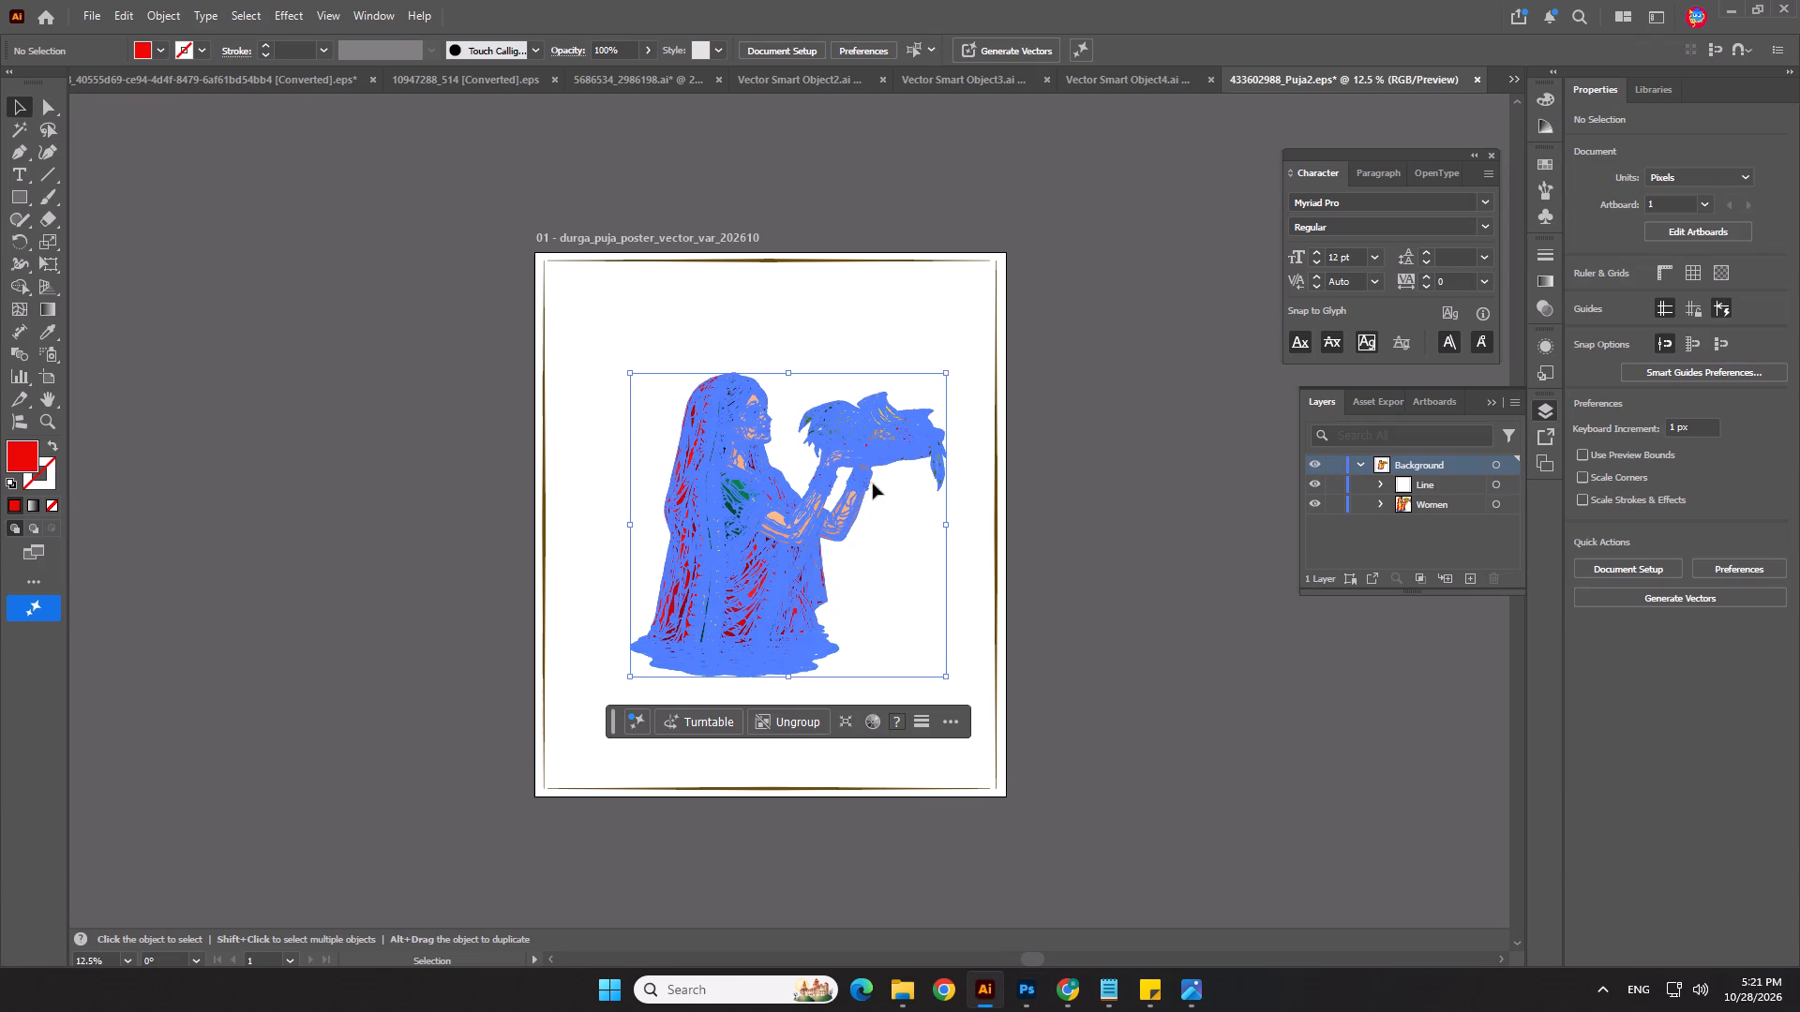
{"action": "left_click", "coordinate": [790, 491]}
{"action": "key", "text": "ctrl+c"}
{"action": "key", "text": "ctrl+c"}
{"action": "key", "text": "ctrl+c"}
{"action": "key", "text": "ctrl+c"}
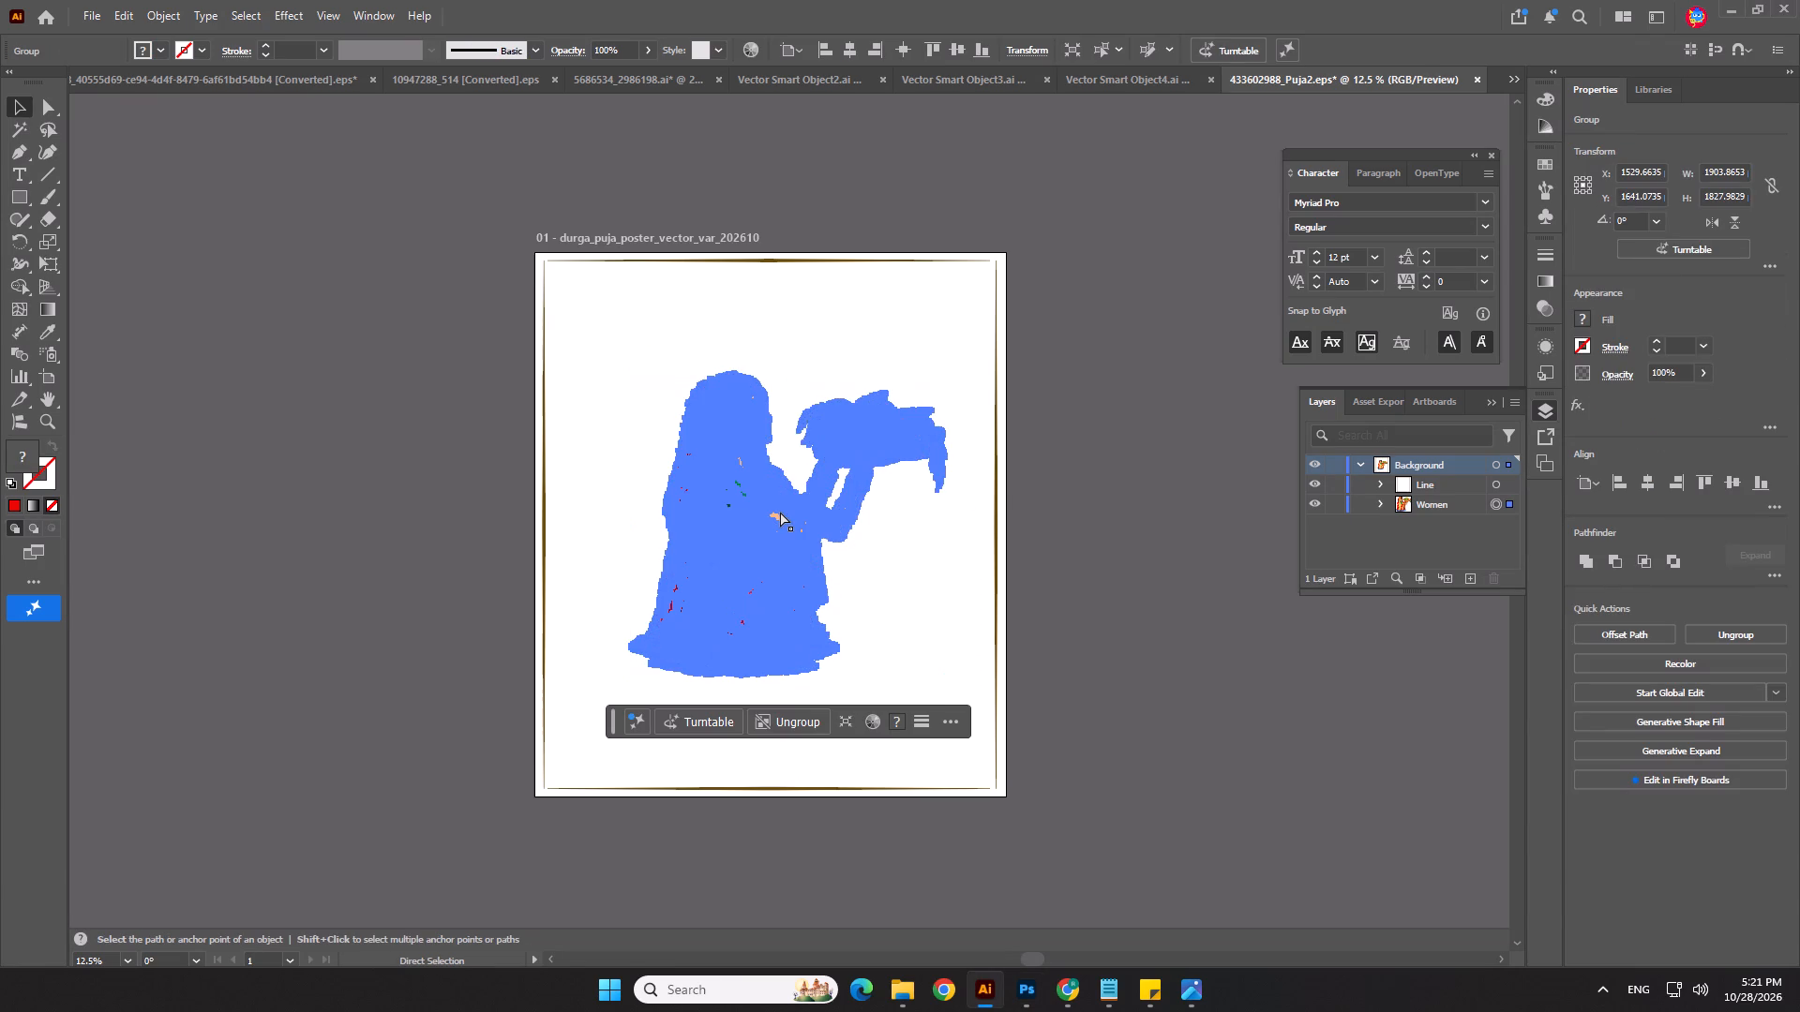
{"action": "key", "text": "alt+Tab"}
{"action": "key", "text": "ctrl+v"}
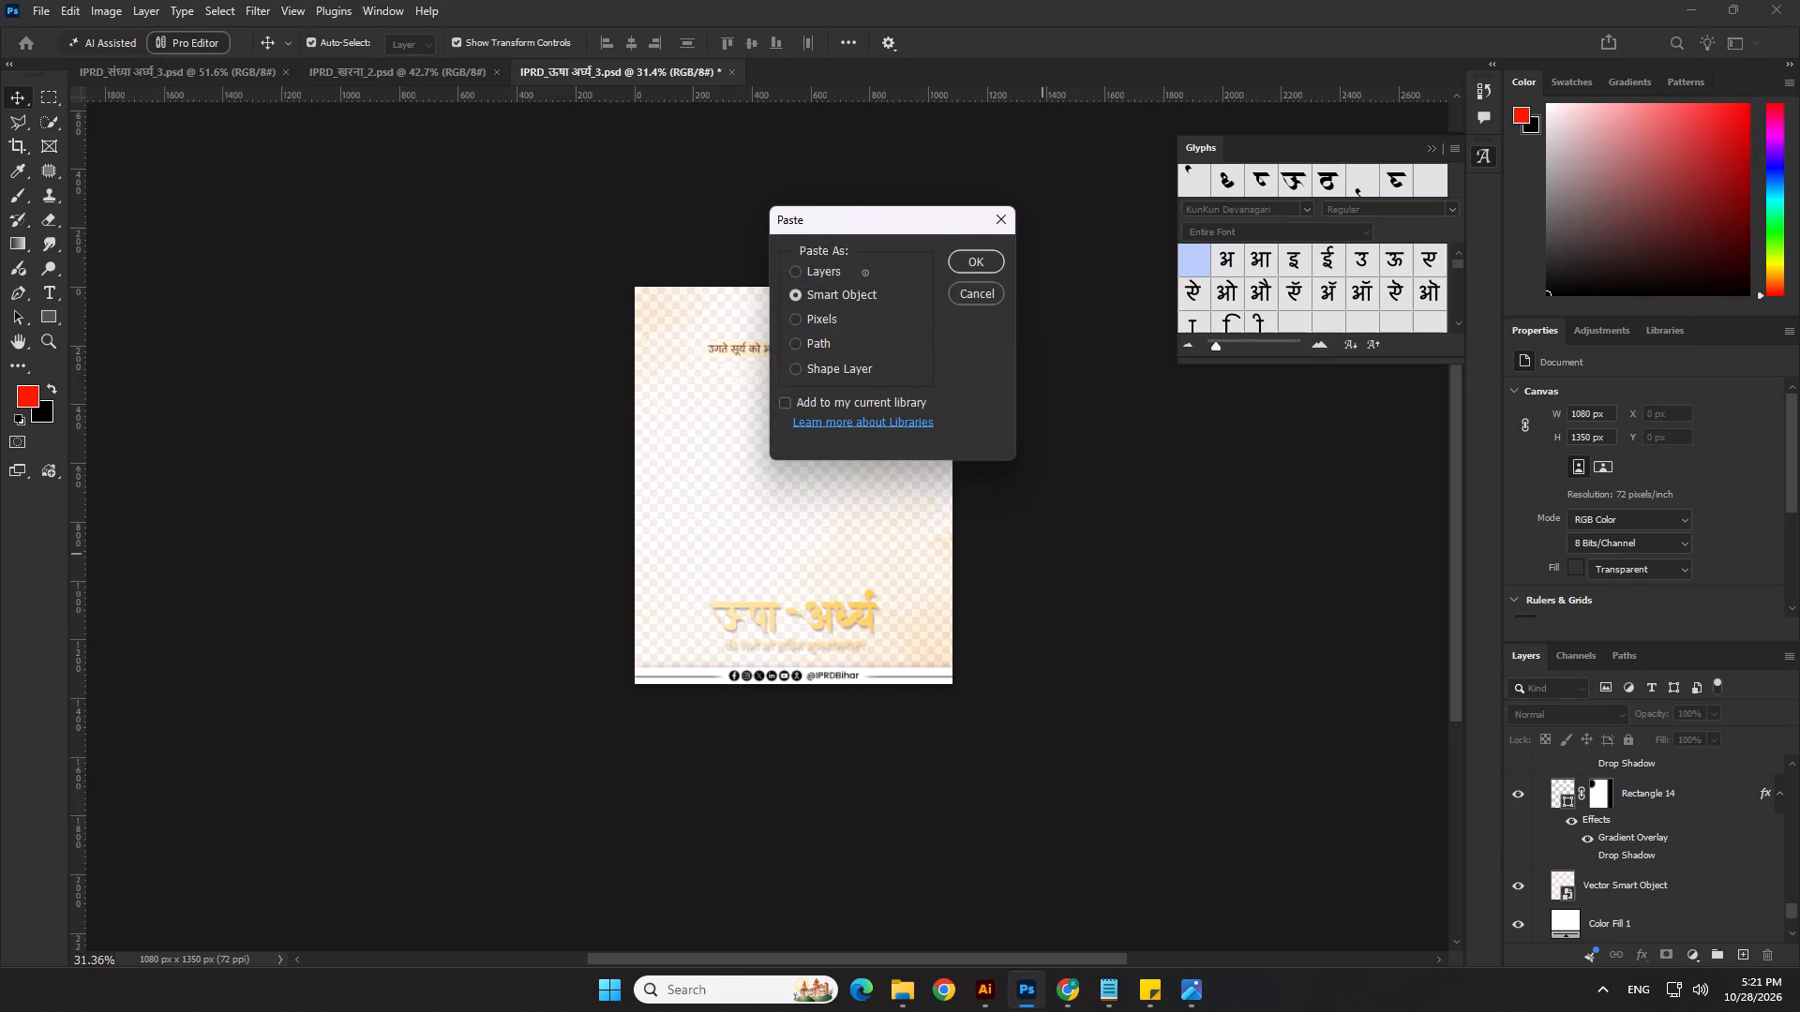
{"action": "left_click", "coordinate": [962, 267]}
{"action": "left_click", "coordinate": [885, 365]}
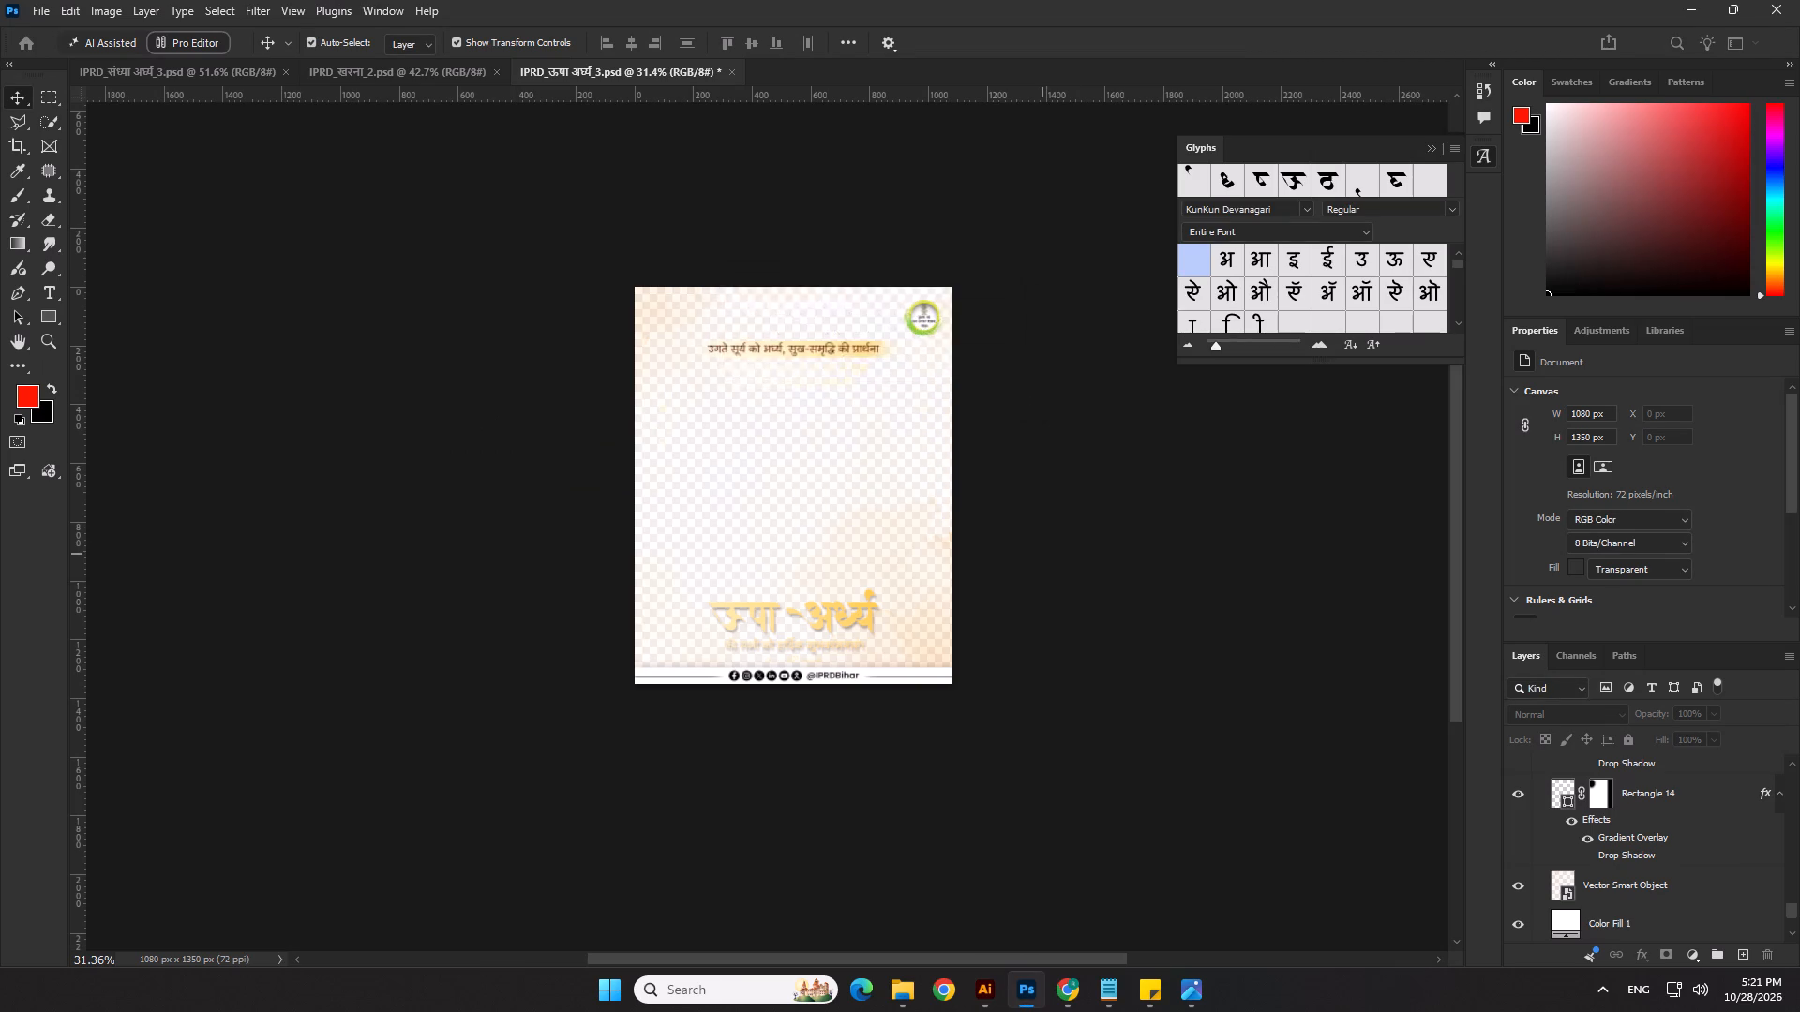
Switch to Illustrator, copy the Women group again in its original position and return to the Photoshop poster.
{"action": "key", "text": "alt+Tab"}
{"action": "key", "text": "alt+Tab"}
{"action": "left_click", "coordinate": [445, 409], "text": "alt"}
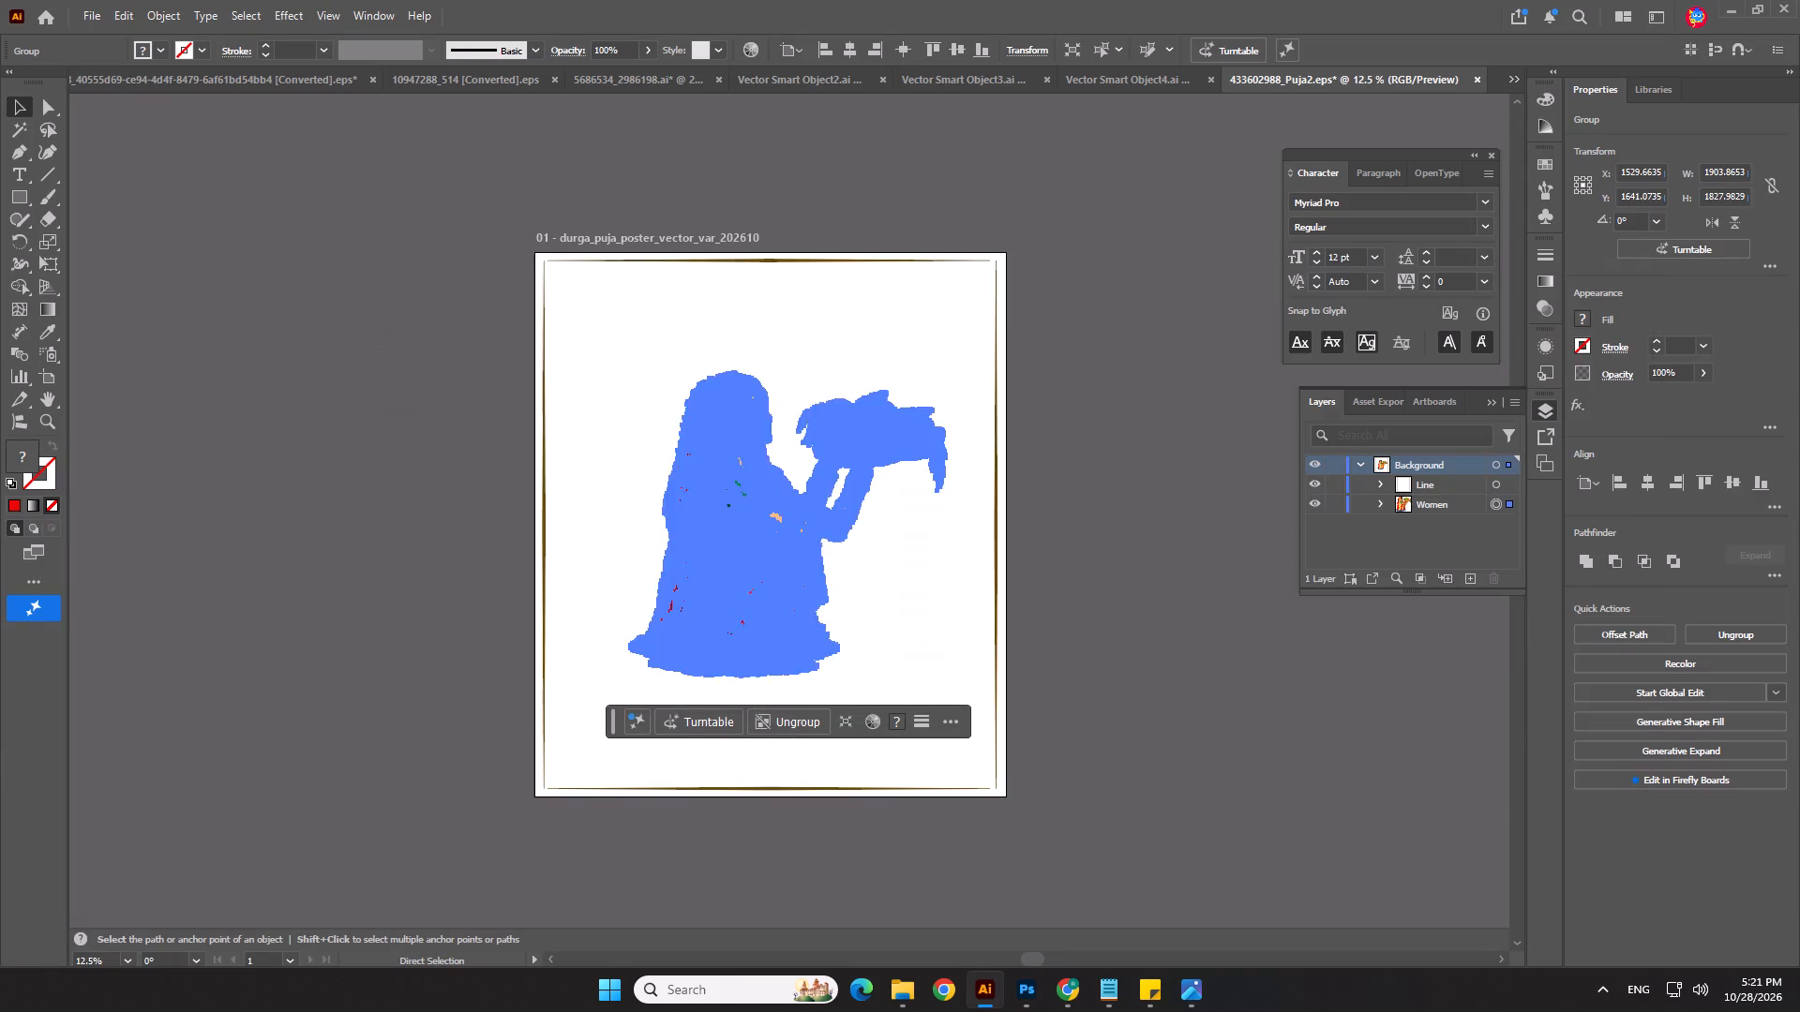
{"action": "scroll", "coordinate": [925, 566], "scroll_direction": "up", "scroll_amount": 2}
{"action": "left_click", "coordinate": [658, 545]}
{"action": "scroll", "coordinate": [785, 525], "scroll_direction": "down", "scroll_amount": 4}
{"action": "left_click_drag", "start_coordinate": [681, 558], "coordinate": [663, 580]}
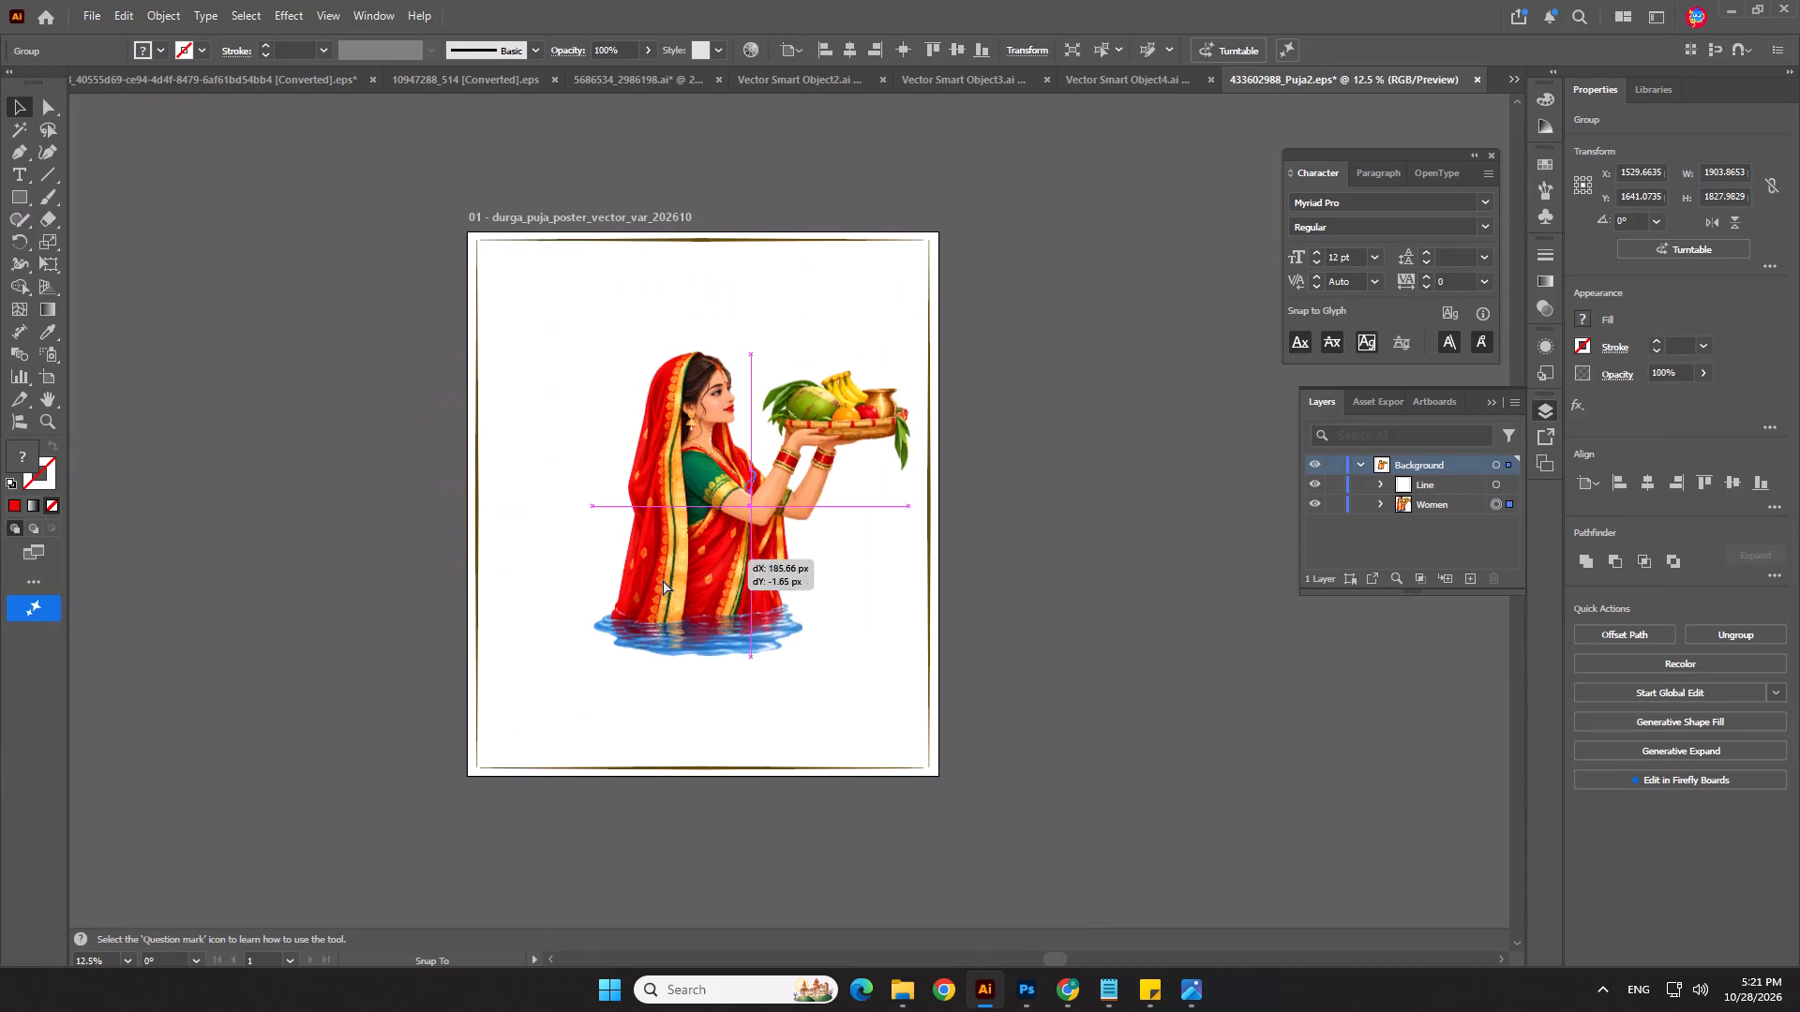
{"action": "left_click_drag", "start_coordinate": [663, 580], "coordinate": [661, 533]}
{"action": "key", "text": "ctrl+z"}
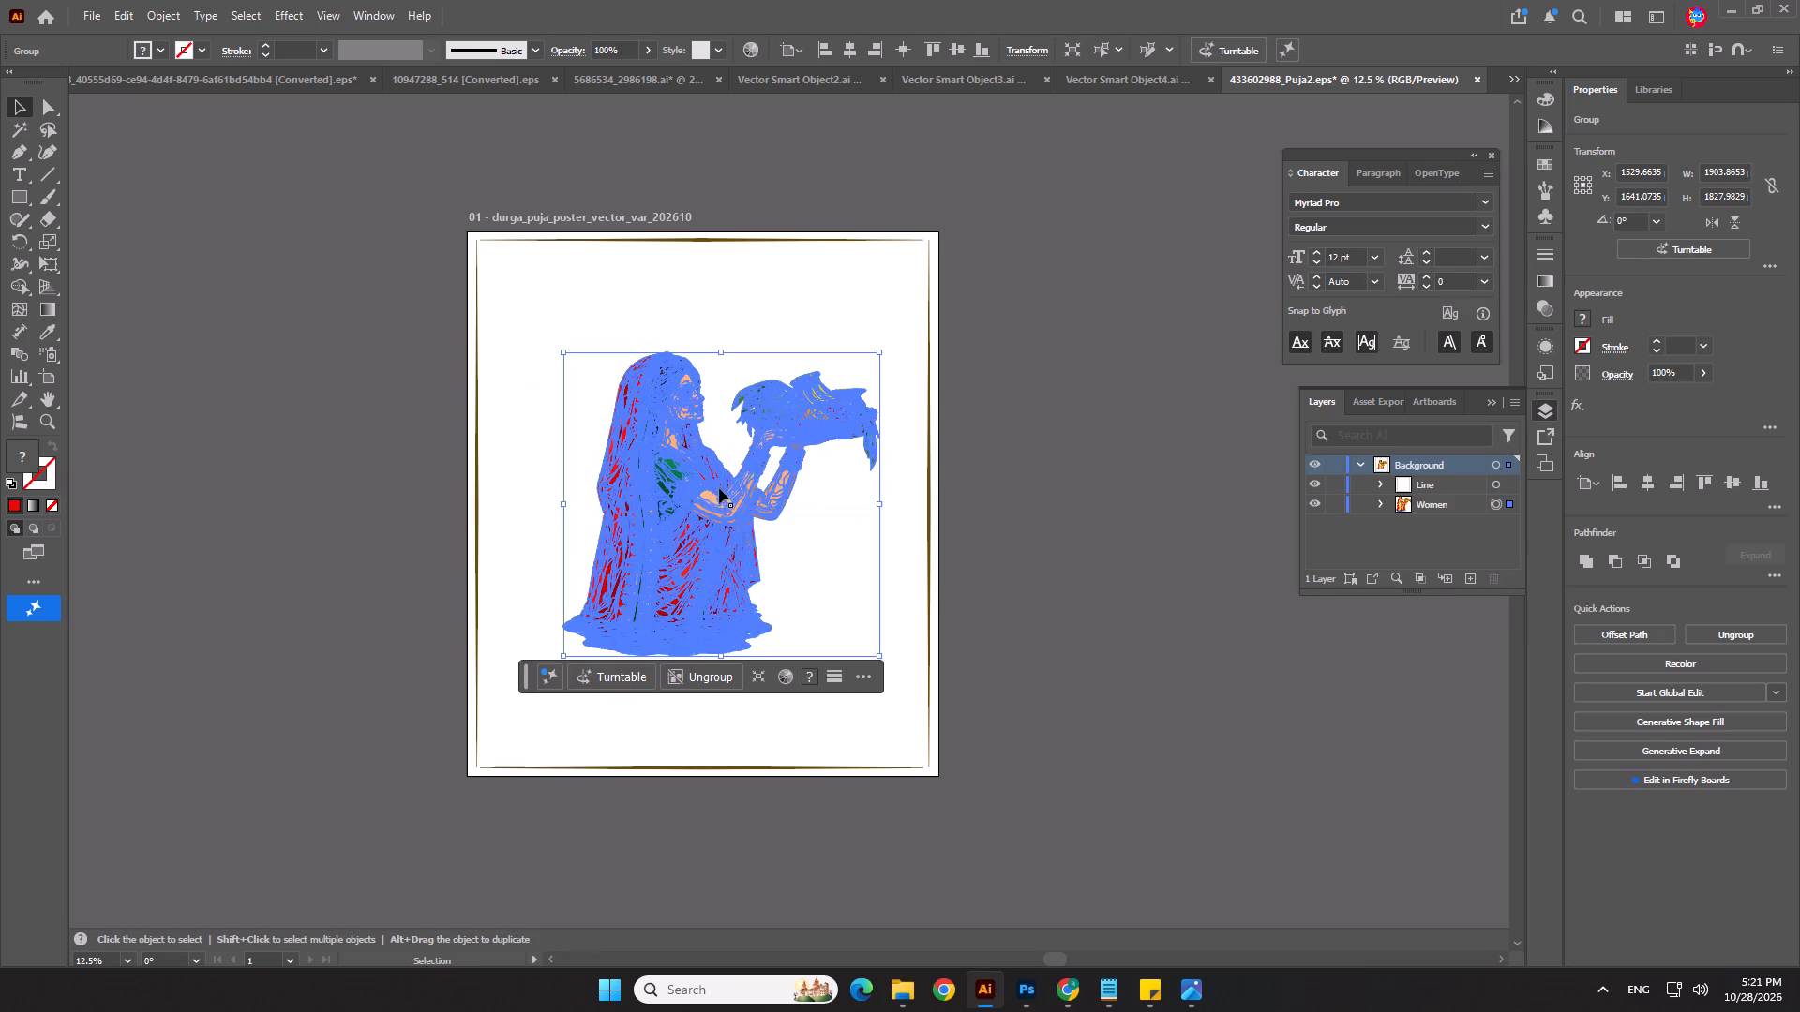
{"action": "key", "text": "ctrl+c"}
{"action": "key", "text": "ctrl+c"}
{"action": "key", "text": "ctrl+c"}
{"action": "key", "text": "ctrl+c"}
{"action": "key", "text": "ctrl+c"}
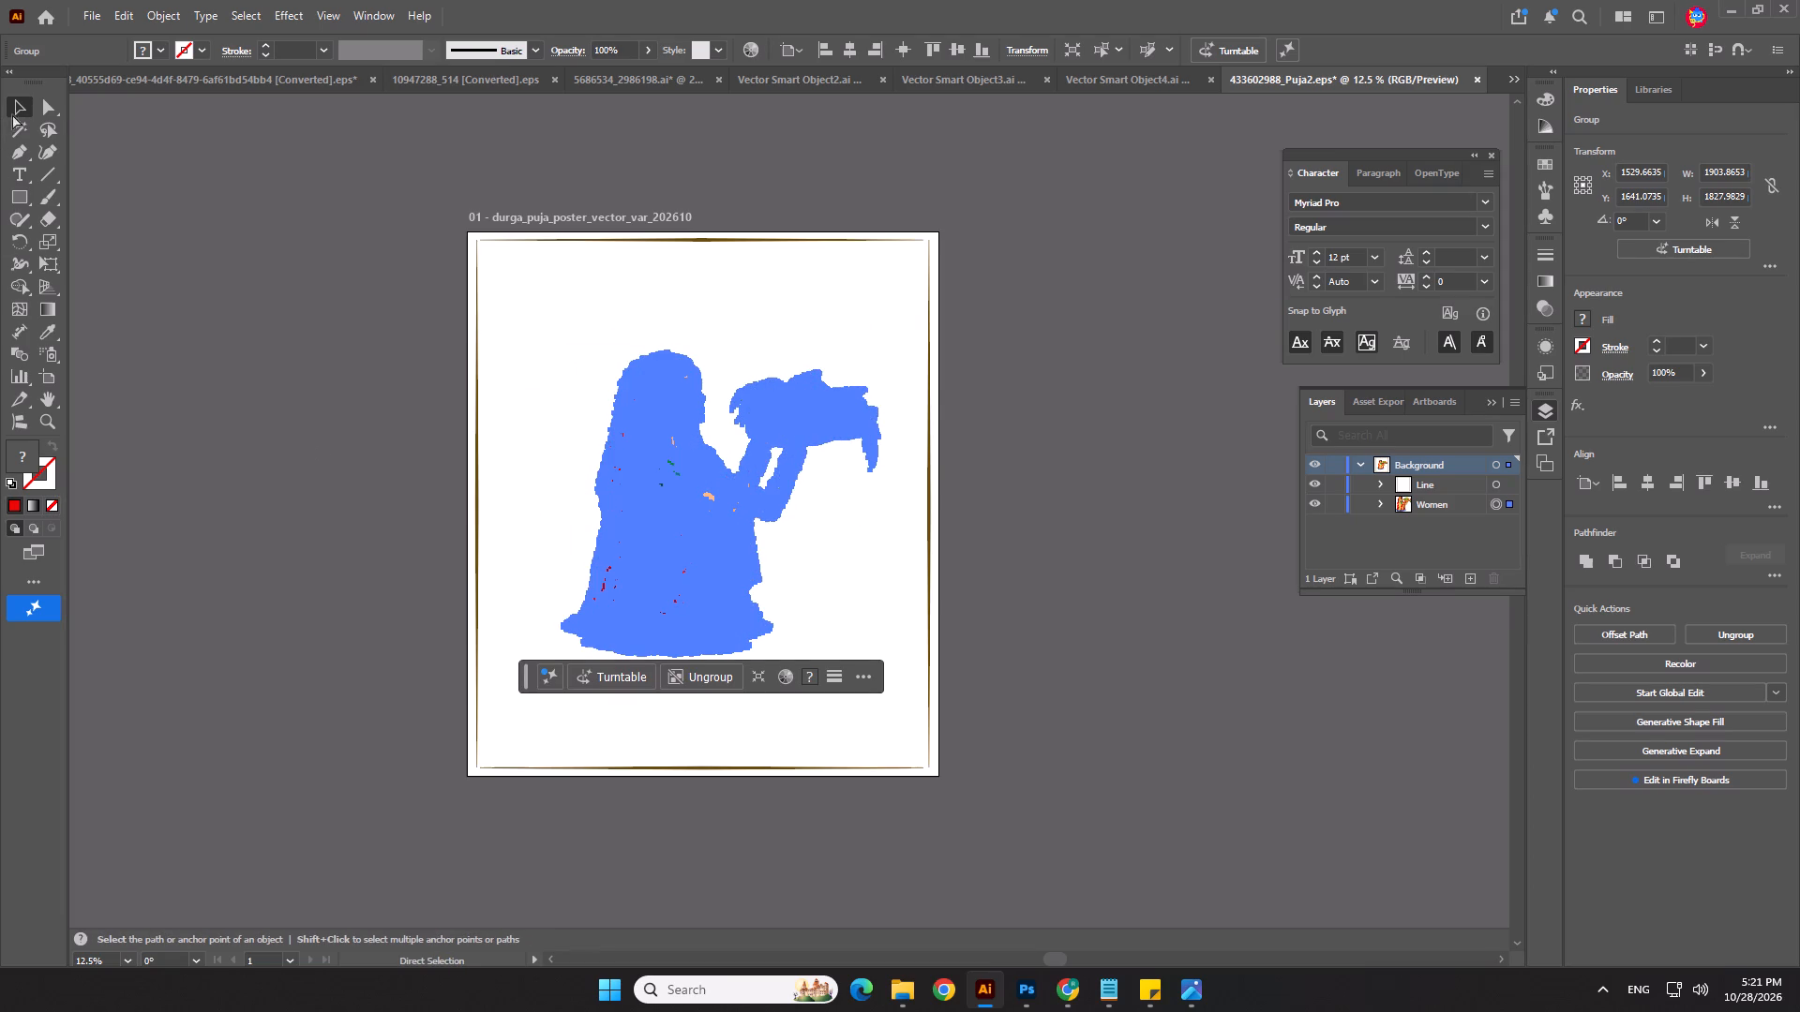
{"action": "key", "text": "ctrl+c"}
{"action": "key", "text": "ctrl+c"}
{"action": "key", "text": "ctrl+c"}
{"action": "key", "text": "ctrl+c"}
{"action": "key", "text": "ctrl+c"}
{"action": "key", "text": "alt+Tab"}
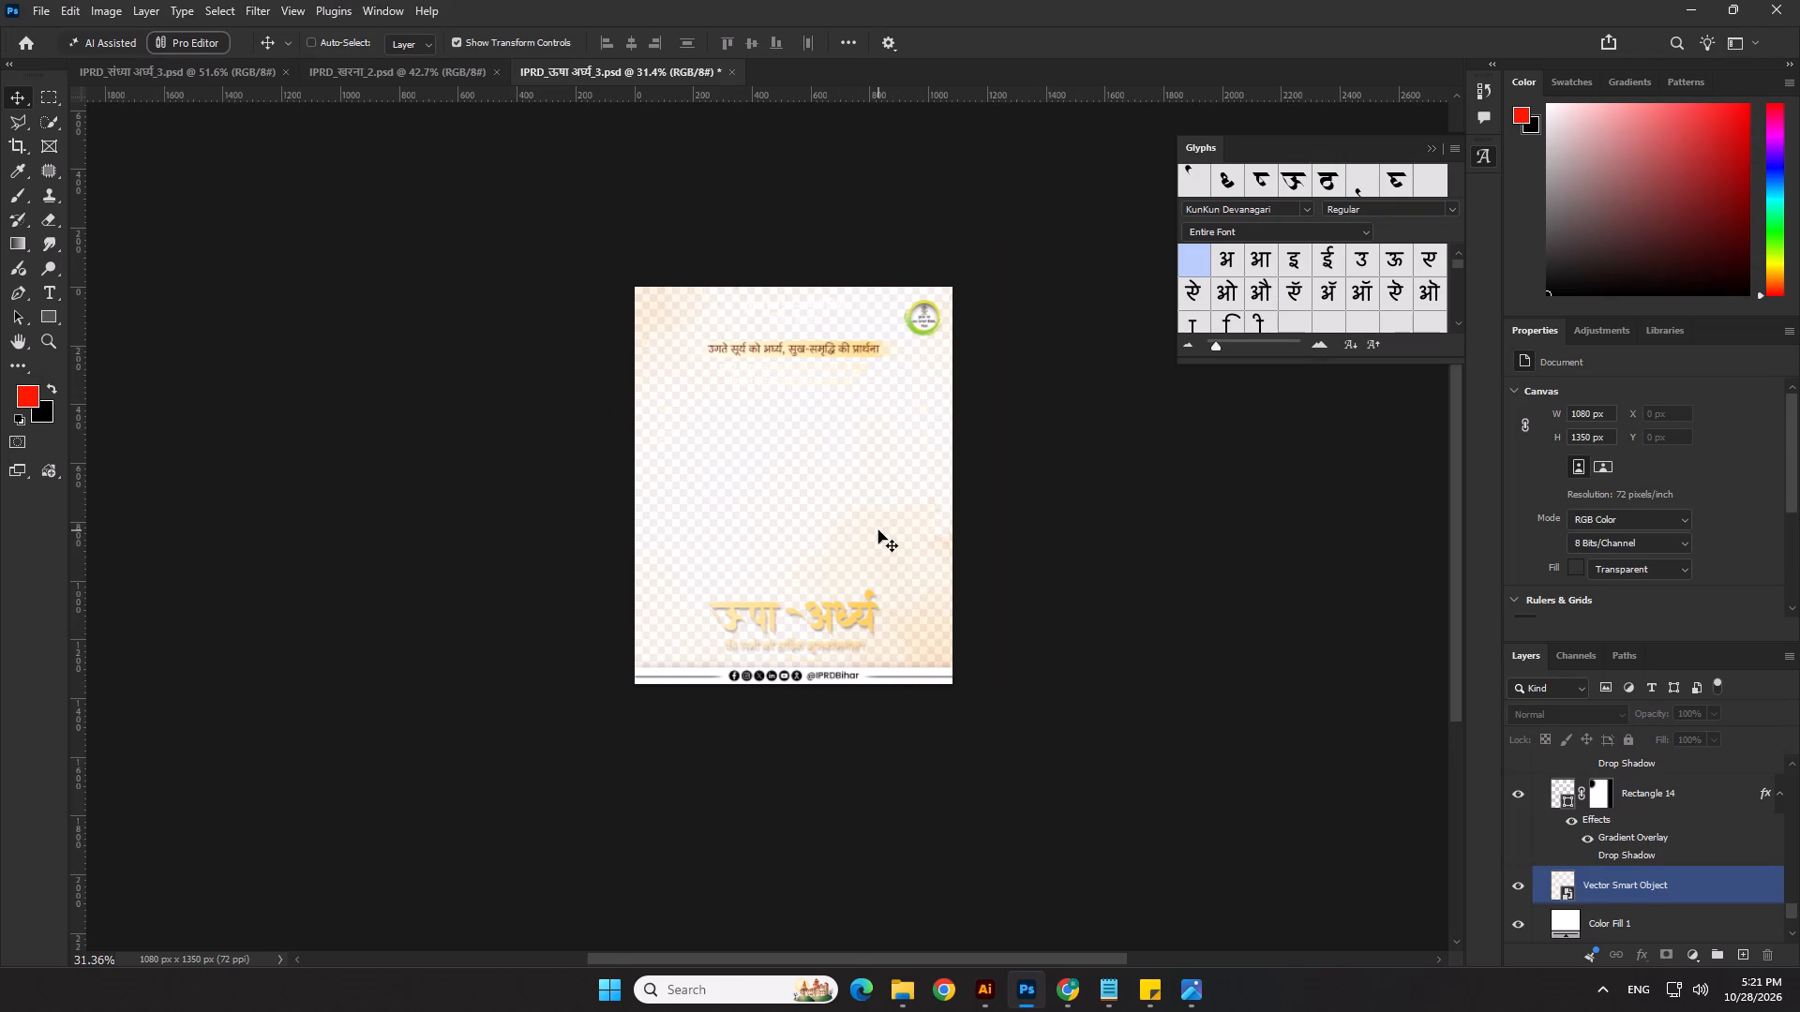
Paste the copied woman illustration as a smart object and scale it to about 28.78%, placing it mid-canvas above the title.
{"action": "key", "text": "ctrl+v"}
{"action": "left_click", "coordinate": [943, 266]}
{"action": "left_click", "coordinate": [951, 266]}
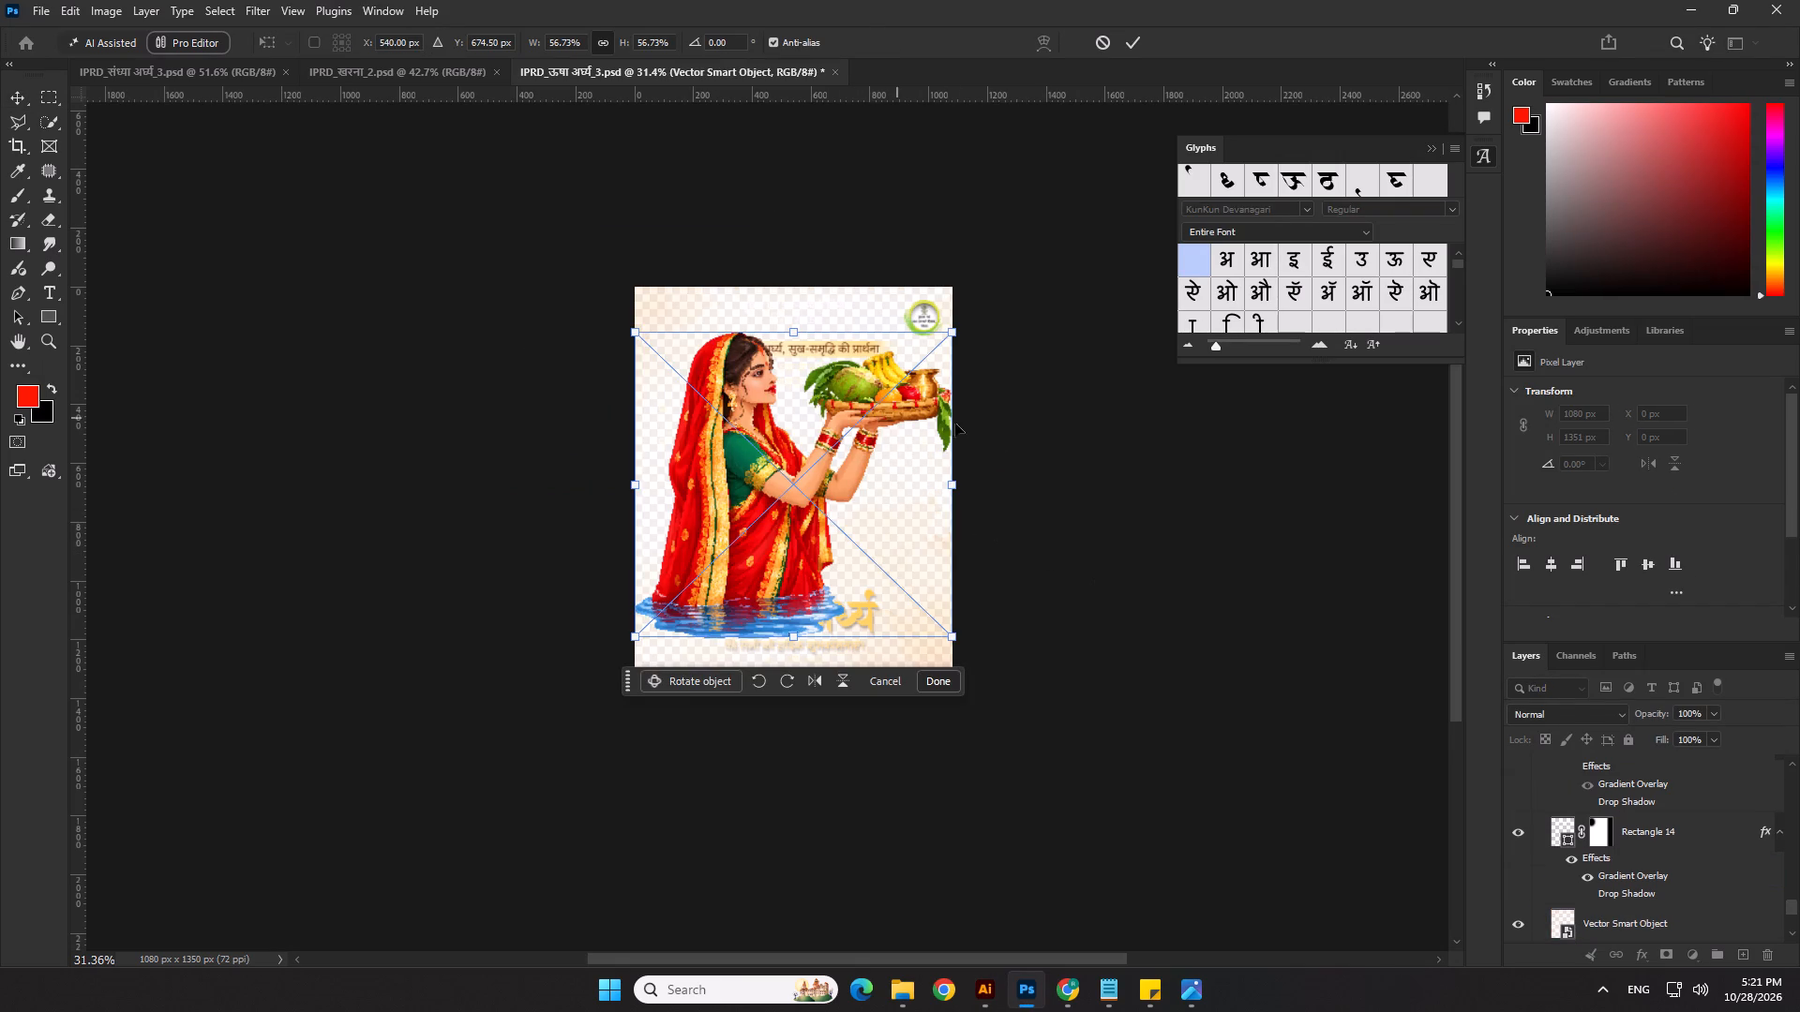
{"action": "left_click_drag", "start_coordinate": [963, 489], "coordinate": [811, 499]}
{"action": "left_click_drag", "start_coordinate": [742, 513], "coordinate": [794, 518]}
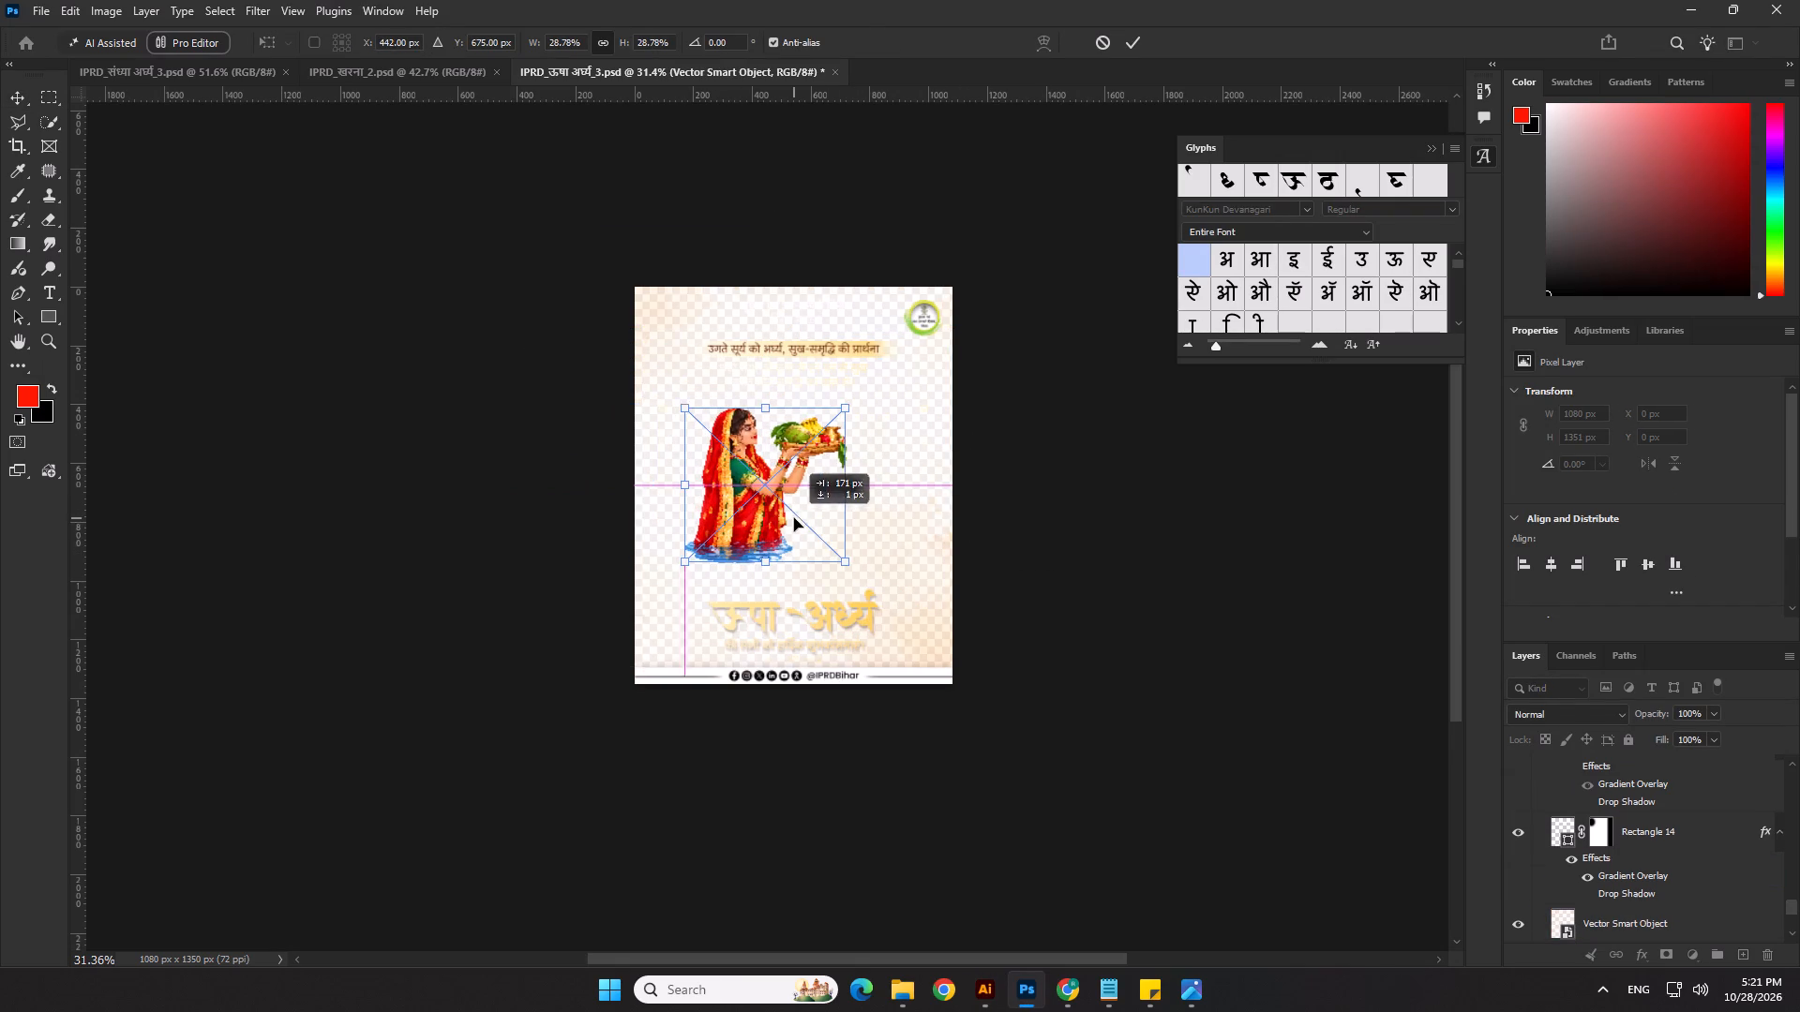
{"action": "left_click_drag", "start_coordinate": [794, 518], "coordinate": [794, 520]}
{"action": "key", "text": "Return"}
{"action": "left_click", "coordinate": [1207, 657]}
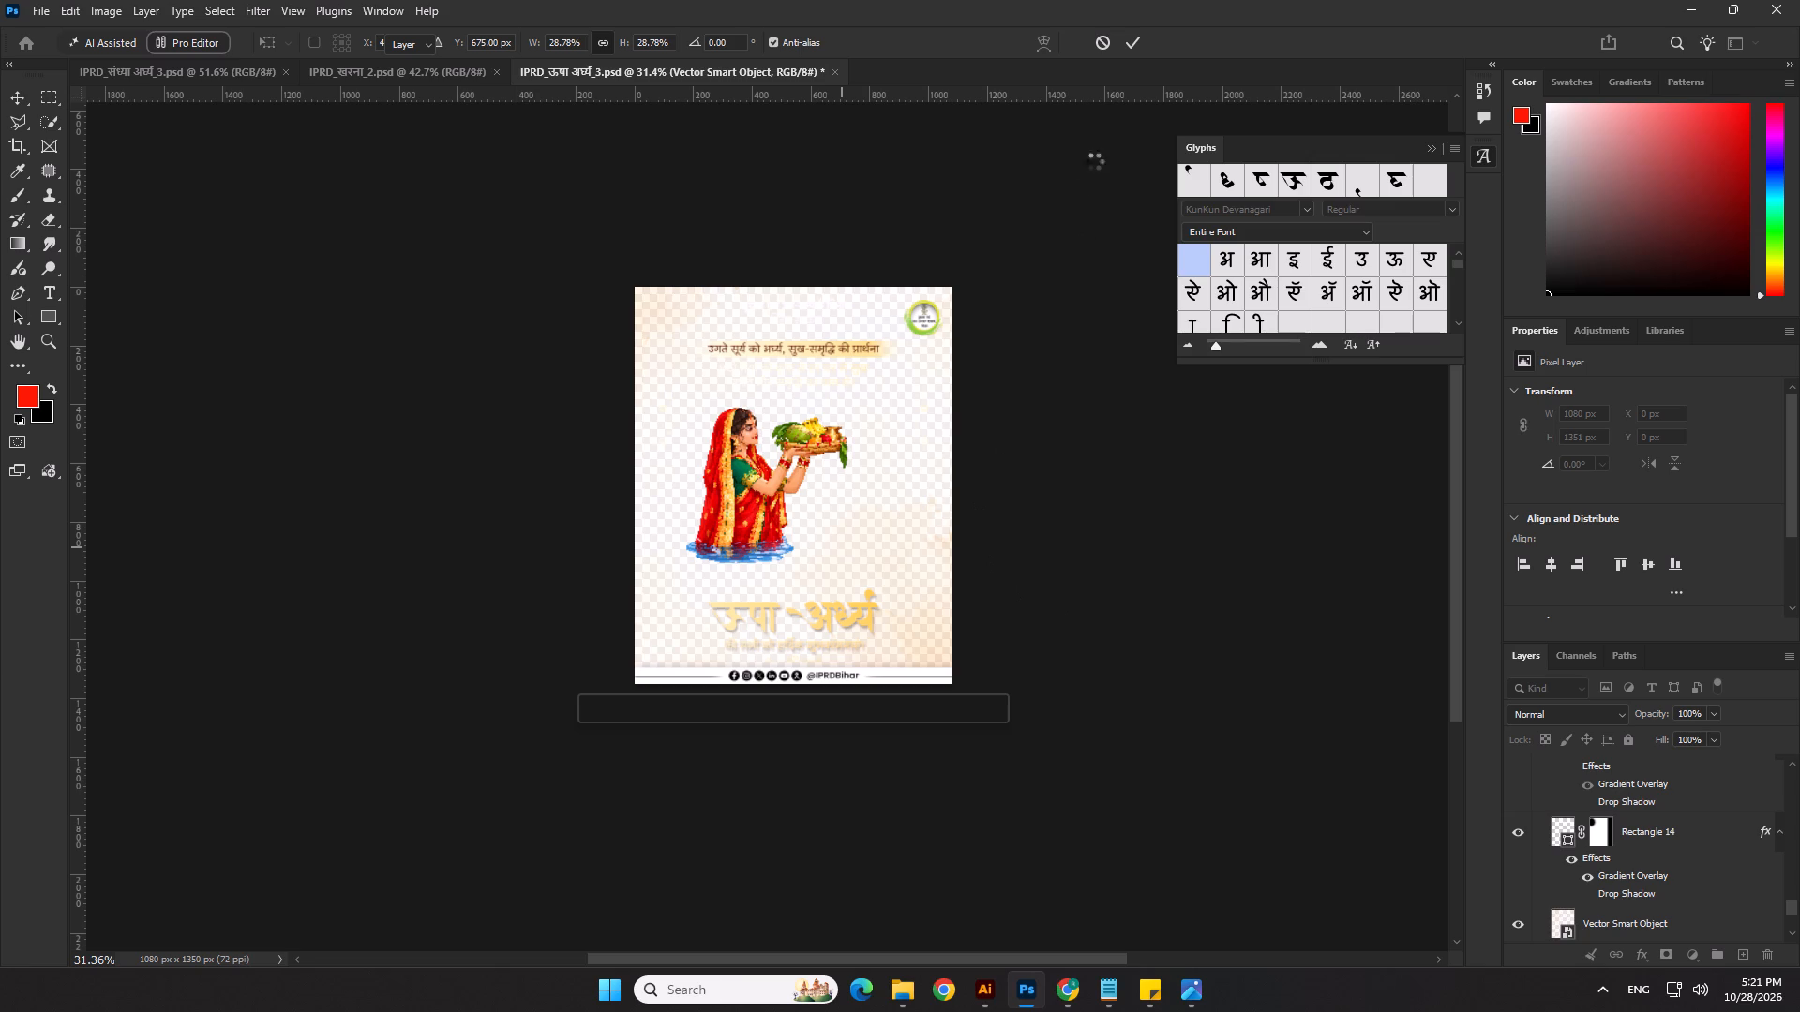
{"action": "left_click", "coordinate": [1137, 540]}
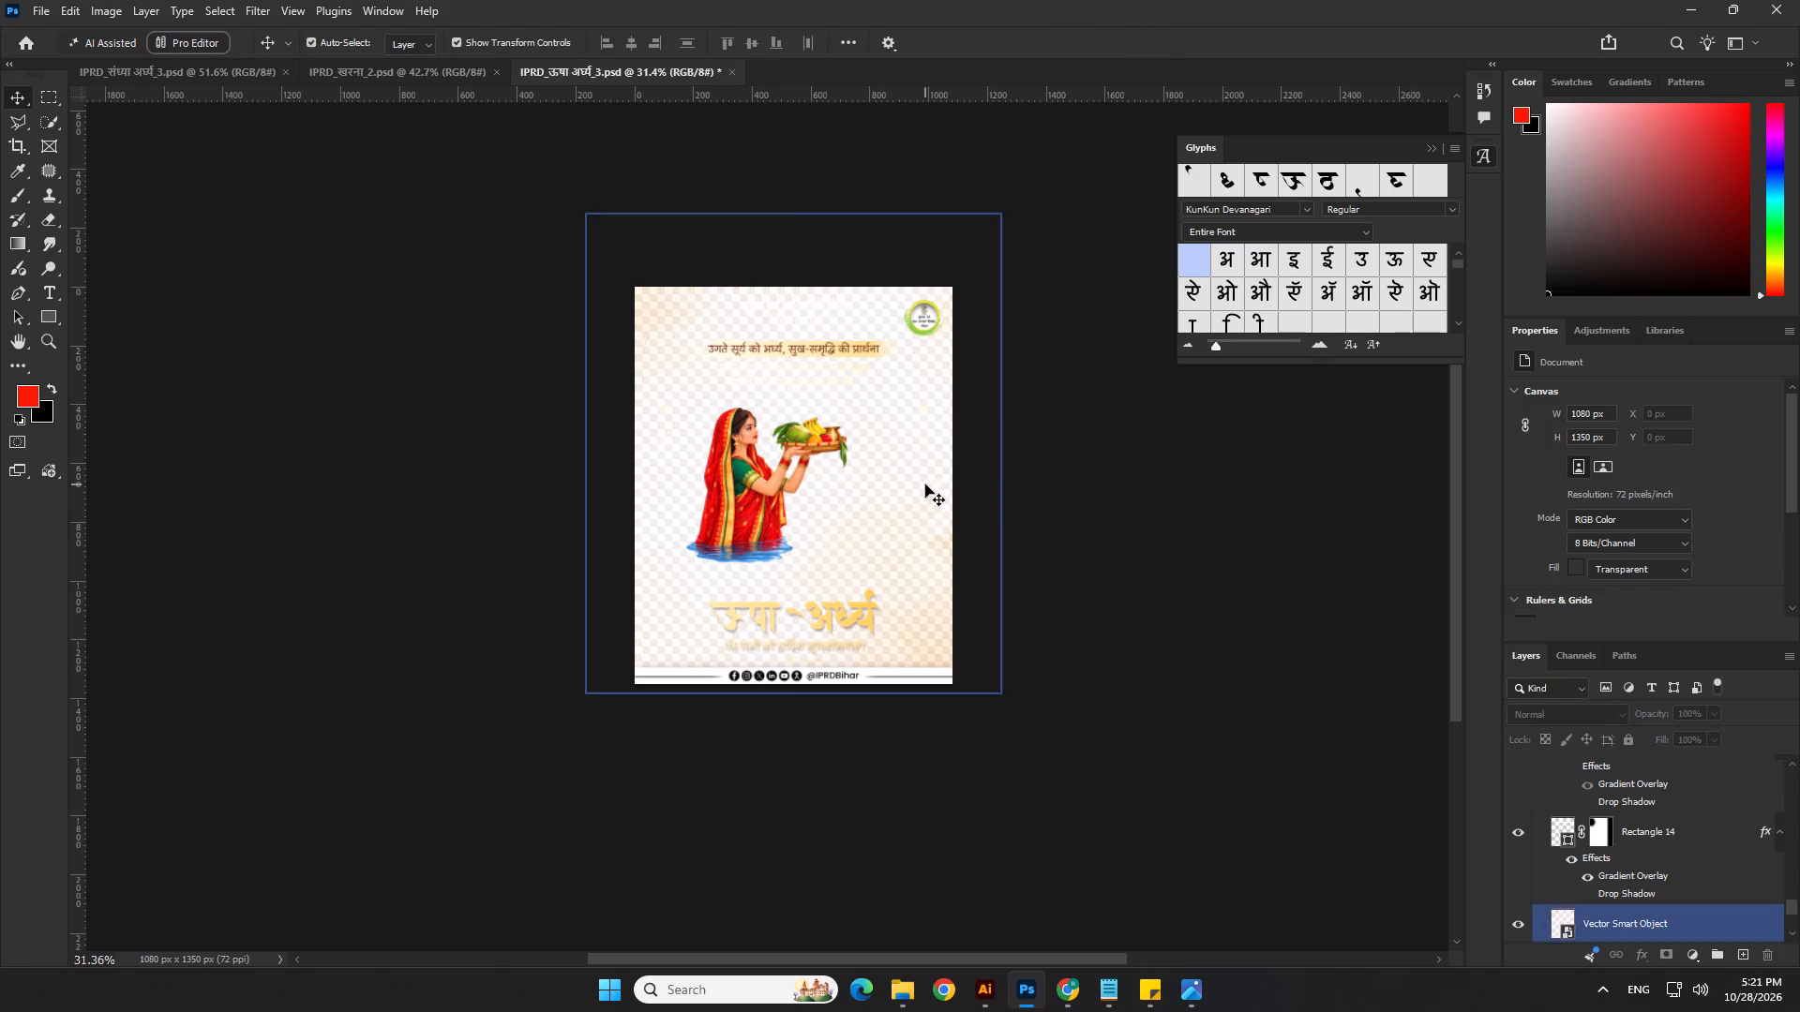
Delete the oversized cream background smart object from the poster.
{"action": "left_click", "coordinate": [925, 484]}
{"action": "key", "text": "Delete"}
Switch to Illustrator and undo the deletions of the Happy Chhath Puja text and the background clip group.
{"action": "key", "text": "alt+Tab"}
{"action": "triple_click", "coordinate": [1029, 517]}
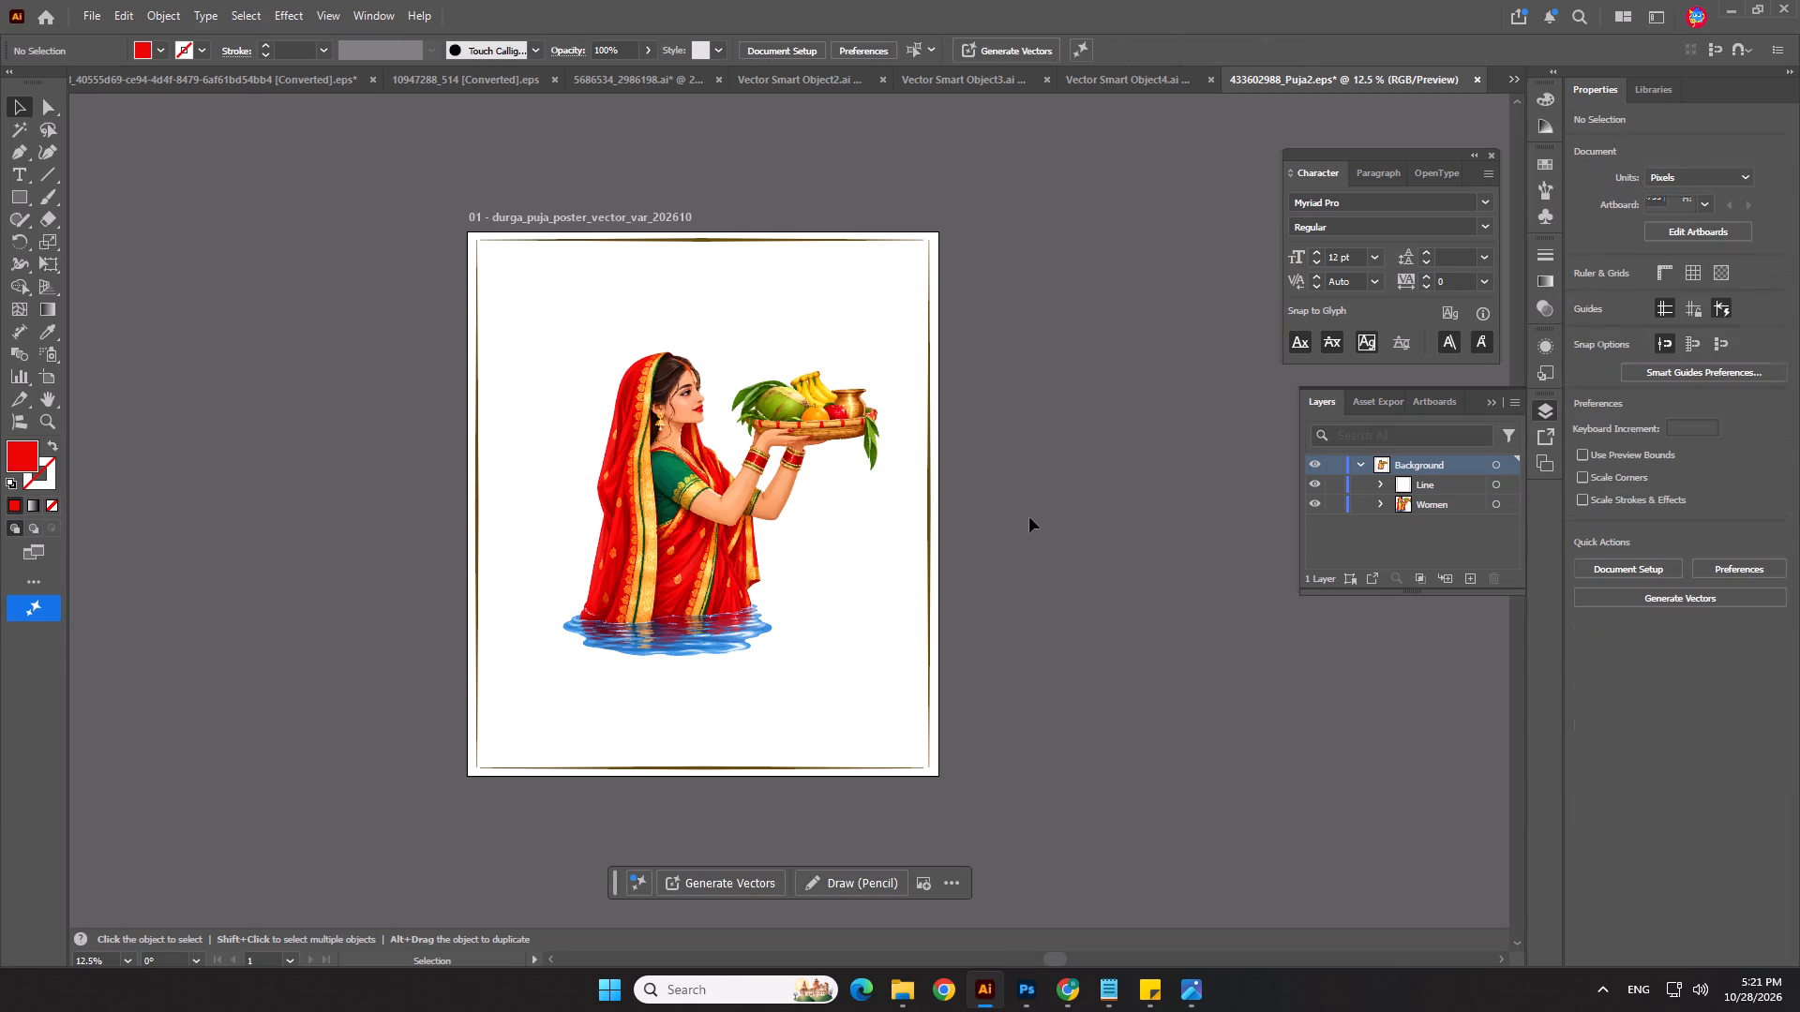
{"action": "triple_click", "coordinate": [1017, 504]}
{"action": "key", "text": "ctrl+z"}
{"action": "key", "text": "ctrl+z"}
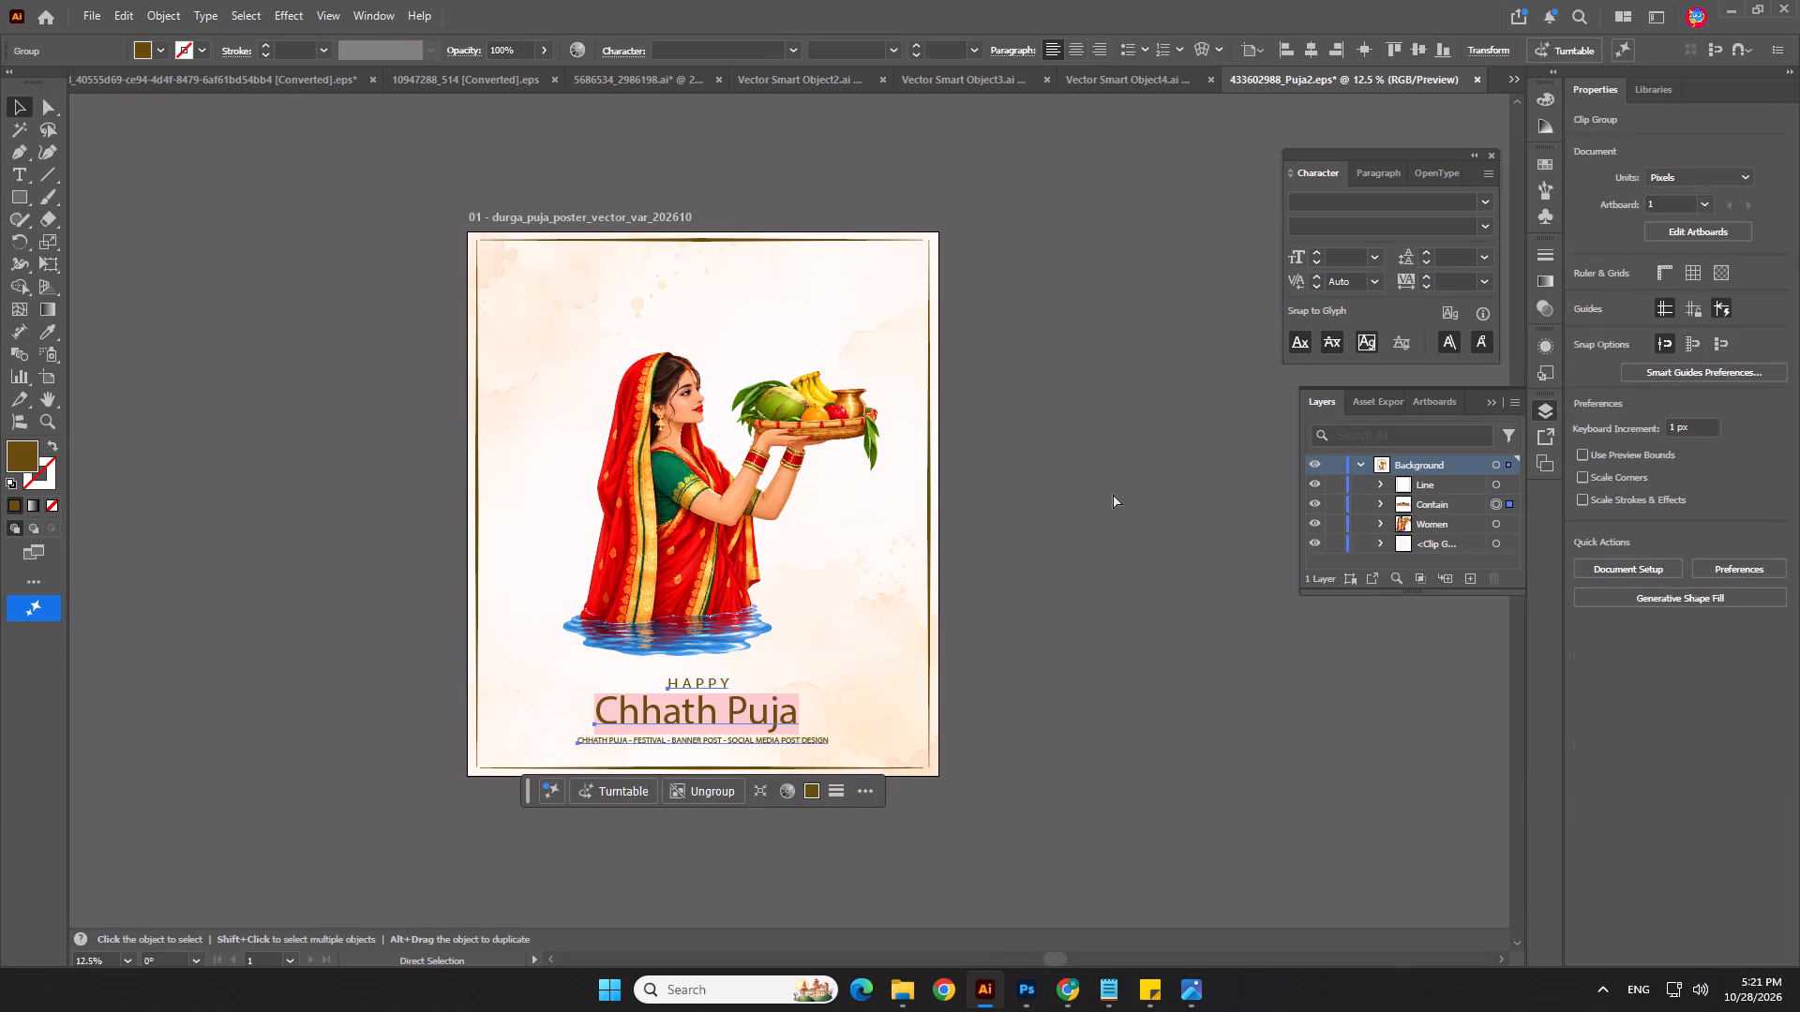
Identify the cream background clip group below the Women group, copy it and return to the Photoshop poster.
{"action": "left_click", "coordinate": [1056, 521]}
{"action": "left_click", "coordinate": [893, 642]}
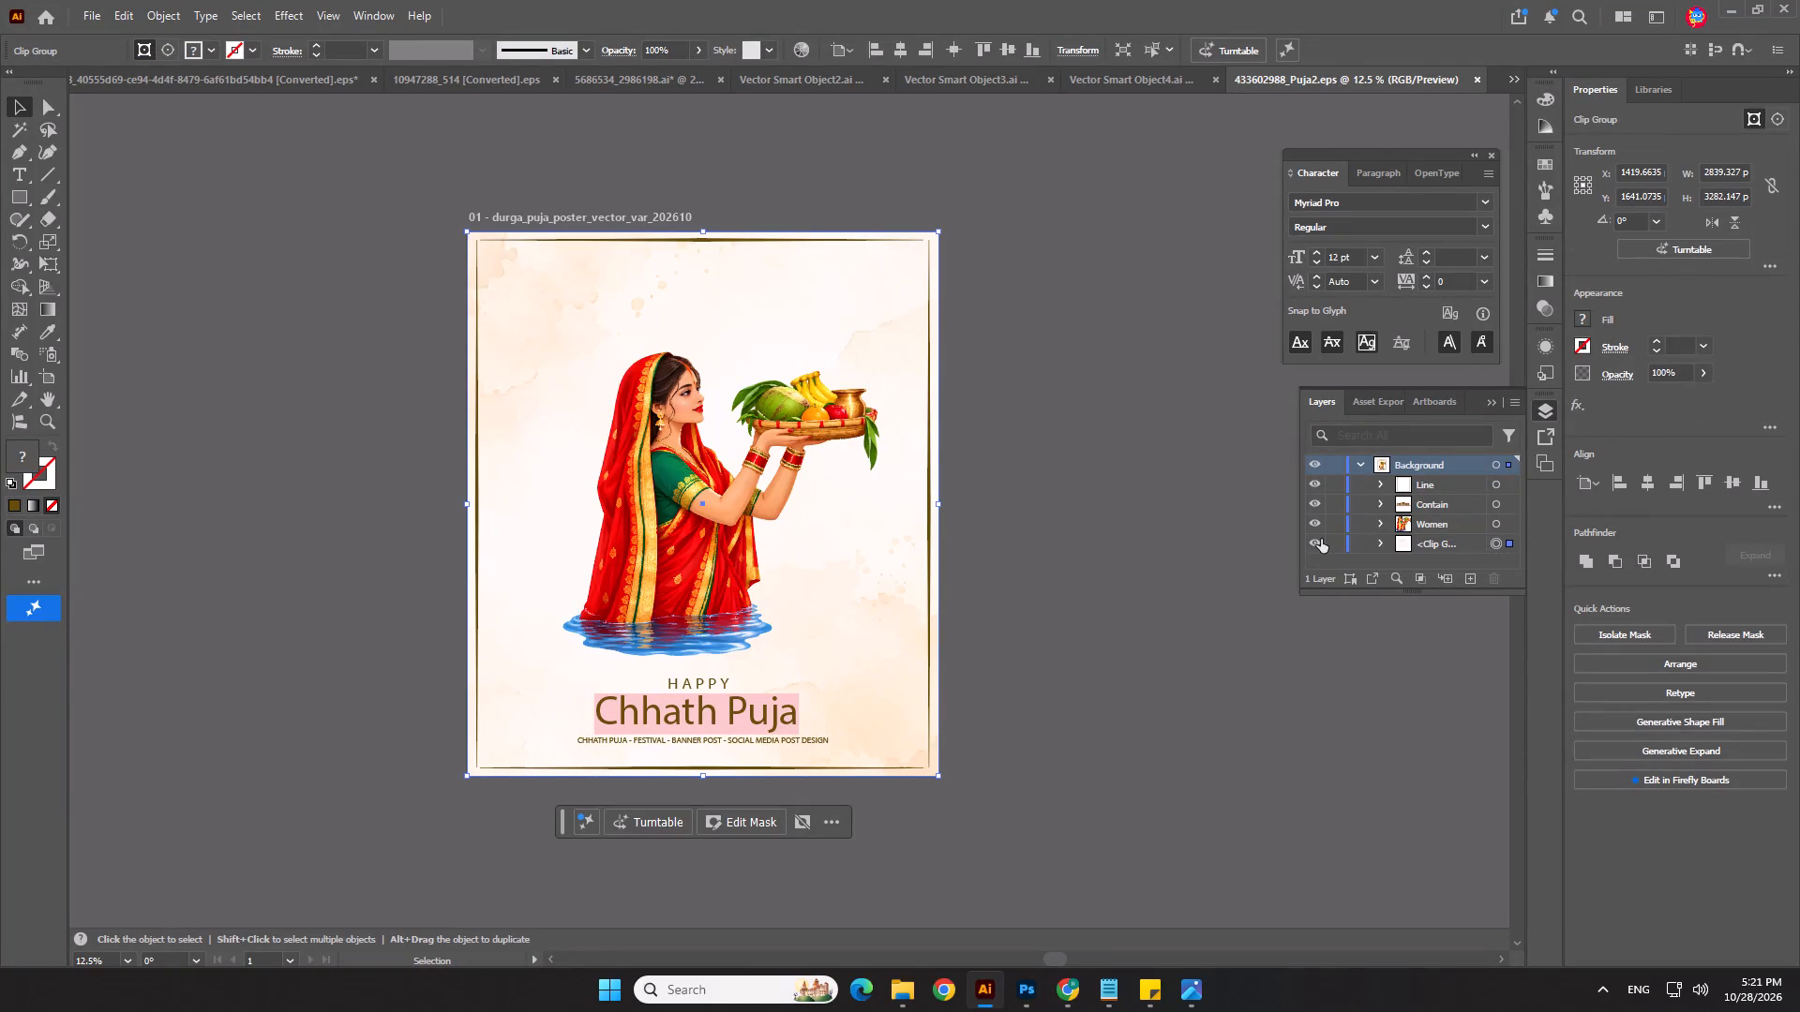
{"action": "left_click", "coordinate": [1315, 542]}
{"action": "left_click", "coordinate": [1315, 542]}
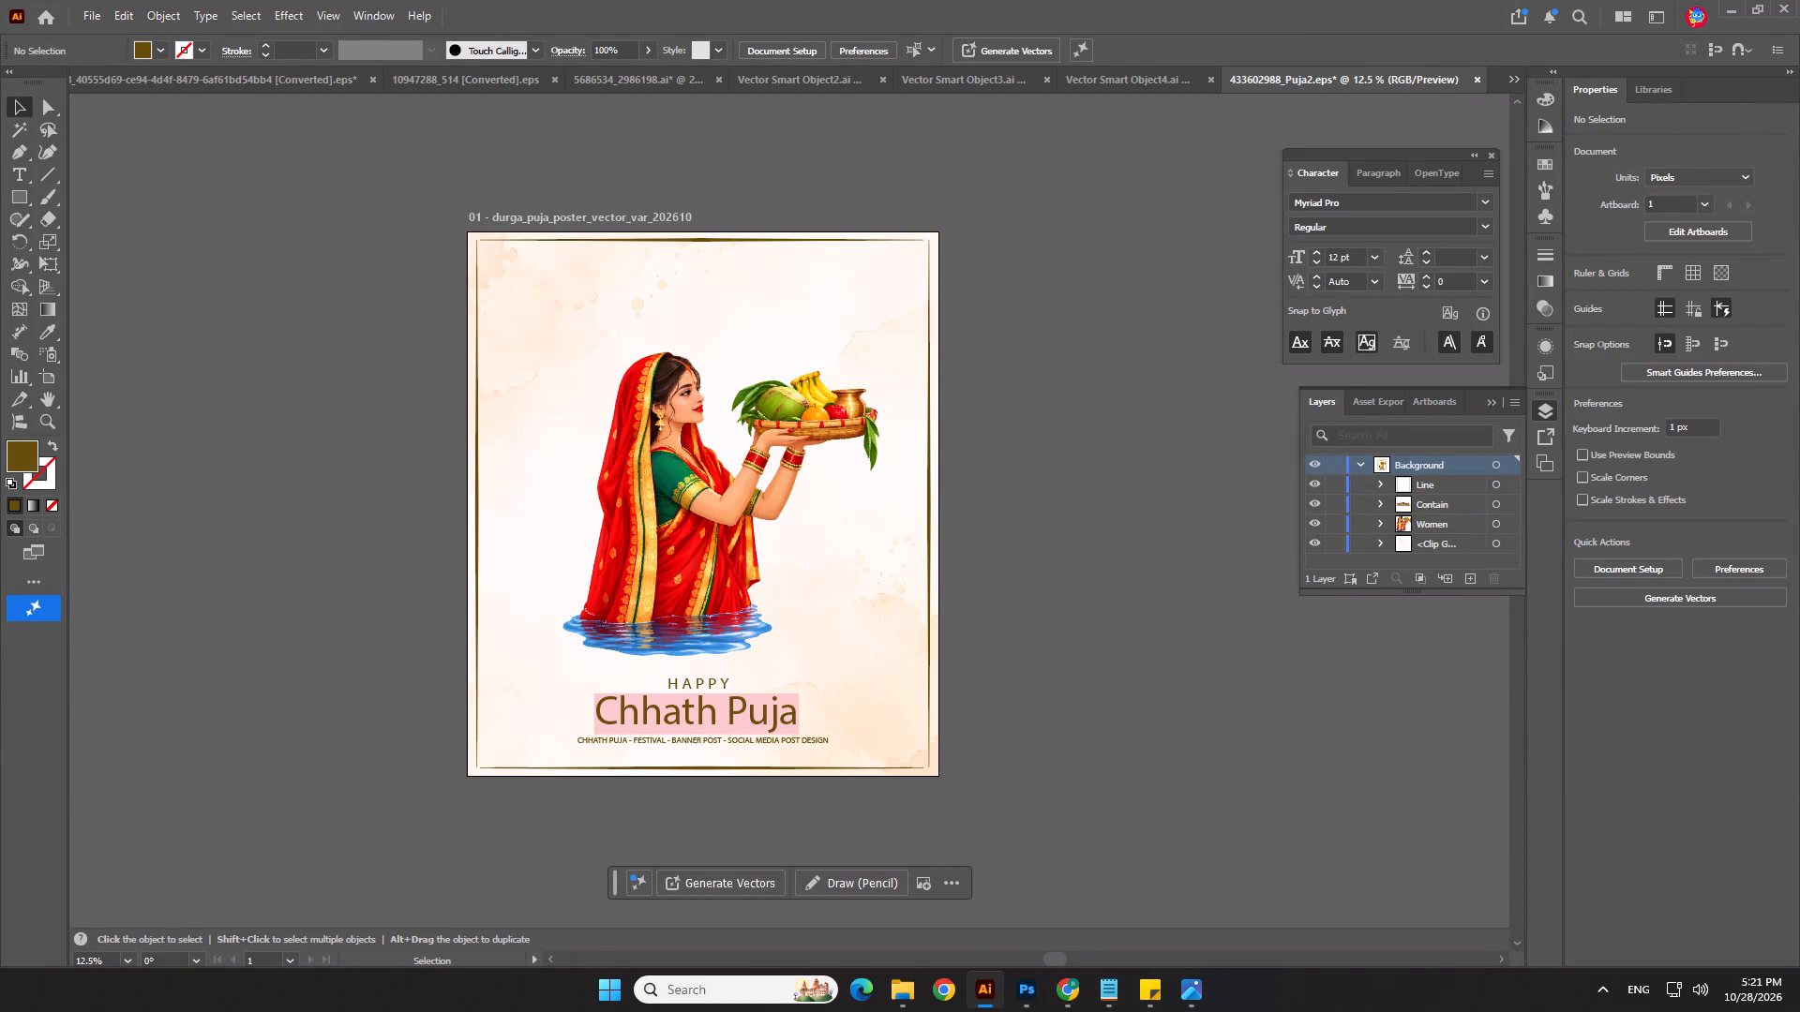
{"action": "left_click", "coordinate": [1504, 543]}
{"action": "key", "text": "ctrl+c"}
{"action": "key", "text": "ctrl+c"}
{"action": "key", "text": "ctrl+c"}
{"action": "key", "text": "ctrl+c"}
{"action": "key", "text": "ctrl+c"}
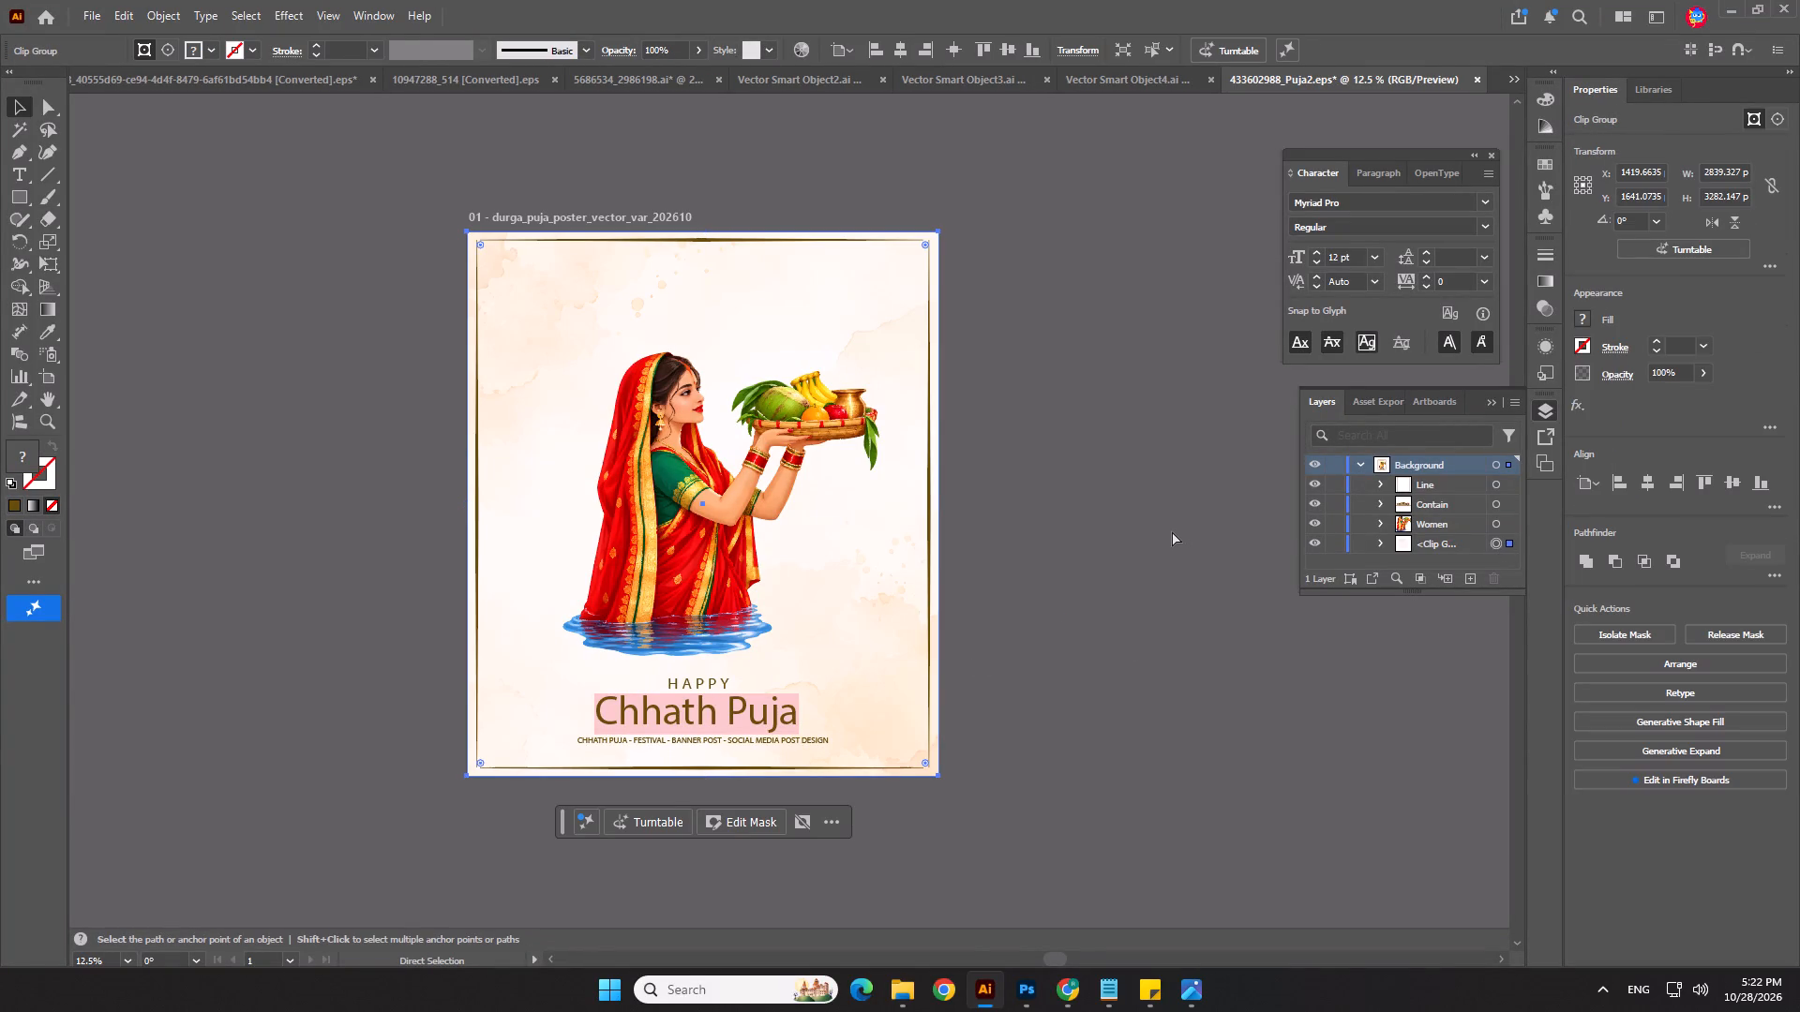
{"action": "key", "text": "ctrl+c"}
{"action": "key", "text": "ctrl+c"}
{"action": "key", "text": "alt+Tab"}
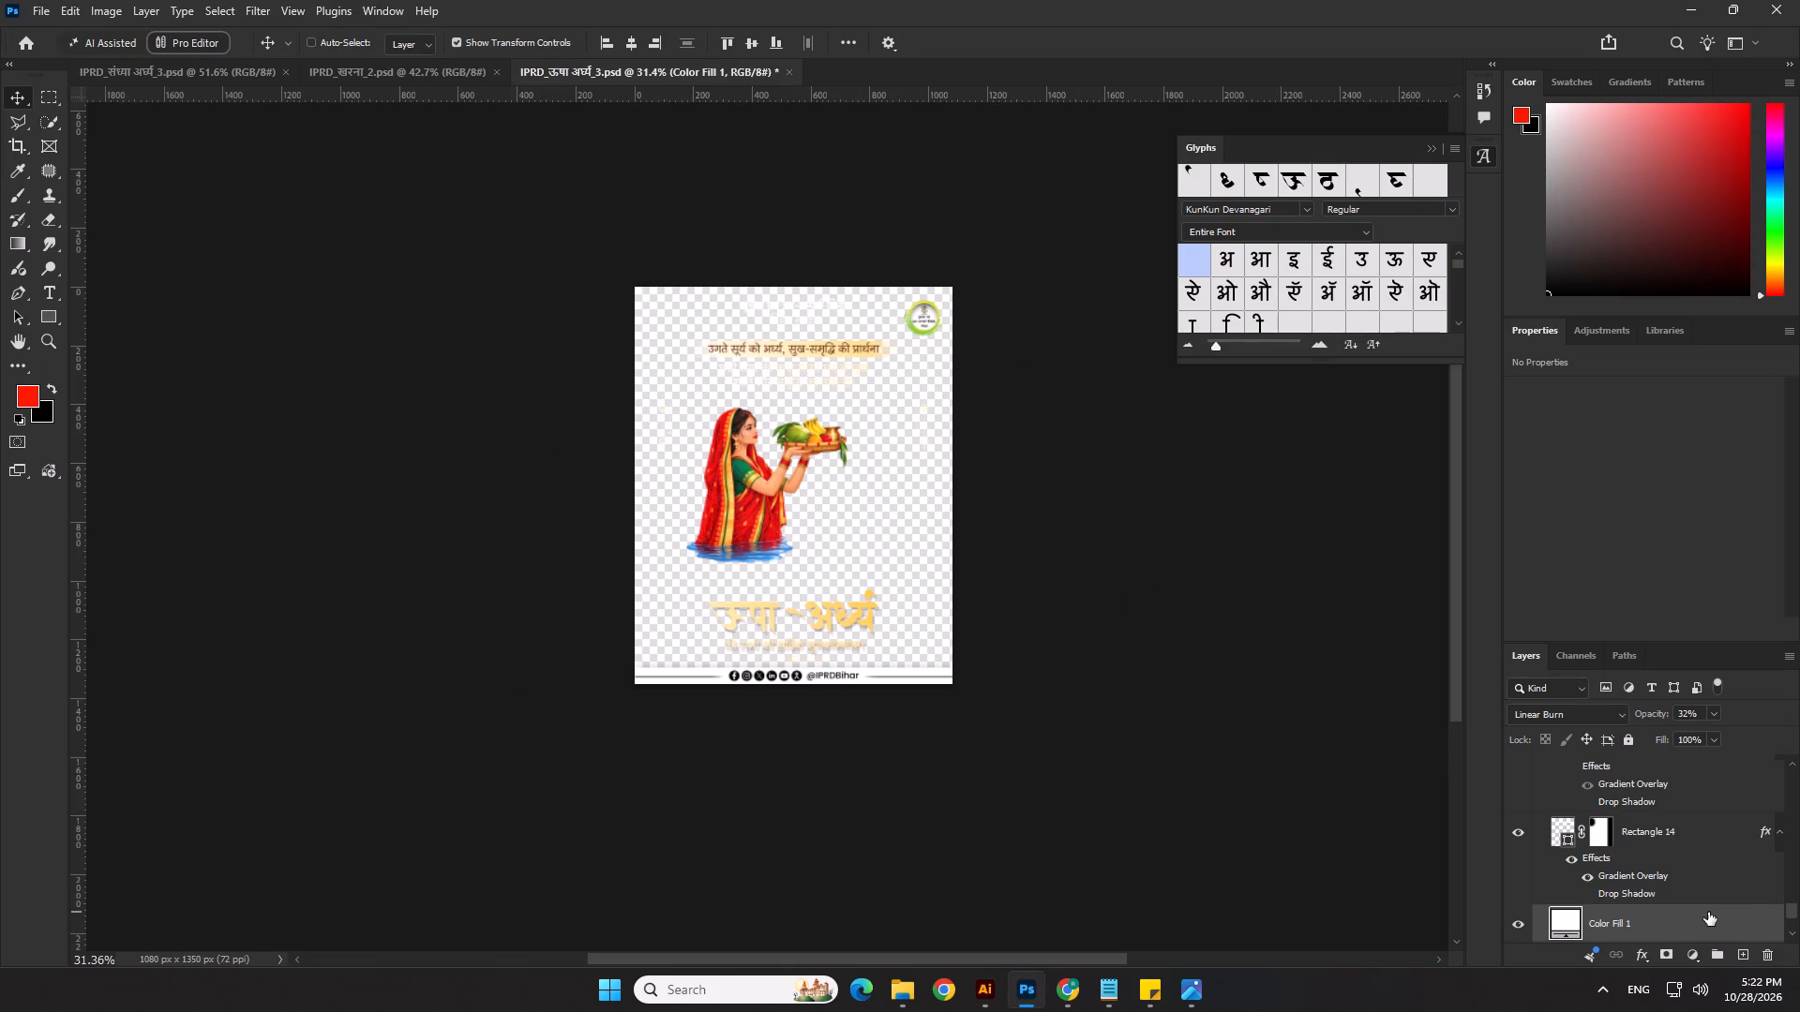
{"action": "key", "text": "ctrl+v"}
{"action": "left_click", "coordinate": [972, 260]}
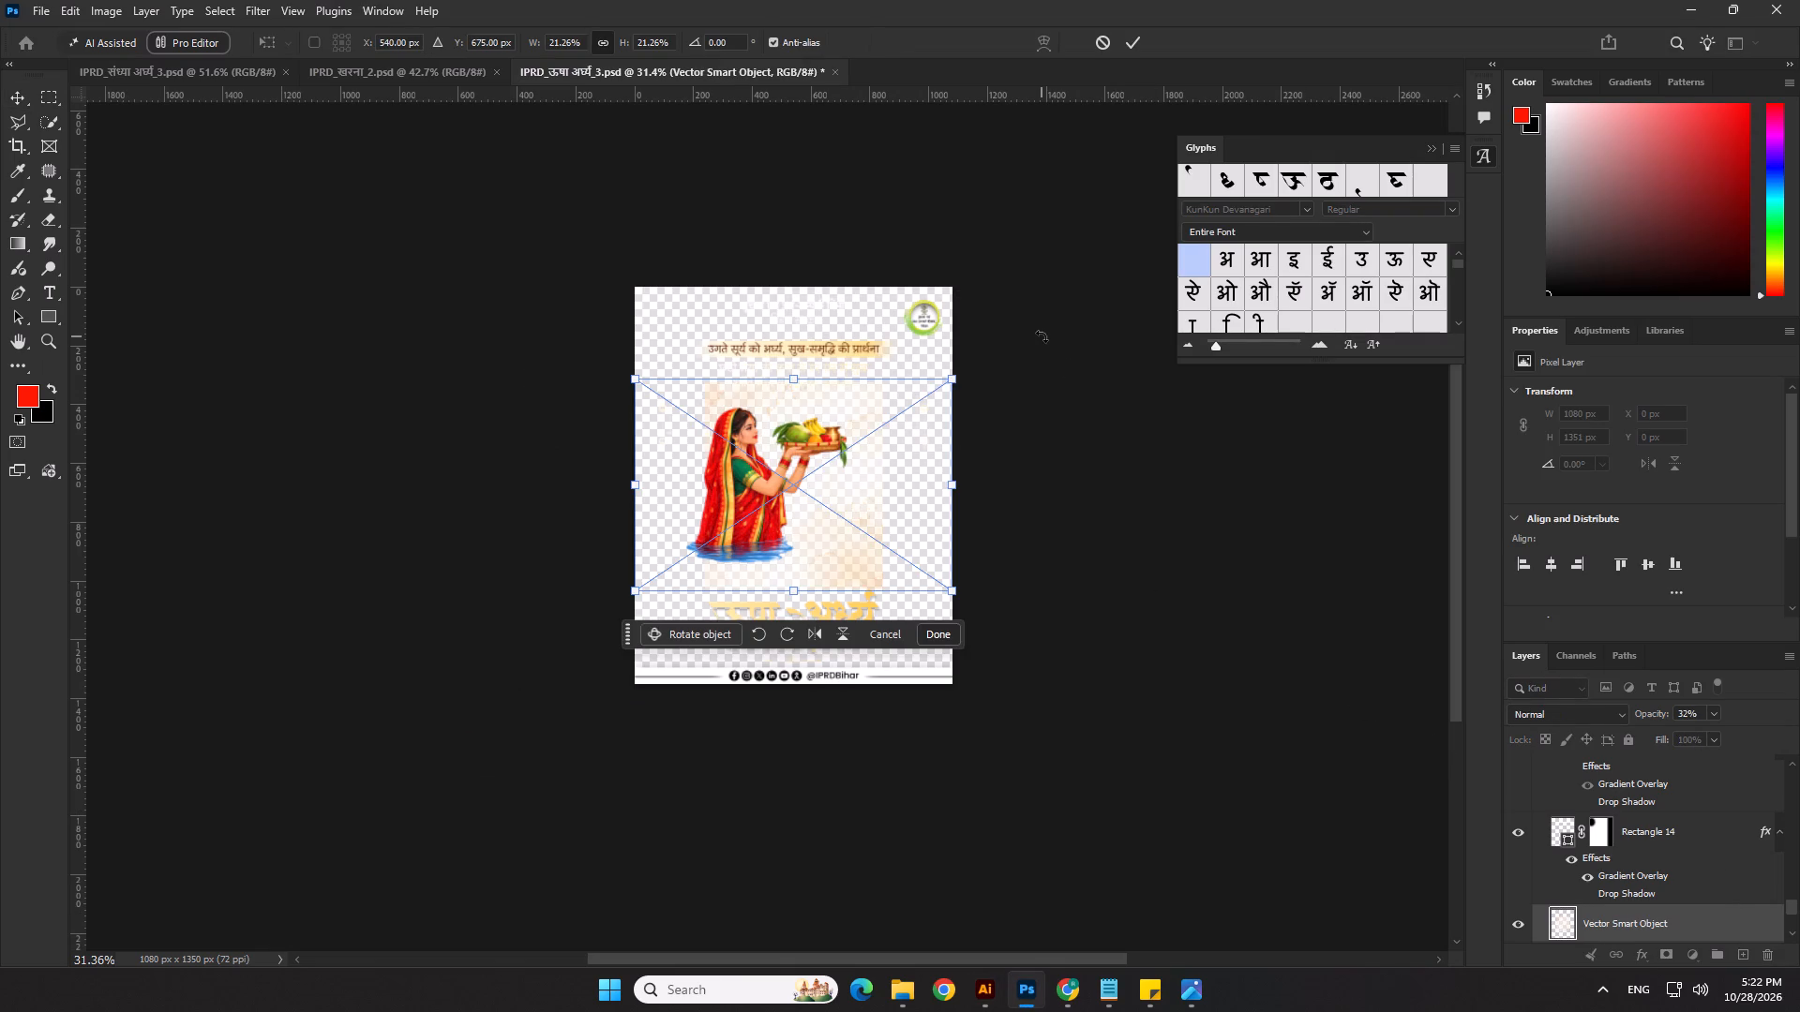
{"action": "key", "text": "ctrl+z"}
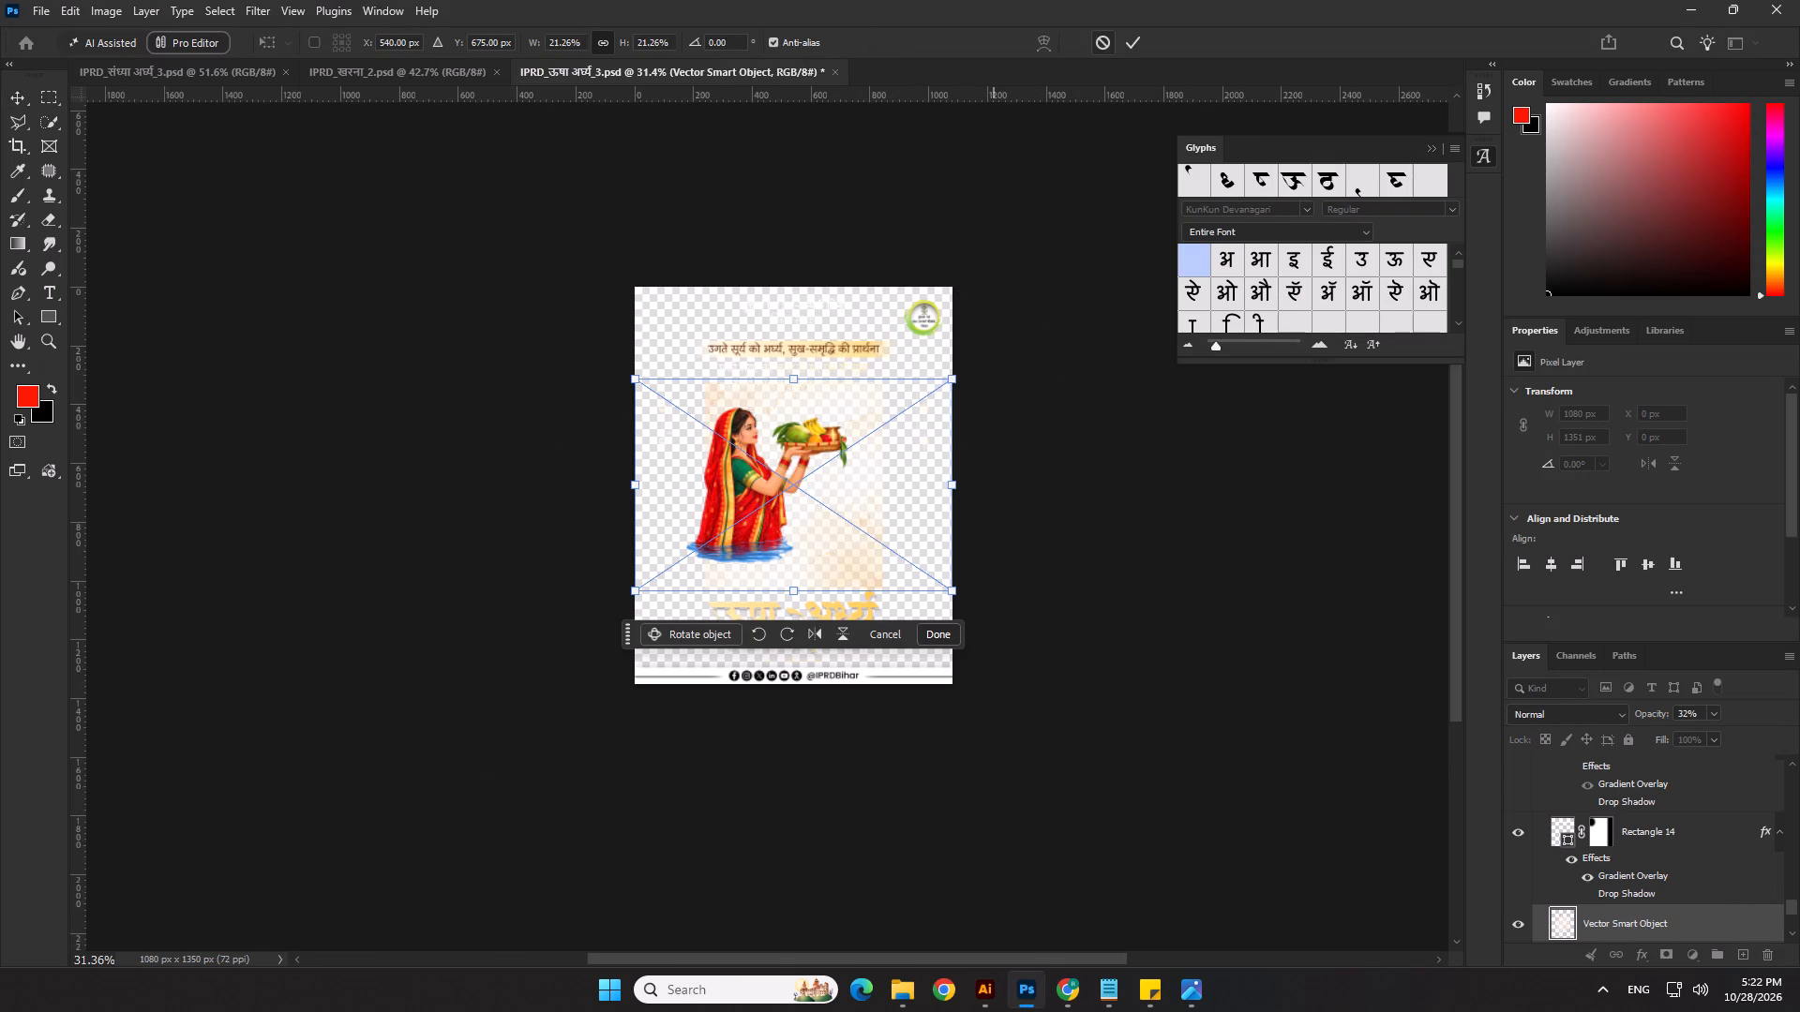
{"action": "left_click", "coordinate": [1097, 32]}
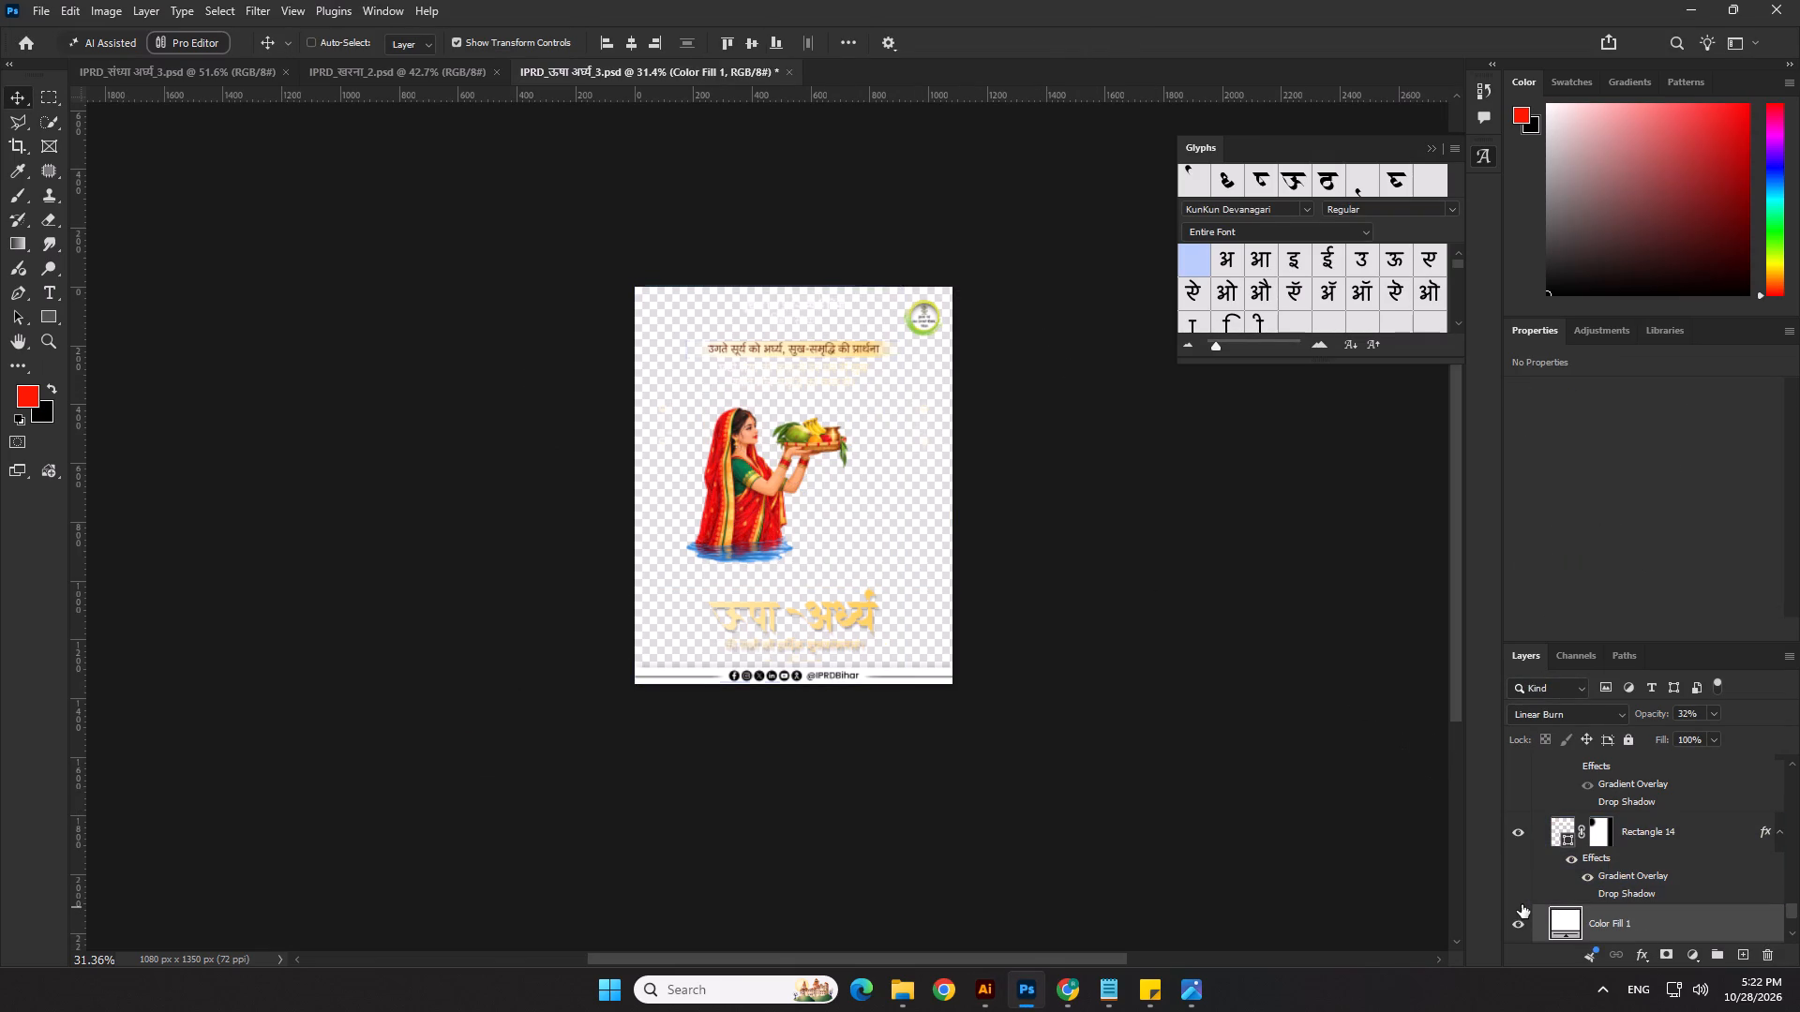
Paste the cream background above Color Fill 1 as a smart object and enlarge it to about 1008 × 1165 px.
{"action": "key", "text": "ctrl+v"}
{"action": "left_click", "coordinate": [967, 256]}
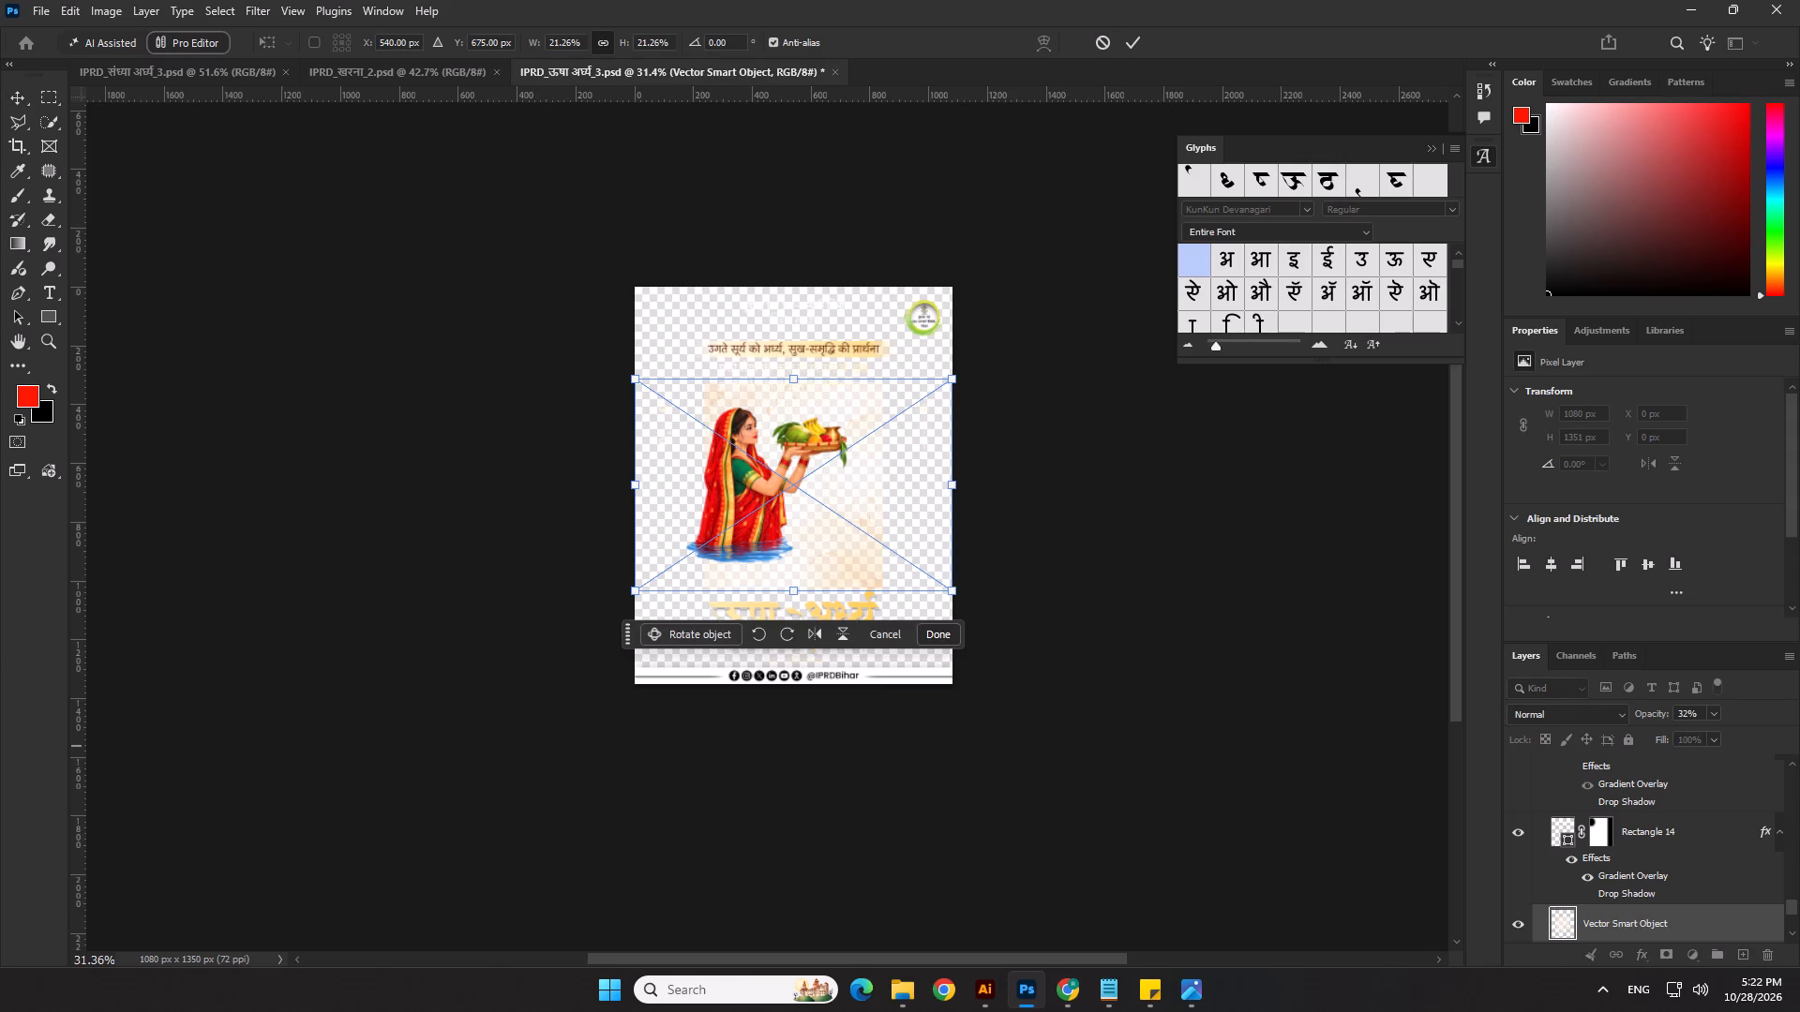
{"action": "left_click_drag", "start_coordinate": [1653, 710], "coordinate": [1797, 744]}
{"action": "key", "text": "Return"}
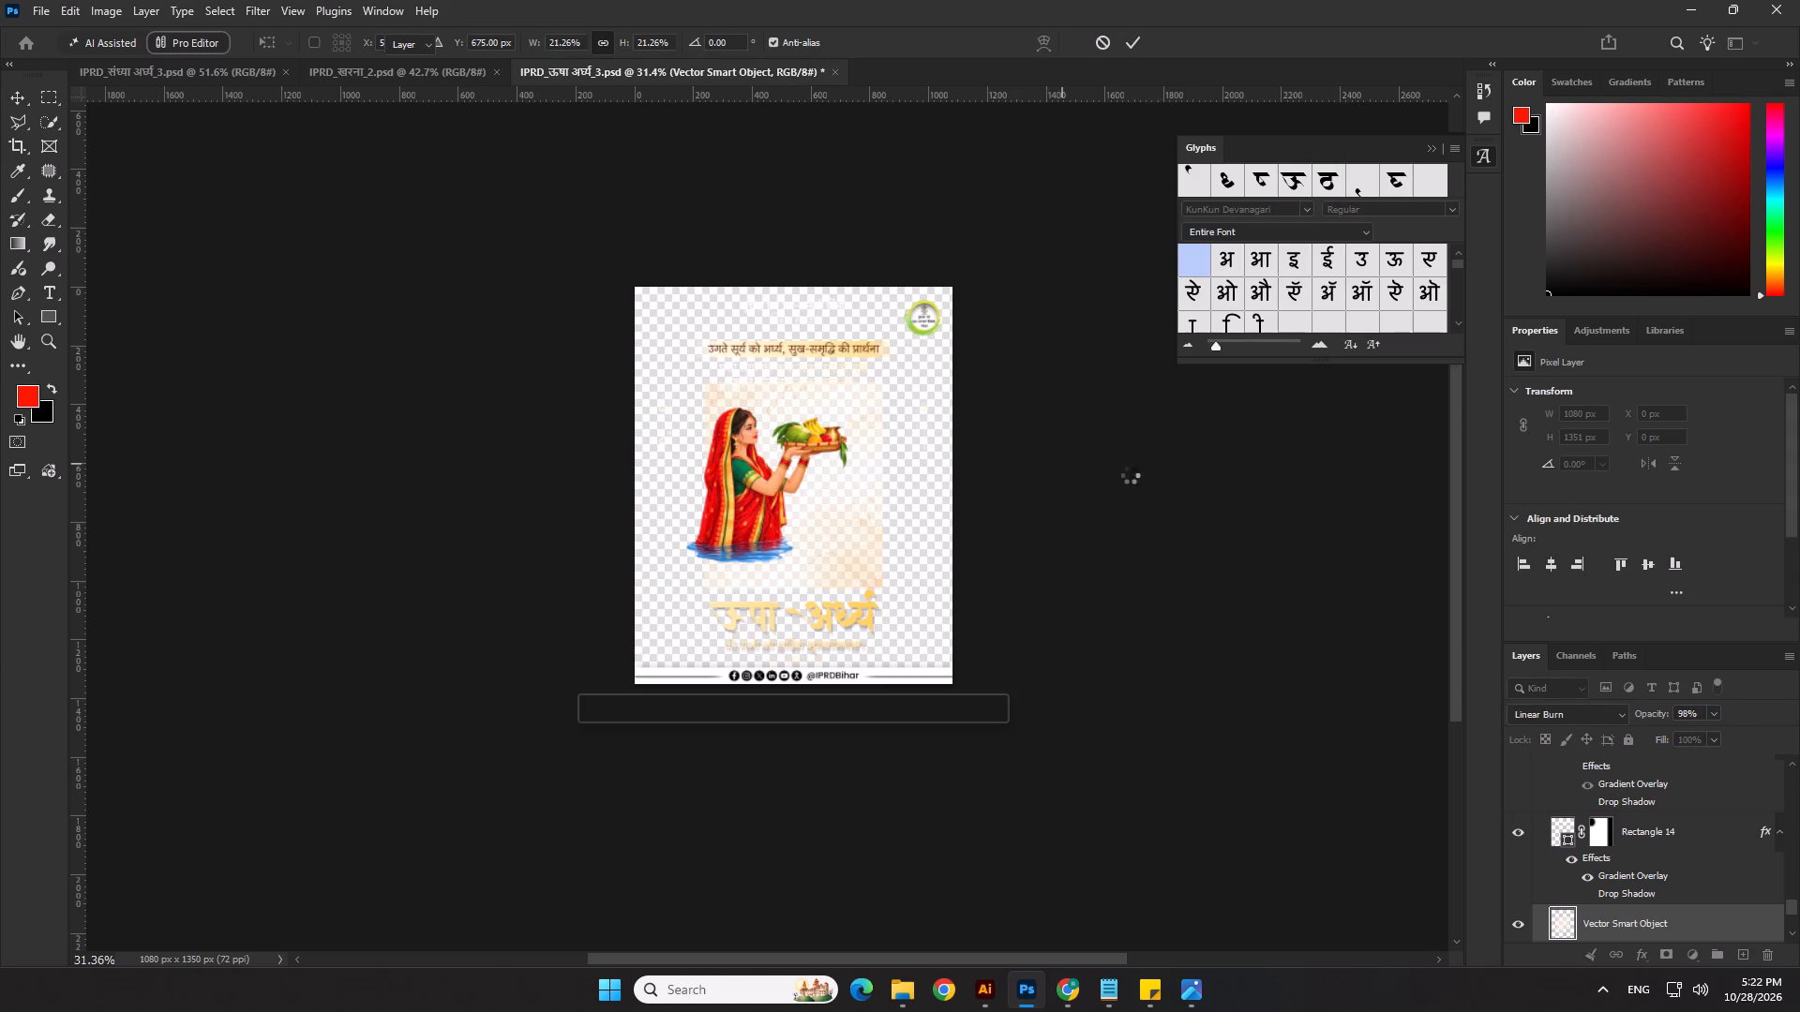
{"action": "left_click_drag", "start_coordinate": [1658, 717], "coordinate": [1762, 702]}
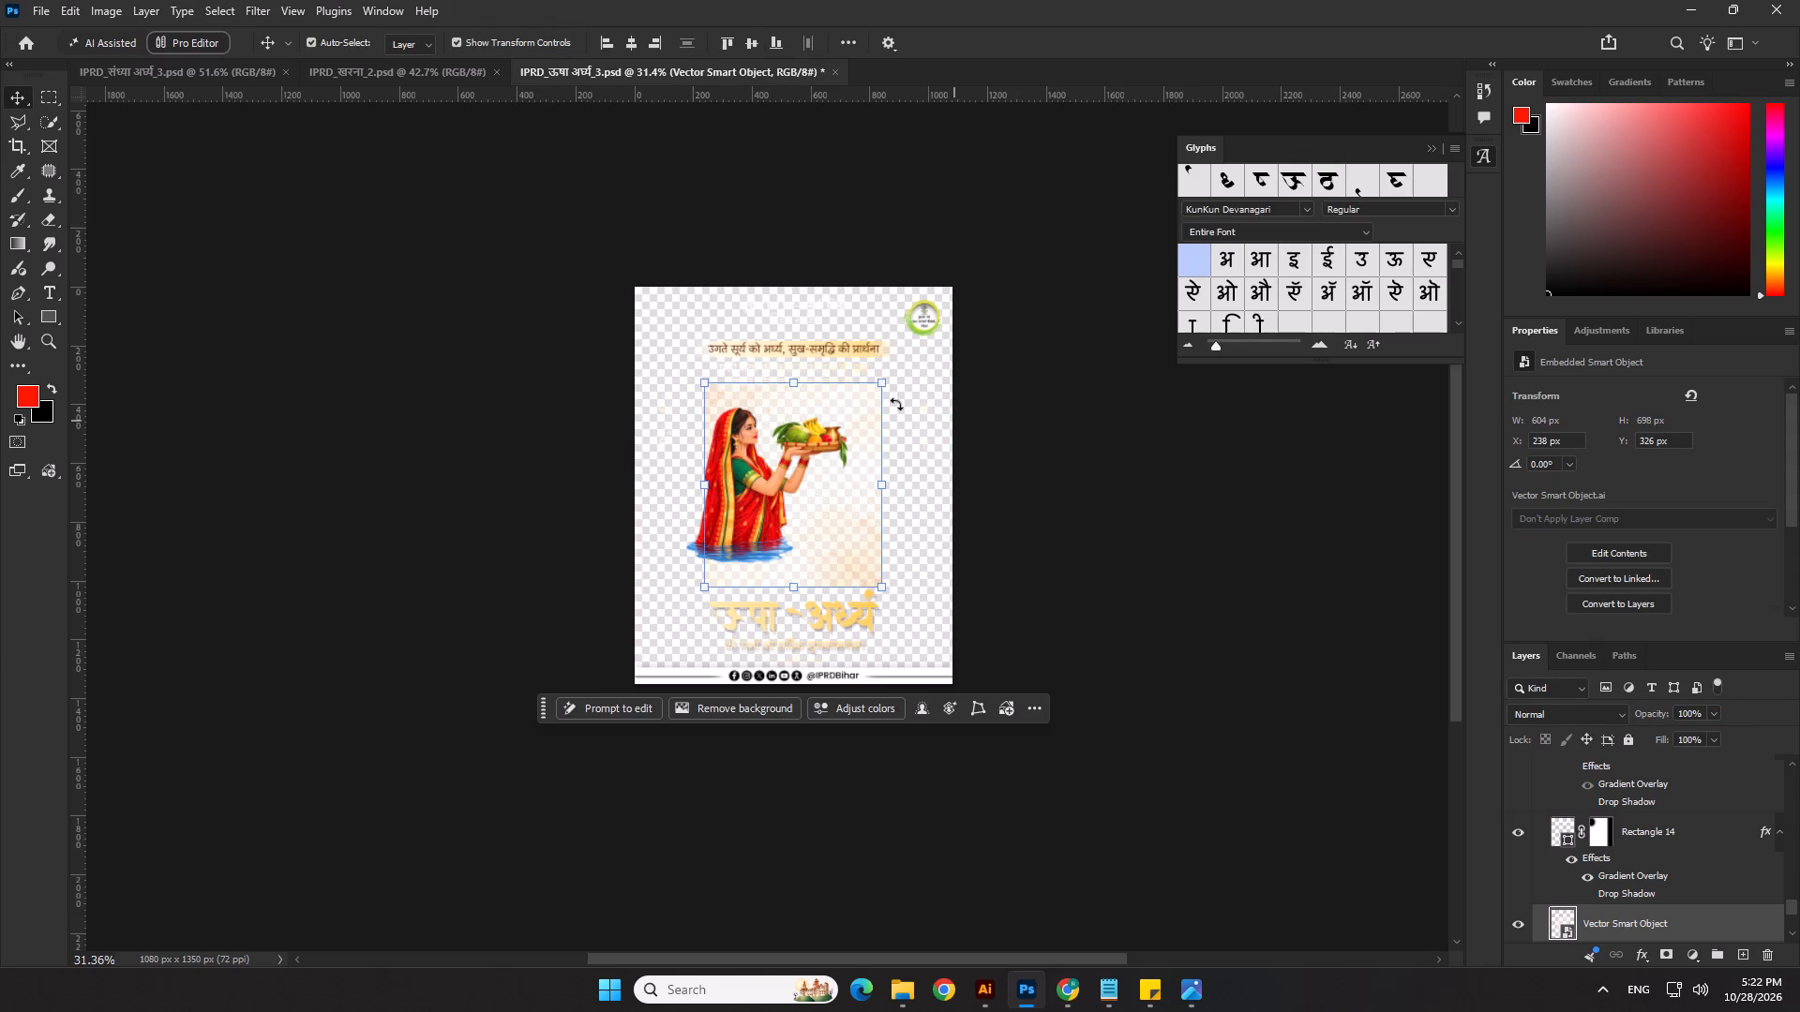
{"action": "left_click_drag", "start_coordinate": [802, 384], "coordinate": [819, 243]}
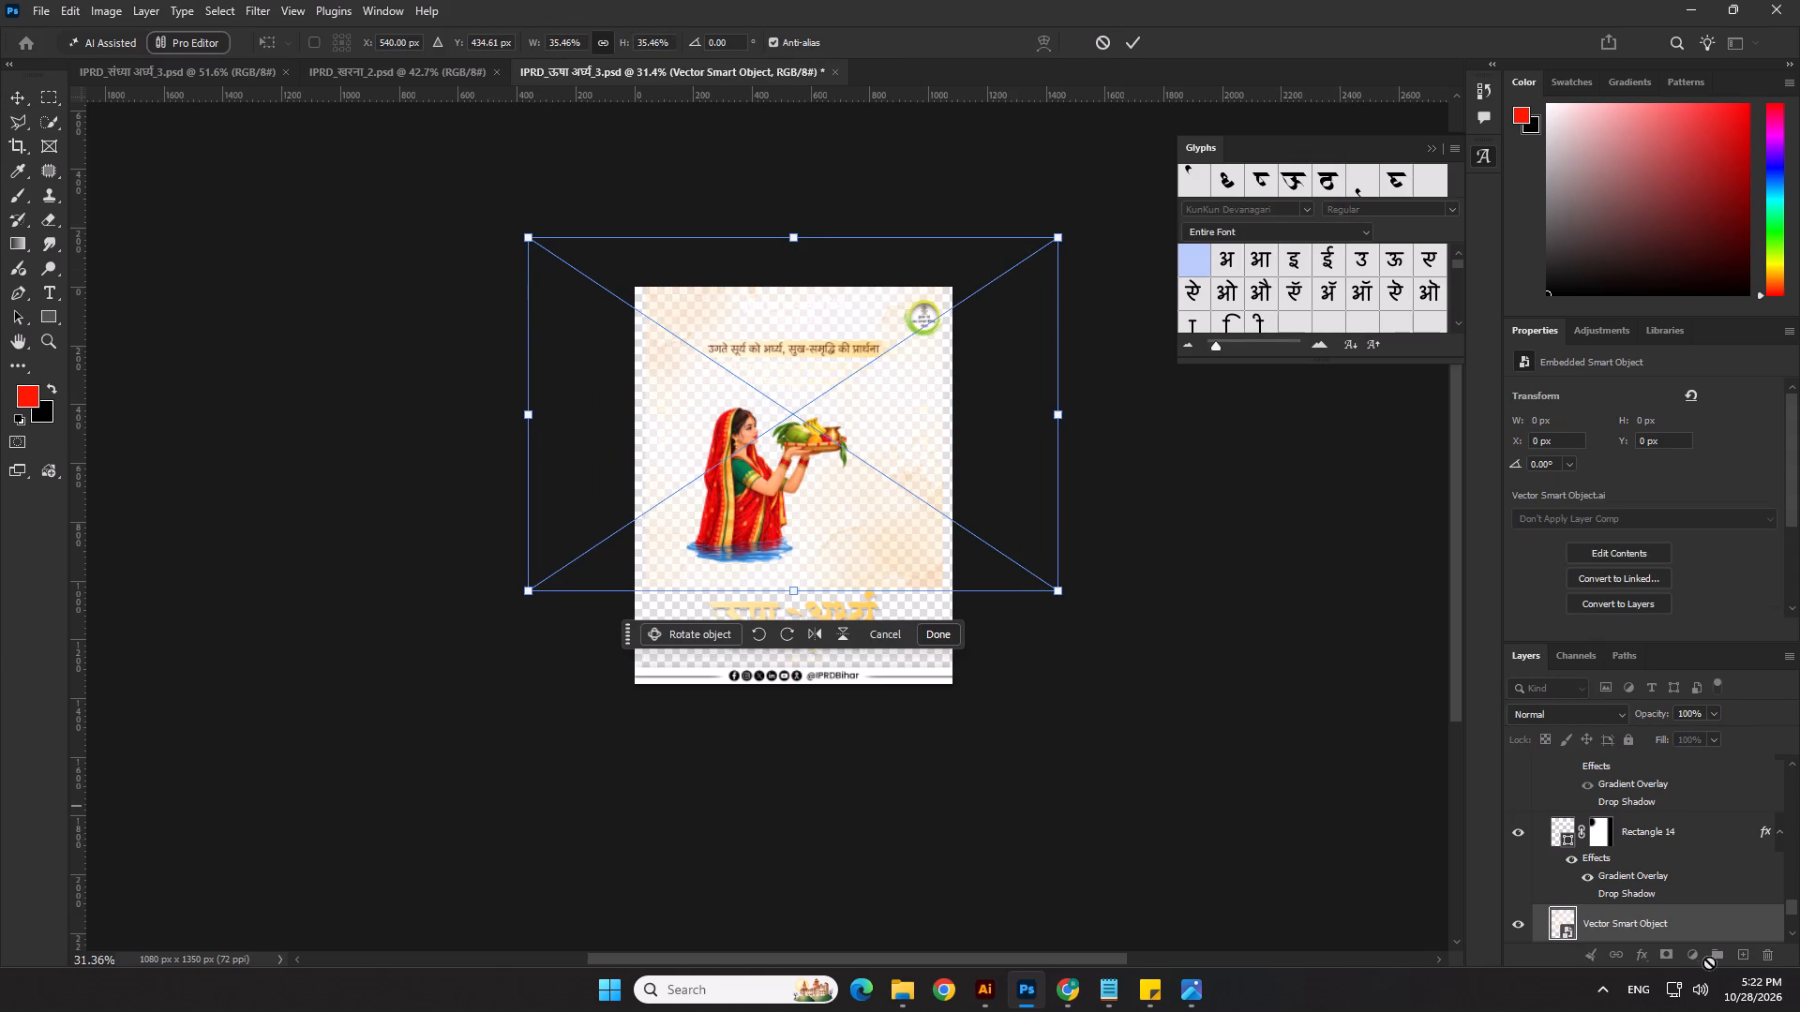
{"action": "left_click", "coordinate": [1691, 927]}
{"action": "key", "text": "Return"}
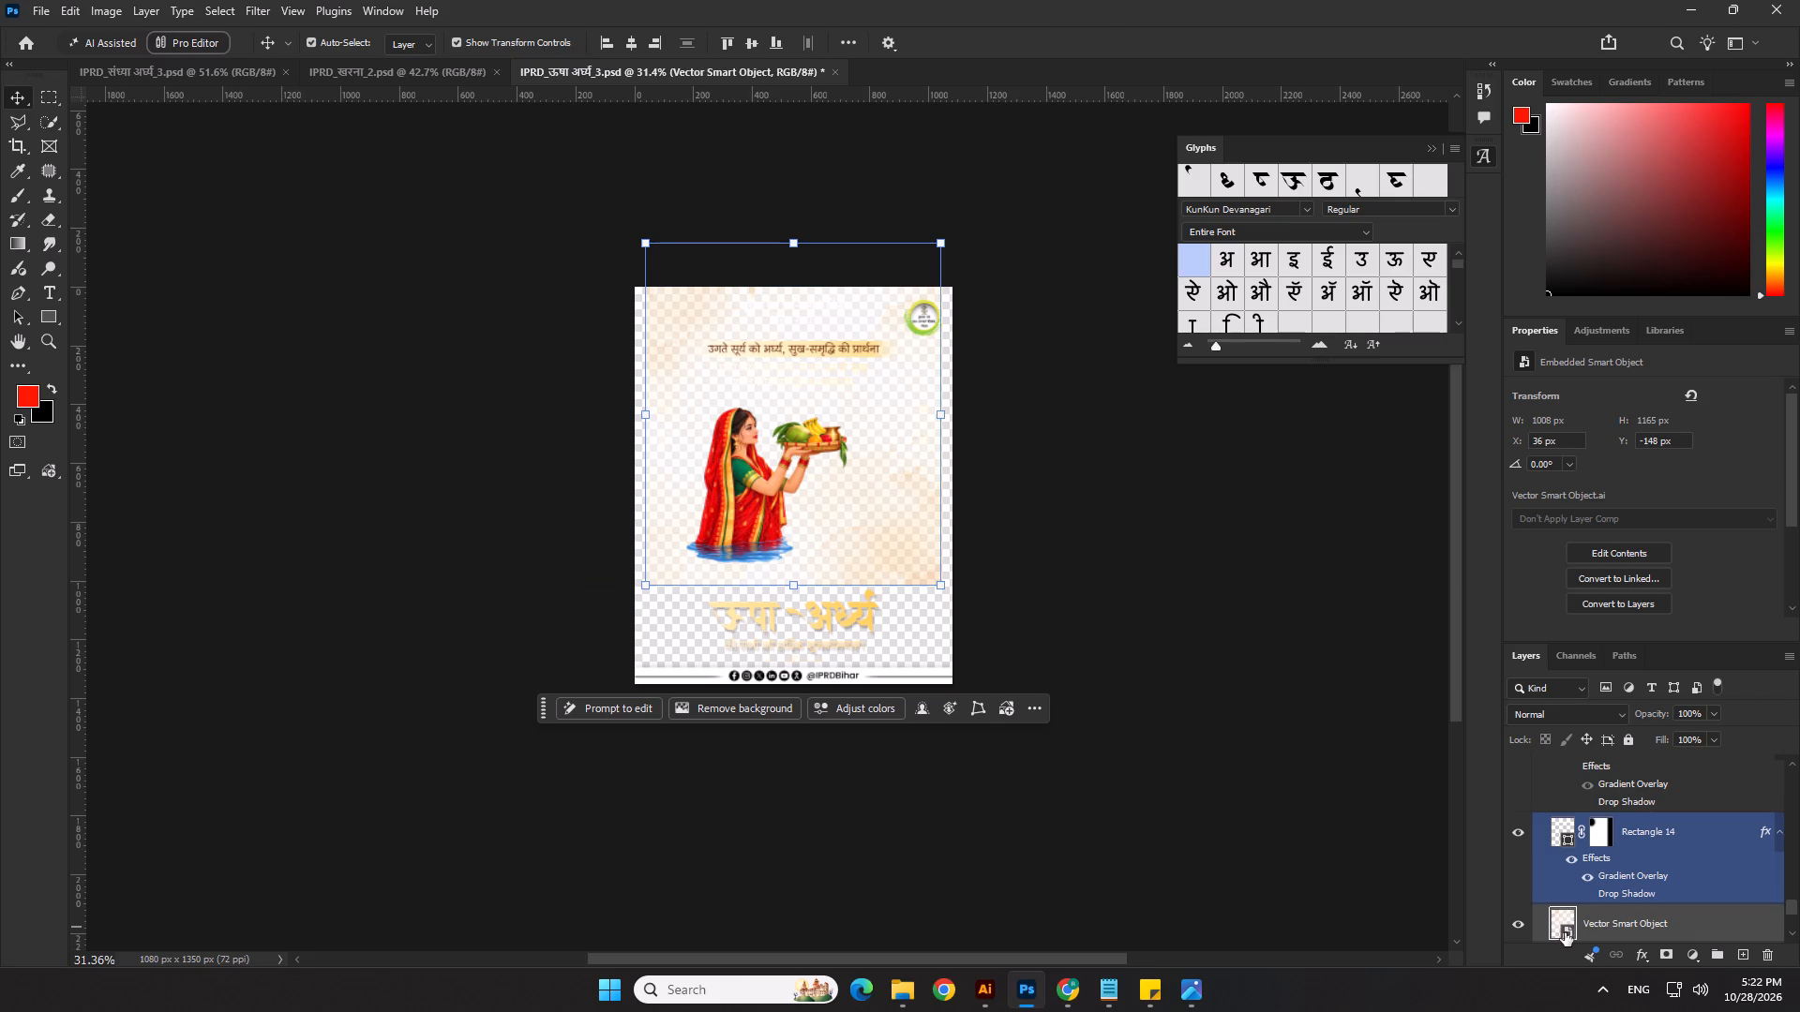
{"action": "scroll", "coordinate": [890, 608], "scroll_direction": "up", "scroll_amount": 1}
{"action": "left_click_drag", "start_coordinate": [796, 584], "coordinate": [798, 610]}
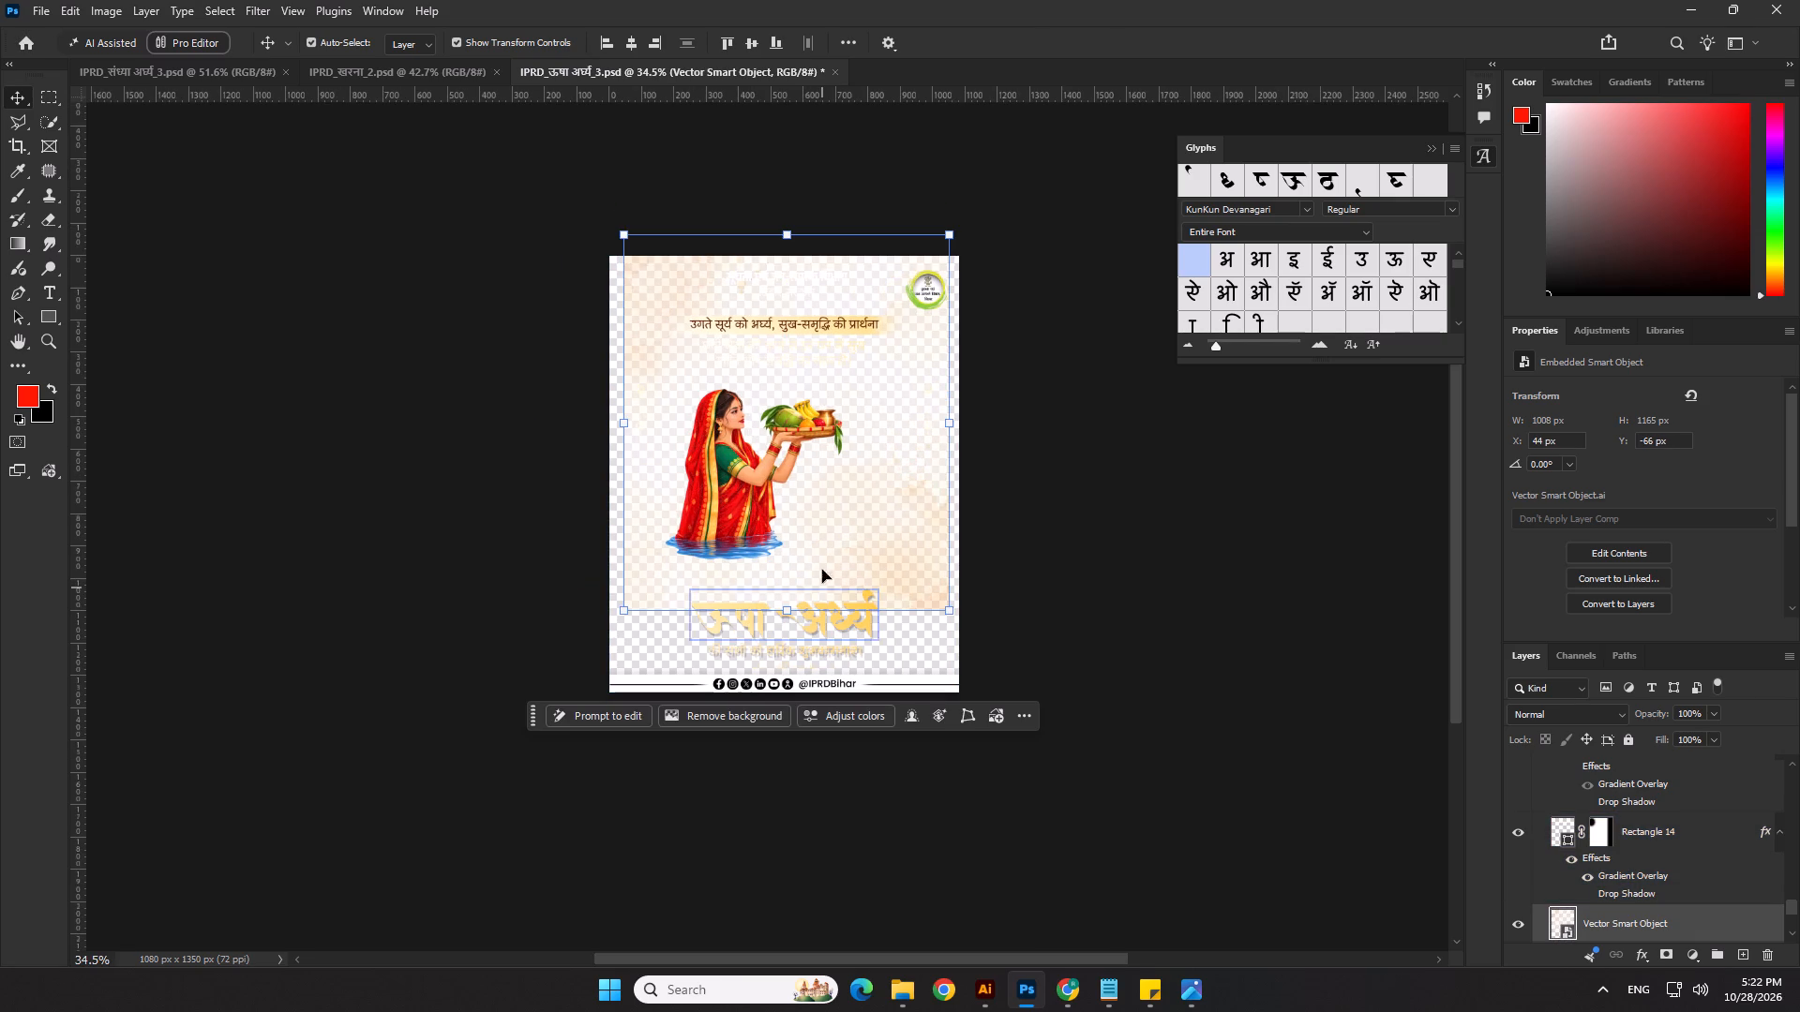
Set the Color Fill 1 layer to Normal blend mode and 100% opacity.
{"action": "scroll", "coordinate": [1630, 873], "scroll_direction": "down", "scroll_amount": 4}
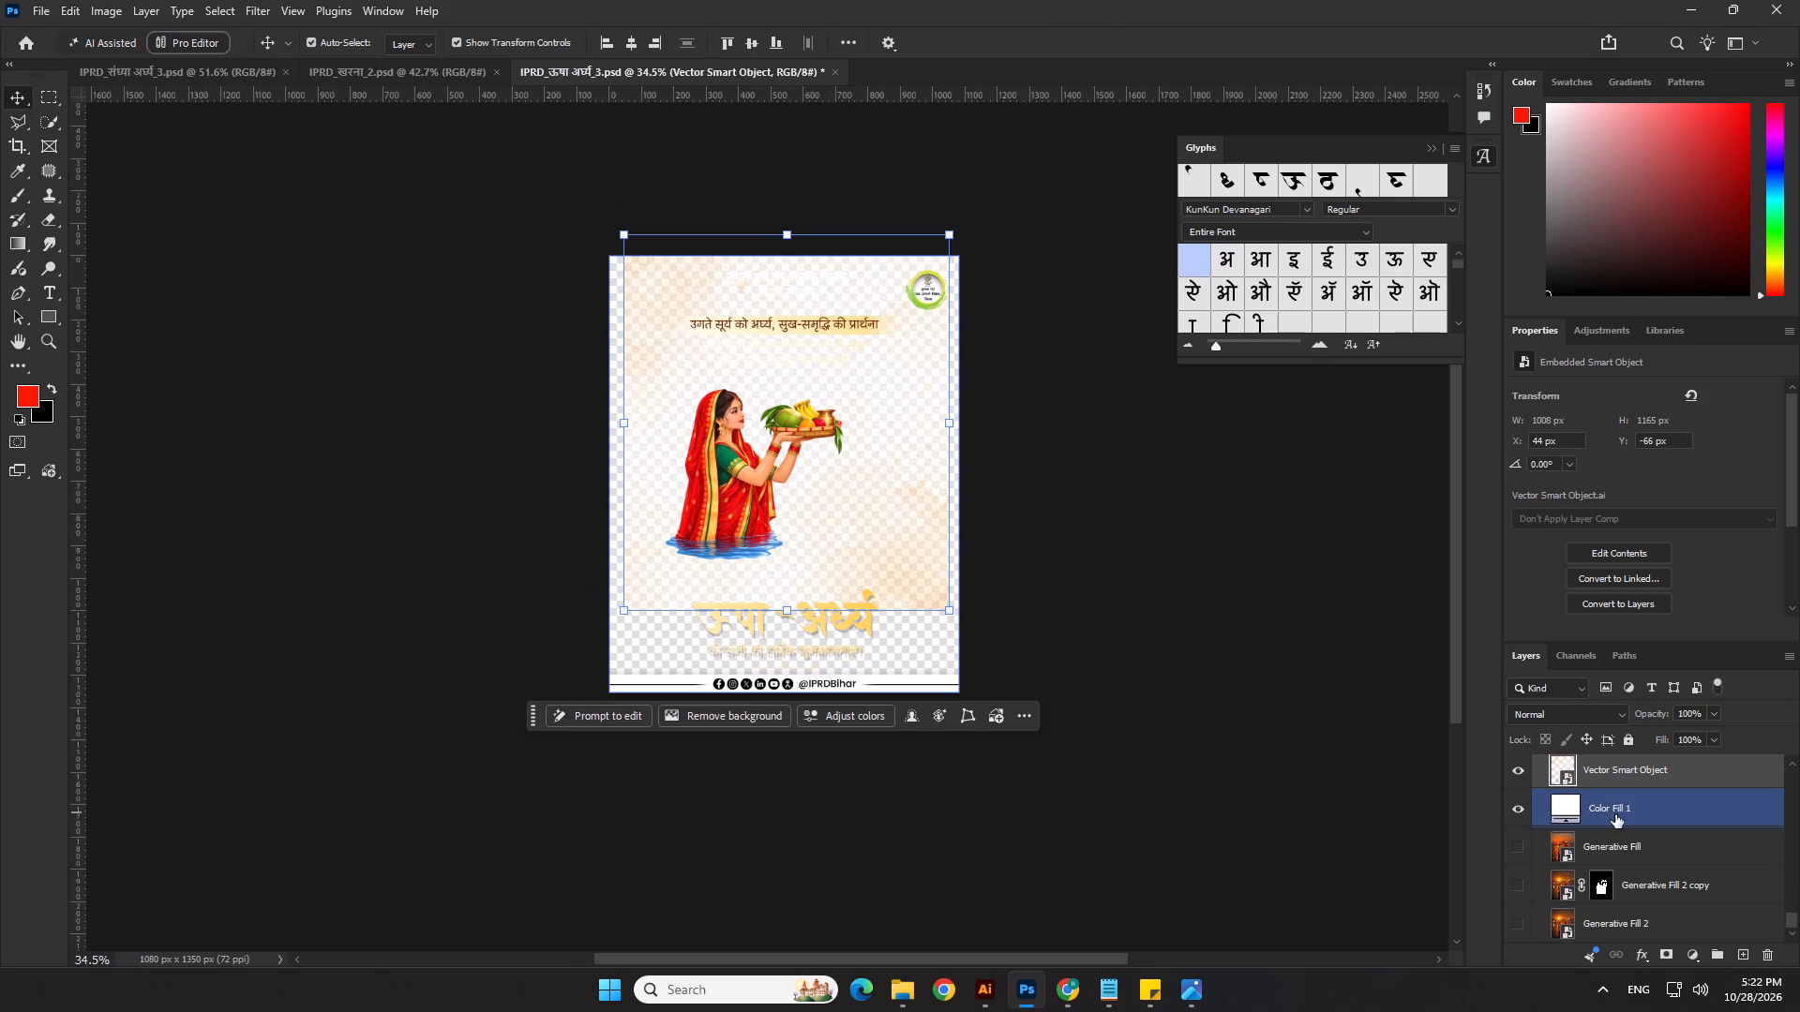
{"action": "left_click", "coordinate": [1616, 814]}
{"action": "left_click", "coordinate": [1583, 716]}
{"action": "left_click", "coordinate": [1557, 461]}
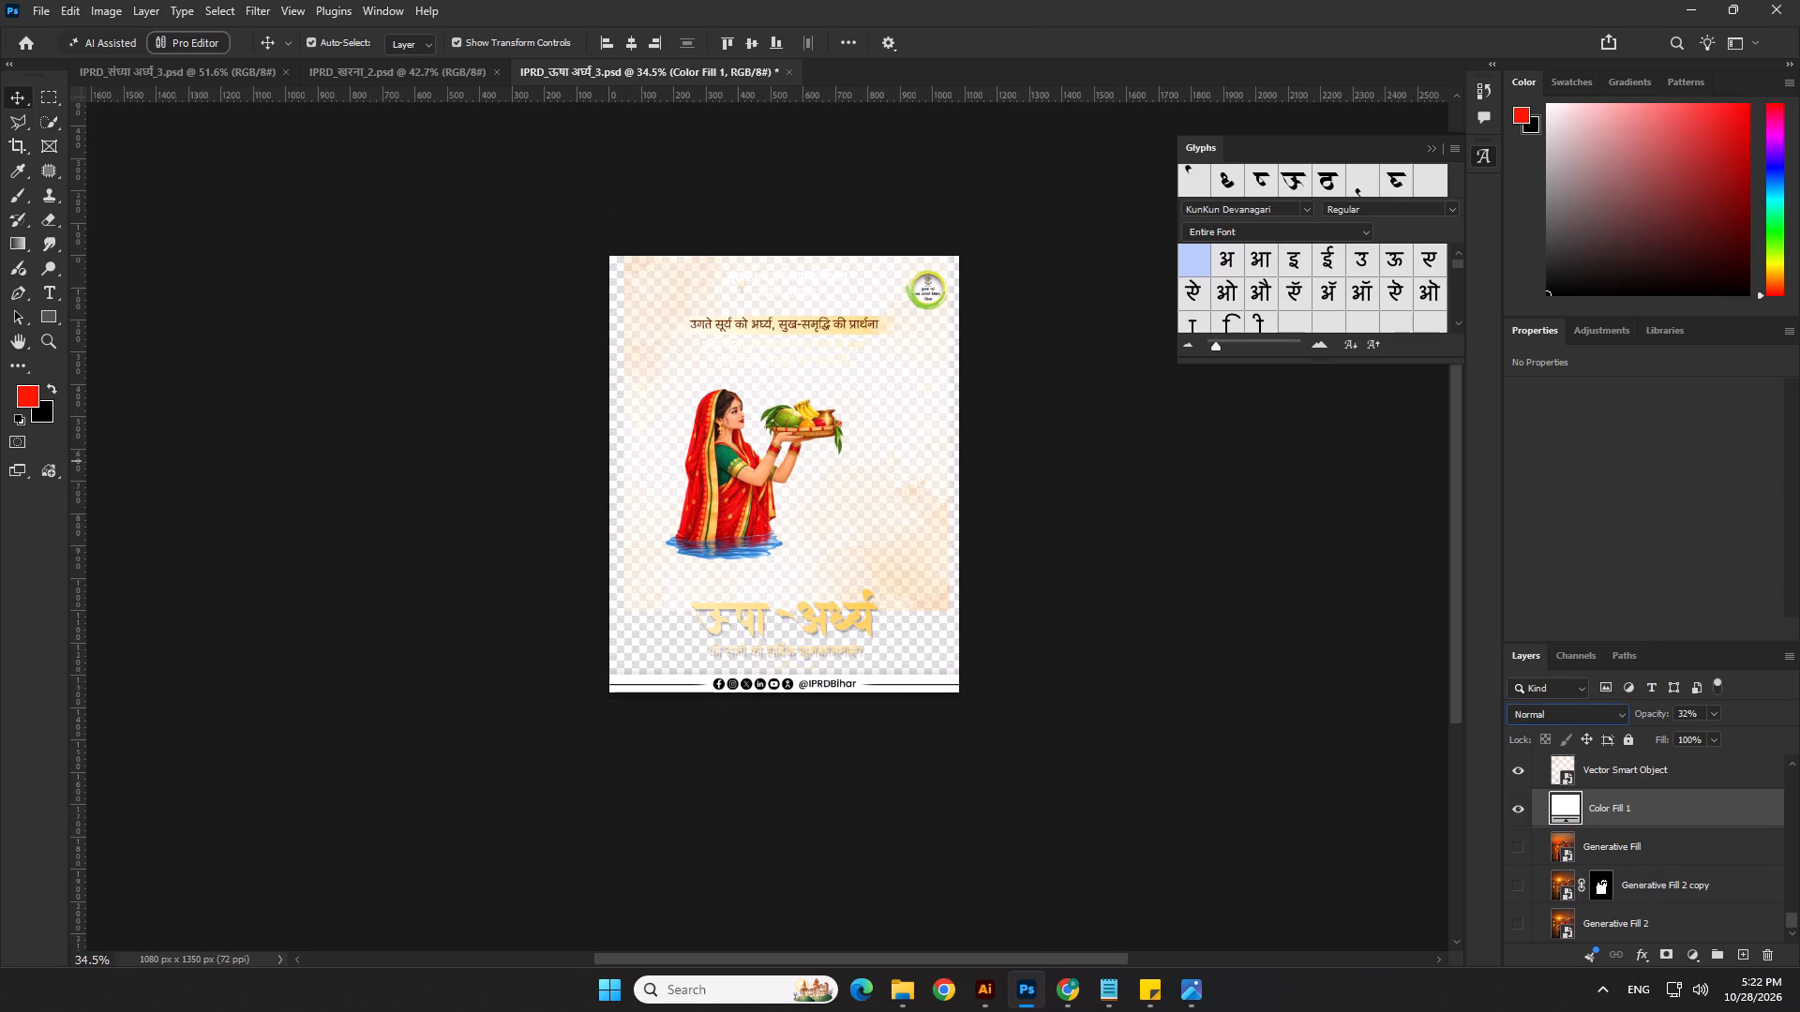
{"action": "left_click_drag", "start_coordinate": [1655, 714], "coordinate": [1799, 721]}
{"action": "left_click", "coordinate": [1132, 725]}
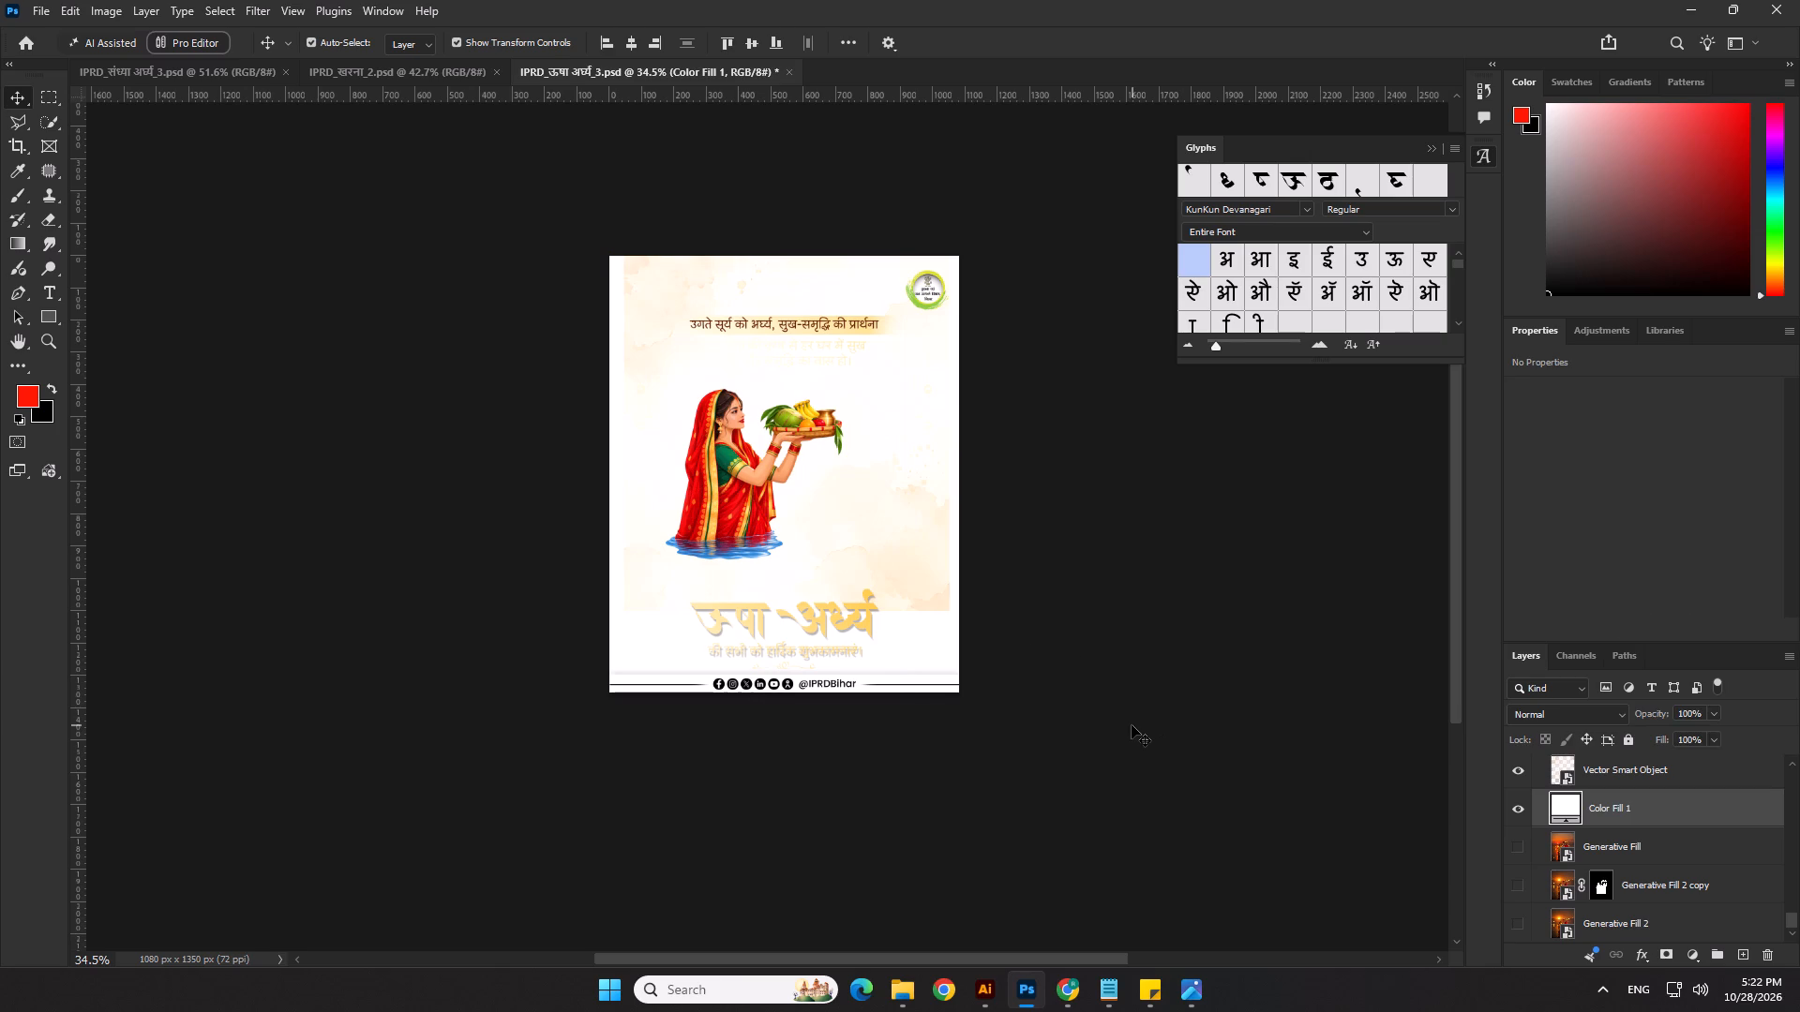
Enlarge the cream background smart object vertically past both canvas edges so it covers the whole poster.
{"action": "left_click", "coordinate": [937, 549]}
{"action": "left_click_drag", "start_coordinate": [783, 613], "coordinate": [775, 714]}
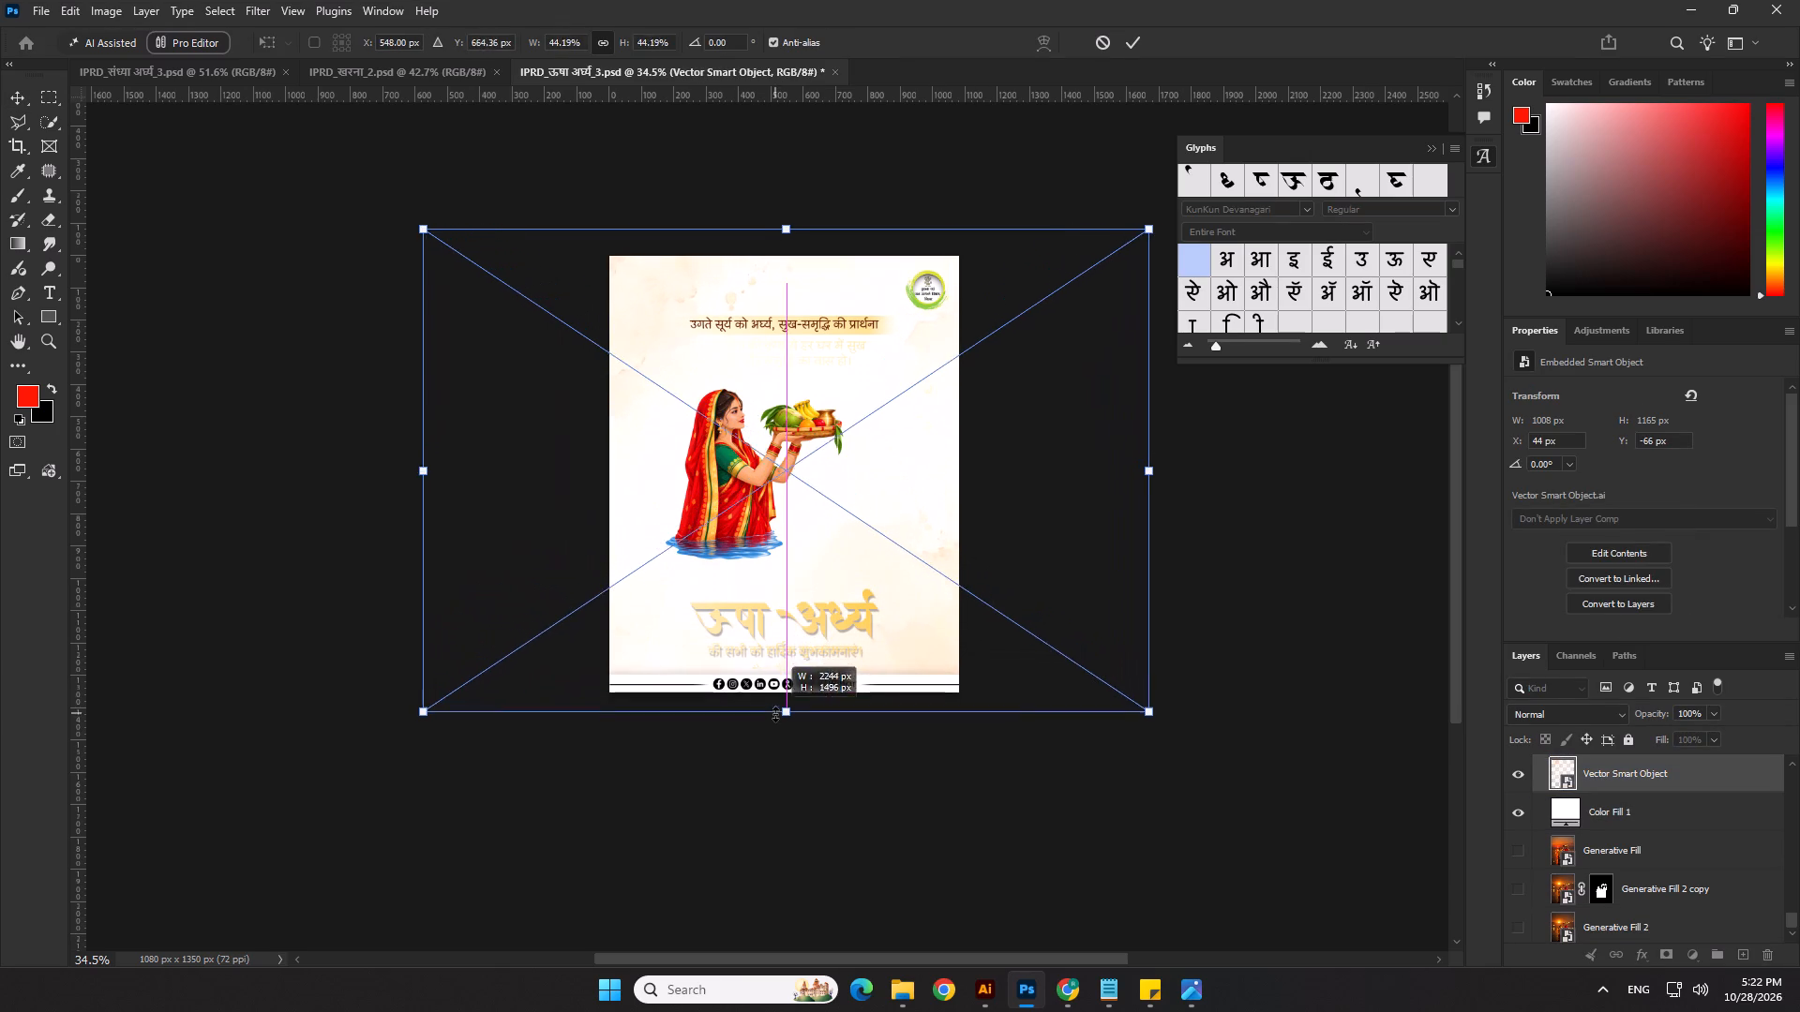
{"action": "left_click_drag", "start_coordinate": [775, 714], "coordinate": [775, 717]}
{"action": "left_click_drag", "start_coordinate": [792, 223], "coordinate": [791, 214]}
{"action": "key", "text": "Return"}
{"action": "left_click", "coordinate": [1263, 603]}
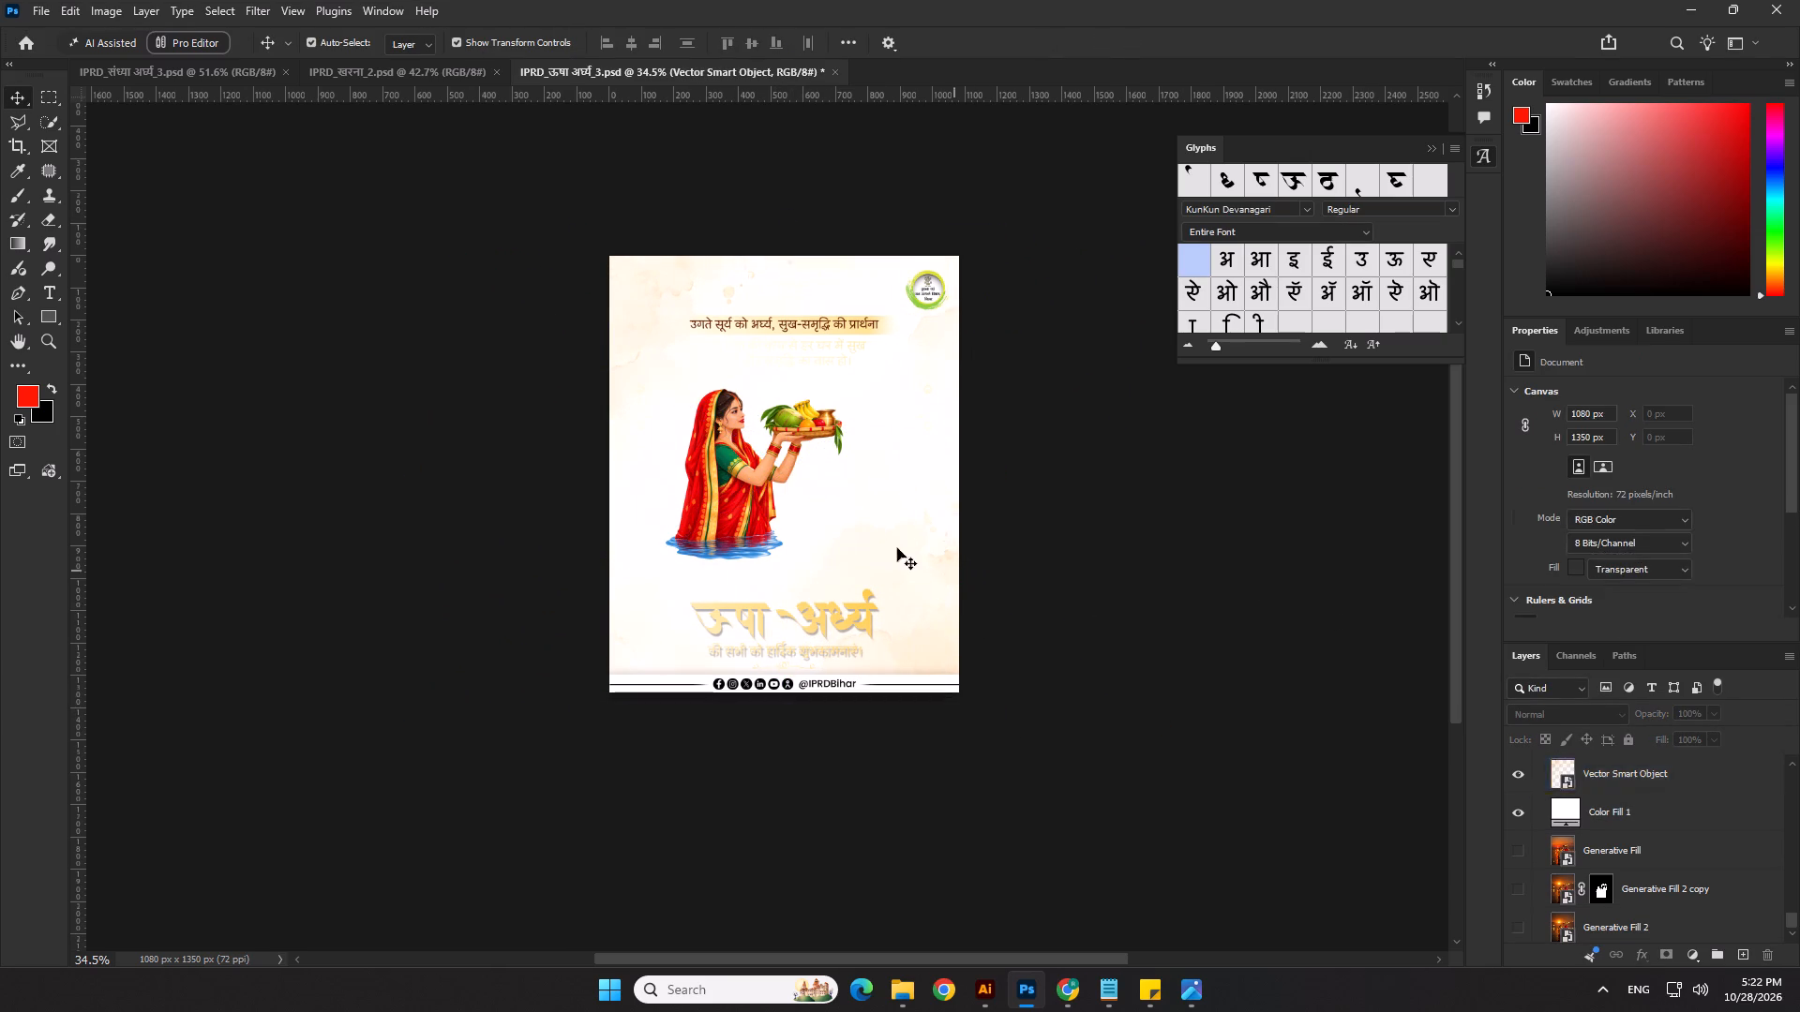
Move the woman illustration about 143 px left and 95 px down, just above the ऊषा-अर्घ्य title.
{"action": "scroll", "coordinate": [854, 511], "scroll_direction": "up", "scroll_amount": 3}
{"action": "left_click", "coordinate": [720, 497]}
{"action": "left_click_drag", "start_coordinate": [708, 528], "coordinate": [650, 570]}
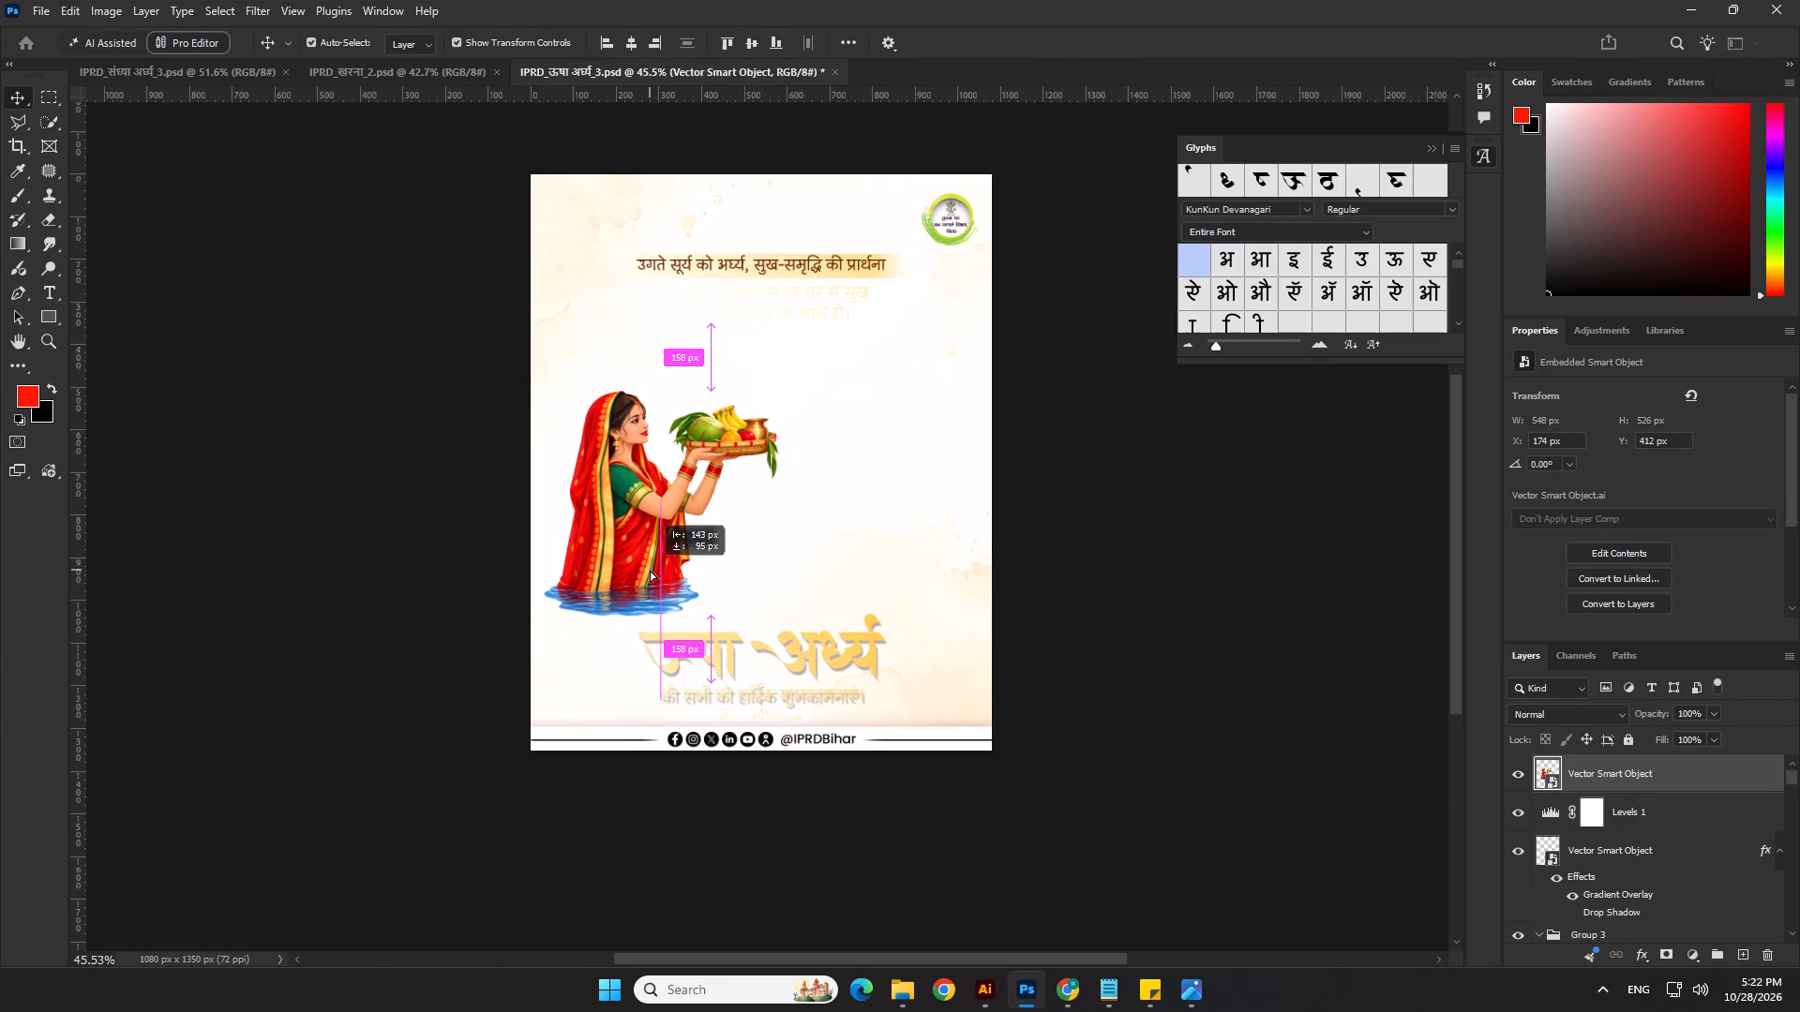
{"action": "left_click_drag", "start_coordinate": [650, 570], "coordinate": [649, 568]}
{"action": "left_click", "coordinate": [1133, 707]}
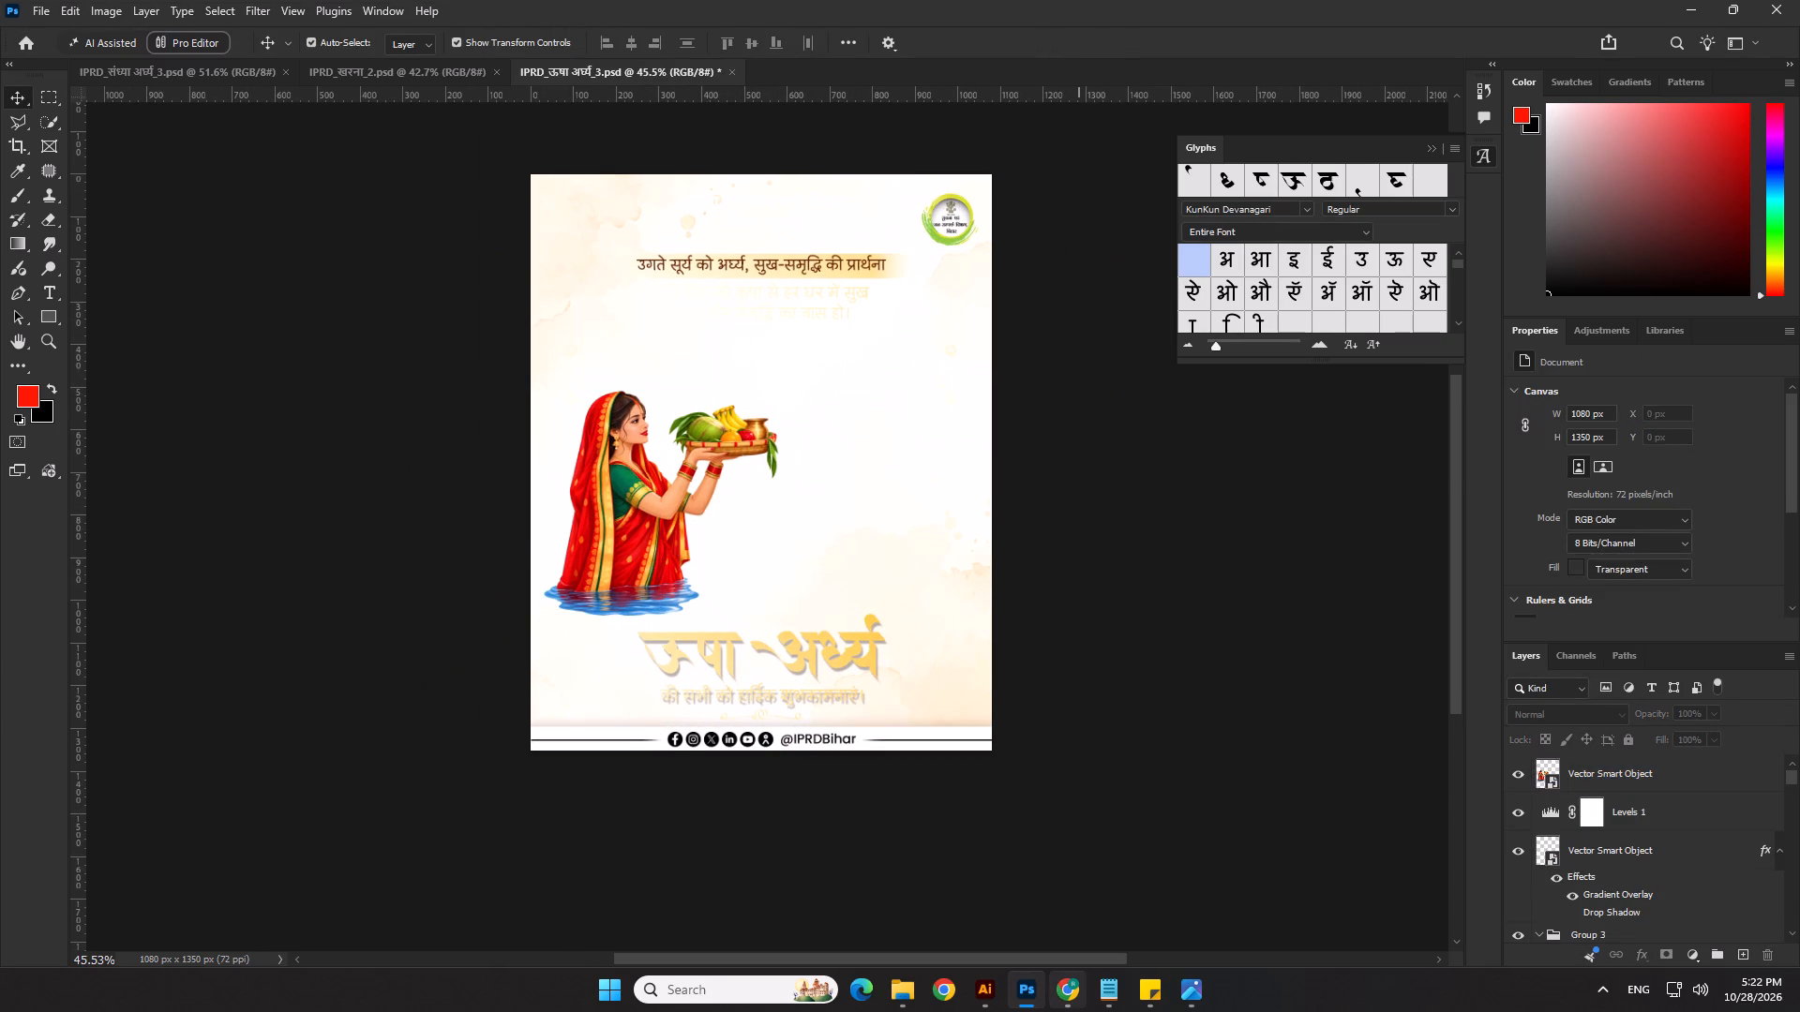
Switch to Chrome, browse the open Magnific Chhath Puja designs and download the surya dev worship vector illustration as EPS.
{"action": "left_click", "coordinate": [1059, 999]}
{"action": "left_click", "coordinate": [930, 0]}
{"action": "left_click", "coordinate": [1006, 0]}
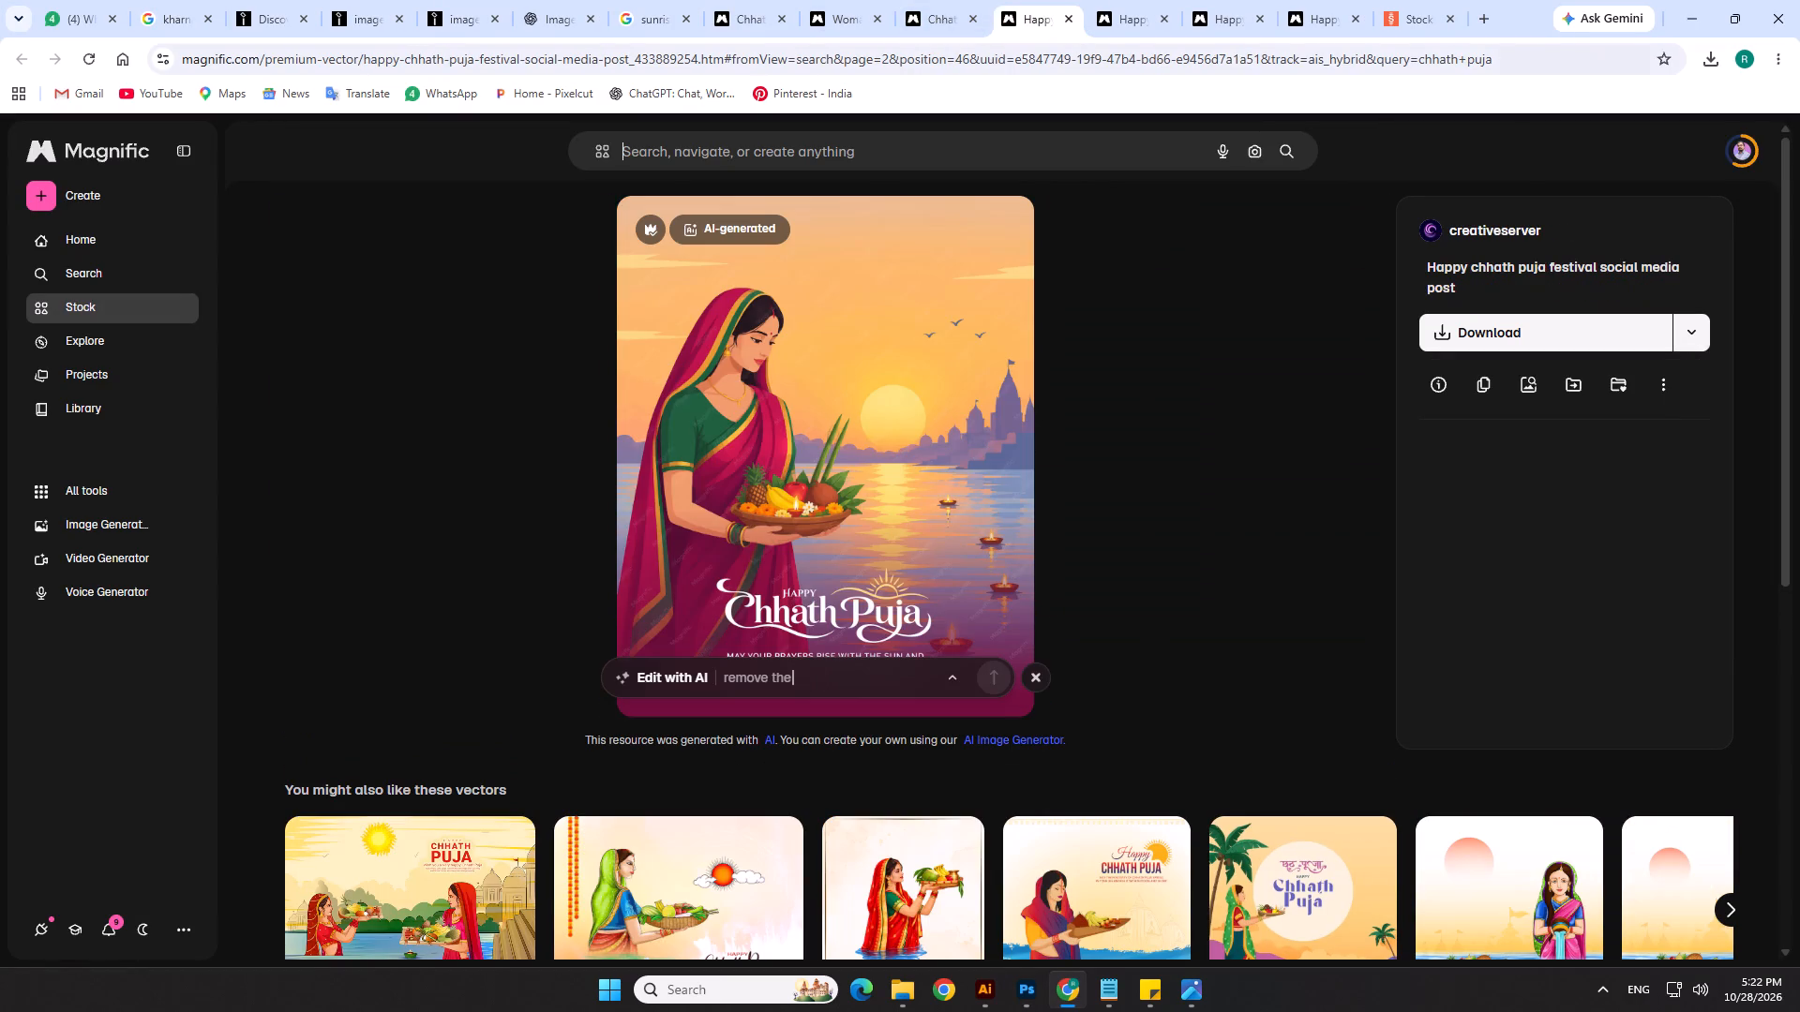
{"action": "left_click", "coordinate": [1135, 0]}
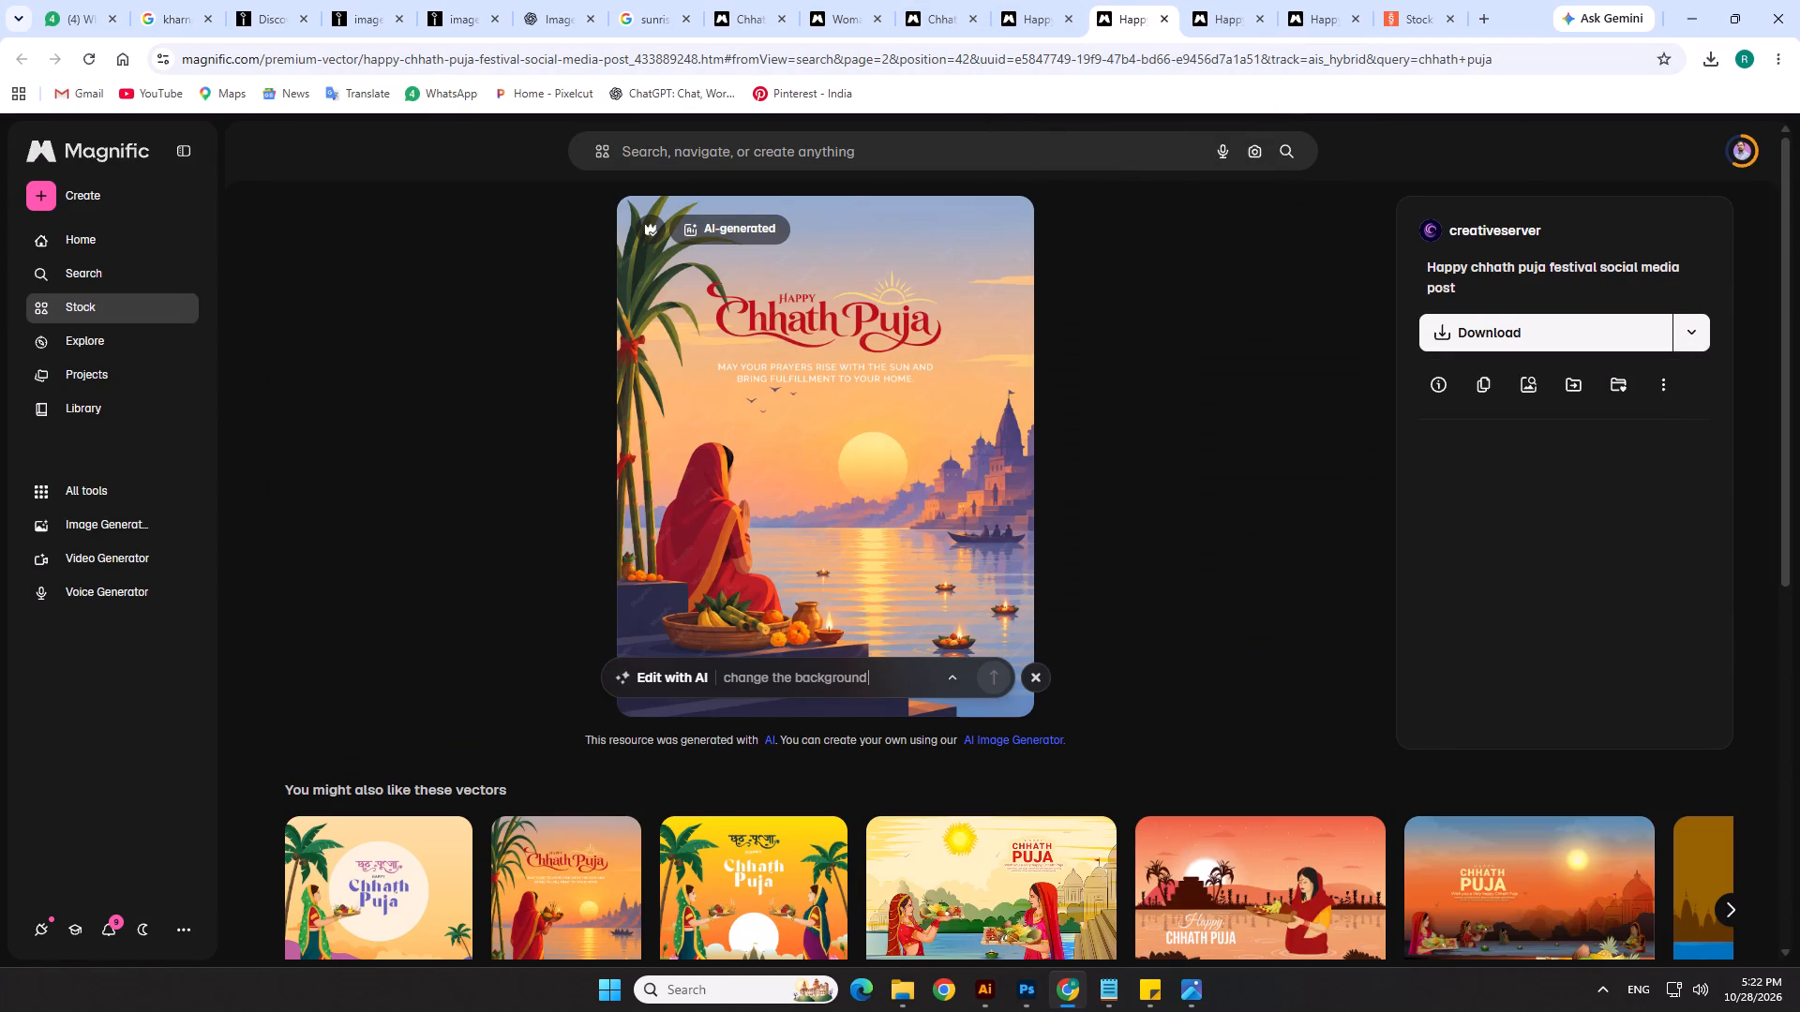
{"action": "left_click", "coordinate": [1232, 0]}
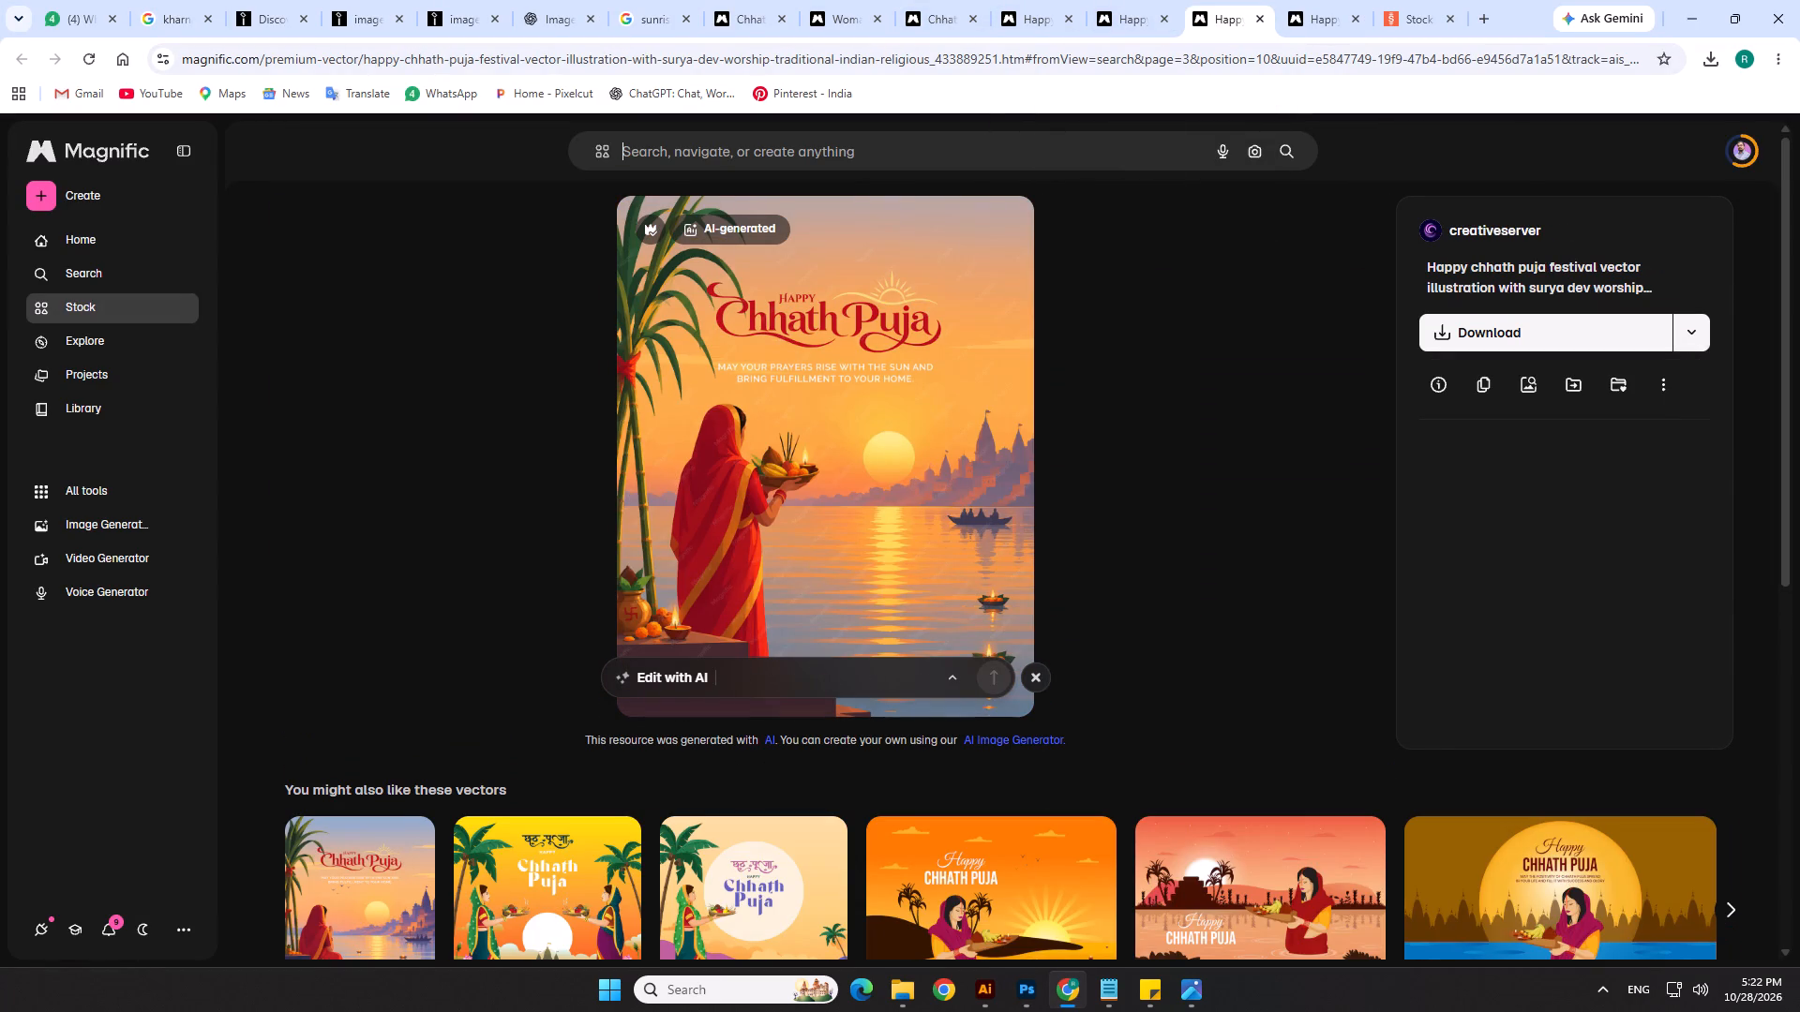
{"action": "left_click", "coordinate": [1703, 334]}
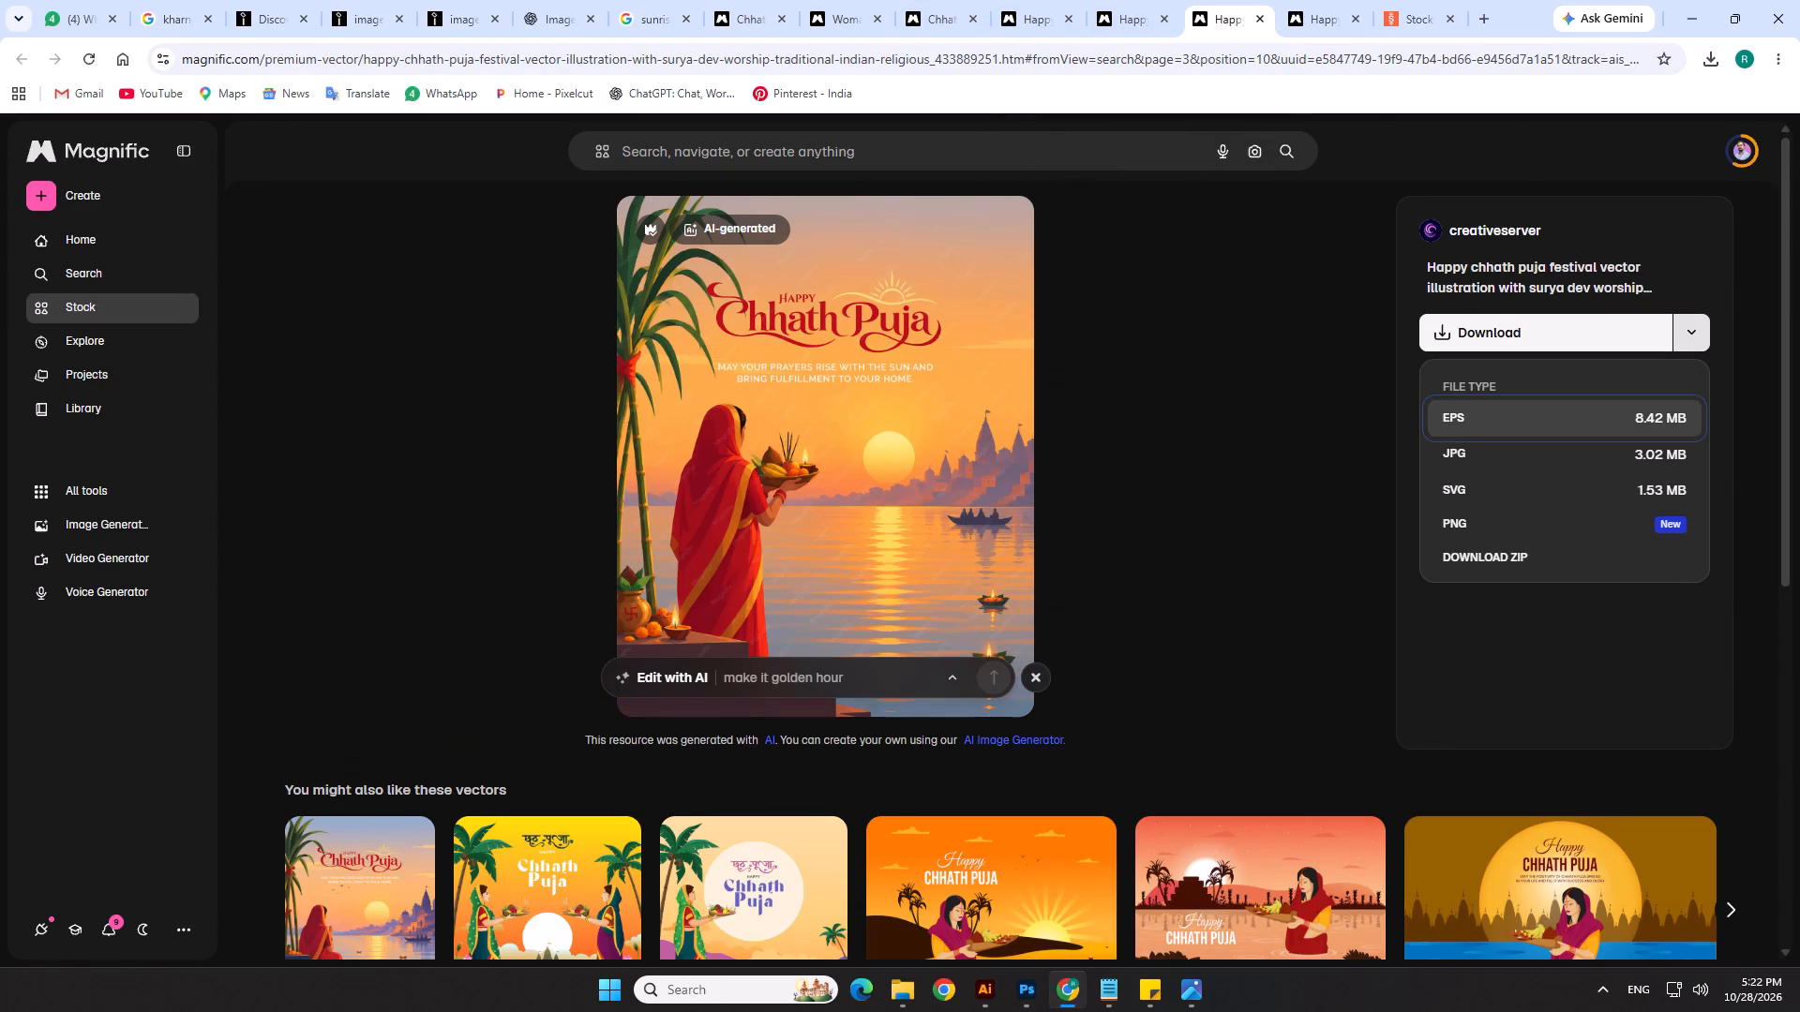
{"action": "left_click", "coordinate": [1578, 421]}
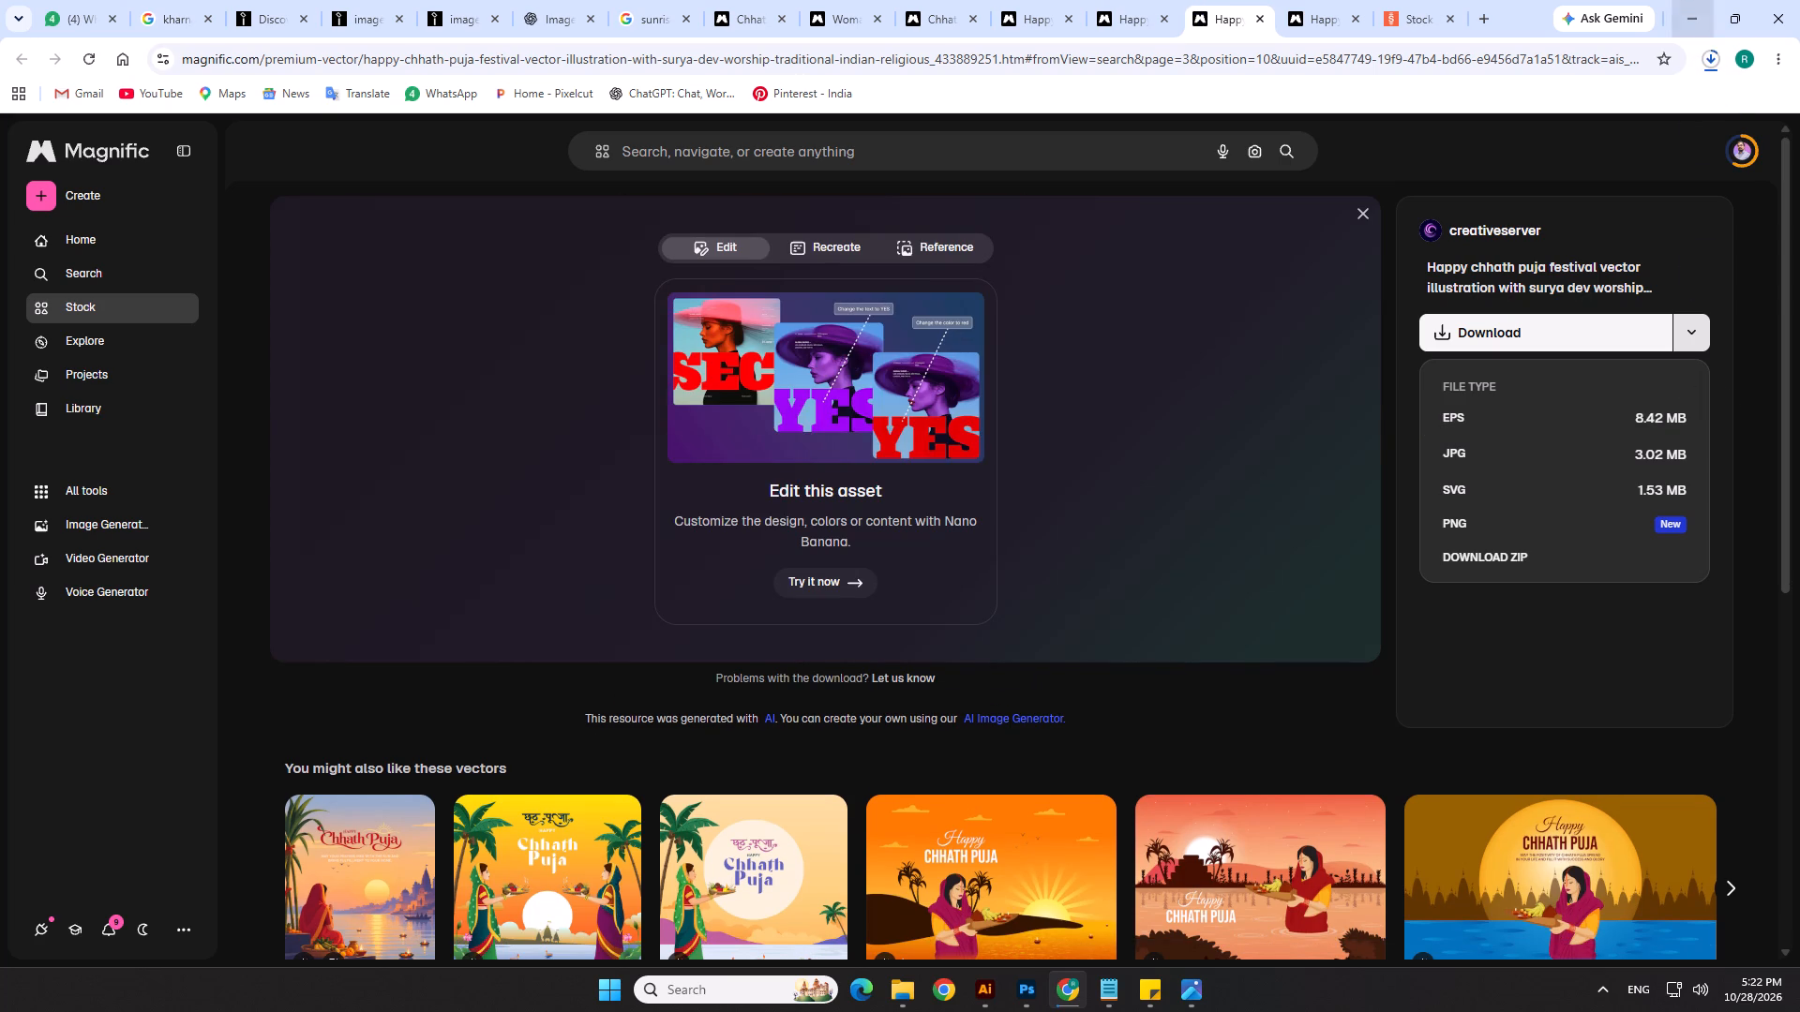
Open the downloaded chhath-puja-social-media EPS file in Illustrator.
{"action": "left_click", "coordinate": [1606, 105]}
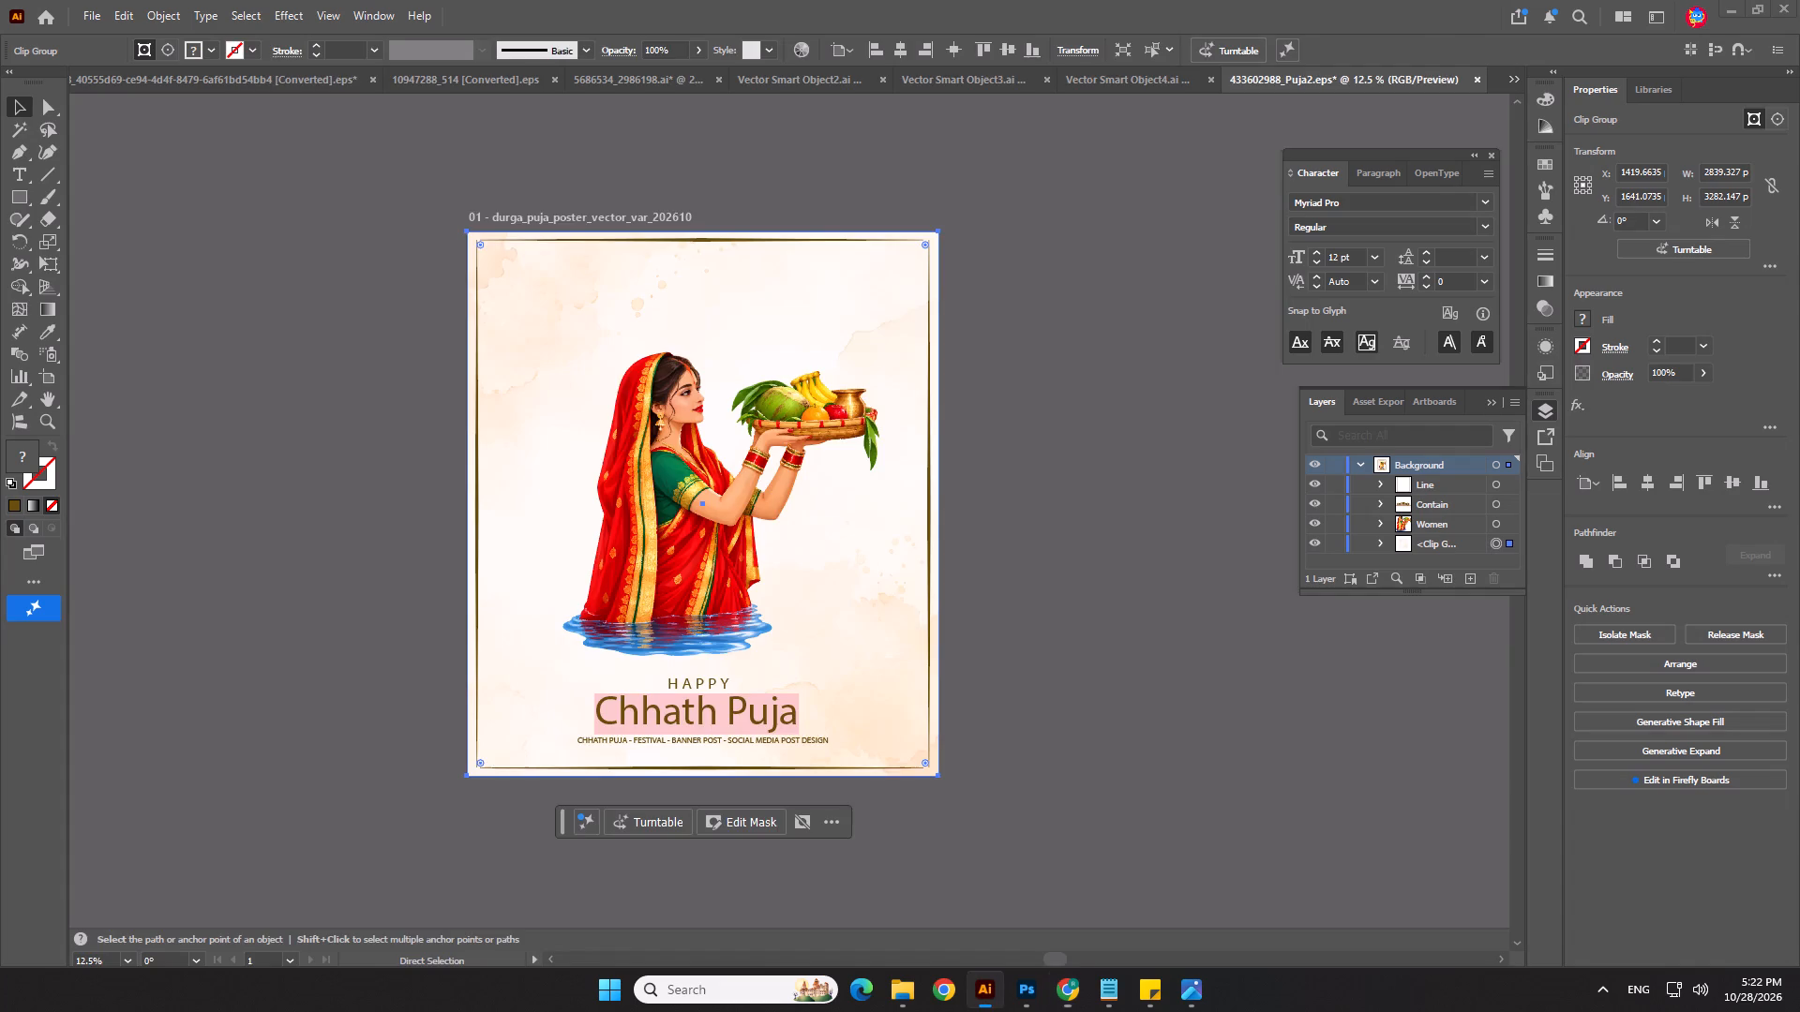
{"action": "scroll", "coordinate": [779, 541], "scroll_direction": "down", "scroll_amount": 3}
{"action": "left_click", "coordinate": [999, 578]}
{"action": "left_click", "coordinate": [1078, 737]}
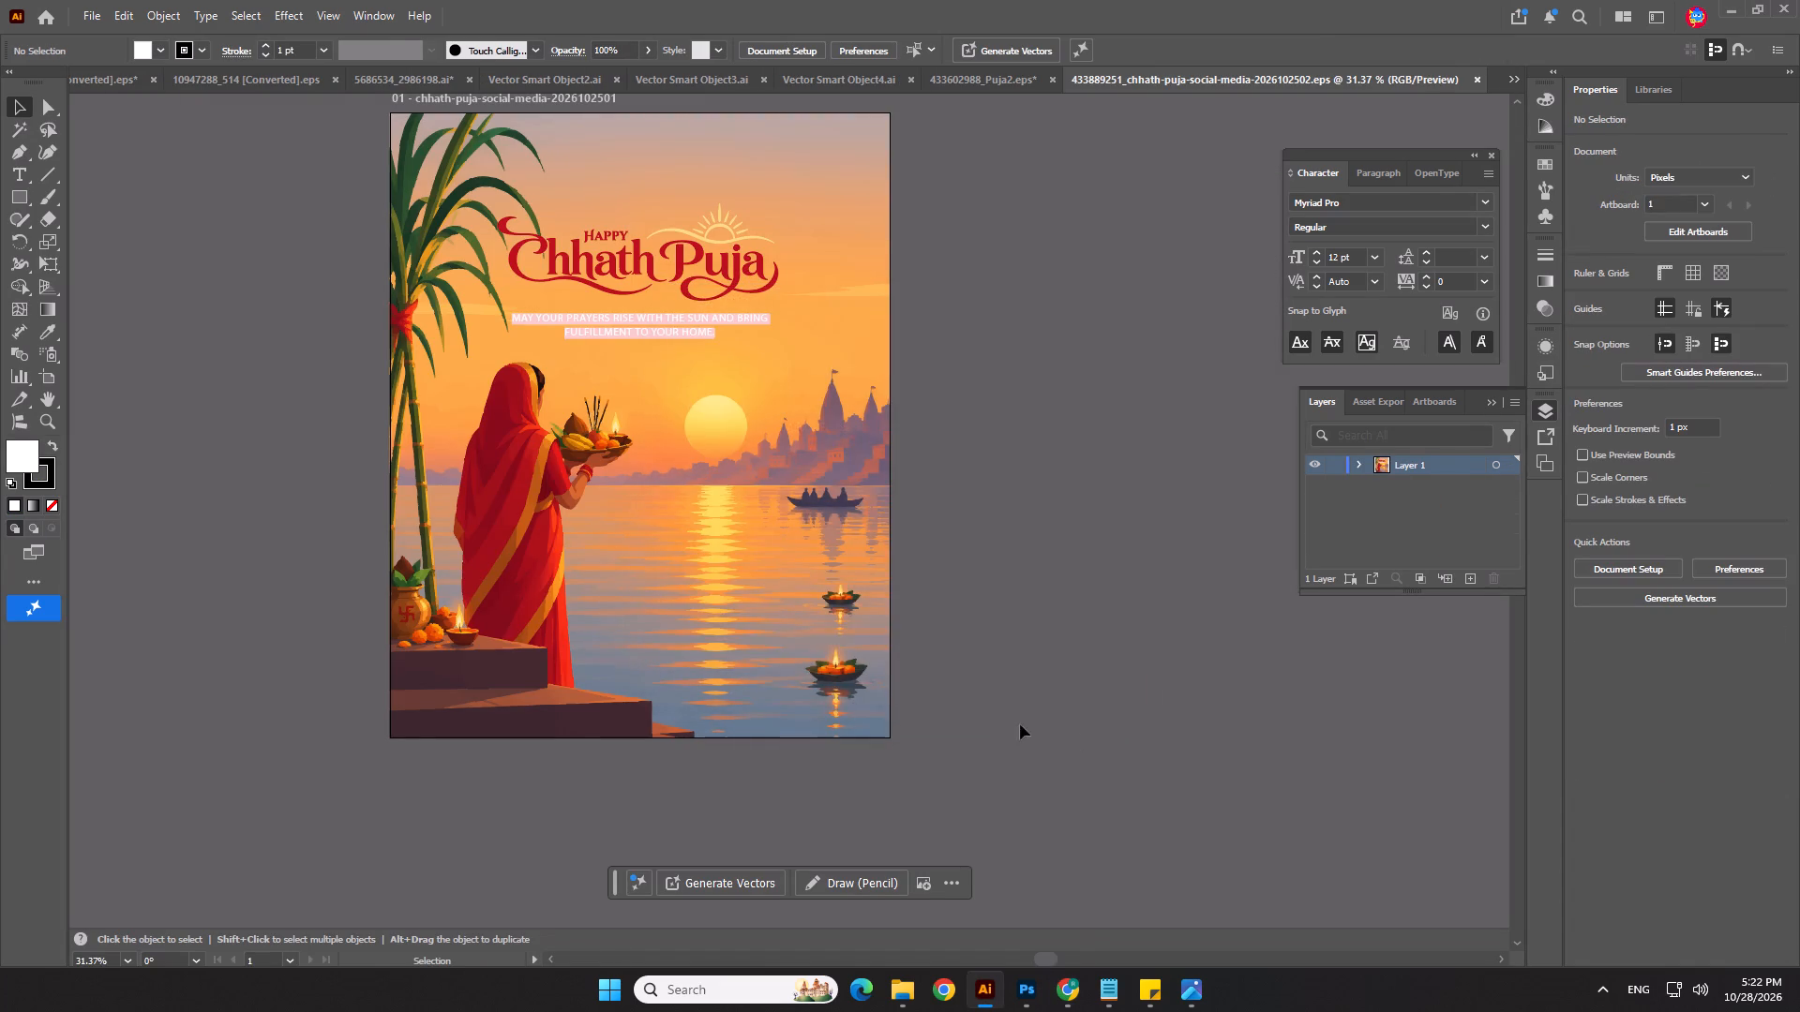
Isolate the scene artwork group and examine how its individual water shapes are separated.
{"action": "left_click", "coordinate": [736, 638]}
{"action": "double_click", "coordinate": [749, 628]}
{"action": "left_click", "coordinate": [755, 621]}
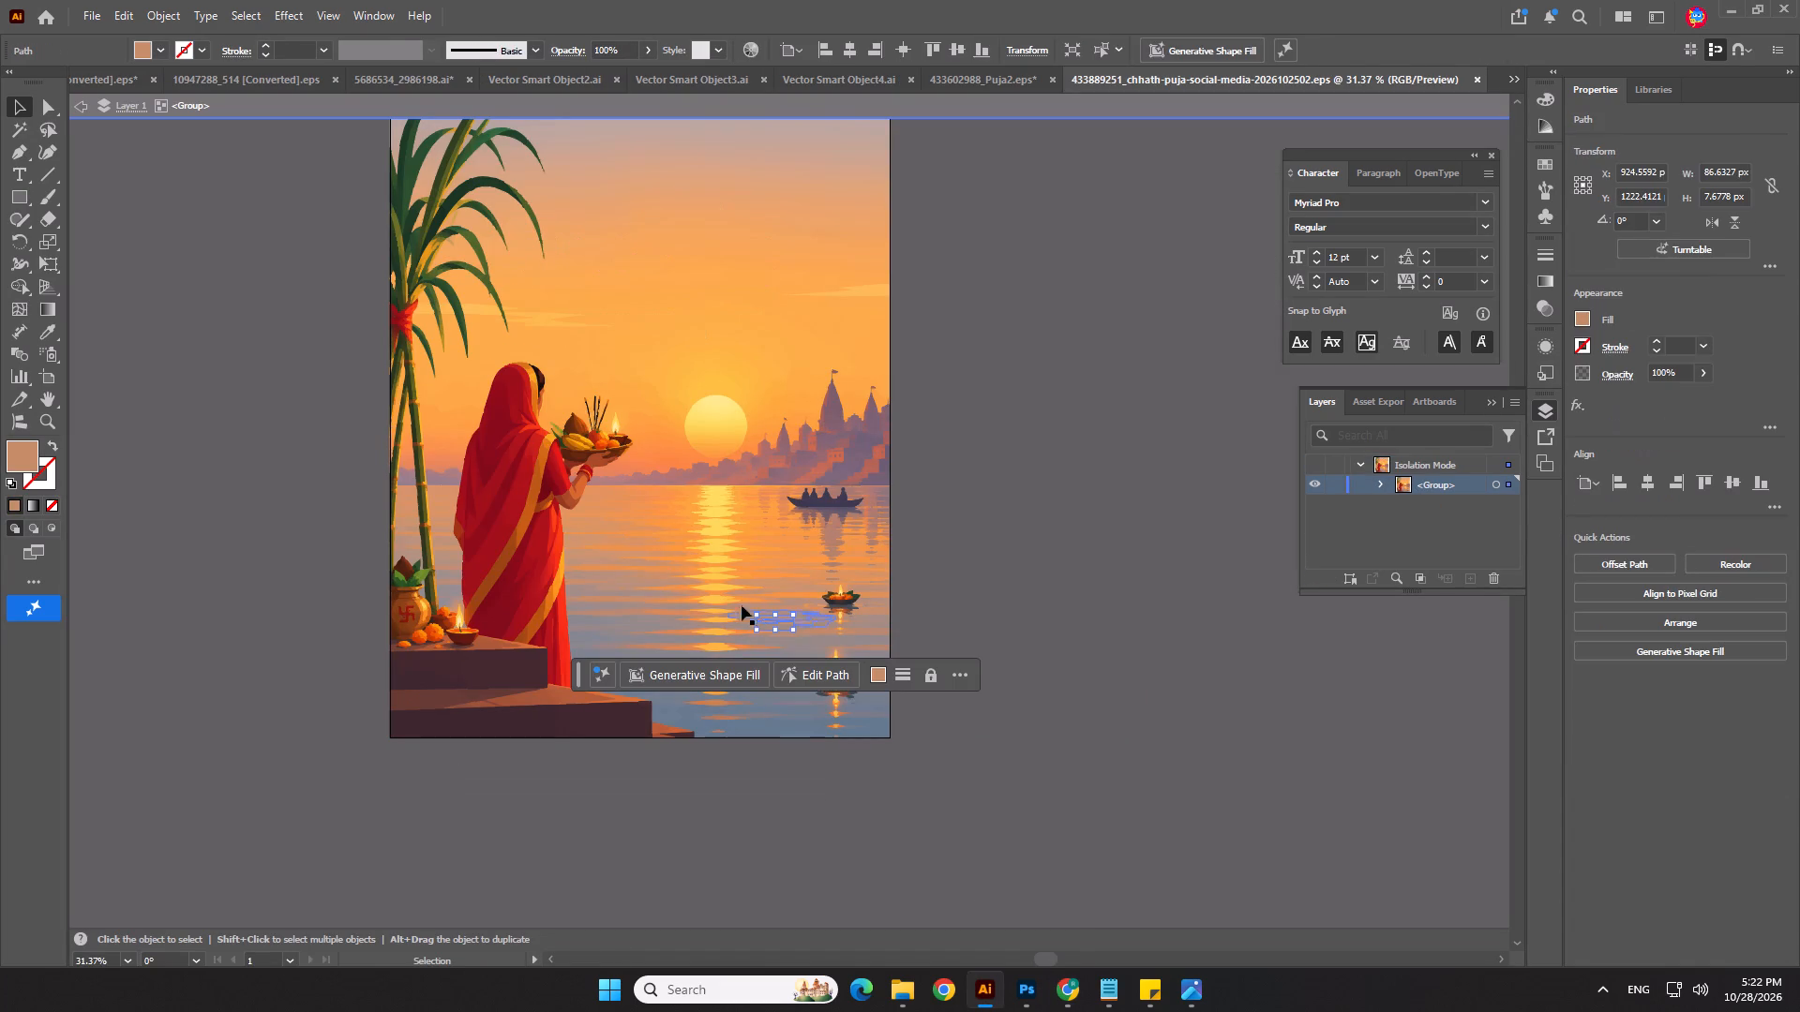
{"action": "double_click", "coordinate": [1172, 513]}
{"action": "left_click", "coordinate": [672, 544]}
{"action": "triple_click", "coordinate": [955, 531]}
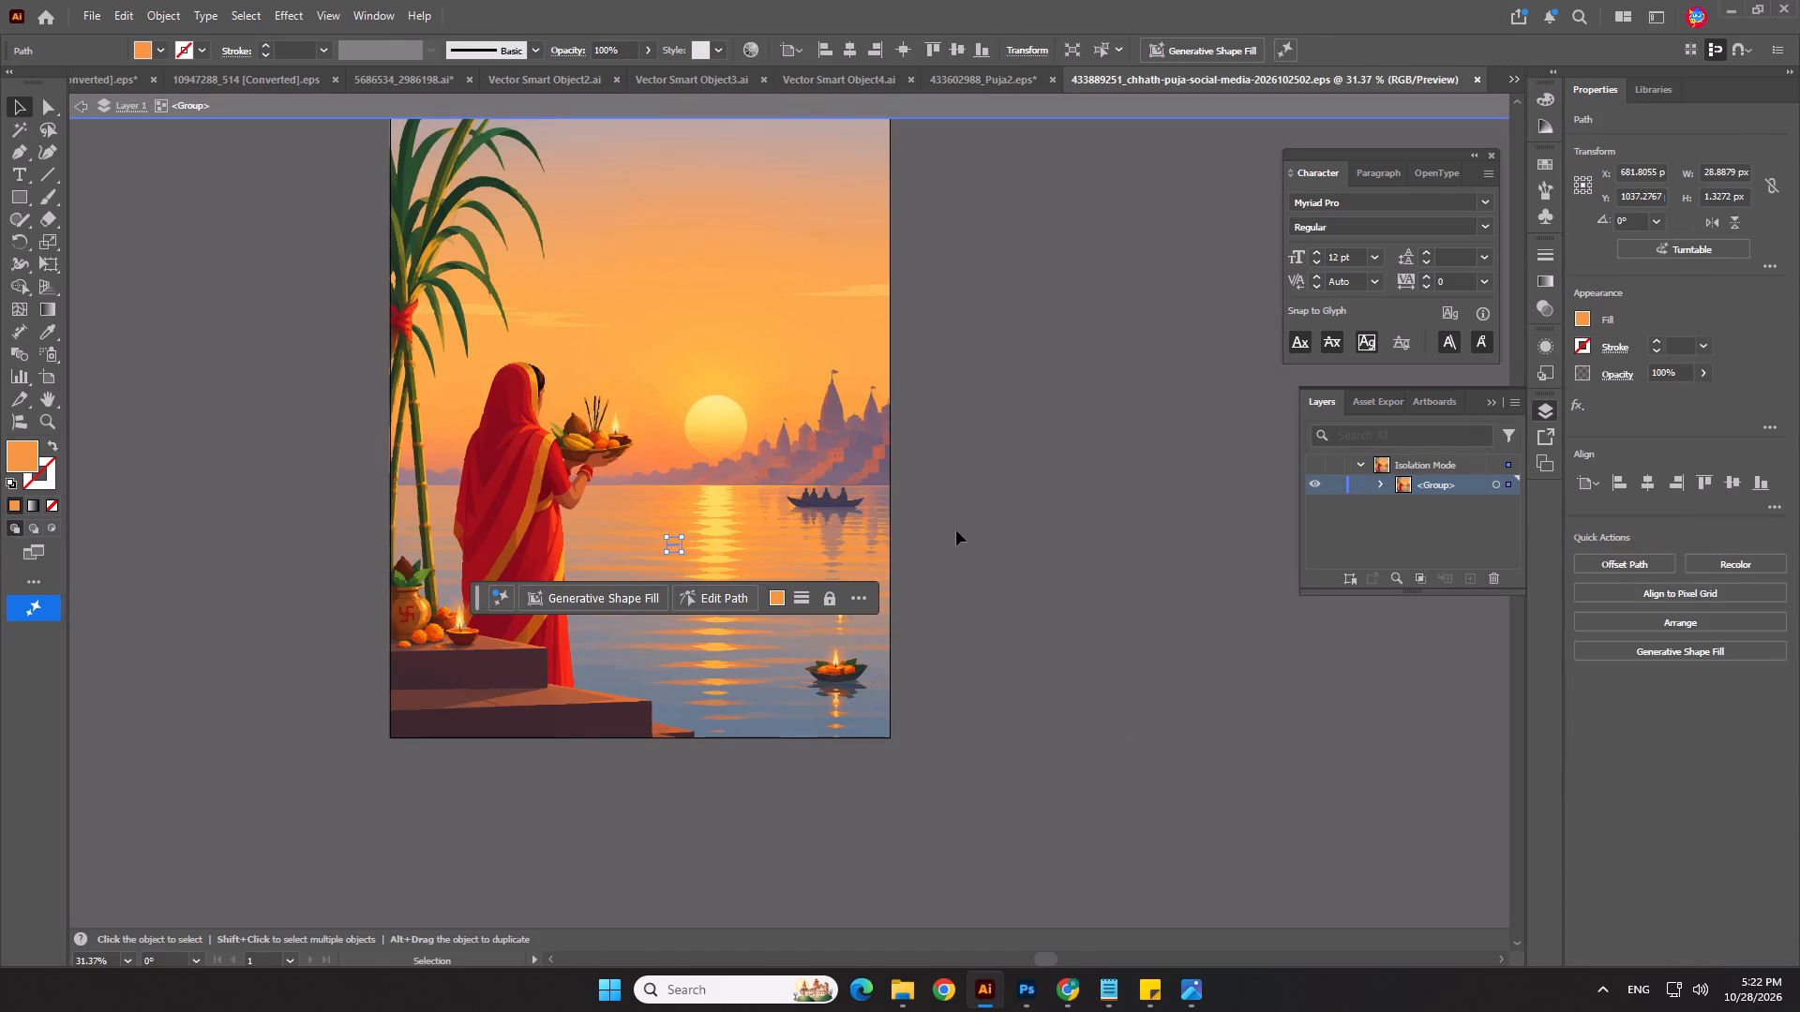
{"action": "left_click", "coordinate": [956, 530]}
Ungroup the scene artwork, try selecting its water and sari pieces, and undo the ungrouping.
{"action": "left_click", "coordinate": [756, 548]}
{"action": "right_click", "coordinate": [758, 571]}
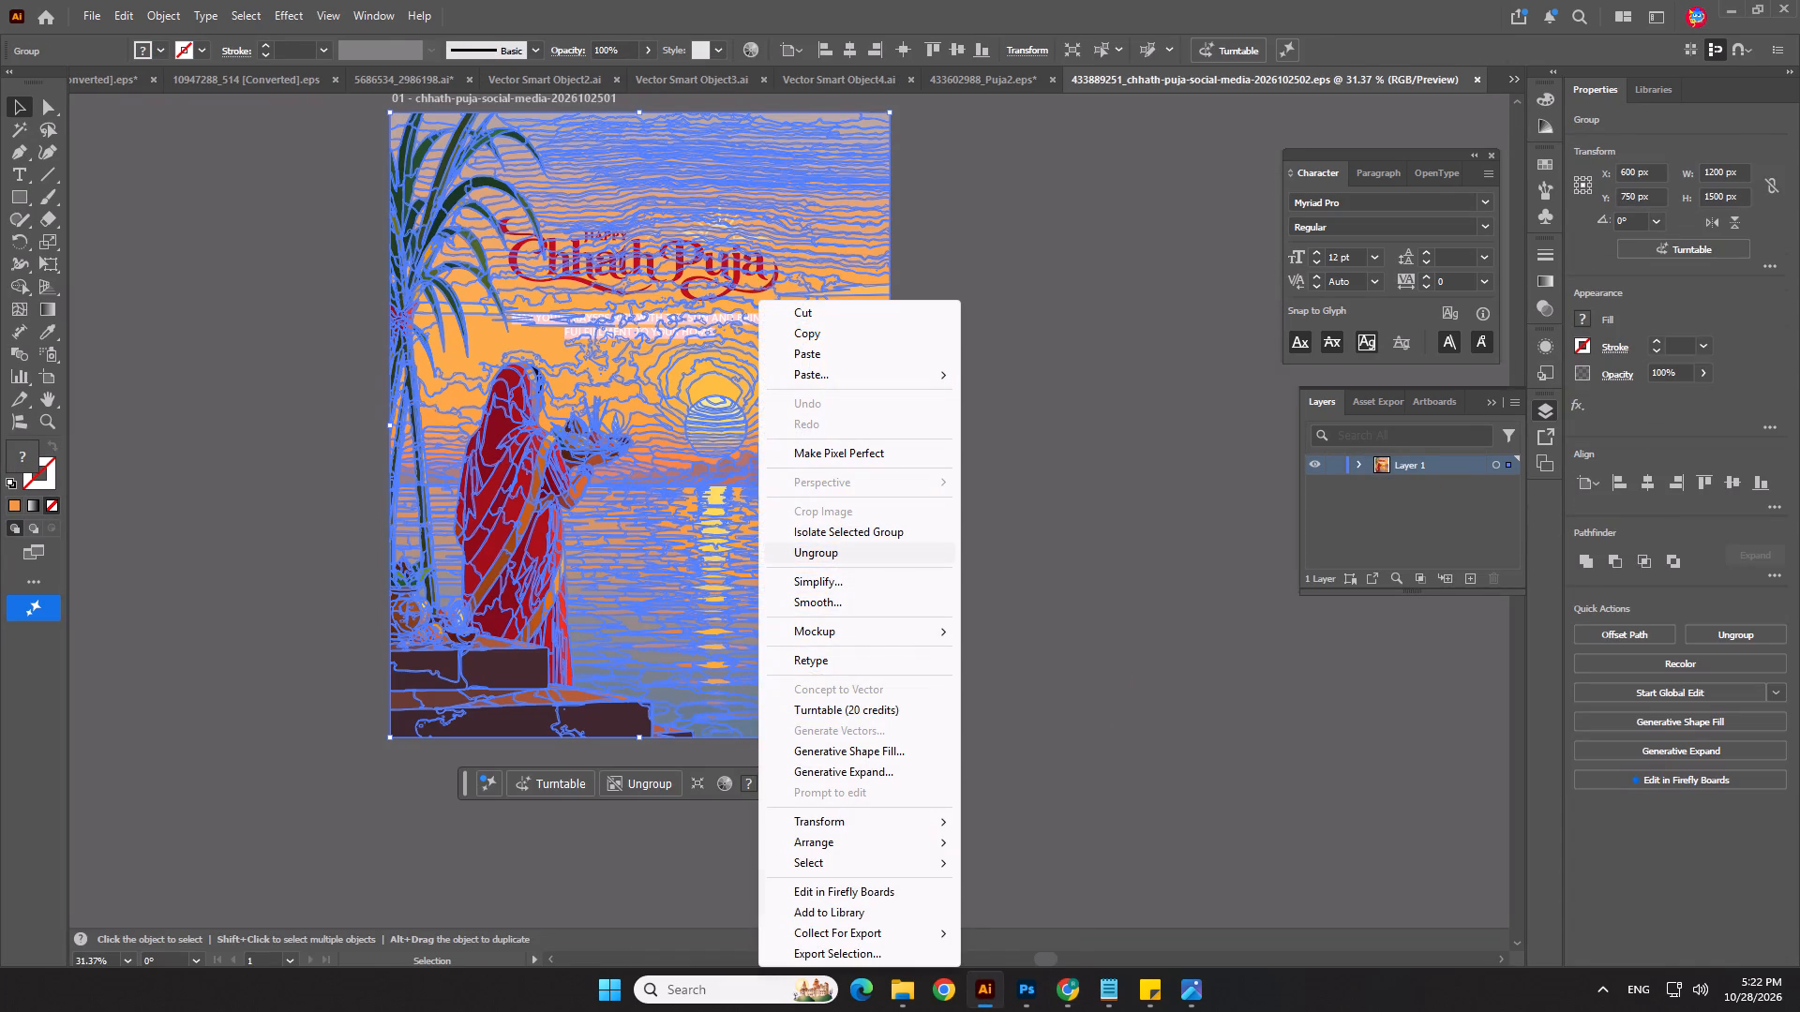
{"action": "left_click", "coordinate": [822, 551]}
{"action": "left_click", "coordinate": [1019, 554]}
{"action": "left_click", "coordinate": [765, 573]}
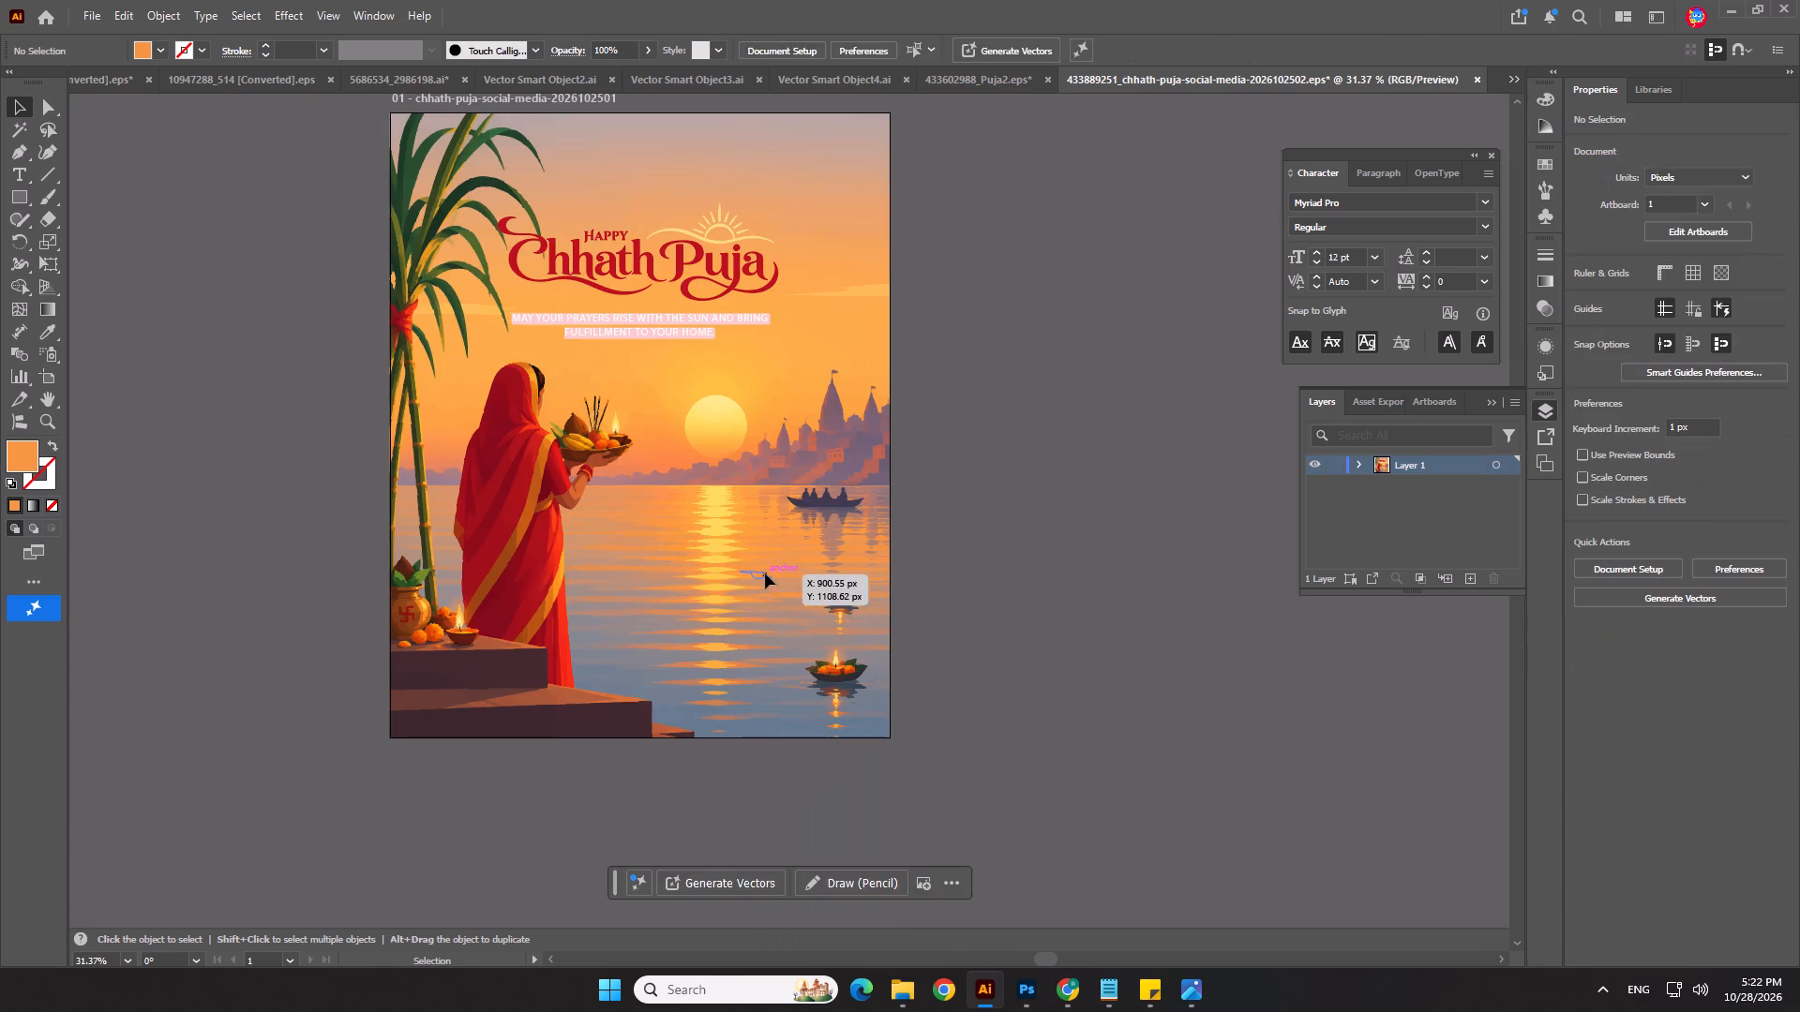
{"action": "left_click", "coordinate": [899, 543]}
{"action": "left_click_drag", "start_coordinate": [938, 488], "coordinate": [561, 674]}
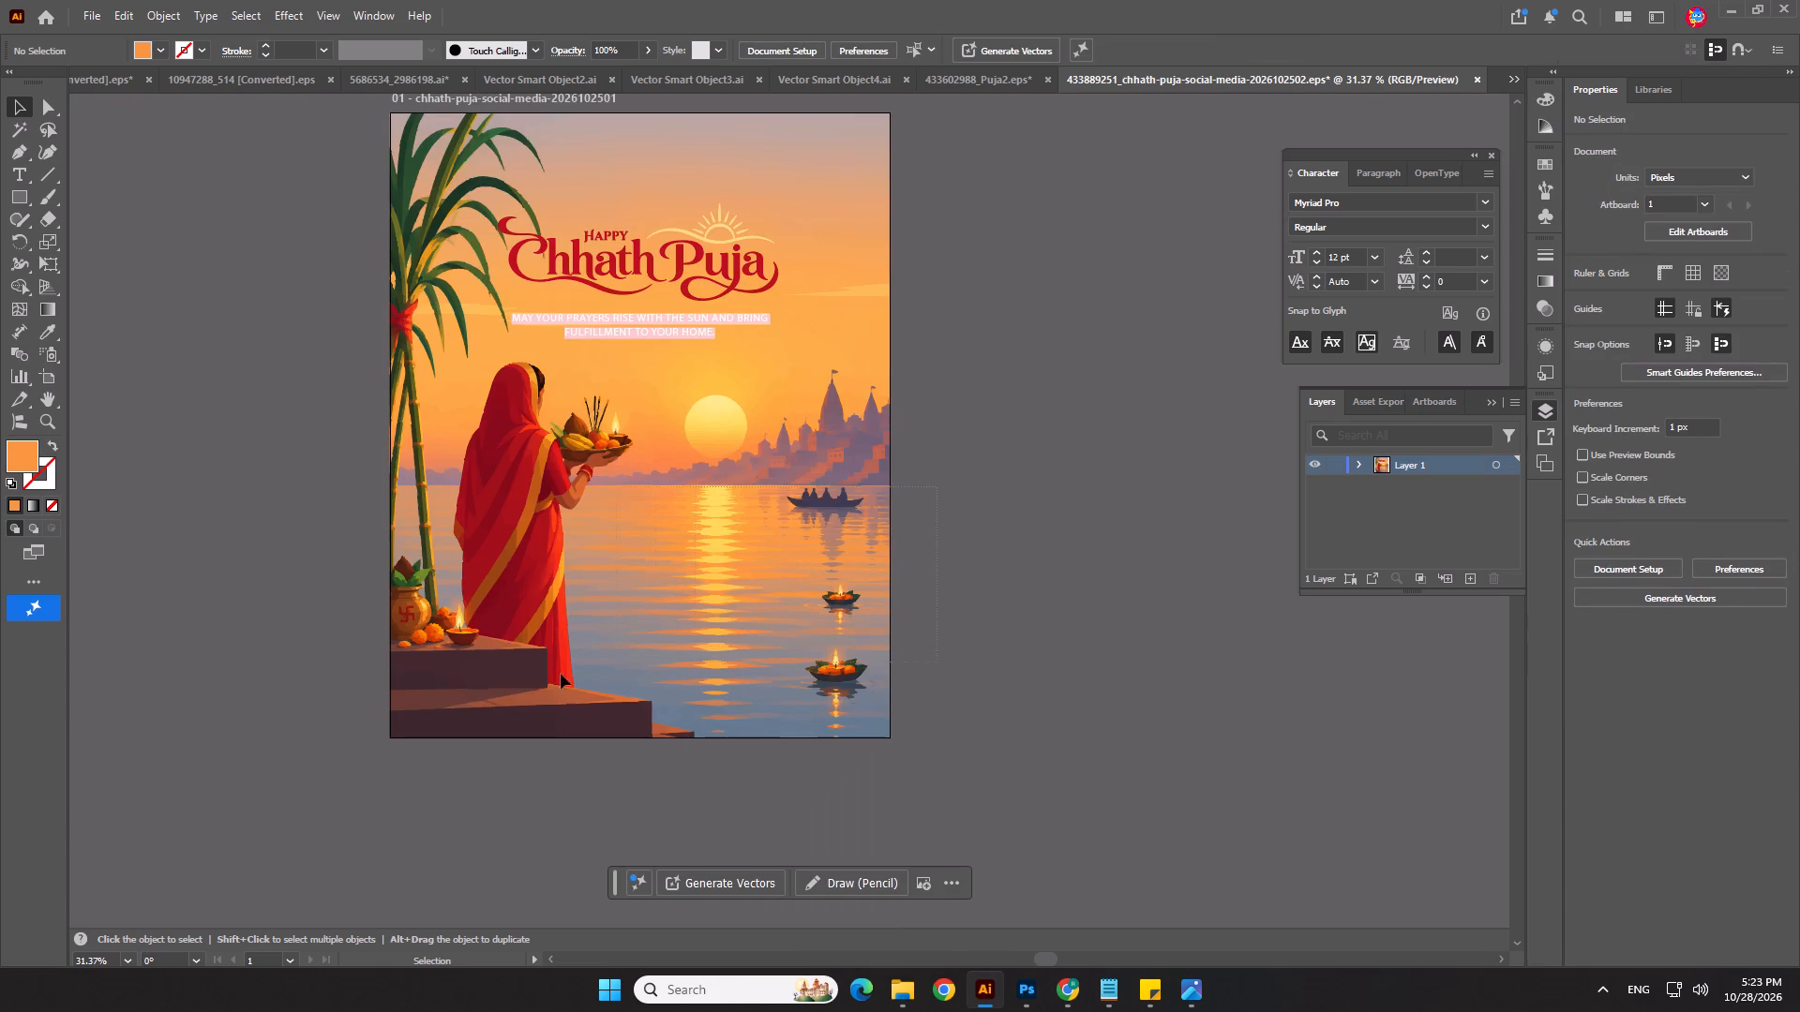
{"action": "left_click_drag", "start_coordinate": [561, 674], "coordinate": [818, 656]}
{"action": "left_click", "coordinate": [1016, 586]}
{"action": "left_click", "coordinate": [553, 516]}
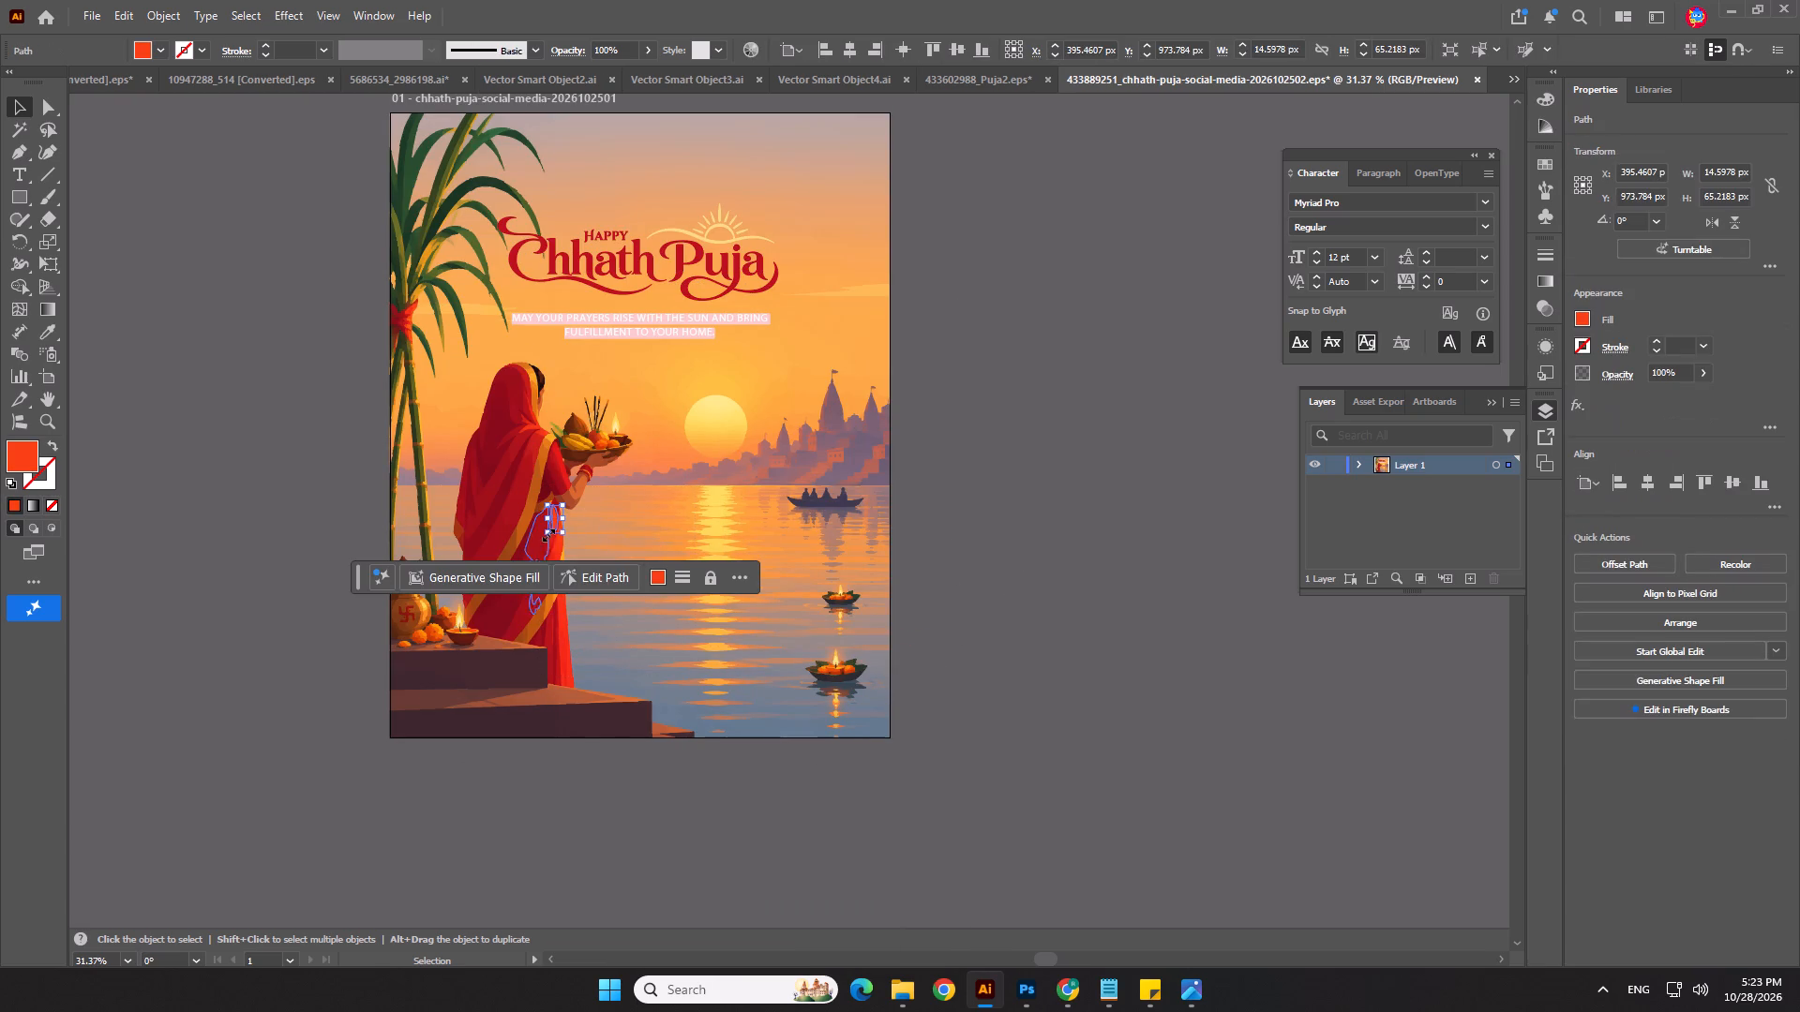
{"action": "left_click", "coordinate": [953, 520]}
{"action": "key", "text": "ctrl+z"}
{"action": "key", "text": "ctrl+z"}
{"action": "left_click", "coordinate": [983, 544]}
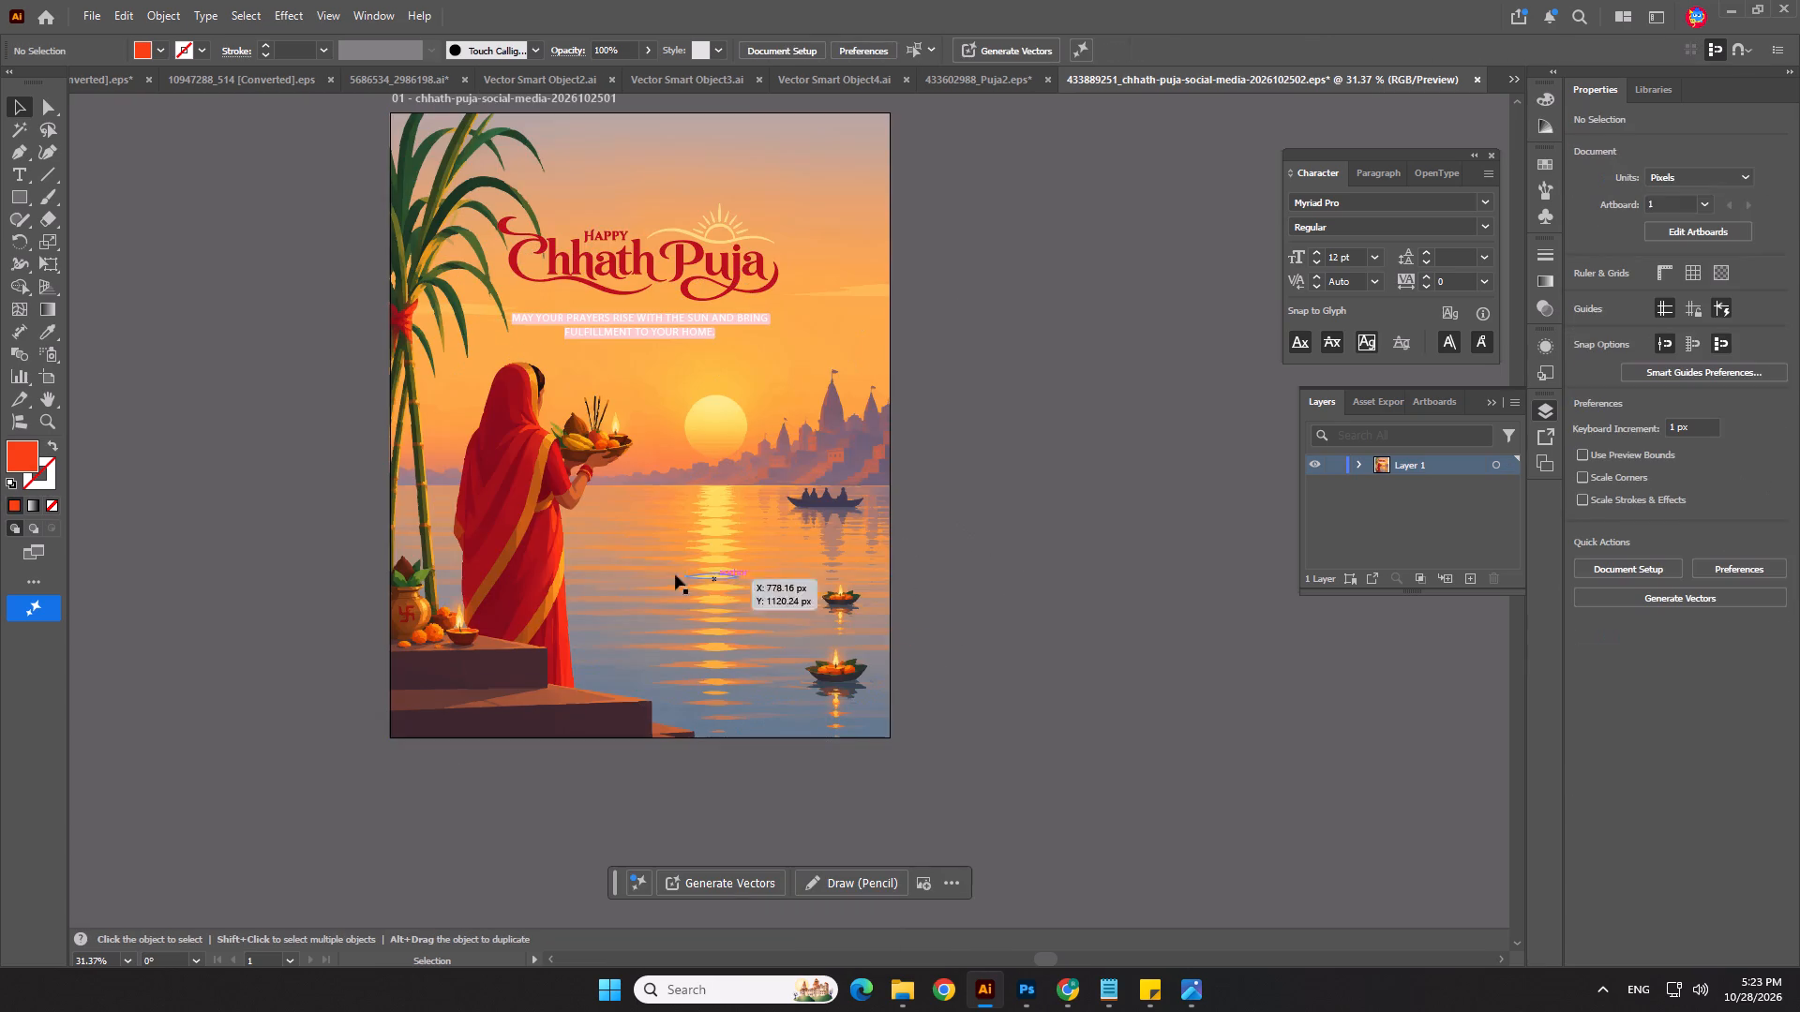
Expand Layer 1 and the scene artwork group to examine which separate objects they contain.
{"action": "left_click", "coordinate": [526, 550]}
{"action": "left_click", "coordinate": [1051, 493]}
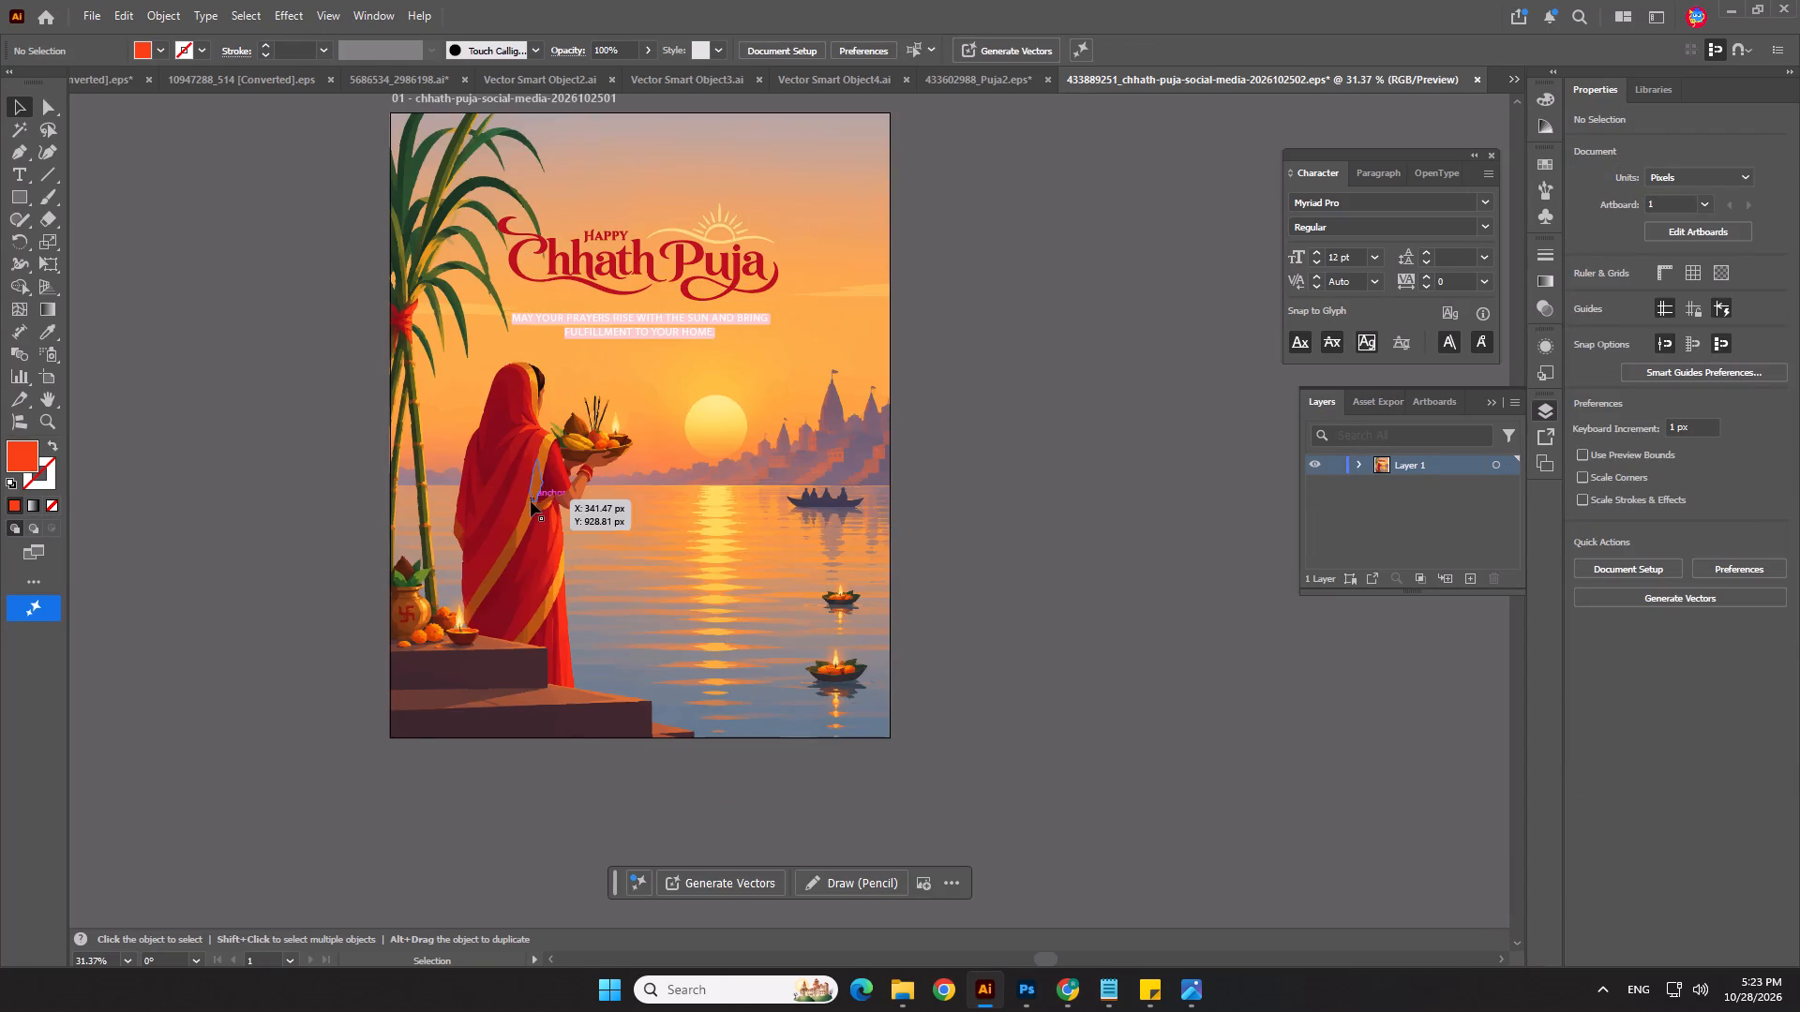
{"action": "left_click", "coordinate": [531, 501]}
{"action": "scroll", "coordinate": [521, 531], "scroll_direction": "up", "scroll_amount": 2}
{"action": "scroll", "coordinate": [521, 531], "scroll_direction": "down", "scroll_amount": 1}
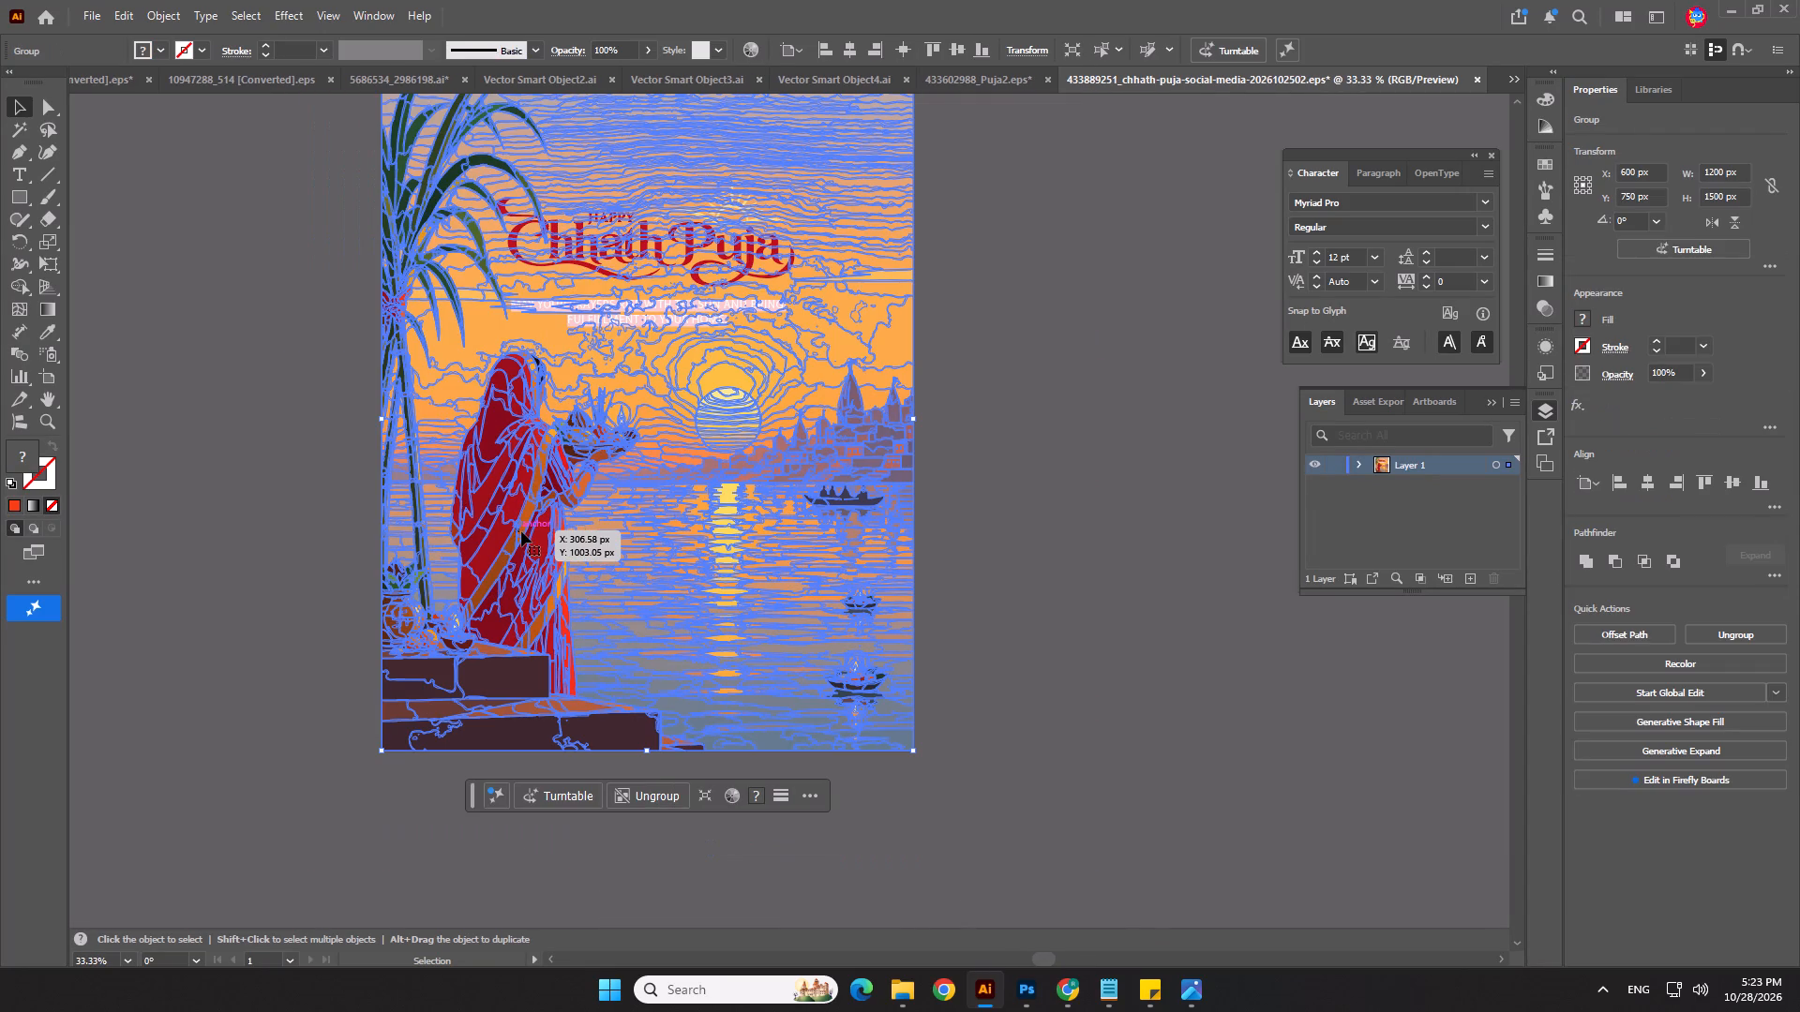
{"action": "left_click", "coordinate": [1357, 465]}
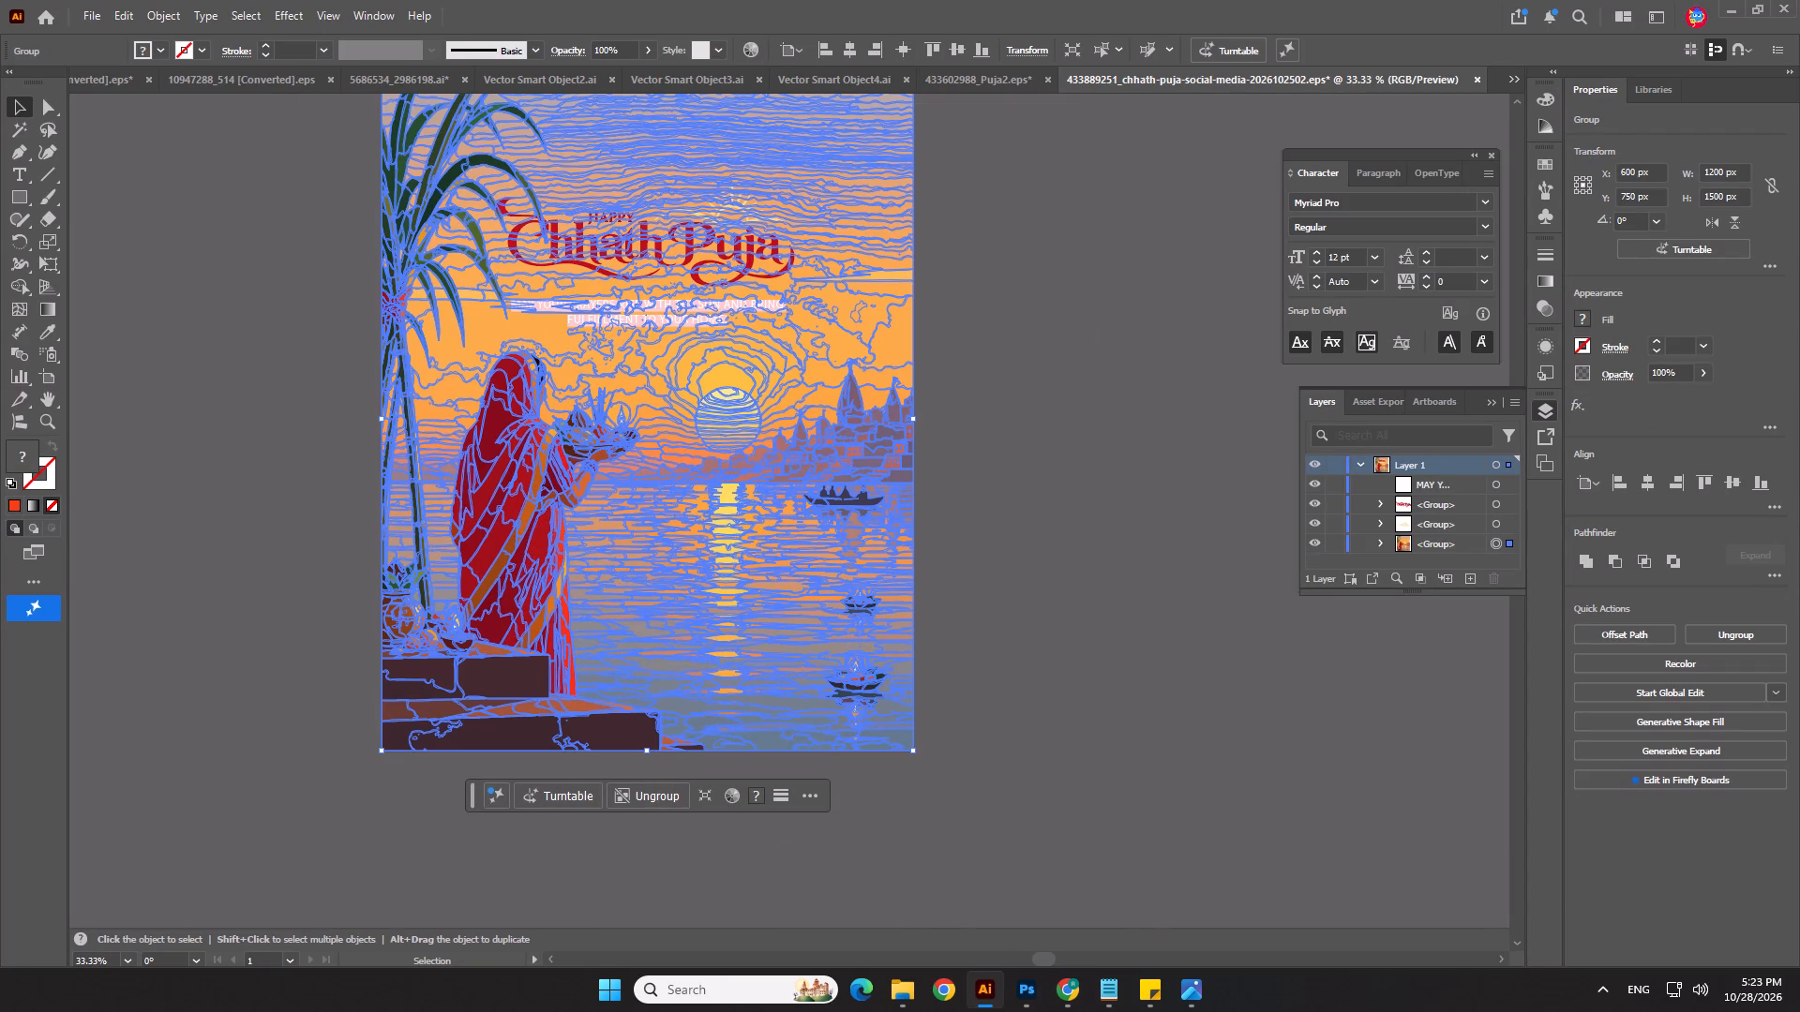
{"action": "double_click", "coordinate": [1315, 542]}
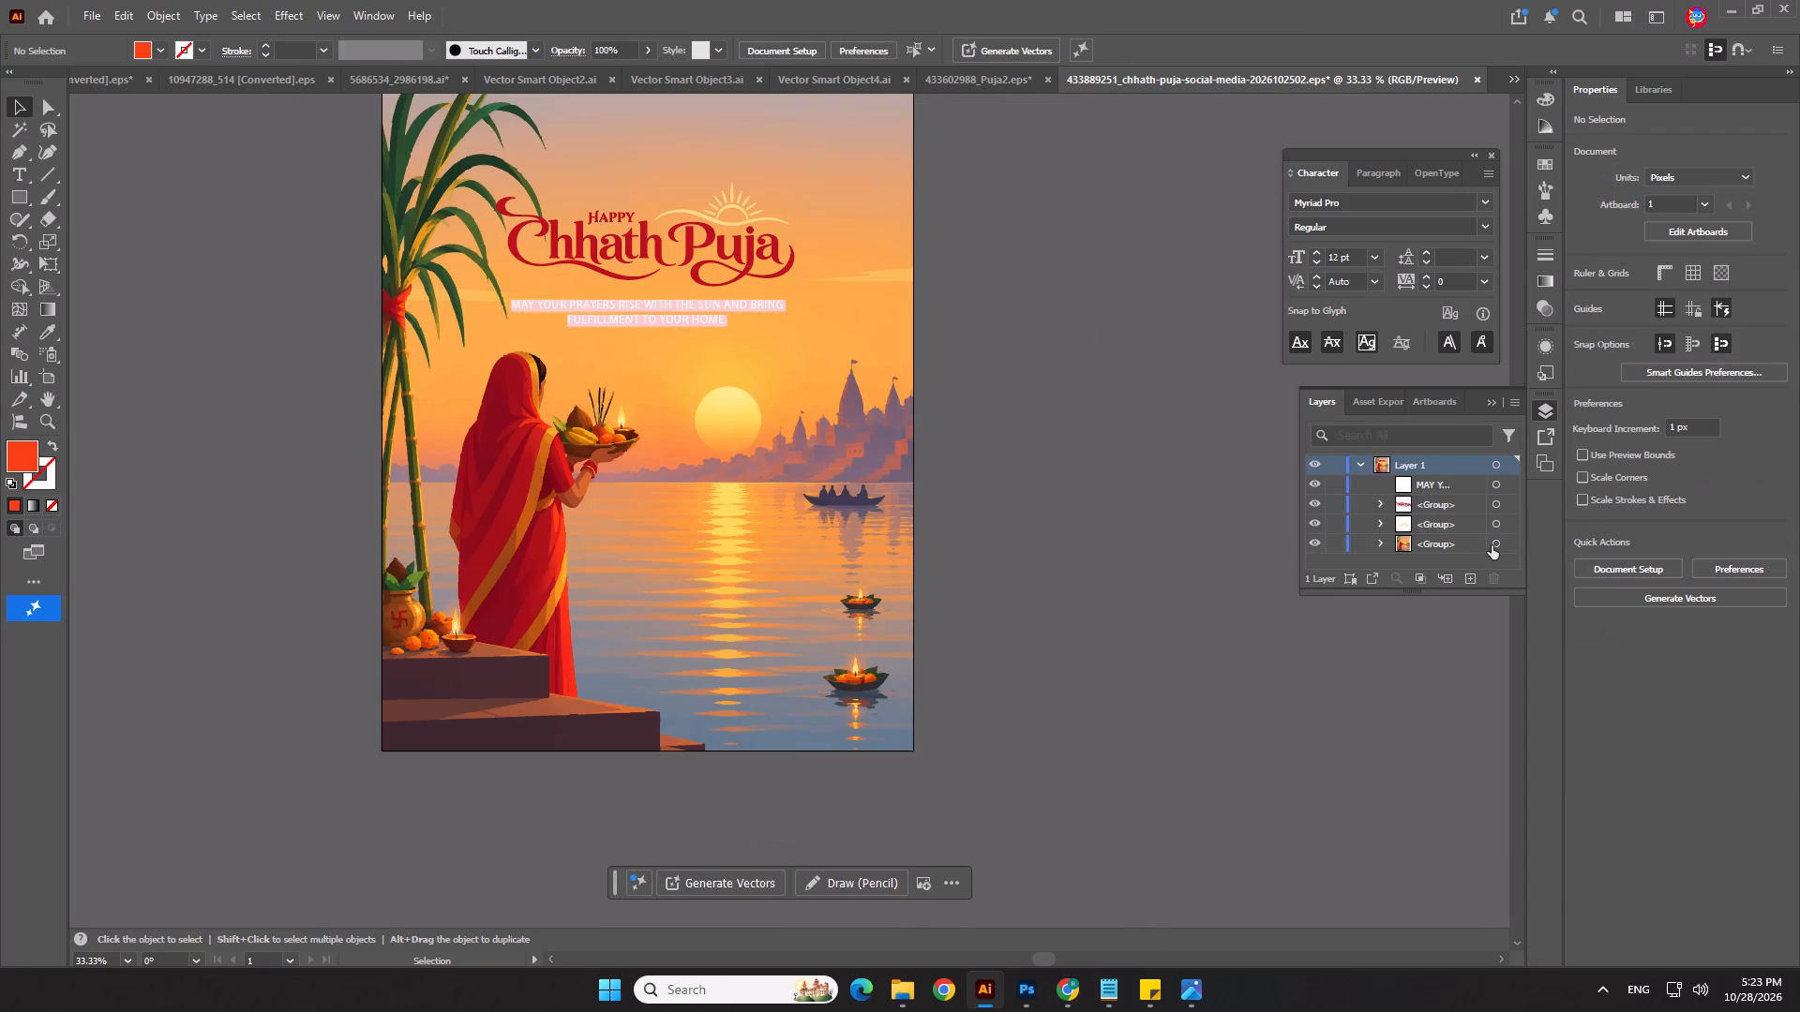
{"action": "triple_click", "coordinate": [1385, 541]}
{"action": "scroll", "coordinate": [1433, 537], "scroll_direction": "down", "scroll_amount": 3}
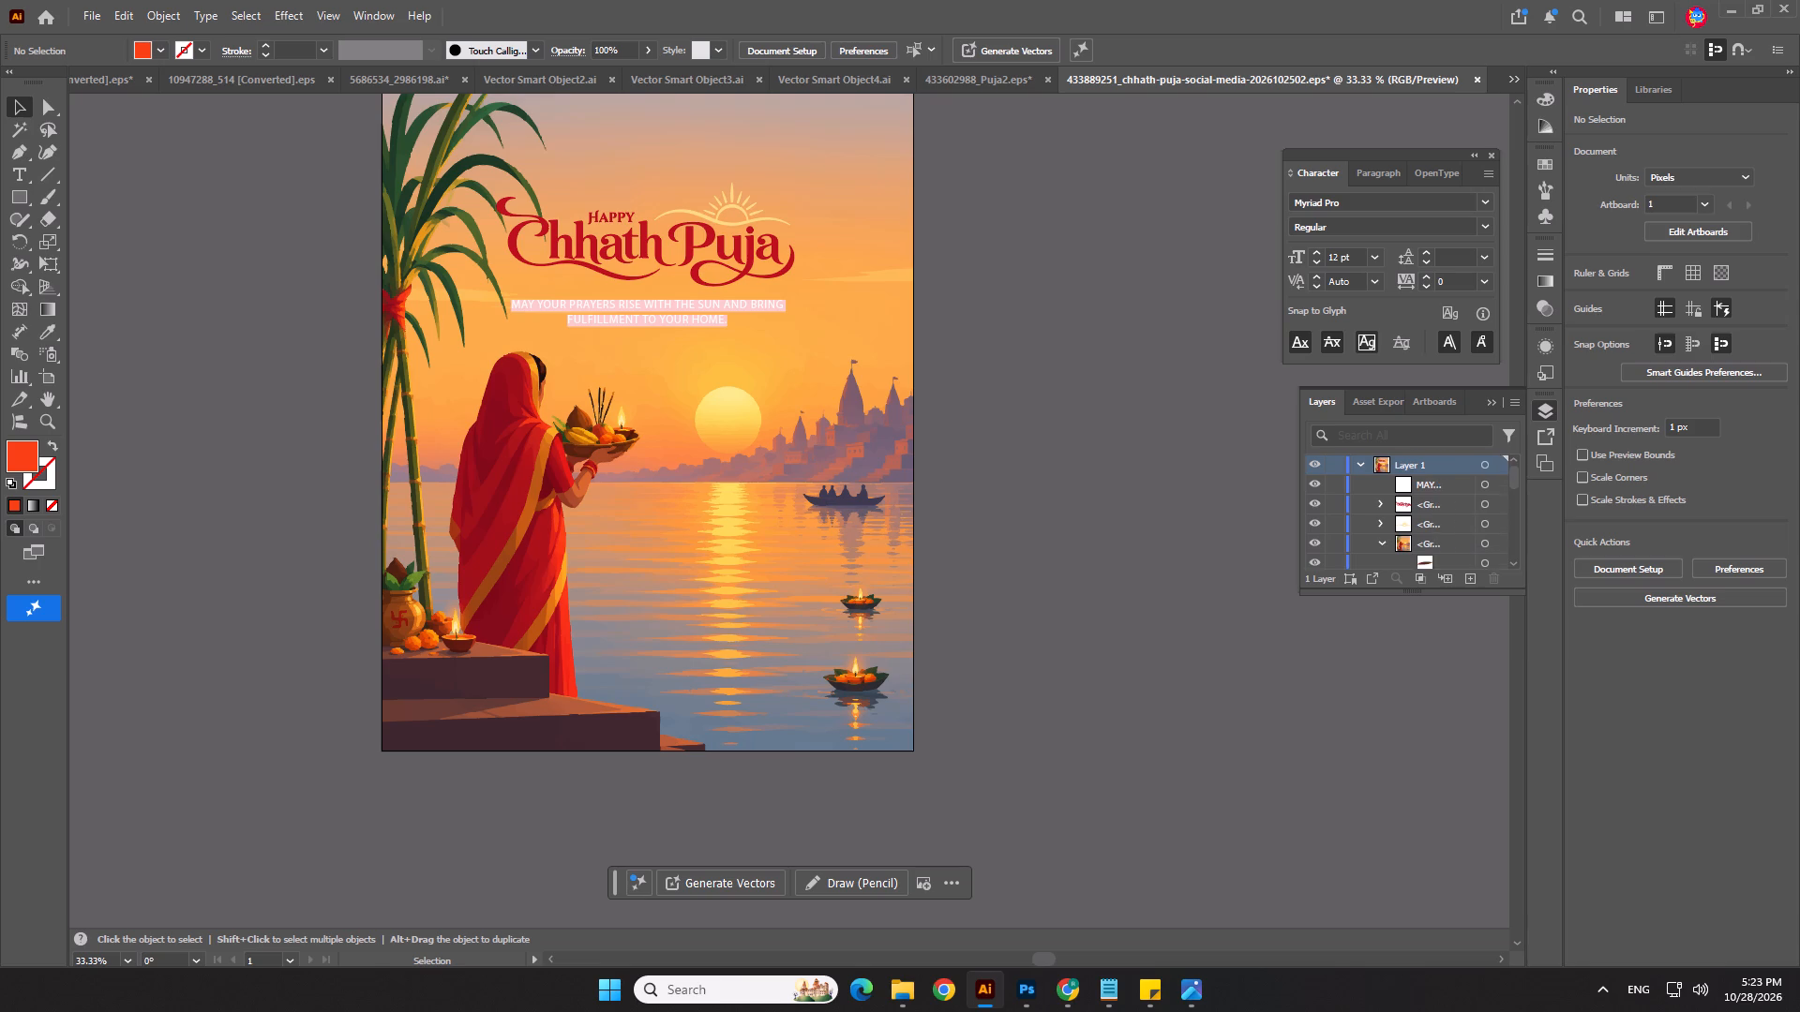
{"action": "scroll", "coordinate": [1432, 538], "scroll_direction": "down", "scroll_amount": 14}
{"action": "left_click", "coordinate": [1243, 676]}
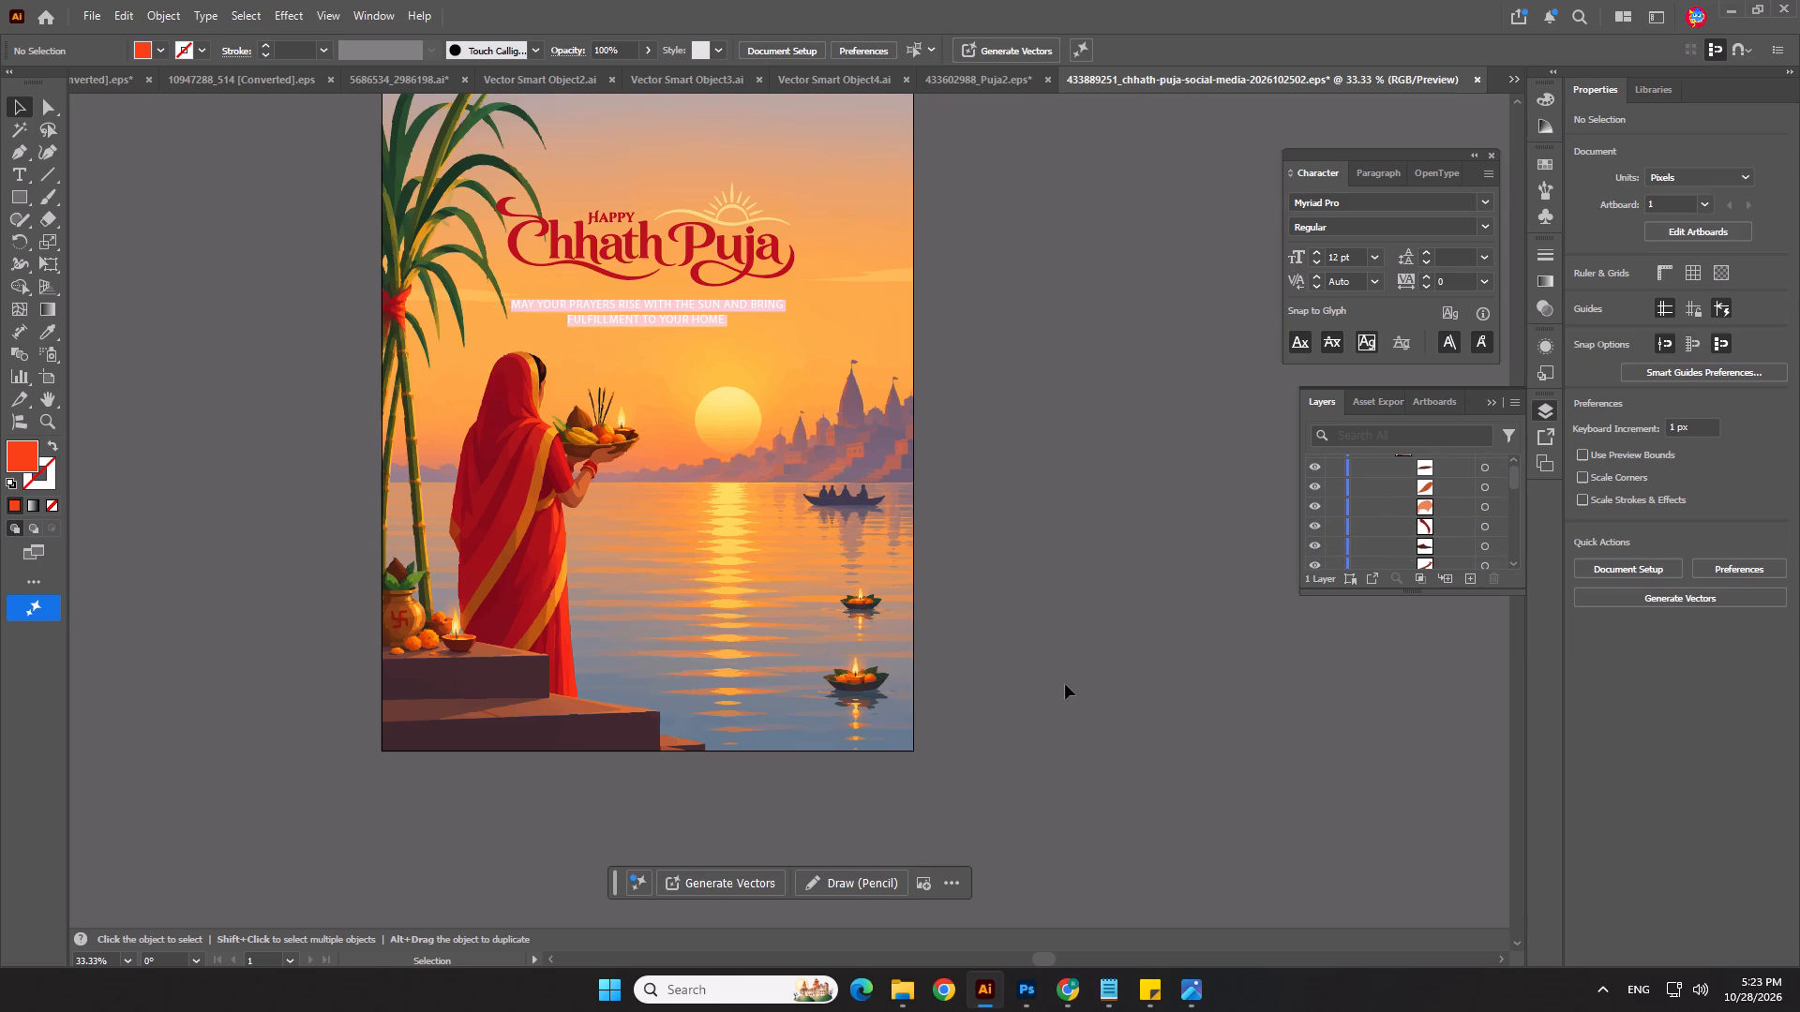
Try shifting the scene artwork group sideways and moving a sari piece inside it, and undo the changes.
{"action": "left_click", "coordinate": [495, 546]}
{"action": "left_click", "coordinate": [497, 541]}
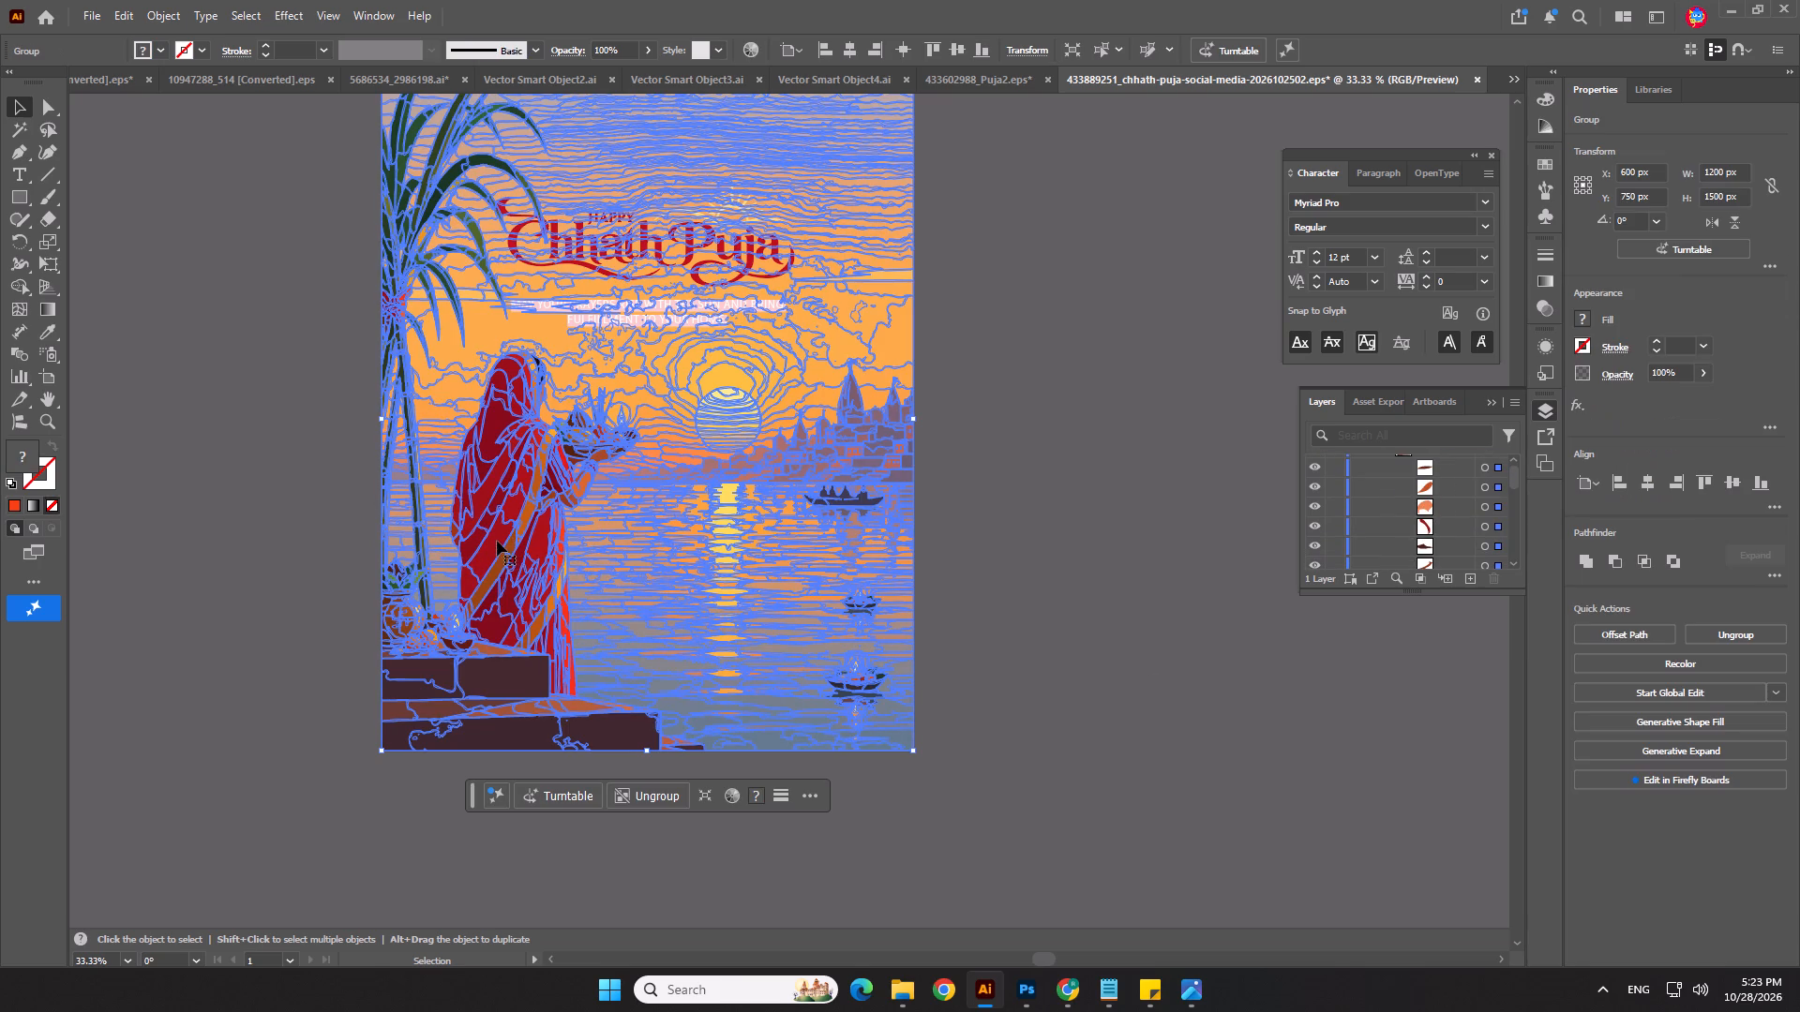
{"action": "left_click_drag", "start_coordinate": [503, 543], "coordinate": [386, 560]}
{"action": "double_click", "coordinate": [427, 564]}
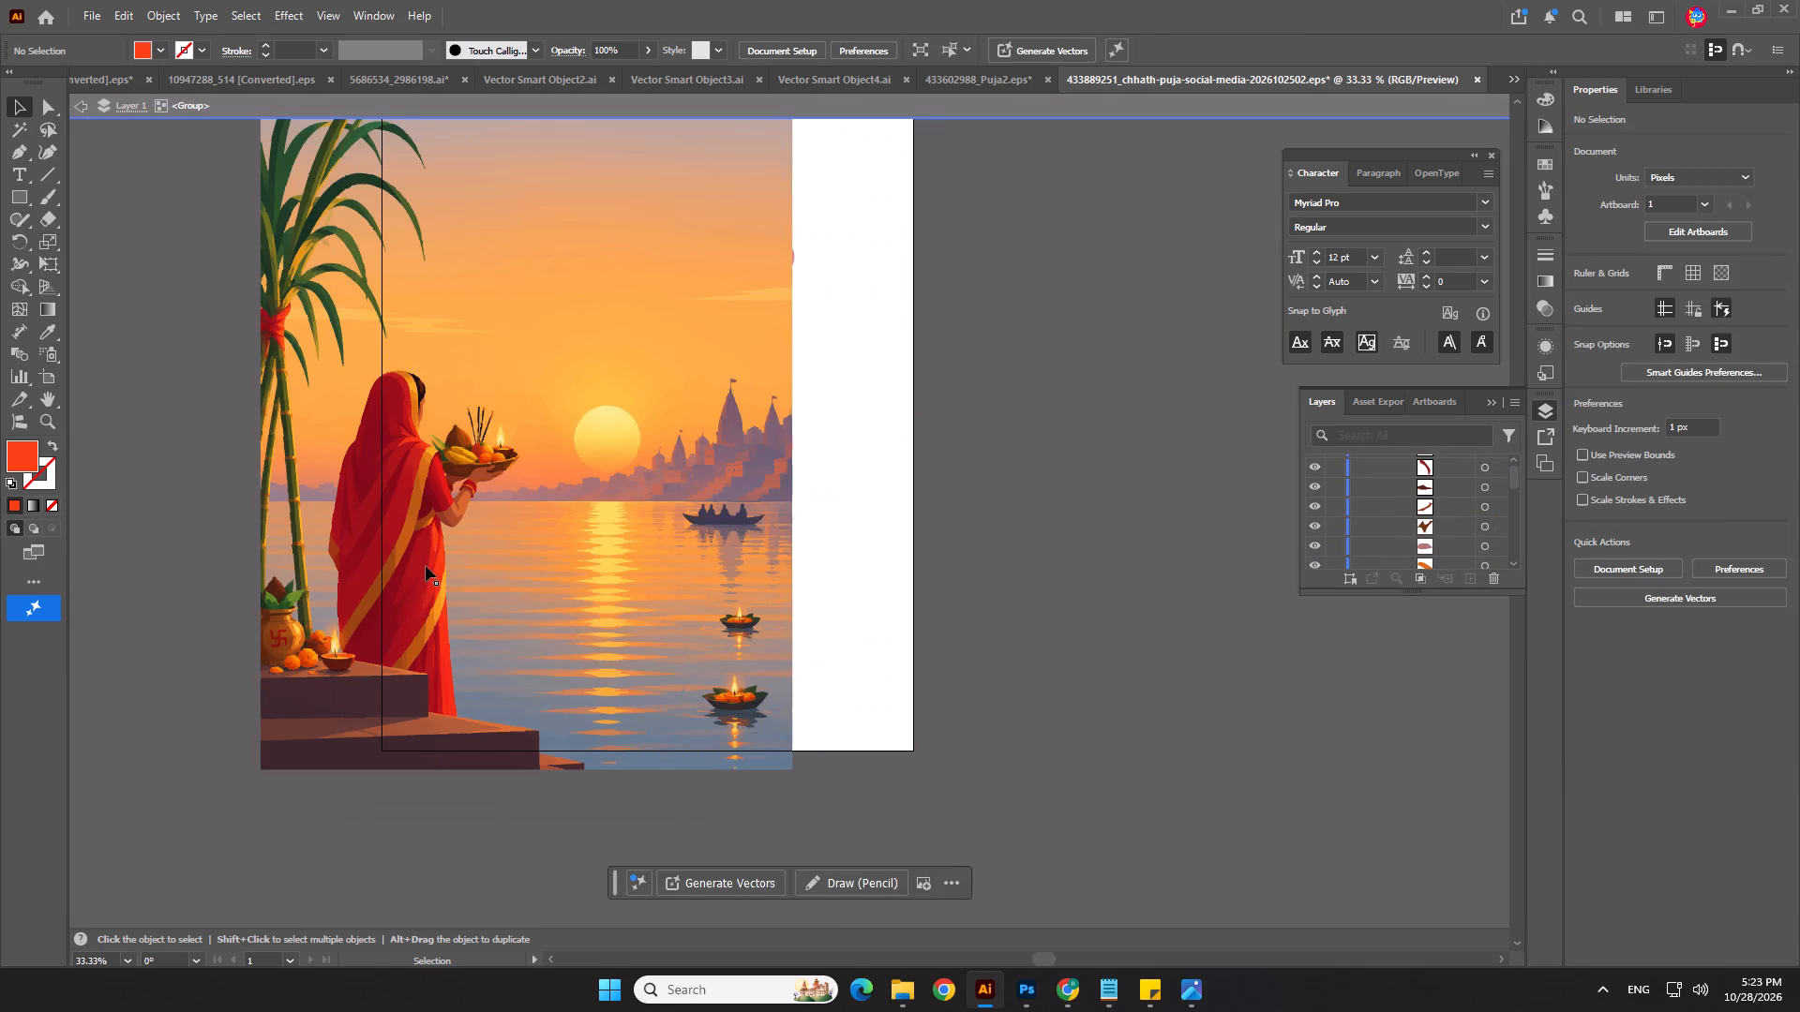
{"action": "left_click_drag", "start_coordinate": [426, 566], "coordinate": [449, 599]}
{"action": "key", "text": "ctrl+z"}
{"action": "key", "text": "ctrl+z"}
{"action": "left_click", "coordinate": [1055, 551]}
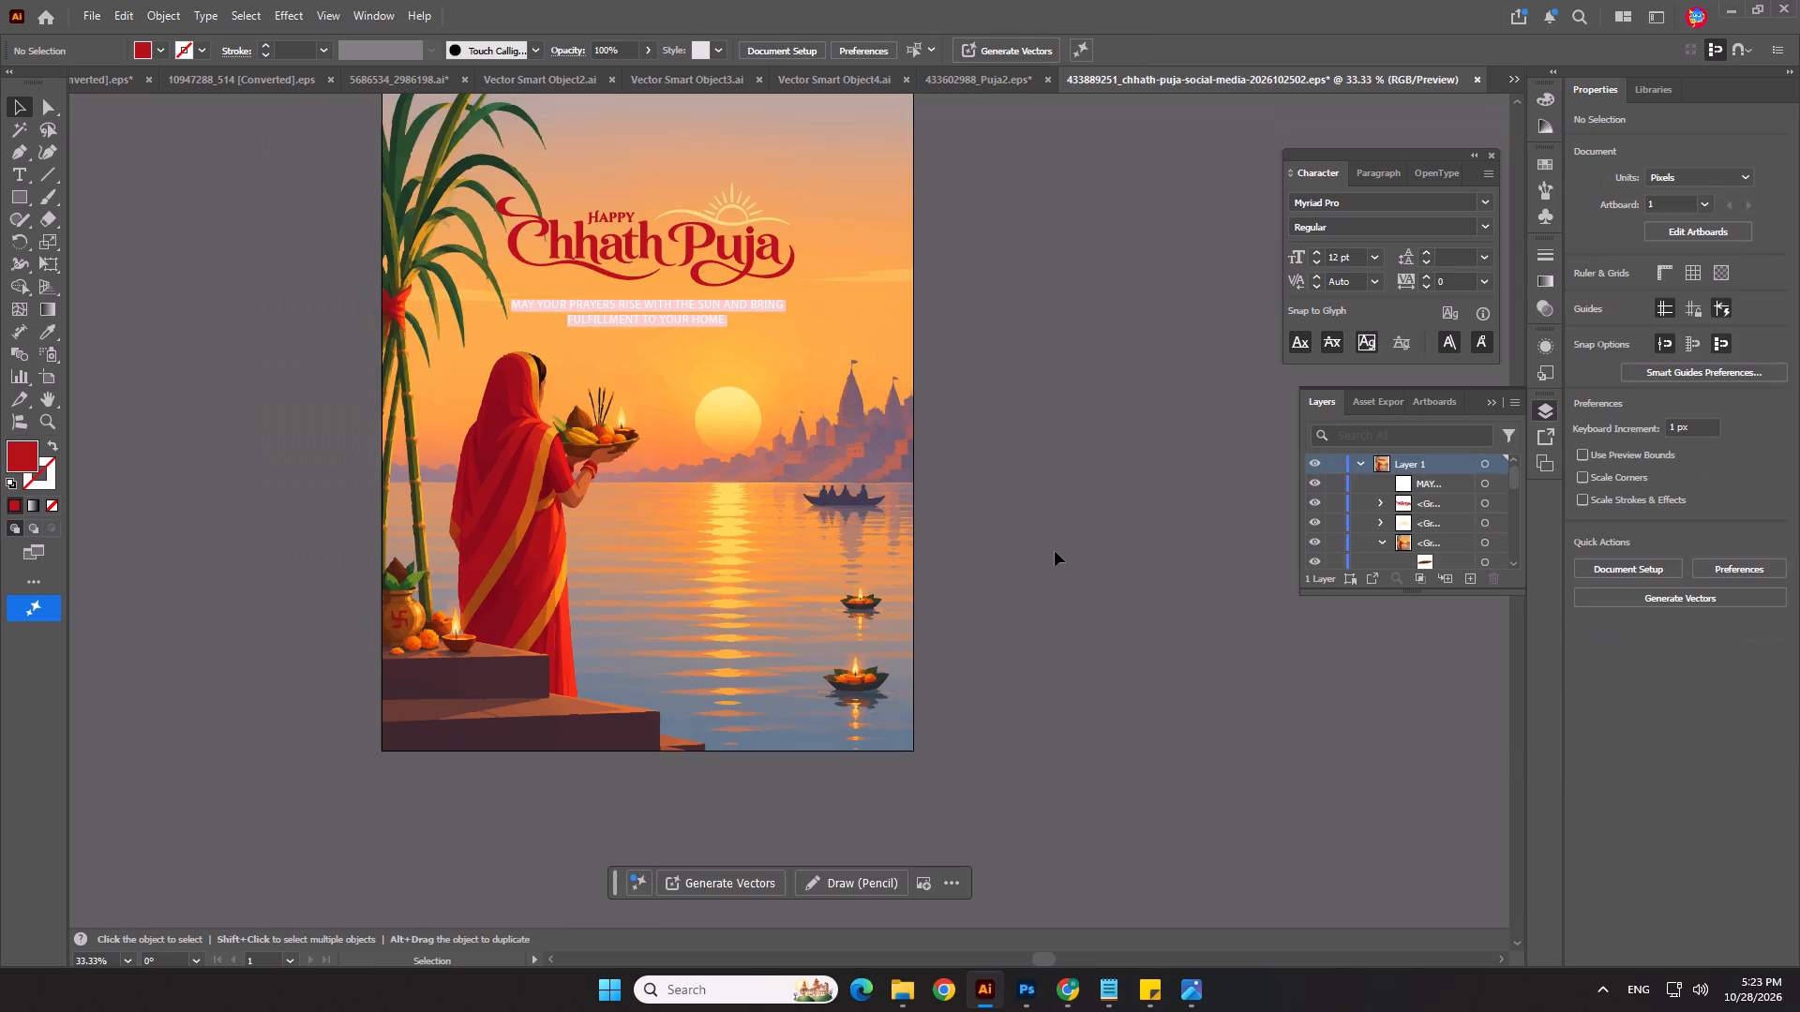
Isolate the scene artwork group again and examine the sun reflection, boat and sari shapes up close.
{"action": "scroll", "coordinate": [742, 534], "scroll_direction": "up", "scroll_amount": 6}
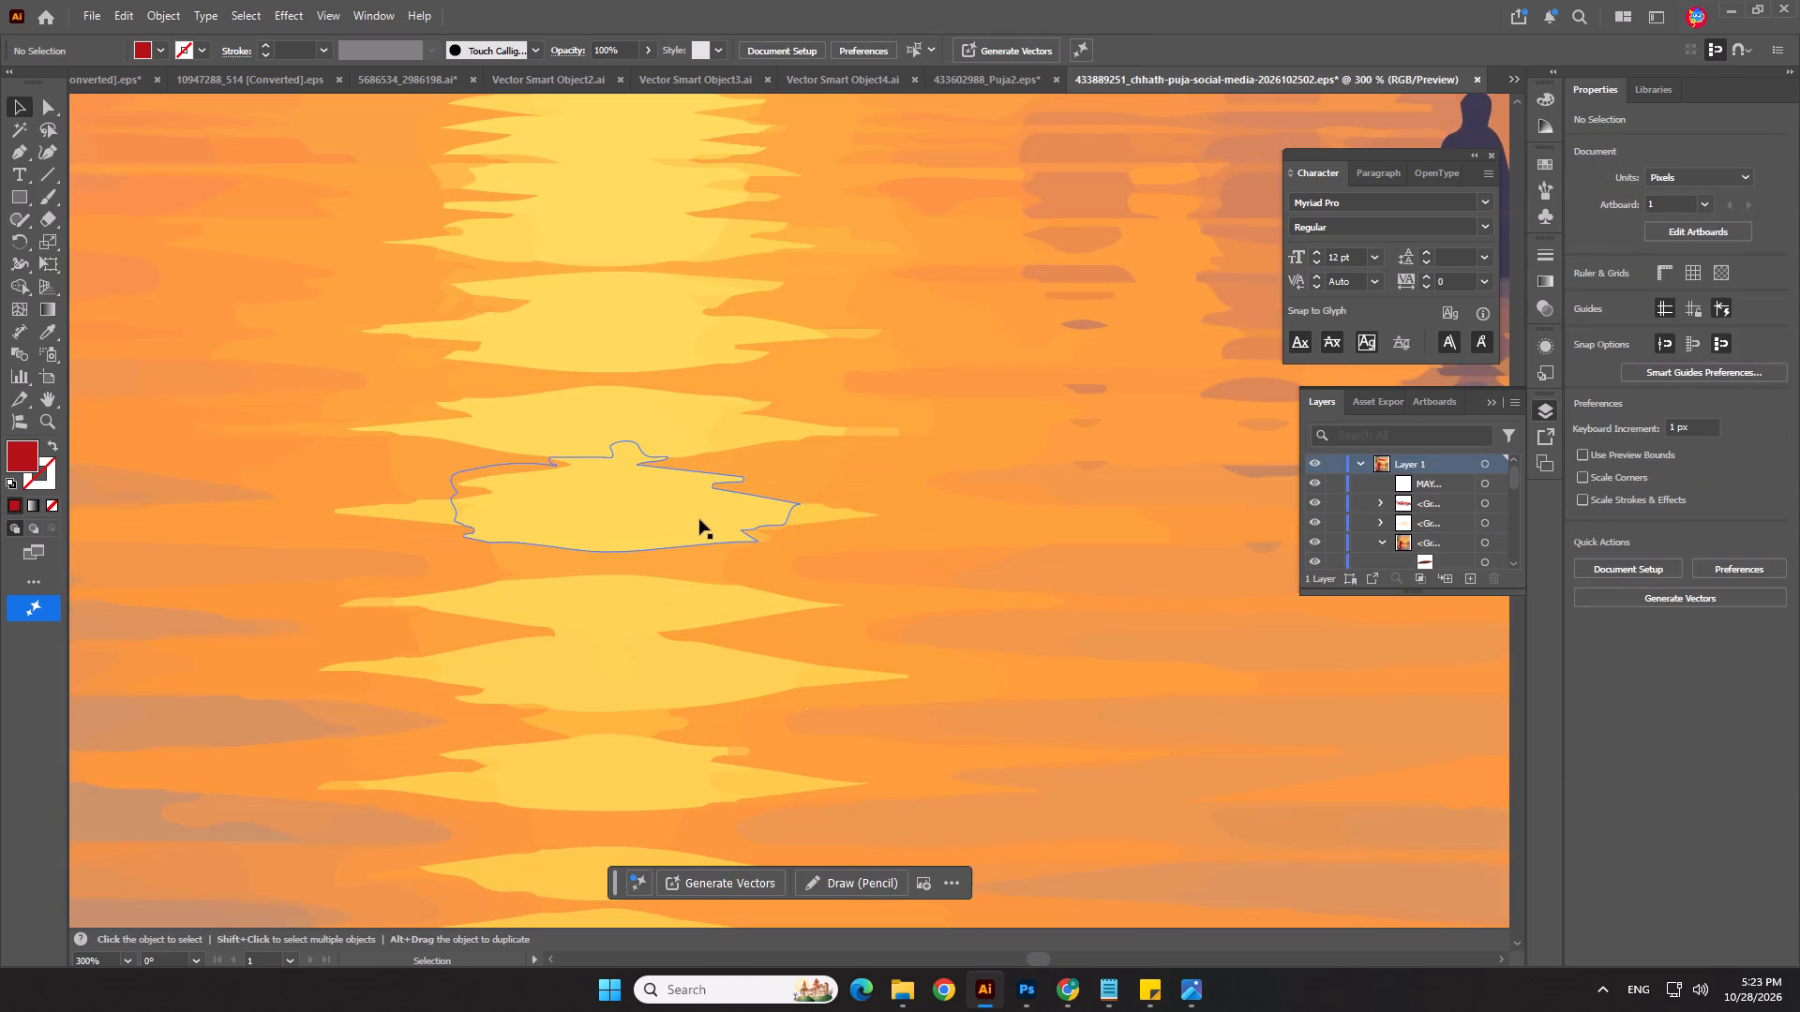
{"action": "scroll", "coordinate": [756, 529], "scroll_direction": "down", "scroll_amount": 11}
{"action": "left_click", "coordinate": [939, 536]}
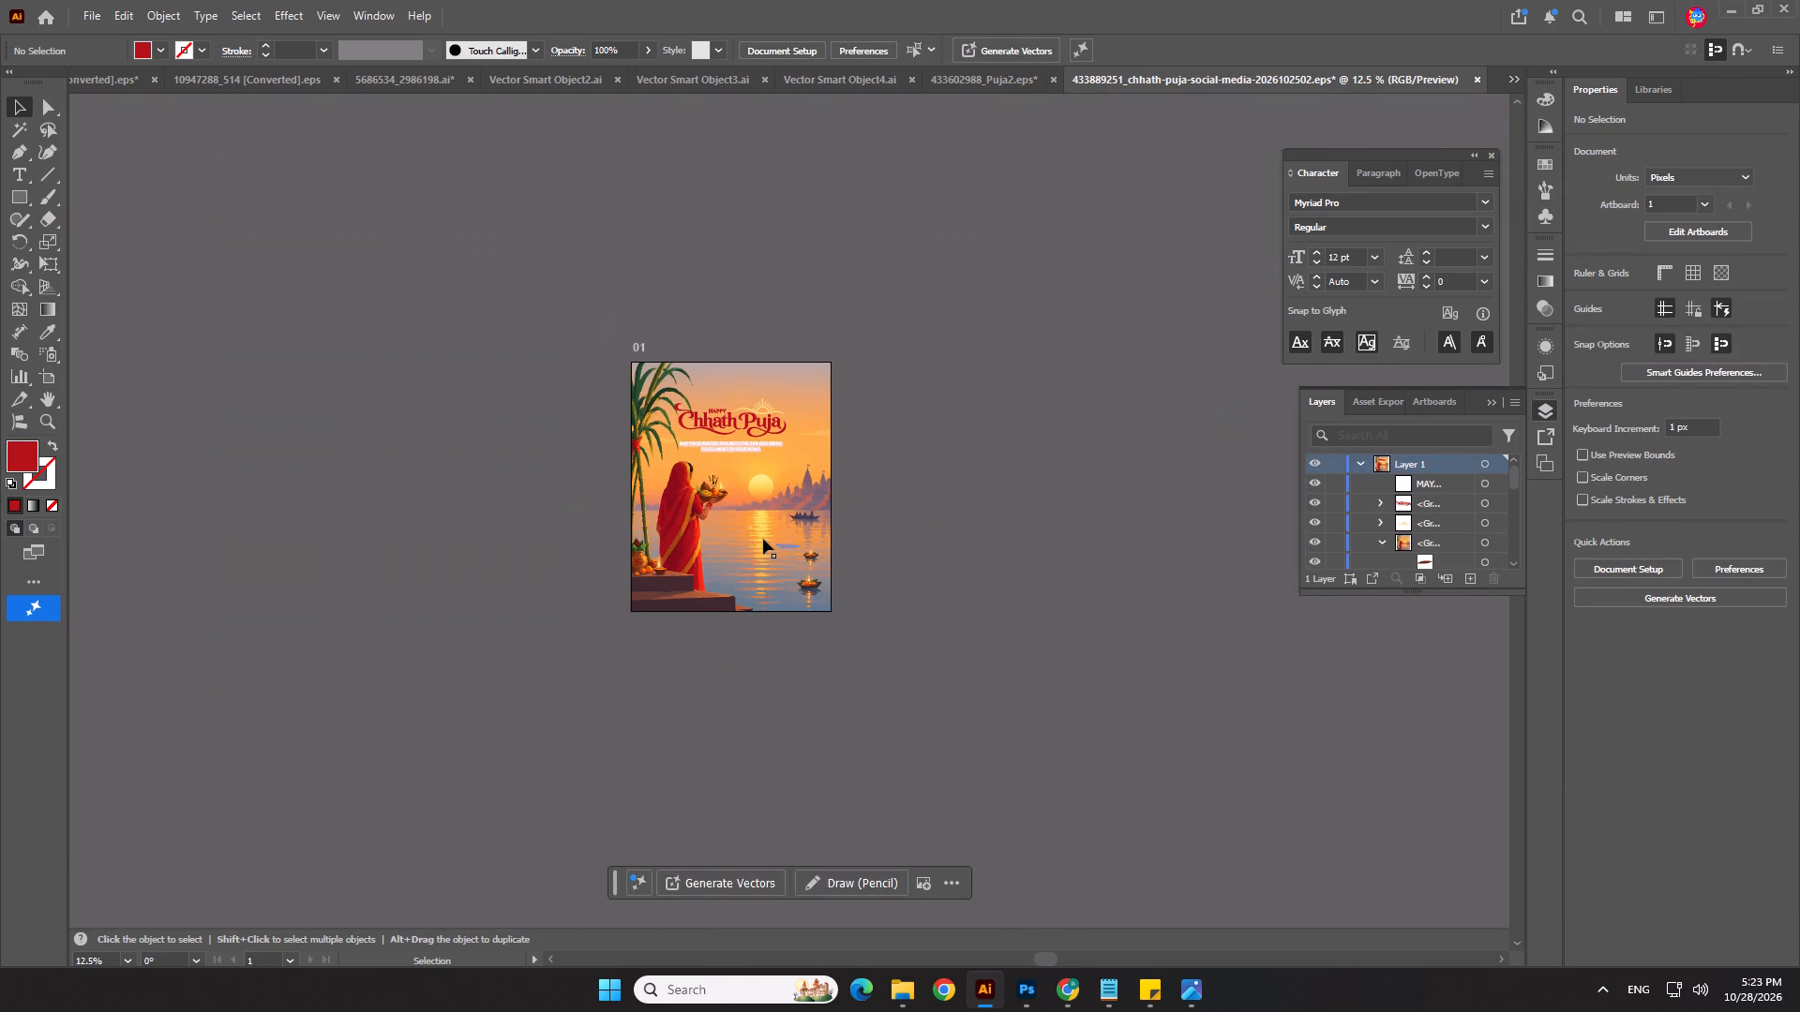
{"action": "scroll", "coordinate": [763, 539], "scroll_direction": "up", "scroll_amount": 2}
{"action": "left_click", "coordinate": [763, 537]}
{"action": "left_click", "coordinate": [795, 533]}
{"action": "left_click", "coordinate": [795, 533]}
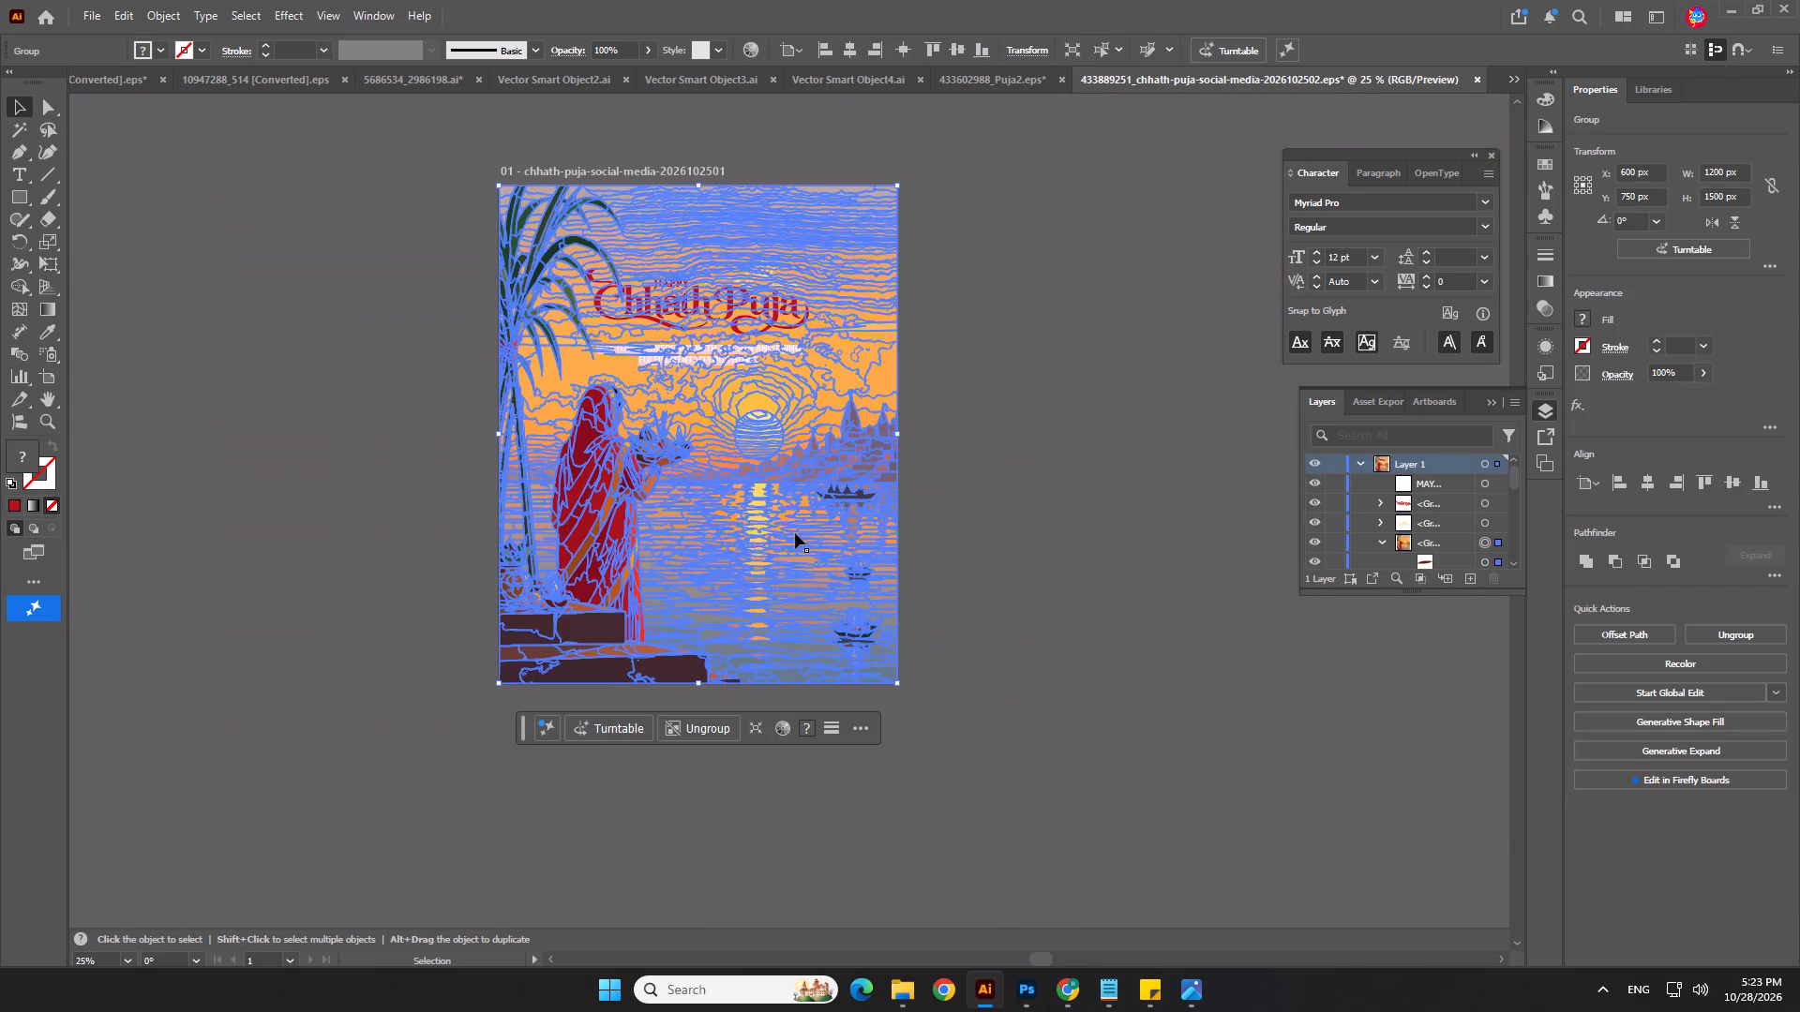
{"action": "double_click", "coordinate": [804, 504]}
{"action": "scroll", "coordinate": [804, 504], "scroll_direction": "up", "scroll_amount": 4}
{"action": "scroll", "coordinate": [785, 469], "scroll_direction": "down", "scroll_amount": 3}
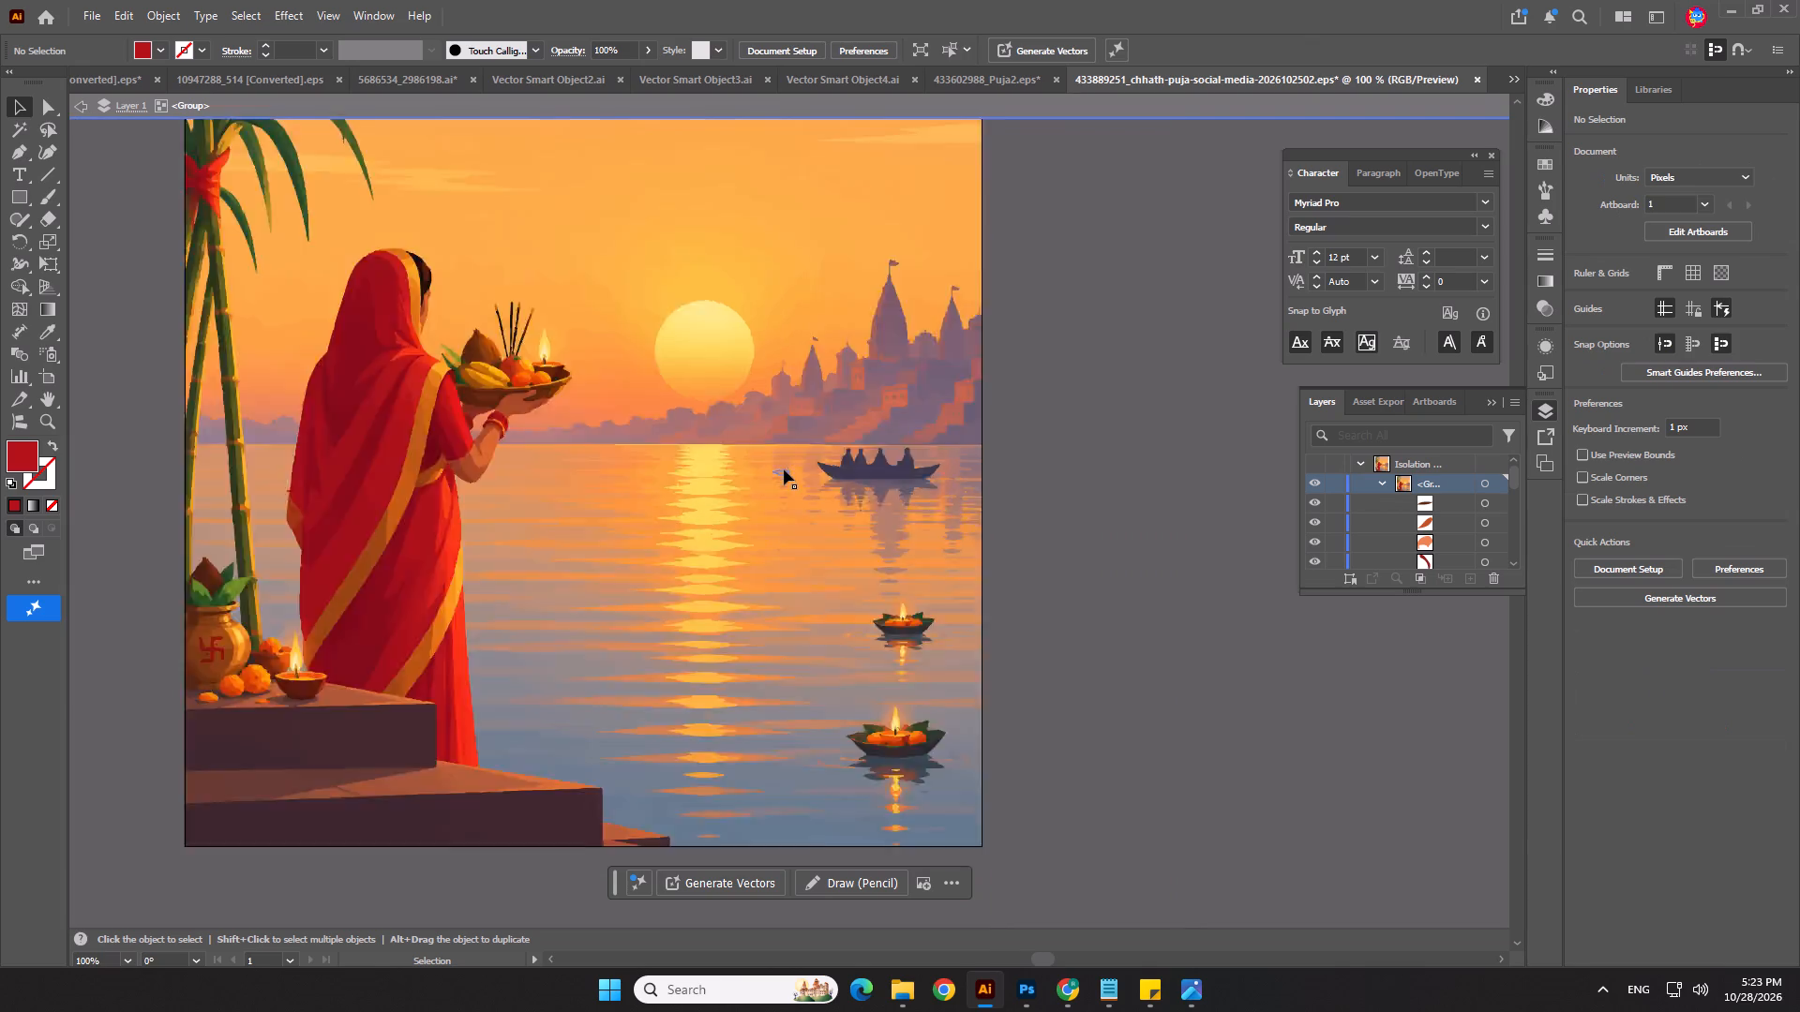
{"action": "scroll", "coordinate": [784, 469], "scroll_direction": "down", "scroll_amount": 2}
{"action": "scroll", "coordinate": [652, 489], "scroll_direction": "up", "scroll_amount": 2}
{"action": "left_click", "coordinate": [650, 416]}
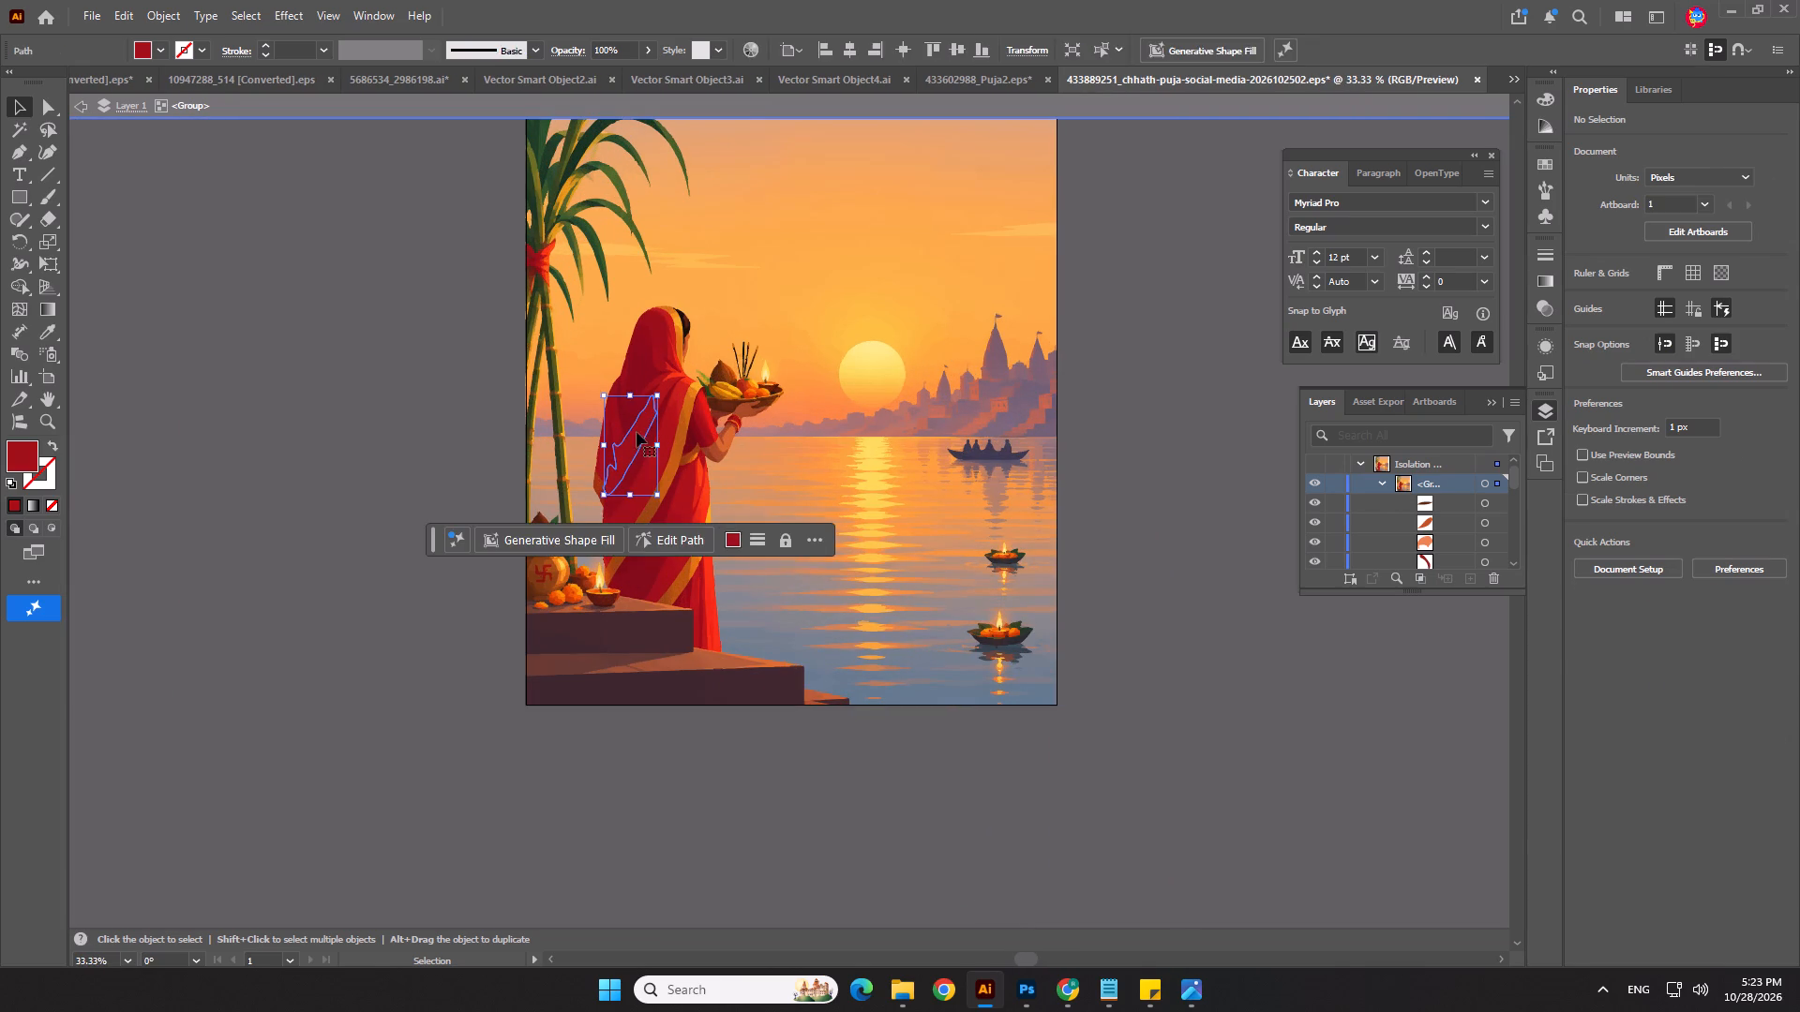
{"action": "left_click", "coordinate": [452, 445]}
{"action": "scroll", "coordinate": [510, 424], "scroll_direction": "up", "scroll_amount": 1}
Use Direct Selection to check which anchor points cover the lake, steps and lower part of the woman.
{"action": "left_click", "coordinate": [51, 103]}
{"action": "scroll", "coordinate": [548, 439], "scroll_direction": "down", "scroll_amount": 2}
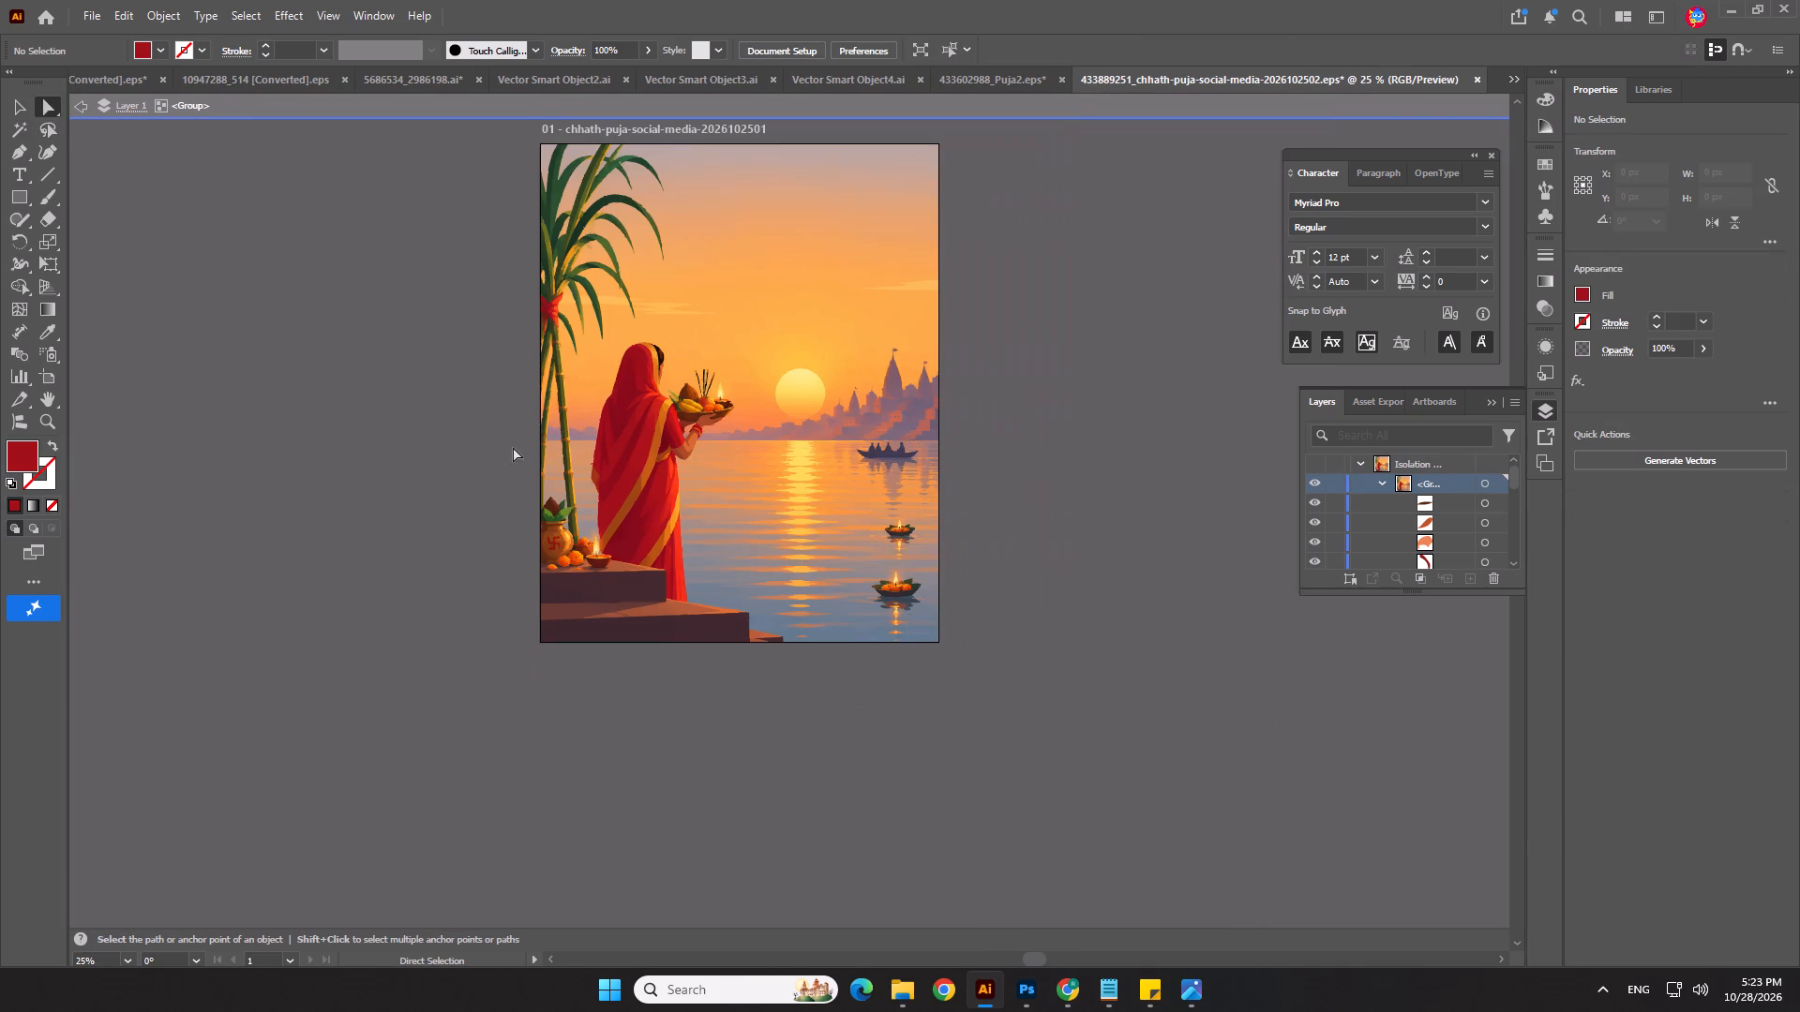
{"action": "left_click_drag", "start_coordinate": [520, 439], "coordinate": [946, 657]}
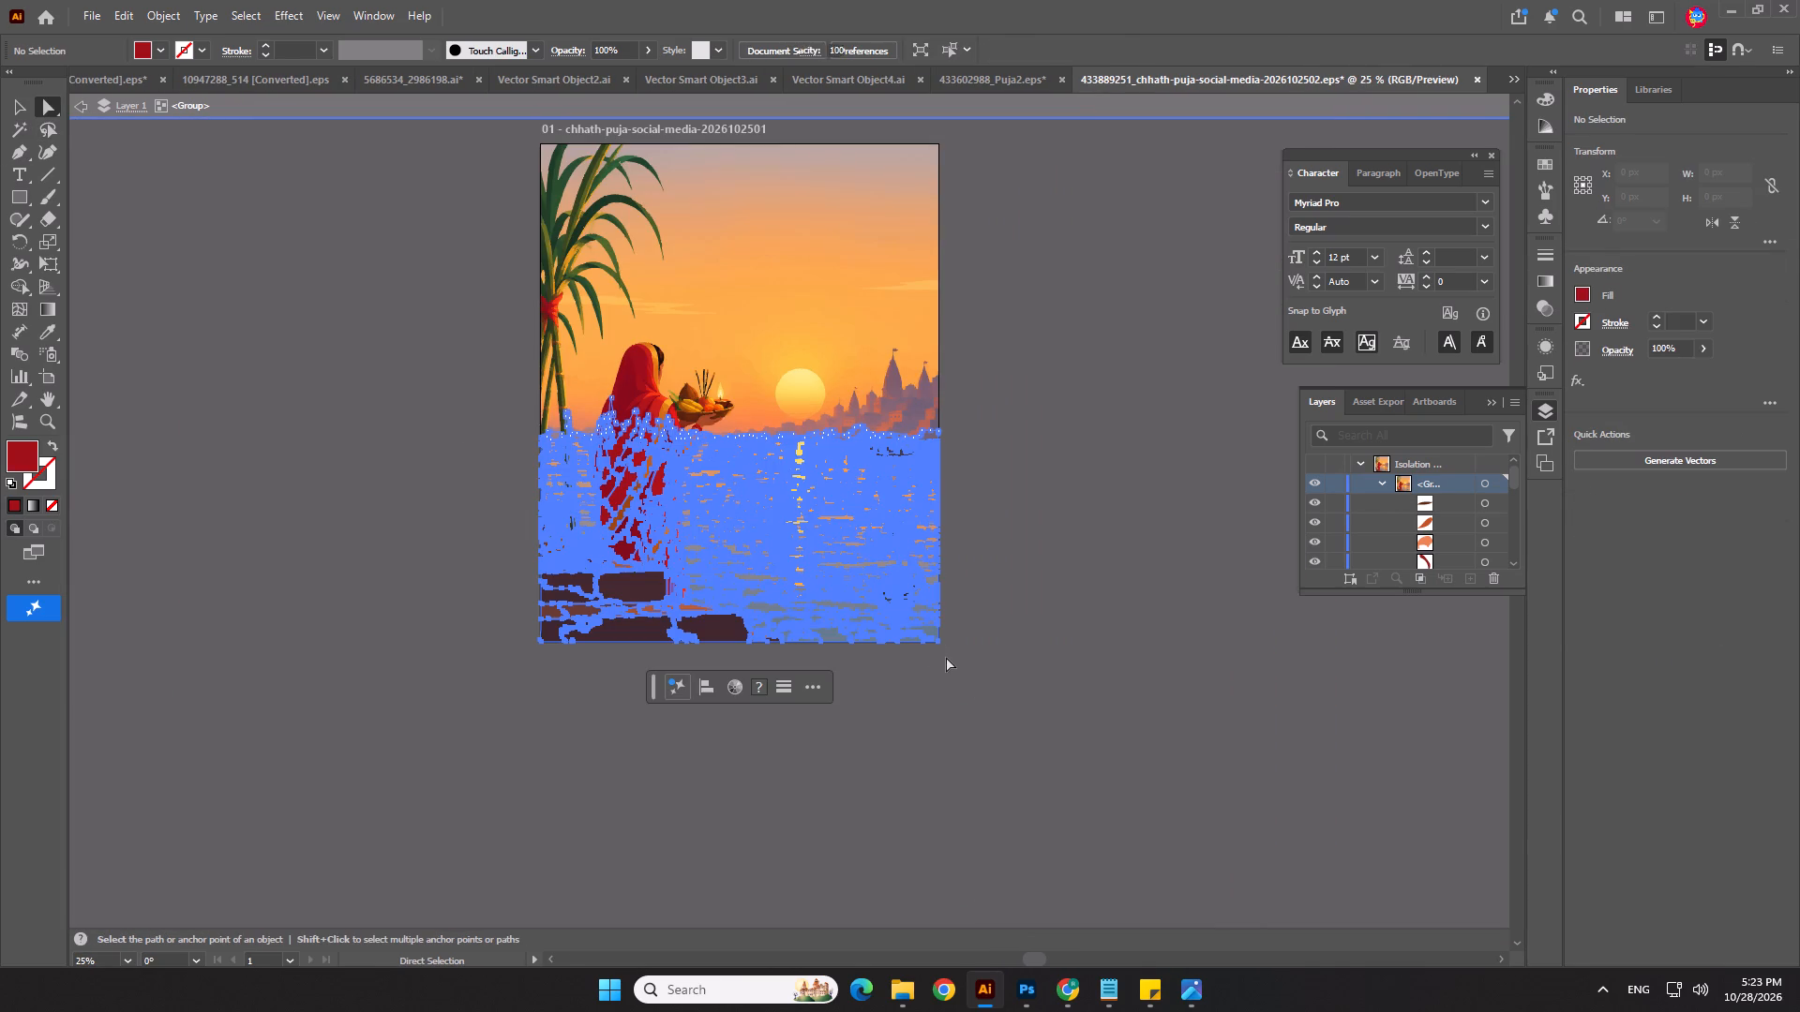
{"action": "left_click", "coordinate": [1003, 606]}
{"action": "scroll", "coordinate": [662, 439], "scroll_direction": "up", "scroll_amount": 3}
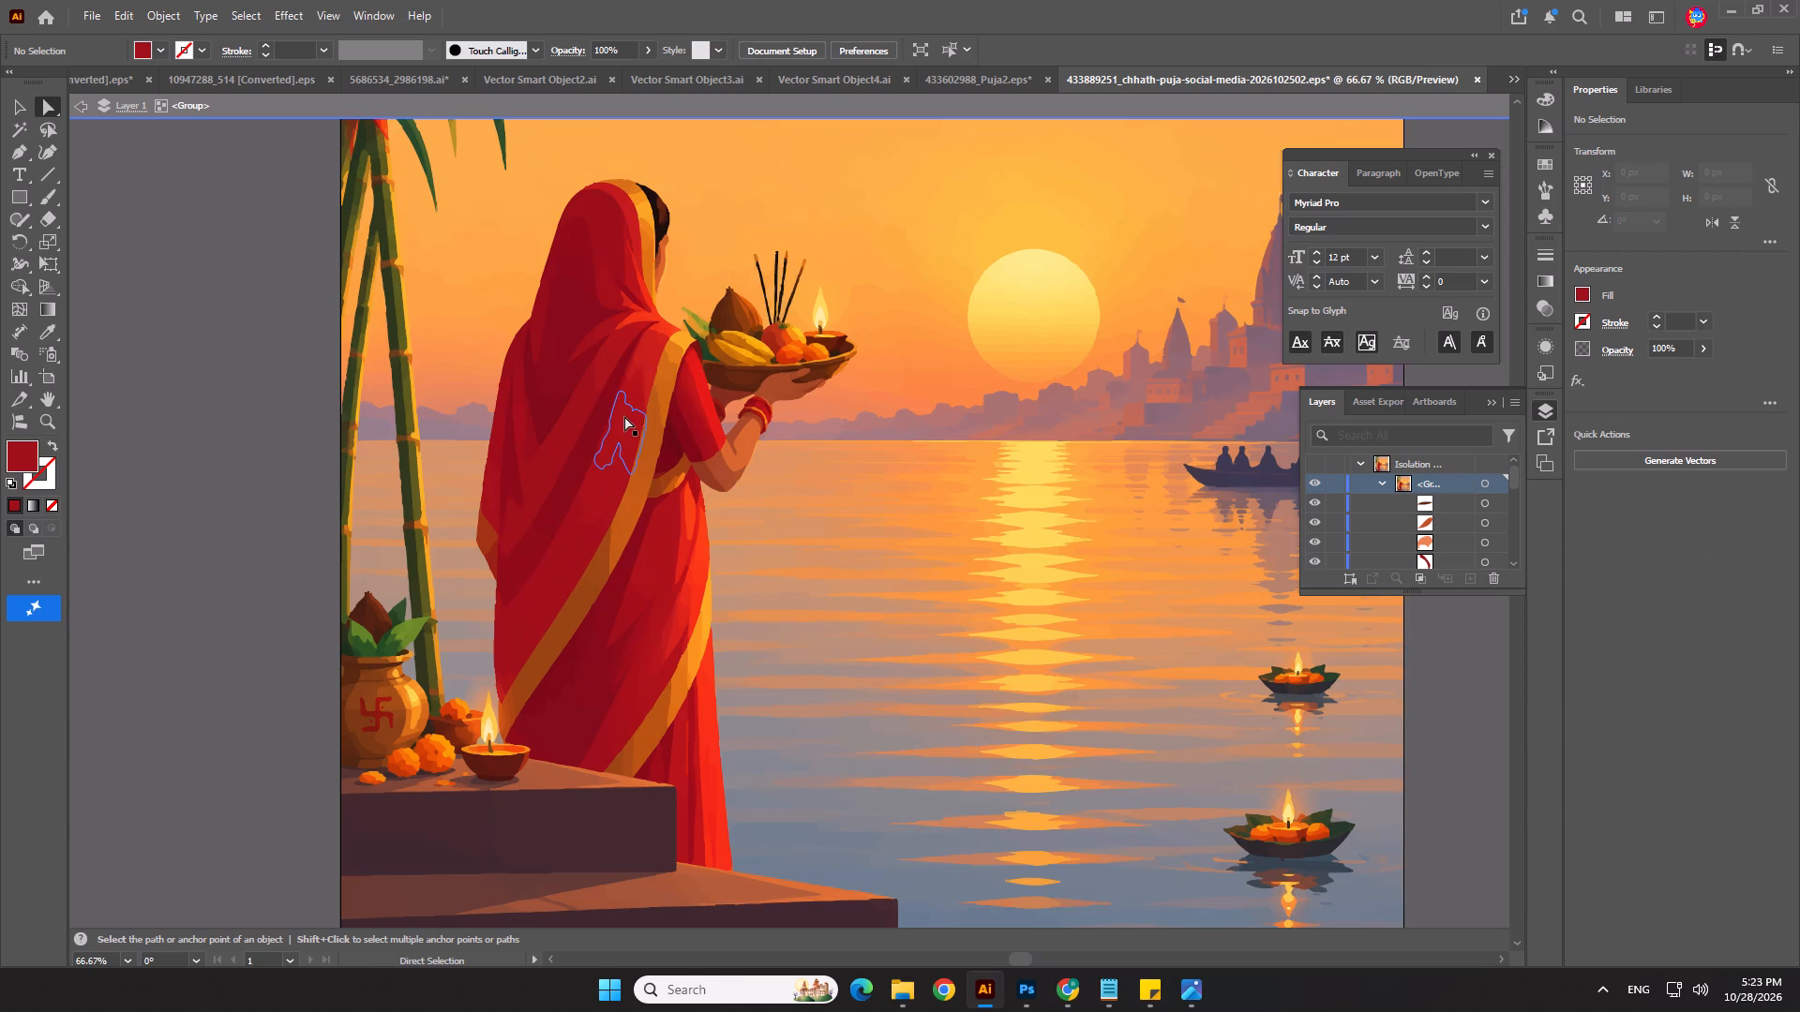
{"action": "scroll", "coordinate": [607, 350], "scroll_direction": "down", "scroll_amount": 4}
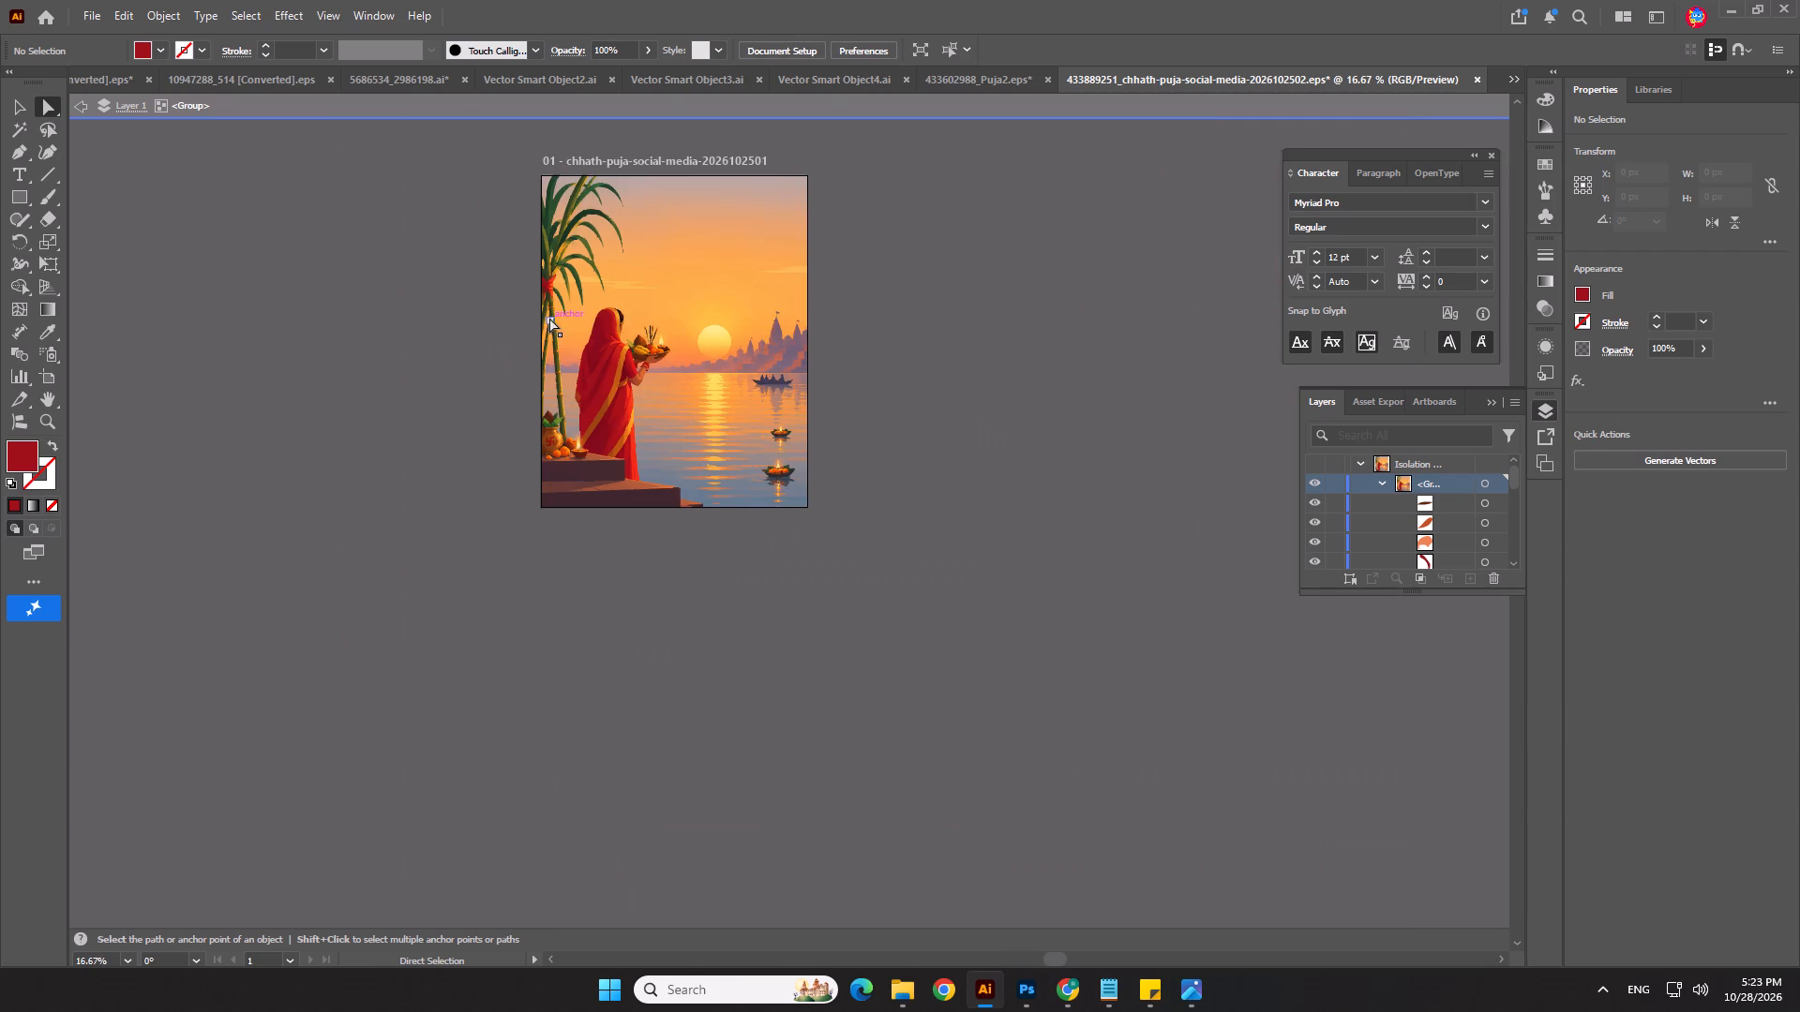
Select single shapes in the sari and offering tray and look through the group's sublayers for a separate woman figure.
{"action": "scroll", "coordinate": [531, 338], "scroll_direction": "up", "scroll_amount": 3}
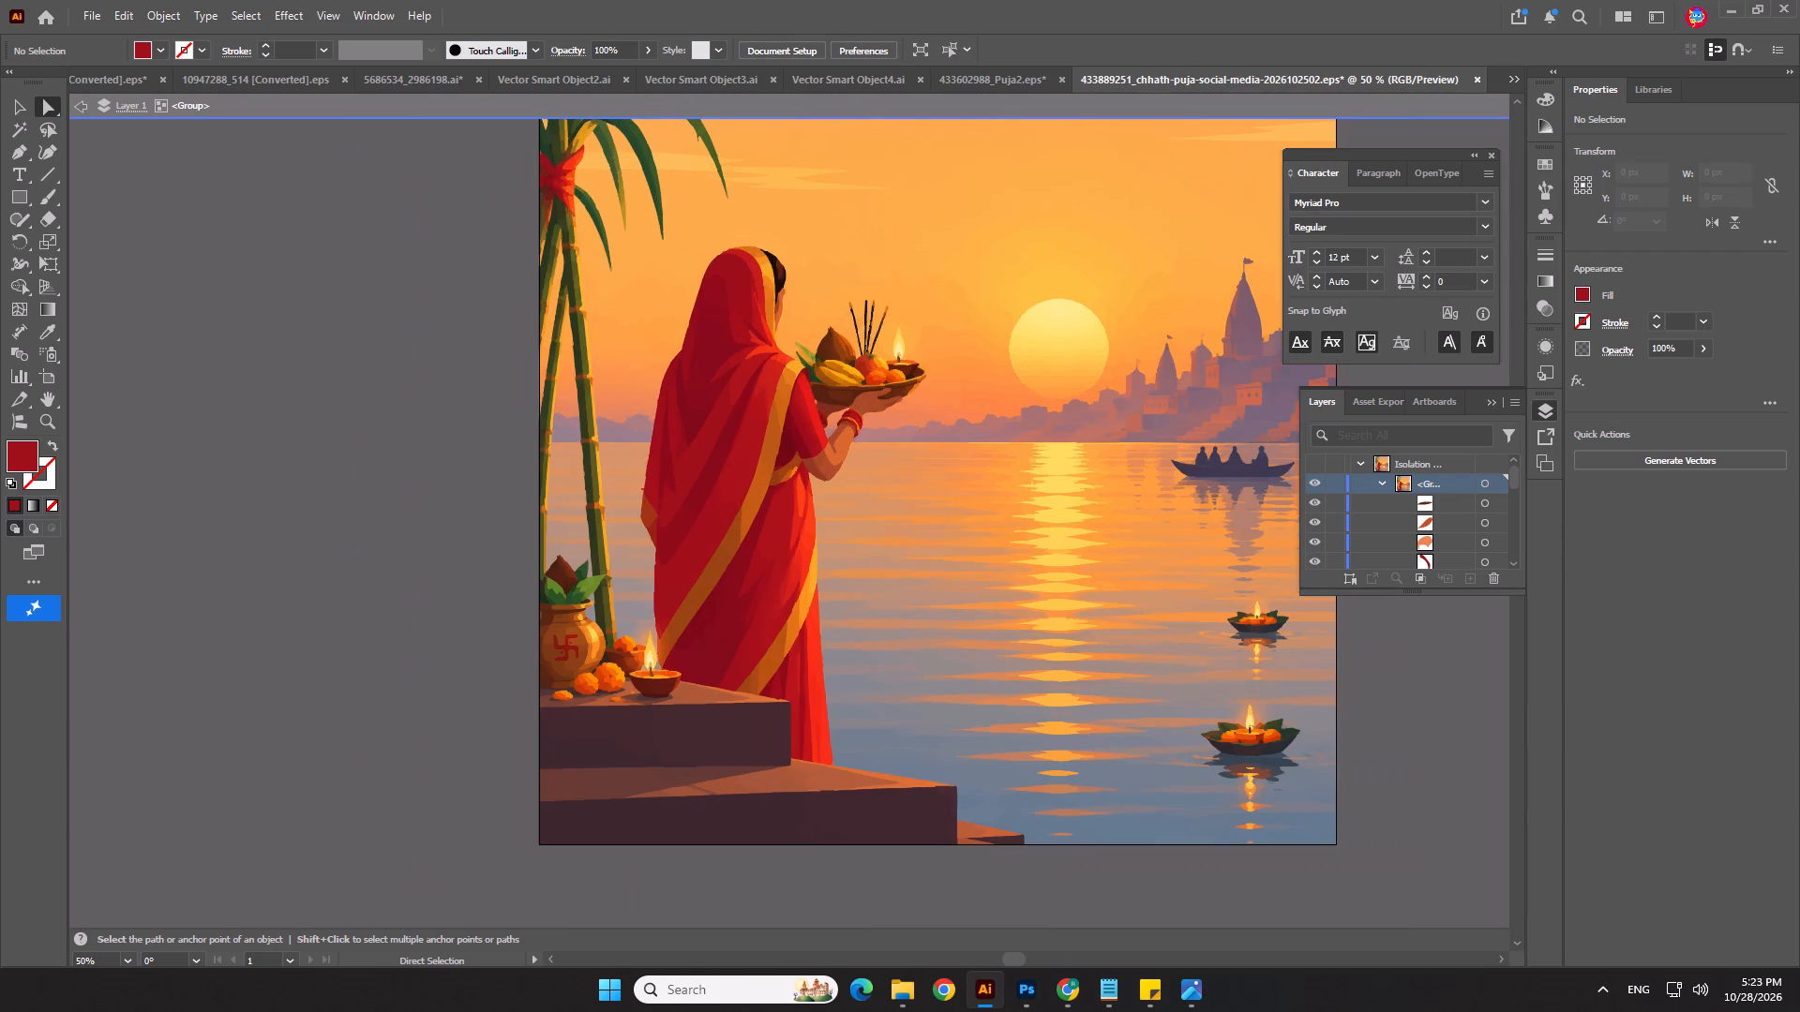
{"action": "left_click", "coordinate": [14, 96]}
{"action": "left_click", "coordinate": [110, 173]}
{"action": "left_click", "coordinate": [316, 339]}
{"action": "left_click", "coordinate": [709, 464]}
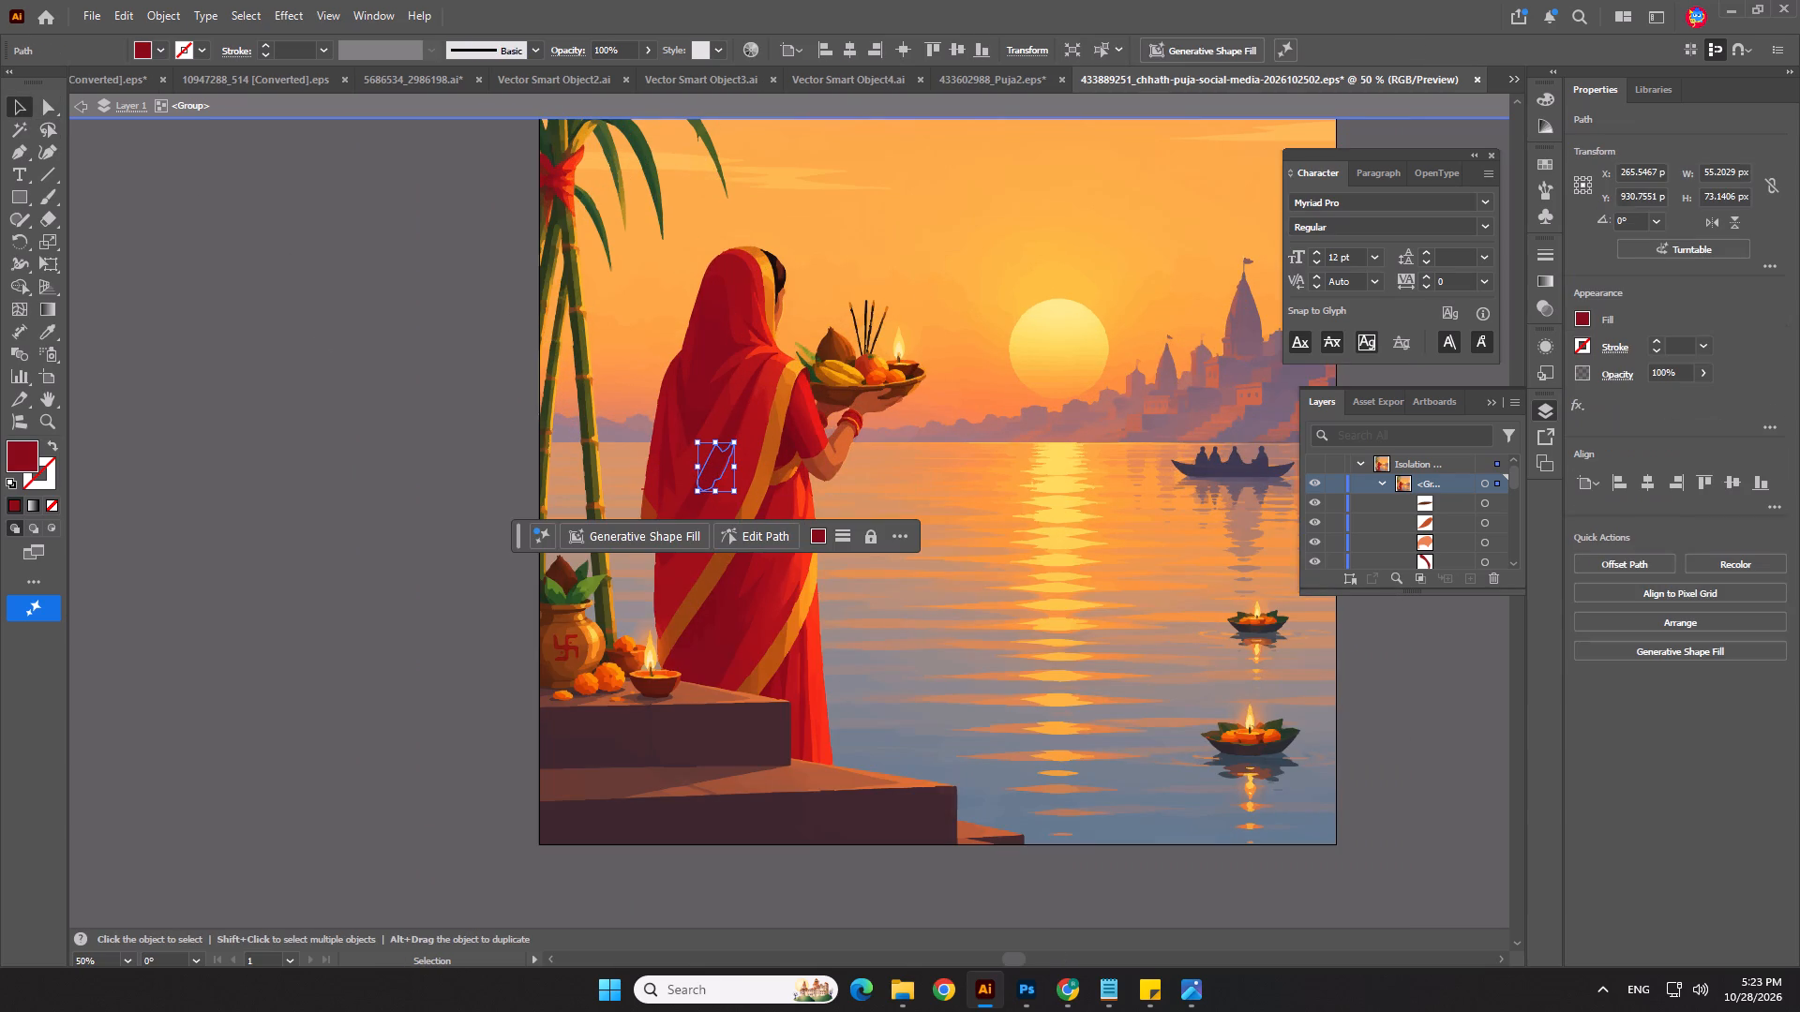
{"action": "scroll", "coordinate": [1404, 514], "scroll_direction": "up", "scroll_amount": 2}
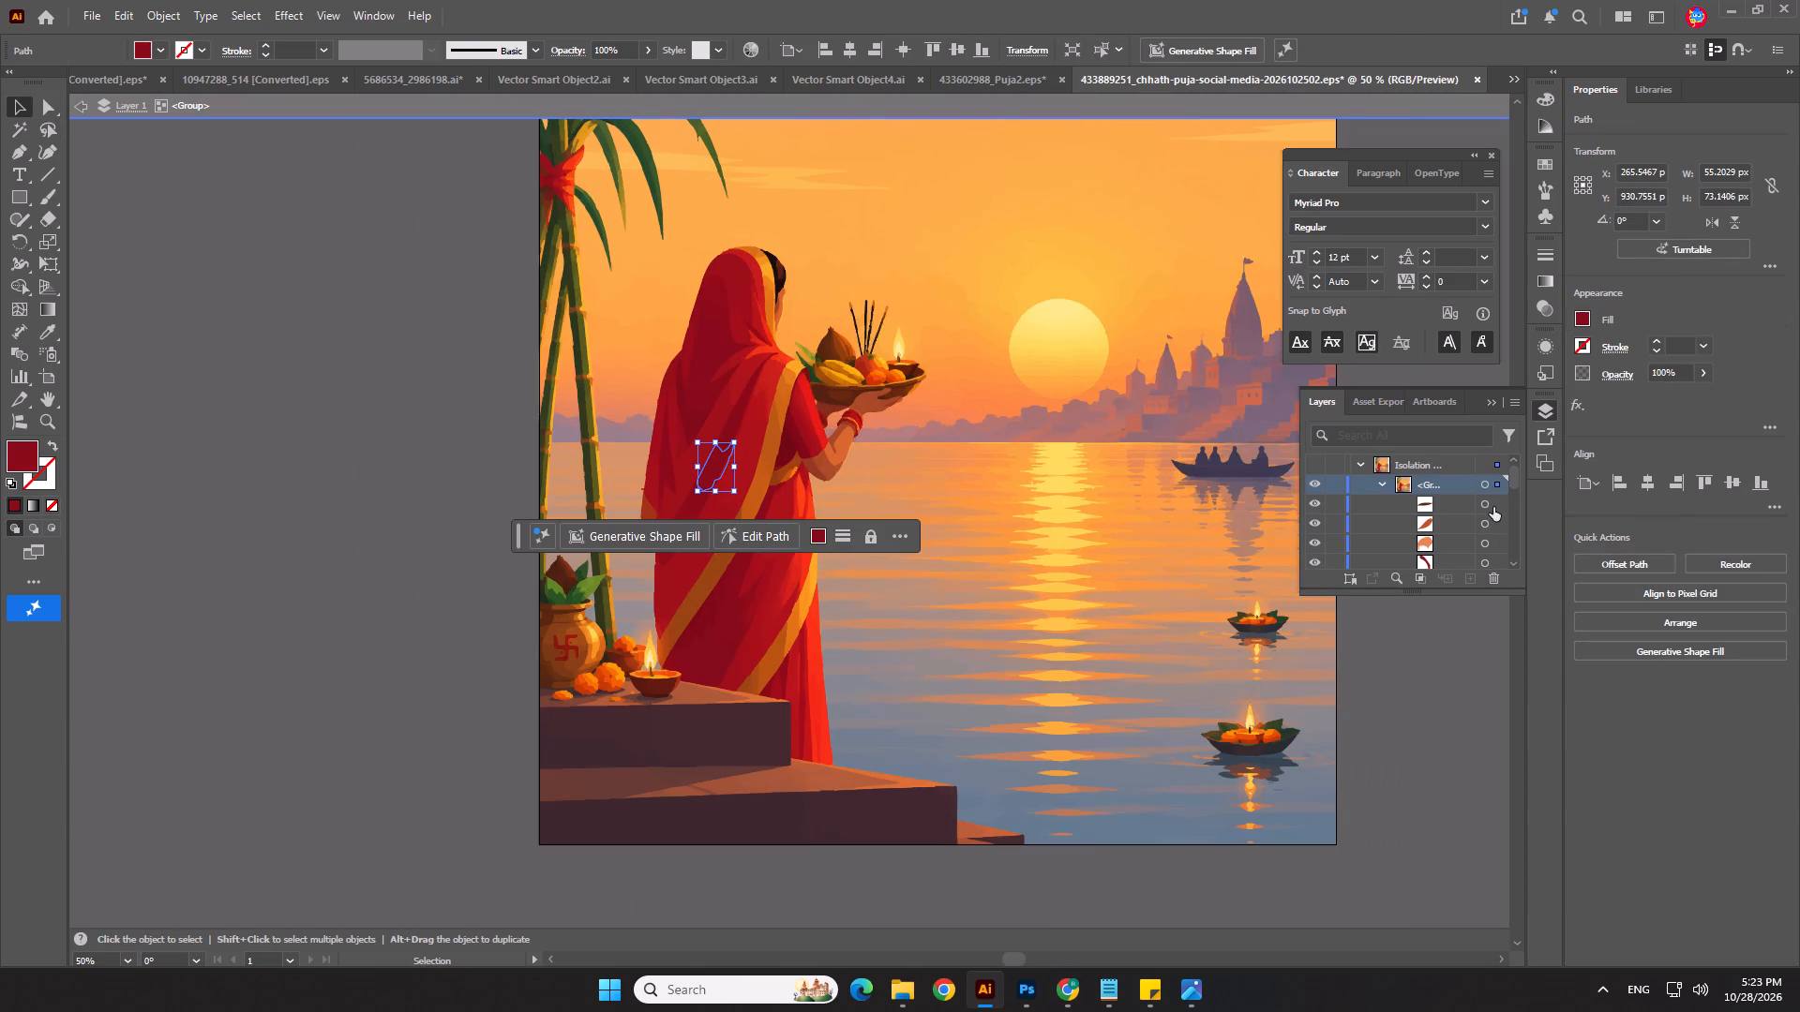
{"action": "left_click", "coordinate": [1493, 507]}
{"action": "scroll", "coordinate": [1495, 524], "scroll_direction": "down", "scroll_amount": 14}
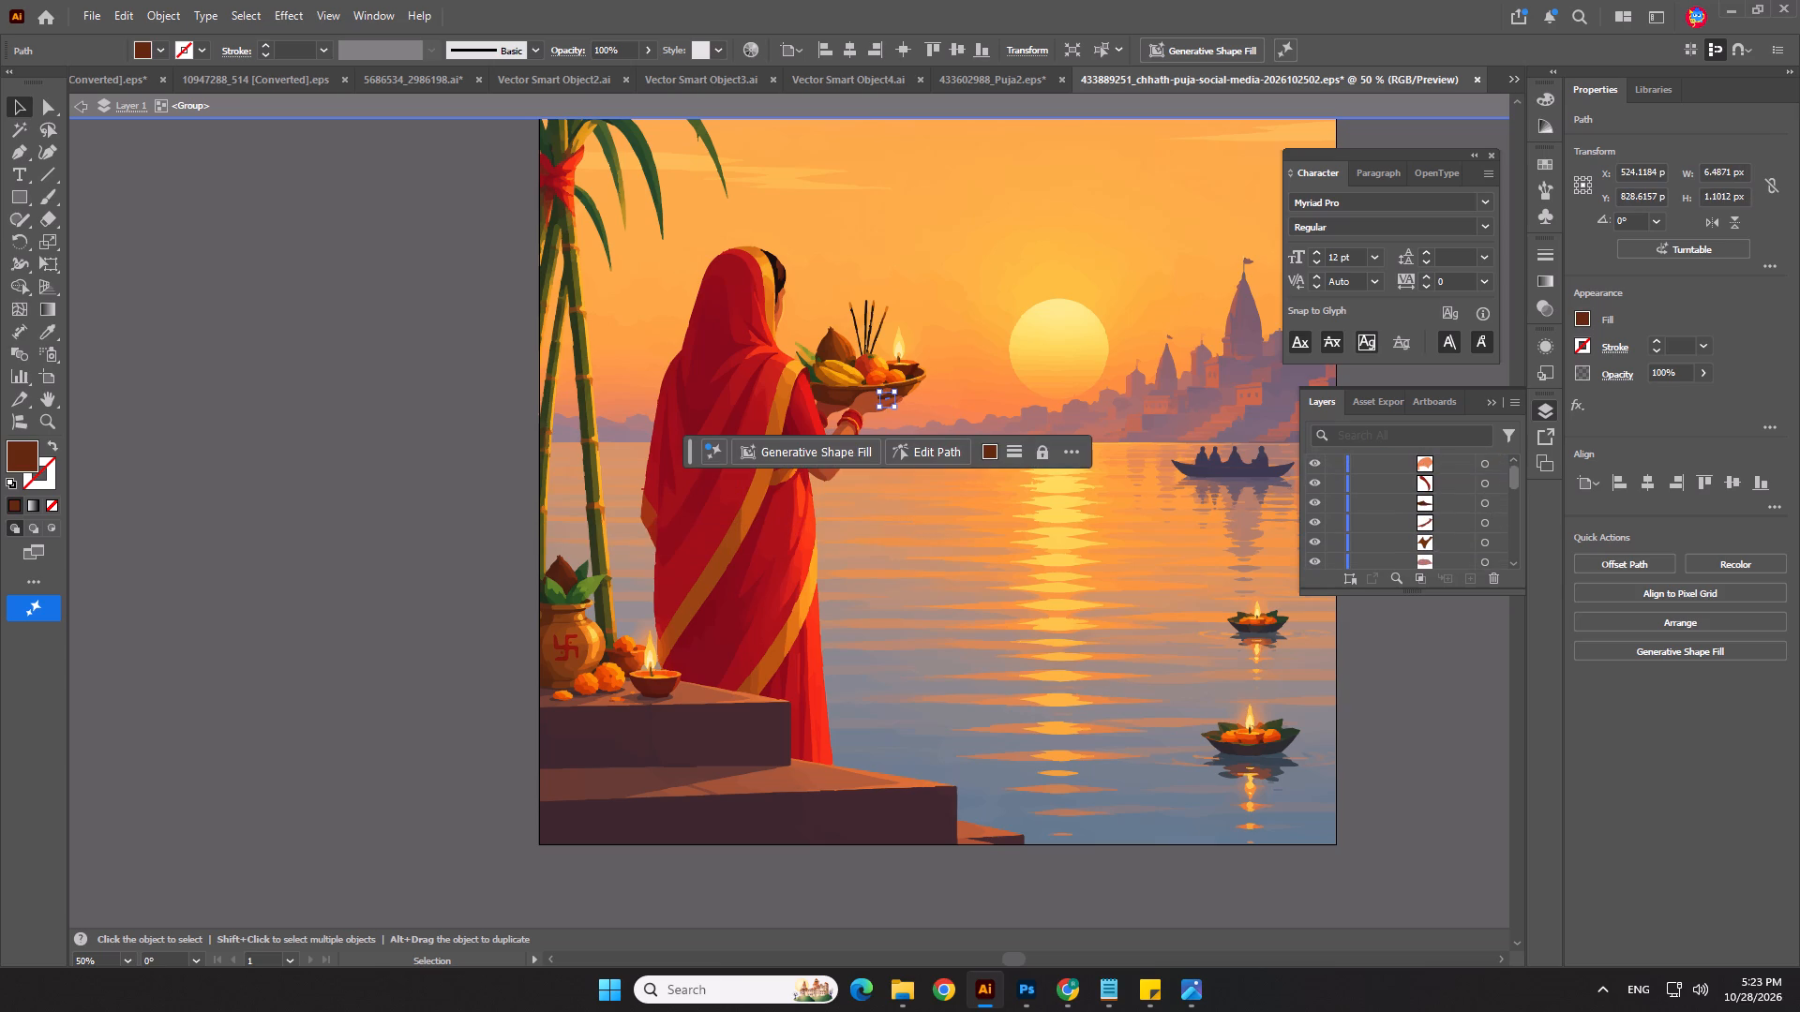
{"action": "left_click_drag", "start_coordinate": [1512, 478], "coordinate": [1508, 571]}
{"action": "scroll", "coordinate": [1388, 532], "scroll_direction": "up", "scroll_amount": 11}
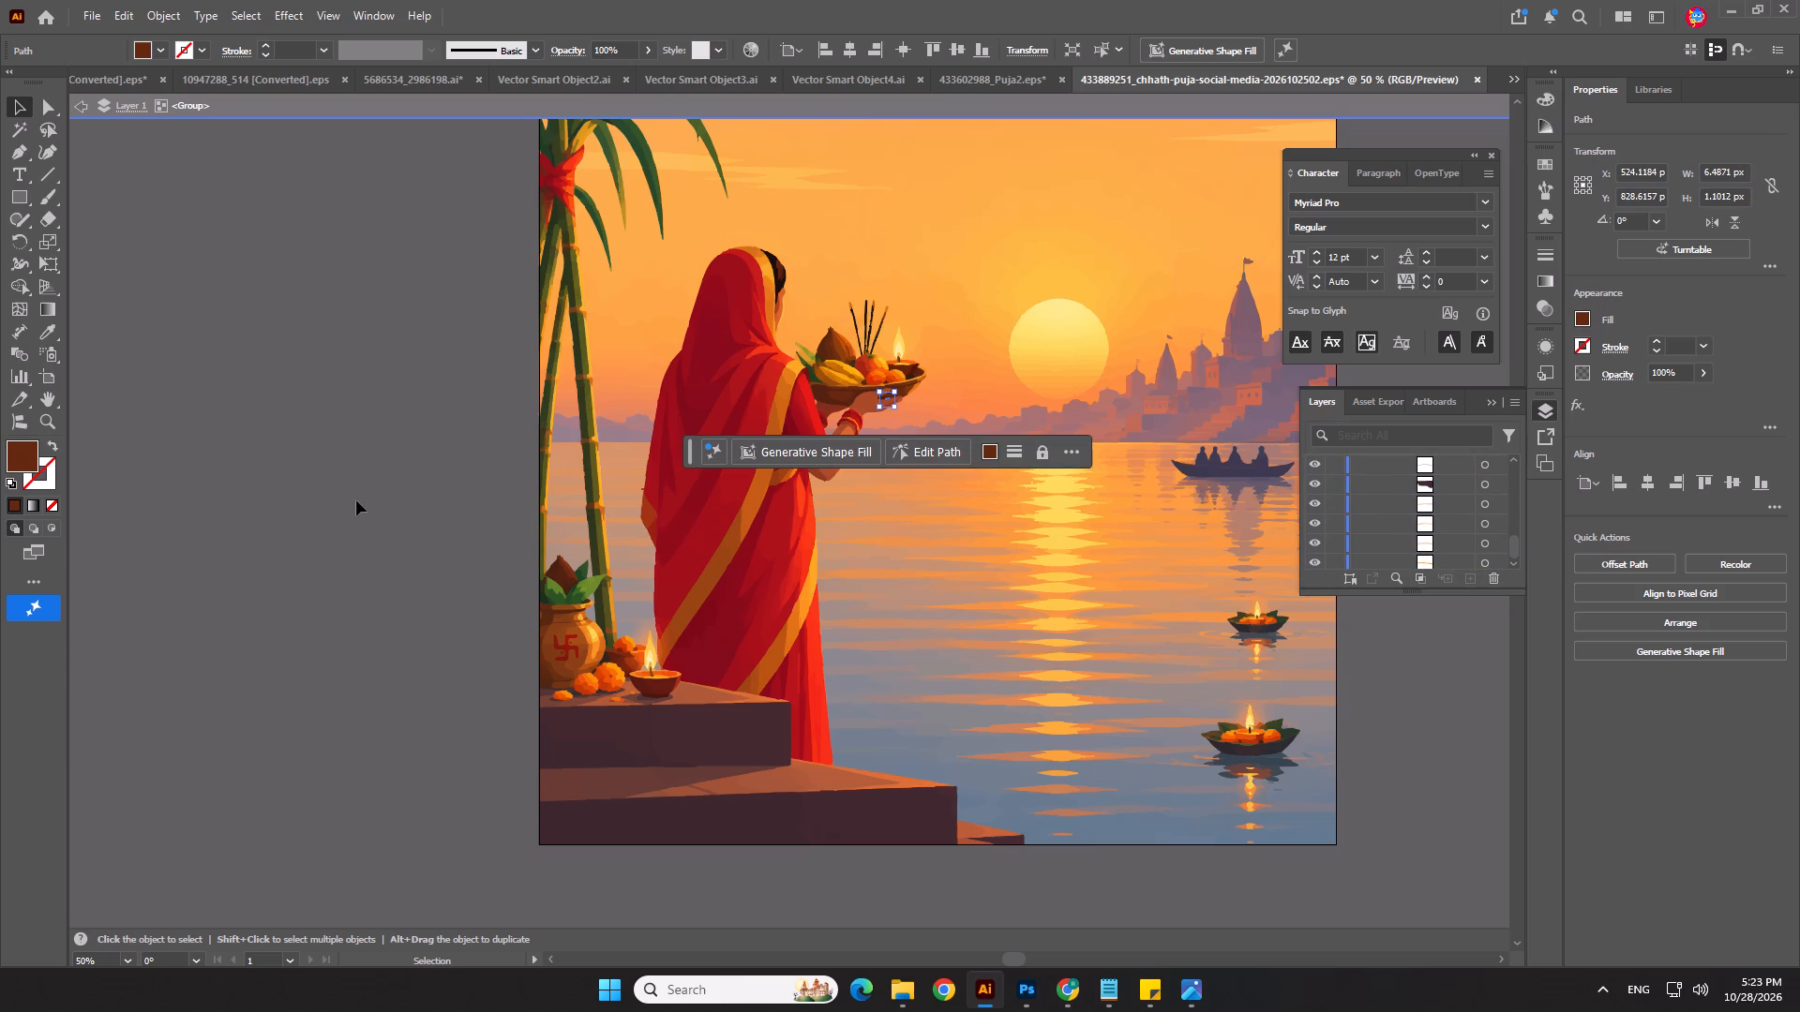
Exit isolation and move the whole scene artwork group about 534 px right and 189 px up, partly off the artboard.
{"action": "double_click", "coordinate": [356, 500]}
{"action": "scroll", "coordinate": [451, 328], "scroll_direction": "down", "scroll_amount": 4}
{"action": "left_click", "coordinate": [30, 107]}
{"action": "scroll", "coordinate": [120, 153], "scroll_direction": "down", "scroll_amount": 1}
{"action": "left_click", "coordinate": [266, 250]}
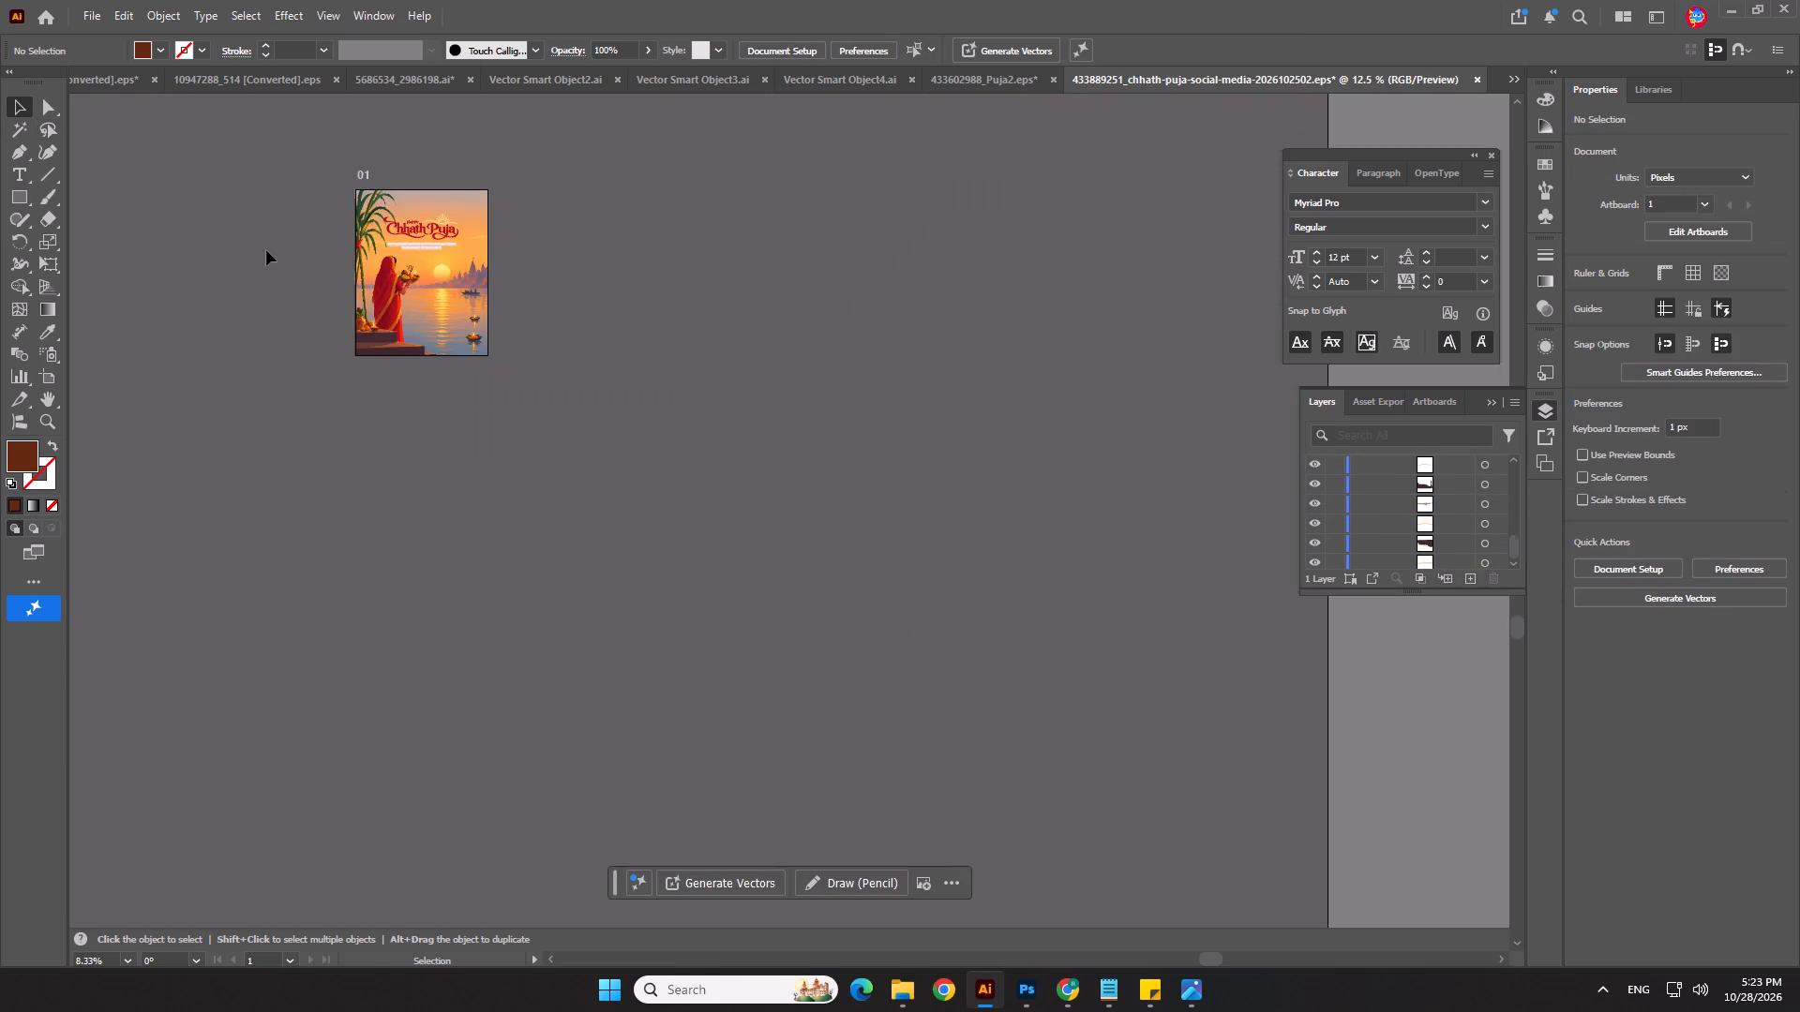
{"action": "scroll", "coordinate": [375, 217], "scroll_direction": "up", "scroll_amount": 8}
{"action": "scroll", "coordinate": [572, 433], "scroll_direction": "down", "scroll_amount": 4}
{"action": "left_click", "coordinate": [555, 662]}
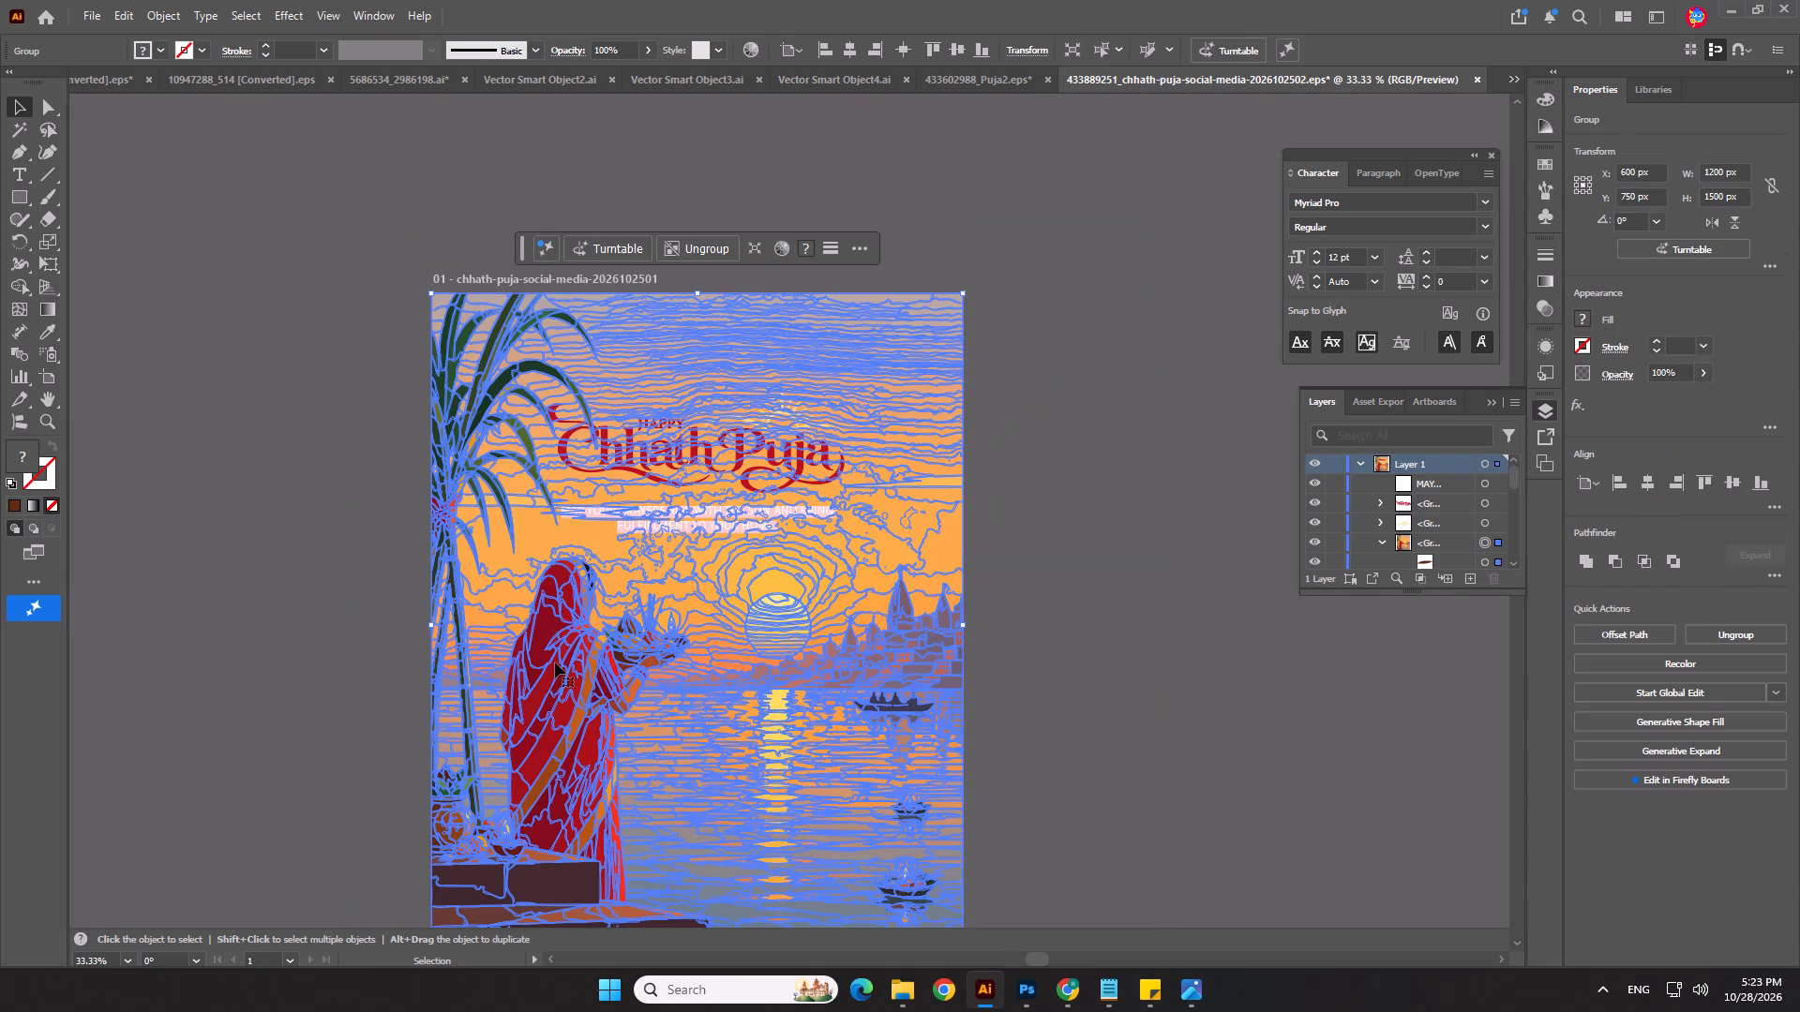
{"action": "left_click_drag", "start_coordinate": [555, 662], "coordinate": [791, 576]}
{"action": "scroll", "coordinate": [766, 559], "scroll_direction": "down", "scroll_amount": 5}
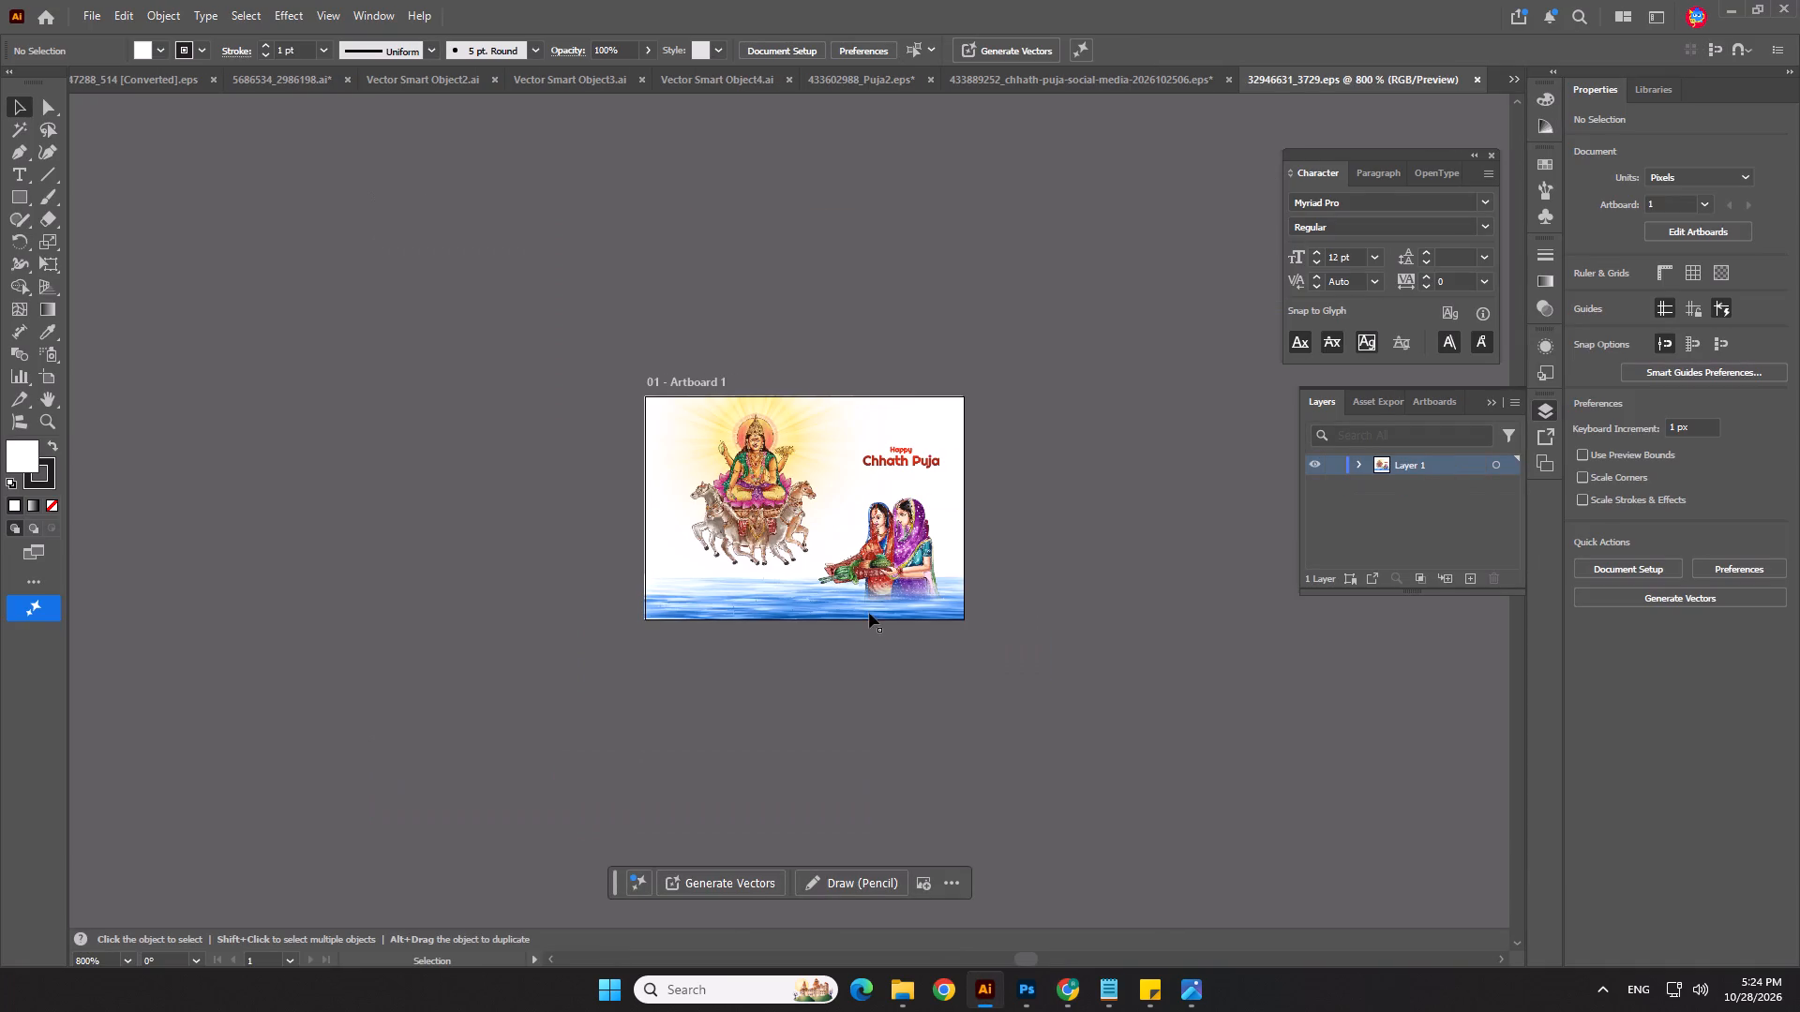
{"action": "left_click", "coordinate": [869, 613]}
{"action": "double_click", "coordinate": [827, 611]}
{"action": "left_click_drag", "start_coordinate": [832, 601], "coordinate": [827, 632]}
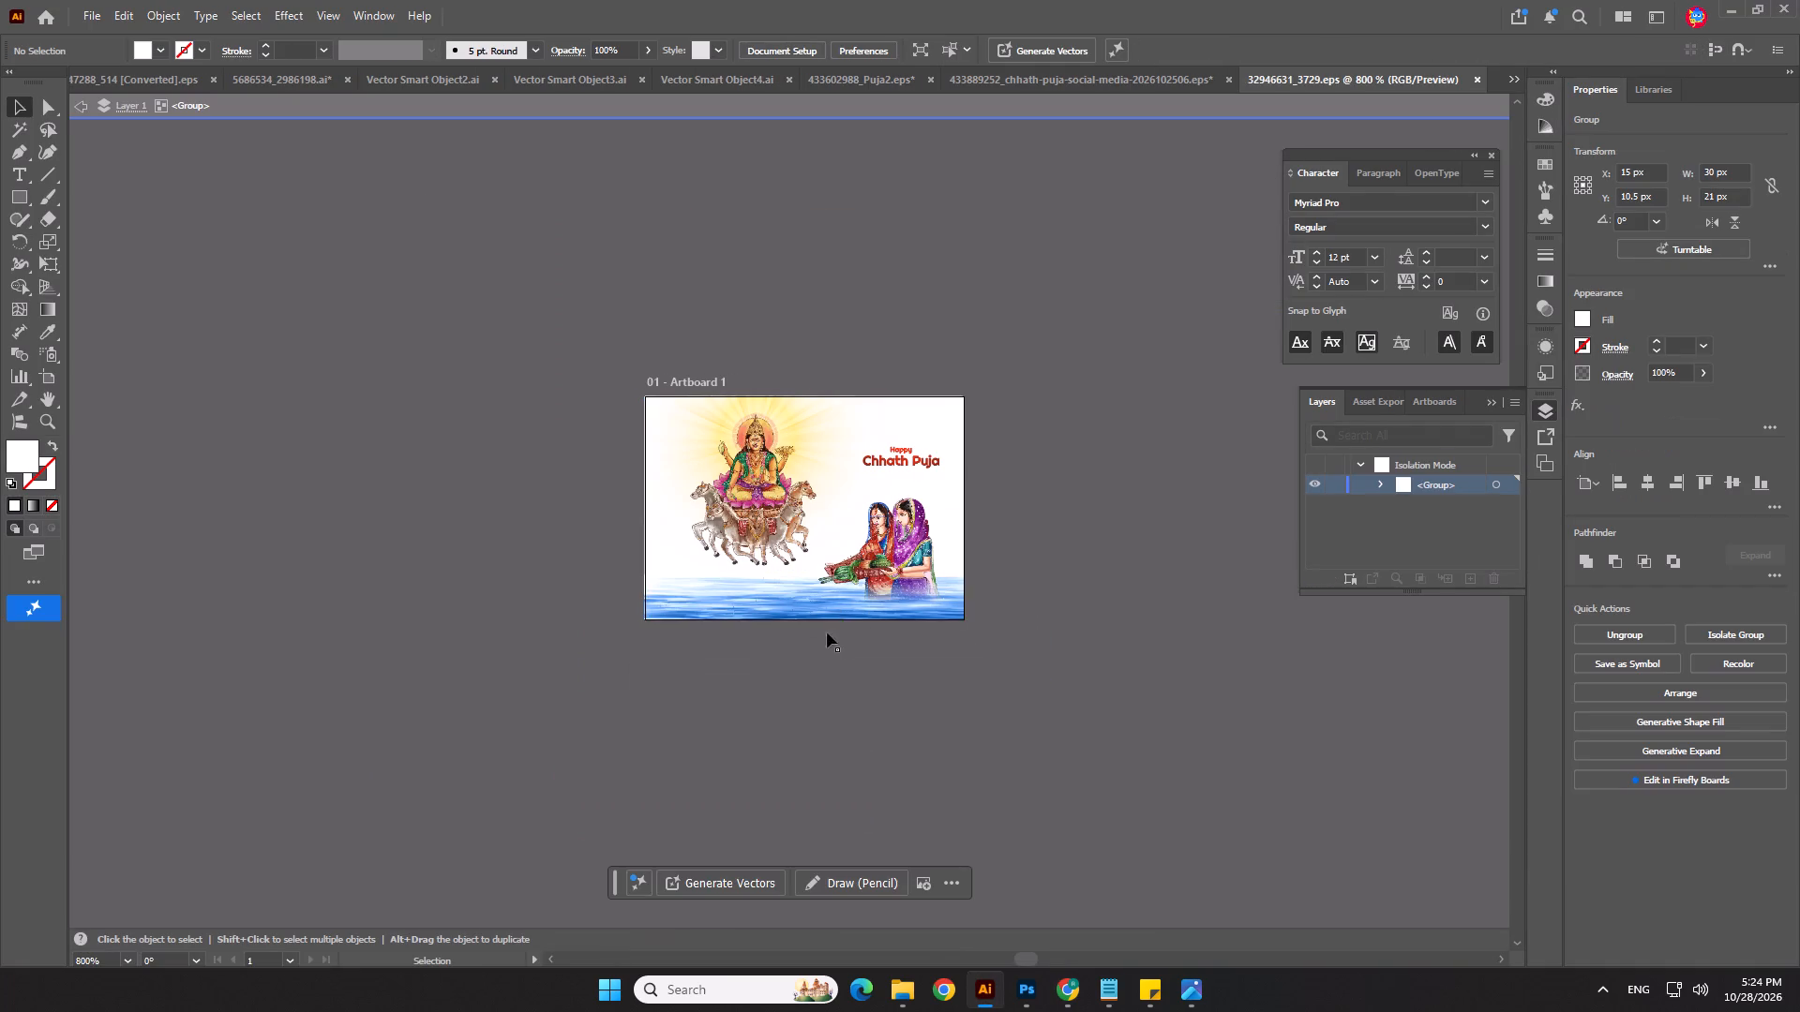
{"action": "left_click_drag", "start_coordinate": [827, 632], "coordinate": [810, 672]}
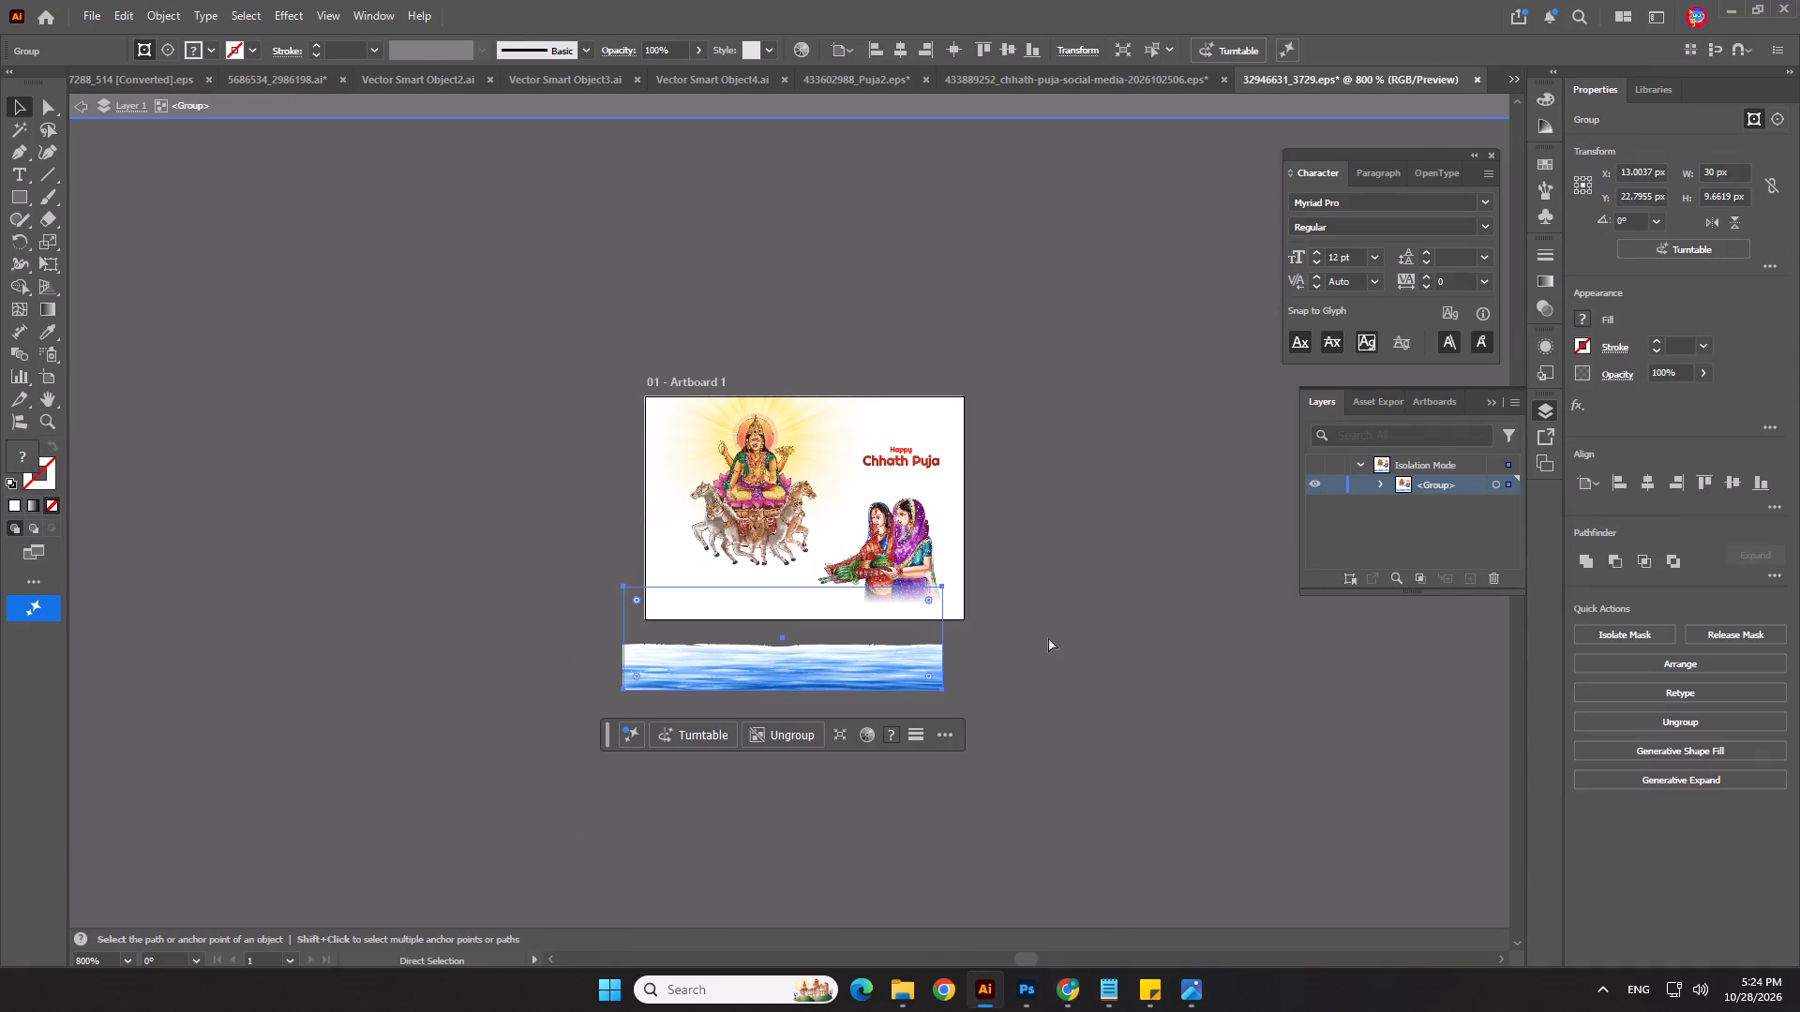
{"action": "key", "text": "ctrl+z"}
{"action": "key", "text": "ctrl+c"}
{"action": "key", "text": "ctrl+c"}
{"action": "key", "text": "ctrl+c"}
{"action": "key", "text": "ctrl+c"}
{"action": "key", "text": "ctrl+c"}
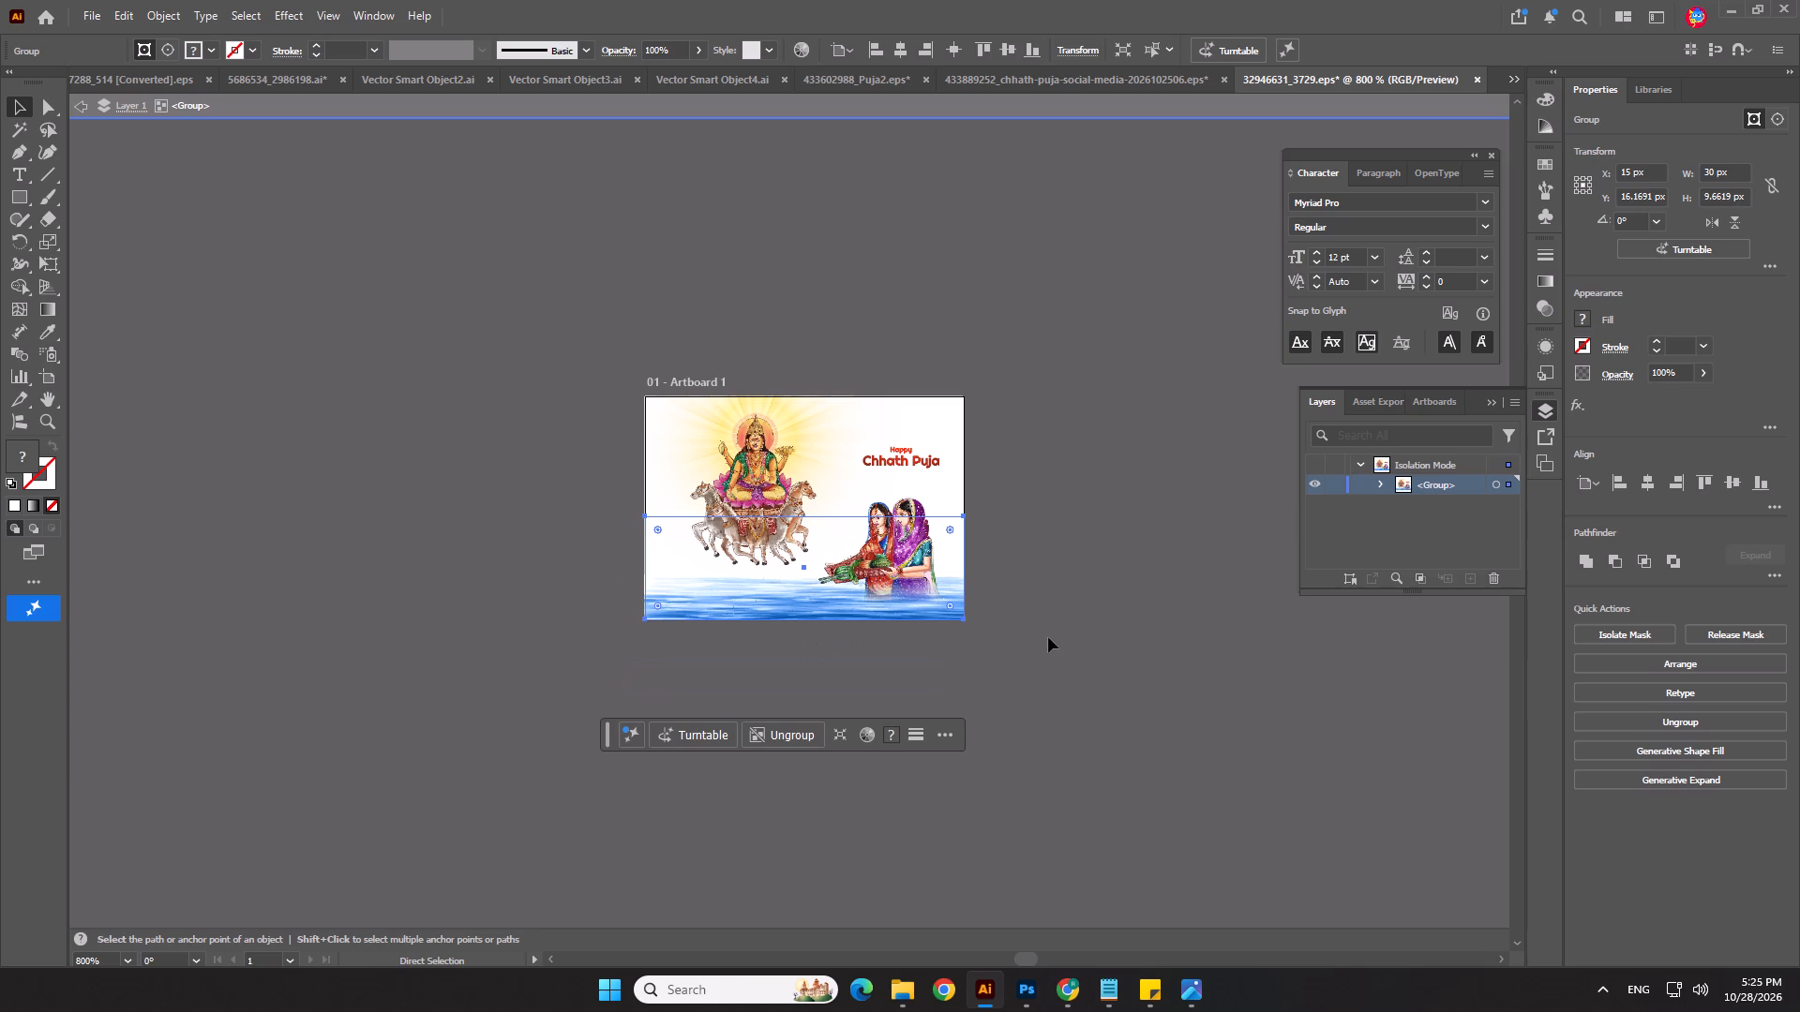
Paste the water into the Photoshop poster above Levels 1 and stretch it across the bottom, about 2828 × 407 px at X -890, Y 978.
{"action": "key", "text": "alt+Tab"}
{"action": "key", "text": "alt+Tab"}
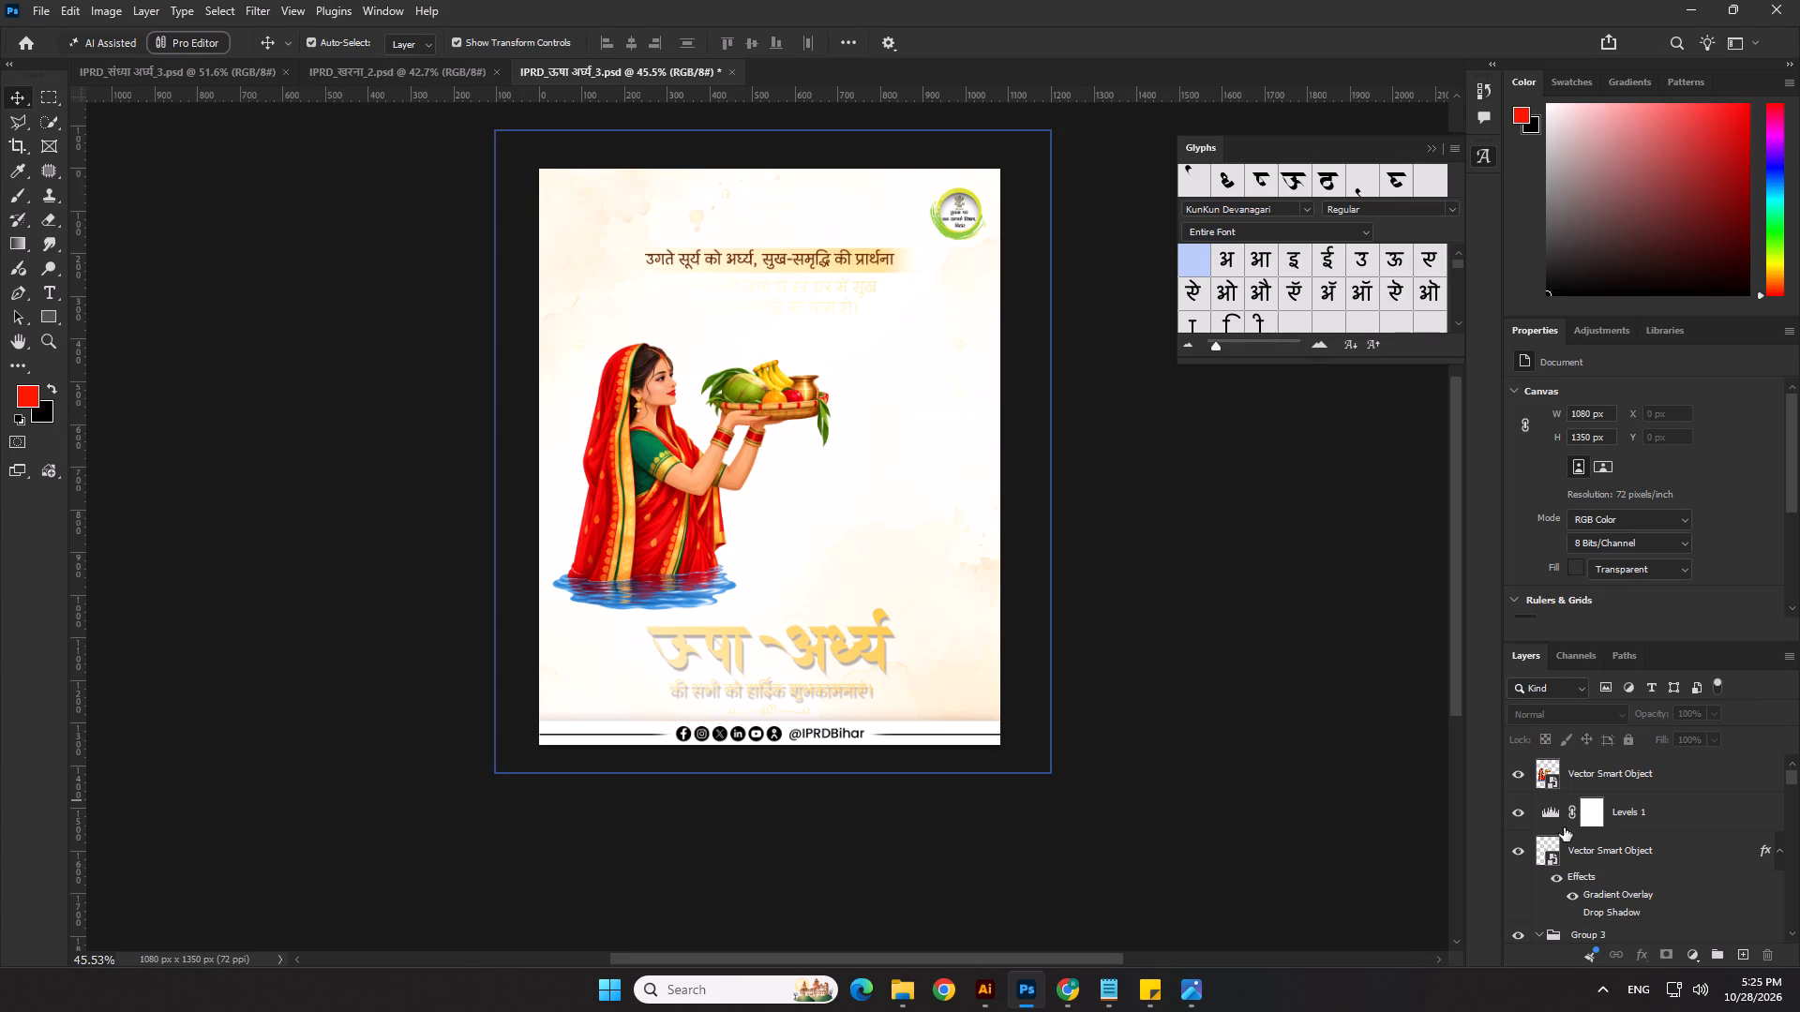
{"action": "scroll", "coordinate": [1595, 861], "scroll_direction": "down", "scroll_amount": 4}
{"action": "scroll", "coordinate": [1589, 861], "scroll_direction": "up", "scroll_amount": 4}
{"action": "left_click", "coordinate": [1622, 817]}
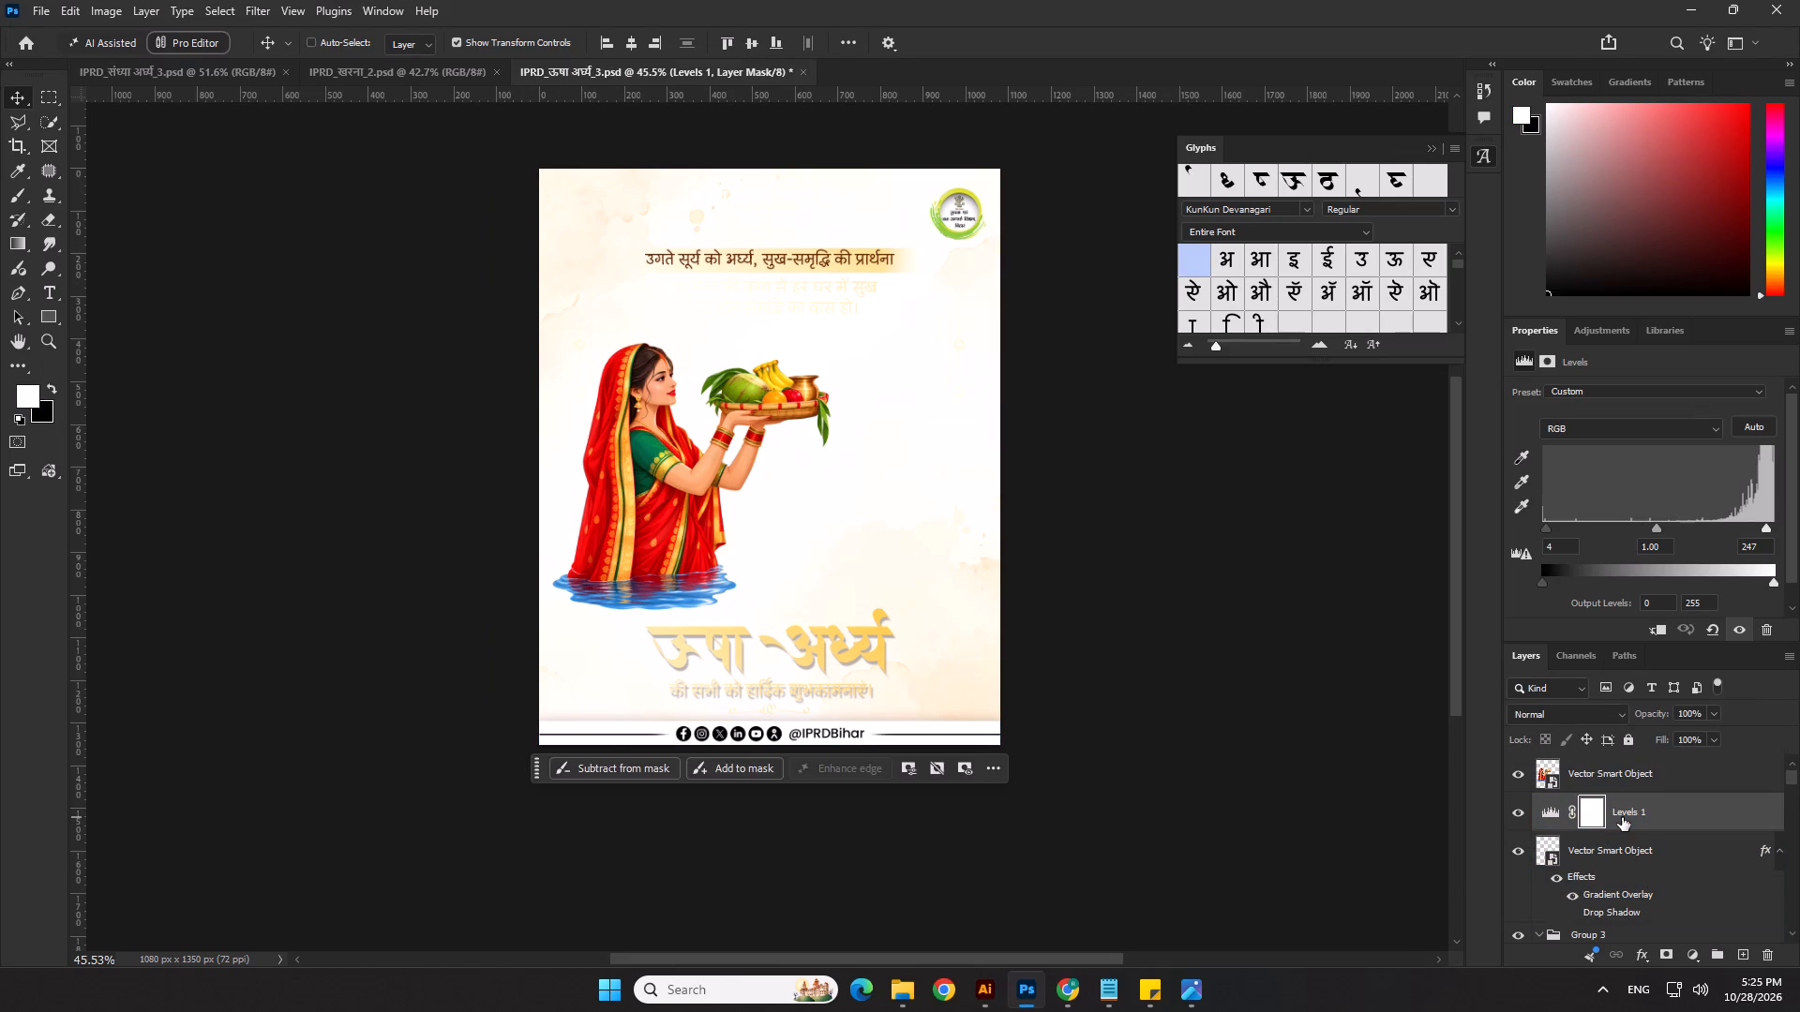
{"action": "key", "text": "ctrl+v"}
{"action": "left_click", "coordinate": [981, 265]}
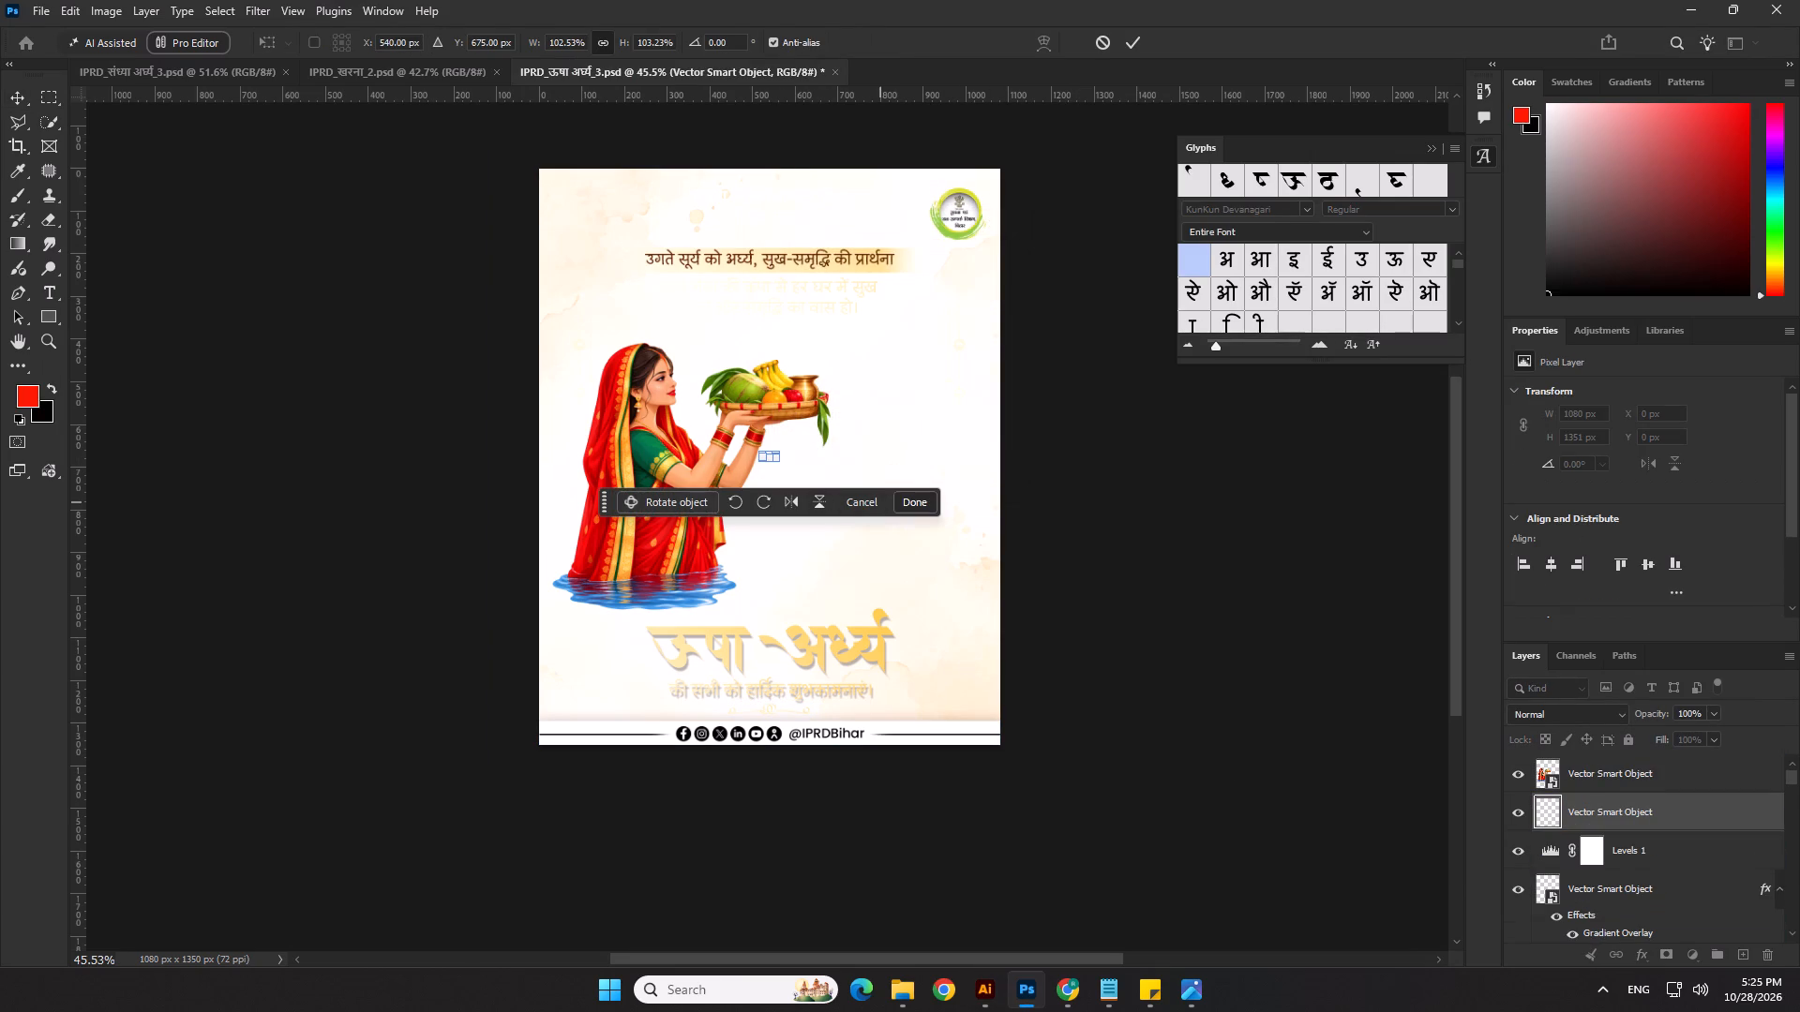
{"action": "left_click_drag", "start_coordinate": [767, 465], "coordinate": [788, 760]}
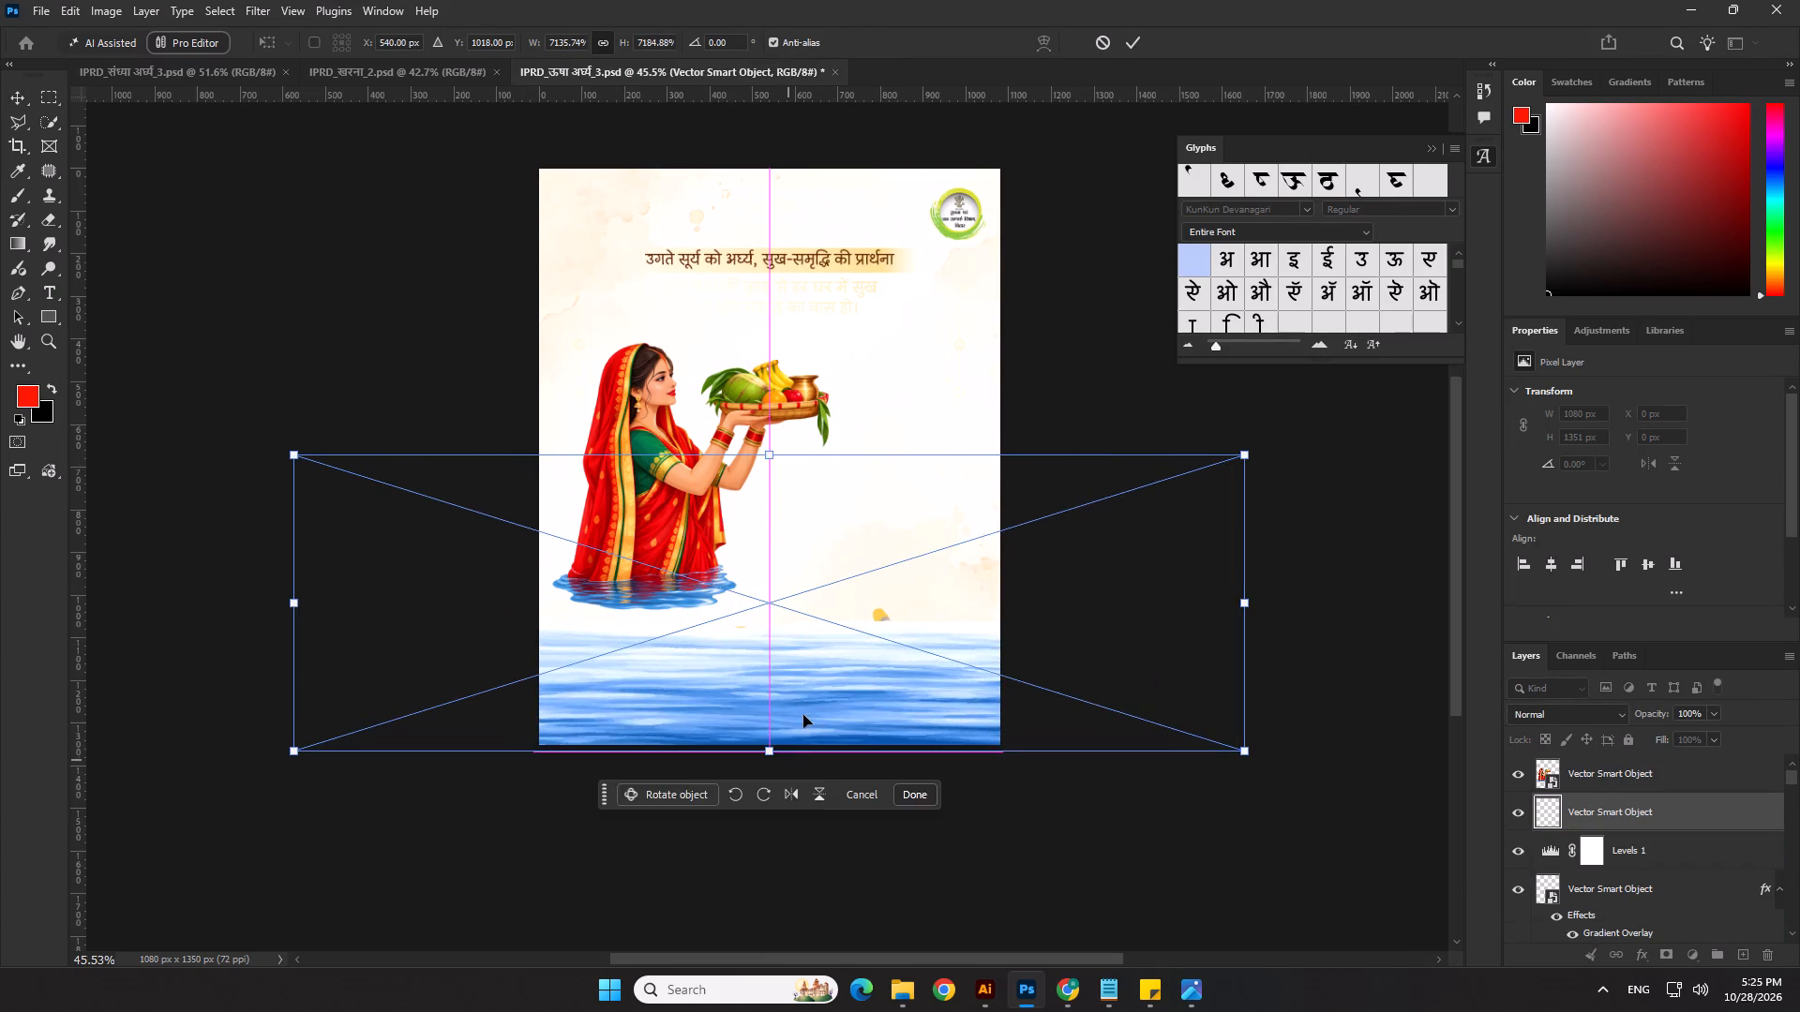
{"action": "left_click_drag", "start_coordinate": [808, 688], "coordinate": [830, 613]}
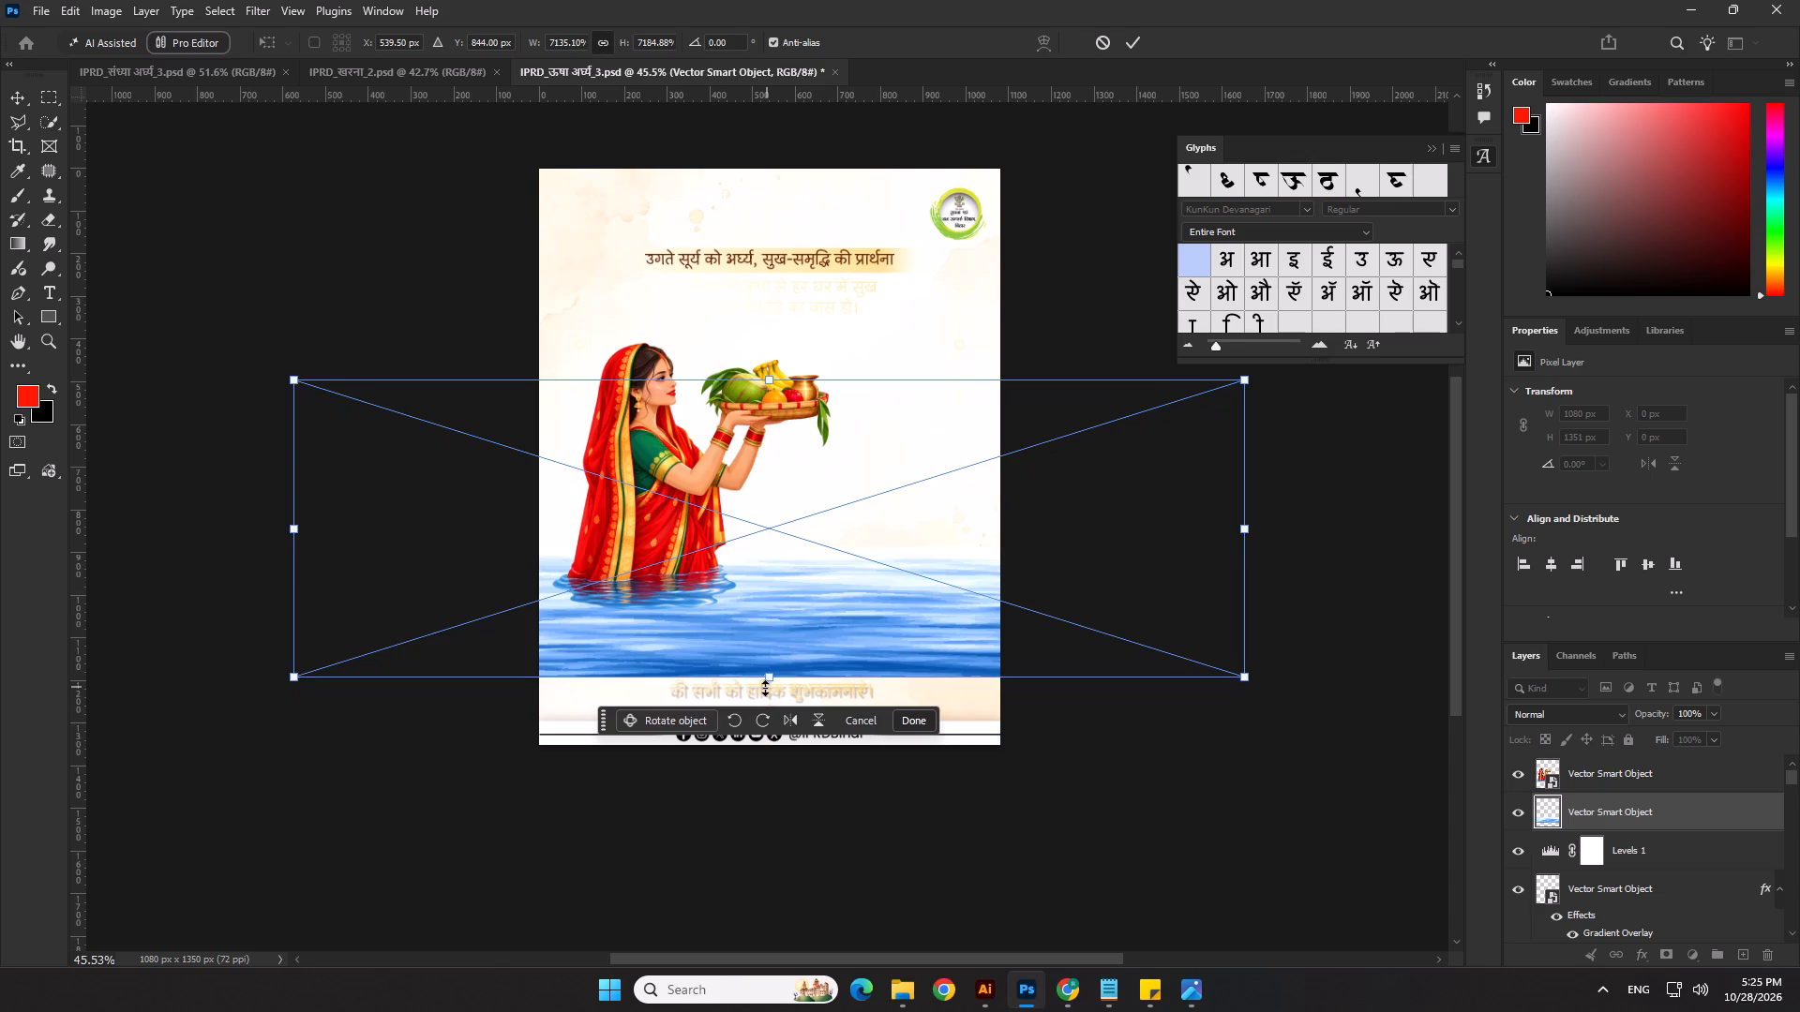
{"action": "left_click_drag", "start_coordinate": [764, 688], "coordinate": [761, 776]}
{"action": "left_click_drag", "start_coordinate": [797, 666], "coordinate": [798, 654]}
{"action": "key", "text": "Return"}
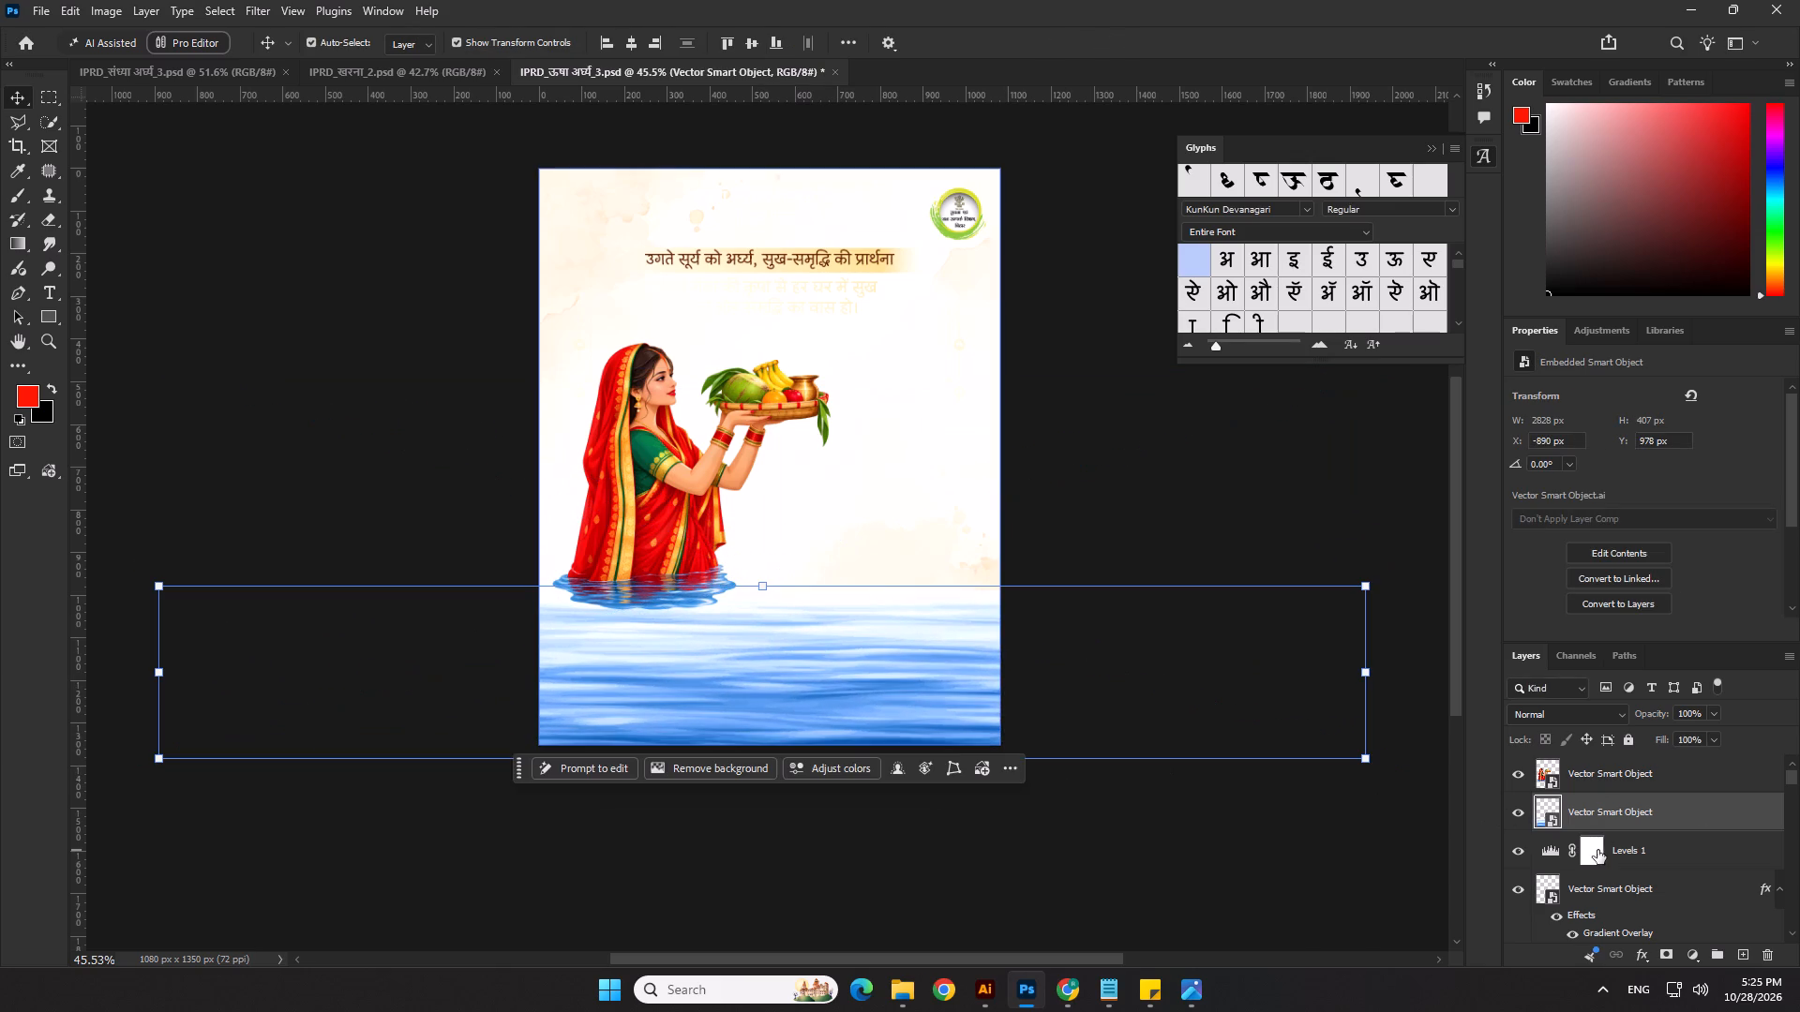
Reorder the woman and water smart objects beneath the text and footer layers, directly above the cream texture layer over Color Fill 1.
{"action": "left_click", "coordinate": [1638, 783], "text": "ctrl"}
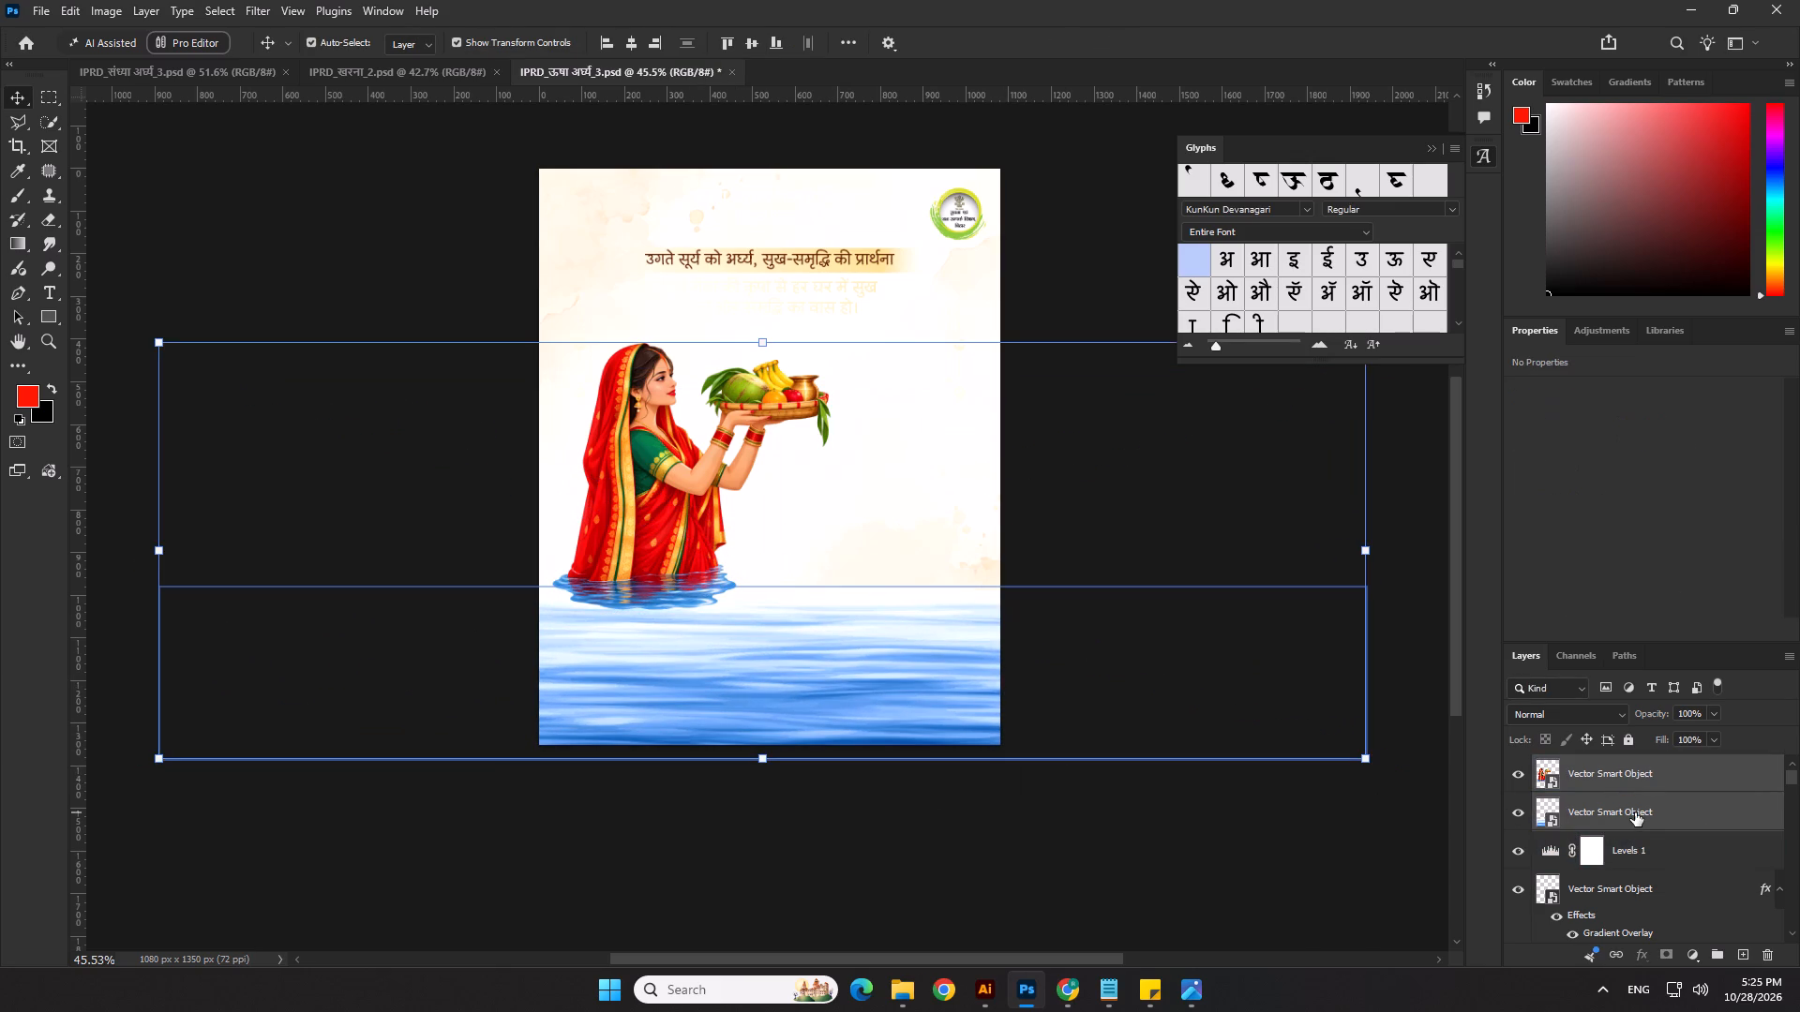
{"action": "left_click_drag", "start_coordinate": [1635, 812], "coordinate": [1611, 1011]}
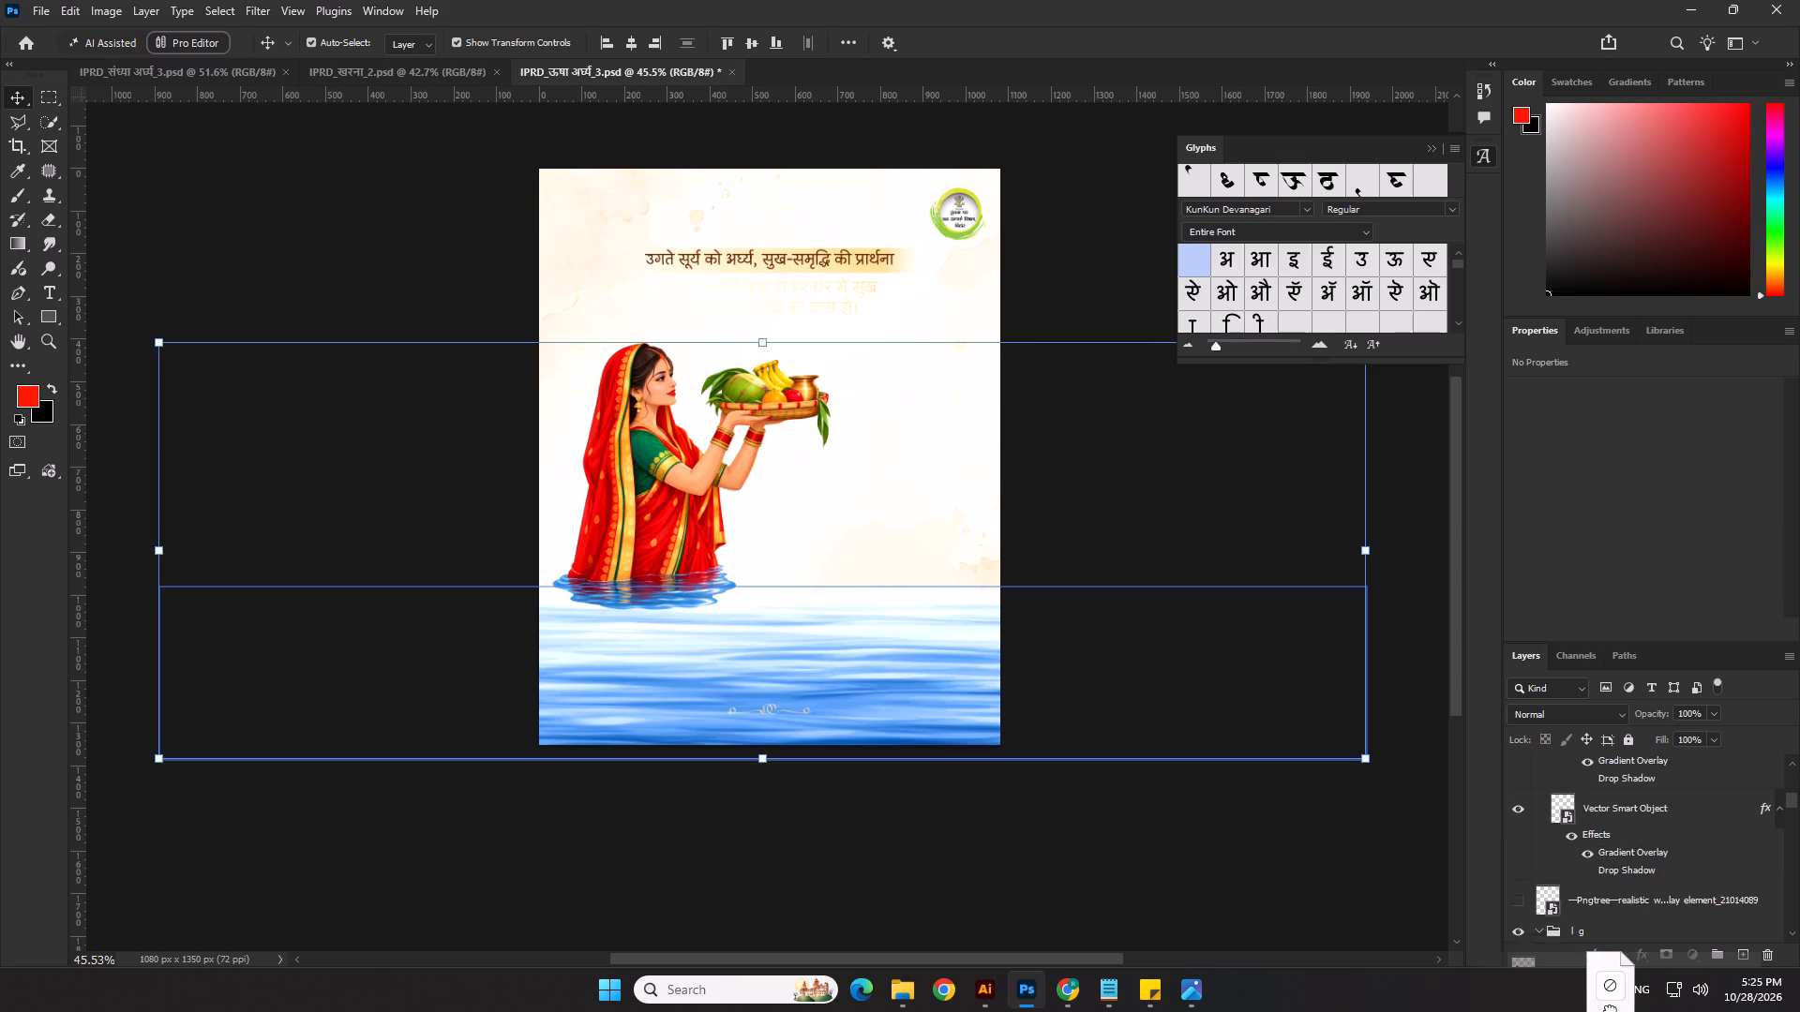
{"action": "left_click_drag", "start_coordinate": [1611, 1011], "coordinate": [1635, 1004]}
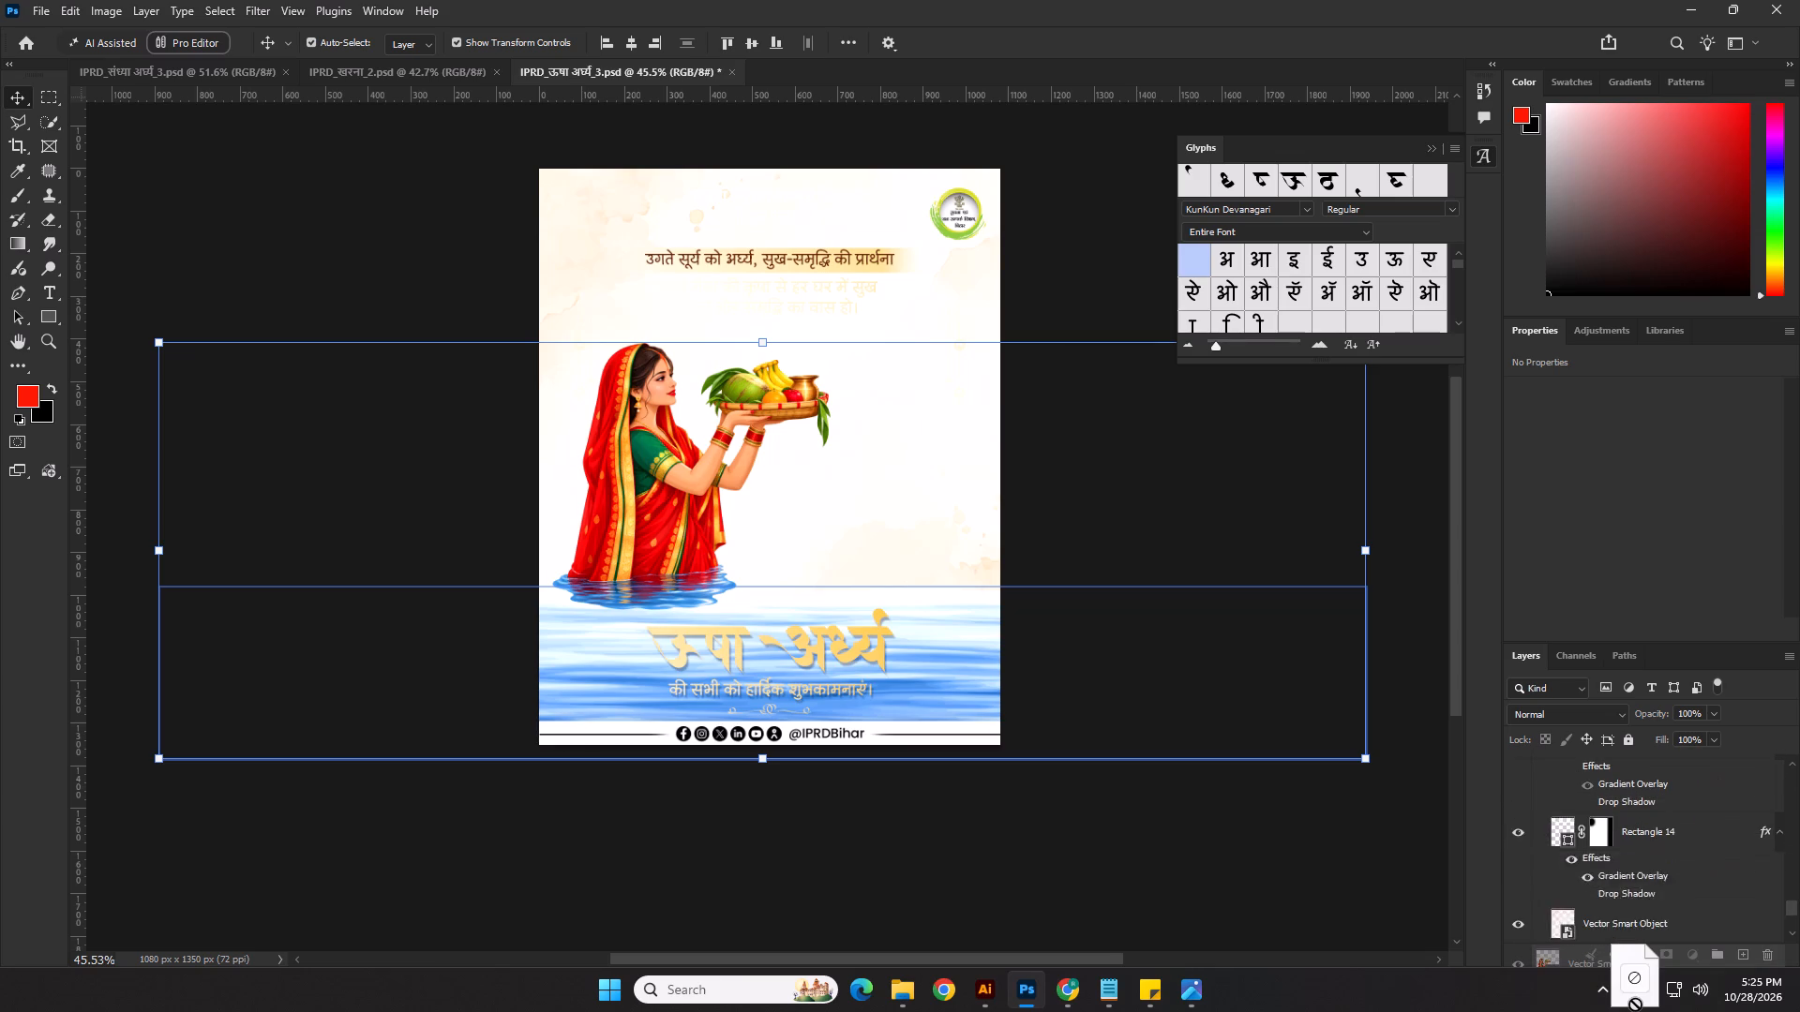
{"action": "left_click_drag", "start_coordinate": [1635, 1004], "coordinate": [1666, 750]}
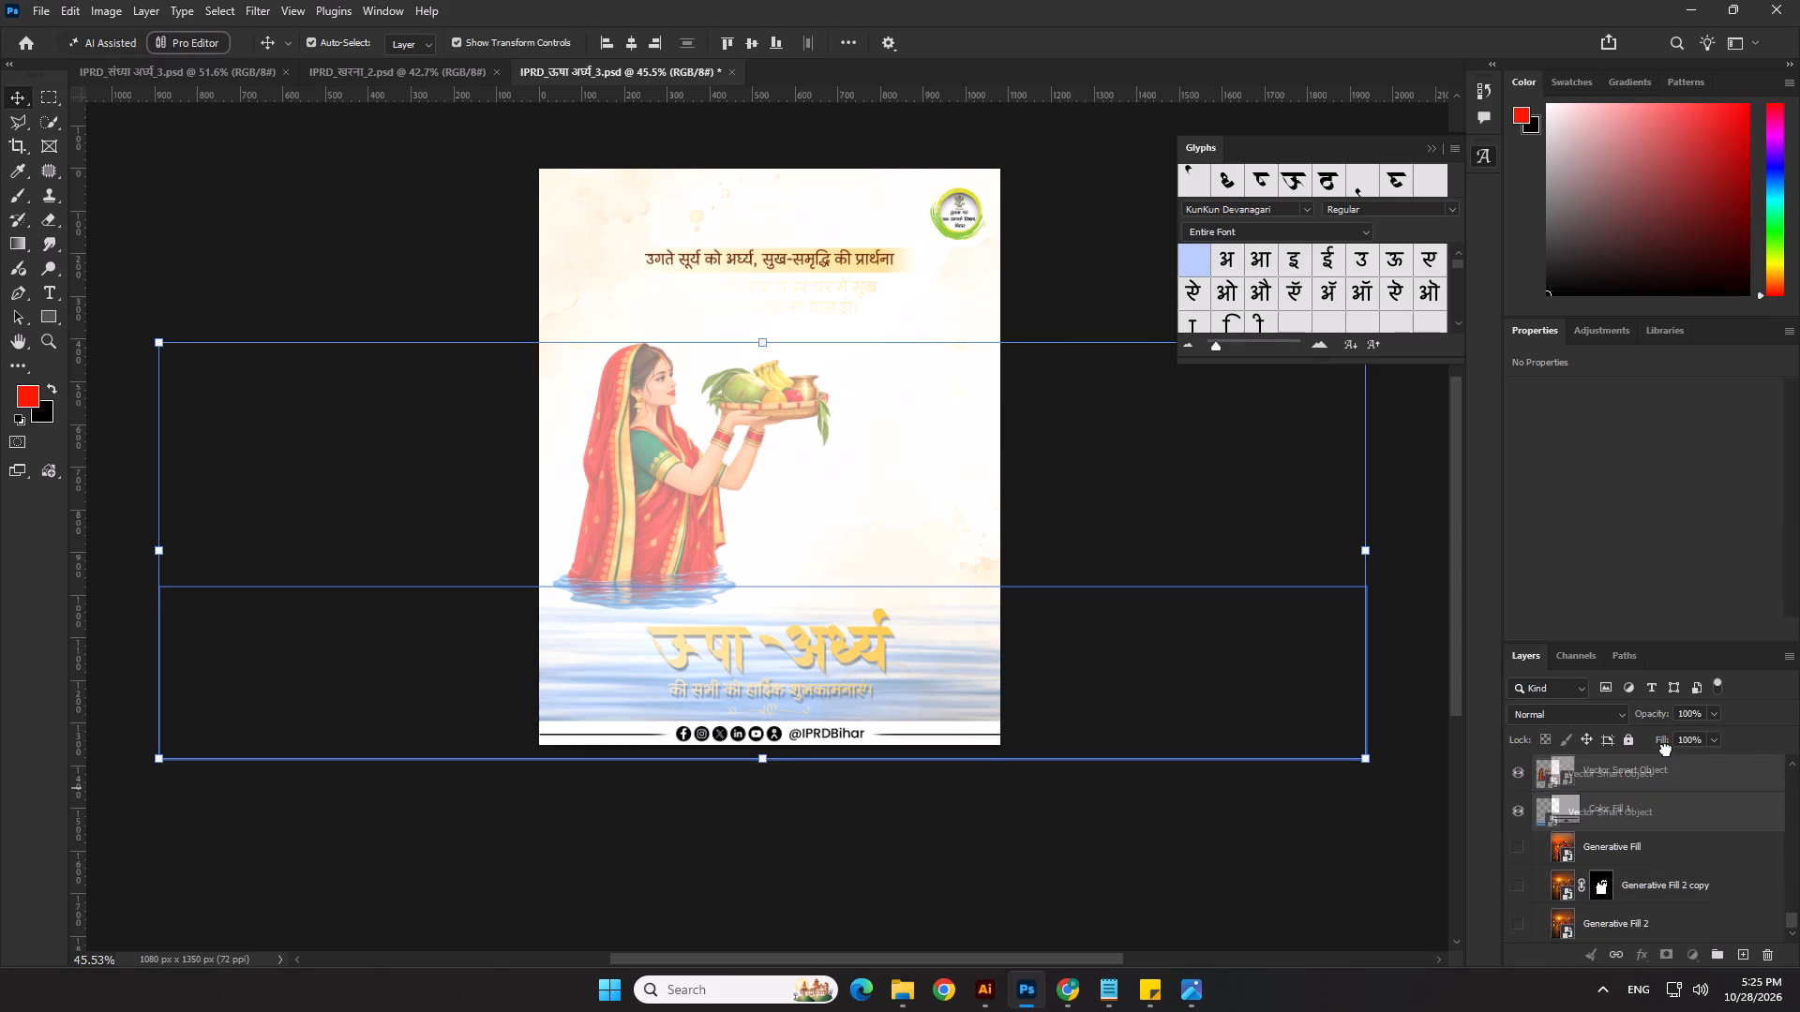
{"action": "left_click_drag", "start_coordinate": [1666, 750], "coordinate": [1644, 770]}
{"action": "left_click", "coordinate": [1243, 880]}
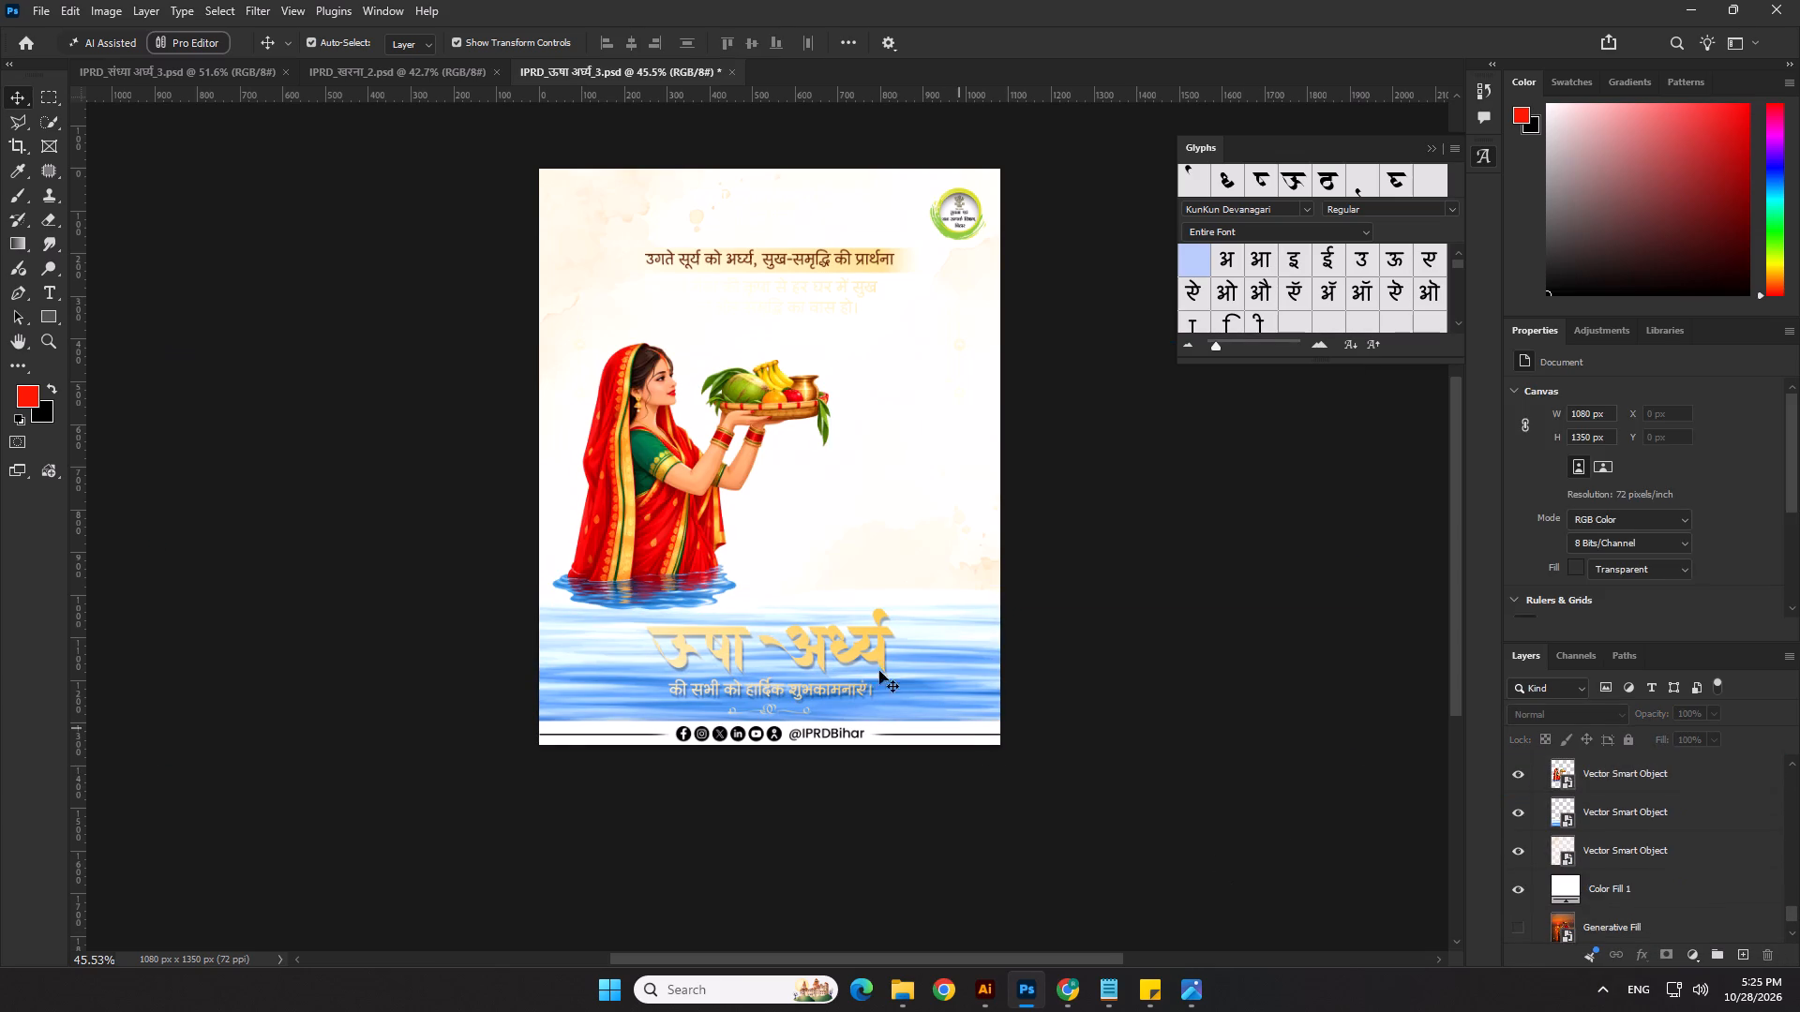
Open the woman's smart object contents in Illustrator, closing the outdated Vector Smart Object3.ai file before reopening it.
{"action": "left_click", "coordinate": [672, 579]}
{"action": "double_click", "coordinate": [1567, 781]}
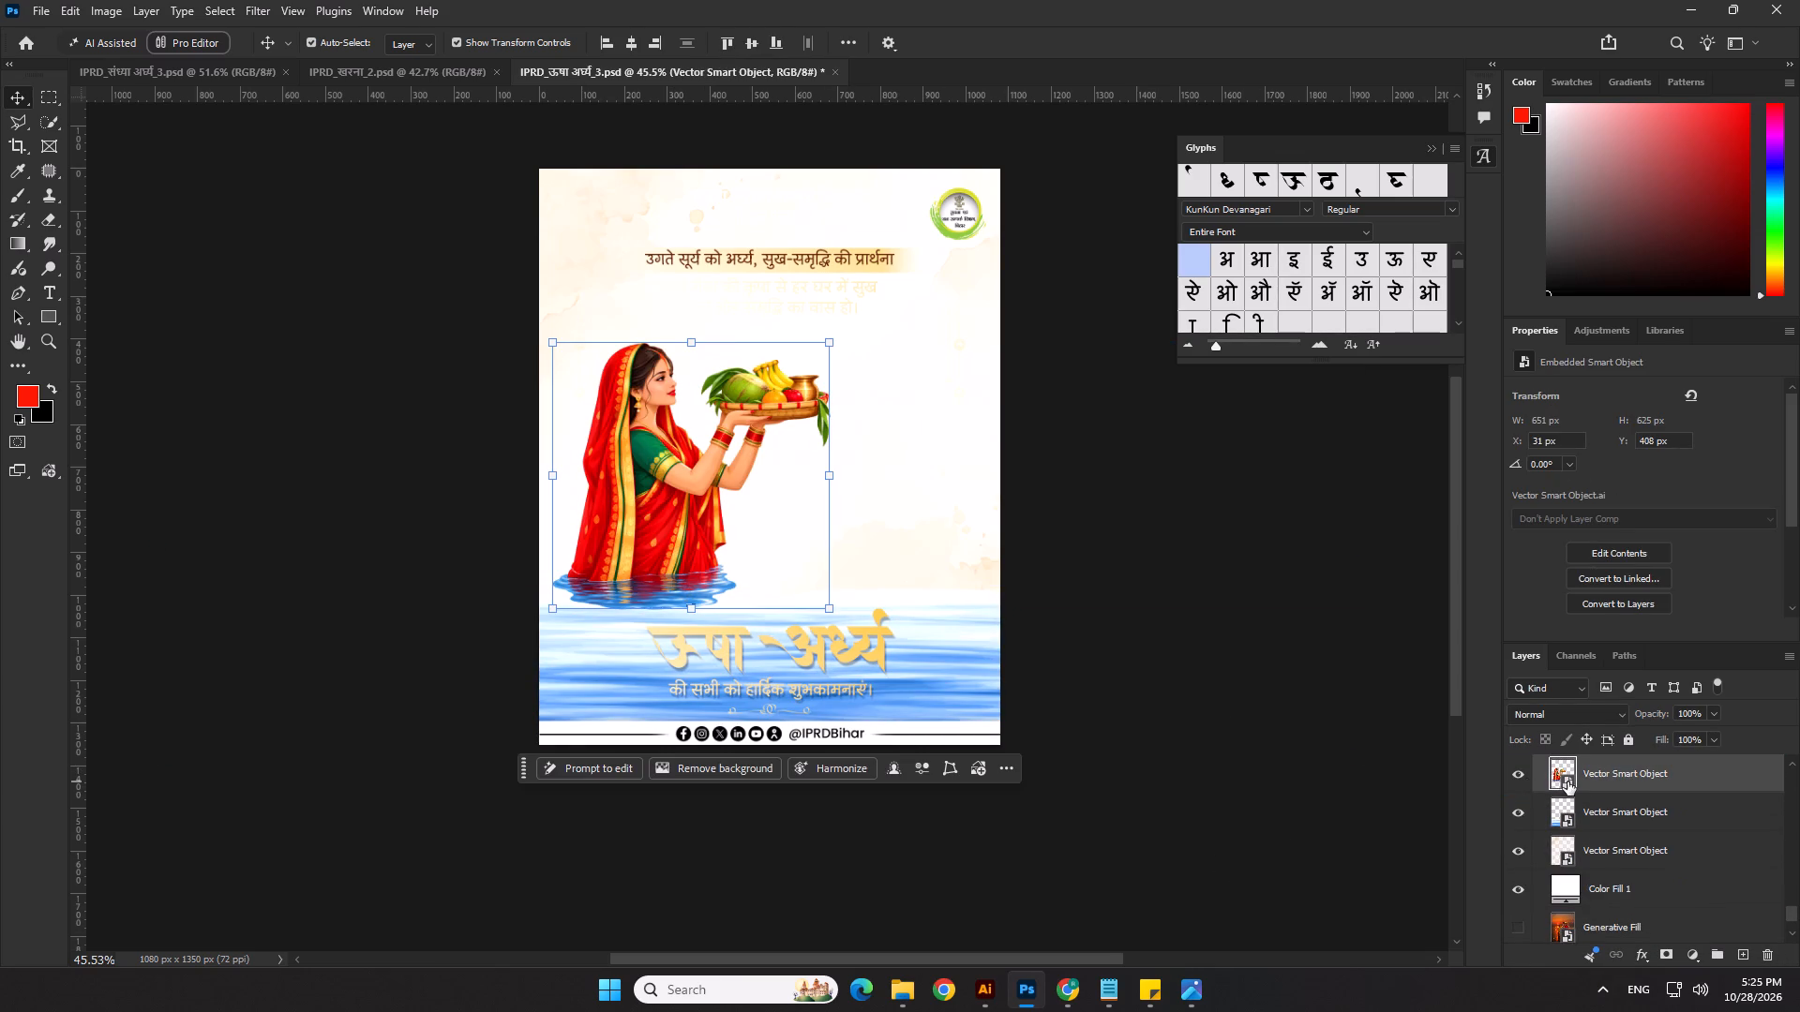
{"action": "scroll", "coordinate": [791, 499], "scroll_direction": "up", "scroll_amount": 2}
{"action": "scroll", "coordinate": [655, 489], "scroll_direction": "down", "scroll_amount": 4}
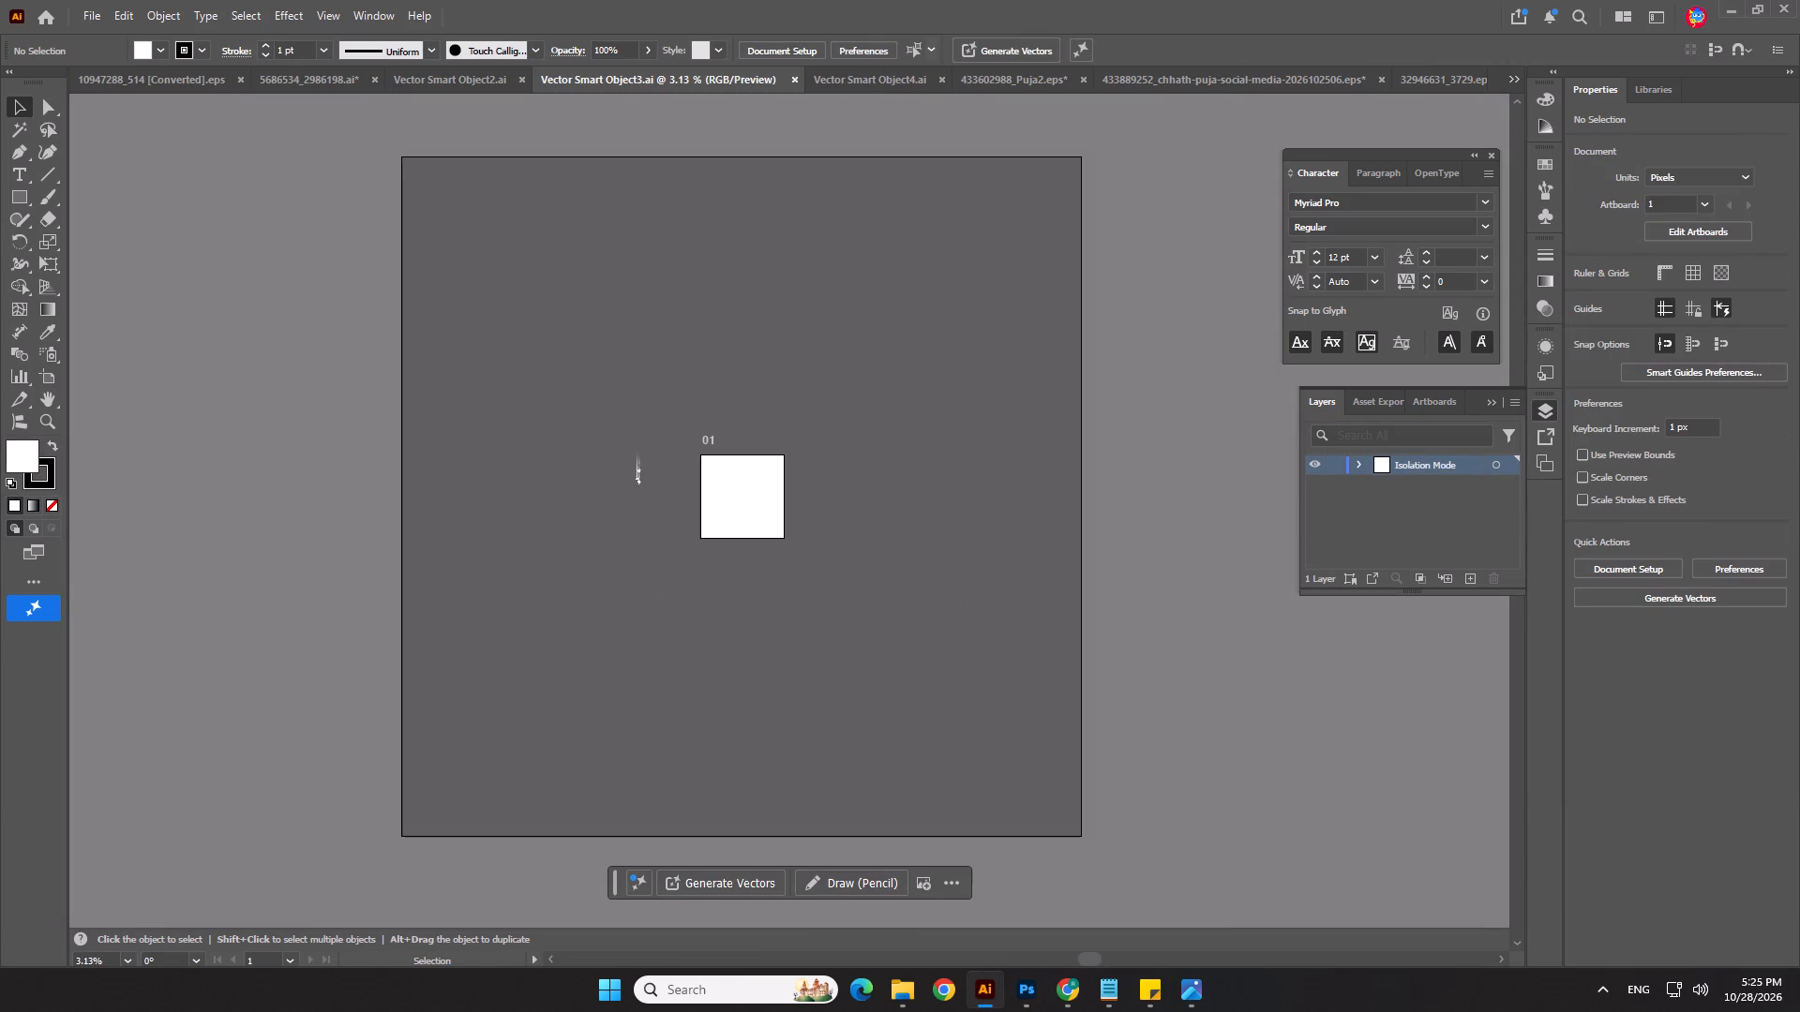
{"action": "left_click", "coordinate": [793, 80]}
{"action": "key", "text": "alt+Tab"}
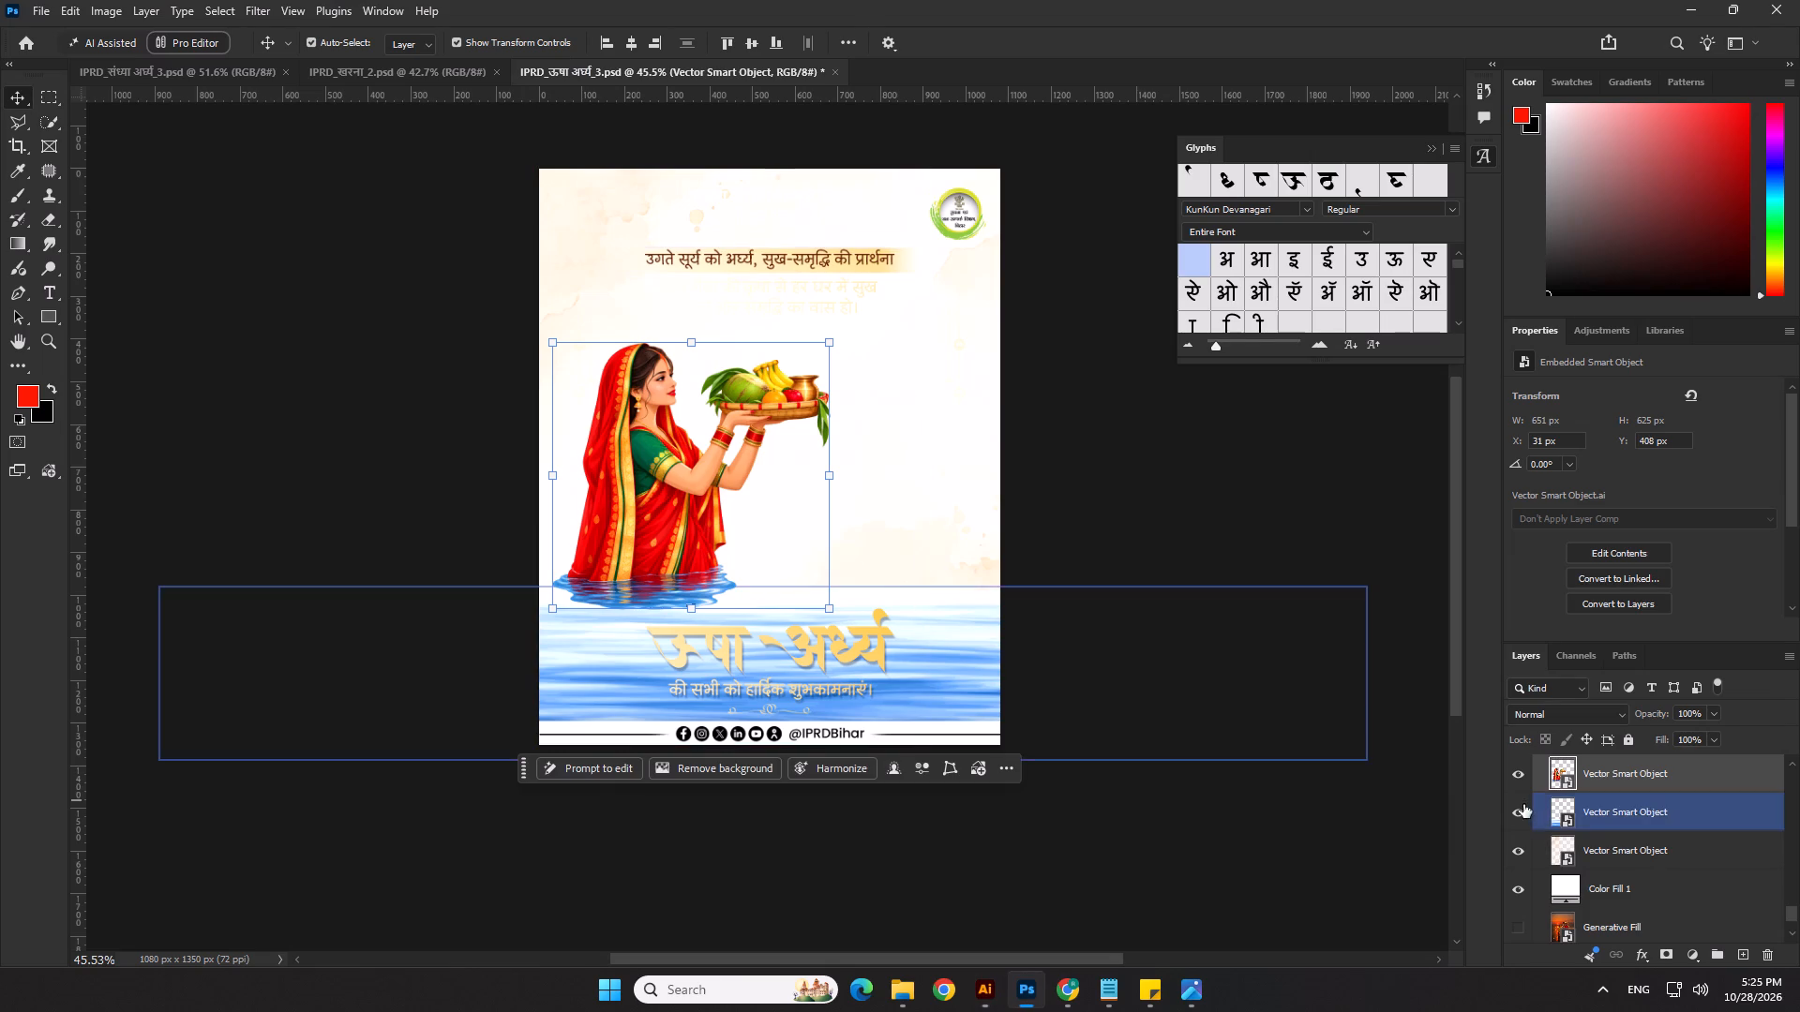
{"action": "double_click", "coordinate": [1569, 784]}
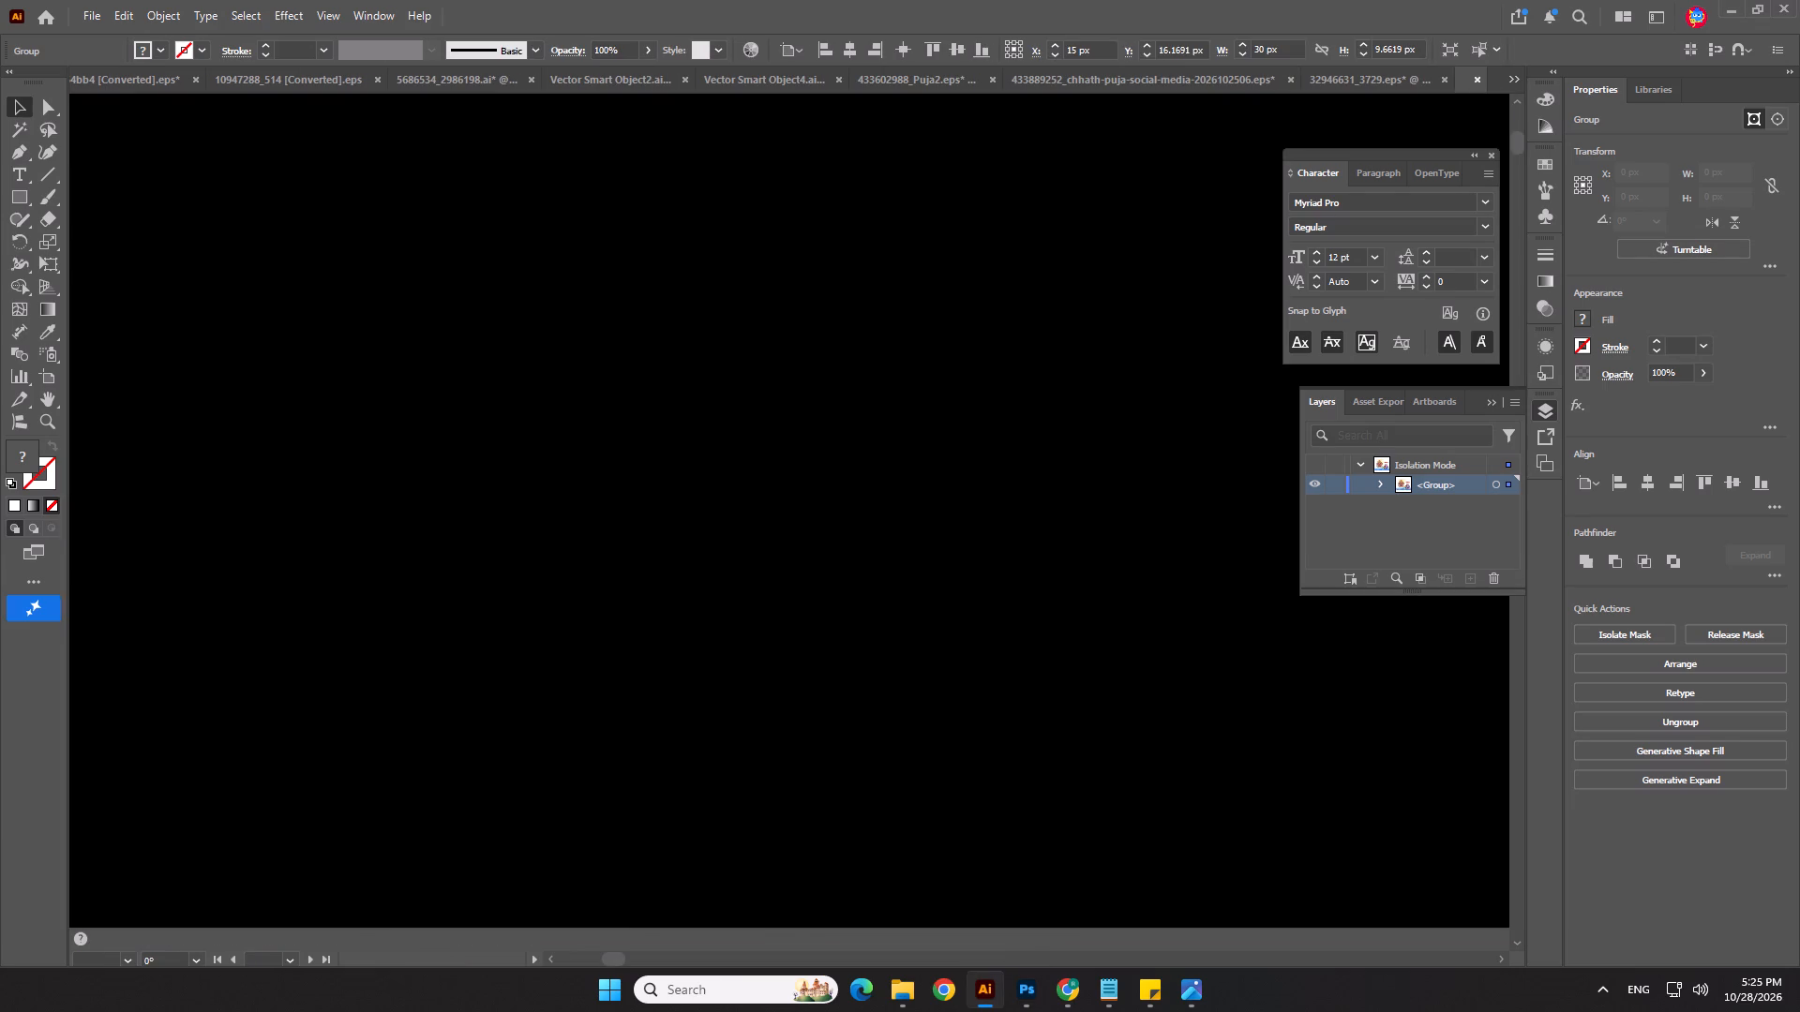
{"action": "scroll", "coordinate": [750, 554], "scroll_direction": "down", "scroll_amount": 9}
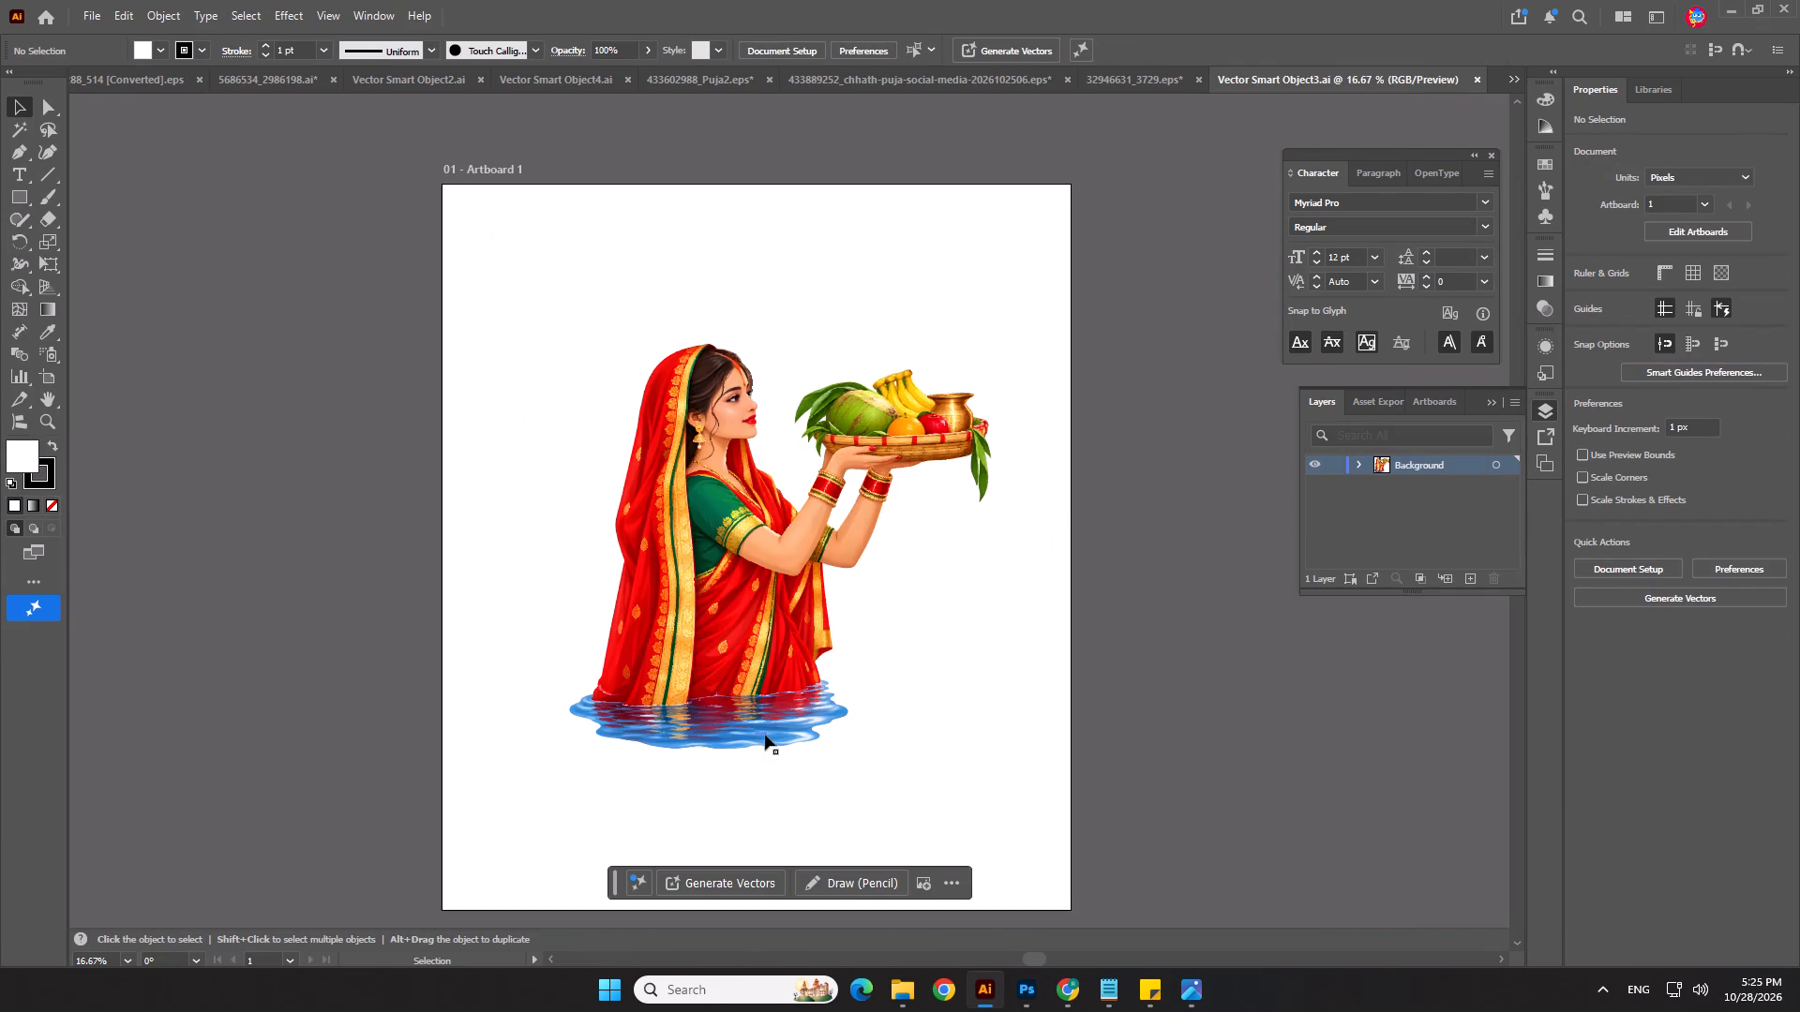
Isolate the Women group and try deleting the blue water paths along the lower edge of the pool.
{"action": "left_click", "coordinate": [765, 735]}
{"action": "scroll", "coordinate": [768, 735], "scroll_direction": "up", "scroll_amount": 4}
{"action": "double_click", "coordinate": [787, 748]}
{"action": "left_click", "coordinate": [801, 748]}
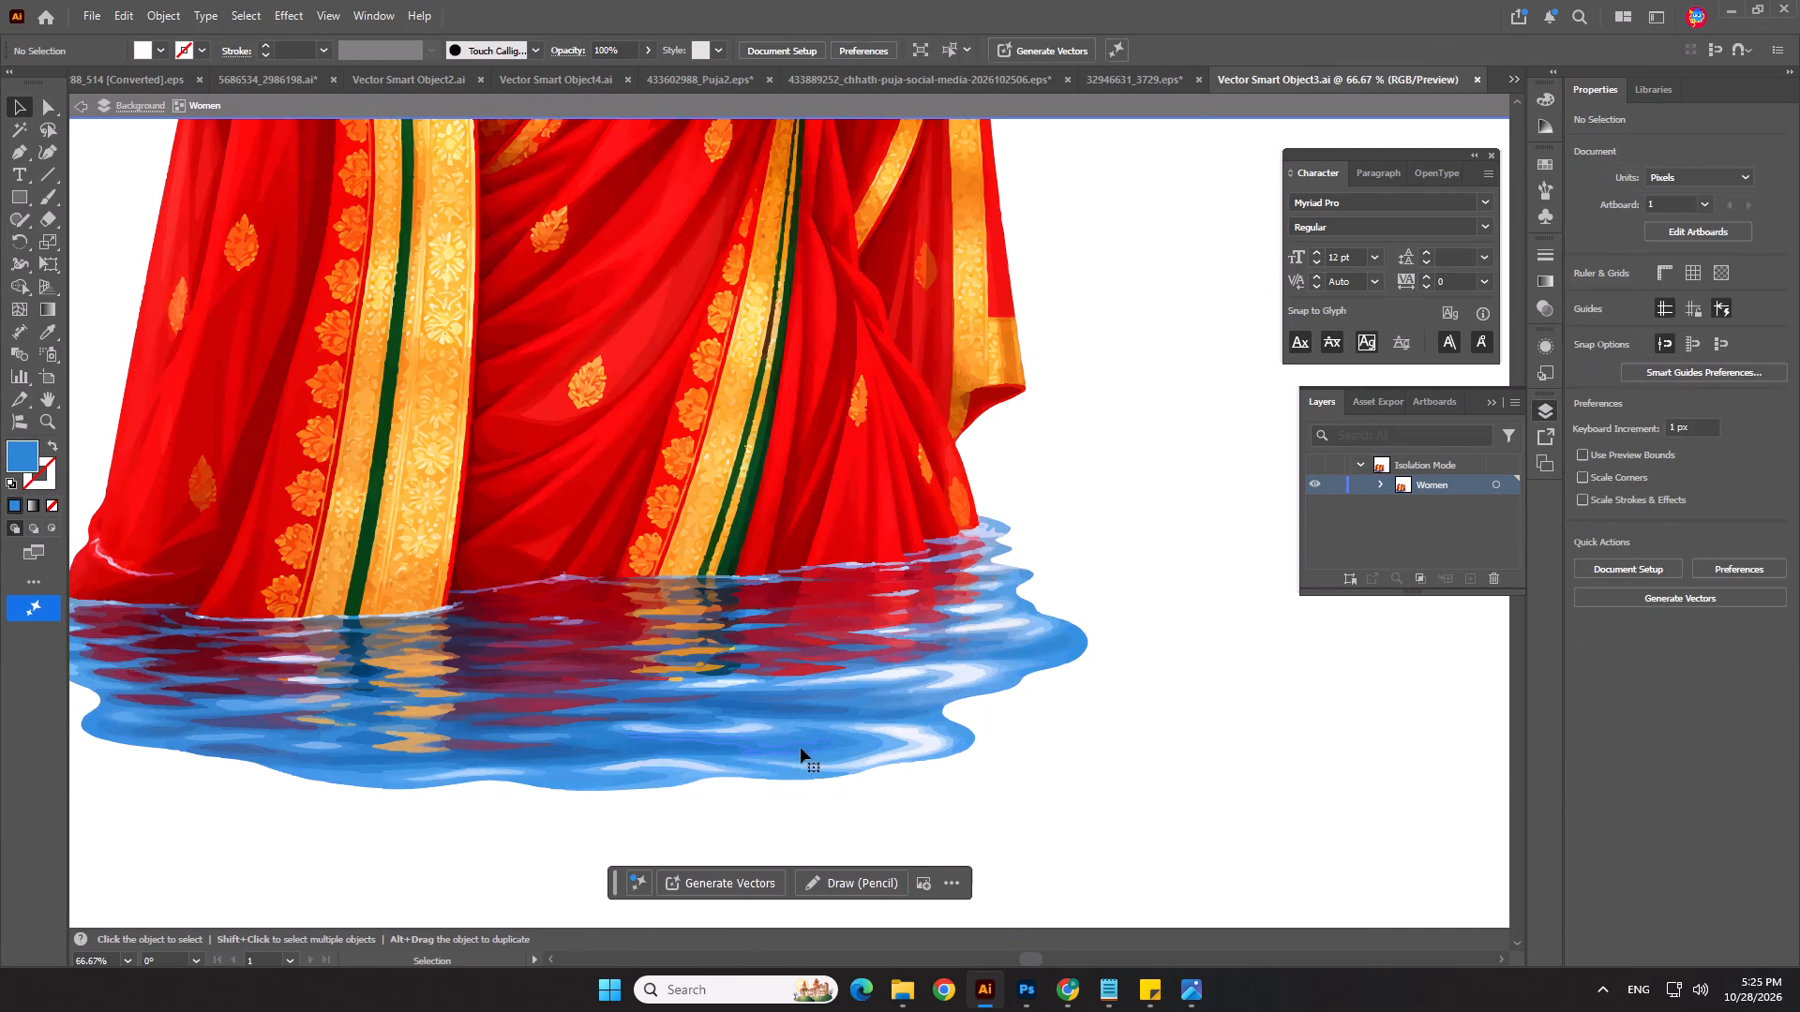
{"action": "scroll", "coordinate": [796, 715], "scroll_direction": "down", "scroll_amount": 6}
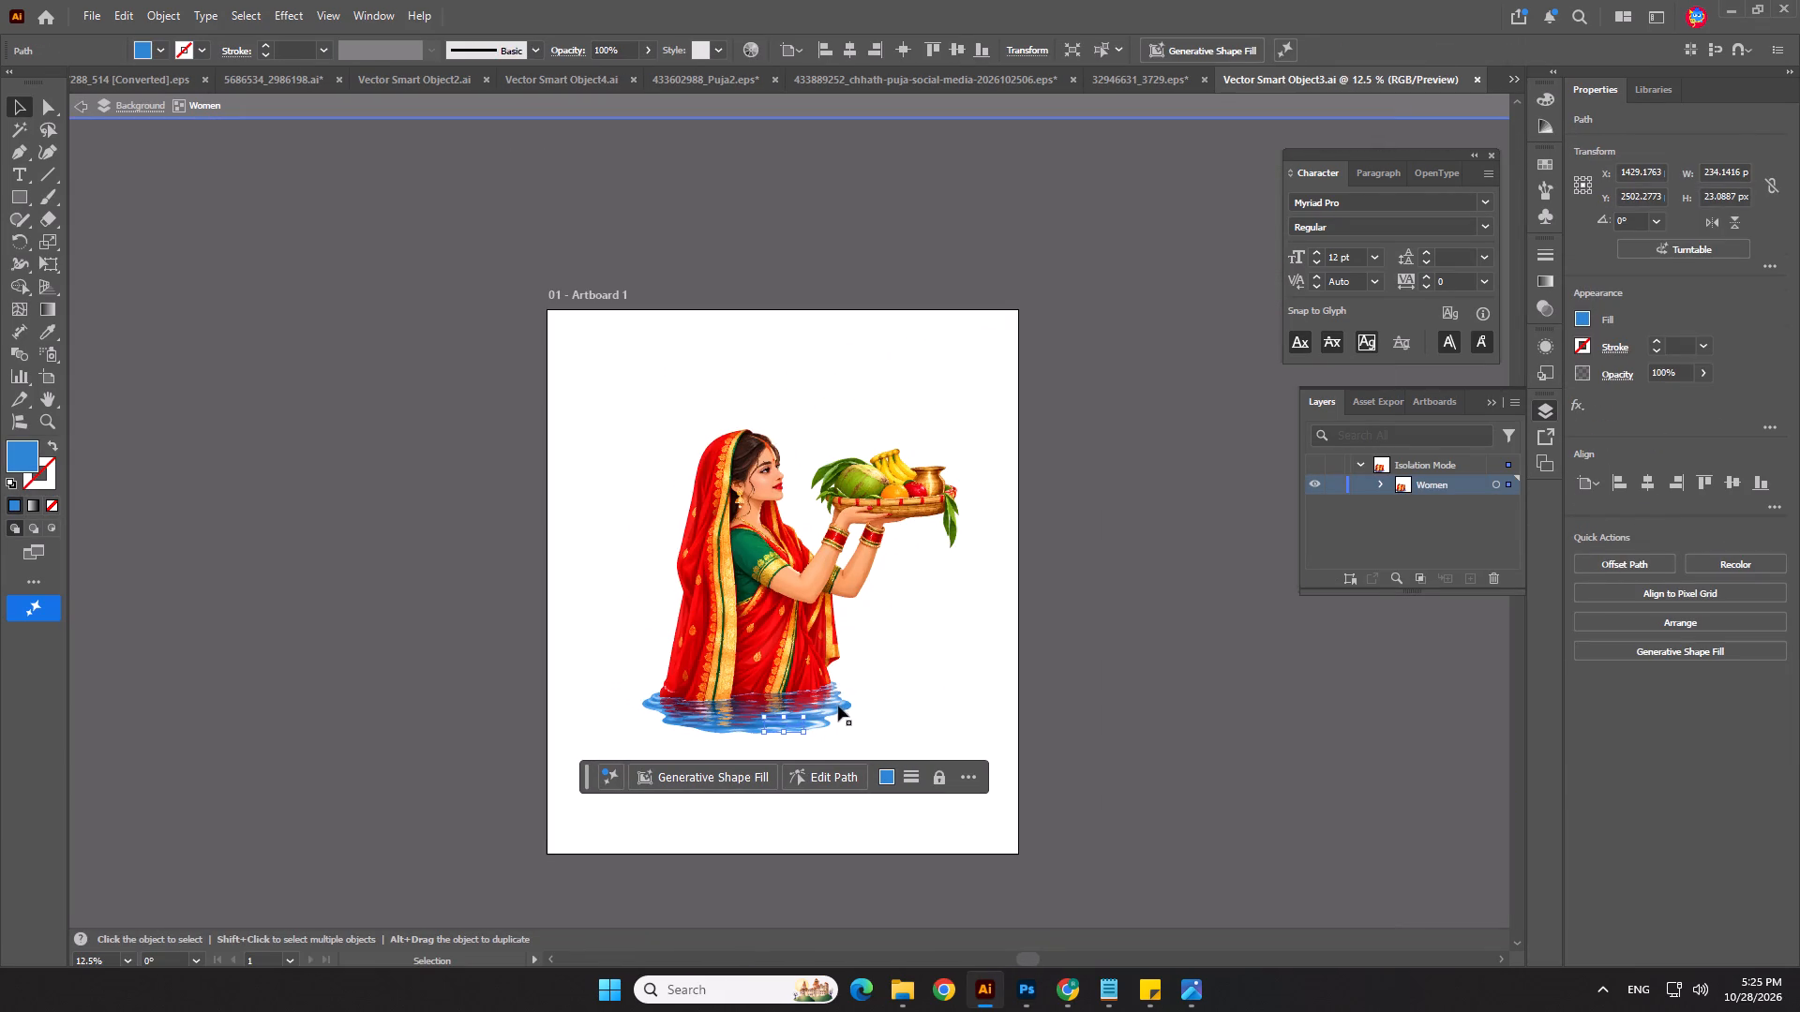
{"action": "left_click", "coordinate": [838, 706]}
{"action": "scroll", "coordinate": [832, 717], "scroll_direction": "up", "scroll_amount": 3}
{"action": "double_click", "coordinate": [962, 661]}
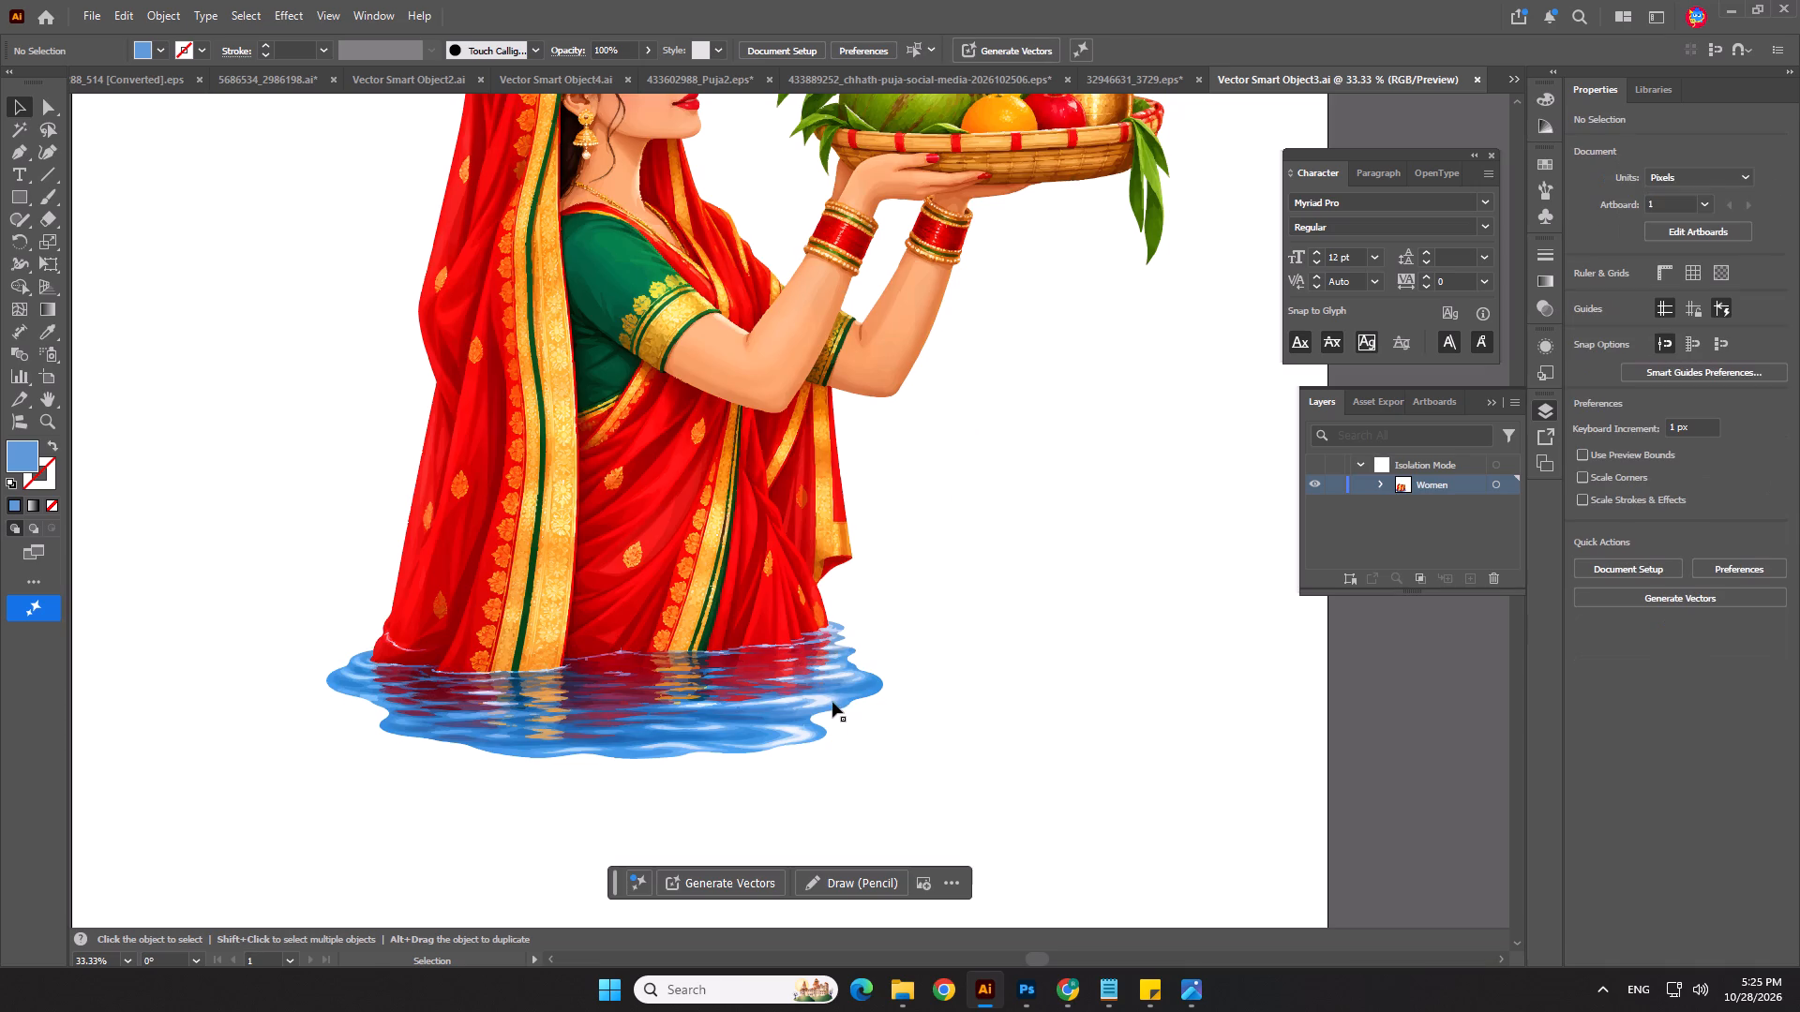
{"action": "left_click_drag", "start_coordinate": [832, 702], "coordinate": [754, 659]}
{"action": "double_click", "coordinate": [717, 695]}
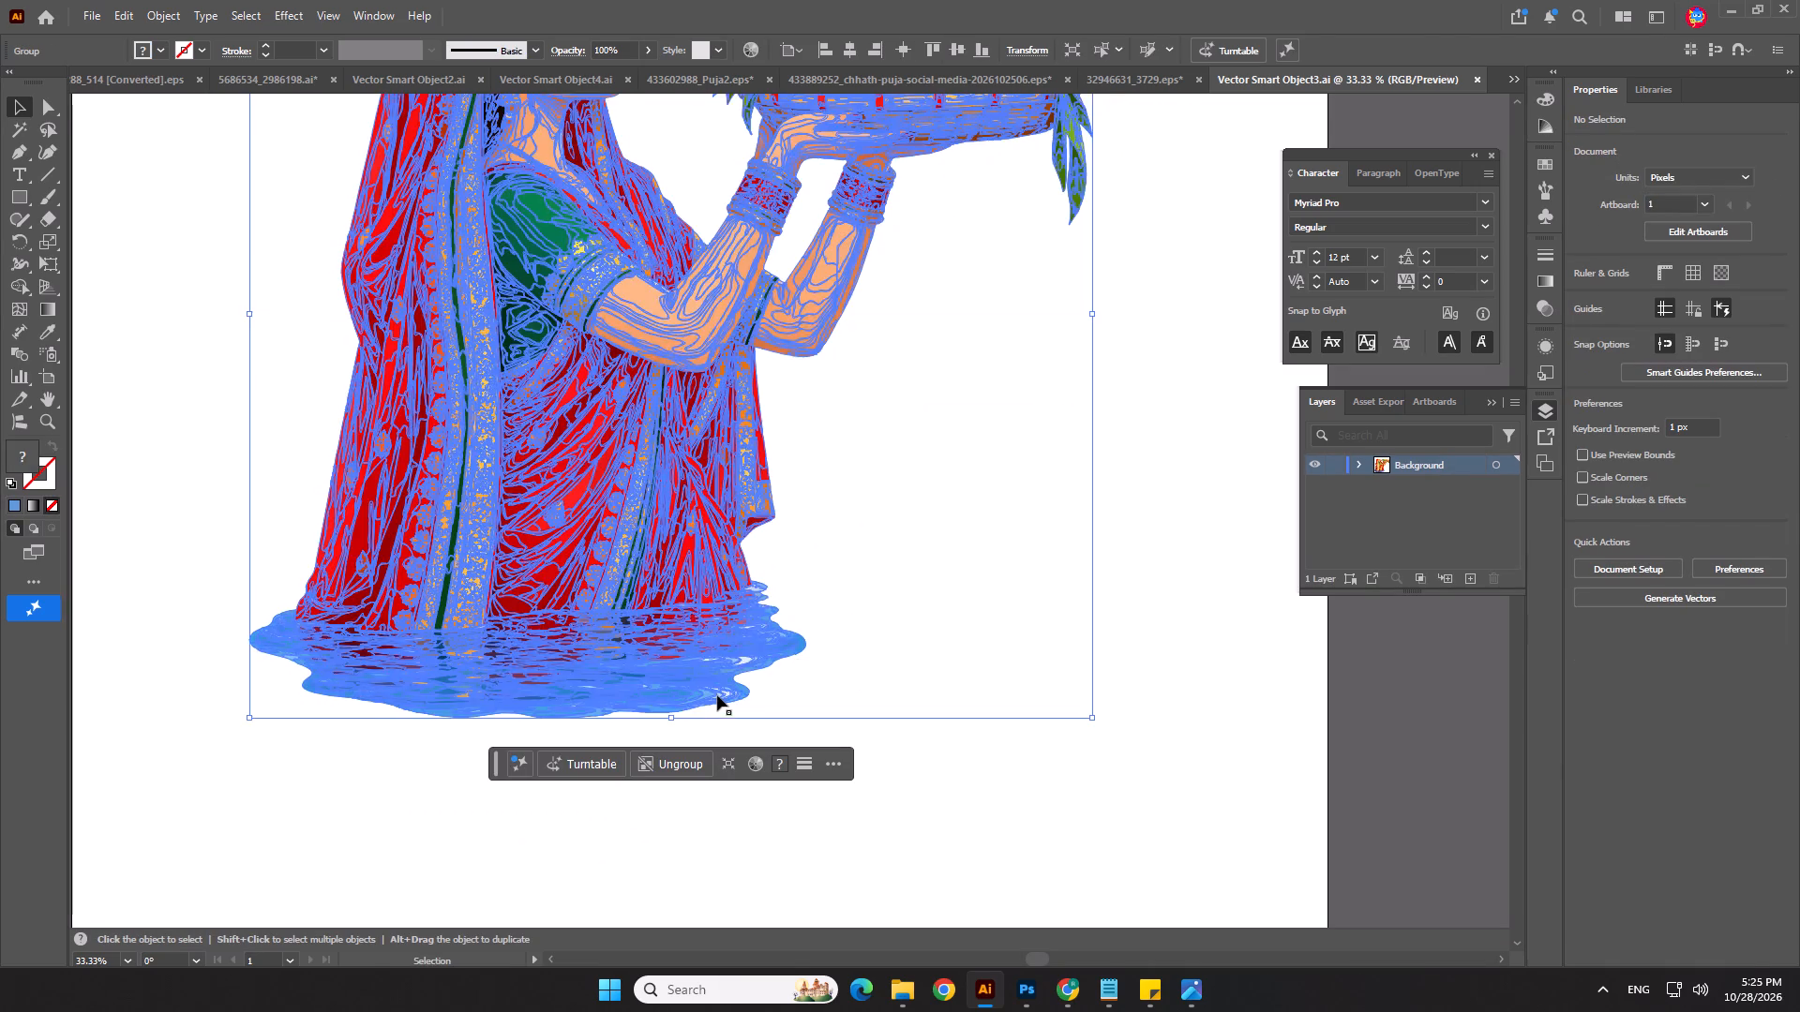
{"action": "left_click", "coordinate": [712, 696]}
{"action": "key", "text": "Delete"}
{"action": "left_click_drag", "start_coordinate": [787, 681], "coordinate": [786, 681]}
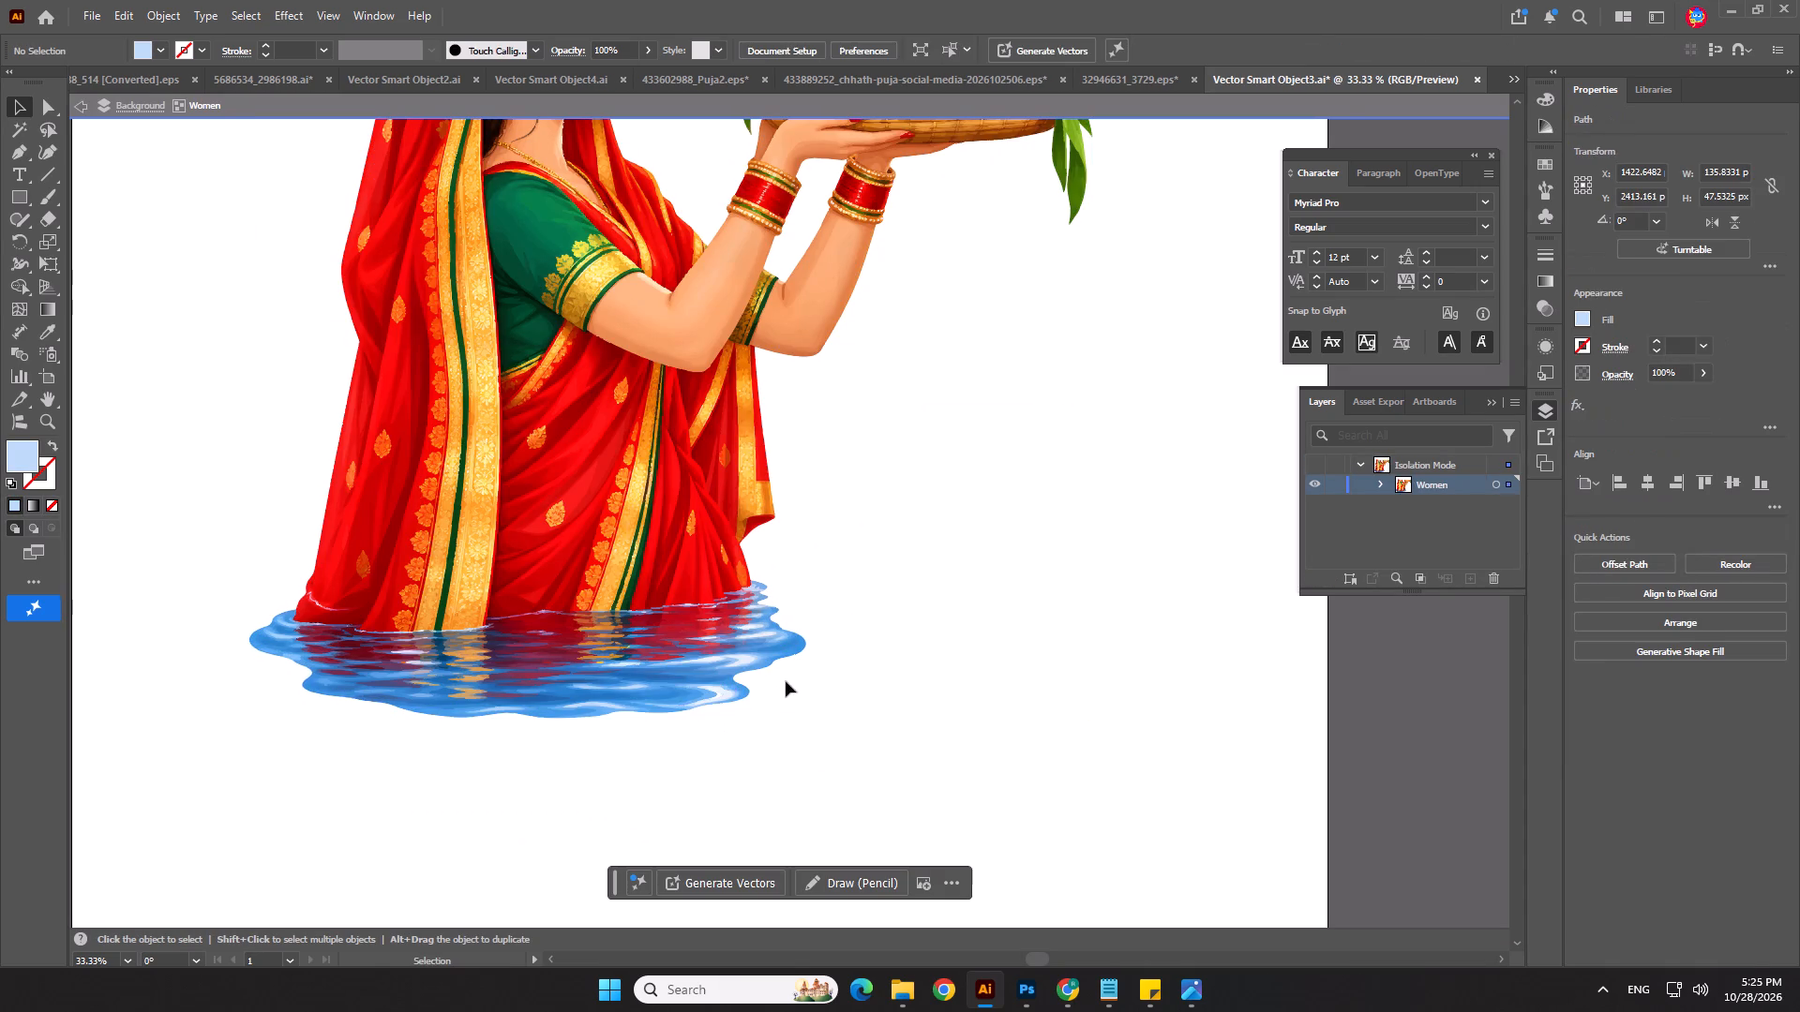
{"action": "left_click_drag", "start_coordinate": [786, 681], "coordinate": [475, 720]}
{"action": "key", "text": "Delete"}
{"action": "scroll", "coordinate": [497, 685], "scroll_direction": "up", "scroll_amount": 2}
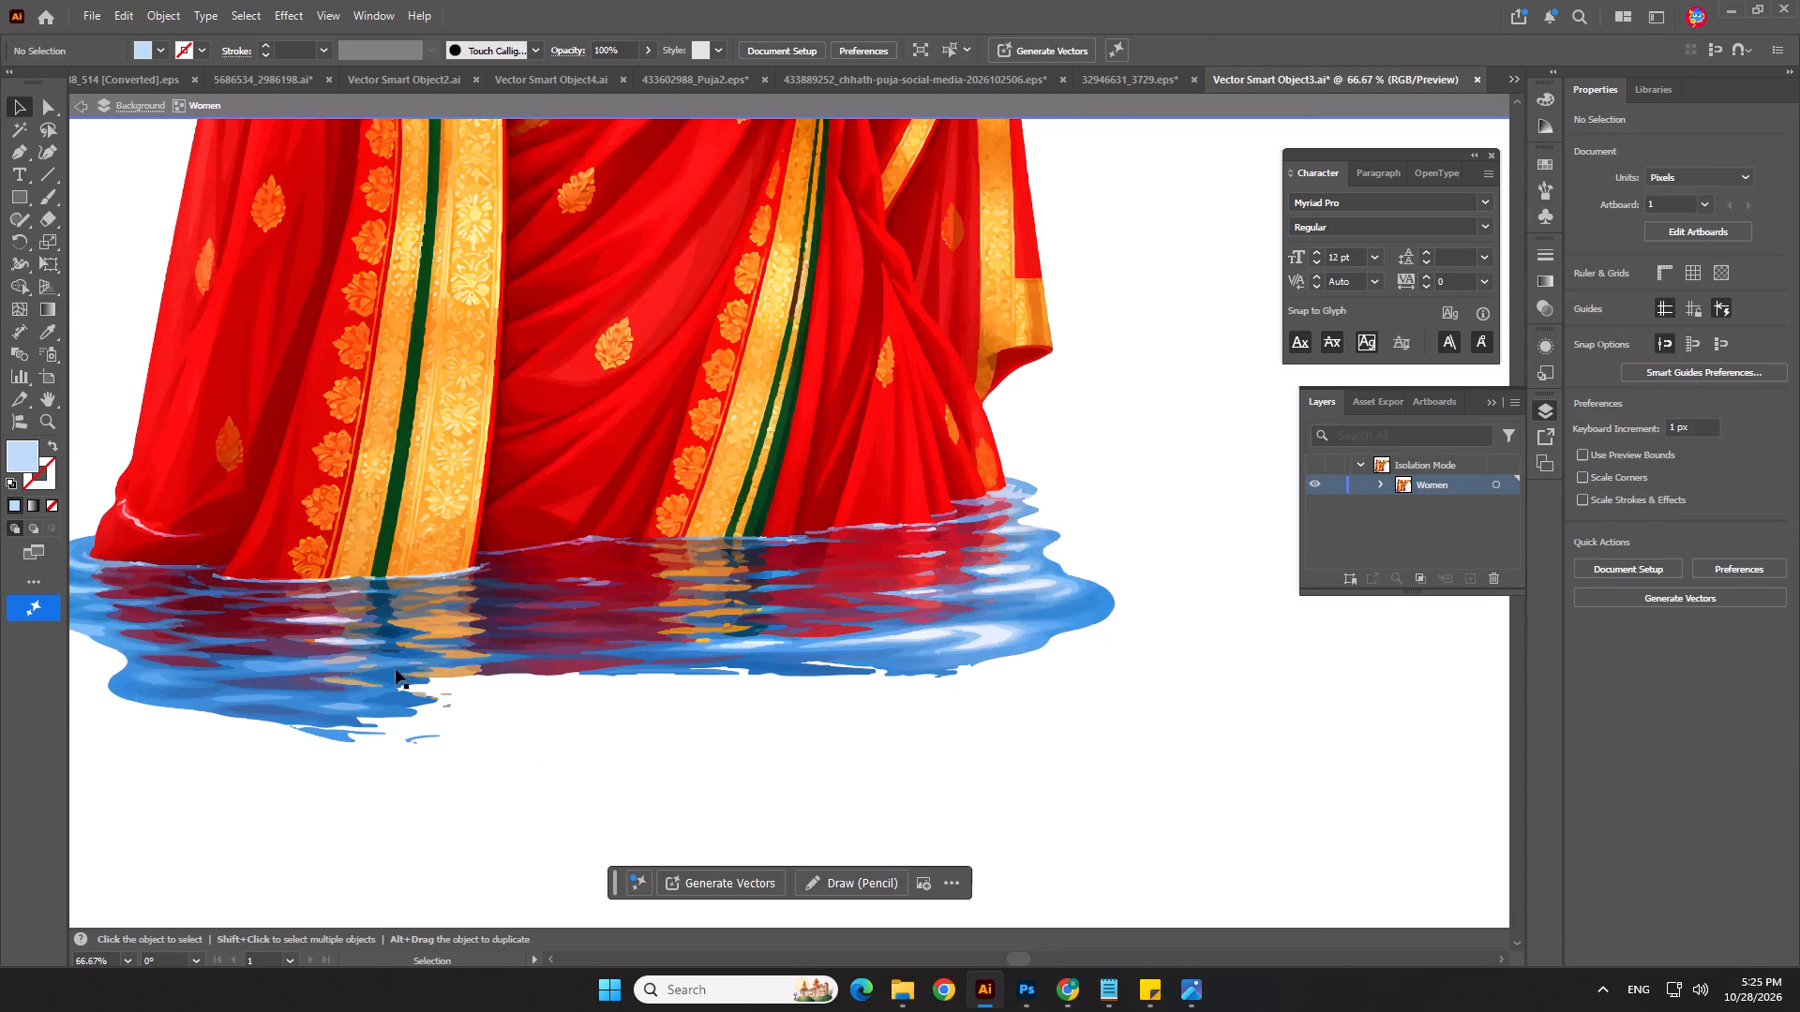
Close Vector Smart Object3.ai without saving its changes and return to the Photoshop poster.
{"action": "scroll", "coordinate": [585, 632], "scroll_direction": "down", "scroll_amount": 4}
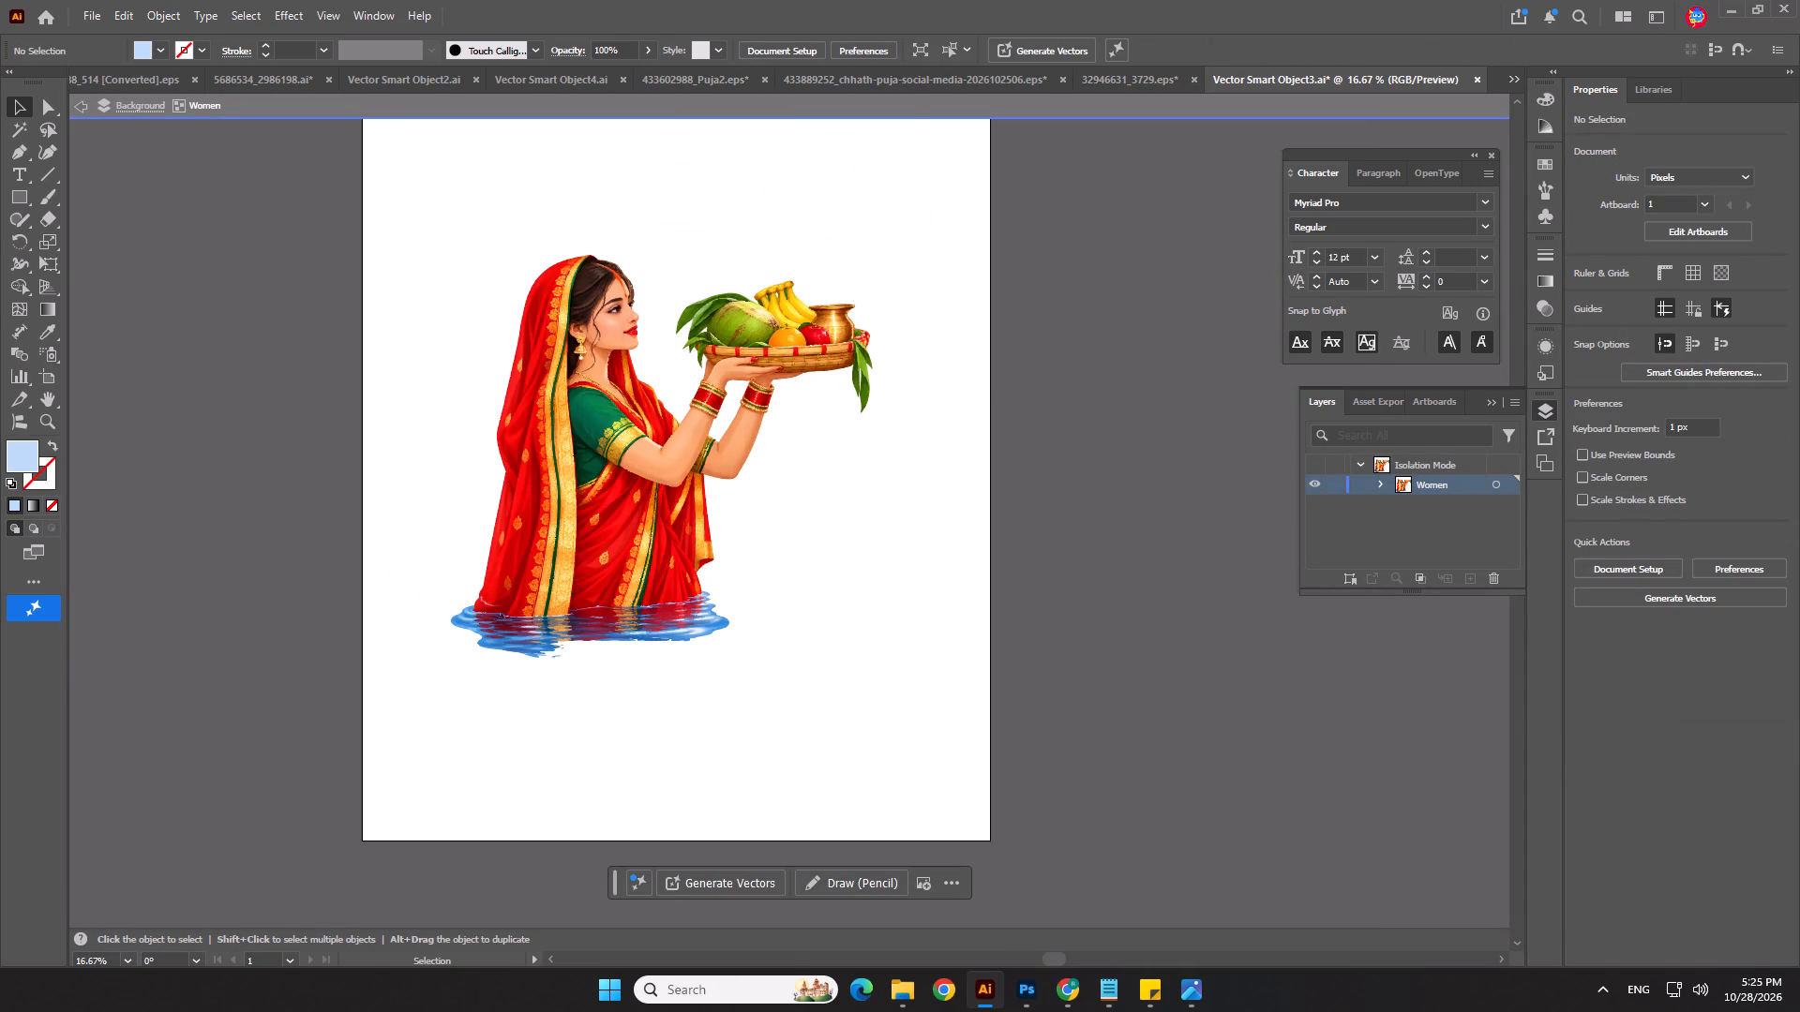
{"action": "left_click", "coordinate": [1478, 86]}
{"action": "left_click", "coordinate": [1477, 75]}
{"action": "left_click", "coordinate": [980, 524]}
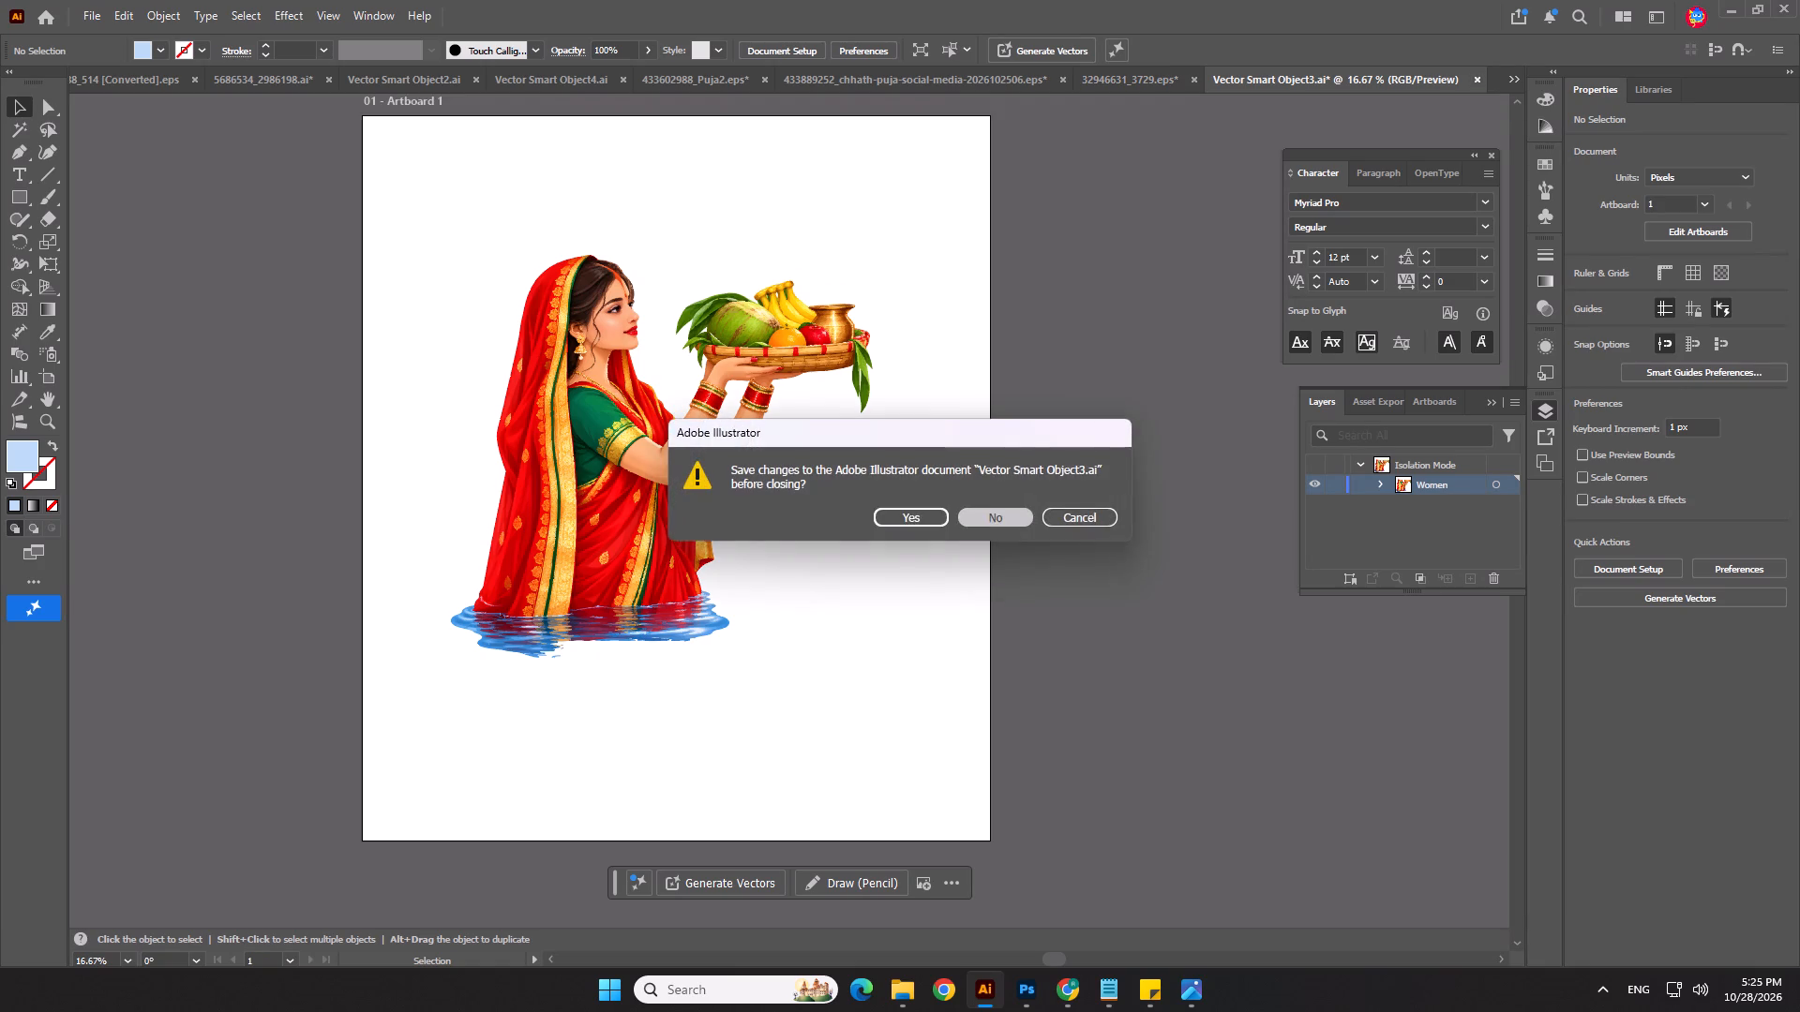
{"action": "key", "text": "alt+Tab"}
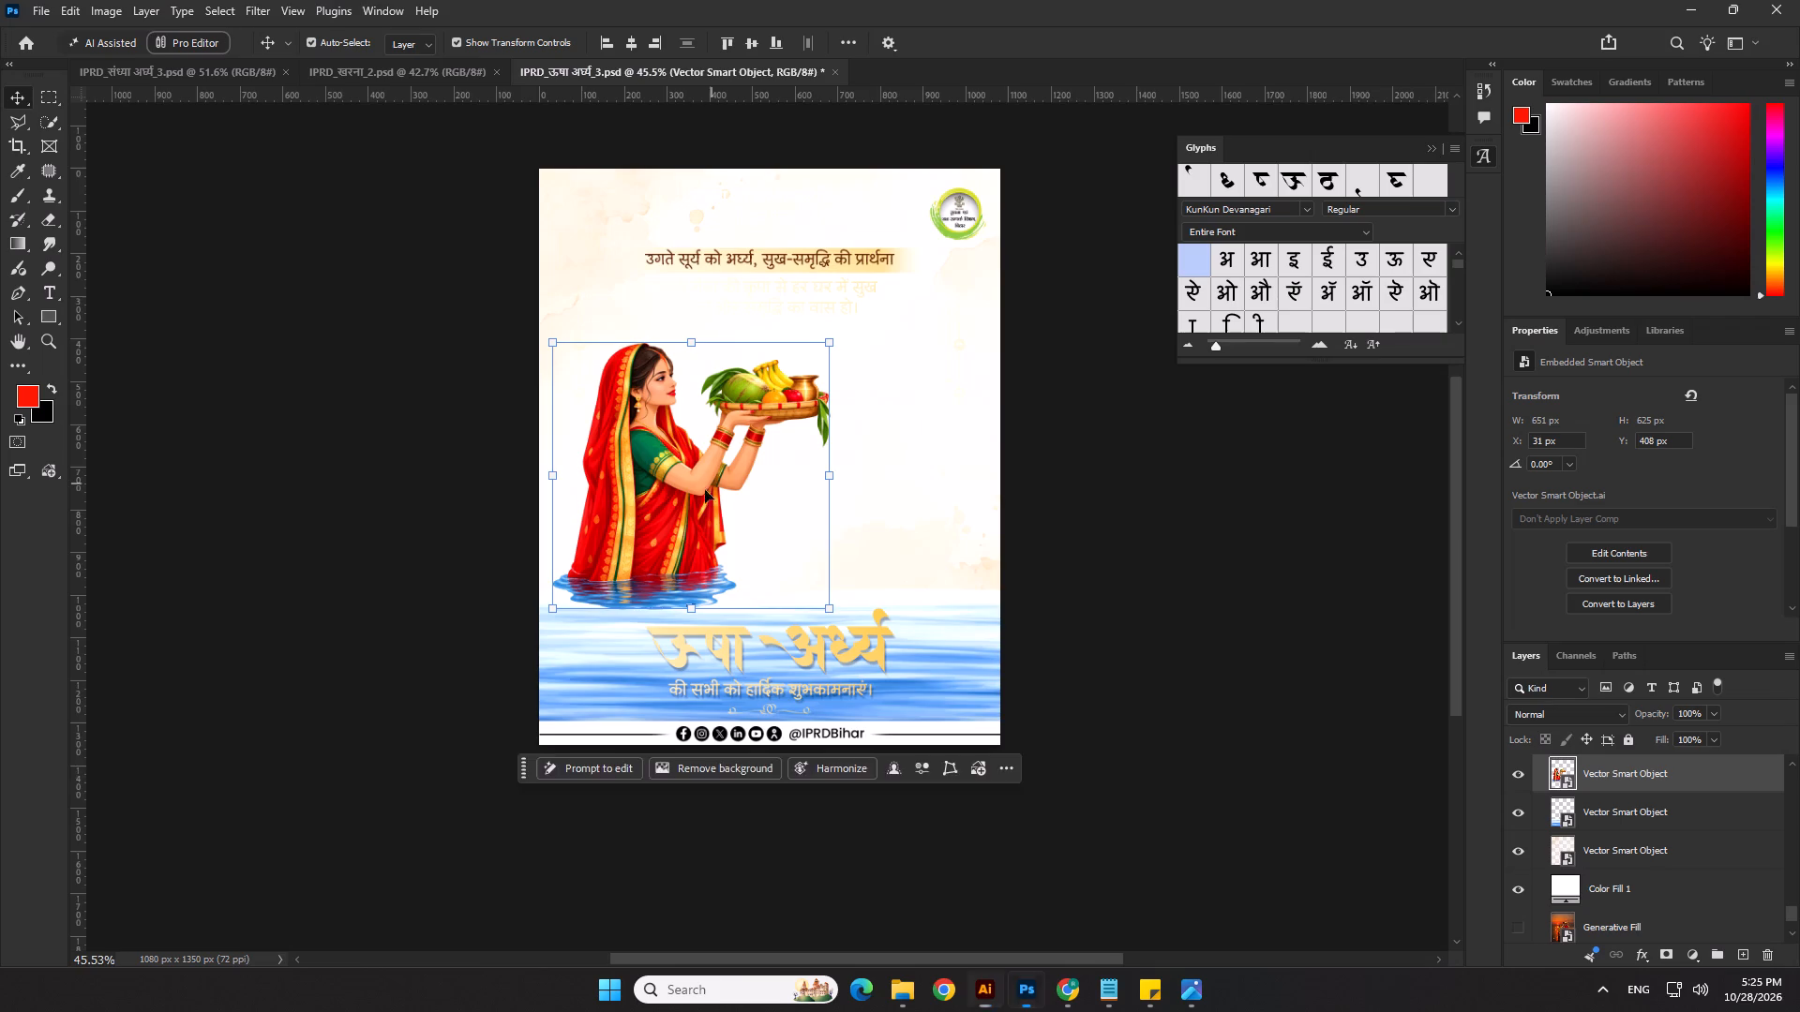
Move the woman illustration down into the river water, to about X 65, Y 542 px.
{"action": "scroll", "coordinate": [697, 515], "scroll_direction": "up", "scroll_amount": 2}
{"action": "left_click_drag", "start_coordinate": [656, 551], "coordinate": [674, 621]}
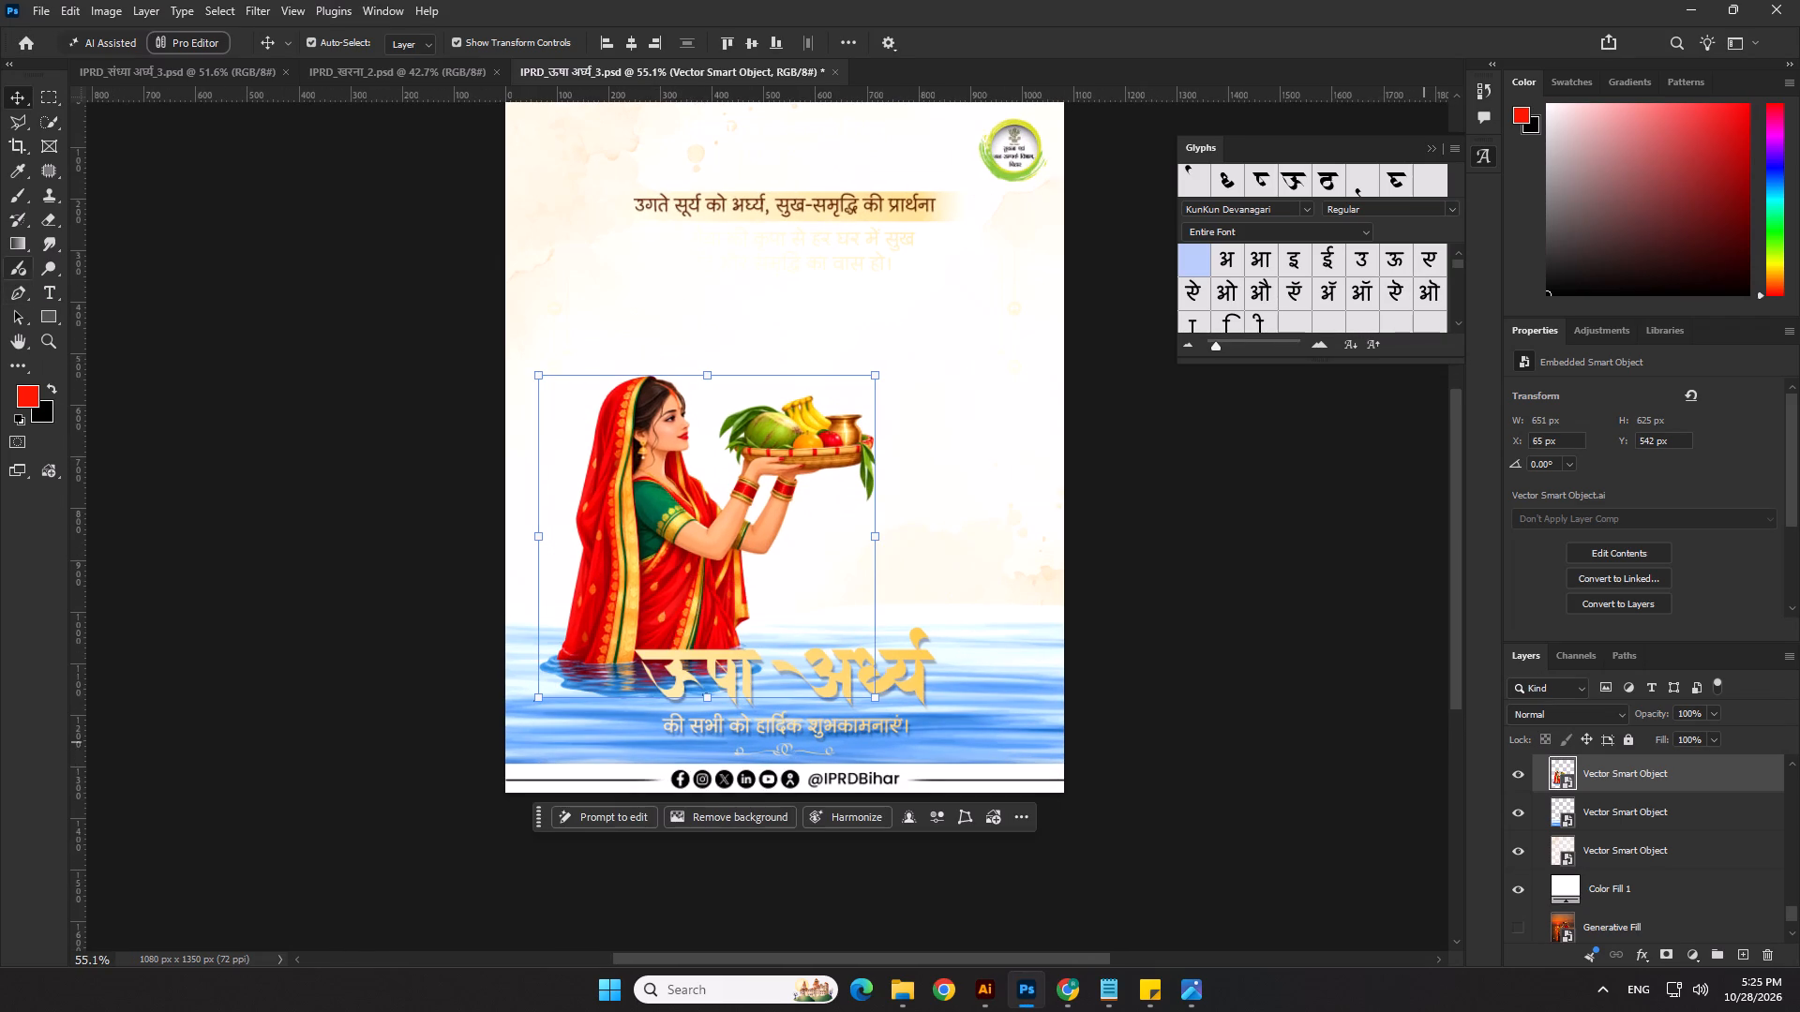
Add a layer mask to the woman and fade her base into the river with a short white-to-black linear gradient.
{"action": "left_click", "coordinate": [1668, 952]}
{"action": "left_click", "coordinate": [14, 242]}
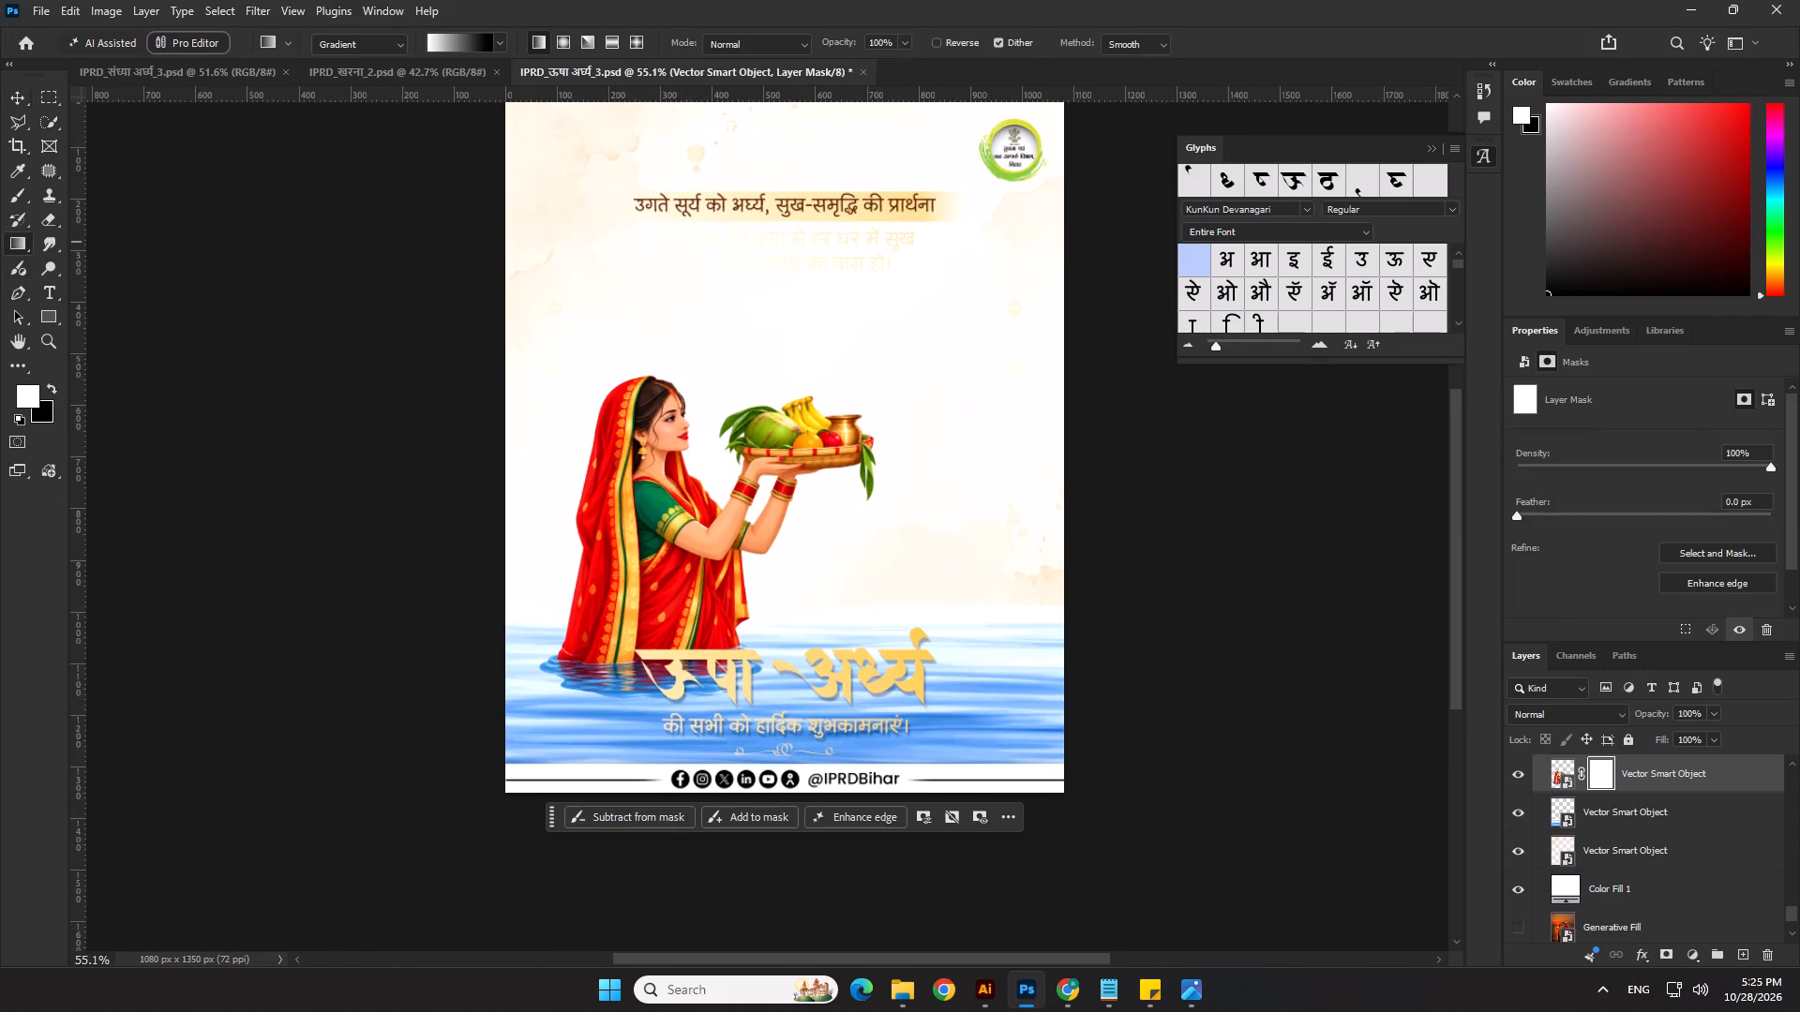
{"action": "left_click_drag", "start_coordinate": [637, 688], "coordinate": [638, 656]}
{"action": "key", "text": "ctrl+z"}
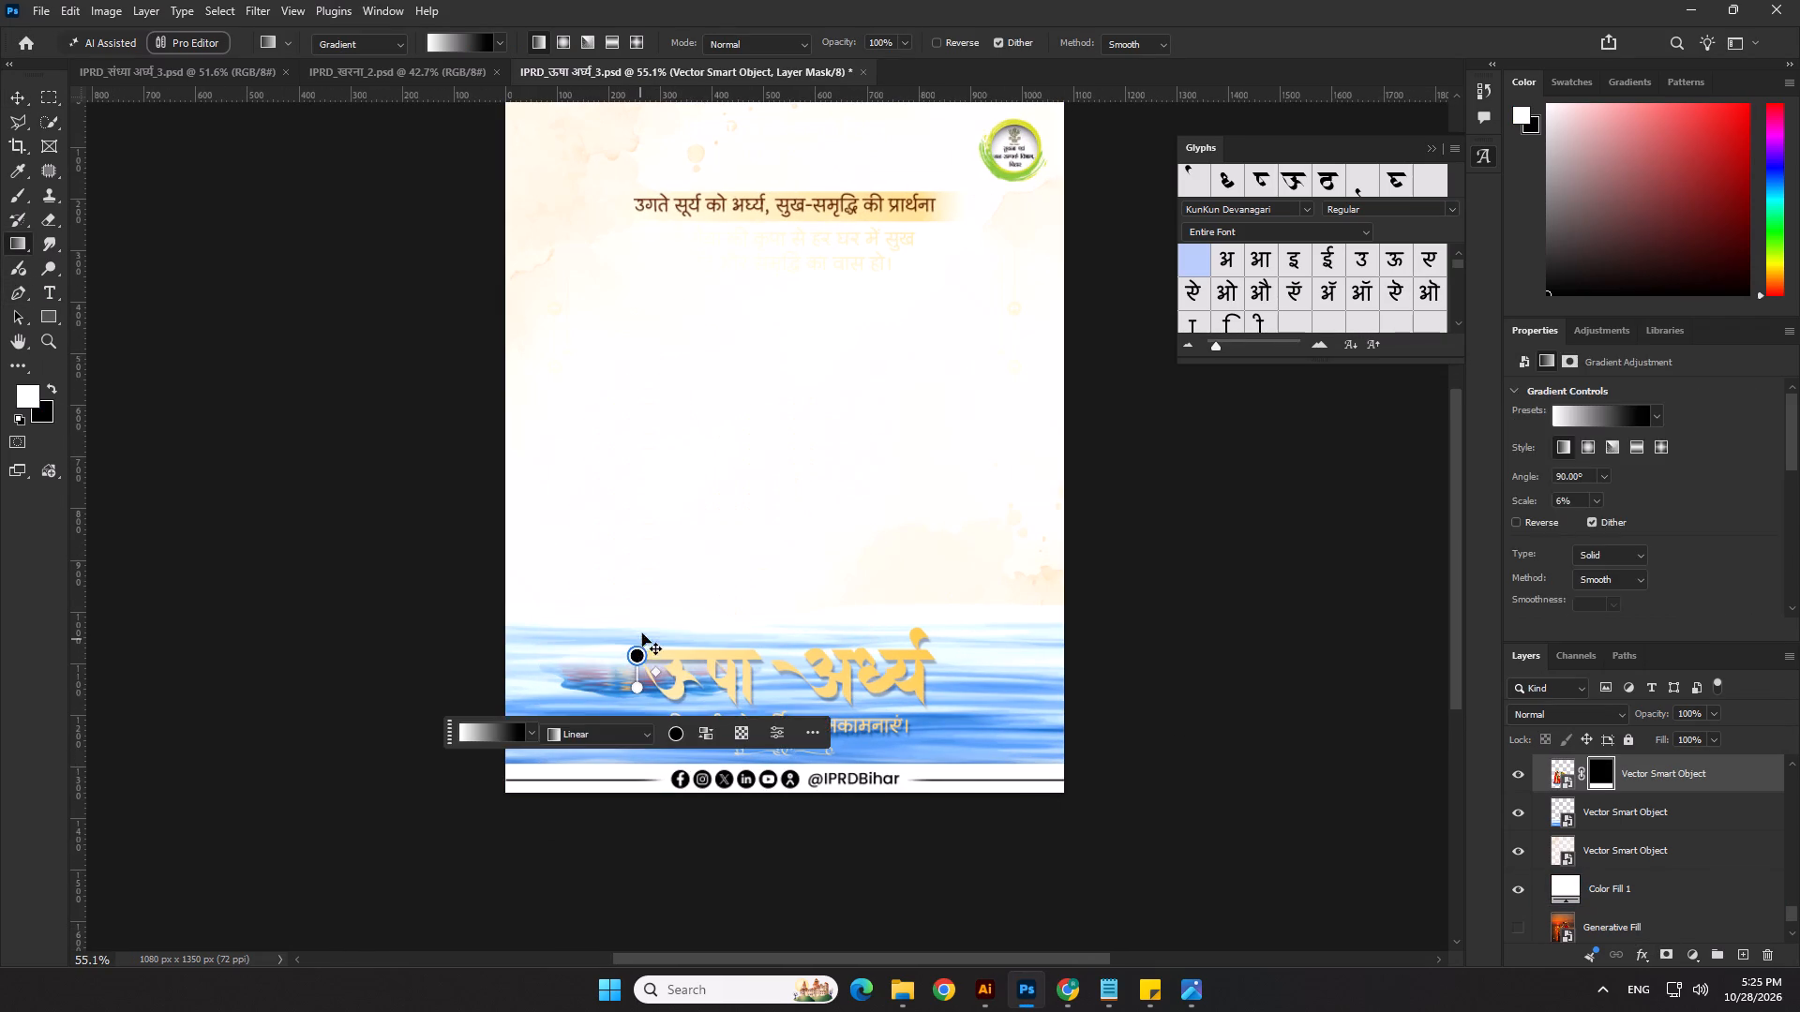
{"action": "left_click_drag", "start_coordinate": [641, 625], "coordinate": [644, 678], "text": "shift"}
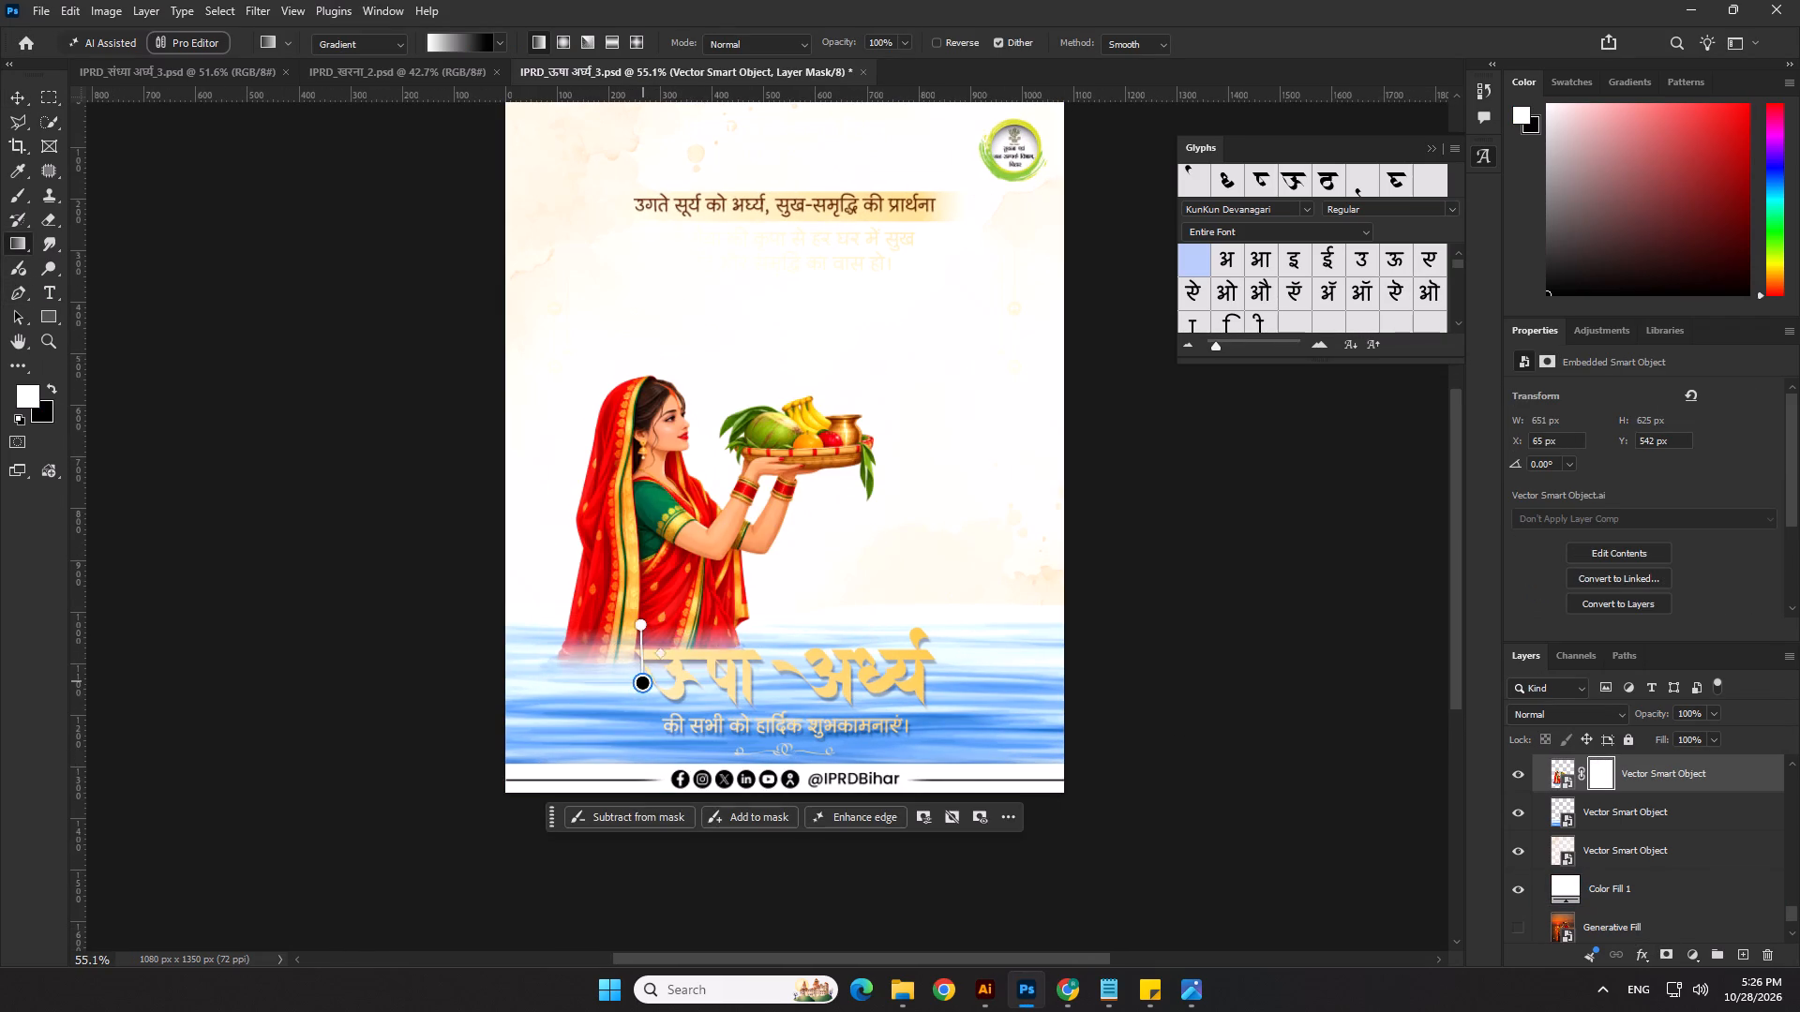
{"action": "left_click_drag", "start_coordinate": [644, 678], "coordinate": [640, 667], "text": "shift"}
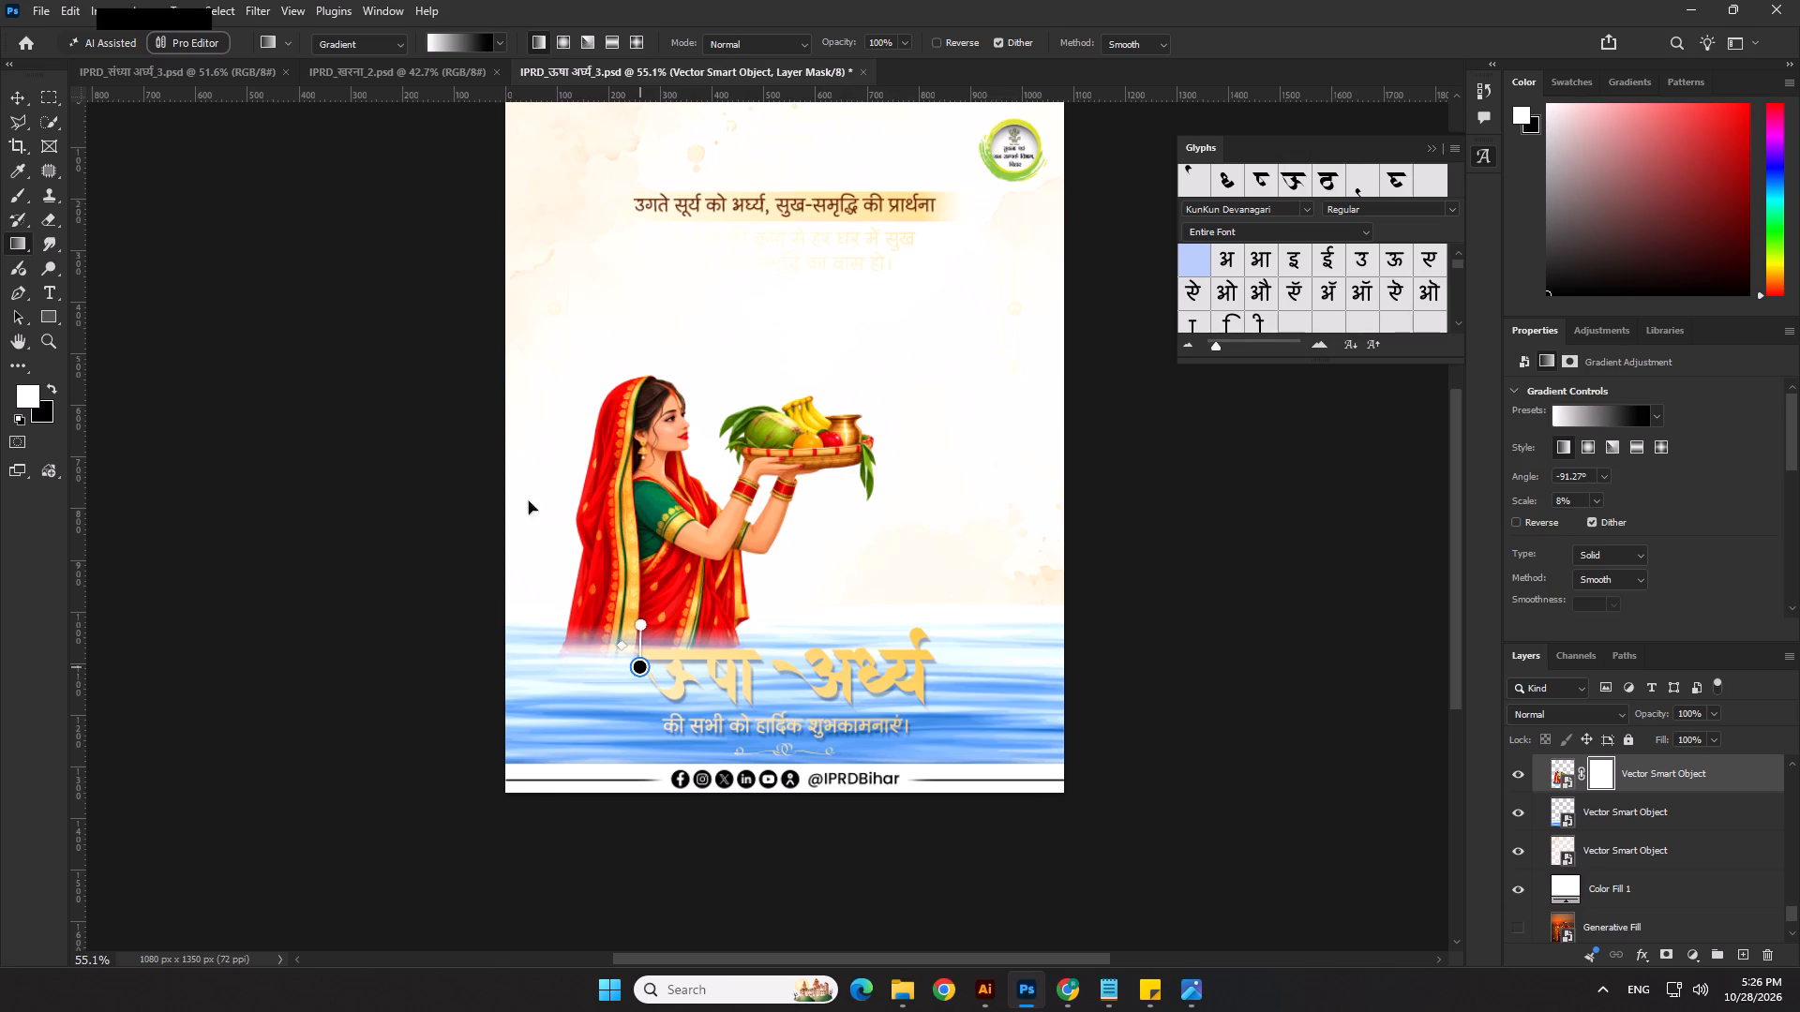
{"action": "left_click", "coordinate": [19, 92]}
{"action": "left_click", "coordinate": [195, 401]}
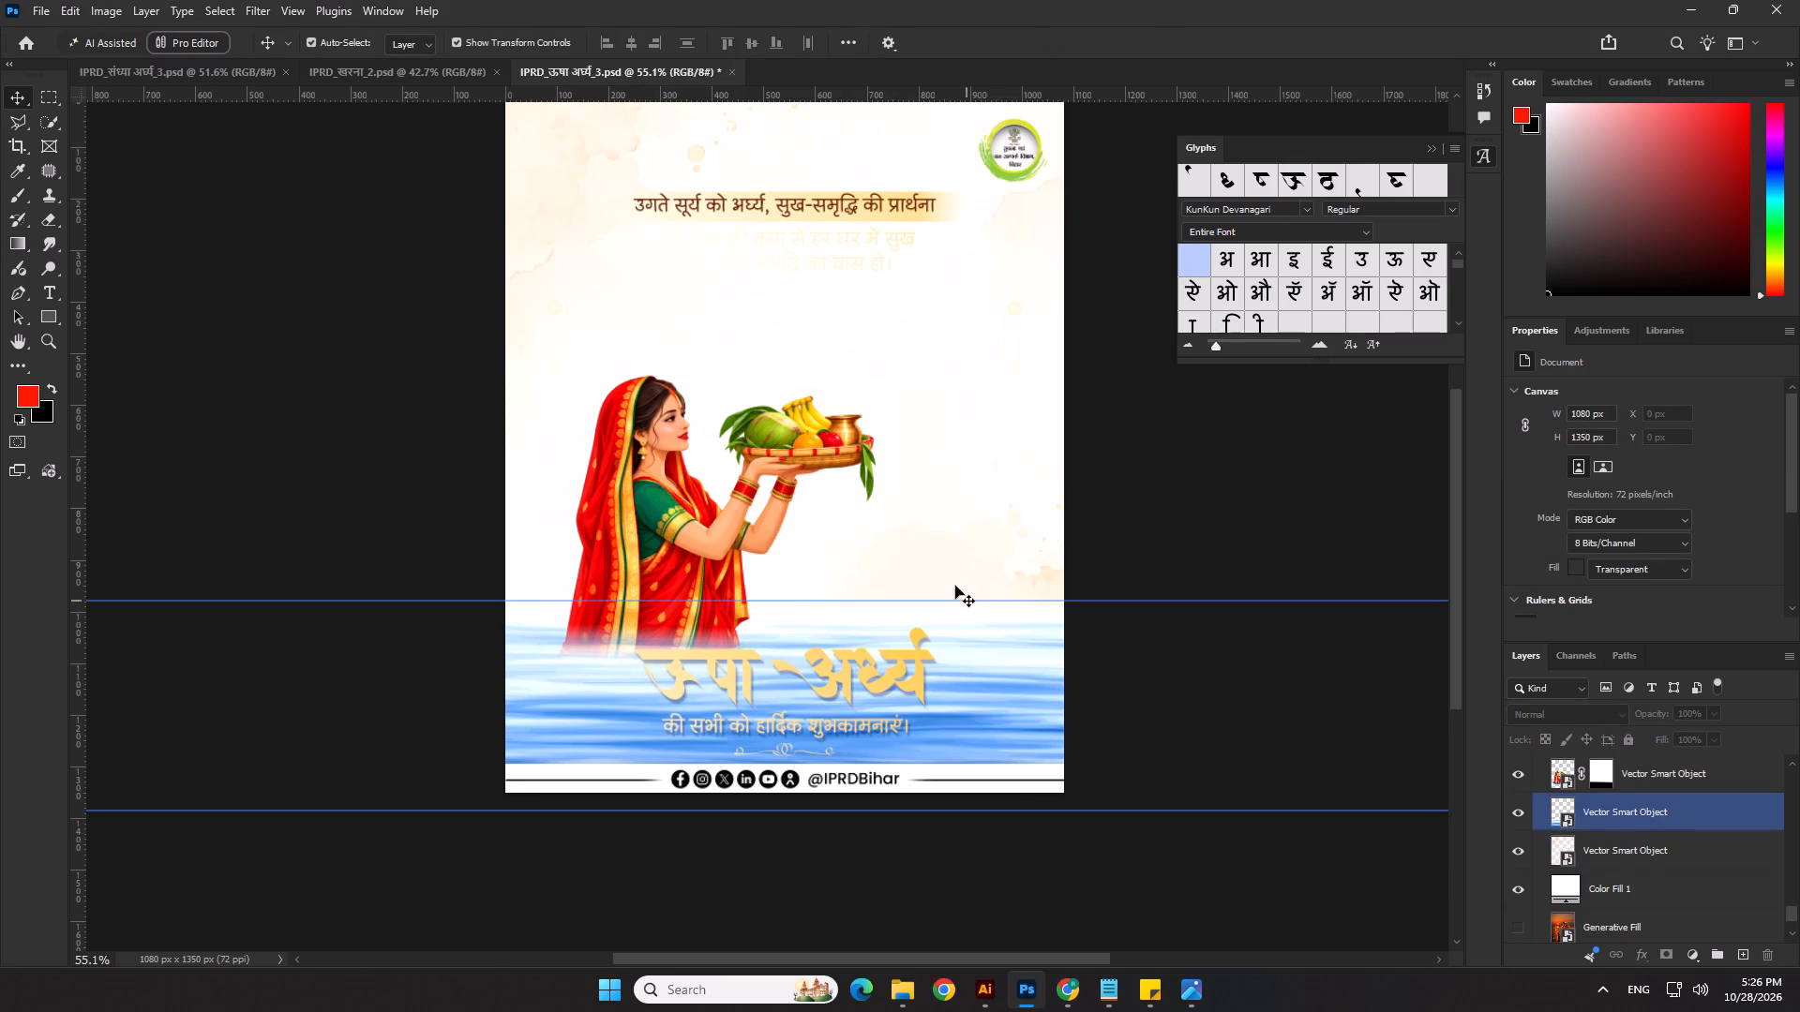
Move the masked woman slightly toward the poster's left edge and down, to about X 17, Y 559 px.
{"action": "left_click", "coordinate": [1242, 575]}
{"action": "left_click_drag", "start_coordinate": [667, 568], "coordinate": [643, 576]}
{"action": "left_click", "coordinate": [1306, 607]}
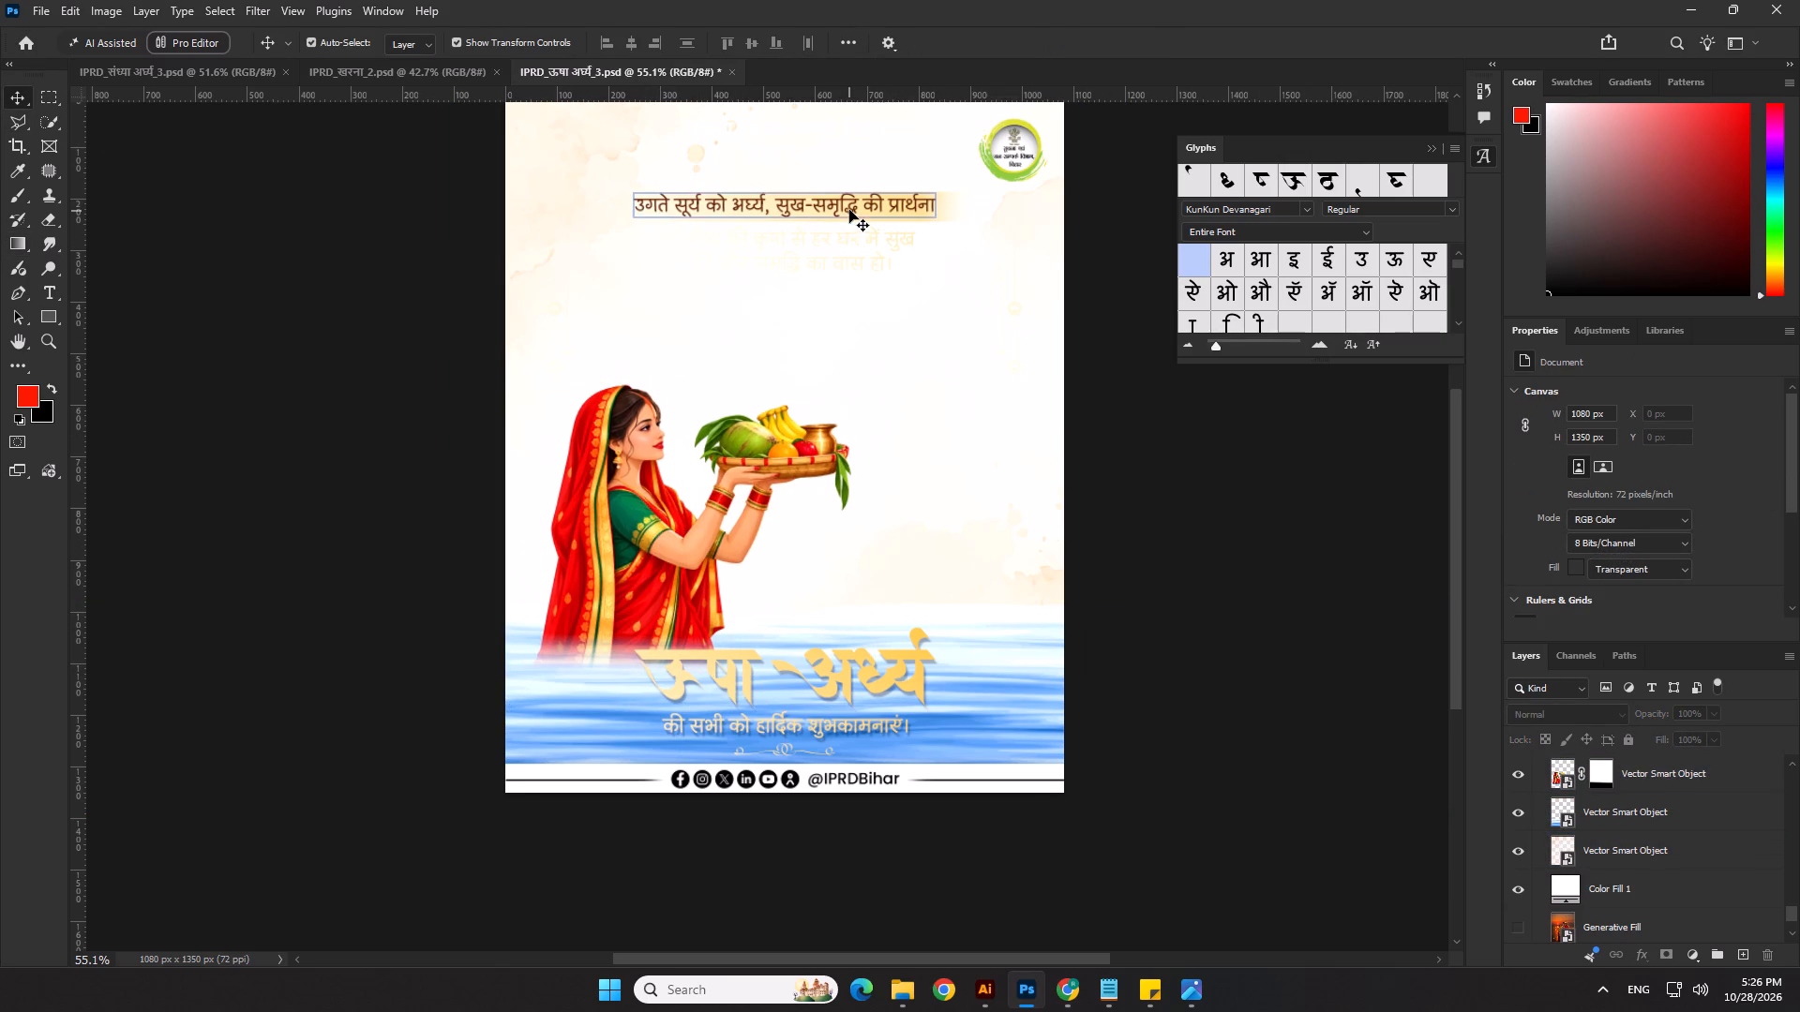
{"action": "left_click", "coordinate": [1254, 573]}
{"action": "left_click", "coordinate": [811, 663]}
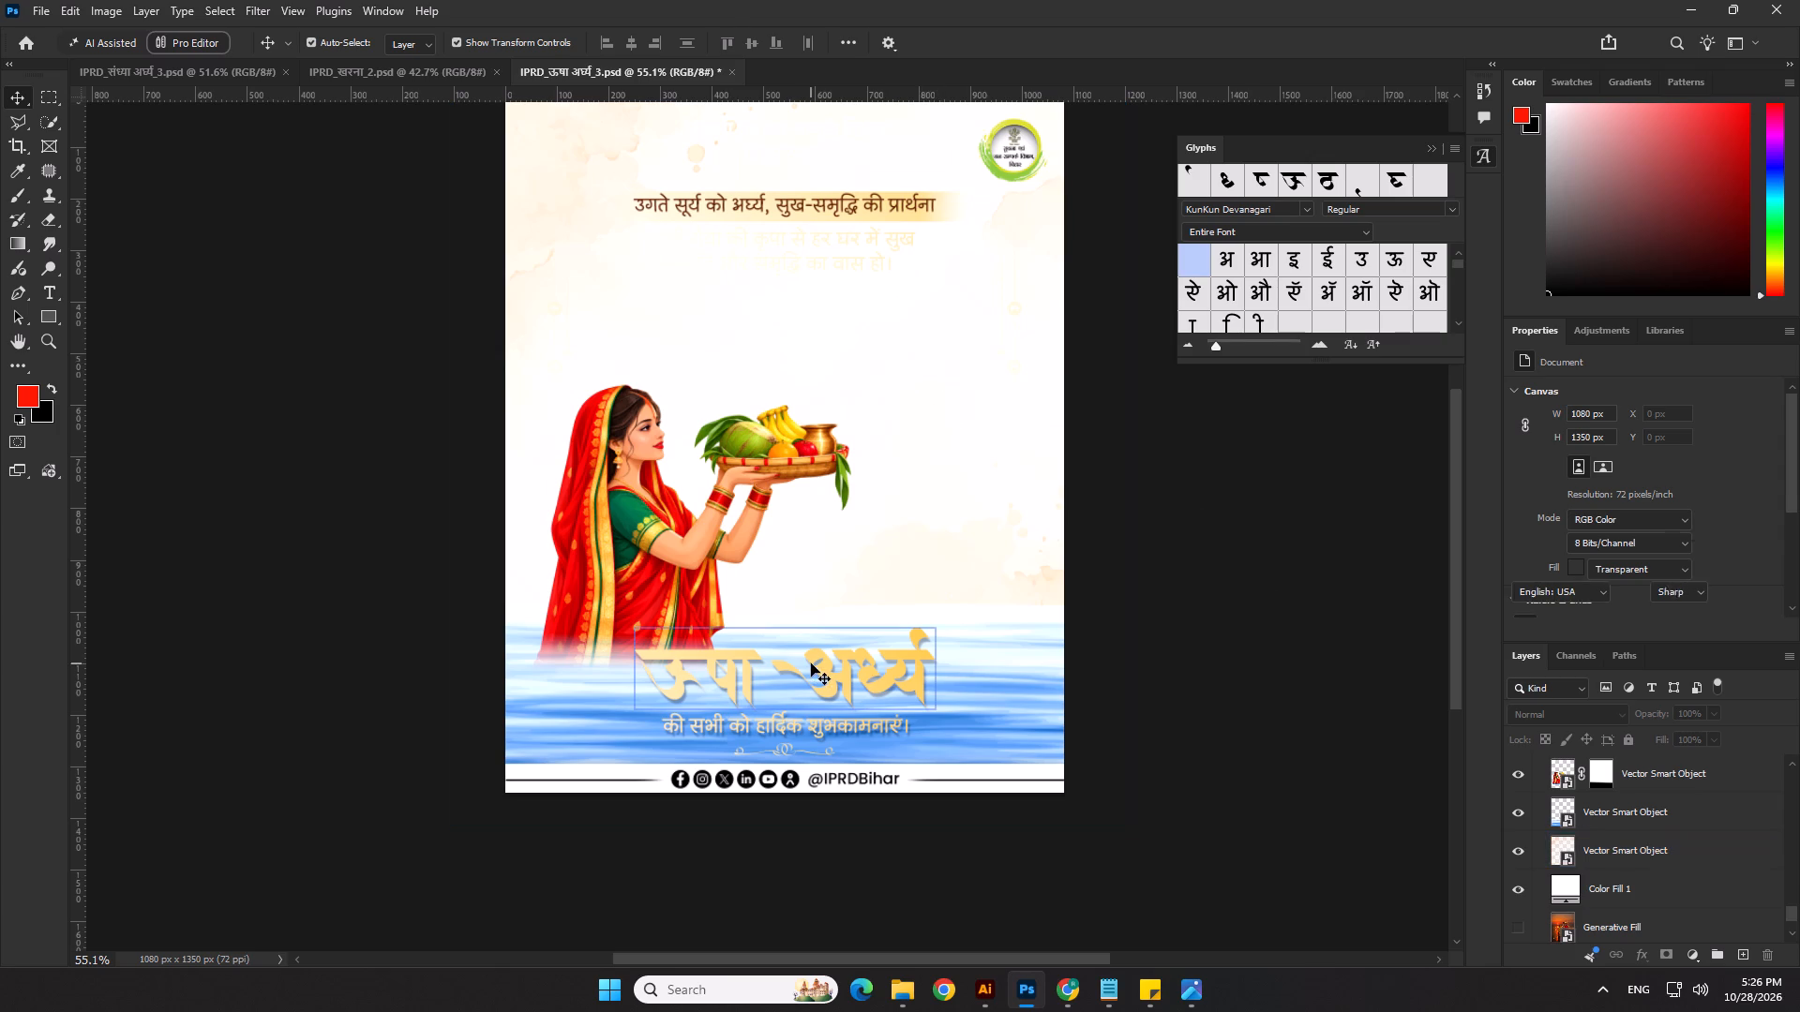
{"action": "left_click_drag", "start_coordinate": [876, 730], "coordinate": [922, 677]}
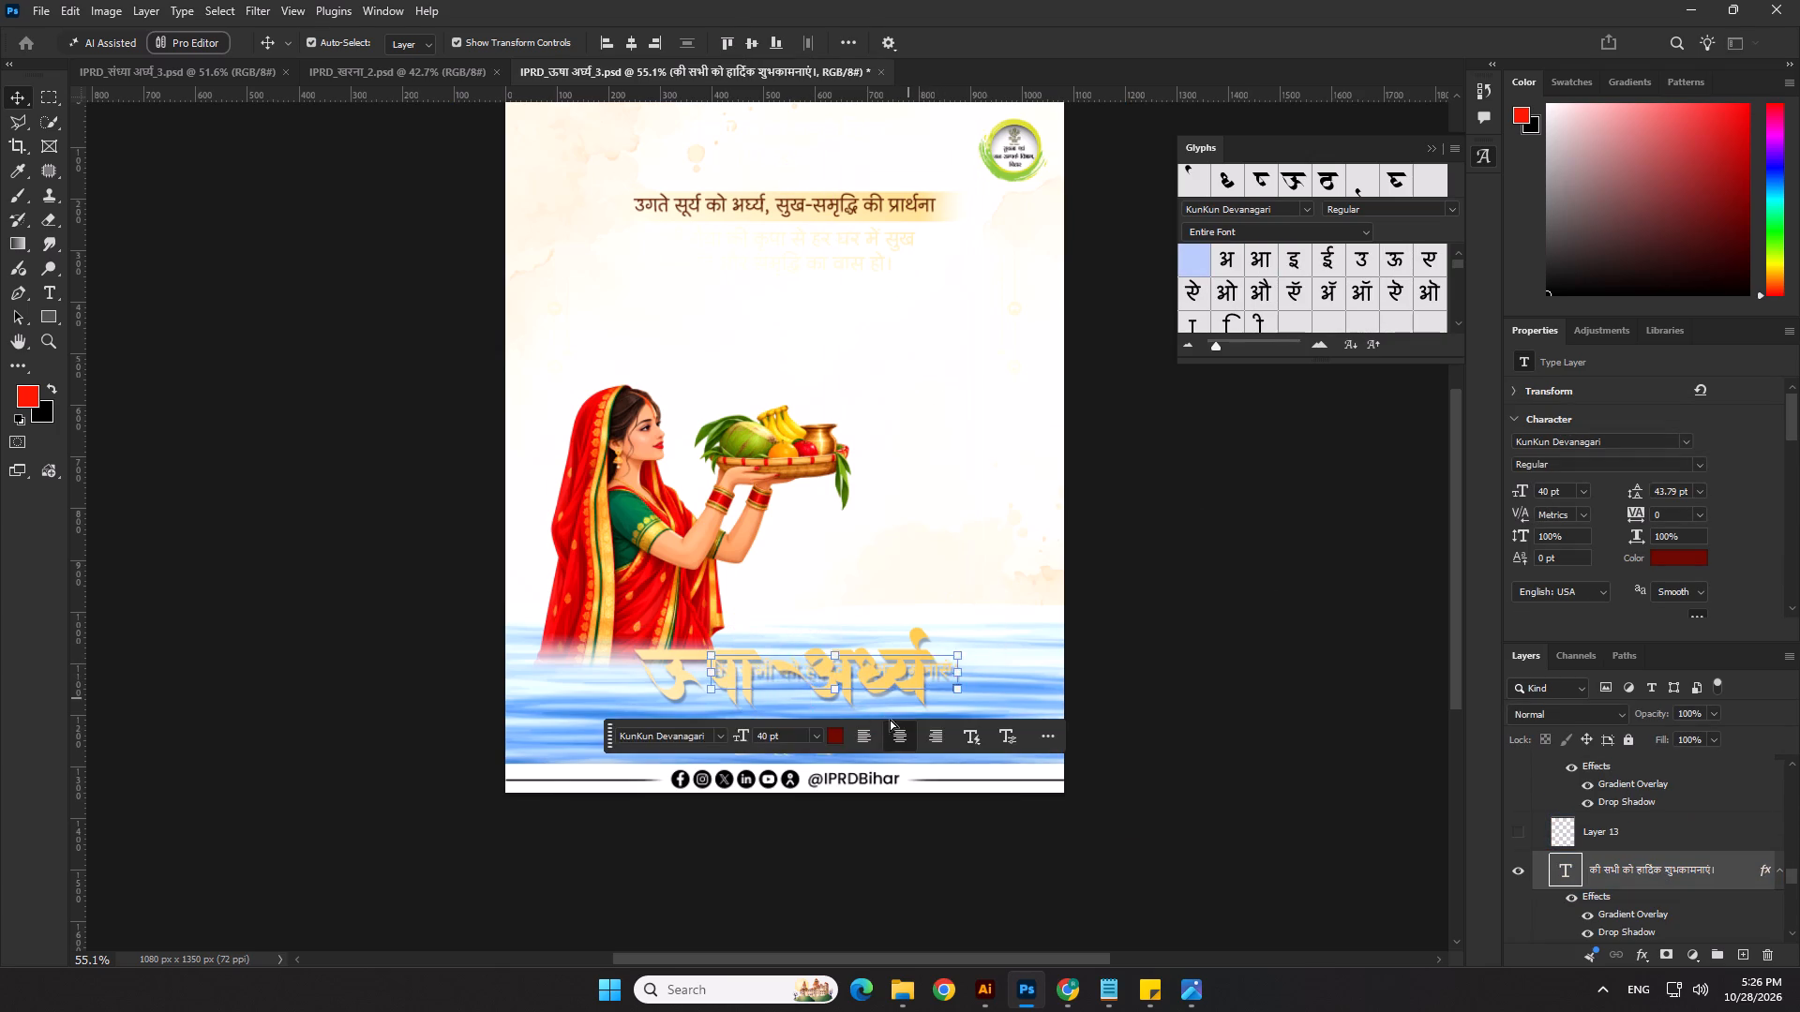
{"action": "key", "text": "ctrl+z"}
Move the ऊषा अर्घ्य title and its greeting line together beside the woman, about 250 px right and 240 px up.
{"action": "left_click", "coordinate": [863, 662], "text": "shift"}
{"action": "left_click_drag", "start_coordinate": [863, 677], "coordinate": [994, 547]}
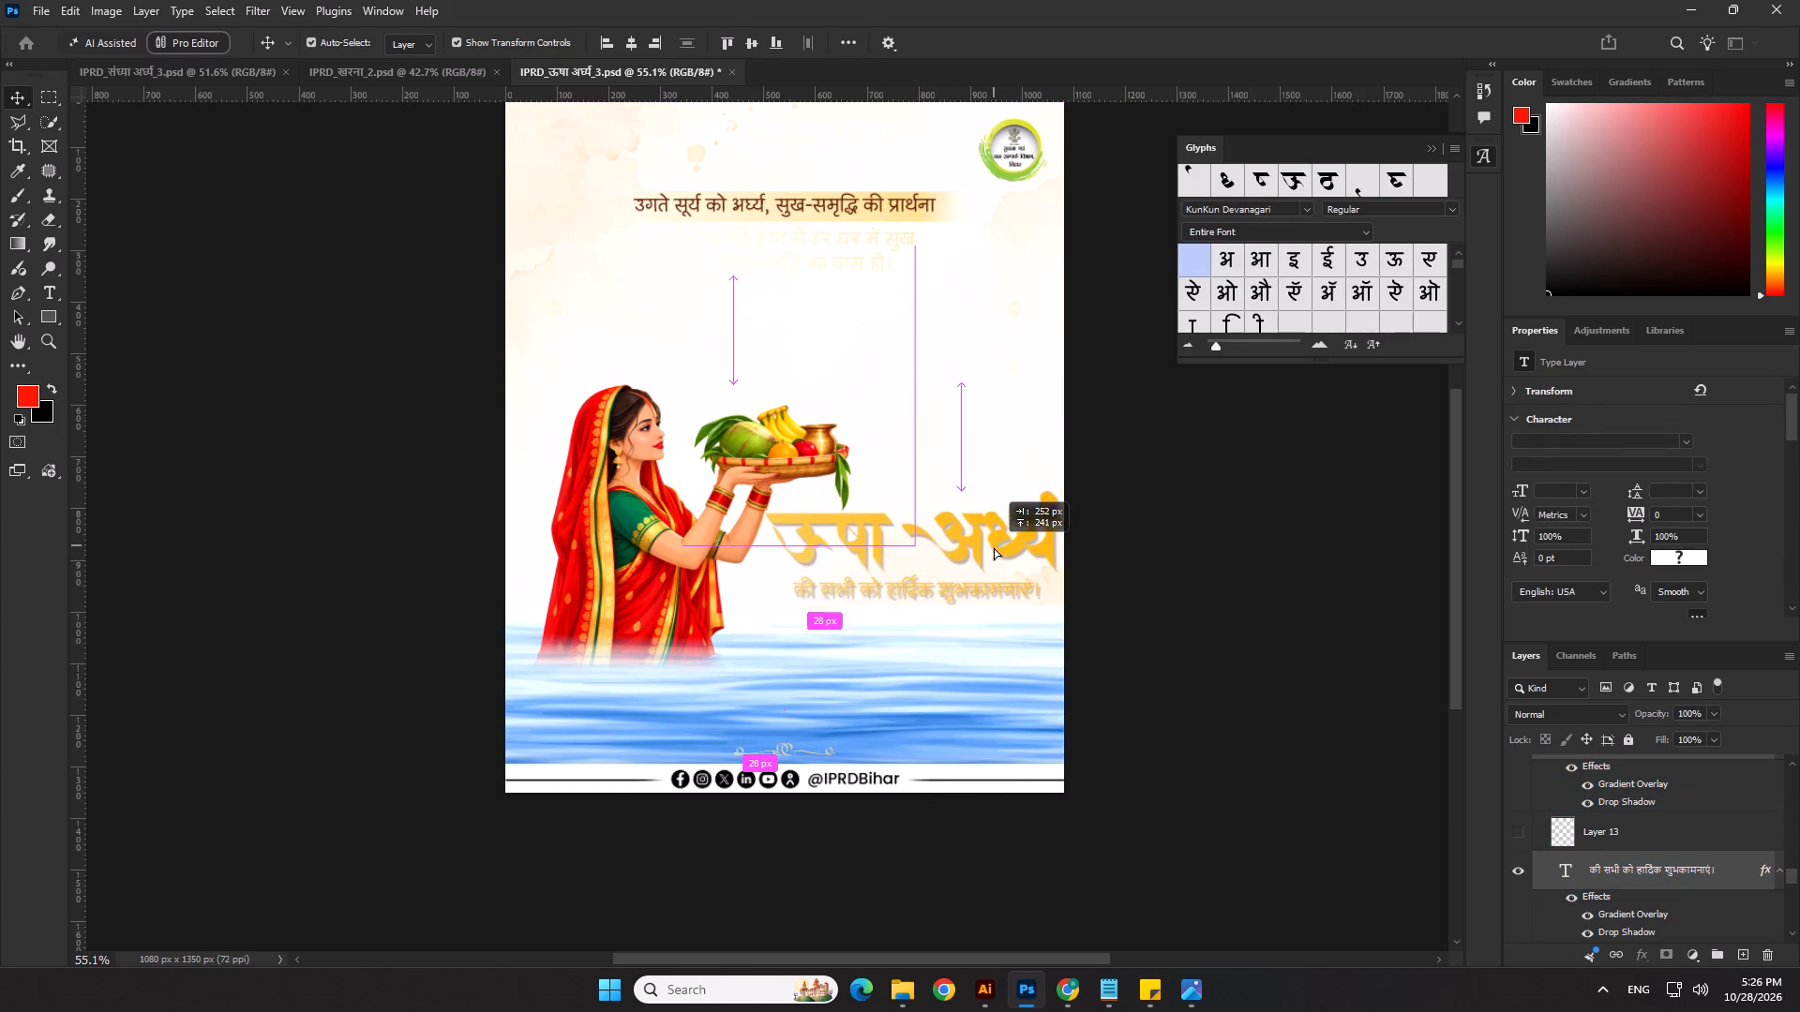
{"action": "left_click_drag", "start_coordinate": [994, 547], "coordinate": [994, 550]}
Scale the woman illustration down proportionally to about 558 × 536 px at X 17, Y 604.
{"action": "left_click", "coordinate": [698, 517]}
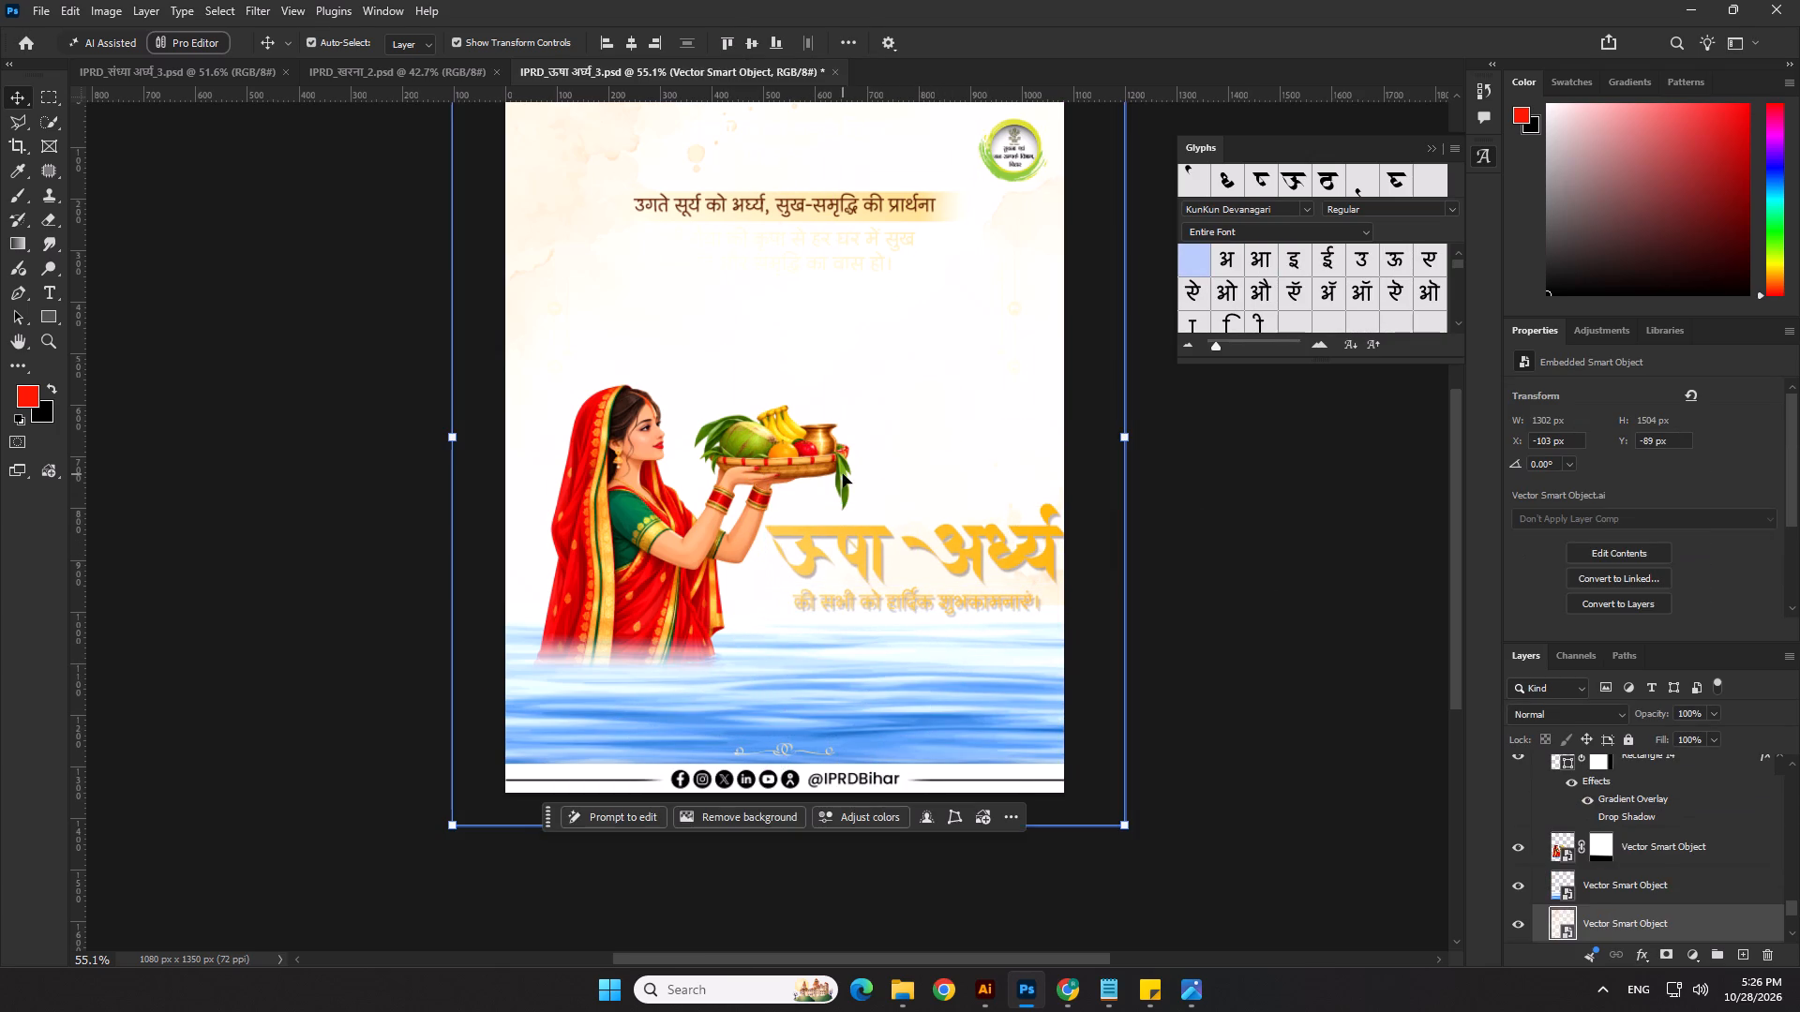
{"action": "left_click", "coordinate": [830, 453]}
{"action": "left_click_drag", "start_coordinate": [853, 537], "coordinate": [817, 531]}
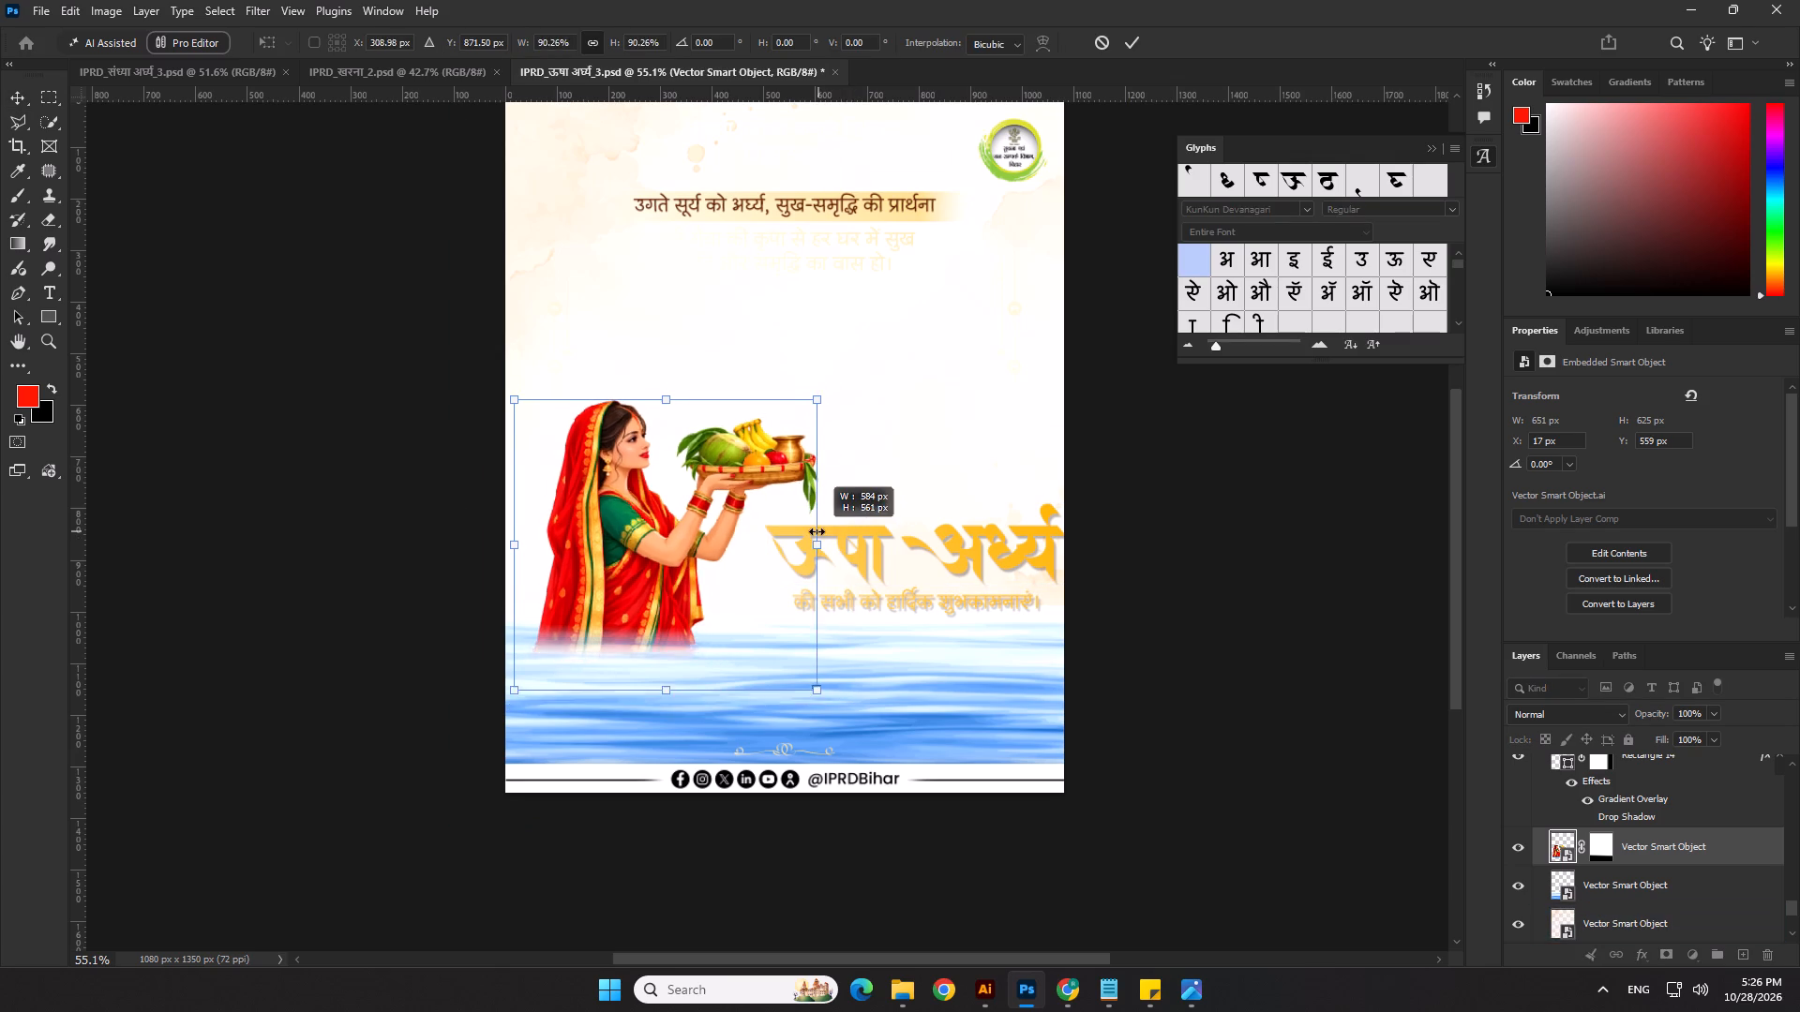
{"action": "left_click_drag", "start_coordinate": [817, 531], "coordinate": [805, 528]}
{"action": "key", "text": "Return"}
{"action": "left_click", "coordinate": [350, 555]}
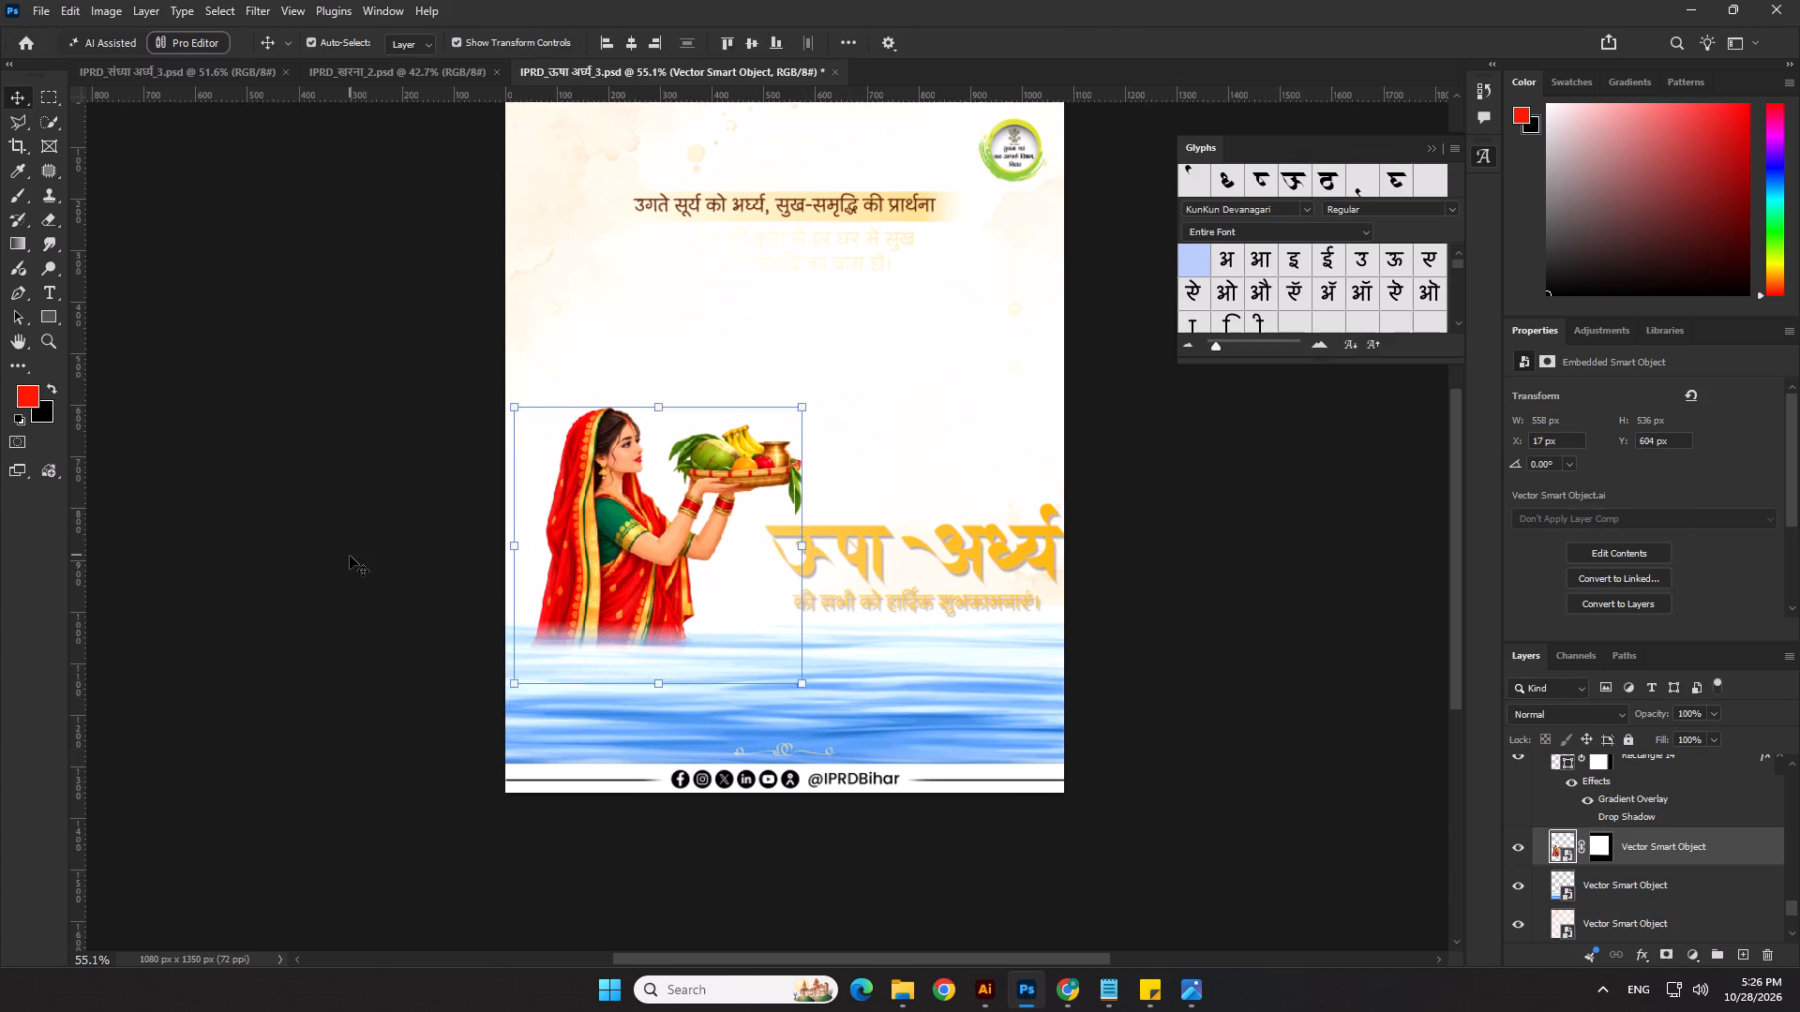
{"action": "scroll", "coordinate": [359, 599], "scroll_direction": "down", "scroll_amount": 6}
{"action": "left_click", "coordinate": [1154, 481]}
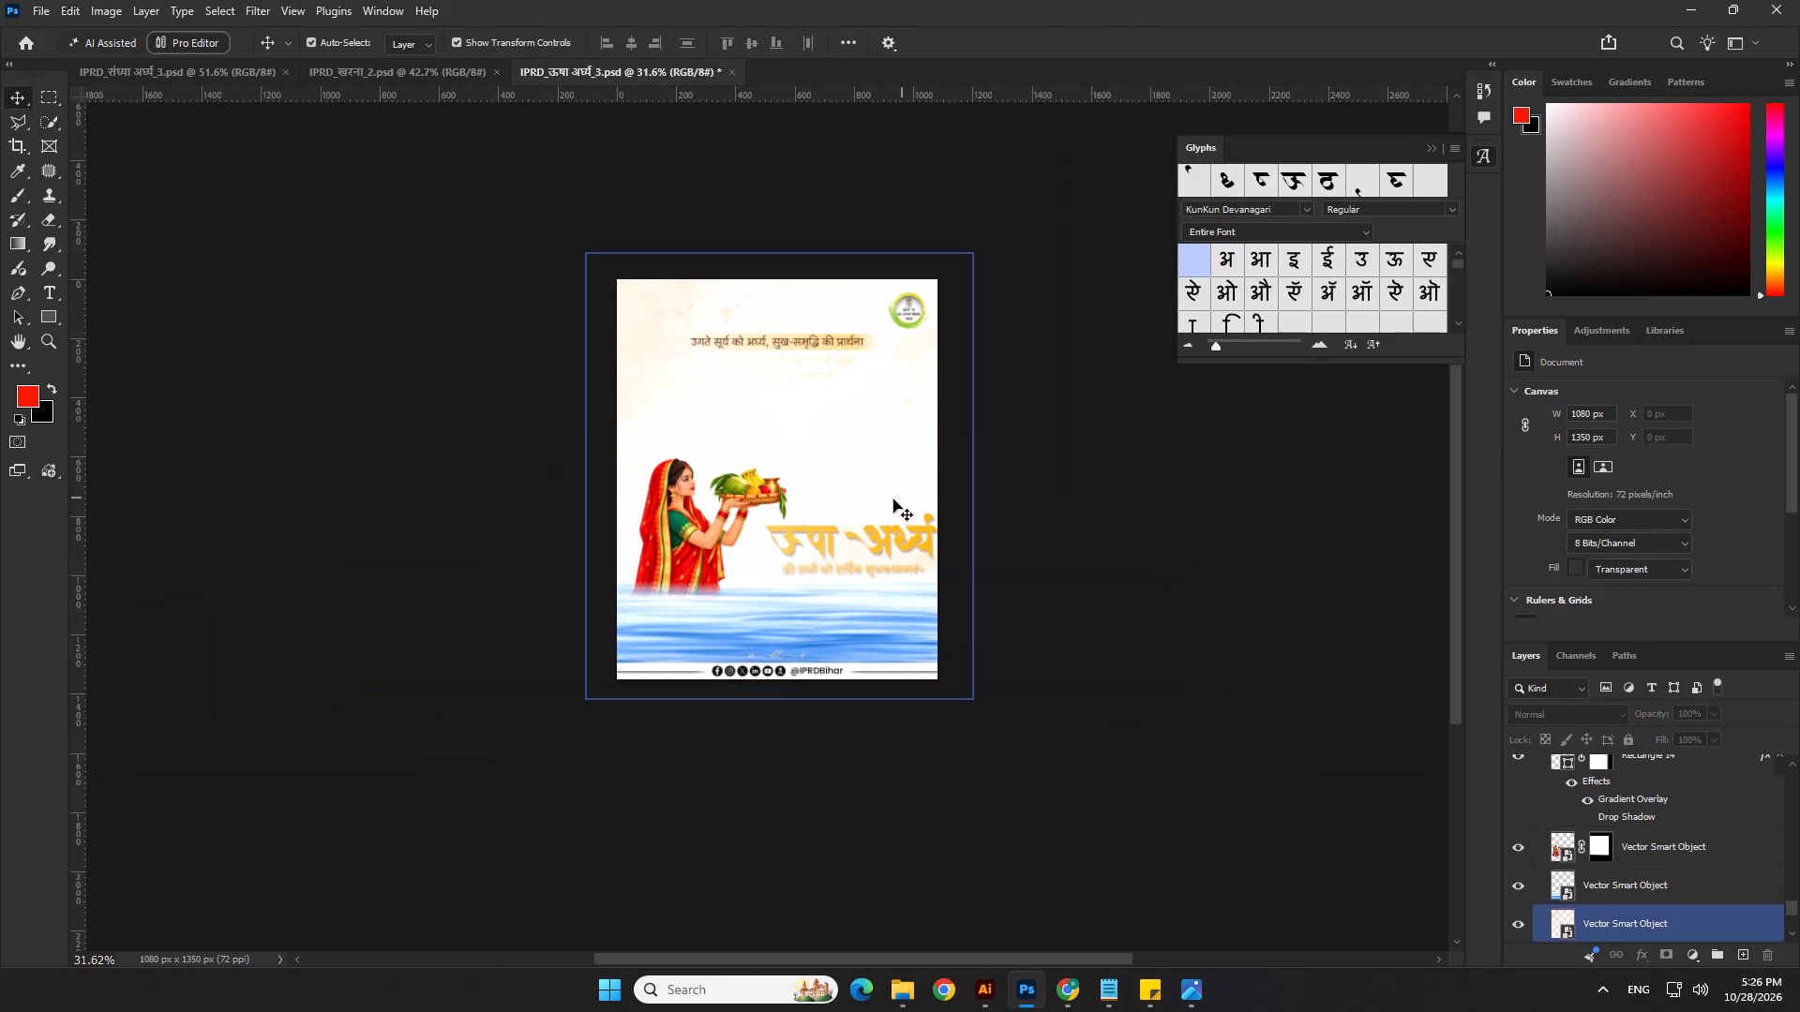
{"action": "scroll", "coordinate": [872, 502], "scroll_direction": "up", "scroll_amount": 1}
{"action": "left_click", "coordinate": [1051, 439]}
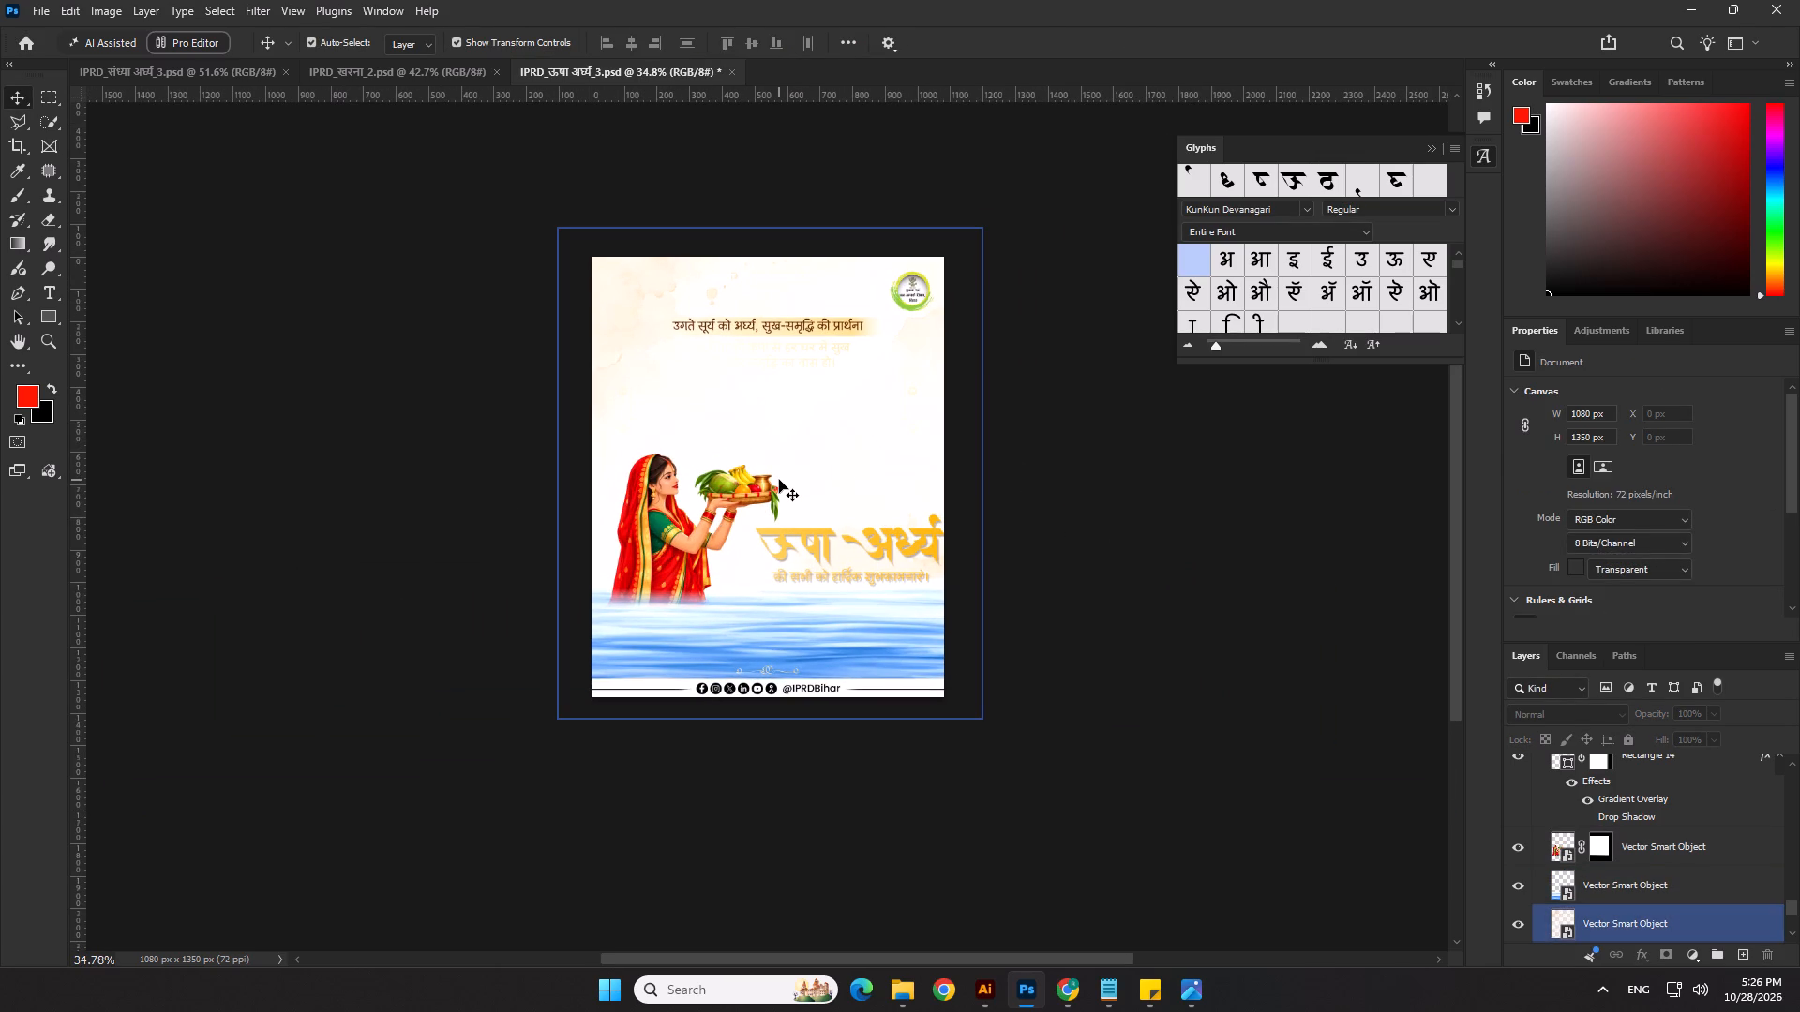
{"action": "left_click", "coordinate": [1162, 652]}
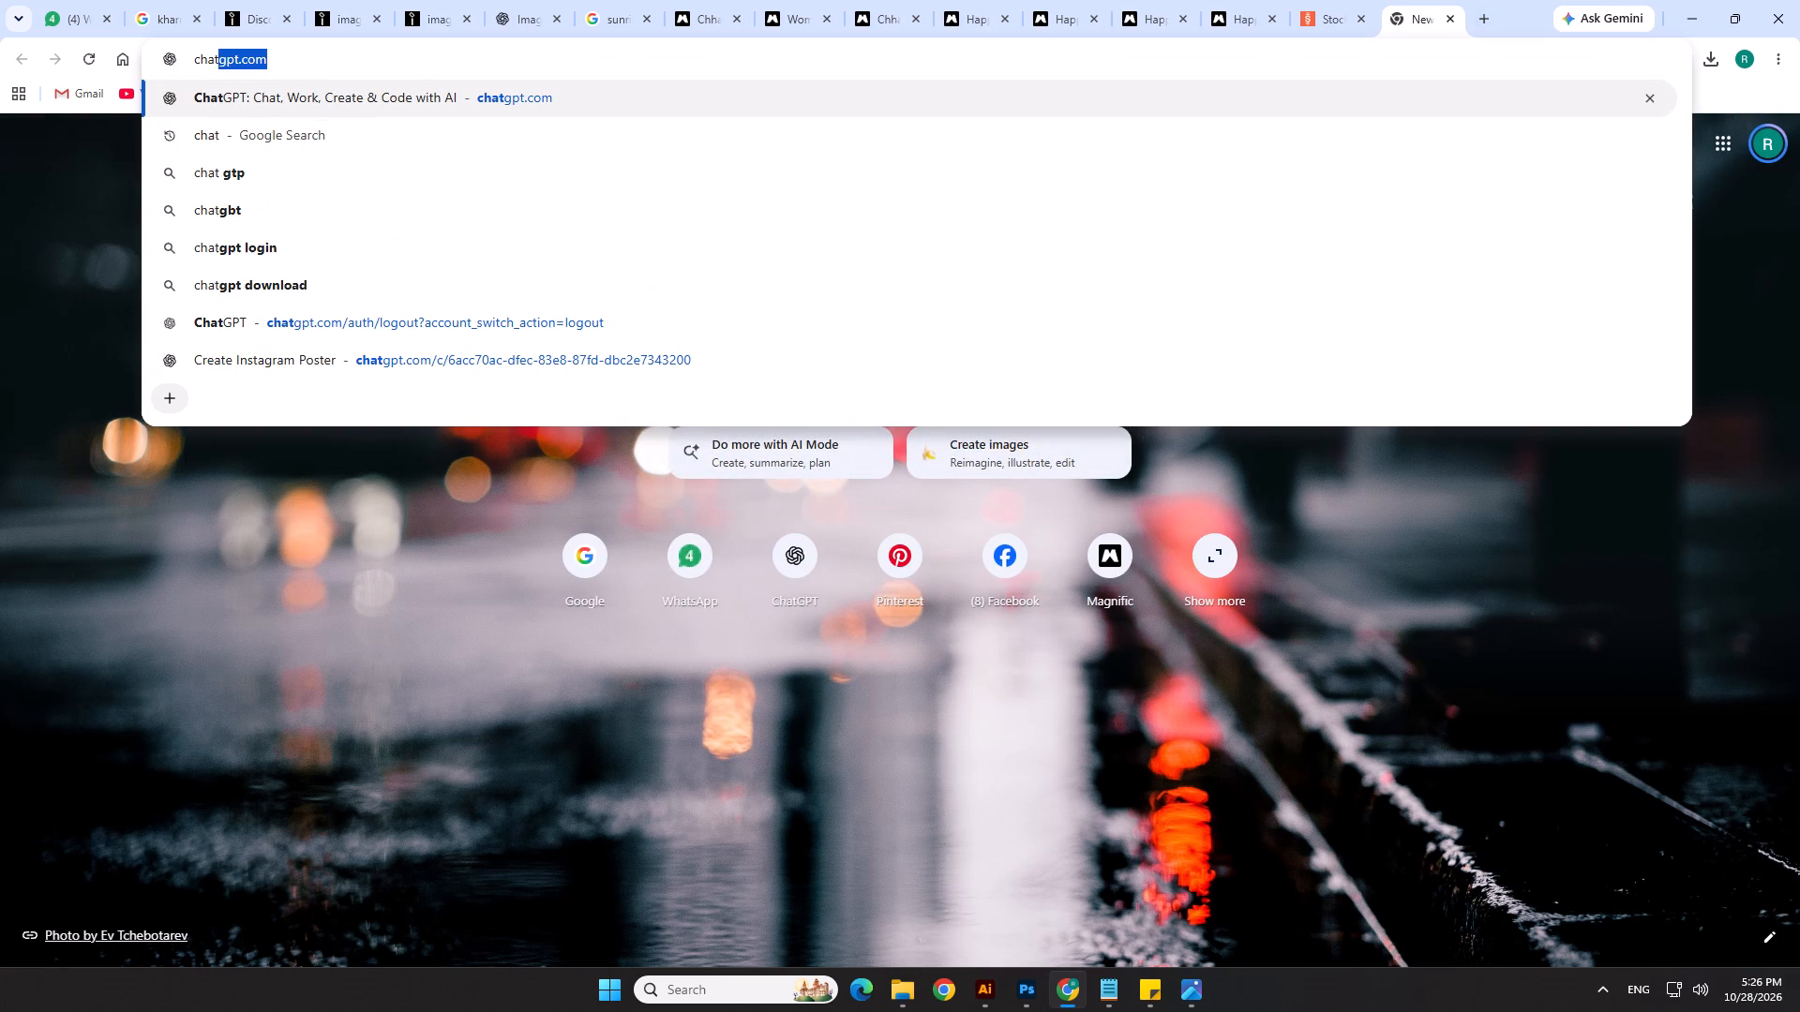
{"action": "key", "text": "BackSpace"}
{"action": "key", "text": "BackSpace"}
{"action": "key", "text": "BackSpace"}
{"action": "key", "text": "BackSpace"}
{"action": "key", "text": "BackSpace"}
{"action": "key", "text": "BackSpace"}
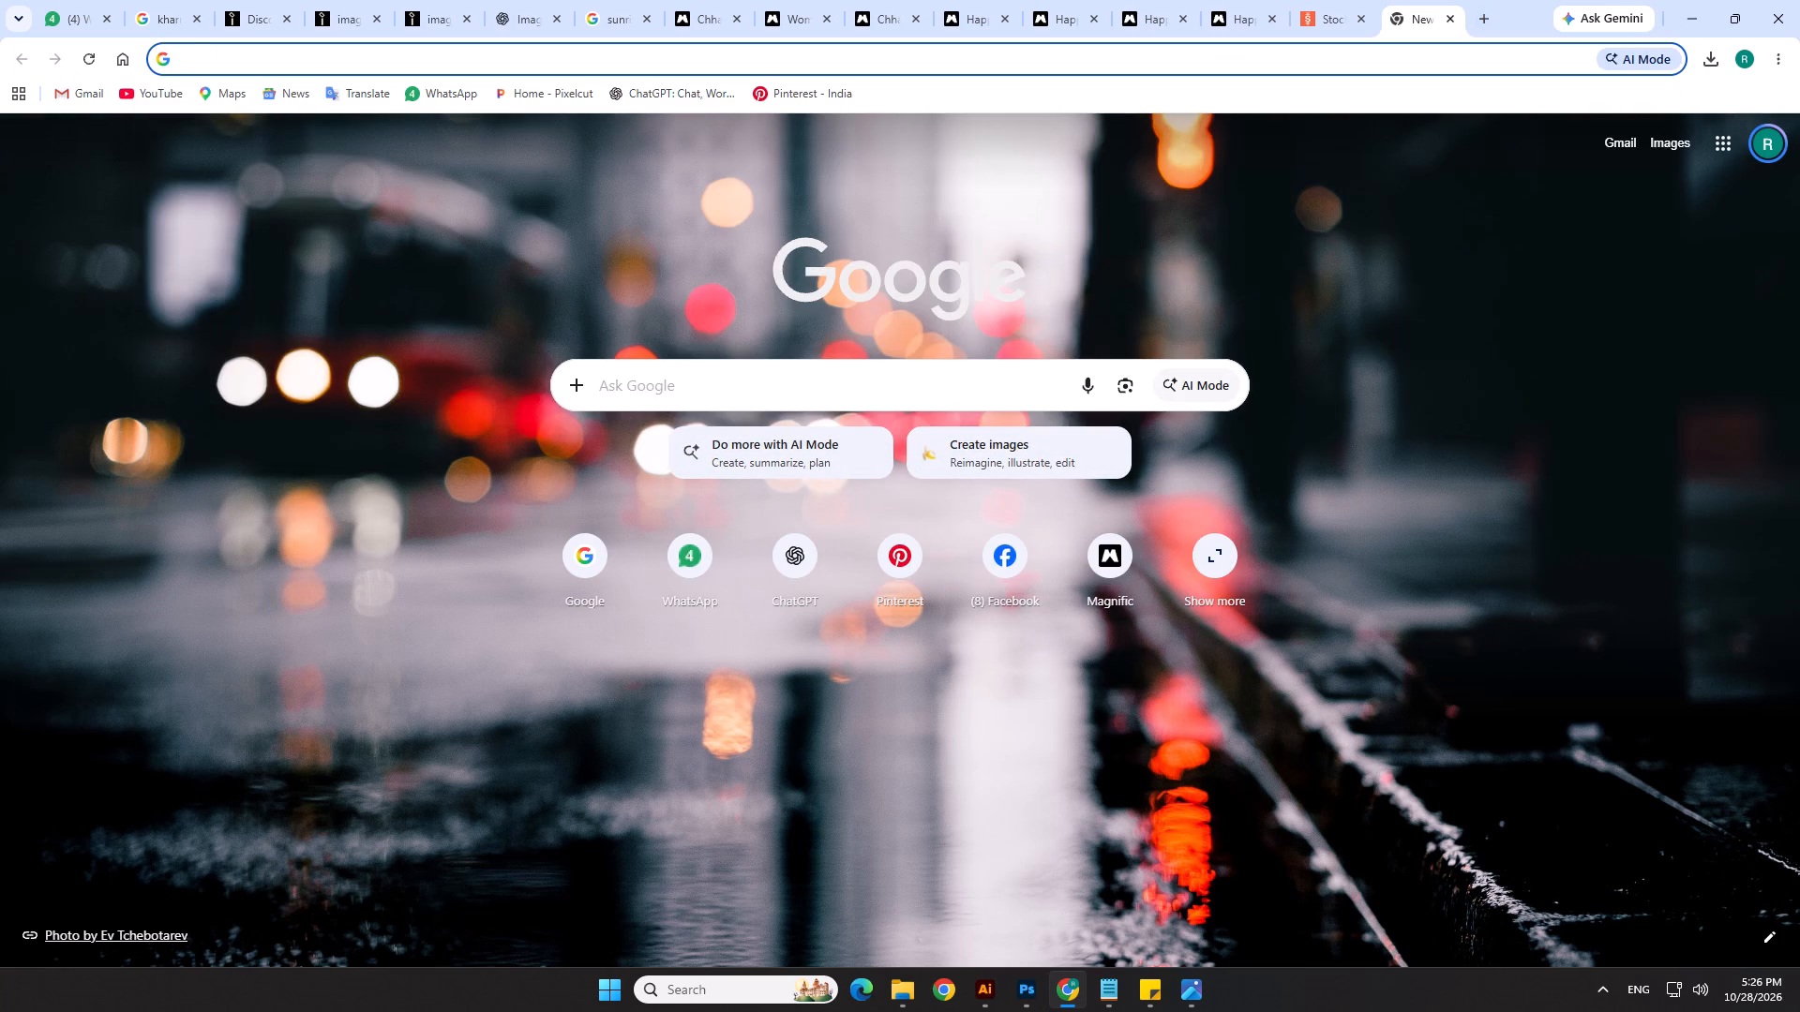
Go to Pinterest and search for chath puja creative post.
{"action": "type", "text": "pi"}
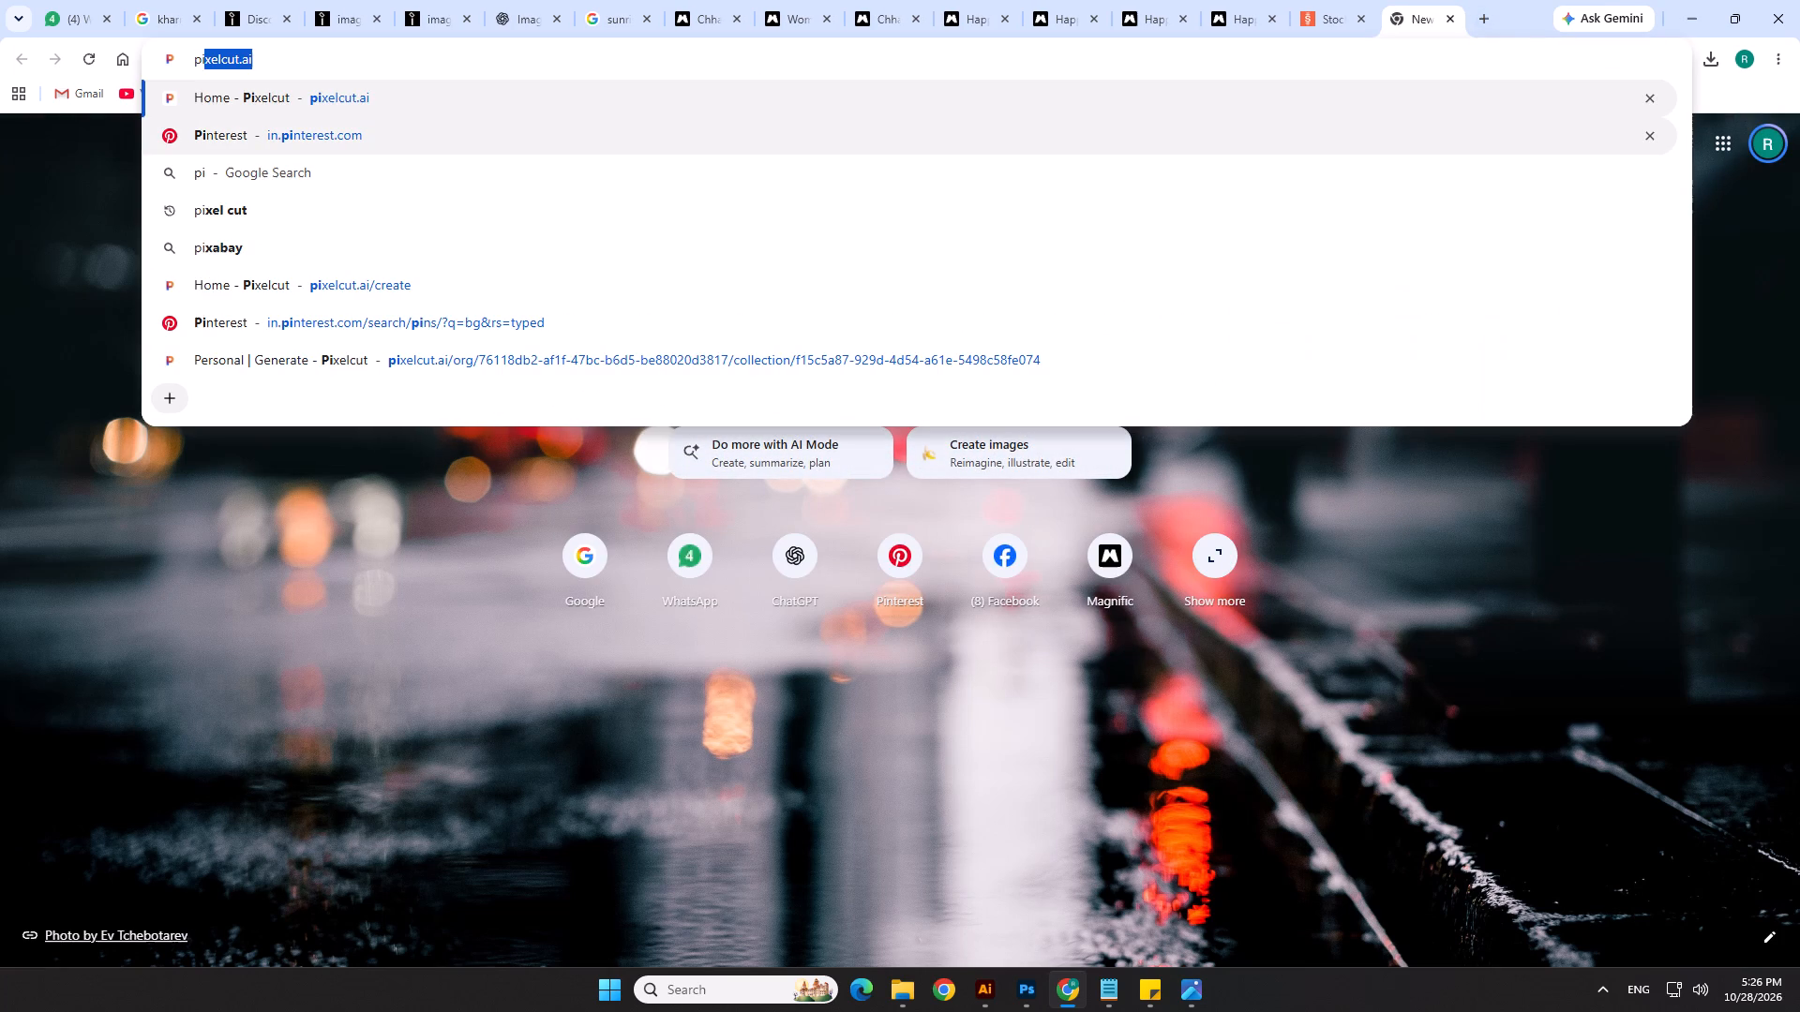
{"action": "left_click", "coordinate": [638, 141]}
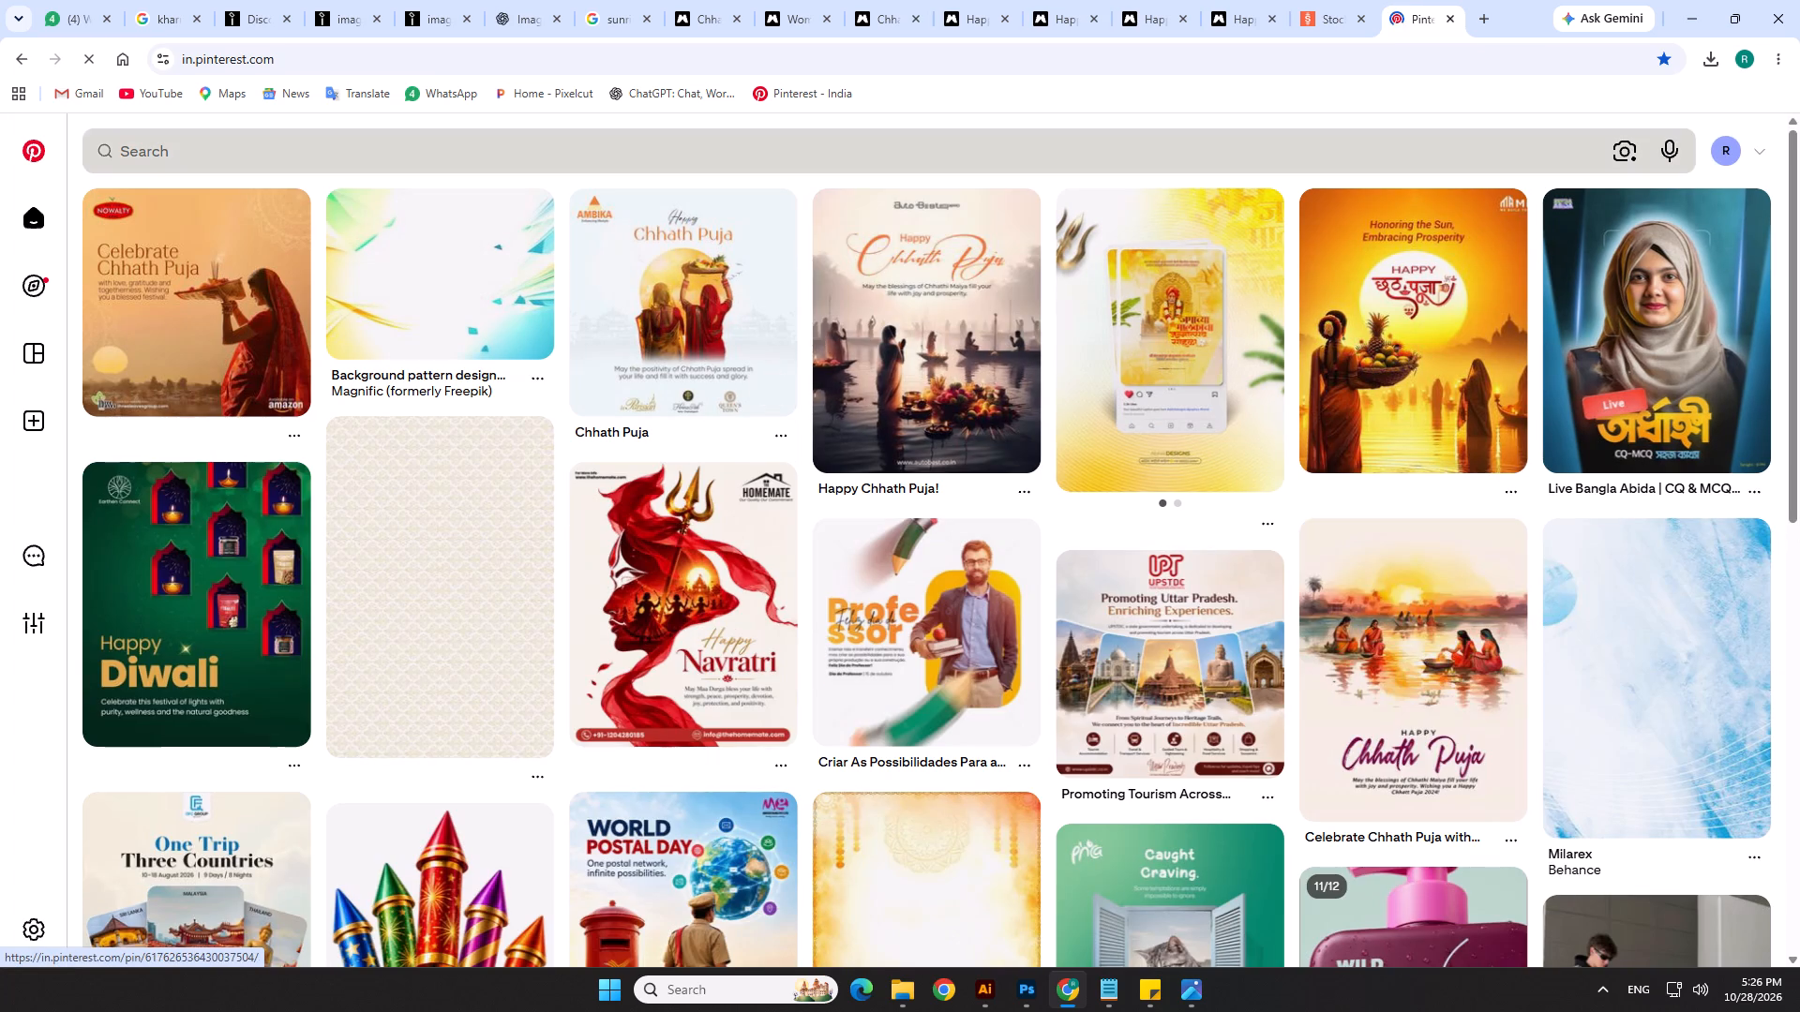
{"action": "left_click", "coordinate": [640, 159]}
{"action": "type", "text": "chatth"}
{"action": "key", "text": "BackSpace"}
{"action": "key", "text": "BackSpace"}
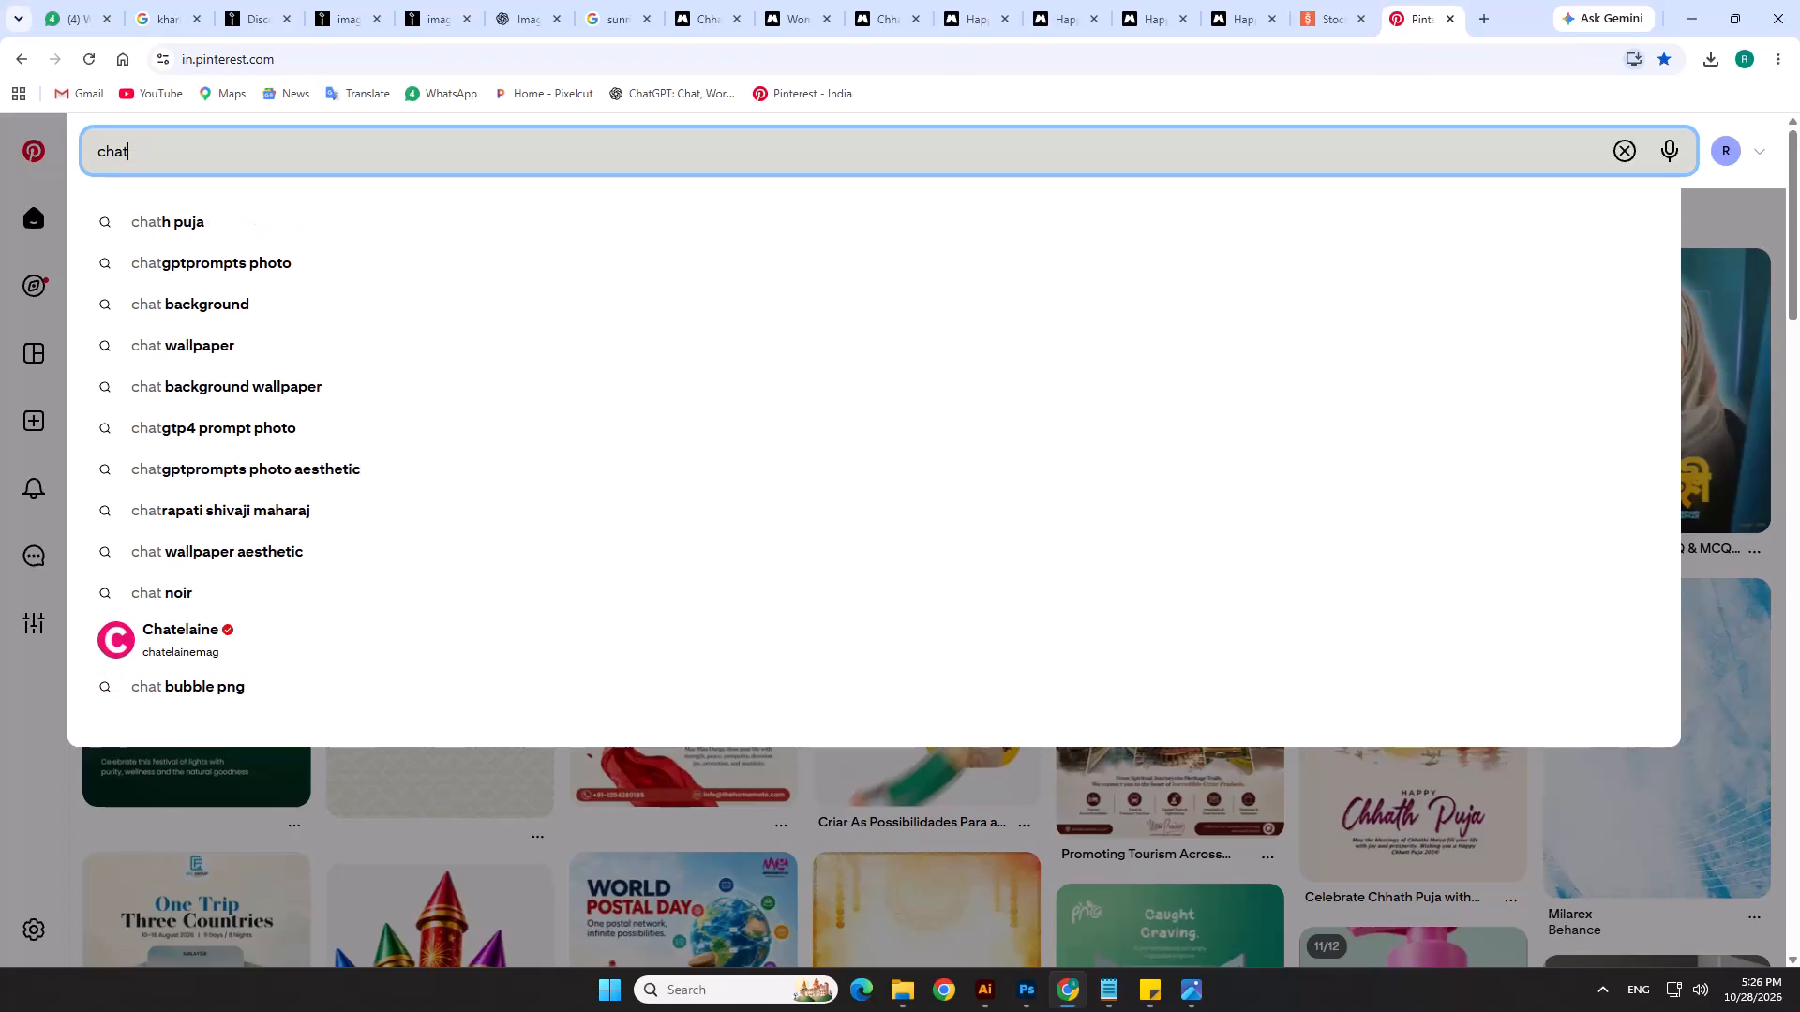
{"action": "key", "text": "Down"}
{"action": "key", "text": "space"}
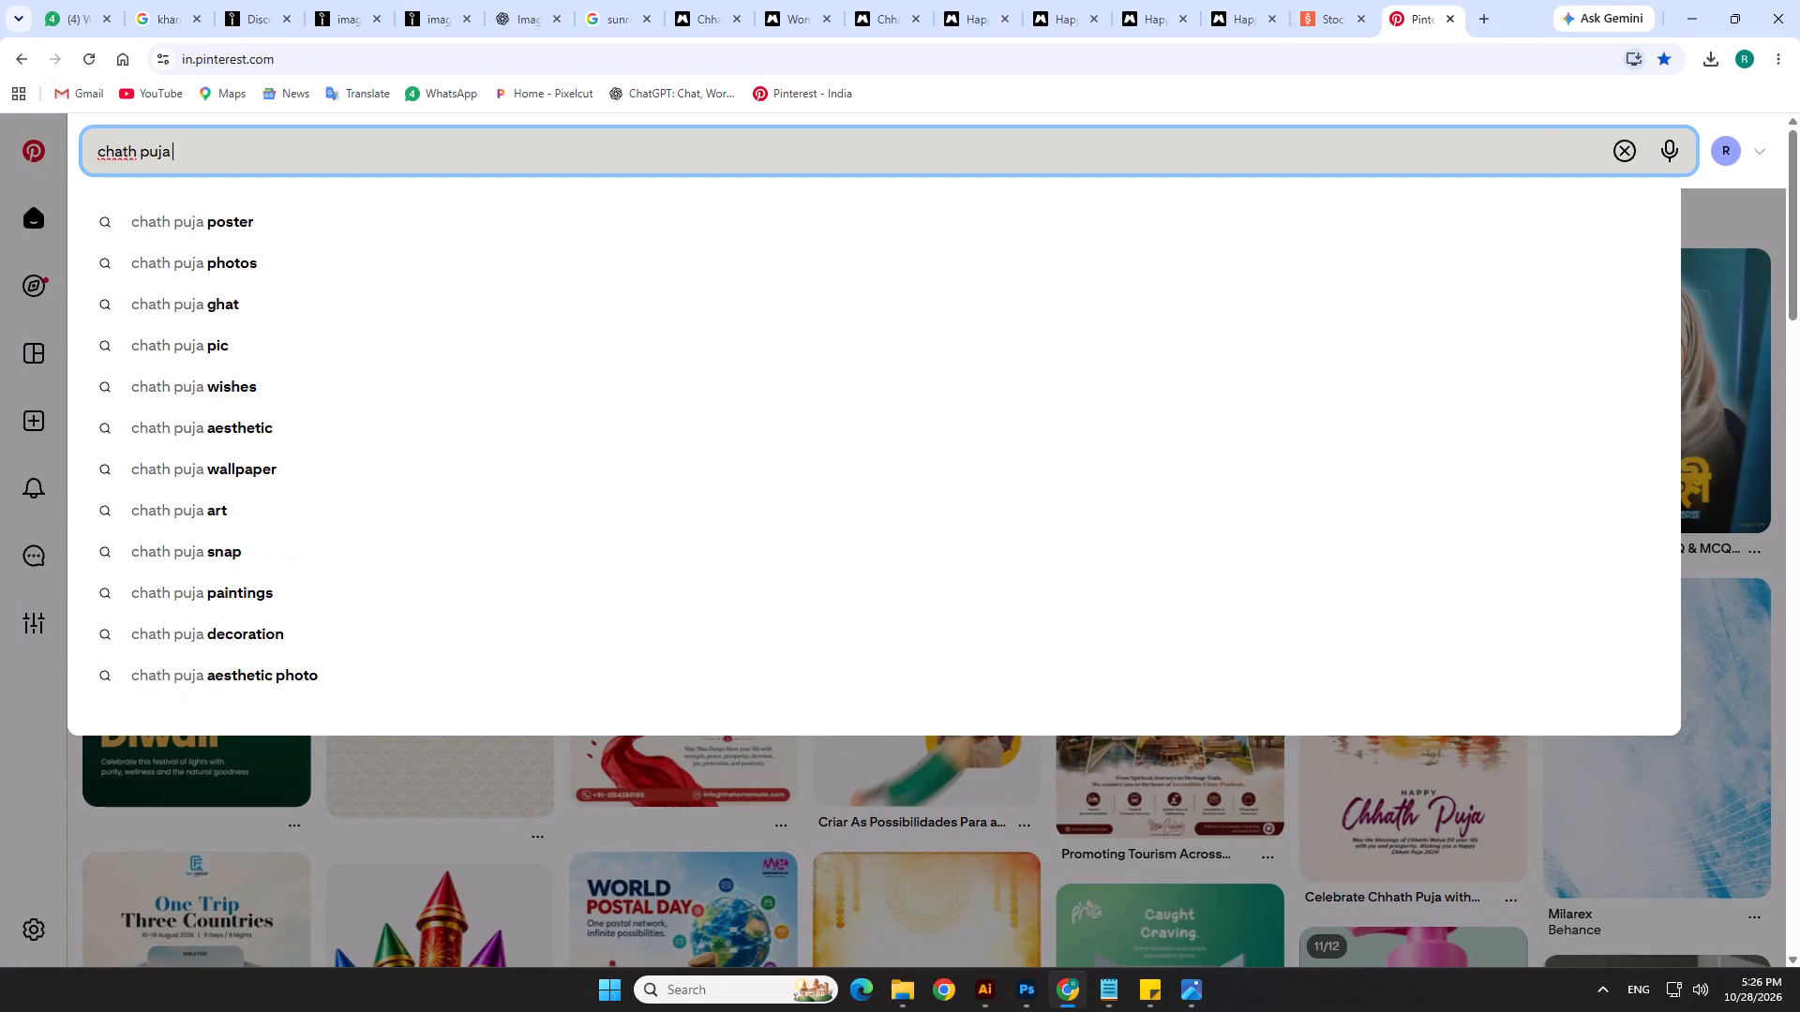
{"action": "key", "text": "c"}
{"action": "key", "text": "Down"}
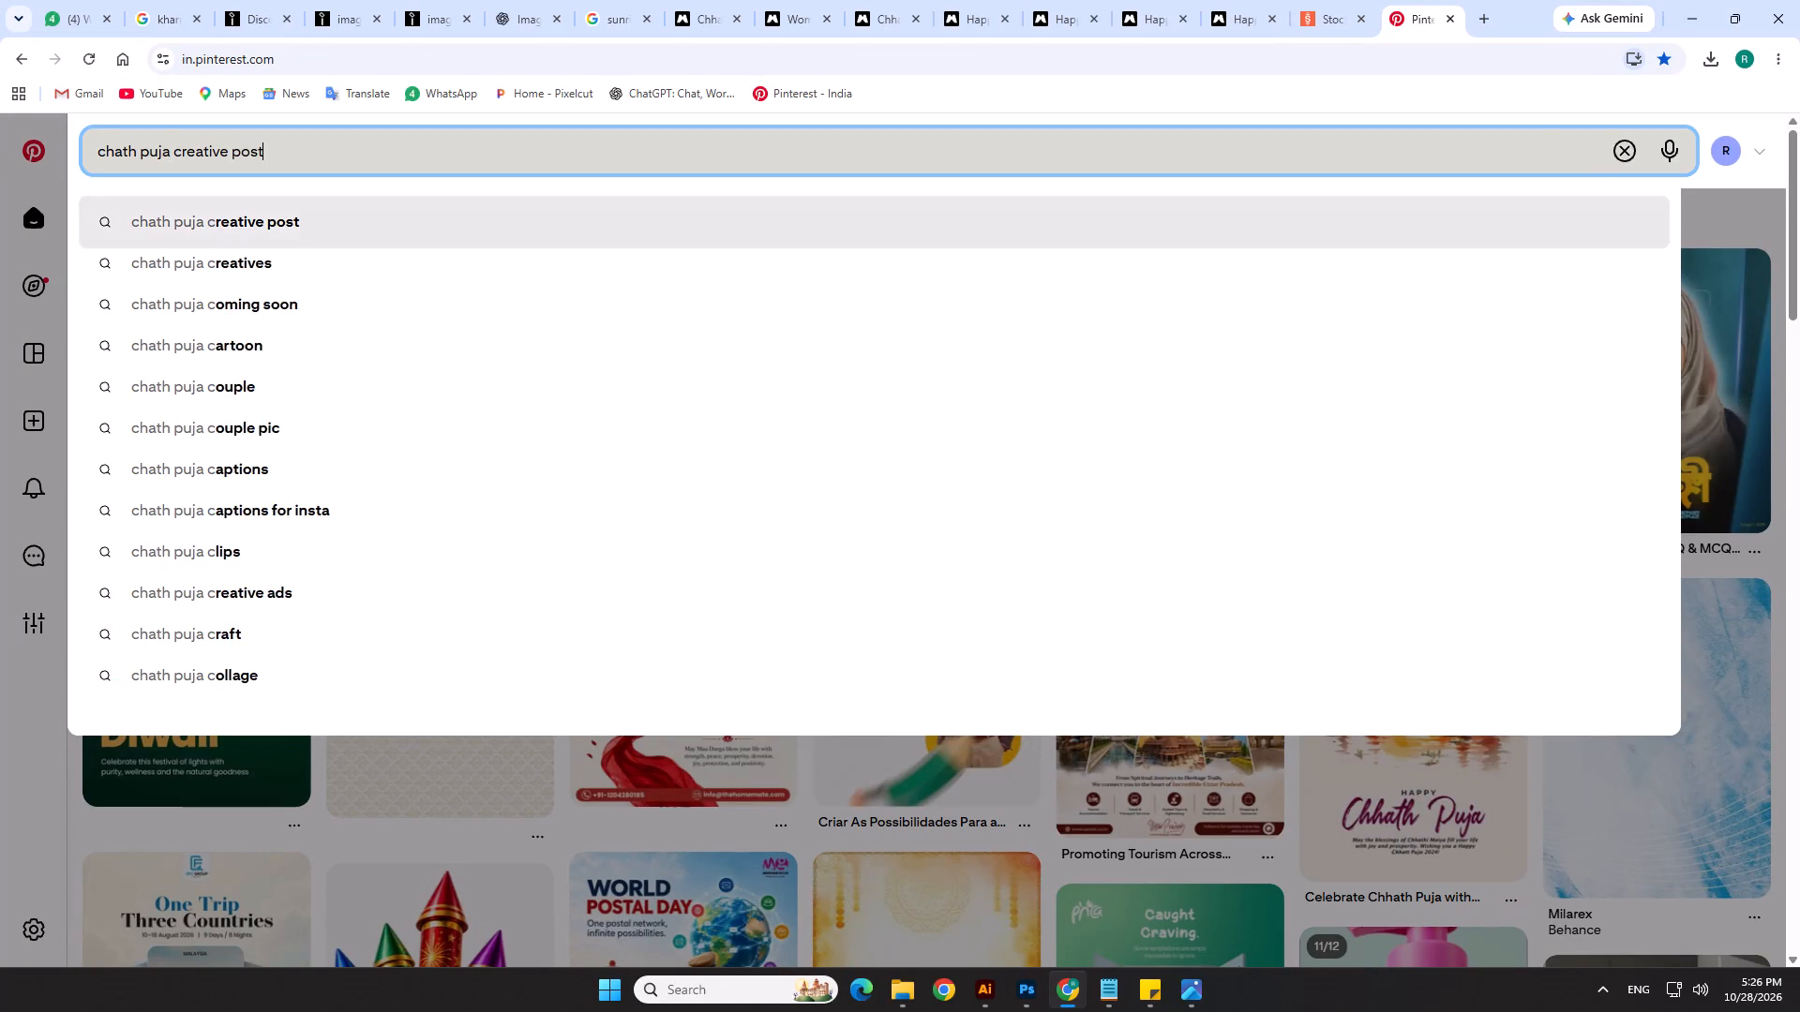
{"action": "key", "text": "Return"}
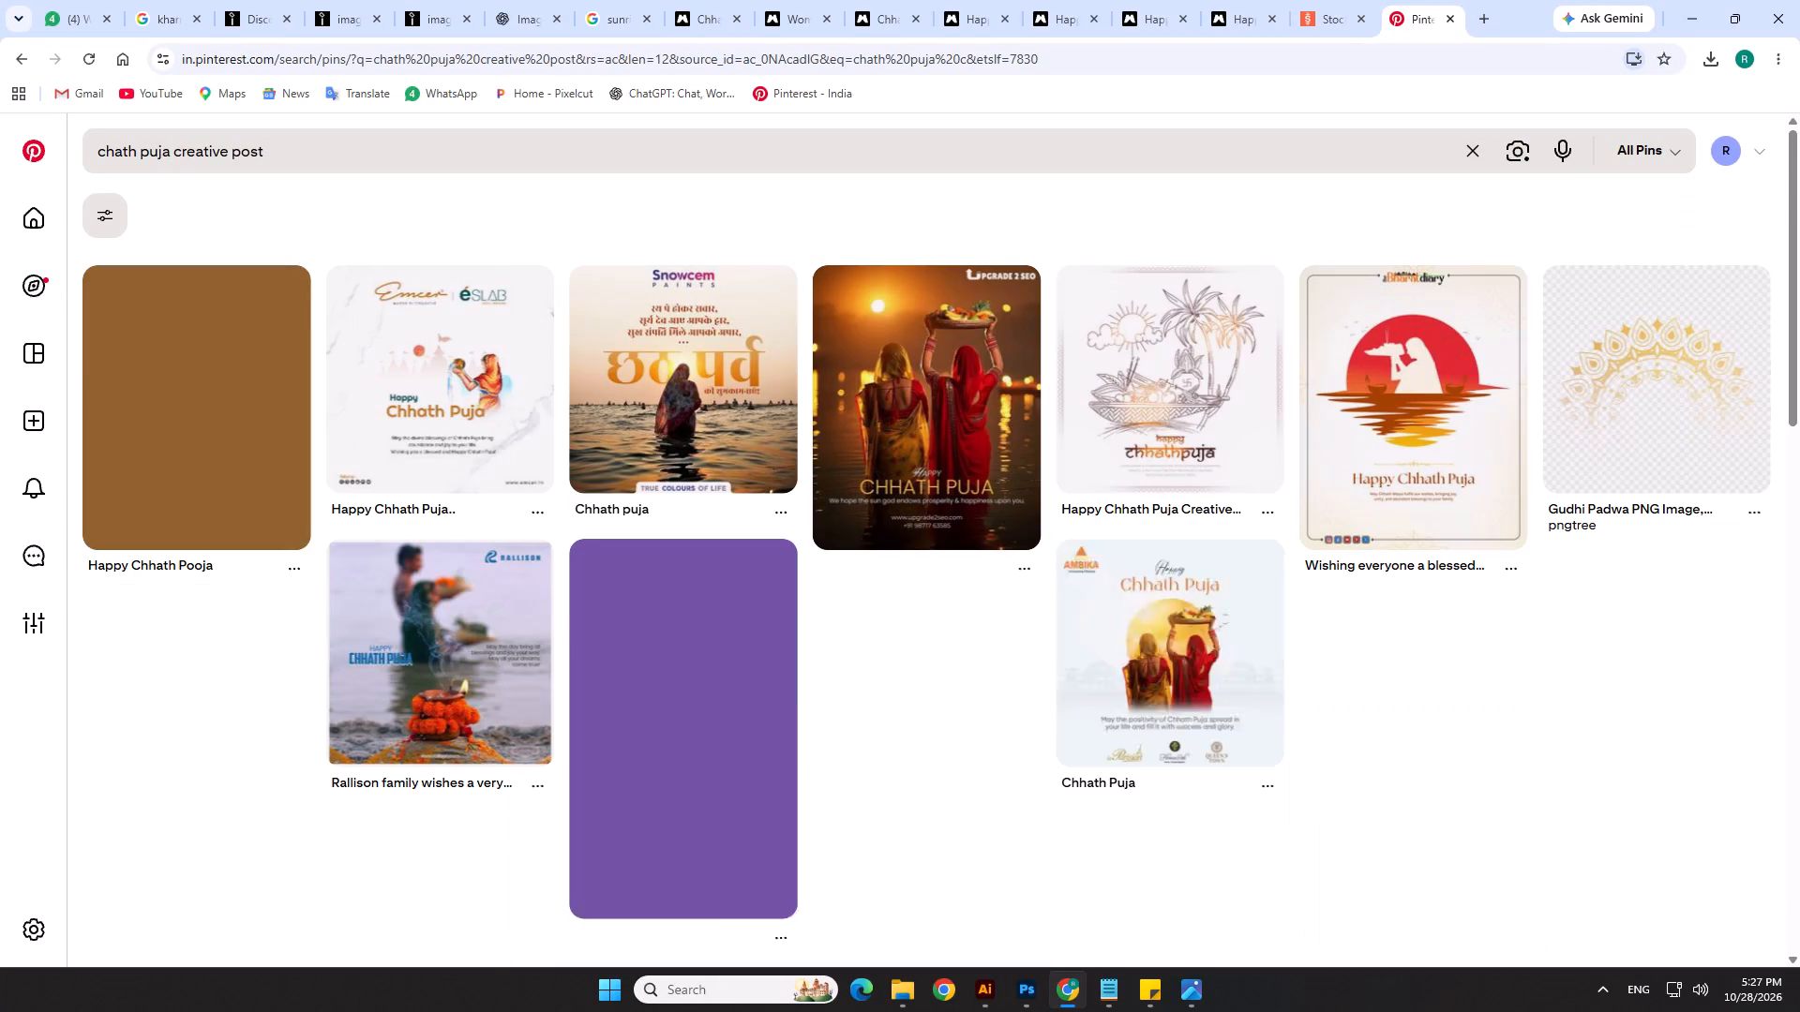
Browse the Pinterest results for Chhath Puja poster layouts and illustration styles to use as reference.
{"action": "scroll", "coordinate": [1164, 577], "scroll_direction": "down", "scroll_amount": 5}
{"action": "scroll", "coordinate": [1146, 562], "scroll_direction": "up", "scroll_amount": 2}
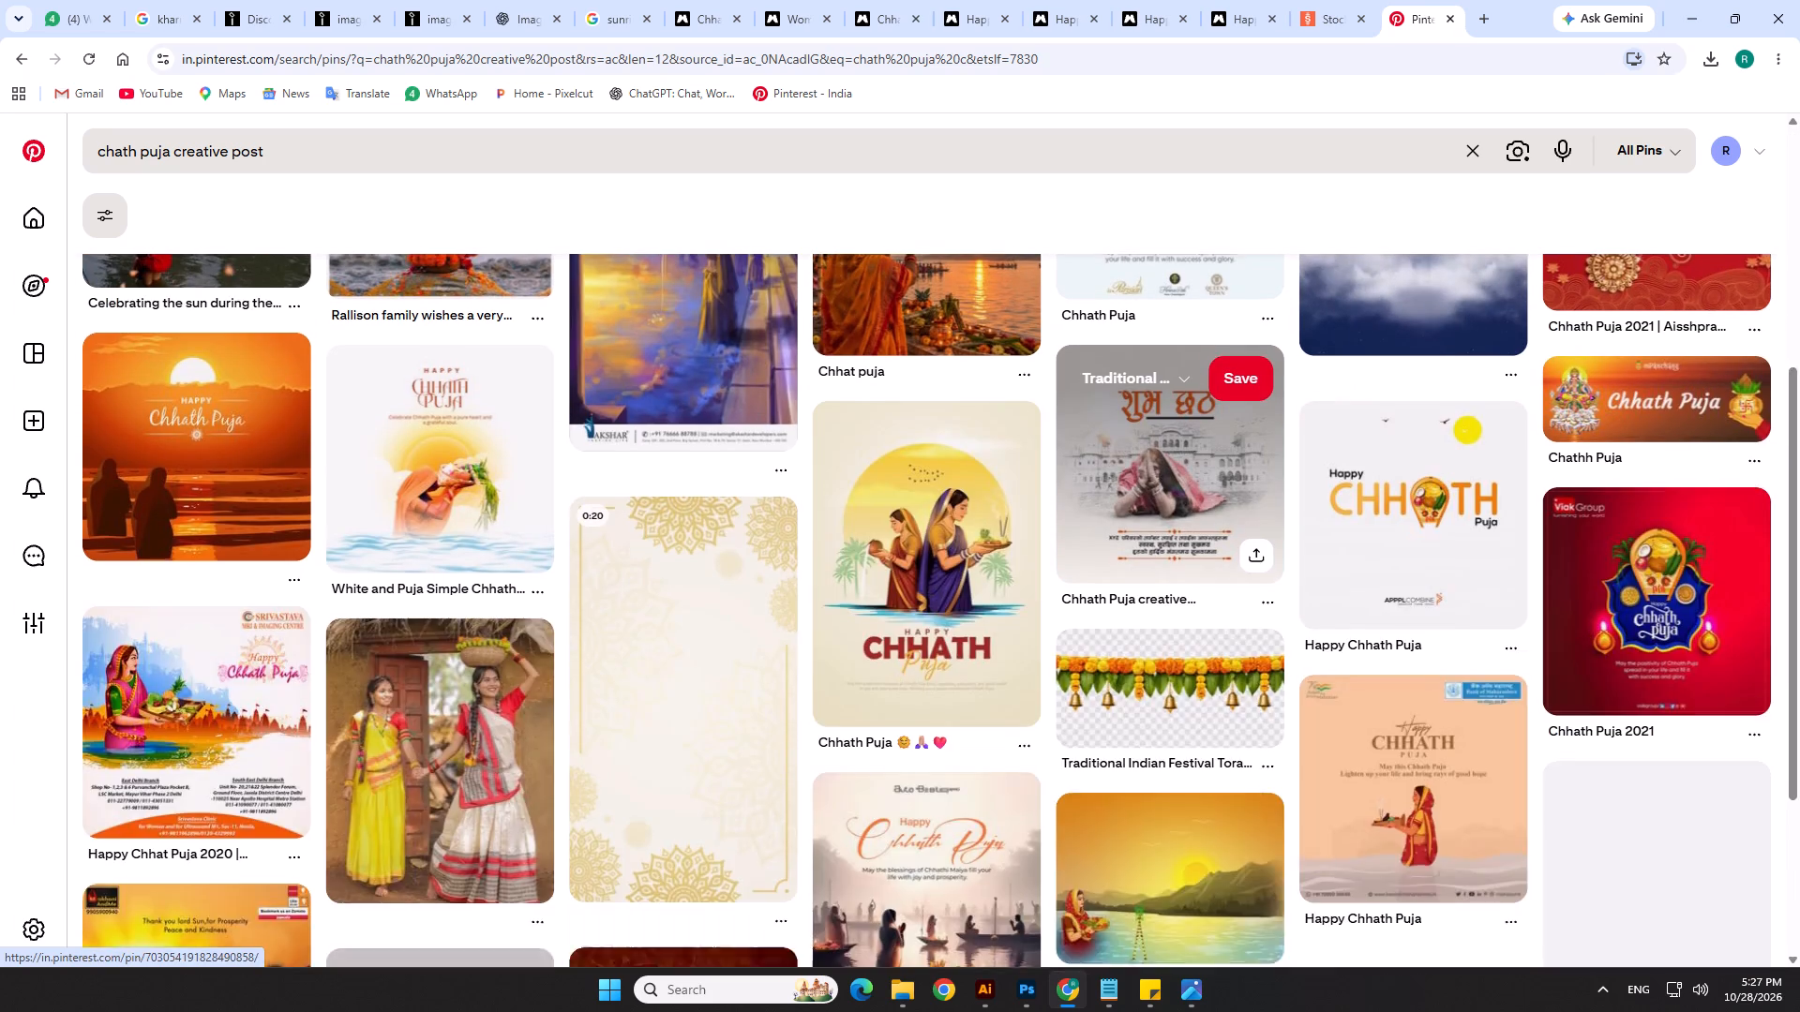
{"action": "scroll", "coordinate": [1146, 562], "scroll_direction": "up", "scroll_amount": 4}
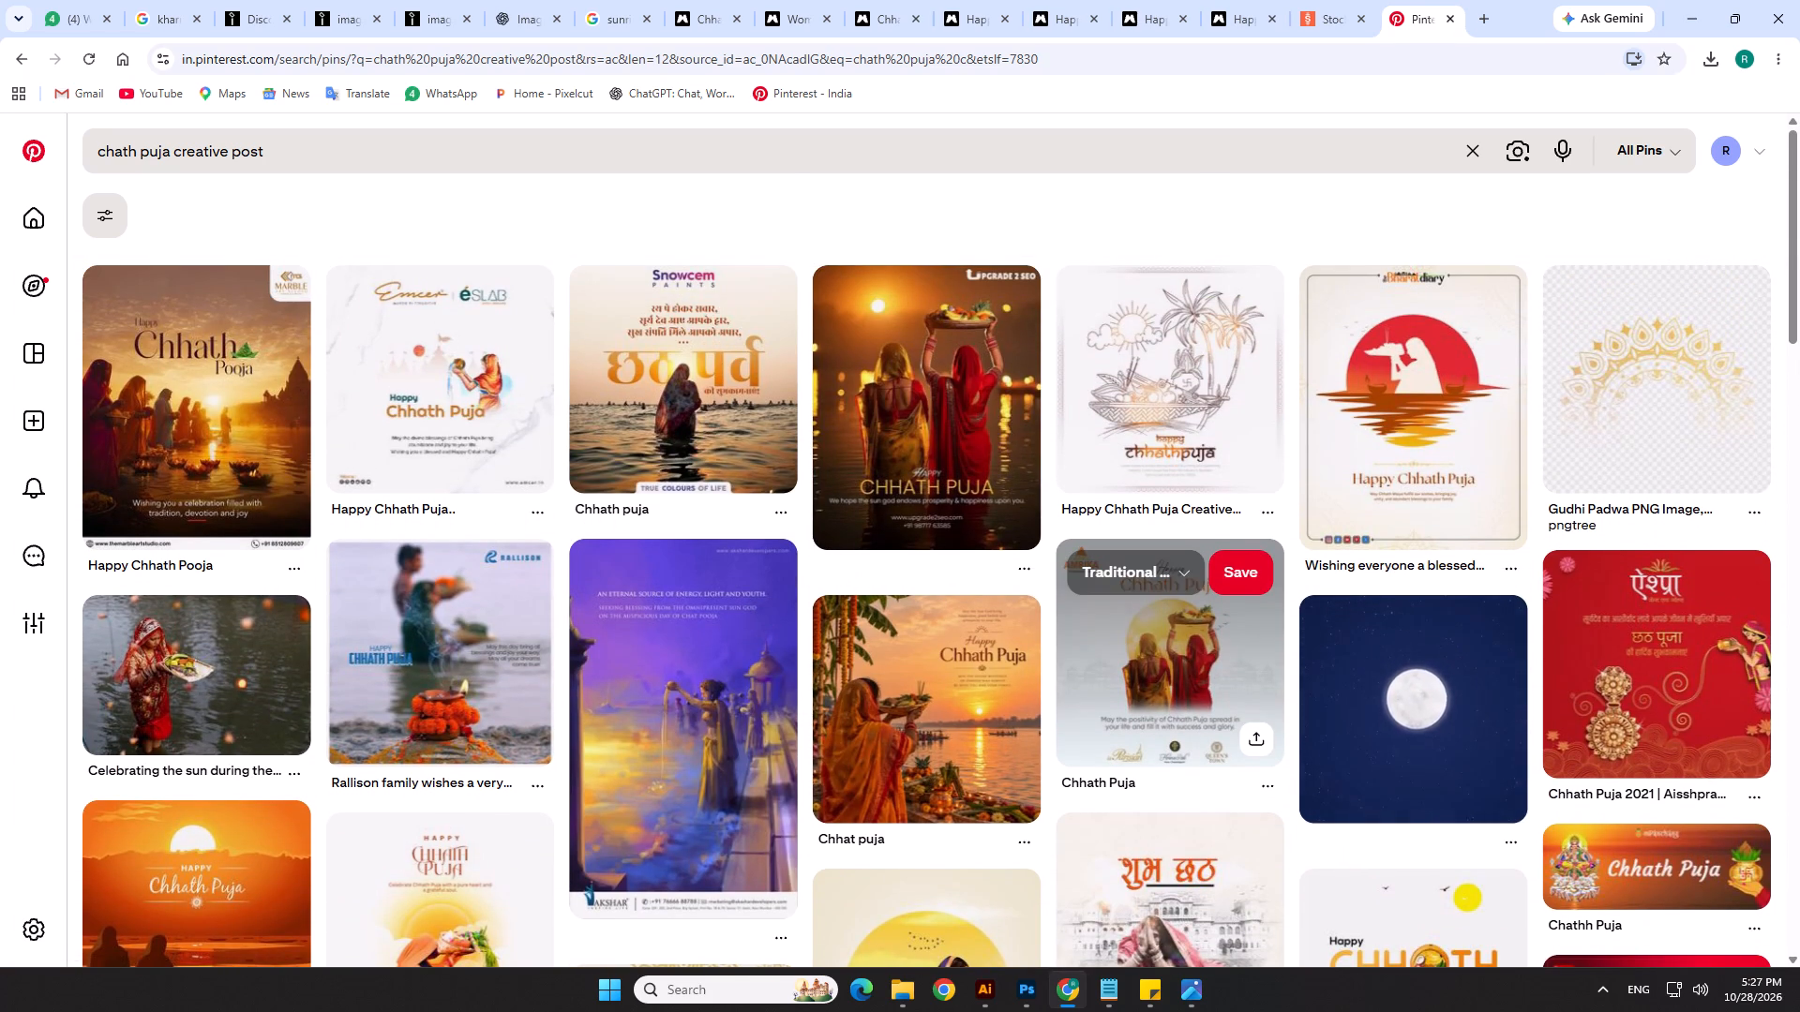
{"action": "scroll", "coordinate": [1133, 588], "scroll_direction": "down", "scroll_amount": 10}
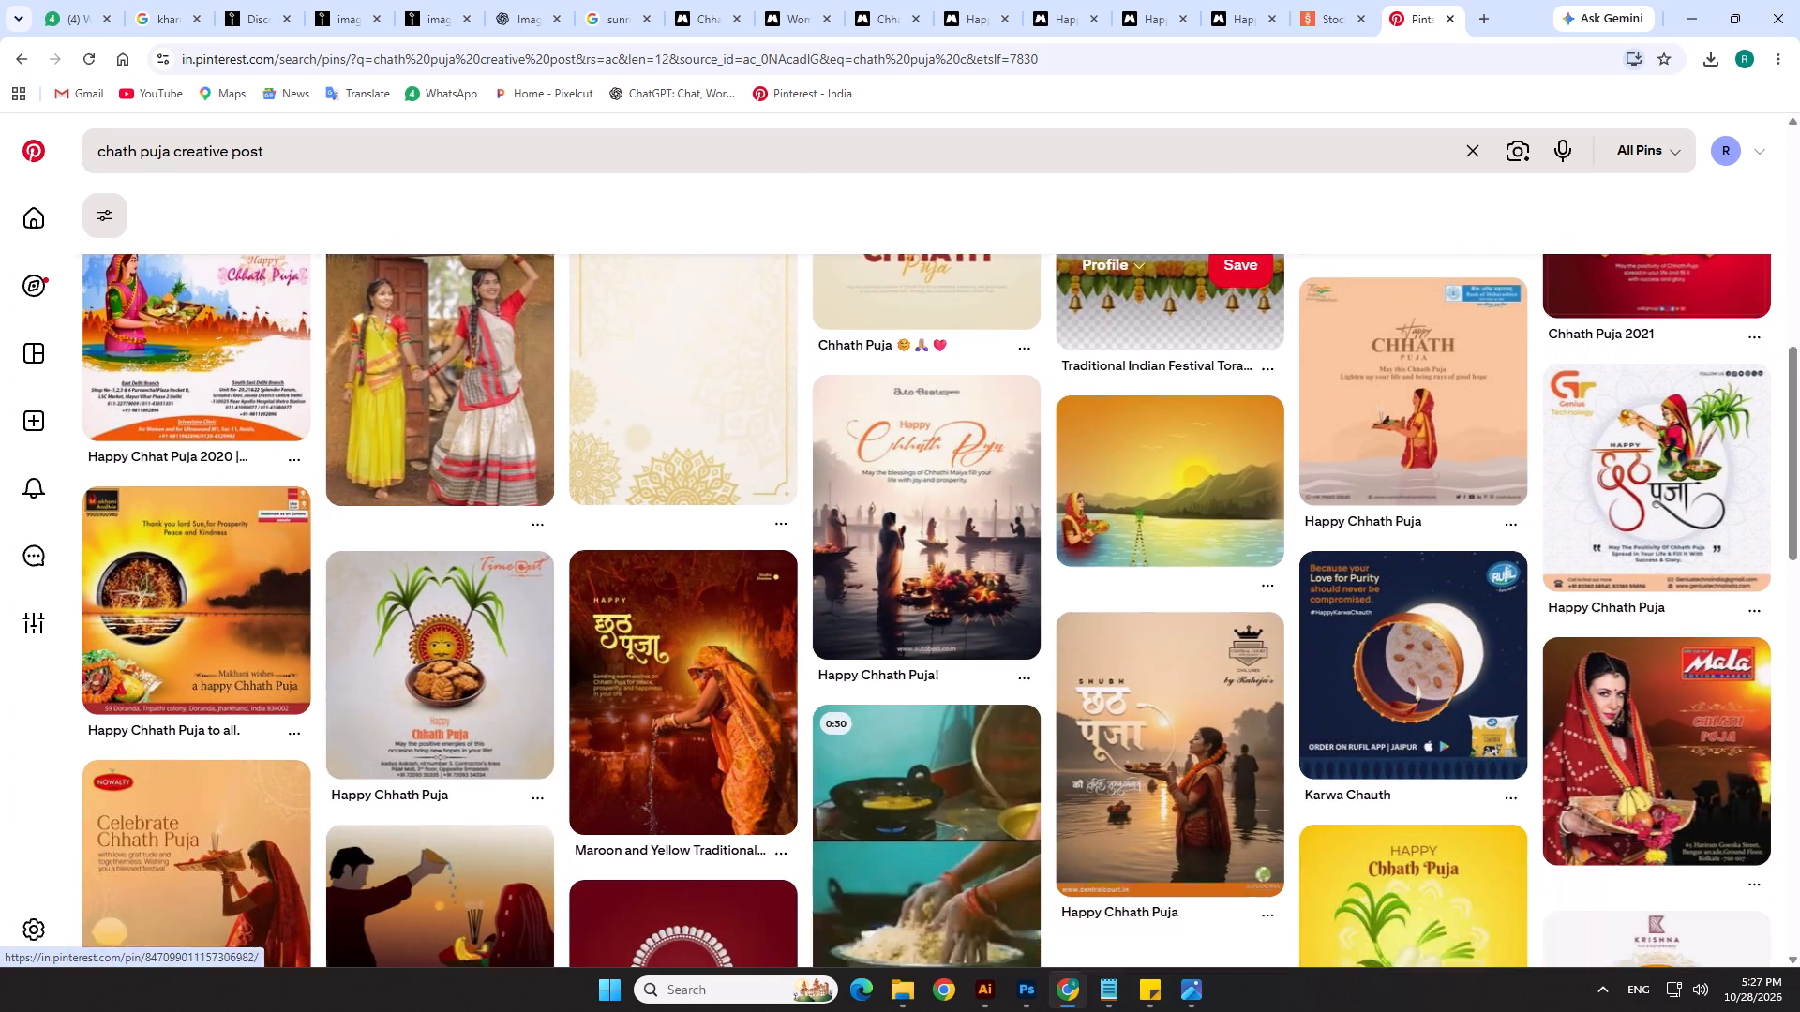
{"action": "scroll", "coordinate": [1134, 583], "scroll_direction": "down", "scroll_amount": 5}
{"action": "scroll", "coordinate": [1134, 583], "scroll_direction": "up", "scroll_amount": 2}
{"action": "scroll", "coordinate": [1134, 583], "scroll_direction": "down", "scroll_amount": 5}
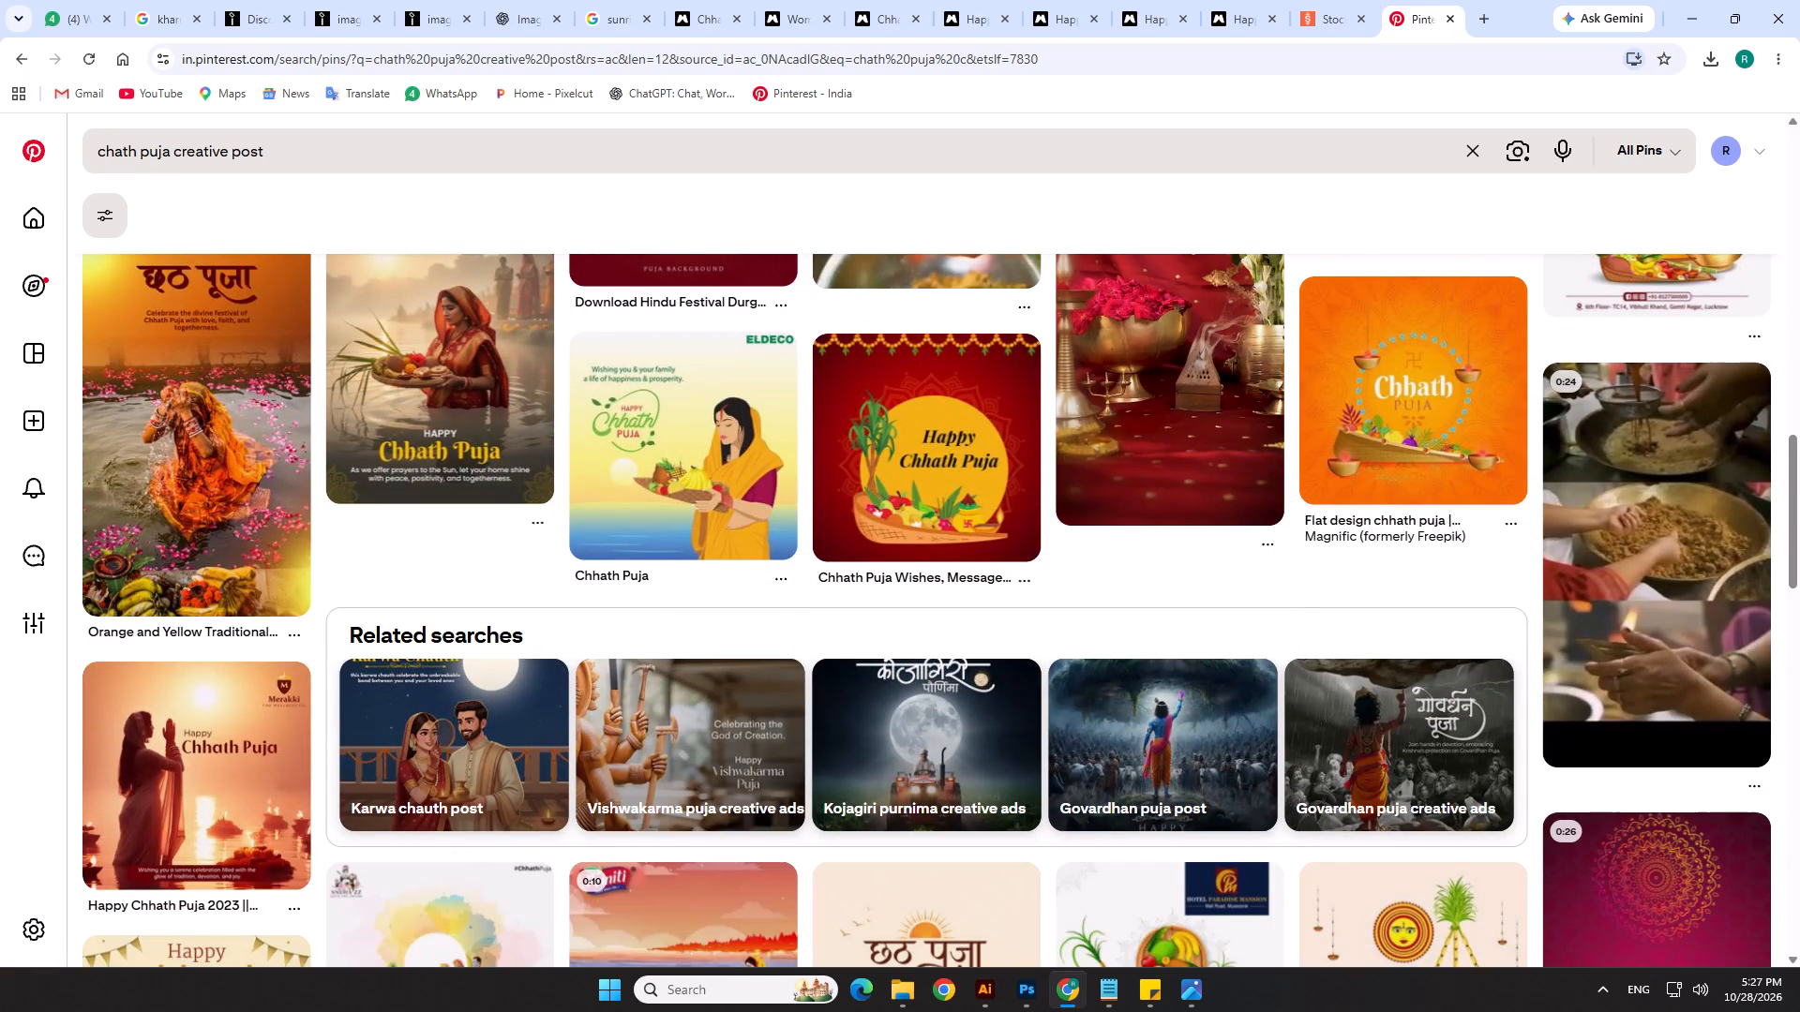
{"action": "scroll", "coordinate": [989, 530], "scroll_direction": "up", "scroll_amount": 1}
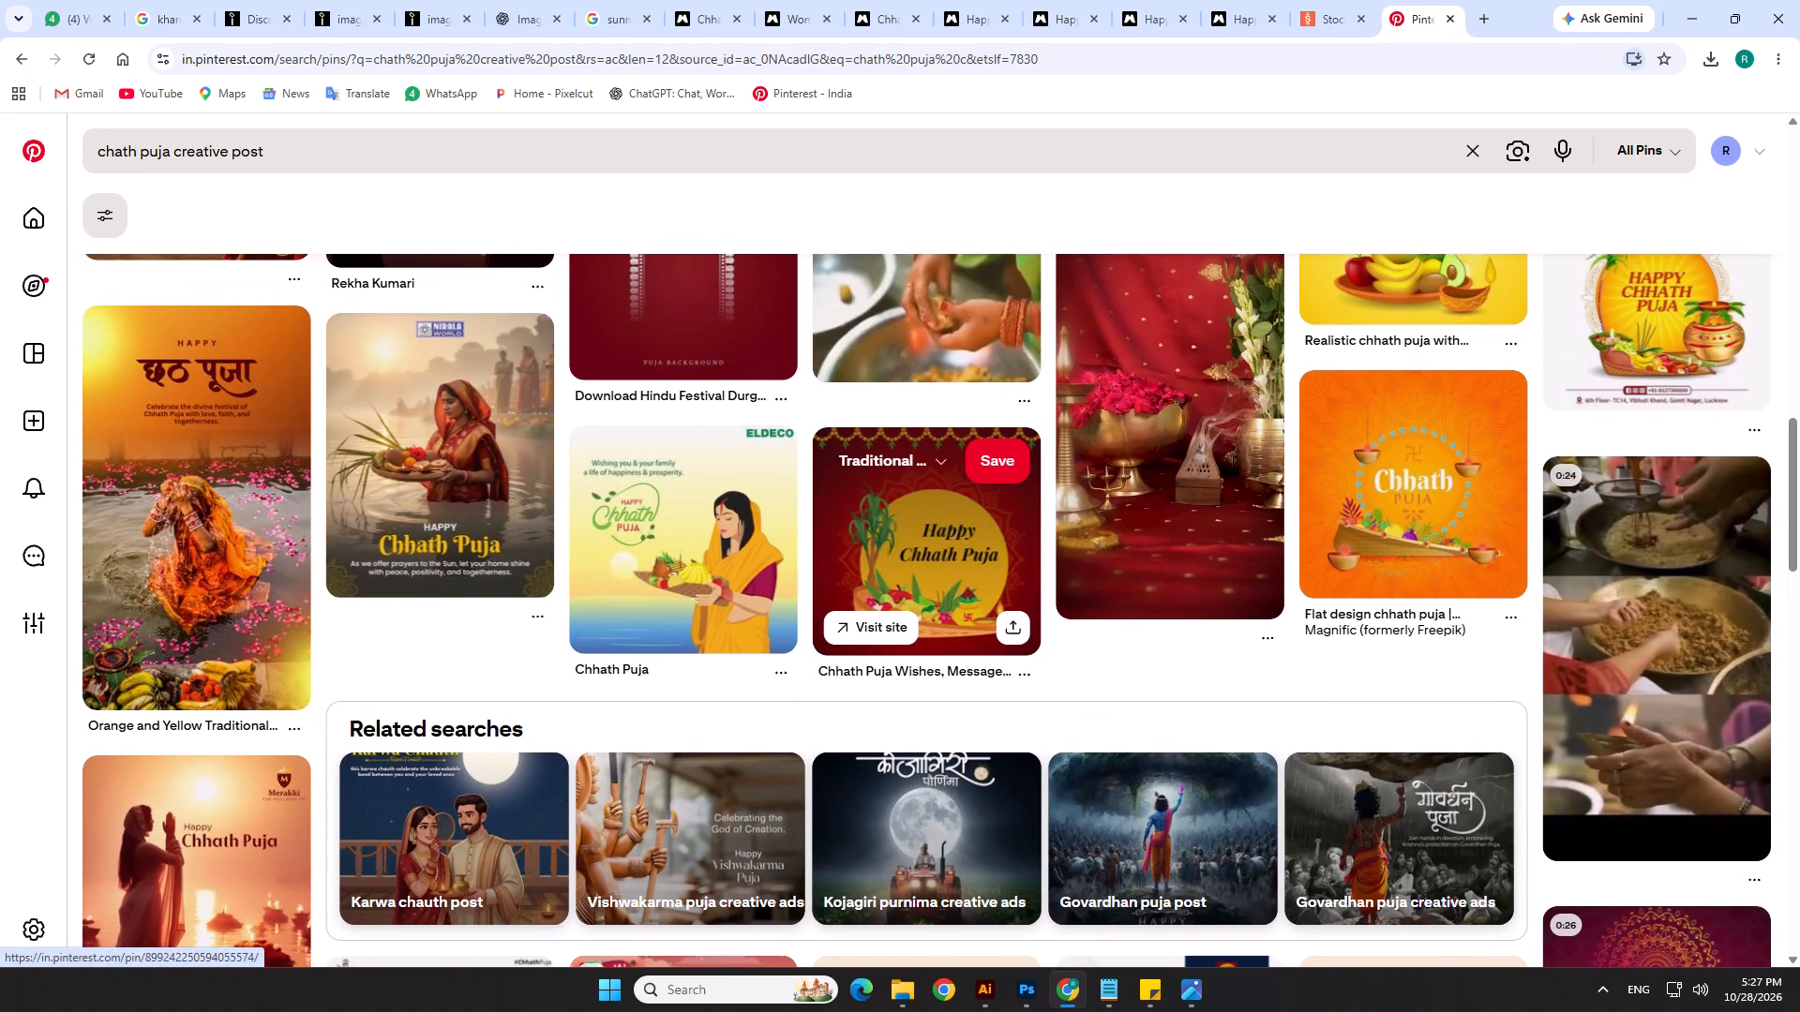
{"action": "scroll", "coordinate": [989, 530], "scroll_direction": "down", "scroll_amount": 5}
{"action": "scroll", "coordinate": [989, 530], "scroll_direction": "up", "scroll_amount": 5}
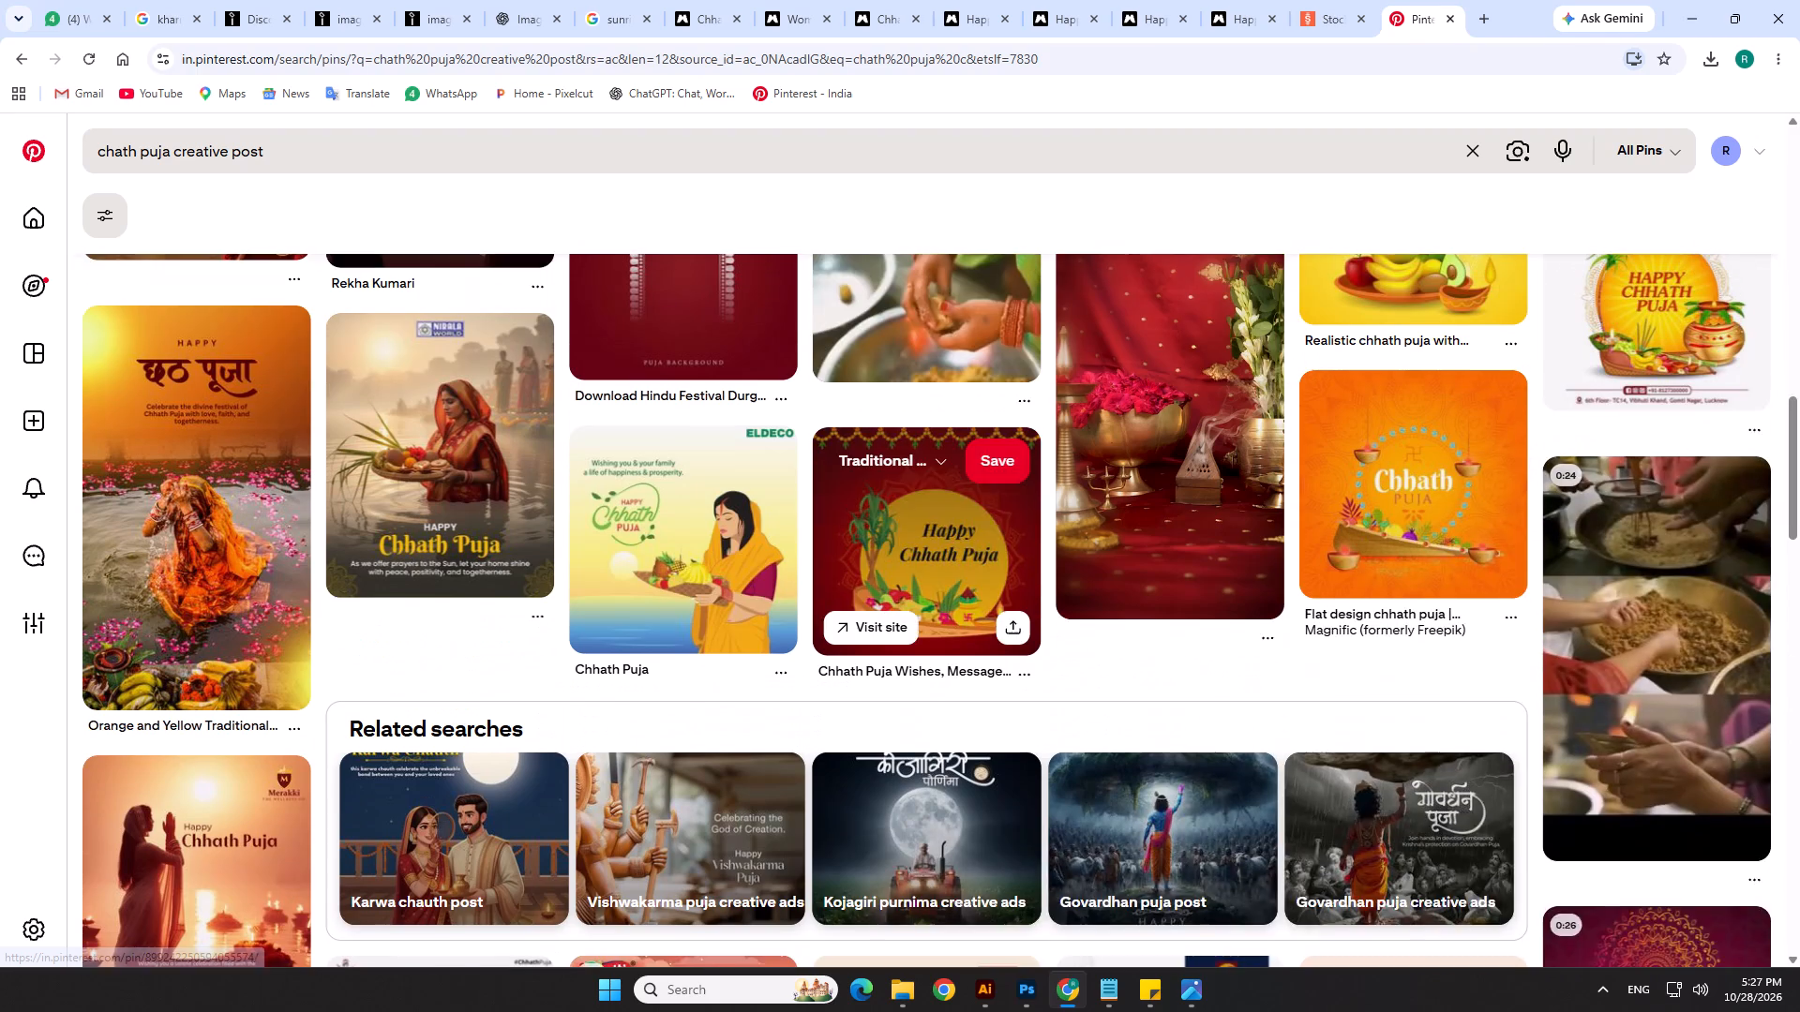
Open the Nirala World Chhath Puja pin and examine its design and the related pins.
{"action": "scroll", "coordinate": [734, 507], "scroll_direction": "up", "scroll_amount": 1}
{"action": "left_click", "coordinate": [381, 564]}
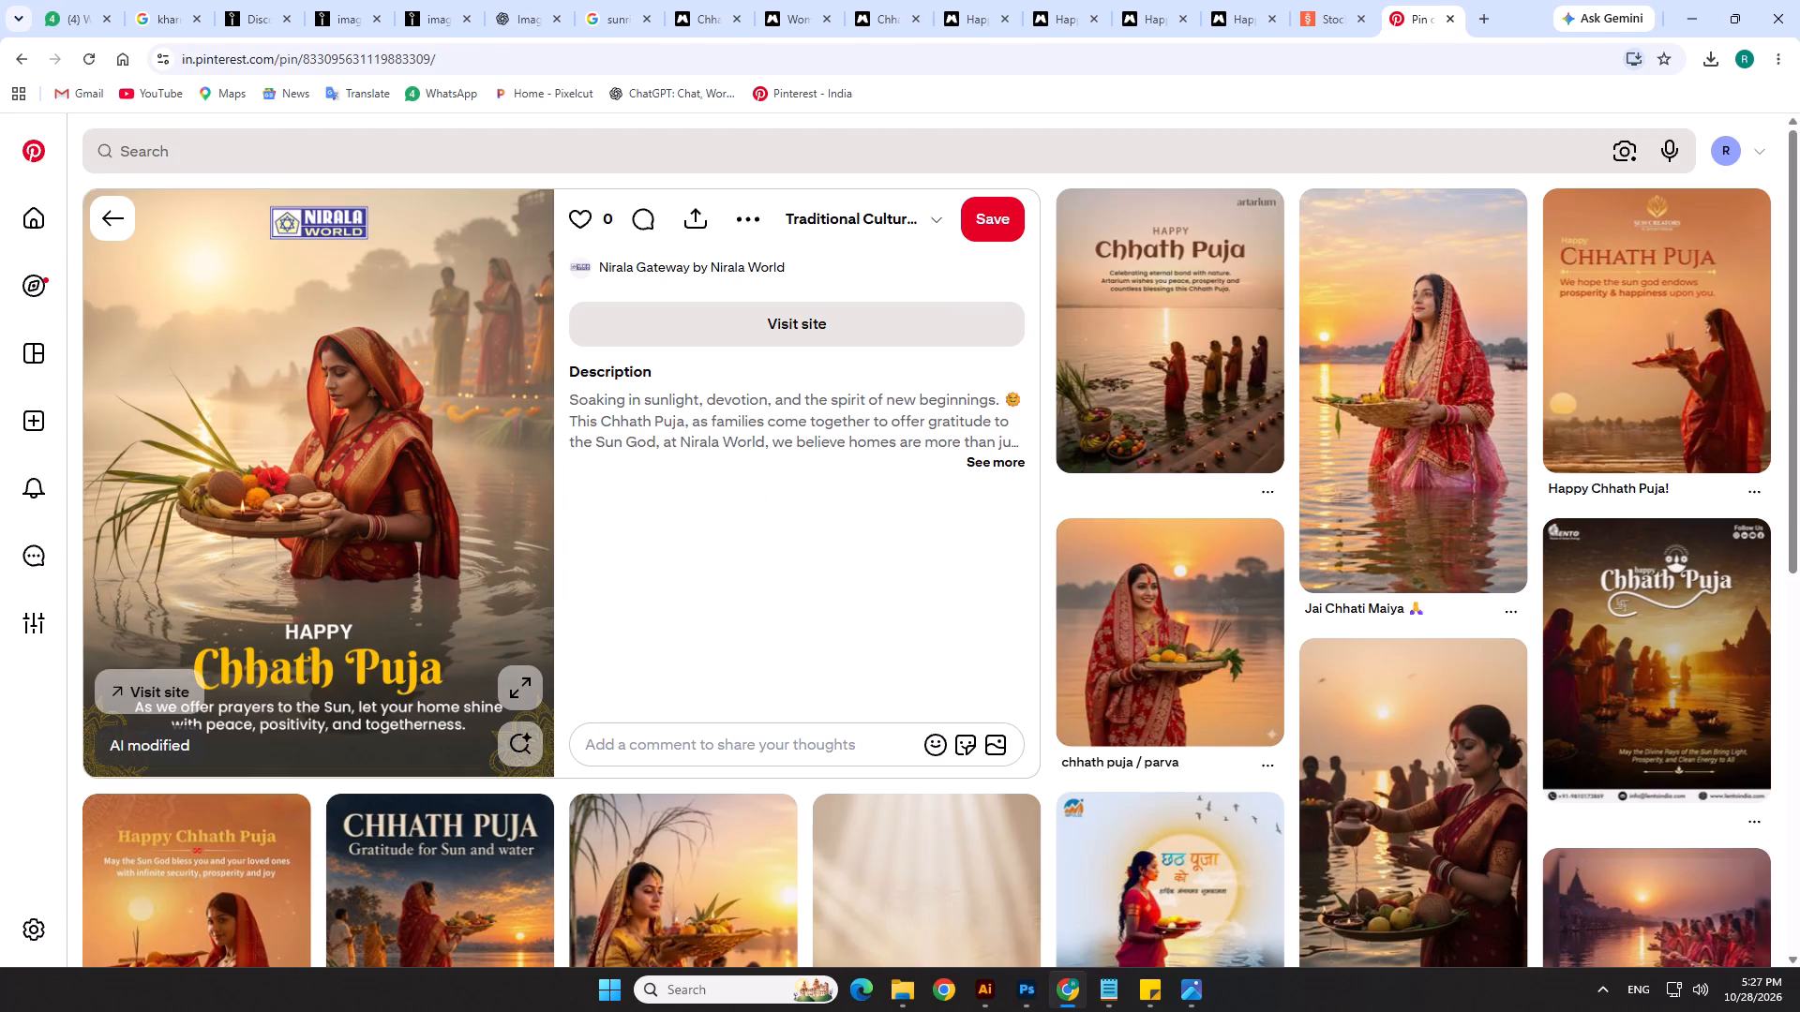
{"action": "scroll", "coordinate": [825, 541], "scroll_direction": "down", "scroll_amount": 3}
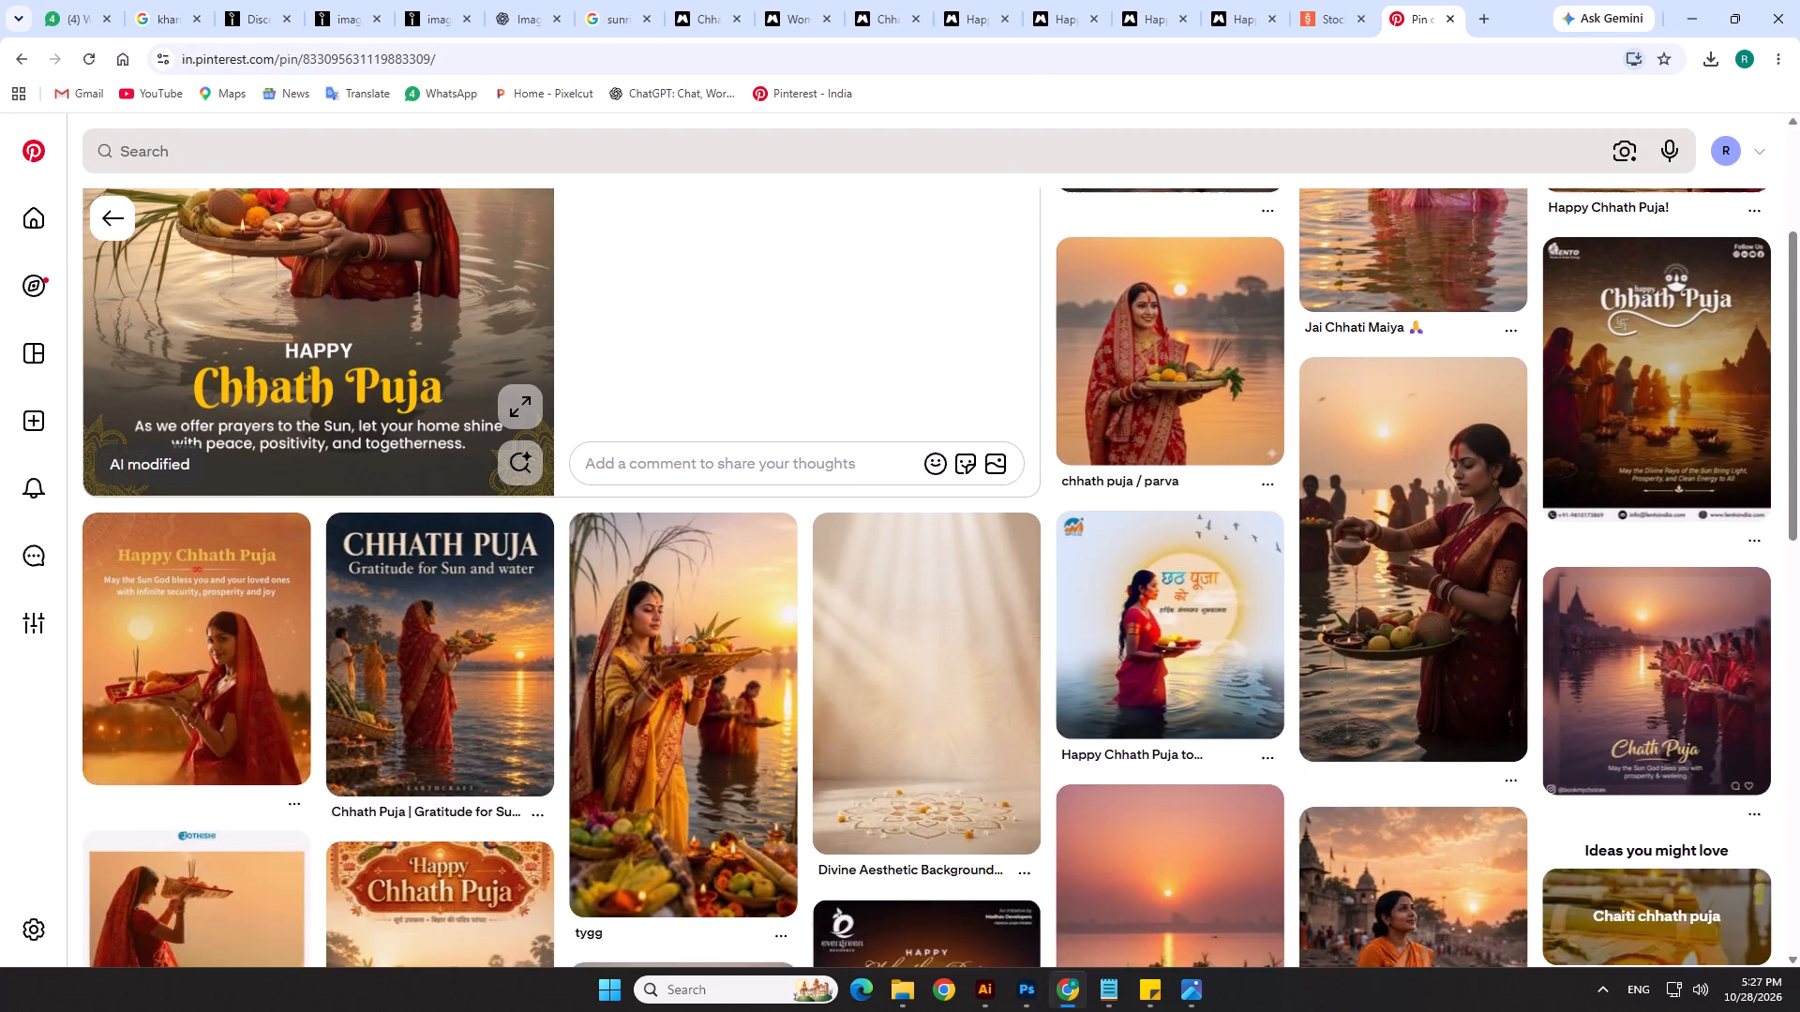
{"action": "scroll", "coordinate": [825, 541], "scroll_direction": "up", "scroll_amount": 3}
{"action": "scroll", "coordinate": [836, 531], "scroll_direction": "down", "scroll_amount": 5}
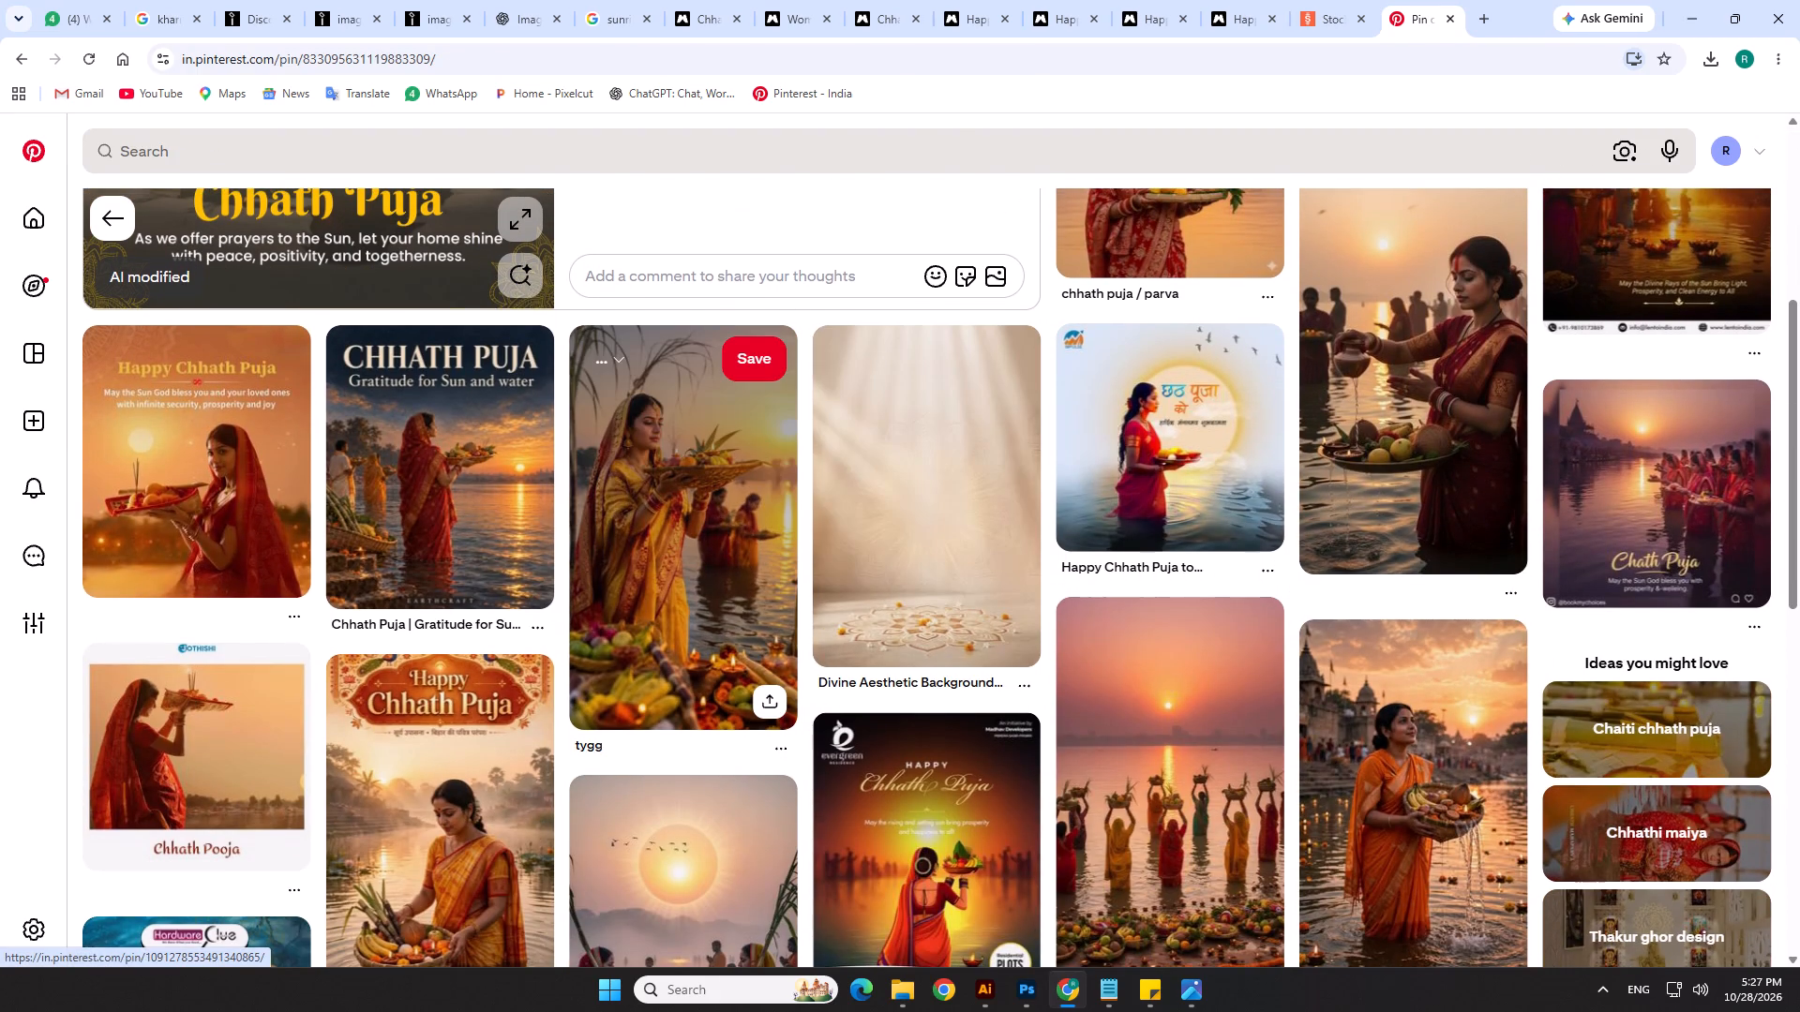
{"action": "scroll", "coordinate": [784, 551], "scroll_direction": "down", "scroll_amount": 2}
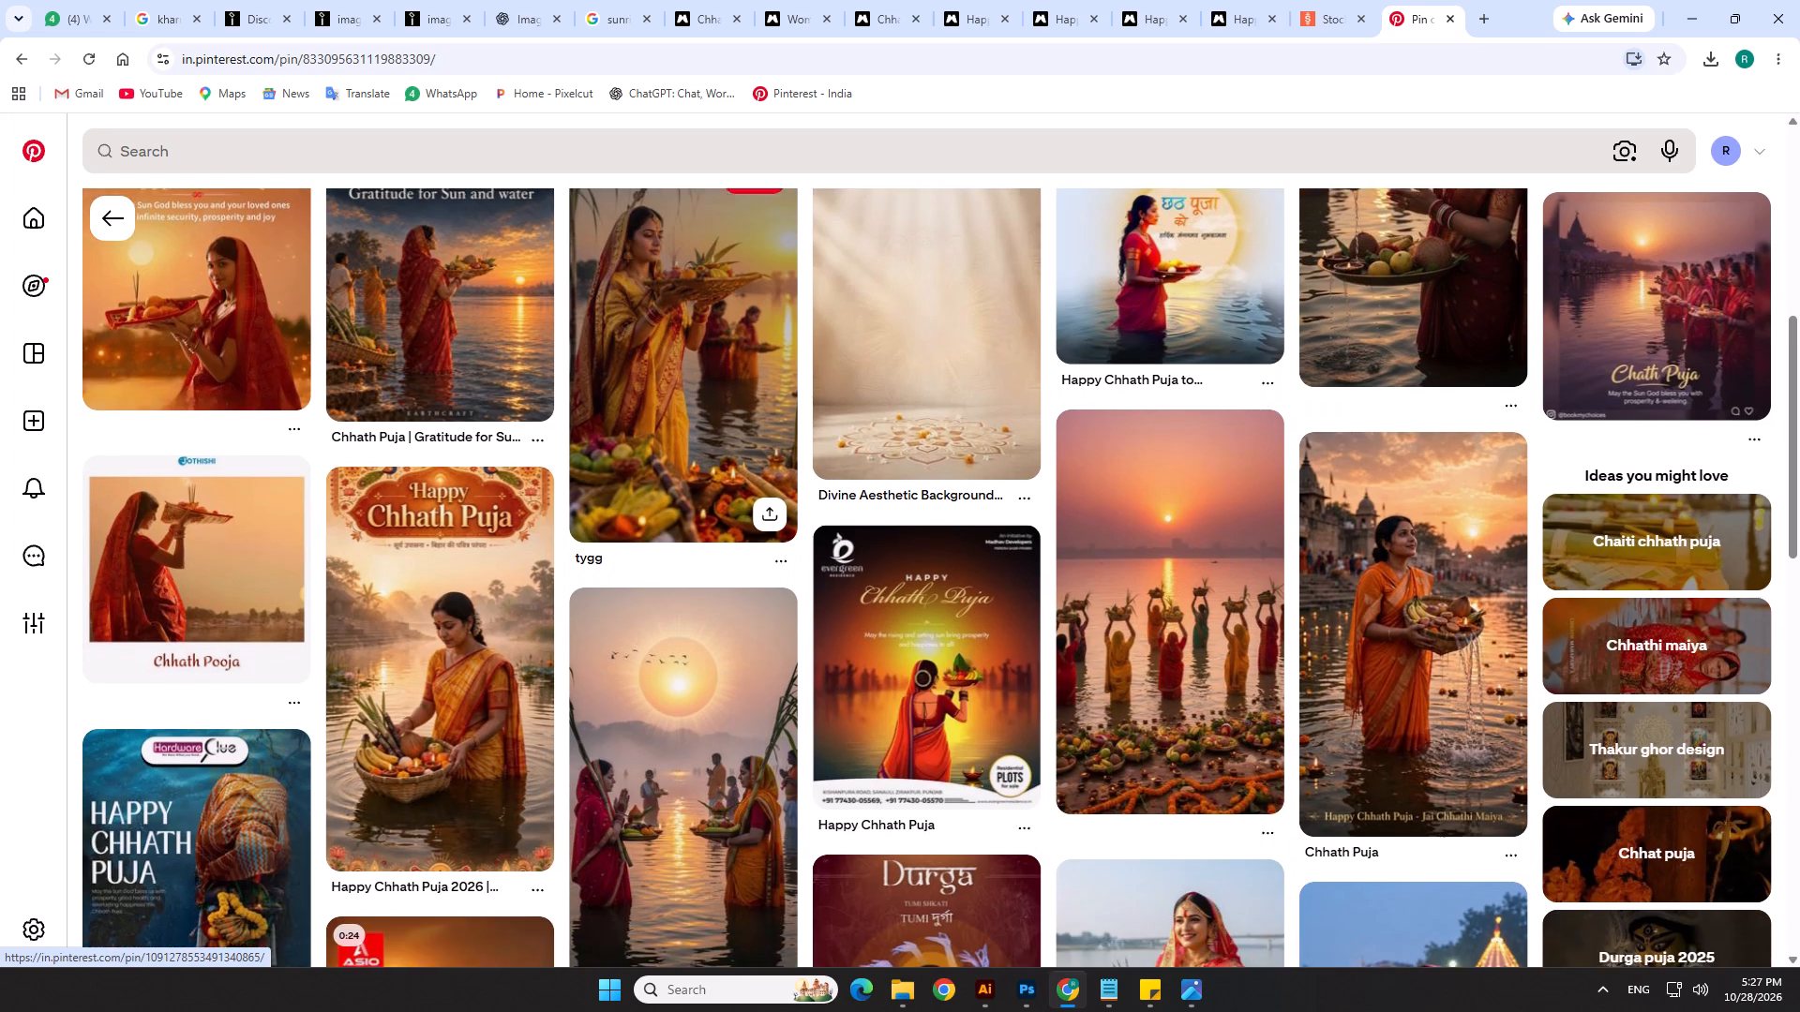
{"action": "scroll", "coordinate": [787, 545], "scroll_direction": "down", "scroll_amount": 8}
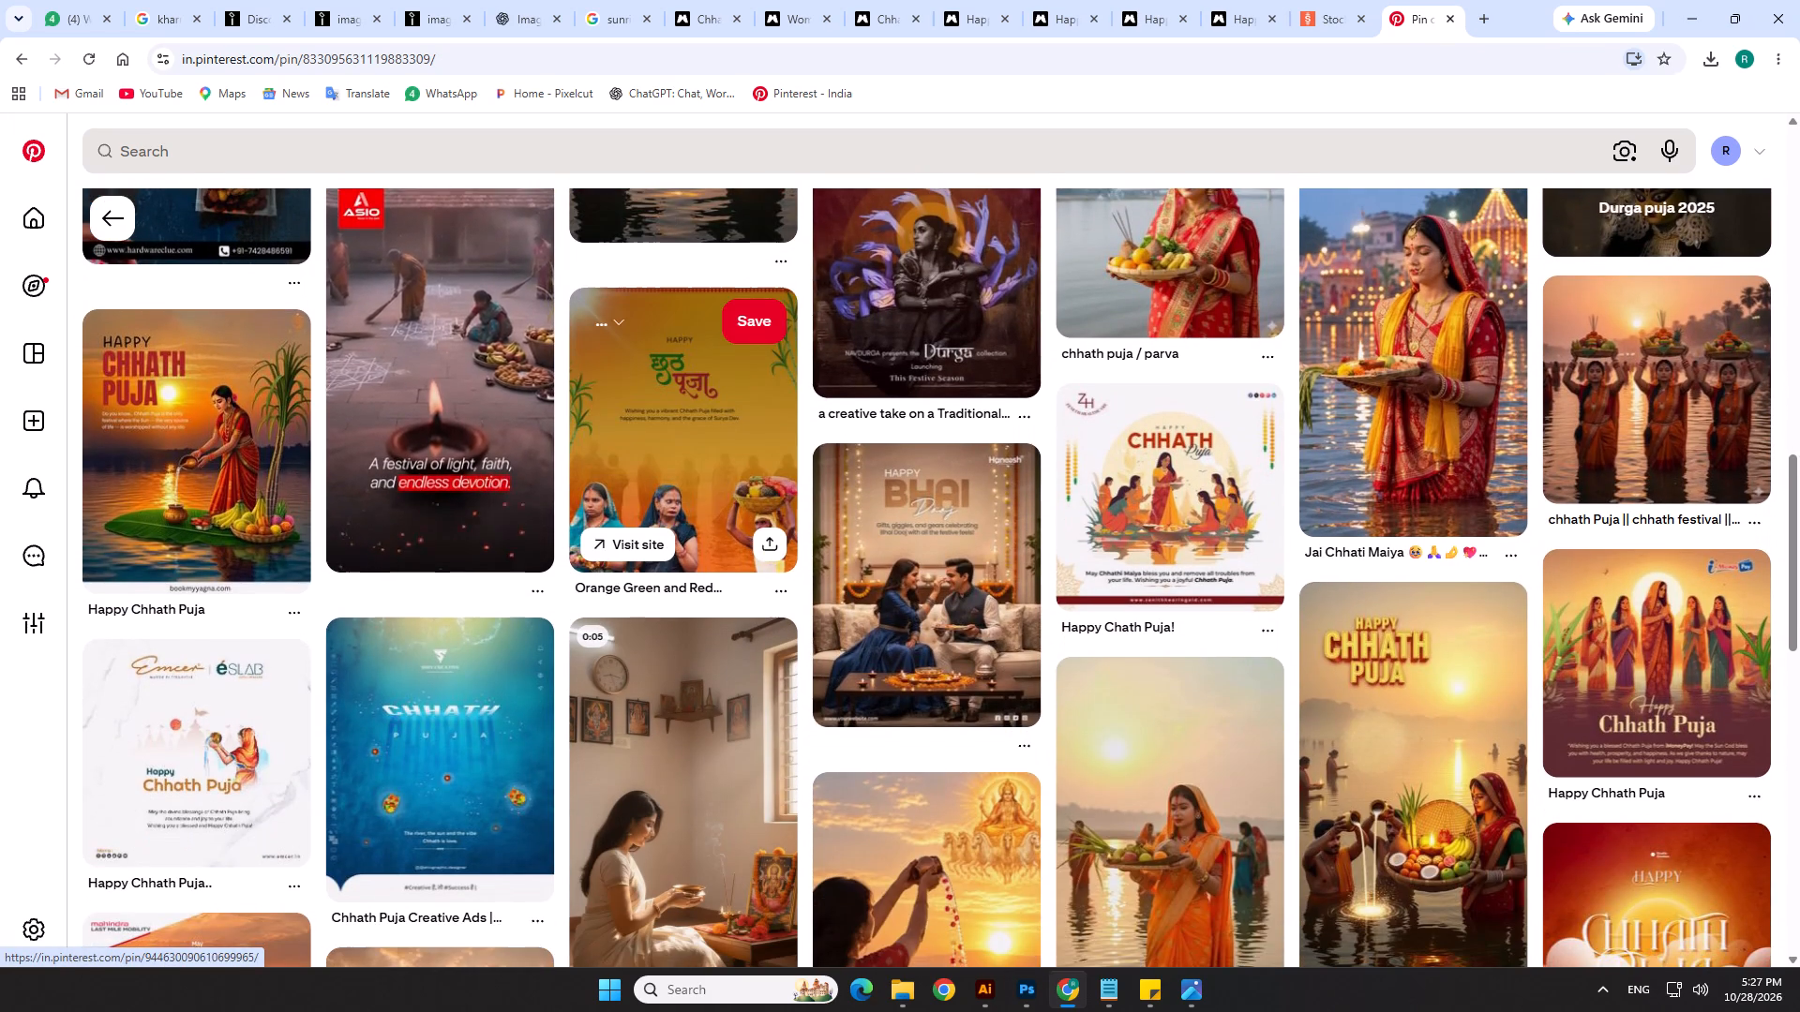
{"action": "left_click", "coordinate": [20, 67]}
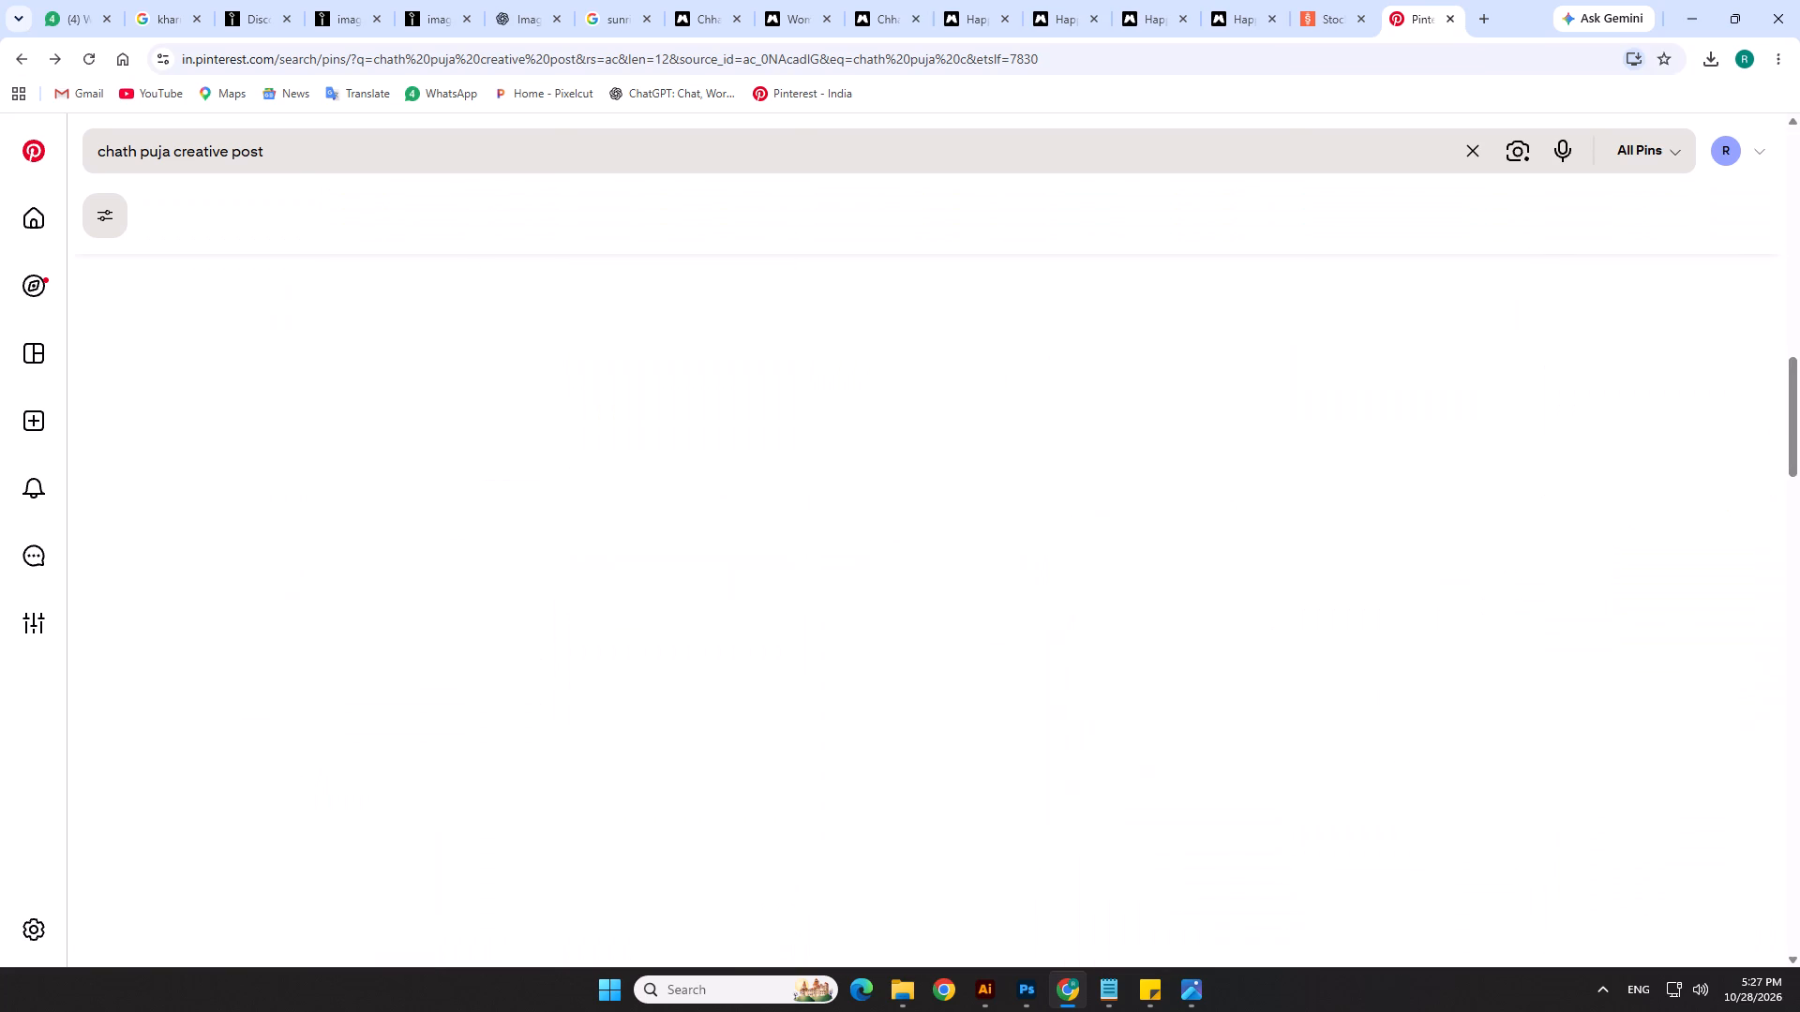
{"action": "scroll", "coordinate": [682, 503], "scroll_direction": "down", "scroll_amount": 6}
{"action": "scroll", "coordinate": [1263, 645], "scroll_direction": "down", "scroll_amount": 5}
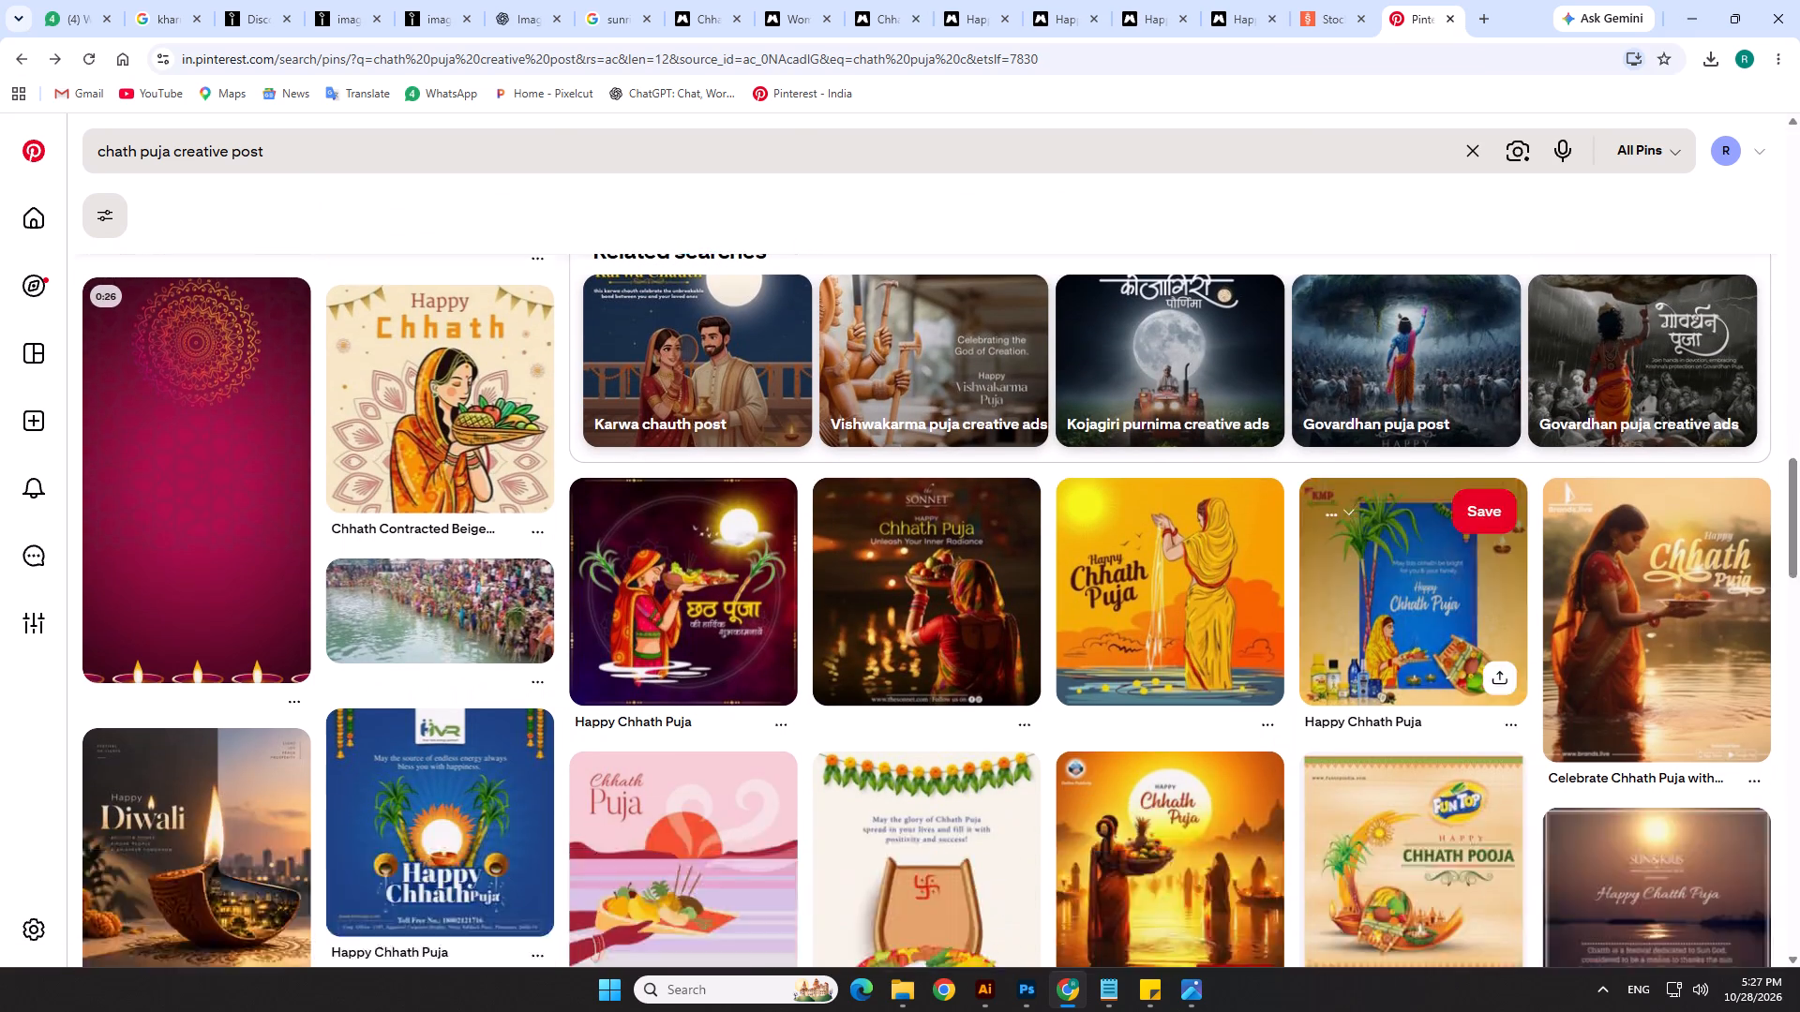
{"action": "scroll", "coordinate": [1259, 647], "scroll_direction": "down", "scroll_amount": 3}
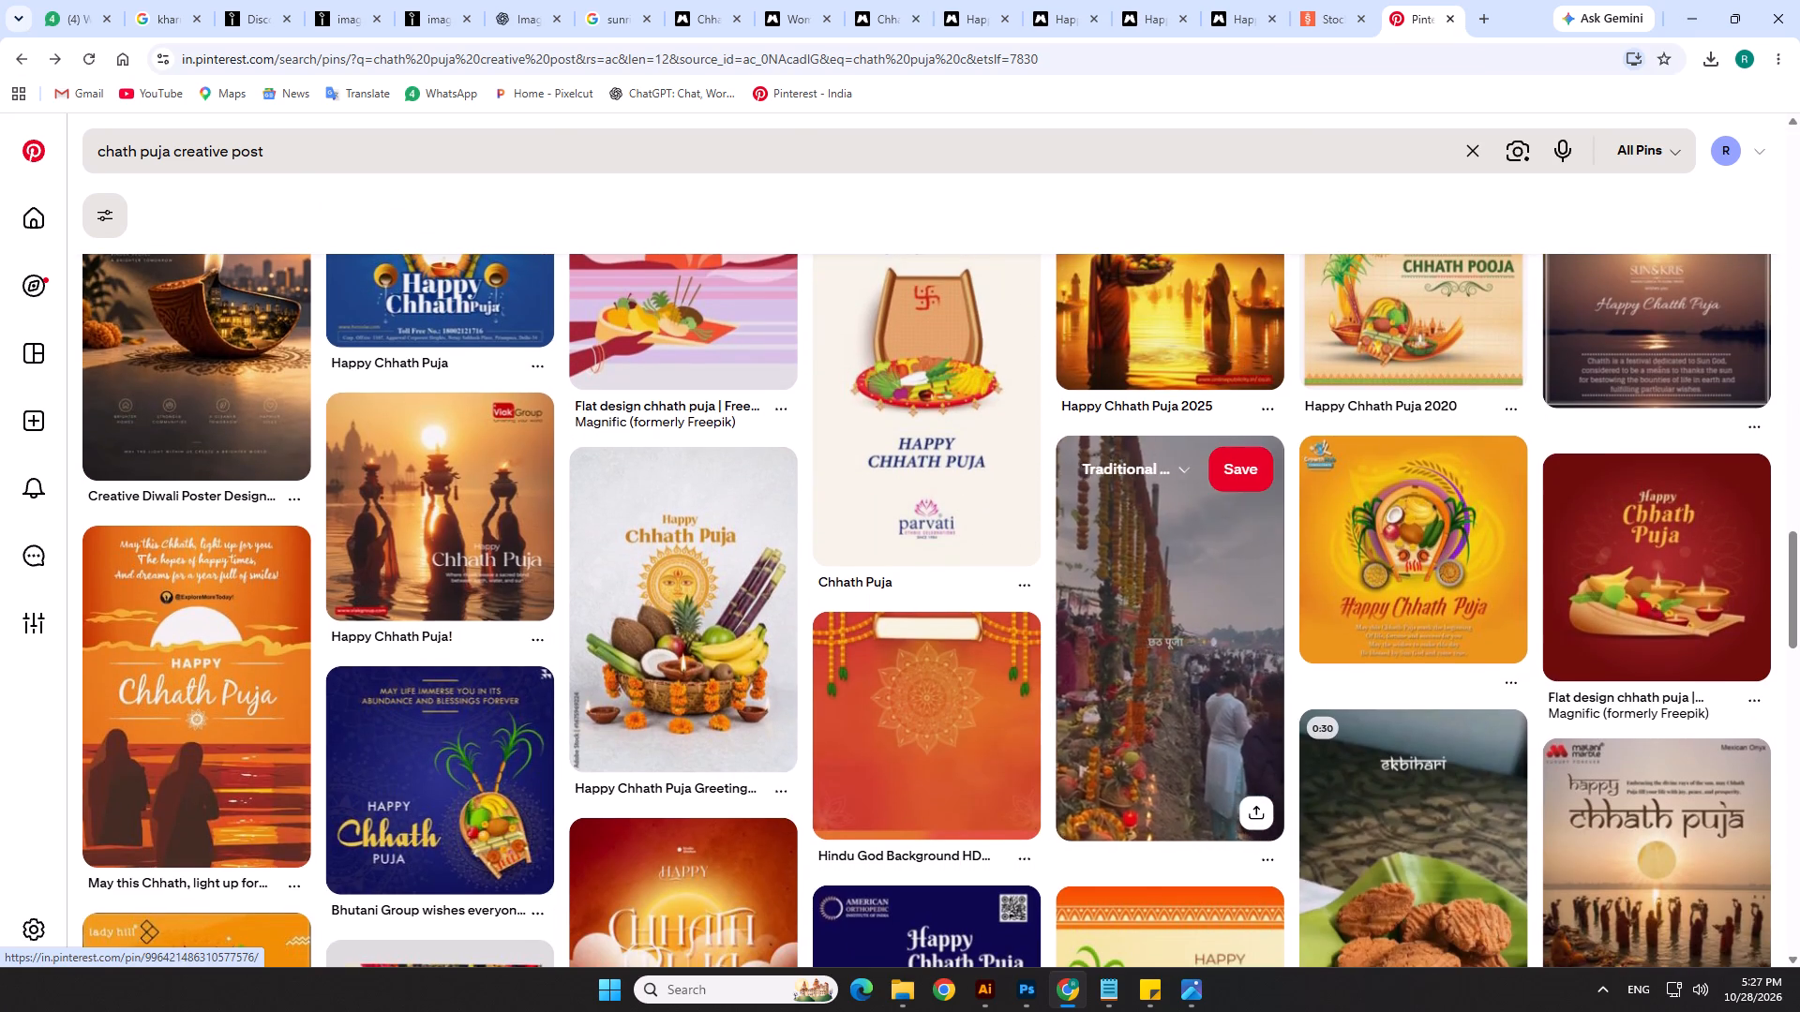
{"action": "scroll", "coordinate": [1258, 645], "scroll_direction": "down", "scroll_amount": 17}
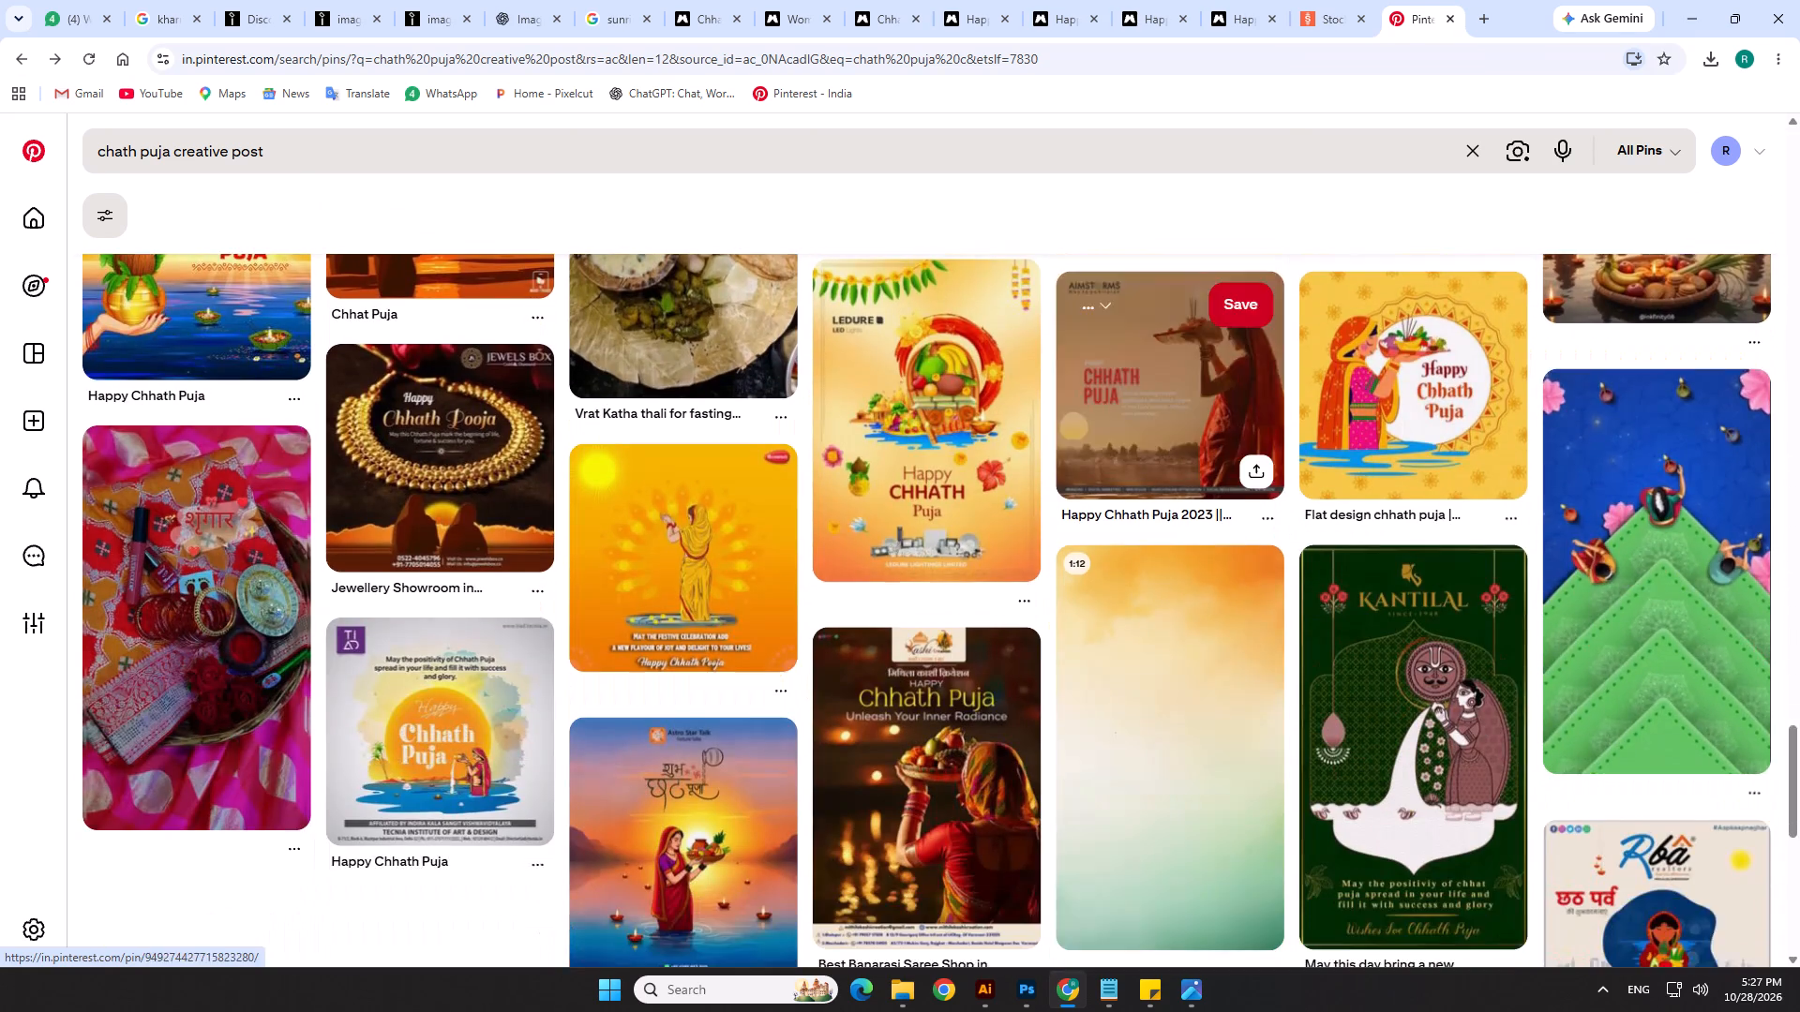
{"action": "scroll", "coordinate": [1258, 645], "scroll_direction": "down", "scroll_amount": 13}
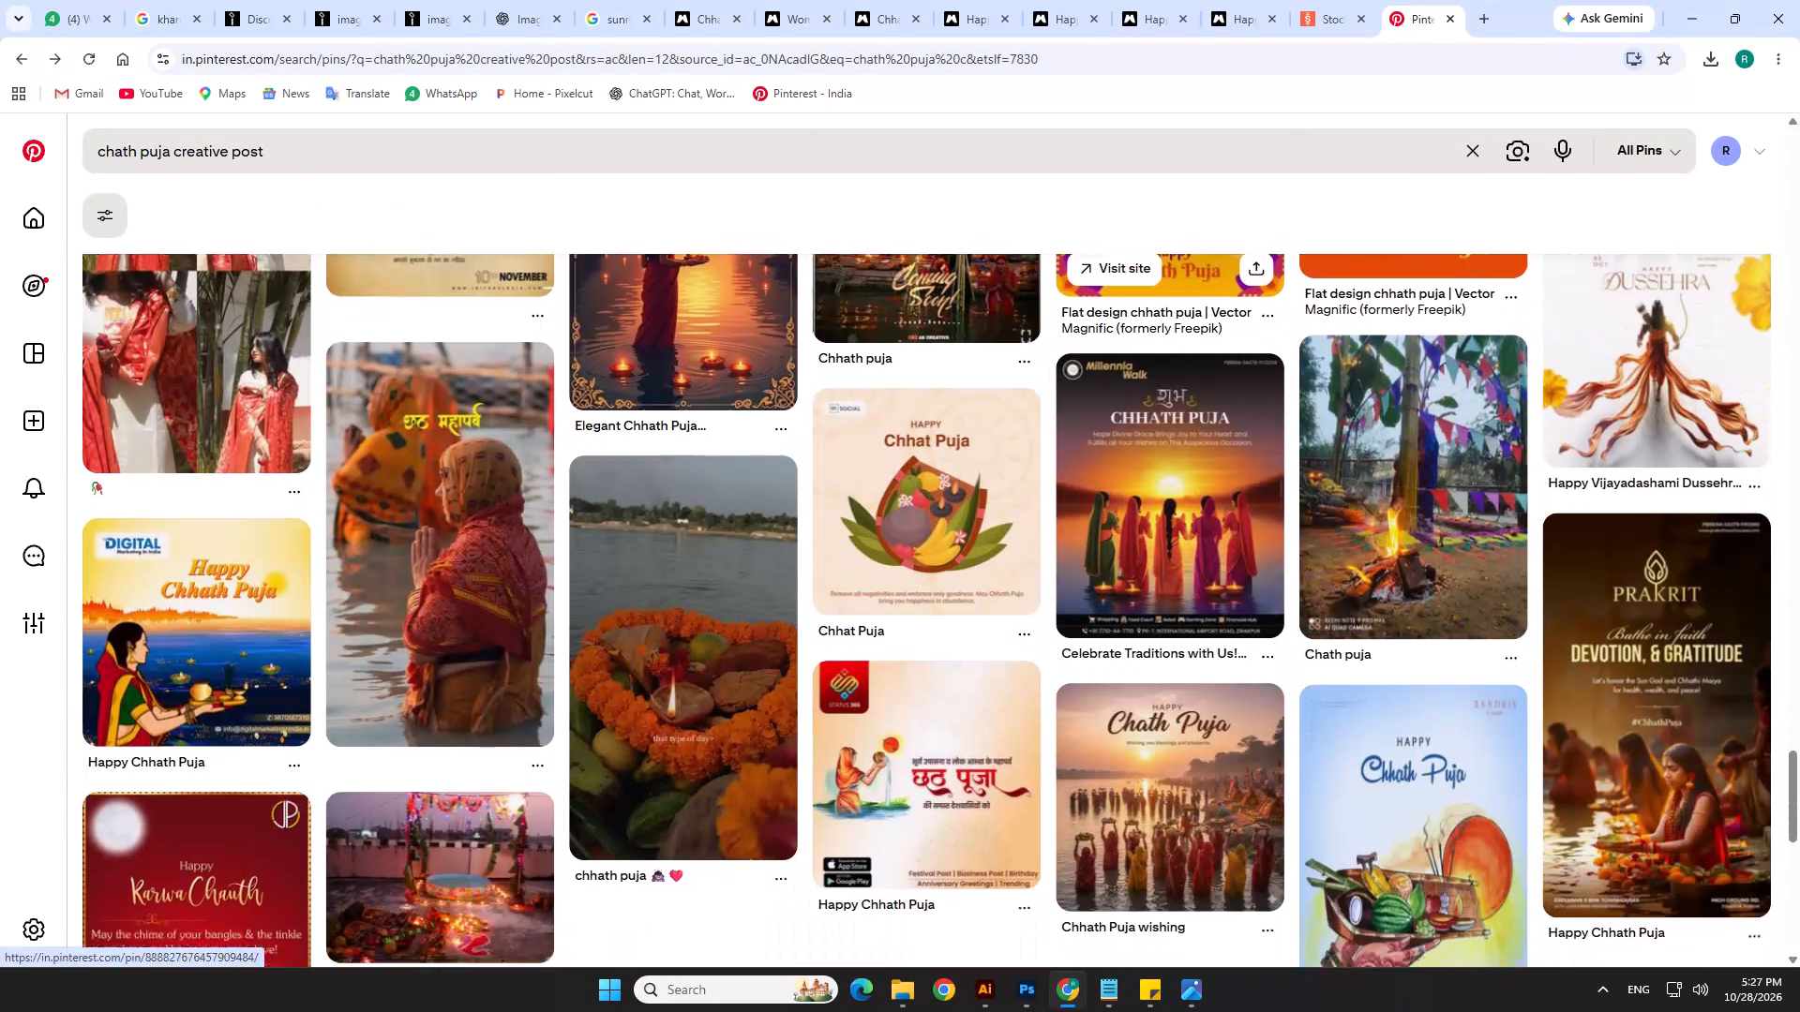
{"action": "scroll", "coordinate": [1258, 645], "scroll_direction": "down", "scroll_amount": 11}
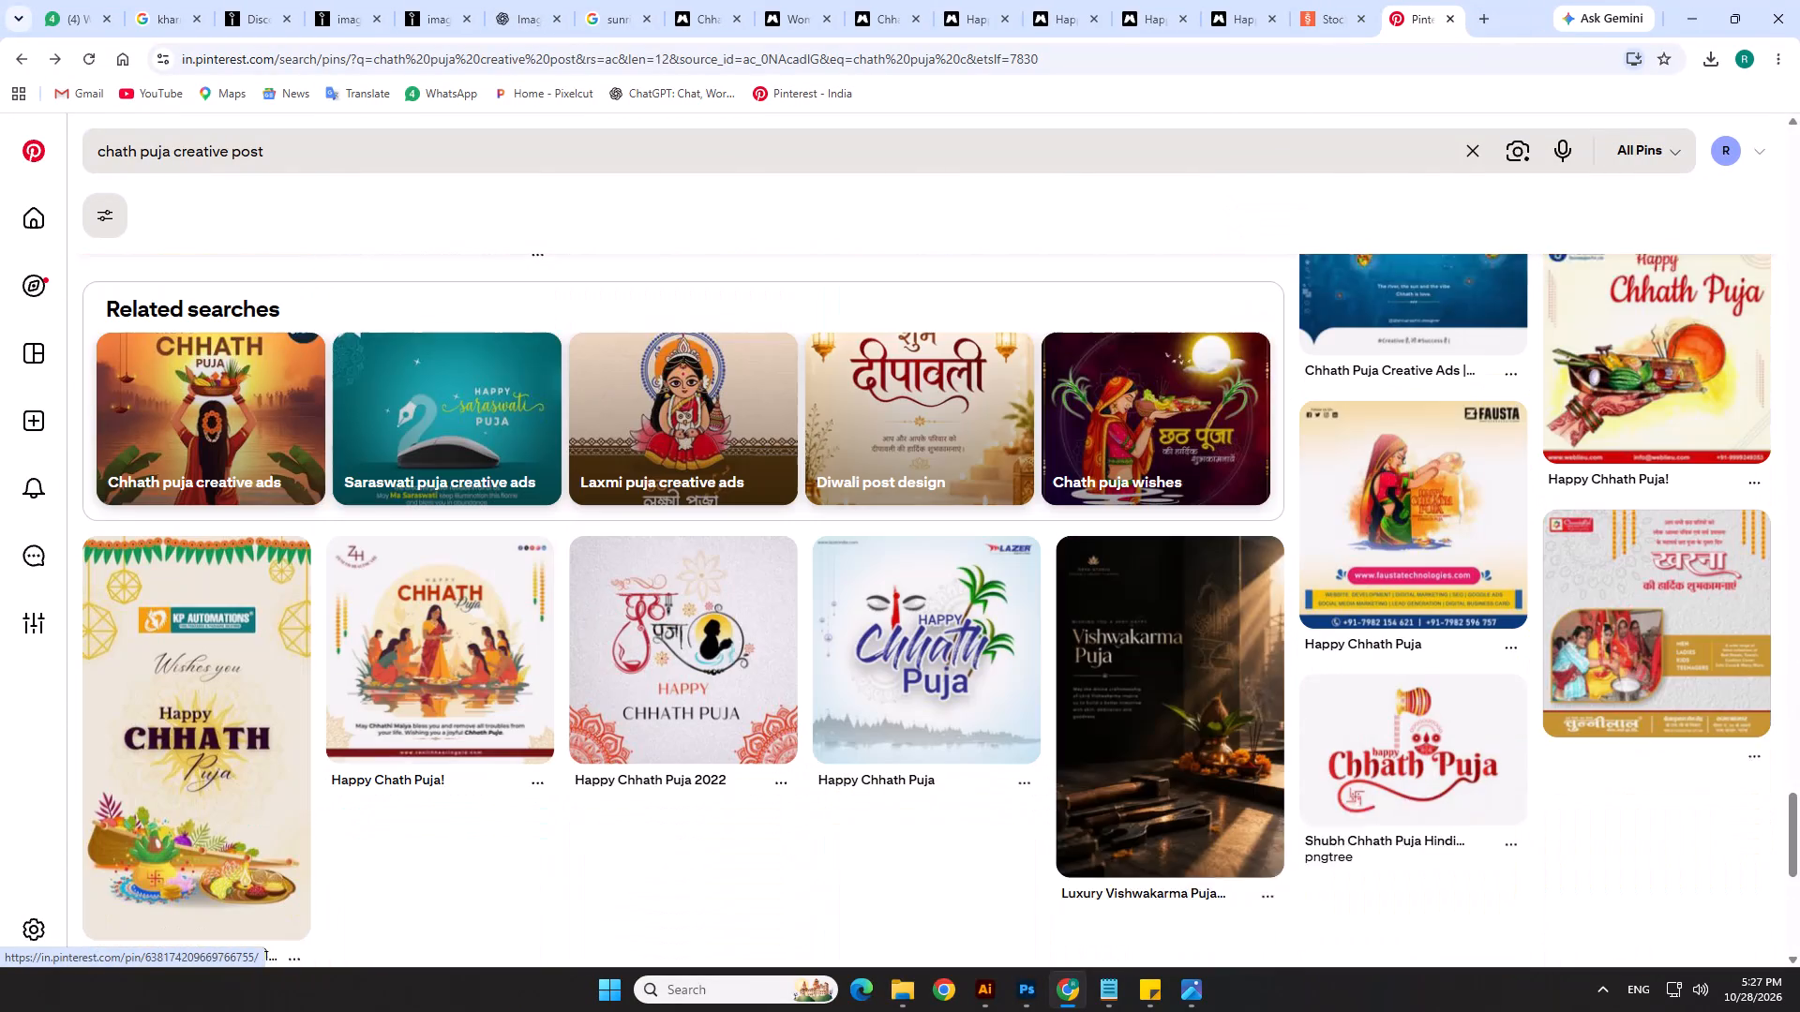
{"action": "scroll", "coordinate": [1258, 645], "scroll_direction": "down", "scroll_amount": 5}
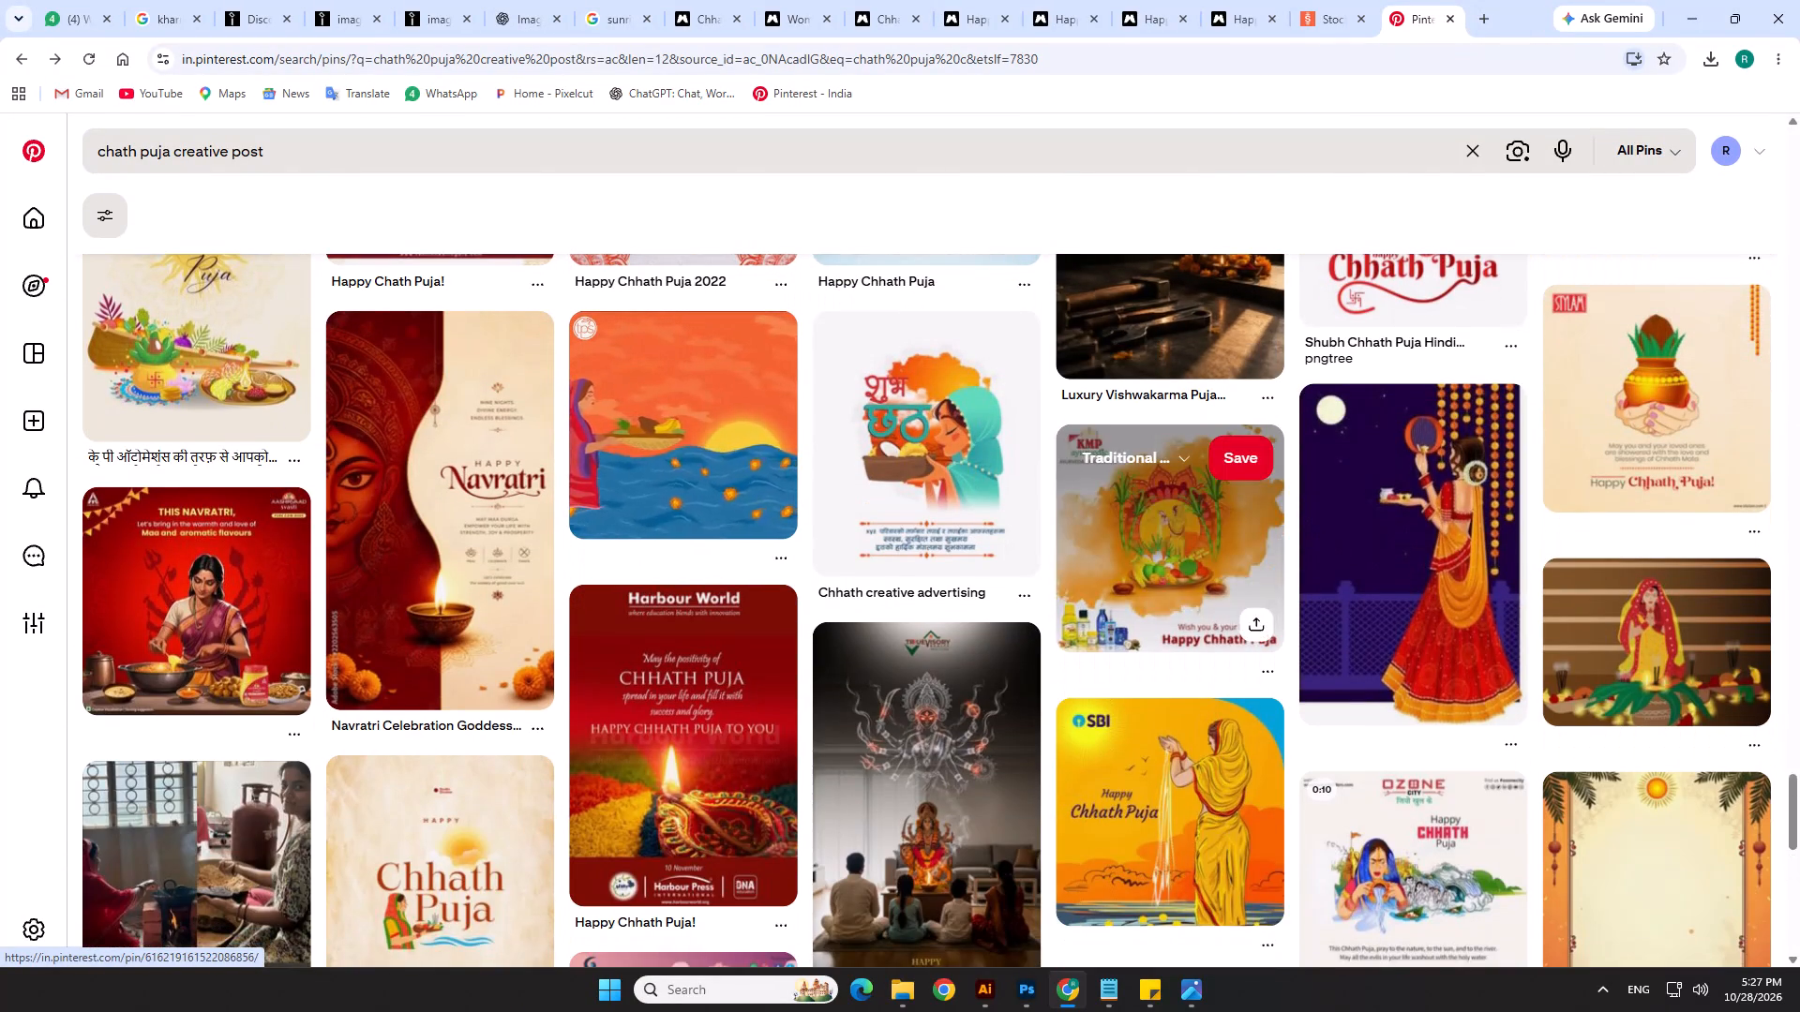
{"action": "scroll", "coordinate": [1258, 645], "scroll_direction": "up", "scroll_amount": 5}
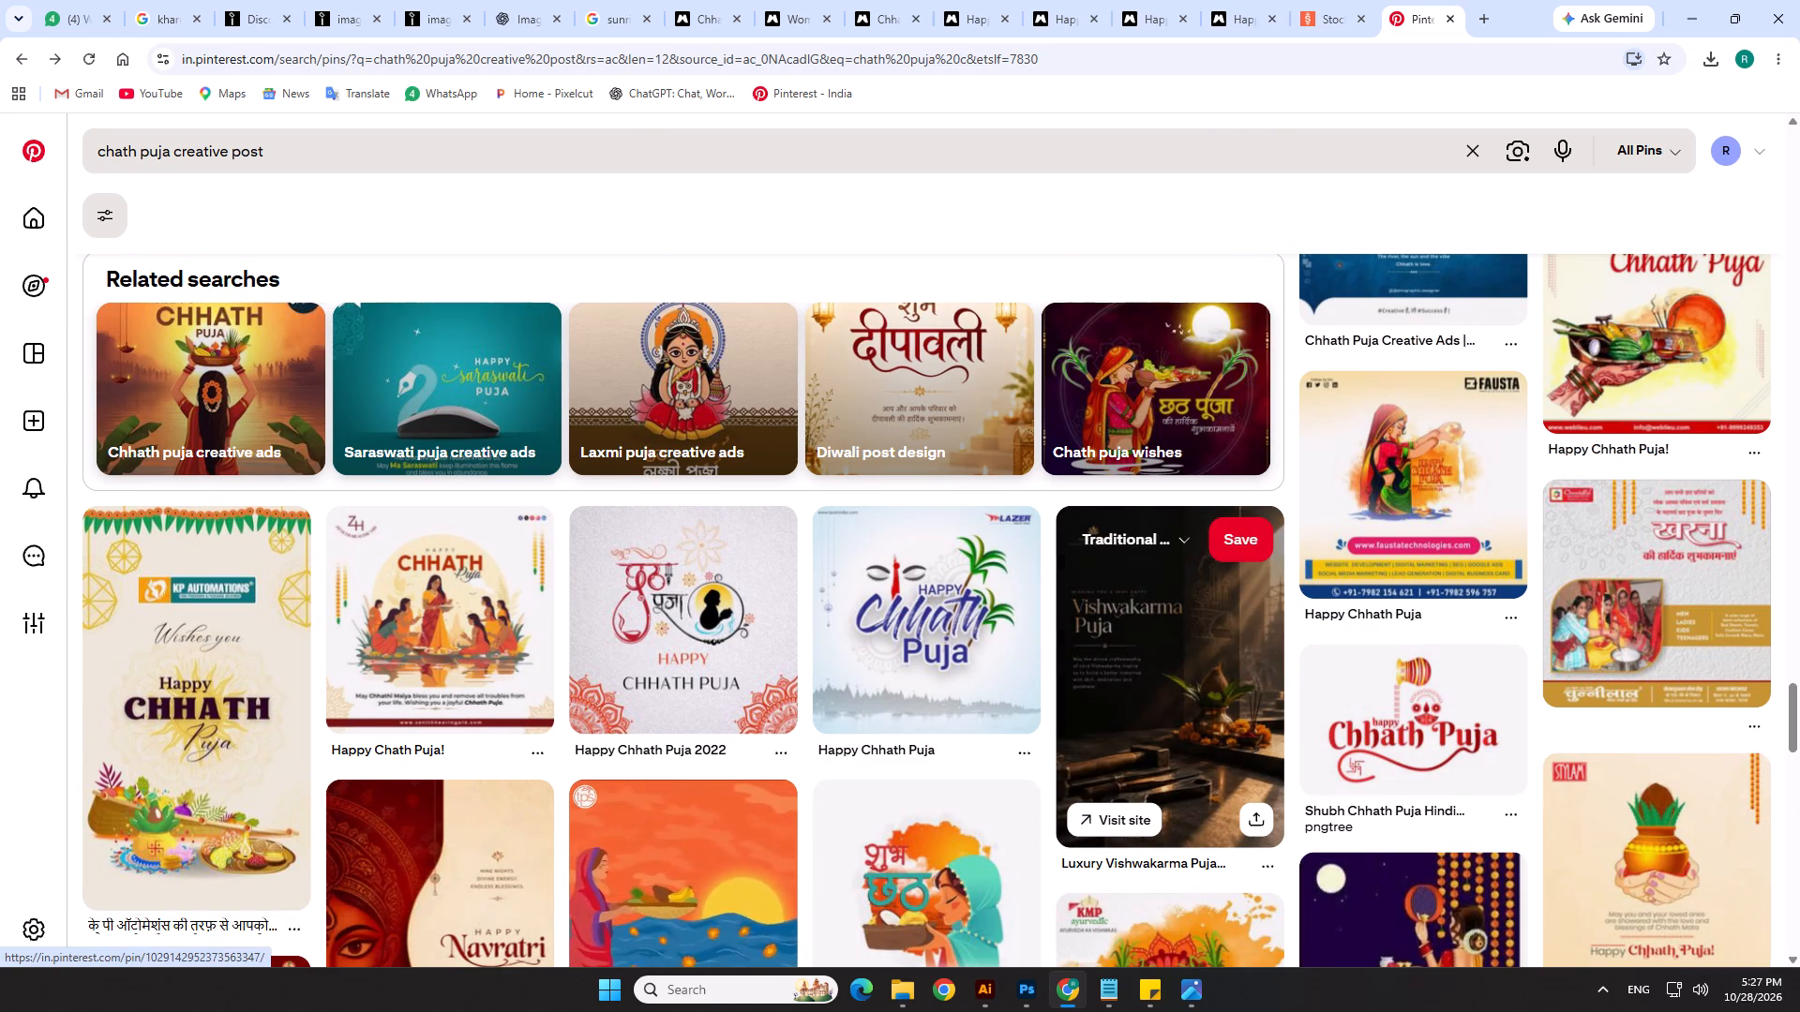
{"action": "scroll", "coordinate": [1257, 665], "scroll_direction": "down", "scroll_amount": 6}
{"action": "scroll", "coordinate": [779, 586], "scroll_direction": "down", "scroll_amount": 5}
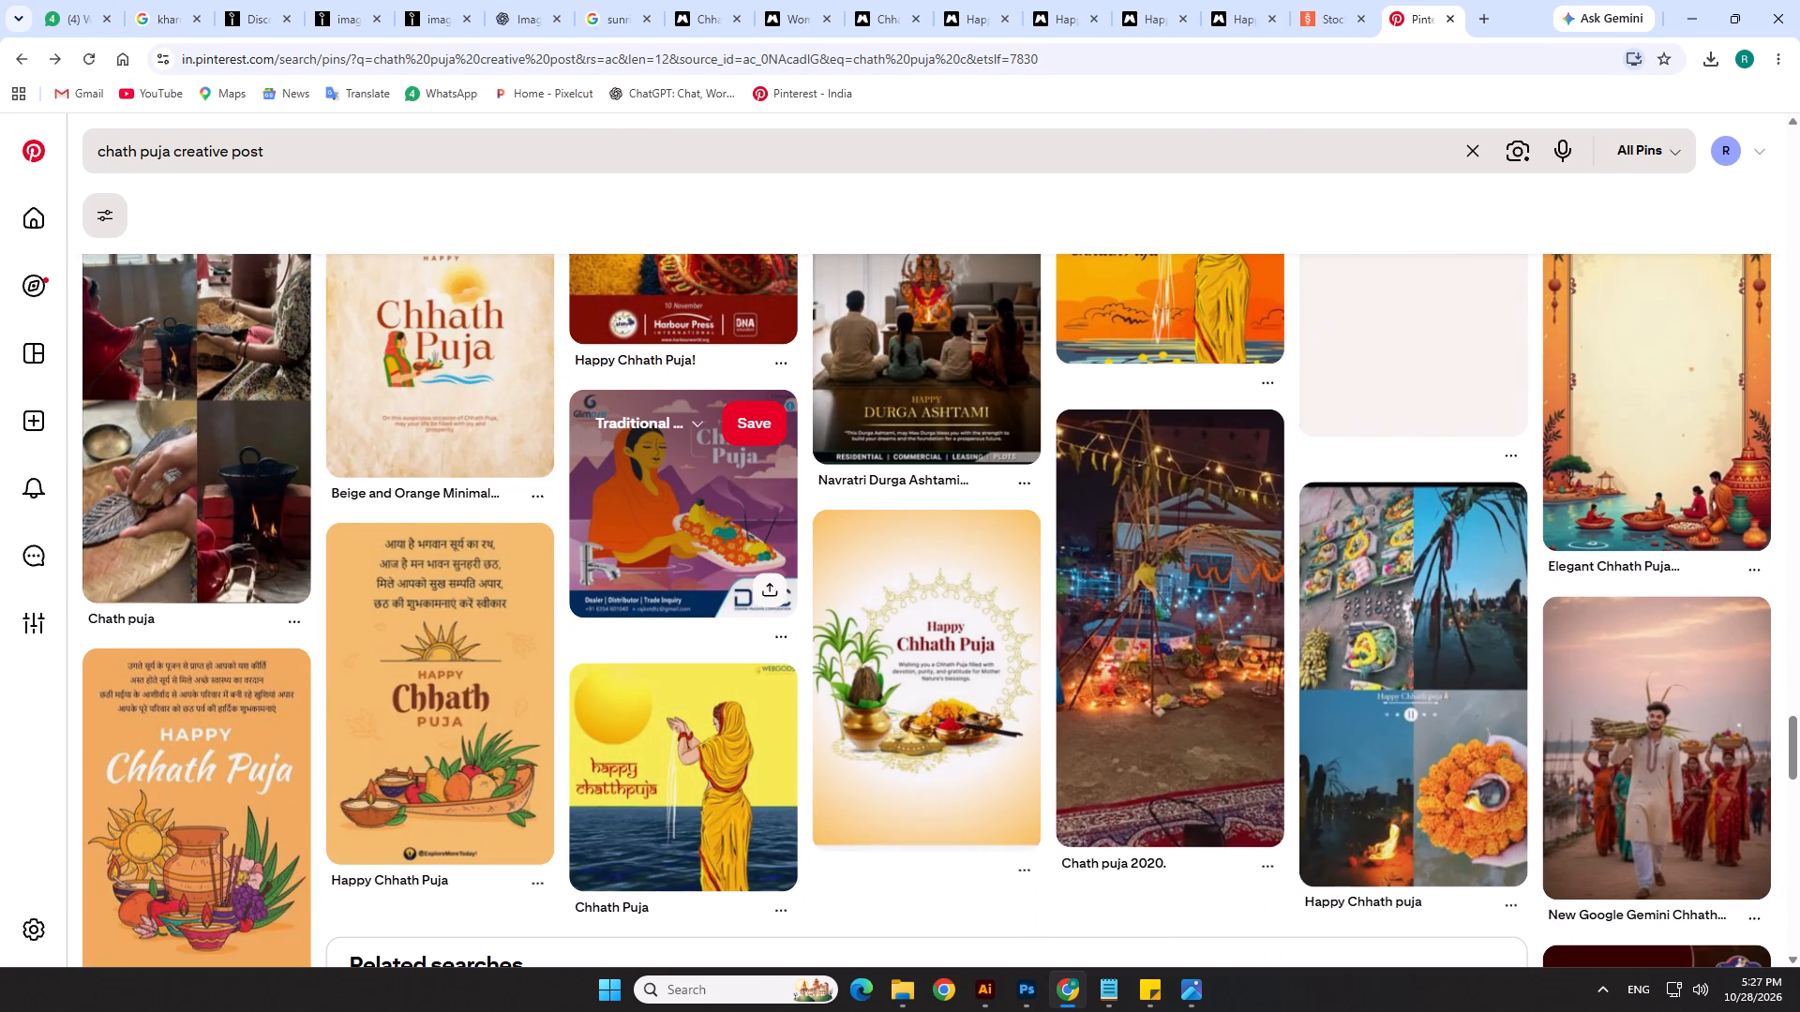
{"action": "scroll", "coordinate": [779, 586], "scroll_direction": "down", "scroll_amount": 10}
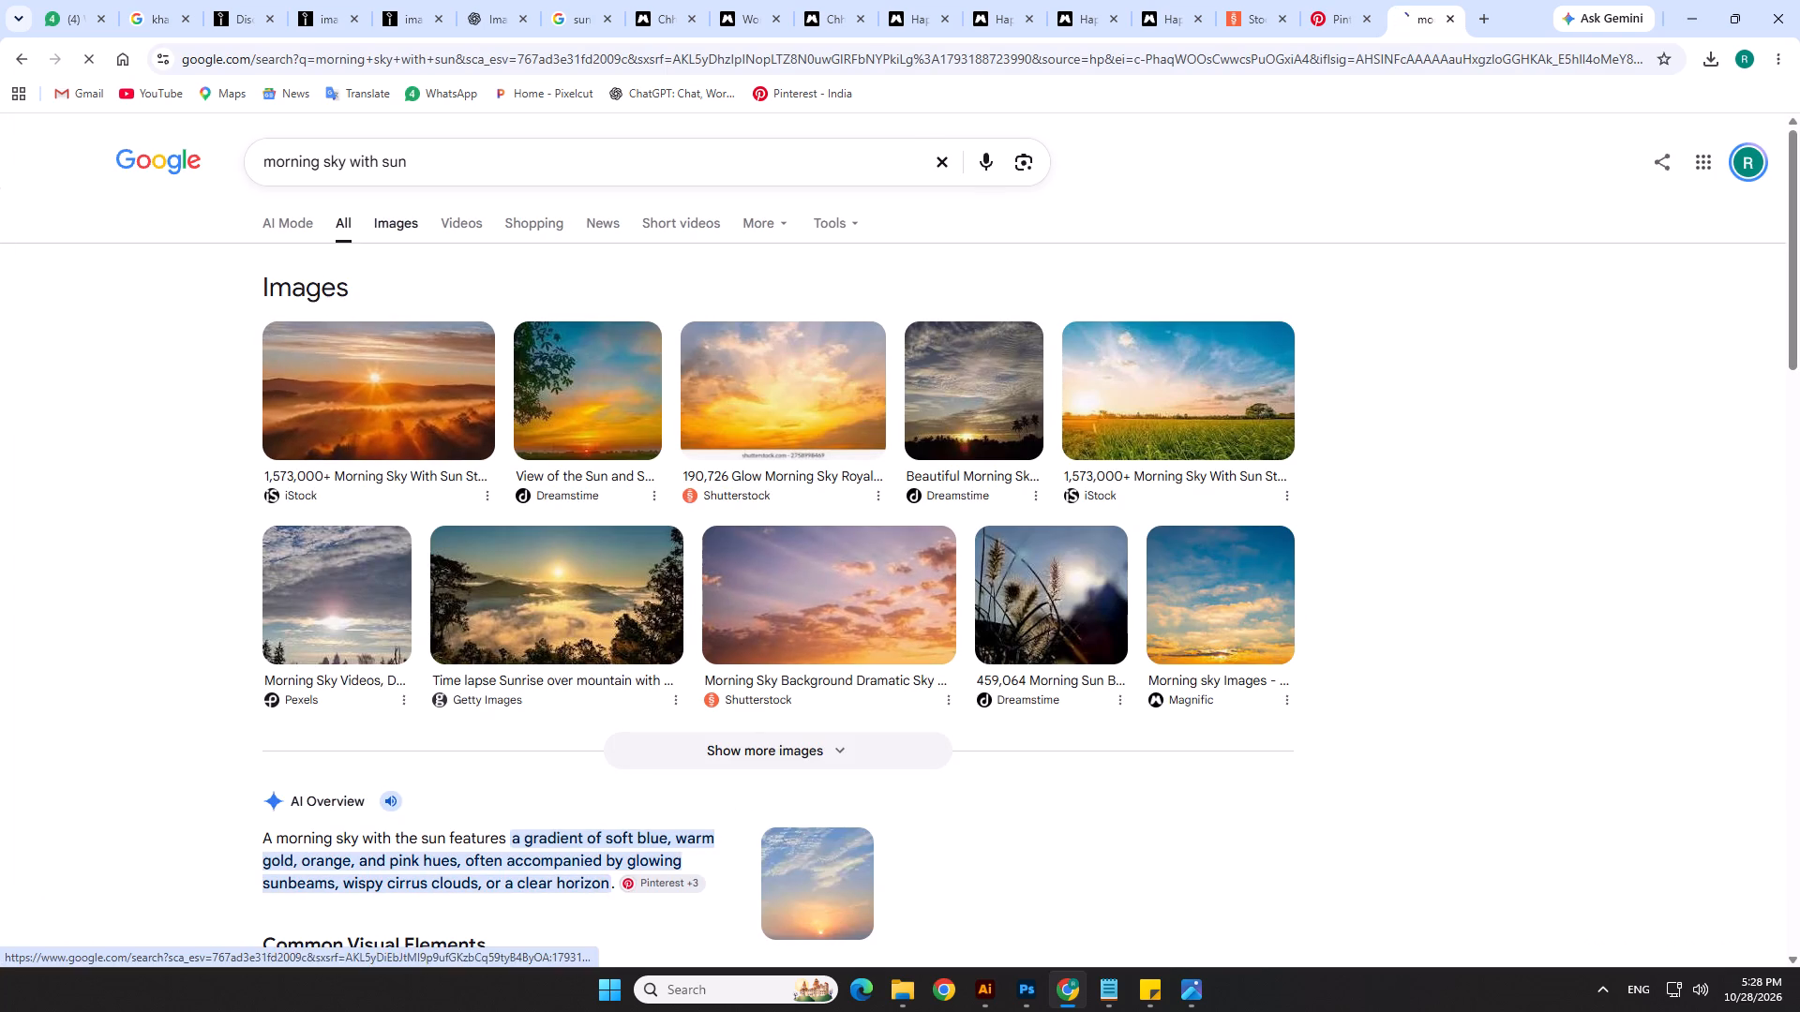
{"action": "scroll", "coordinate": [792, 456], "scroll_direction": "down", "scroll_amount": 1}
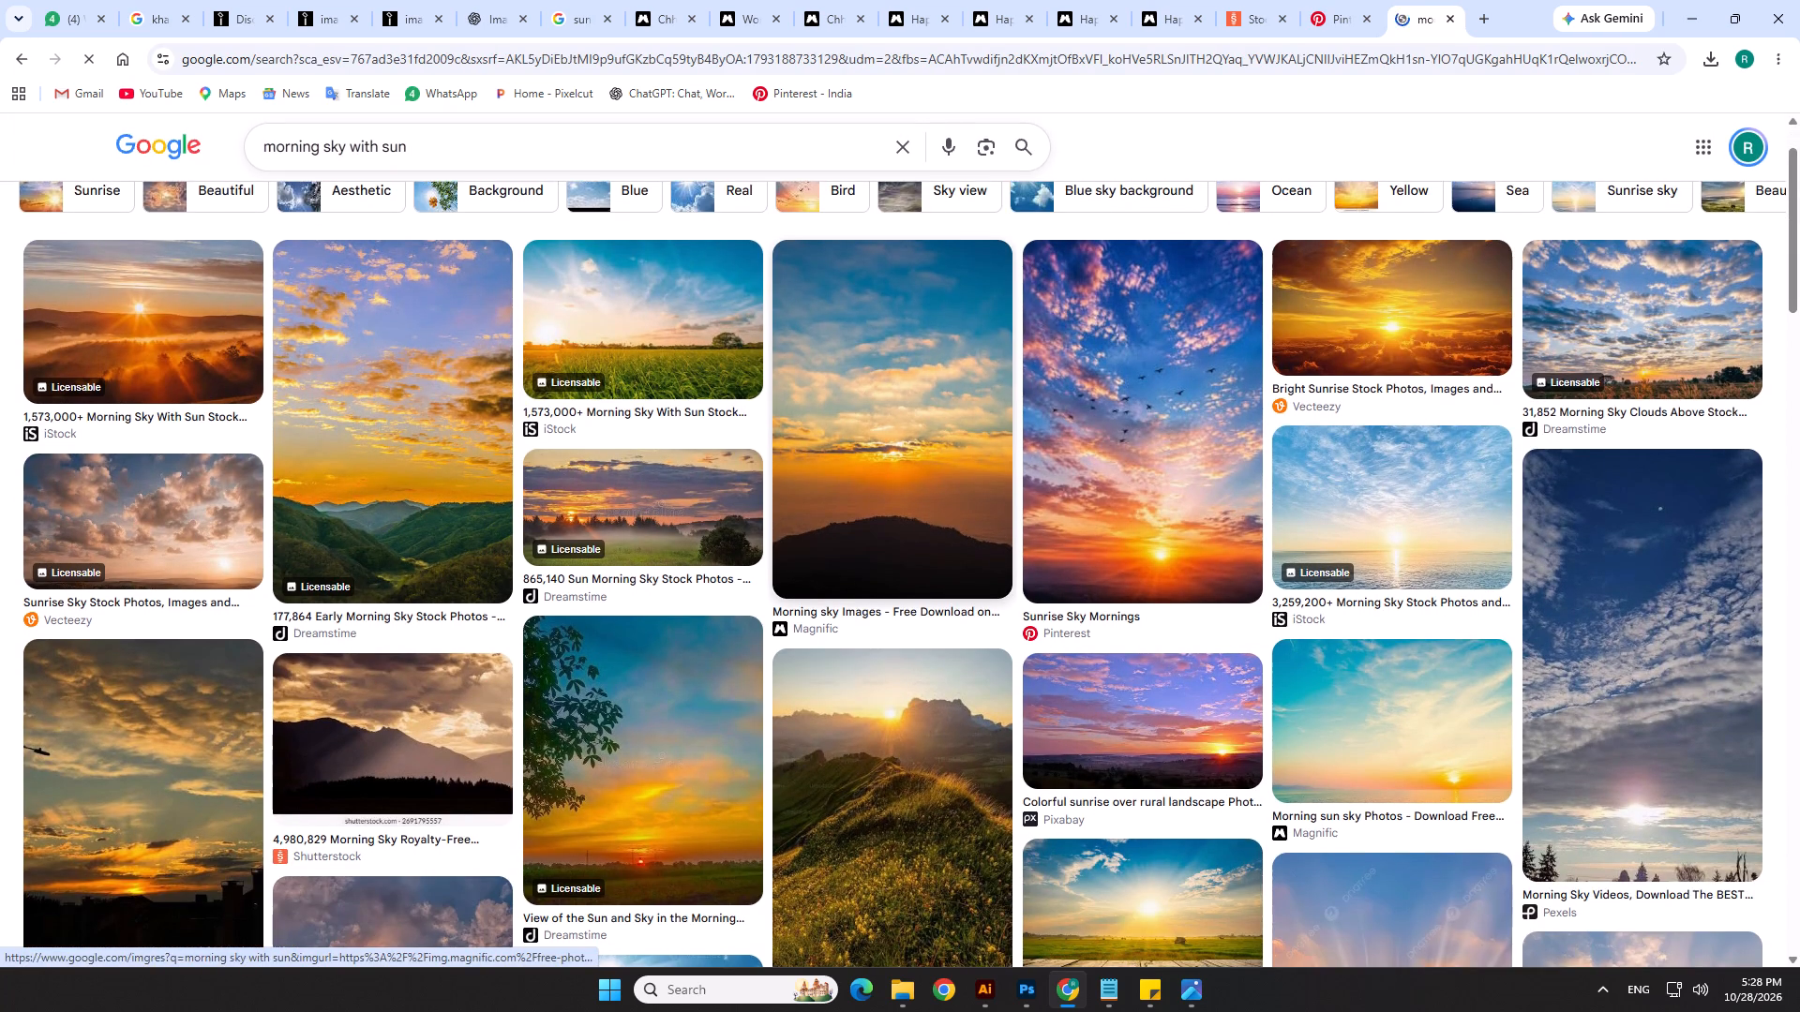
Find the turquoise-and-orange morning sun sky photo, open its Magnific source and download "Sunset on the beach" as a JPG.
{"action": "scroll", "coordinate": [790, 450], "scroll_direction": "down", "scroll_amount": 3}
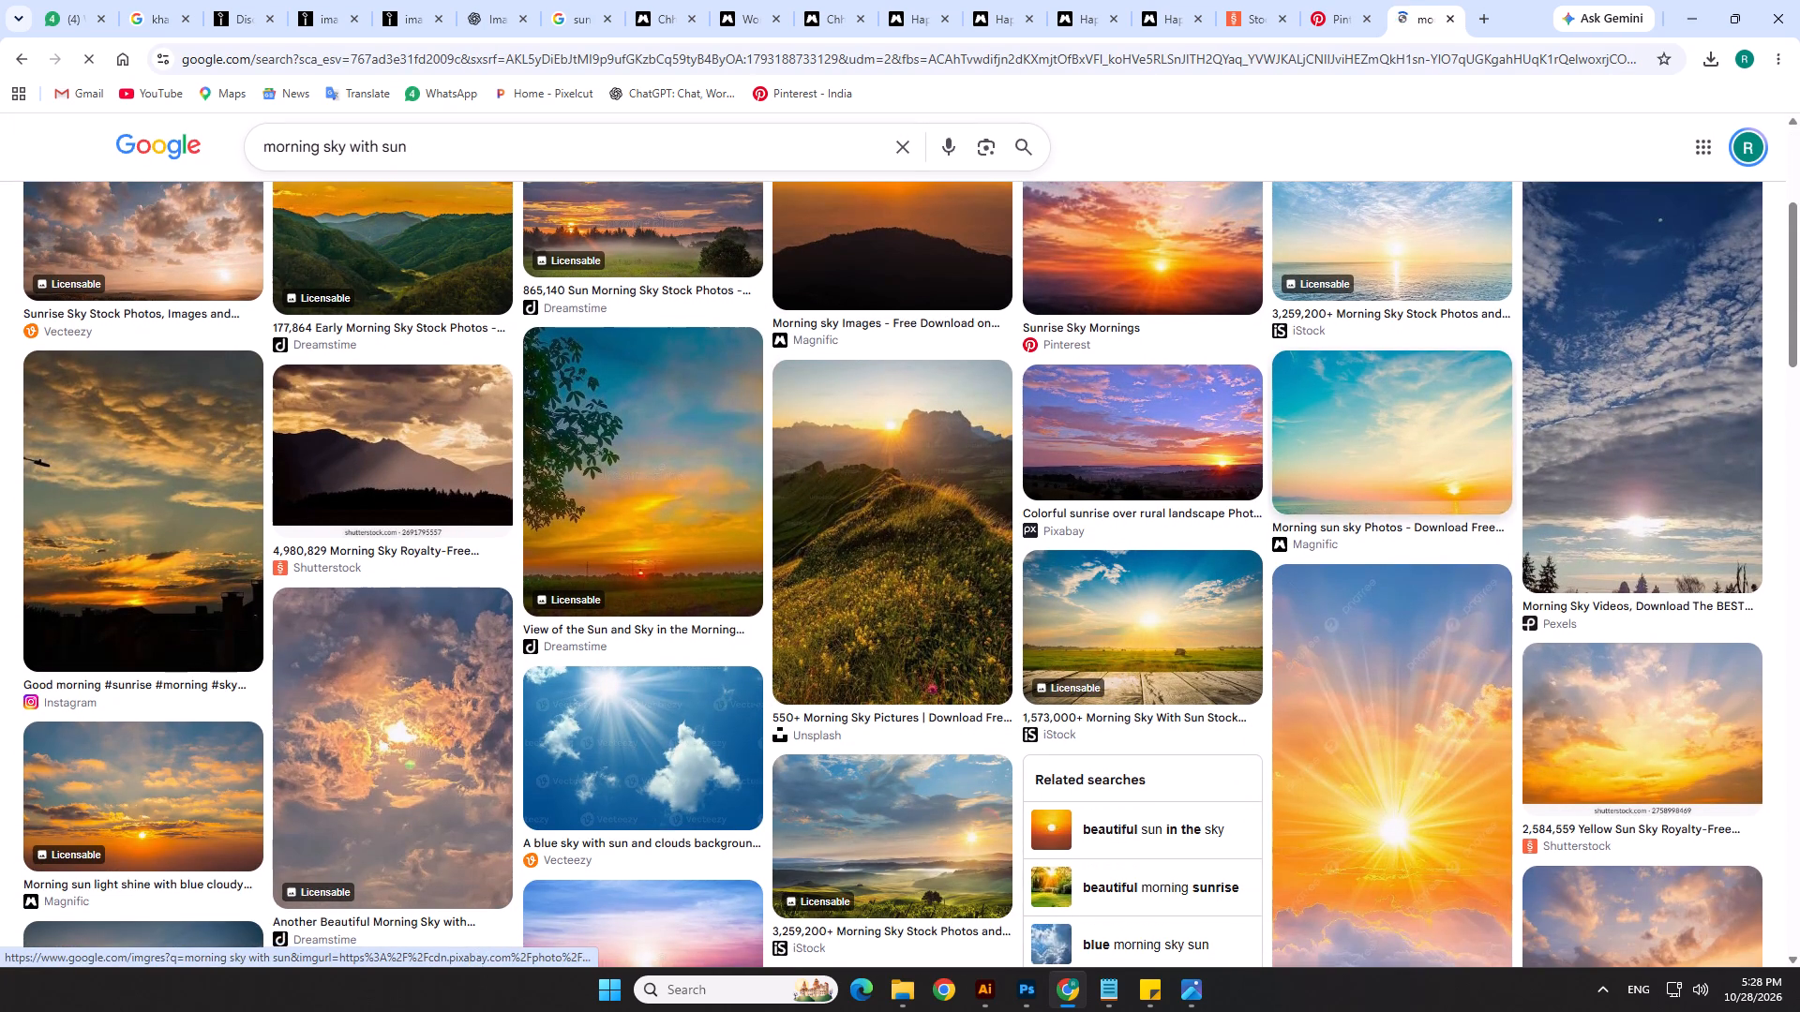
{"action": "left_click", "coordinate": [1440, 432]}
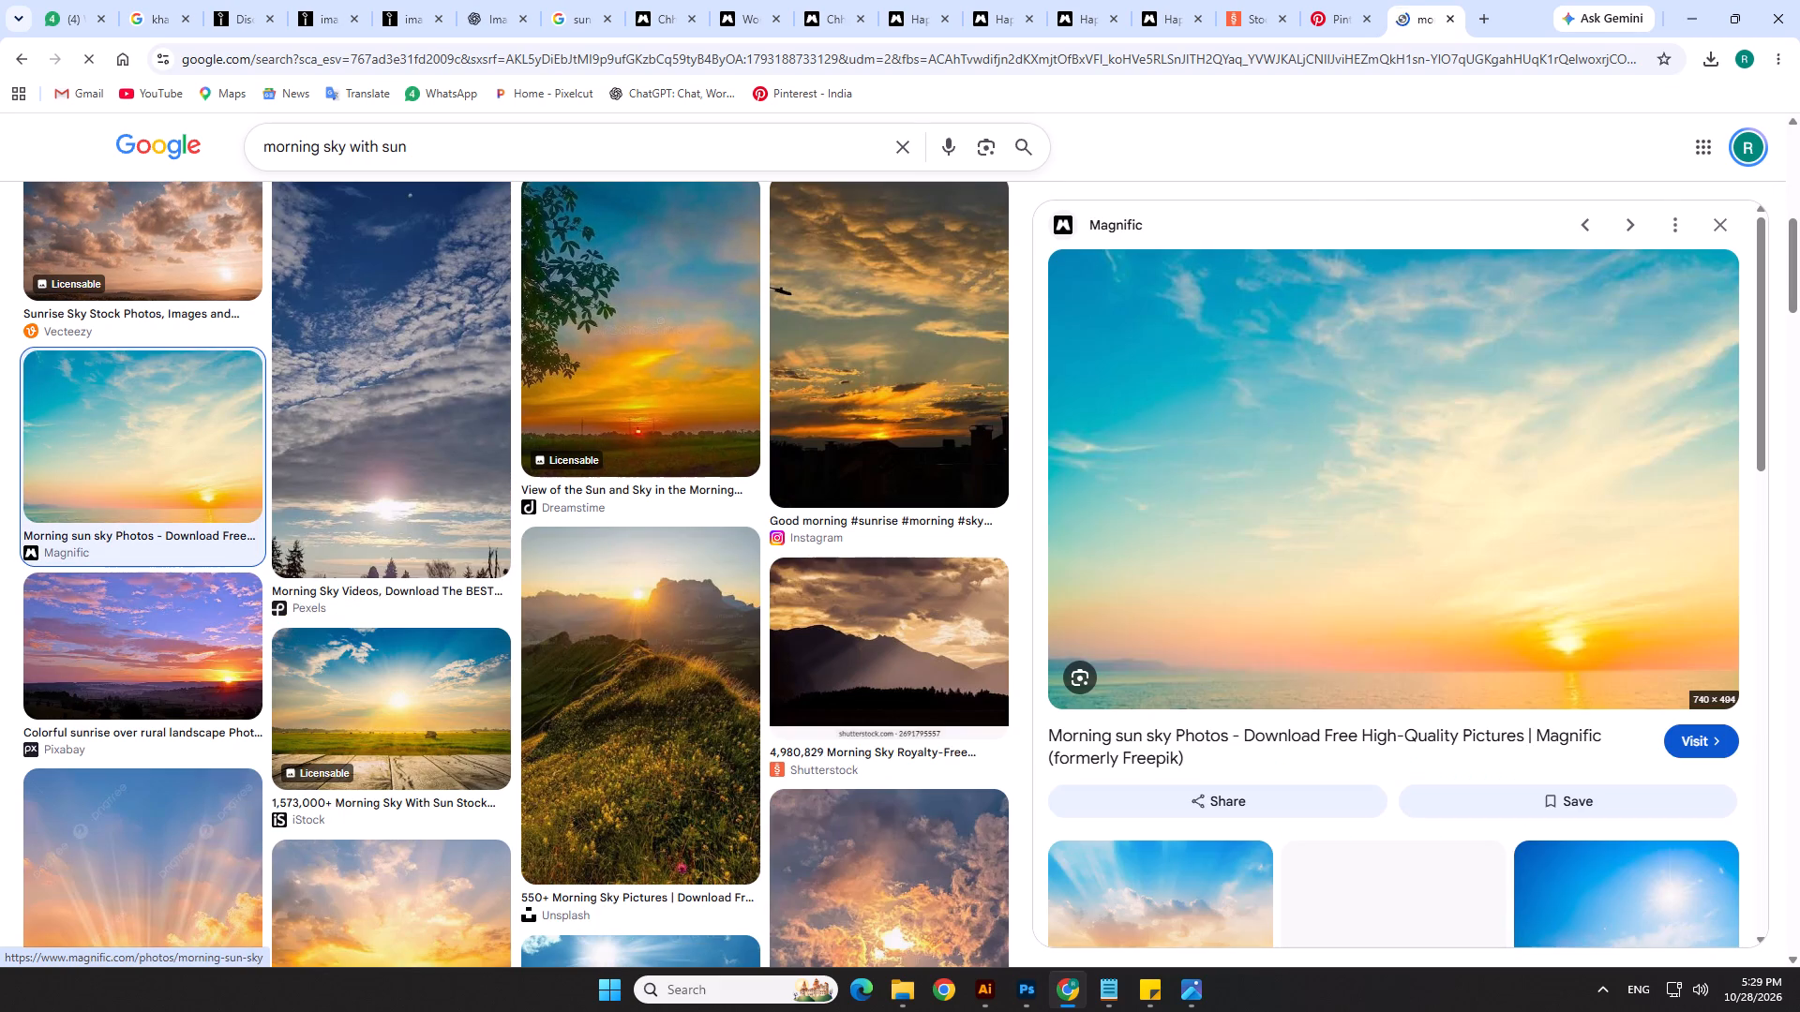
{"action": "left_click", "coordinate": [1394, 738]}
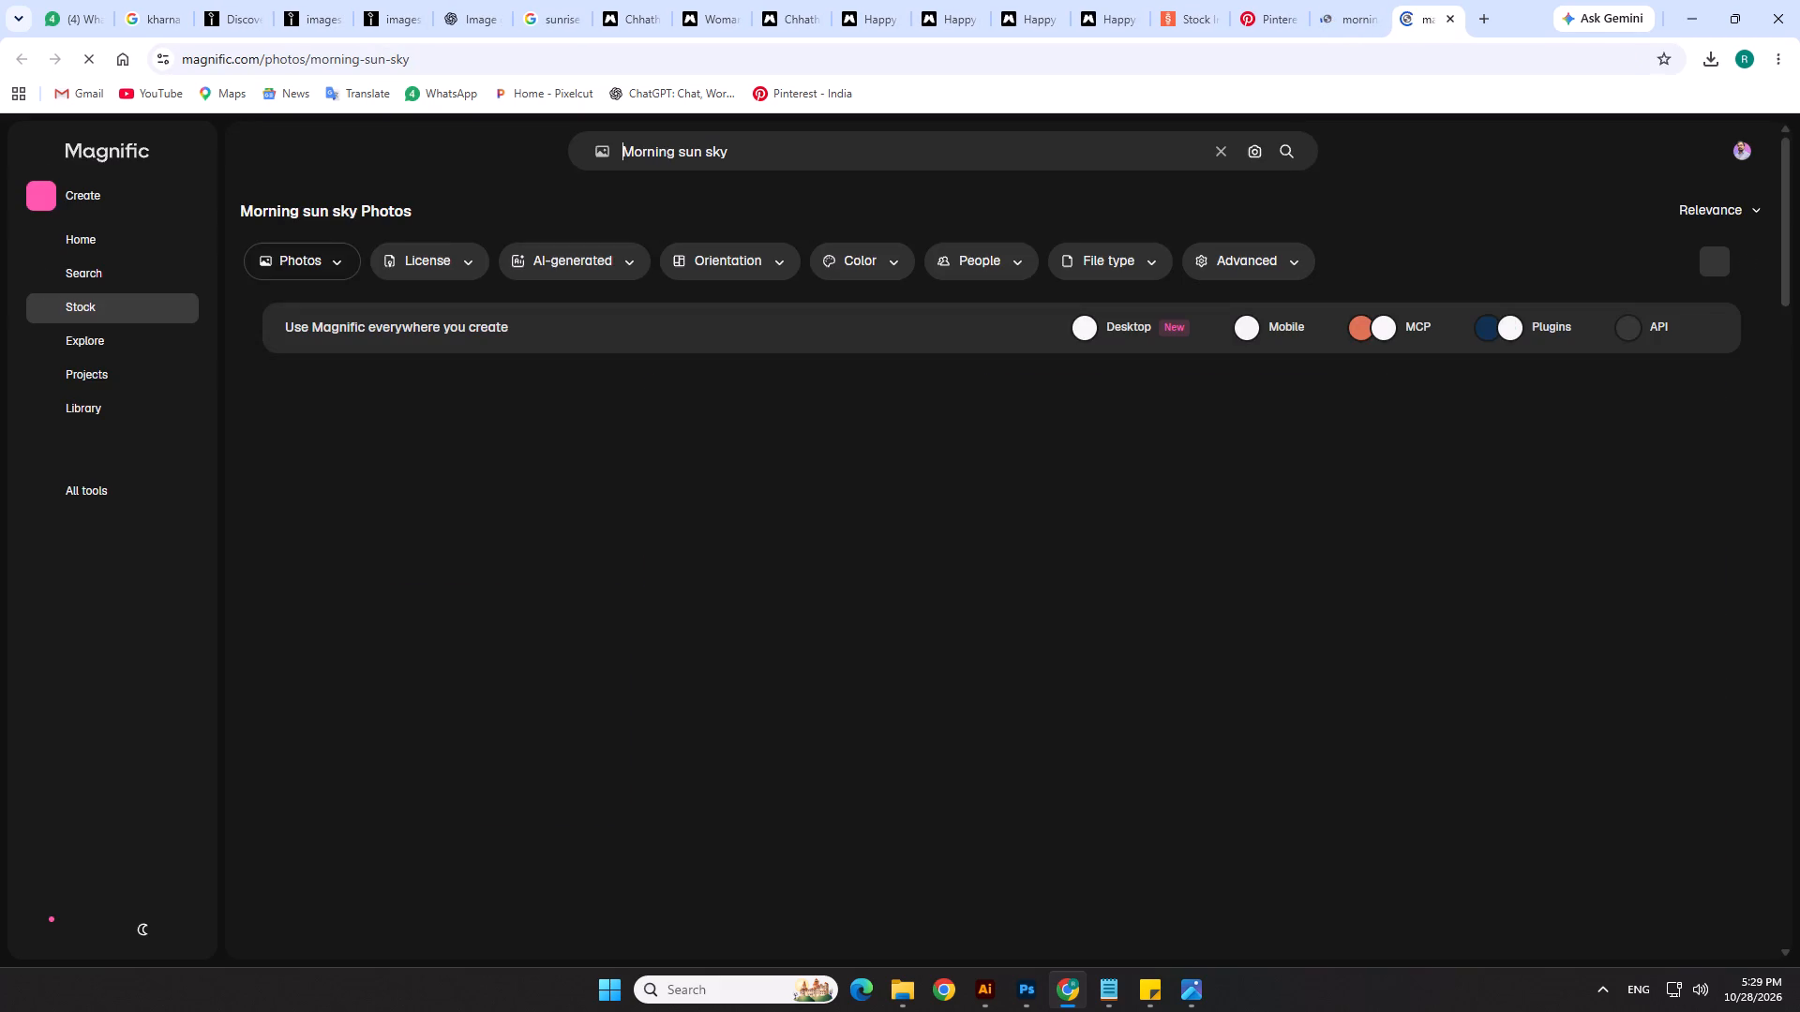
{"action": "left_click", "coordinate": [806, 481]}
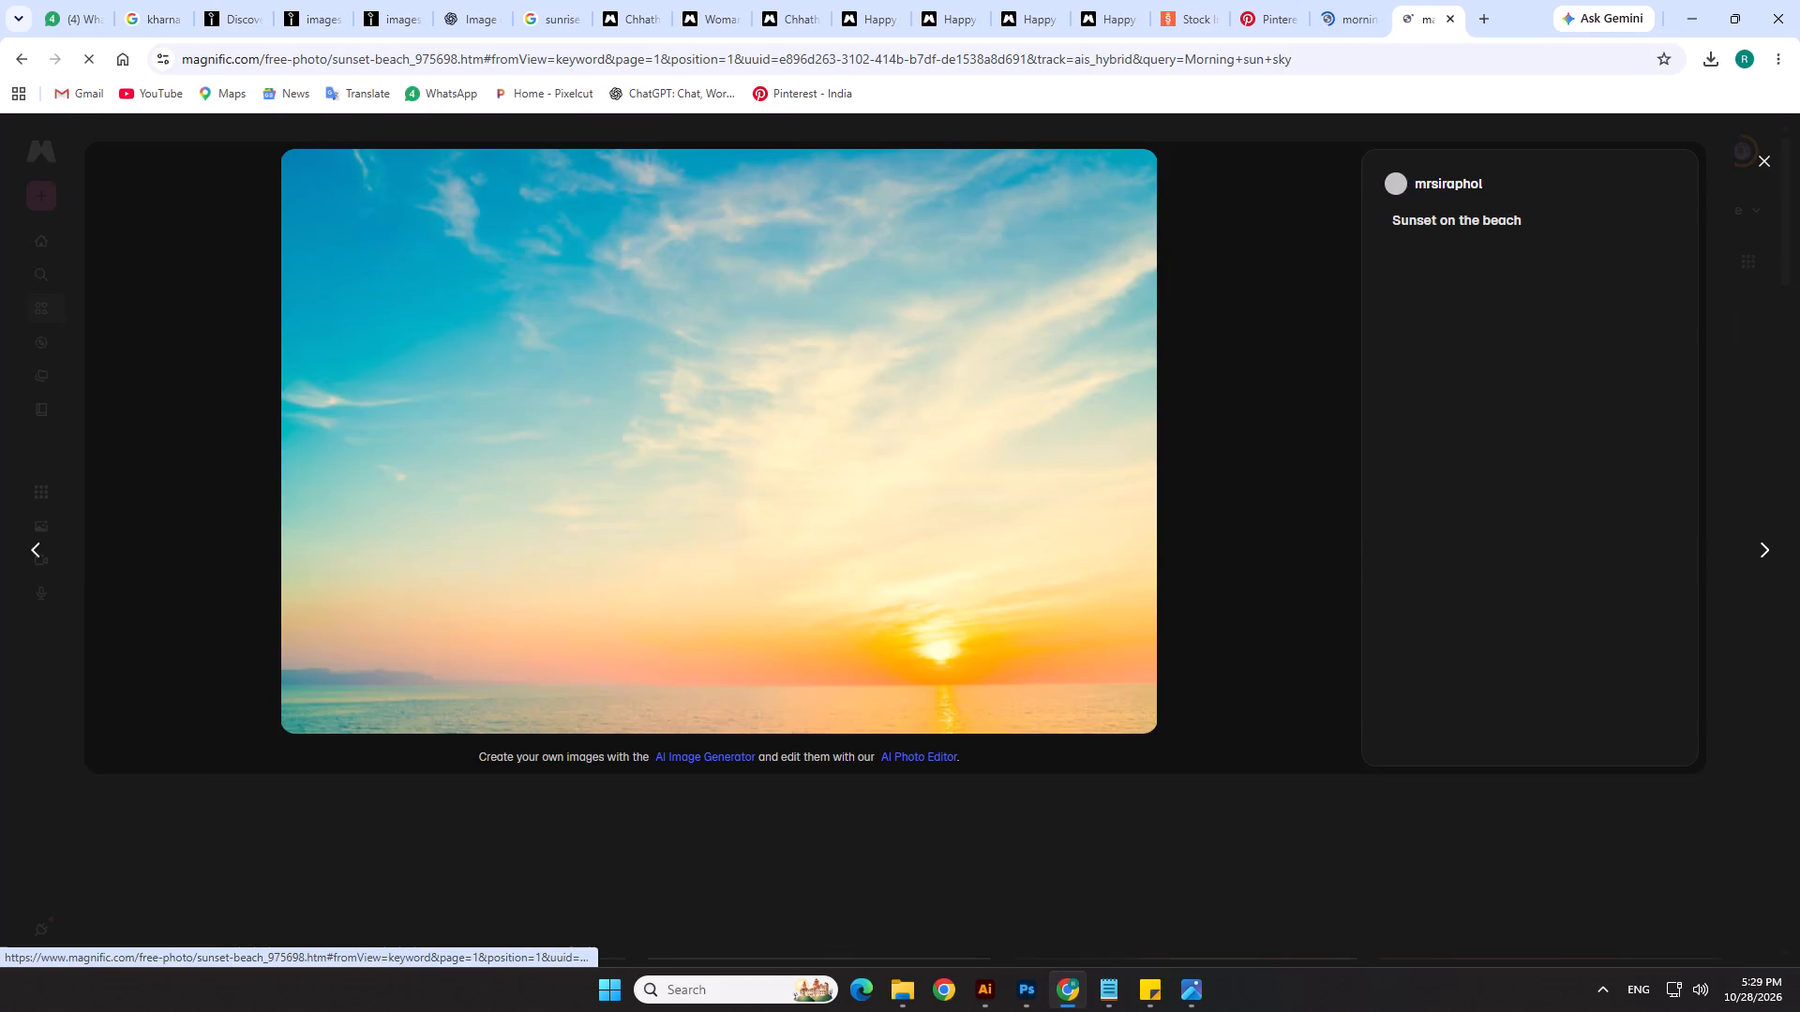
{"action": "left_click", "coordinate": [1669, 269]}
{"action": "left_click", "coordinate": [1566, 414]}
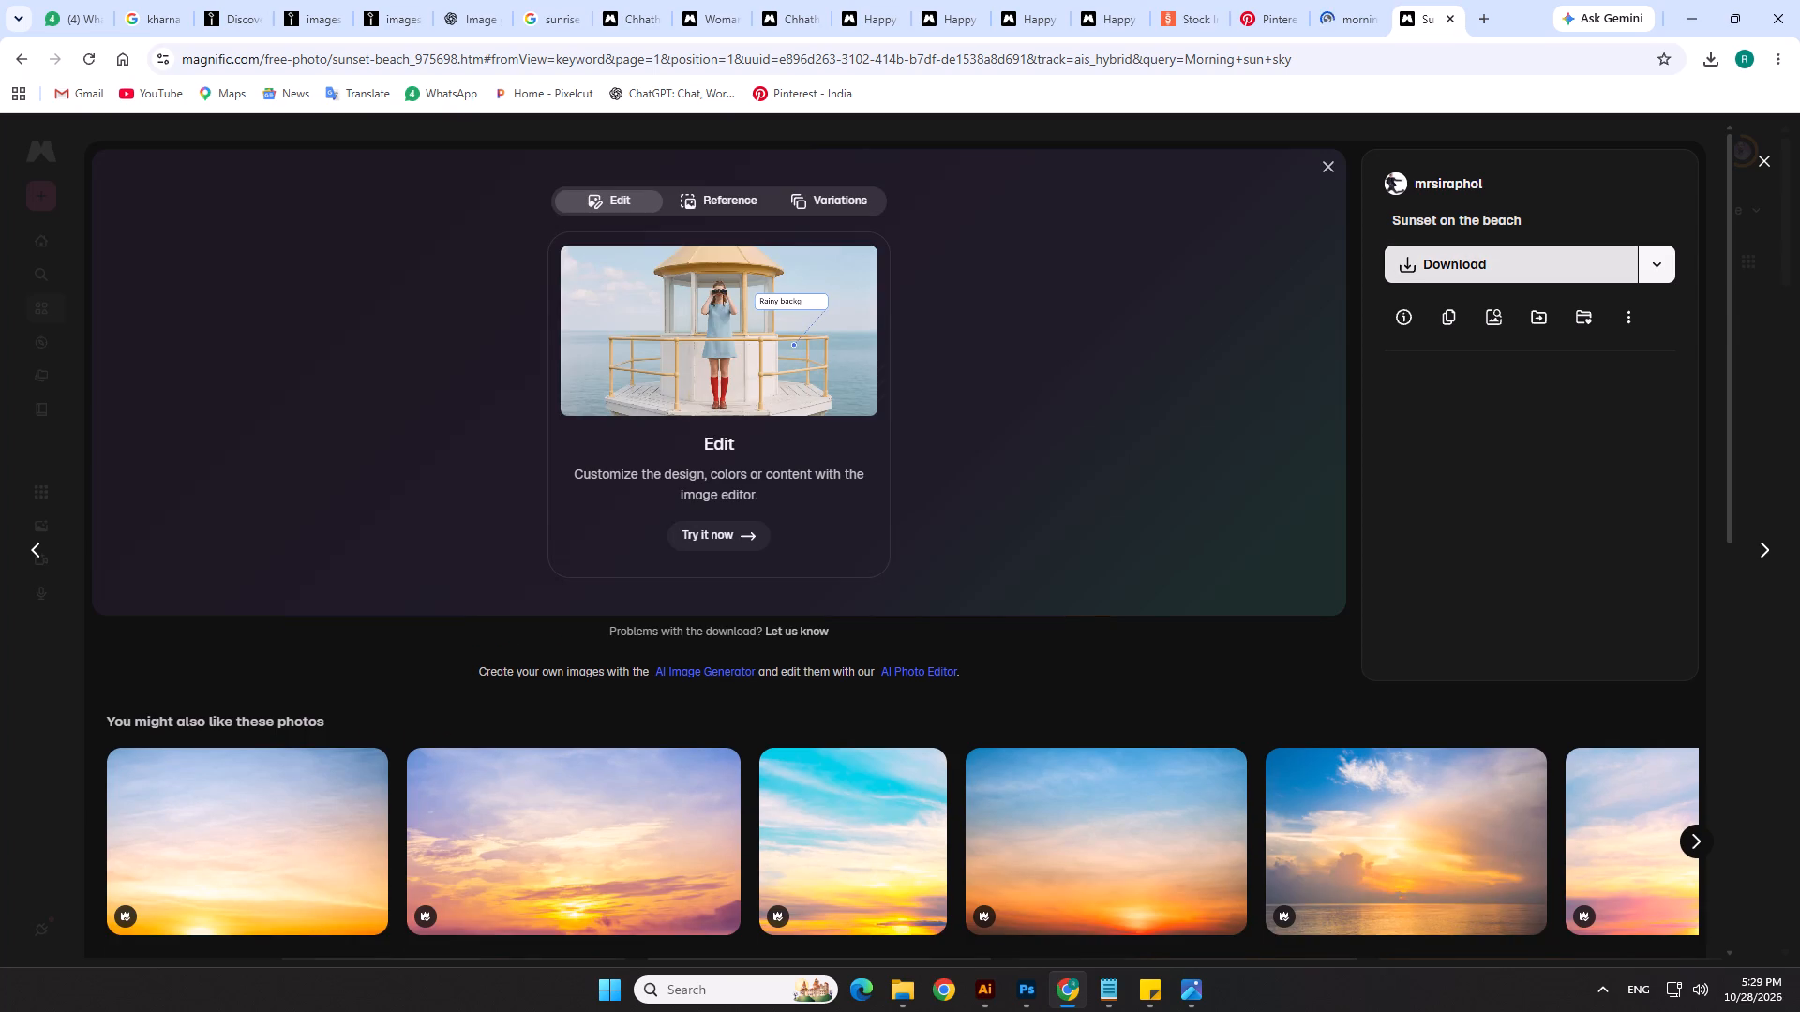
Place the downloaded 2081.jpg into the Photoshop ऊषा अर्घ्य poster, scaled to about 83% and covering the sky area above the river.
{"action": "left_click_drag", "start_coordinate": [1519, 113], "coordinate": [1515, 316]}
{"action": "key", "text": "alt+Tab"}
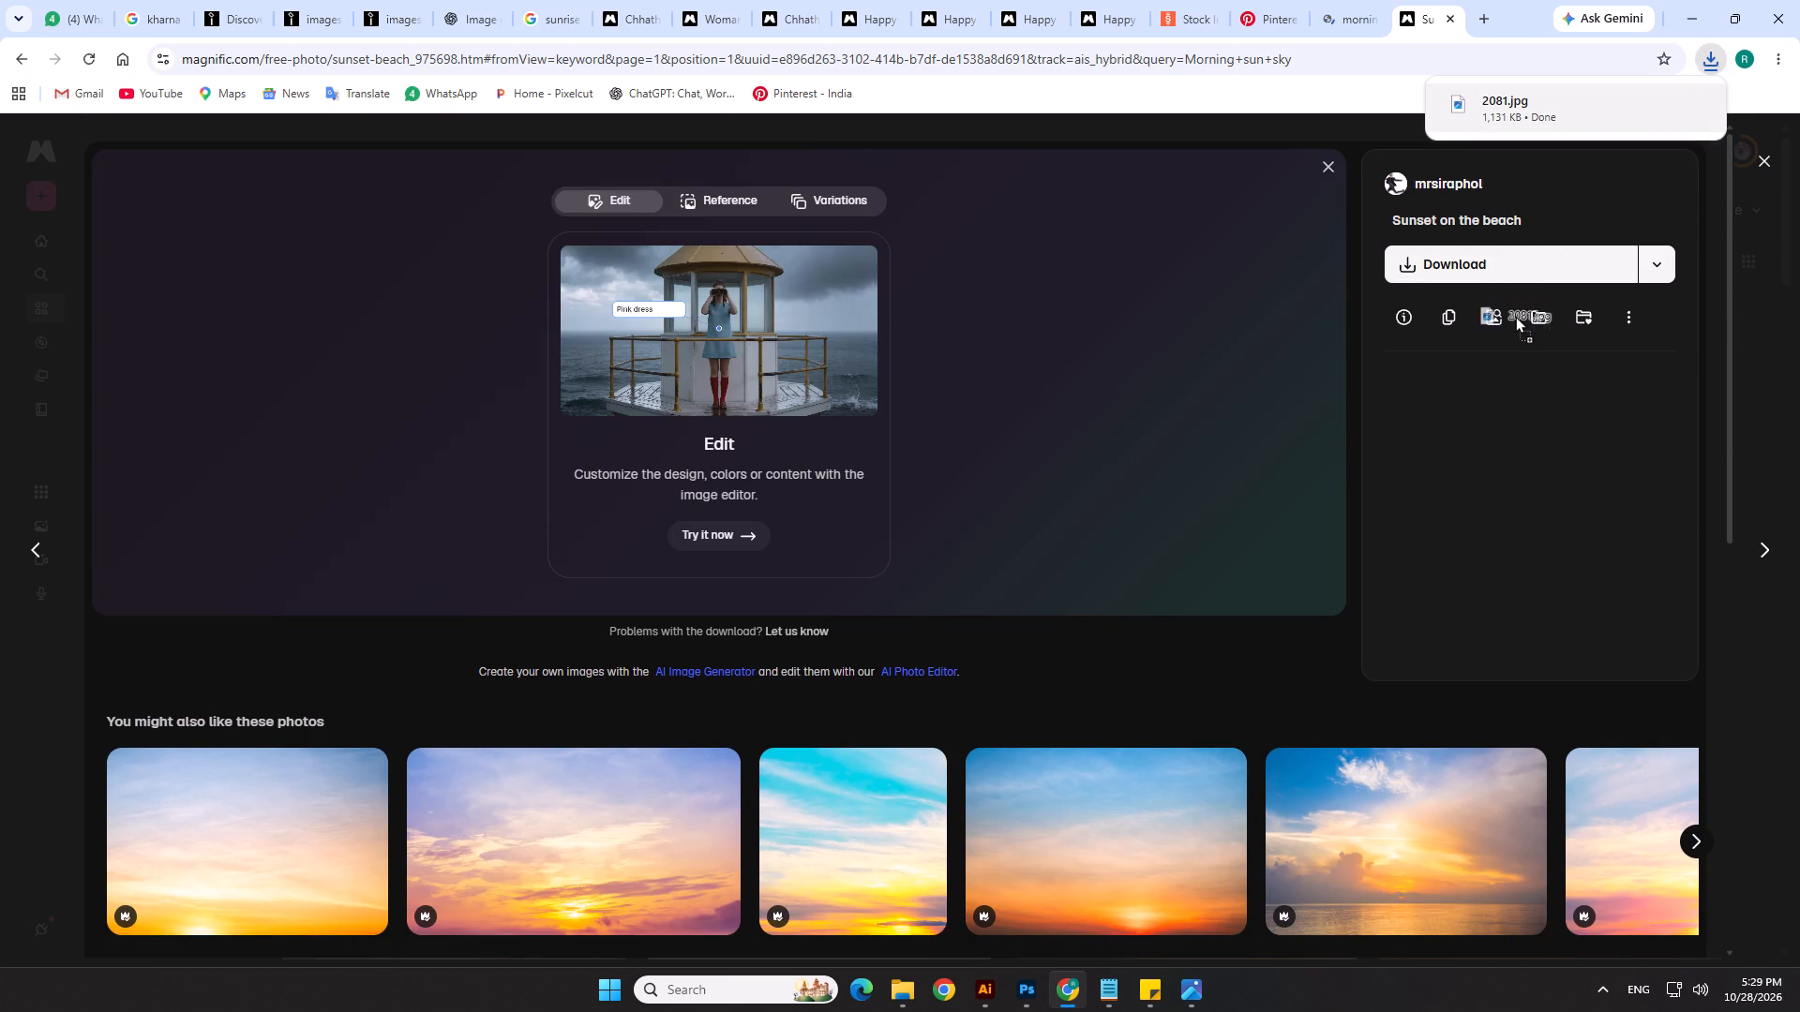
{"action": "left_click_drag", "start_coordinate": [1515, 316], "coordinate": [786, 616]}
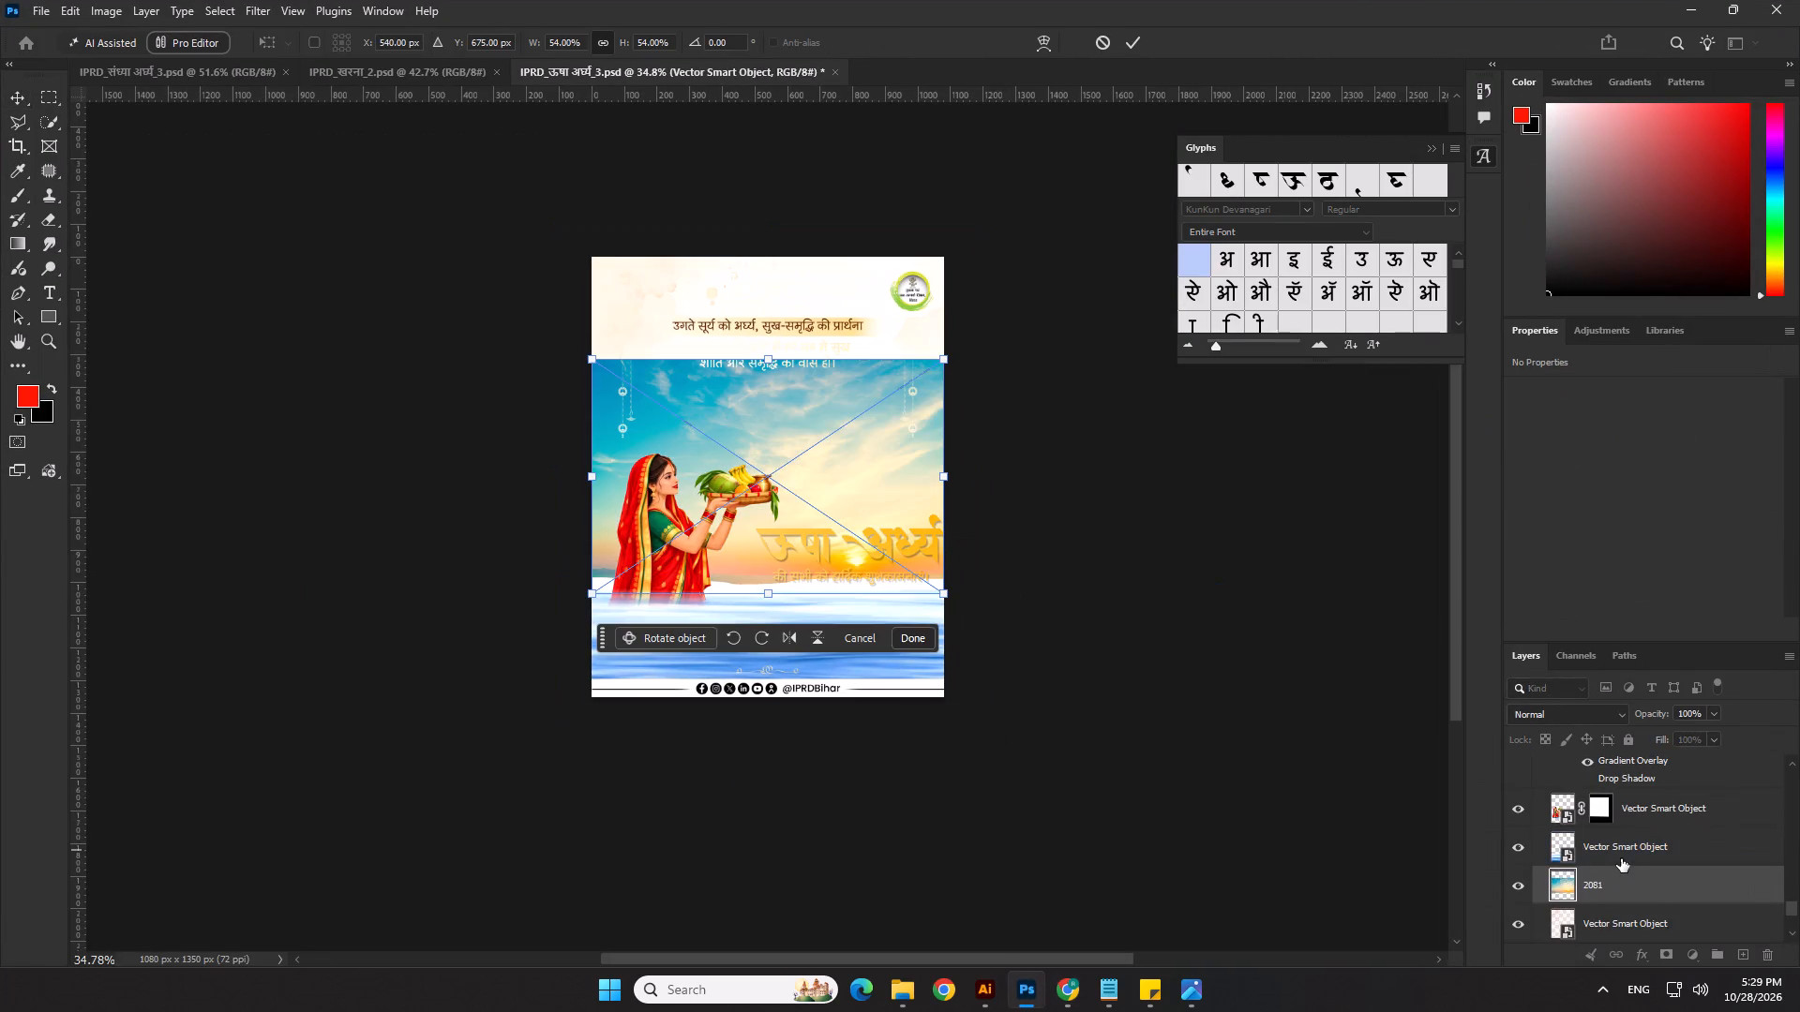
{"action": "left_click_drag", "start_coordinate": [769, 356], "coordinate": [780, 255]}
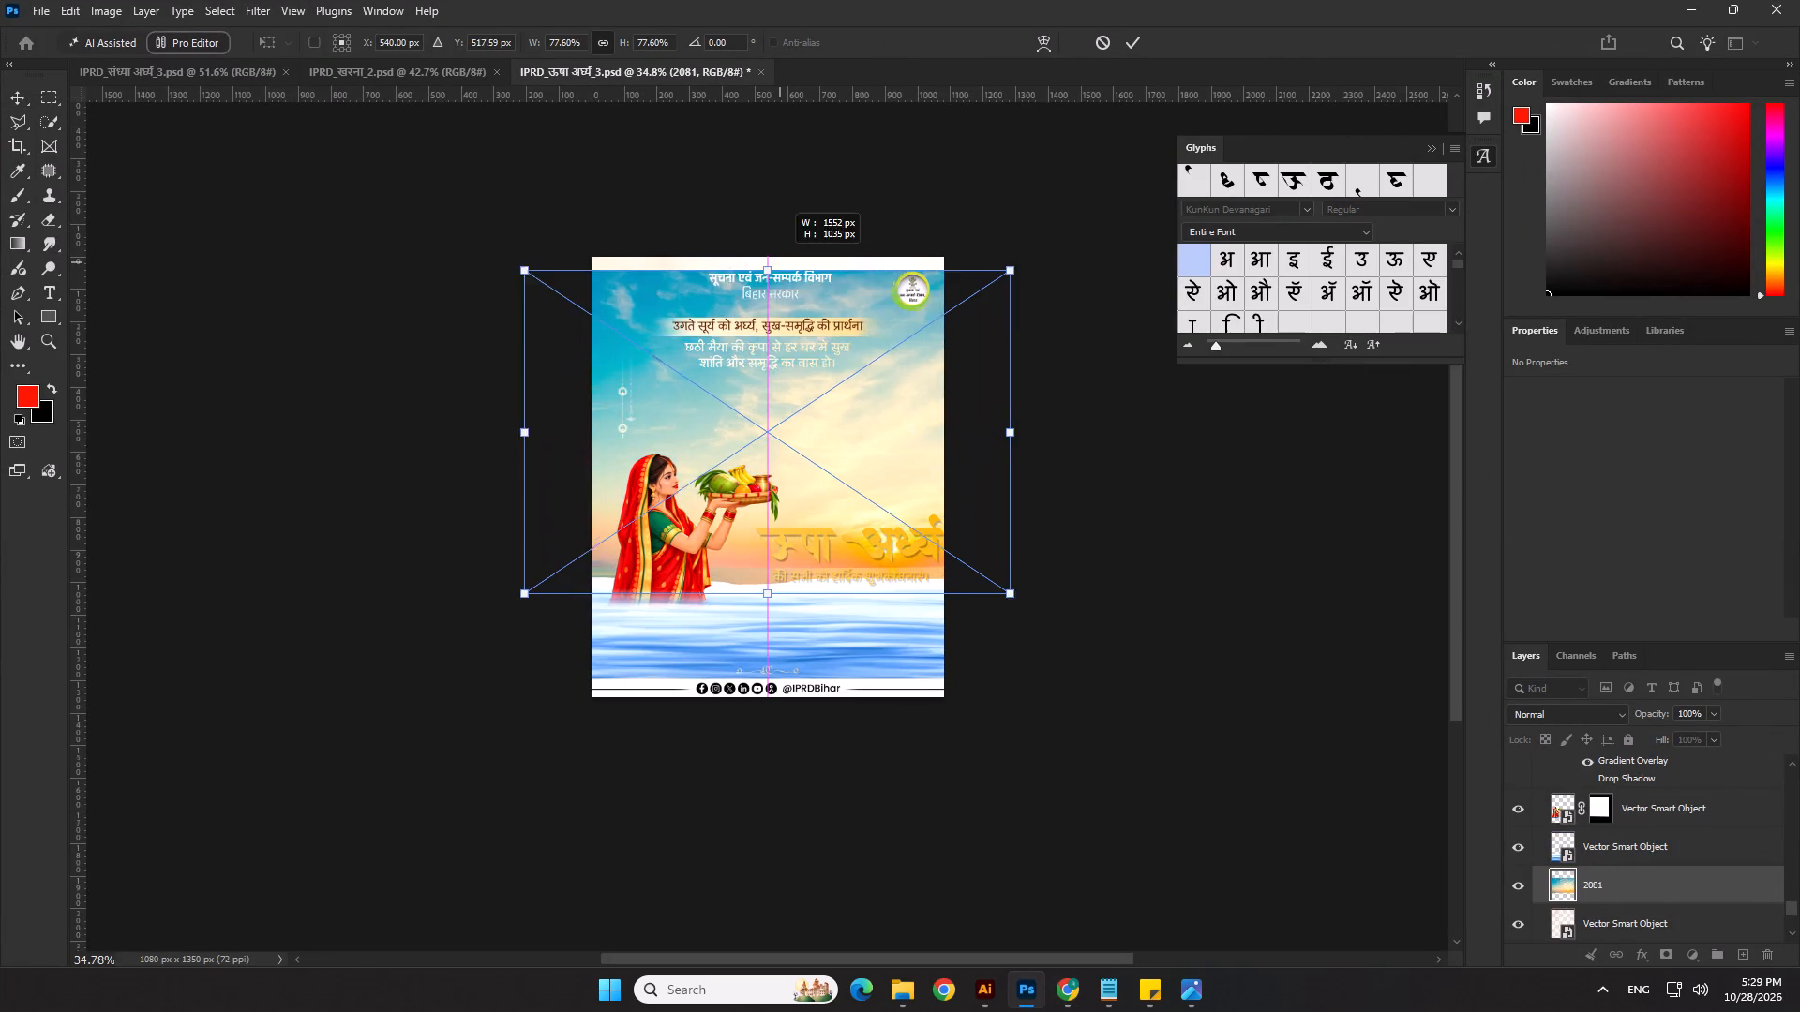
{"action": "left_click_drag", "start_coordinate": [780, 255], "coordinate": [784, 242]}
{"action": "left_click_drag", "start_coordinate": [829, 366], "coordinate": [830, 405]}
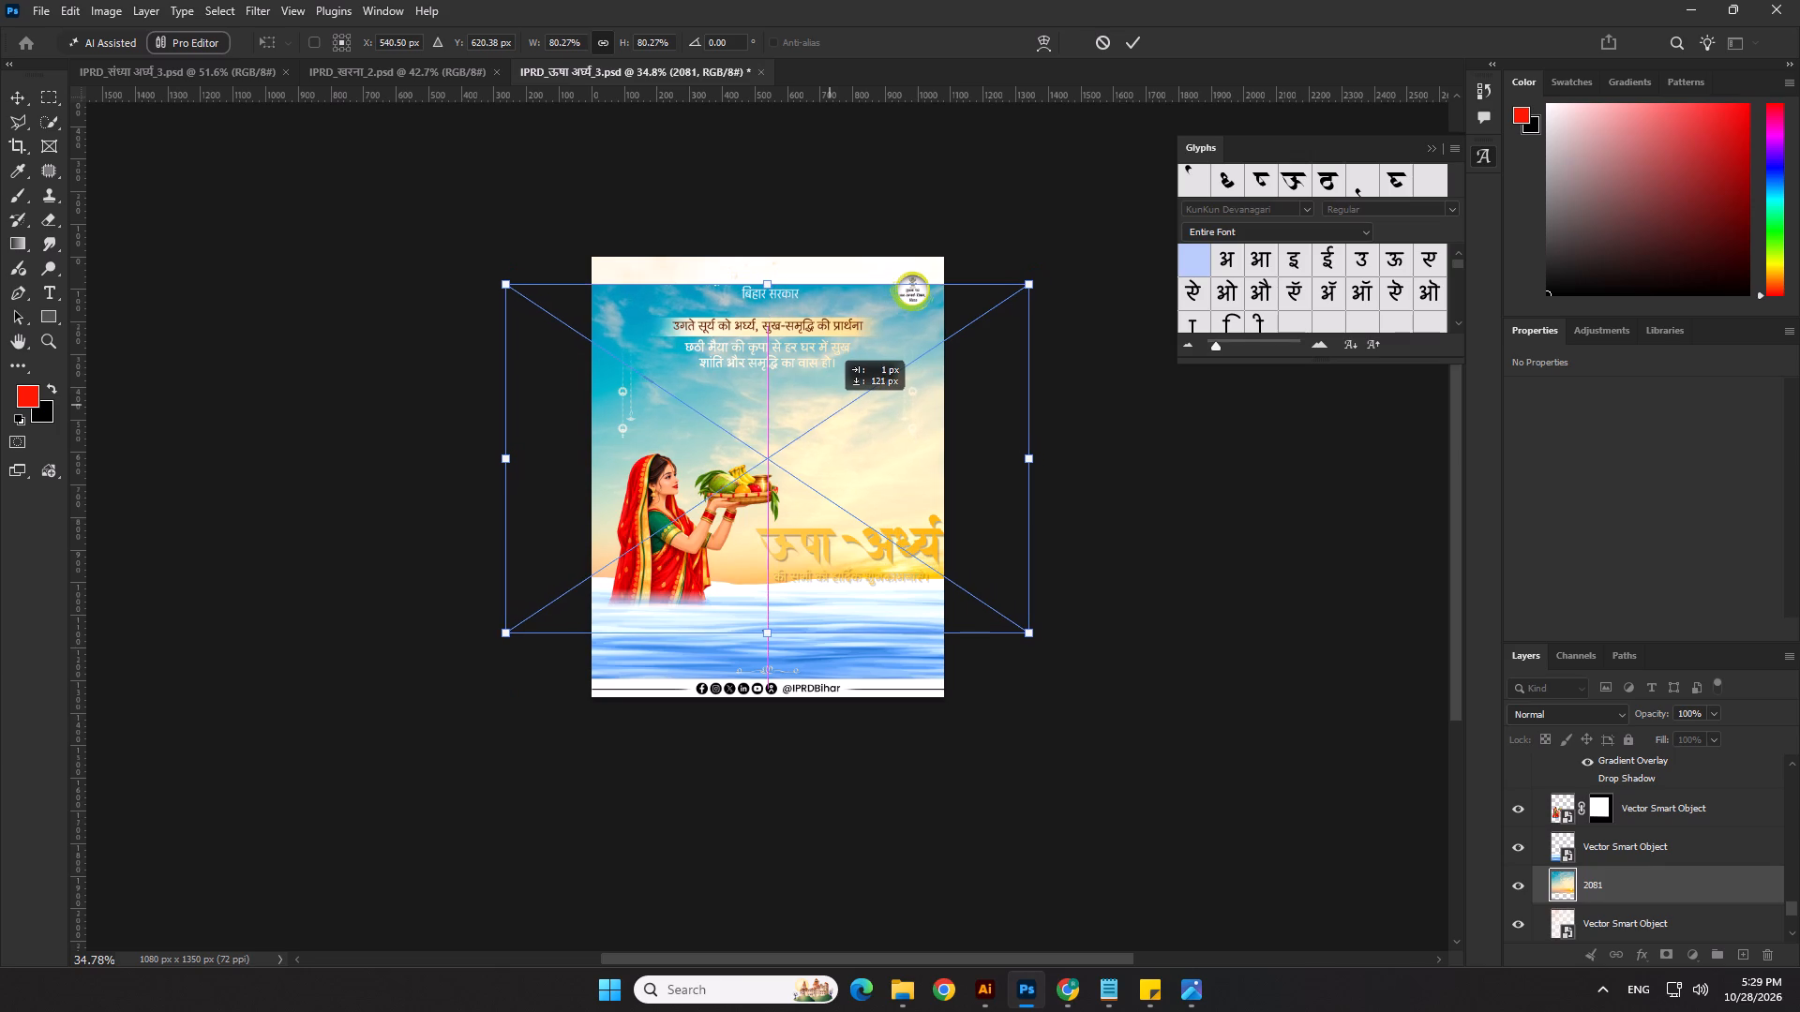
{"action": "left_click_drag", "start_coordinate": [830, 405], "coordinate": [834, 389]}
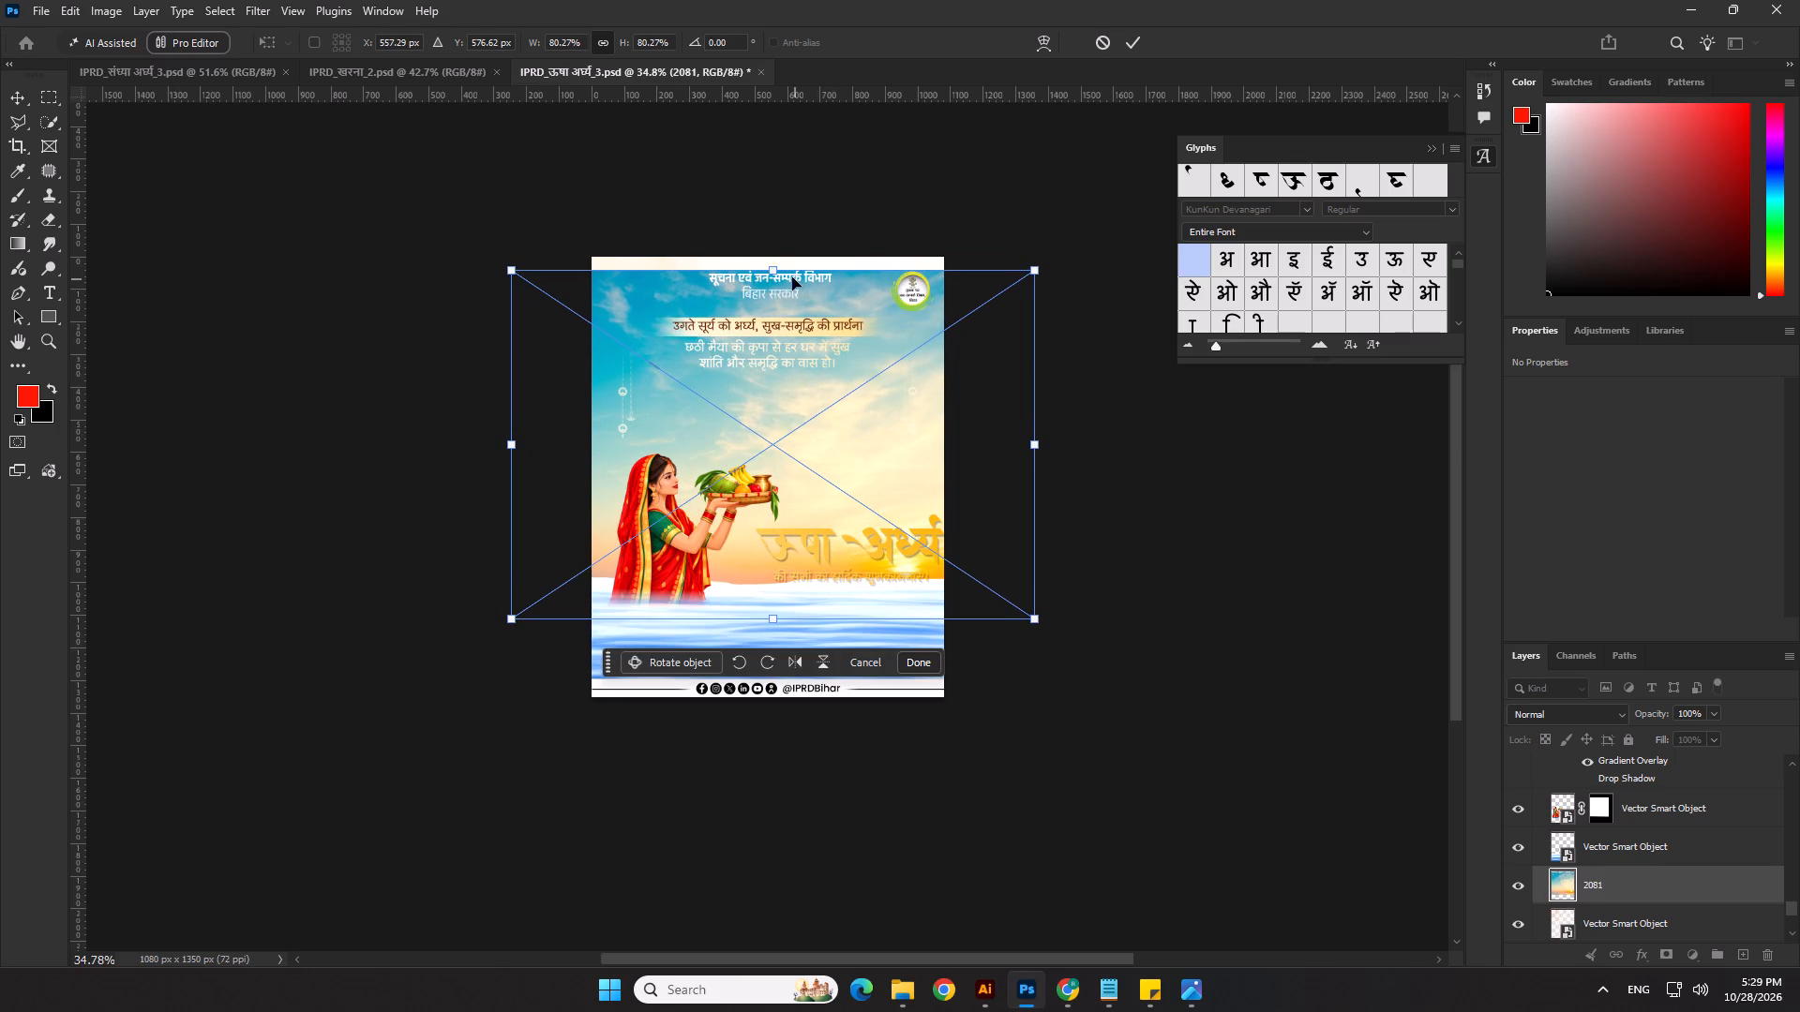
{"action": "left_click_drag", "start_coordinate": [781, 271], "coordinate": [787, 252]}
{"action": "left_click_drag", "start_coordinate": [837, 386], "coordinate": [818, 386]}
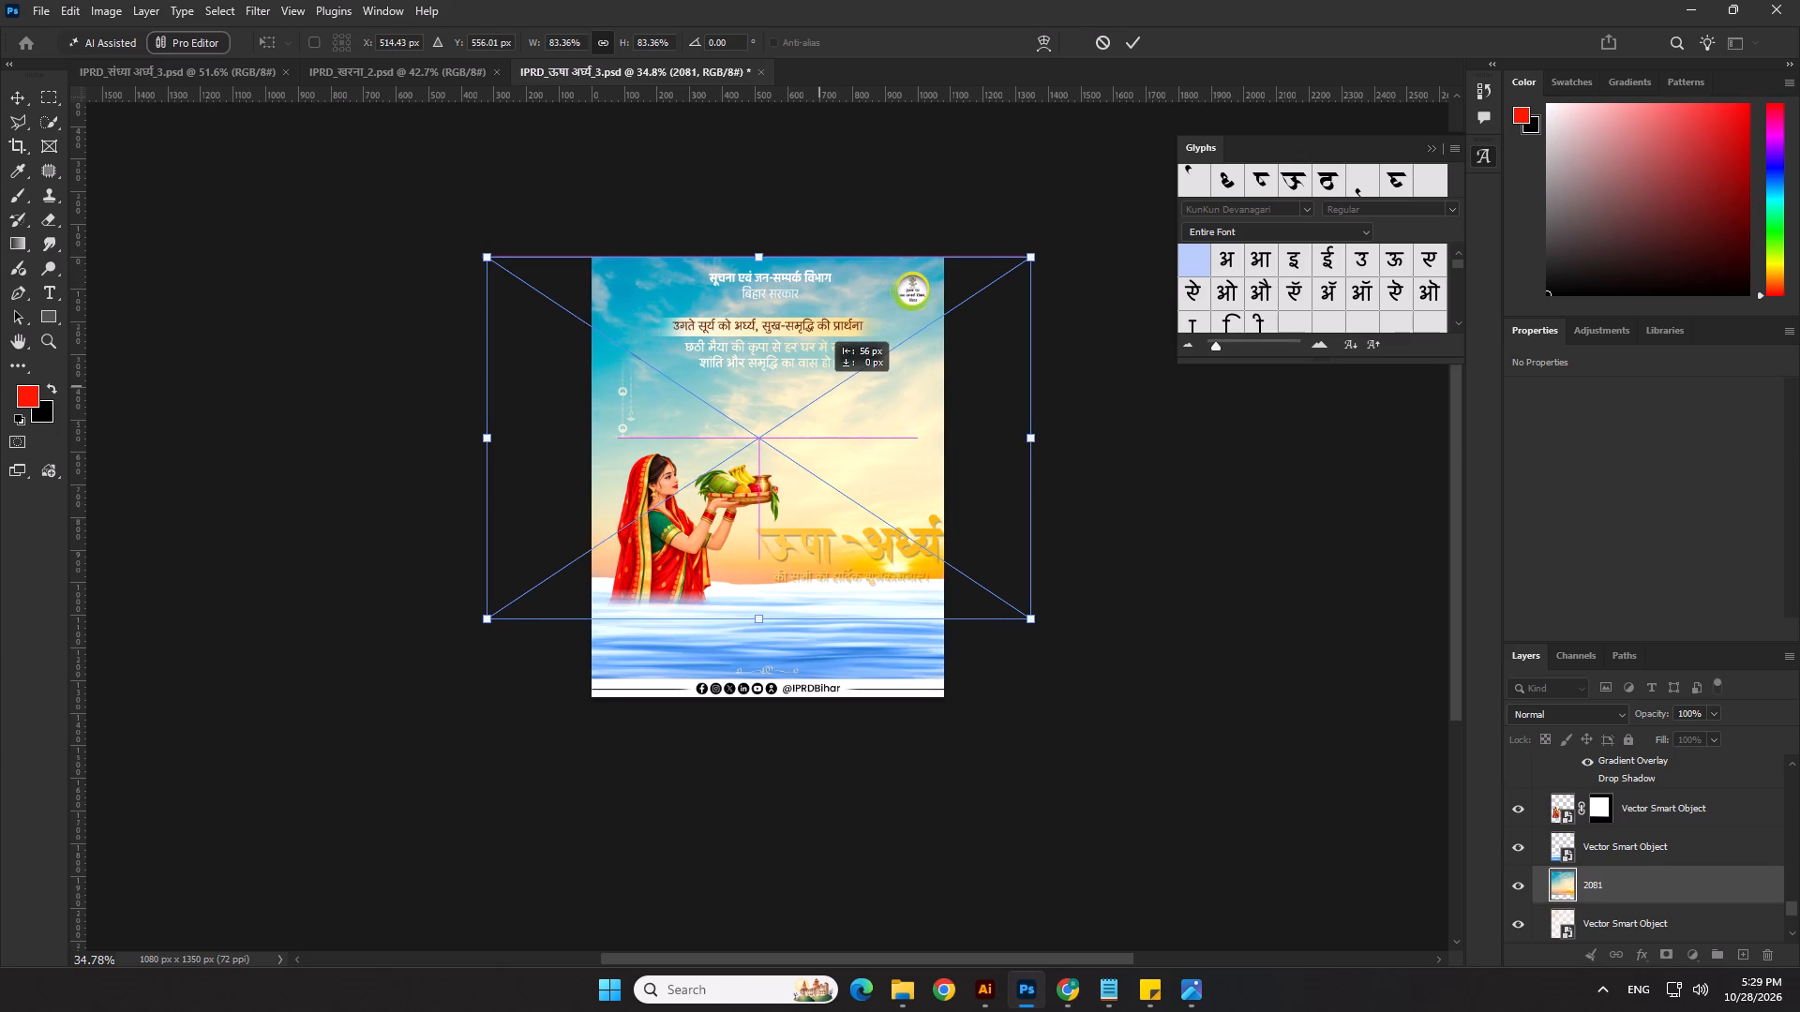
{"action": "left_click_drag", "start_coordinate": [818, 386], "coordinate": [807, 388]}
{"action": "key", "text": "Return"}
{"action": "left_click", "coordinate": [1237, 674]}
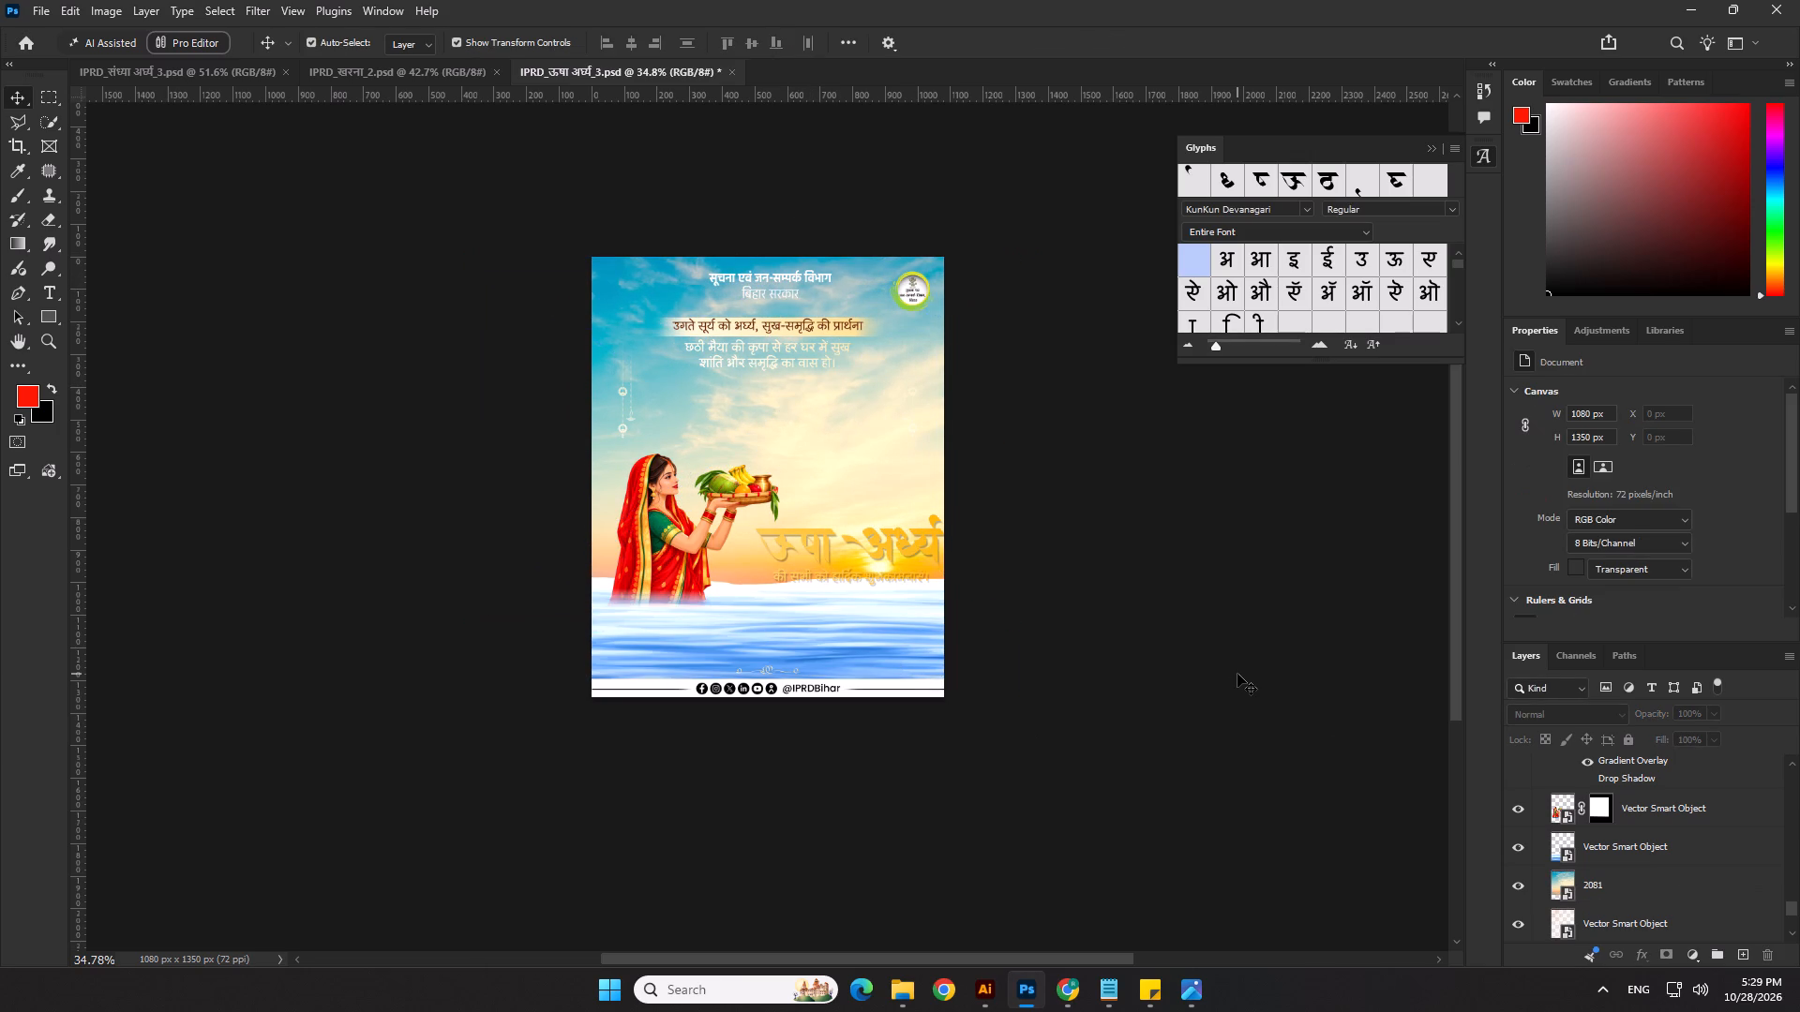
Temporarily hide the offering woman and river layers to inspect the placed sky image, restoring both.
{"action": "left_click", "coordinate": [655, 543]}
{"action": "left_click", "coordinate": [1524, 802]}
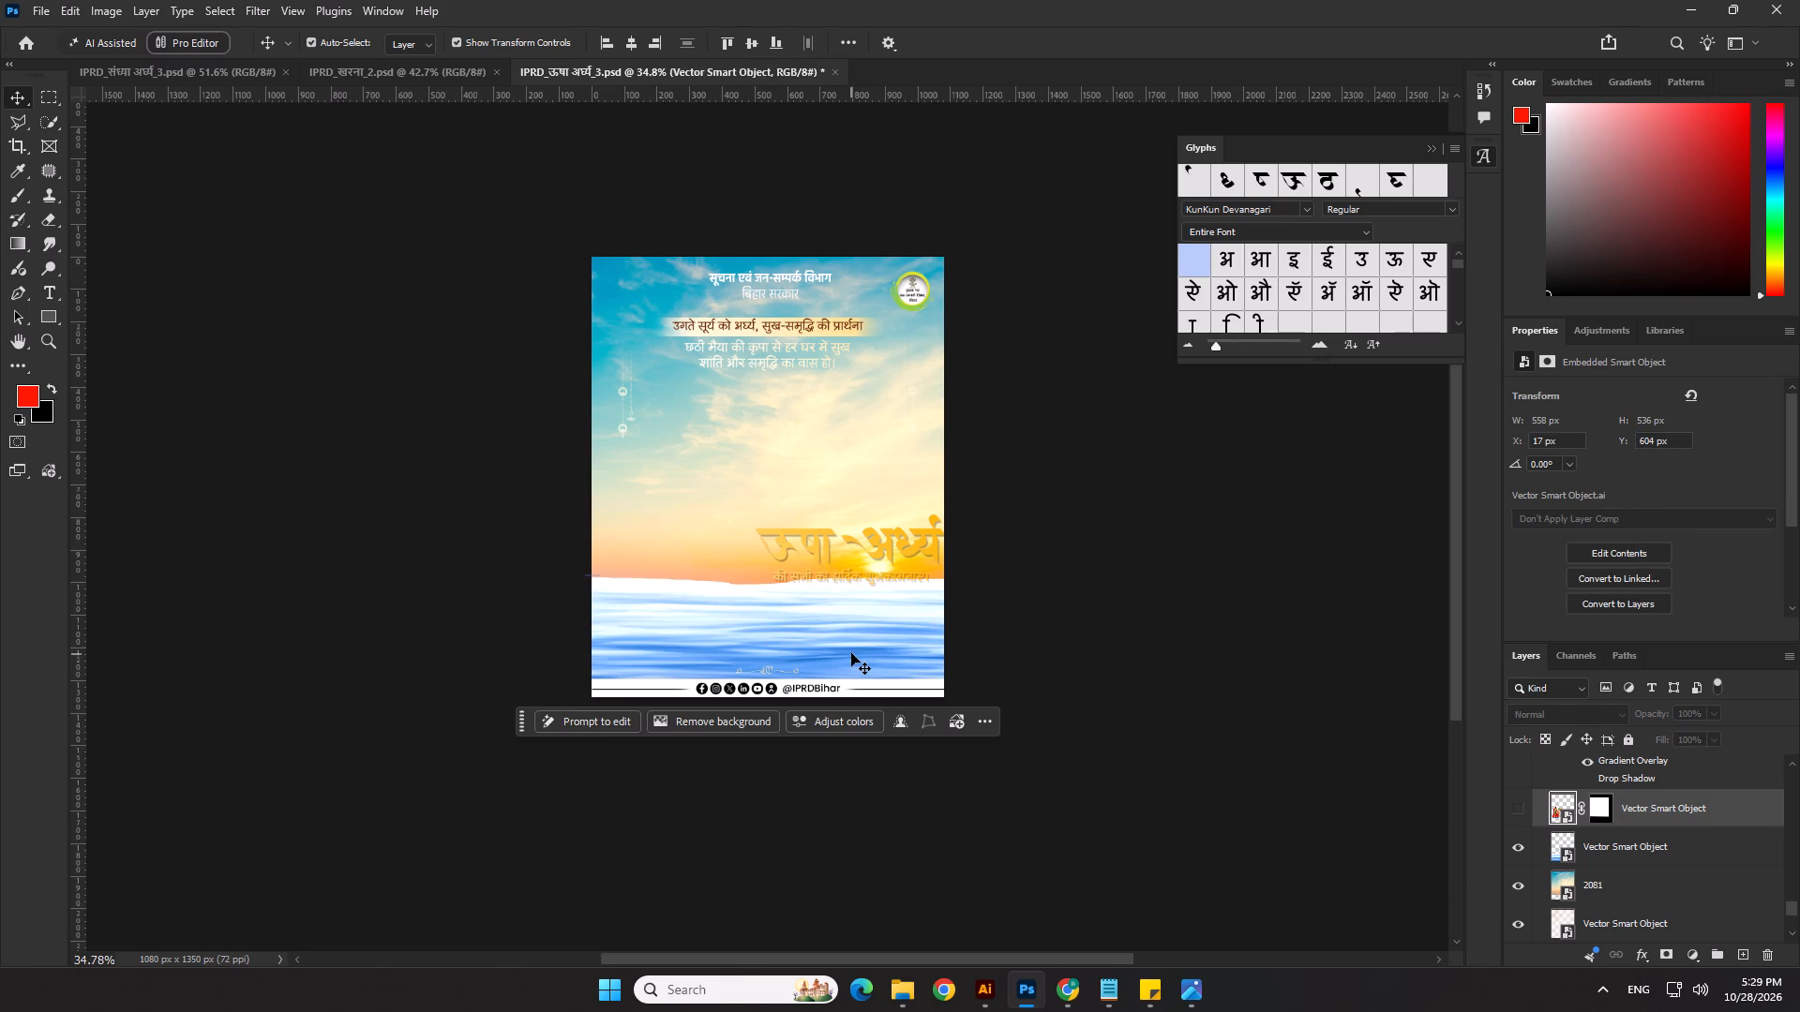
{"action": "left_click", "coordinate": [851, 653]}
{"action": "left_click", "coordinate": [1515, 846]}
{"action": "left_click", "coordinate": [1334, 817]}
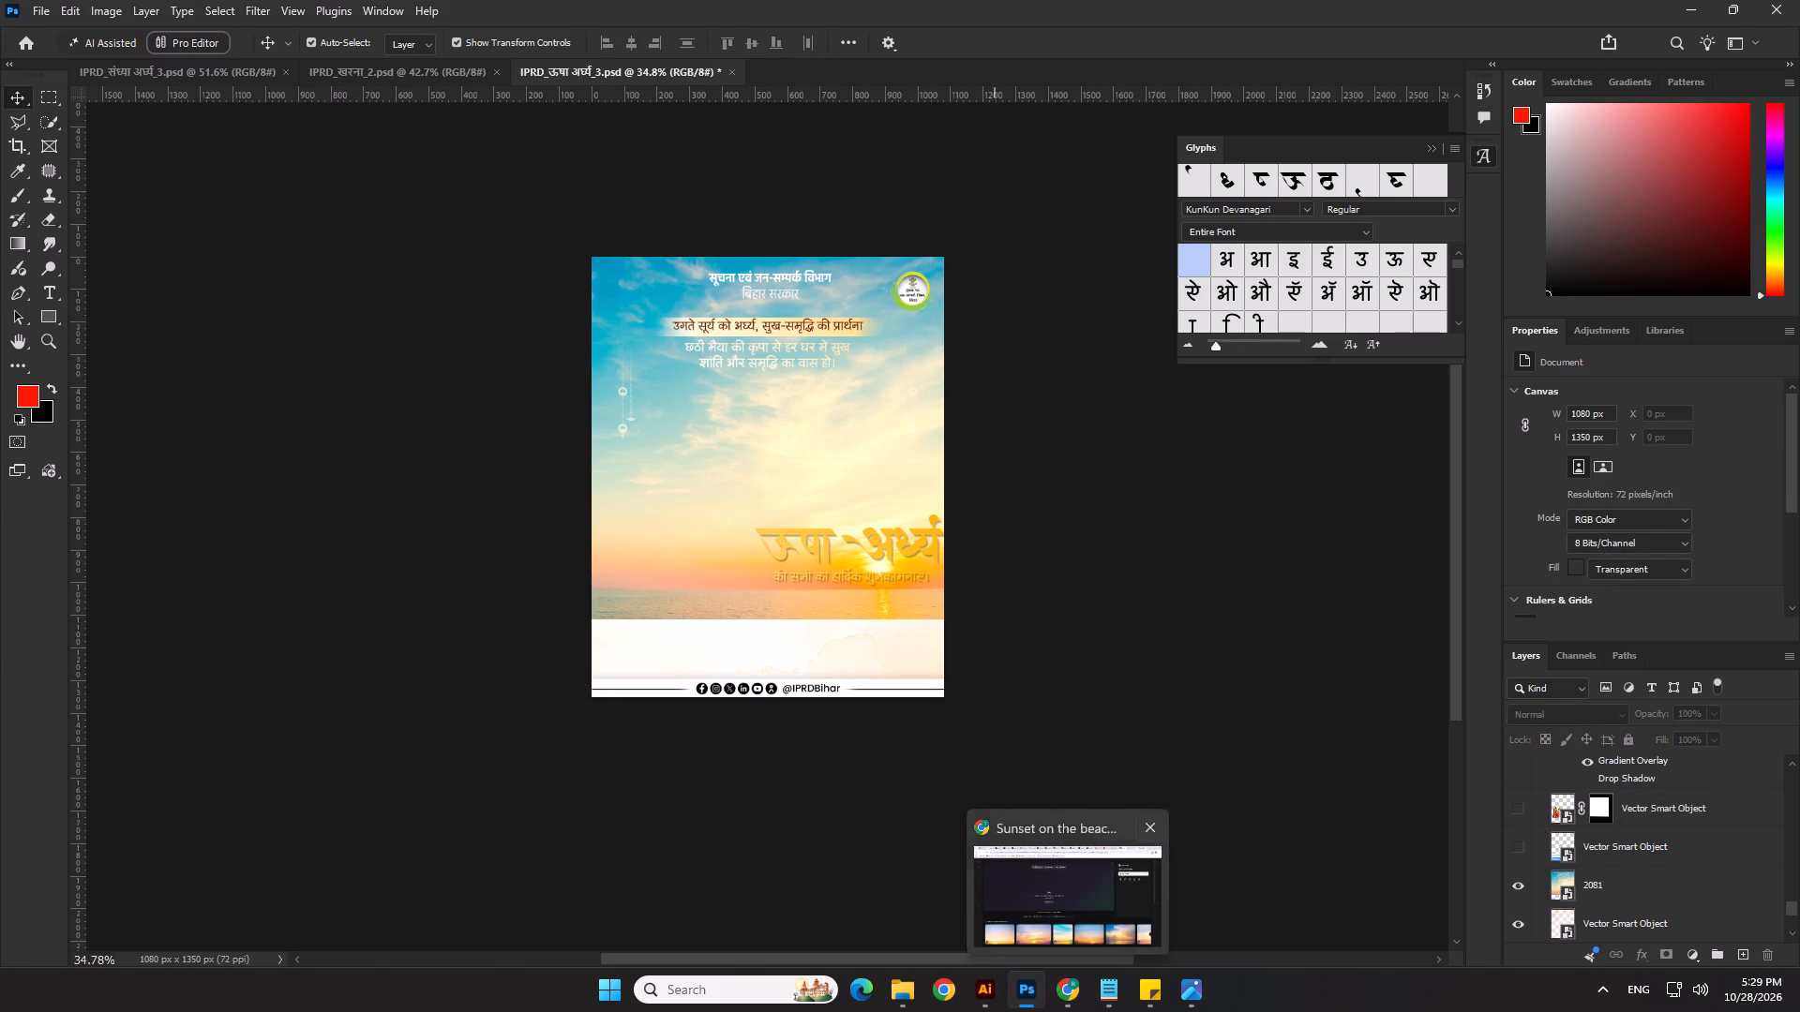
{"action": "left_click", "coordinate": [1520, 850]}
{"action": "left_click", "coordinate": [1518, 815]}
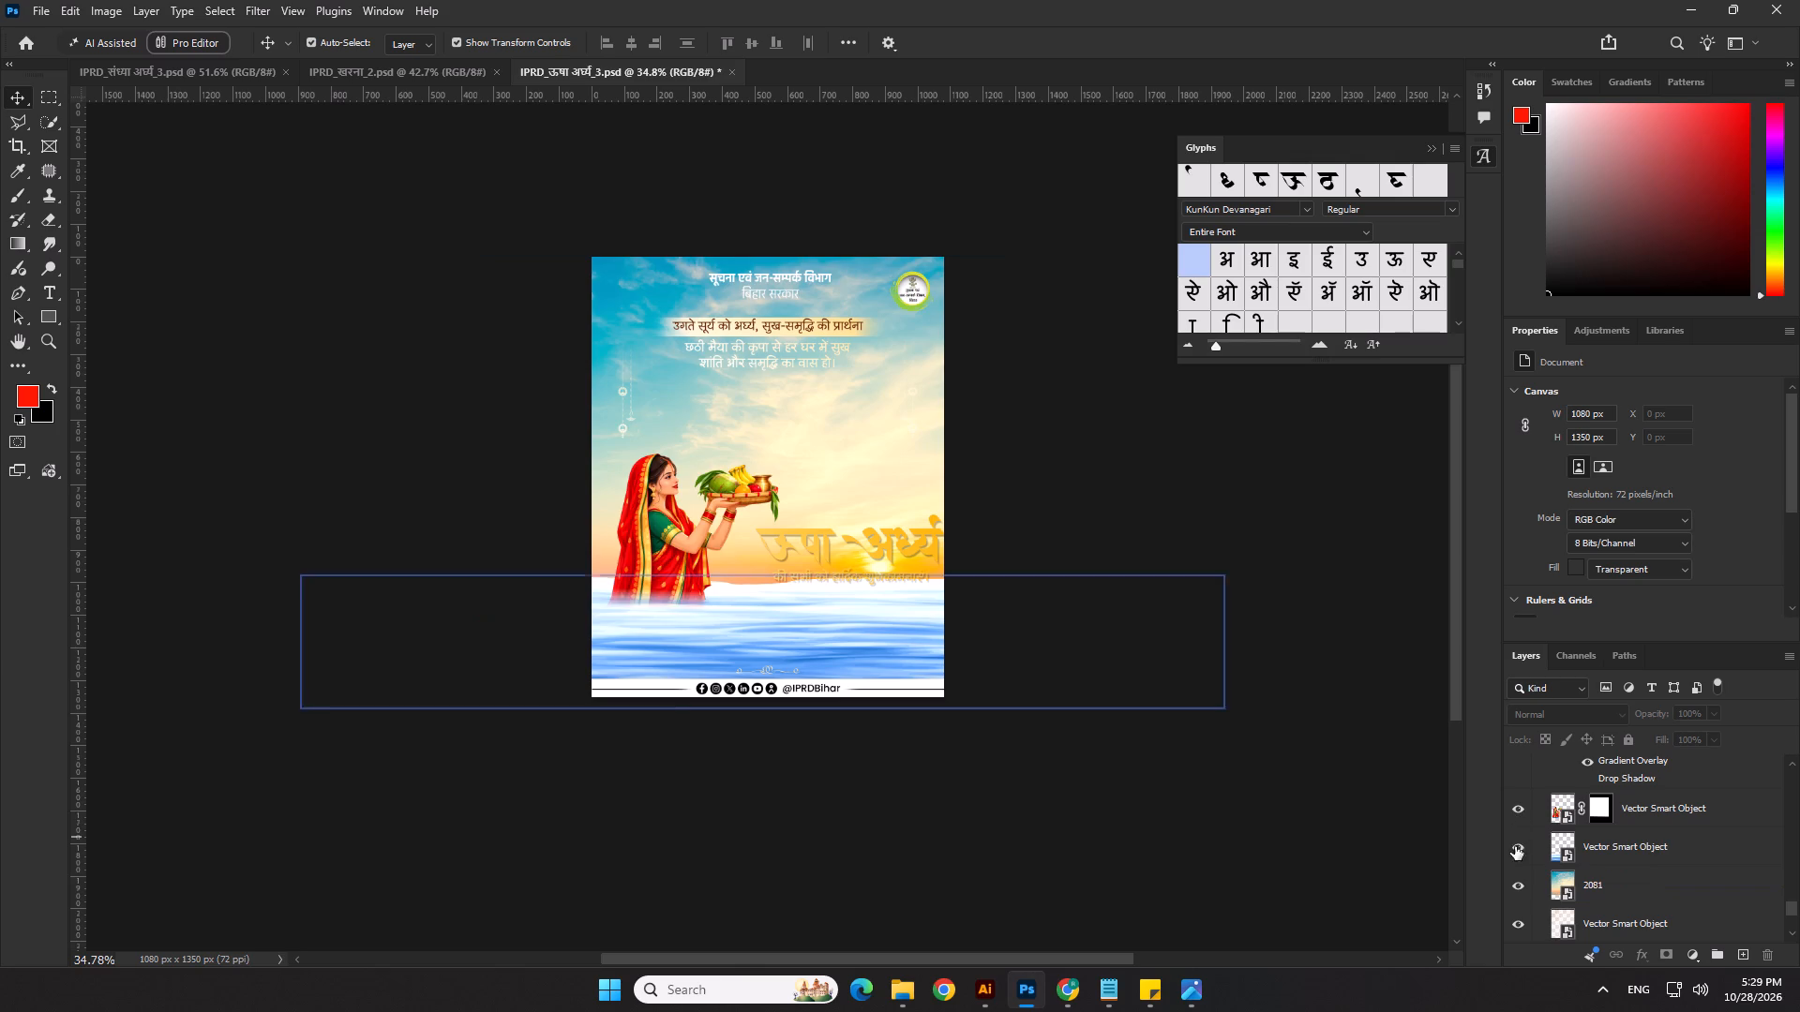
Hide the 2081 sky image layer.
{"action": "left_click", "coordinate": [1512, 879]}
{"action": "left_click", "coordinate": [1163, 731]}
Enlarge the offering woman upward to about 662 × 636 px.
{"action": "scroll", "coordinate": [911, 573], "scroll_direction": "up", "scroll_amount": 1}
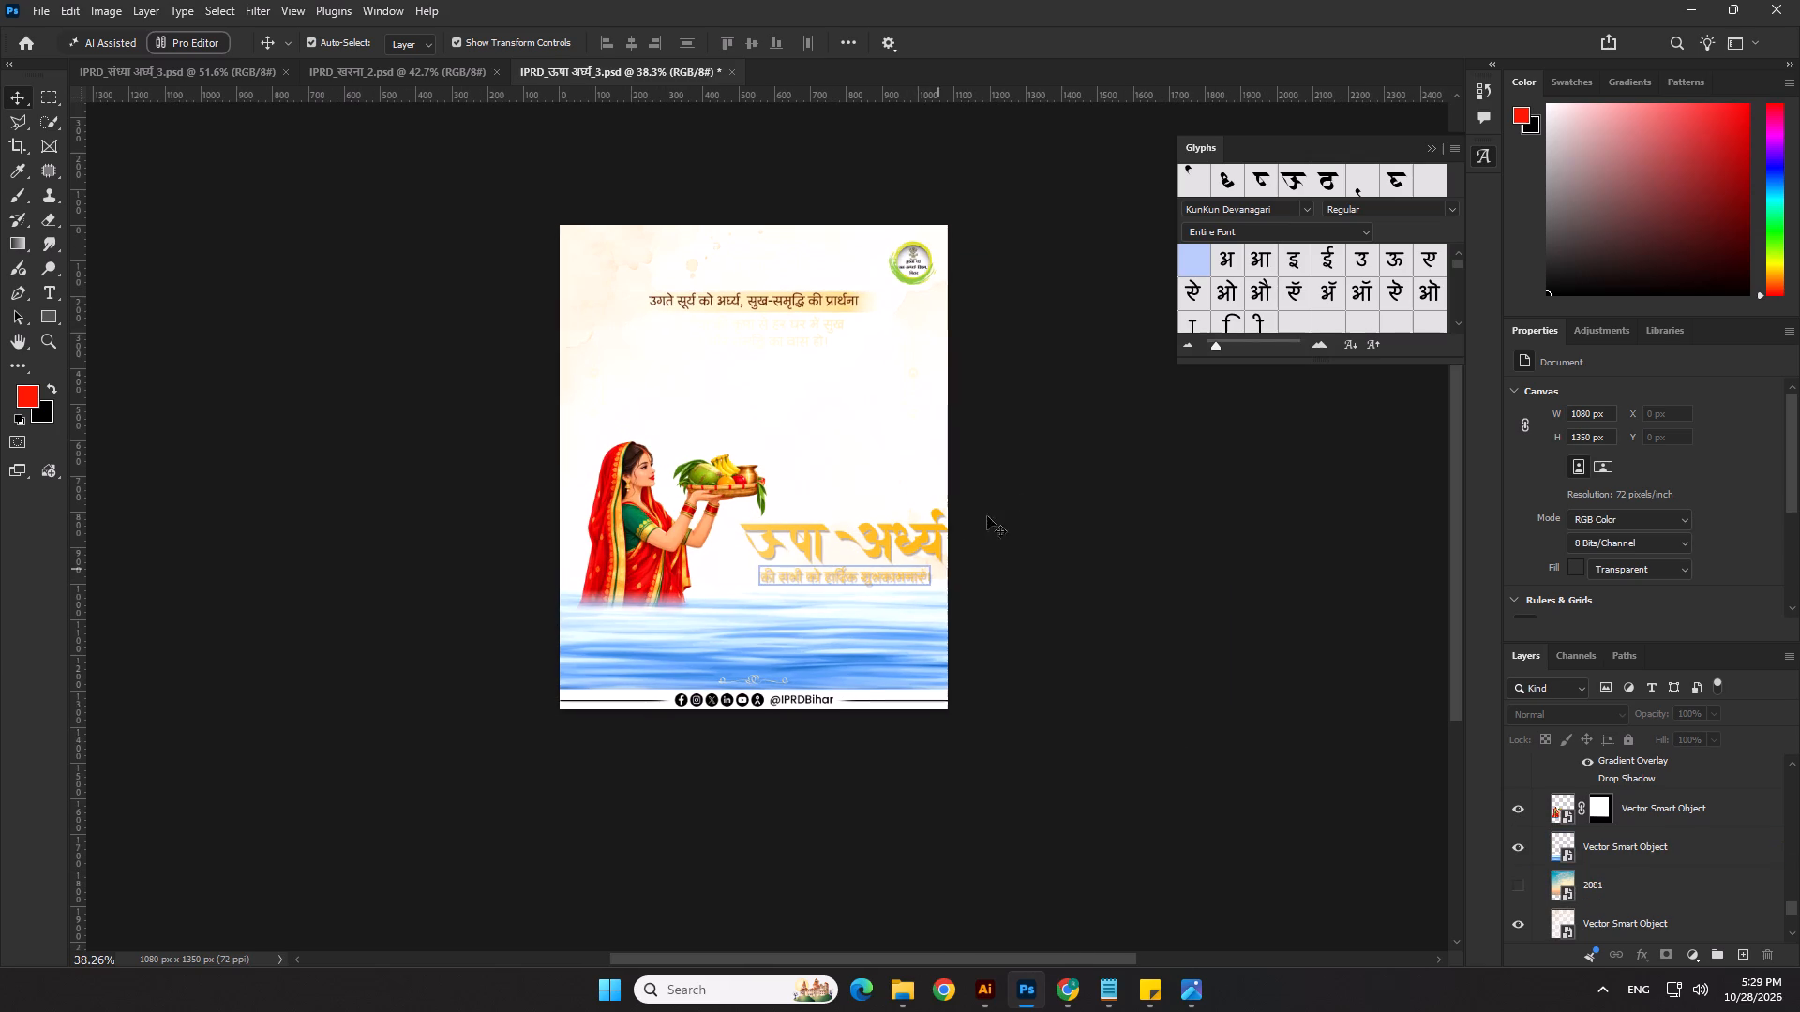
{"action": "left_click", "coordinate": [1085, 449]}
{"action": "left_click", "coordinate": [703, 481]}
{"action": "left_click_drag", "start_coordinate": [773, 439], "coordinate": [797, 388]}
{"action": "key", "text": "Return"}
{"action": "left_click", "coordinate": [1088, 604]}
{"action": "left_click", "coordinate": [1140, 712]}
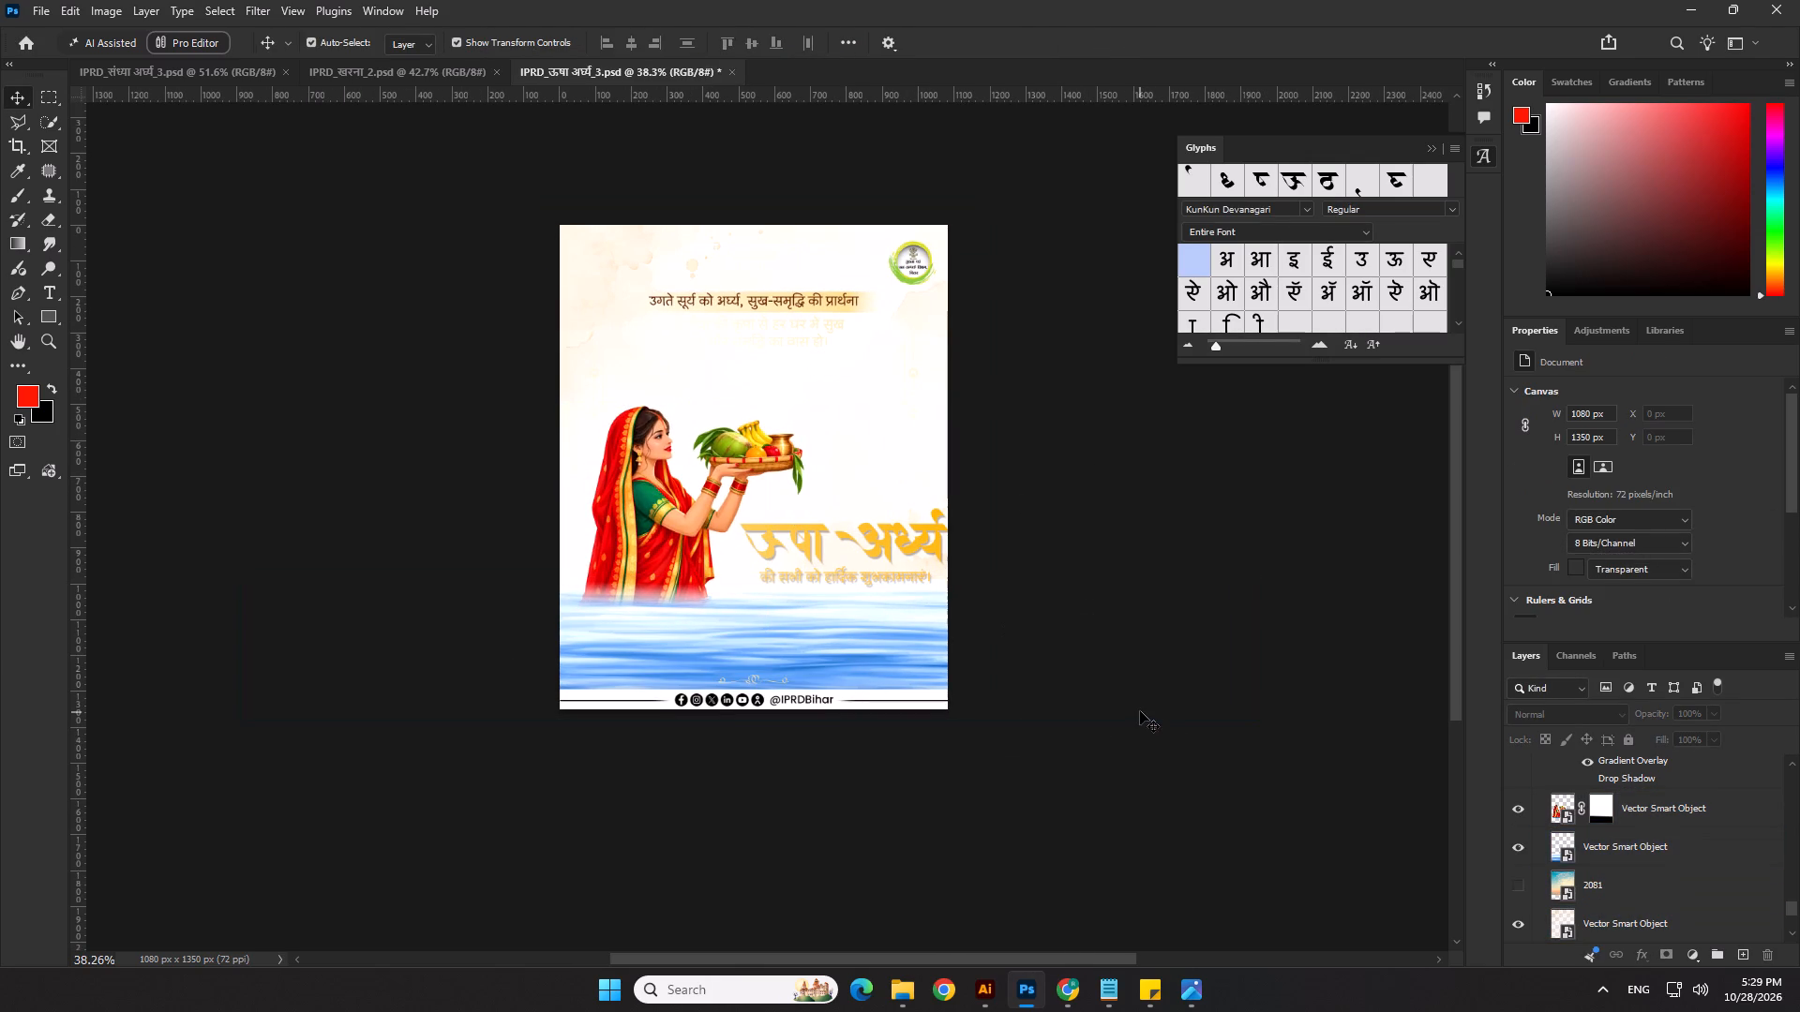
Move the small ornamental divider from above the footer to just beneath the greeting line, at about X 713, Y 1019 px.
{"action": "scroll", "coordinate": [755, 683], "scroll_direction": "up", "scroll_amount": 4}
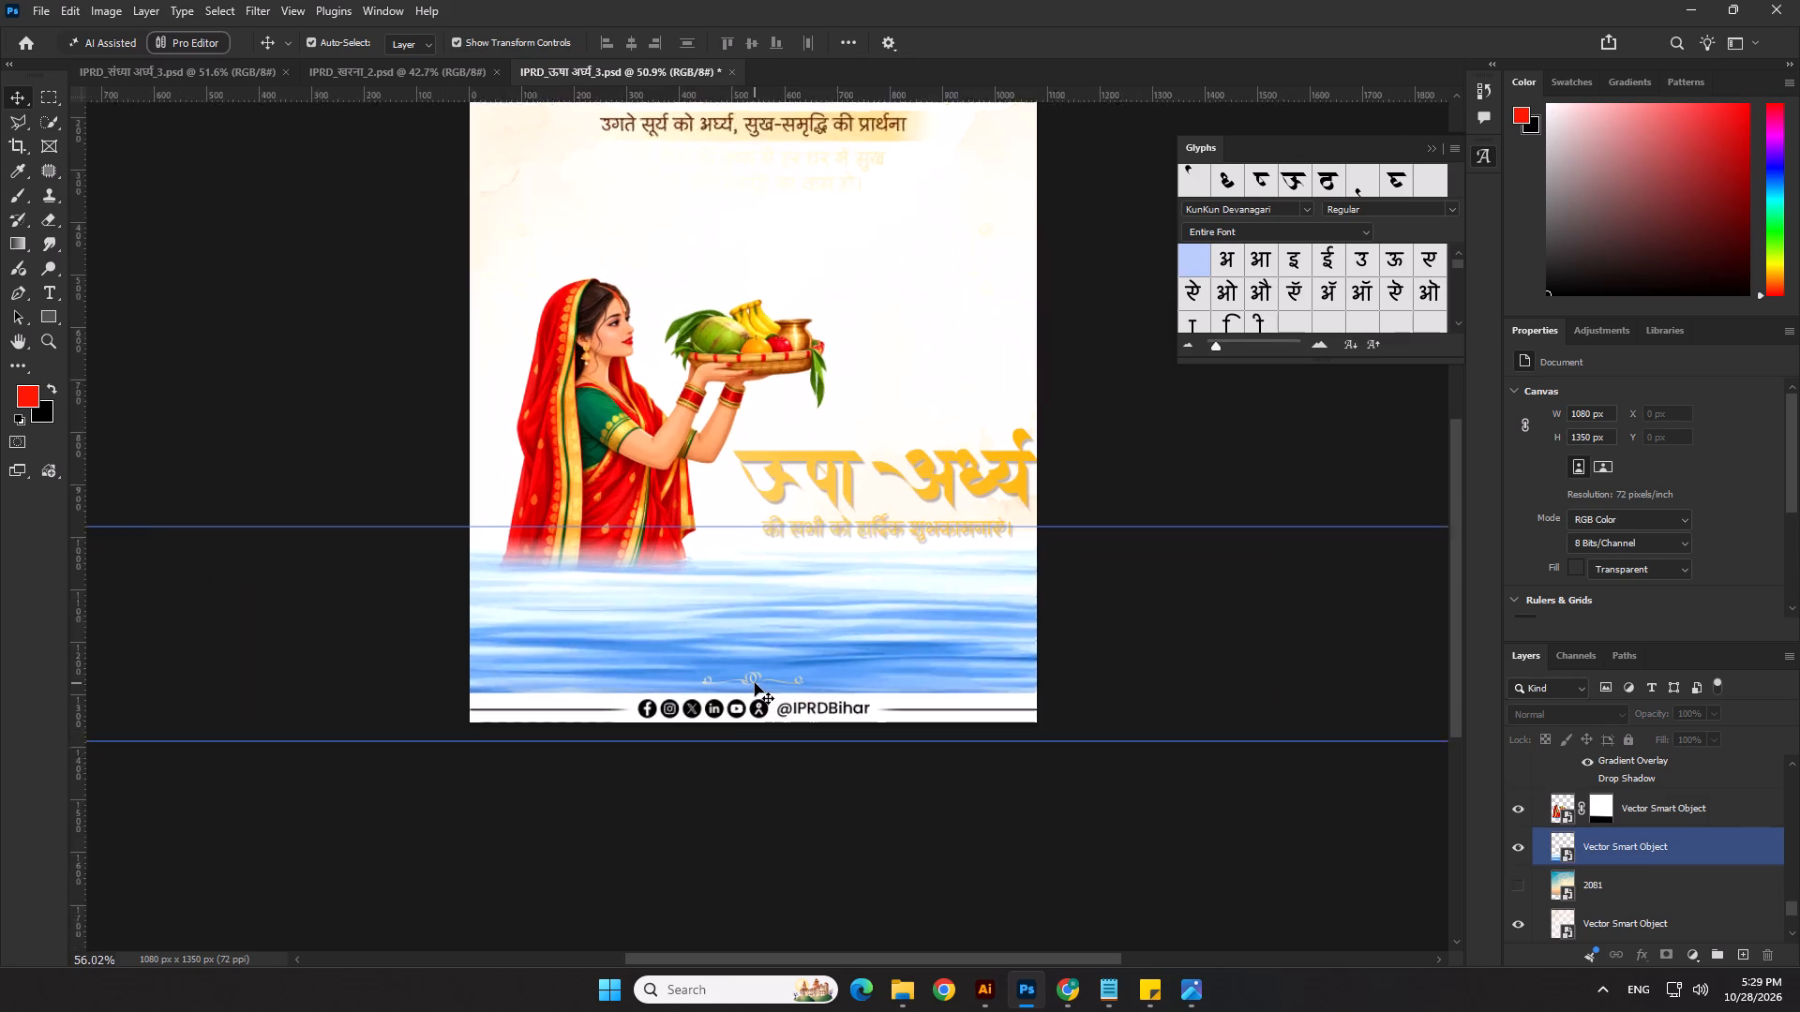
{"action": "scroll", "coordinate": [755, 683], "scroll_direction": "up", "scroll_amount": 4}
{"action": "left_click_drag", "start_coordinate": [753, 683], "coordinate": [838, 637]}
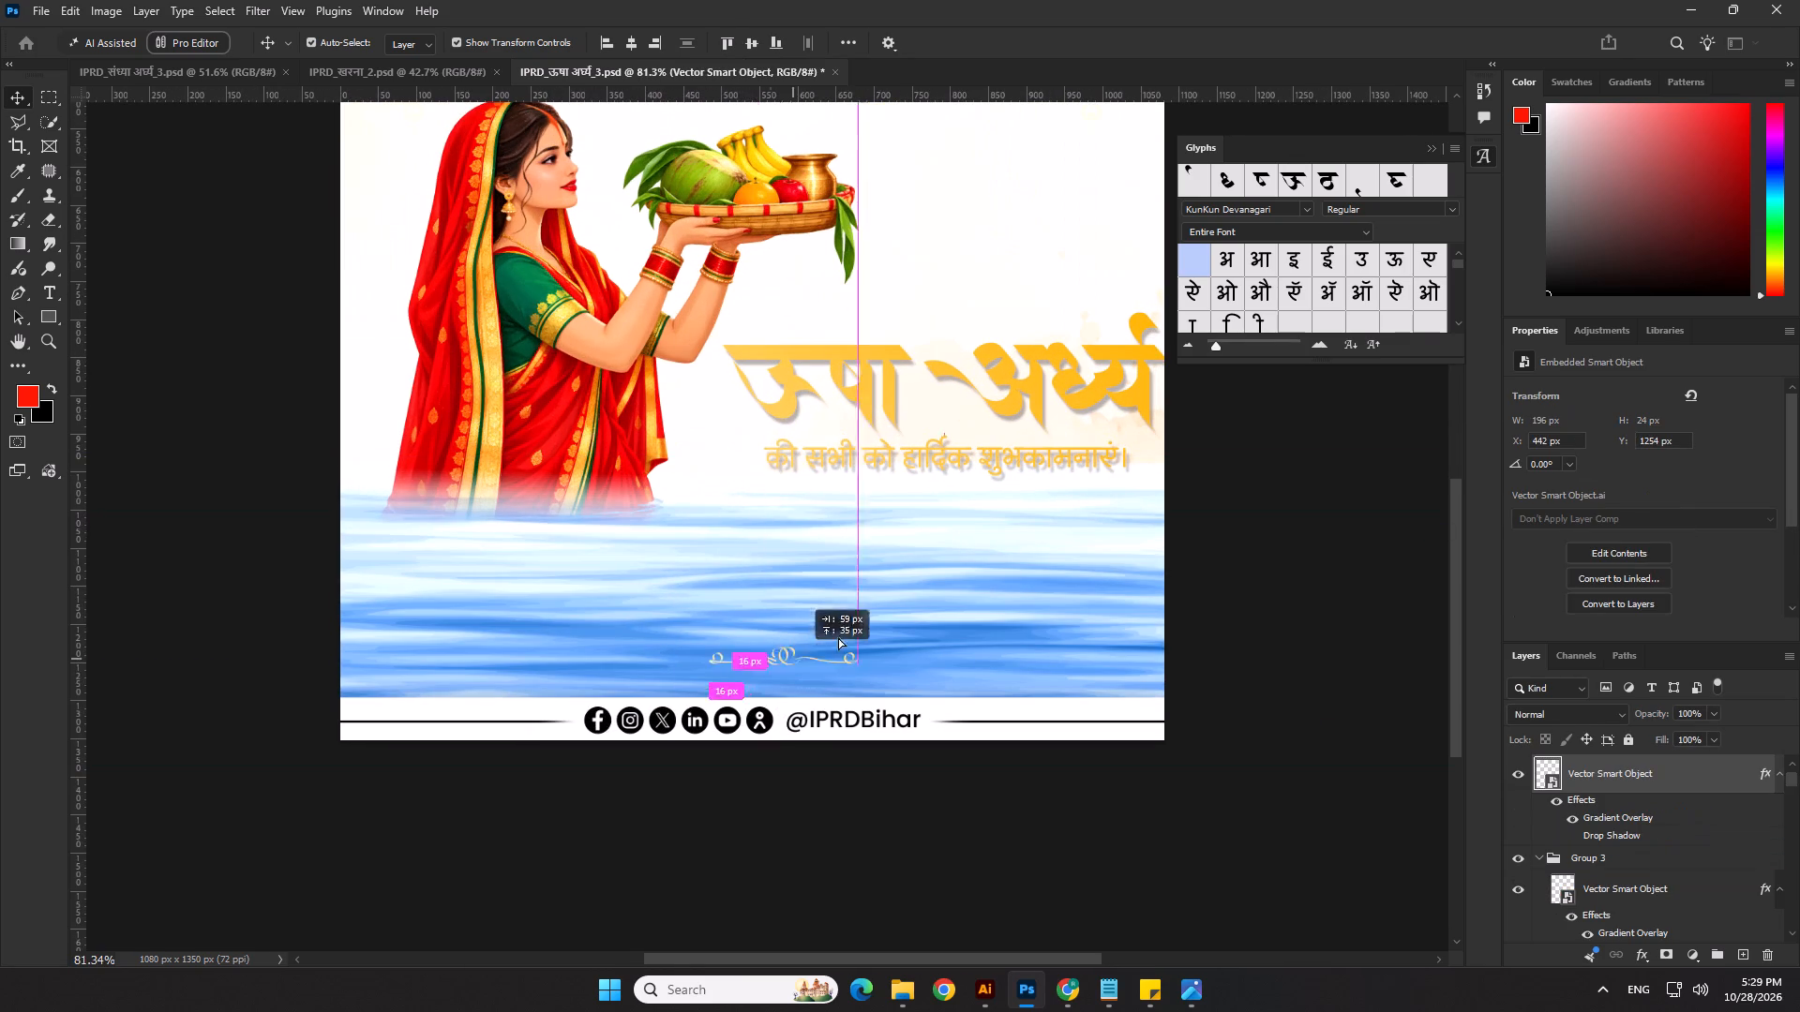
{"action": "left_click_drag", "start_coordinate": [838, 637], "coordinate": [959, 510]}
{"action": "scroll", "coordinate": [955, 619], "scroll_direction": "down", "scroll_amount": 7}
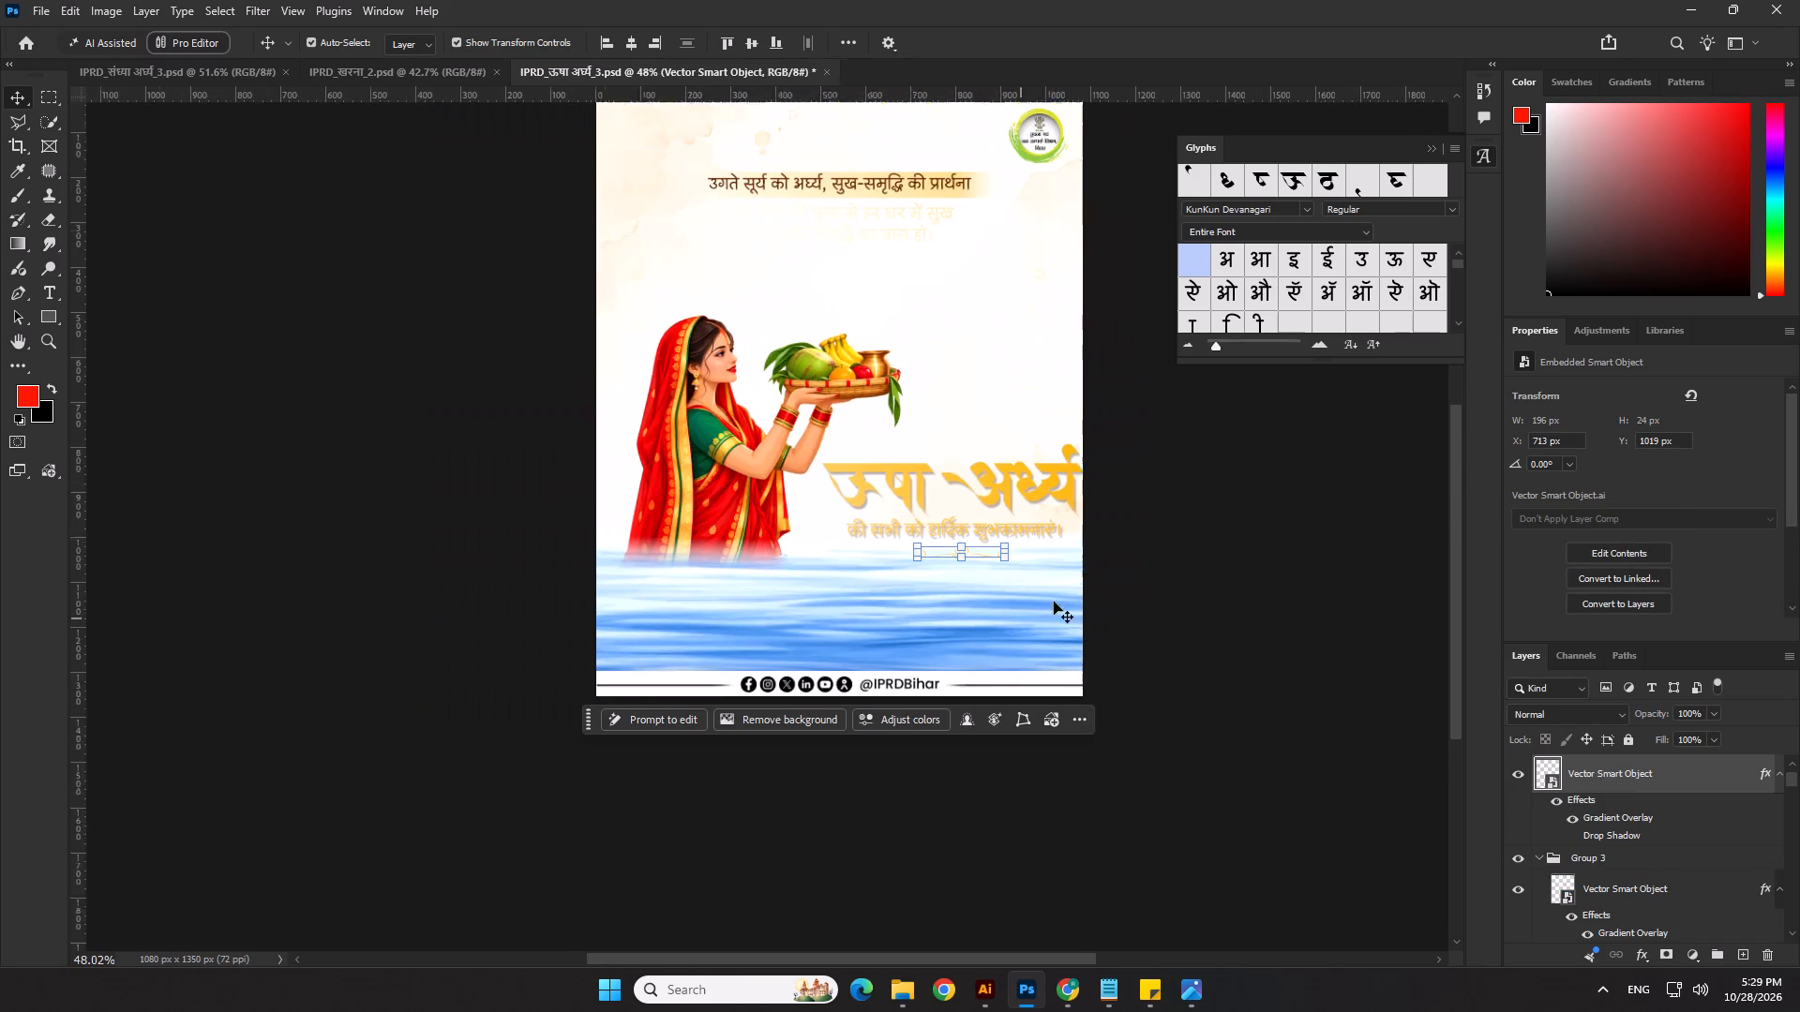
{"action": "left_click", "coordinate": [1268, 484]}
Scale the offering woman up to about 108% and nudge her slightly left.
{"action": "scroll", "coordinate": [540, 521], "scroll_direction": "down", "scroll_amount": 3}
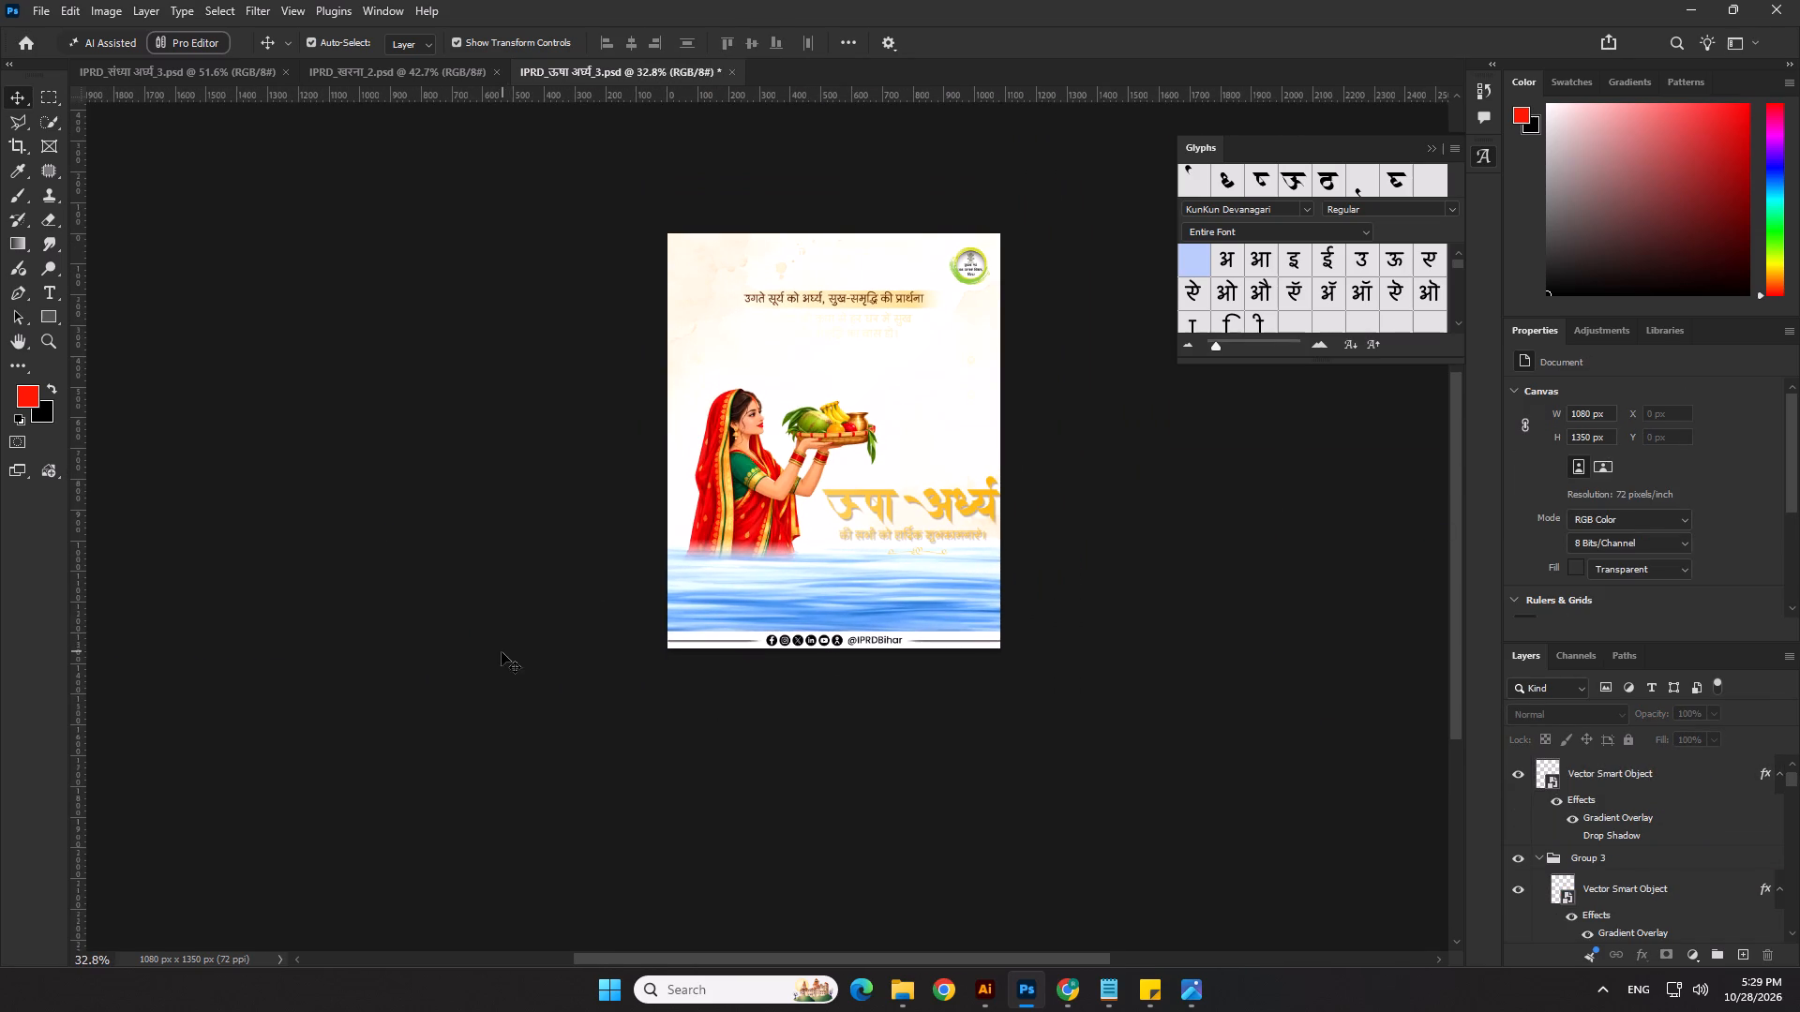
{"action": "left_click_drag", "start_coordinate": [502, 652], "coordinate": [475, 667]}
{"action": "left_click", "coordinate": [734, 454]}
{"action": "left_click_drag", "start_coordinate": [772, 390], "coordinate": [772, 385]}
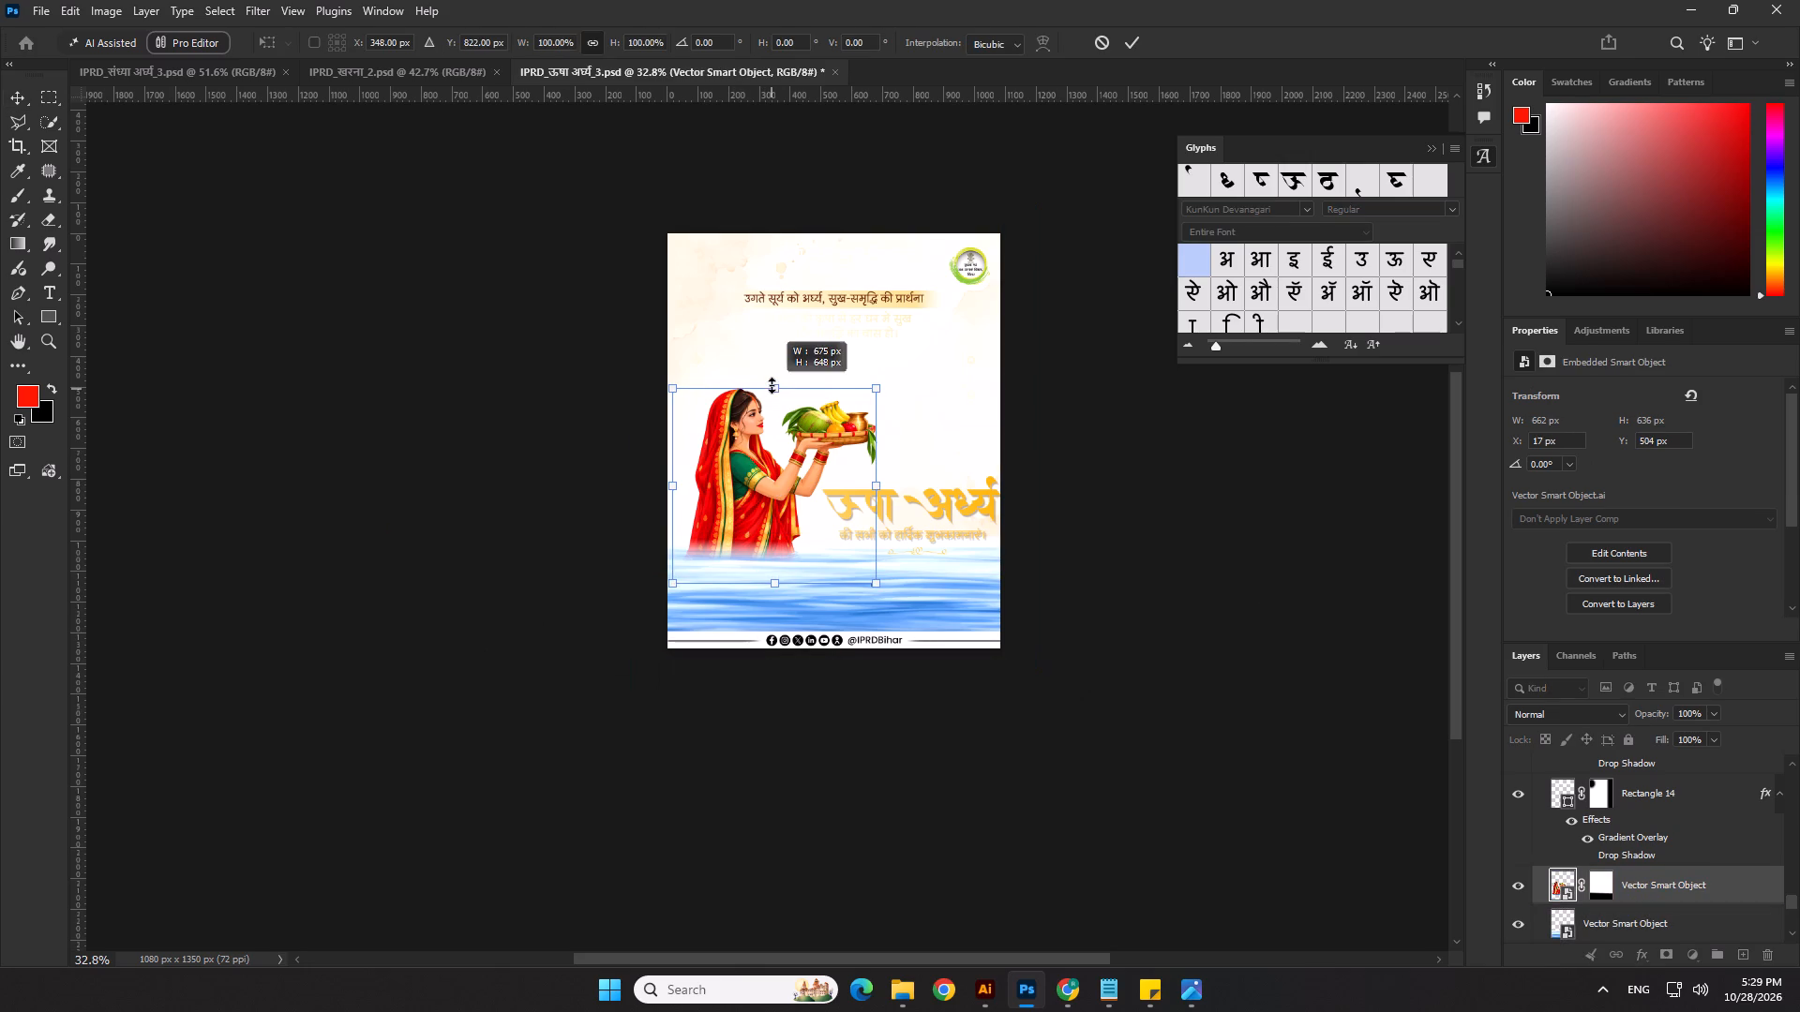
{"action": "left_click_drag", "start_coordinate": [772, 385], "coordinate": [772, 374]}
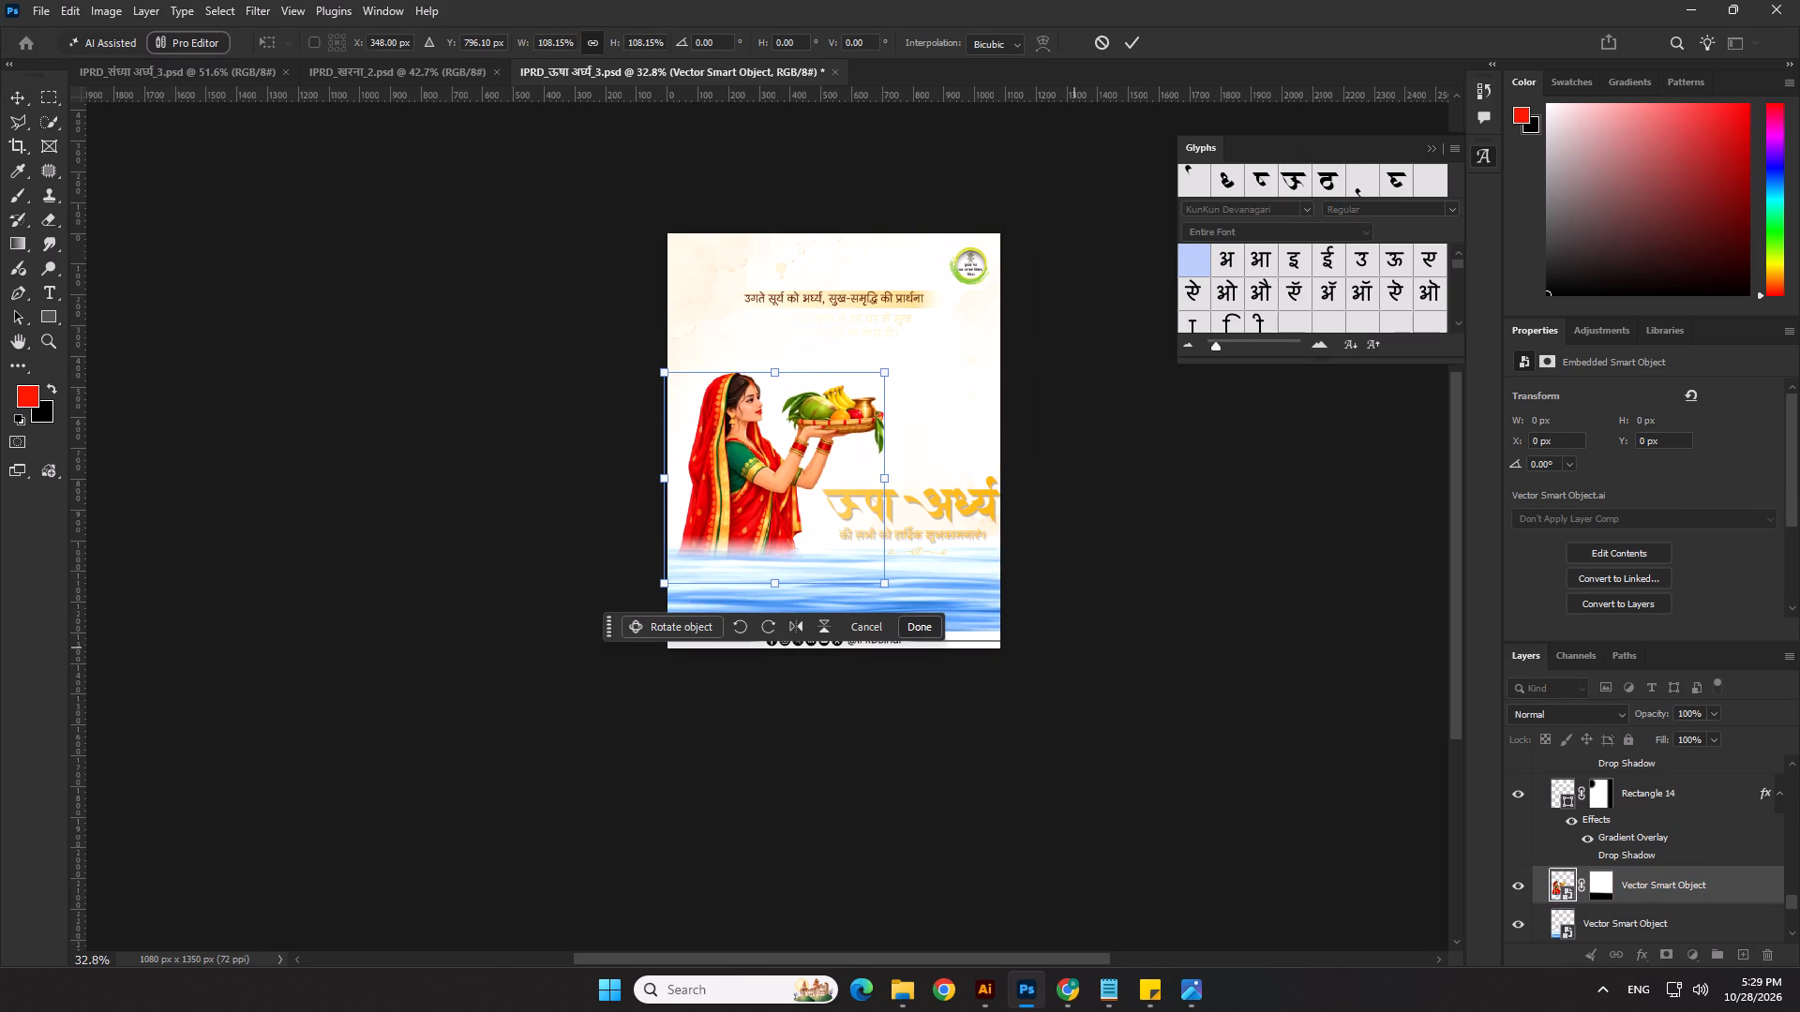
{"action": "key", "text": "Left"}
{"action": "key", "text": "Left"}
{"action": "key", "text": "Left"}
{"action": "key", "text": "Left"}
{"action": "key", "text": "Left"}
{"action": "key", "text": "Return"}
{"action": "left_click", "coordinate": [1177, 571]}
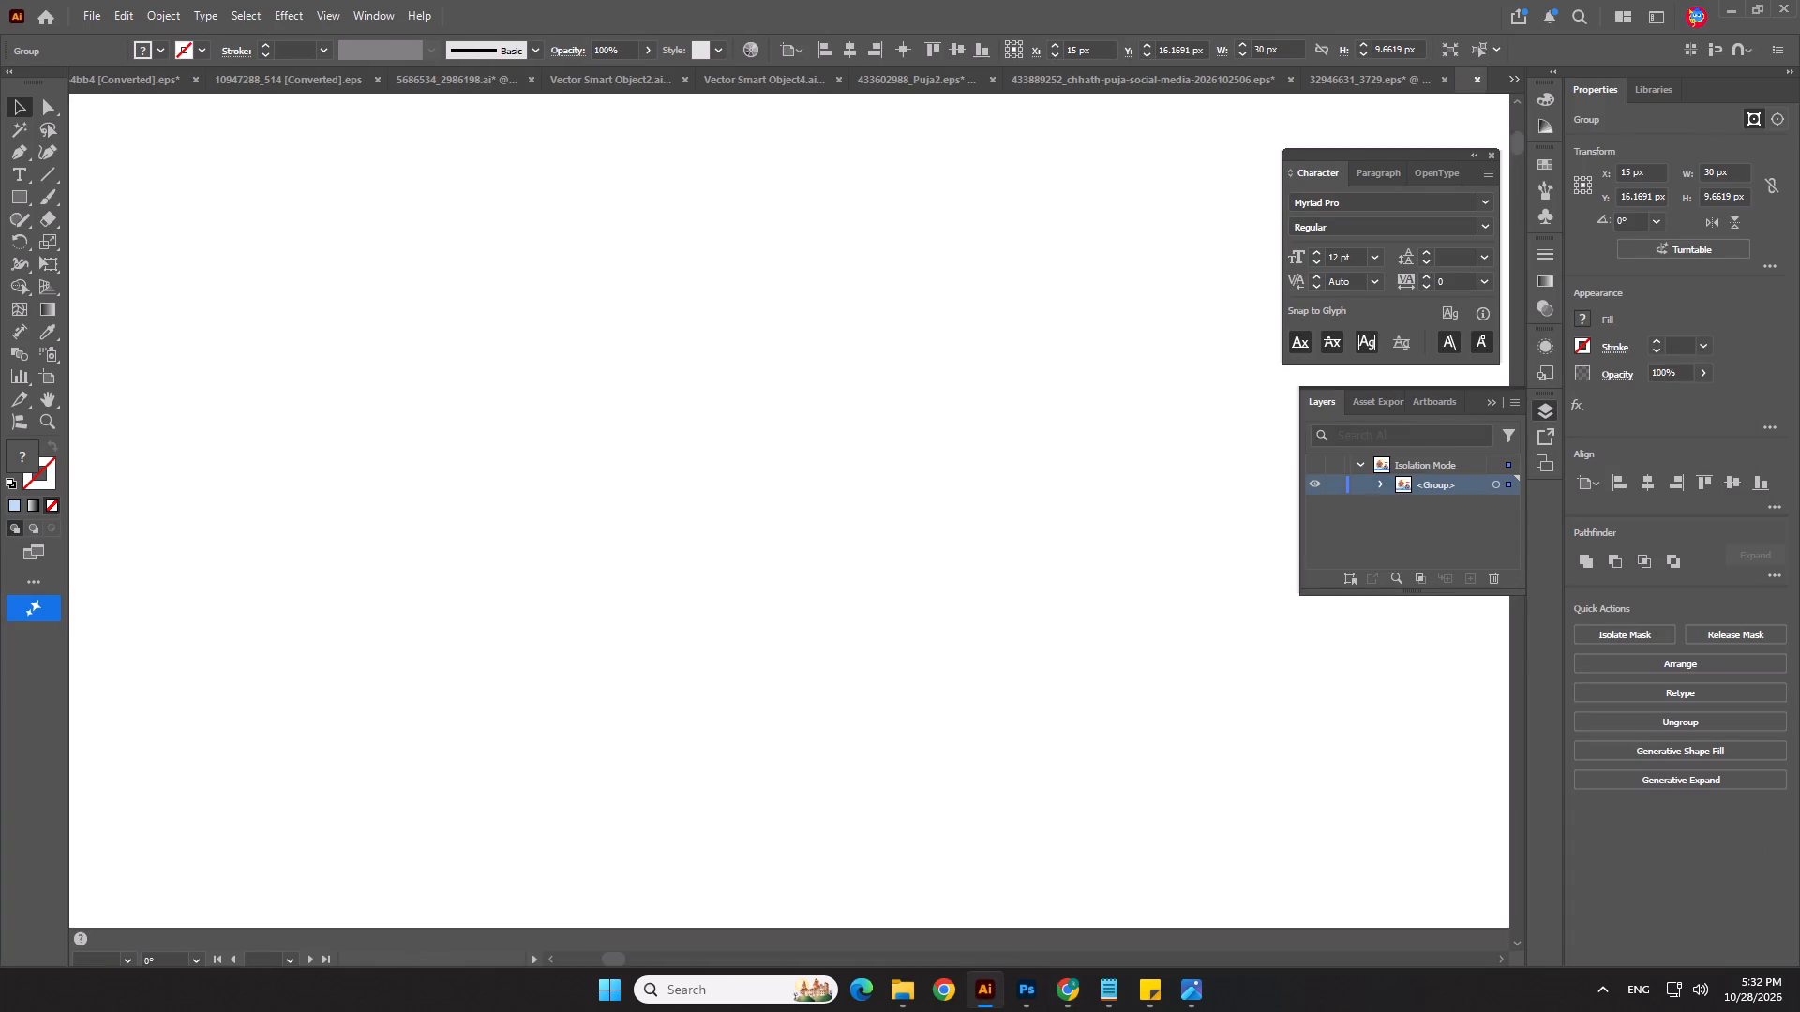
{"action": "scroll", "coordinate": [835, 481], "scroll_direction": "down", "scroll_amount": 1}
{"action": "left_click", "coordinate": [835, 481]}
{"action": "triple_click", "coordinate": [842, 488]}
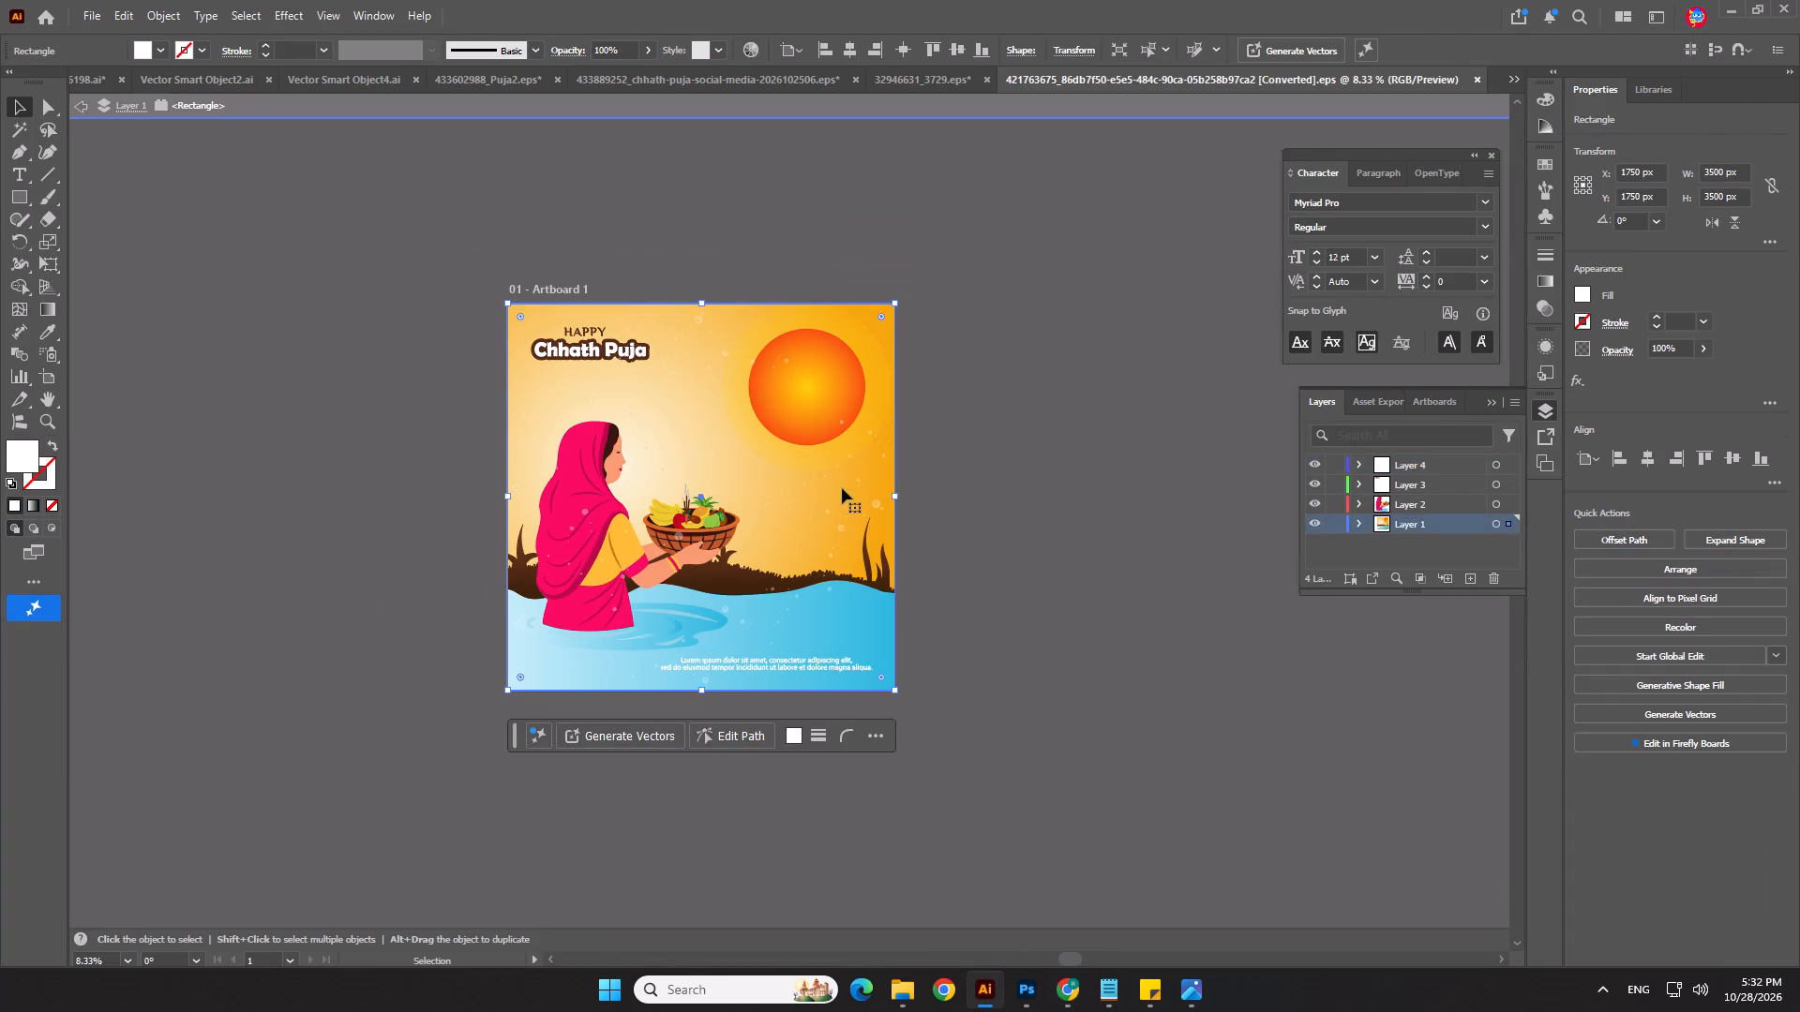
{"action": "left_click_drag", "start_coordinate": [840, 506], "coordinate": [1295, 567]}
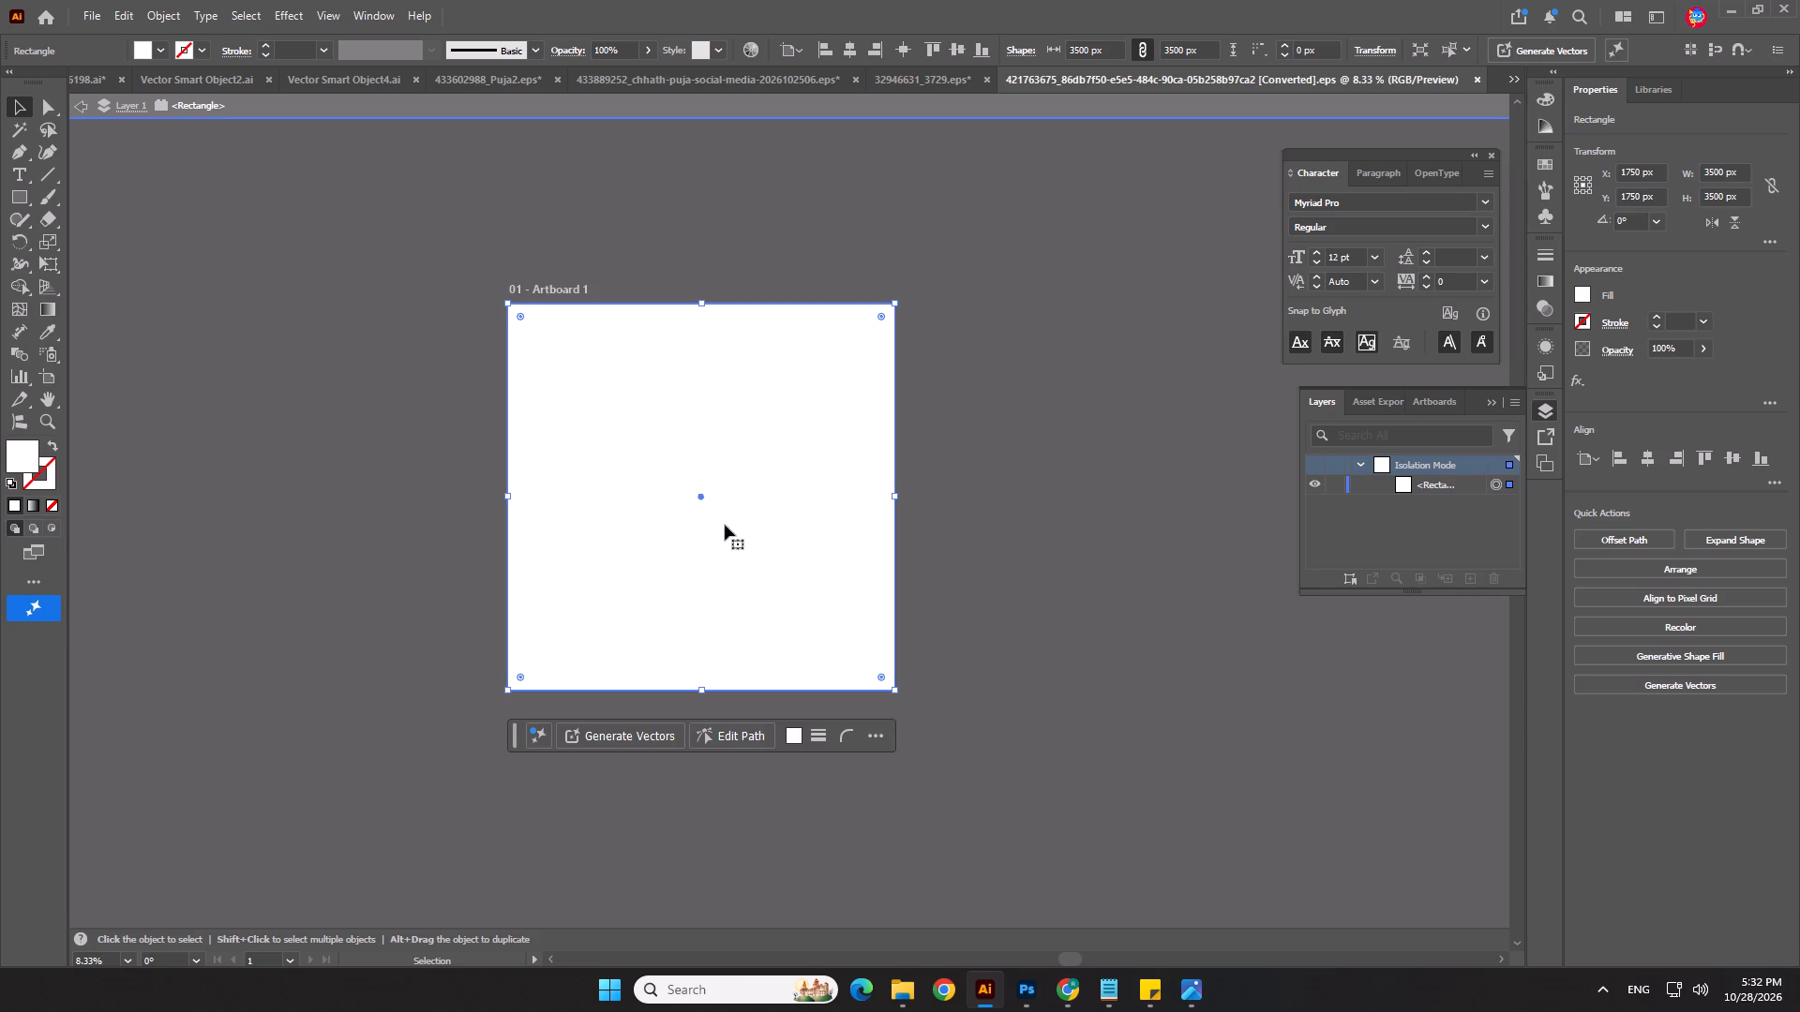
{"action": "left_click_drag", "start_coordinate": [724, 525], "coordinate": [1052, 613]}
{"action": "key", "text": "Delete"}
{"action": "double_click", "coordinate": [988, 493]}
Move the sky, sun and river background clip group sideways, partly off the artboard and clear of the woman.
{"action": "left_click", "coordinate": [876, 493]}
{"action": "right_click", "coordinate": [876, 493]}
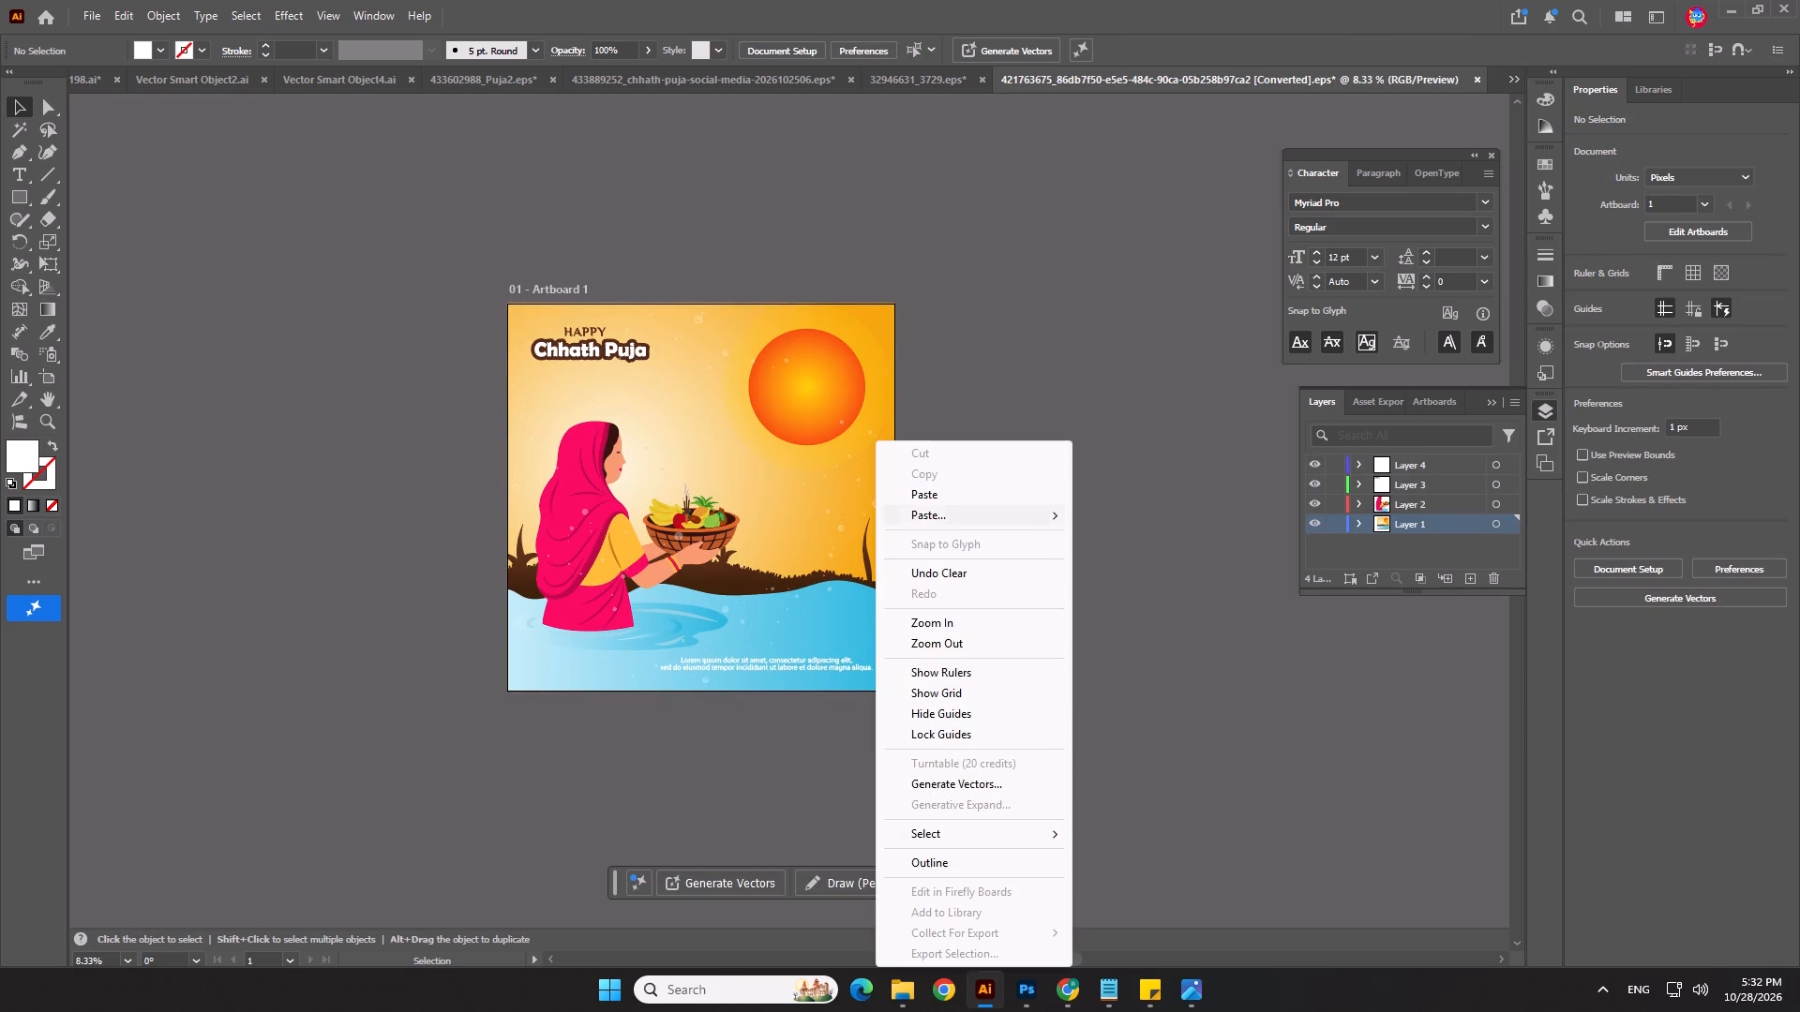
{"action": "right_click", "coordinate": [761, 629]}
{"action": "right_click", "coordinate": [673, 444]}
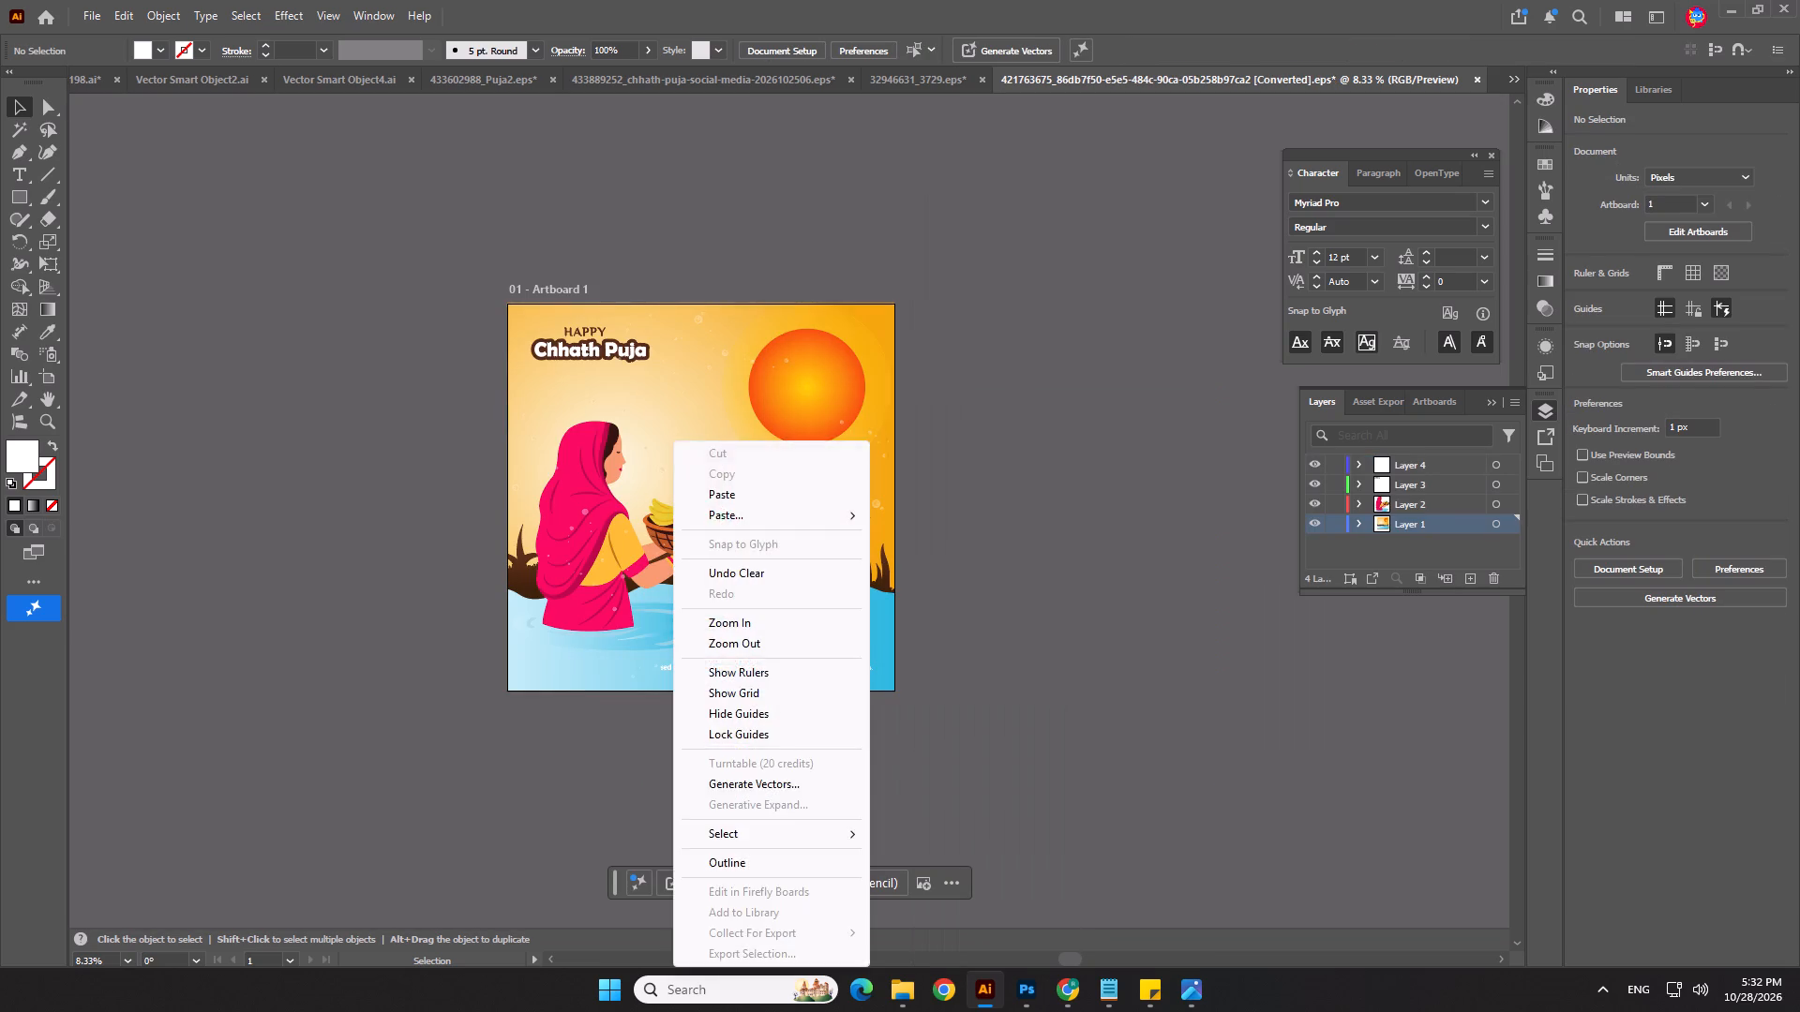
{"action": "double_click", "coordinate": [1104, 386]}
{"action": "left_click", "coordinate": [752, 481]}
{"action": "left_click", "coordinate": [773, 462]}
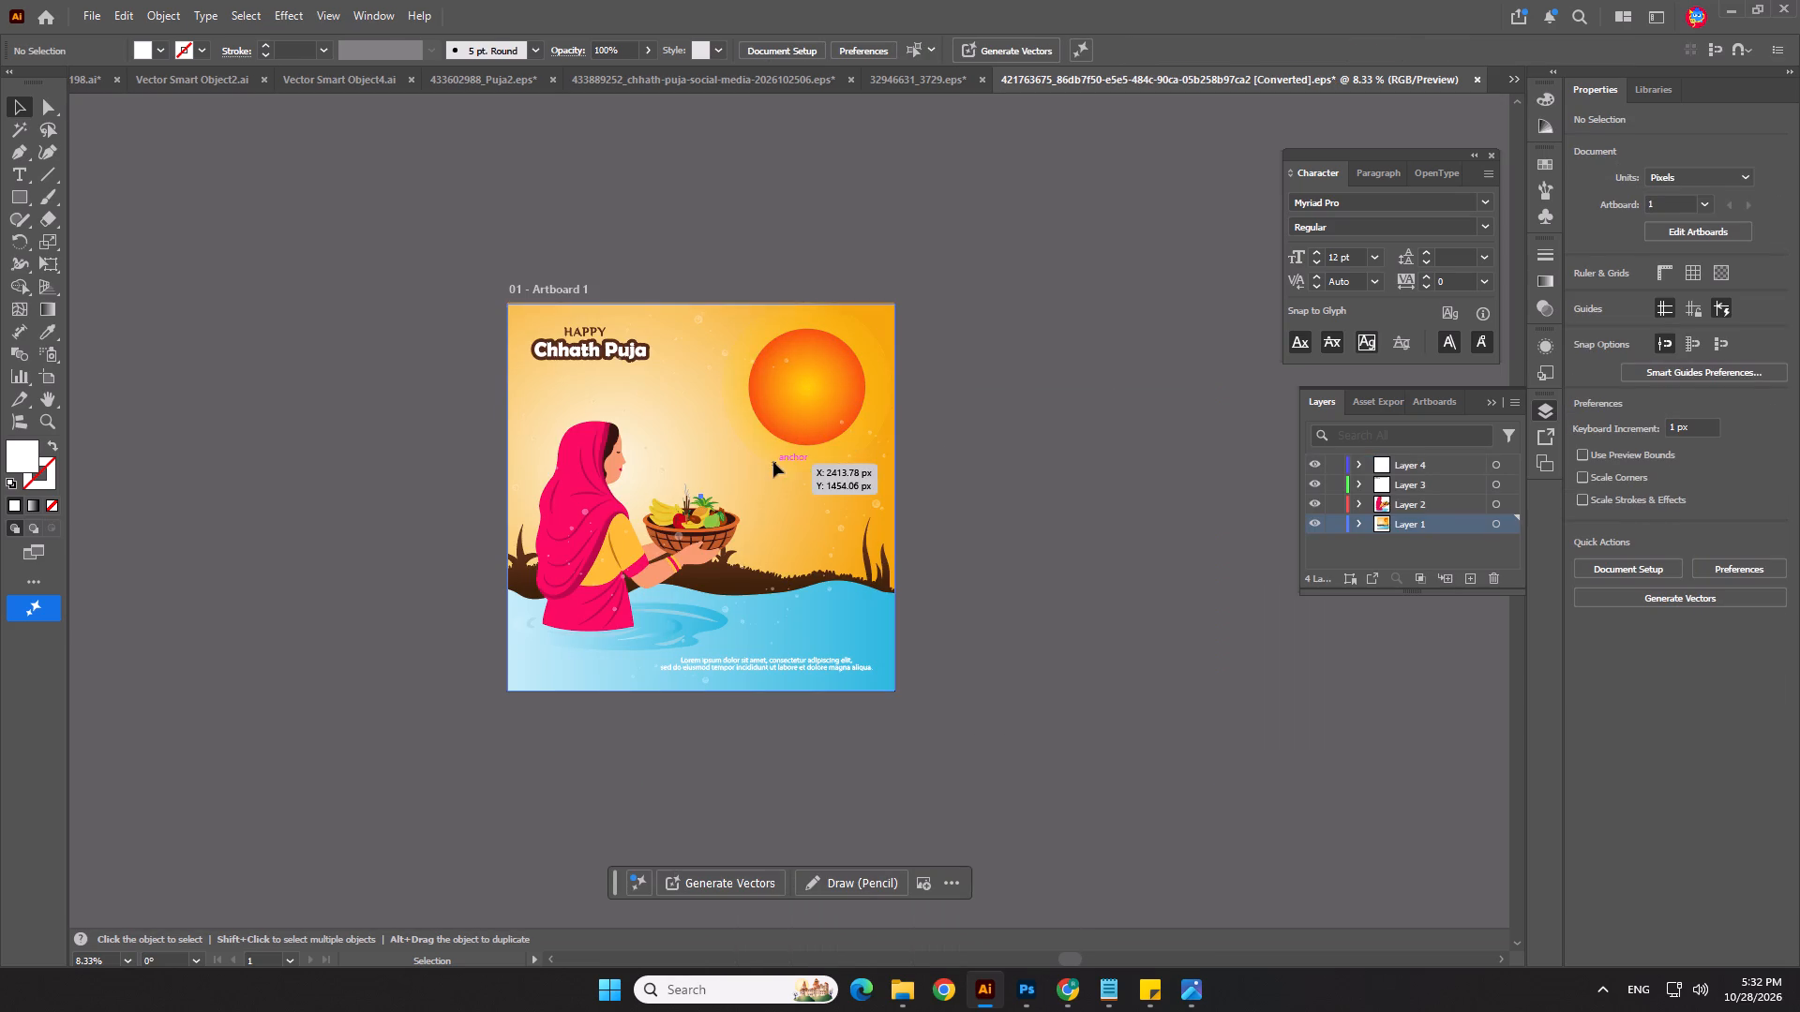
{"action": "left_click_drag", "start_coordinate": [785, 501], "coordinate": [642, 491]}
{"action": "left_click", "coordinate": [691, 634]}
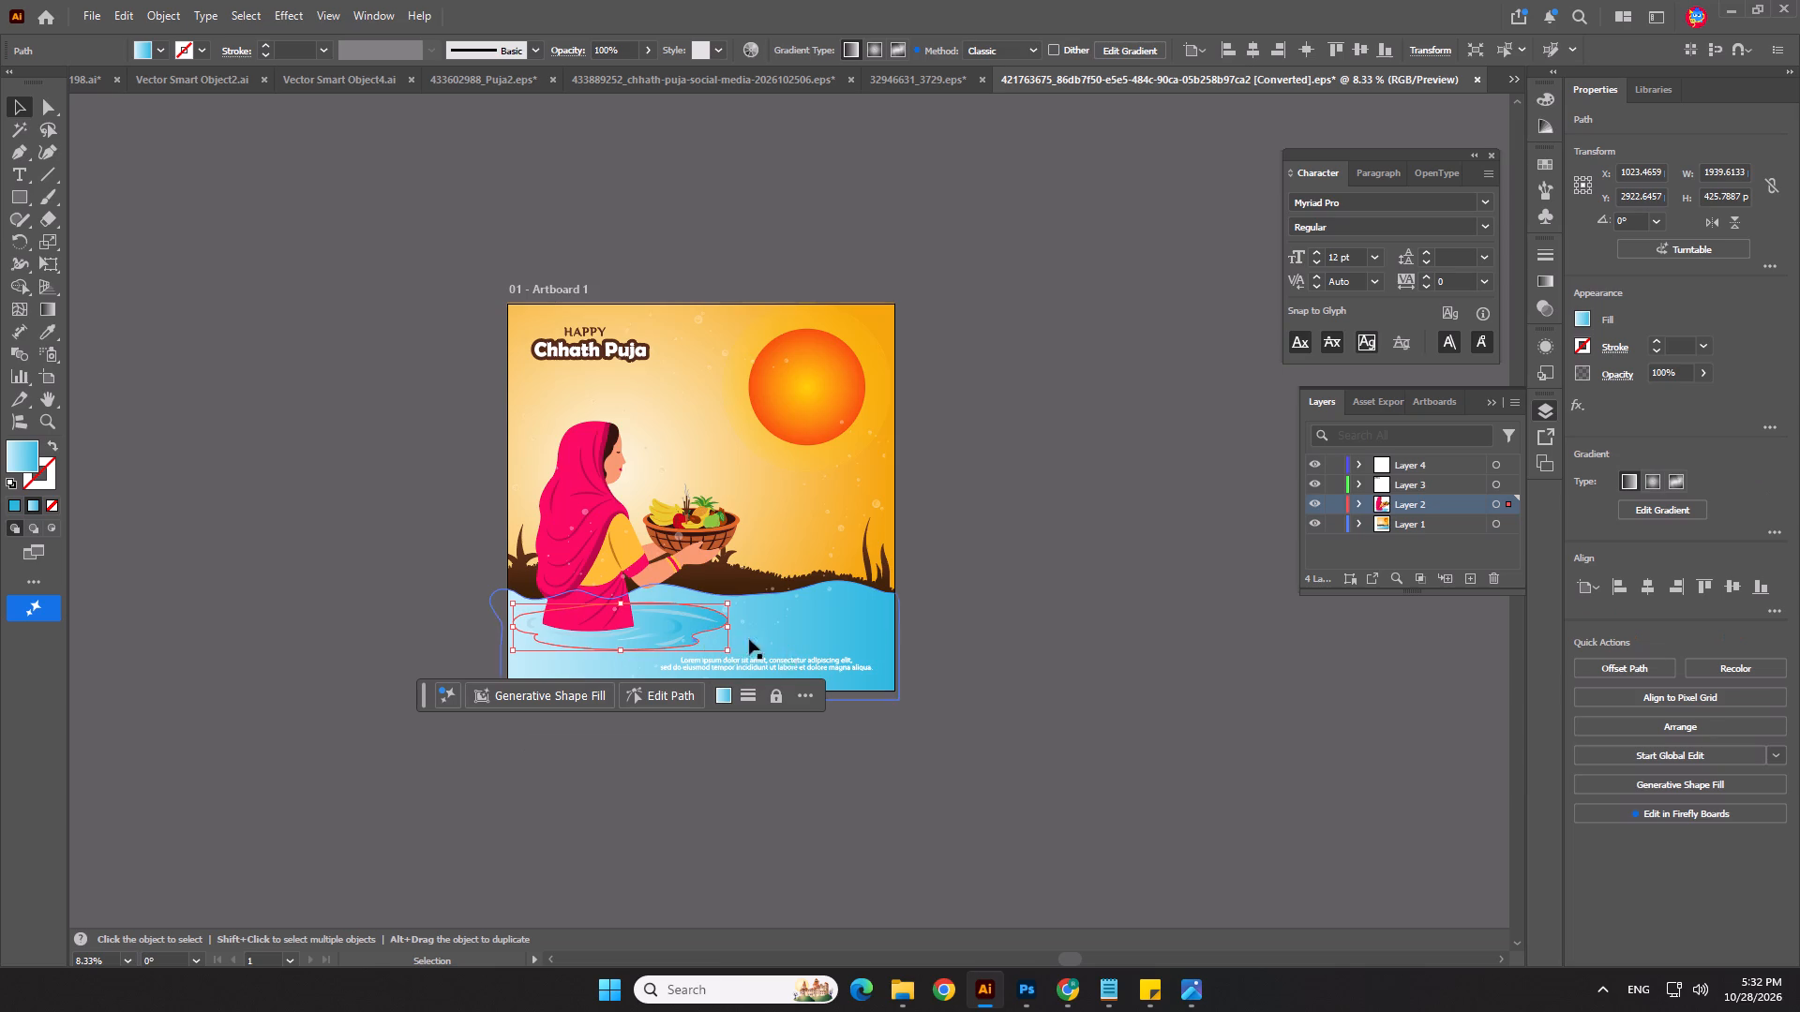
{"action": "left_click", "coordinate": [812, 630]}
{"action": "left_click_drag", "start_coordinate": [829, 630], "coordinate": [1066, 648]}
Copy the orange sun circle from inside the background clip group and paste it into the Photoshop poster as a Smart Object.
{"action": "double_click", "coordinate": [1010, 485]}
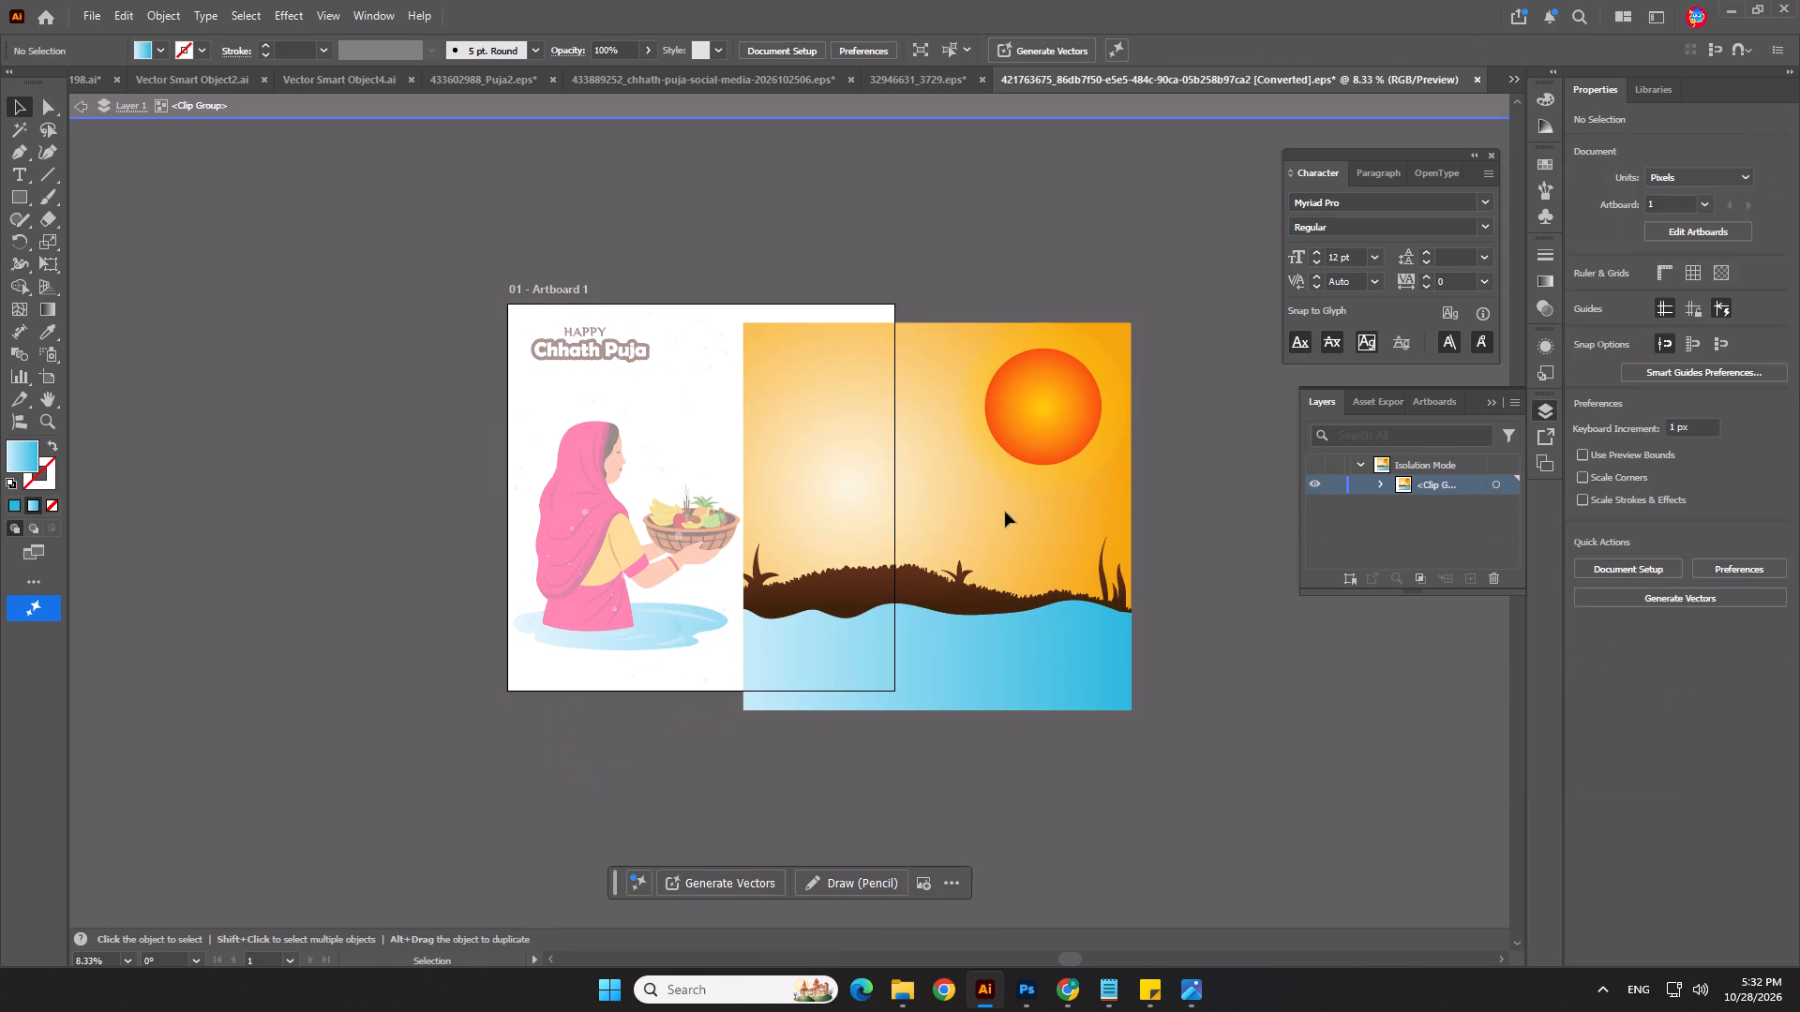
{"action": "left_click", "coordinate": [1023, 426]}
{"action": "left_click_drag", "start_coordinate": [1057, 428], "coordinate": [979, 387]}
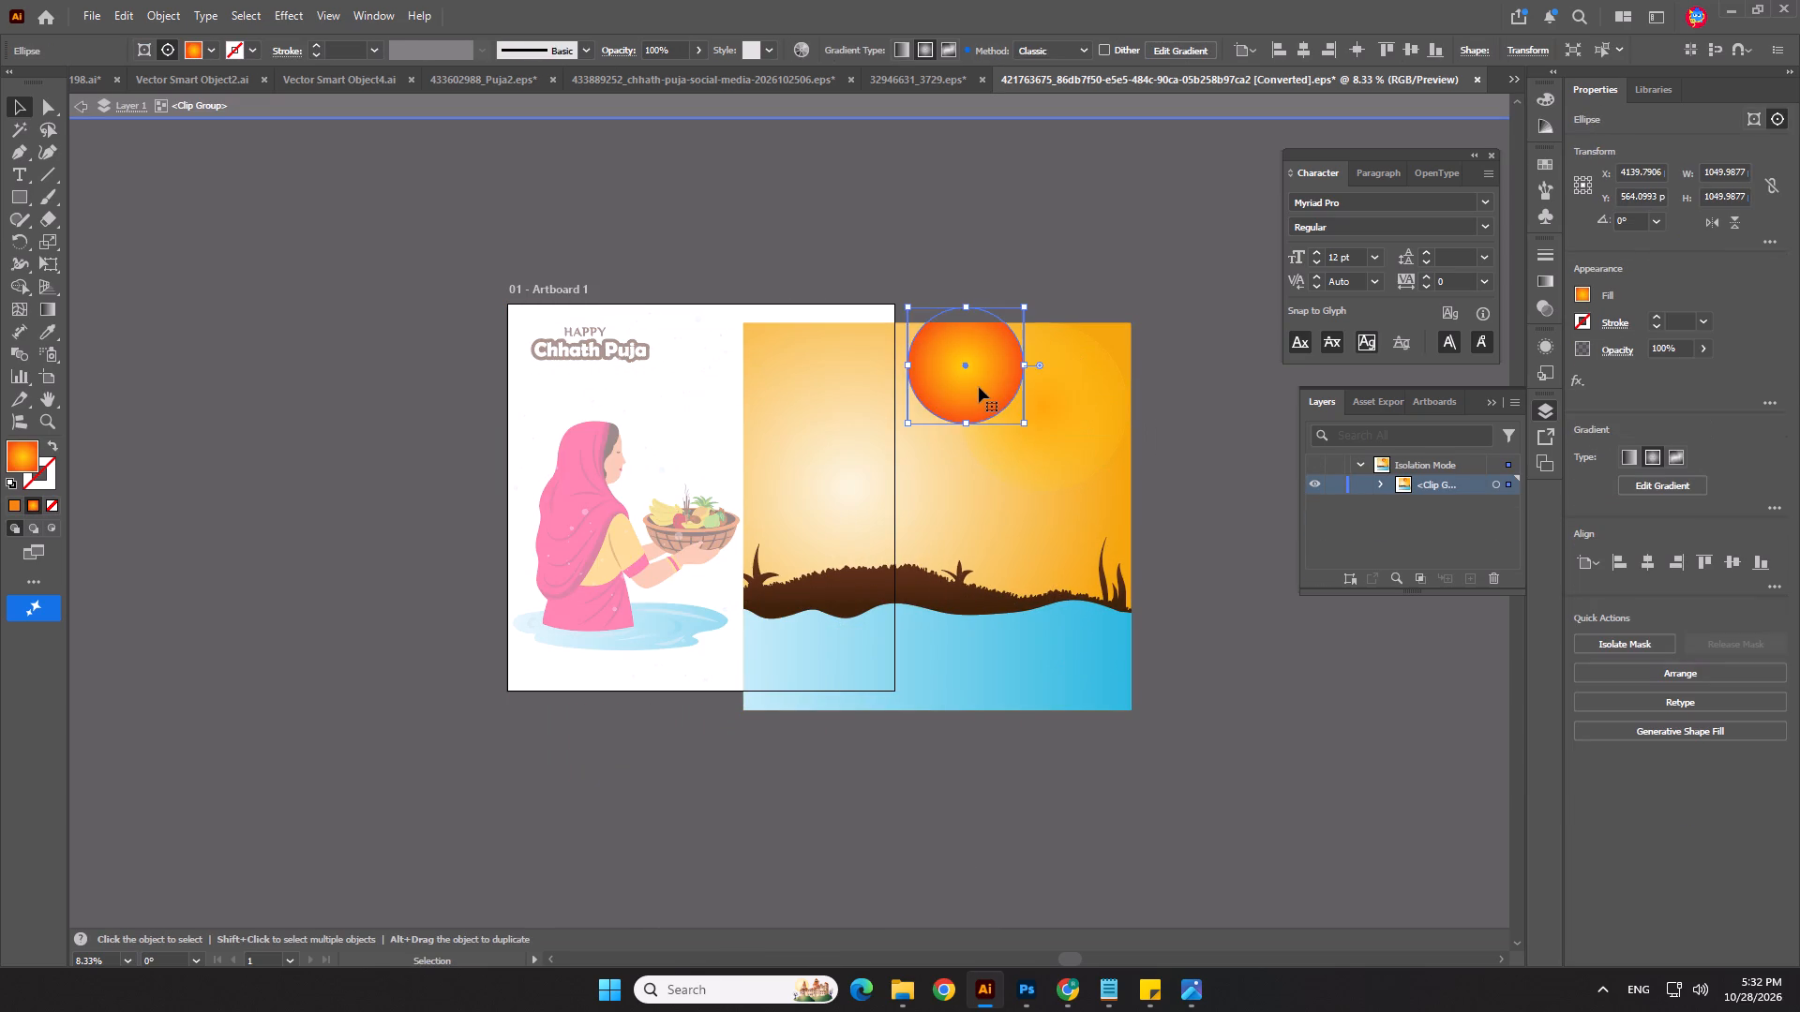
{"action": "key", "text": "ctrl+z"}
{"action": "key", "text": "ctrl+c"}
{"action": "key", "text": "ctrl+c"}
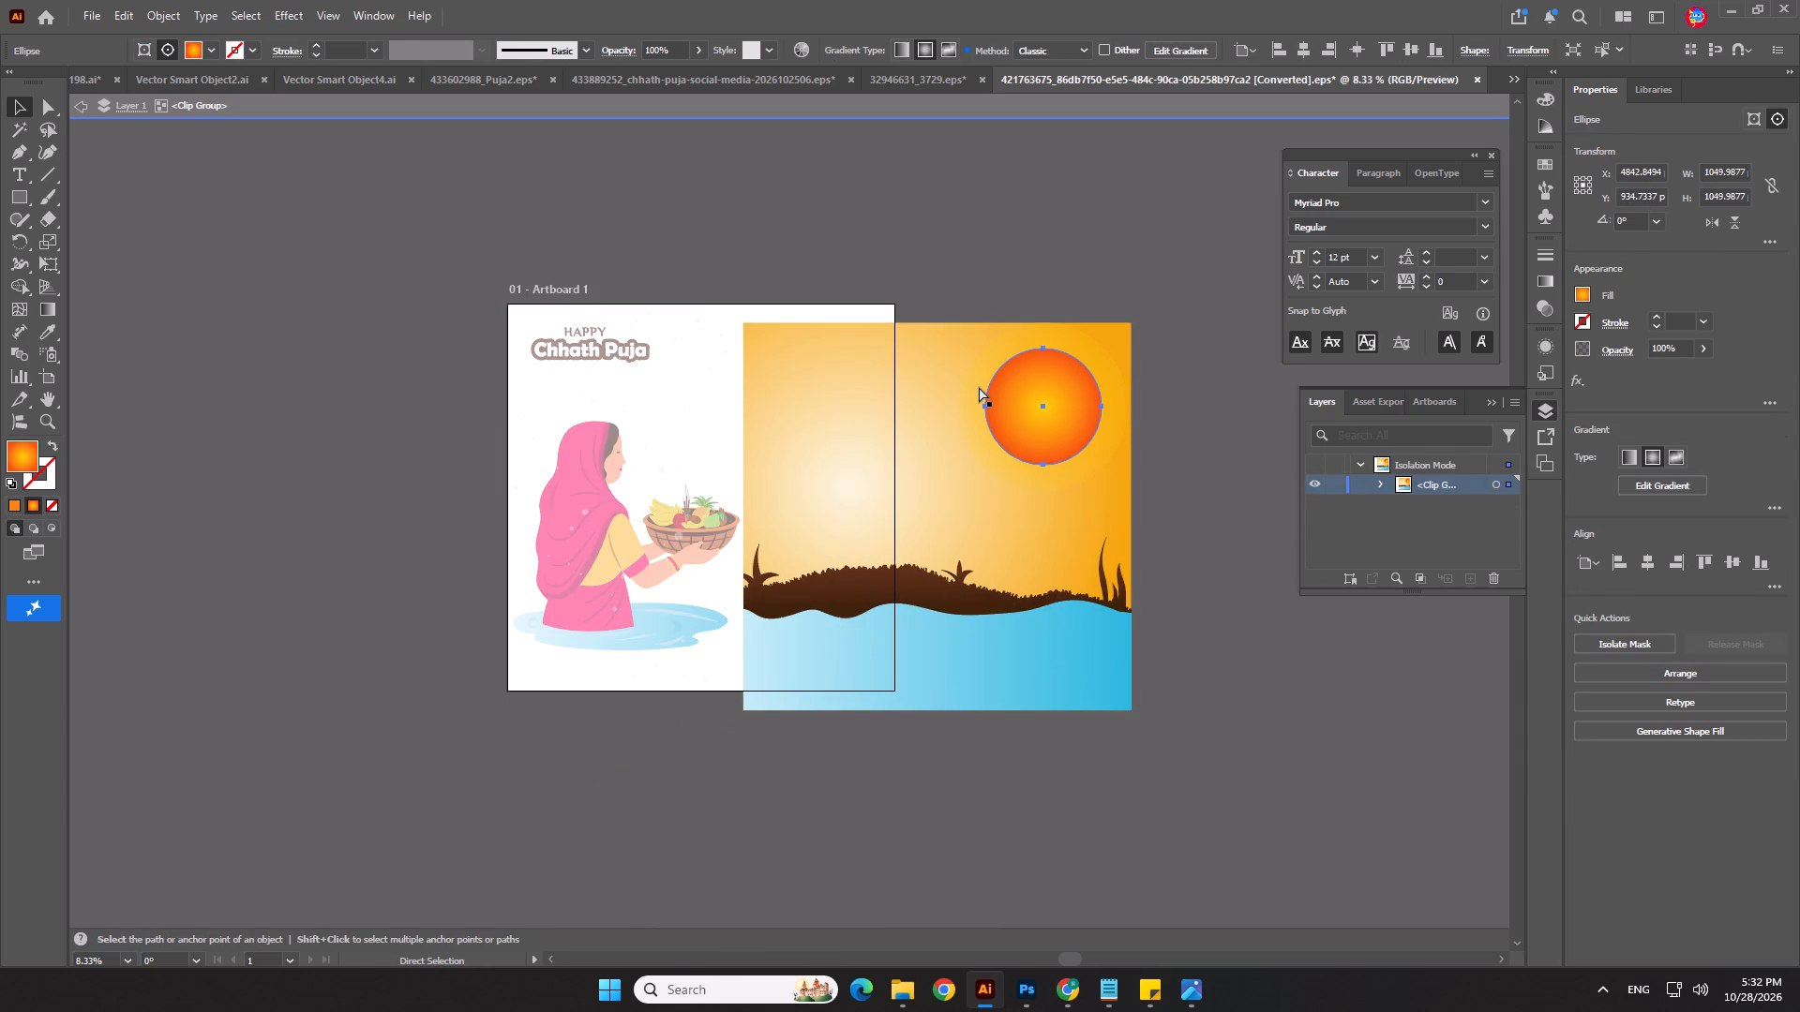
{"action": "key", "text": "ctrl+c"}
{"action": "key", "text": "ctrl+c"}
{"action": "key", "text": "ctrl+c"}
{"action": "key", "text": "alt+Tab"}
{"action": "key", "text": "alt+Tab"}
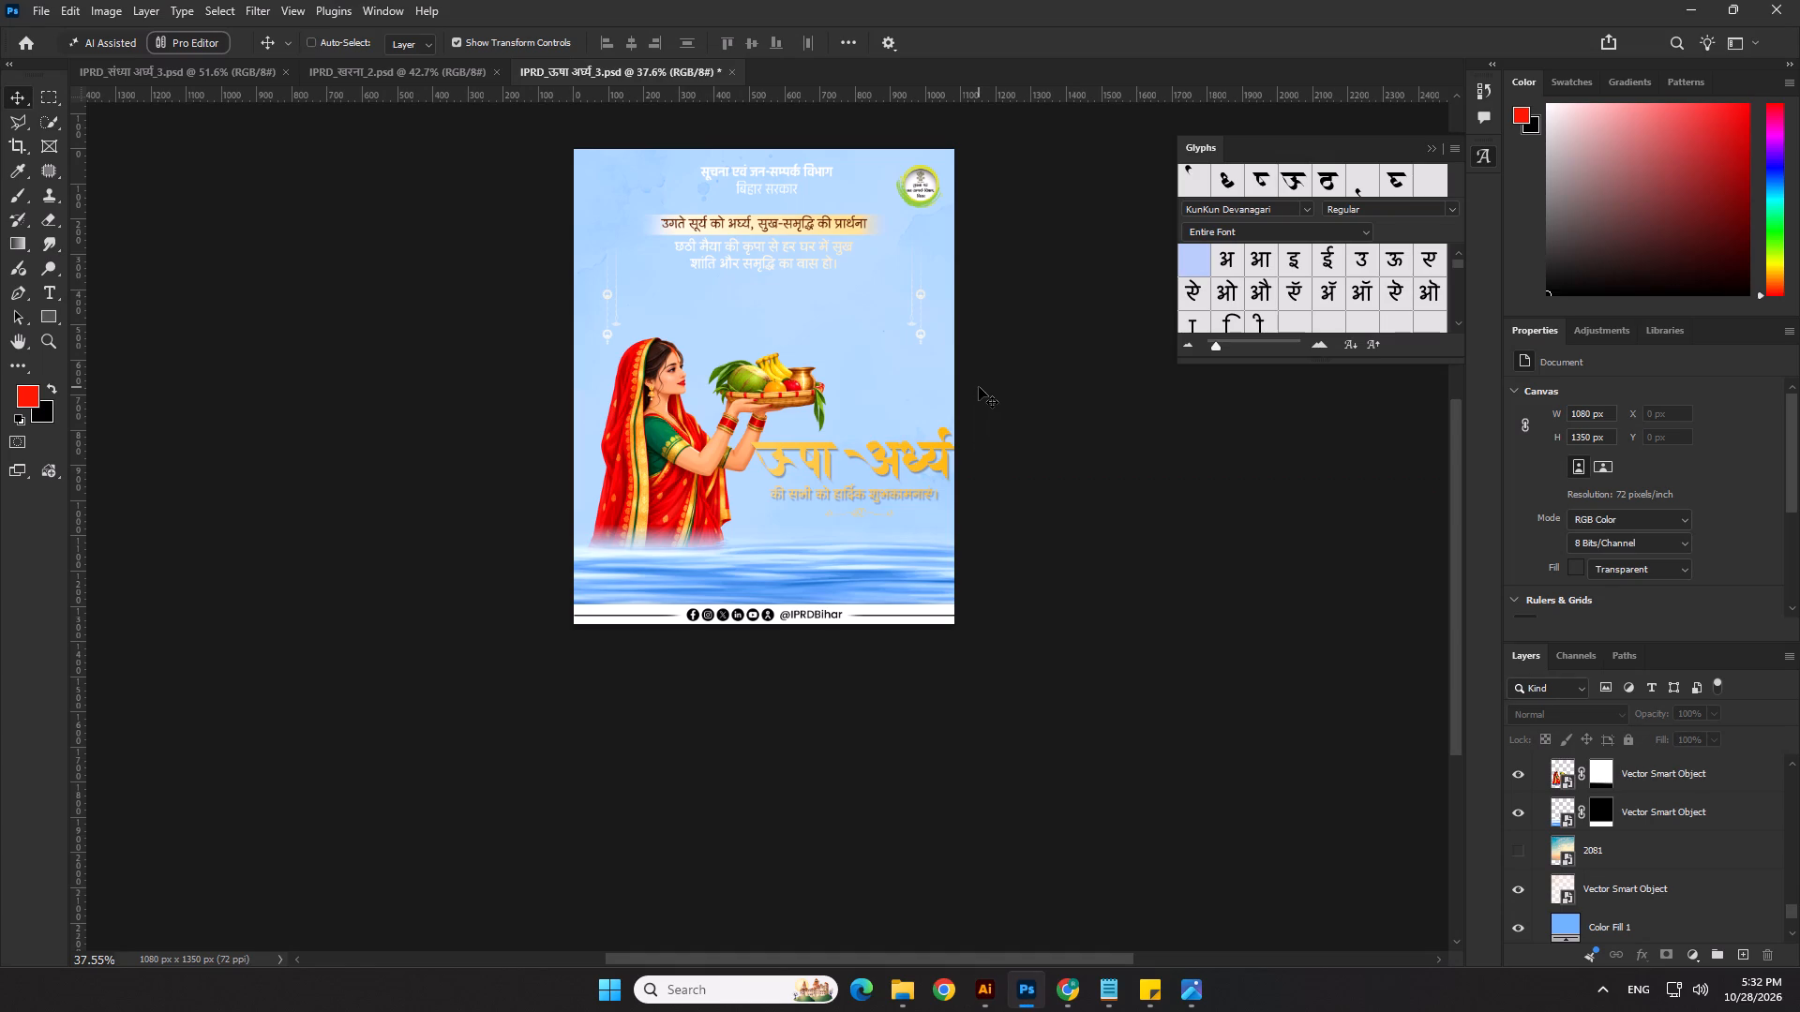
{"action": "key", "text": "ctrl+v"}
{"action": "left_click", "coordinate": [954, 269]}
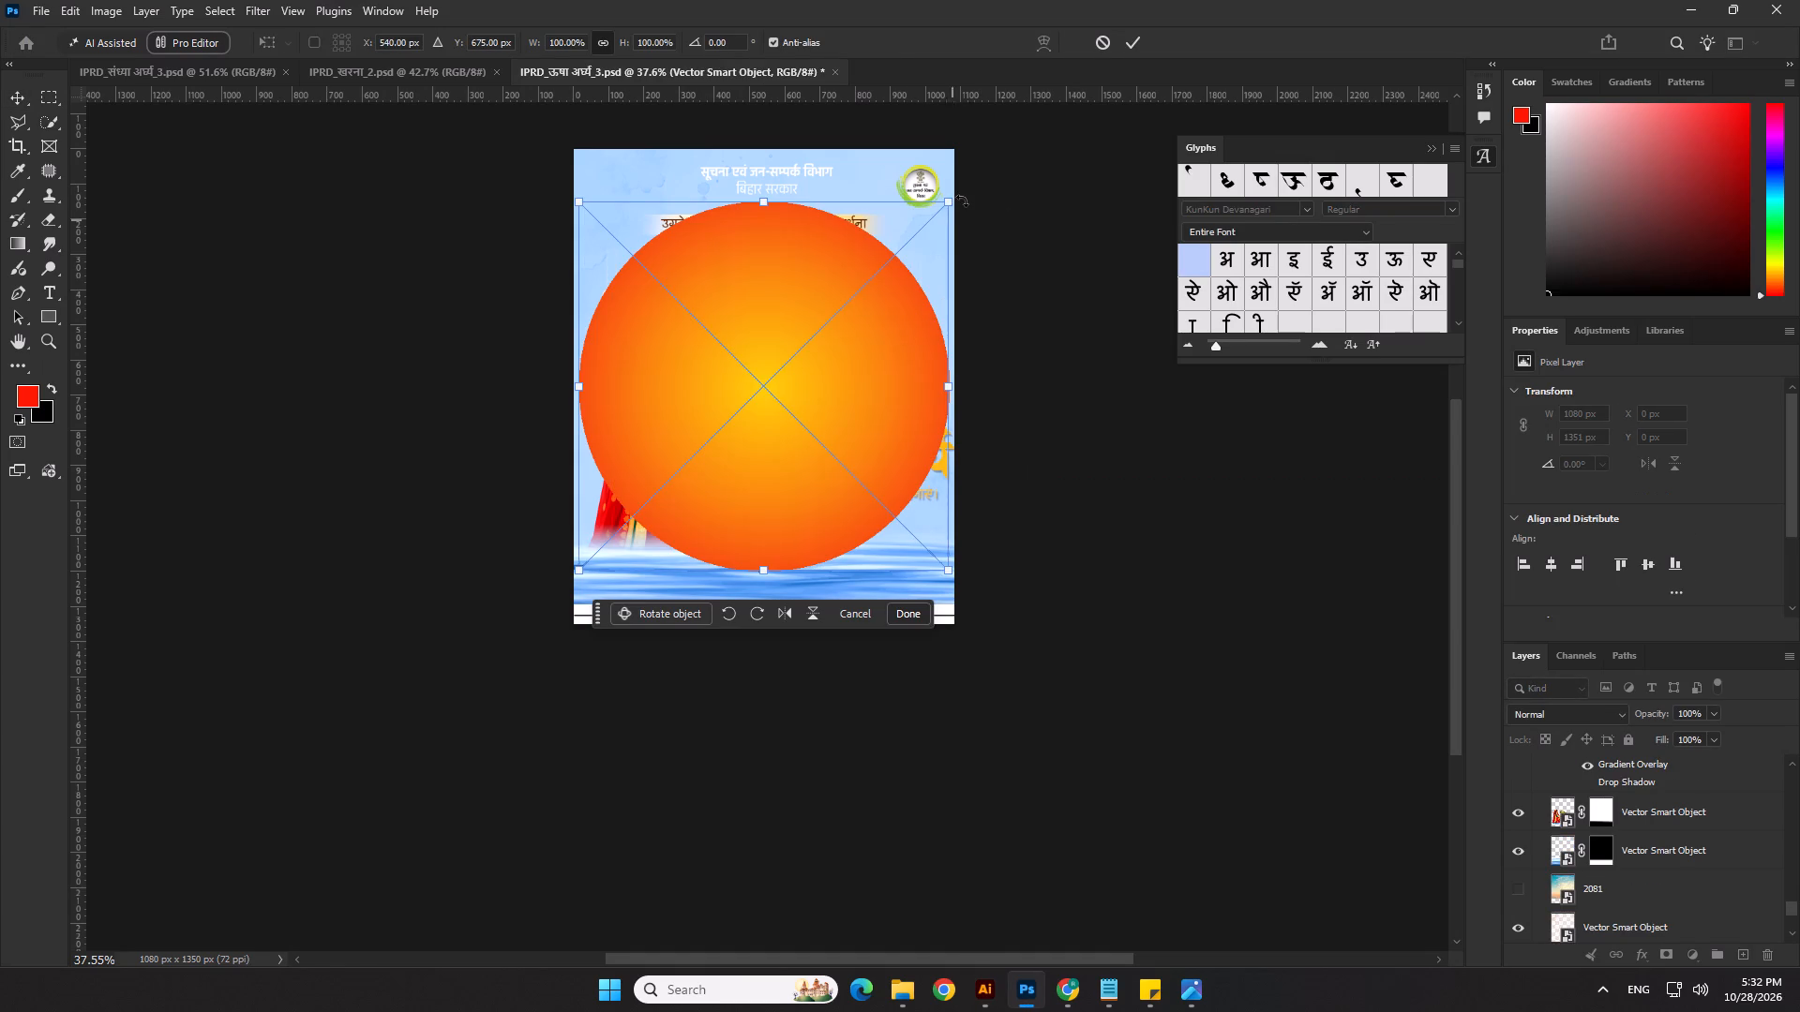
{"action": "key", "text": "Return"}
Scale the sun to about 19% and place it beside the fruit basket, just above the Hindi title.
{"action": "left_click_drag", "start_coordinate": [767, 203], "coordinate": [787, 433]}
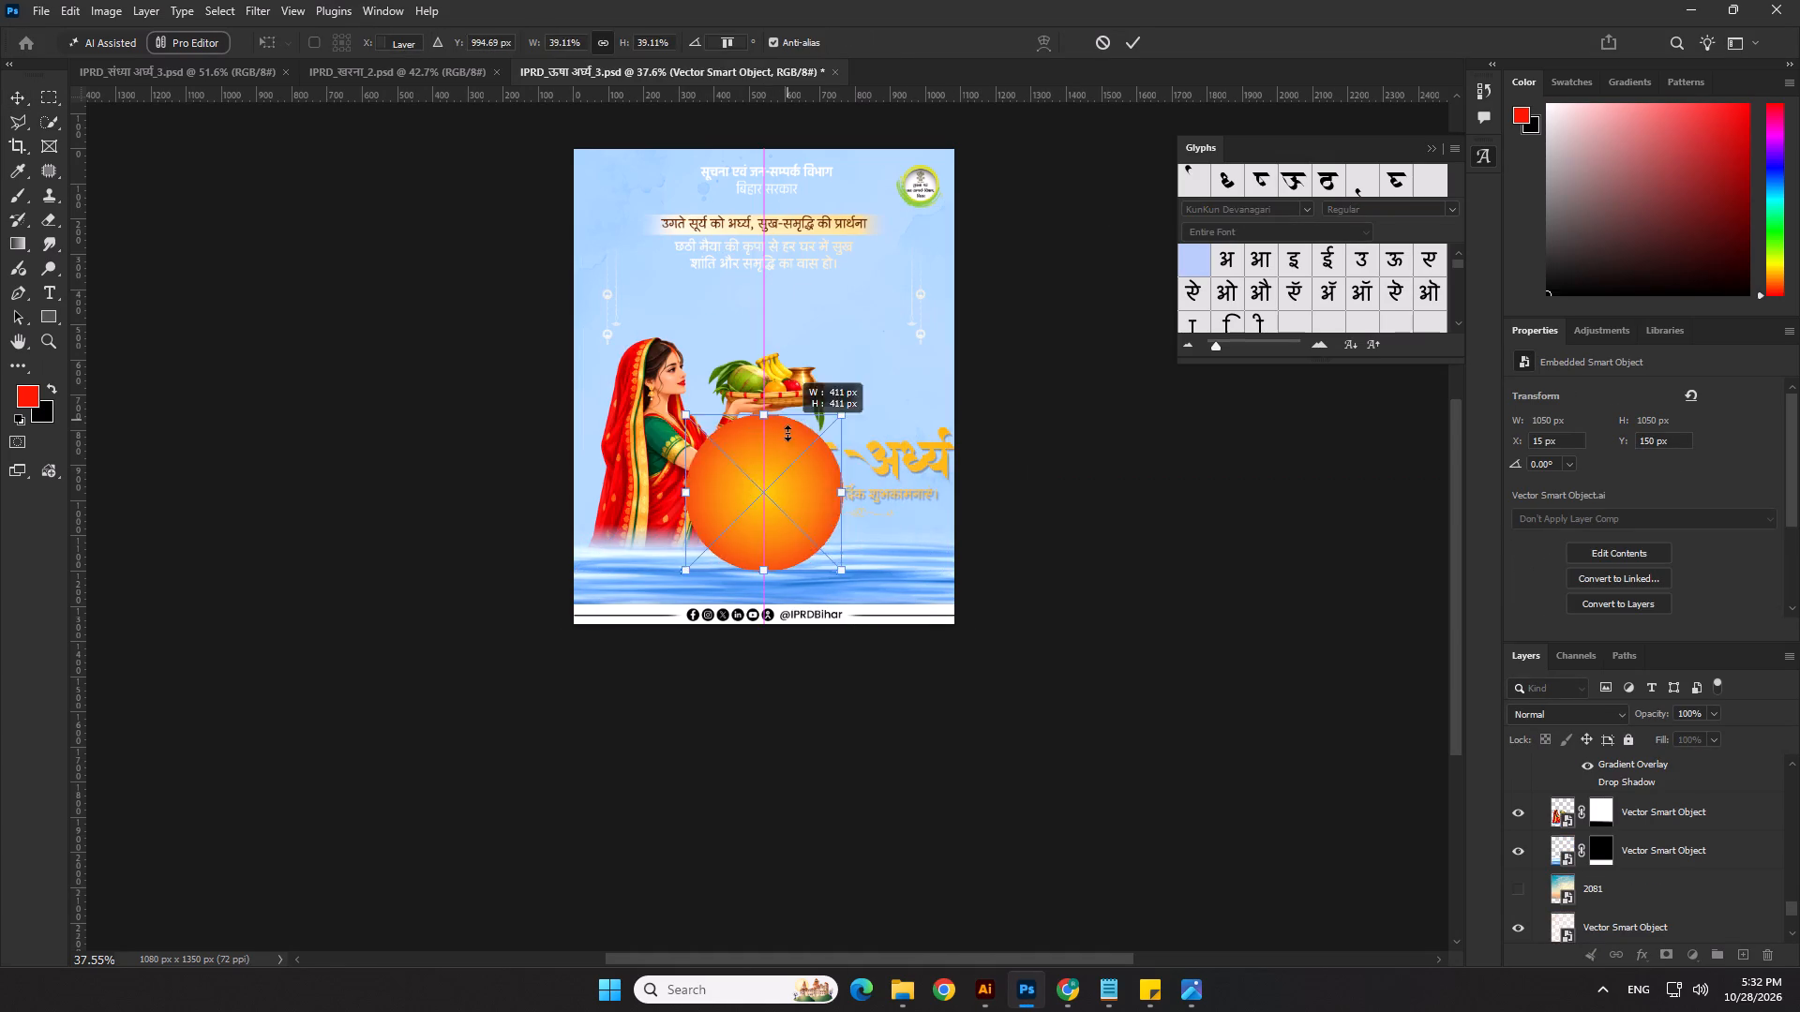
{"action": "left_click_drag", "start_coordinate": [787, 433], "coordinate": [787, 480]}
{"action": "left_click_drag", "start_coordinate": [776, 513], "coordinate": [890, 332]}
{"action": "left_click_drag", "start_coordinate": [888, 284], "coordinate": [892, 310]}
{"action": "left_click_drag", "start_coordinate": [894, 345], "coordinate": [896, 365]}
{"action": "key", "text": "Return"}
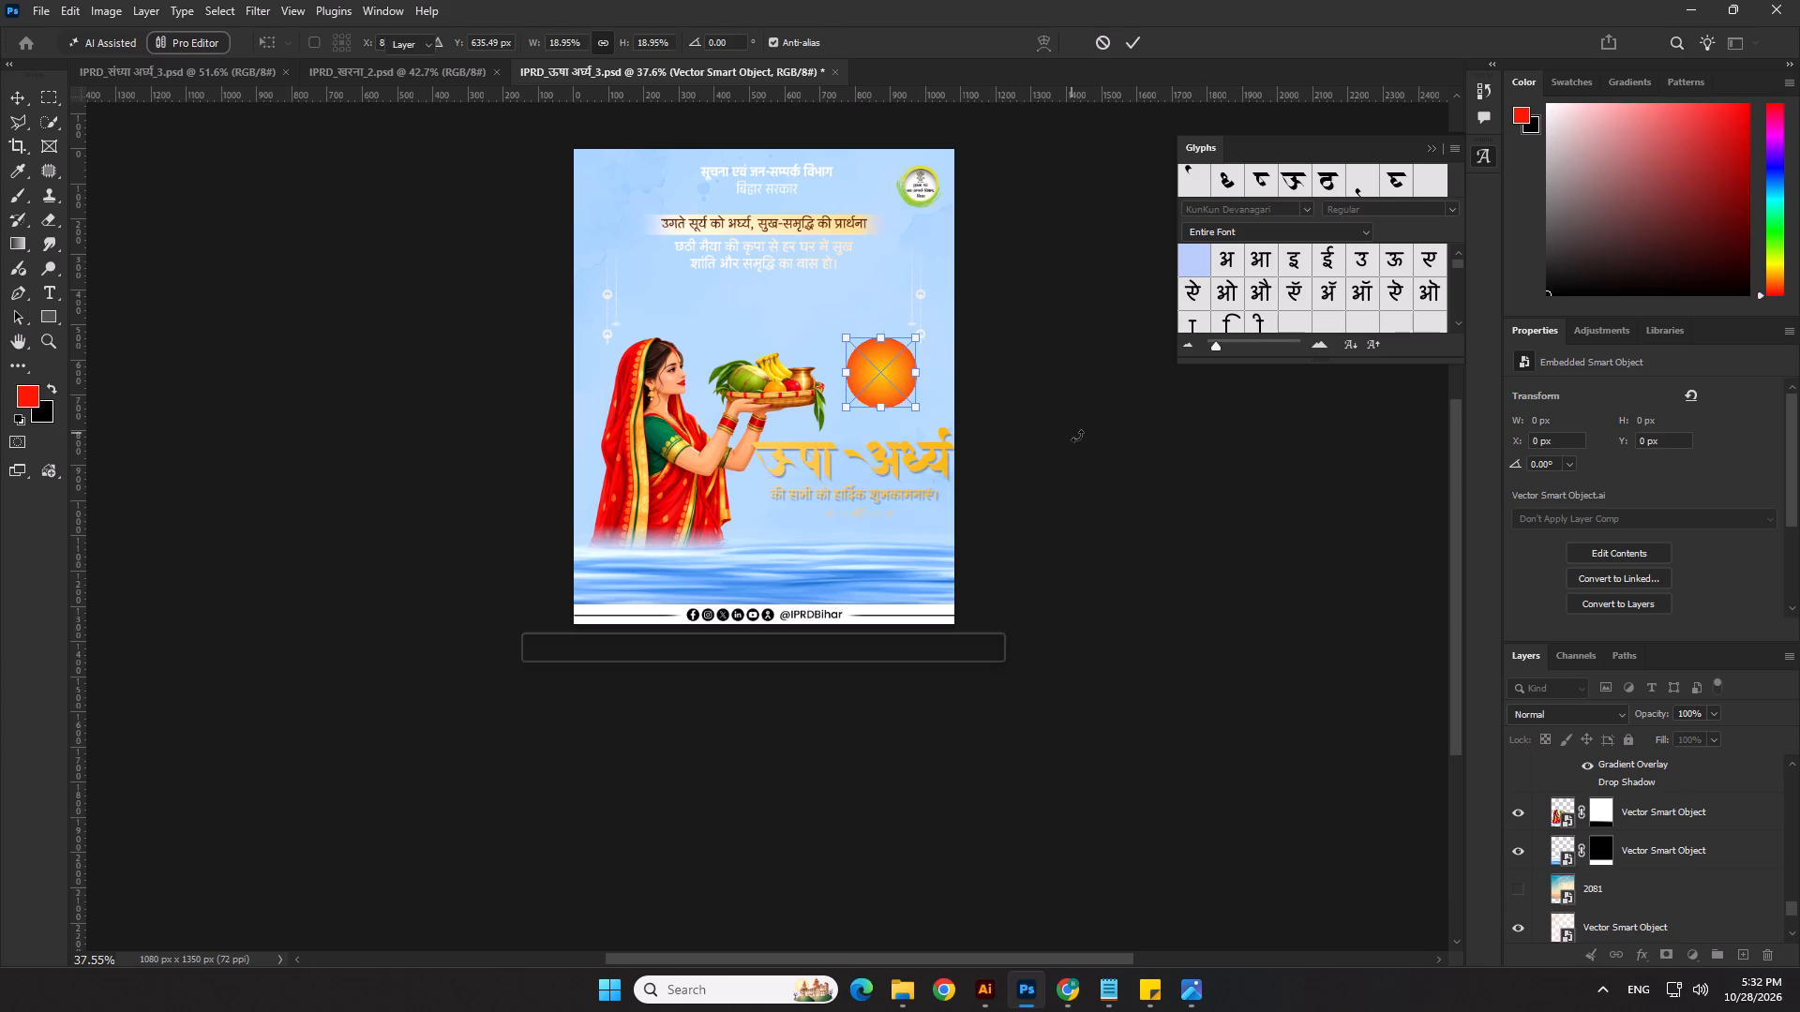
{"action": "left_click", "coordinate": [1108, 438]}
Switch to Illustrator, copy the golden gradient sky rectangle from Layer 1's clip group, and return to Photoshop.
{"action": "scroll", "coordinate": [1108, 438], "scroll_direction": "down", "scroll_amount": 3}
{"action": "key", "text": "alt+Tab"}
{"action": "left_click", "coordinate": [1018, 542]}
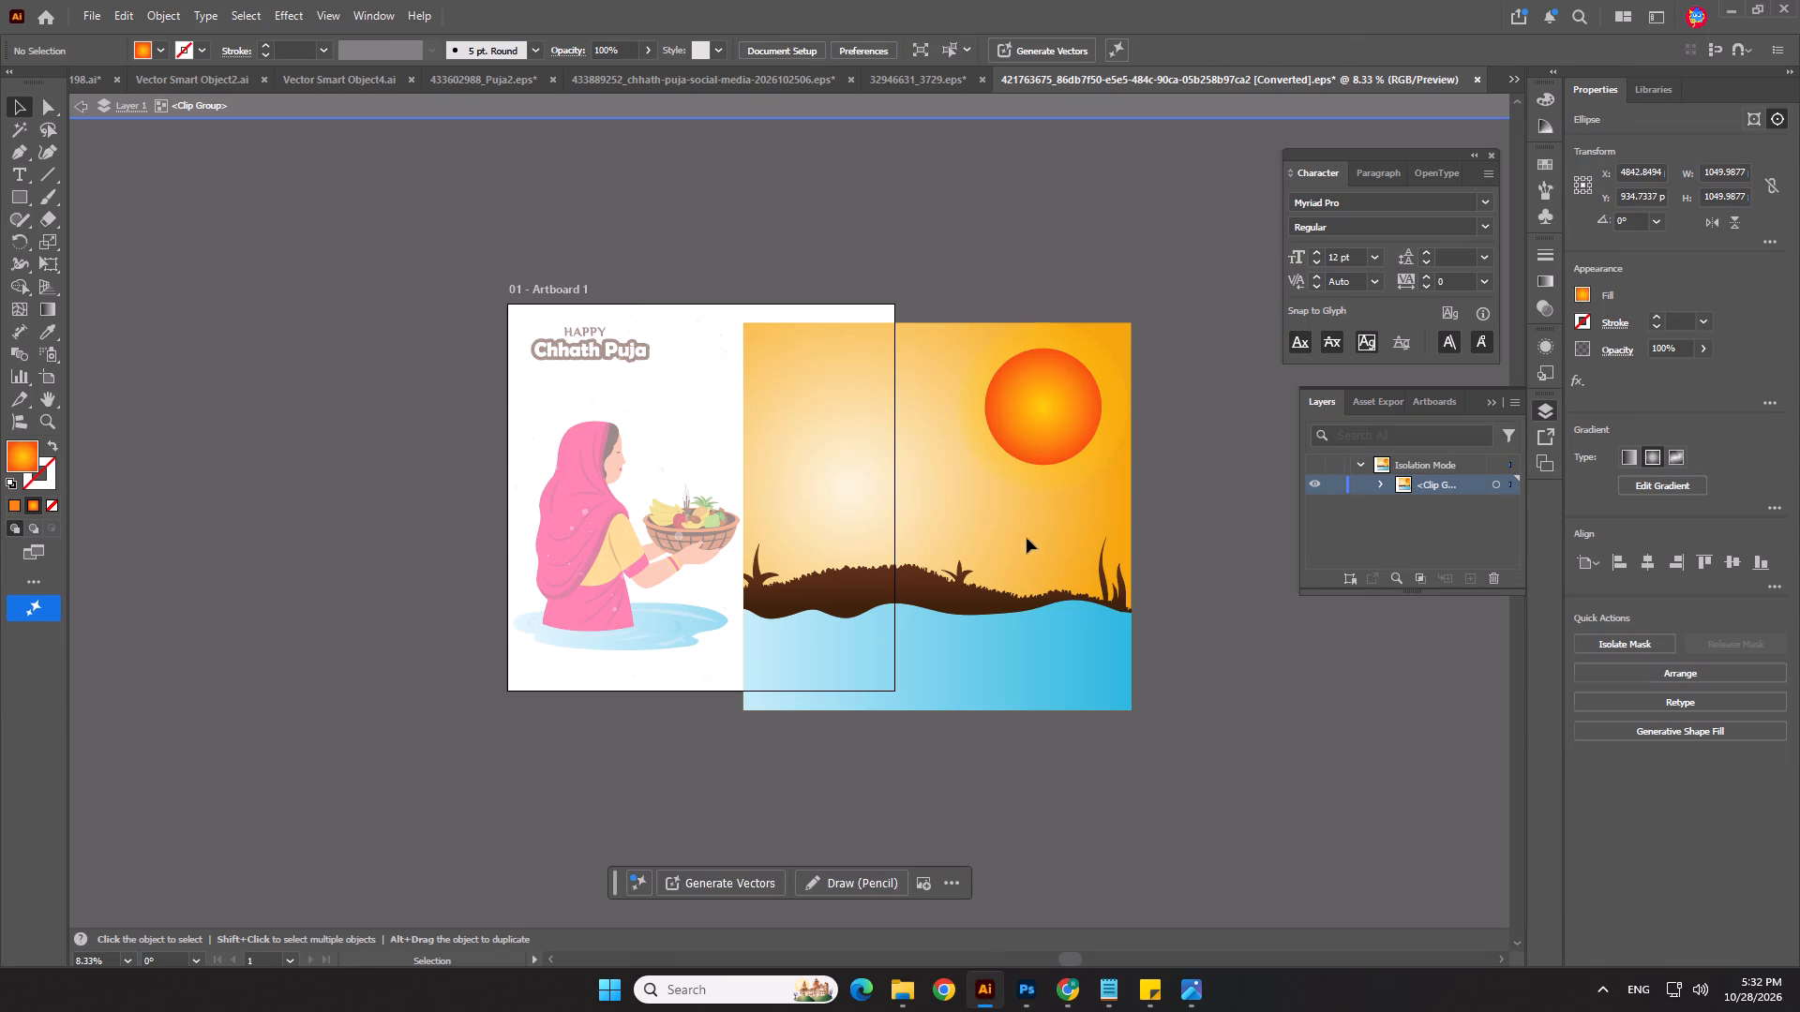
{"action": "double_click", "coordinate": [1045, 528]}
{"action": "left_click", "coordinate": [1360, 521]}
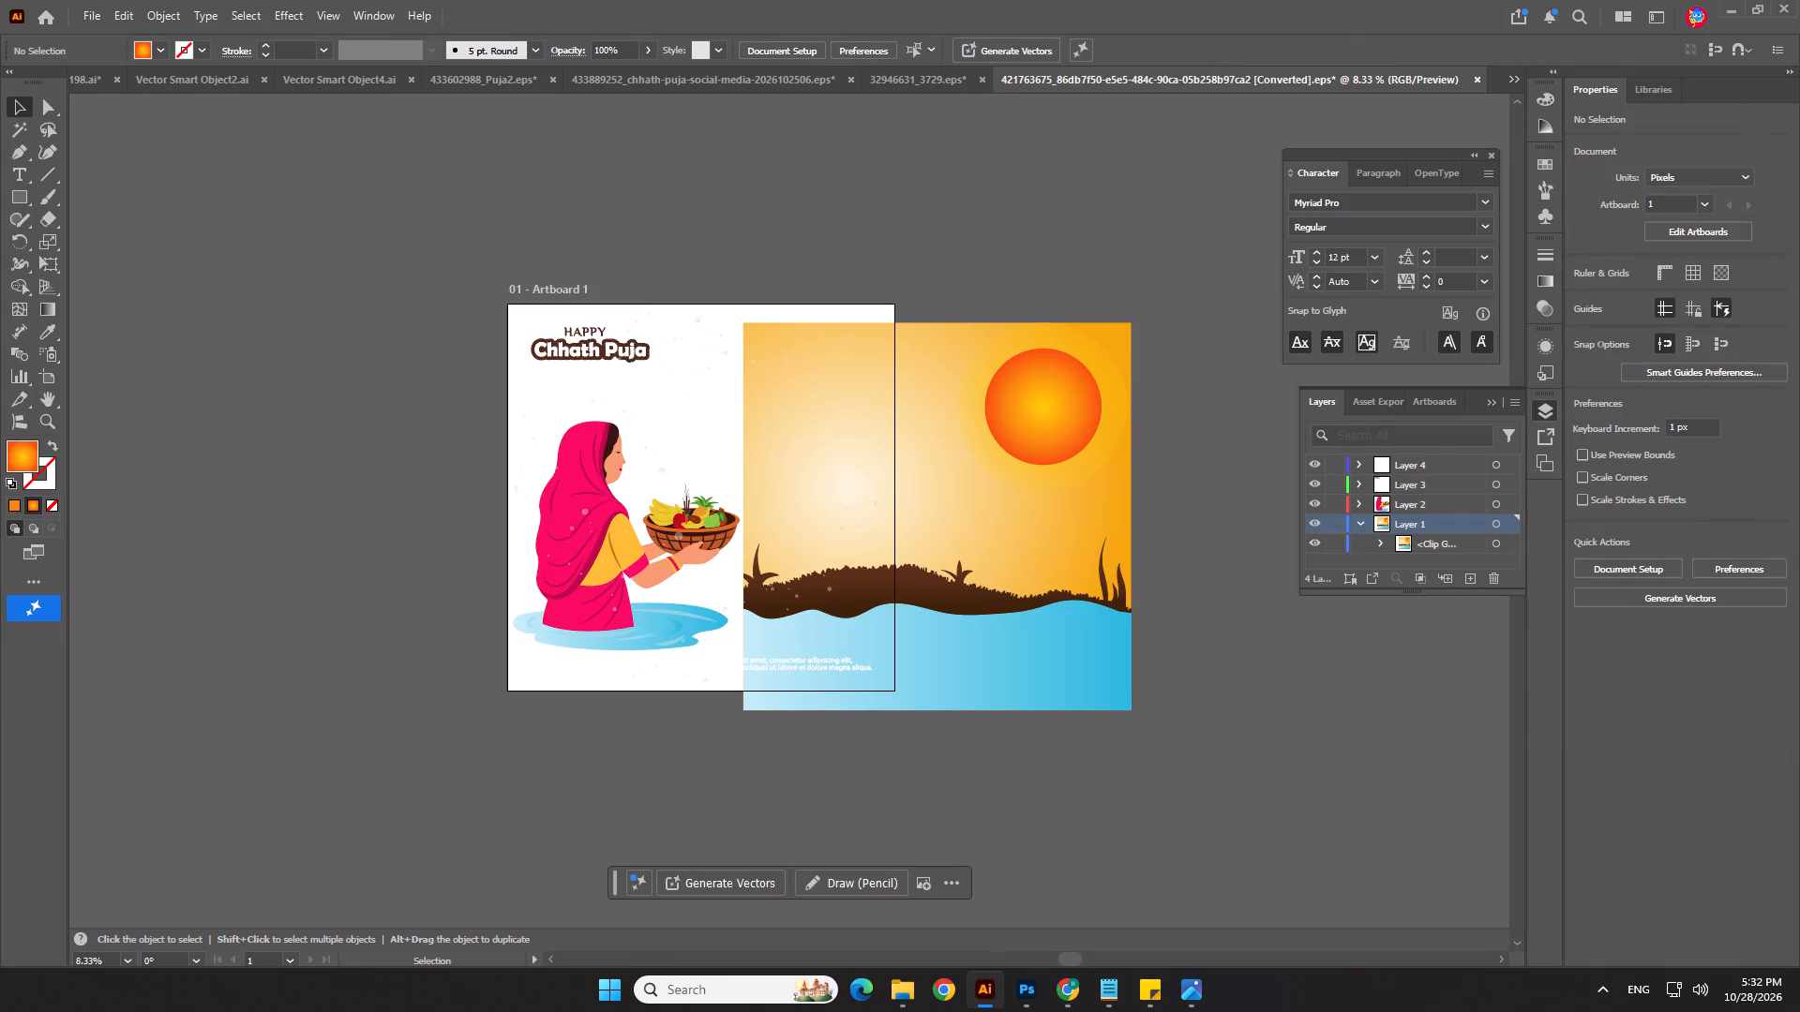
{"action": "scroll", "coordinate": [1418, 546], "scroll_direction": "down", "scroll_amount": 2}
{"action": "left_click", "coordinate": [1382, 538]}
{"action": "scroll", "coordinate": [1386, 545], "scroll_direction": "down", "scroll_amount": 4}
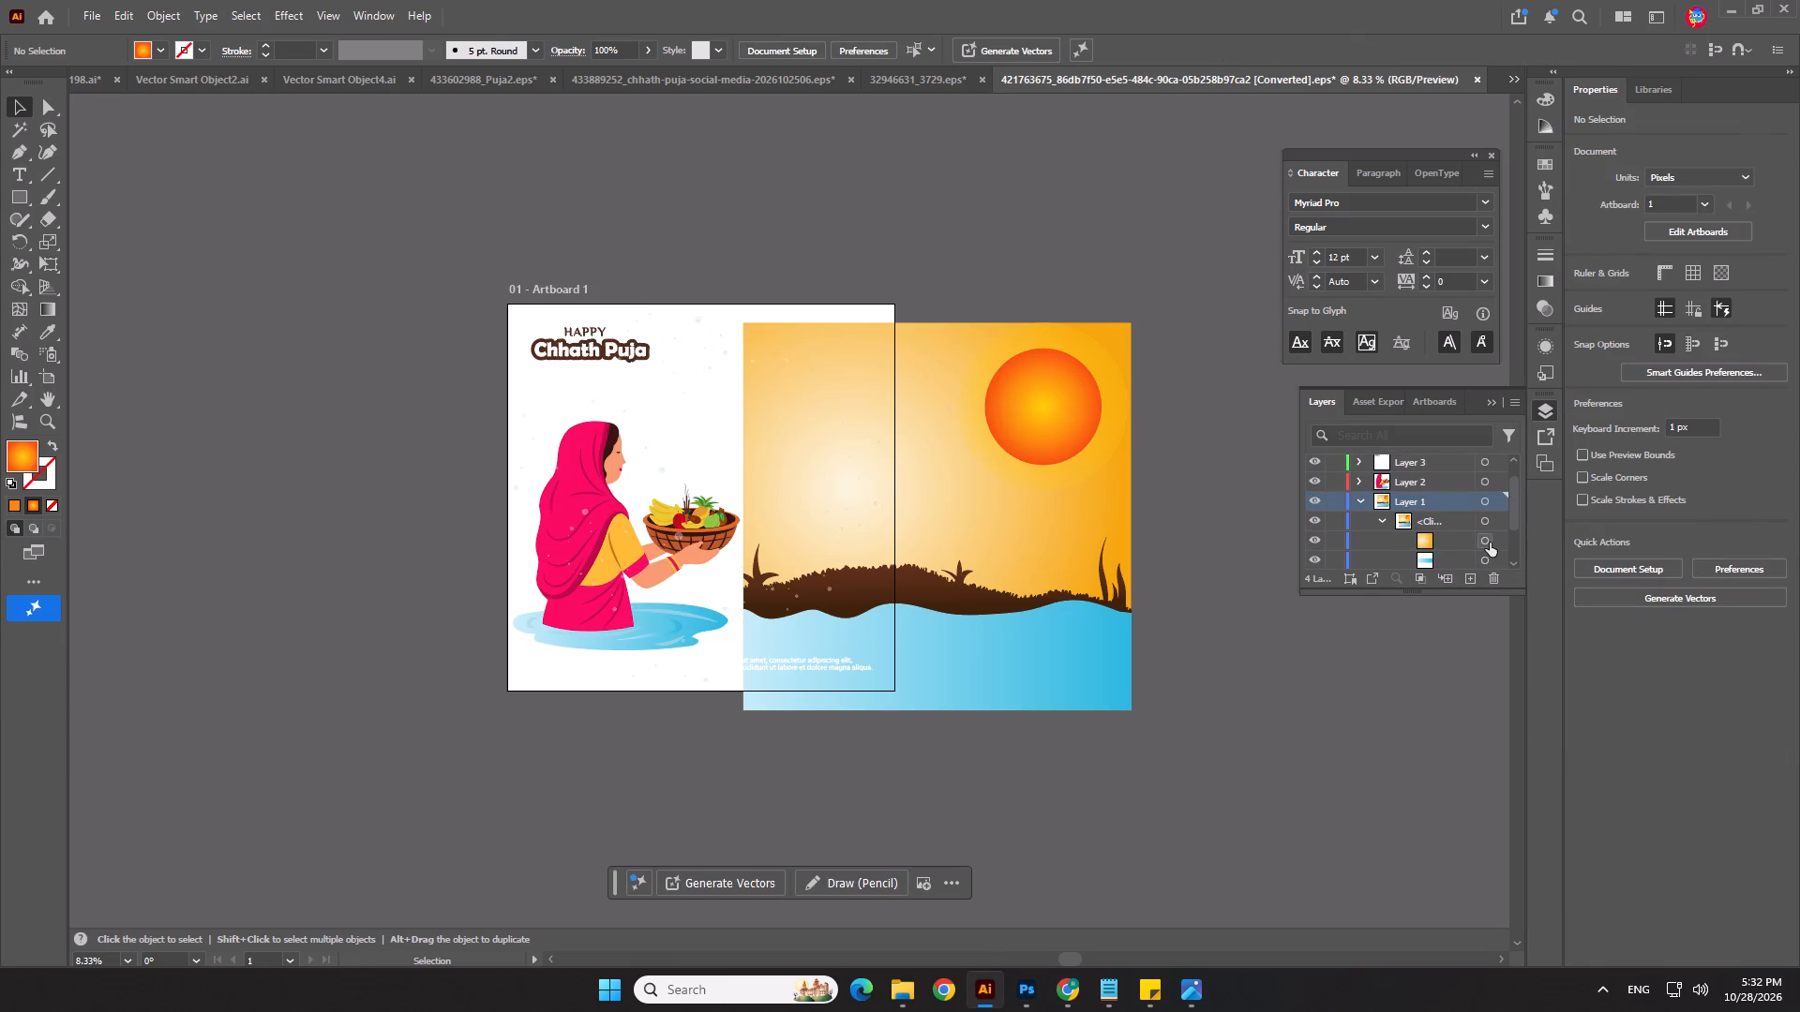
{"action": "left_click", "coordinate": [1497, 540]}
{"action": "key", "text": "ctrl+c"}
{"action": "key", "text": "ctrl+c"}
{"action": "key", "text": "ctrl+c"}
{"action": "key", "text": "alt+Tab"}
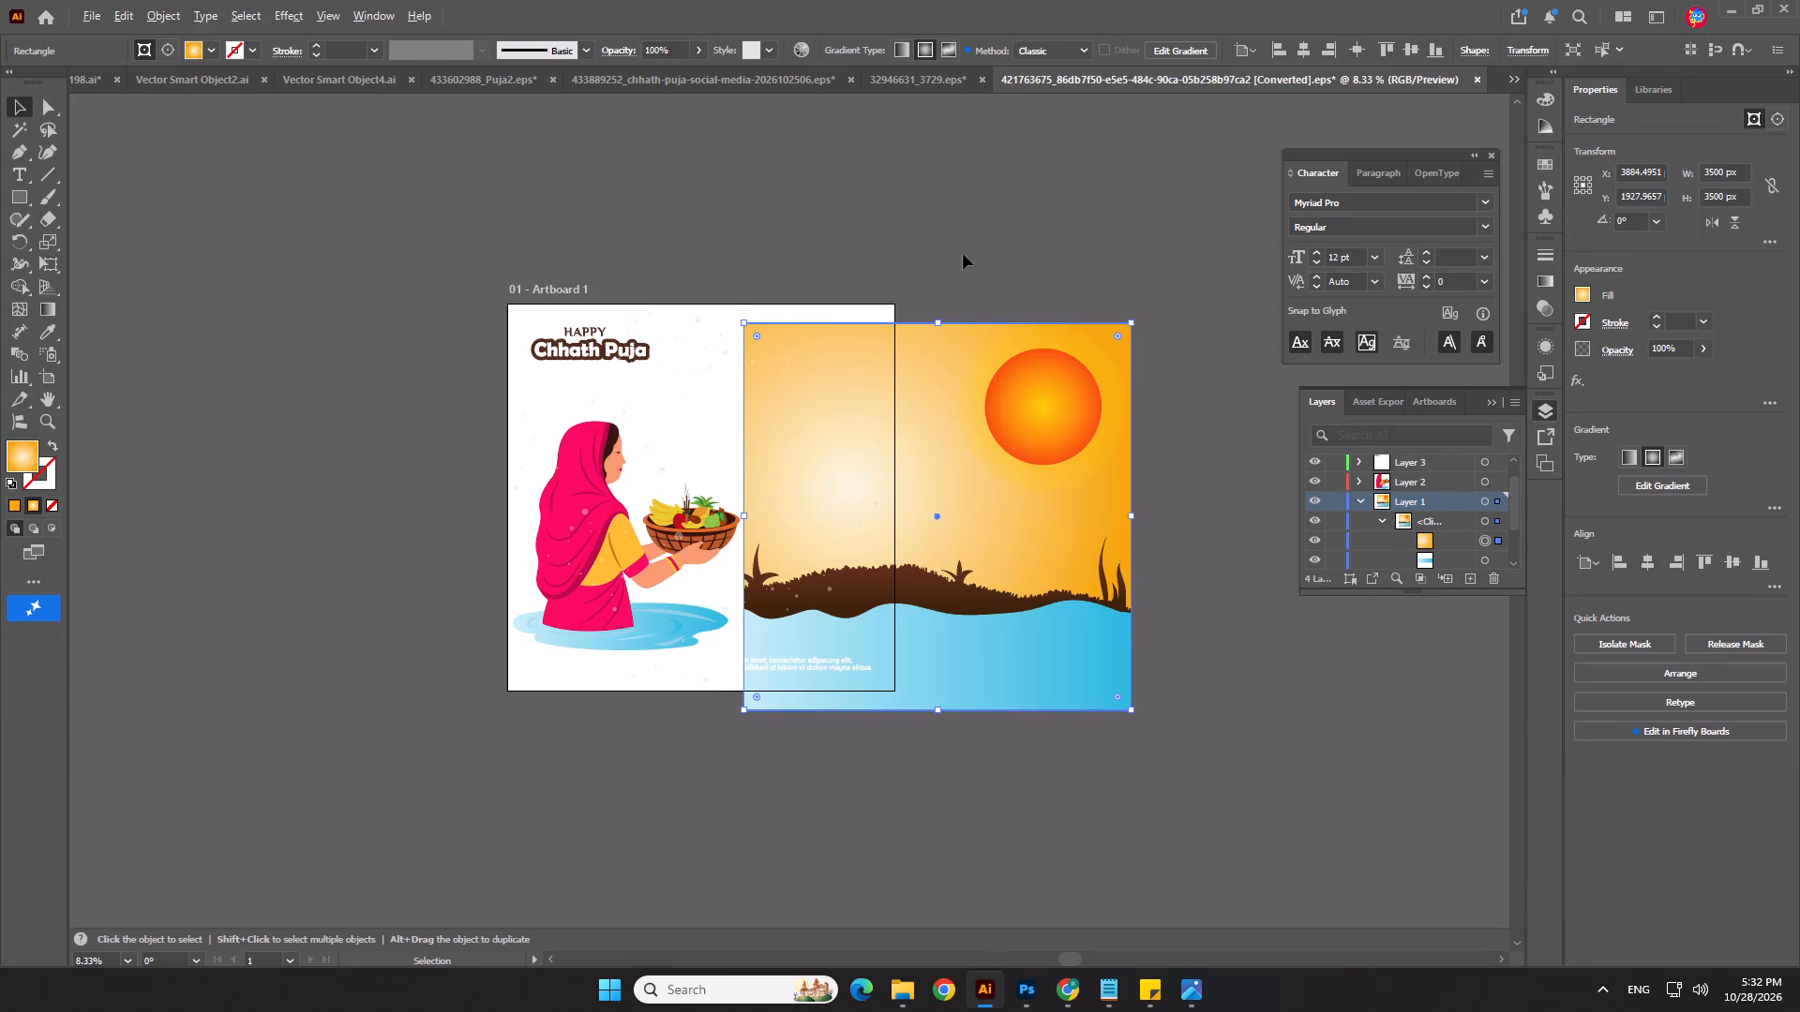
Paste the golden gradient as a Smart Object at about 36% scale over the poster's upper area and stack it beneath the river layer.
{"action": "left_click", "coordinate": [1659, 851]}
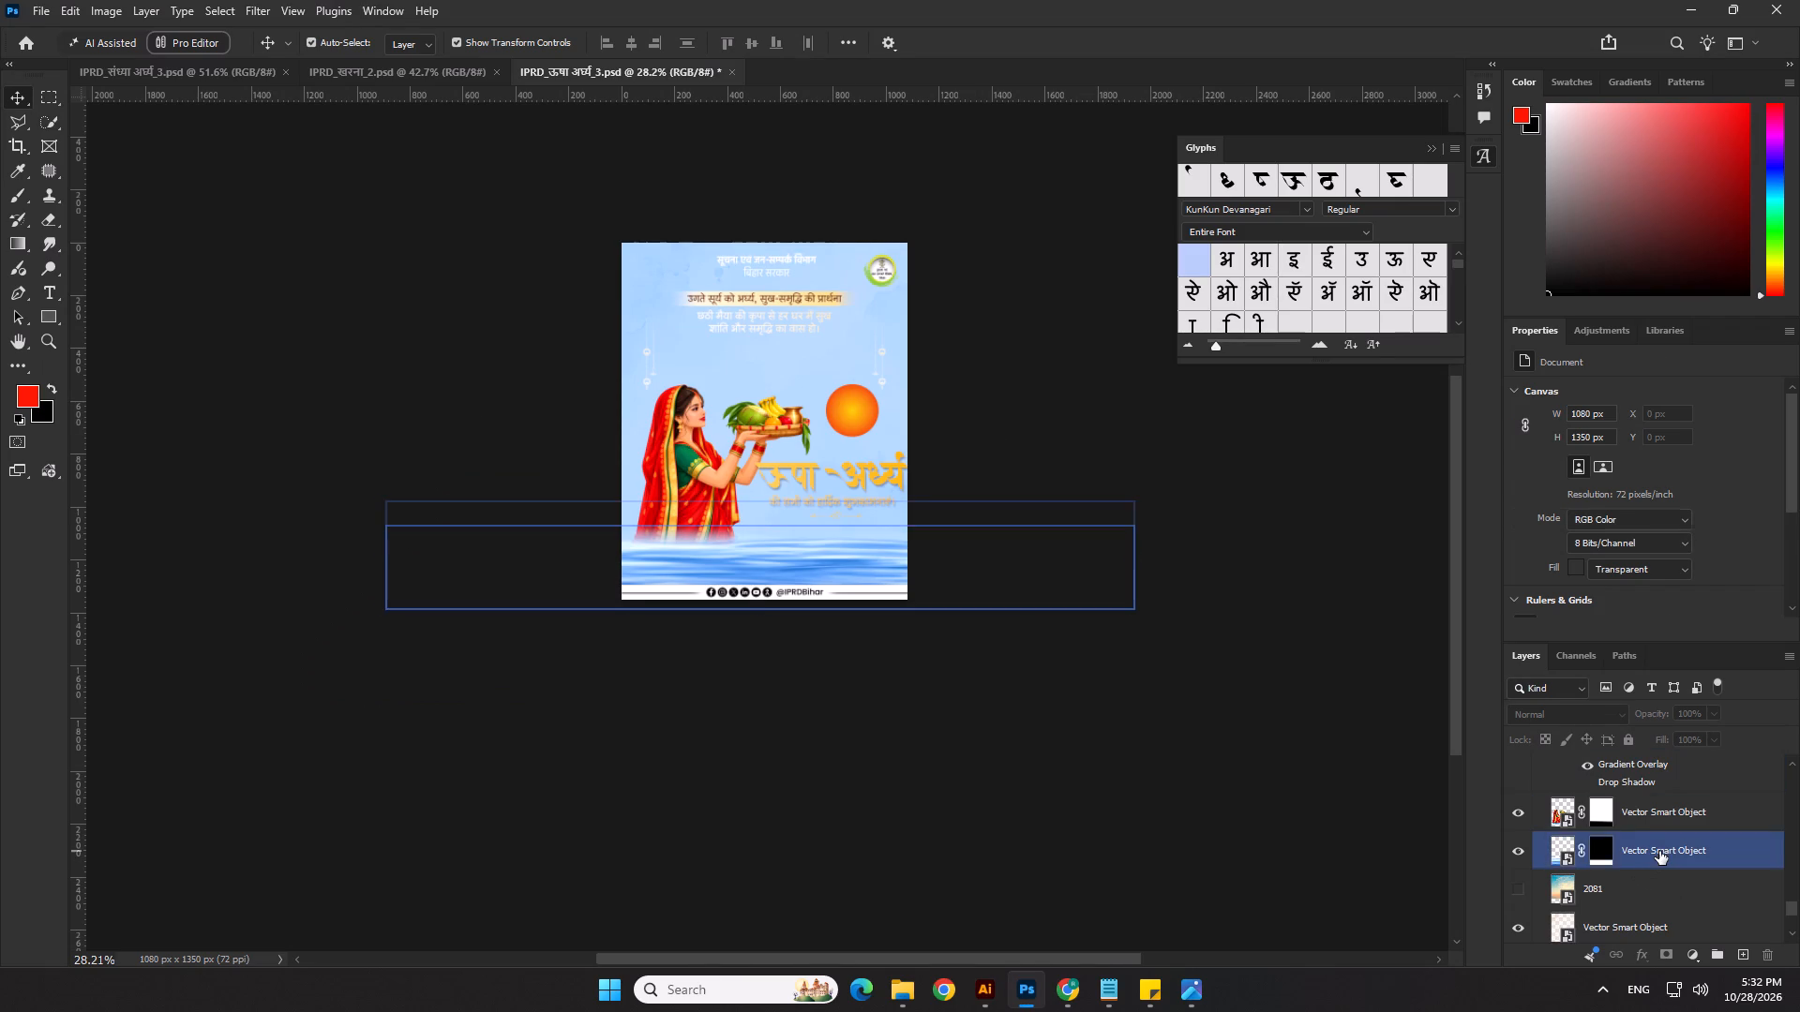
{"action": "key", "text": "ctrl+v"}
{"action": "left_click", "coordinate": [971, 247]}
{"action": "left_click", "coordinate": [971, 261]}
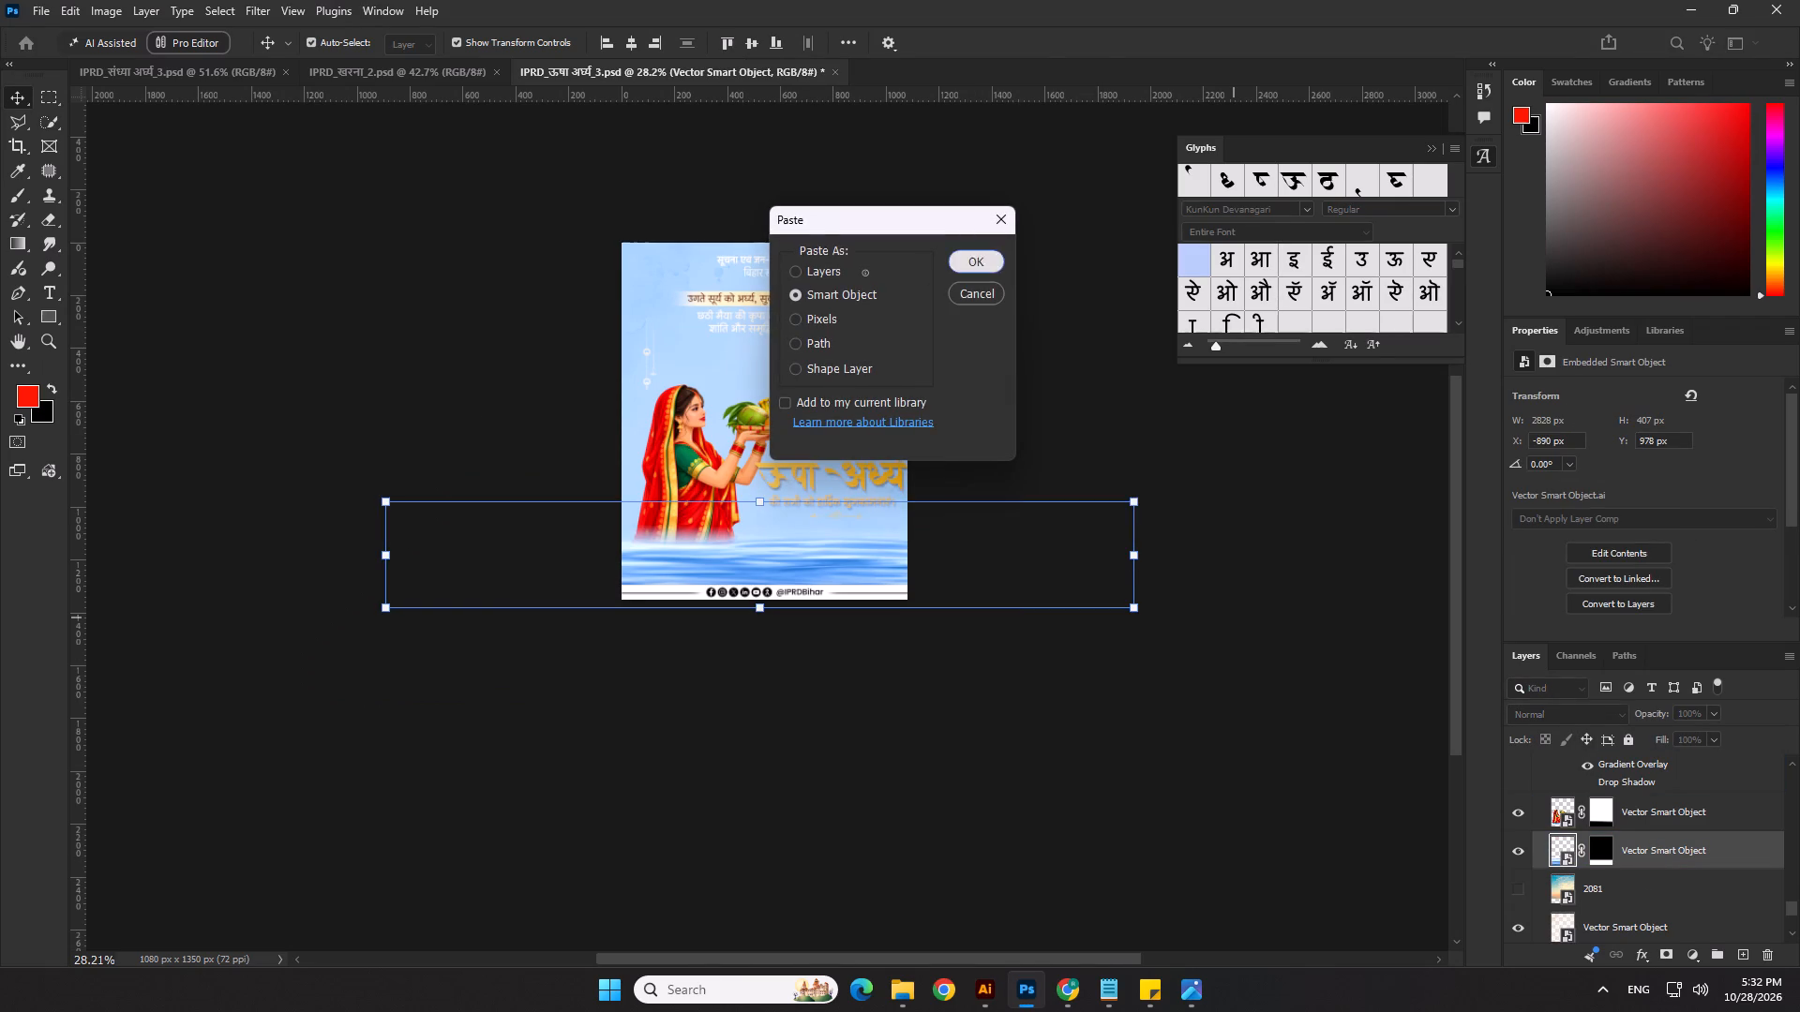
{"action": "left_click_drag", "start_coordinate": [760, 282], "coordinate": [769, 231]}
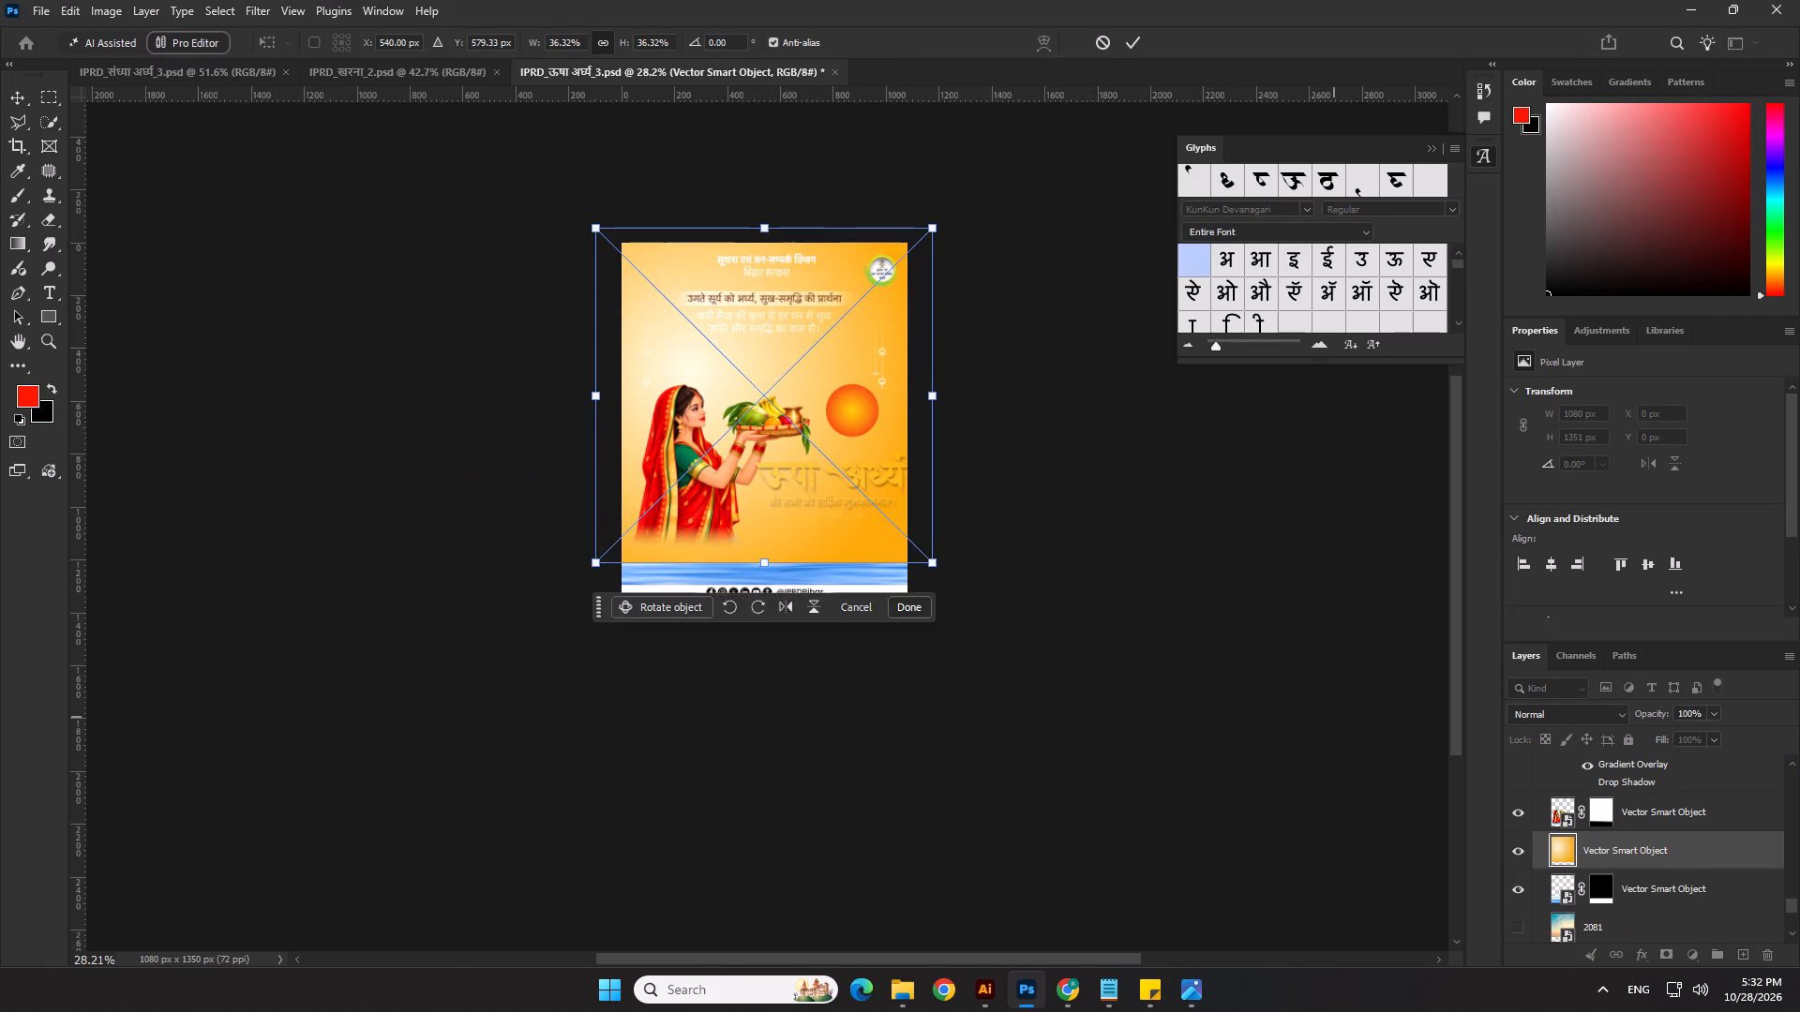
{"action": "key", "text": "Return"}
{"action": "left_click_drag", "start_coordinate": [1618, 841], "coordinate": [1623, 917]}
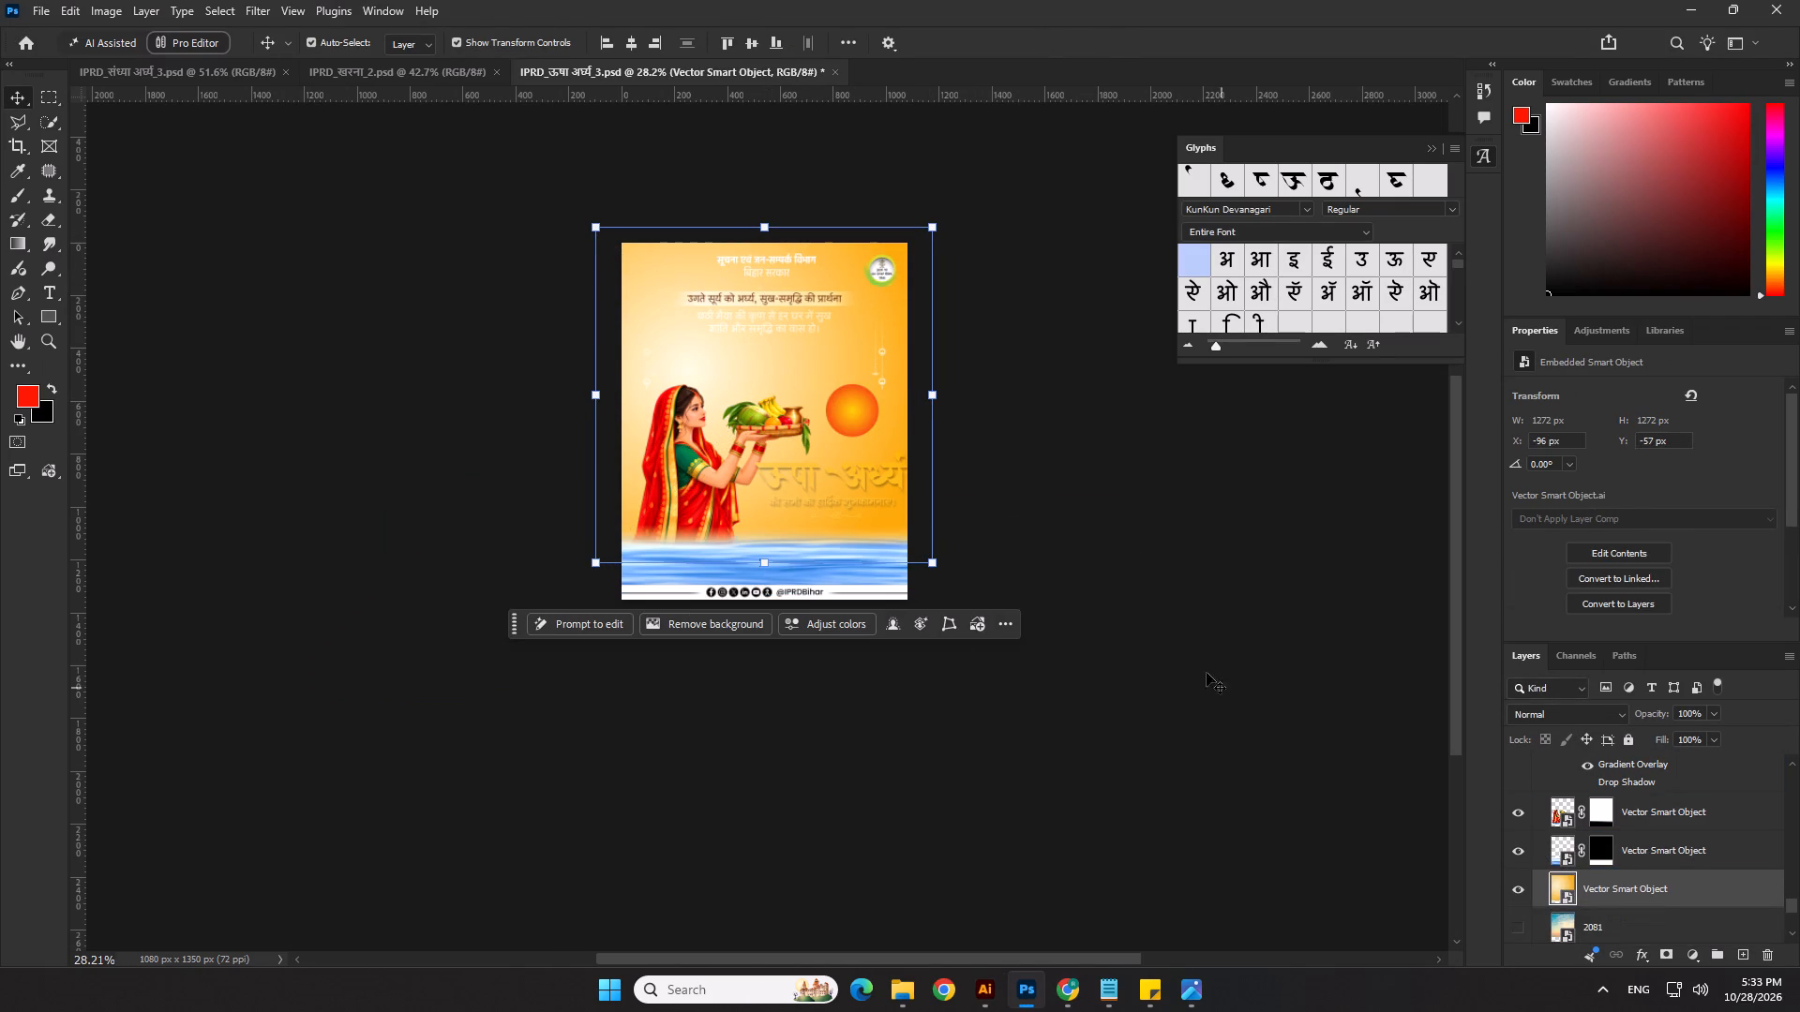
Scale up the golden gradient Smart Object from its centre so it extends past the poster's side edges.
{"action": "left_click", "coordinate": [1202, 668]}
{"action": "scroll", "coordinate": [778, 482], "scroll_direction": "up", "scroll_amount": 2}
{"action": "left_click", "coordinate": [805, 338]}
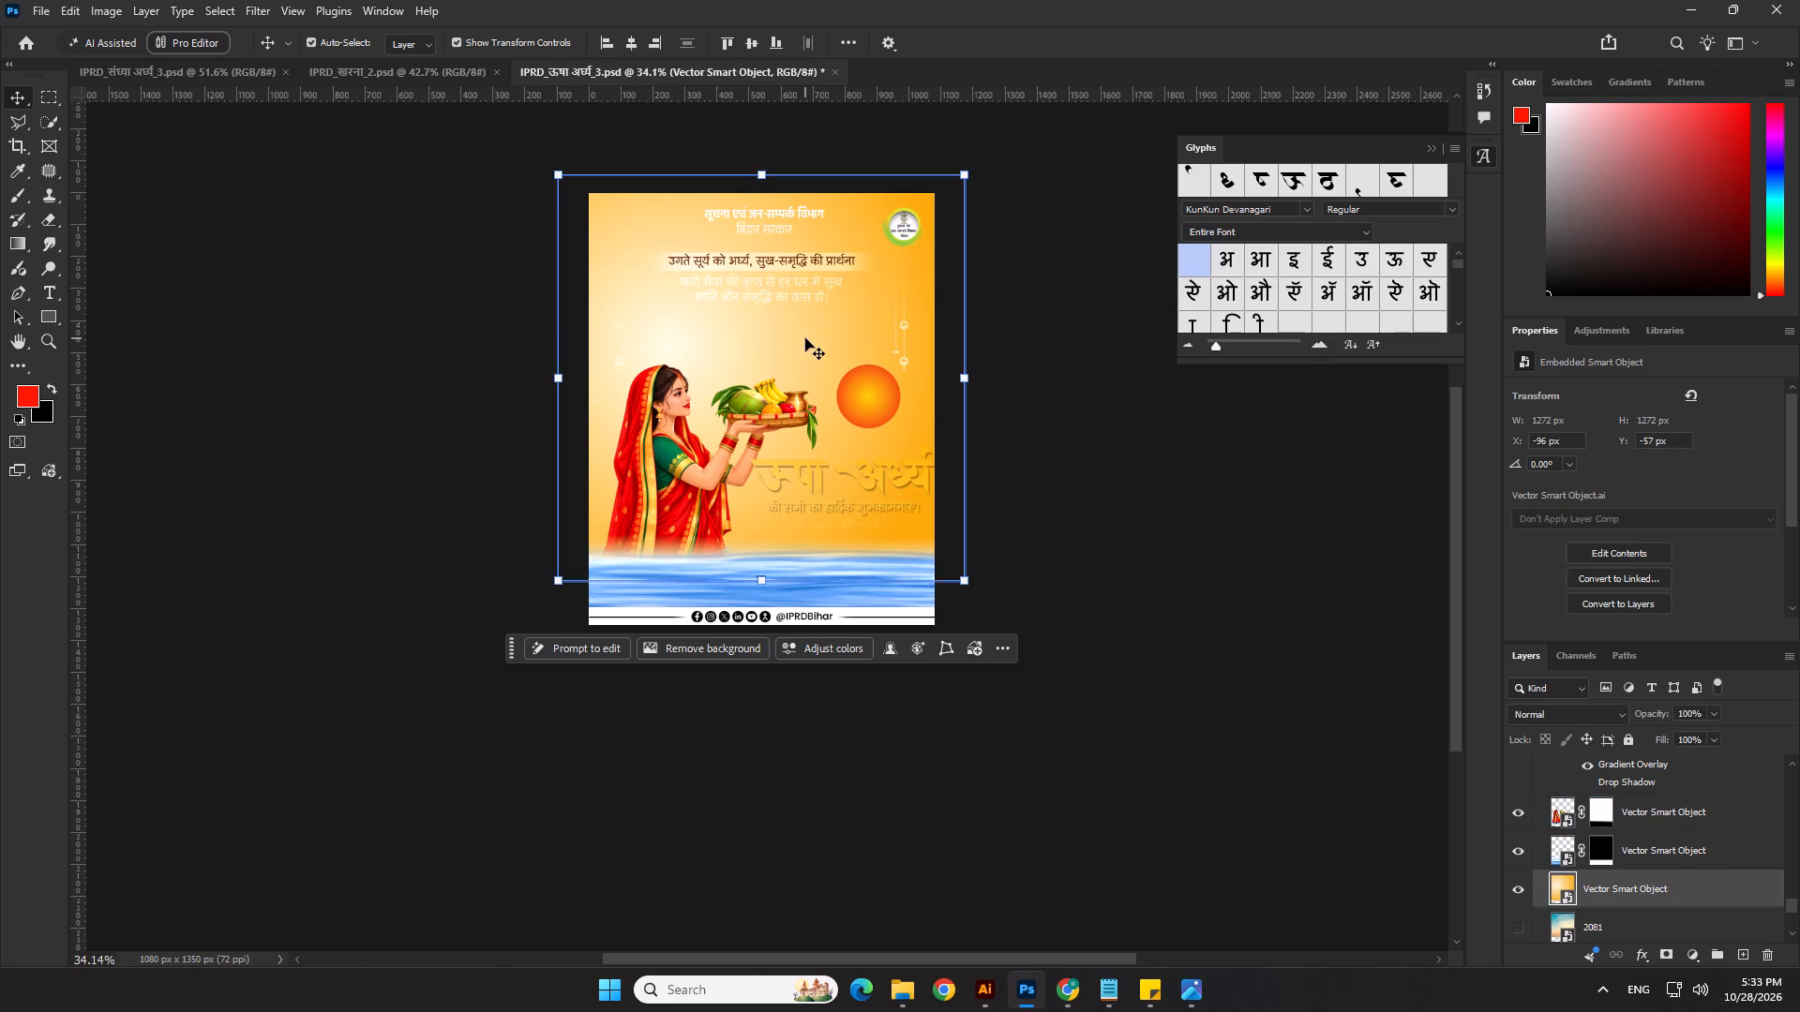
{"action": "scroll", "coordinate": [977, 405], "scroll_direction": "down", "scroll_amount": 1}
{"action": "left_click_drag", "start_coordinate": [952, 394], "coordinate": [1099, 429]}
{"action": "key", "text": "Return"}
{"action": "left_click", "coordinate": [1207, 626]}
{"action": "scroll", "coordinate": [712, 444], "scroll_direction": "up", "scroll_amount": 2}
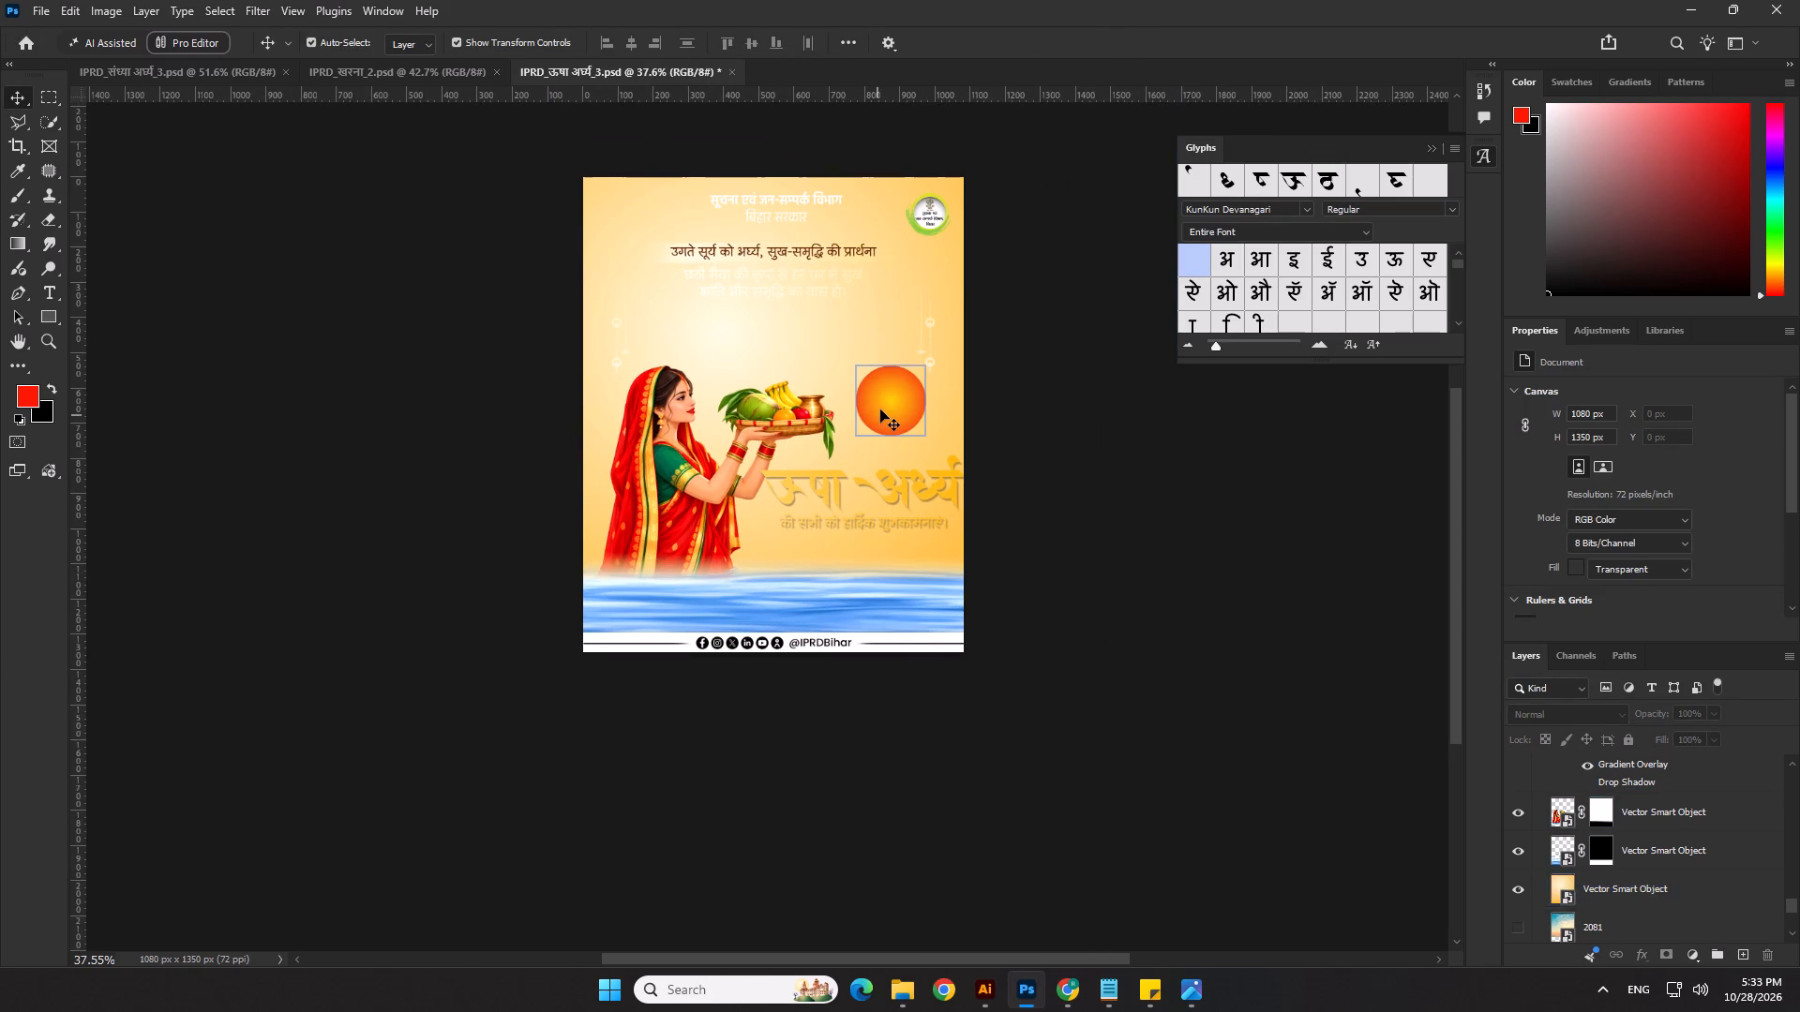
Shrink the sun to about 140 px across and place it beside the fruit basket at about X 832, Y 593 px.
{"action": "left_click", "coordinate": [884, 404]}
{"action": "left_click_drag", "start_coordinate": [931, 392], "coordinate": [903, 394]}
{"action": "left_click_drag", "start_coordinate": [892, 401], "coordinate": [892, 401]}
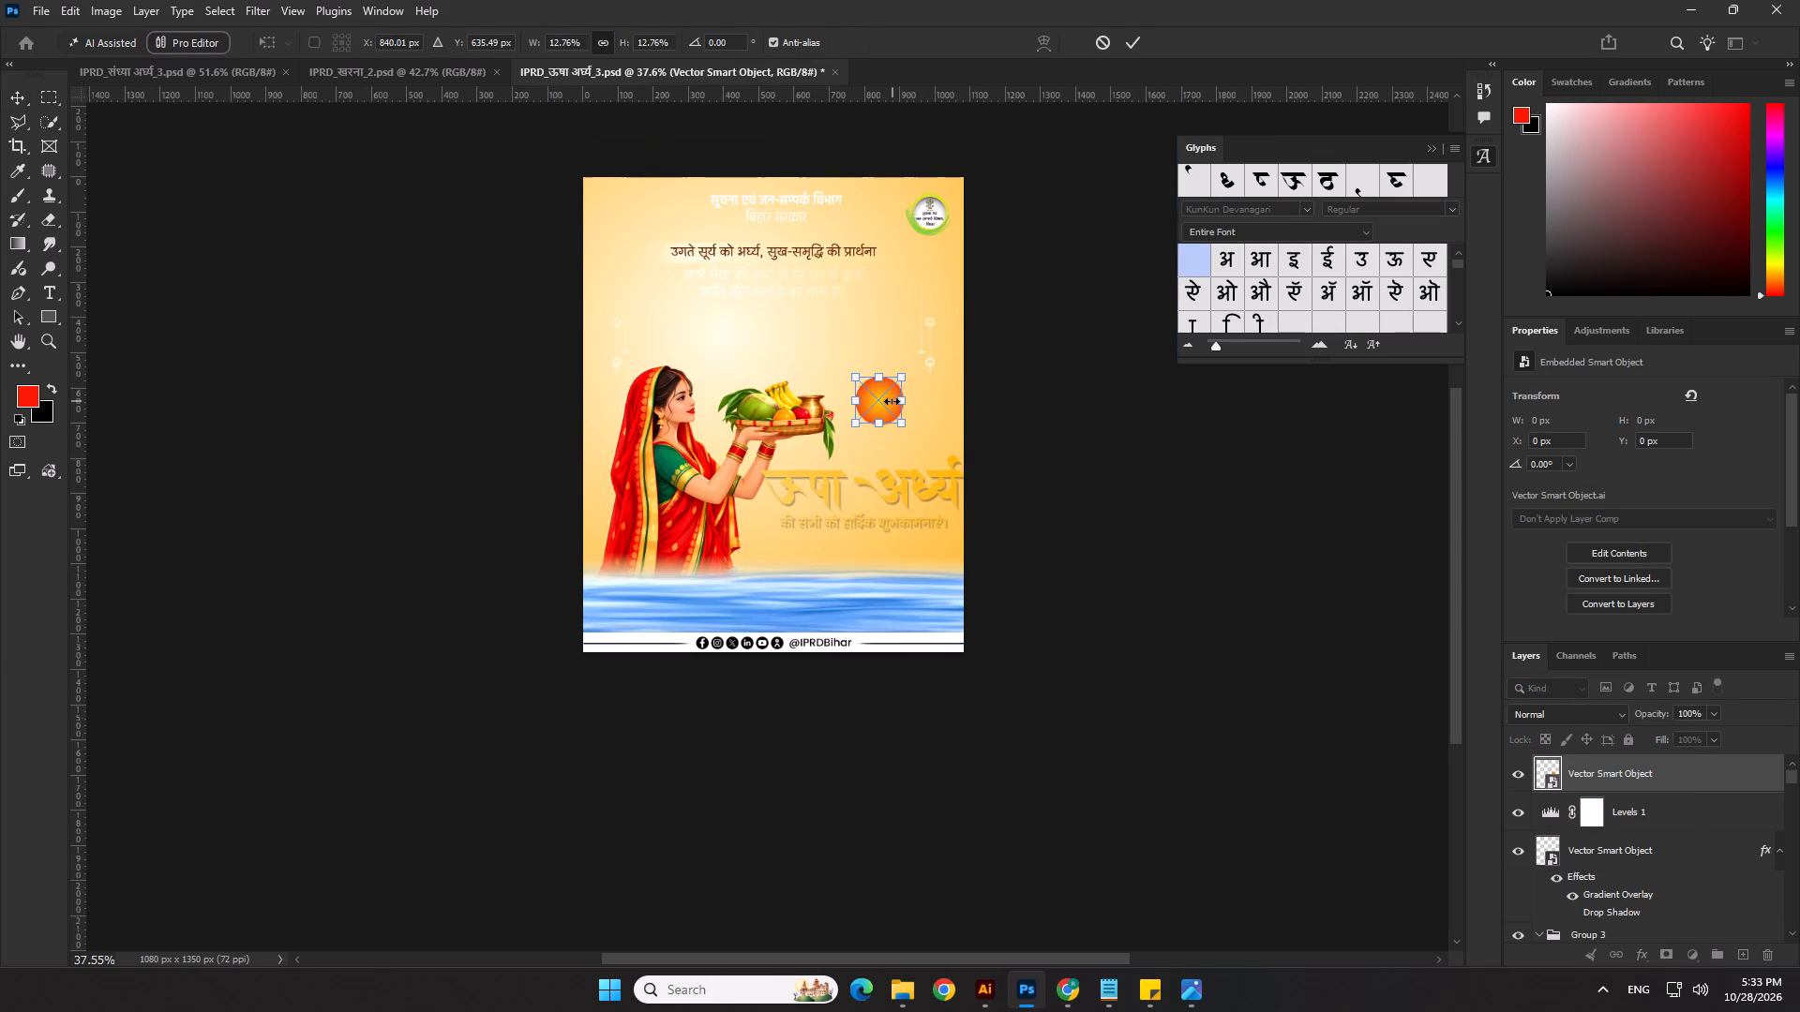
{"action": "left_click_drag", "start_coordinate": [892, 401], "coordinate": [882, 406]}
{"action": "left_click_drag", "start_coordinate": [876, 405], "coordinate": [896, 412]}
{"action": "left_click_drag", "start_coordinate": [915, 412], "coordinate": [928, 409]}
{"action": "key", "text": "Return"}
{"action": "left_click", "coordinate": [1056, 418]}
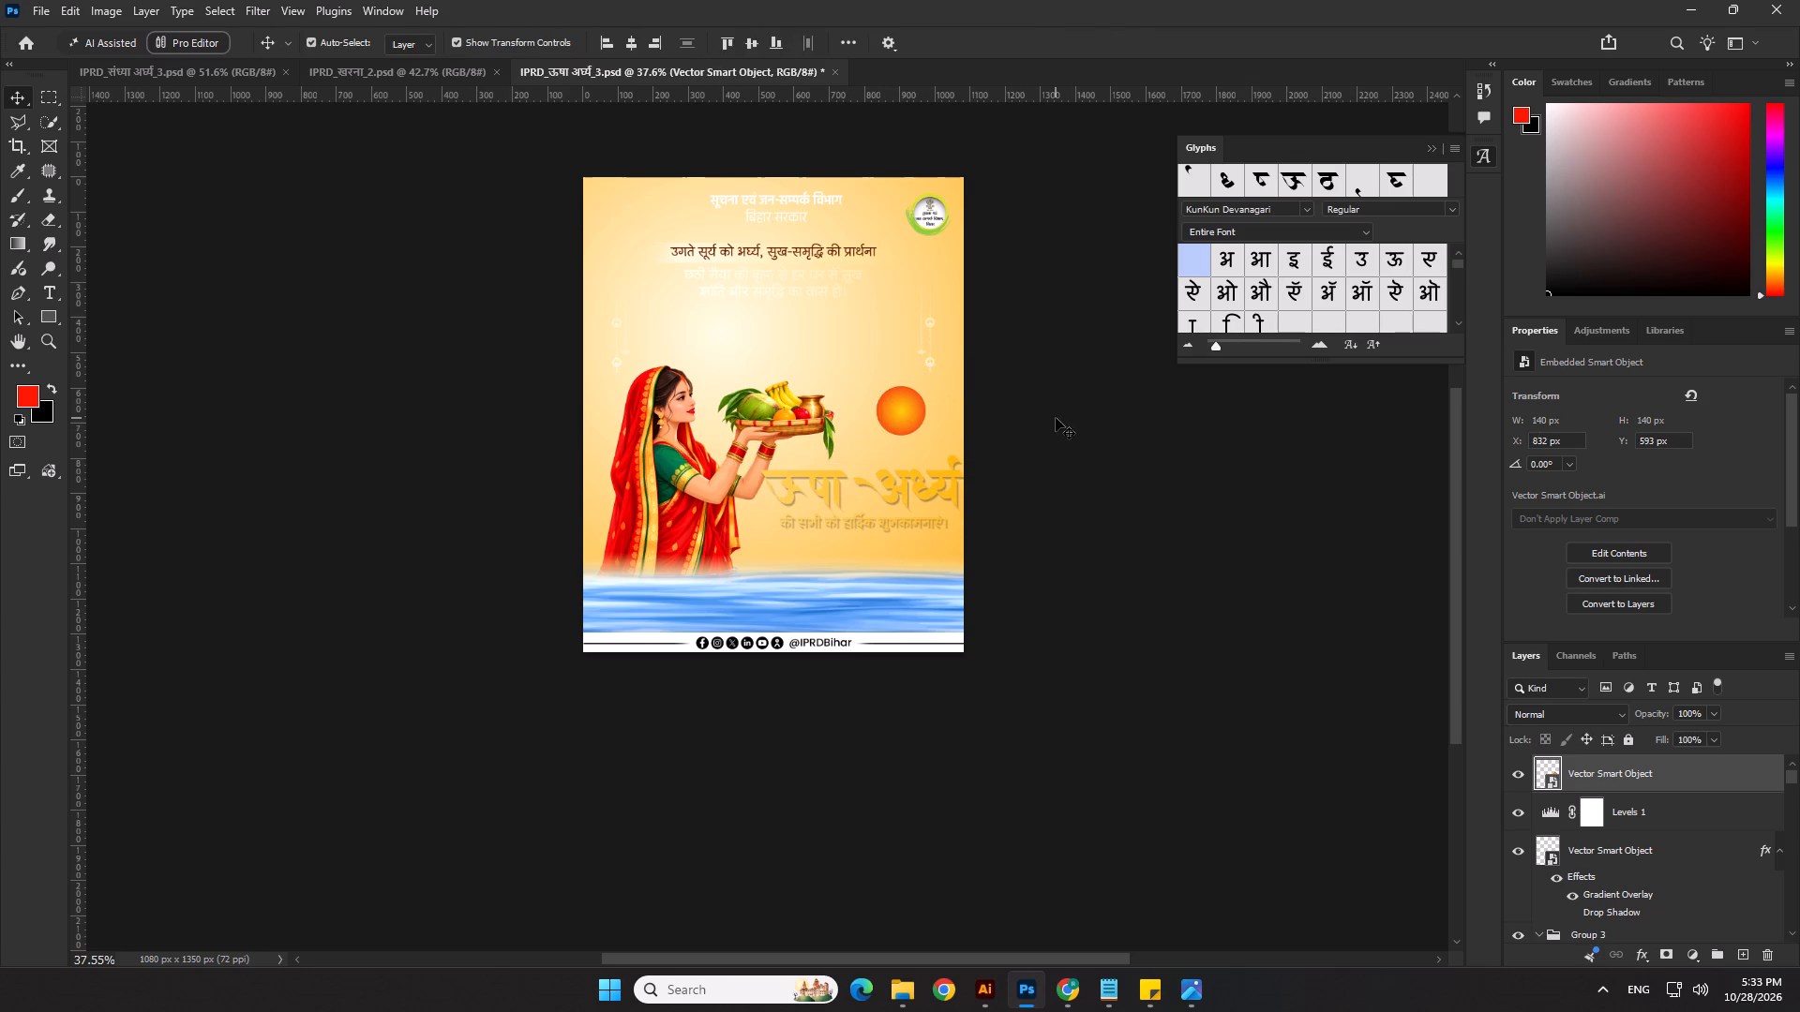
Move the ऊषा अर्घ्य title up to the centre of the poster, above the woman's head and below the blessing text.
{"action": "scroll", "coordinate": [892, 298], "scroll_direction": "up", "scroll_amount": 1}
{"action": "left_click_drag", "start_coordinate": [867, 507], "coordinate": [831, 441]}
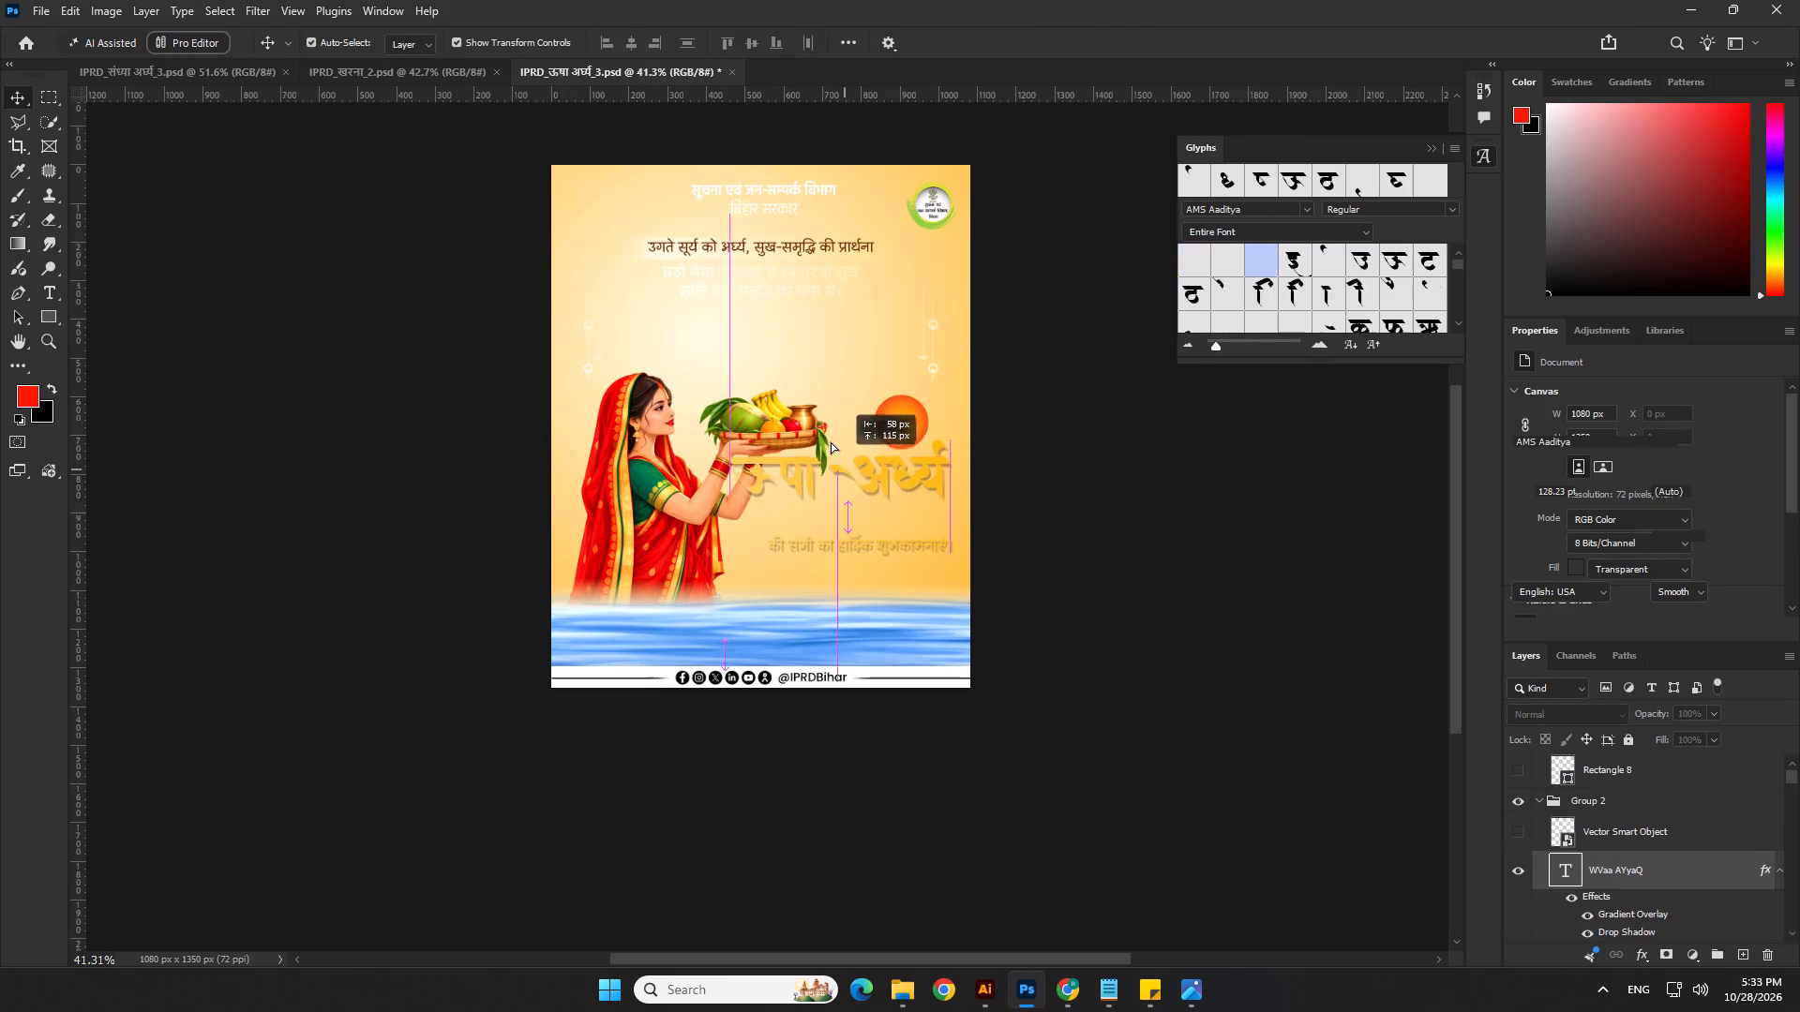
{"action": "left_click_drag", "start_coordinate": [831, 441], "coordinate": [771, 331]}
{"action": "left_click", "coordinate": [1034, 419]}
Move the offering woman toward the poster's centre and down into the river, to about X 135, Y 596 px.
{"action": "left_click_drag", "start_coordinate": [662, 528], "coordinate": [708, 549]}
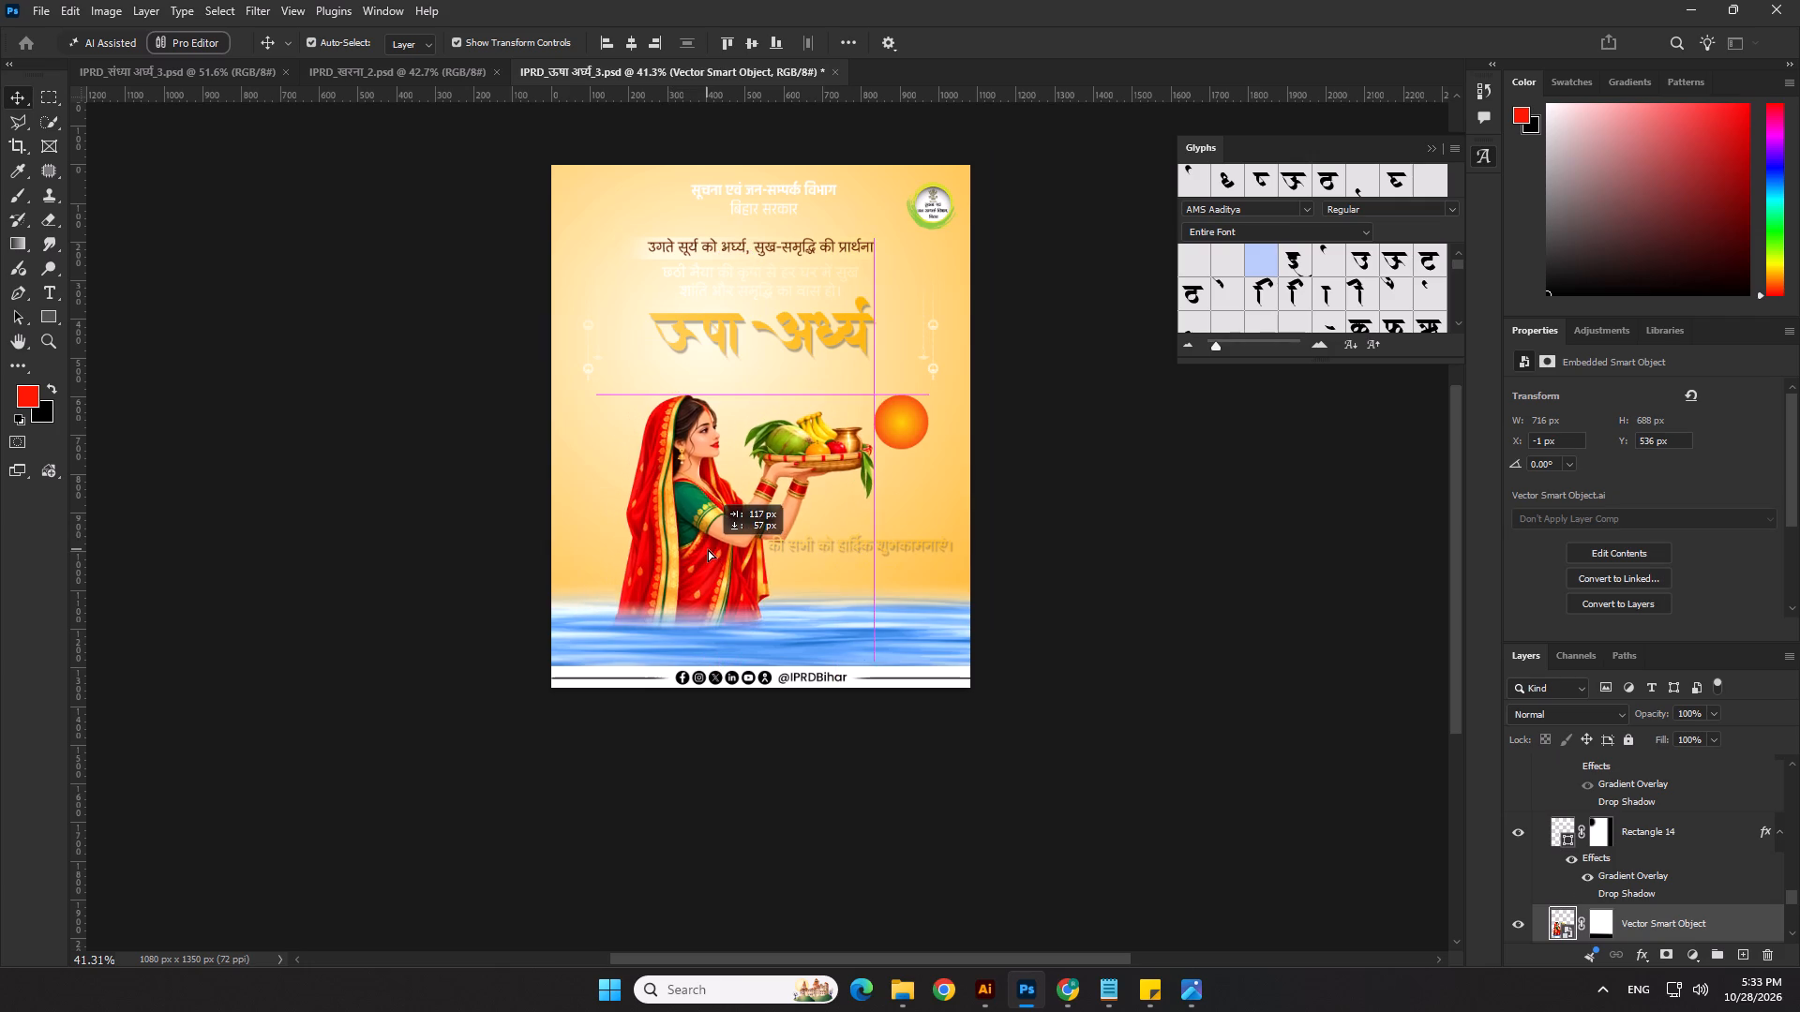
{"action": "left_click_drag", "start_coordinate": [708, 549], "coordinate": [715, 551]}
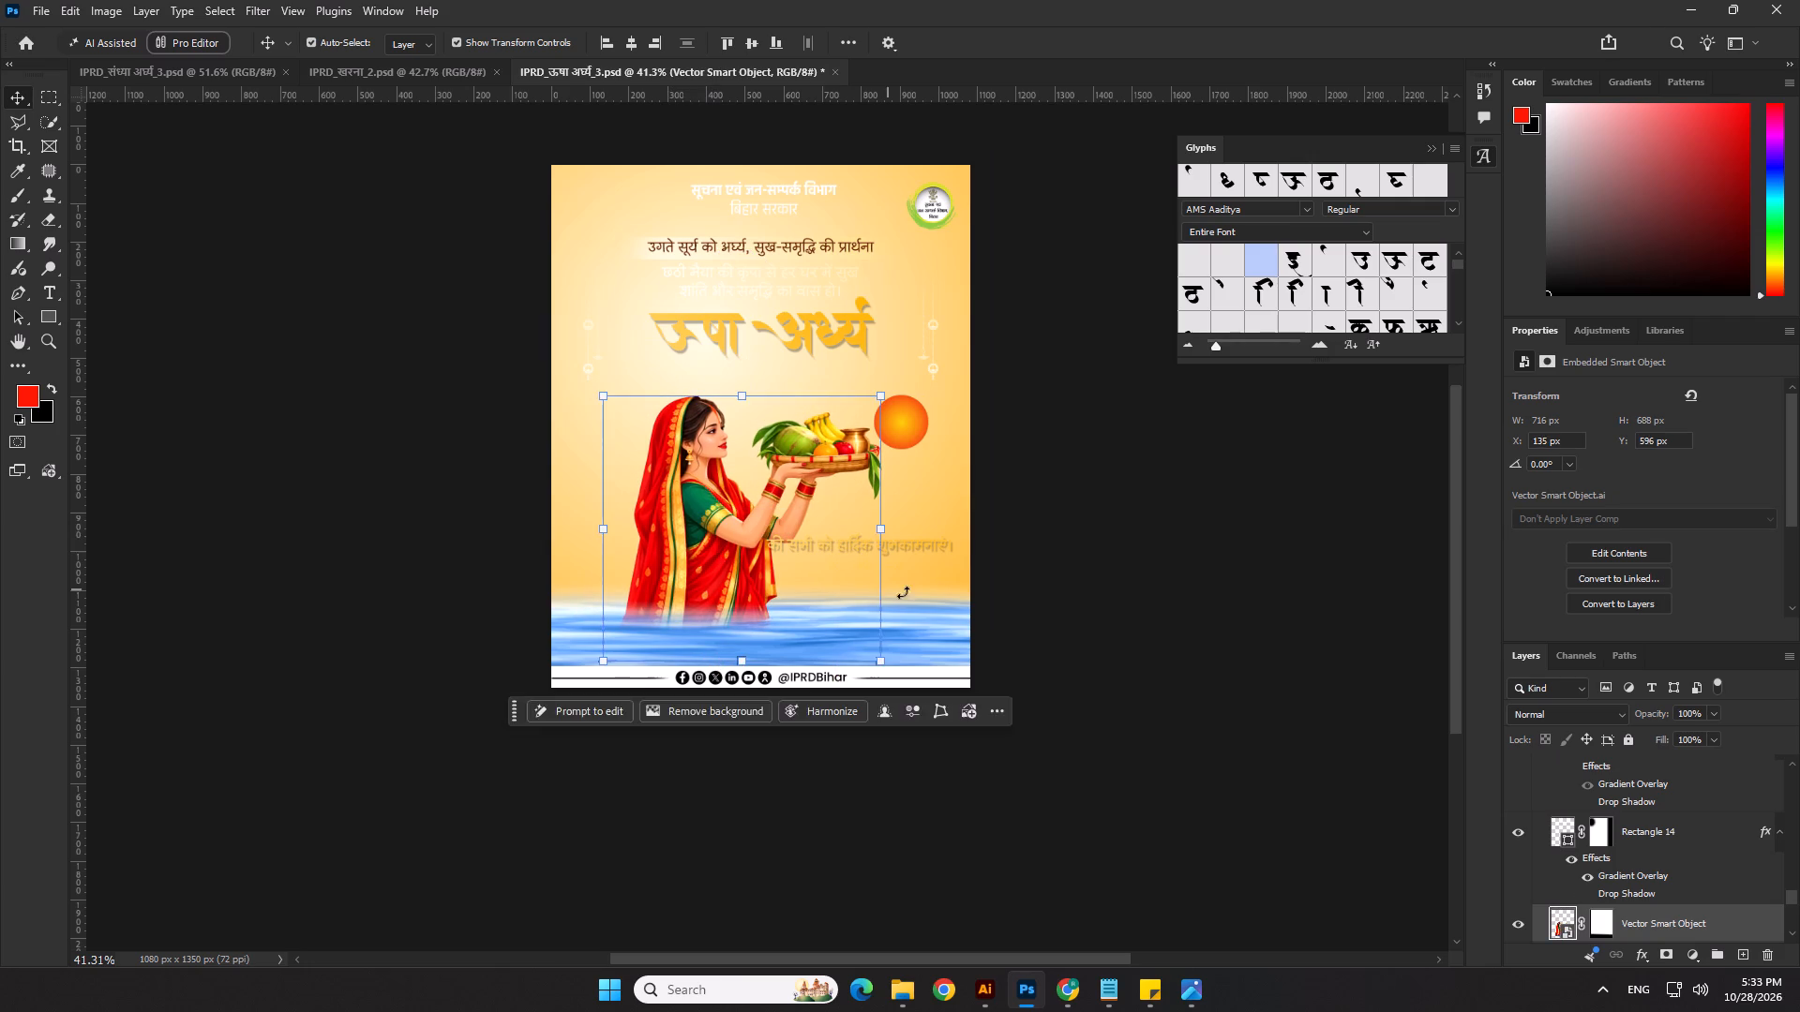
{"action": "left_click", "coordinate": [1041, 596]}
Move the की सभी को हार्दिक शुभकामनाएं greeting line up and centre it directly beneath the ऊषा अर्घ्य title.
{"action": "left_click_drag", "start_coordinate": [932, 550], "coordinate": [828, 378]}
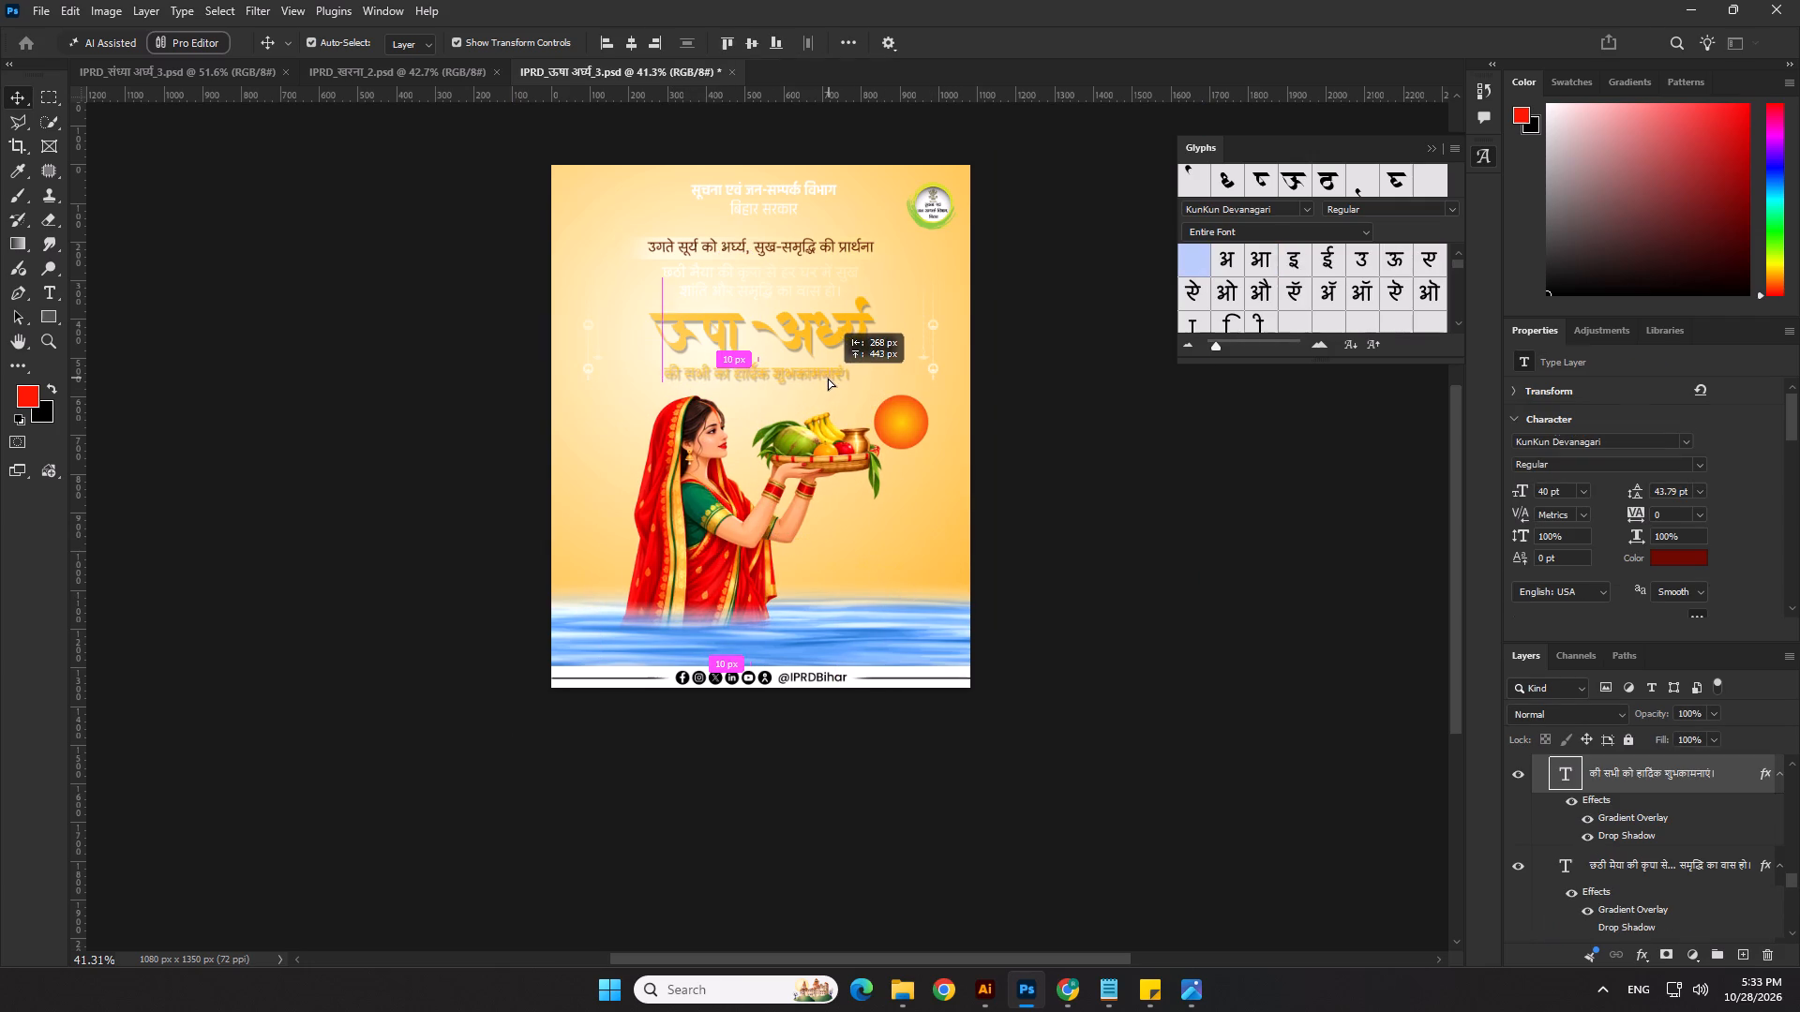
{"action": "left_click_drag", "start_coordinate": [828, 378], "coordinate": [832, 375]}
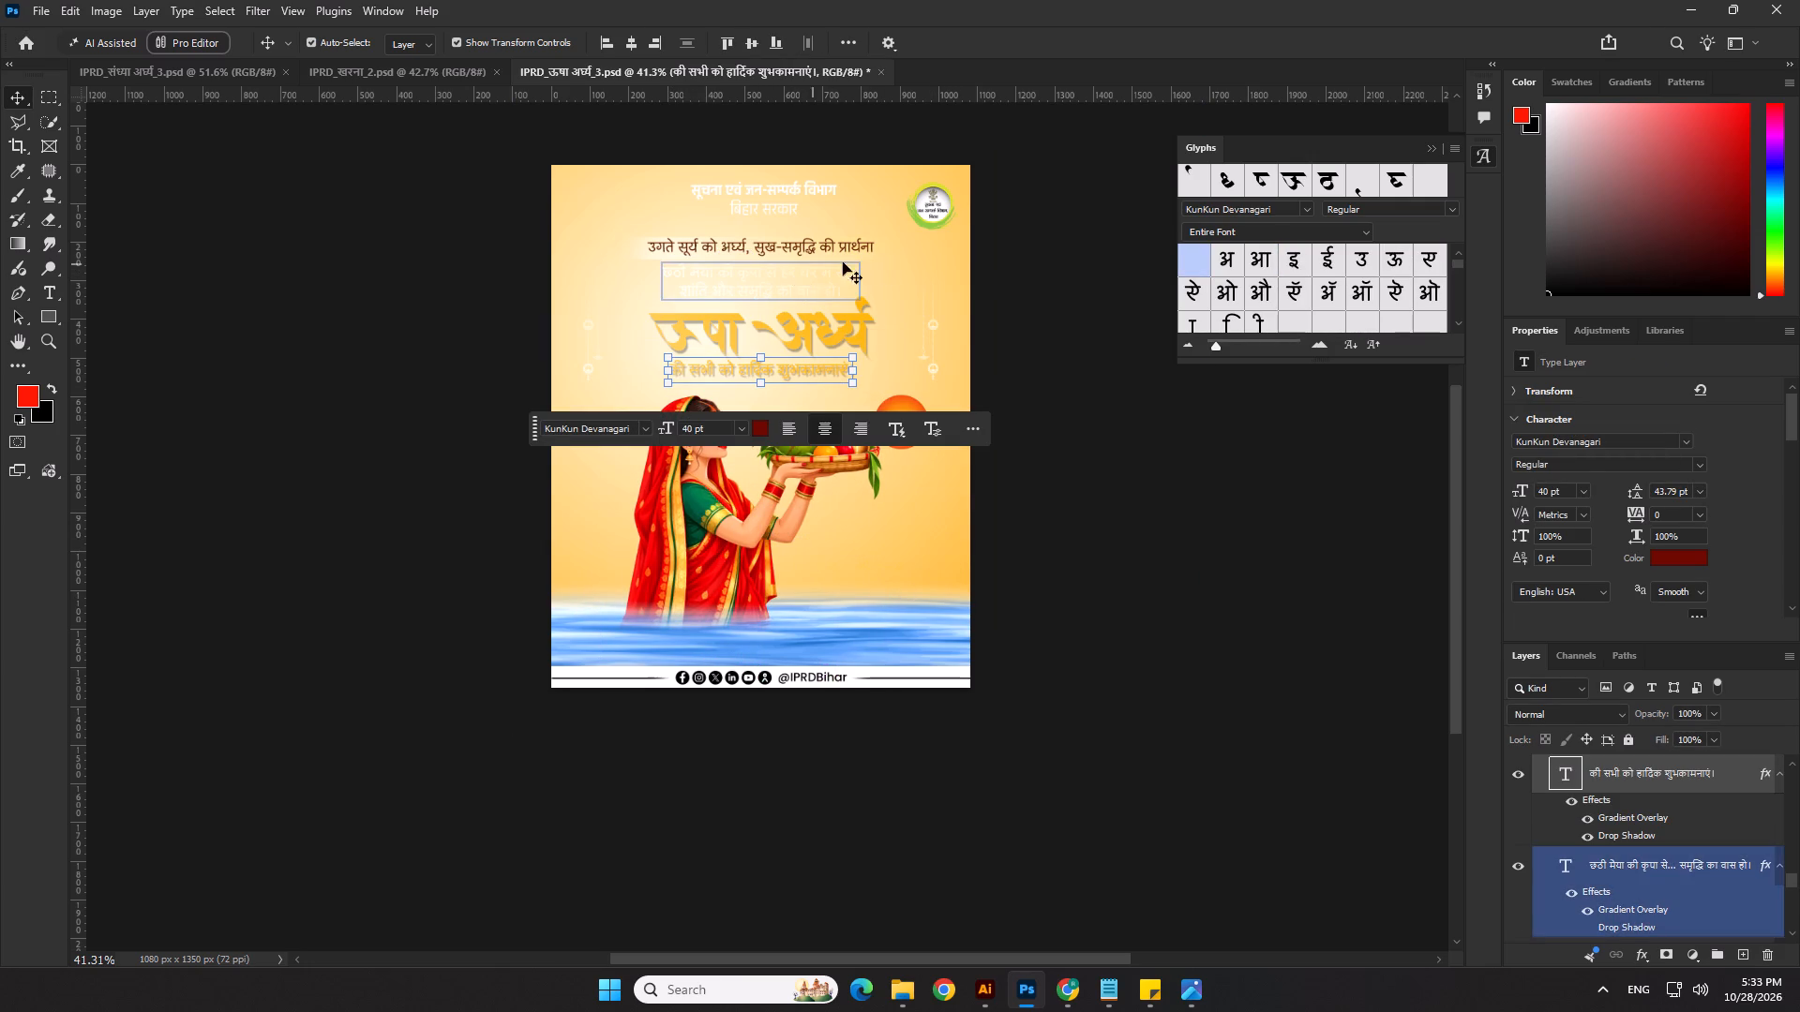
{"action": "scroll", "coordinate": [880, 243], "scroll_direction": "up", "scroll_amount": 4}
{"action": "left_click", "coordinate": [883, 243]}
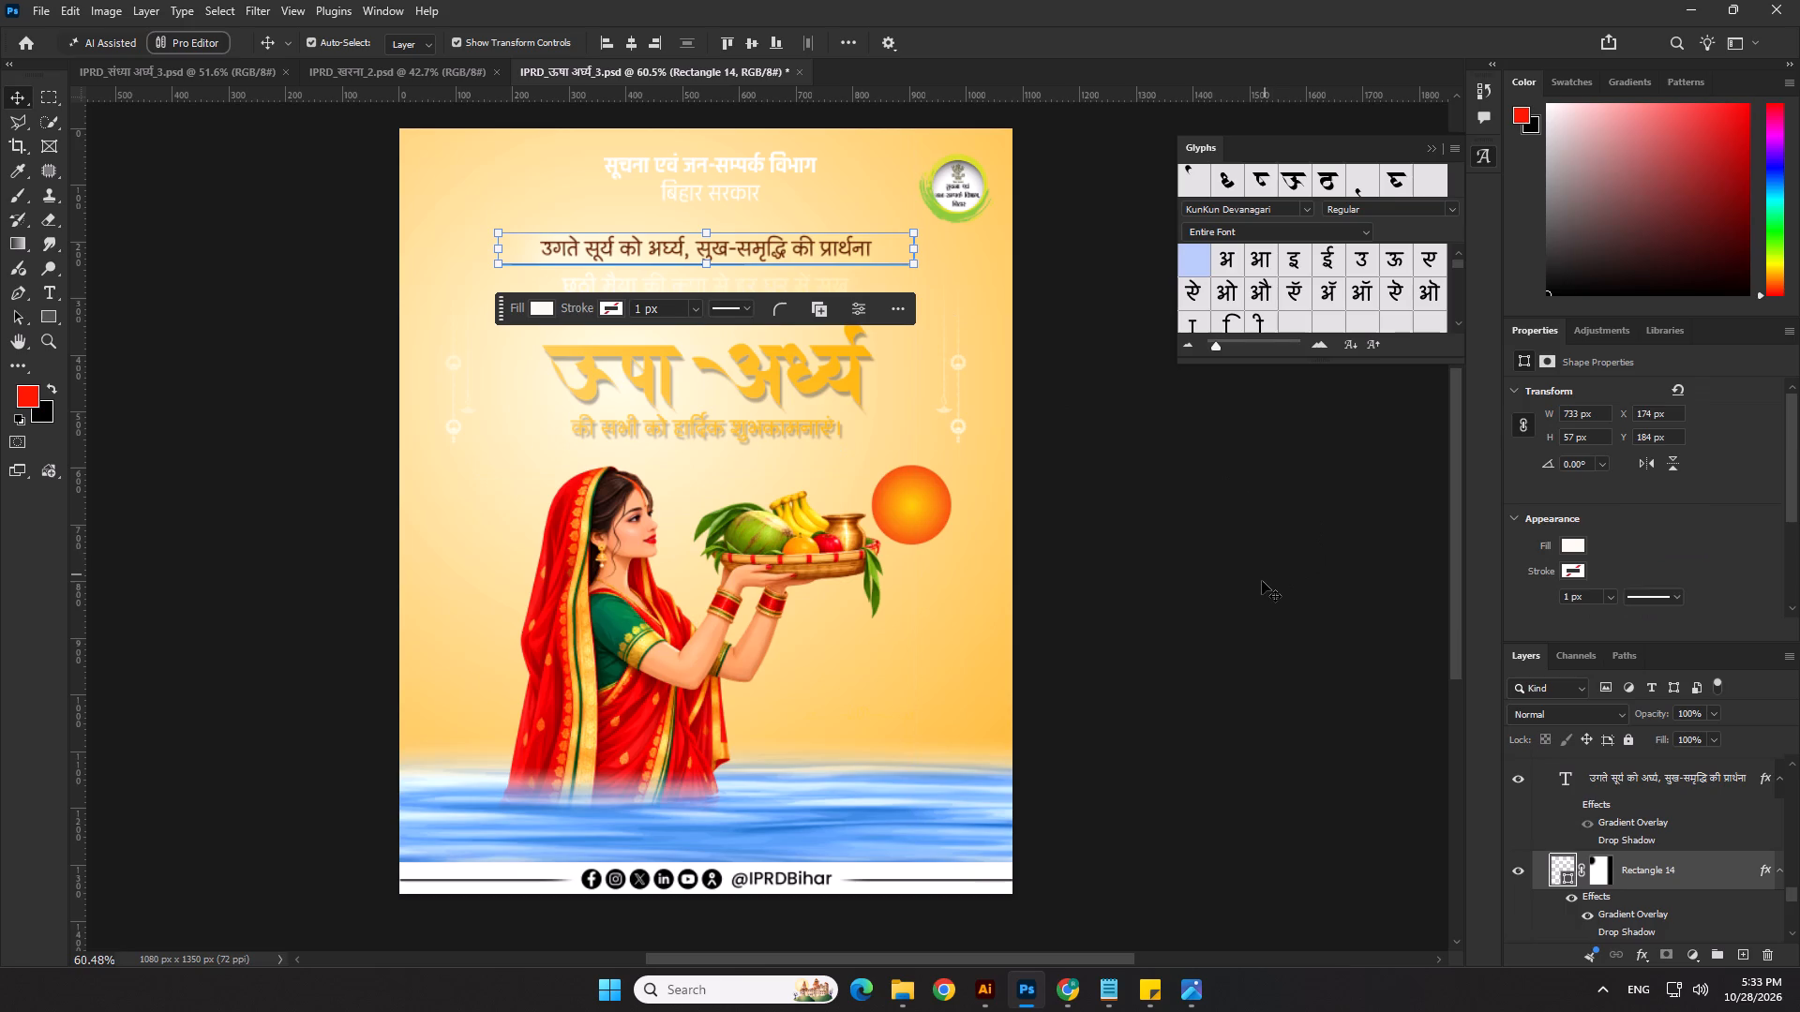
Switch to Illustrator, examine the gradient fill colours of the brown riverbank shape, and return to Photoshop.
{"action": "key", "text": "alt+Tab"}
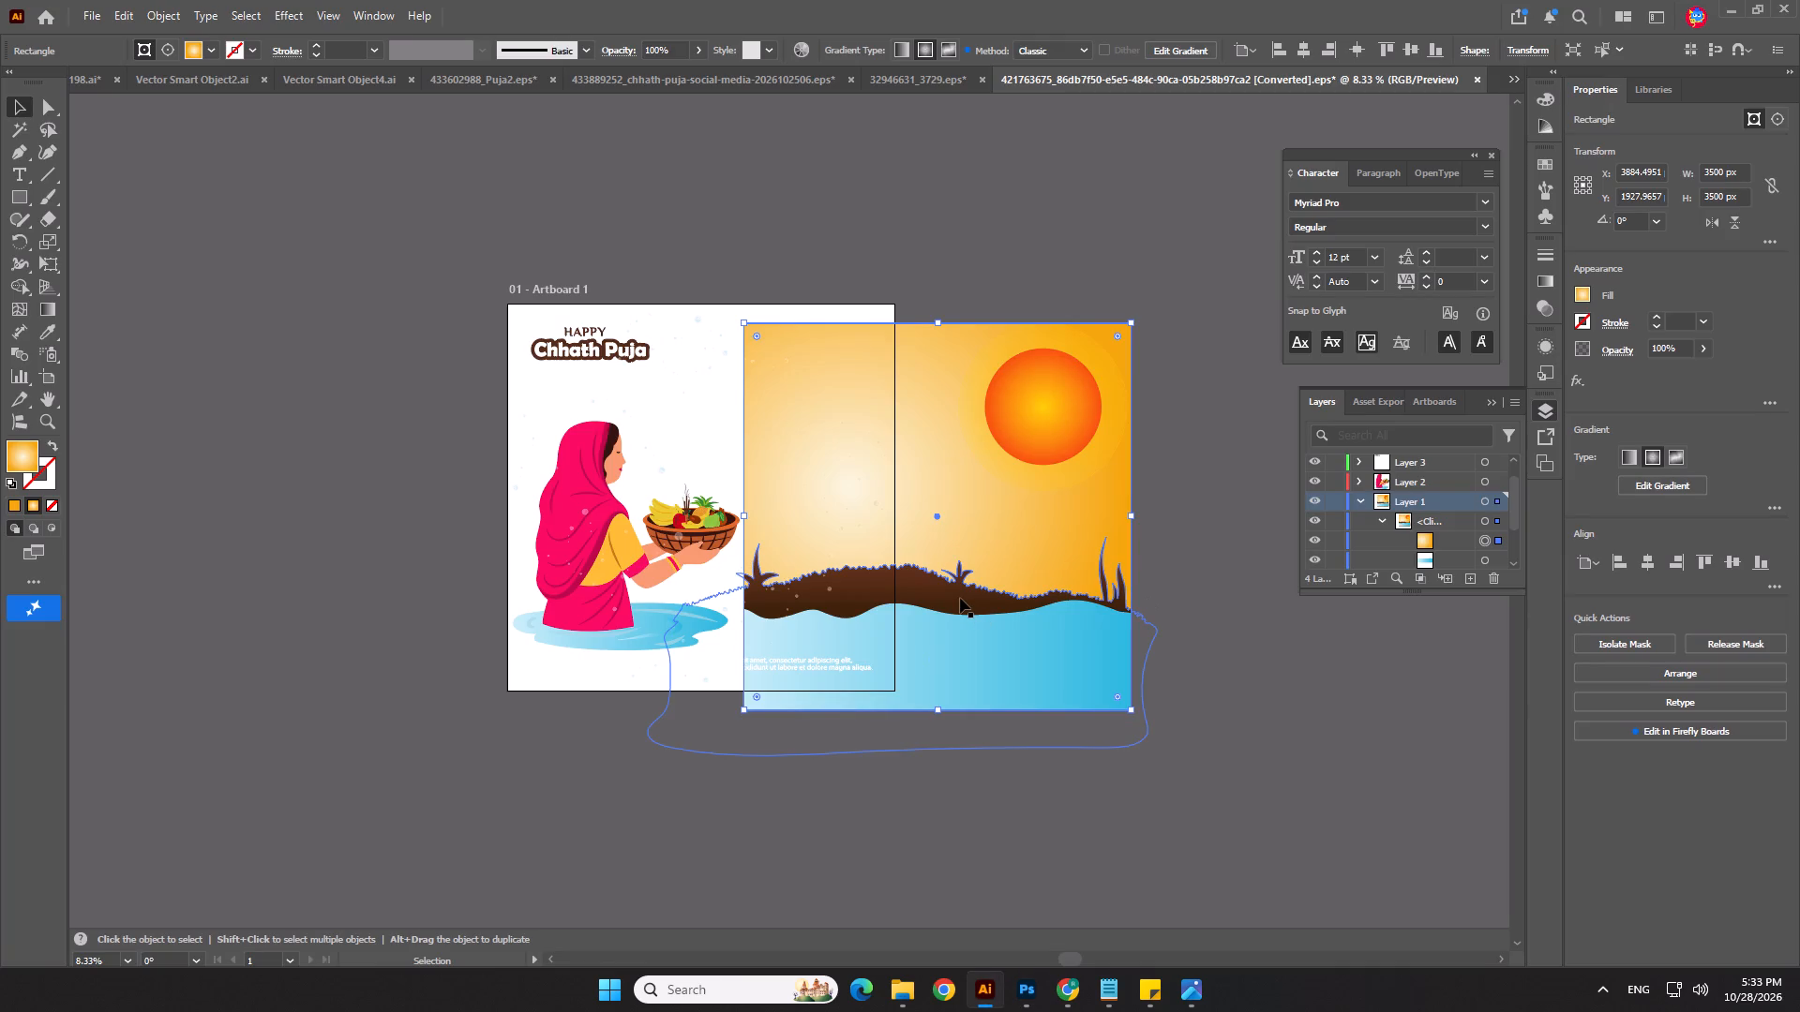
{"action": "left_click", "coordinate": [960, 598]}
{"action": "left_click", "coordinate": [960, 598]}
{"action": "double_click", "coordinate": [937, 597]}
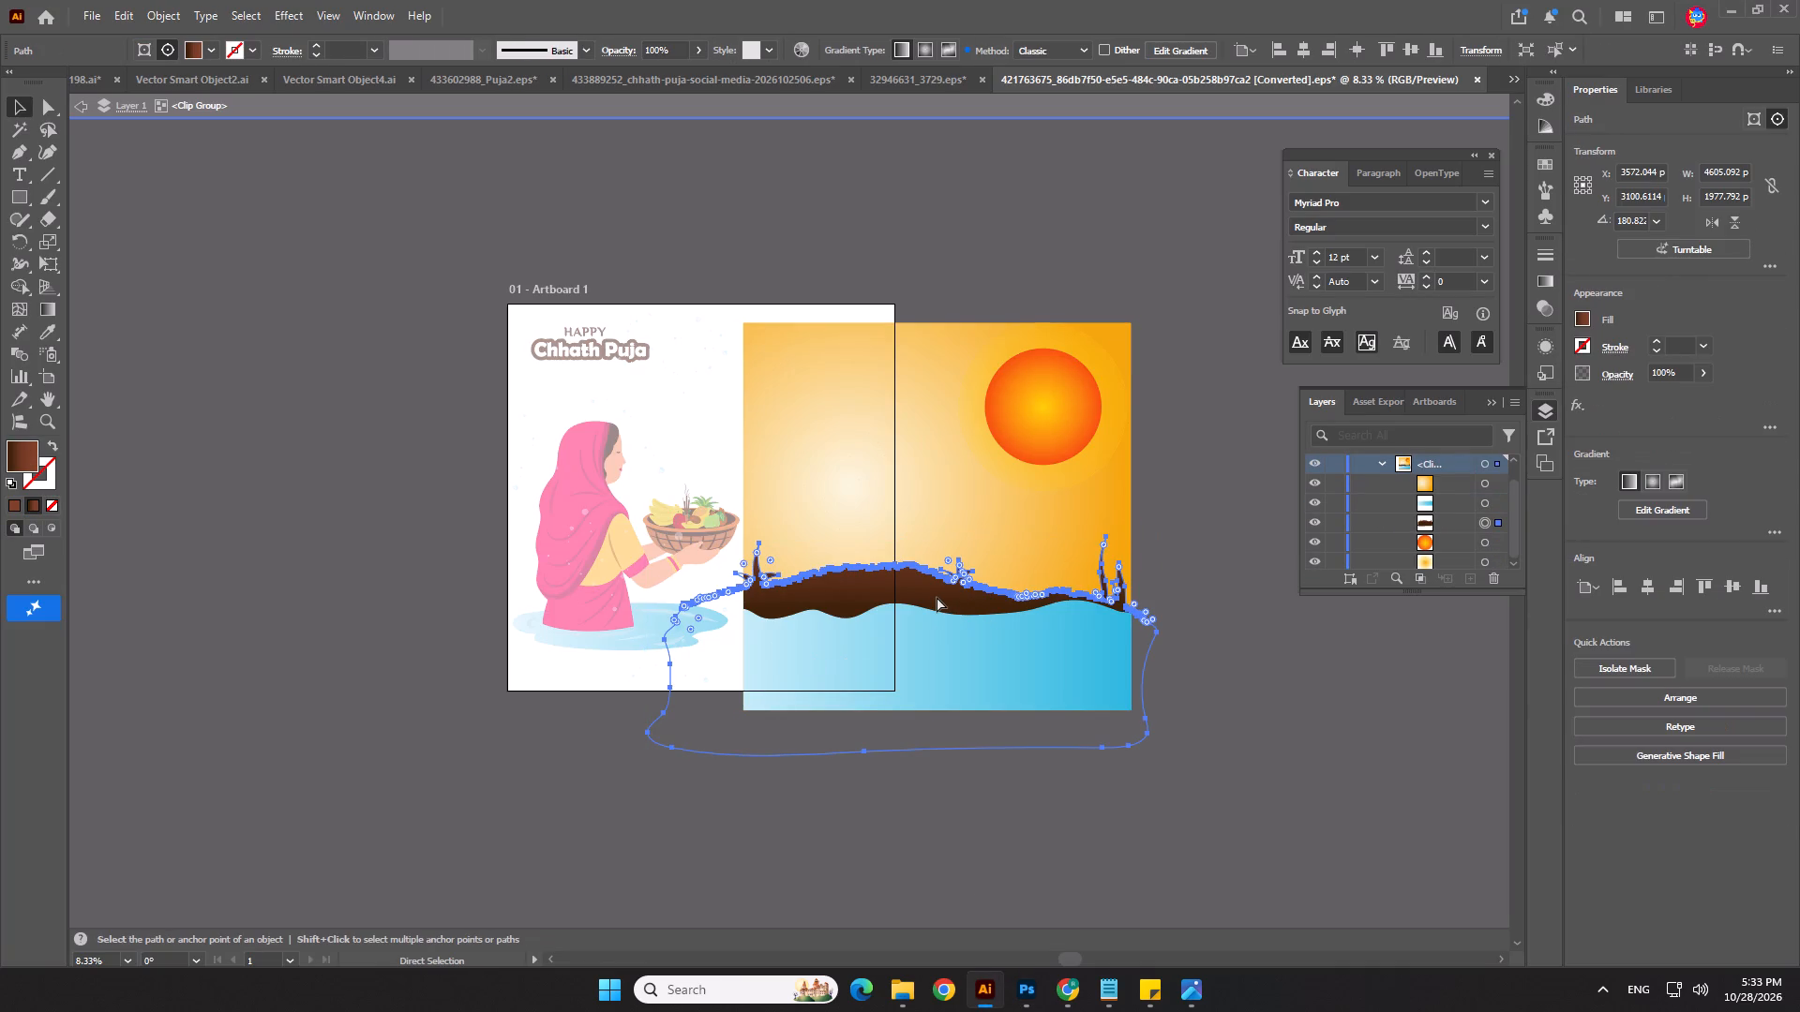
{"action": "double_click", "coordinate": [25, 464]}
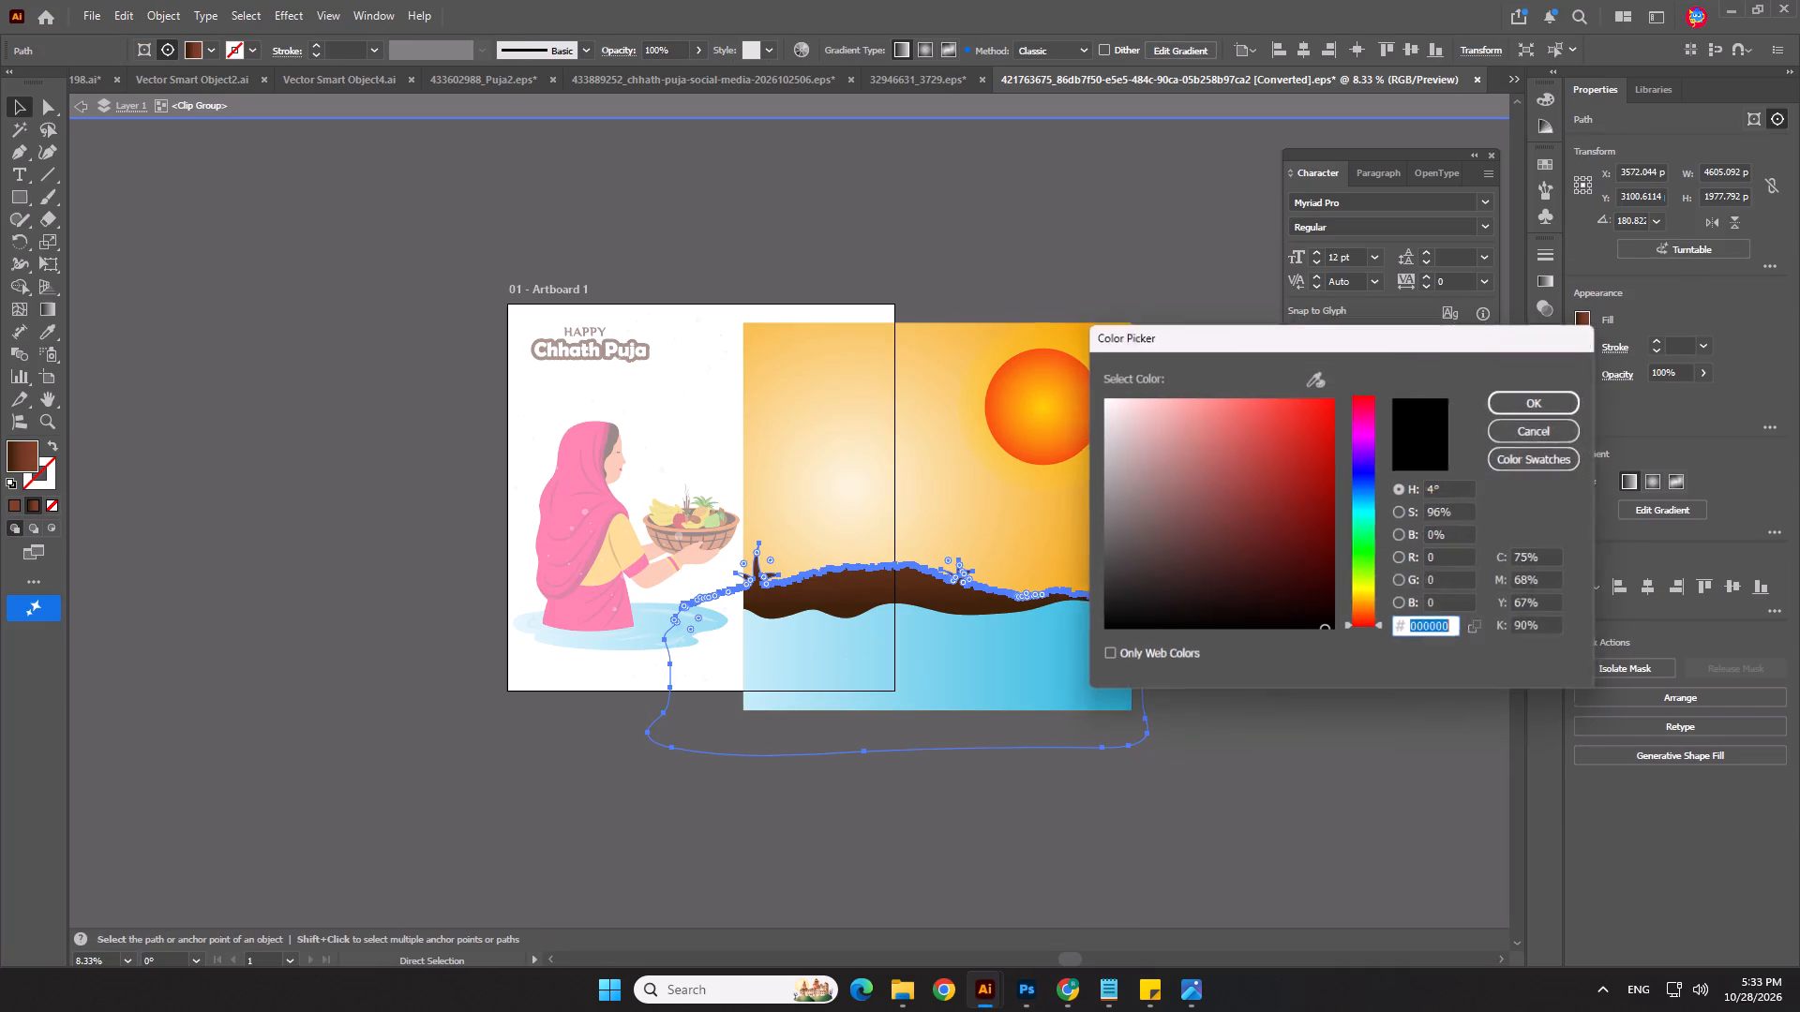
{"action": "left_click", "coordinate": [1557, 432]}
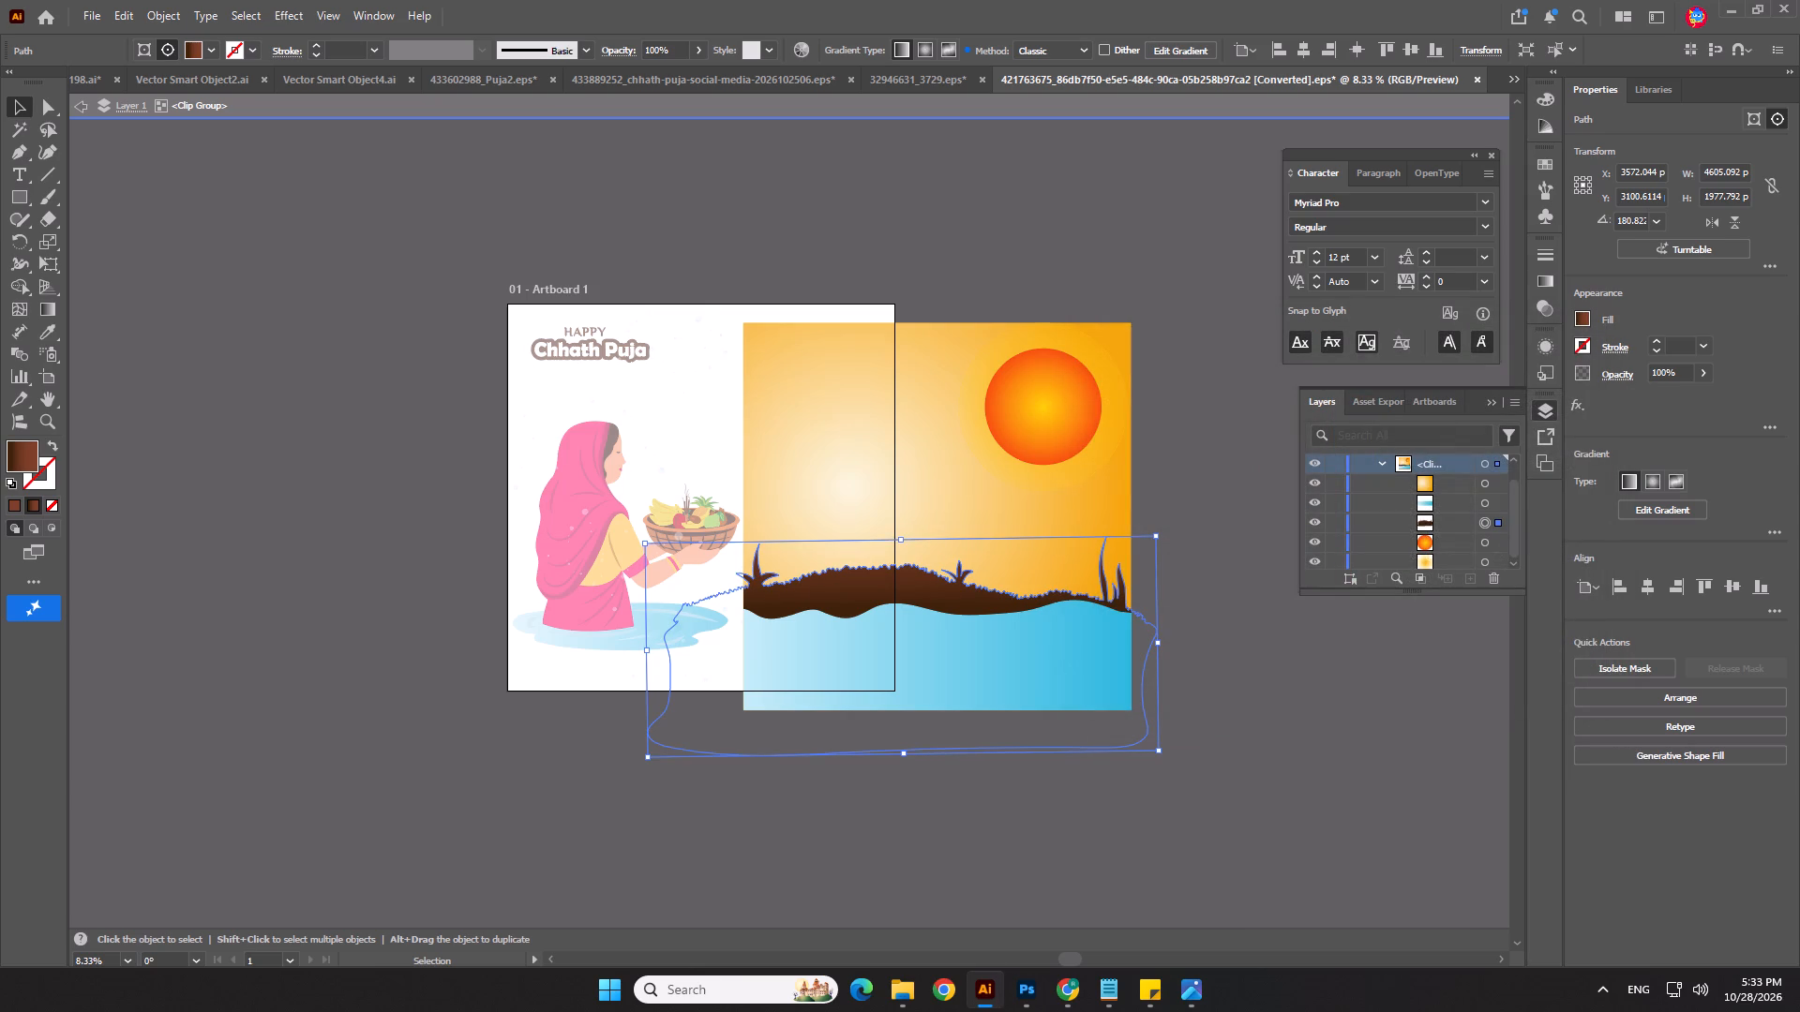
{"action": "left_click", "coordinate": [1550, 285]}
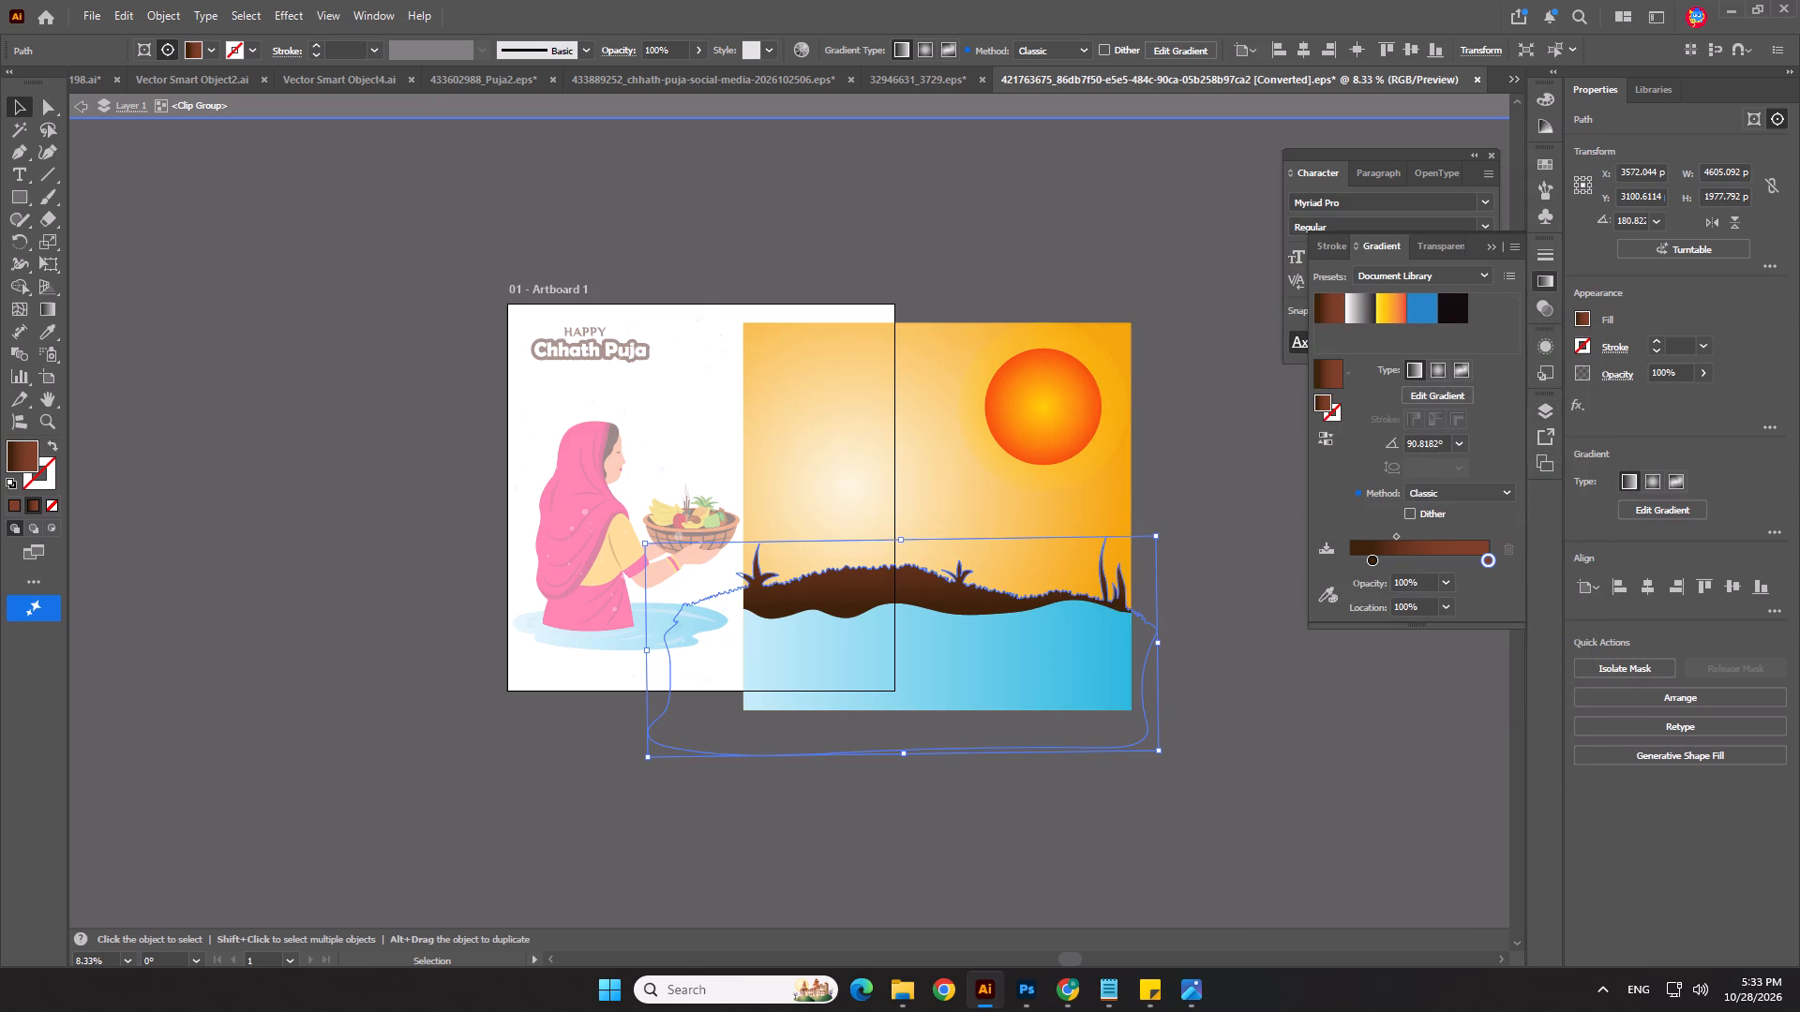
{"action": "left_click", "coordinate": [1373, 561]}
{"action": "double_click", "coordinate": [1374, 561]}
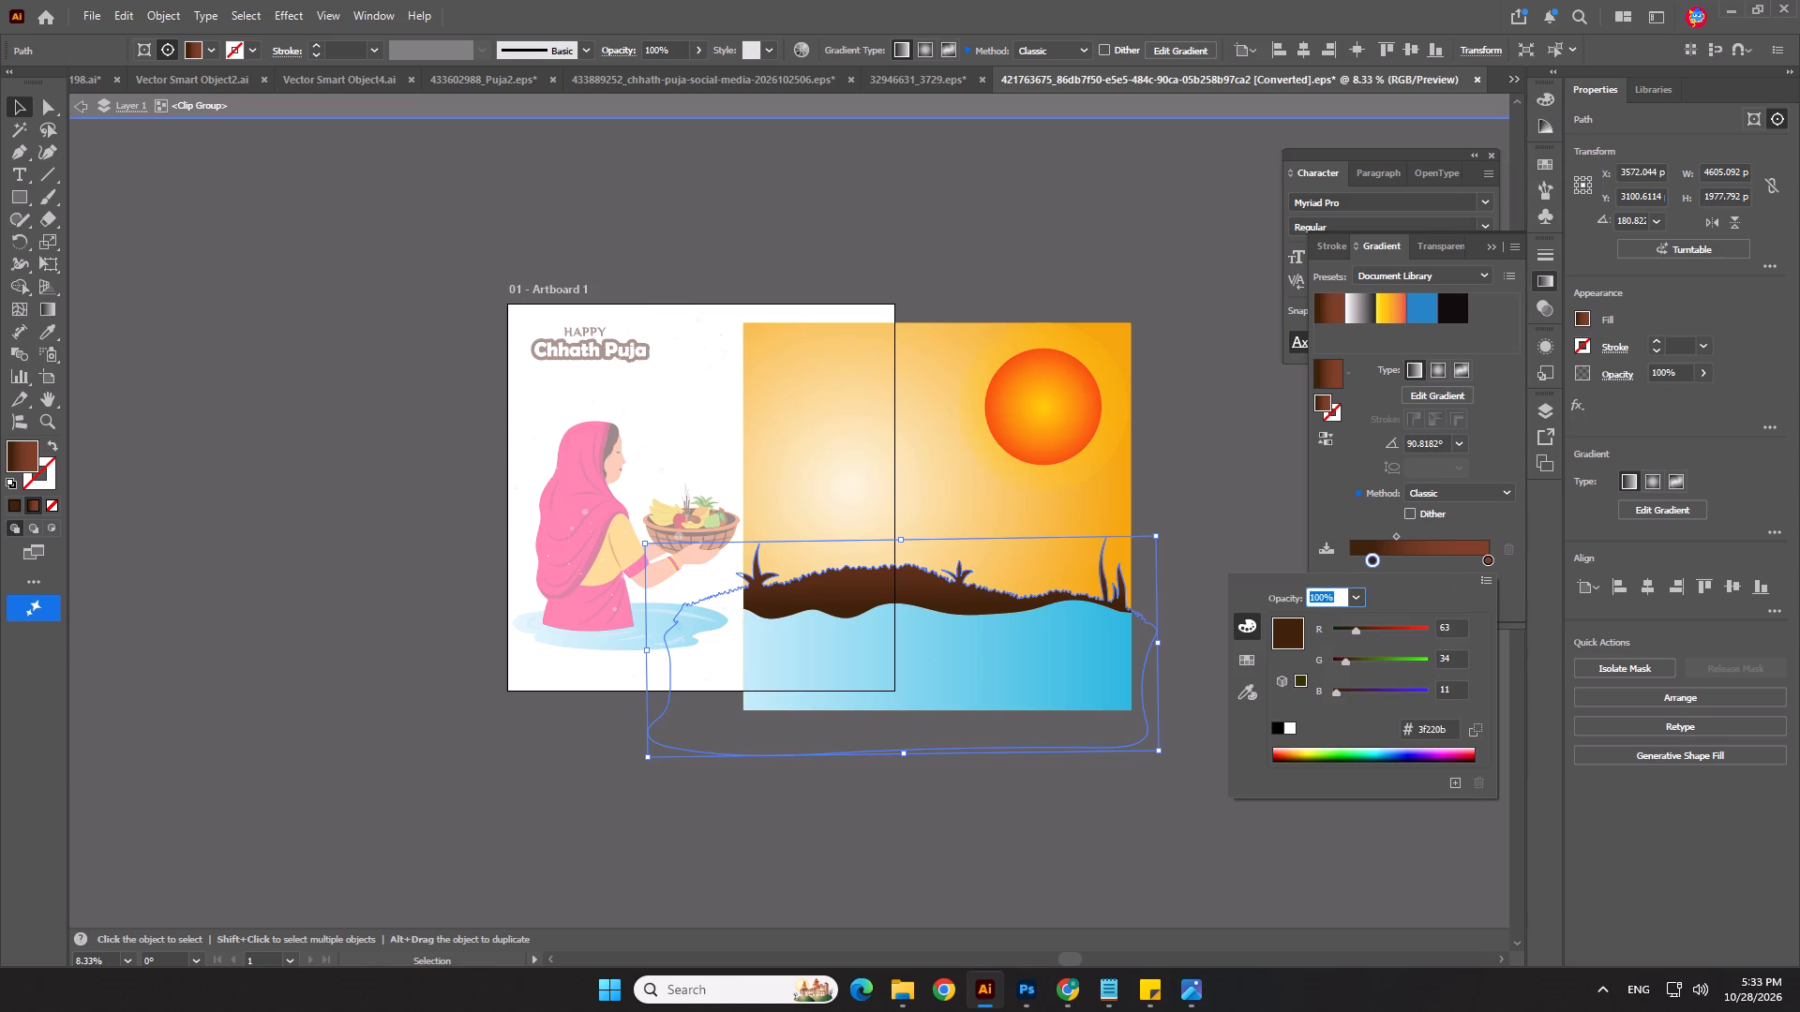
{"action": "left_click", "coordinate": [1225, 313]}
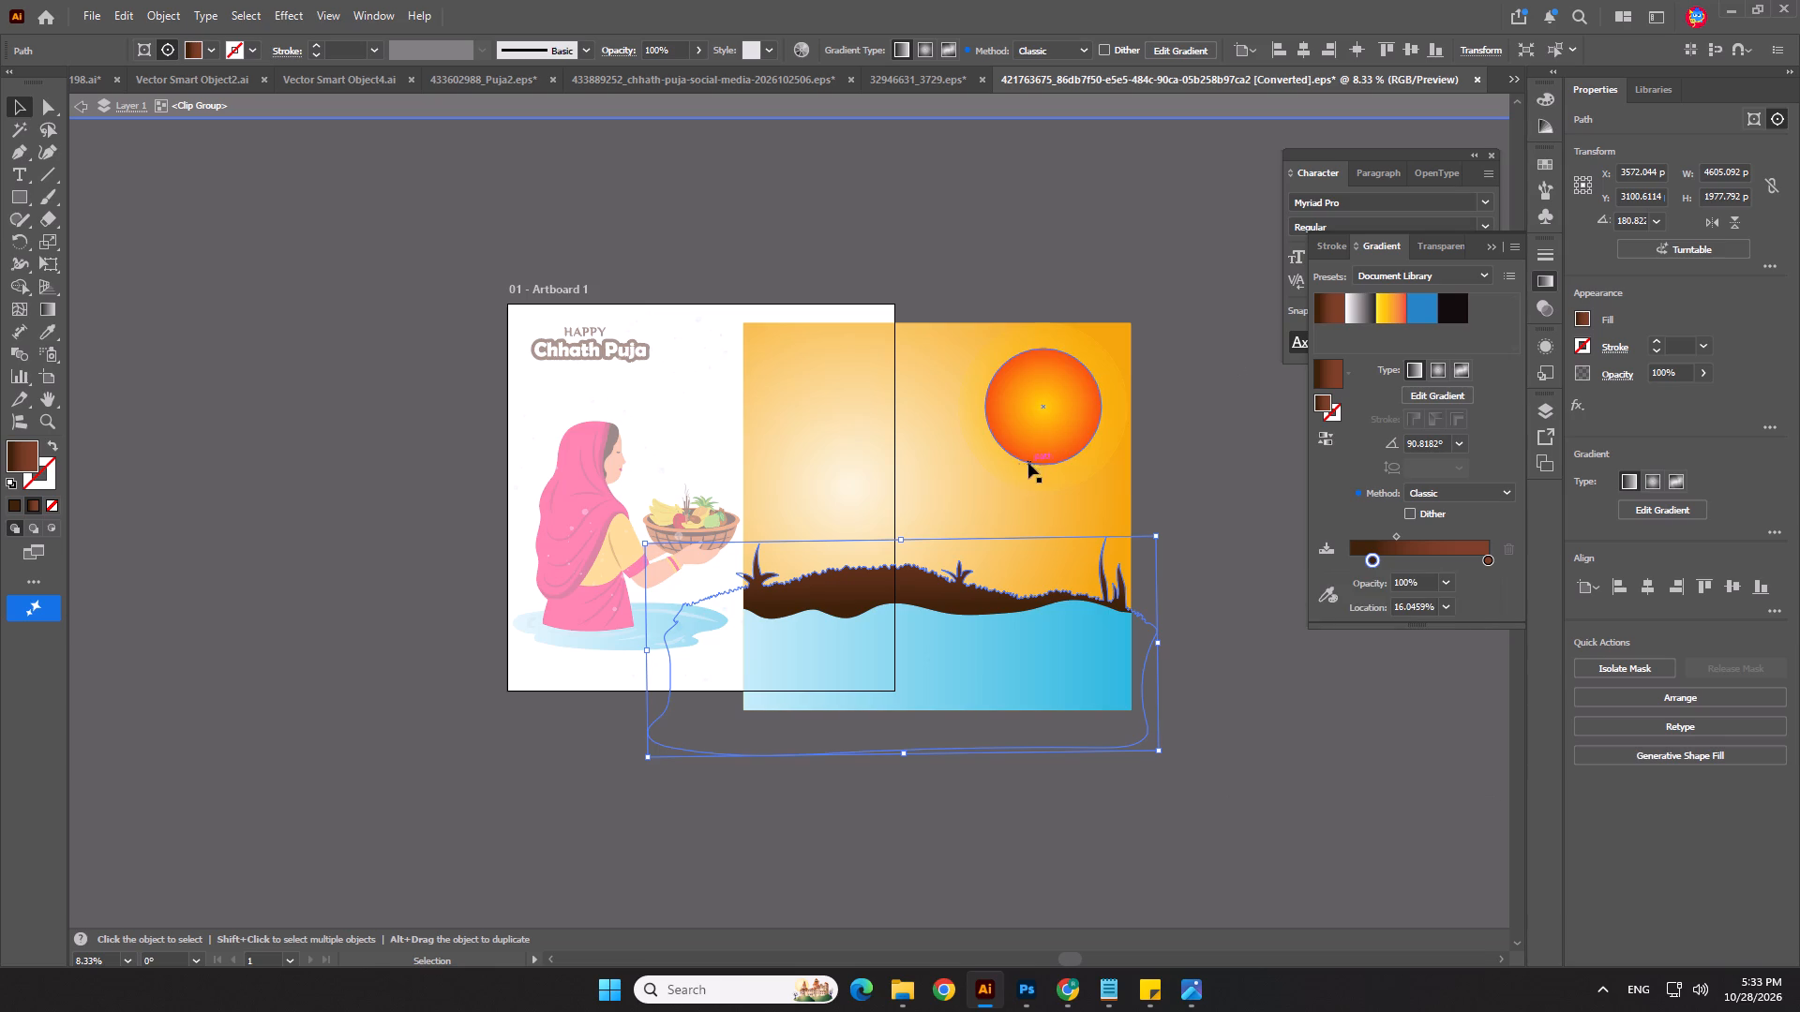
{"action": "key", "text": "alt+Tab"}
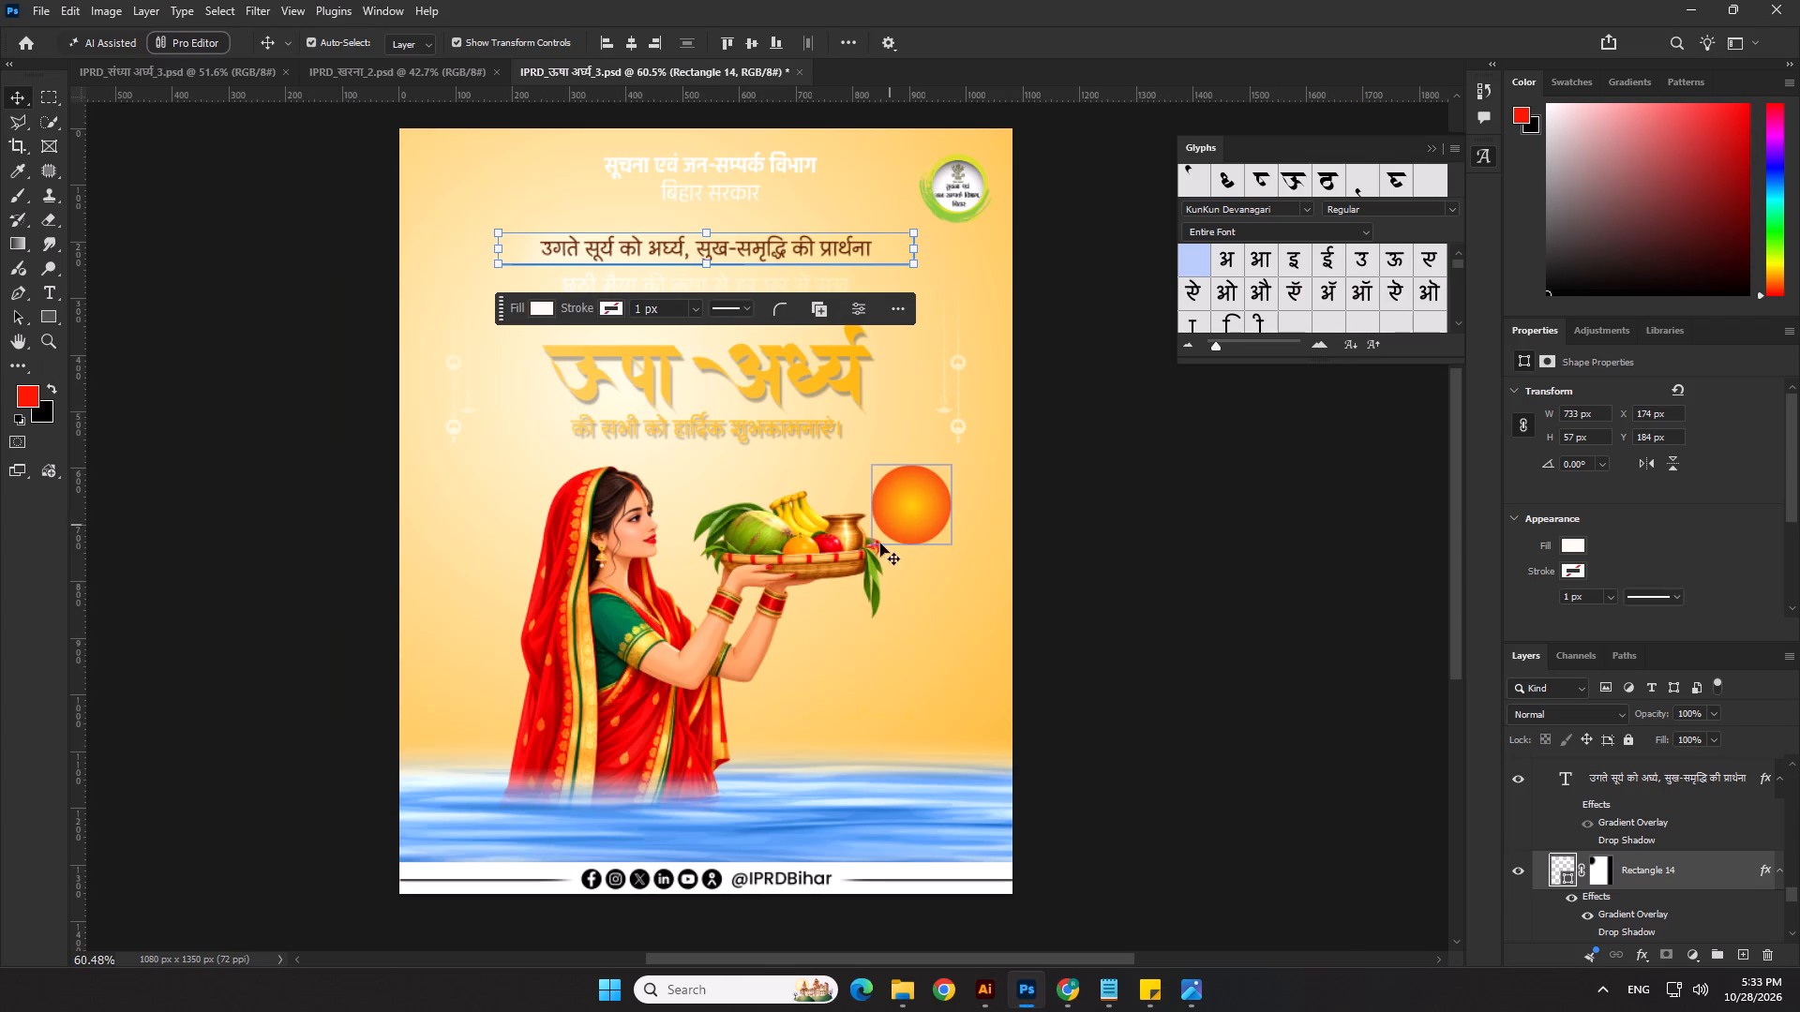
Copy the संध्या अर्घ्य title layer from the IPRD_संध्या अर्घ्य_3 document and return to the ऊषा अर्घ्य poster.
{"action": "left_click", "coordinate": [769, 375]}
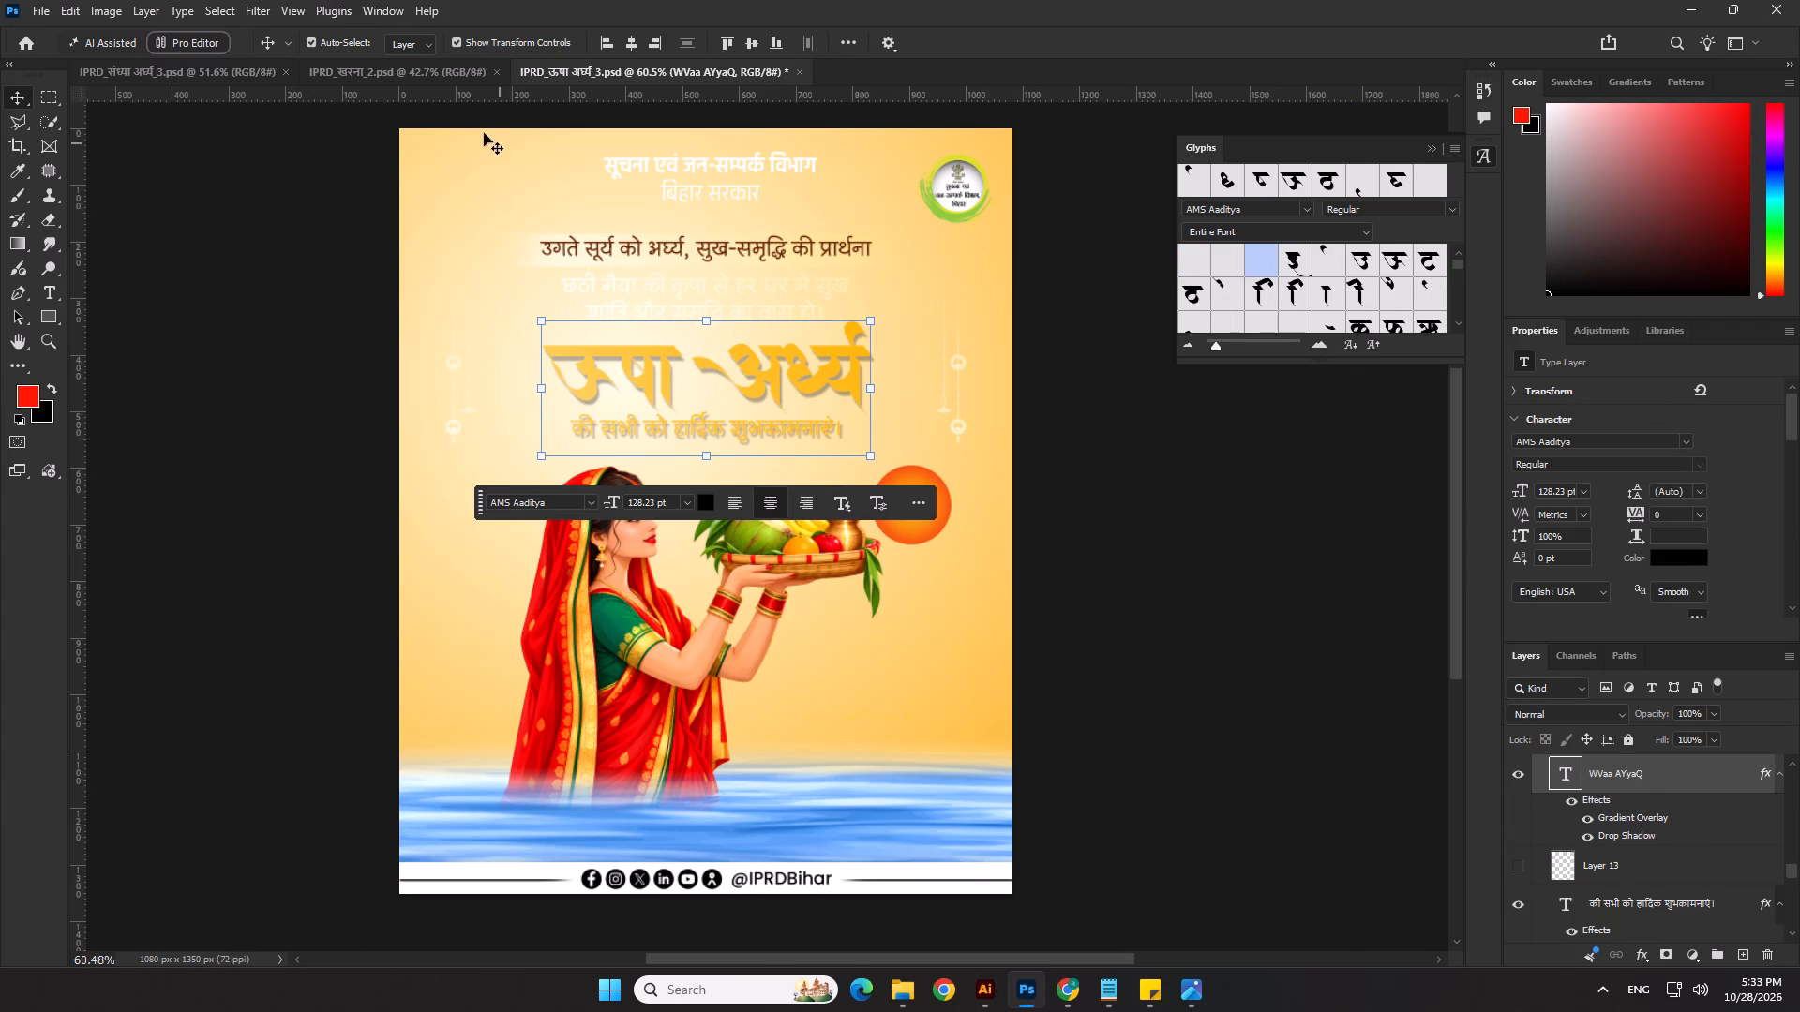
{"action": "left_click", "coordinate": [428, 78]}
{"action": "left_click", "coordinate": [216, 73]}
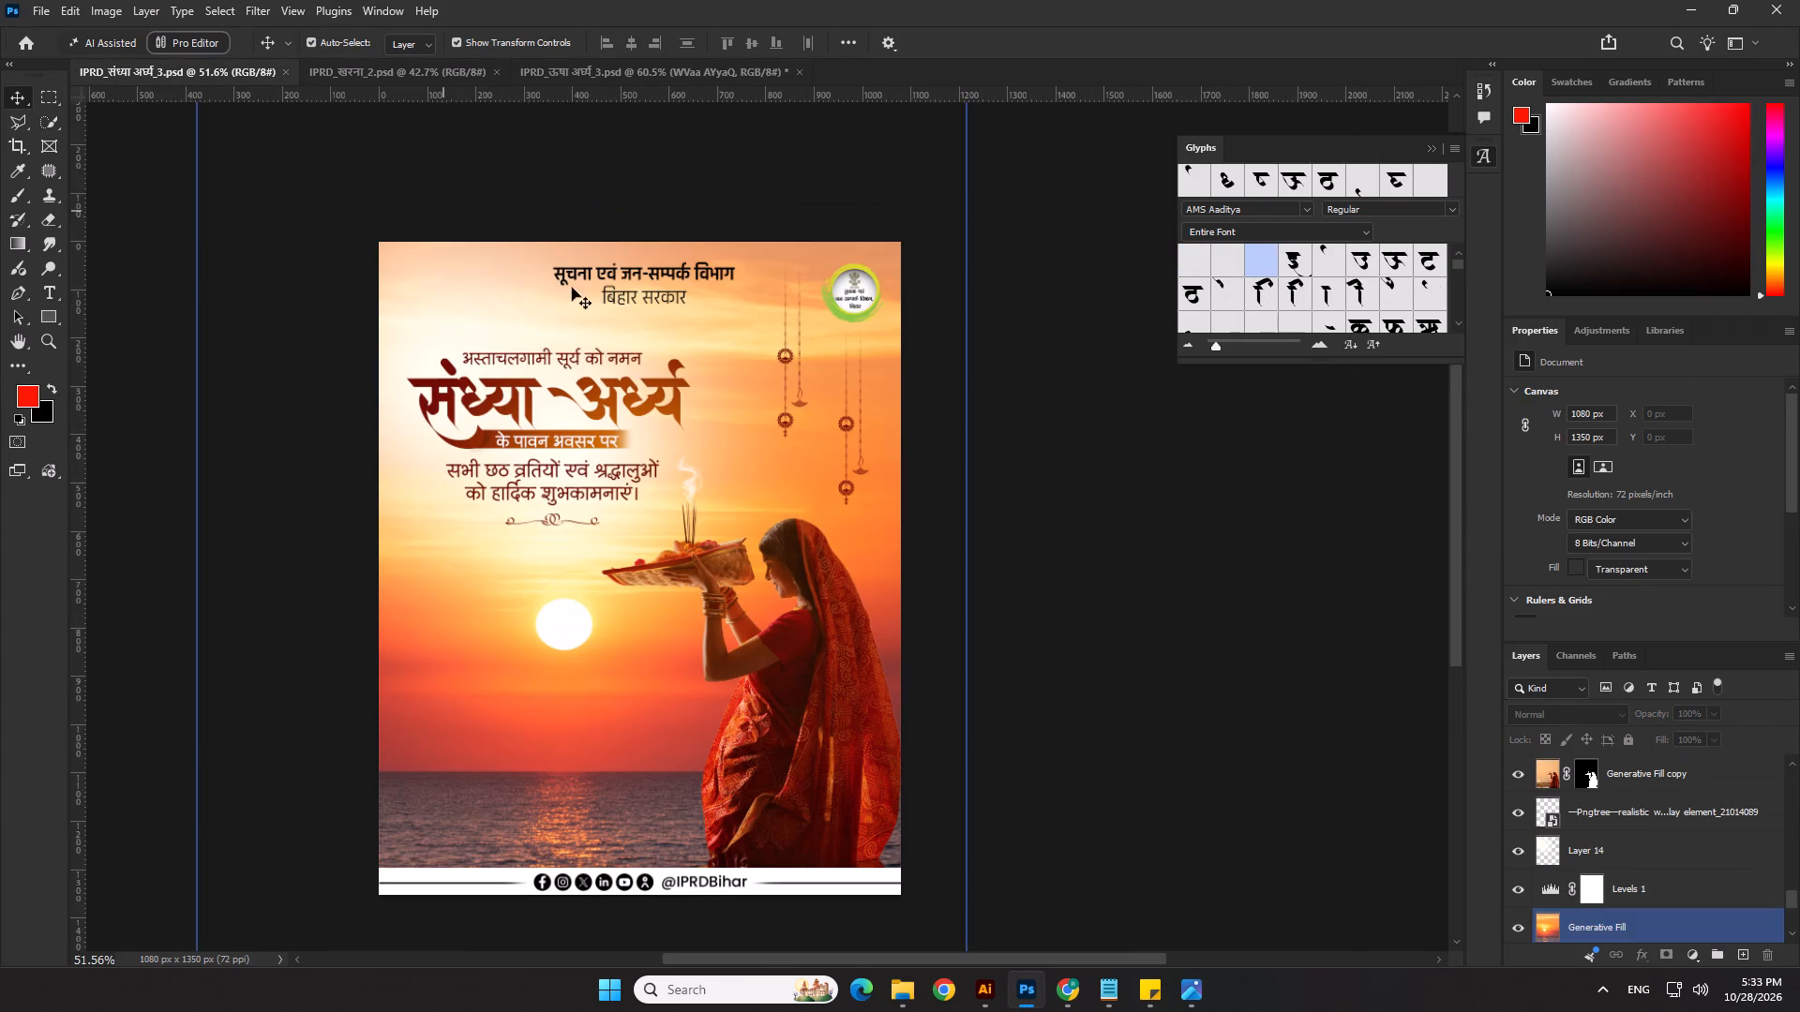
{"action": "left_click", "coordinate": [634, 390]}
{"action": "key", "text": "ctrl+c"}
{"action": "key", "text": "ctrl+c"}
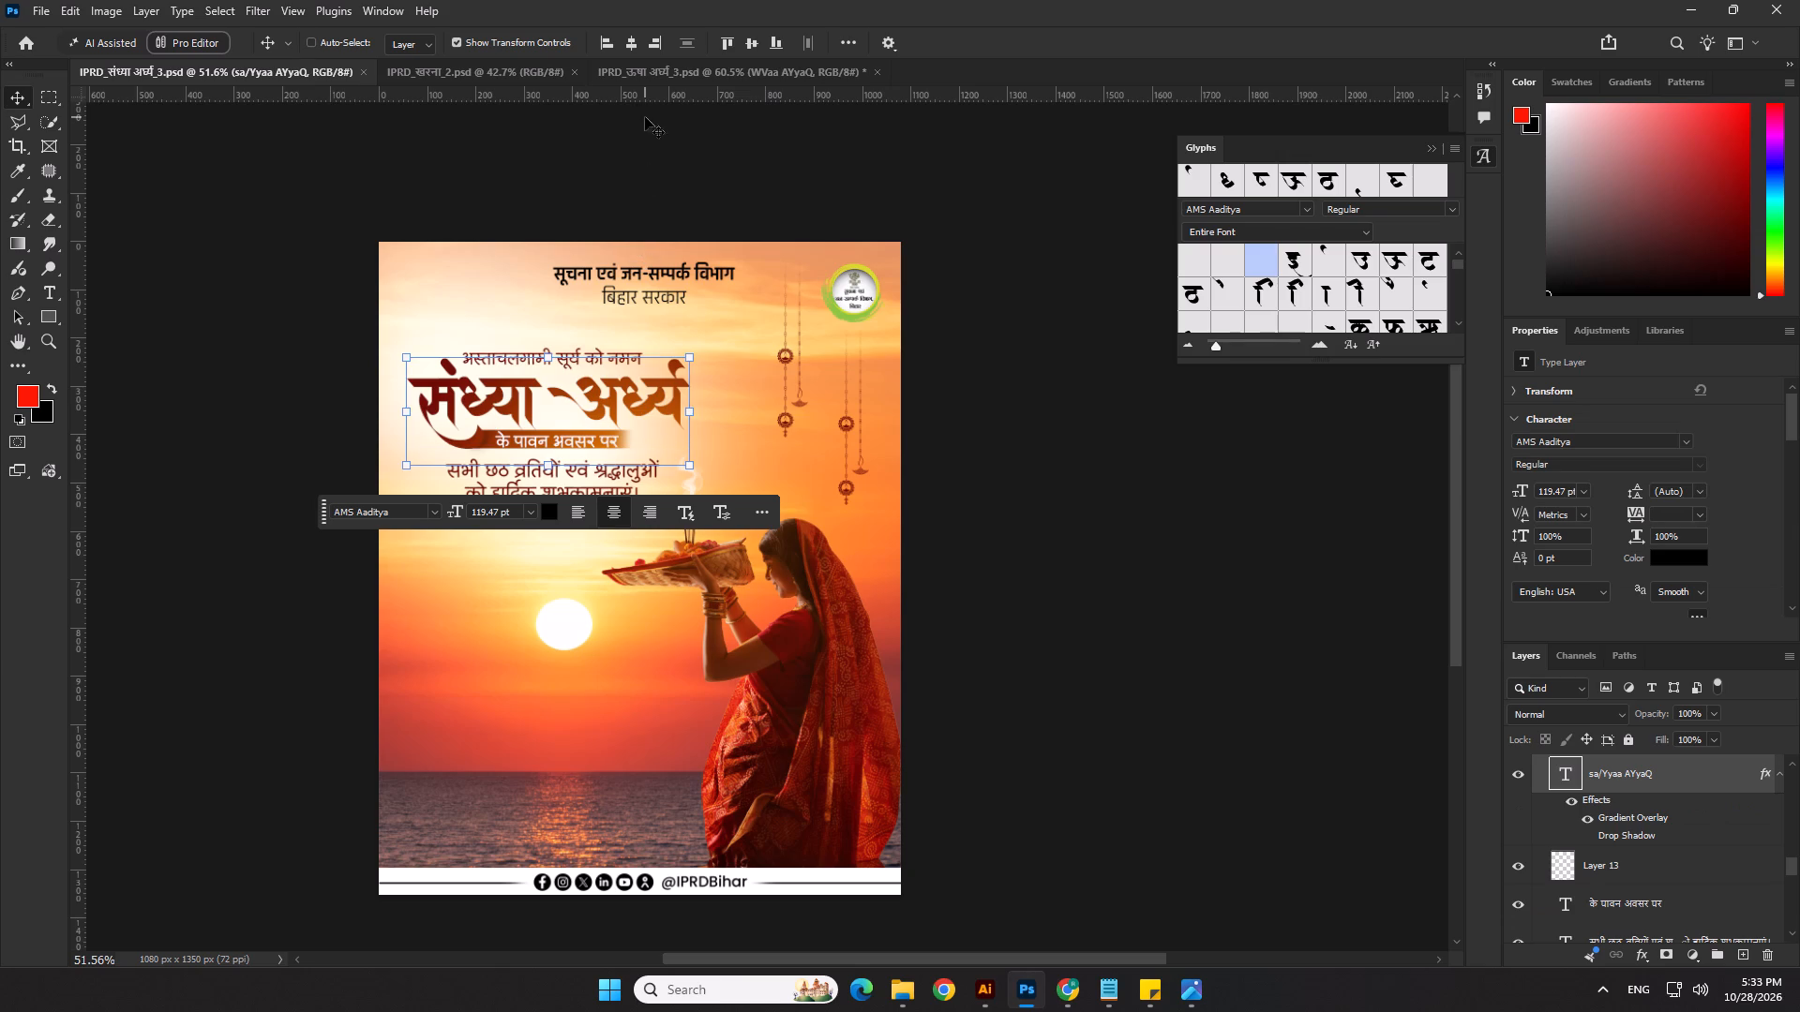
{"action": "left_click", "coordinate": [642, 72]}
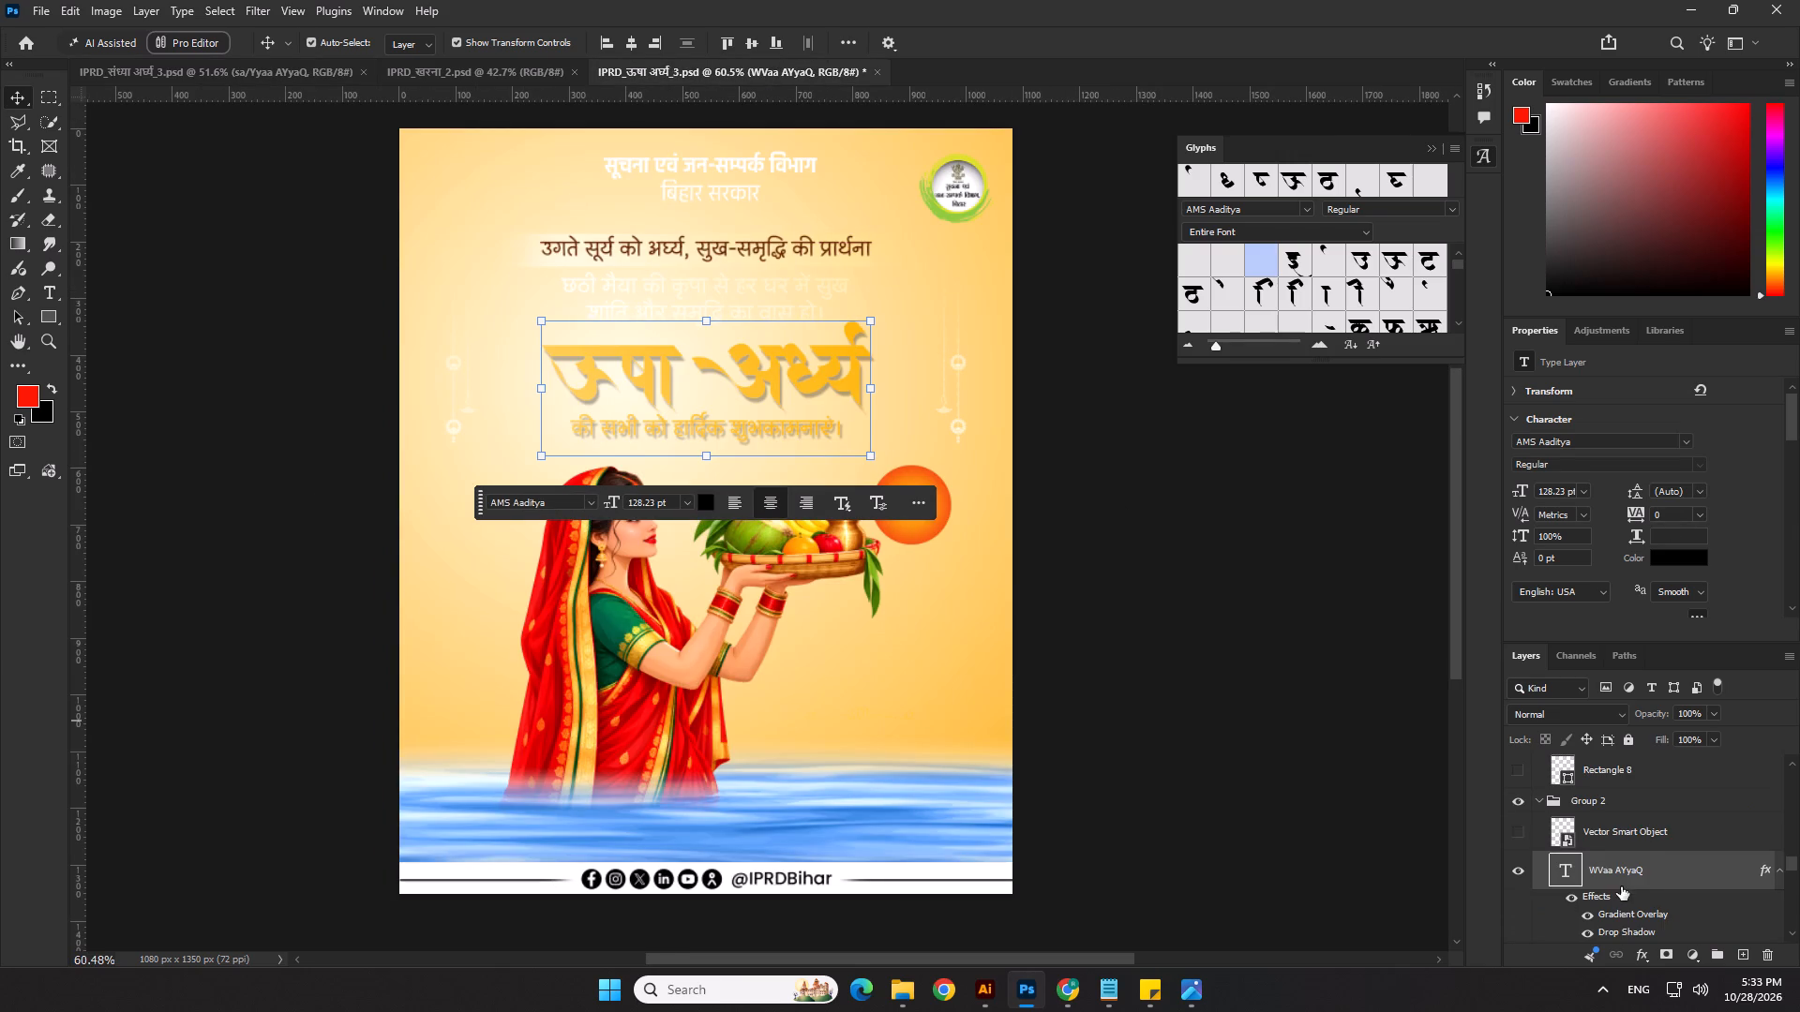
Replace the ऊषा अर्घ्य title's layer effects with those of the pasted संध्या अर्घ्य layer, deleting that pasted layer.
{"action": "left_click_drag", "start_coordinate": [1593, 899], "coordinate": [1772, 959]}
{"action": "scroll", "coordinate": [1655, 855], "scroll_direction": "up", "scroll_amount": 2}
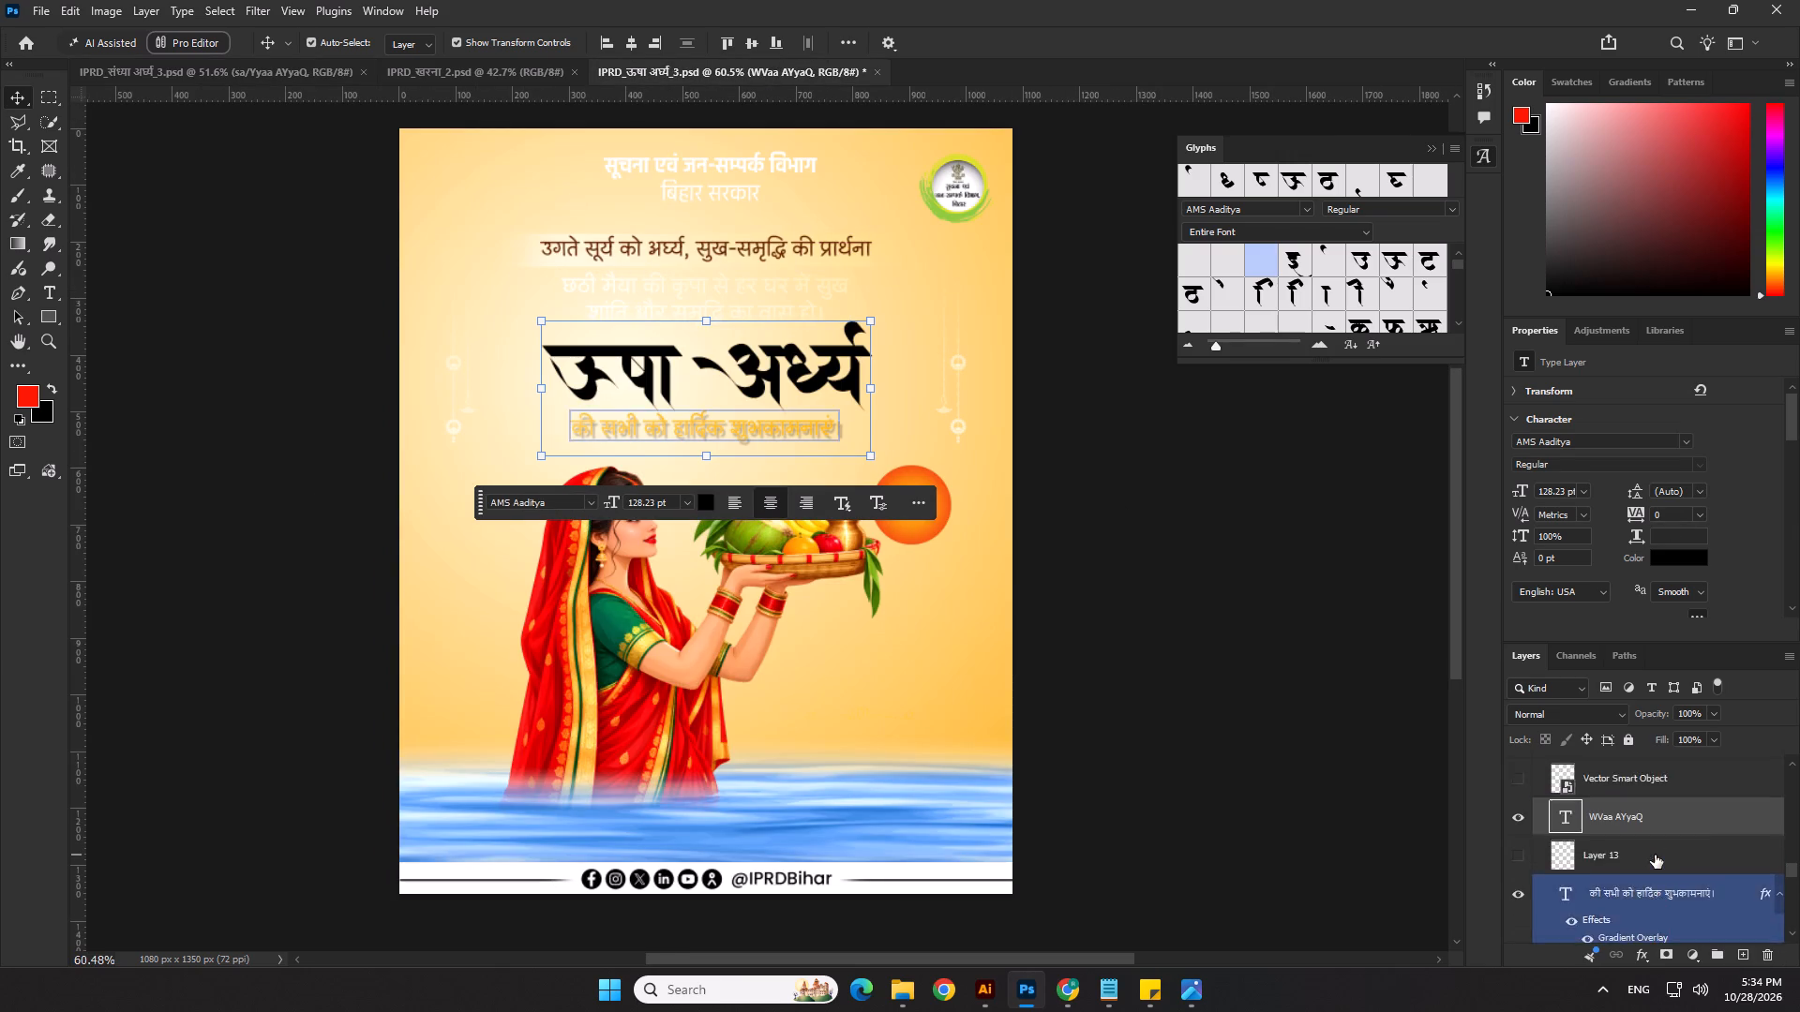
{"action": "scroll", "coordinate": [1655, 855], "scroll_direction": "up", "scroll_amount": 1}
{"action": "key", "text": "ctrl+v"}
{"action": "scroll", "coordinate": [1610, 863], "scroll_direction": "down", "scroll_amount": 1}
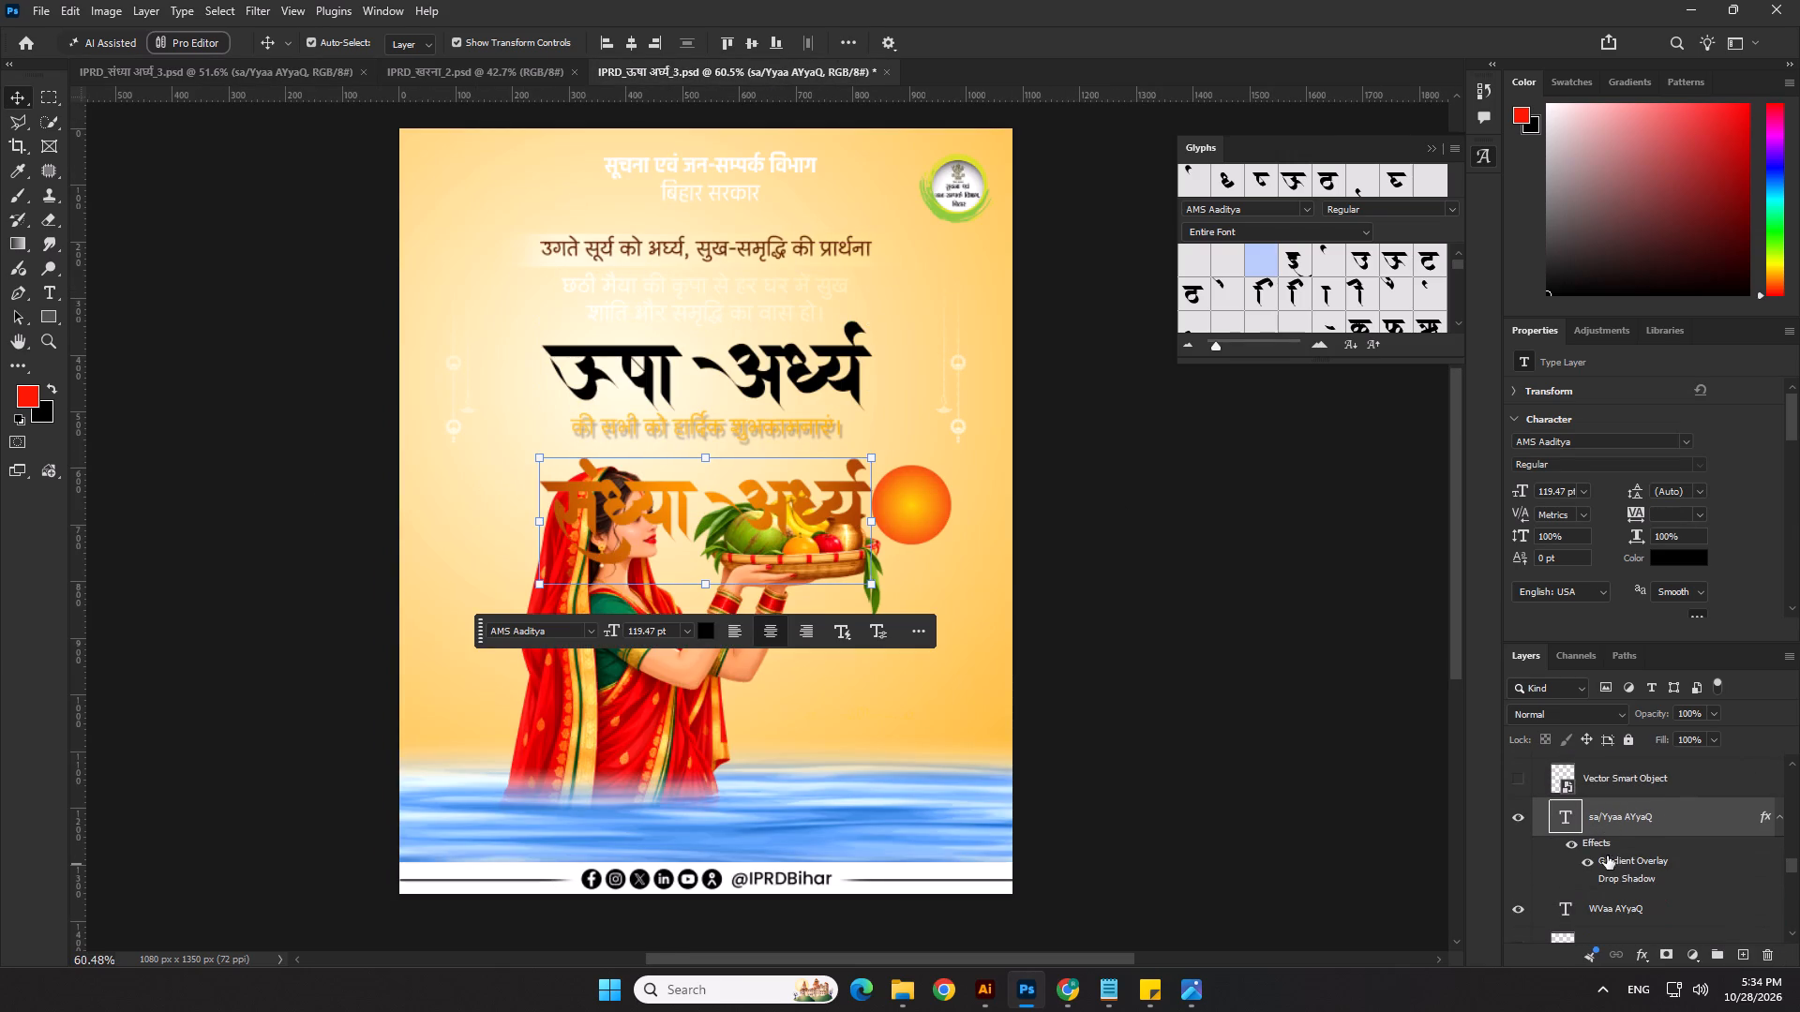
{"action": "left_click_drag", "start_coordinate": [1602, 845], "coordinate": [1600, 912]}
{"action": "left_click", "coordinate": [1623, 815]}
{"action": "key", "text": "Delete"}
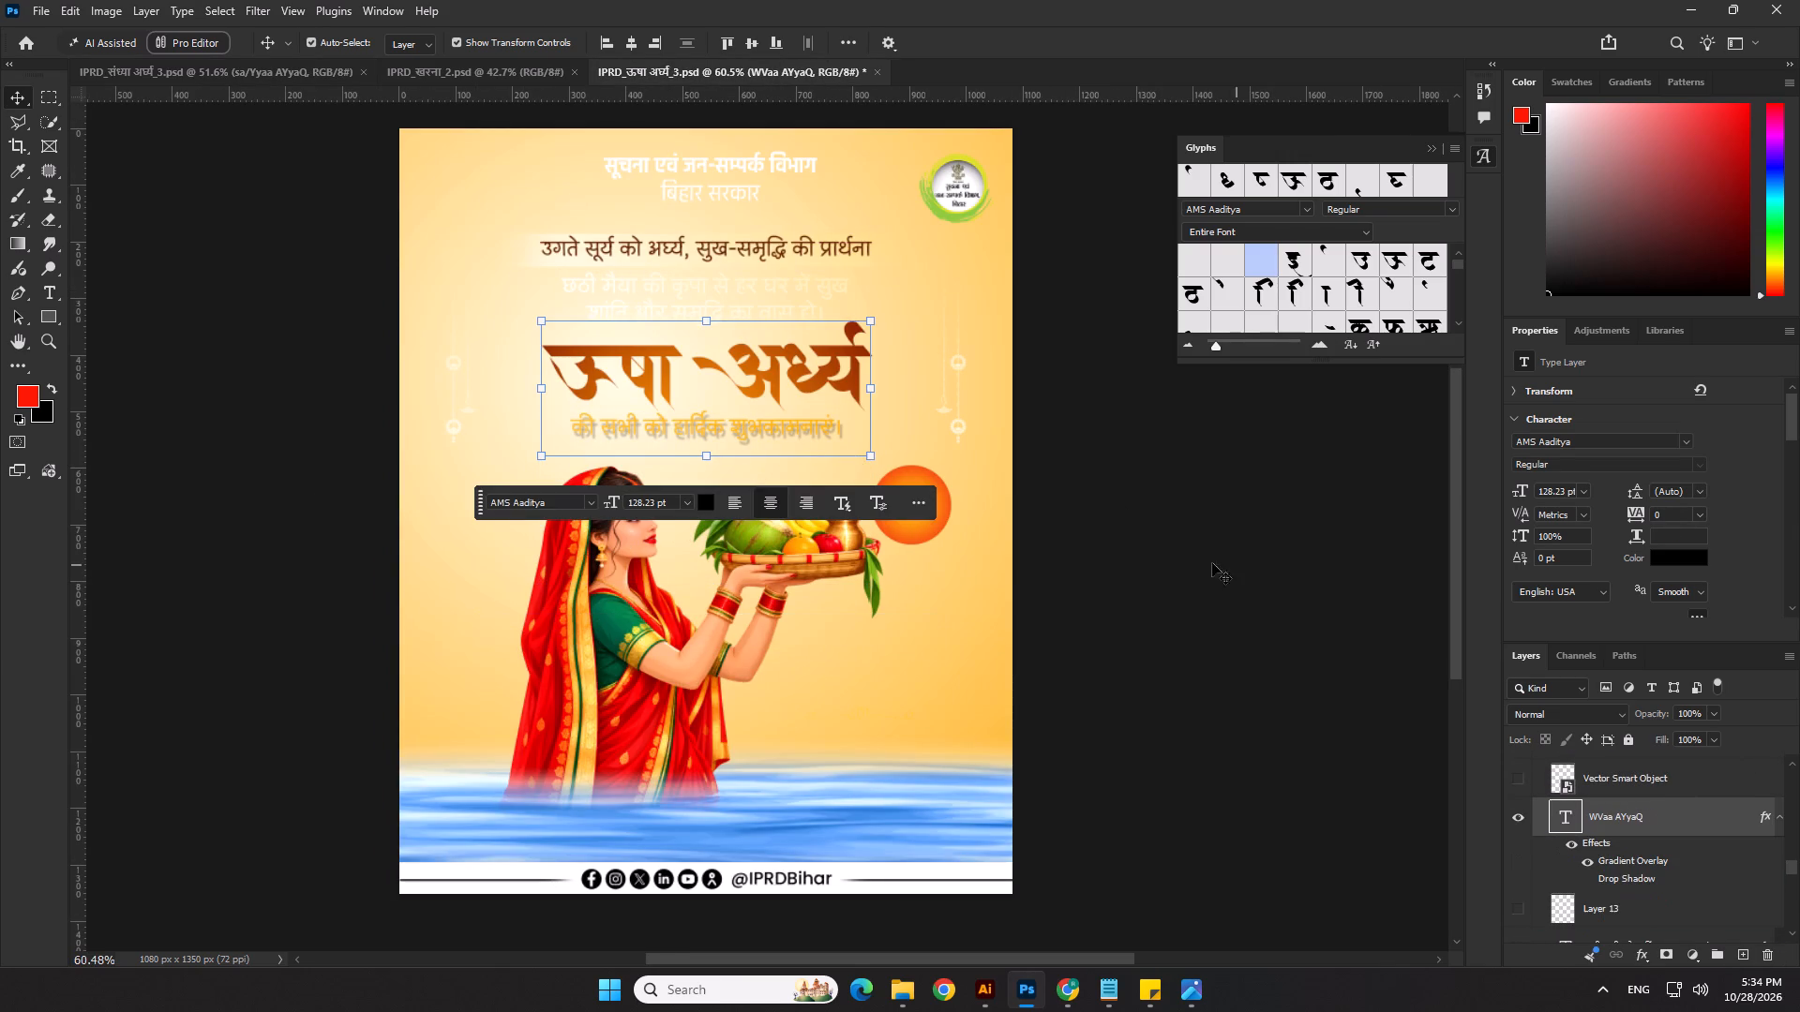
{"action": "left_click", "coordinate": [1076, 450]}
Set the two-line छठी मैया blessing text to the title's brown, 952a00, and hide its layer effects.
{"action": "left_click", "coordinate": [755, 313]}
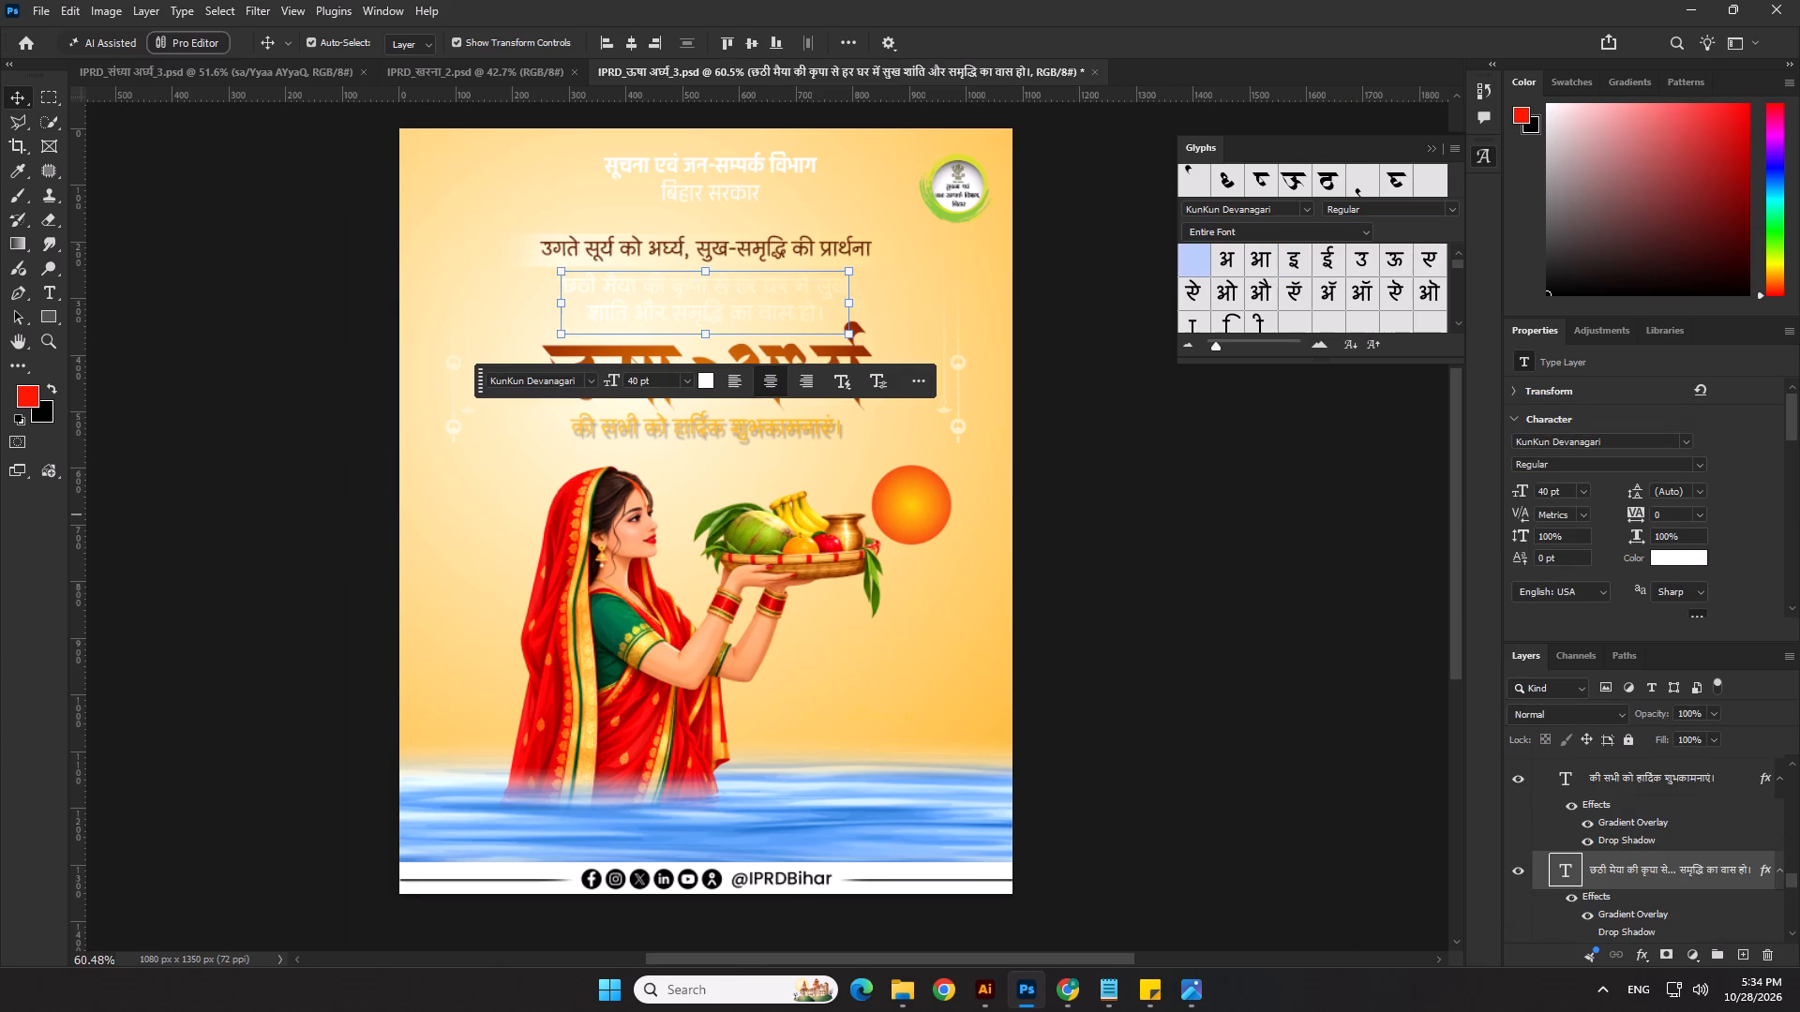
{"action": "left_click", "coordinate": [1673, 563]}
{"action": "left_click", "coordinate": [850, 331]}
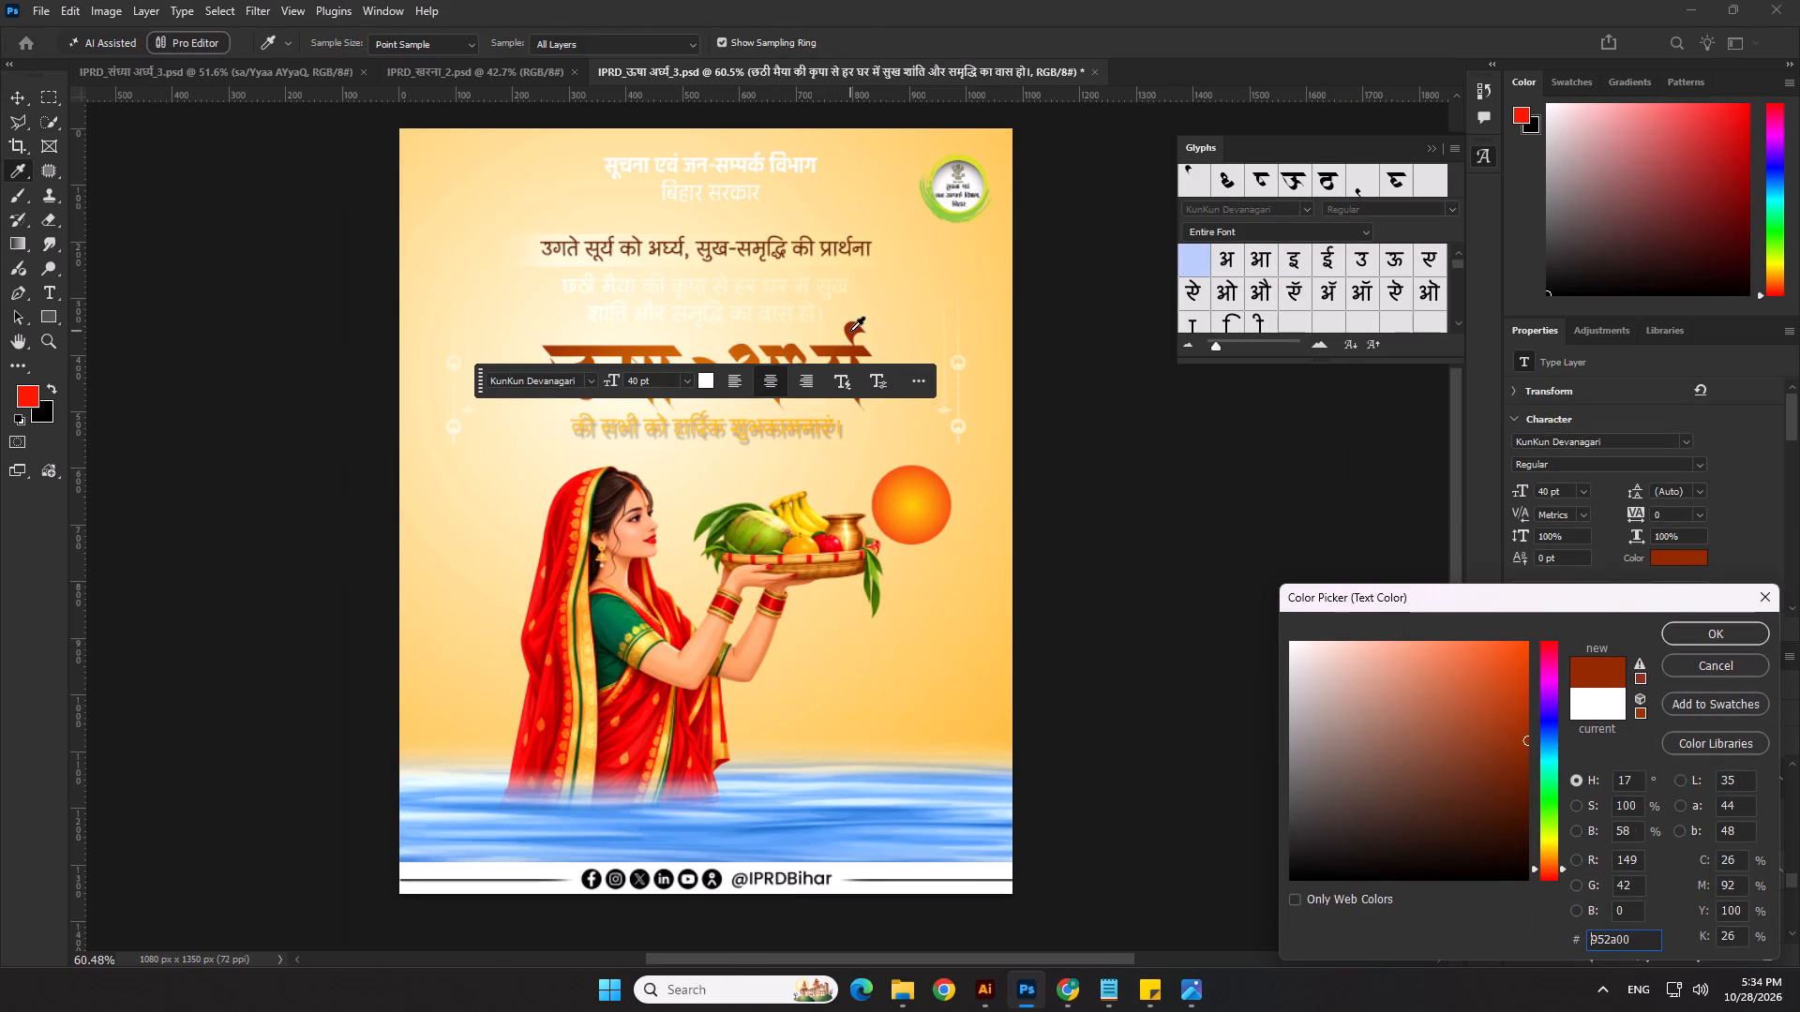
{"action": "left_click", "coordinate": [1689, 631]}
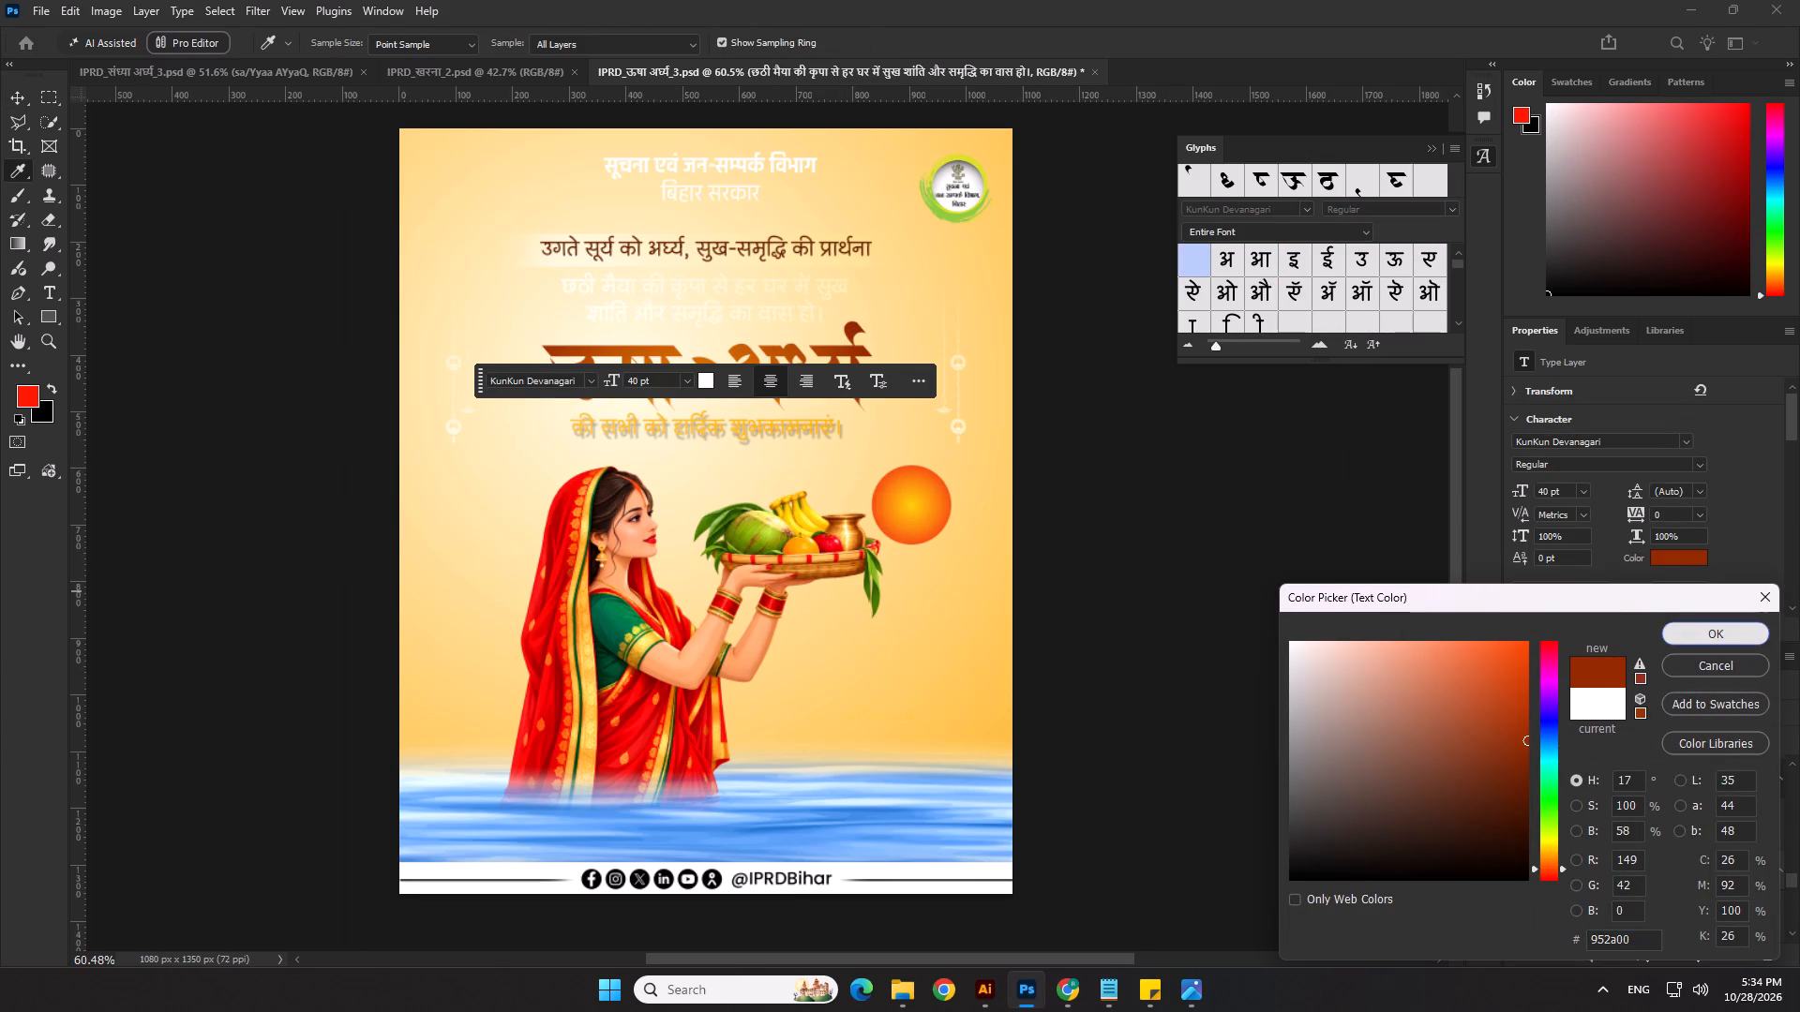
{"action": "left_click", "coordinate": [1565, 902]}
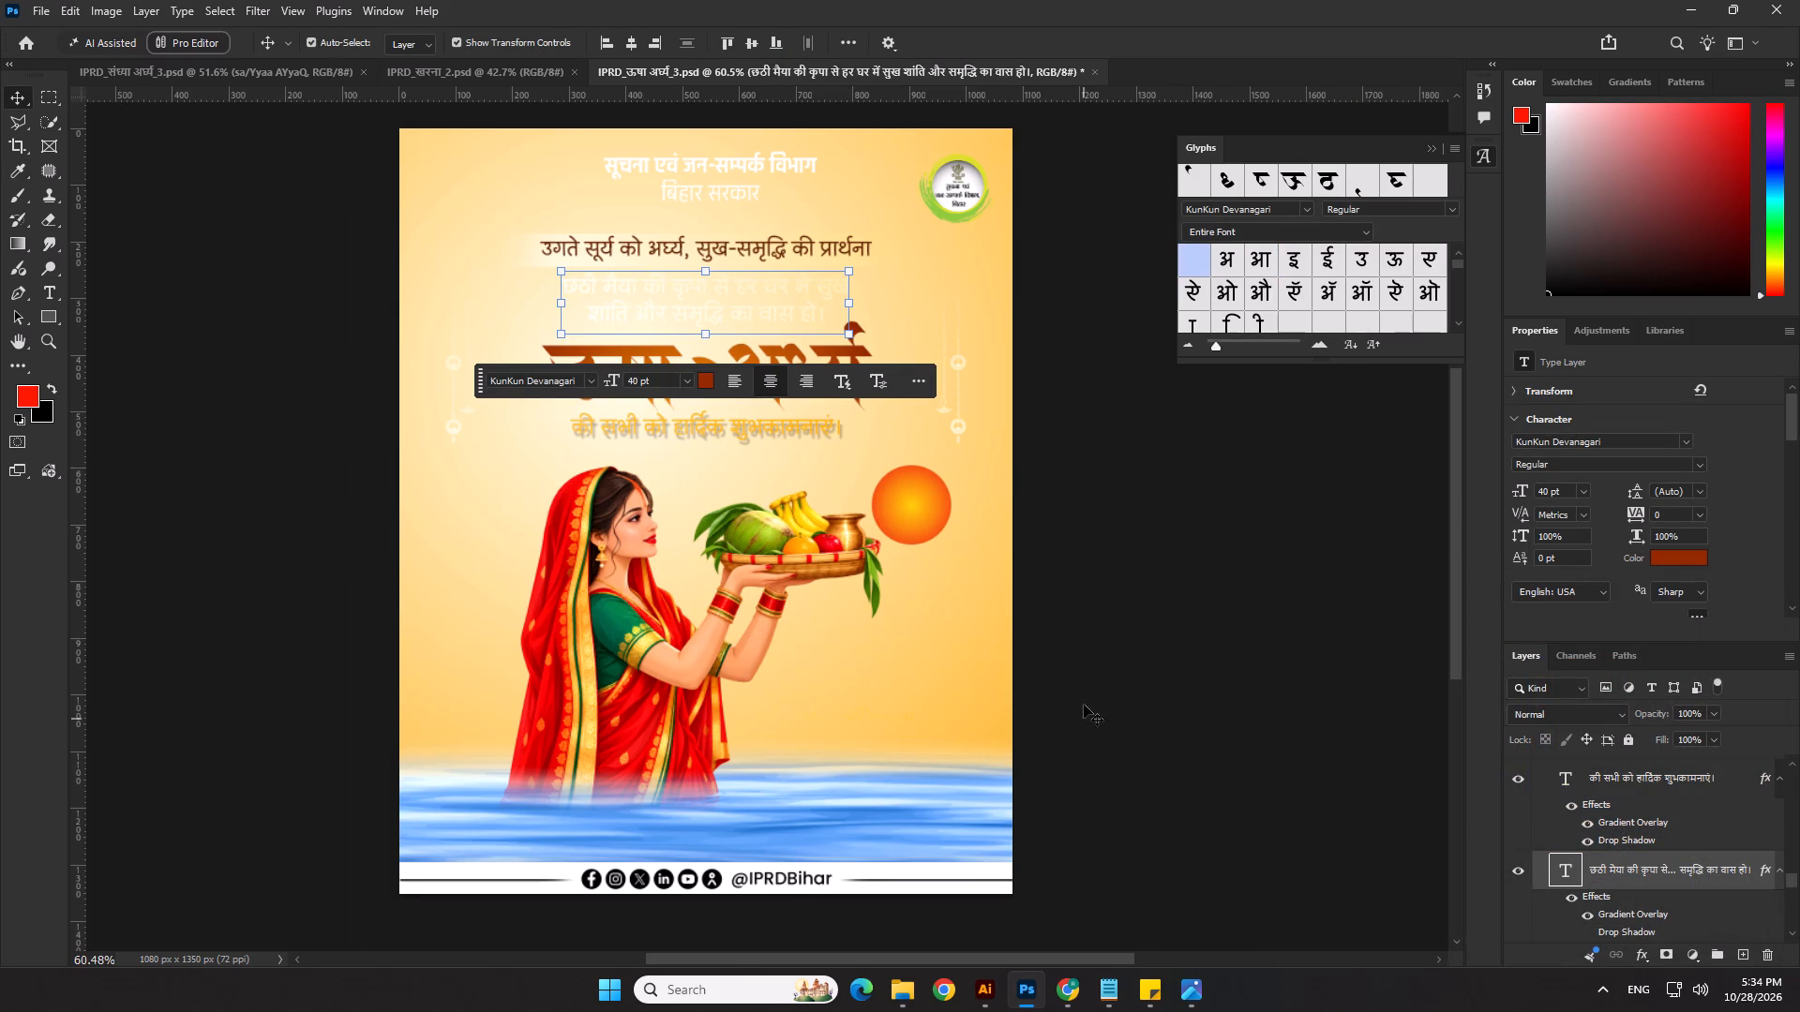
{"action": "left_click", "coordinate": [1570, 901]}
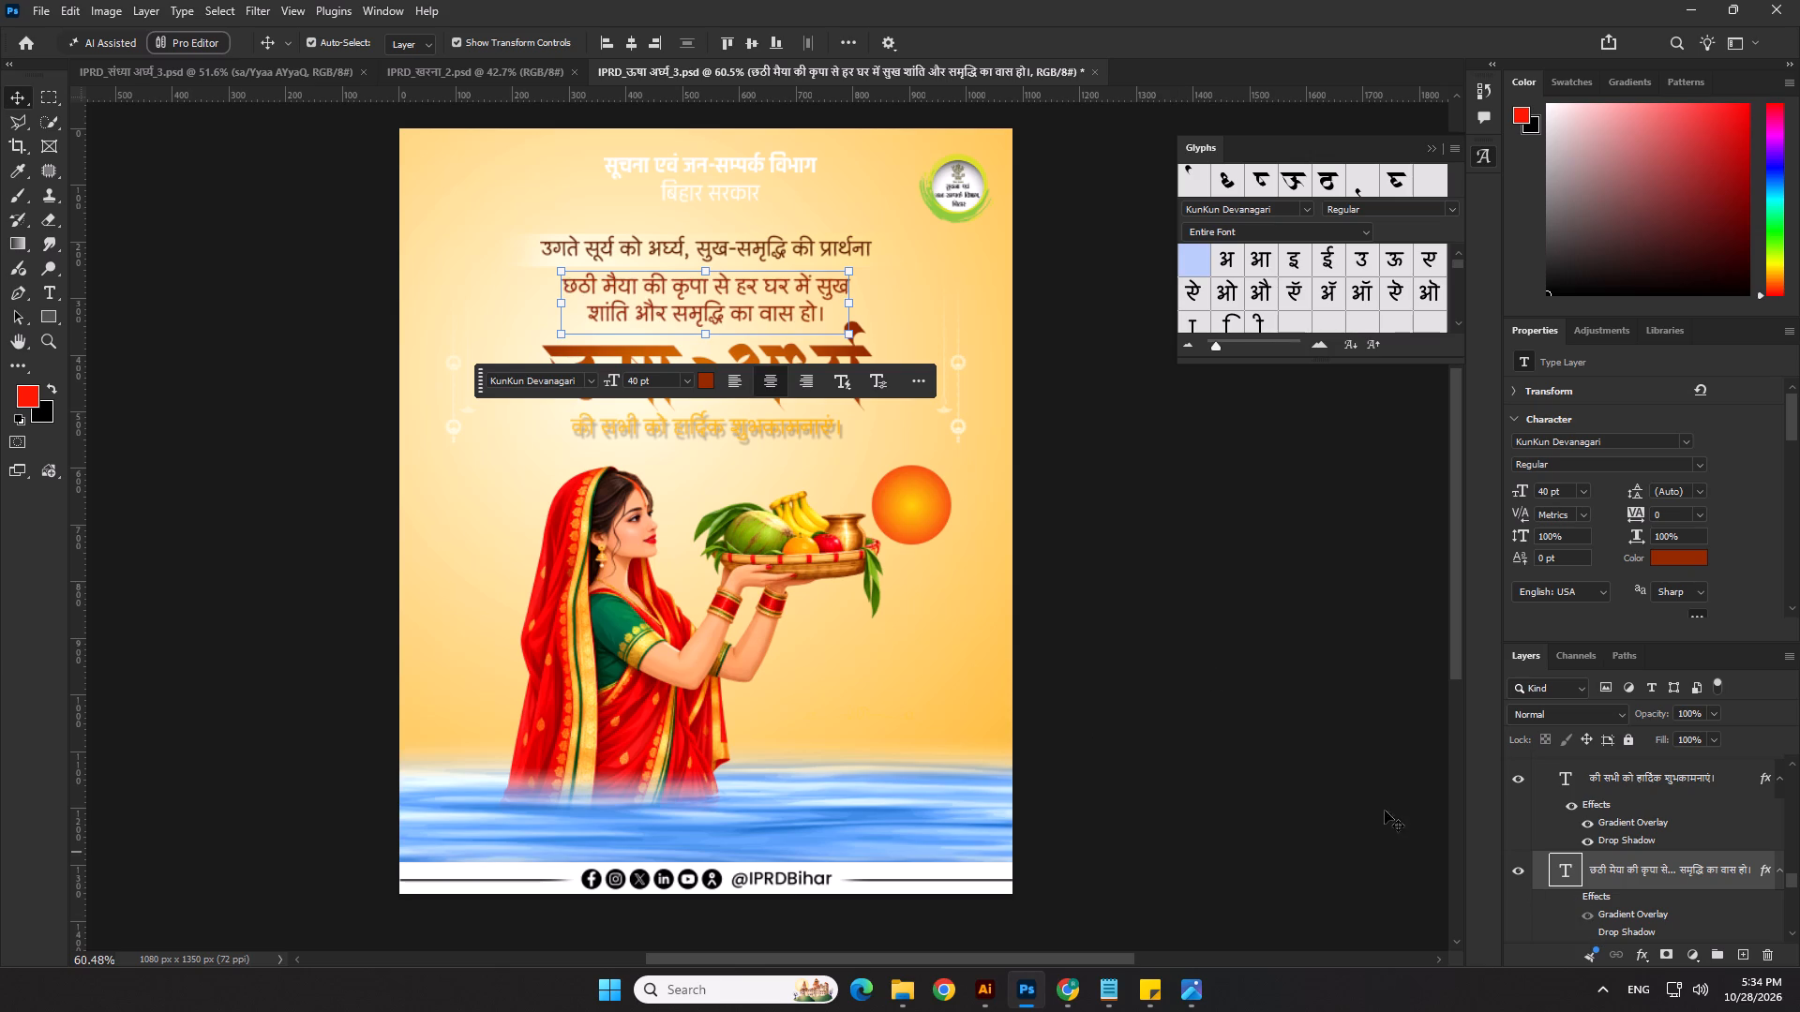
{"action": "left_click", "coordinate": [1276, 769]}
Fill the faded band behind the उगते सूर्य को अर्घ्य line with brown sampled from the title, 922700.
{"action": "scroll", "coordinate": [812, 261], "scroll_direction": "up", "scroll_amount": 4}
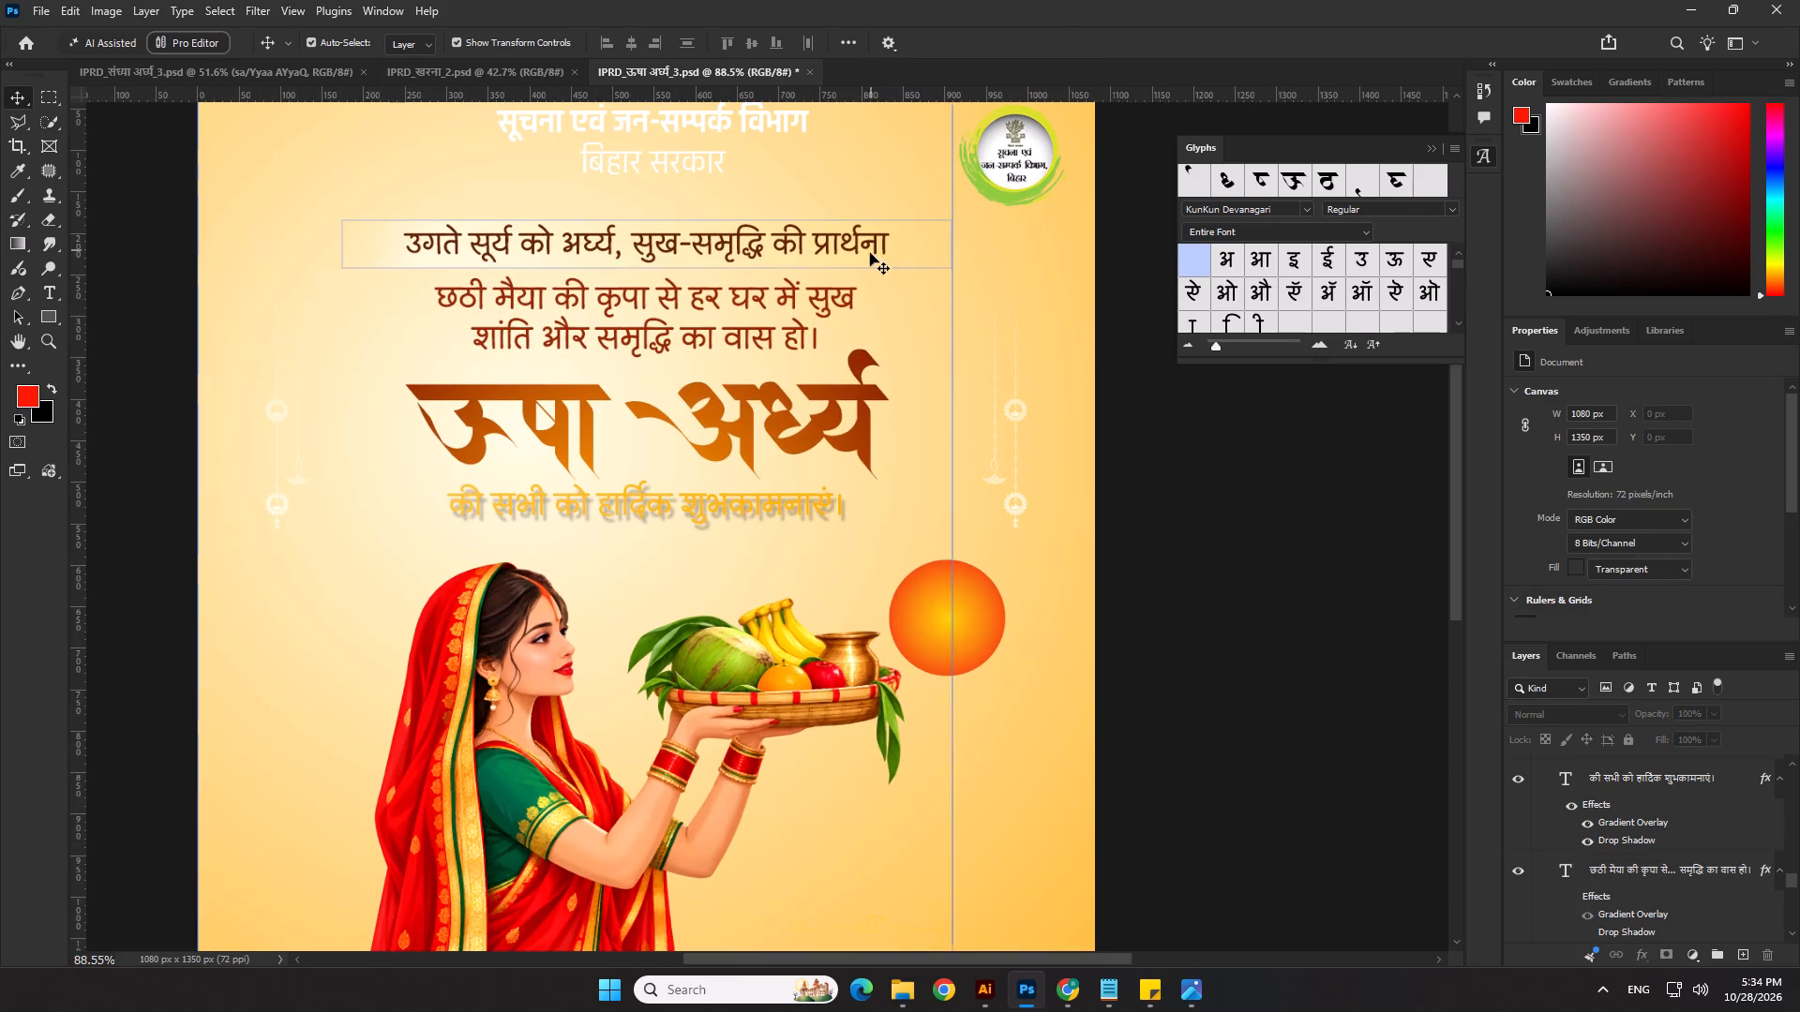
{"action": "left_click", "coordinate": [393, 247]}
{"action": "left_click", "coordinate": [1586, 923]}
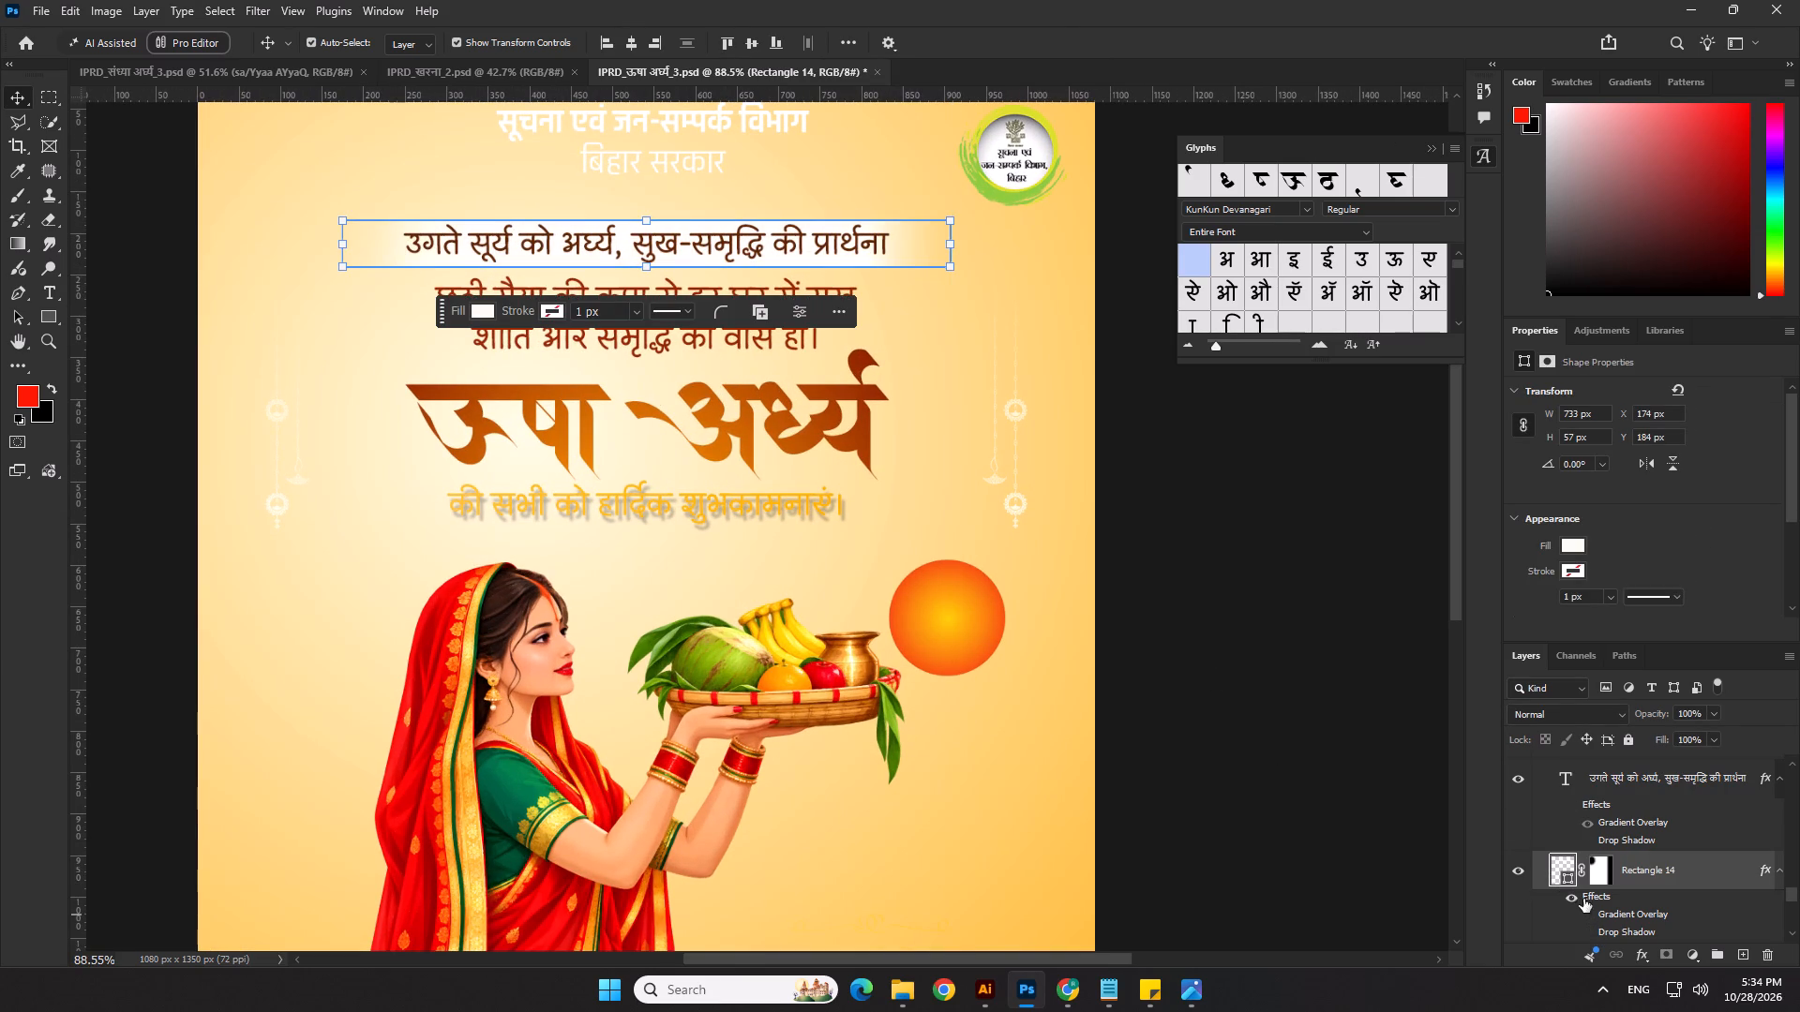
{"action": "double_click", "coordinate": [1571, 880]}
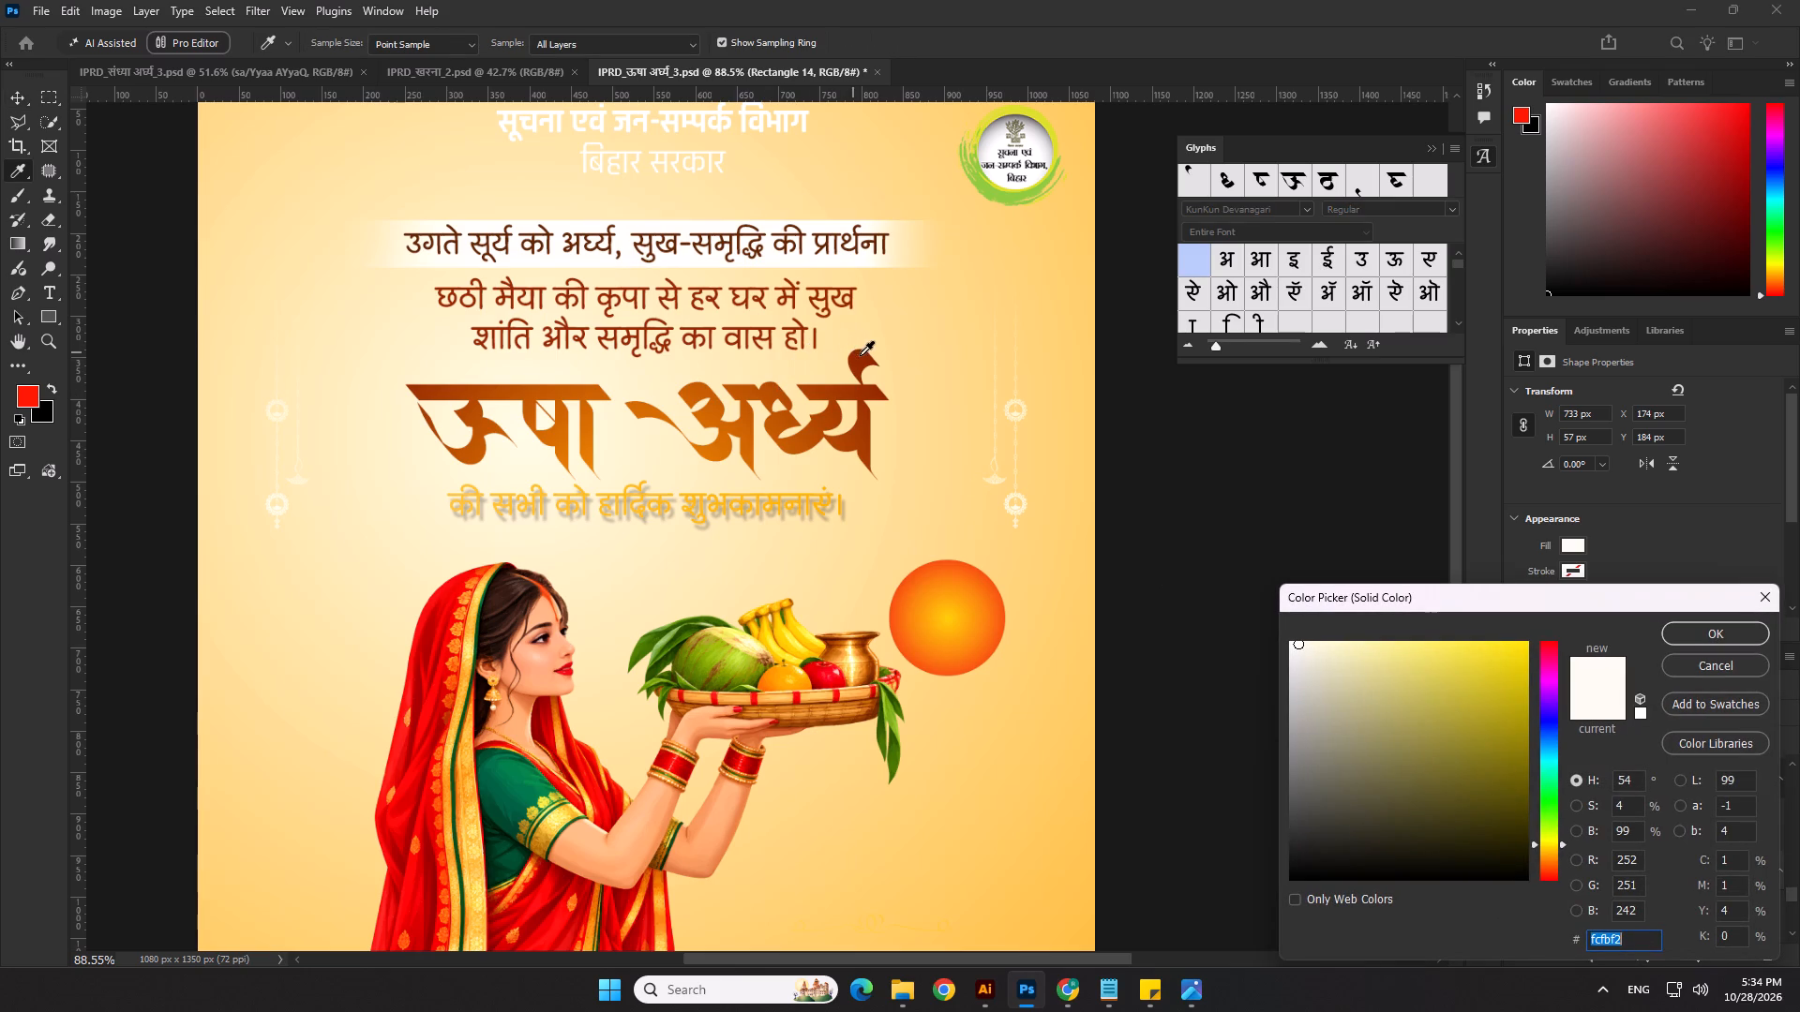
{"action": "left_click", "coordinate": [860, 355]}
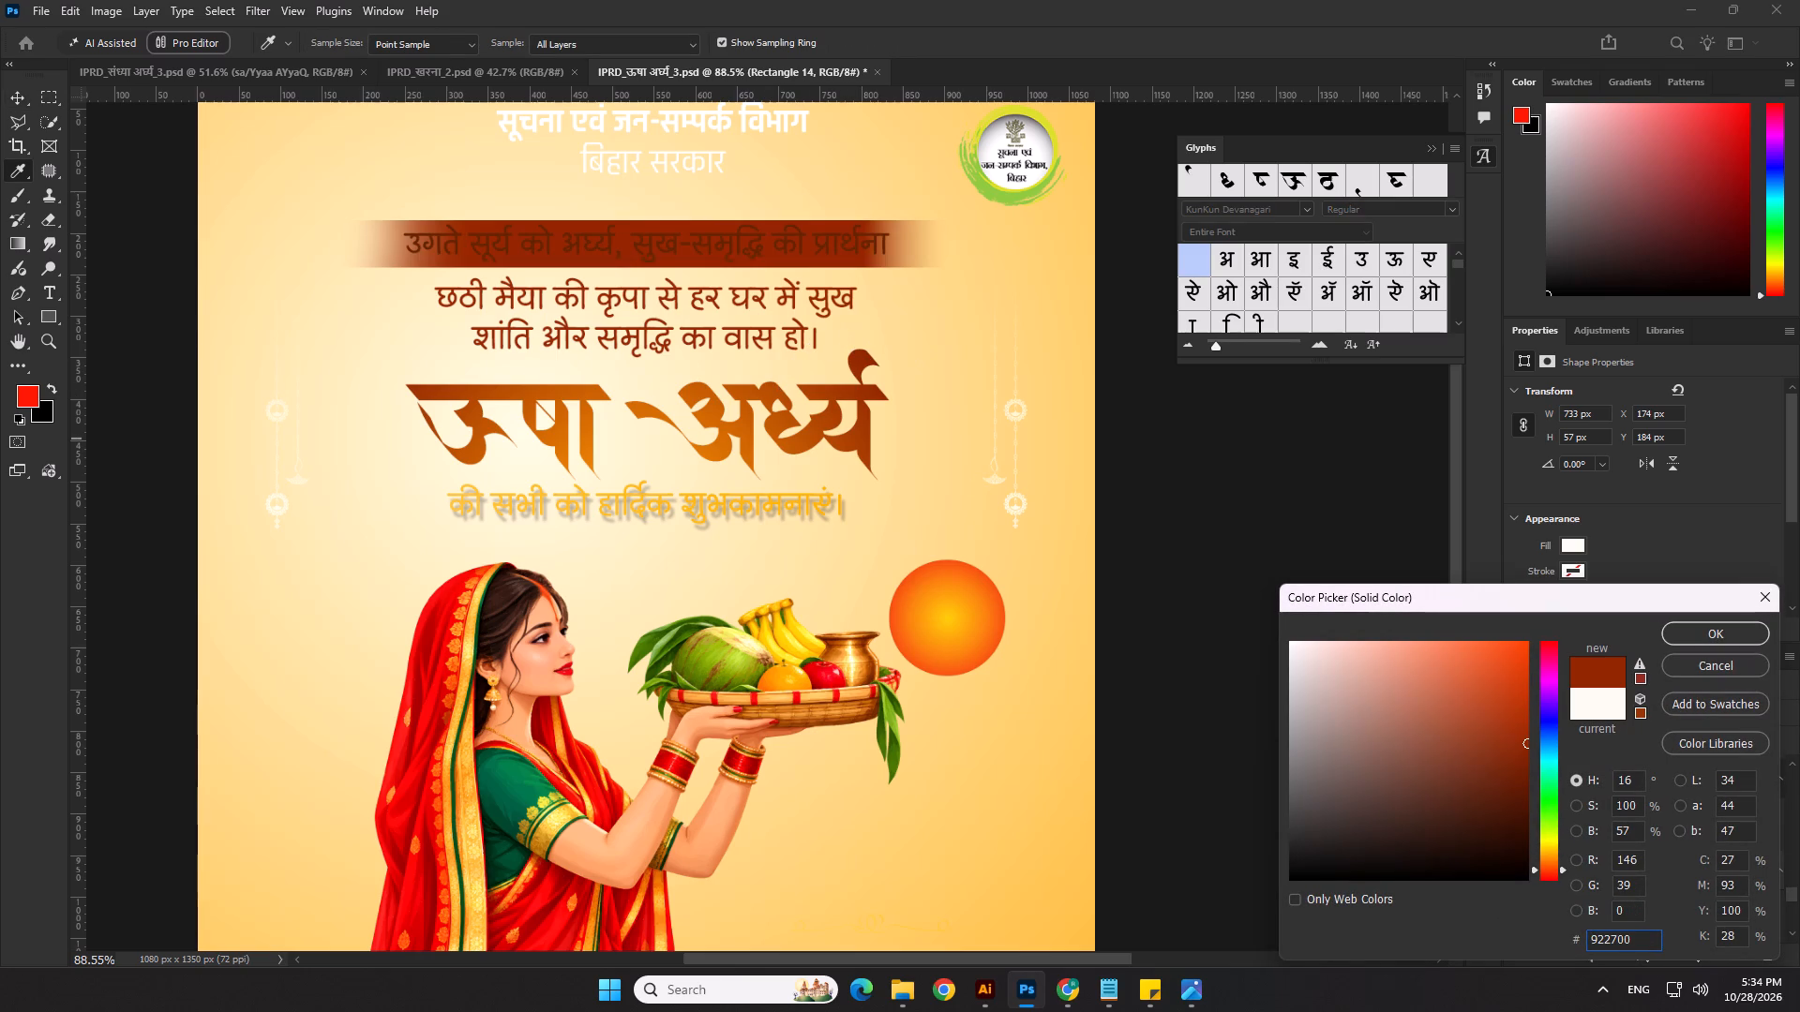
{"action": "left_click", "coordinate": [1716, 632]}
Set the उगते सूर्य को अर्घ्य, सुख-समृद्धि की प्रार्थना text colour to white, ffffff.
{"action": "left_click", "coordinate": [843, 253]}
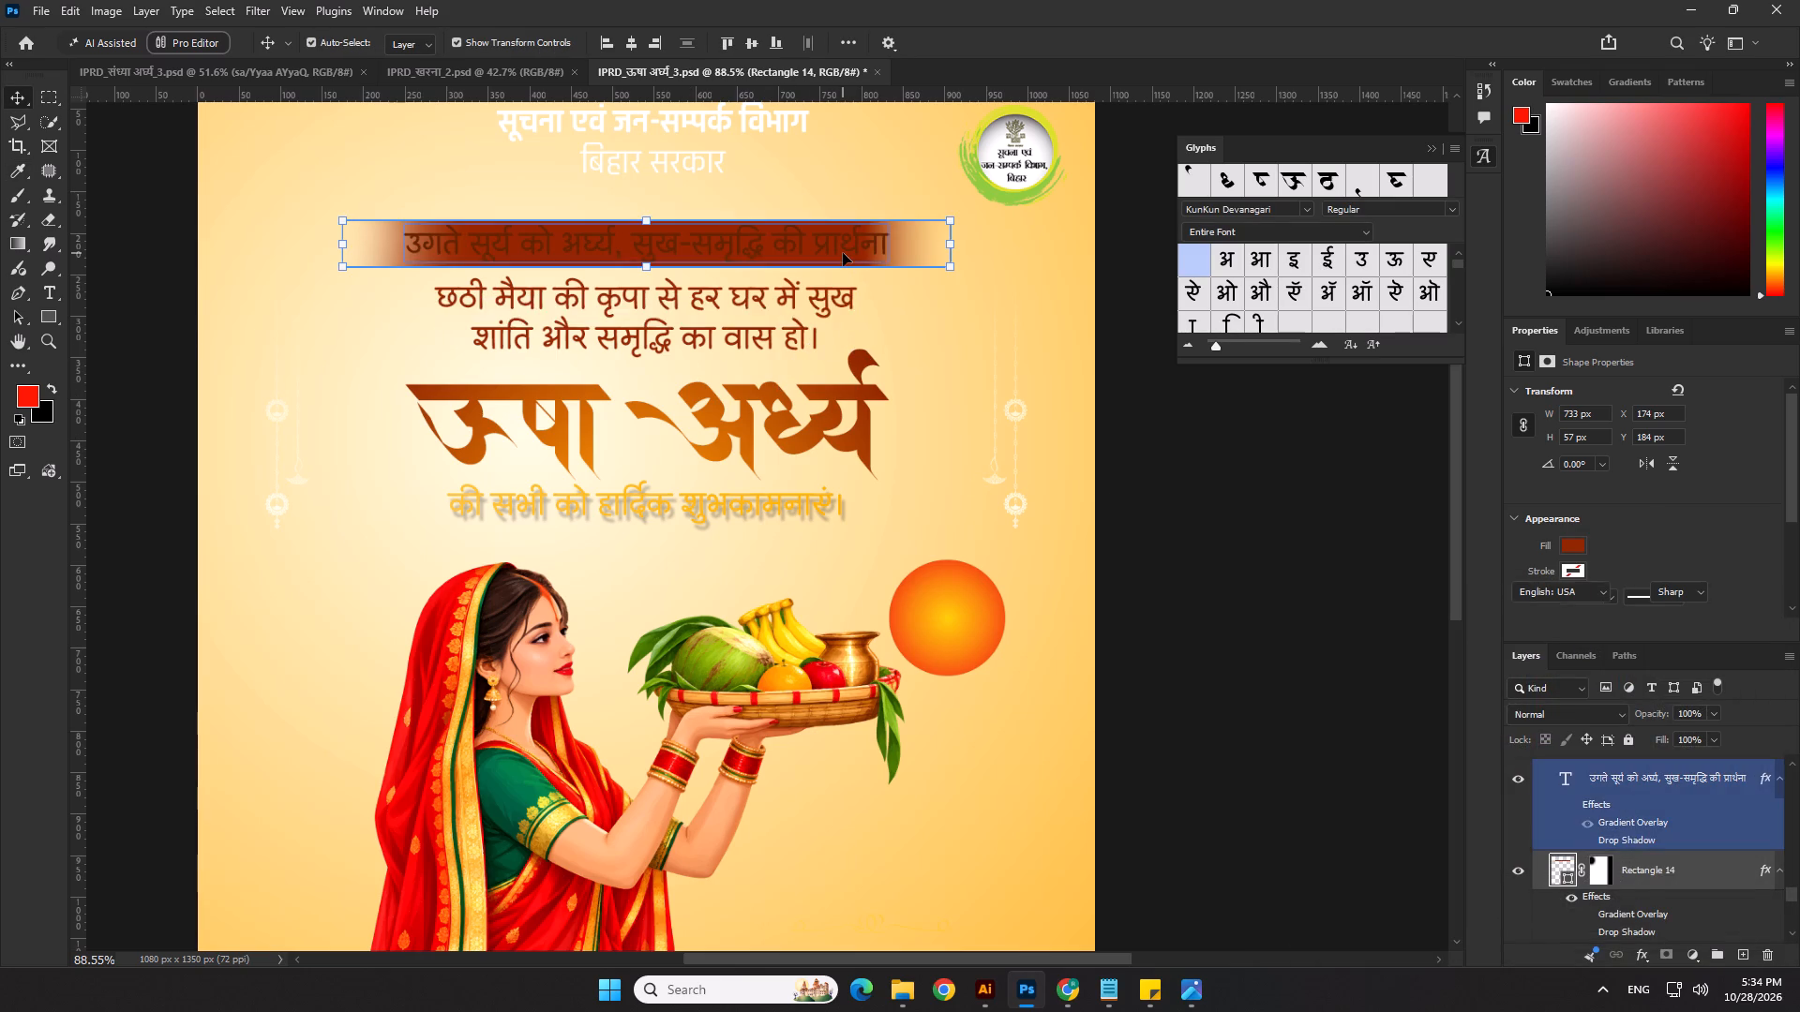
{"action": "left_click", "coordinate": [1697, 550]}
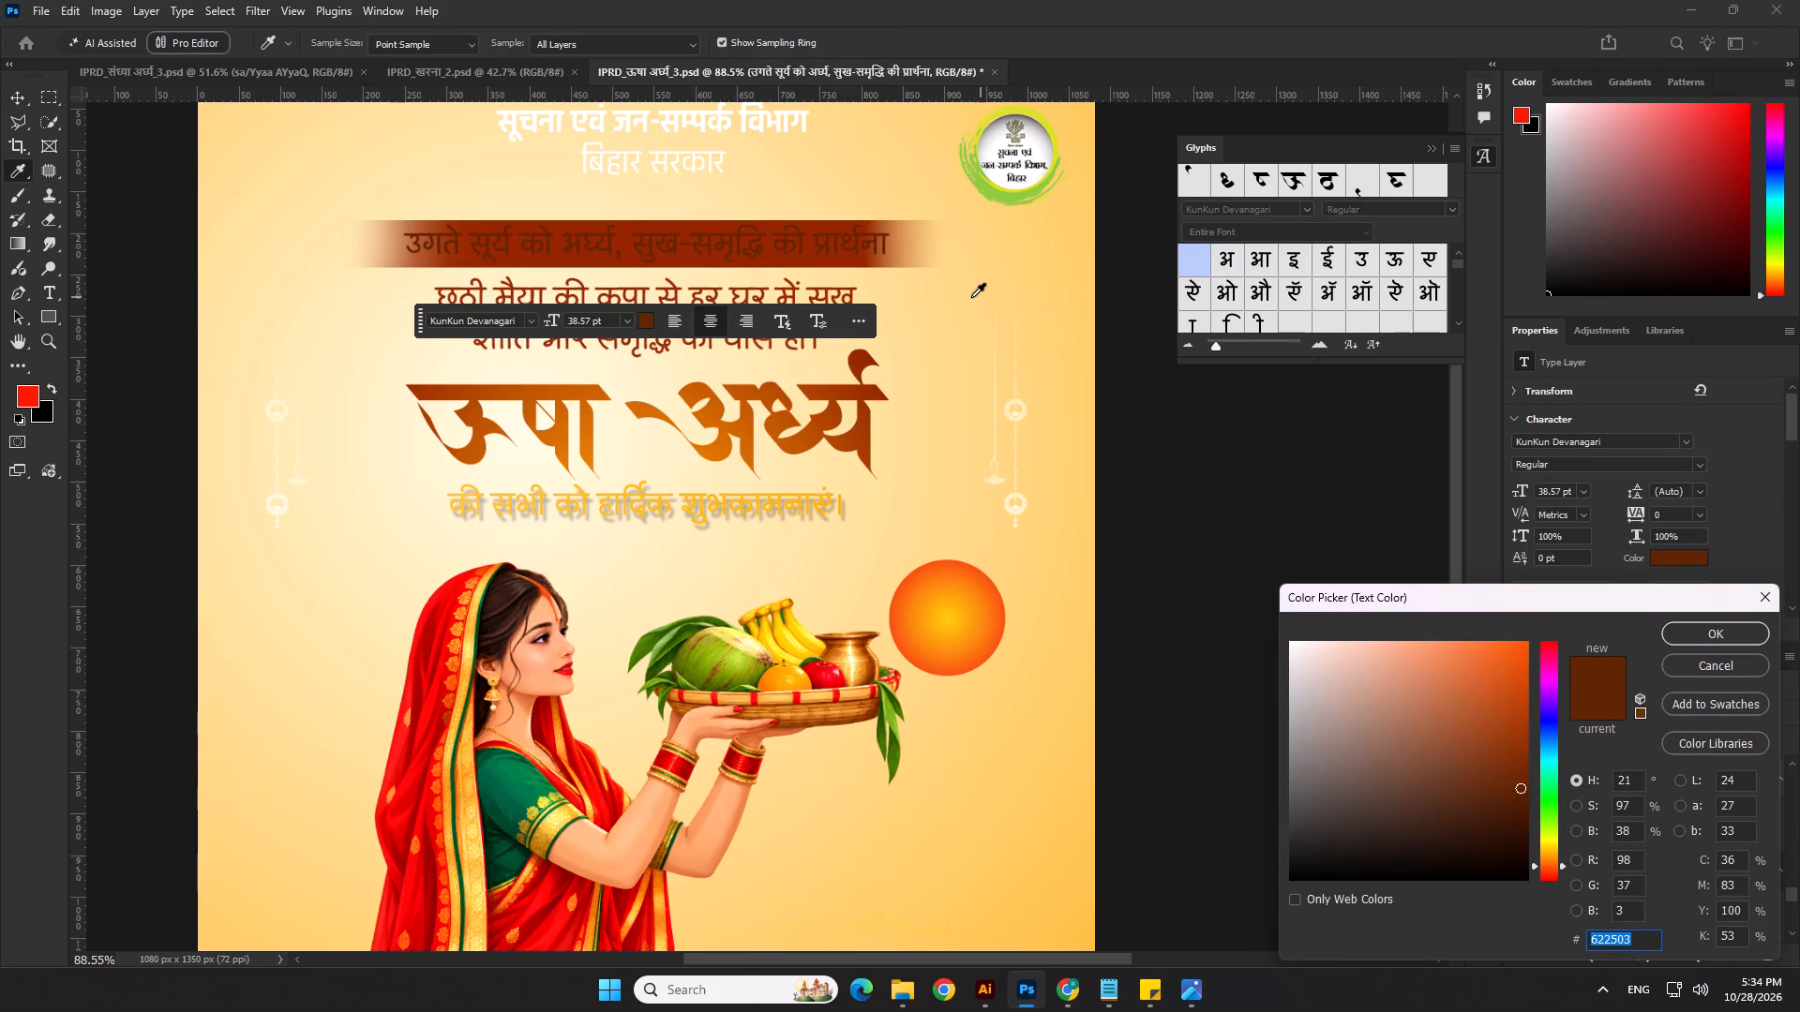
{"action": "left_click", "coordinate": [967, 297]}
{"action": "left_click_drag", "start_coordinate": [1353, 722], "coordinate": [1195, 606]}
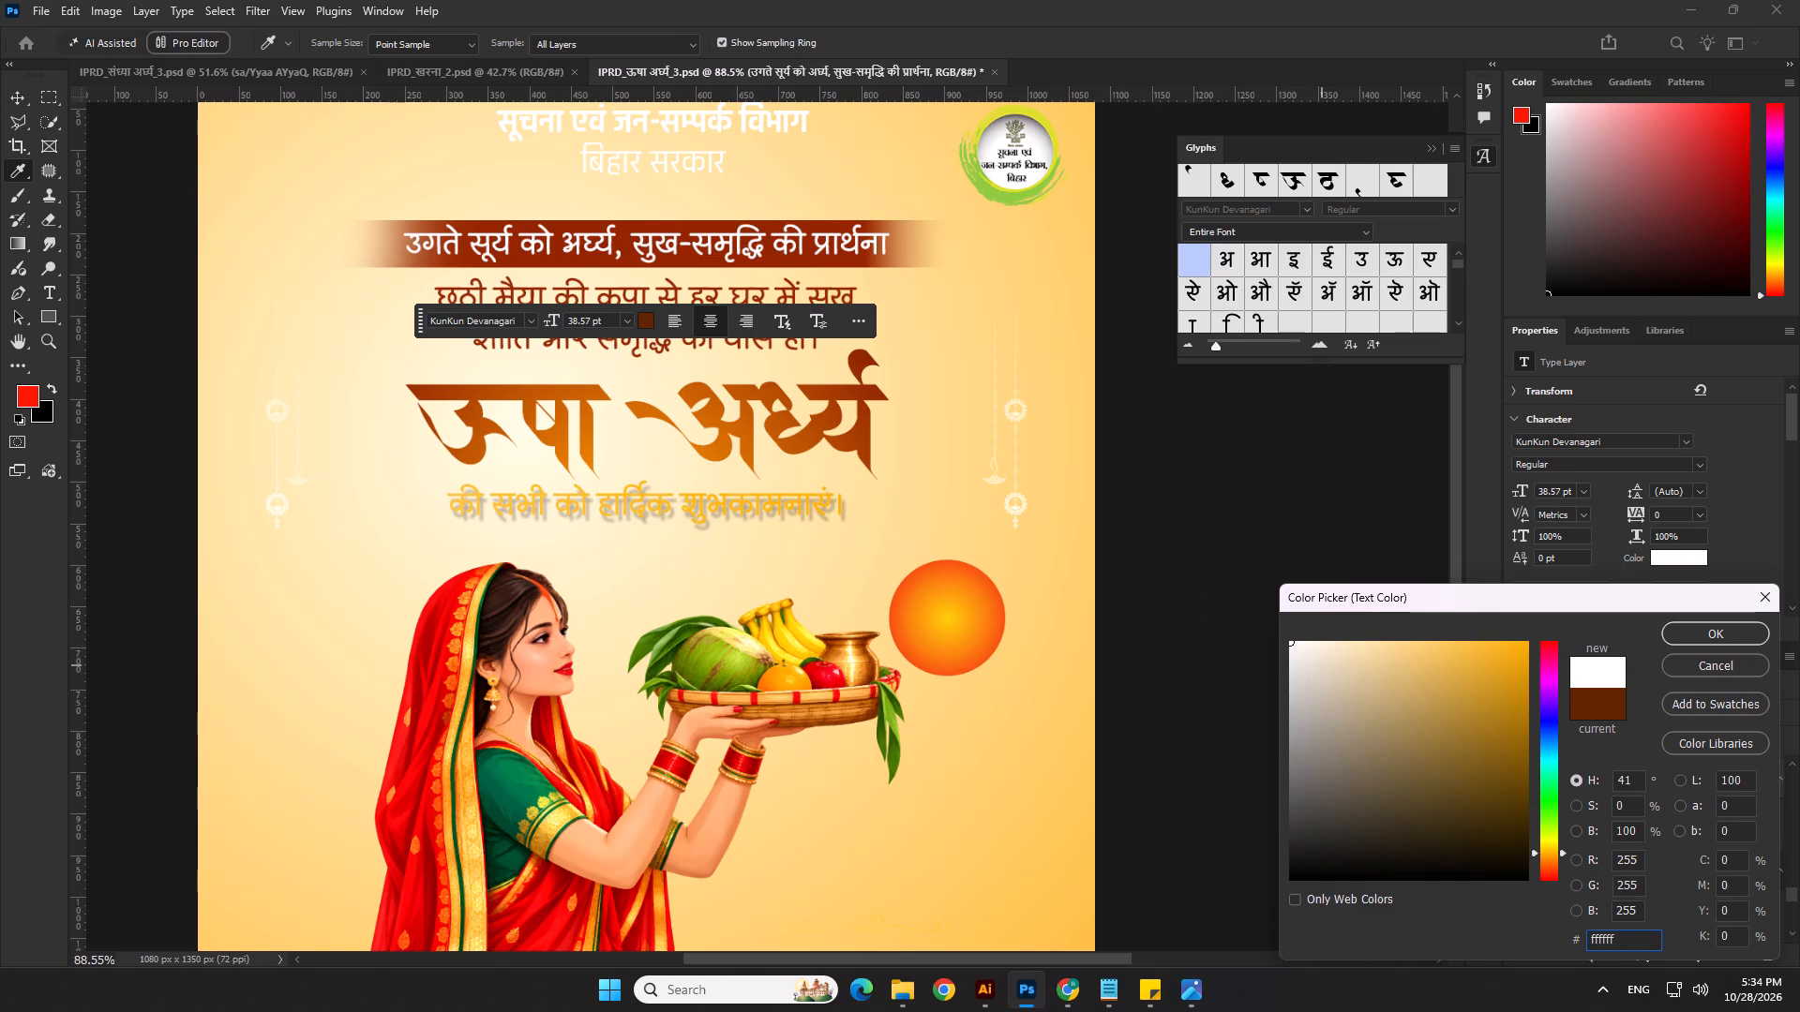
{"action": "left_click", "coordinate": [1699, 637]}
{"action": "left_click", "coordinate": [1199, 649]}
Set the की सभी को हार्दिक शुभकामनाएं greeting line to the band's brown, 952500, and hide its layer effects.
{"action": "left_click", "coordinate": [765, 511]}
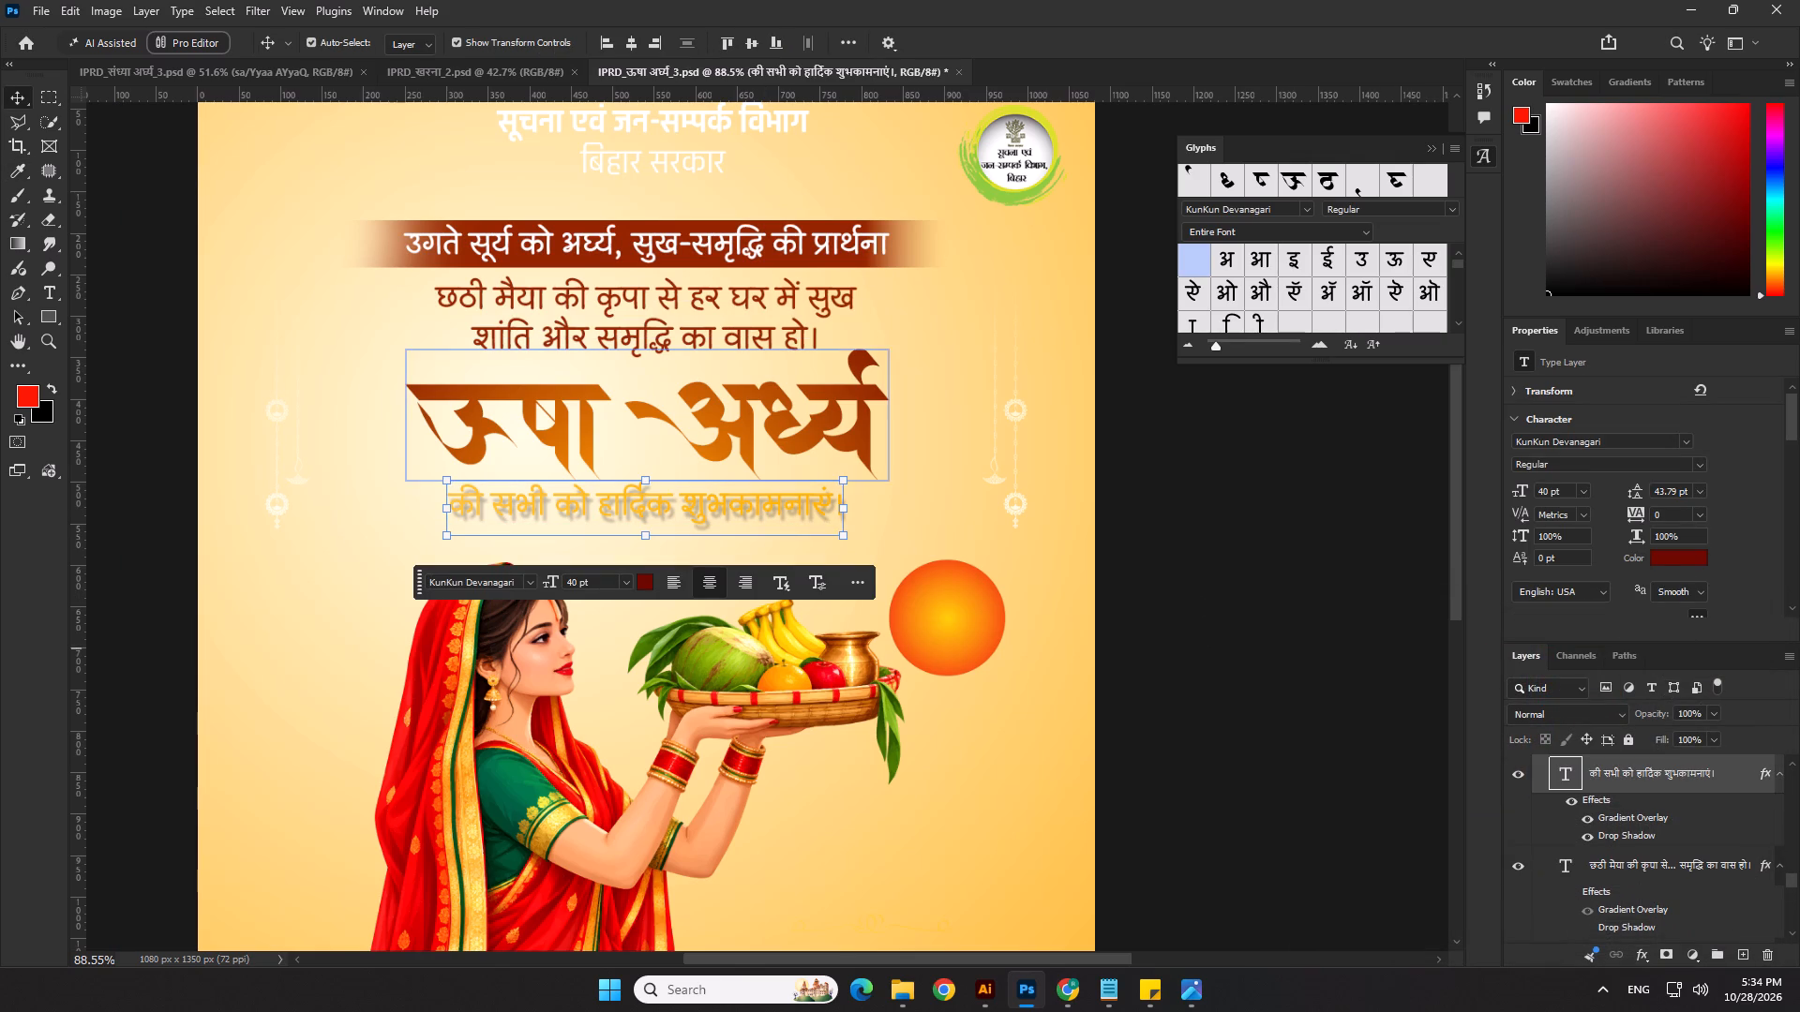
{"action": "left_click", "coordinate": [1665, 564]}
{"action": "left_click_drag", "start_coordinate": [1440, 714], "coordinate": [1195, 583]}
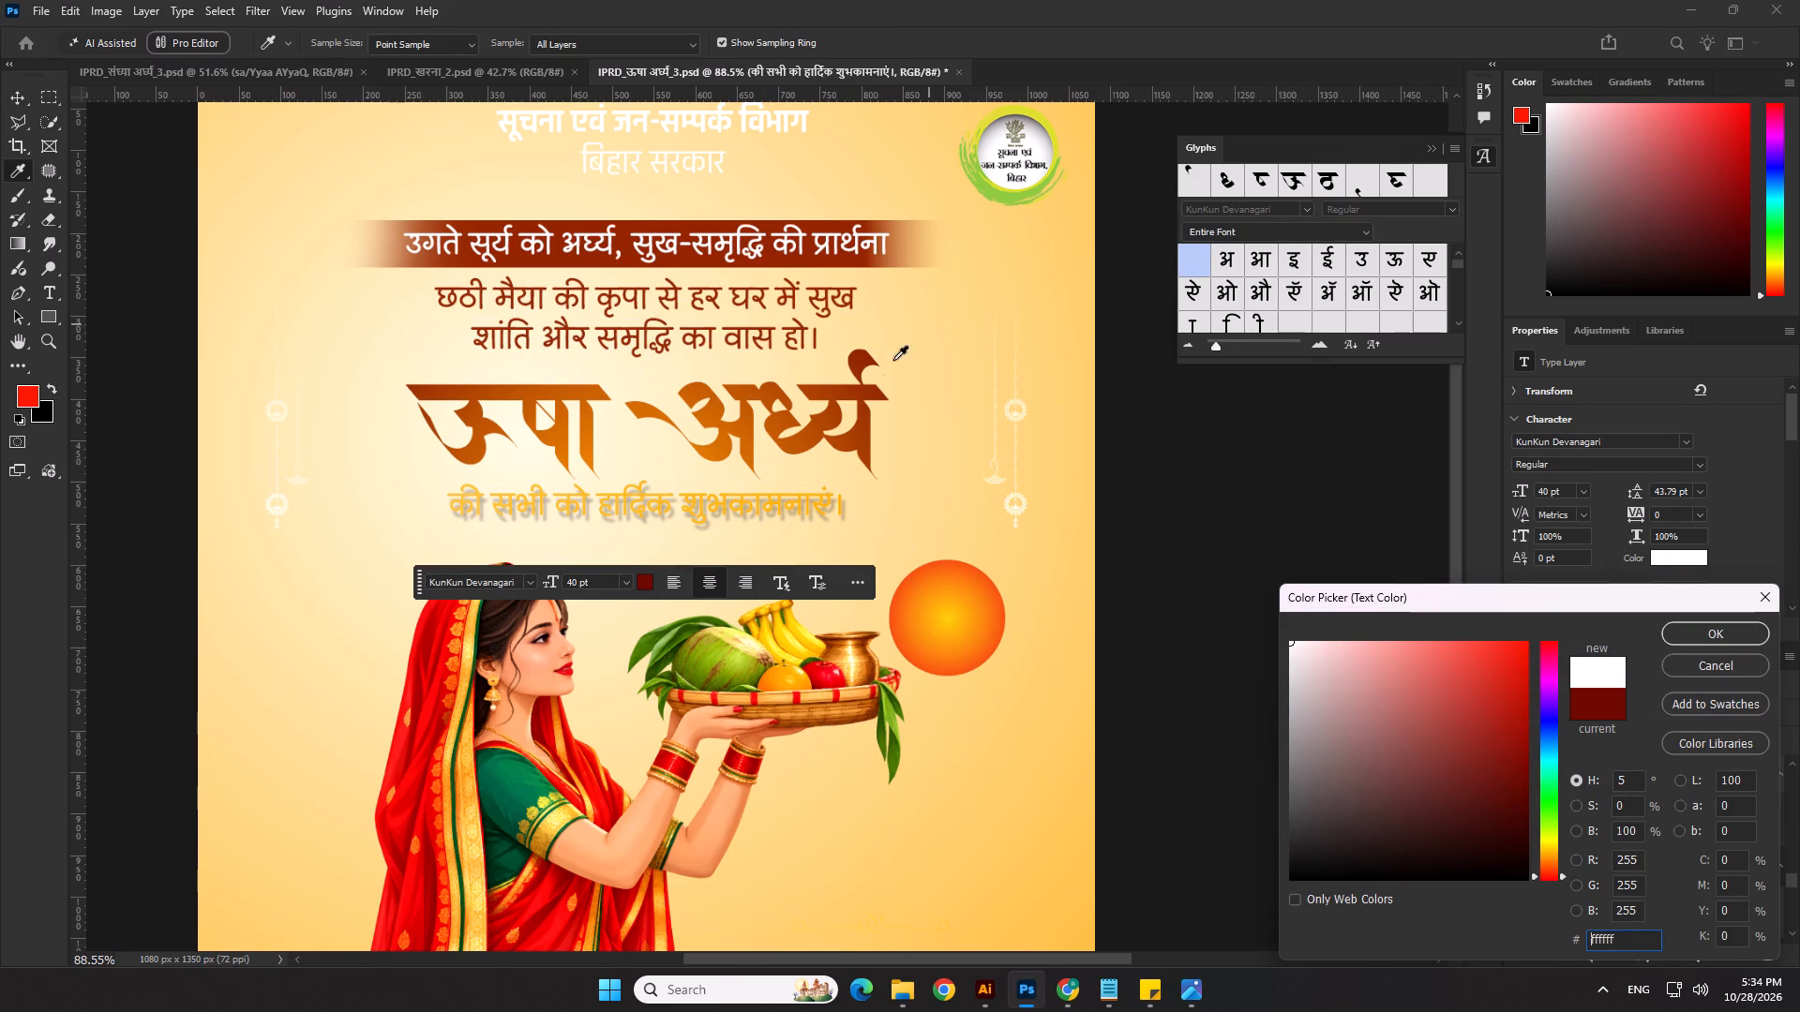
{"action": "left_click", "coordinate": [837, 261]}
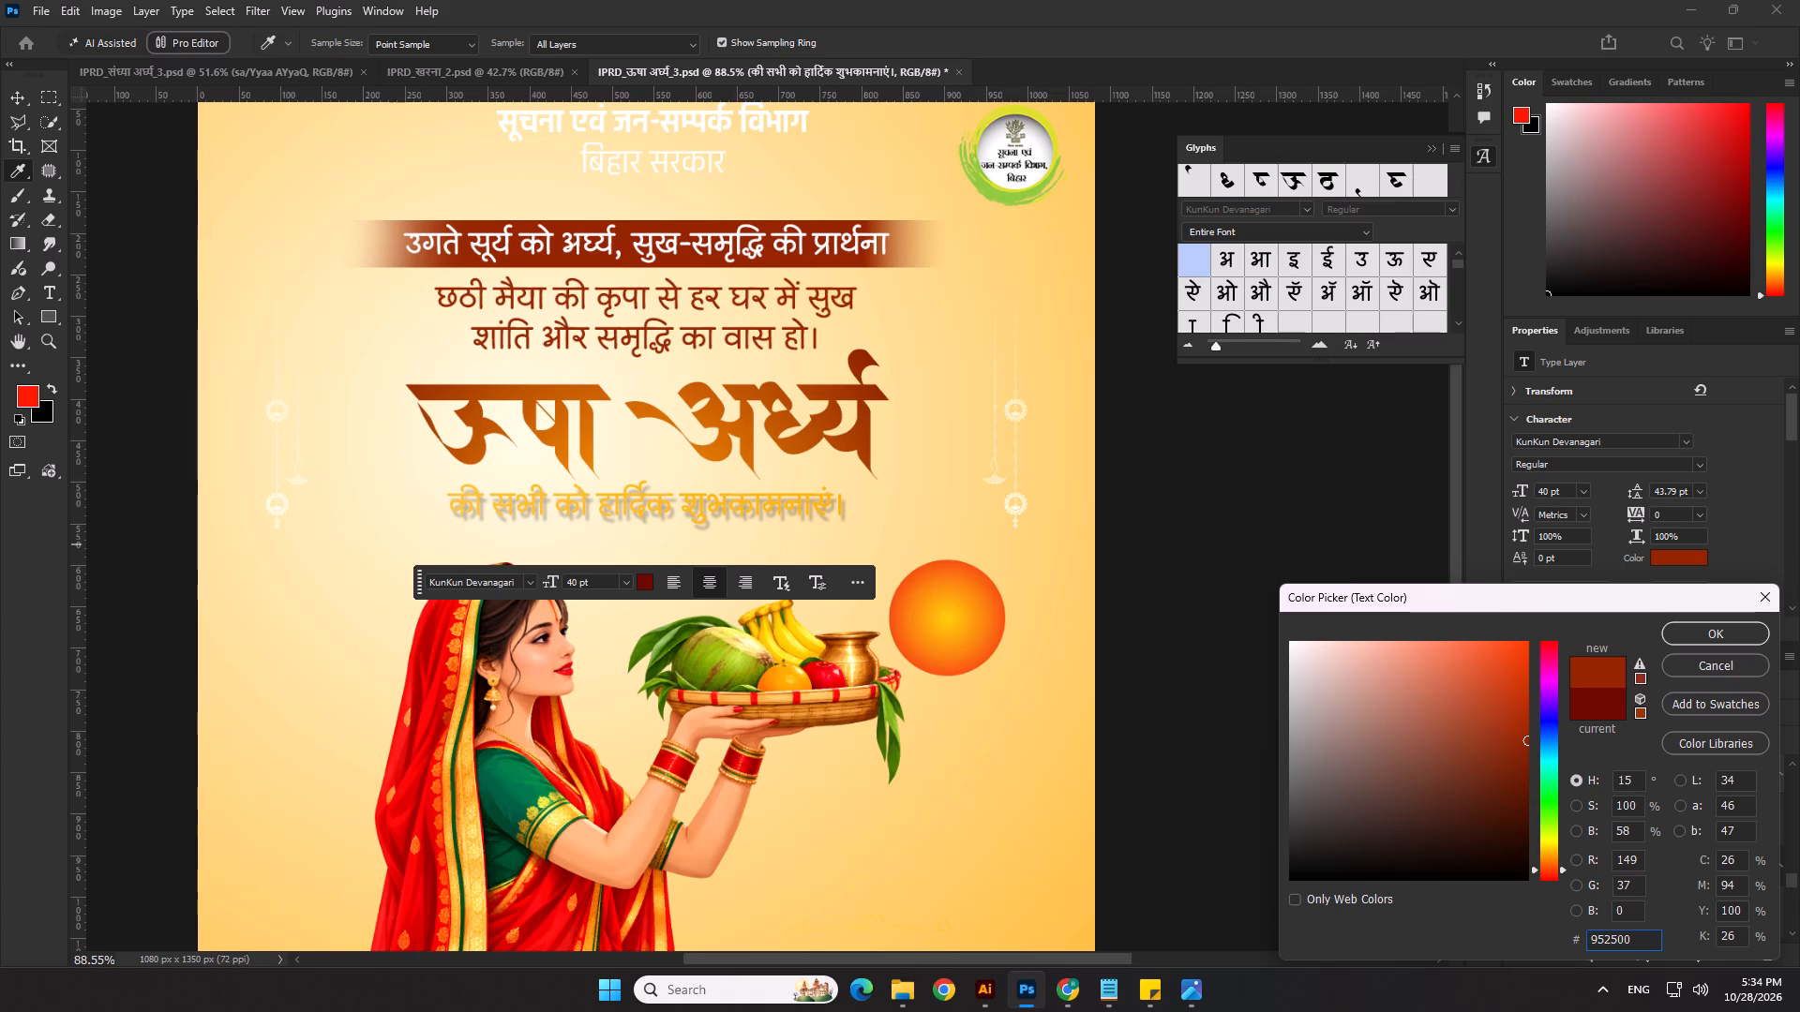
{"action": "left_click", "coordinate": [1724, 629]}
{"action": "left_click", "coordinate": [1561, 807]}
{"action": "left_click", "coordinate": [1567, 804]}
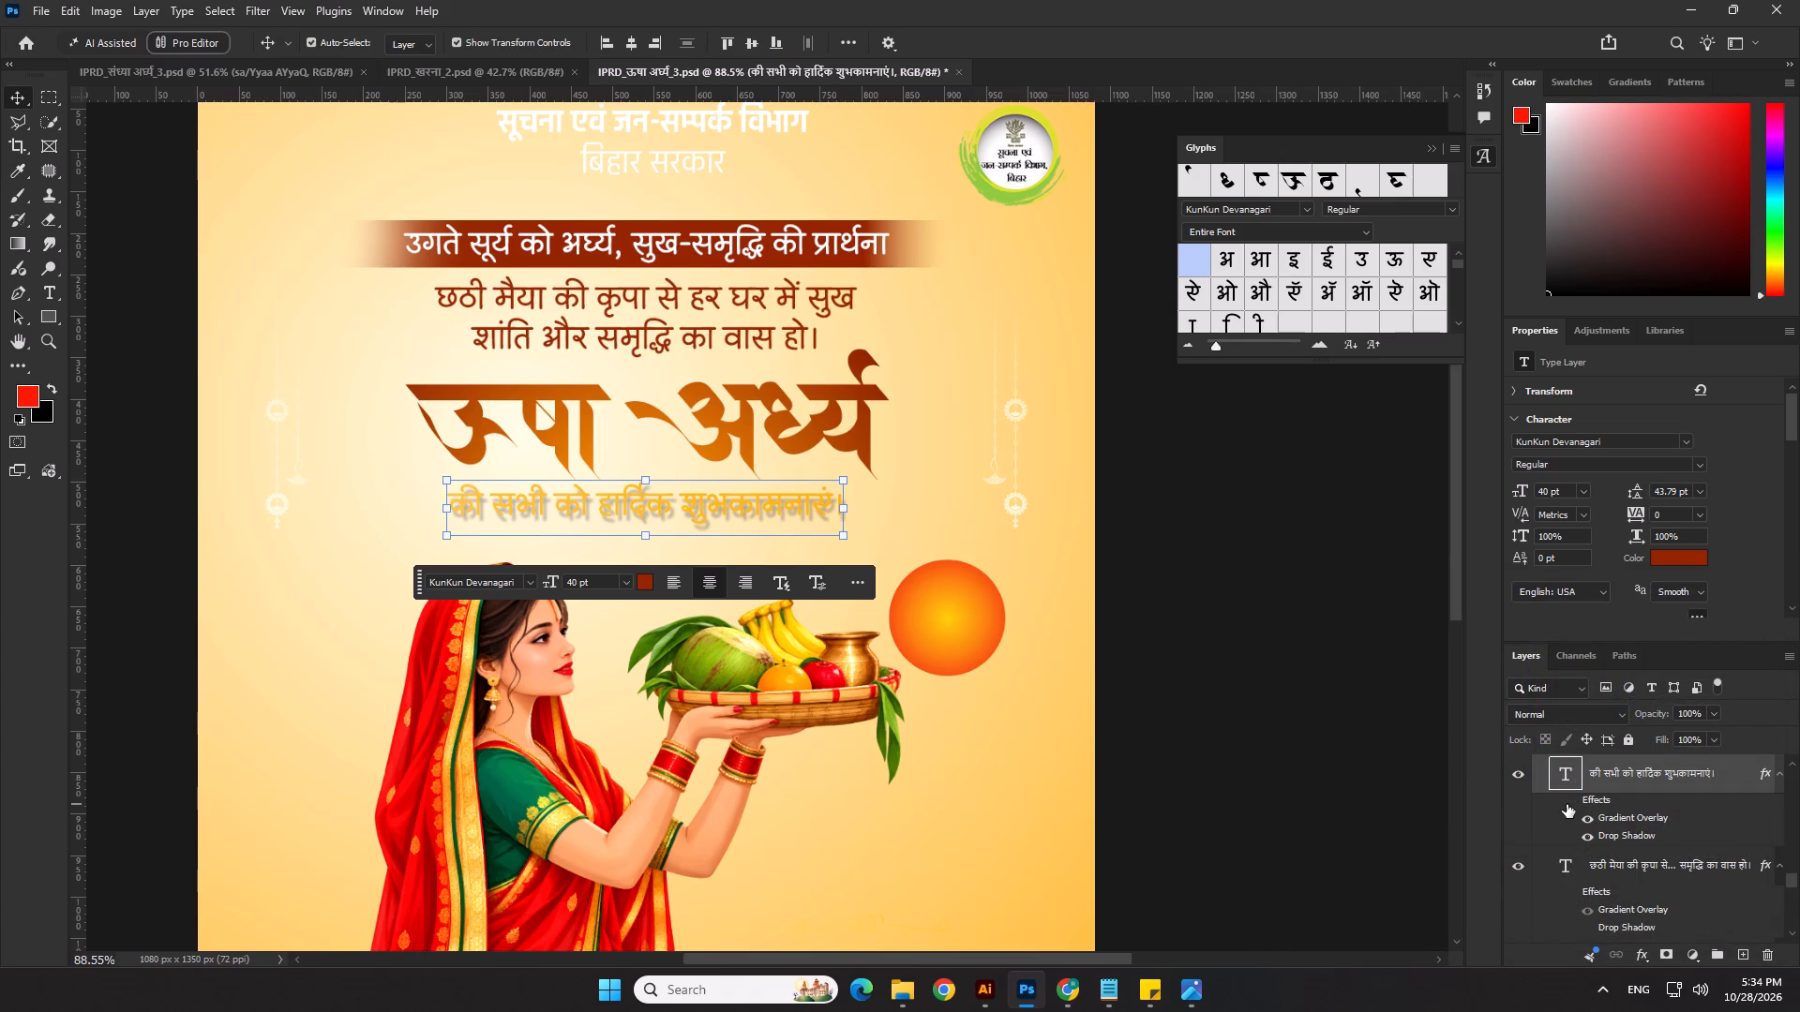
{"action": "left_click", "coordinate": [1248, 727]}
Move the sun down to just above the river near the poster's right edge and enlarge it to 171 px.
{"action": "scroll", "coordinate": [1137, 586], "scroll_direction": "down", "scroll_amount": 5}
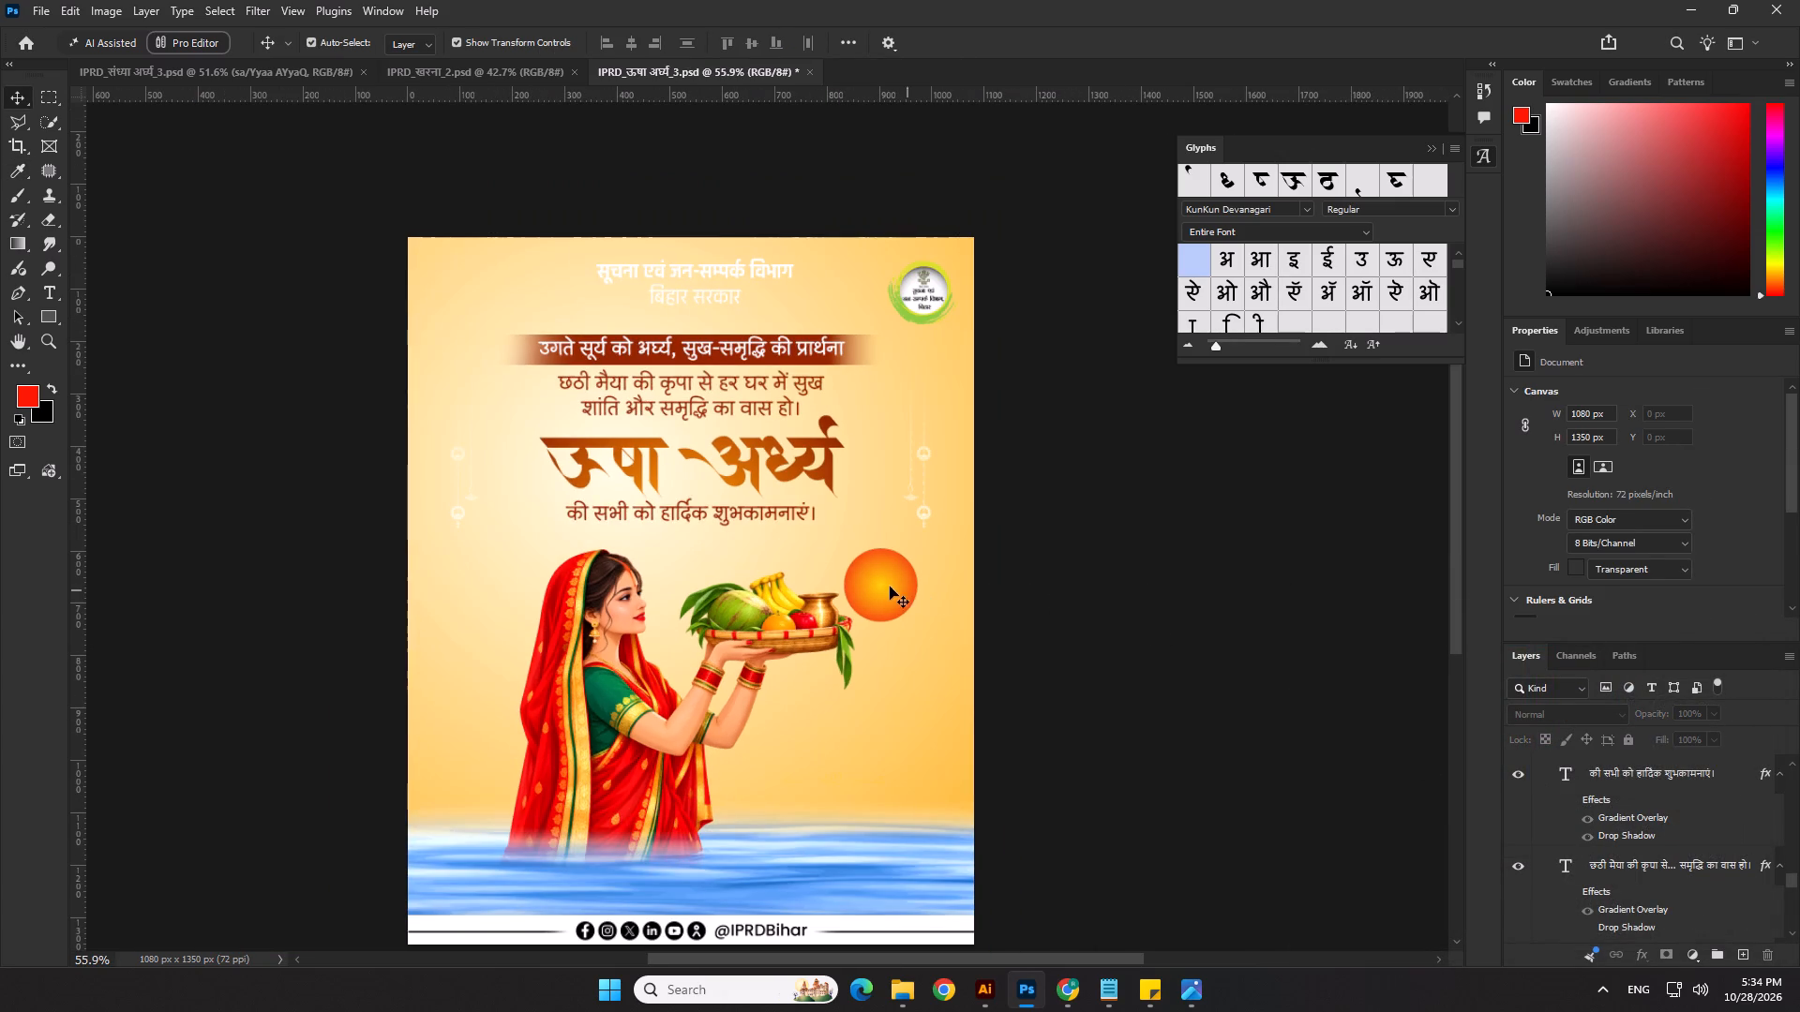
{"action": "left_click", "coordinate": [885, 586]}
{"action": "left_click_drag", "start_coordinate": [896, 592], "coordinate": [920, 771]}
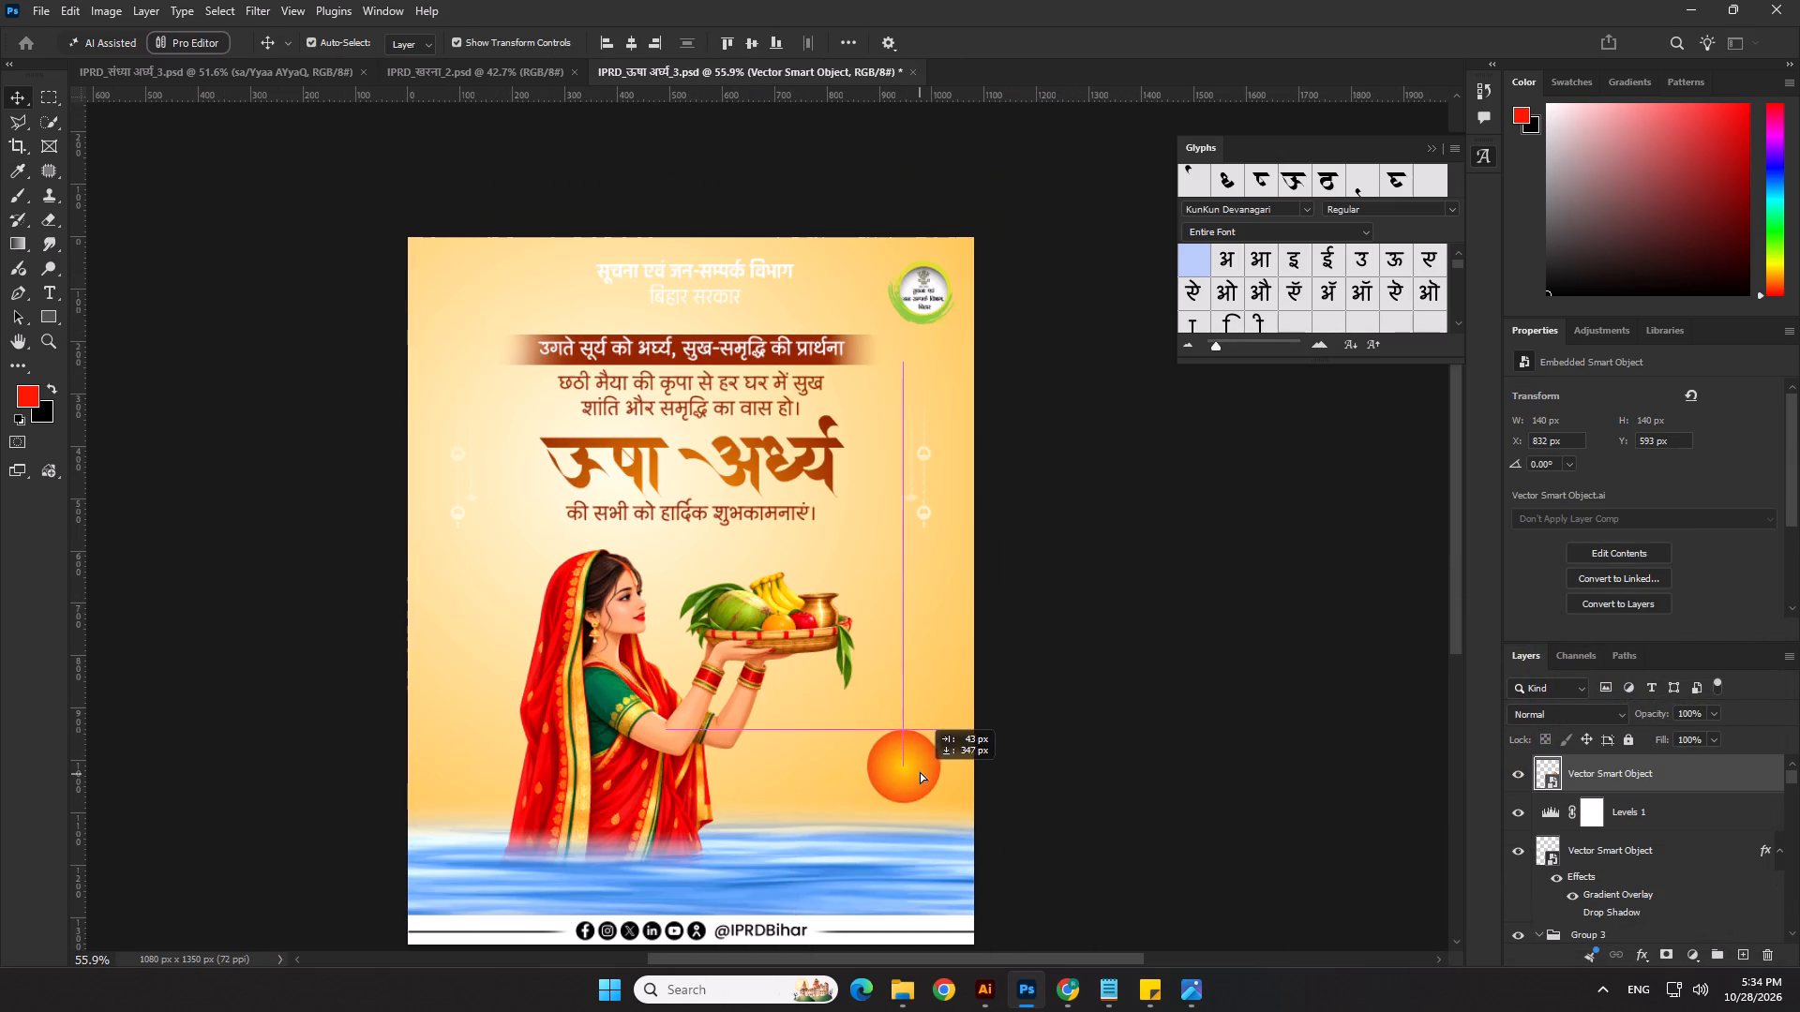
{"action": "left_click_drag", "start_coordinate": [920, 771], "coordinate": [920, 766]}
{"action": "left_click_drag", "start_coordinate": [898, 726], "coordinate": [900, 710]}
{"action": "key", "text": "Left"}
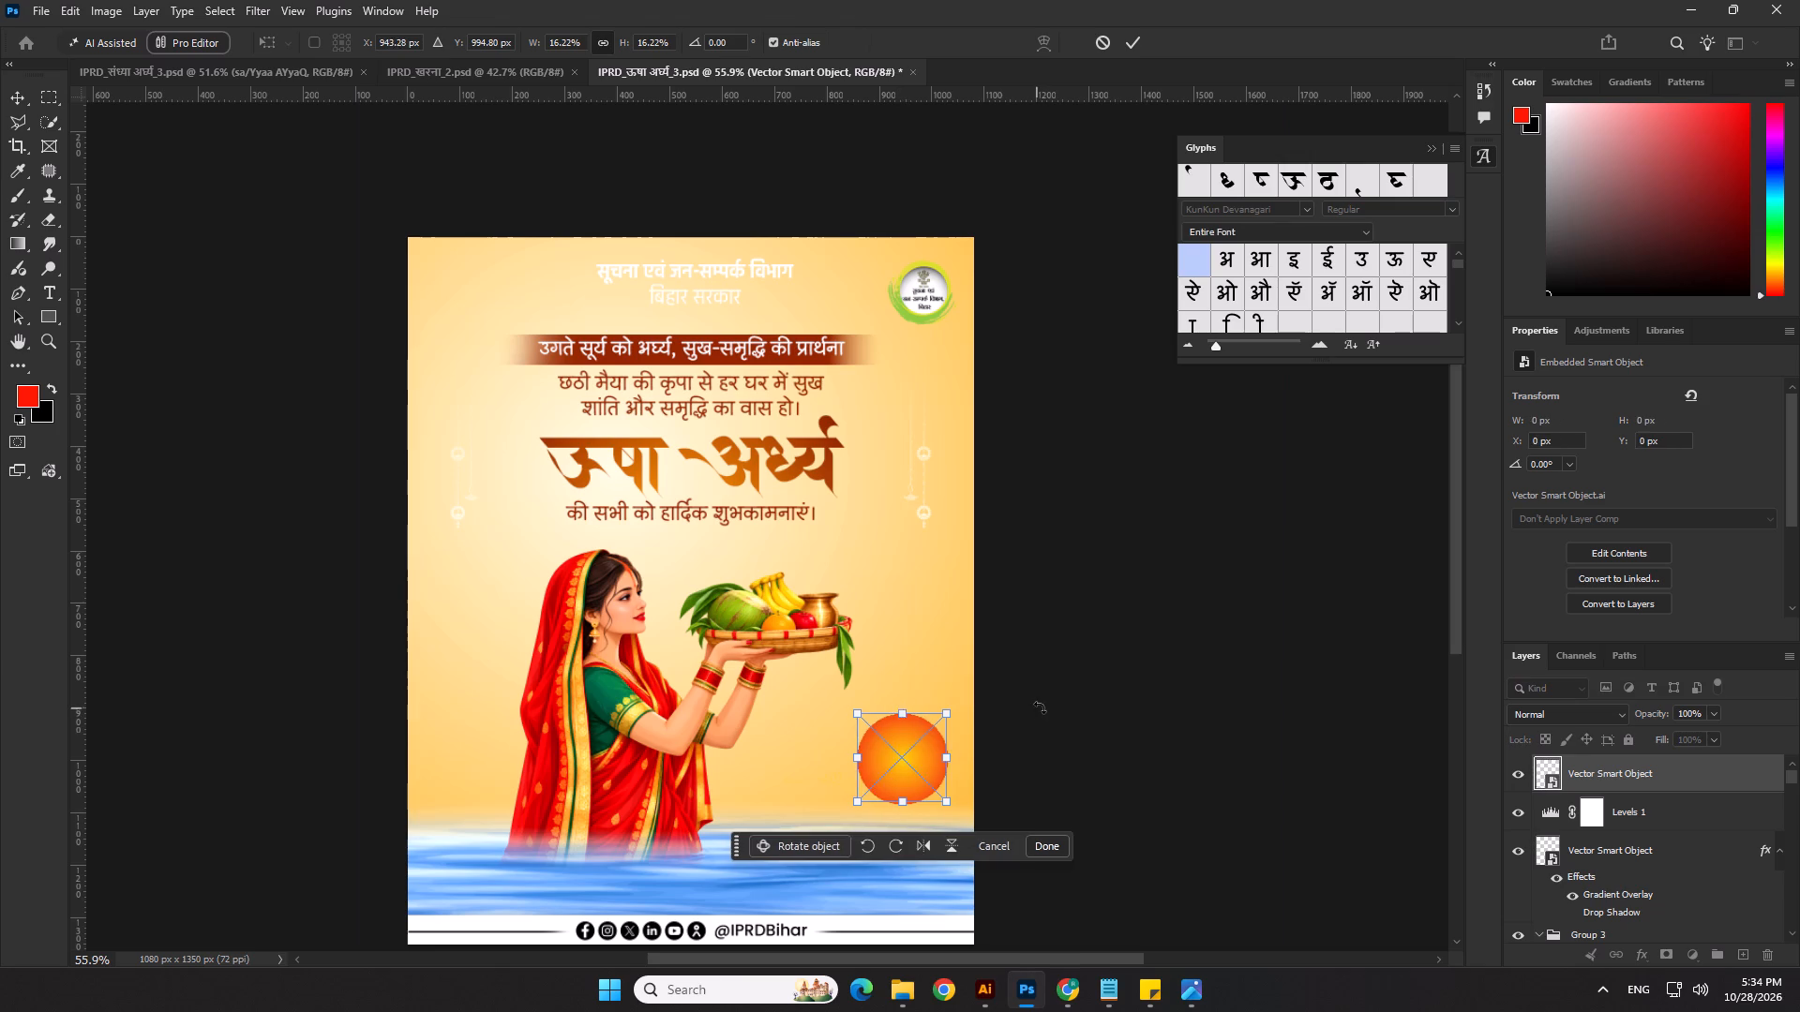
{"action": "key", "text": "Left"}
{"action": "key", "text": "Left"}
{"action": "key", "text": "Left"}
{"action": "key", "text": "Left"}
{"action": "key", "text": "Left"}
{"action": "key", "text": "Left"}
{"action": "key", "text": "Return"}
{"action": "left_click", "coordinate": [1145, 683]}
Scale the river water up proportionally to about 3300 px wide.
{"action": "left_click", "coordinate": [941, 847]}
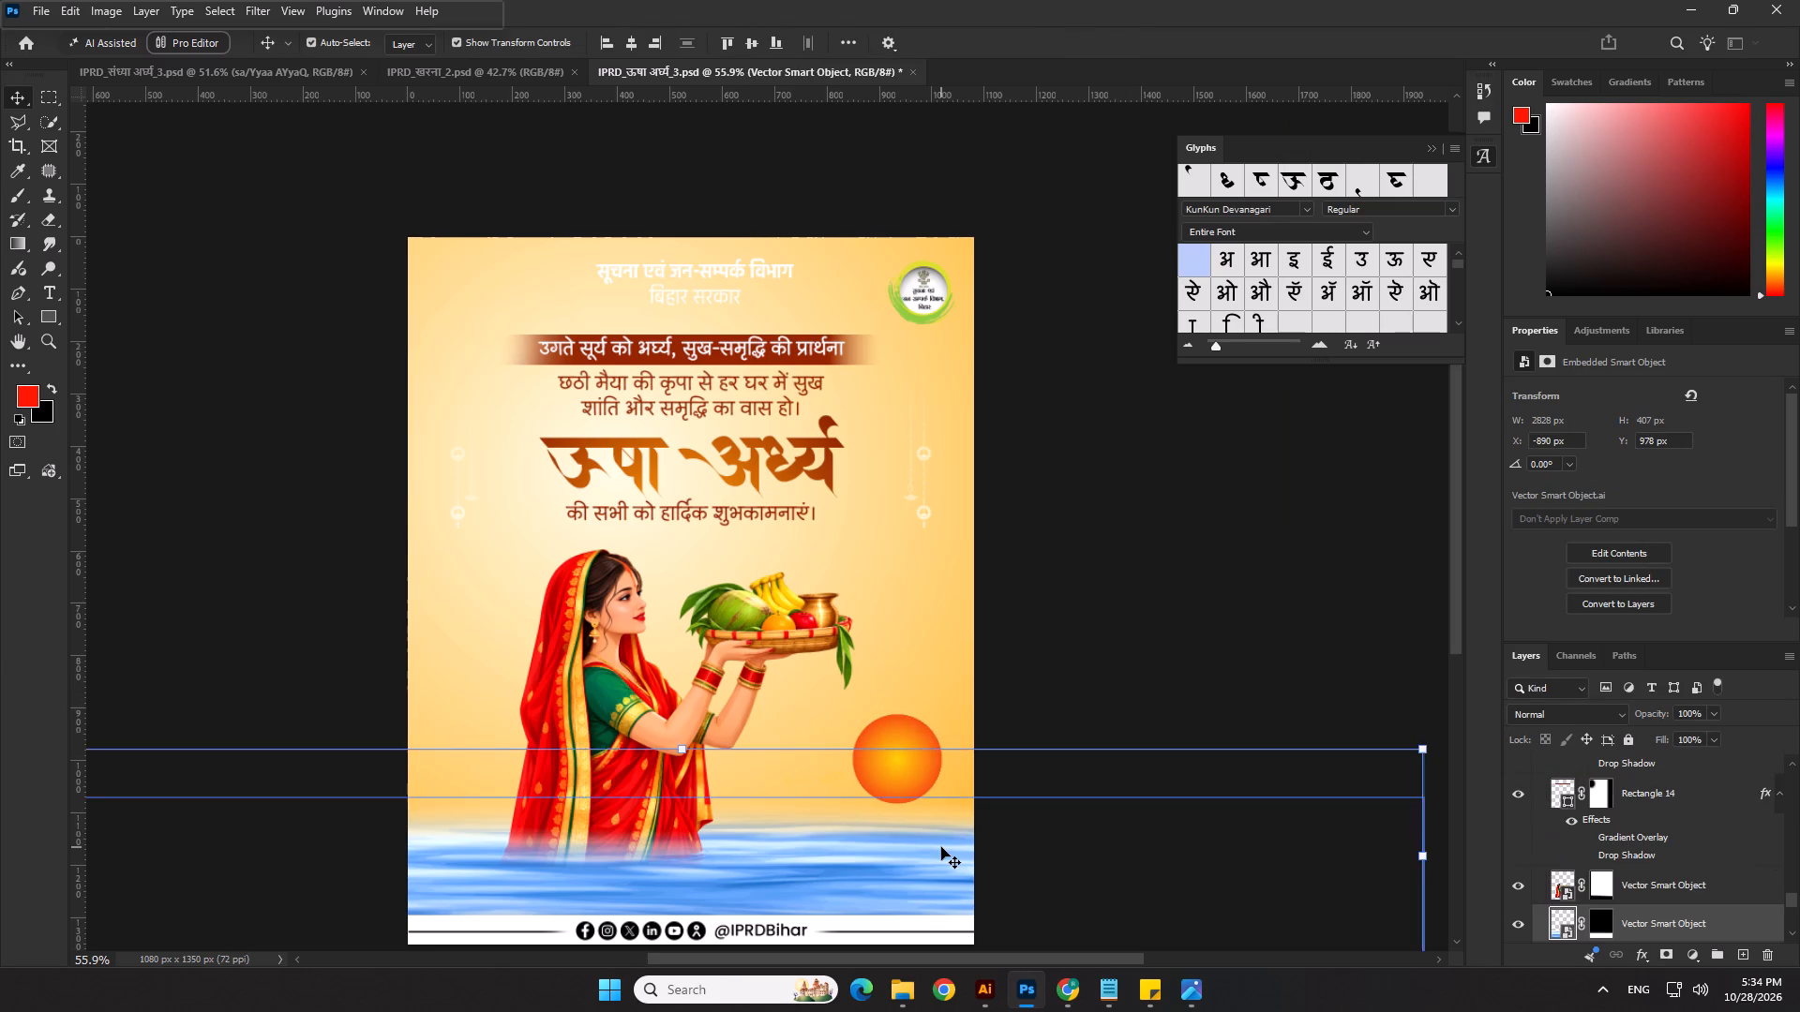
{"action": "scroll", "coordinate": [1022, 761], "scroll_direction": "down", "scroll_amount": 4}
{"action": "left_click_drag", "start_coordinate": [713, 675], "coordinate": [727, 647]}
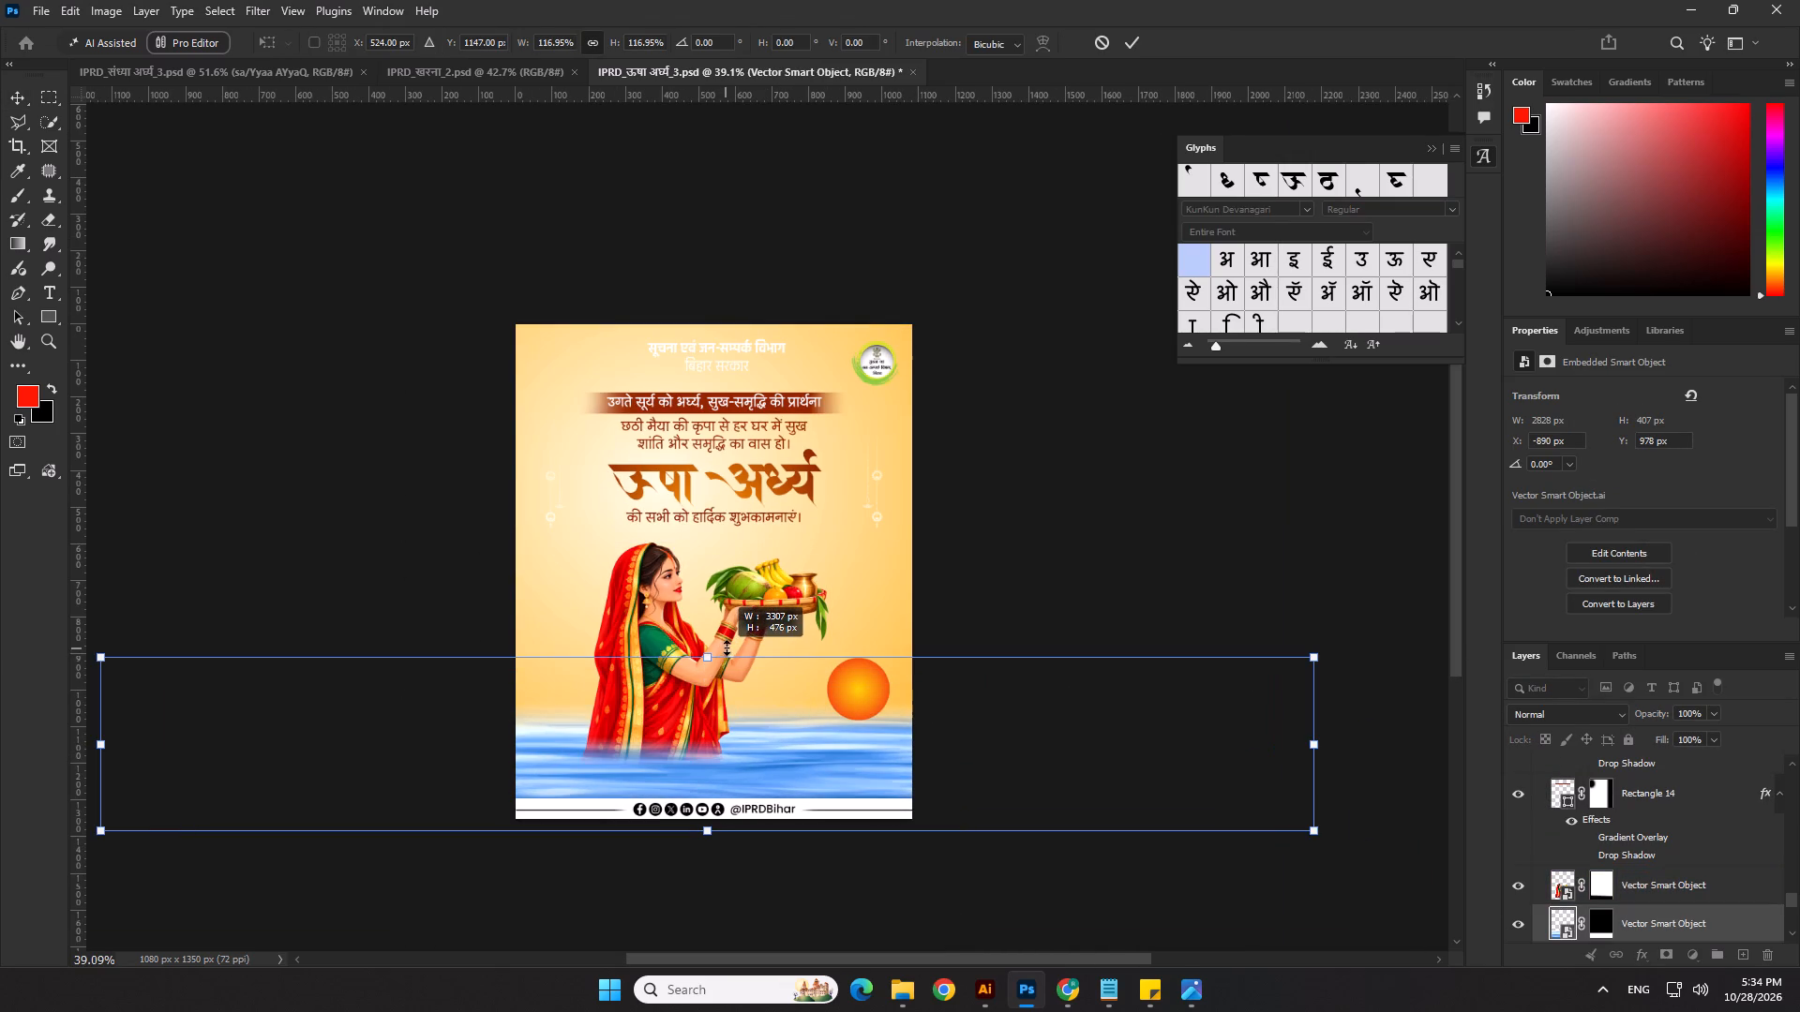
{"action": "left_click_drag", "start_coordinate": [727, 647], "coordinate": [729, 647]}
{"action": "key", "text": "Return"}
{"action": "left_click", "coordinate": [1177, 564]}
Add a layer mask to the sun and fade its lower edge above the water with a short linear white-to-black gradient.
{"action": "scroll", "coordinate": [815, 696], "scroll_direction": "up", "scroll_amount": 1}
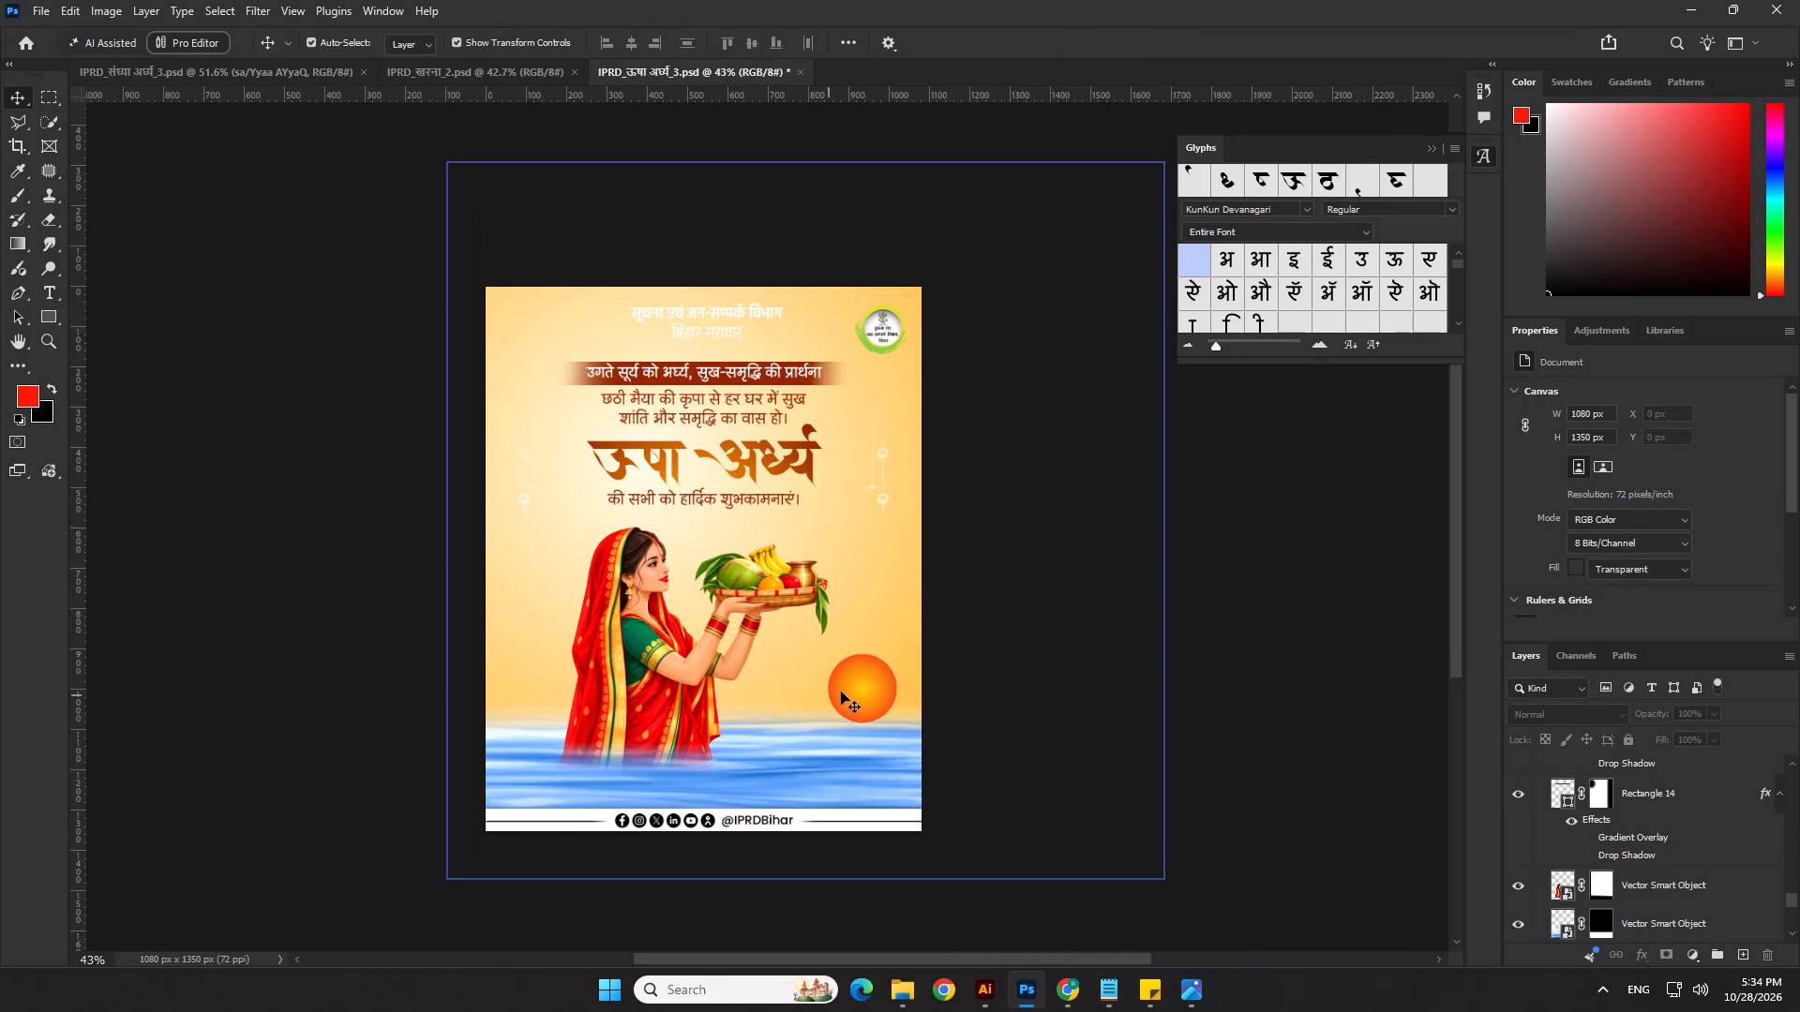
{"action": "left_click", "coordinate": [847, 690]}
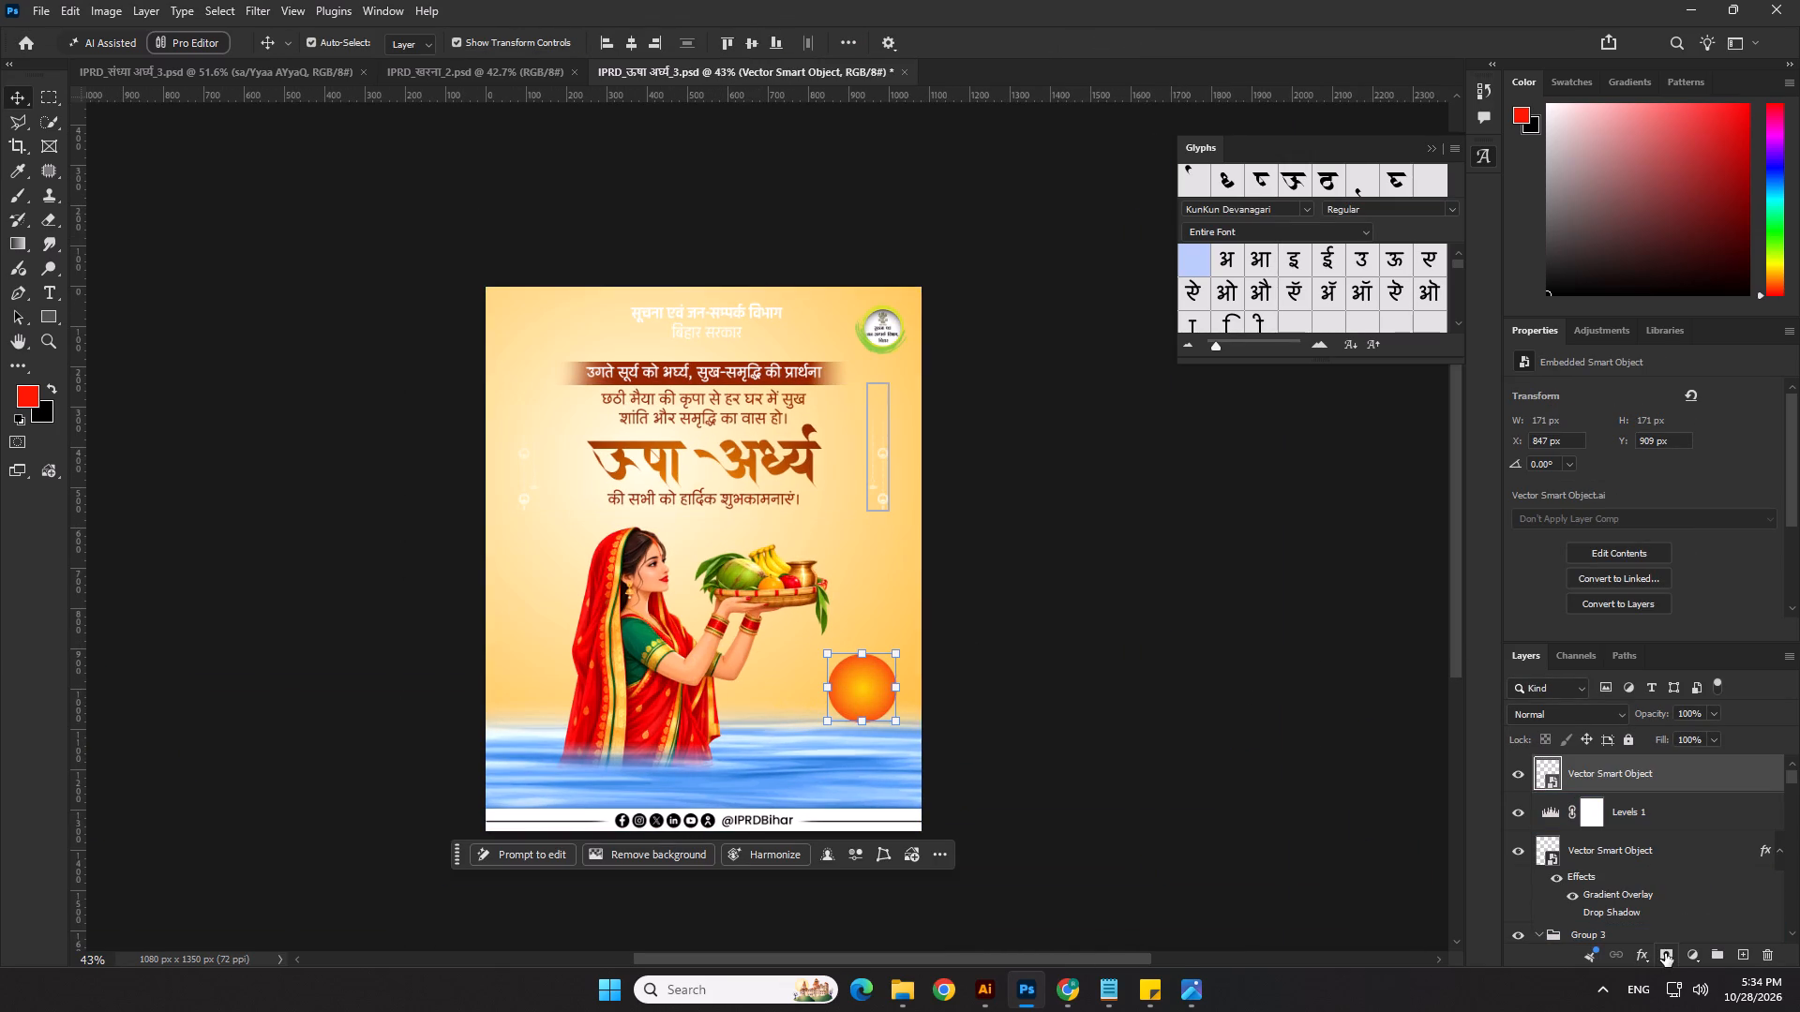
{"action": "left_click", "coordinate": [1664, 953]}
{"action": "left_click", "coordinate": [15, 247]}
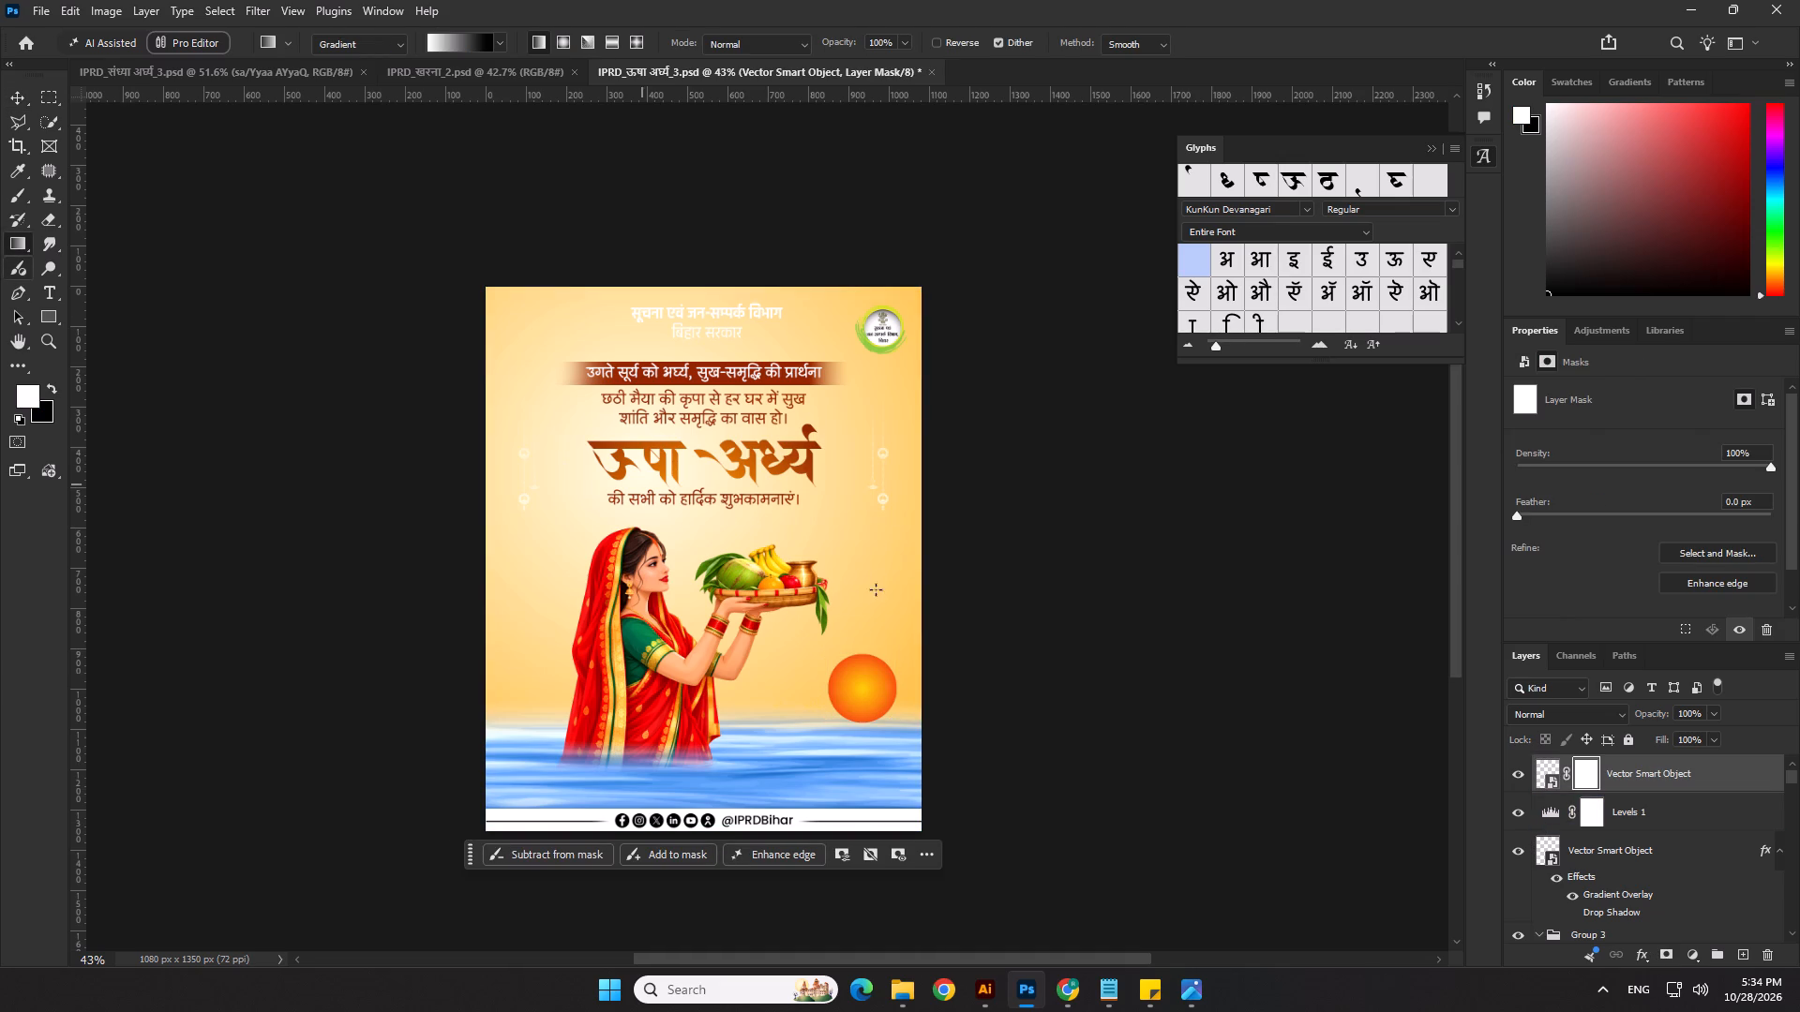
{"action": "scroll", "coordinate": [880, 688], "scroll_direction": "up", "scroll_amount": 10}
{"action": "left_click_drag", "start_coordinate": [866, 689], "coordinate": [867, 724], "text": "shift"}
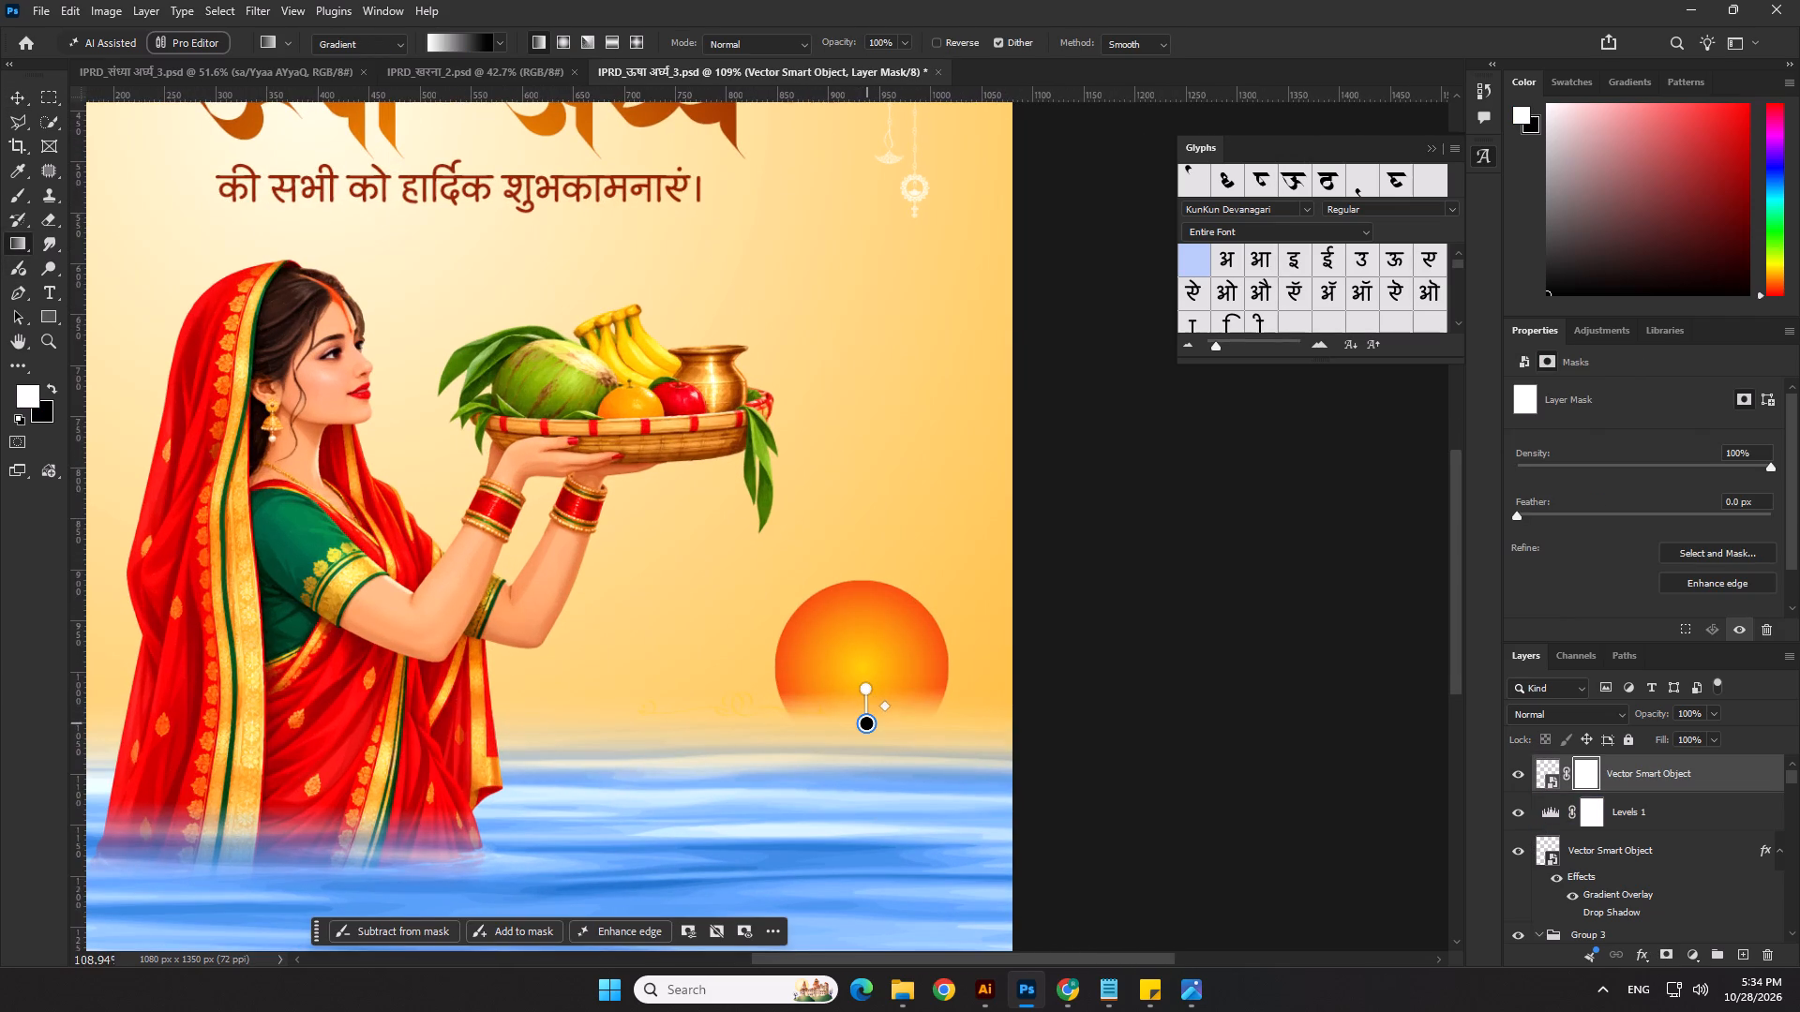
{"action": "left_click_drag", "start_coordinate": [867, 724], "coordinate": [867, 729], "text": "shift"}
{"action": "scroll", "coordinate": [1014, 637], "scroll_direction": "down", "scroll_amount": 5}
{"action": "scroll", "coordinate": [1058, 624], "scroll_direction": "up", "scroll_amount": 1}
{"action": "scroll", "coordinate": [1058, 624], "scroll_direction": "down", "scroll_amount": 4}
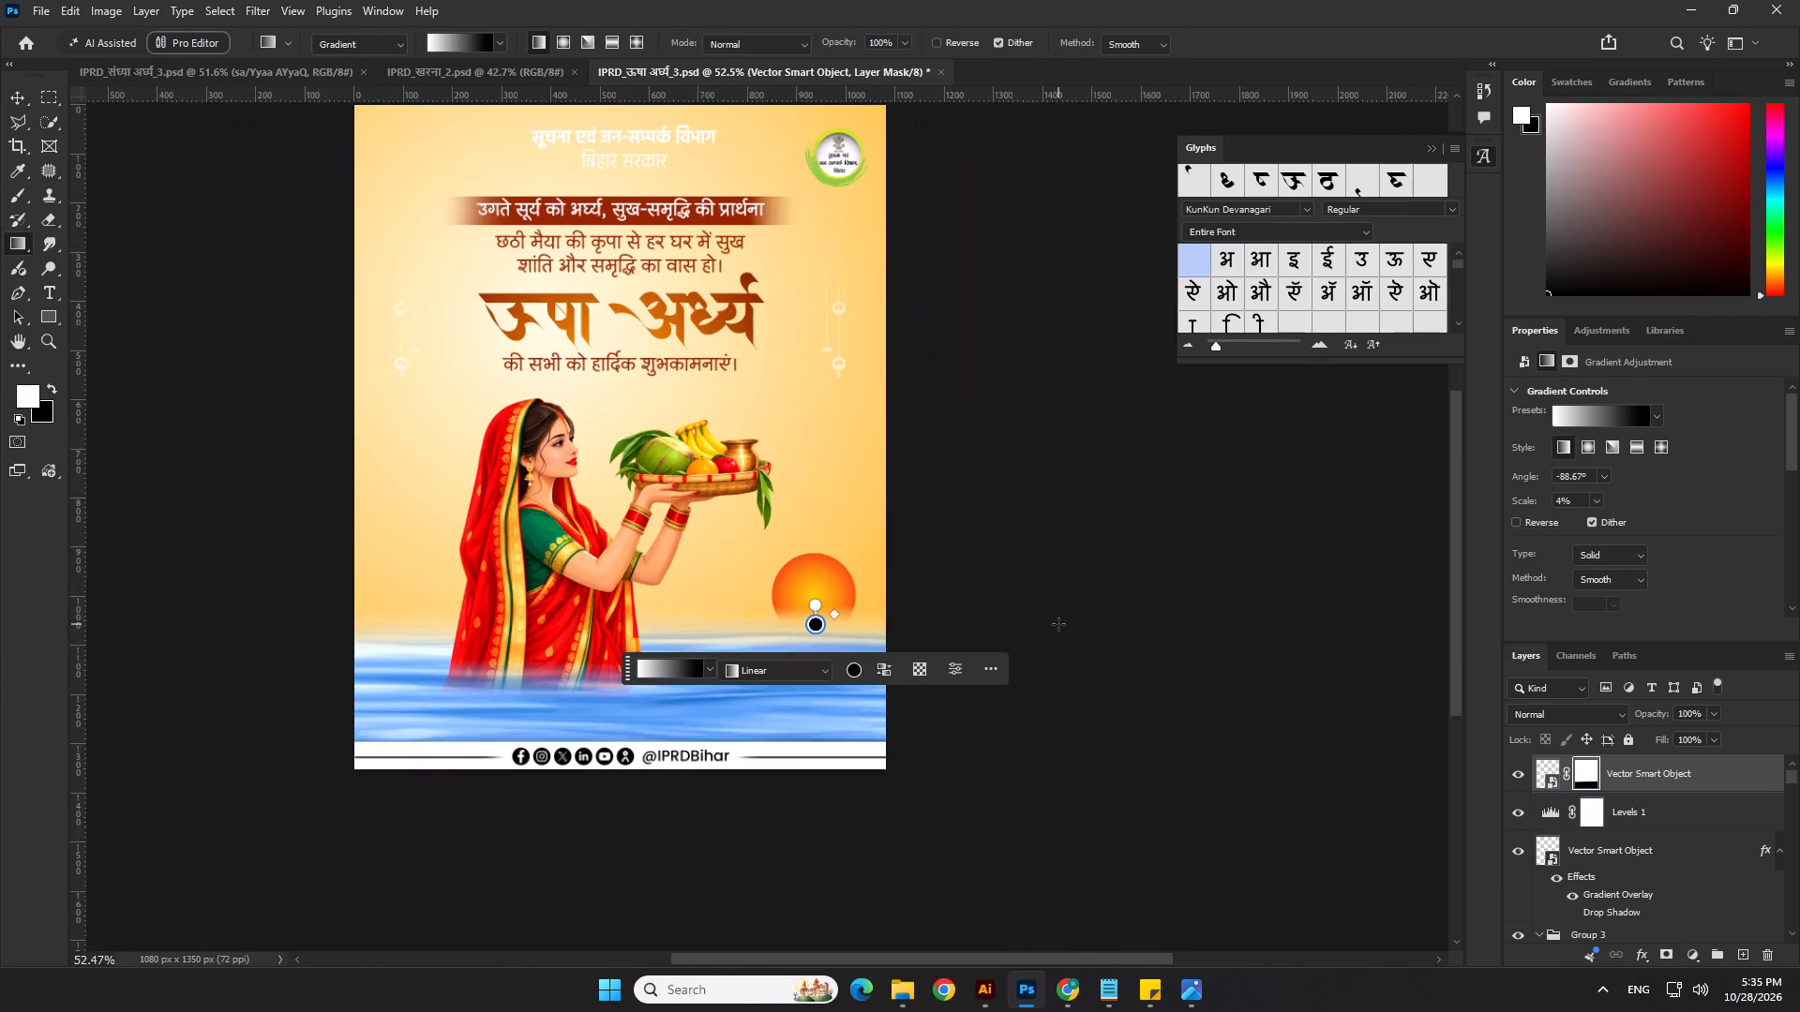
{"action": "scroll", "coordinate": [1063, 614], "scroll_direction": "down", "scroll_amount": 6}
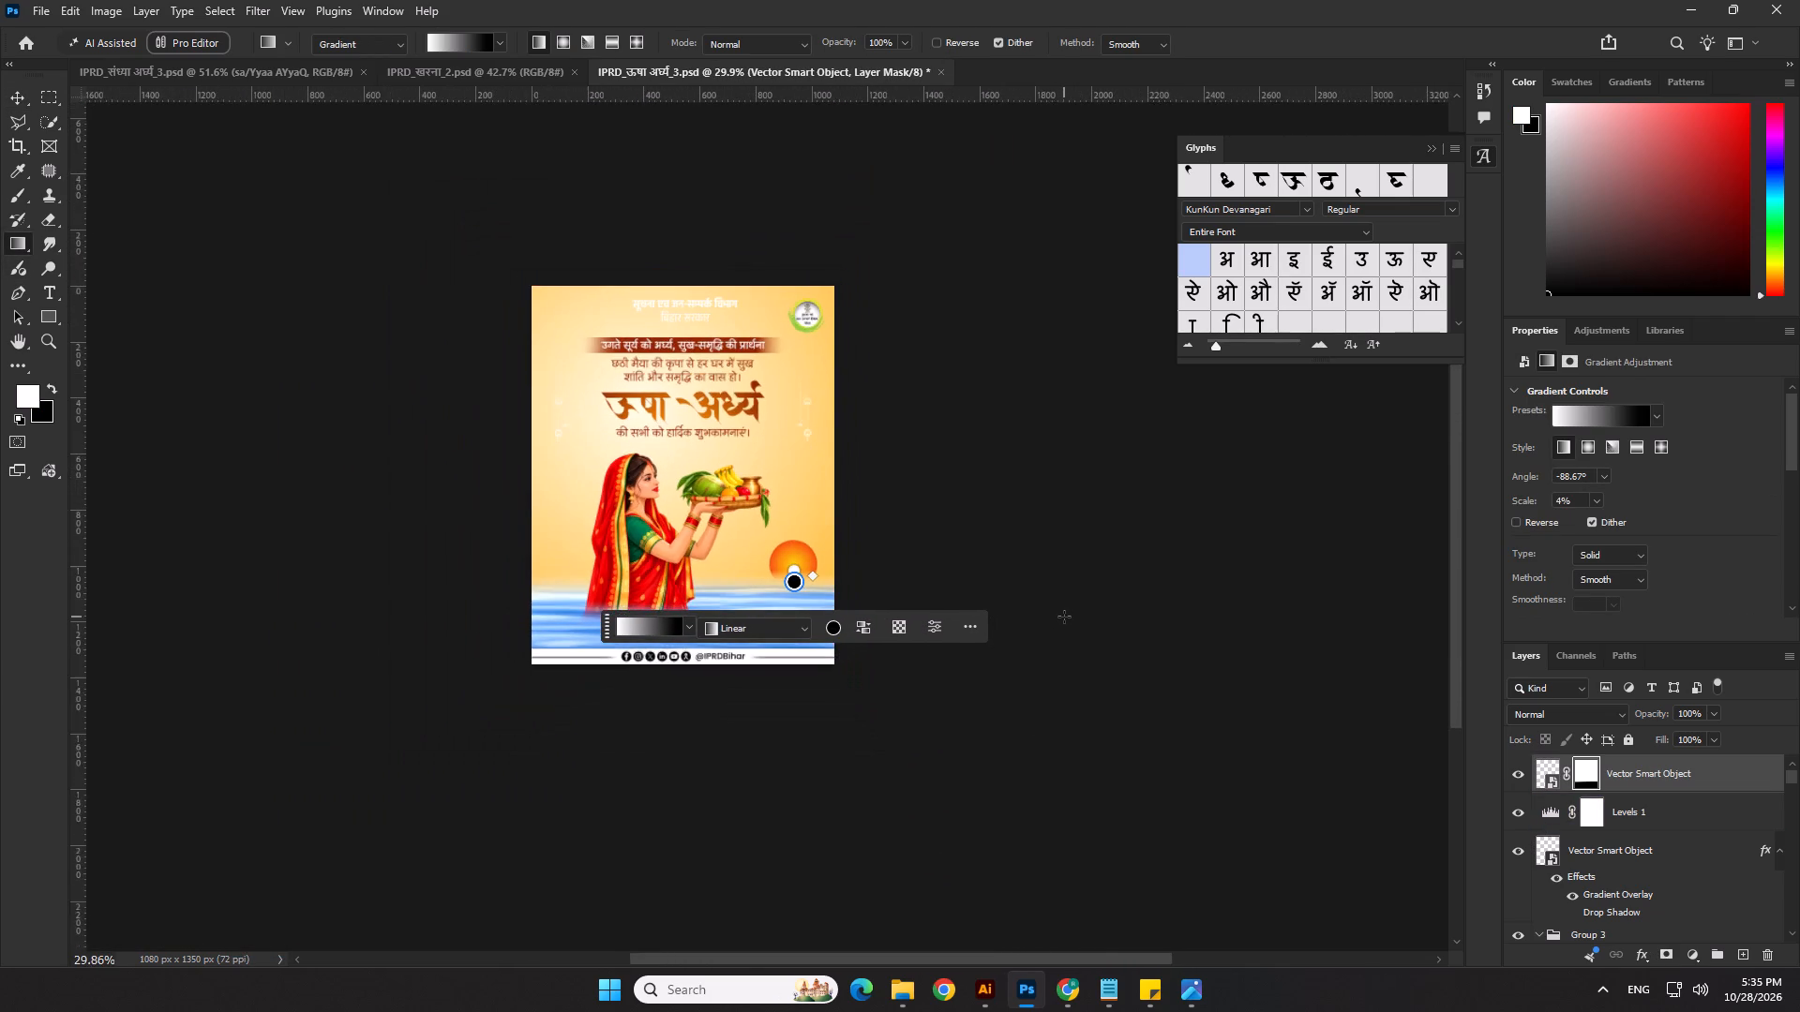
{"action": "scroll", "coordinate": [1064, 617], "scroll_direction": "down", "scroll_amount": 4}
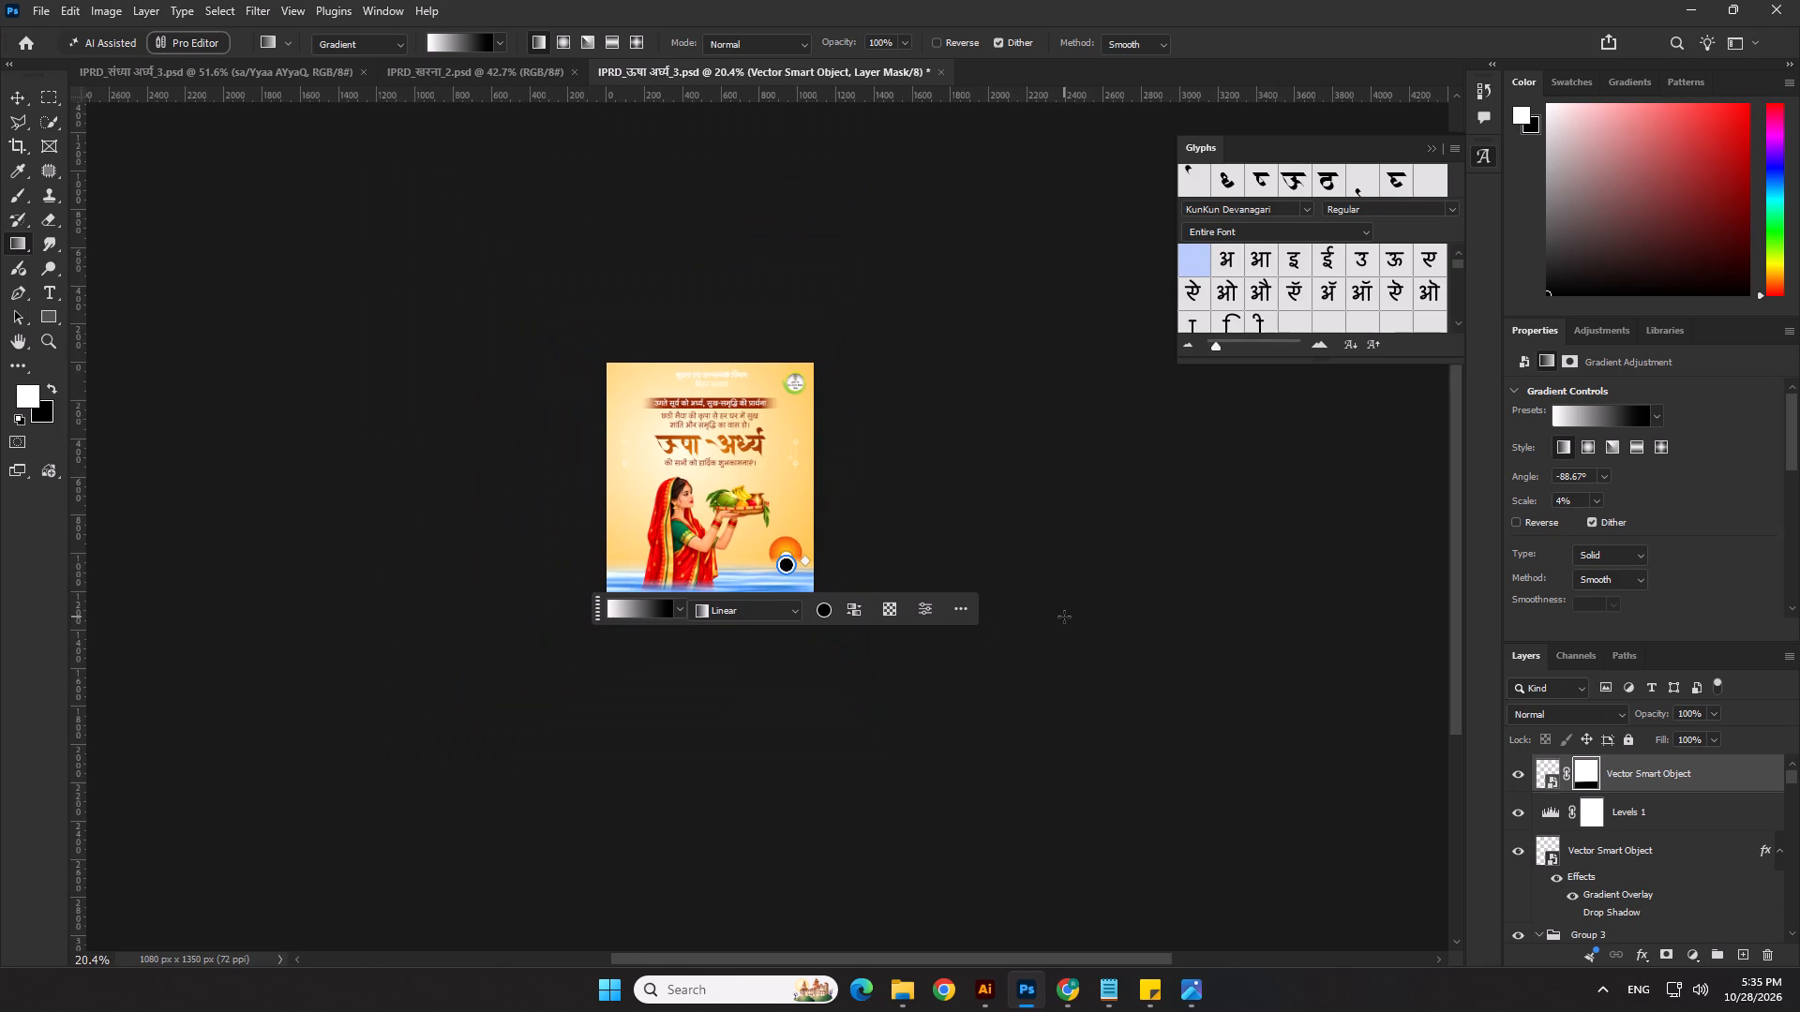
Nudge the offering woman slightly to the left.
{"action": "left_click", "coordinate": [16, 89]}
{"action": "left_click", "coordinate": [243, 263]}
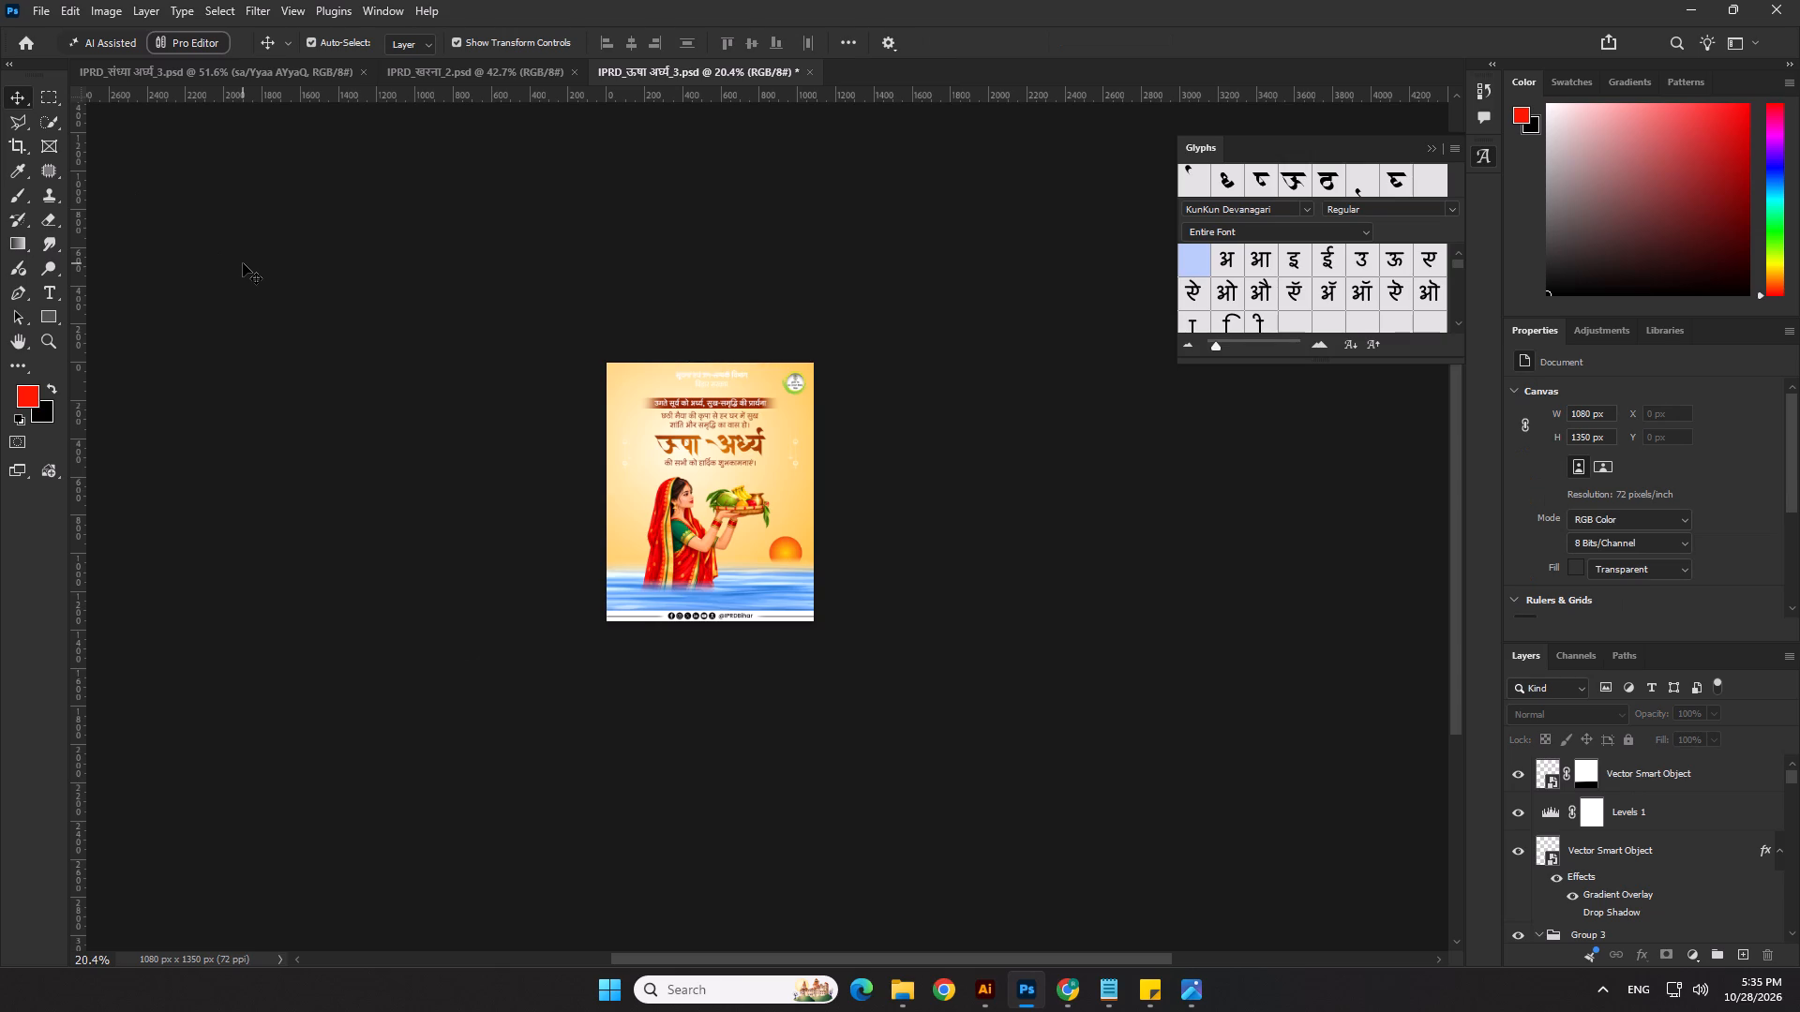
{"action": "left_click", "coordinate": [12, 105]}
{"action": "left_click", "coordinate": [163, 319]}
{"action": "left_click", "coordinate": [667, 532]}
{"action": "key", "text": "shift+Left"}
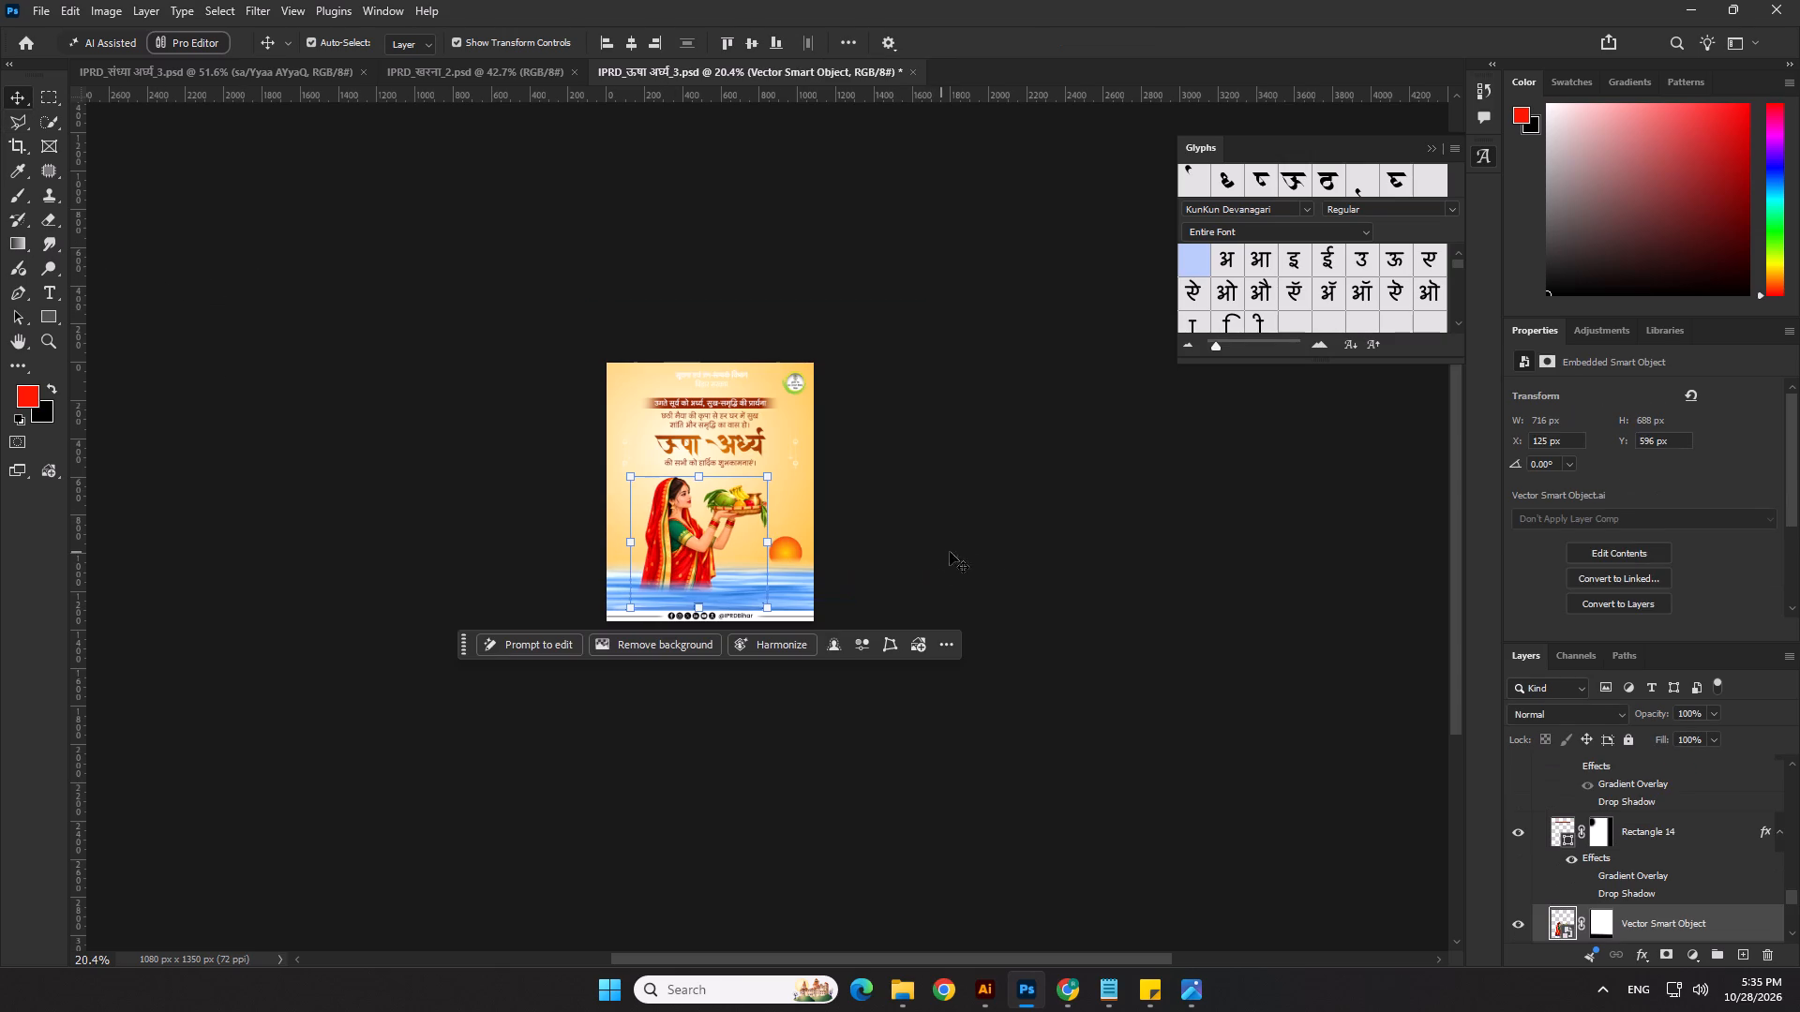
{"action": "key", "text": "shift+Left"}
{"action": "key", "text": "shift+Left"}
{"action": "key", "text": "shift+Left"}
{"action": "key", "text": "shift+Left"}
{"action": "left_click", "coordinate": [1024, 550]}
Nudge the masked sun slightly right and down, and scale it to a little under 150 px wide.
{"action": "scroll", "coordinate": [769, 588], "scroll_direction": "up", "scroll_amount": 5}
{"action": "left_click", "coordinate": [791, 519]}
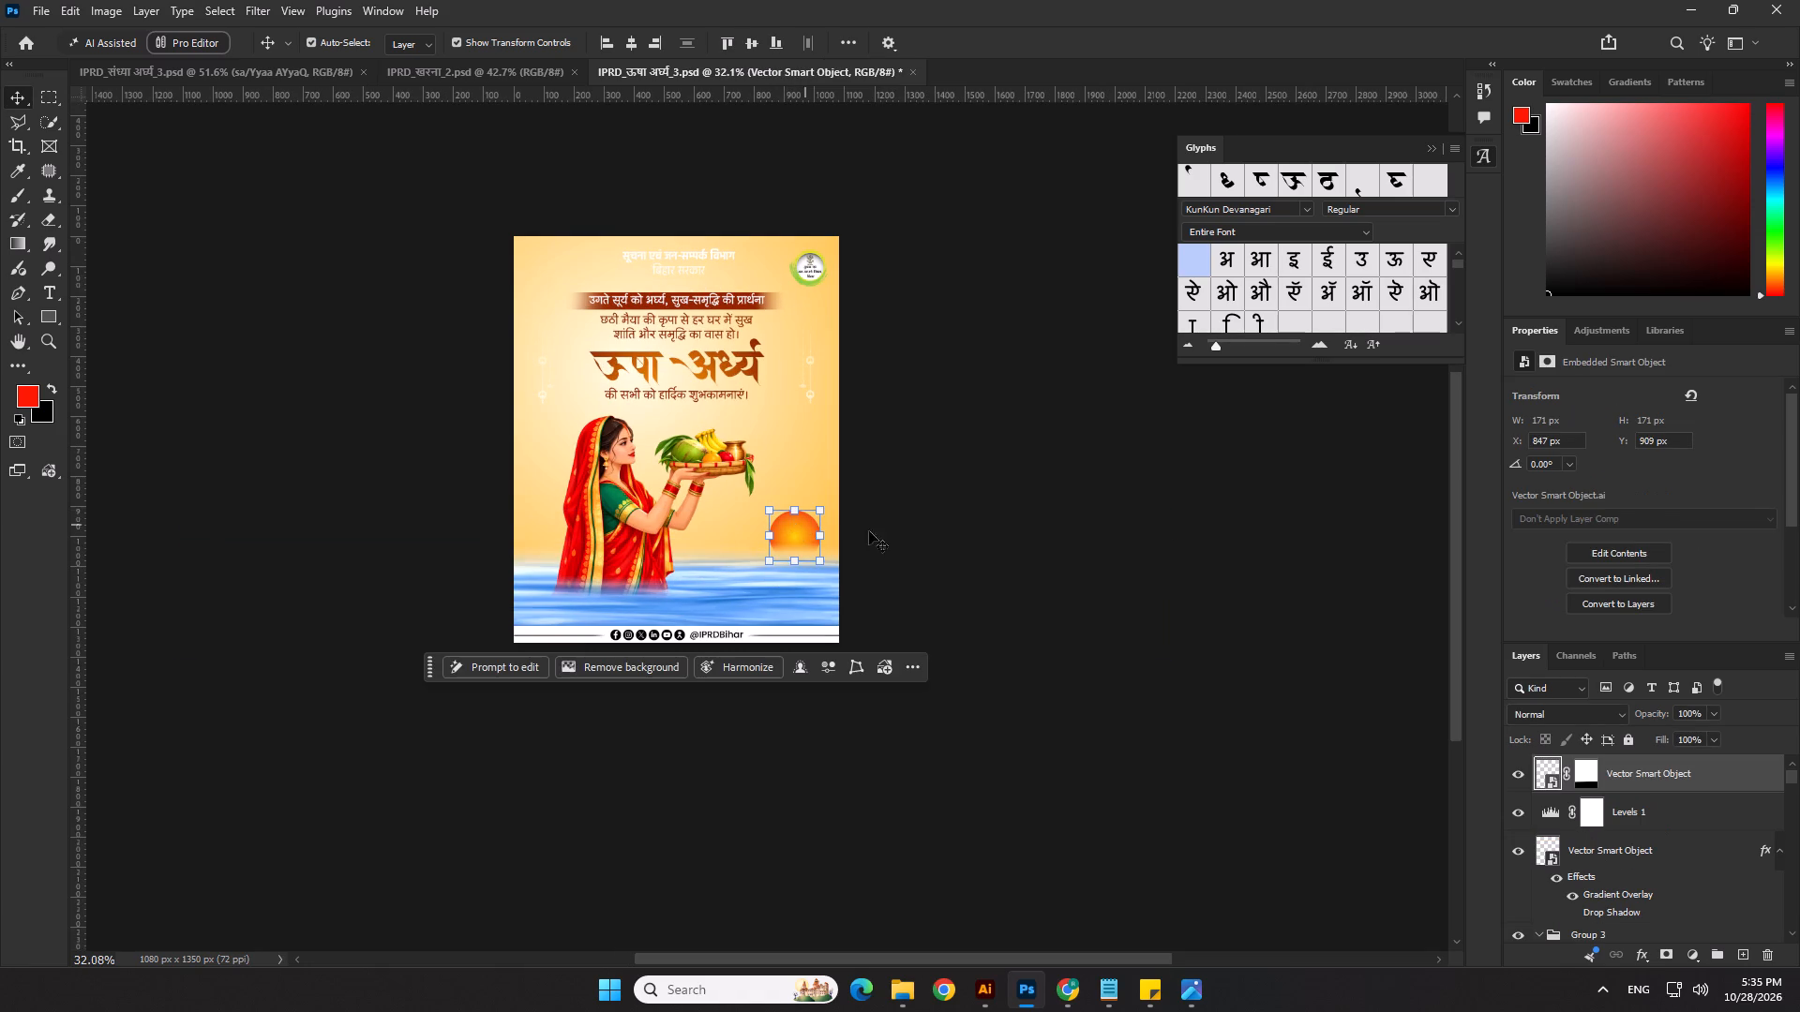
{"action": "key", "text": "shift+Down"}
{"action": "key", "text": "Right"}
{"action": "key", "text": "Right"}
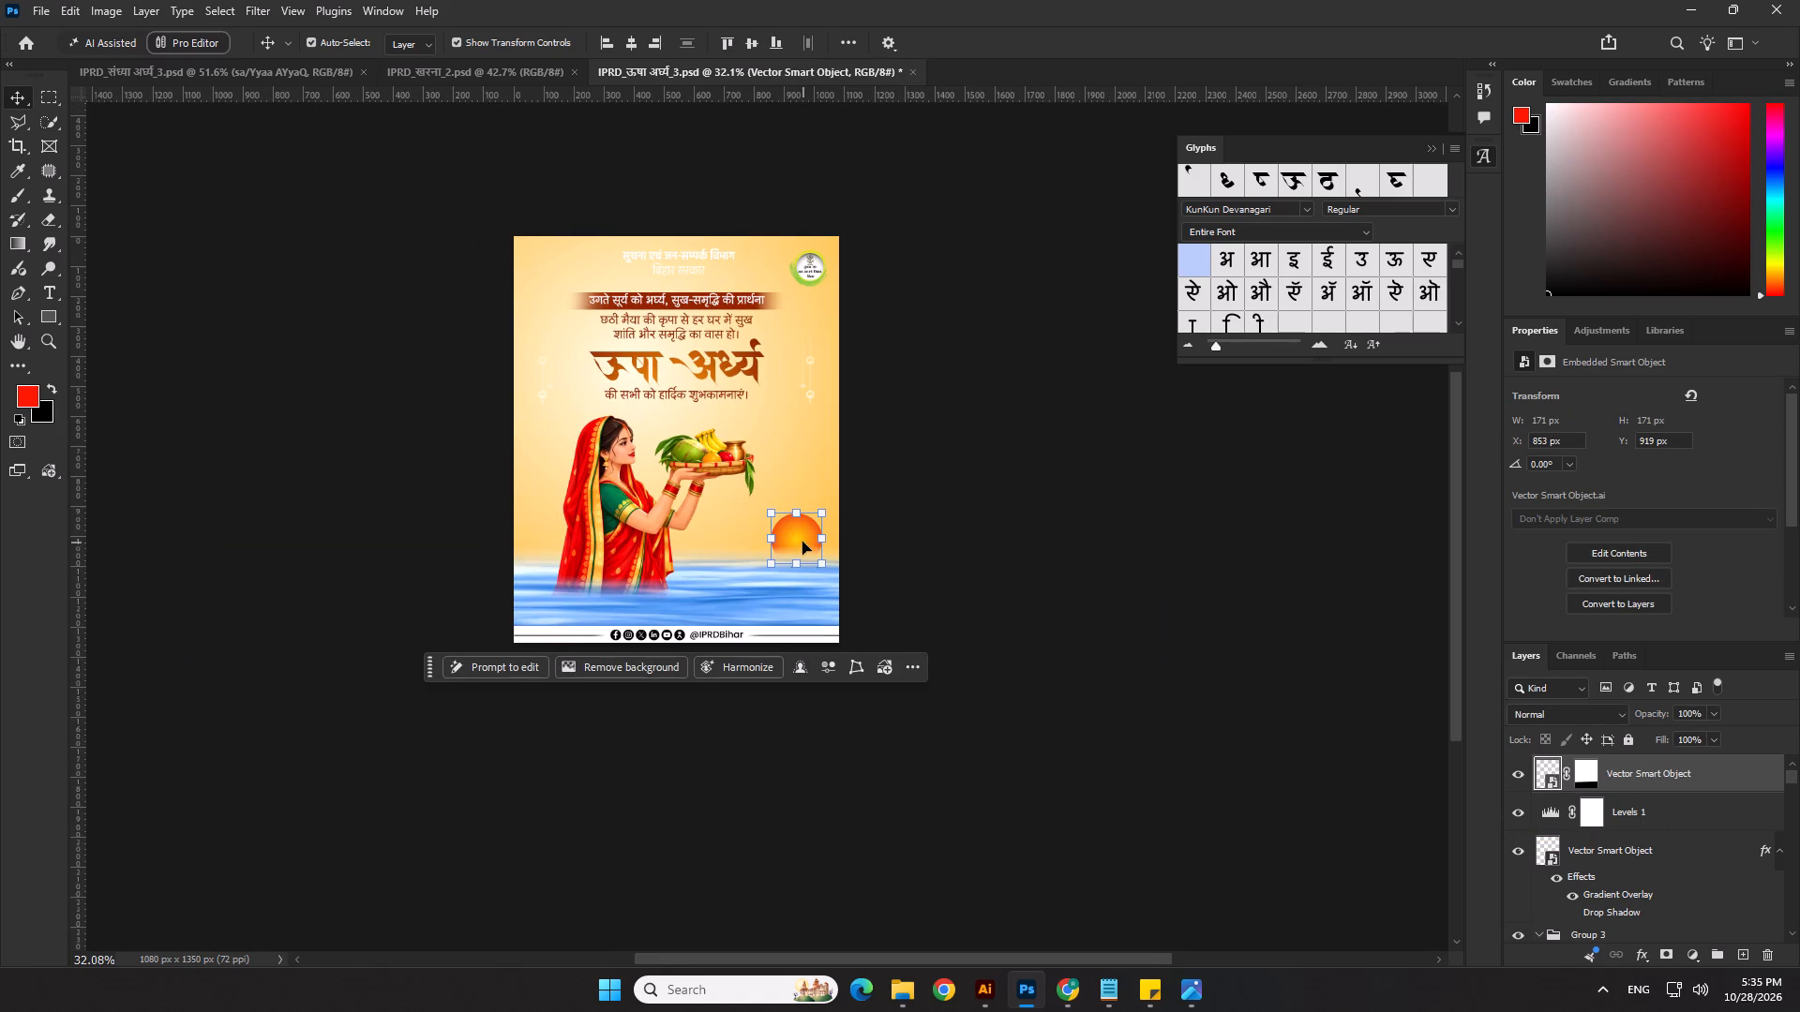
{"action": "scroll", "coordinate": [802, 542], "scroll_direction": "up", "scroll_amount": 5}
{"action": "left_click_drag", "start_coordinate": [795, 498], "coordinate": [798, 517]}
{"action": "left_click", "coordinate": [799, 513]}
{"action": "scroll", "coordinate": [799, 508], "scroll_direction": "up", "scroll_amount": 6}
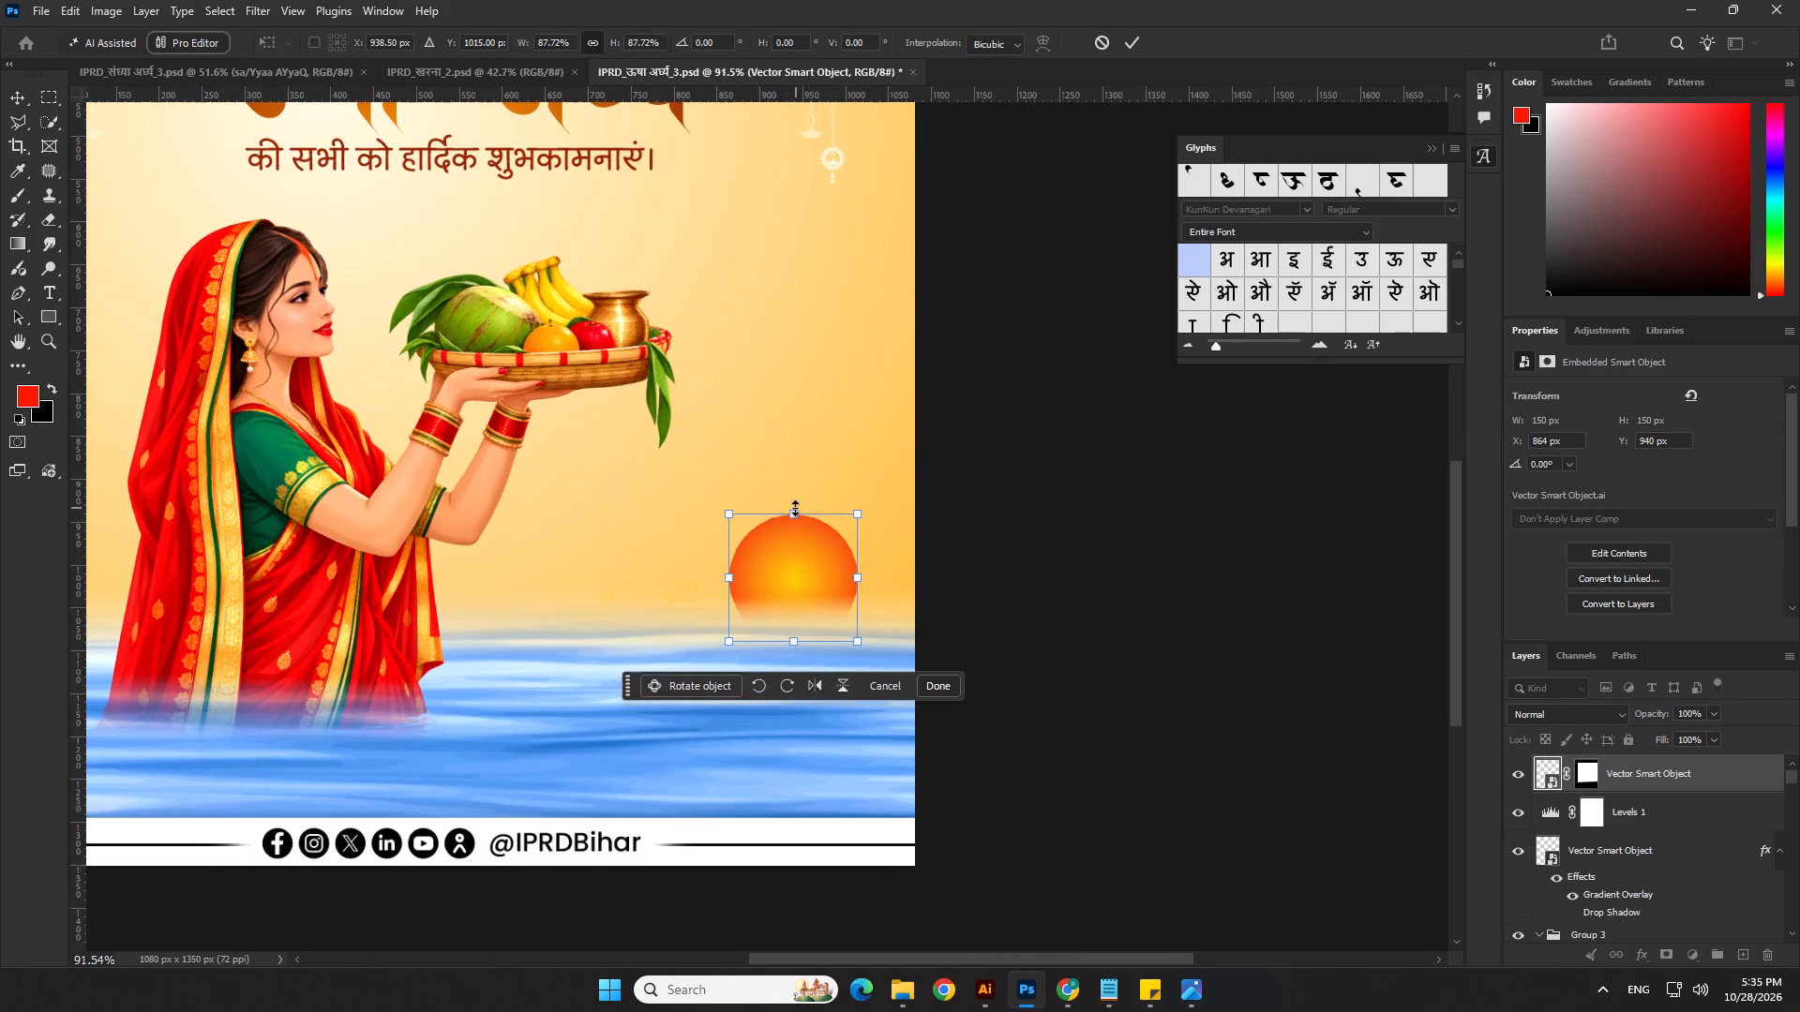
{"action": "left_click_drag", "start_coordinate": [795, 508], "coordinate": [793, 516]}
{"action": "key", "text": "Return"}
{"action": "left_click", "coordinate": [1072, 565]}
Set the सूचना एवं जन-सम्पर्क विभाग बिहार सरकार header text colour to black, 000000.
{"action": "scroll", "coordinate": [1084, 599], "scroll_direction": "down", "scroll_amount": 8}
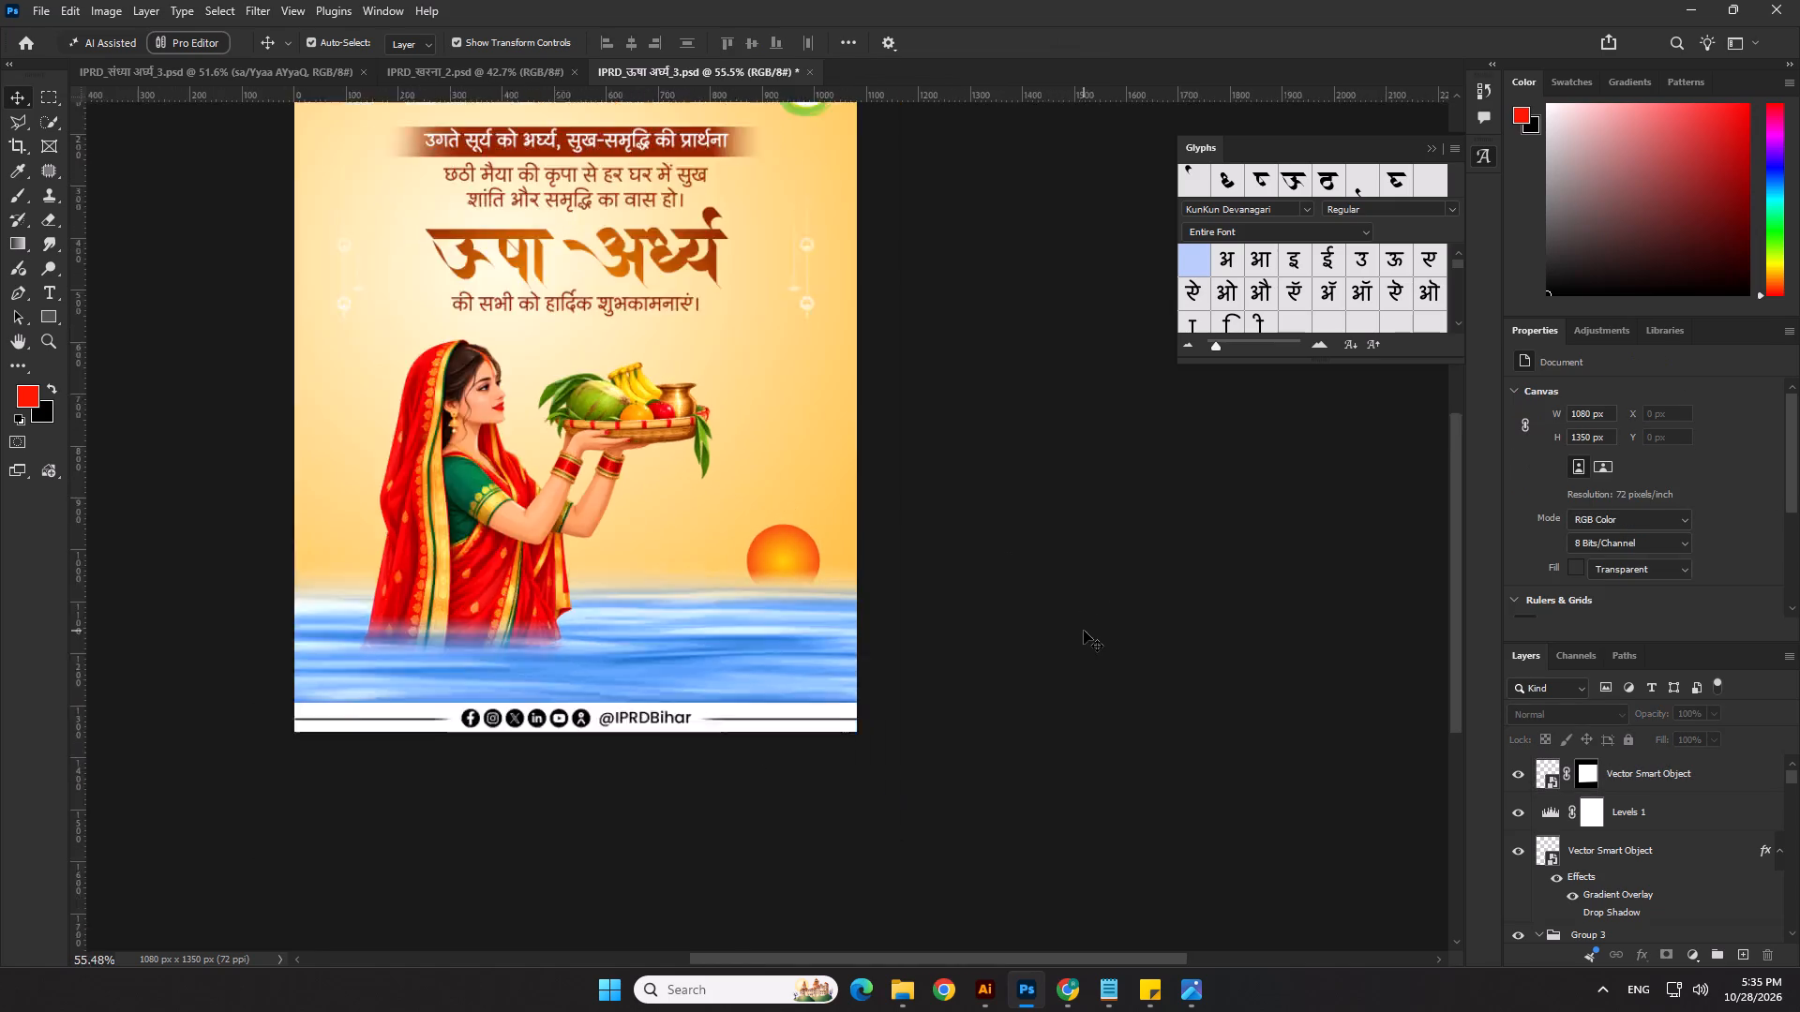
{"action": "scroll", "coordinate": [1084, 631], "scroll_direction": "down", "scroll_amount": 5}
{"action": "scroll", "coordinate": [657, 367], "scroll_direction": "up", "scroll_amount": 6}
{"action": "left_click", "coordinate": [679, 252]}
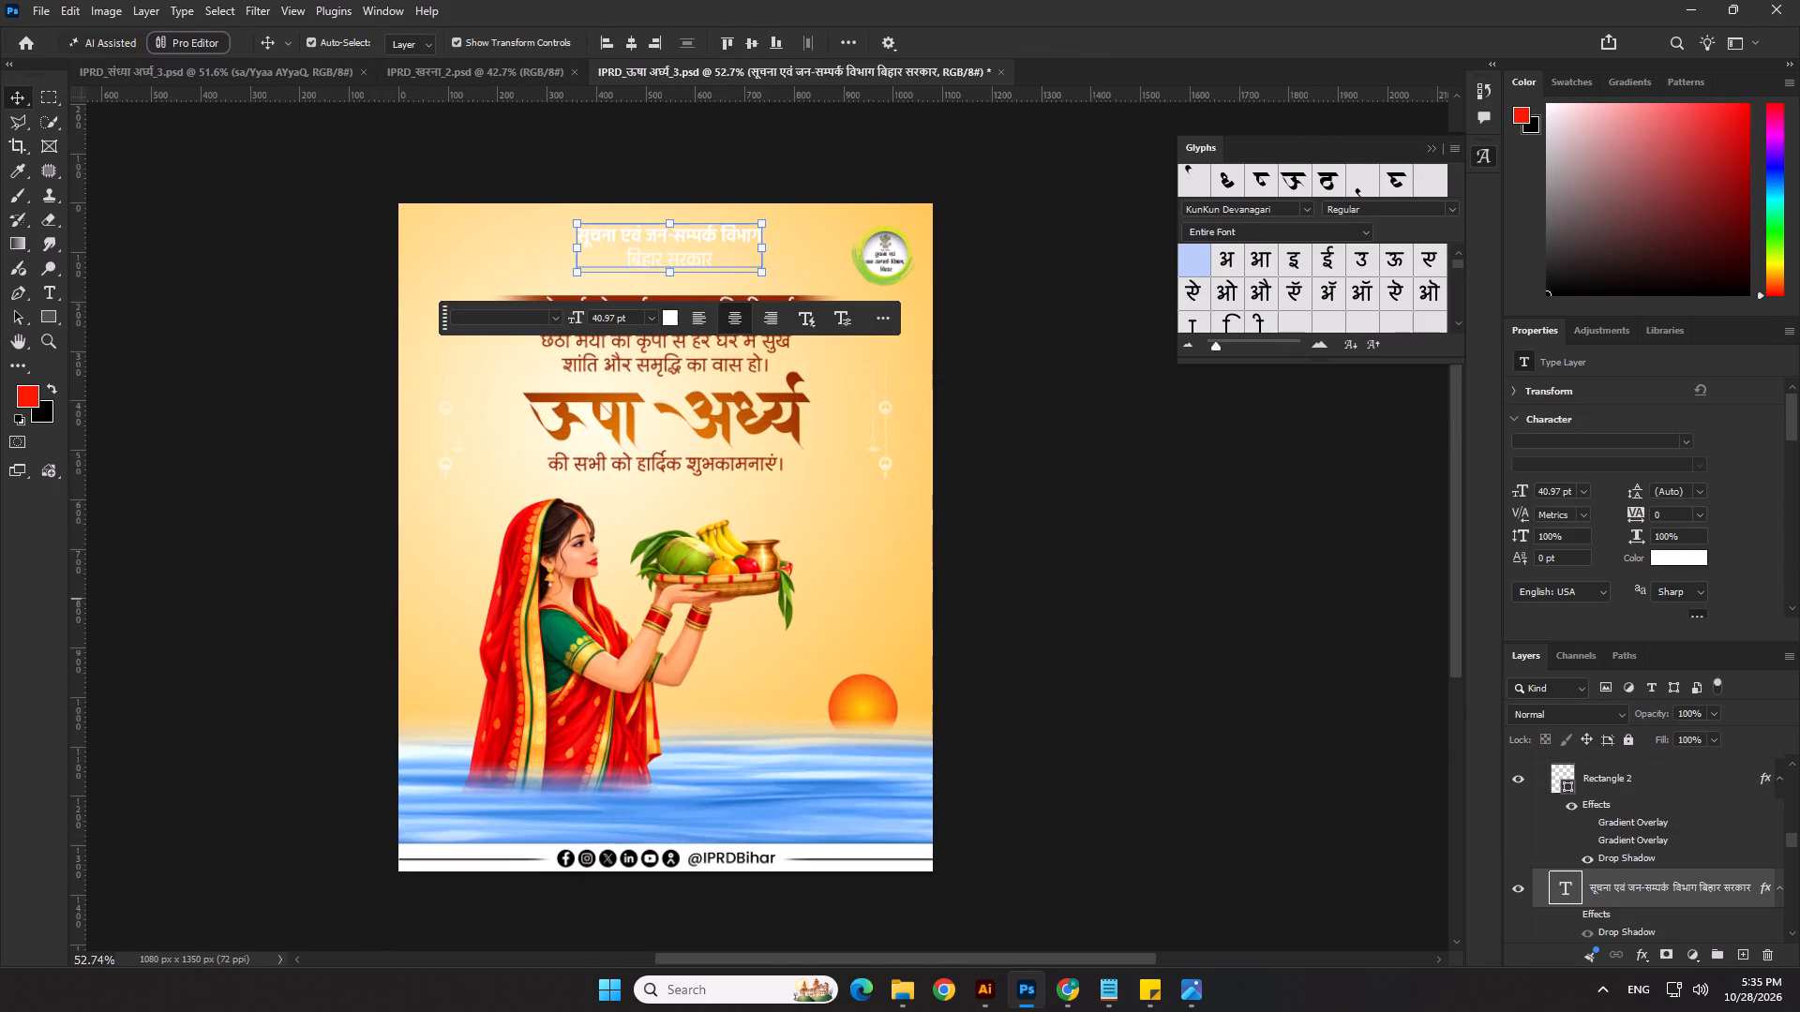
{"action": "left_click", "coordinate": [1664, 561]}
{"action": "left_click_drag", "start_coordinate": [1399, 744], "coordinate": [1307, 897]}
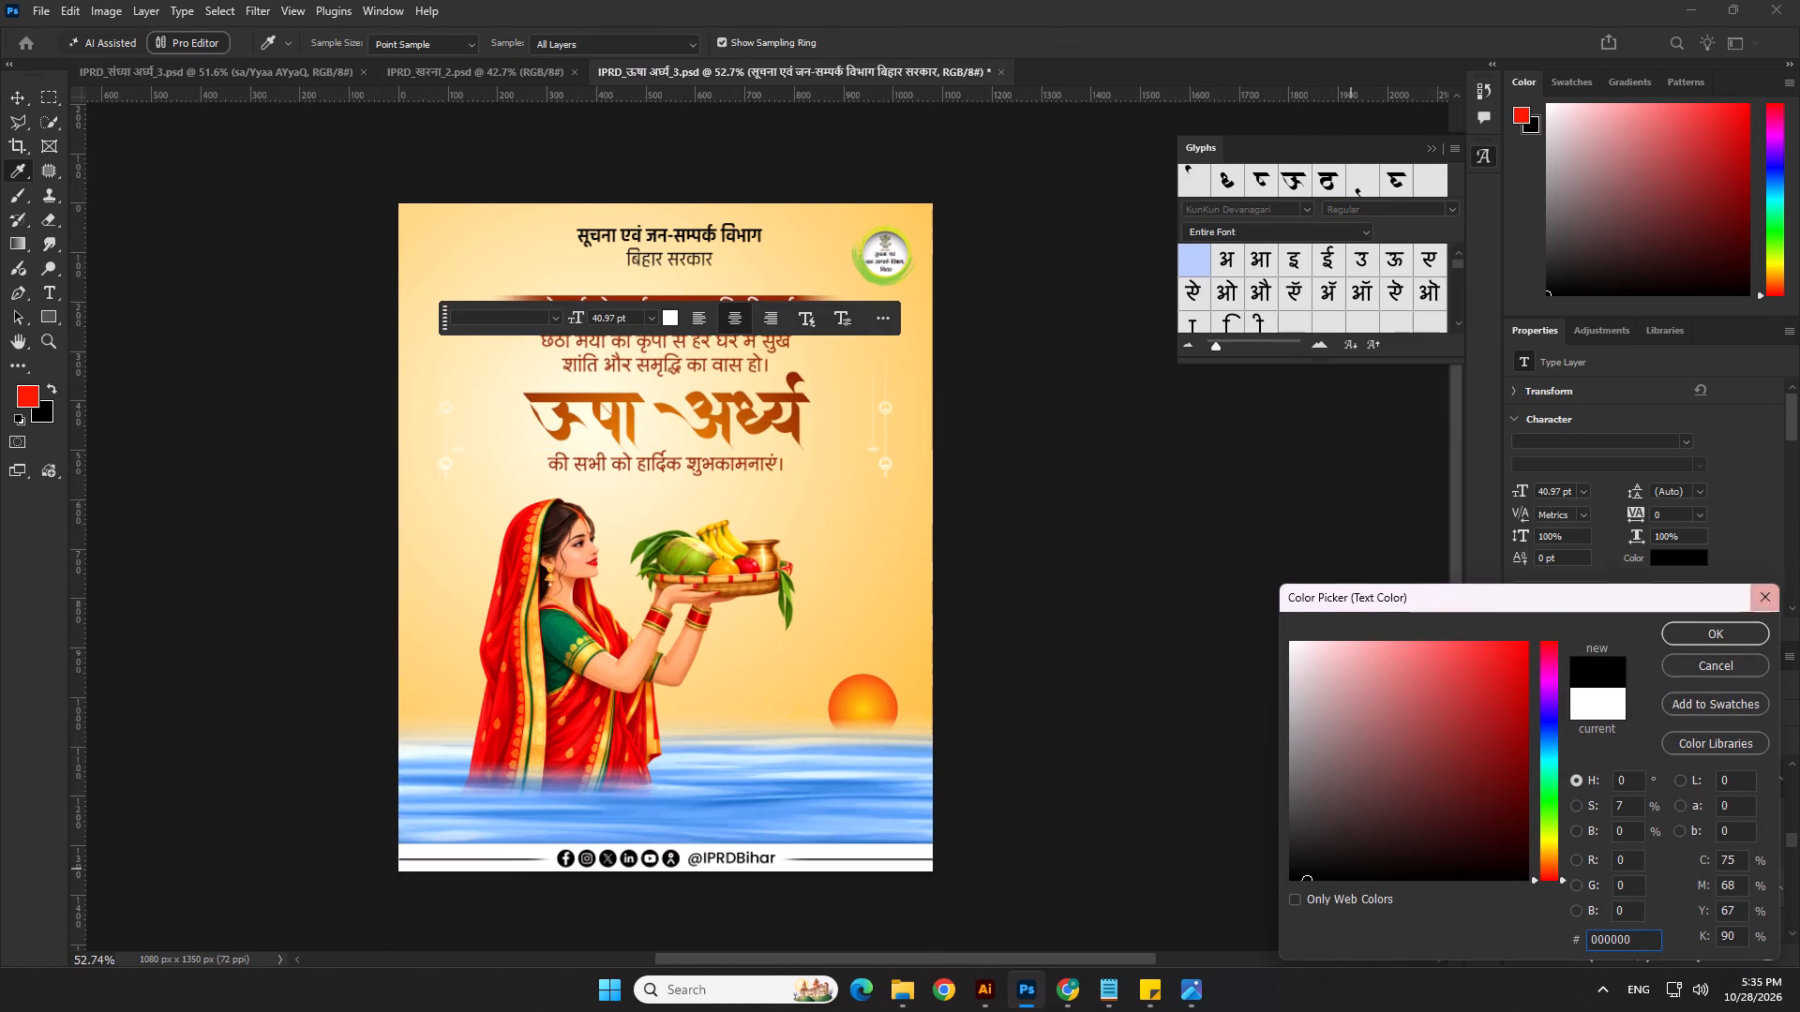
{"action": "left_click", "coordinate": [1723, 638]}
{"action": "left_click", "coordinate": [1338, 741]}
{"action": "scroll", "coordinate": [1152, 563], "scroll_direction": "down", "scroll_amount": 4}
{"action": "left_click", "coordinate": [1144, 589]}
Hide the layer effects of the hanging ornament on the poster's right side.
{"action": "scroll", "coordinate": [922, 494], "scroll_direction": "up", "scroll_amount": 3}
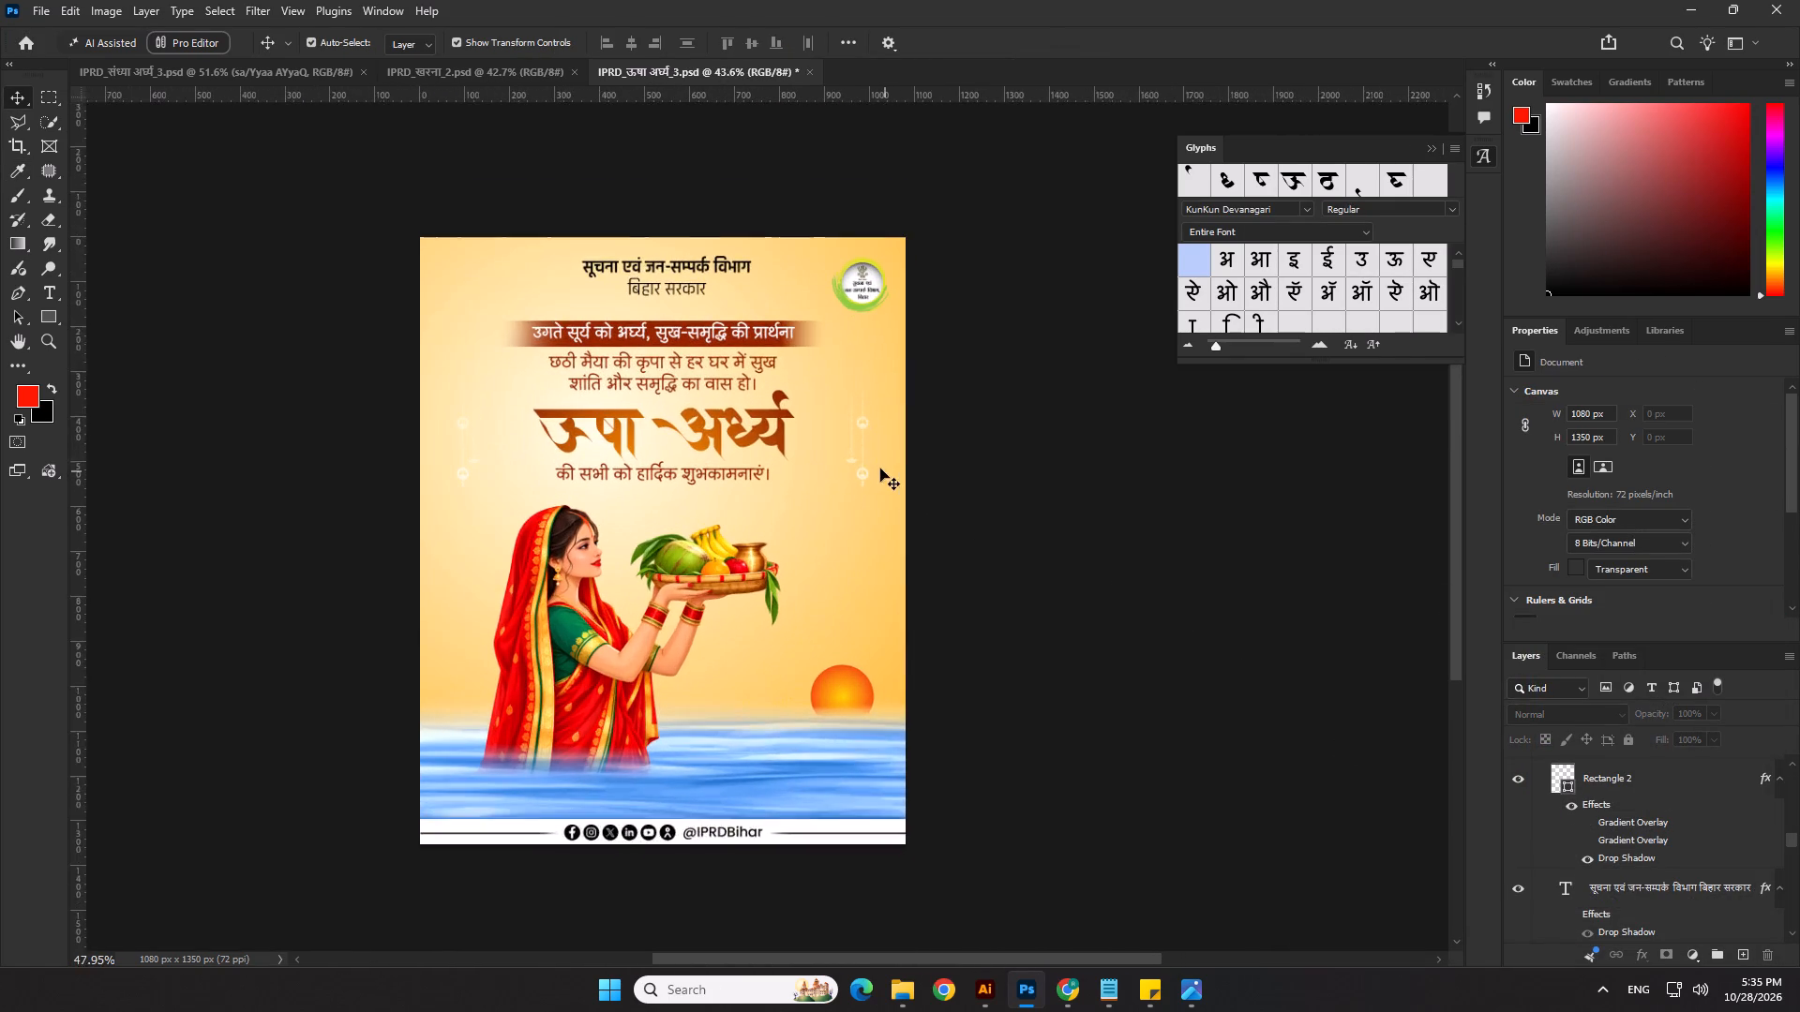
{"action": "scroll", "coordinate": [880, 469], "scroll_direction": "up", "scroll_amount": 2}
{"action": "left_click", "coordinate": [859, 419]}
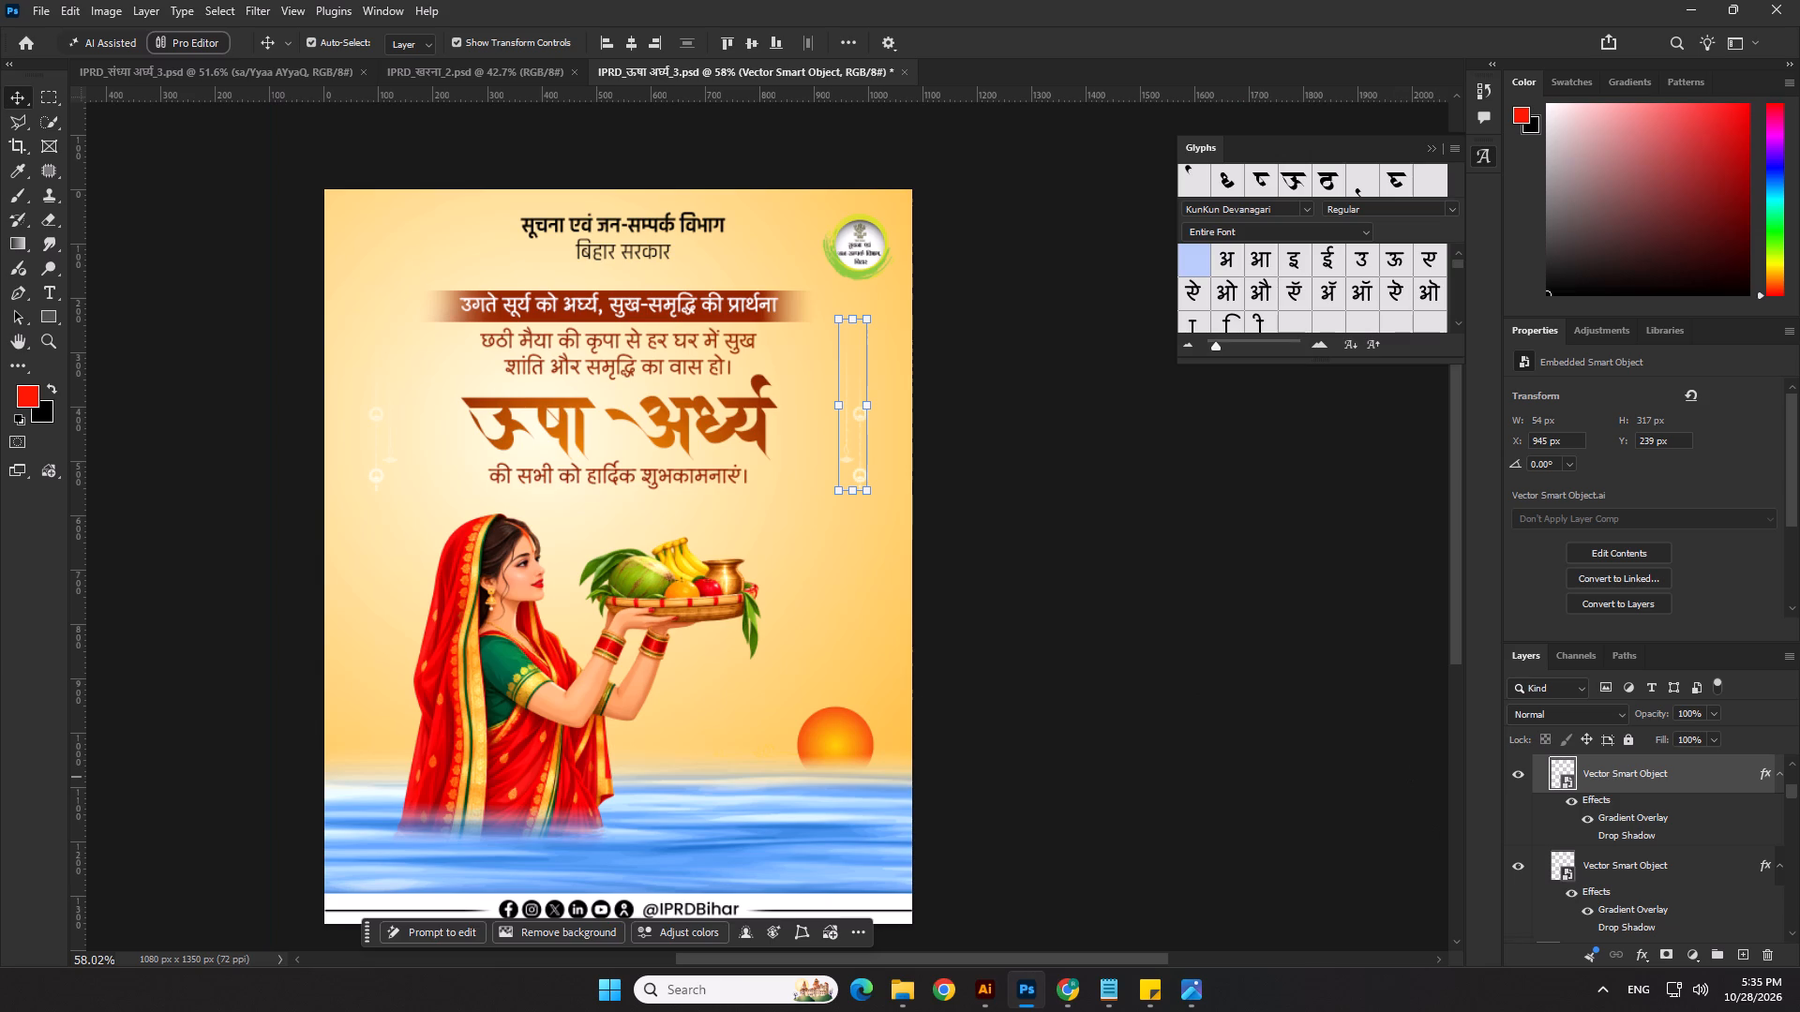
{"action": "left_click", "coordinate": [1573, 805]}
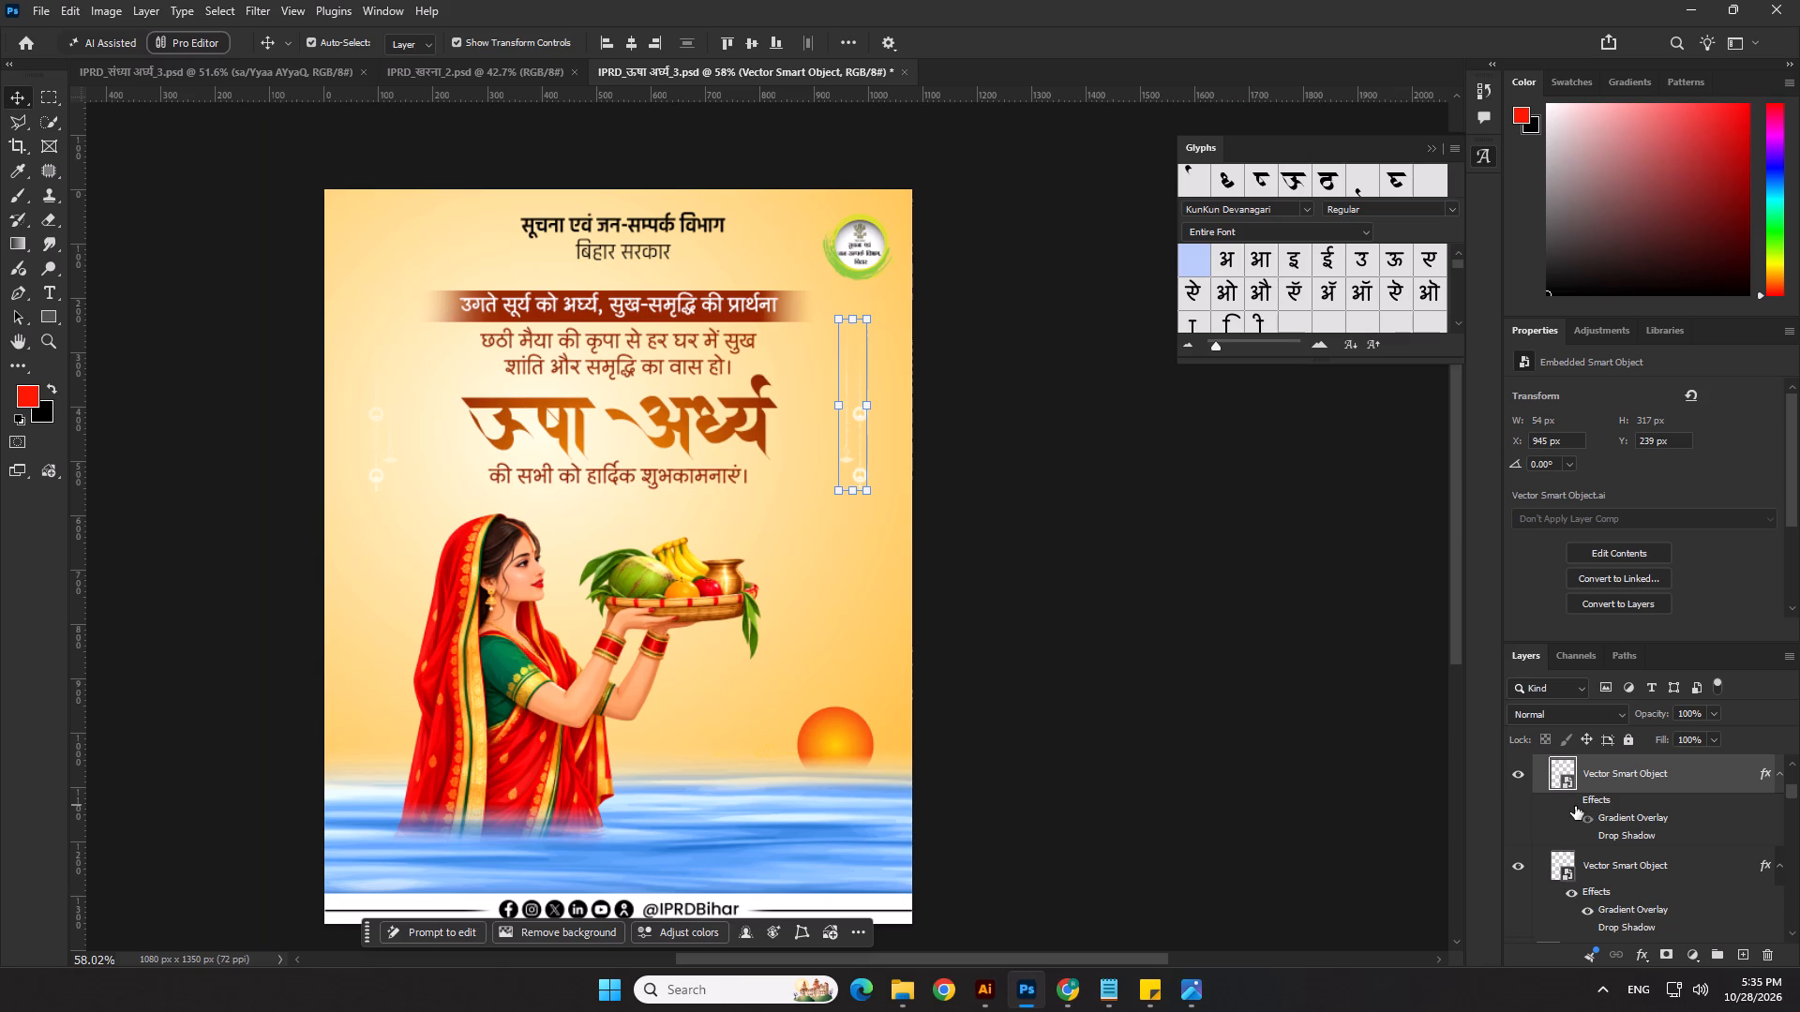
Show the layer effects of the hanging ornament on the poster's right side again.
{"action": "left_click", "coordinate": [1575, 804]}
Sample the brown of the उगते सूर्य को अर्घ्य banner as foreground colour and copy its hex code, 952500.
{"action": "left_click", "coordinate": [15, 170]}
{"action": "scroll", "coordinate": [440, 327], "scroll_direction": "up", "scroll_amount": 3}
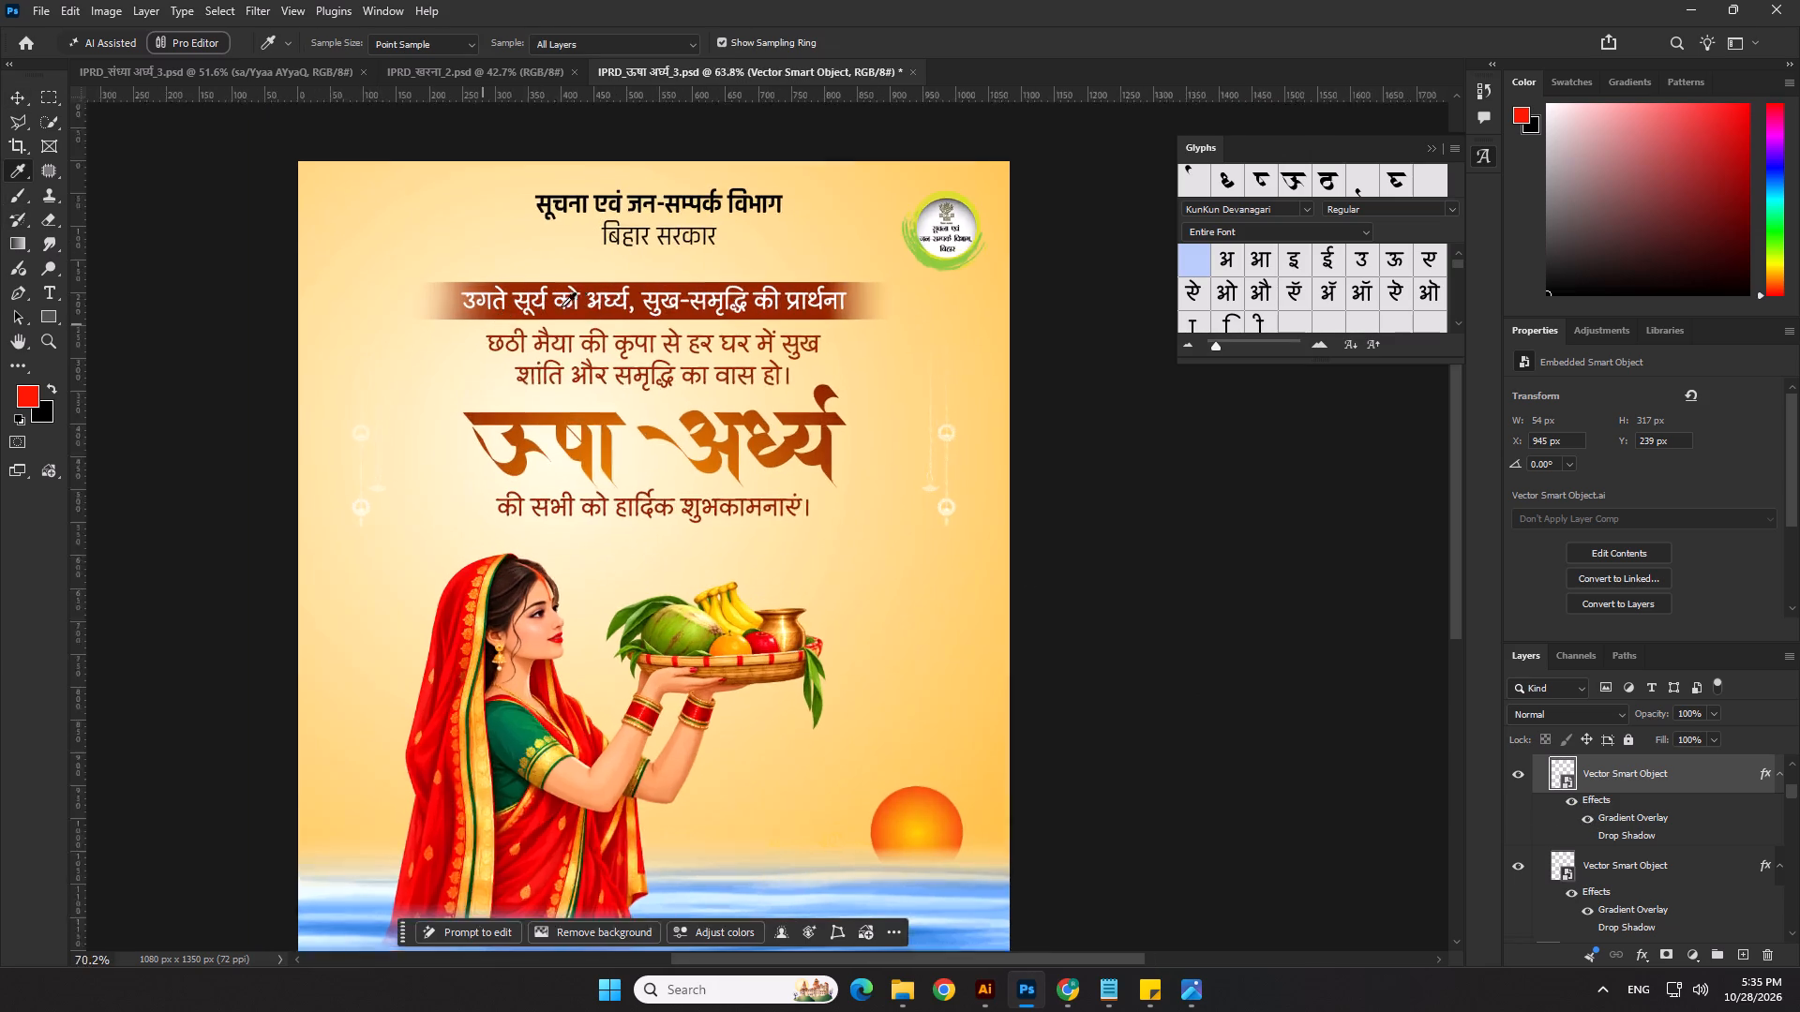
{"action": "scroll", "coordinate": [562, 306], "scroll_direction": "up", "scroll_amount": 3}
{"action": "left_click", "coordinate": [637, 310]}
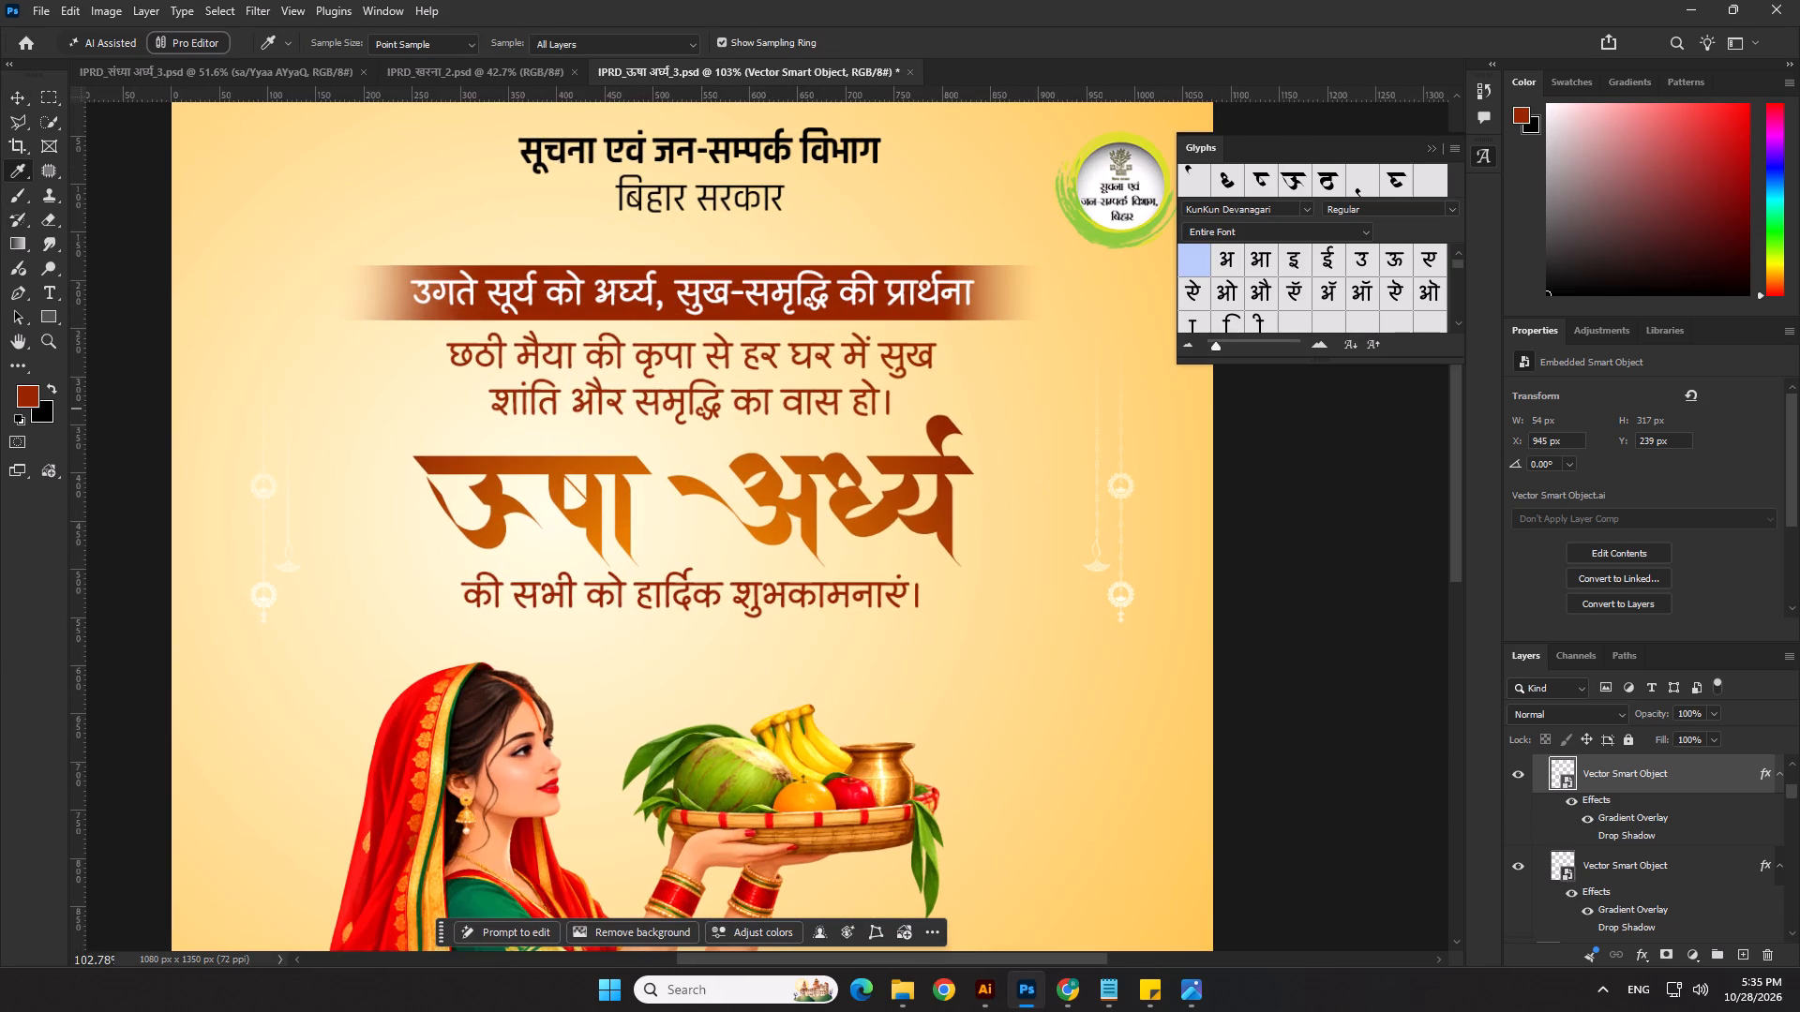
{"action": "double_click", "coordinate": [27, 396]}
{"action": "left_click_drag", "start_coordinate": [1627, 939], "coordinate": [1553, 949]}
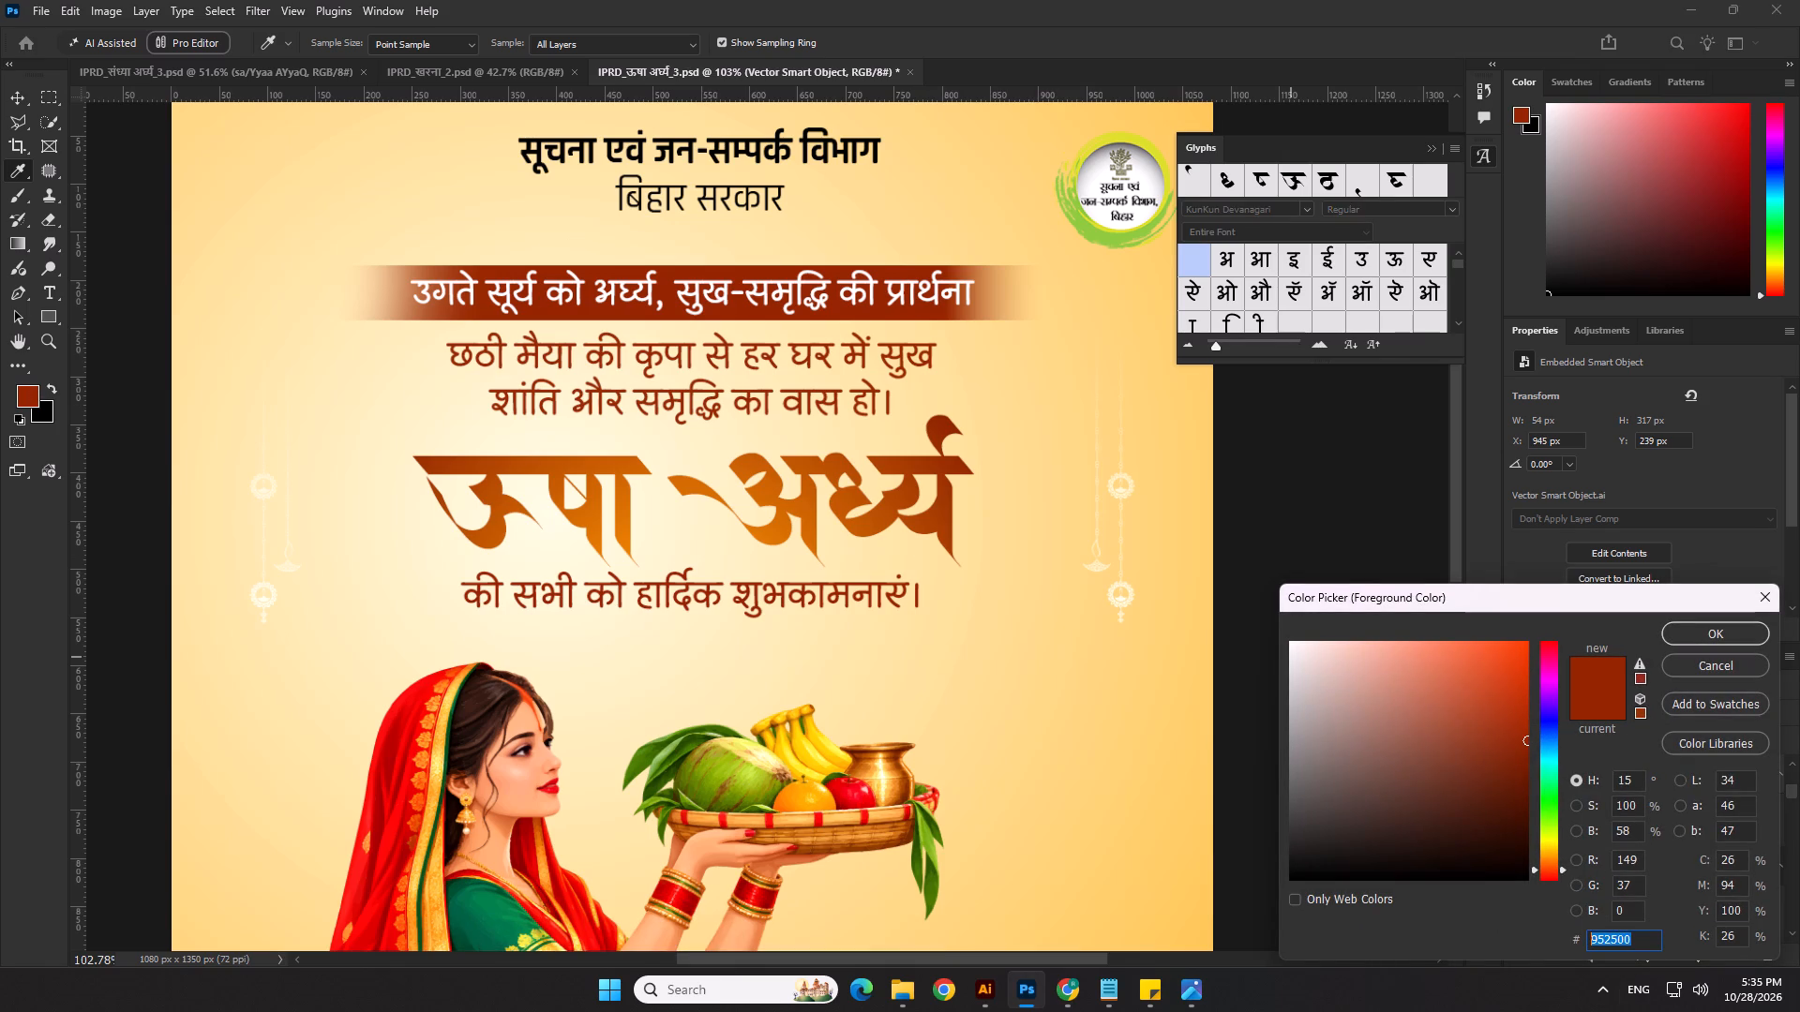
{"action": "key", "text": "ctrl+c"}
{"action": "key", "text": "ctrl+c"}
{"action": "left_click", "coordinate": [1668, 631]}
Hide the layer effects of the hanging ornament on the poster's left side.
{"action": "left_click", "coordinate": [18, 103]}
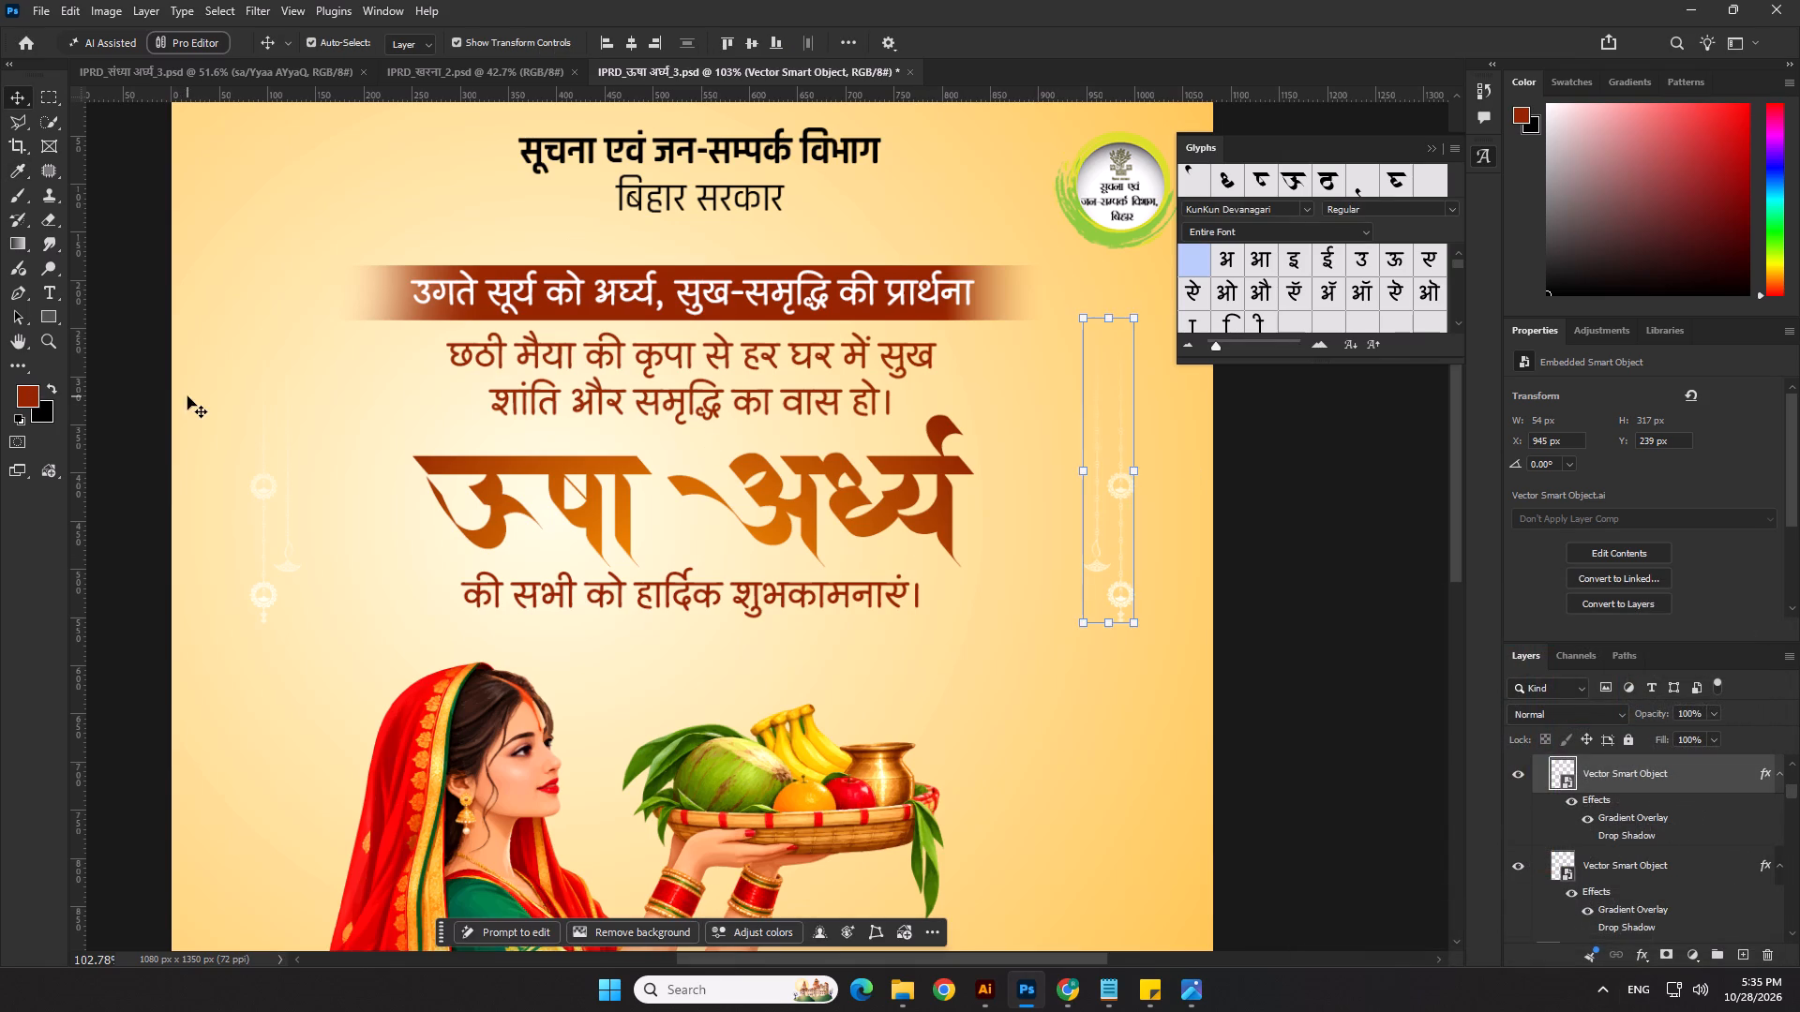
{"action": "left_click", "coordinate": [187, 396]}
{"action": "left_click", "coordinate": [265, 498]}
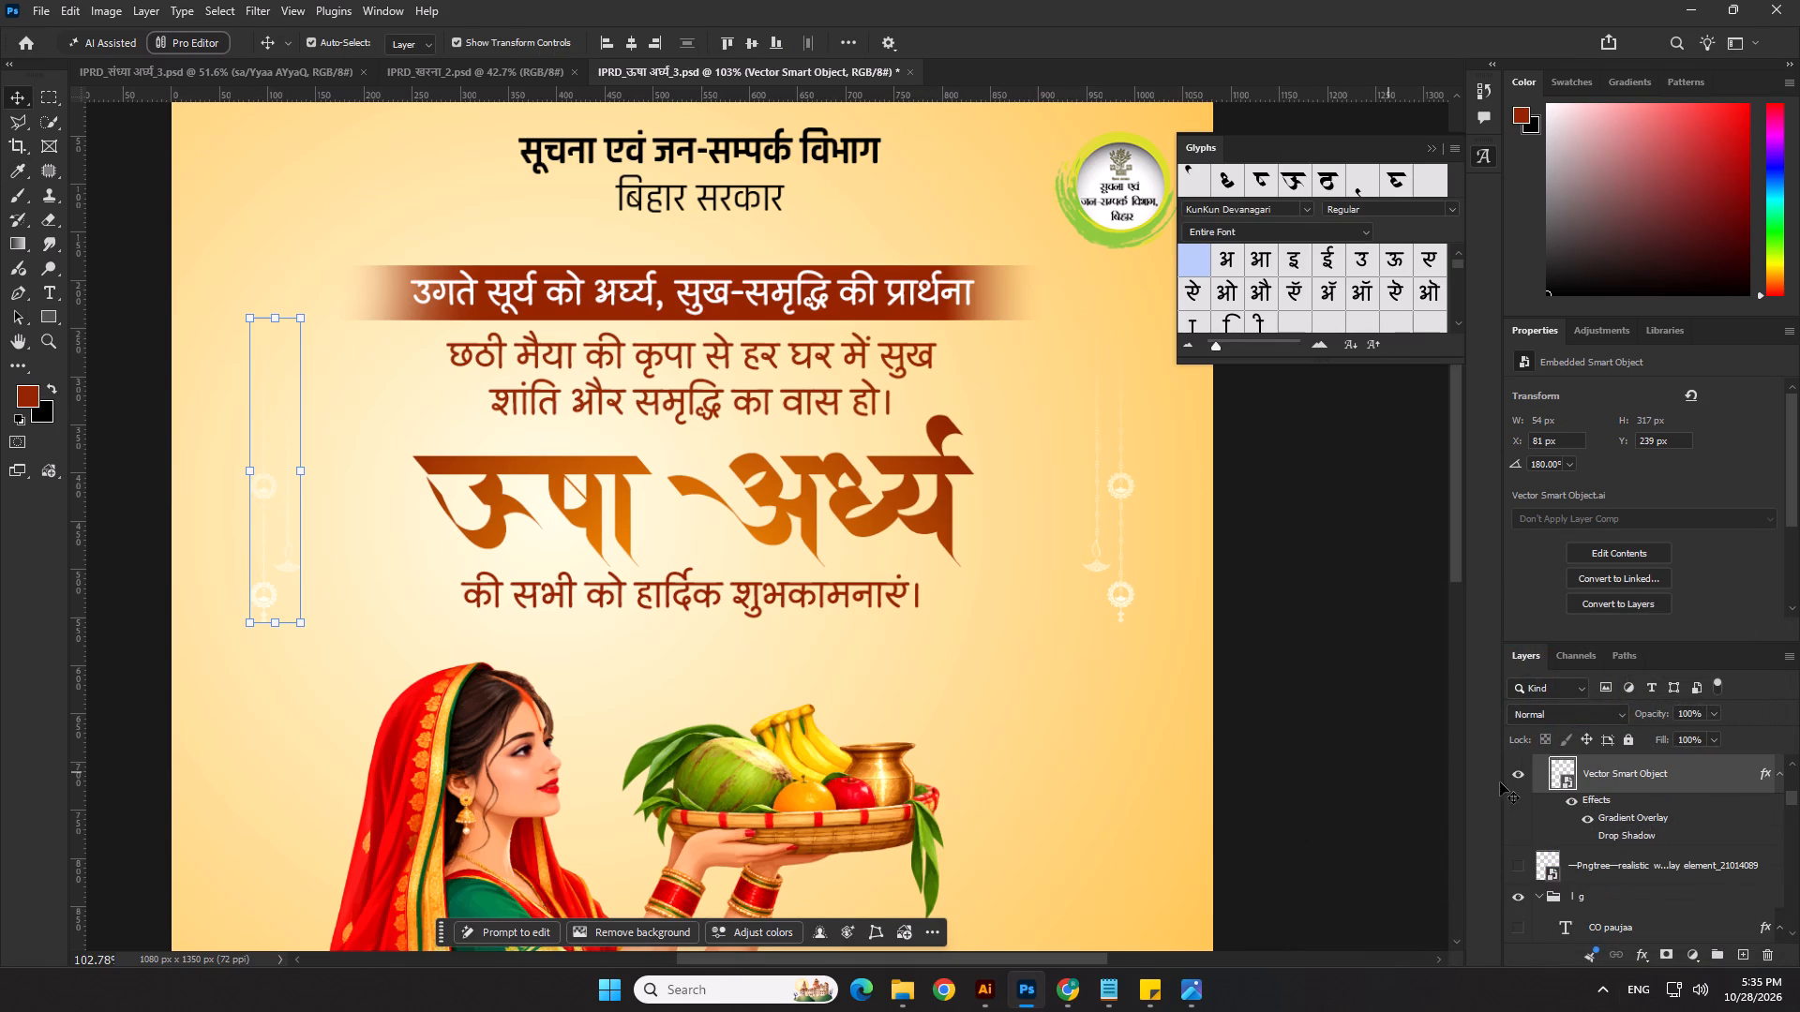
{"action": "left_click", "coordinate": [1565, 803]}
{"action": "left_click", "coordinate": [1566, 800]}
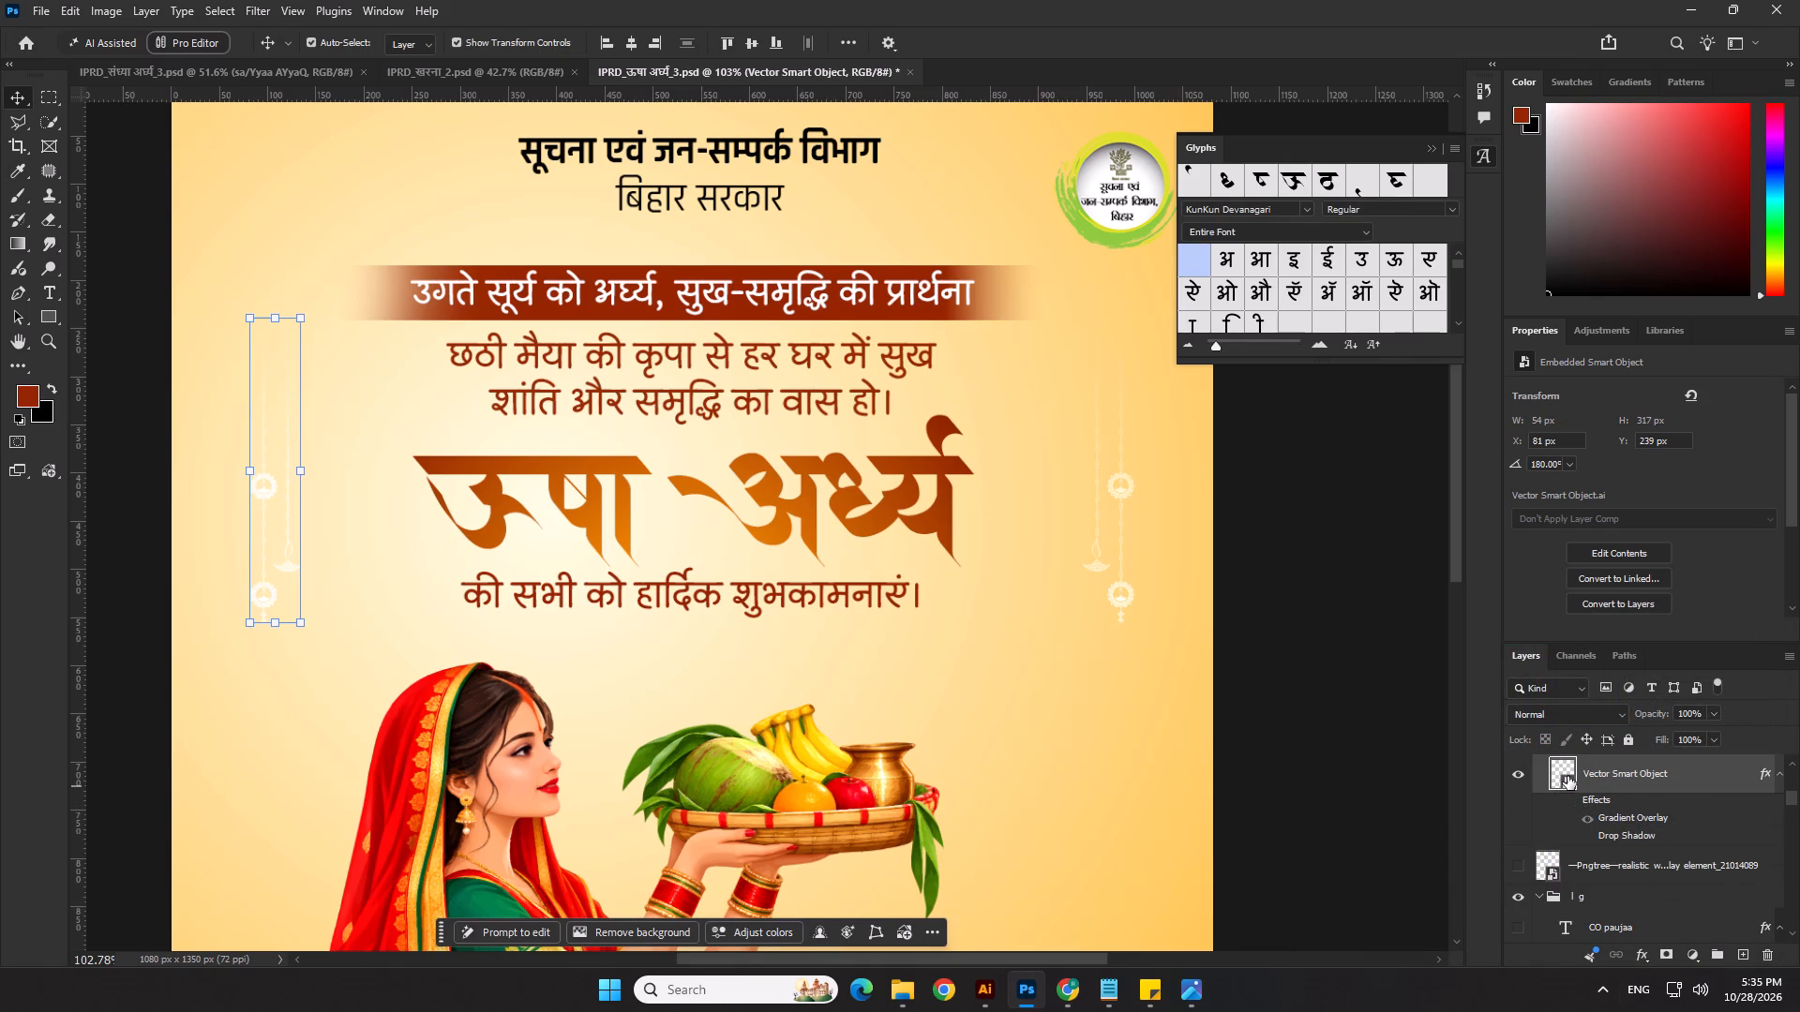
Open the left ornament's smart object in Illustrator, set its fill to 952500, save it and return to the Photoshop poster.
{"action": "double_click", "coordinate": [1567, 785]}
{"action": "left_click_drag", "start_coordinate": [388, 309], "coordinate": [658, 443]}
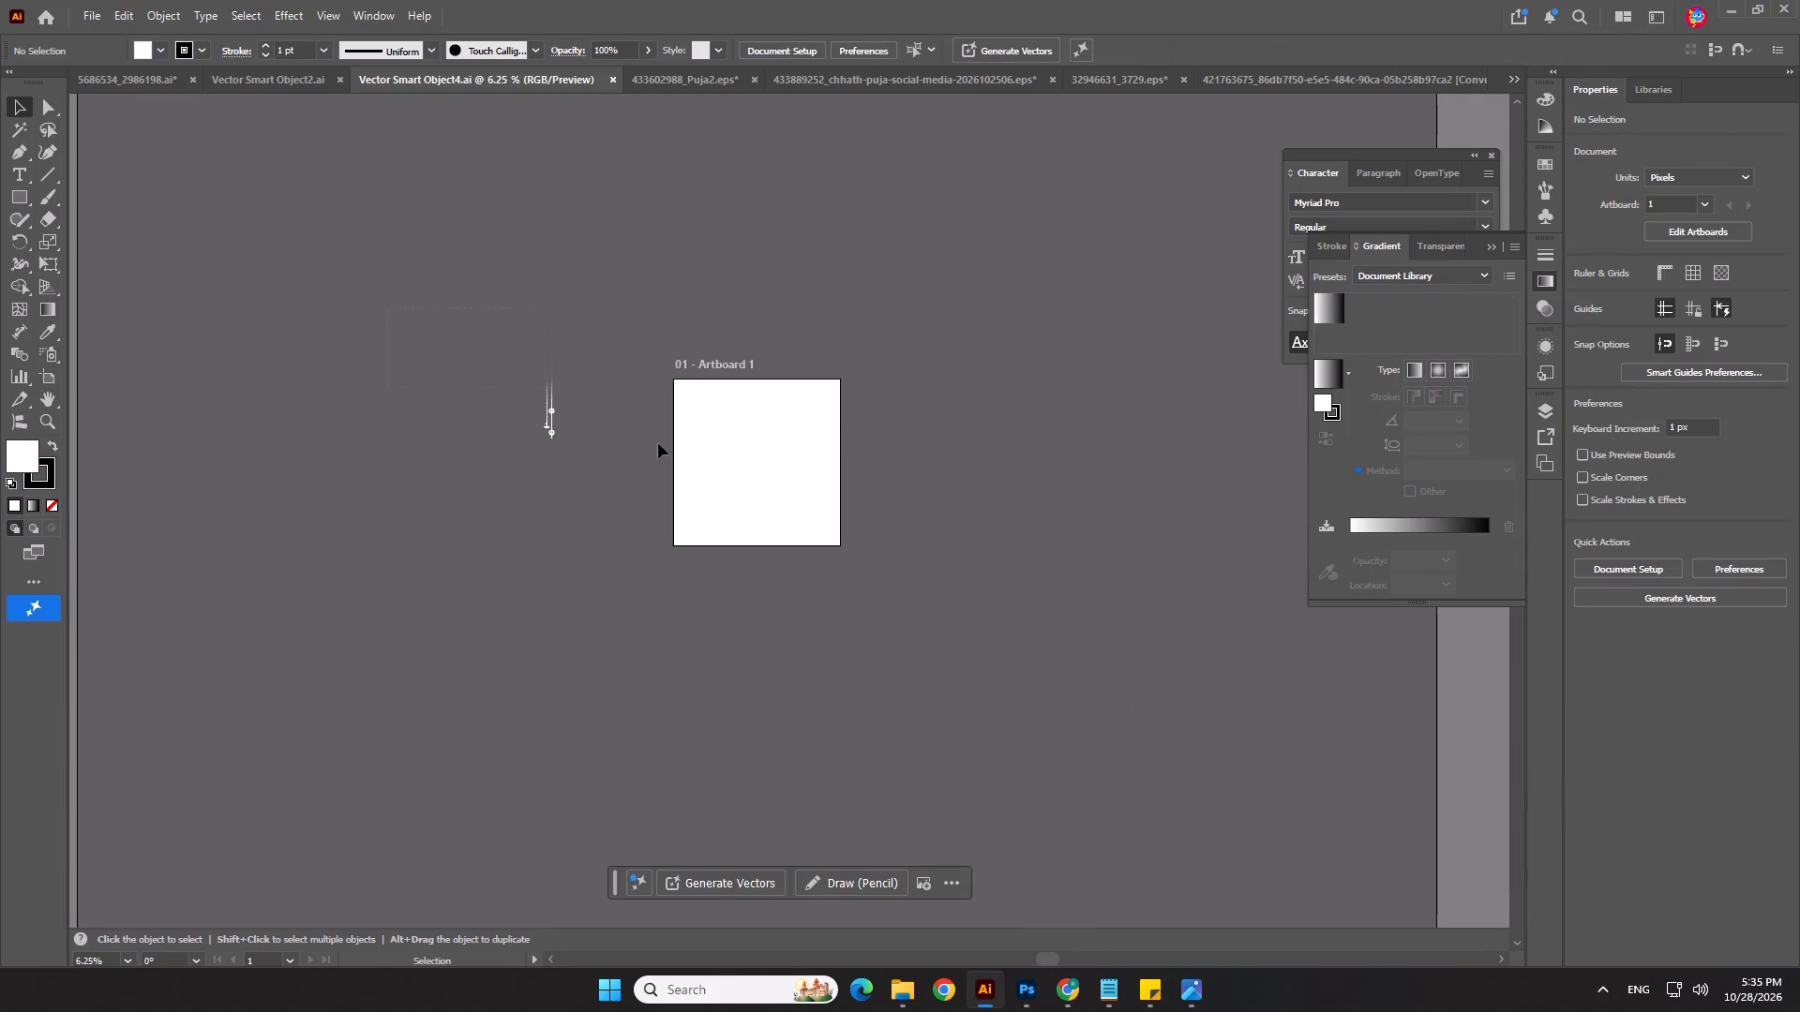
{"action": "left_click_drag", "start_coordinate": [658, 443], "coordinate": [719, 513]}
{"action": "double_click", "coordinate": [22, 442]}
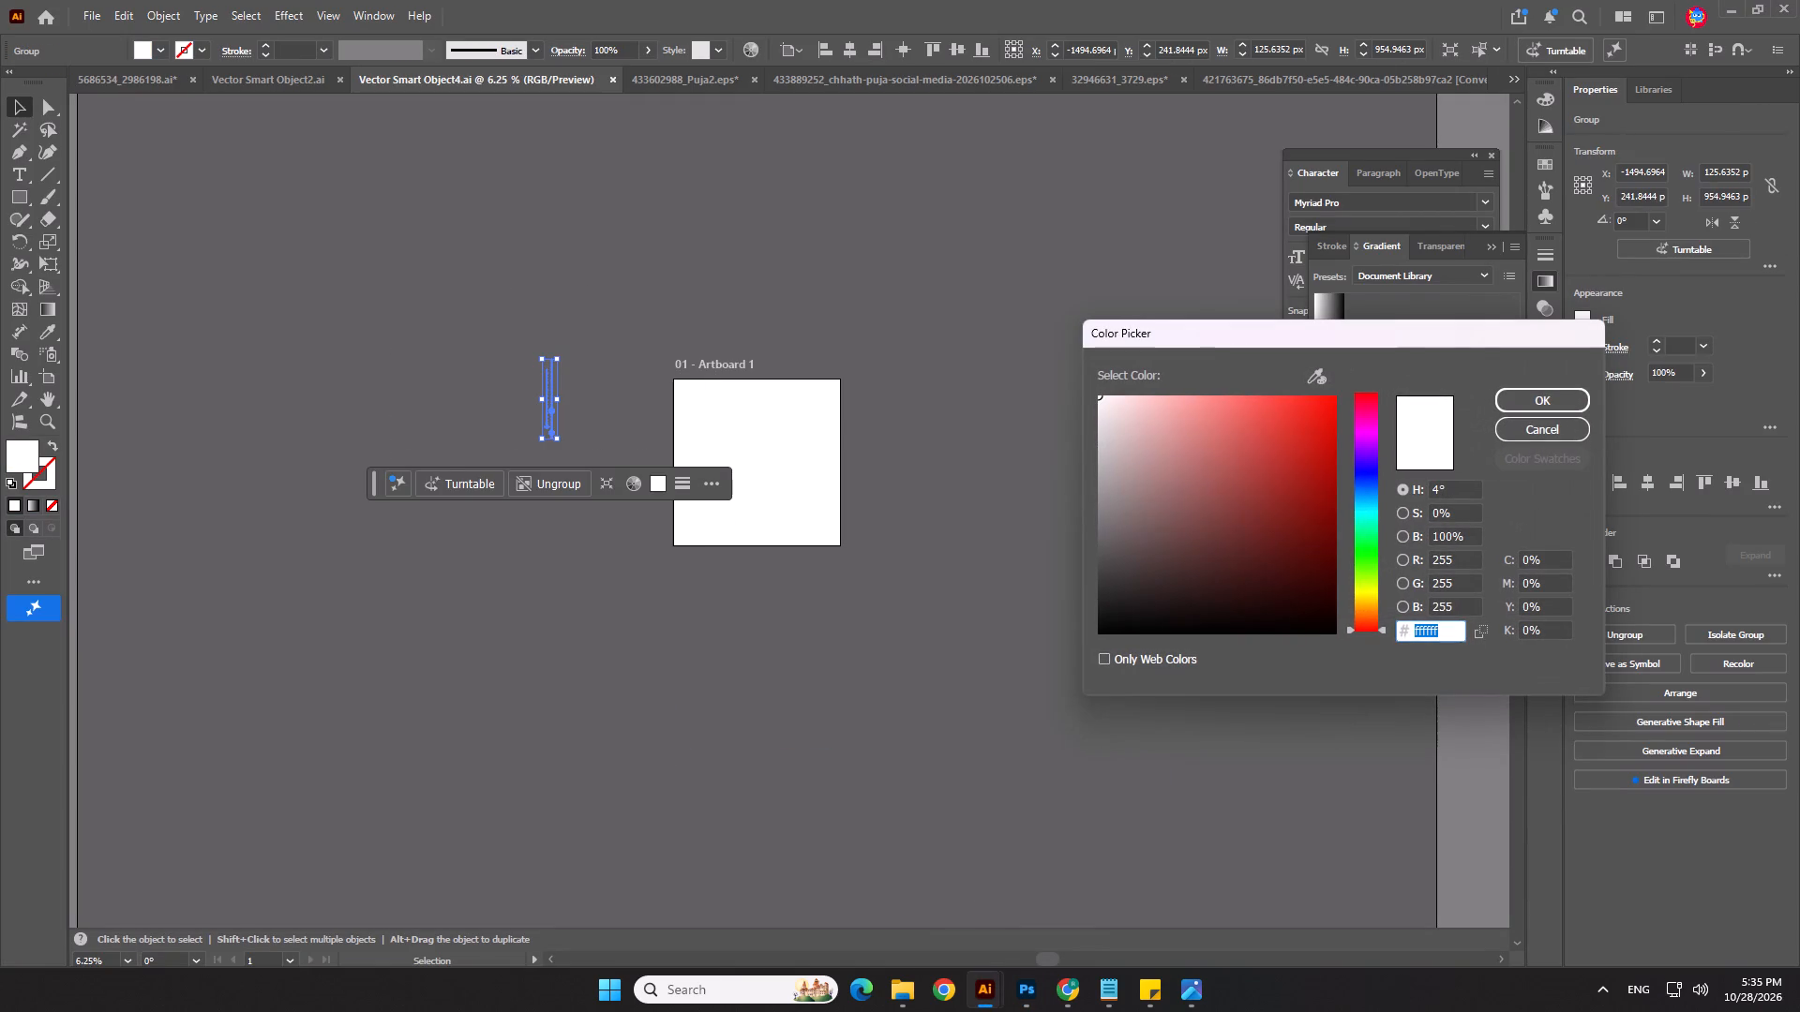
{"action": "key", "text": "ctrl+v"}
{"action": "left_click", "coordinate": [1534, 393]}
{"action": "left_click", "coordinate": [1127, 625]}
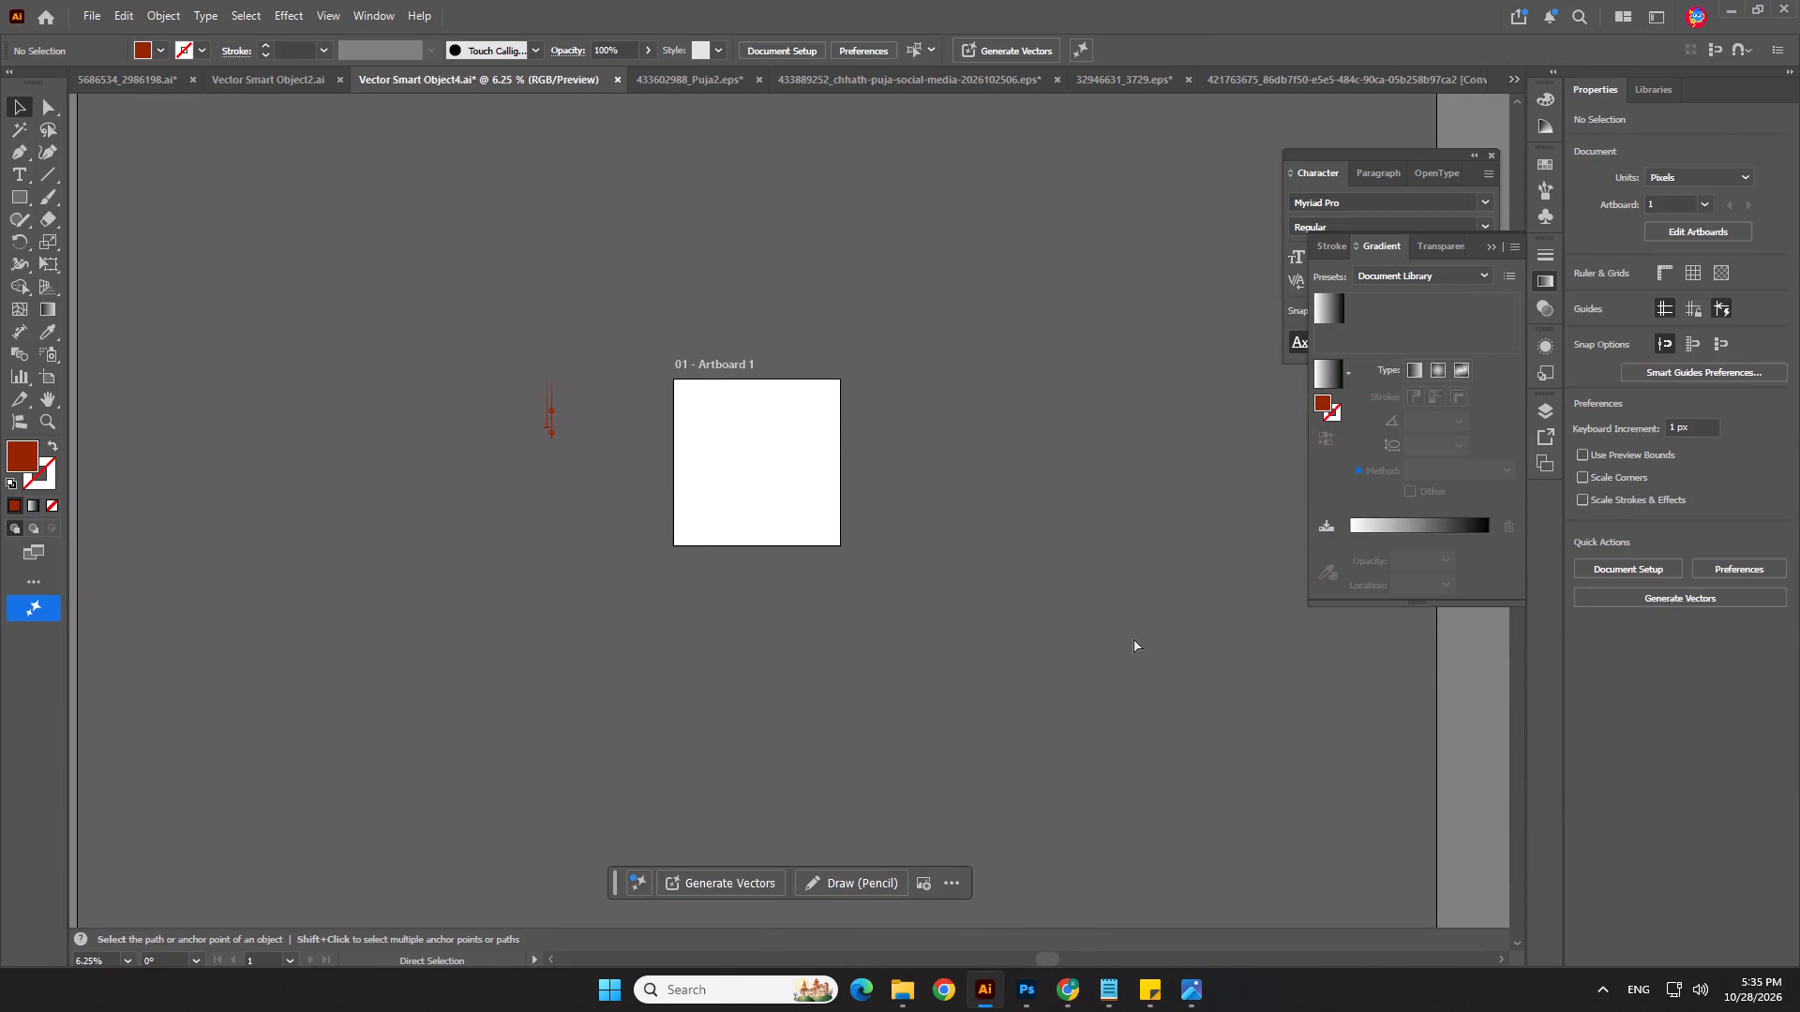
{"action": "key", "text": "ctrl+s"}
{"action": "key", "text": "ctrl+s"}
{"action": "left_click", "coordinate": [1007, 512]}
{"action": "key", "text": "ctrl+s"}
{"action": "key", "text": "alt+Tab"}
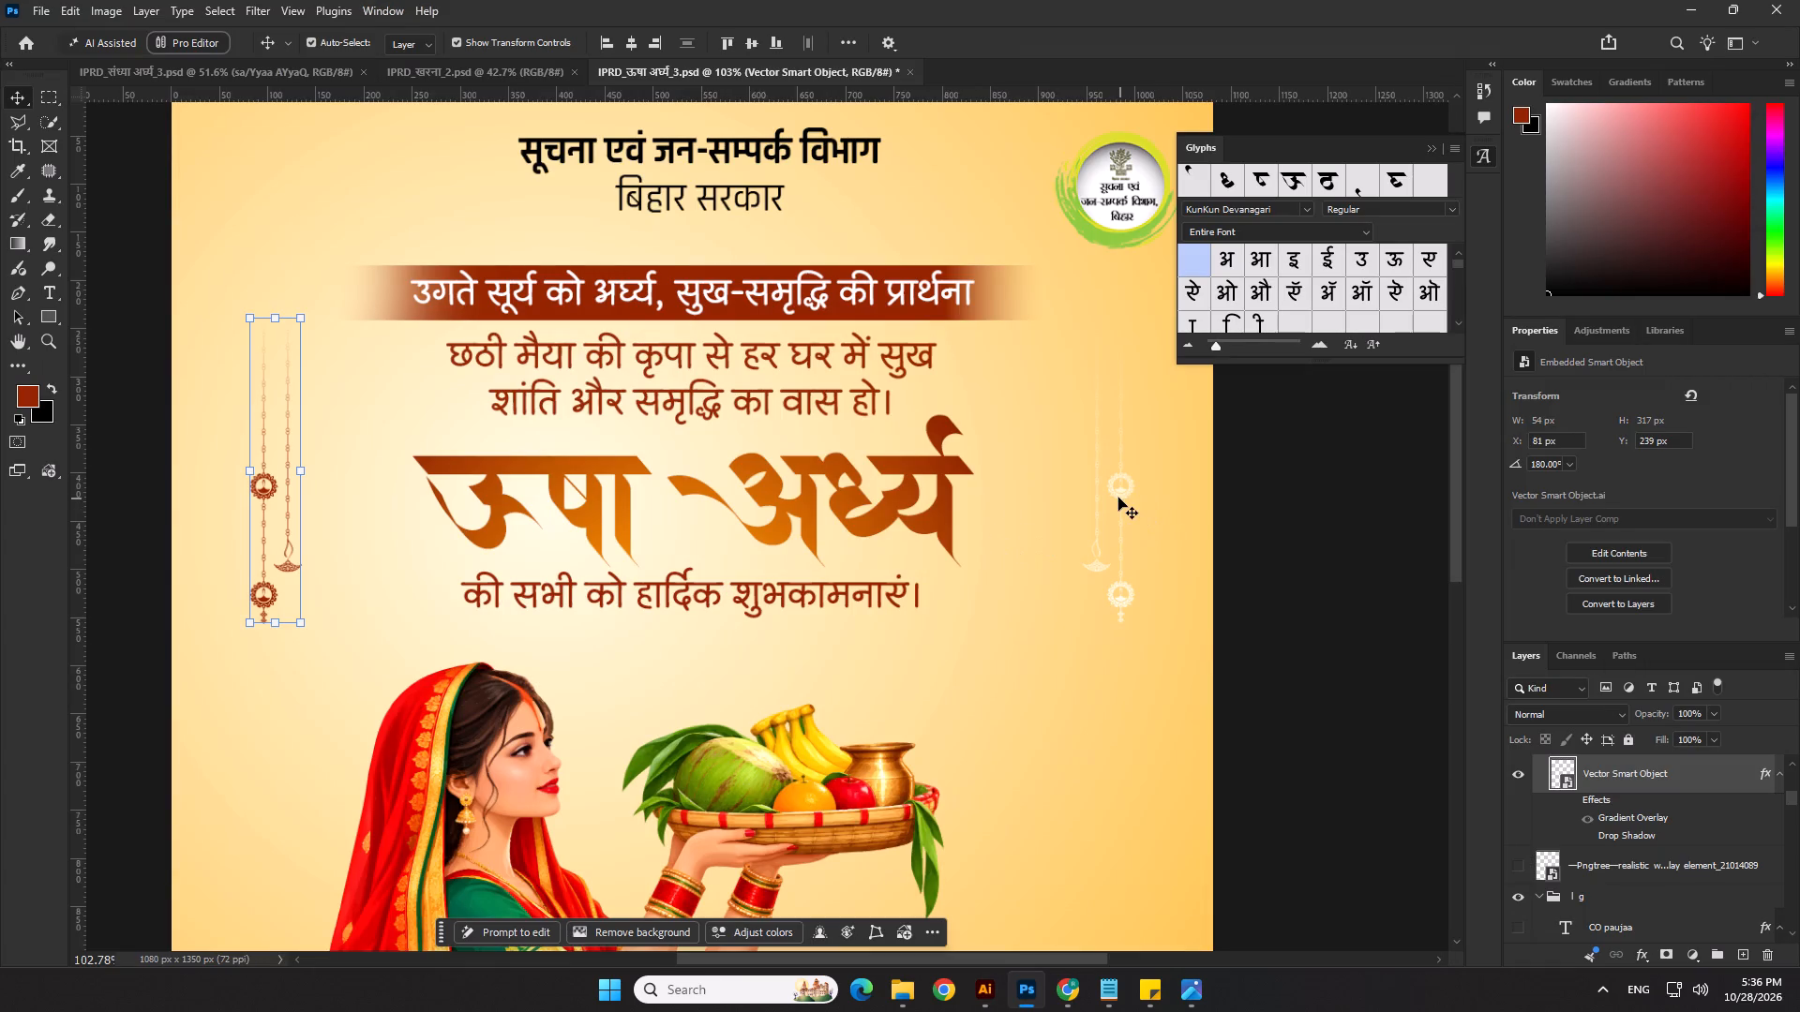
Hide the layer effects of the hanging ornament on the poster's right side.
{"action": "left_click", "coordinate": [1118, 496]}
{"action": "left_click", "coordinate": [1568, 797]}
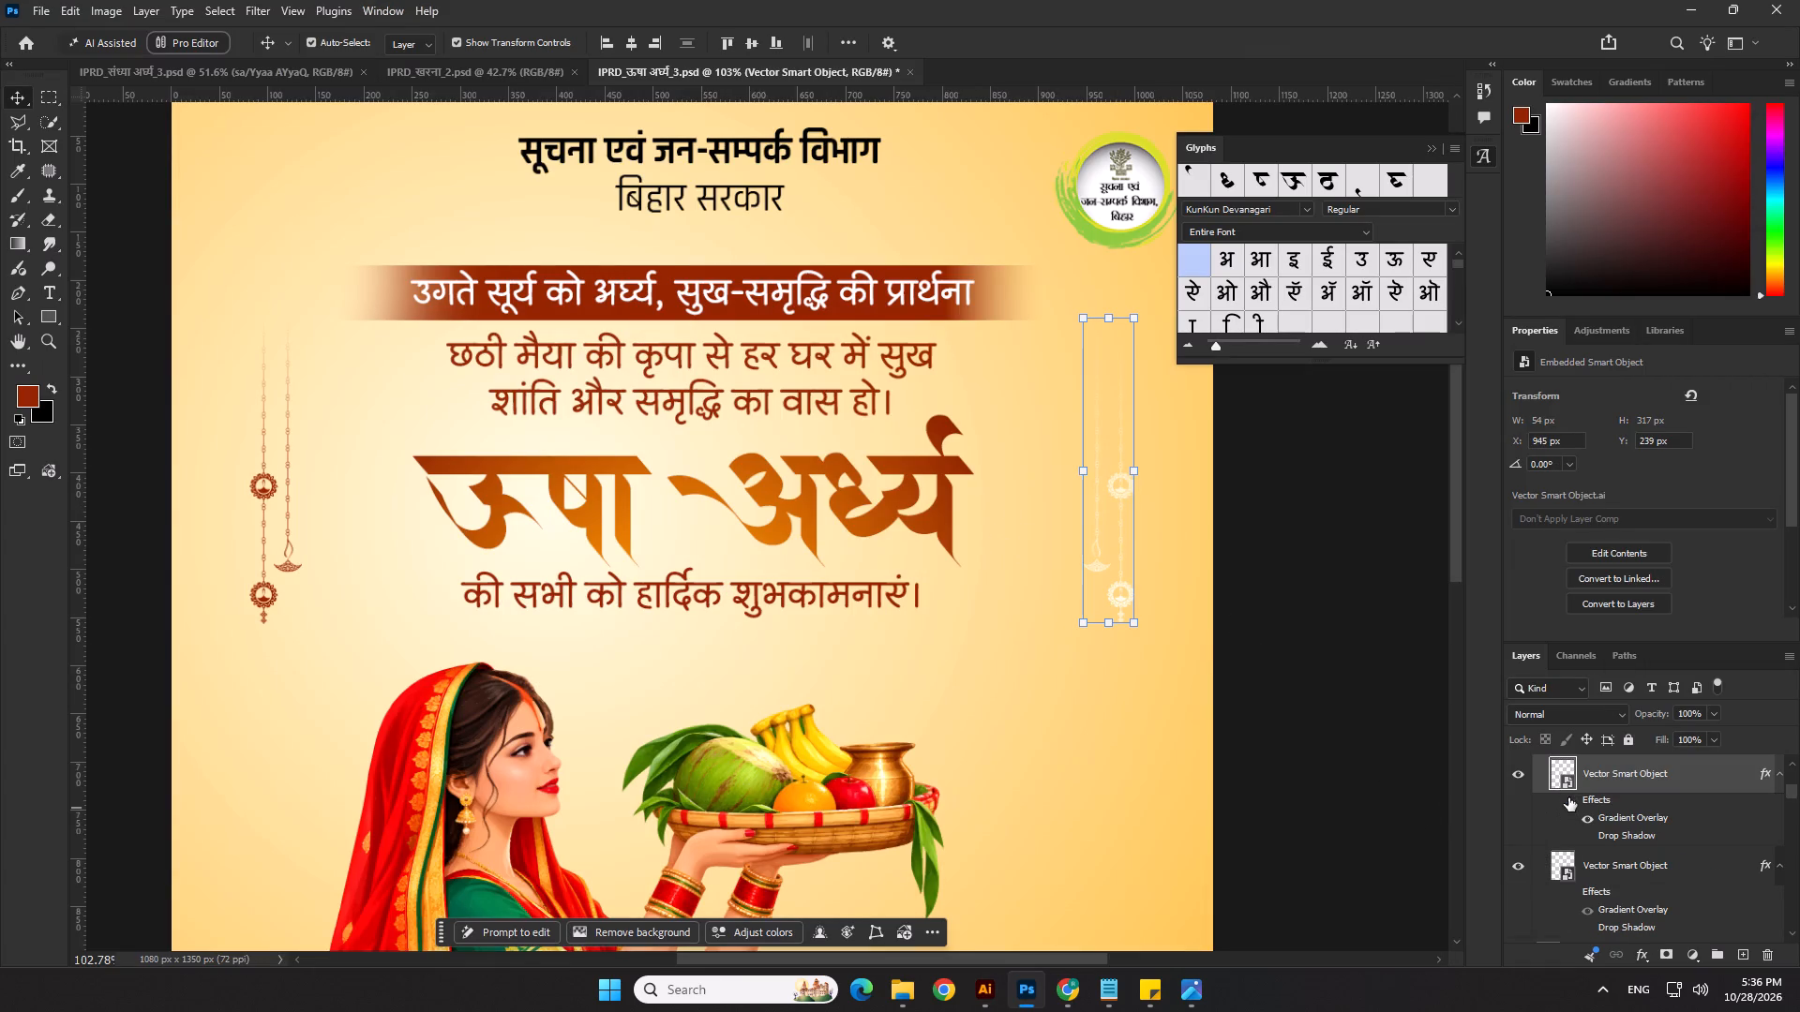
Open the right ornament's smart object in Illustrator, set its fill to 952500, save it and return to the Photoshop poster.
{"action": "double_click", "coordinate": [1567, 783]}
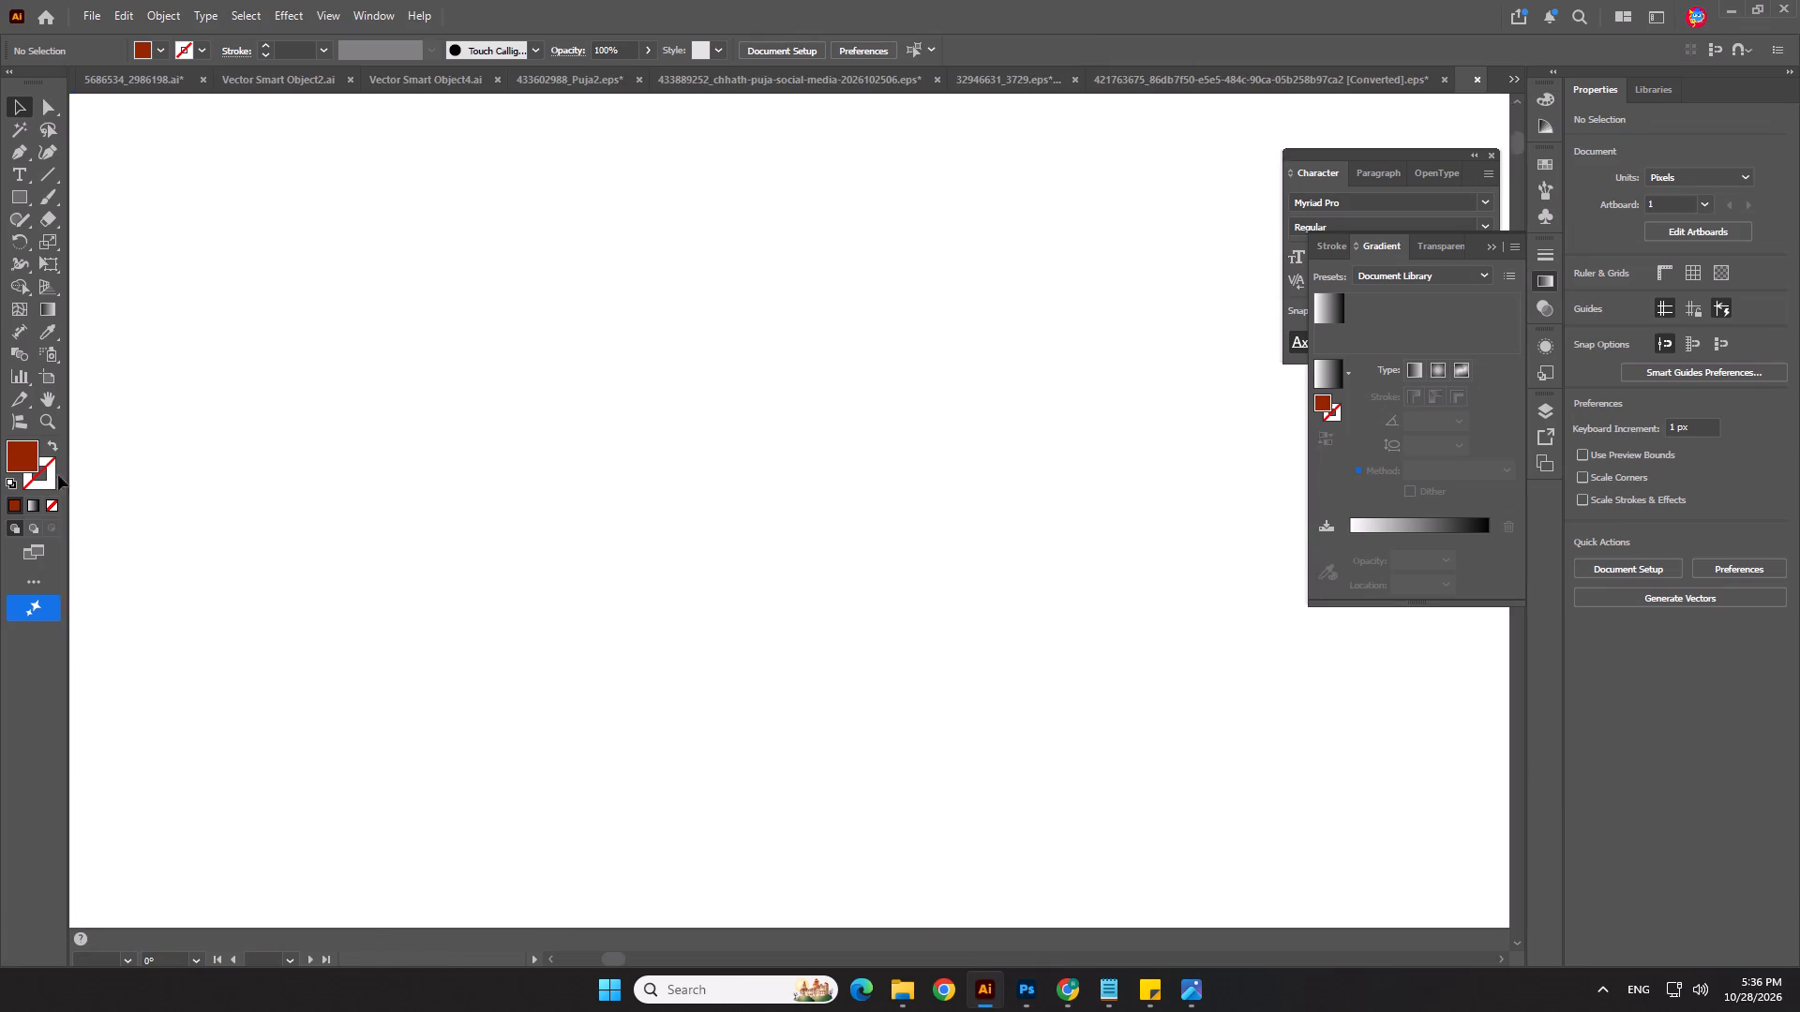
{"action": "left_click_drag", "start_coordinate": [425, 309], "coordinate": [622, 517]}
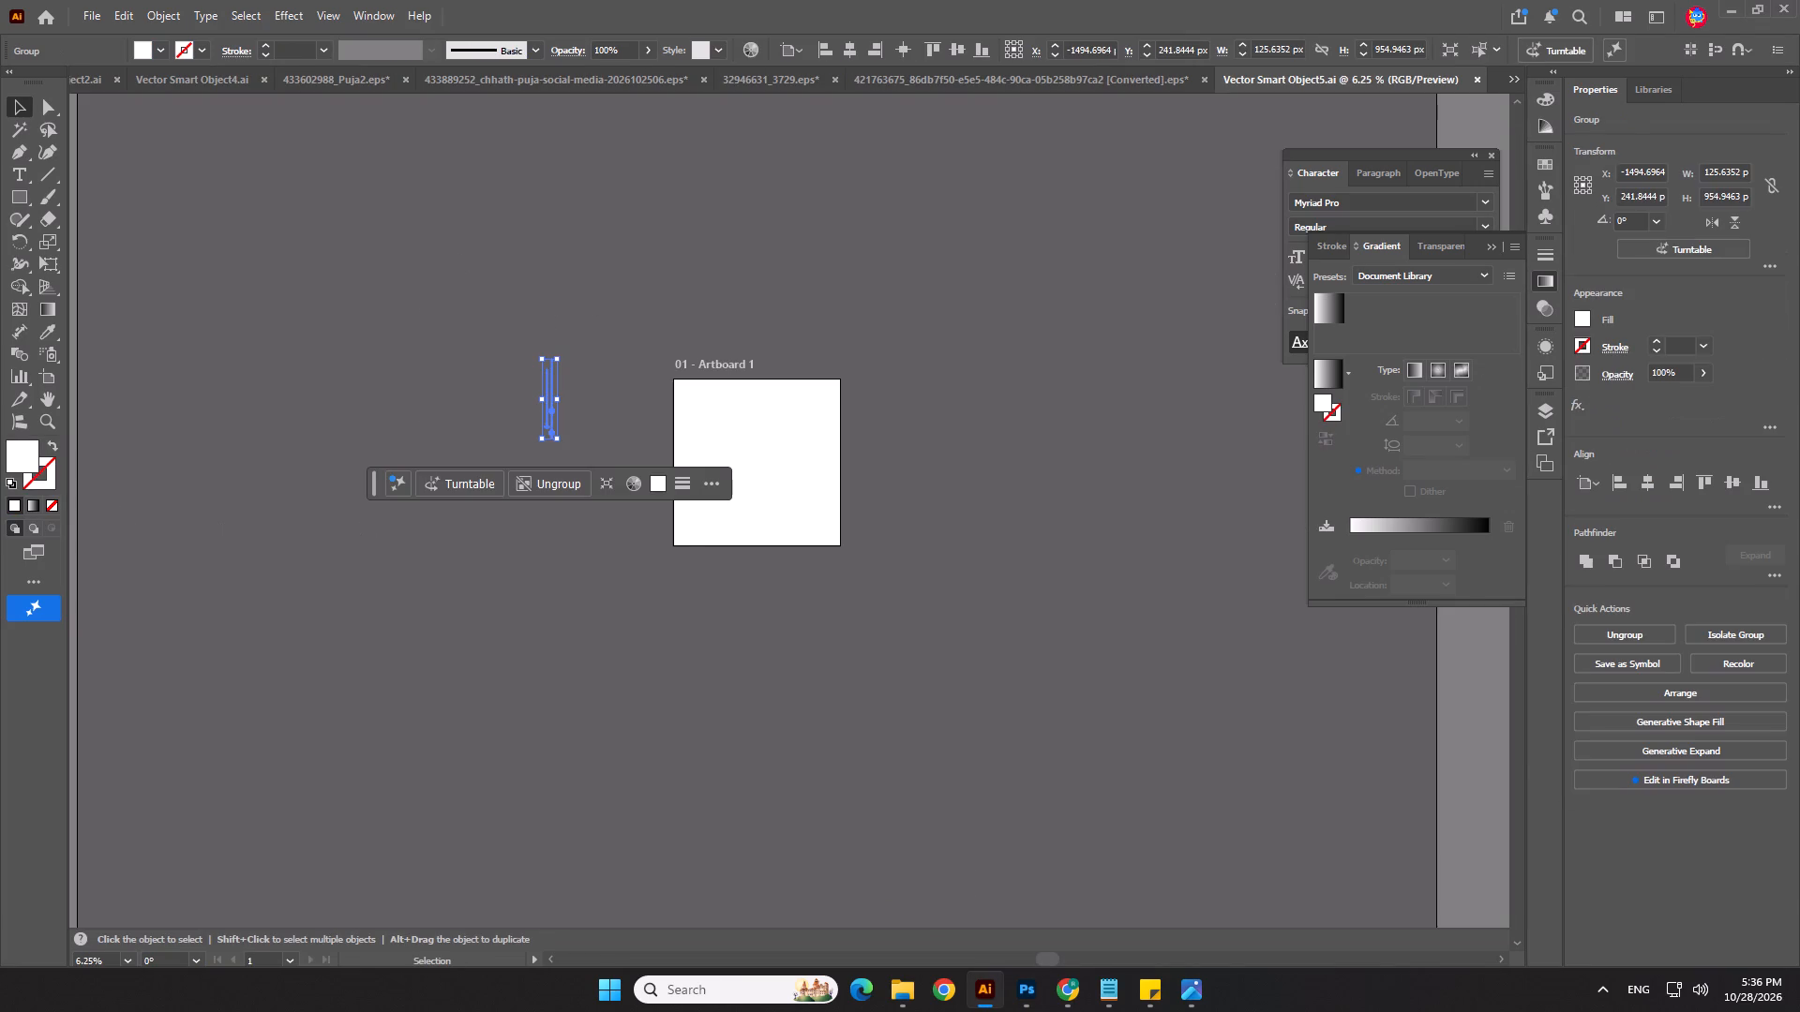
{"action": "double_click", "coordinate": [18, 457]}
{"action": "key", "text": "ctrl+v"}
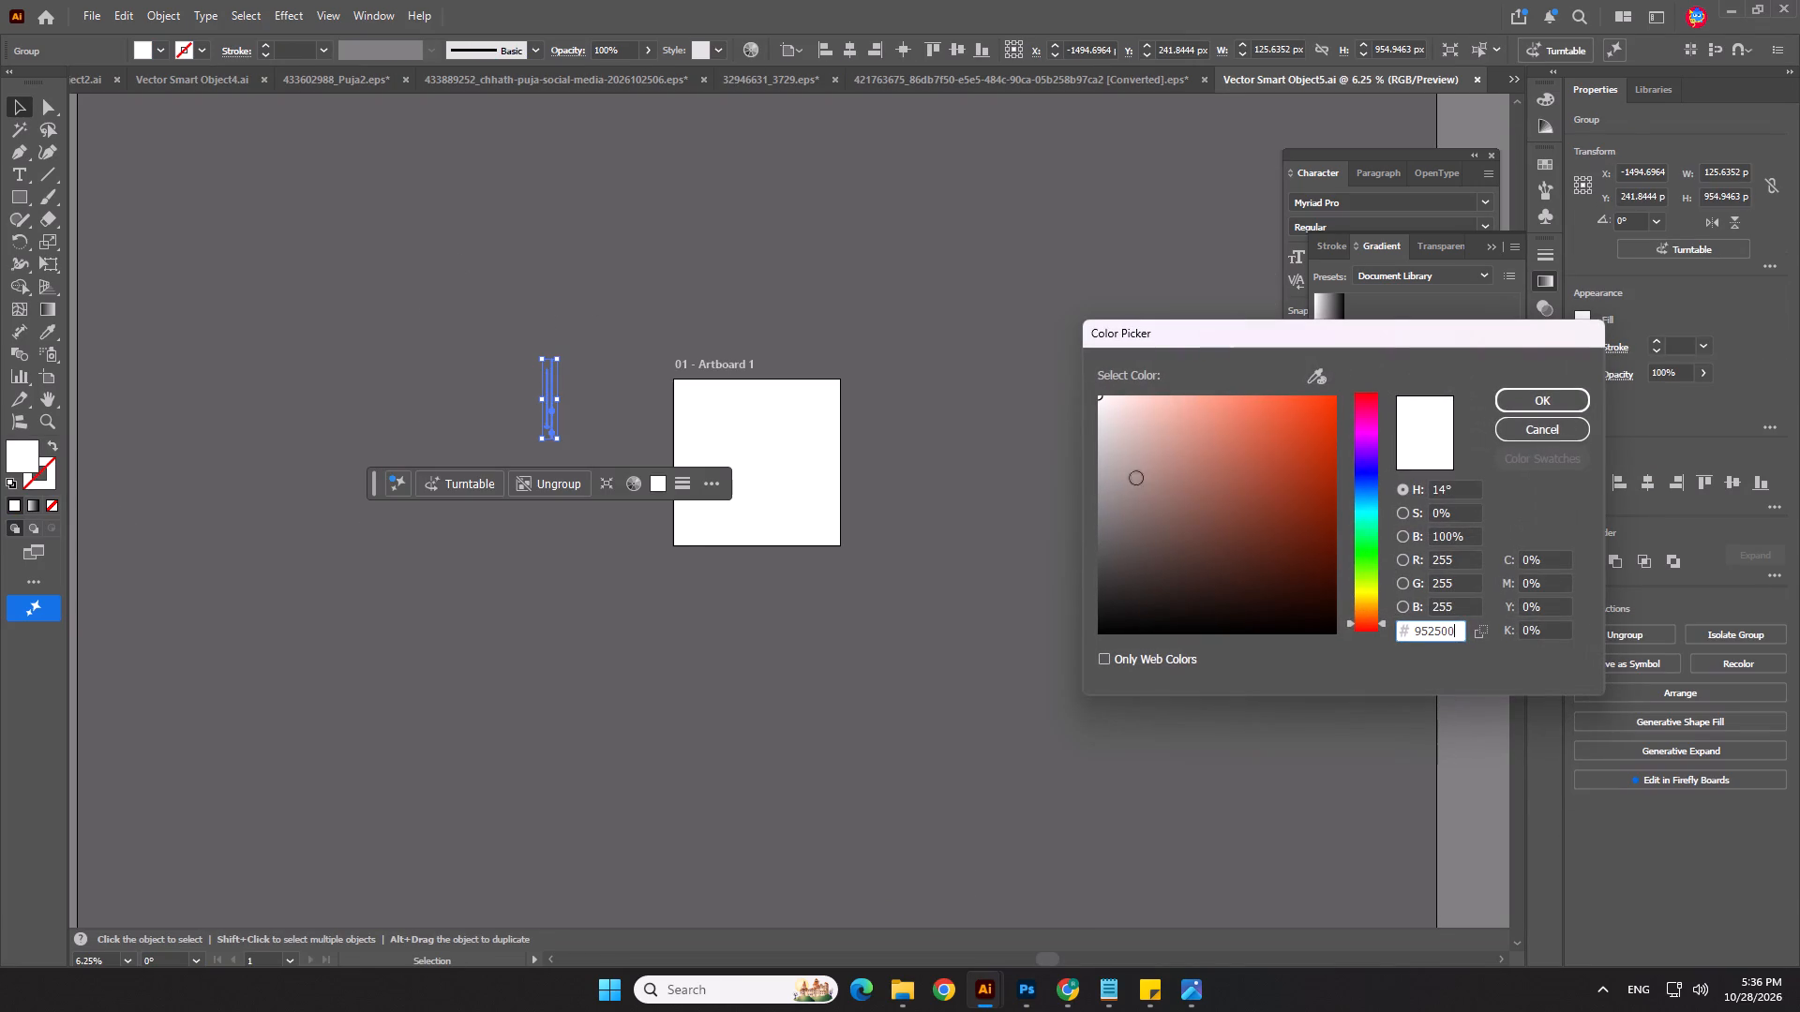
{"action": "left_click", "coordinate": [1514, 403]}
{"action": "double_click", "coordinate": [1006, 531]}
{"action": "key", "text": "ctrl+s"}
{"action": "key", "text": "ctrl+s"}
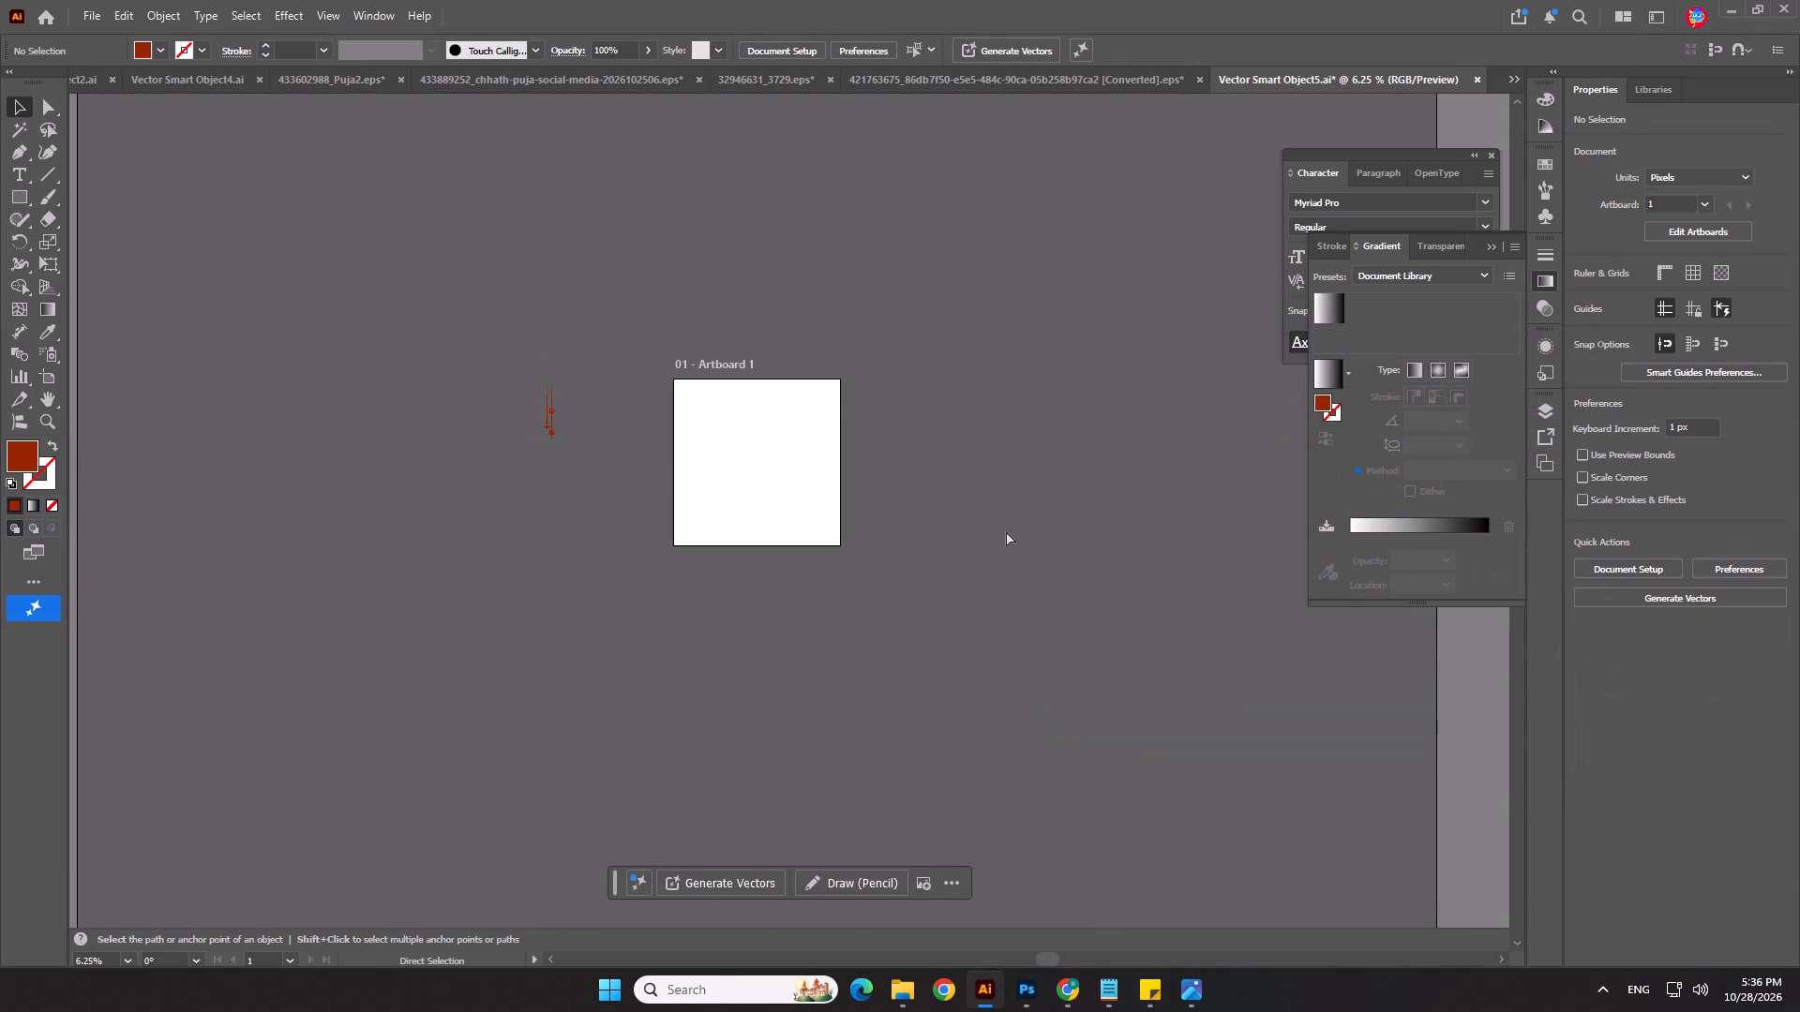
{"action": "key", "text": "alt+Tab"}
{"action": "scroll", "coordinate": [851, 534], "scroll_direction": "down", "scroll_amount": 6}
{"action": "left_click", "coordinate": [1122, 530]}
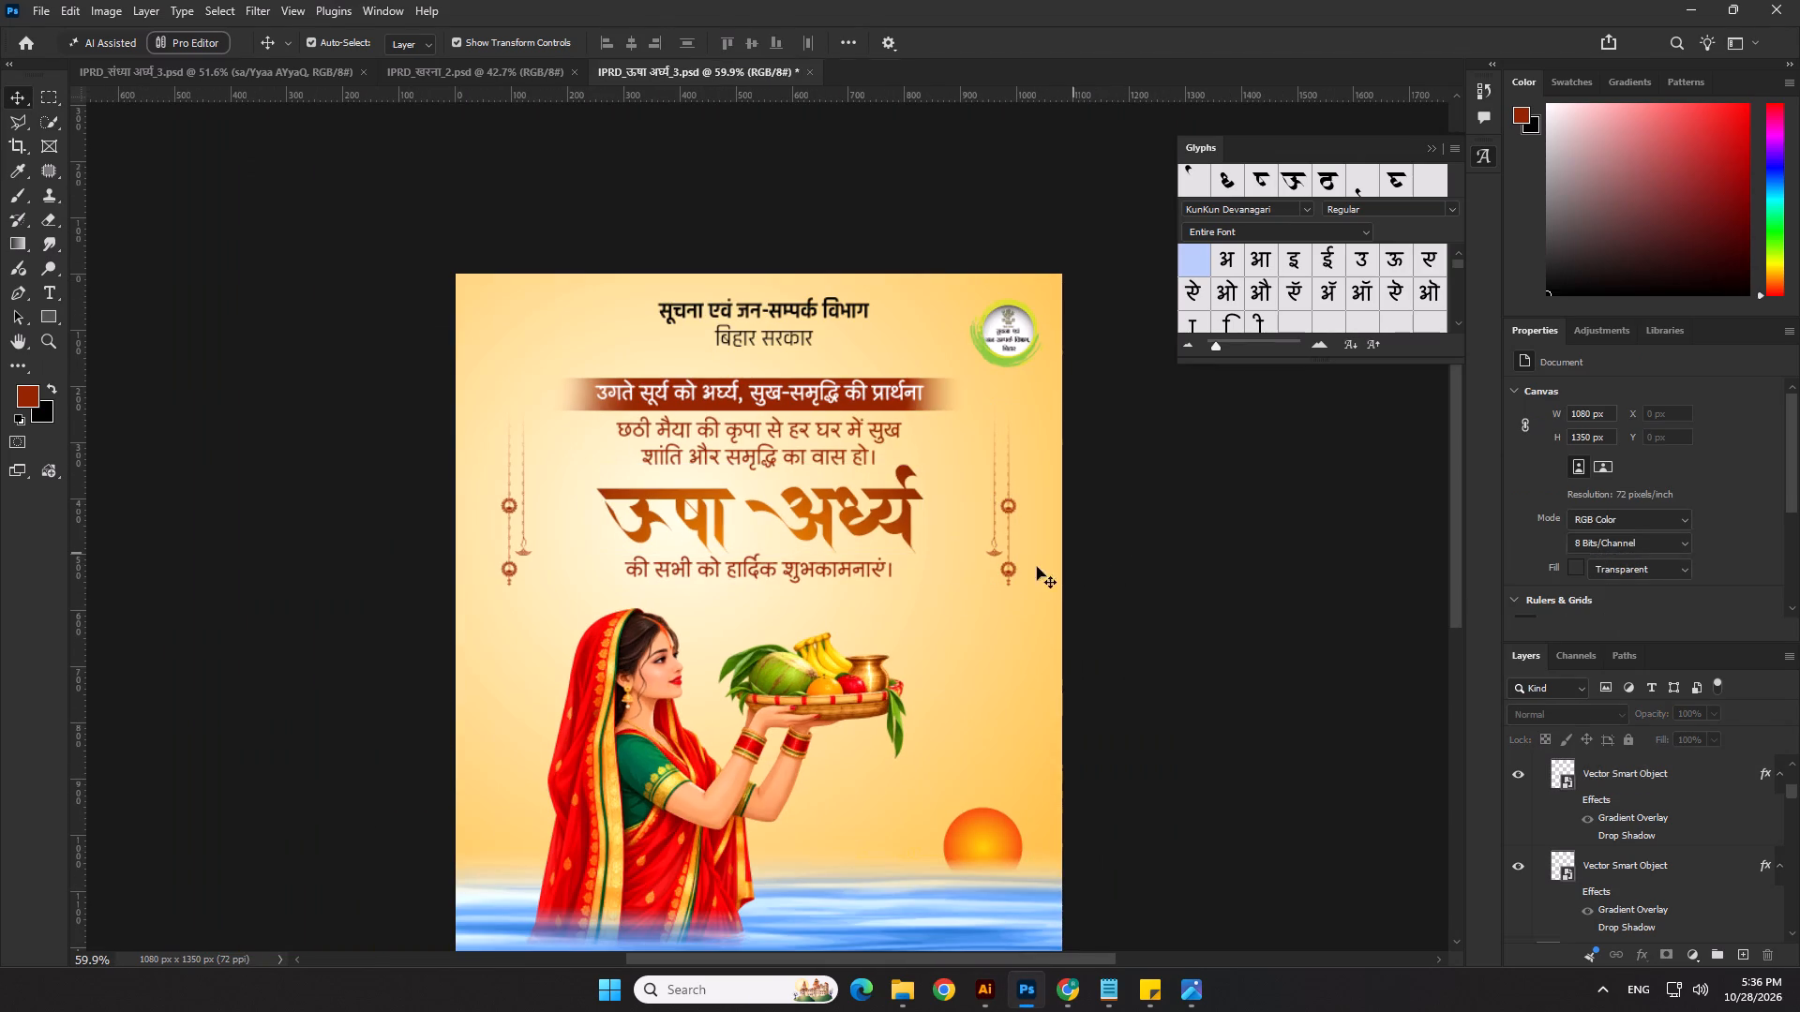
Turn on the hidden flourish divider layer beneath the की सभी को हार्दिक शुभकामनाएं। line.
{"action": "scroll", "coordinate": [958, 722], "scroll_direction": "up", "scroll_amount": 4}
{"action": "scroll", "coordinate": [959, 693], "scroll_direction": "down", "scroll_amount": 3}
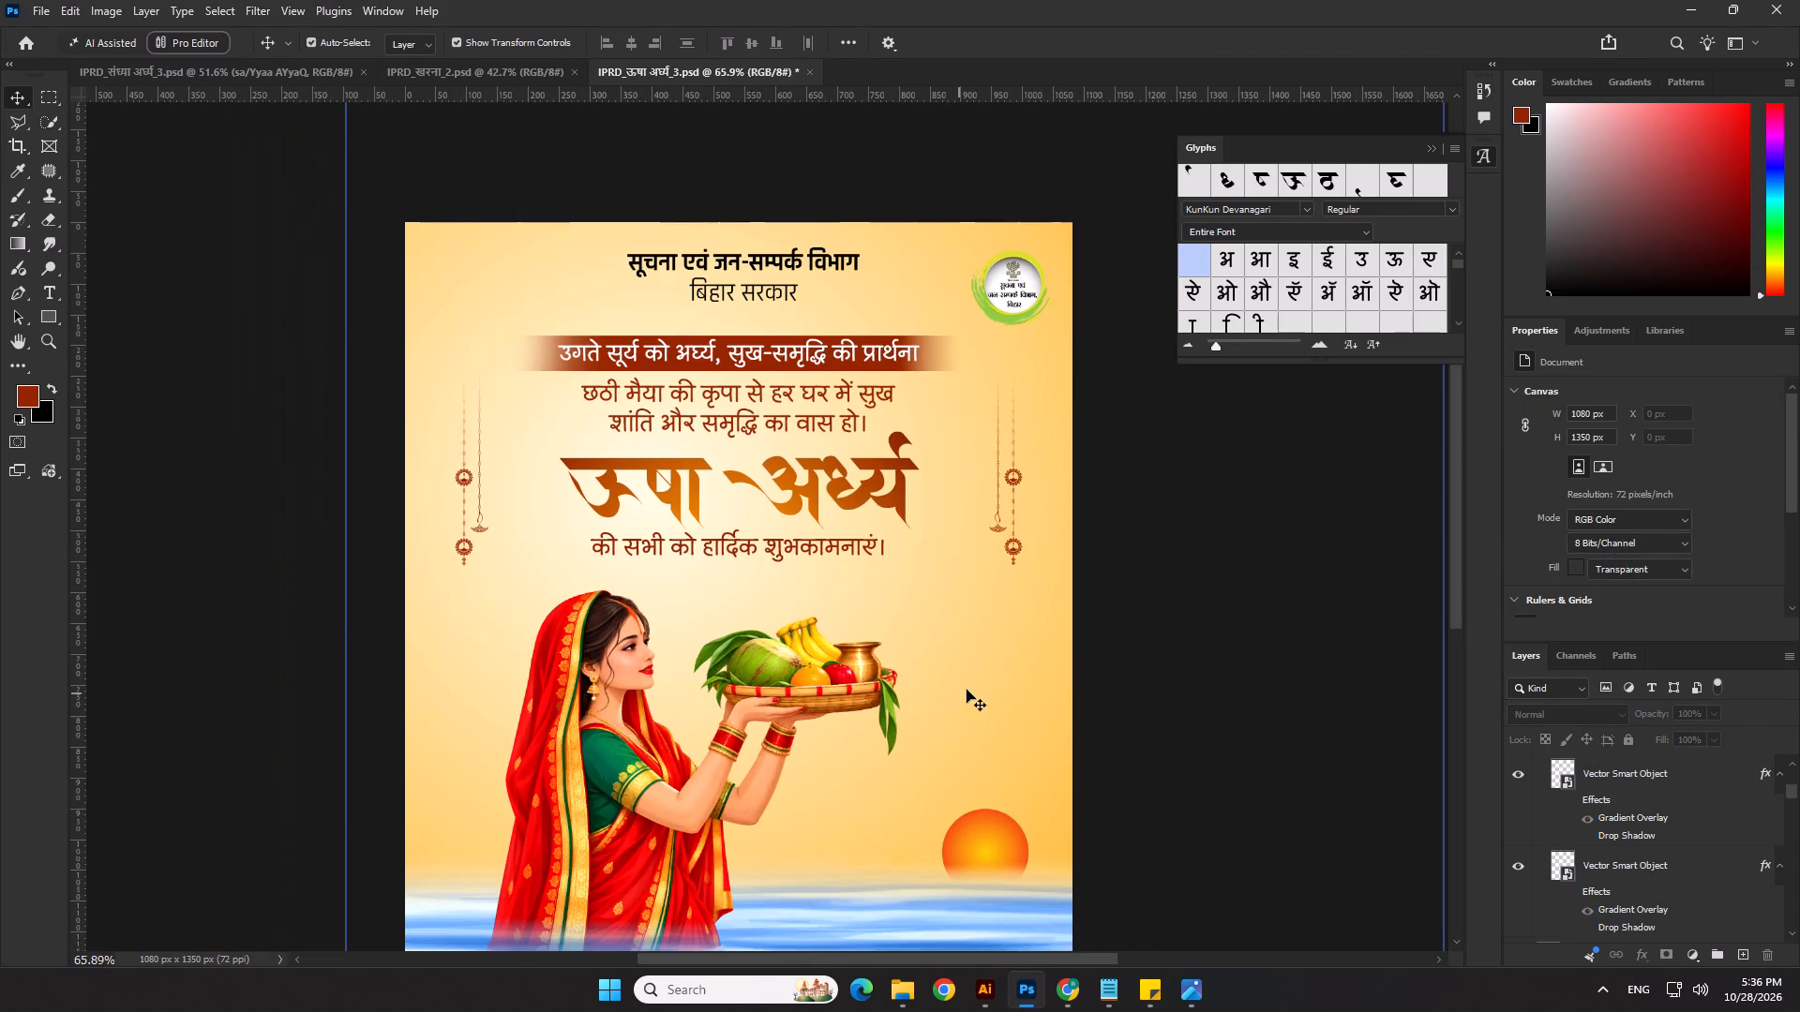
{"action": "scroll", "coordinate": [1633, 874], "scroll_direction": "down", "scroll_amount": 7}
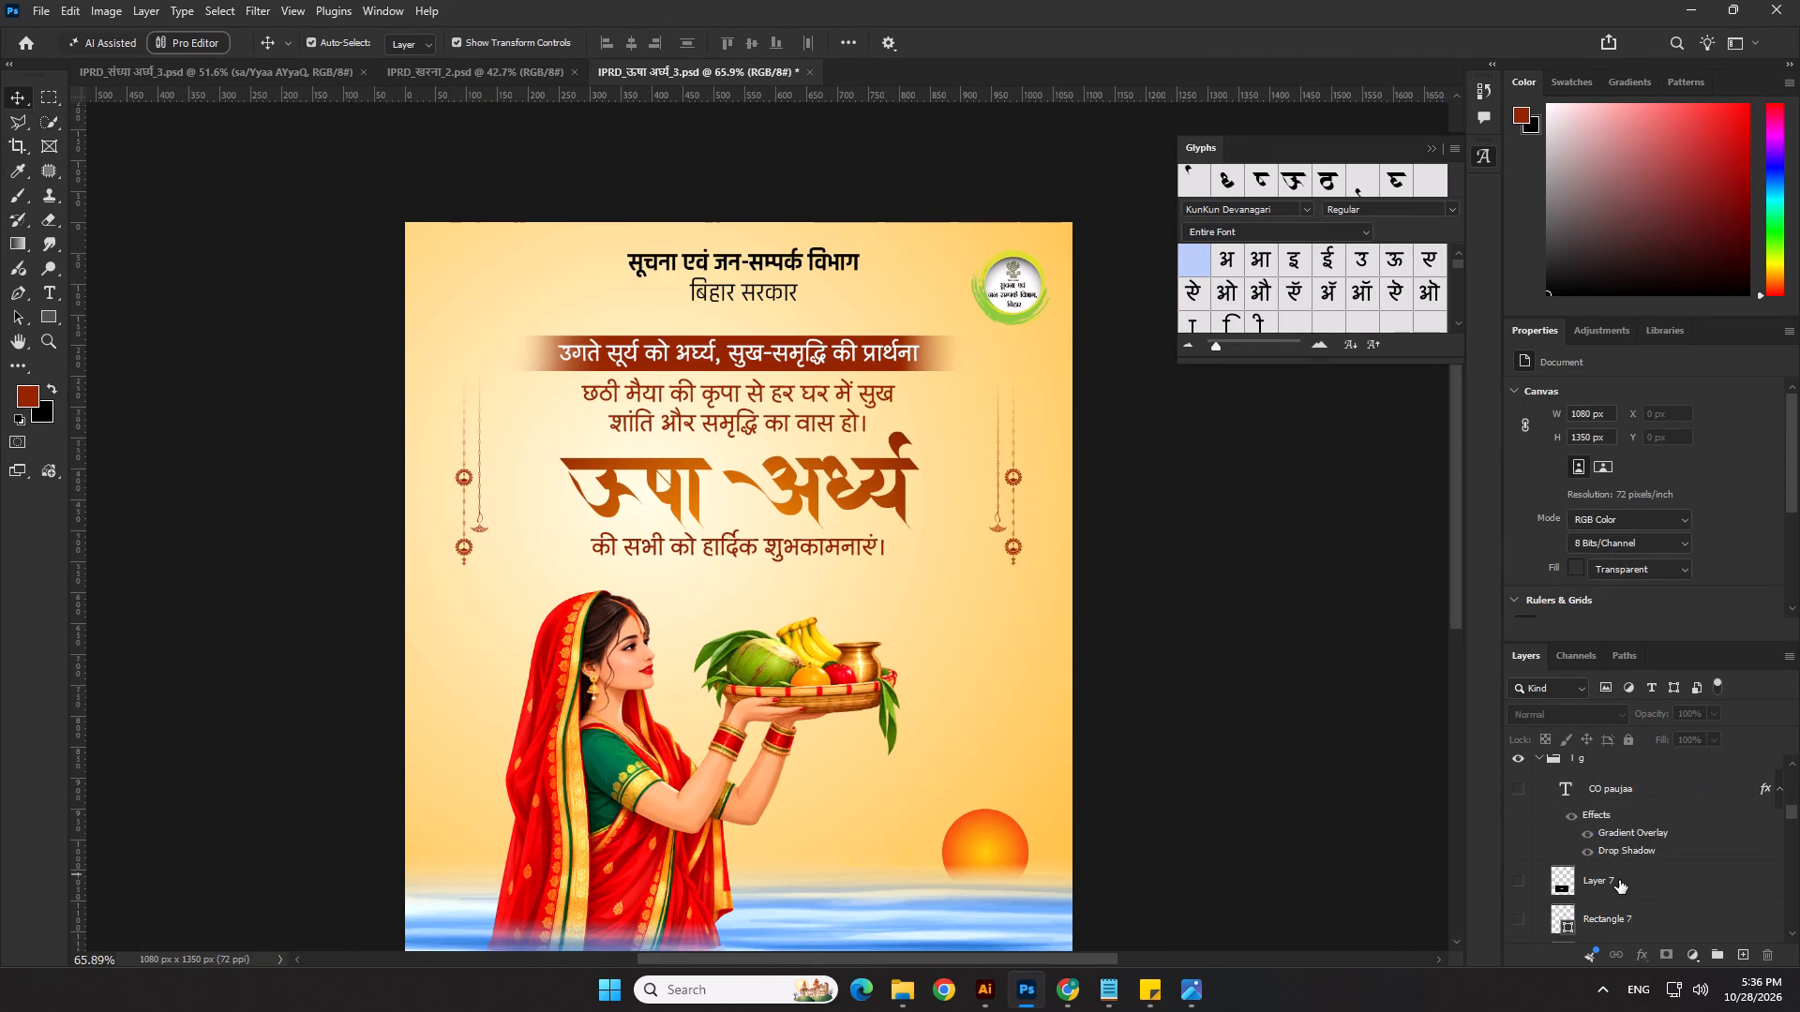
{"action": "scroll", "coordinate": [1619, 880], "scroll_direction": "up", "scroll_amount": 5}
{"action": "left_click", "coordinate": [1541, 911]}
{"action": "scroll", "coordinate": [1598, 900], "scroll_direction": "down", "scroll_amount": 5}
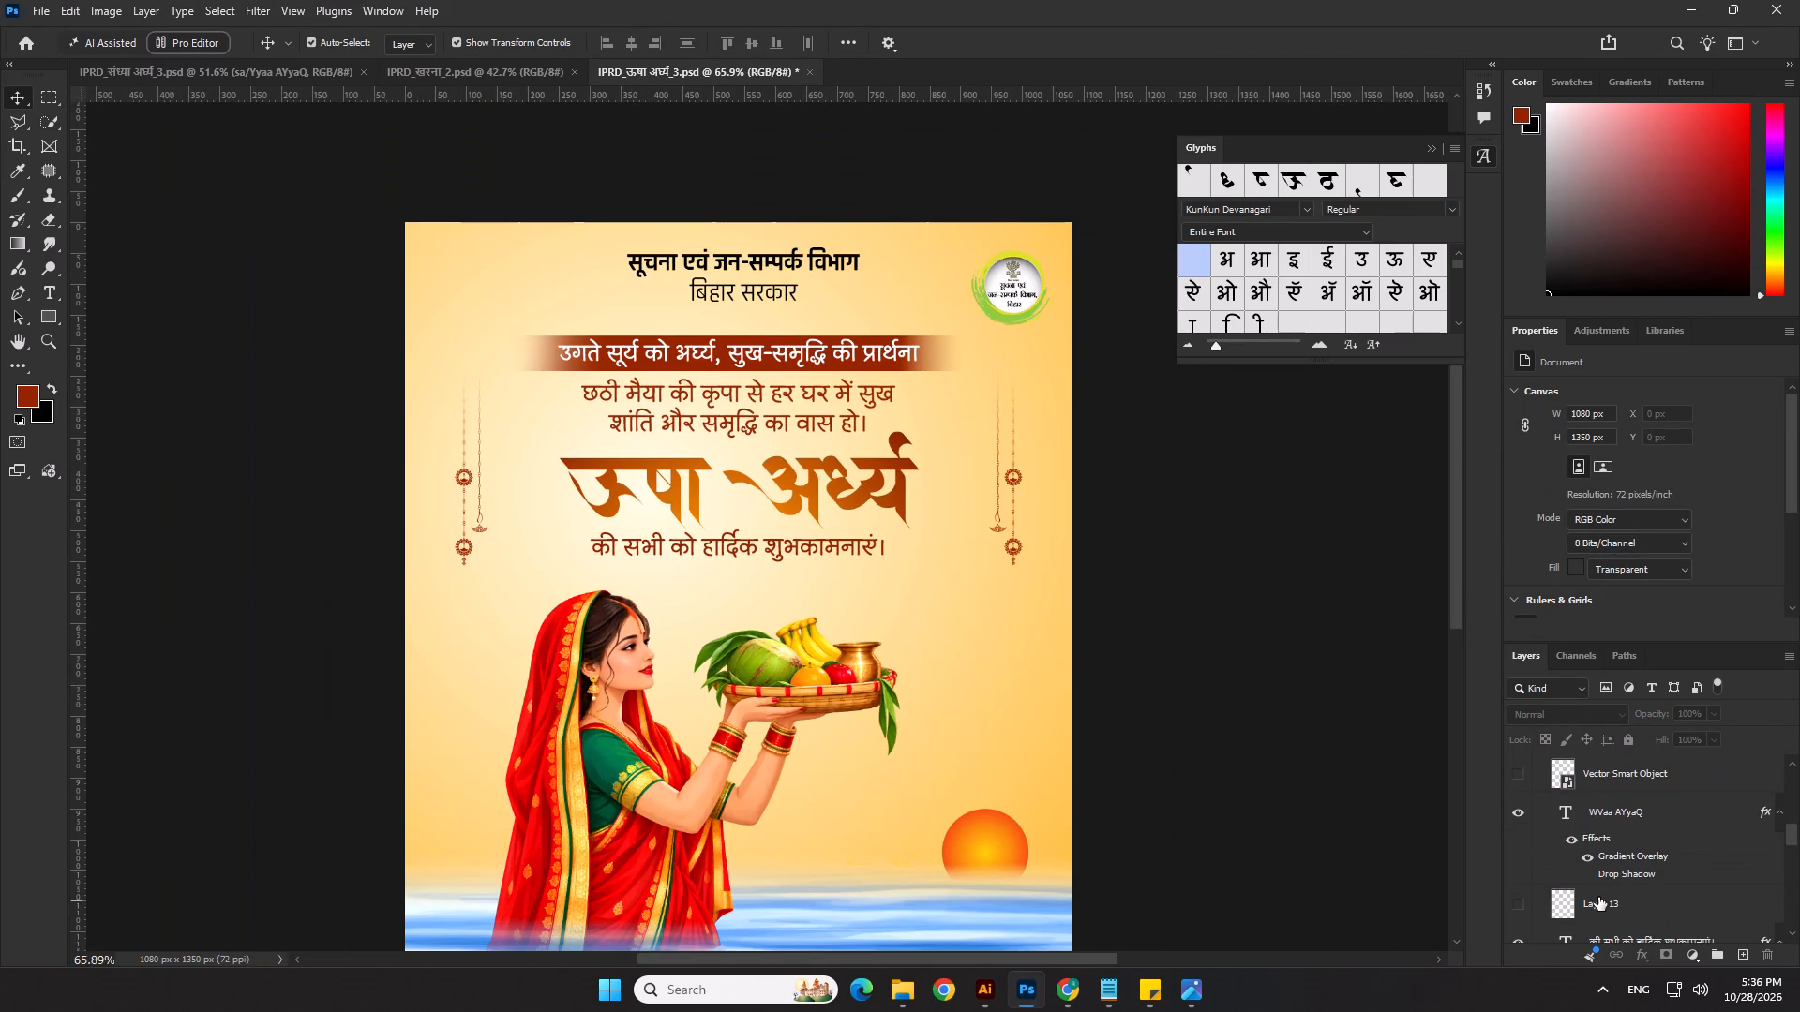
{"action": "left_click", "coordinate": [1523, 770]}
Open the flourish divider's smart object in Illustrator, set its fill to 952500, save it and return to the Photoshop poster.
{"action": "scroll", "coordinate": [734, 588], "scroll_direction": "up", "scroll_amount": 2}
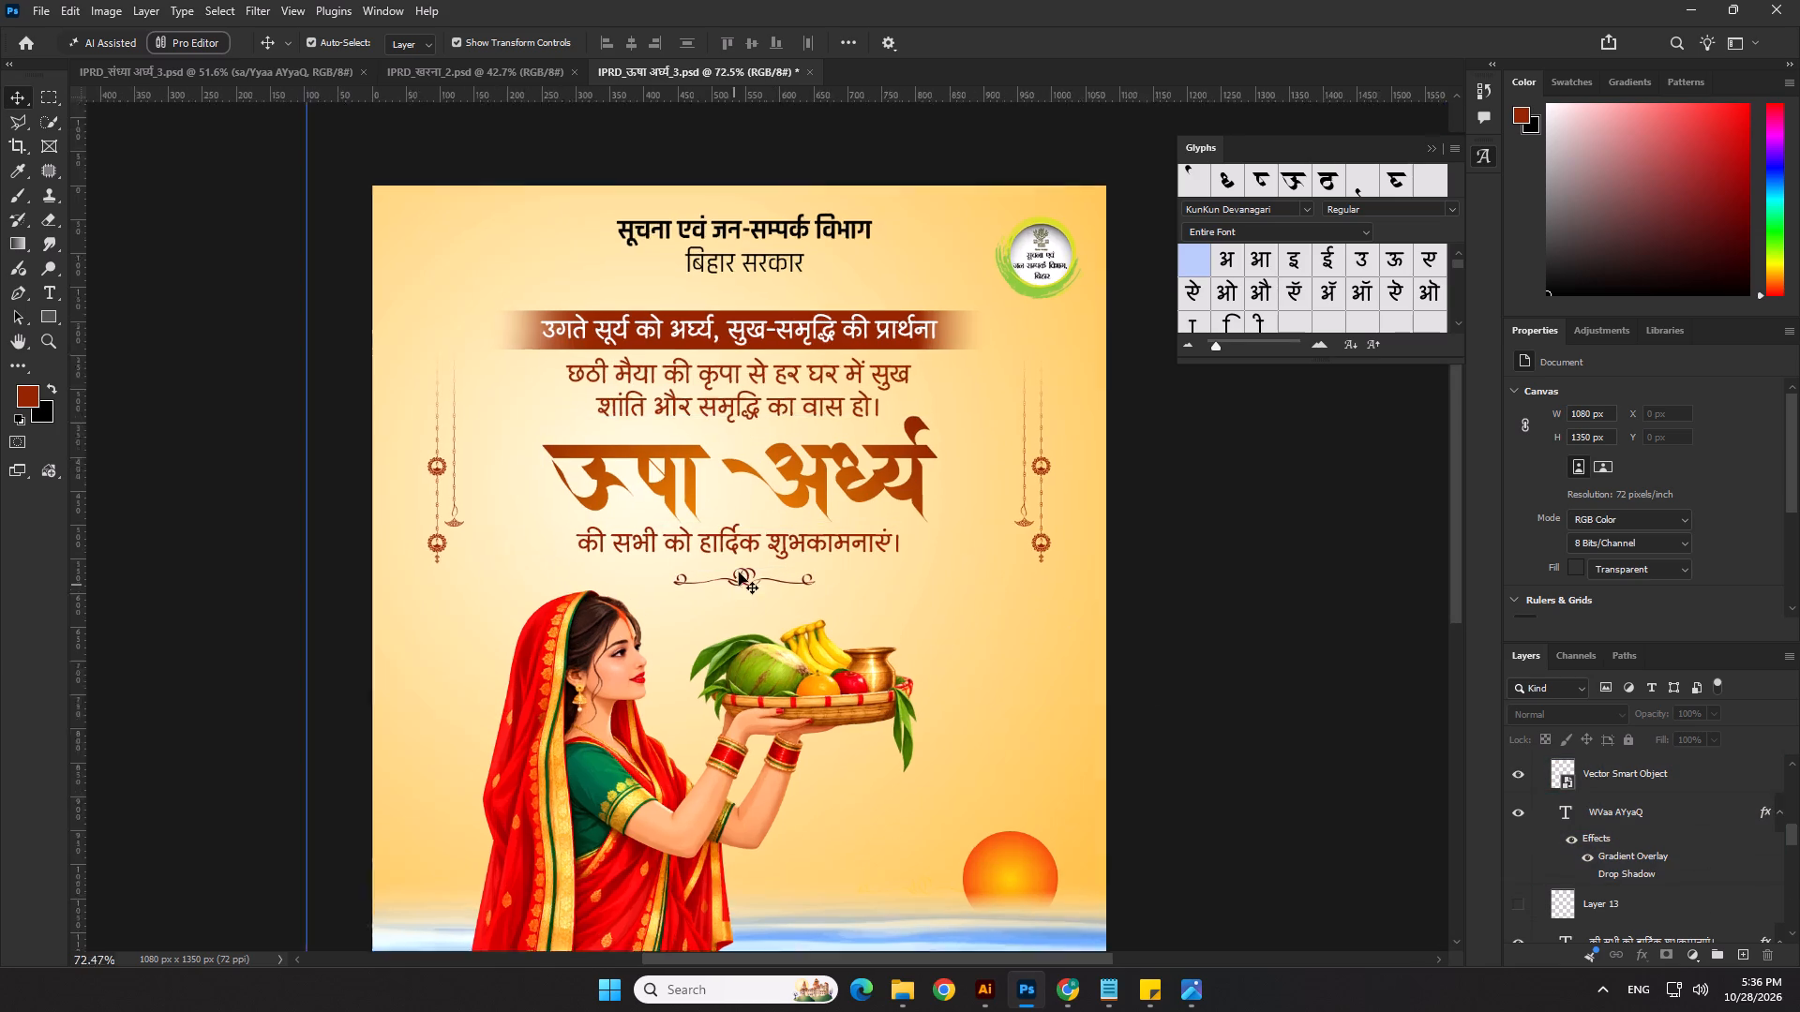
{"action": "scroll", "coordinate": [739, 573], "scroll_direction": "up", "scroll_amount": 4}
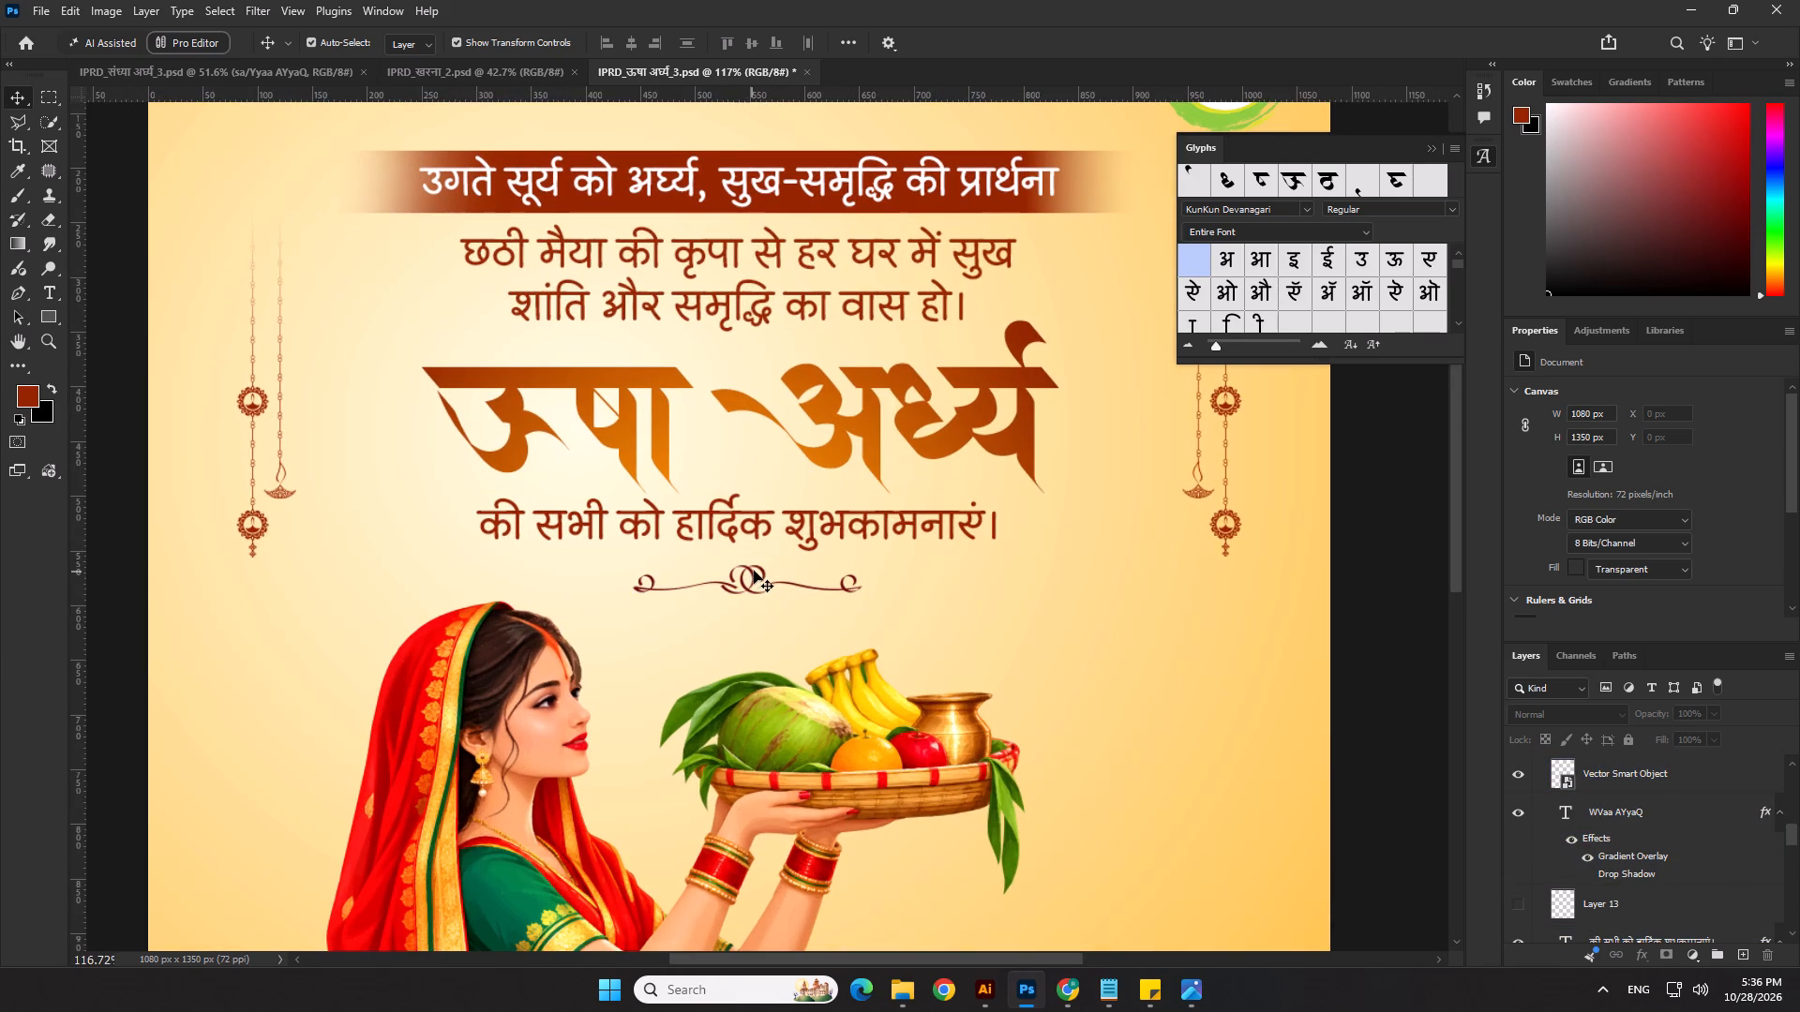
{"action": "left_click", "coordinate": [745, 567]}
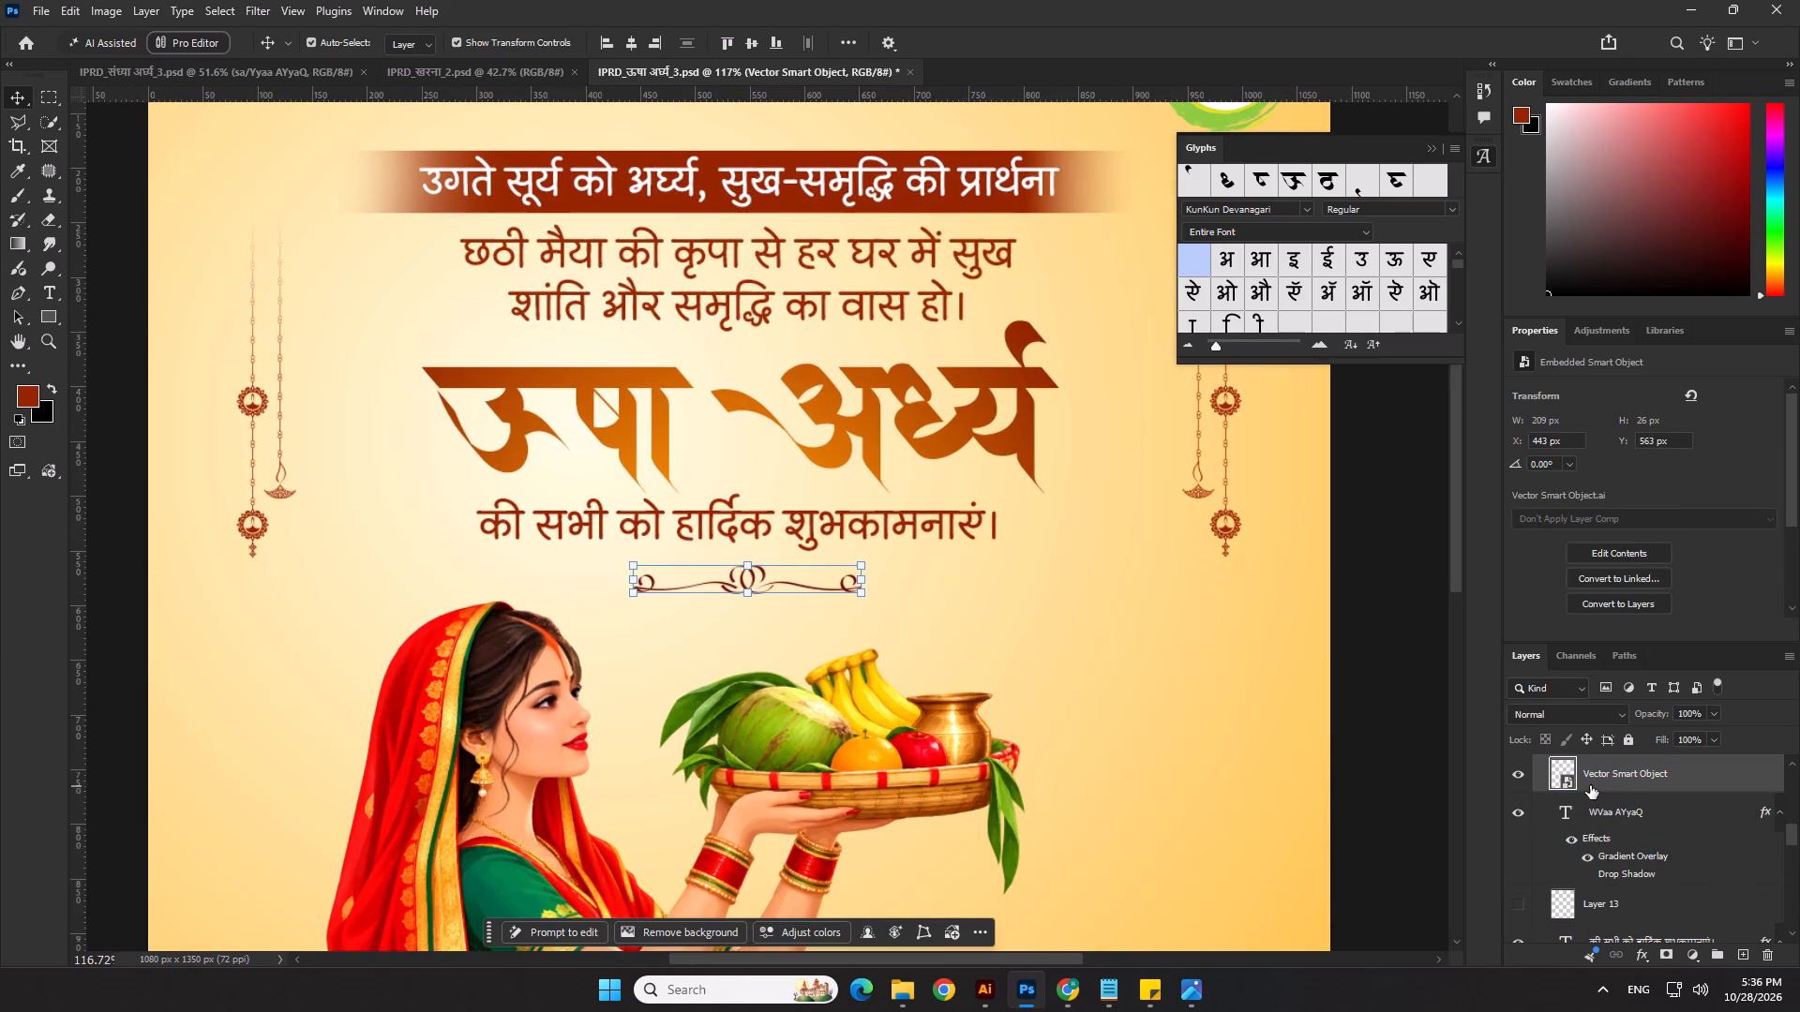
{"action": "double_click", "coordinate": [1571, 781]}
{"action": "scroll", "coordinate": [773, 564], "scroll_direction": "down", "scroll_amount": 4}
{"action": "left_click_drag", "start_coordinate": [732, 469], "coordinate": [1034, 597]}
{"action": "double_click", "coordinate": [20, 463]}
{"action": "key", "text": "ctrl+v"}
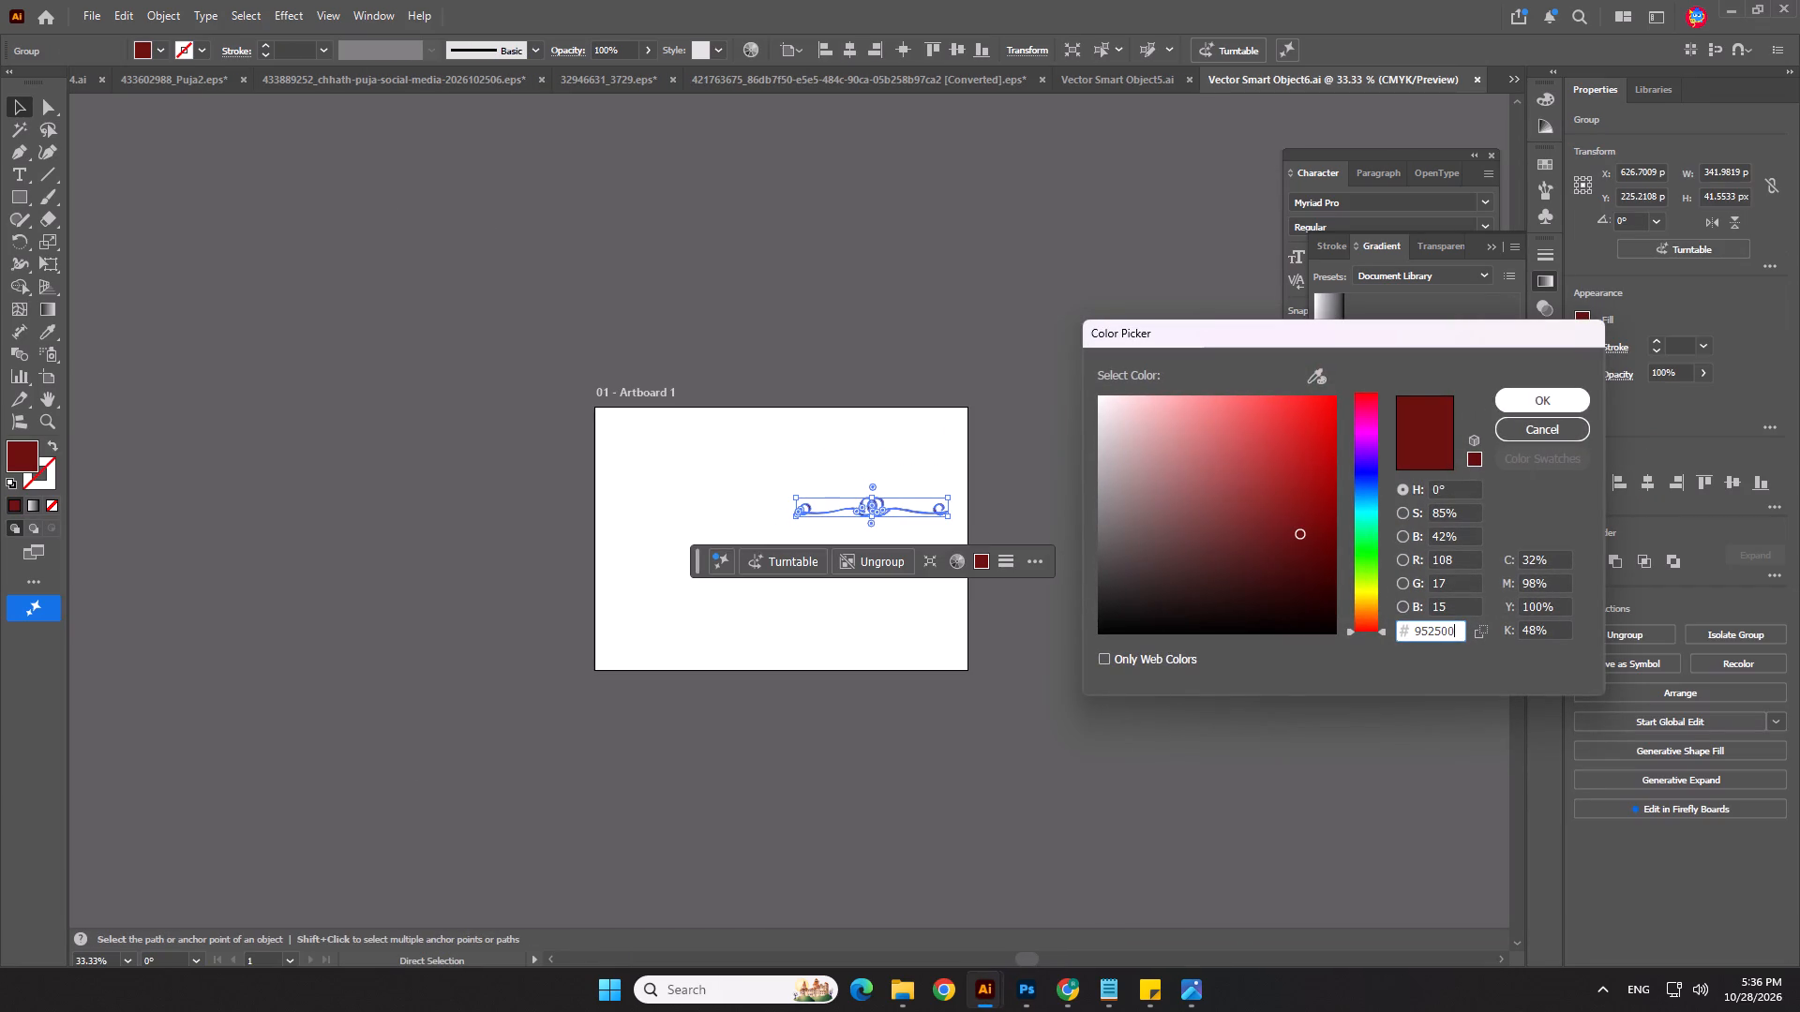
{"action": "left_click", "coordinate": [1528, 389]}
{"action": "left_click", "coordinate": [1280, 605]}
{"action": "key", "text": "ctrl+s"}
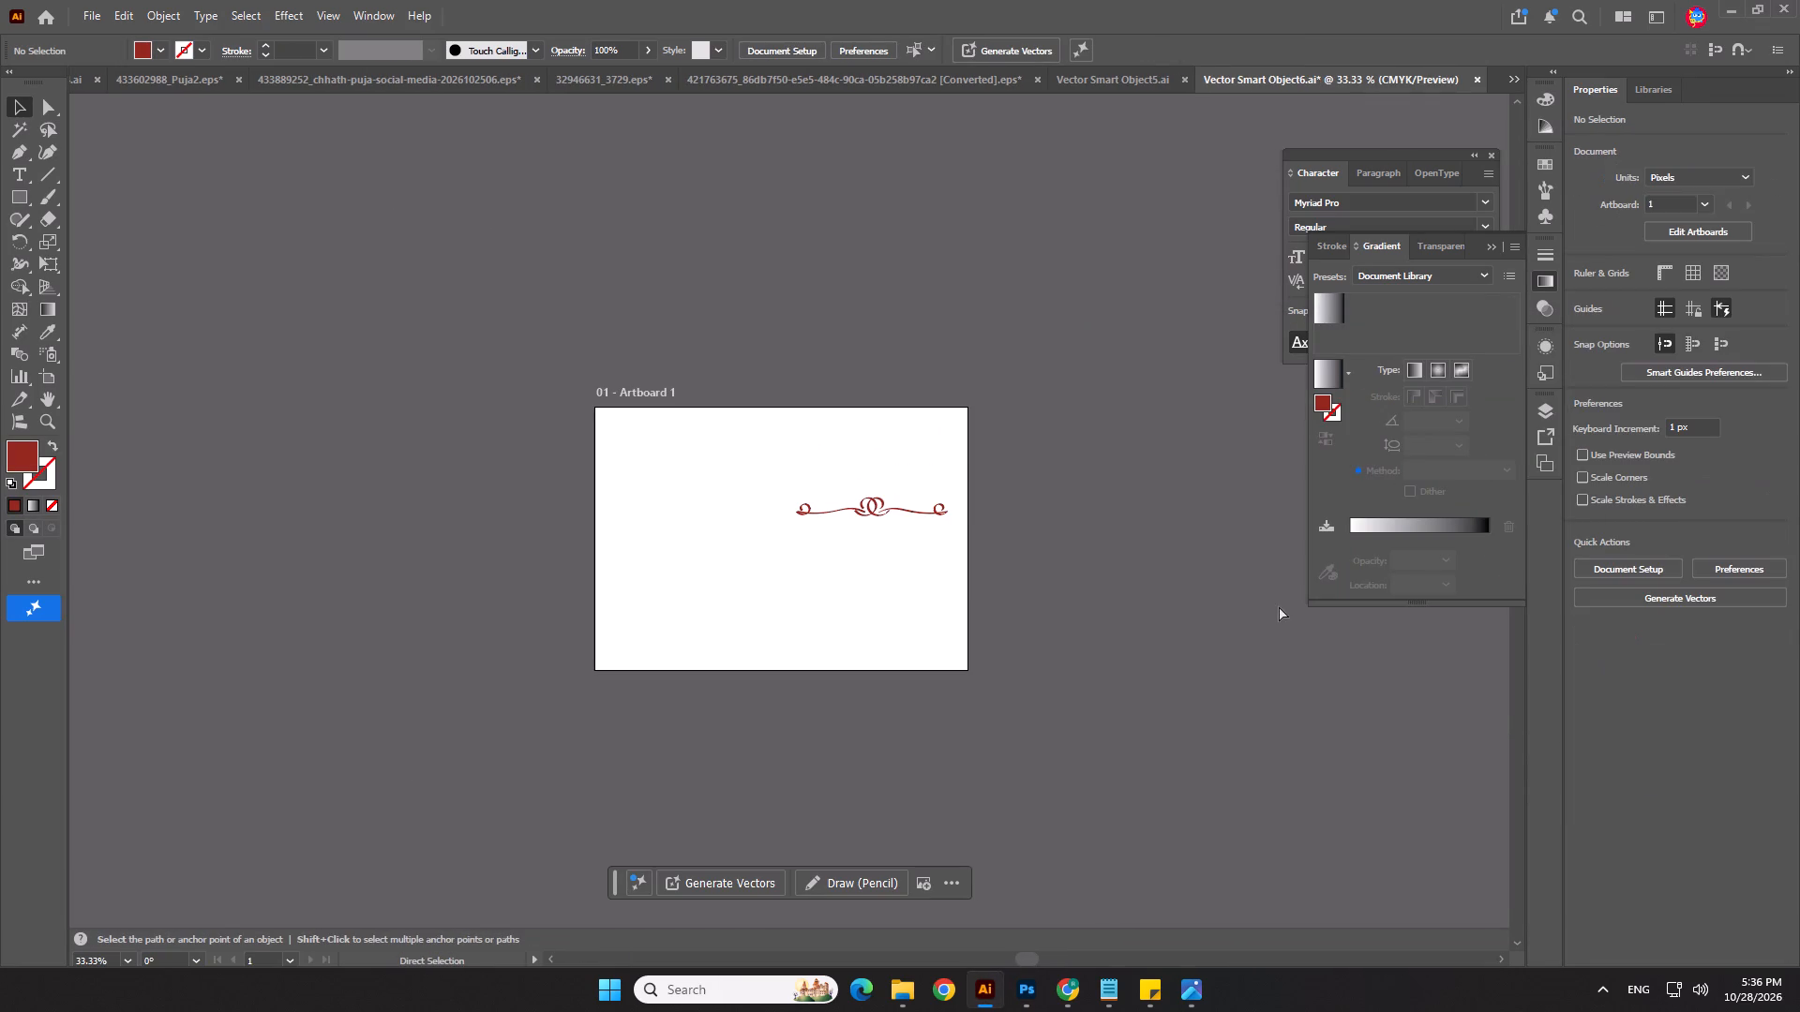
{"action": "key", "text": "ctrl+s"}
{"action": "key", "text": "alt+Tab"}
{"action": "scroll", "coordinate": [721, 611], "scroll_direction": "down", "scroll_amount": 5}
{"action": "scroll", "coordinate": [928, 631], "scroll_direction": "down", "scroll_amount": 3}
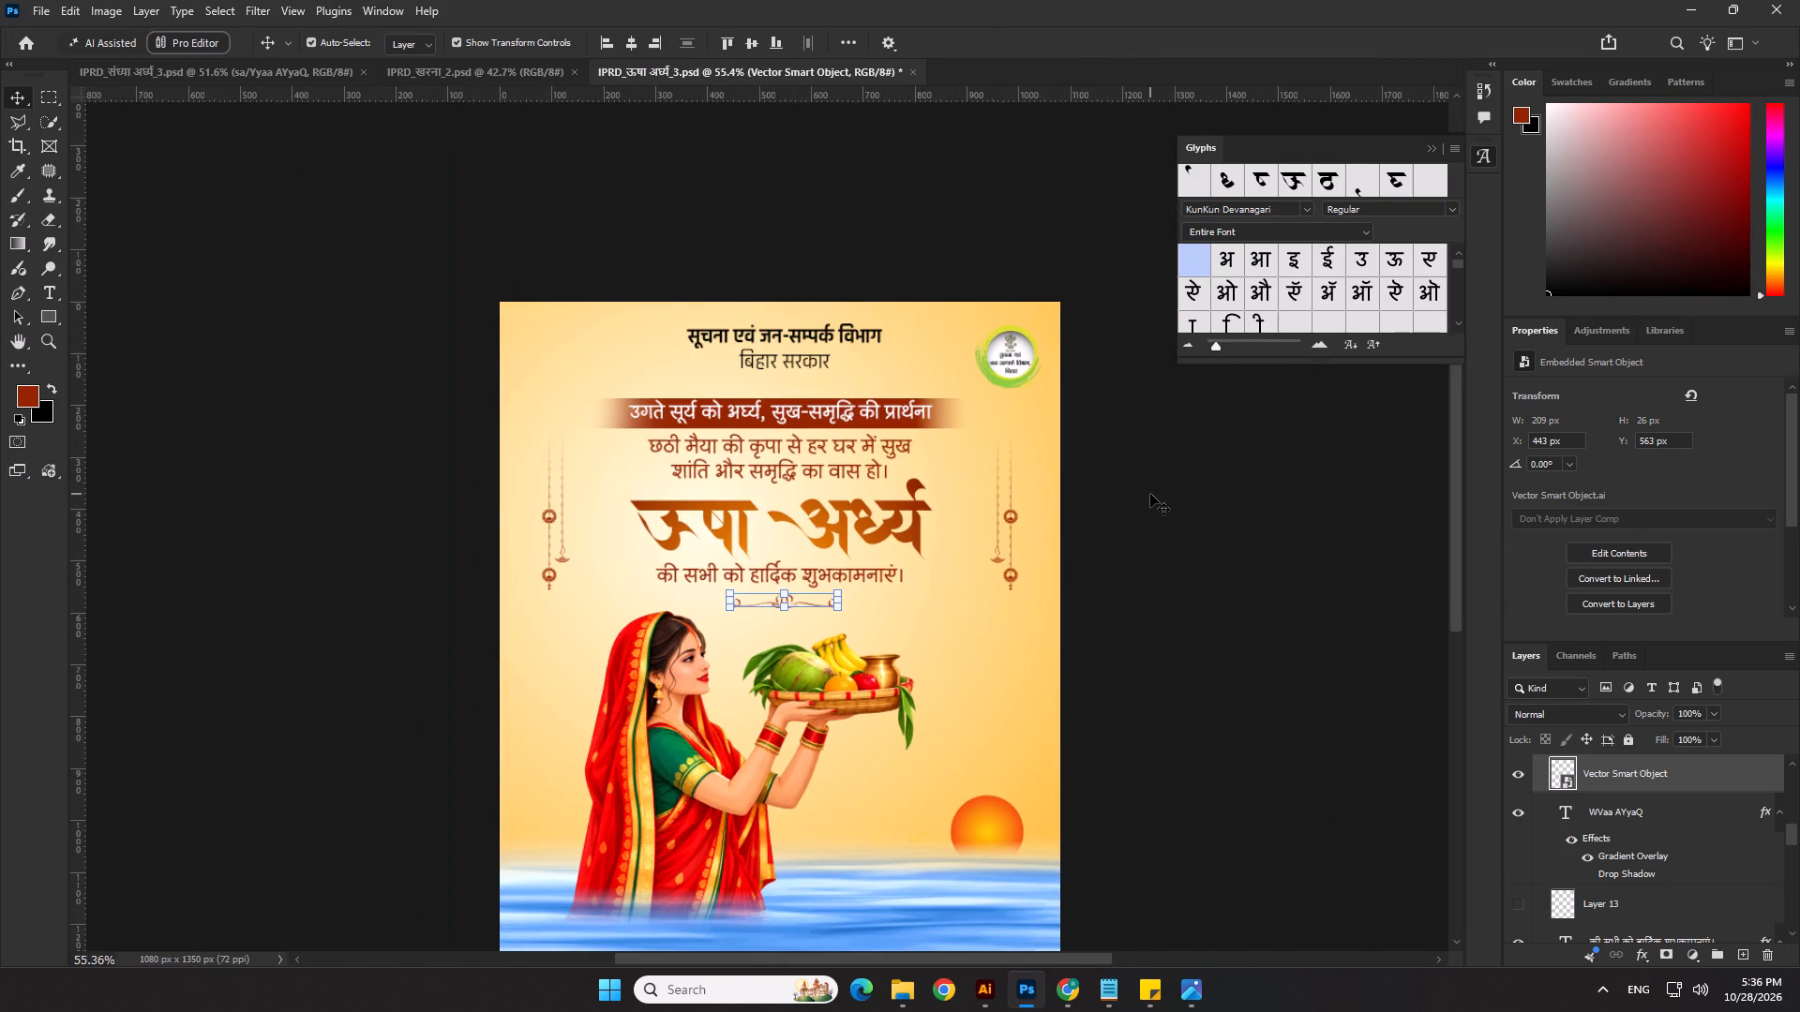
{"action": "left_click", "coordinate": [1150, 494]}
Nudge the ऊषा अर्घ्य title text slightly up.
{"action": "left_click", "coordinate": [892, 534]}
{"action": "key", "text": "Up"}
{"action": "left_click", "coordinate": [1176, 583]}
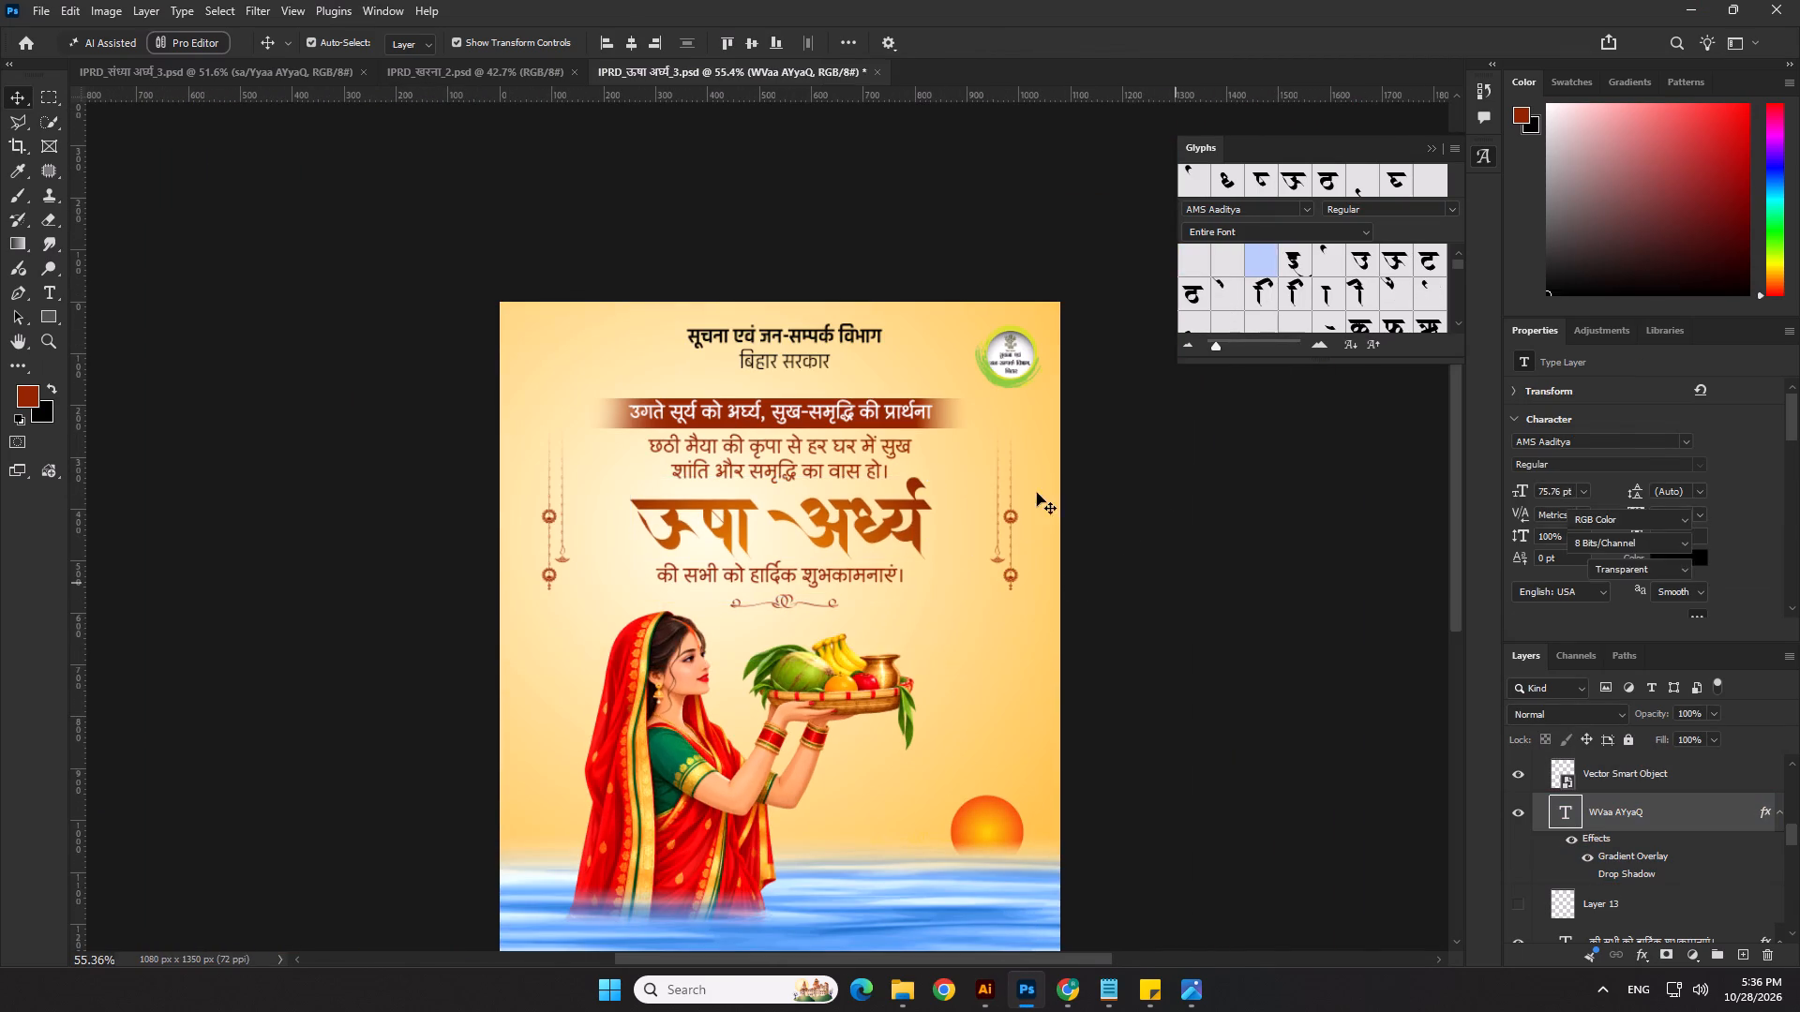
Nudge the offering woman six small steps to the left.
{"action": "scroll", "coordinate": [1033, 491], "scroll_direction": "down", "scroll_amount": 5}
{"action": "scroll", "coordinate": [1163, 695], "scroll_direction": "down", "scroll_amount": 4}
{"action": "left_click", "coordinate": [1167, 694]}
{"action": "scroll", "coordinate": [907, 712], "scroll_direction": "up", "scroll_amount": 5}
{"action": "left_click", "coordinate": [760, 639]}
{"action": "key", "text": "Left"}
{"action": "key", "text": "Left"}
{"action": "key", "text": "Left"}
{"action": "key", "text": "Left"}
{"action": "key", "text": "Left"}
{"action": "key", "text": "Left"}
{"action": "left_click", "coordinate": [1214, 597]}
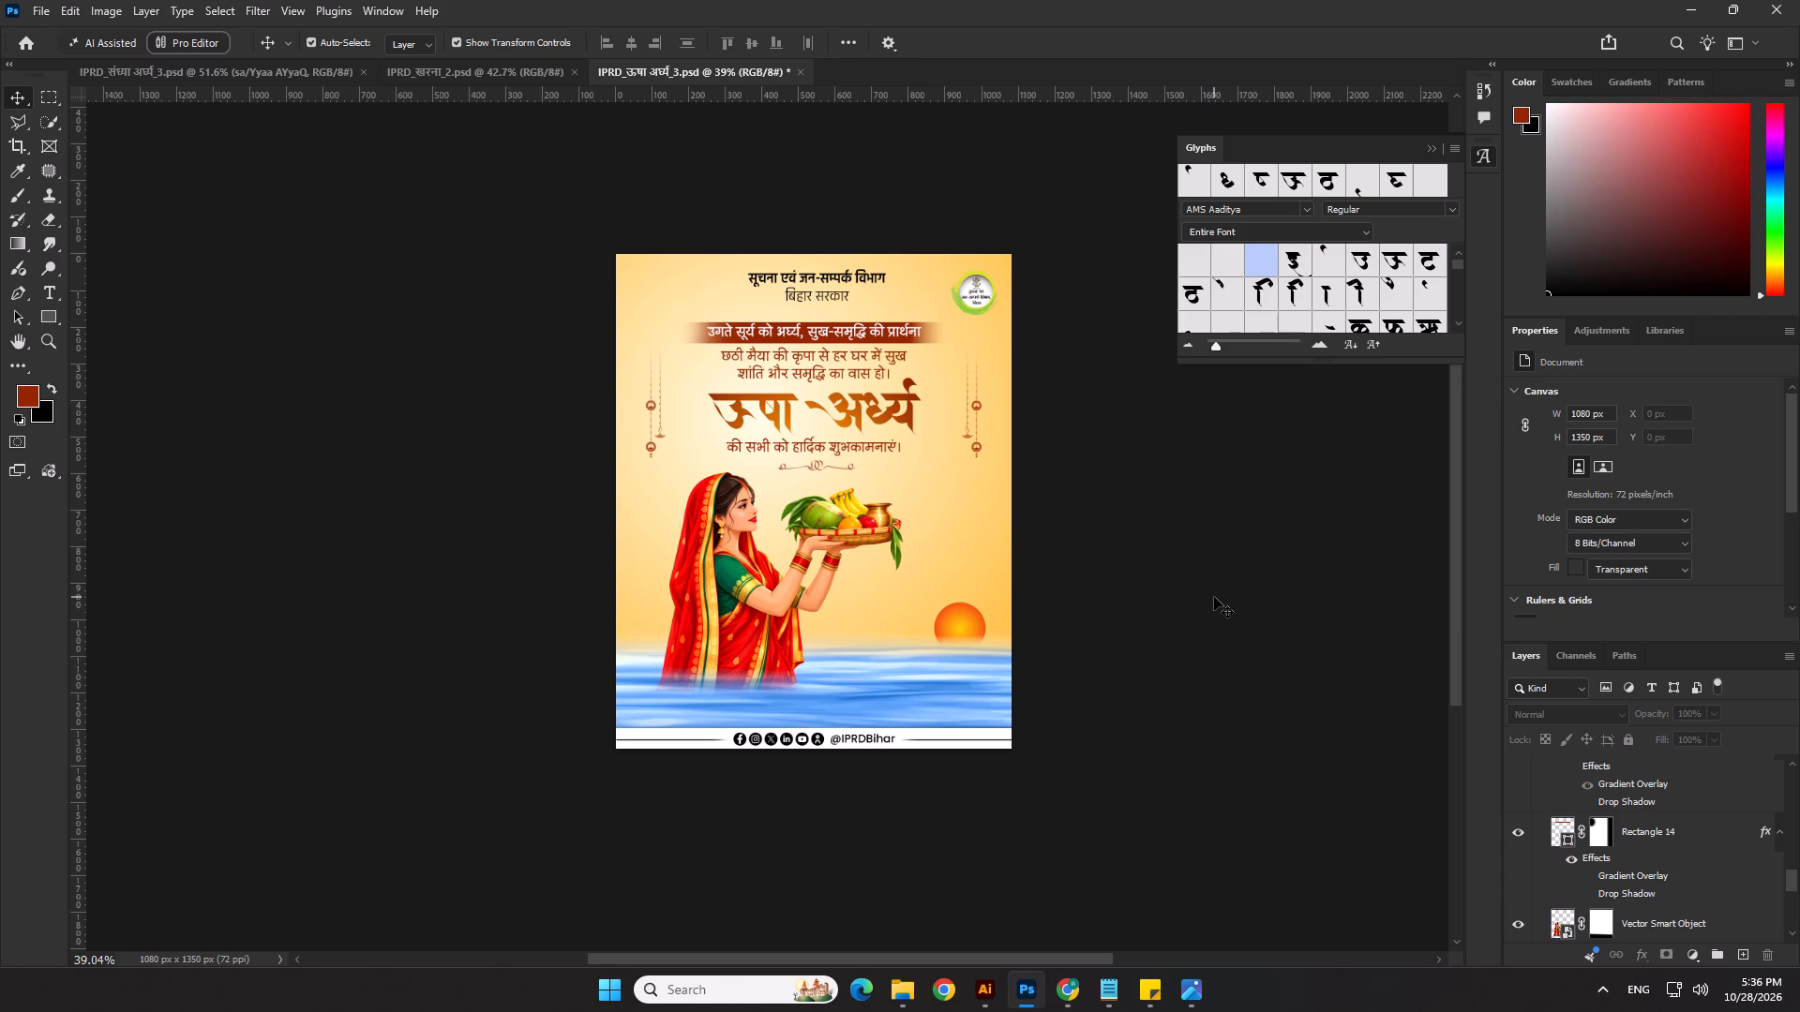
Switch to Chrome and search Google in a new tab for fog, refining the query to fog png.
{"action": "left_click", "coordinate": [1056, 987]}
{"action": "left_click", "coordinate": [1484, 23]}
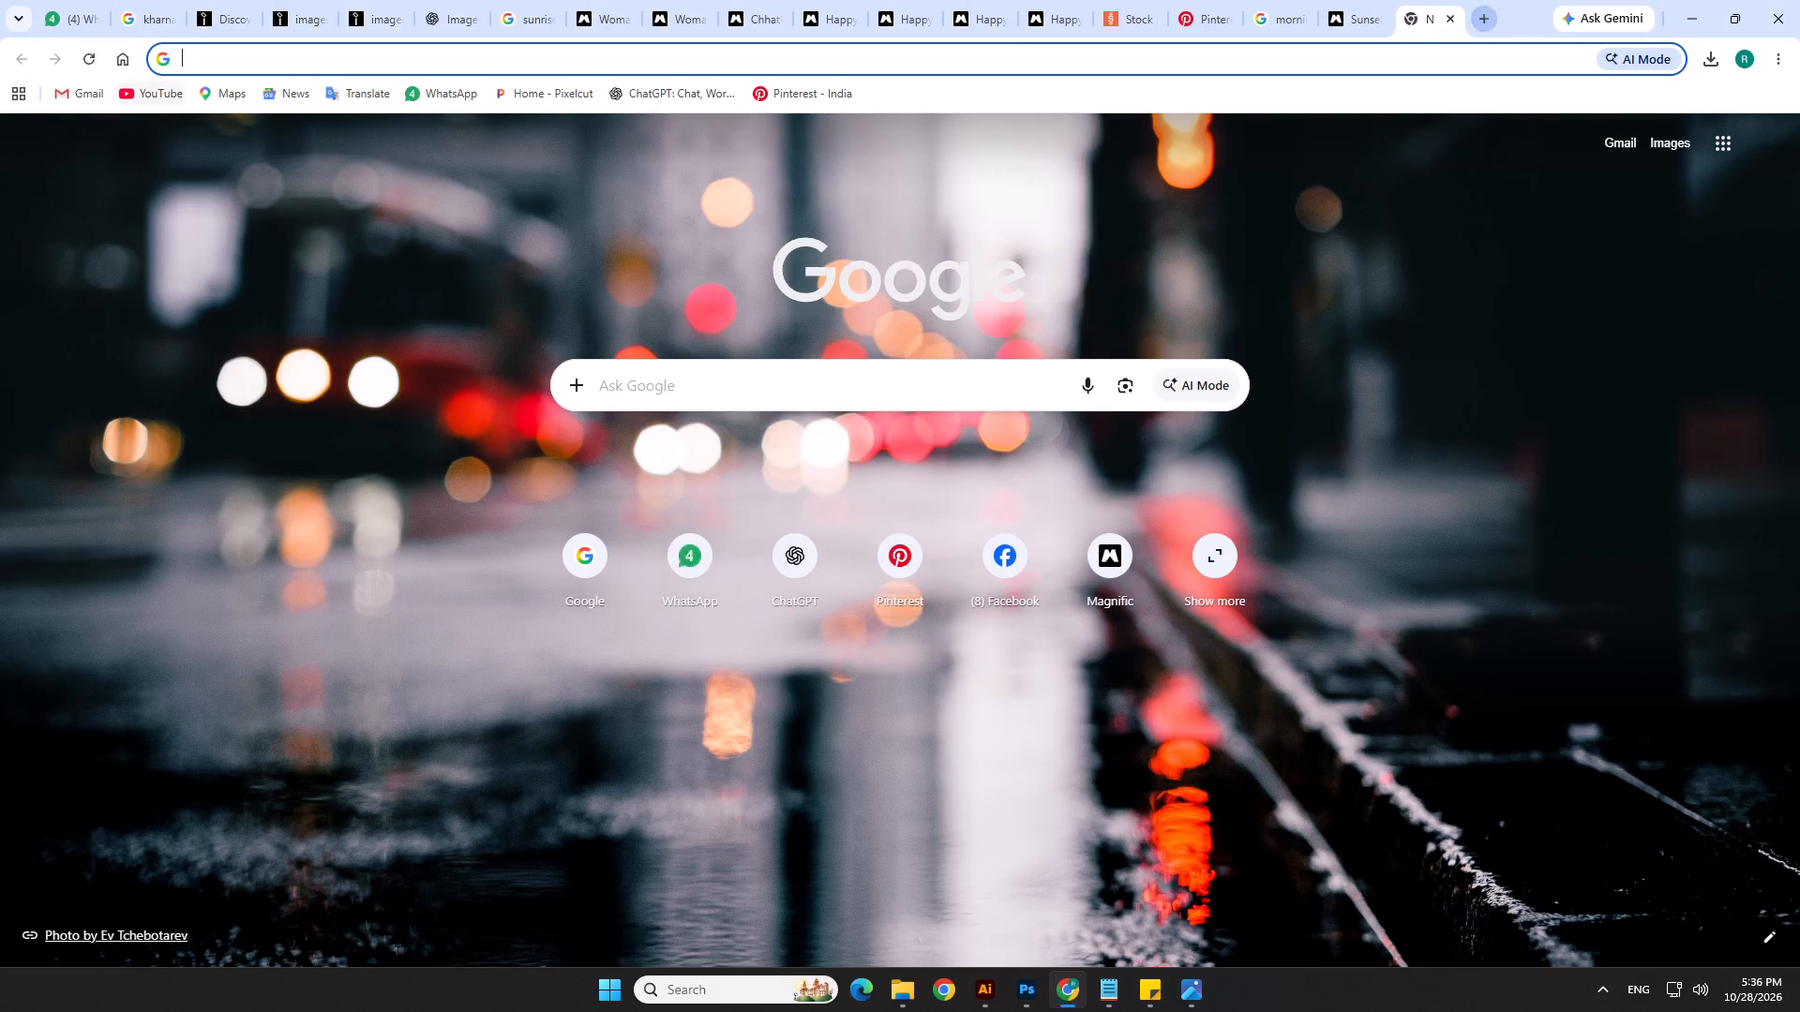
{"action": "left_click", "coordinate": [122, 66]}
{"action": "left_click", "coordinate": [766, 500]}
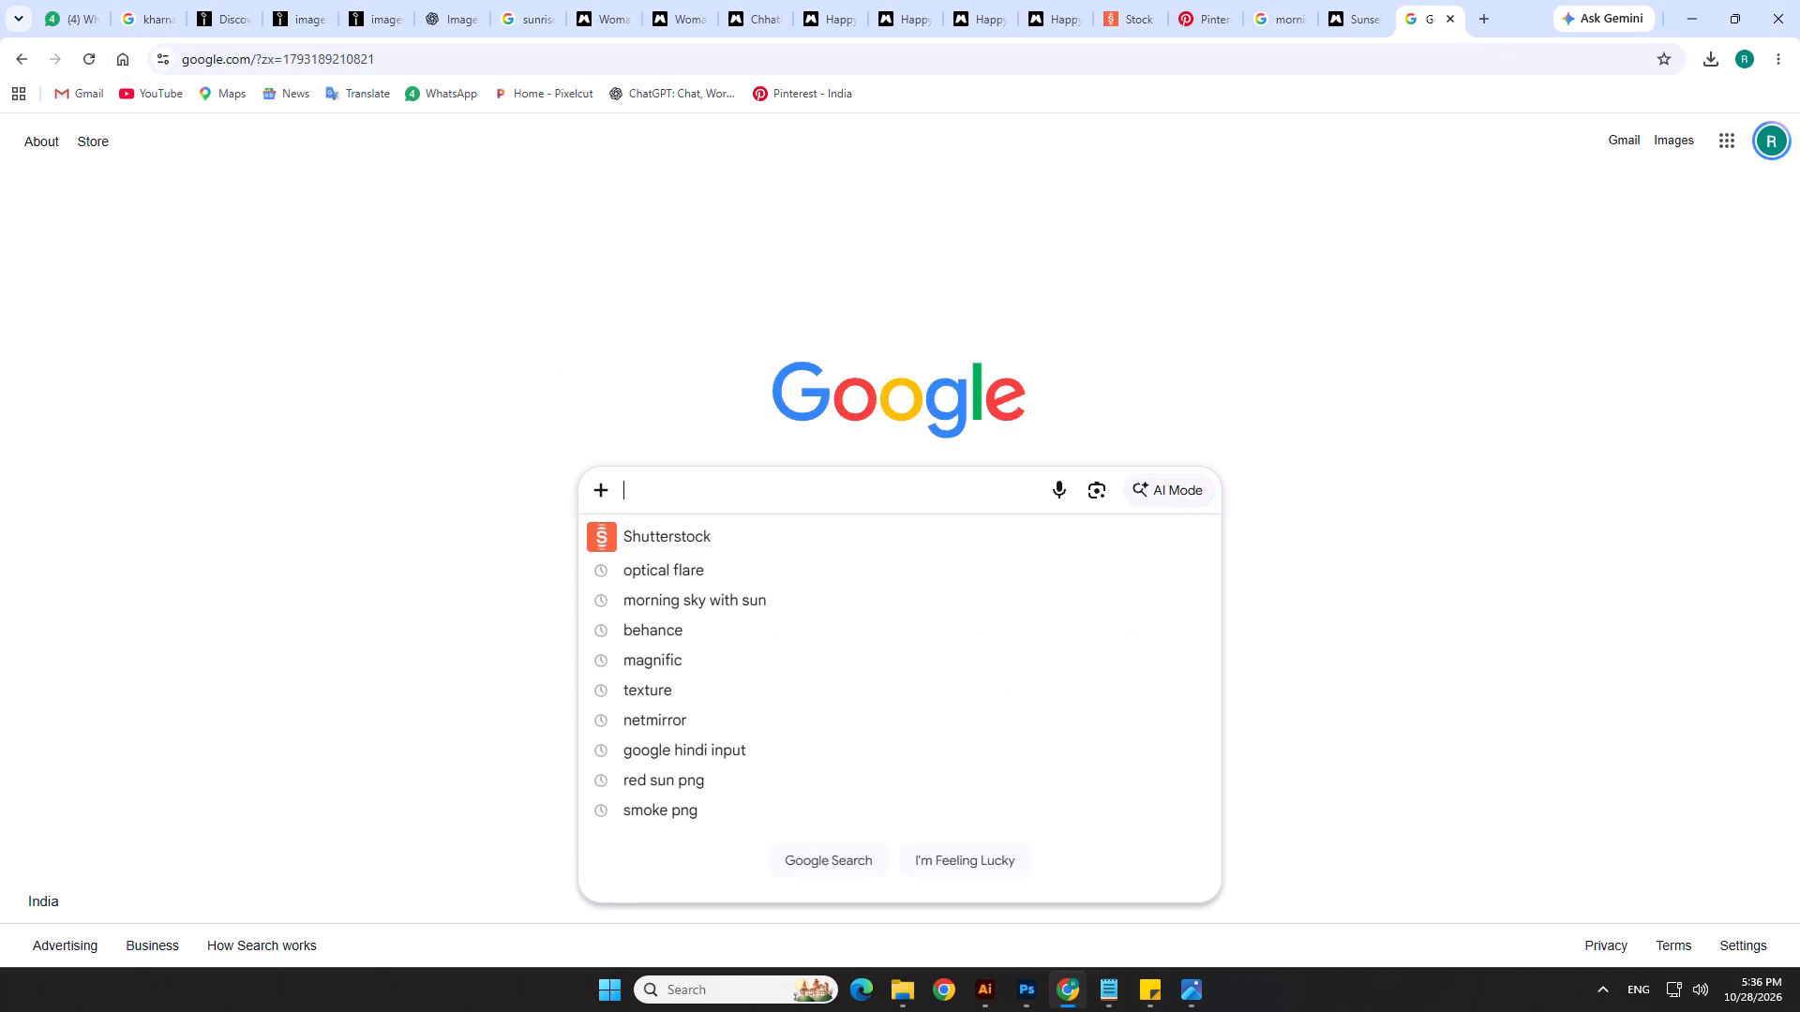
{"action": "type", "text": "fog"}
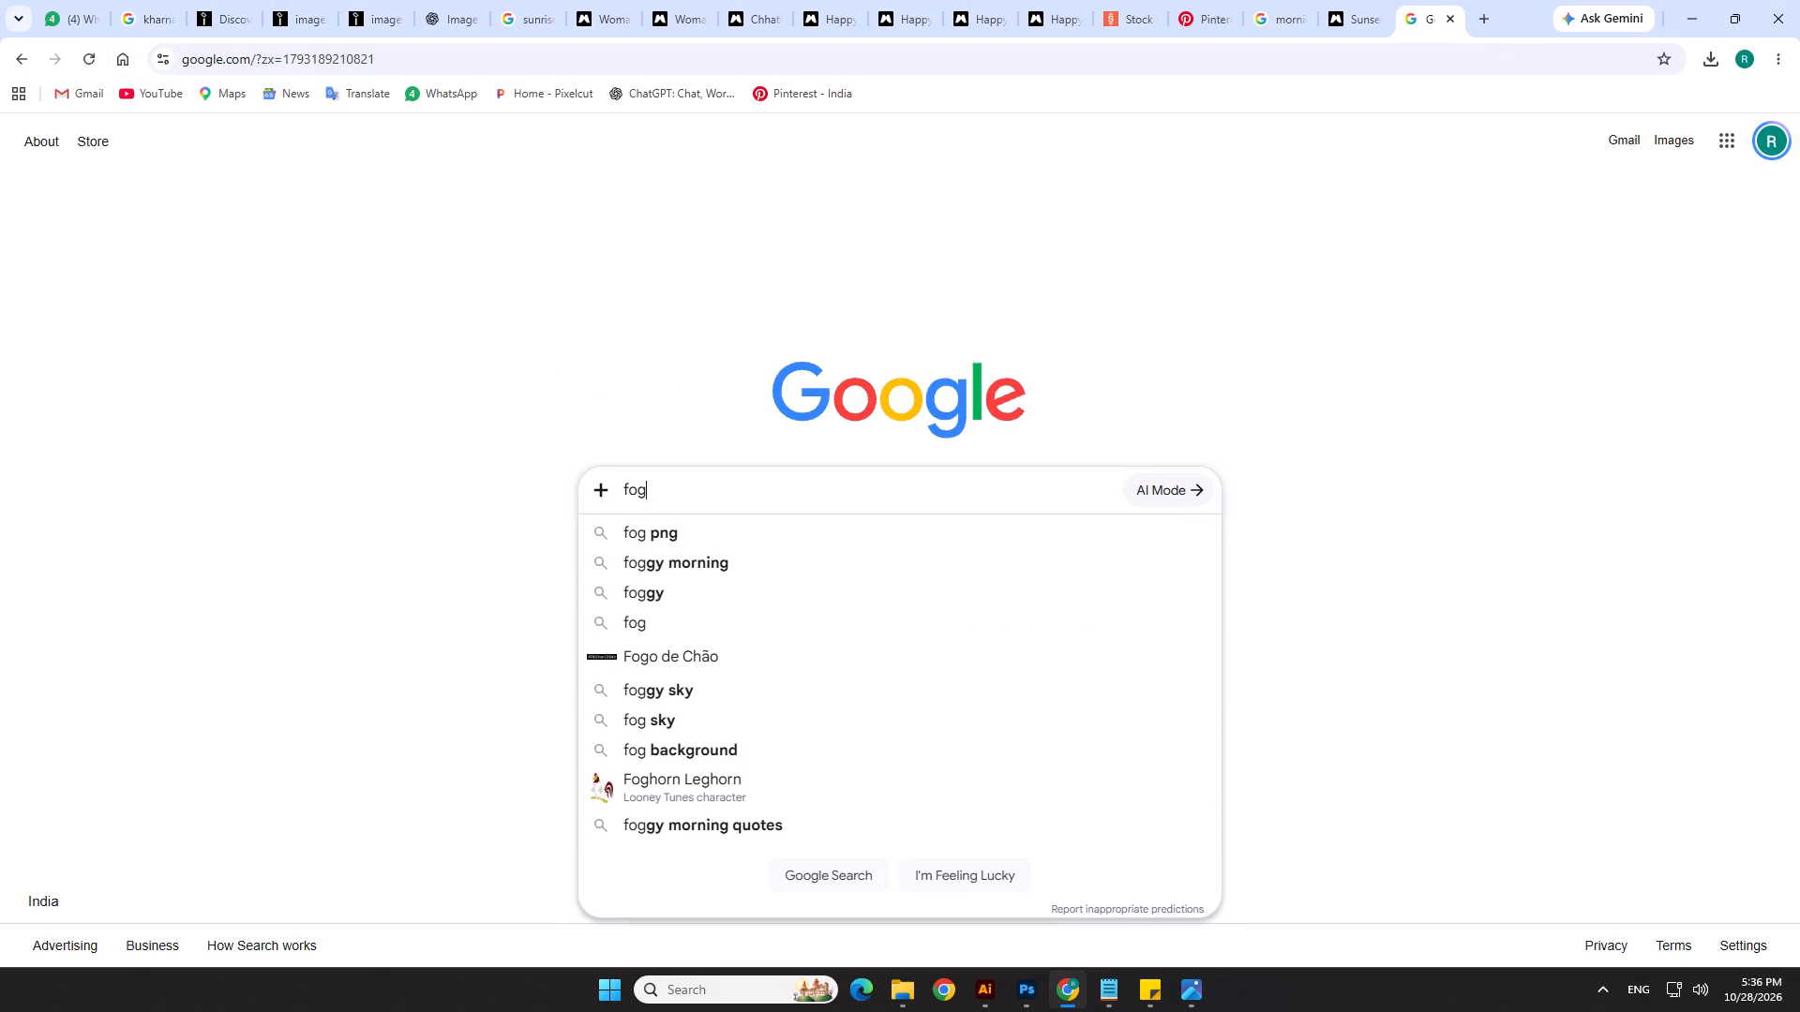
{"action": "key", "text": "Return"}
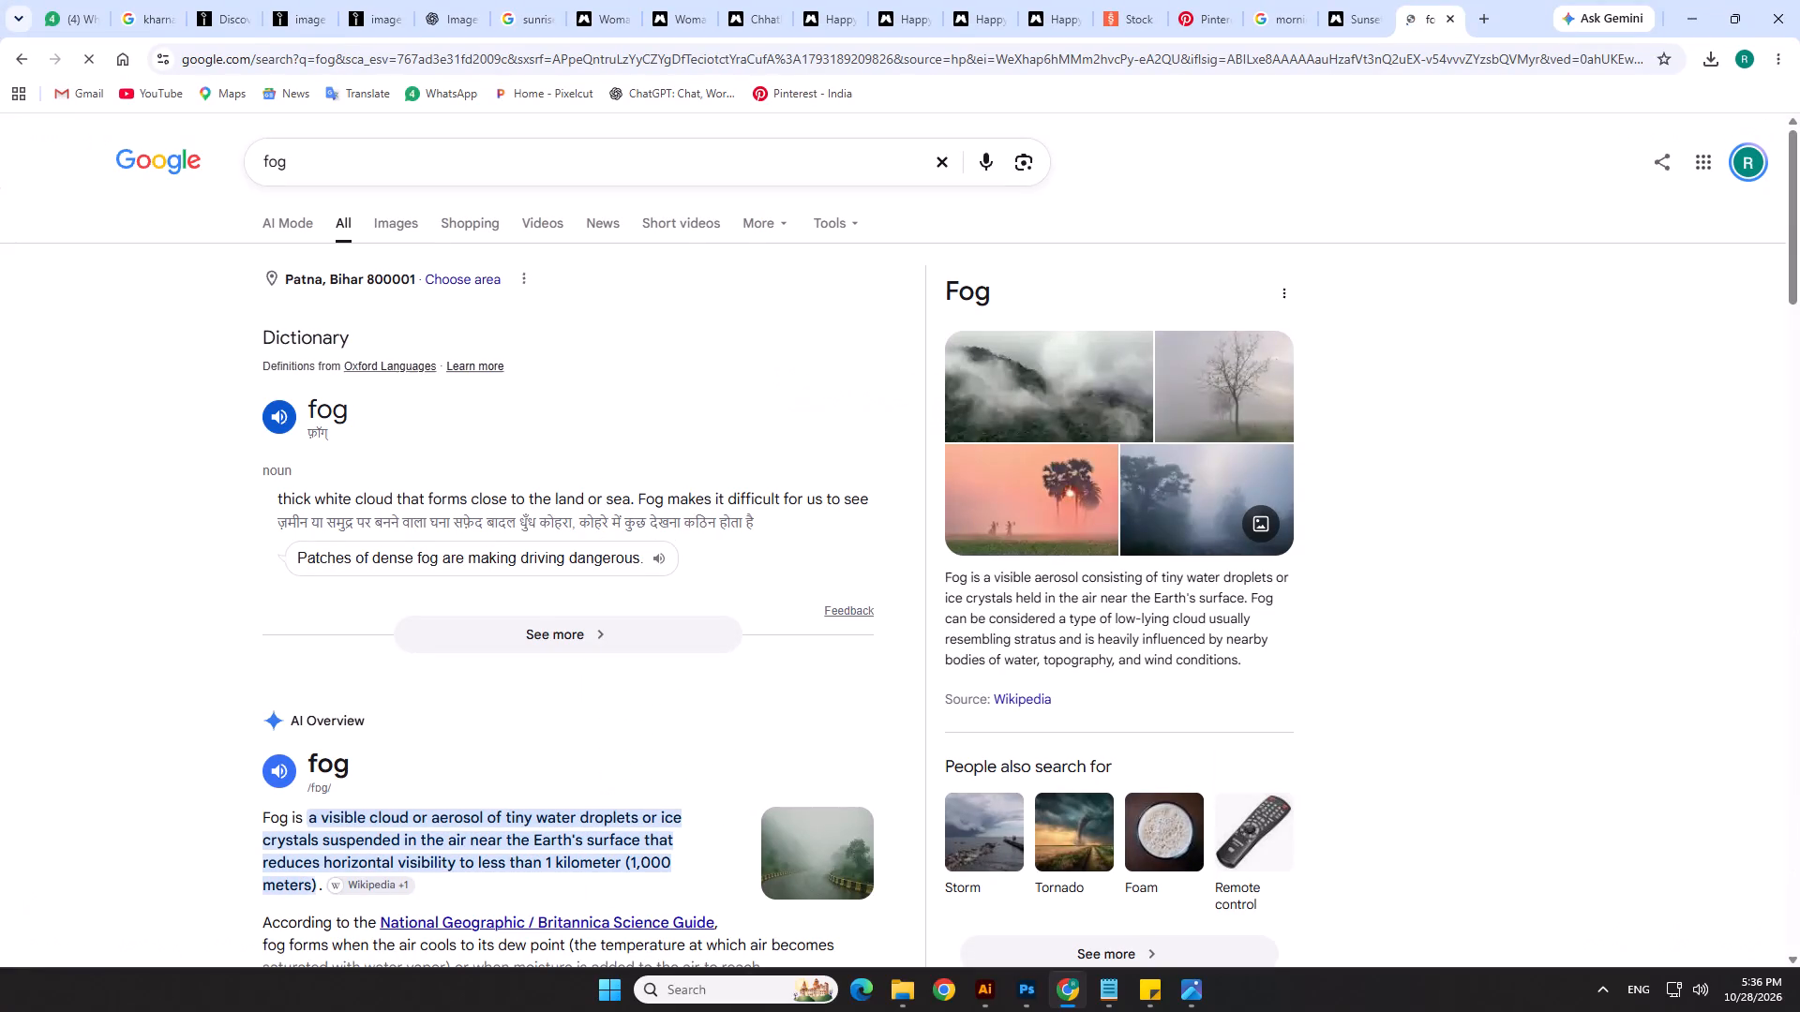
{"action": "left_click", "coordinate": [337, 165]}
{"action": "key", "text": "space"}
{"action": "type", "text": "png"}
{"action": "key", "text": "Return"}
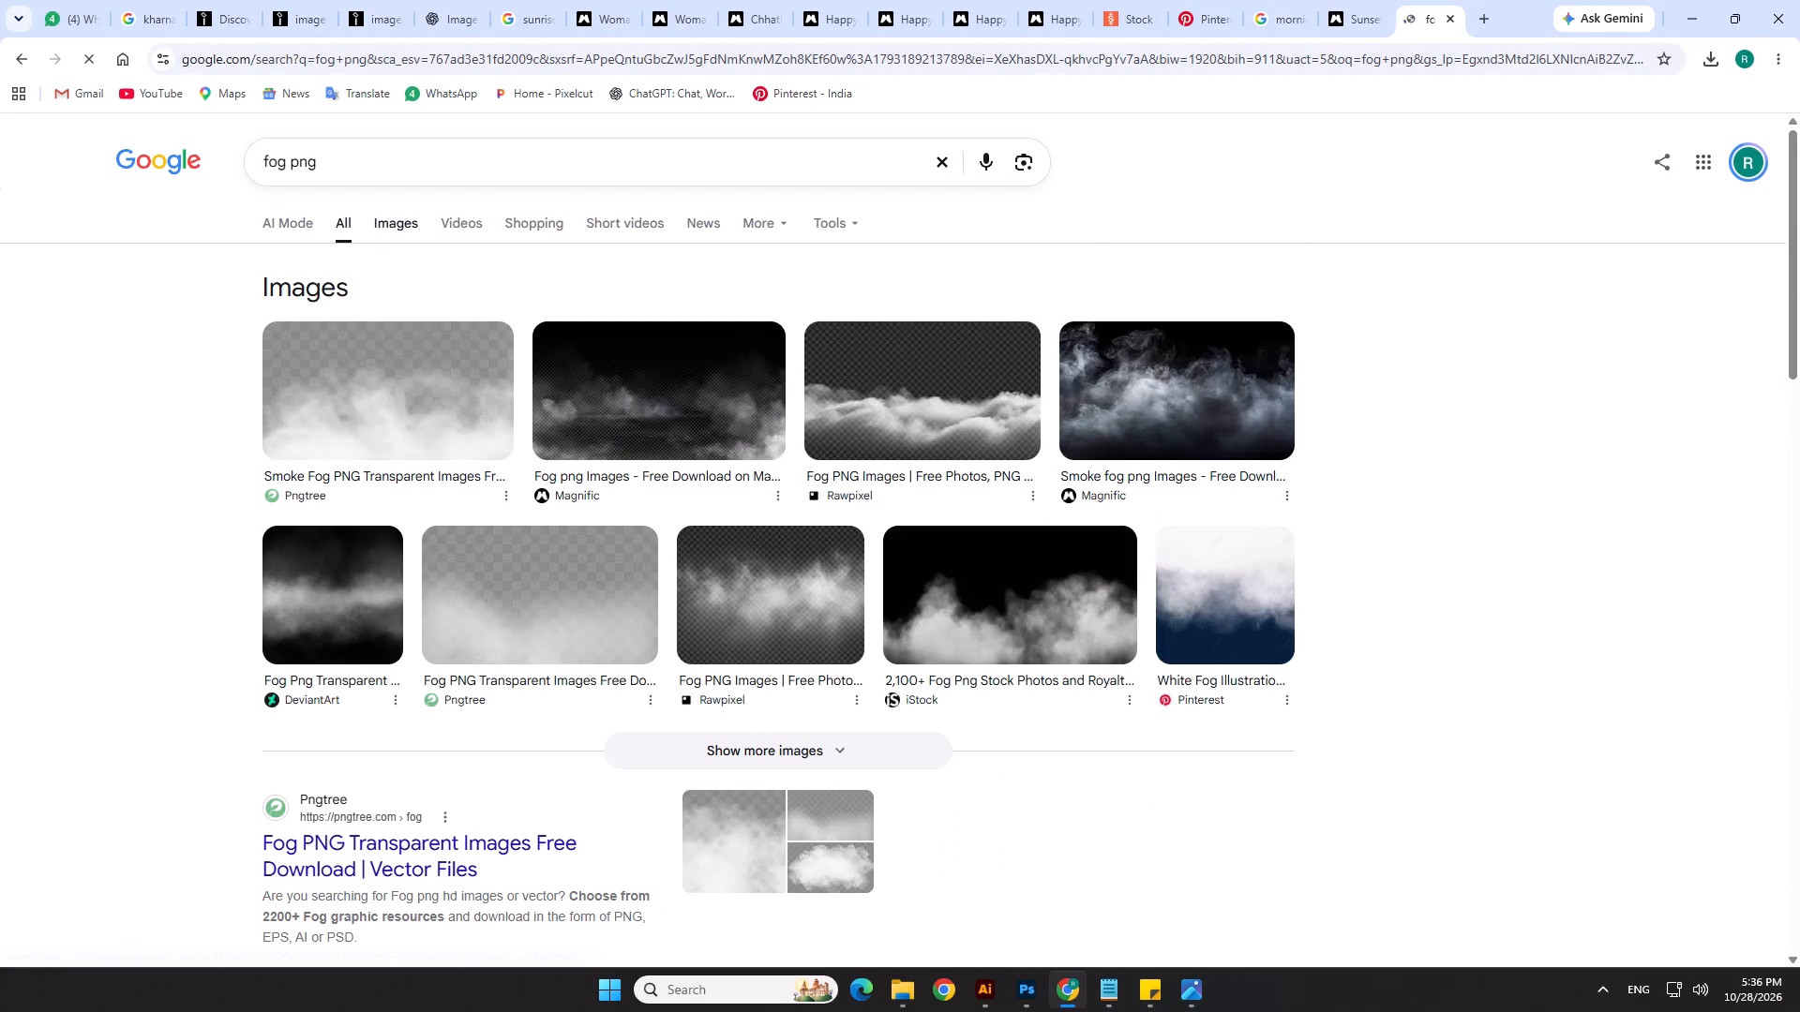
Browse the fog png image results, visit Pngtree's smoke fog page and open the white fog smoke effect.
{"action": "left_click", "coordinate": [397, 237]}
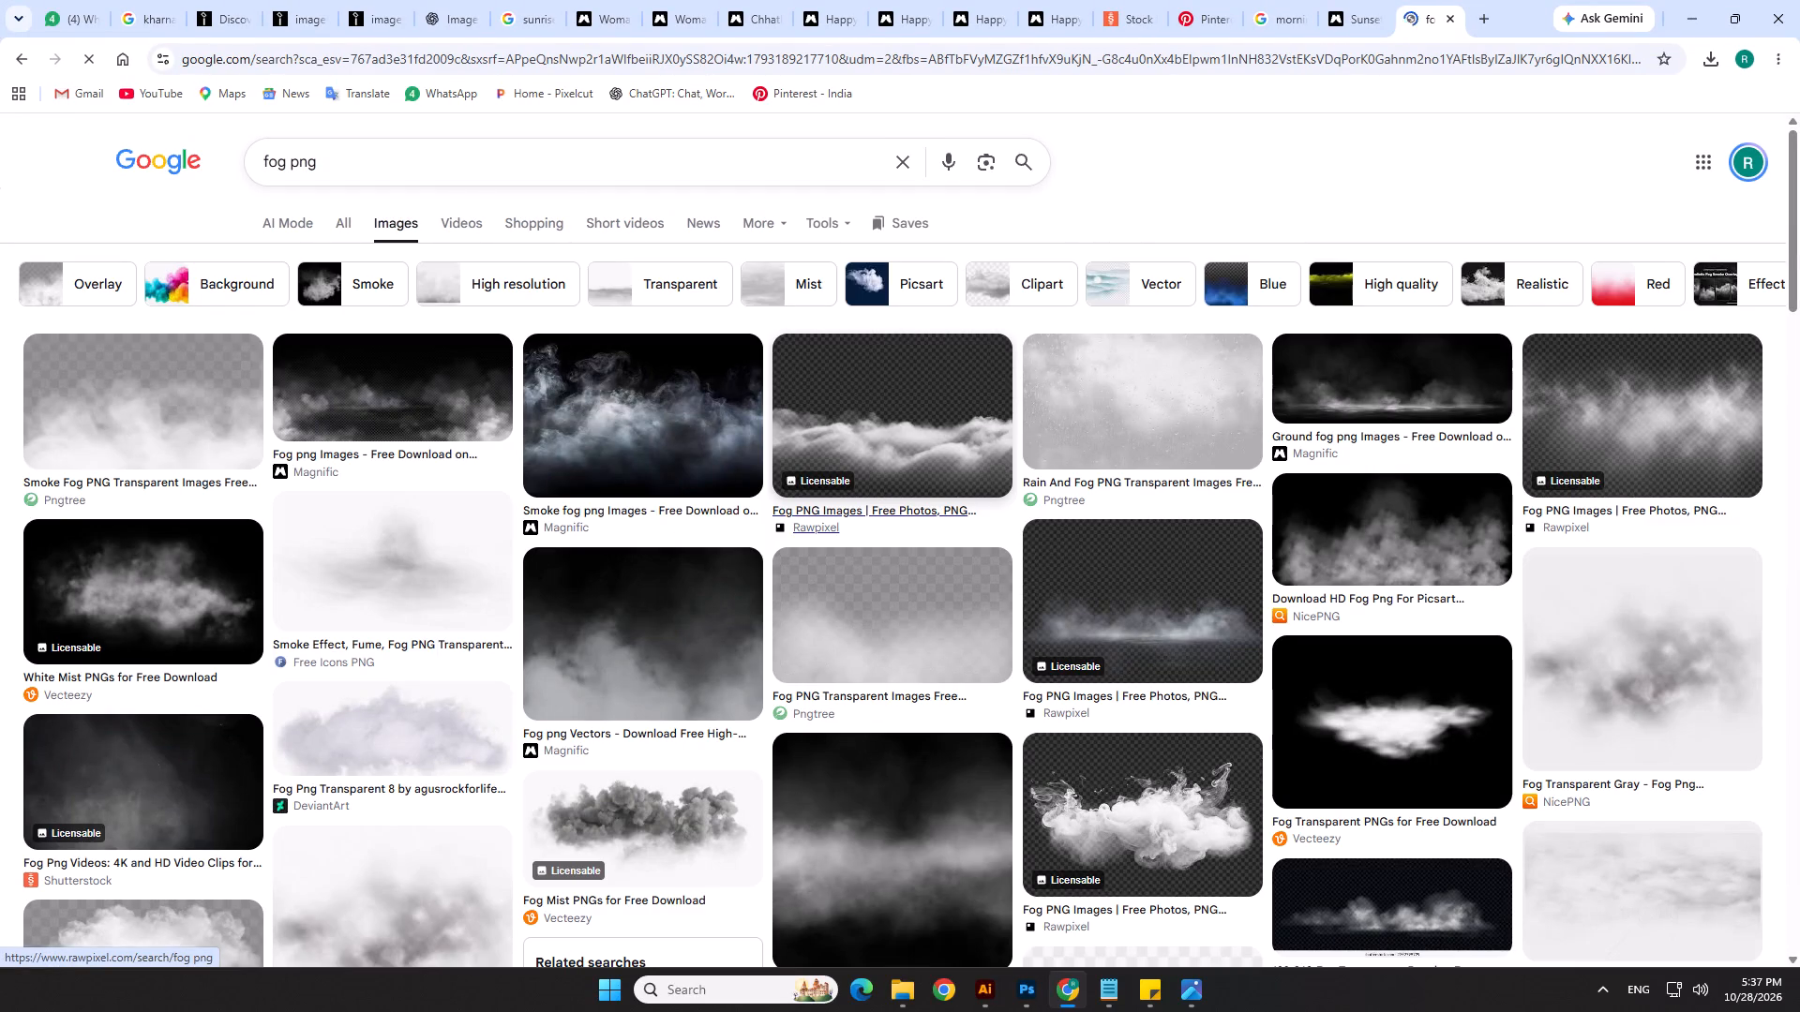
{"action": "left_click", "coordinate": [180, 453]}
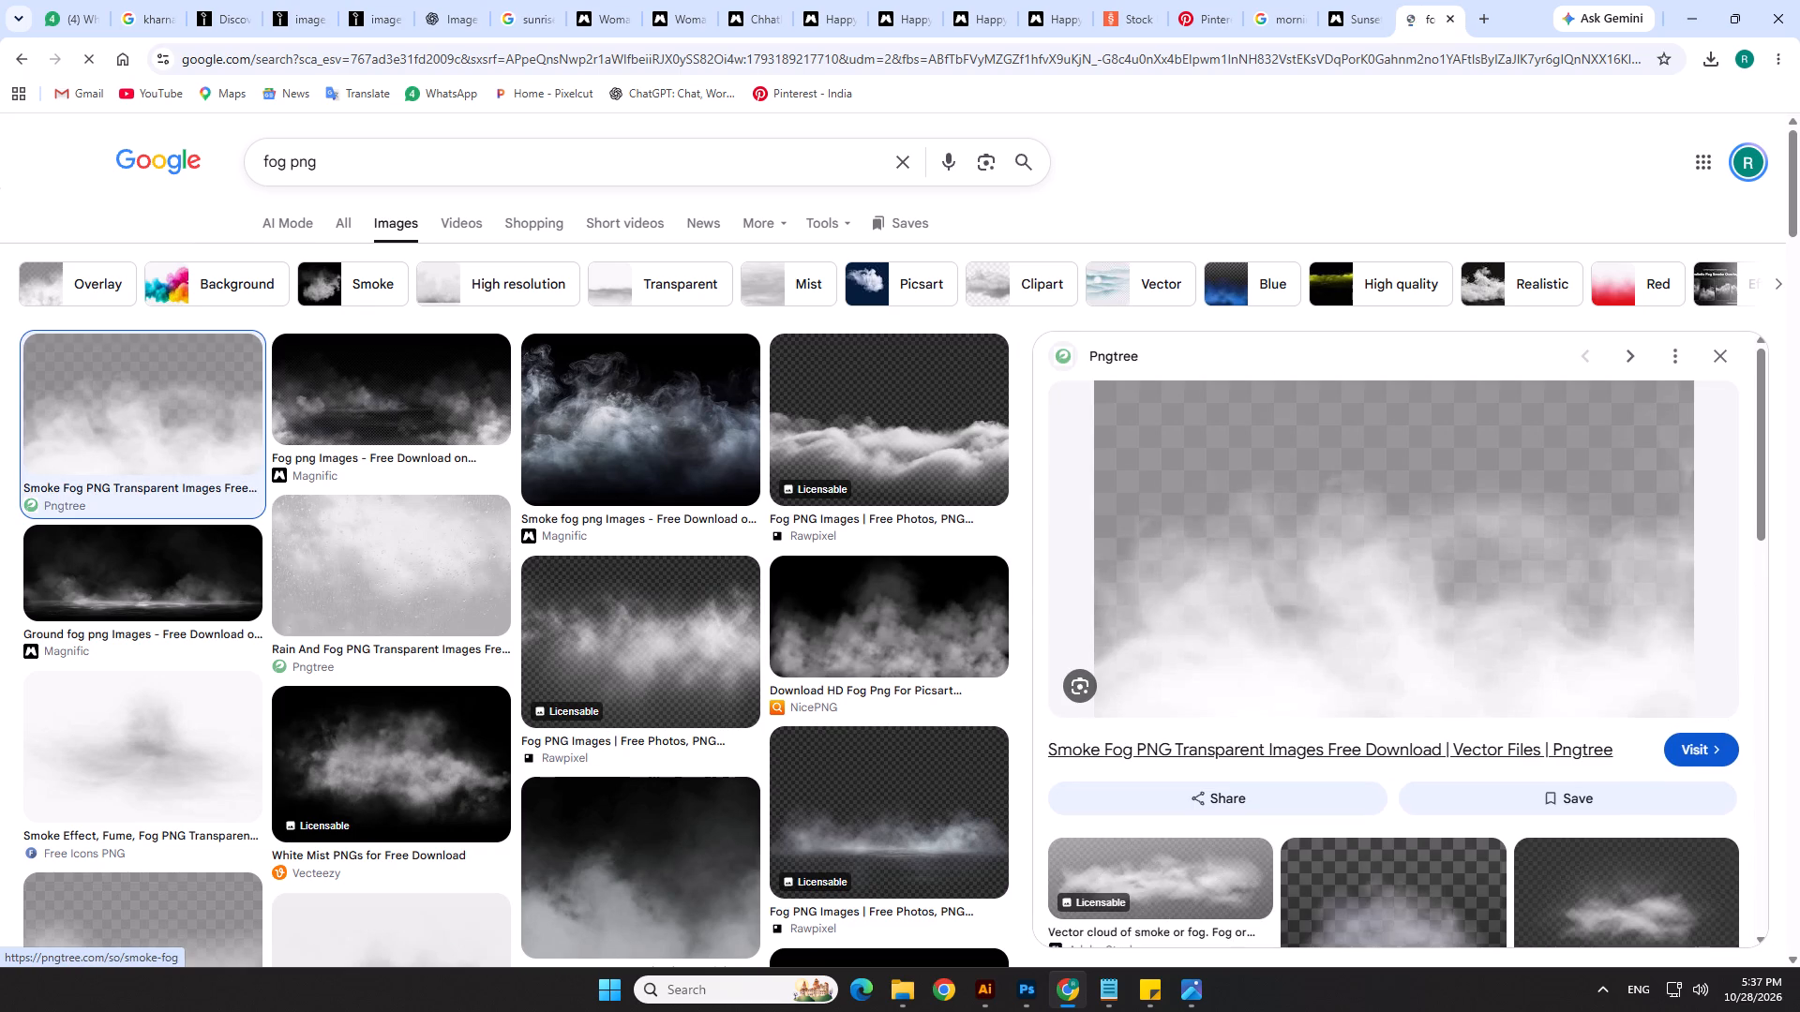
{"action": "left_click", "coordinate": [1481, 745]}
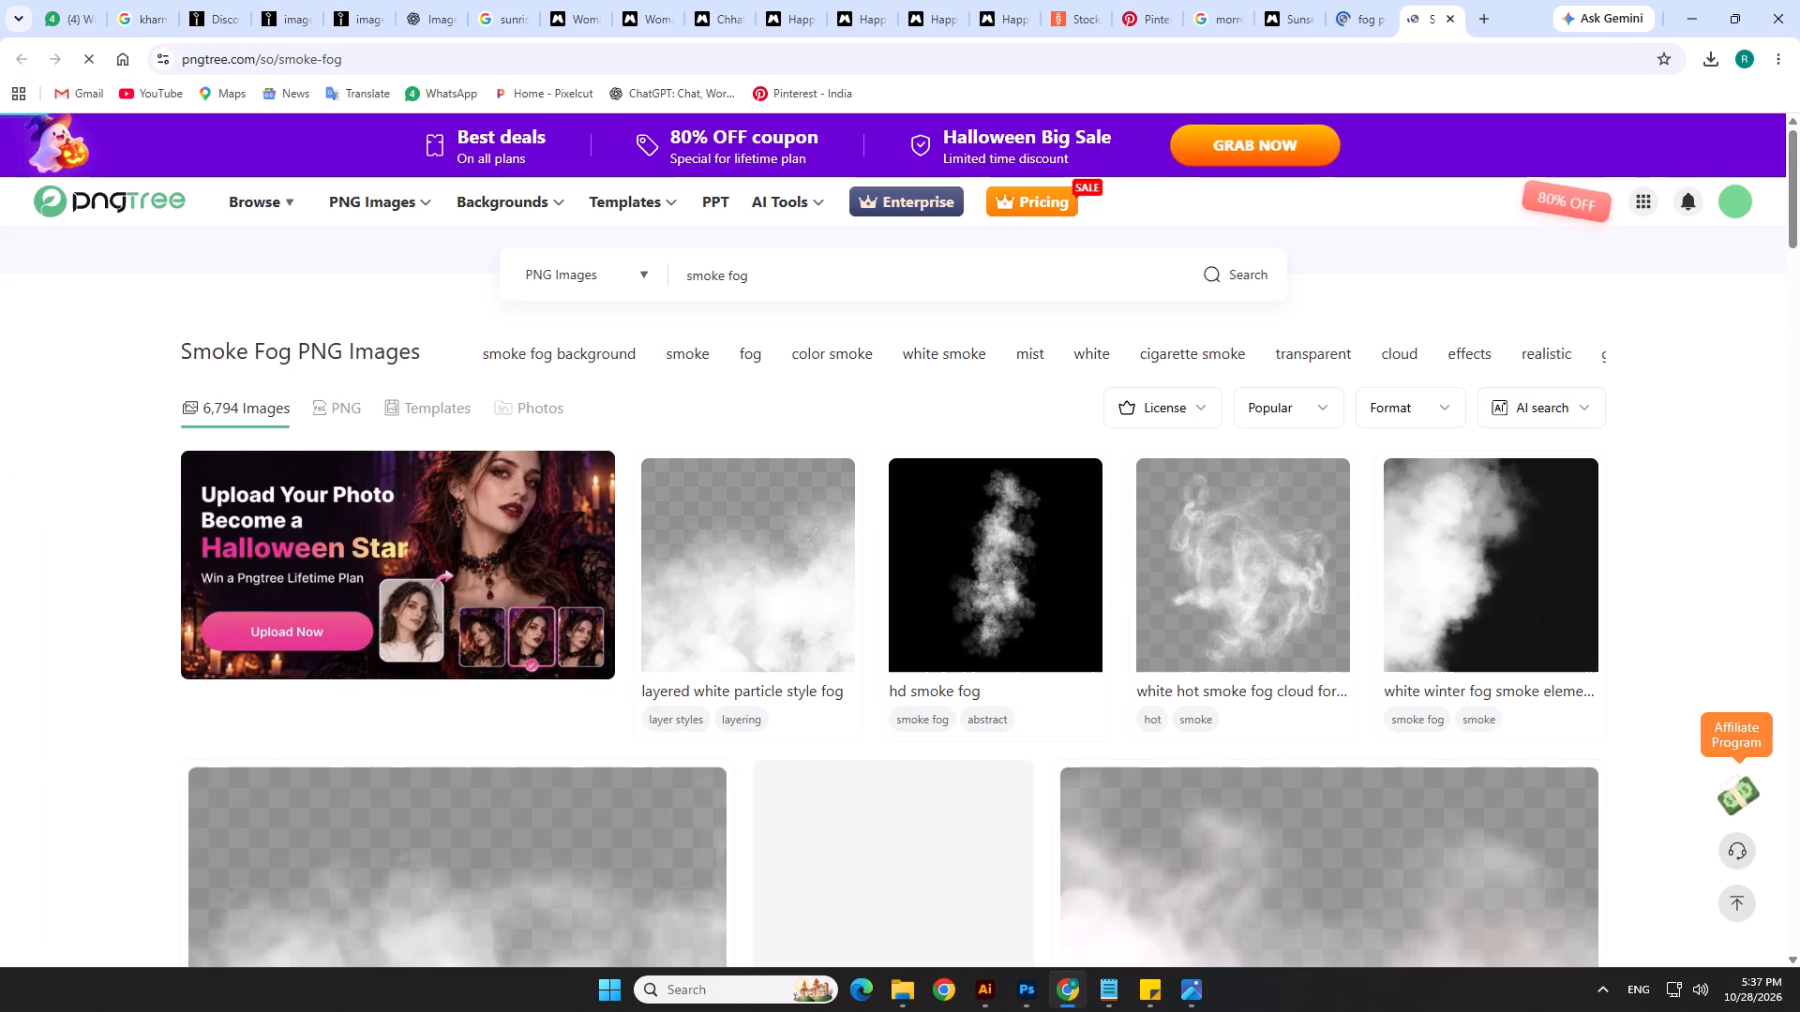
{"action": "scroll", "coordinate": [854, 524], "scroll_direction": "down", "scroll_amount": 3}
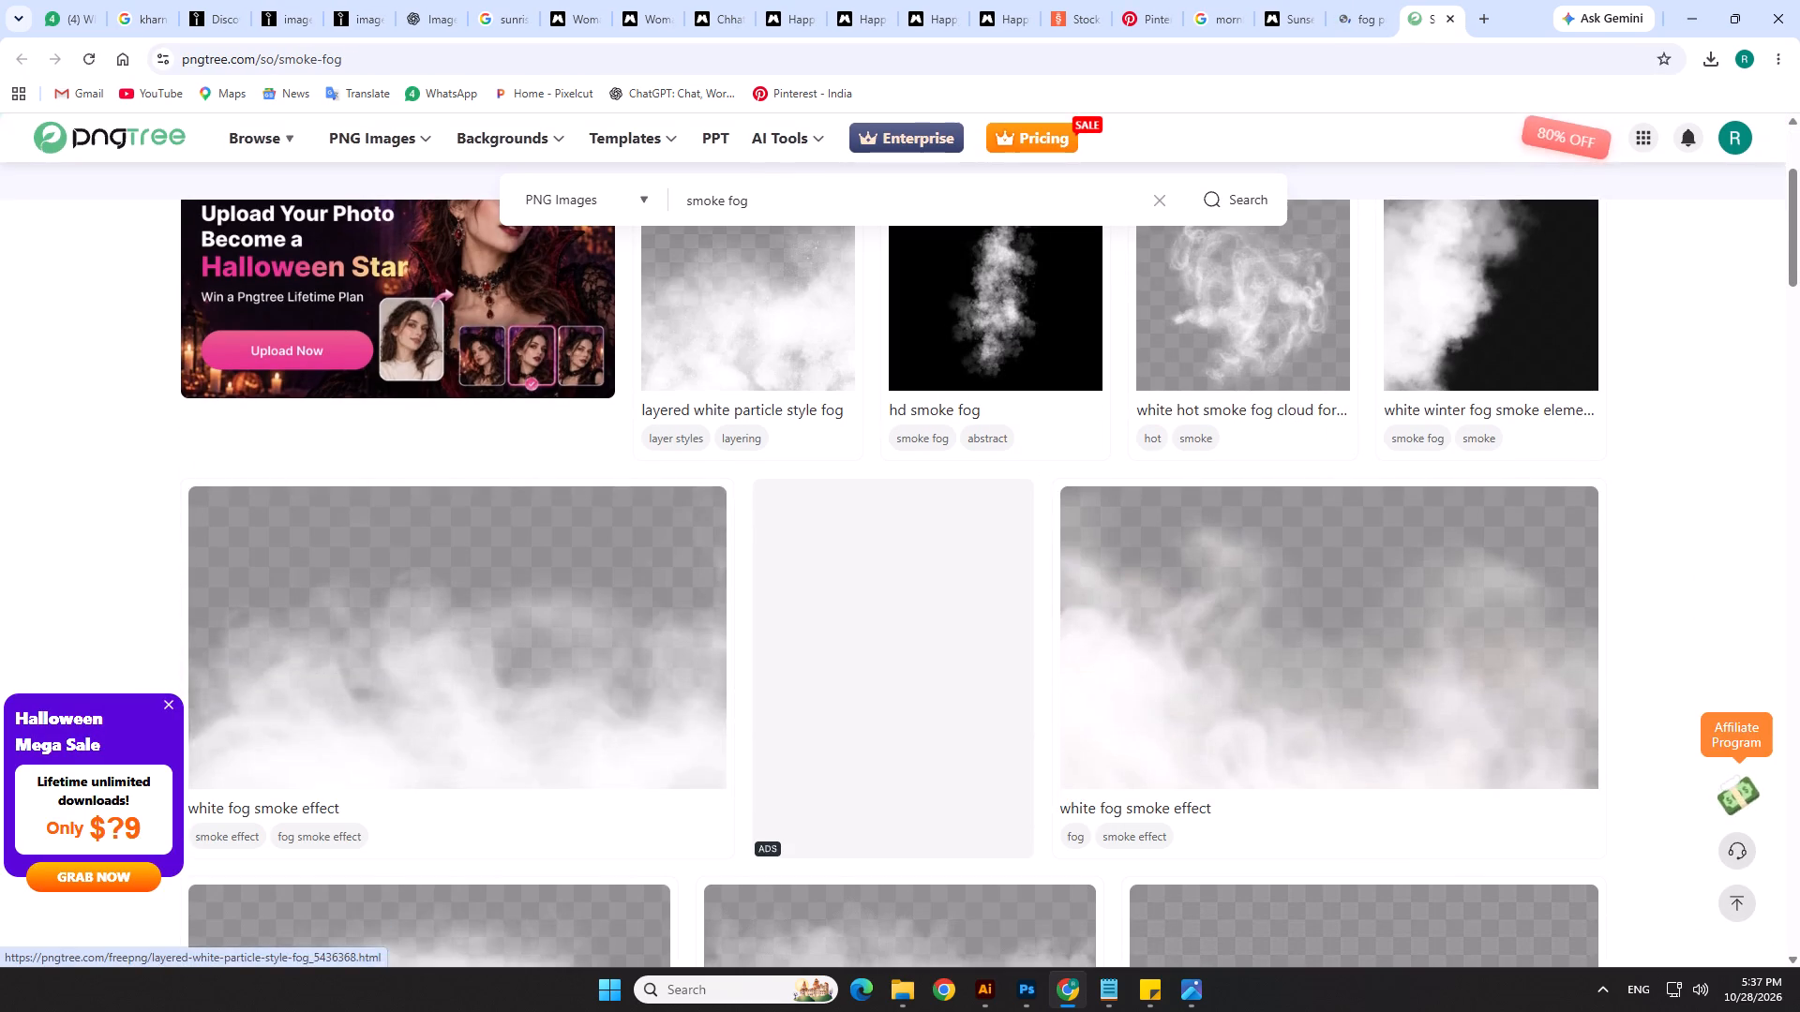
{"action": "left_click", "coordinate": [520, 718]}
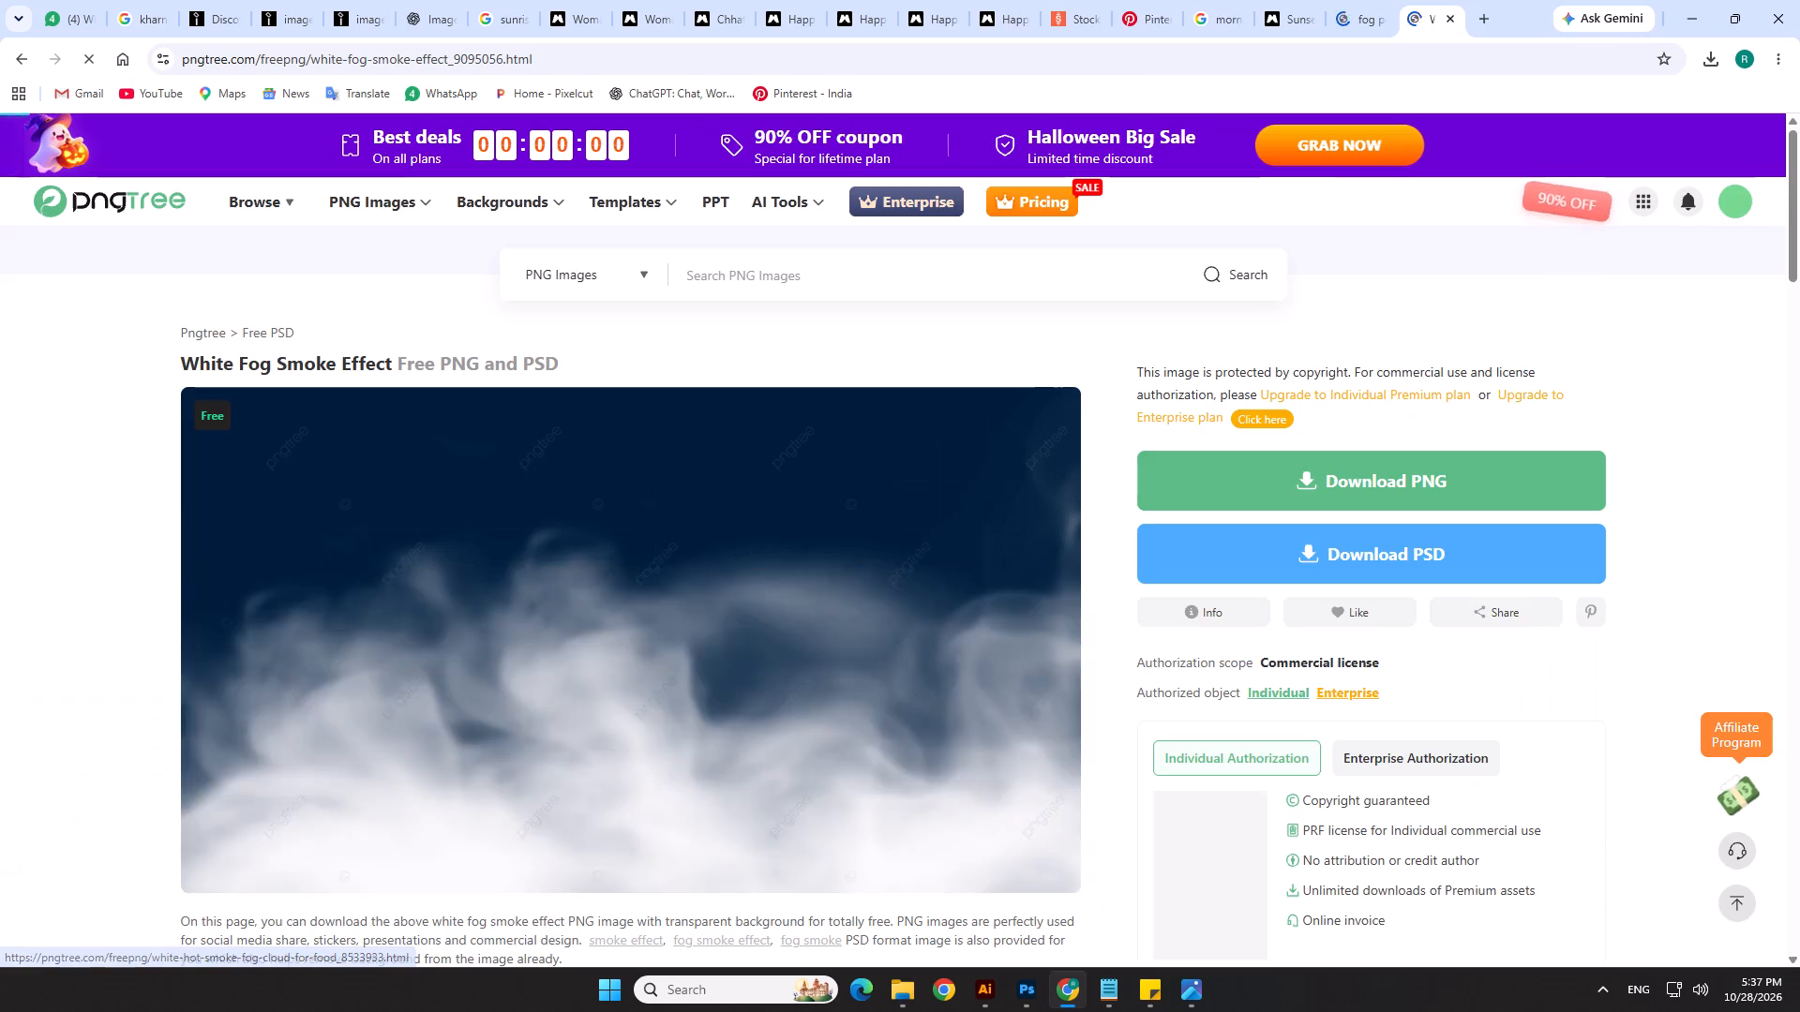
Download the white fog smoke effect as a PNG, declining the discount offer.
{"action": "left_click", "coordinate": [1144, 390]}
{"action": "left_click", "coordinate": [1244, 480]}
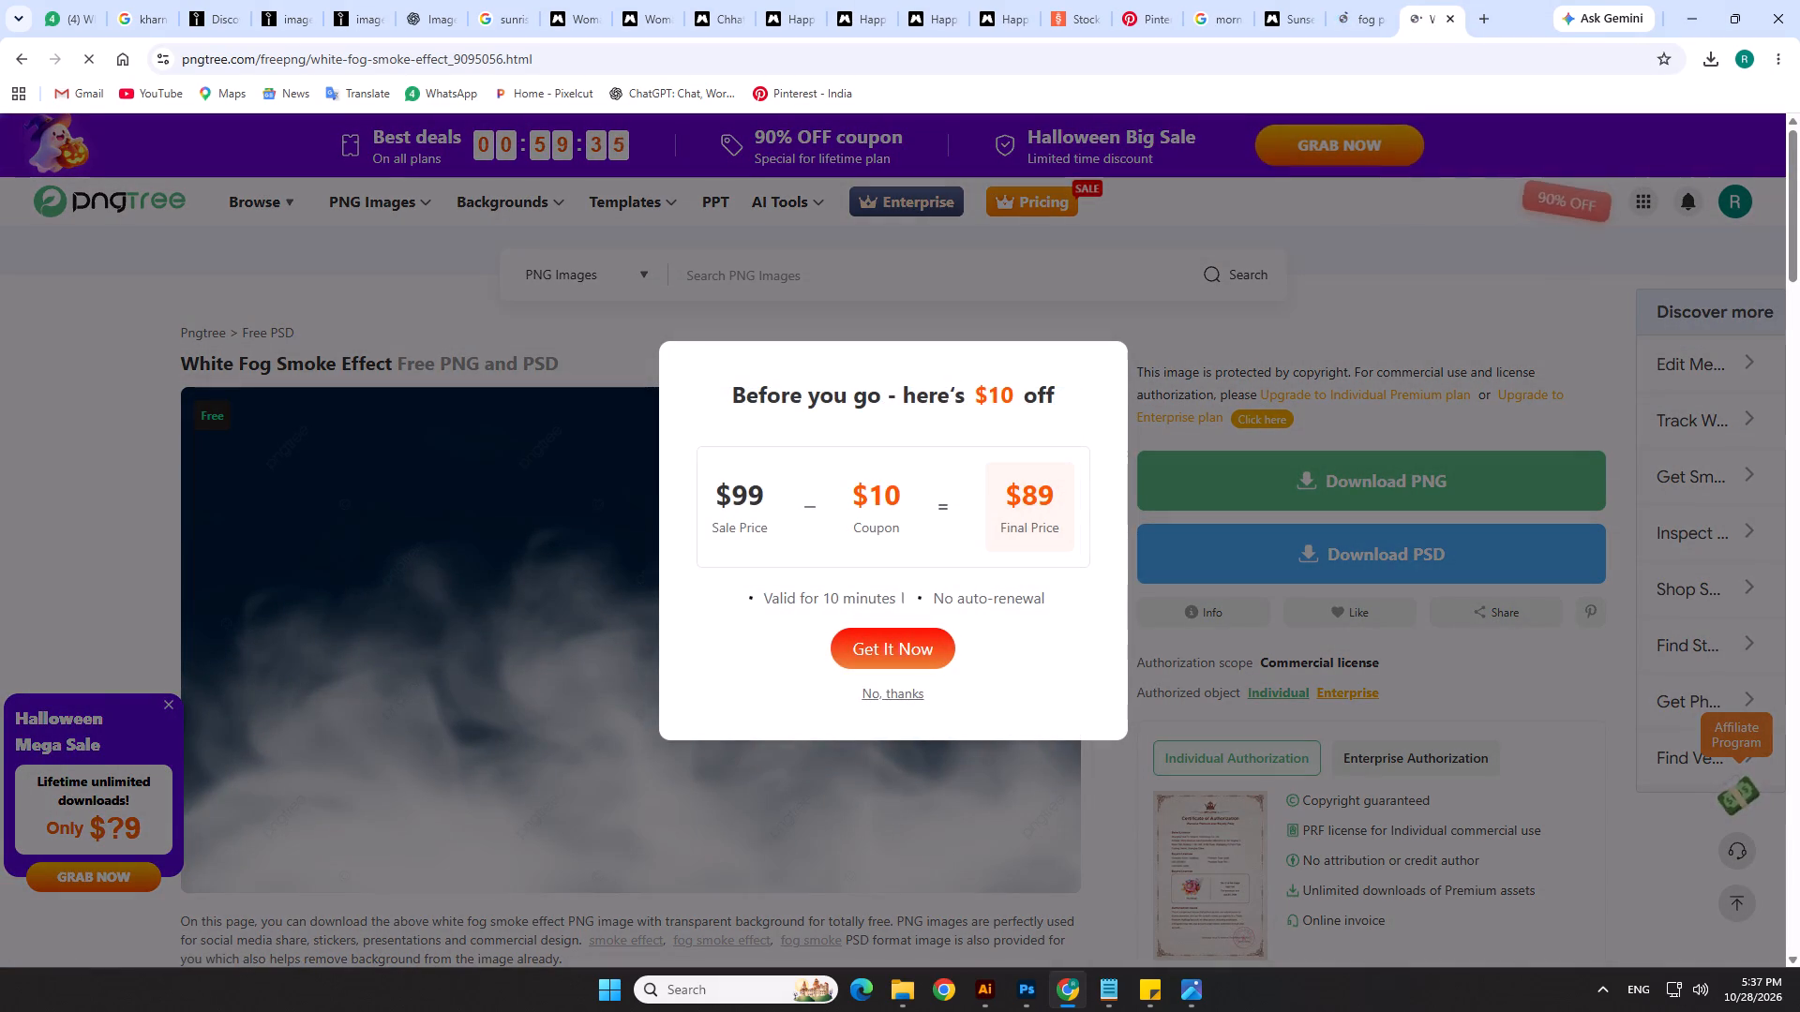
{"action": "left_click", "coordinate": [910, 699]}
{"action": "left_click", "coordinate": [1347, 502]}
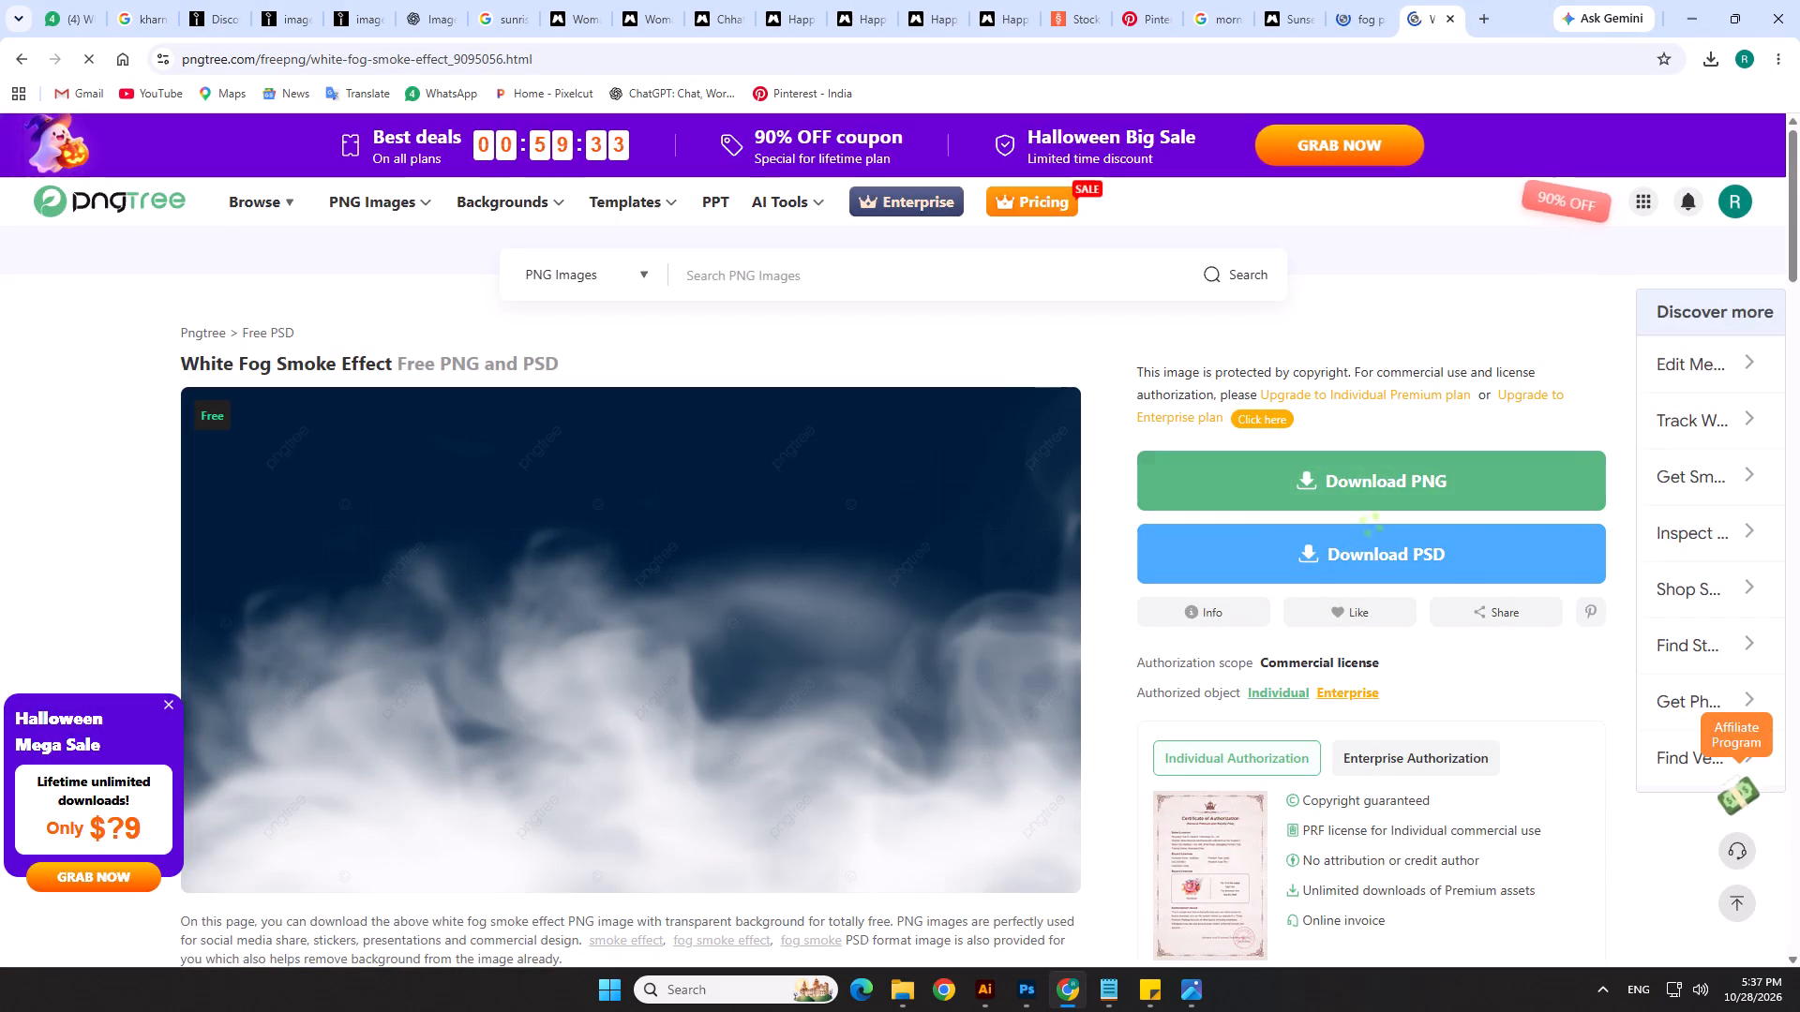
{"action": "left_click", "coordinate": [687, 510]}
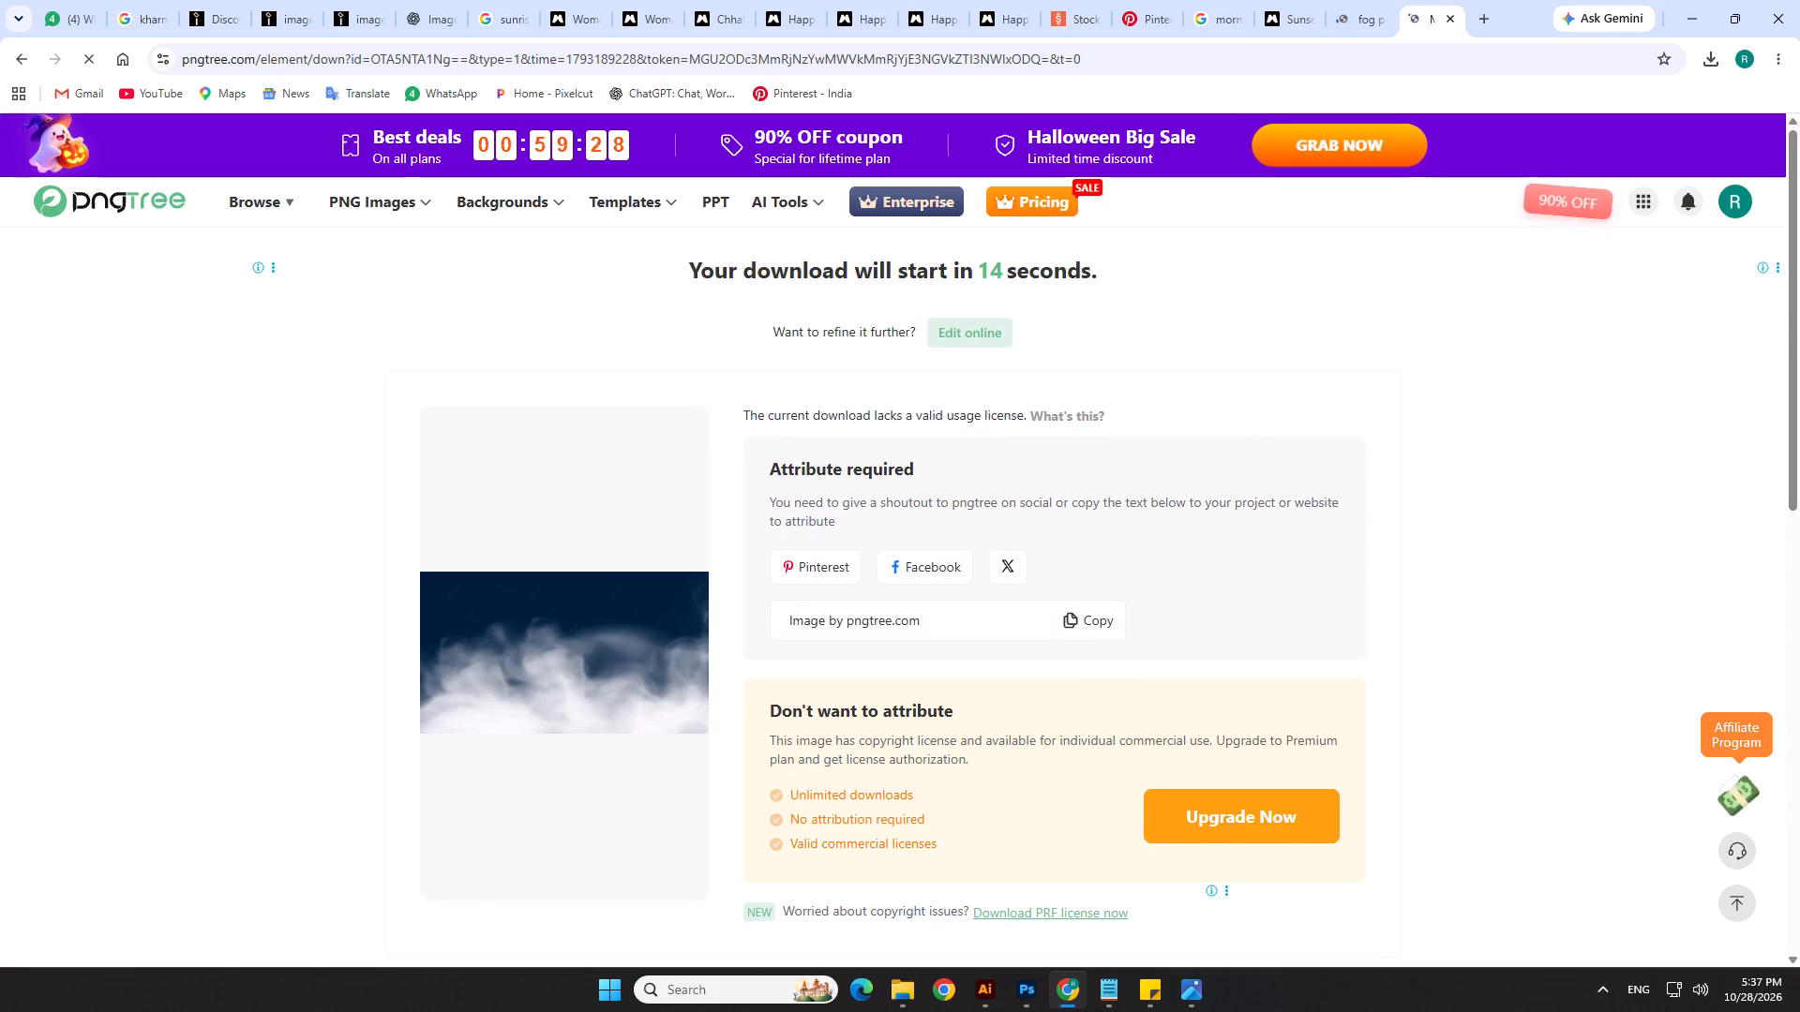
Place the downloaded fog PNG into the Photoshop poster and enlarge it to about 1184 × 666 px over the woman and river.
{"action": "left_click_drag", "start_coordinate": [1508, 122], "coordinate": [1415, 412]}
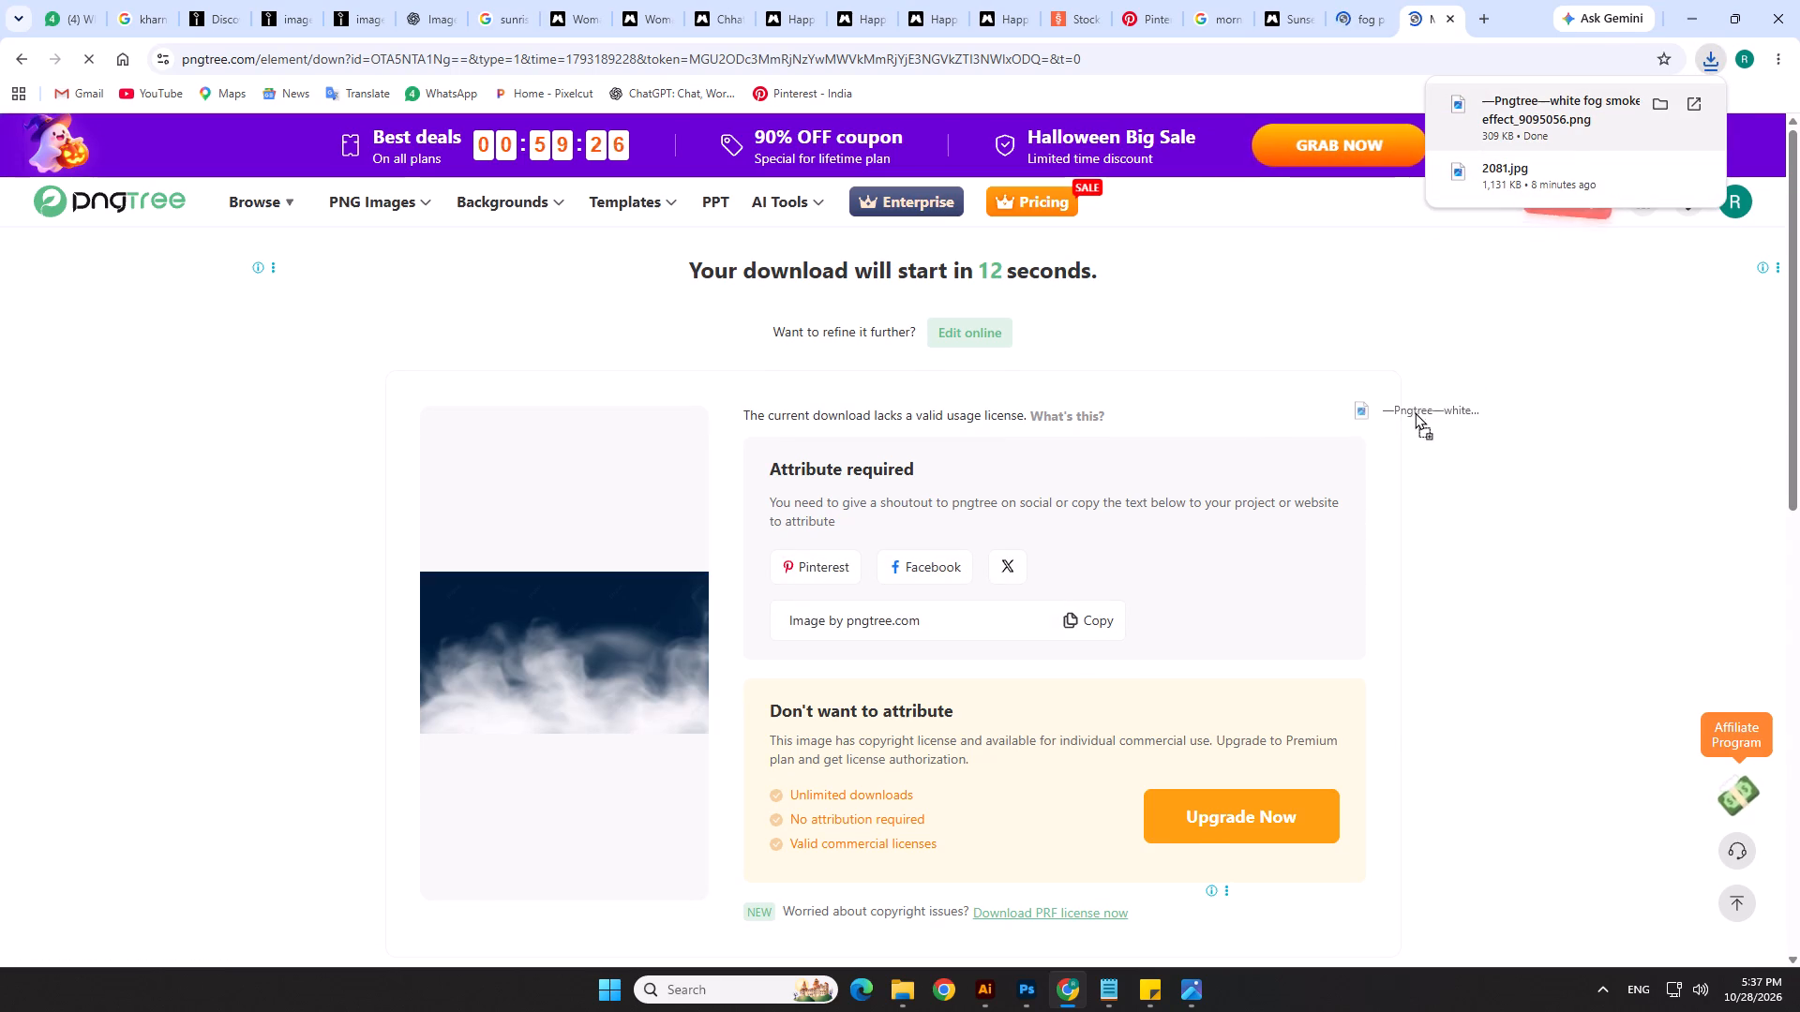
{"action": "key", "text": "alt+Tab"}
{"action": "left_click_drag", "start_coordinate": [1415, 412], "coordinate": [880, 664]}
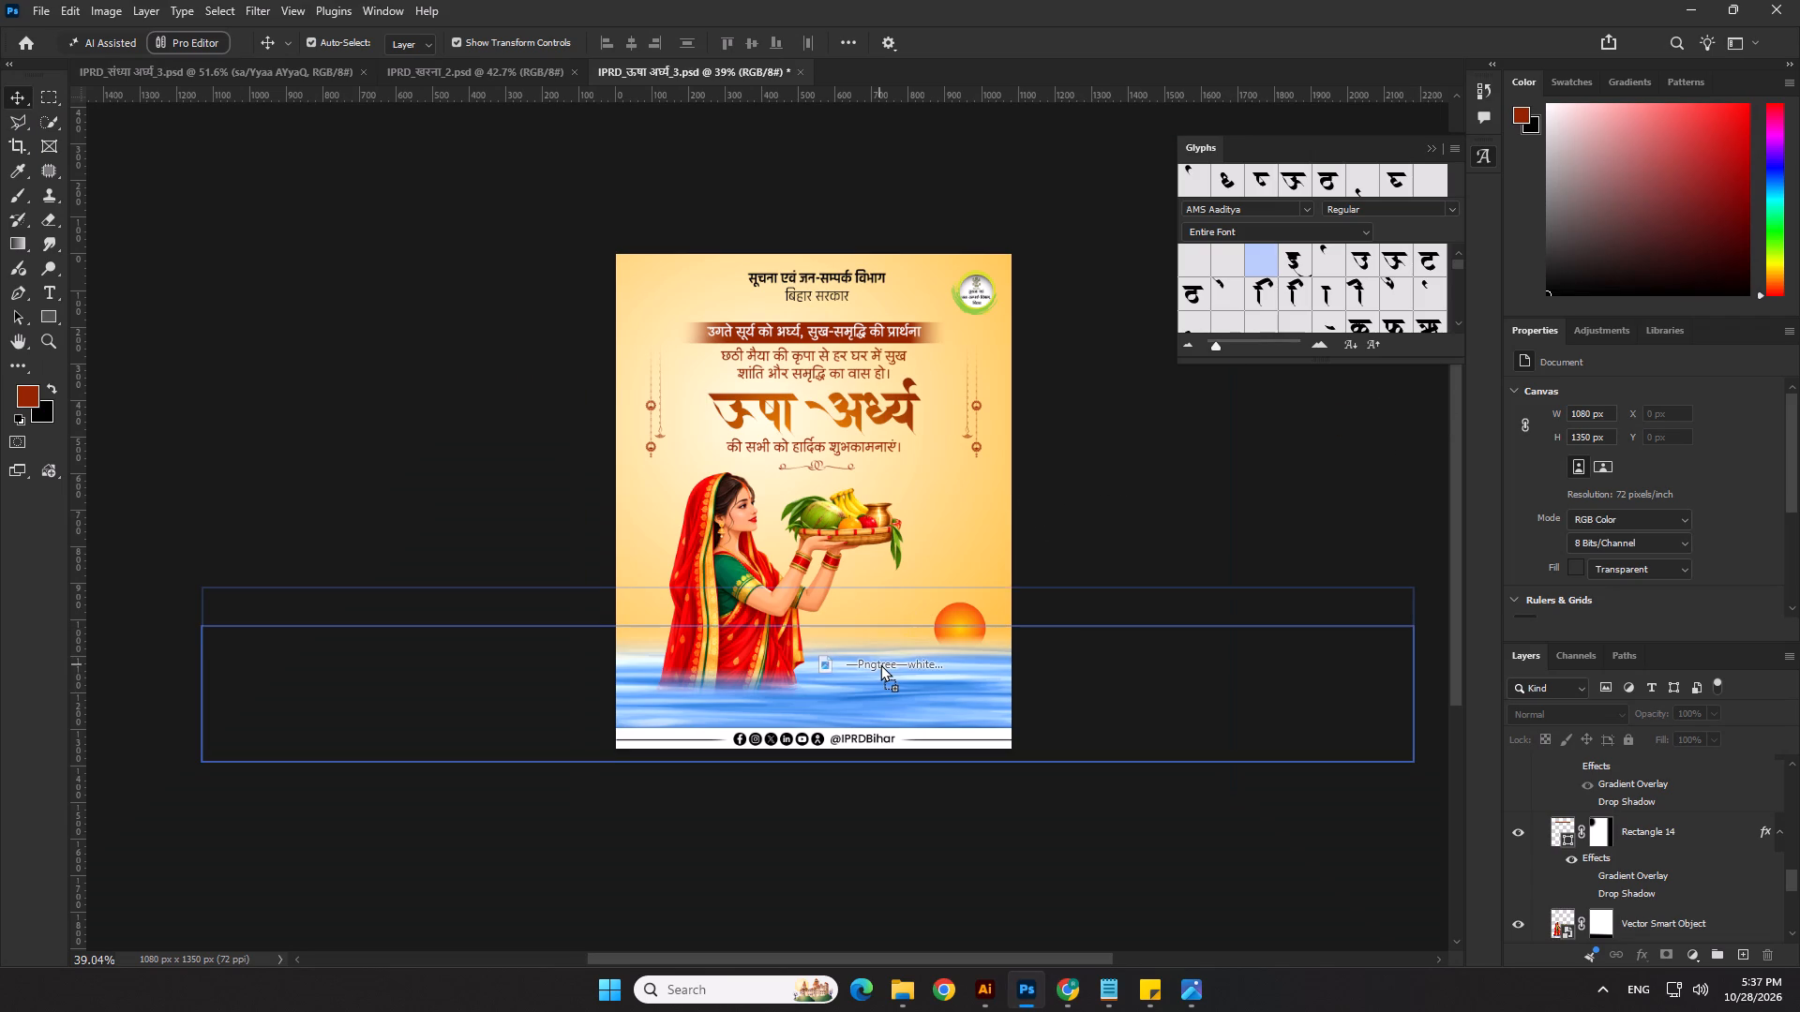
{"action": "left_click_drag", "start_coordinate": [880, 664], "coordinate": [892, 647]}
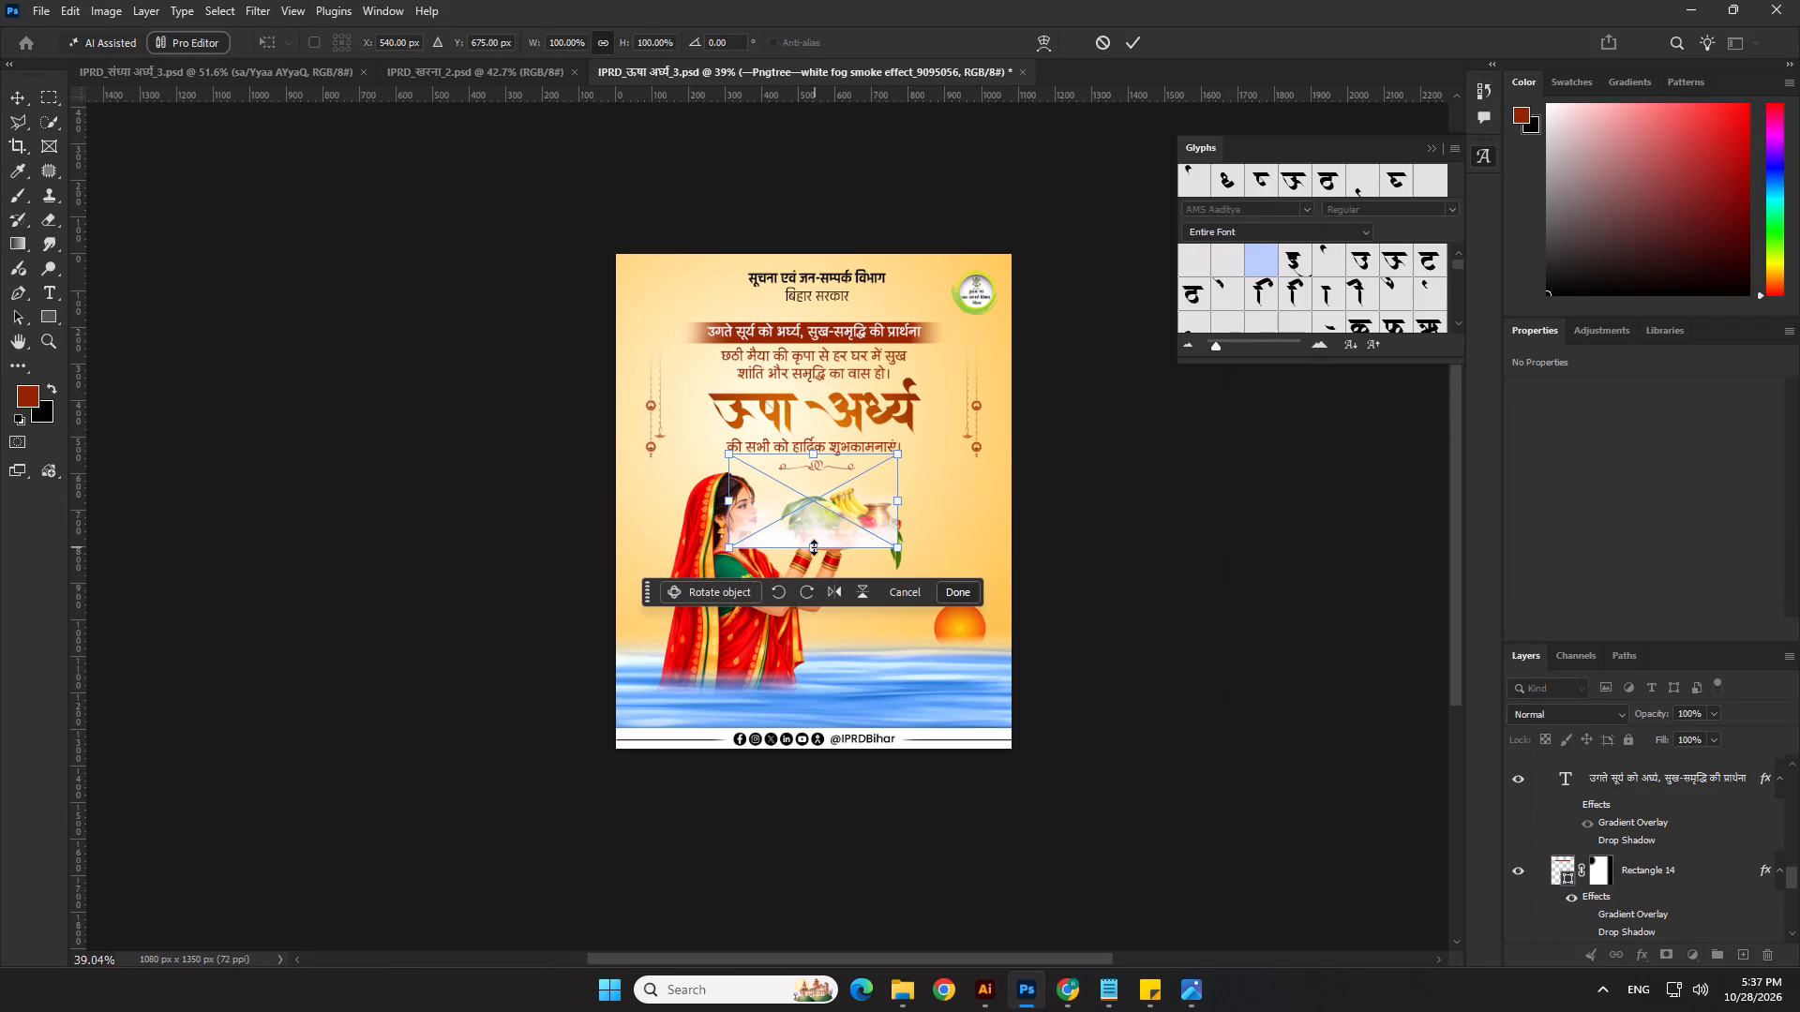
{"action": "left_click_drag", "start_coordinate": [814, 547], "coordinate": [834, 696]}
{"action": "key", "text": "Return"}
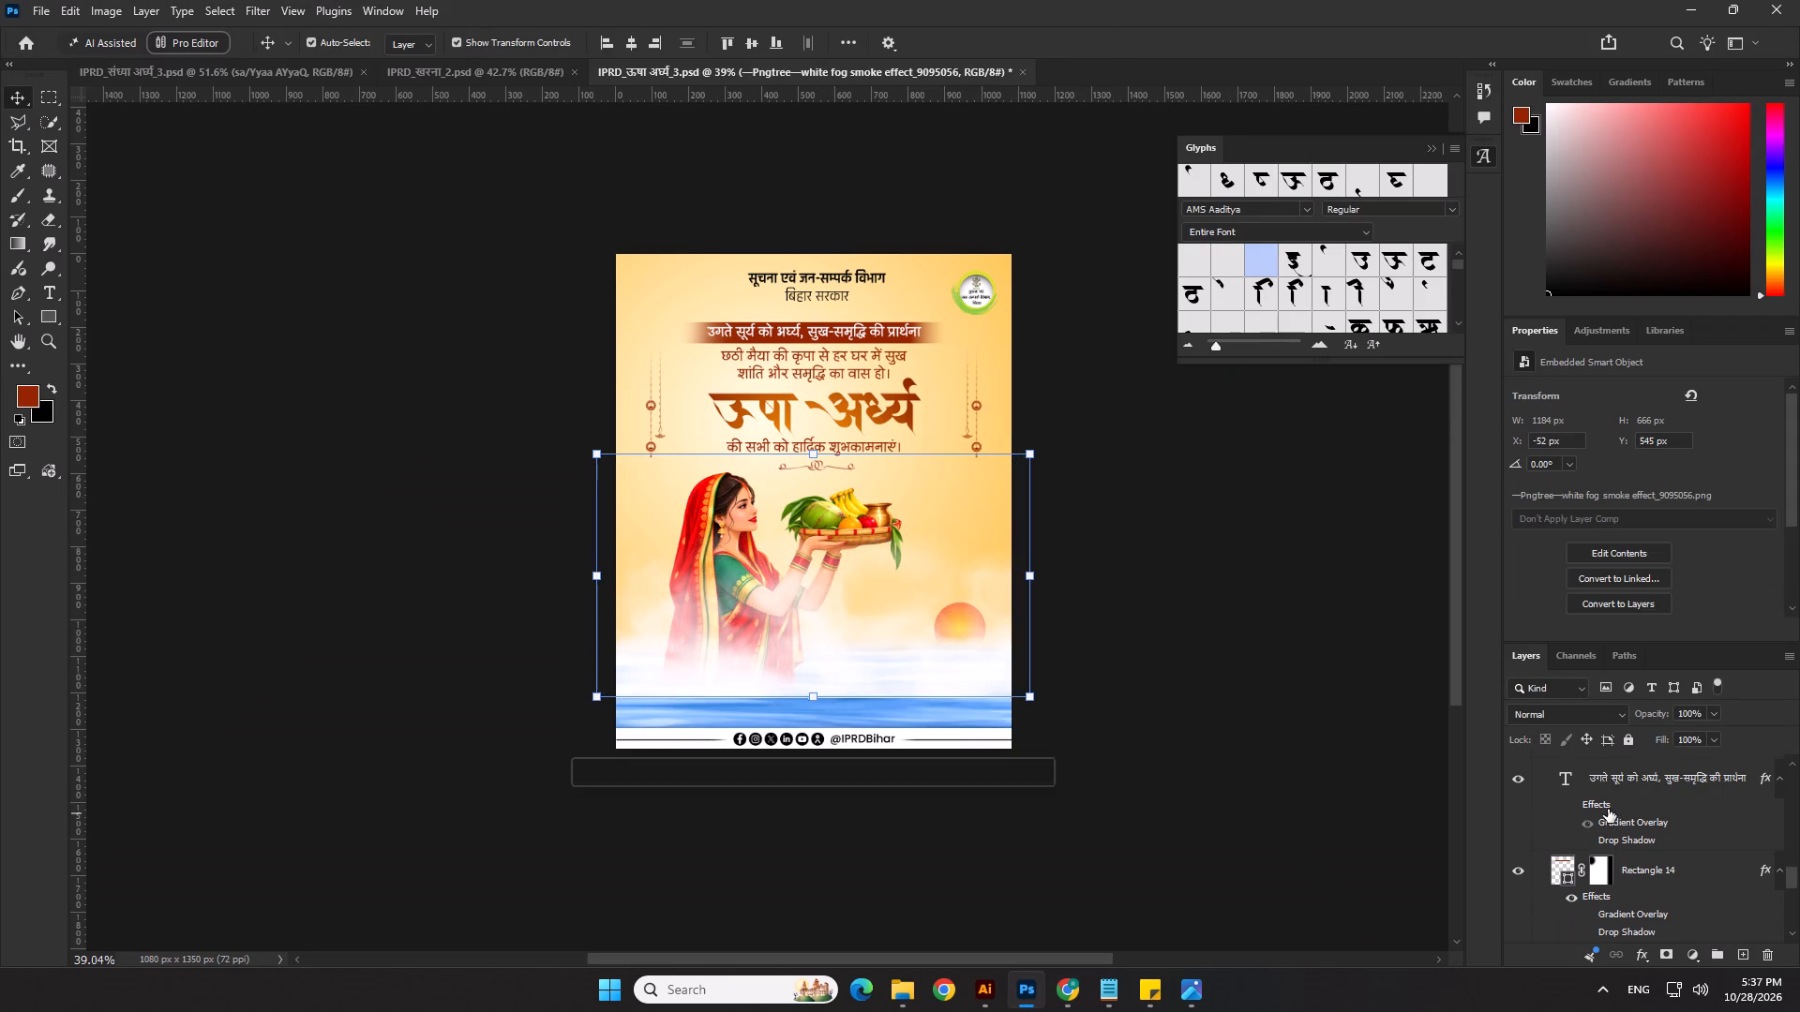
Move the fog layer down the layer stack to just above the cream background, behind the woman, river and sun.
{"action": "scroll", "coordinate": [1608, 809], "scroll_direction": "up", "scroll_amount": 3}
{"action": "scroll", "coordinate": [1608, 808], "scroll_direction": "down", "scroll_amount": 3}
{"action": "scroll", "coordinate": [1608, 808], "scroll_direction": "up", "scroll_amount": 20}
{"action": "scroll", "coordinate": [1608, 808], "scroll_direction": "up", "scroll_amount": 6}
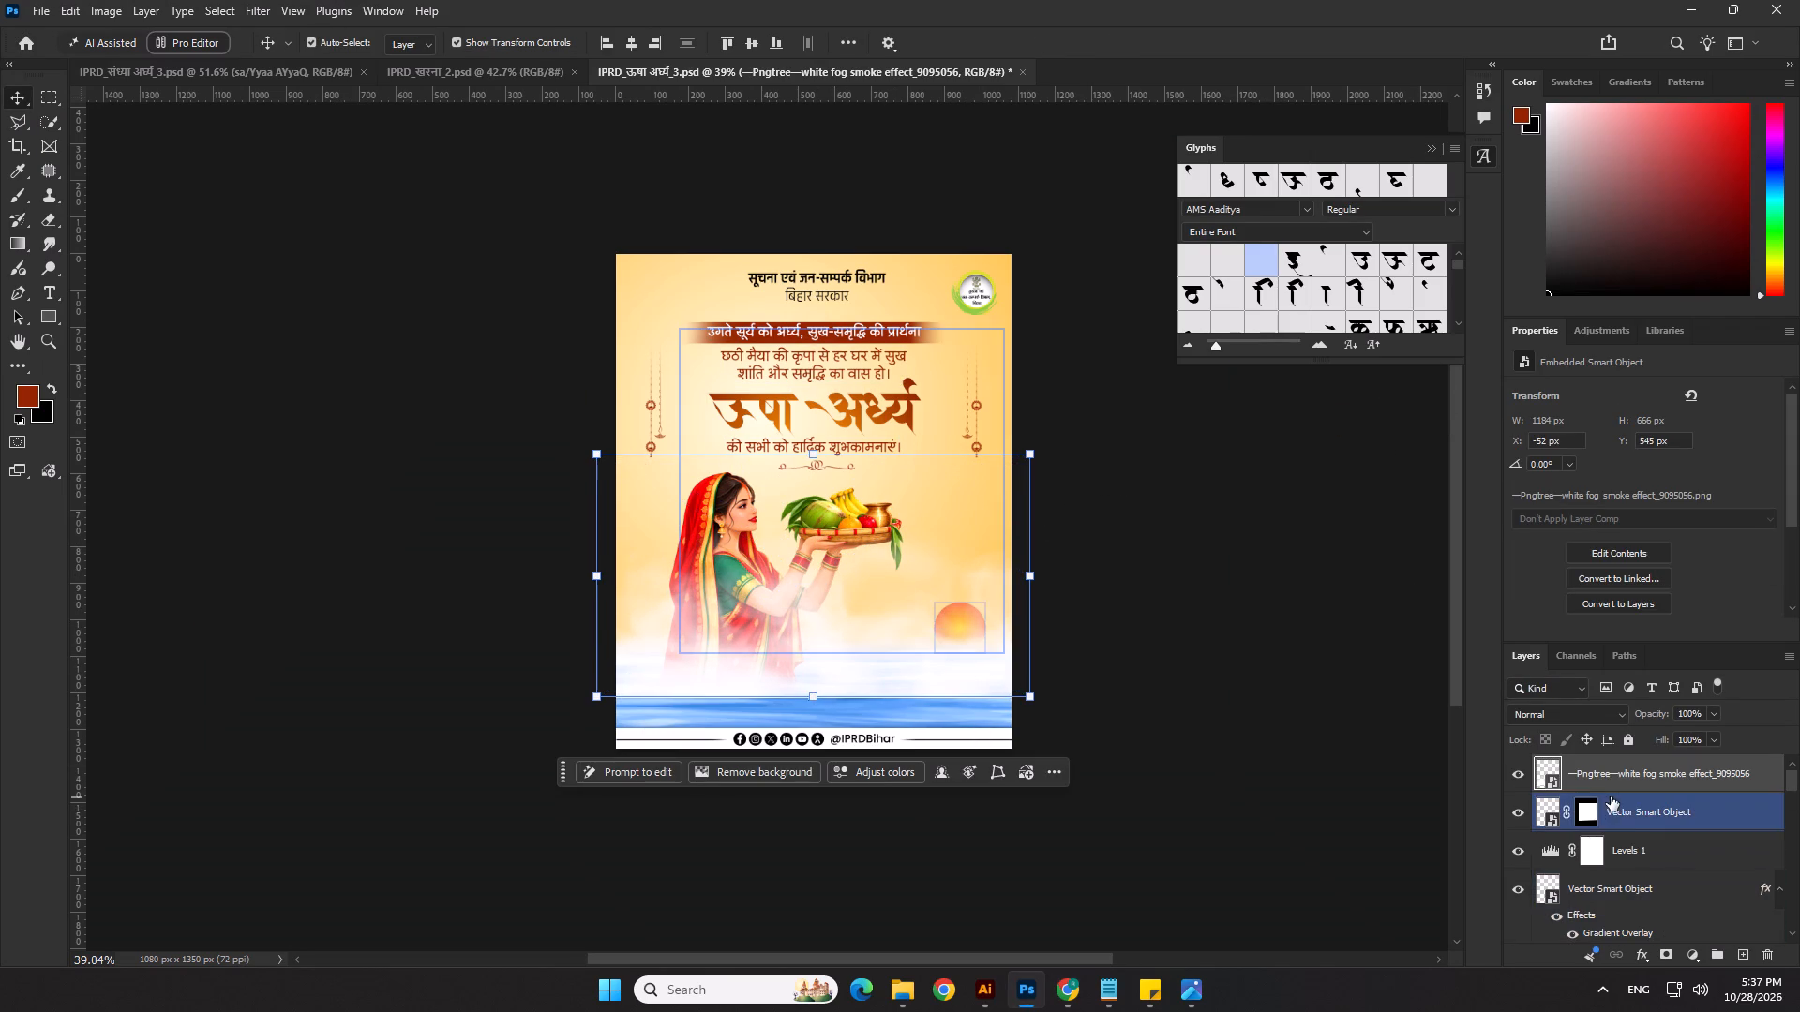
{"action": "scroll", "coordinate": [1611, 796], "scroll_direction": "up", "scroll_amount": 2}
{"action": "left_click_drag", "start_coordinate": [1598, 765], "coordinate": [1581, 1001]}
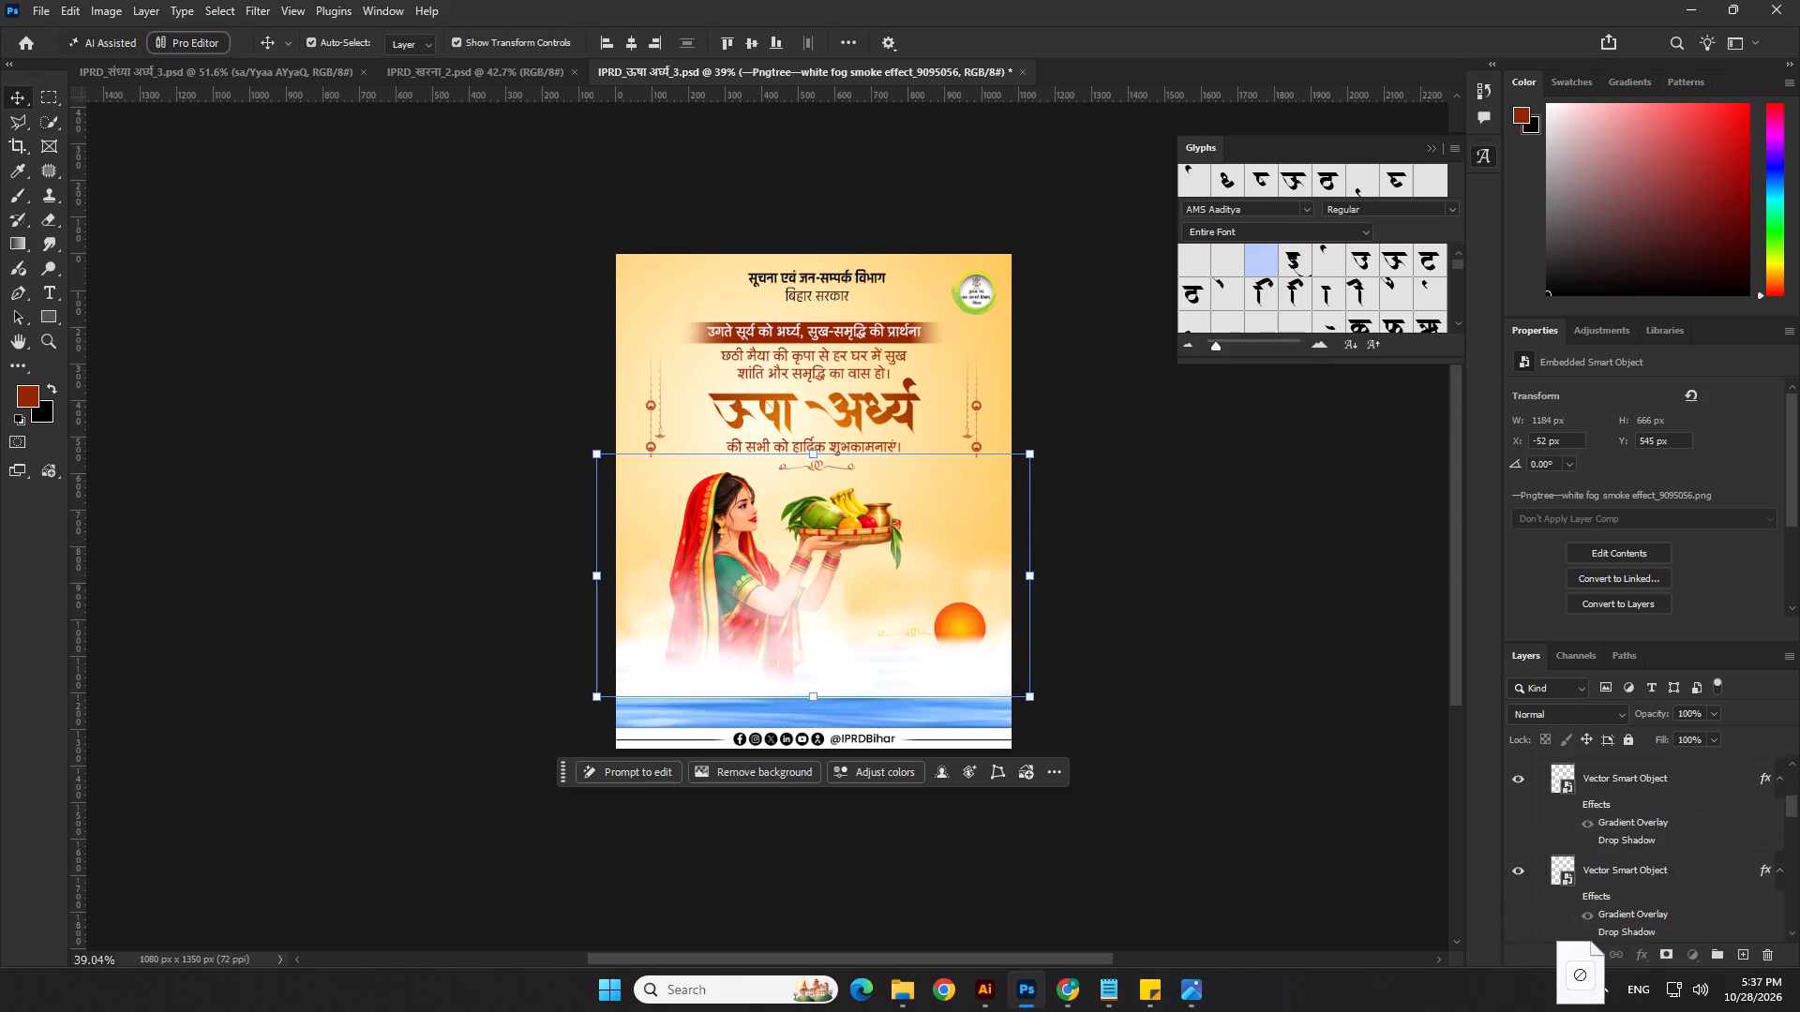
{"action": "left_click_drag", "start_coordinate": [1581, 1001], "coordinate": [1618, 815]}
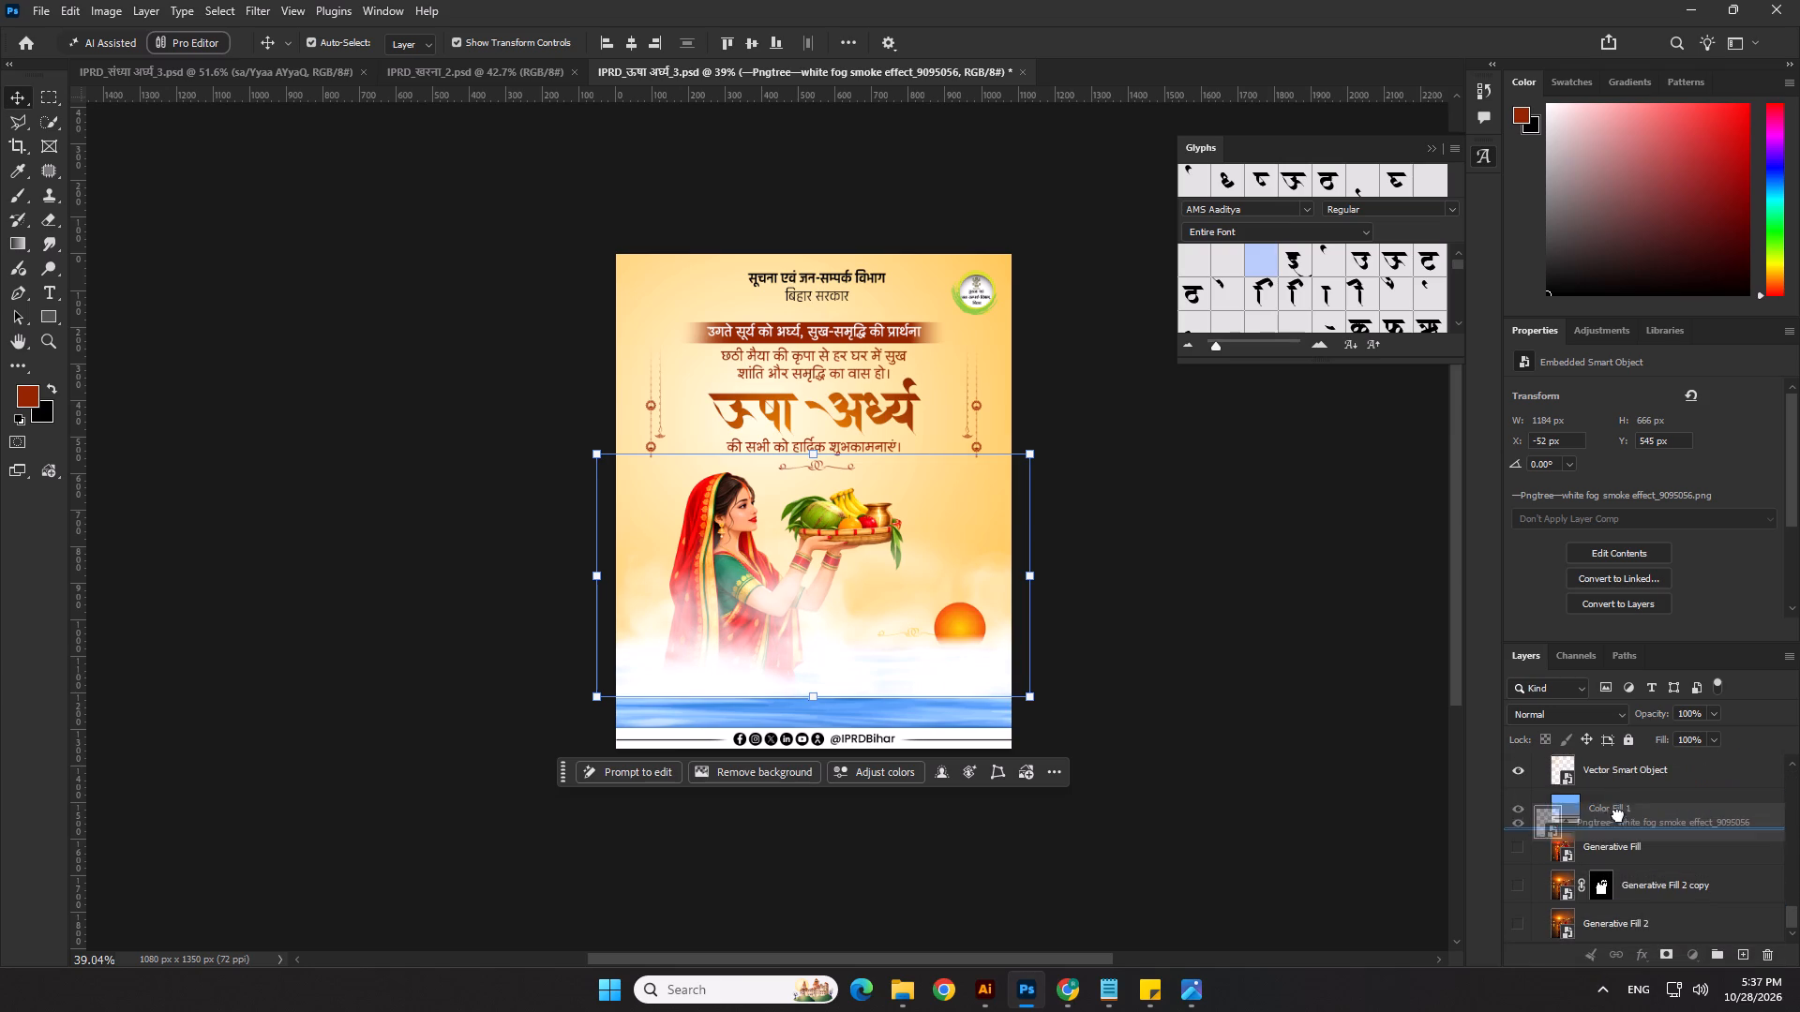
{"action": "left_click_drag", "start_coordinate": [1618, 815], "coordinate": [1627, 718]}
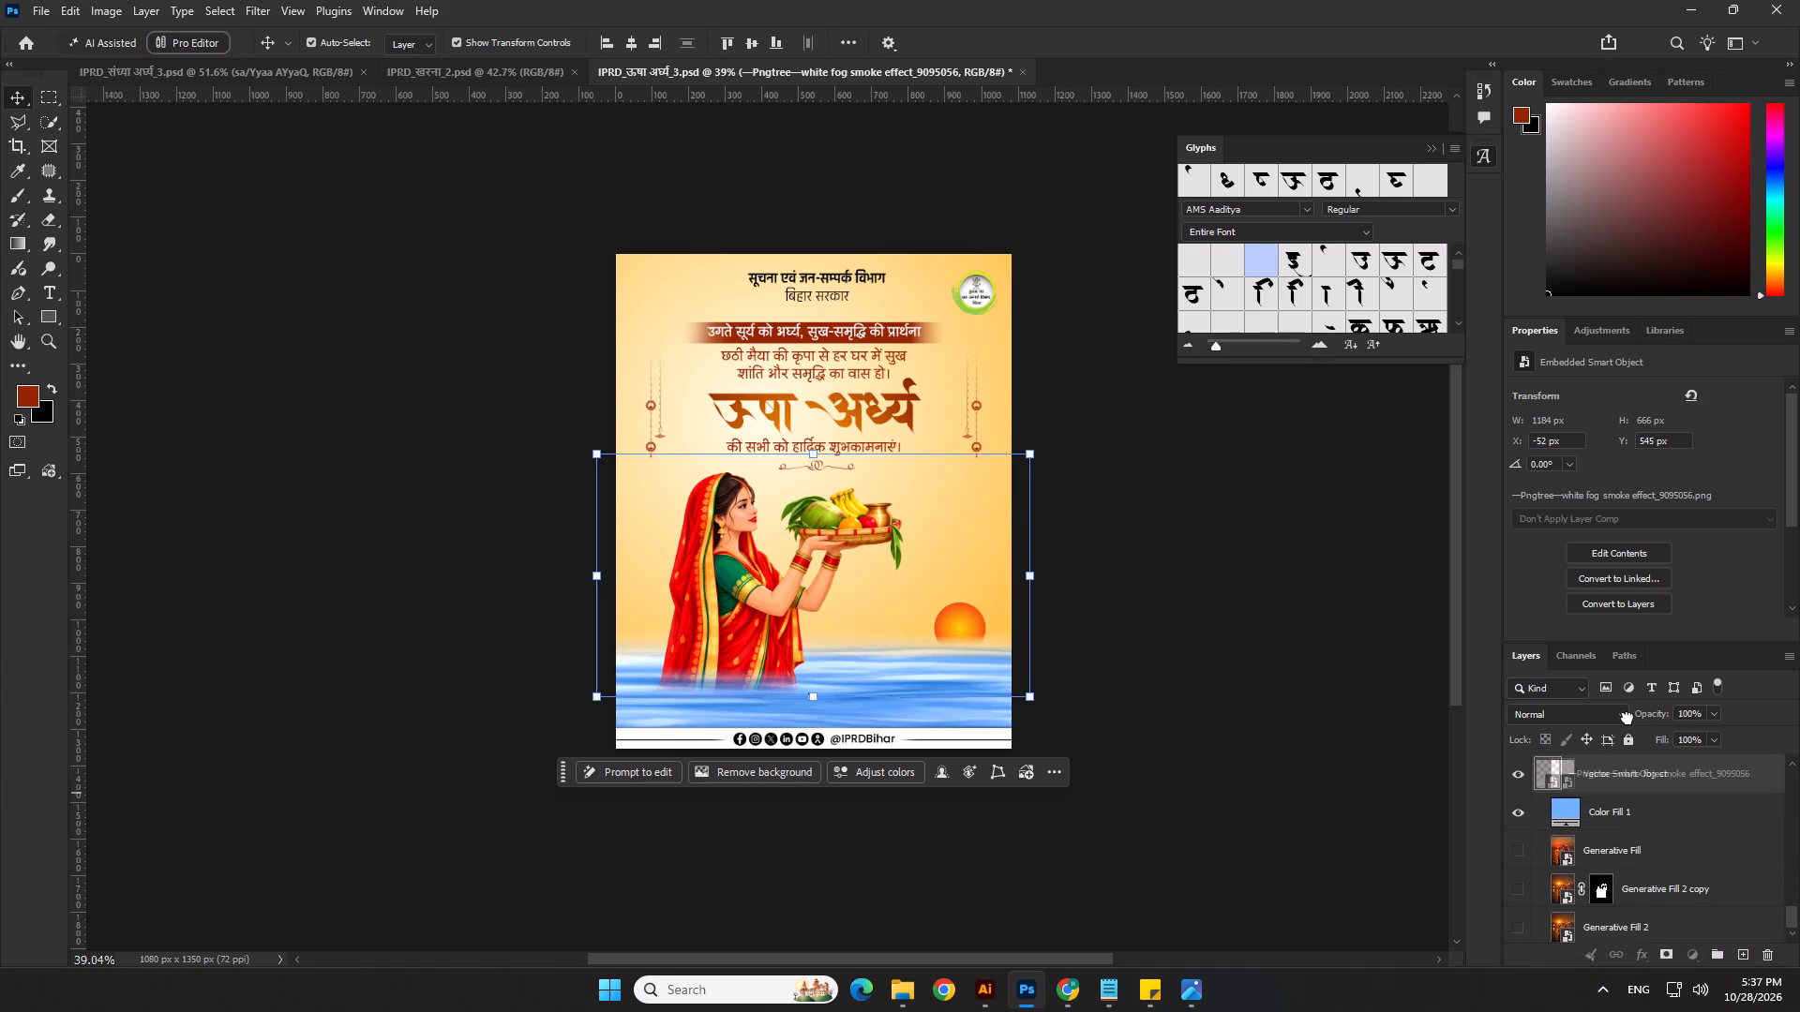
{"action": "left_click_drag", "start_coordinate": [1627, 718], "coordinate": [1619, 797]}
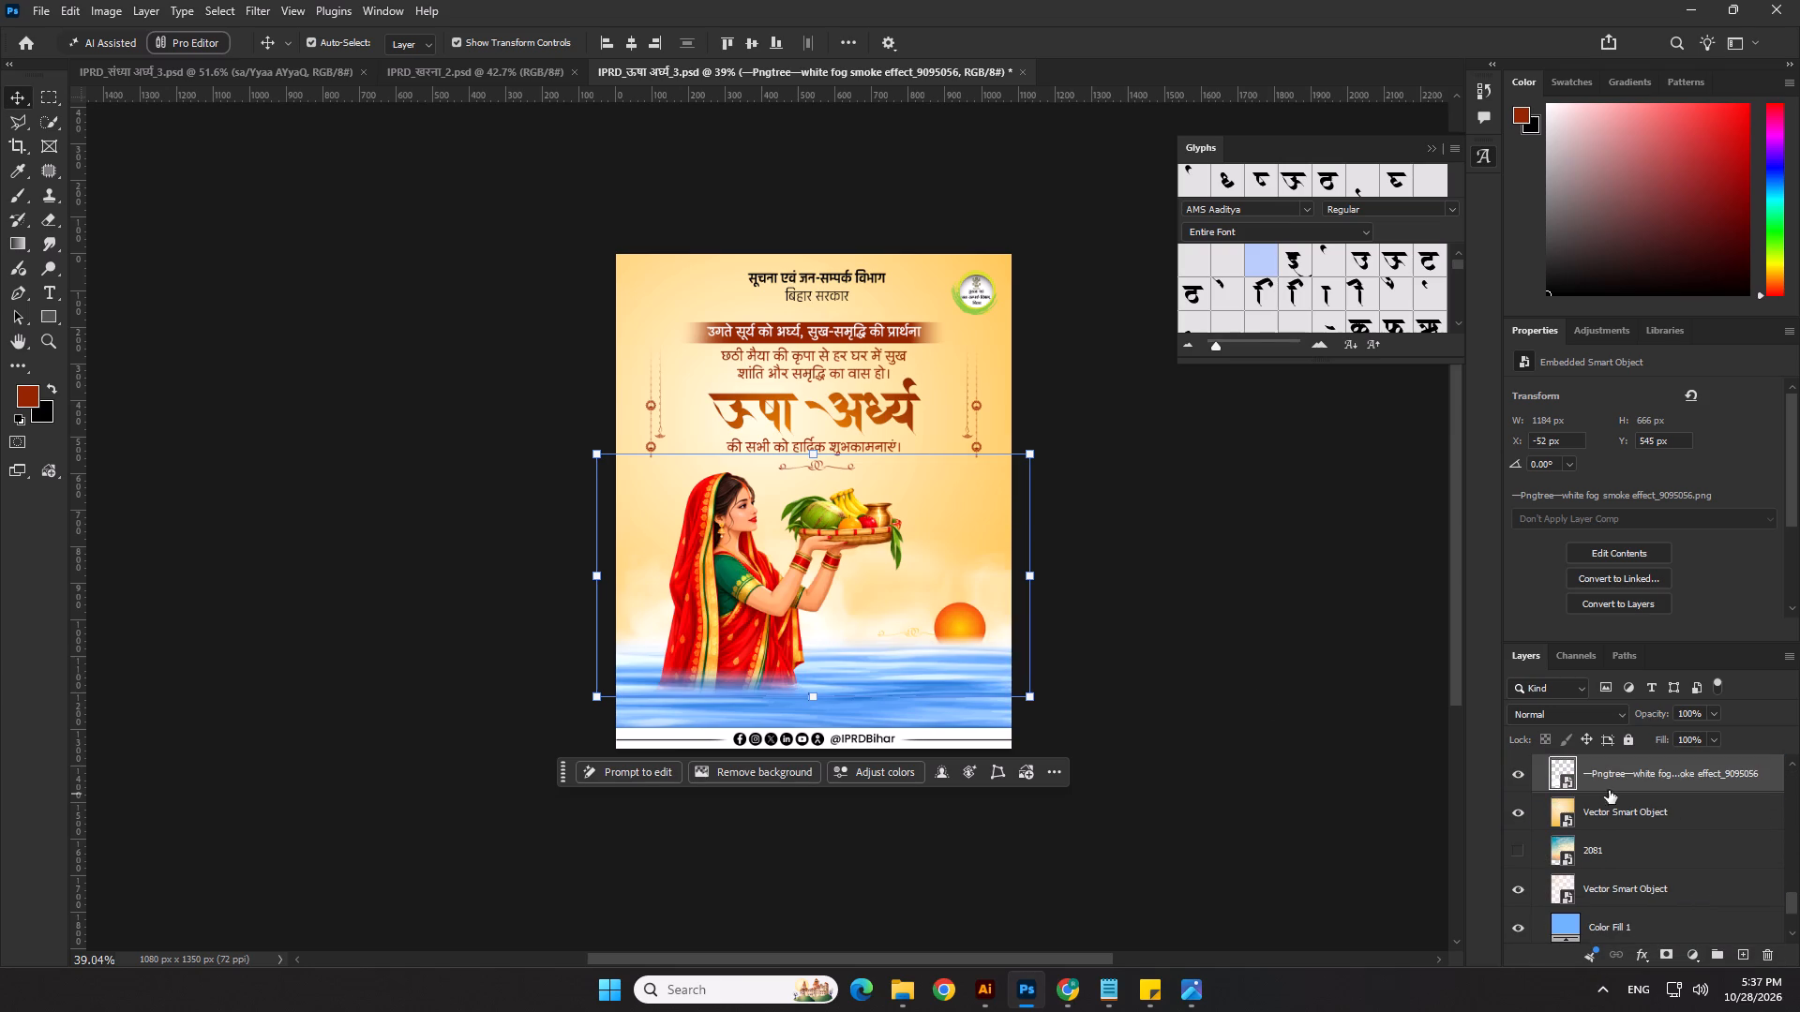
Enlarge the fog to about 1410 × 792 px and reposition it behind the woman so its base meets the river.
{"action": "scroll", "coordinate": [951, 589], "scroll_direction": "up", "scroll_amount": 3}
{"action": "left_click", "coordinate": [765, 399]}
{"action": "left_click_drag", "start_coordinate": [997, 569], "coordinate": [995, 558]}
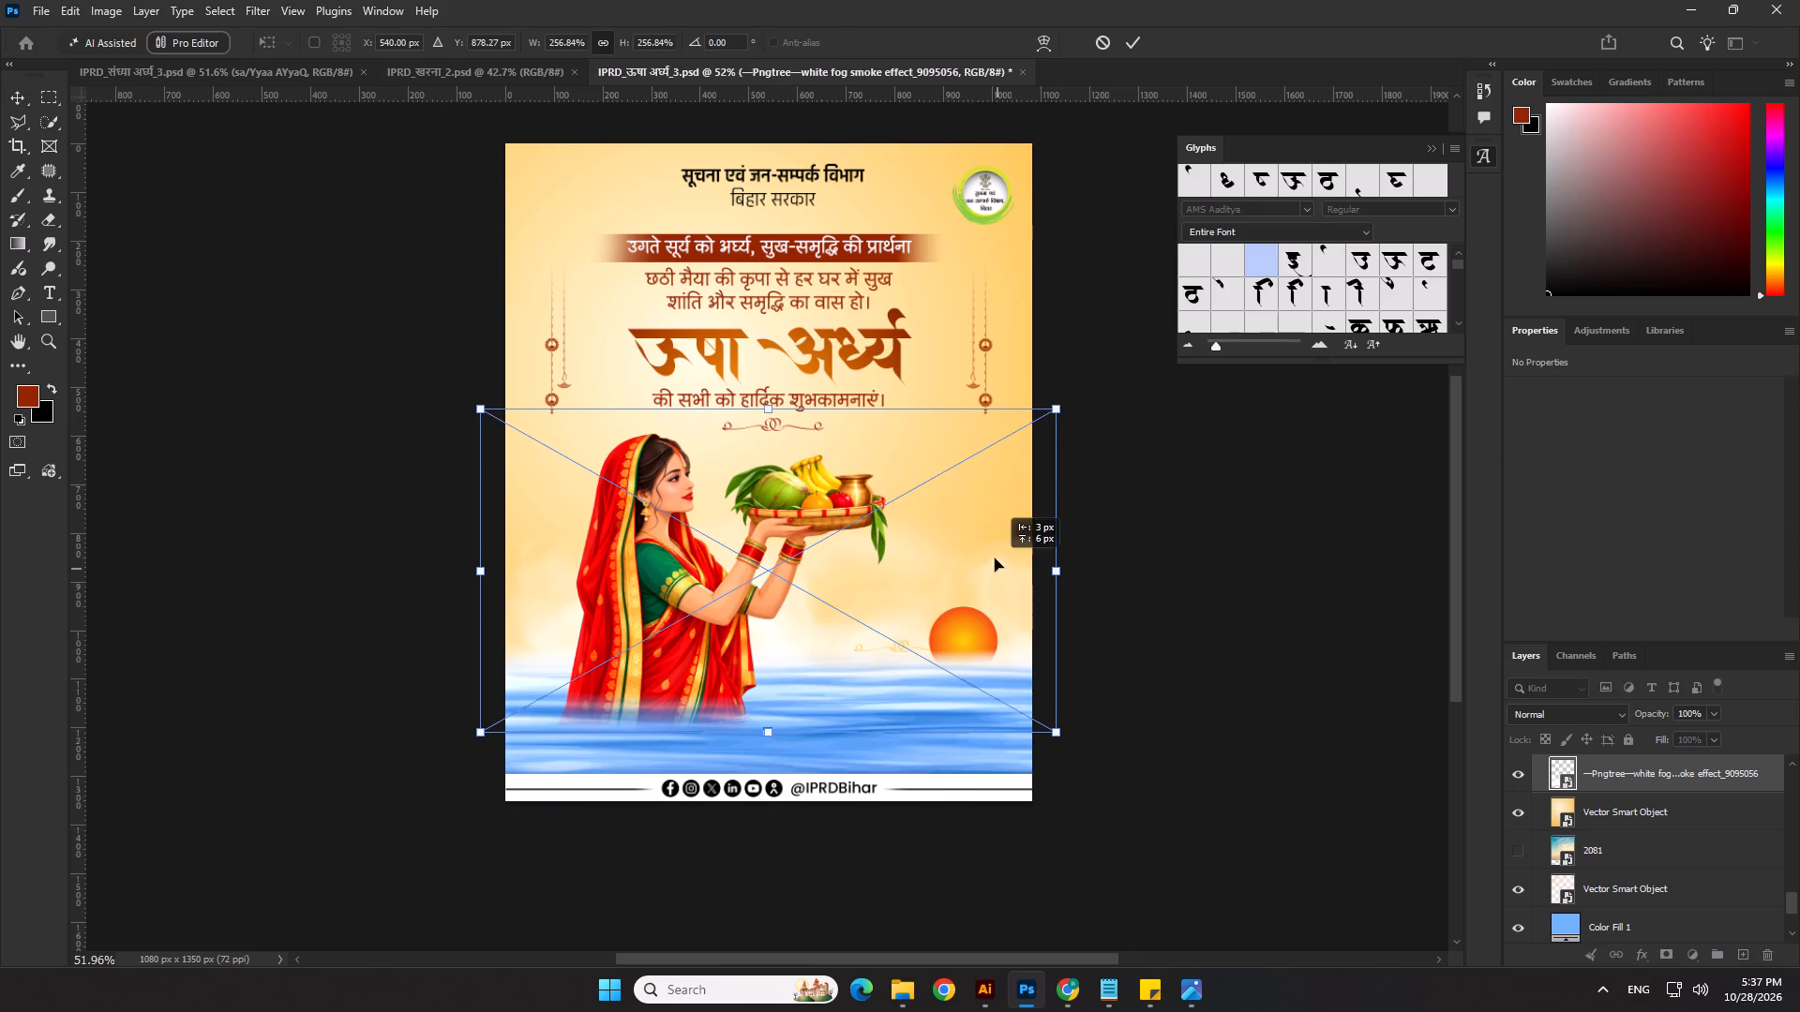
{"action": "left_click_drag", "start_coordinate": [995, 558], "coordinate": [992, 585]}
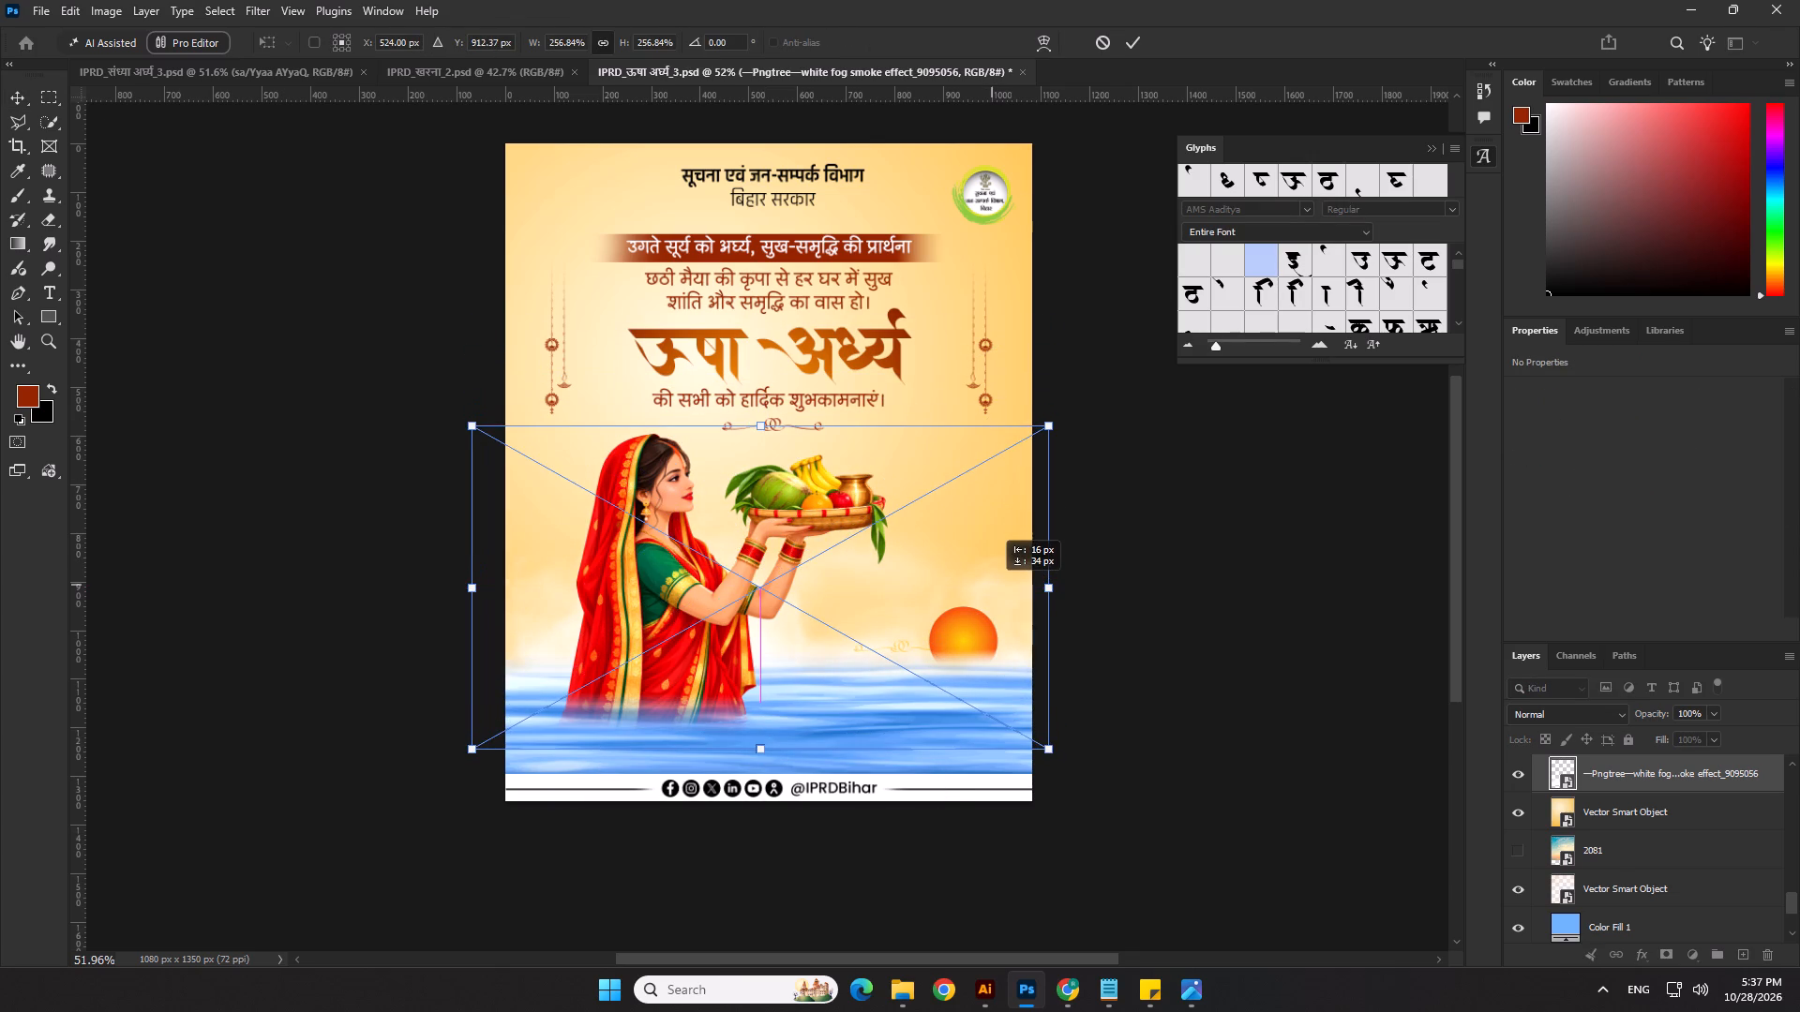
{"action": "left_click_drag", "start_coordinate": [992, 585], "coordinate": [980, 593]}
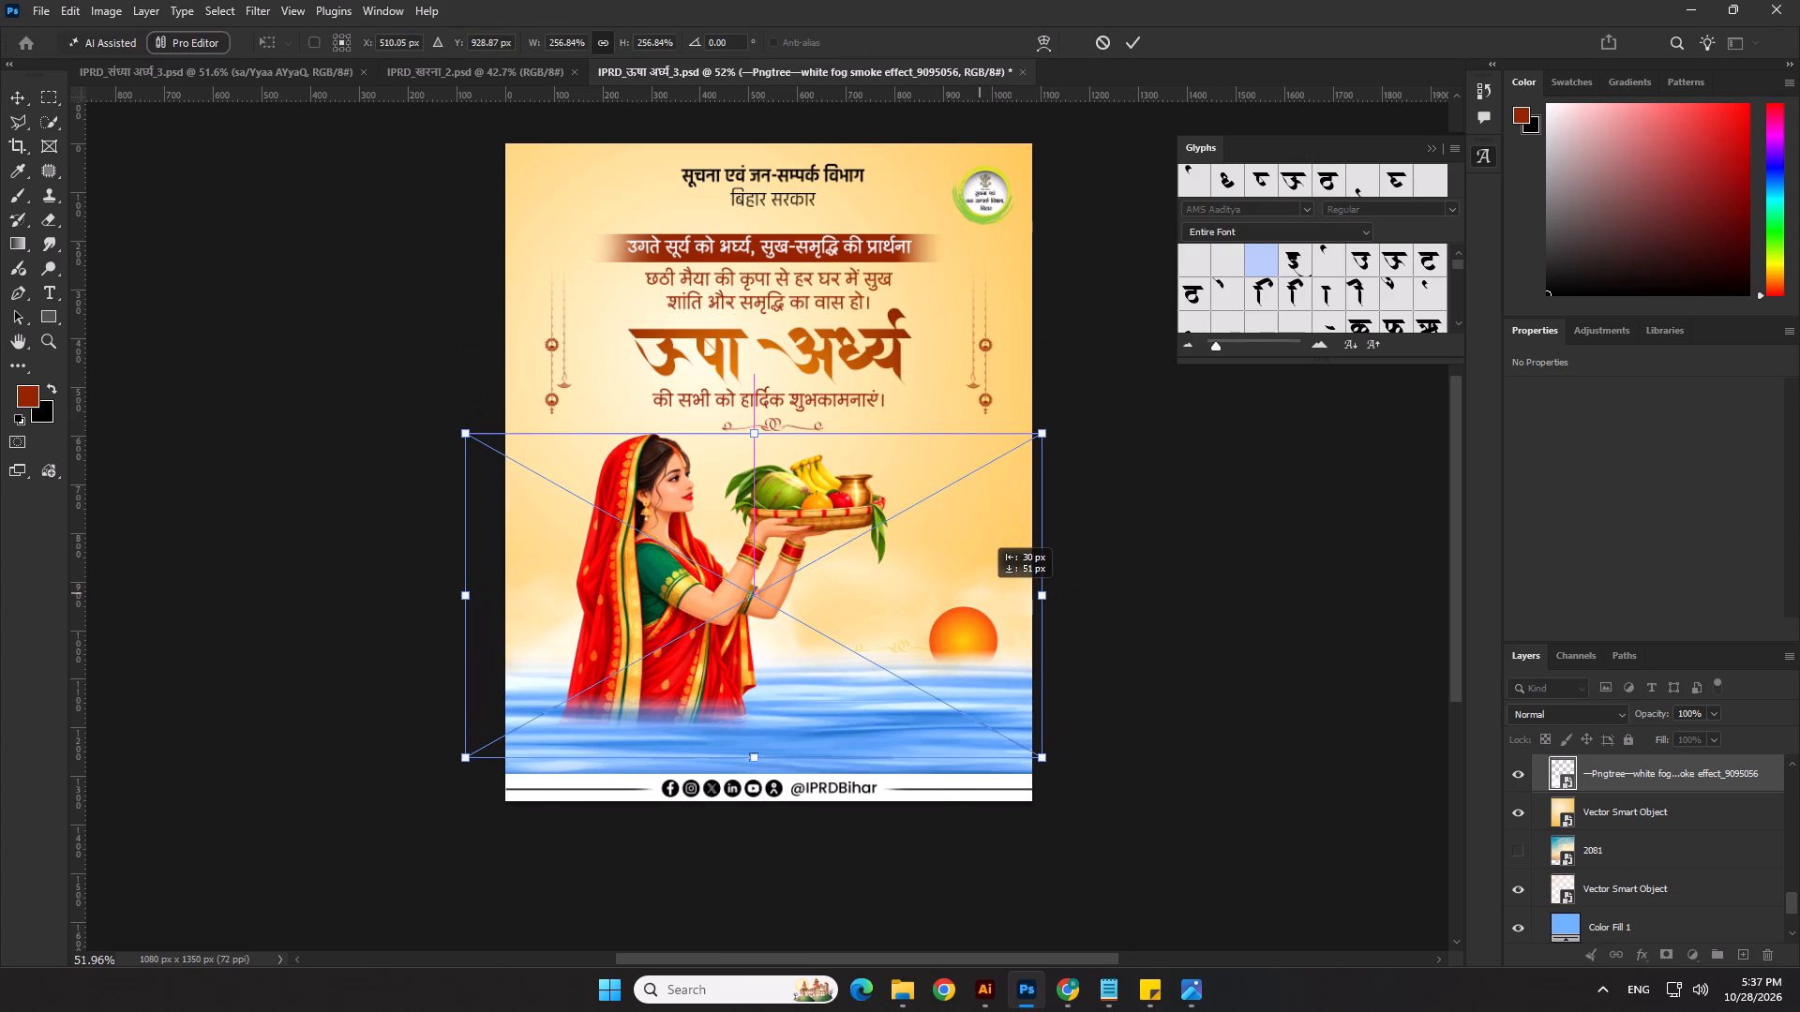
{"action": "left_click_drag", "start_coordinate": [980, 593], "coordinate": [976, 609]}
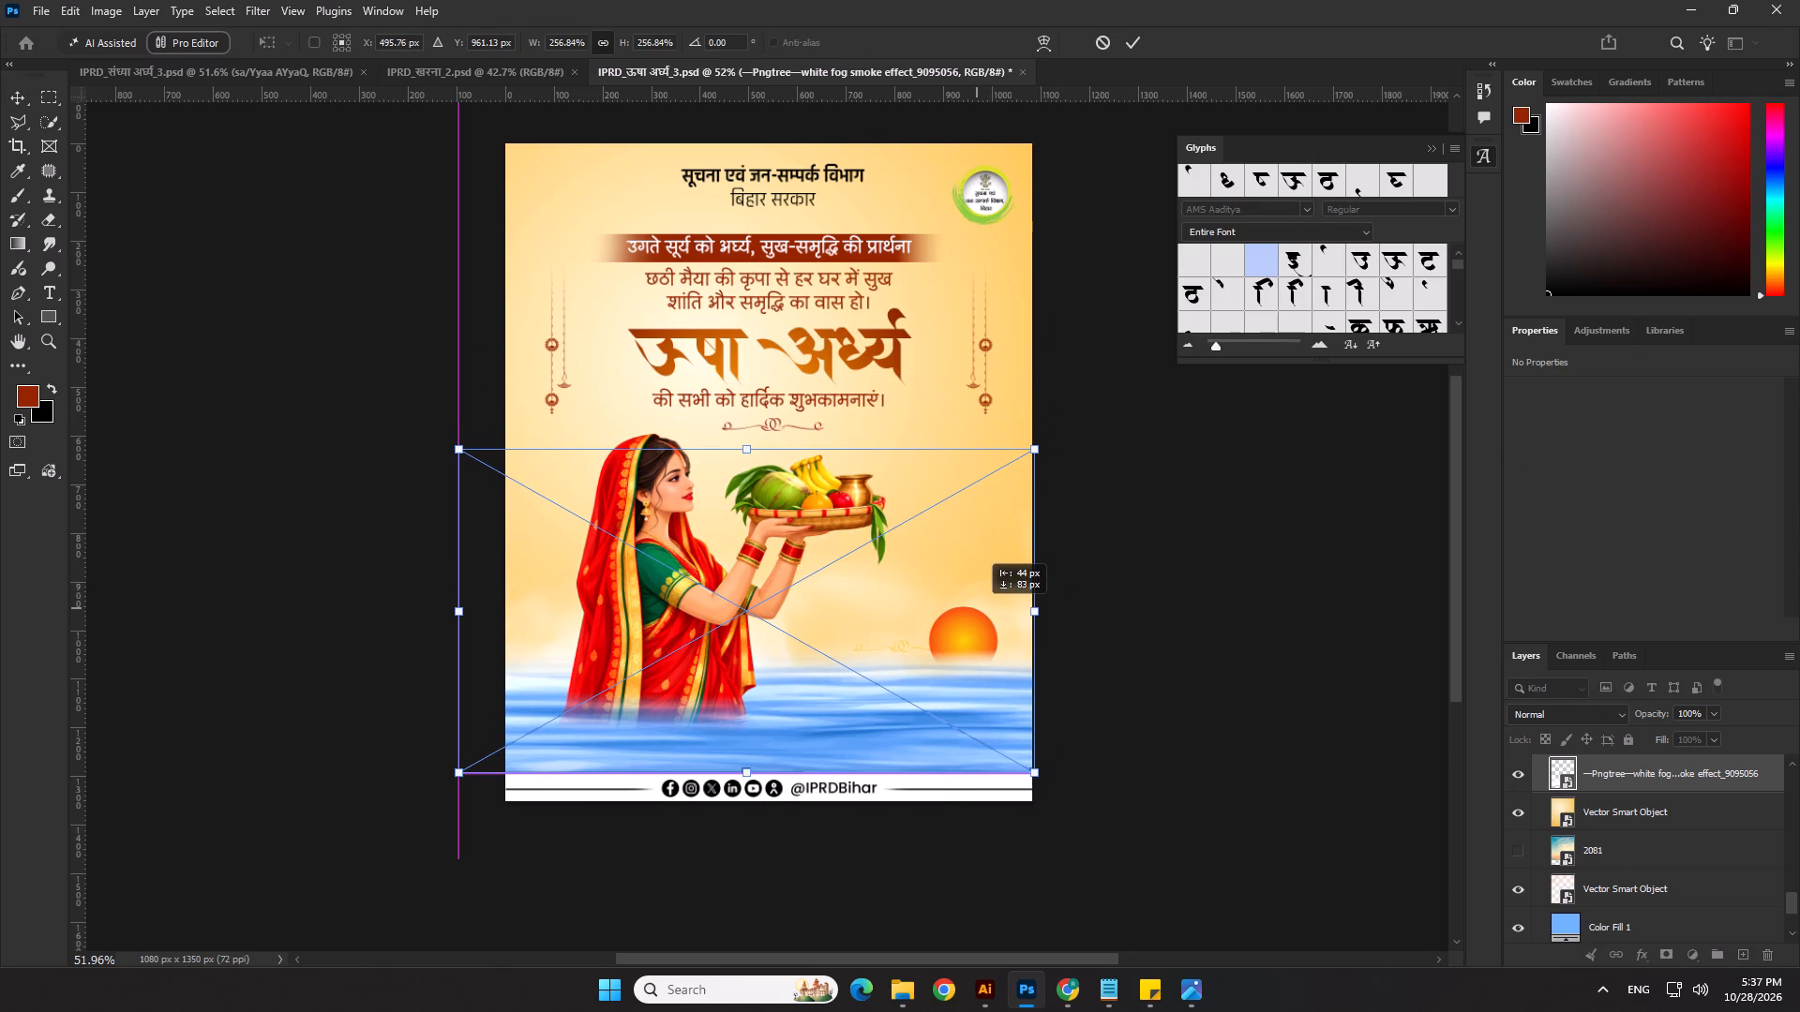
{"action": "left_click_drag", "start_coordinate": [976, 609], "coordinate": [983, 548]}
{"action": "left_click_drag", "start_coordinate": [753, 381], "coordinate": [749, 336]}
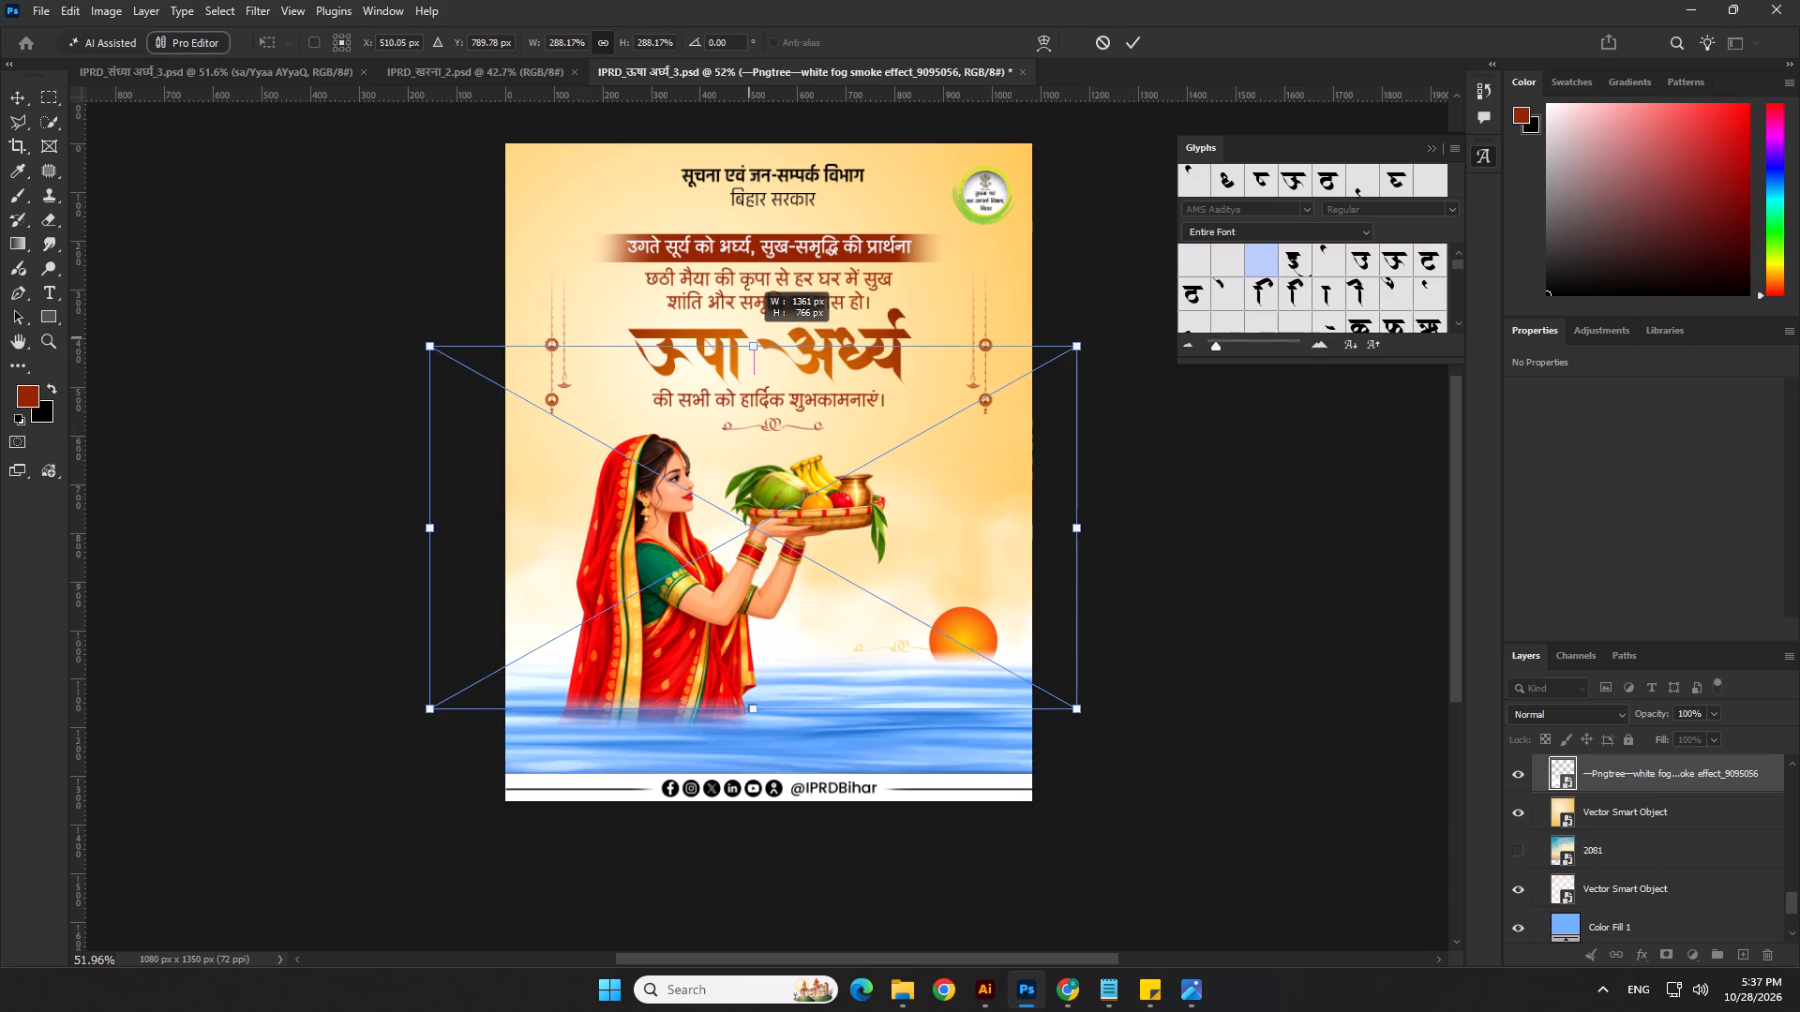
{"action": "left_click_drag", "start_coordinate": [749, 336], "coordinate": [756, 320]}
{"action": "key", "text": "Down"}
{"action": "key", "text": "Return"}
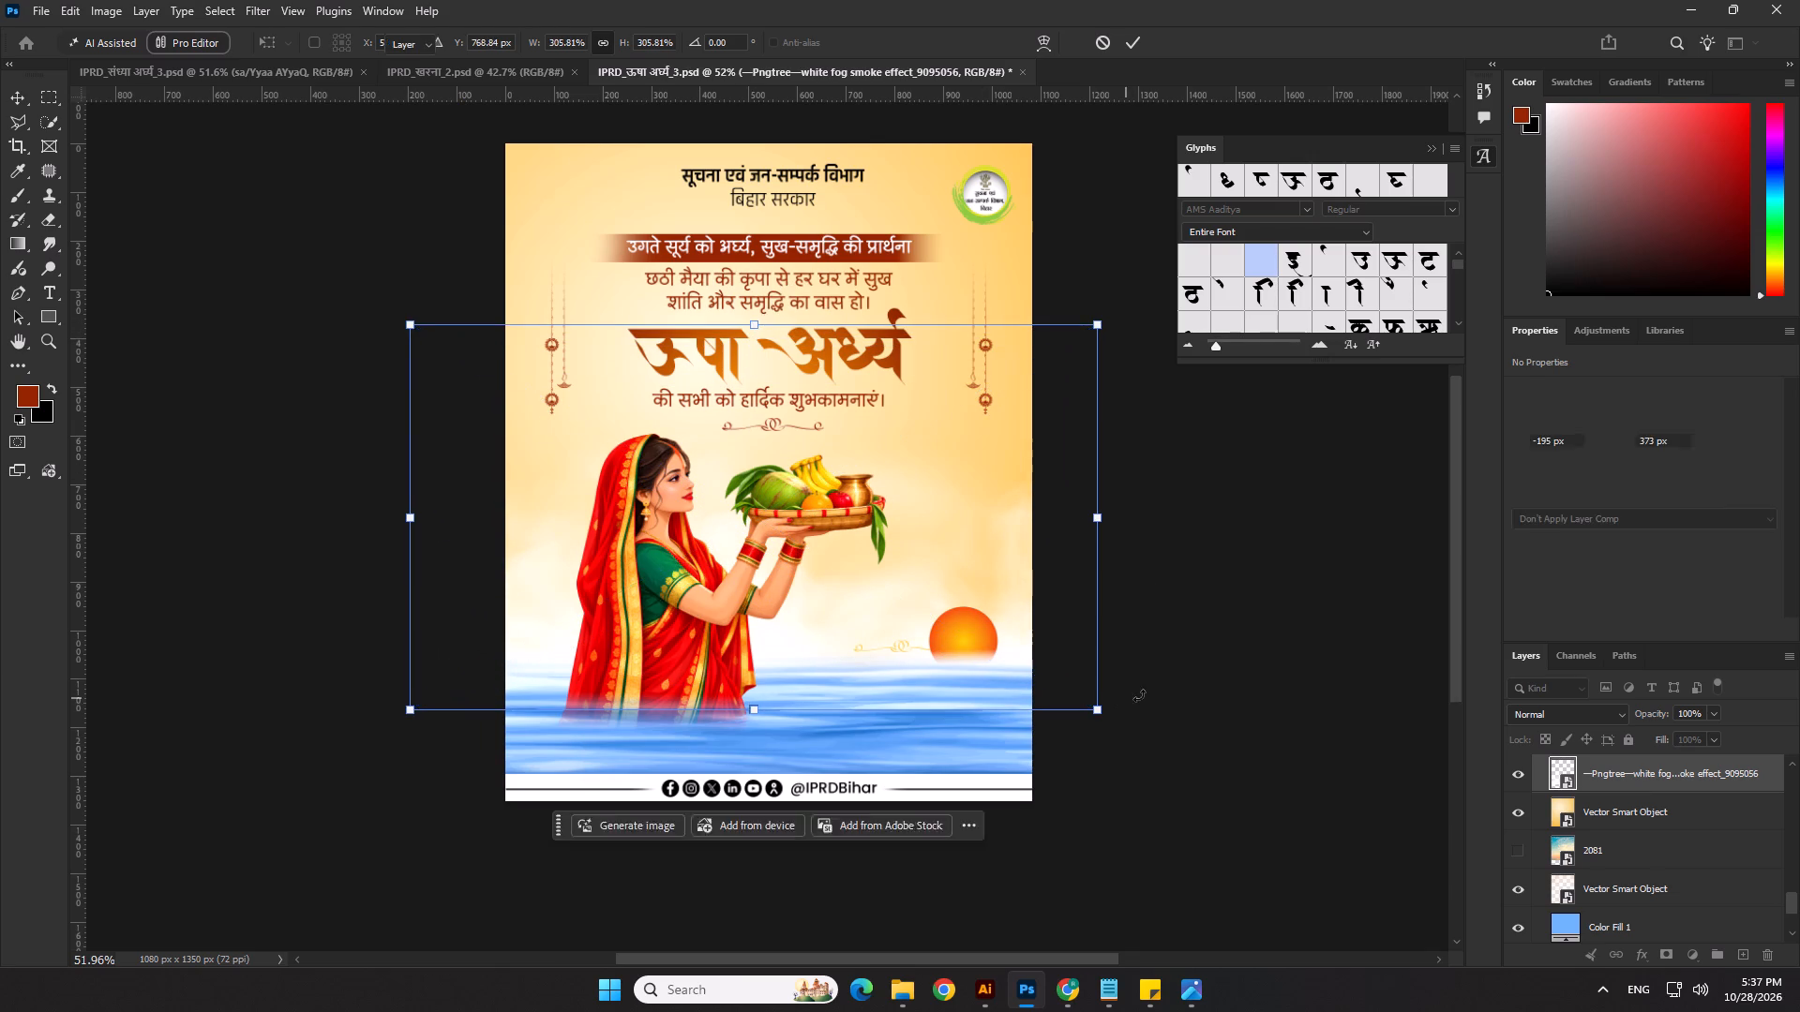
{"action": "left_click", "coordinate": [1197, 704]}
Hide the stray gold flourish layer beside the rising sun.
{"action": "scroll", "coordinate": [900, 647], "scroll_direction": "up", "scroll_amount": 7}
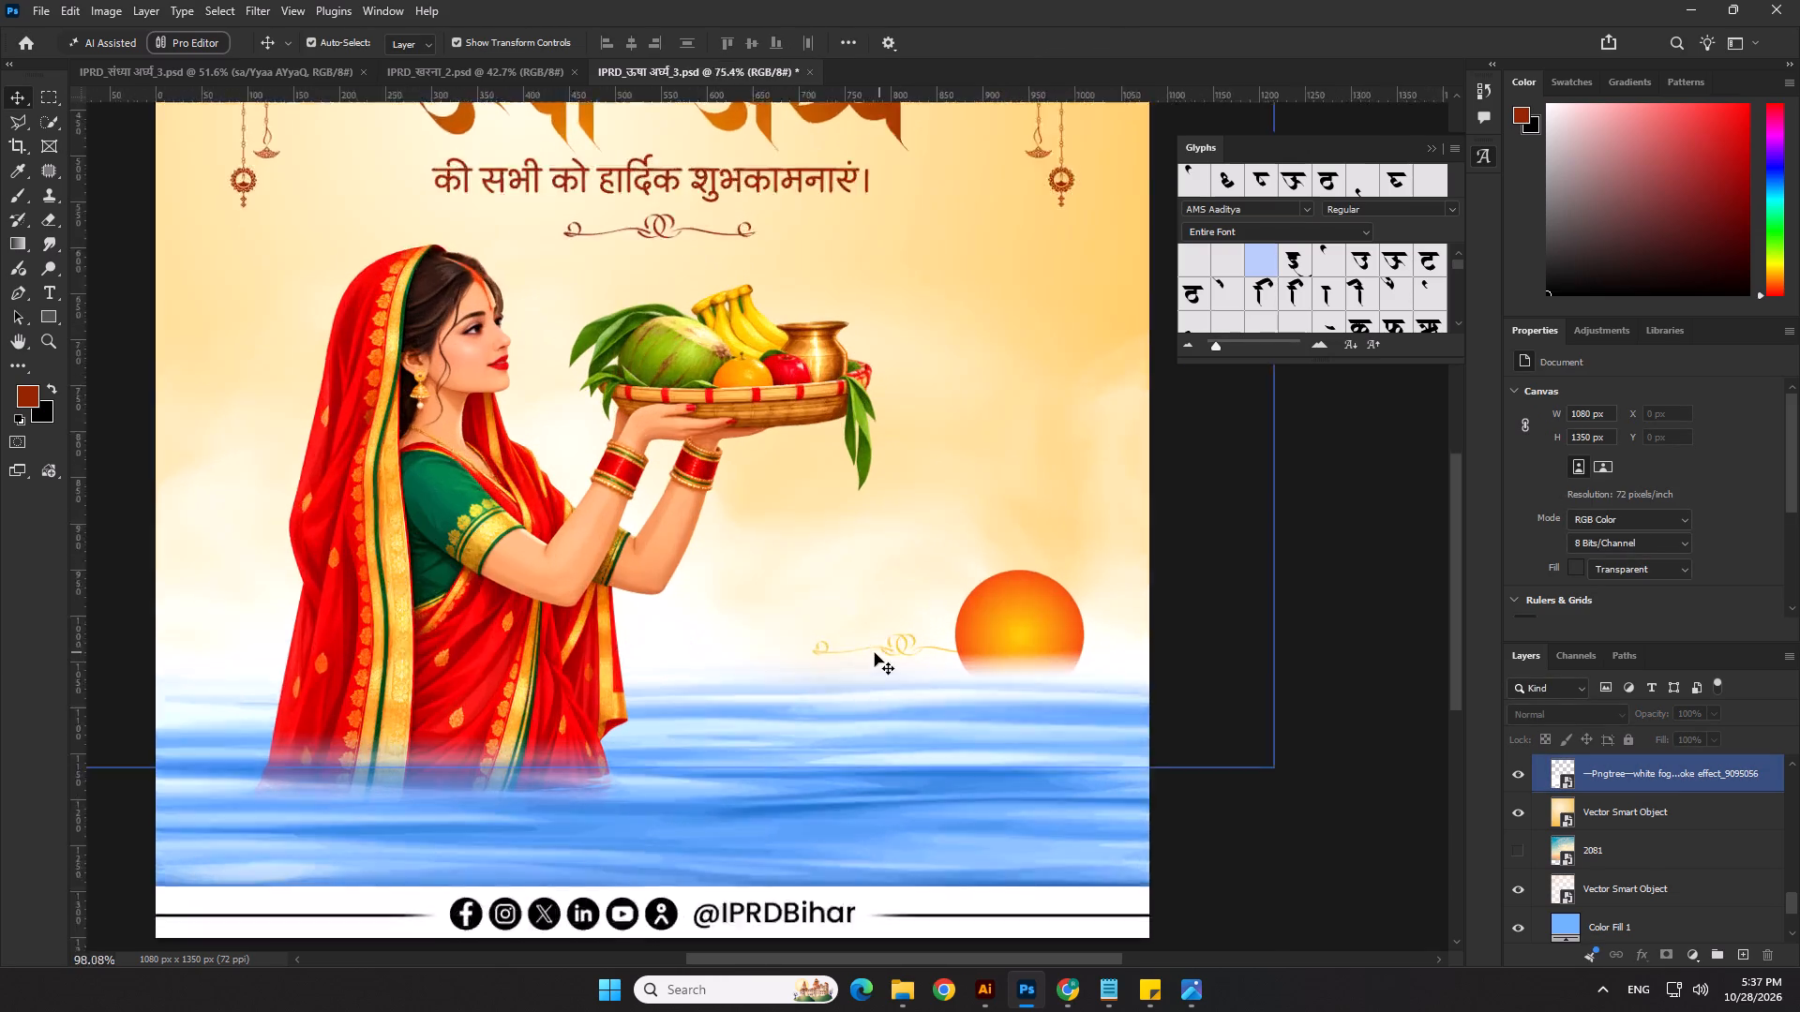
{"action": "scroll", "coordinate": [875, 653], "scroll_direction": "up", "scroll_amount": 2}
{"action": "left_click", "coordinate": [805, 651]}
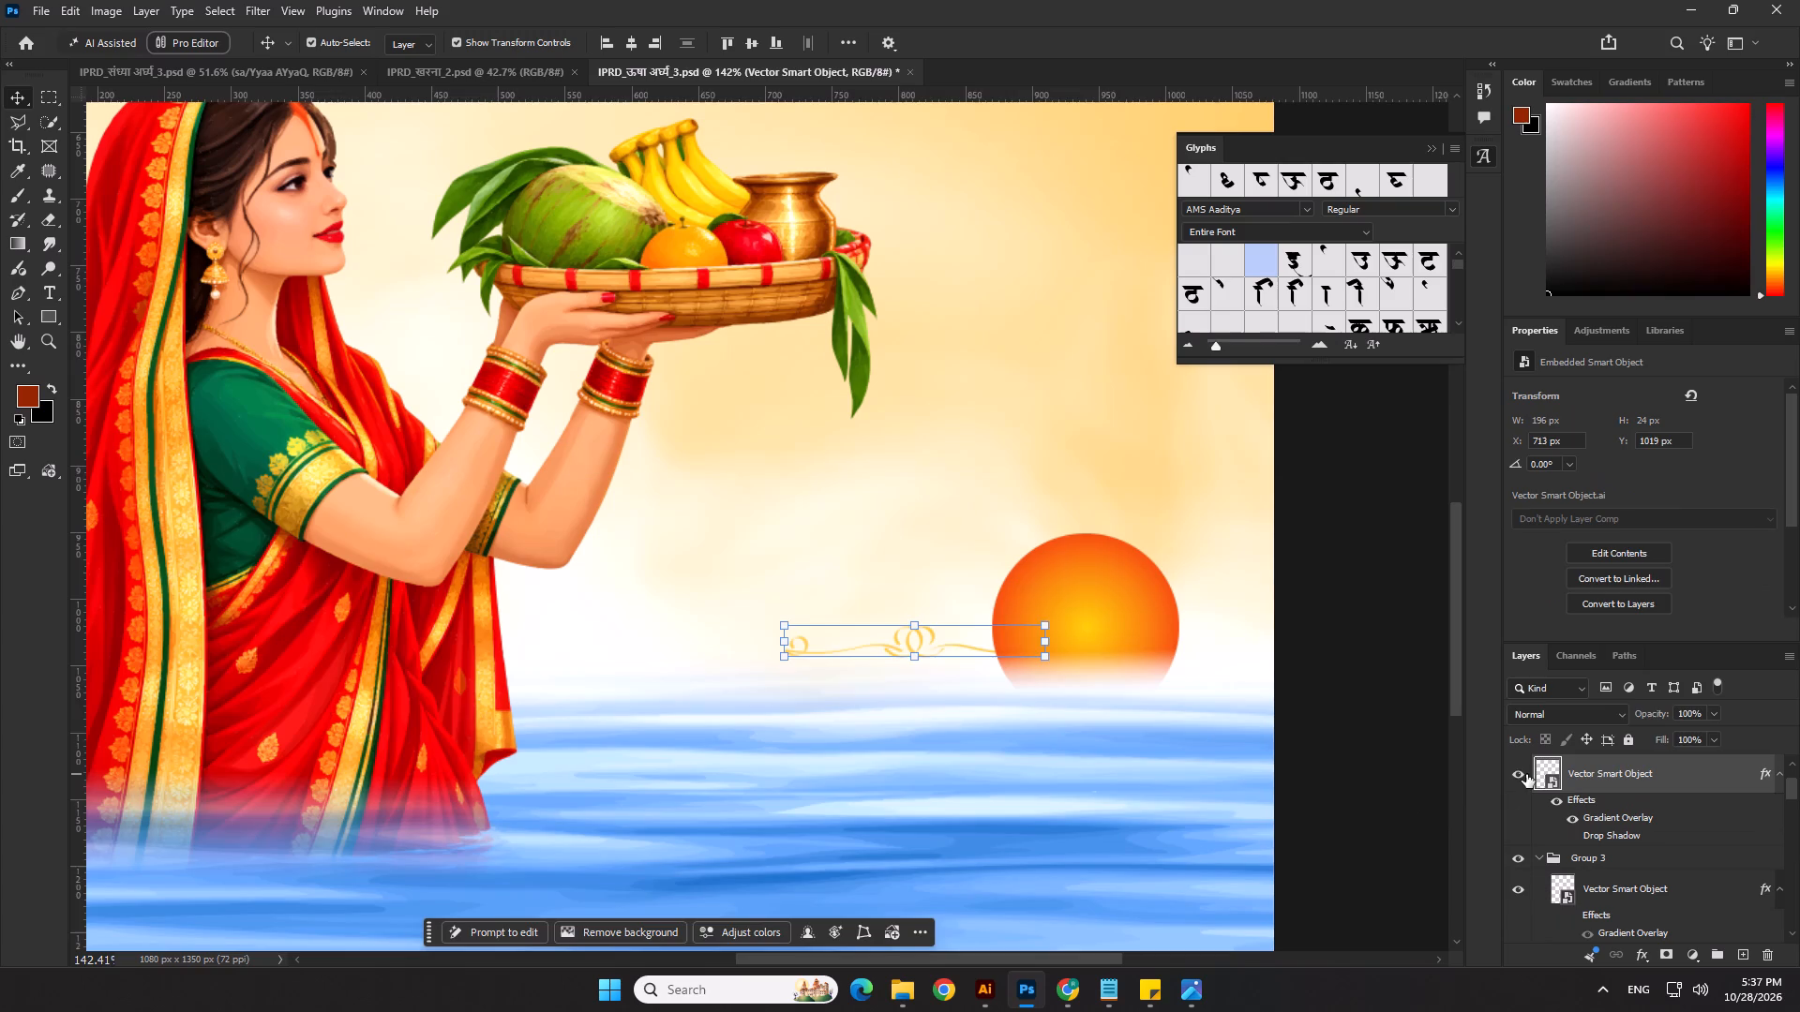
{"action": "left_click", "coordinate": [1527, 773]}
{"action": "left_click", "coordinate": [1386, 679]}
Add a layer mask to the fog layer.
{"action": "scroll", "coordinate": [1275, 686], "scroll_direction": "down", "scroll_amount": 14}
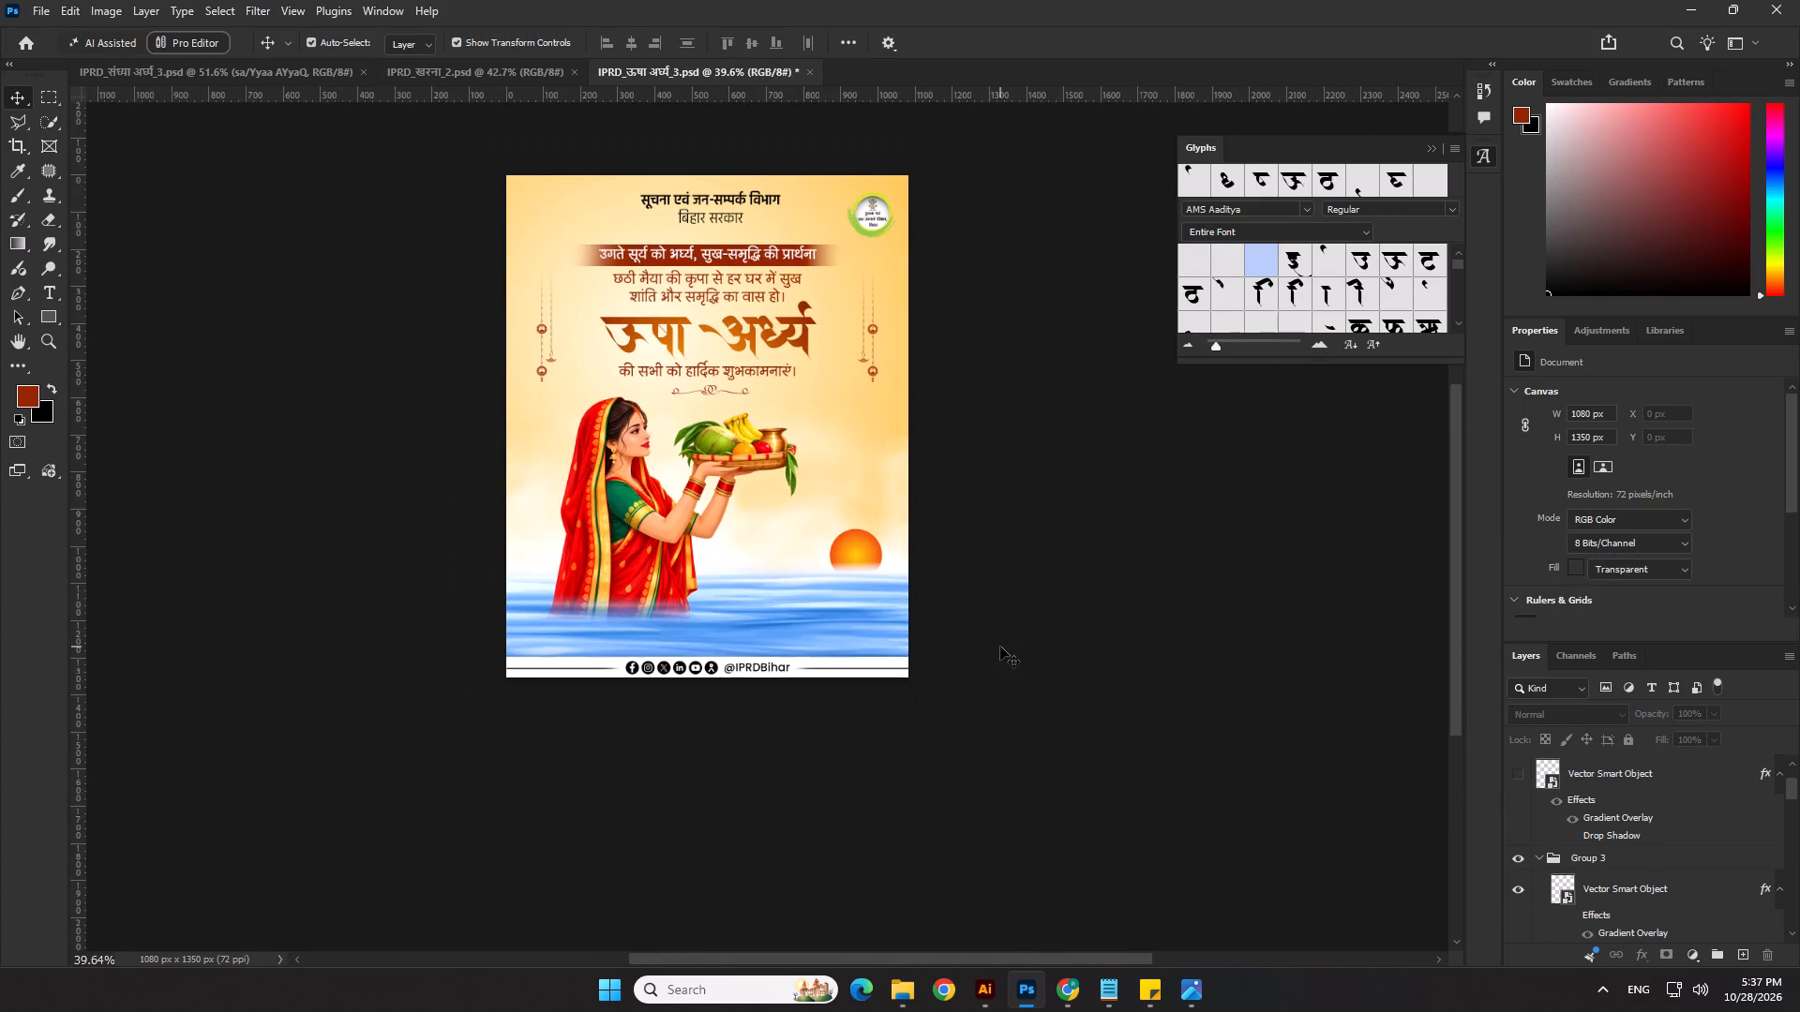
{"action": "left_click", "coordinate": [1071, 617]}
{"action": "left_click", "coordinate": [763, 543]}
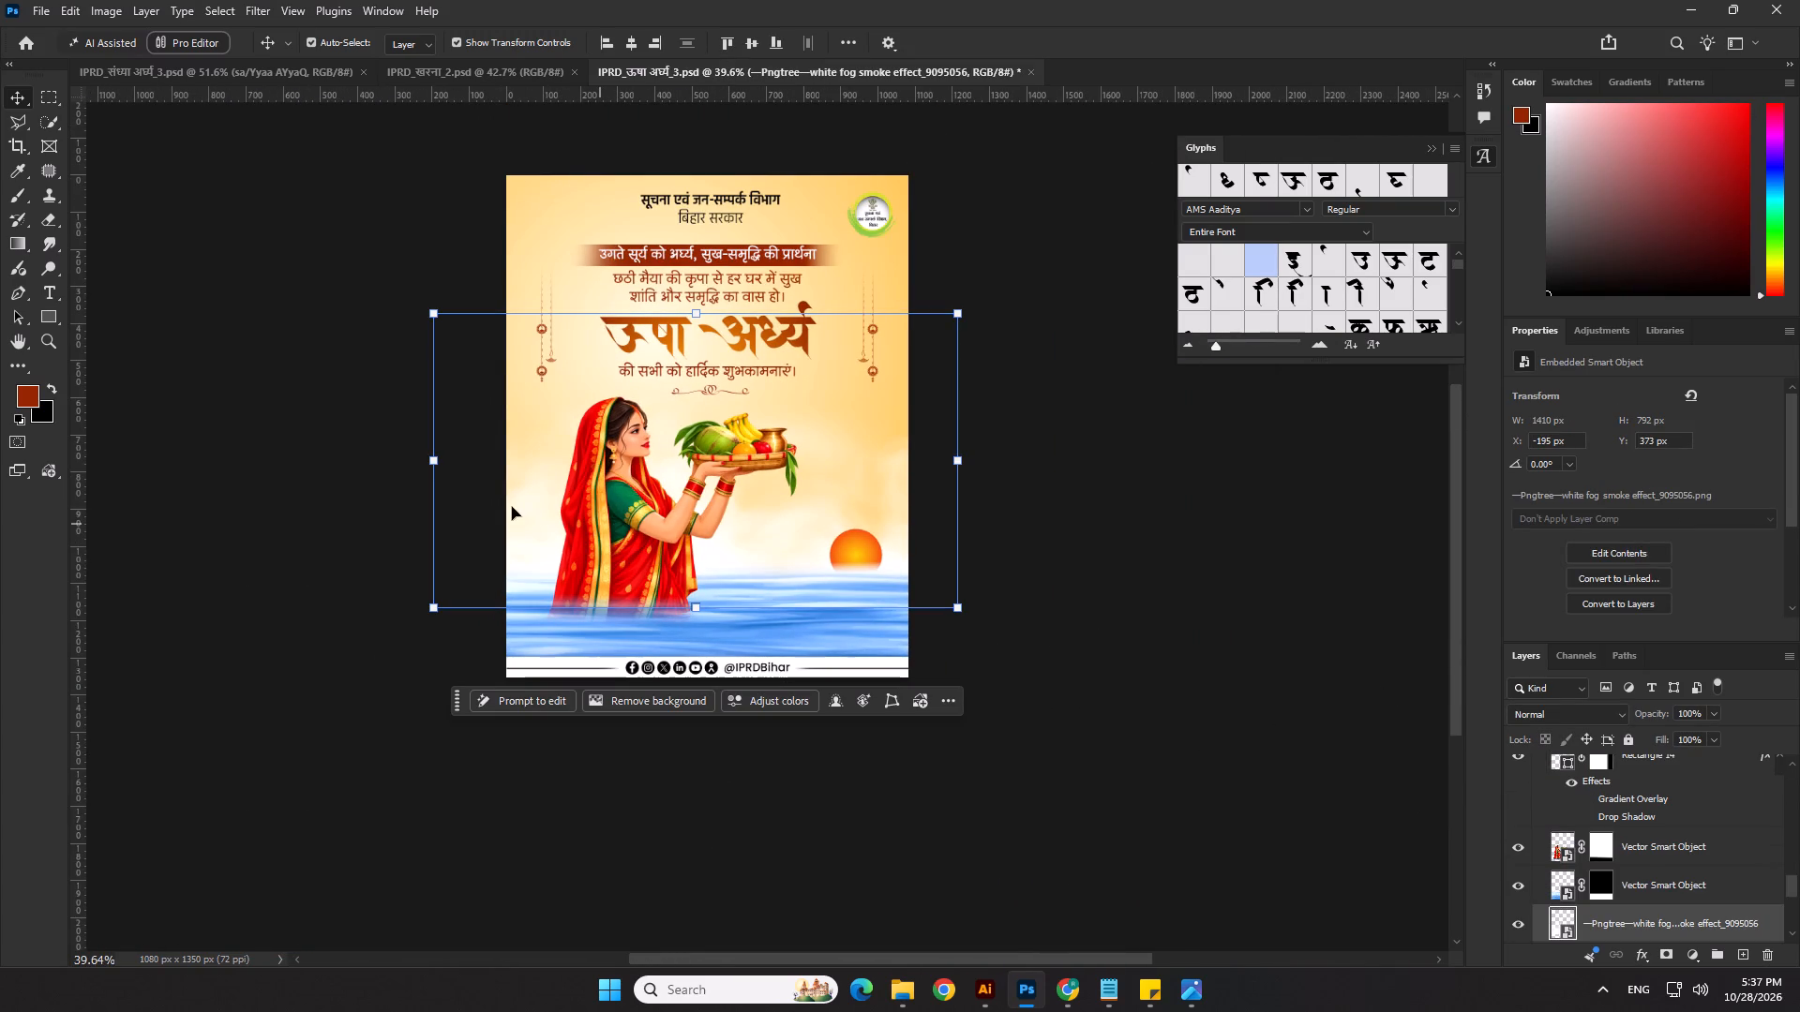
{"action": "left_click", "coordinate": [1660, 959]}
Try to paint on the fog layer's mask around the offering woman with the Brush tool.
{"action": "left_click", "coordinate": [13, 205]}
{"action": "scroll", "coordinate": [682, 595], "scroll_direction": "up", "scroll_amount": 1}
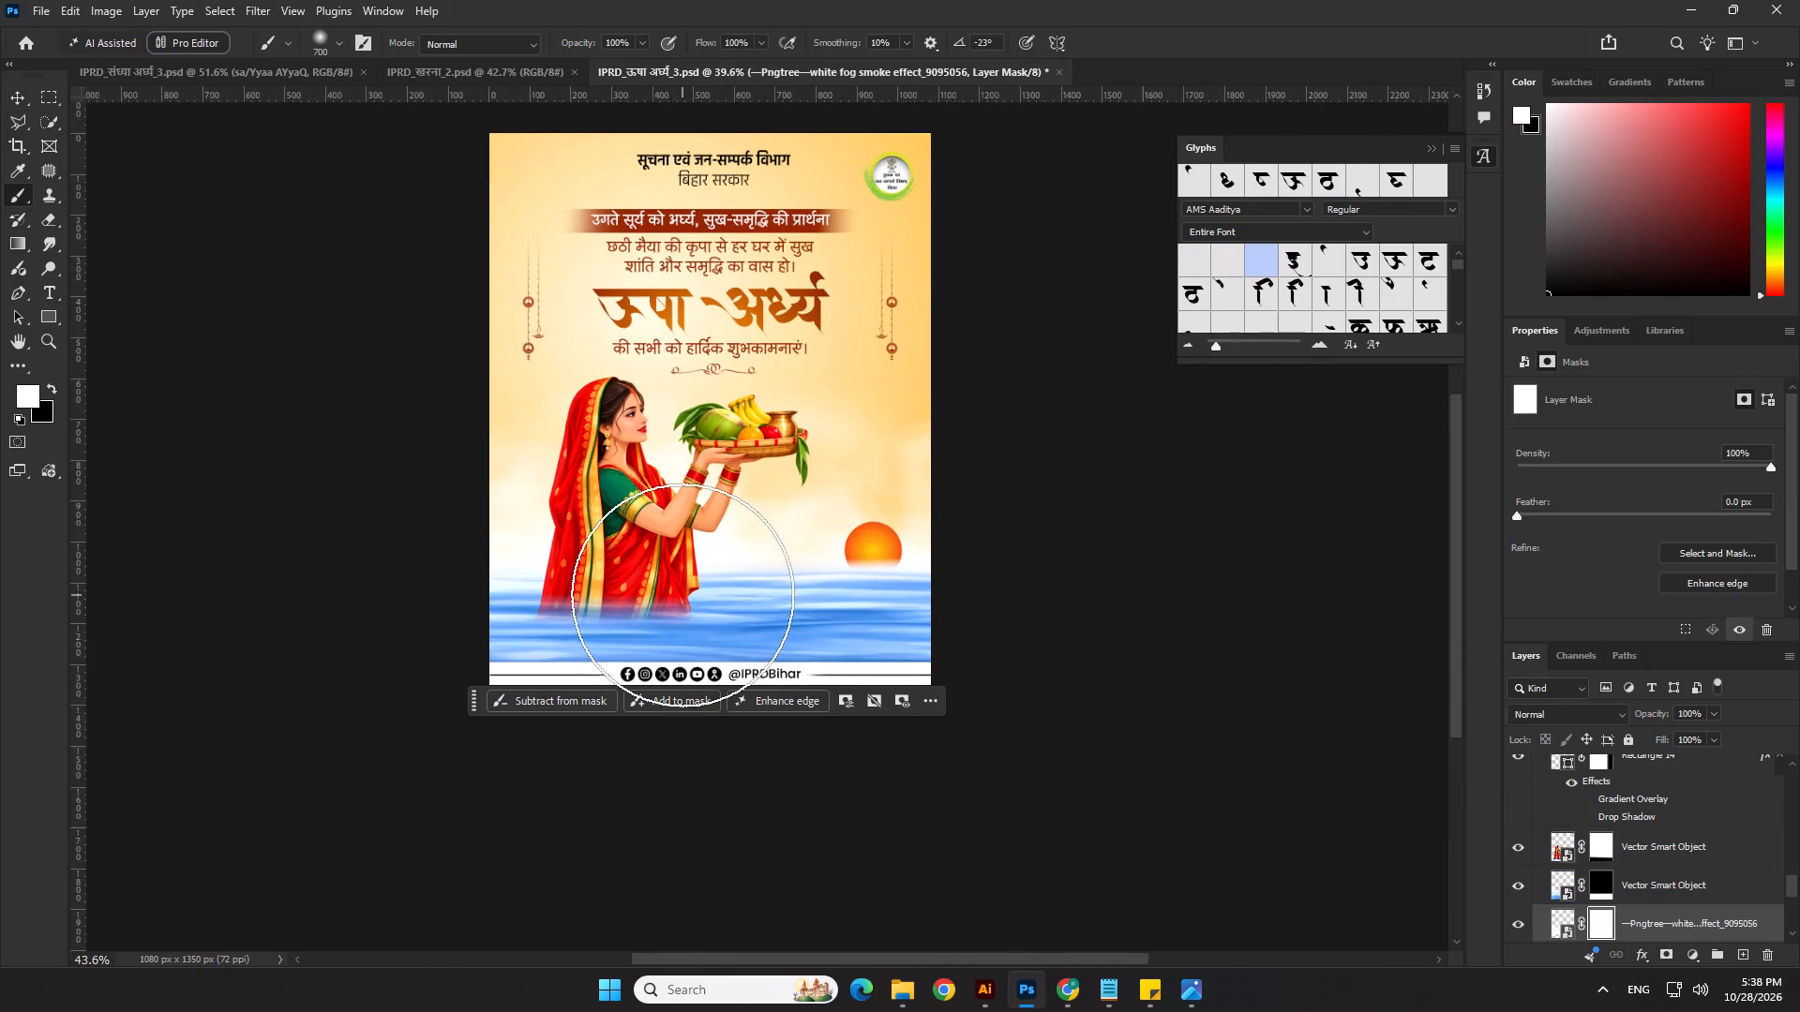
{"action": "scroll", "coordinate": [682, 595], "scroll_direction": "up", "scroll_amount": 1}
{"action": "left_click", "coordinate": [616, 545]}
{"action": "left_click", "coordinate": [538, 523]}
Erase the fog around the woman and title on its layer mask with a soft 800 px Eraser.
{"action": "left_click", "coordinate": [46, 222]}
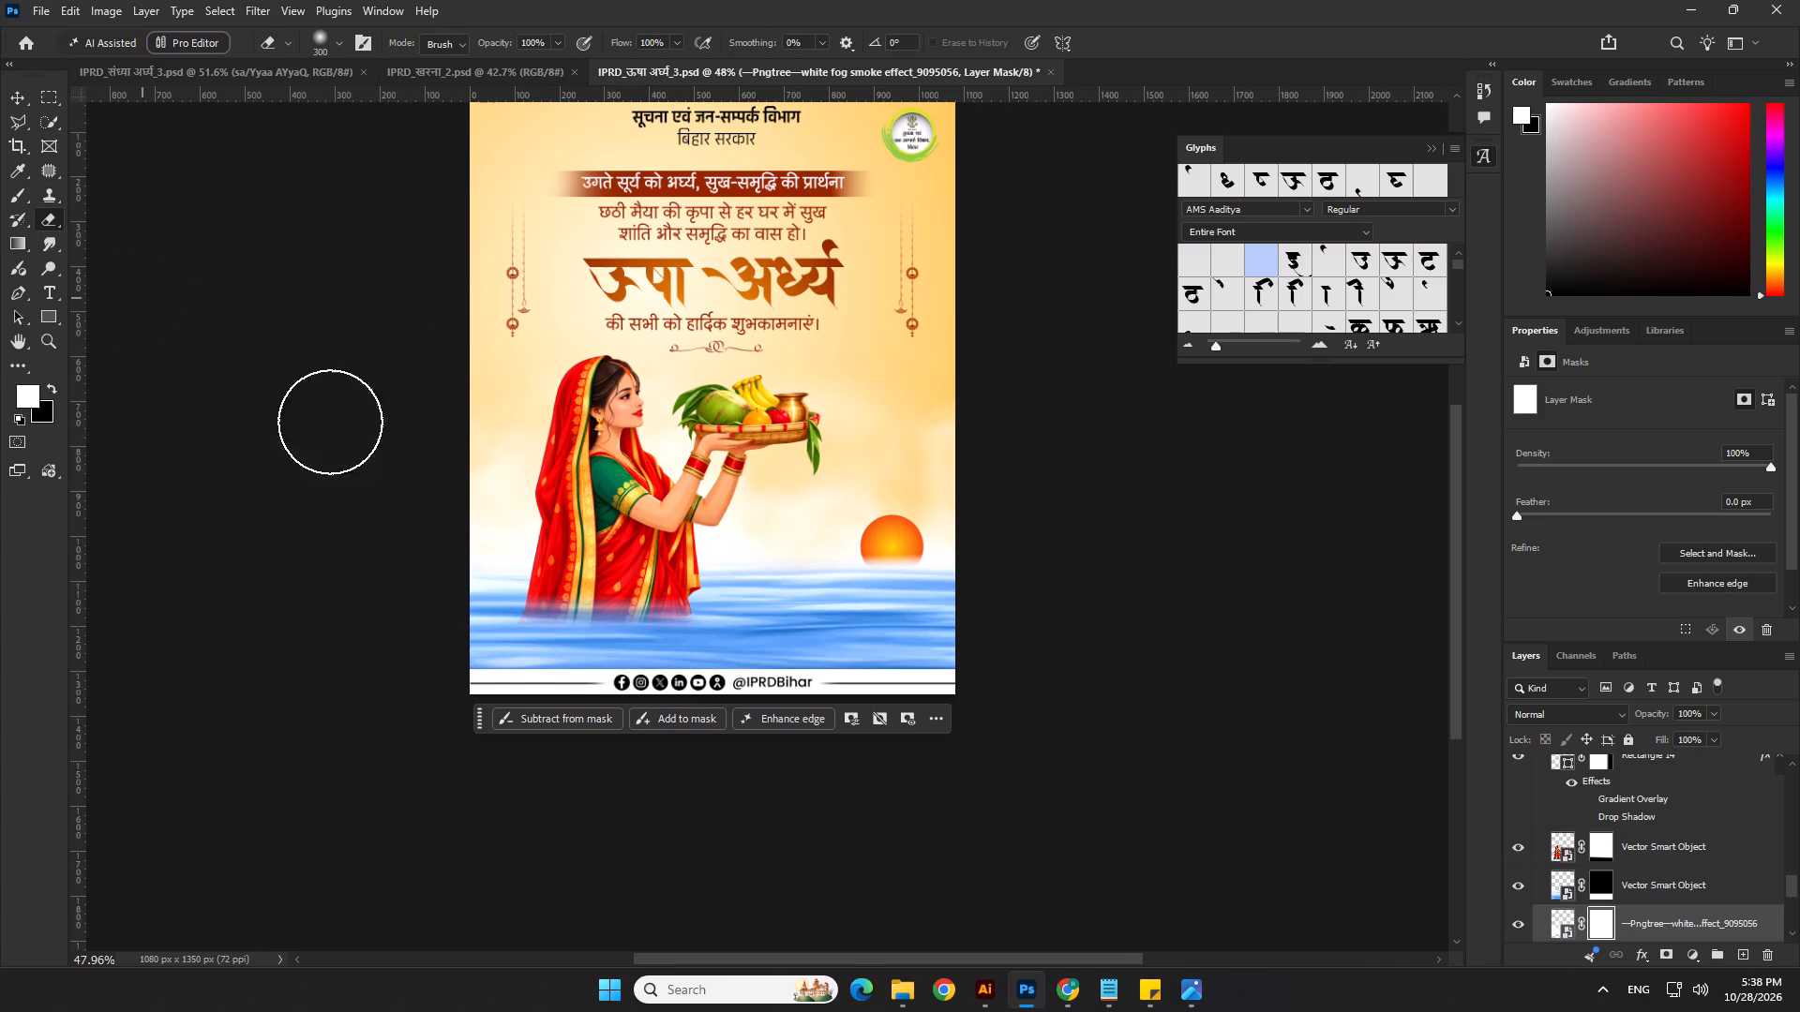
{"action": "scroll", "coordinate": [547, 619], "scroll_direction": "up", "scroll_amount": 3}
{"action": "key", "text": "bracketright"}
{"action": "key", "text": "bracketright"}
{"action": "key", "text": "bracketright"}
{"action": "key", "text": "bracketright"}
{"action": "key", "text": "bracketright"}
{"action": "key", "text": "bracketright"}
{"action": "left_click", "coordinate": [509, 514]}
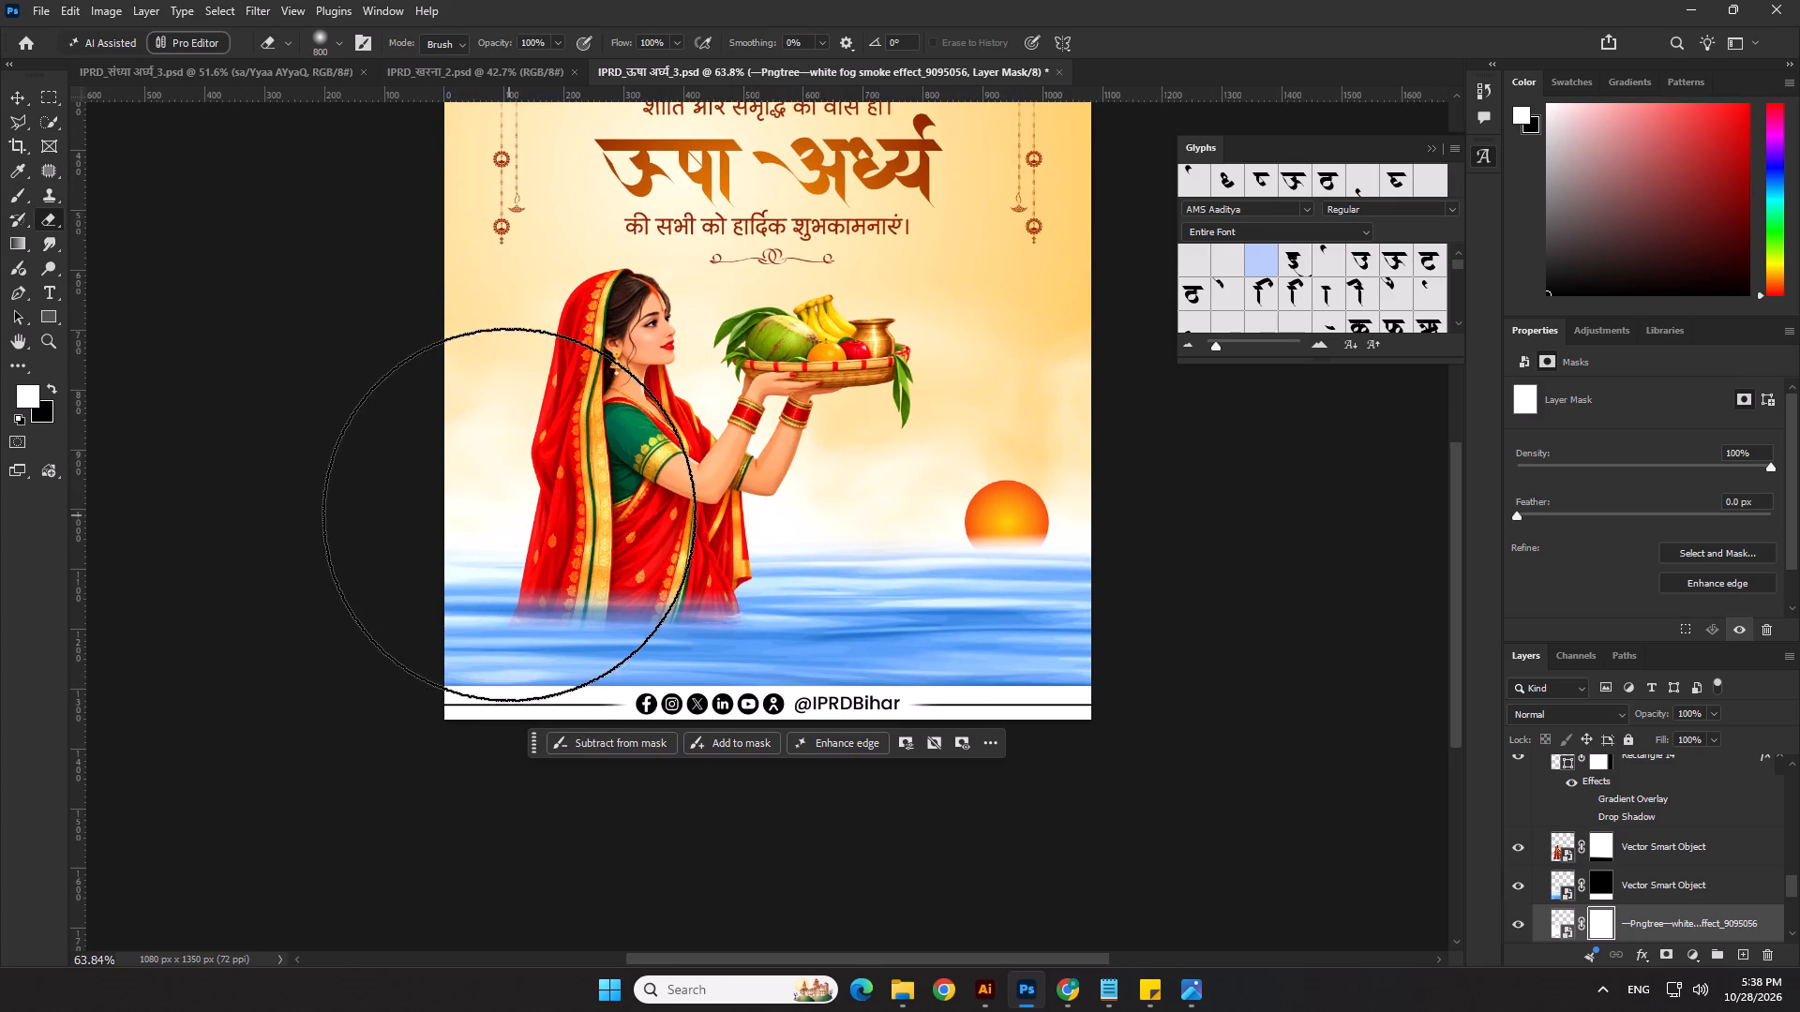
{"action": "left_click", "coordinate": [645, 325]}
{"action": "left_click", "coordinate": [719, 300]}
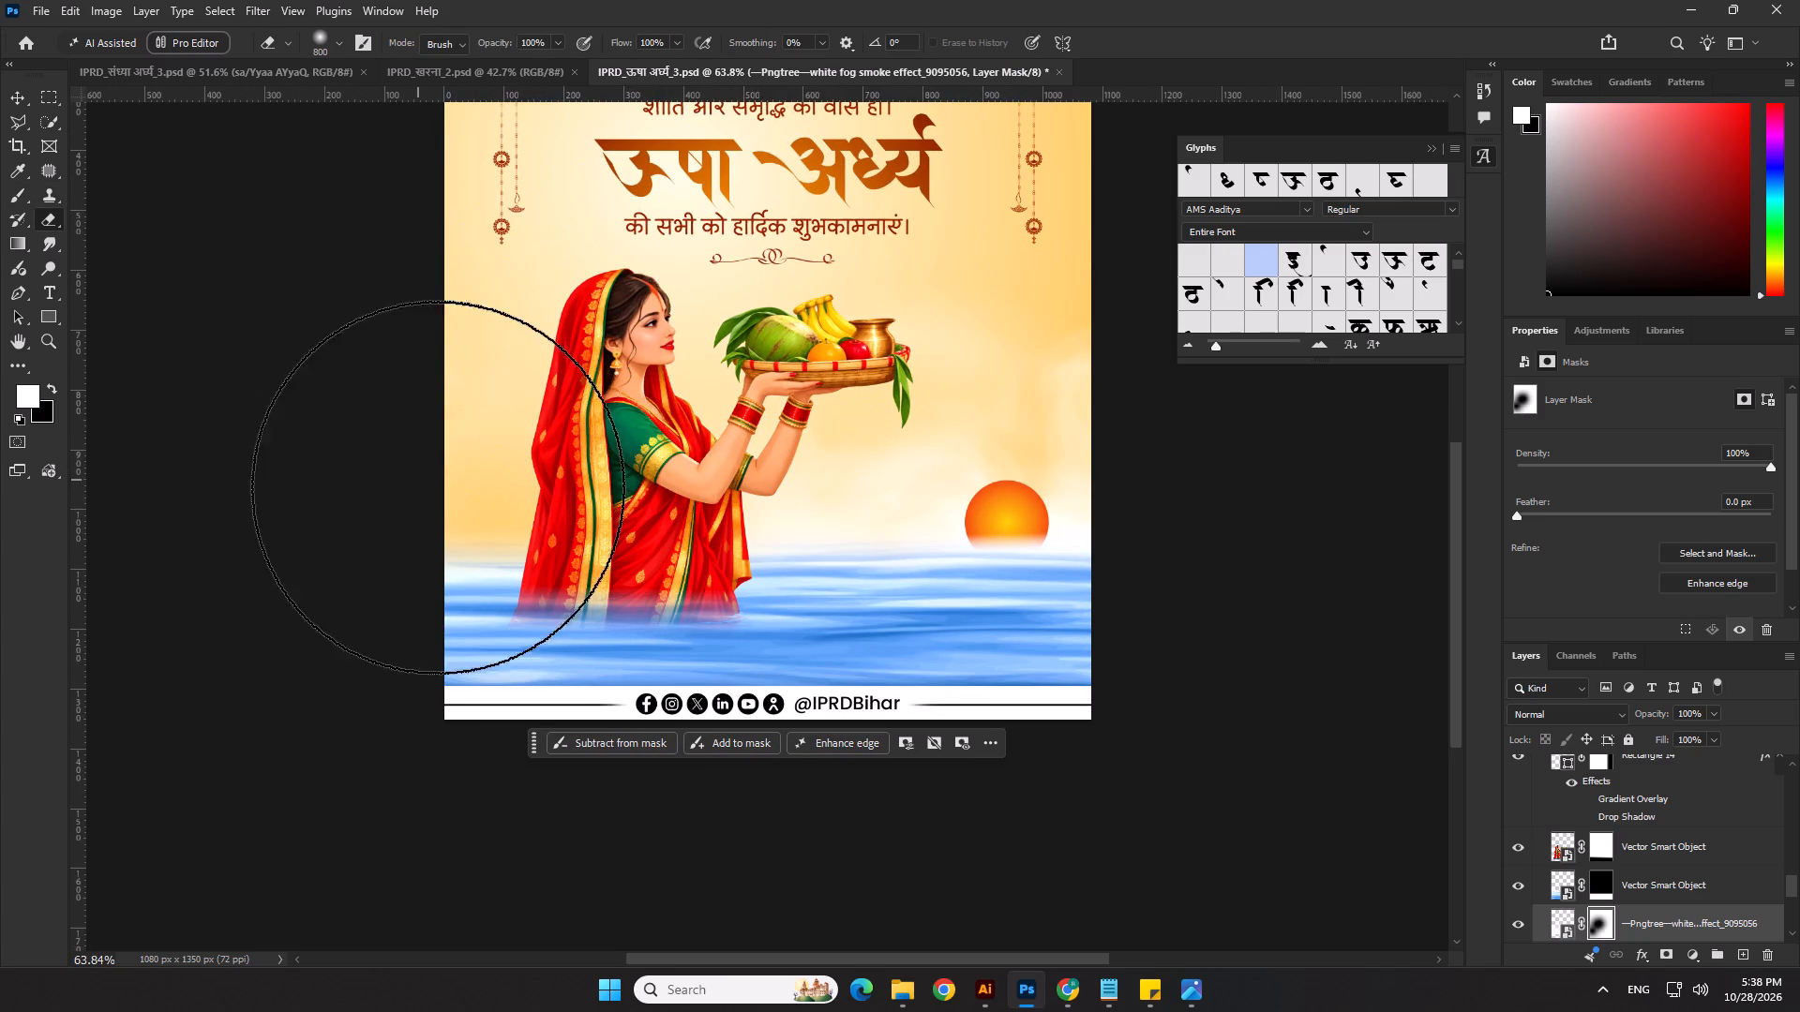
{"action": "left_click", "coordinate": [448, 516]}
{"action": "scroll", "coordinate": [640, 808], "scroll_direction": "down", "scroll_amount": 6}
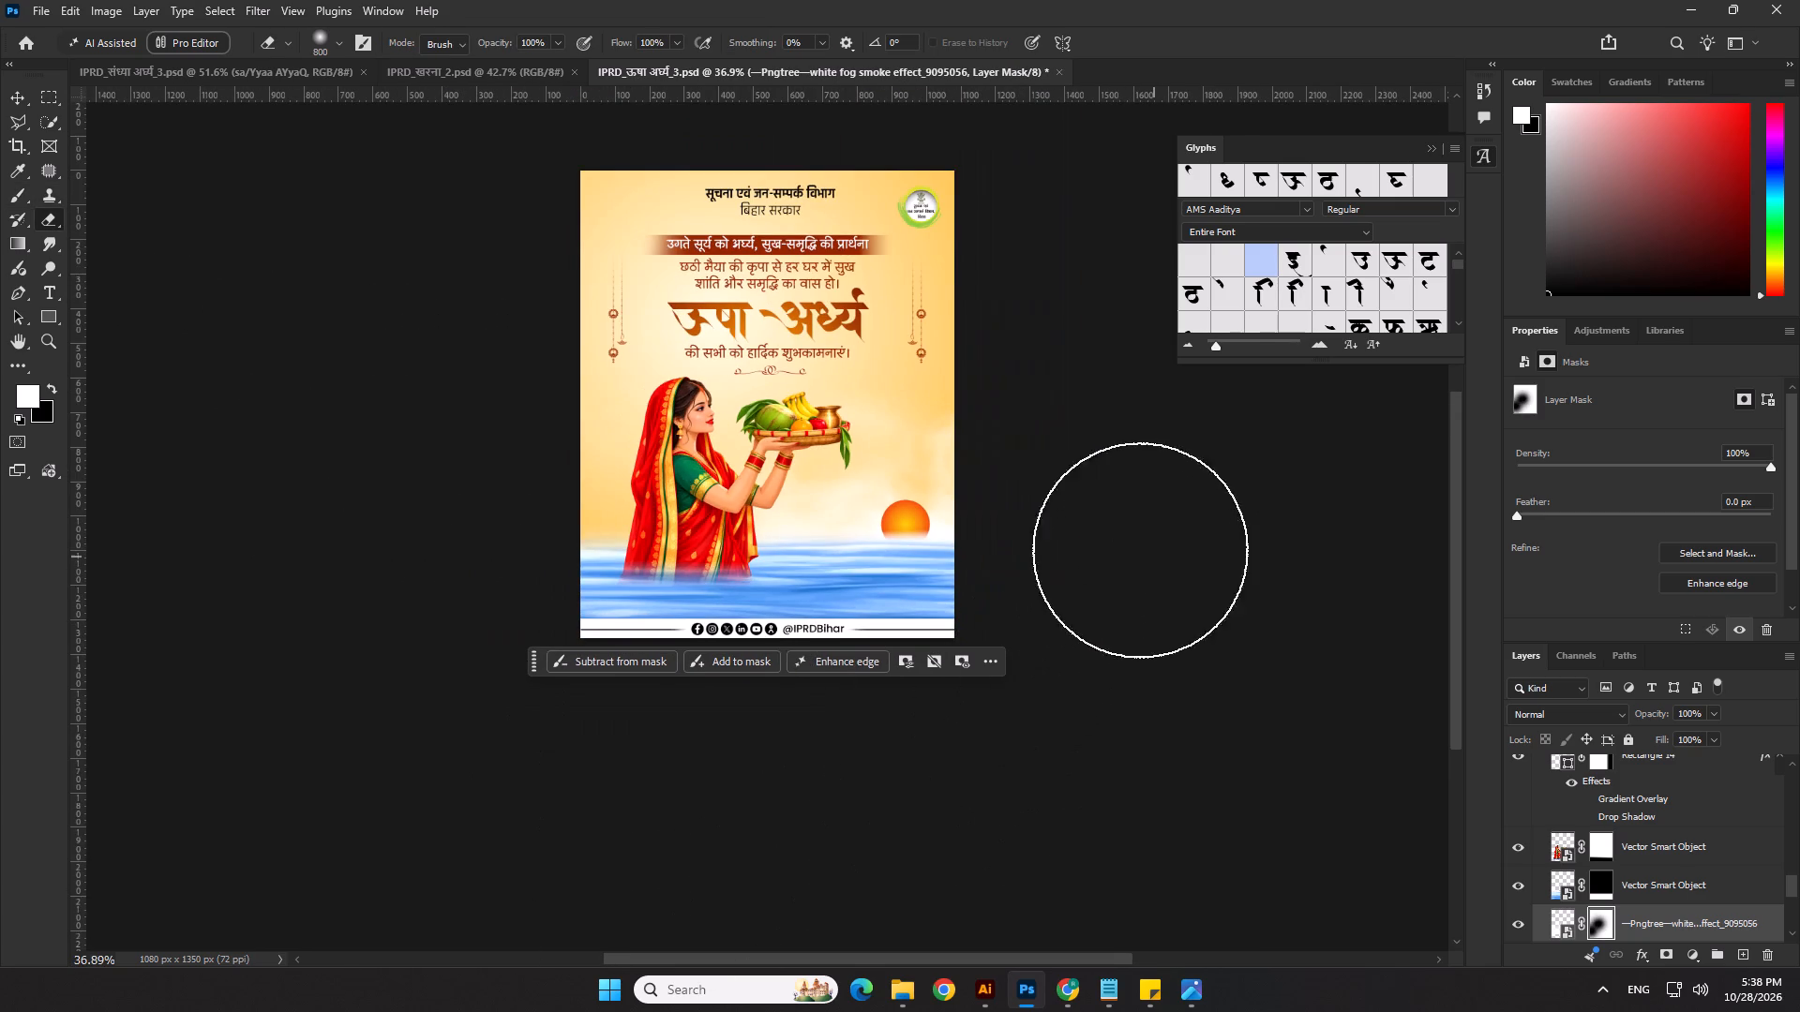
{"action": "left_click", "coordinate": [730, 309]}
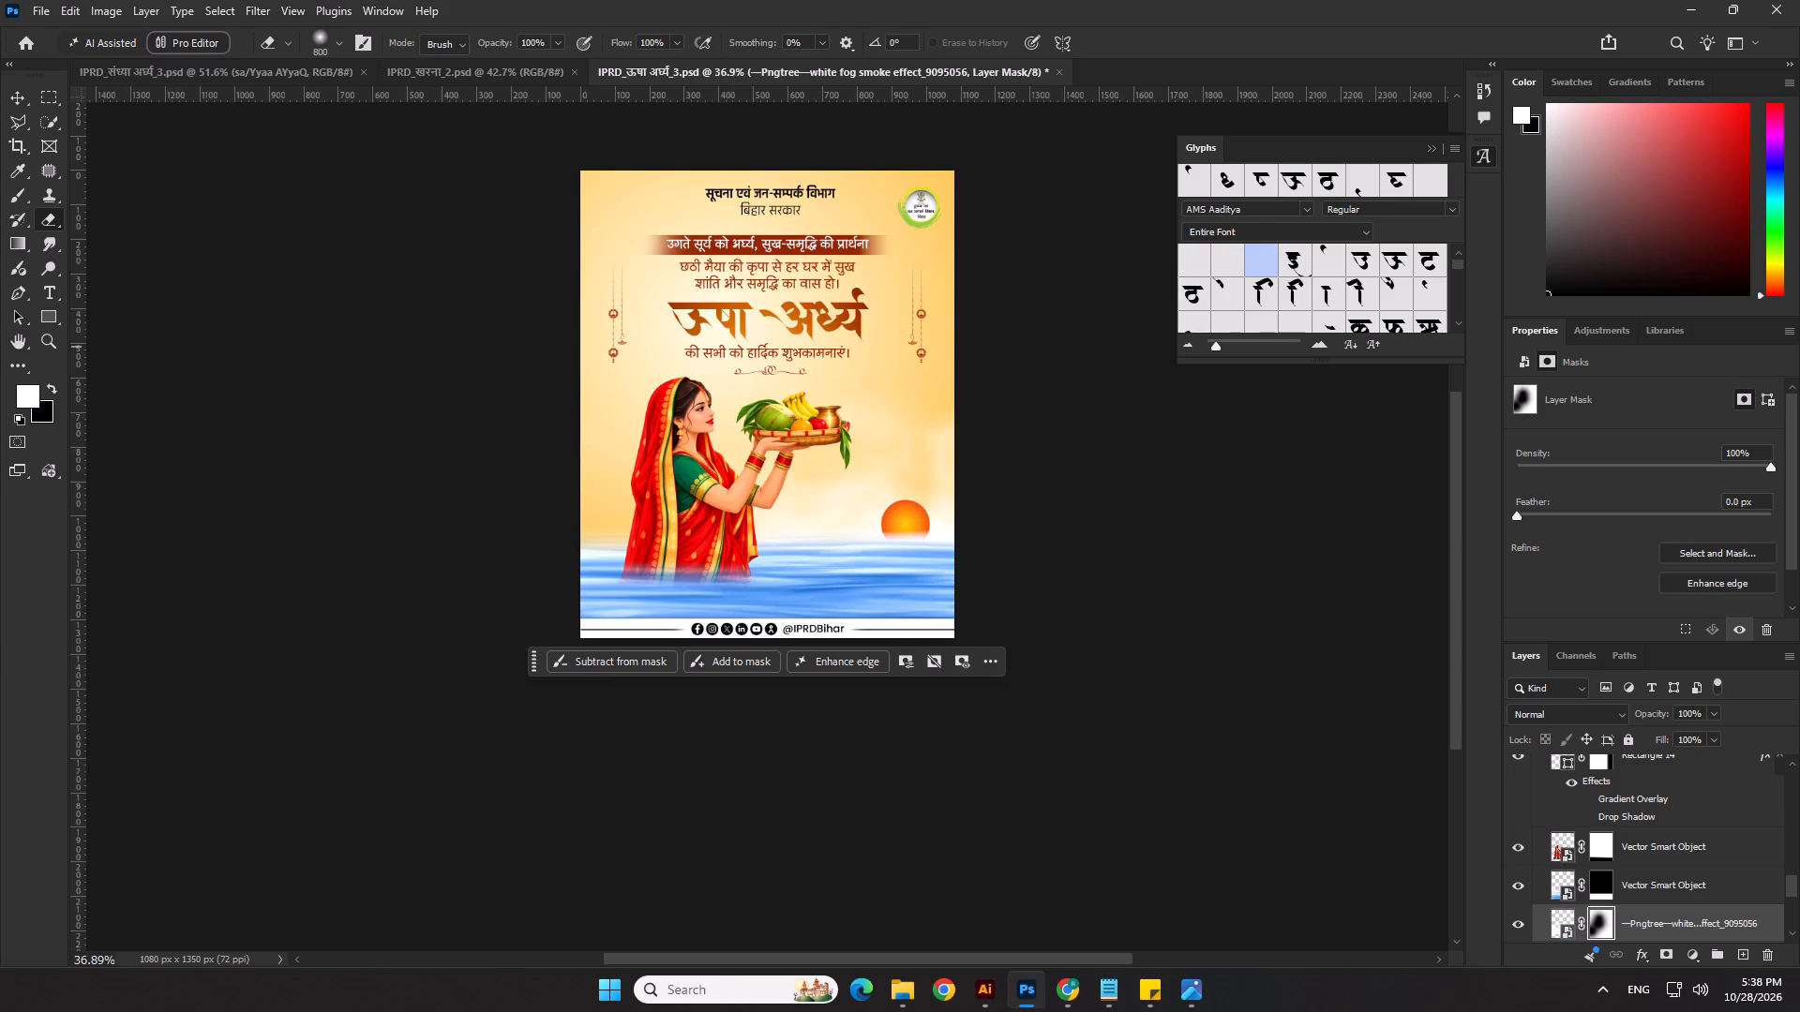
{"action": "left_click", "coordinate": [11, 103]}
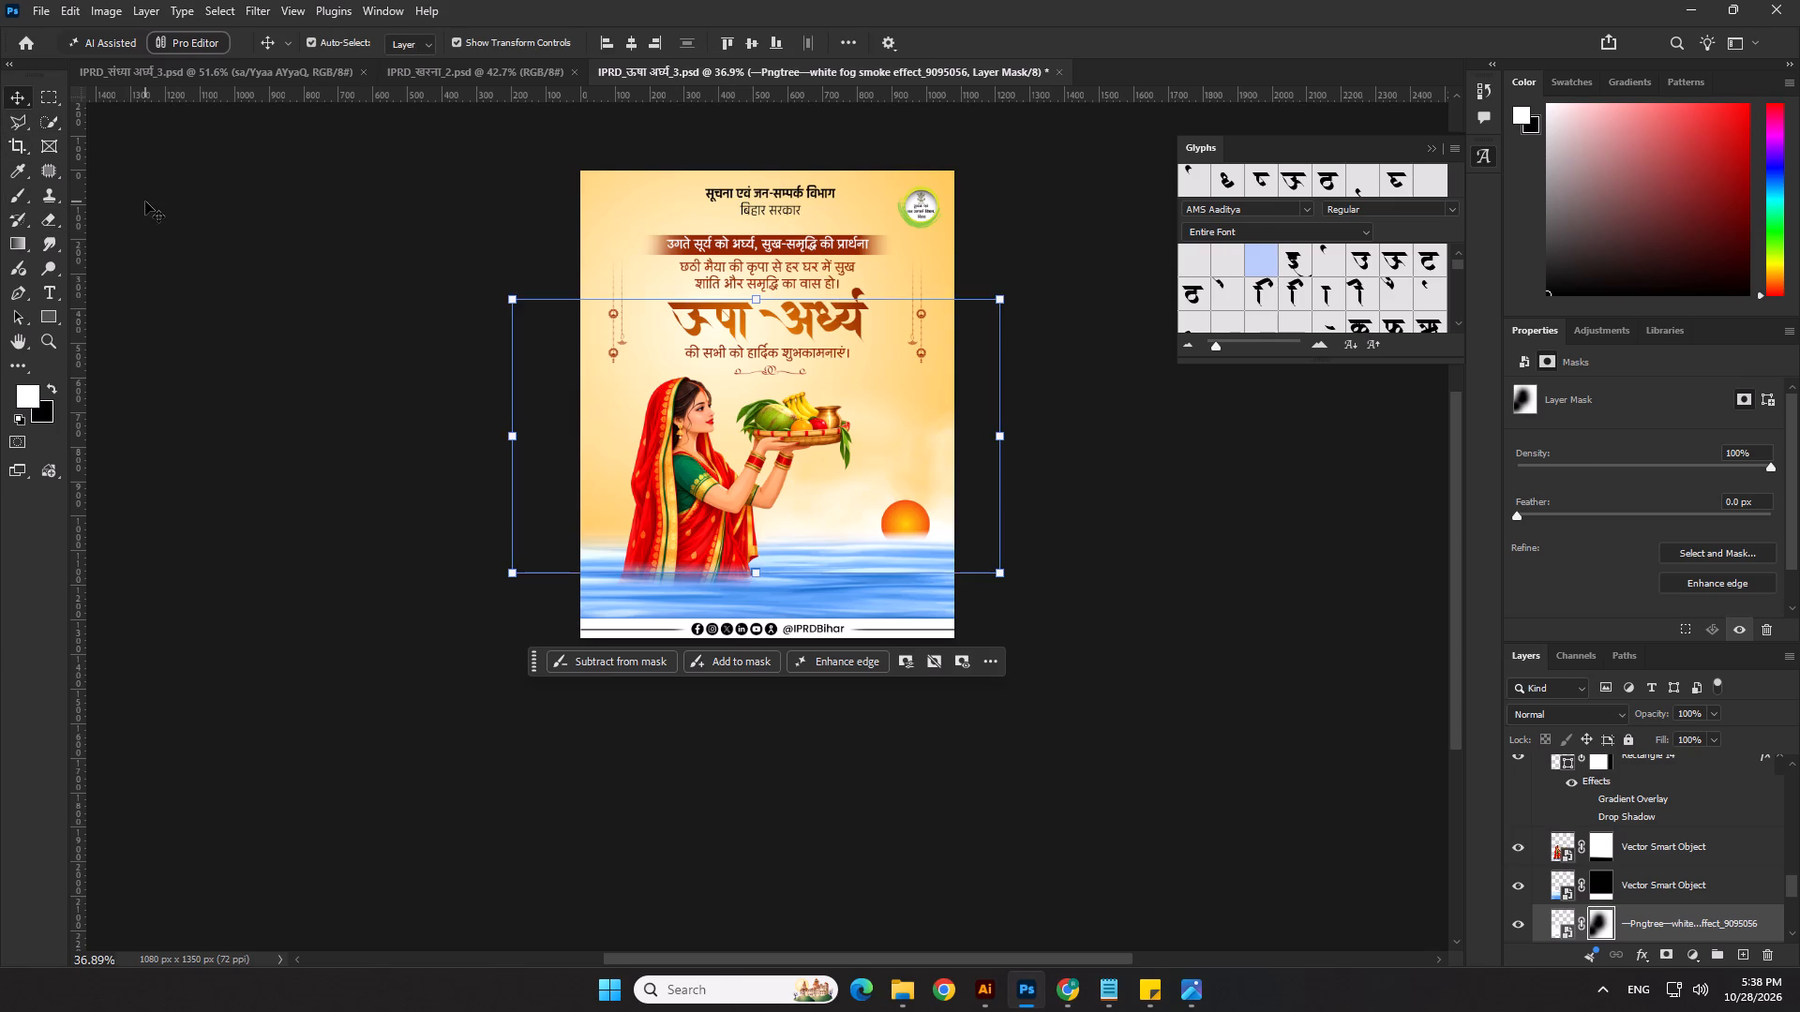
{"action": "left_click", "coordinate": [145, 201]}
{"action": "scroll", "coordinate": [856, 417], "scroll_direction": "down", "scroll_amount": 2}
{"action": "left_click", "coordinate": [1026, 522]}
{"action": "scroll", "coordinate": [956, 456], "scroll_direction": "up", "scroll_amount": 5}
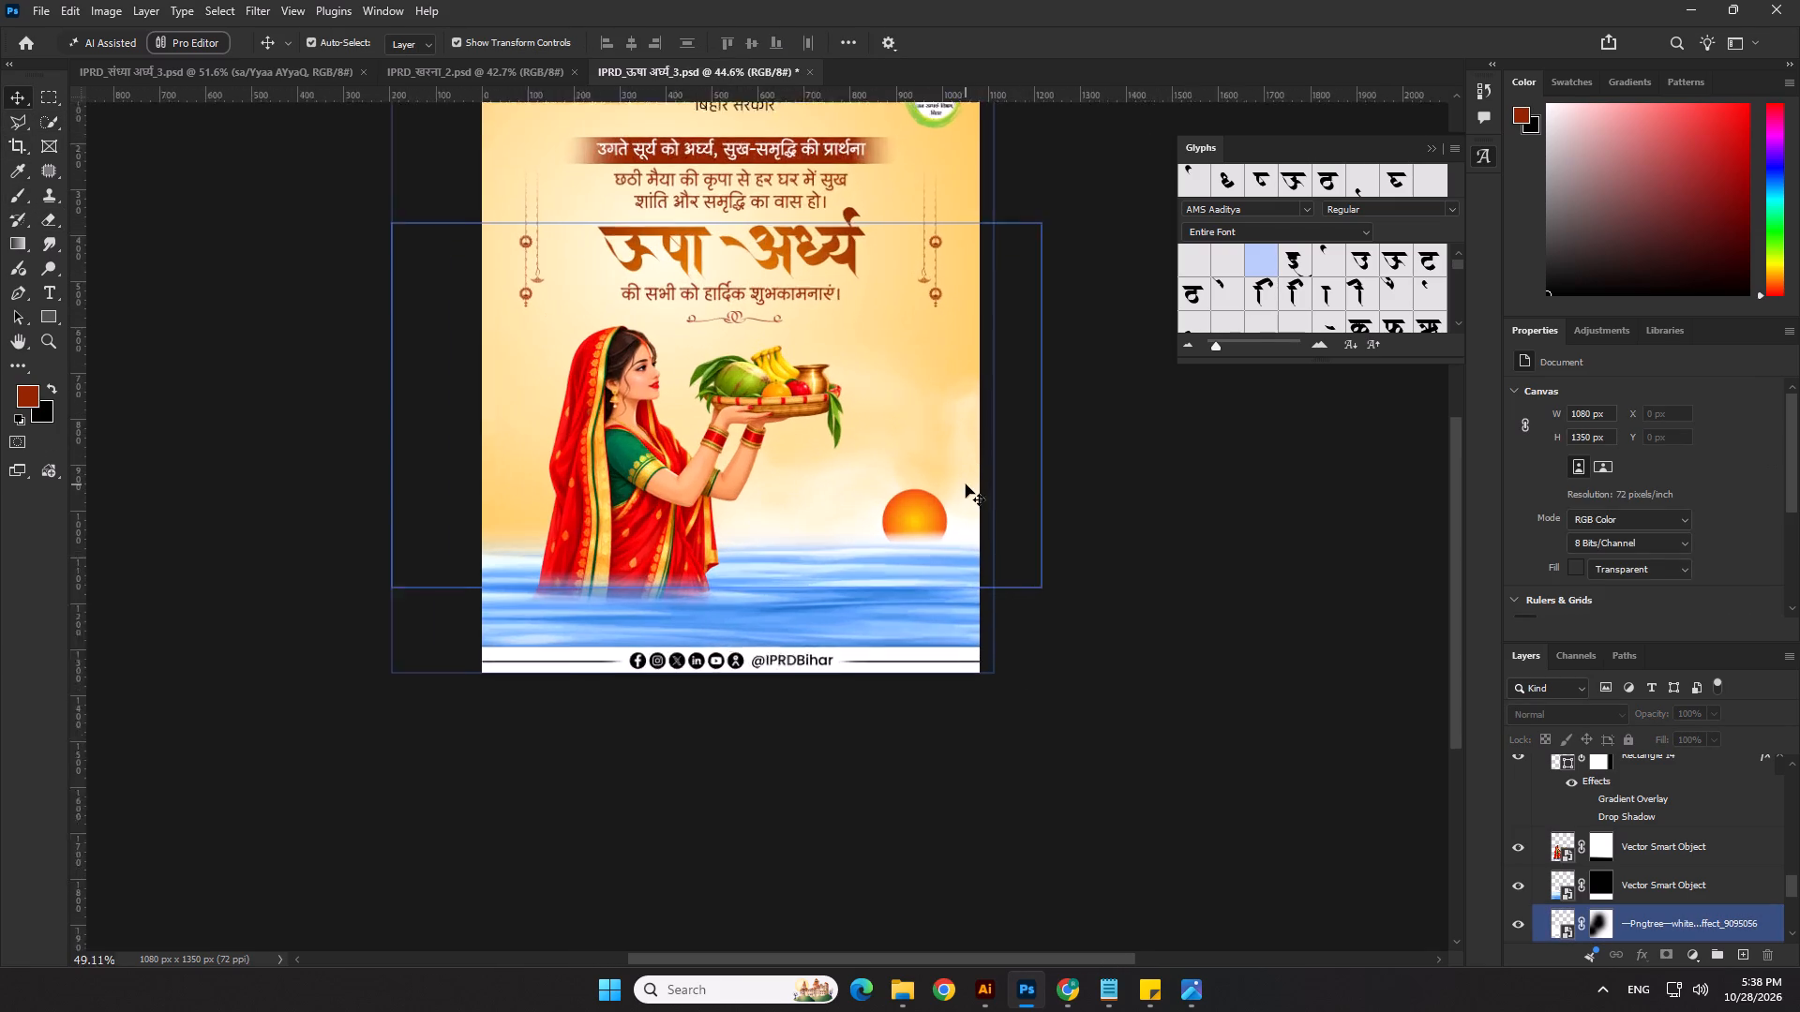
Replace the rising sun's existing layer mask with a new blank layer mask.
{"action": "scroll", "coordinate": [966, 484], "scroll_direction": "up", "scroll_amount": 4}
{"action": "left_click", "coordinate": [913, 520]}
{"action": "left_click", "coordinate": [890, 488]}
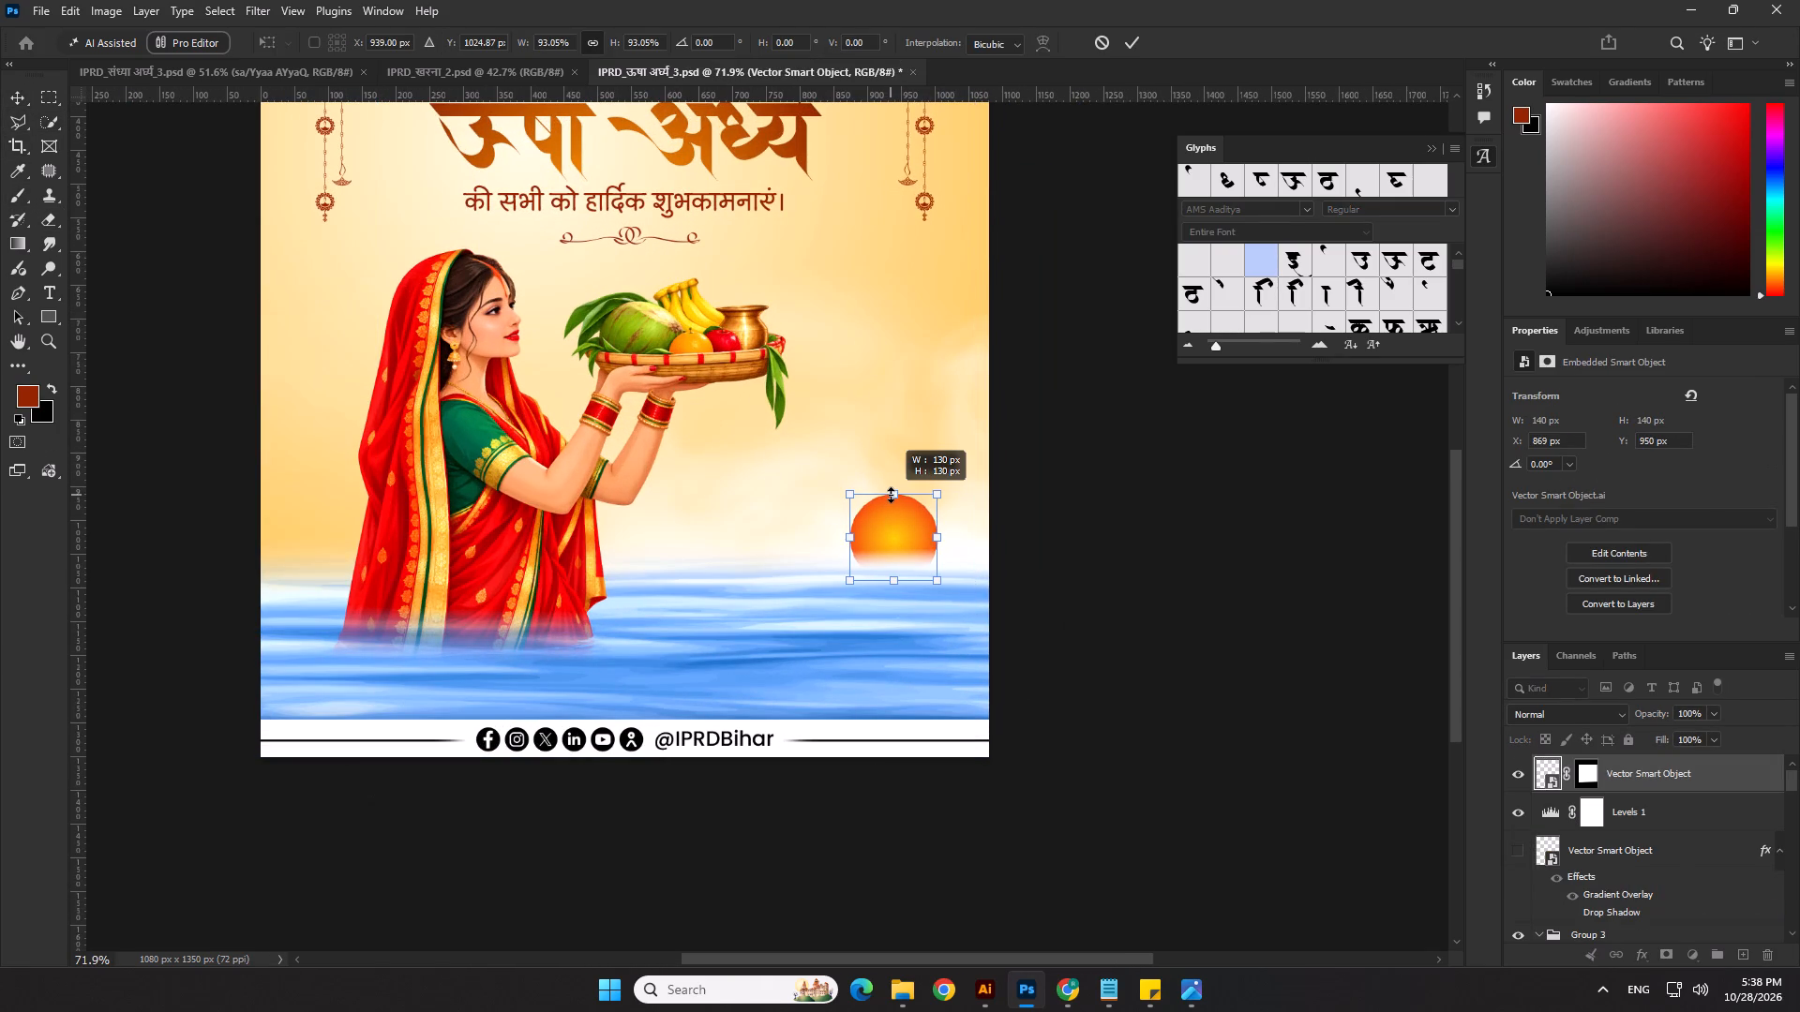
{"action": "left_click", "coordinate": [1579, 781]}
{"action": "right_click", "coordinate": [1588, 781]}
{"action": "left_click", "coordinate": [1622, 629]}
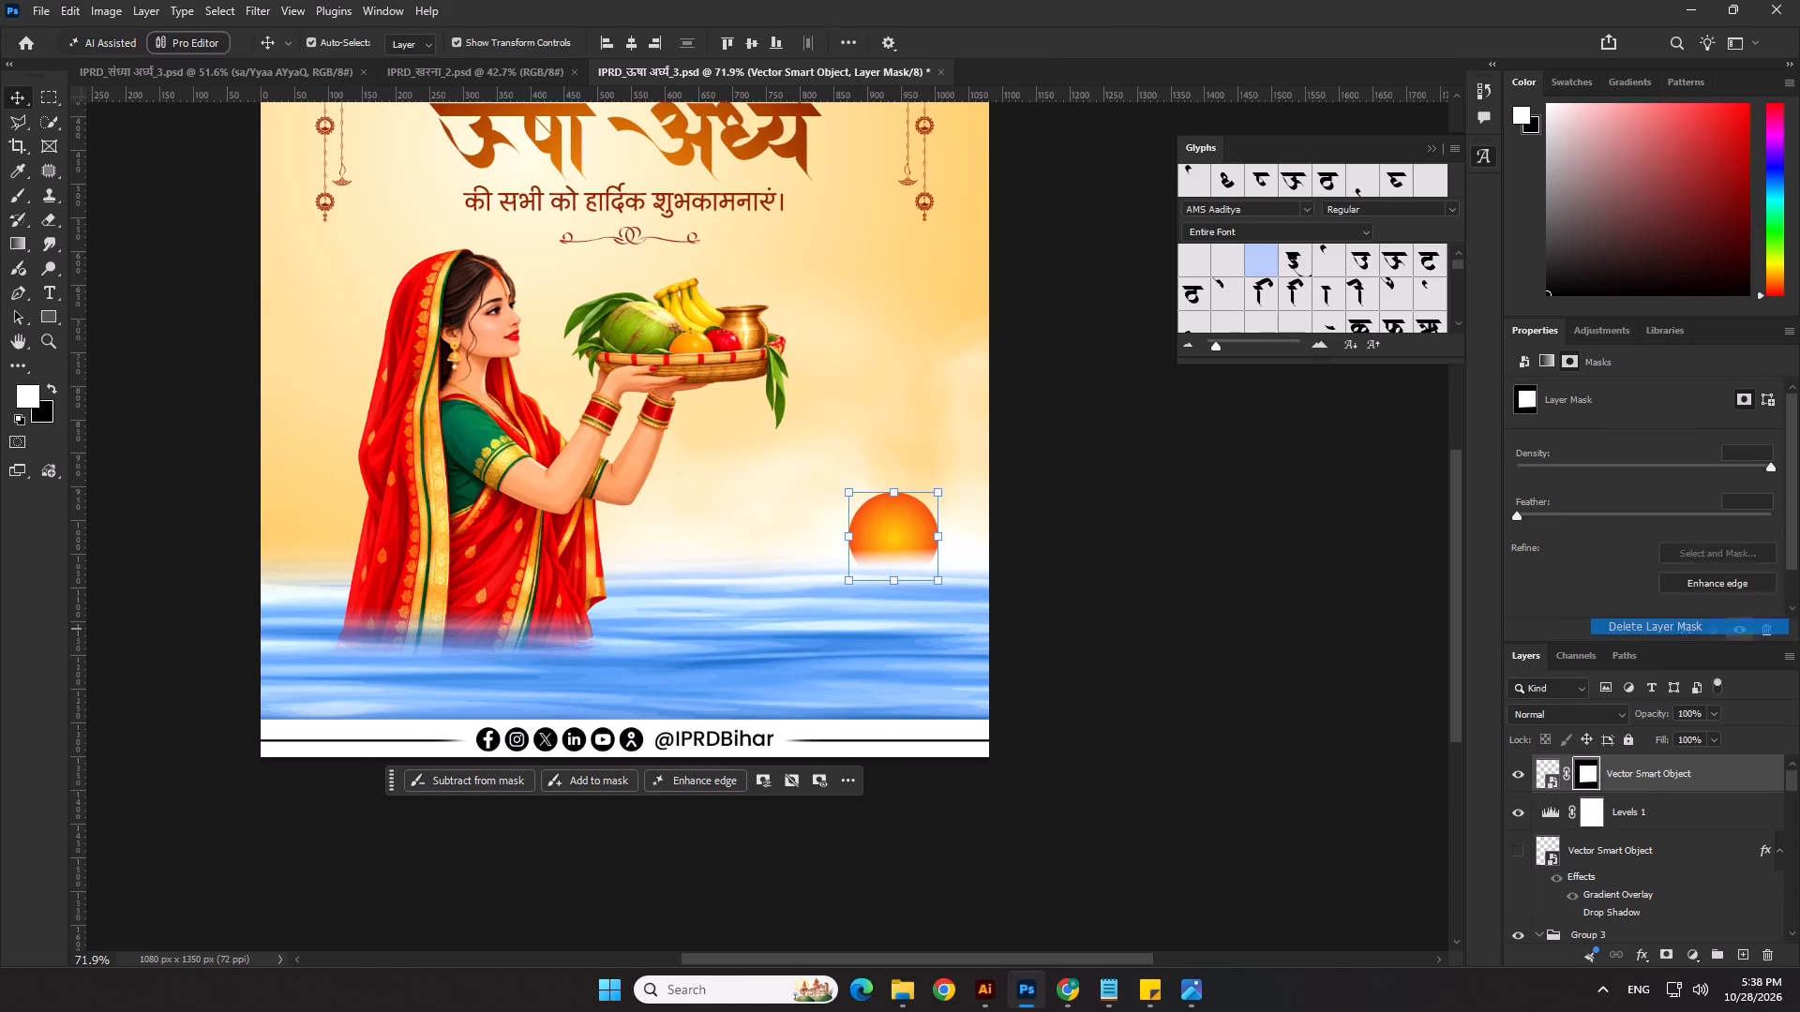
{"action": "left_click", "coordinate": [1662, 951]}
Draw a white-to-black linear gradient down the sun's lower half on its mask to fade it into the river horizon.
{"action": "scroll", "coordinate": [0, 501], "scroll_direction": "up", "scroll_amount": 3}
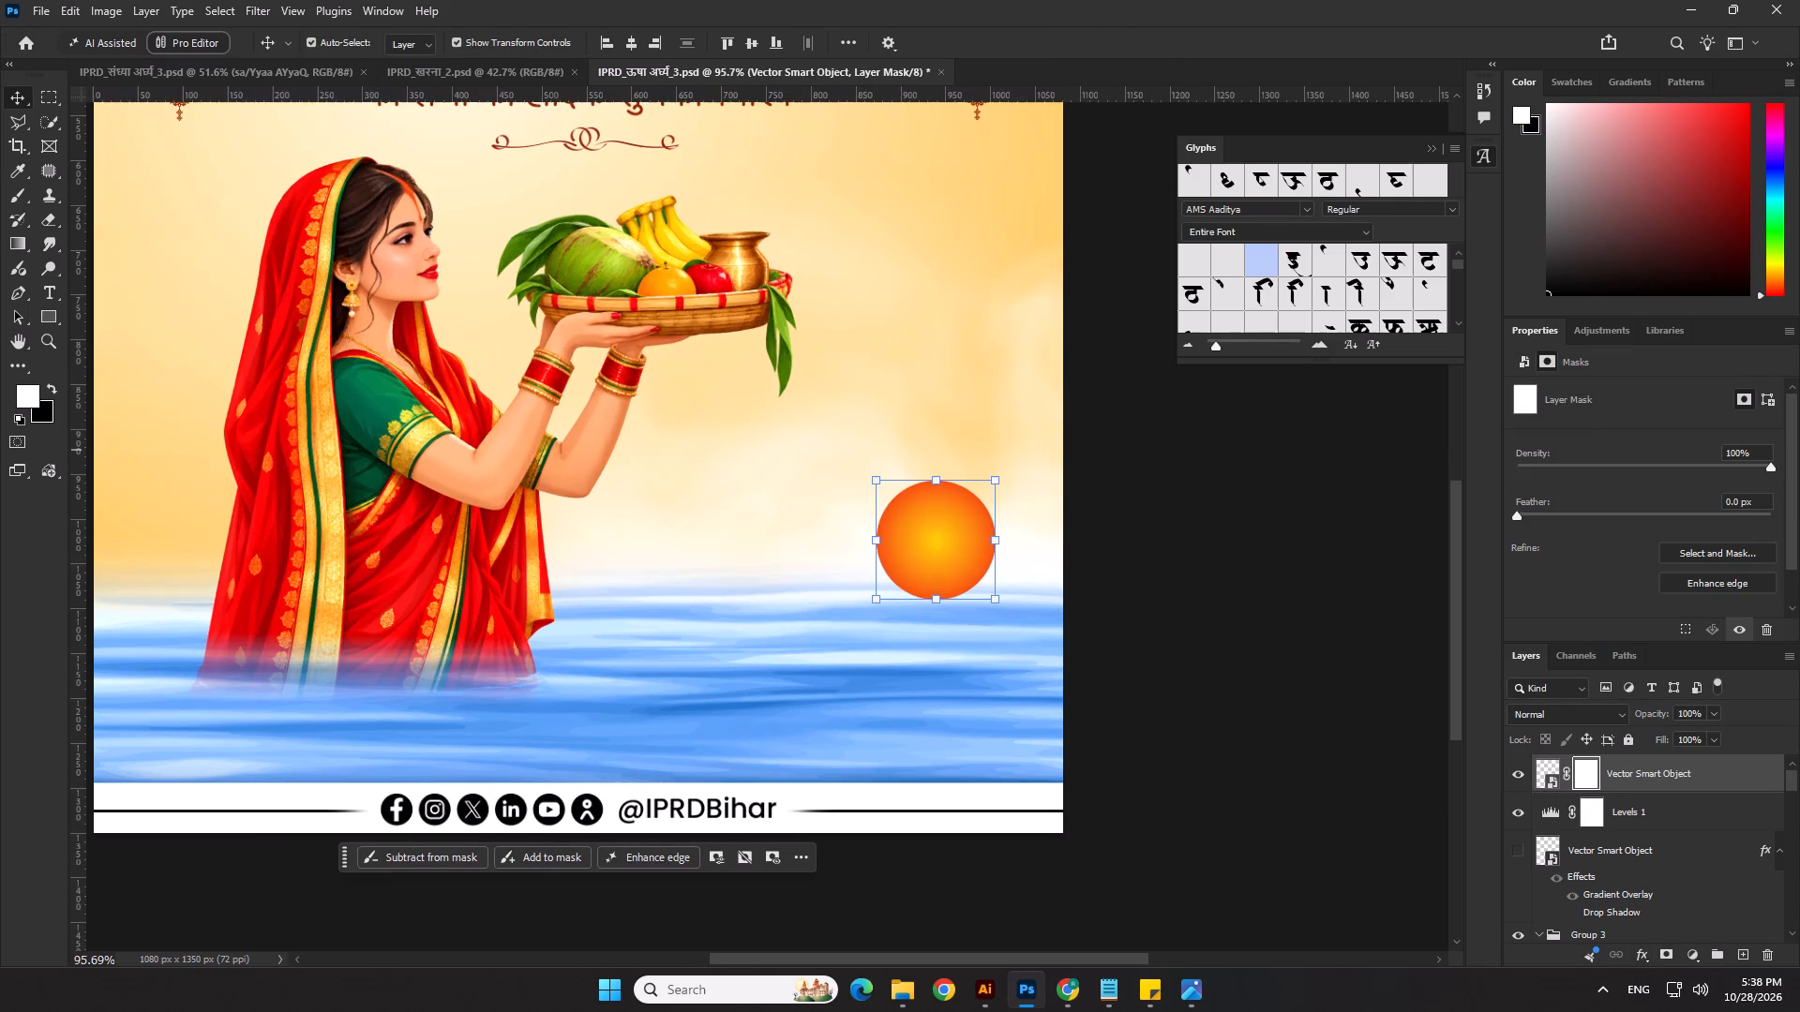
{"action": "left_click", "coordinate": [12, 239]}
{"action": "scroll", "coordinate": [959, 570], "scroll_direction": "up", "scroll_amount": 5}
{"action": "left_click_drag", "start_coordinate": [918, 506], "coordinate": [918, 538], "text": "shift"}
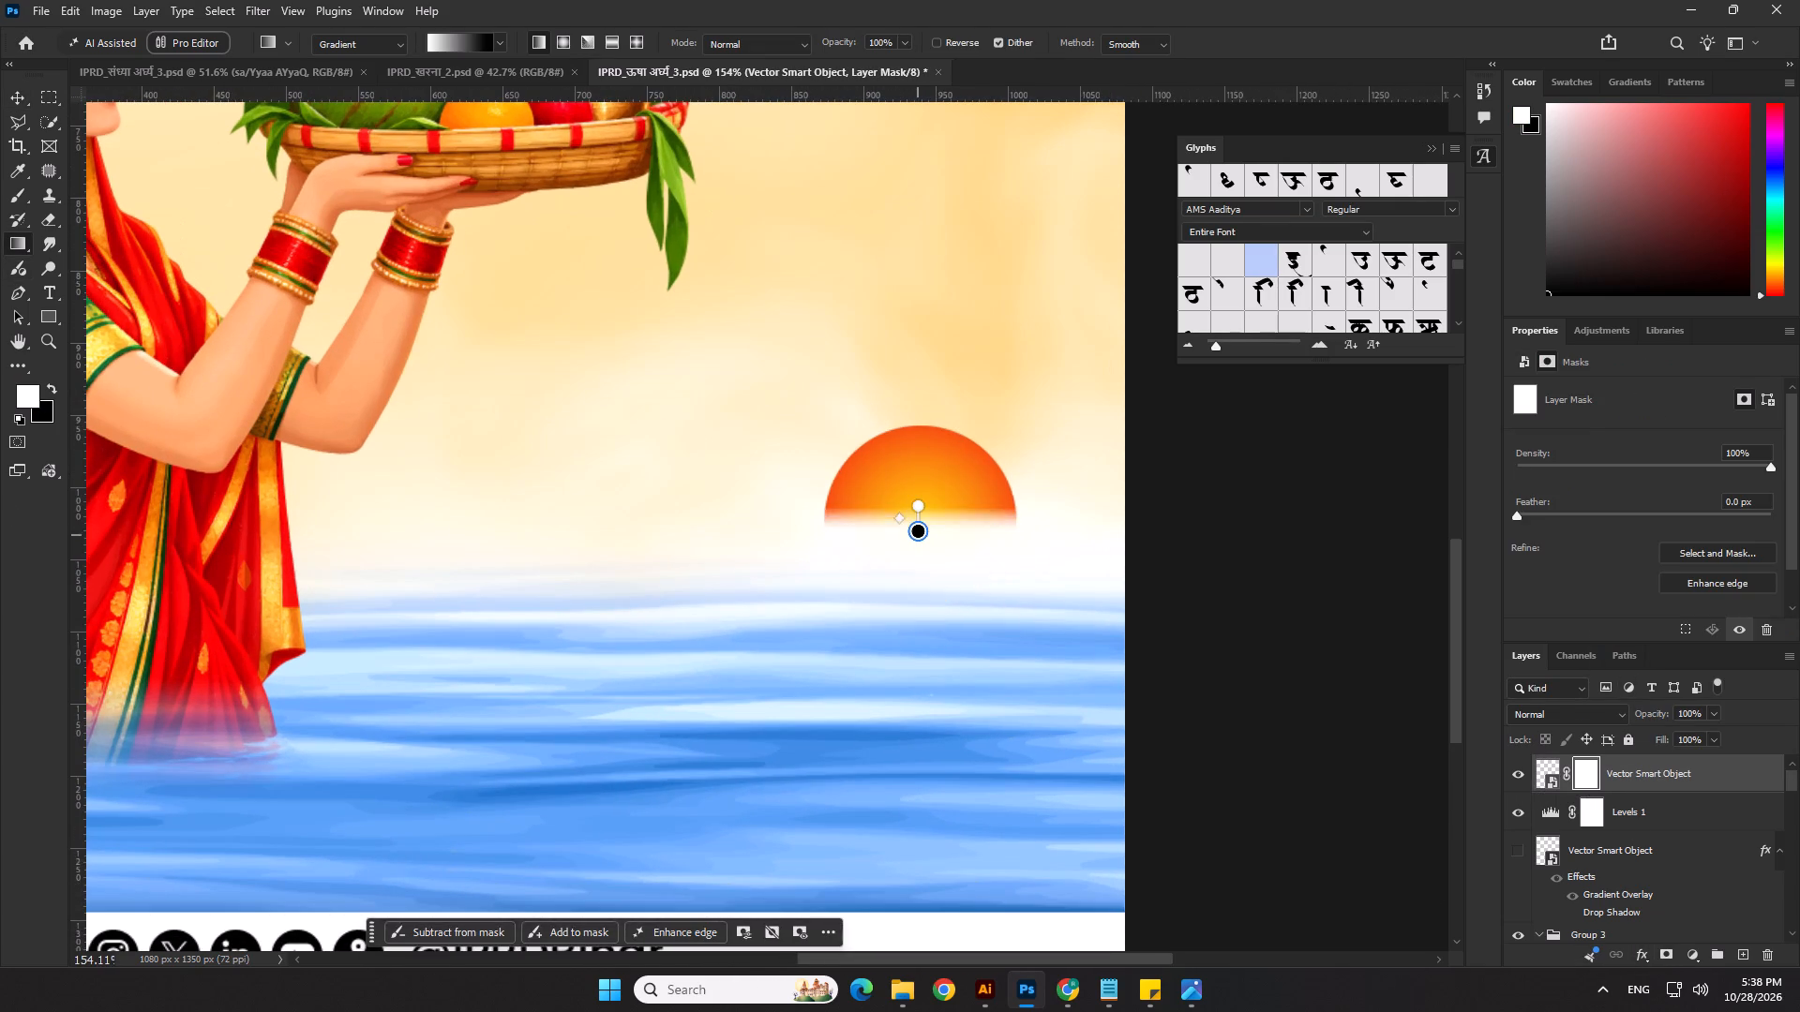
{"action": "left_click_drag", "start_coordinate": [918, 538], "coordinate": [920, 587], "text": "shift"}
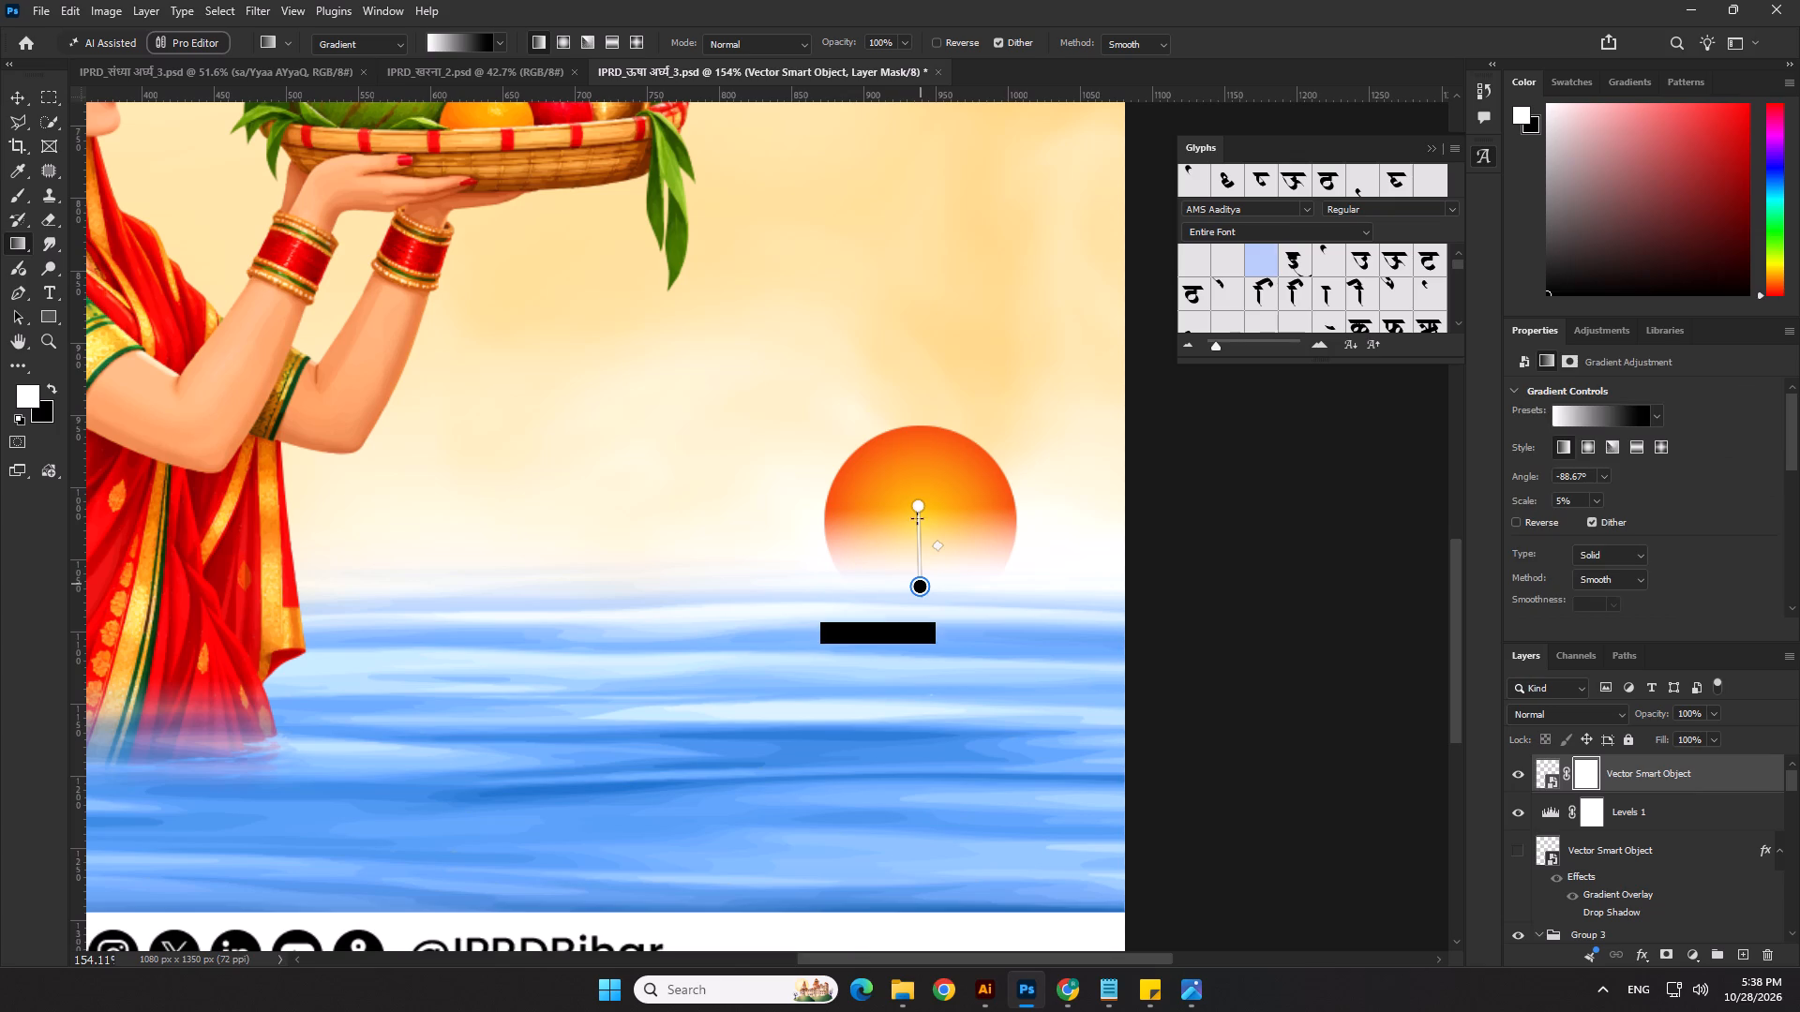
{"action": "left_click_drag", "start_coordinate": [918, 506], "coordinate": [922, 486], "text": "shift"}
{"action": "key", "text": "ctrl+z"}
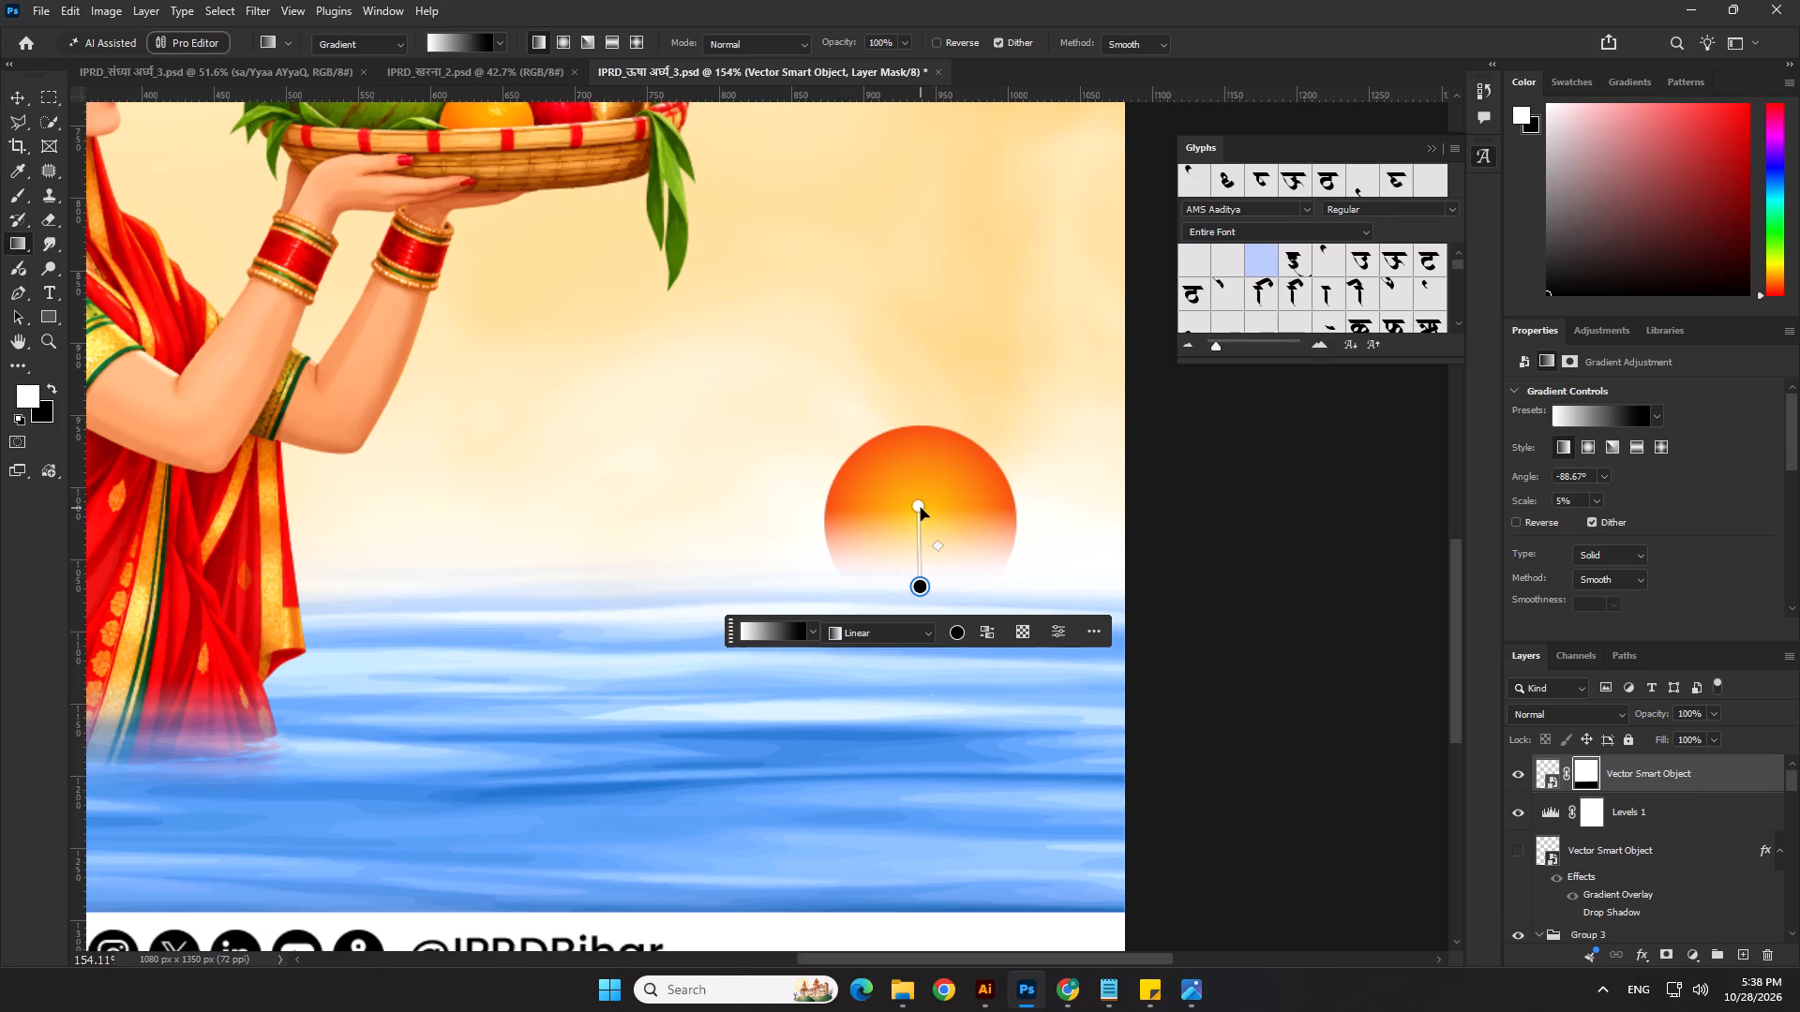
Refine the sun's mask gradient to a vertical -90° fade at 5% scale, from mid-sun to just above its lower edge.
{"action": "left_click_drag", "start_coordinate": [919, 504], "coordinate": [907, 572]}
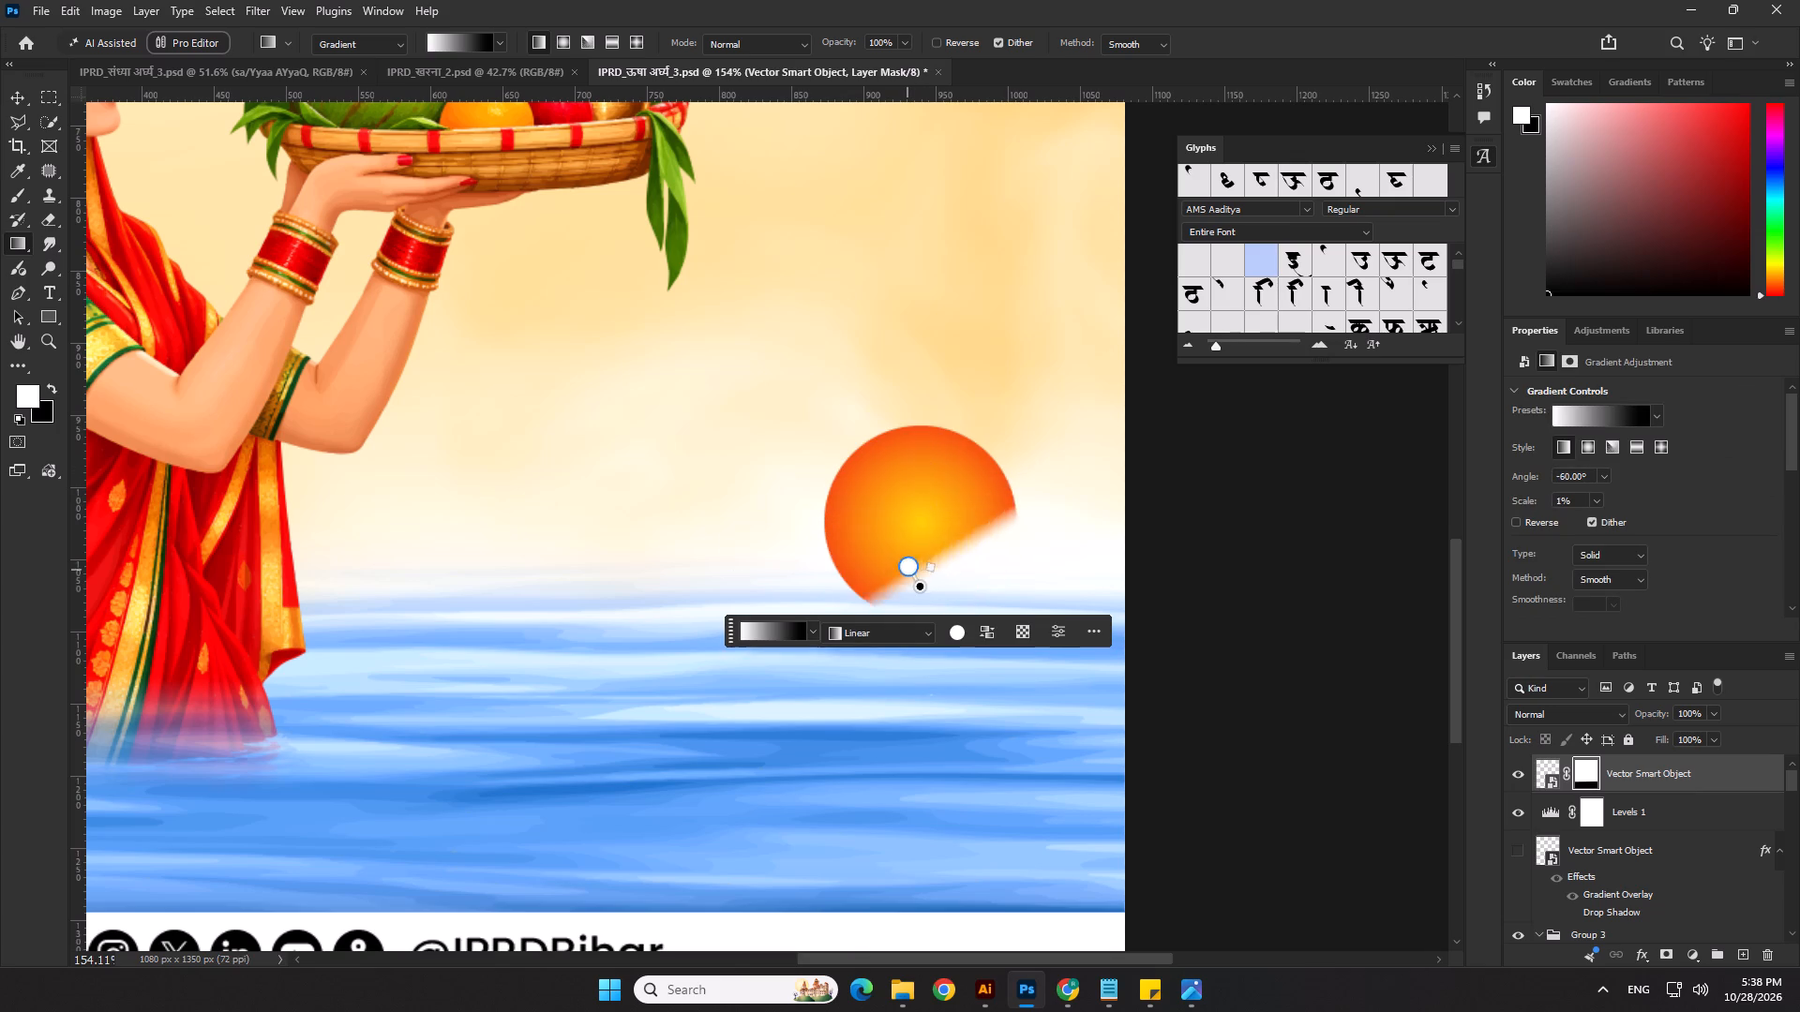
{"action": "left_click_drag", "start_coordinate": [907, 572], "coordinate": [916, 514]}
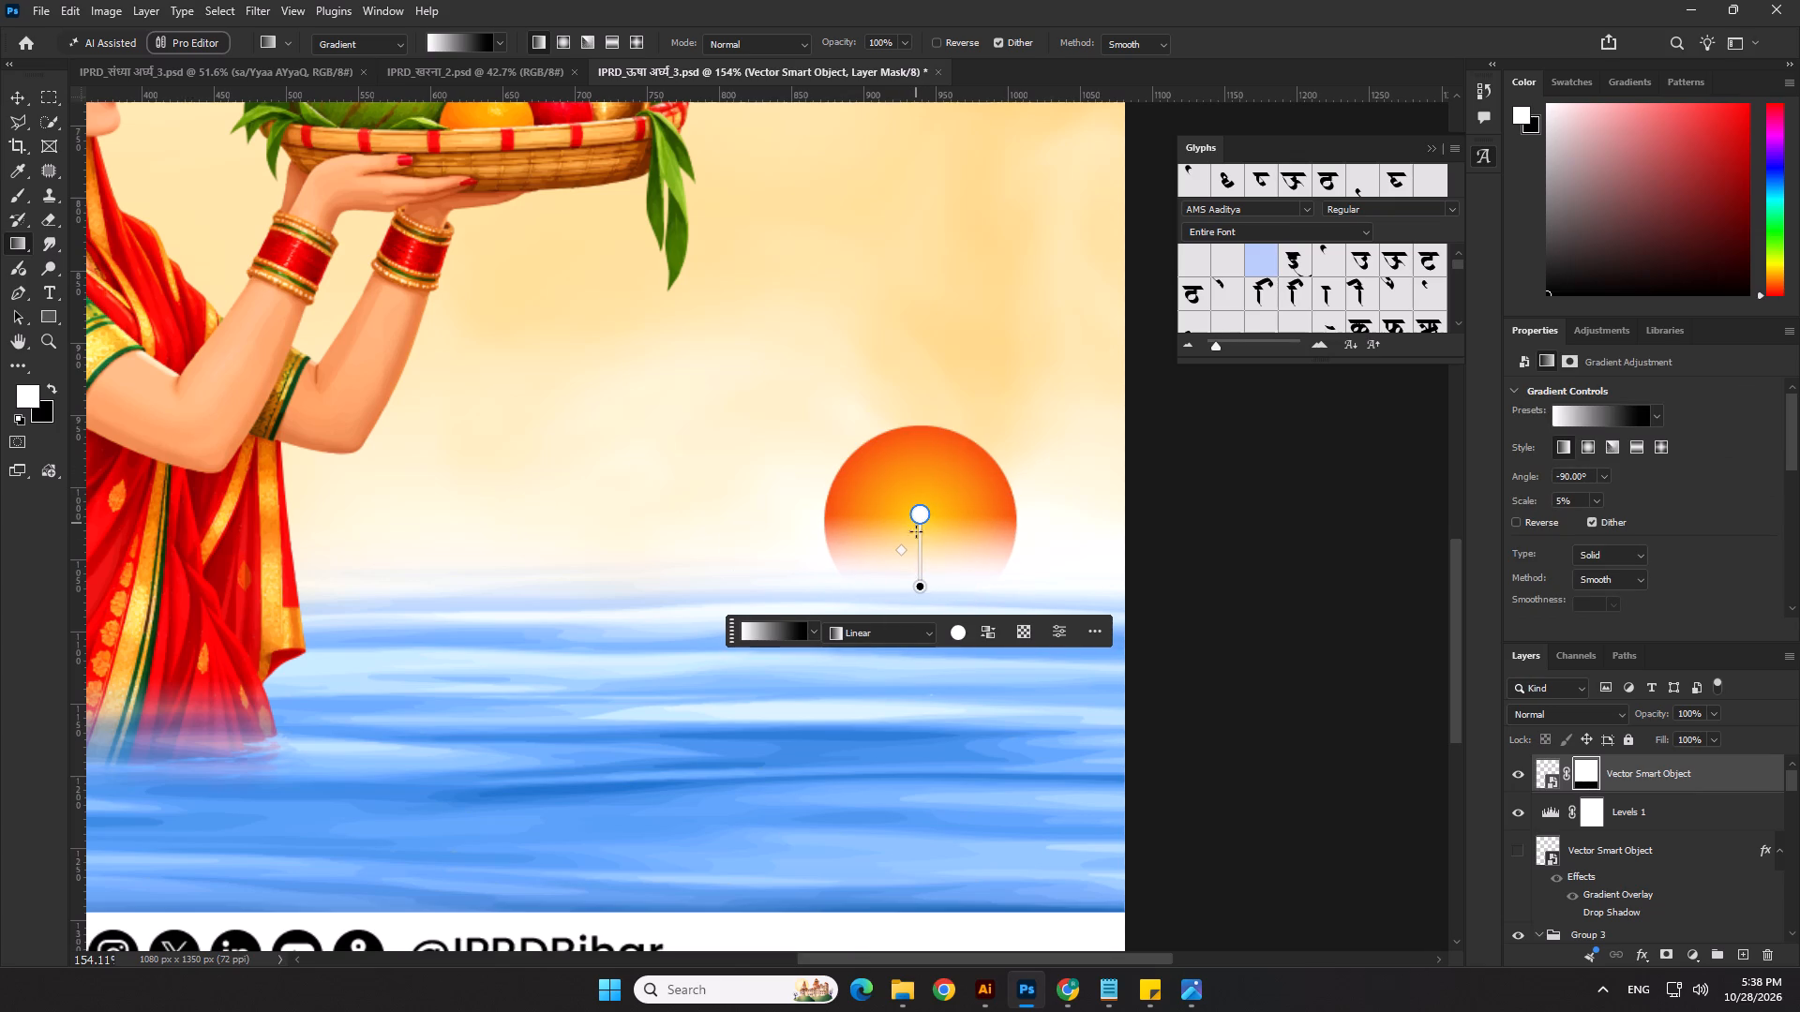
{"action": "left_click", "coordinate": [921, 588]}
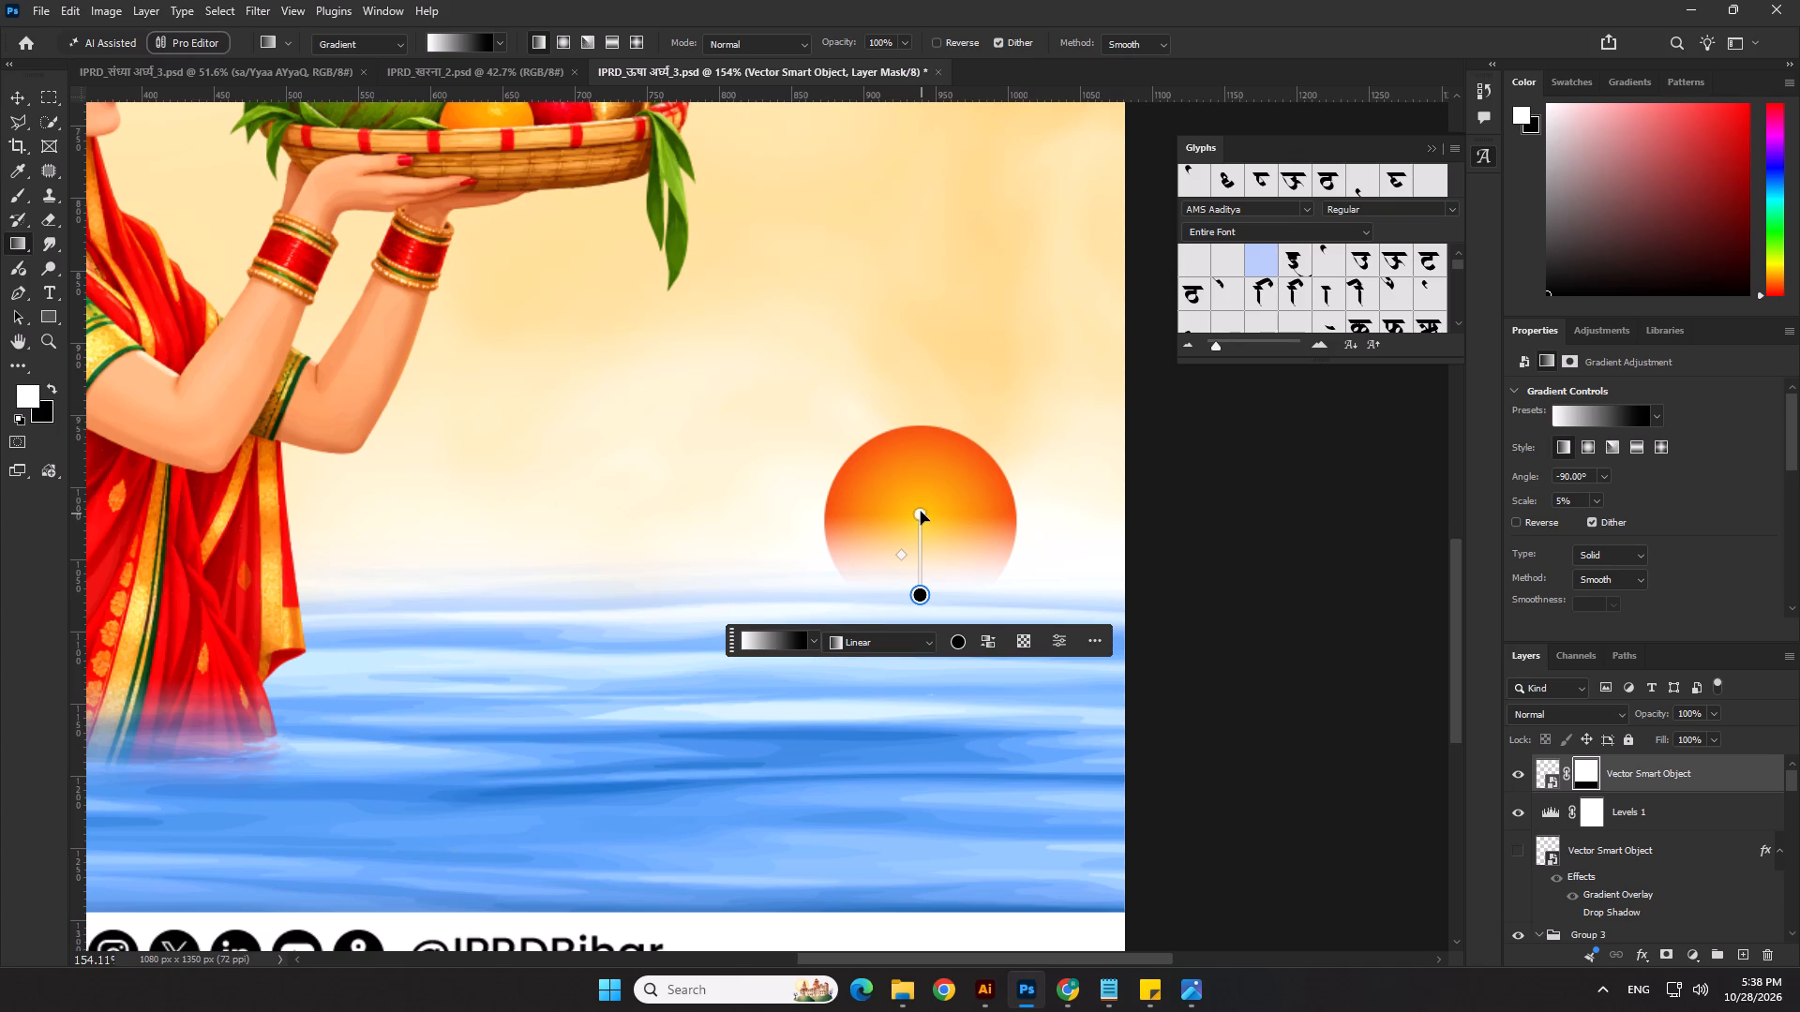
{"action": "left_click_drag", "start_coordinate": [921, 512], "coordinate": [921, 499]}
{"action": "left_click_drag", "start_coordinate": [900, 549], "coordinate": [900, 563]}
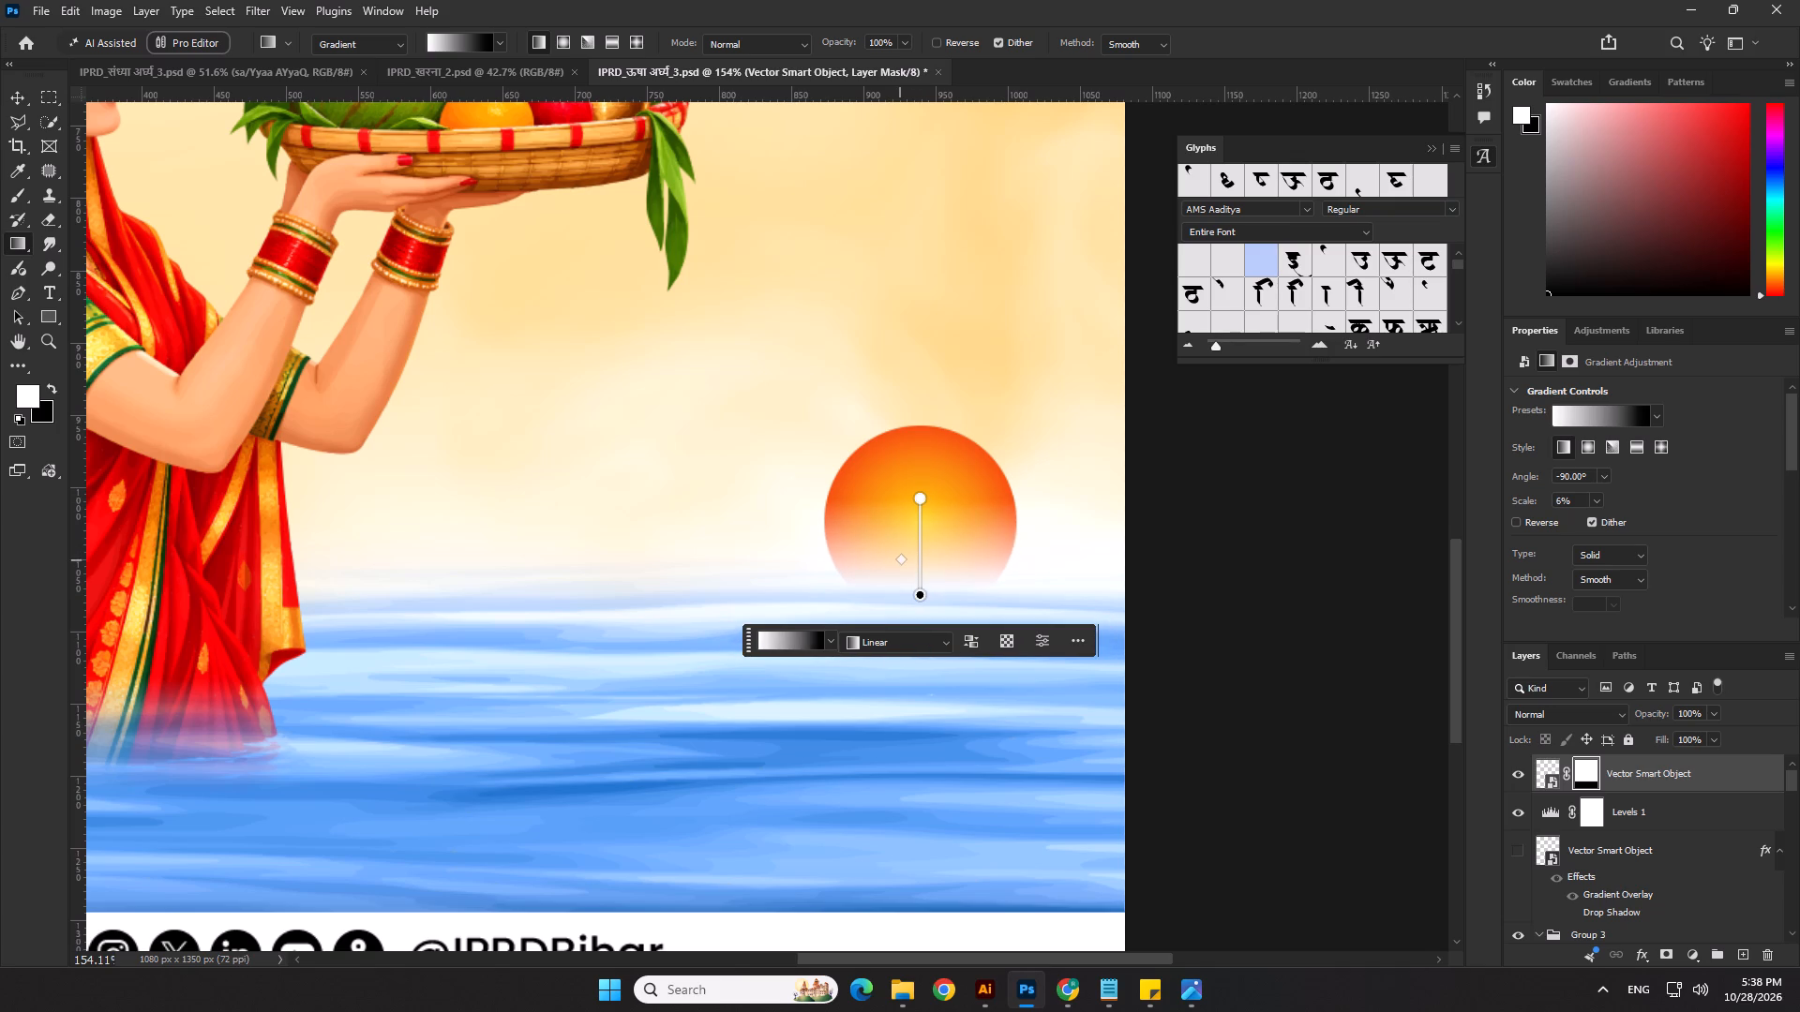
{"action": "left_click_drag", "start_coordinate": [900, 563], "coordinate": [900, 558]}
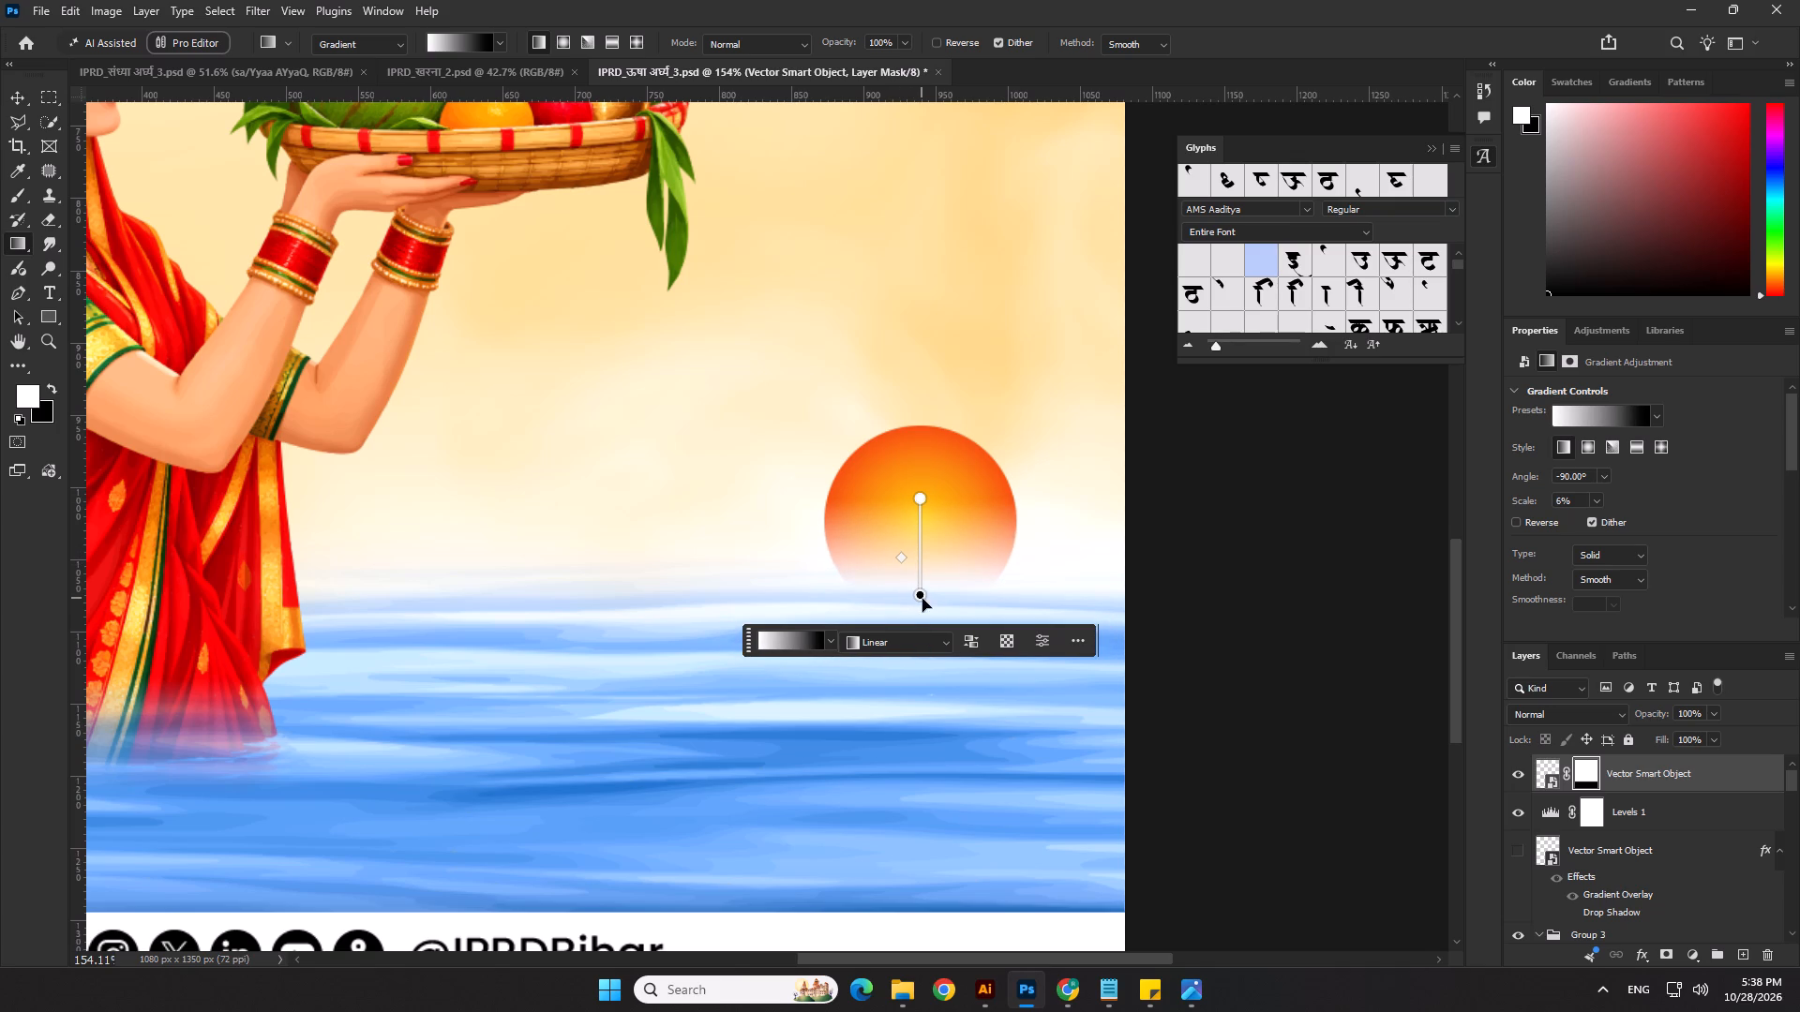
{"action": "left_click", "coordinate": [923, 598]}
{"action": "left_click_drag", "start_coordinate": [922, 594], "coordinate": [920, 585]}
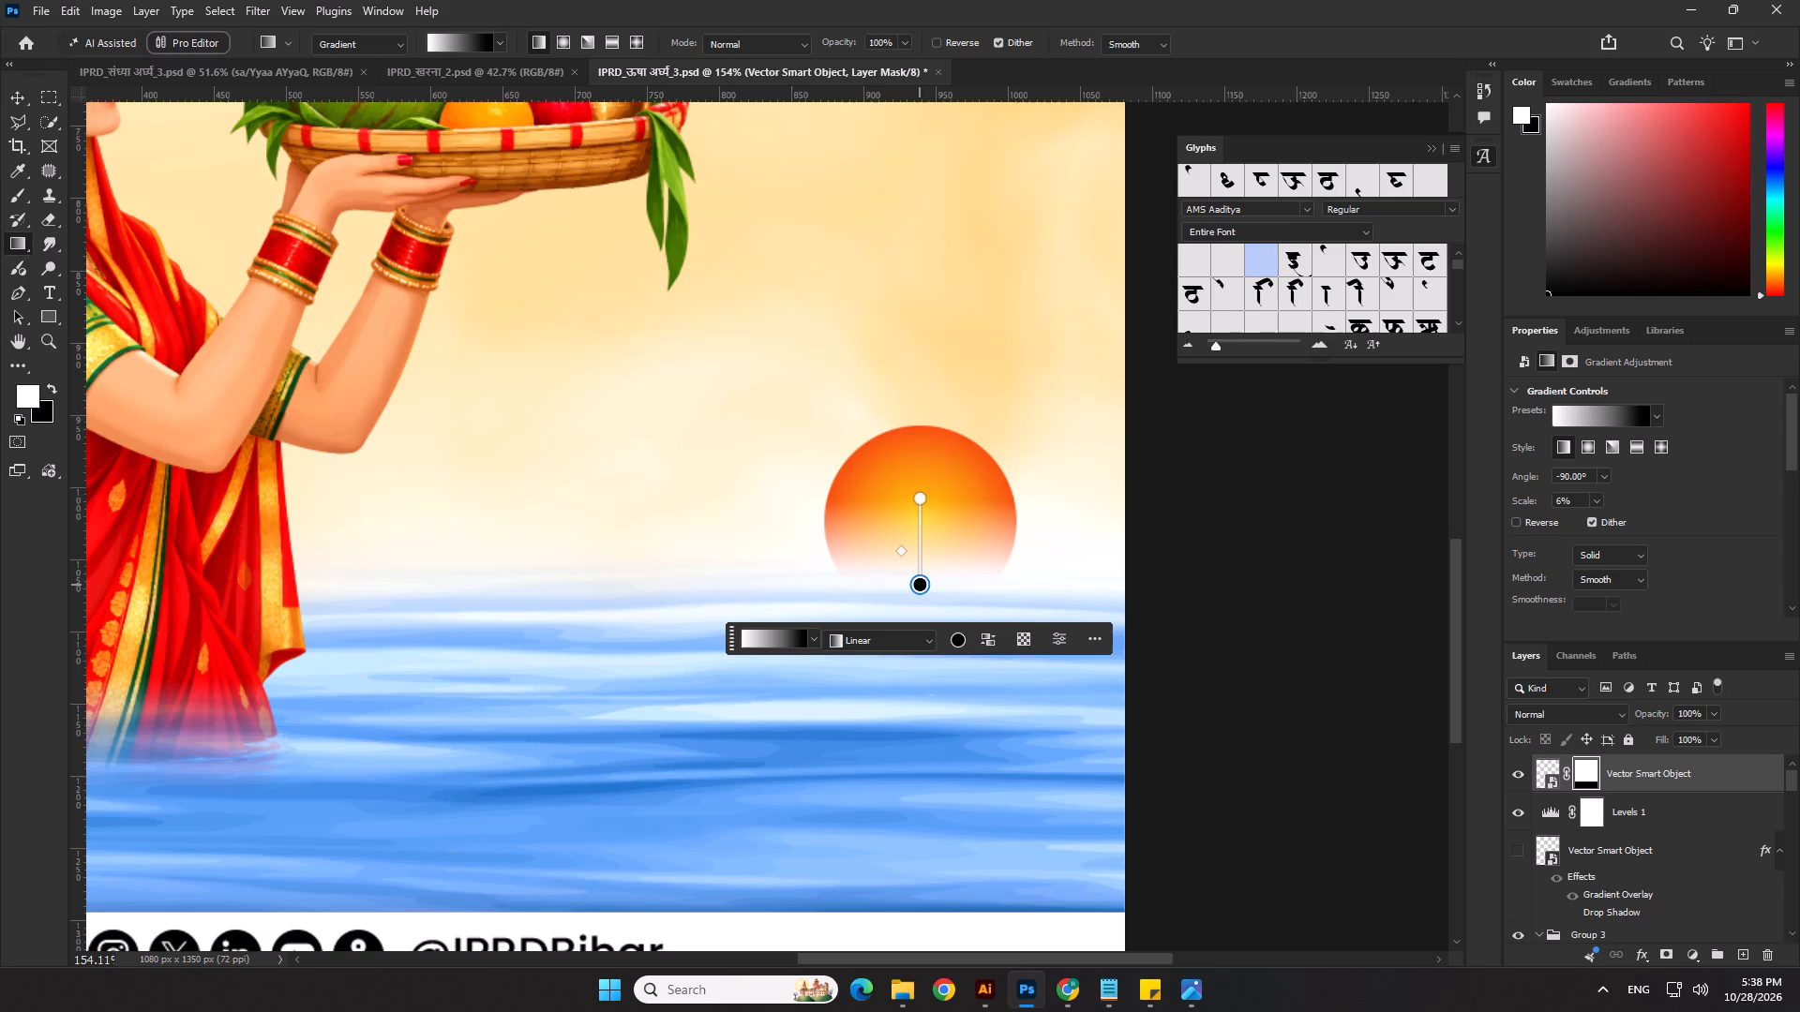
{"action": "left_click_drag", "start_coordinate": [920, 585], "coordinate": [920, 584]}
{"action": "scroll", "coordinate": [1044, 668], "scroll_direction": "down", "scroll_amount": 15}
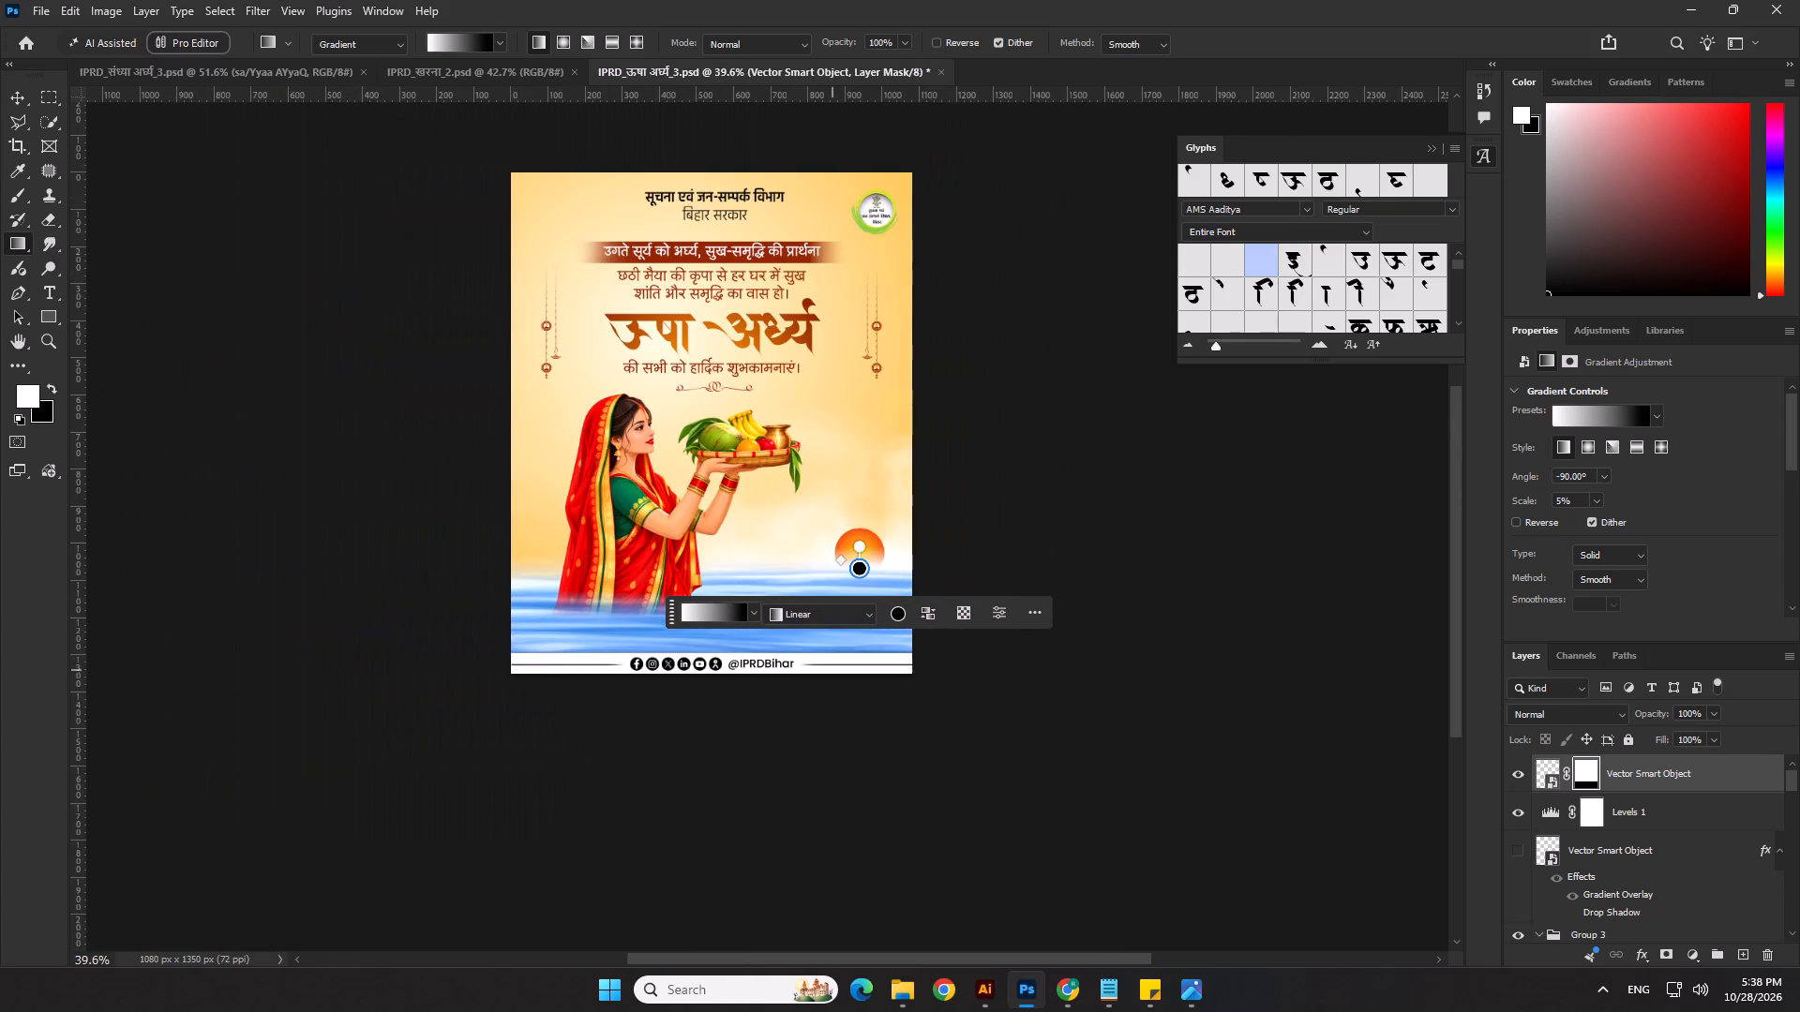
{"action": "left_click", "coordinate": [16, 97]}
{"action": "left_click", "coordinate": [221, 326]}
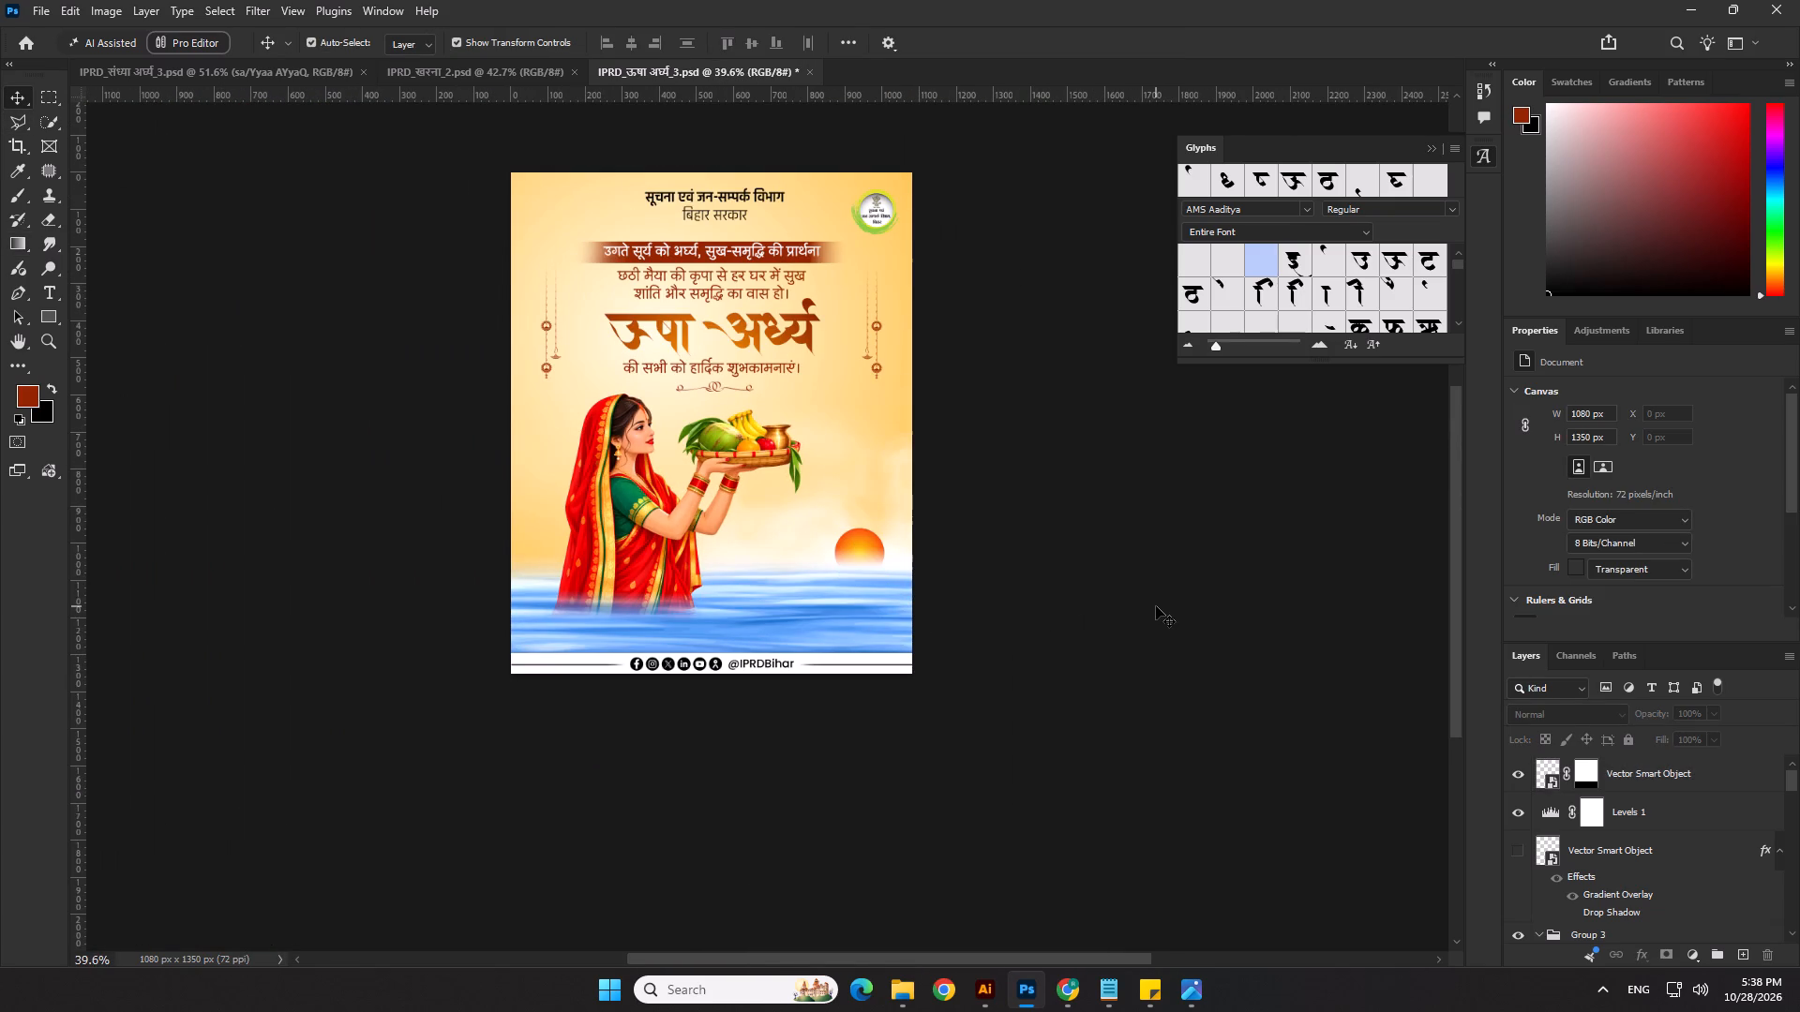
Save the IPRD_ऊषा अर्घ्य_3 poster document.
{"action": "scroll", "coordinate": [1156, 606], "scroll_direction": "up", "scroll_amount": 2}
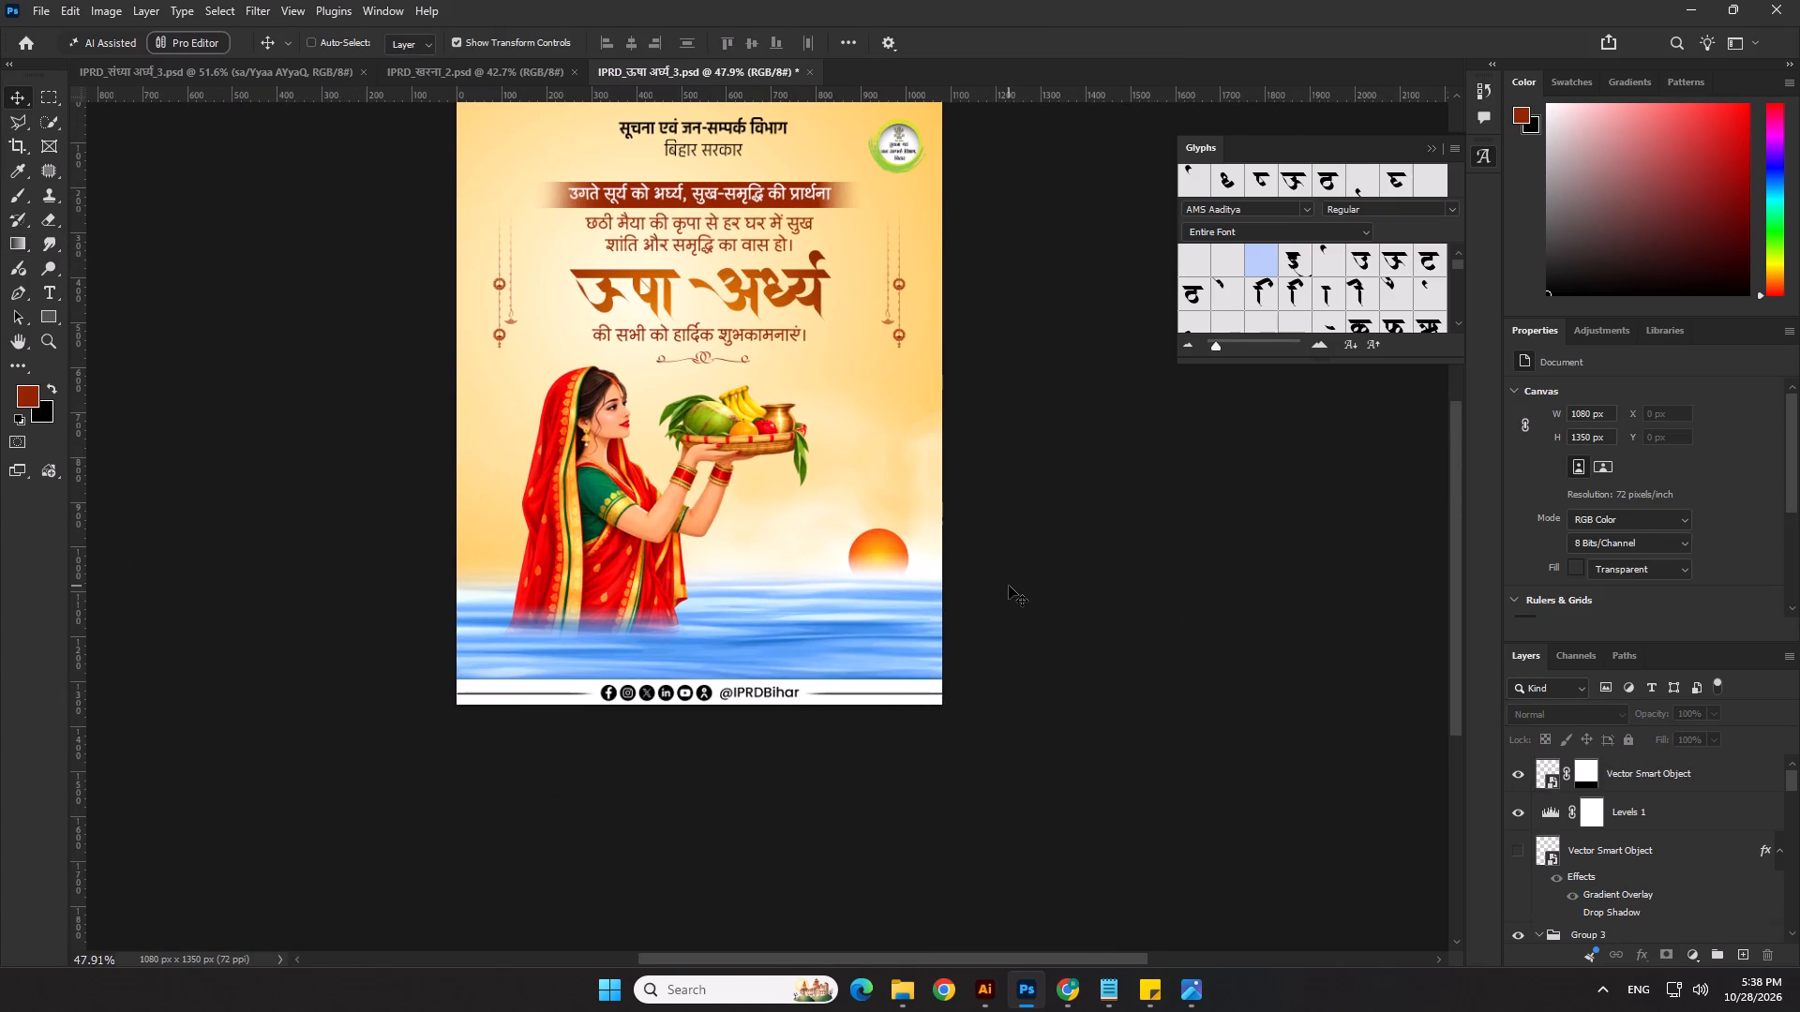
{"action": "key", "text": "ctrl+s"}
{"action": "scroll", "coordinate": [884, 582], "scroll_direction": "down", "scroll_amount": 4}
{"action": "left_click", "coordinate": [1054, 451]}
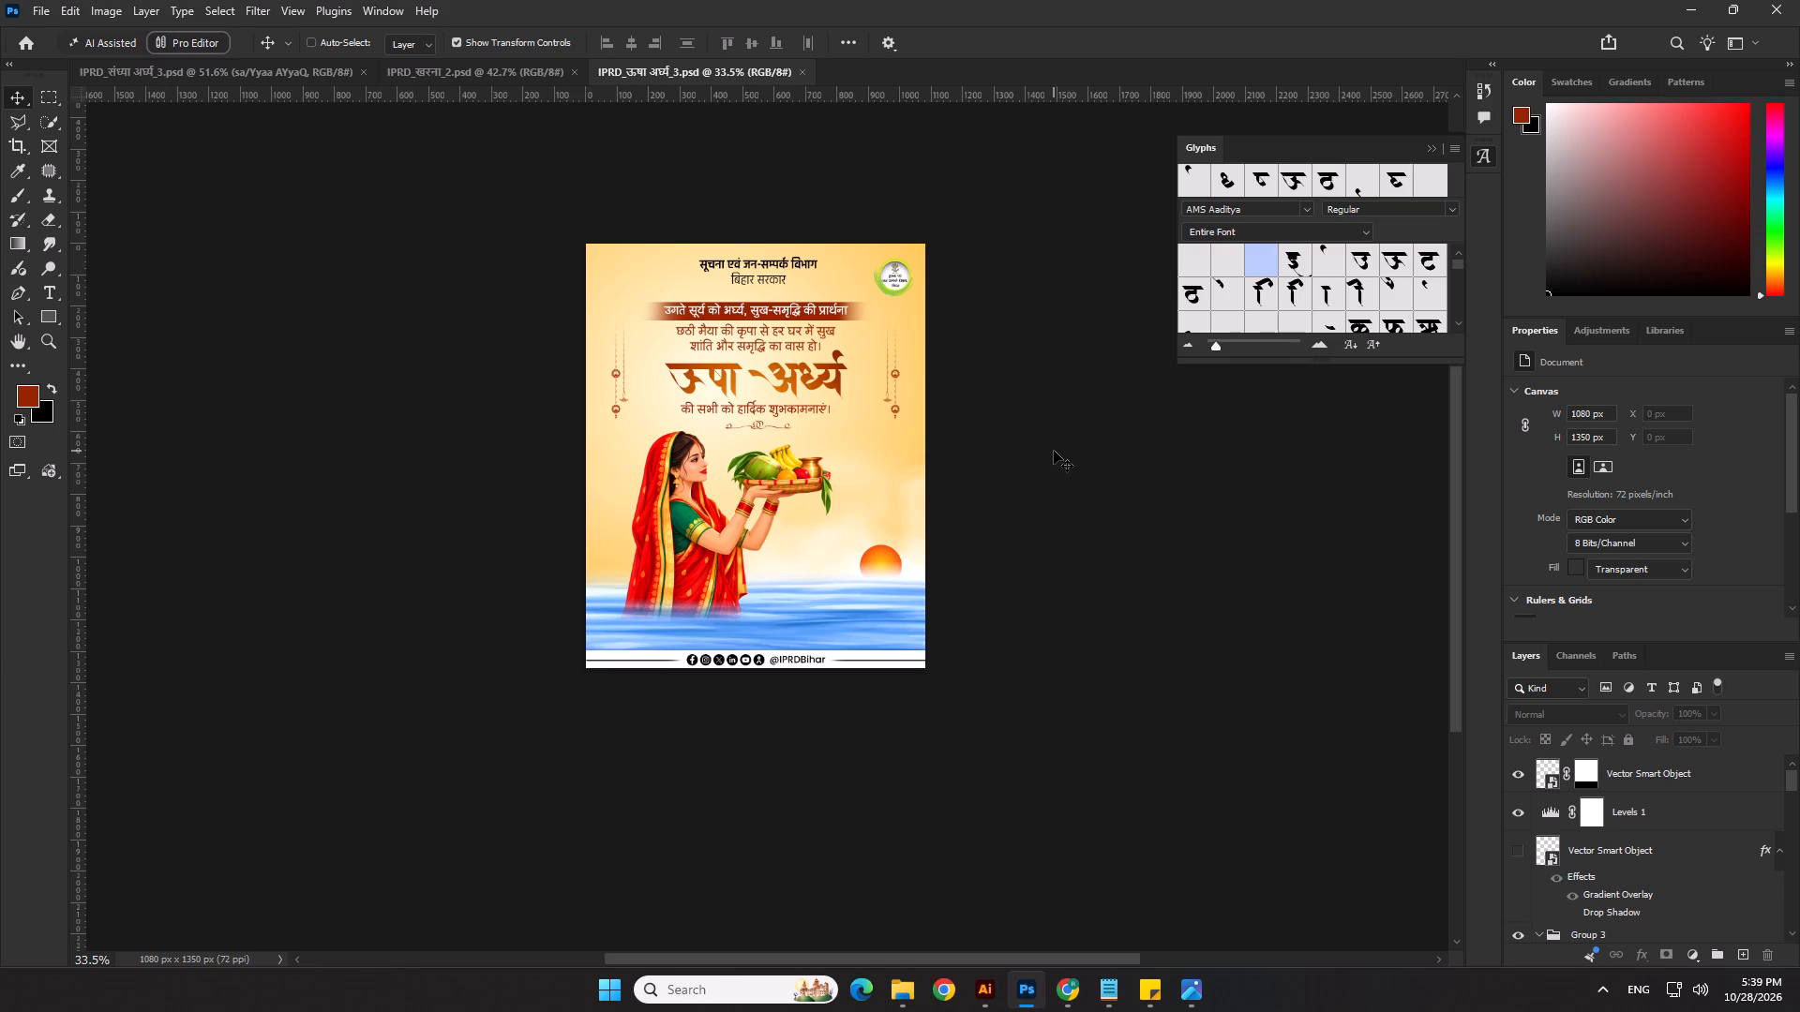
{"action": "key", "text": "ctrl+s"}
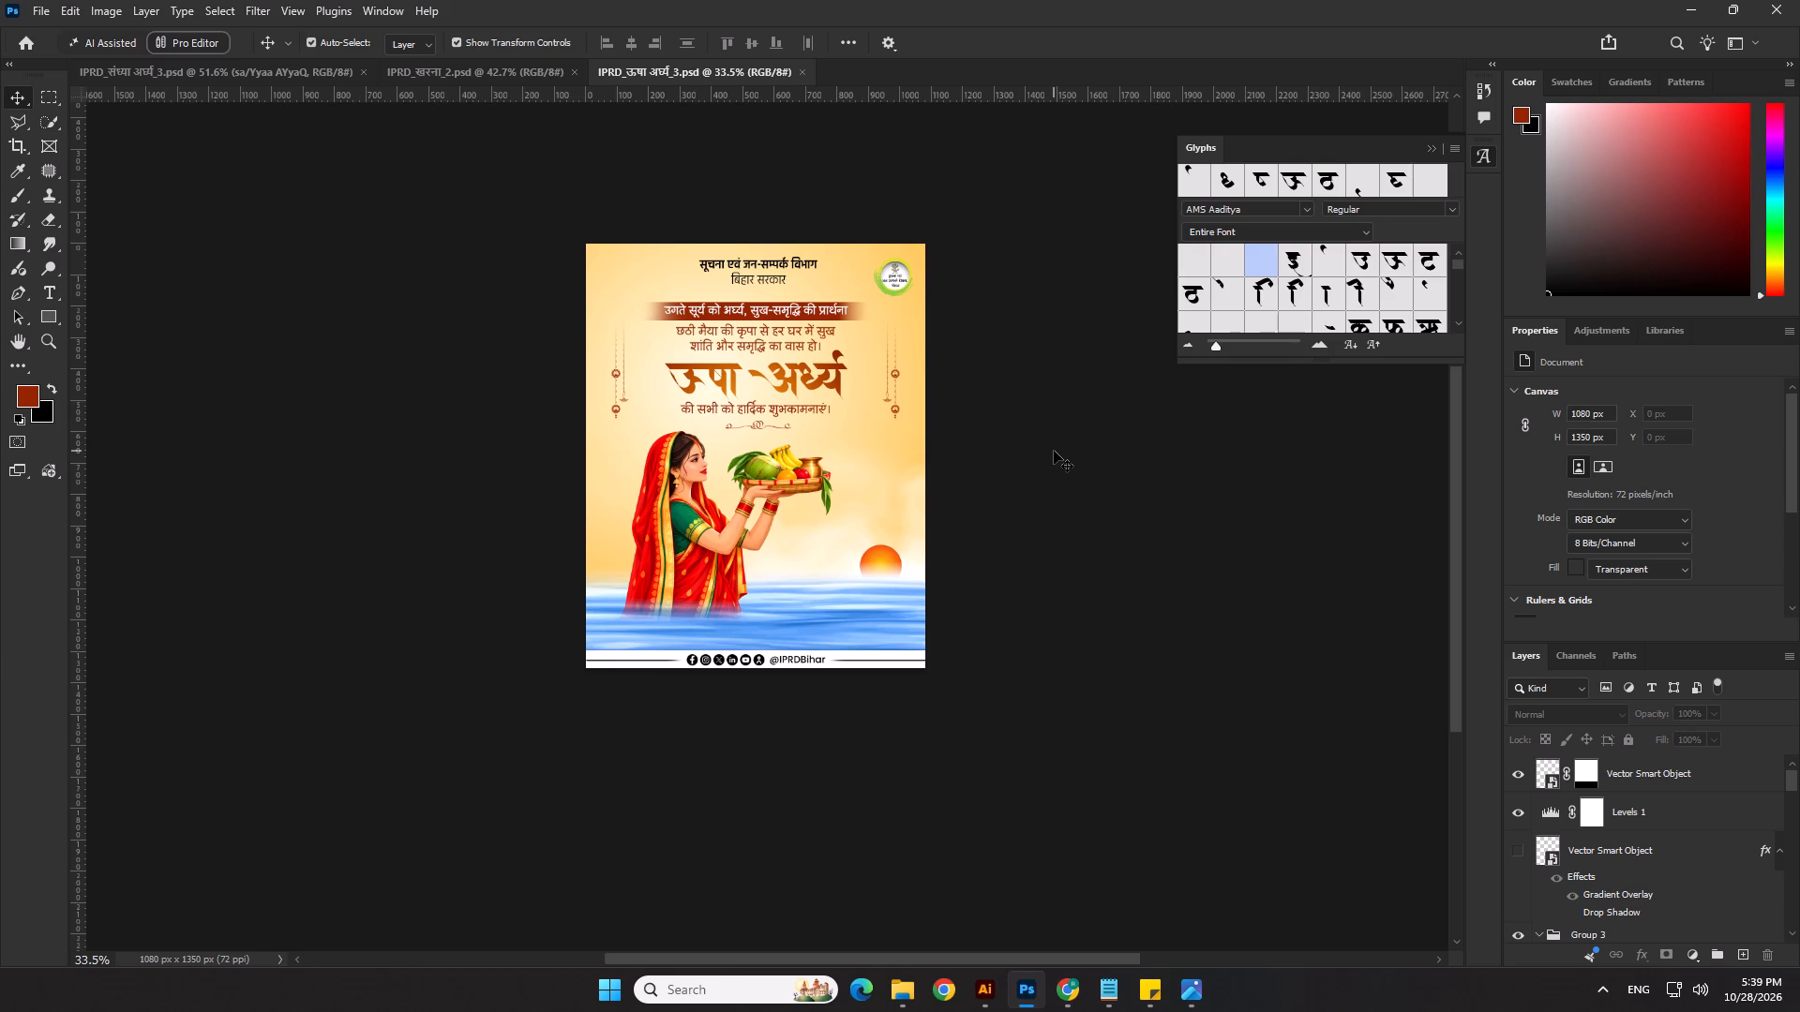
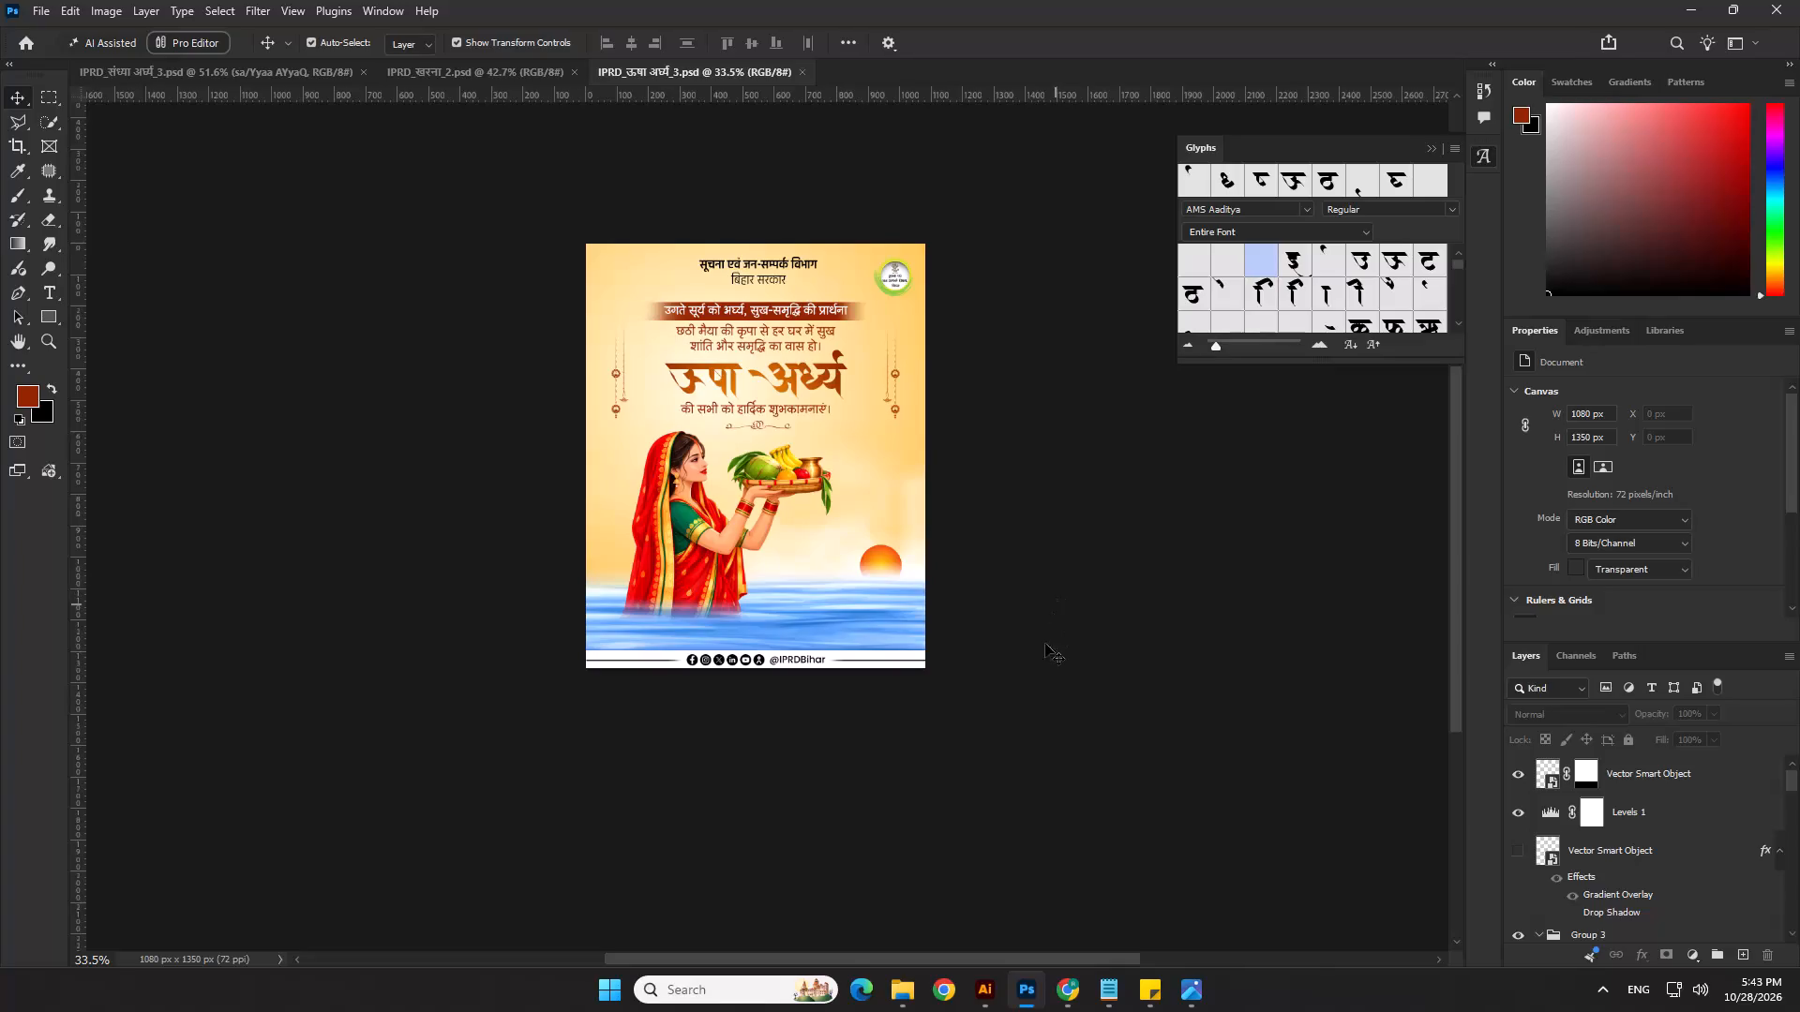
Save the IPRD_ऊषा अर्घ्य_3 poster document again.
{"action": "scroll", "coordinate": [772, 709], "scroll_direction": "up", "scroll_amount": 1}
{"action": "key", "text": "ctrl+s"}
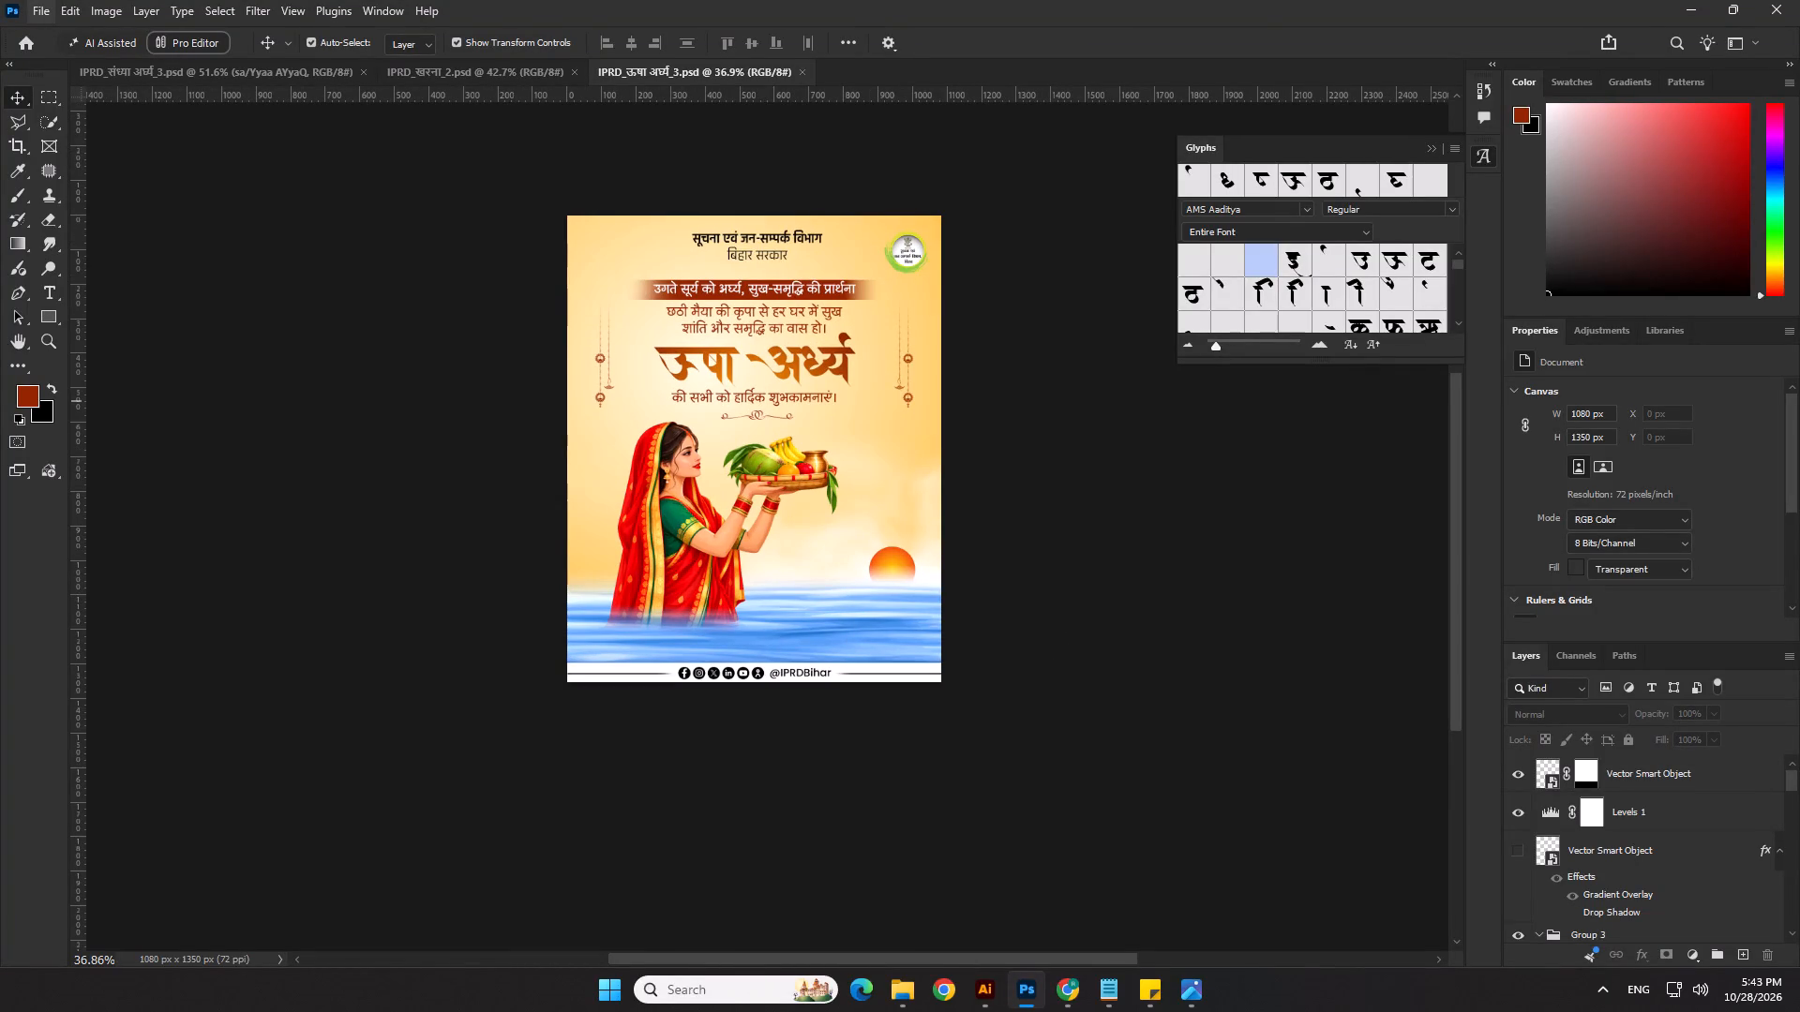
Centre the ऊषा अर्घ्य title and the greeting line below it horizontally on the canvas.
{"action": "scroll", "coordinate": [694, 409], "scroll_direction": "up", "scroll_amount": 3}
{"action": "left_click", "coordinate": [760, 396]}
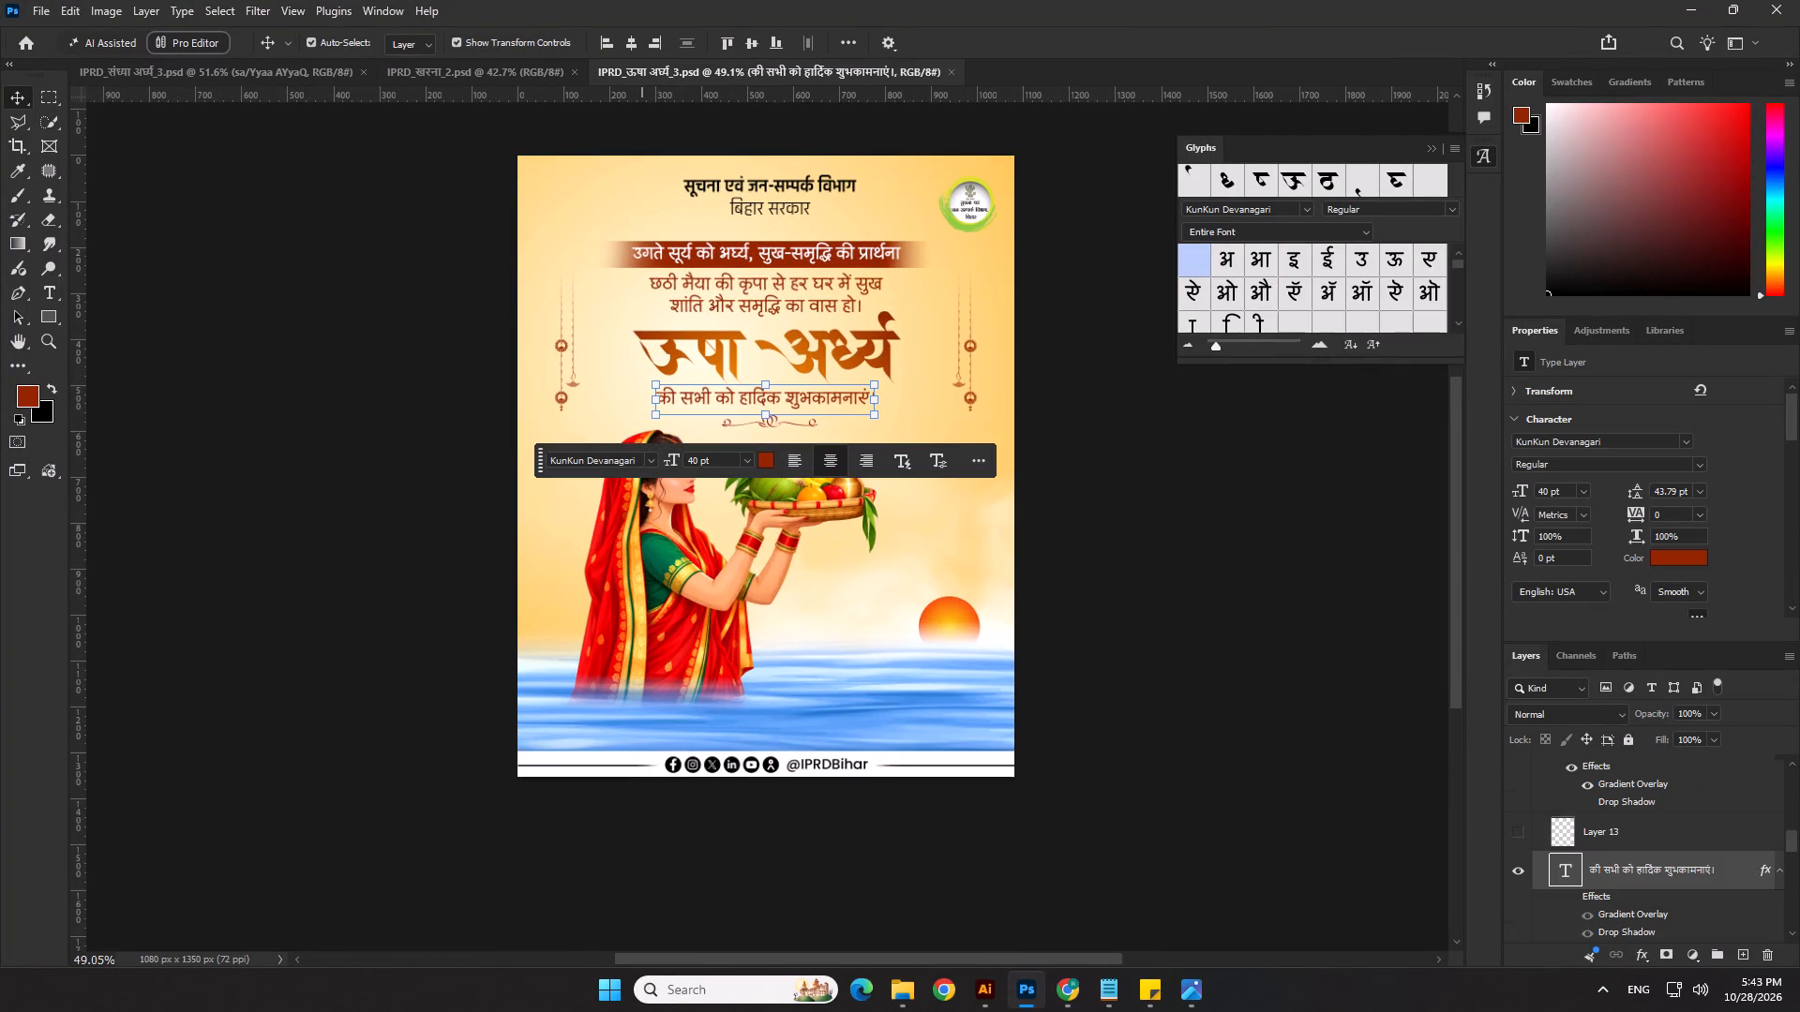
{"action": "left_click", "coordinate": [637, 36]}
{"action": "left_click", "coordinate": [387, 348]}
{"action": "left_click", "coordinate": [829, 341]}
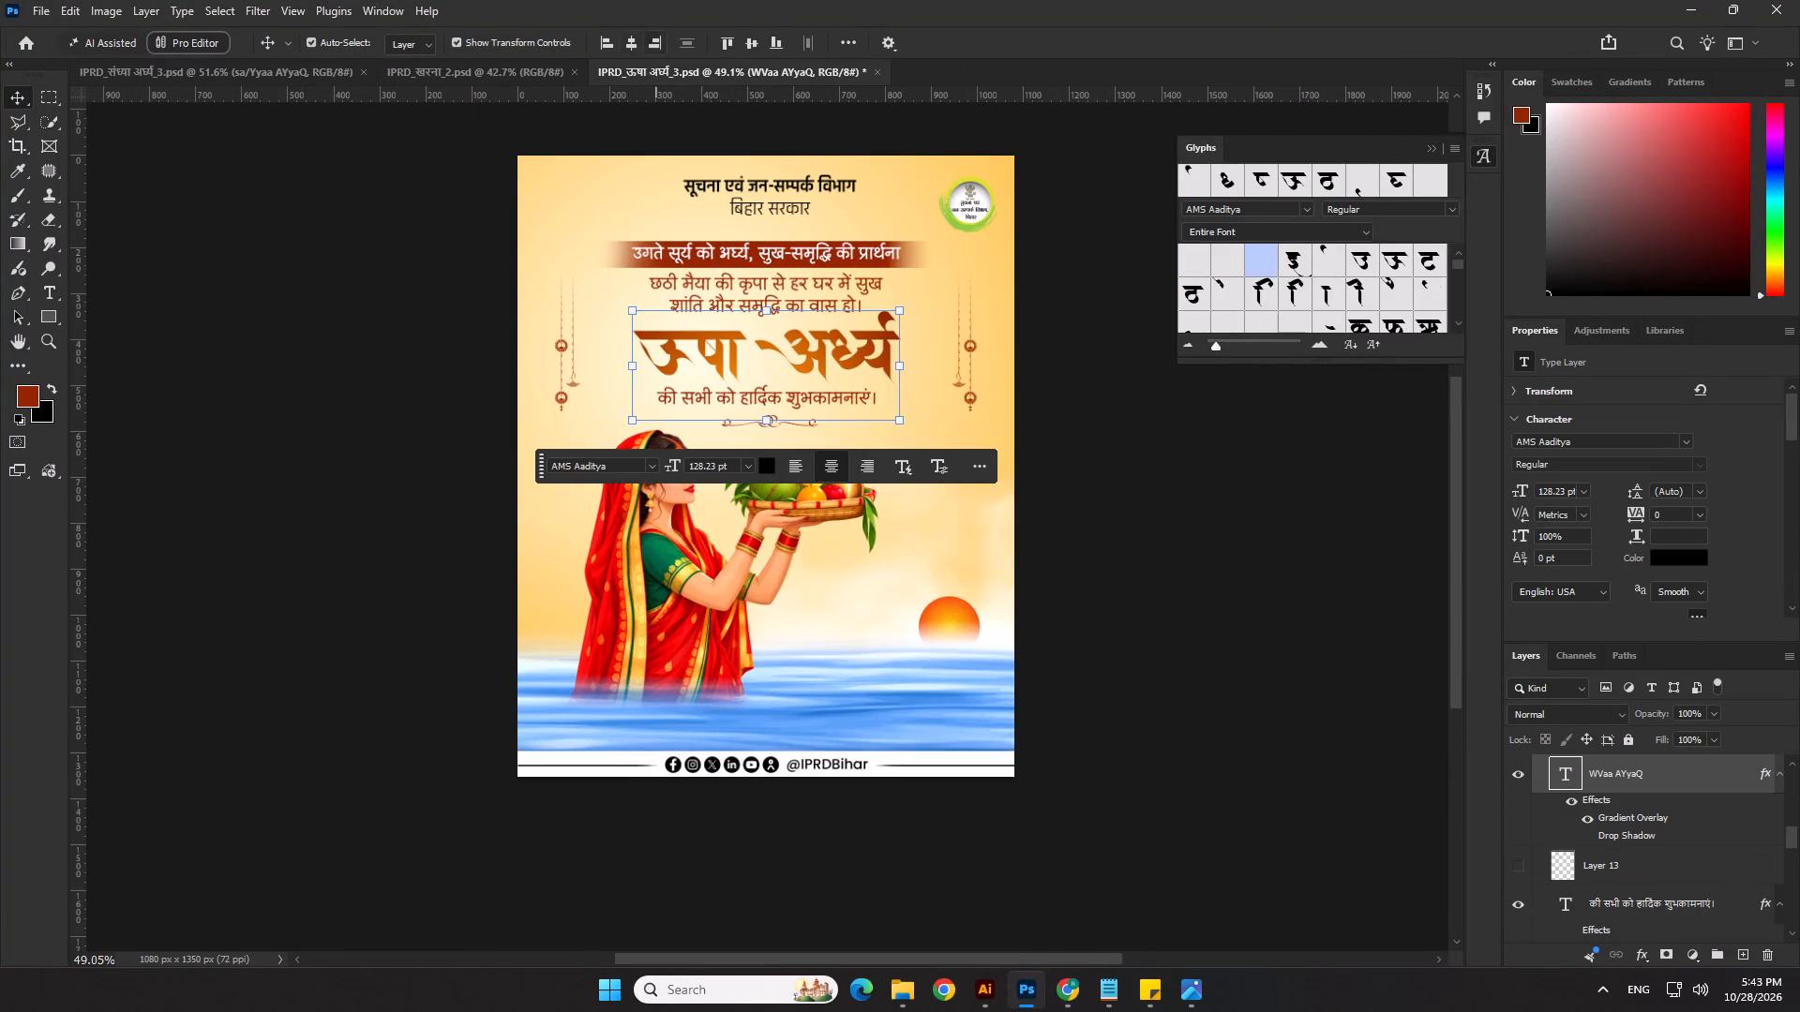
{"action": "left_click", "coordinate": [630, 47]}
{"action": "left_click", "coordinate": [334, 367]}
Centre the two-line छठी मैया message above the title horizontally on the canvas.
{"action": "scroll", "coordinate": [772, 373], "scroll_direction": "up", "scroll_amount": 3}
{"action": "left_click", "coordinate": [776, 297]}
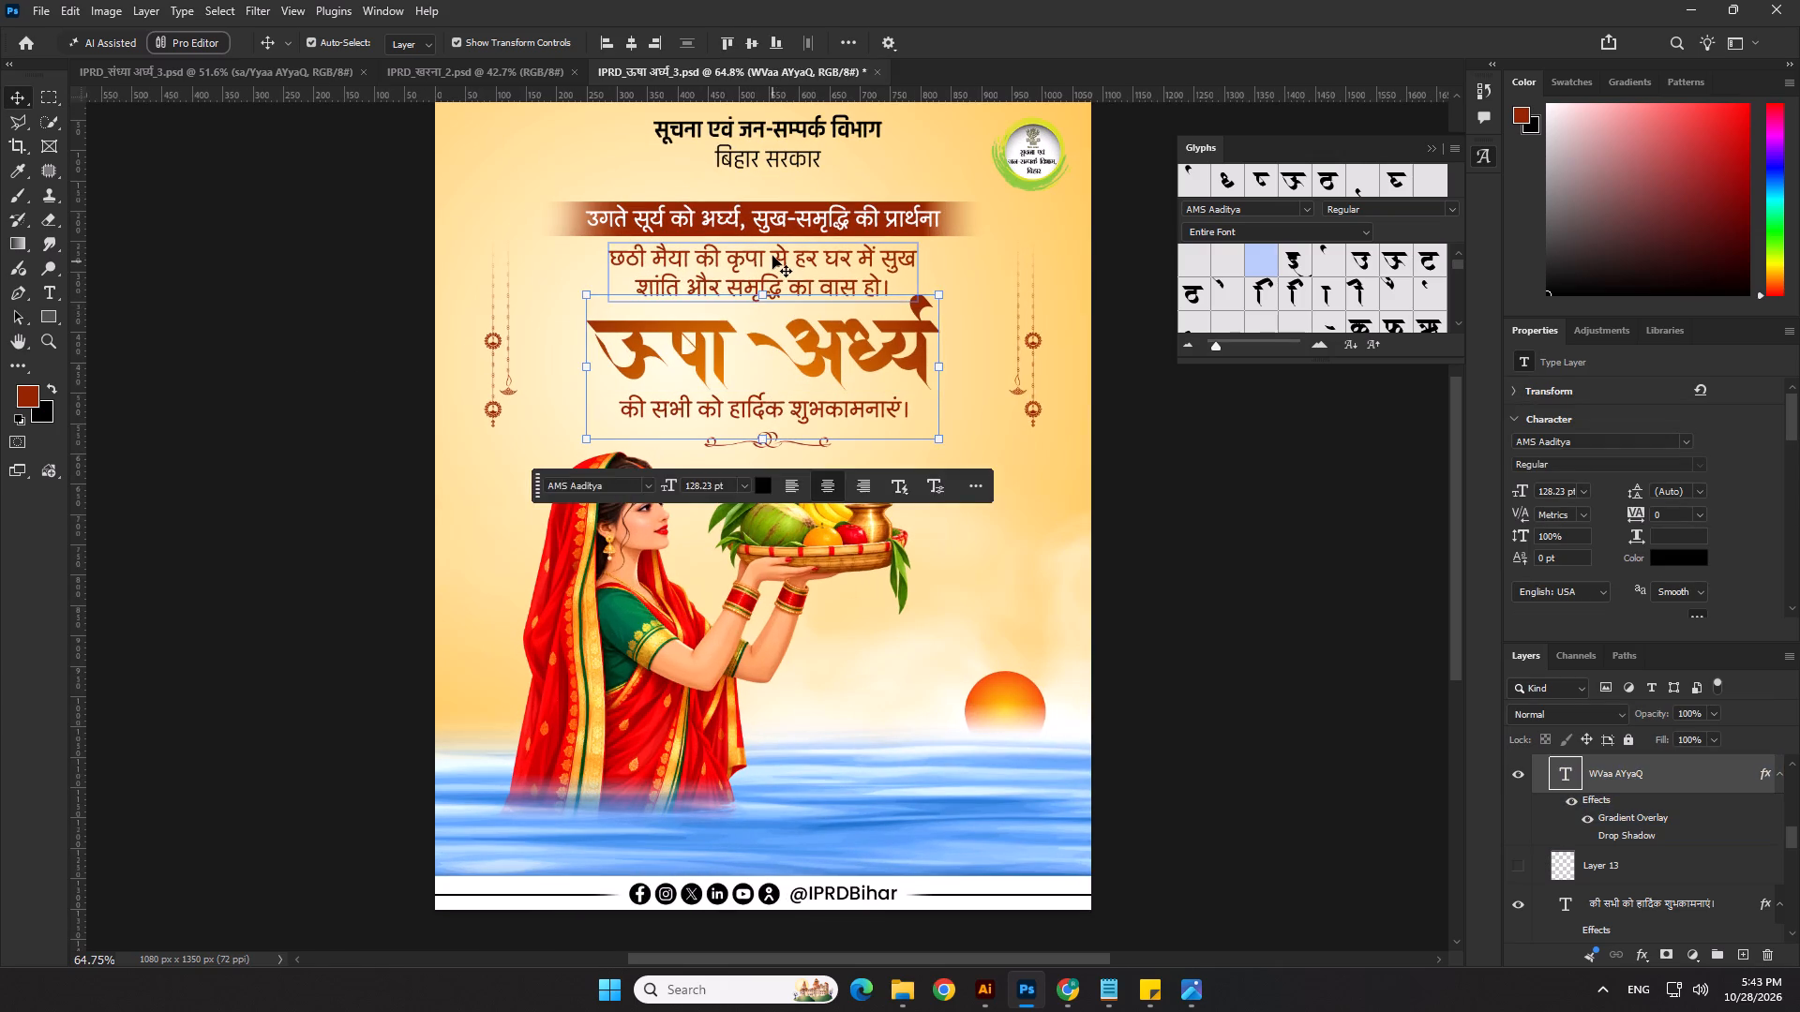
{"action": "left_click", "coordinate": [772, 256]}
{"action": "left_click", "coordinate": [634, 44]}
{"action": "left_click", "coordinate": [67, 356]}
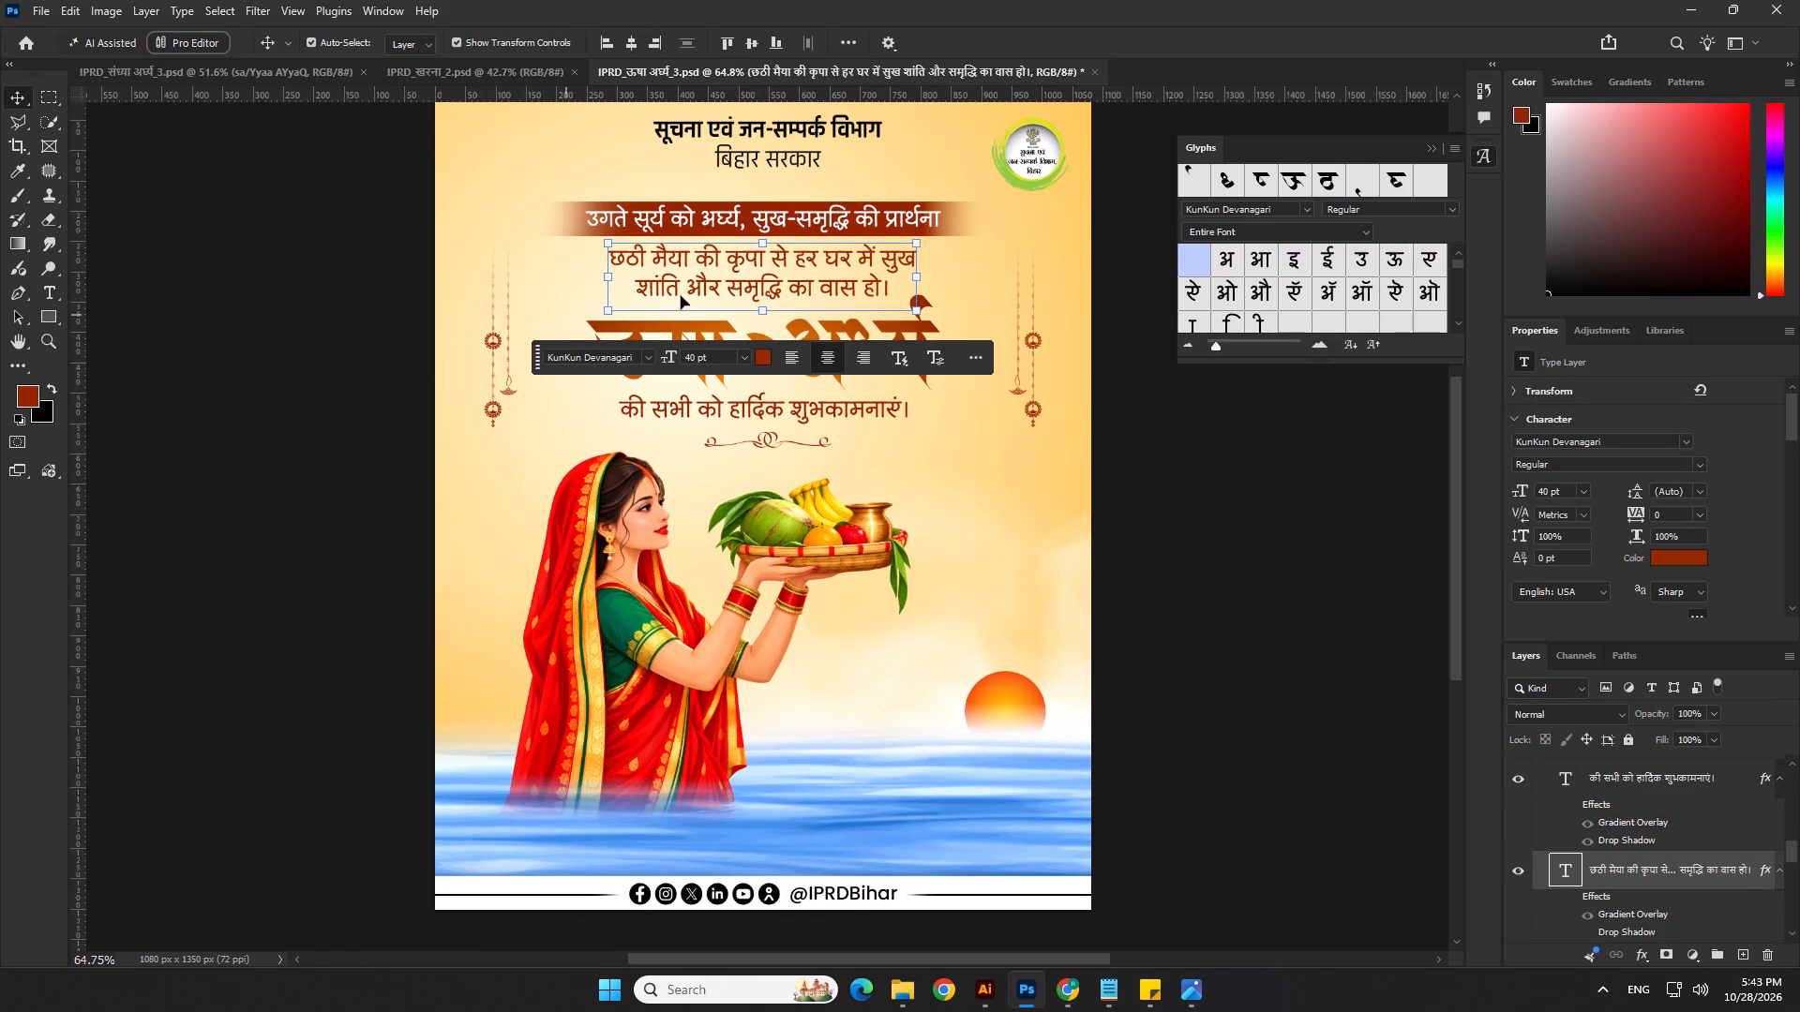
Centre the dark red banner strip and its उगते सूर्य को अर्घ्य text line horizontally on the canvas.
{"action": "left_click", "coordinate": [952, 232]}
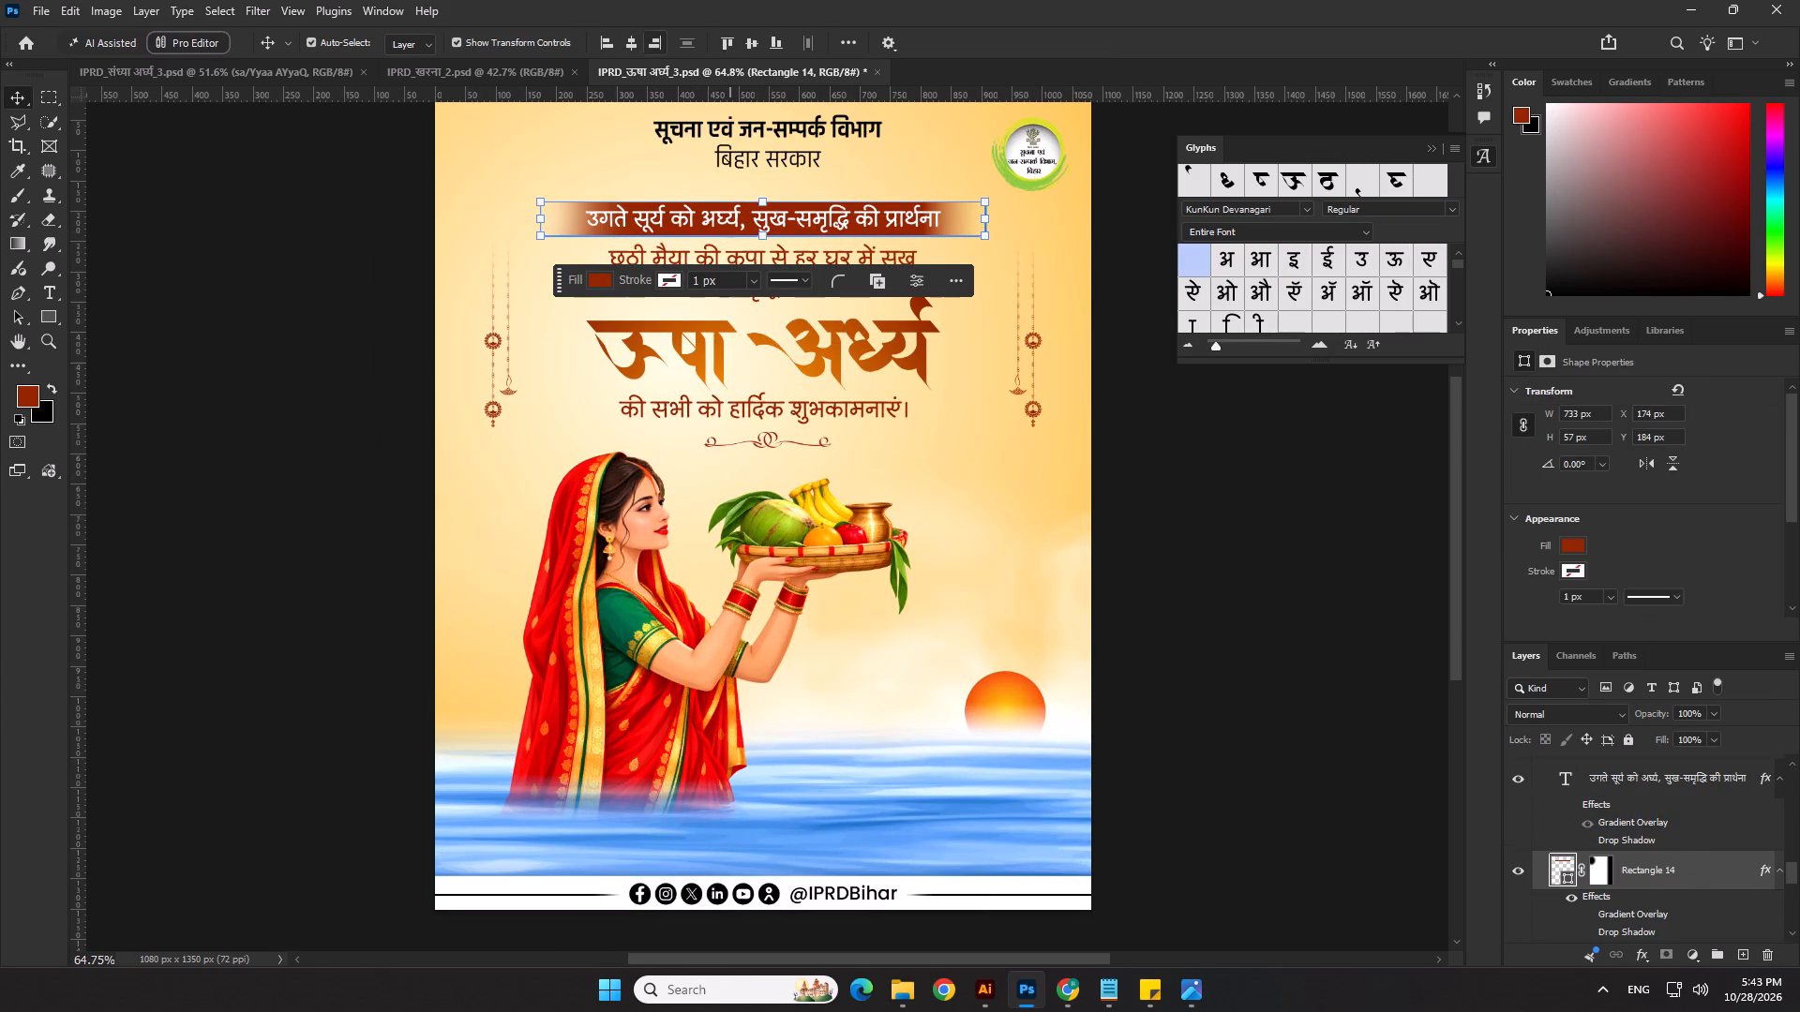
{"action": "left_click", "coordinate": [635, 38]}
{"action": "left_click", "coordinate": [506, 141]}
{"action": "left_click", "coordinate": [281, 248]}
{"action": "left_click", "coordinate": [675, 209]}
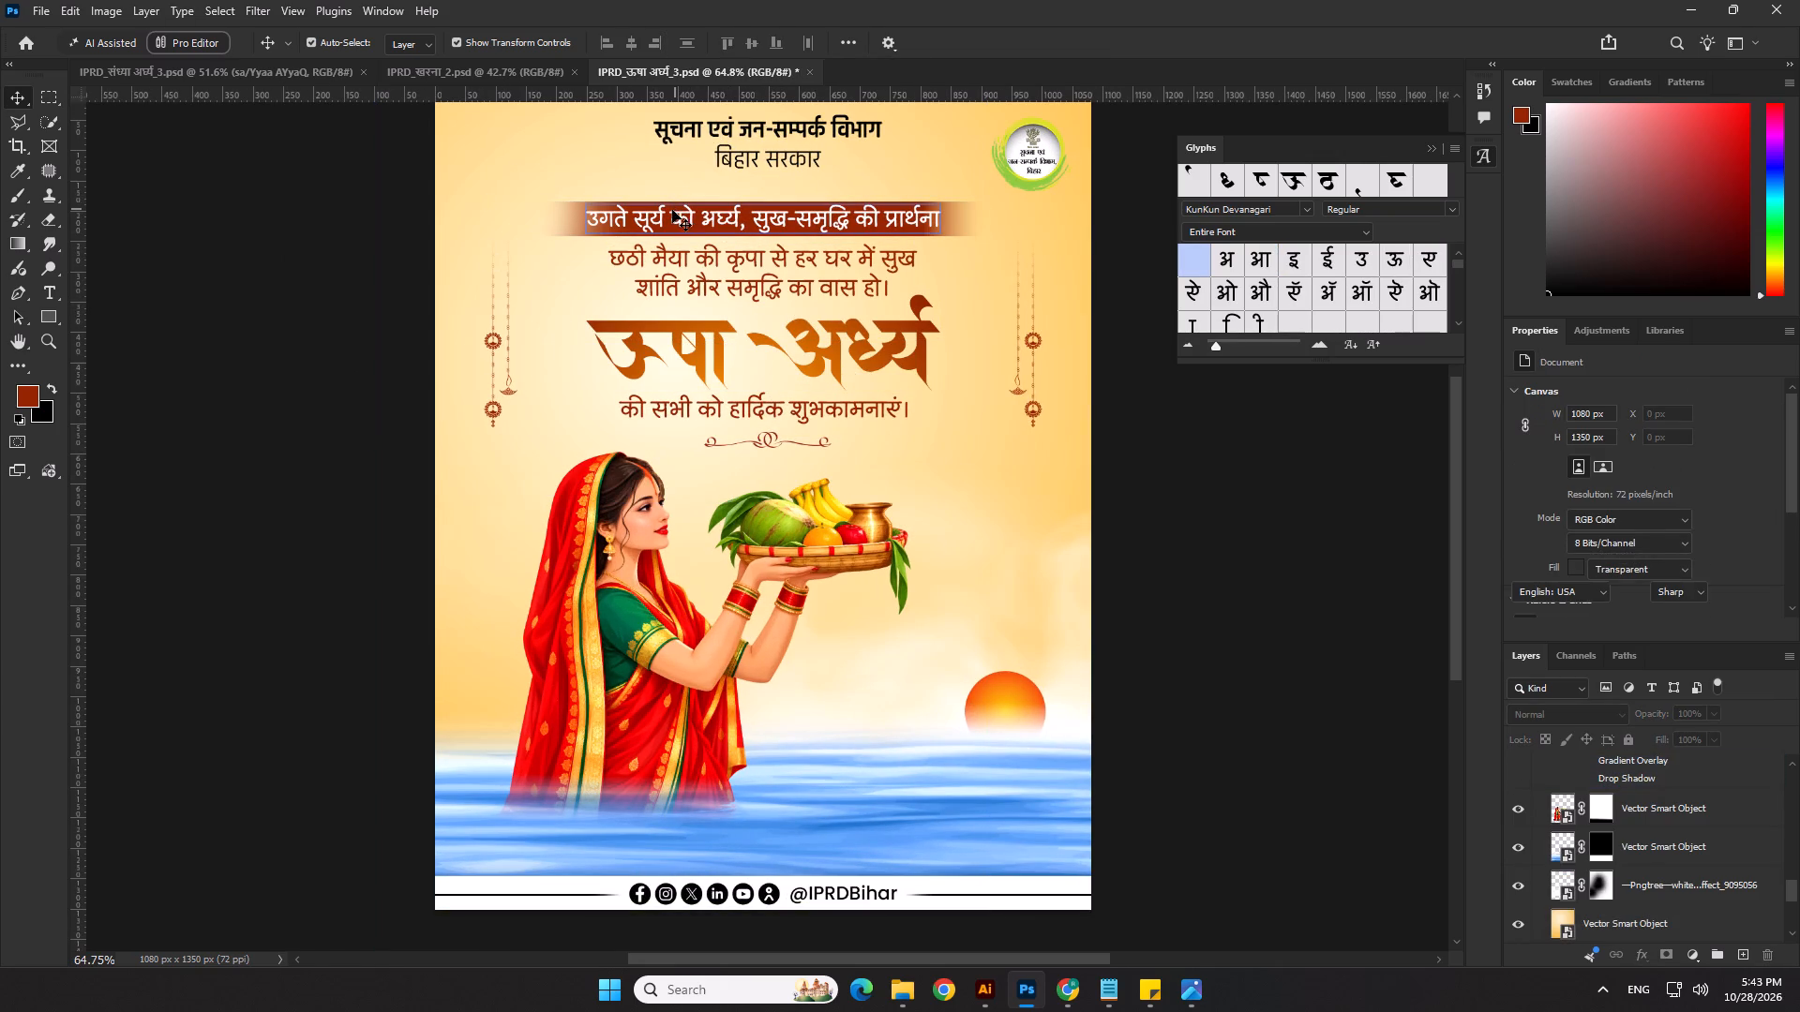
{"action": "left_click", "coordinate": [640, 32]}
{"action": "left_click_drag", "start_coordinate": [159, 377], "coordinate": [184, 377]}
Save the poster document with the centred text.
{"action": "key", "text": "ctrl+s"}
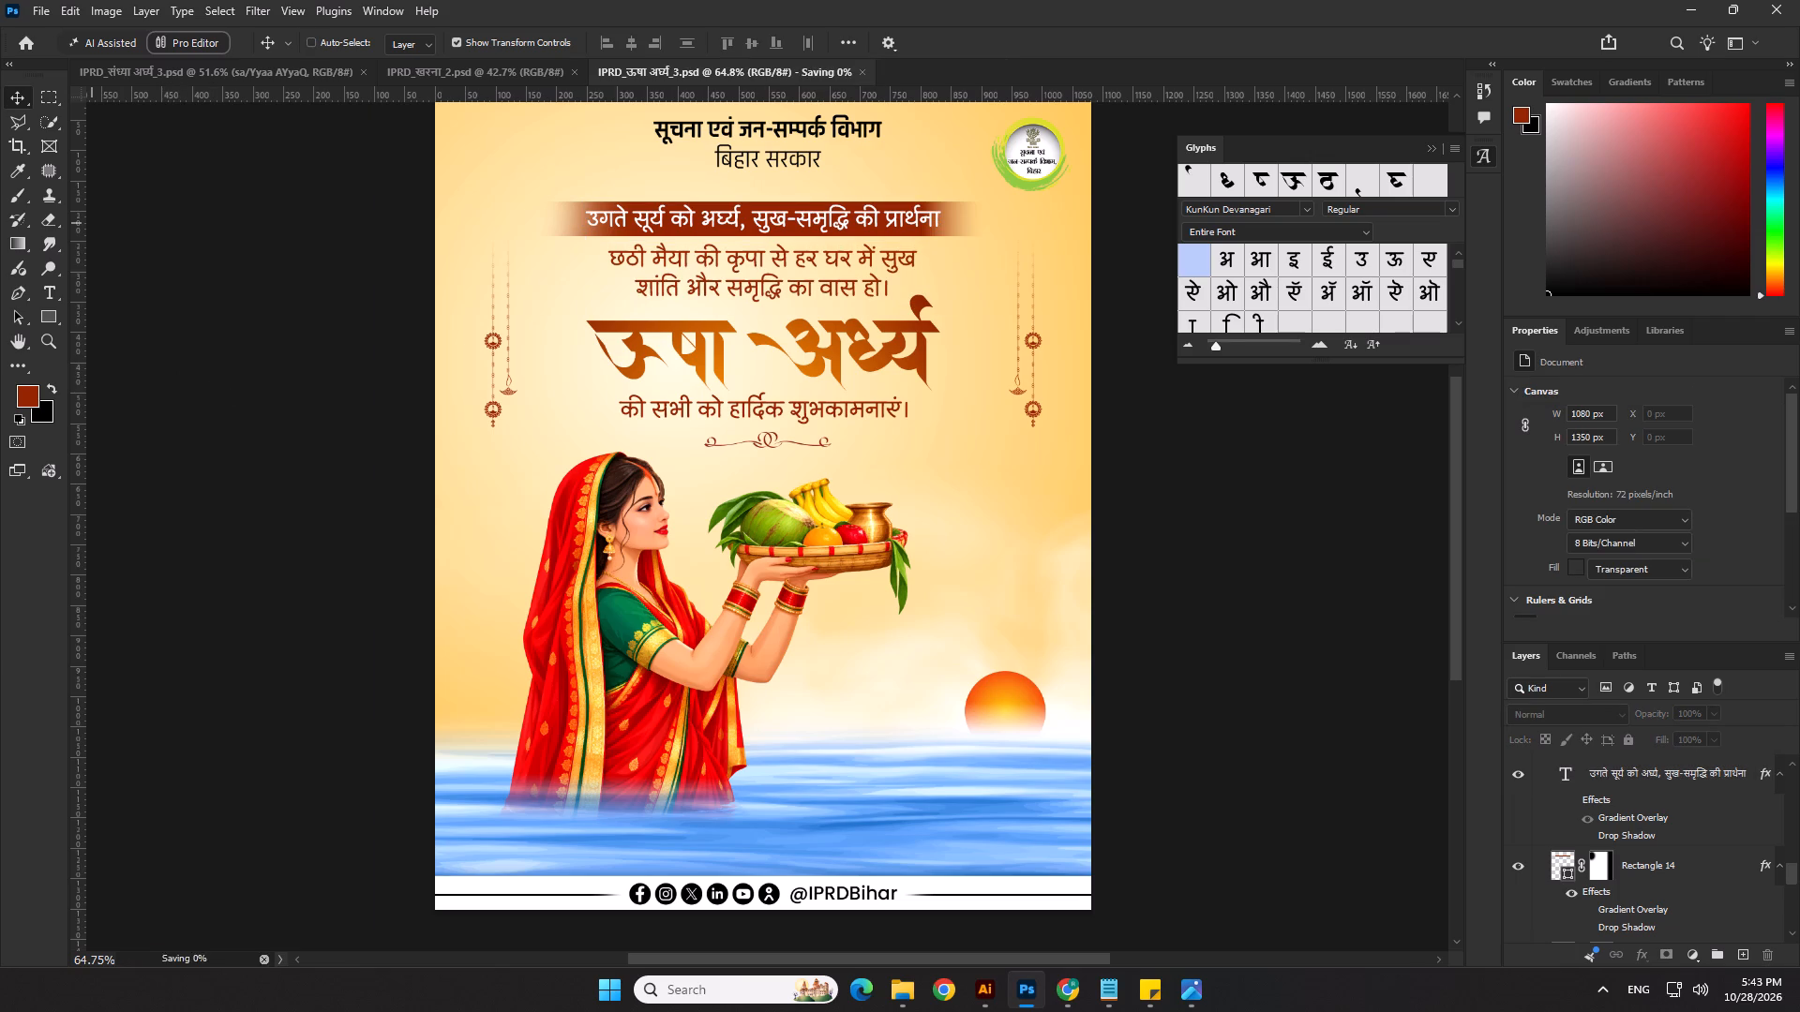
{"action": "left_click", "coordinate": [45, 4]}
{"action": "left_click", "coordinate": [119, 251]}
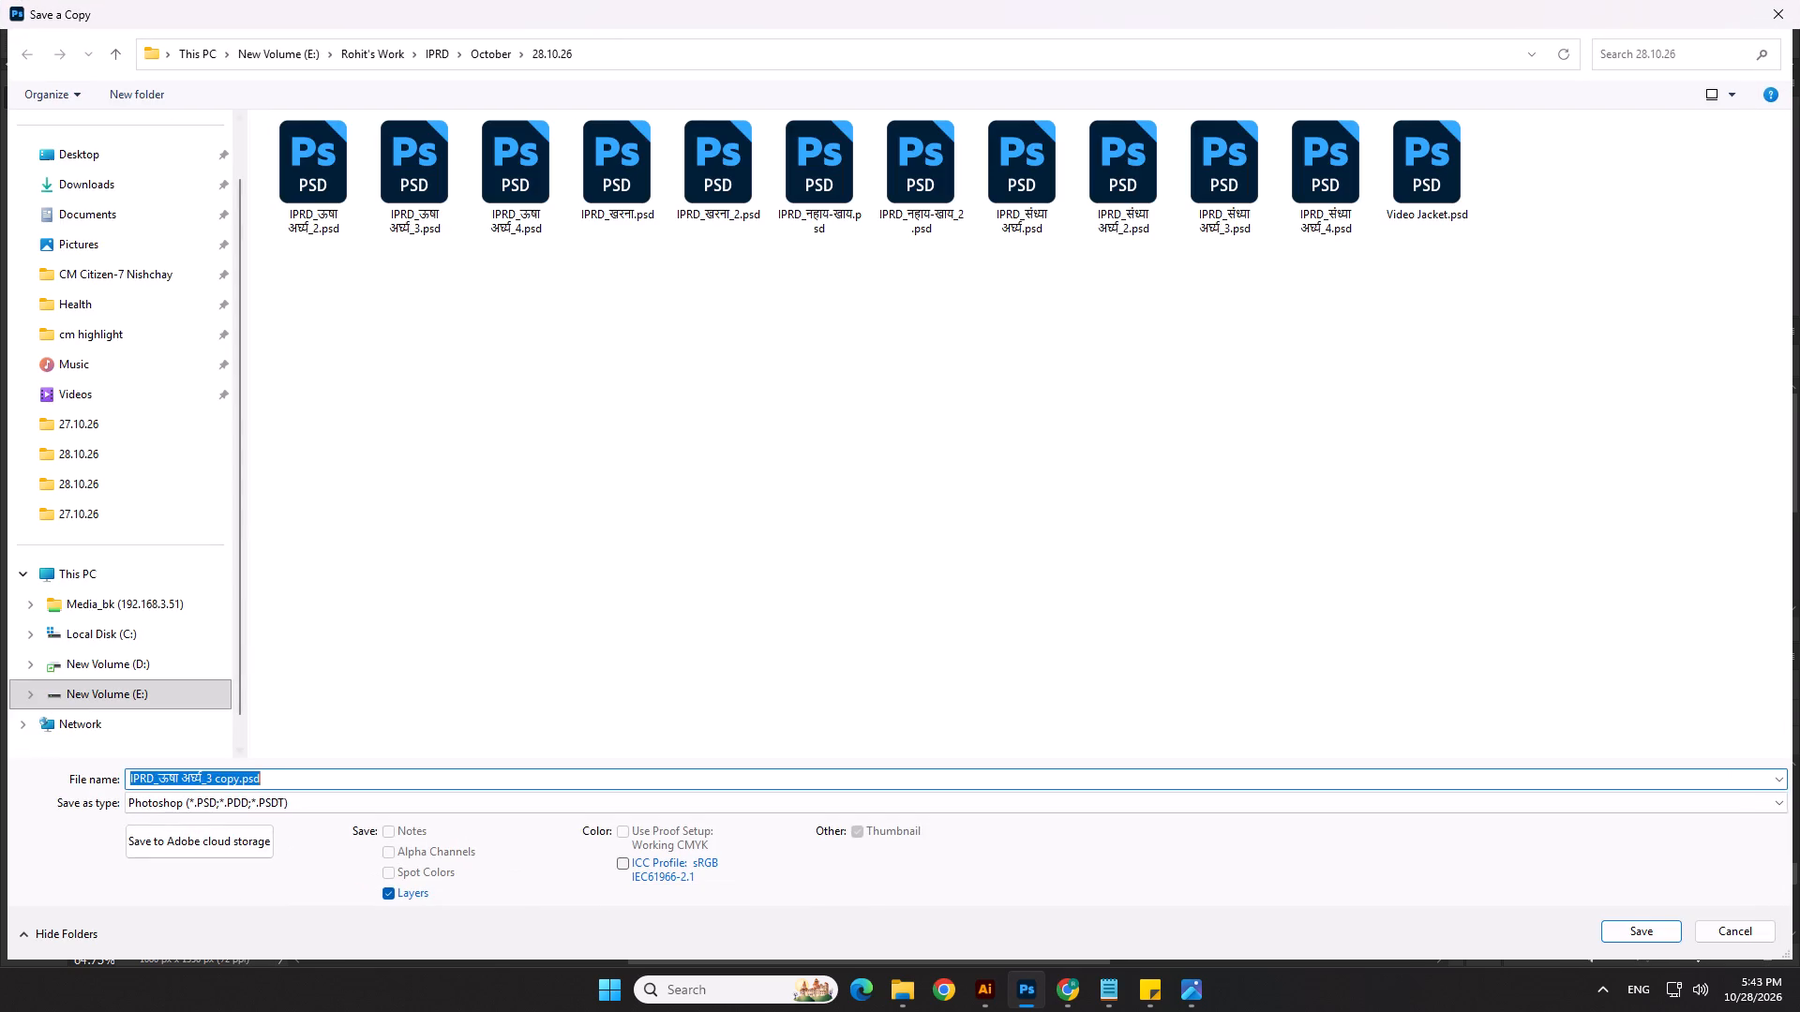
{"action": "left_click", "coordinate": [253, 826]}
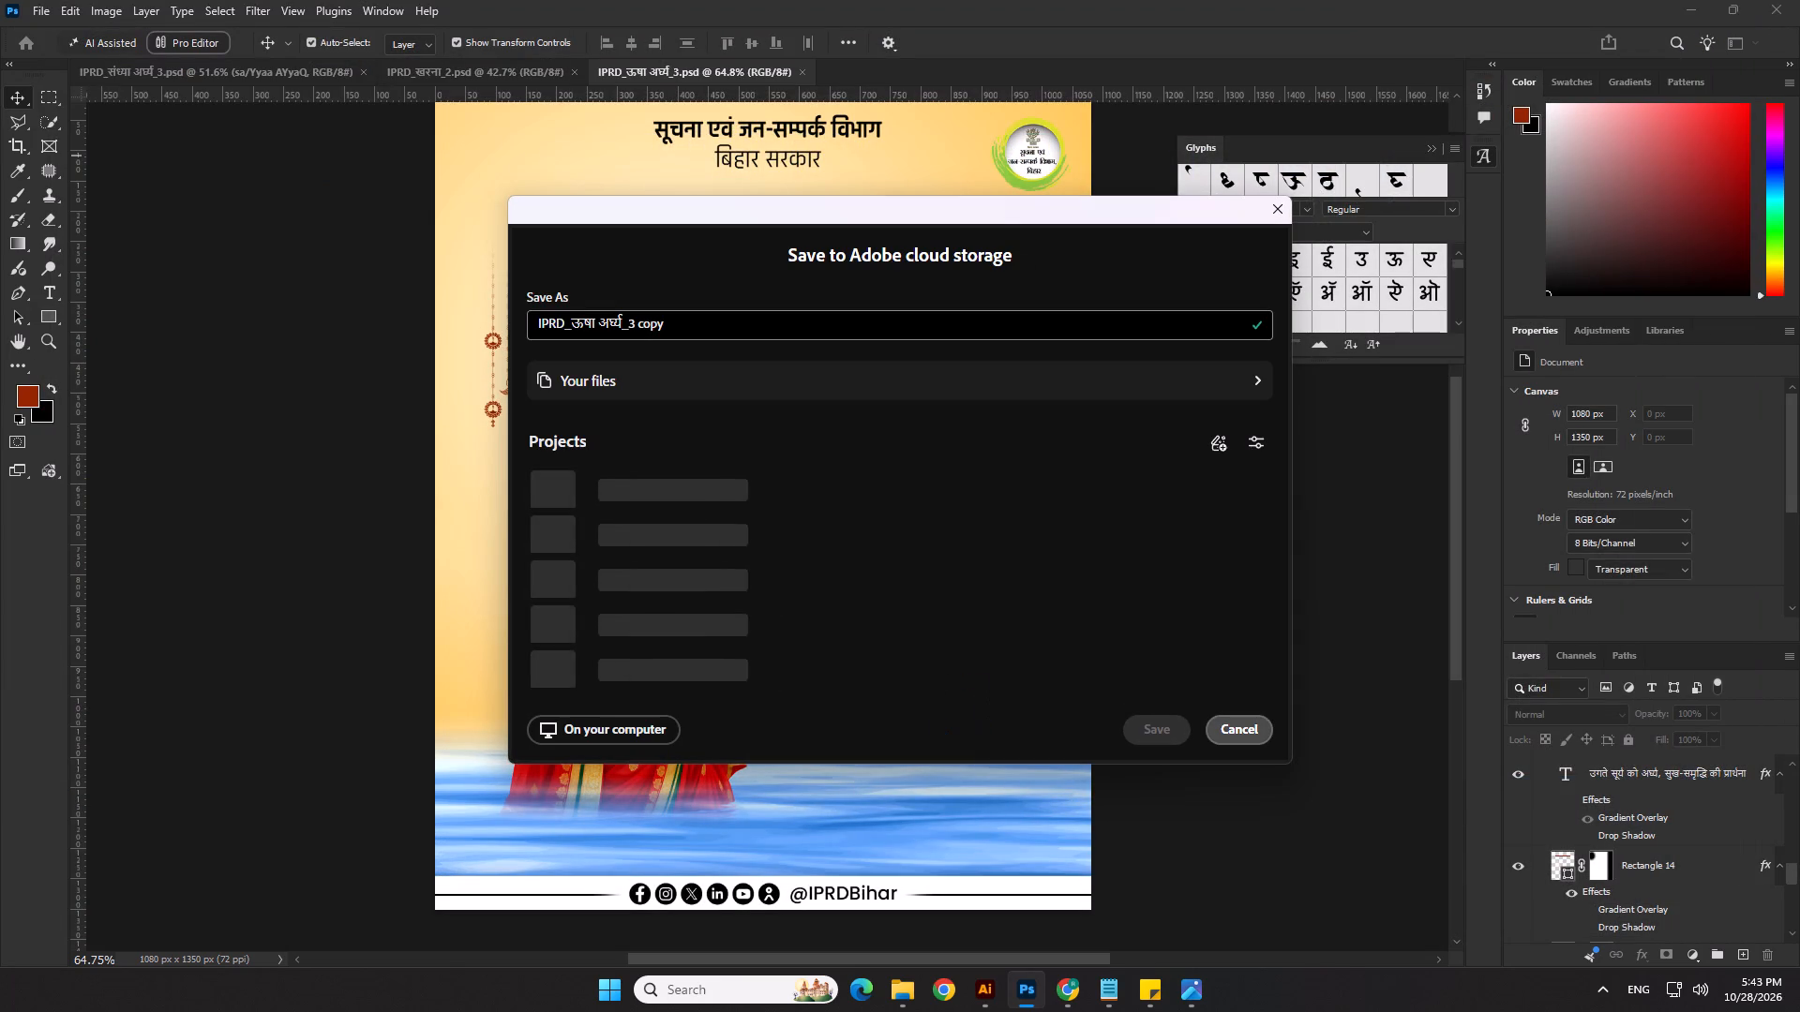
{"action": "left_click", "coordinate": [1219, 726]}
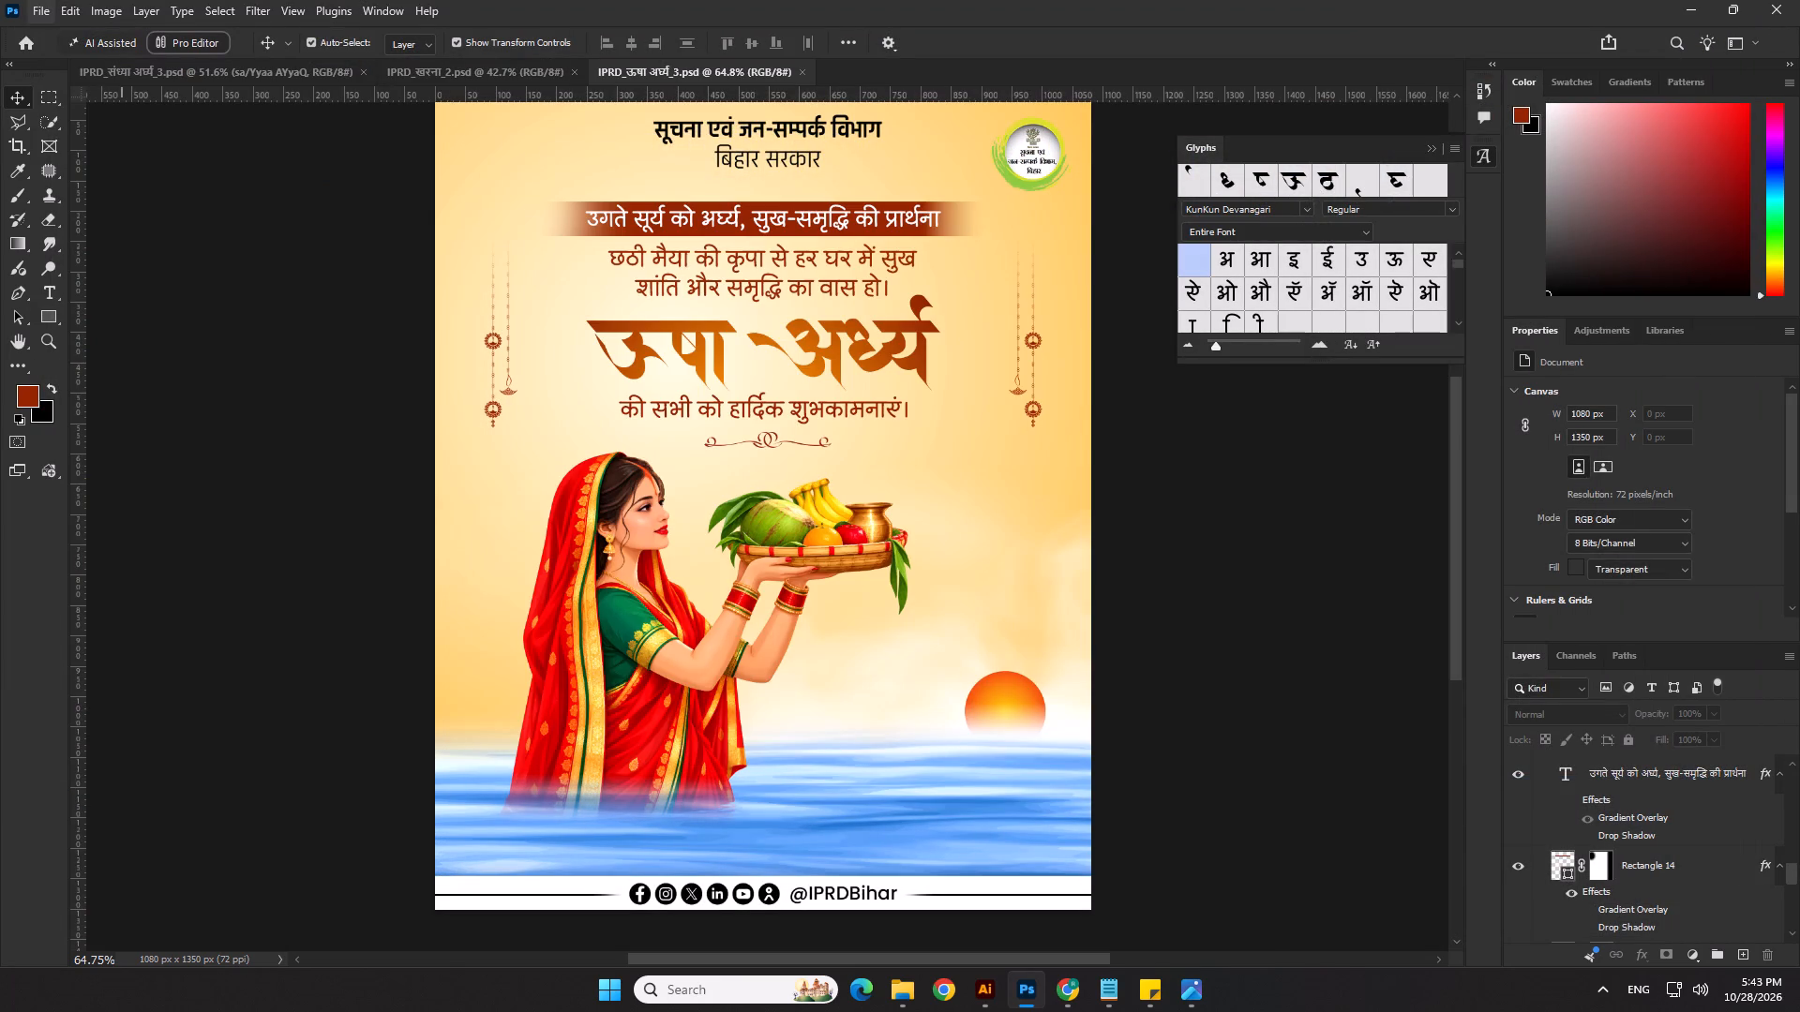
Save a PNG copy of the poster as IPRD_ऊषा अर्घ्य_3 copy.png in the 28.10.26 folder.
{"action": "left_click", "coordinate": [36, 12]}
{"action": "left_click", "coordinate": [112, 262]}
{"action": "left_click", "coordinate": [263, 803]}
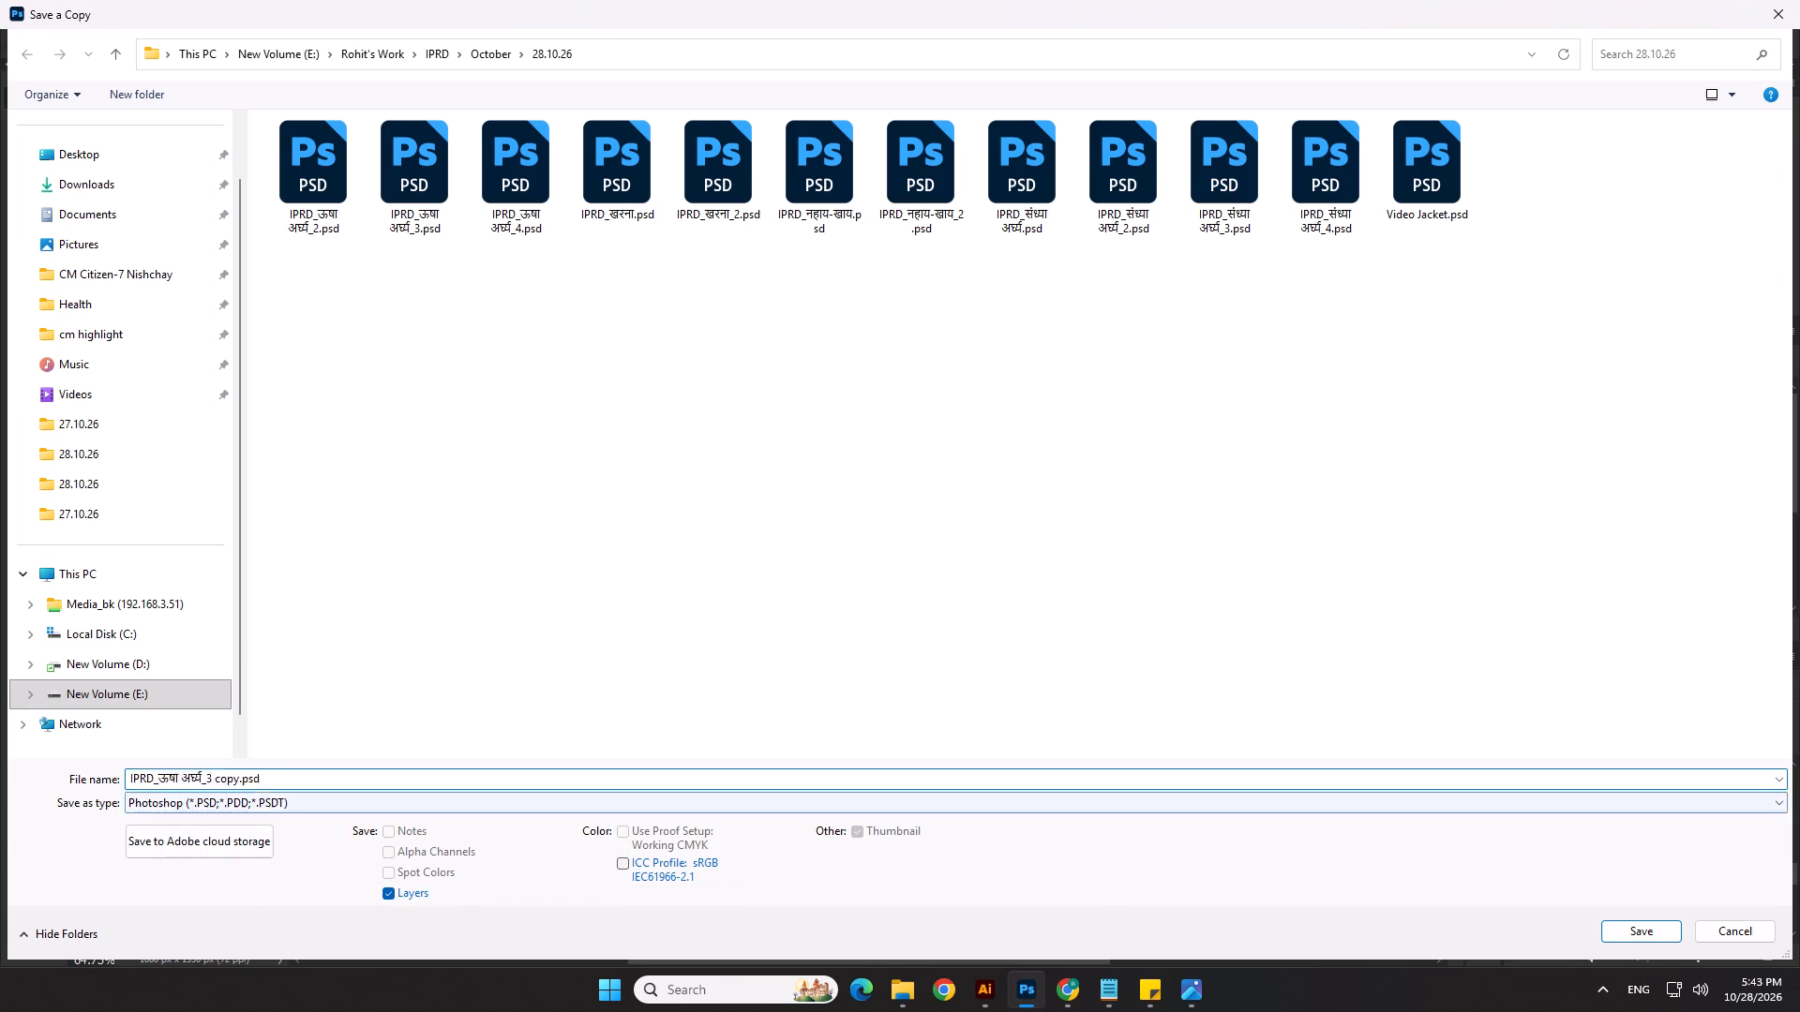
{"action": "left_click", "coordinate": [238, 680]}
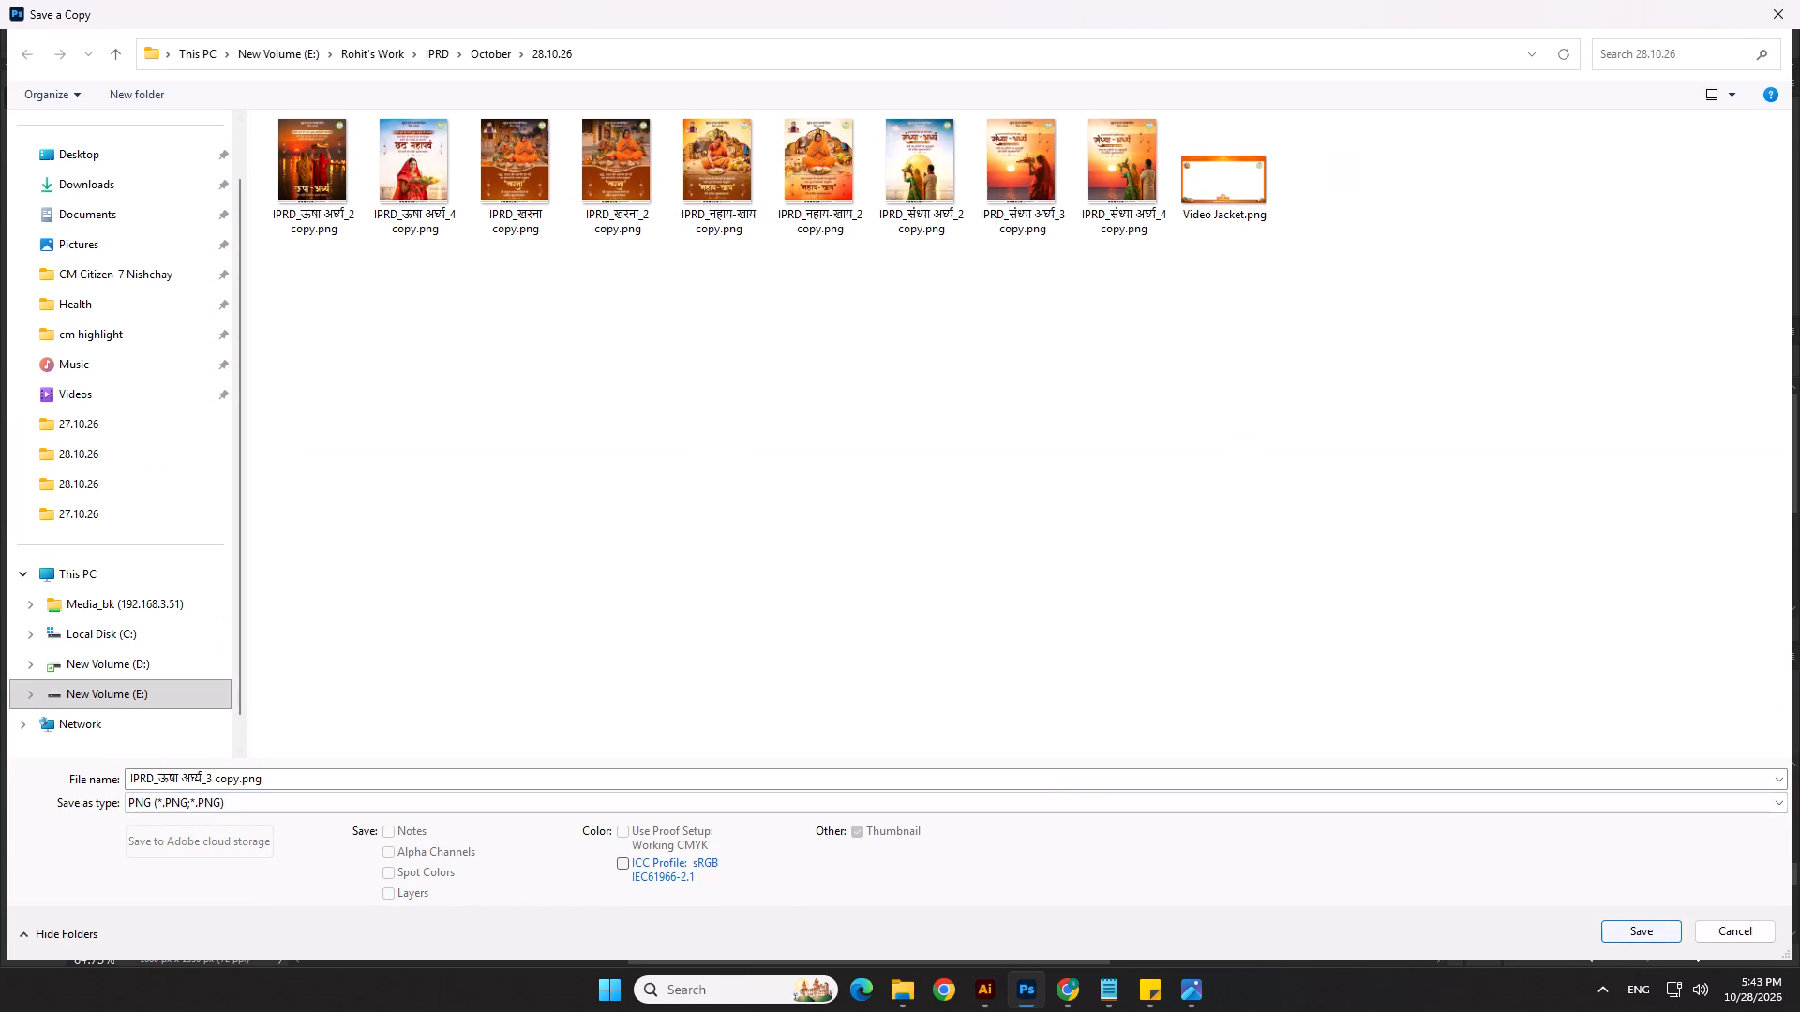
{"action": "left_click", "coordinate": [1633, 937]}
{"action": "left_click", "coordinate": [1030, 296]}
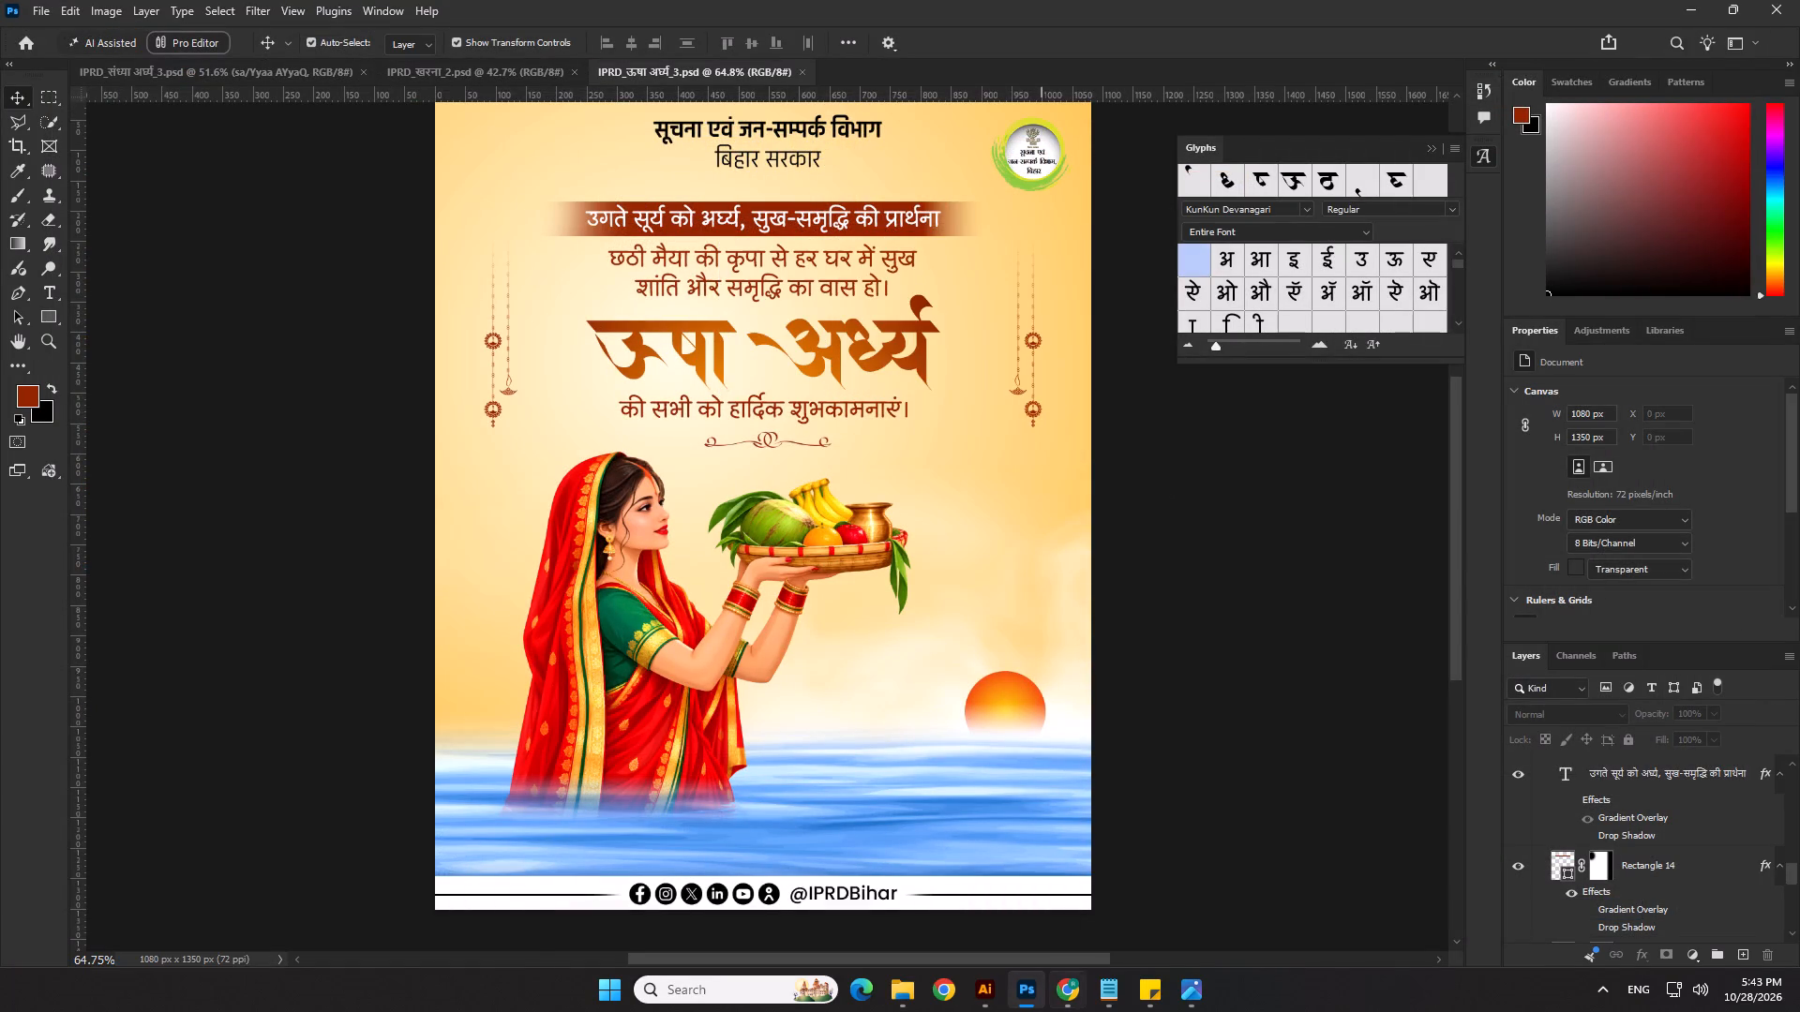